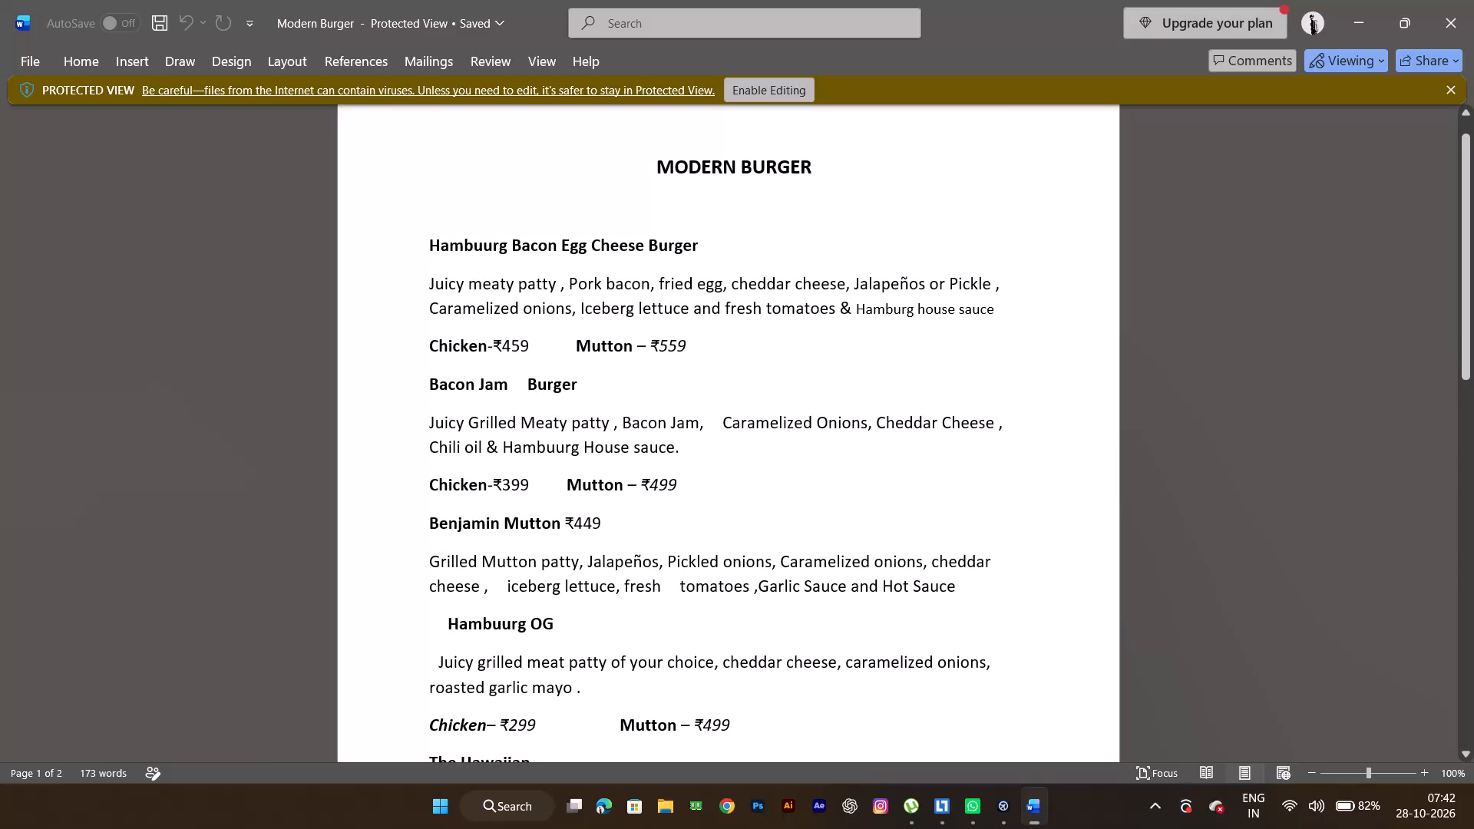
Read through the whole Modern Burger document, examining the burger names, descriptions and chicken and mutton prices.
scroll(819, 537, "down", 5)
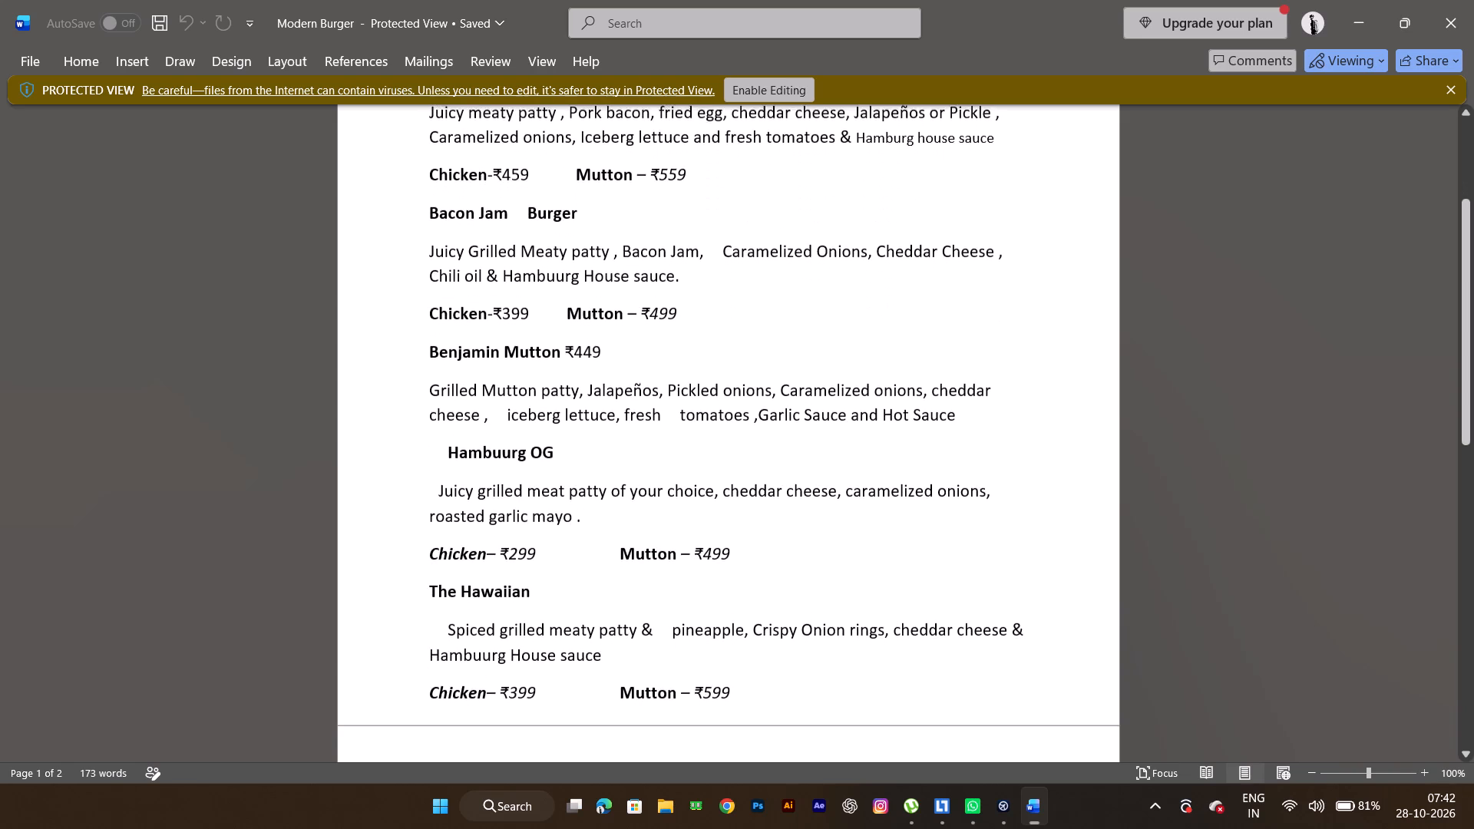
scroll(819, 537, "down", 4)
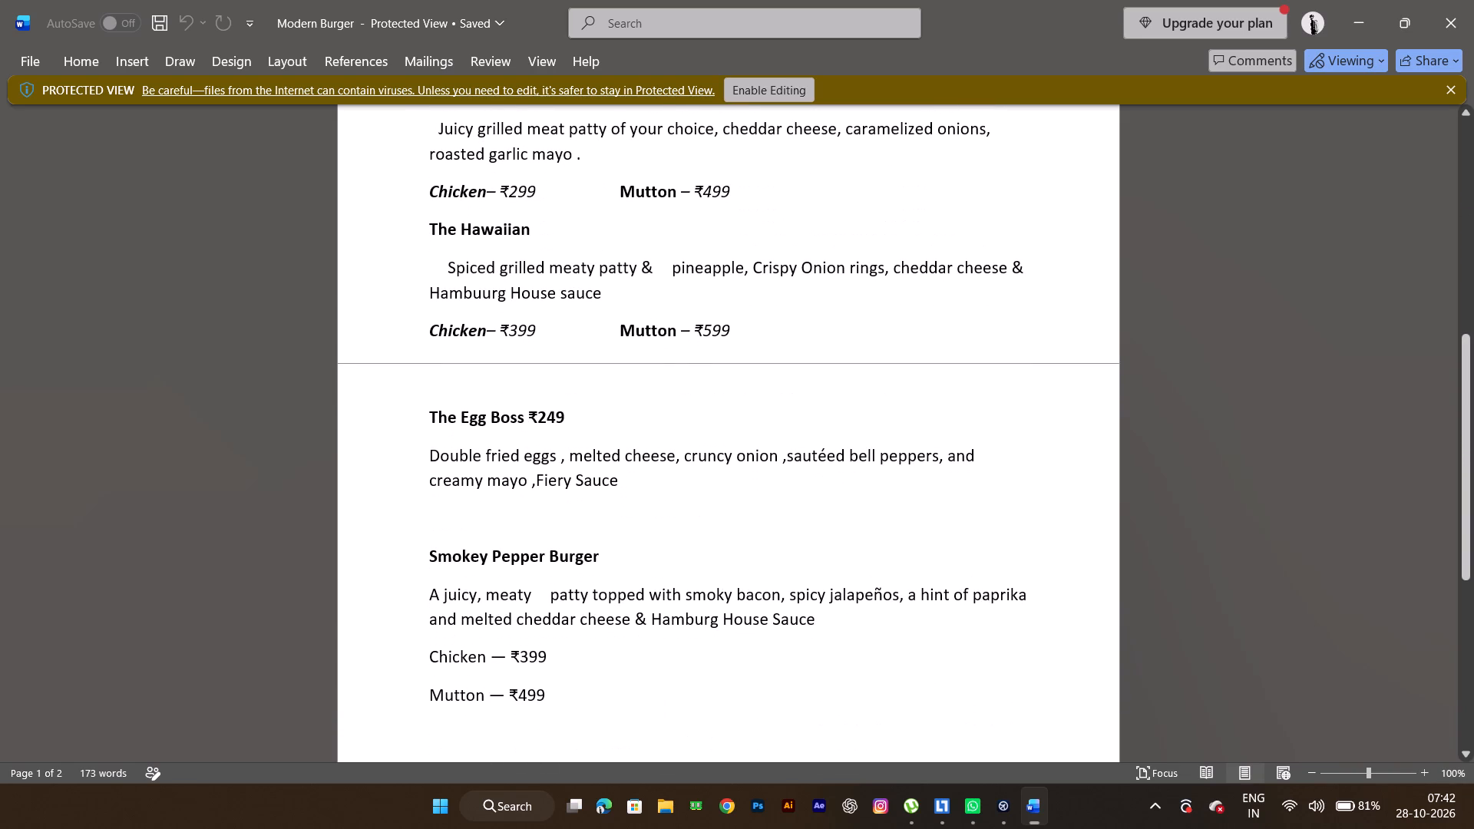
scroll(819, 537, "down", 2)
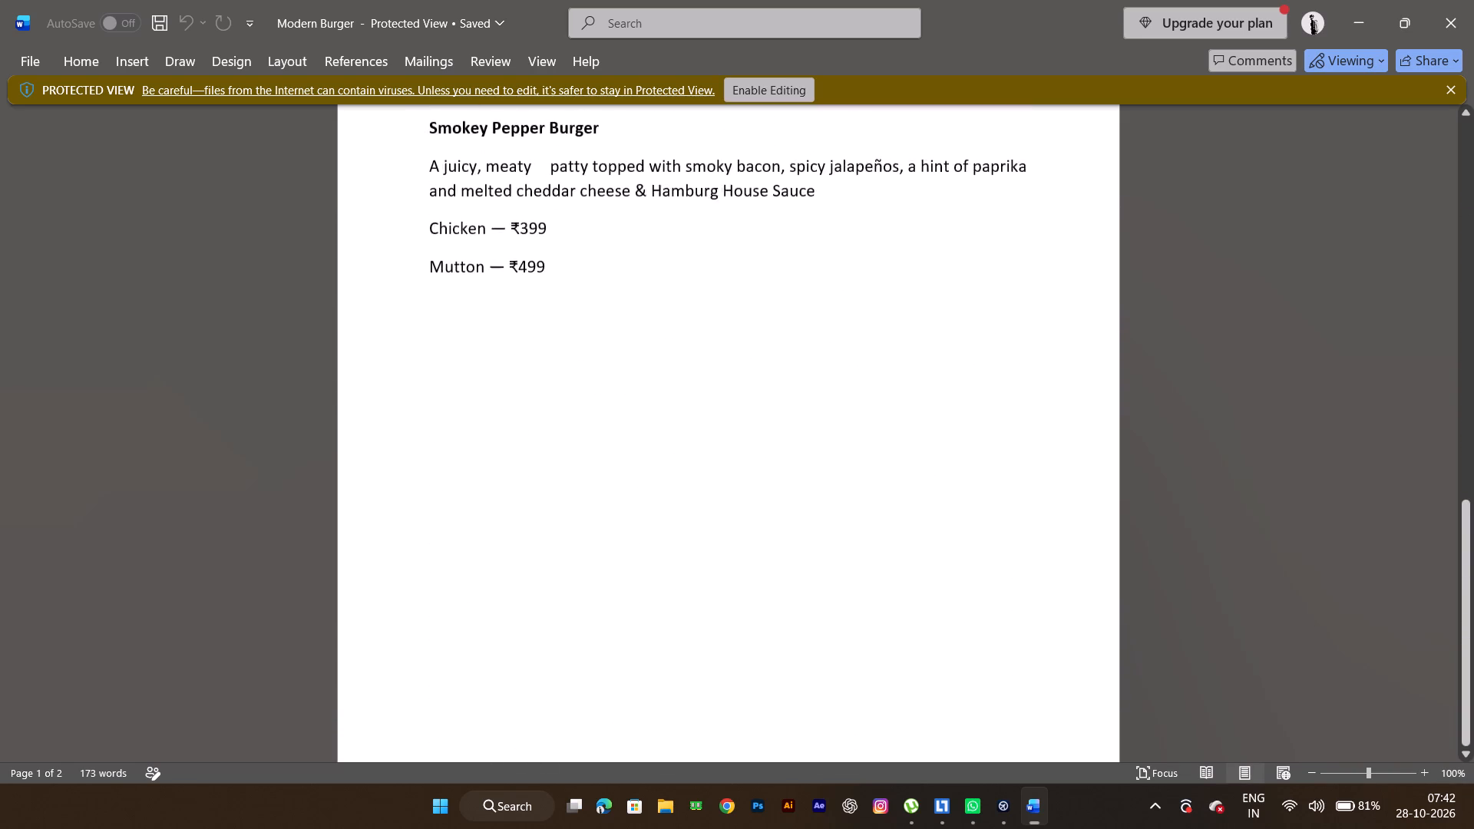
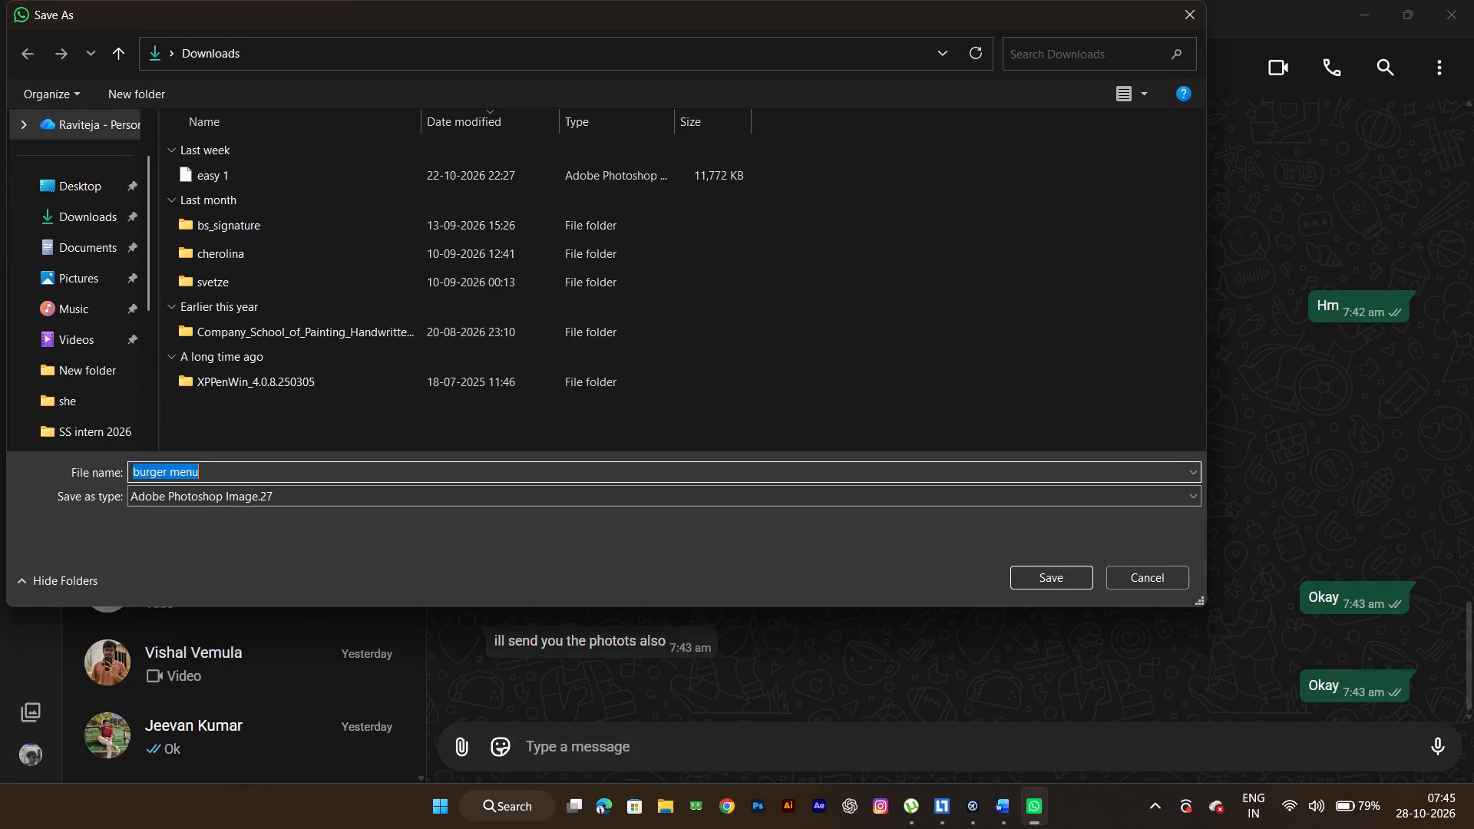
Save the received burger menu Photoshop file from the chat to the Downloads folder under the name burger menu.
left_click(1046, 572)
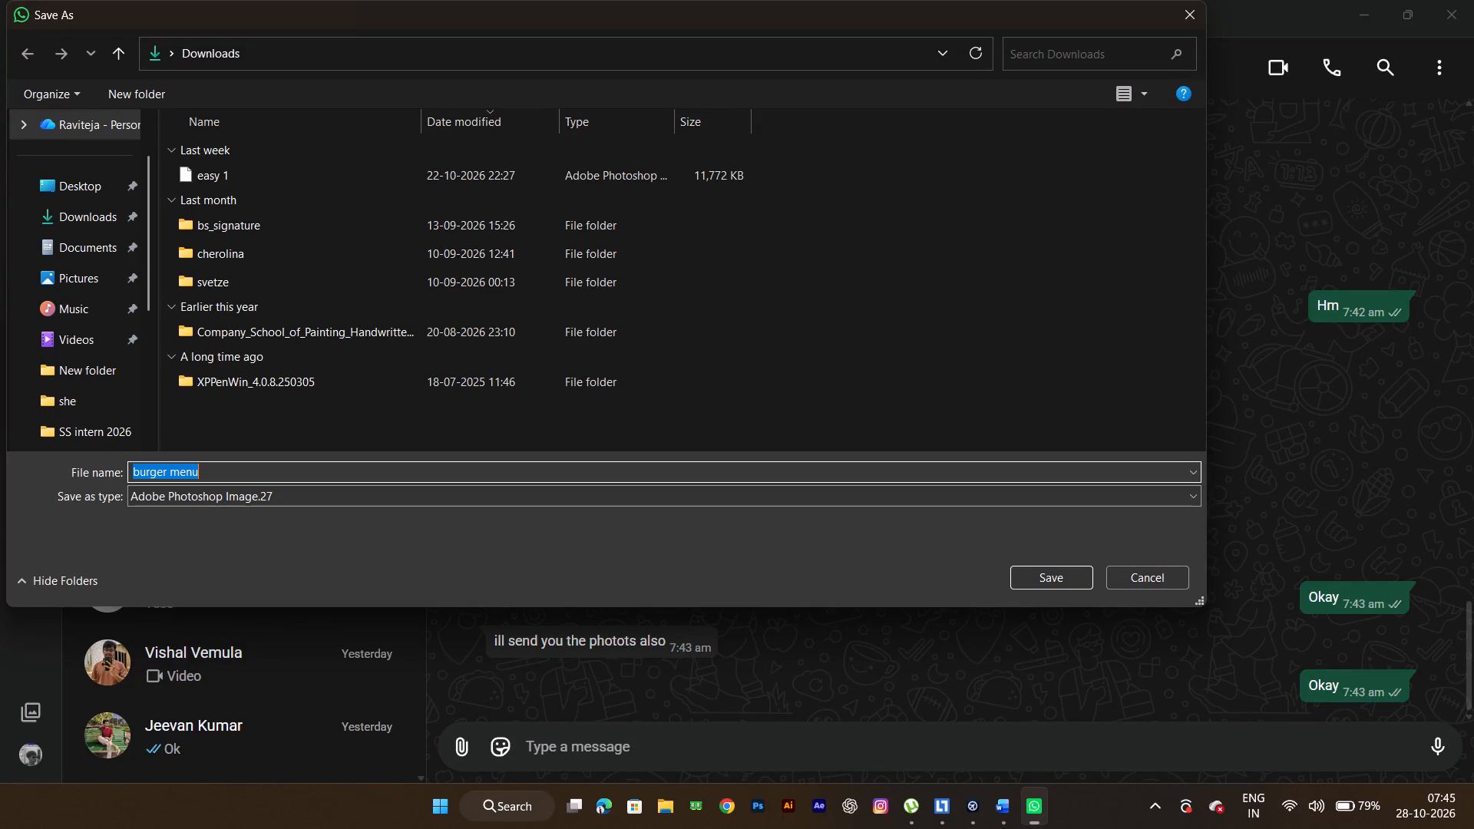
left_click(1042, 577)
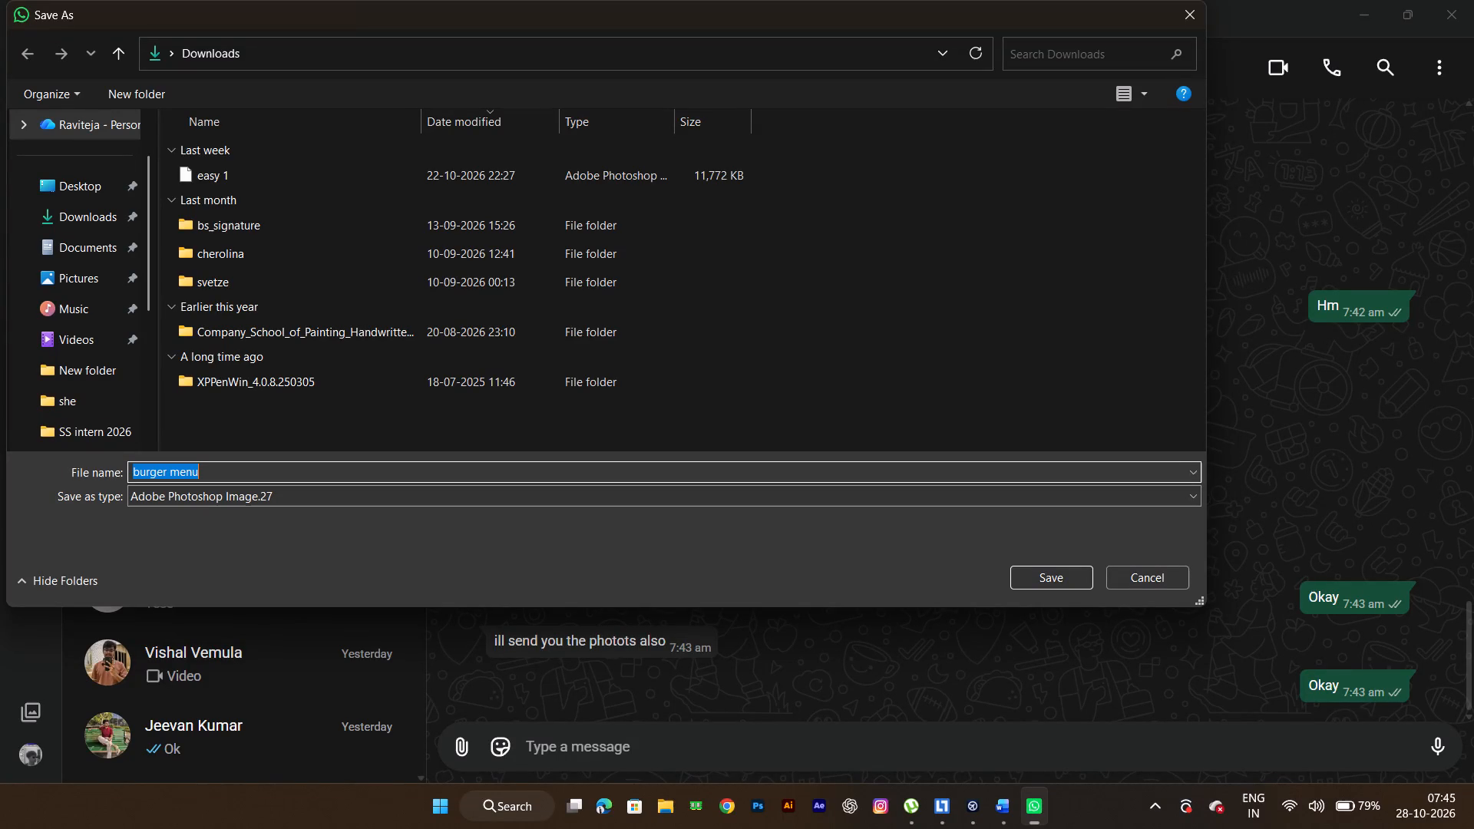
left_click(1032, 580)
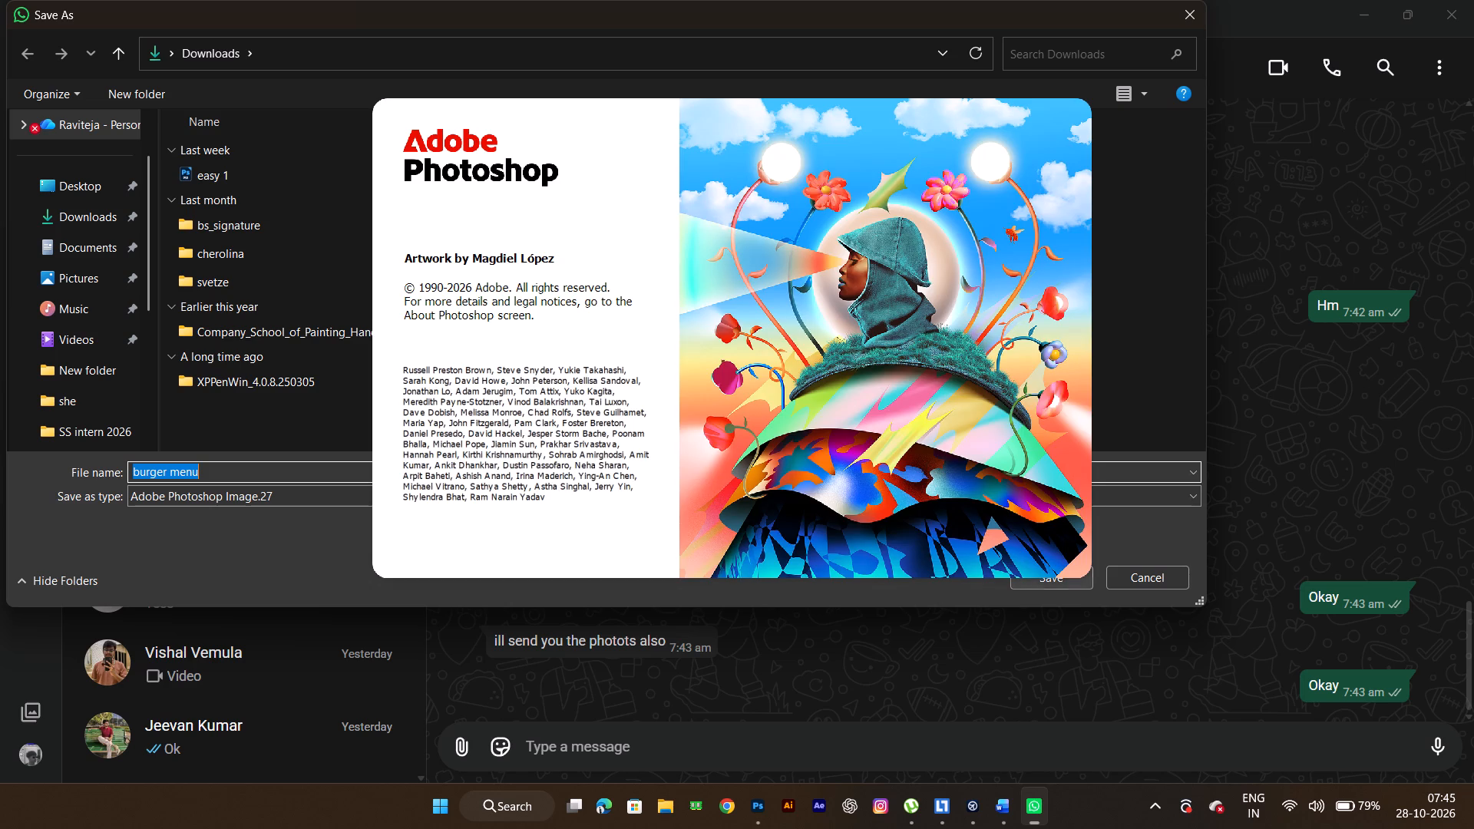
Save the received Photoshop file as "burger menu" in the Downloads folder.
left_click(1063, 587)
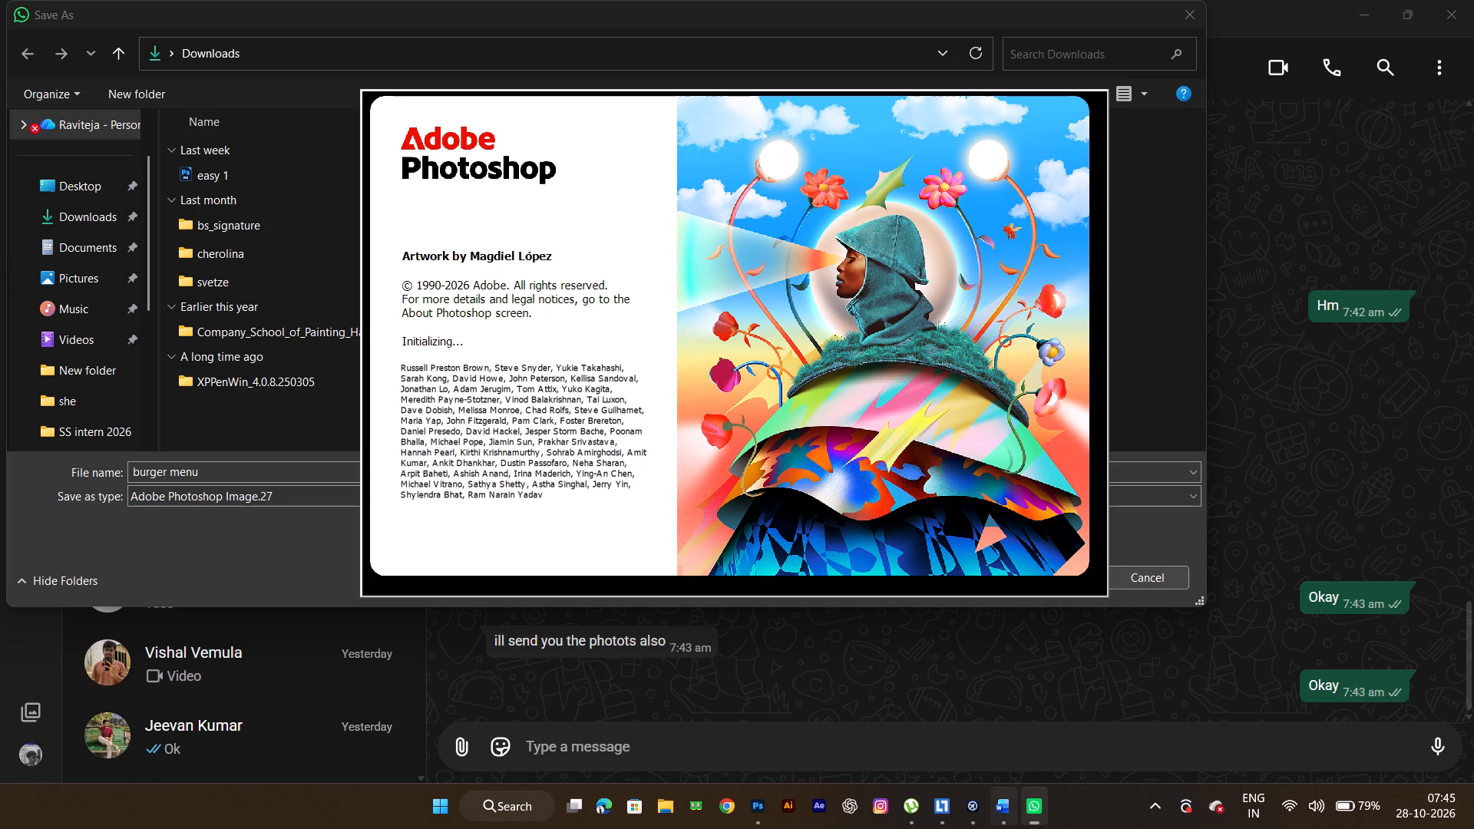
Switch to Word and examine the Modern Burger menu document from its title onward.
left_click(1008, 801)
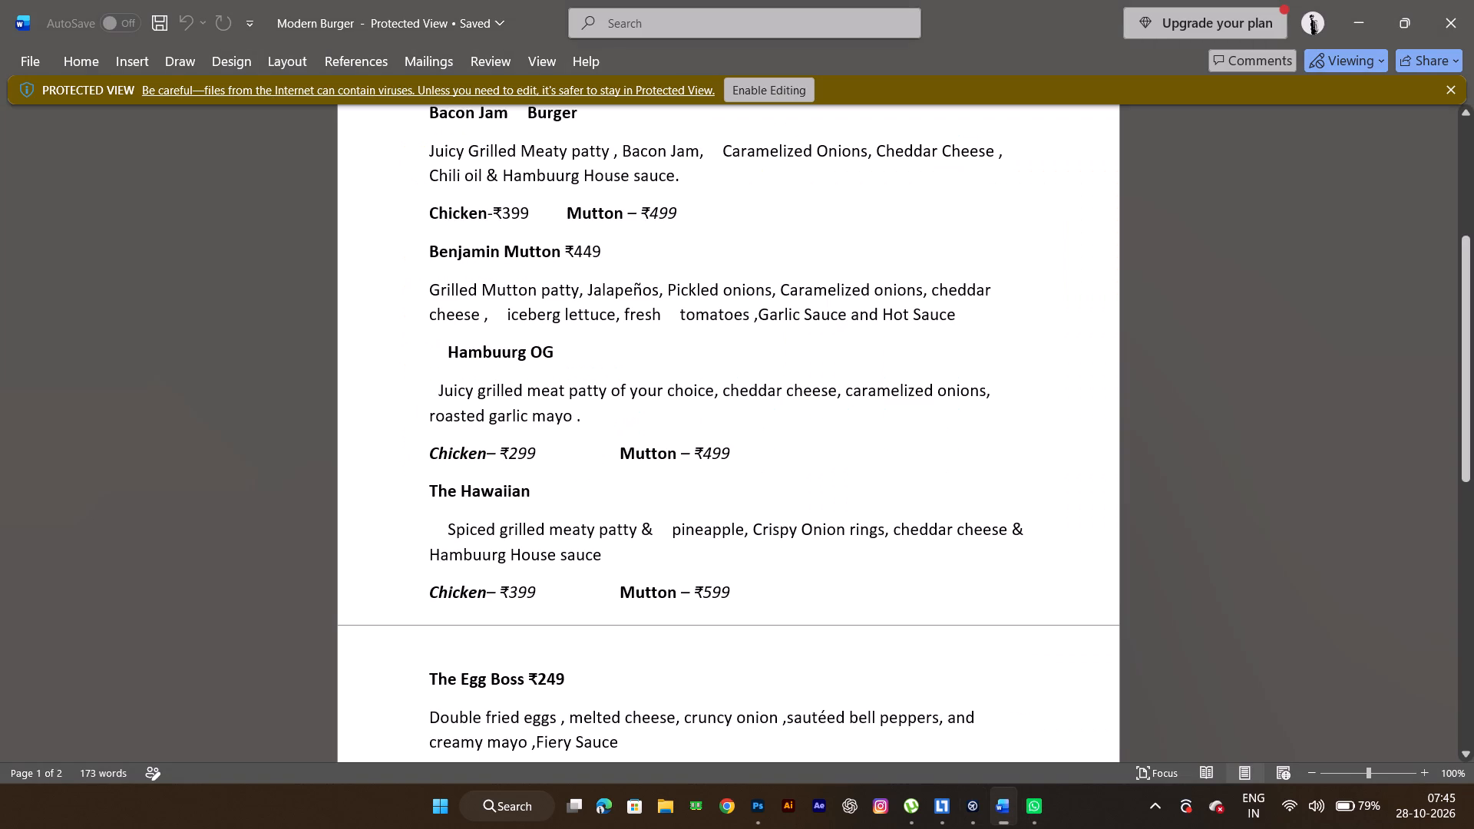
scroll(677, 445, "up", 2)
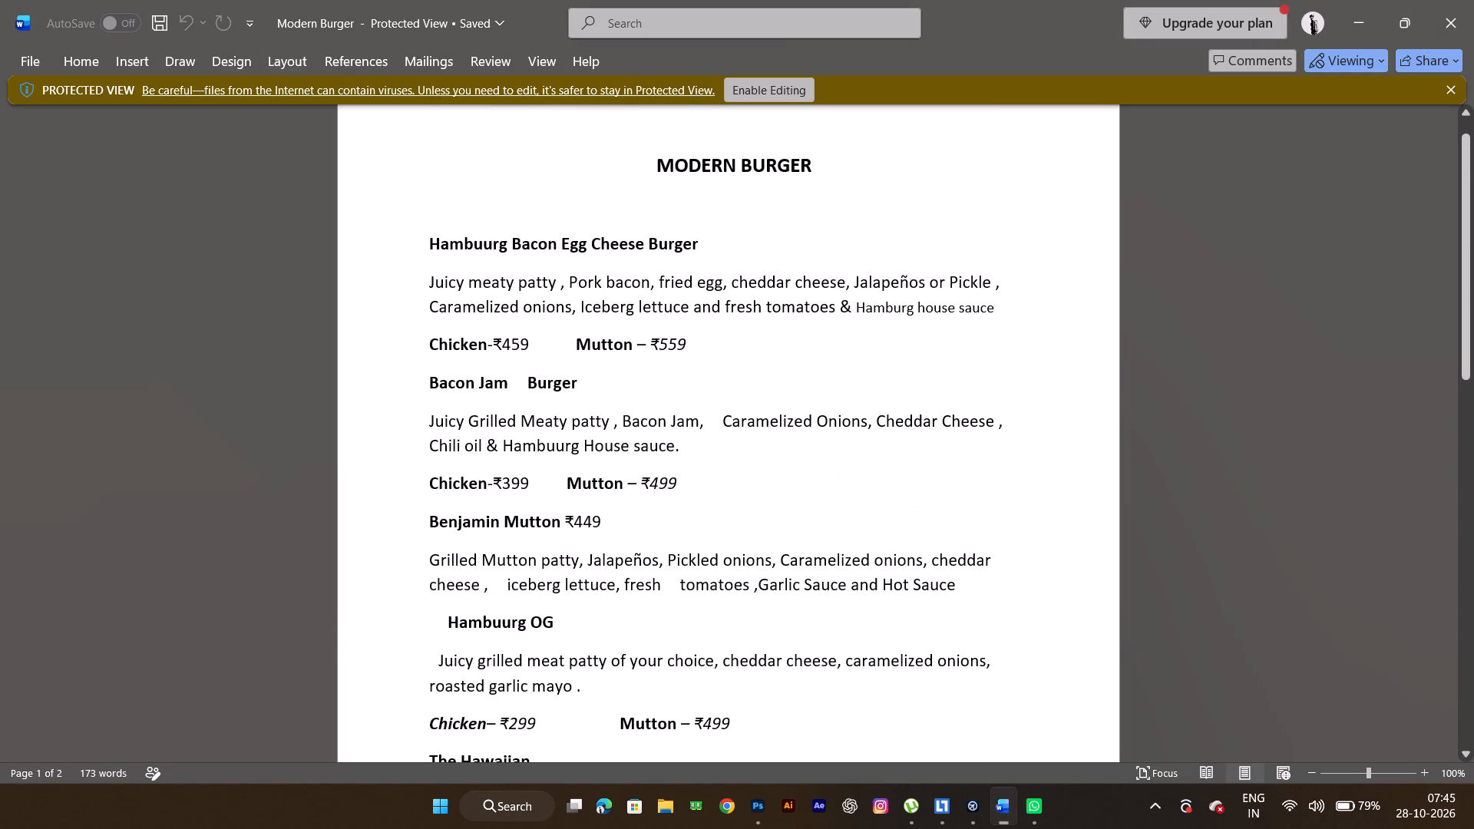
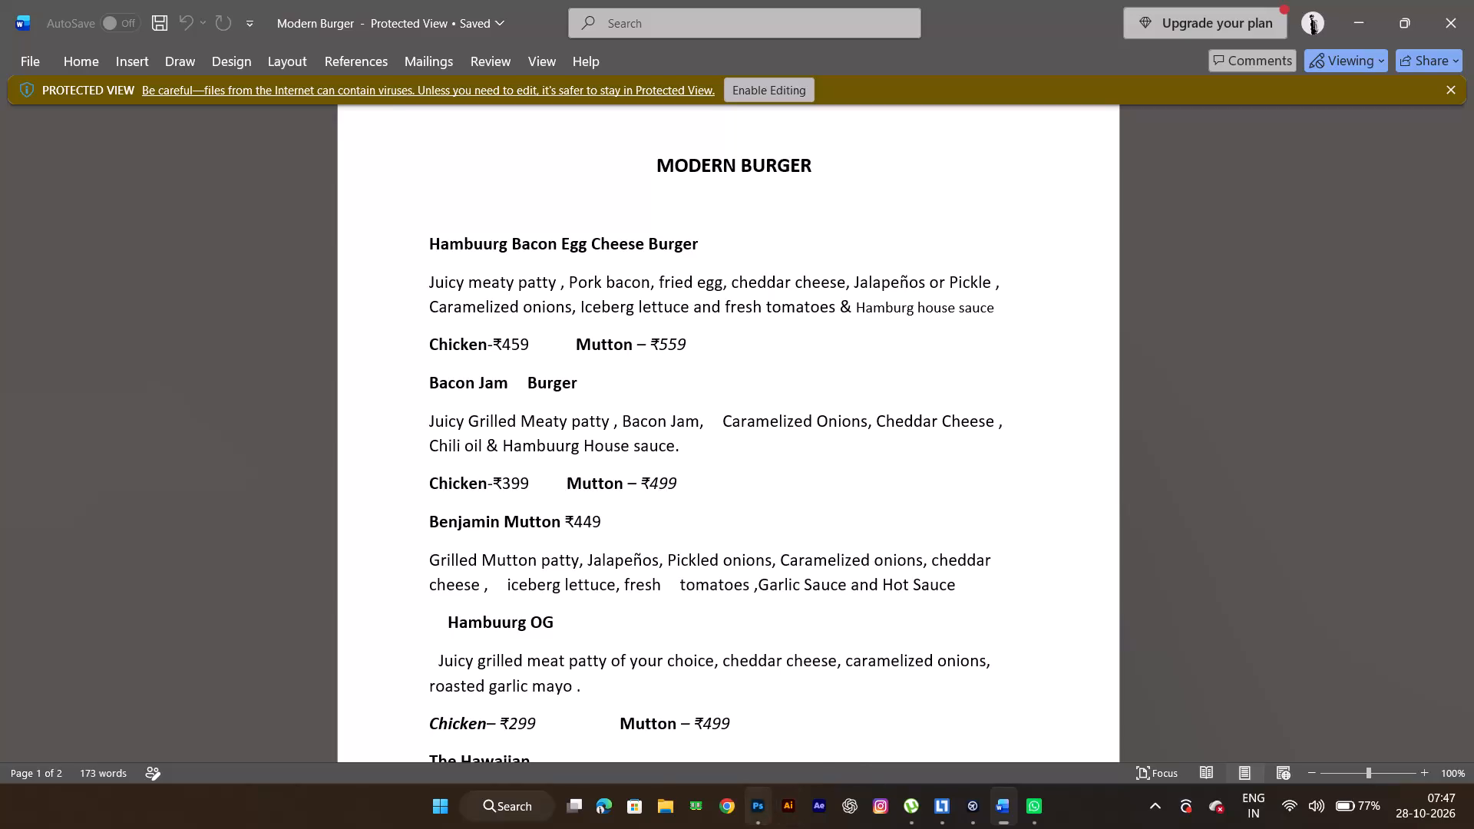
Switch to Photoshop and select the placed menu spread reference on the burger menu canvas with the Move tool.
left_click(762, 821)
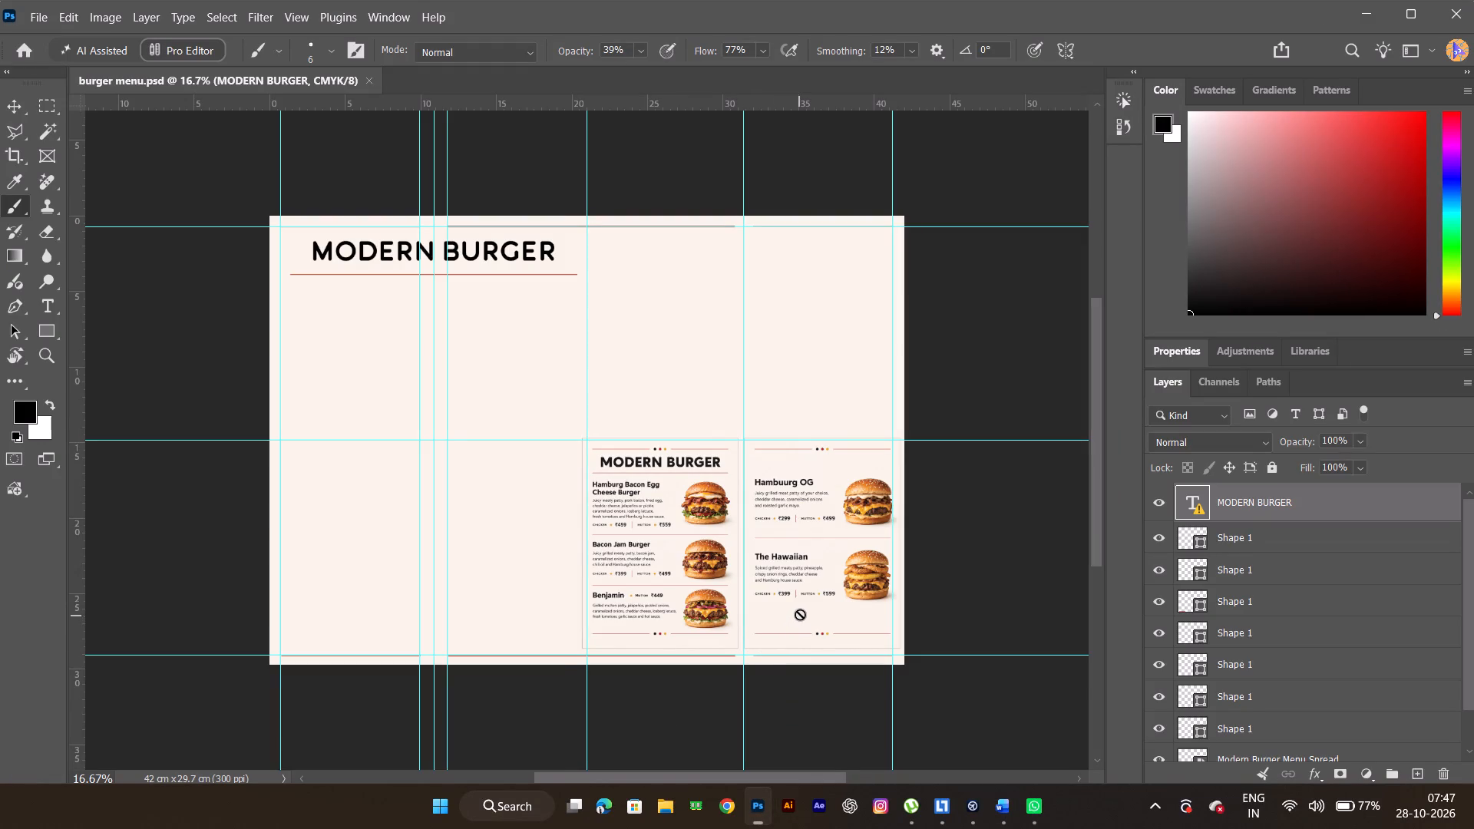
left_click(17, 103)
left_click(786, 532)
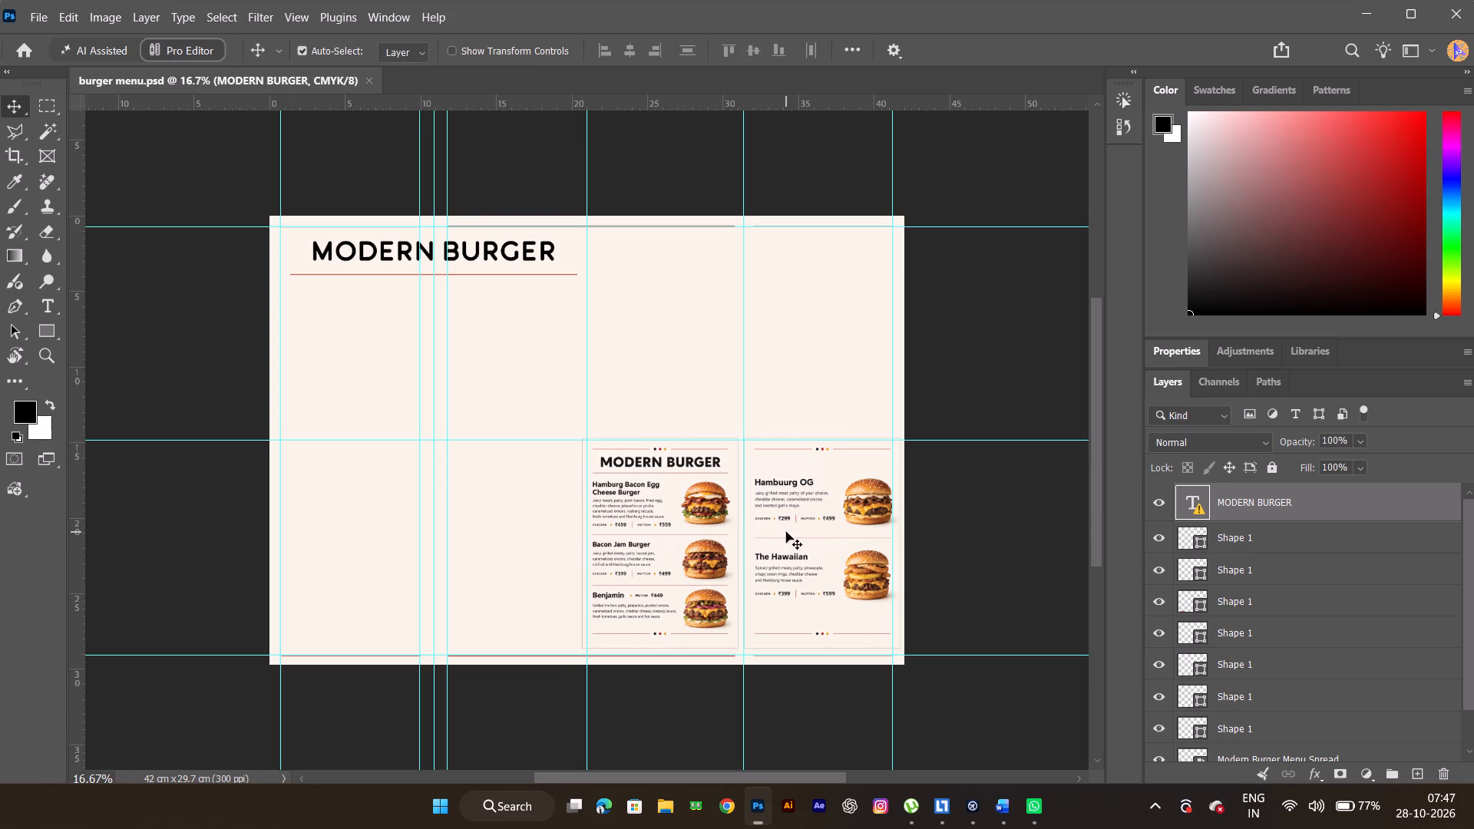
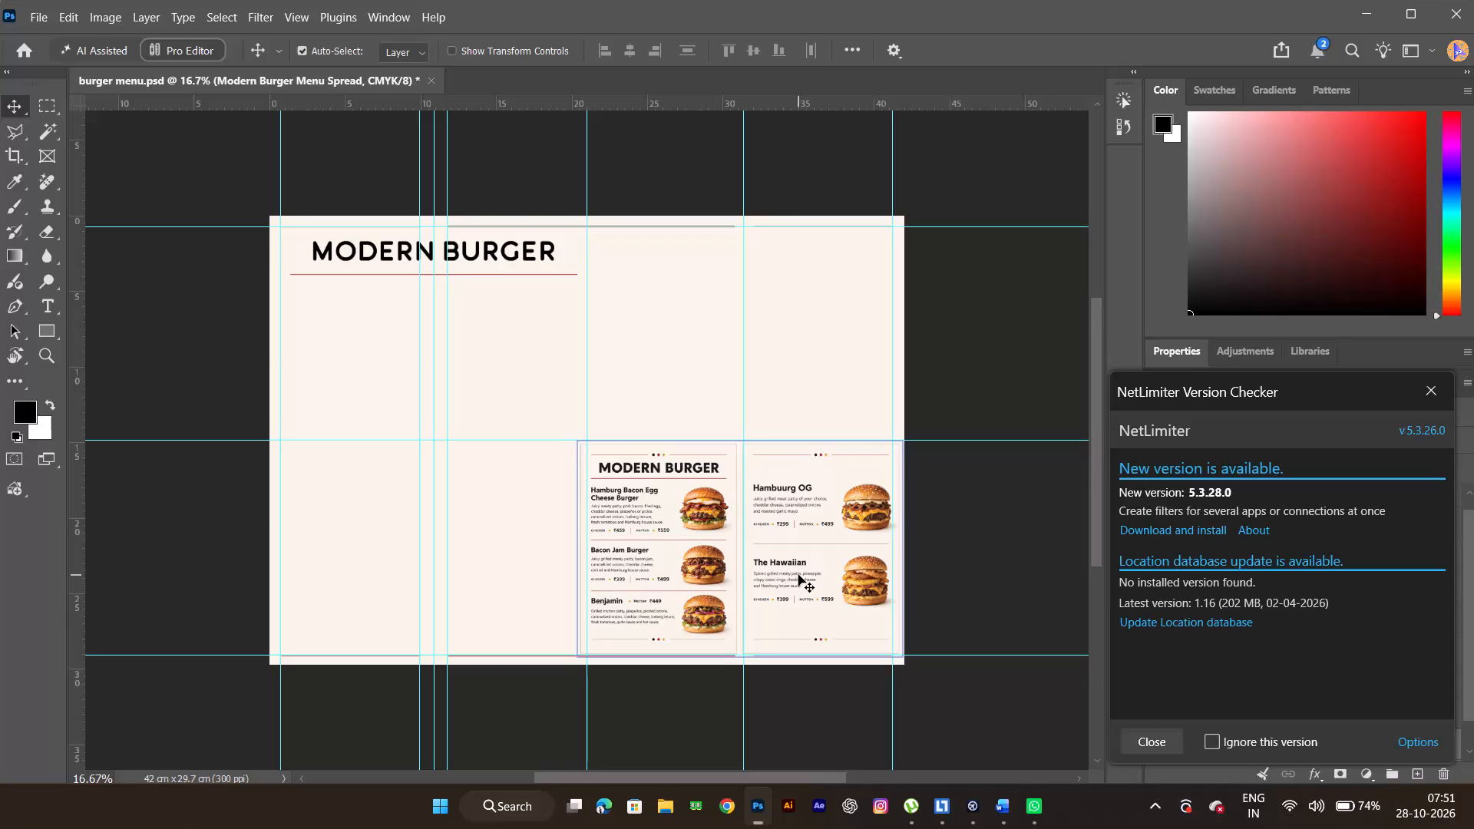
Dismiss the NetLimiter version notice and delete the placed Modern Burger Menu Spread layer from the canvas.
left_click(1446, 392)
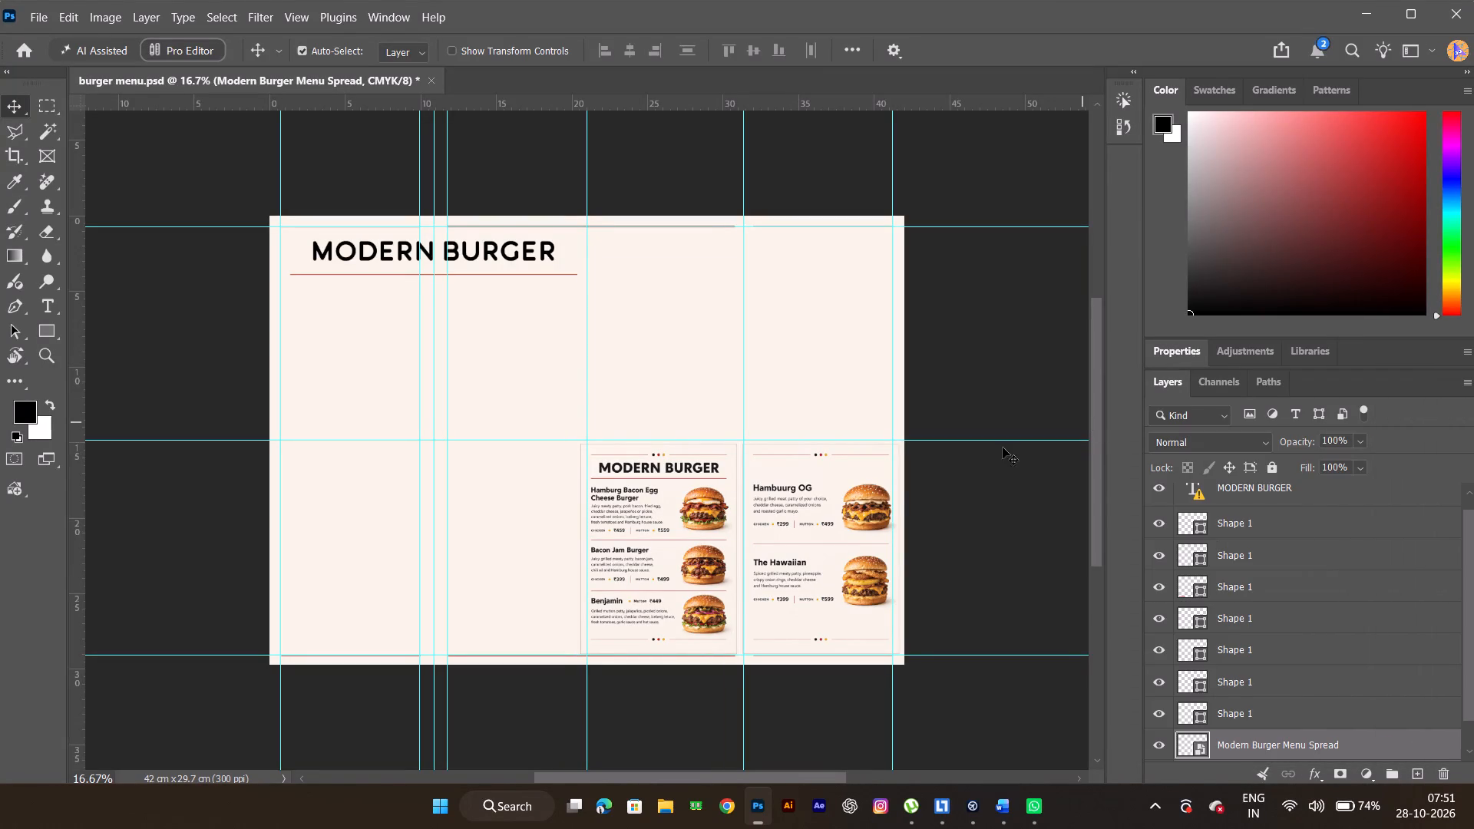
key("Delete")
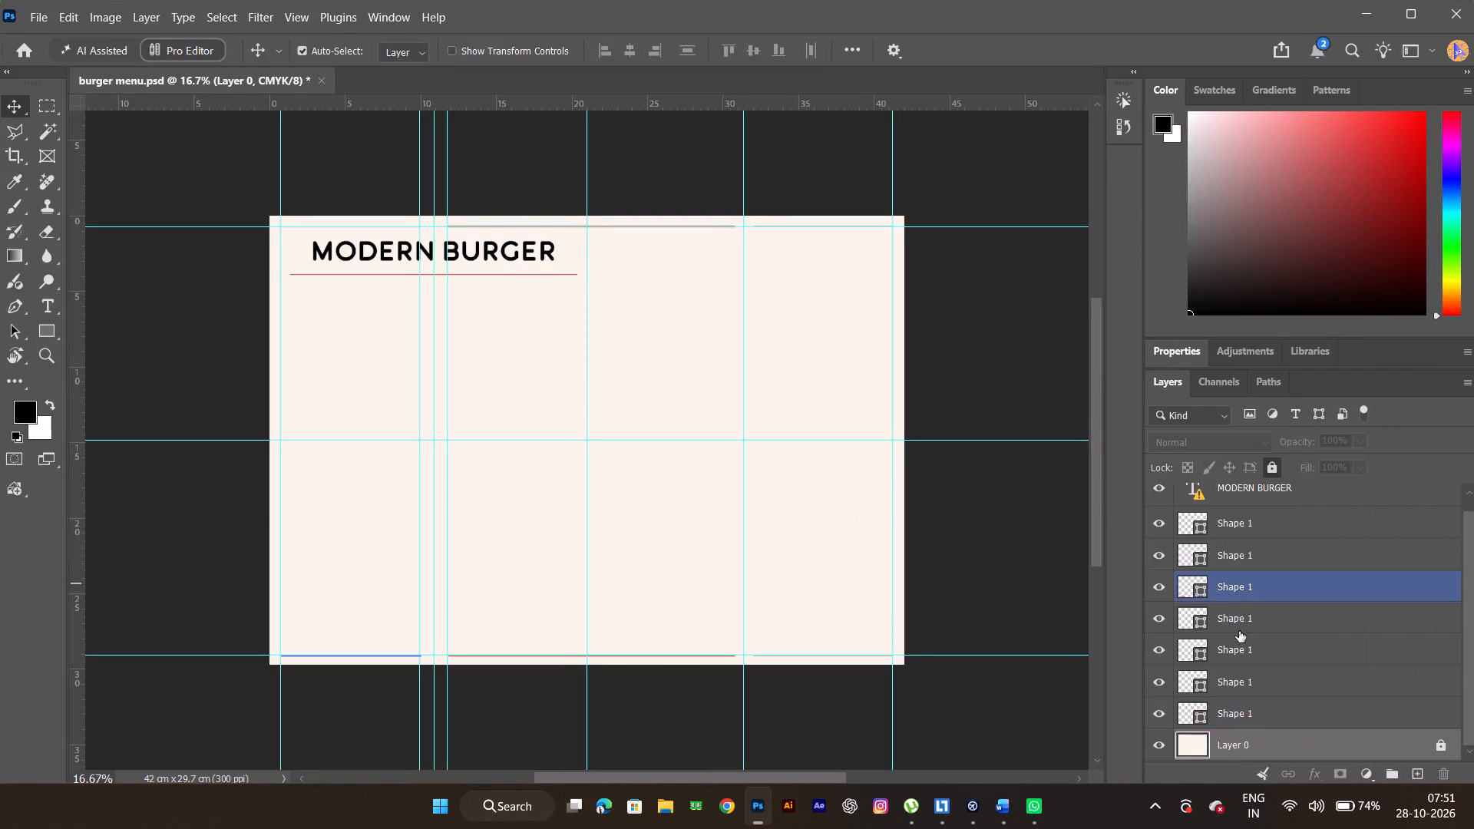
Clear the remaining old layout by deleting all seven Shape 1 line layers and the MODERN BURGER title text layer.
scroll(1254, 543, "up", 3)
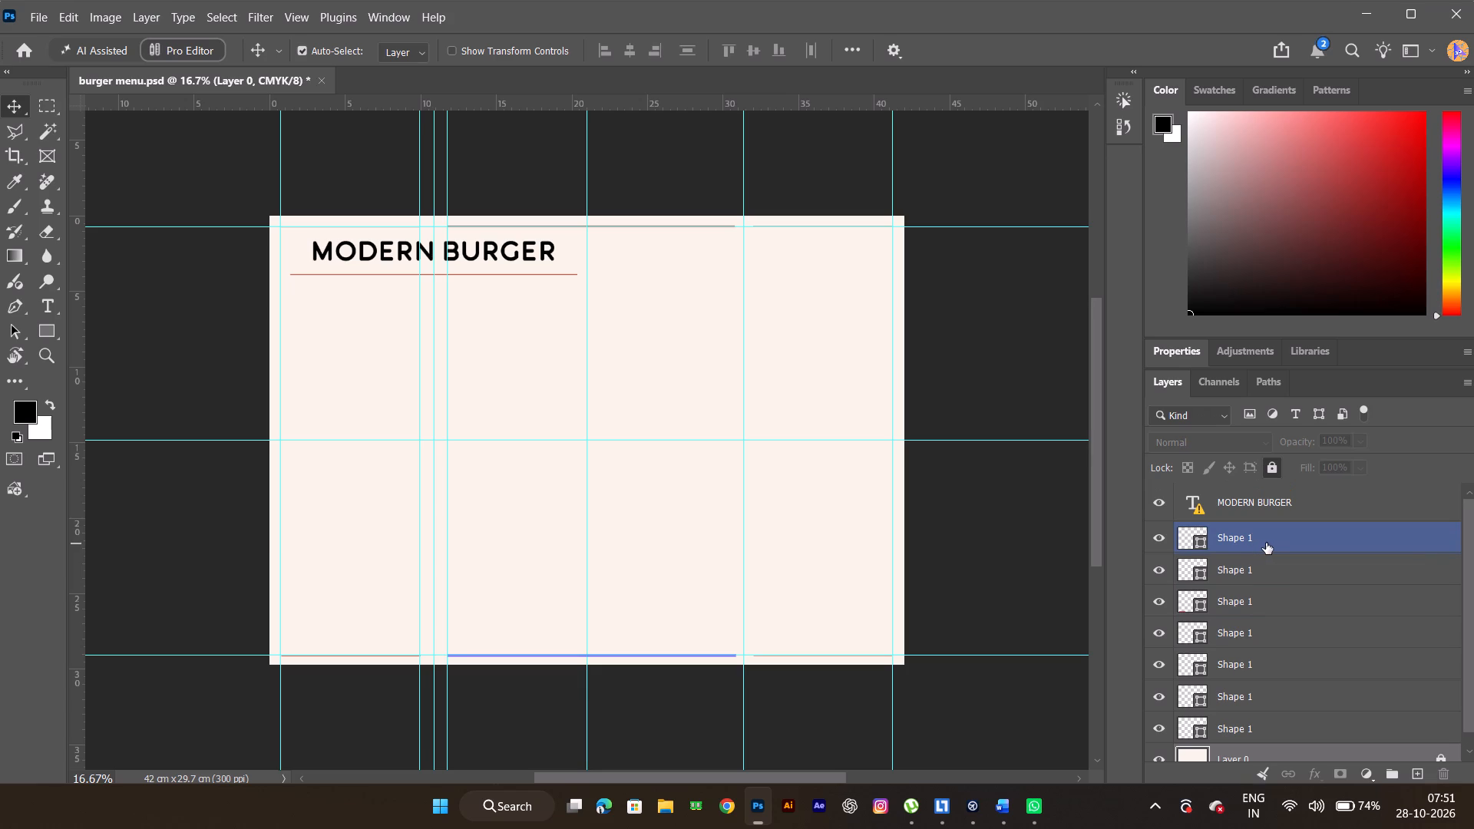
left_click(1271, 543)
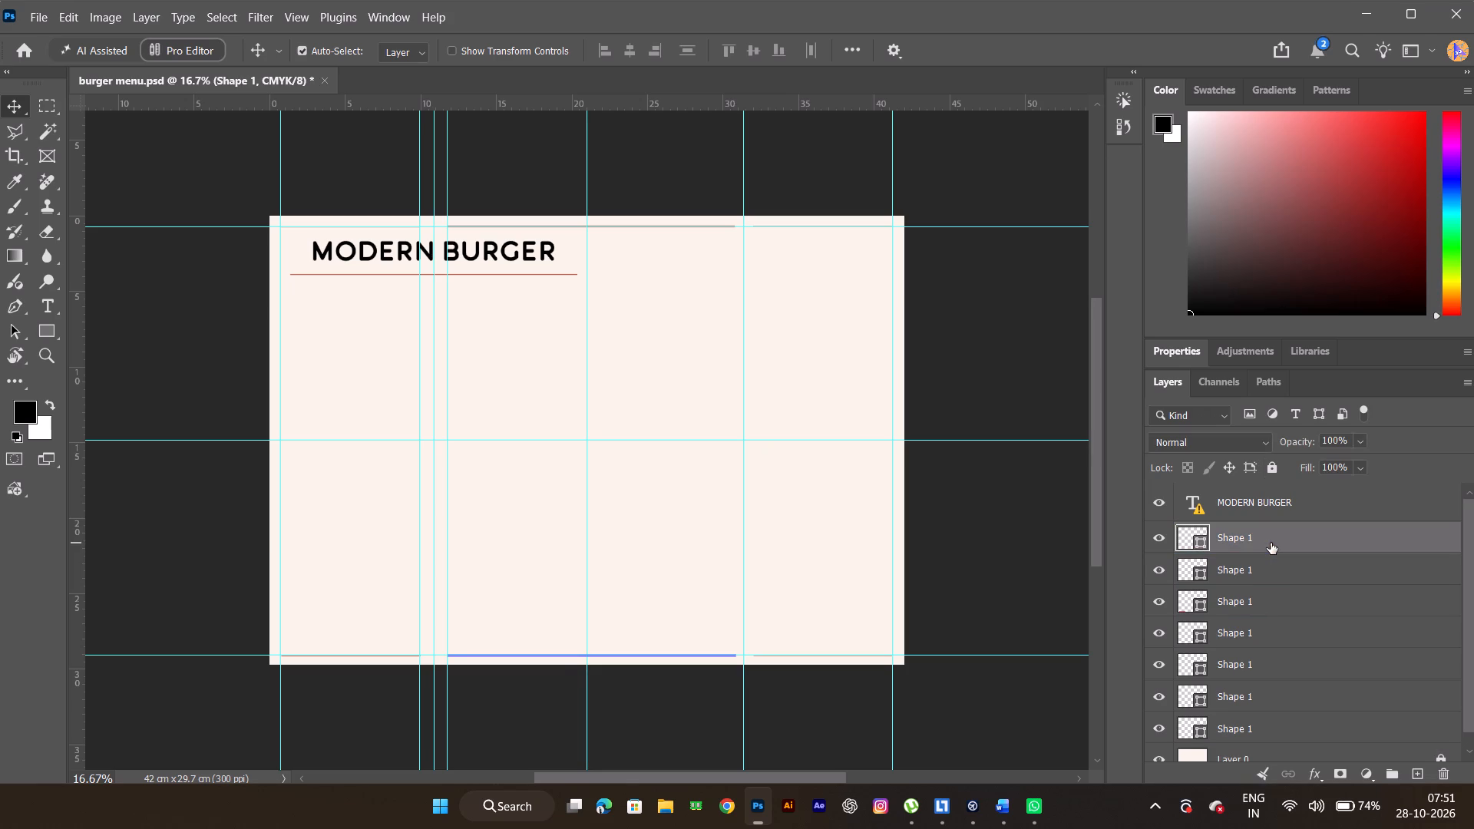
left_click(1271, 731, "shift")
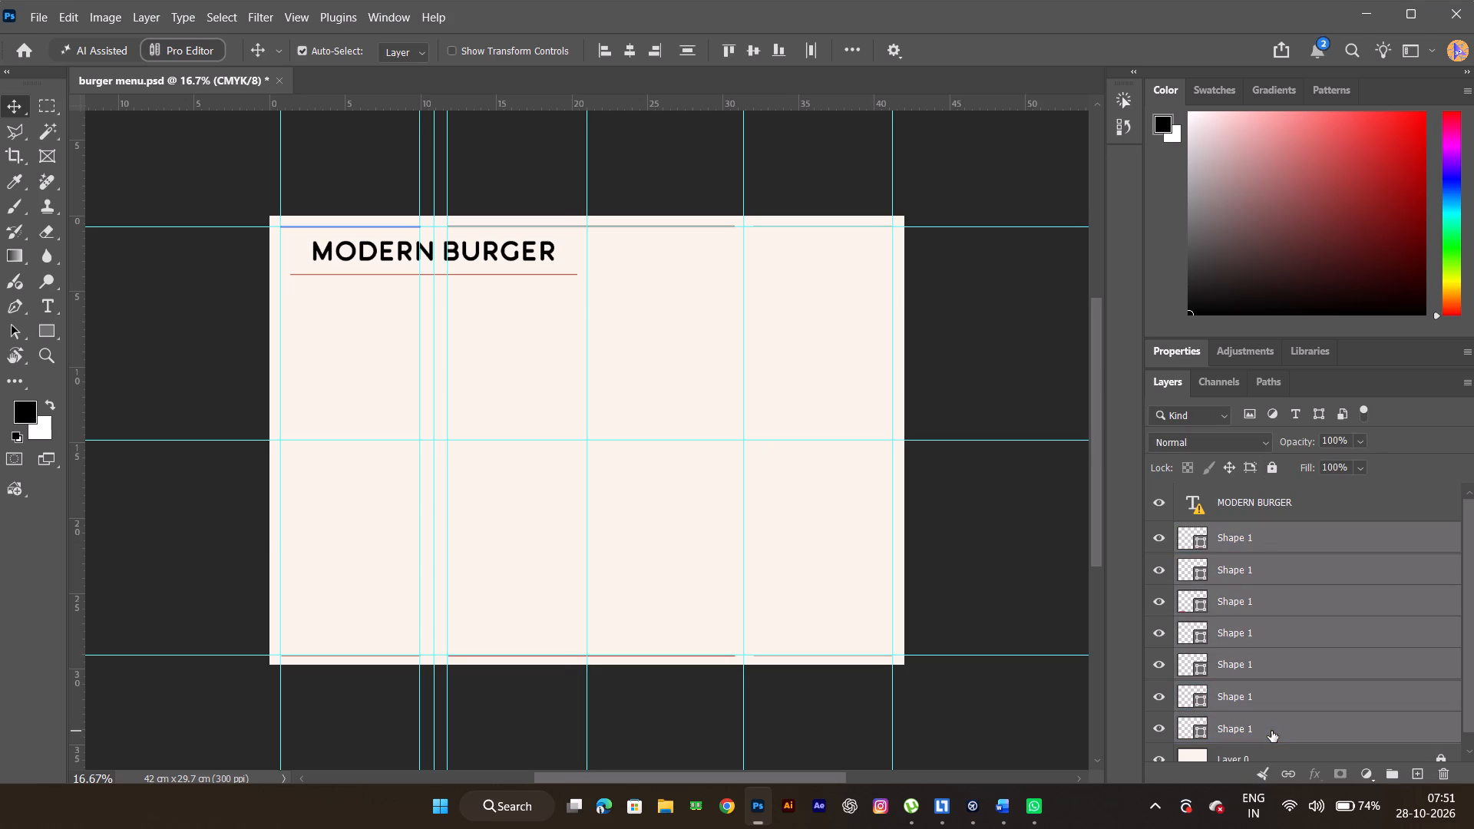
key("Delete")
left_click(1252, 508)
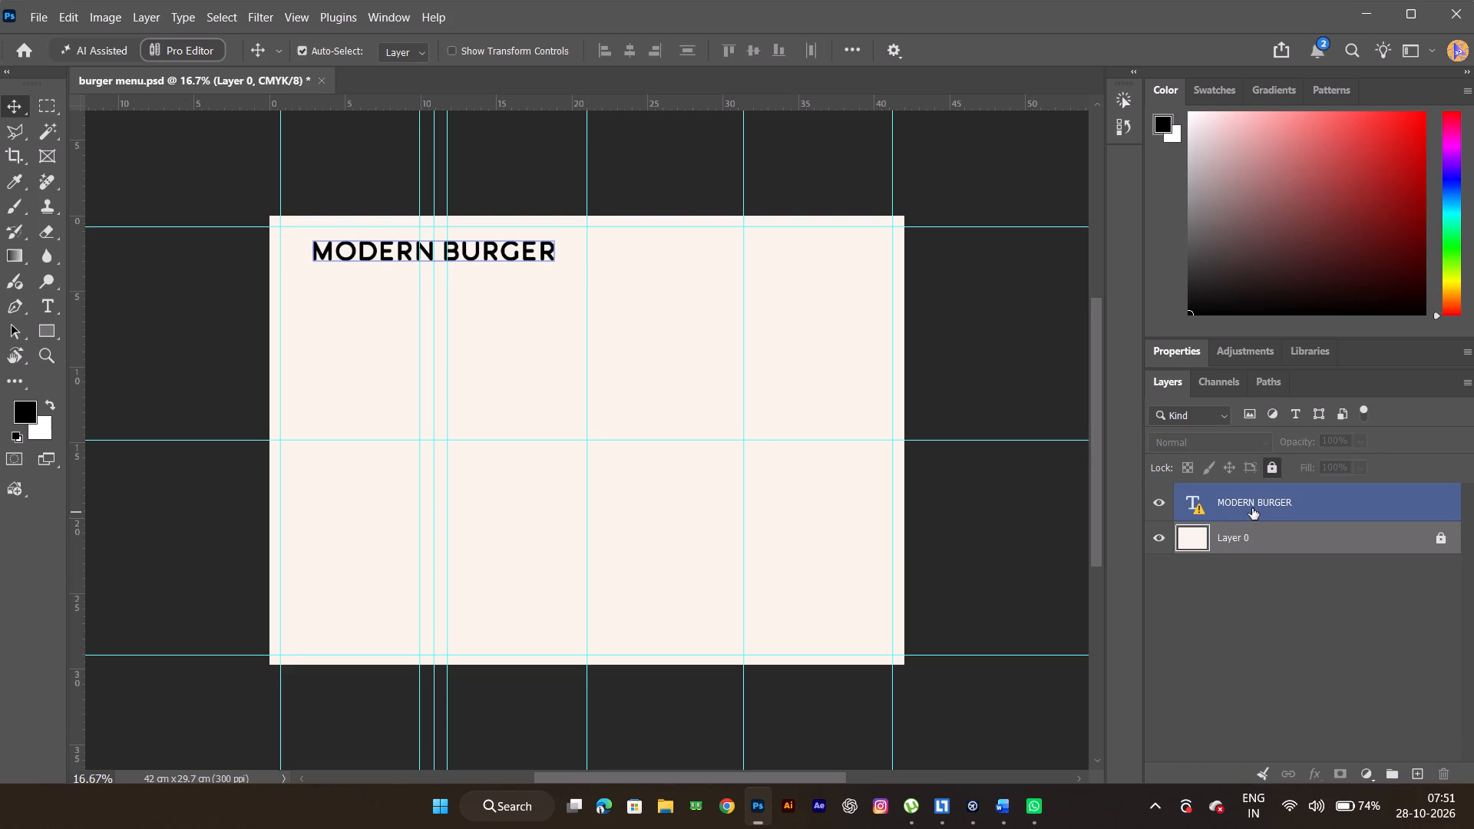
key("Delete")
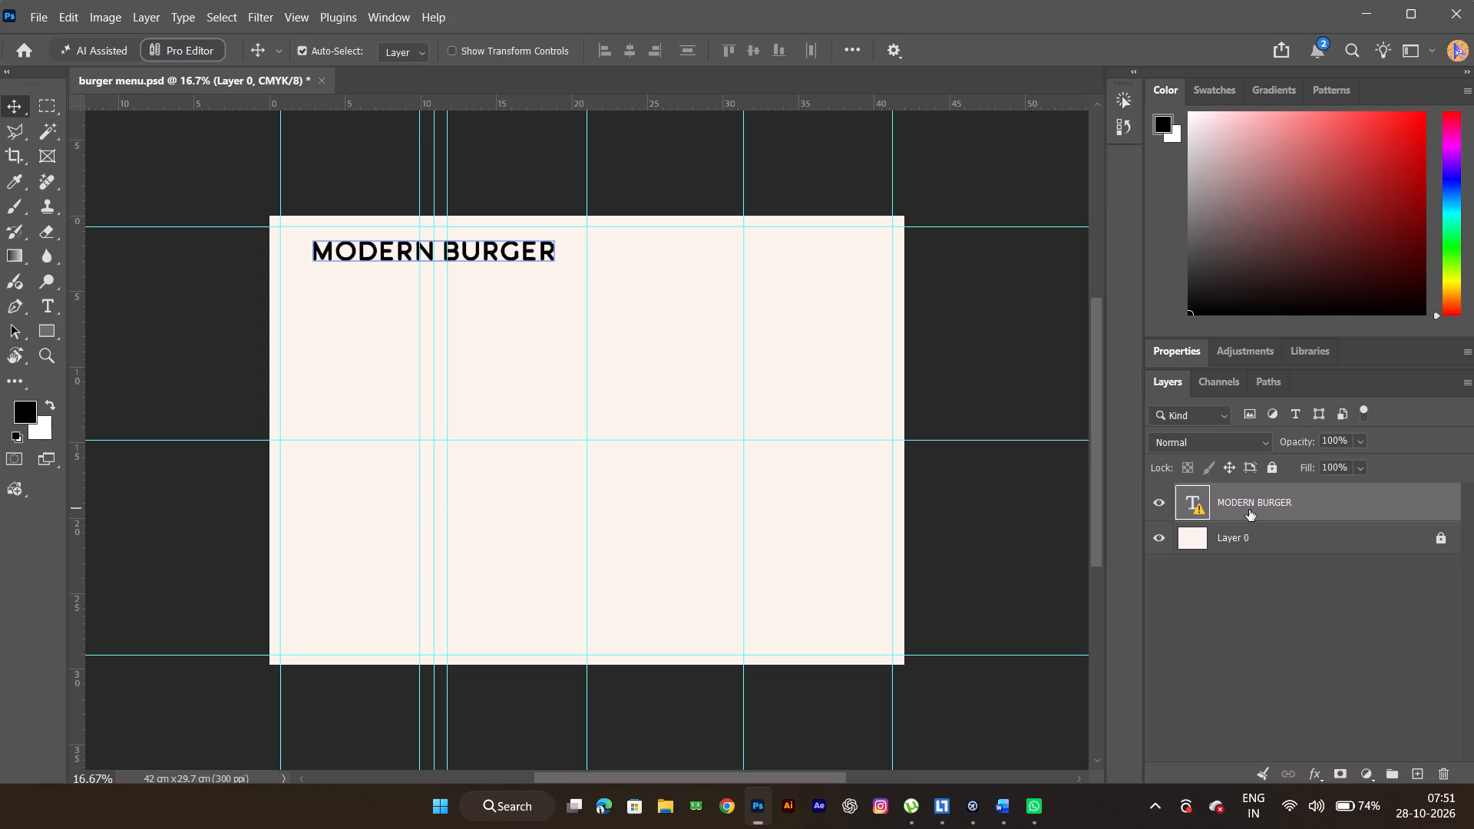
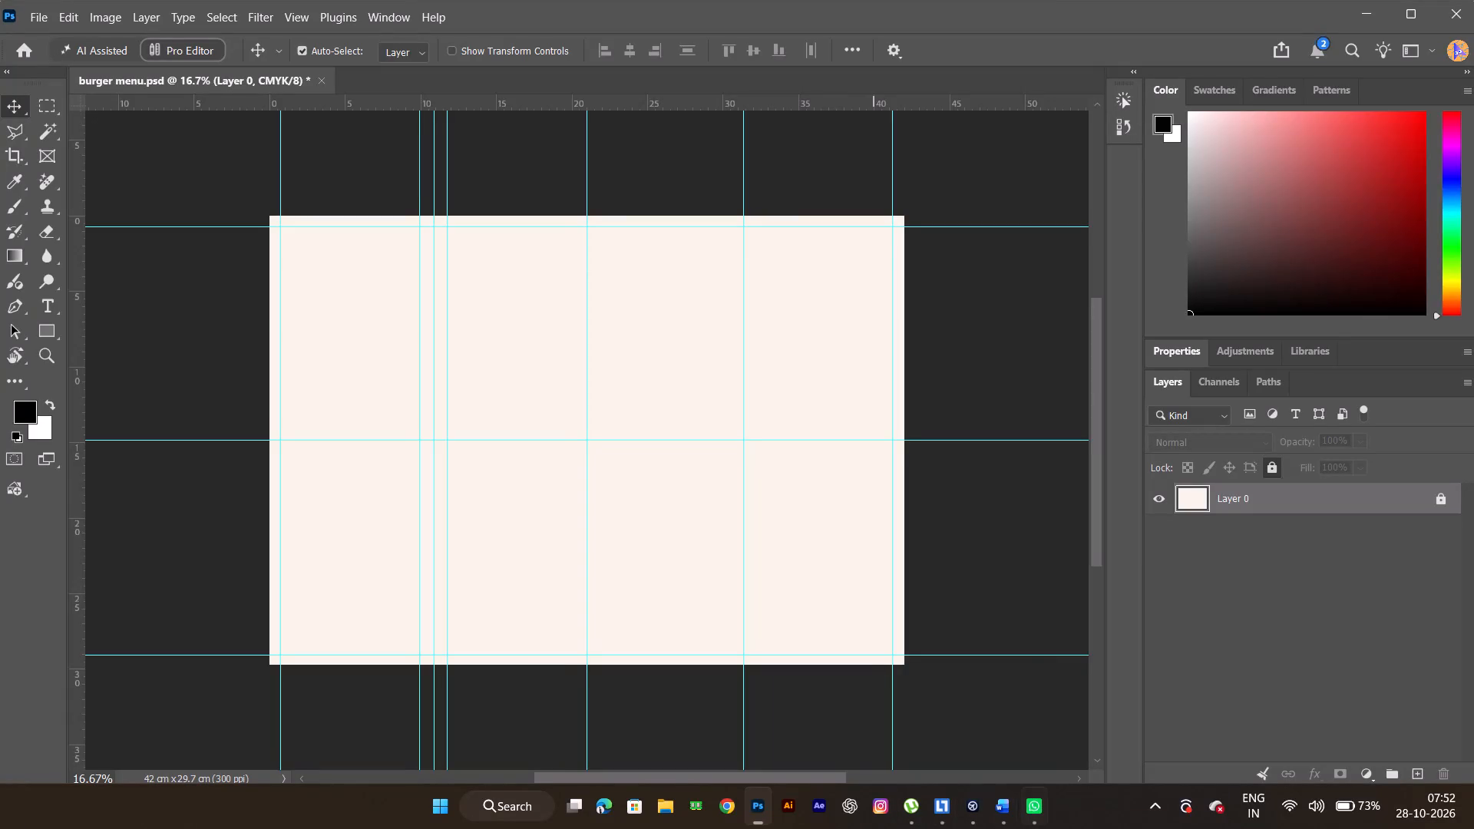
Read through the Modern Burger menu items, descriptions and prices in the Word document, and return to Photoshop.
left_click(1005, 806)
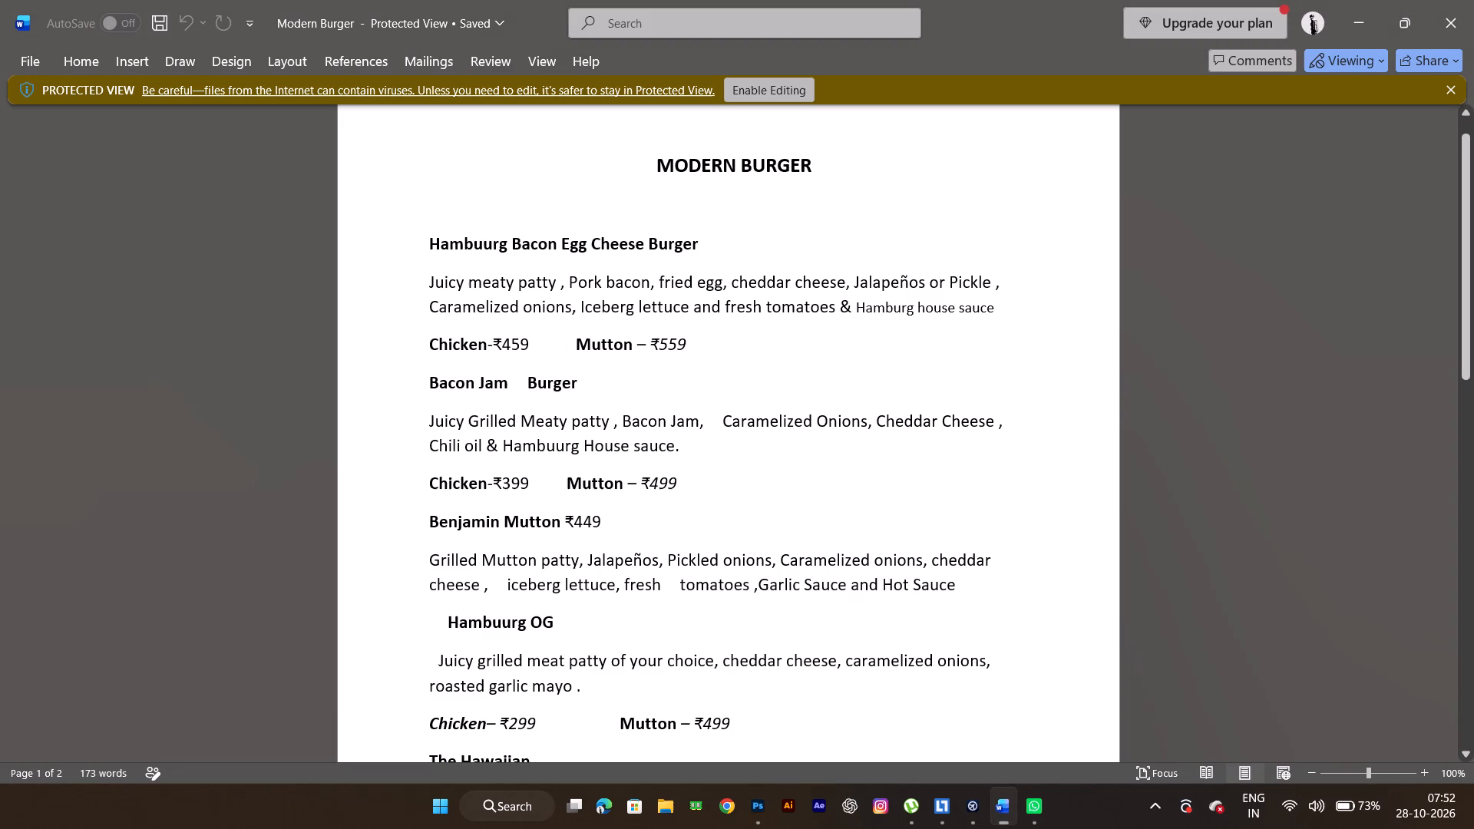
scroll(653, 583, "down", 8)
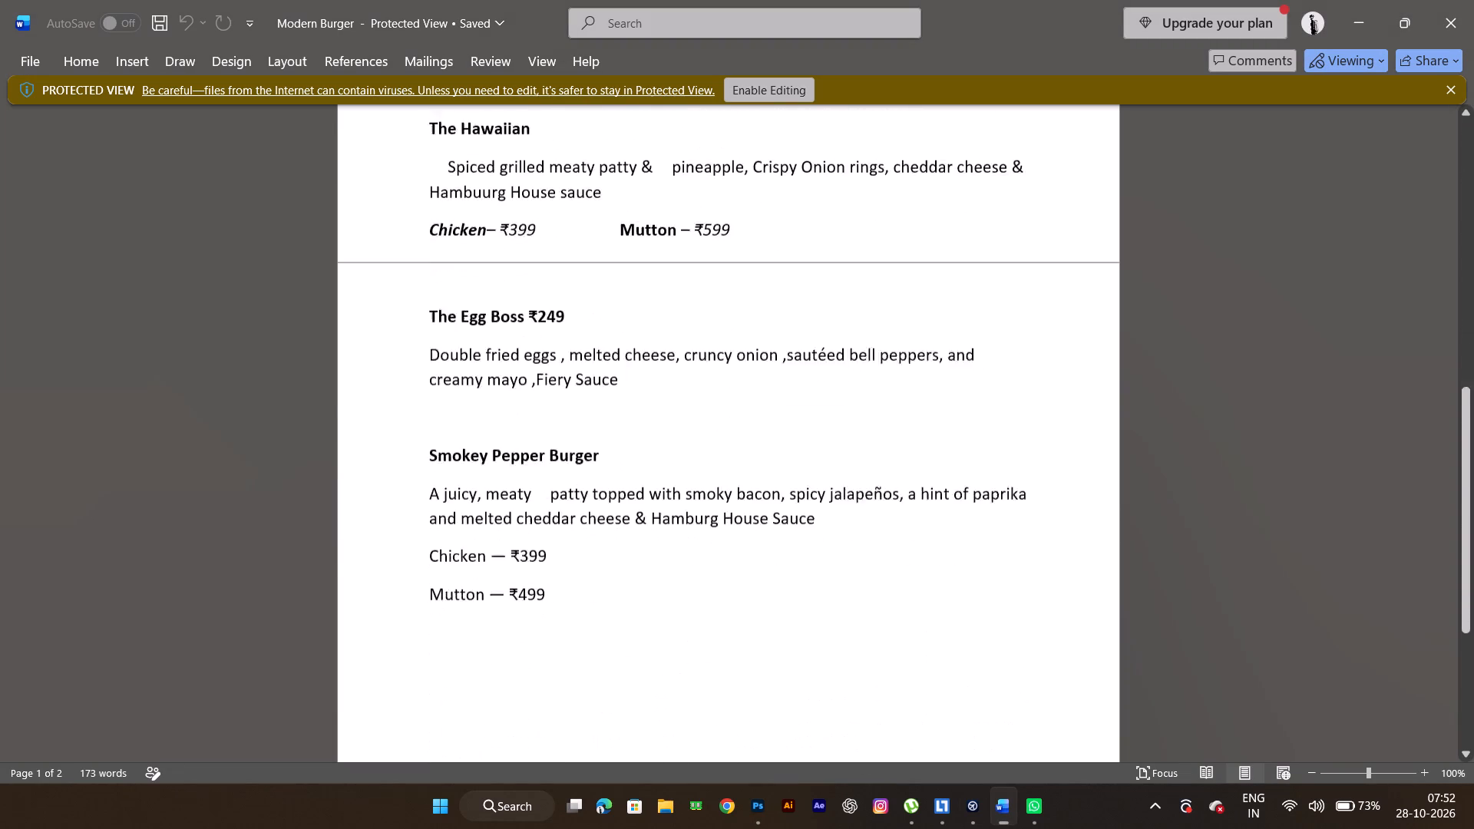
scroll(653, 583, "down", 3)
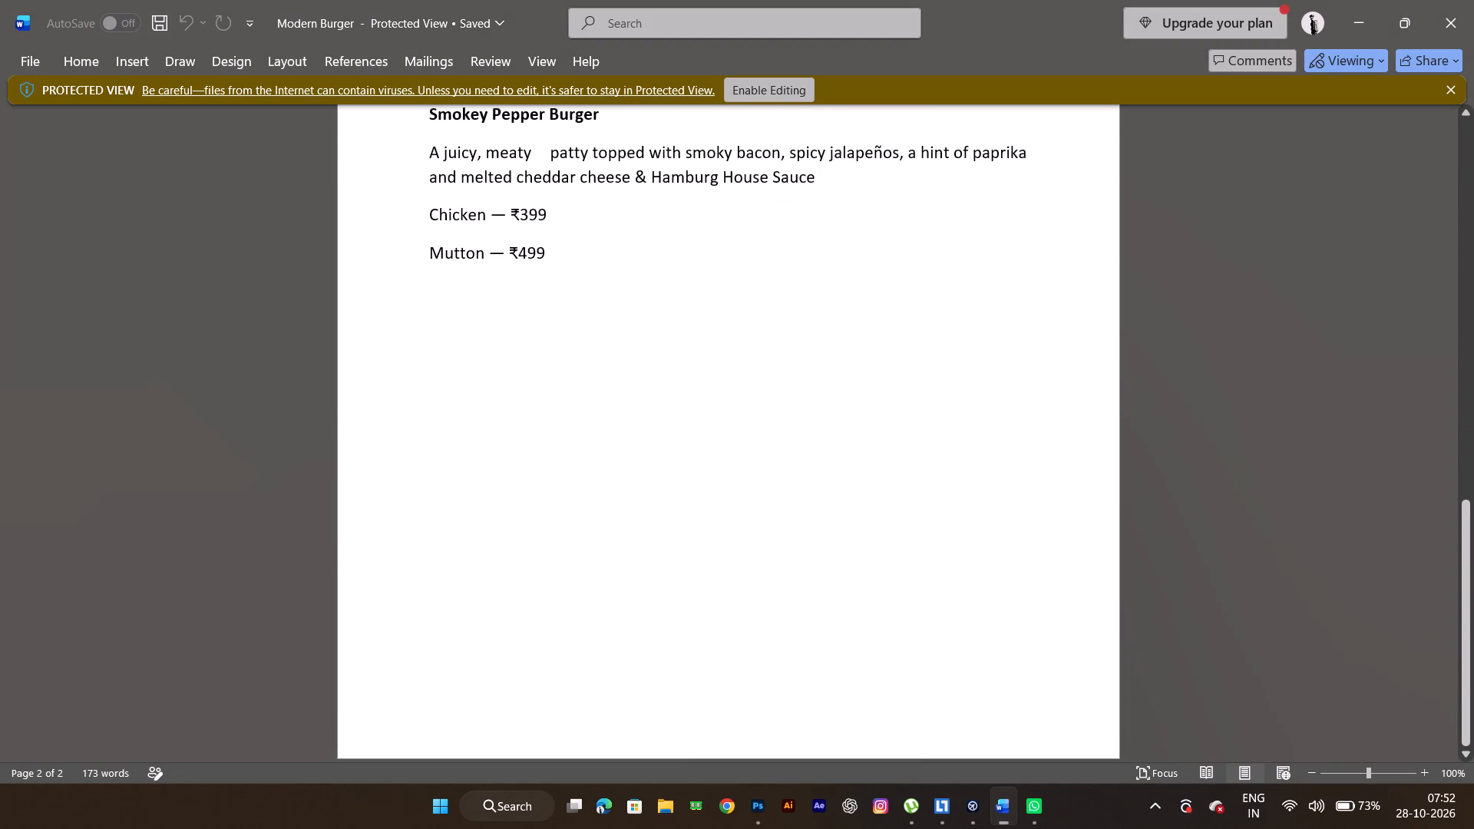
scroll(653, 583, "up", 1)
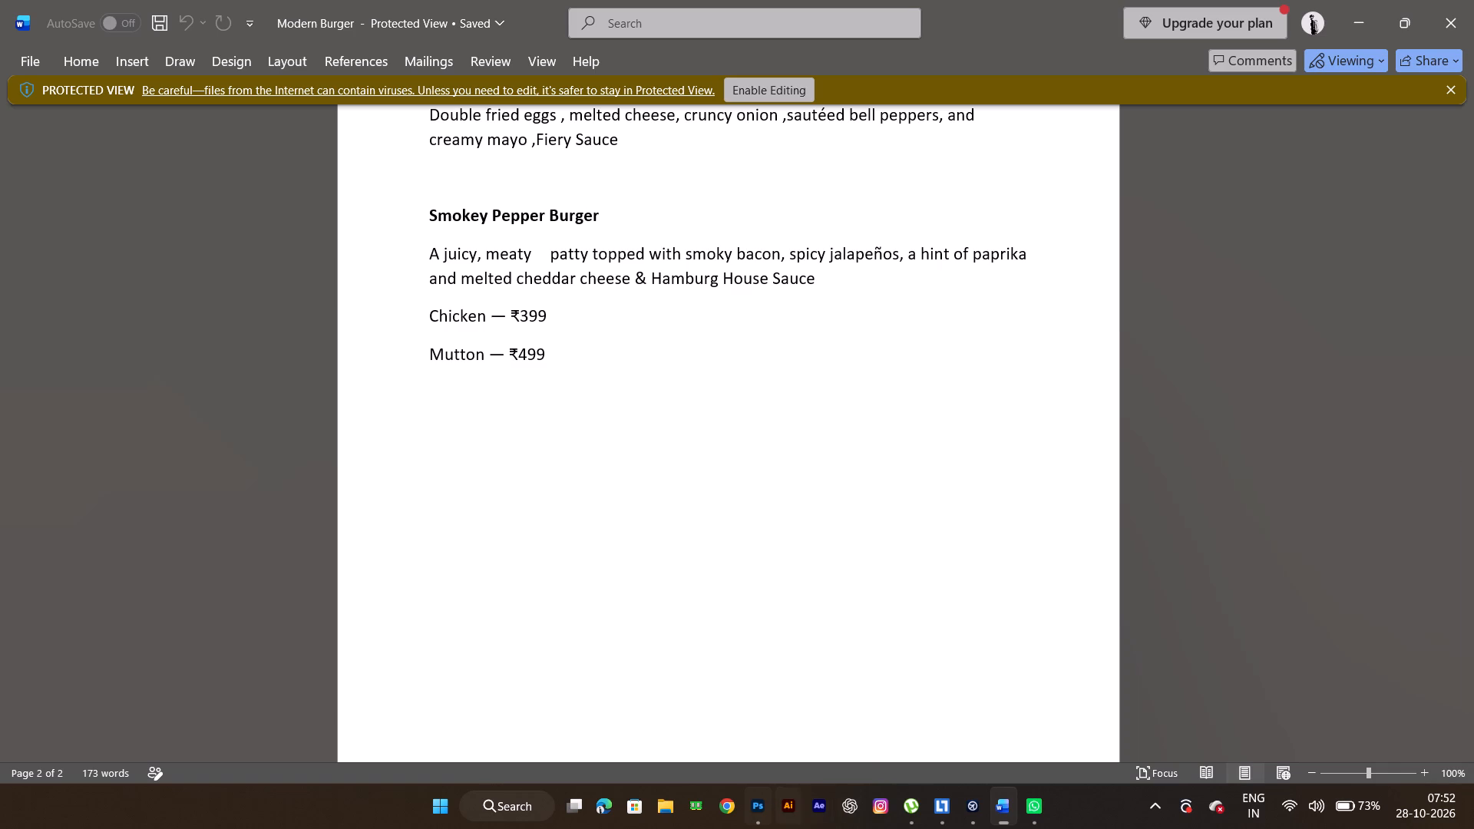
left_click(749, 808)
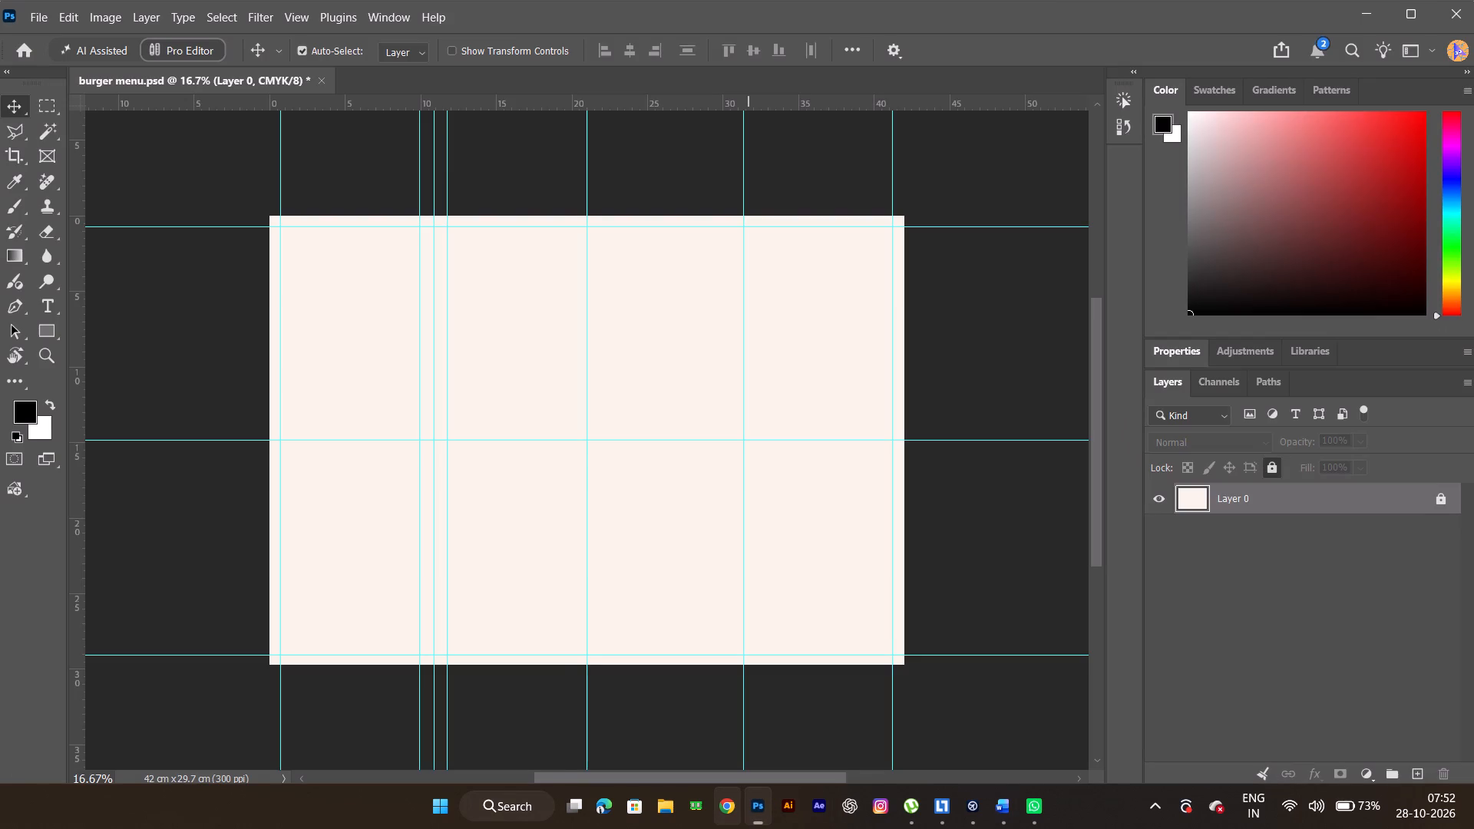
Switch to Chrome with the personal profile that has the drawing-tablet picture and open the DaFont website.
left_click(726, 808)
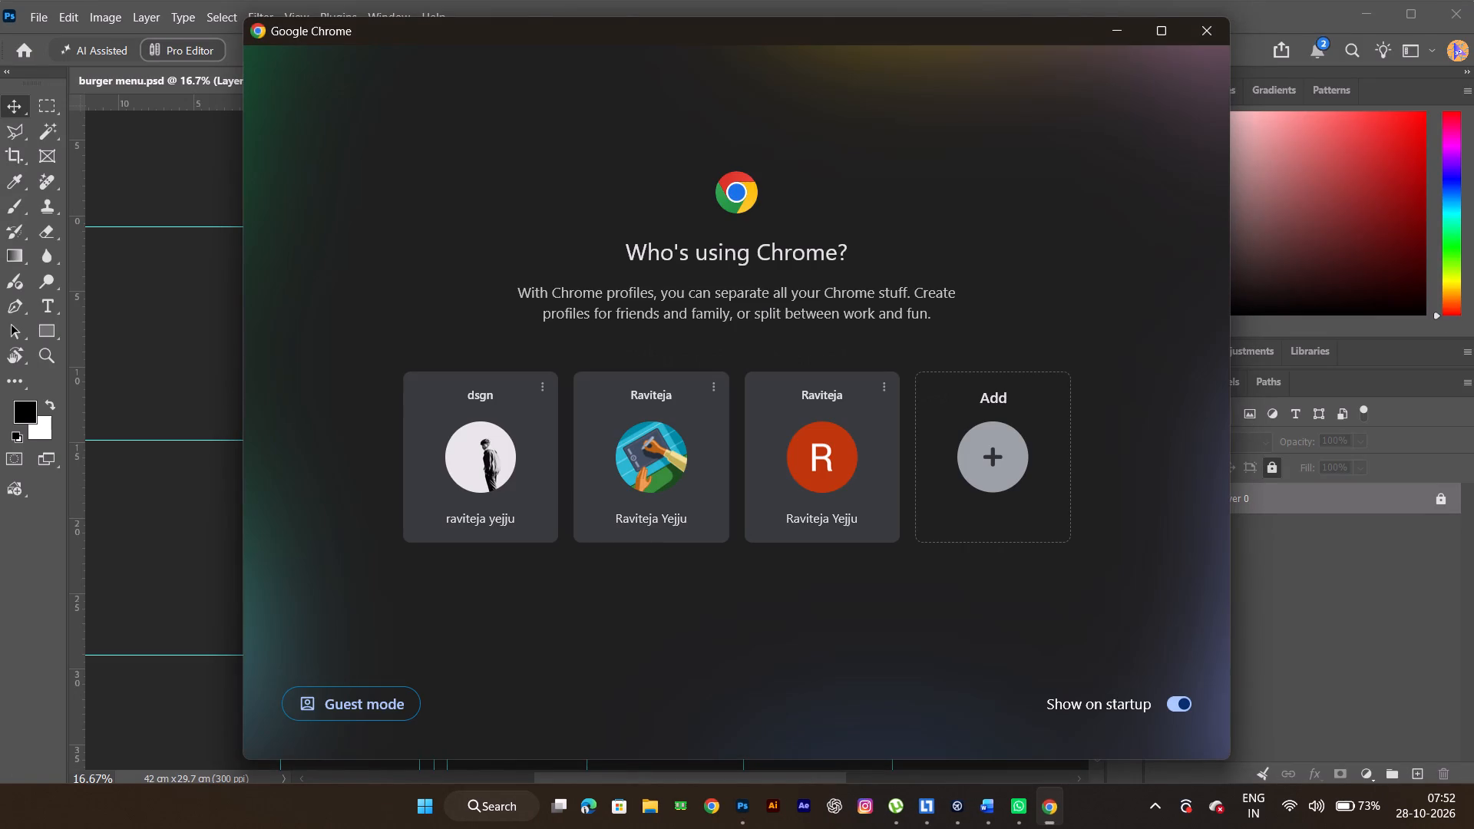
left_click(645, 510)
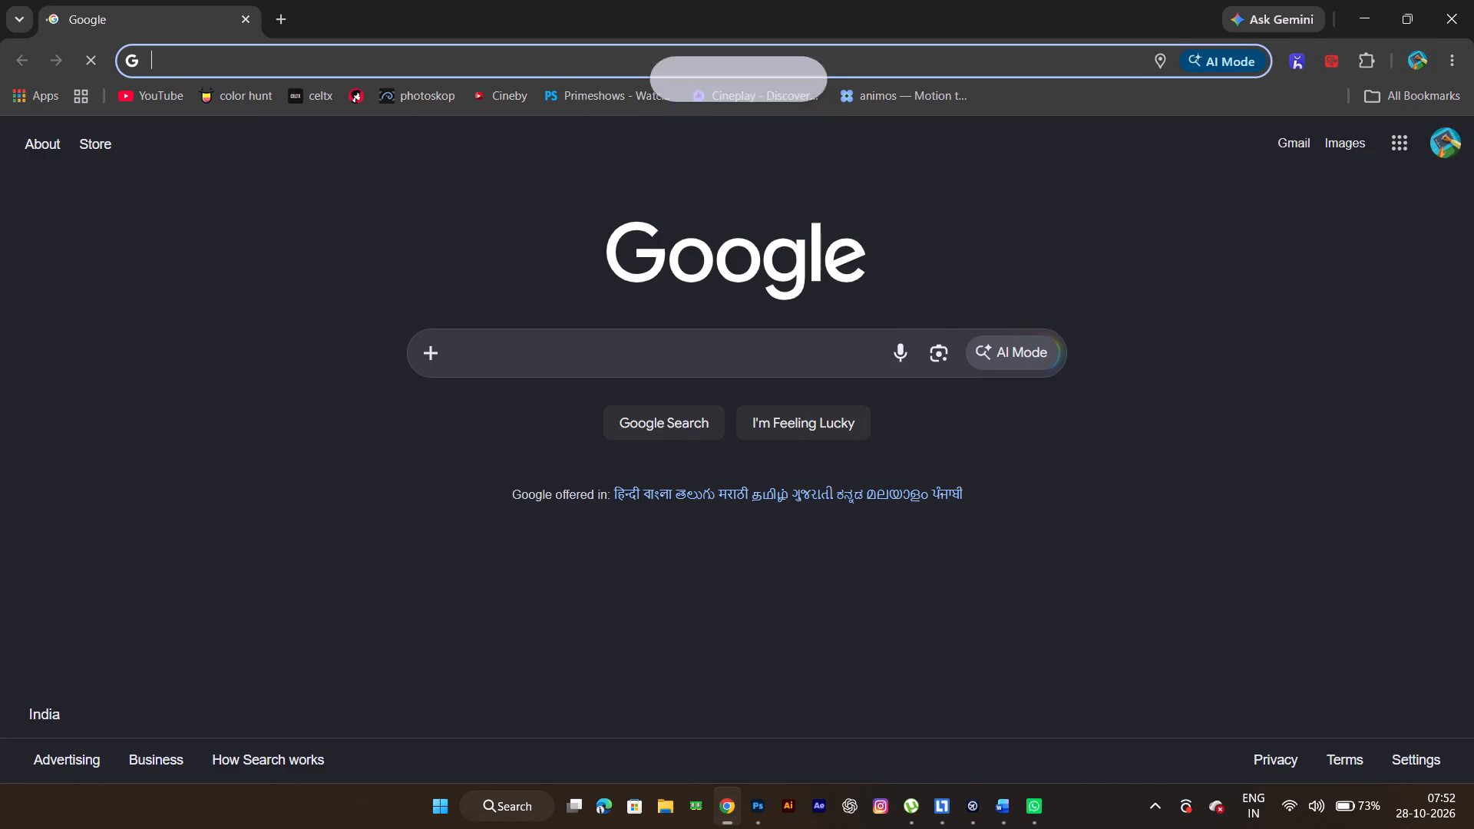
type("dafont")
key("Return")
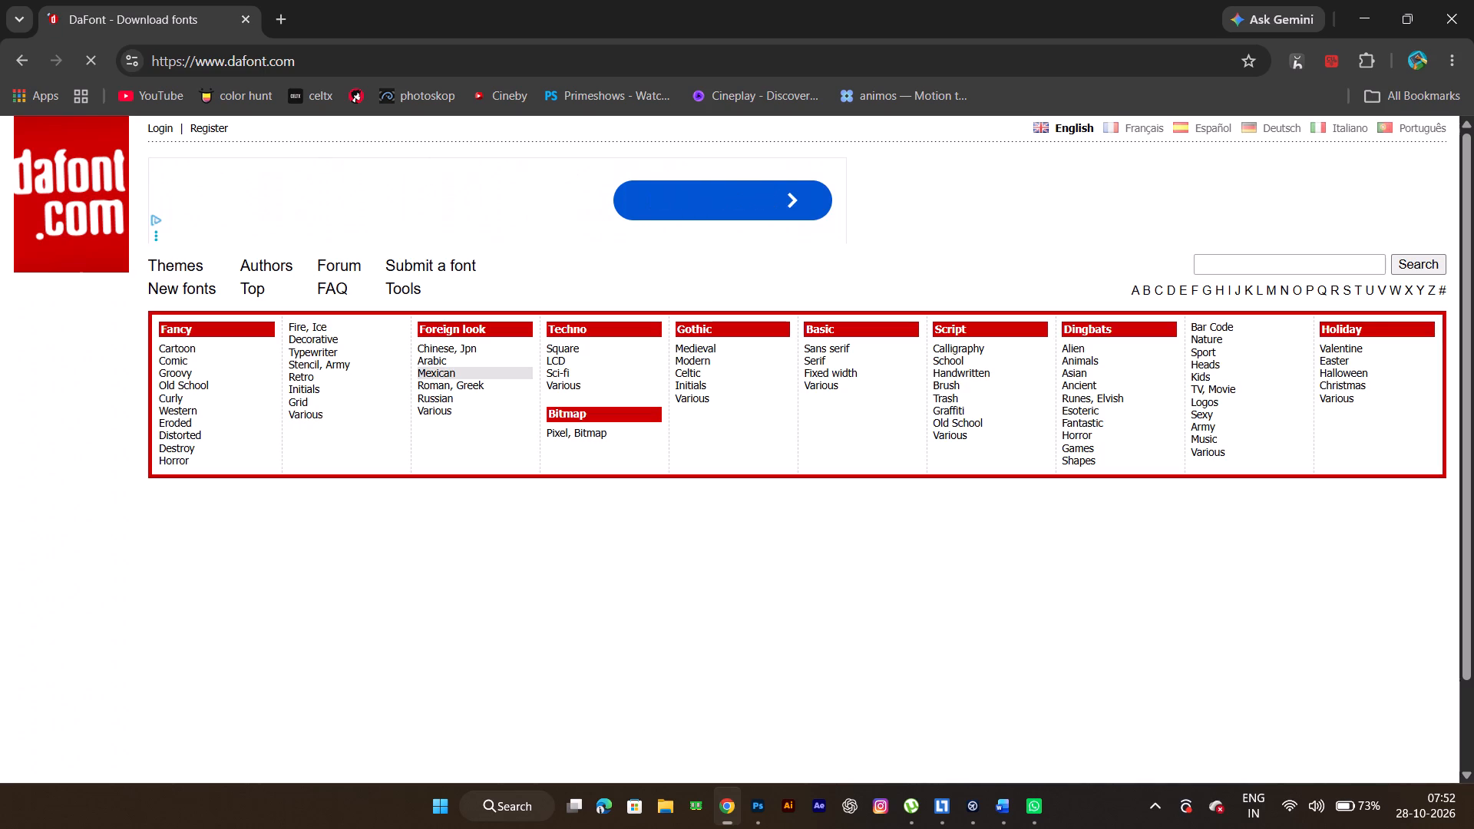
Examine the recently added fonts and the font categories on the DaFont home page.
scroll(785, 474, "down", 2)
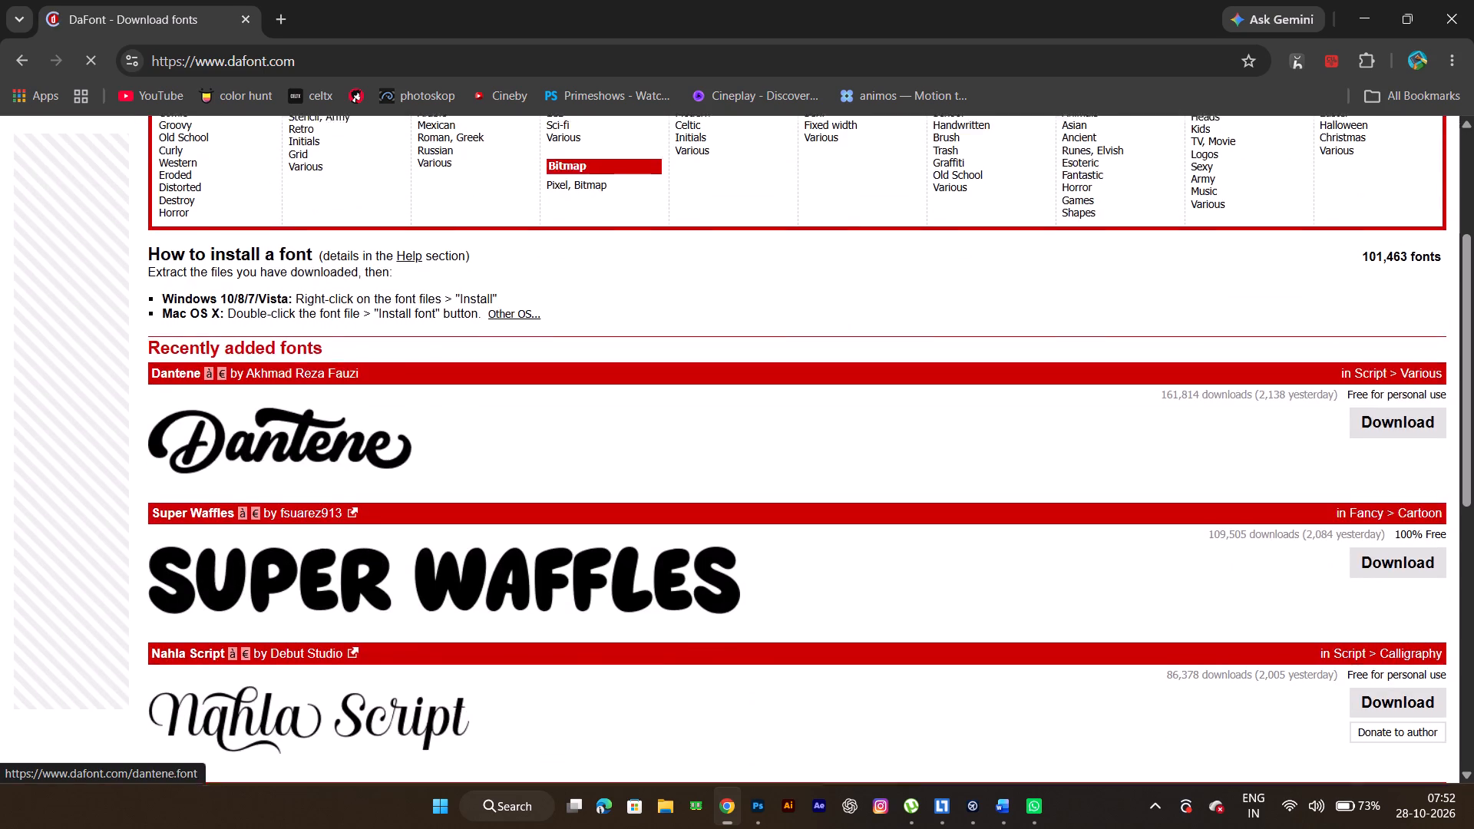
scroll(785, 474, "down", 5)
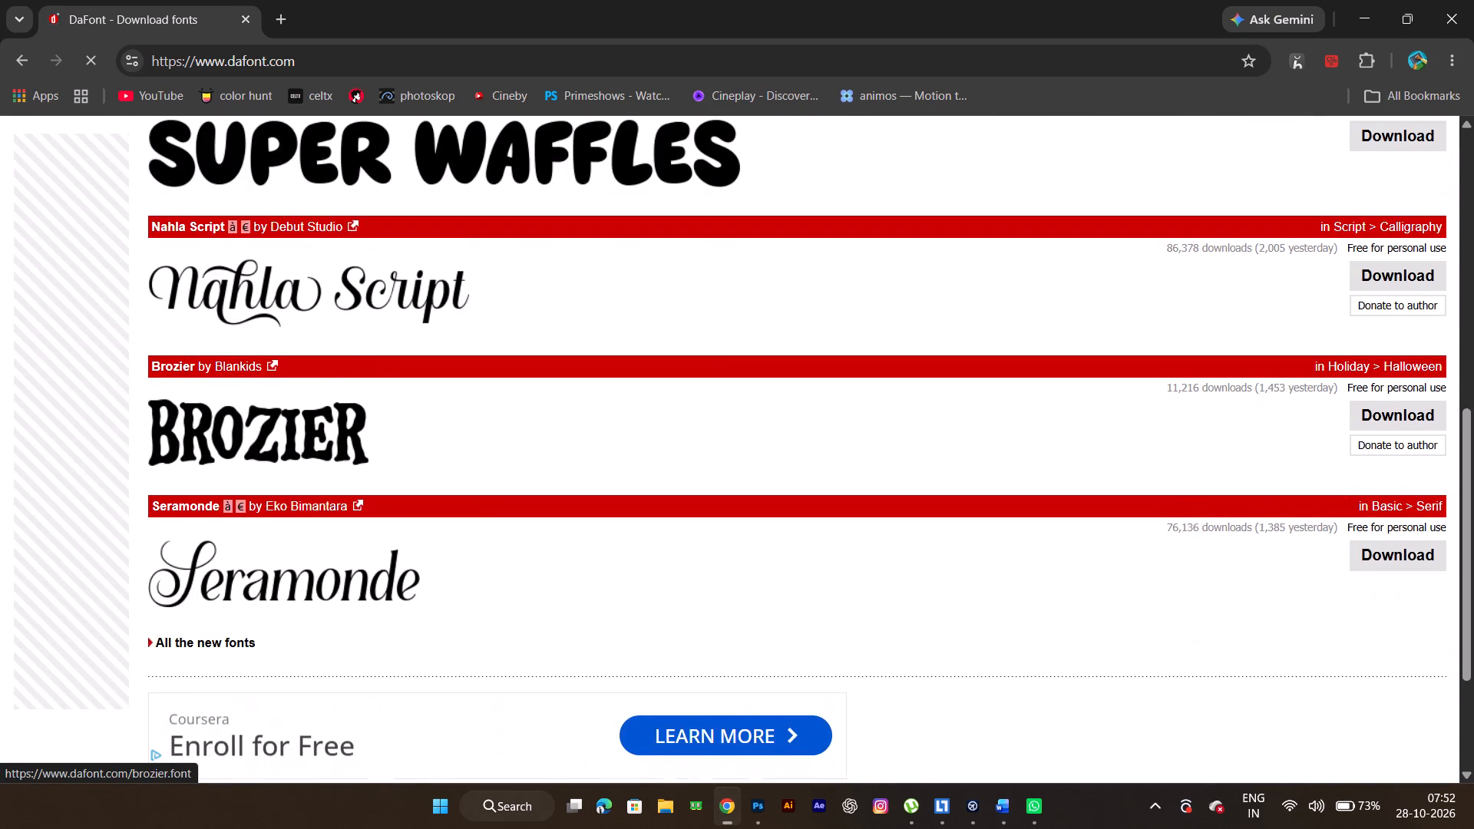
scroll(785, 474, "down", 1)
scroll(785, 474, "up", 5)
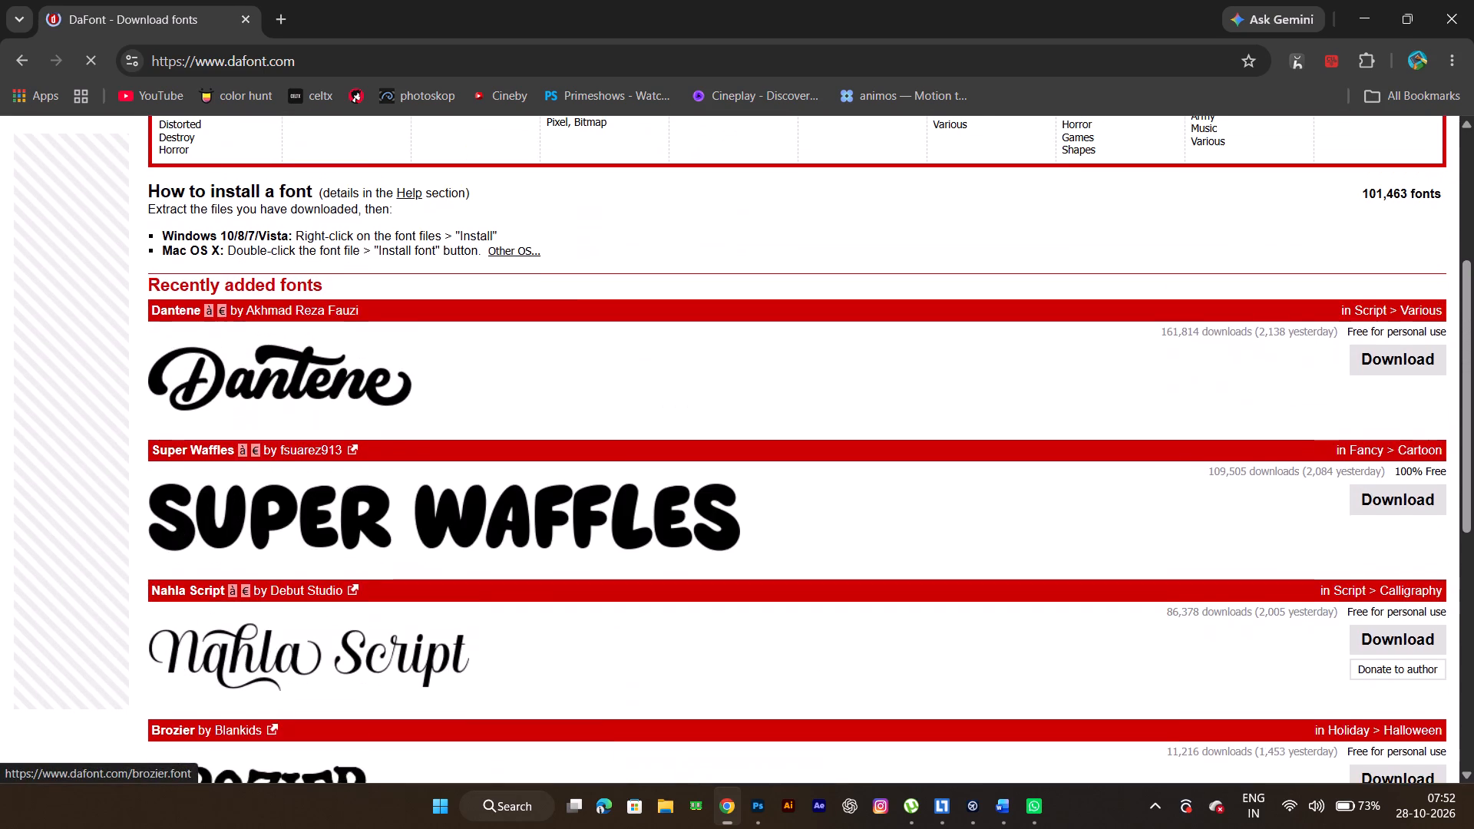
scroll(785, 474, "up", 4)
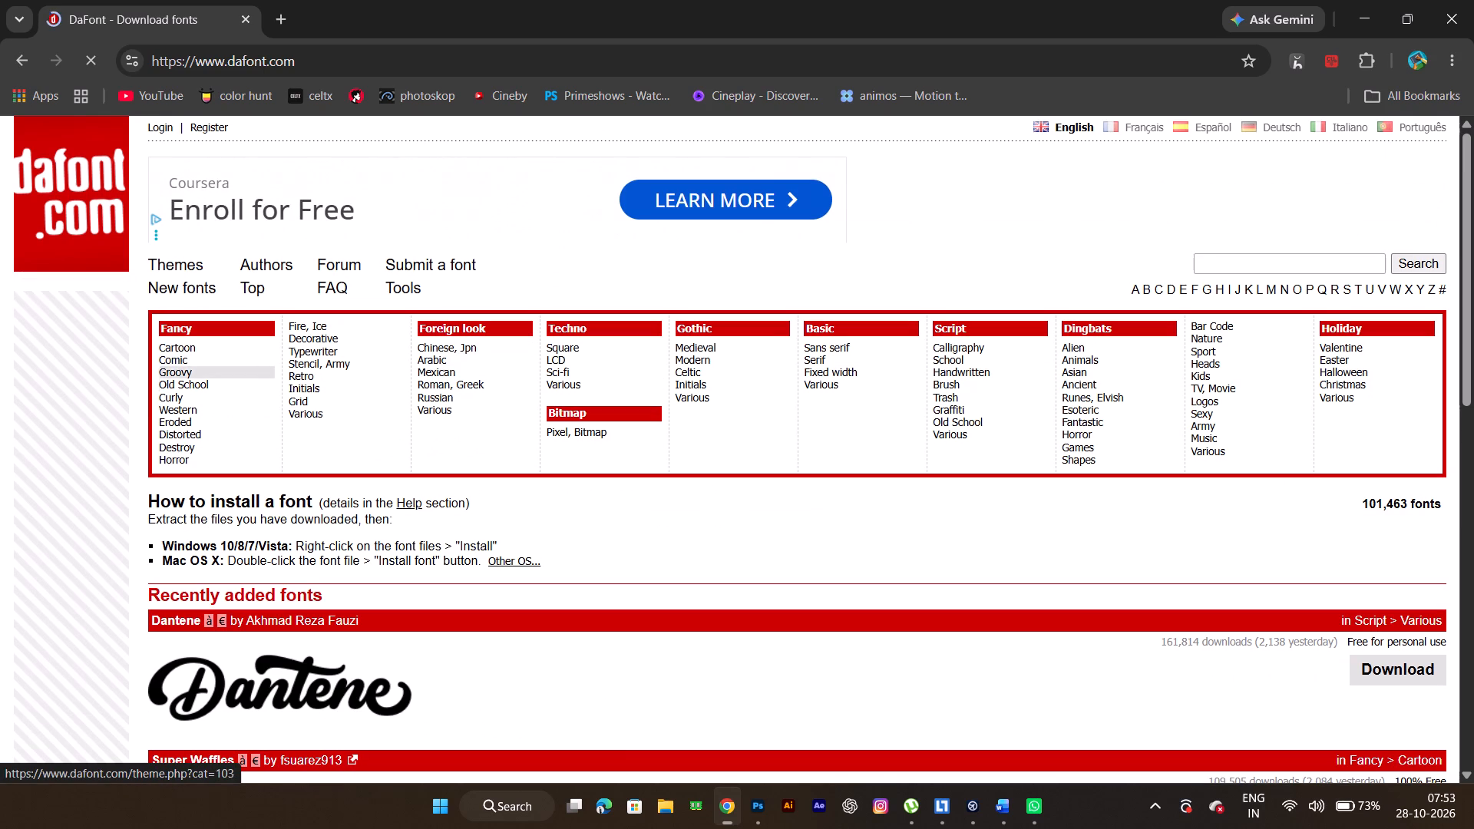
scroll(177, 444, "right", 1)
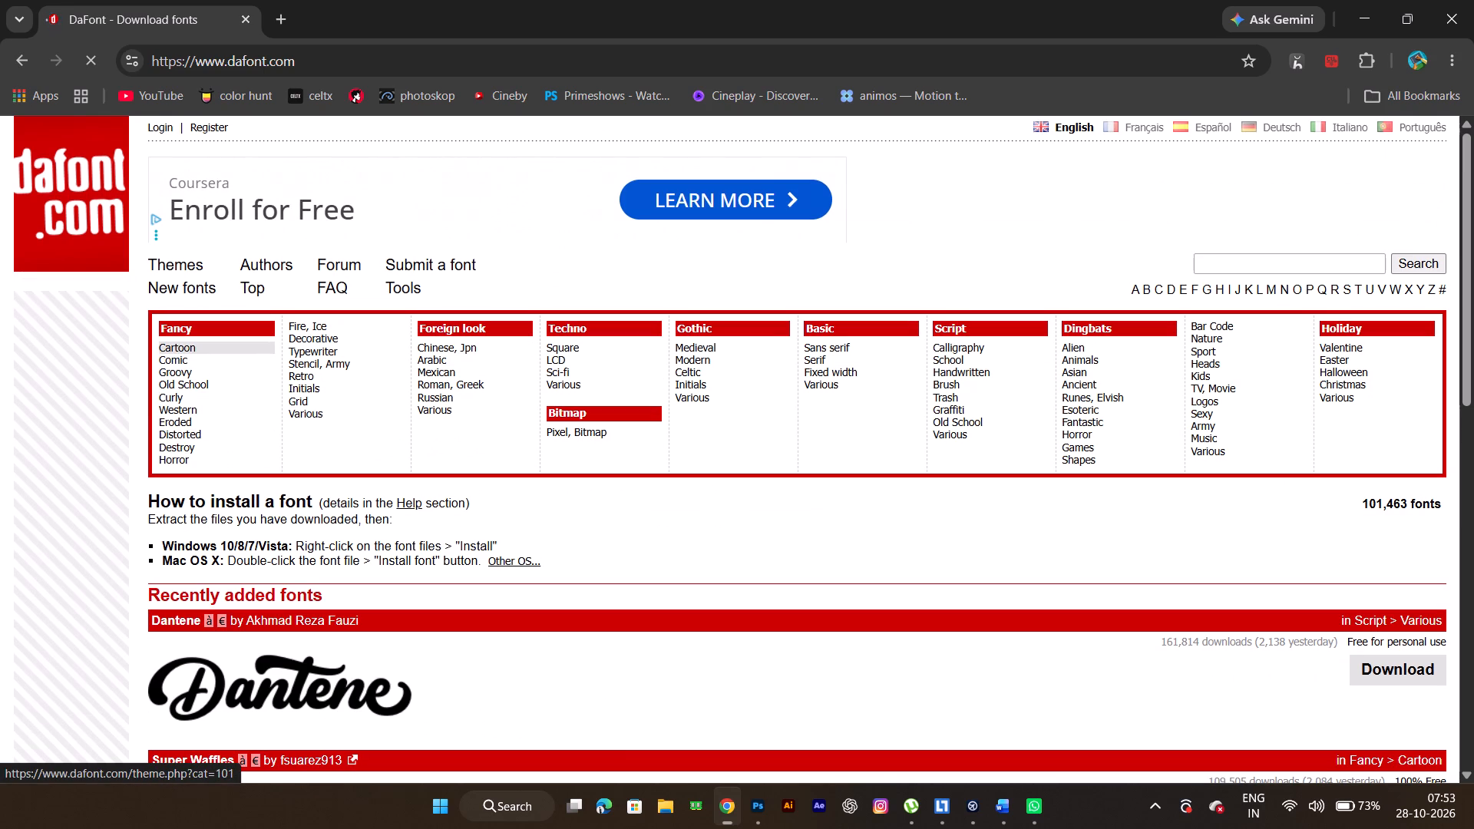
scroll(201, 347, "right", 2)
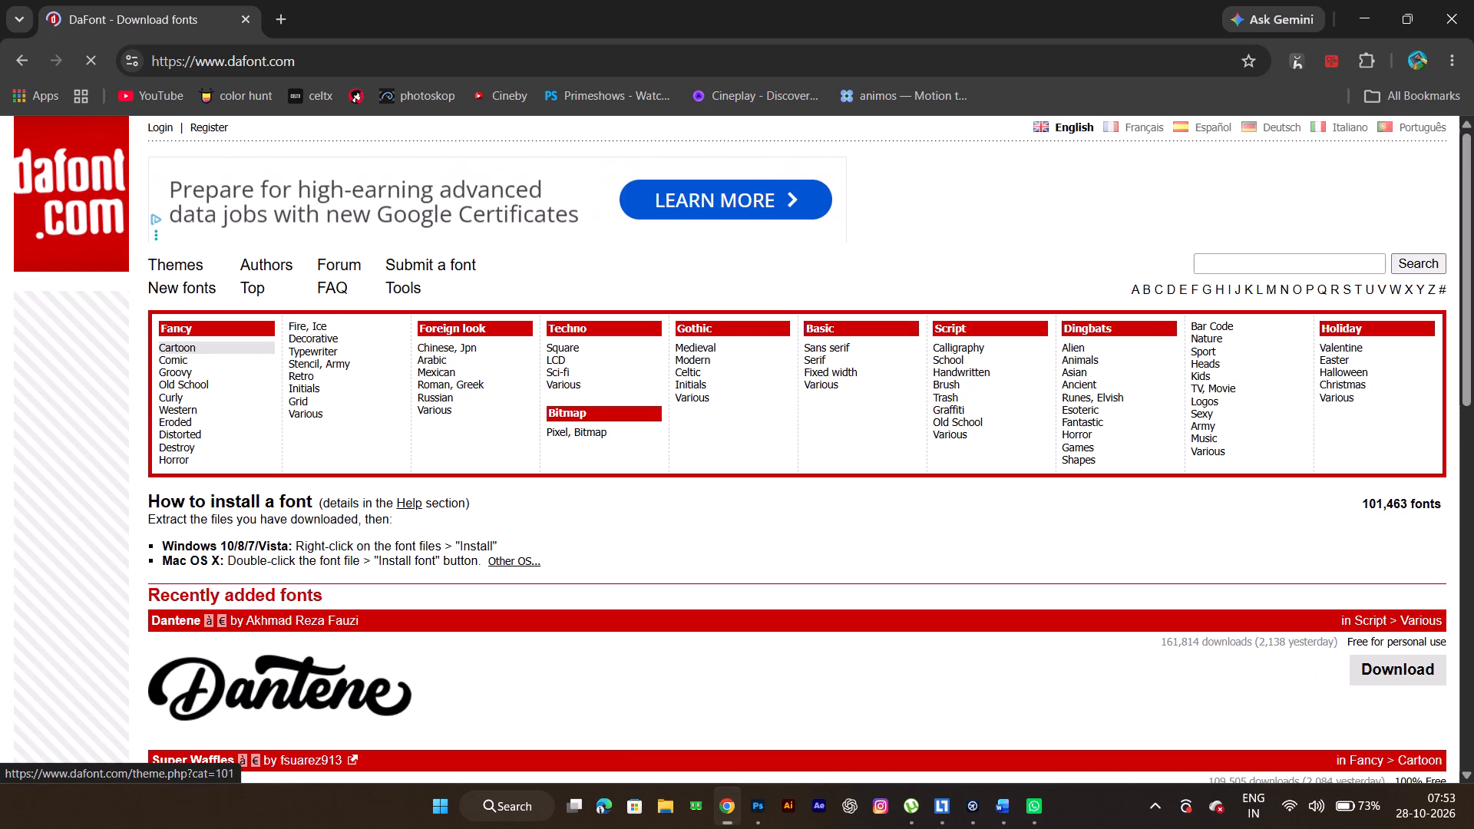
scroll(198, 354, "right", 2)
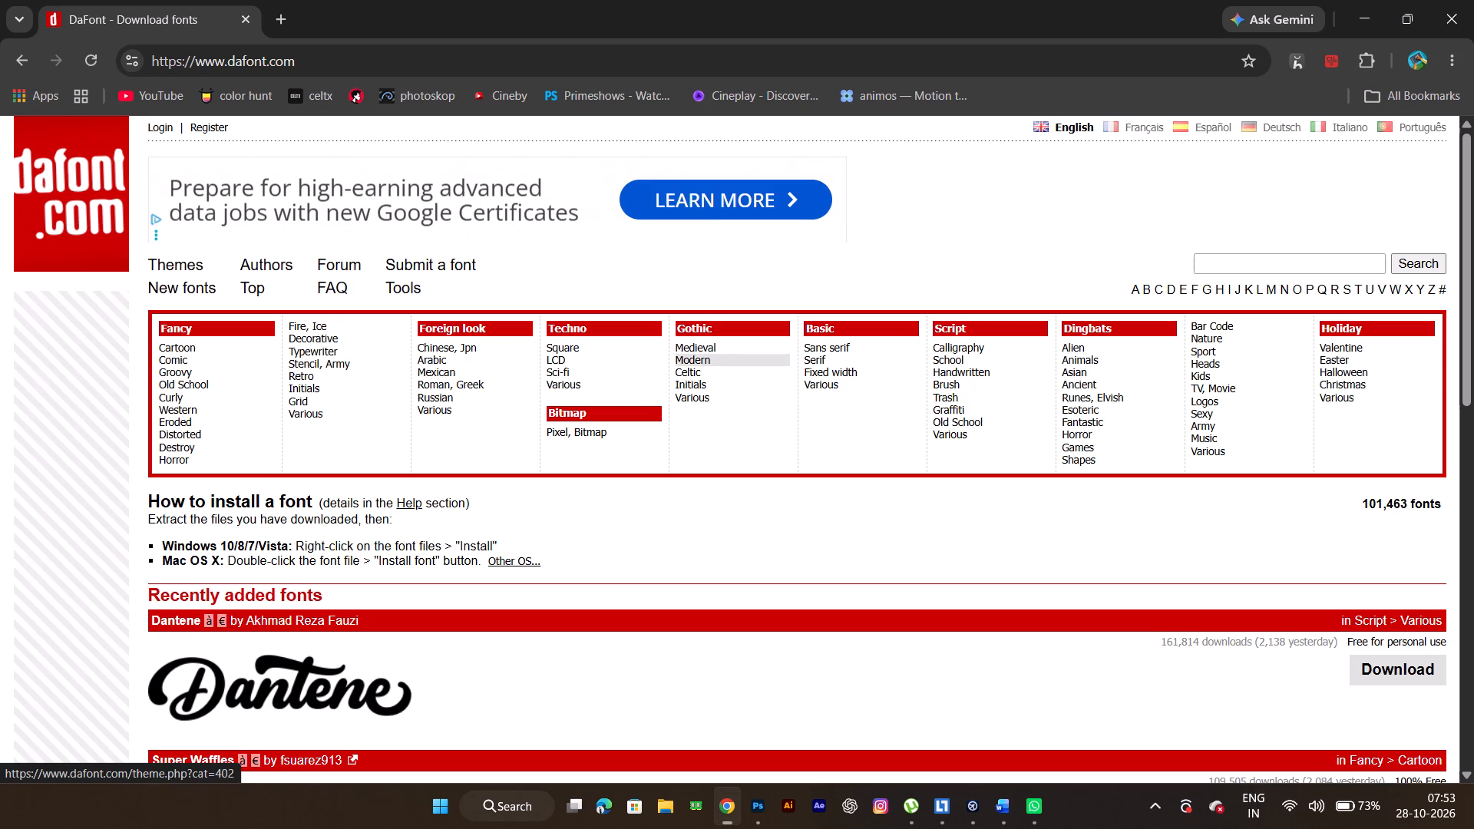
Browse the Gothic > Modern font category on DaFont for a typeface that suits the burger menu.
left_click(702, 358)
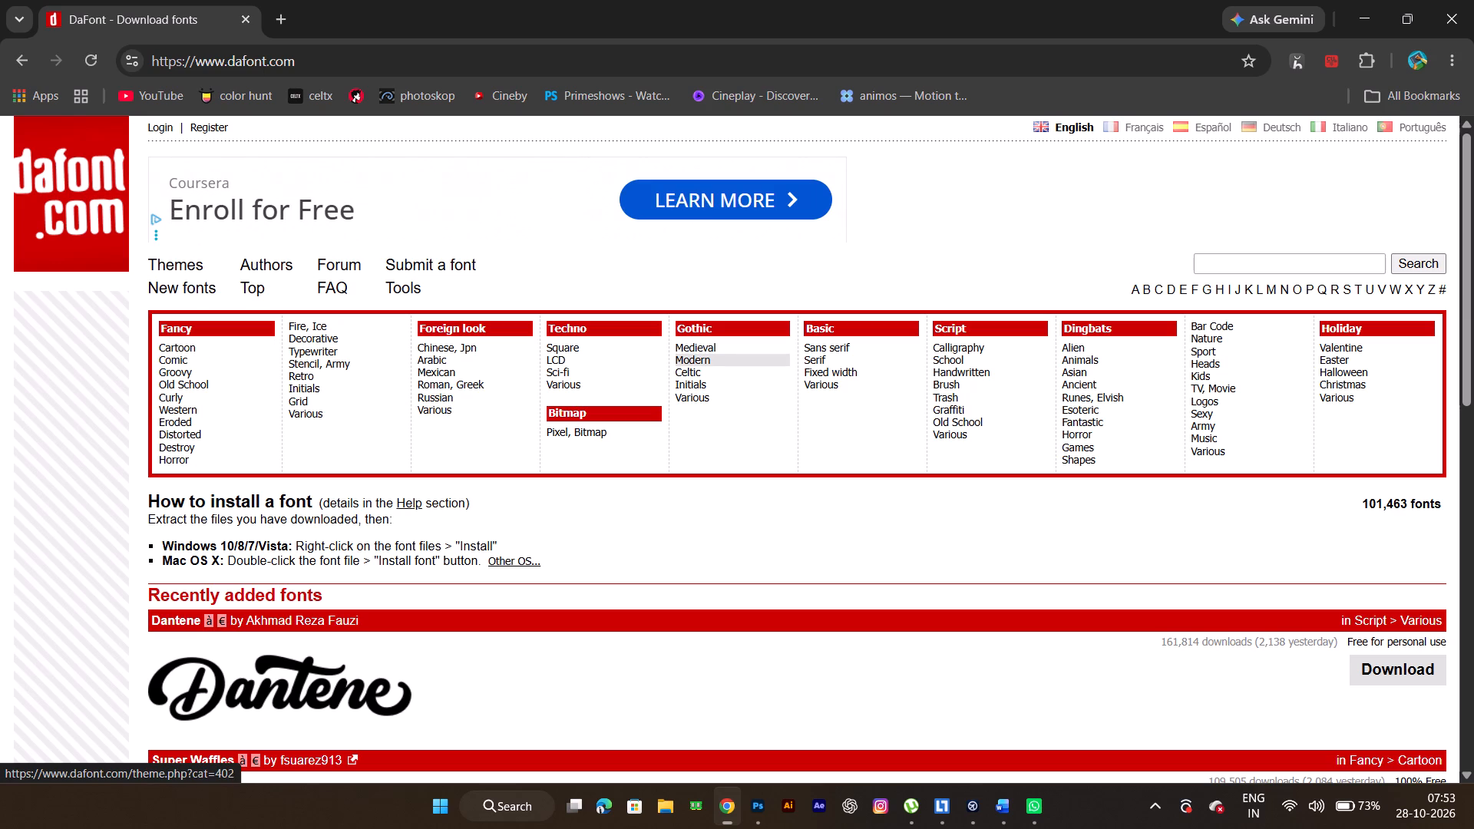
scroll(484, 510, "down", 3)
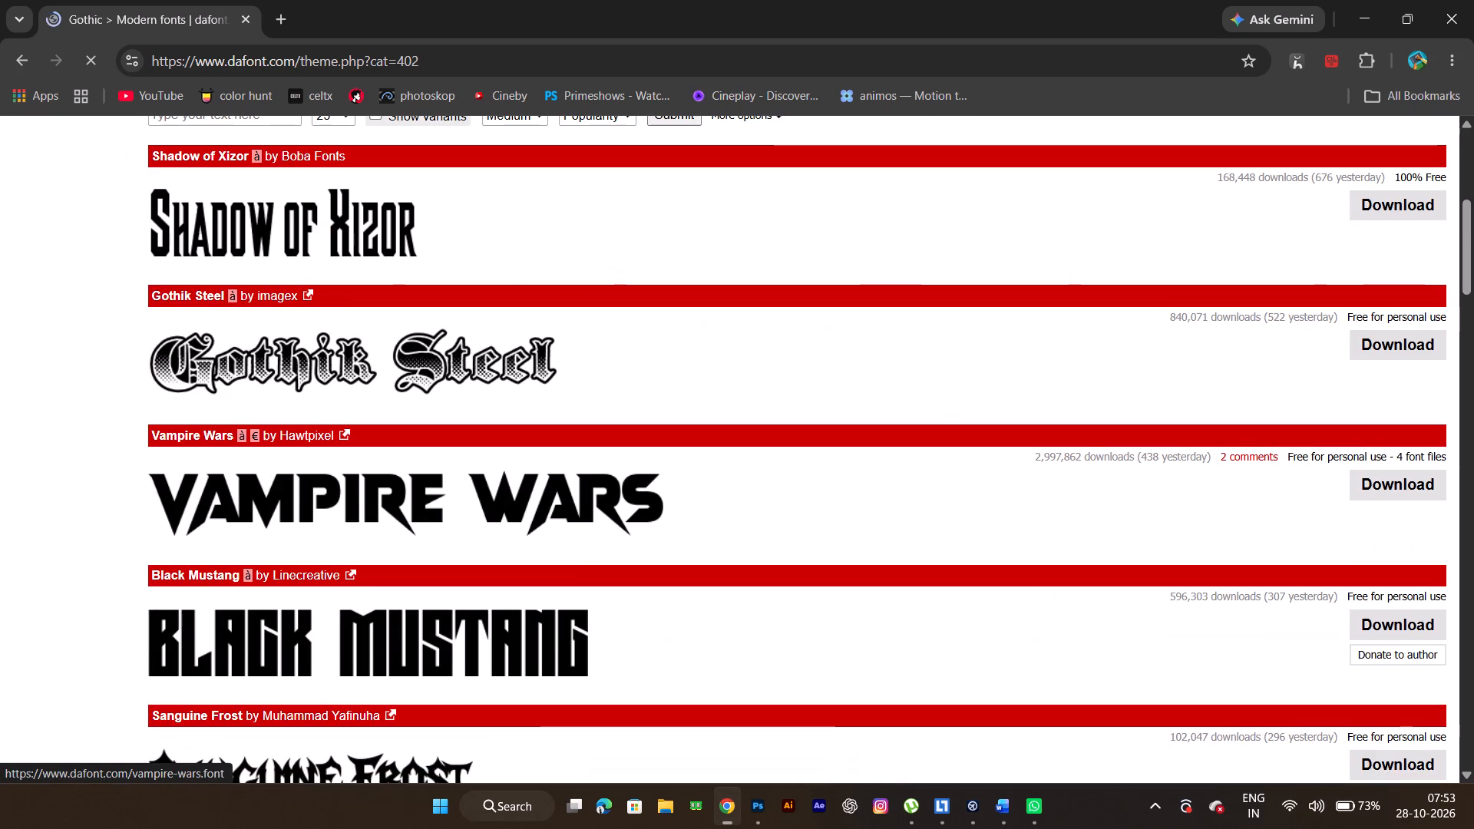
scroll(484, 510, "down", 4)
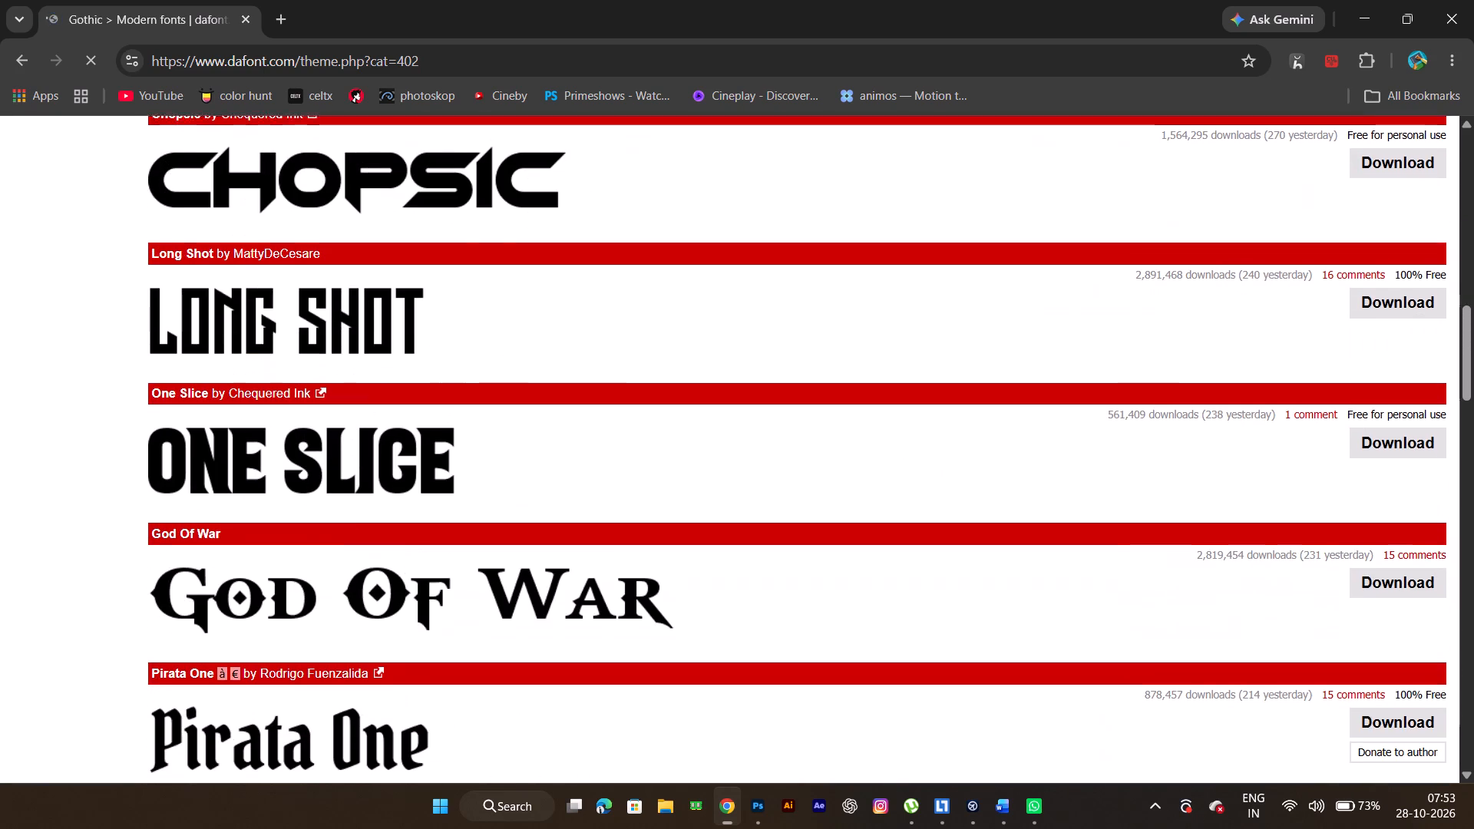
scroll(484, 510, "down", 6)
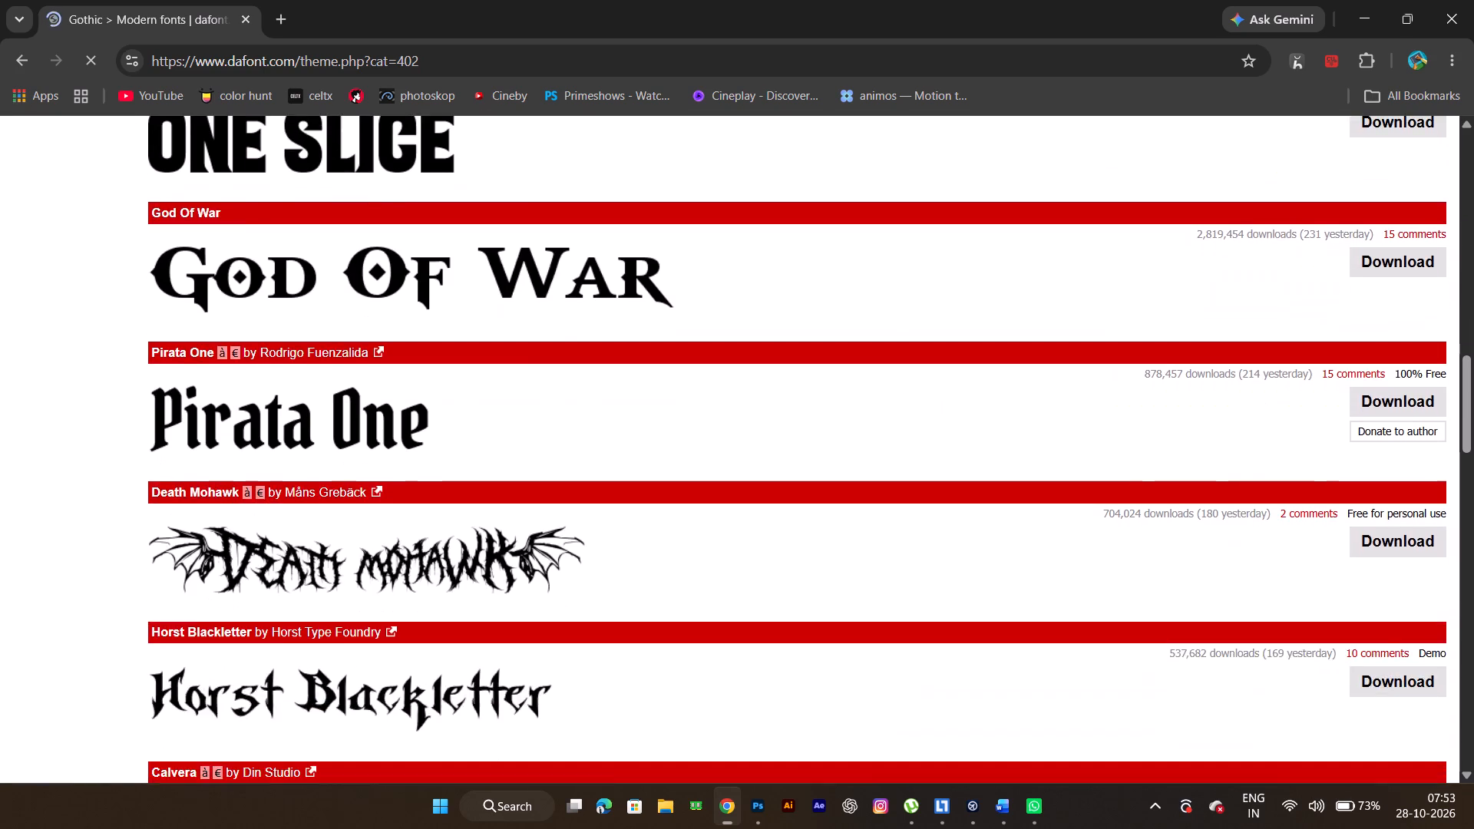
scroll(484, 510, "down", 7)
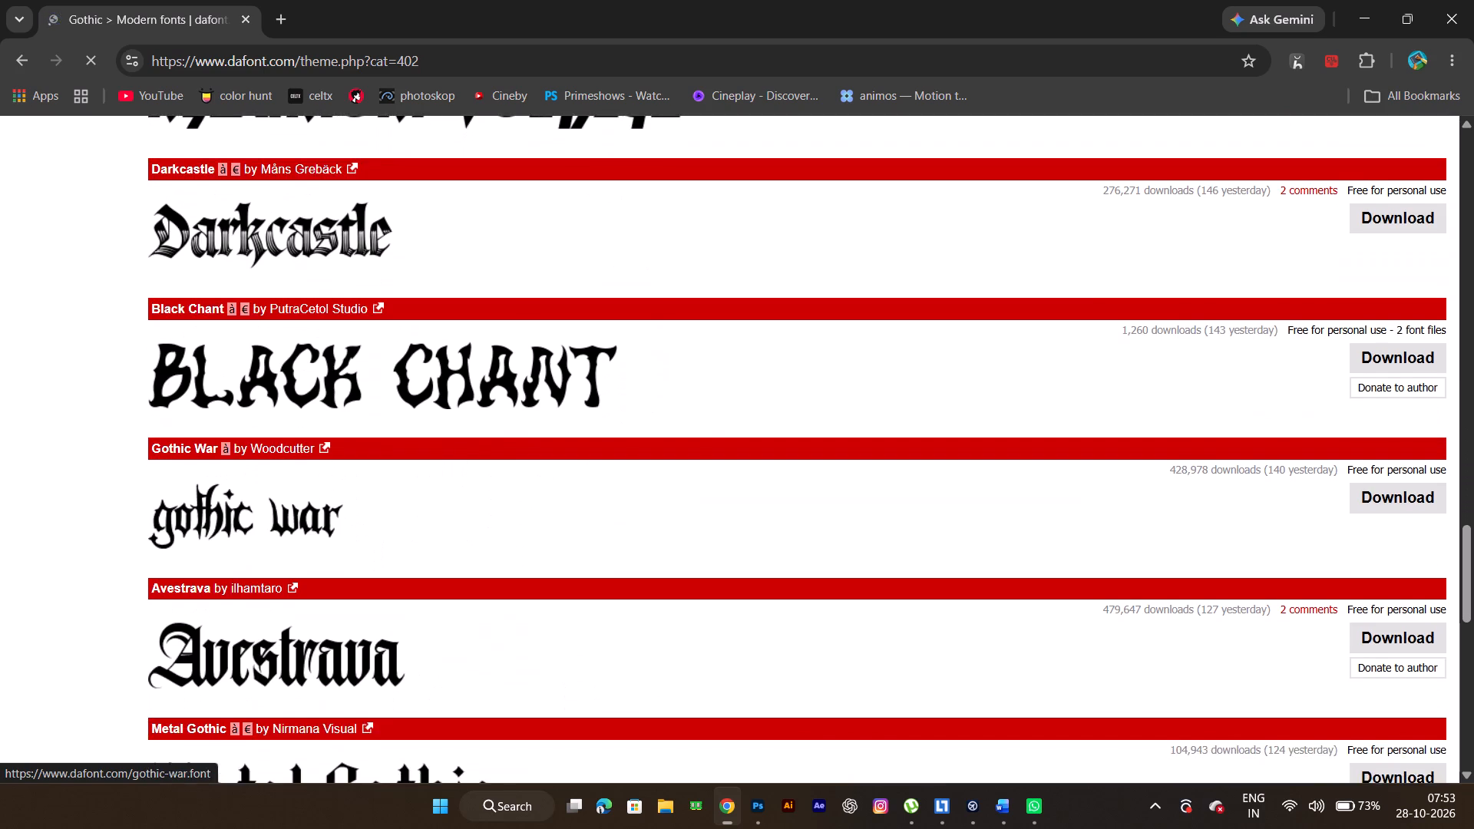
scroll(484, 510, "down", 6)
scroll(484, 510, "up", 9)
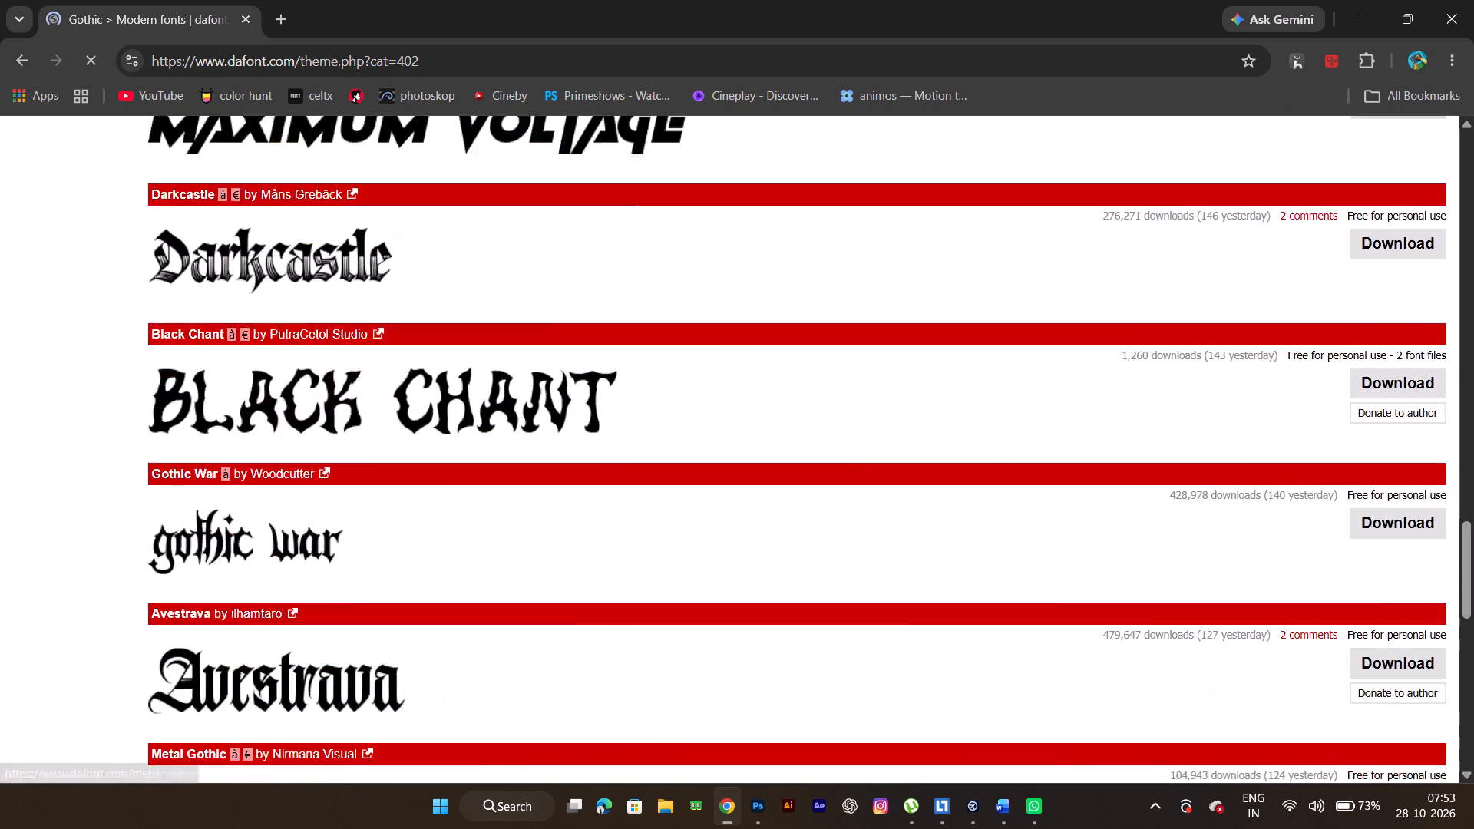
scroll(484, 510, "up", 11)
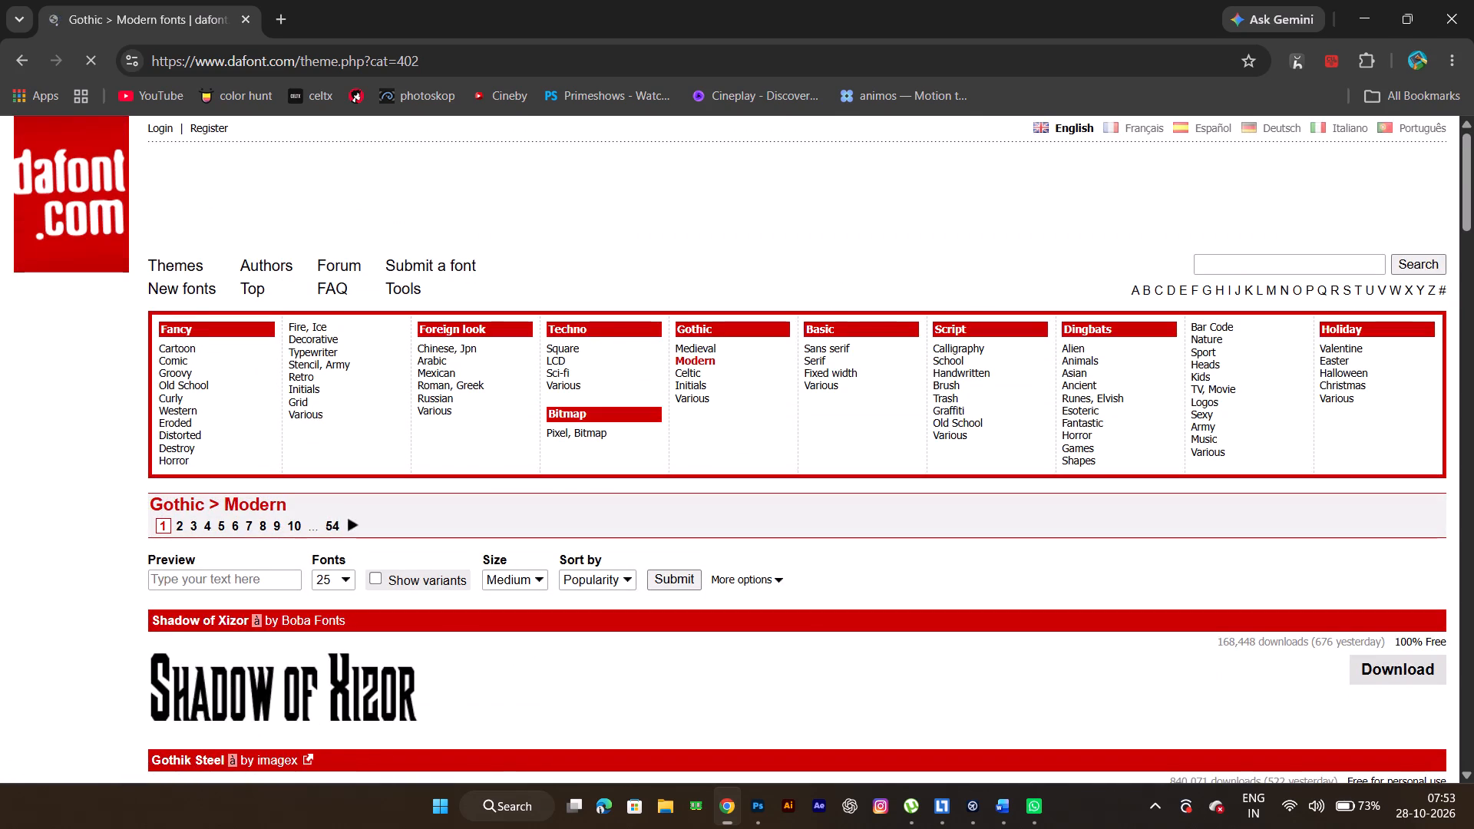
Look over the first fonts in DaFont's Basic > Sans serif category.
left_click(837, 354)
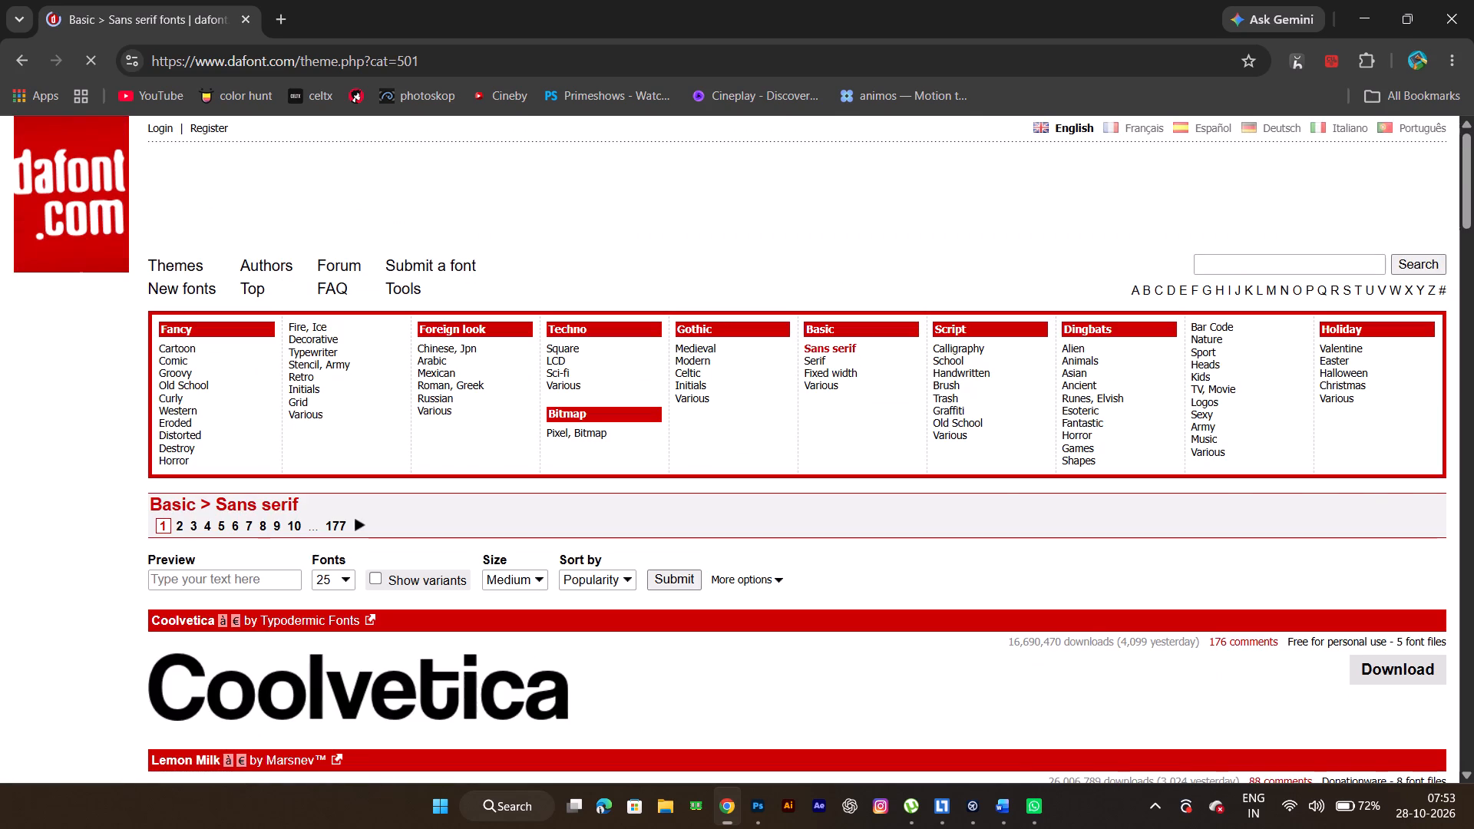
scroll(673, 597, "right", 1)
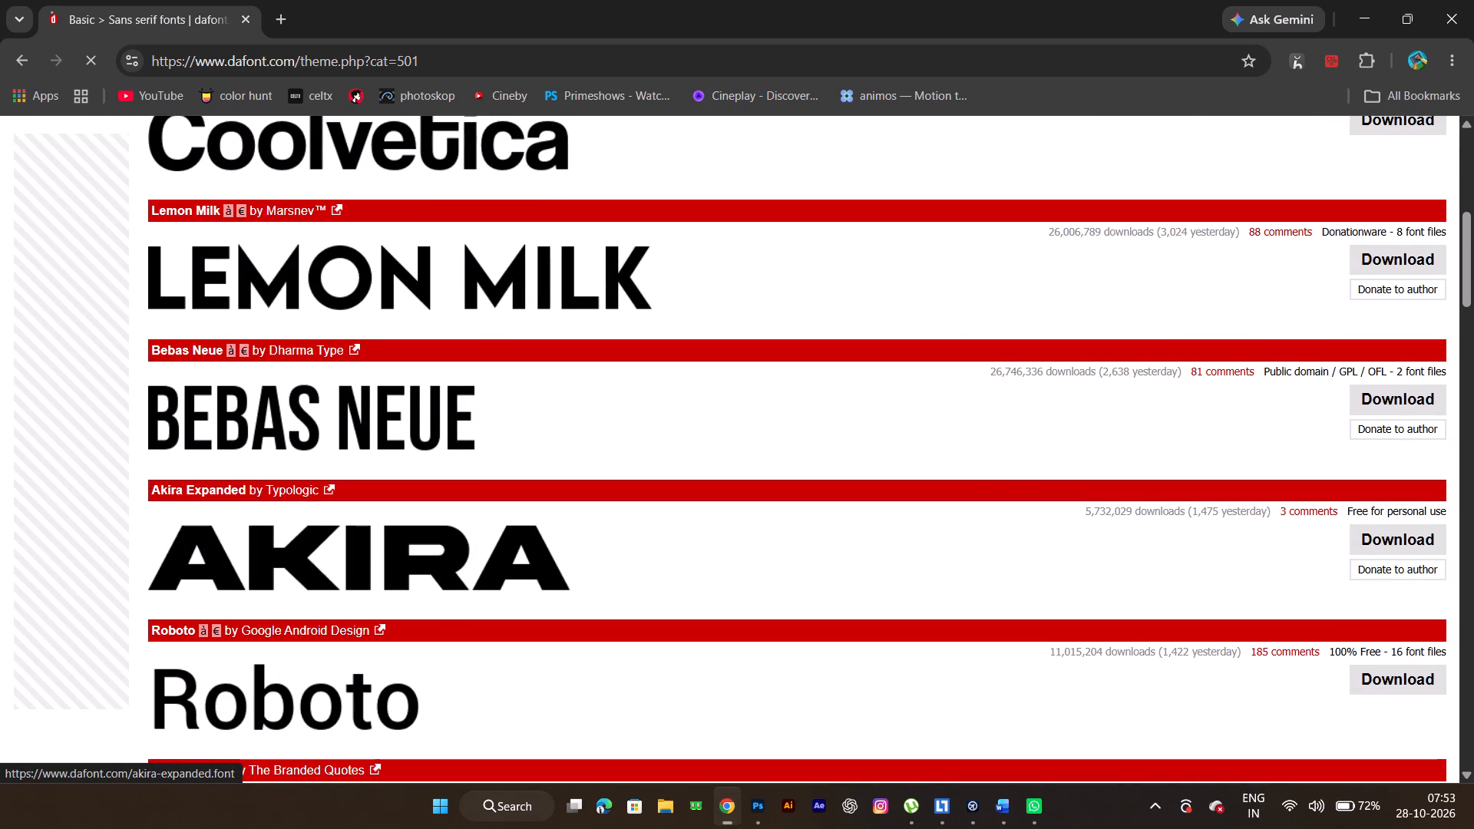
scroll(673, 597, "right", 1)
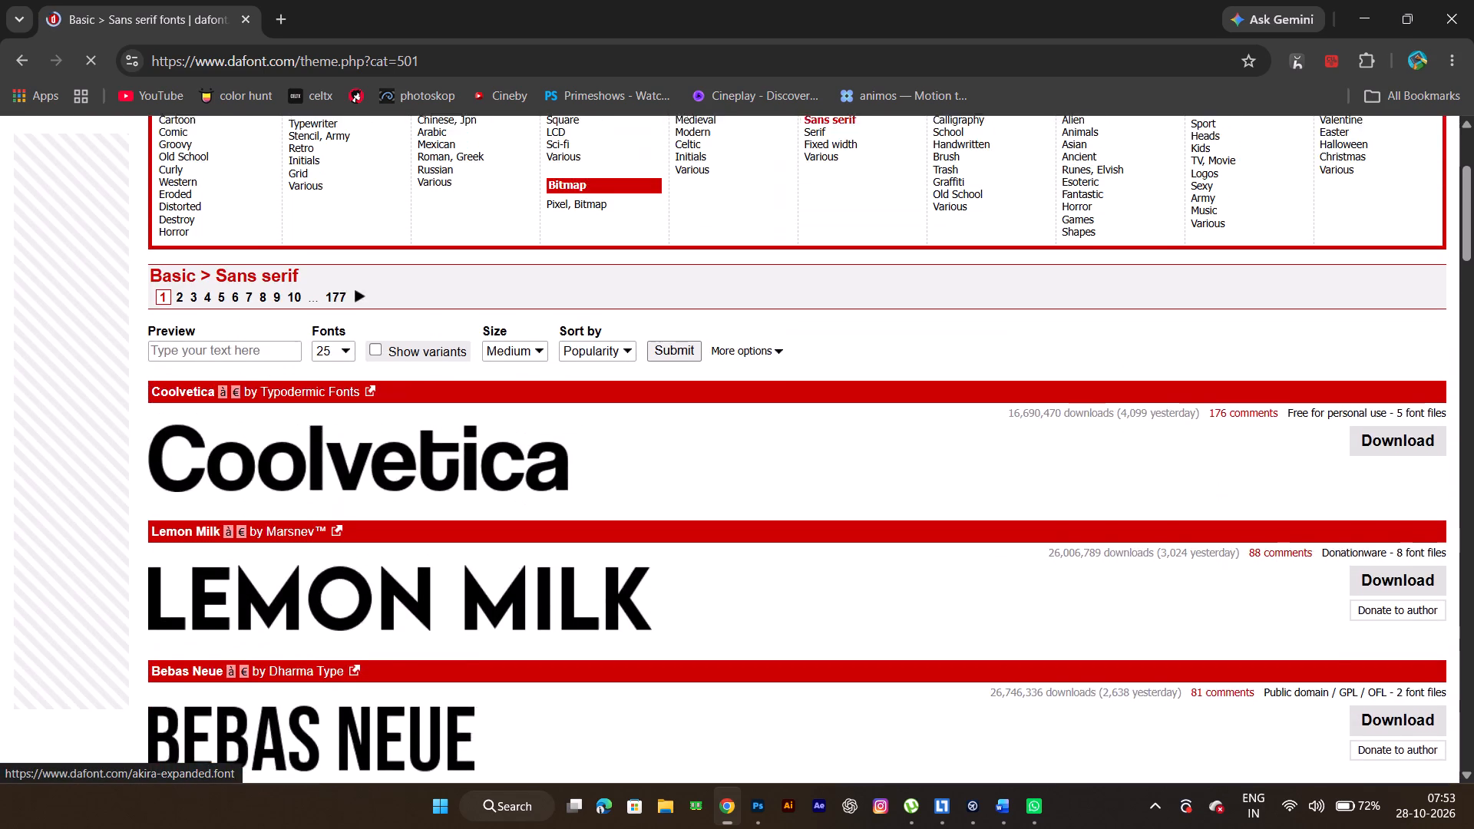
scroll(673, 597, "right", 1)
scroll(673, 597, "up", 2)
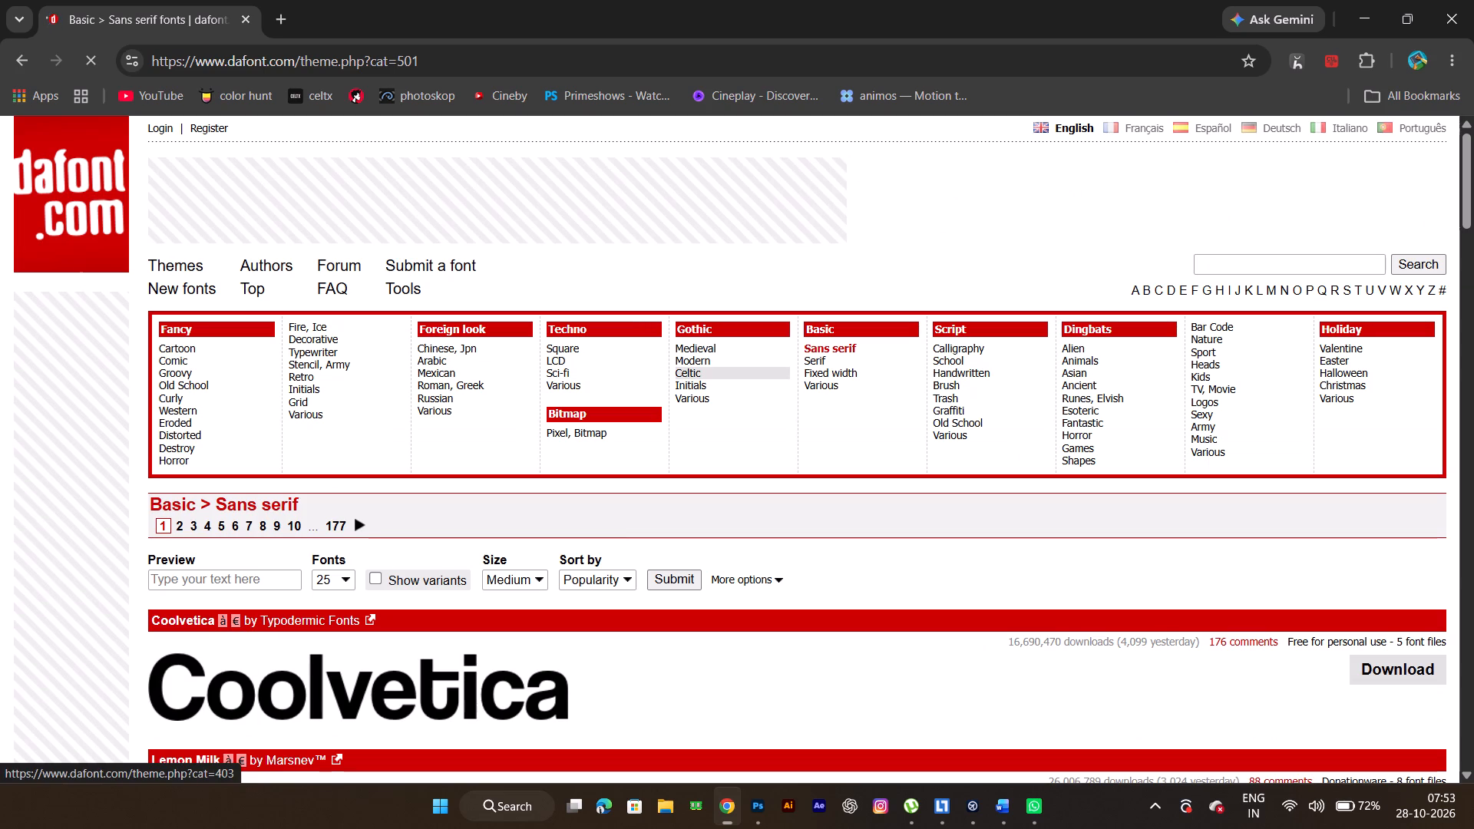
Browse the Celtic and Initials font categories under Gothic on DaFont.
left_click(702, 372)
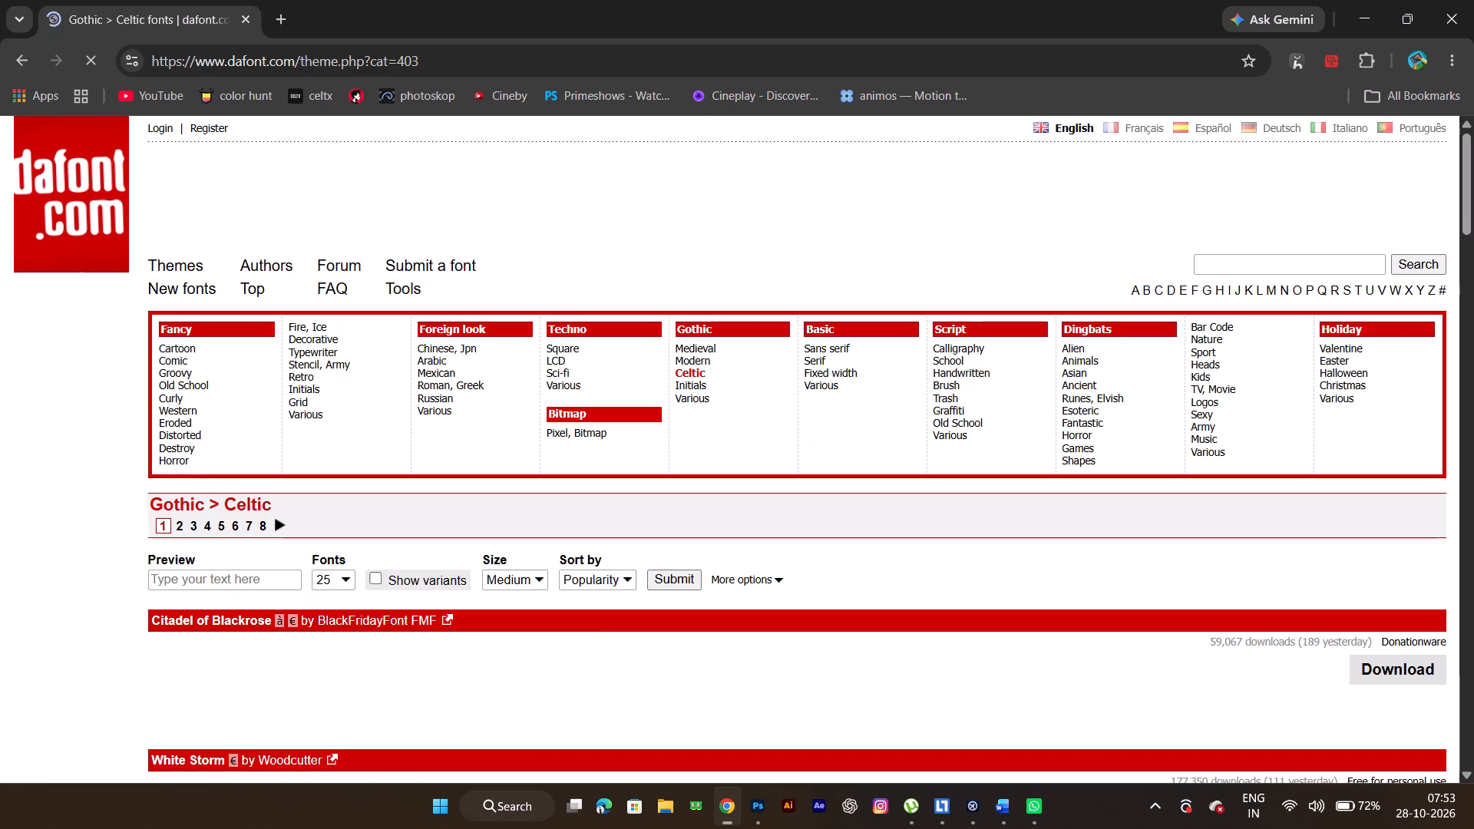
scroll(451, 513, "down", 8)
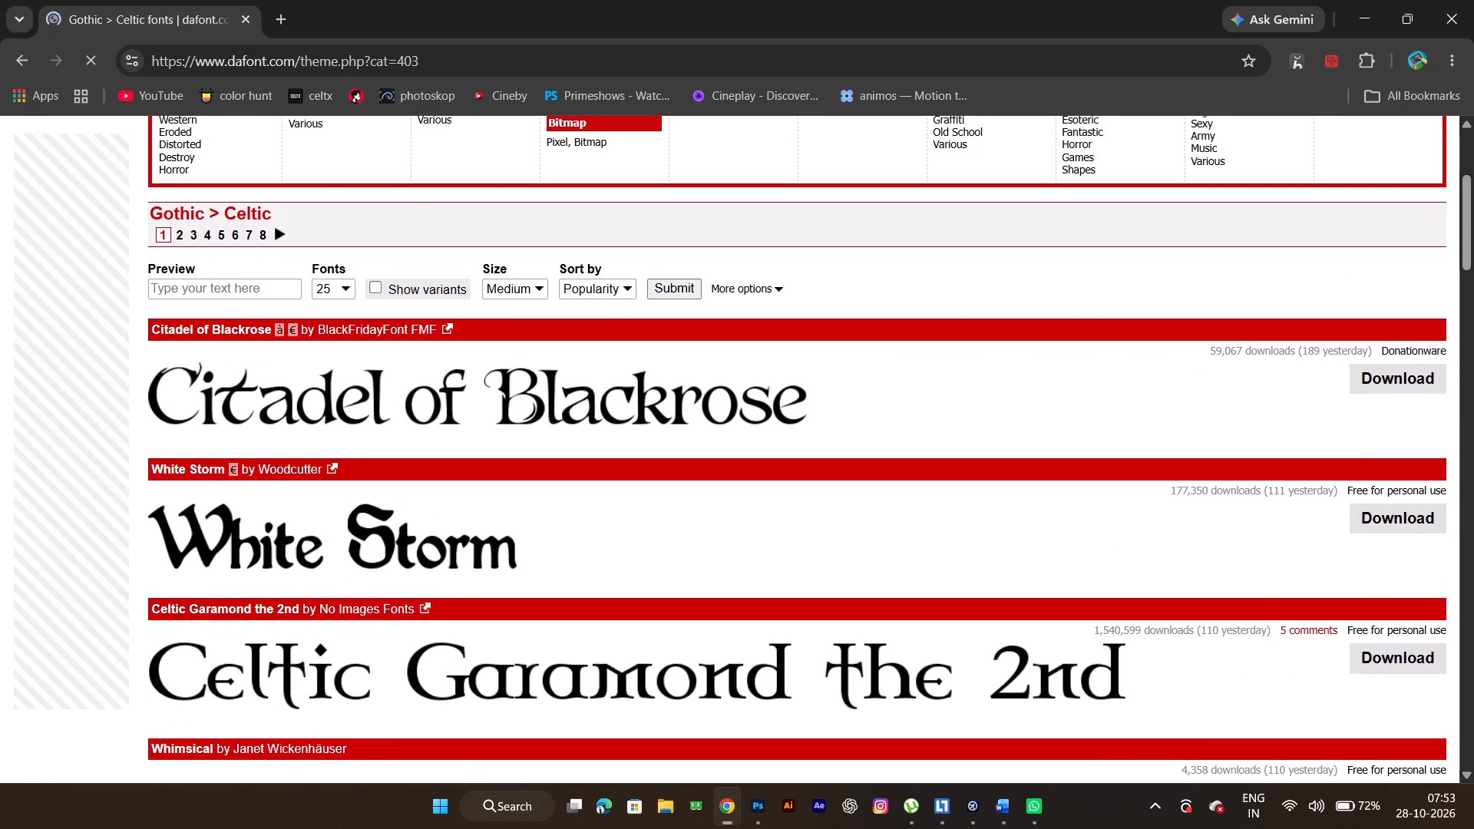
scroll(792, 348, "up", 4)
left_click(691, 386)
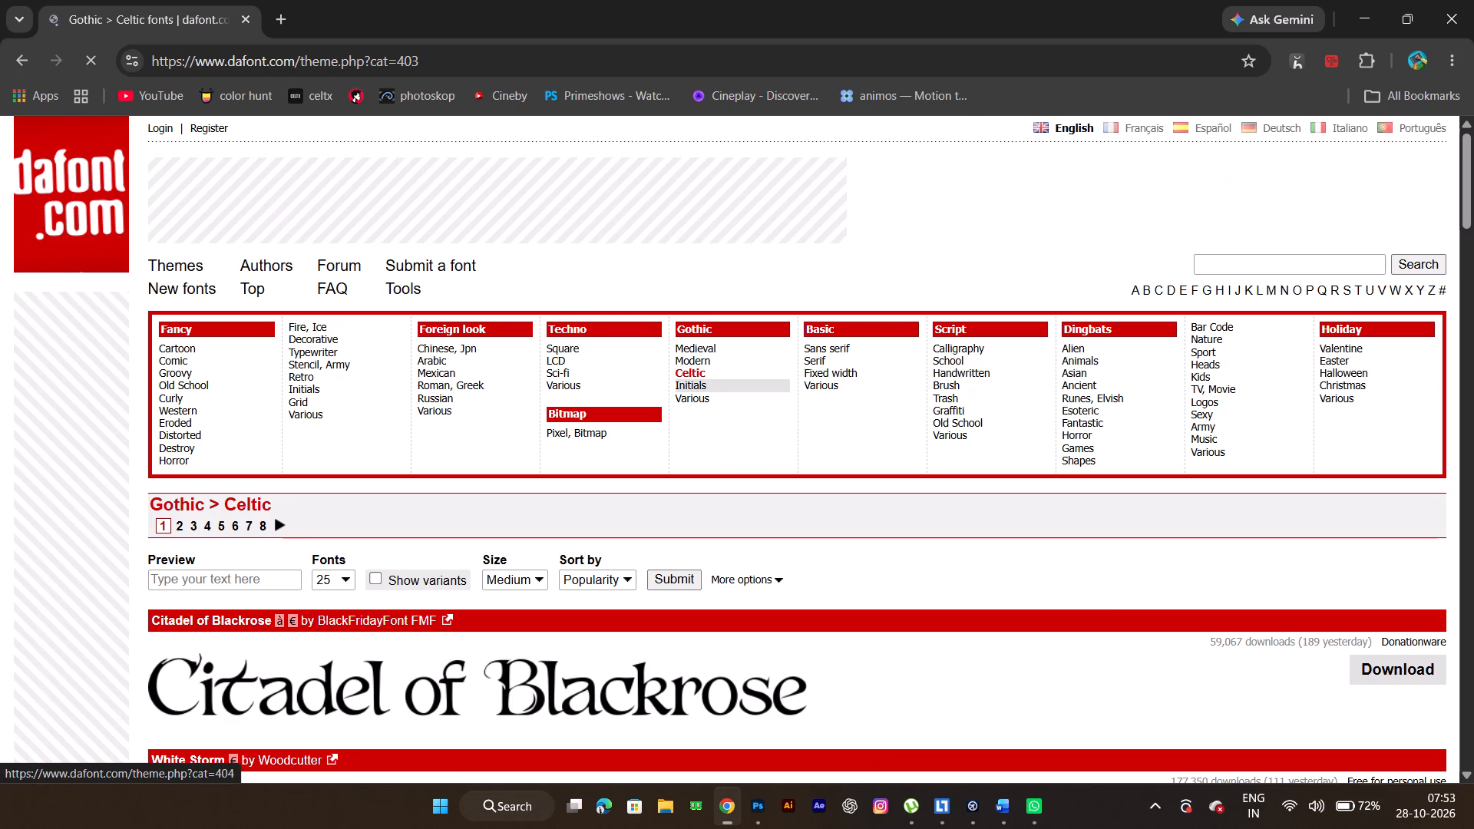
scroll(676, 582, "down", 5)
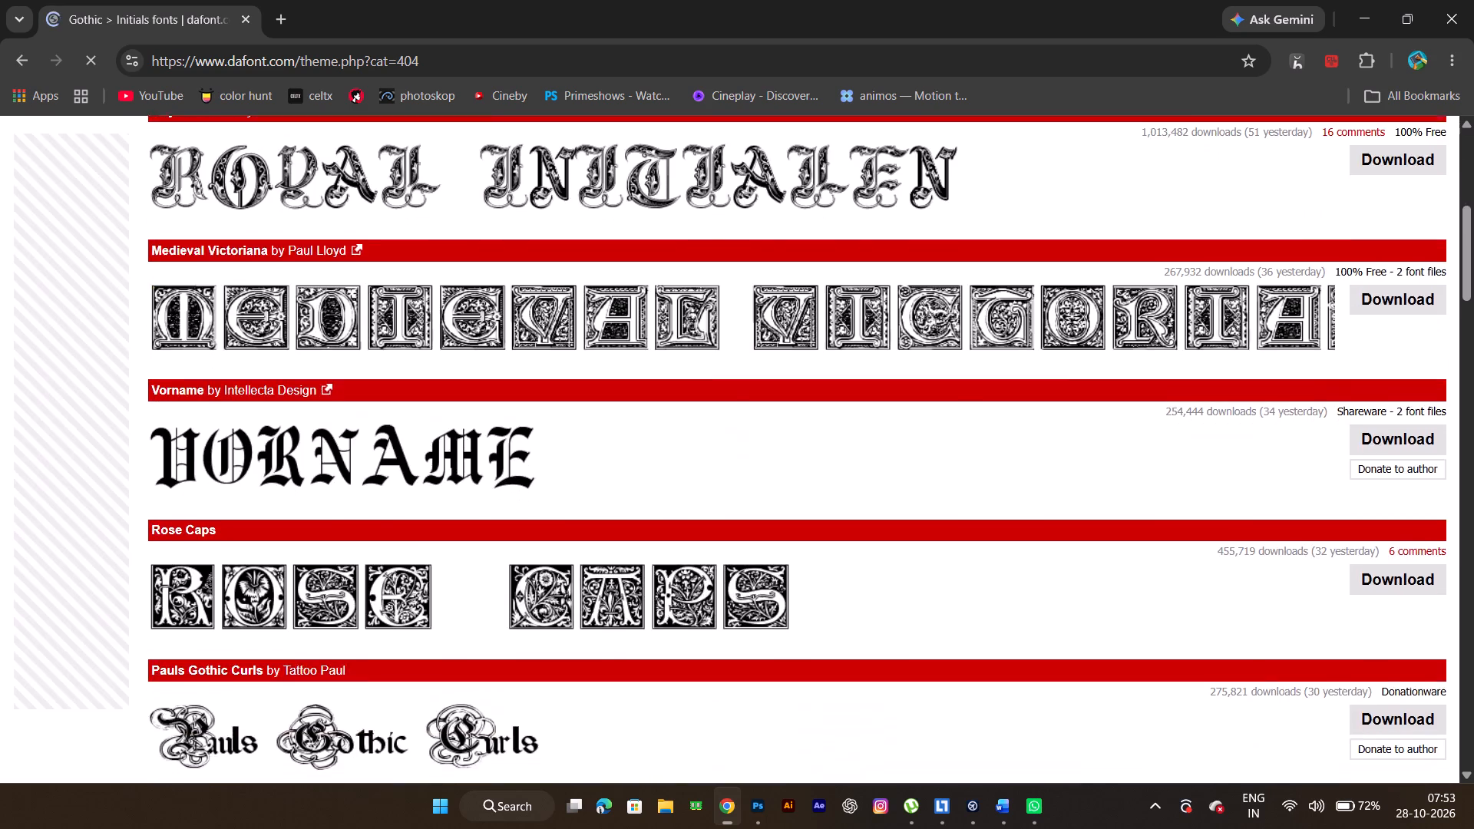
scroll(676, 582, "down", 5)
scroll(676, 582, "up", 9)
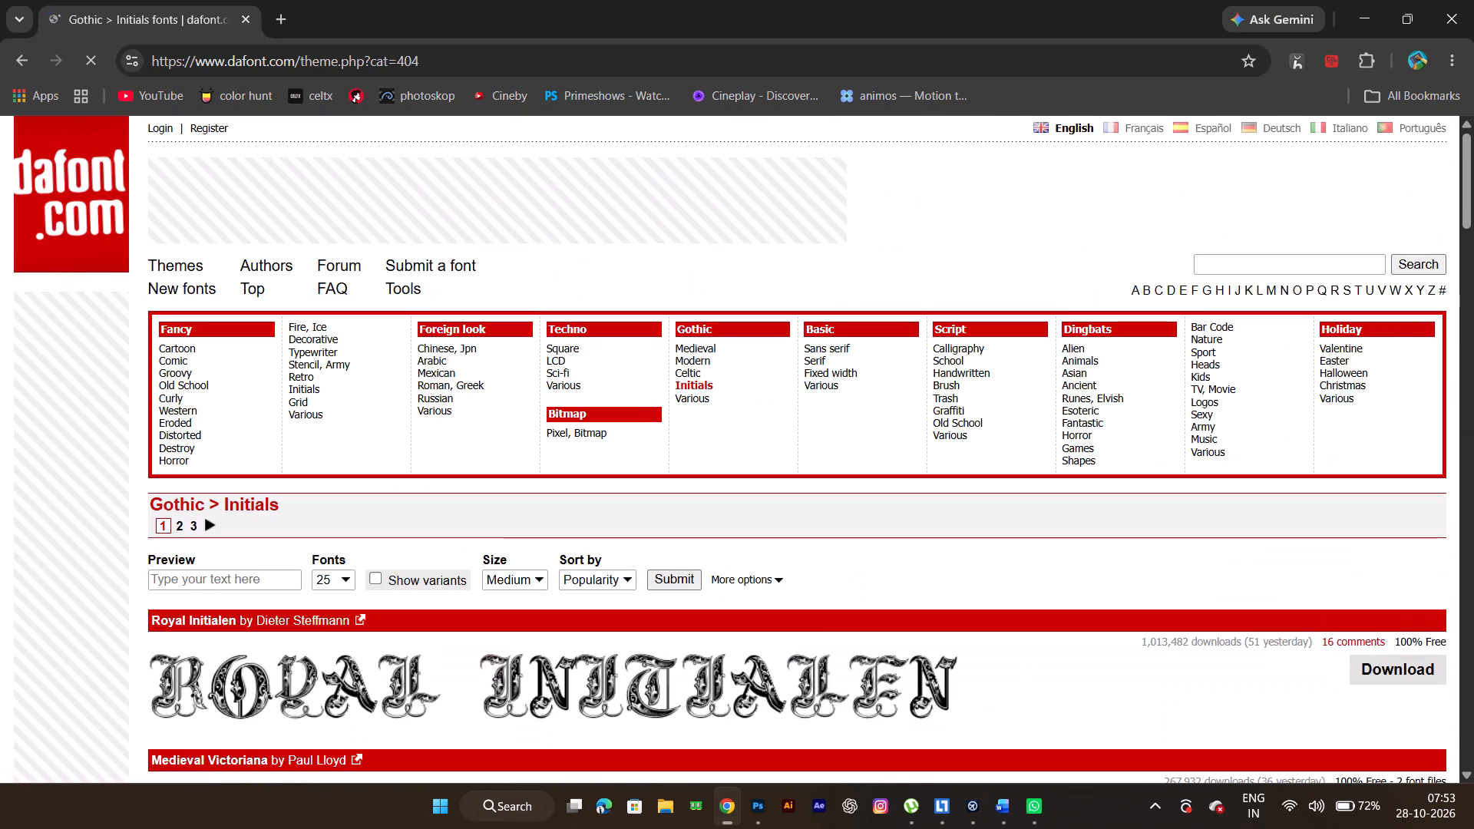
Look through the fonts in DaFont's Fancy > Decorative category.
left_click(306, 340)
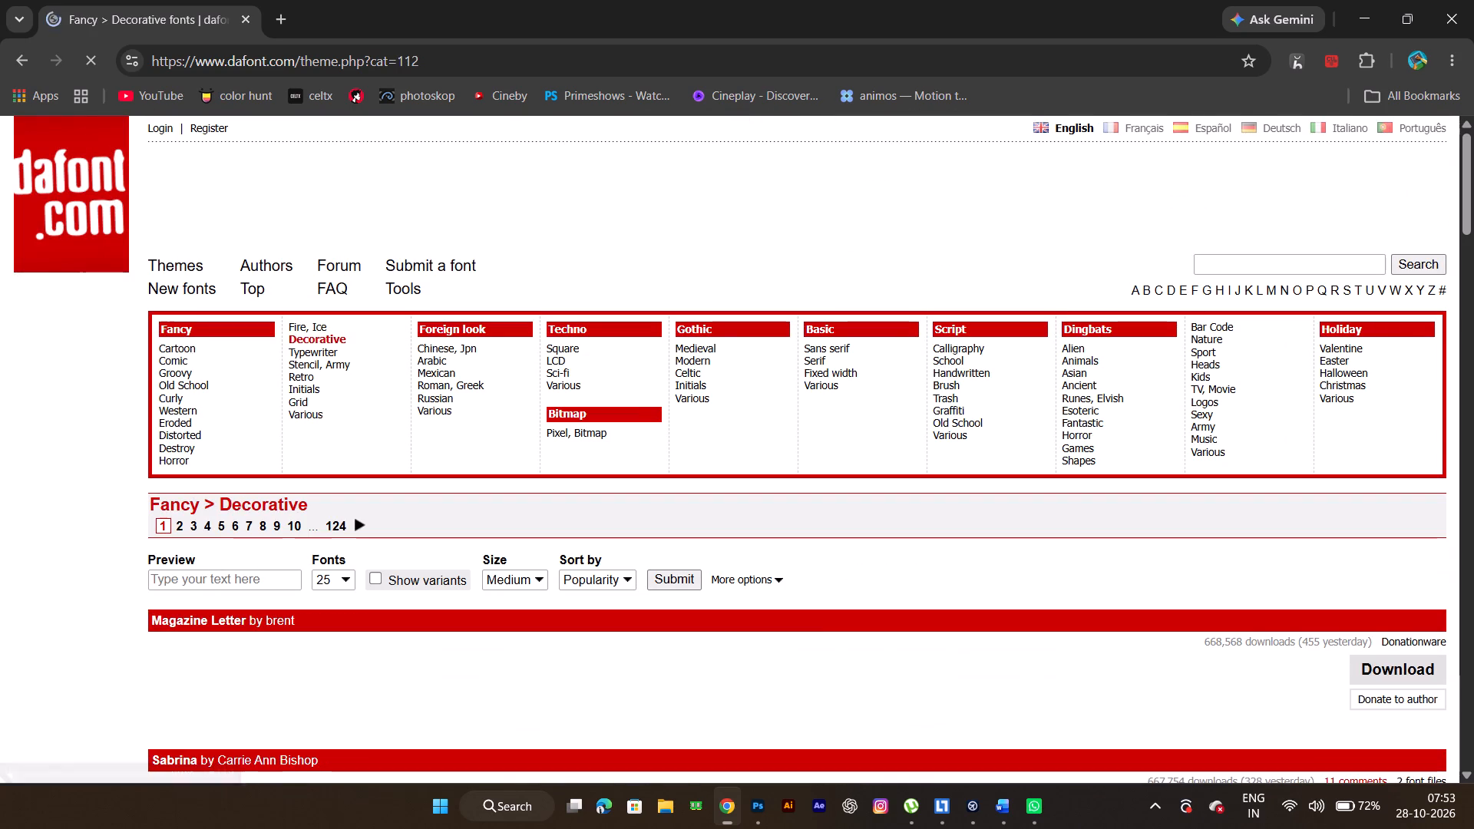
scroll(624, 623, "down", 5)
scroll(624, 623, "right", 1)
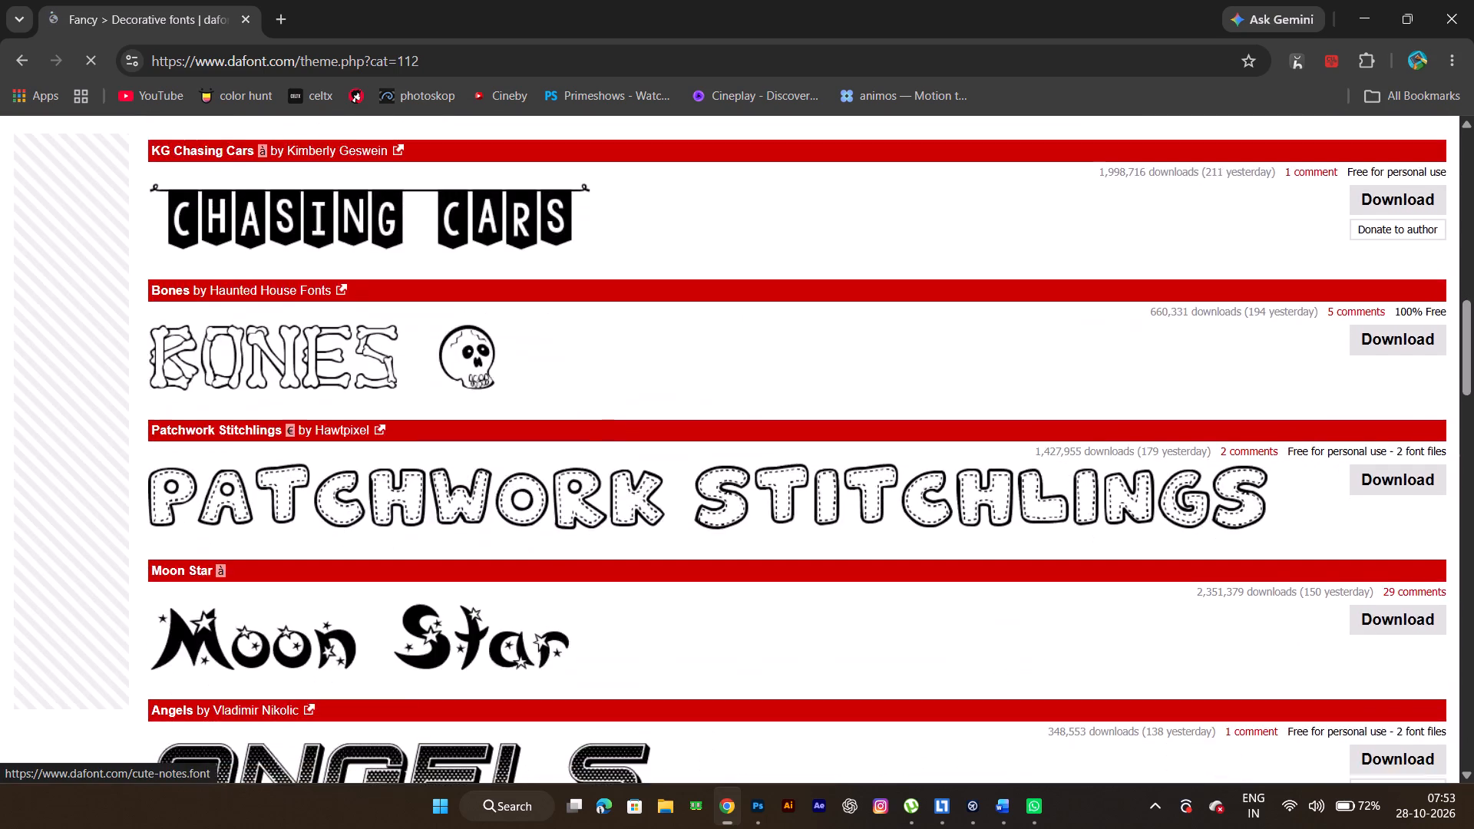
scroll(624, 623, "right", 1)
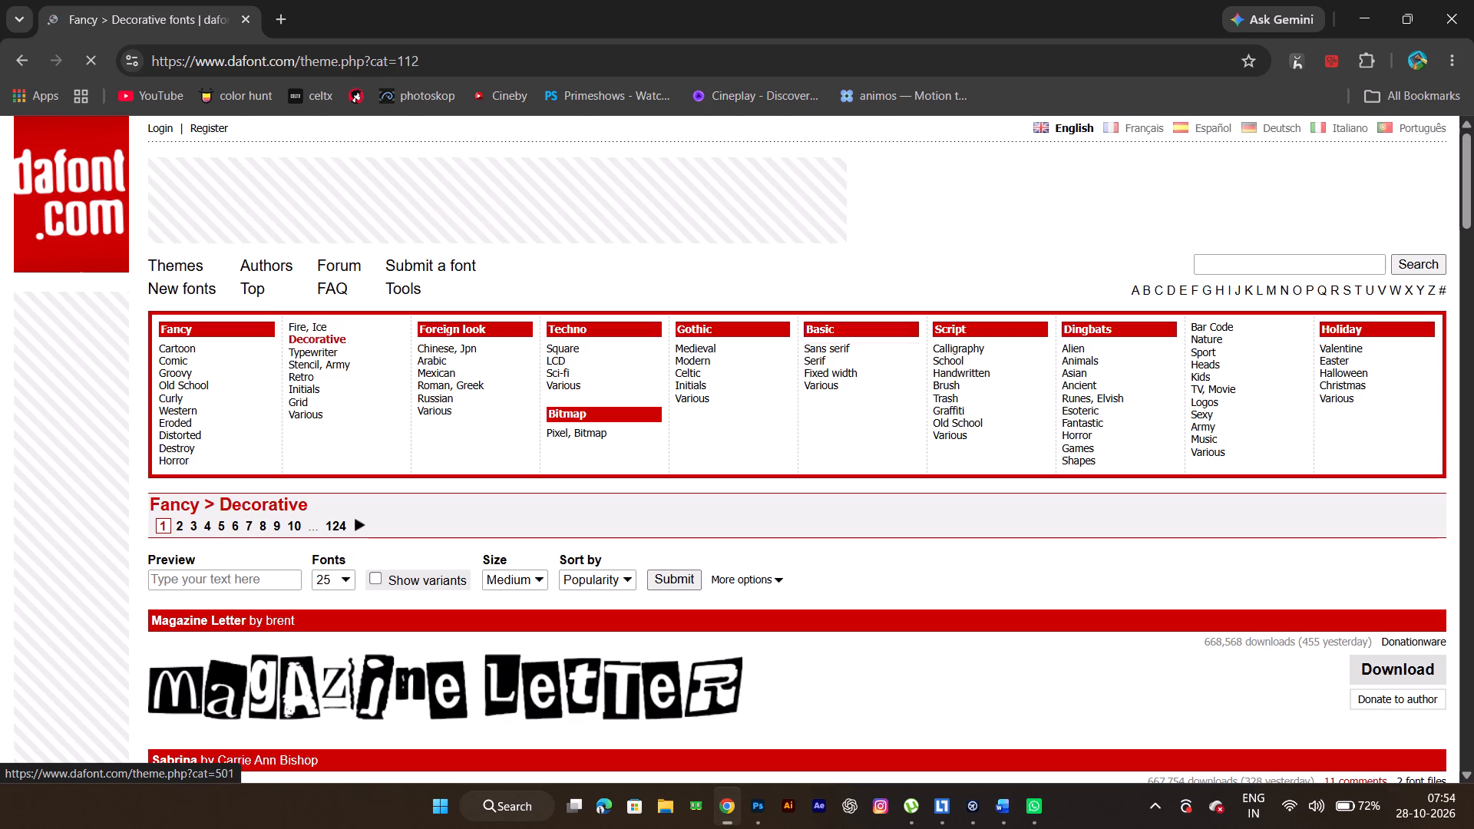
Look through the first page of fonts in DaFont's Basic > Fixed width category.
left_click(820, 376)
scroll(464, 551, "down", 3)
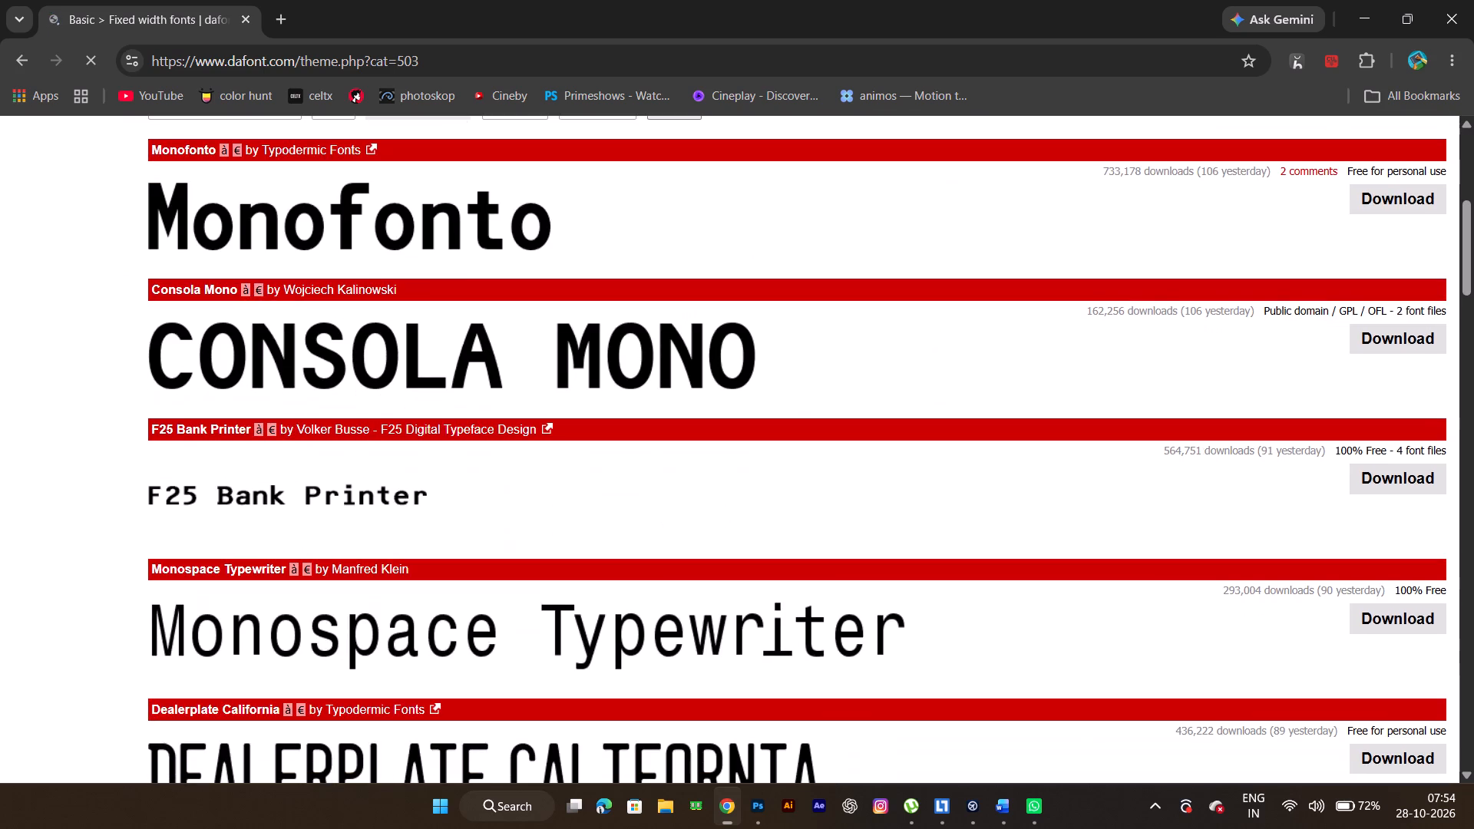
scroll(464, 551, "down", 9)
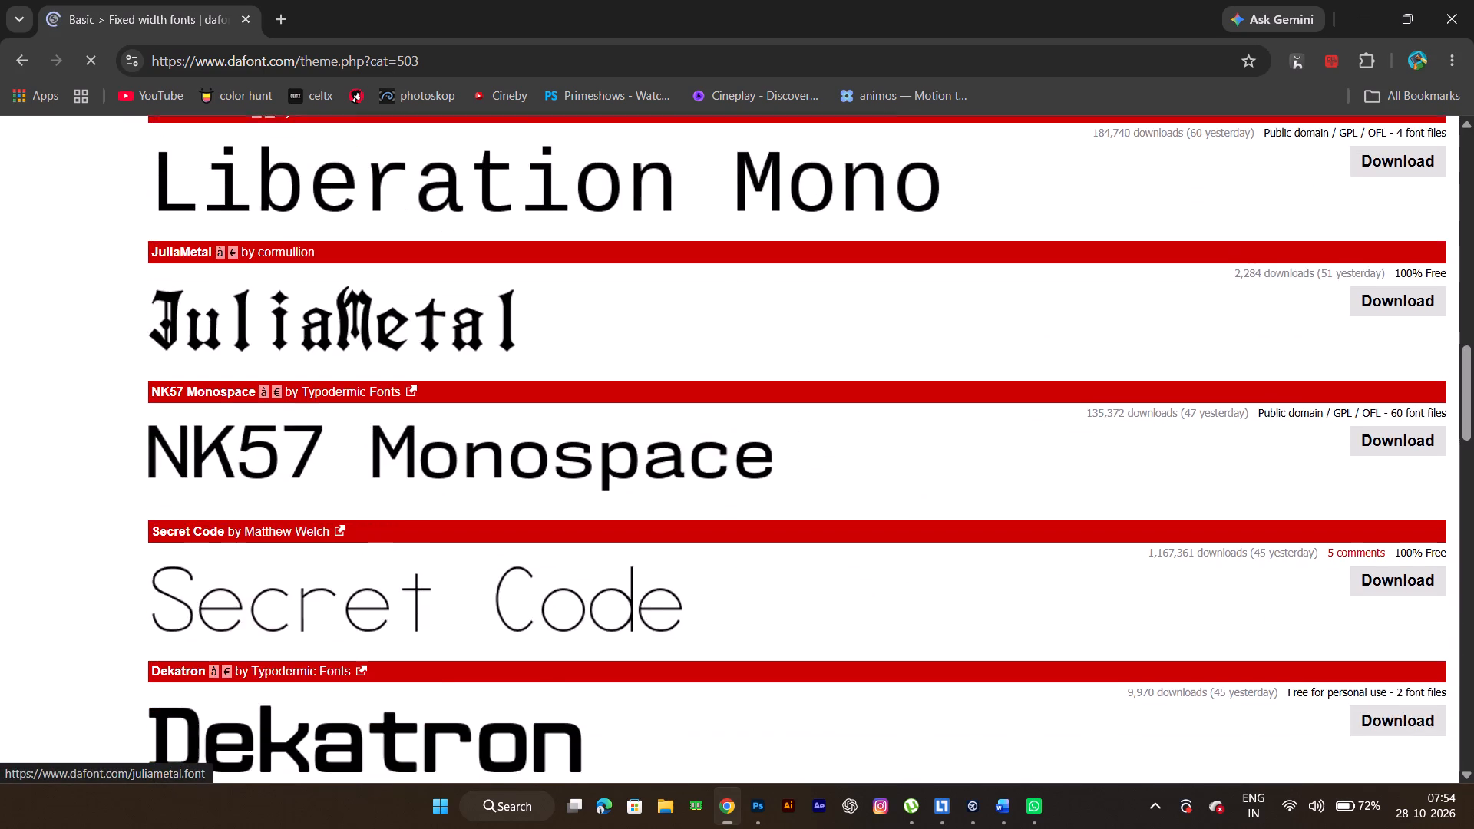
scroll(464, 551, "down", 6)
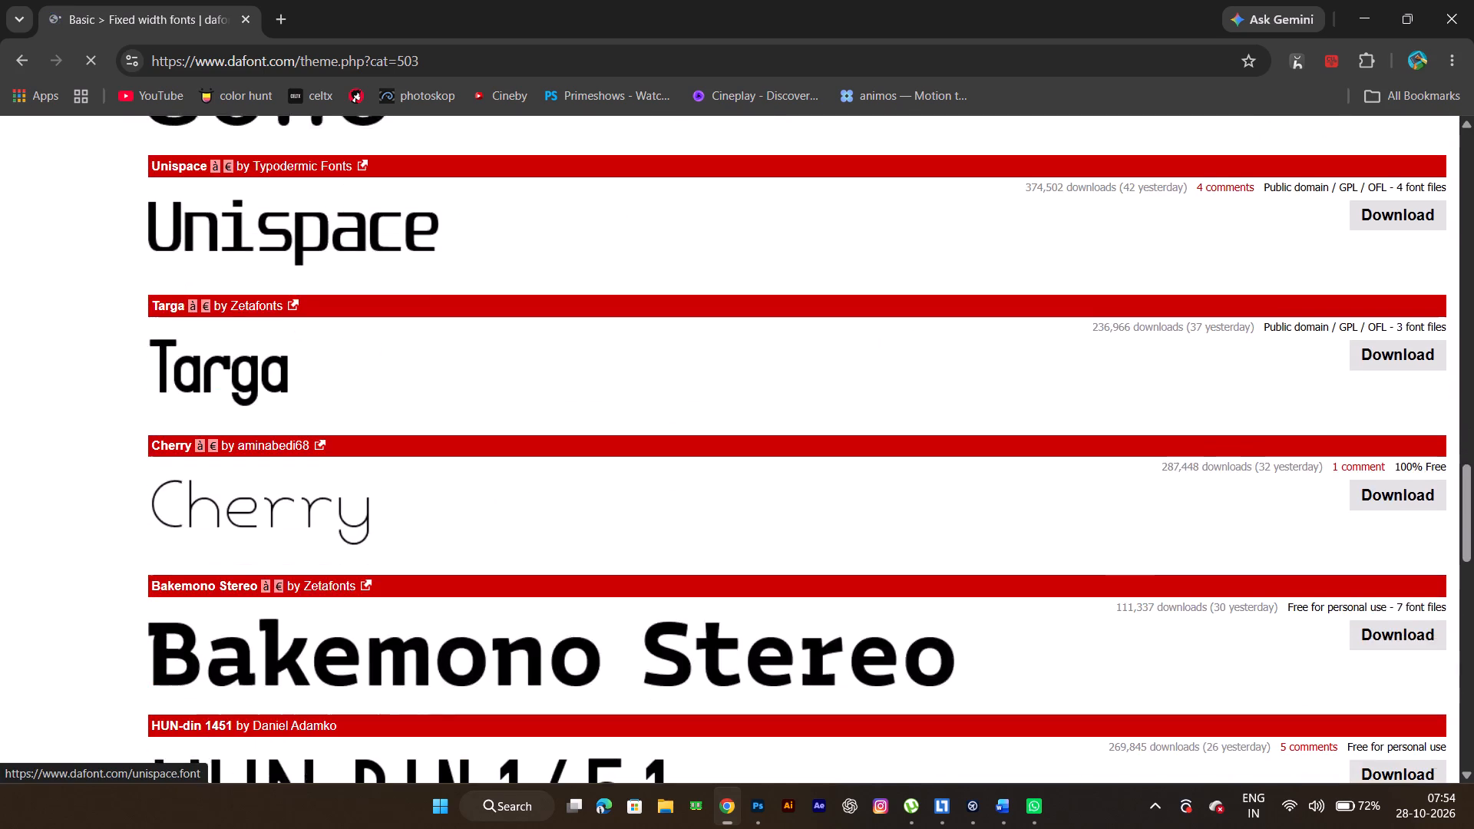
scroll(464, 551, "down", 9)
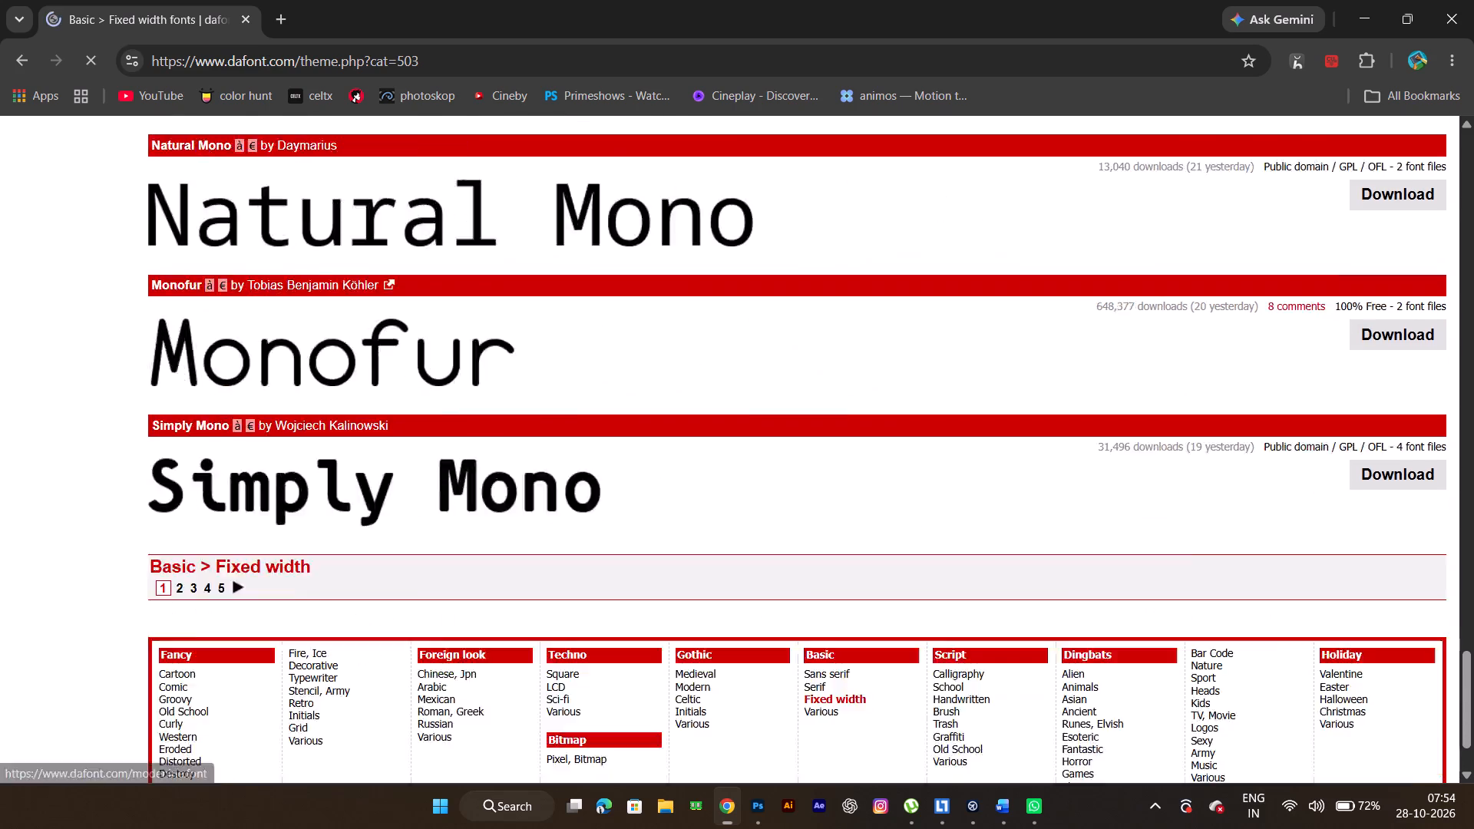
scroll(464, 551, "down", 1)
Browse pages 3 and 5 of the Basic > Fixed width category for a typeface that suits the burger menu.
left_click(195, 502)
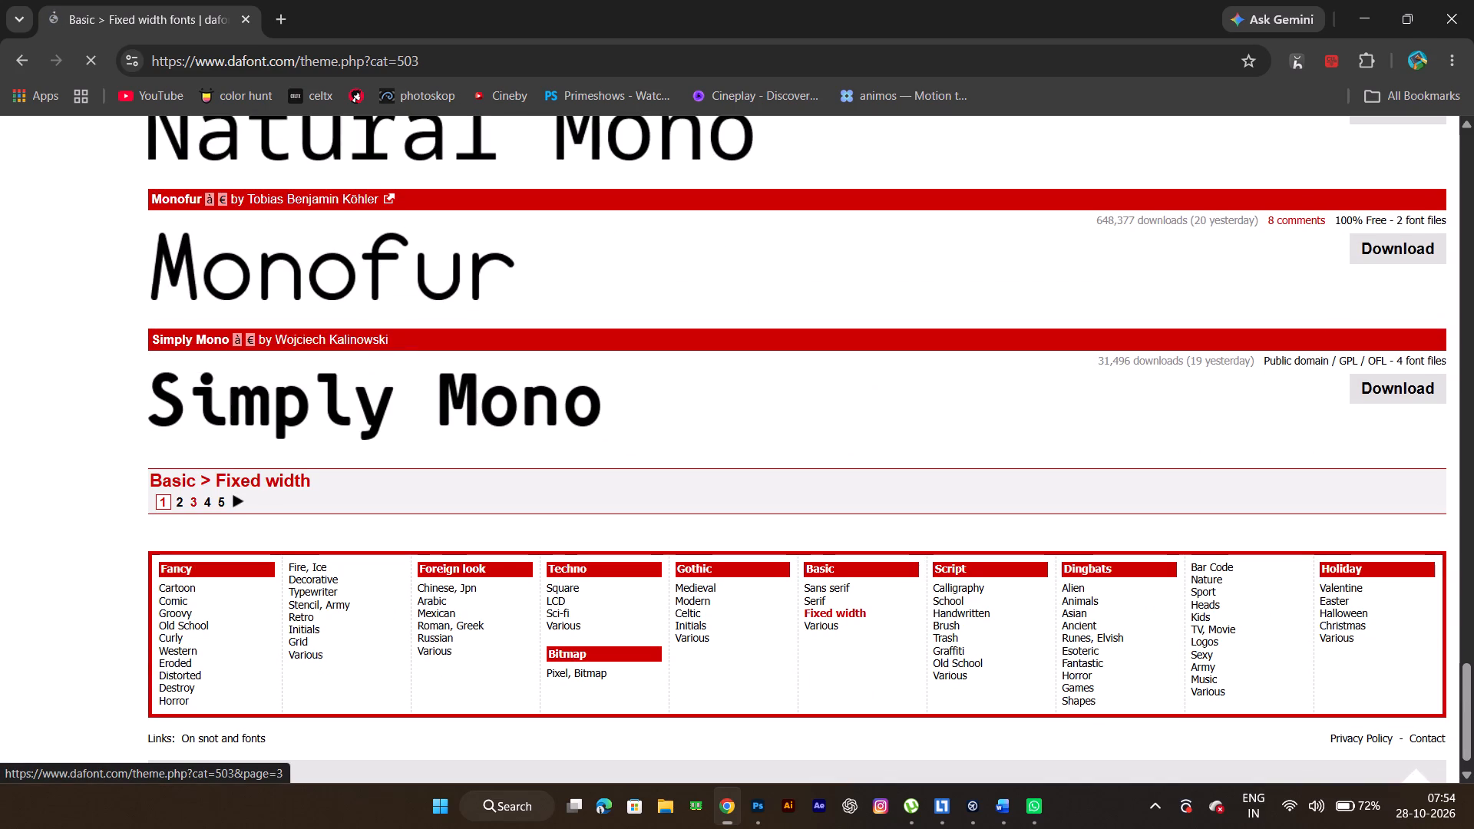
scroll(447, 553, "down", 3)
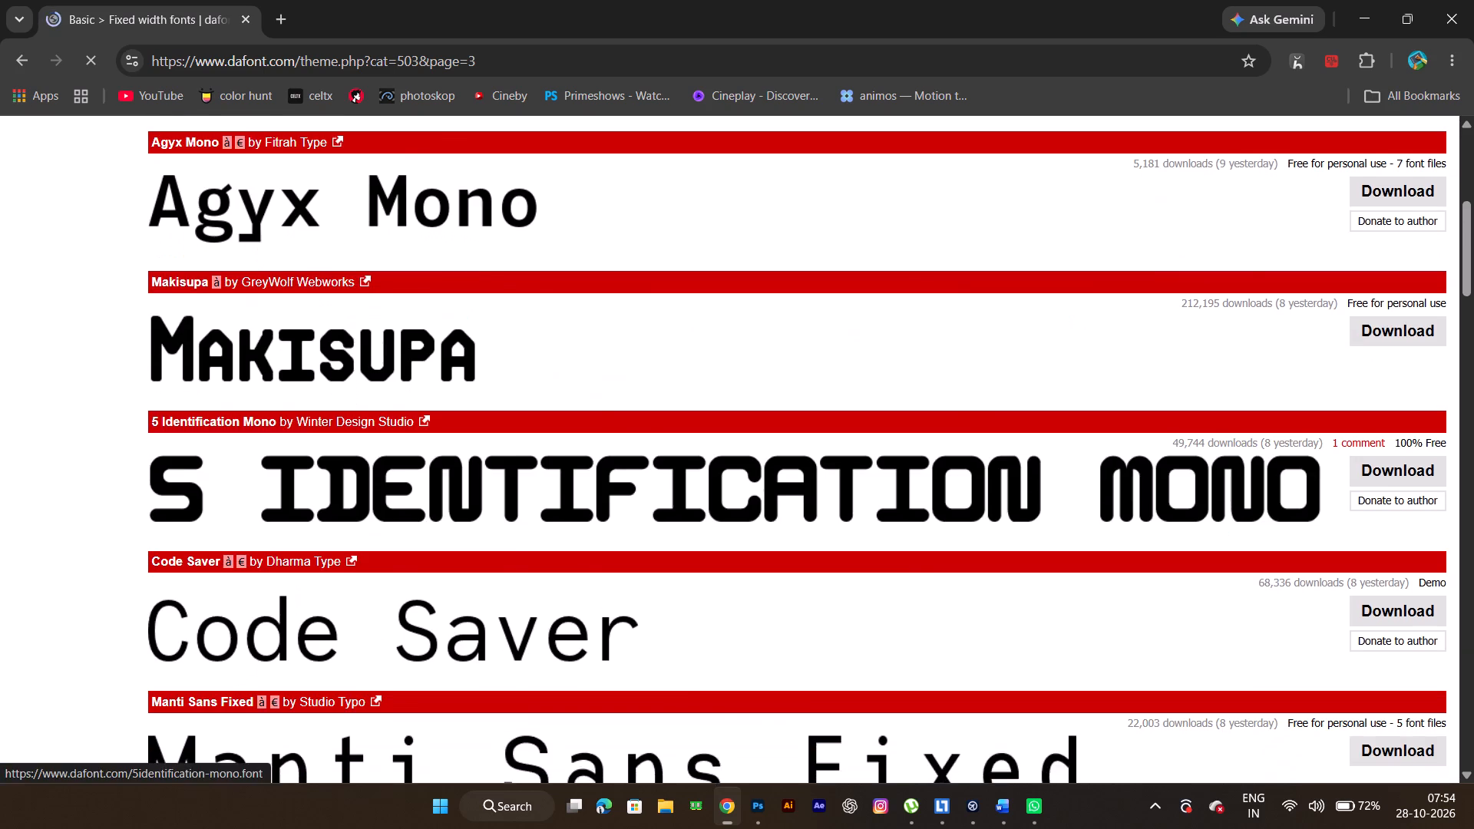
scroll(447, 553, "down", 10)
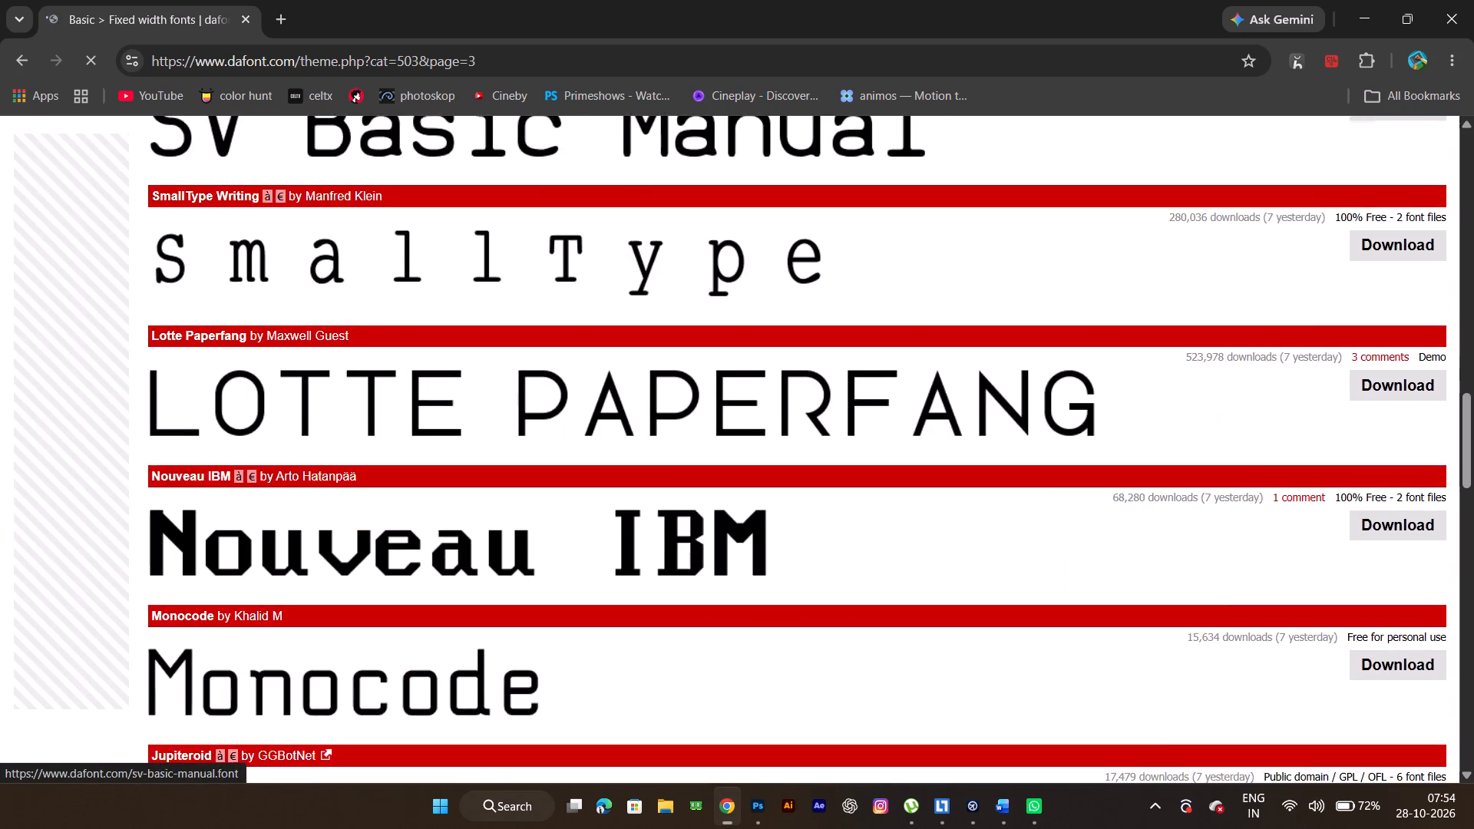
scroll(447, 553, "down", 10)
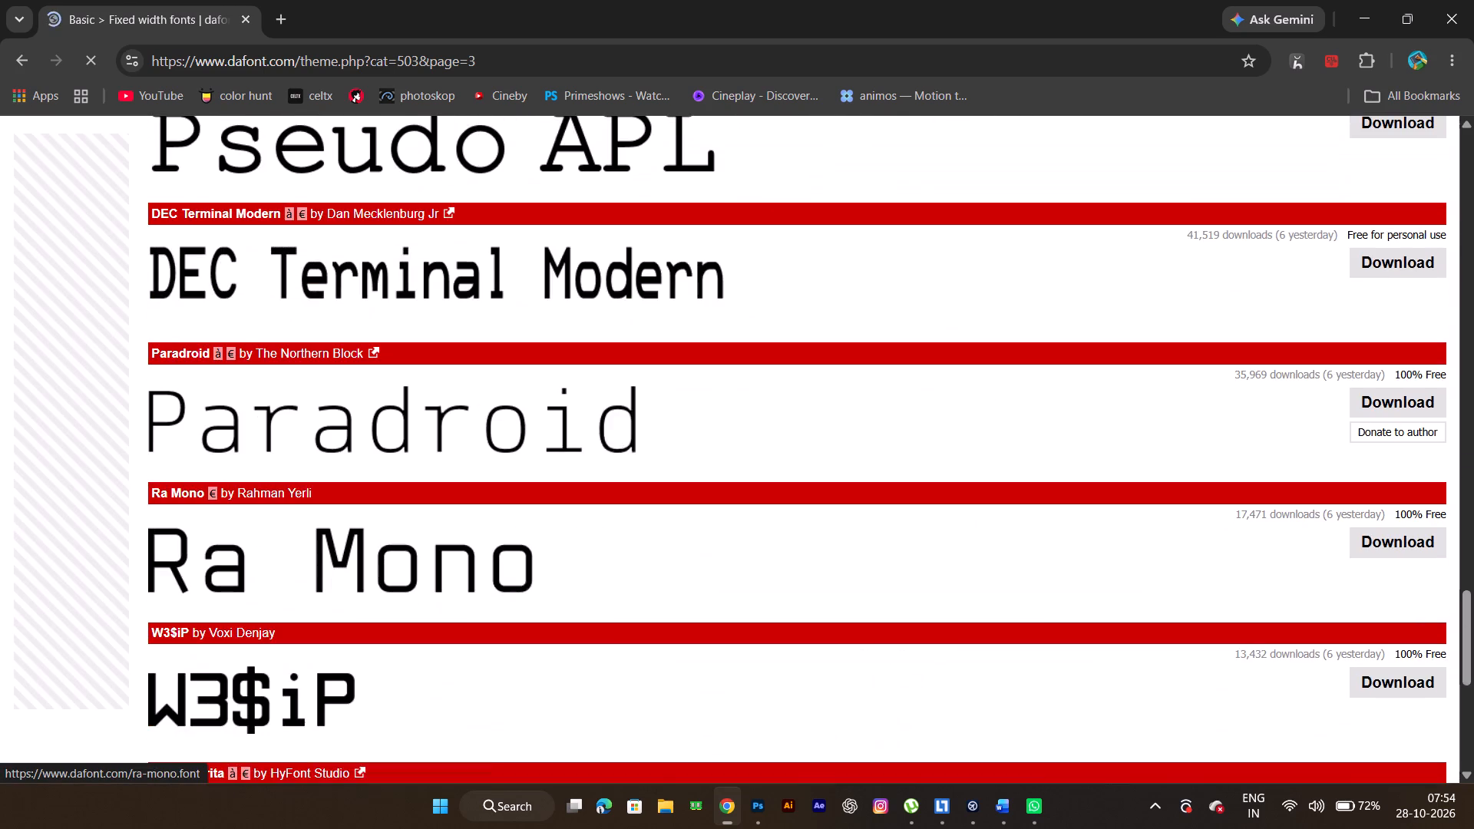
scroll(447, 553, "down", 4)
left_click(237, 477)
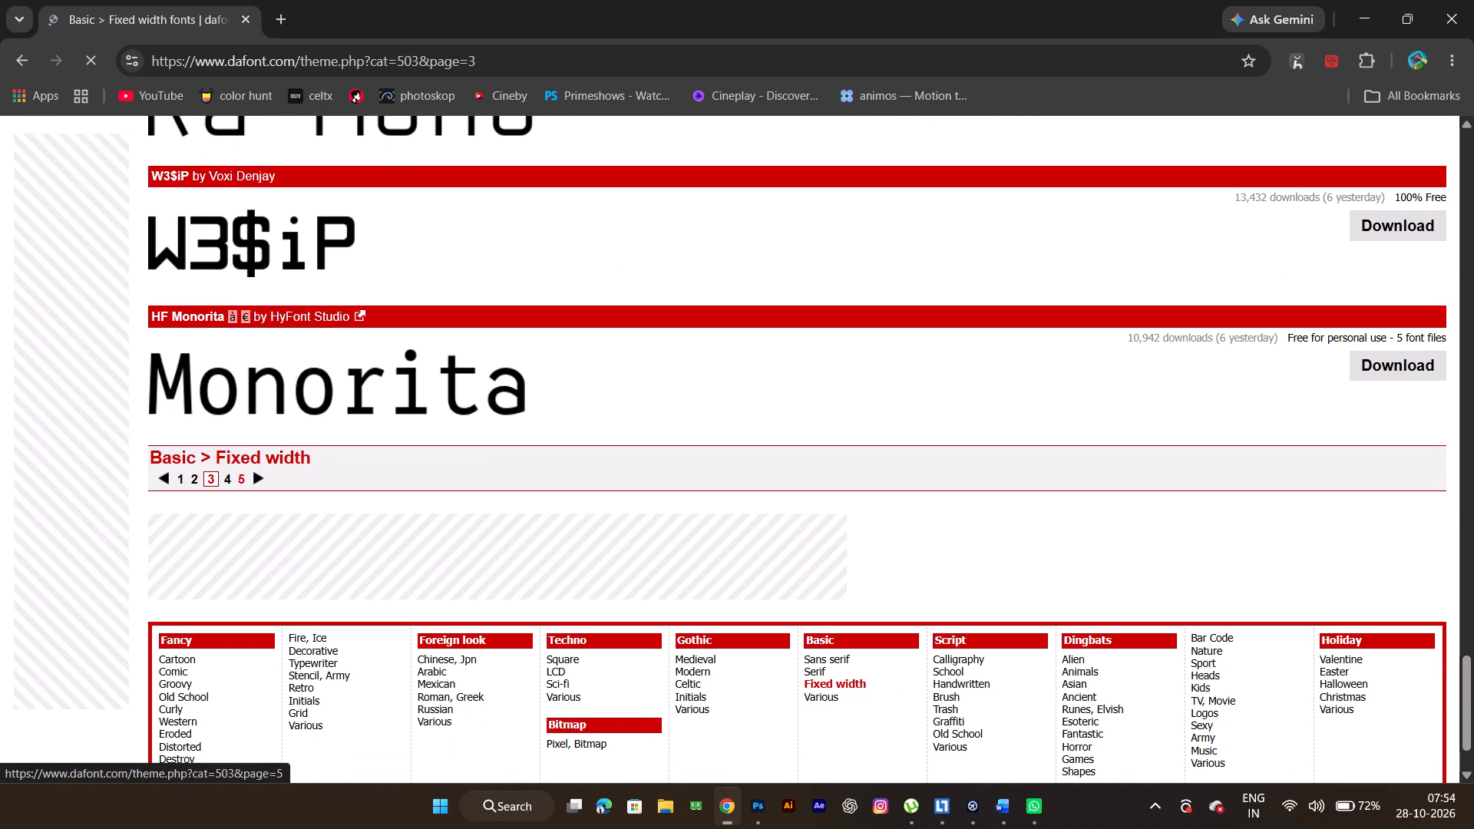
scroll(366, 479, "down", 8)
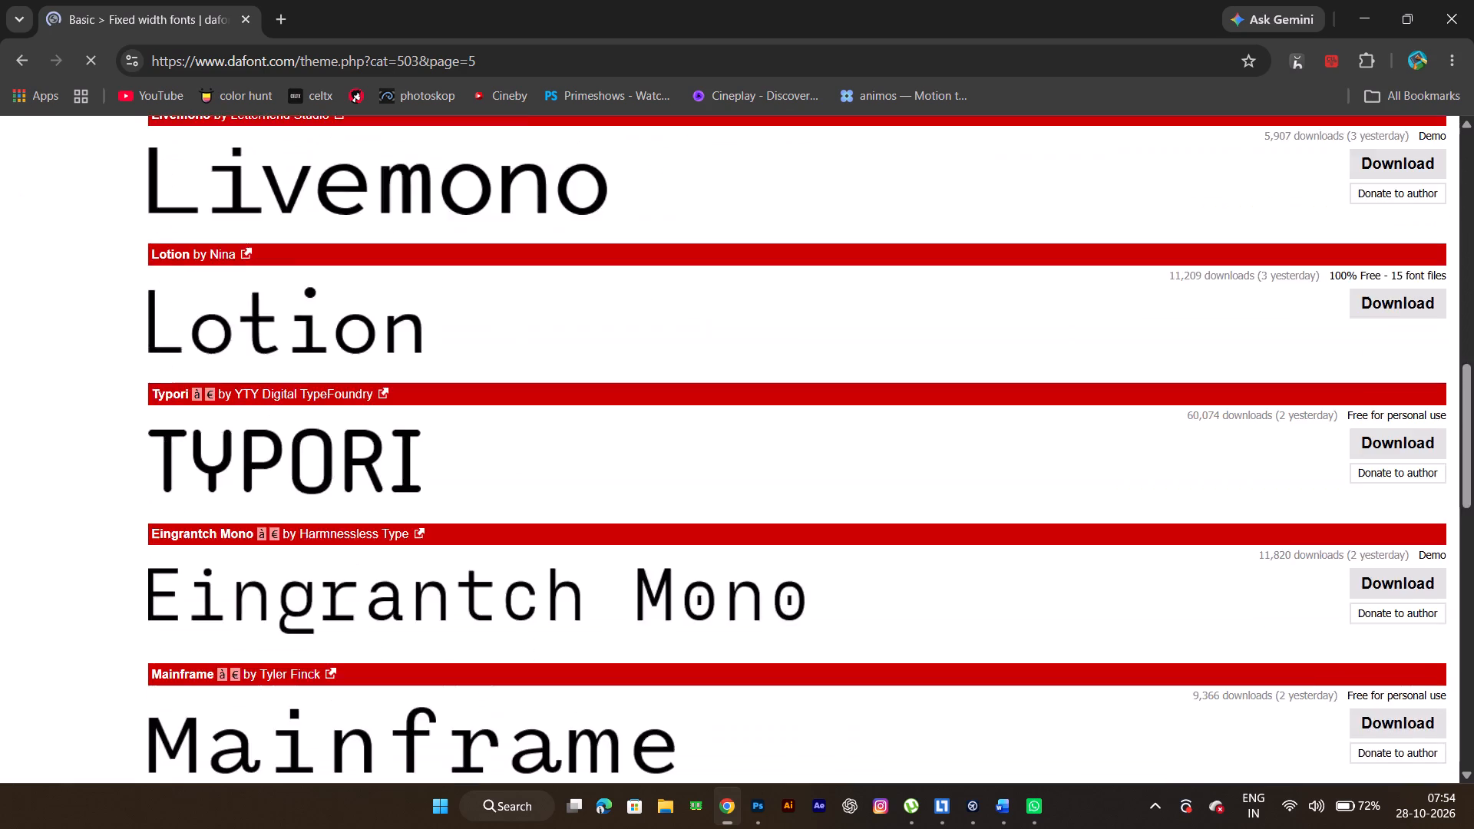
scroll(366, 479, "down", 4)
scroll(366, 479, "up", 17)
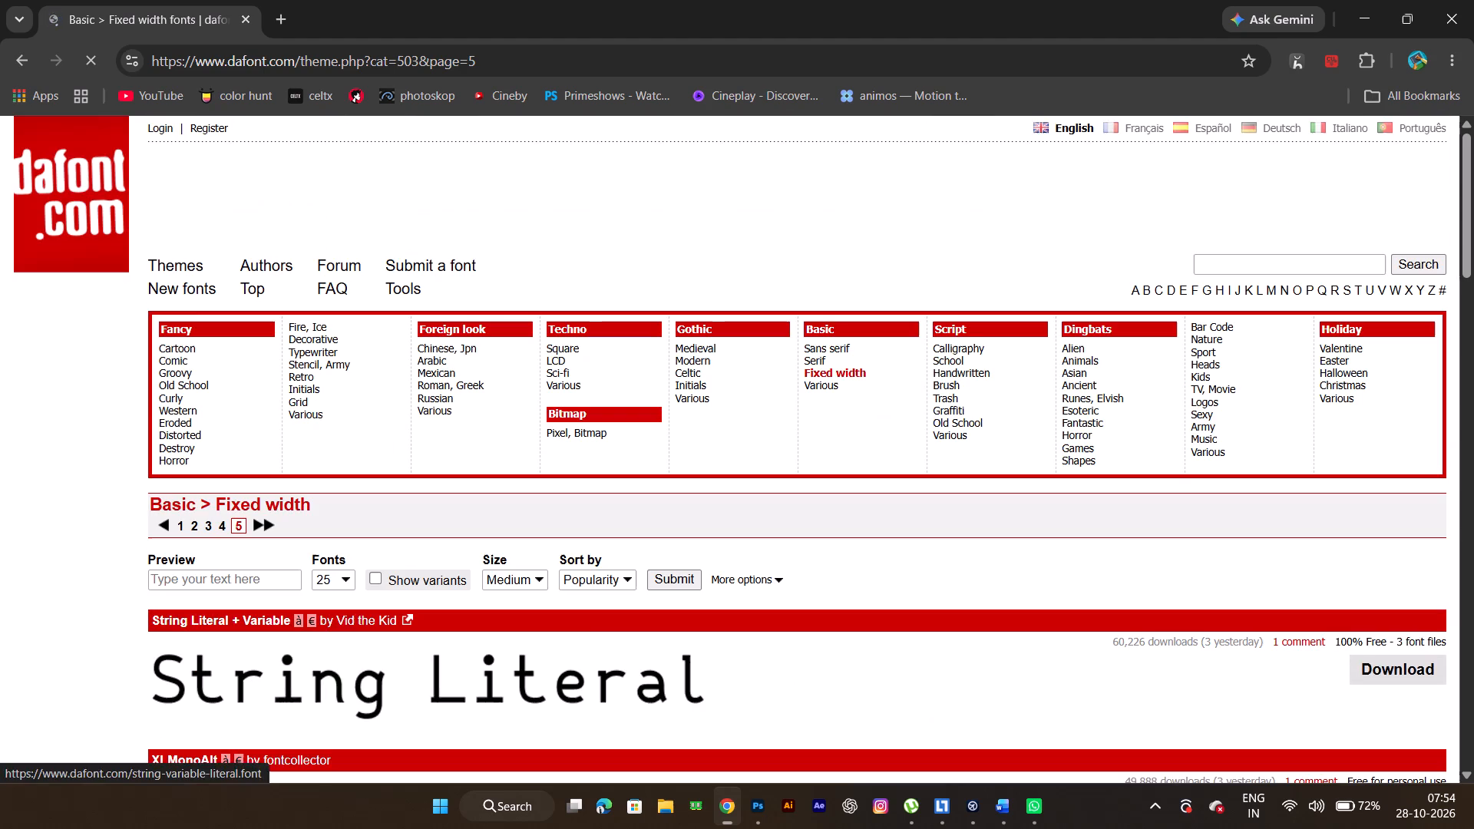
scroll(366, 479, "up", 3)
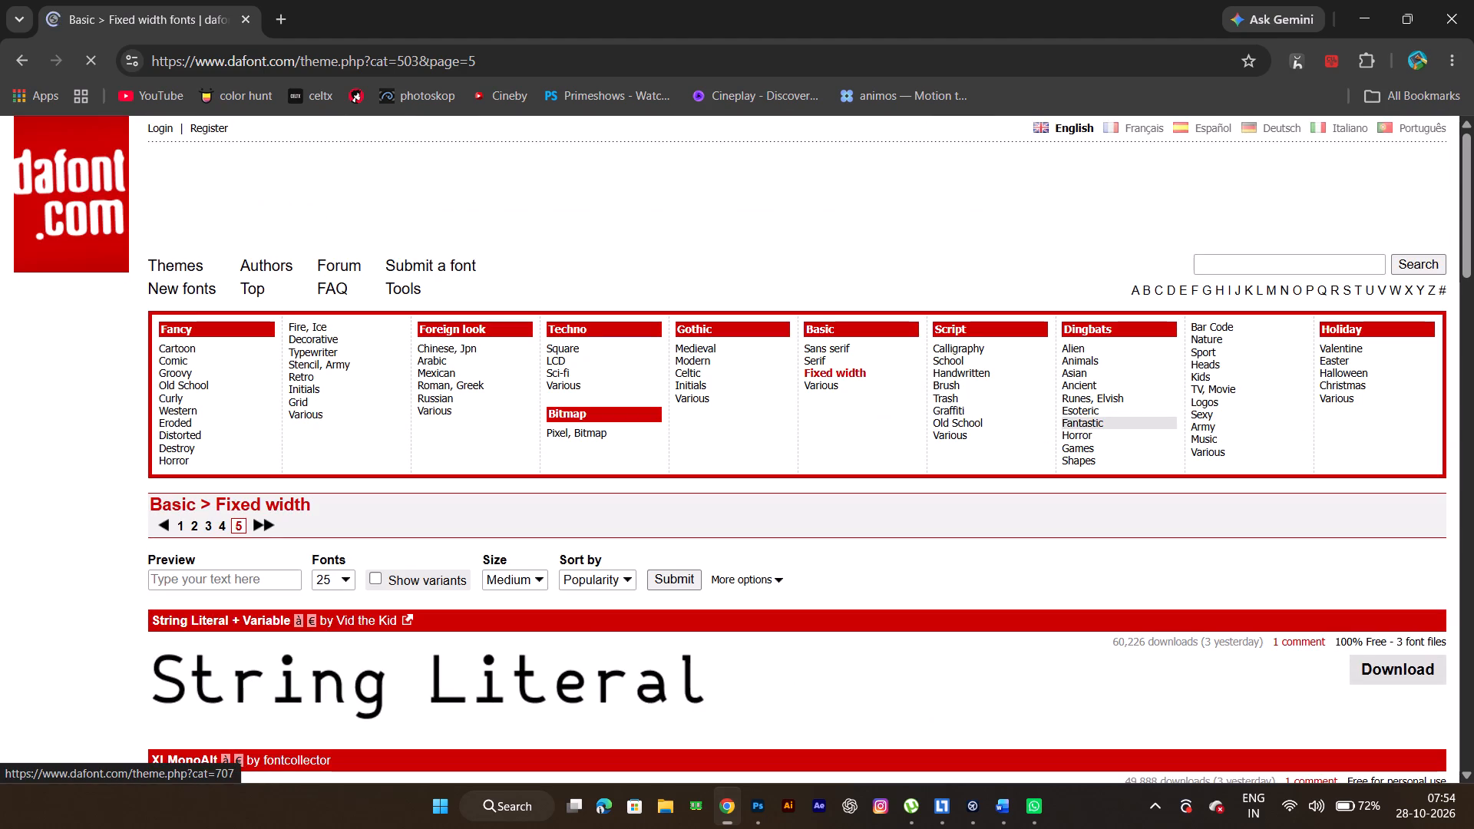
Glance at the Dingbats > Fantastic and Foreign look > Arabic font categories on DaFont.
left_click(1071, 420)
scroll(572, 552, "up", 1)
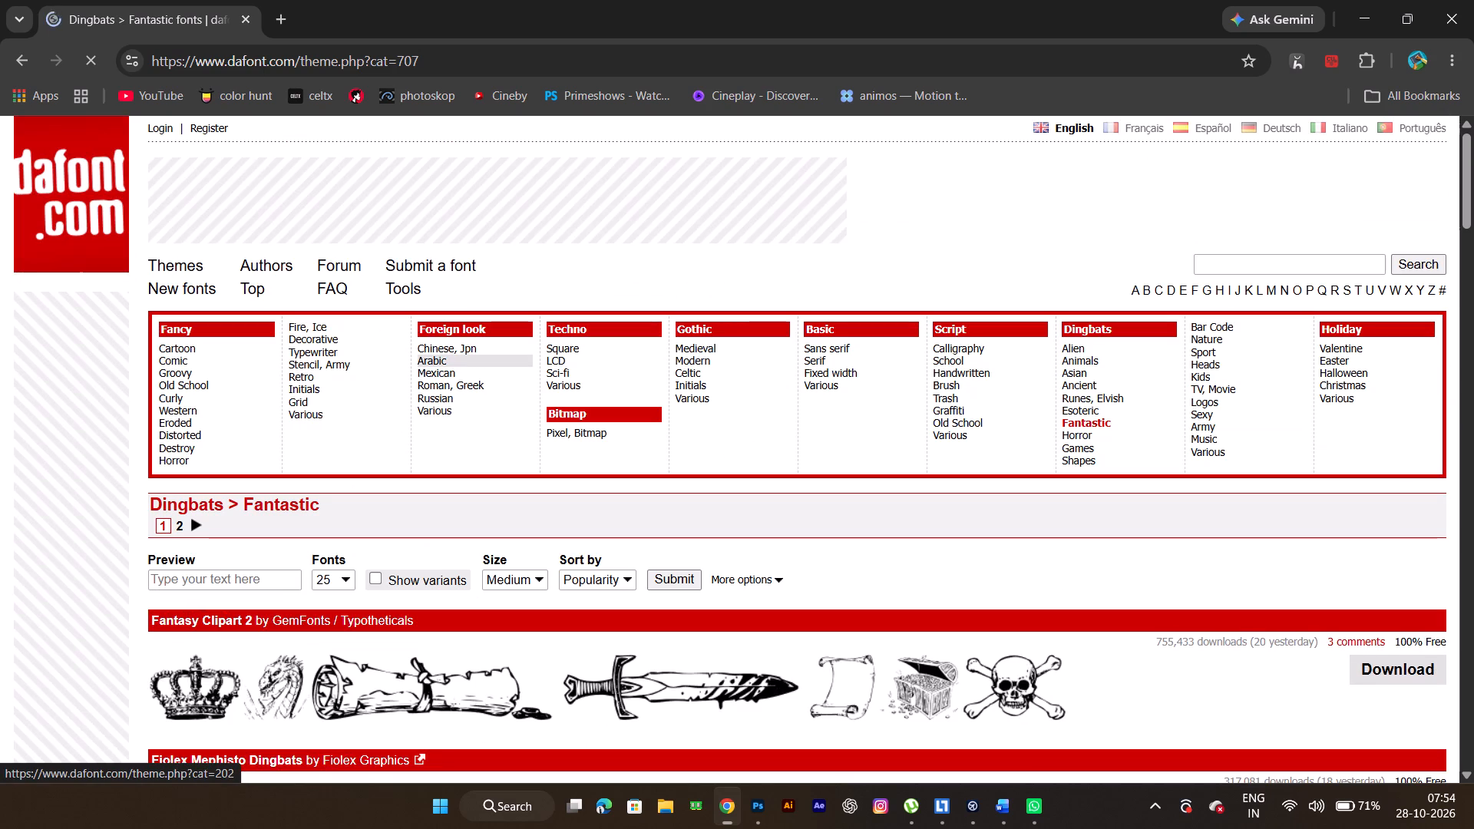
left_click(449, 360)
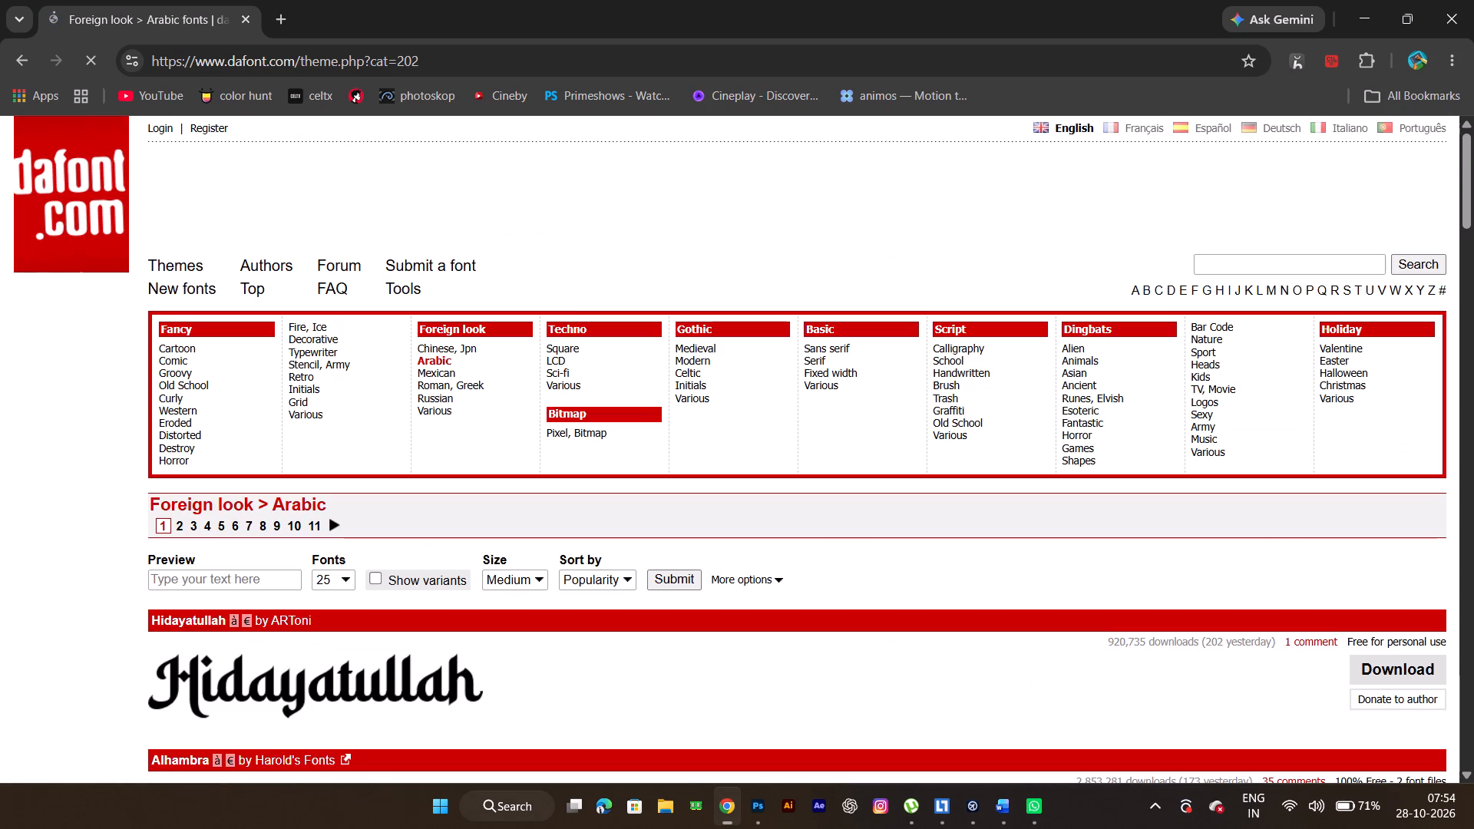
Browse the first page of DaFont's Foreign look > Mexican category and review its top fonts again.
left_click(435, 375)
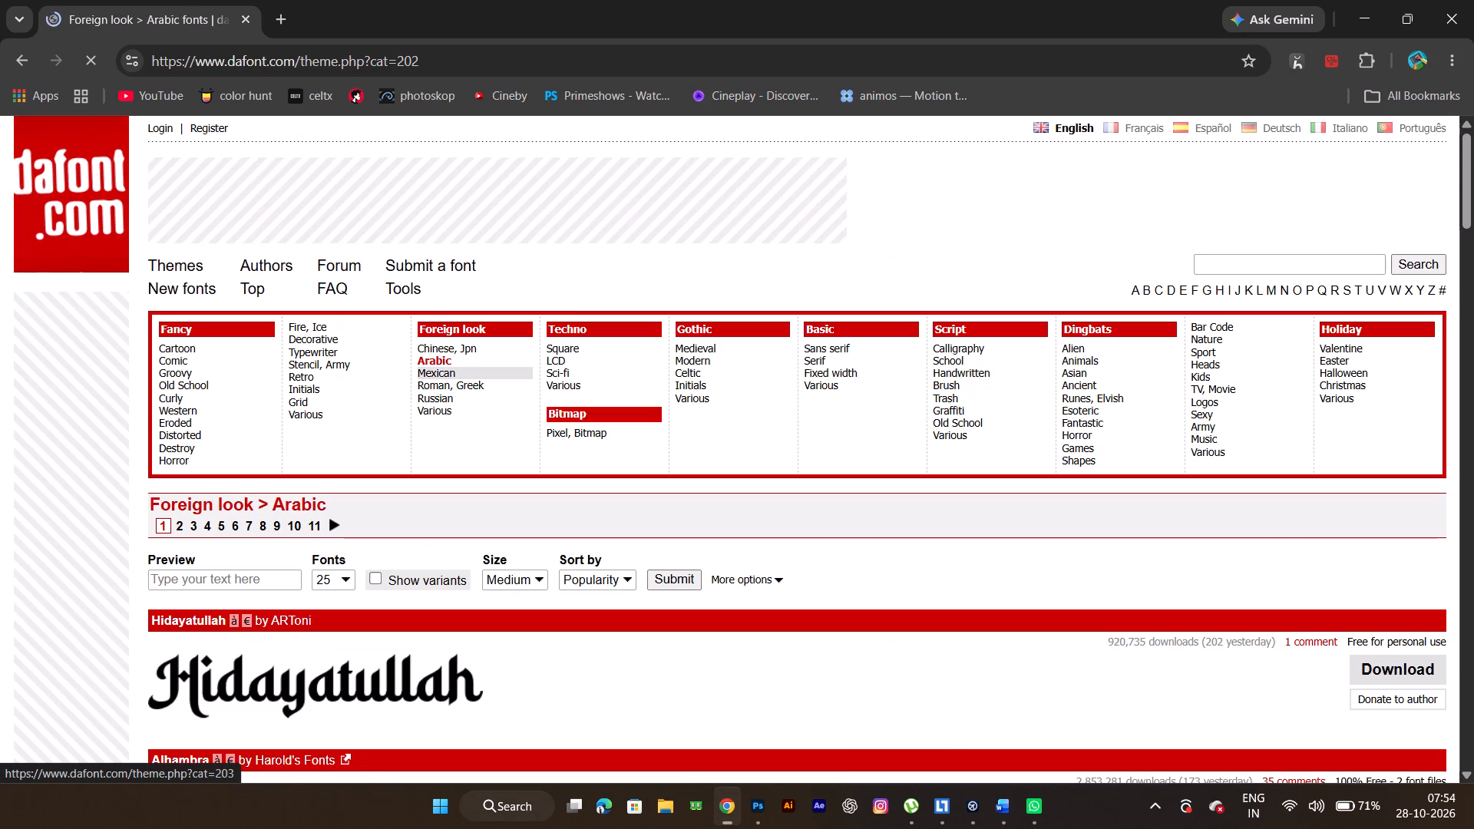
scroll(493, 666, "down", 2)
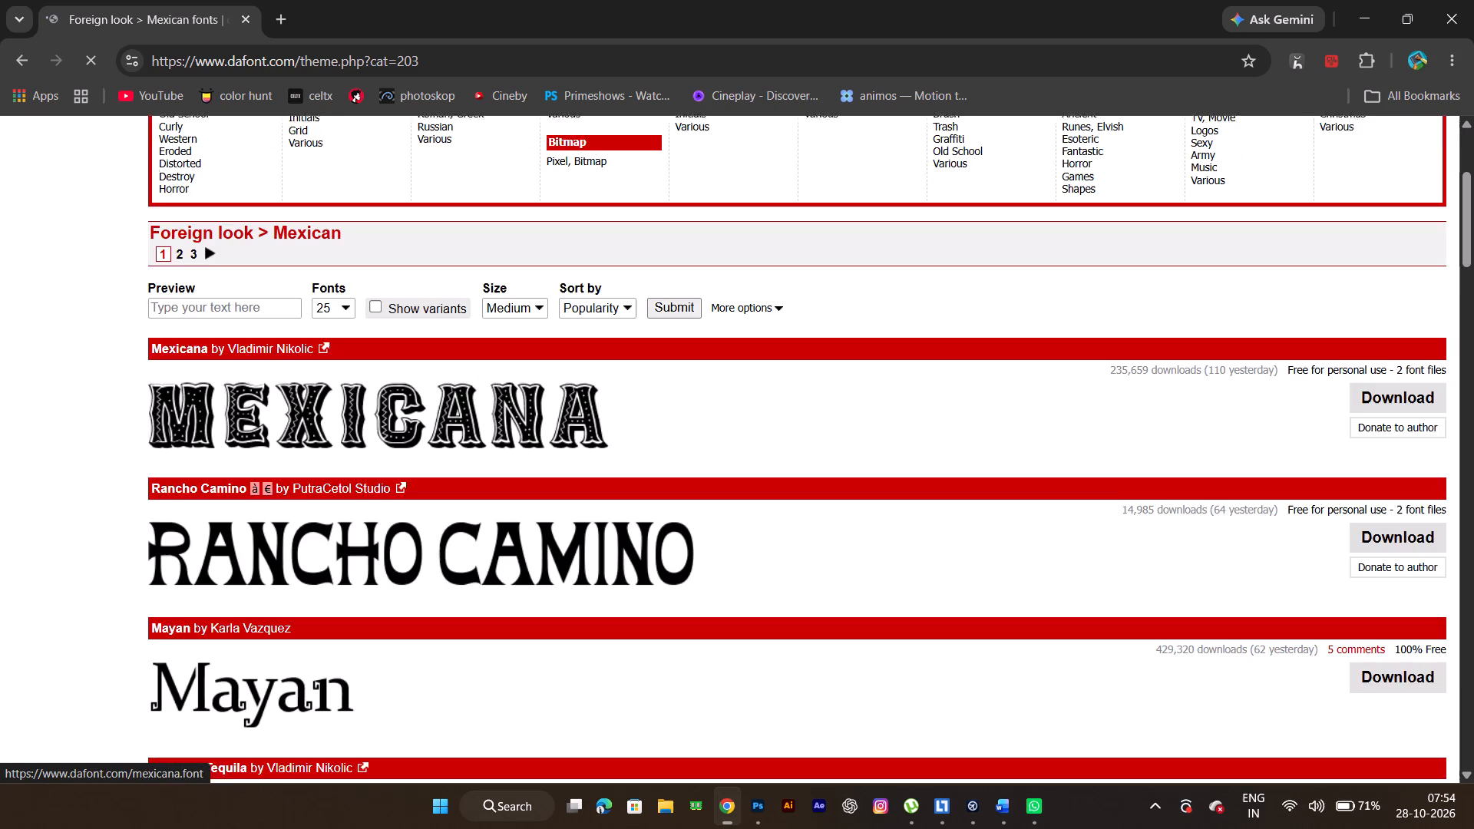
scroll(493, 666, "down", 5)
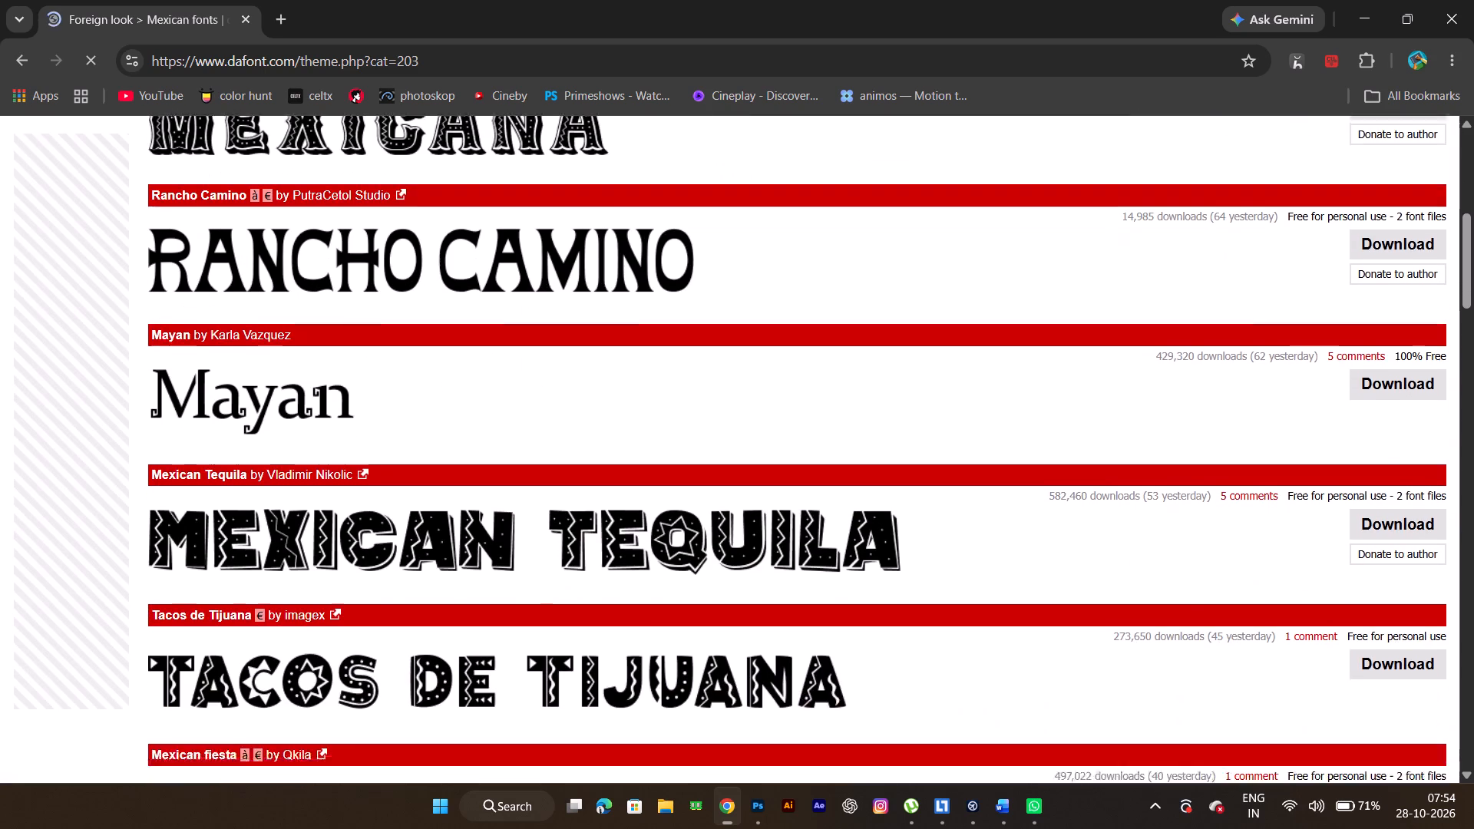
scroll(493, 666, "down", 6)
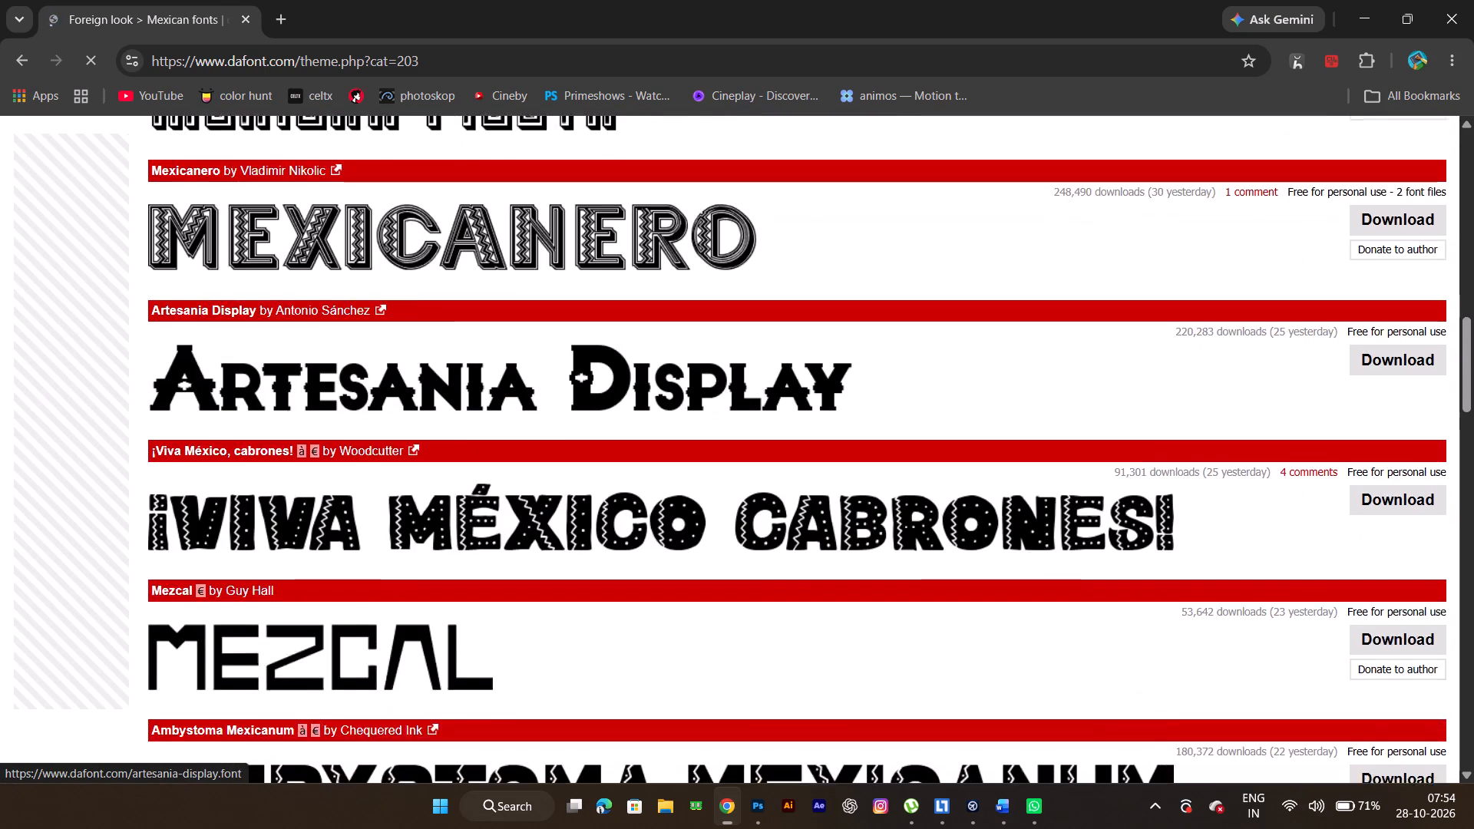
scroll(493, 666, "down", 7)
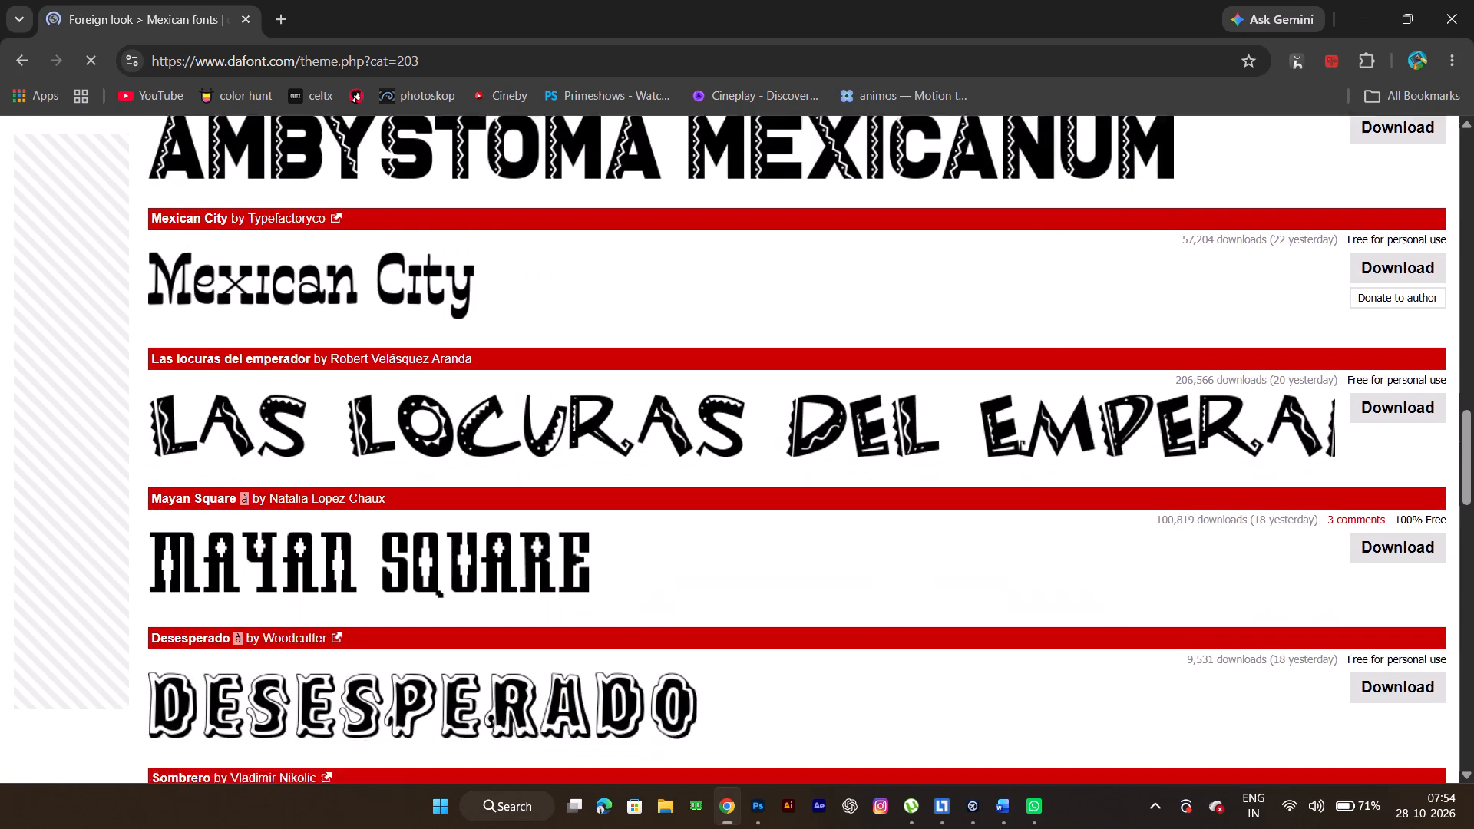
scroll(493, 666, "down", 6)
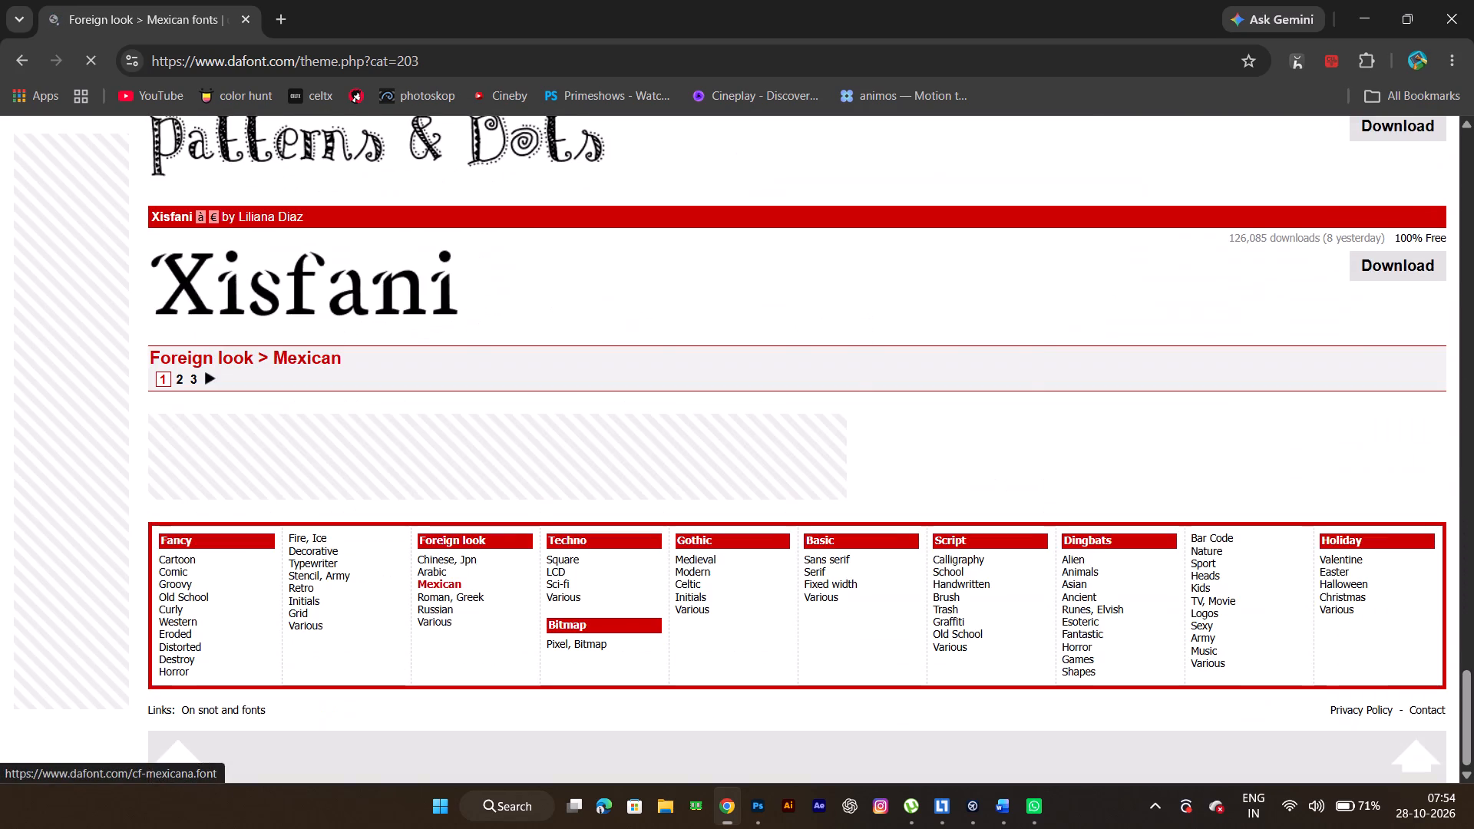
scroll(493, 666, "down", 1)
scroll(493, 666, "up", 16)
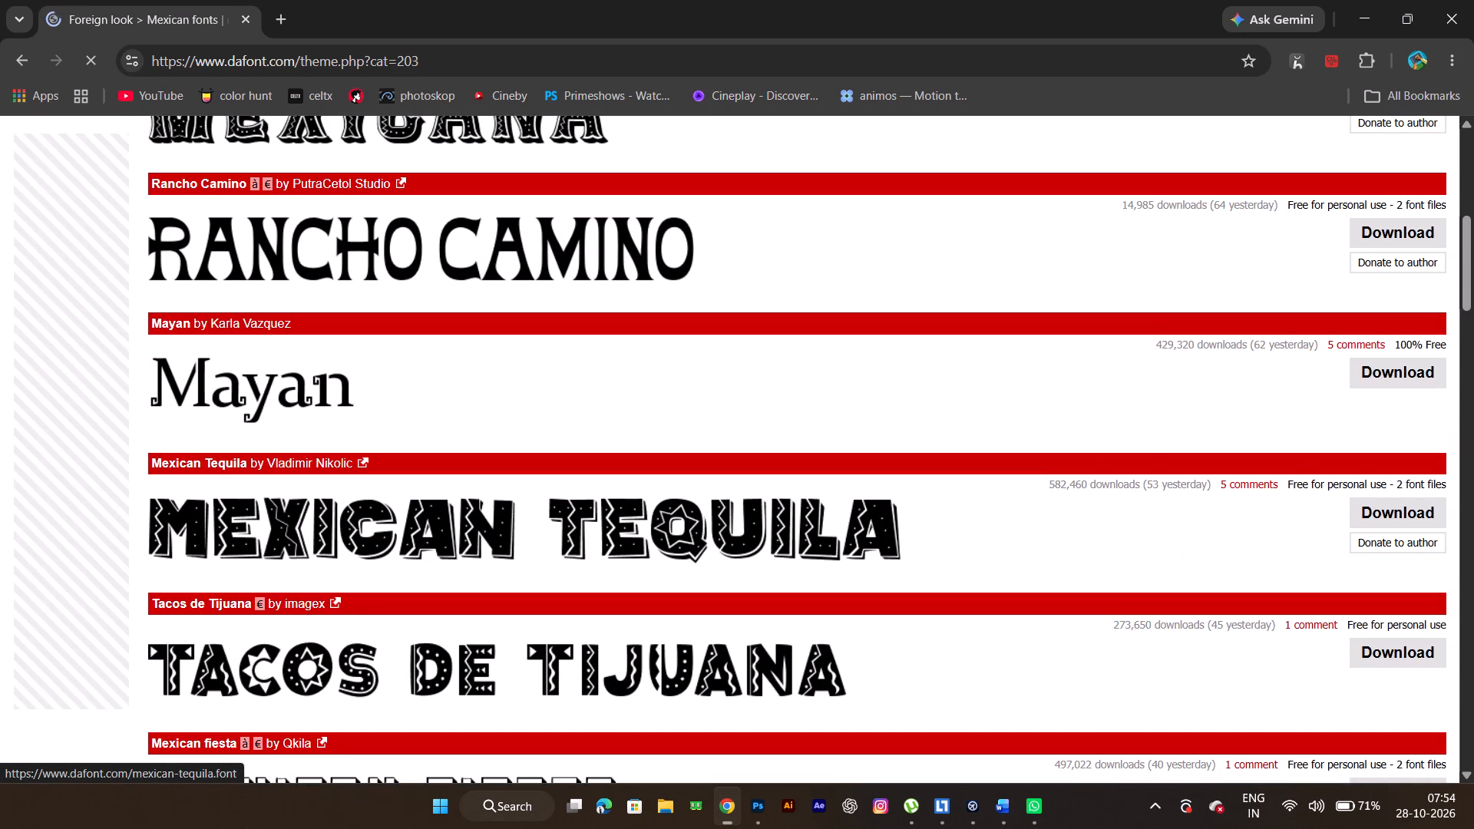
scroll(493, 666, "up", 9)
scroll(471, 426, "down", 1)
Download the Molot font from DaFont's Foreign look > Russian category.
scroll(484, 421, "down", 2)
scroll(471, 426, "up", 8)
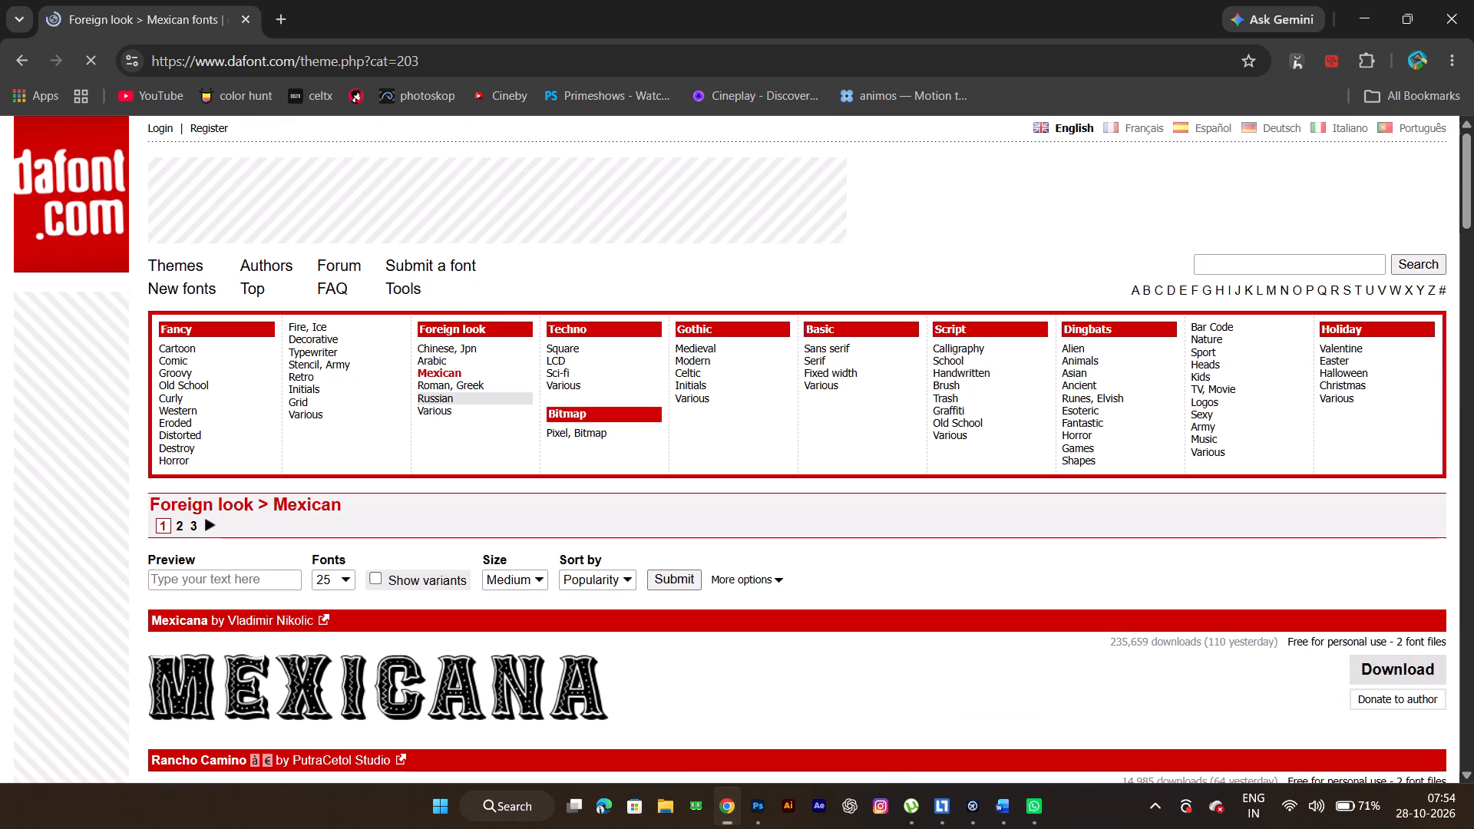
left_click(445, 403)
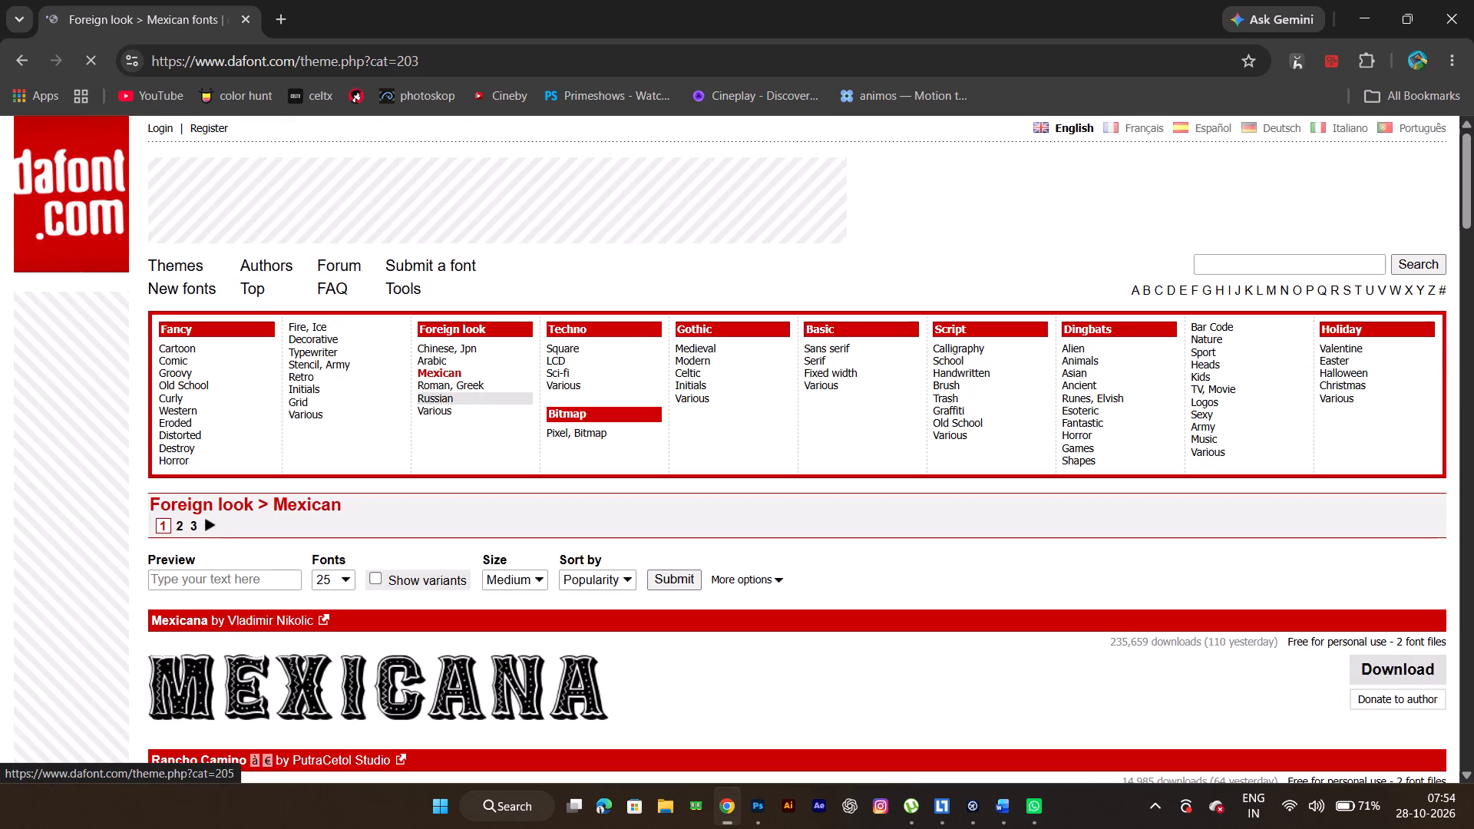
scroll(550, 607, "down", 3)
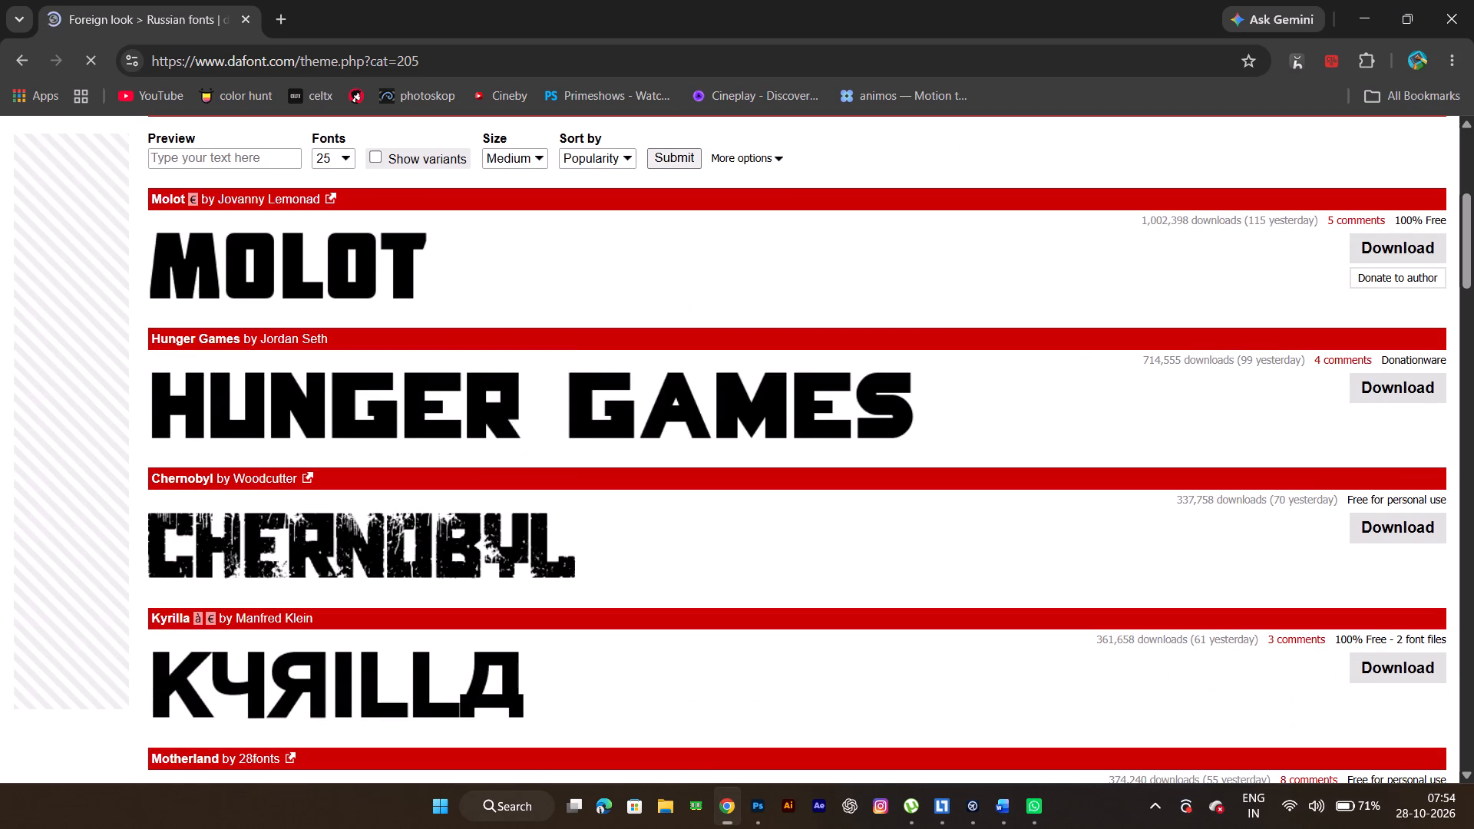
left_click(1394, 249)
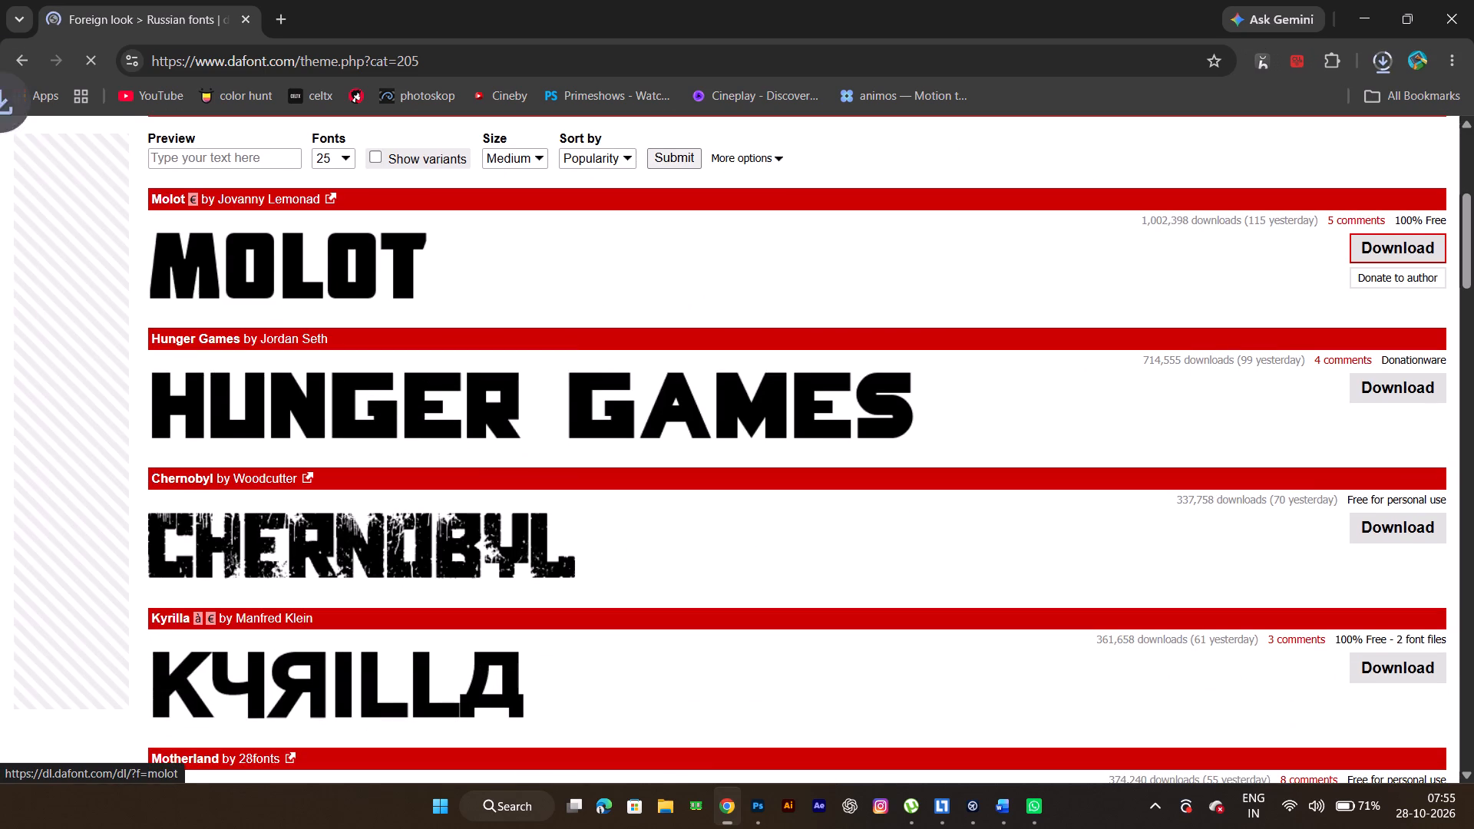
Show the downloaded molot archive in the Downloads folder and extract it to a molot folder there.
left_click(1329, 111)
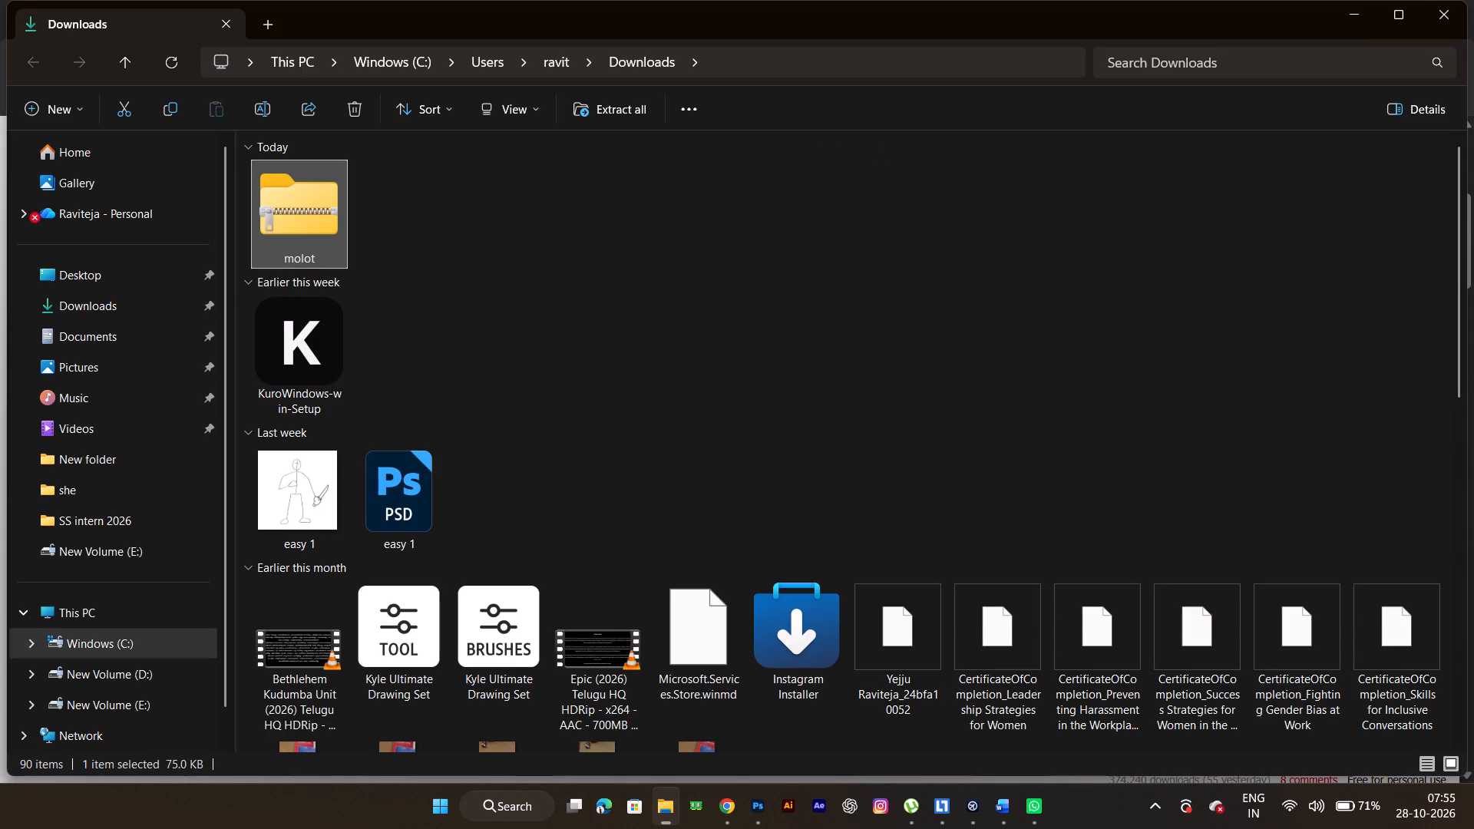
left_click(593, 104)
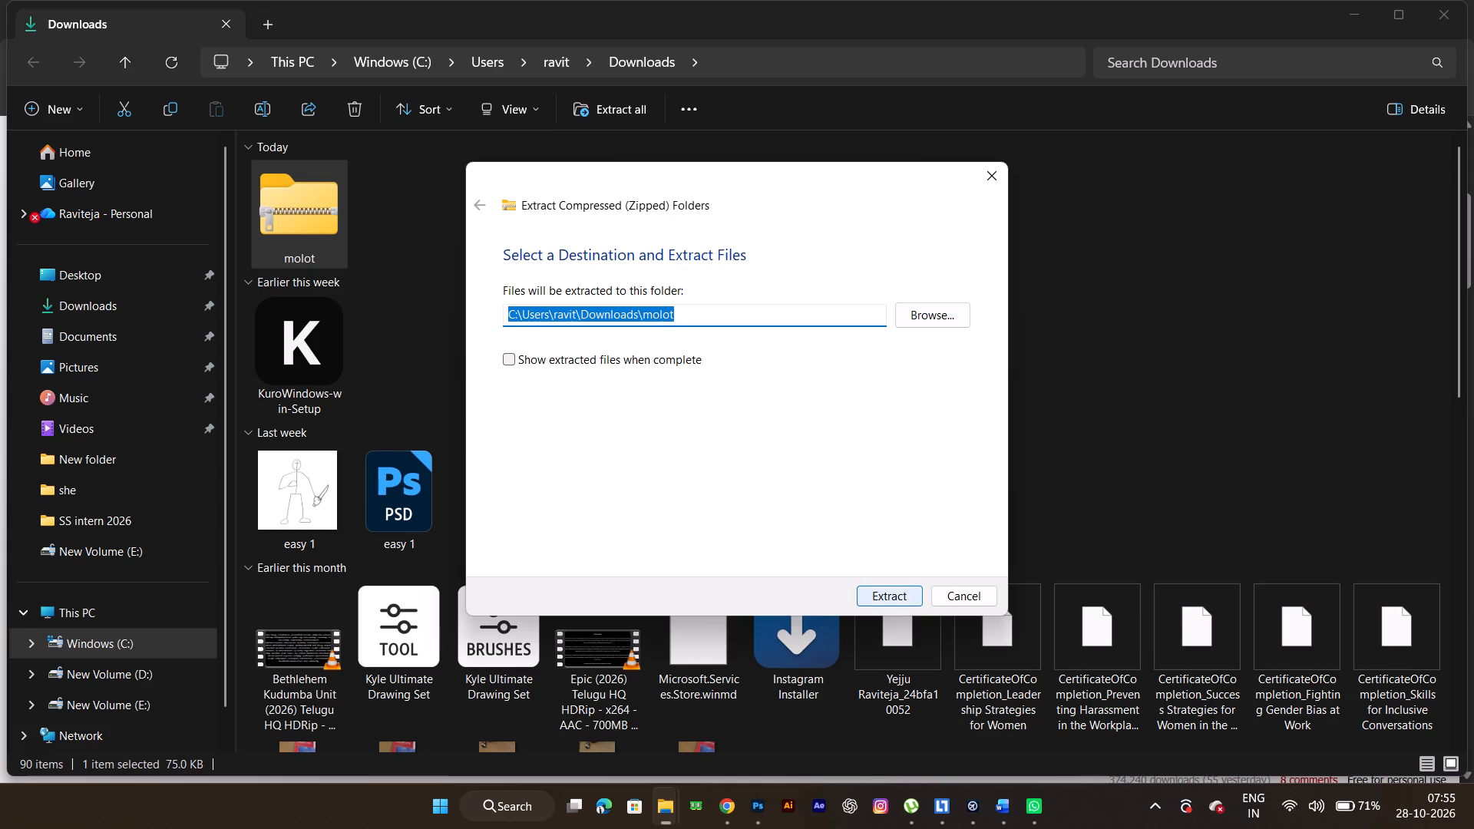
left_click(899, 599)
left_click(308, 350)
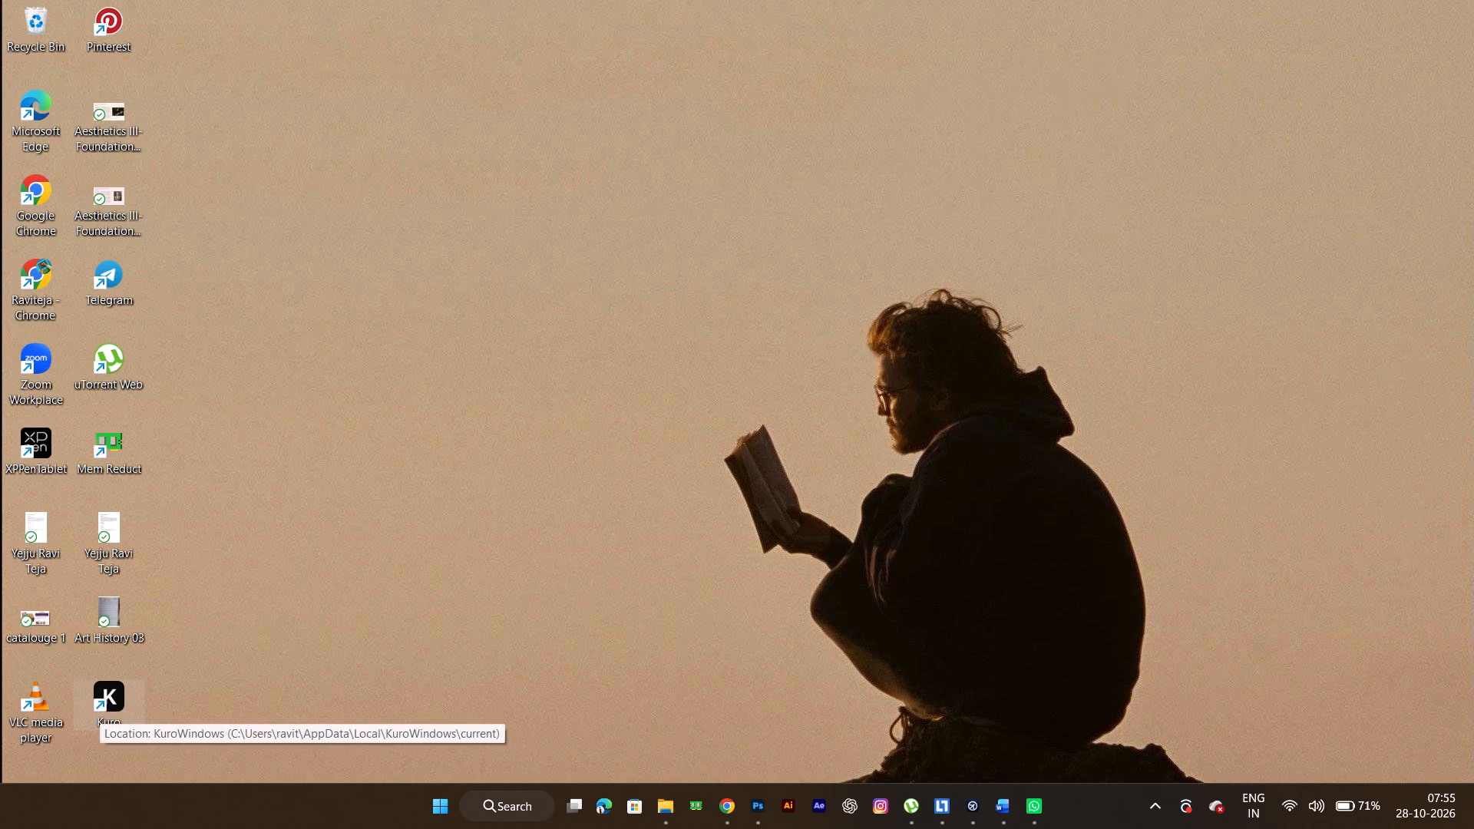
Launch the Kuro app from the desktop.
double_click(101, 699)
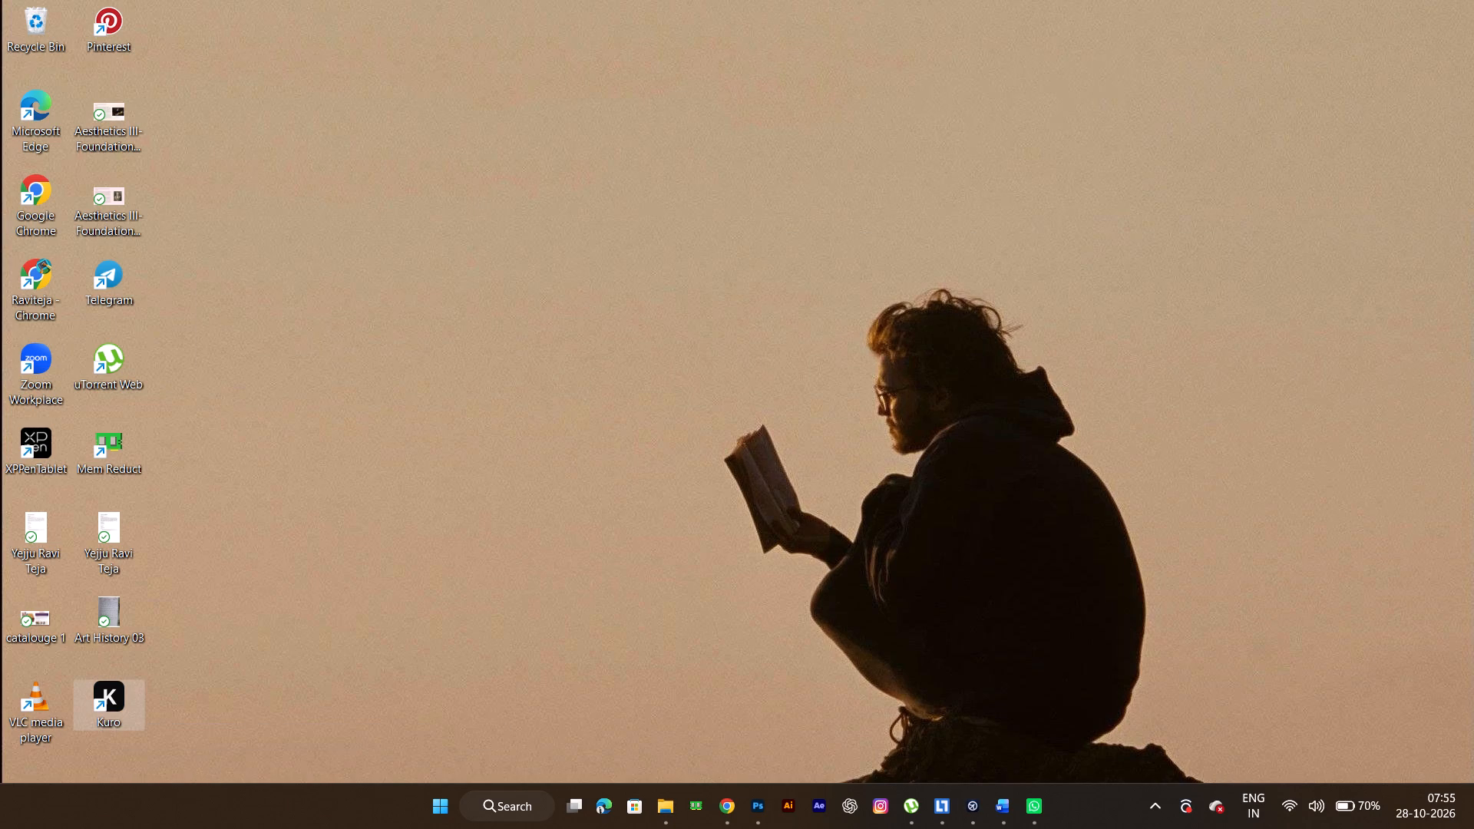
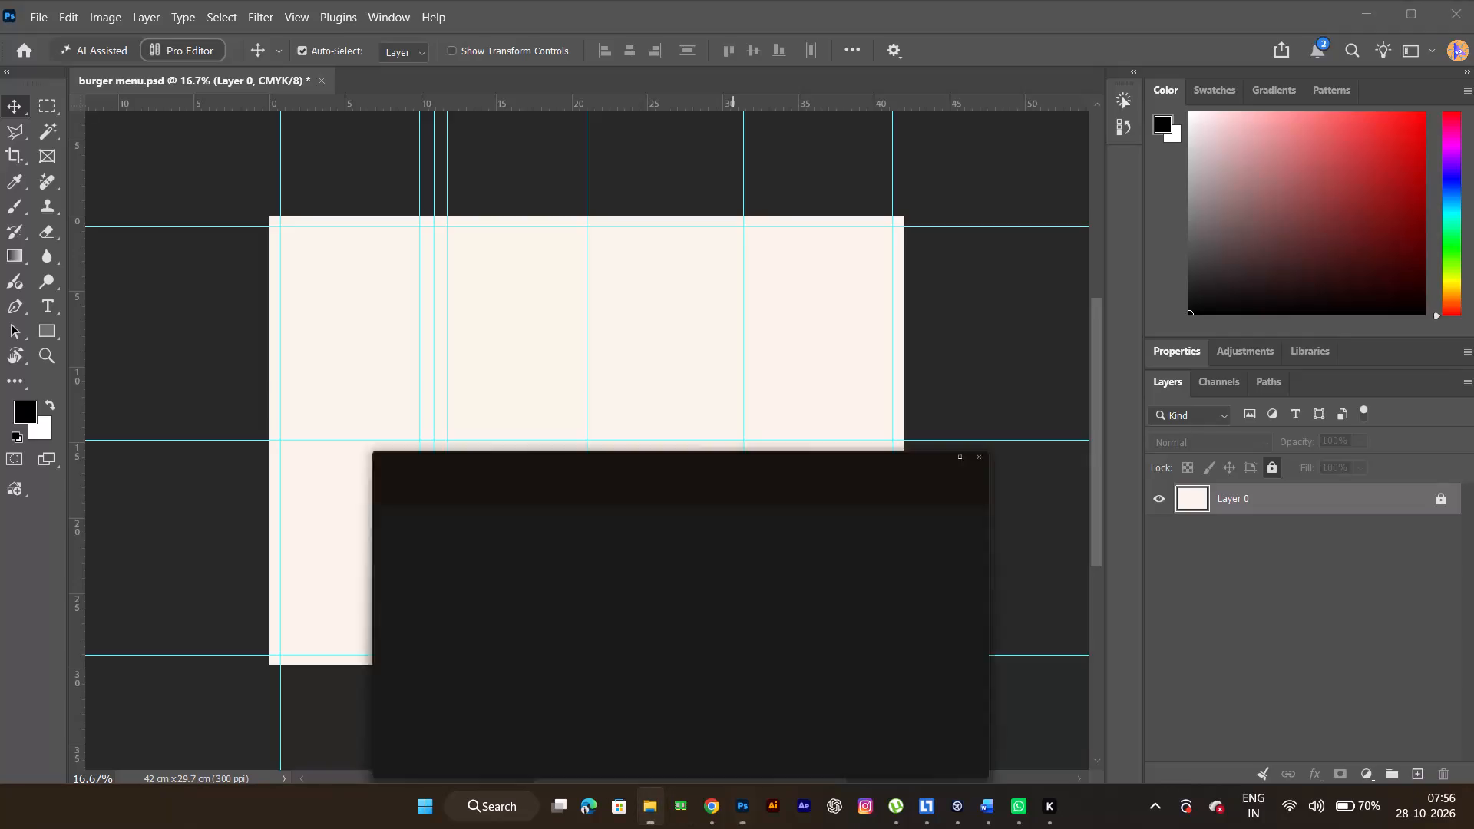
Open the Molot font file from the downloaded molot folder and install it.
double_click(400, 226)
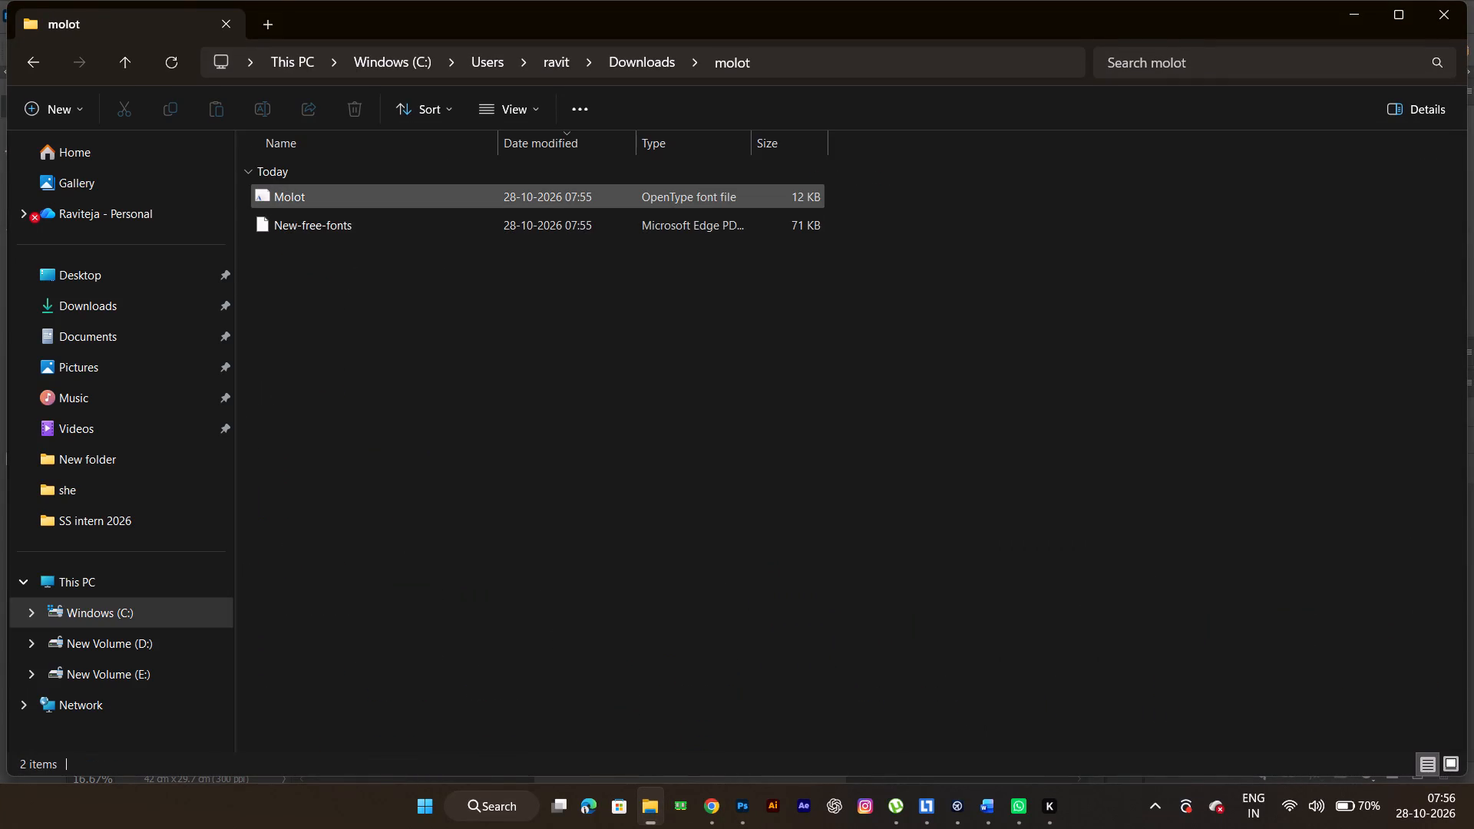
left_click(425, 192)
right_click(425, 192)
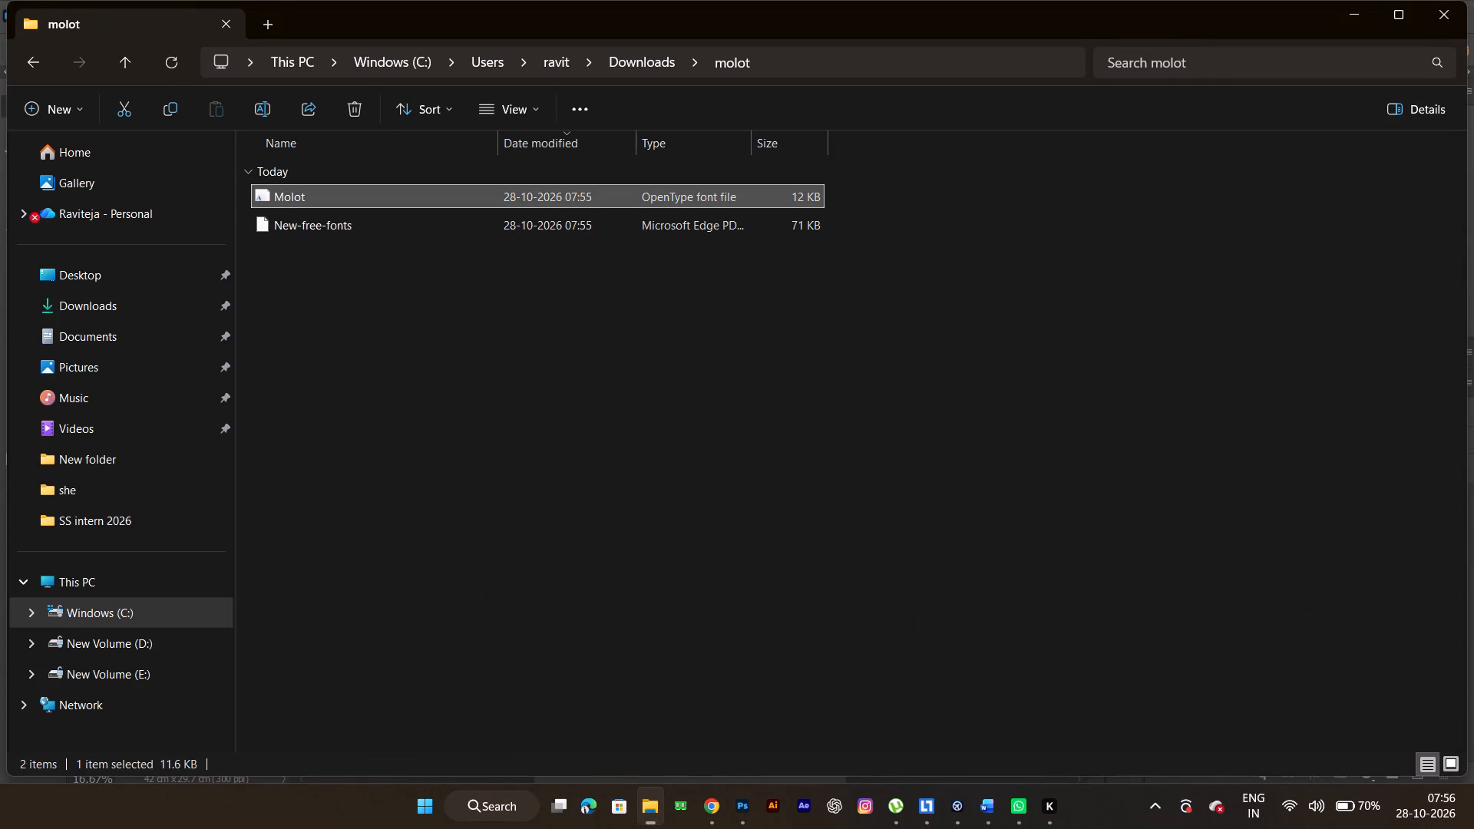
double_click(425, 192)
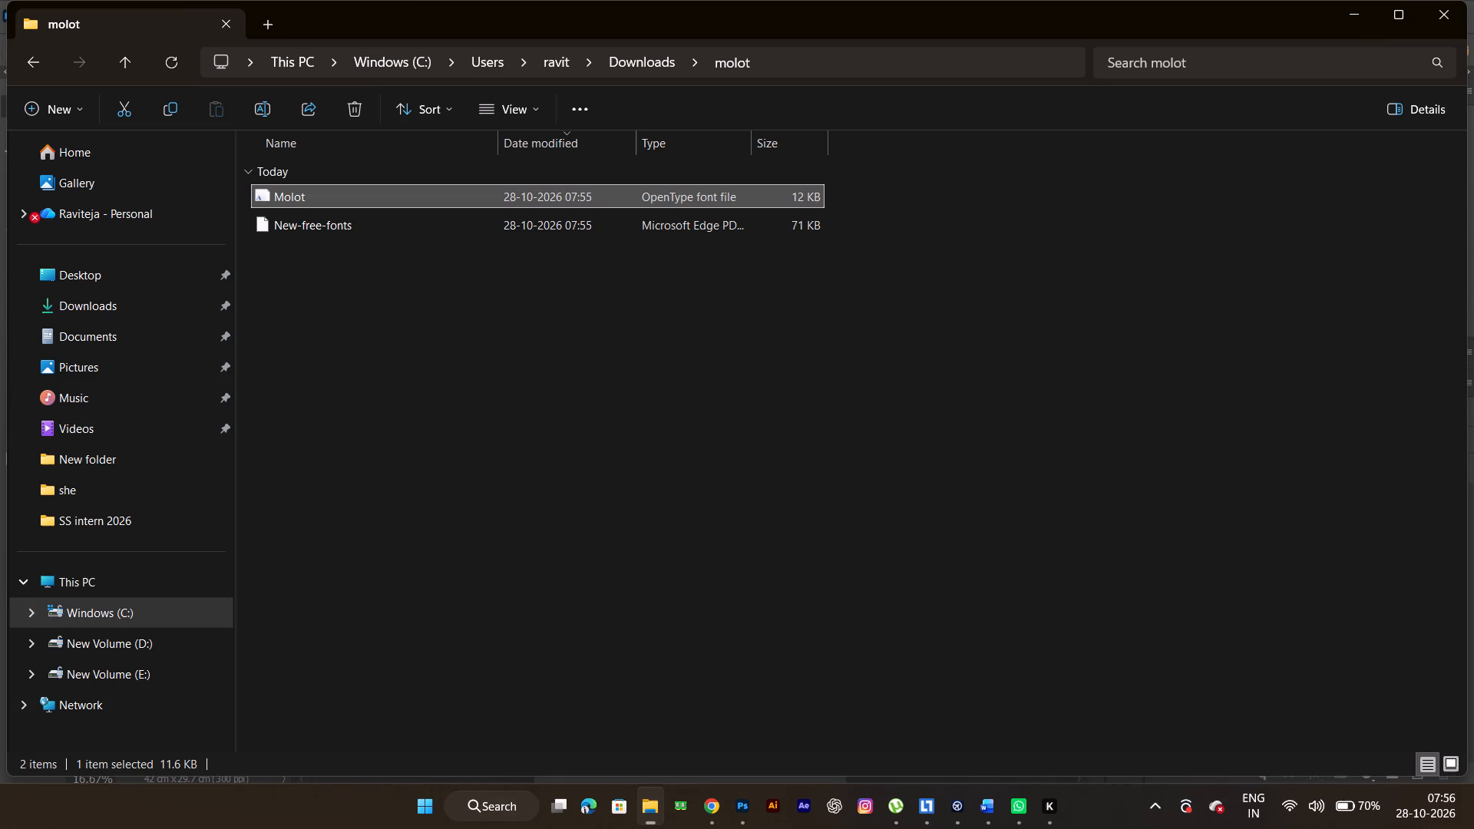
double_click(425, 192)
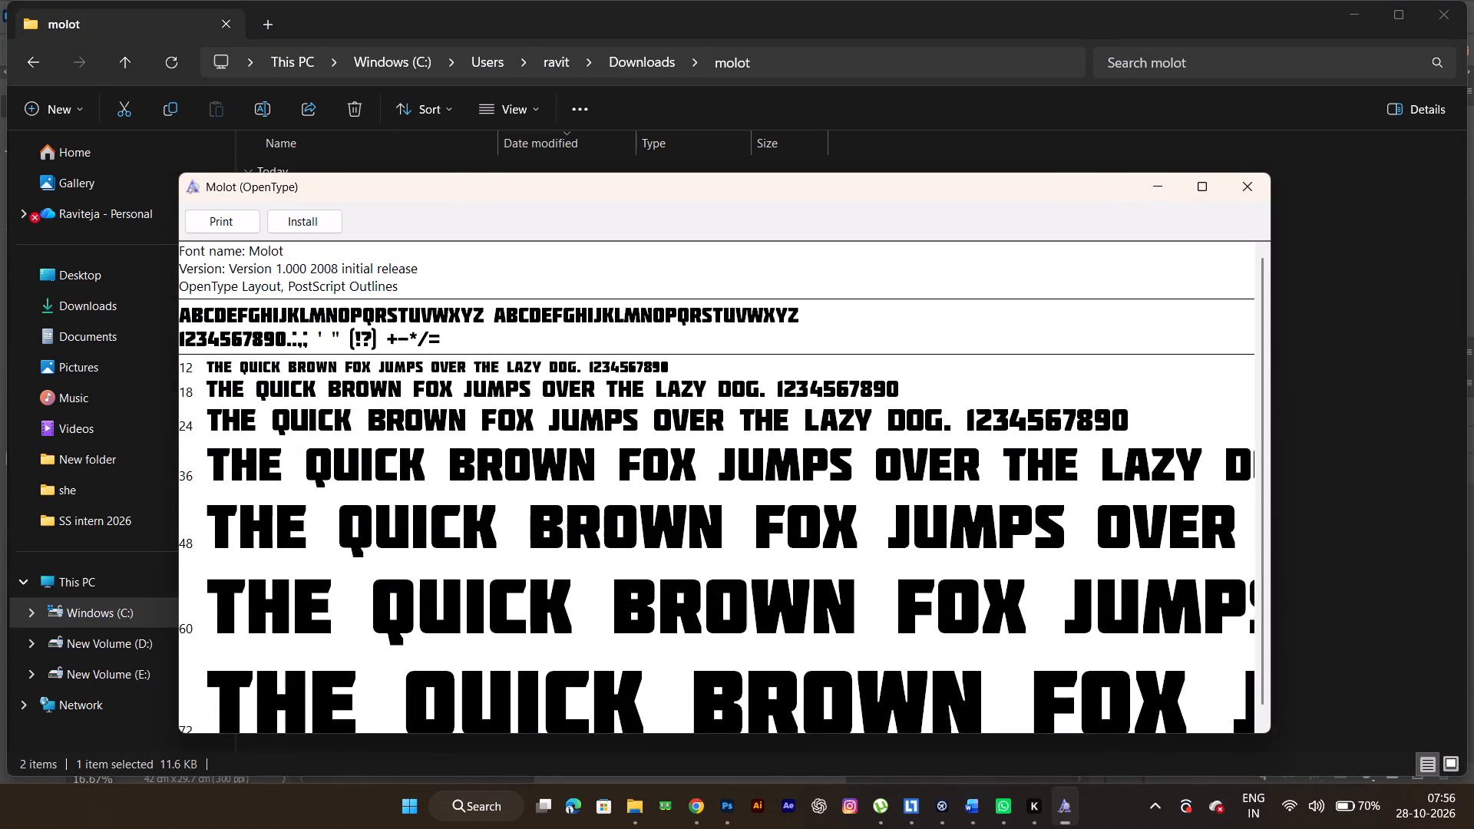
left_click(306, 213)
In Photoshop, add a new layer and enter the horizontal text MENU near the top centre of the burger menu canvas.
left_click(721, 813)
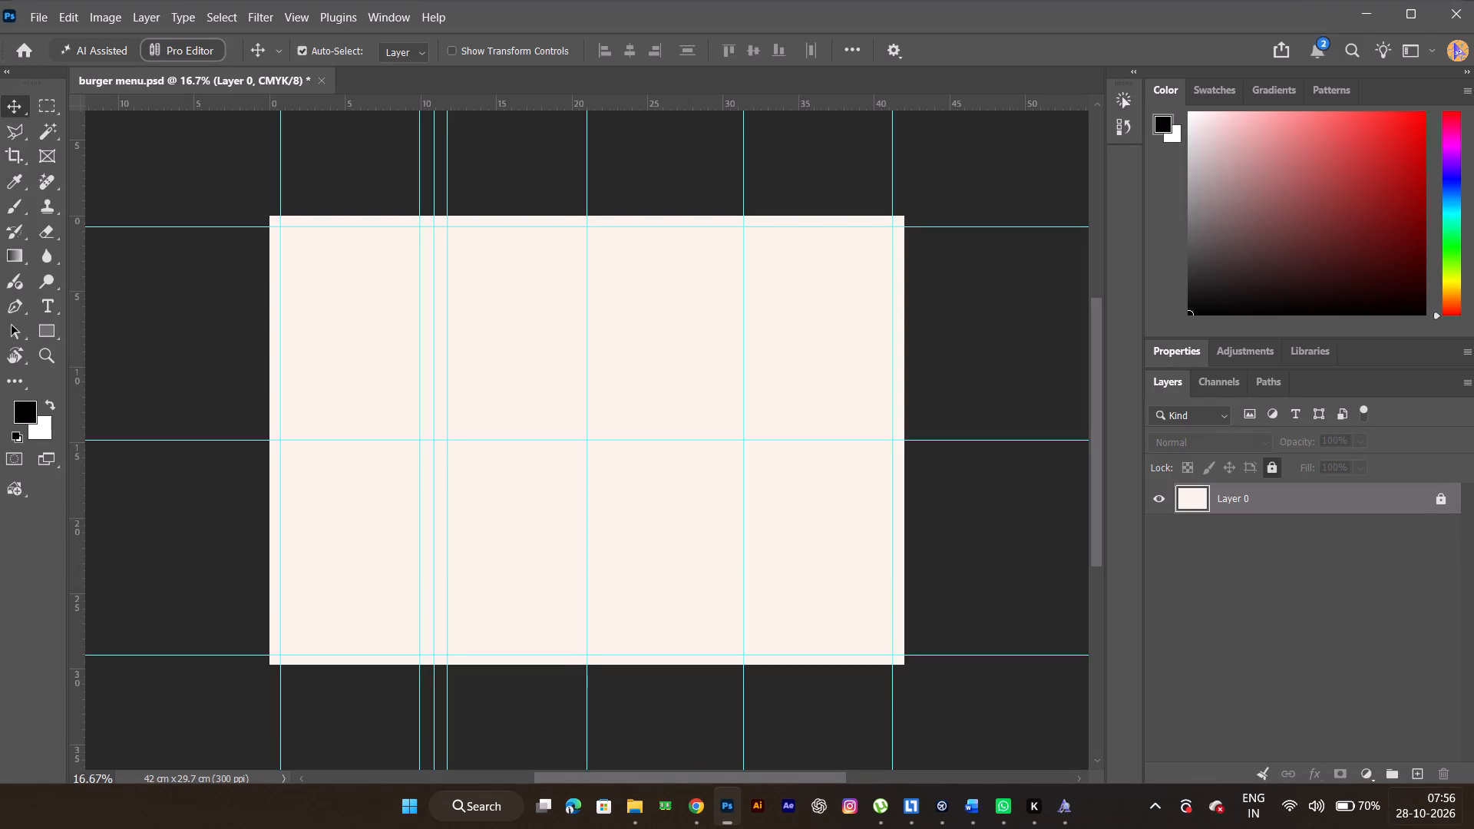
left_click(1426, 766)
left_click(49, 302)
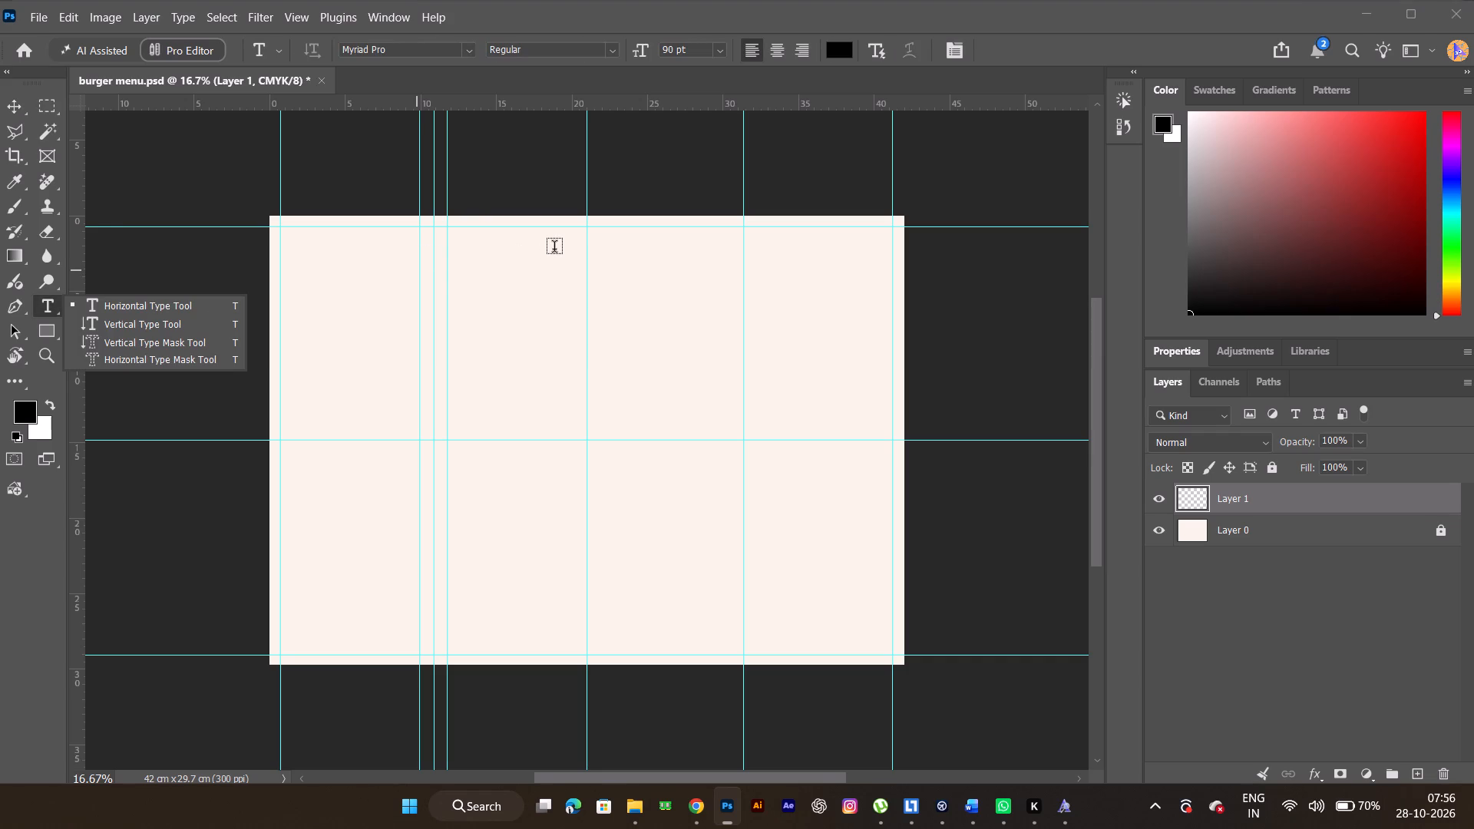
left_click(554, 249)
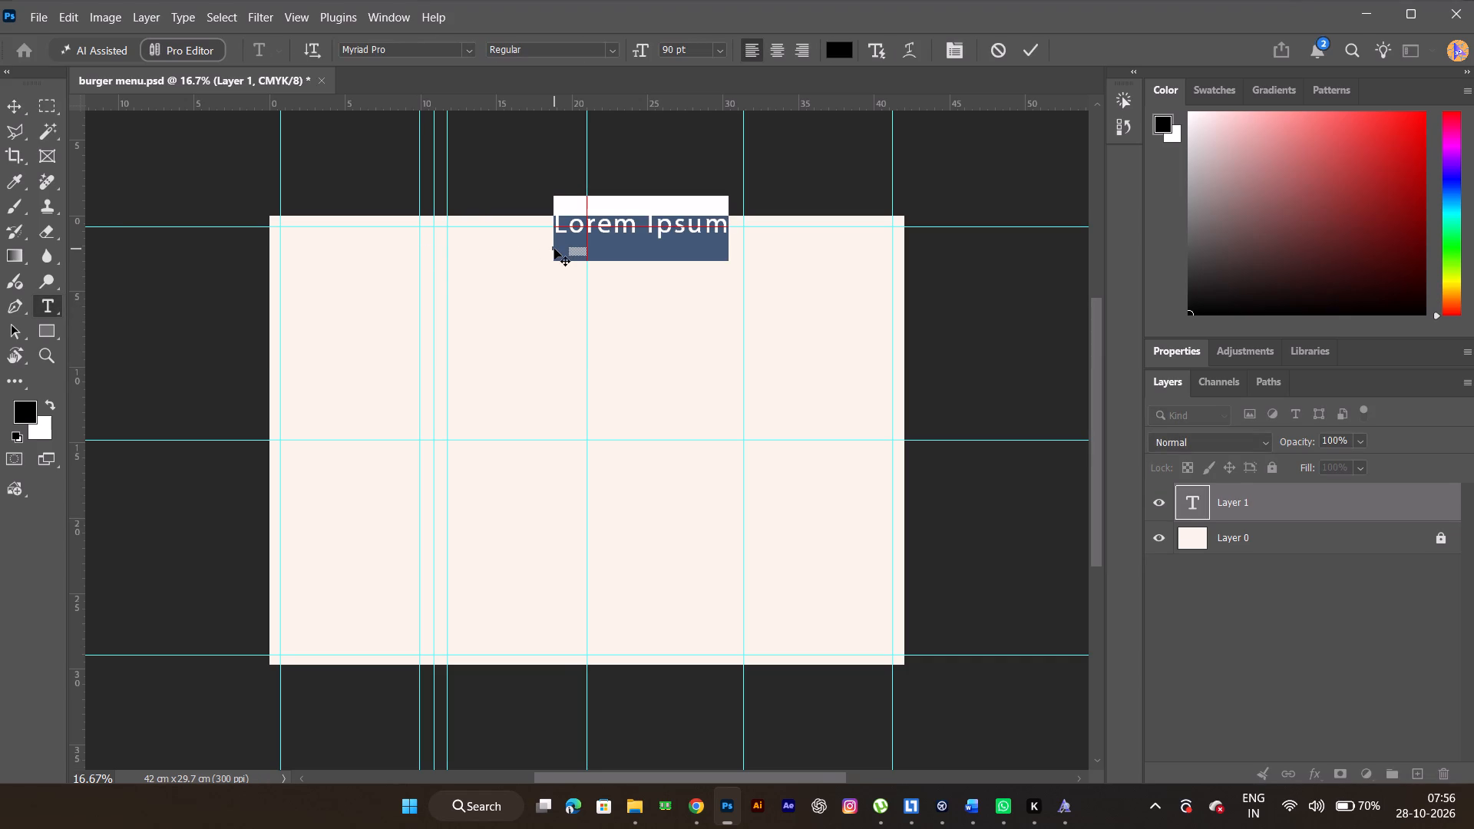
type("MENU")
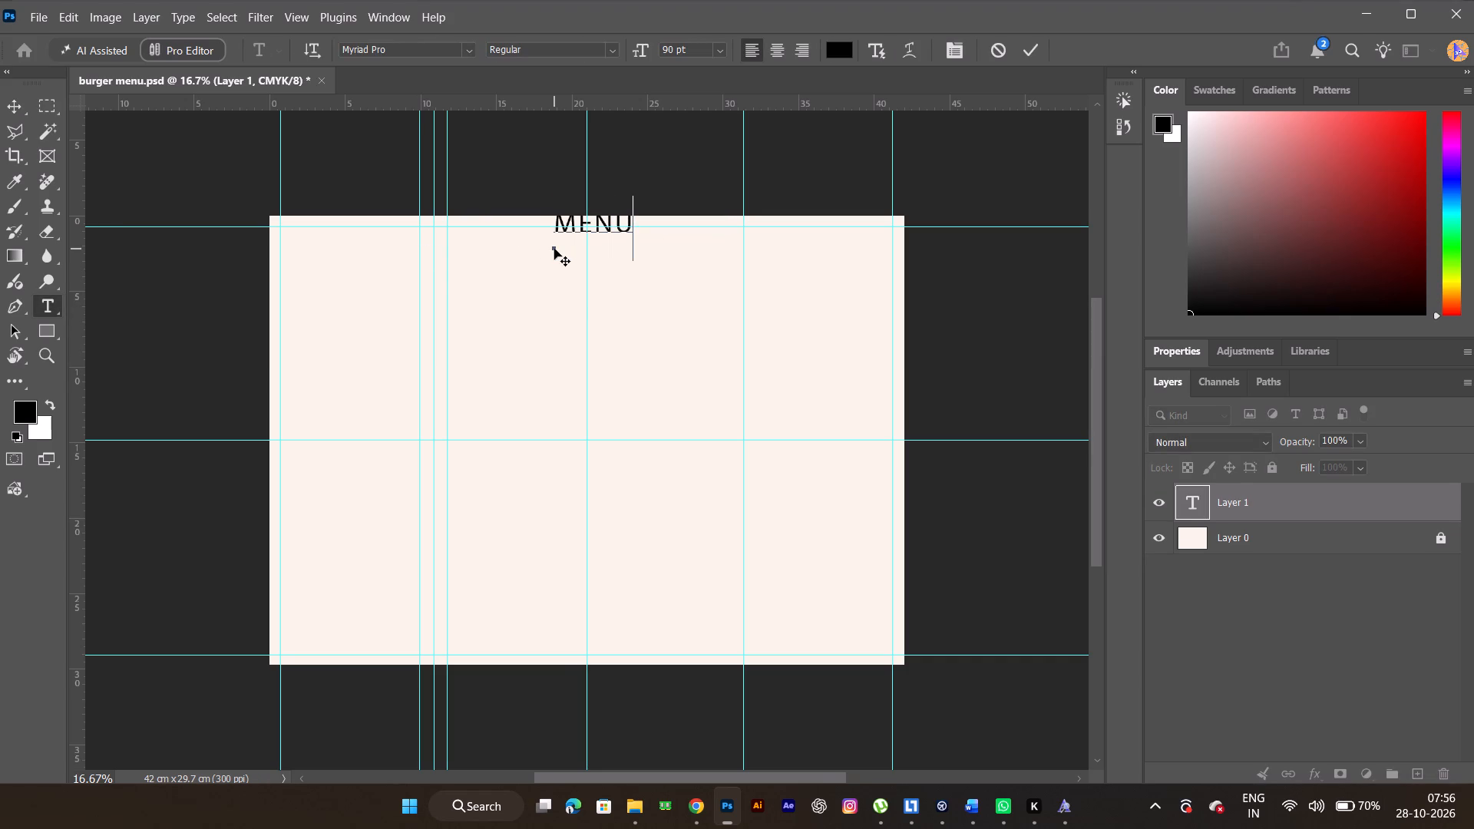
Change the MENU text's font to Molot Regular.
triple_click(618, 230)
key("alt+Tab")
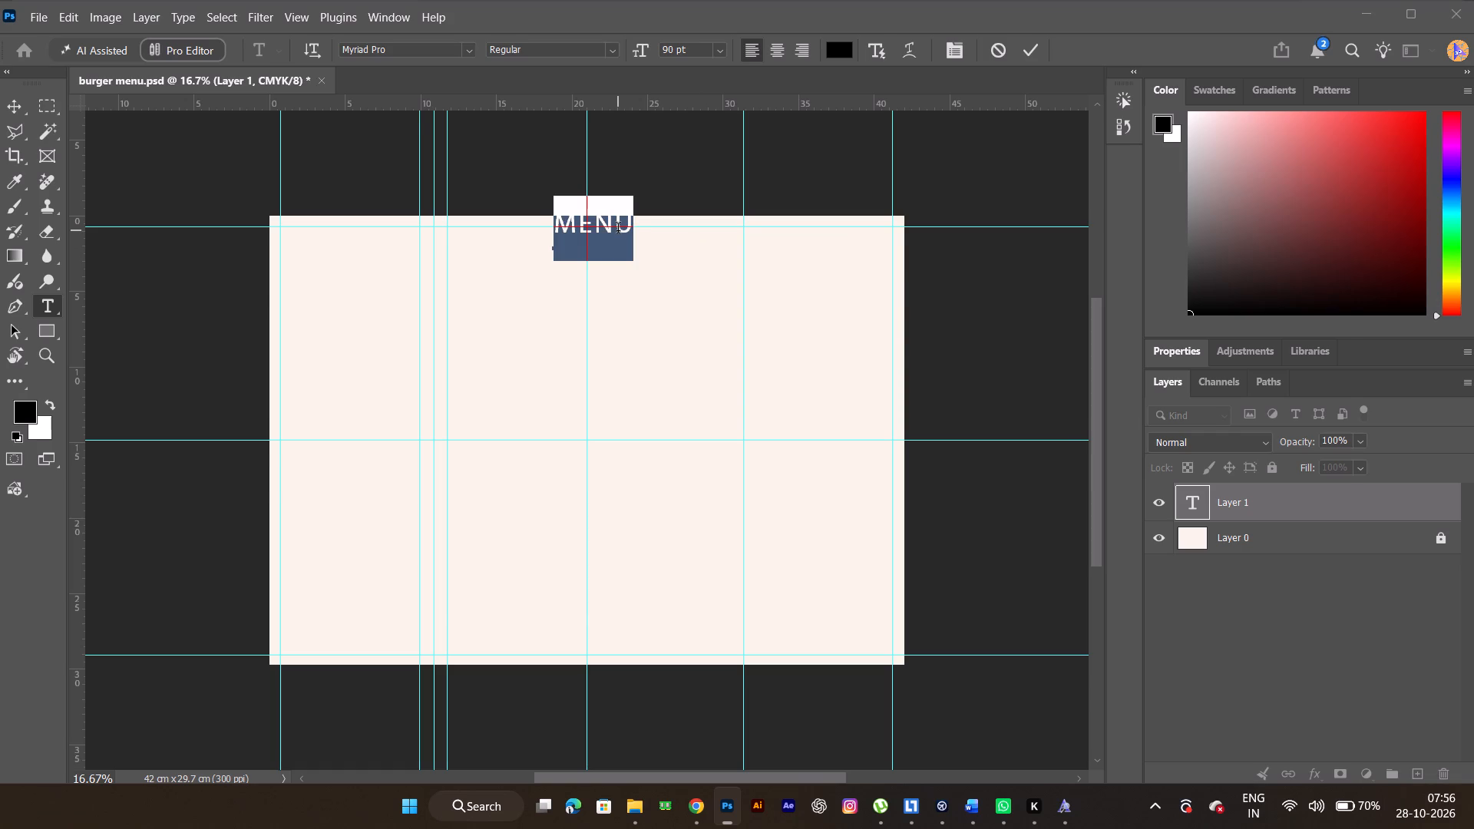
left_click(294, 326, "alt")
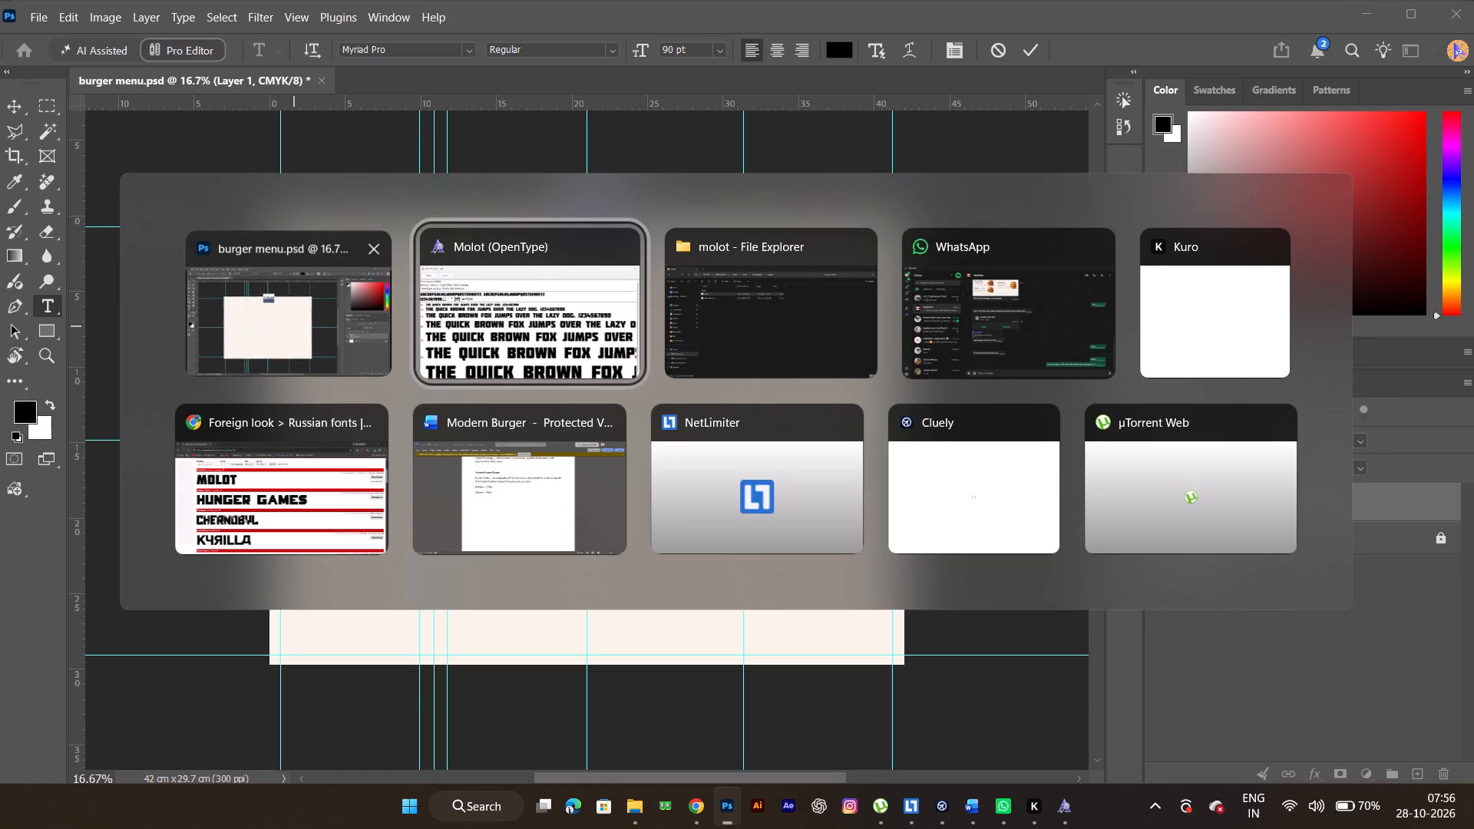
double_click(393, 47)
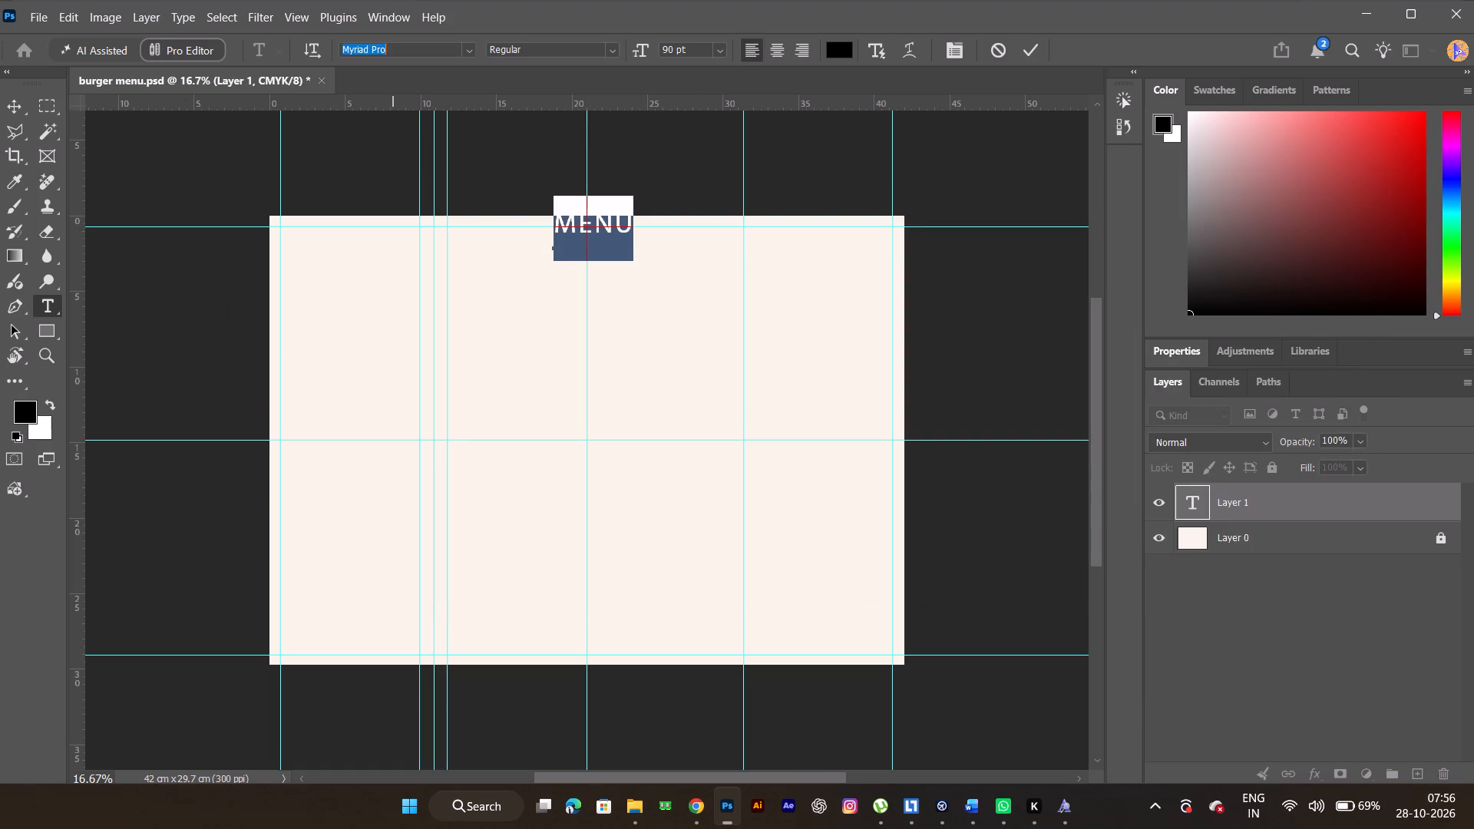
key("BackSpace")
key("BackSpace")
key("BackSpace")
key("BackSpace")
key("BackSpace")
key("BackSpace")
key("BackSpace")
key("BackSpace")
key("BackSpace")
key("BackSpace")
key("BackSpace")
key("BackSpace")
key("BackSpace")
key("BackSpace")
key("BackSpace")
key("BackSpace")
key("BackSpace")
key("BackSpace")
key("BackSpace")
key("BackSpace")
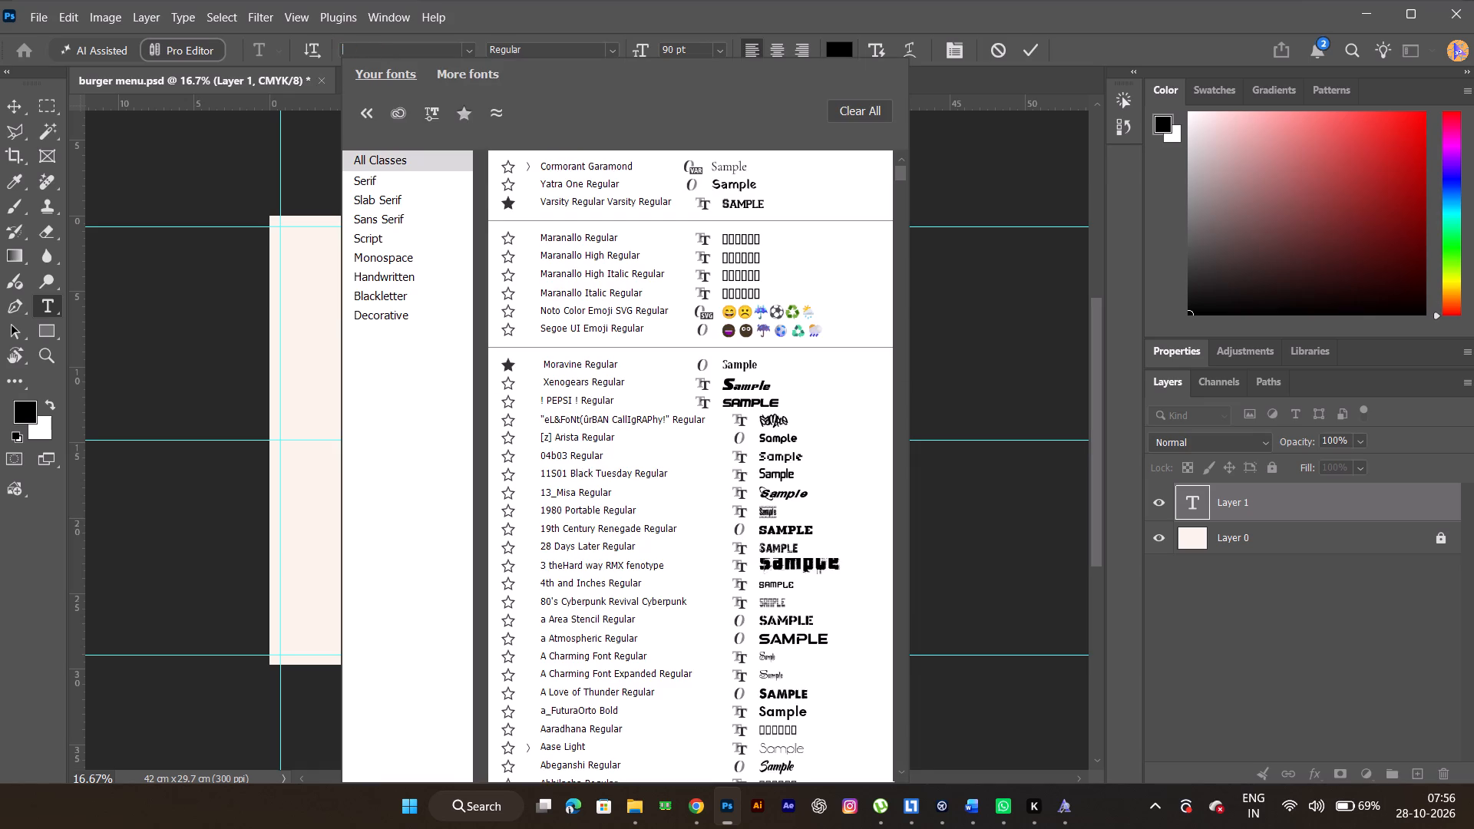
type("MOLOT")
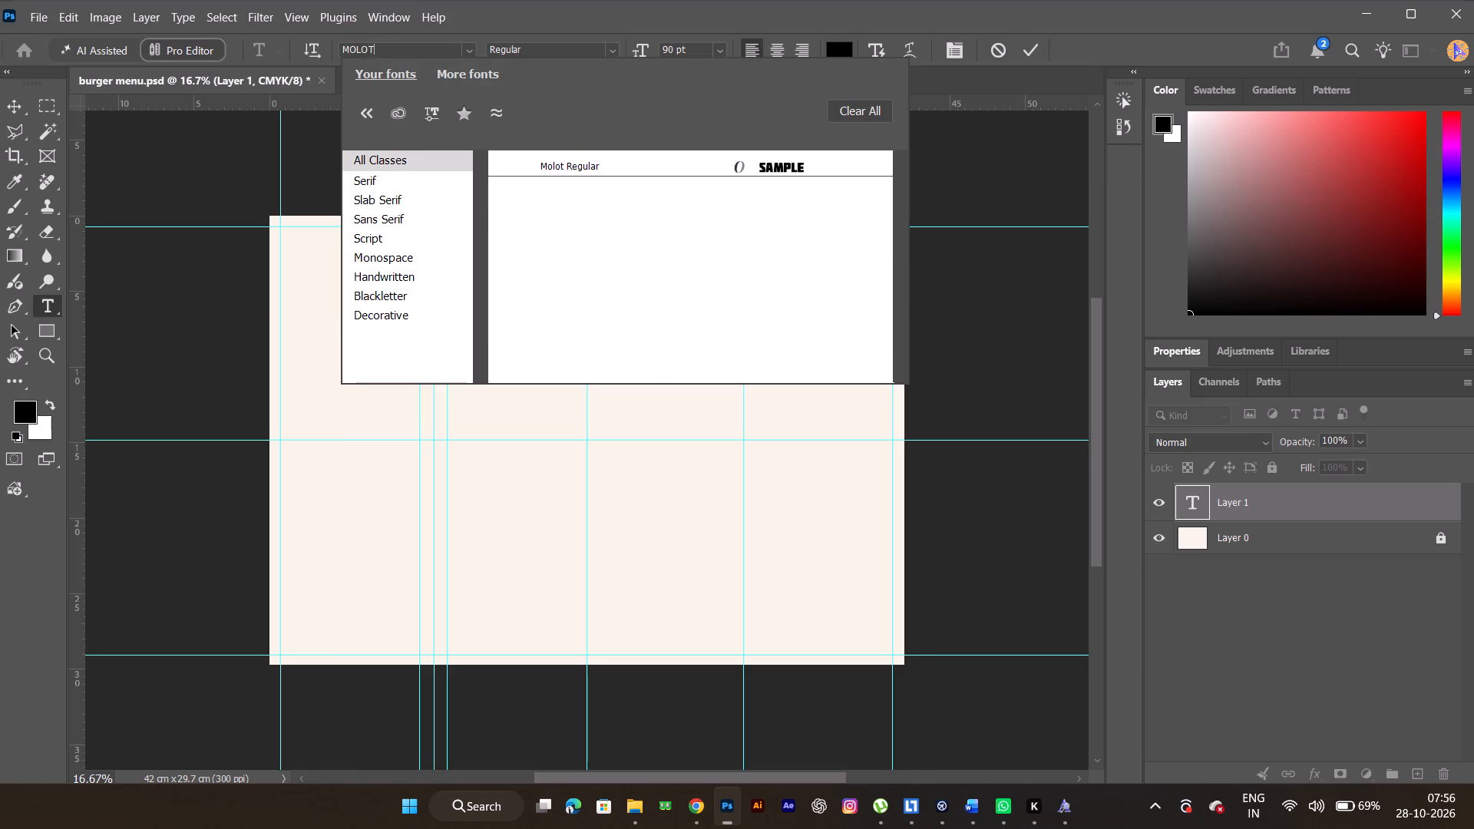
left_click(577, 167)
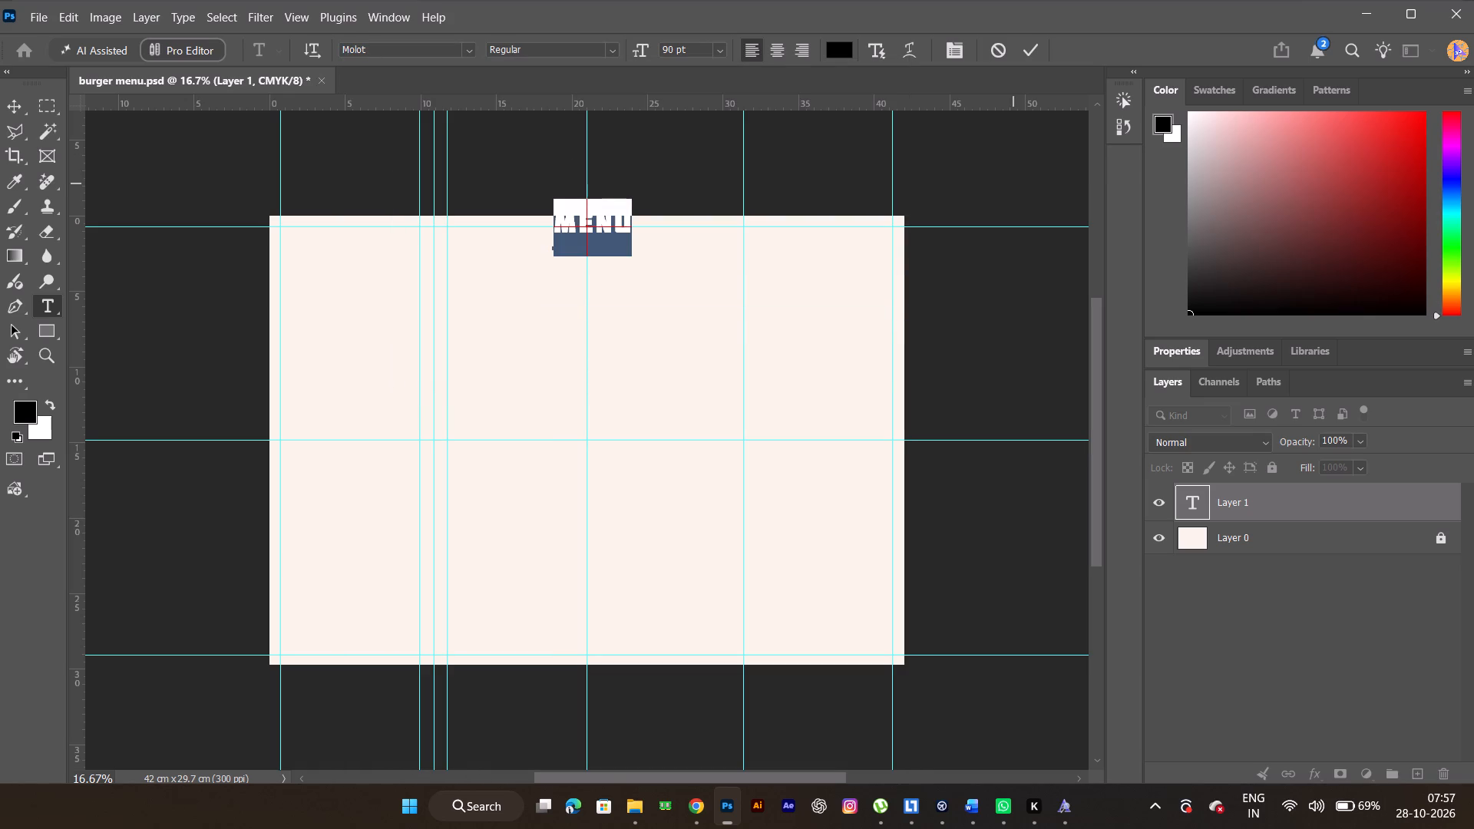
left_click(1028, 51)
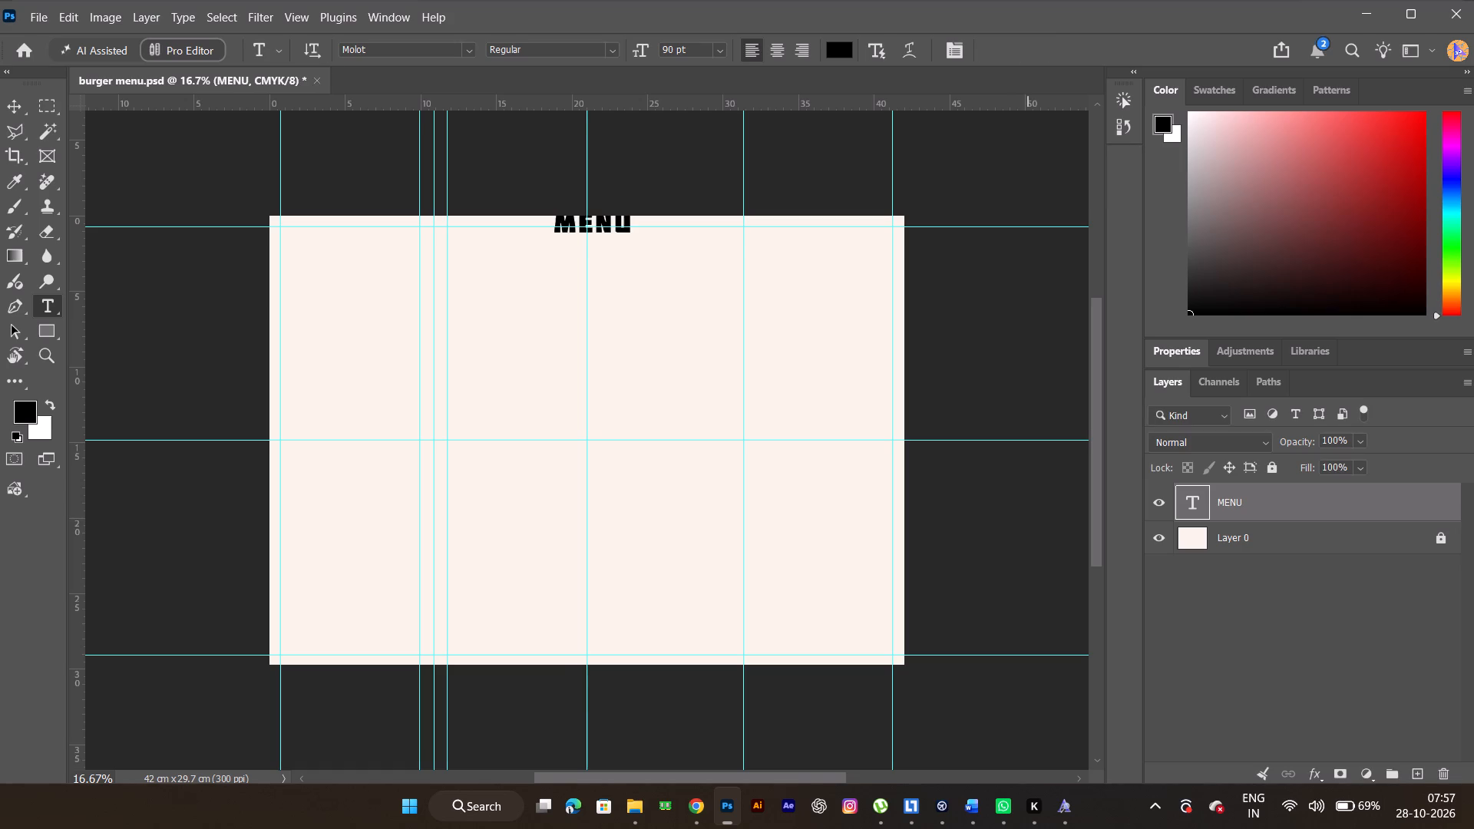
Scale the MENU text to about 224% and centre it on the middle vertical guide, just below the top guide.
key("ctrl+t")
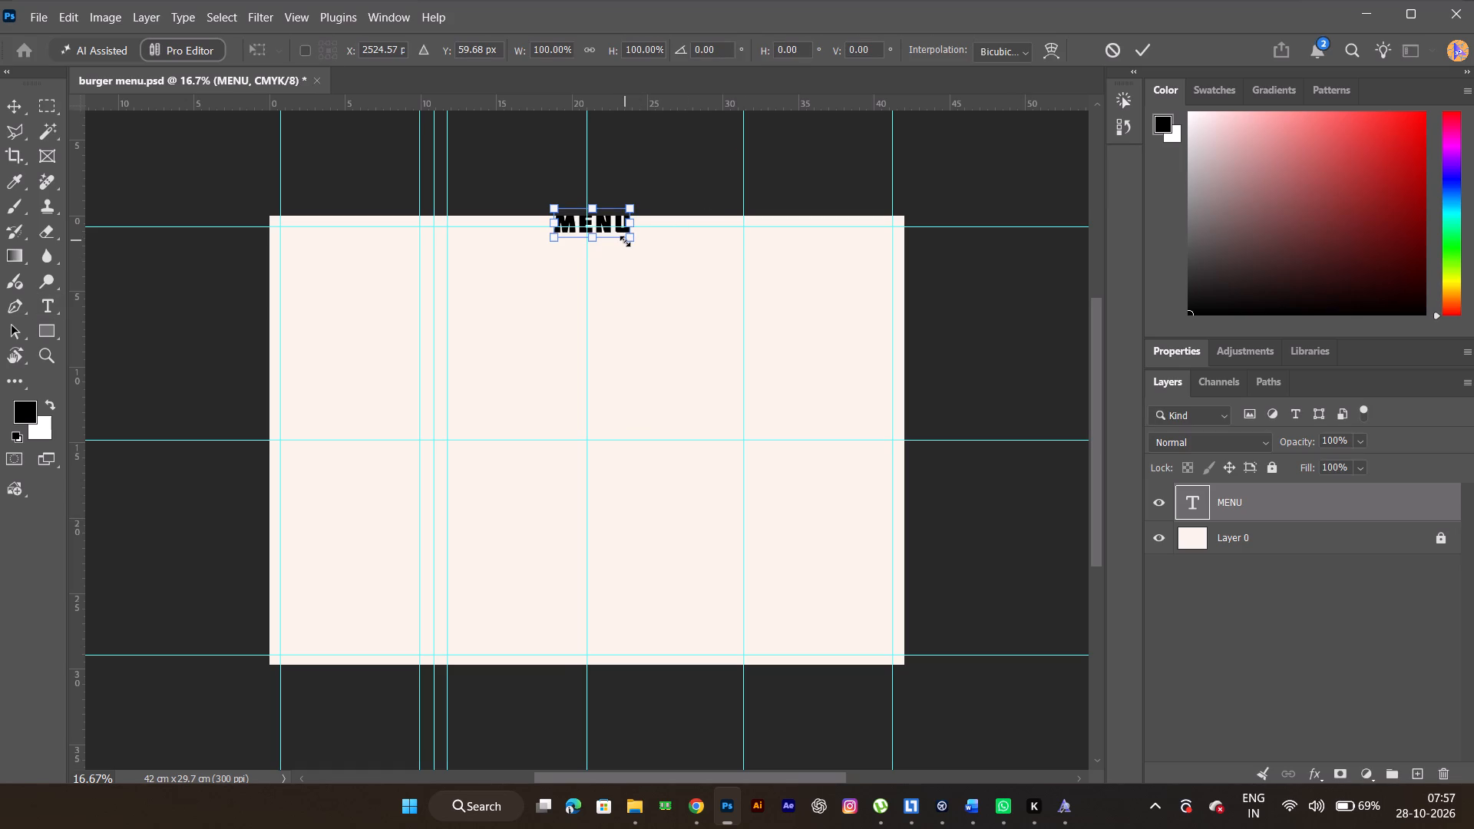
left_click_drag(625, 241, 706, 286, "shift")
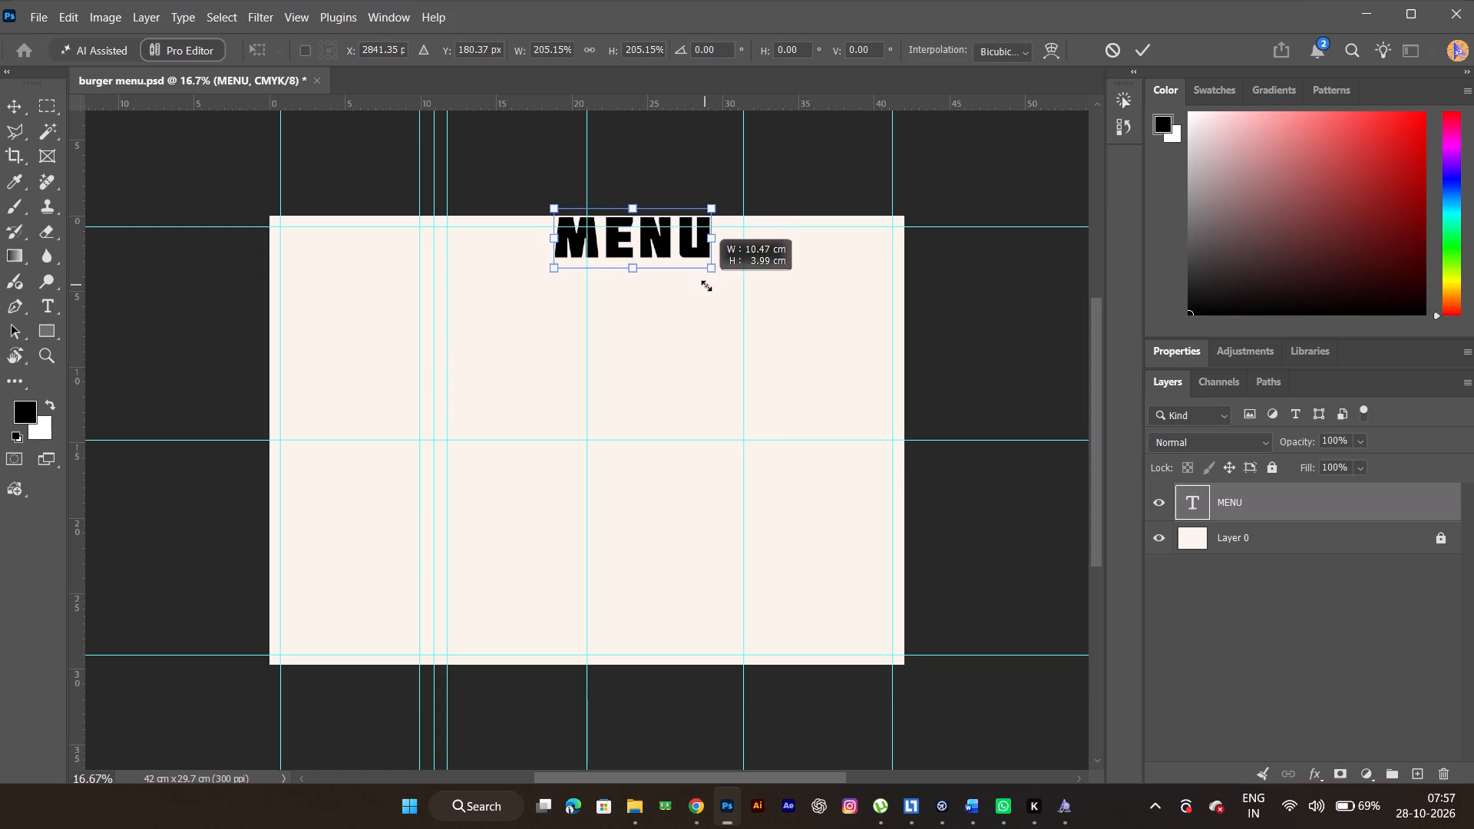
left_click_drag(706, 286, 715, 292, "shift")
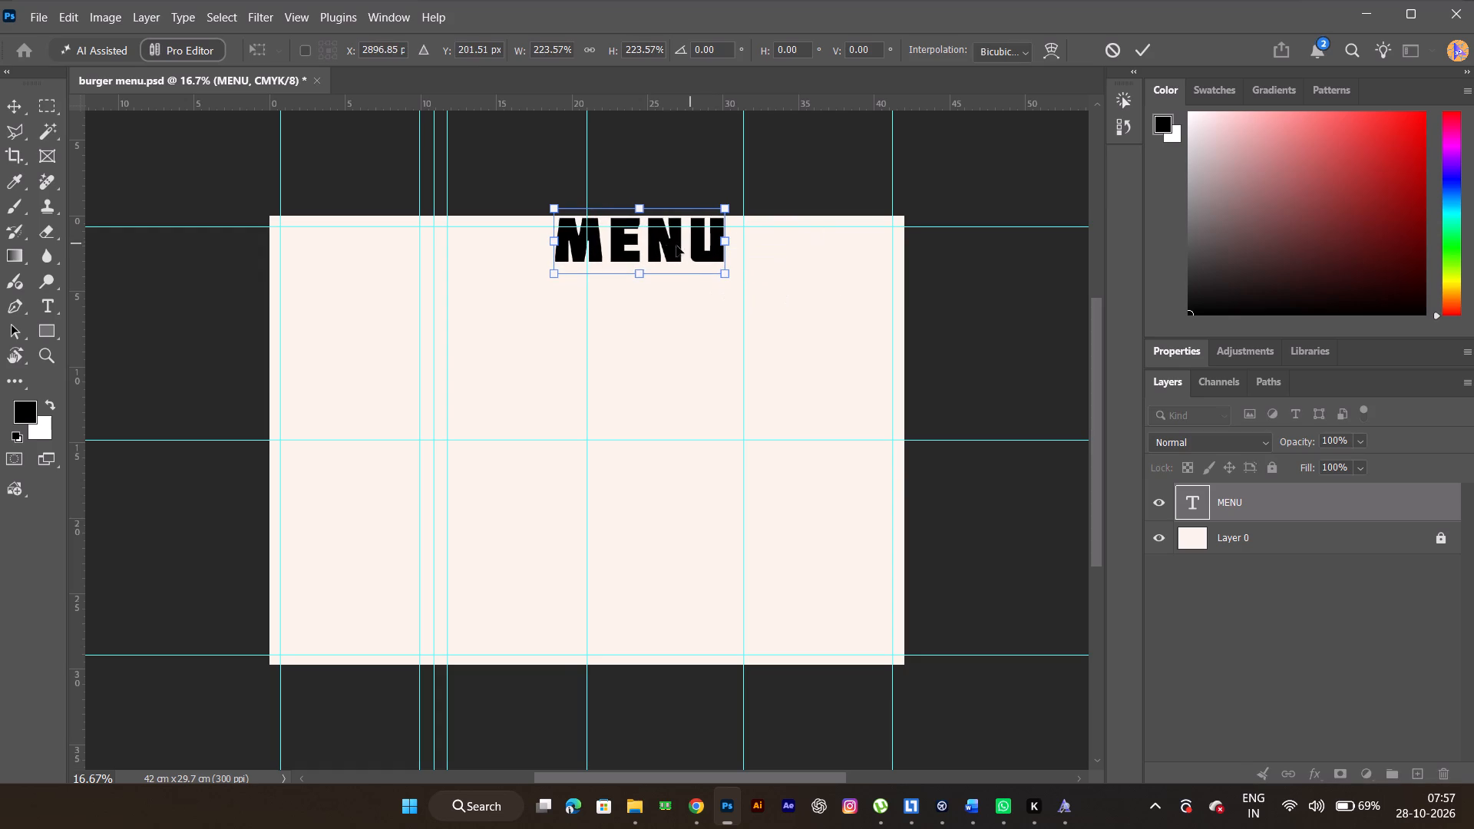
left_click_drag(654, 246, 601, 271)
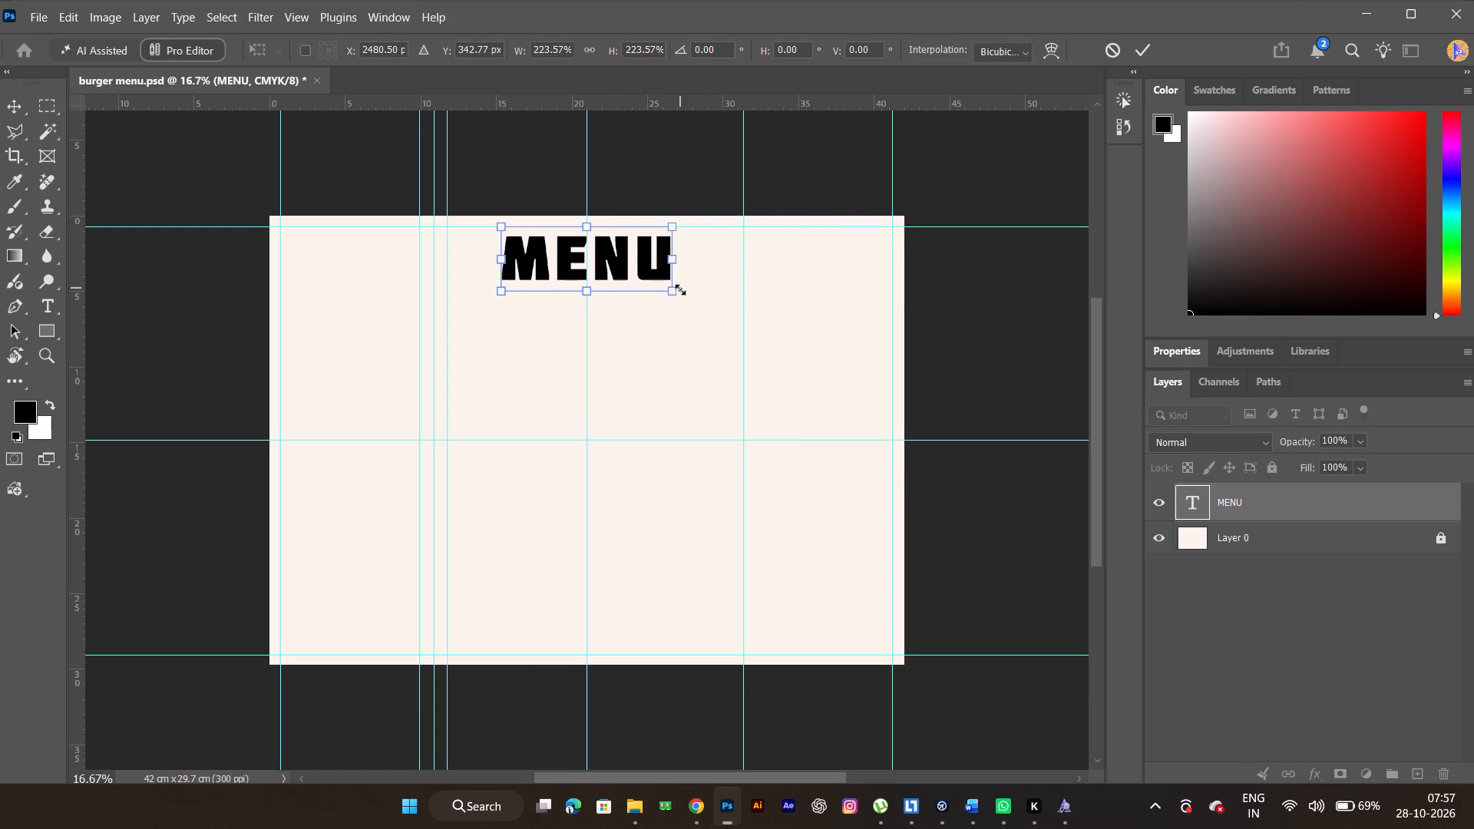
triple_click(600, 263)
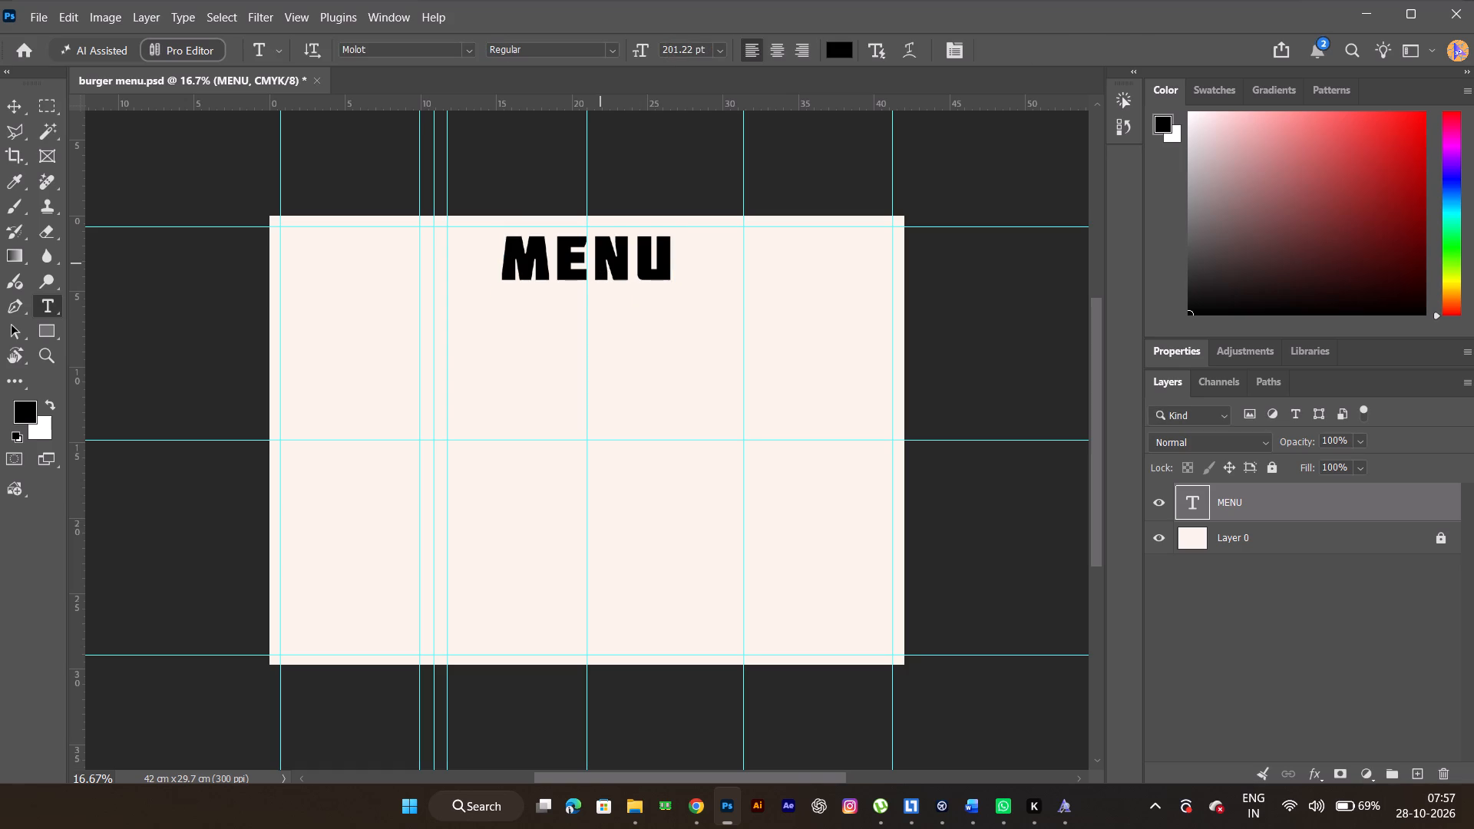
Tighten the MENU text's tracking to -25.
triple_click(628, 263)
left_click(628, 263)
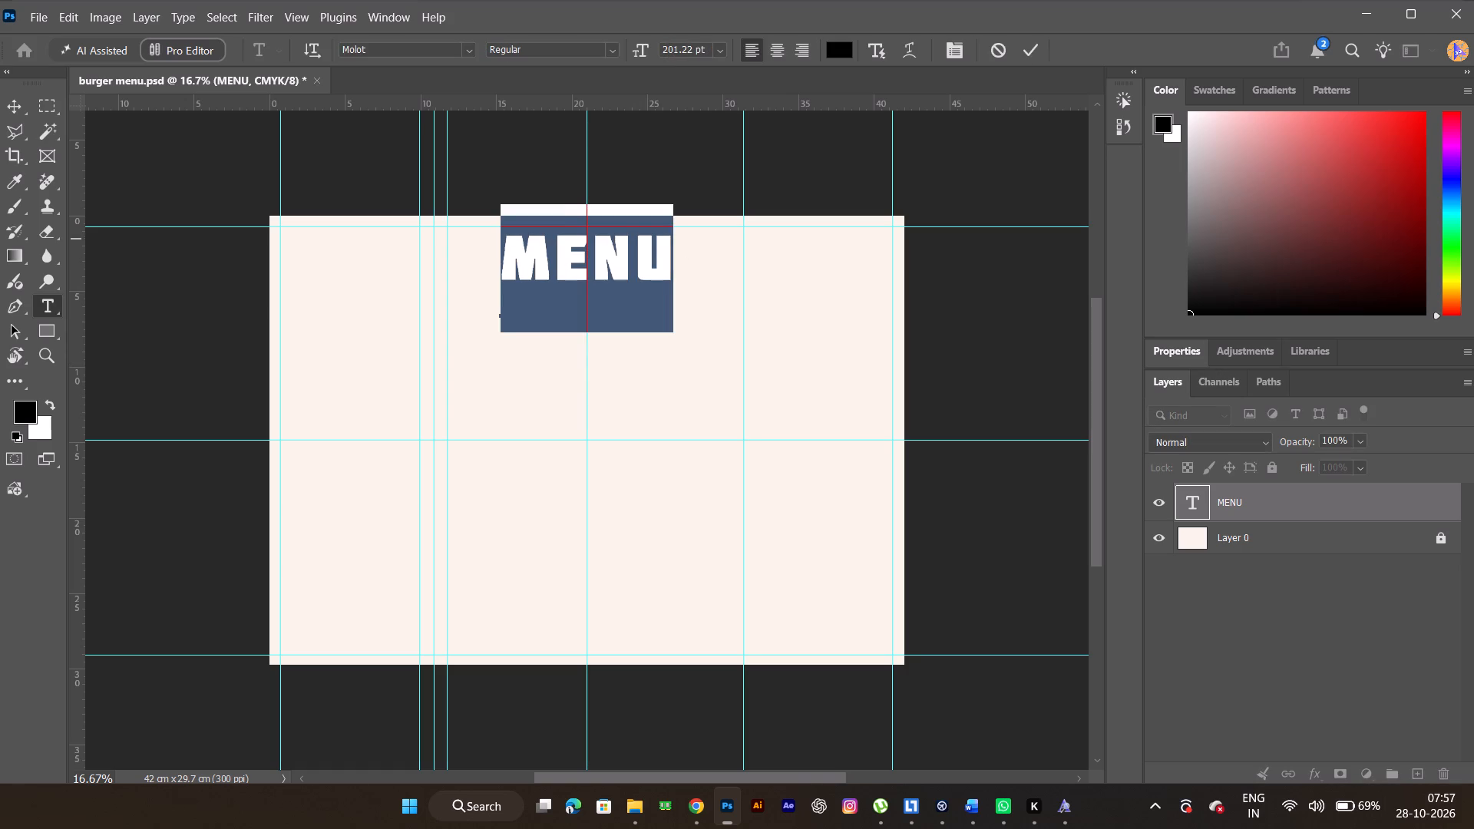
left_click(1175, 353)
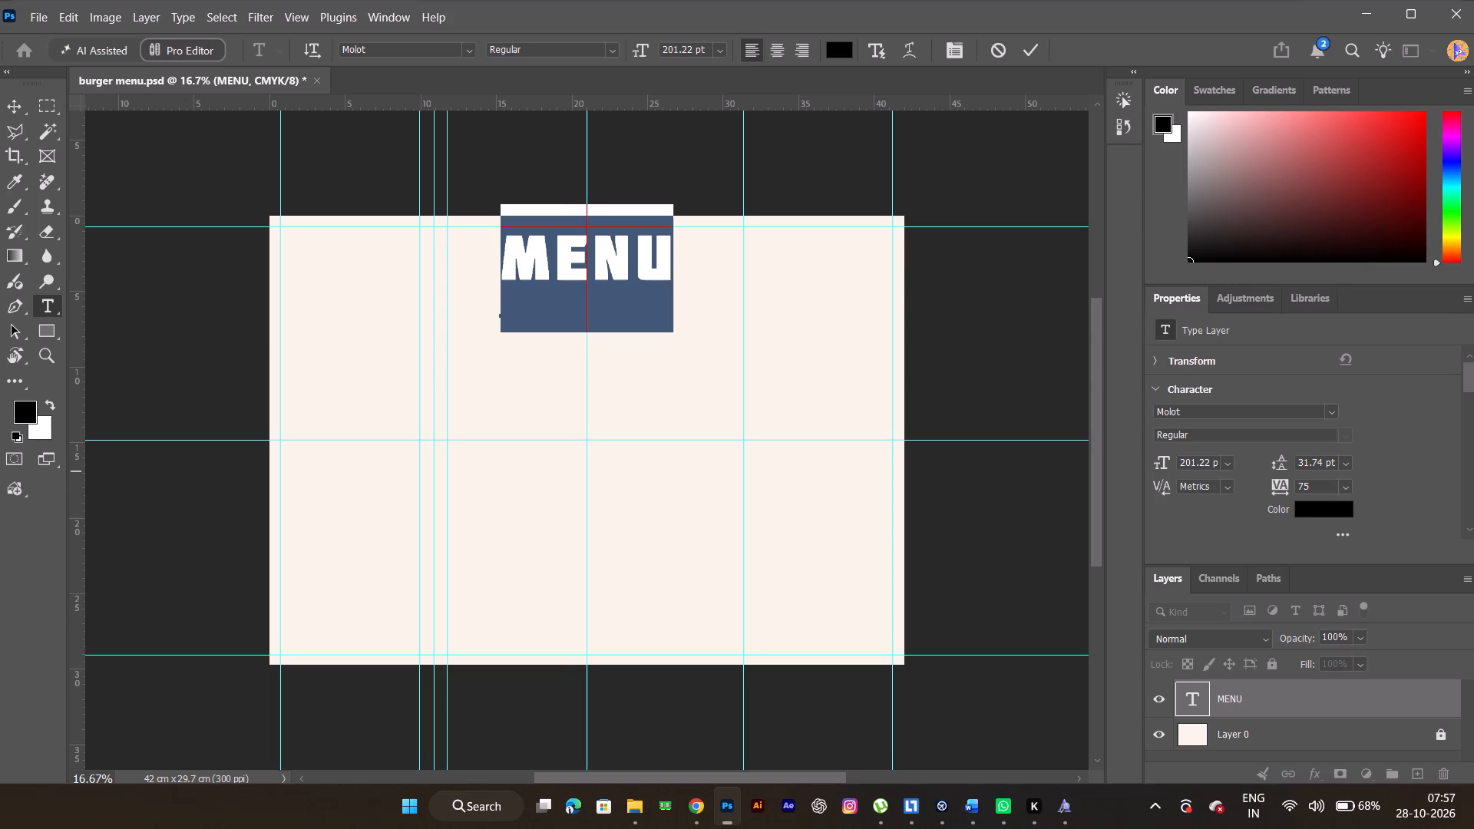
left_click(1341, 488)
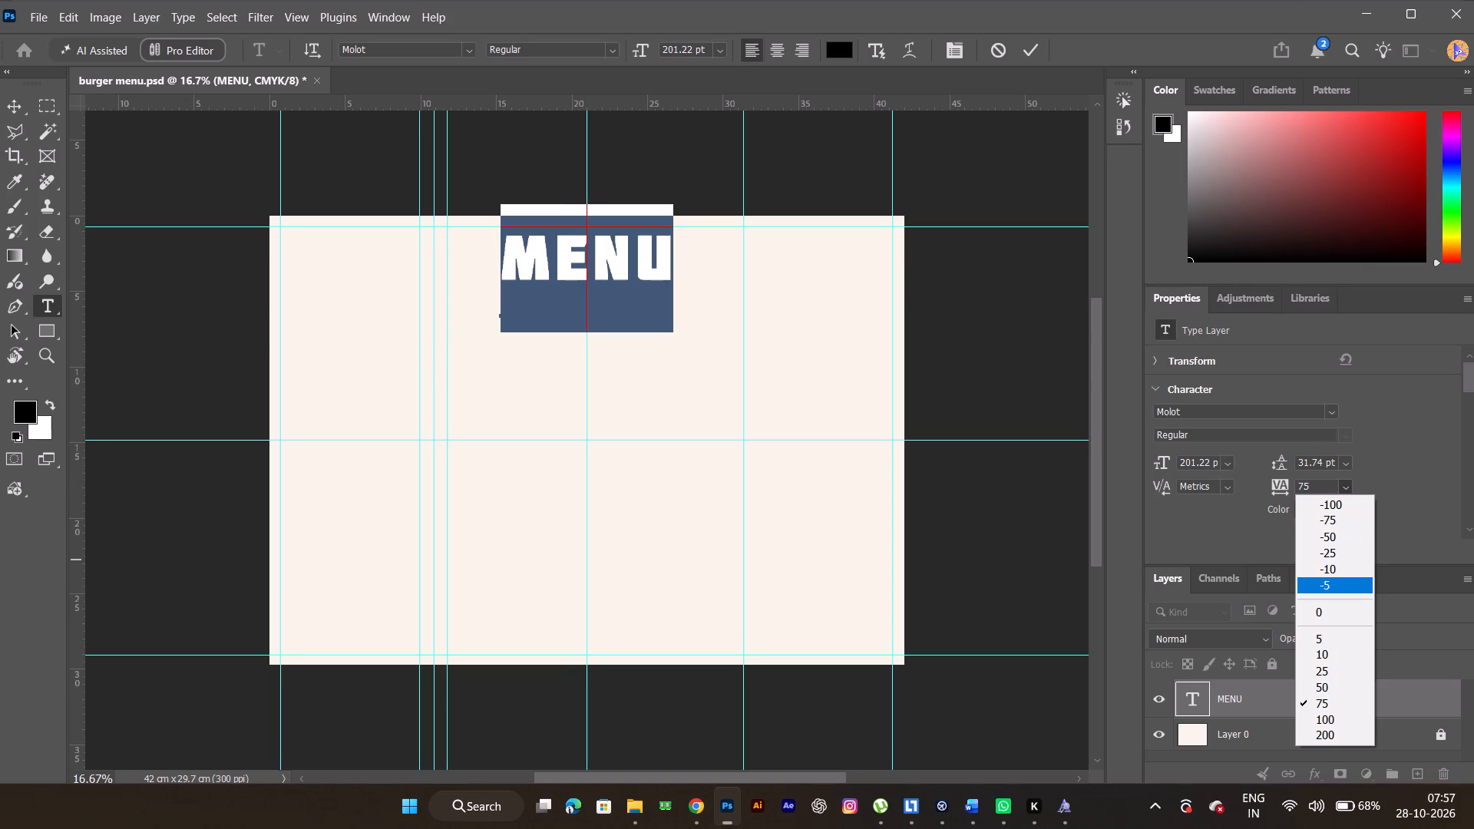
left_click(1330, 679)
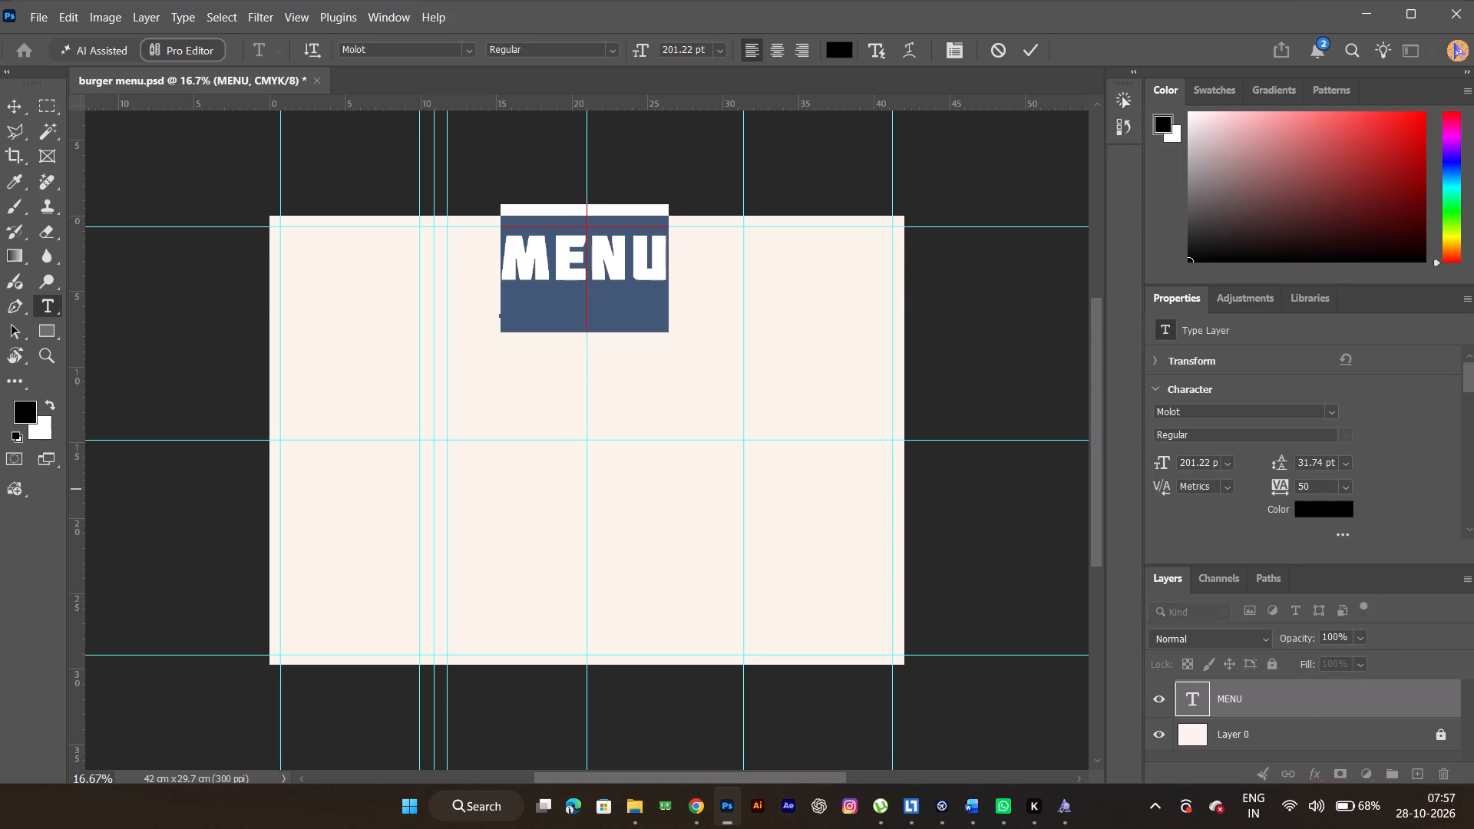
left_click(1347, 489)
left_click(1335, 663)
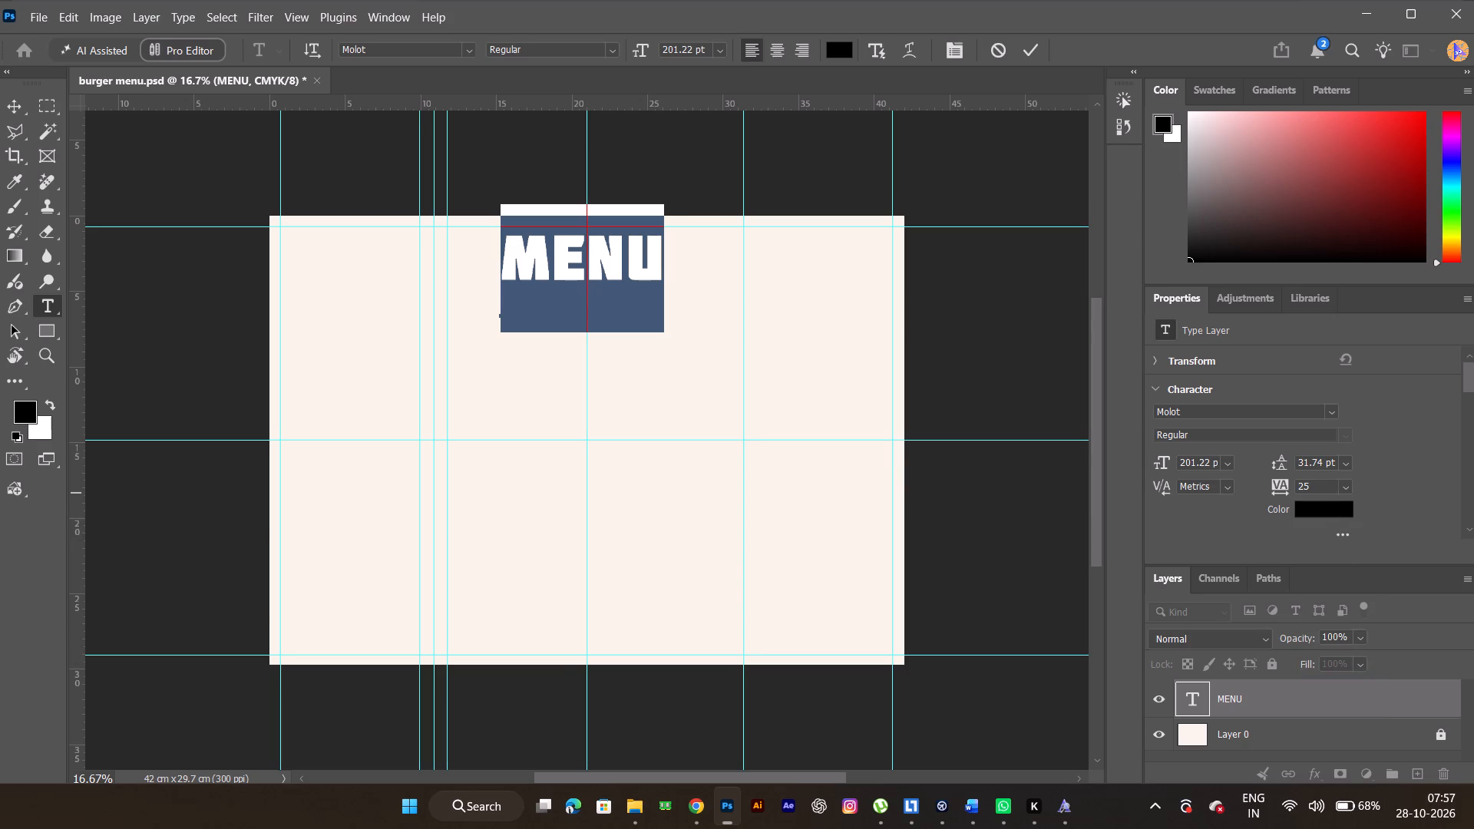
left_click(1341, 493)
left_click(1314, 649)
left_click(1345, 488)
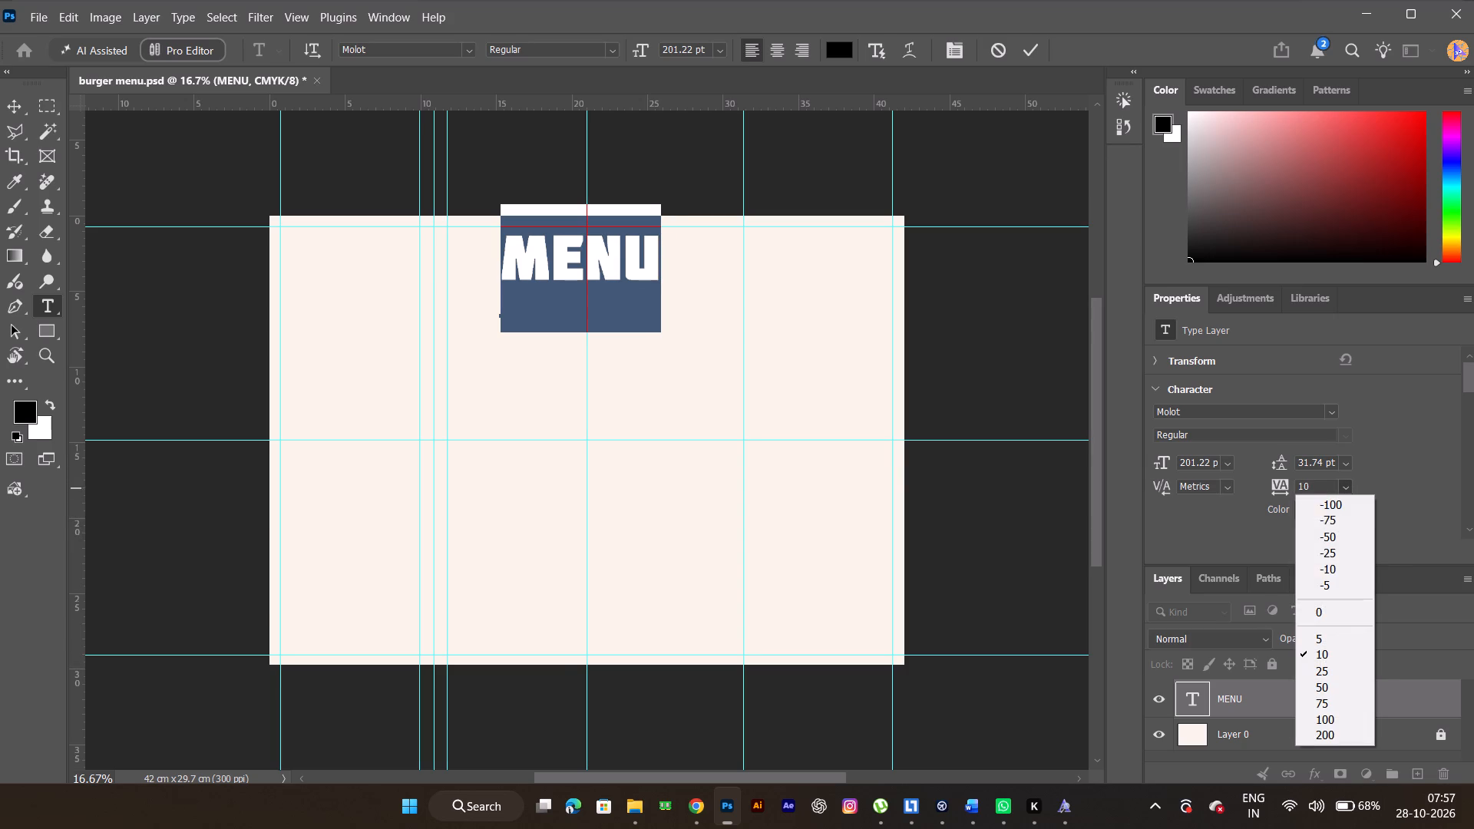
left_click(1346, 571)
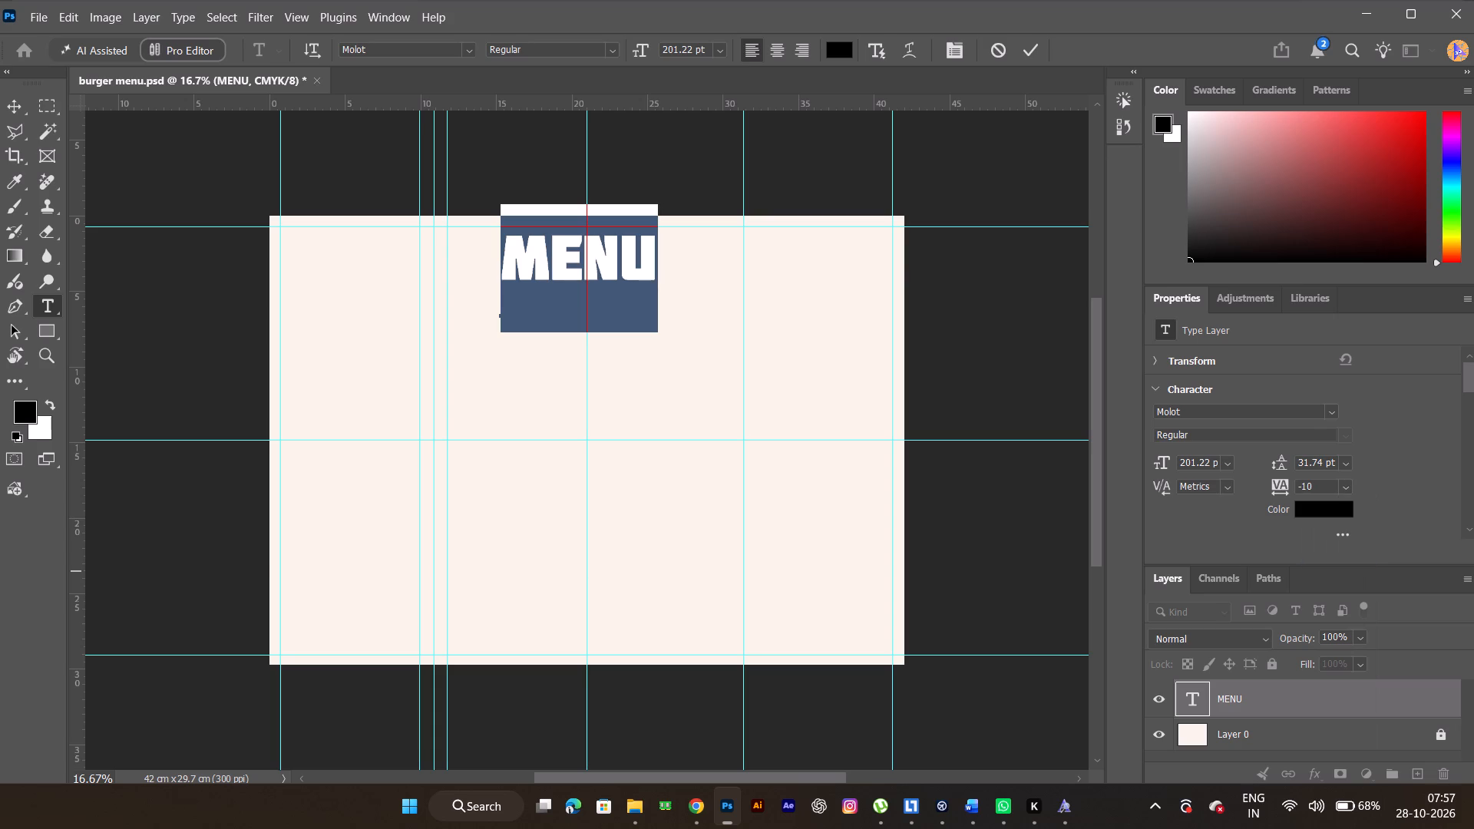
left_click(1340, 489)
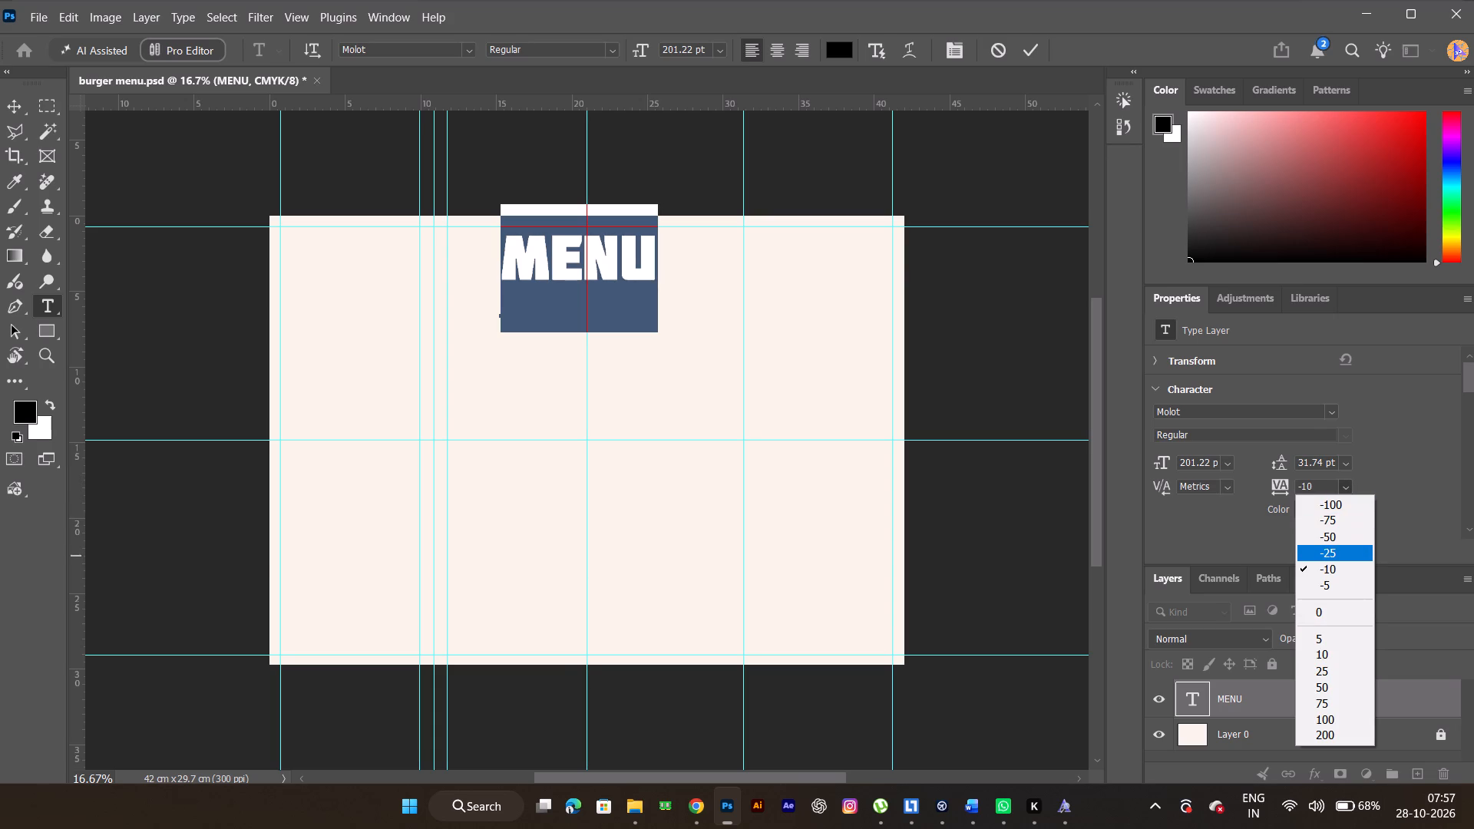
left_click(1332, 556)
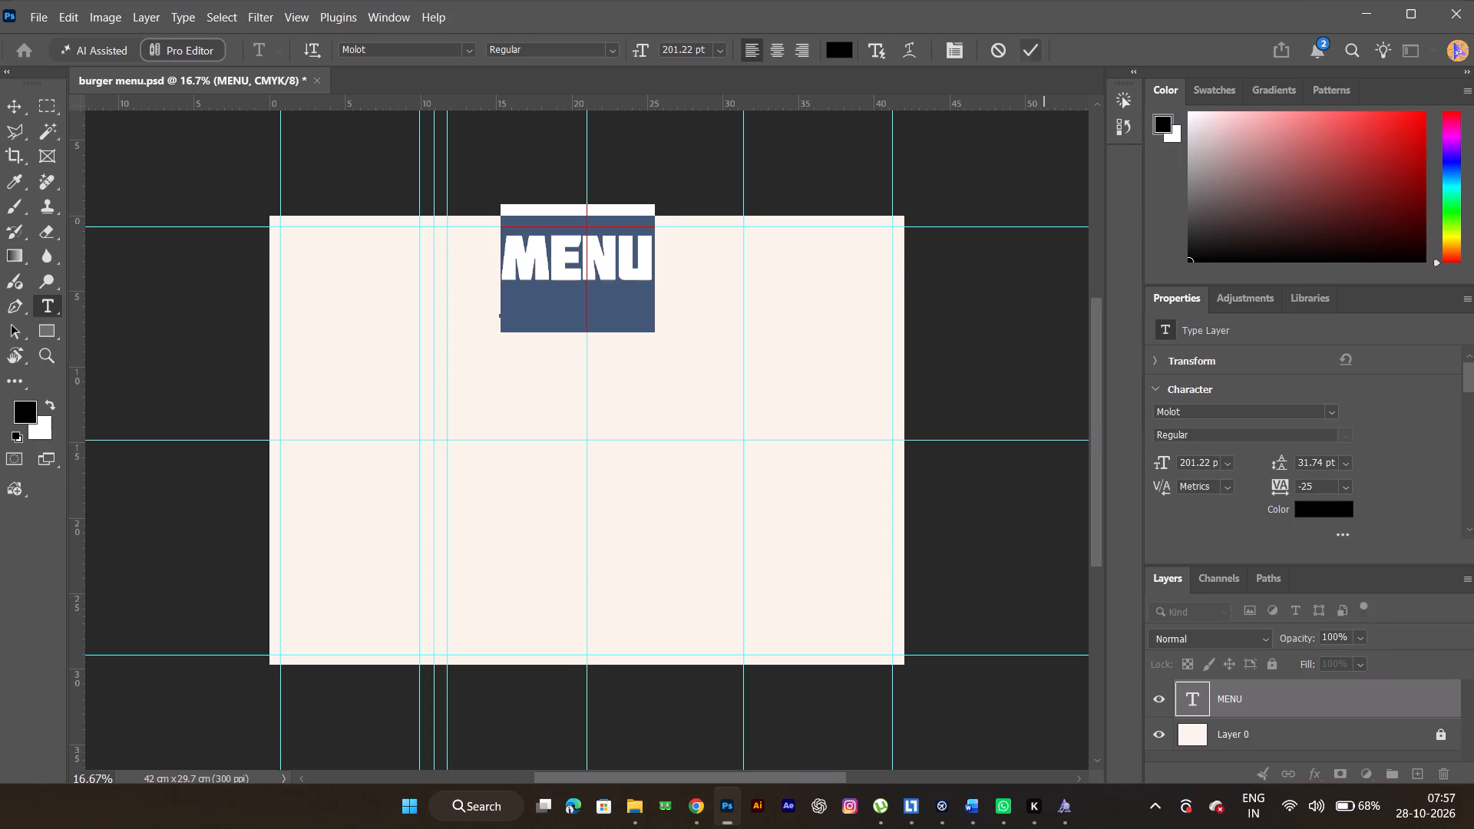
left_click(1035, 51)
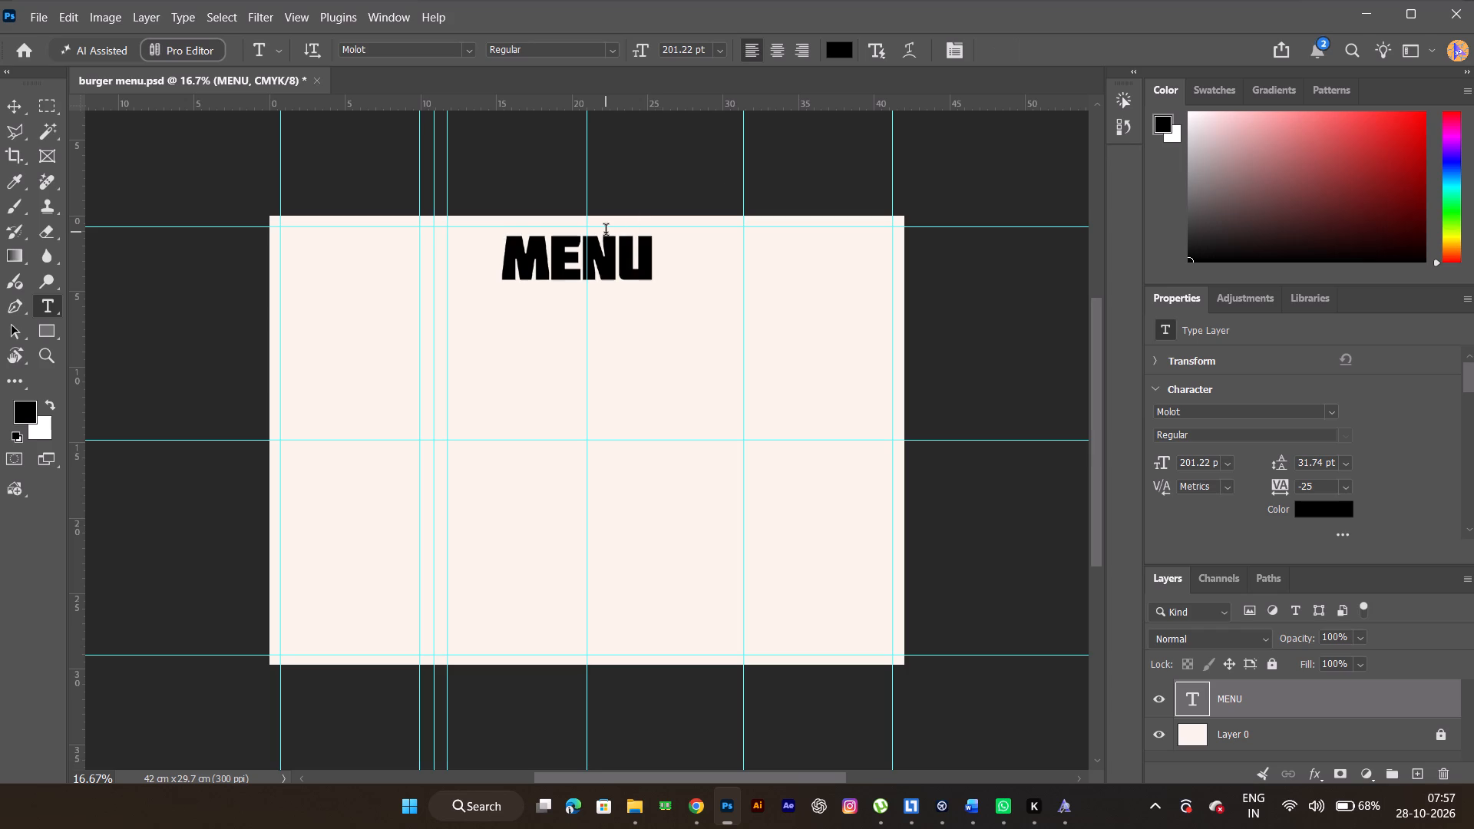
Move the MENU text up so its top edge meets the top horizontal guide.
key("v")
left_click(610, 269)
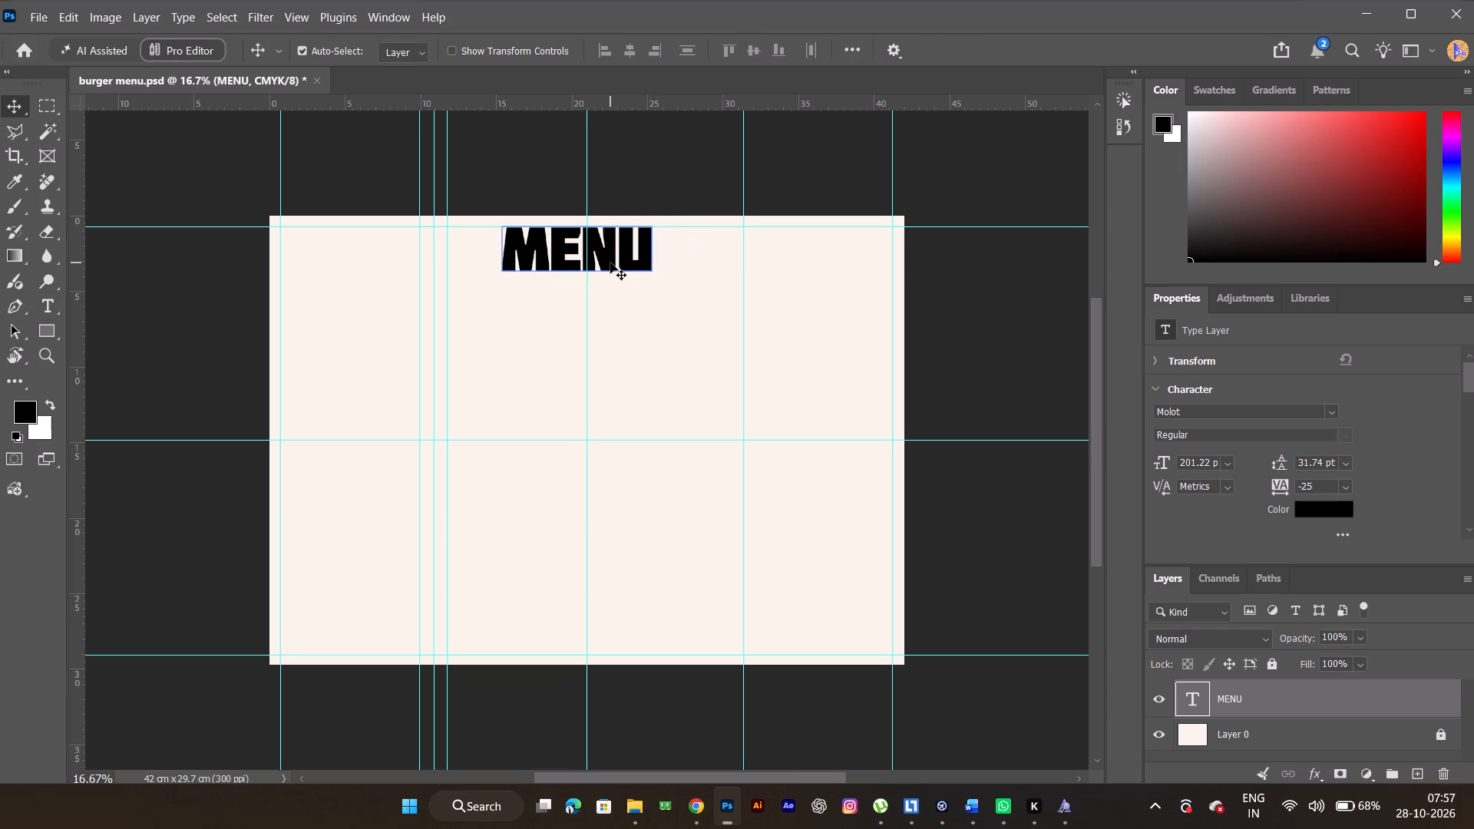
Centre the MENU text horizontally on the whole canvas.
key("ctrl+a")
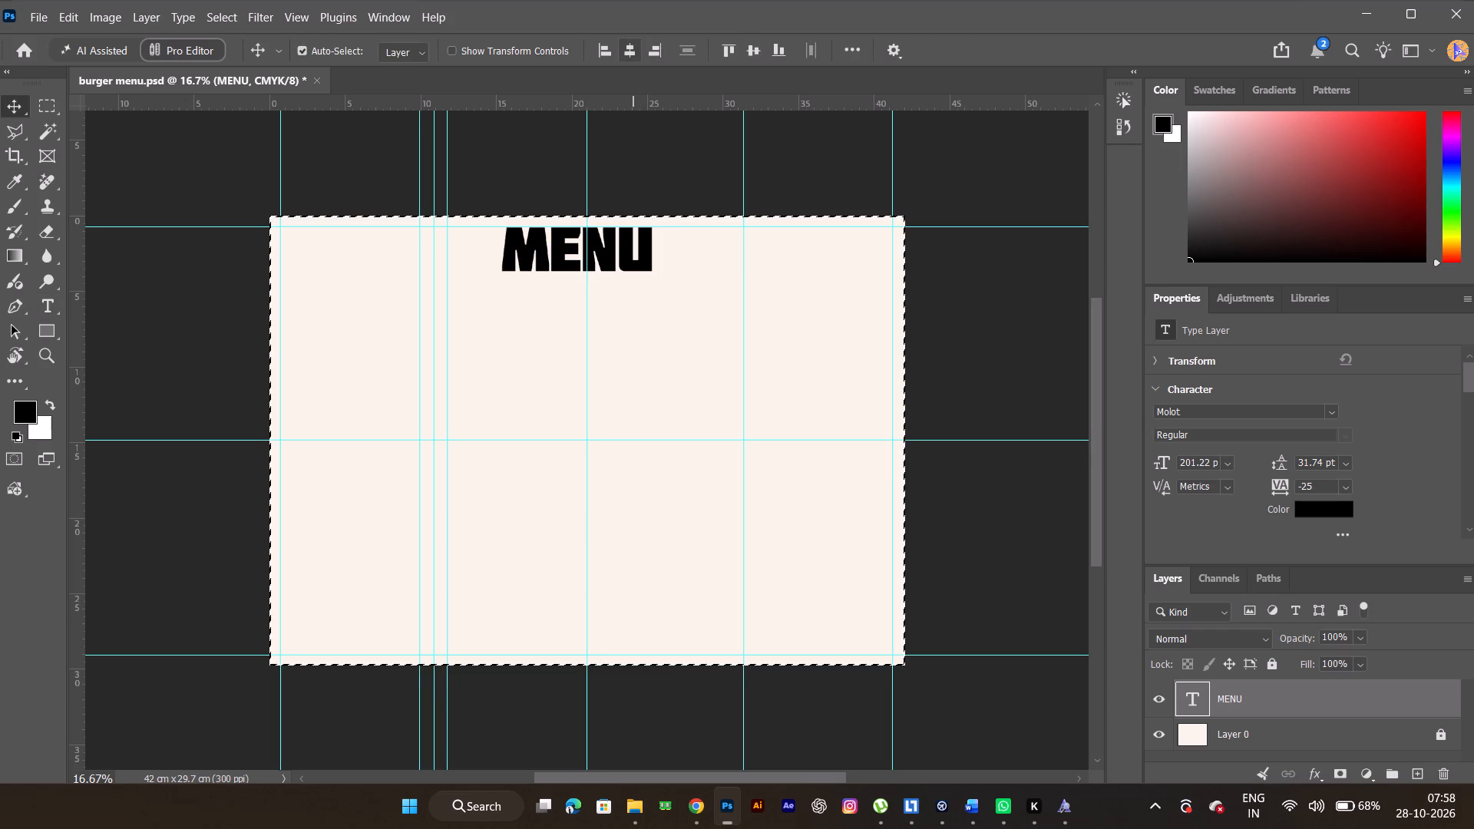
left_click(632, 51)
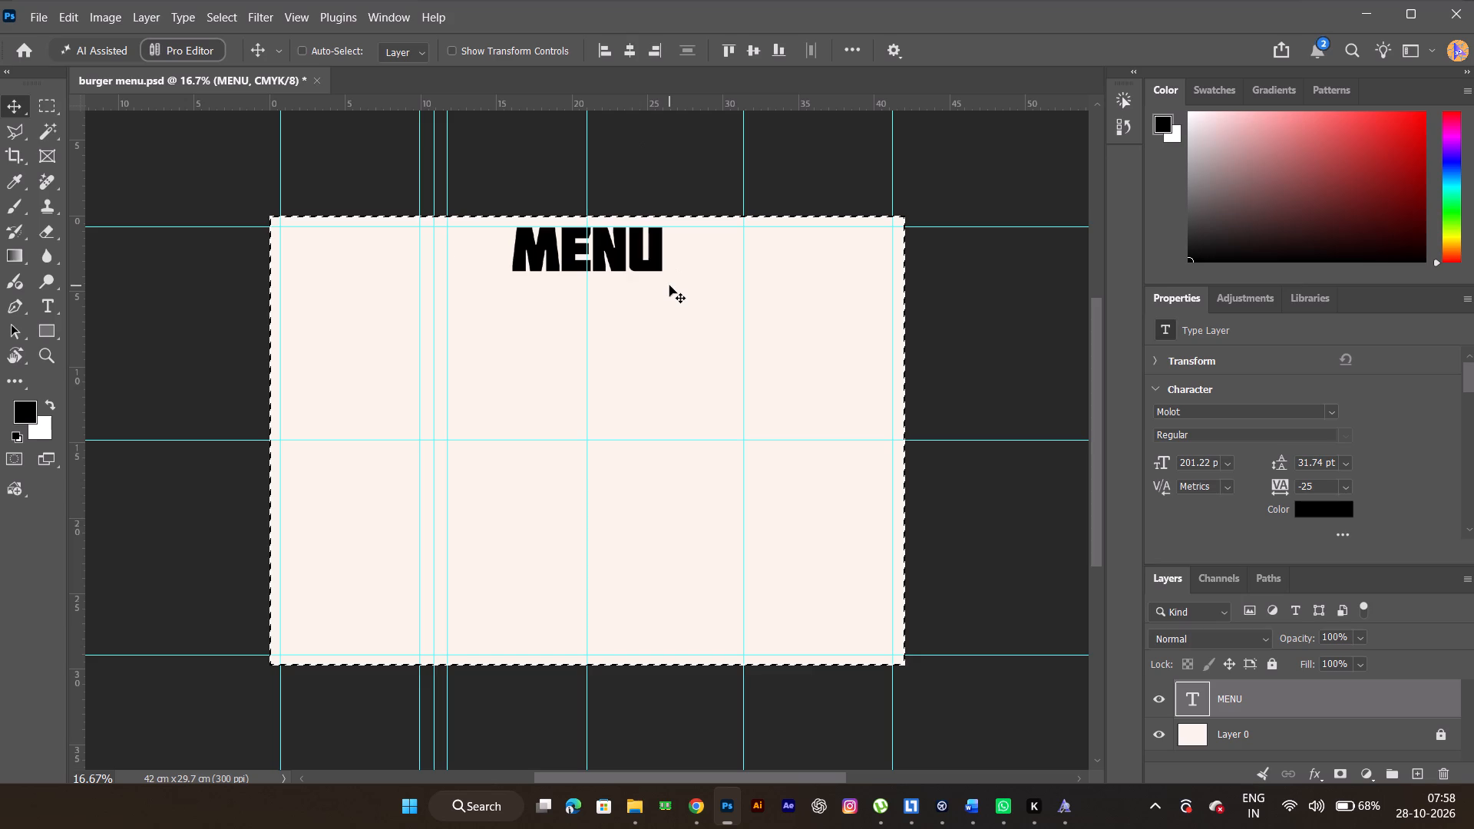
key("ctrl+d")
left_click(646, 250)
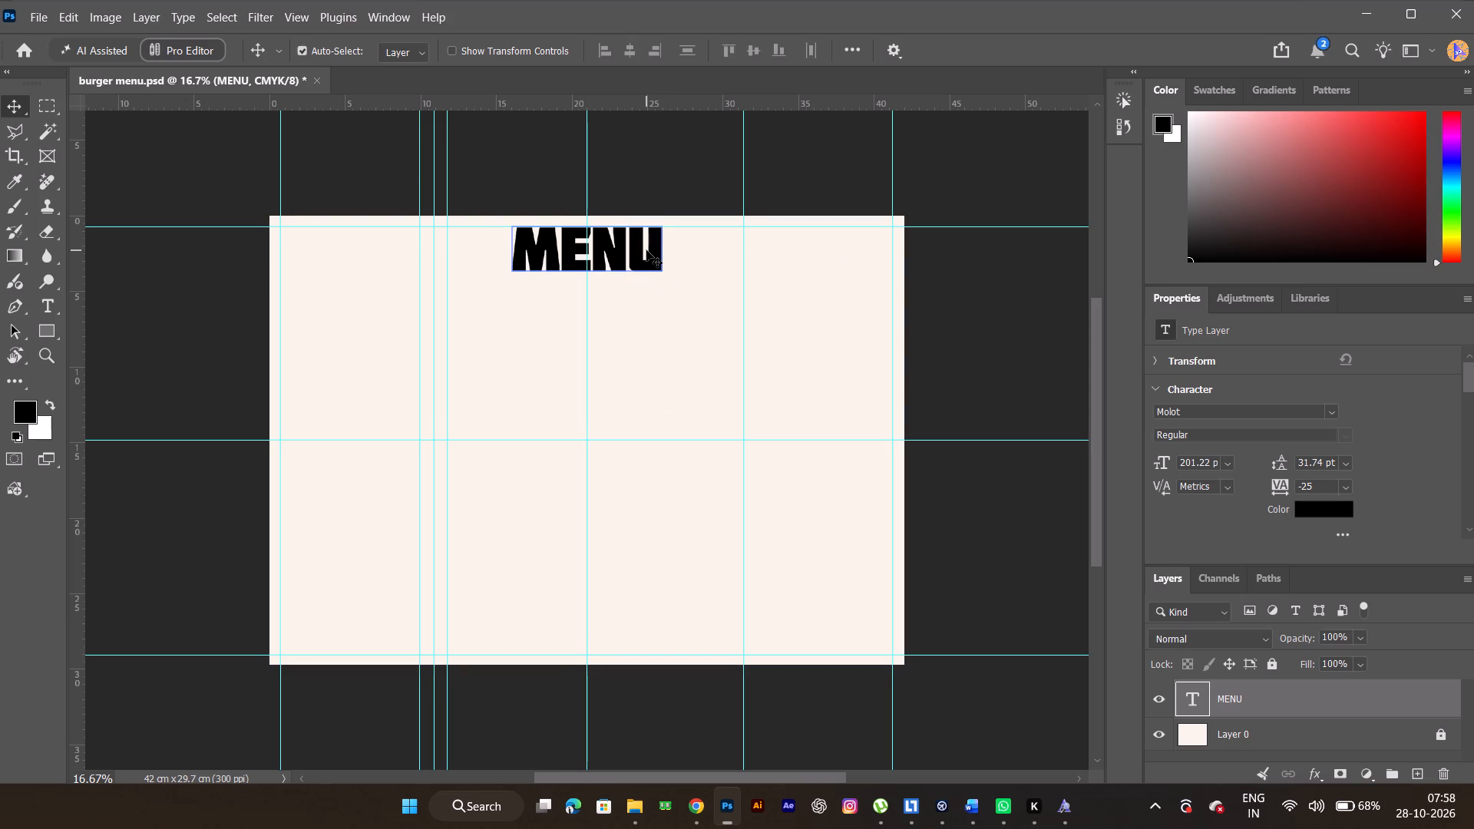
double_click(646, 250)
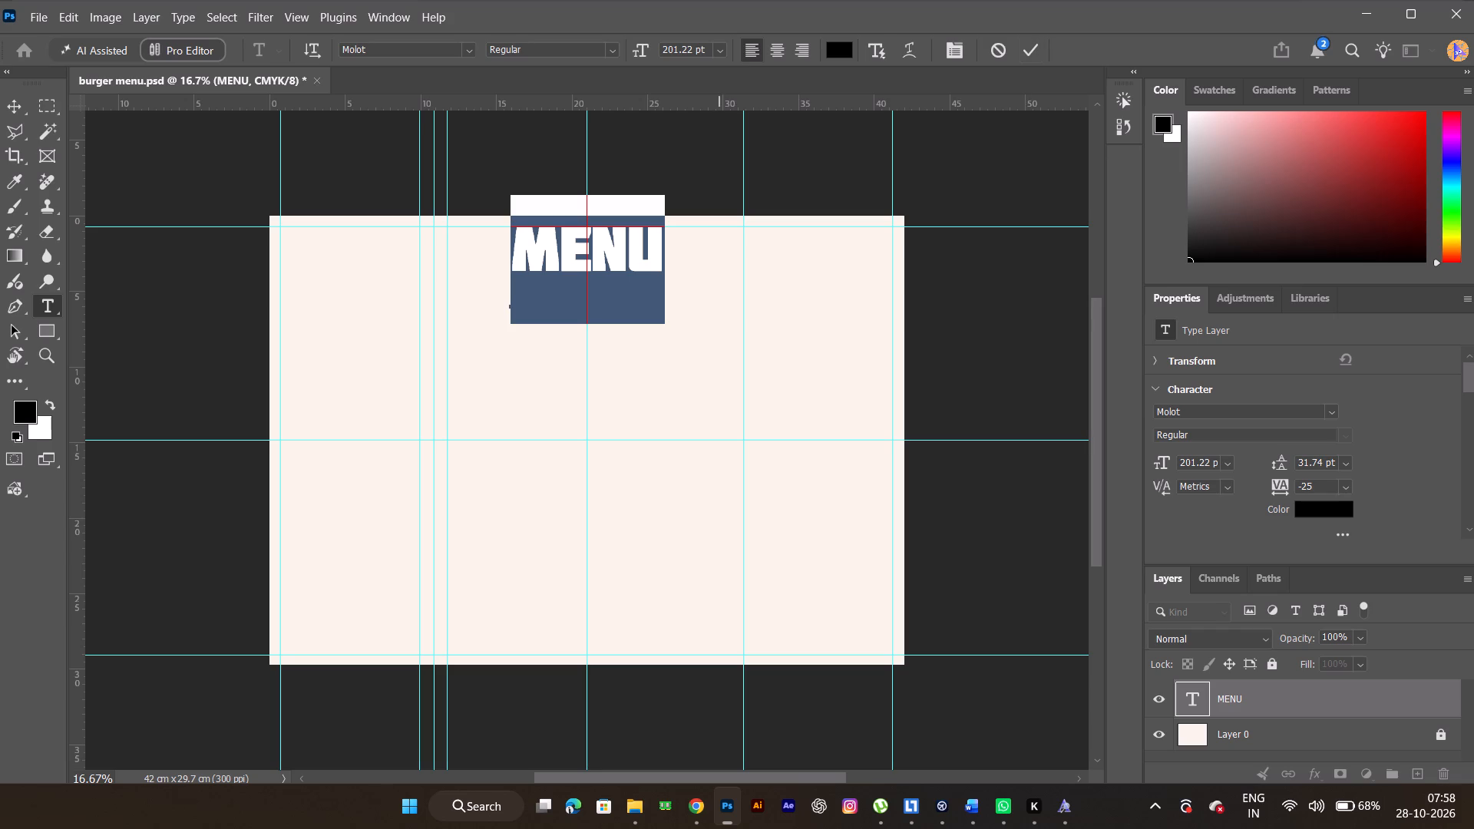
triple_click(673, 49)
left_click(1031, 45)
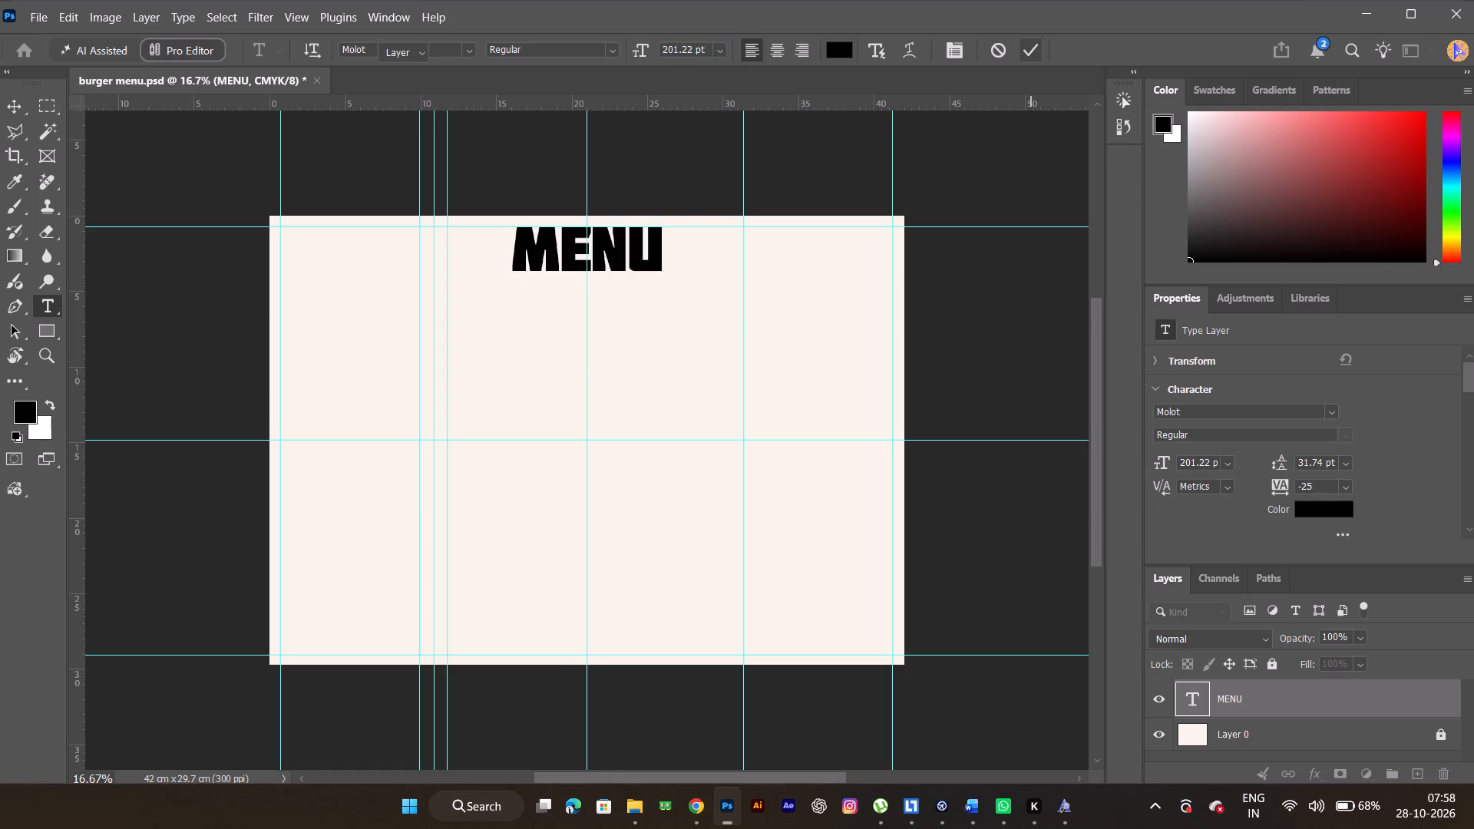
Set the MENU text's font size to 250 pt.
triple_click(622, 248)
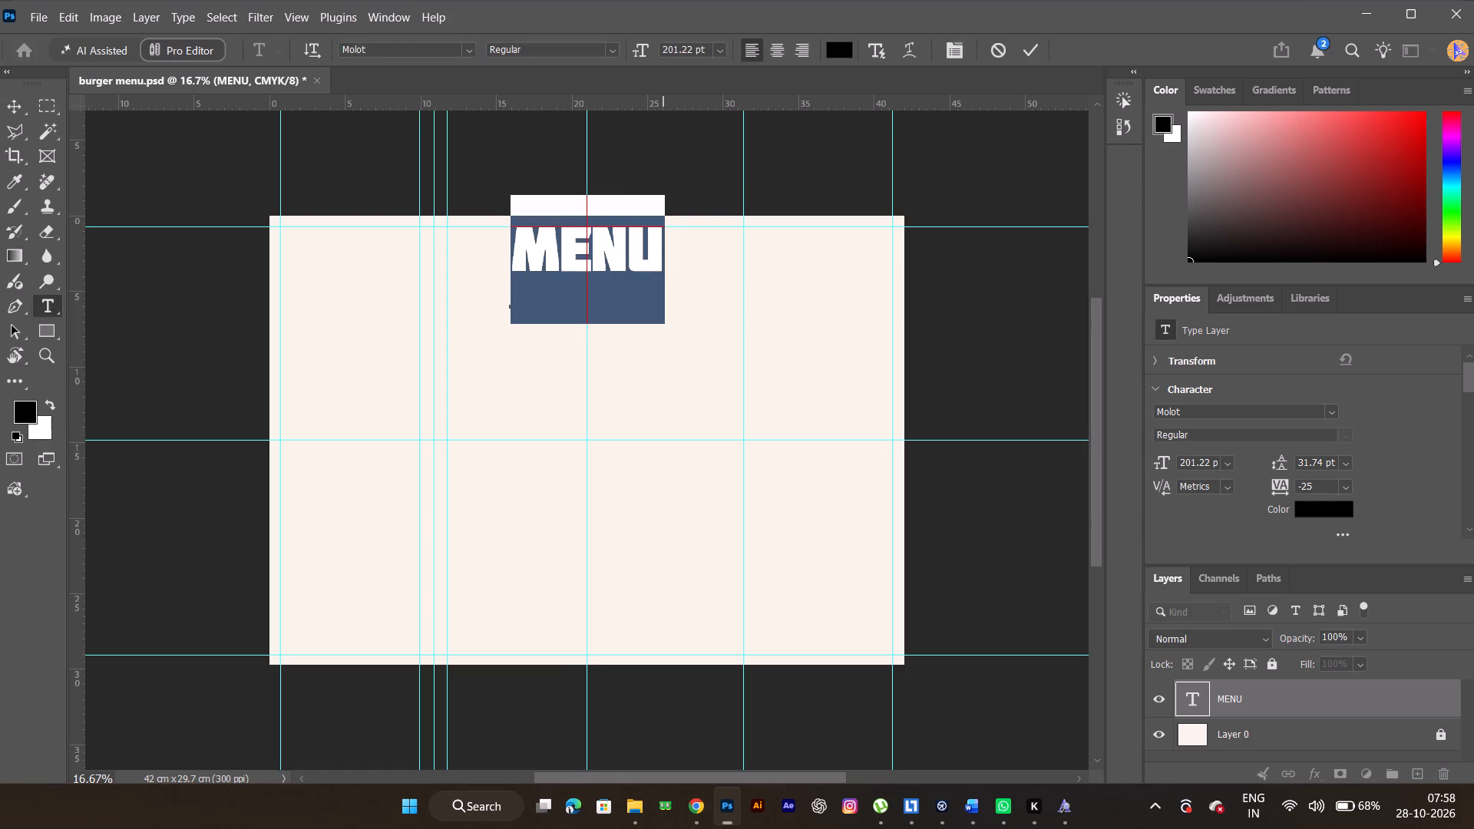
triple_click(673, 48)
triple_click(673, 48)
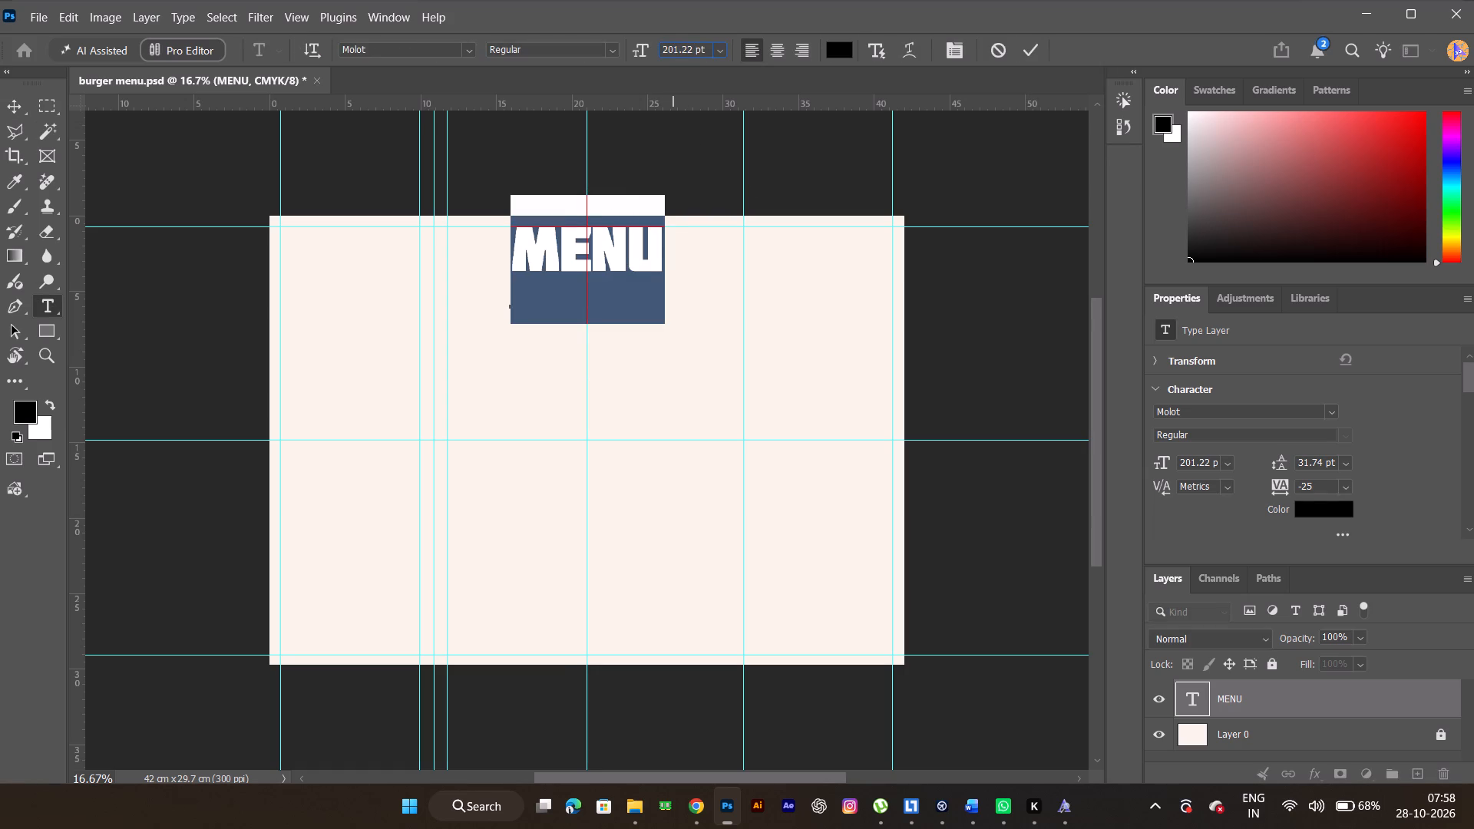
double_click(673, 48)
type("250")
key("Return")
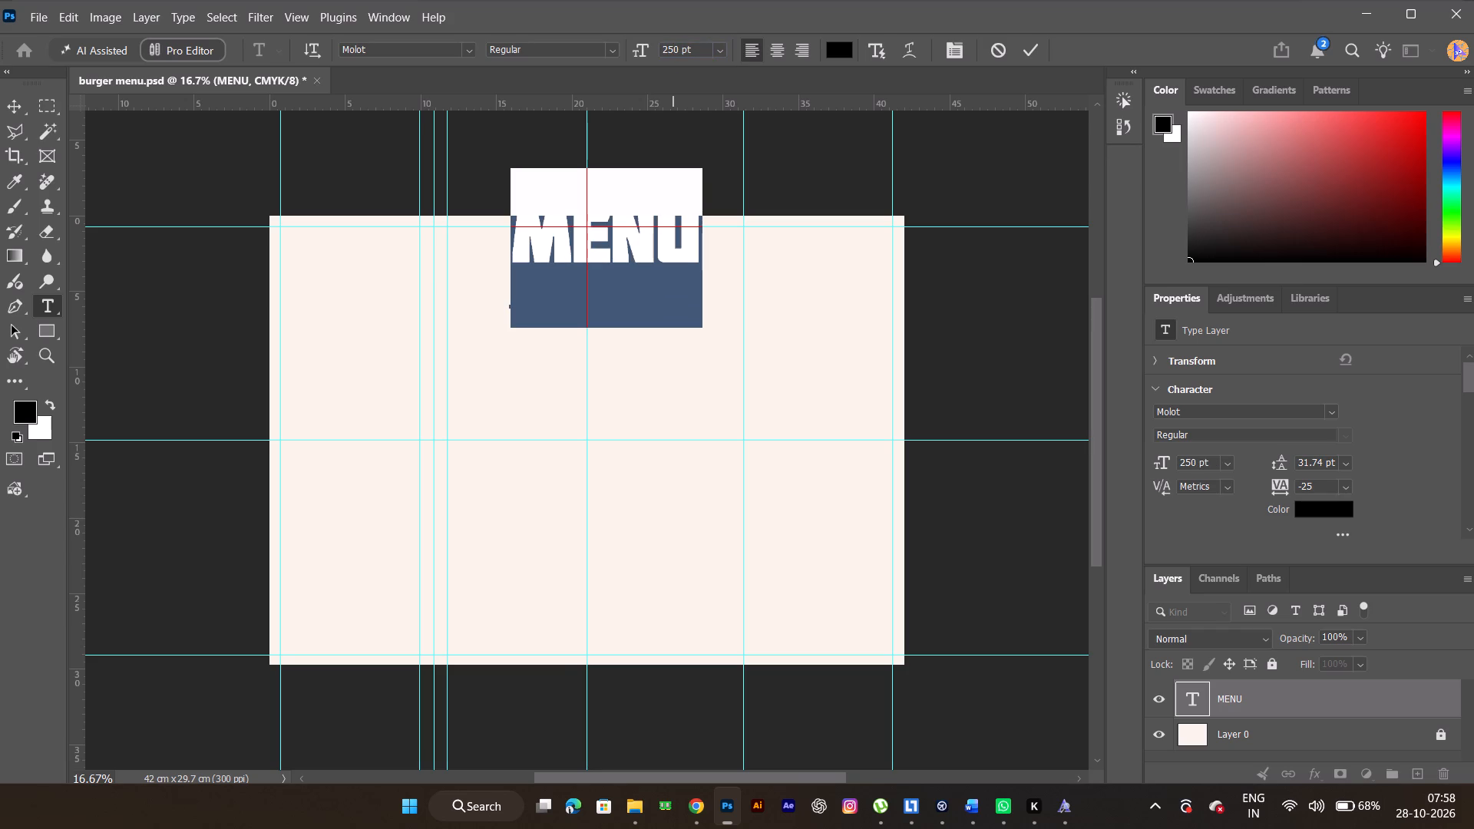
left_click(1030, 49)
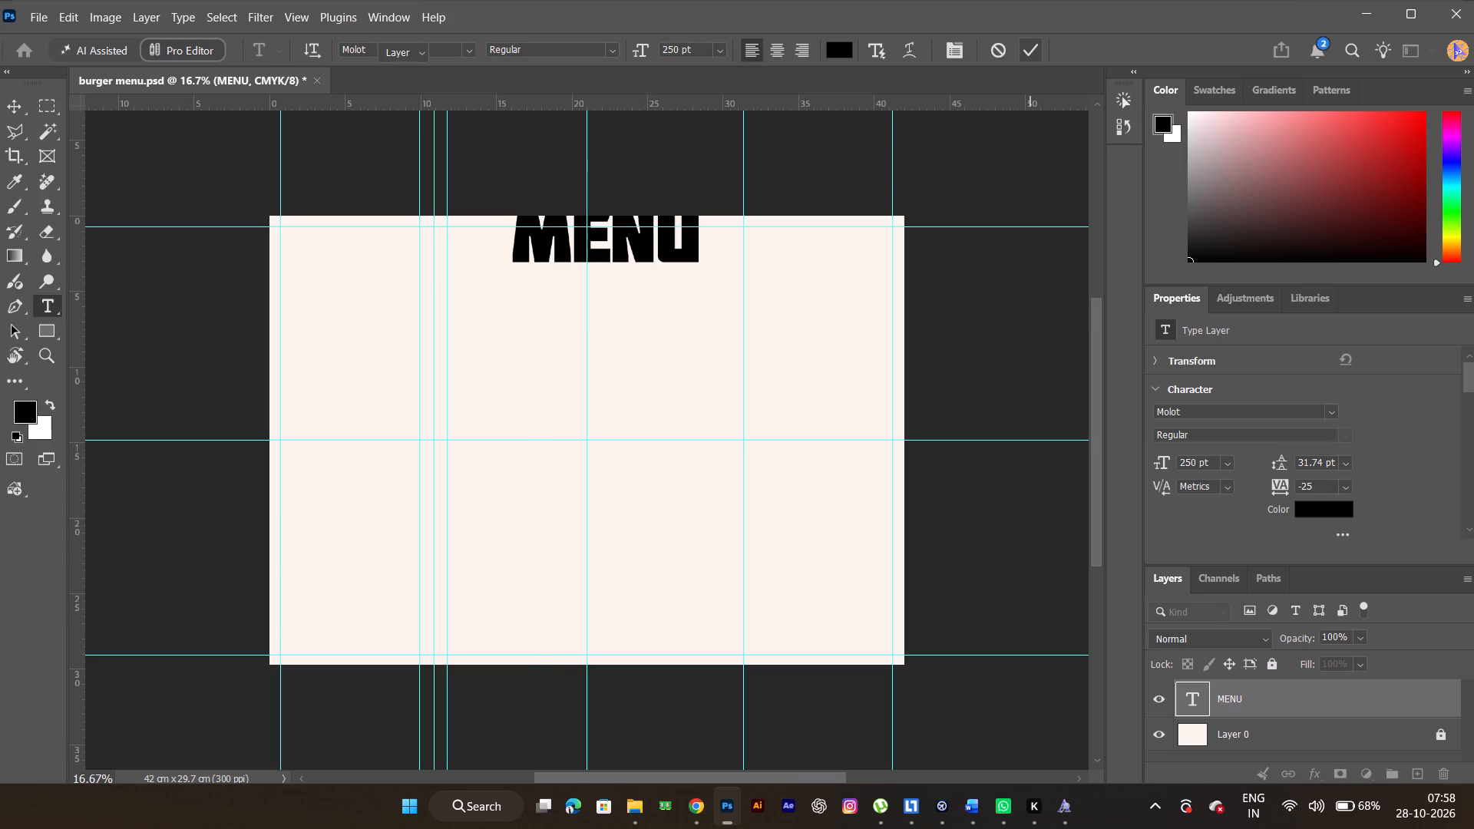
Move the MENU text down so its top edge meets the top horizontal guide, centred horizontally on the canvas.
left_click_drag(620, 254, 600, 277)
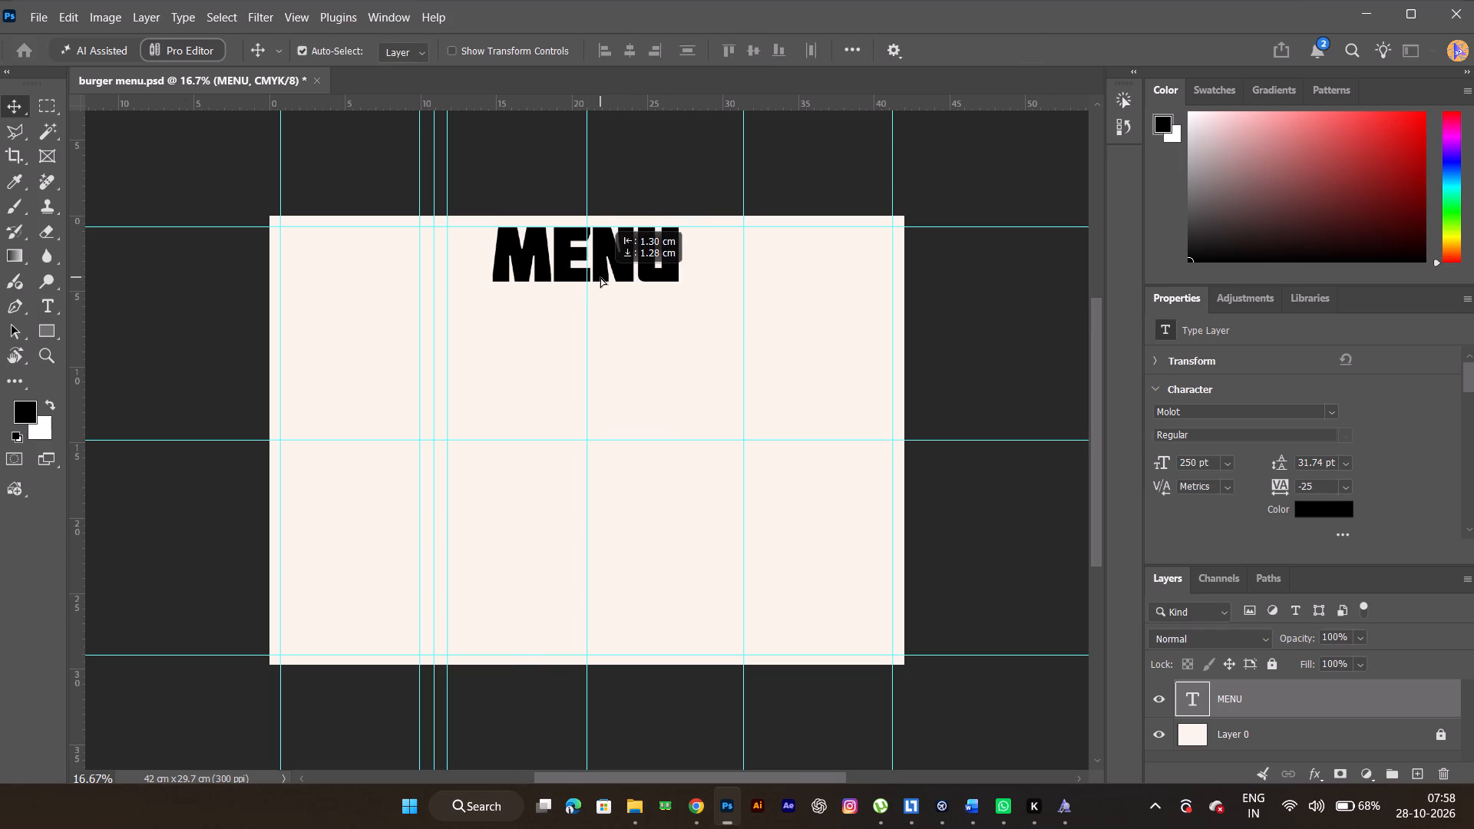
left_click_drag(600, 277, 597, 277)
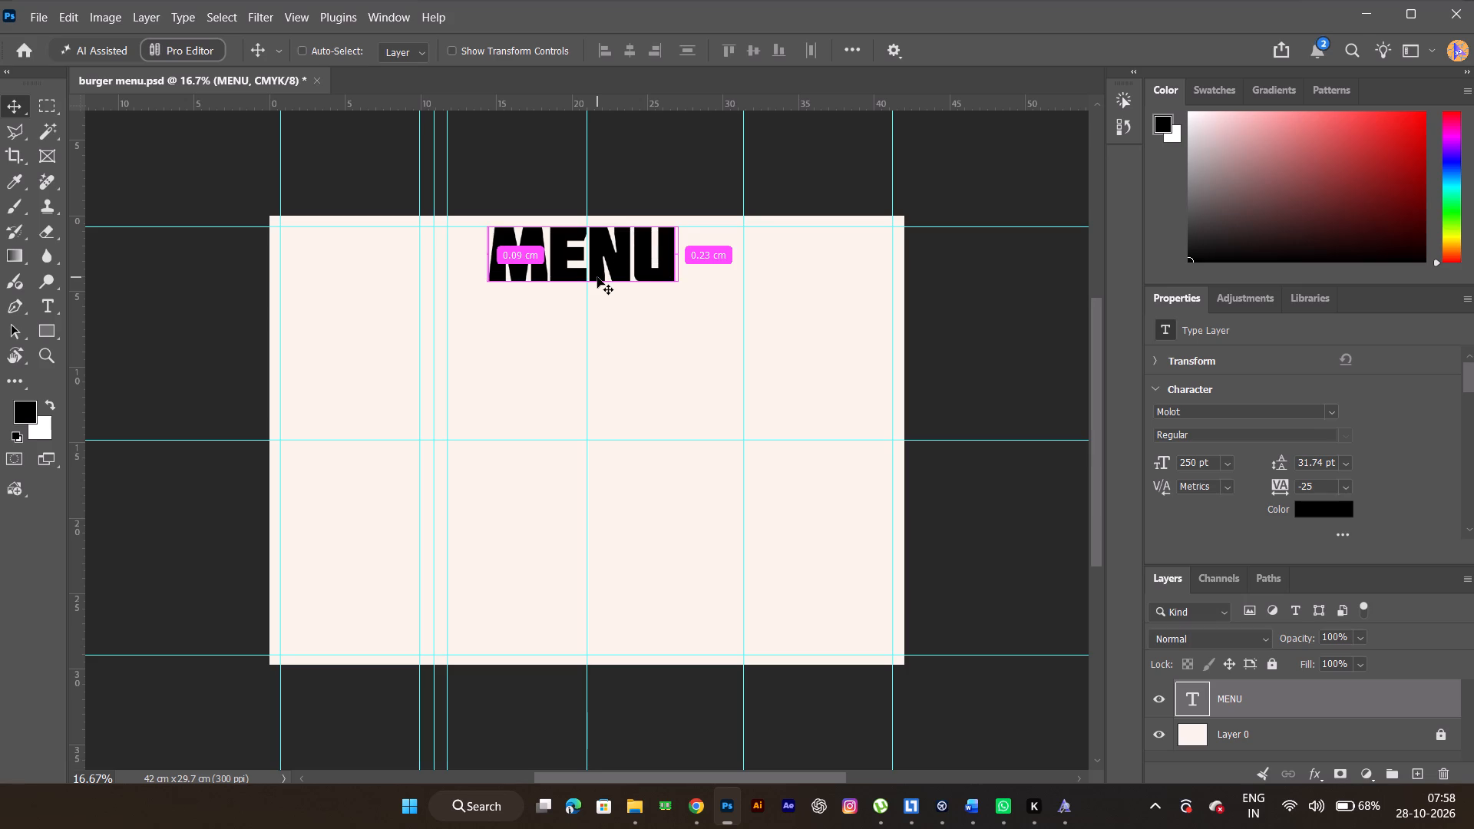
key("ctrl+a")
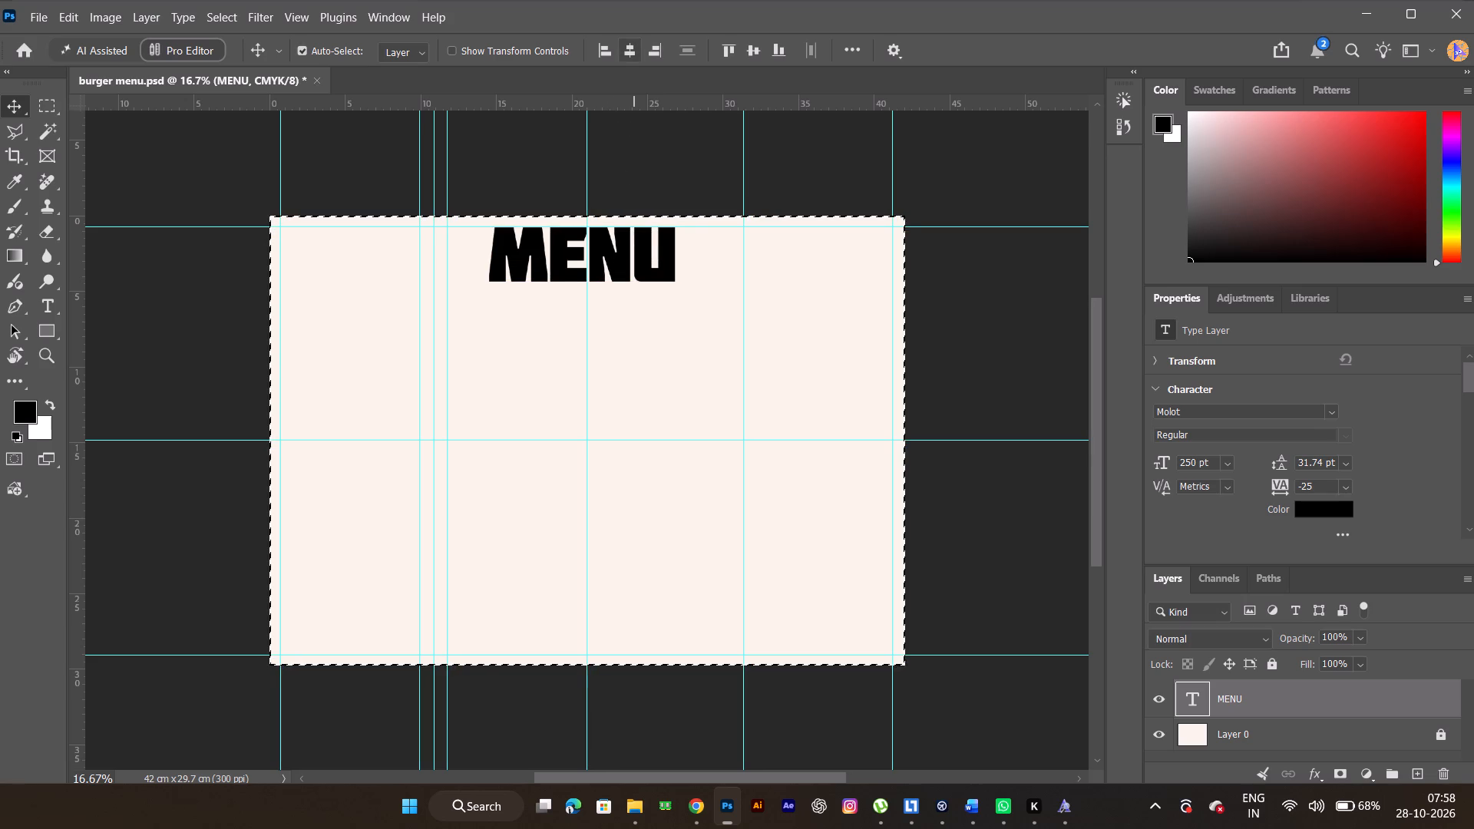
left_click(634, 46)
key("ctrl+d")
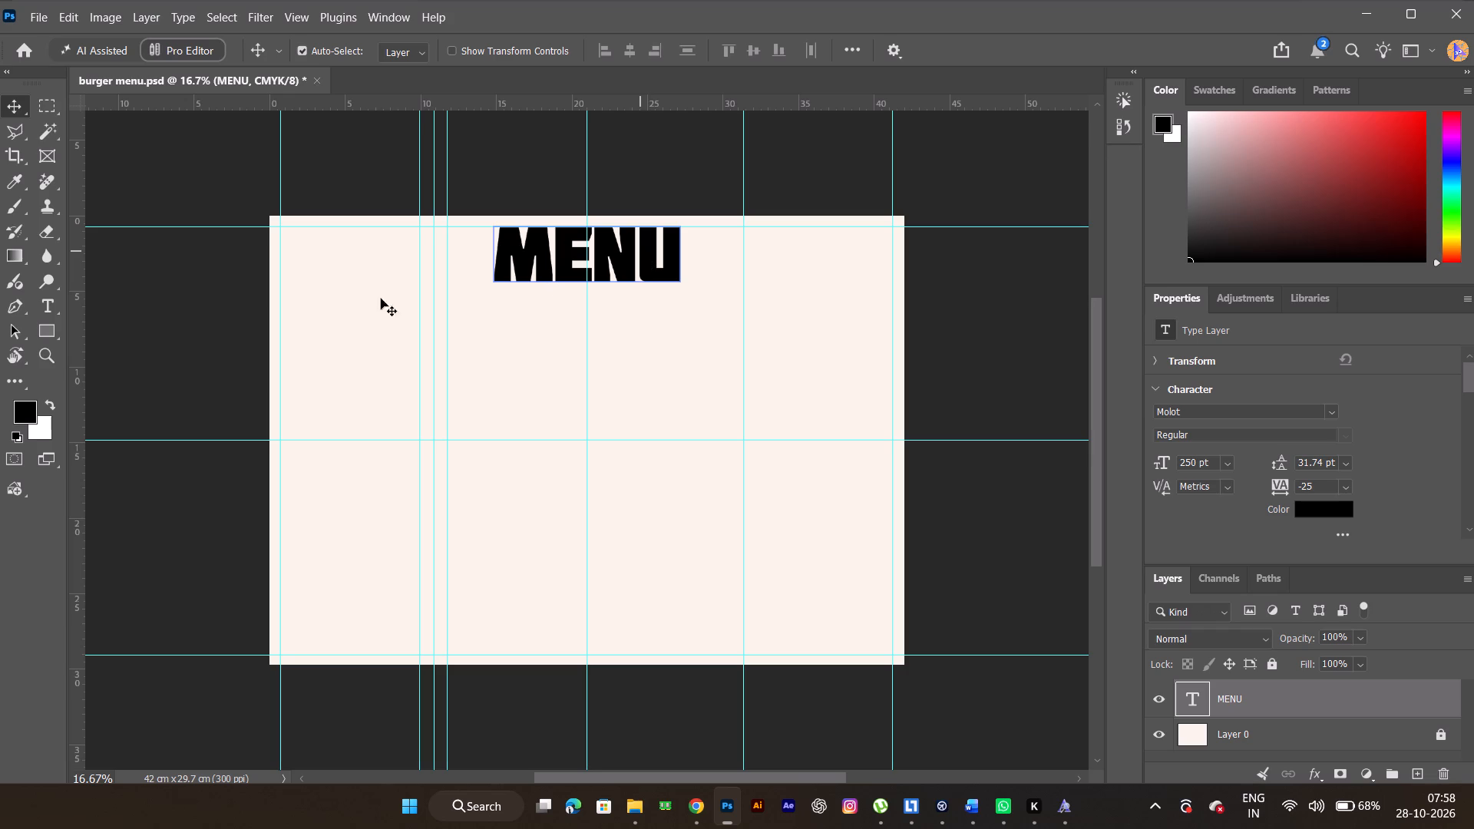
Draw a wide ellipse shape about 14.3 cm by 5.9 cm below the MENU title, roughly centred on the middle vertical guide.
left_click(54, 329)
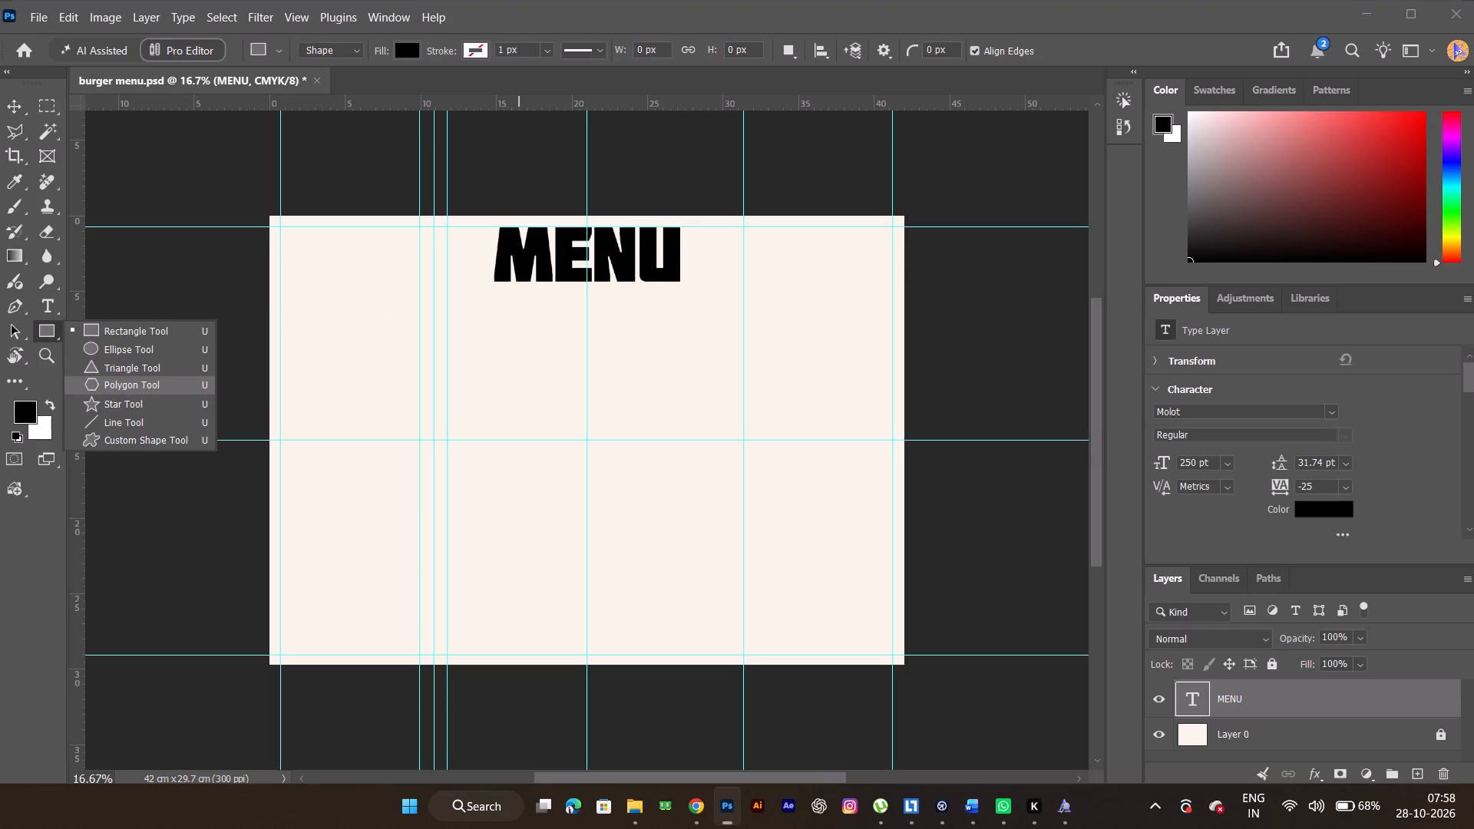
left_click(153, 348)
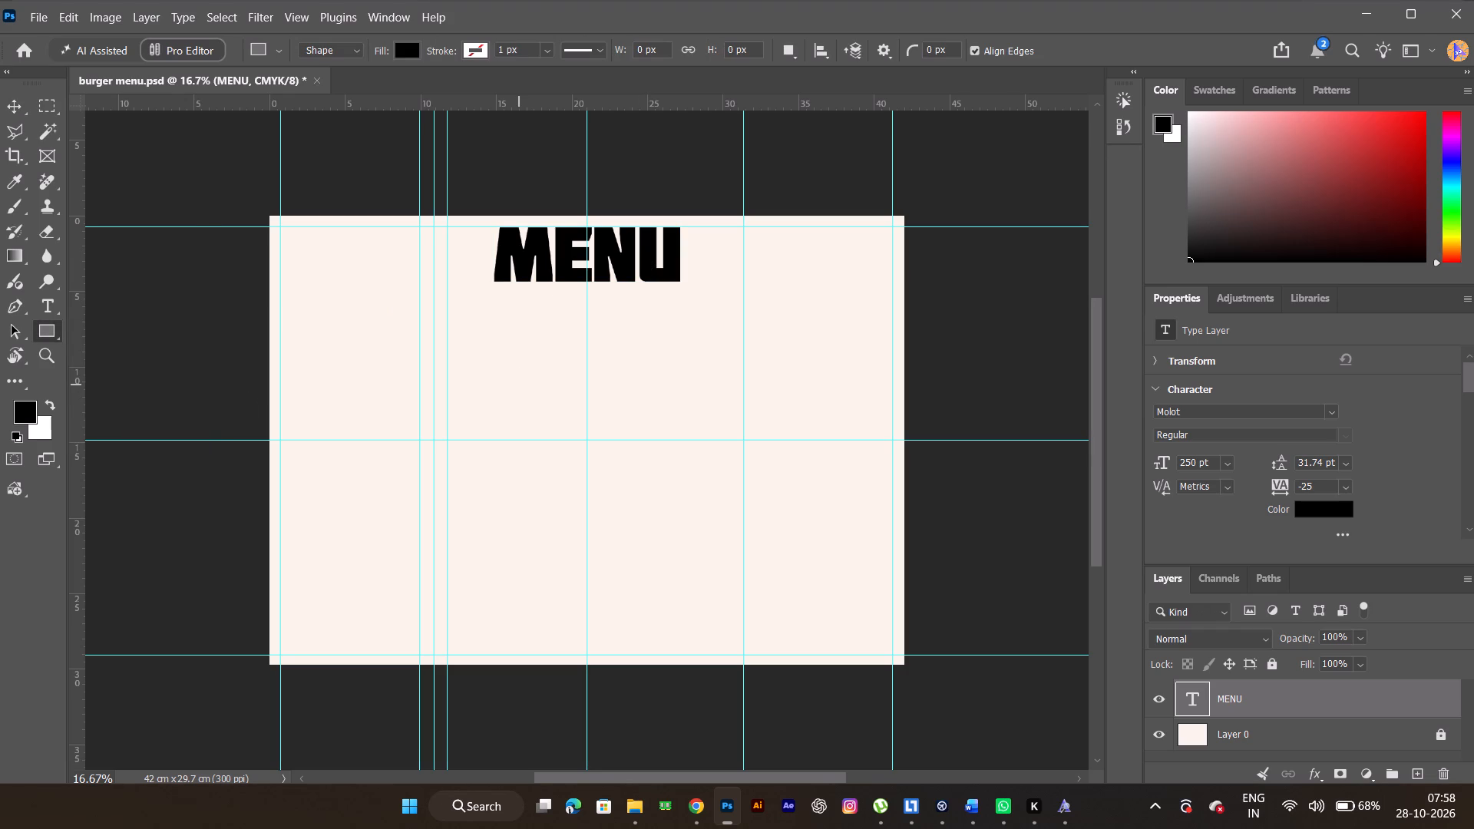
left_click_drag(477, 322, 609, 381)
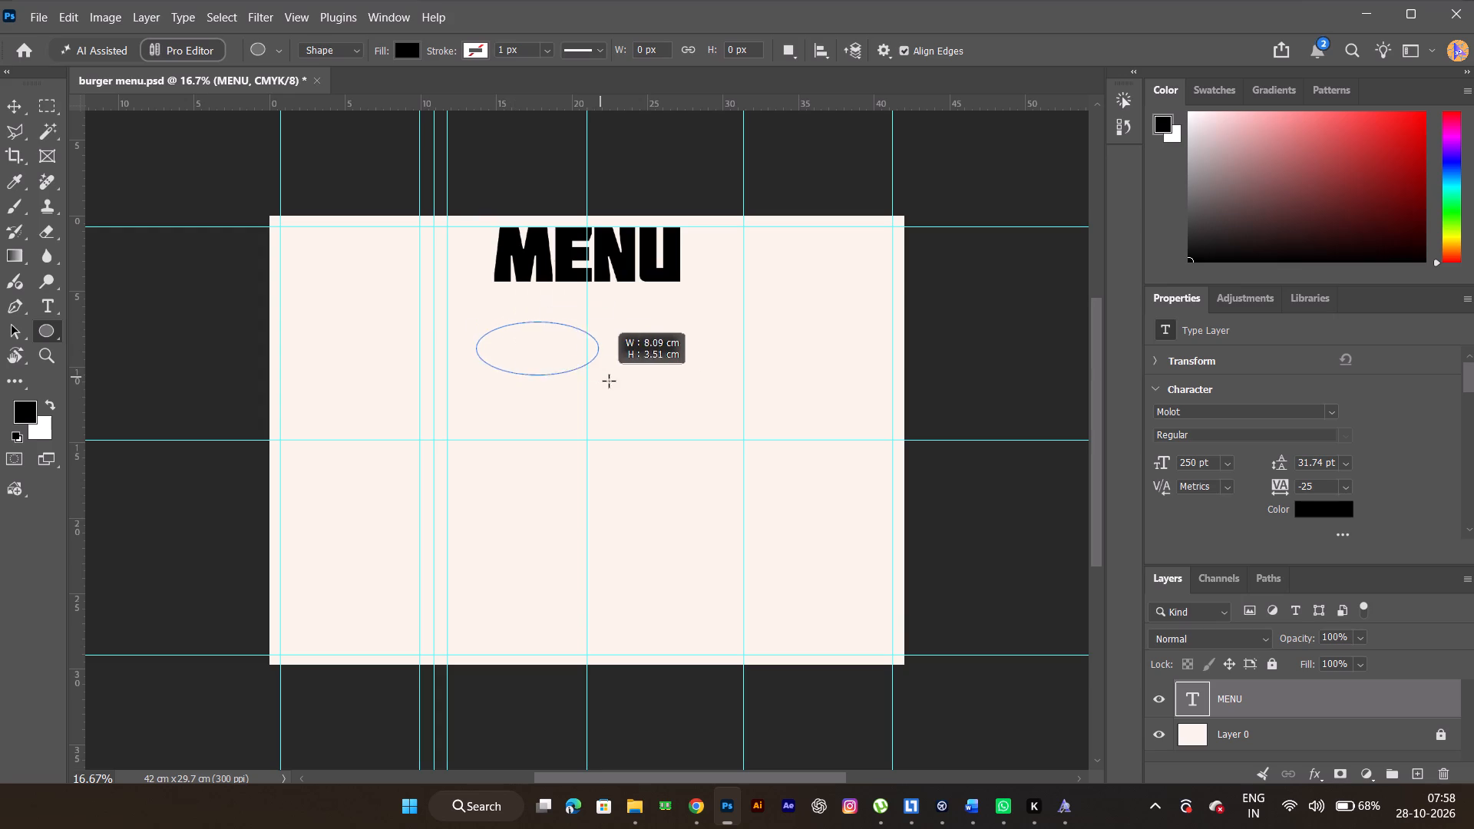
left_click_drag(609, 381, 665, 409)
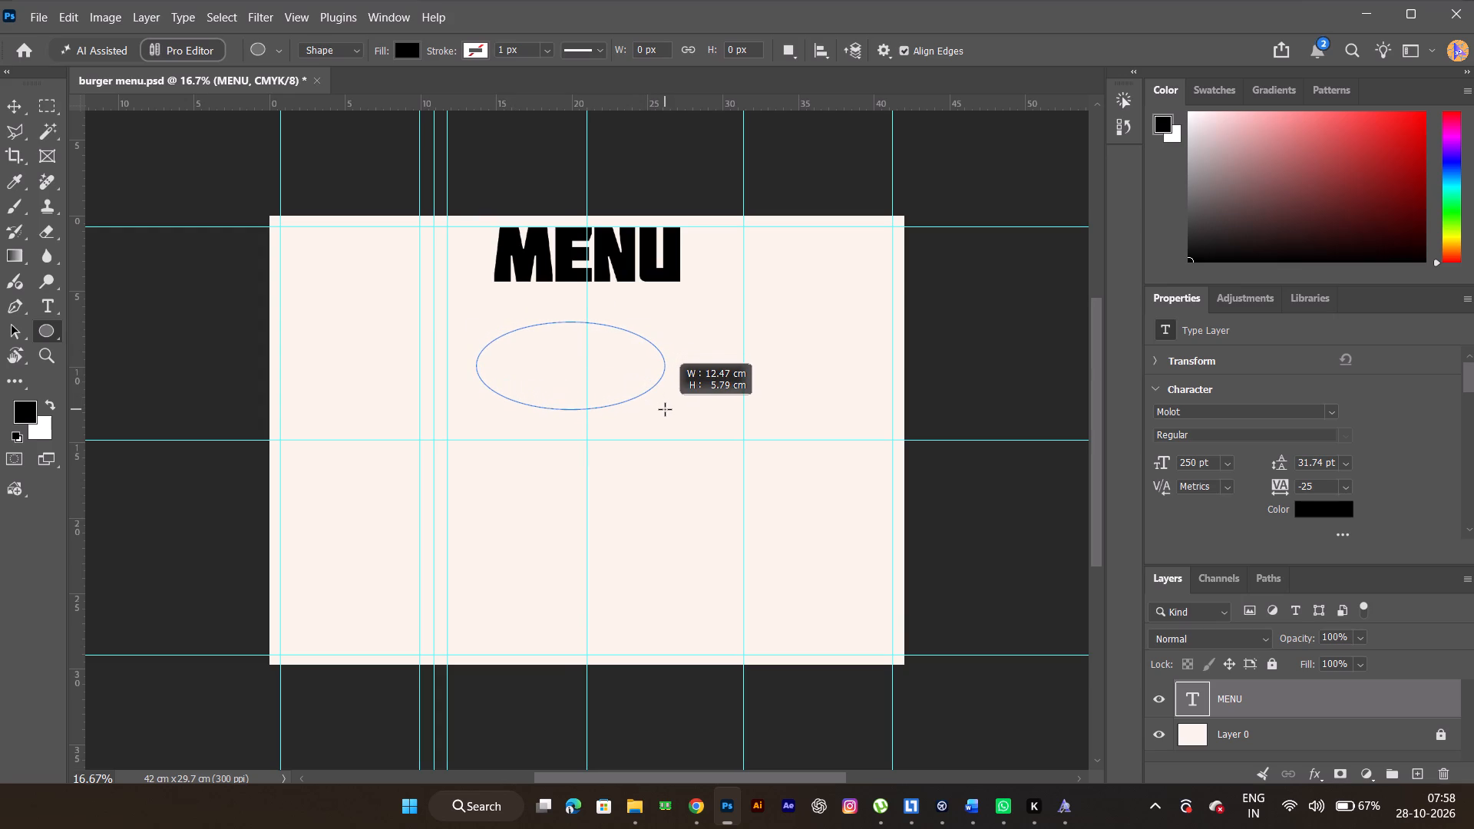
left_click_drag(665, 409, 696, 409)
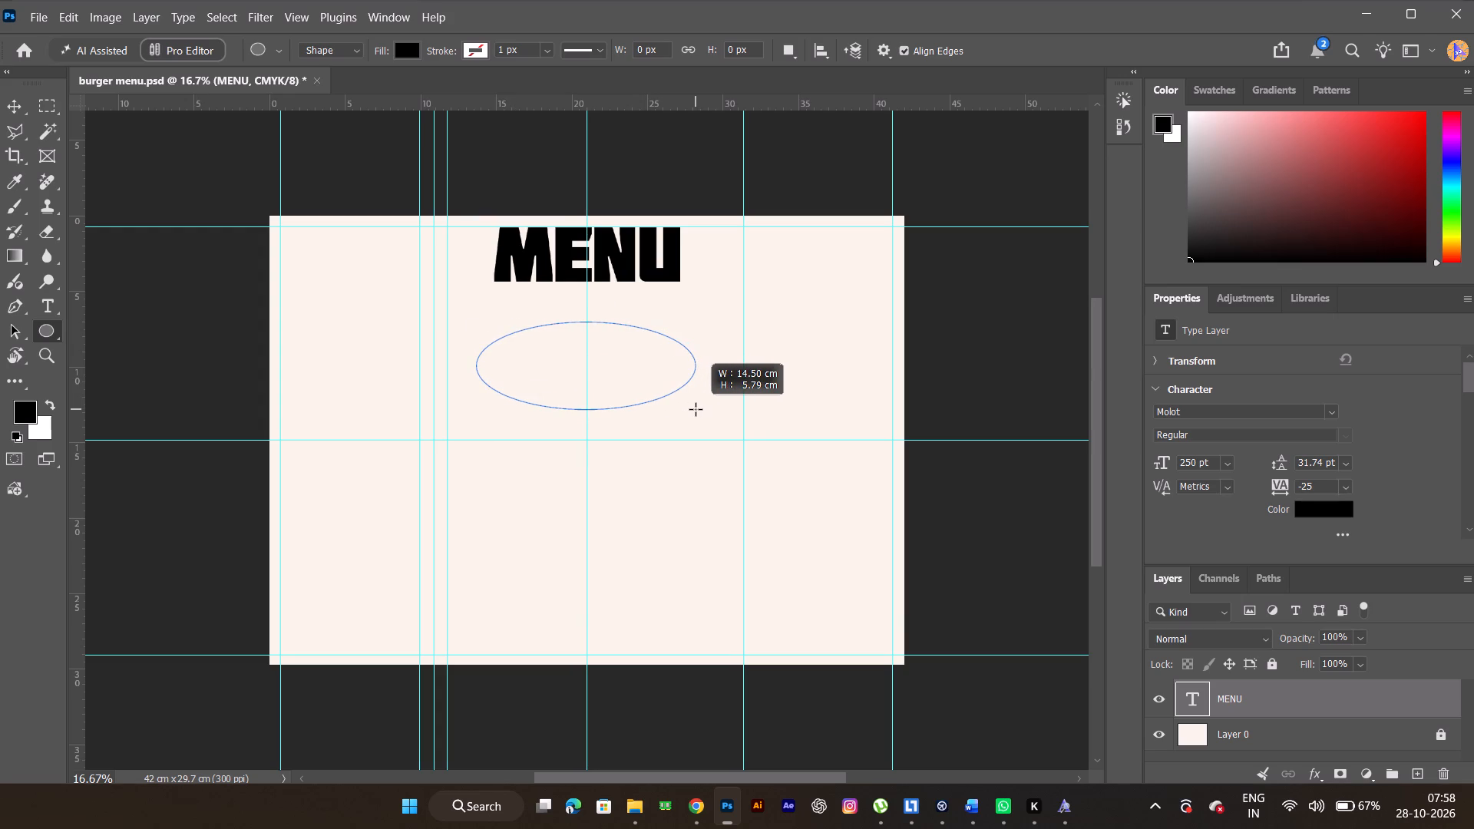
left_click_drag(696, 409, 692, 410)
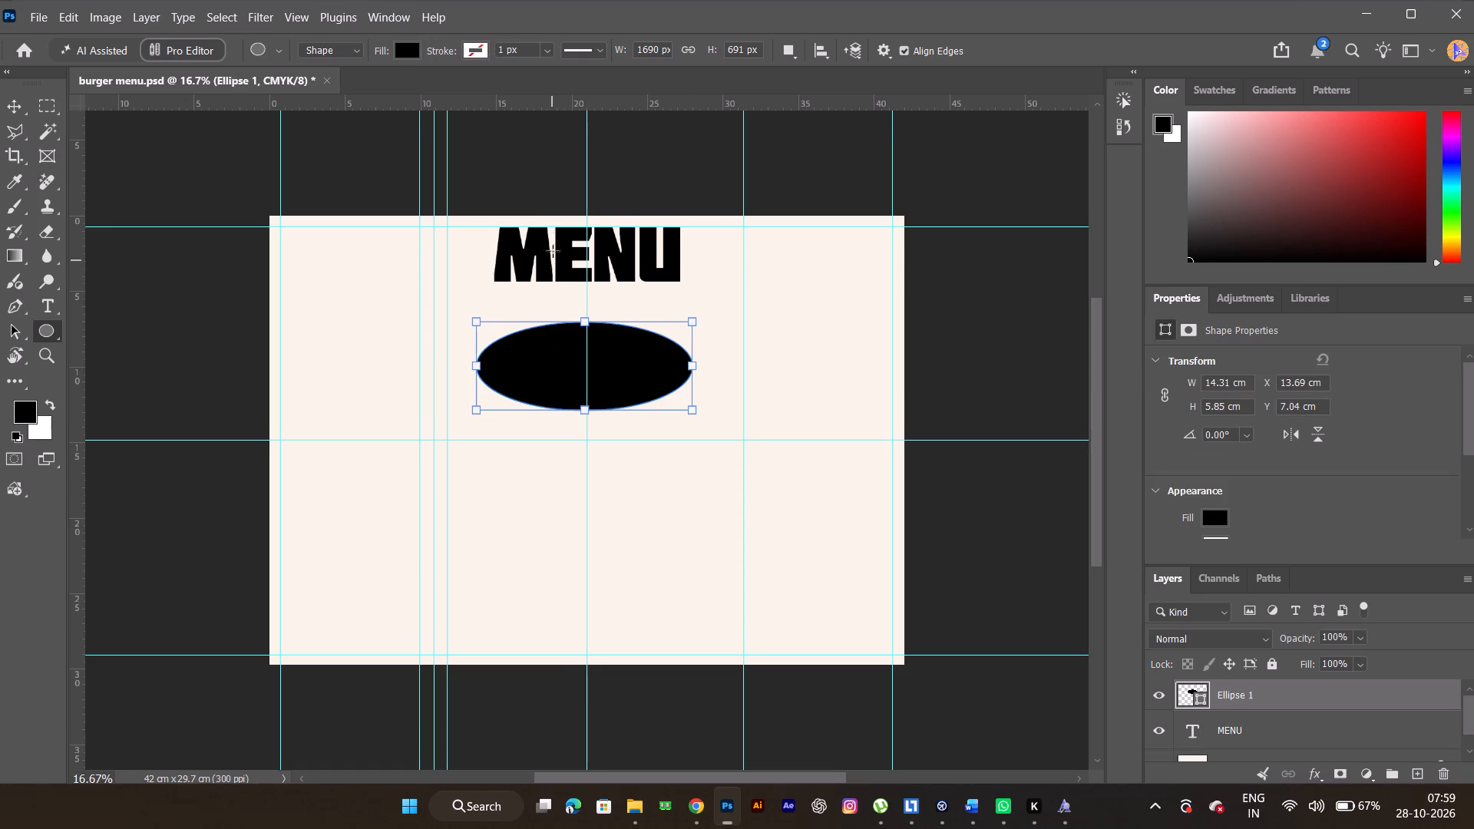
Fill the ellipse with the cream colour f9f3ea sampled from the canvas background.
left_click(405, 54)
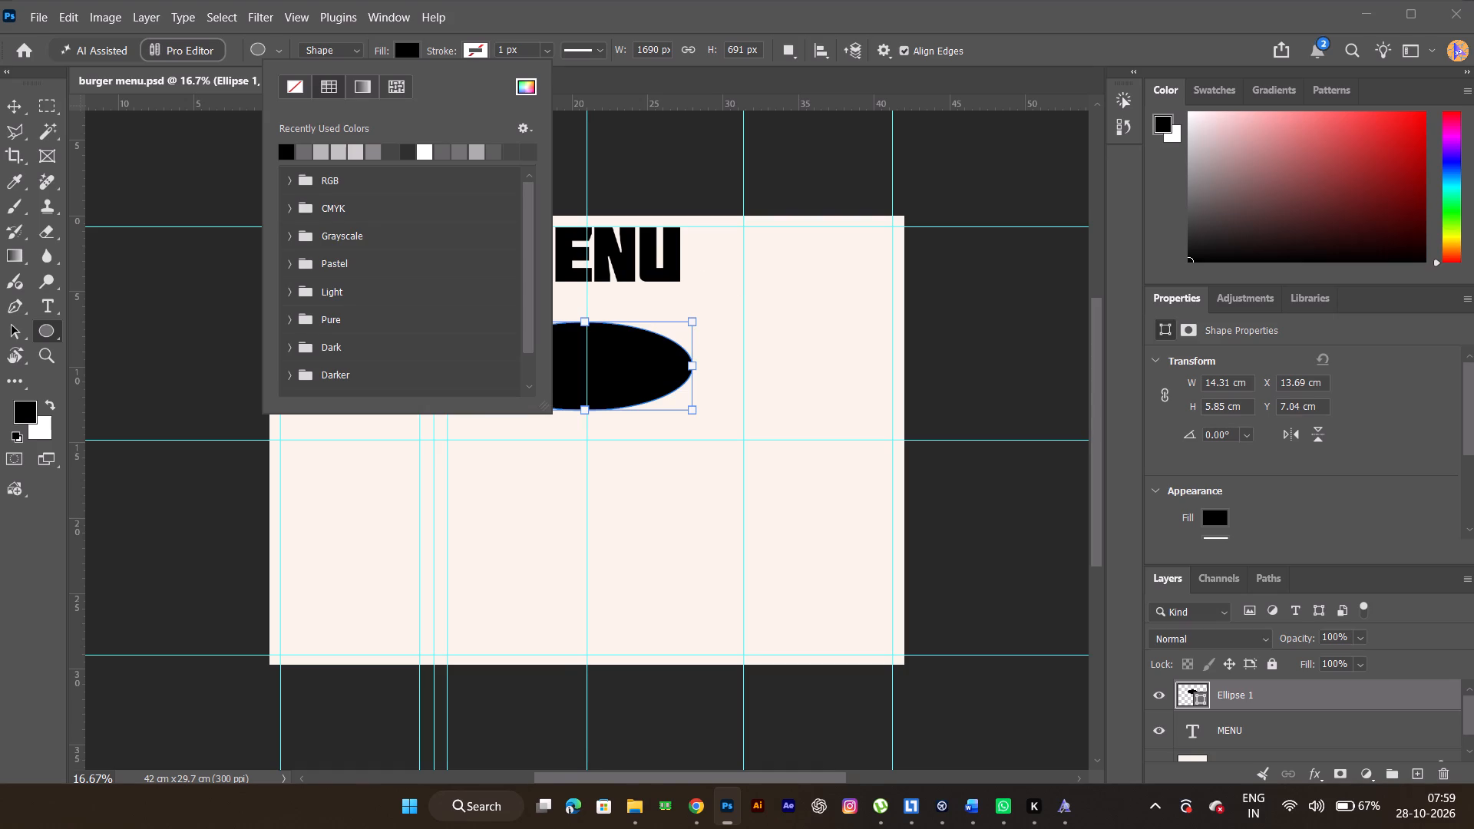
left_click(527, 91)
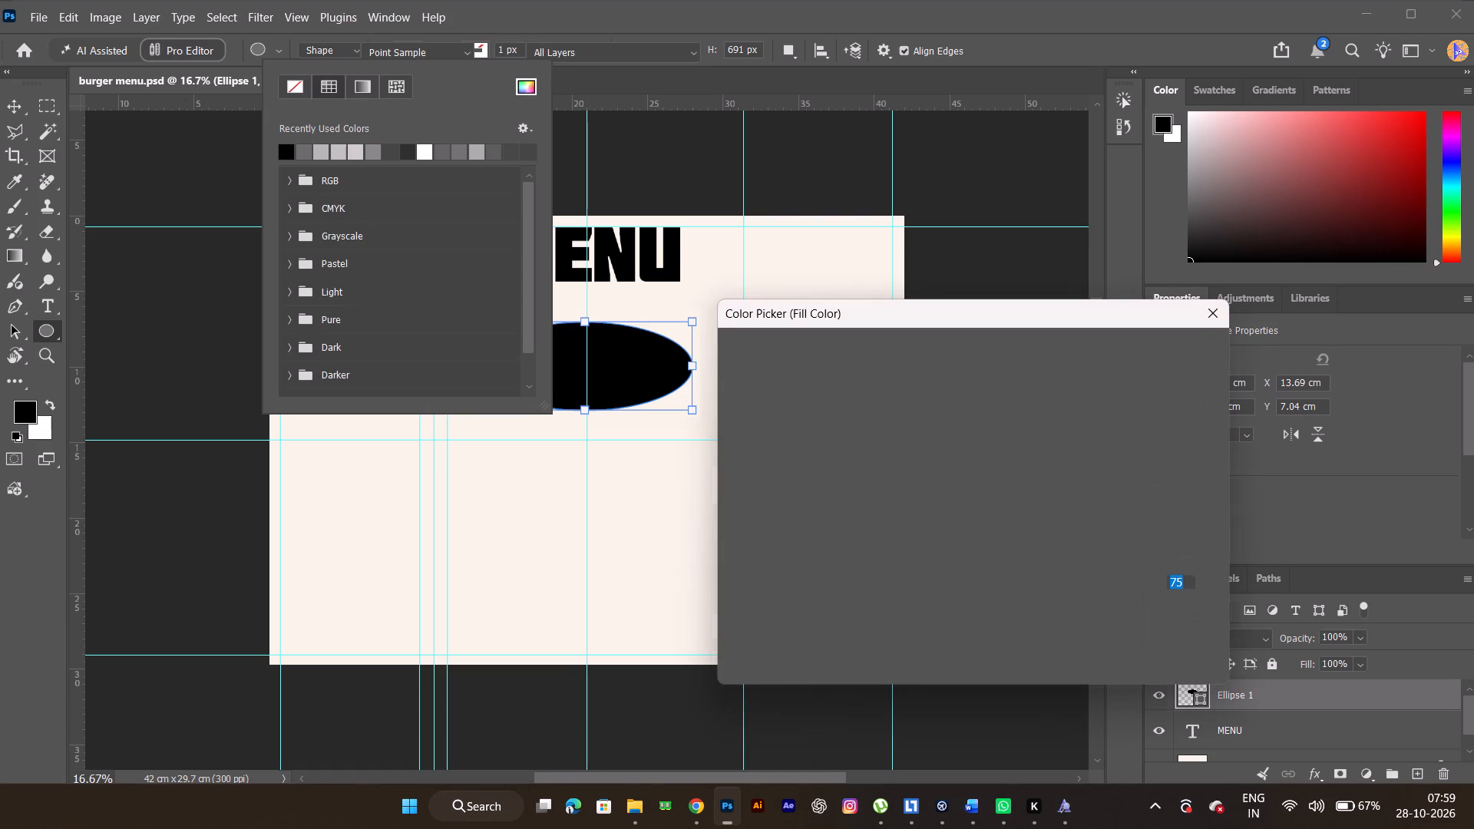
left_click(796, 253)
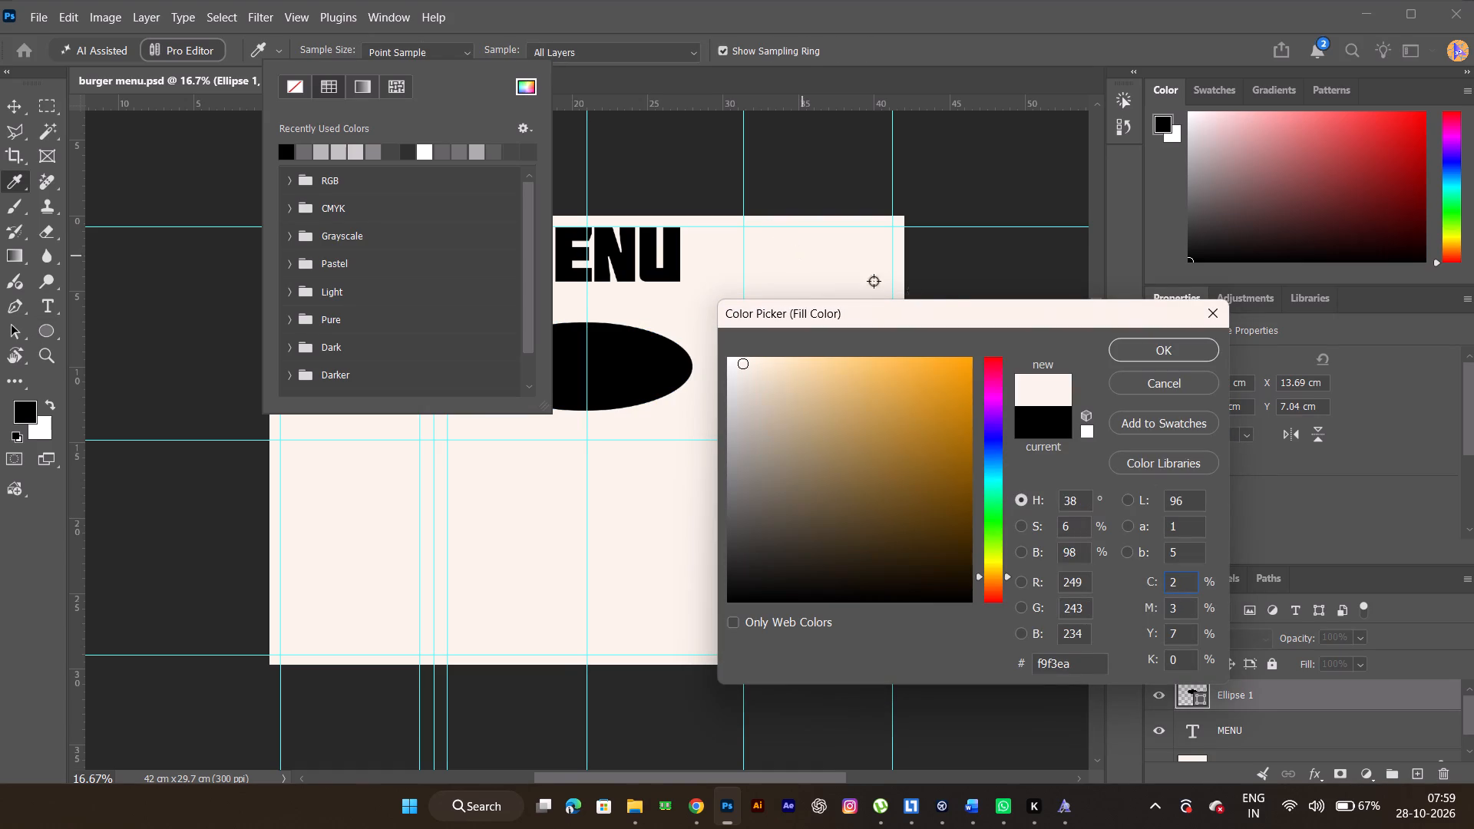
left_click(1181, 352)
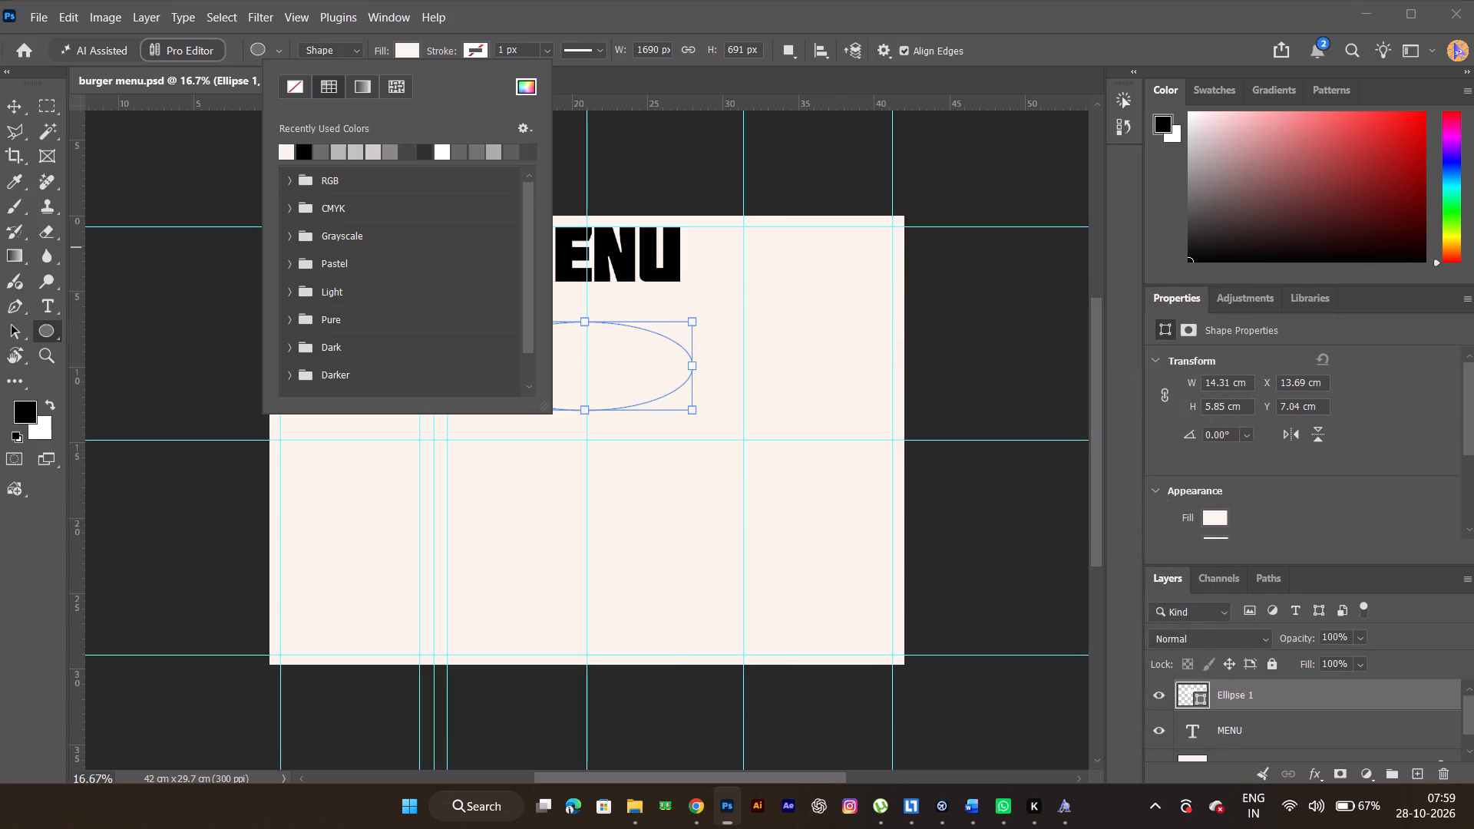
Give the ellipse a dark brown stroke in colour 4e3803.
left_click(474, 49)
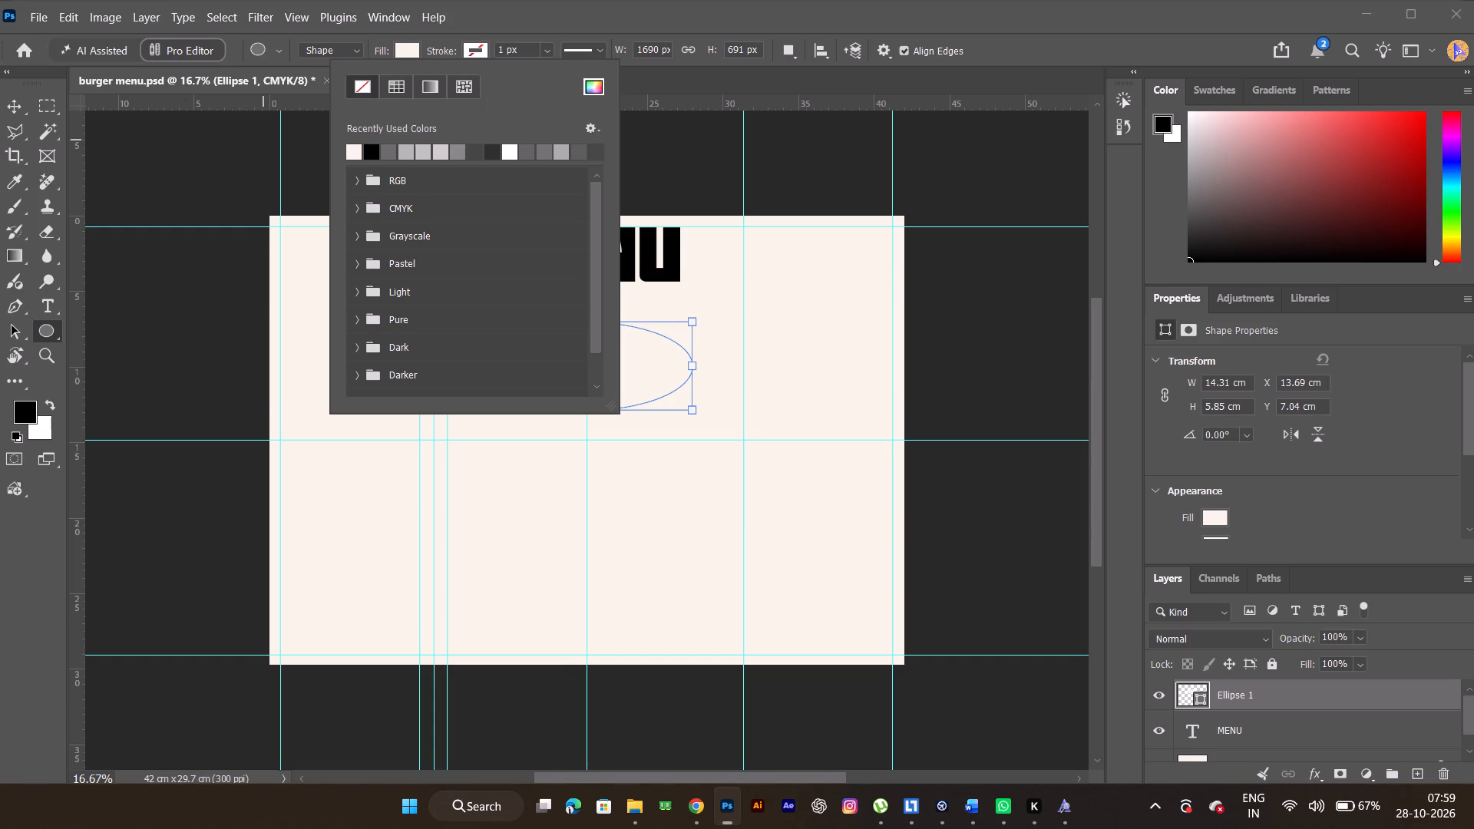
left_click(597, 84)
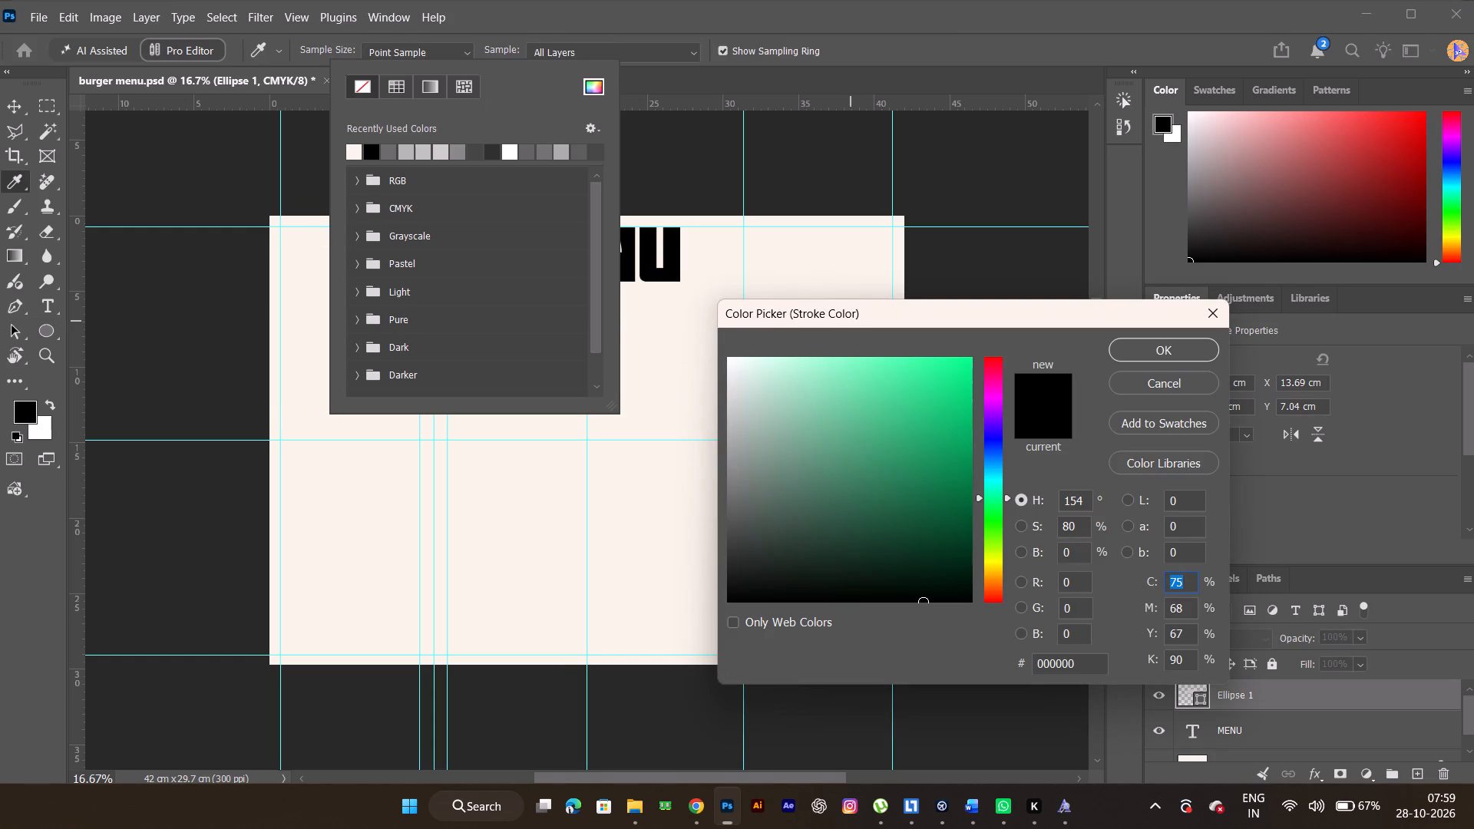
left_click_drag(977, 496, 976, 561)
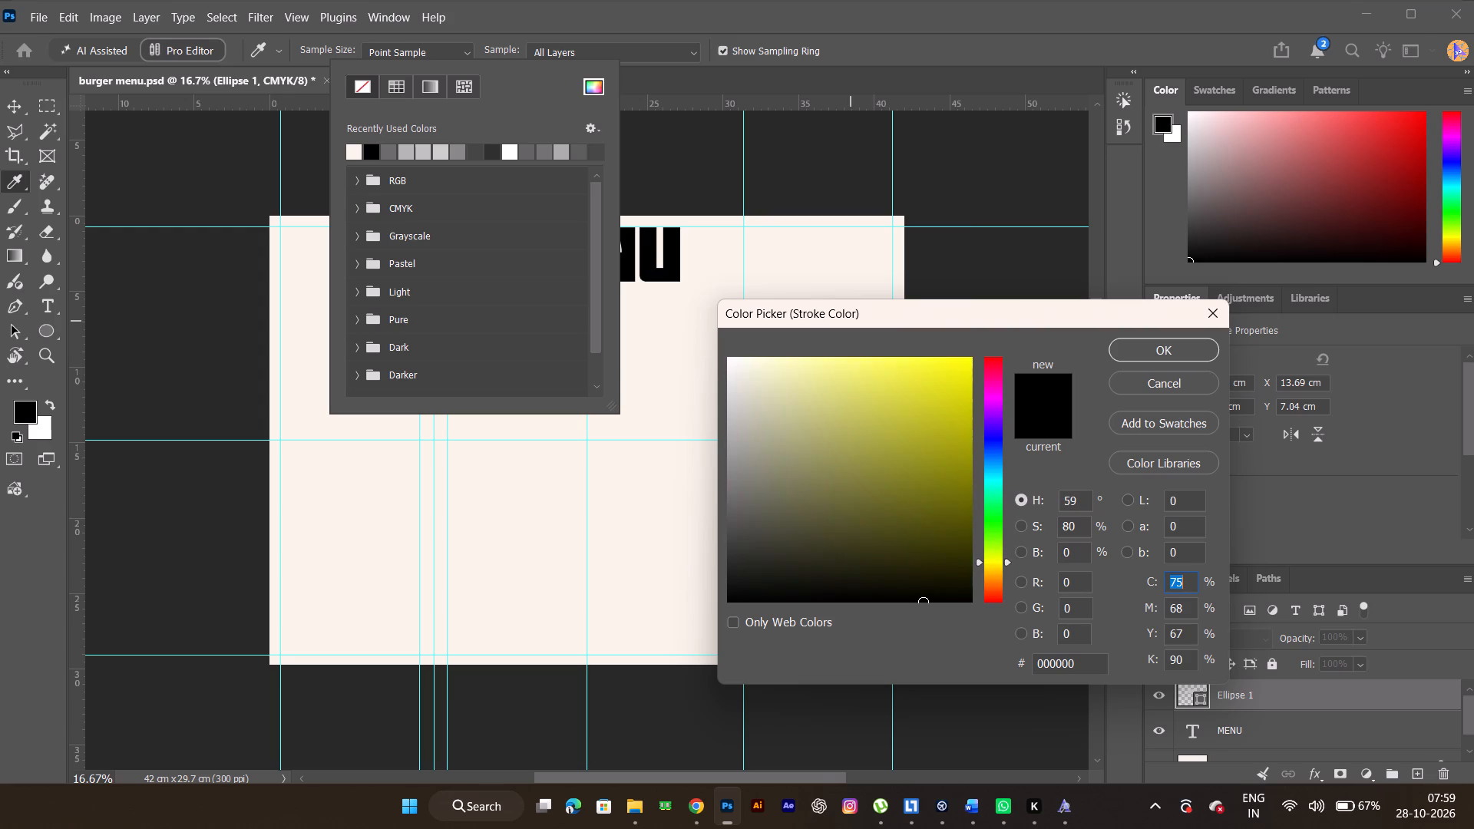
left_click_drag(976, 561, 970, 573)
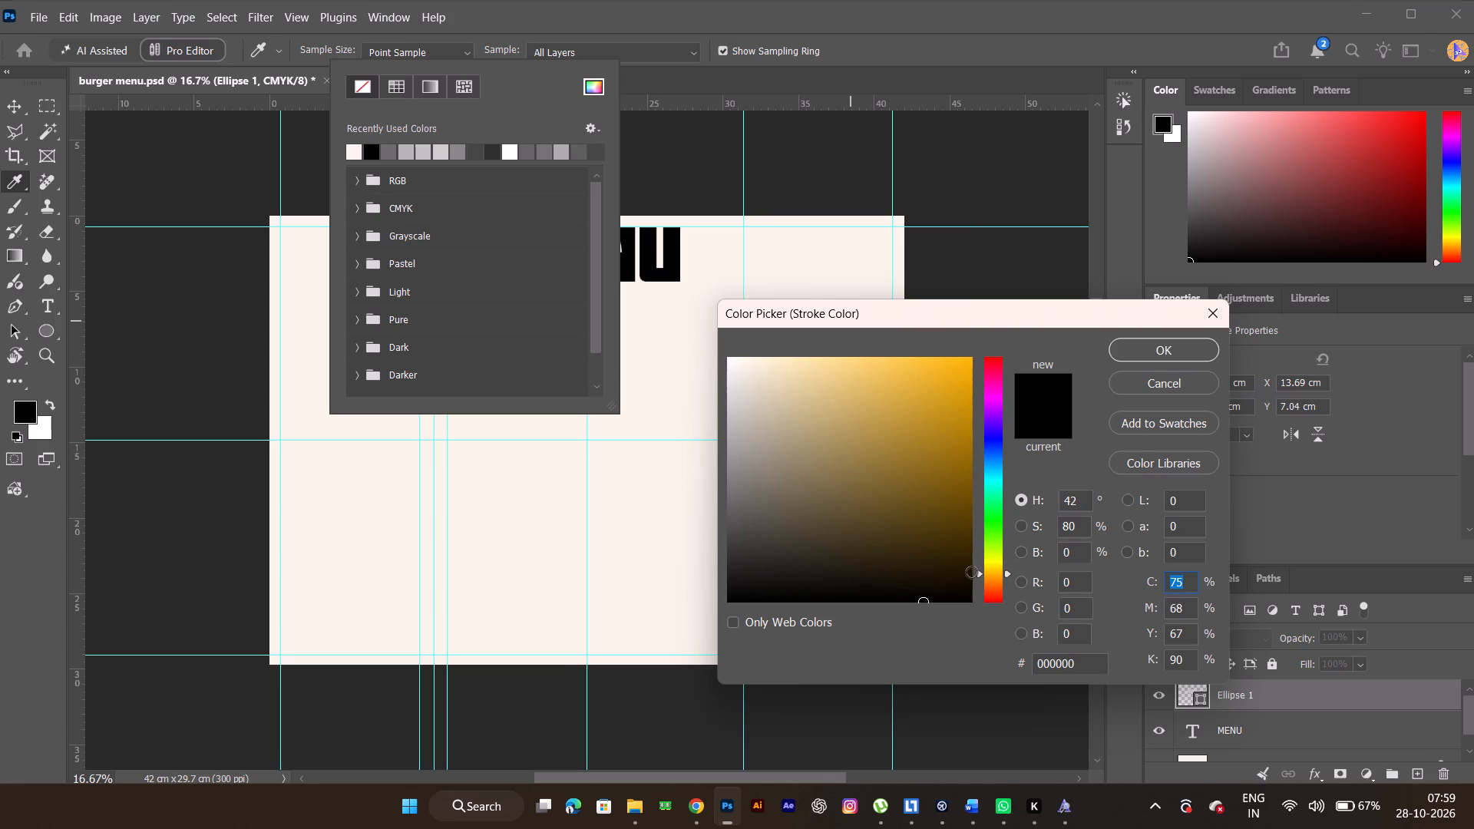
left_click_drag(968, 481, 964, 527)
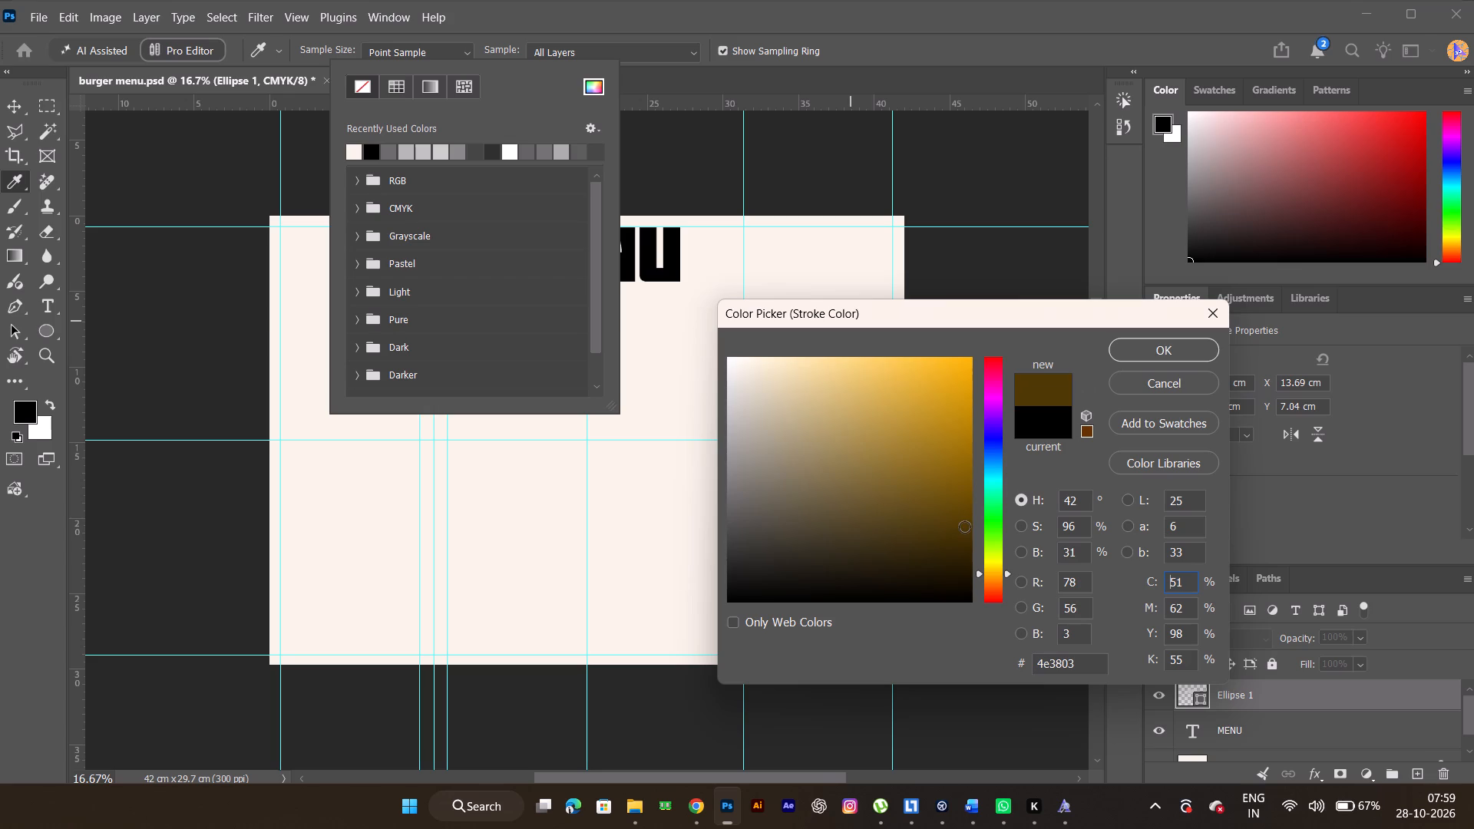
left_click(1158, 345)
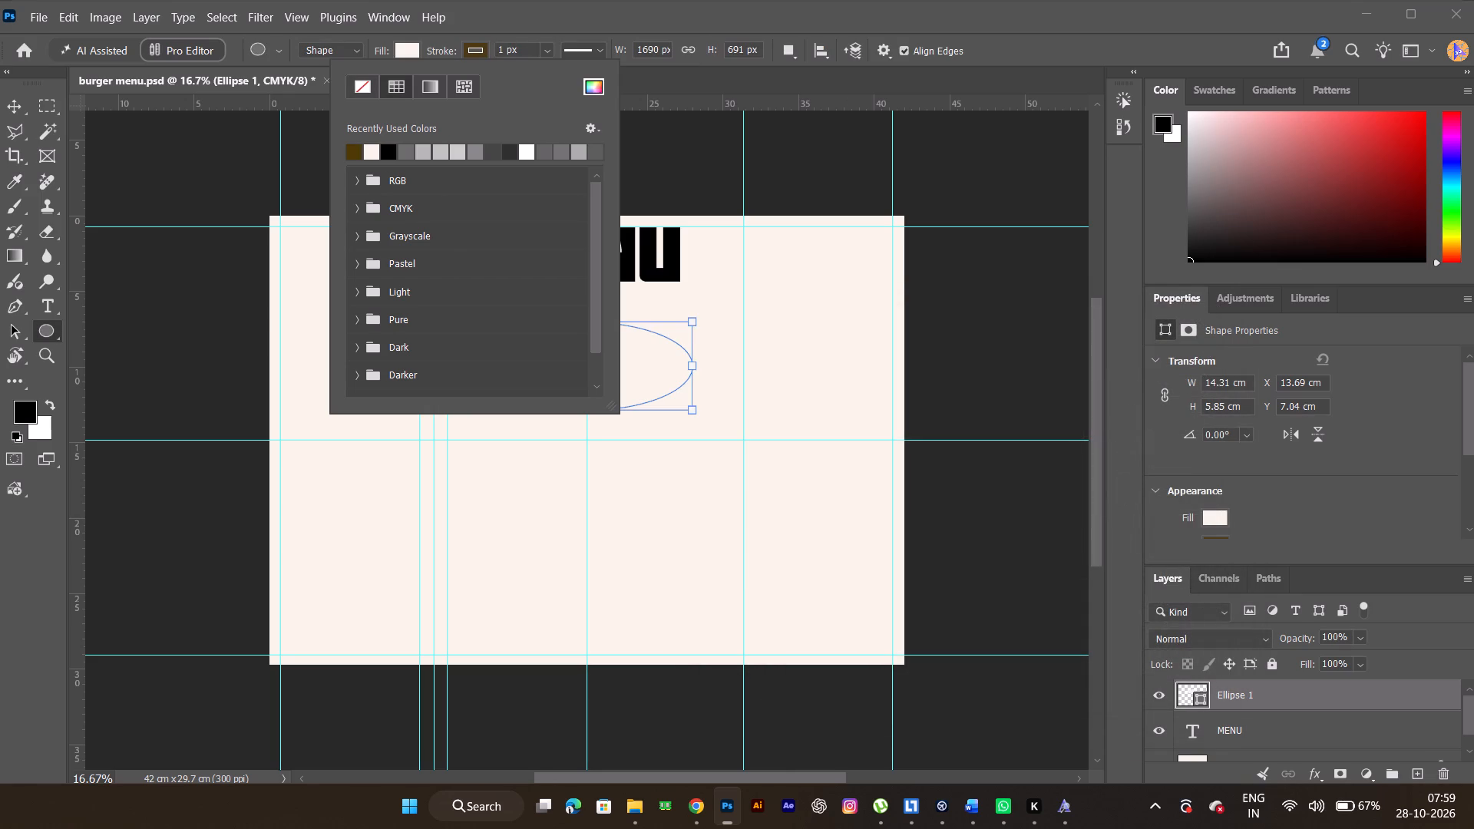
Increase the ellipse's stroke width to about 10.14 px.
left_click(547, 48)
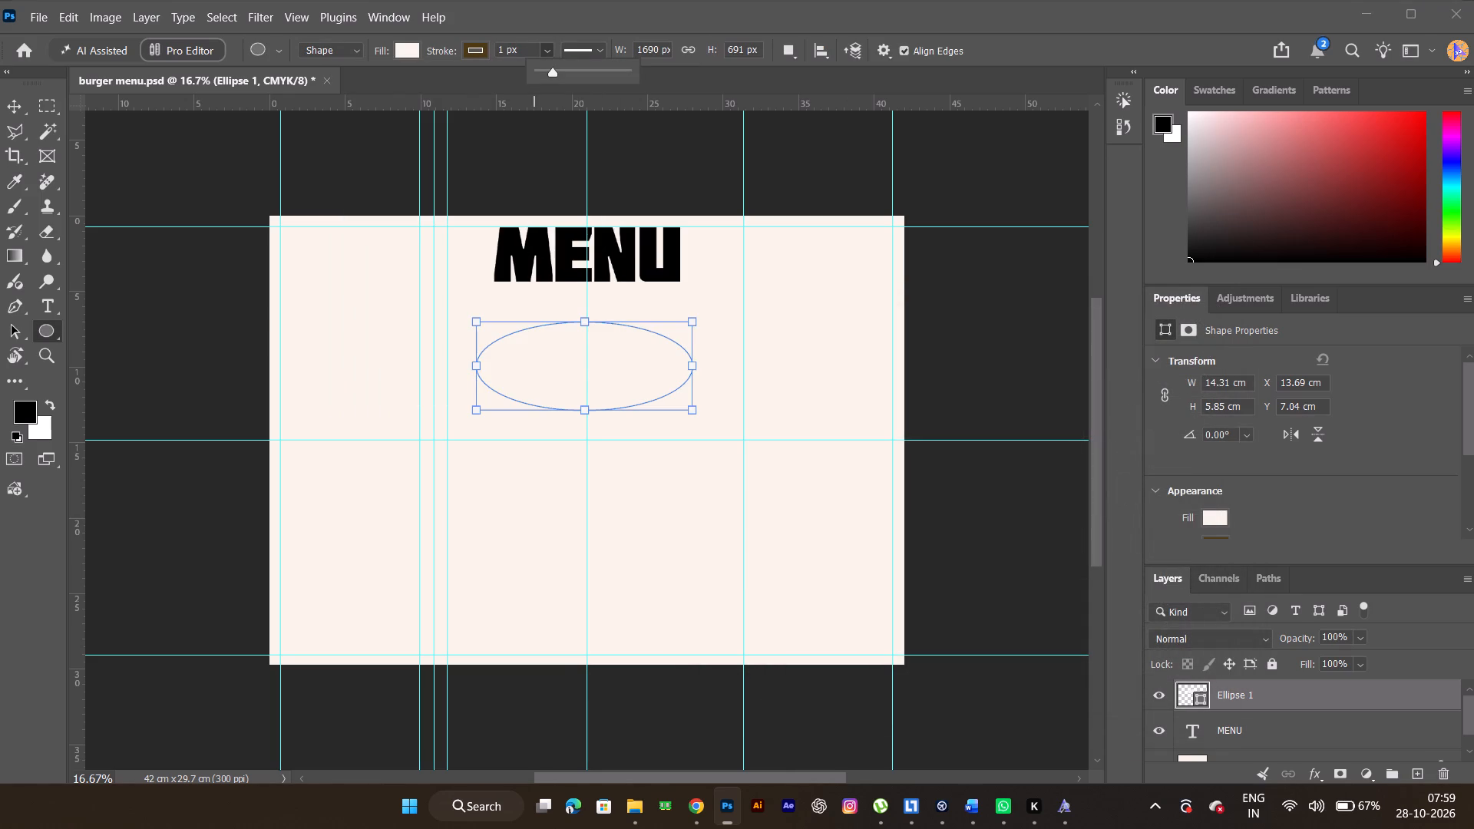
left_click(553, 74)
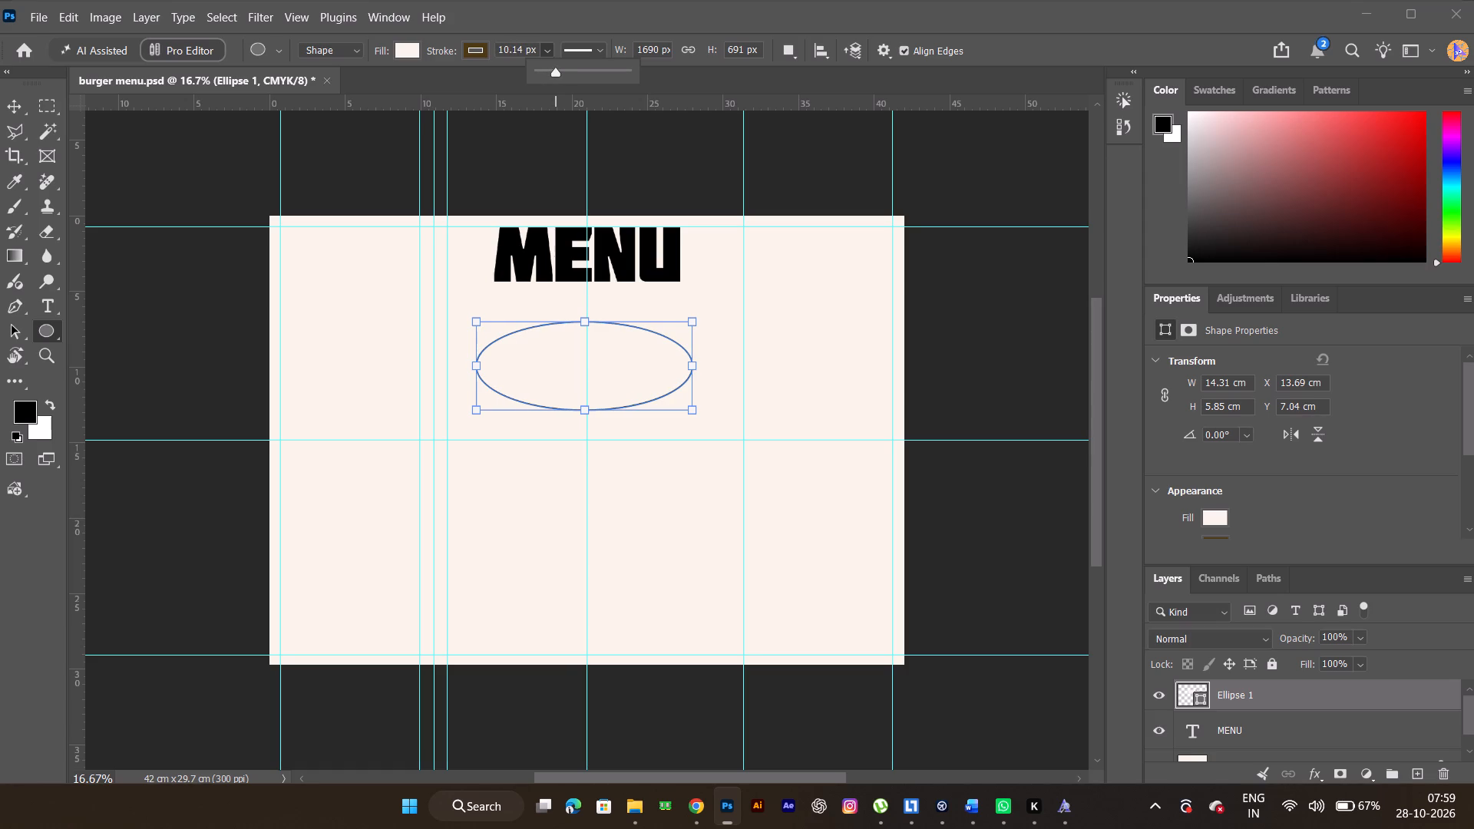
key("Return")
left_click(12, 109)
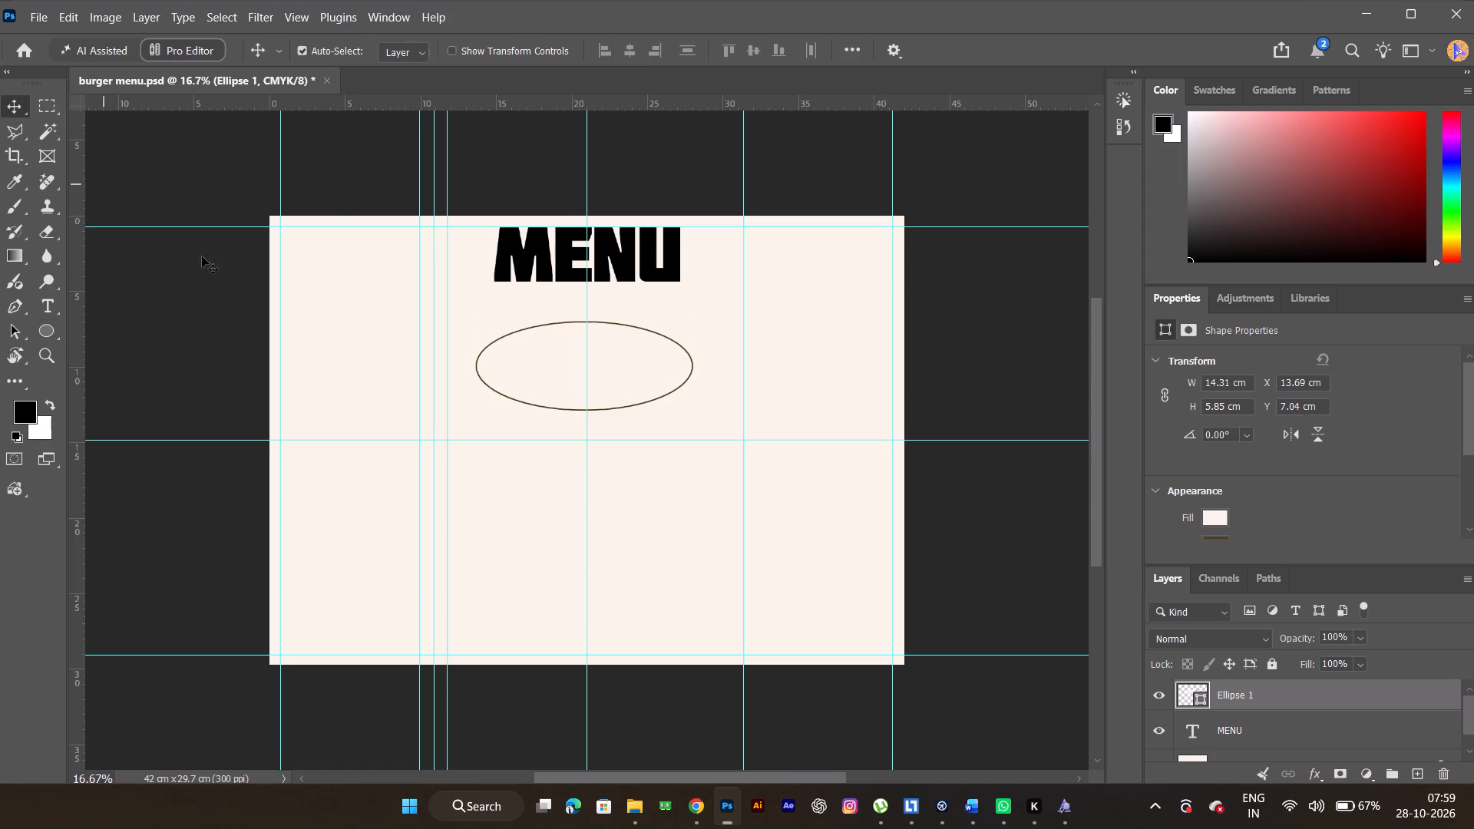
Recolour the MENU title text to the orange-brown c87c03.
triple_click(550, 256)
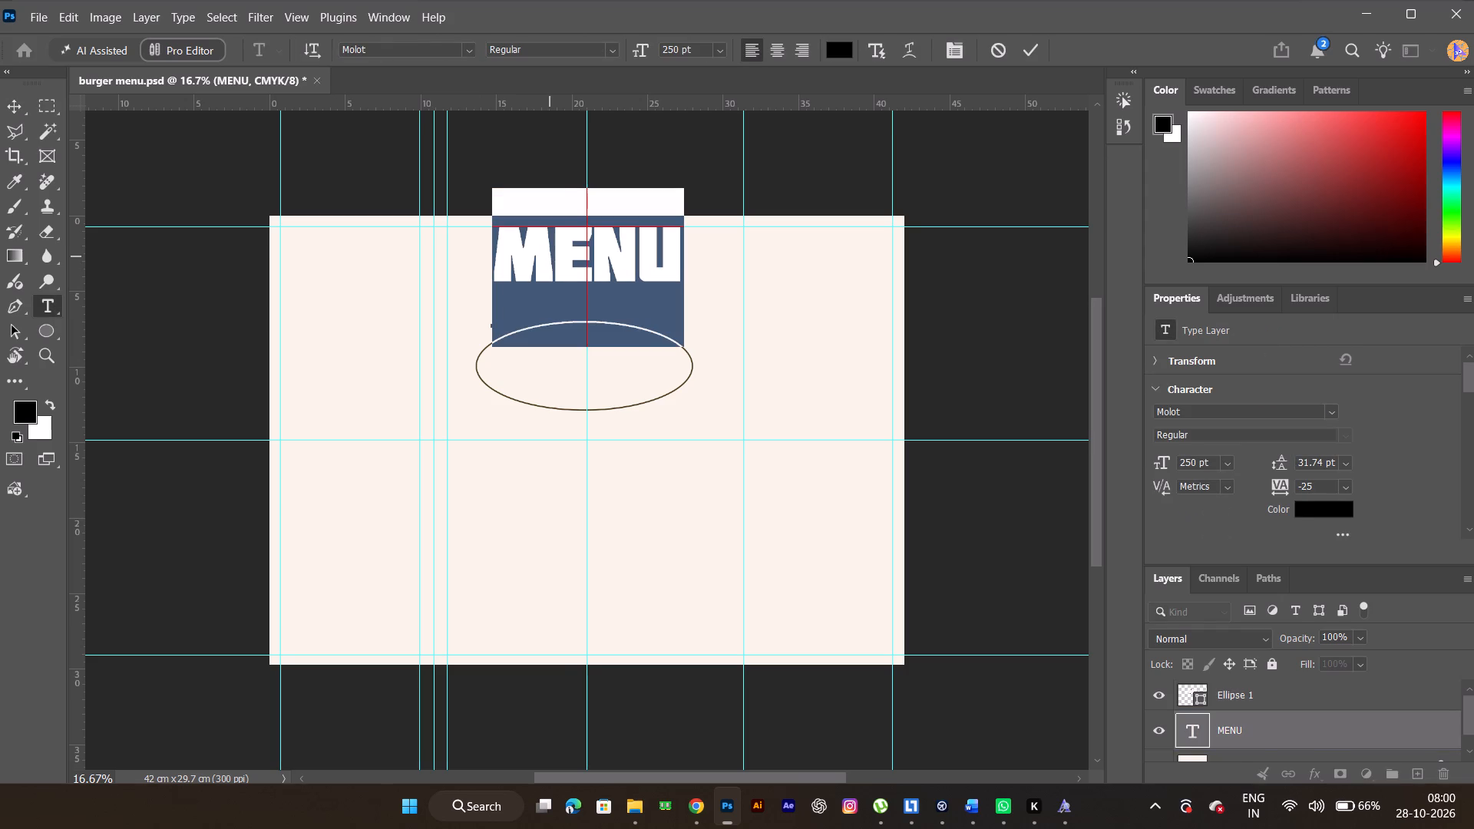
left_click(836, 51)
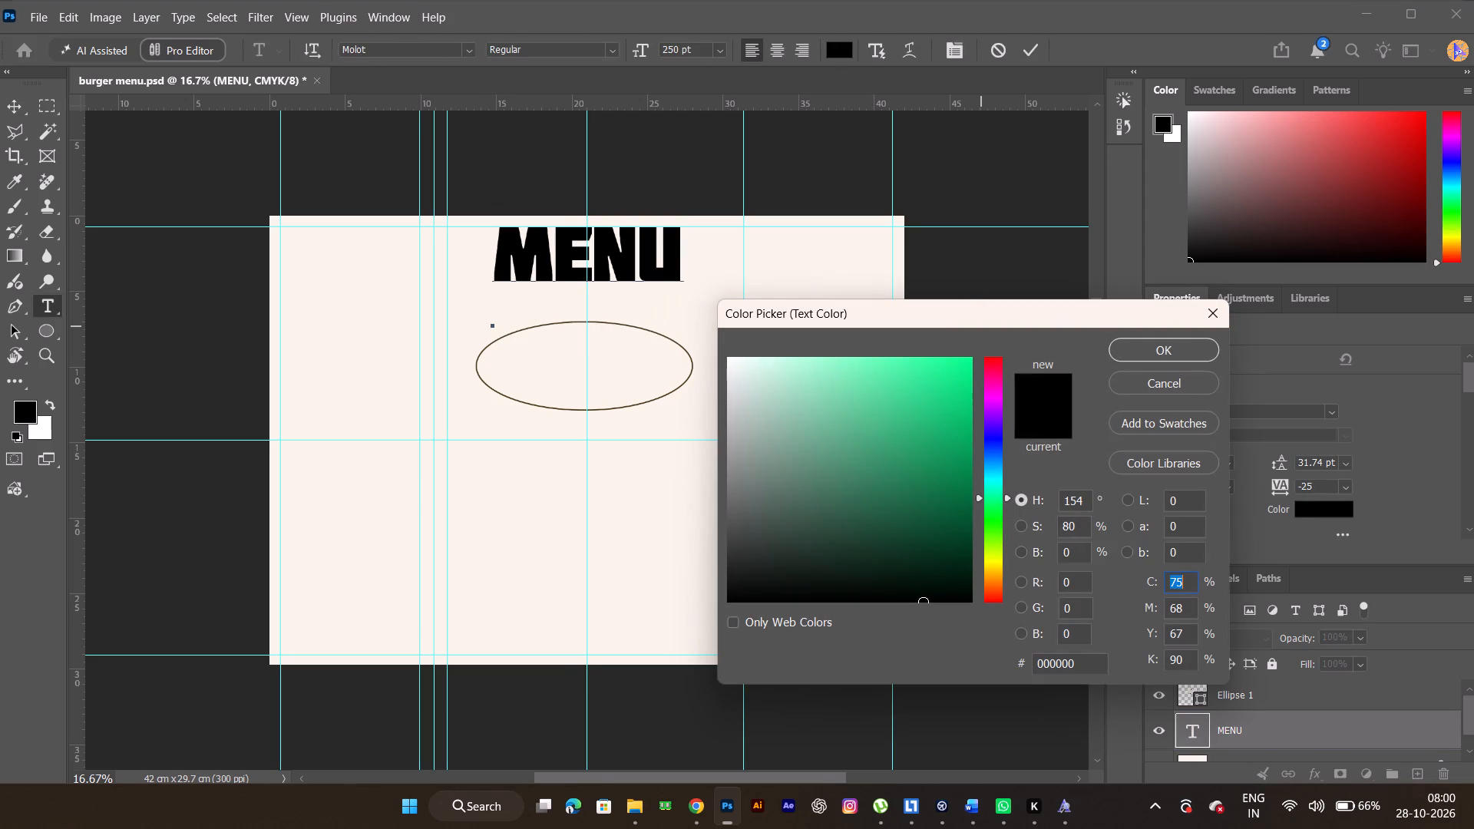
left_click(681, 347)
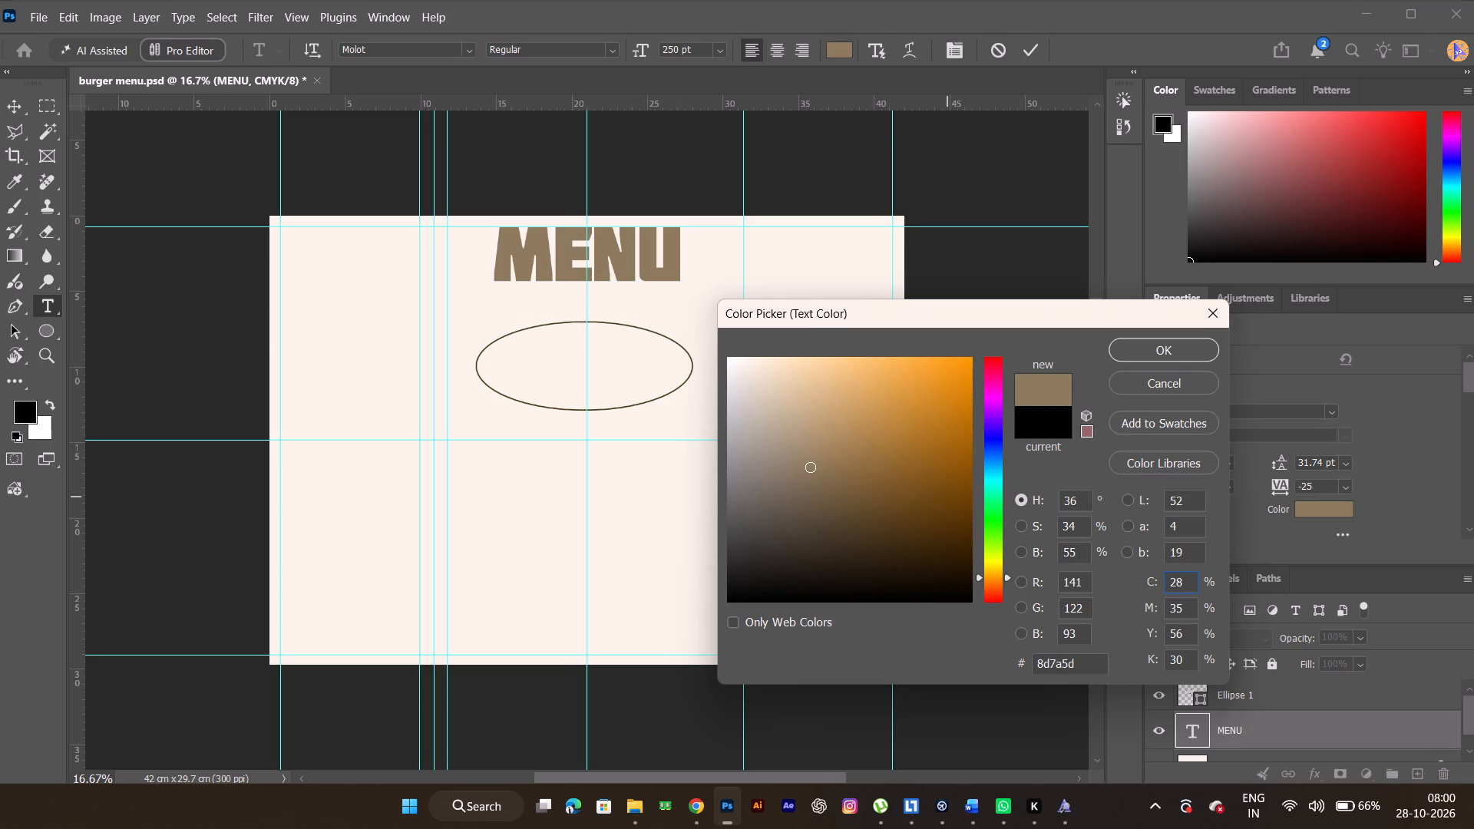
left_click_drag(957, 471, 983, 412)
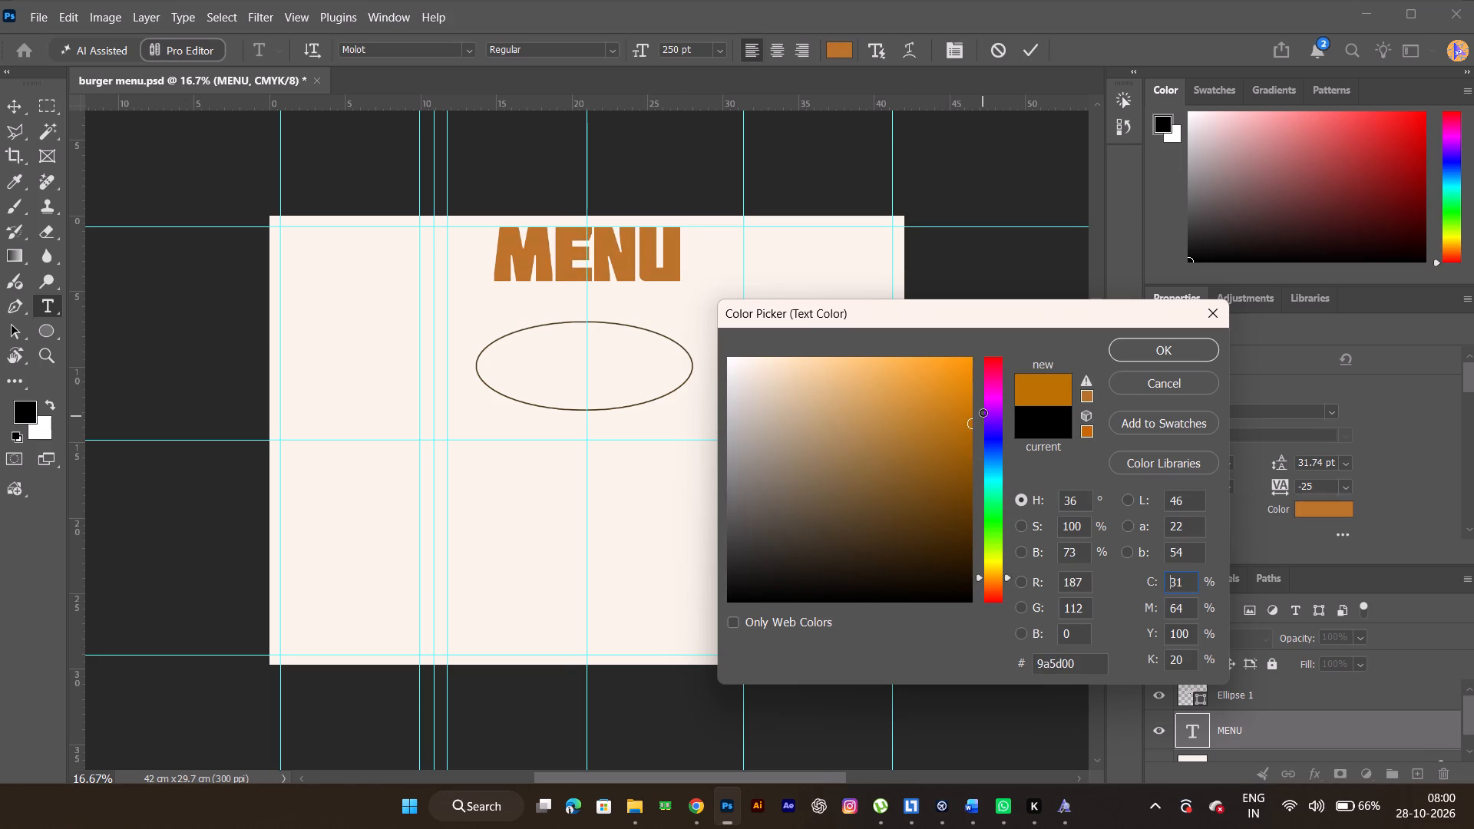
left_click_drag(983, 412, 983, 411)
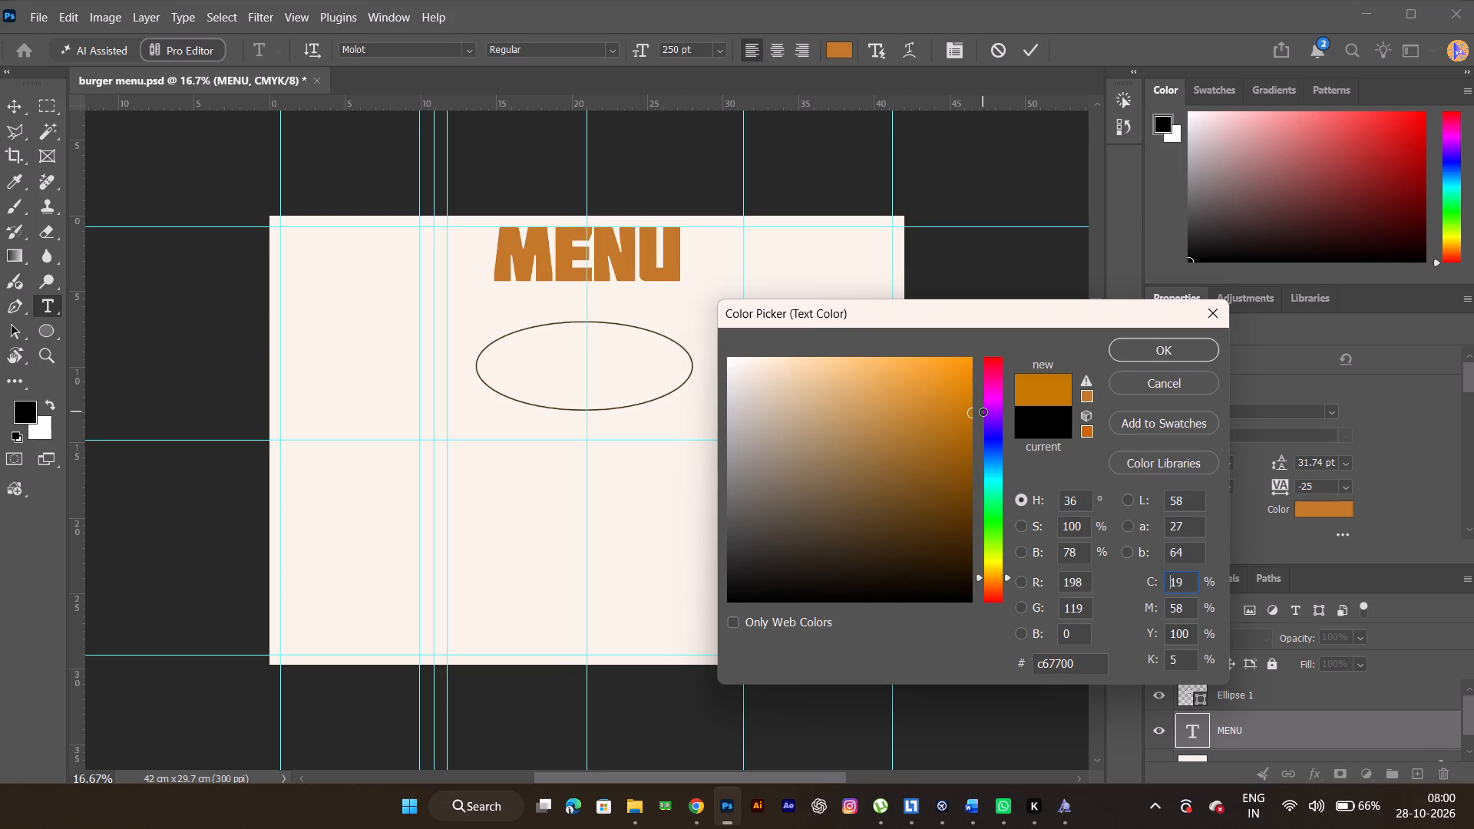
left_click_drag(983, 411, 983, 412)
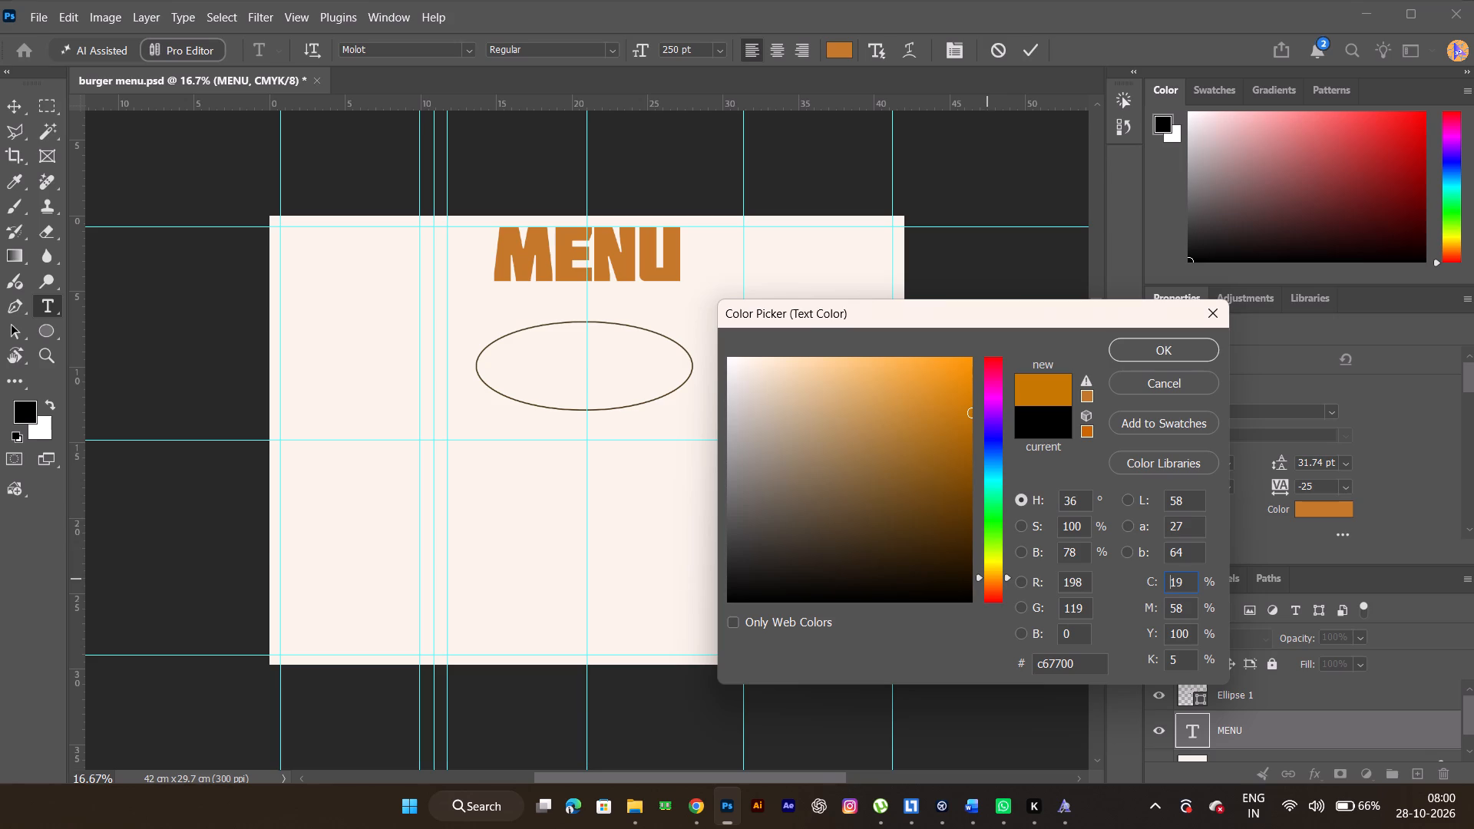
left_click(981, 580)
key("ctrl+z")
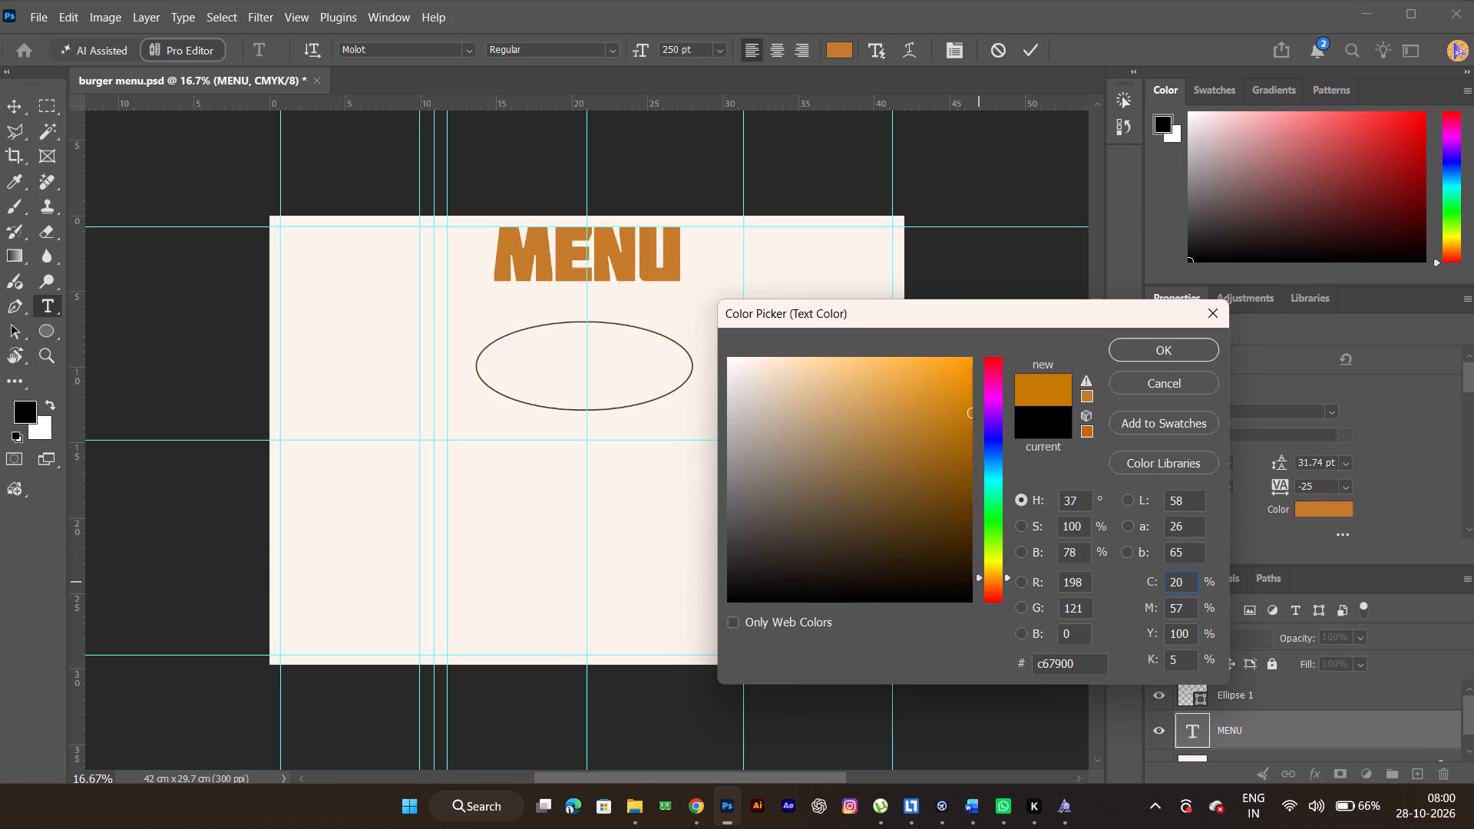
left_click_drag(967, 417, 969, 410)
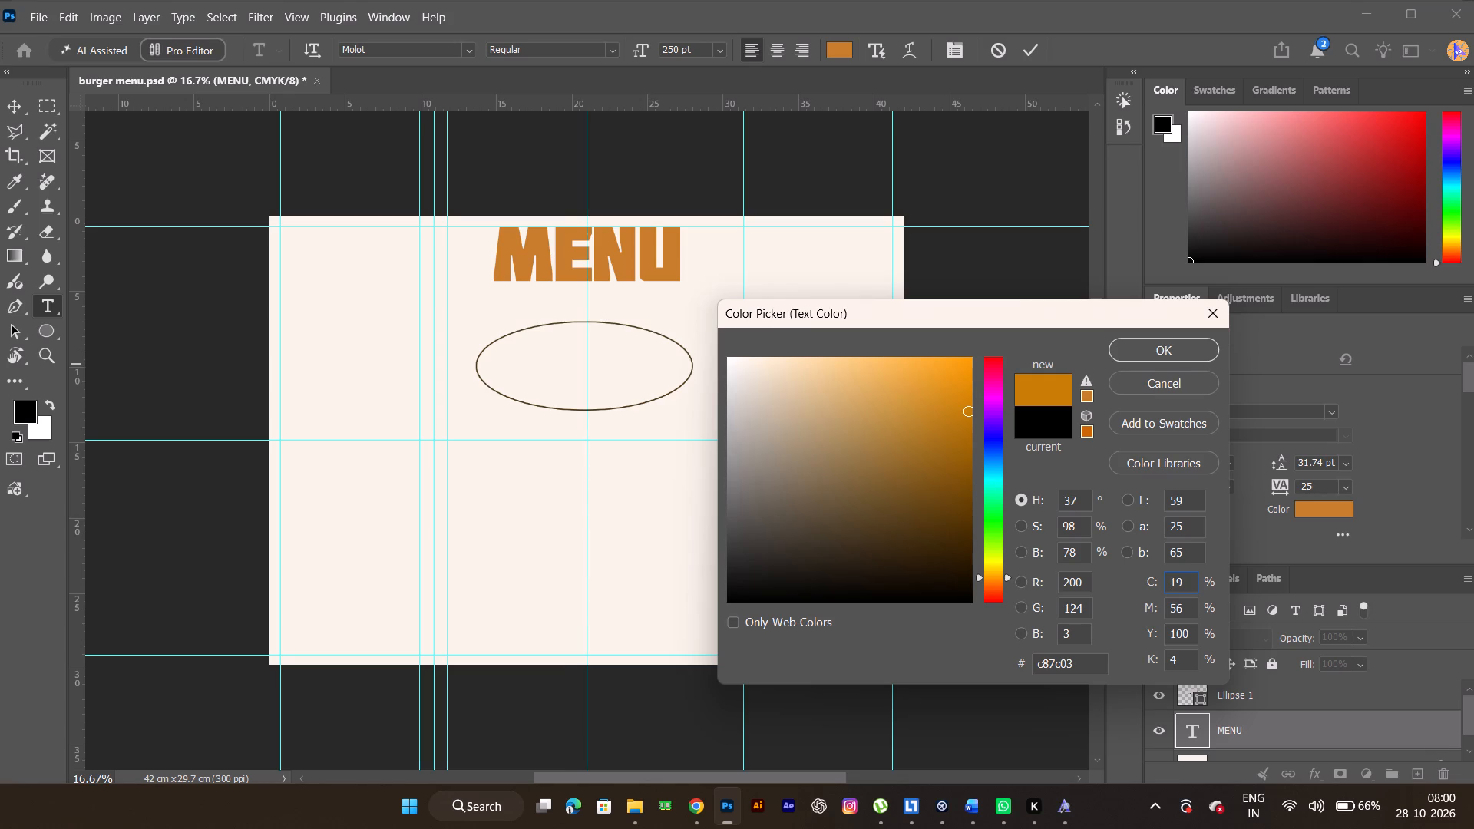
left_click(1146, 350)
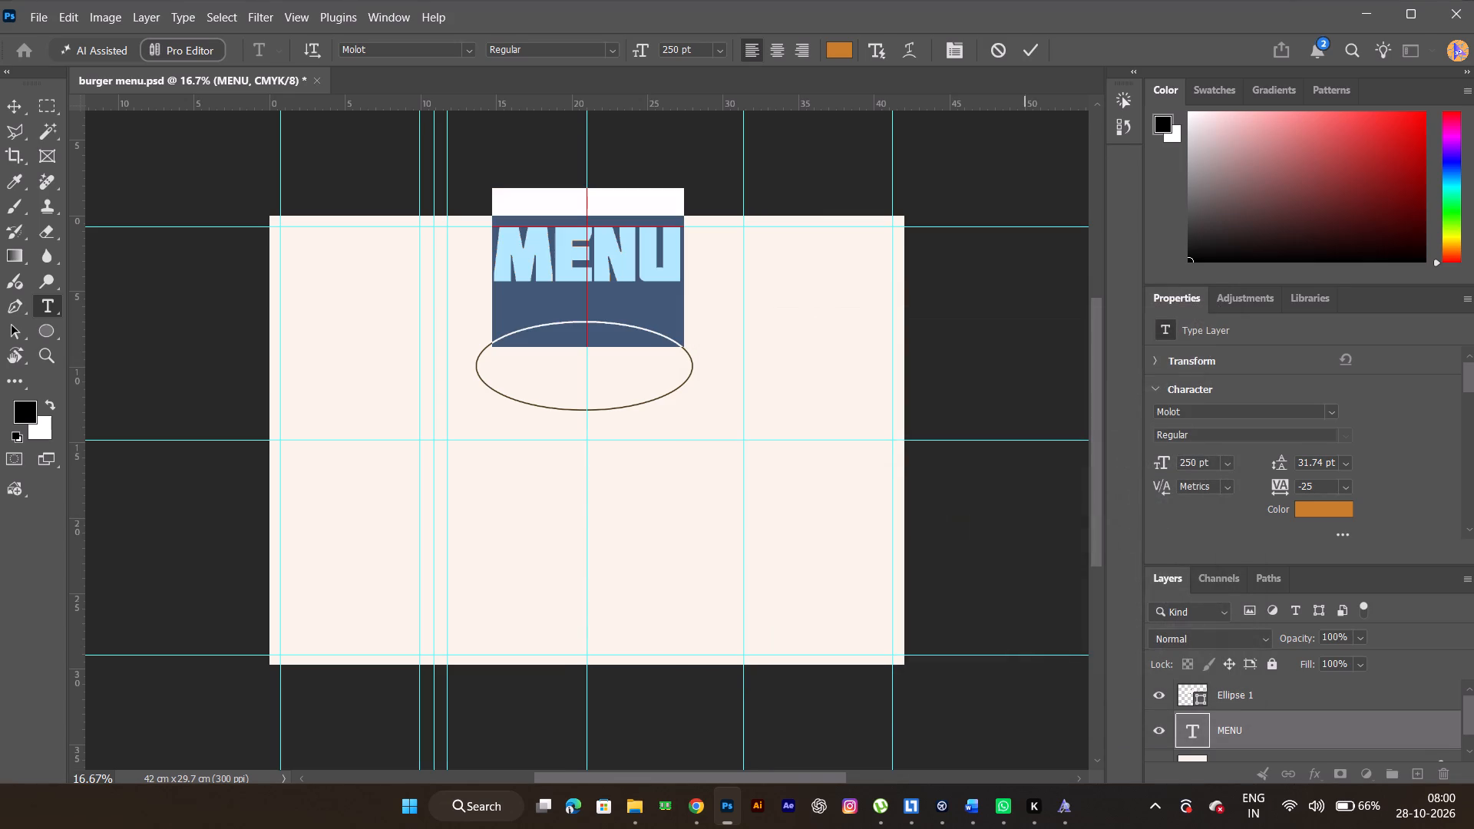
left_click(1031, 51)
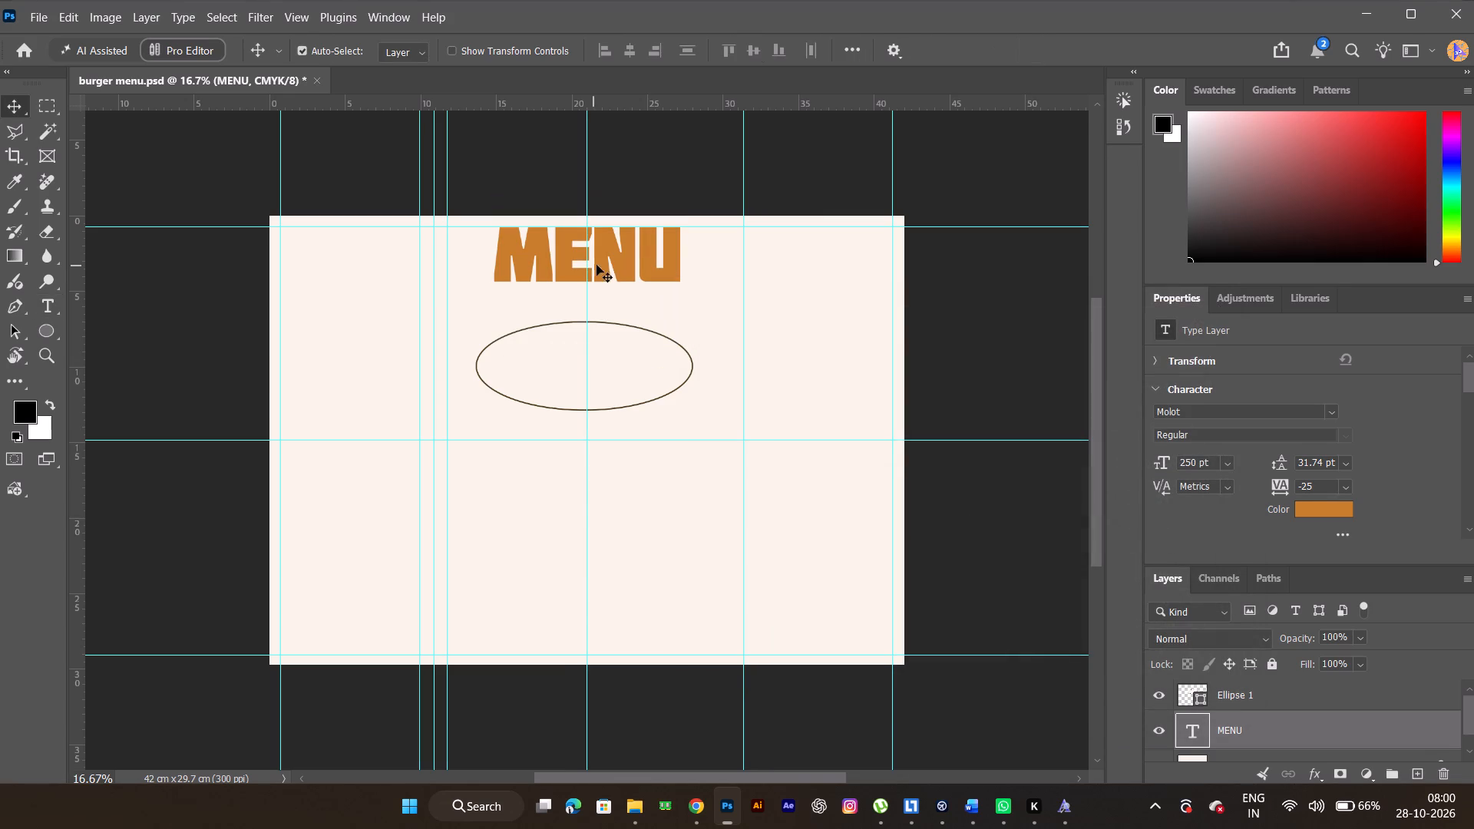
Scale the MENU title up to about 138% and re-centre it on the middle vertical guide, its top against the upper horizontal guide.
left_click(616, 262)
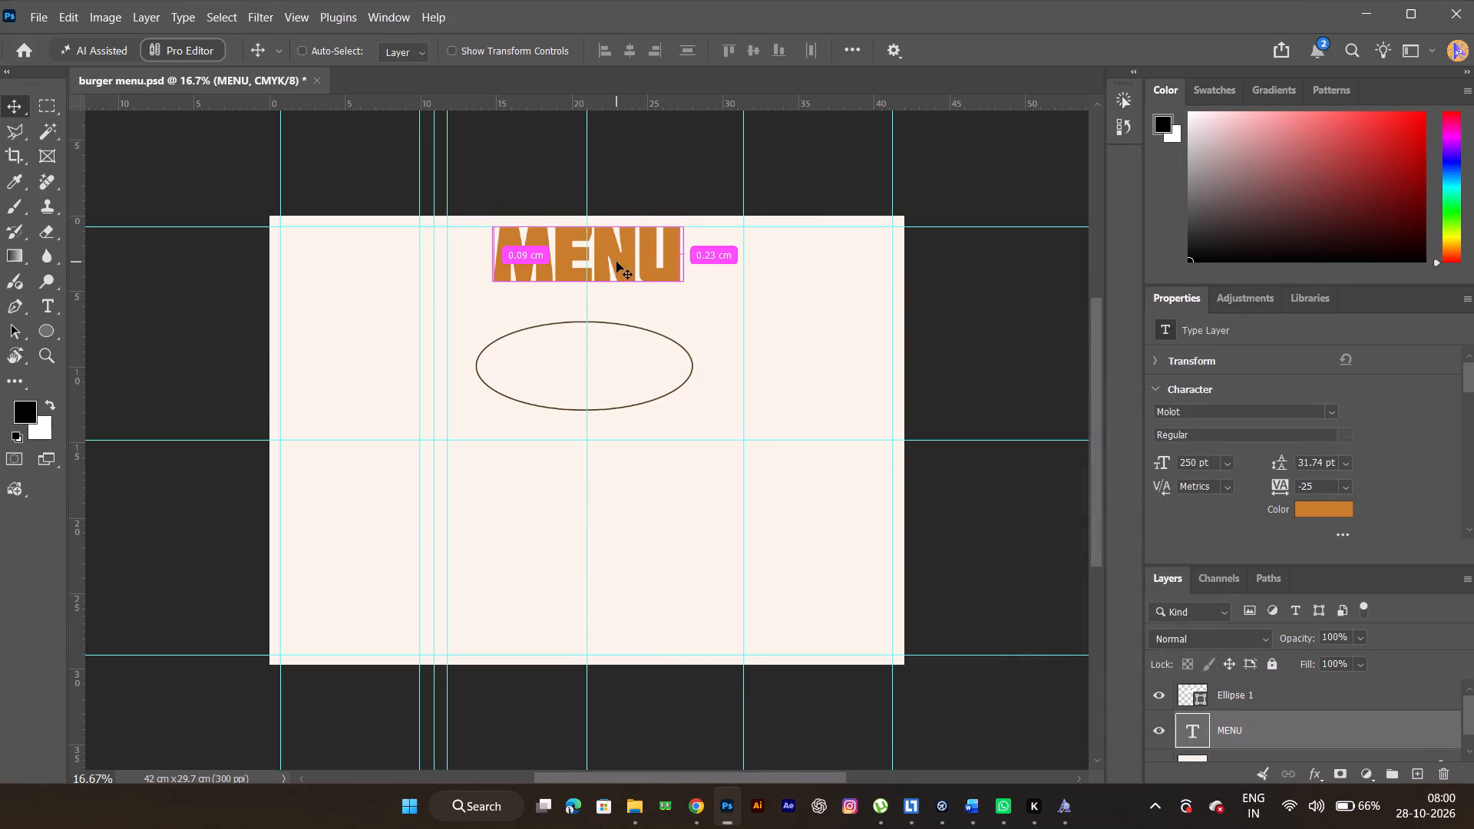
key("ctrl+t")
left_click_drag(685, 299, 705, 310, "shift")
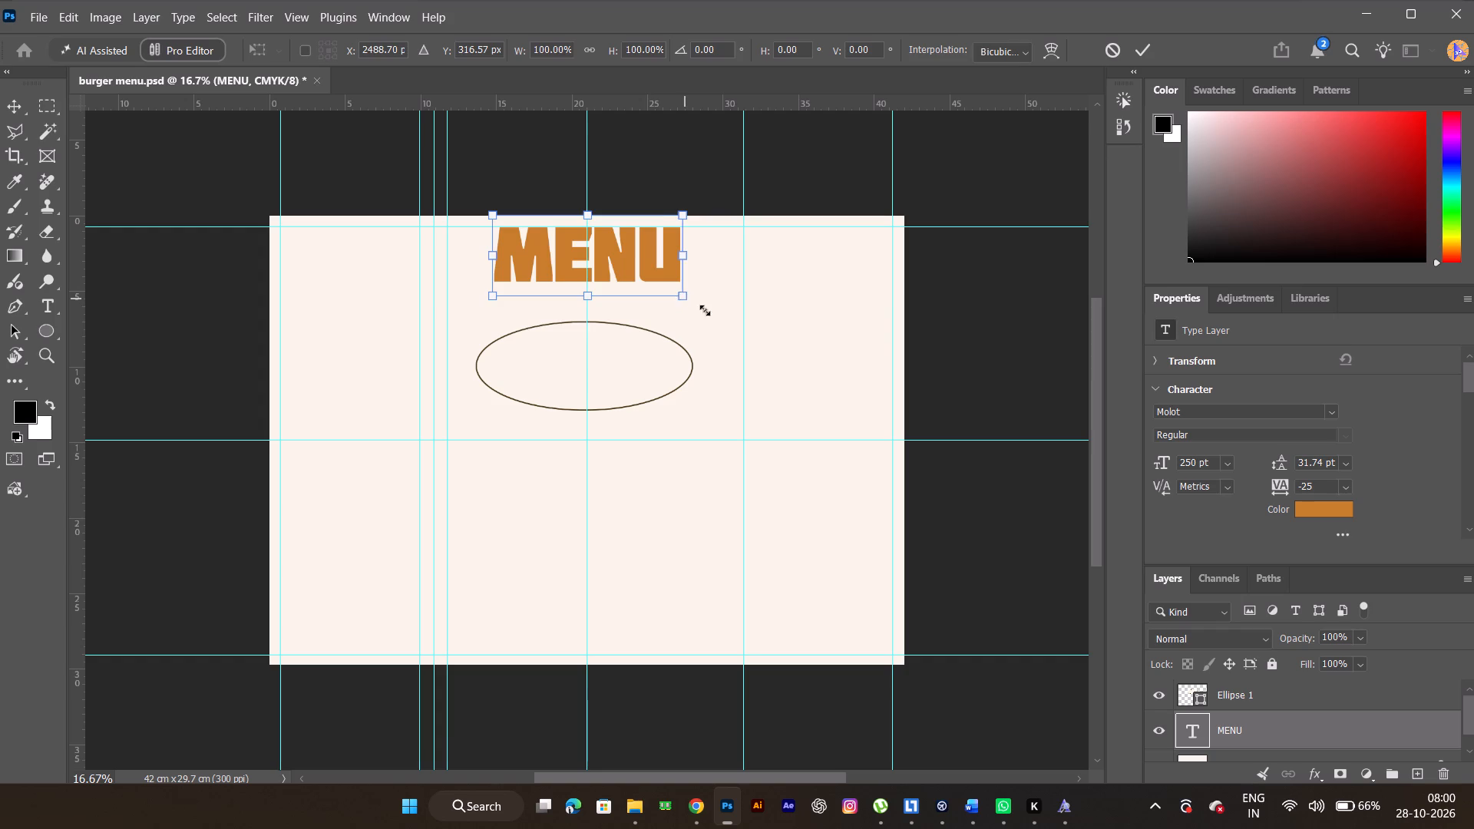
left_click_drag(705, 310, 753, 340, "shift")
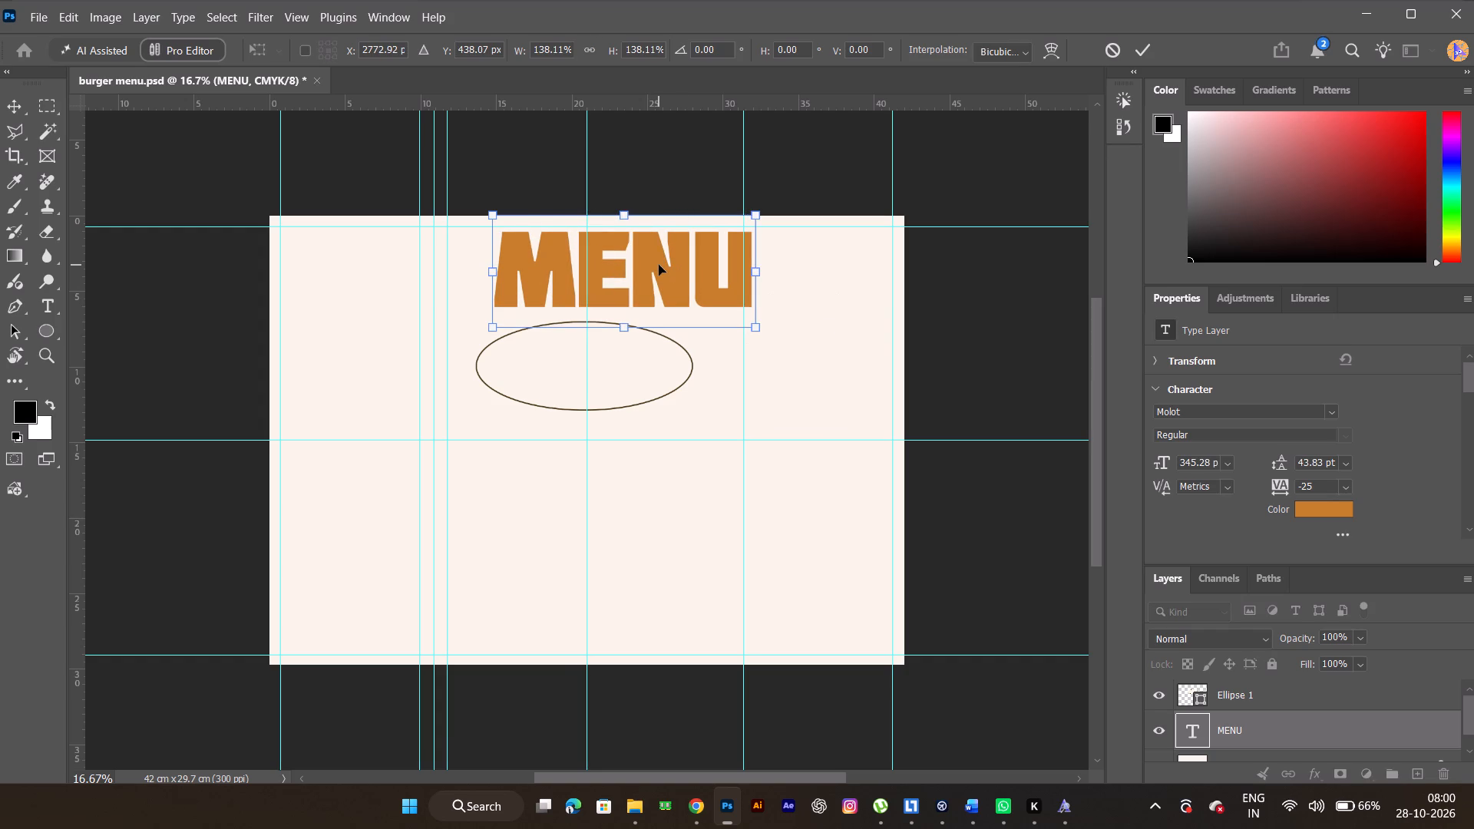
key("Return")
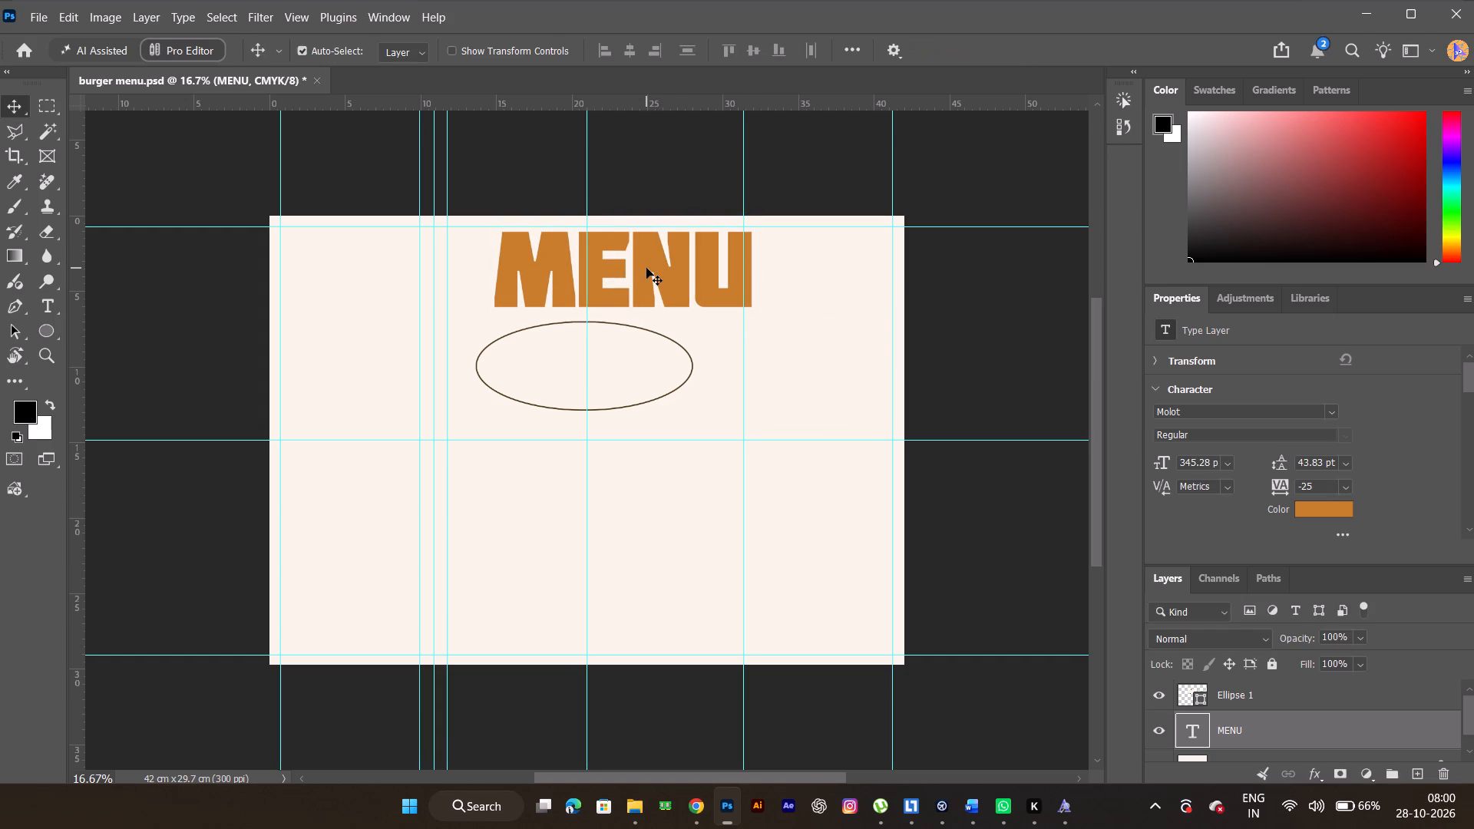
left_click_drag(659, 270, 626, 272)
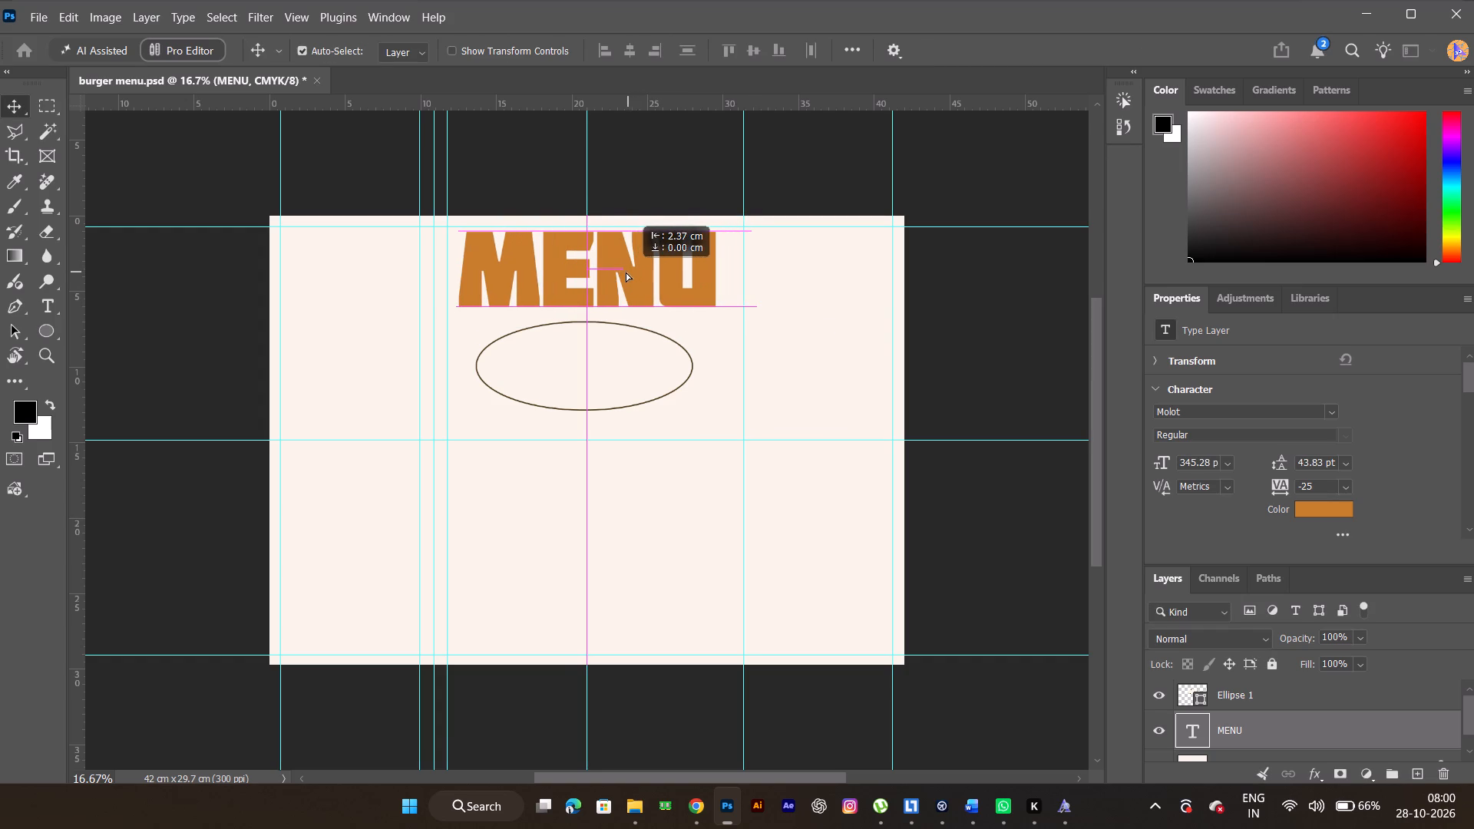
left_click_drag(626, 272, 623, 272)
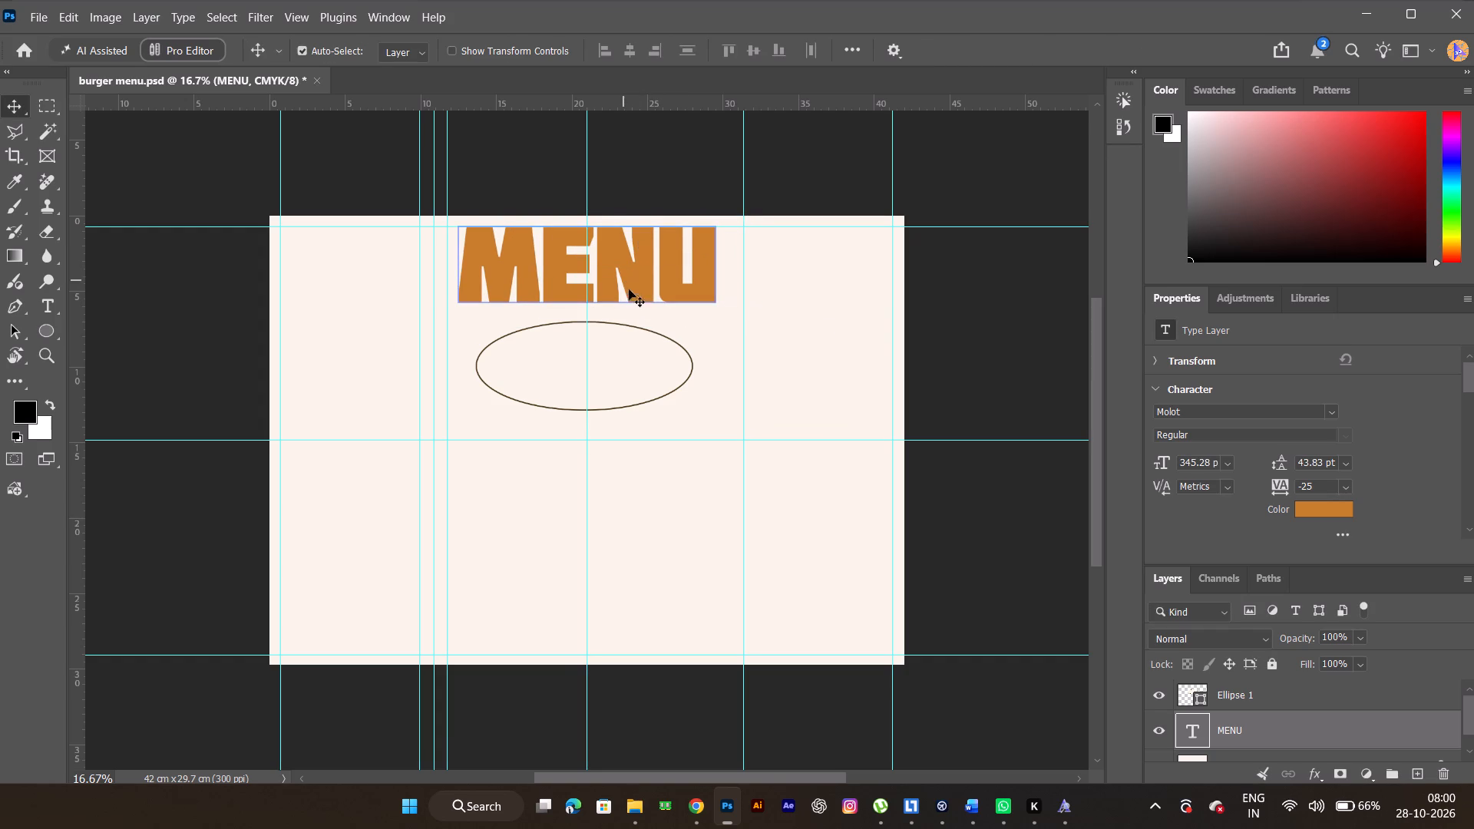
Shrink the ellipse proportionally to about 11.7 by 4.8 cm and place it over the lower part of MENU, centred on the middle vertical guide.
left_click(653, 330)
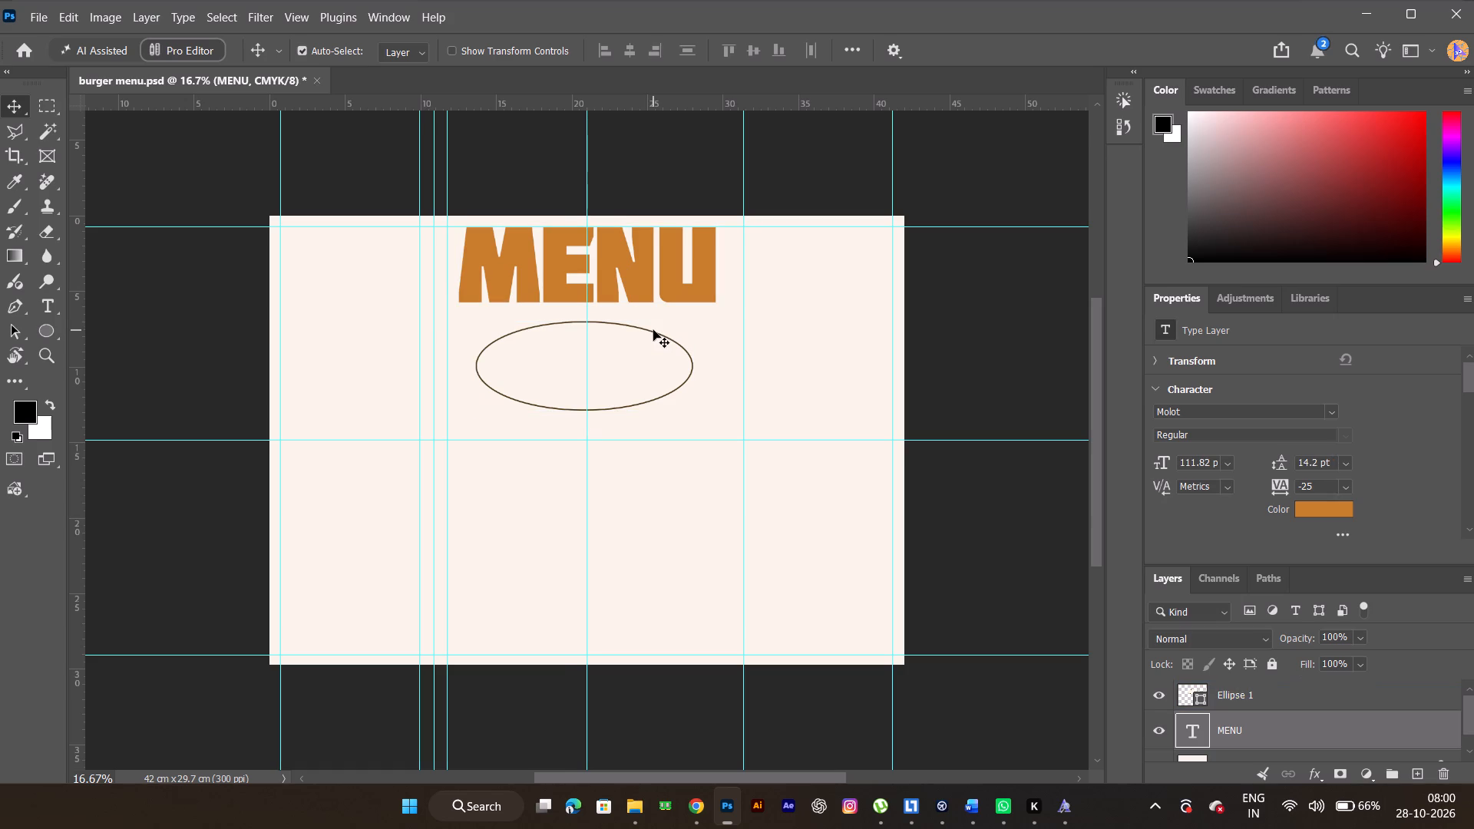
left_click(649, 331)
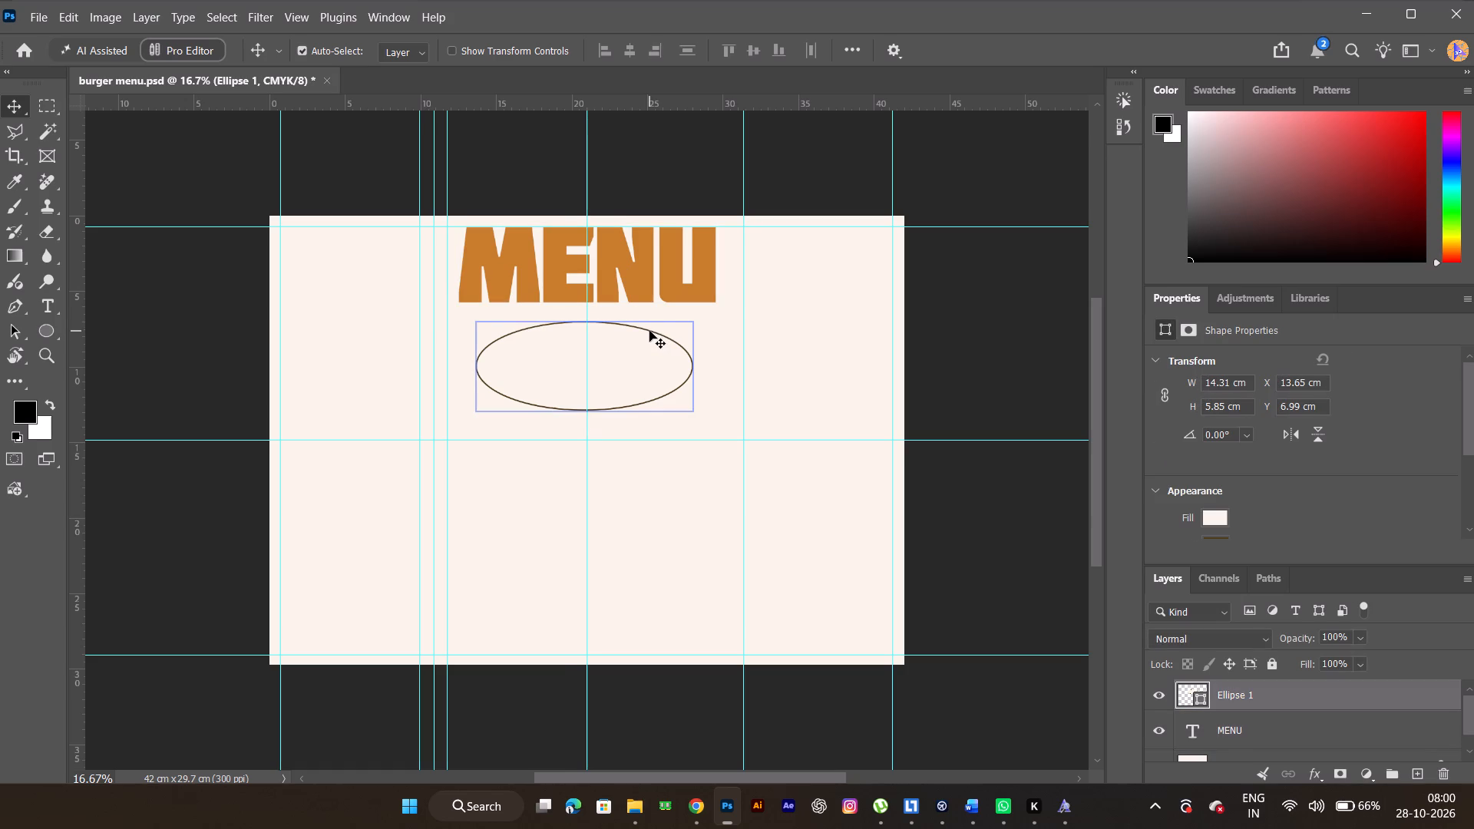
key("ctrl+t")
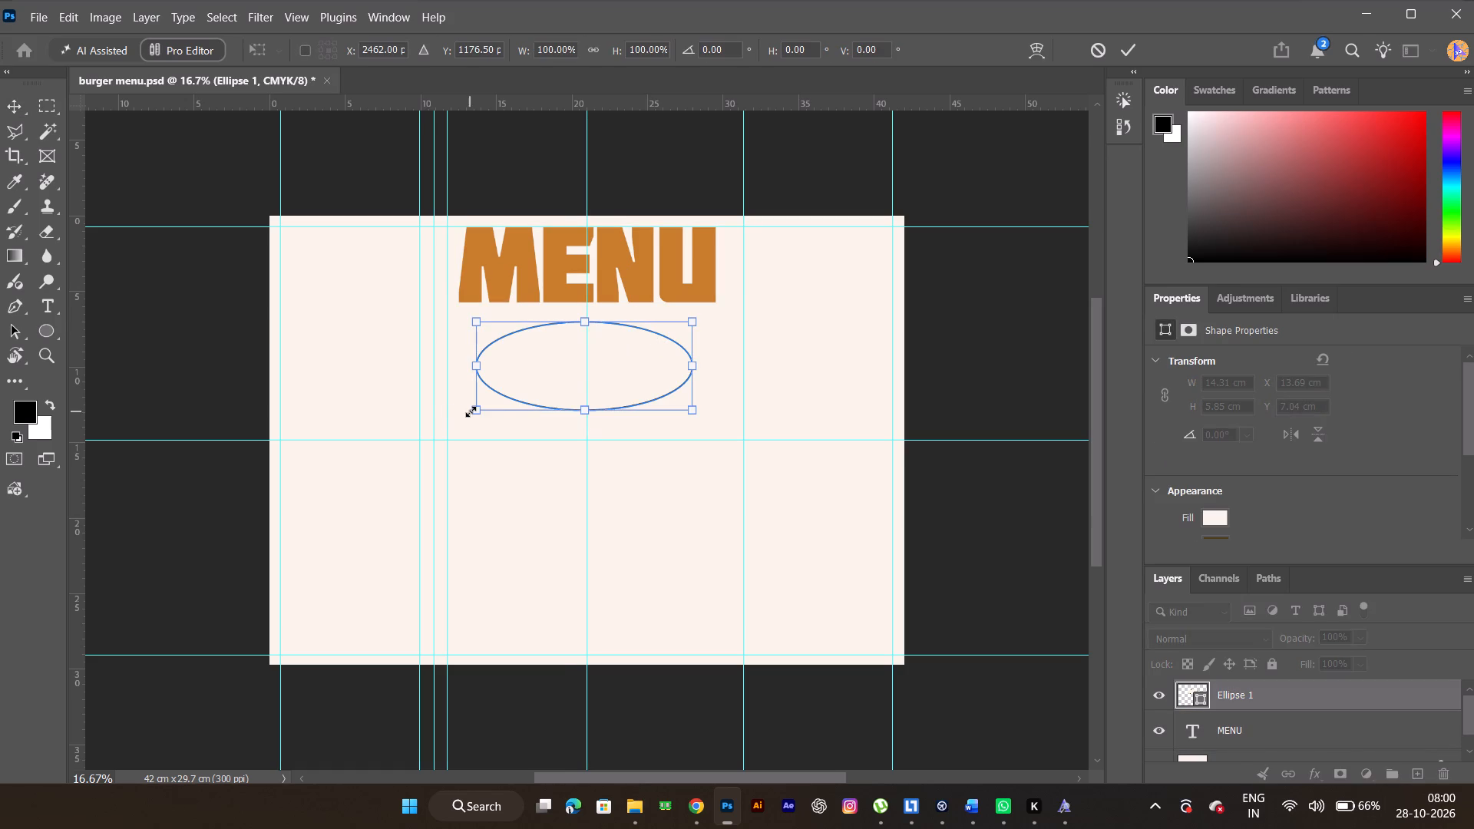
left_click_drag(471, 411, 512, 393, "shift")
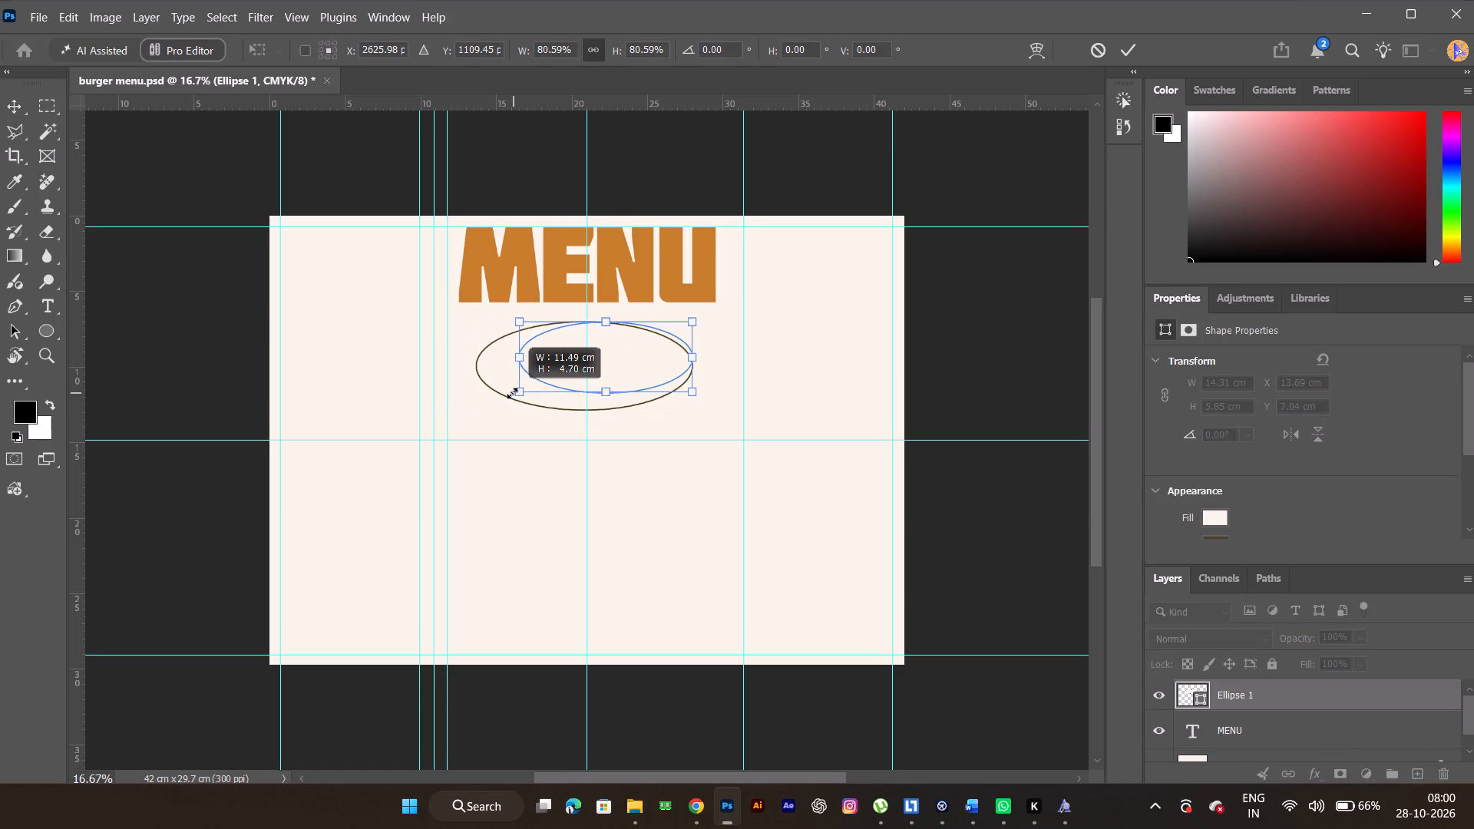
left_click_drag(512, 393, 511, 395, "shift")
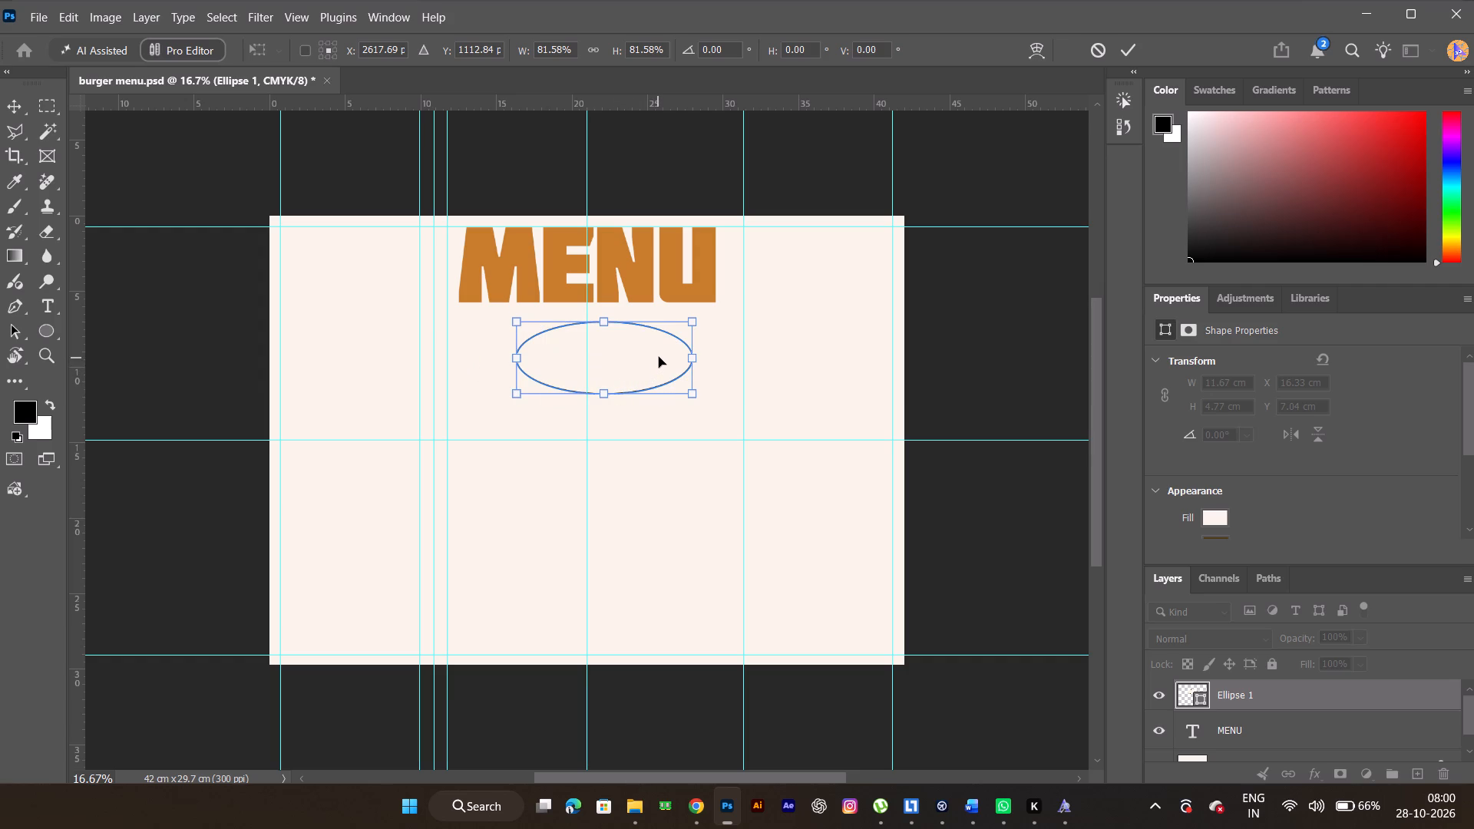
left_click_drag(664, 331, 654, 246)
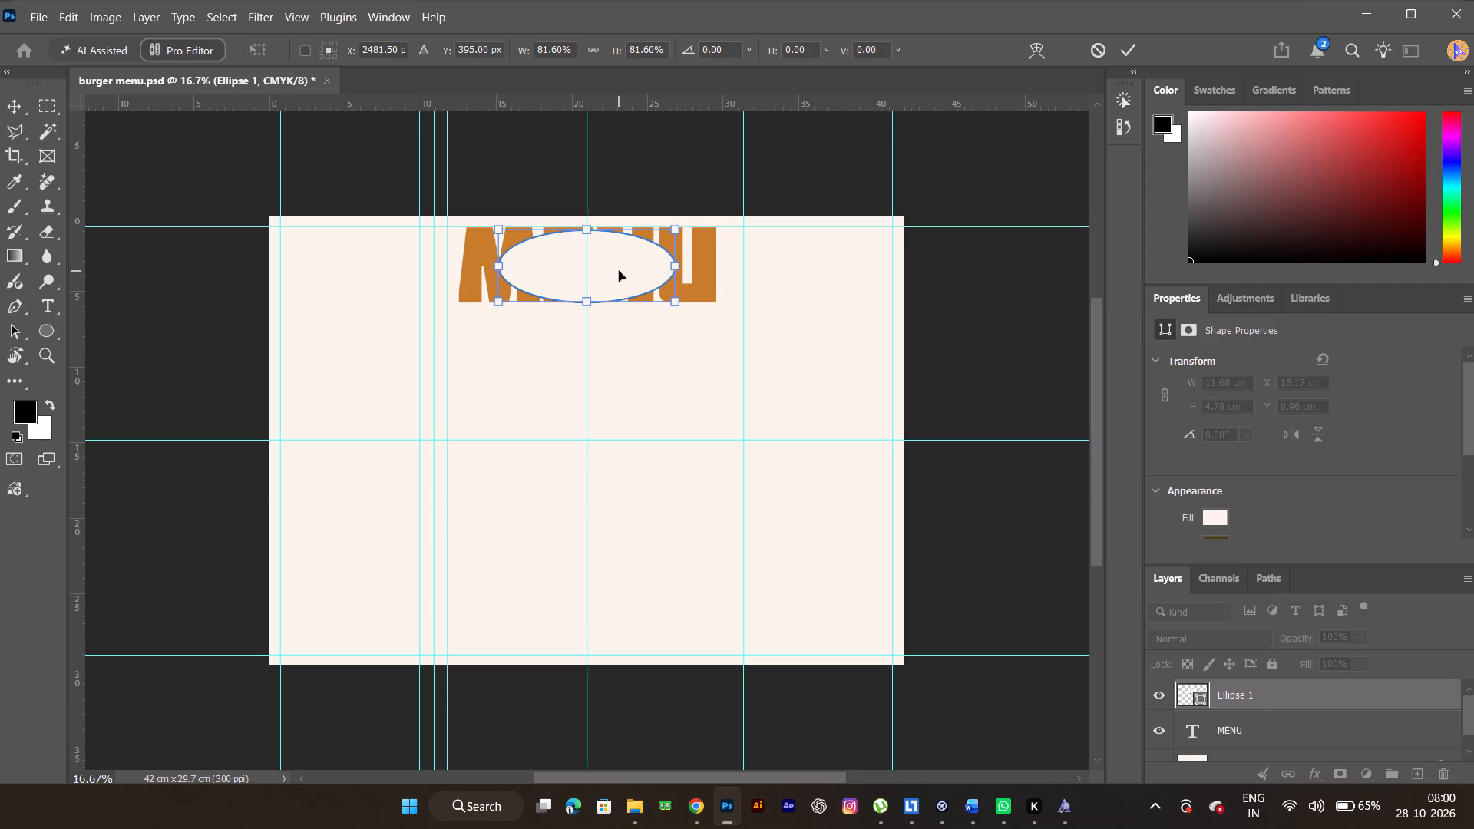
left_click_drag(619, 270, 619, 289)
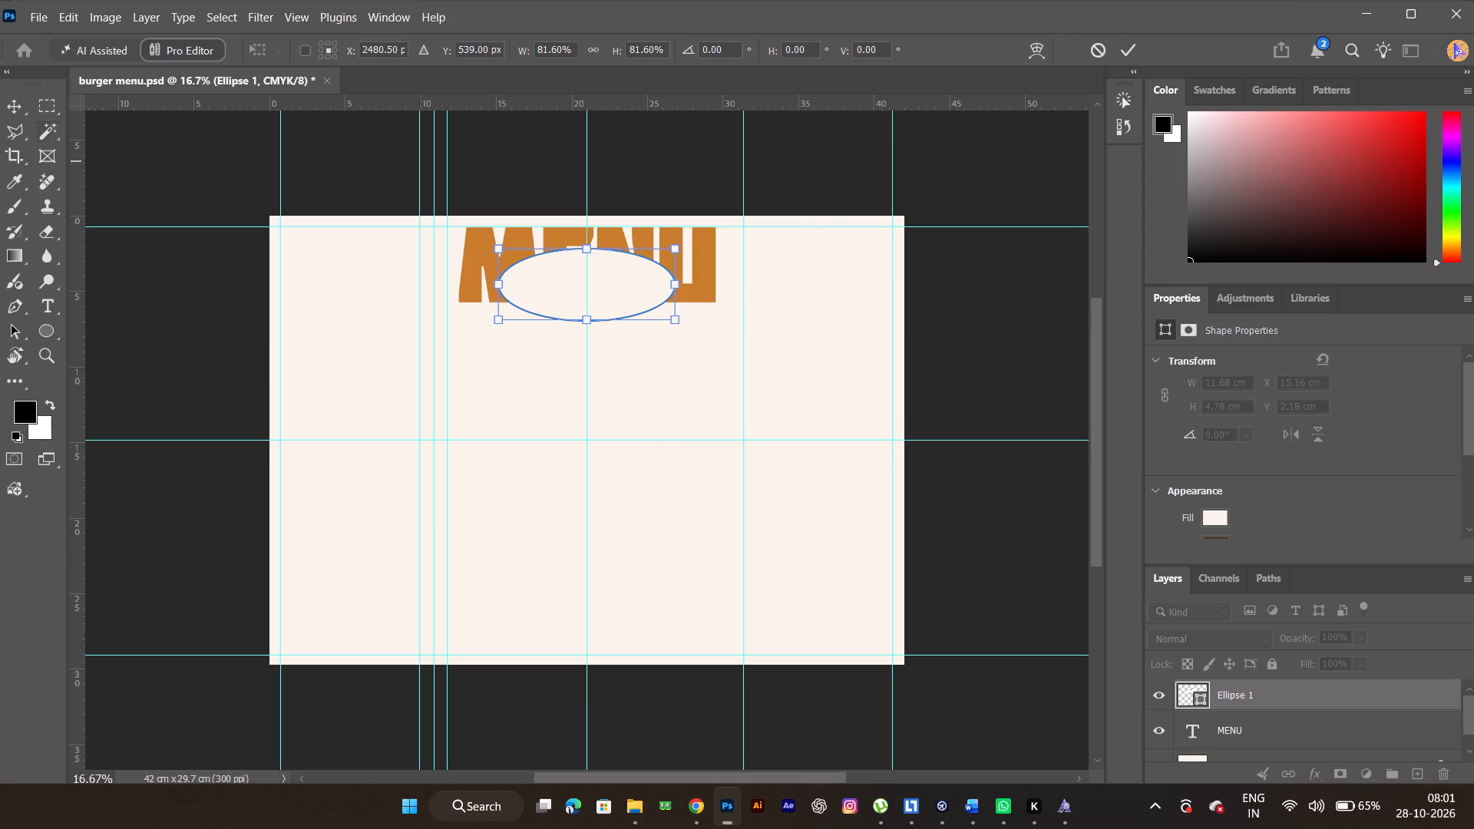
left_click(21, 108)
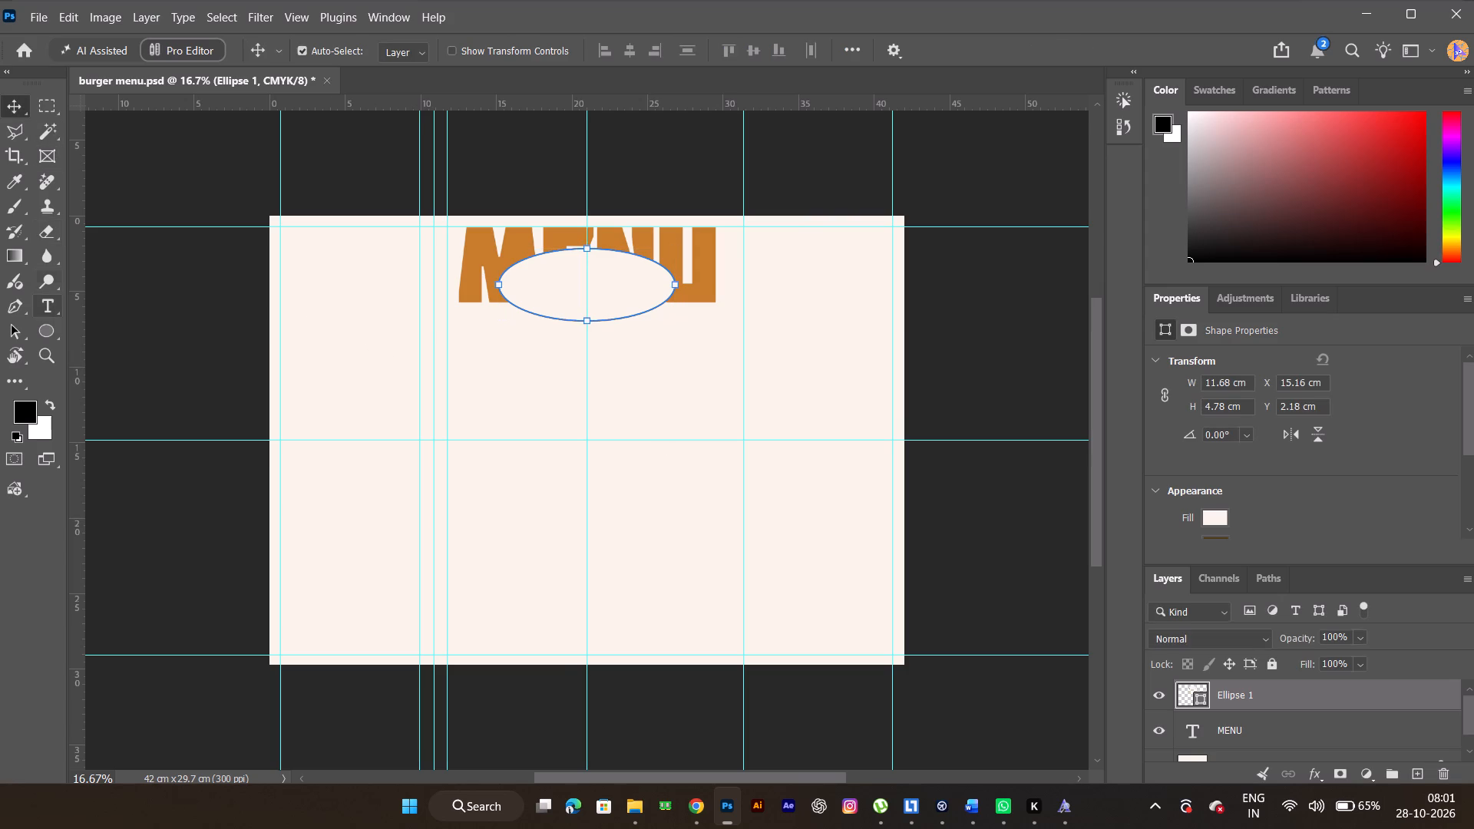
Start a new text line on the empty canvas below the ellipse, near the middle vertical guide.
left_click(55, 308)
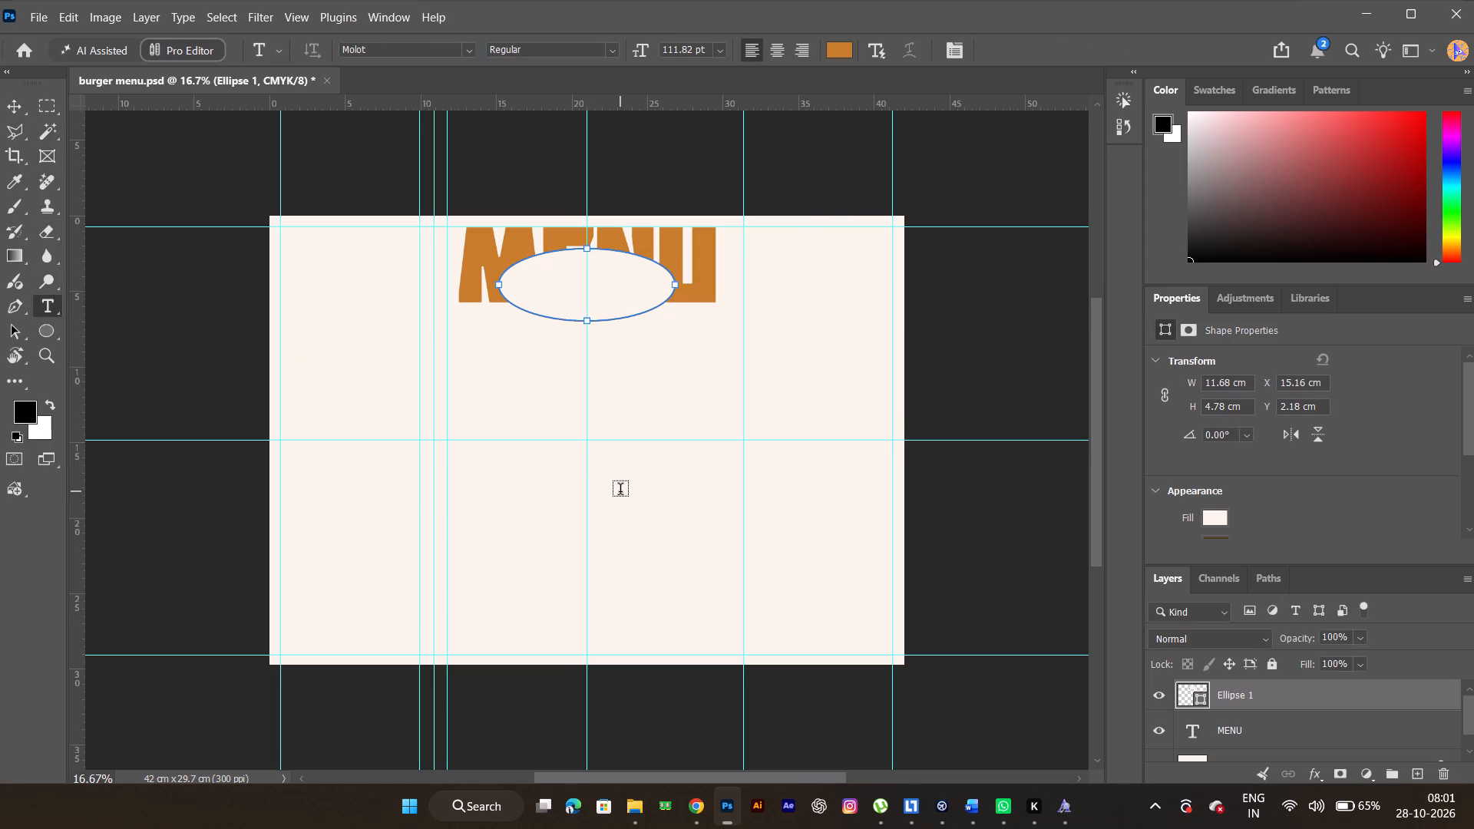
left_click(621, 492)
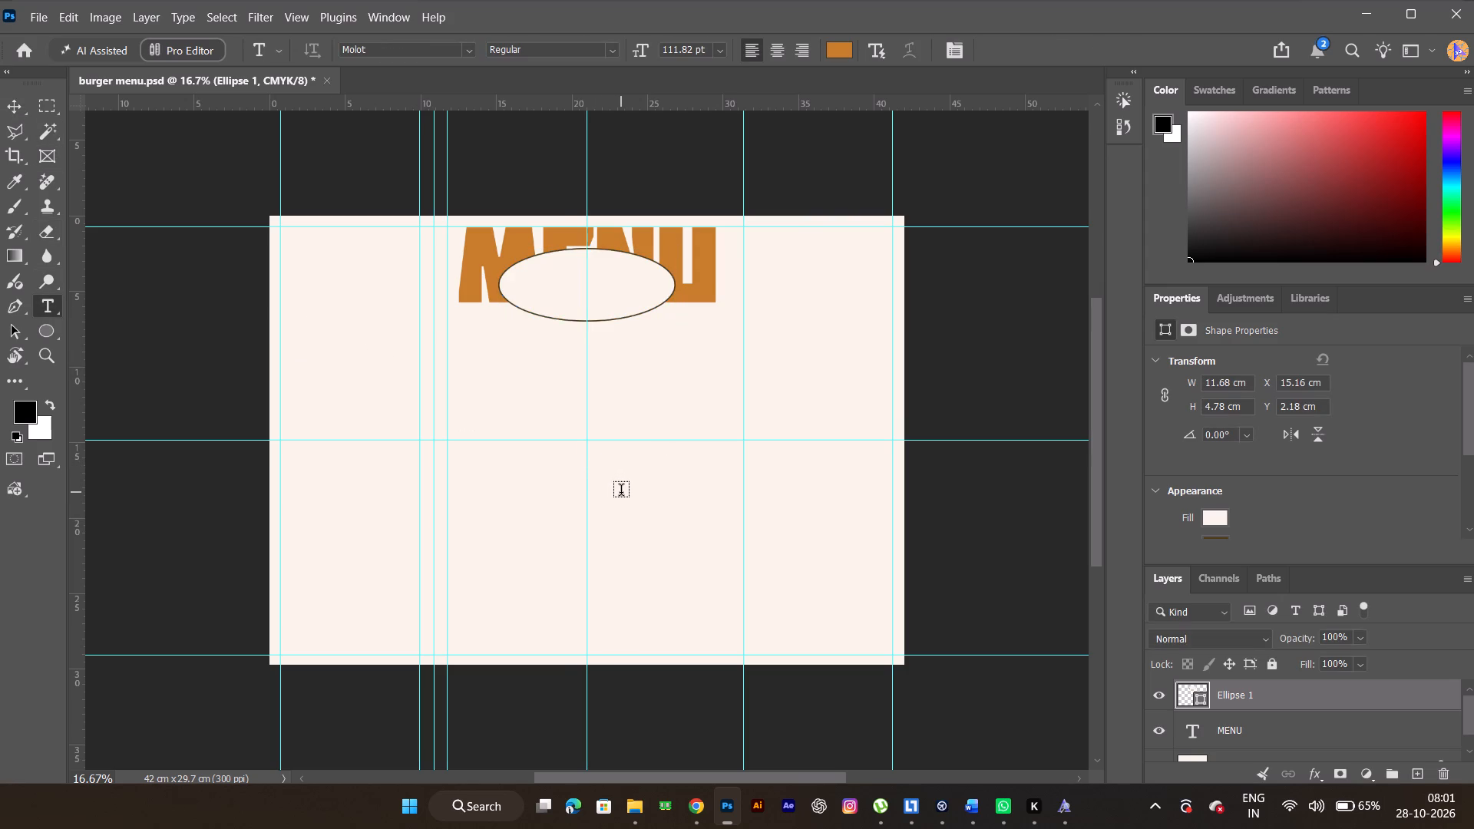
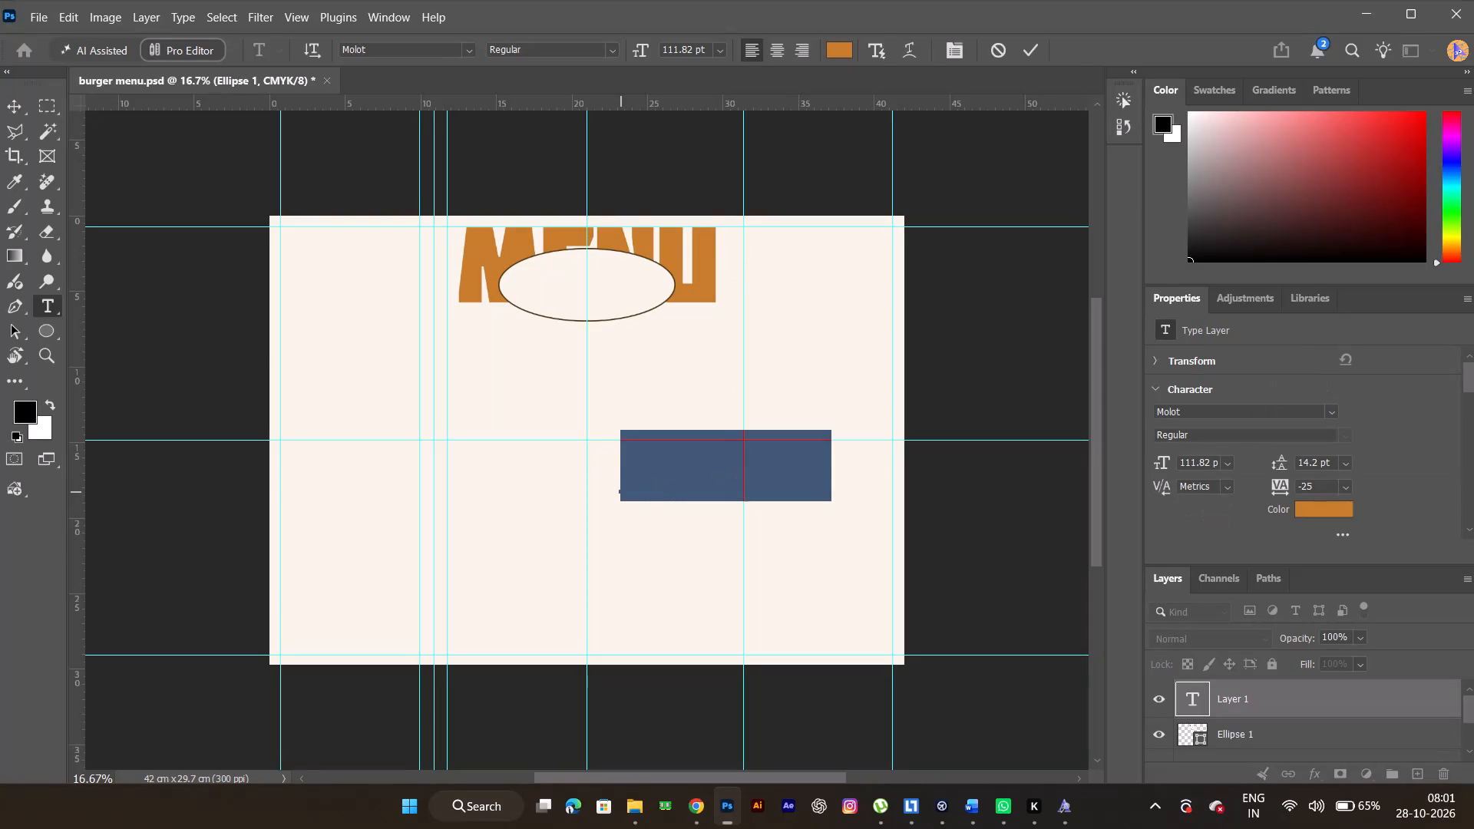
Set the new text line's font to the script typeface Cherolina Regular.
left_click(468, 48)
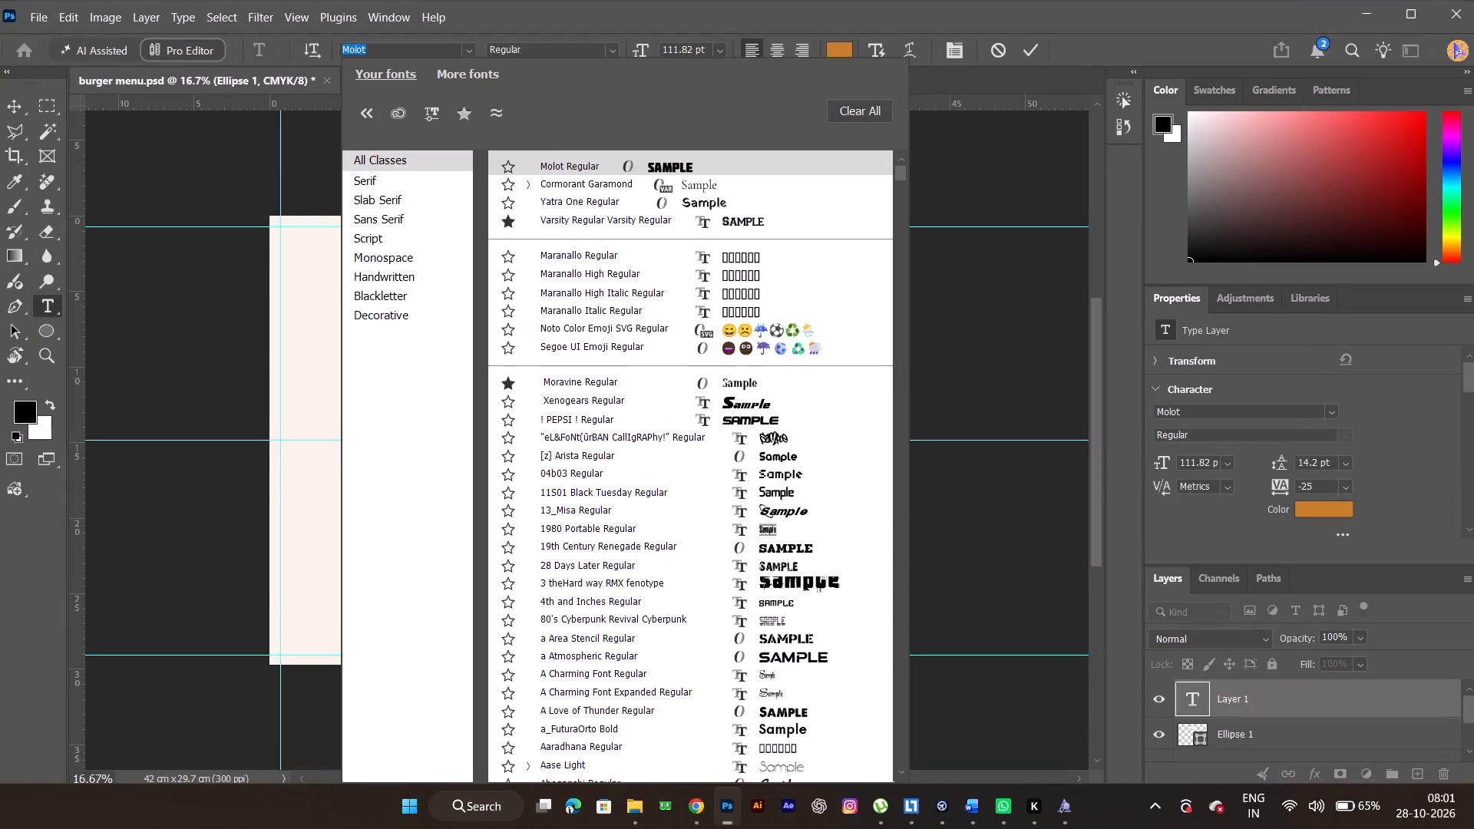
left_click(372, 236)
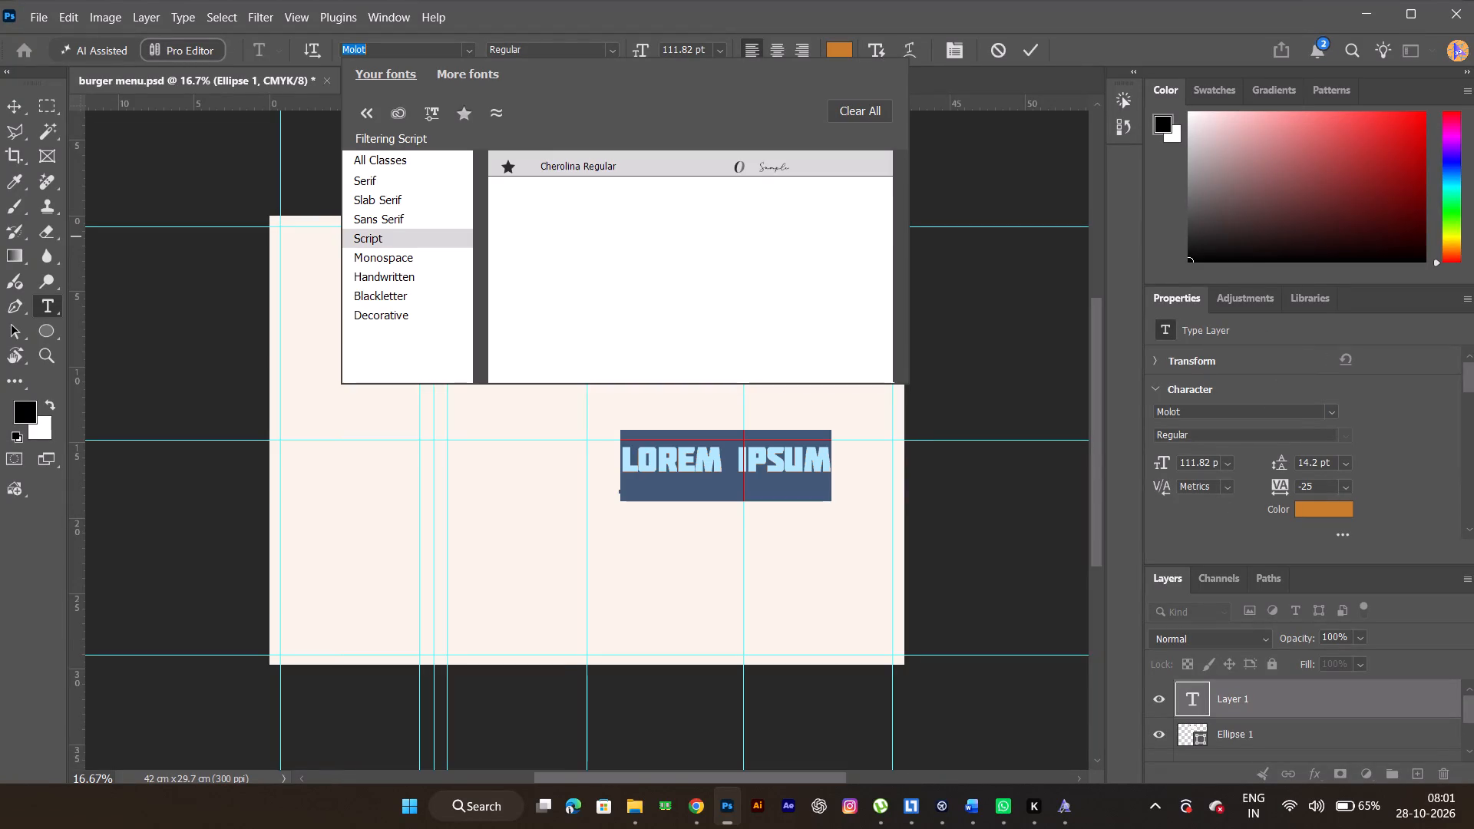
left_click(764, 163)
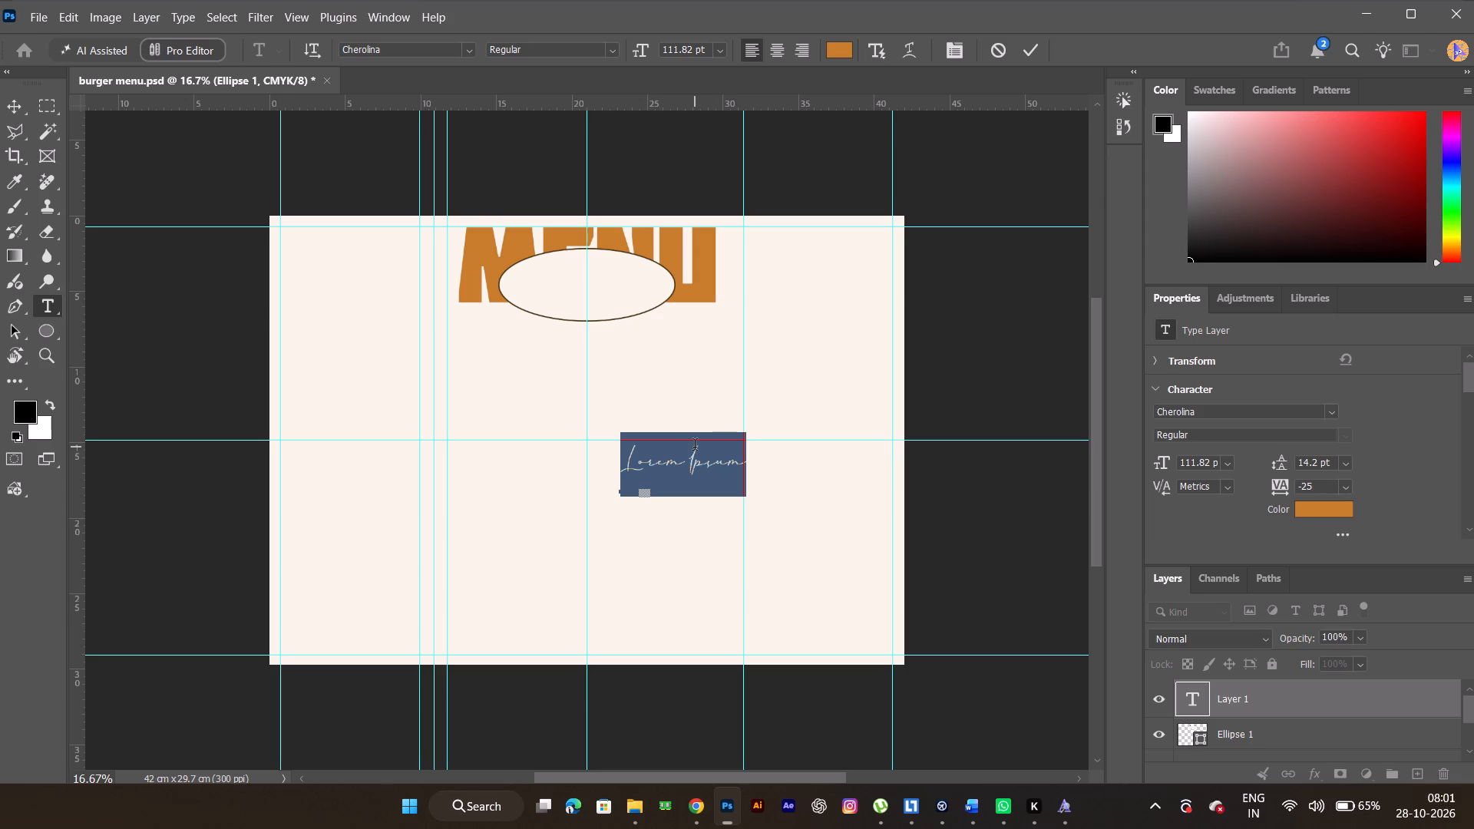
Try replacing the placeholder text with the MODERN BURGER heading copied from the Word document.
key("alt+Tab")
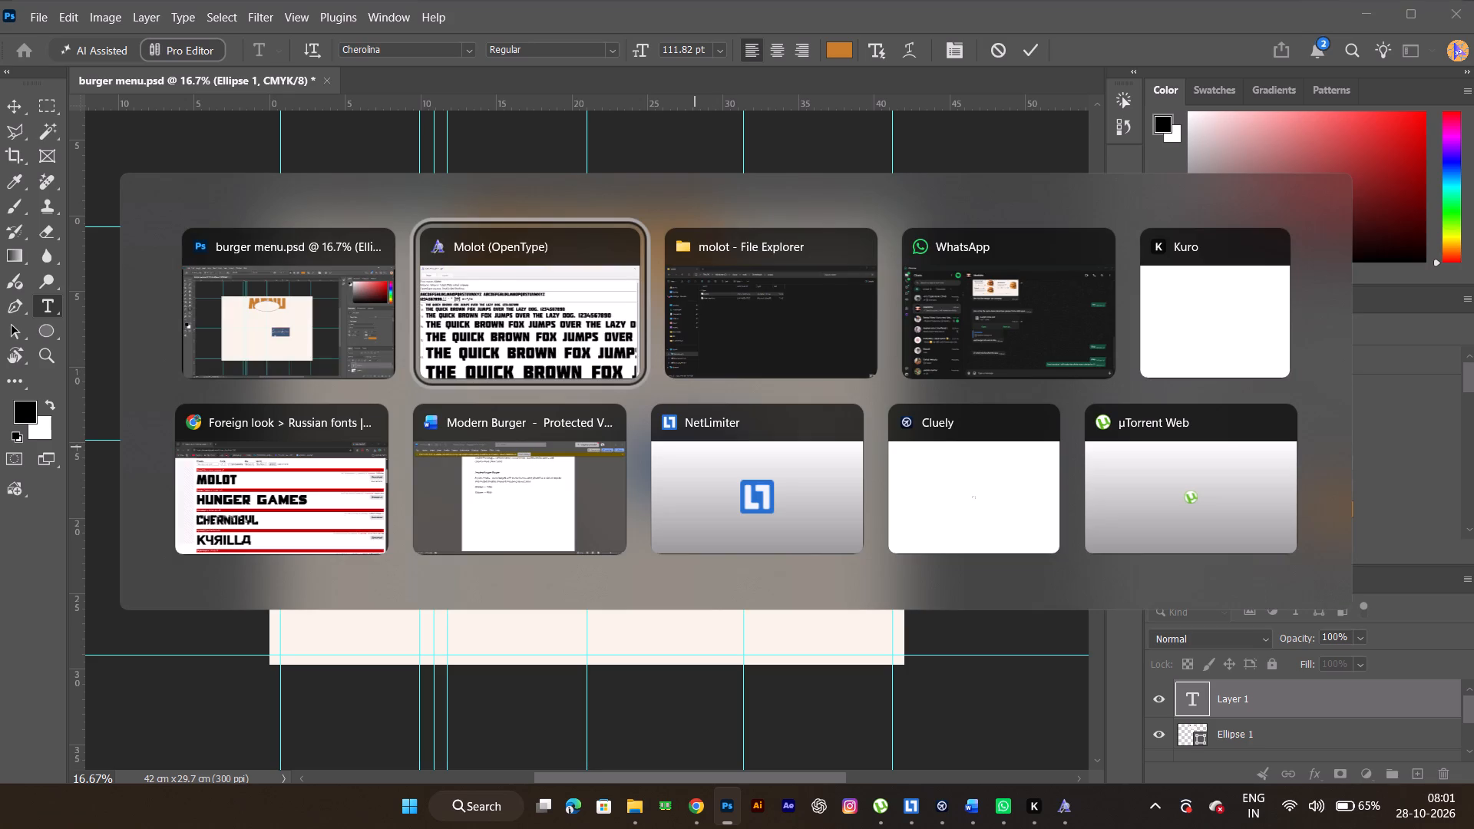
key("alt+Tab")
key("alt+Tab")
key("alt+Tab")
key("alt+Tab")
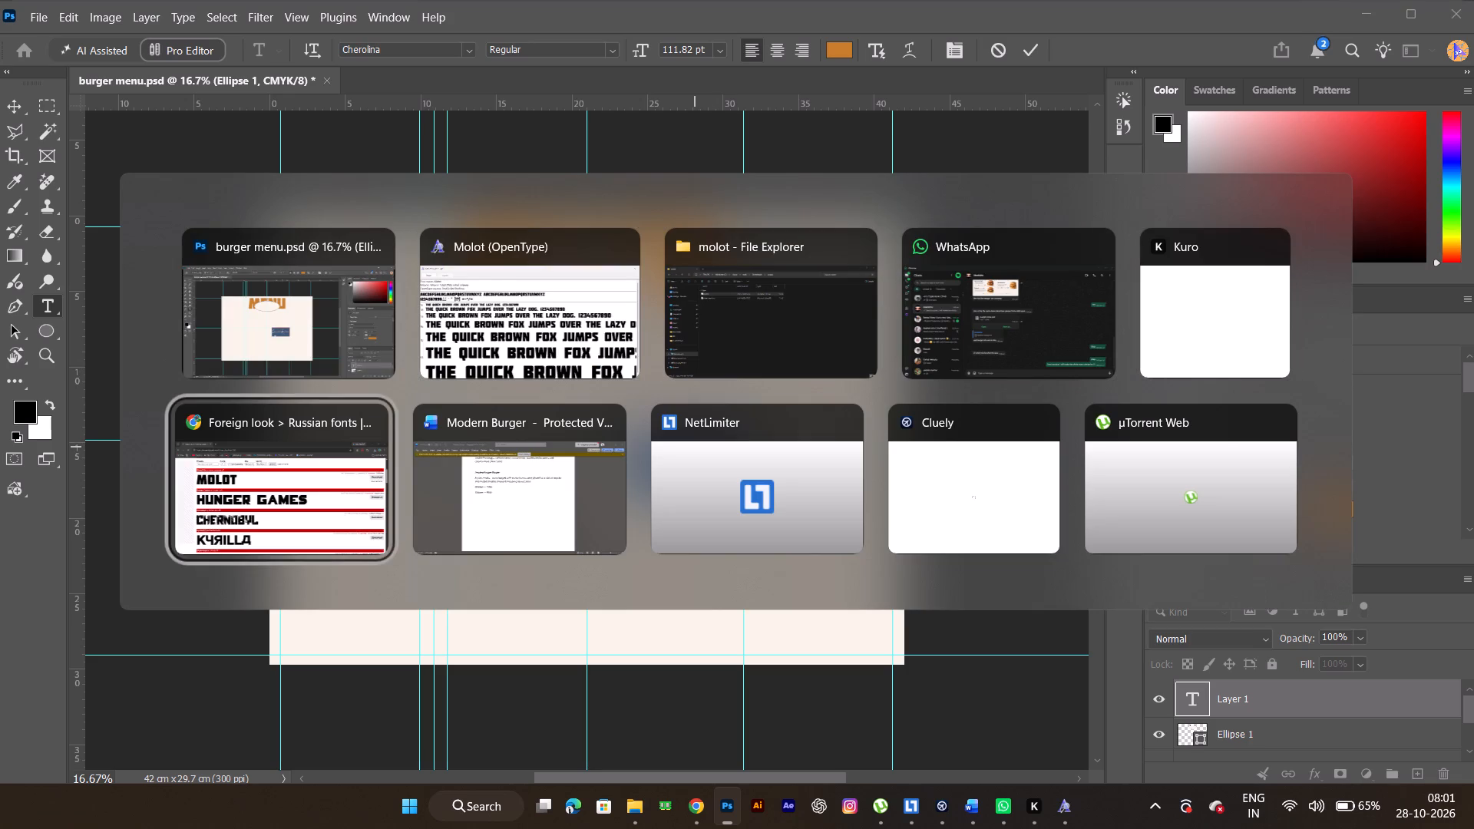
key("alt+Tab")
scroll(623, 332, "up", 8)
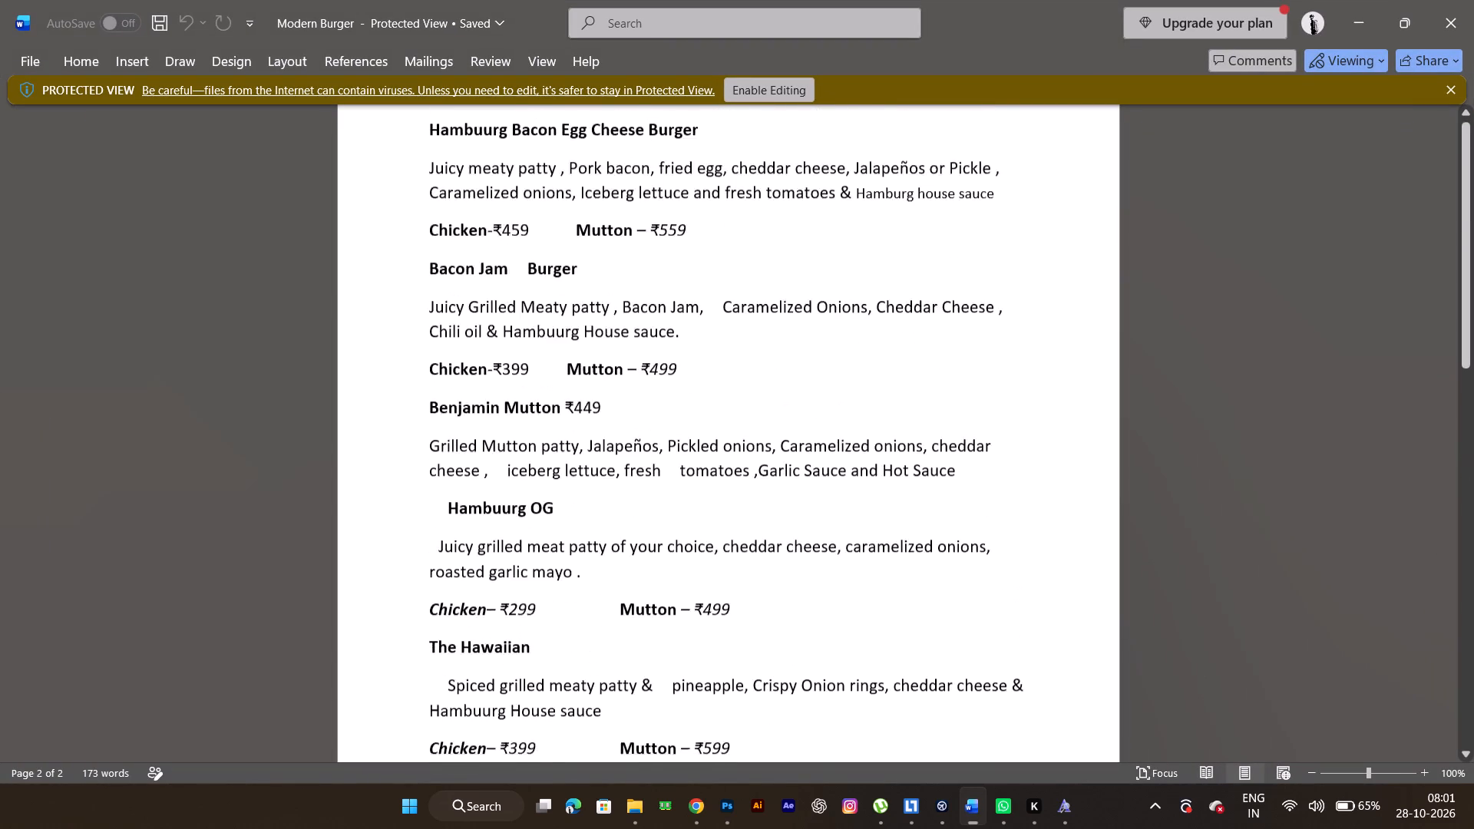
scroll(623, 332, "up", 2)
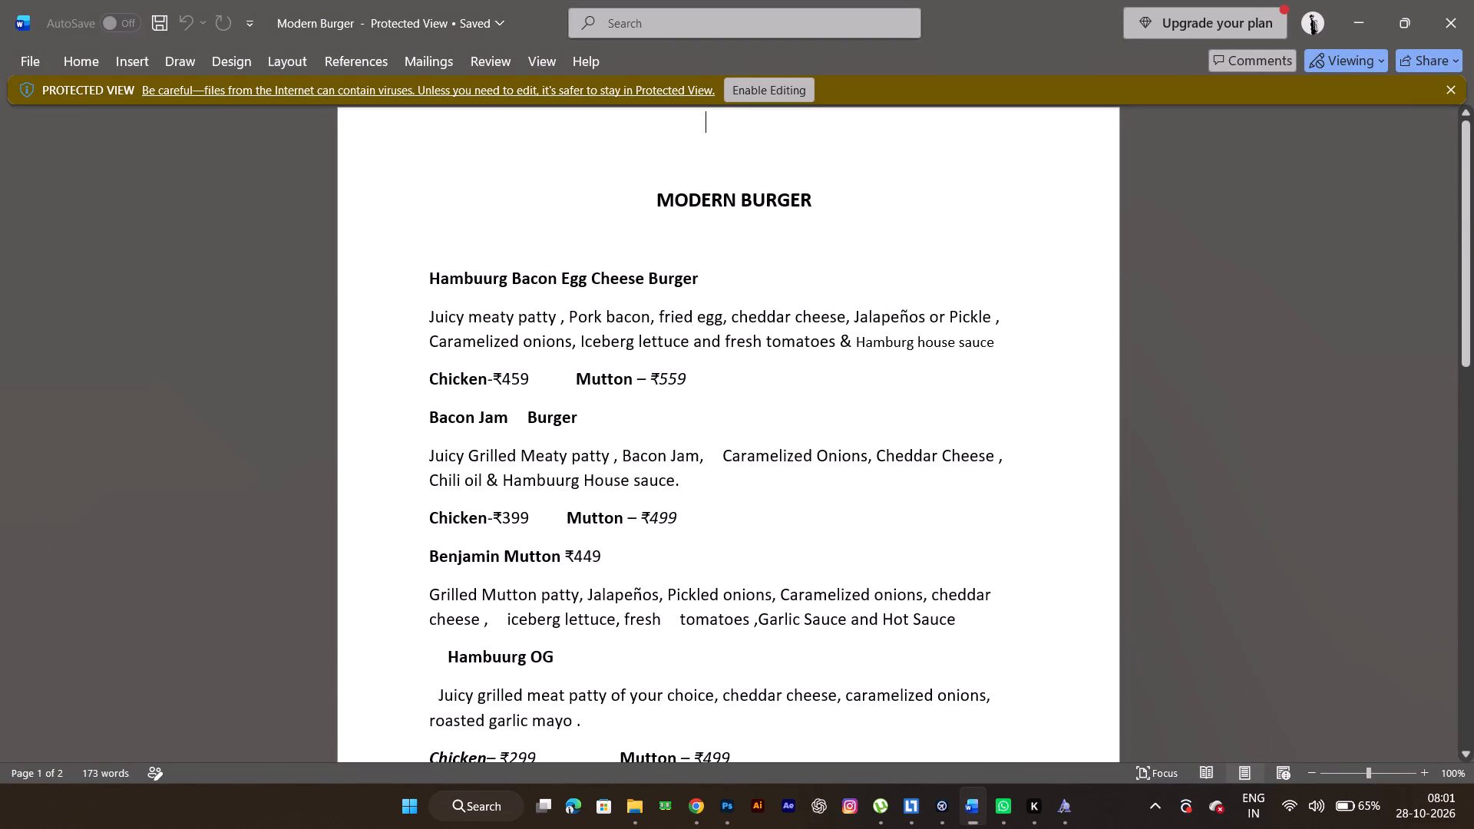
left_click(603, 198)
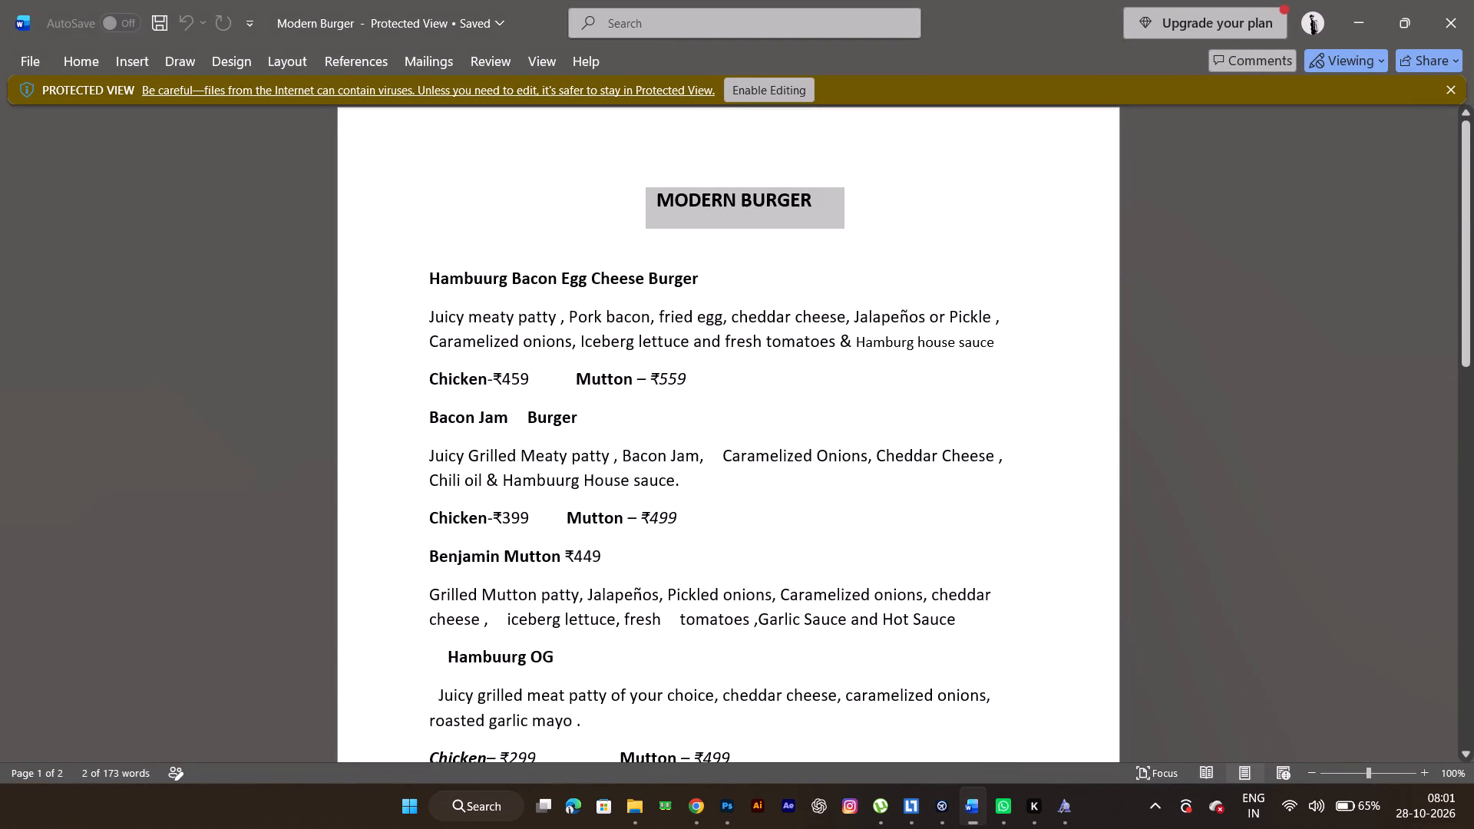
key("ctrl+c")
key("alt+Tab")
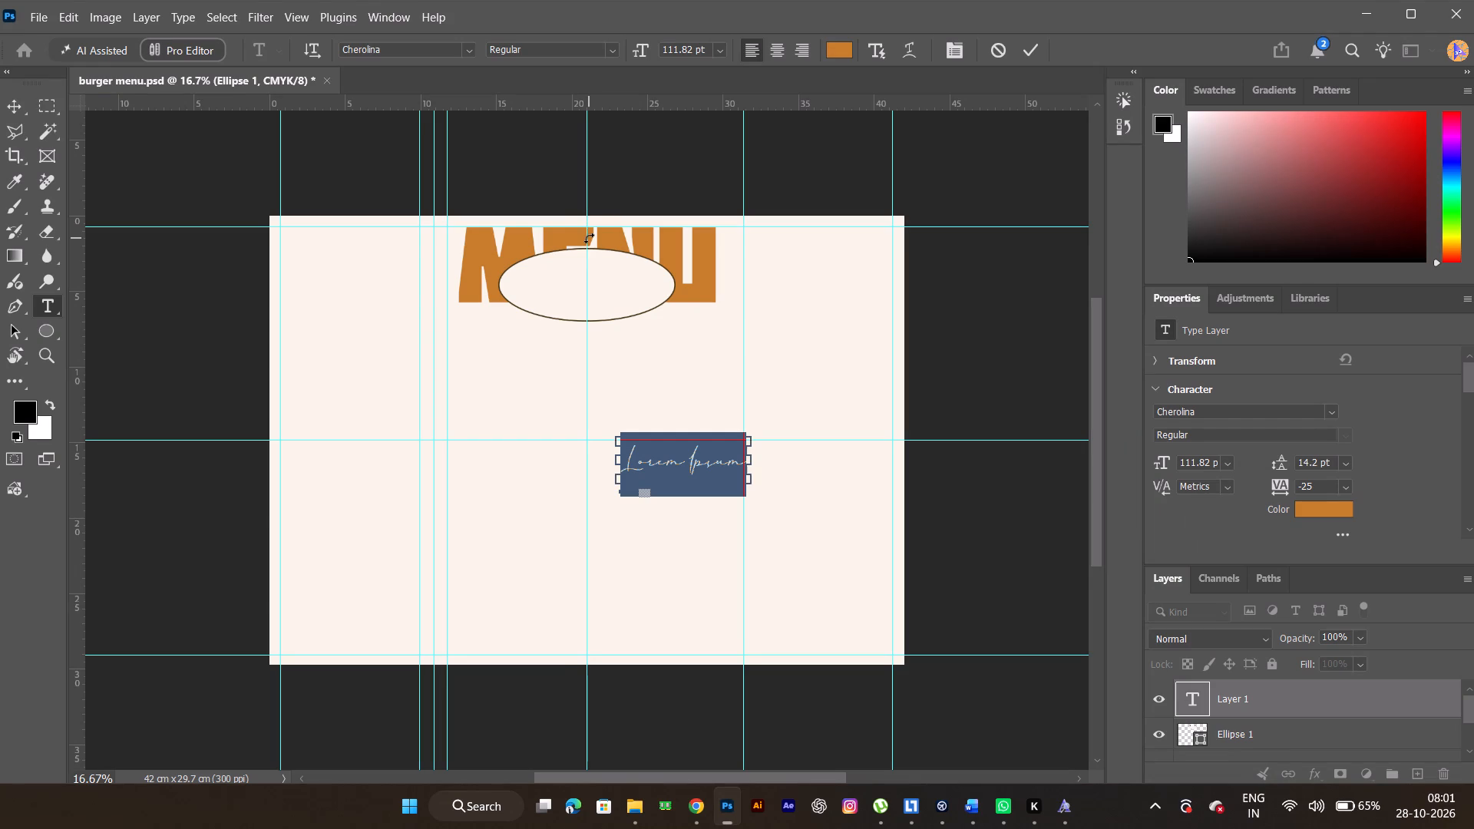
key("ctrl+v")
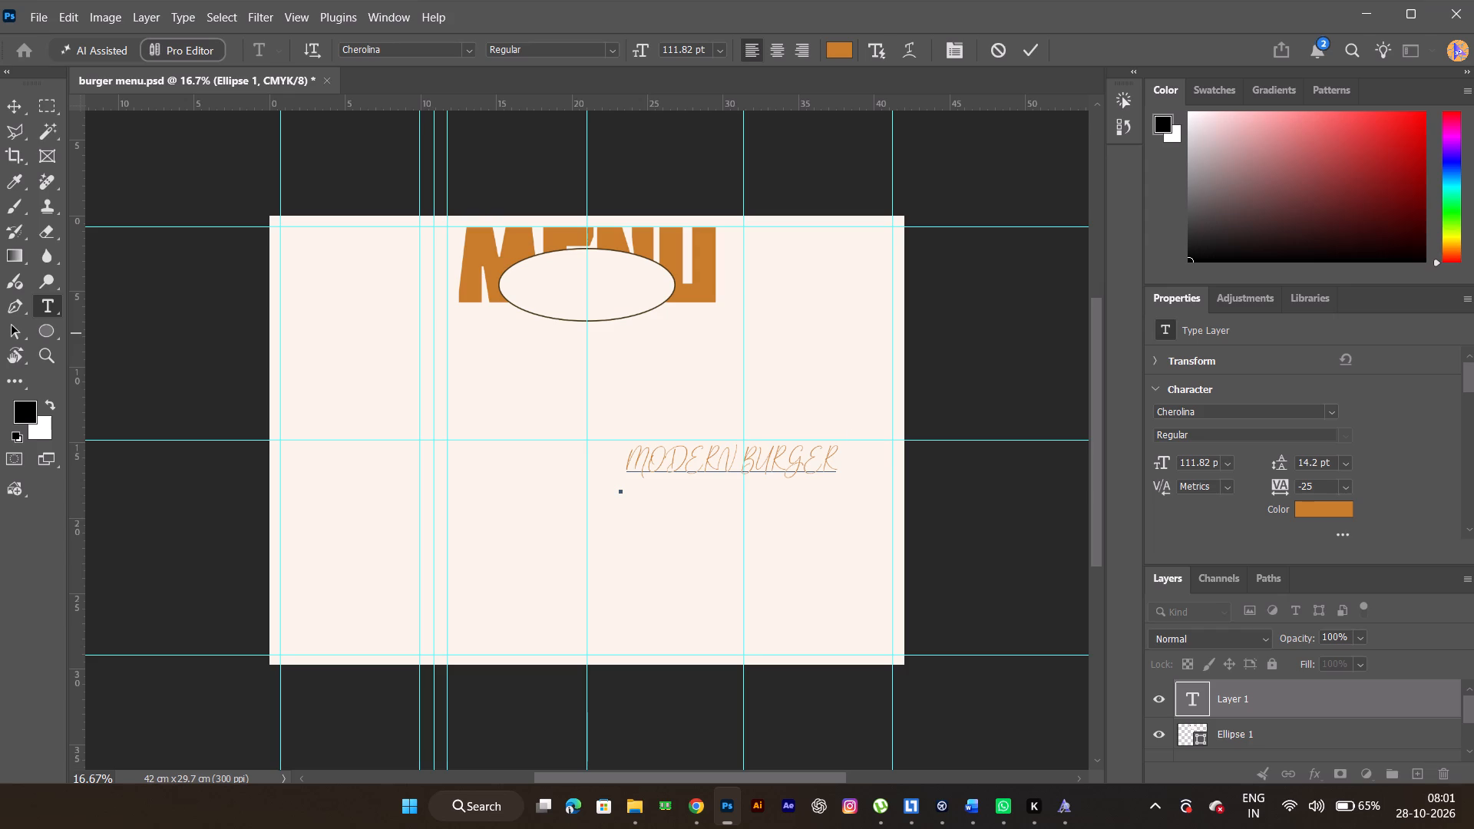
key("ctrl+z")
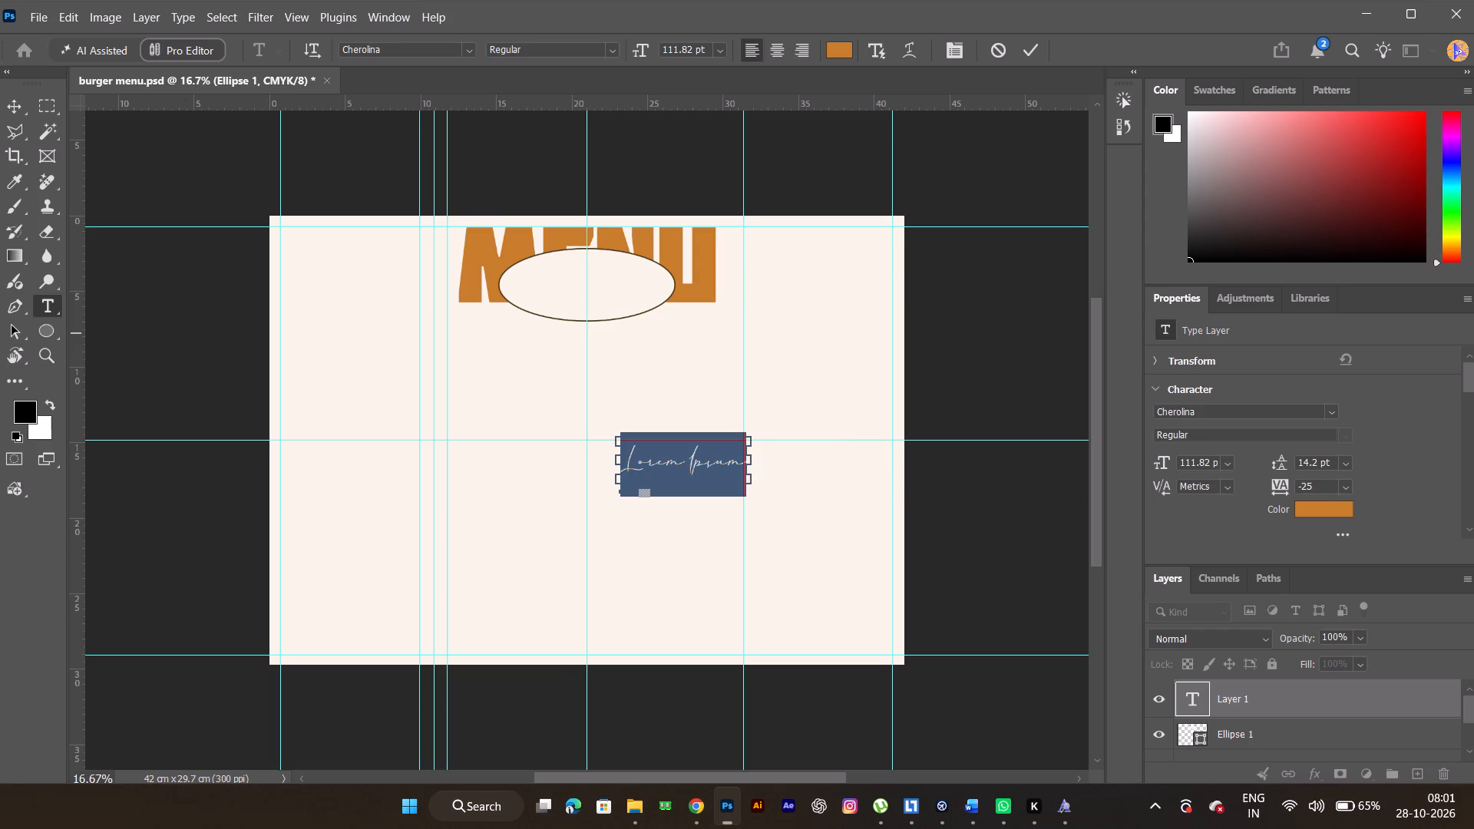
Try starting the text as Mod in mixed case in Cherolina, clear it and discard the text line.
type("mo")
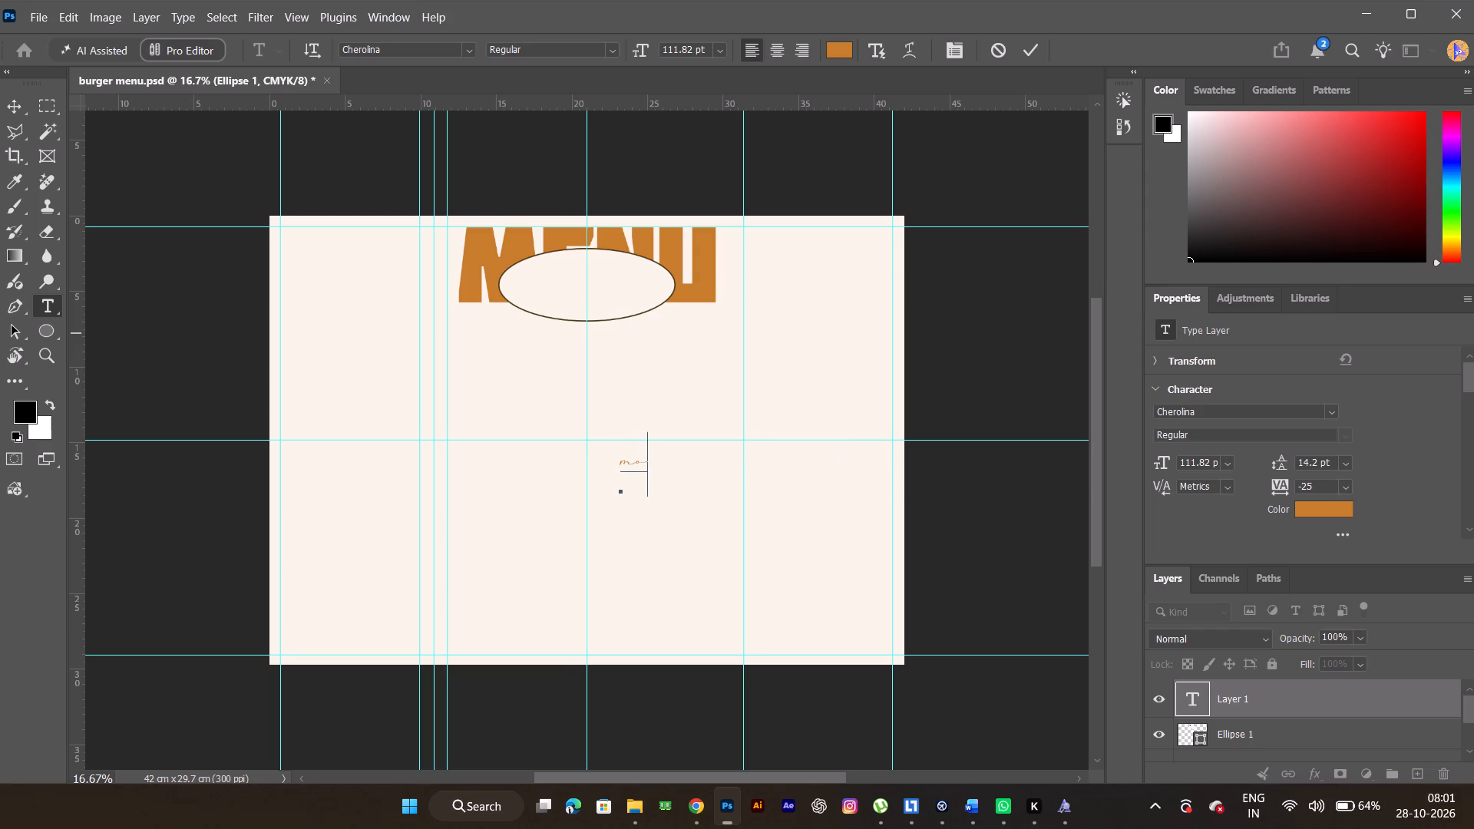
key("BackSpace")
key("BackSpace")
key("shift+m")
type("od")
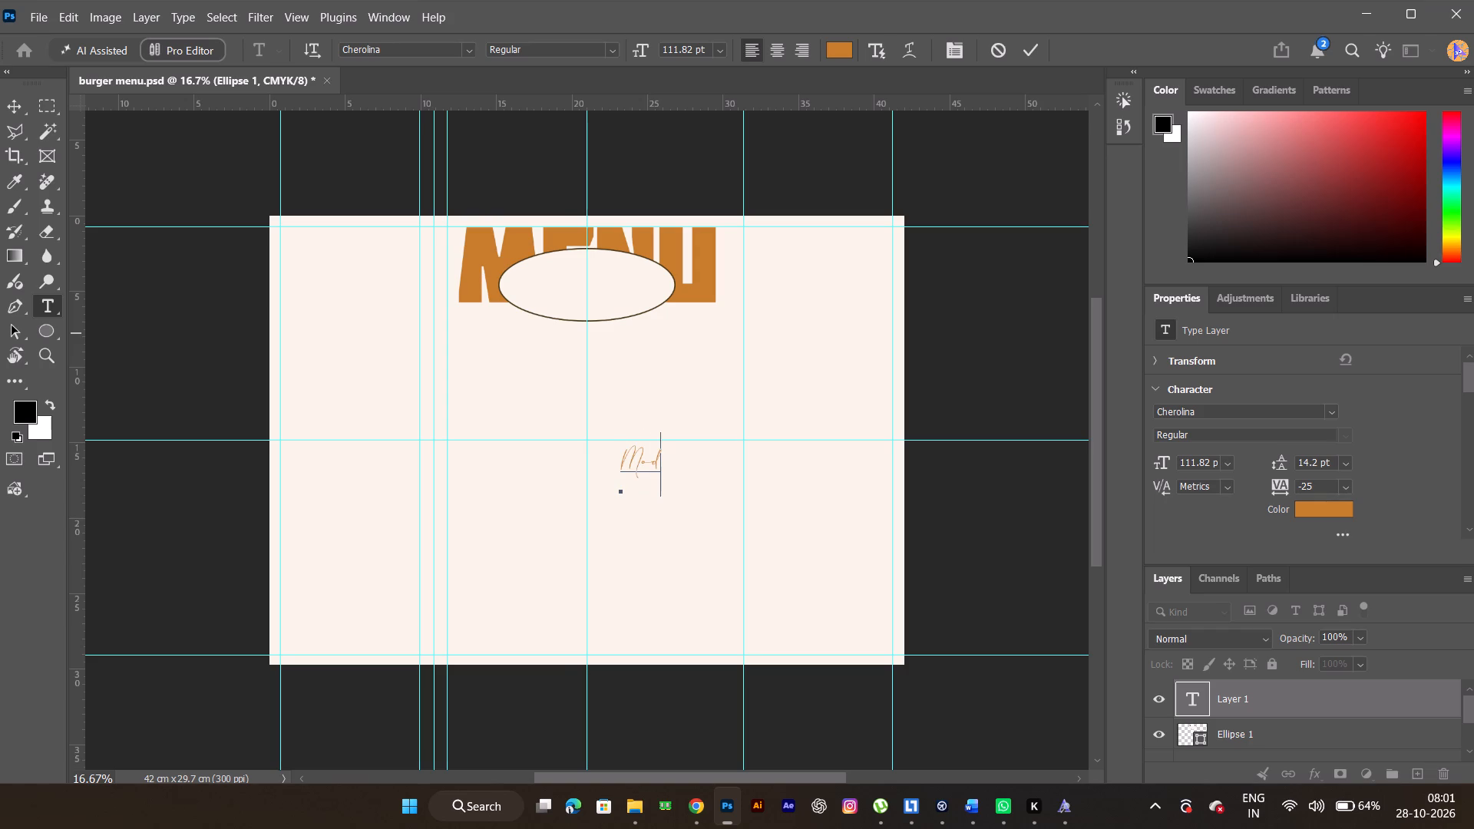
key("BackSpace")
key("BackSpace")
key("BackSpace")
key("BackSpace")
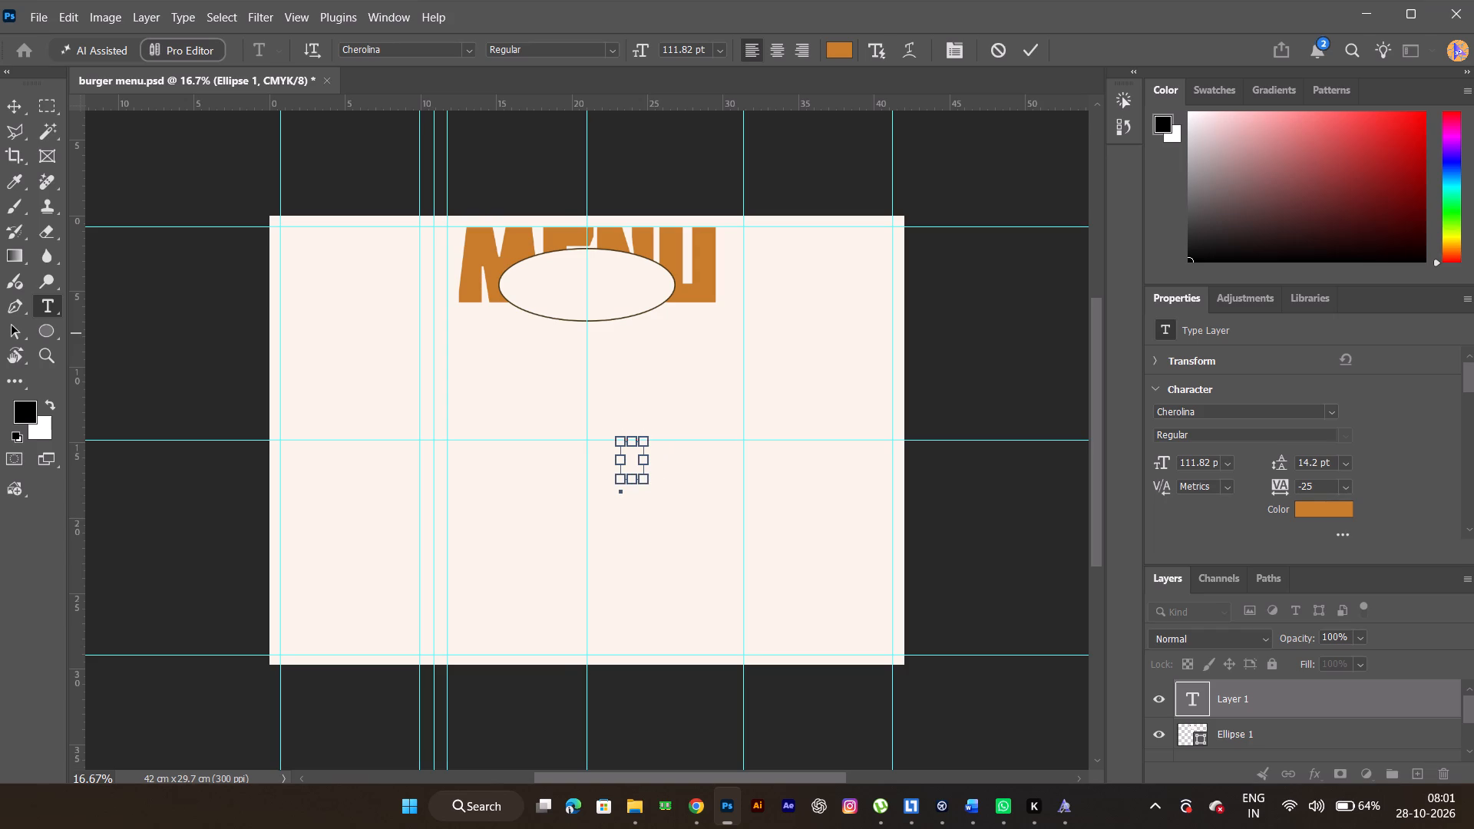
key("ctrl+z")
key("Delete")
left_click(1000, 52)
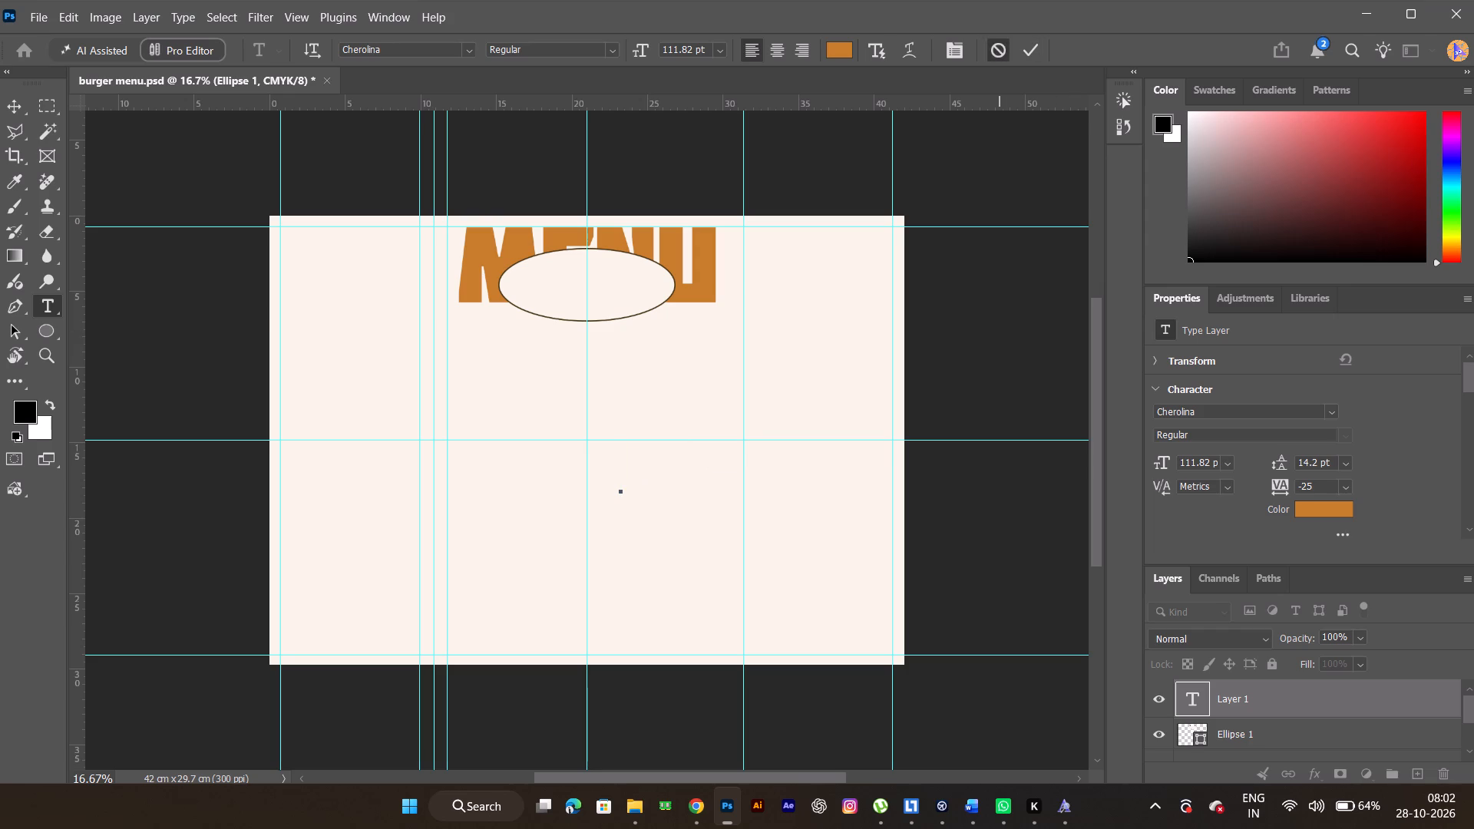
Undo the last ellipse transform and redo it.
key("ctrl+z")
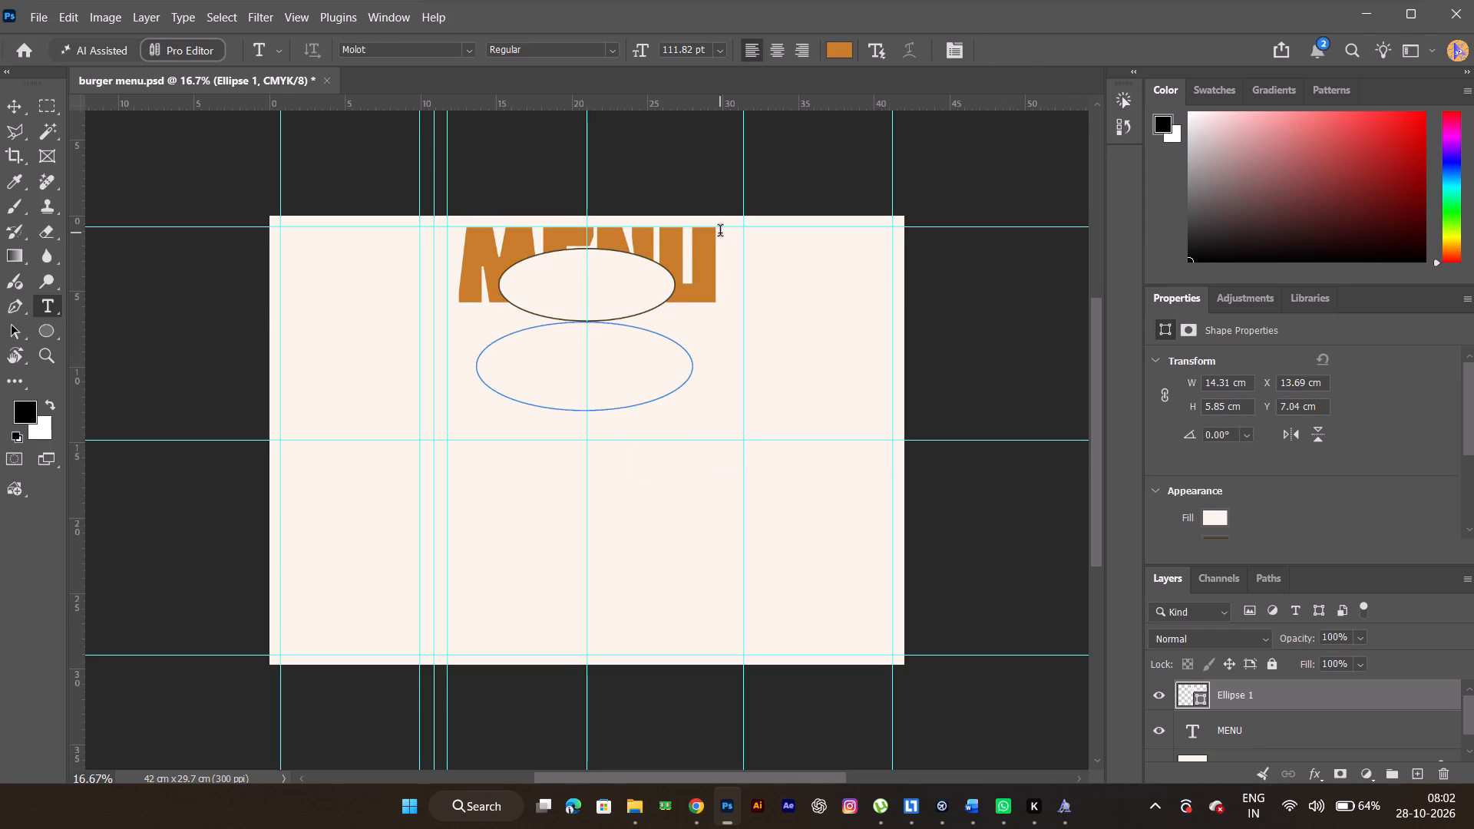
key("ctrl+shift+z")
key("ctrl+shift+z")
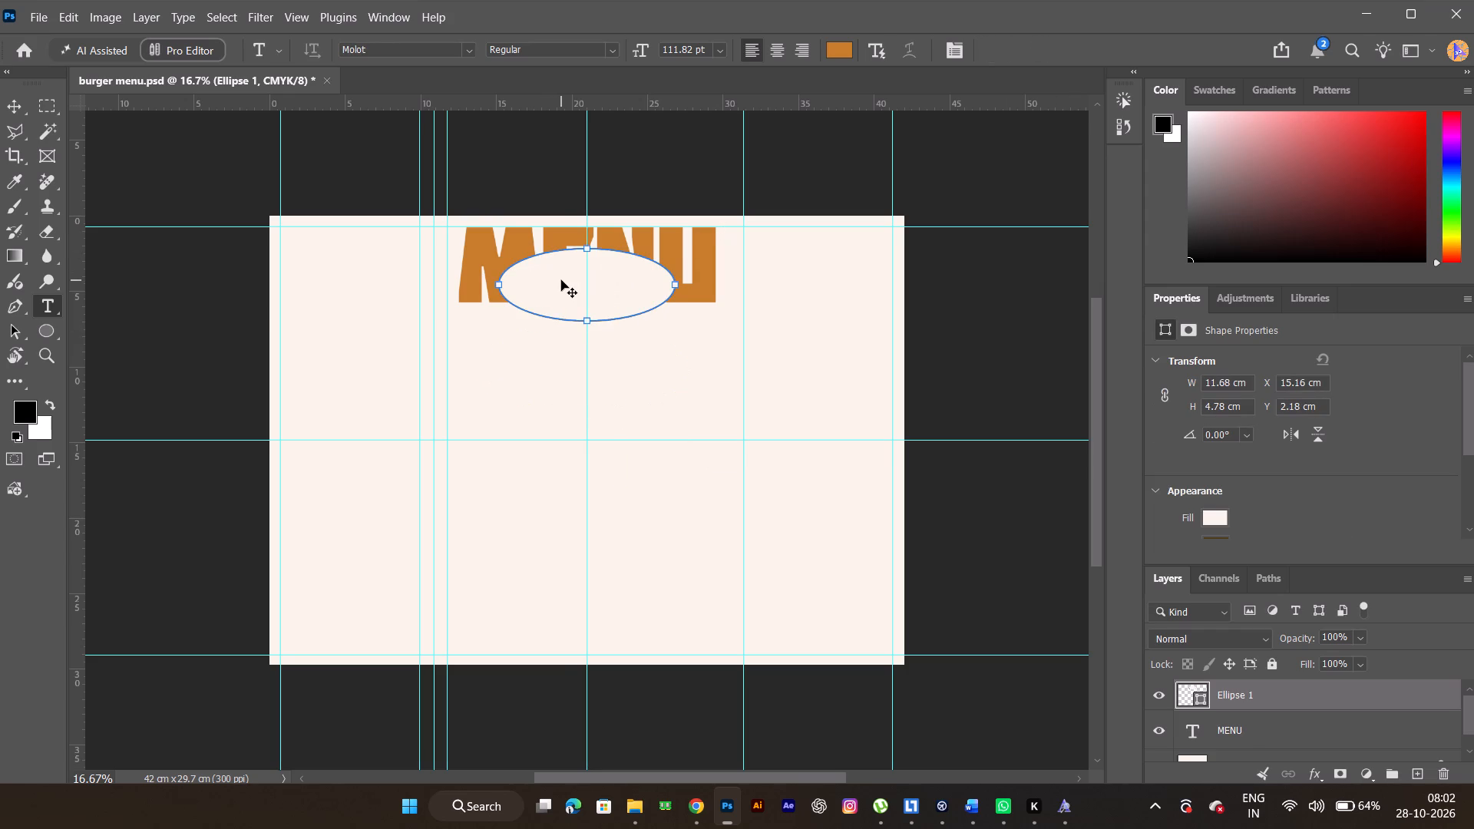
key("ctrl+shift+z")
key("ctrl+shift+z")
Start a new text line in the lower middle of the canvas and set its font to Amanda Art design.
left_click(537, 589)
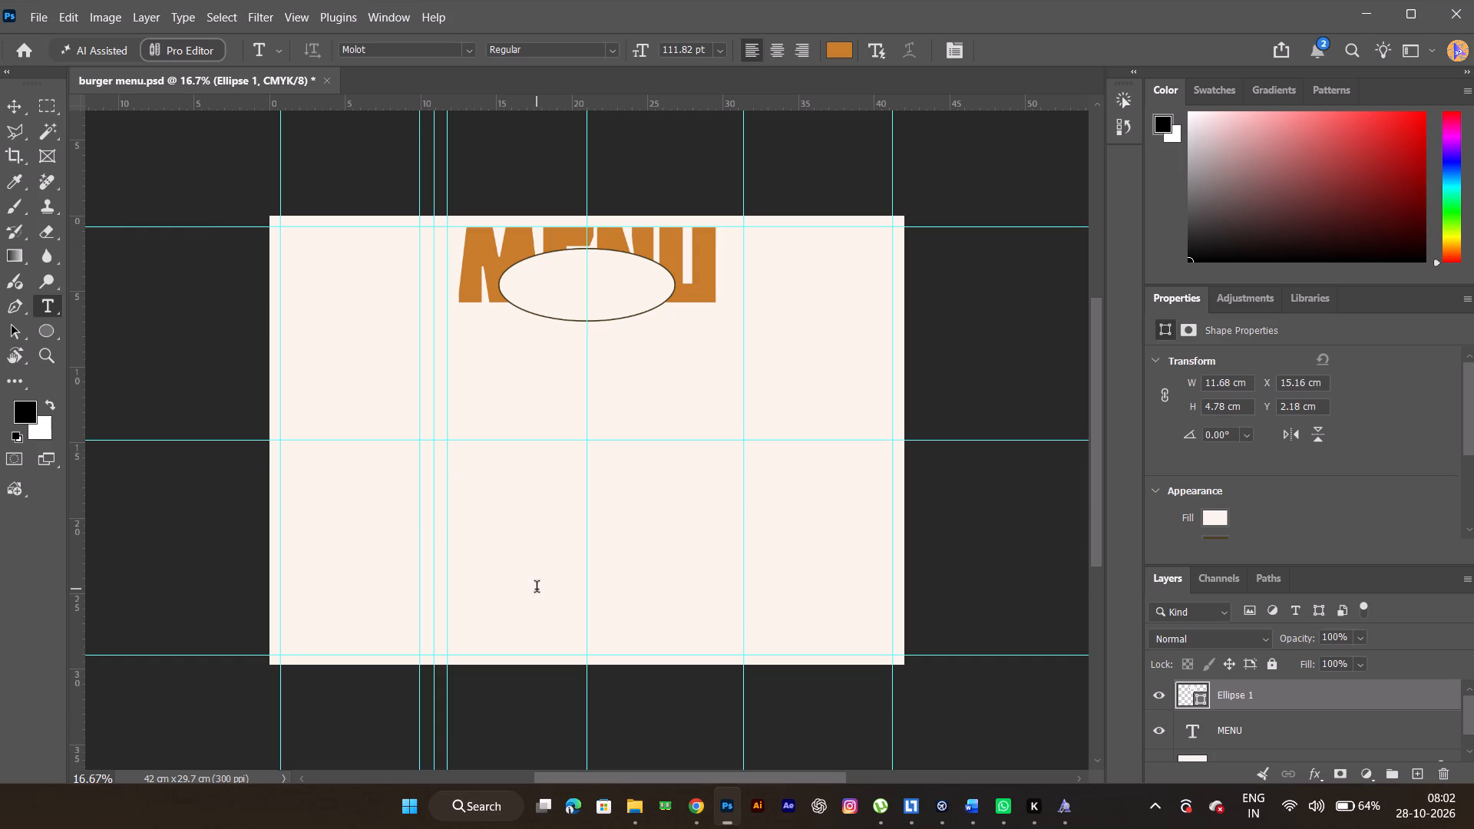
left_click(473, 47)
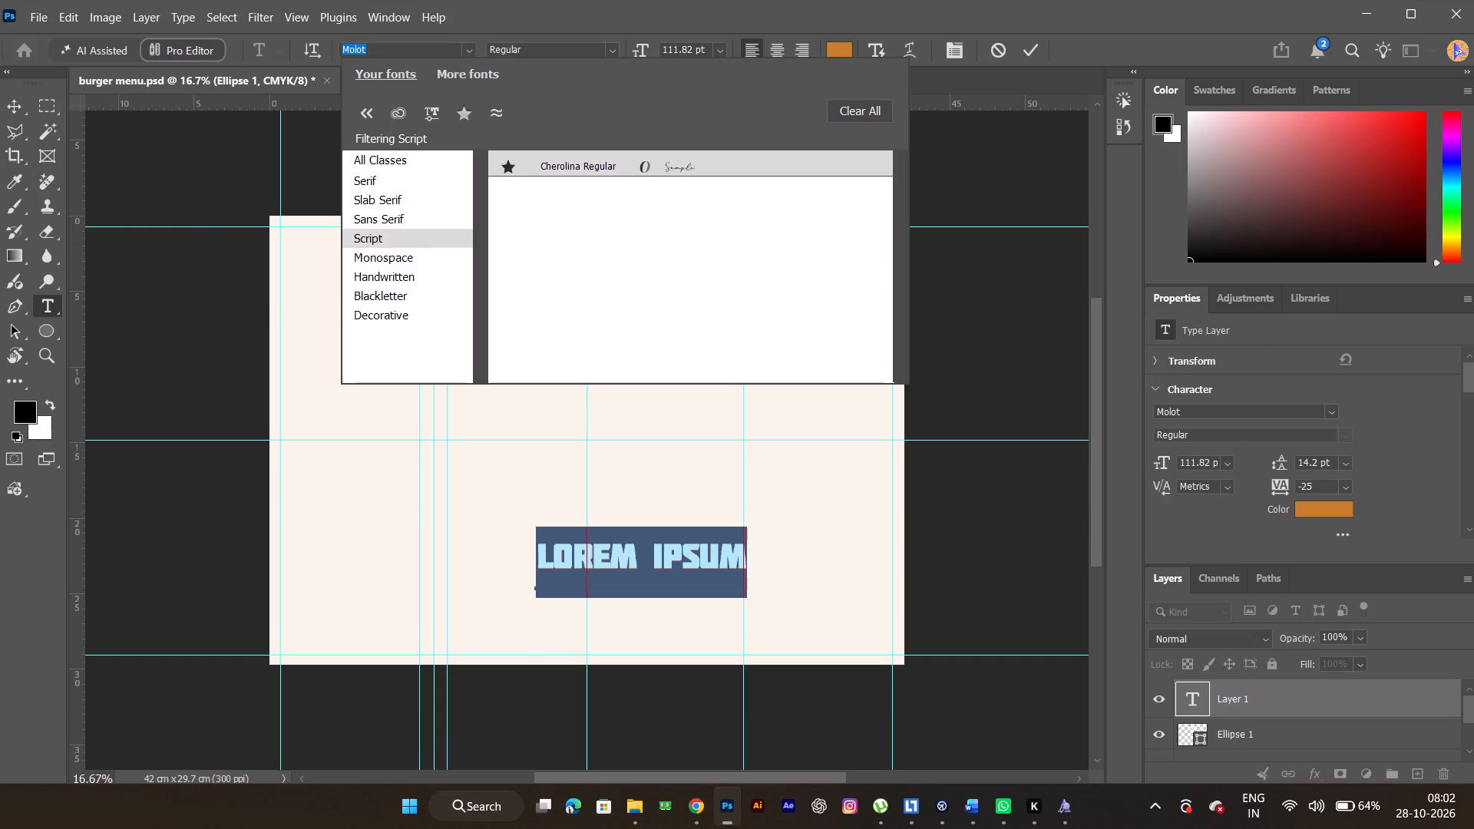
left_click(401, 159)
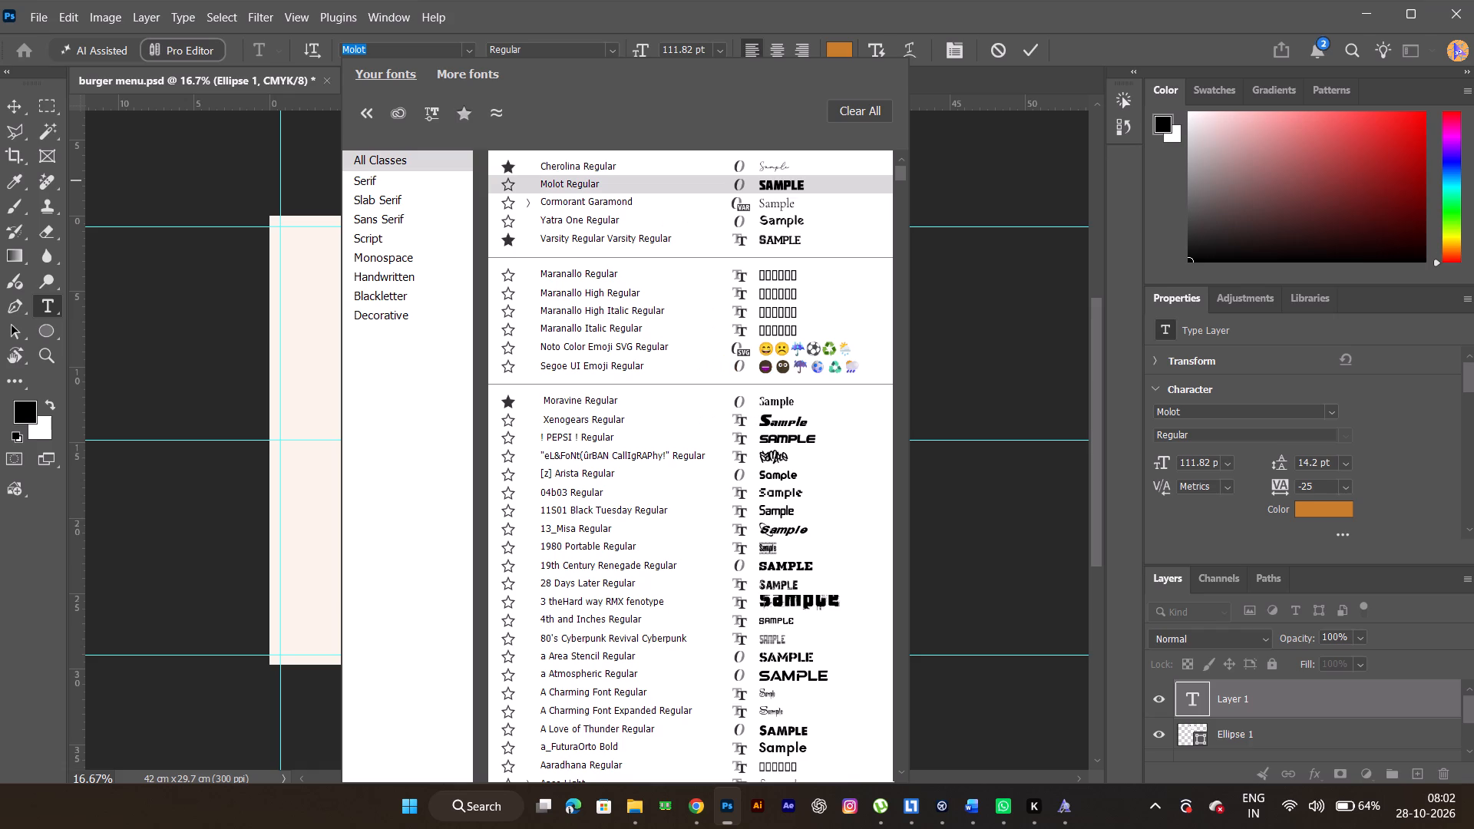
scroll(366, 190, "up", 2)
scroll(632, 656, "down", 6)
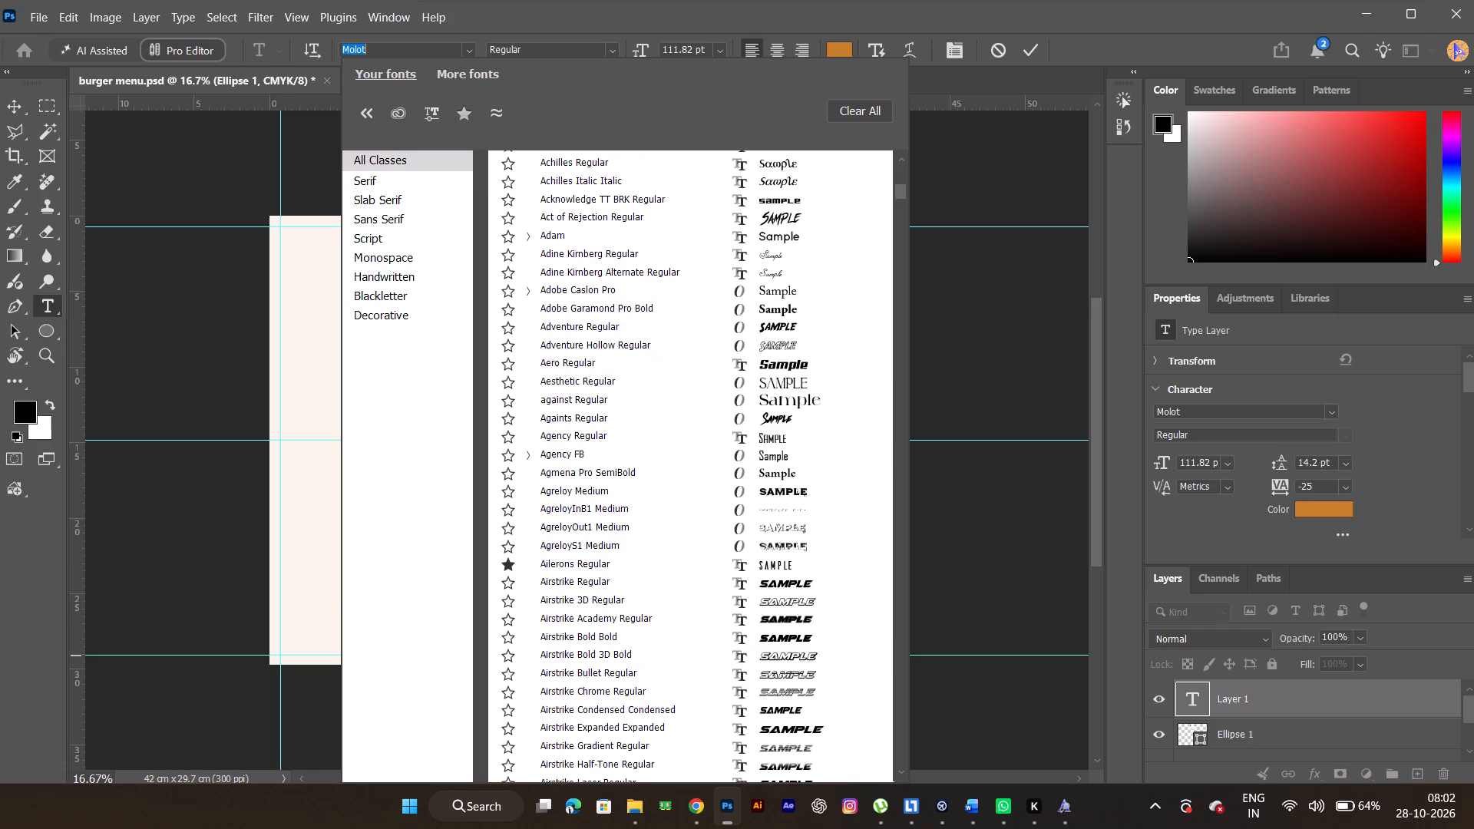
scroll(632, 656, "down", 5)
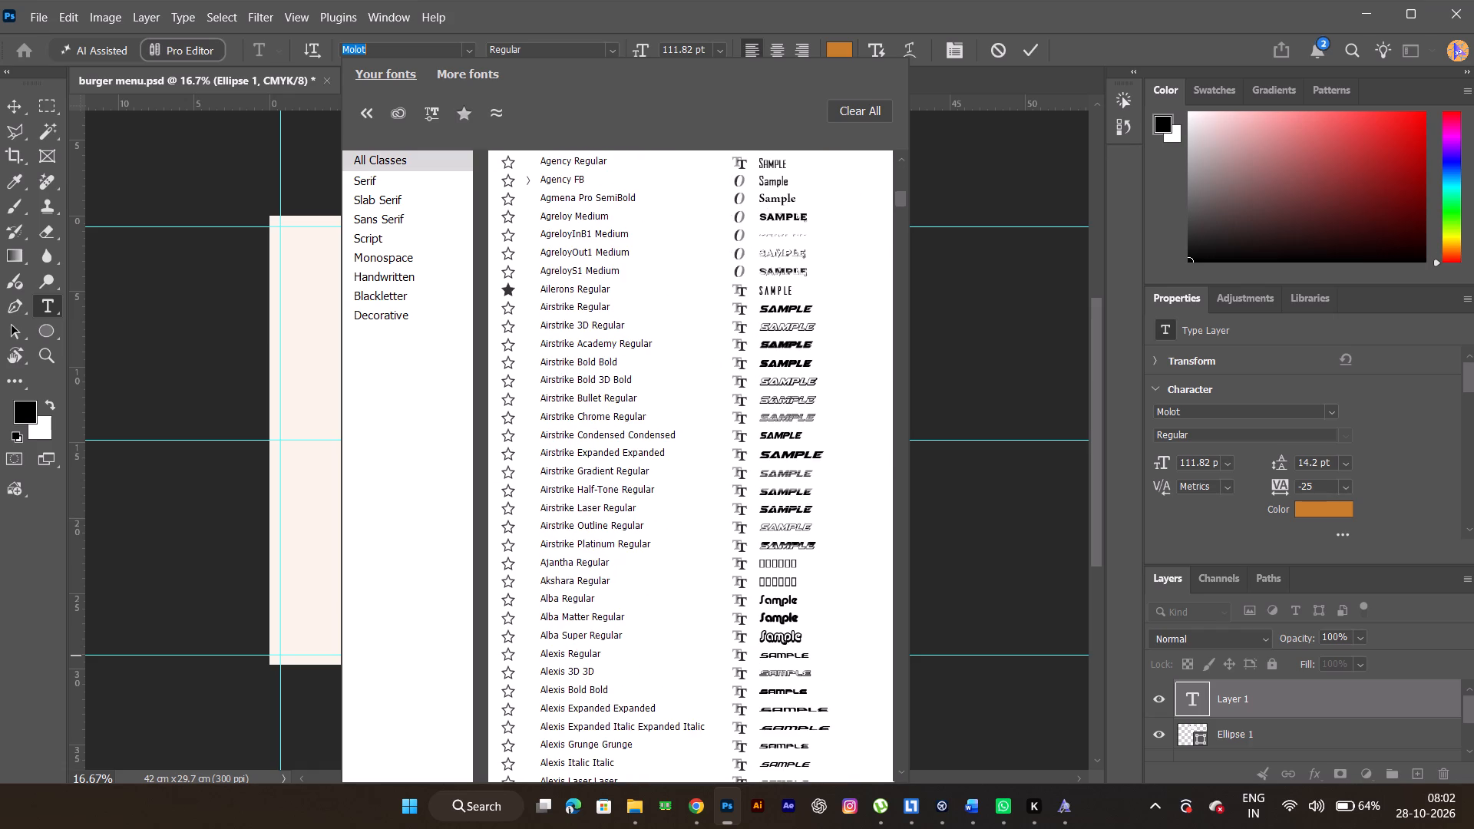
scroll(632, 656, "down", 1)
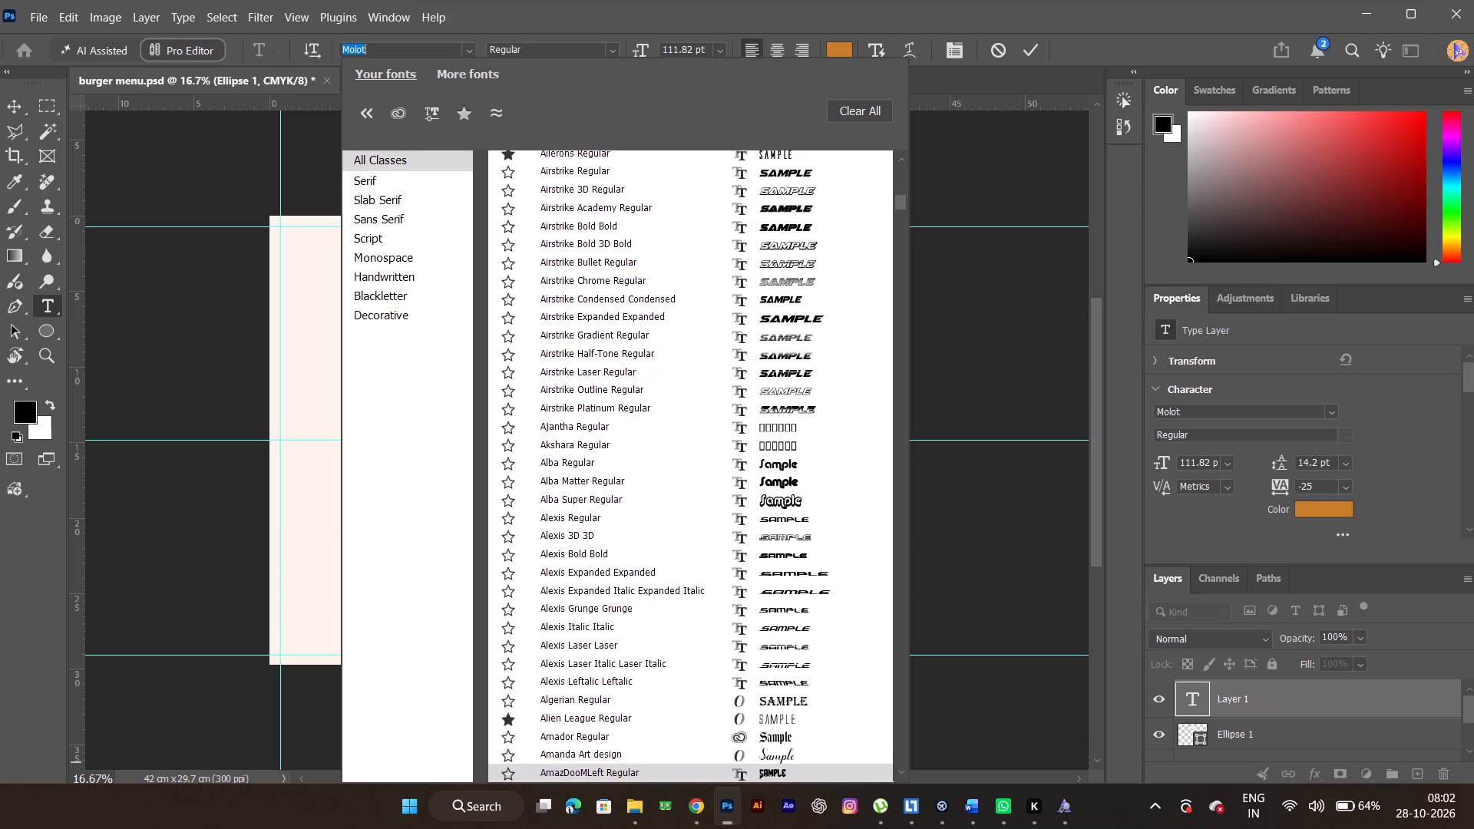
left_click(790, 755)
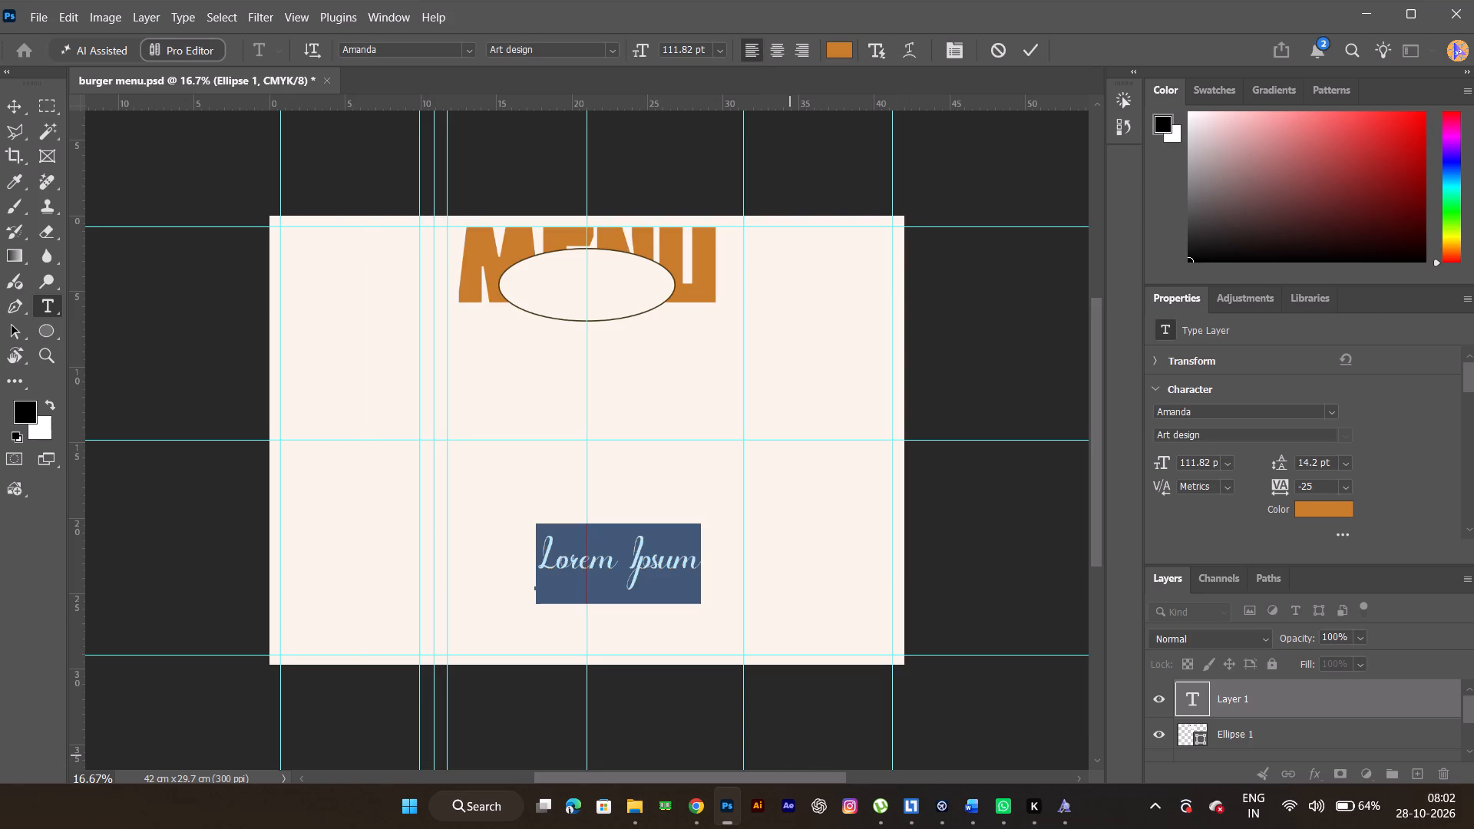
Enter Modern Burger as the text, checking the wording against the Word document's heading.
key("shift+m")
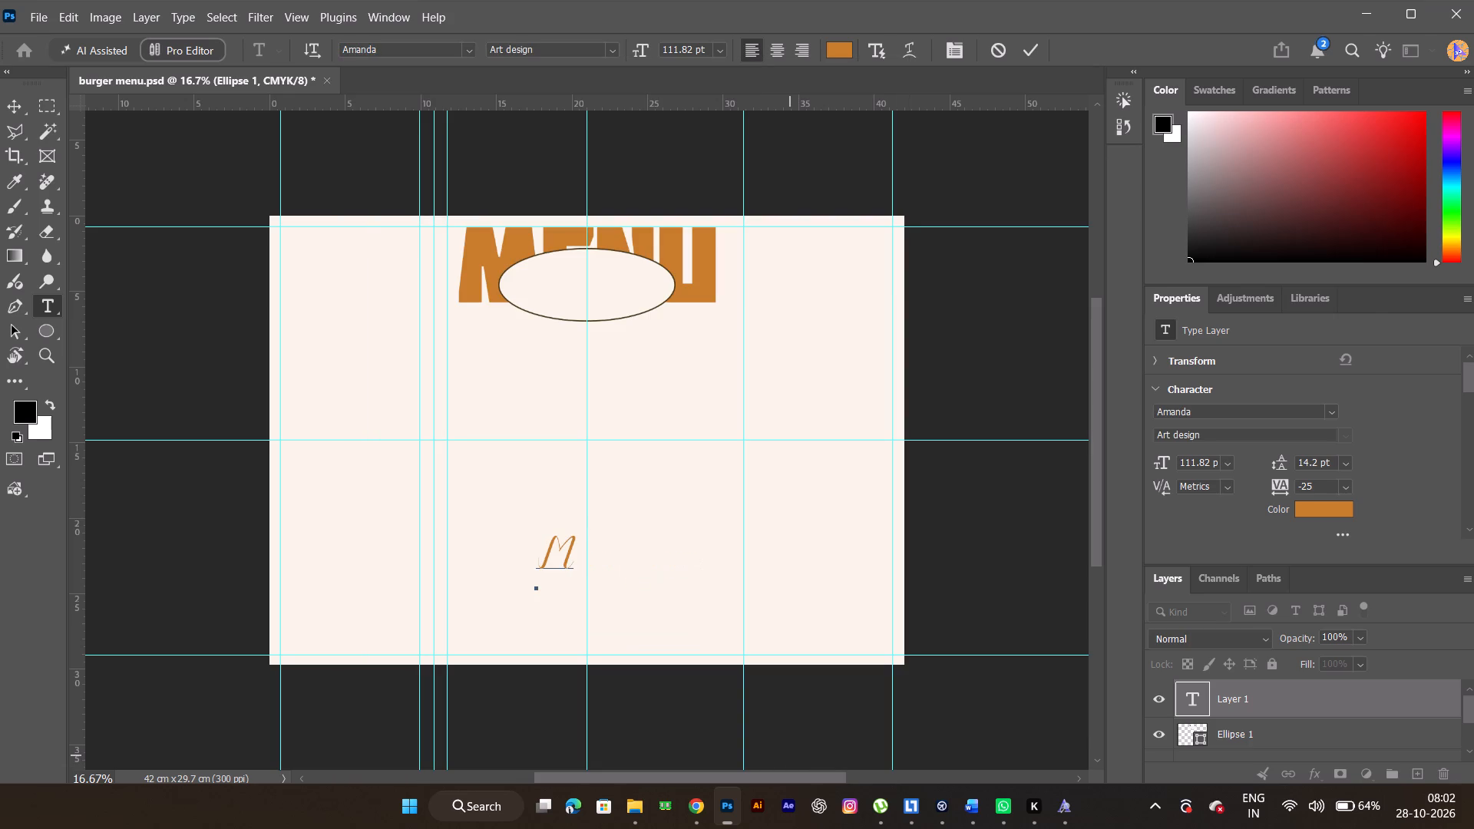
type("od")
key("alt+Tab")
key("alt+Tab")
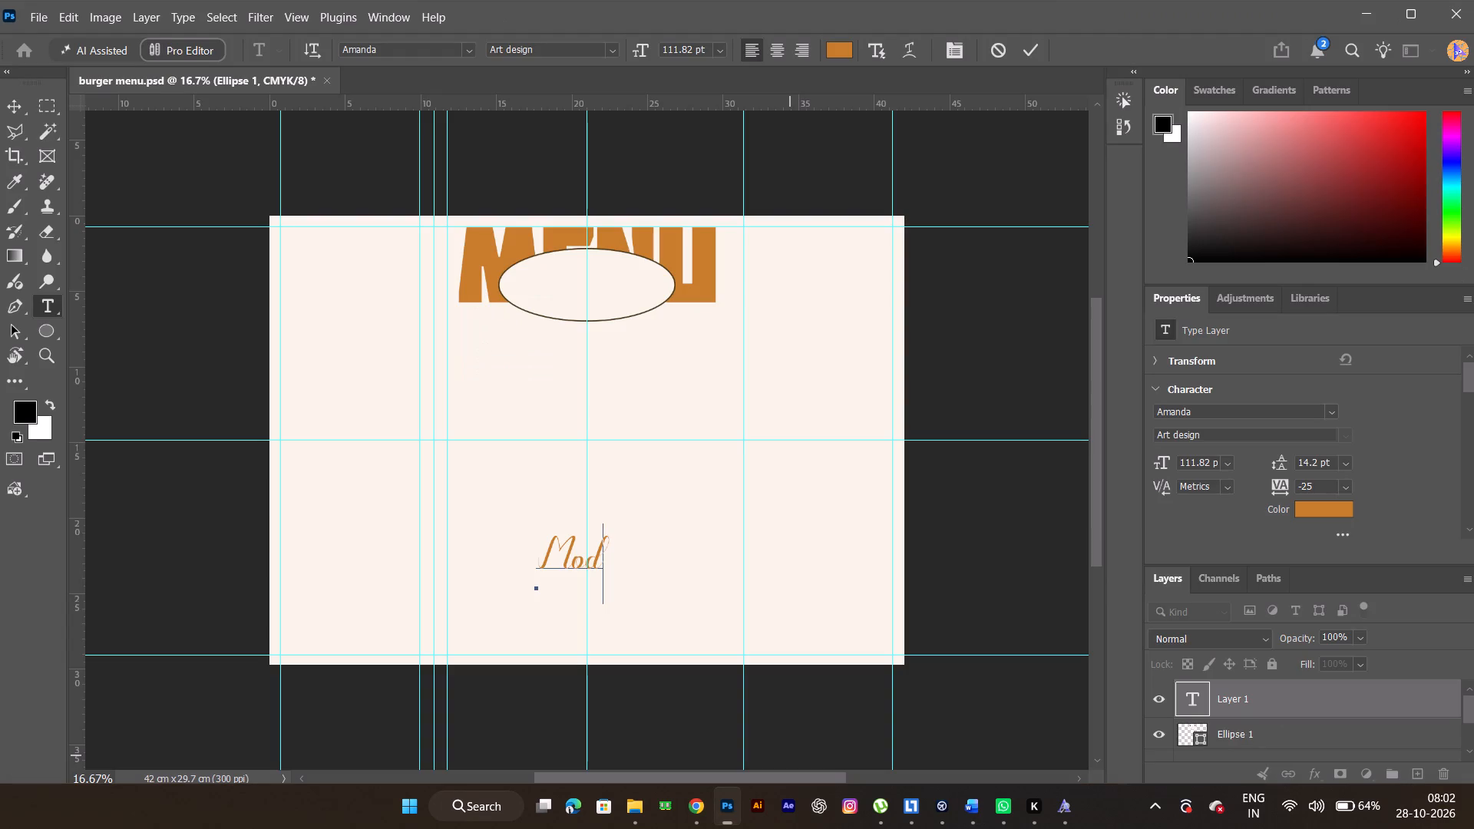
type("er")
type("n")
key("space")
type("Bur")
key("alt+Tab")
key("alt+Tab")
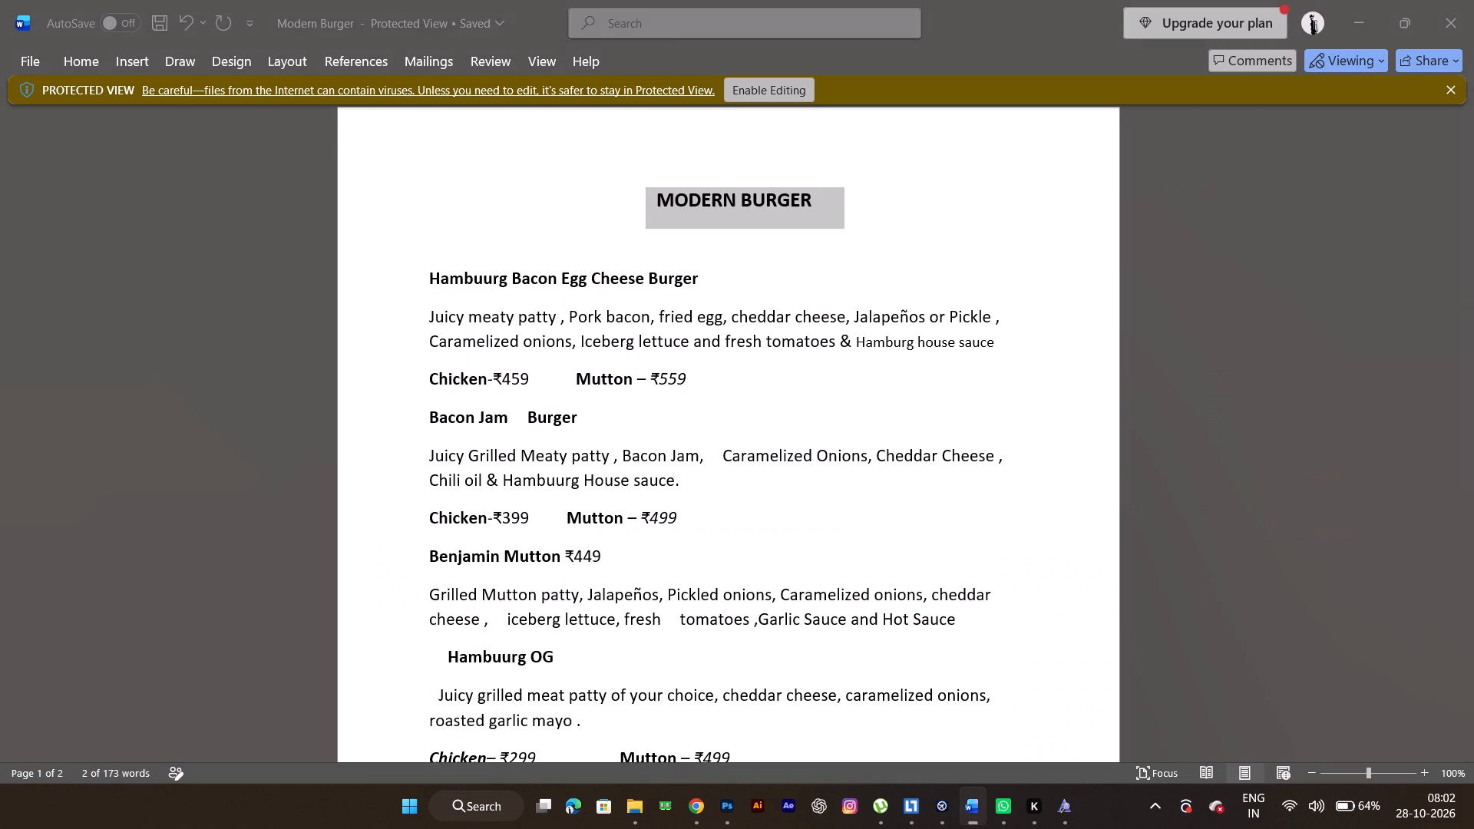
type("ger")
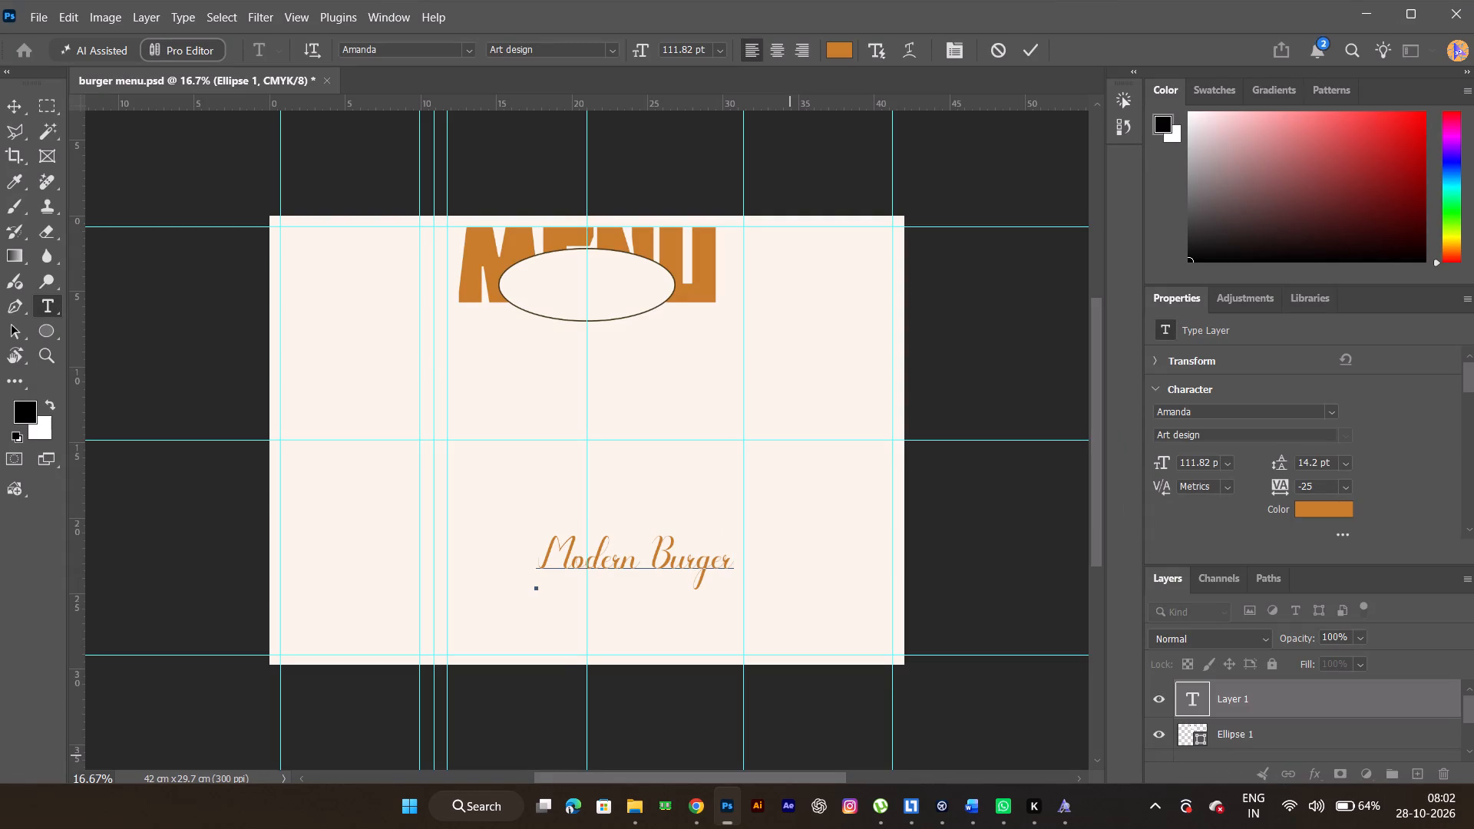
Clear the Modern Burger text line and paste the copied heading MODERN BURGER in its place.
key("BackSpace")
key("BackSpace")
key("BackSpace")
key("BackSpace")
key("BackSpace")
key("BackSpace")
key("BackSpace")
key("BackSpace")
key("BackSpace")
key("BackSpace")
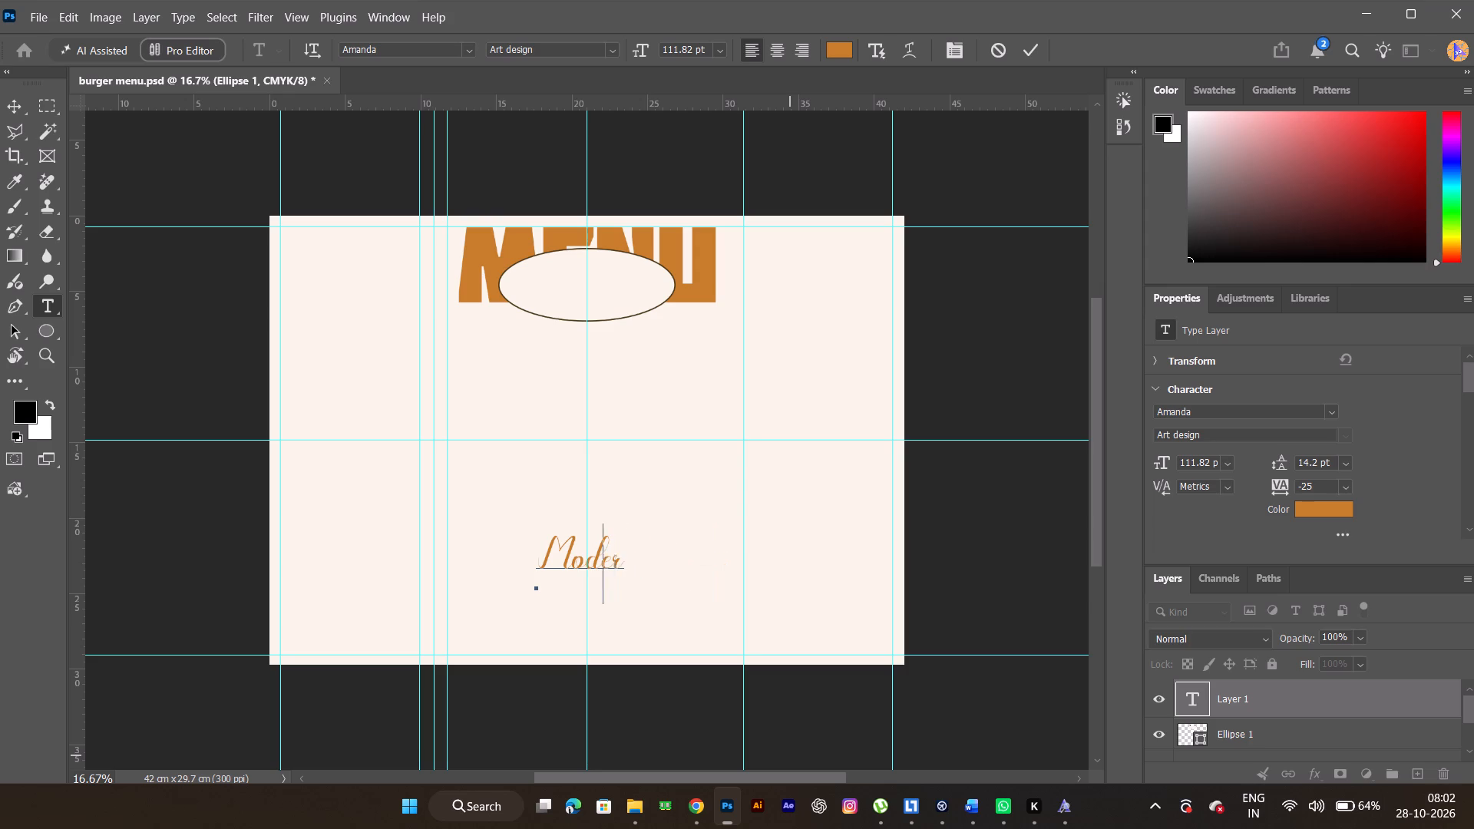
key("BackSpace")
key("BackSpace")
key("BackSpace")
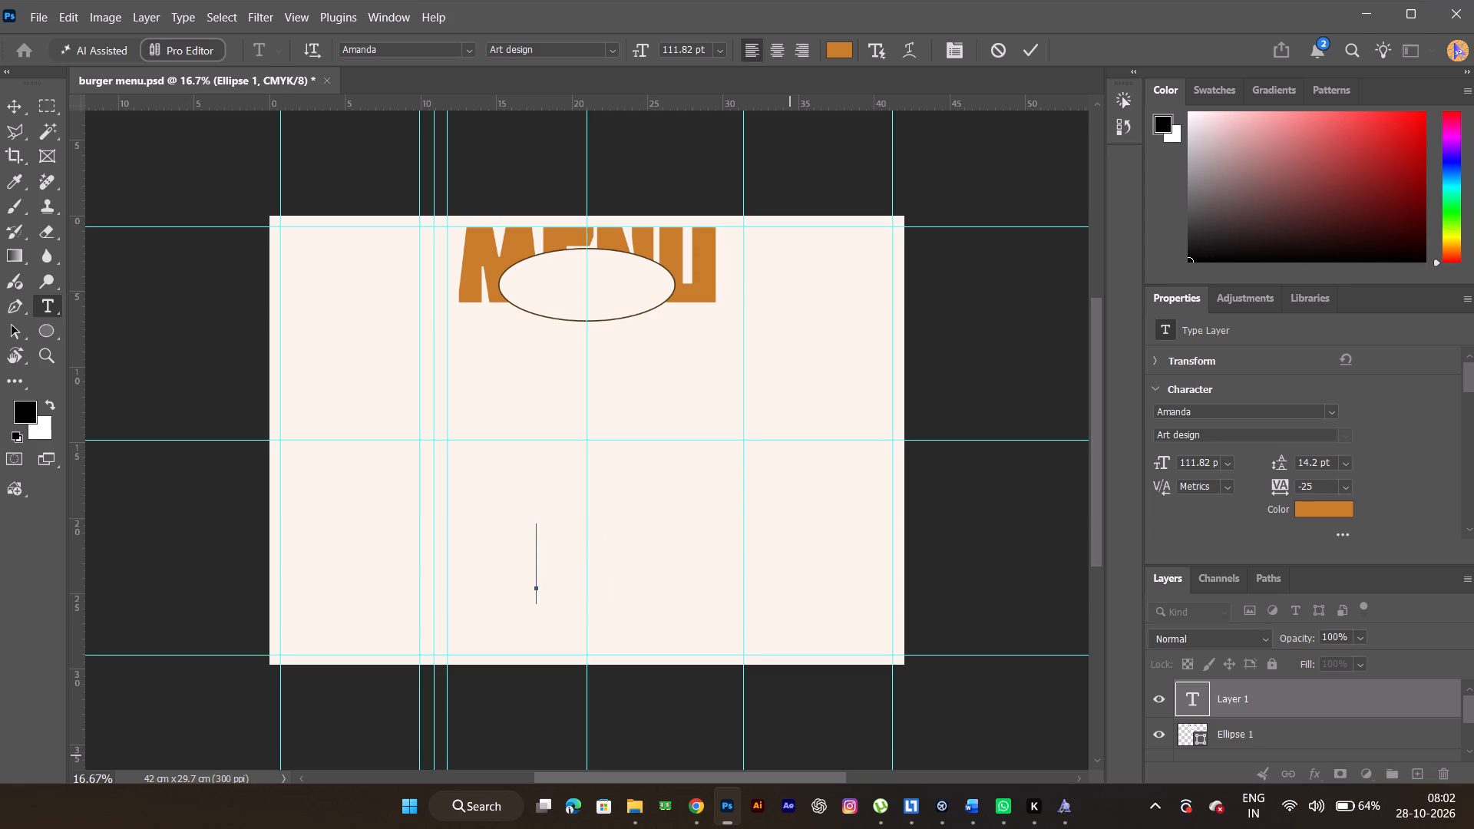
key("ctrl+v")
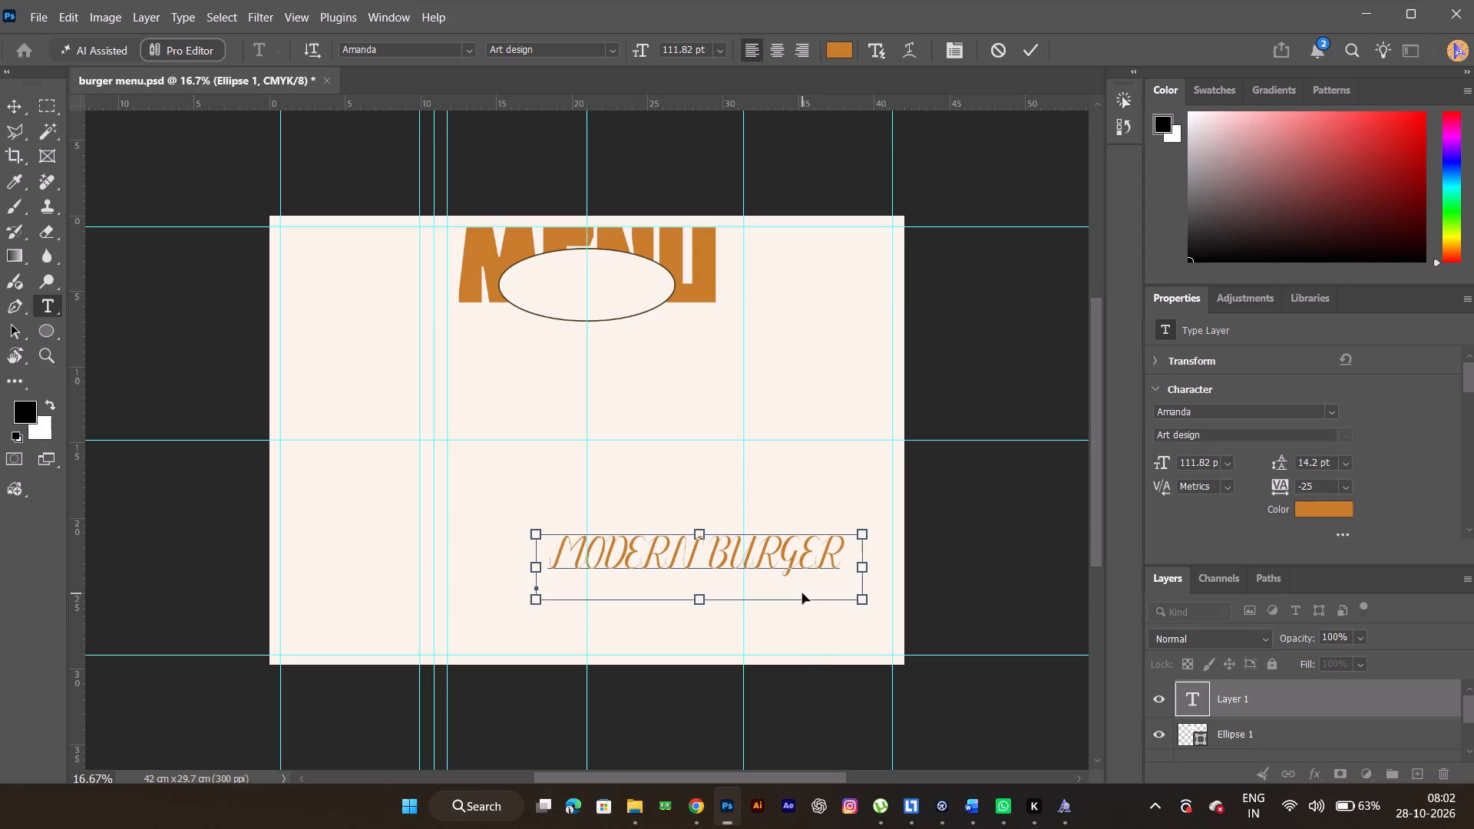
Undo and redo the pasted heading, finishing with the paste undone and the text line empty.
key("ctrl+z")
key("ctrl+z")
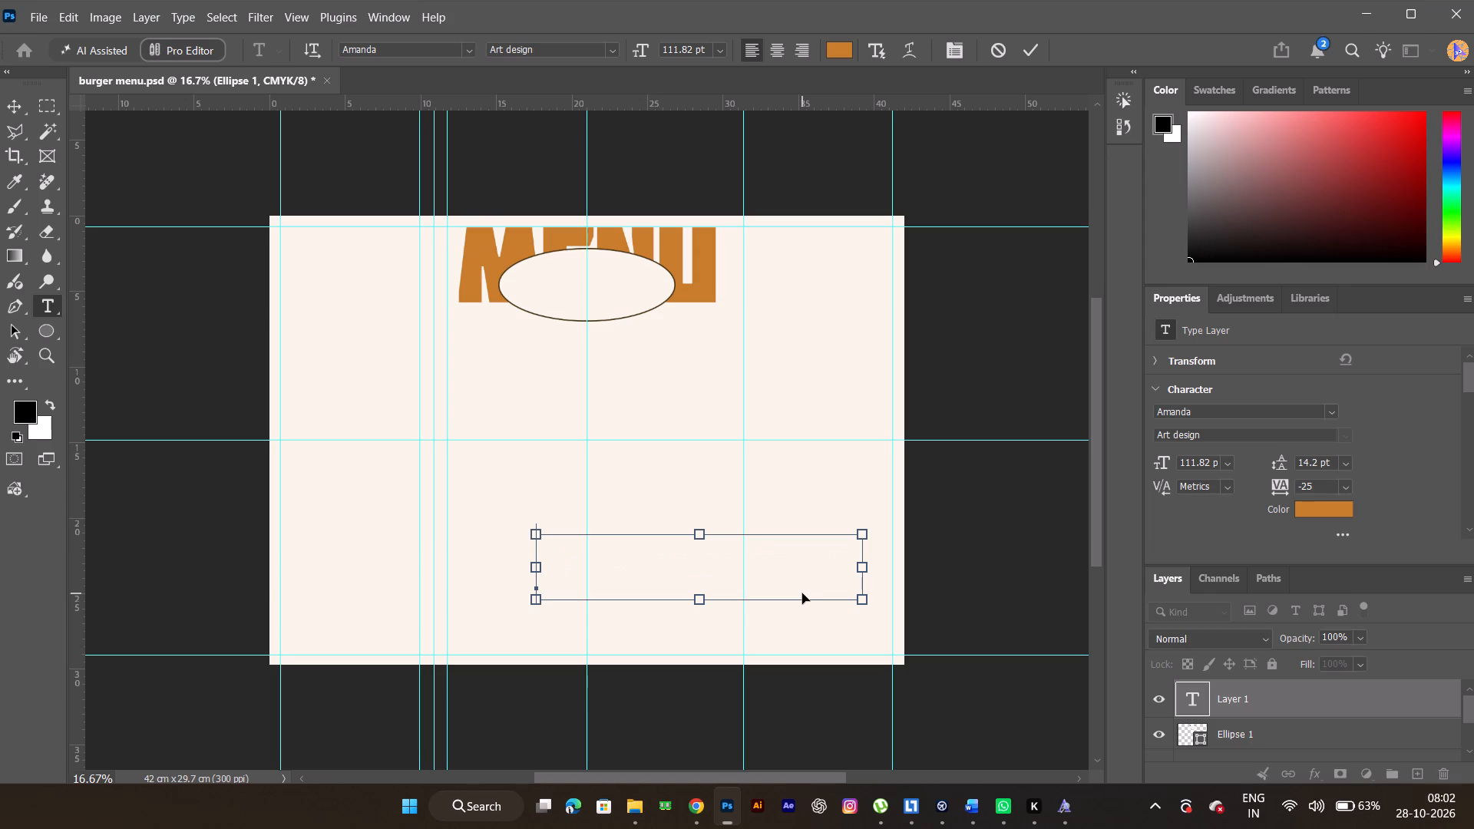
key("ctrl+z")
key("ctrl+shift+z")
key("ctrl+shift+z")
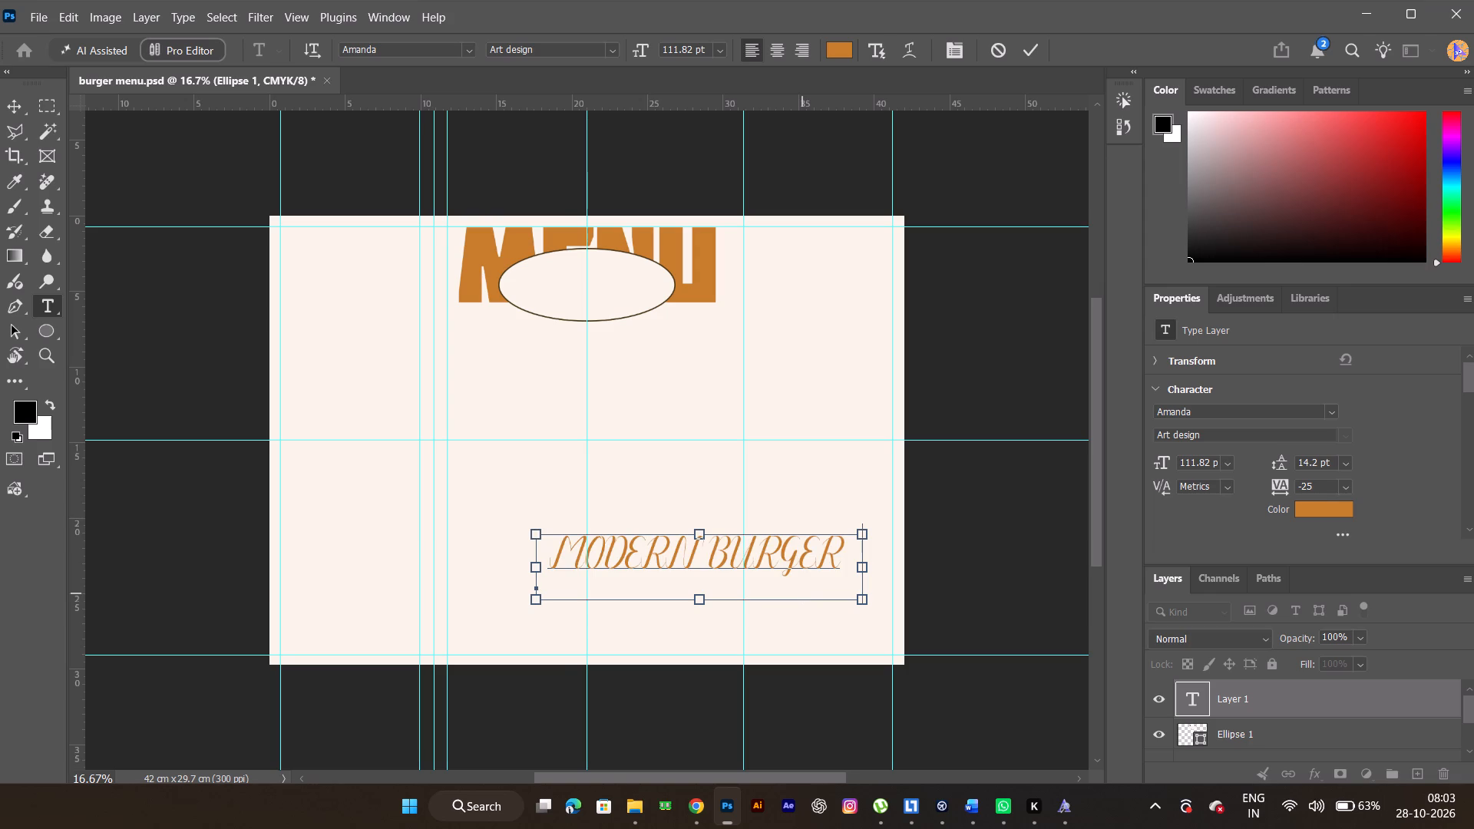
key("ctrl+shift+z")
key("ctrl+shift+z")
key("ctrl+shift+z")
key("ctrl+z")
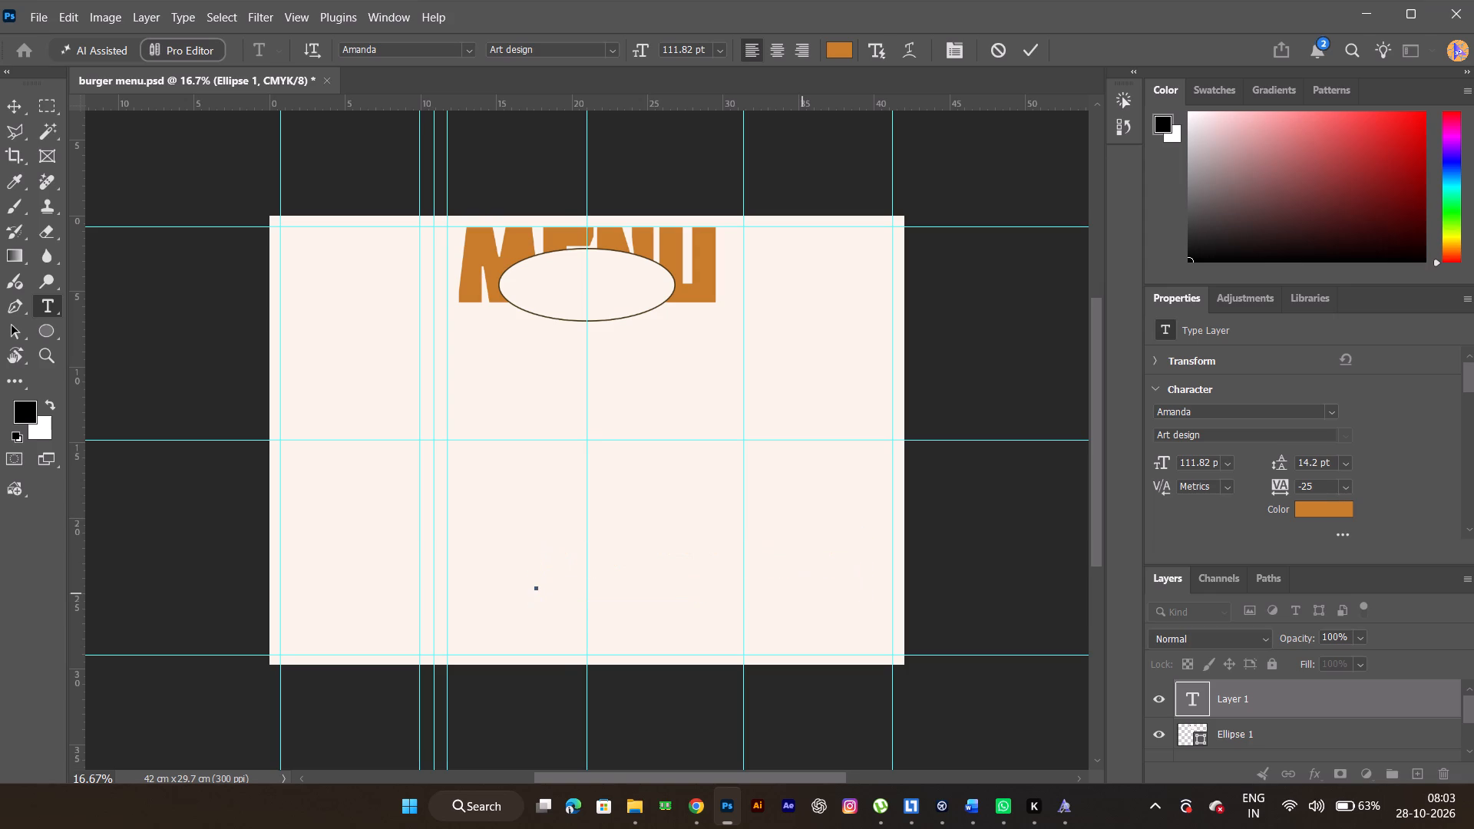
Enter Modern Burger in mixed case on the empty text line and commit it.
key("m")
key("o")
key("d")
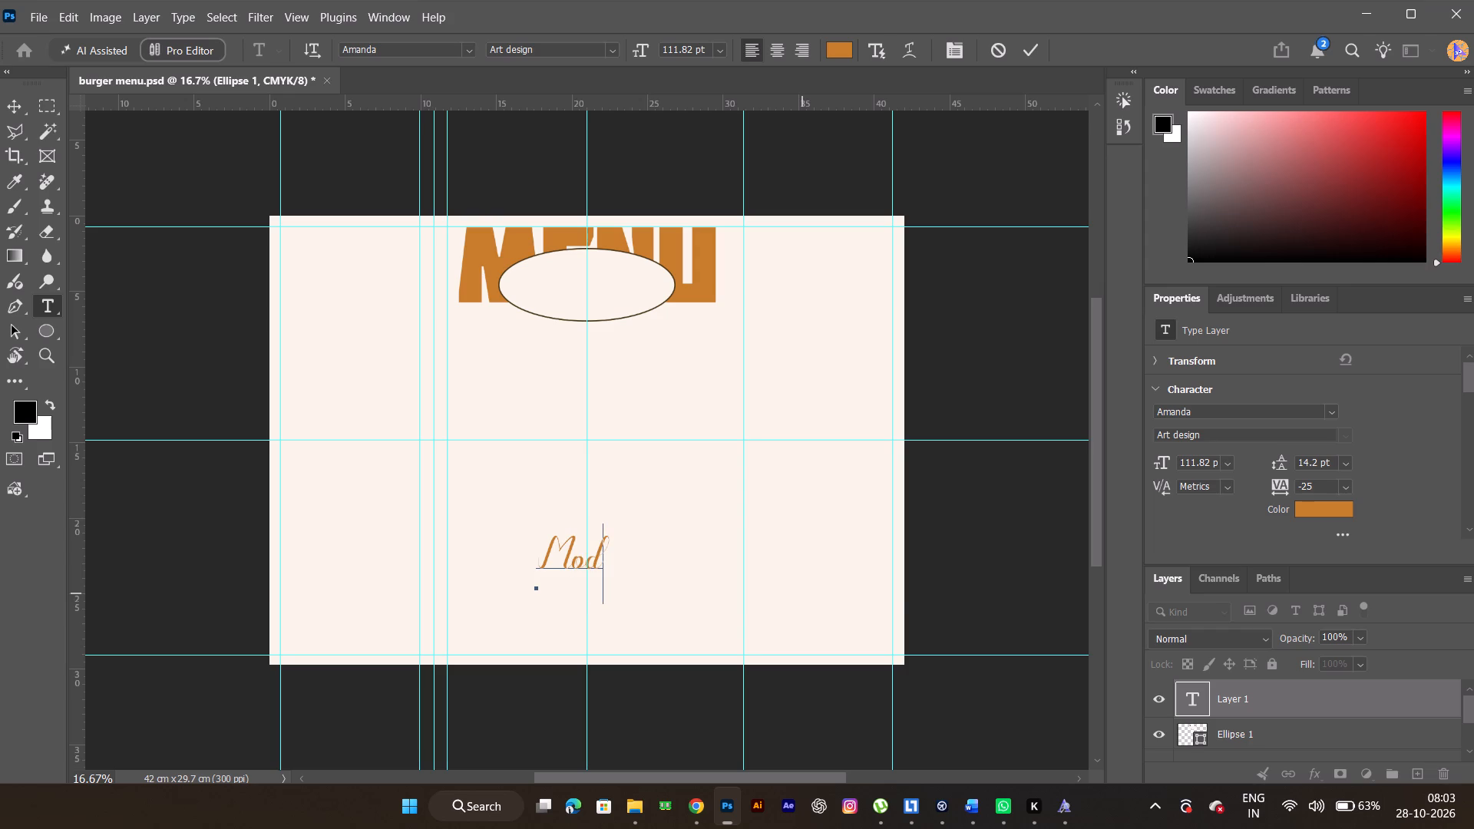
key("alt+Tab")
key("alt+Tab")
type("ern")
key("space")
type("Burger")
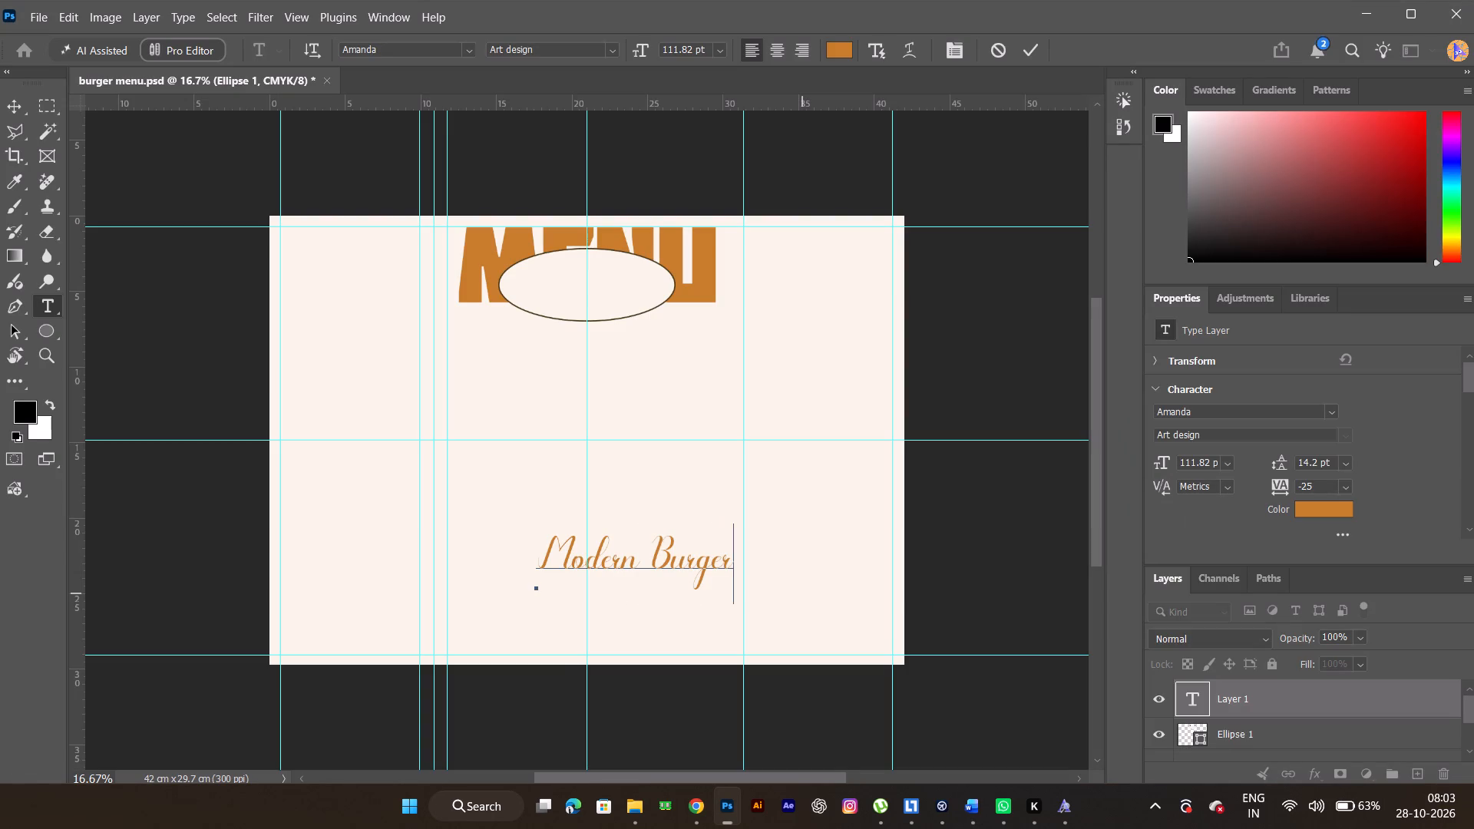
key("Return")
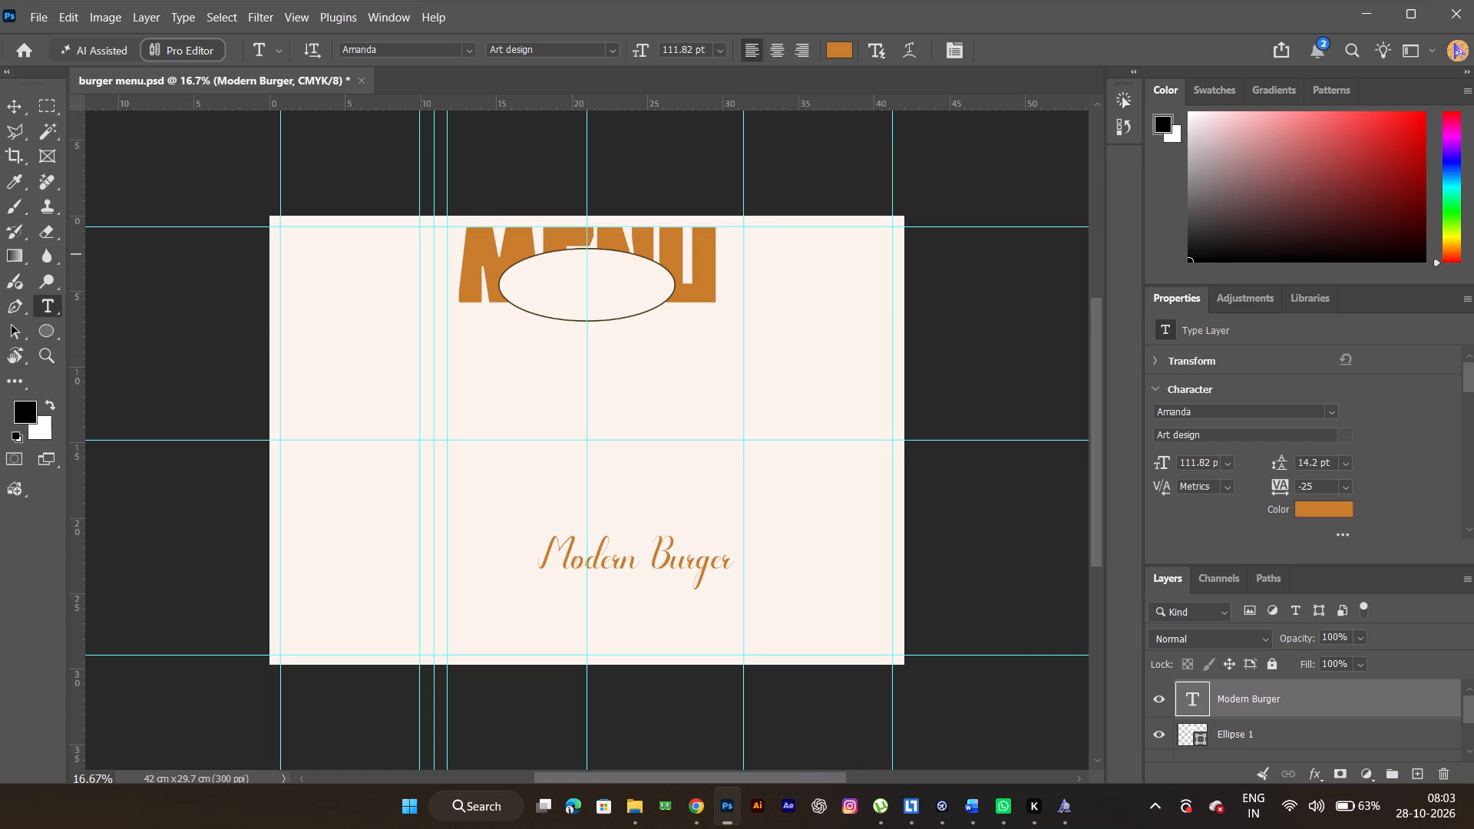
Scale the ellipse over MENU down to about 64%, roughly 7.5 cm wide by 3.1 cm high.
left_click(21, 118)
left_click(606, 291)
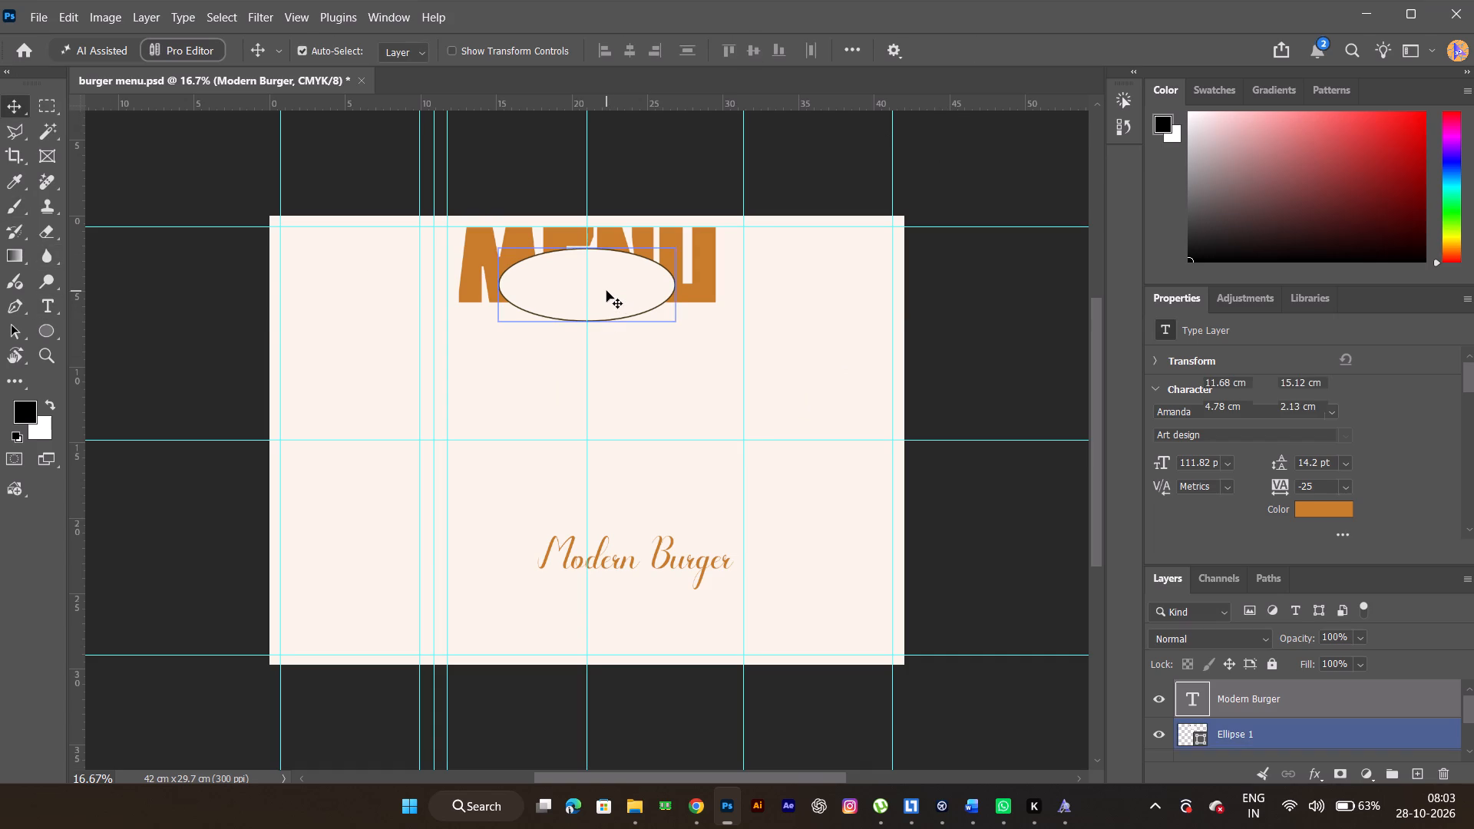
key("ctrl+t")
left_click_drag(679, 322, 640, 290, "shift")
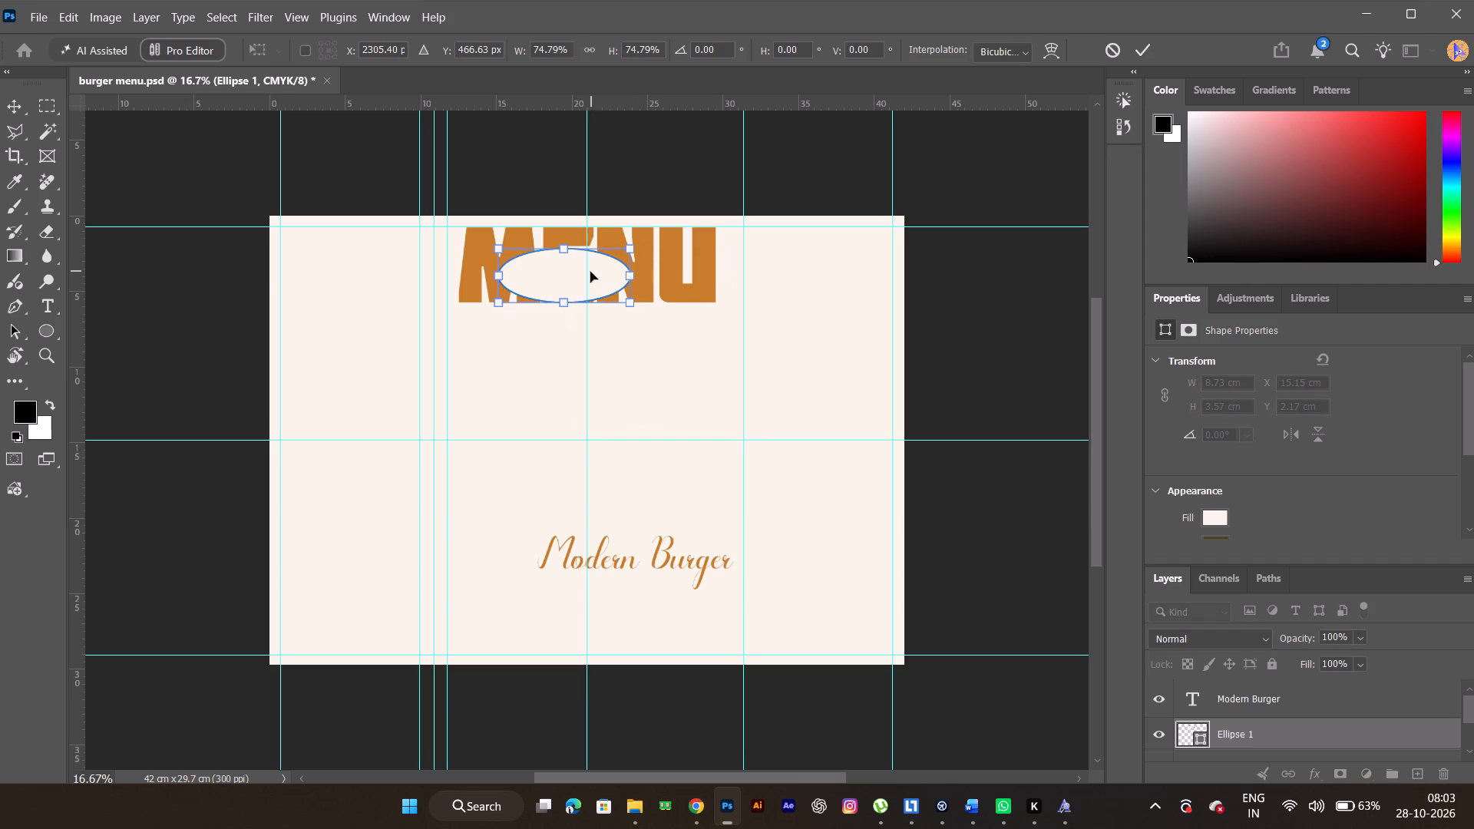
left_click_drag(568, 274, 586, 278)
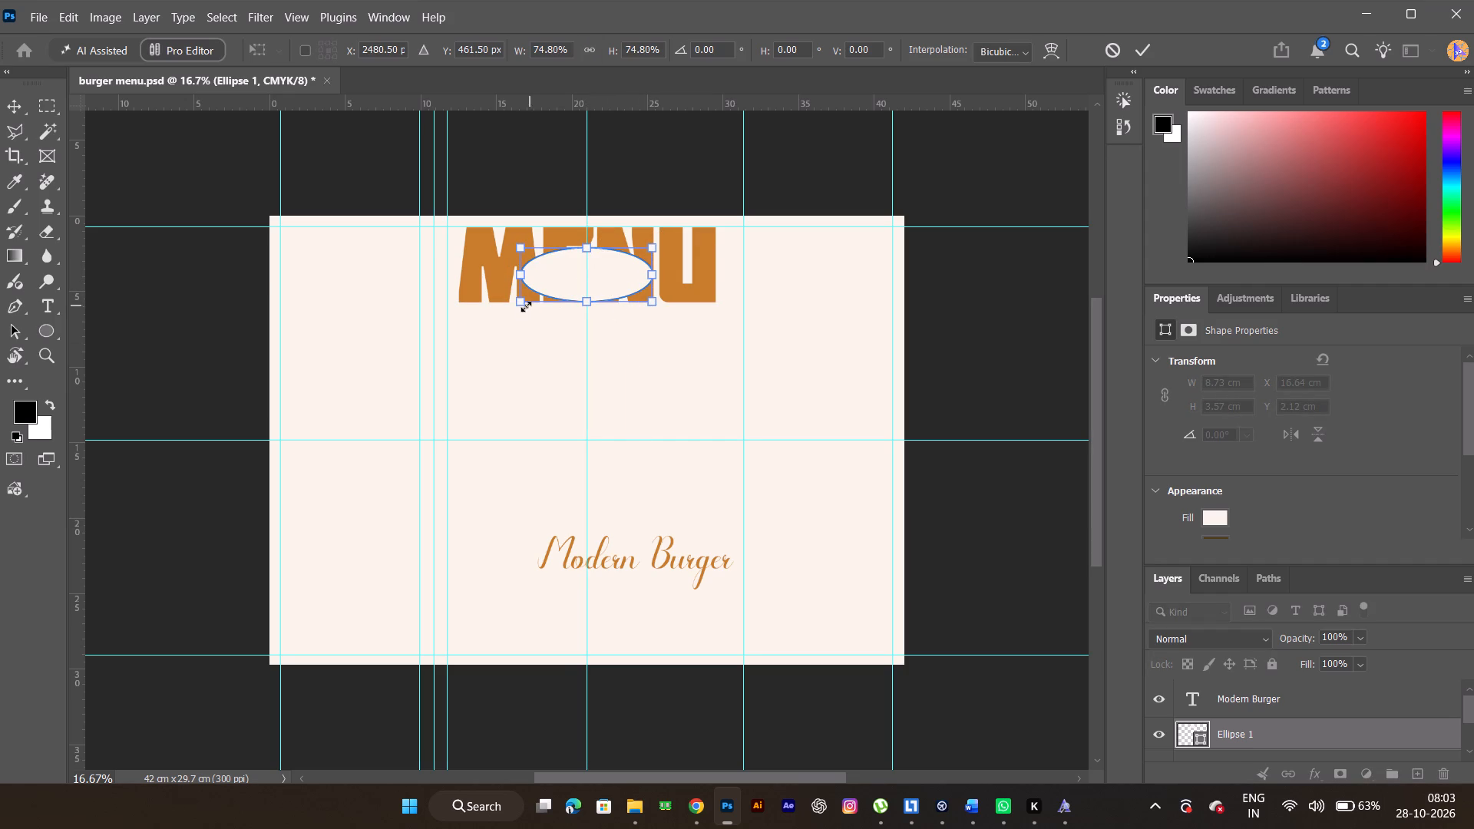
left_click_drag(517, 305, 532, 302, "shift")
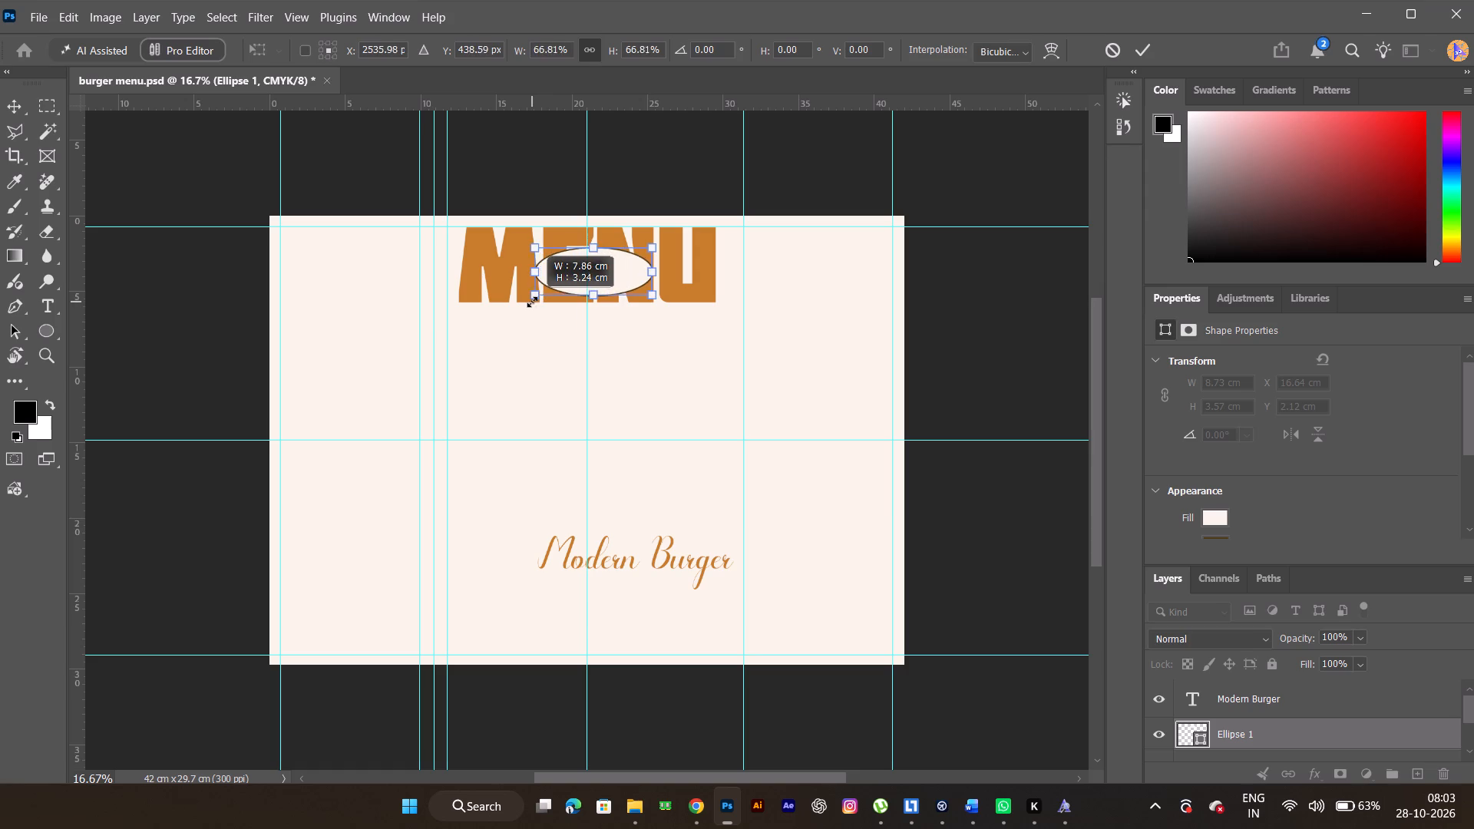
left_click_drag(532, 302, 537, 302, "shift")
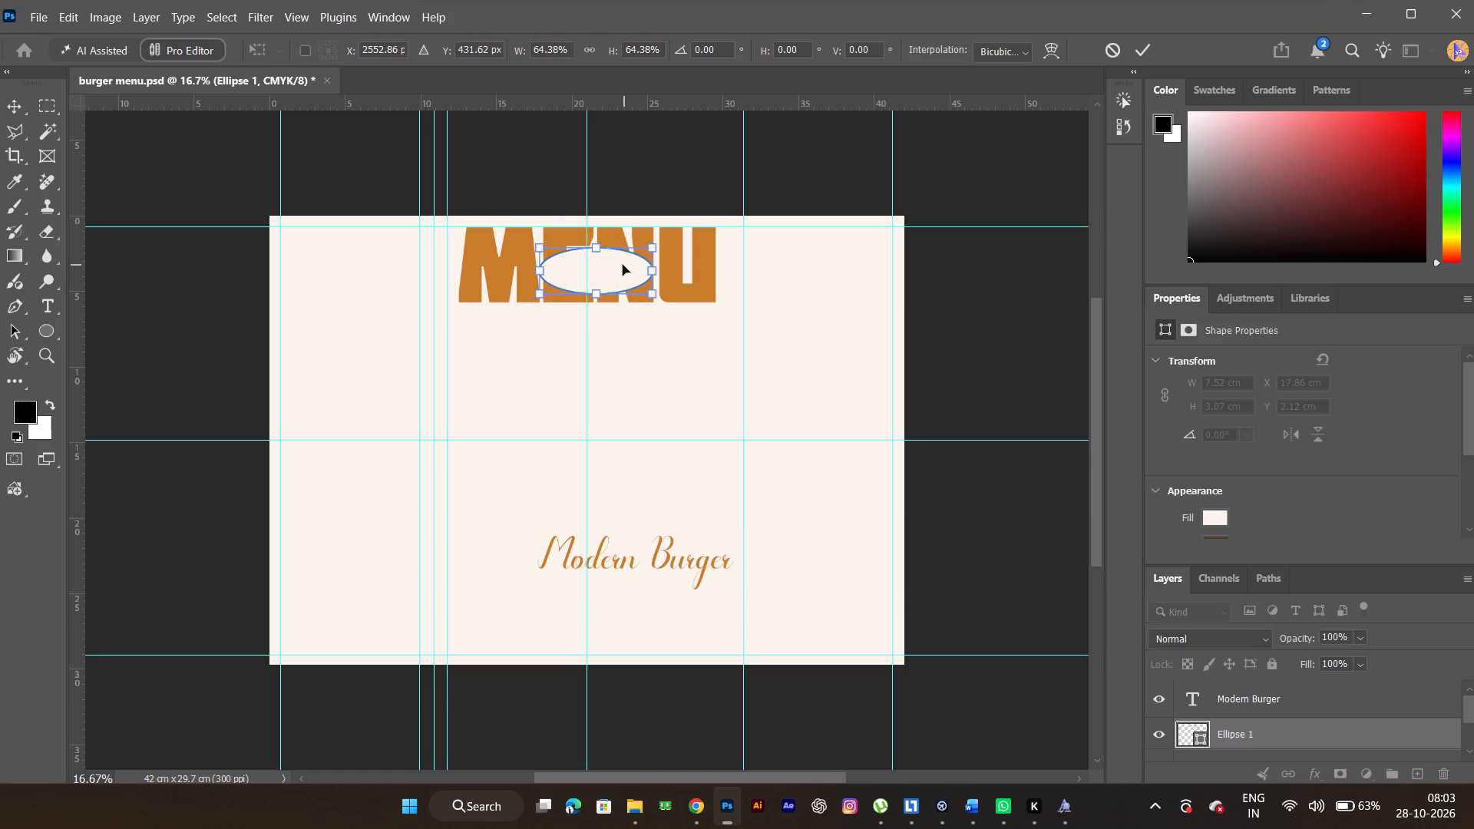
Lower the ellipse slightly over the MENU letters and centre it on the middle vertical guide.
left_click(608, 269)
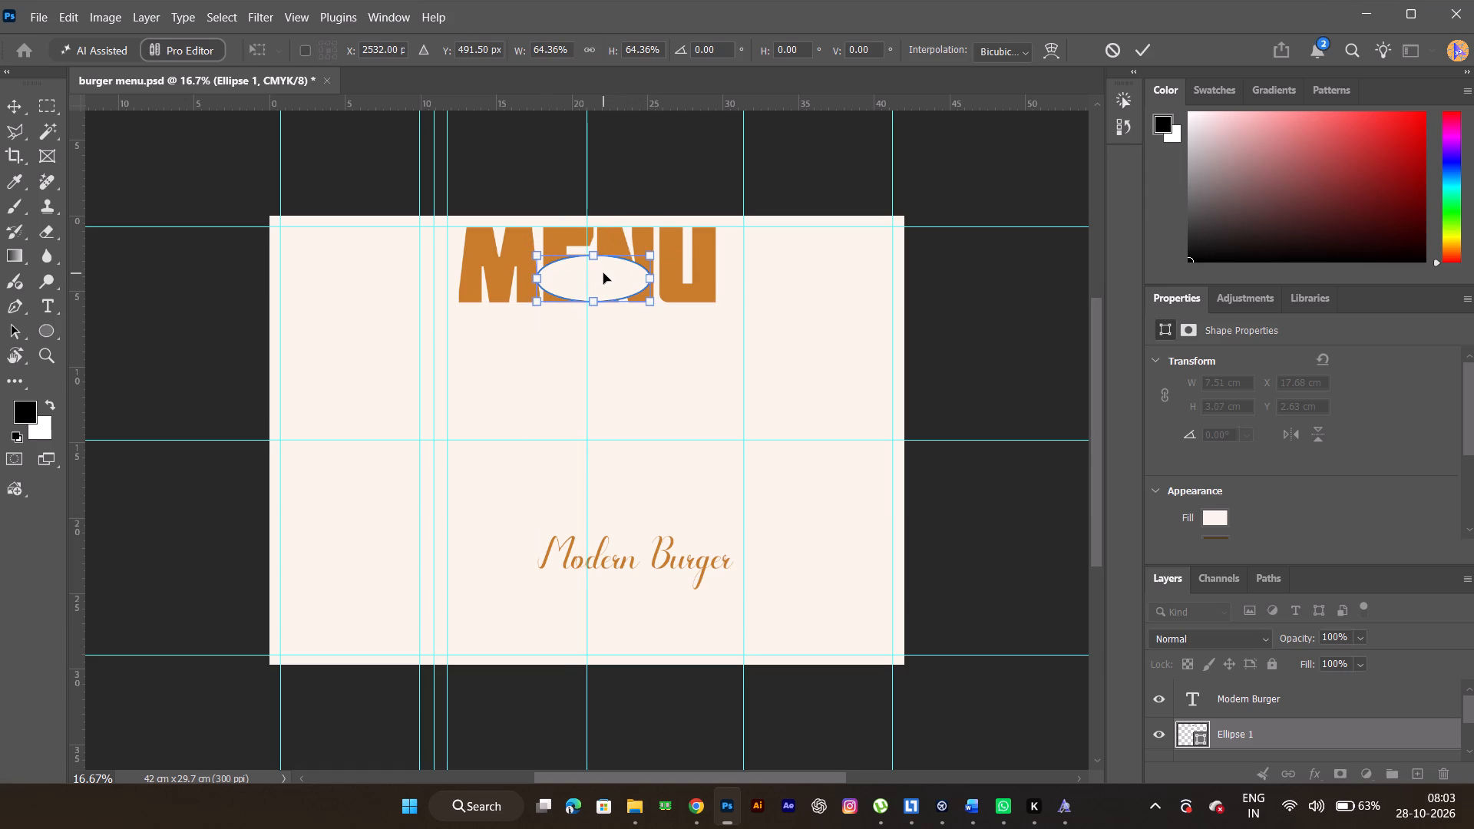
key("Left")
key("Left")
key("Left")
key("Left")
key("Left")
key("Left")
key("Left")
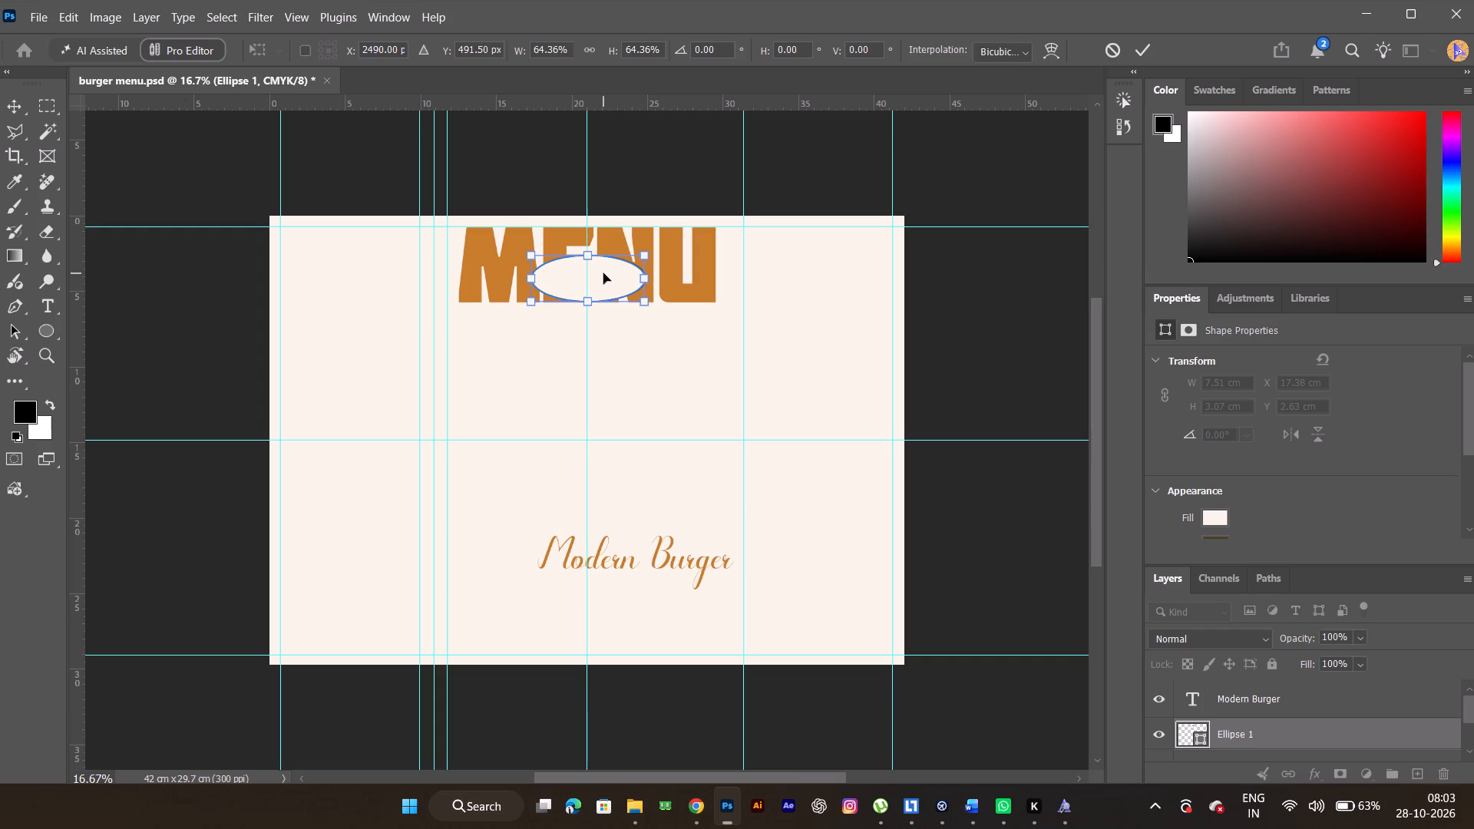
Try the Modern Burger text at 12 pt and 16 pt, and set its size to 24 pt.
left_click(626, 558)
triple_click(626, 558)
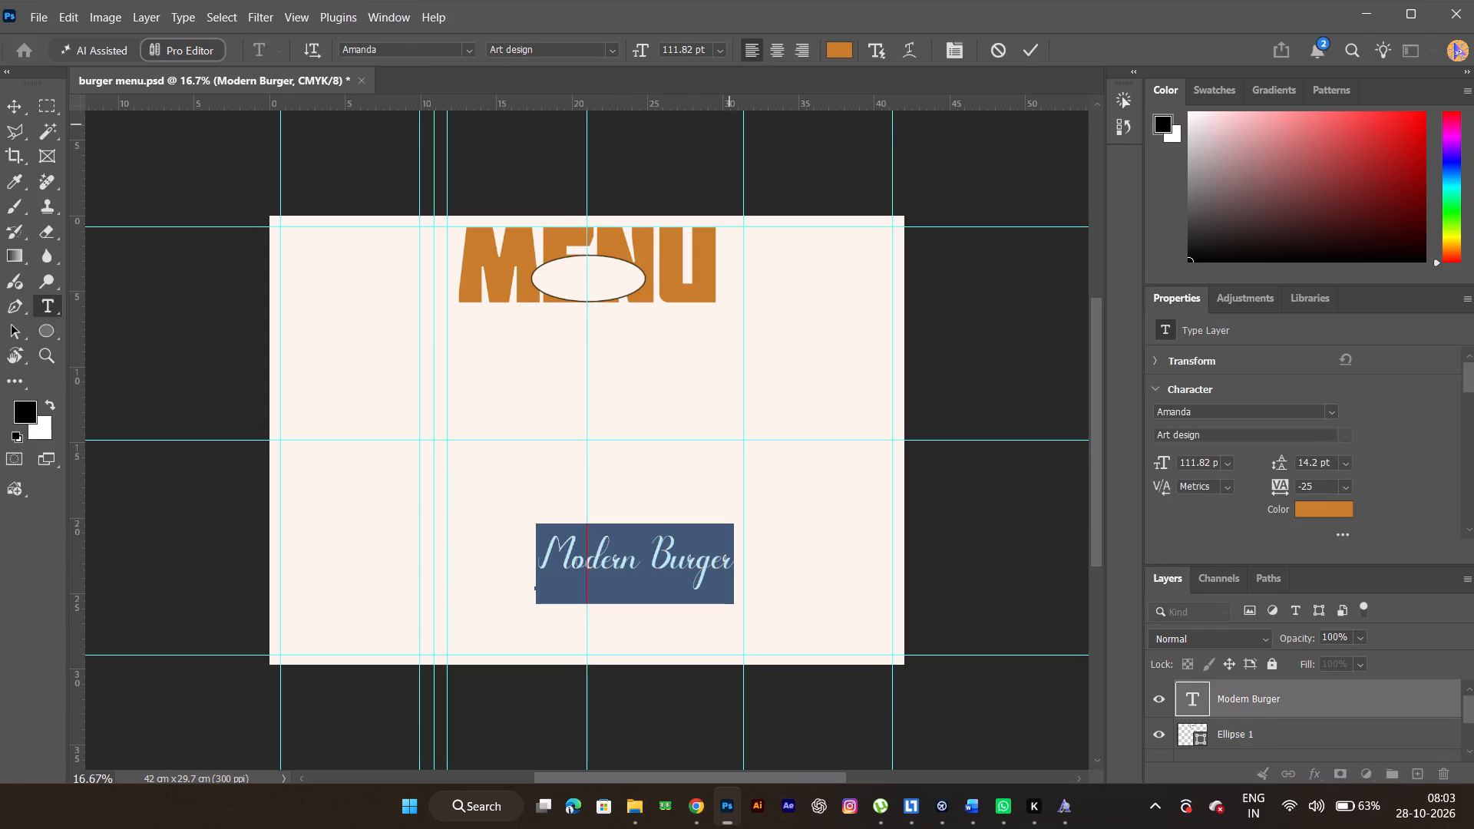
left_click(720, 52)
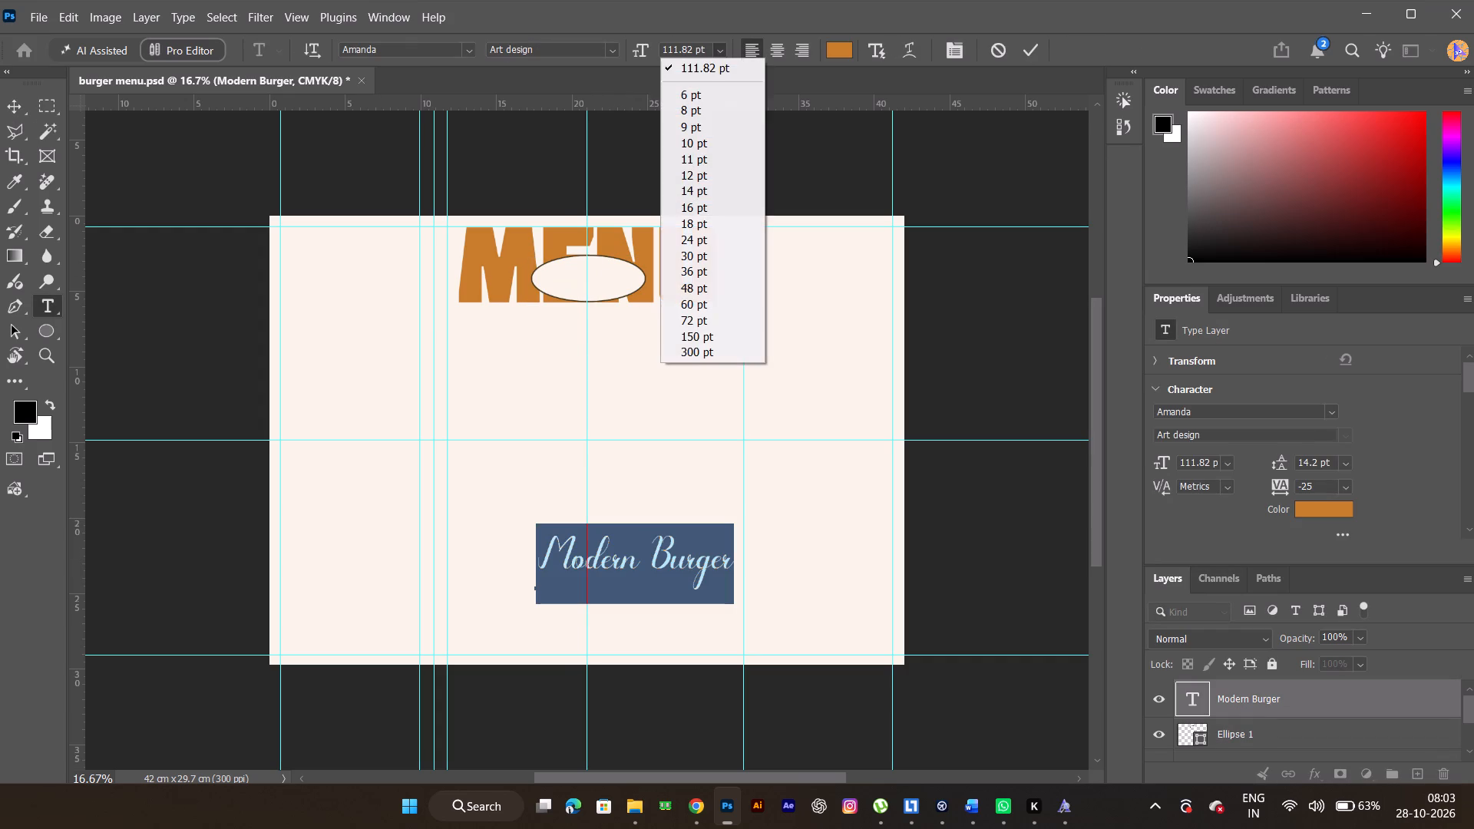
left_click(699, 170)
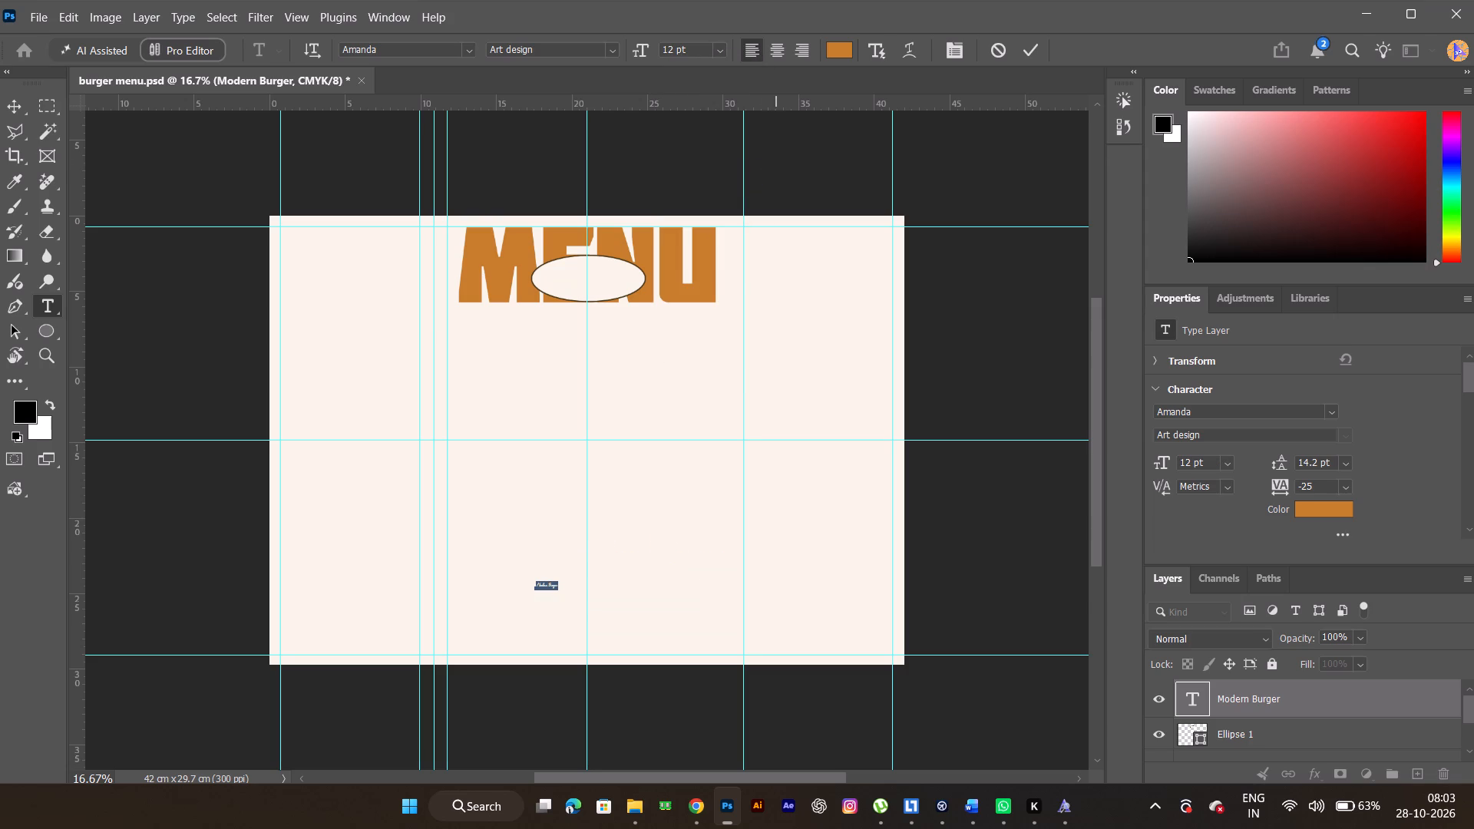
left_click(718, 46)
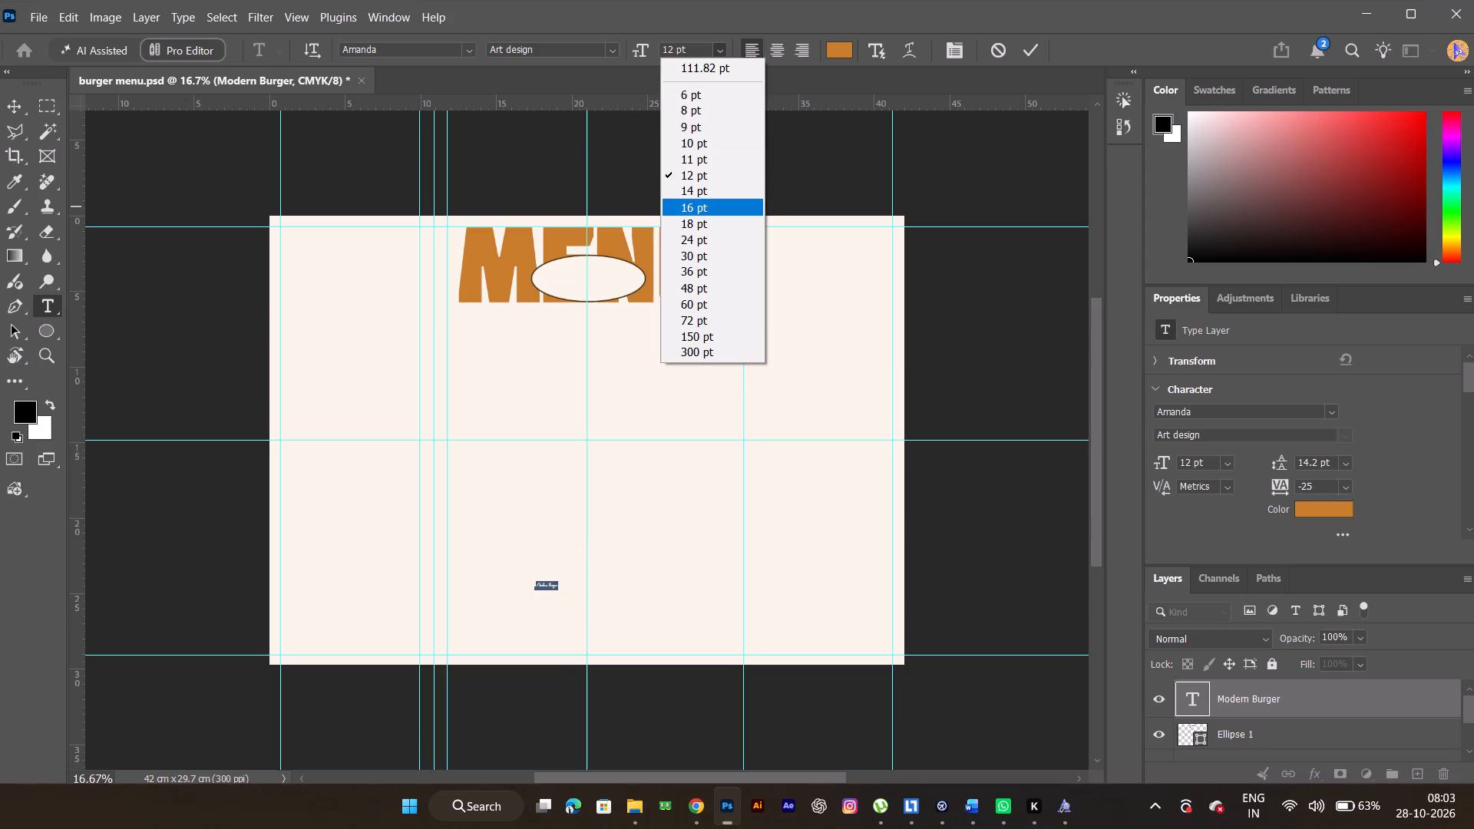
left_click(714, 206)
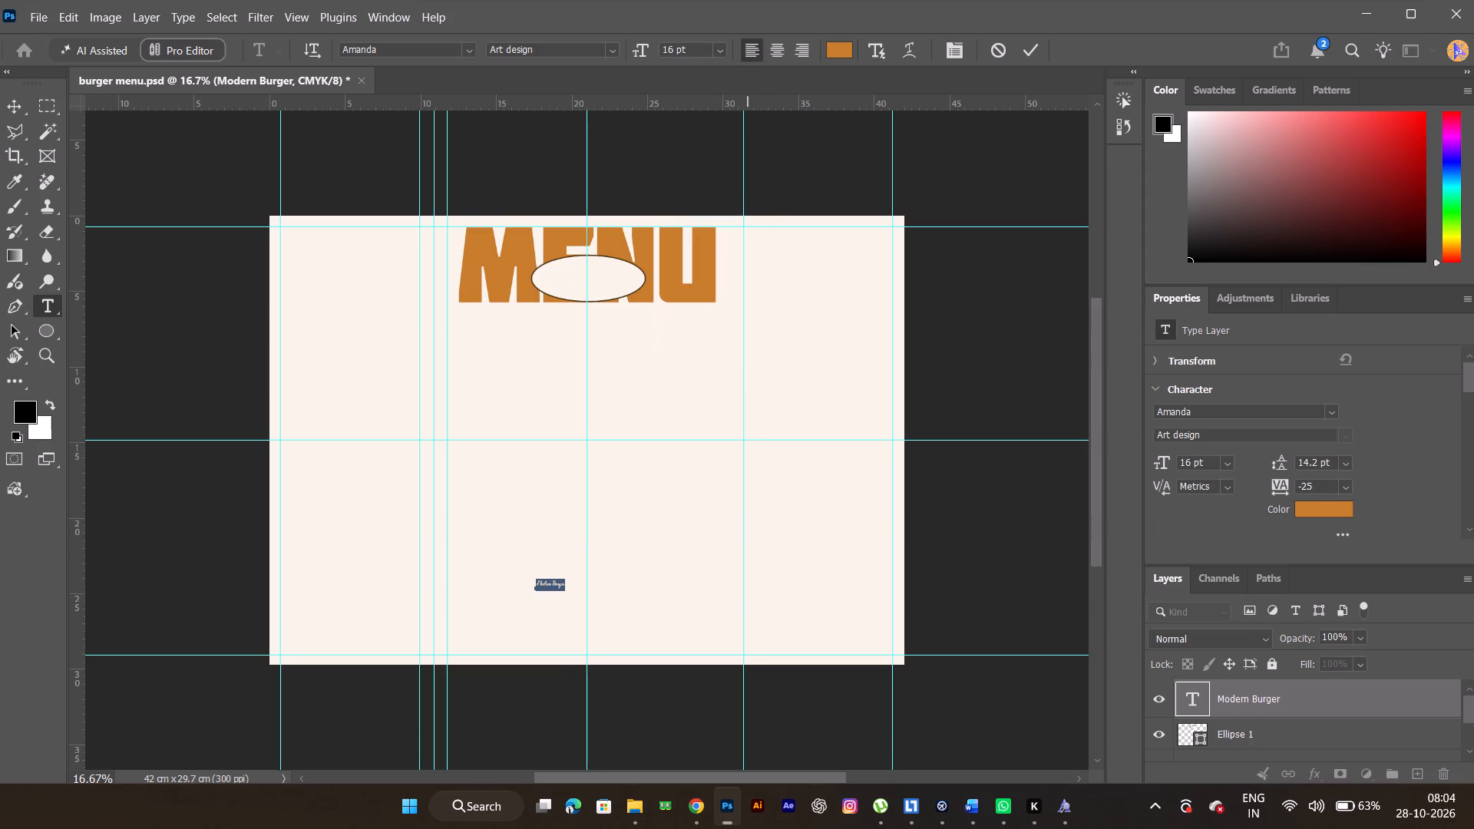
left_click(717, 49)
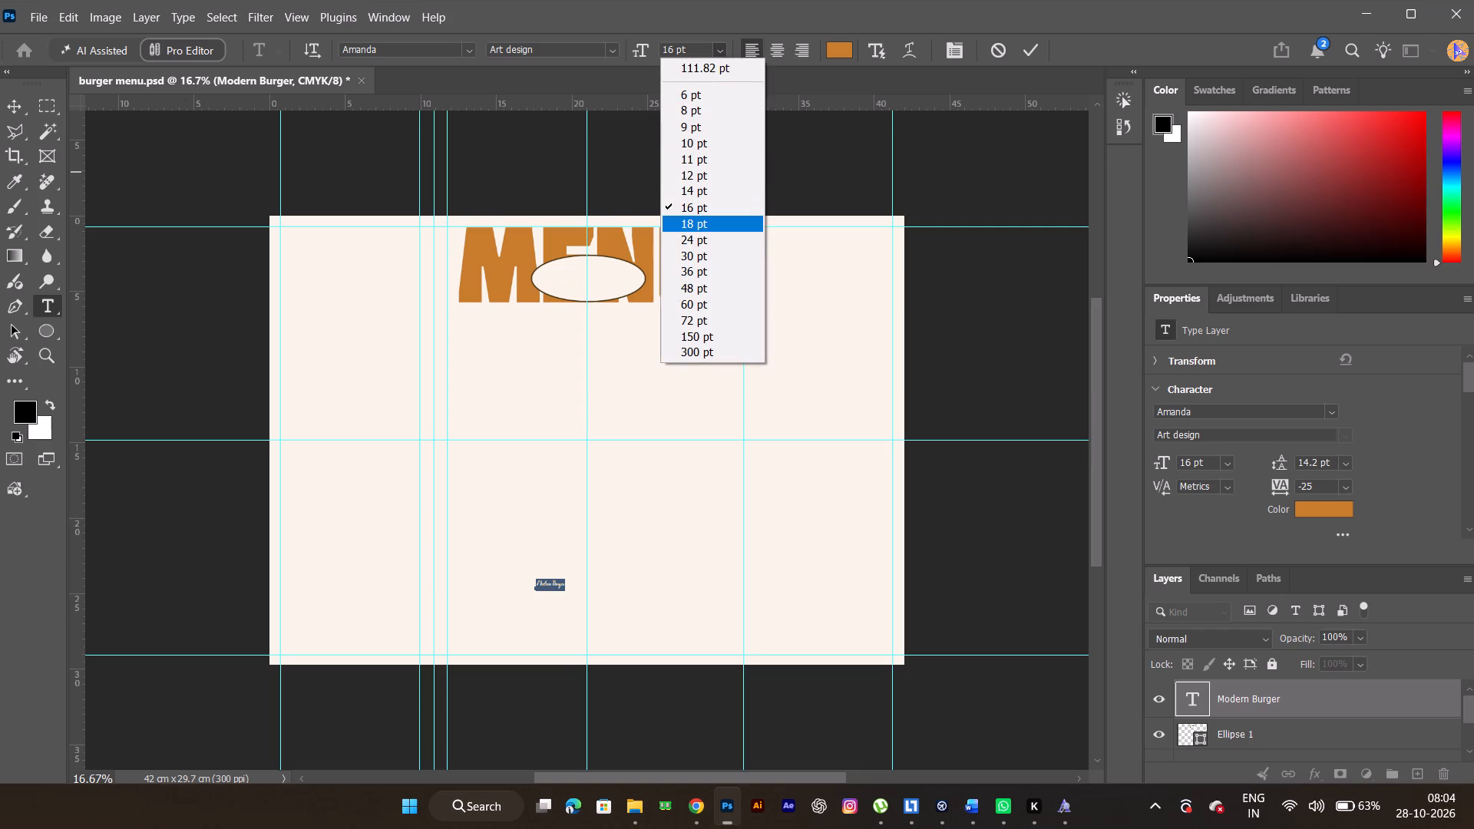
left_click(708, 239)
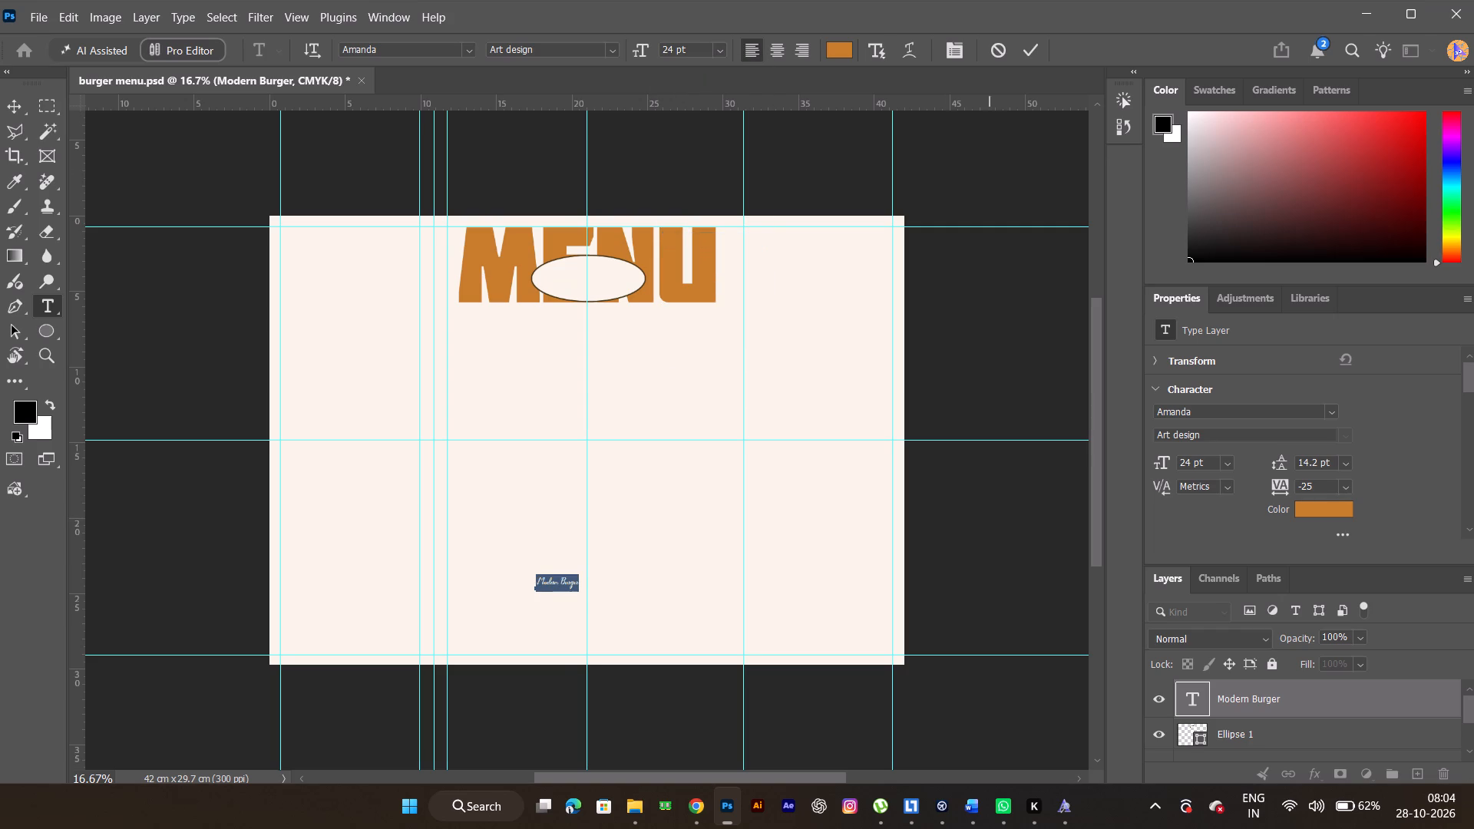
double_click(1020, 53)
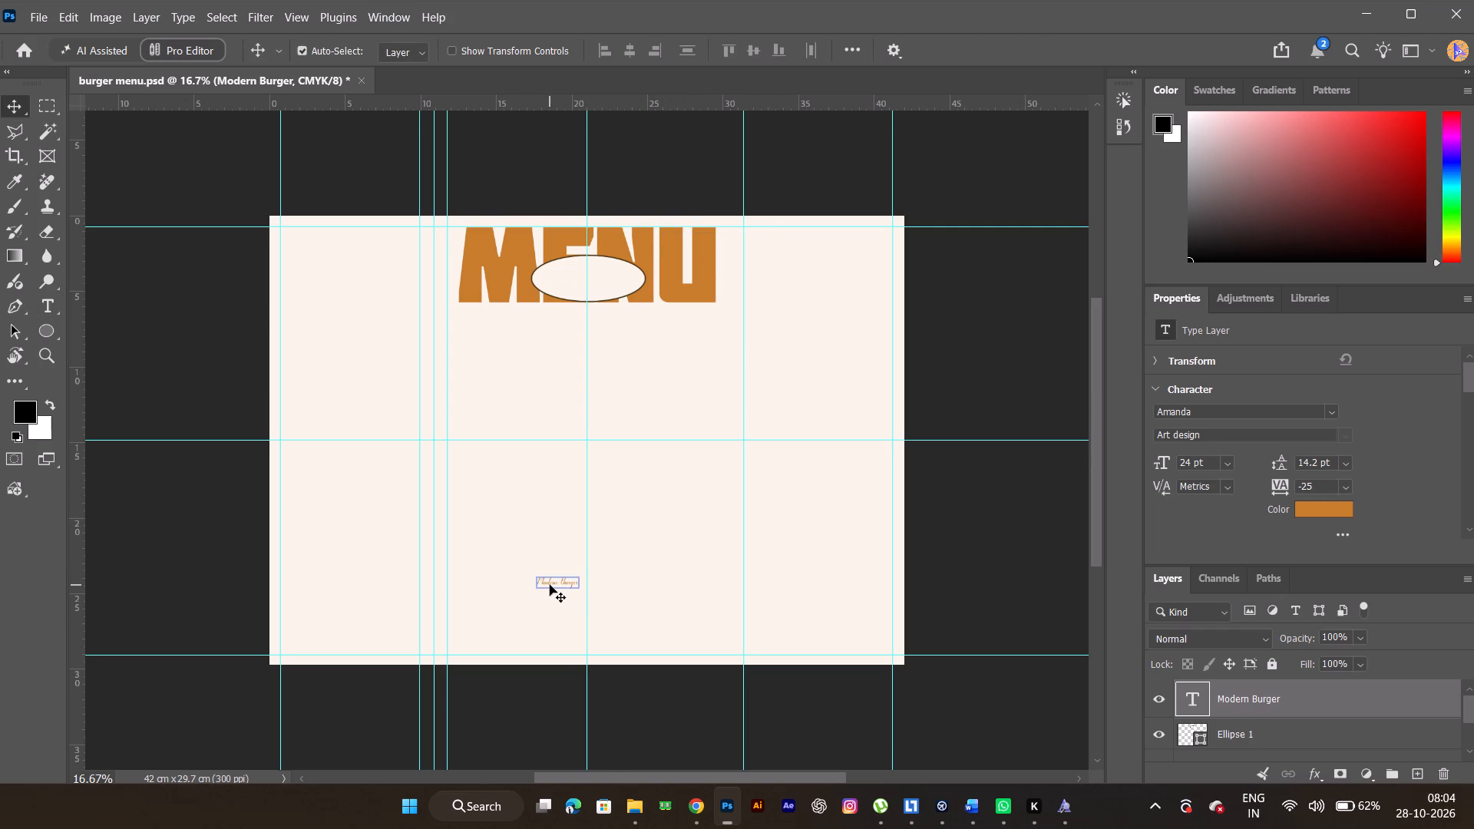
Move the Modern Burger text from the lower canvas into the middle of the ellipse over MENU.
left_click_drag(550, 584, 642, 325)
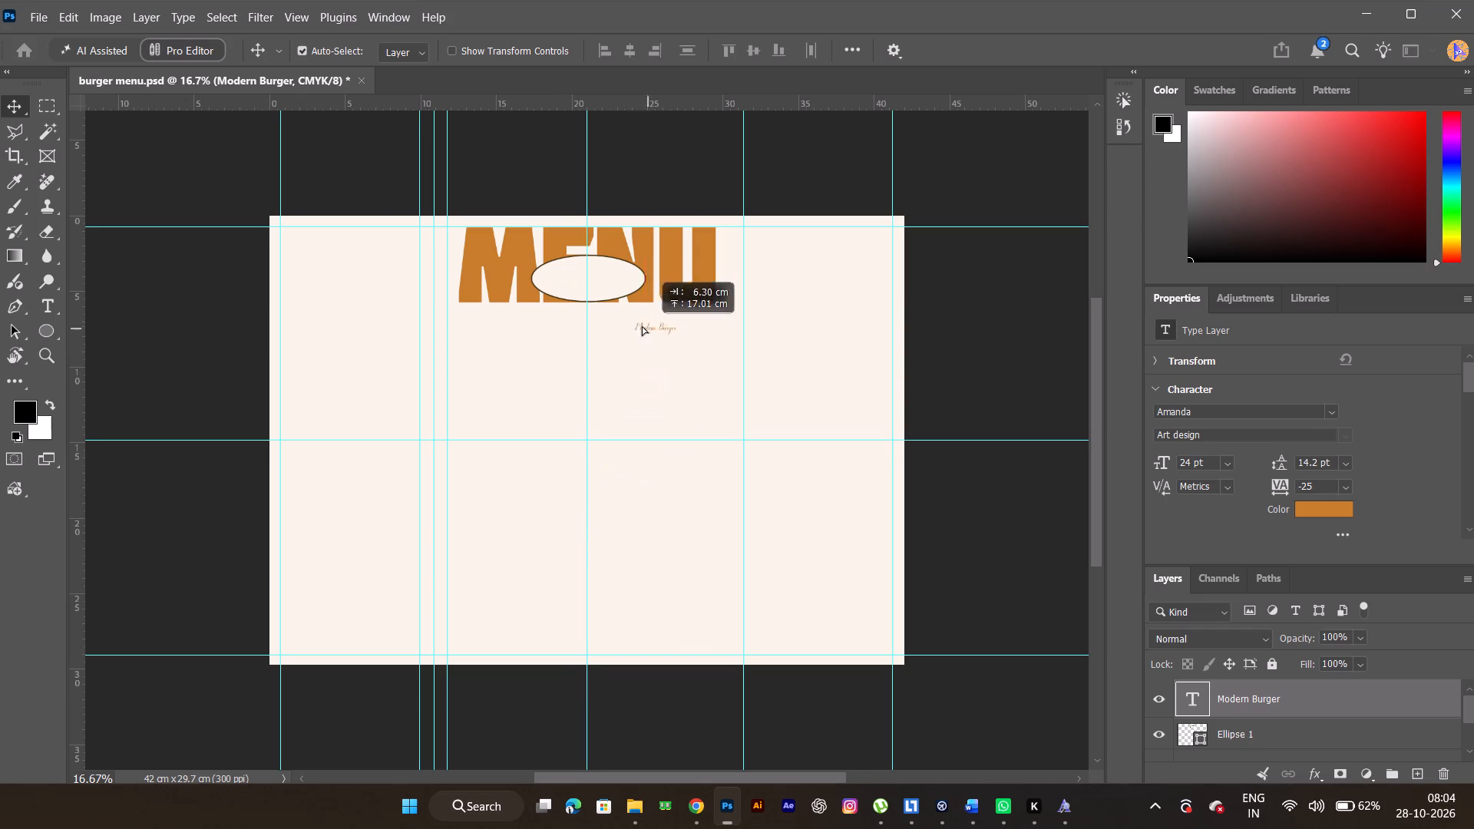
left_click_drag(642, 325, 590, 286)
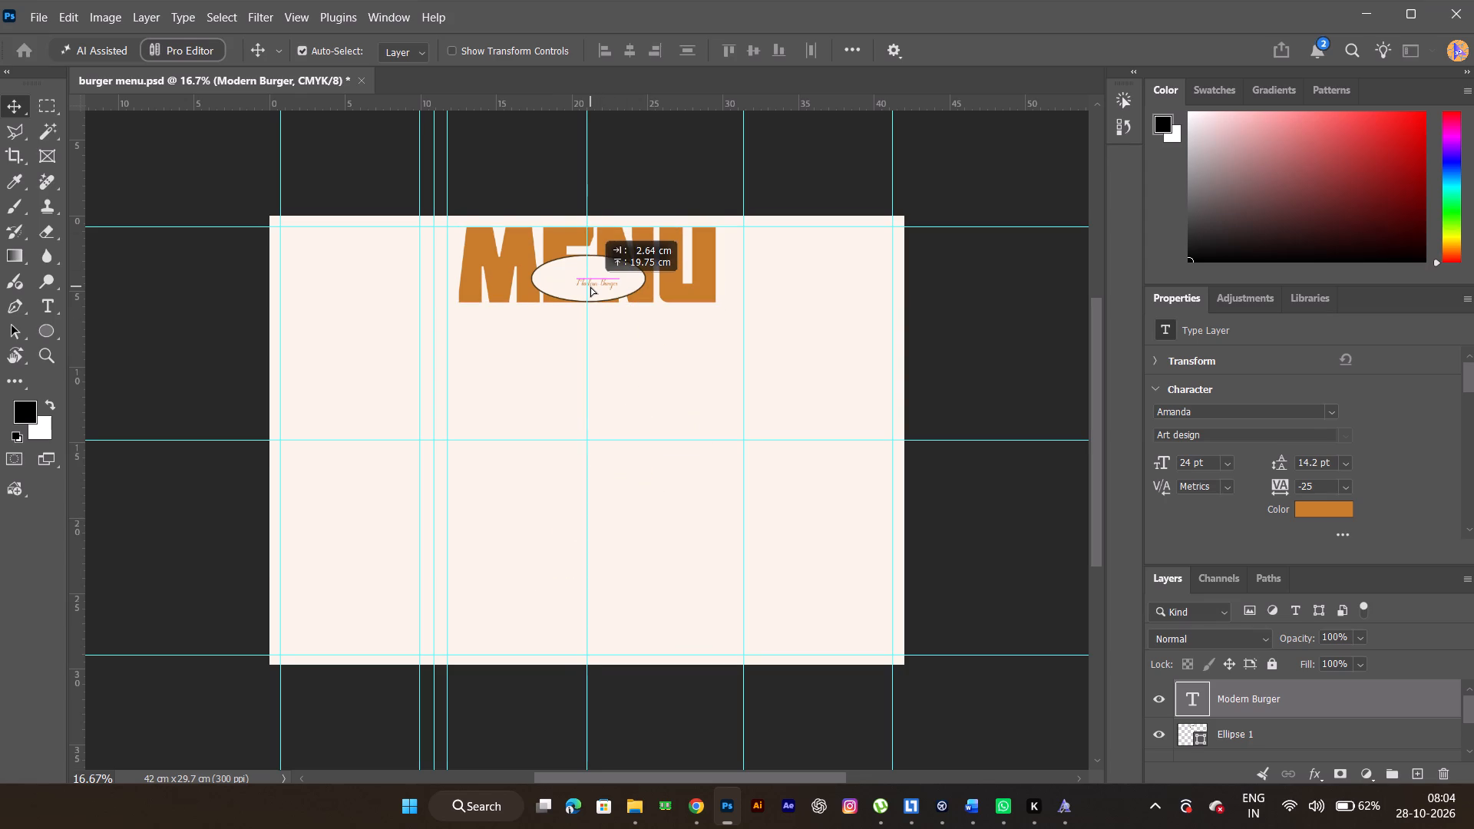
left_click_drag(590, 286, 580, 280)
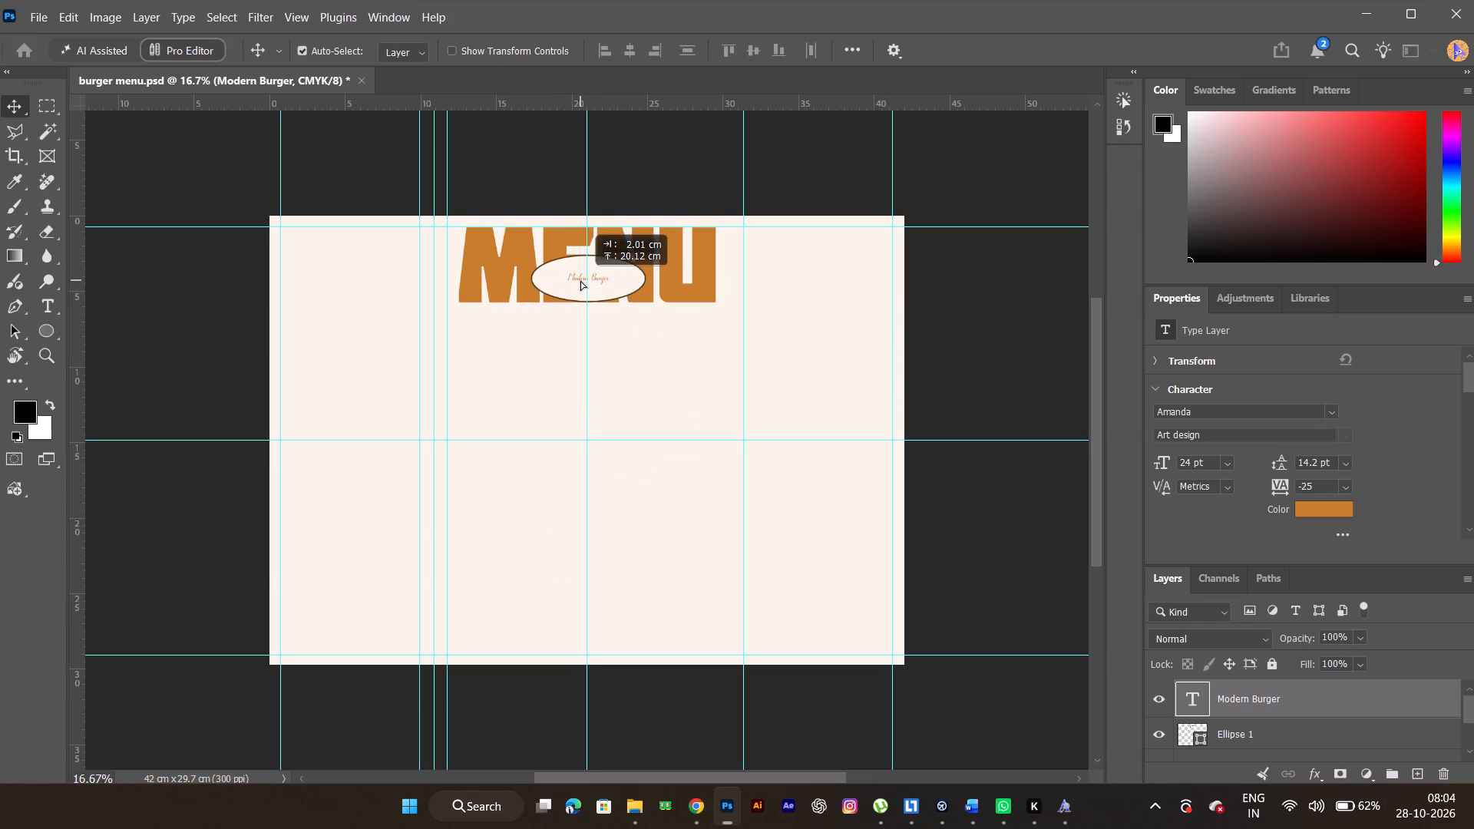
left_click_drag(580, 280, 580, 282)
key("ctrl+plus")
key("ctrl+plus")
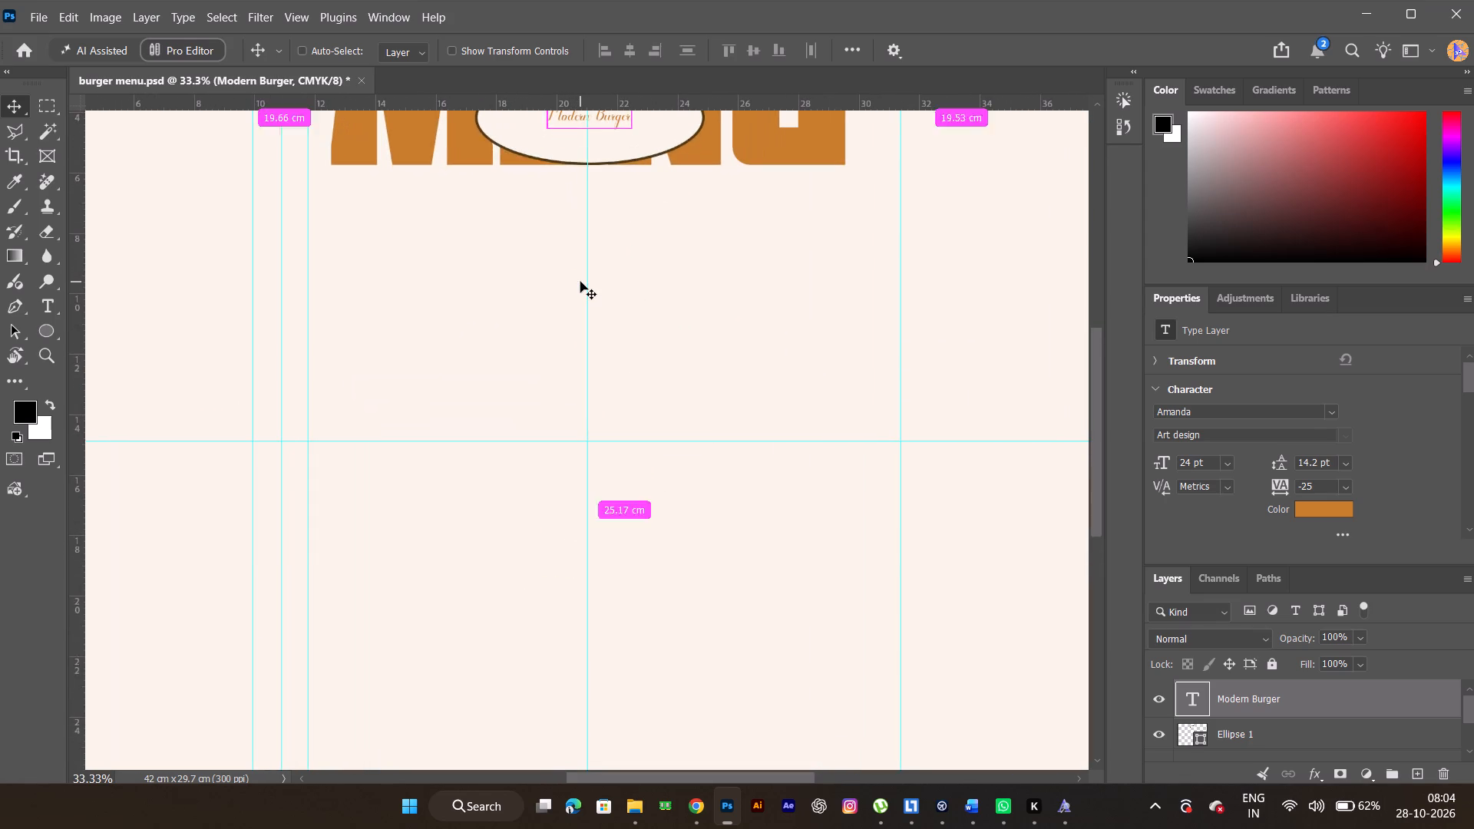
scroll(580, 282, "up", 1)
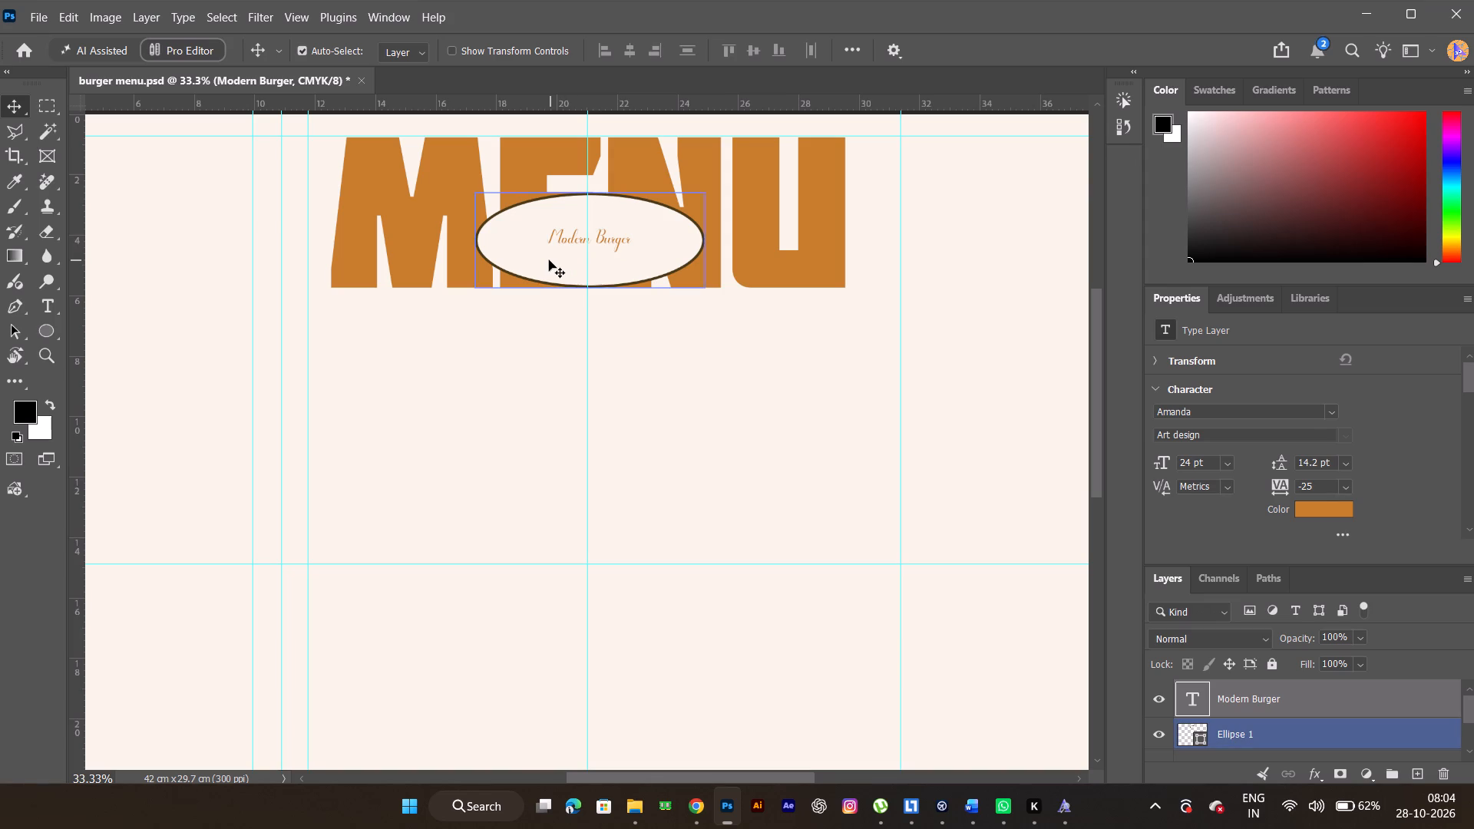
Scale the ellipse over MENU to about 79%, roughly 6 cm by 2.4 cm, and raise it, centred on the middle vertical guide.
left_click(549, 260)
key("ctrl+t")
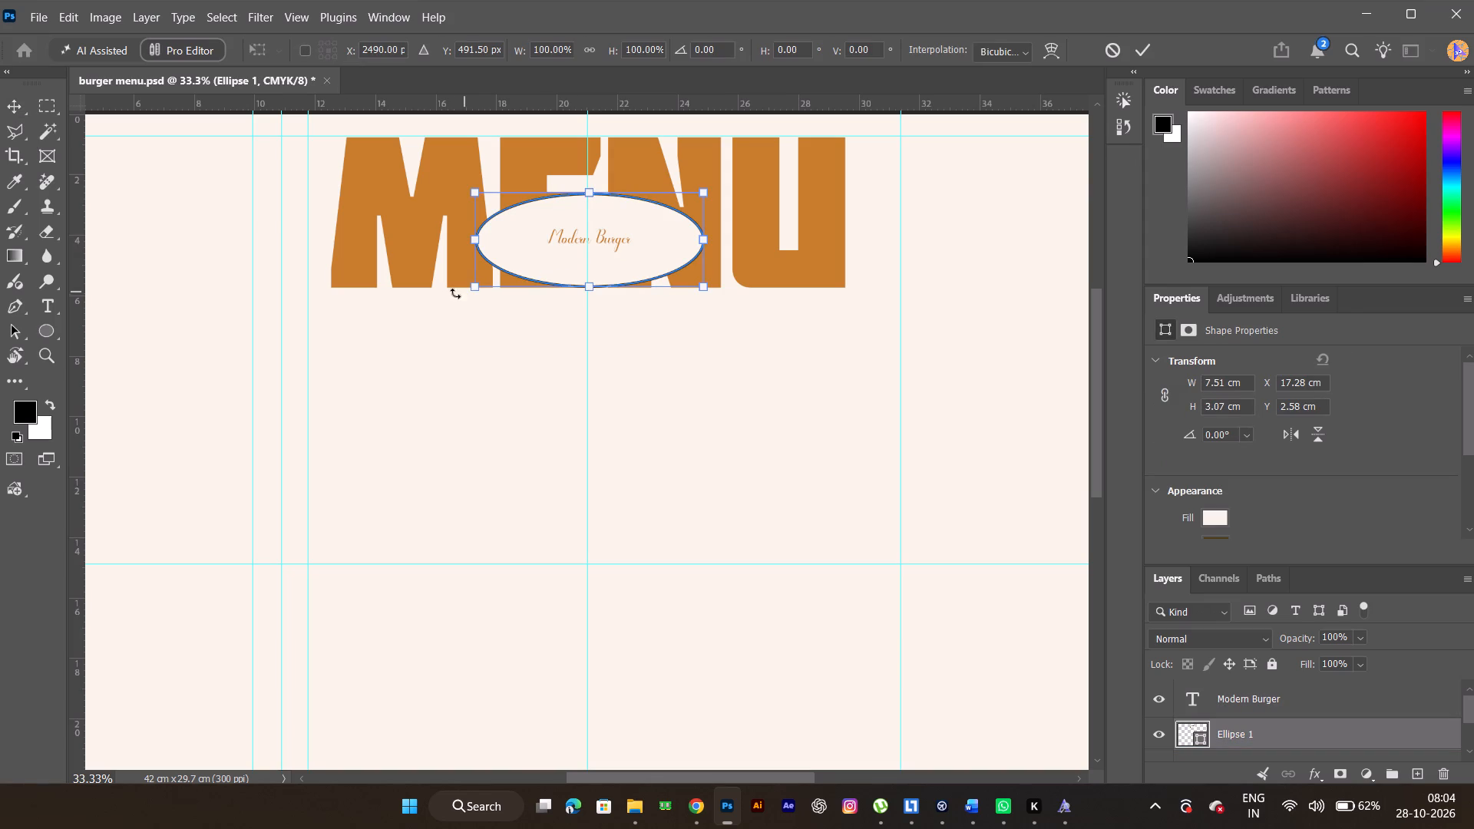
left_click_drag(478, 293, 515, 281, "shift")
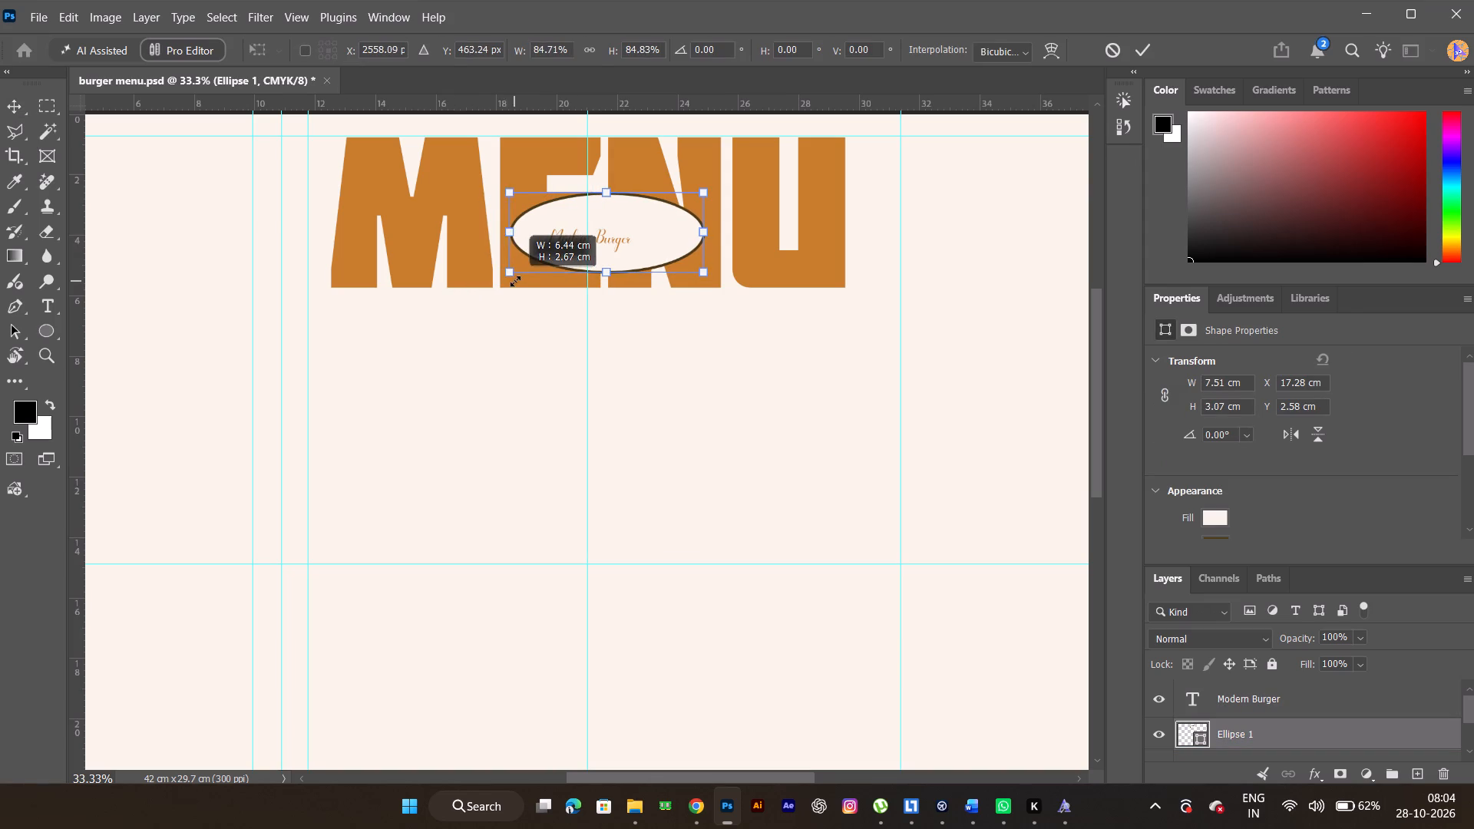
left_click_drag(515, 281, 527, 279, "shift")
left_click_drag(659, 222, 644, 206)
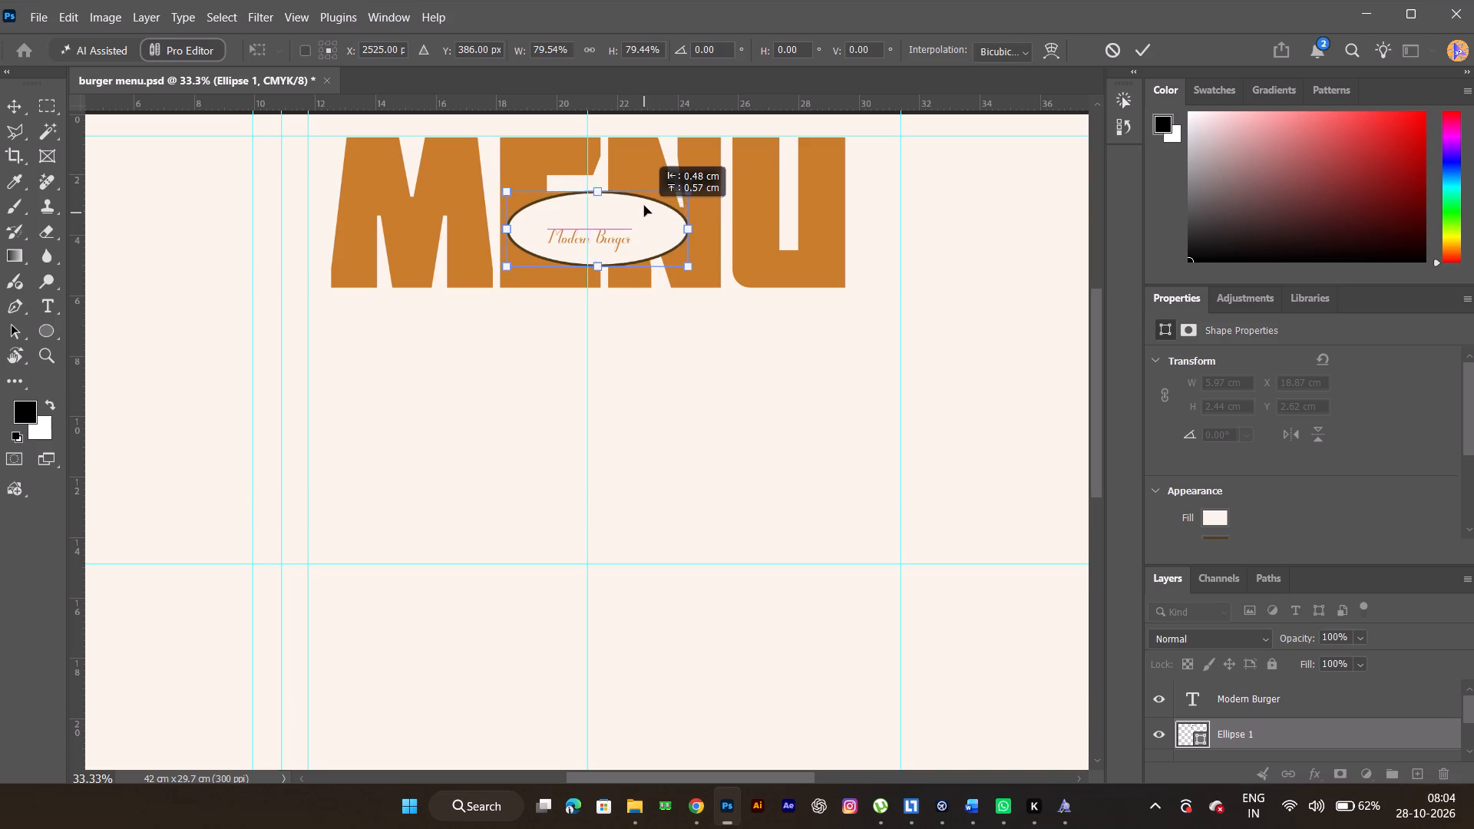
left_click_drag(644, 206, 638, 199)
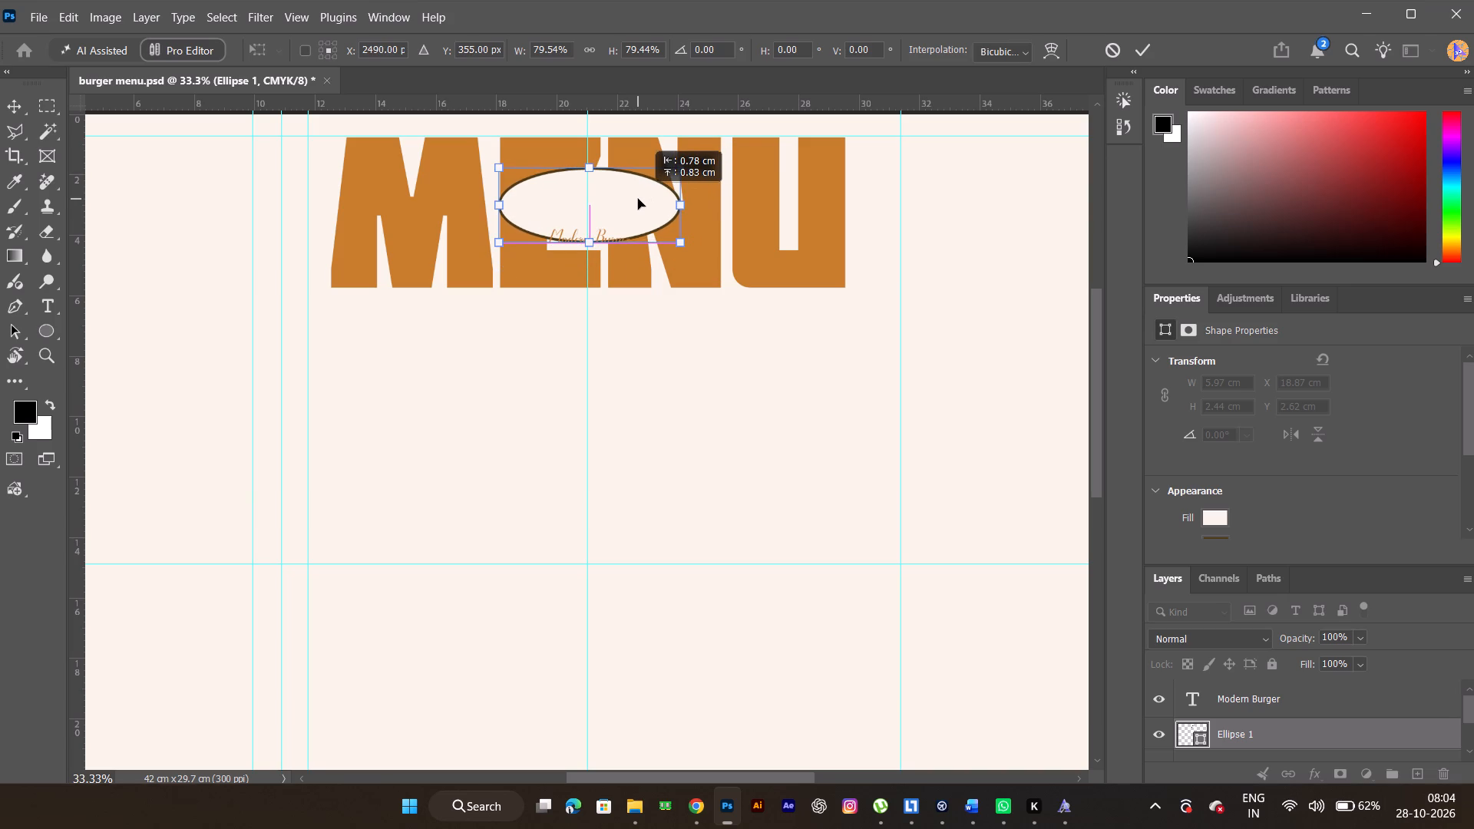
left_click_drag(638, 199, 638, 200)
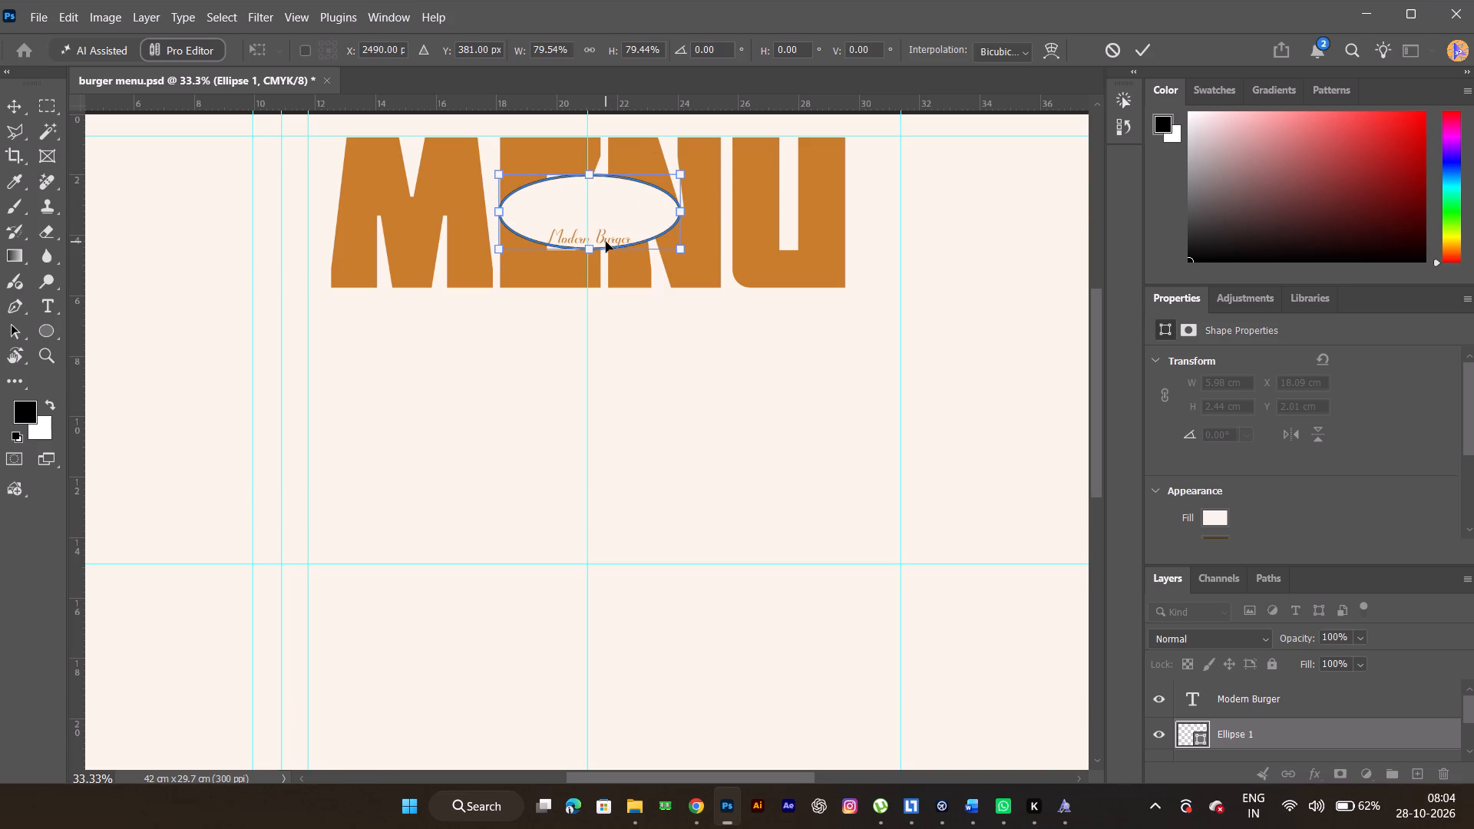
left_click(606, 242)
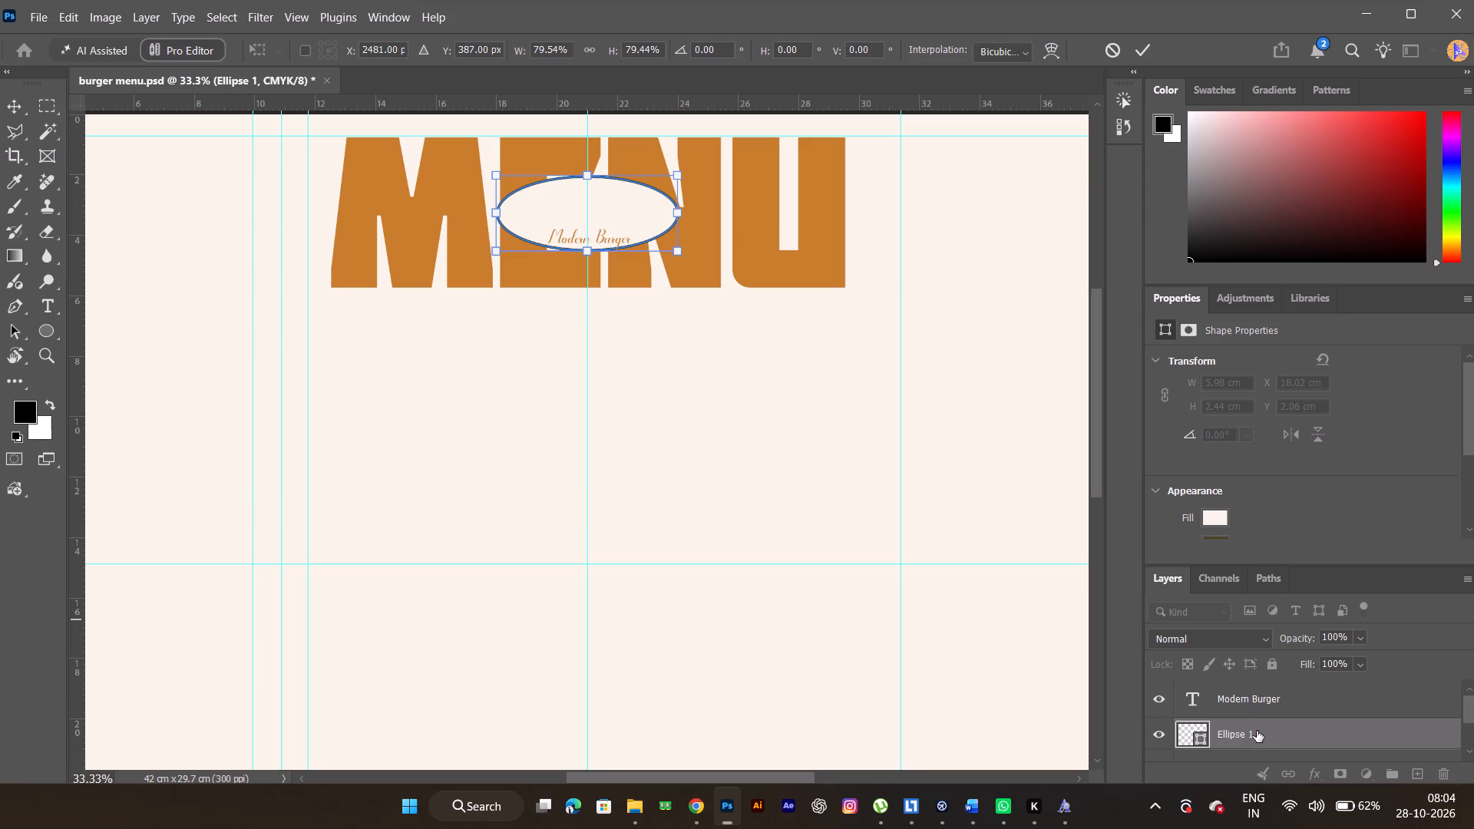
Move the Modern Burger text up to the middle of the ellipse, aligned with the middle vertical guide.
left_click(1238, 710)
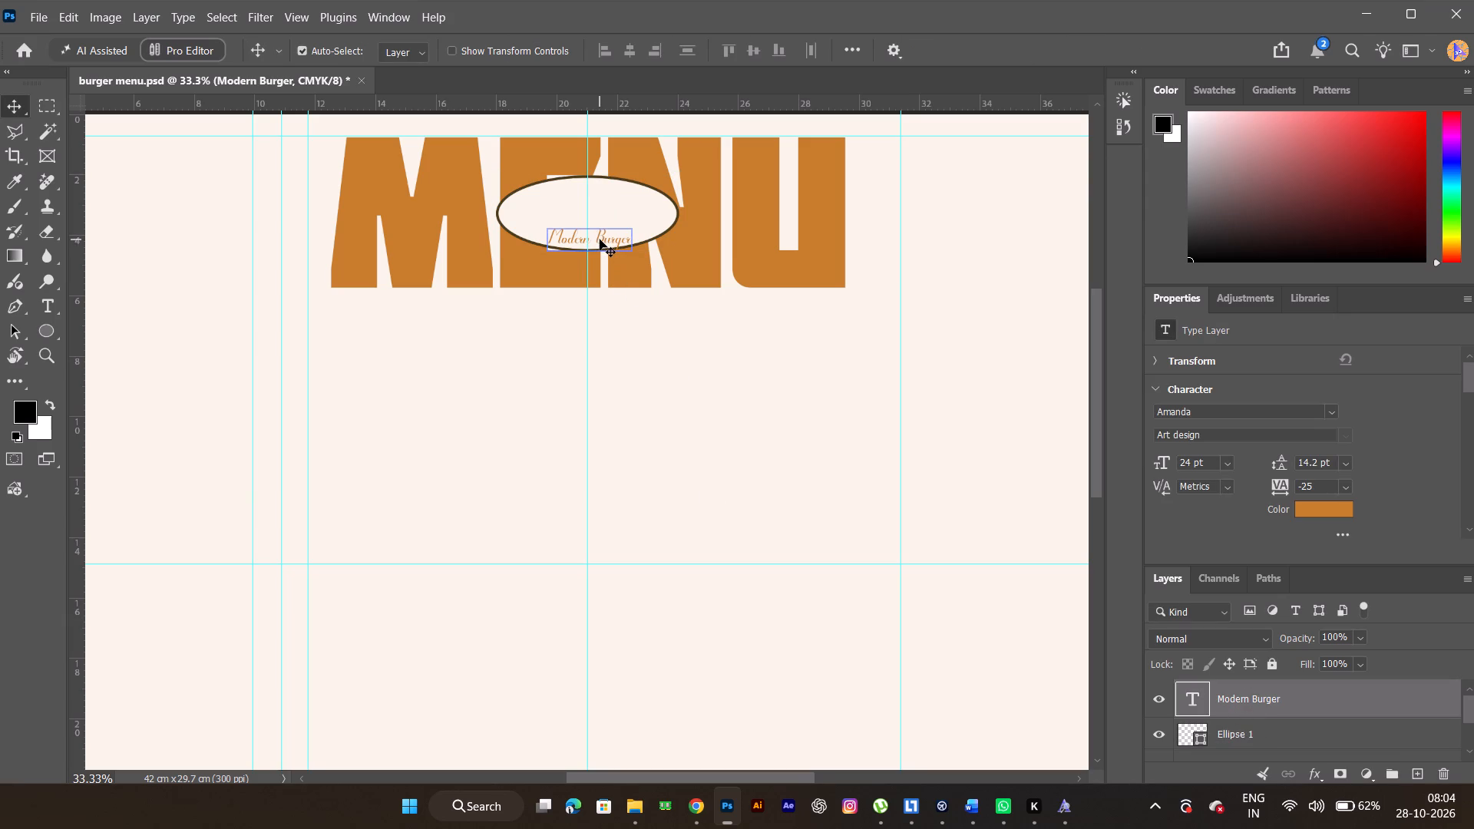
left_click_drag(600, 239, 596, 301)
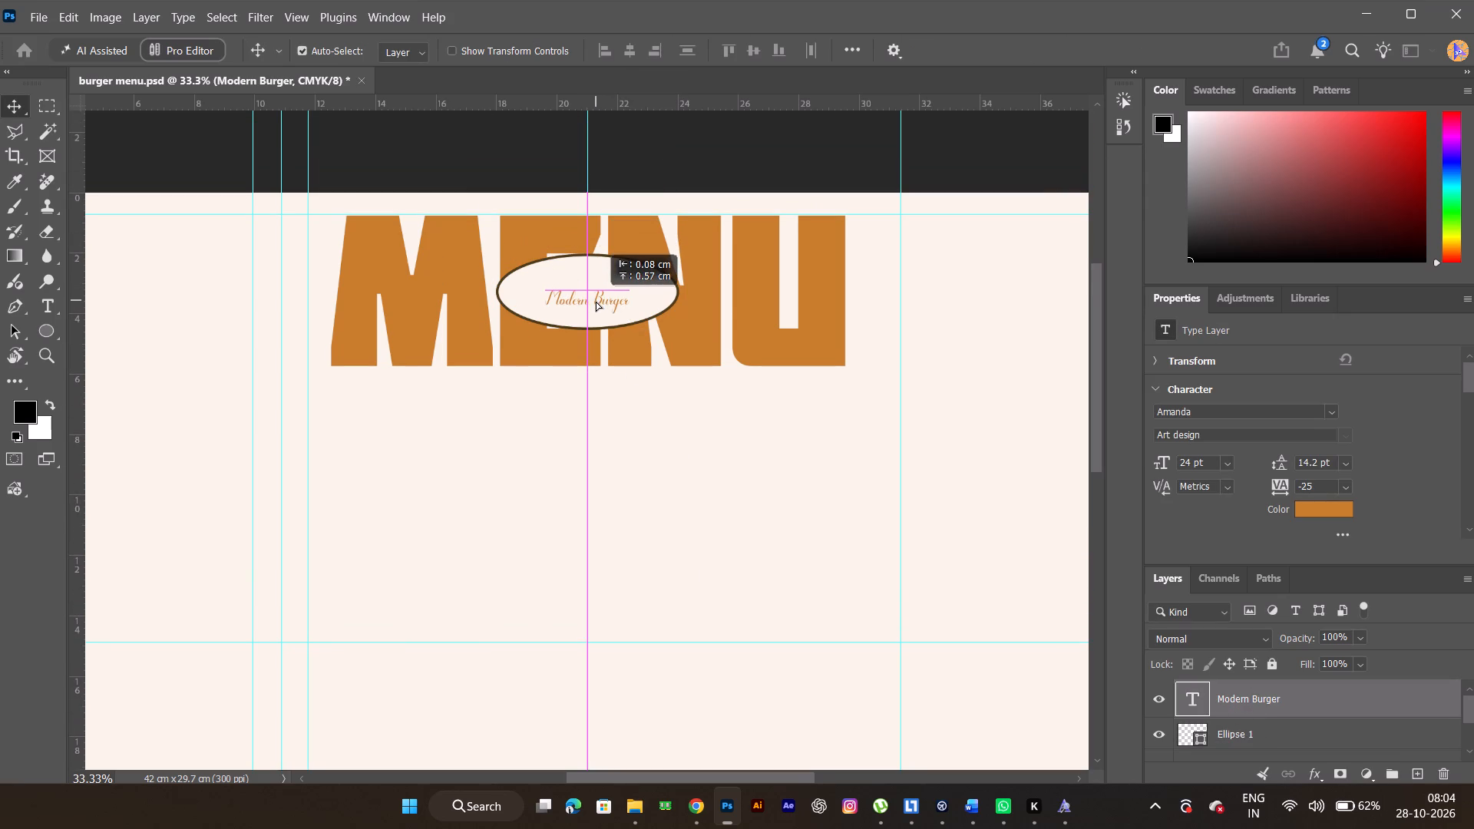
left_click_drag(596, 301, 596, 299)
Set the Modern Burger text size to 36 pt and recentre the text inside the ellipse.
triple_click(596, 299)
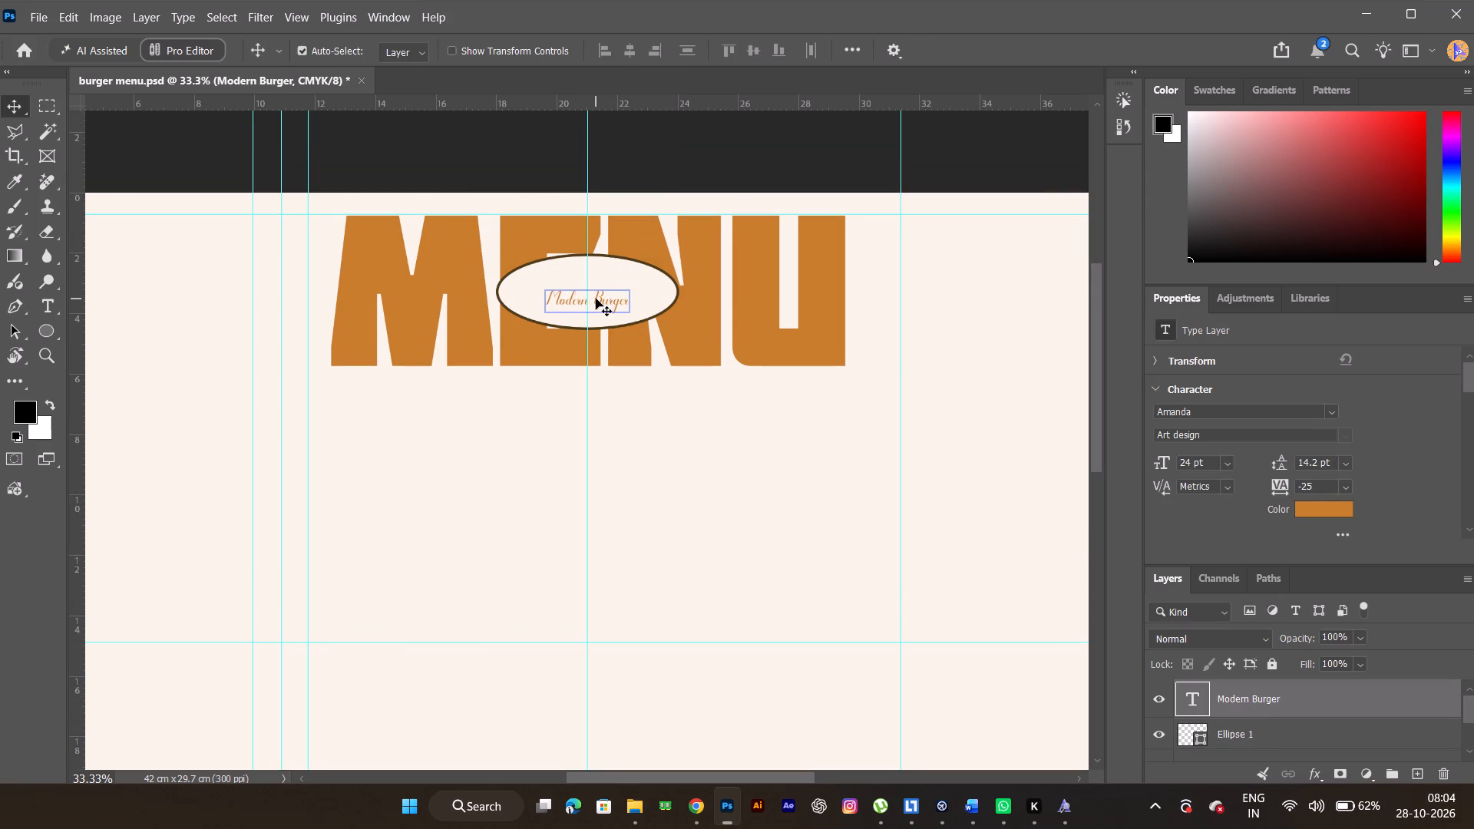
left_click(596, 299)
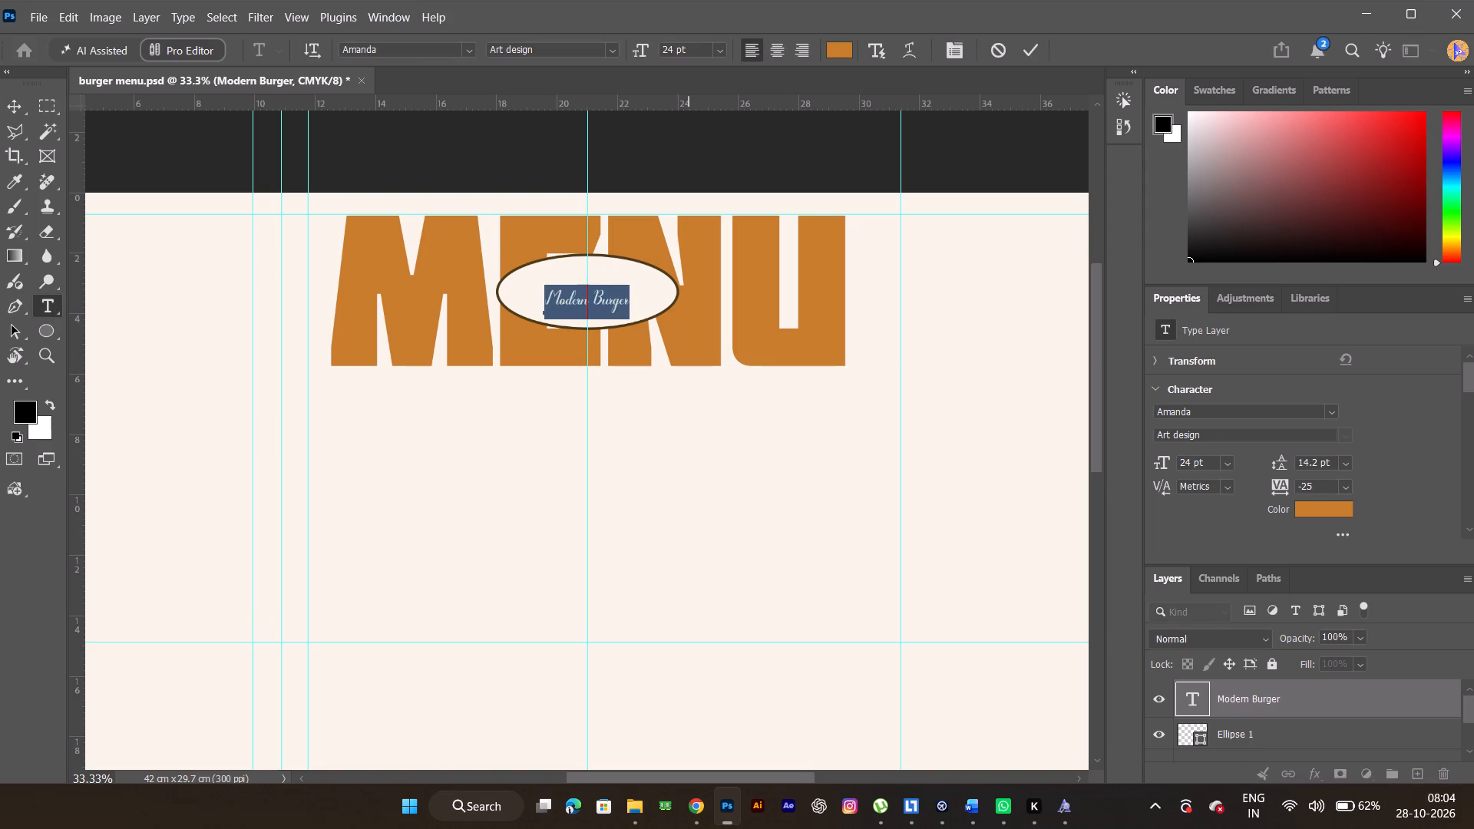
left_click(719, 54)
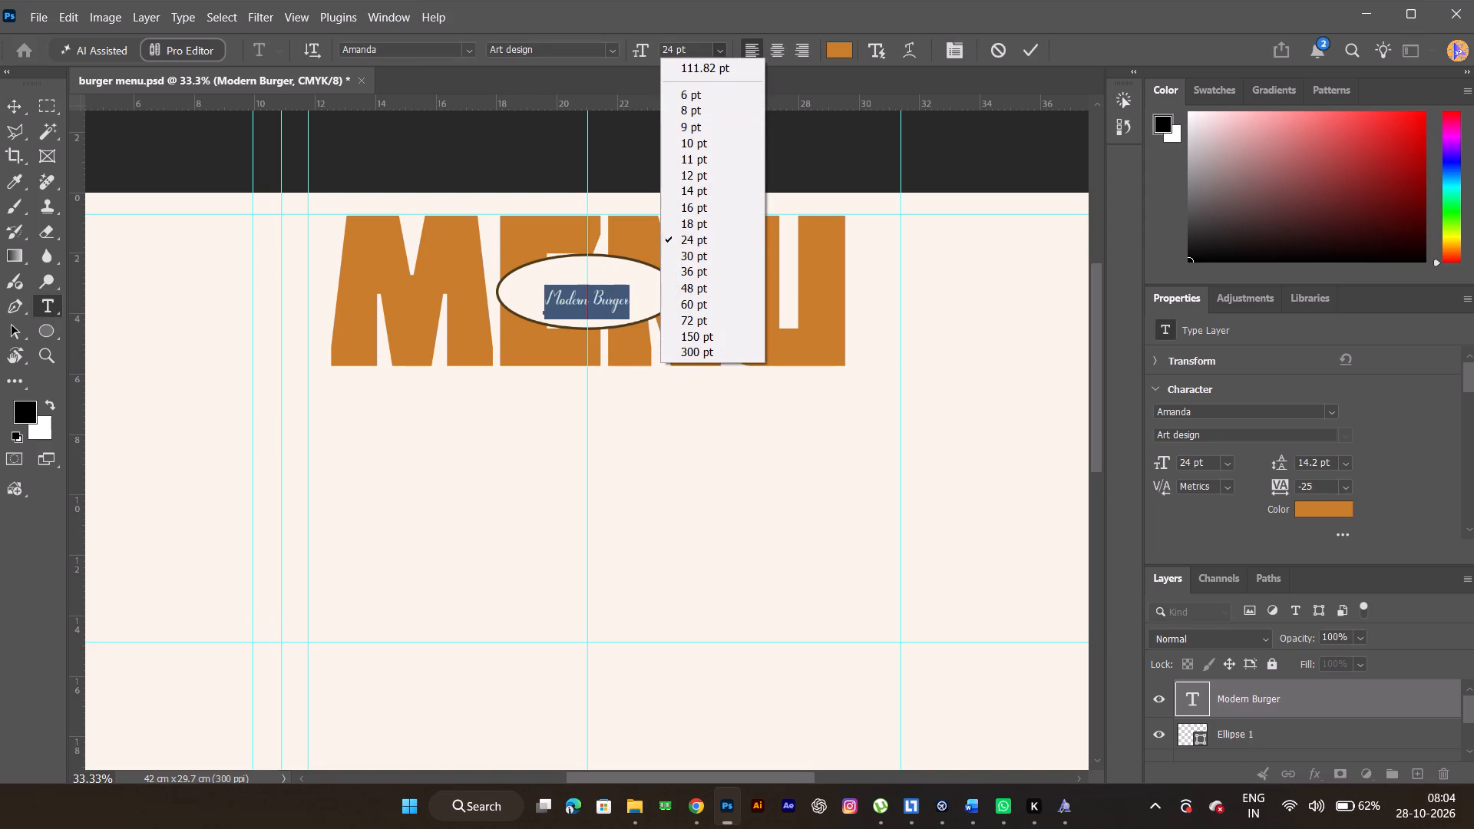
left_click(696, 266)
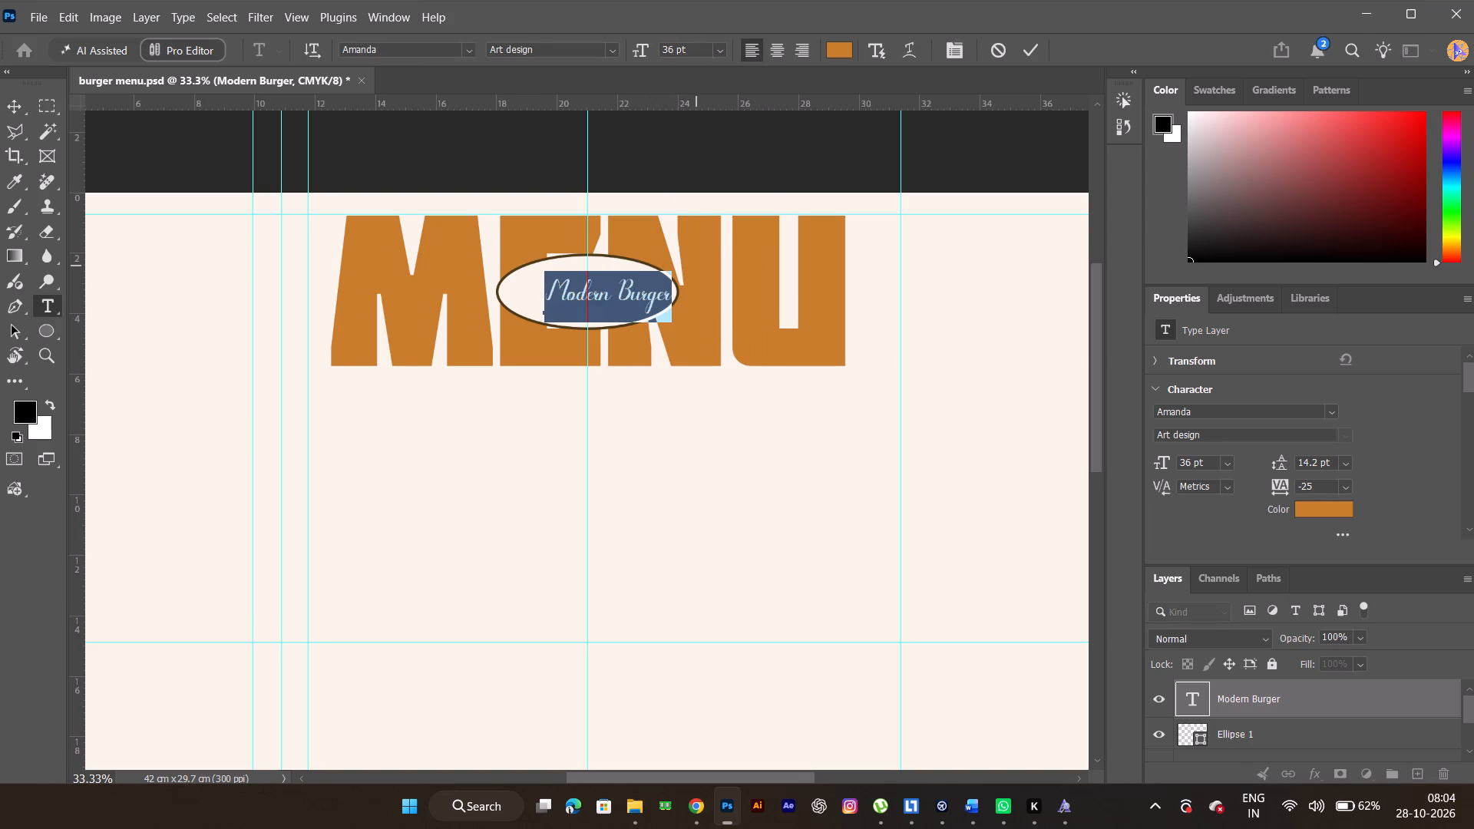
left_click(1018, 57)
left_click_drag(603, 292, 593, 292)
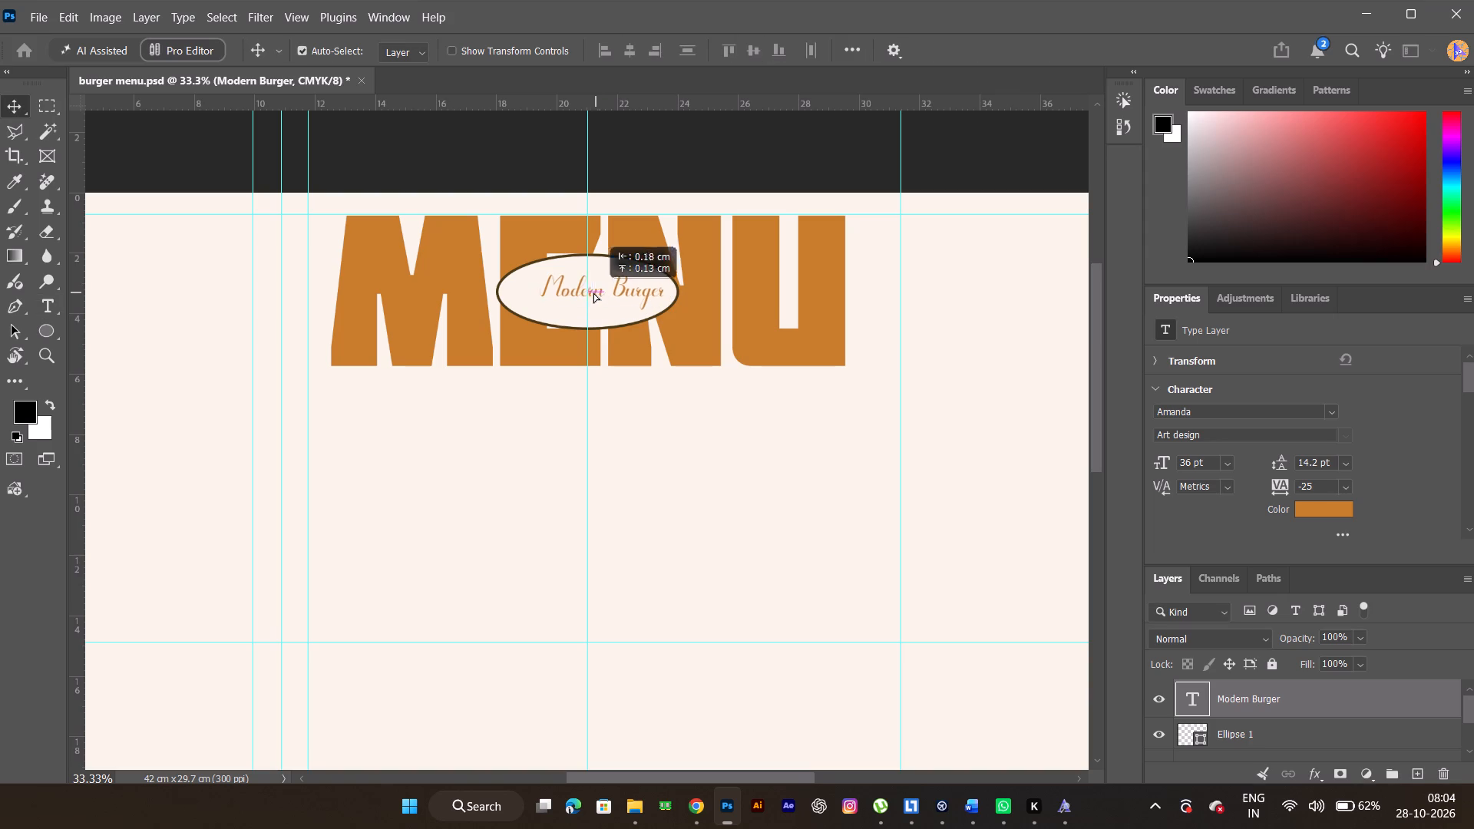
left_click_drag(593, 292, 583, 295)
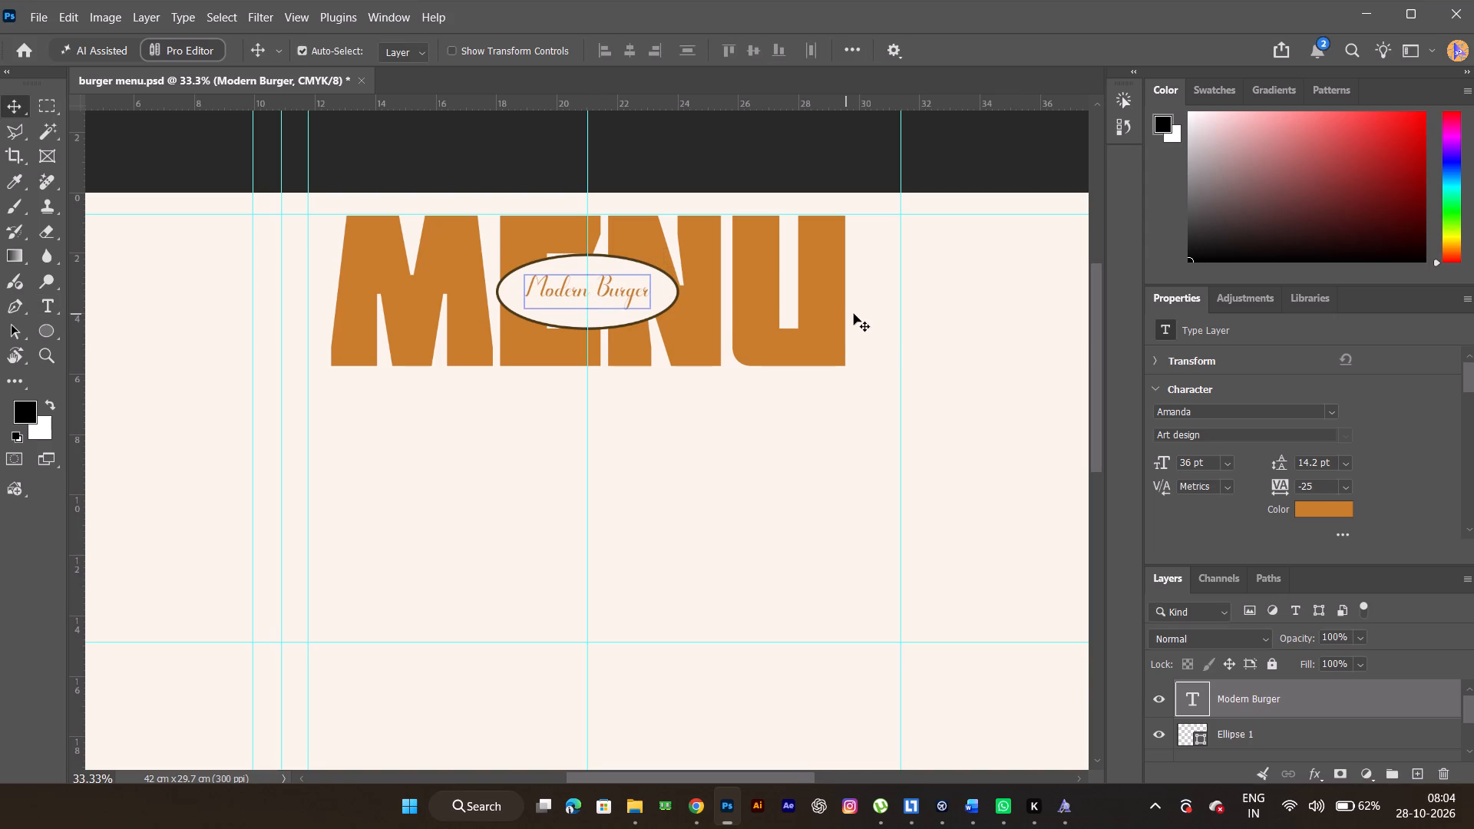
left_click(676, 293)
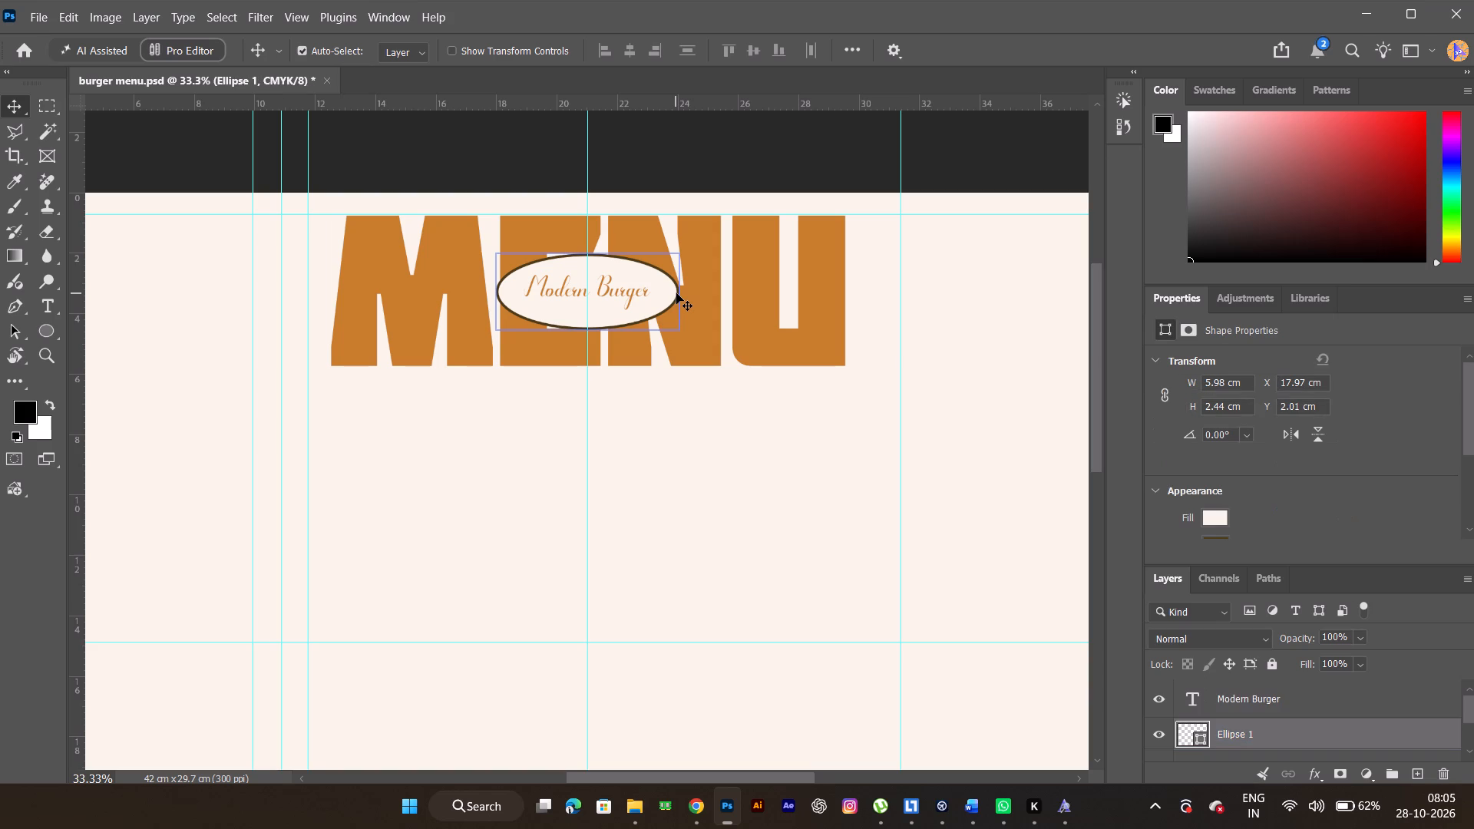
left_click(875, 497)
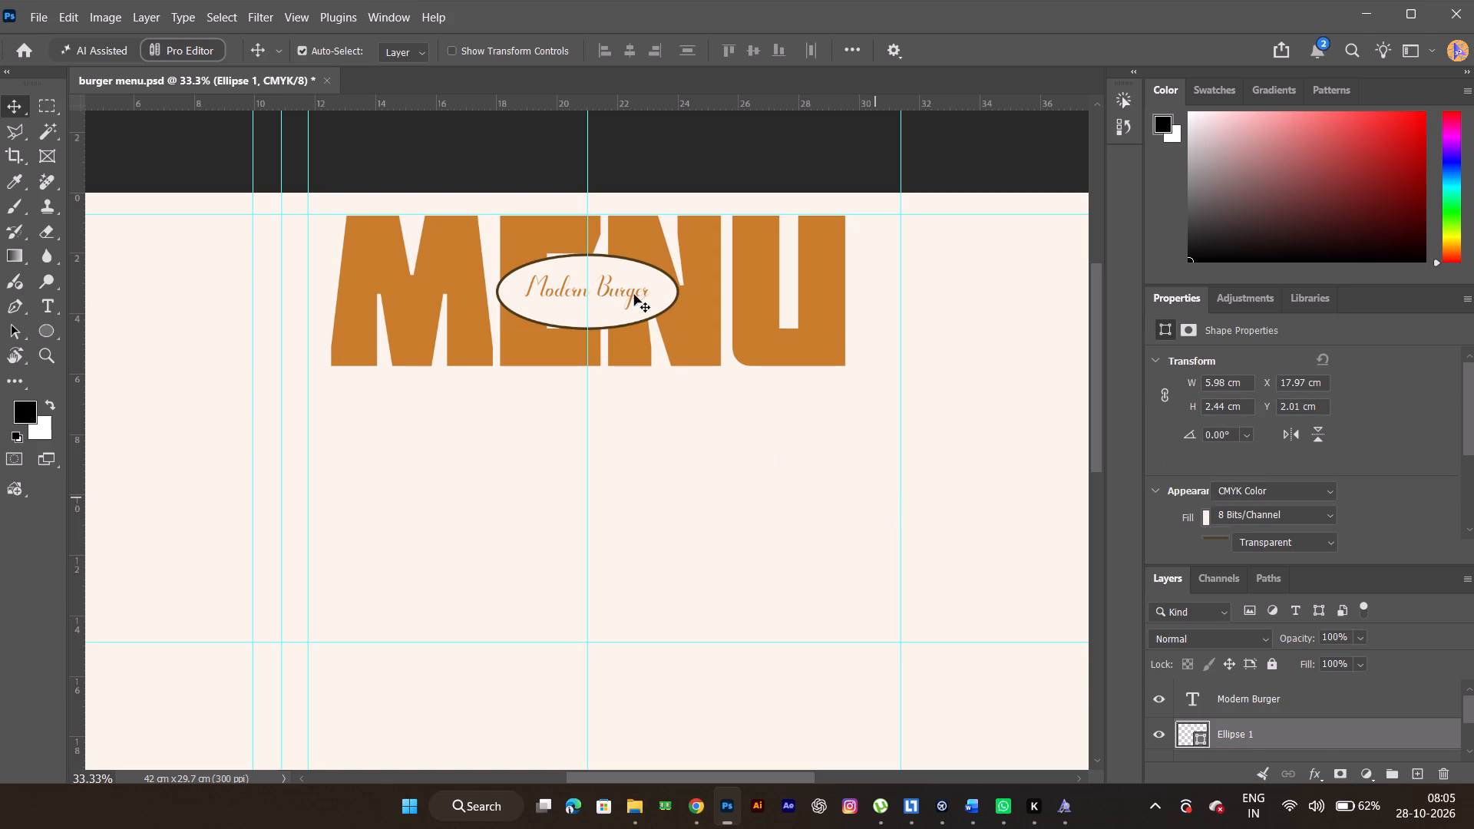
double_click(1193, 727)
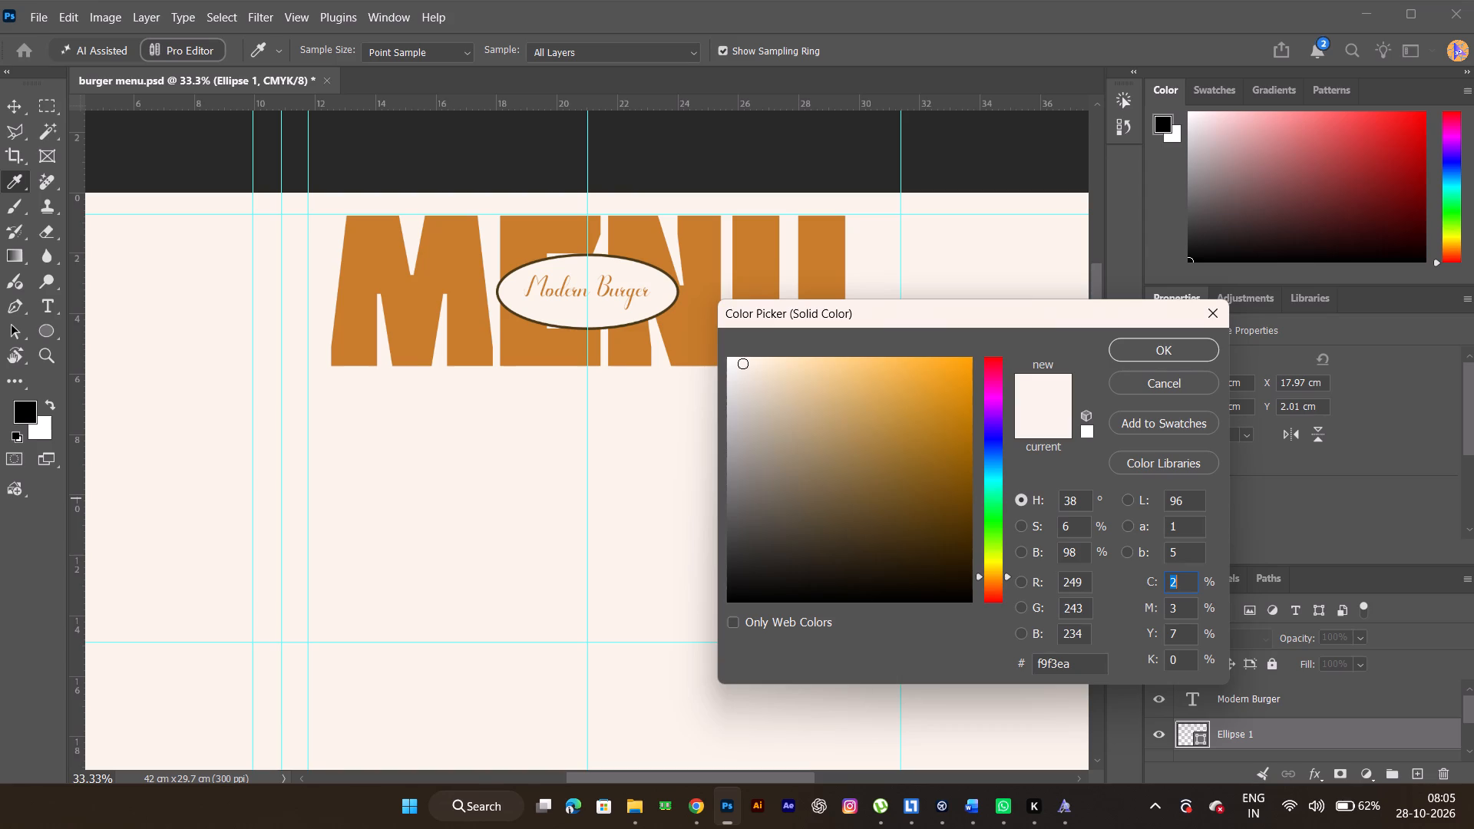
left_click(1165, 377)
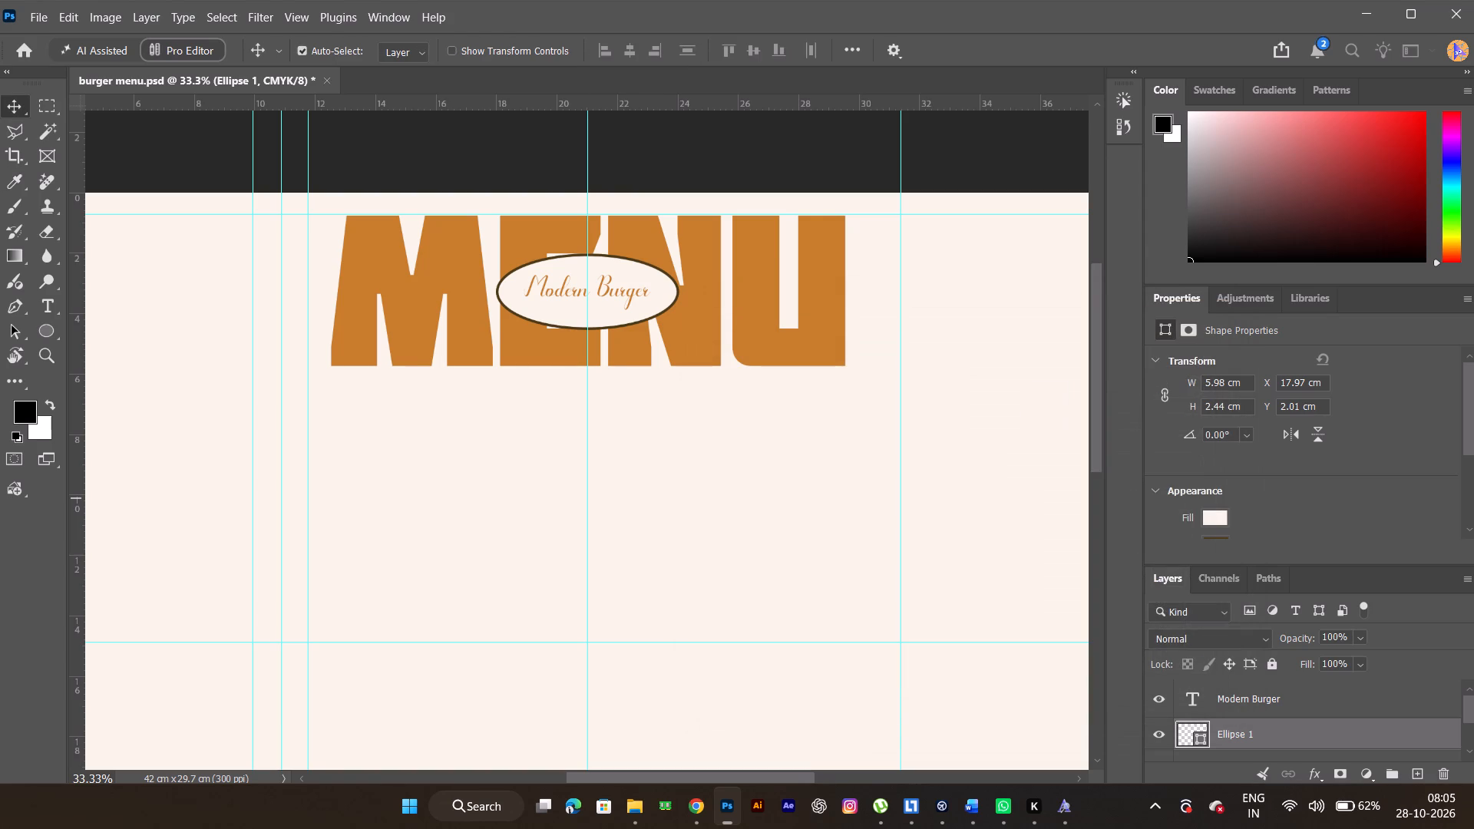
Change the outline colour of the ellipse around Modern Burger to a reddish brown.
left_click(41, 325)
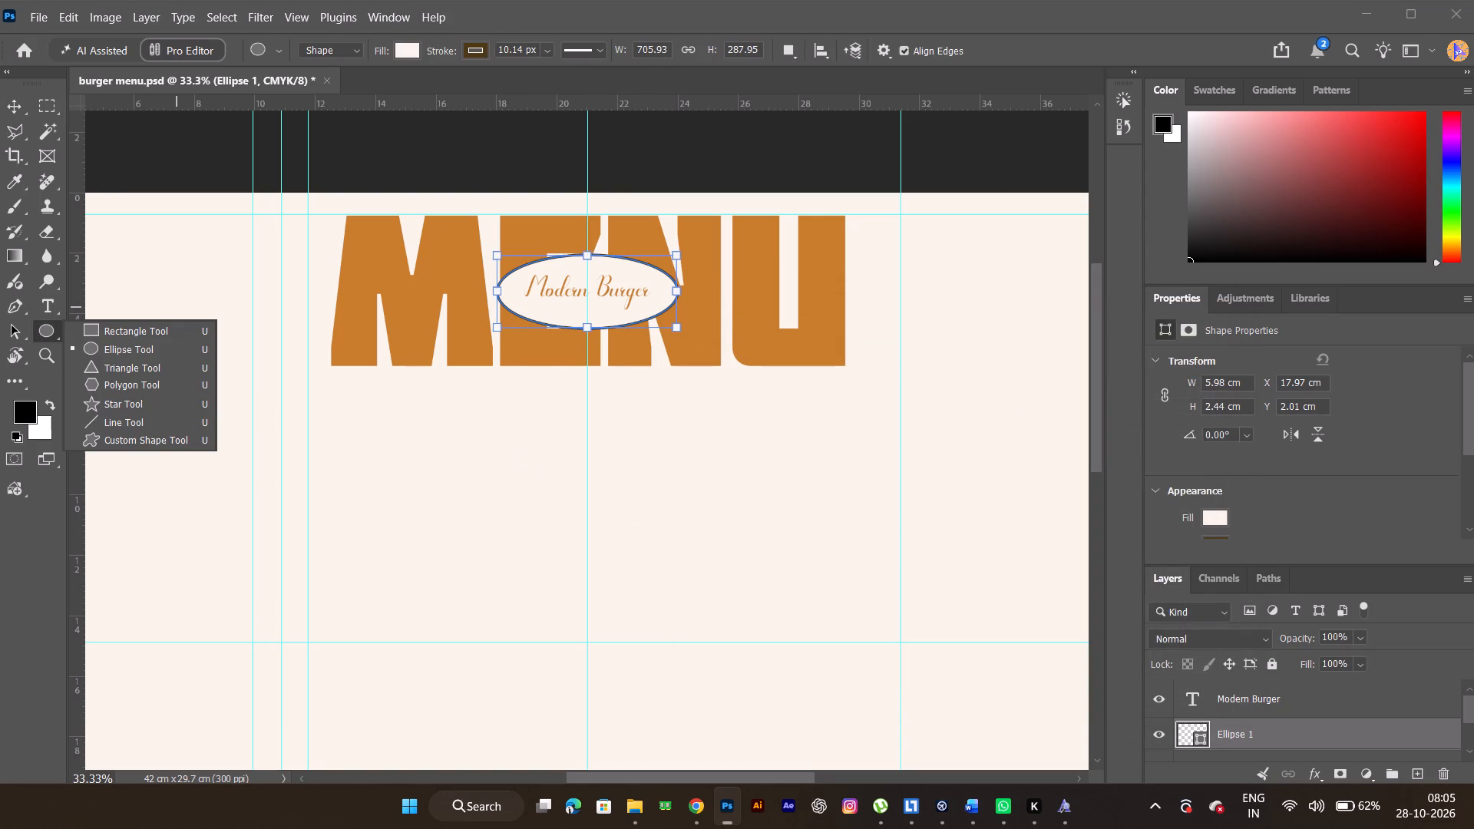
Recolour the outline of the ellipse around Modern Burger to a dark orange-brown, a deeper shade of the sampled MENU lettering colour.
left_click(484, 52)
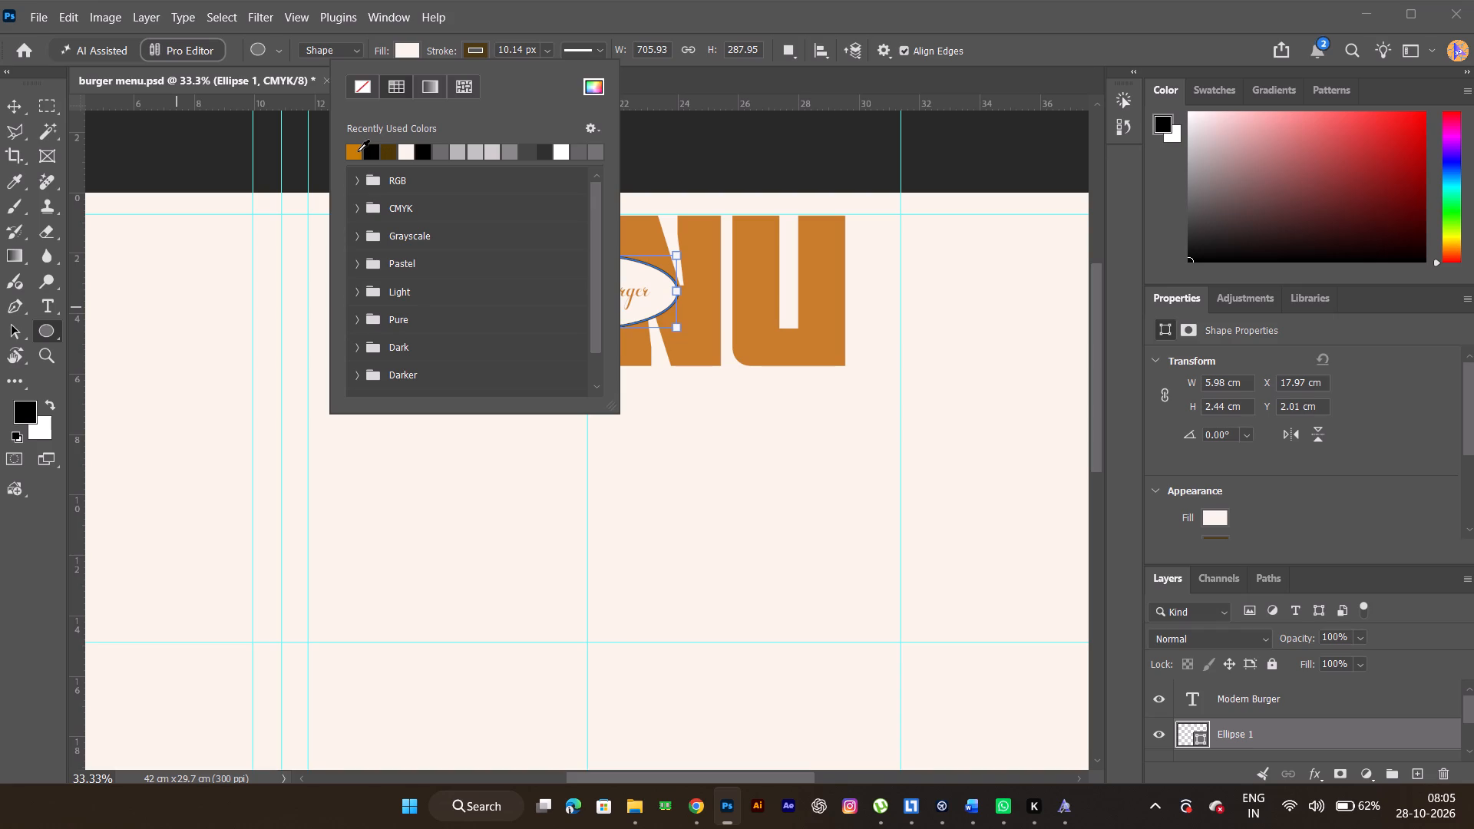
left_click(593, 84)
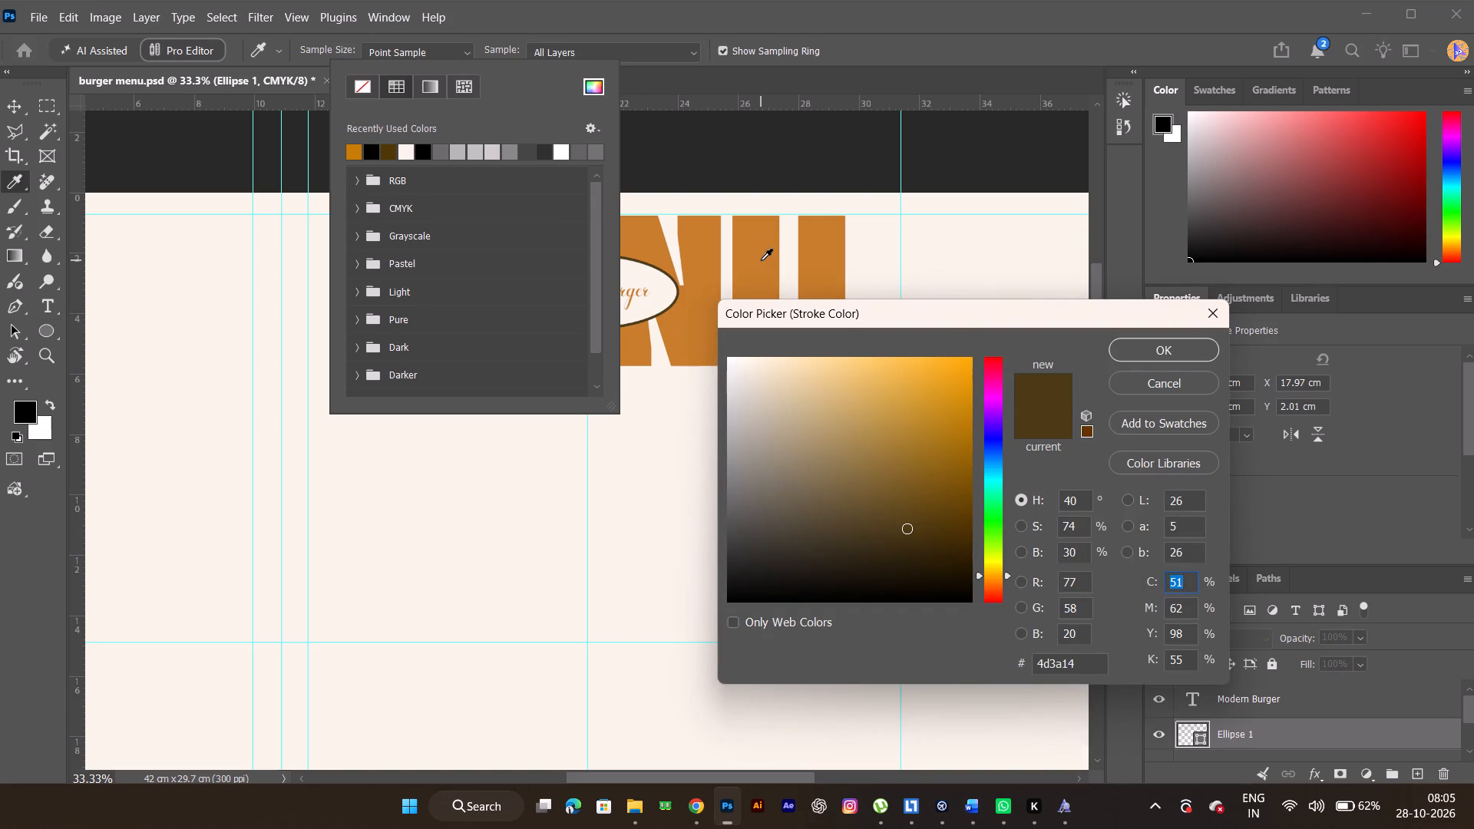
left_click(761, 260)
left_click_drag(922, 414, 943, 430)
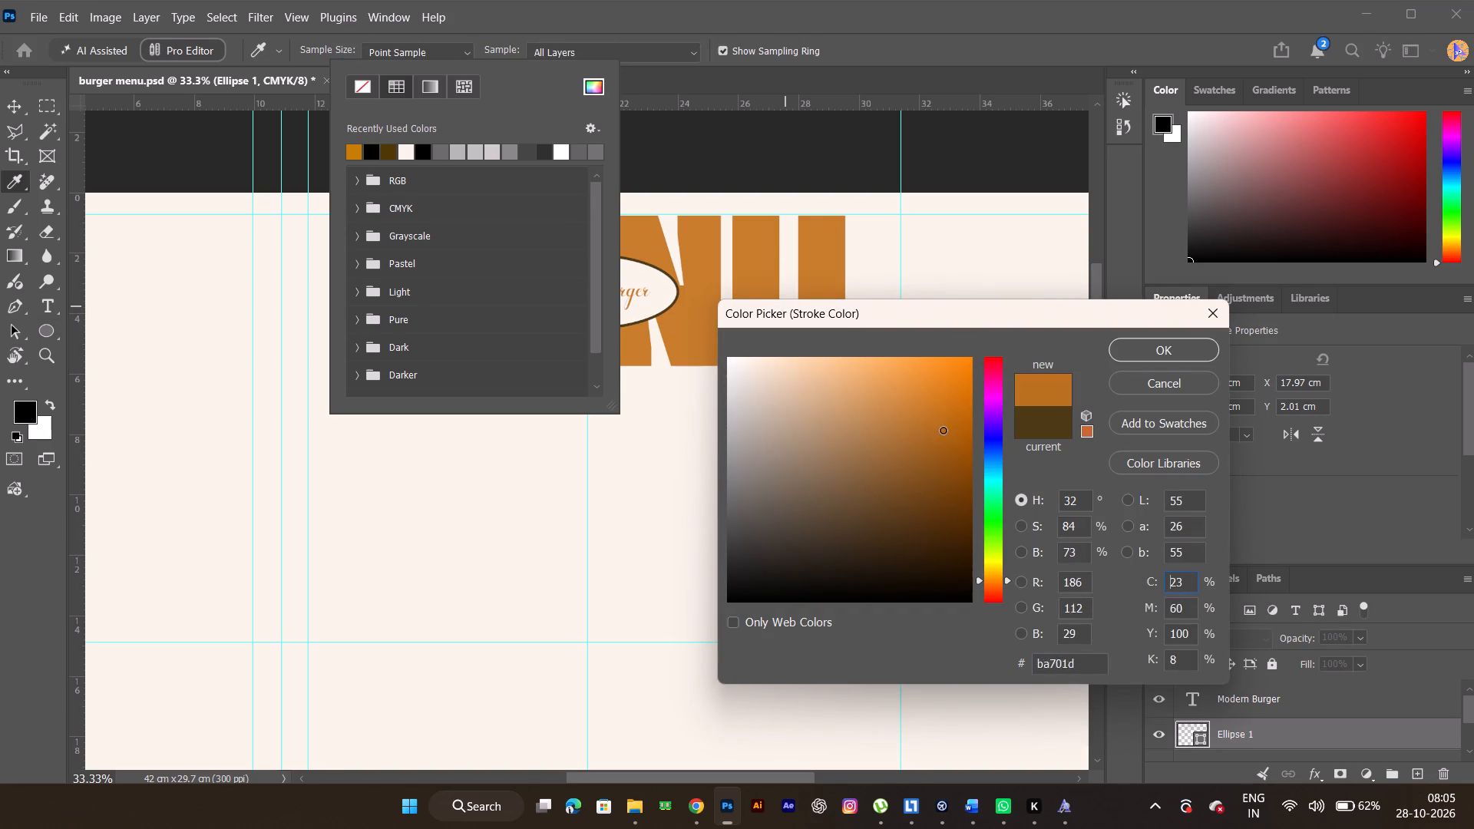
left_click_drag(943, 430, 968, 499)
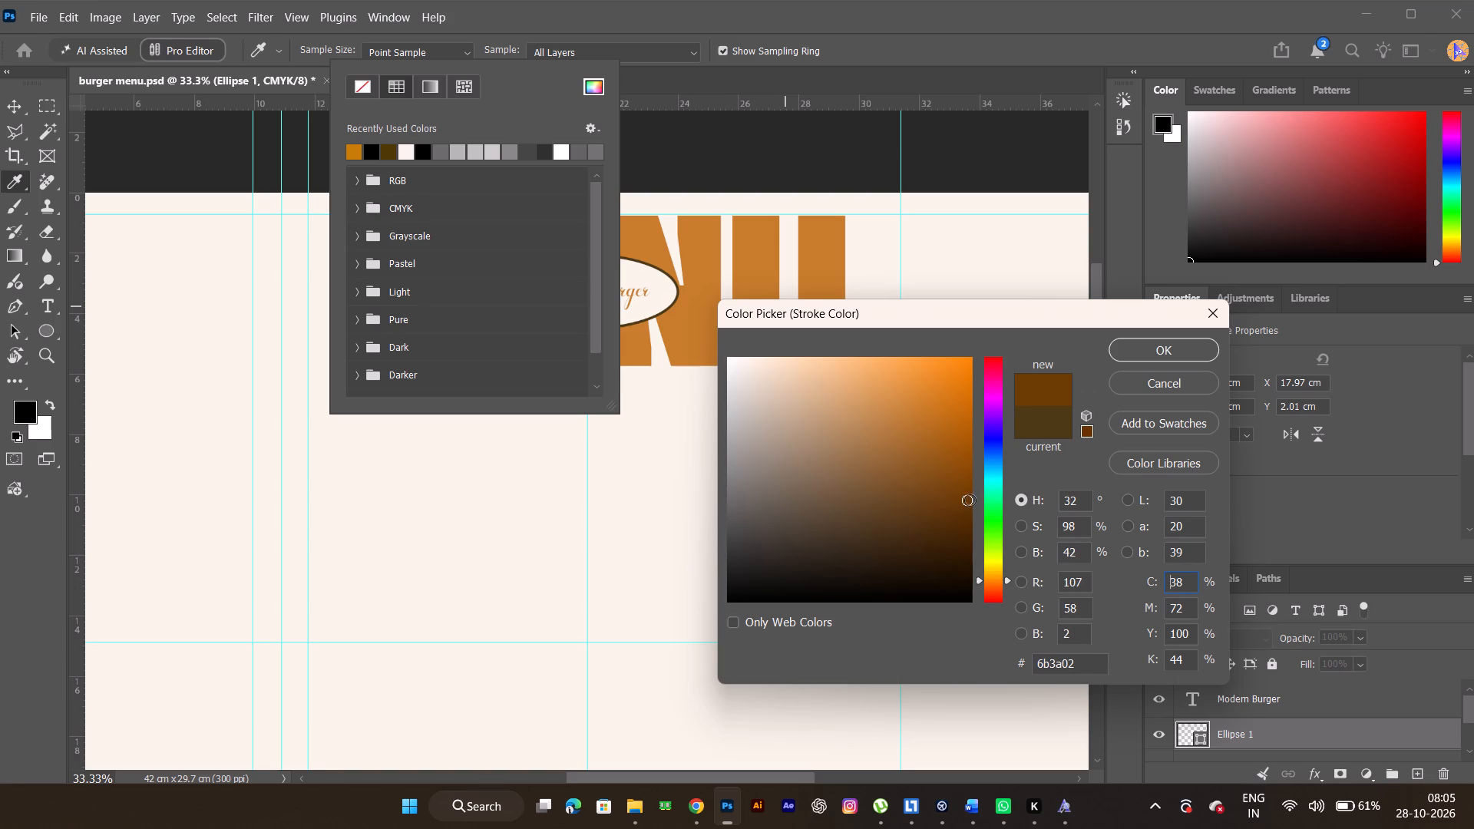
left_click_drag(970, 500, 963, 477)
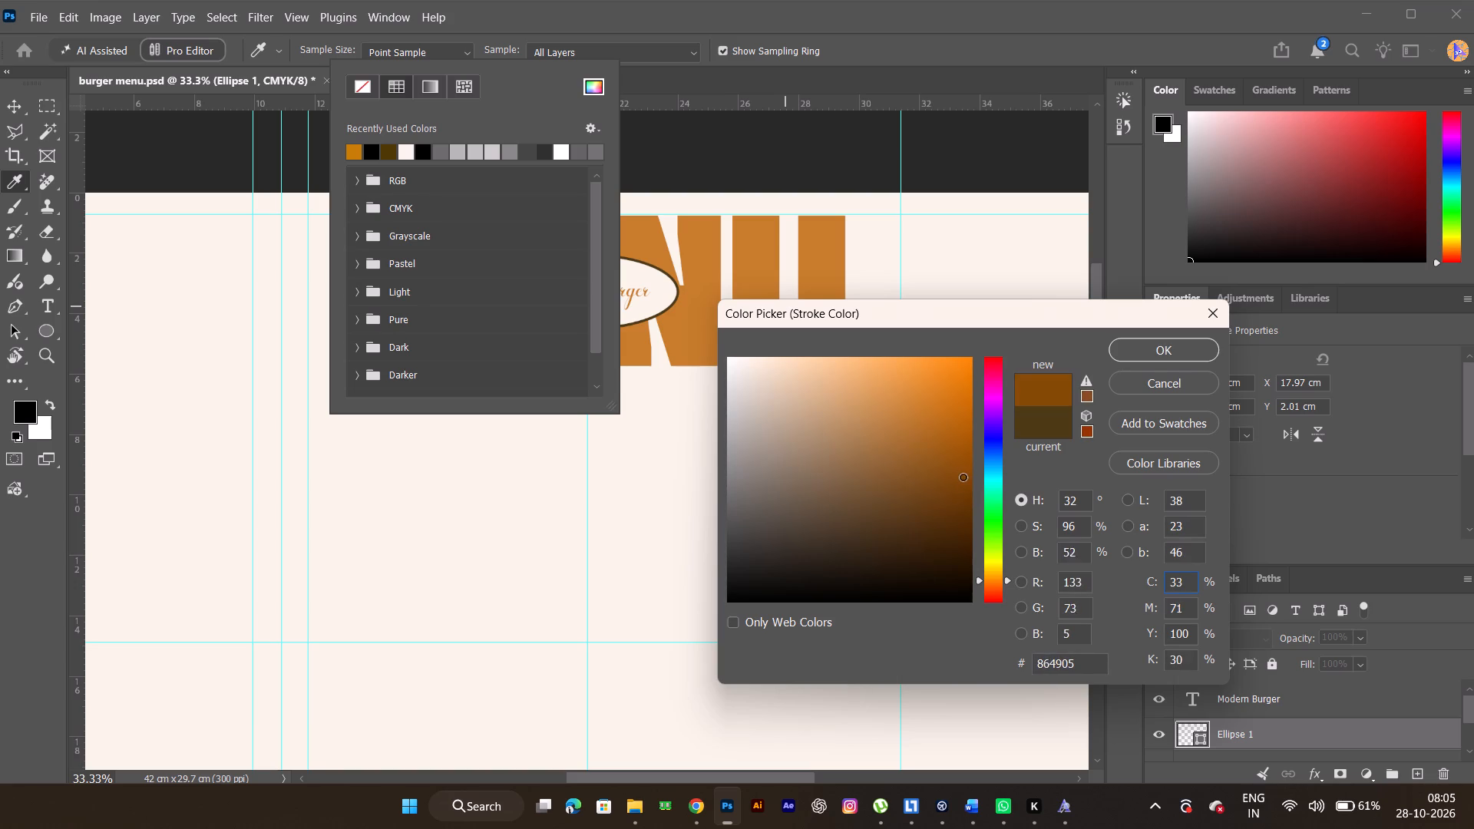
left_click_drag(963, 477, 963, 480)
left_click(1128, 356)
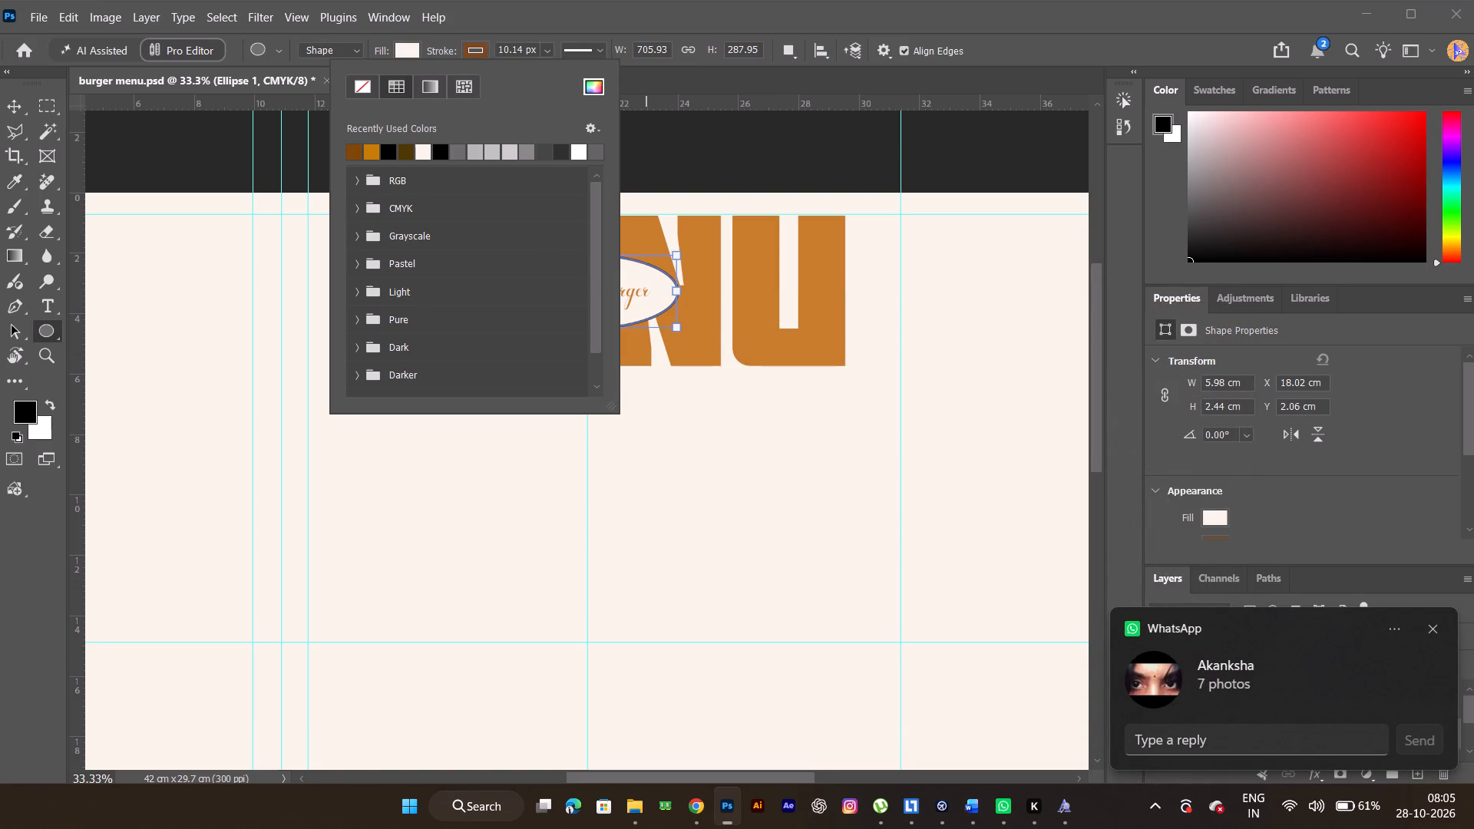
left_click(15, 111)
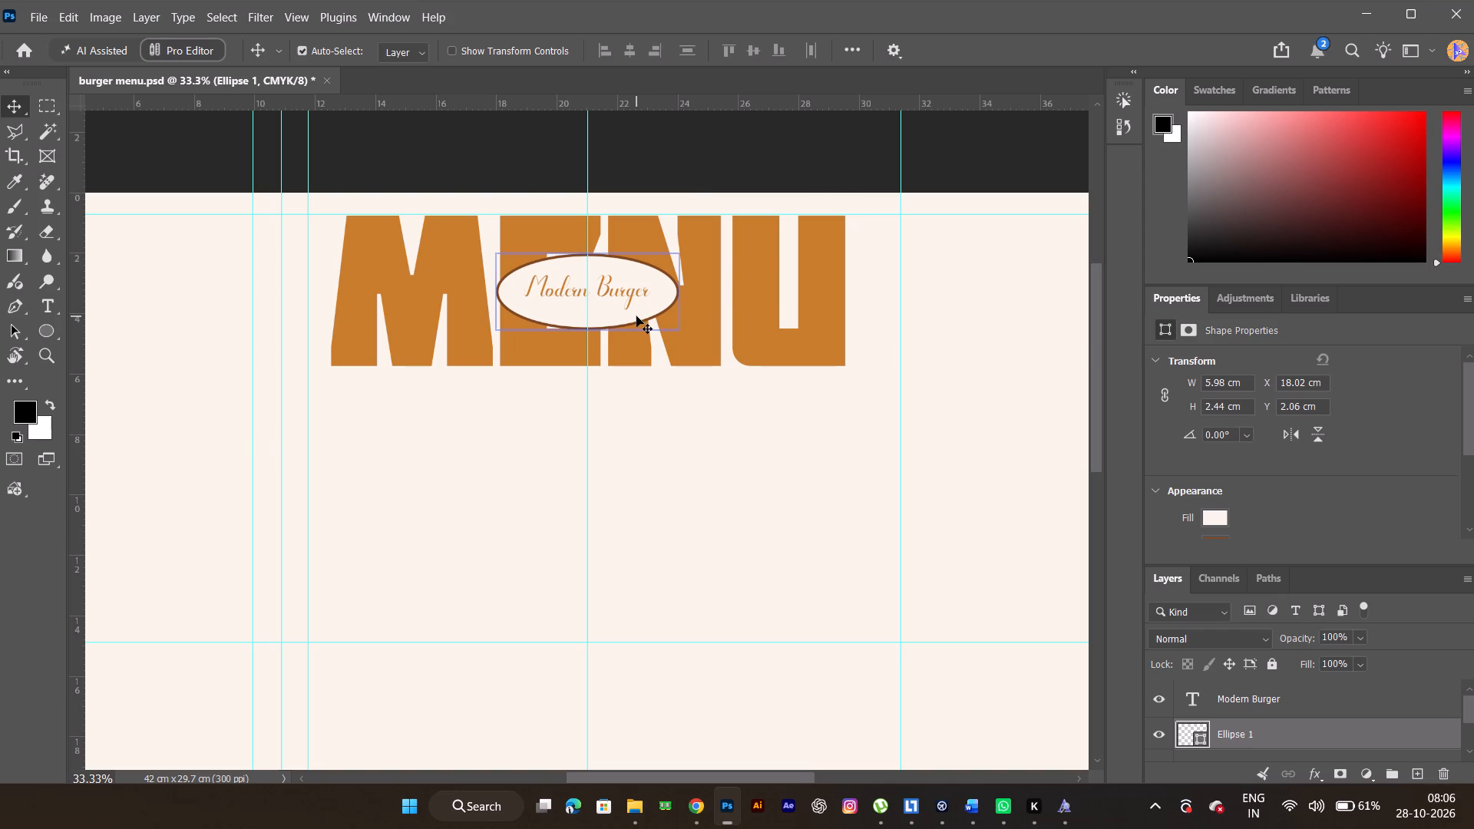
Switch to Chrome and download the Hello Valentica font from dafont's Script > Calligraphy category for the Modern Burger text.
key("ctrl+0")
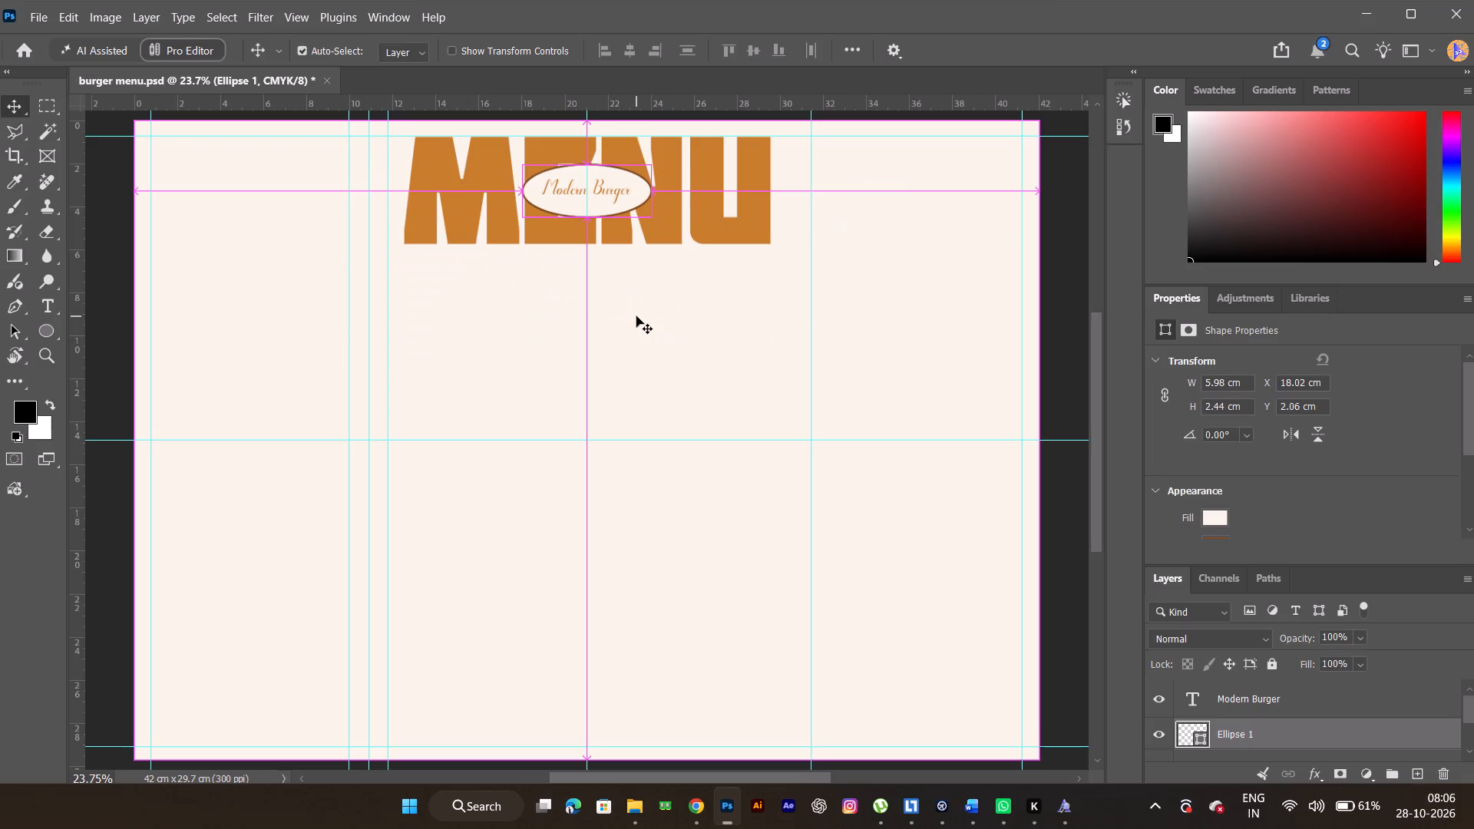
double_click(600, 193)
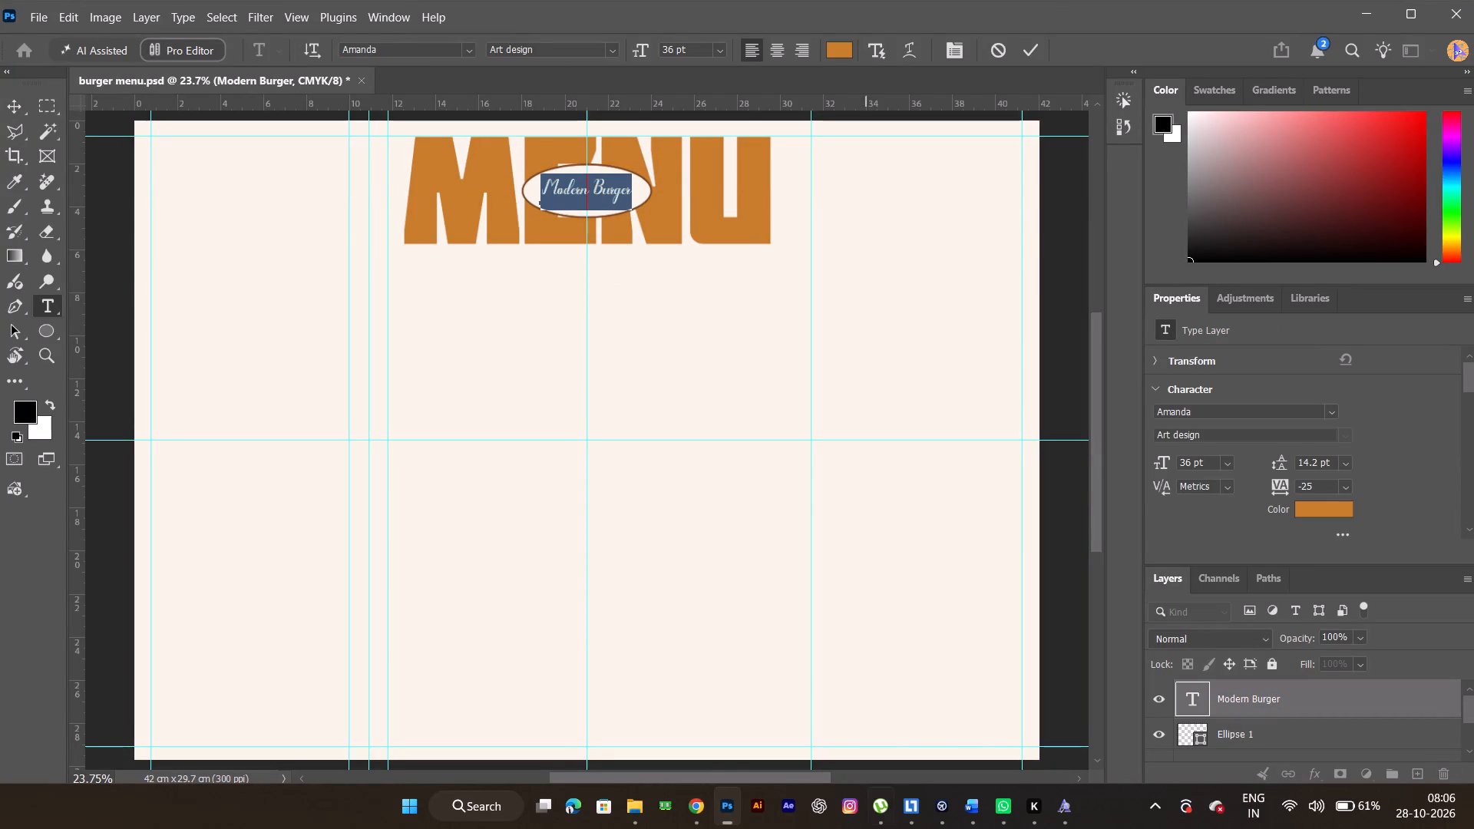
left_click(693, 811)
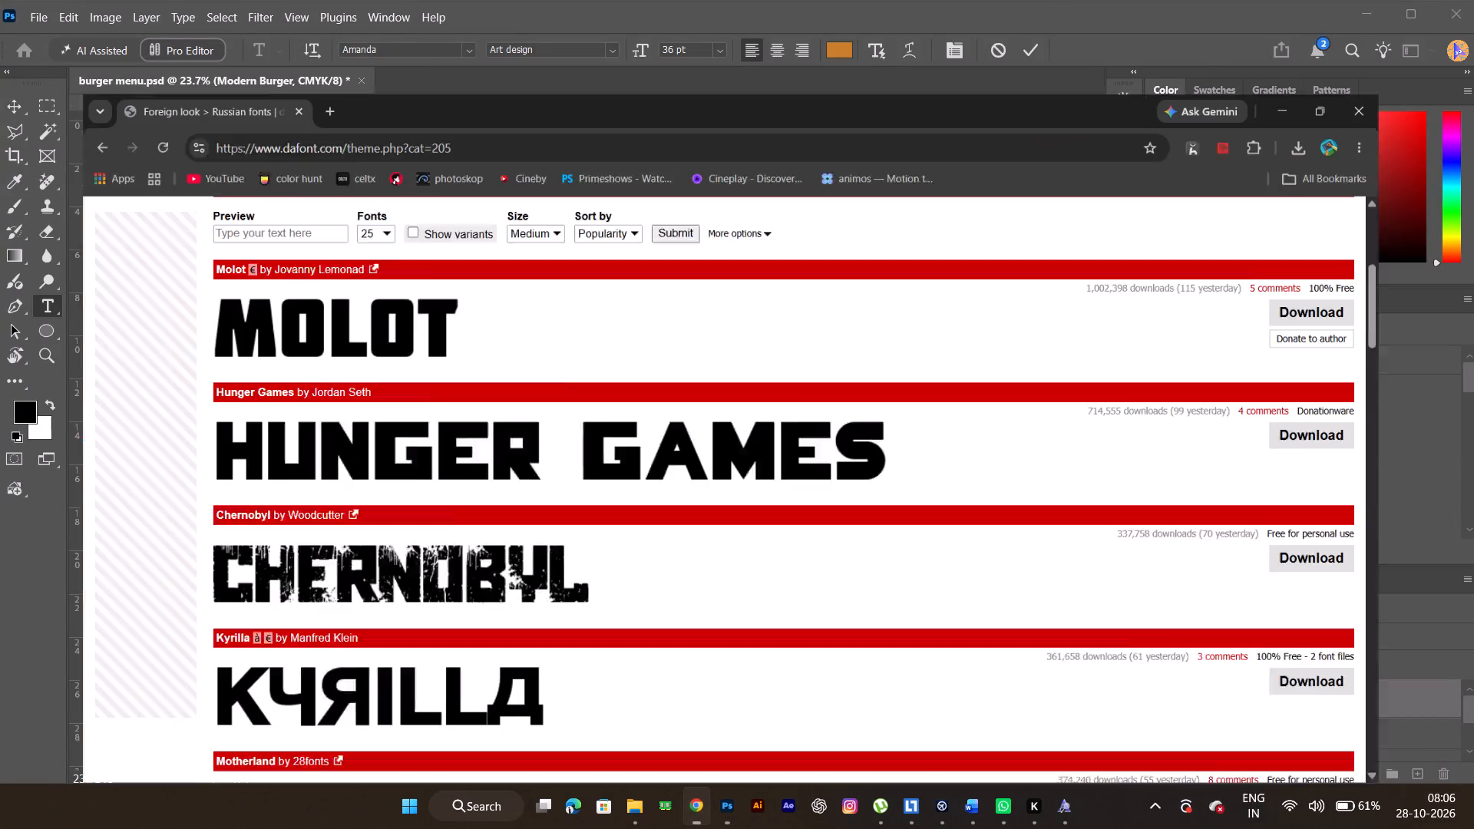
scroll(384, 297, "up", 18)
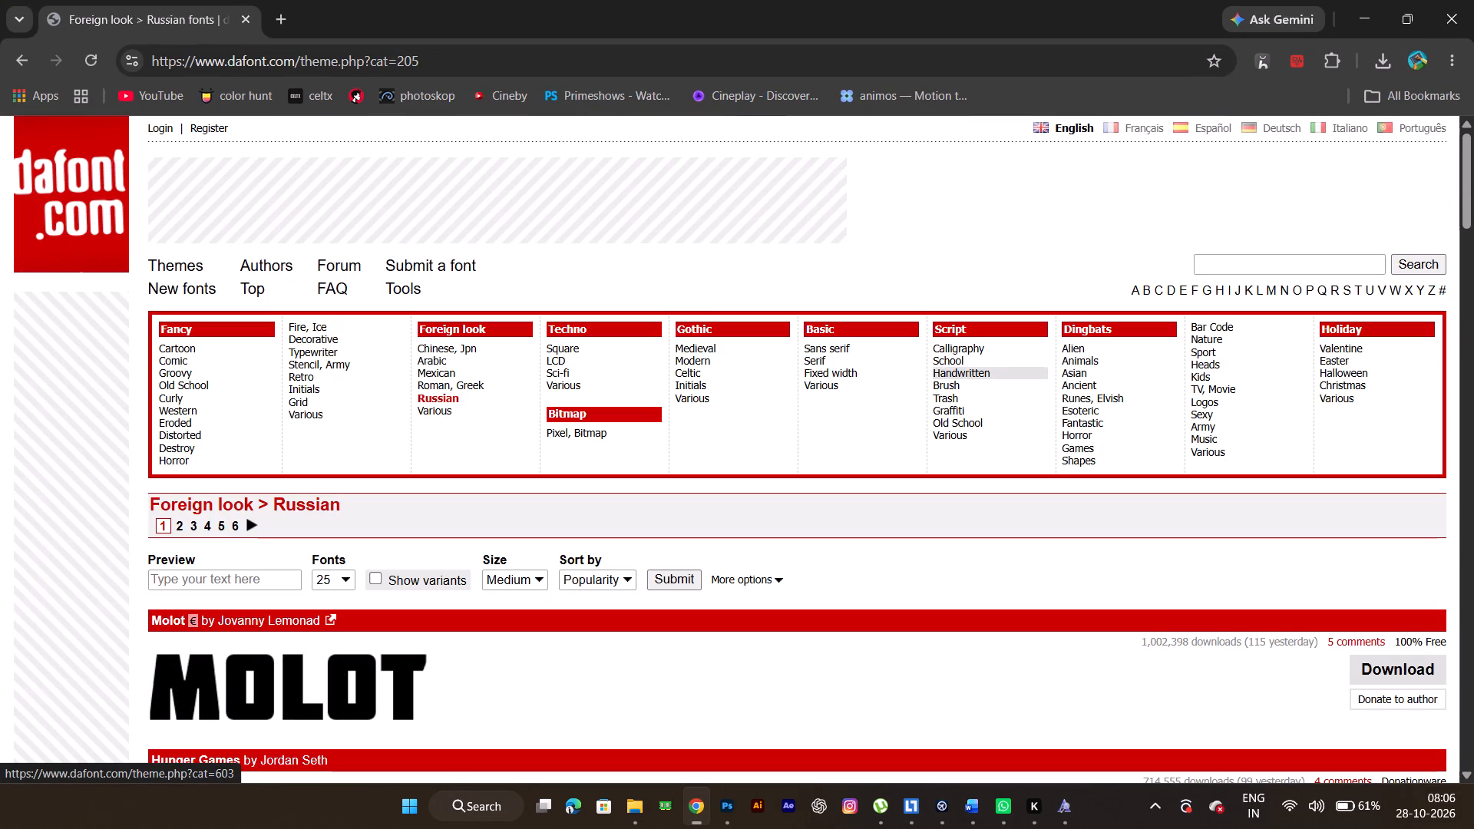
left_click(975, 354)
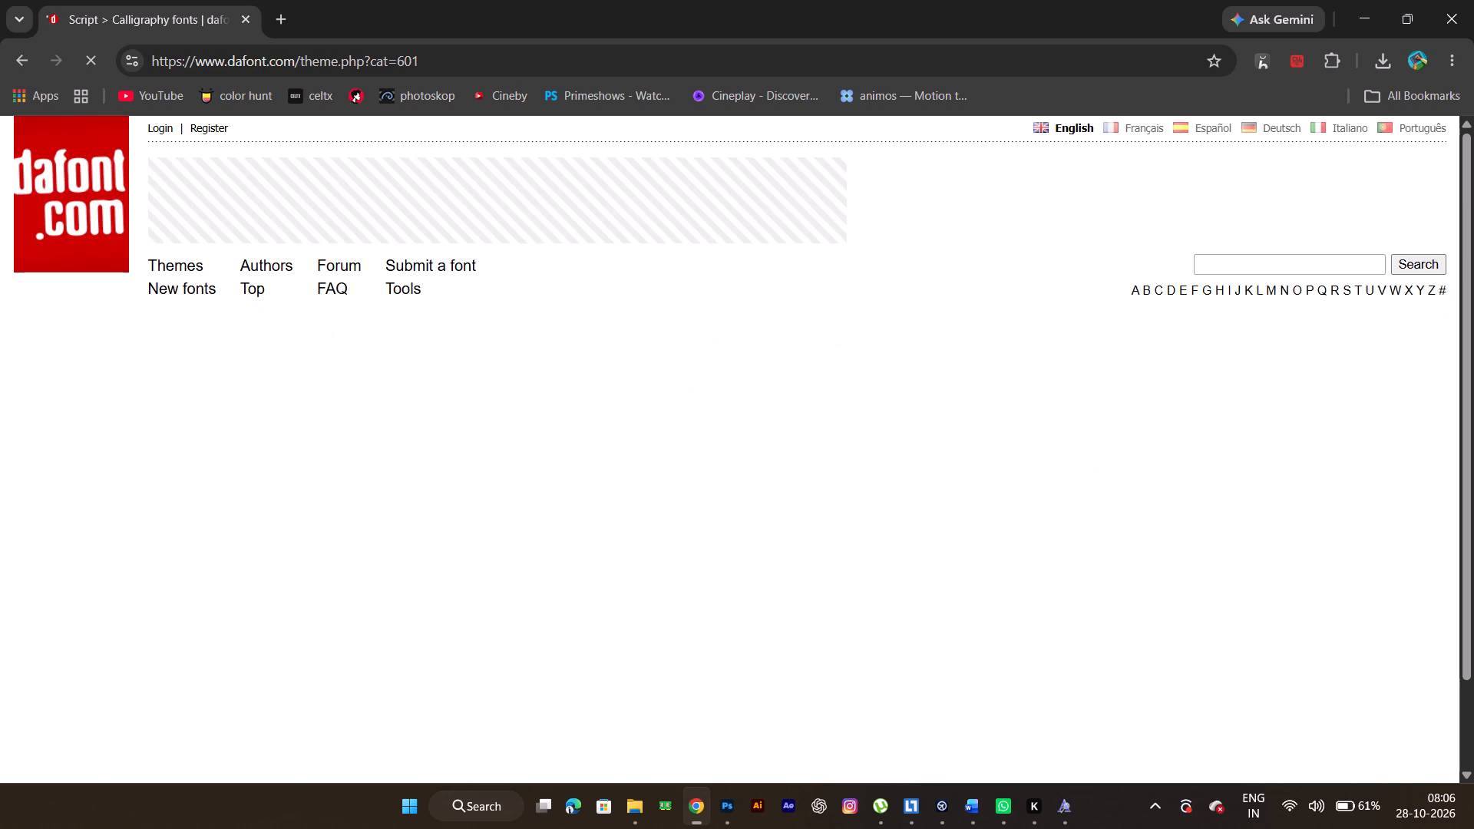
scroll(566, 501, "down", 3)
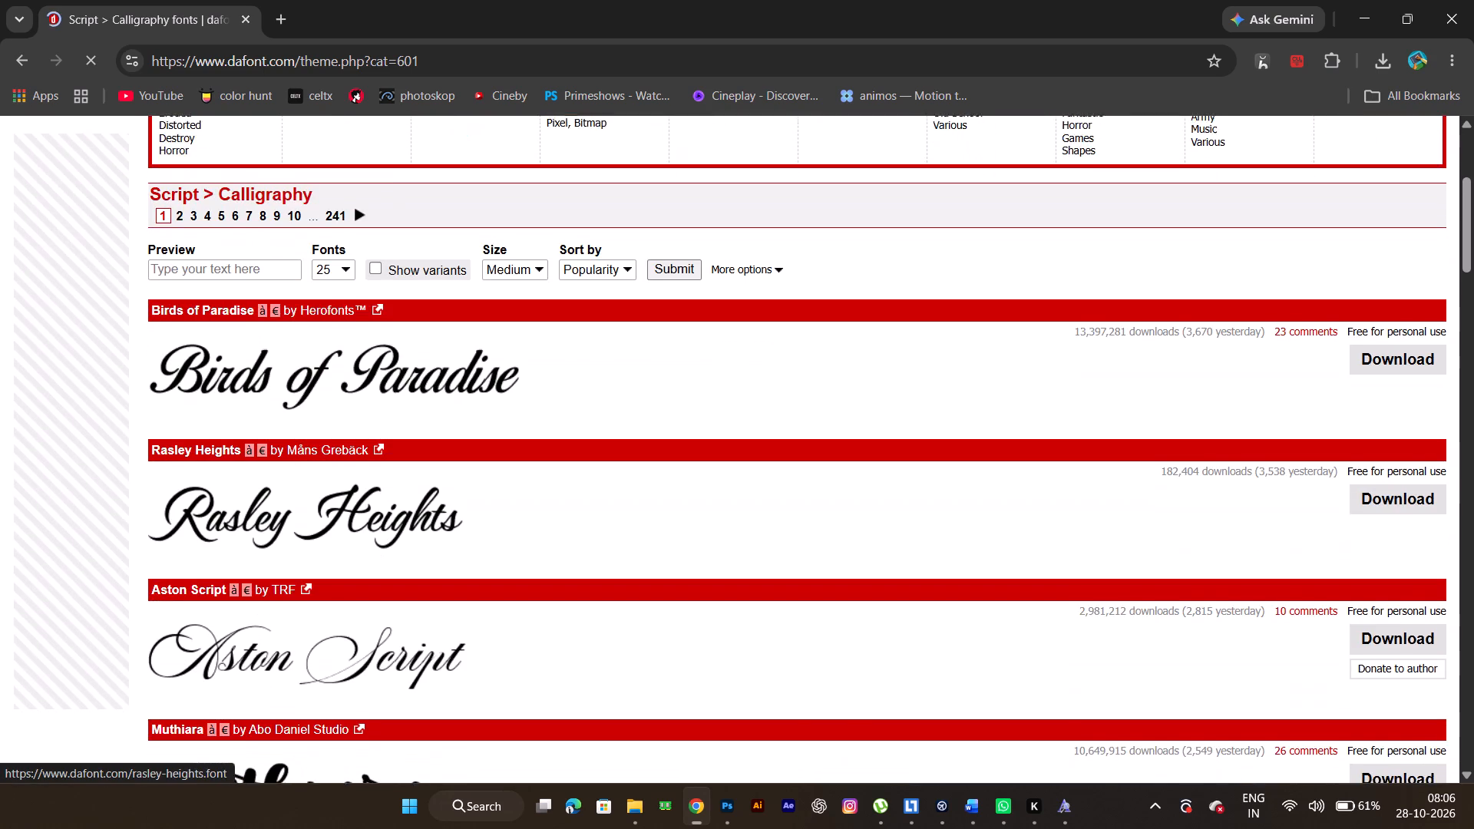
scroll(566, 501, "down", 4)
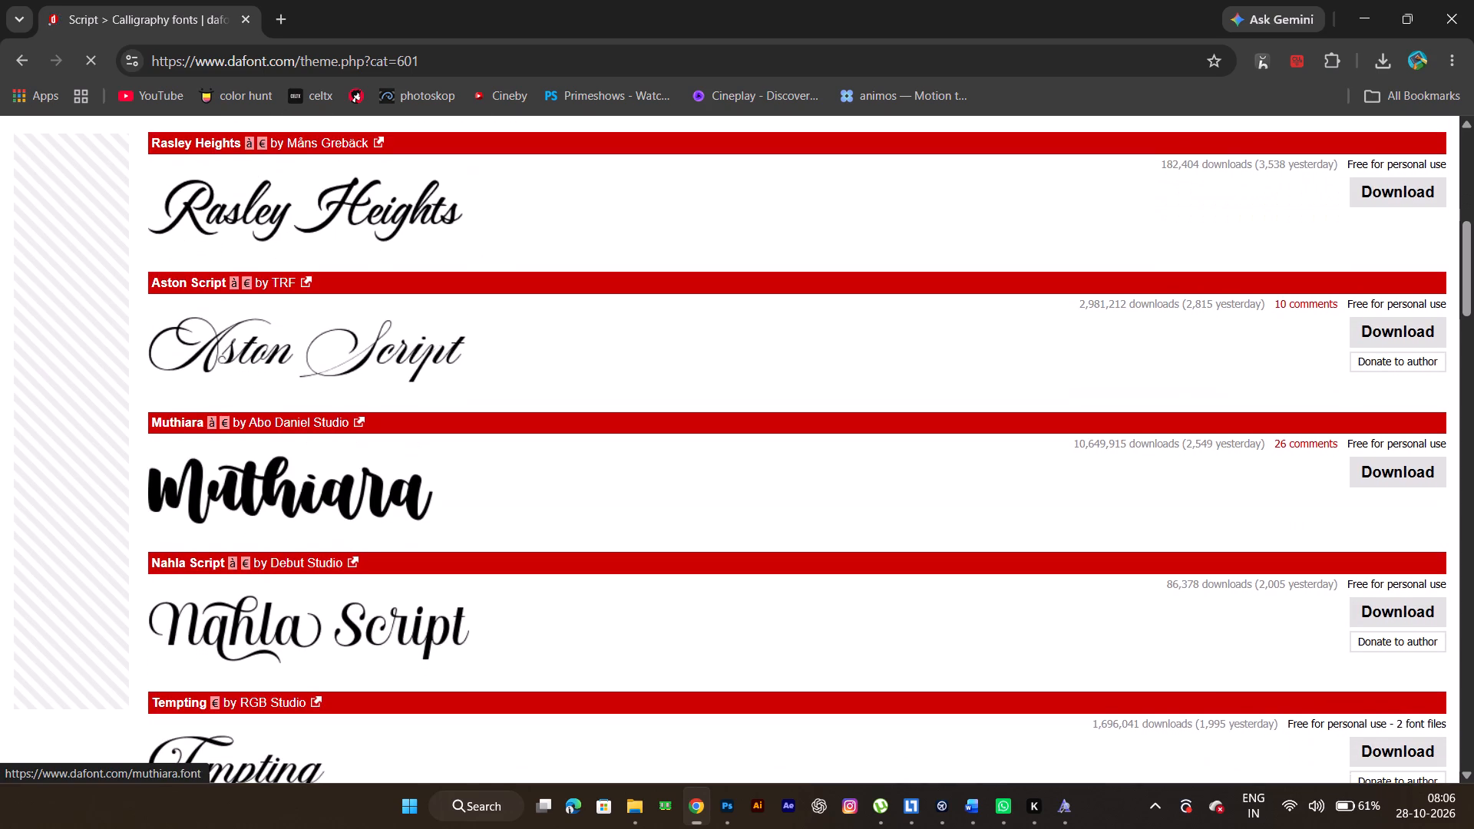
scroll(552, 388, "down", 6)
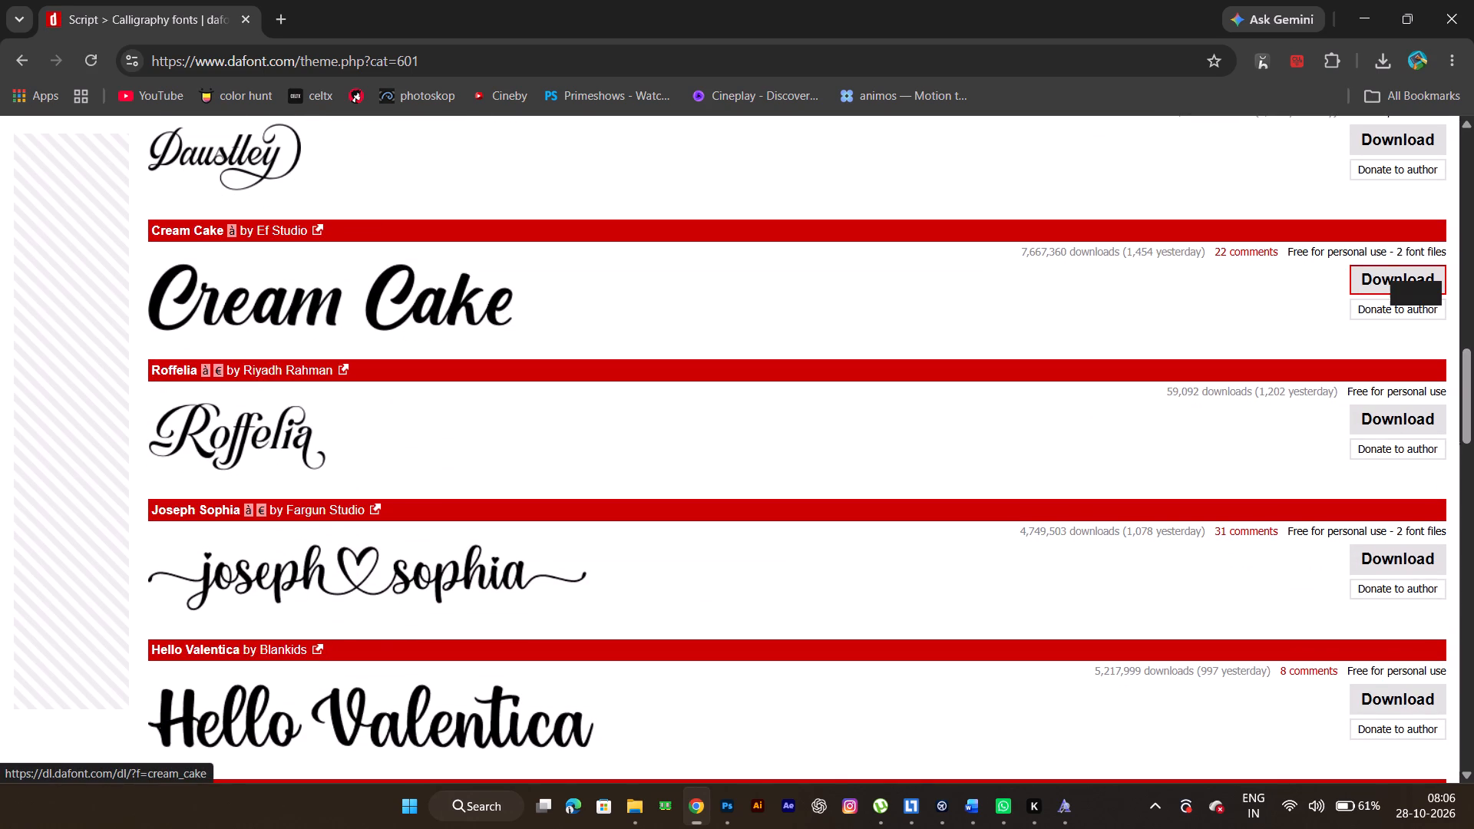
scroll(904, 592, "down", 3)
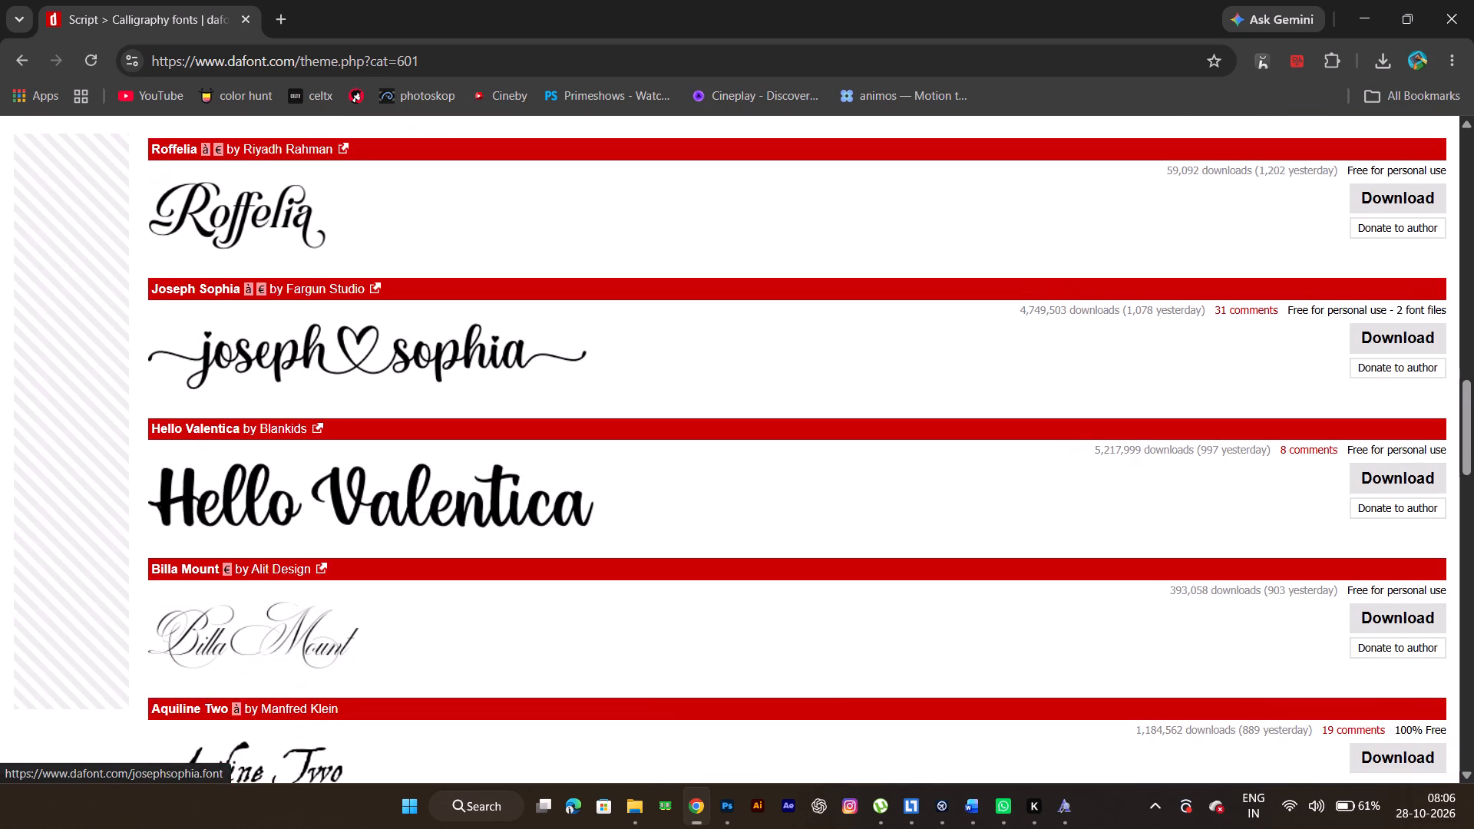
left_click(1386, 474)
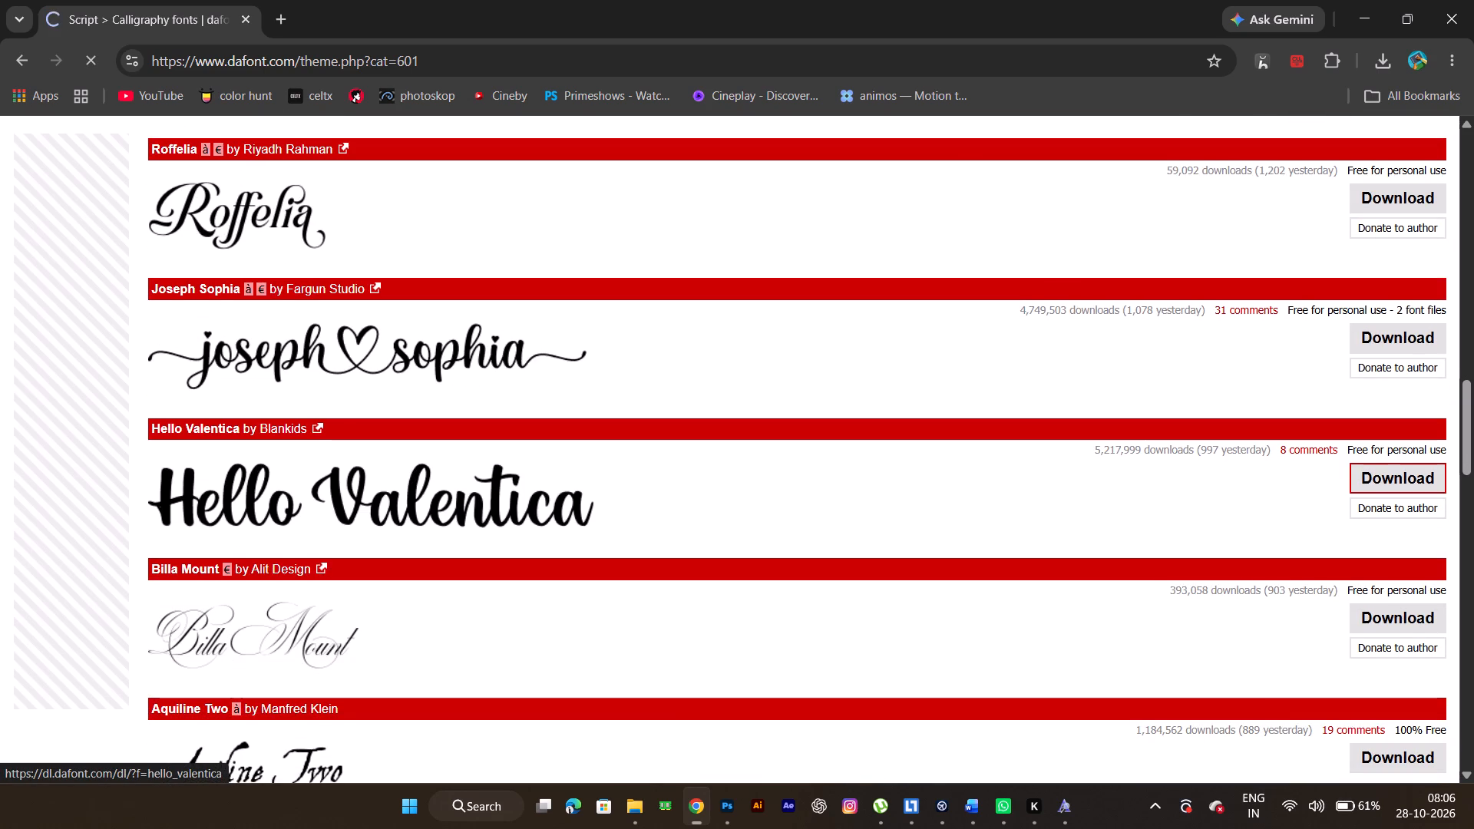
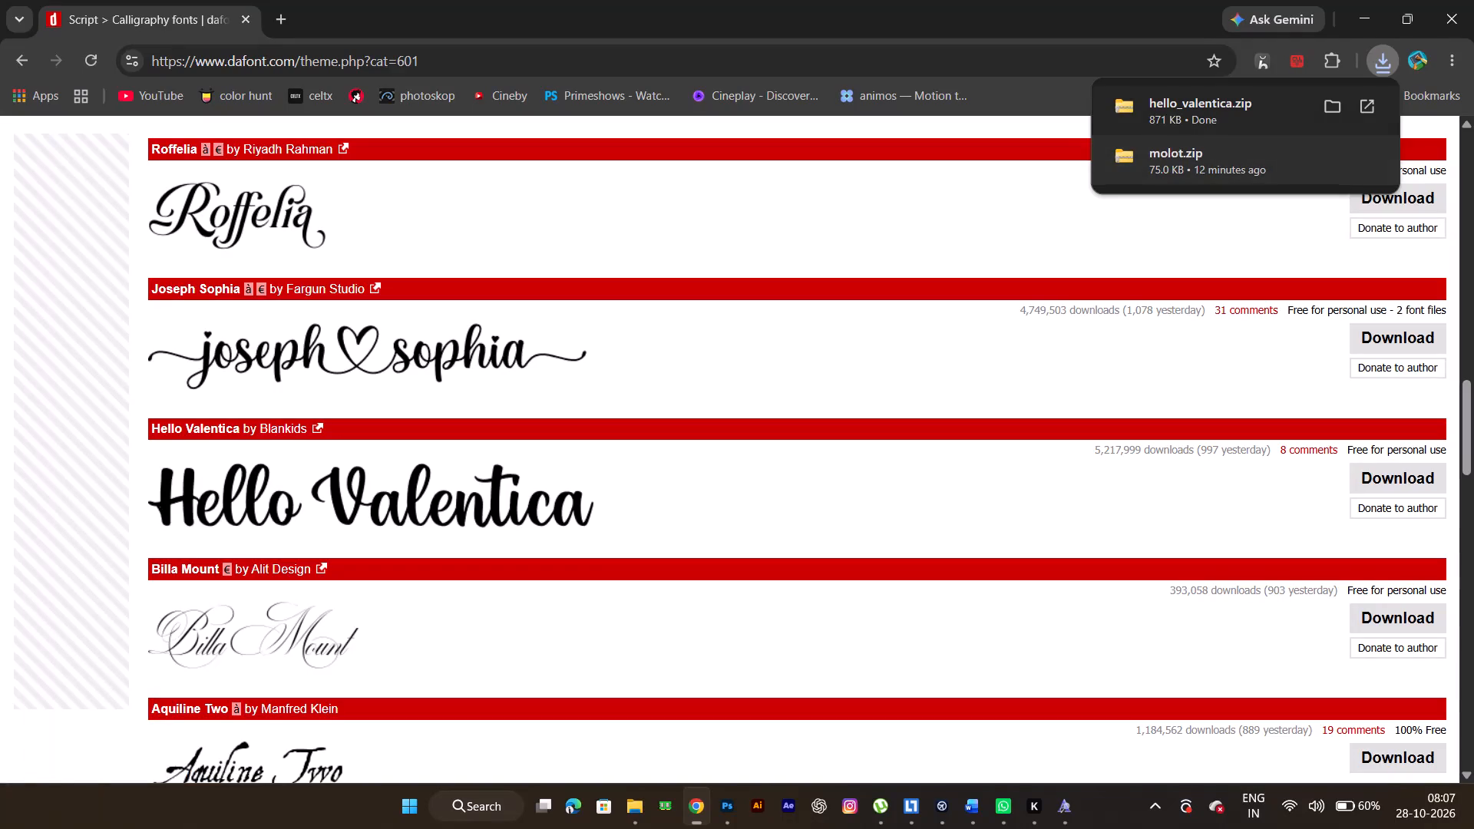
Extract the hello_valentica archive into its own folder inside Downloads.
left_click(1325, 106)
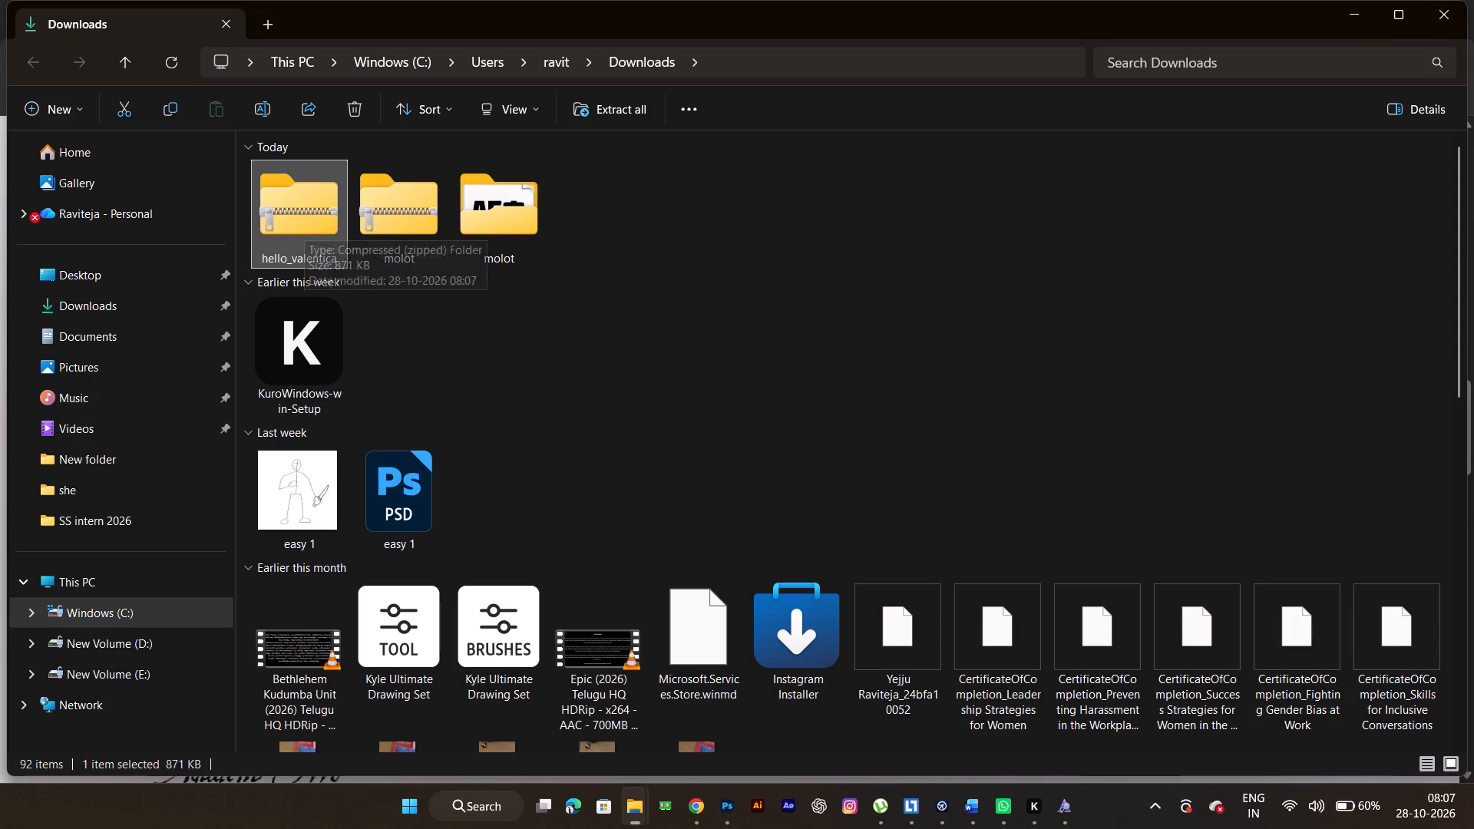
left_click(603, 115)
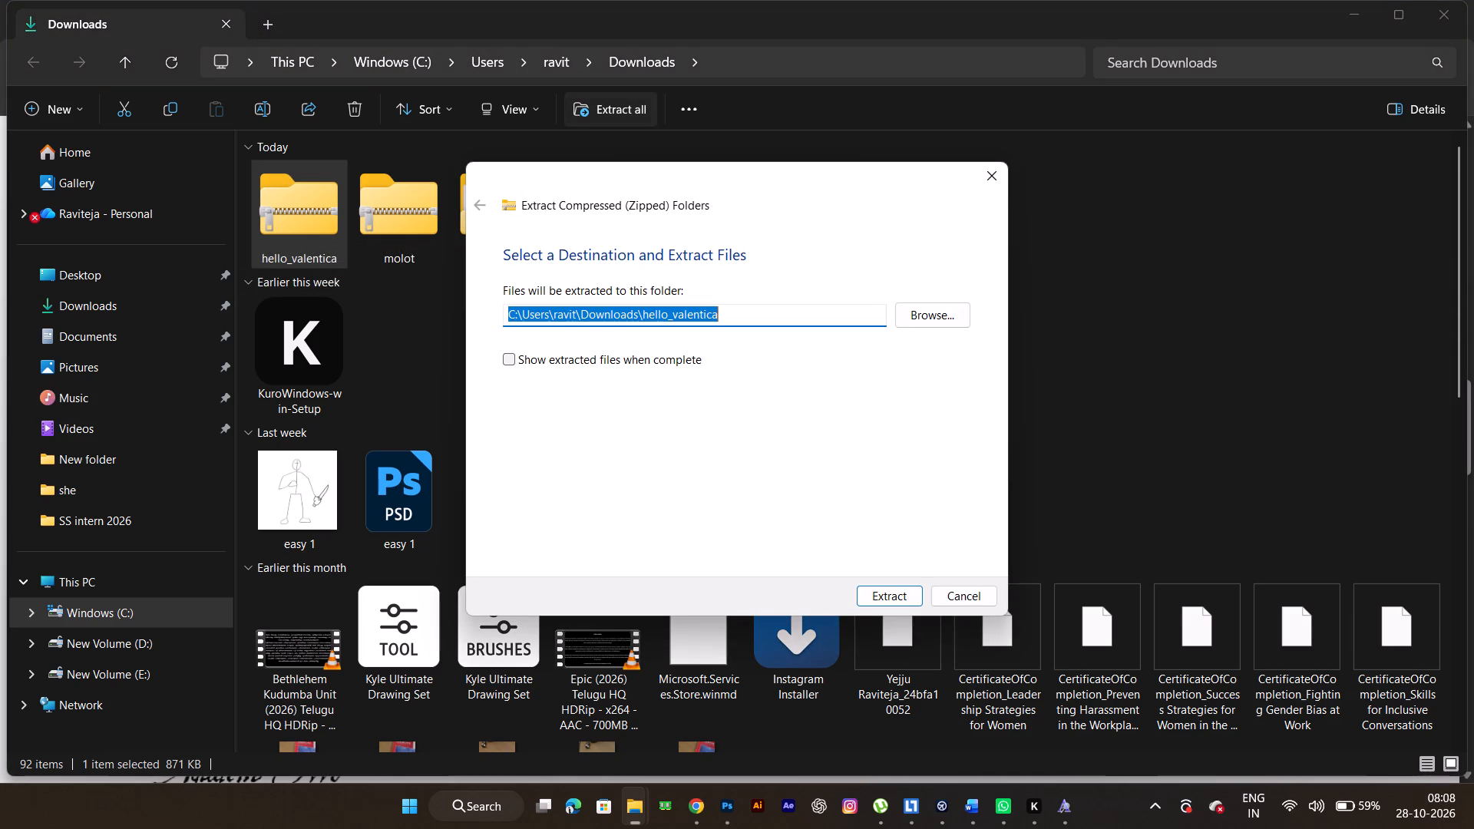
left_click(880, 597)
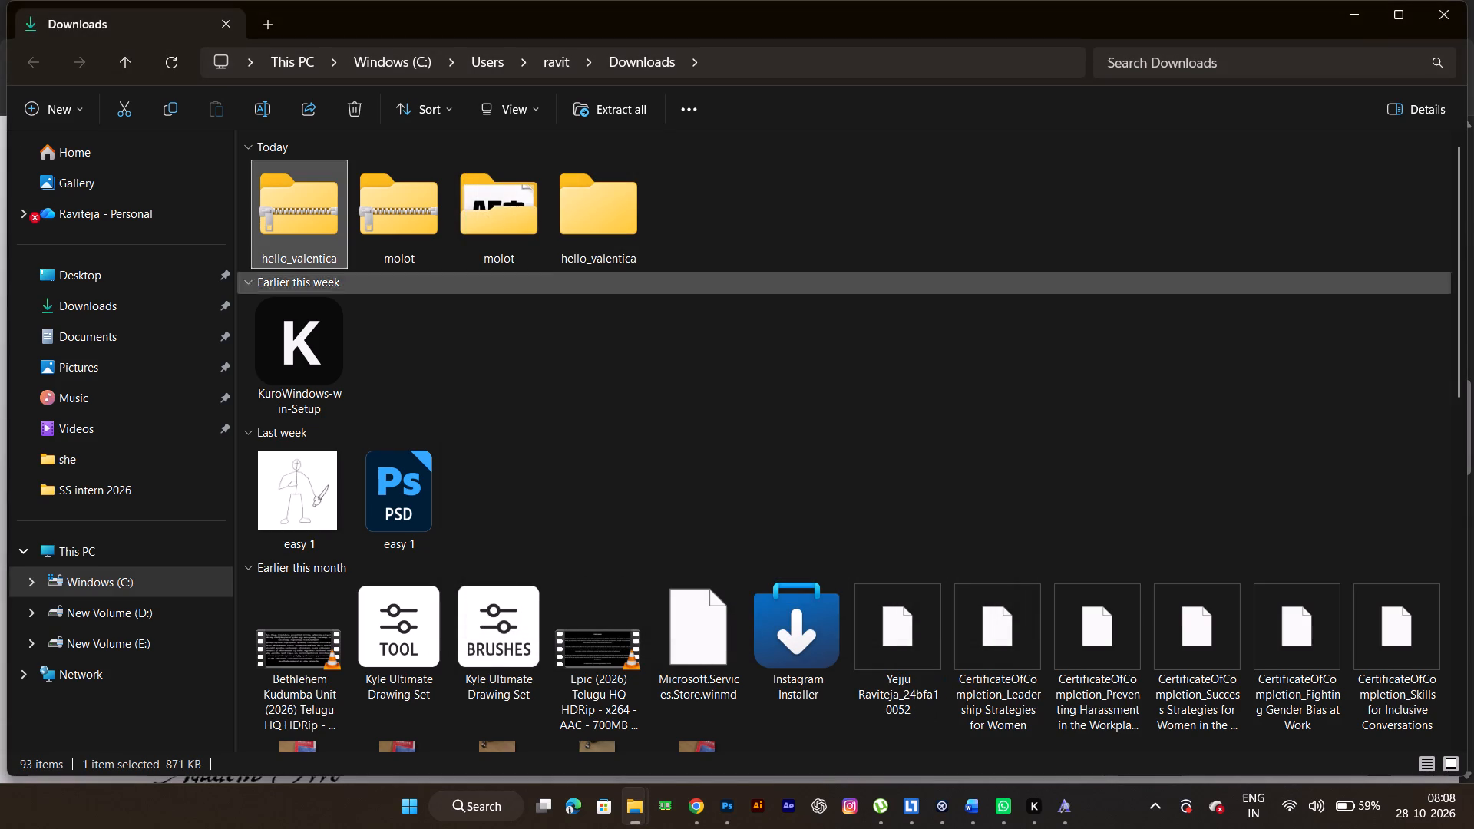
Install the Hello Valentica TrueType font from the extracted hello_valentica folder.
double_click(597, 224)
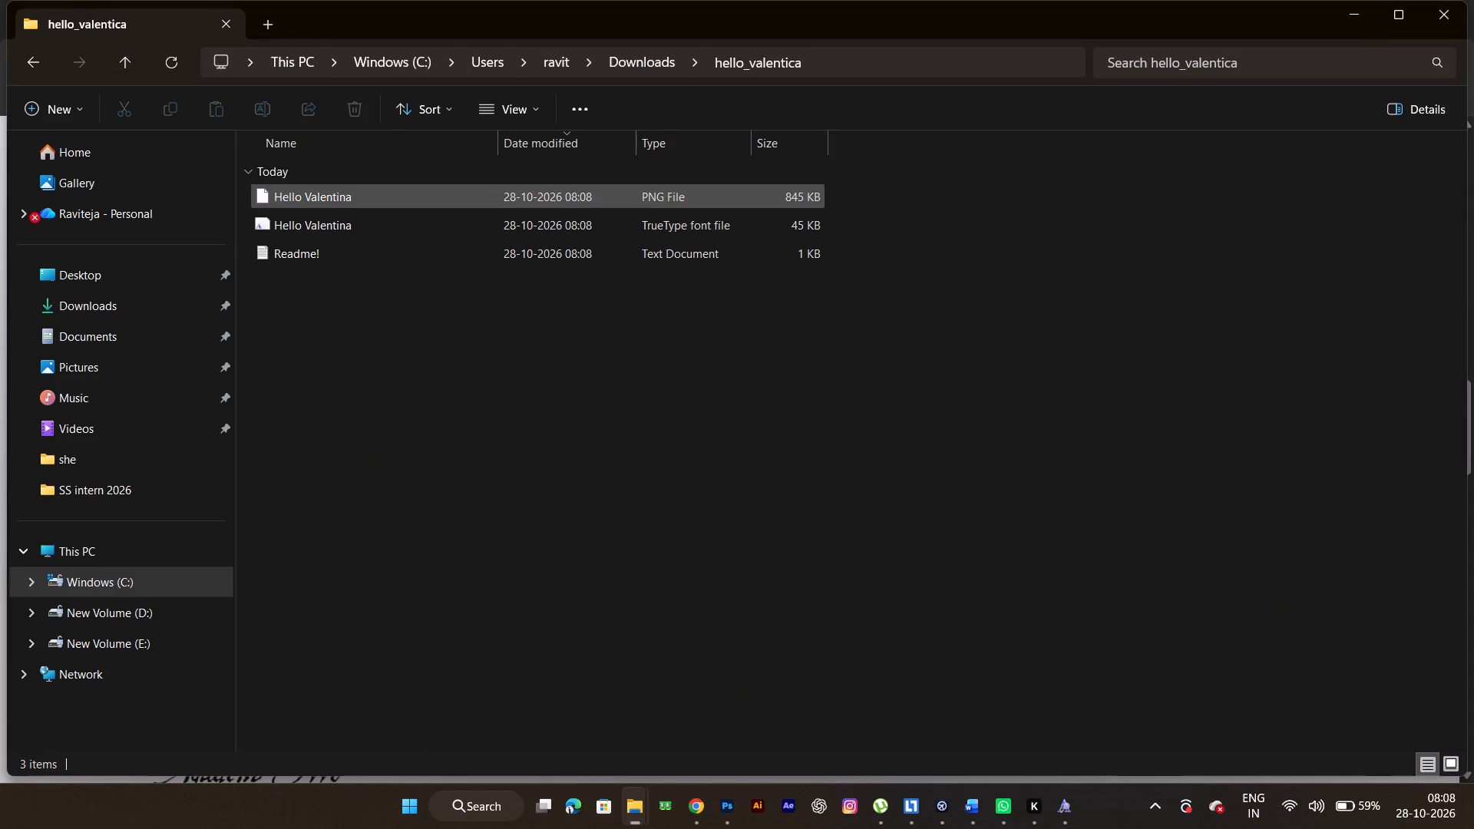
right_click(473, 217)
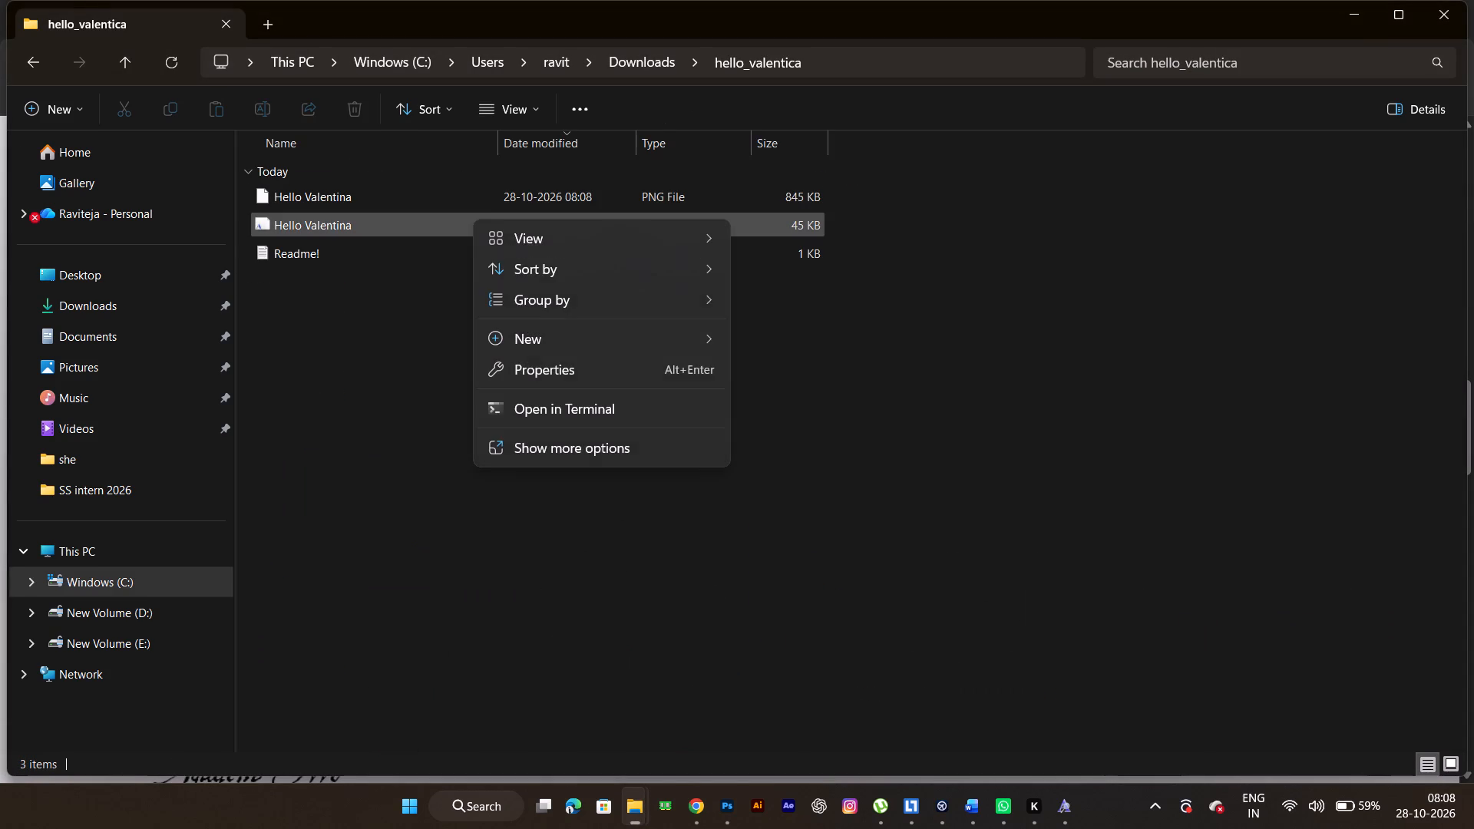
triple_click(426, 226)
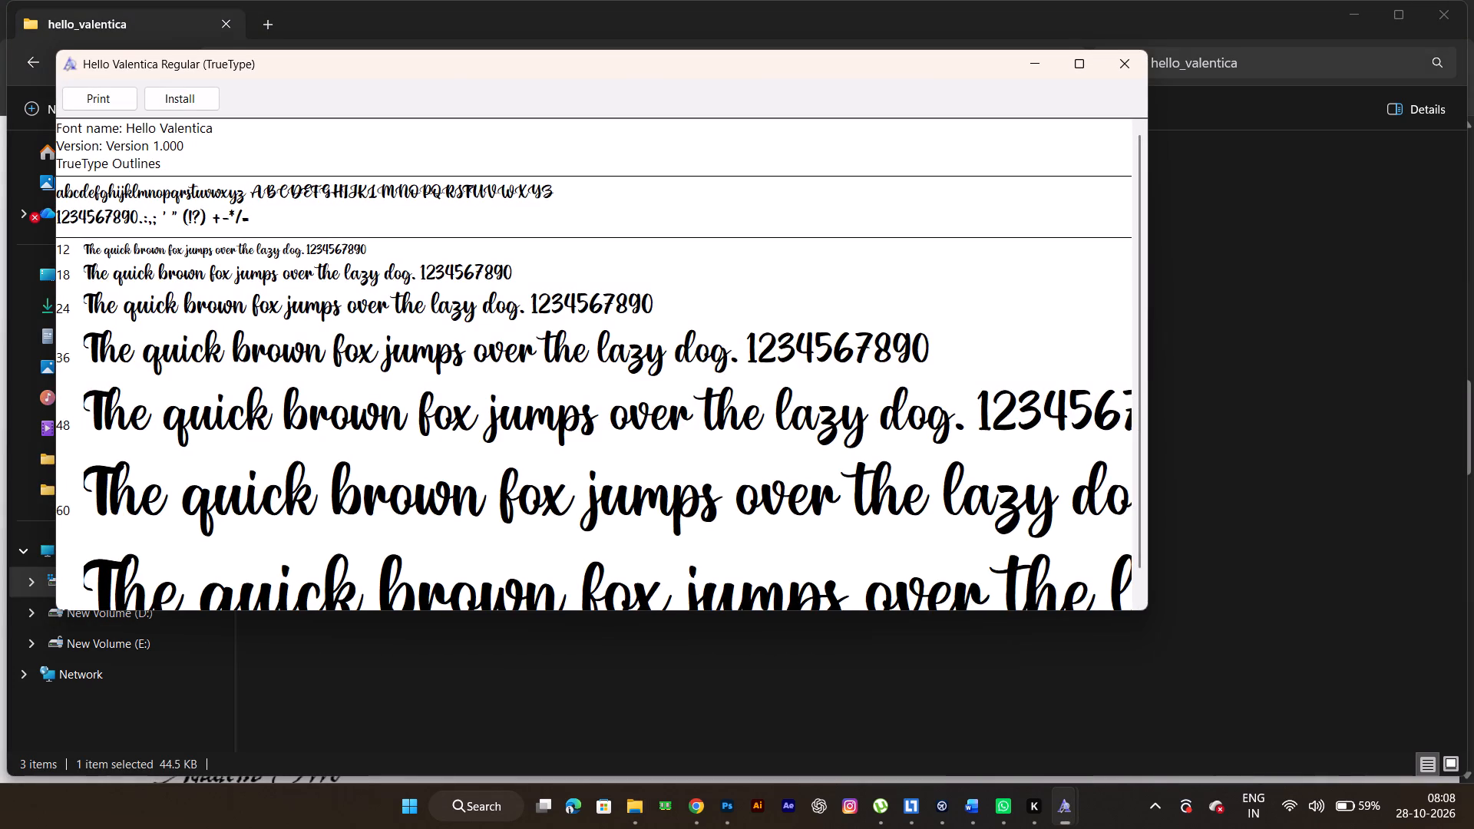
left_click(186, 94)
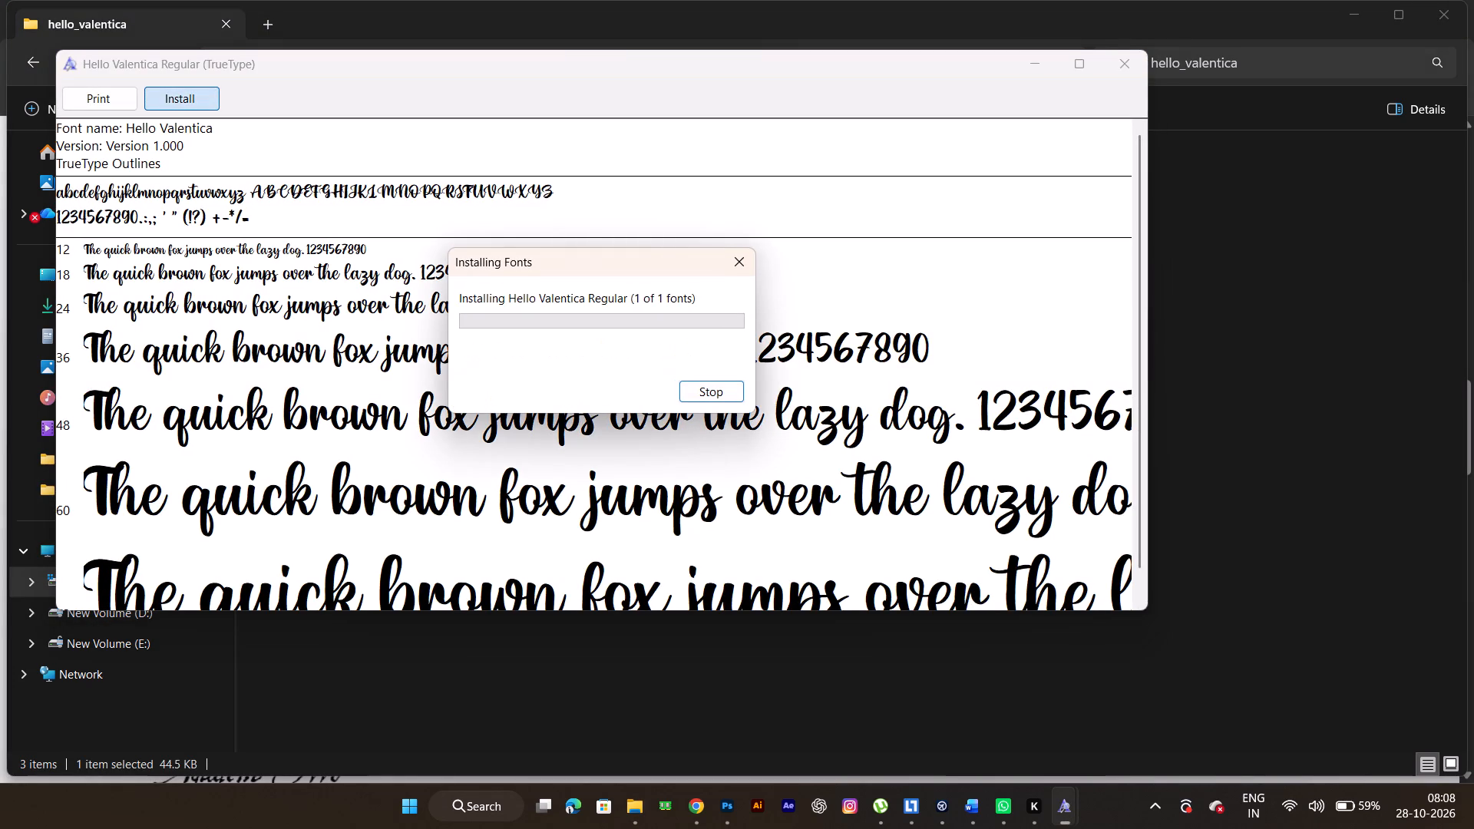
Switch to Photoshop and search the installed fonts for Hello Valentica to use on the selected Modern Burger text.
key("alt+Tab")
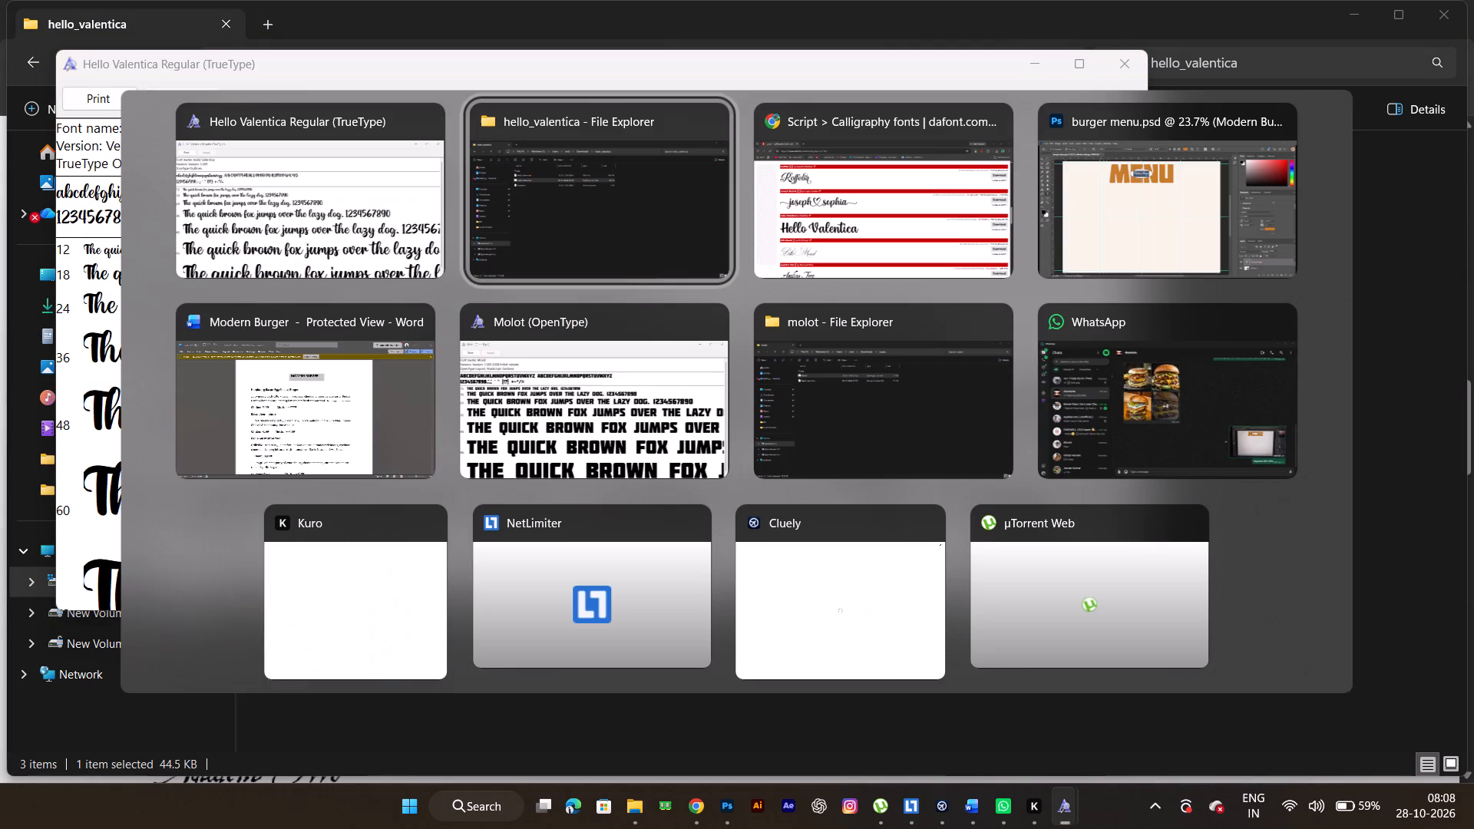
key("alt+Tab")
key("alt+Tab")
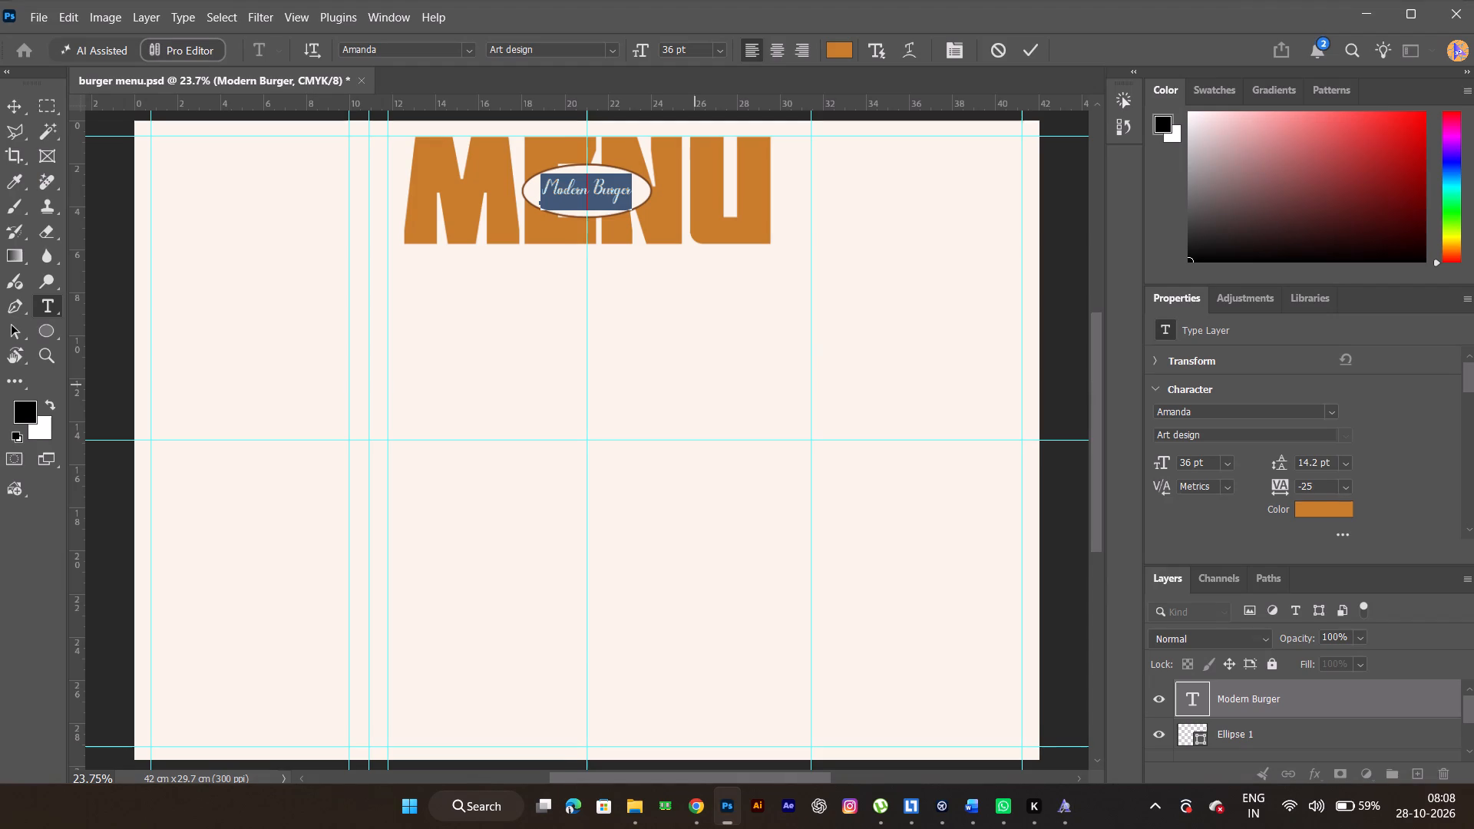
left_click(392, 49)
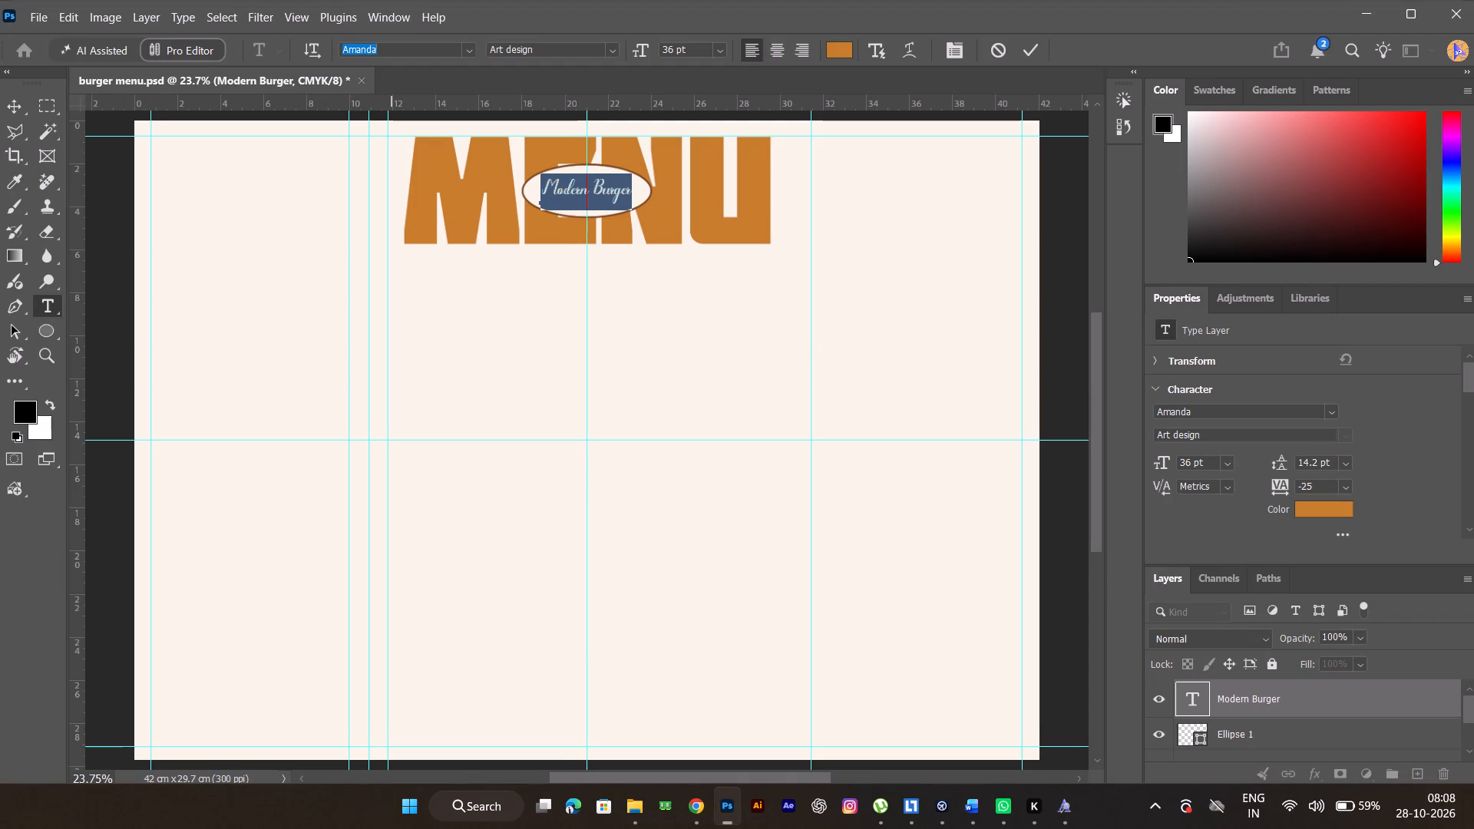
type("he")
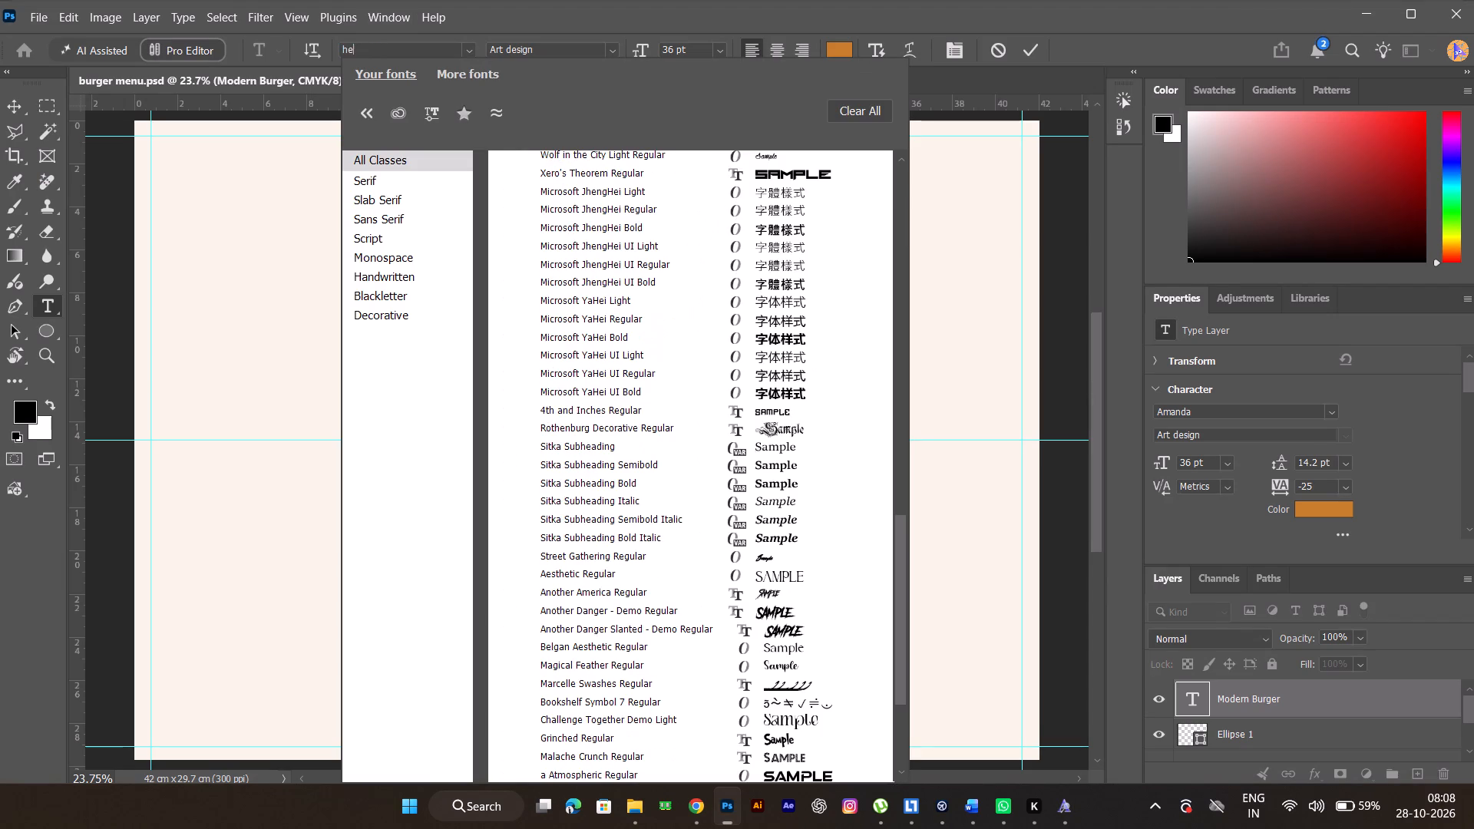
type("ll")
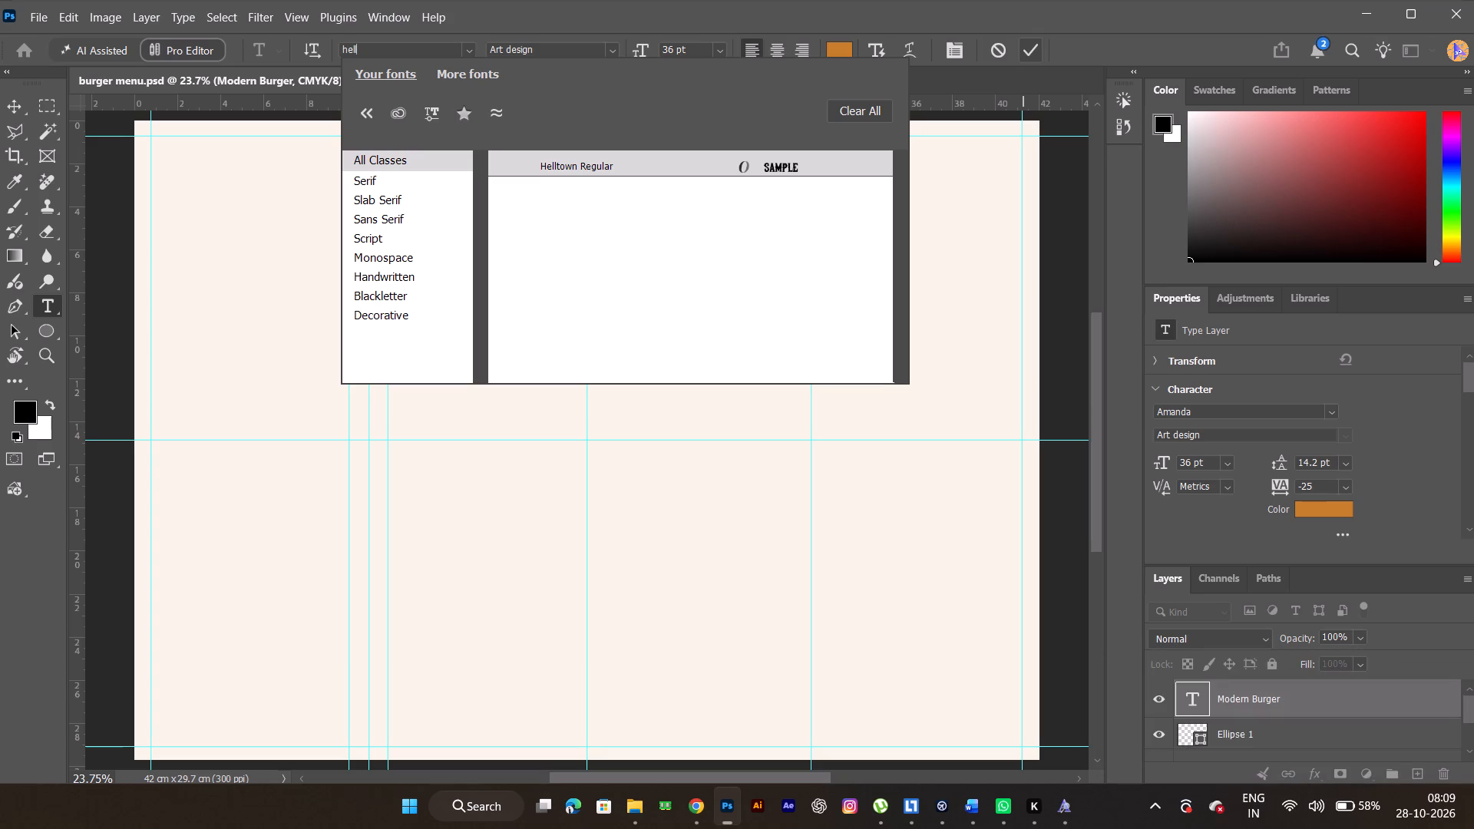
left_click(384, 182)
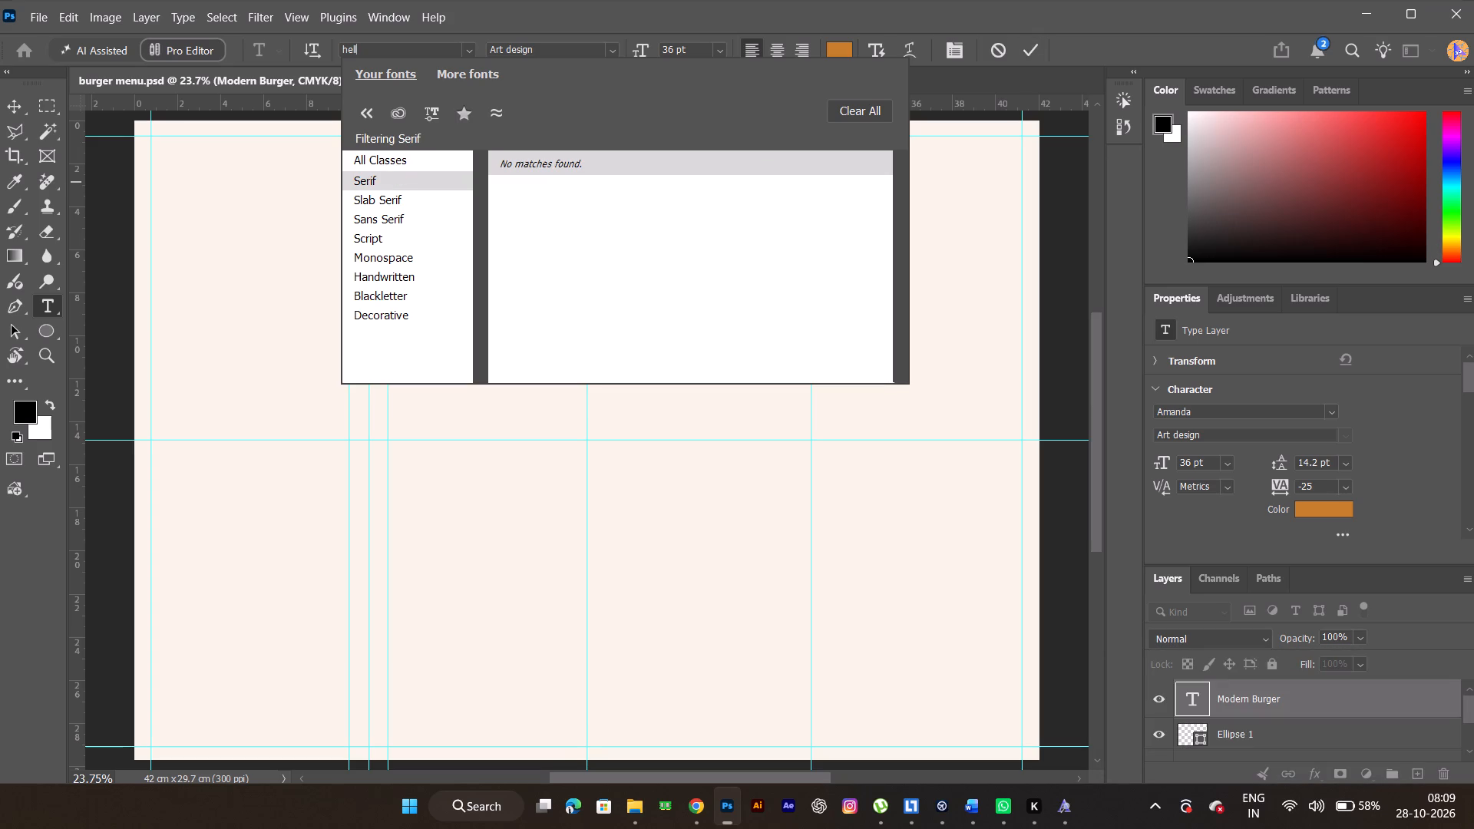
left_click(1032, 48)
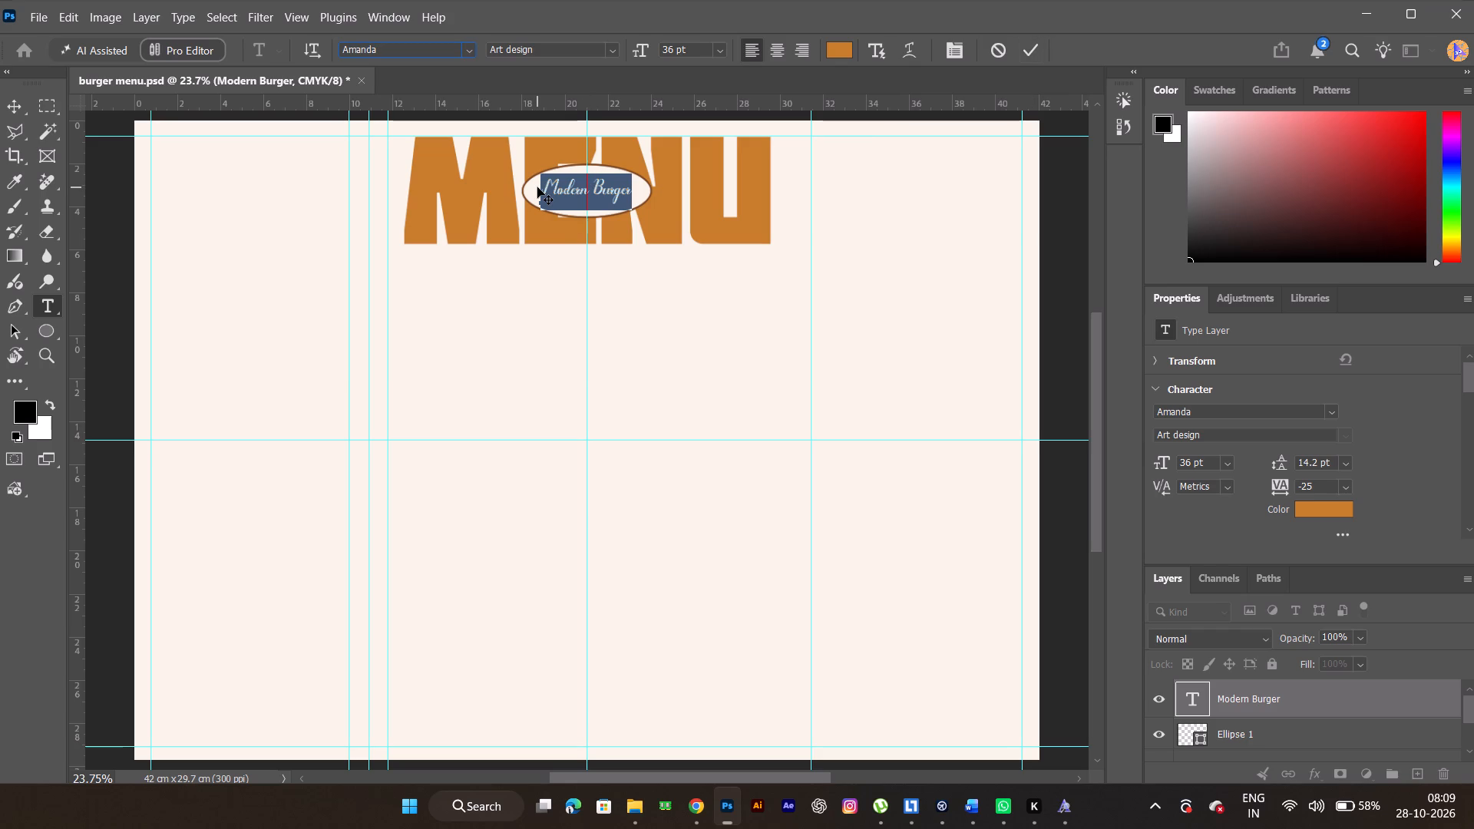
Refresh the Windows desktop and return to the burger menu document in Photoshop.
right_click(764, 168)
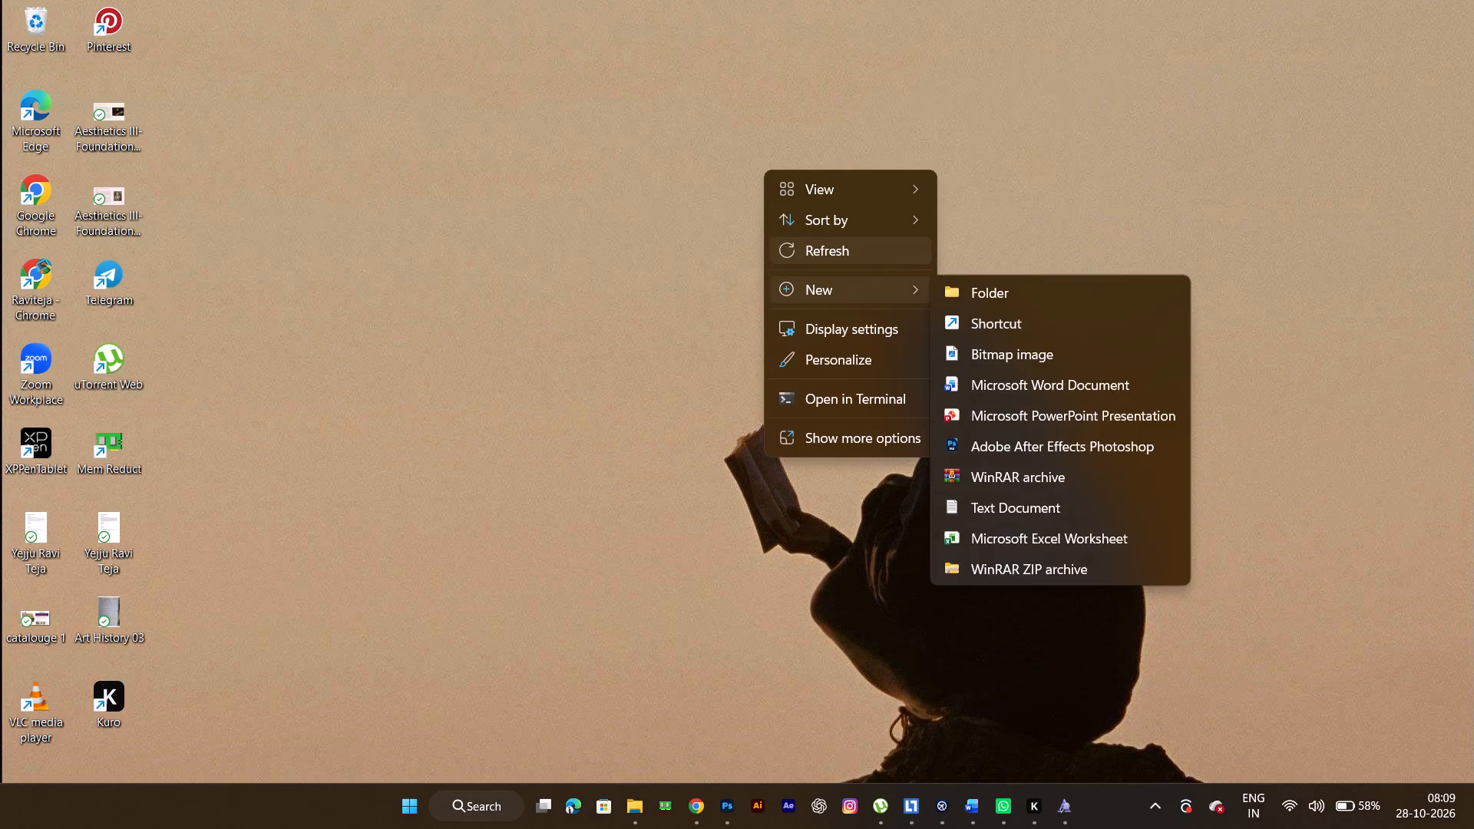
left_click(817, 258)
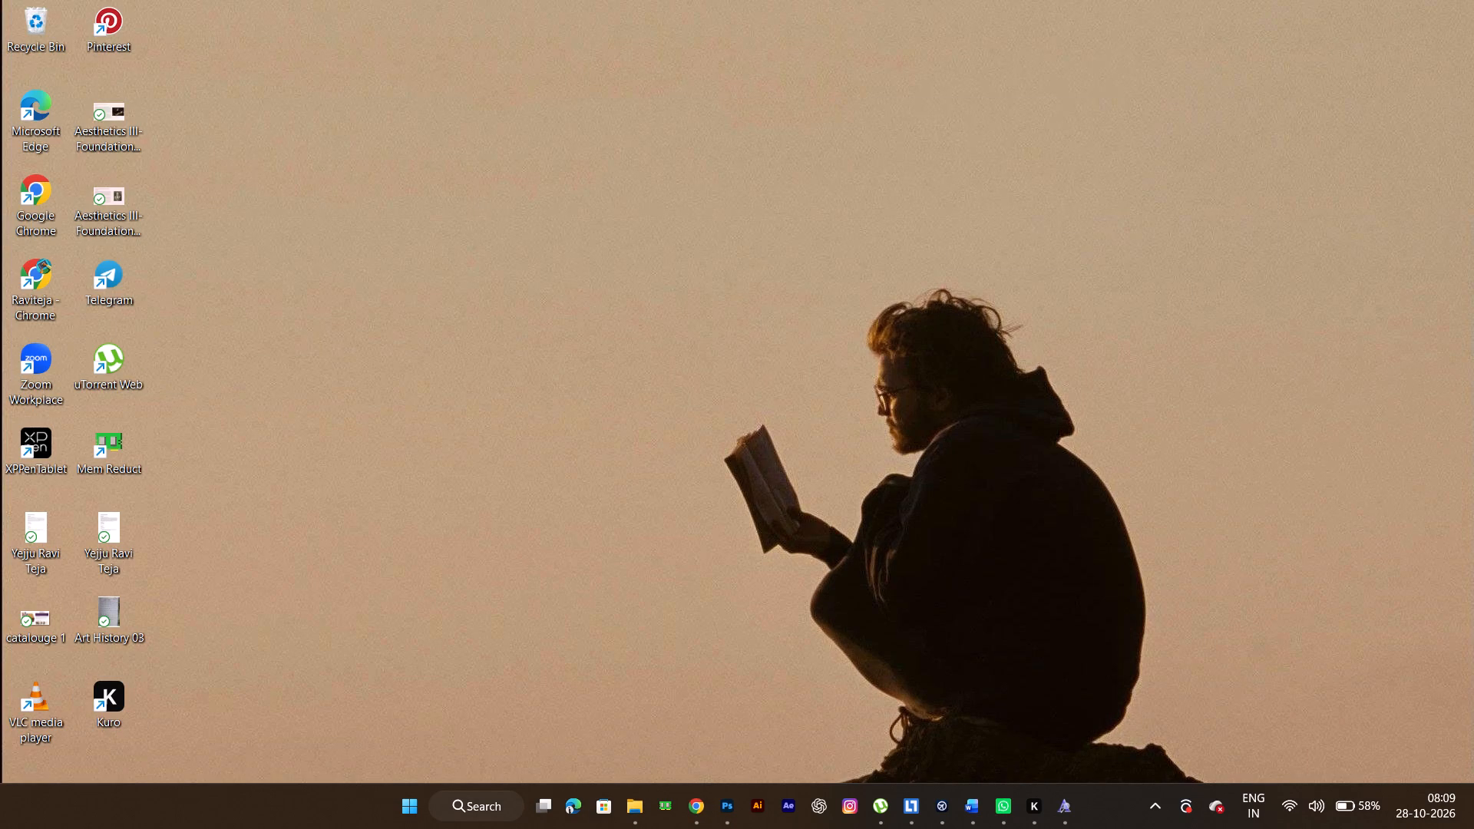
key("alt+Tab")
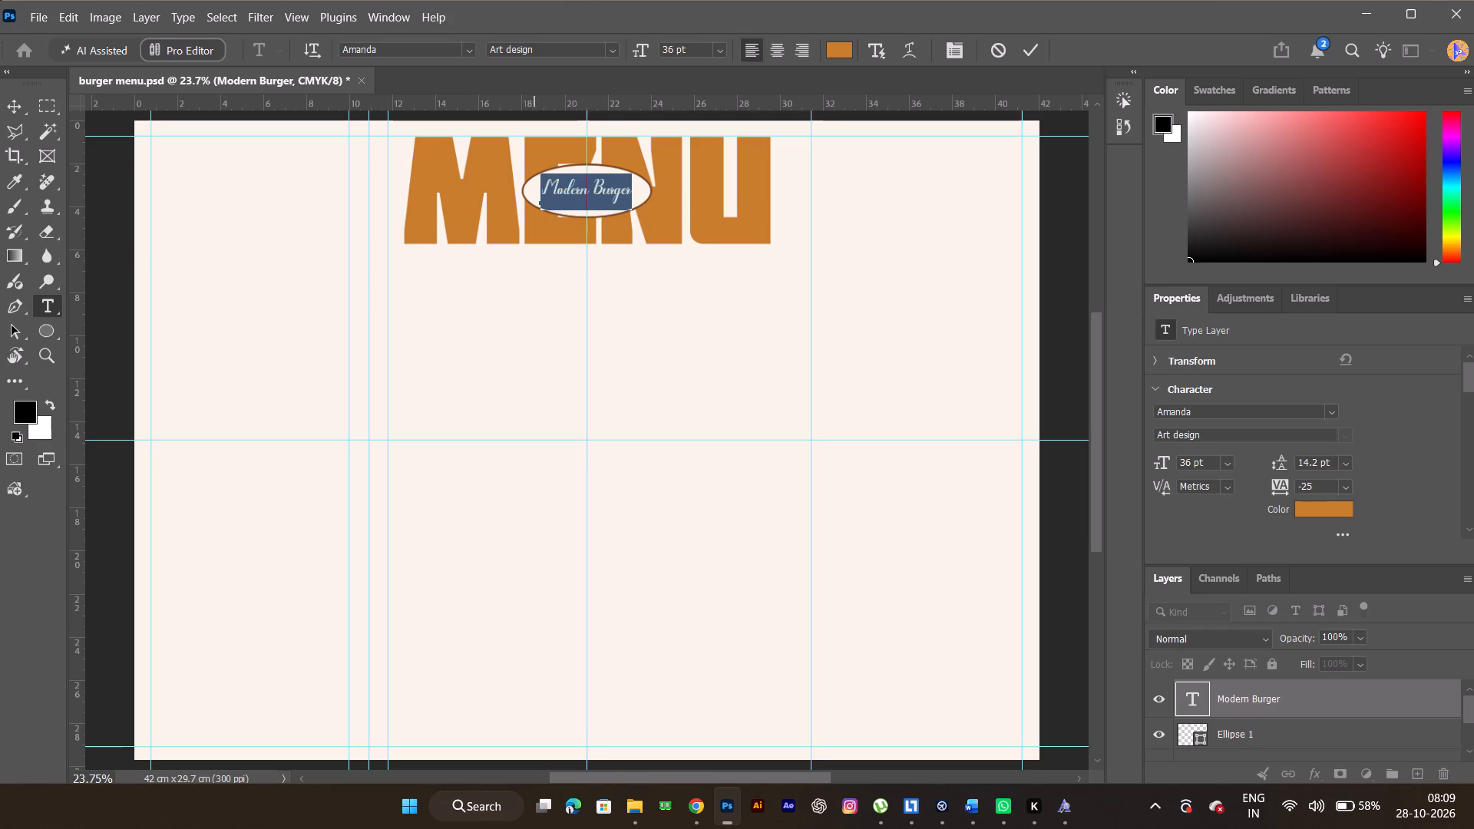
Search all font classes again for "hell" for the Modern Burger text, and leave text editing.
left_click(405, 51)
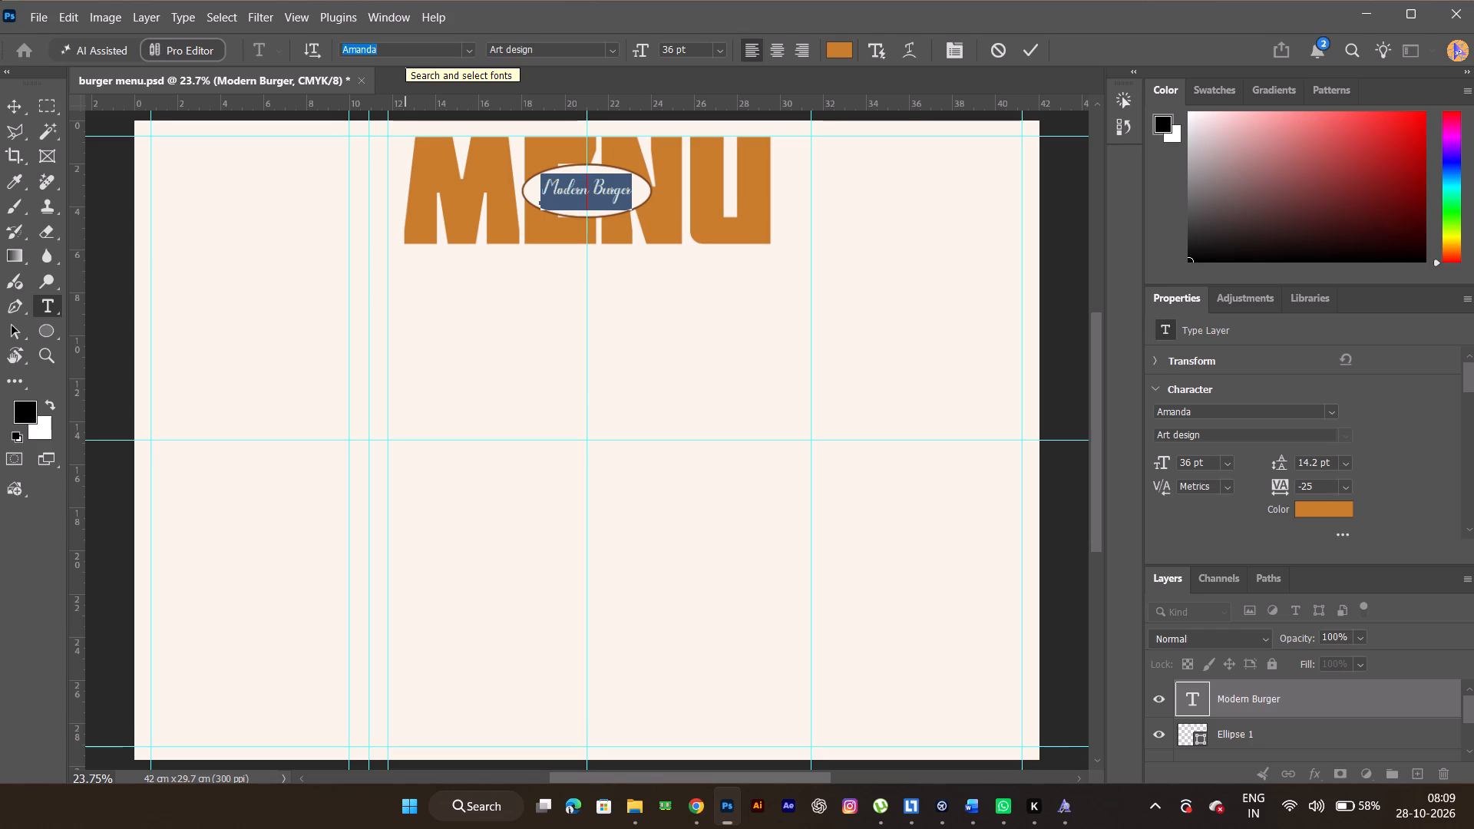
type("he")
left_click(391, 165)
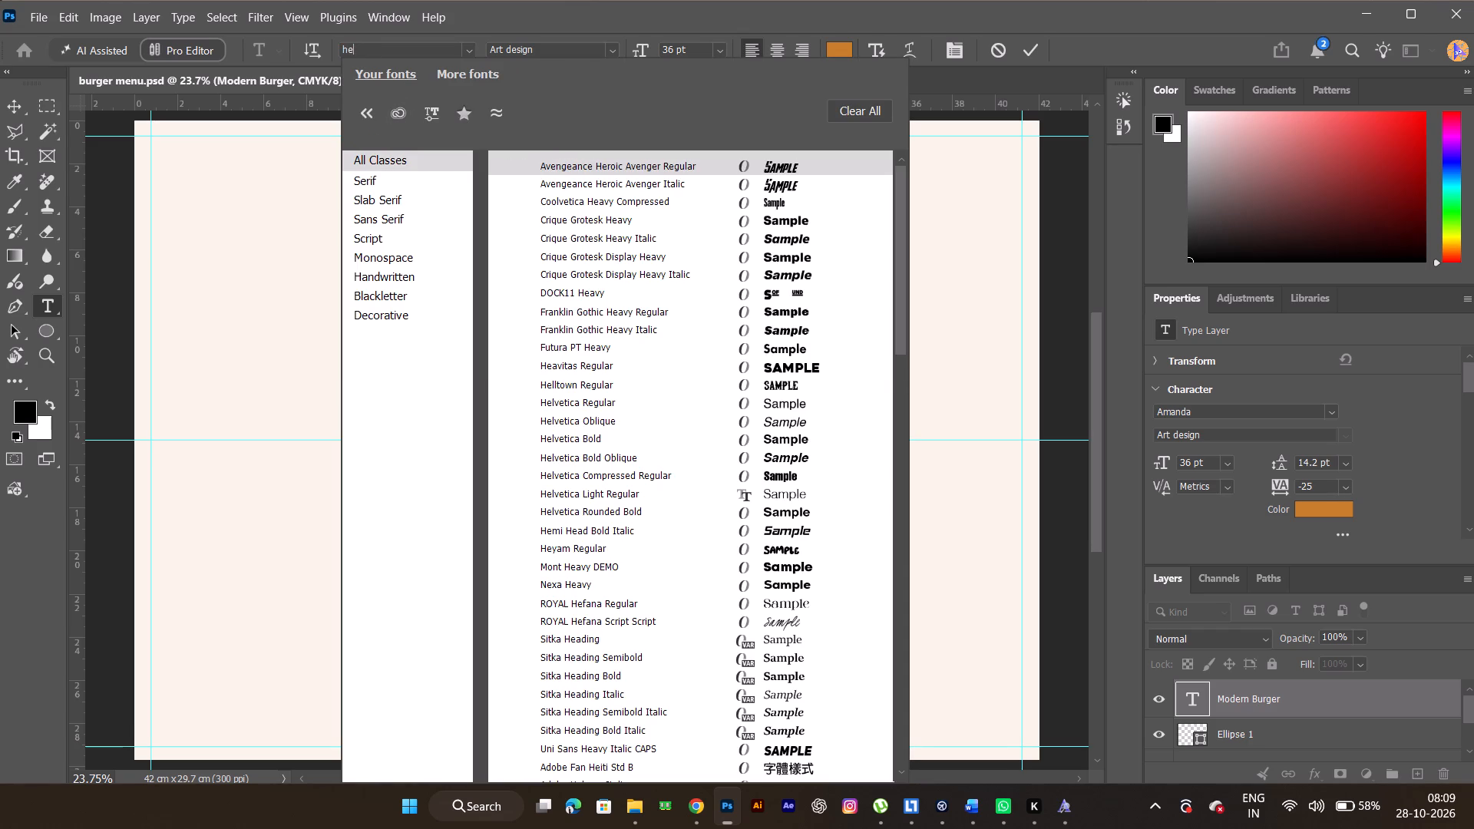
type("ll")
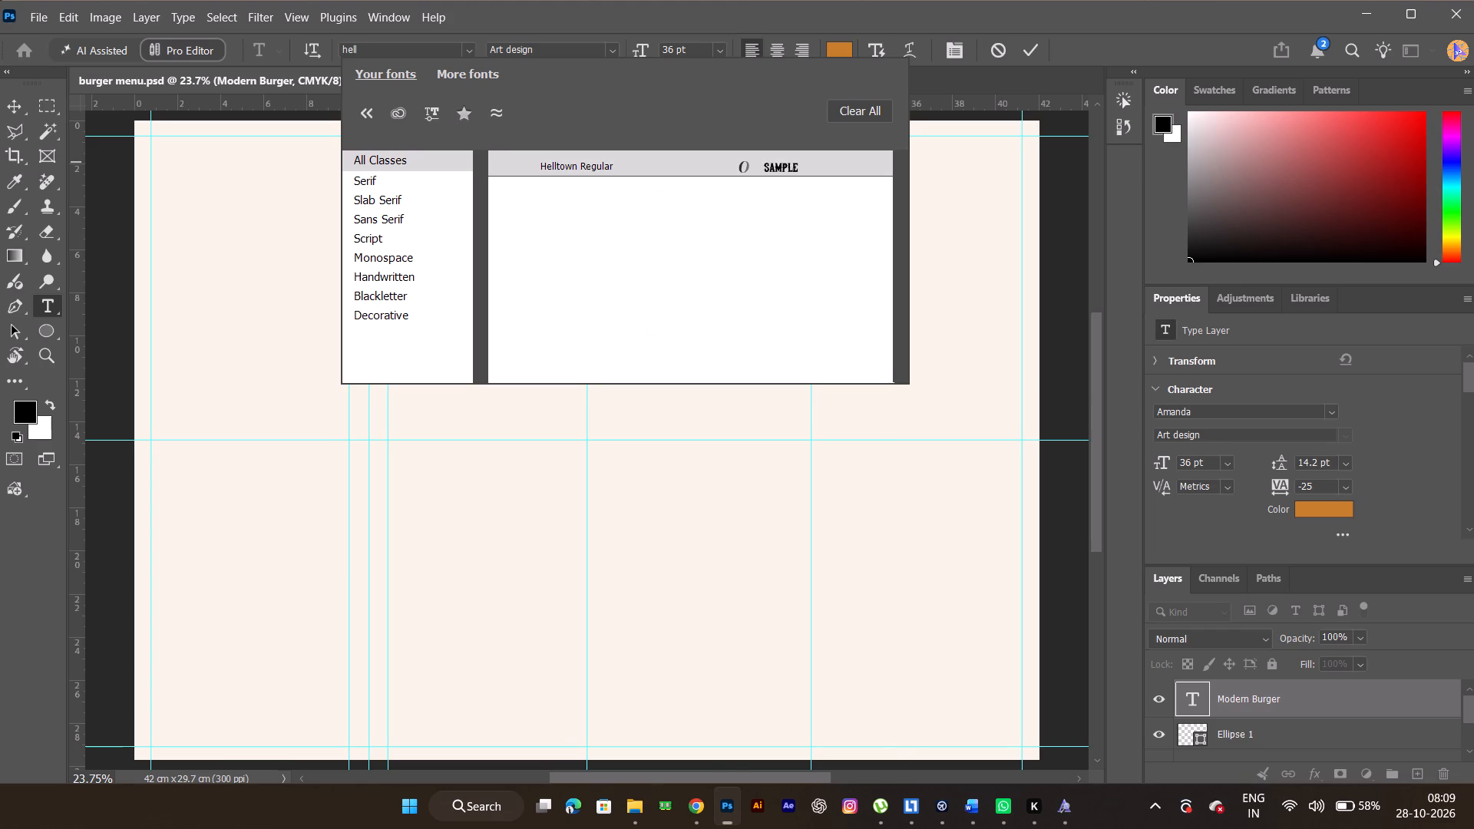
key("alt+Tab")
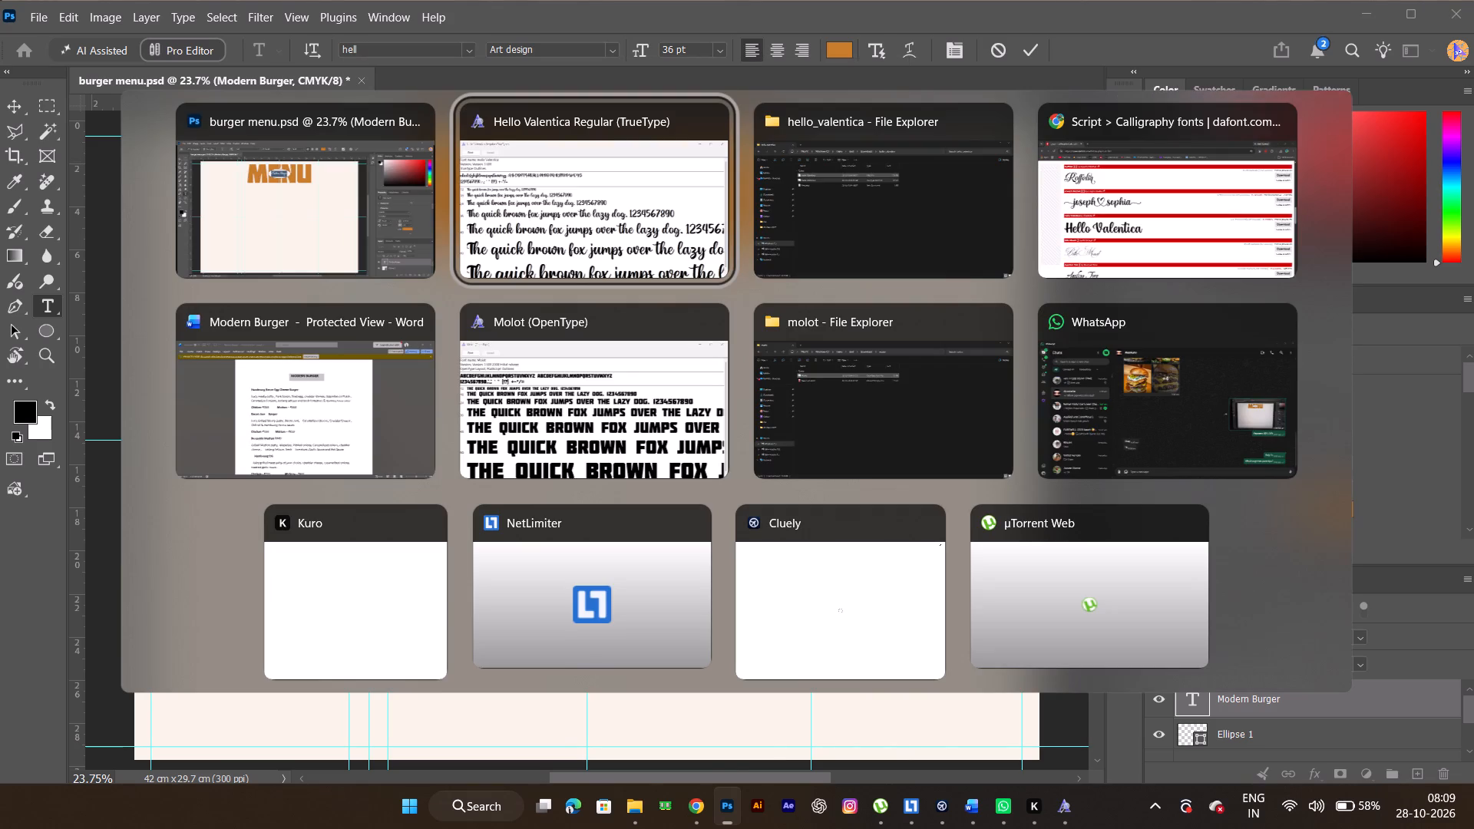
key("alt+Tab")
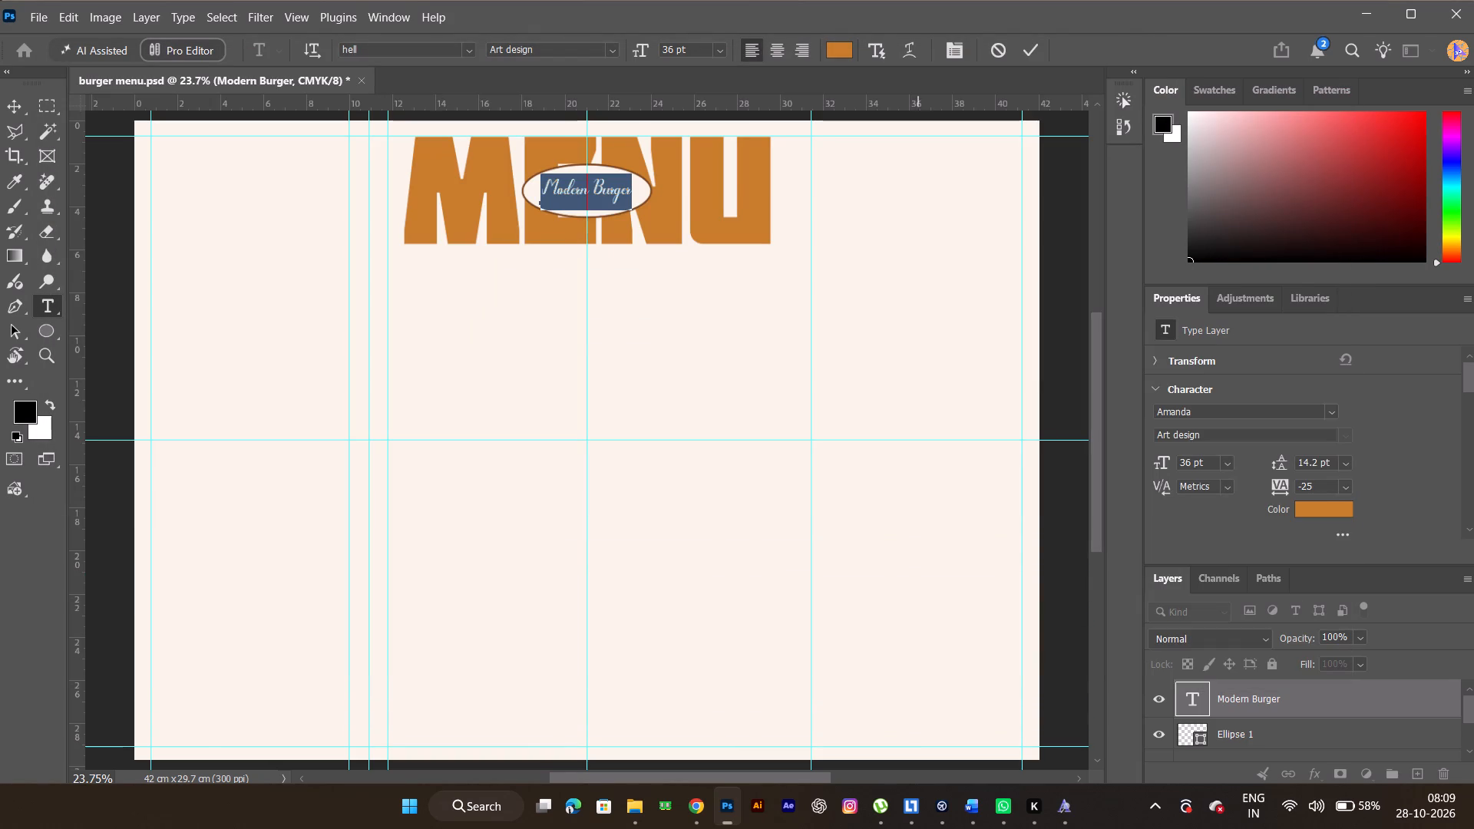
left_click(1033, 58)
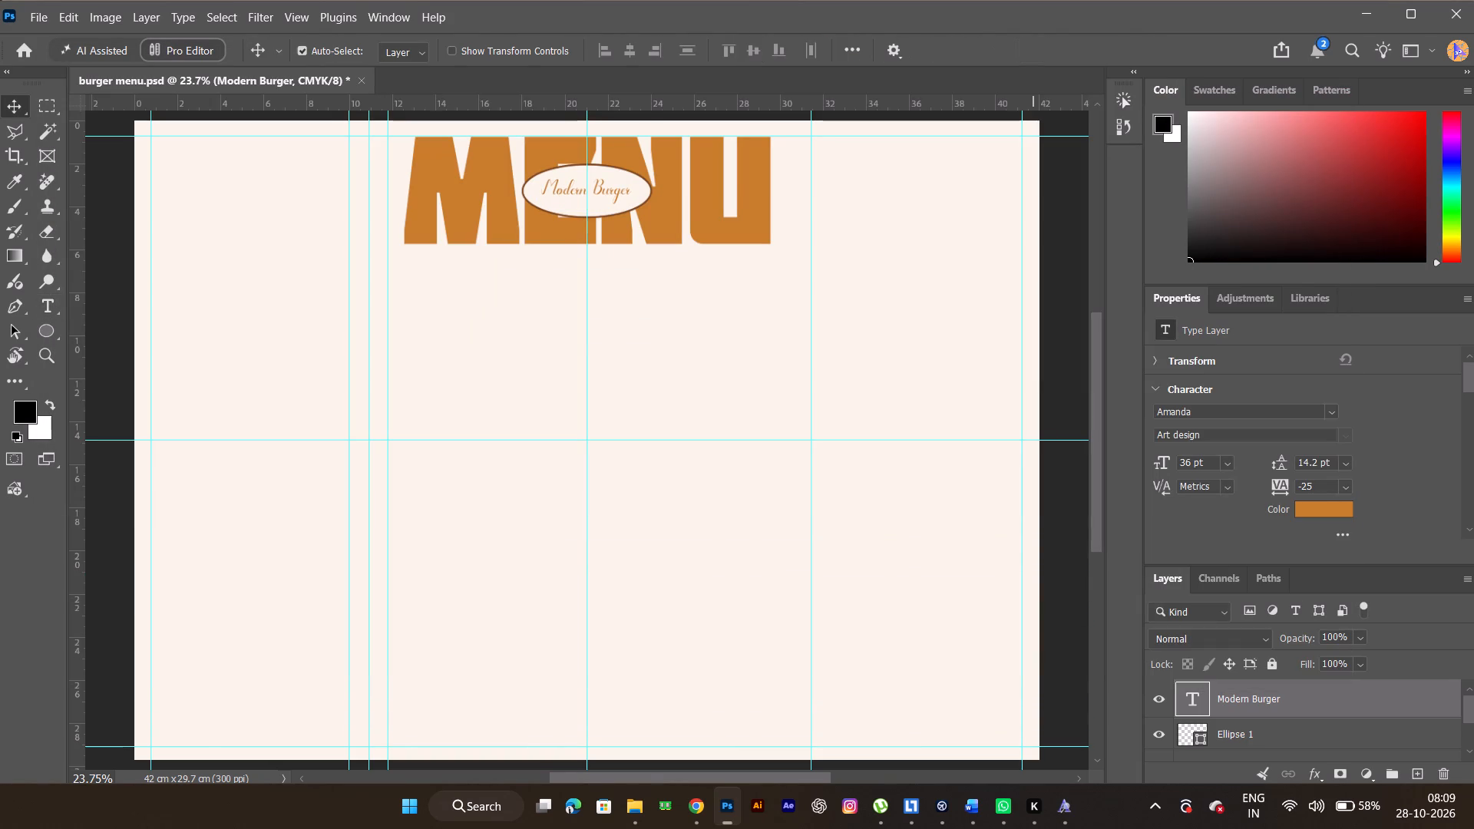
Save the burger menu document.
key("ctrl+s")
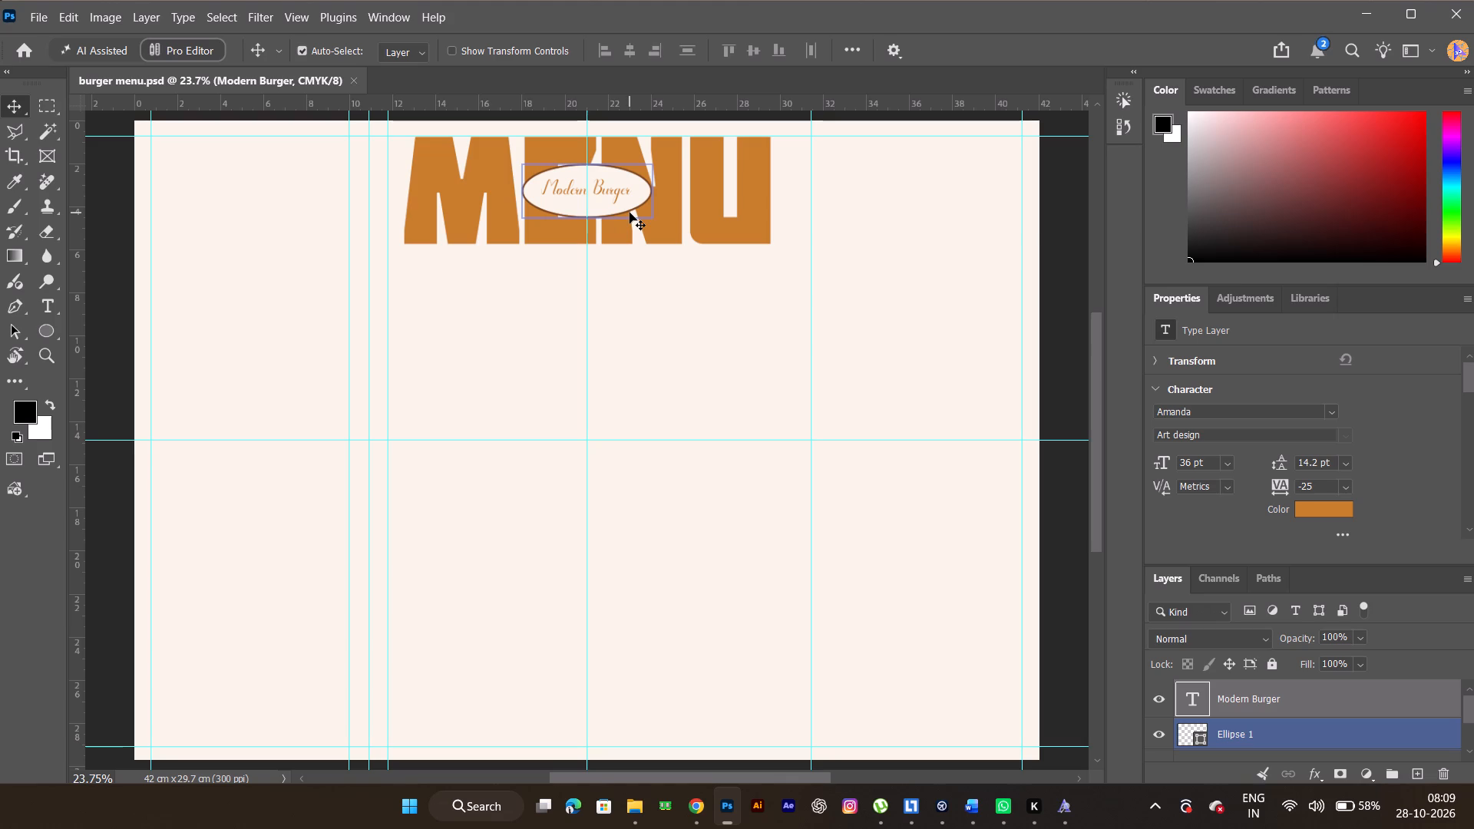
Reopen the Modern Burger text for editing and search the font list for "hello".
key("ctrl+0")
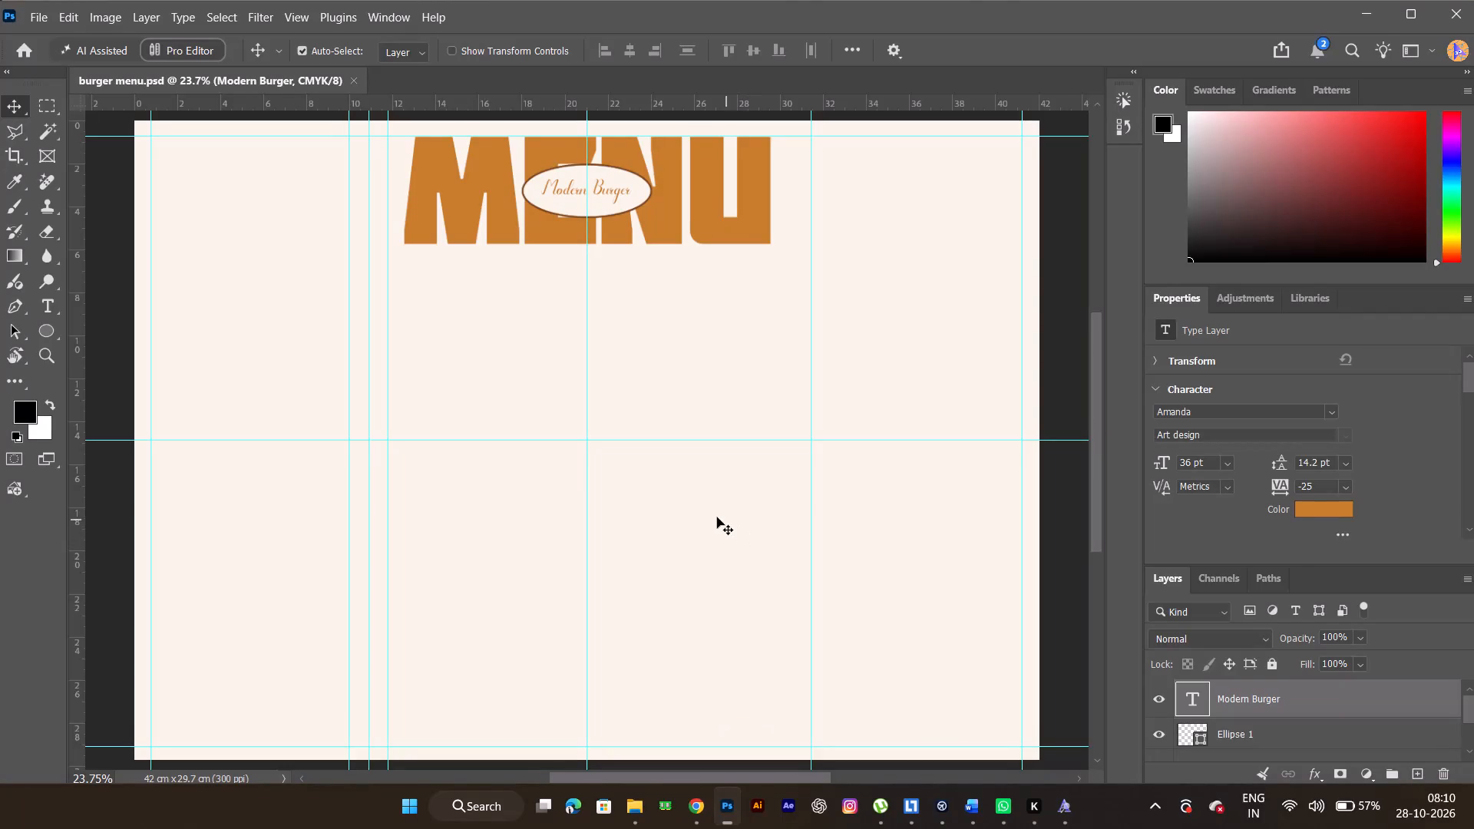
scroll(0, 828, "up", 2)
left_click_drag(0, 828, 1473, 0)
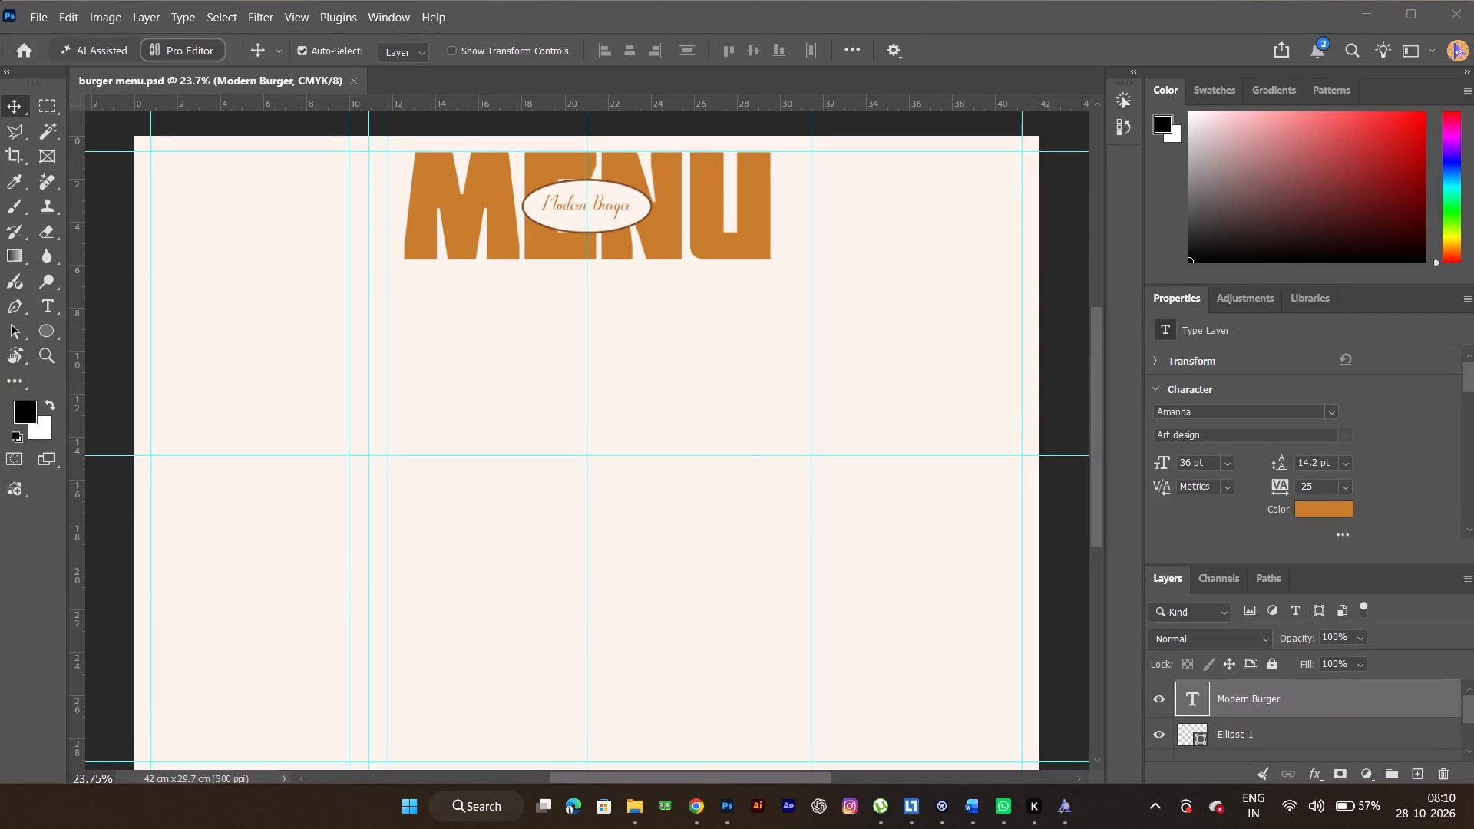
triple_click(614, 201)
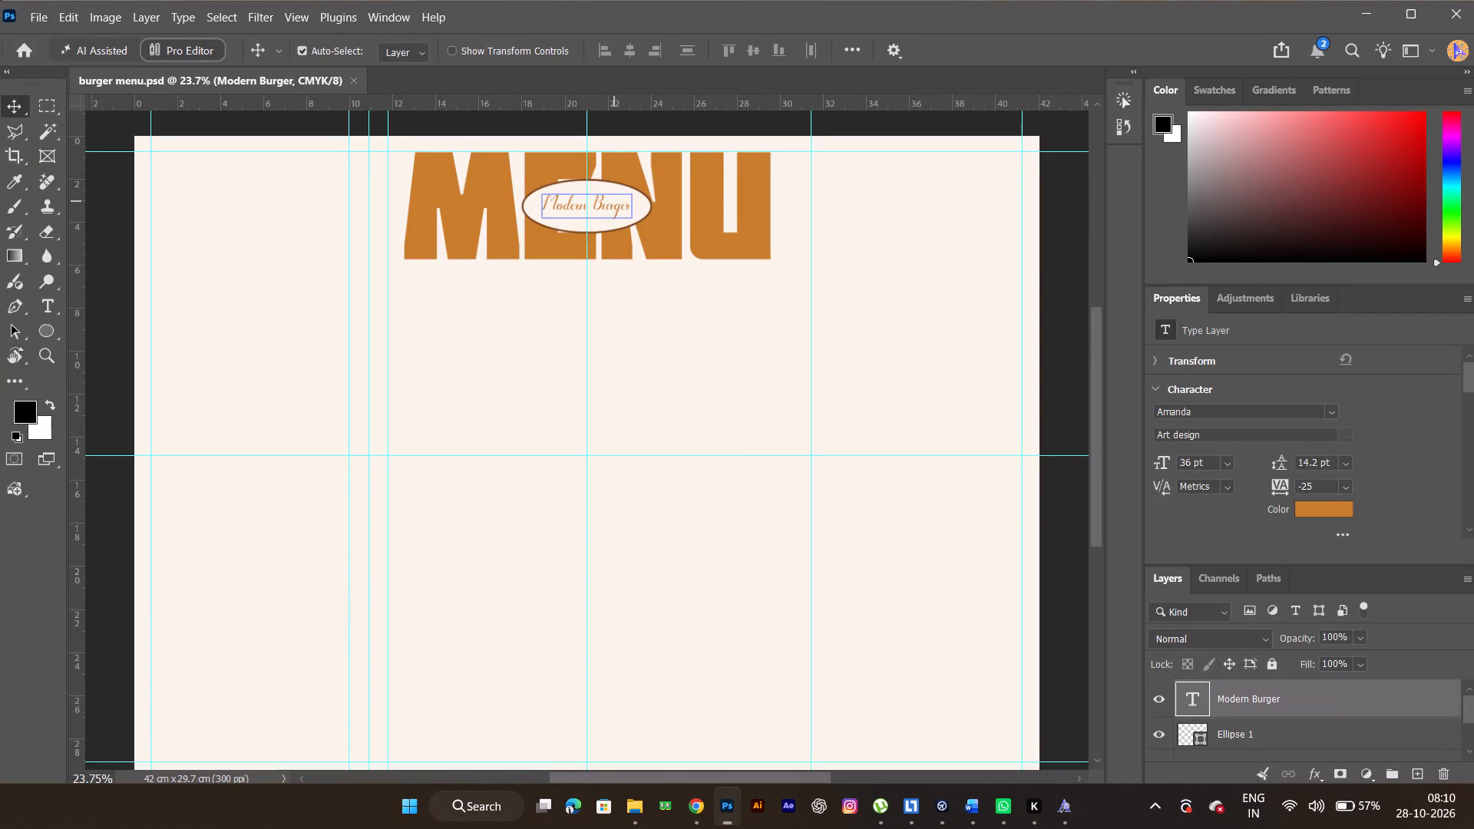
double_click(603, 201)
left_click(396, 51)
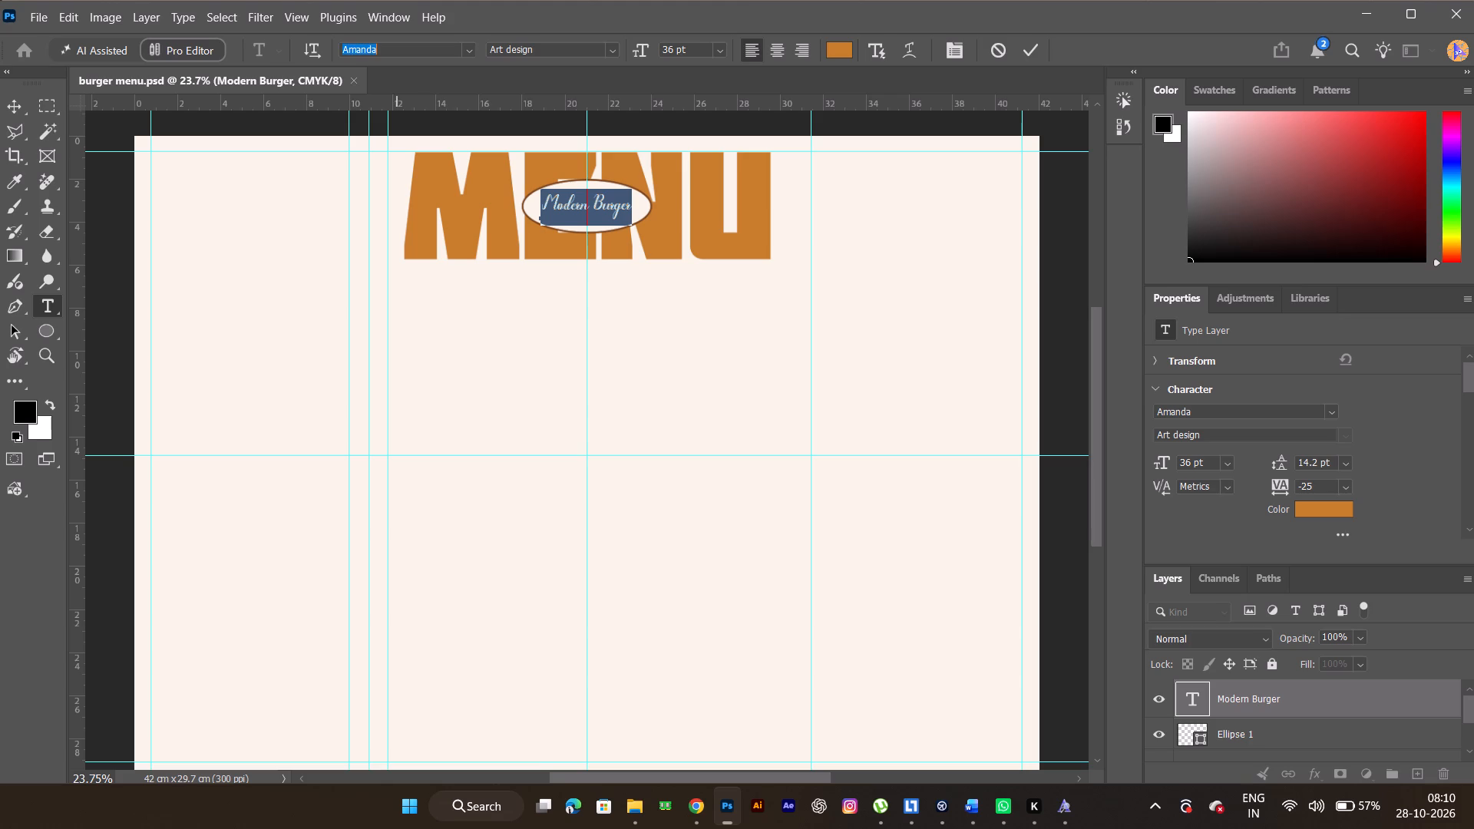
type("he")
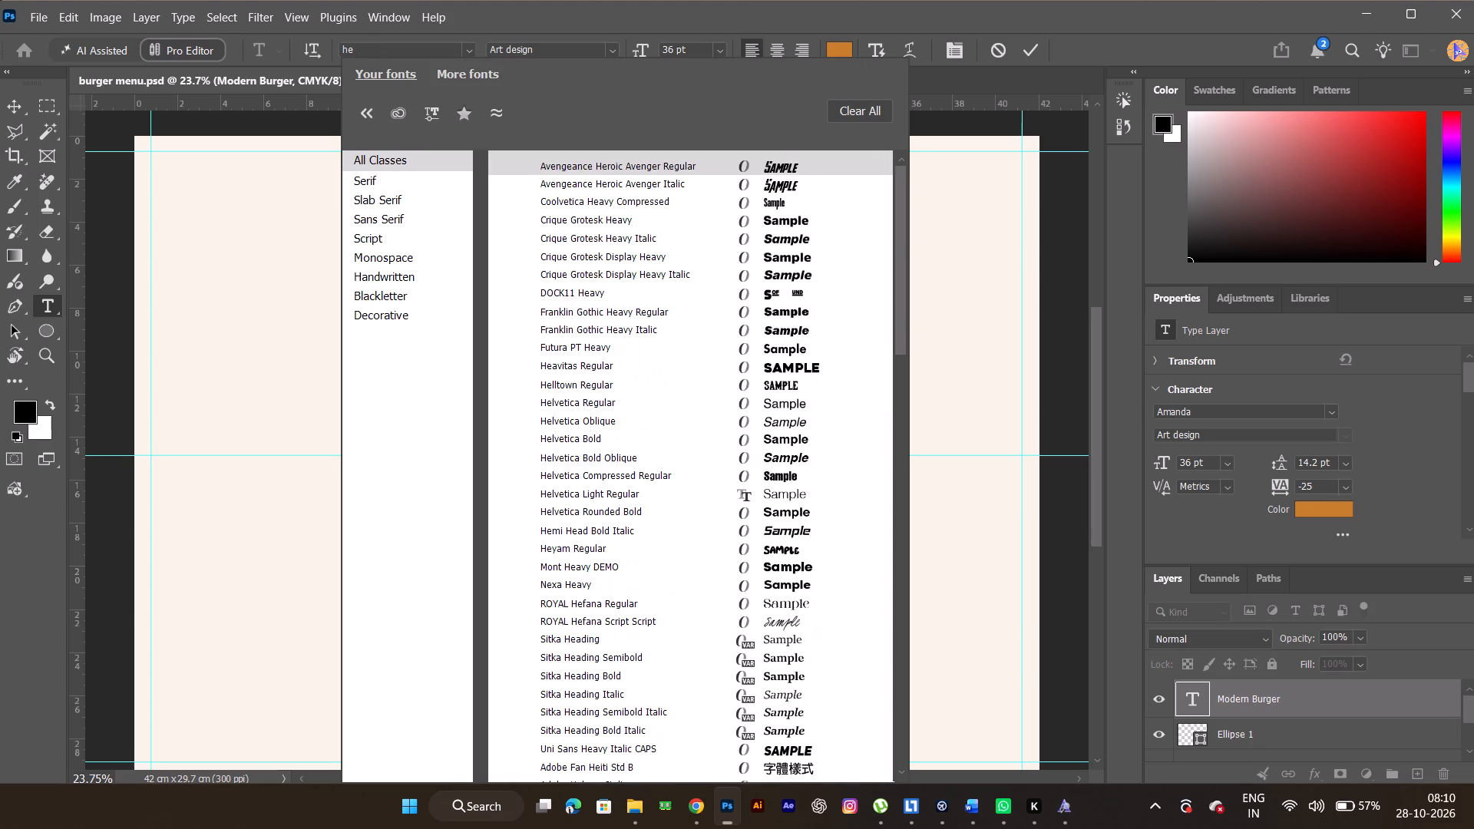
type("ll")
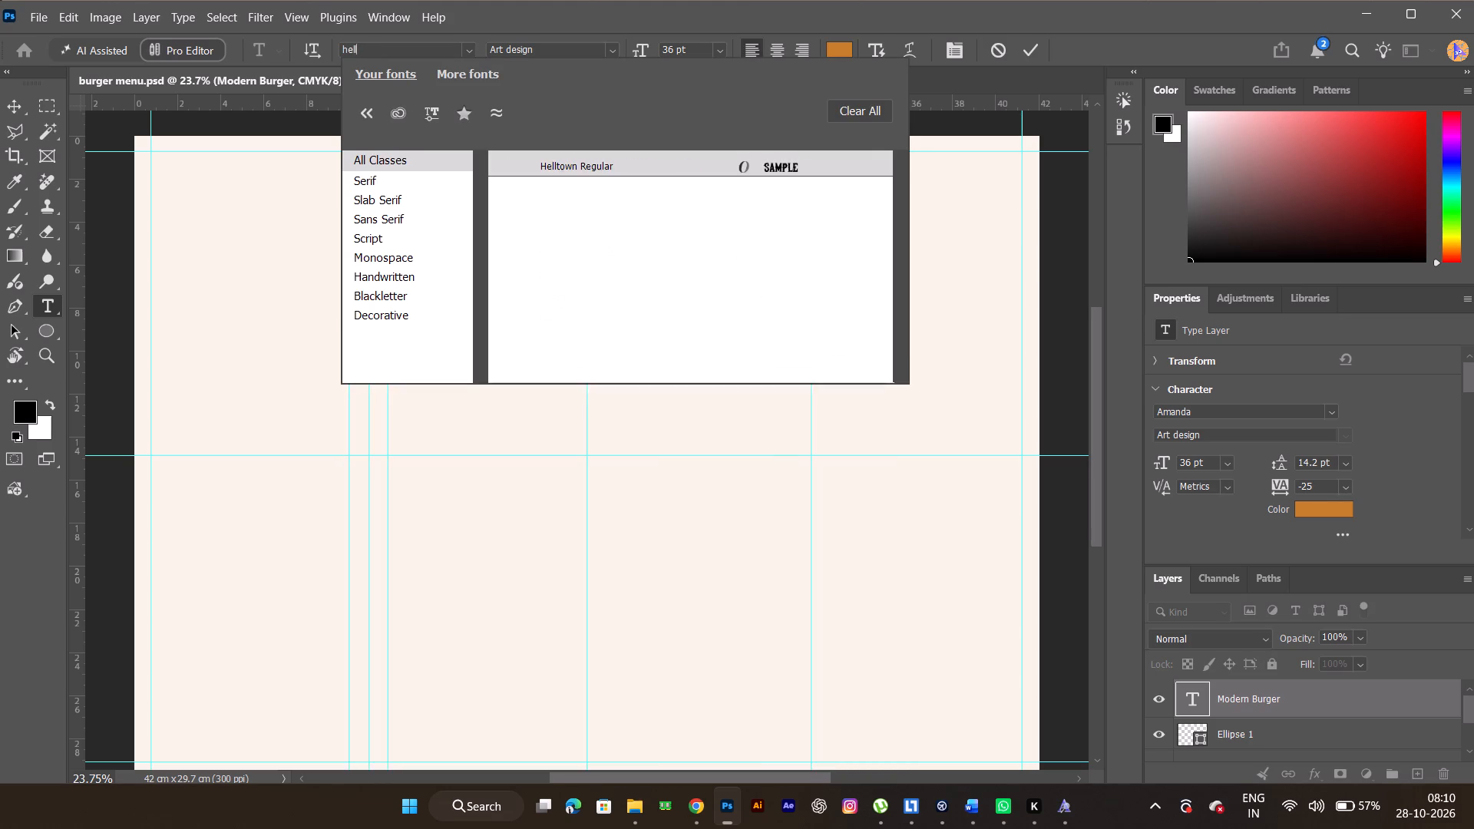
key("o")
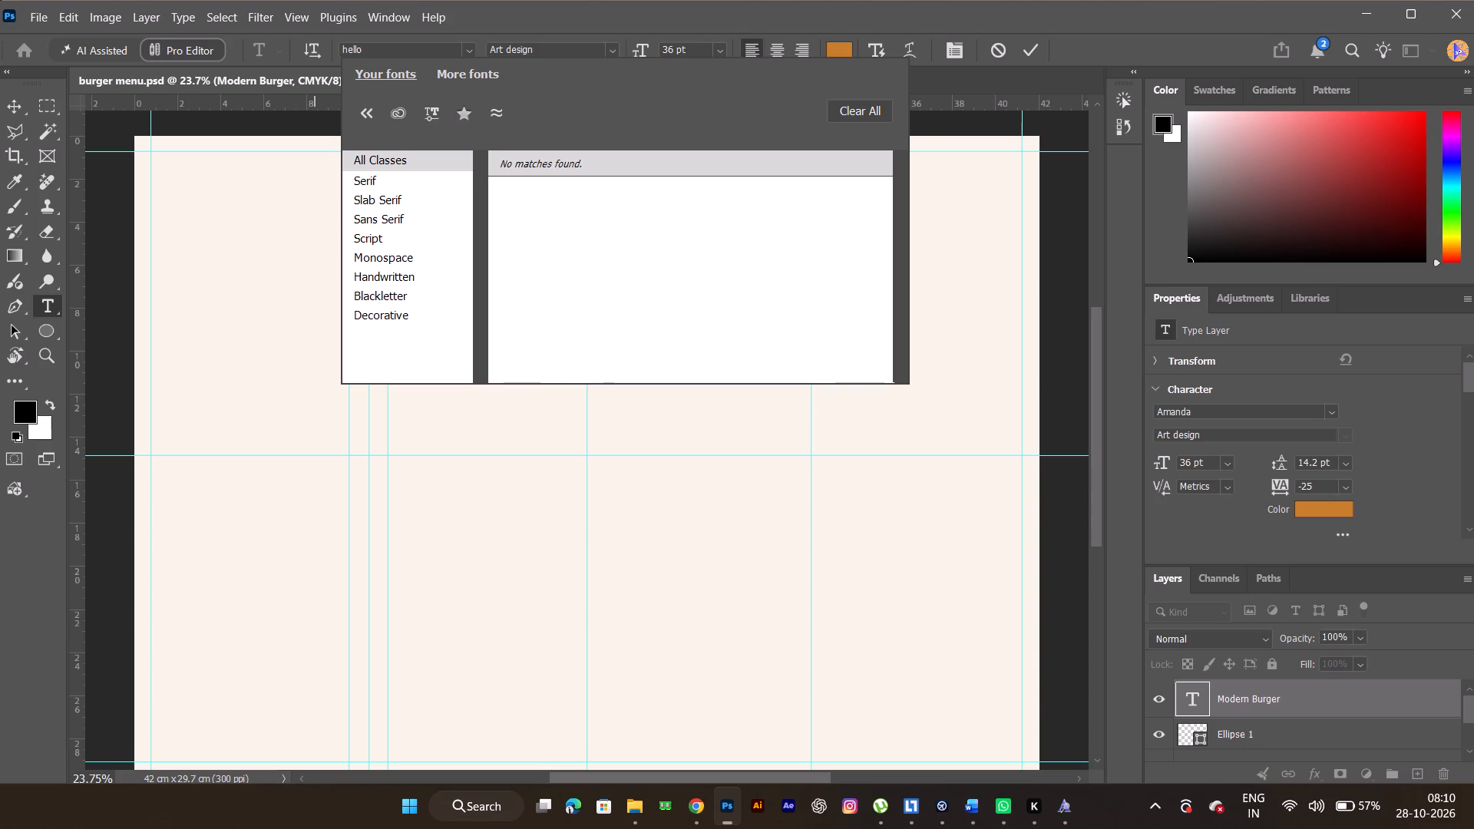
left_click(1033, 53)
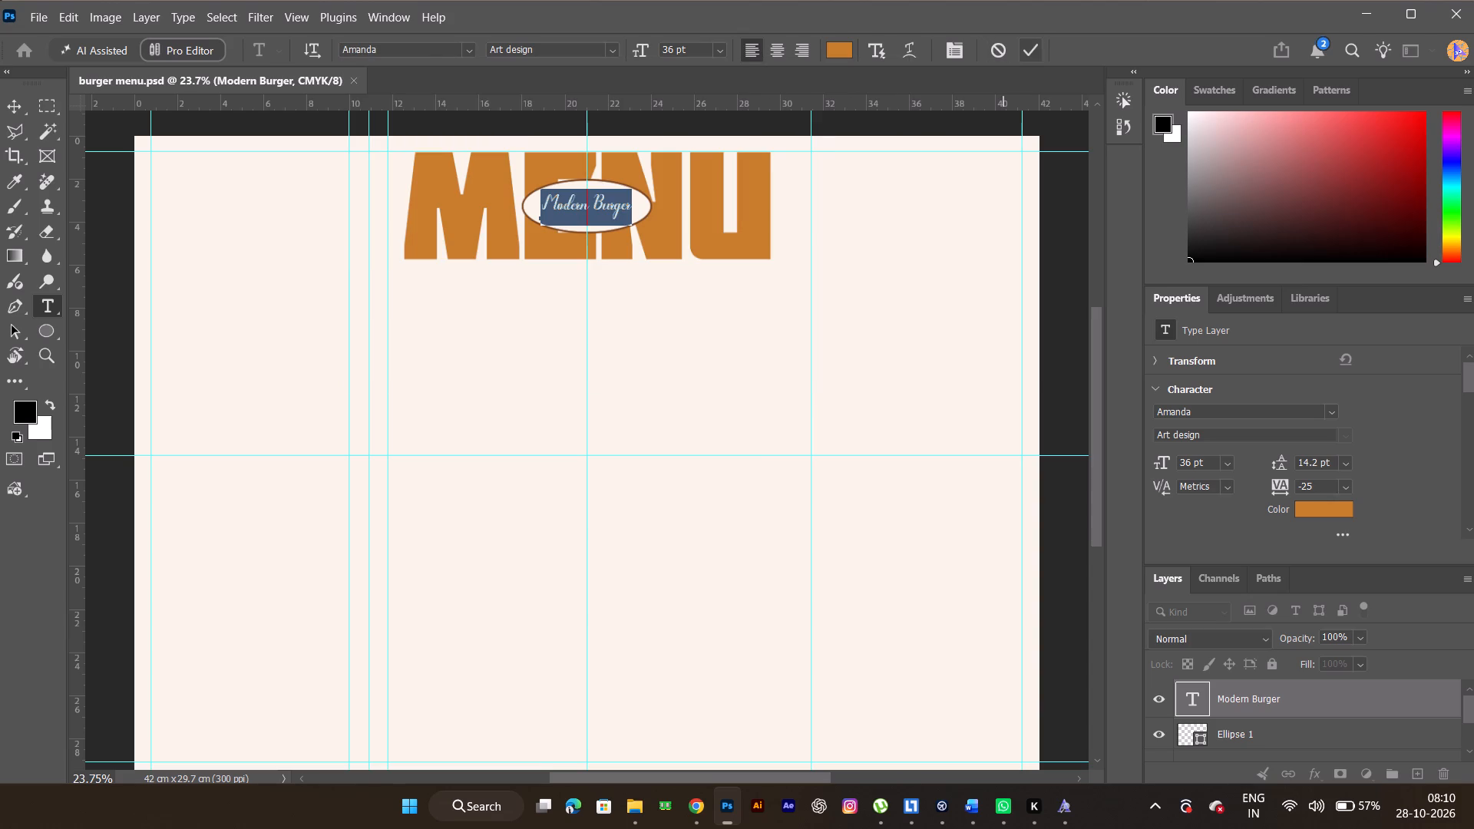
Save the document as burger menu in Photoshop format in the Downloads folder, with Maximize Compatibility on.
key("ctrl+s")
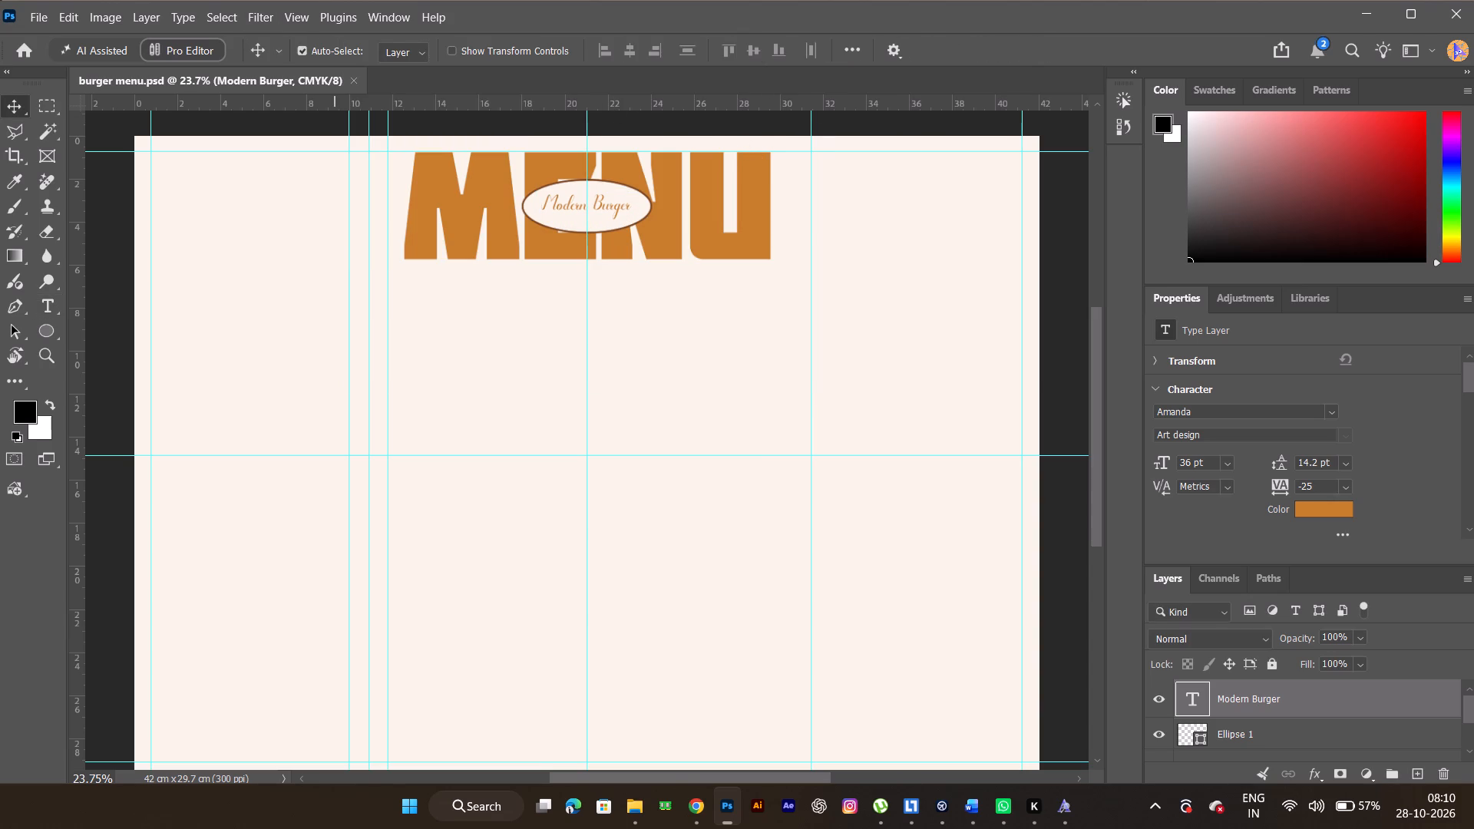
left_click(40, 28)
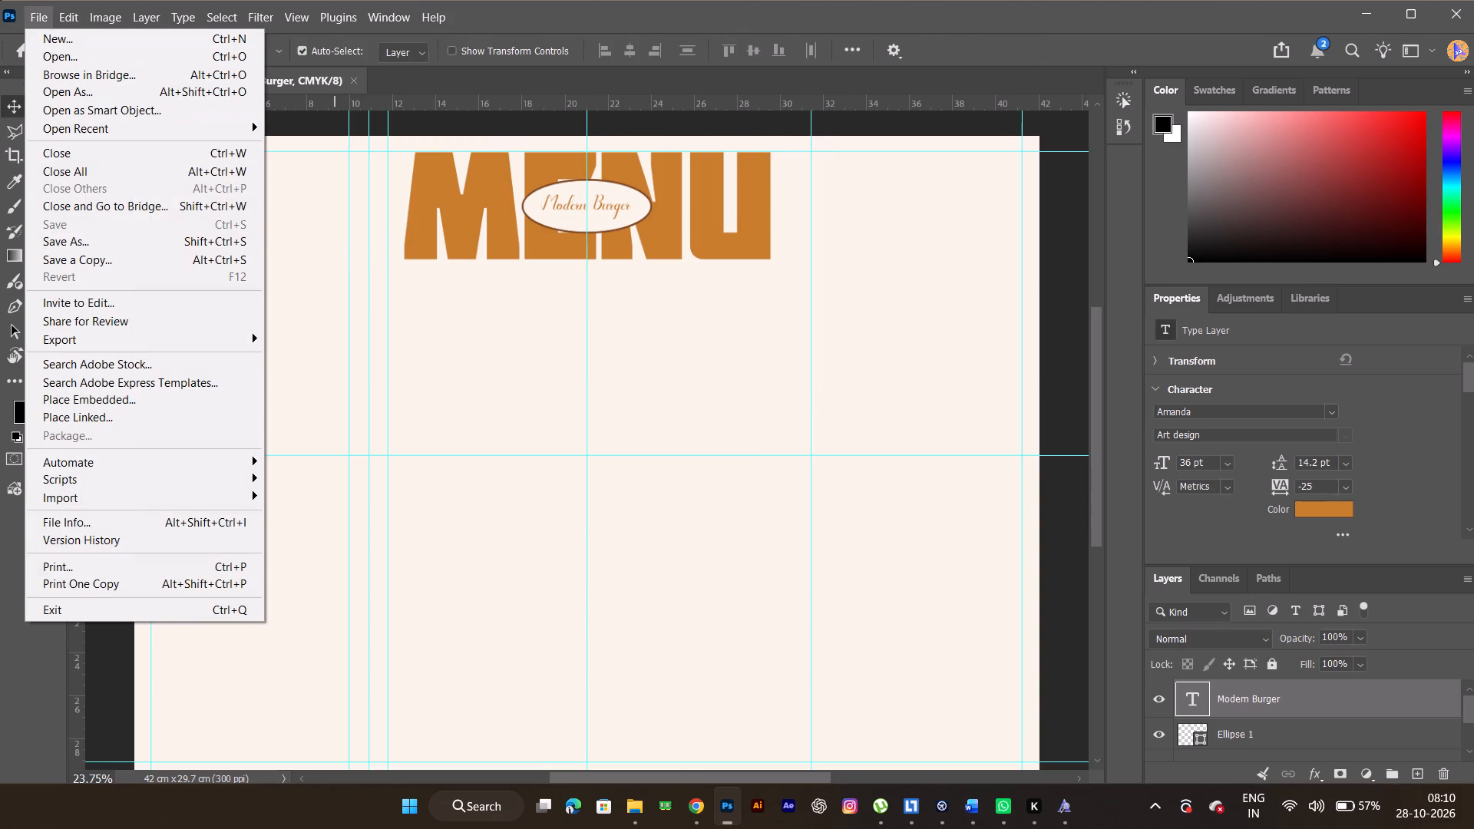
left_click(124, 246)
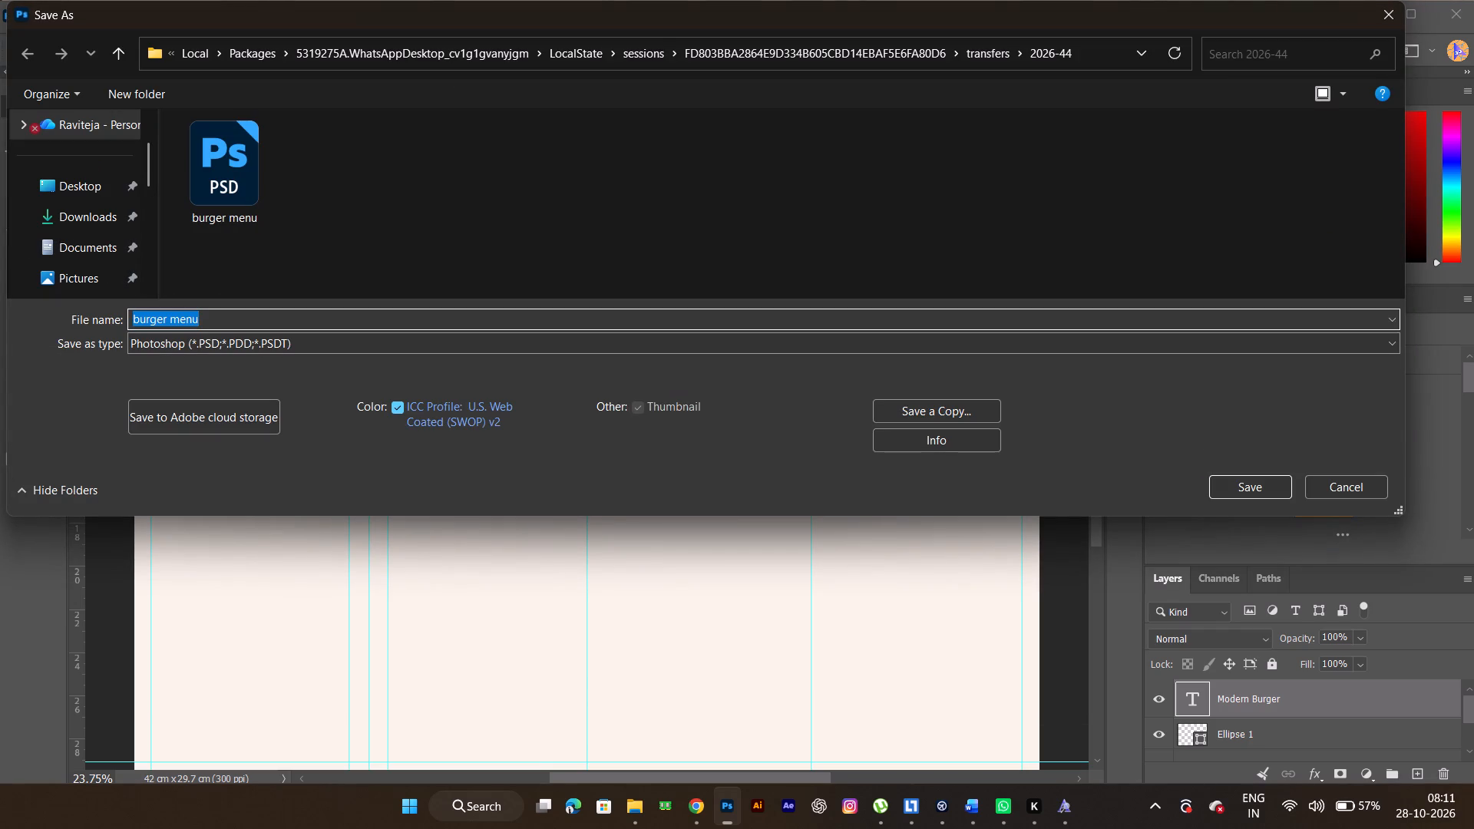
left_click(95, 209)
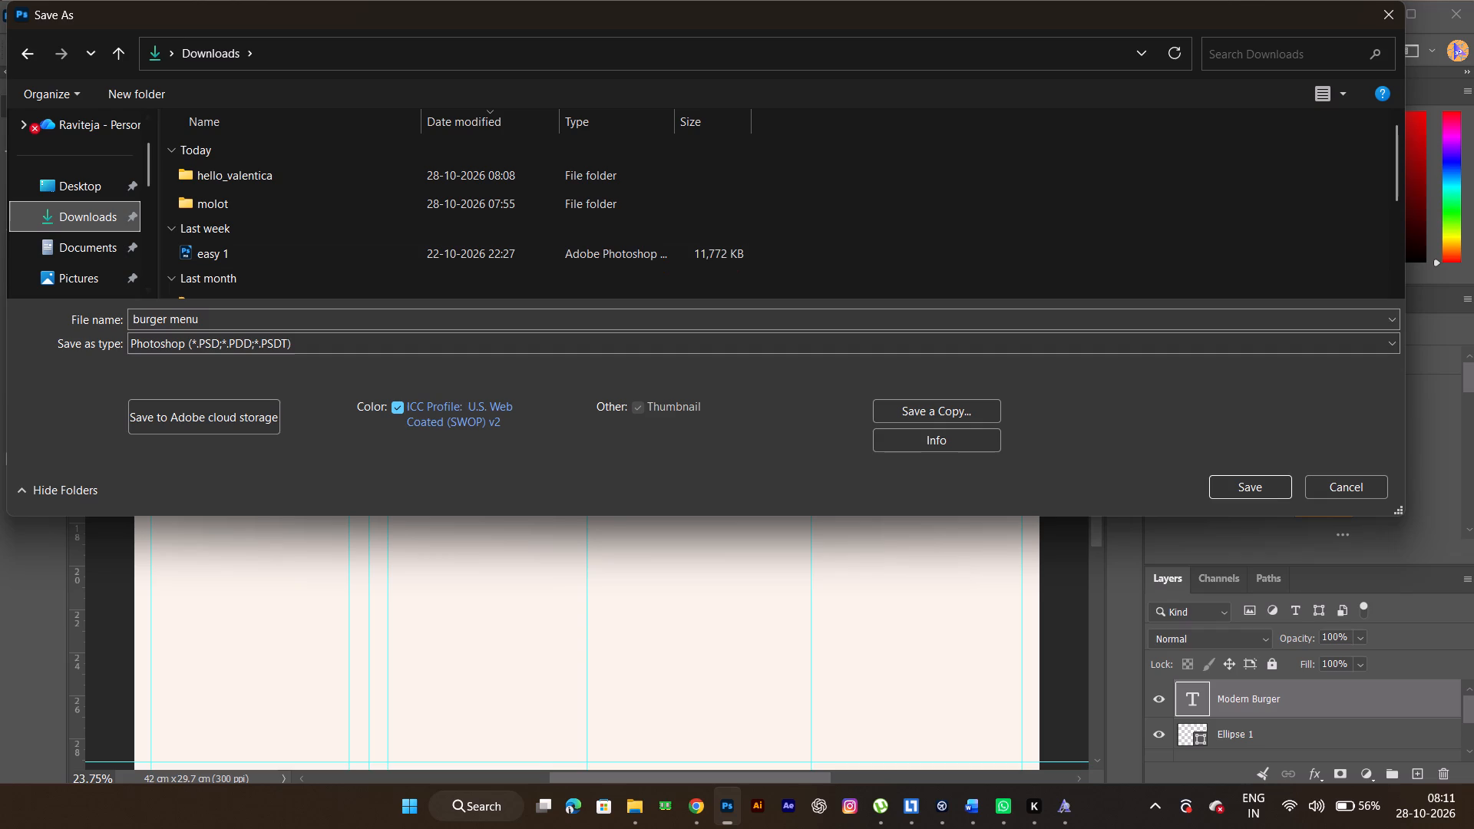
left_click(1253, 492)
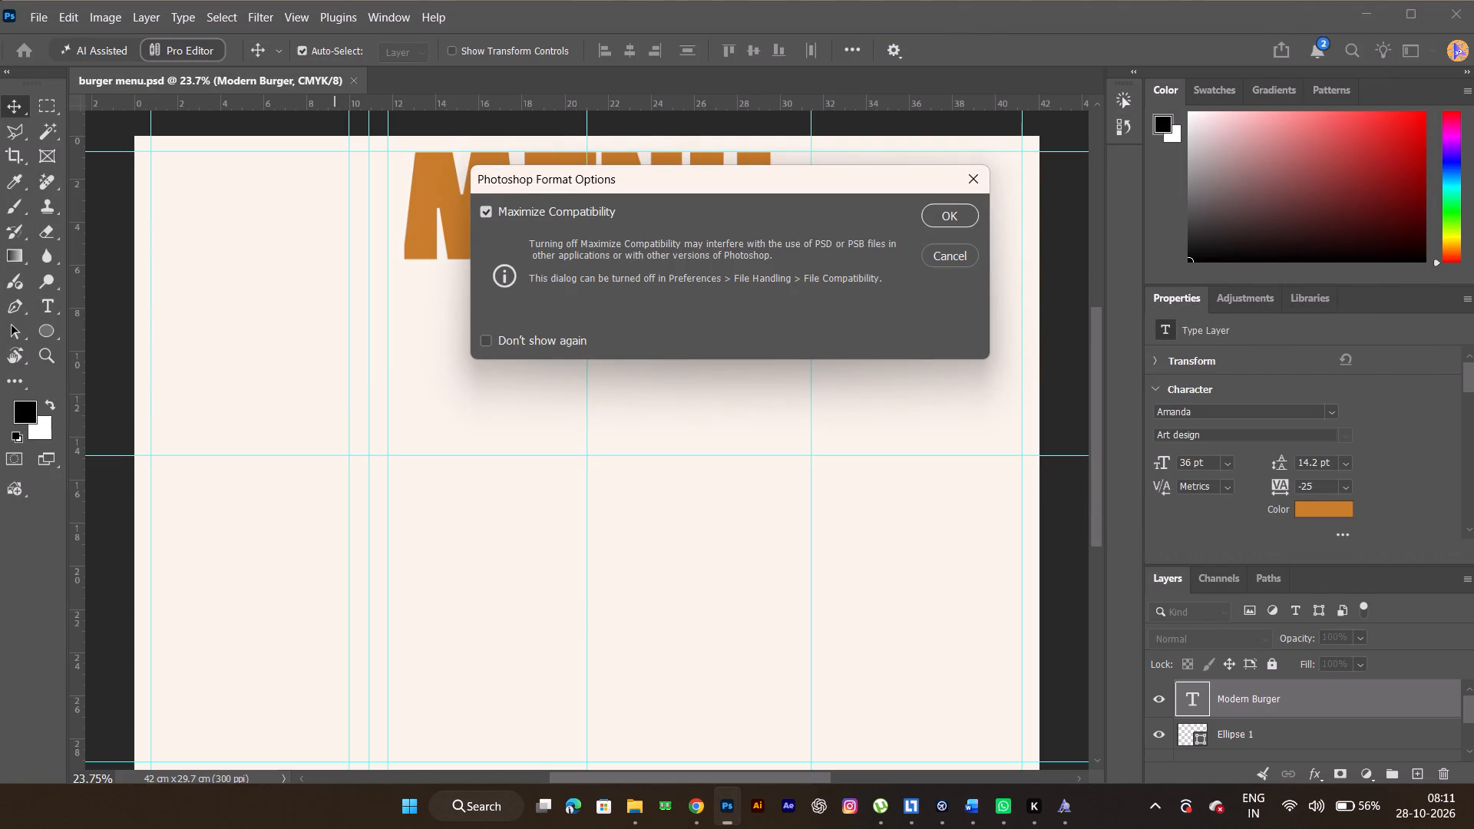
left_click(951, 220)
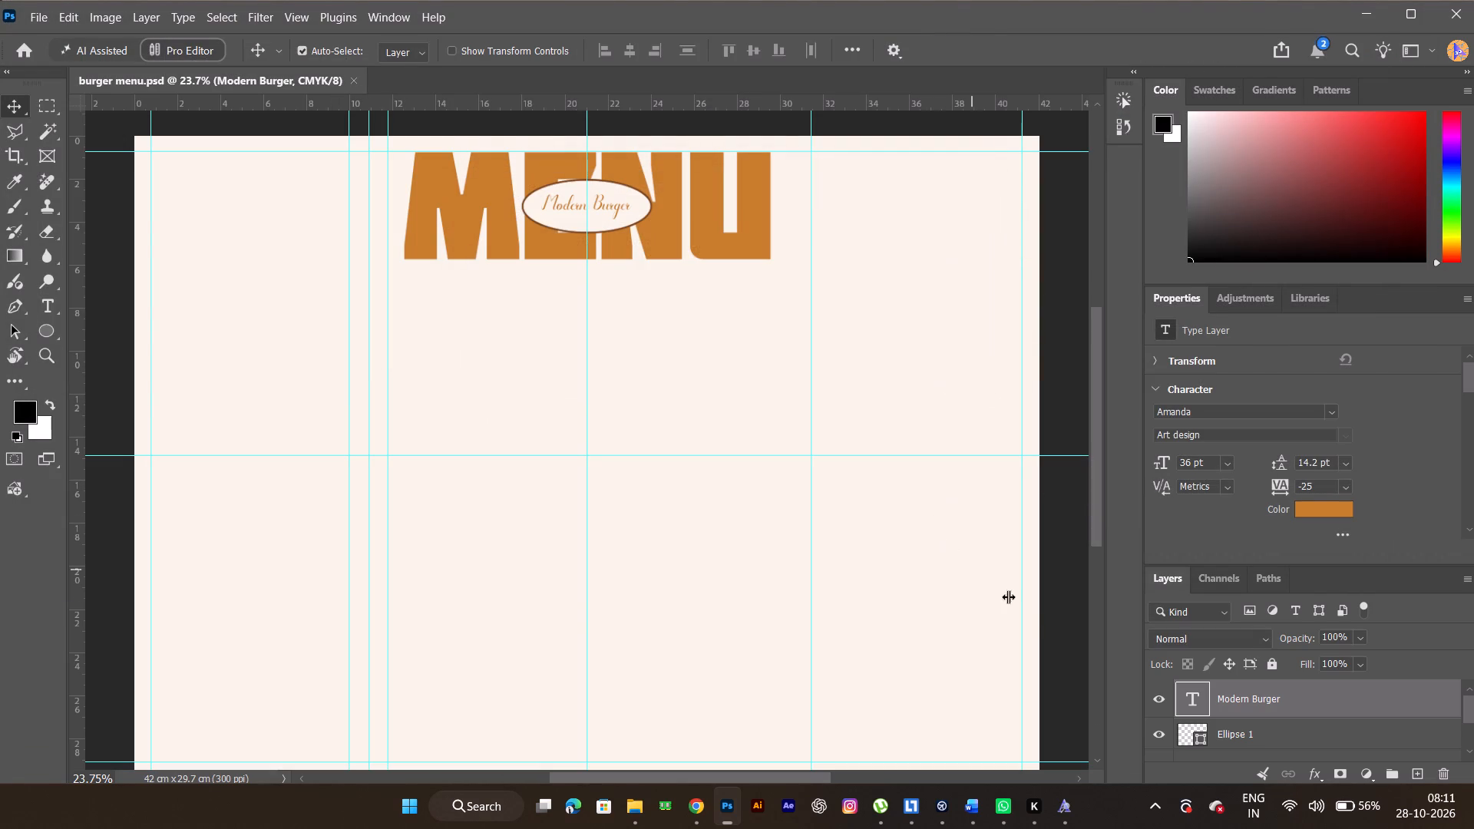
Close and restart Photoshop, and reopen the burger menu document from the recent files.
left_click(1473, 0)
left_click(1456, 9)
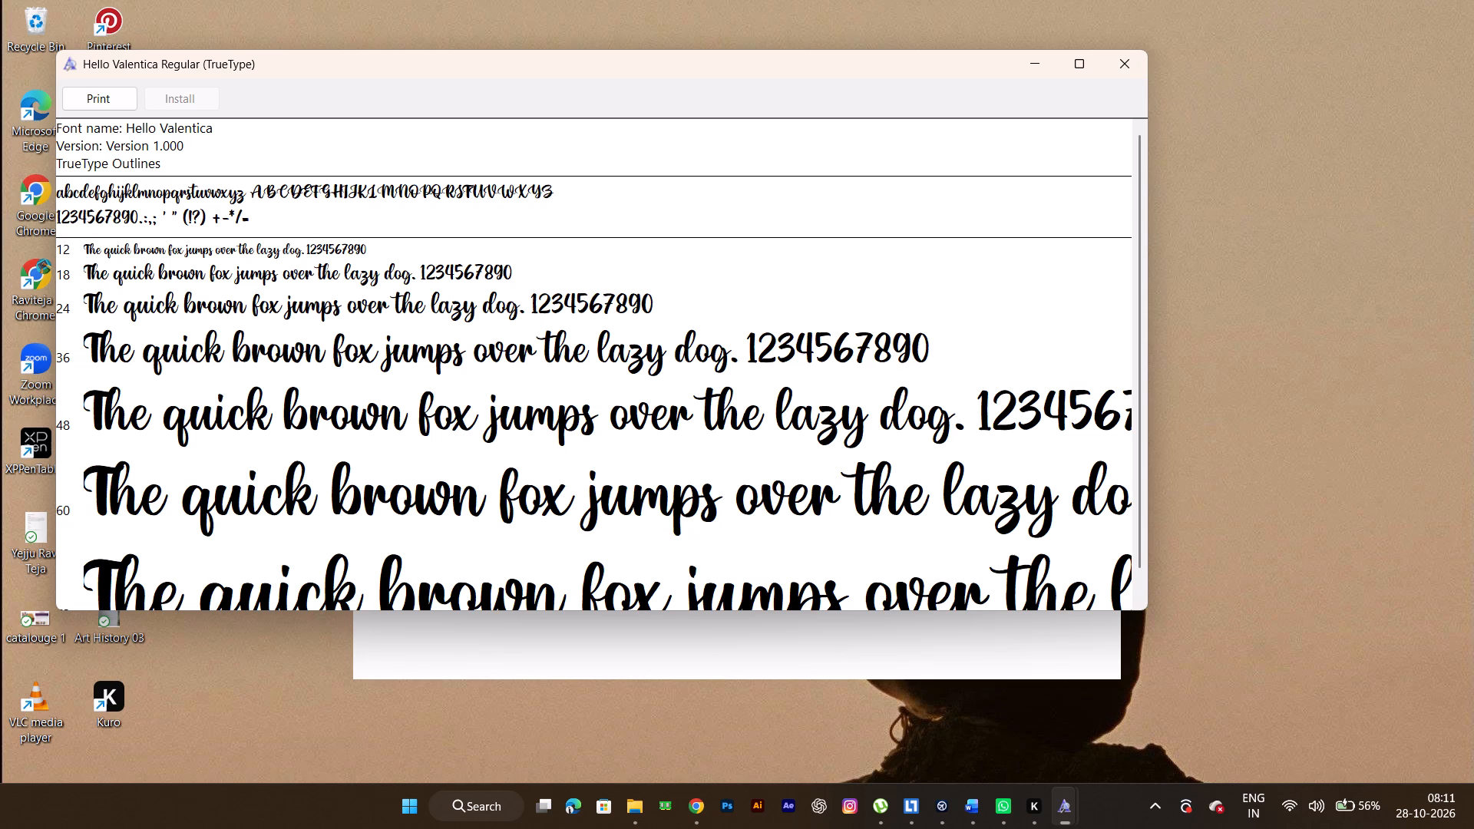
left_click(738, 822)
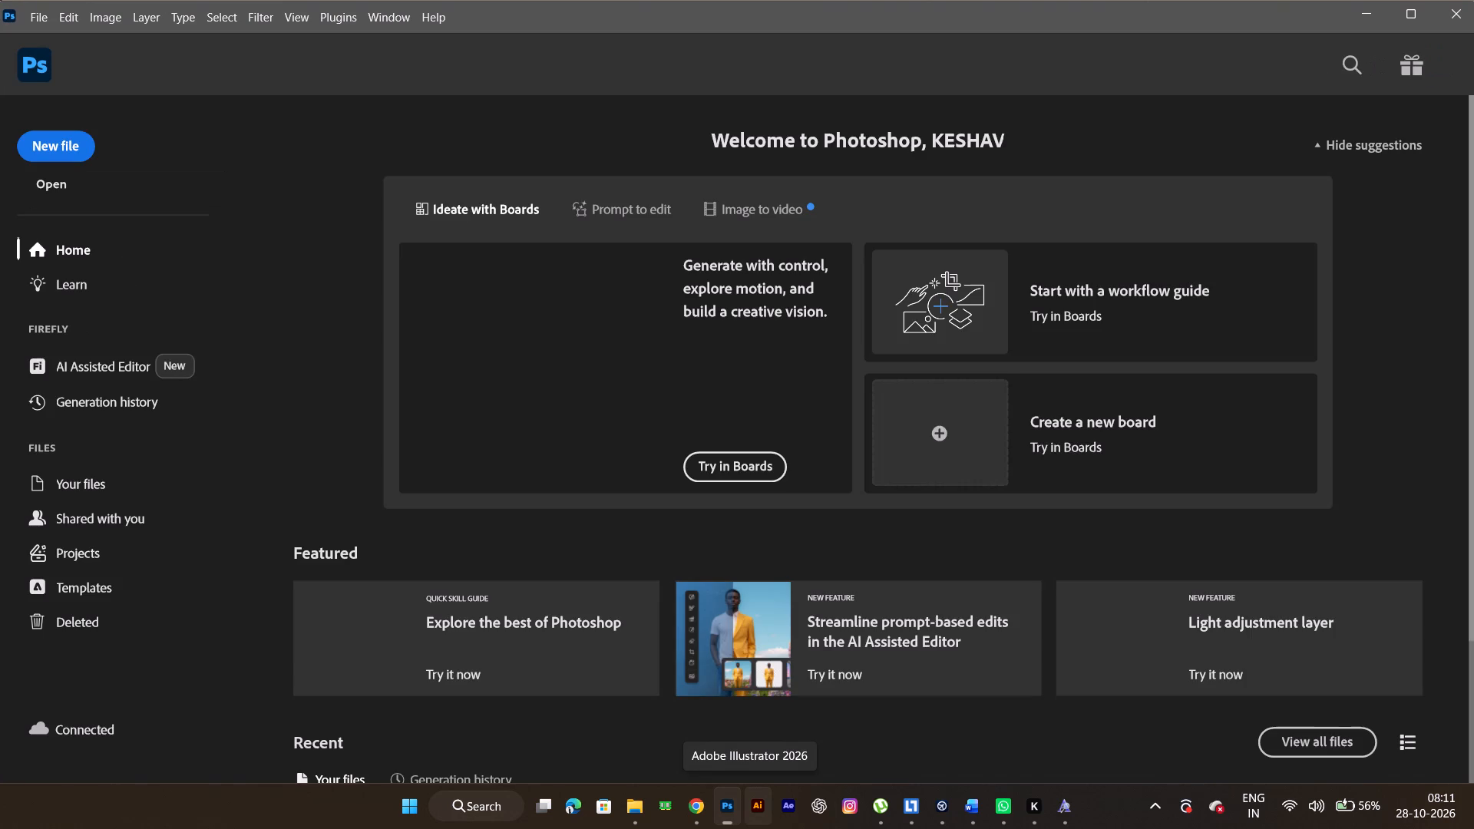
scroll(550, 666, "down", 4)
scroll(447, 691, "down", 4)
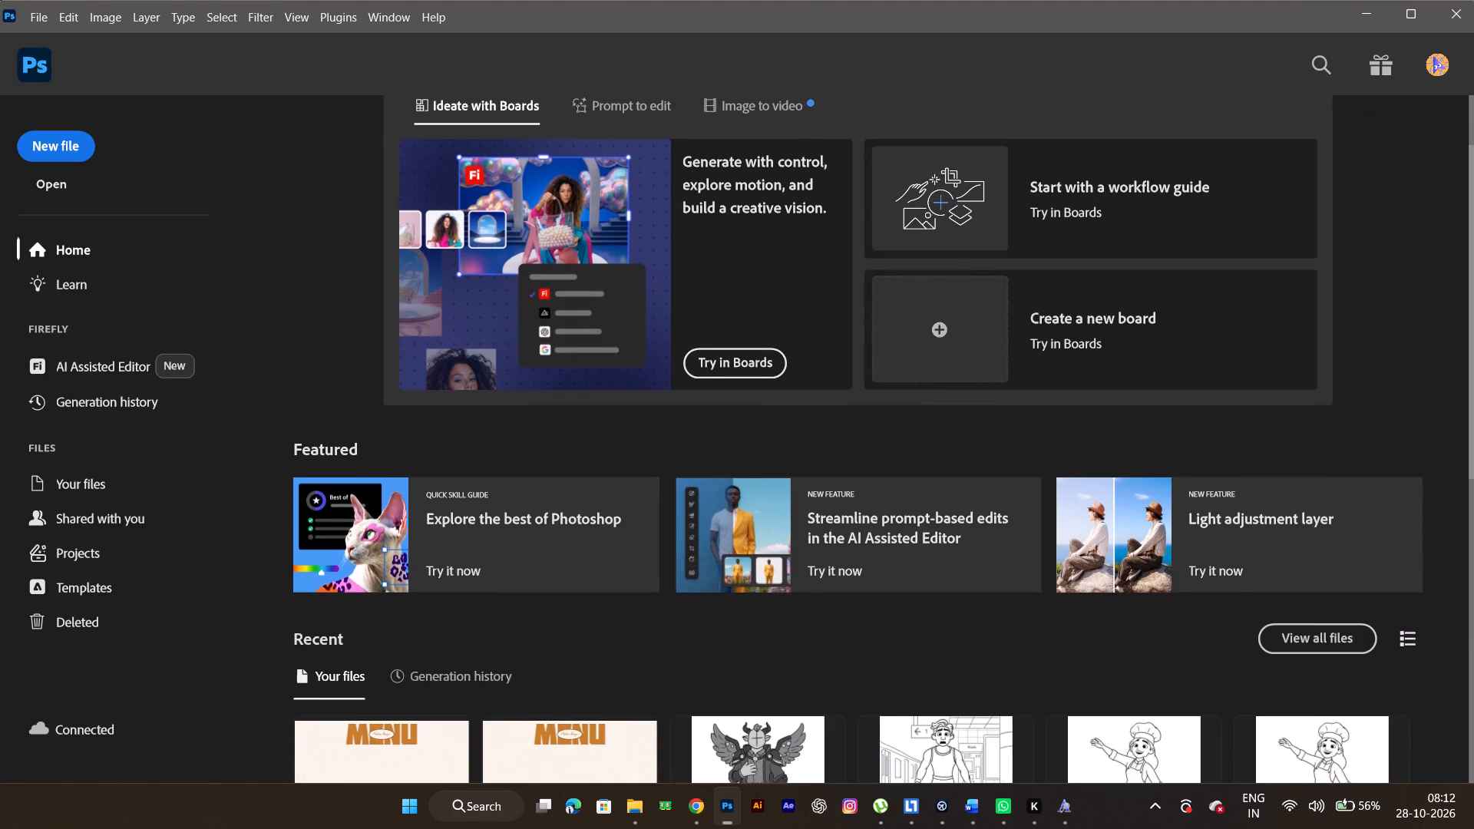
scroll(481, 674, "down", 4)
left_click(417, 660)
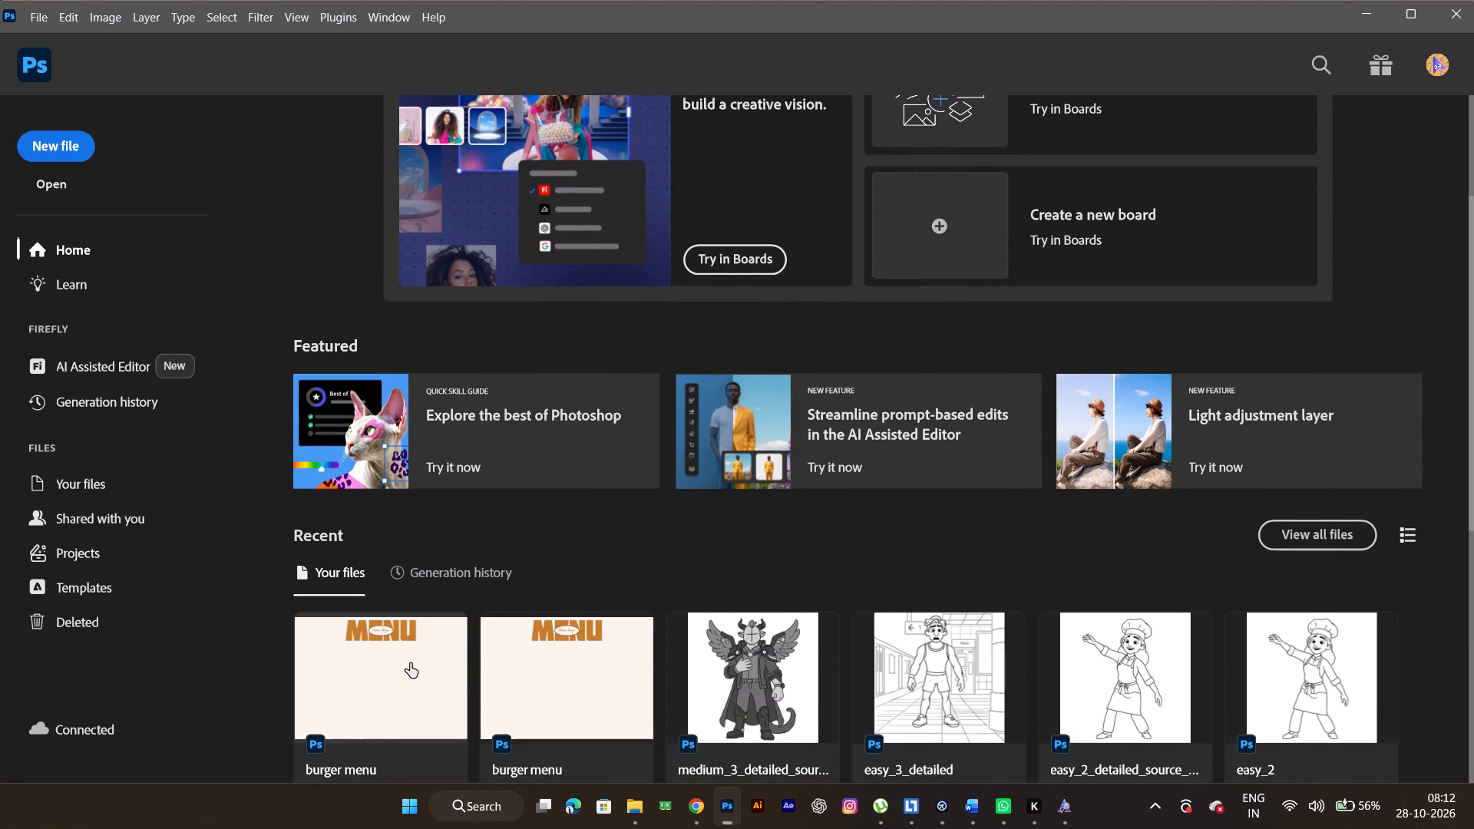
double_click(411, 664)
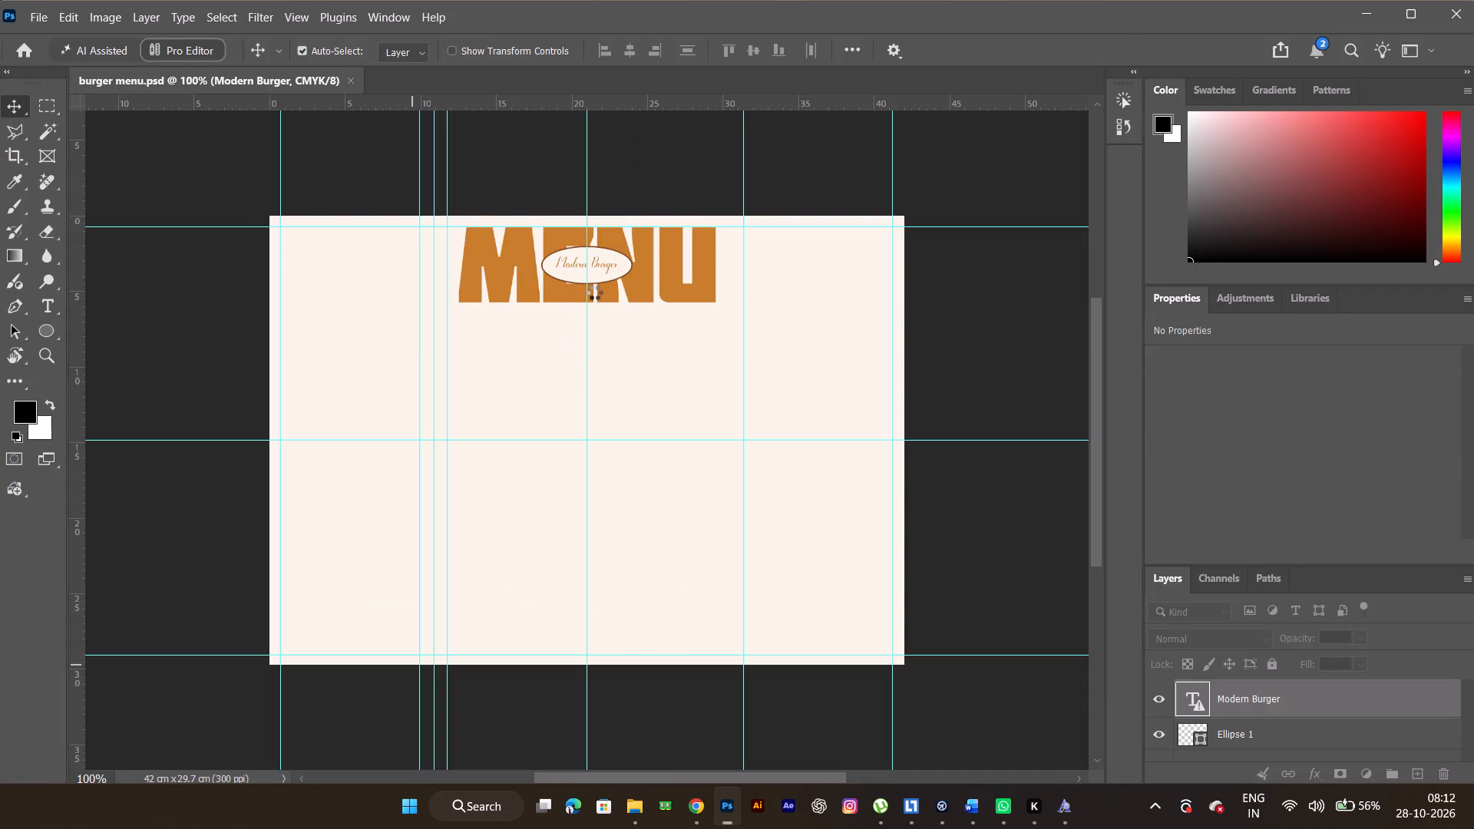
Change the font of the Modern Burger text in the header's ellipse to Hello Valentica Regular.
scroll(604, 293, "up", 14, "ctrl+alt")
key("space")
key("space")
key("space")
key("space")
key("space")
left_click_drag(628, 300, 725, 529)
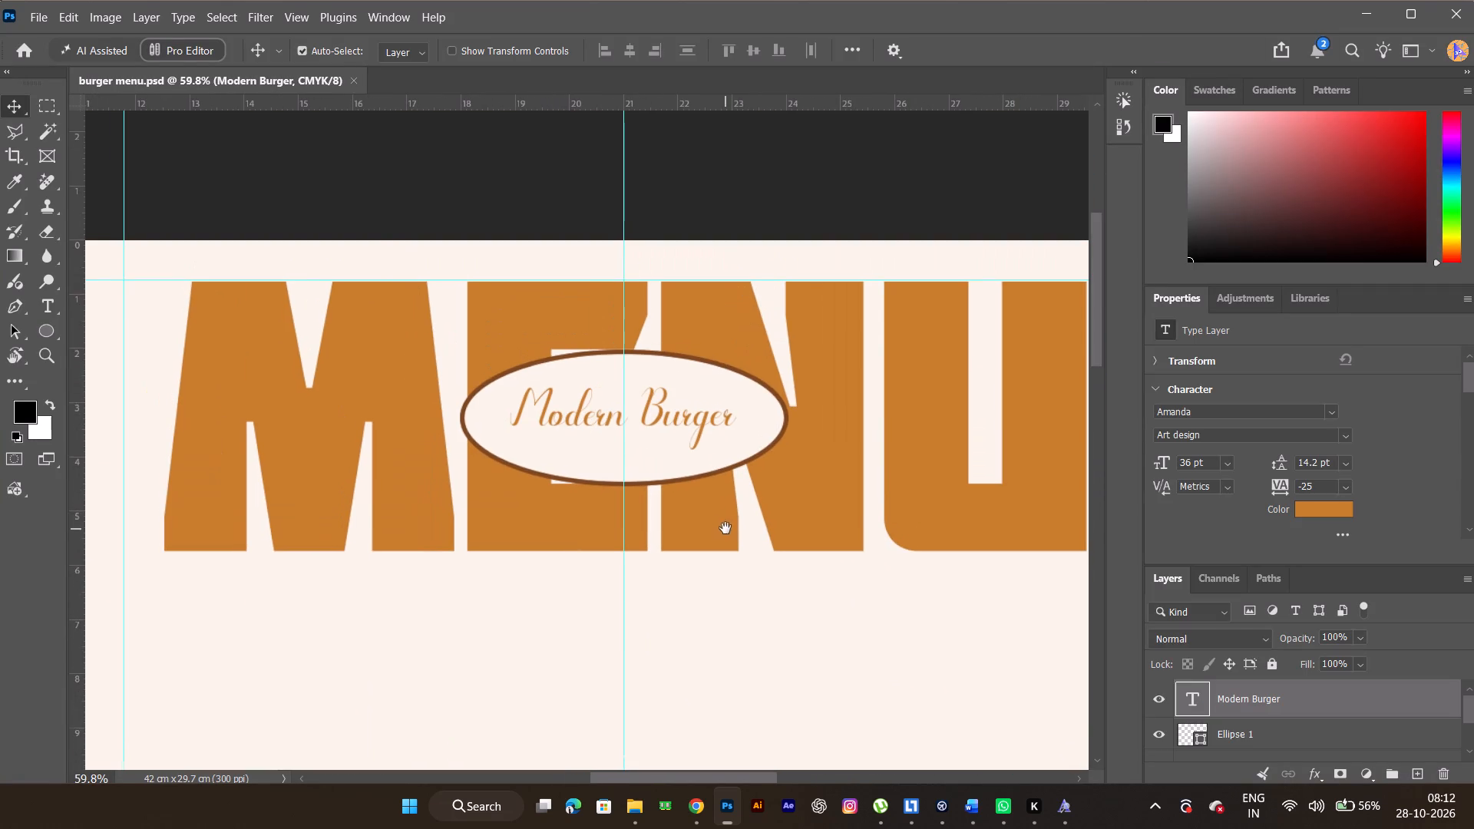
triple_click(673, 425)
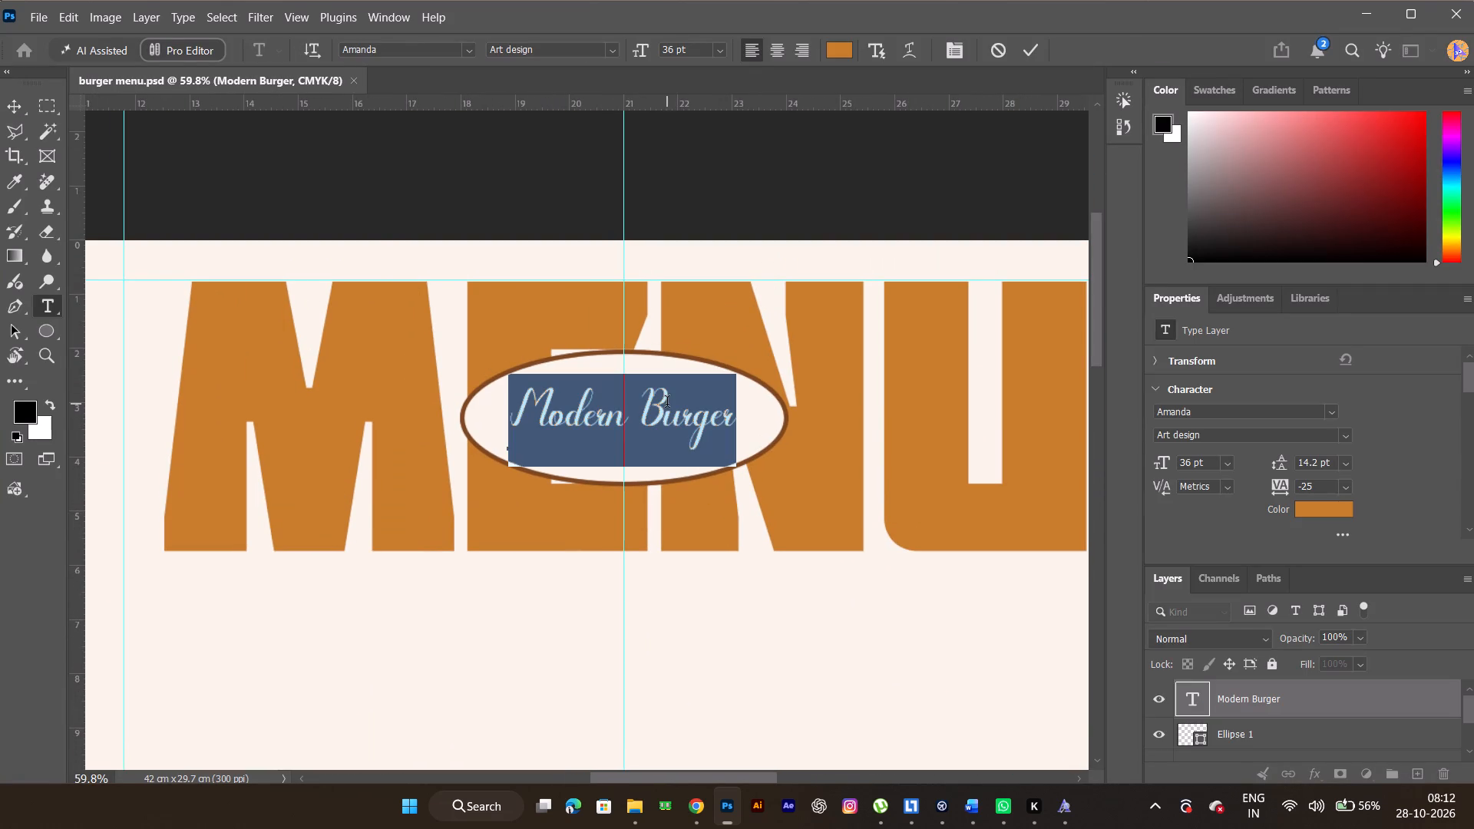
left_click(391, 45)
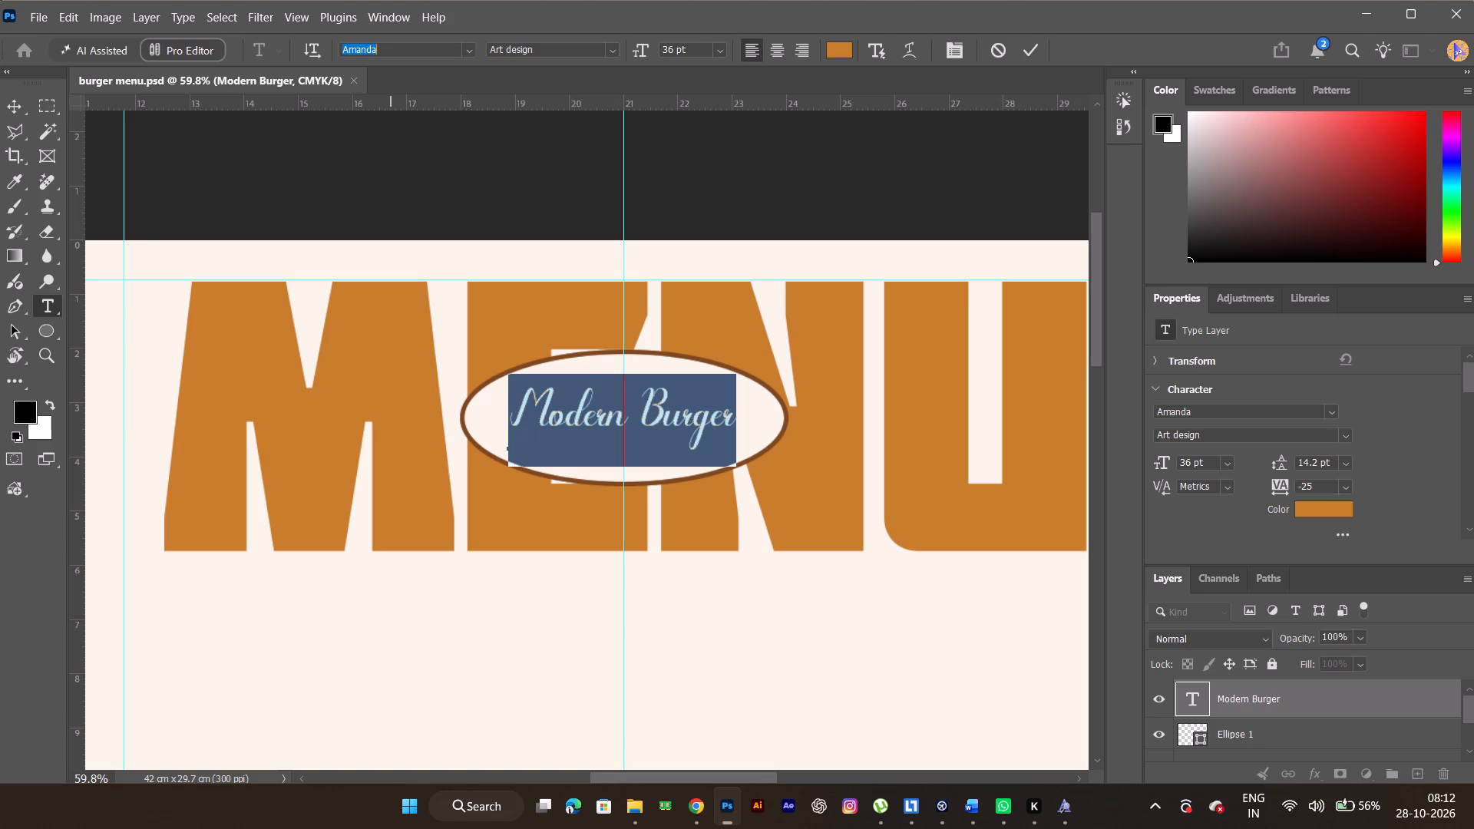
key("m")
key("e")
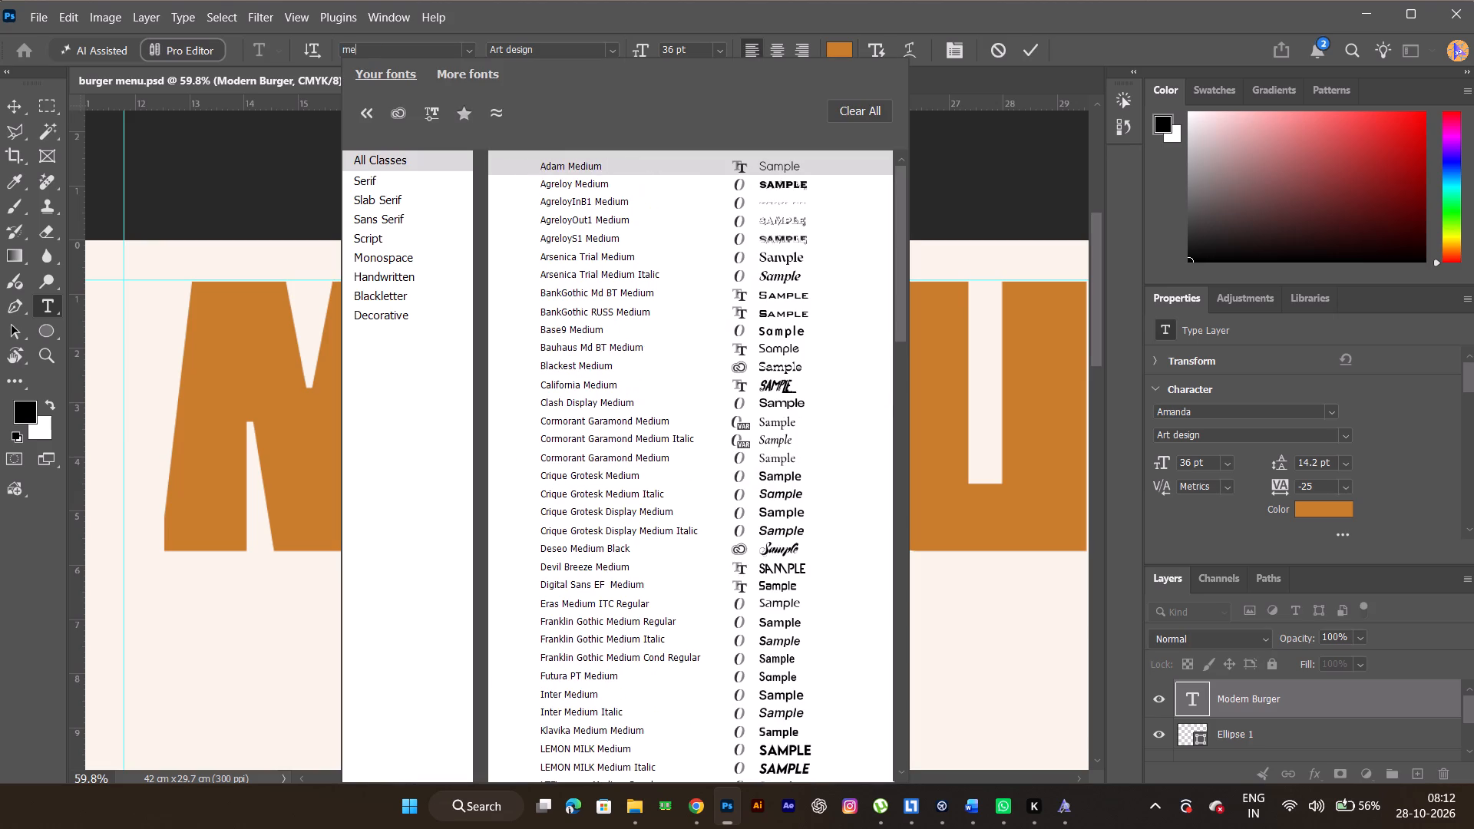
key("BackSpace")
key("BackSpace")
type("hell")
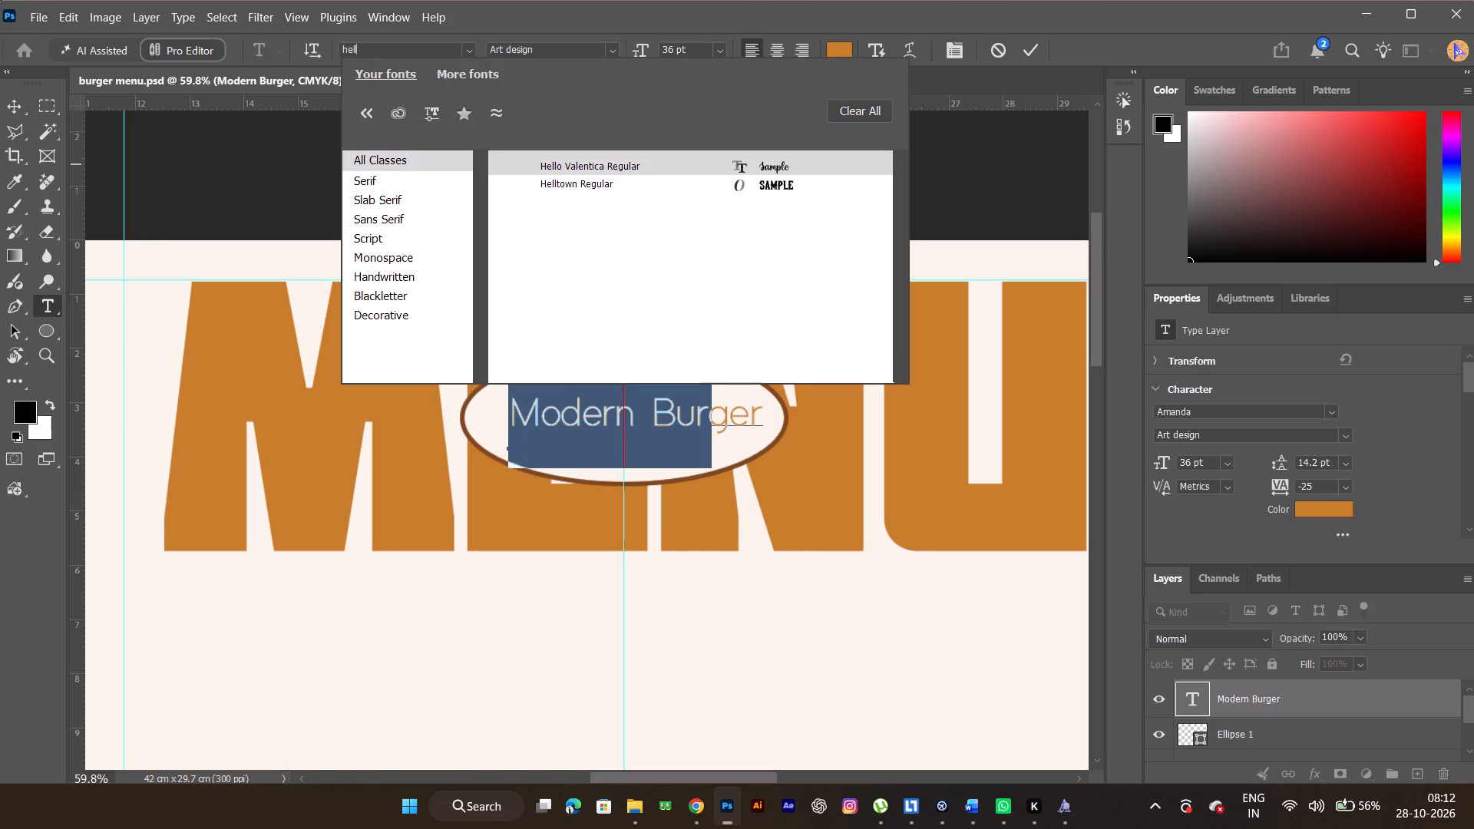
left_click(668, 161)
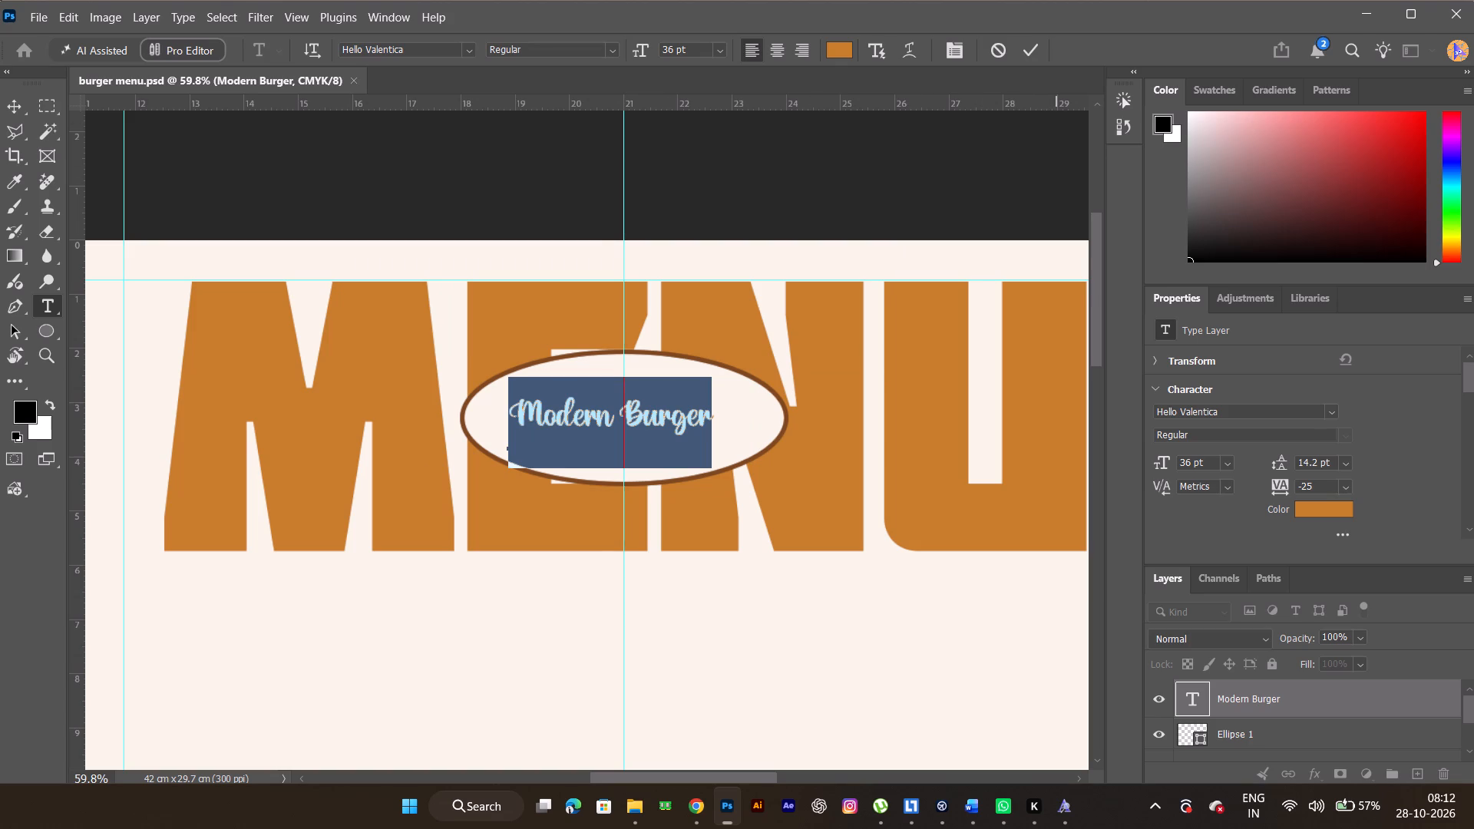
left_click(1033, 54)
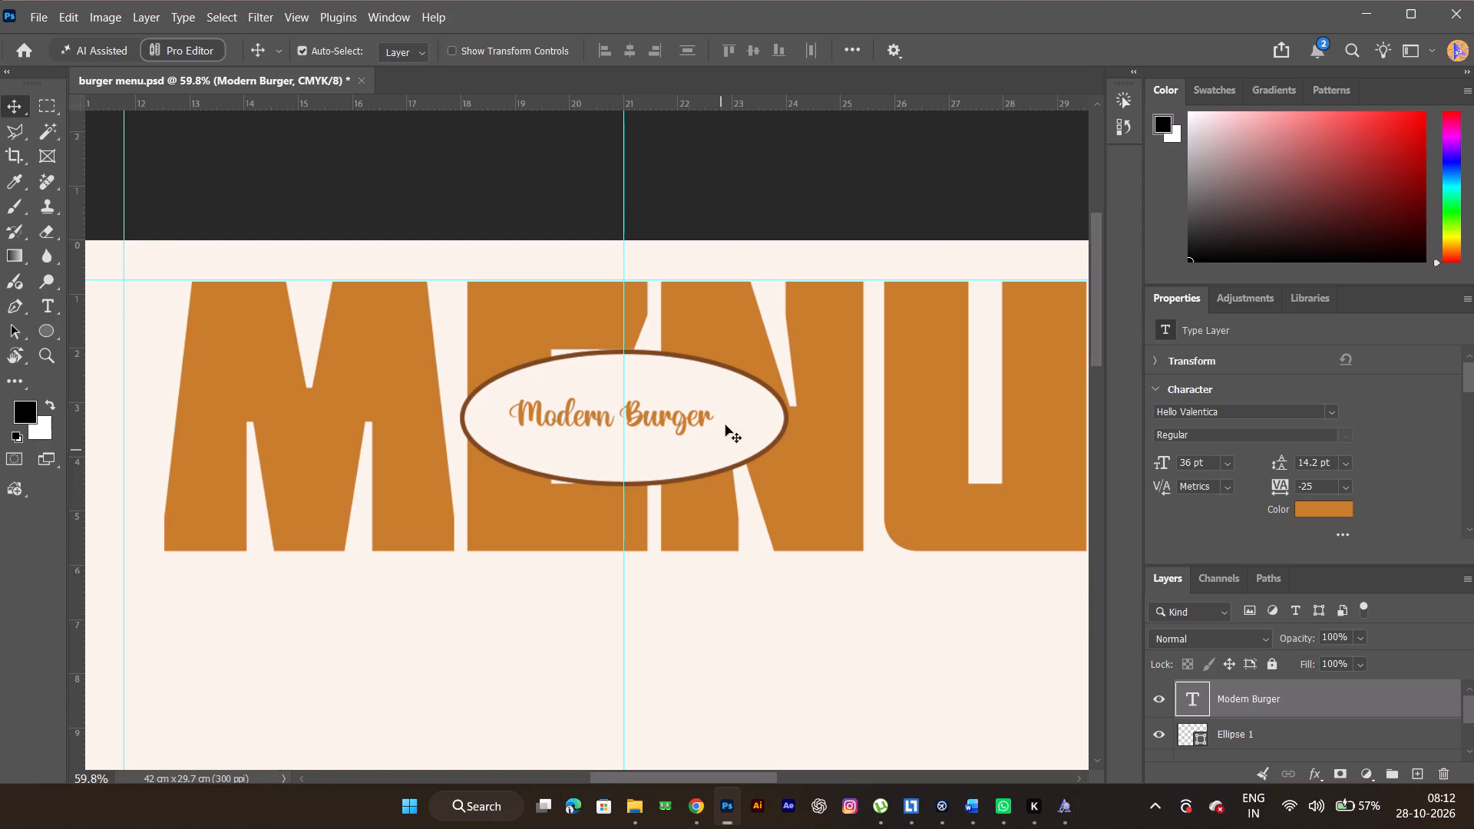
Scale the Modern Burger text proportionally to about 135% and reposition it in the middle of the ellipse.
left_click(679, 420)
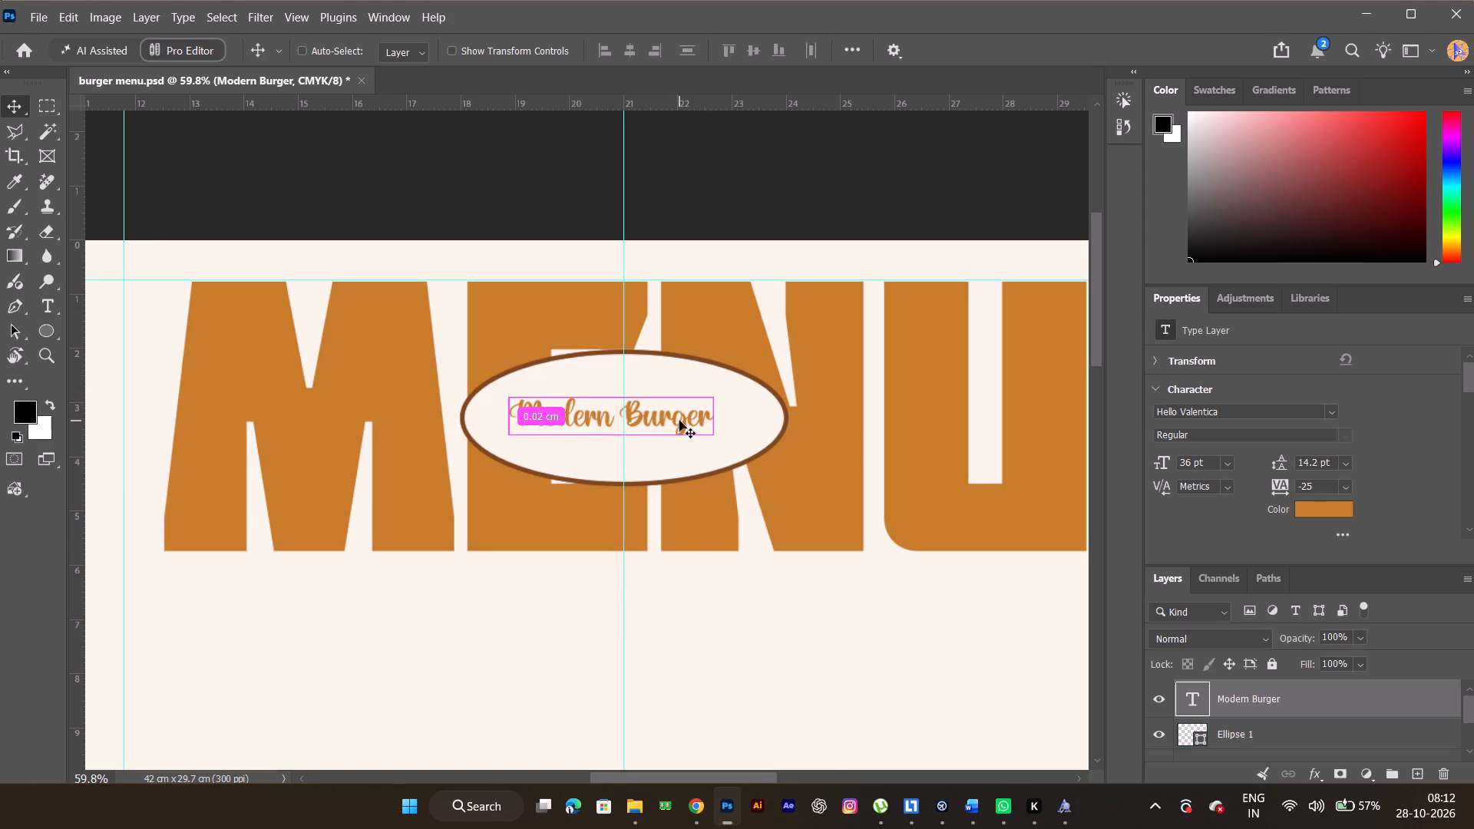
key("ctrl+t")
left_click_drag(708, 437, 750, 449, "shift")
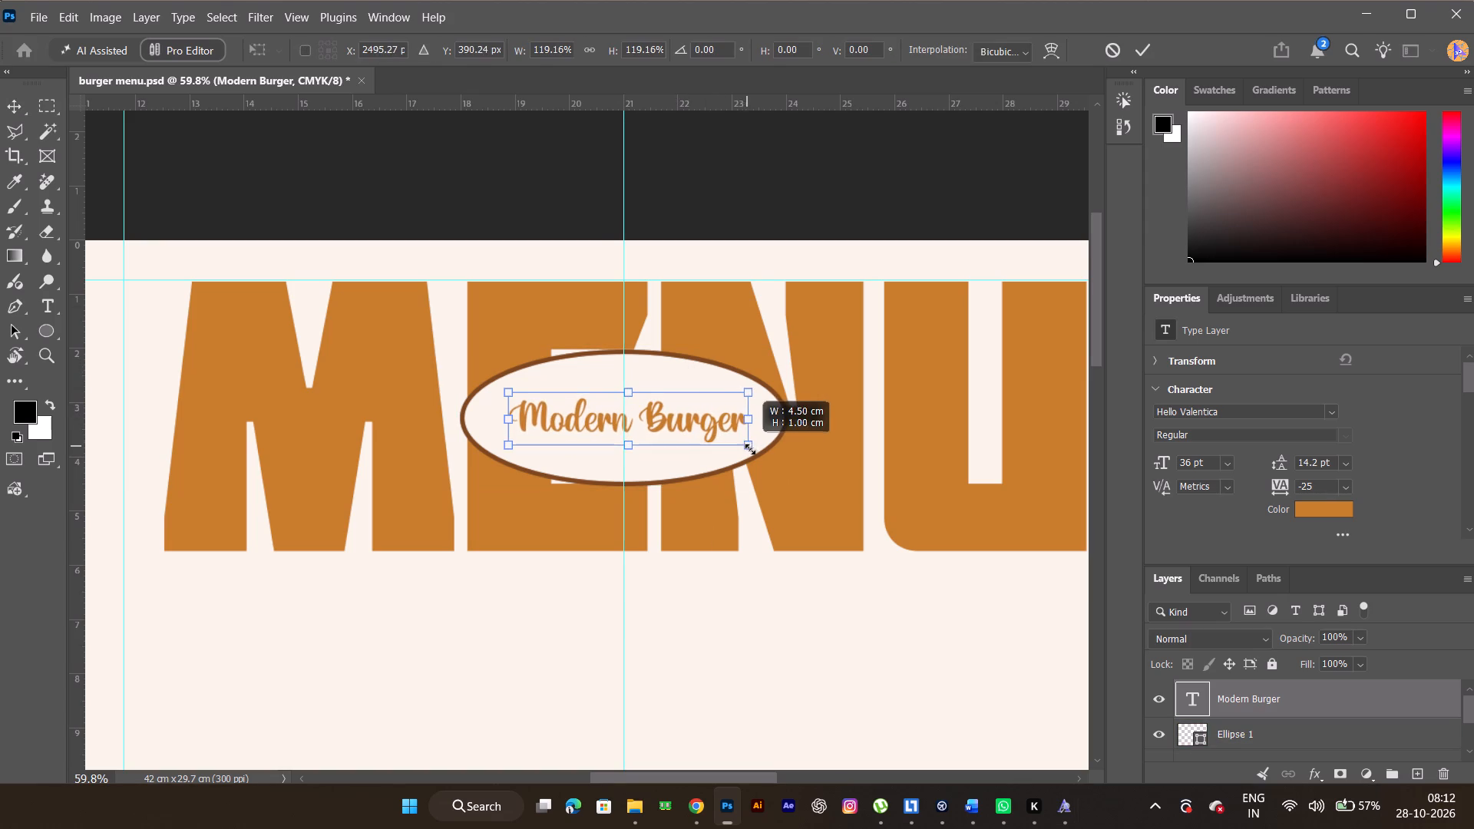
left_click_drag(750, 449, 777, 463, "shift")
left_click_drag(718, 427, 712, 427)
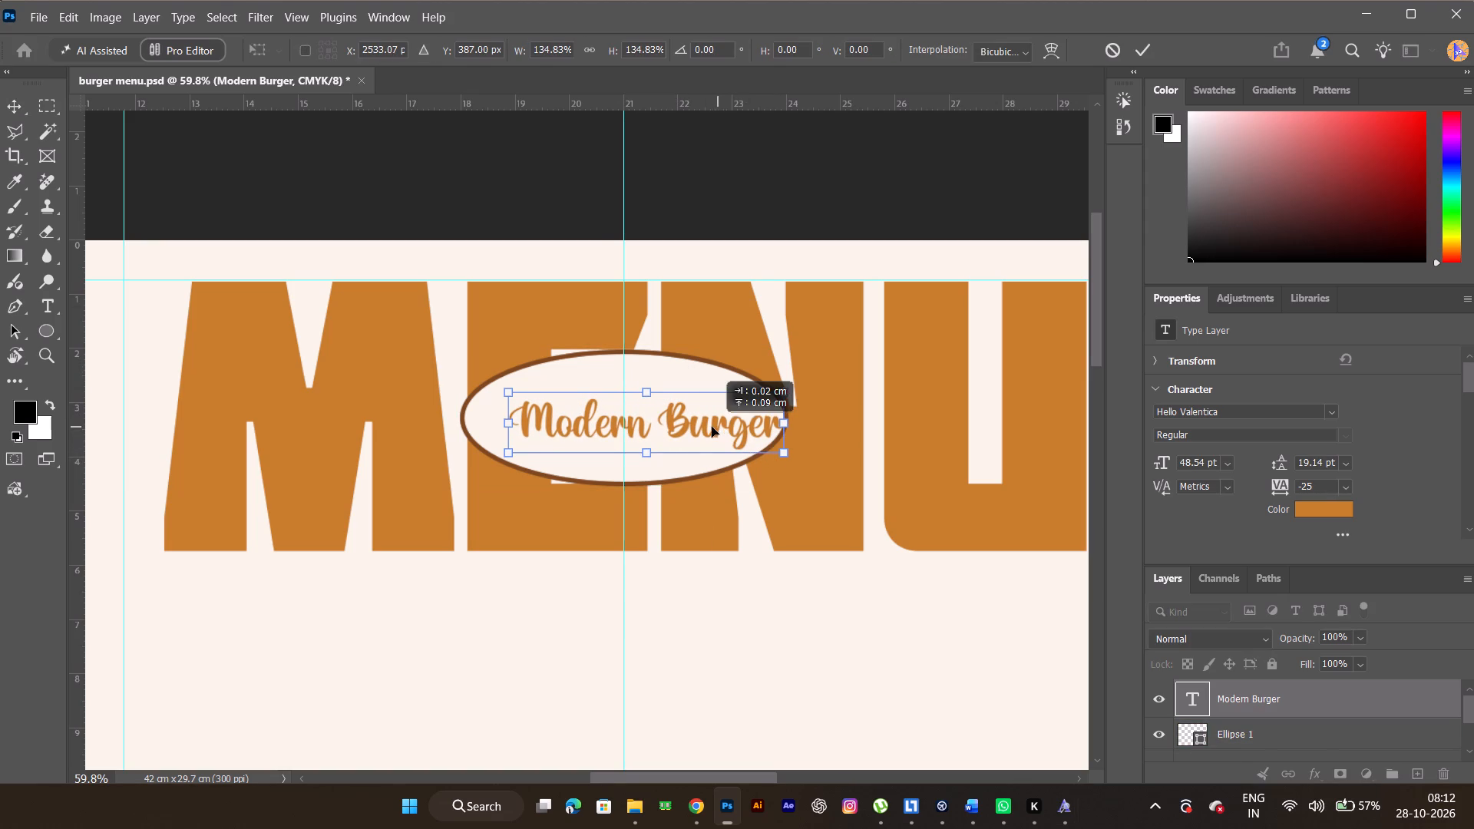
left_click_drag(712, 427, 701, 427)
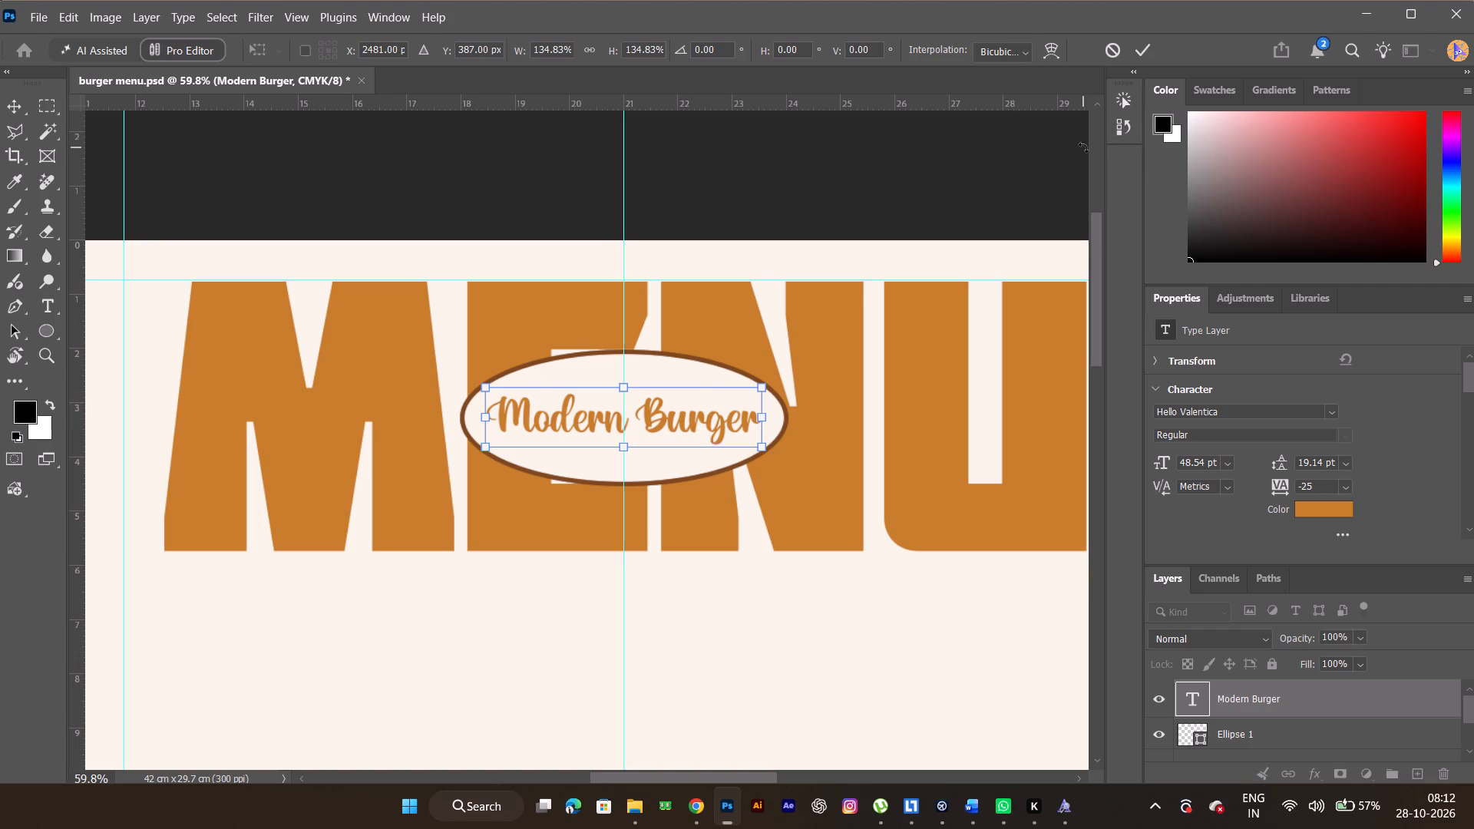
Align the horizontal centers of the Modern Burger text and Ellipse 1 with each other and with the canvas.
left_click(1326, 724, "shift")
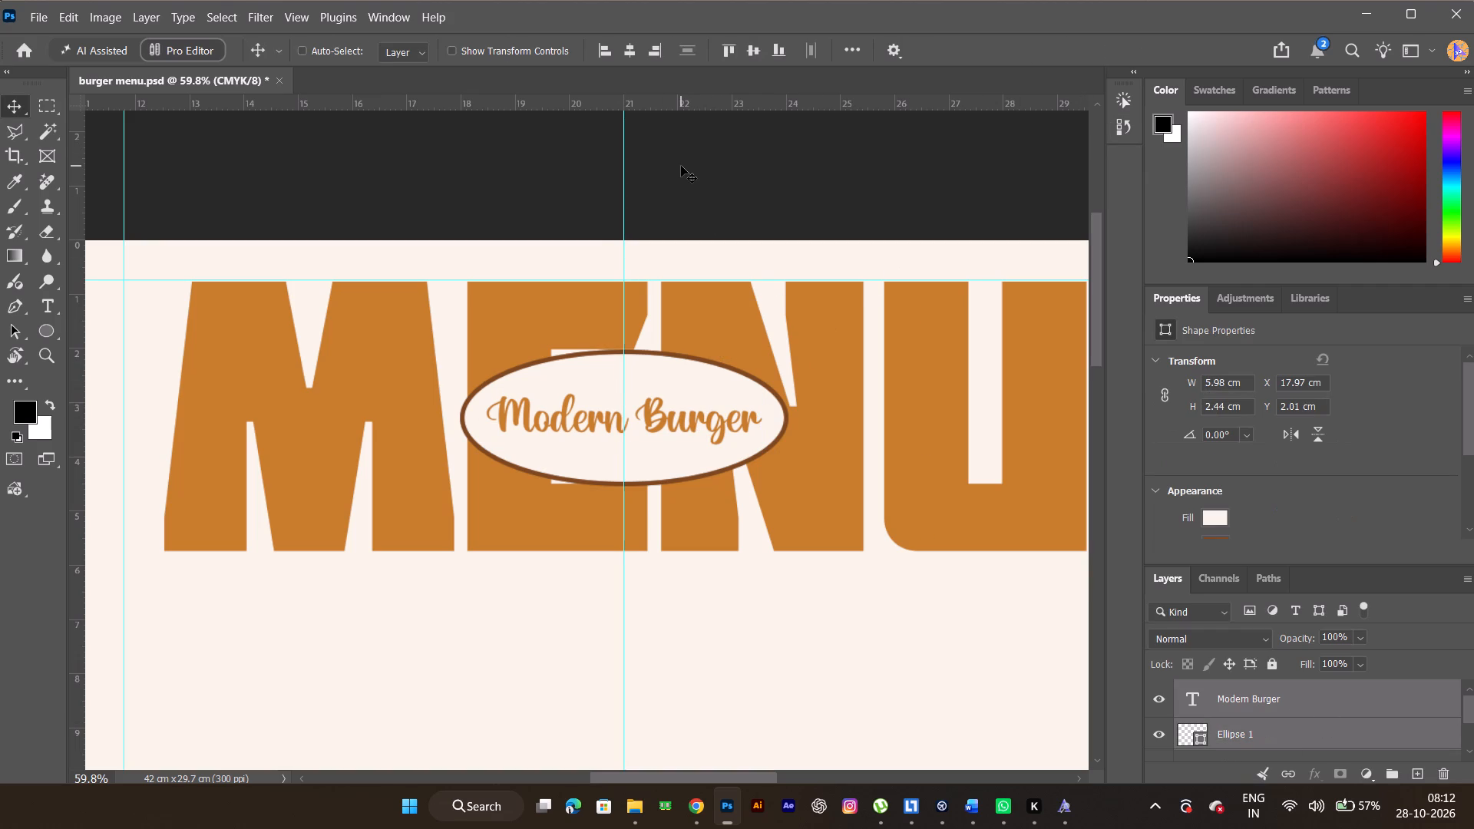
left_click(628, 54)
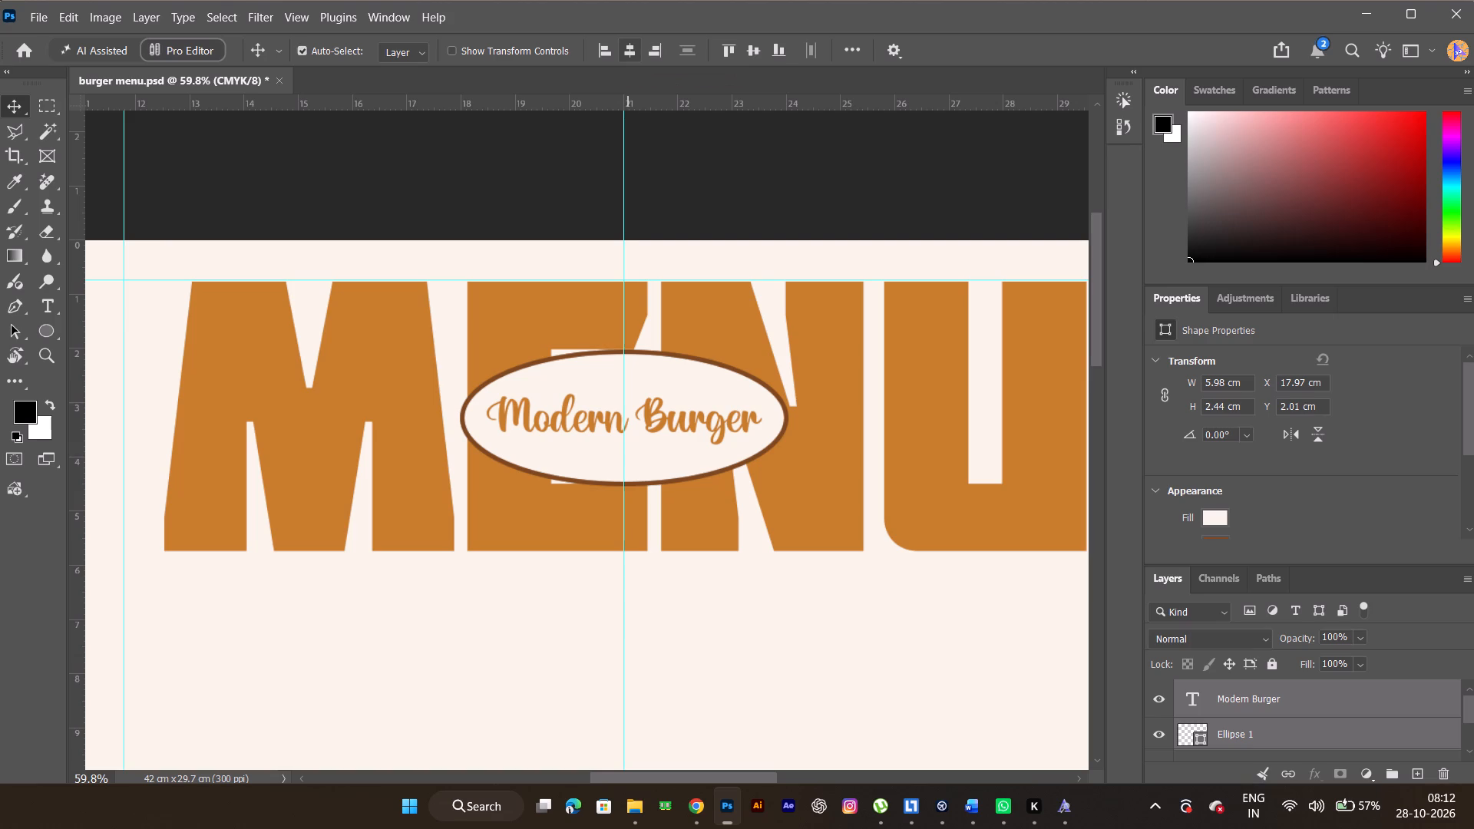
key("ctrl+a")
left_click(631, 46)
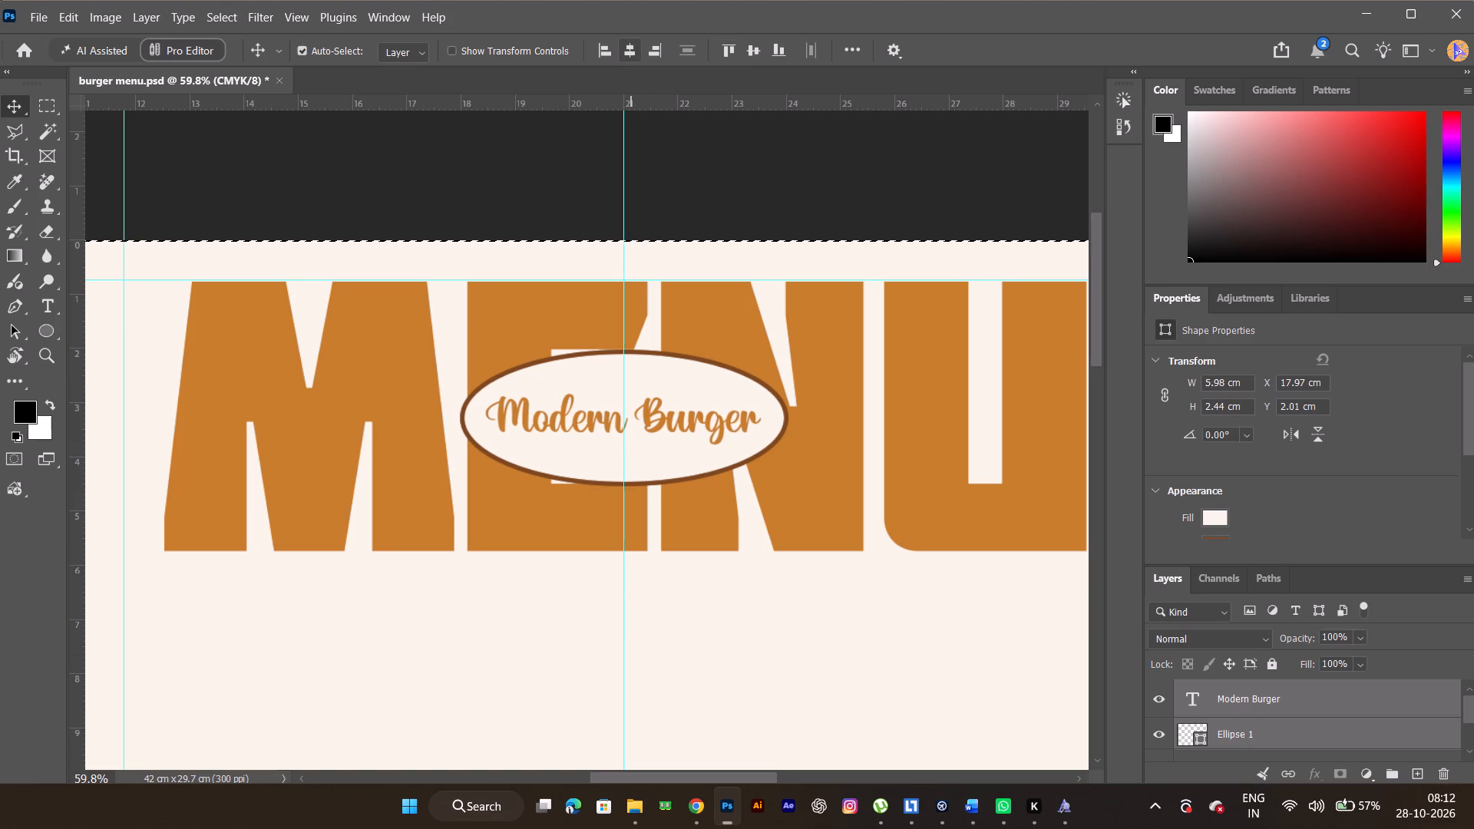
key("ctrl+d")
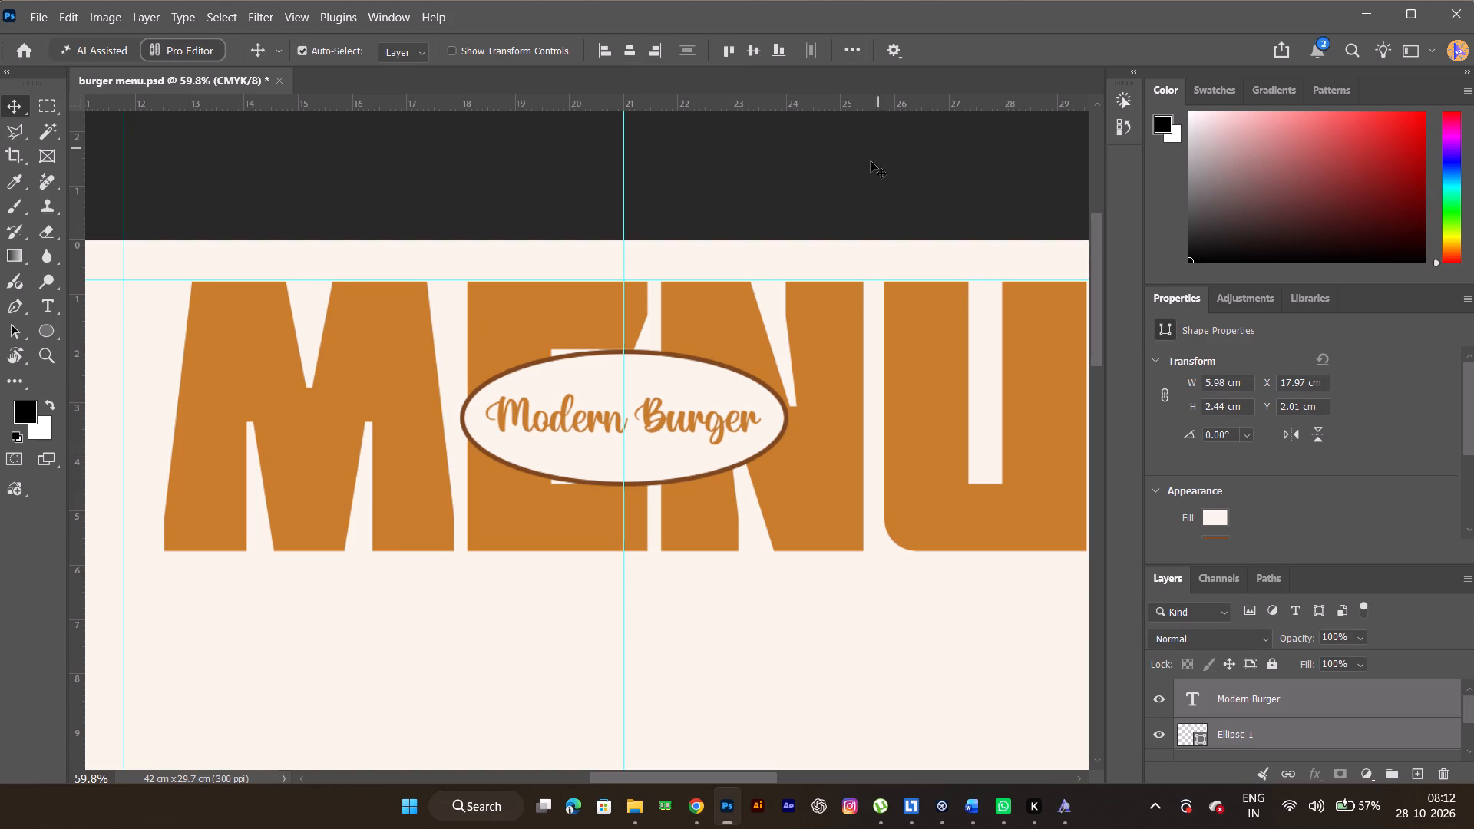
left_click(868, 163)
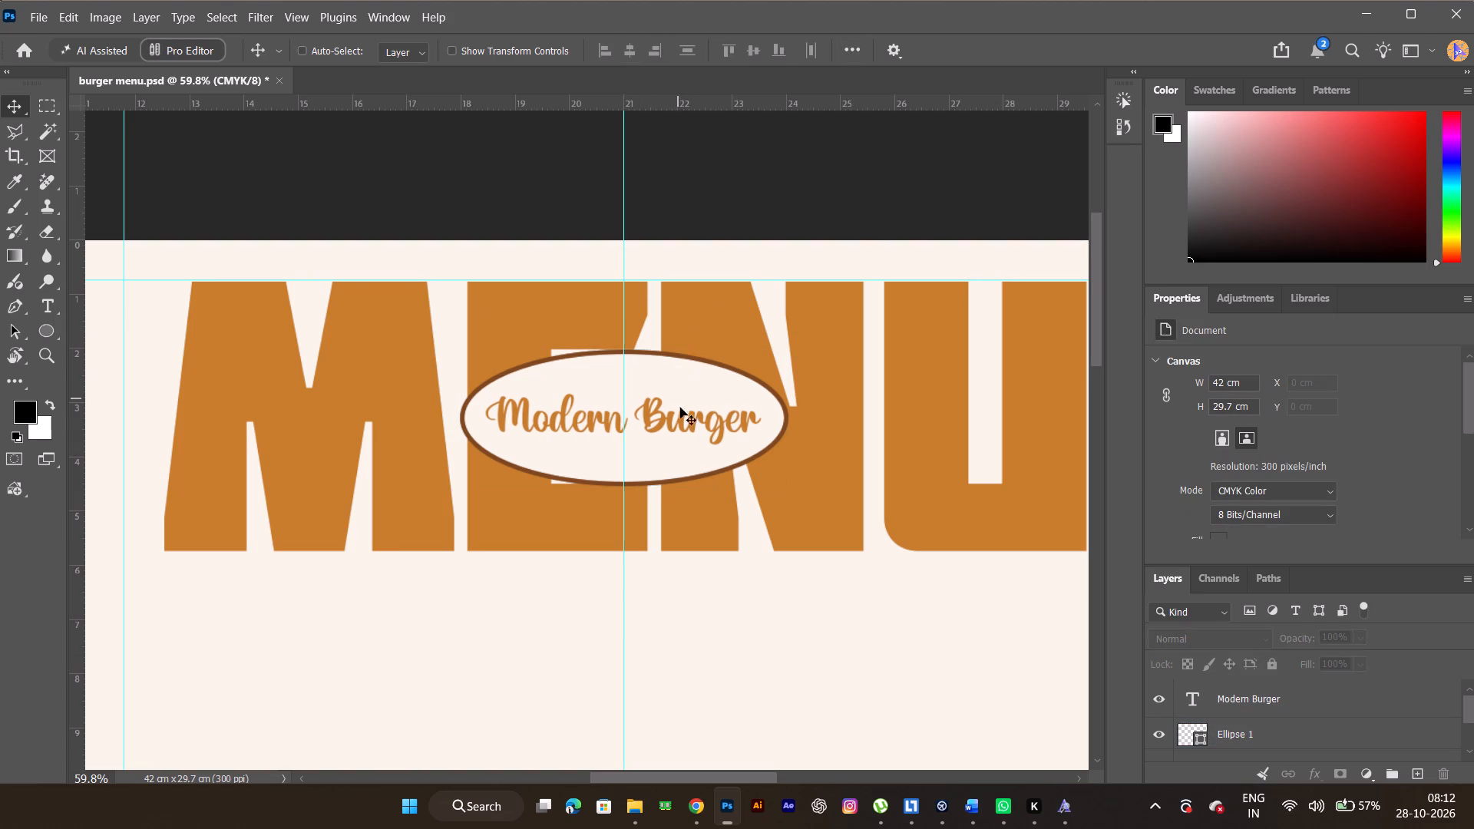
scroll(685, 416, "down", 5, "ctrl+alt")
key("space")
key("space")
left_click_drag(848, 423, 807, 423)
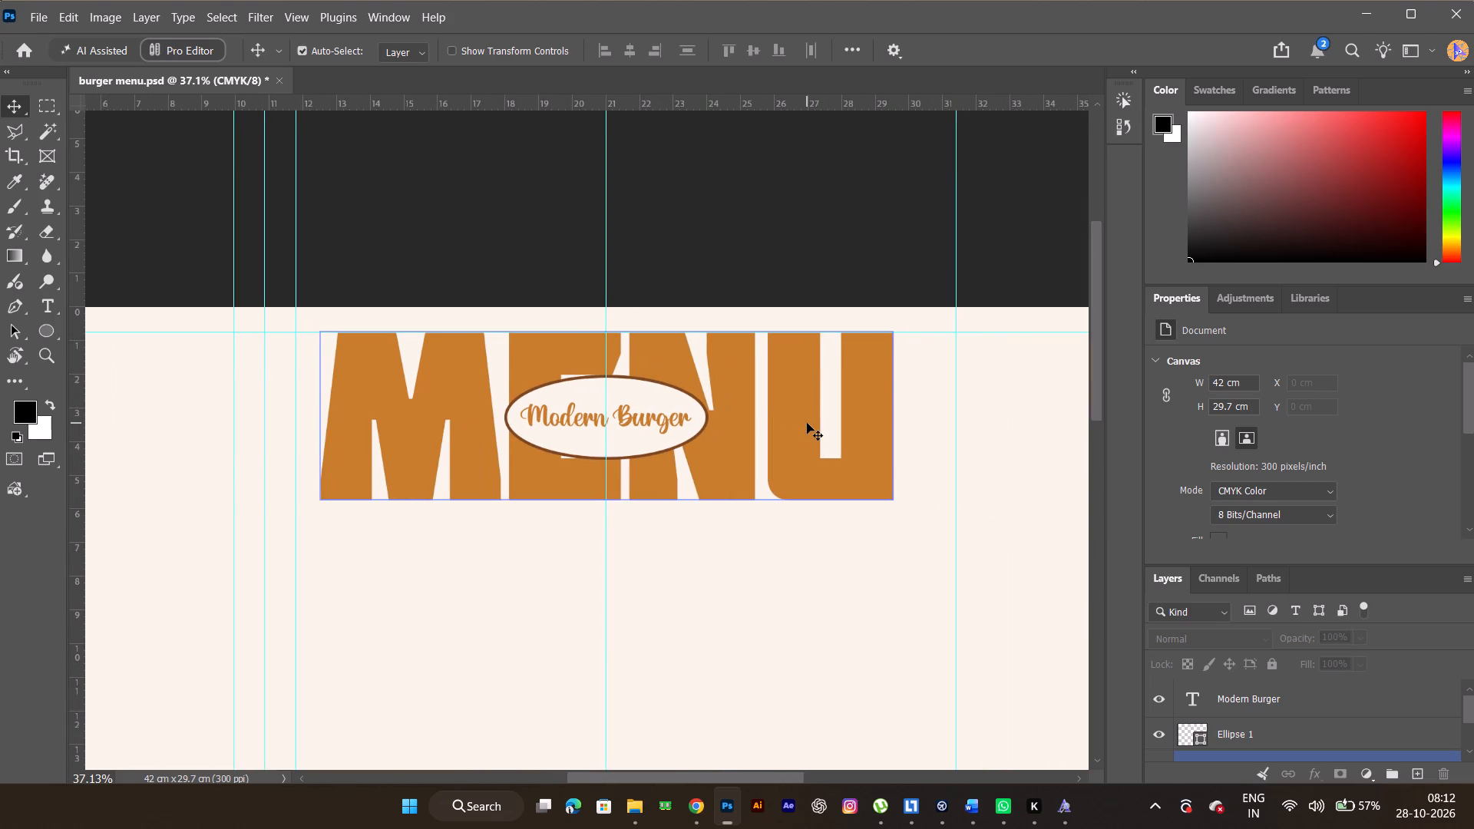
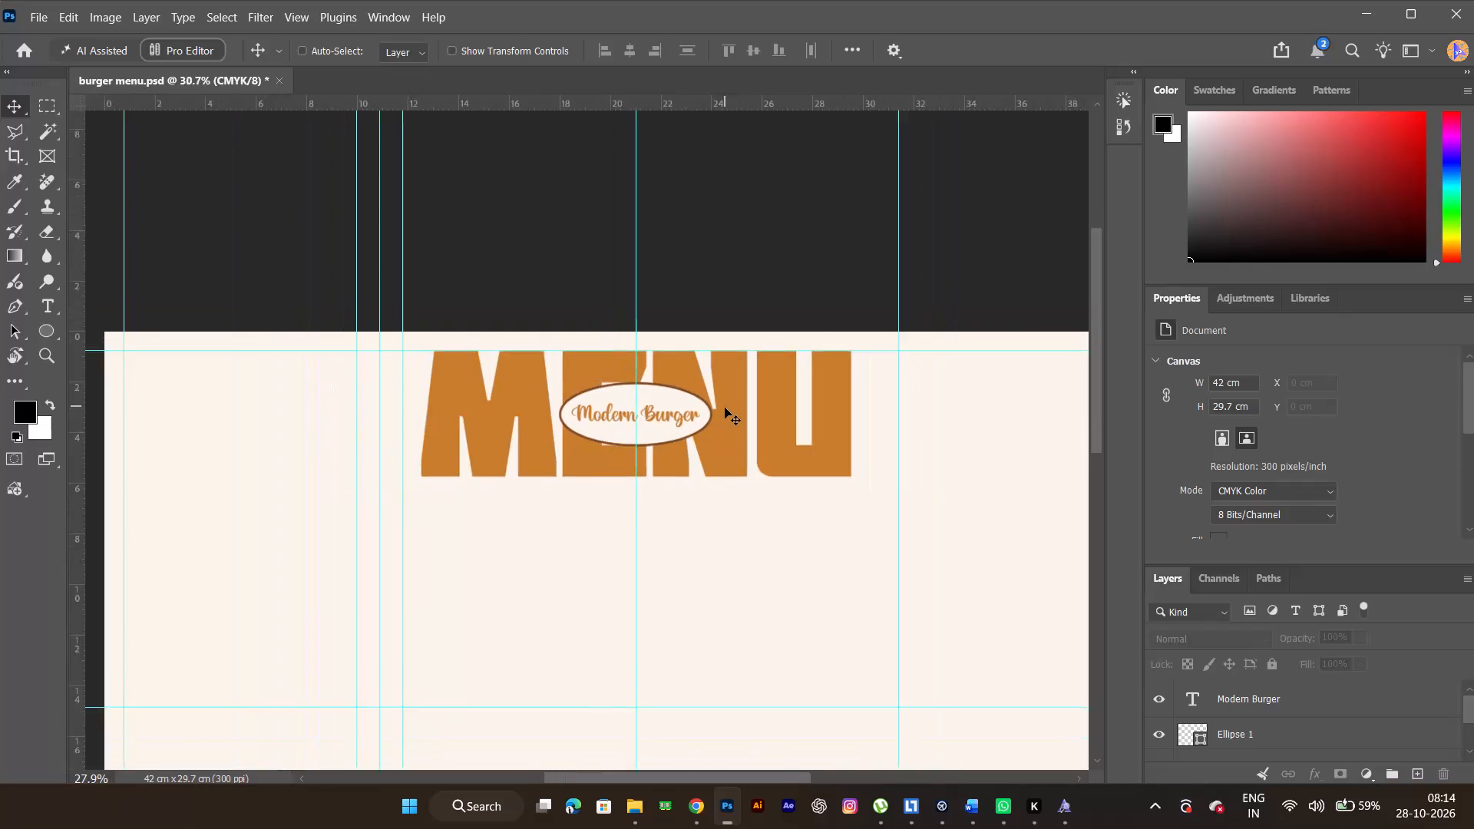
Switch the 42 × 29.7 cm document's canvas orientation to portrait.
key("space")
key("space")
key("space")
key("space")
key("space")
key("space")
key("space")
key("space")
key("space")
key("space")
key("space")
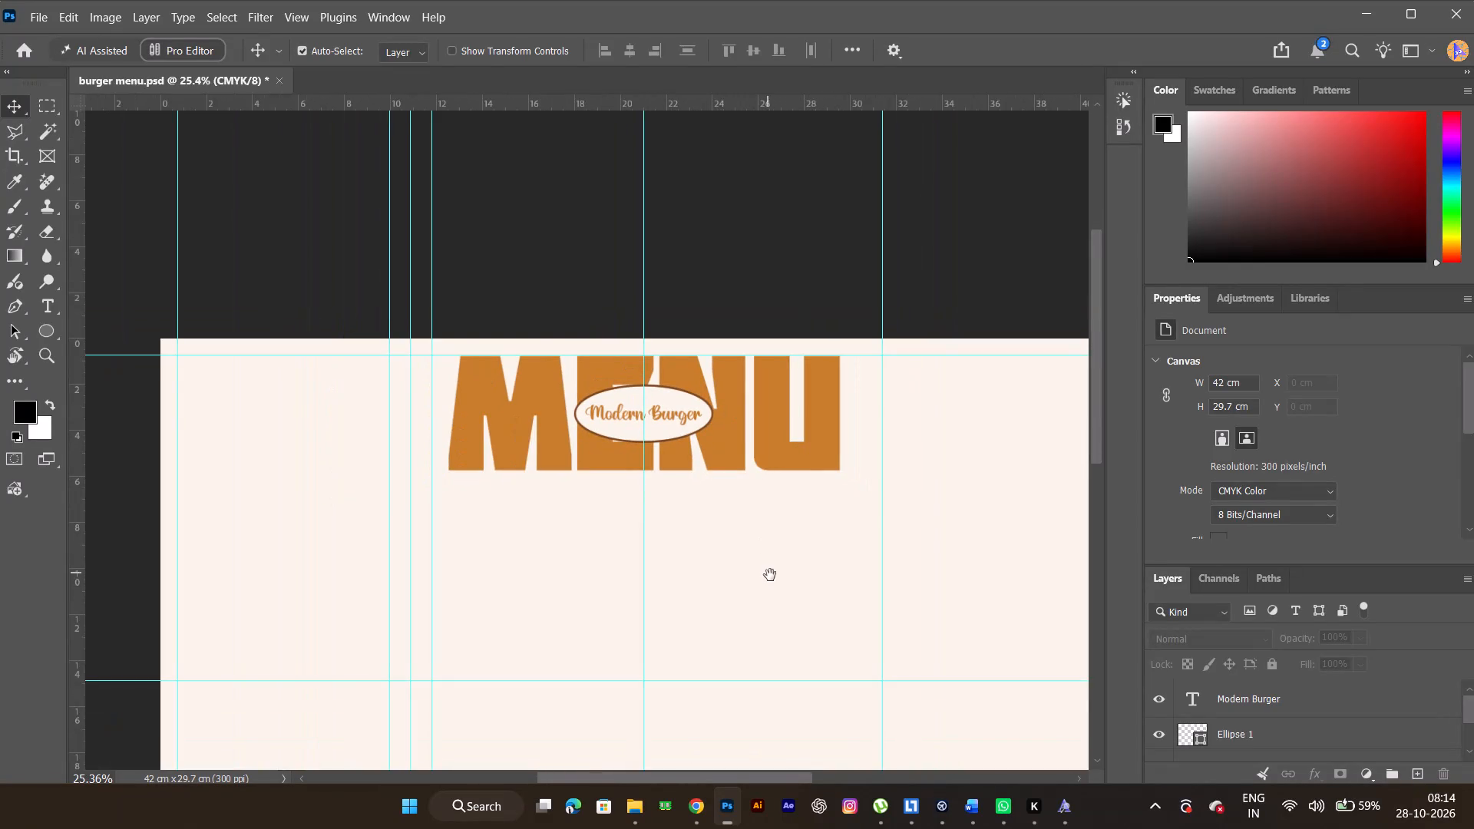
left_click_drag(770, 575, 728, 310)
scroll(778, 369, "down", 3, "ctrl+alt")
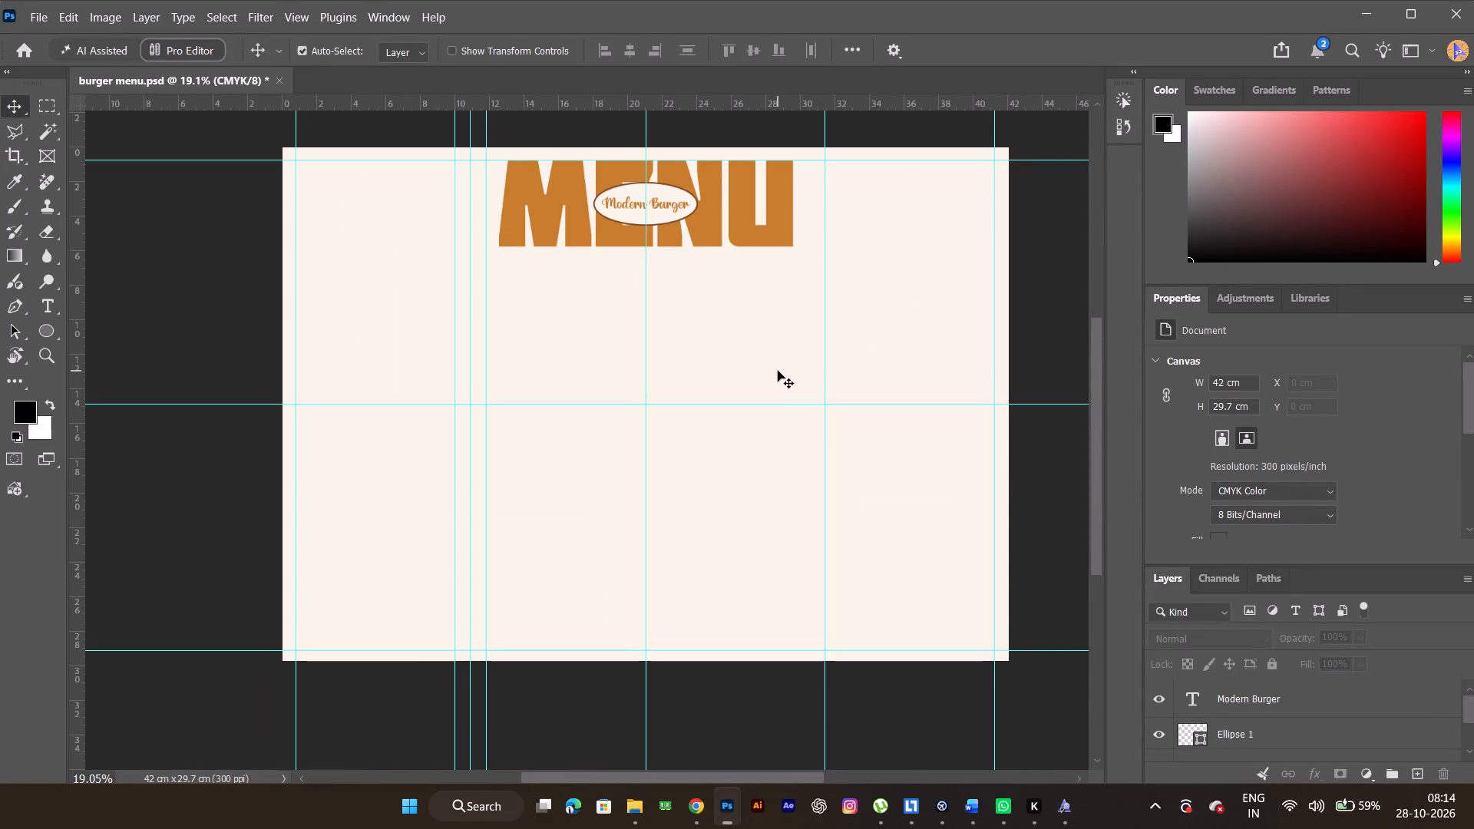
left_click(1227, 441)
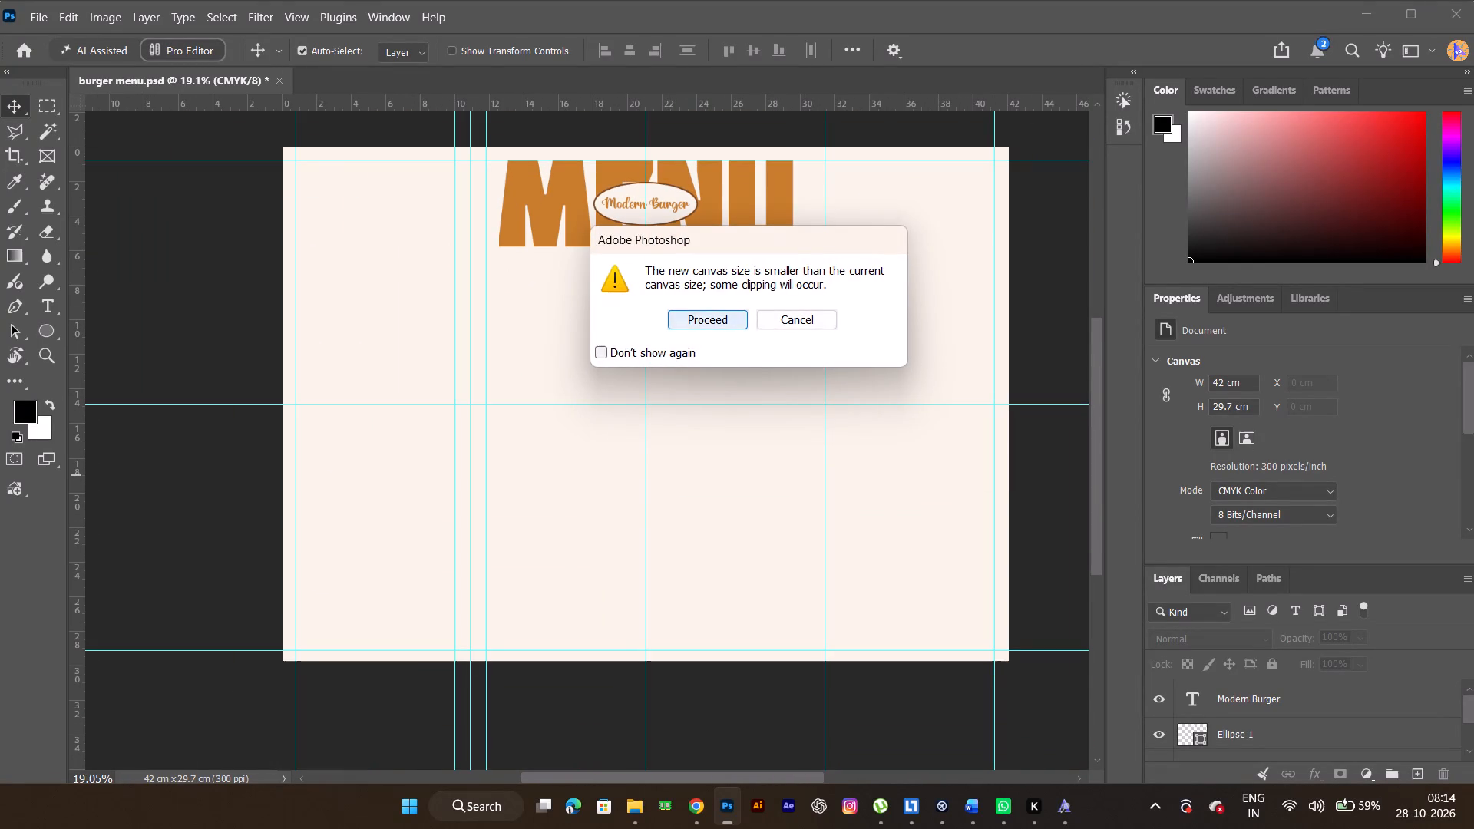
Switch the canvas to portrait at 29.7 cm wide by 42 cm high, accepting the clipping.
left_click(716, 323)
left_click_drag(732, 450, 732, 451)
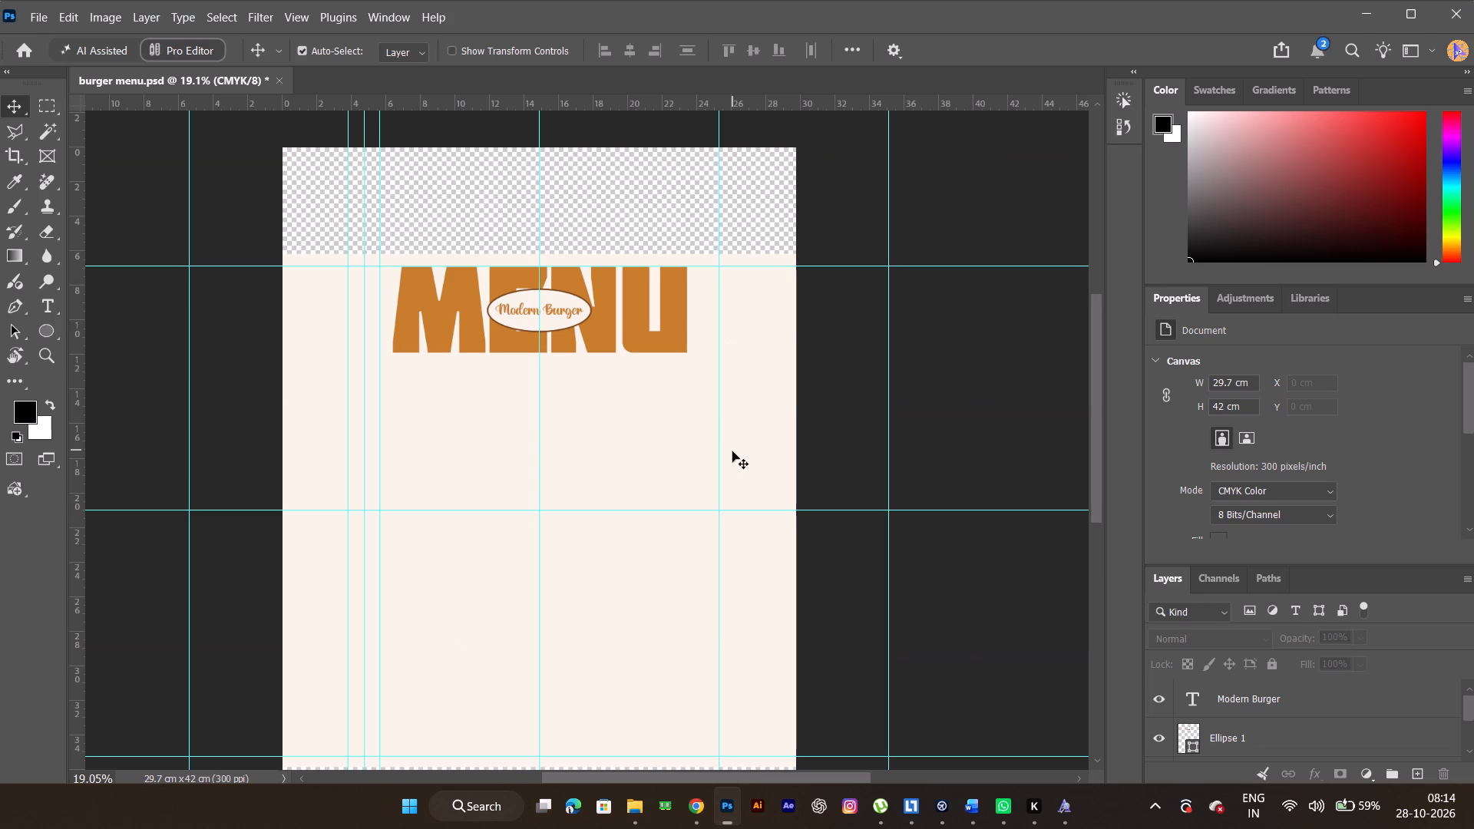
left_click_drag(732, 451, 753, 376)
Unlock the Layer 0 background and move it up to meet the canvas's top edge.
scroll(1359, 745, "down", 6)
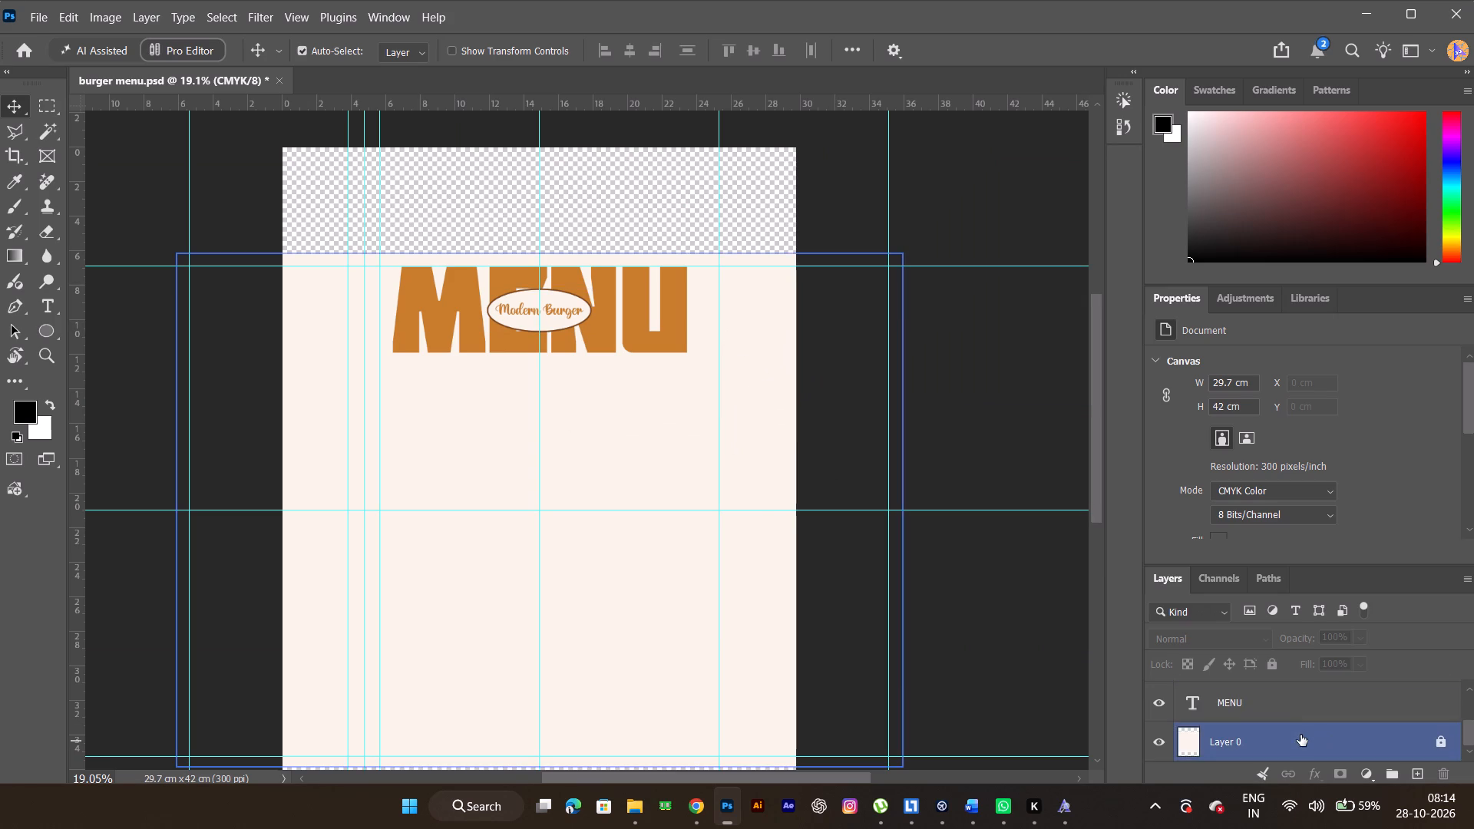
left_click(1293, 735)
left_click(1443, 747)
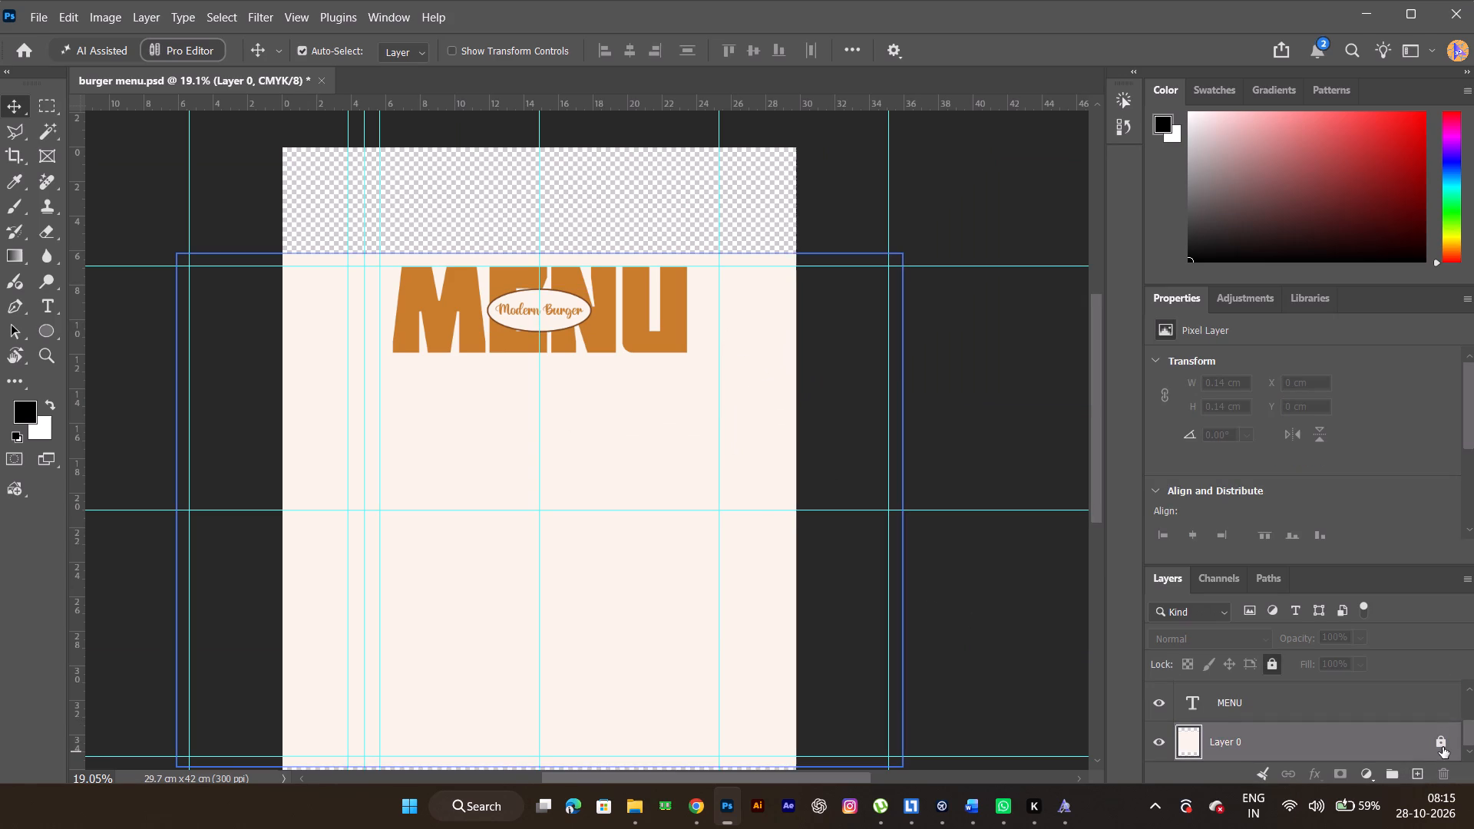
left_click_drag(651, 576, 637, 491)
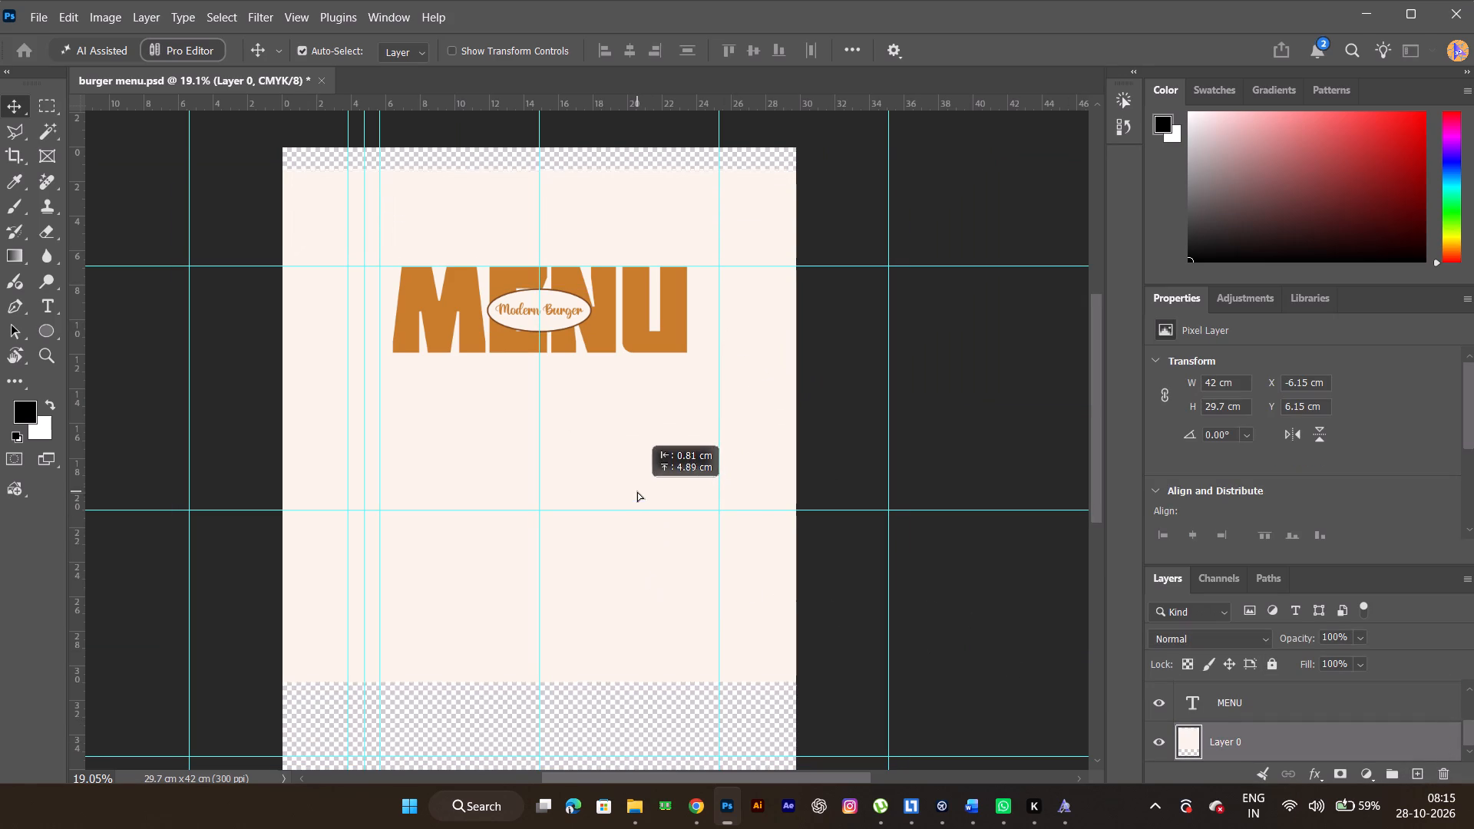
left_click_drag(637, 491, 640, 469)
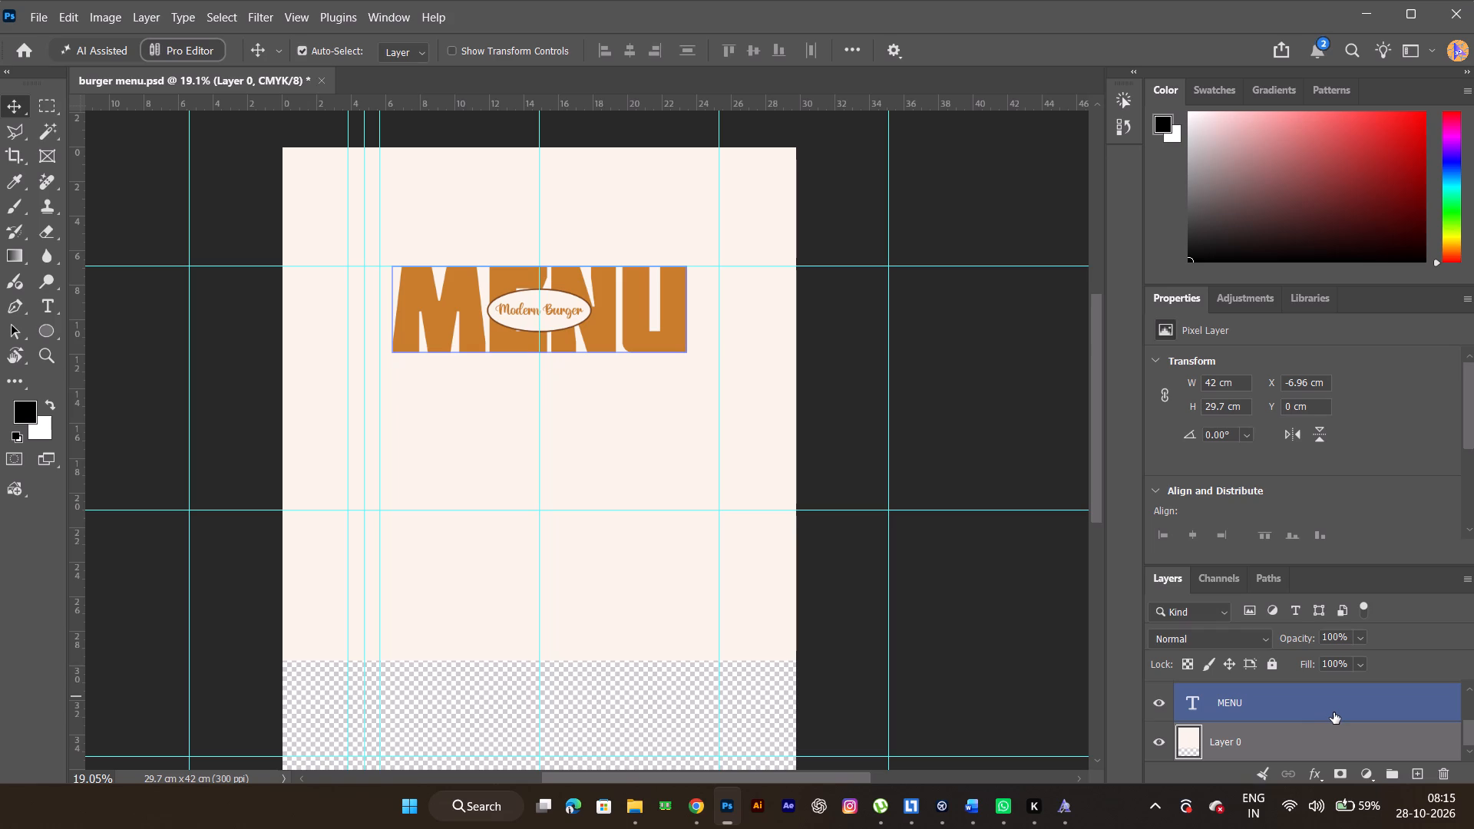
scroll(1322, 713, "down", 6)
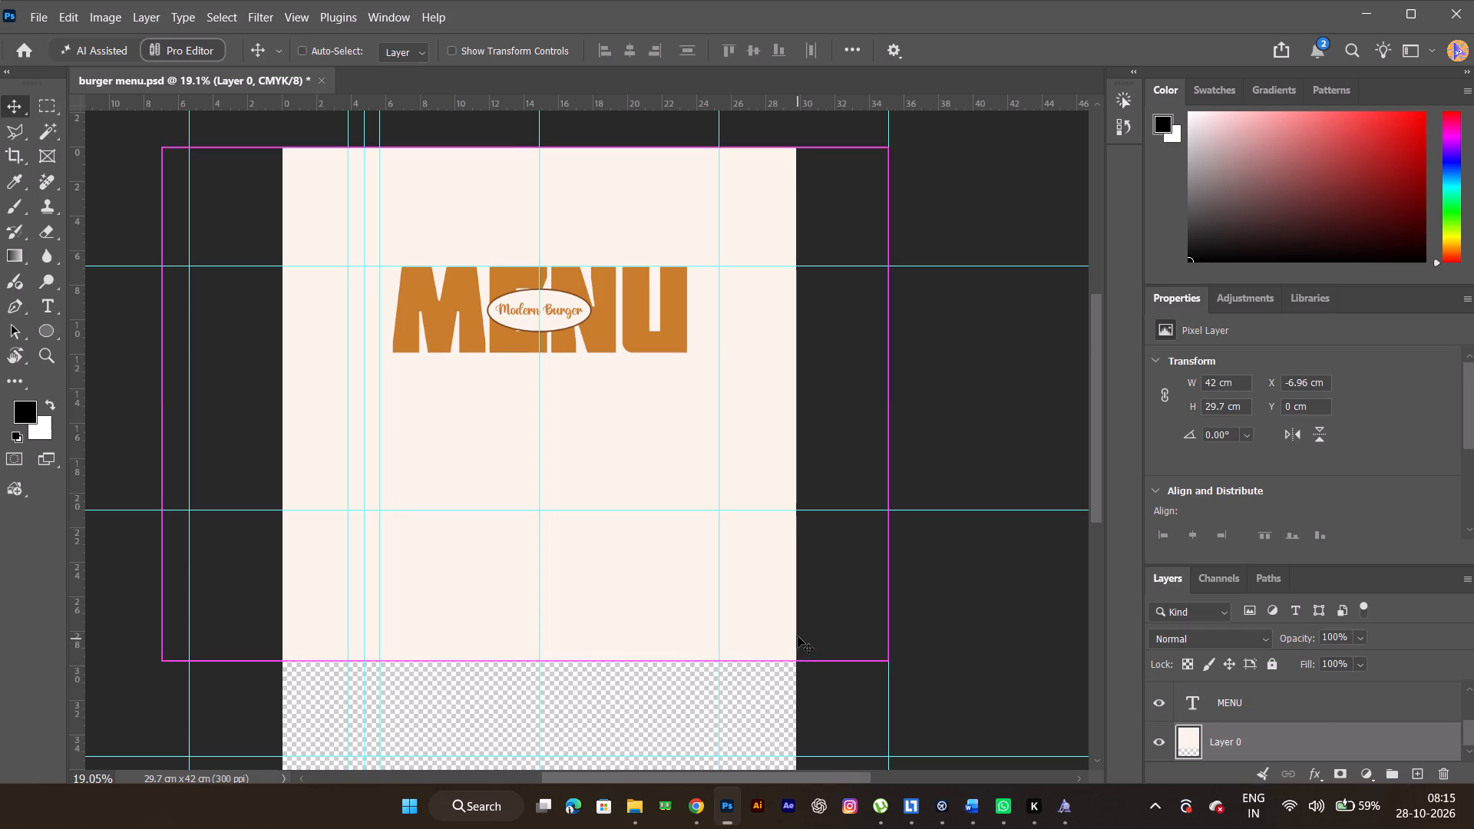
Free-transform Layer 0, rotating it about 91° clockwise and moving it over the portrait canvas.
key("ctrl+t")
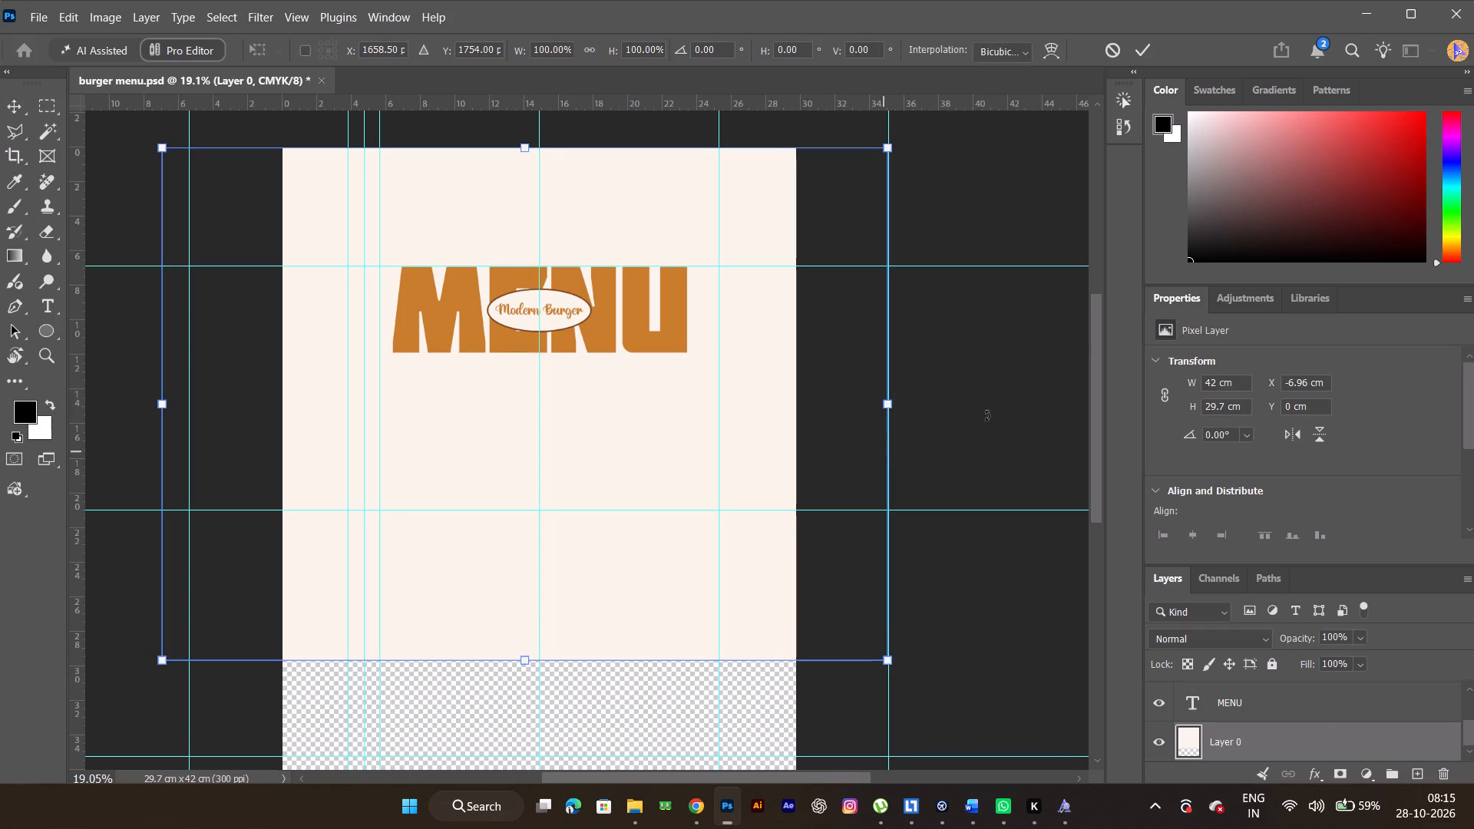
left_click_drag(923, 130, 698, 683)
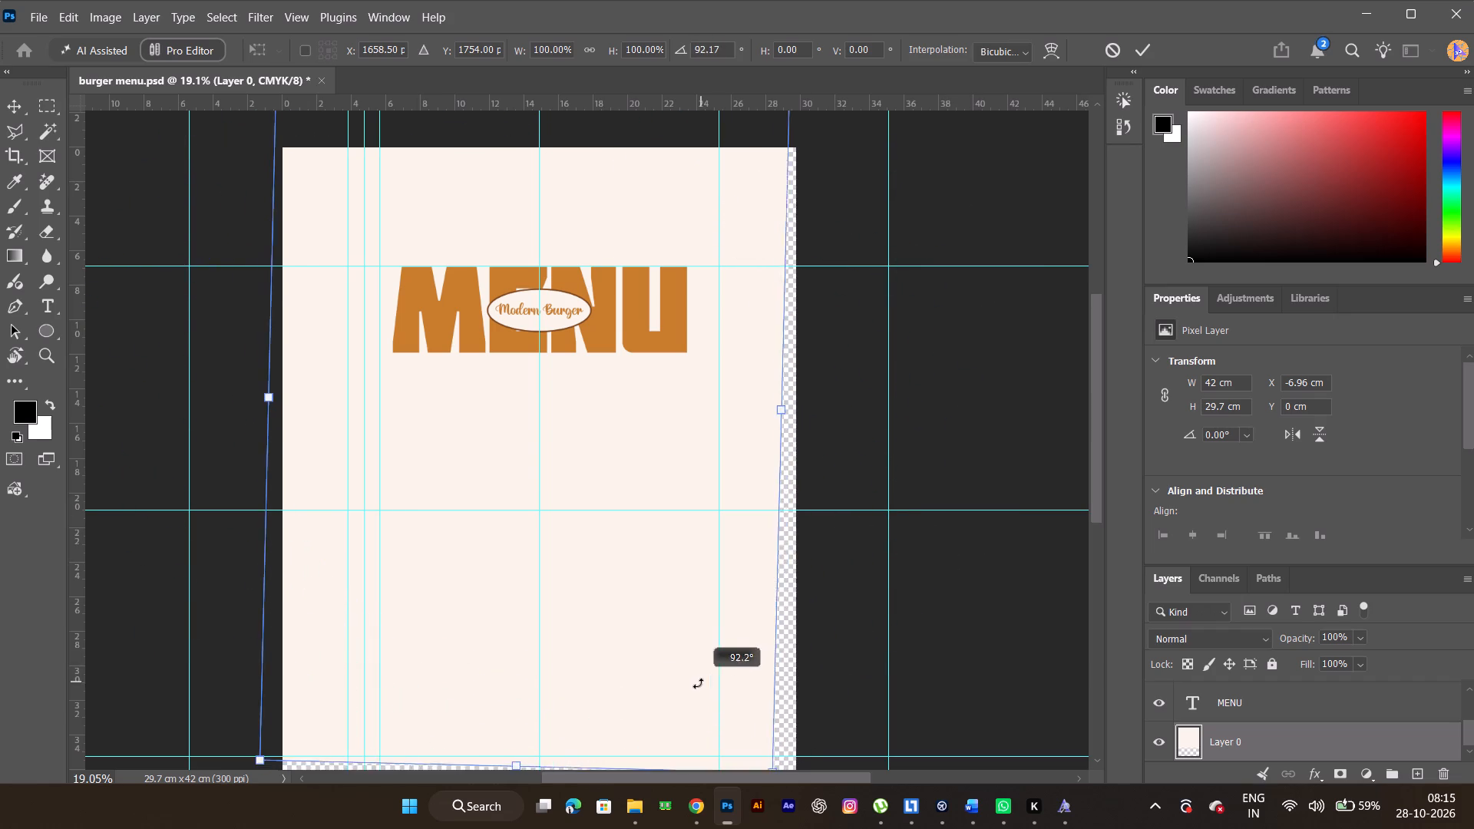
left_click_drag(698, 683, 742, 693)
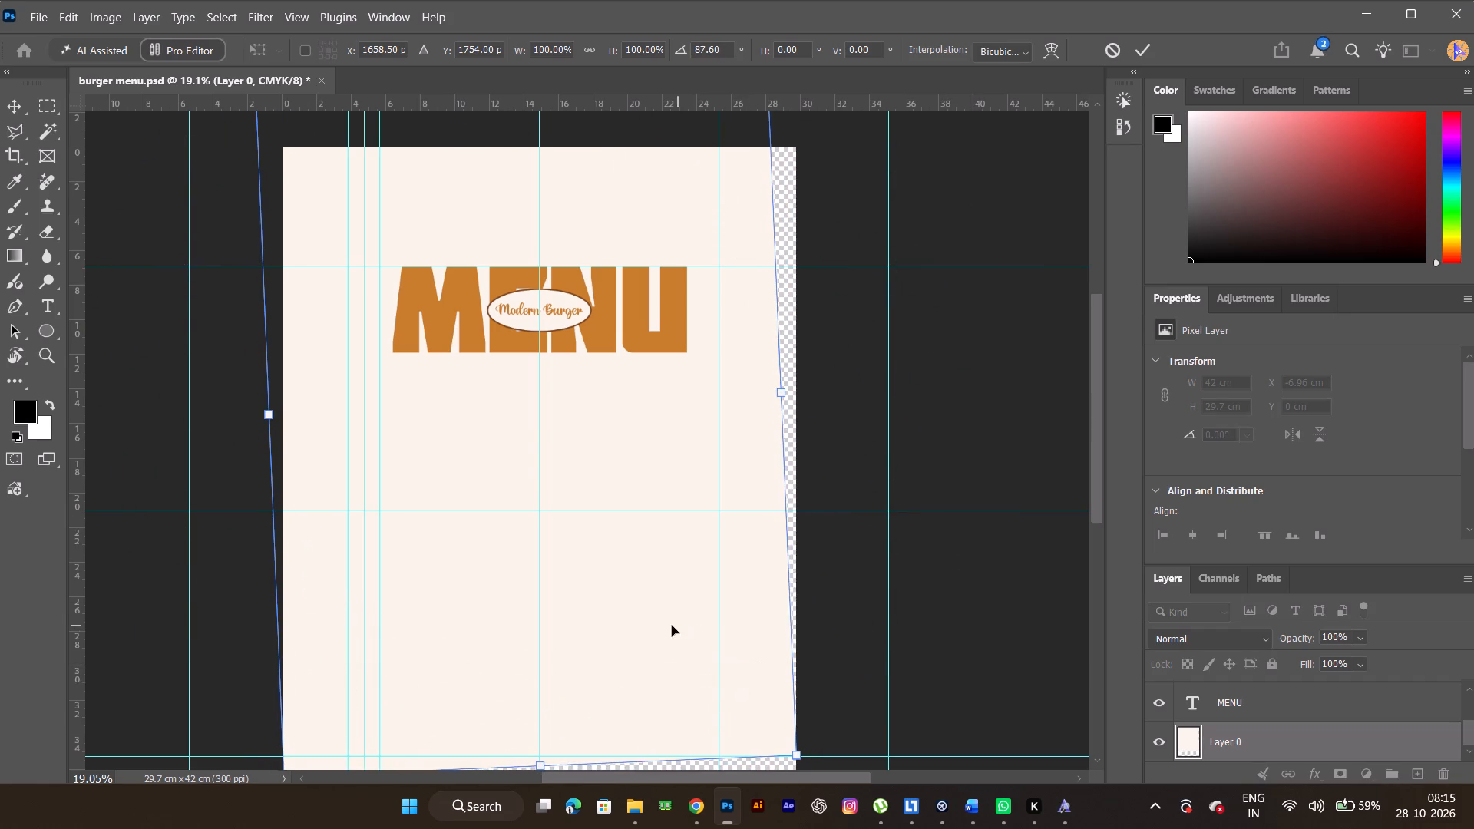
left_click_drag(672, 626, 702, 730)
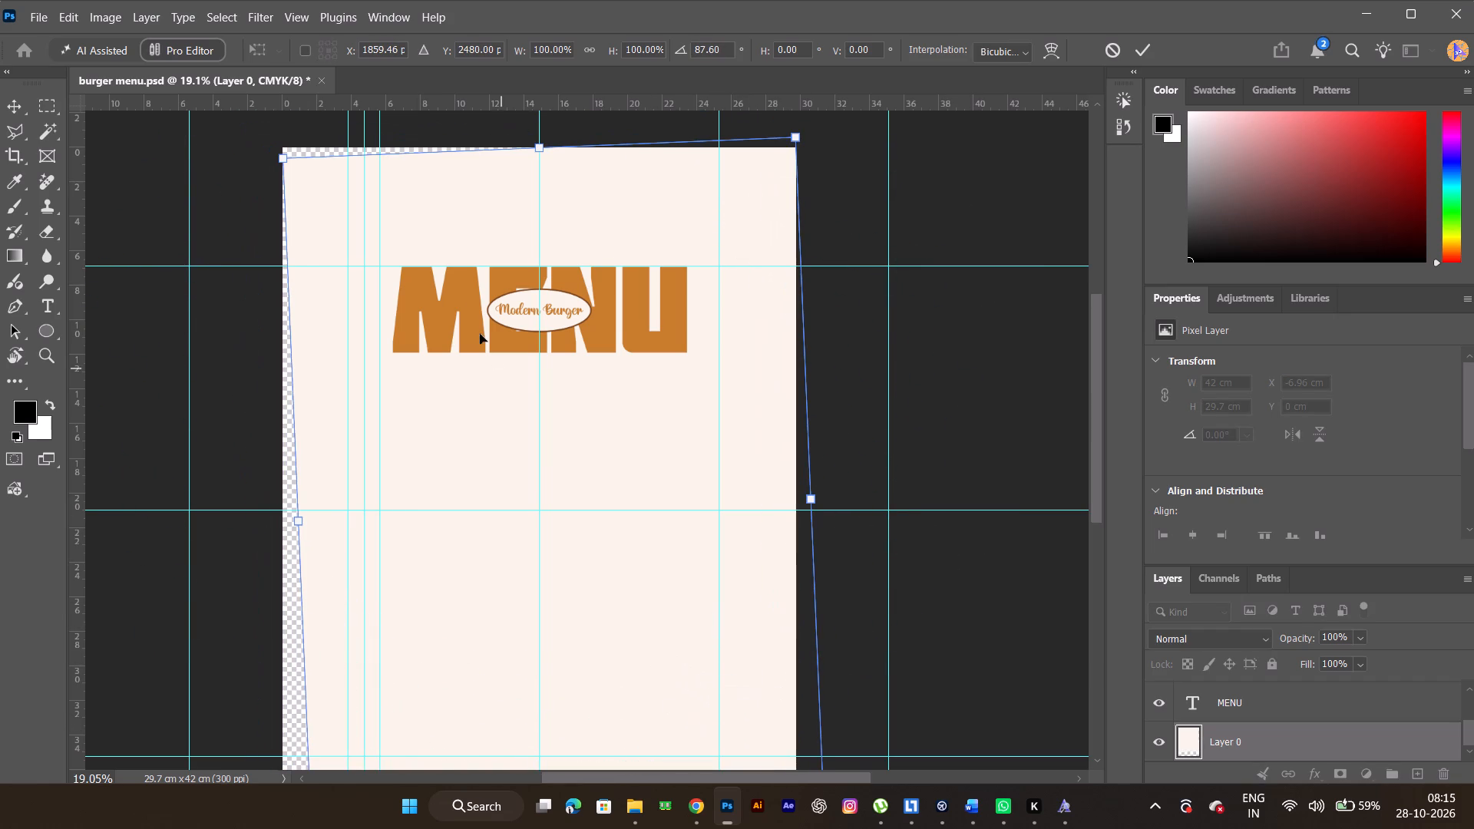
scroll(900, 296, "down", 5, "ctrl+alt")
key("space")
key("space")
key("space")
key("space")
key("space")
key("space")
key("space")
key("space")
key("space")
left_click_drag(835, 405, 951, 356)
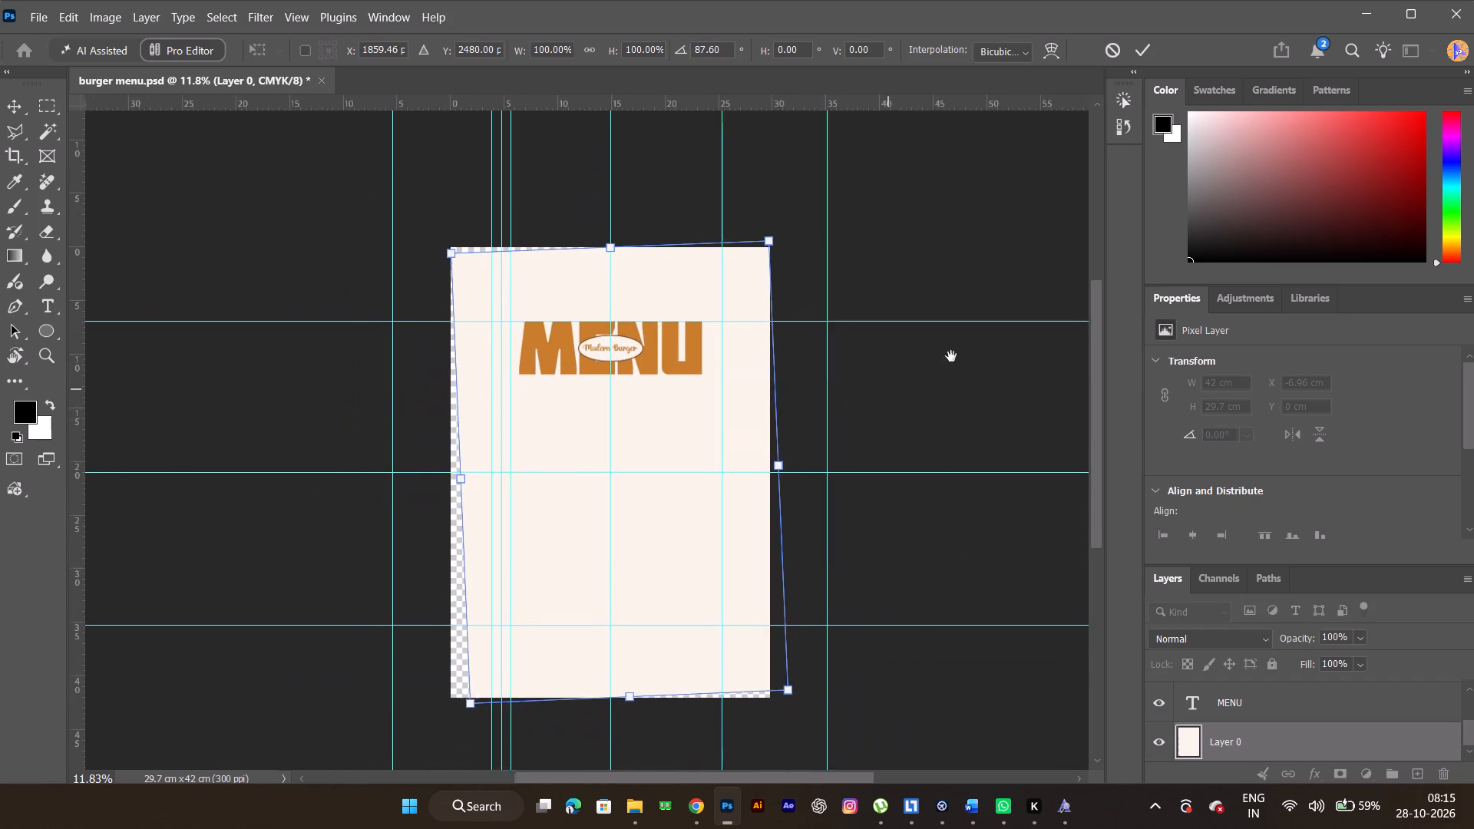
left_click_drag(951, 356, 980, 304)
left_click_drag(895, 599, 885, 614)
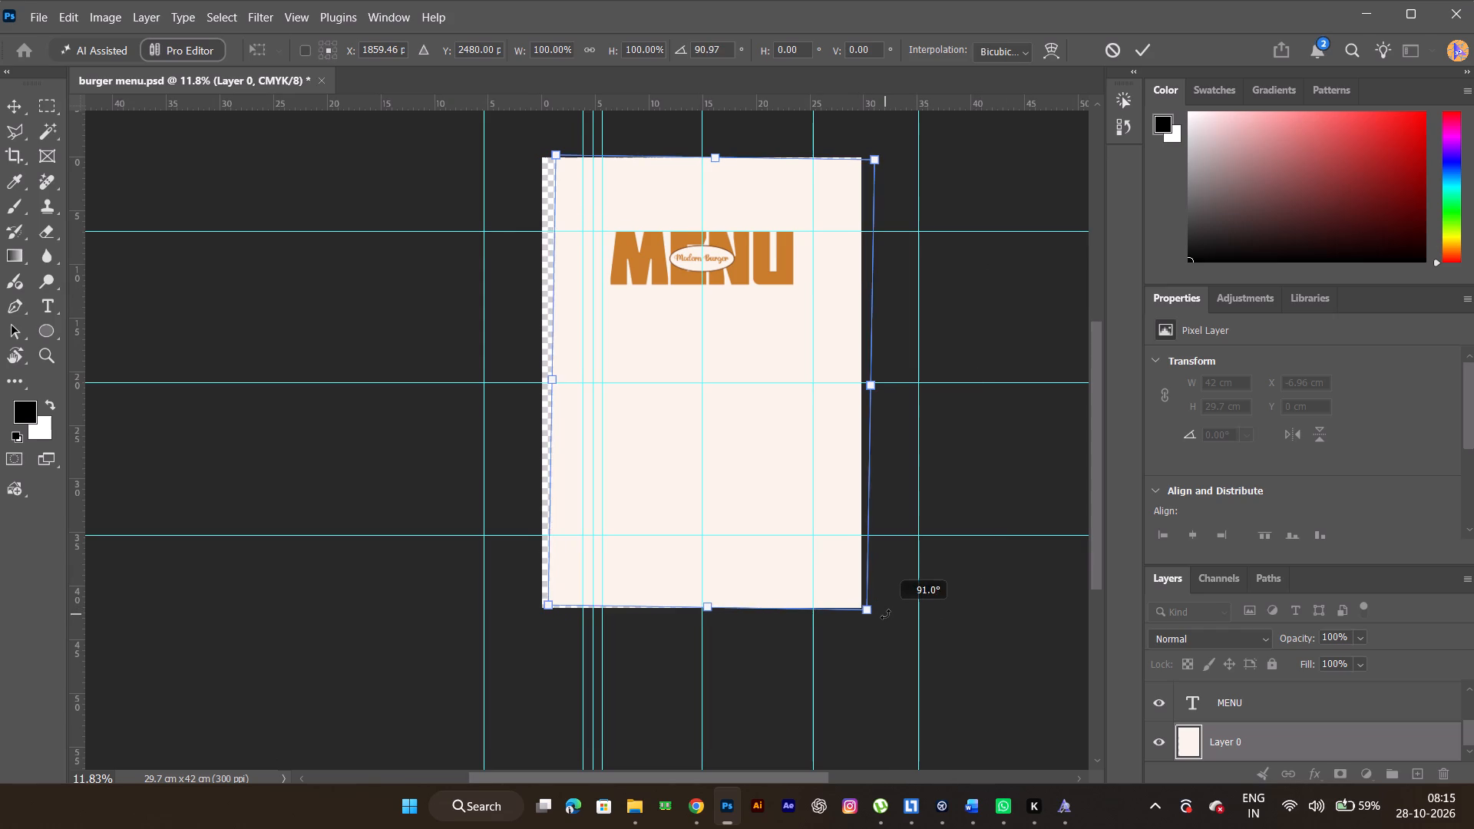
left_click_drag(885, 614, 884, 614)
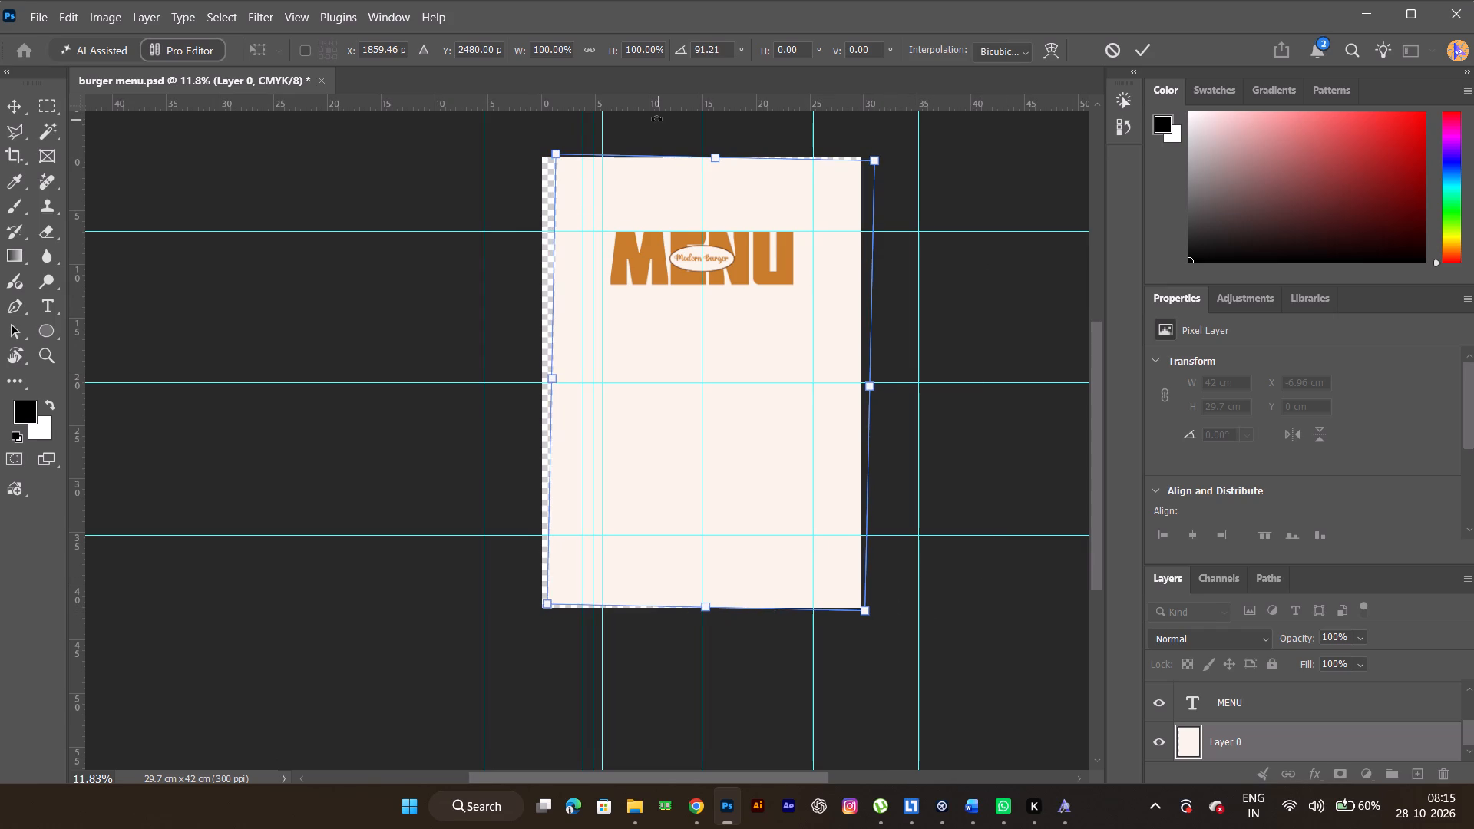
left_click_drag(651, 355, 639, 357)
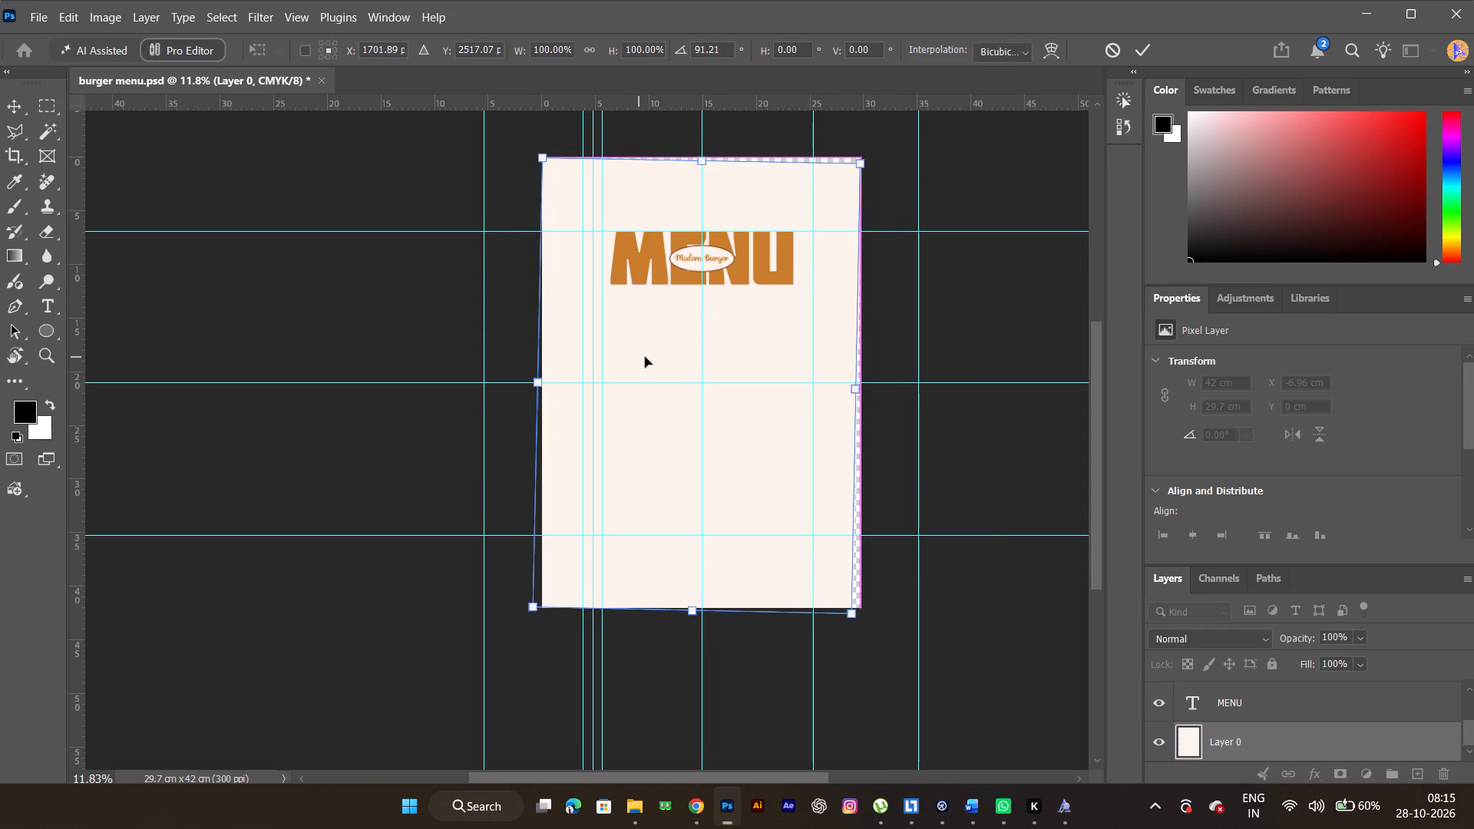
Set Layer 0's rotation to exactly 90° and apply the transform.
left_click_drag(887, 163, 887, 160)
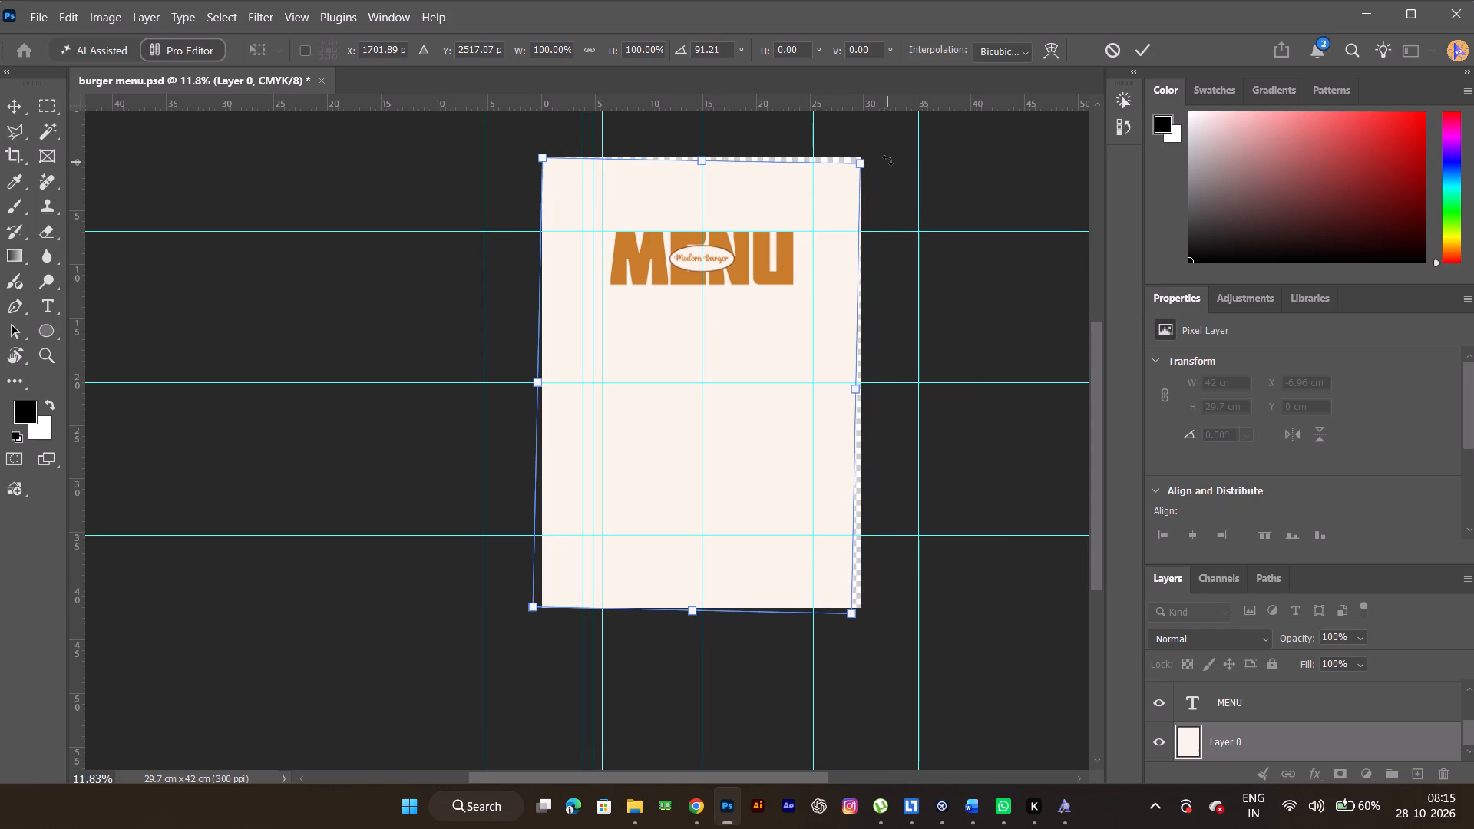
left_click_drag(887, 160, 886, 158)
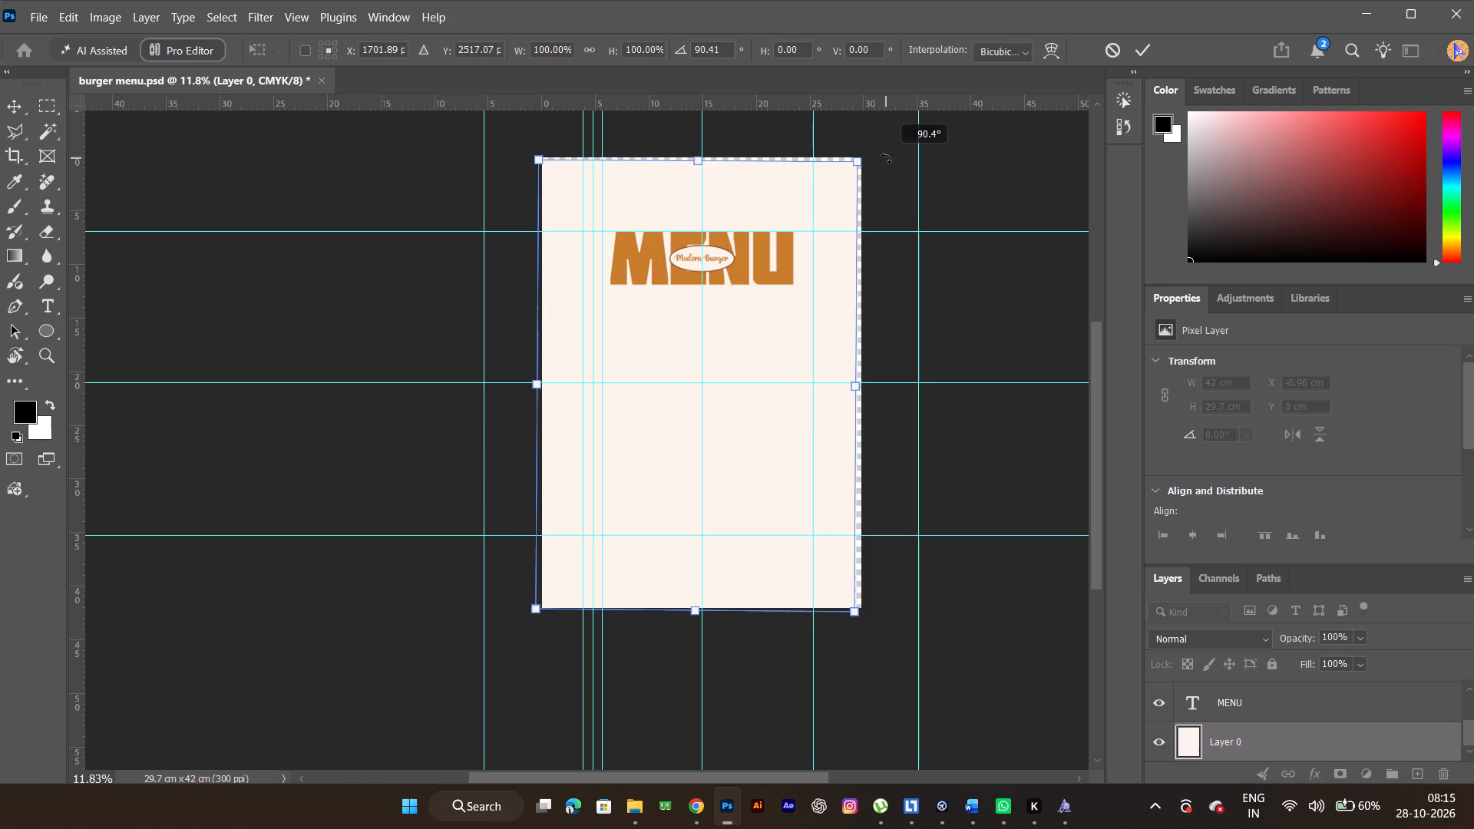
left_click_drag(886, 158, 888, 174)
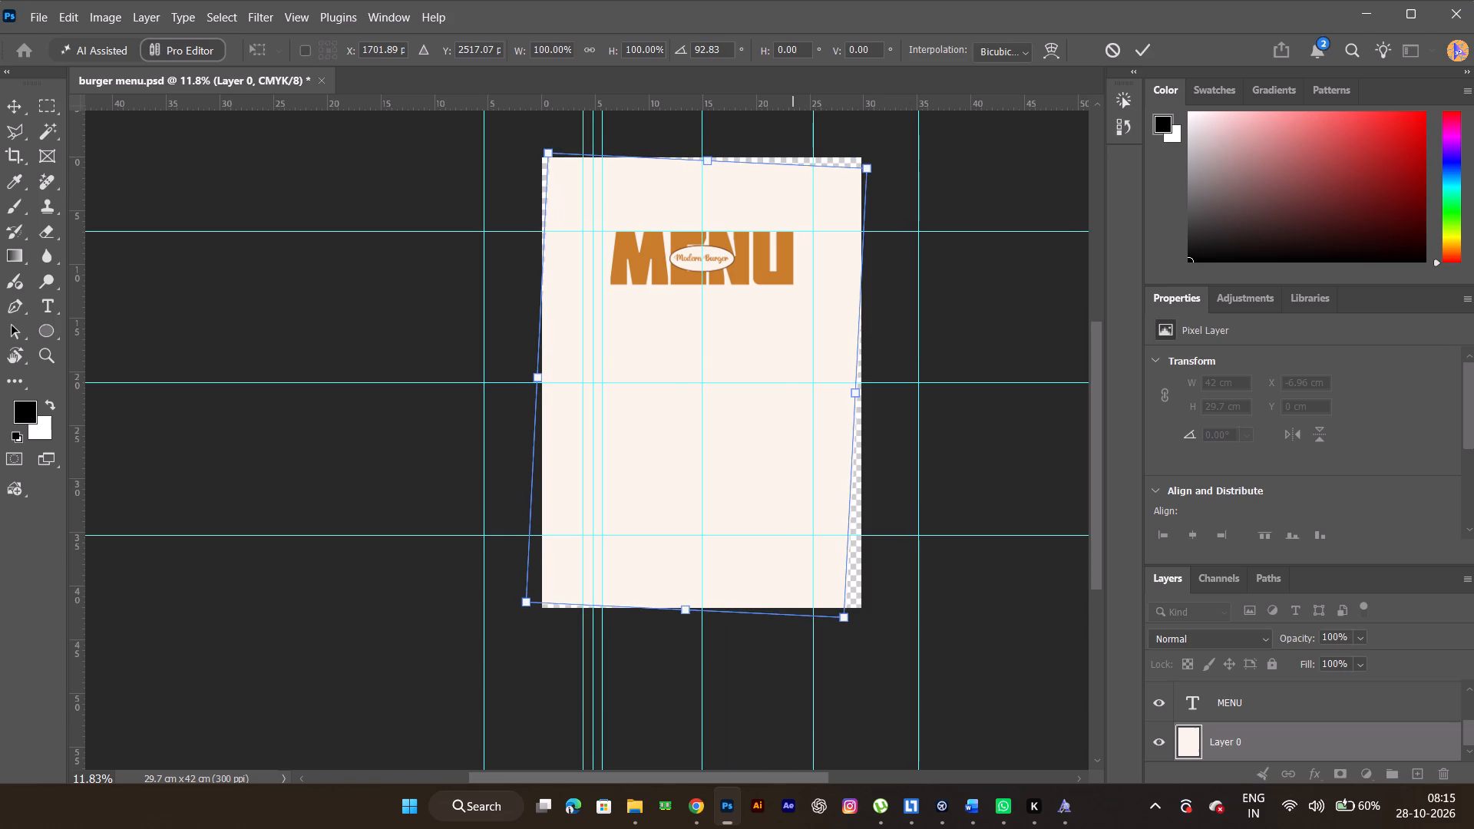
left_click(711, 48)
left_click(718, 57)
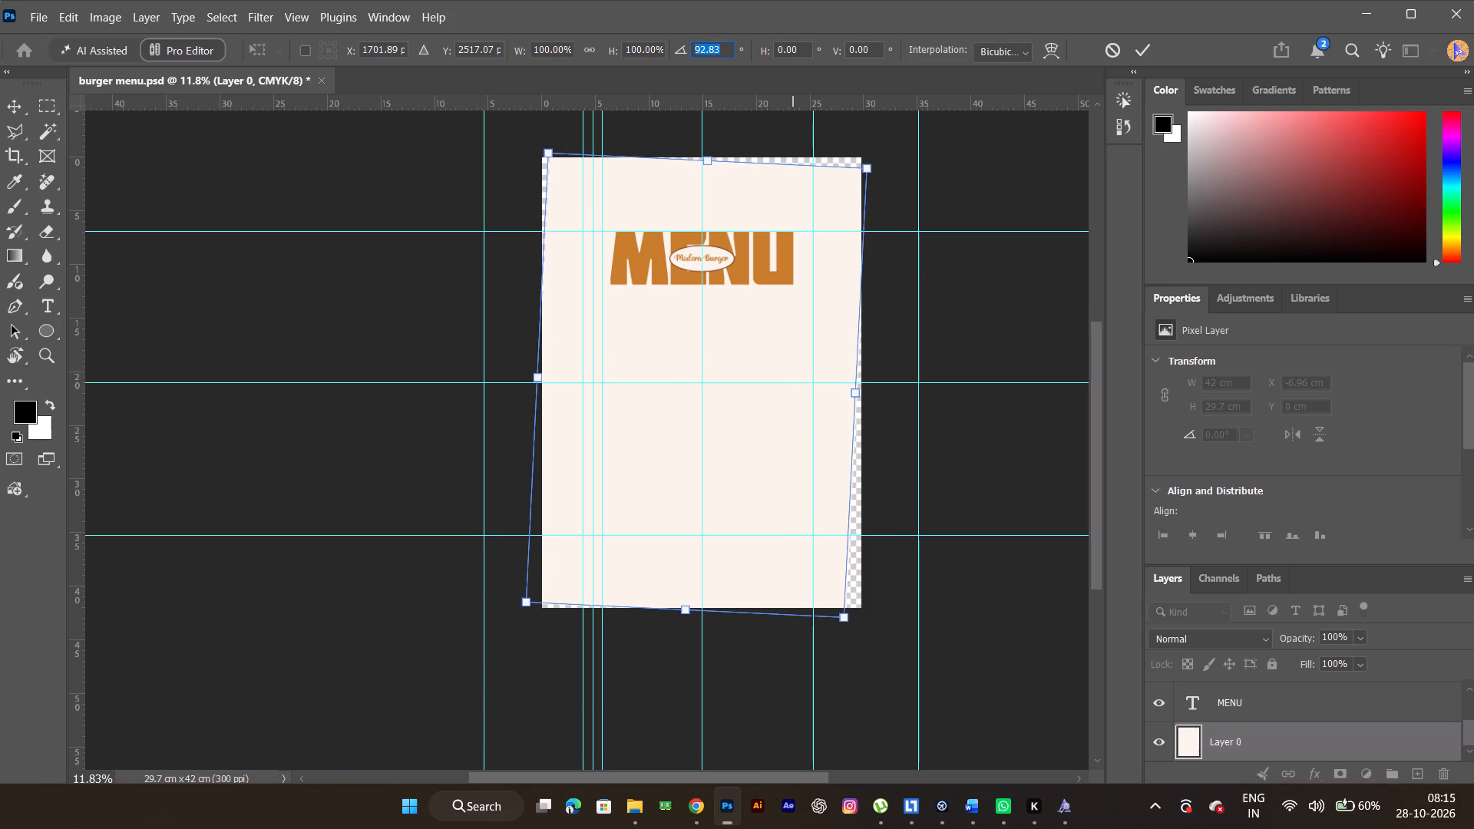
key("9")
key("0")
key("Return")
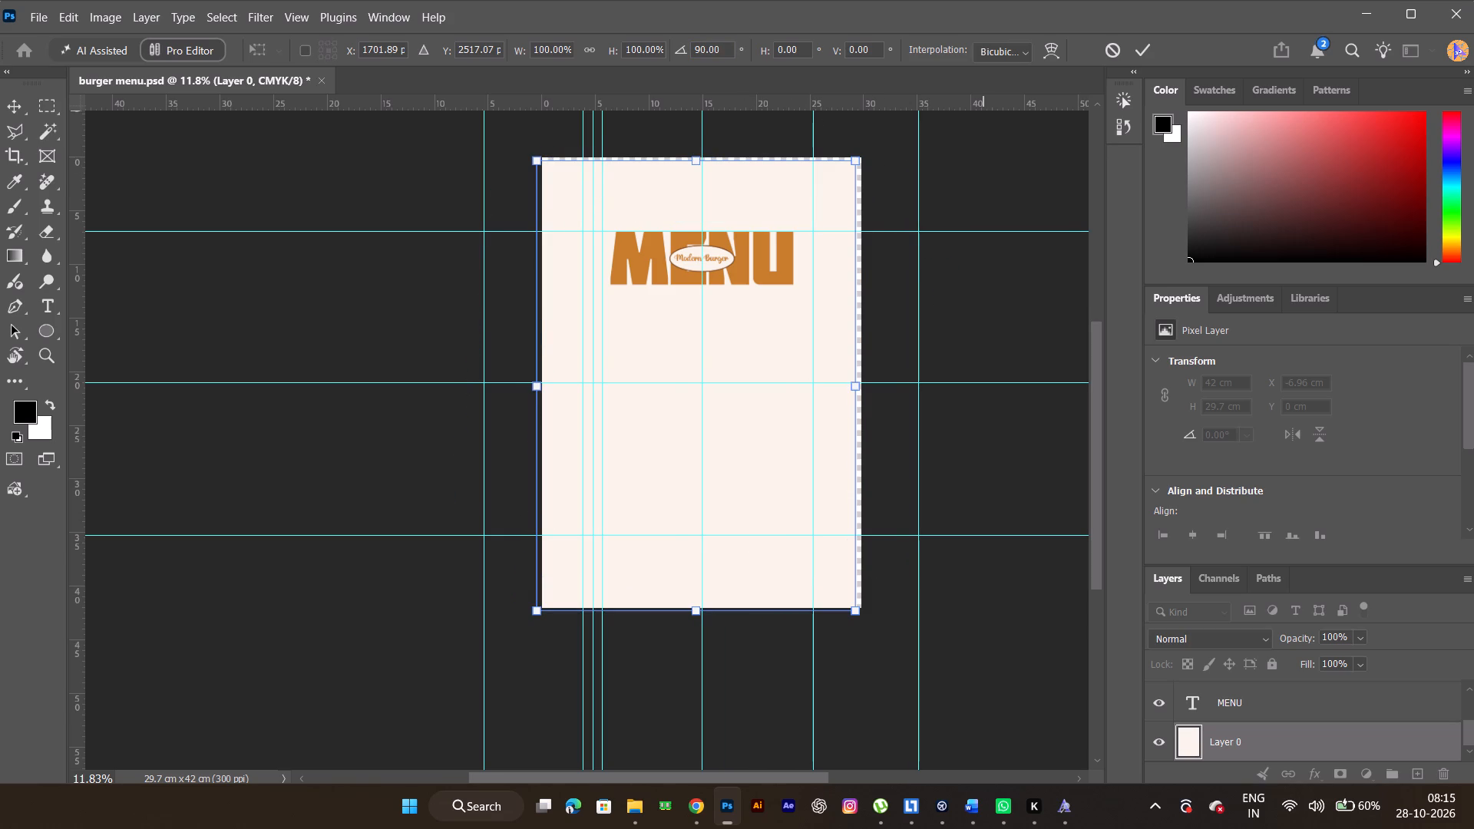
left_click(1139, 51)
Scale Layer 0 proportionally to about 104% so that it covers the whole canvas.
key("ctrl+t")
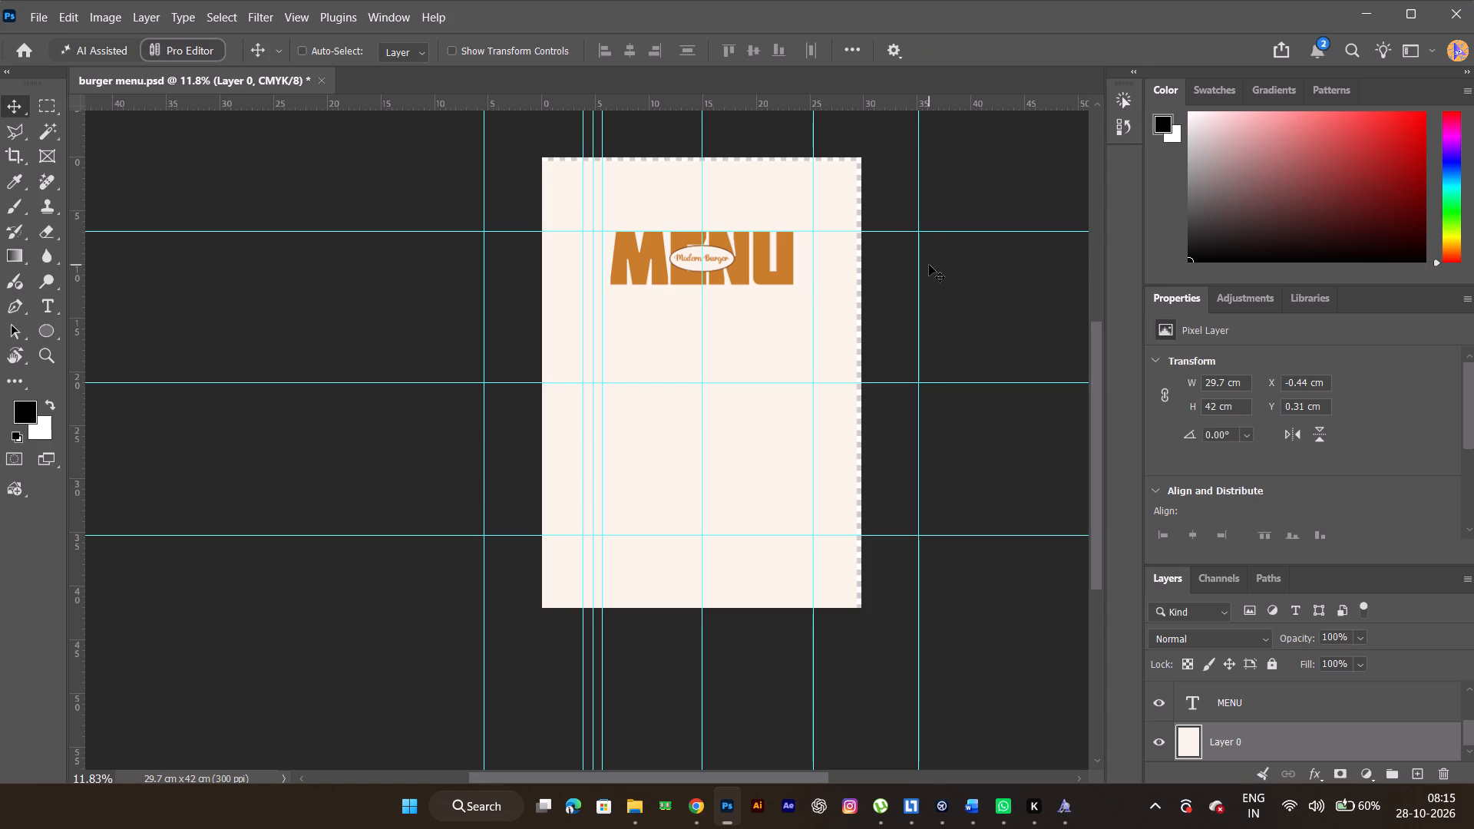
left_click_drag(865, 388, 878, 390, "shift")
left_click(1141, 48)
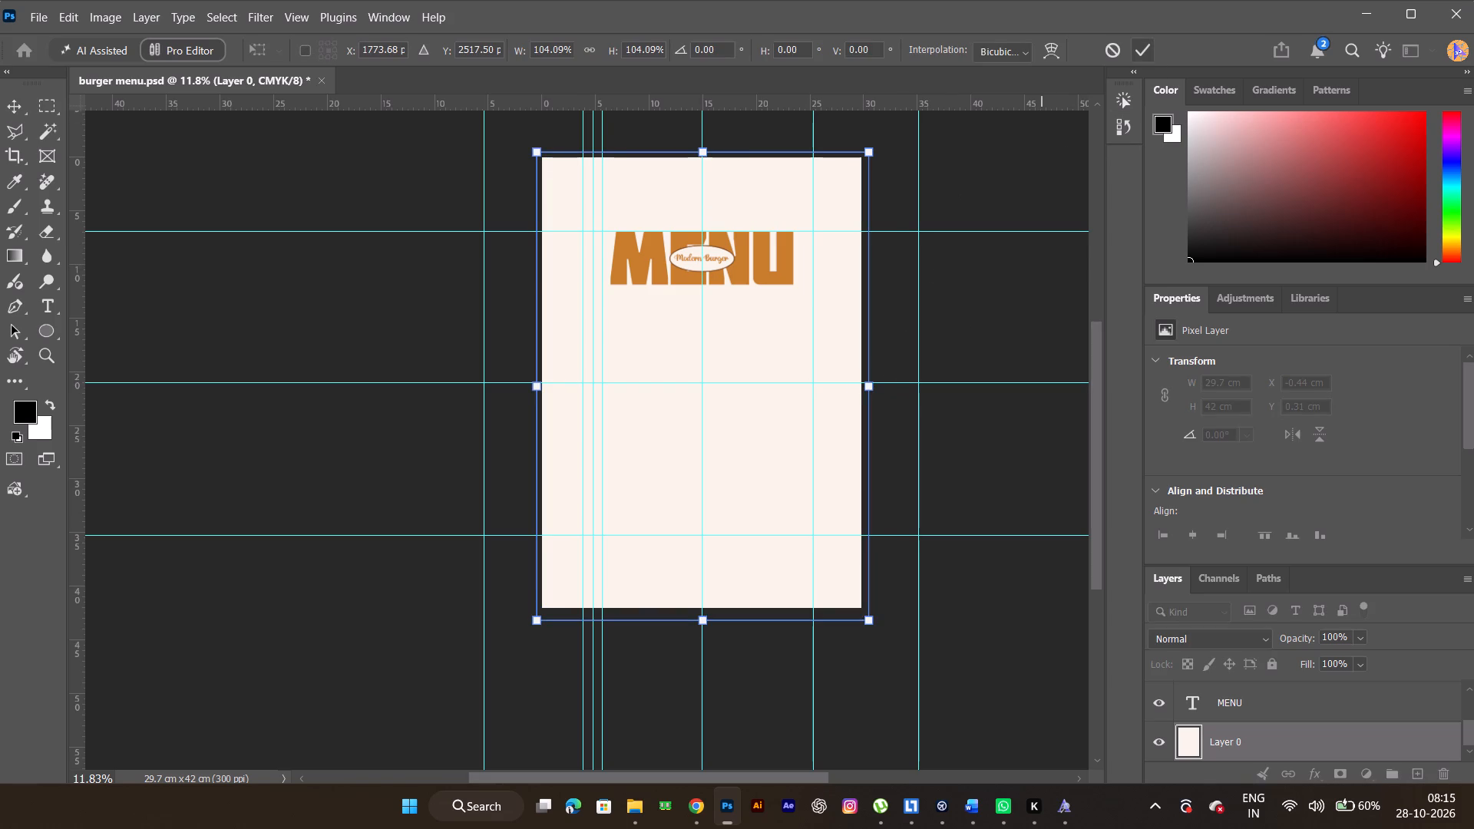
Select the Modern Burger, Ellipse 1 and MENU layers together and move the header up about 5 cm, keeping it horizontally centered.
left_click(765, 263)
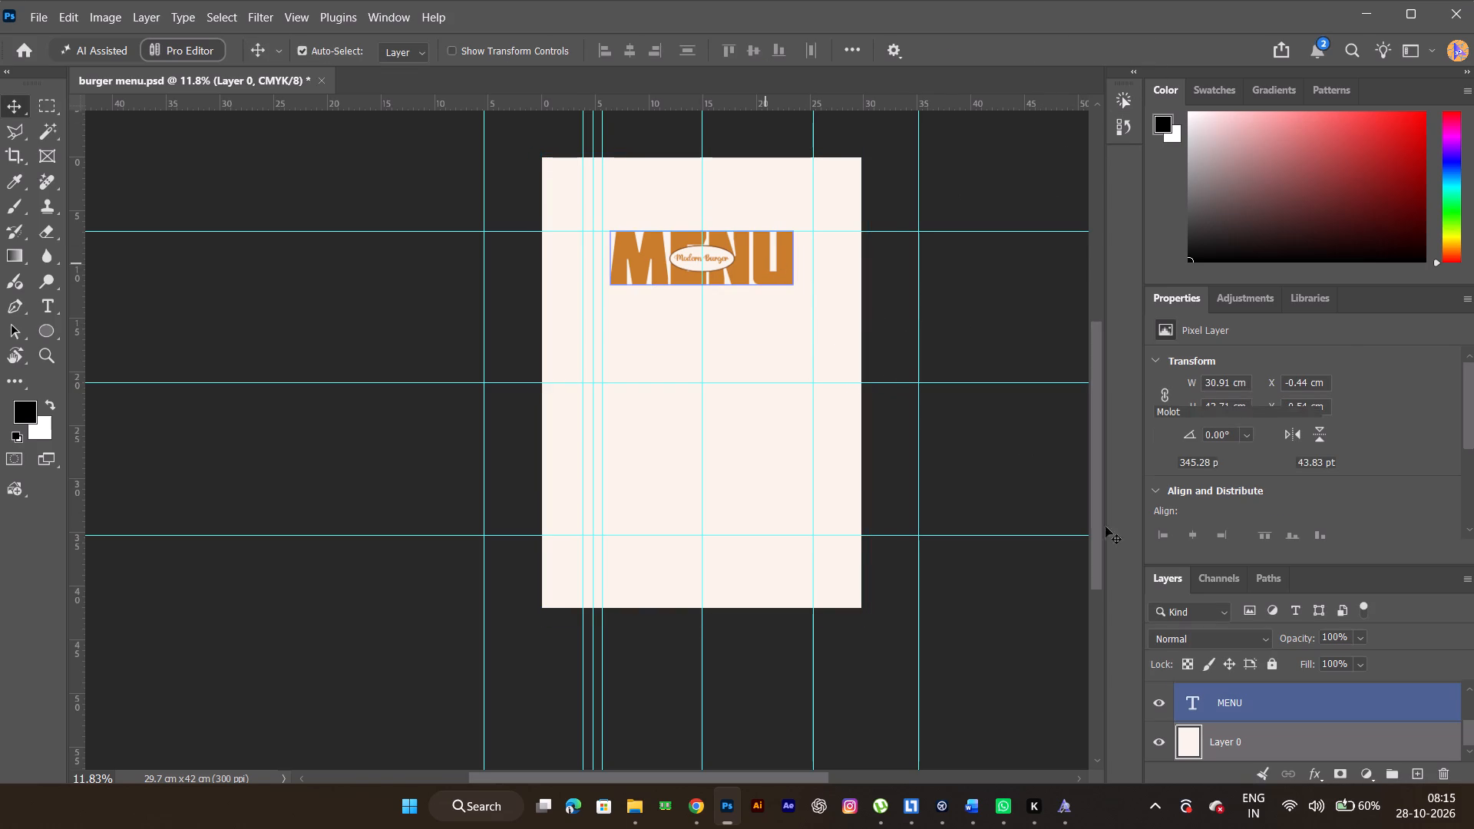
scroll(1291, 729, "up", 5)
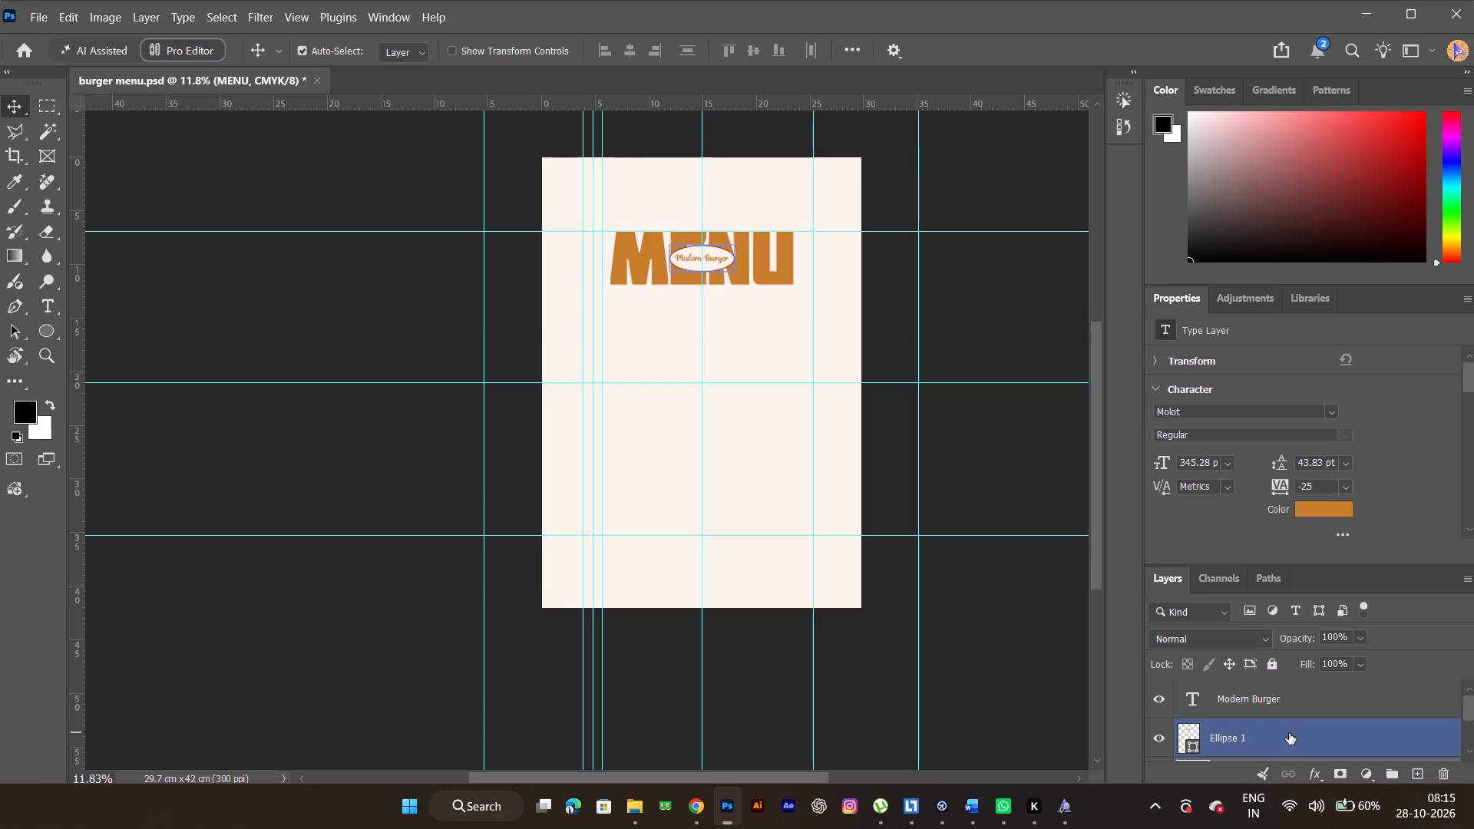
left_click(1289, 733, "shift")
left_click(1288, 698, "shift")
scroll(1330, 761, "down", 3)
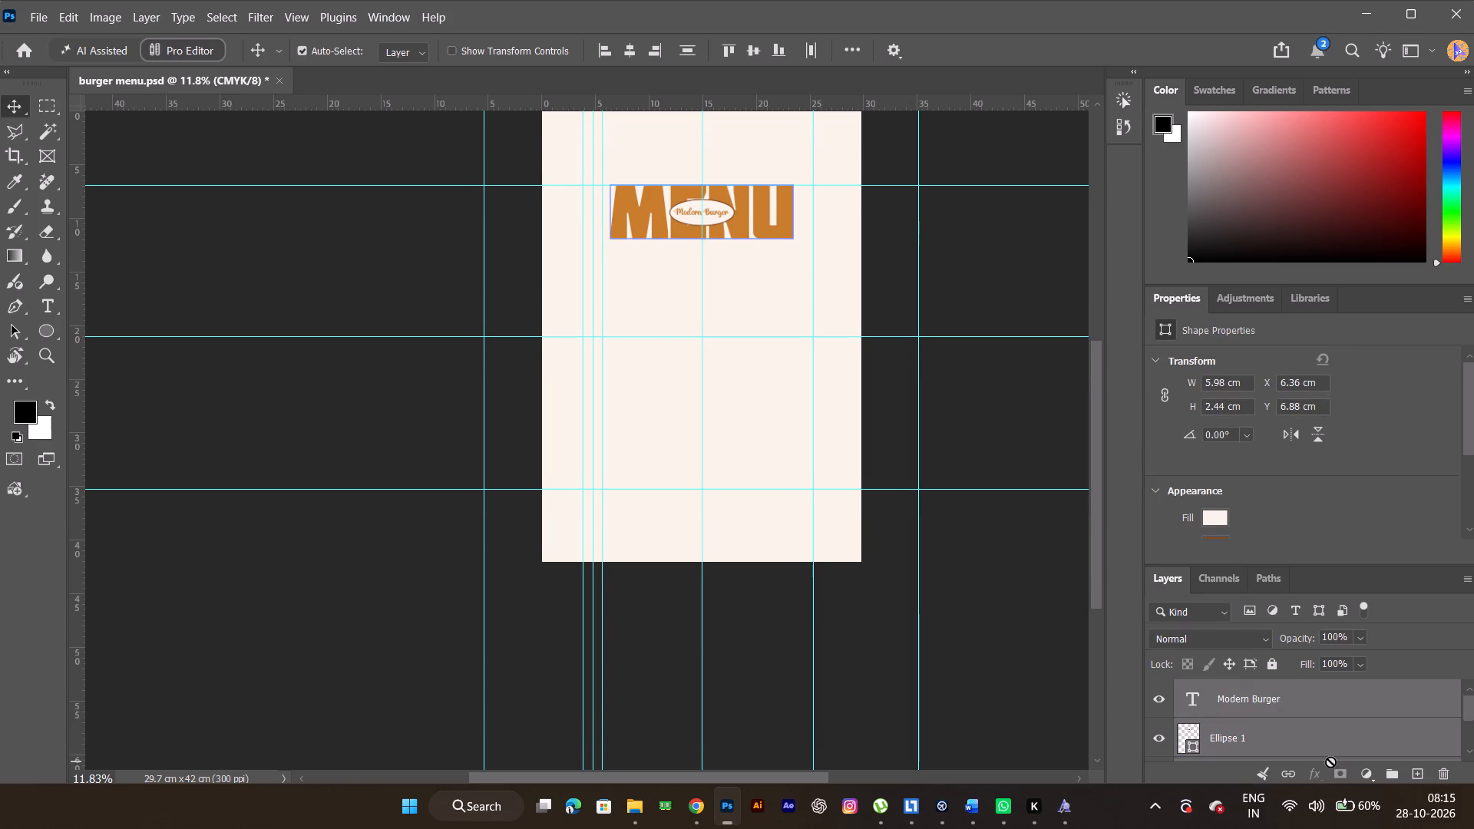
scroll(1310, 728, "down", 1)
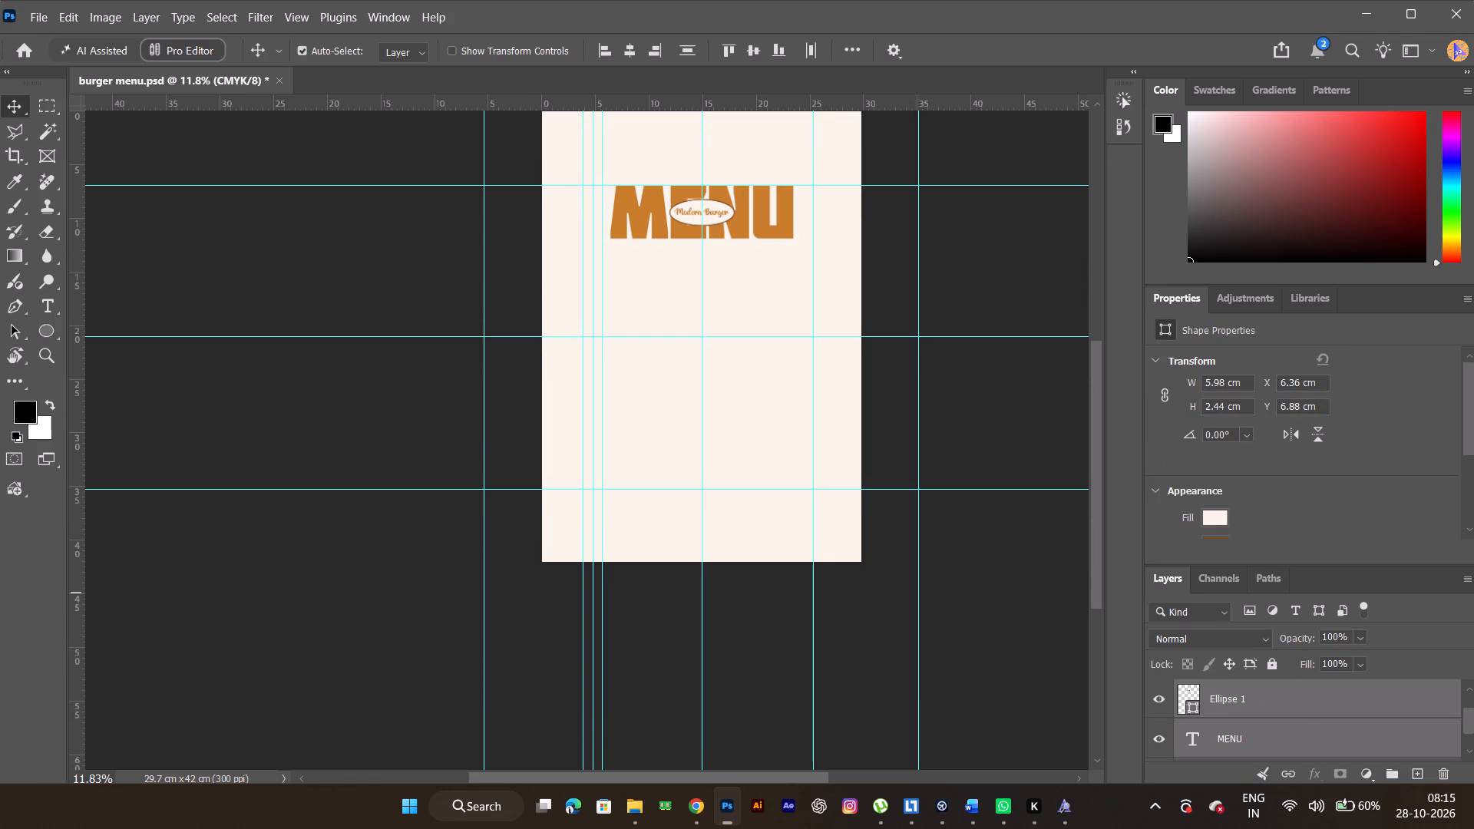
left_click_drag(1254, 564, 1290, 299)
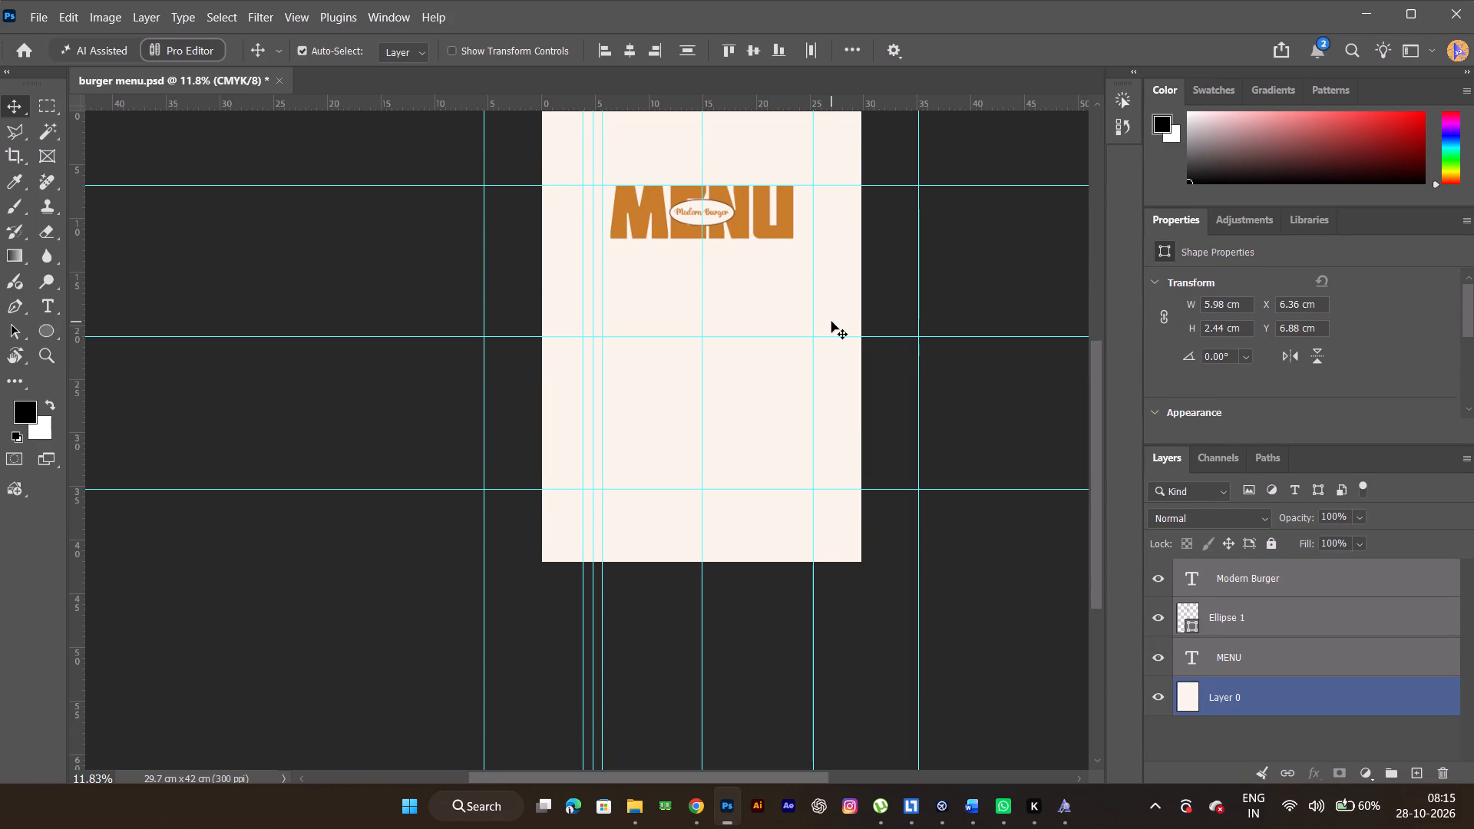
scroll(780, 292, "up", 6)
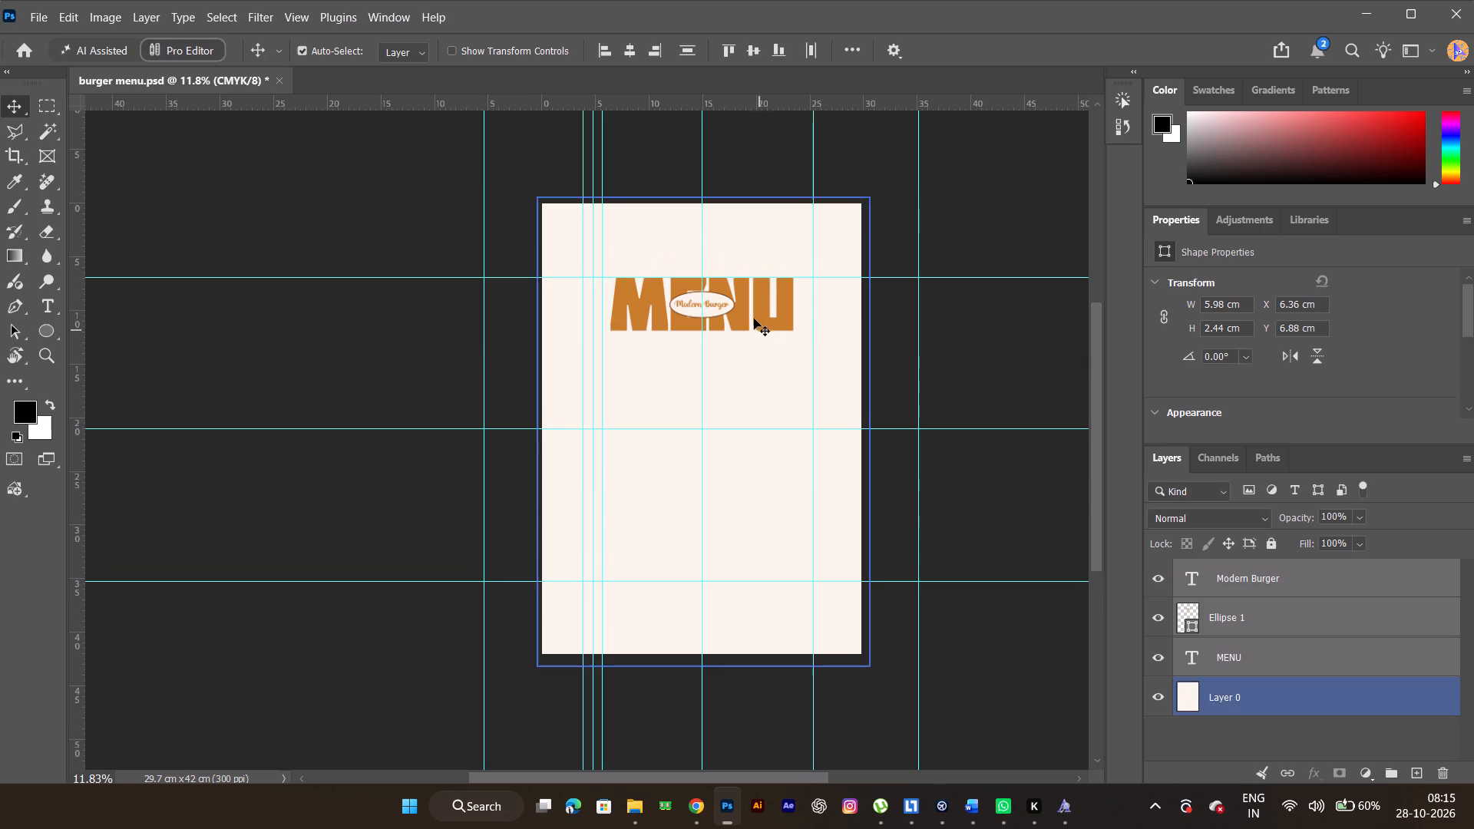
left_click_drag(754, 313, 752, 252)
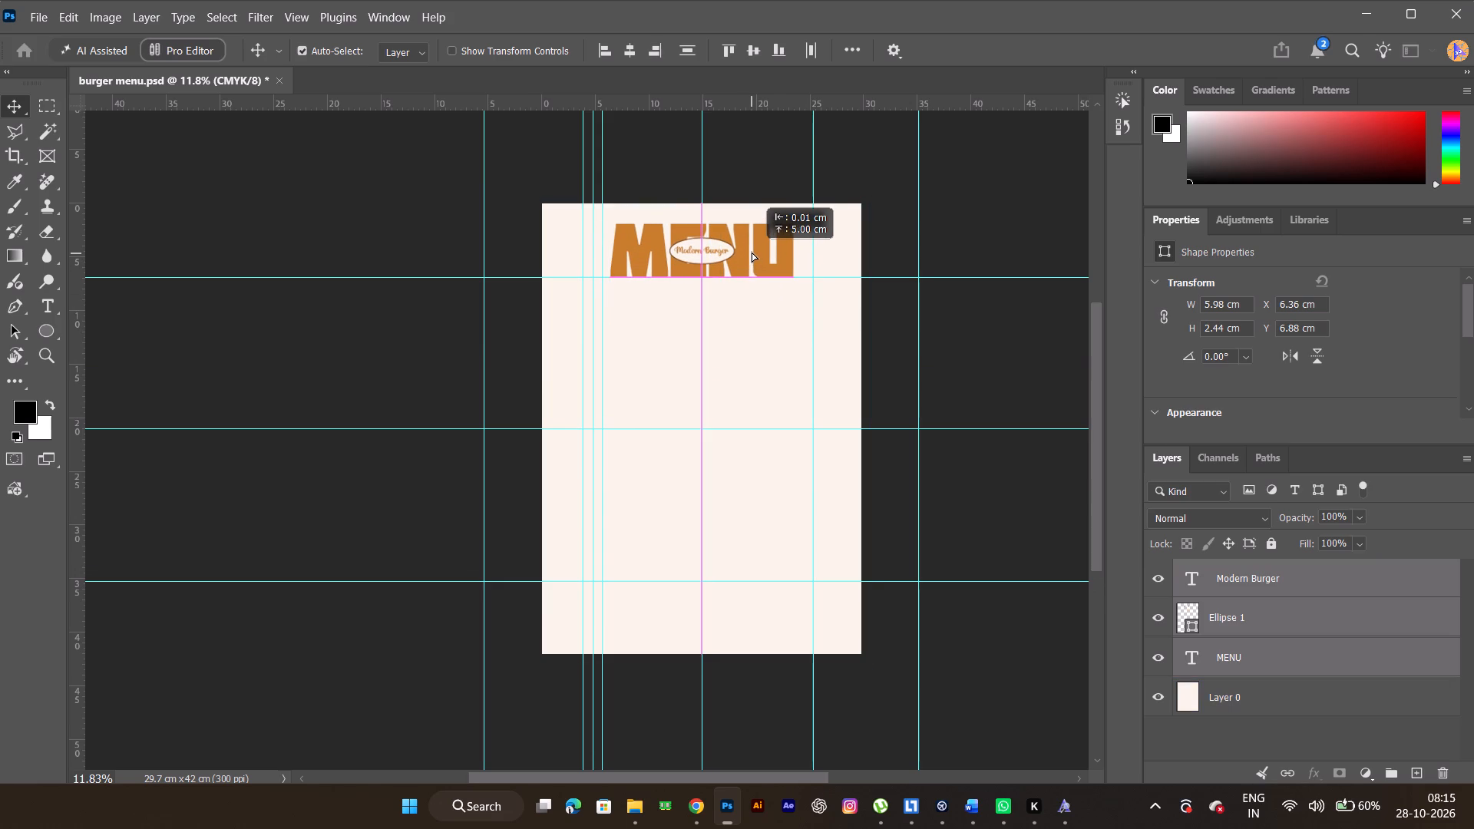
left_click_drag(752, 252, 750, 254)
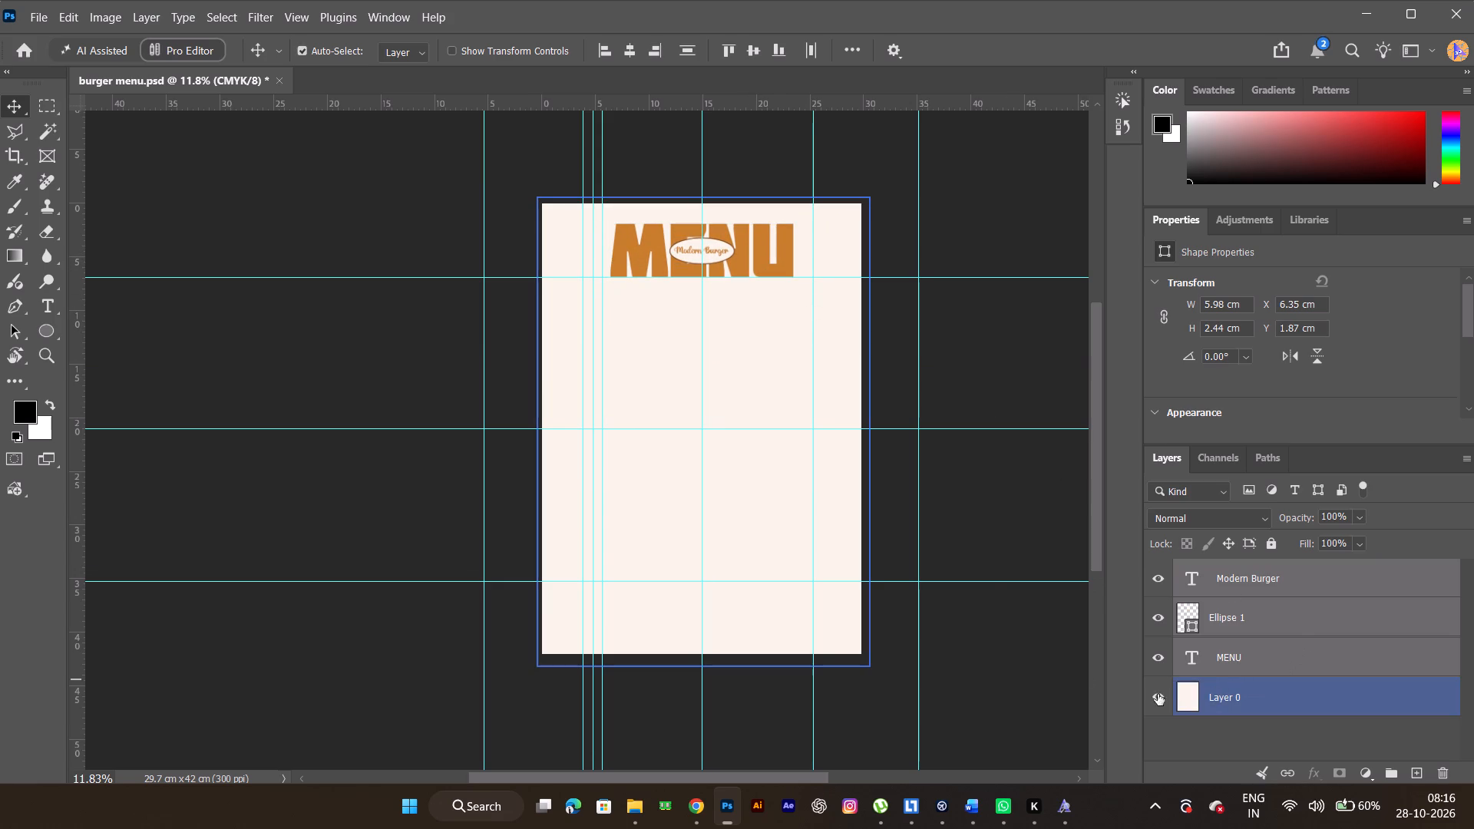
left_click(1028, 505)
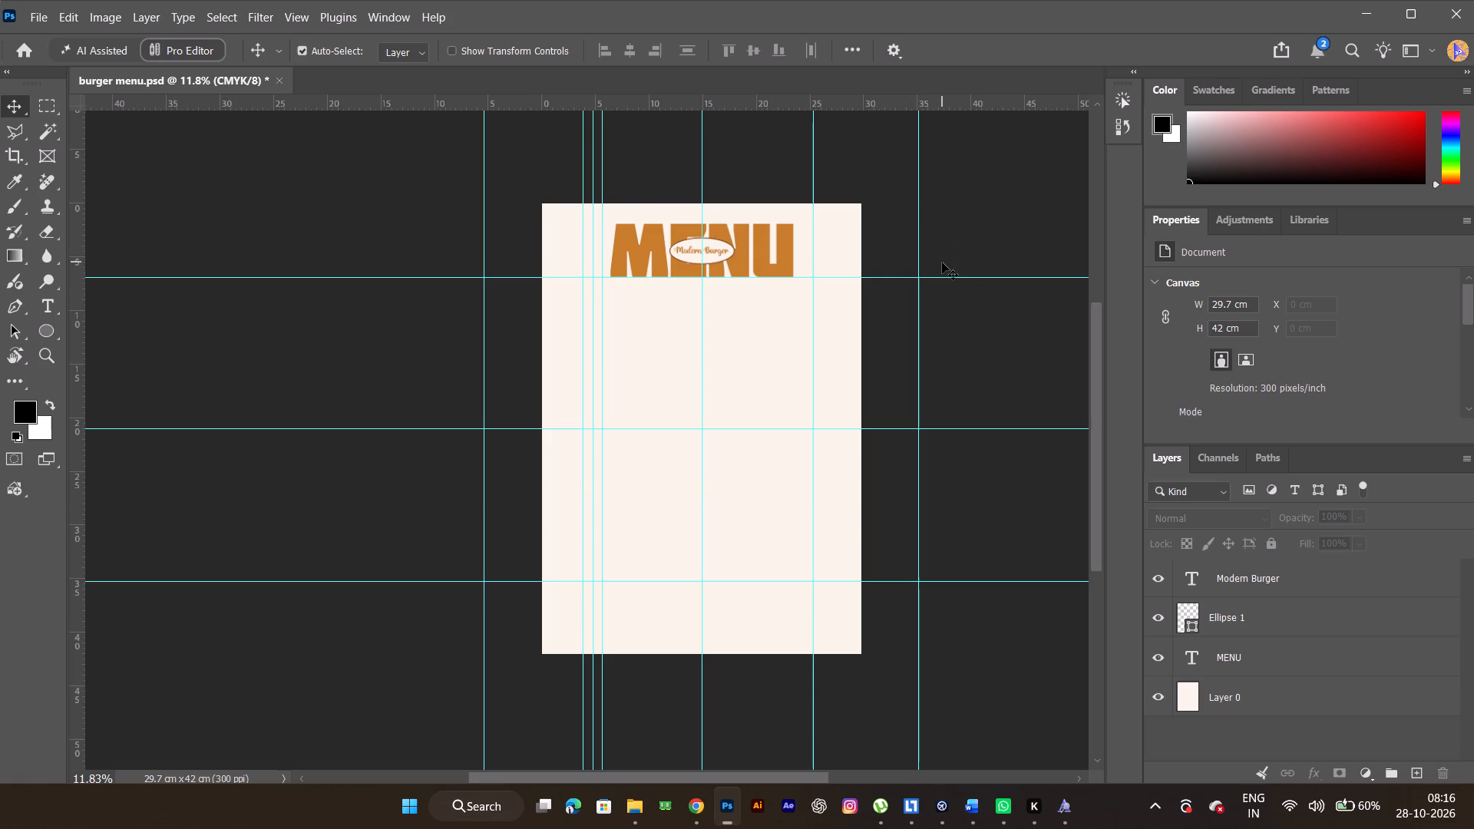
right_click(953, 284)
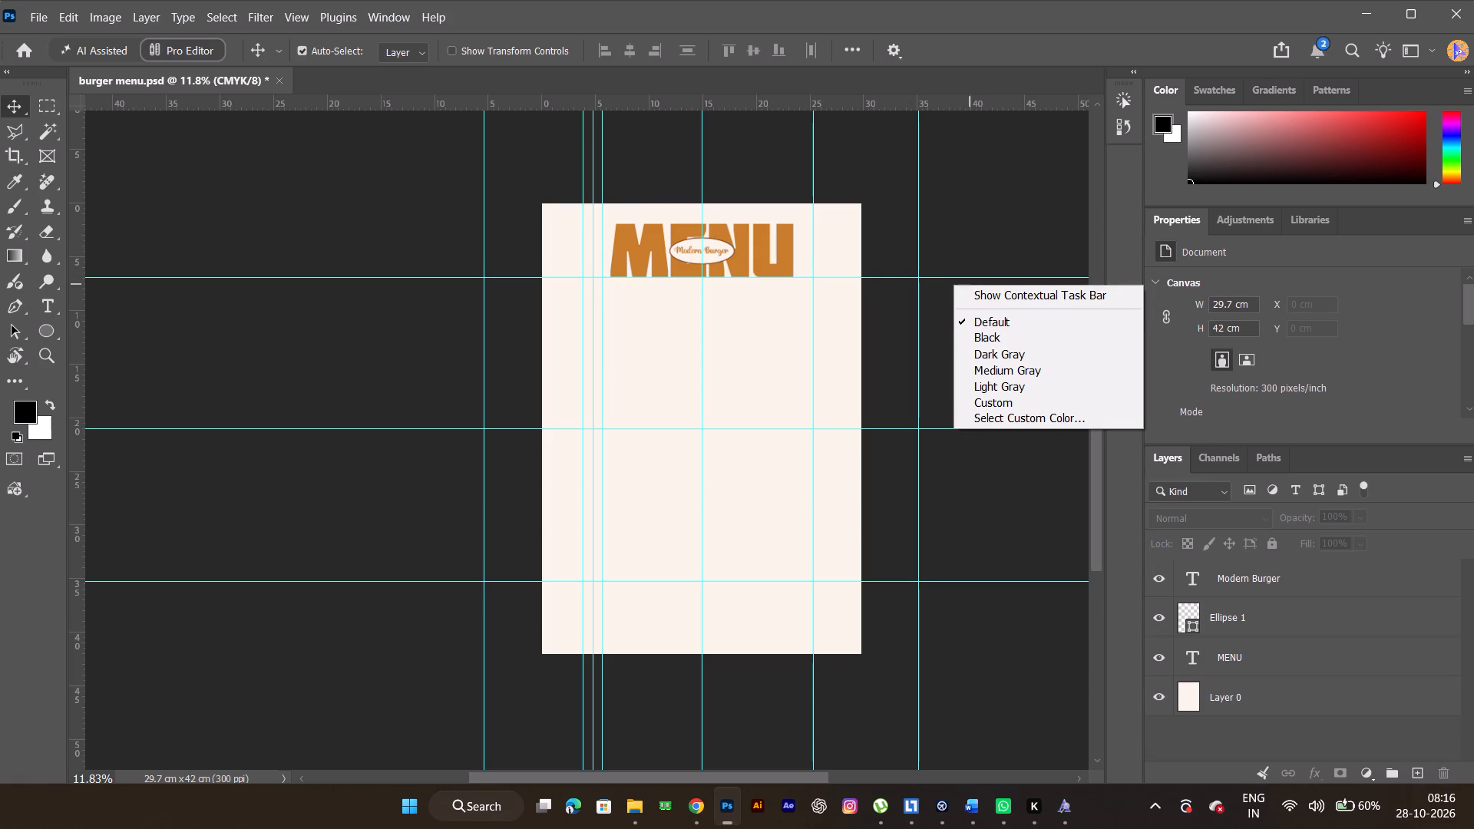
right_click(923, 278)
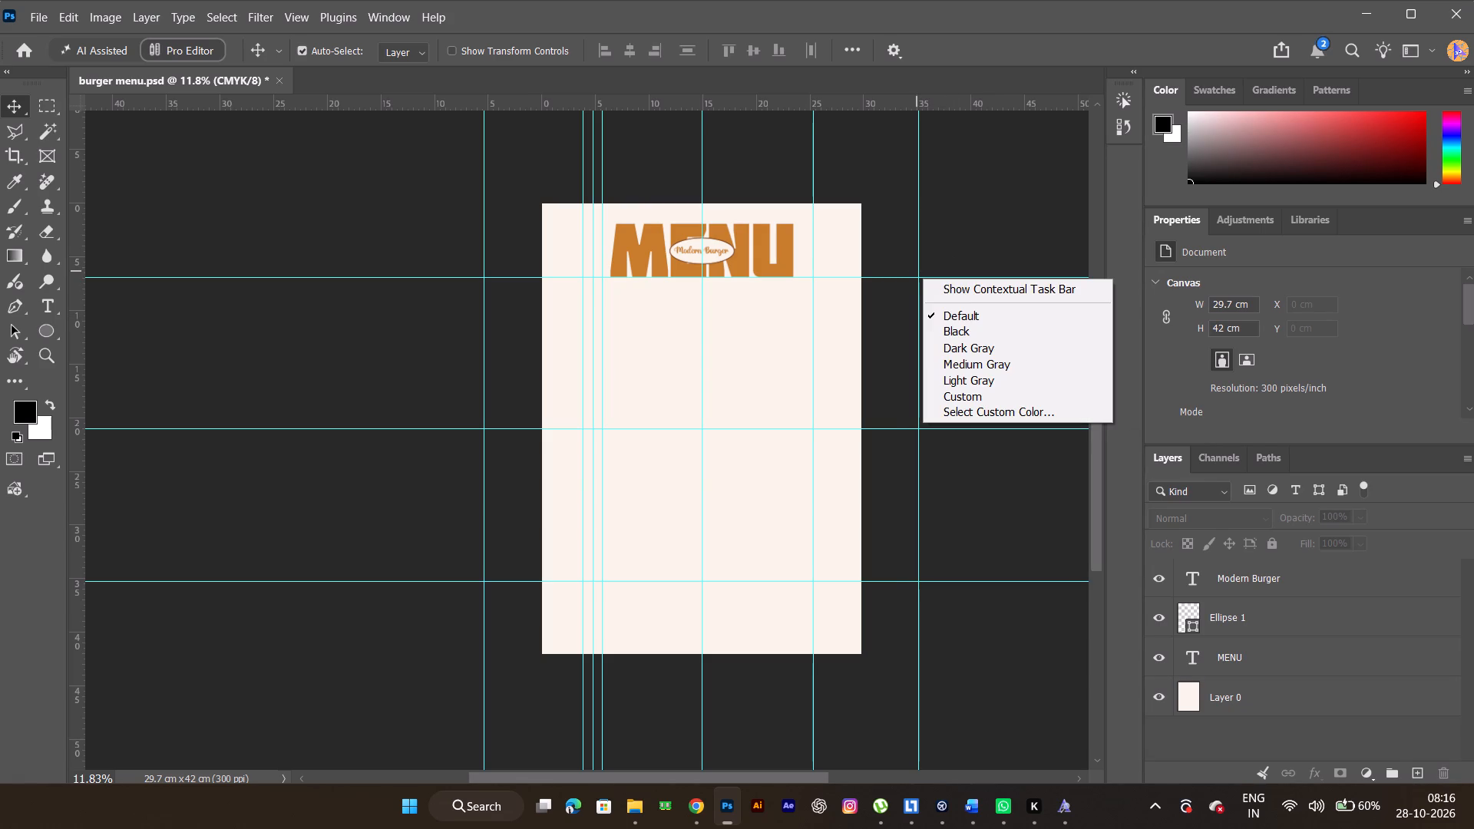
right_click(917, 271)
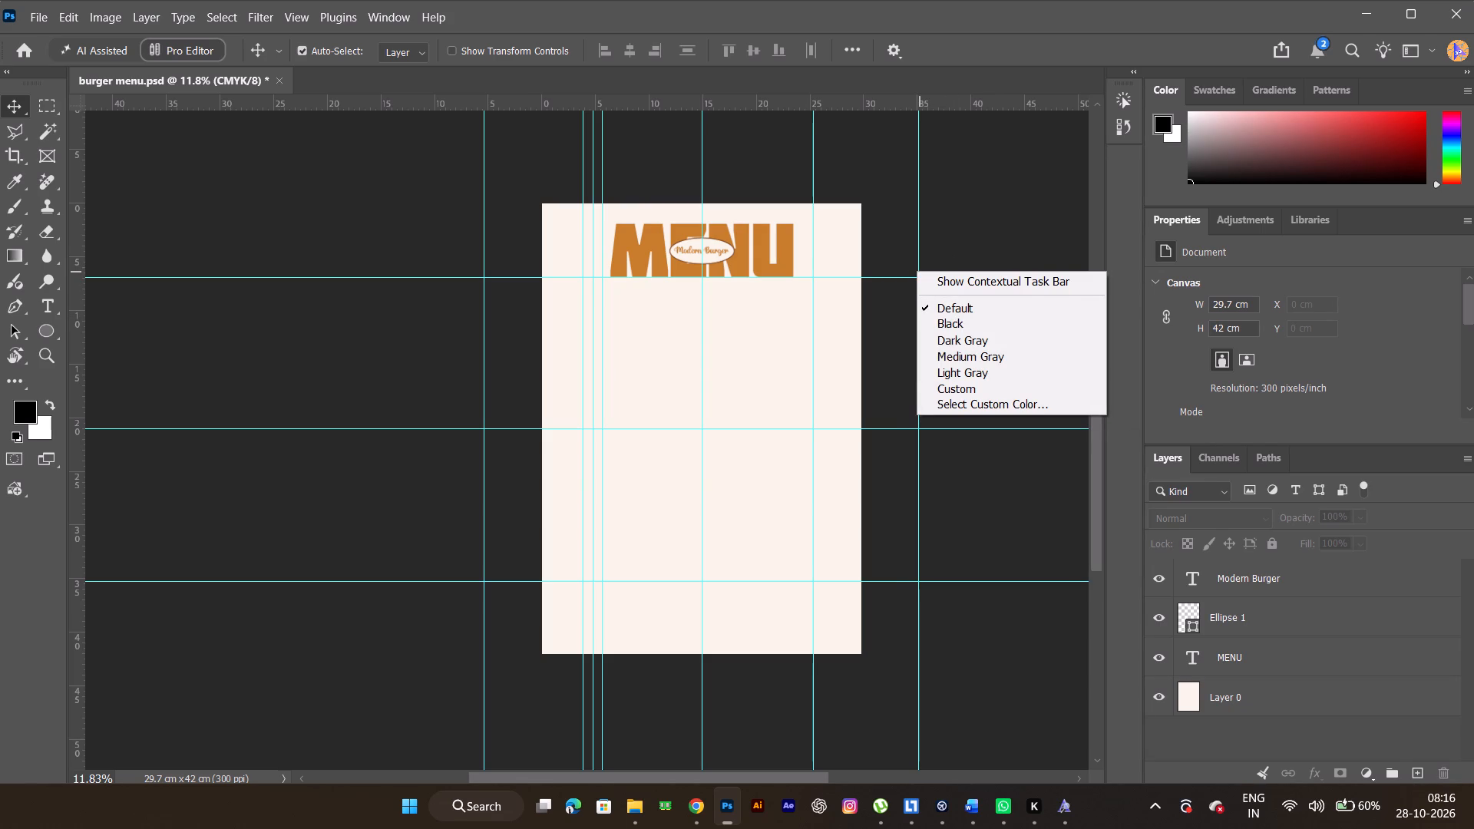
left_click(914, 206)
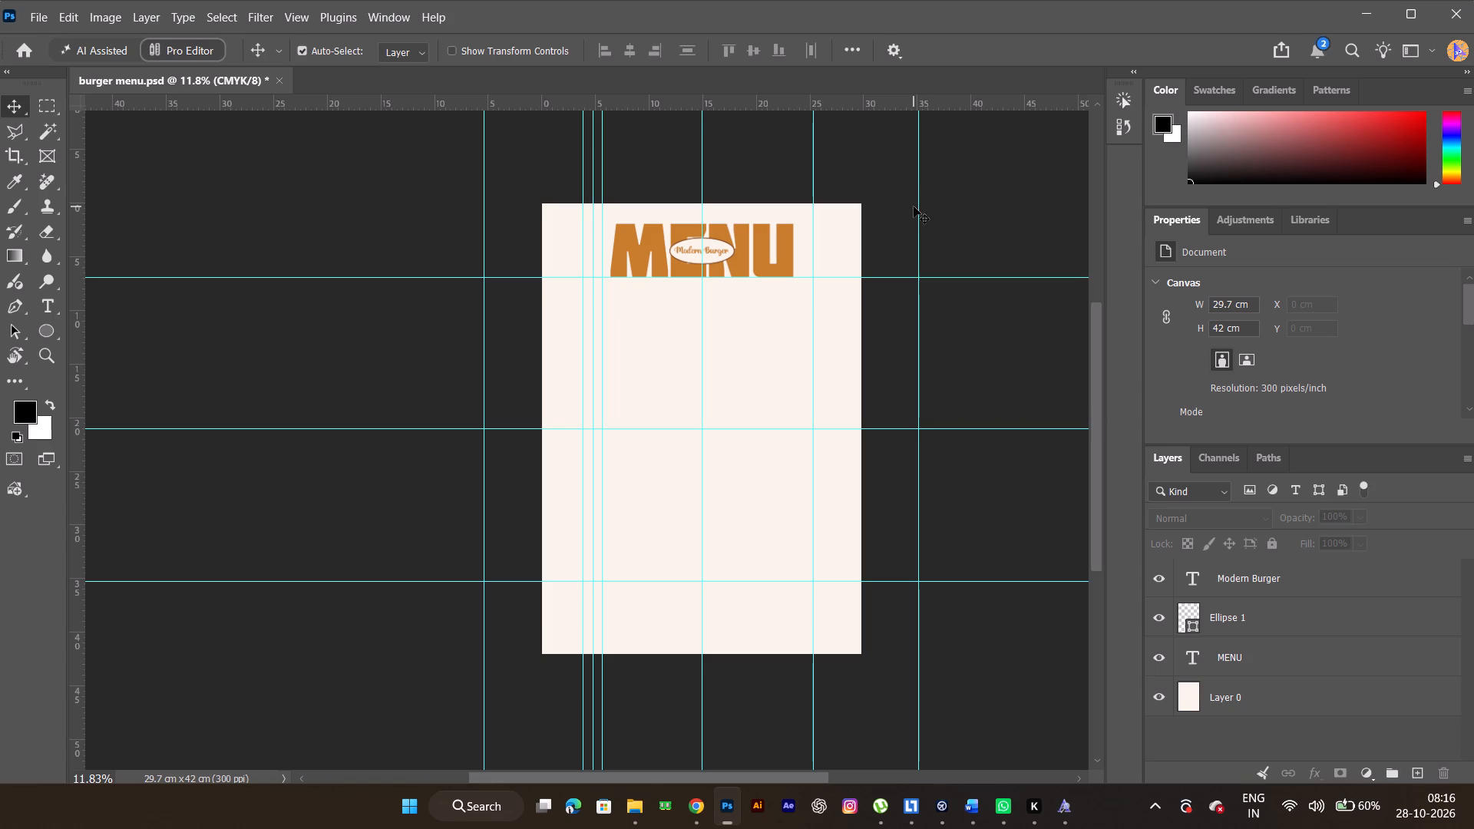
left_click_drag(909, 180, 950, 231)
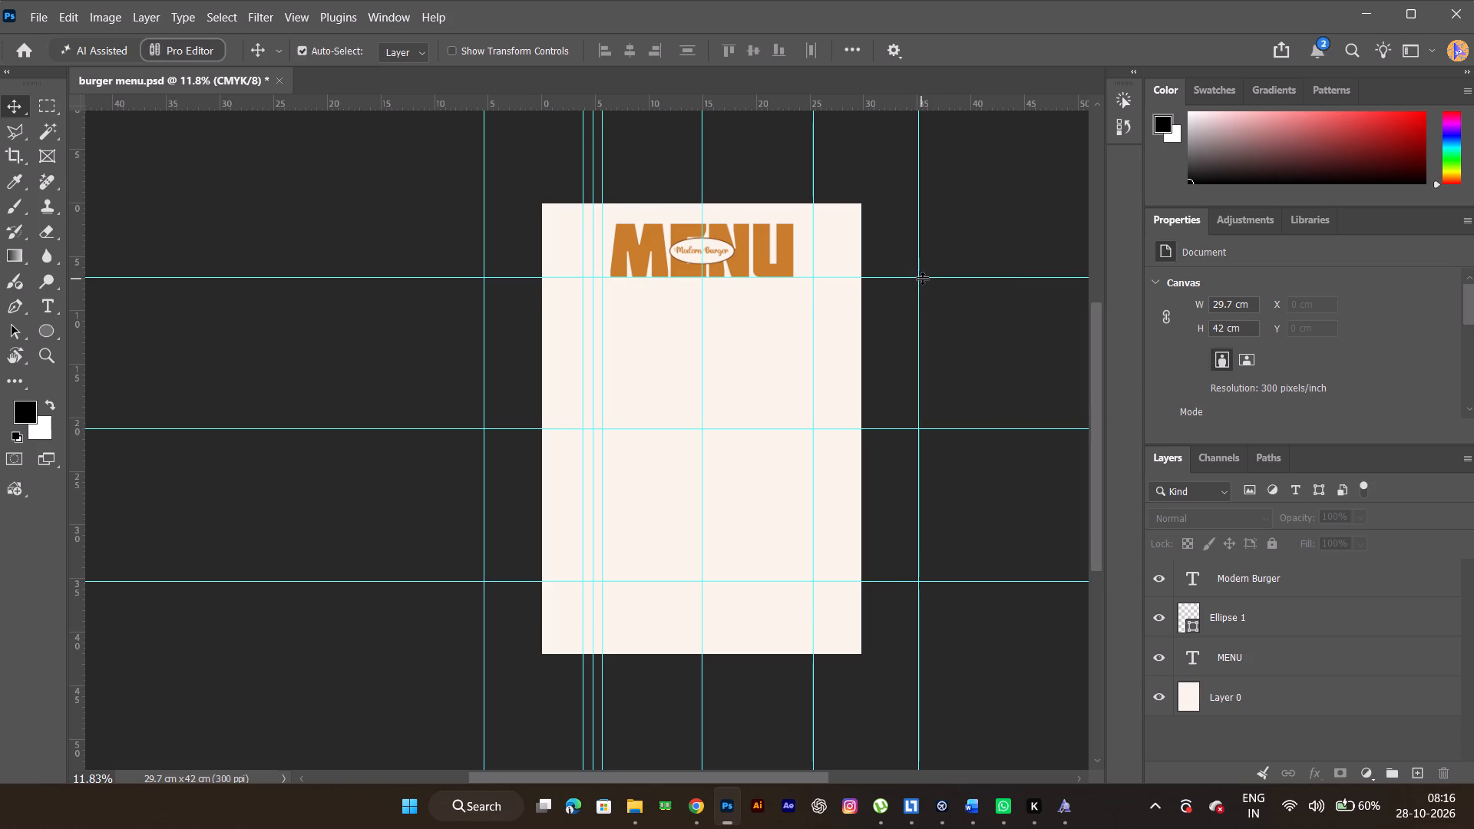
Clear all existing guides from the document.
right_click(922, 277)
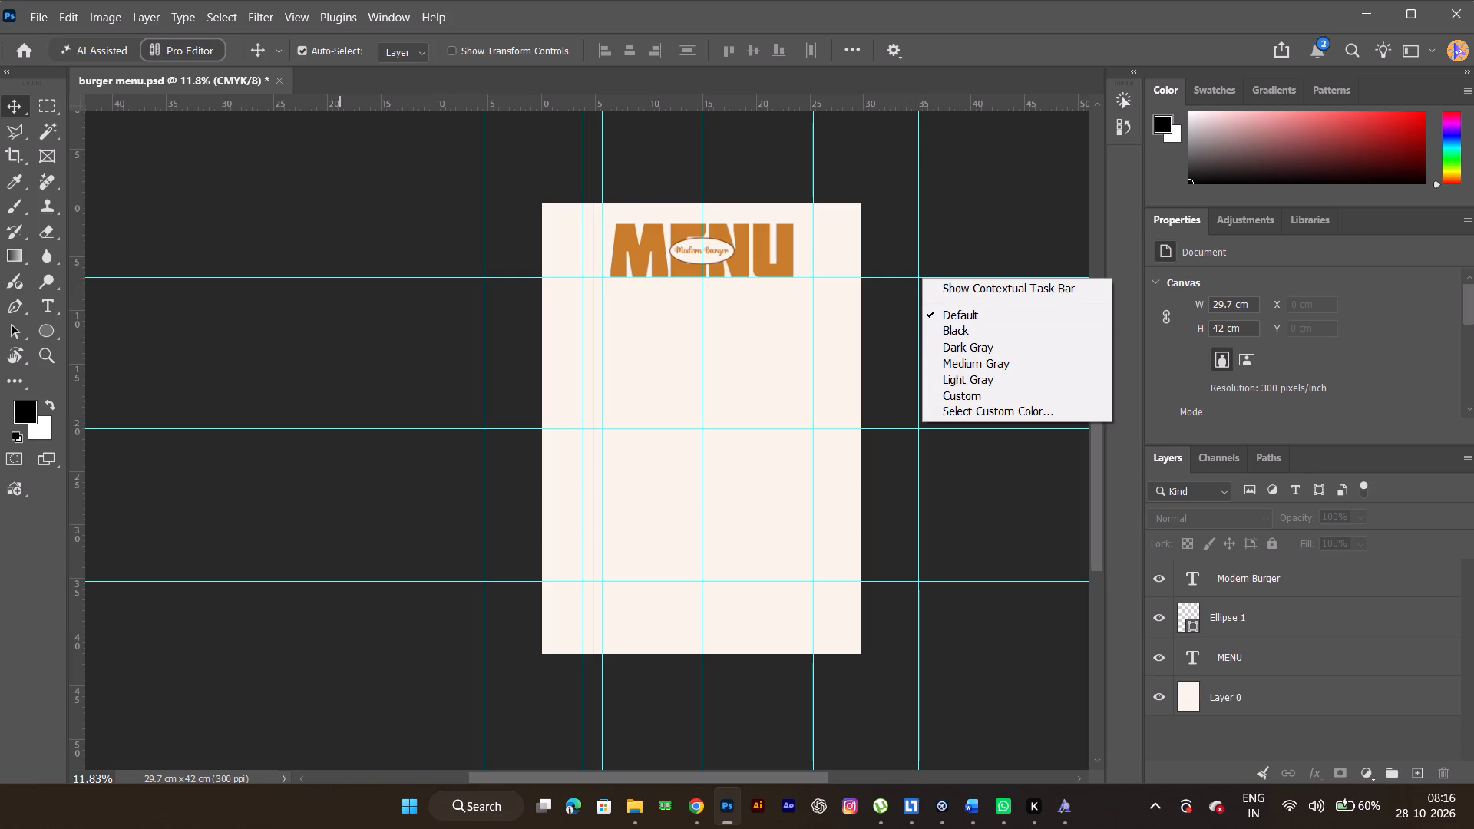
left_click(293, 7)
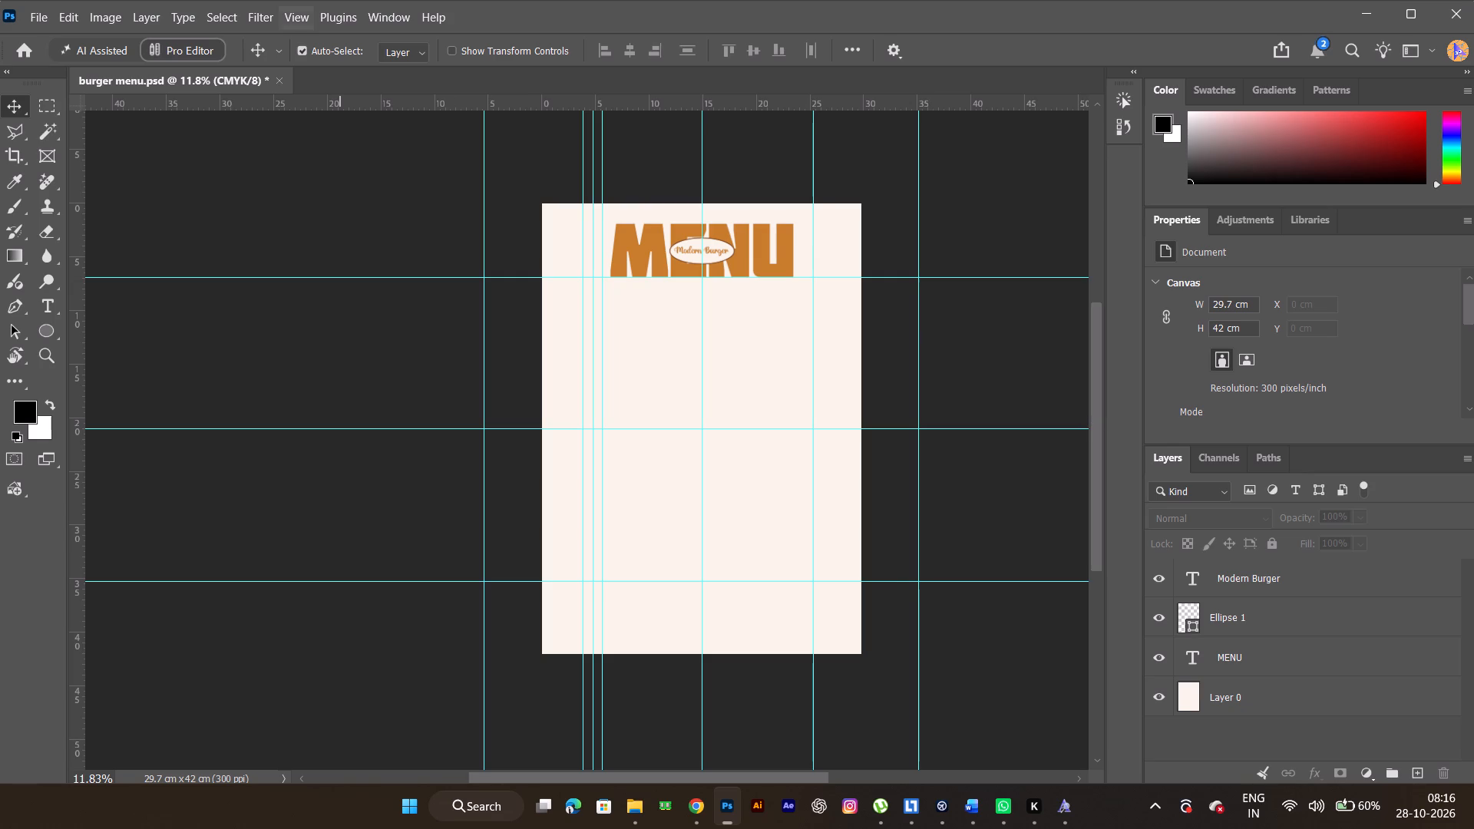
left_click(299, 8)
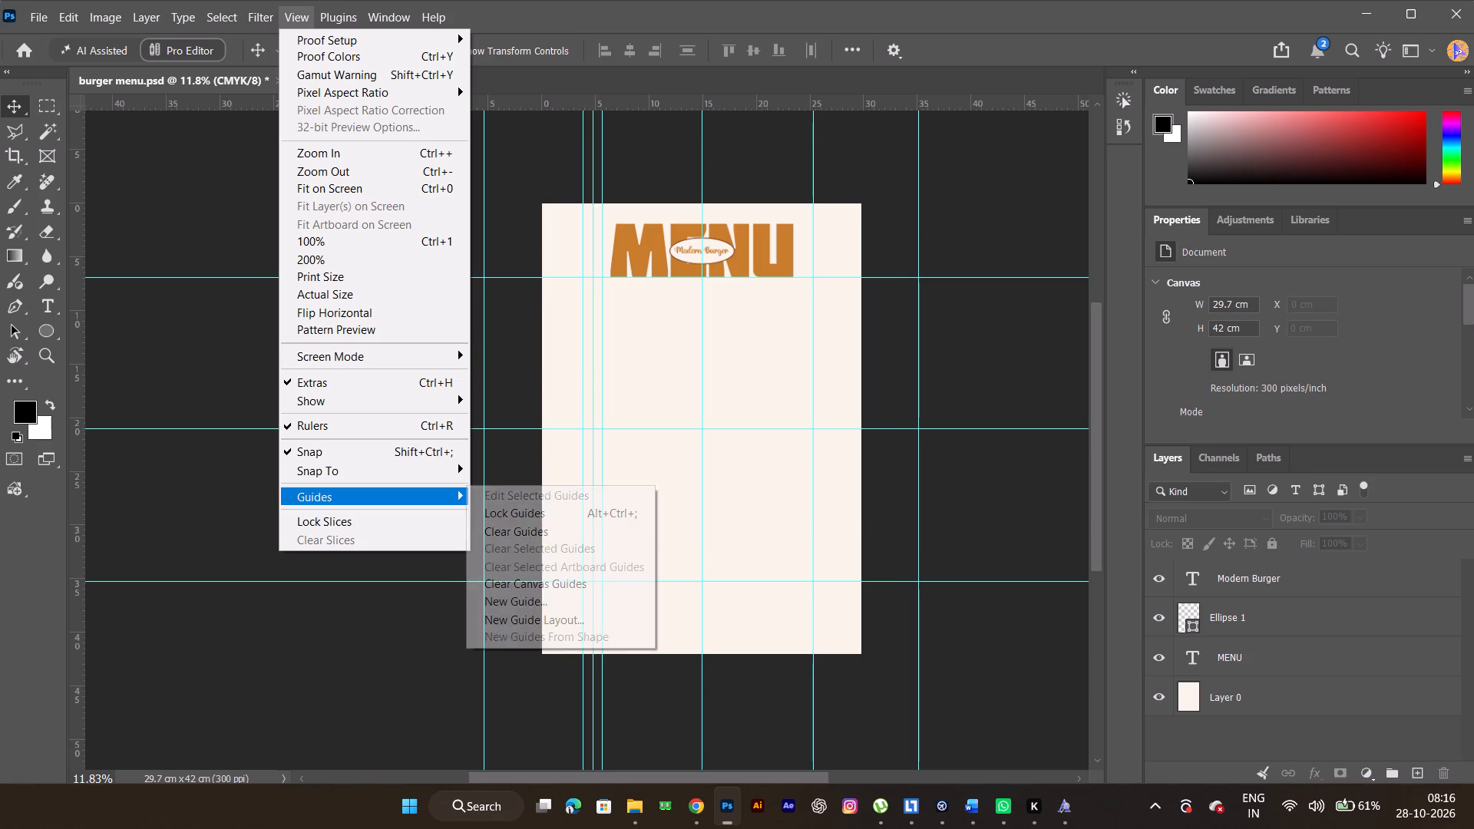
left_click(515, 523)
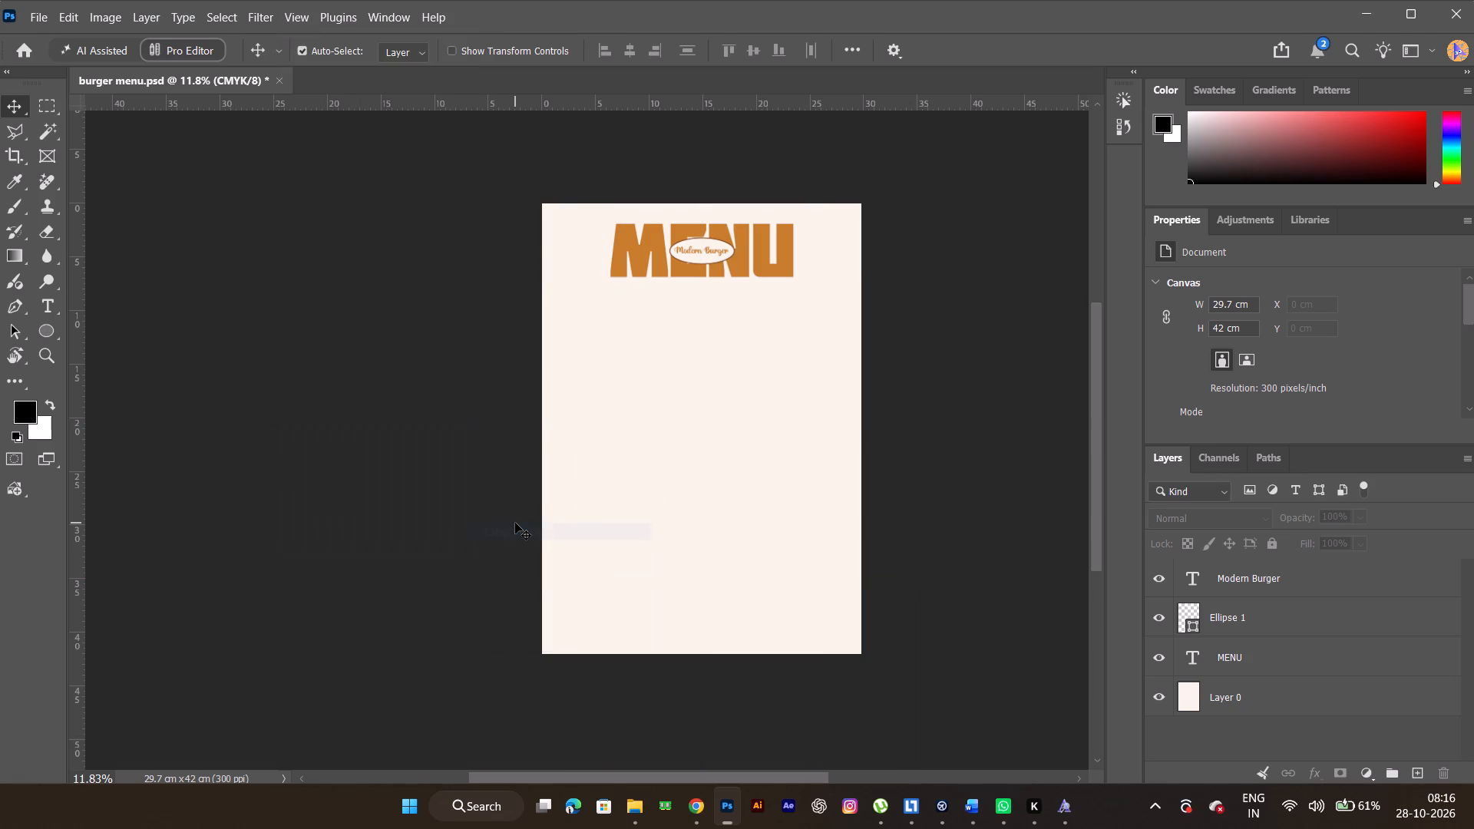
Add a cyan guide layout with 2 columns, 2 rows, 0.169 cm gutters and 1 cm margins on all sides.
left_click(296, 13)
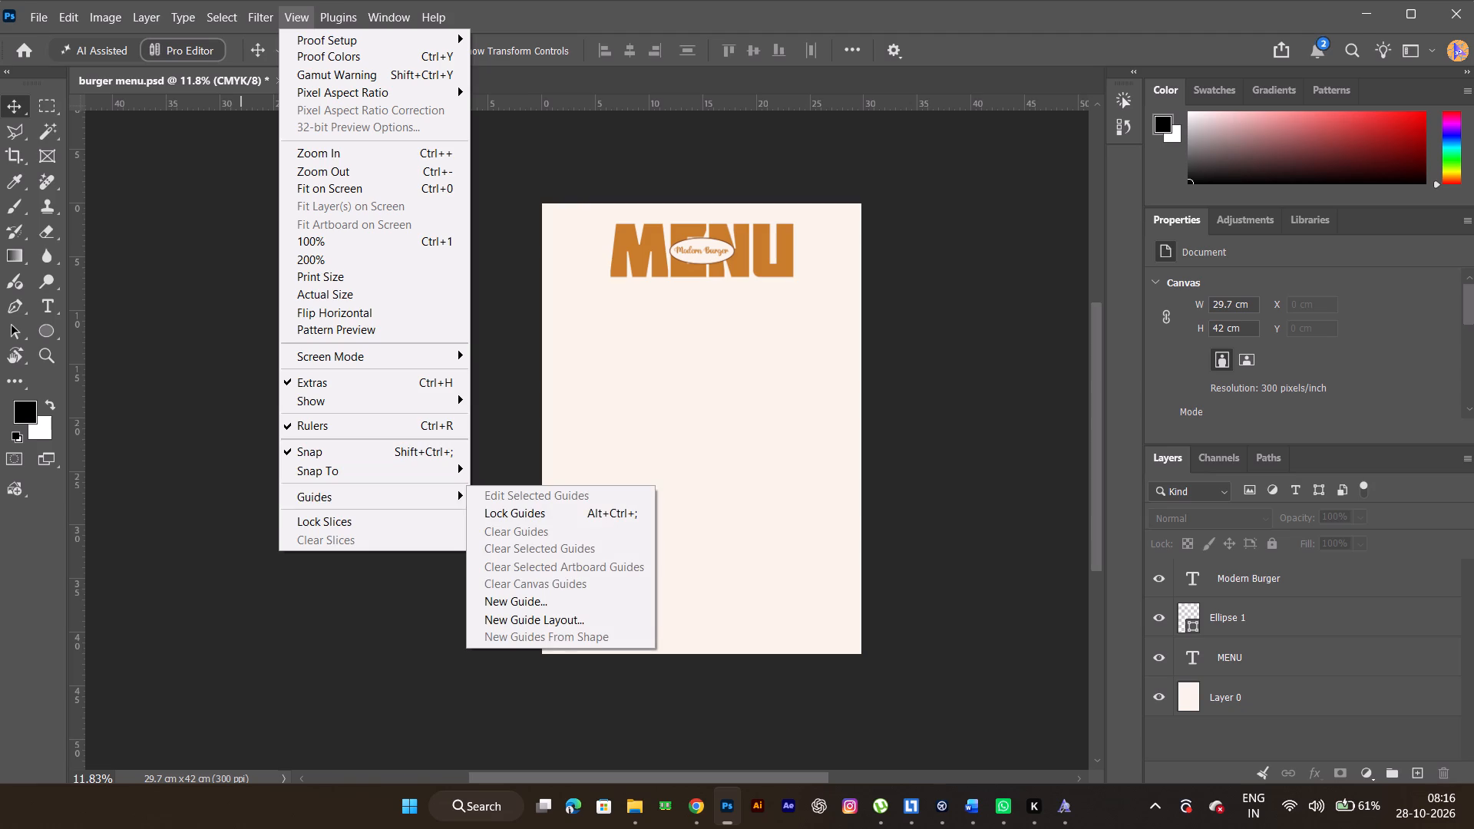
left_click(518, 619)
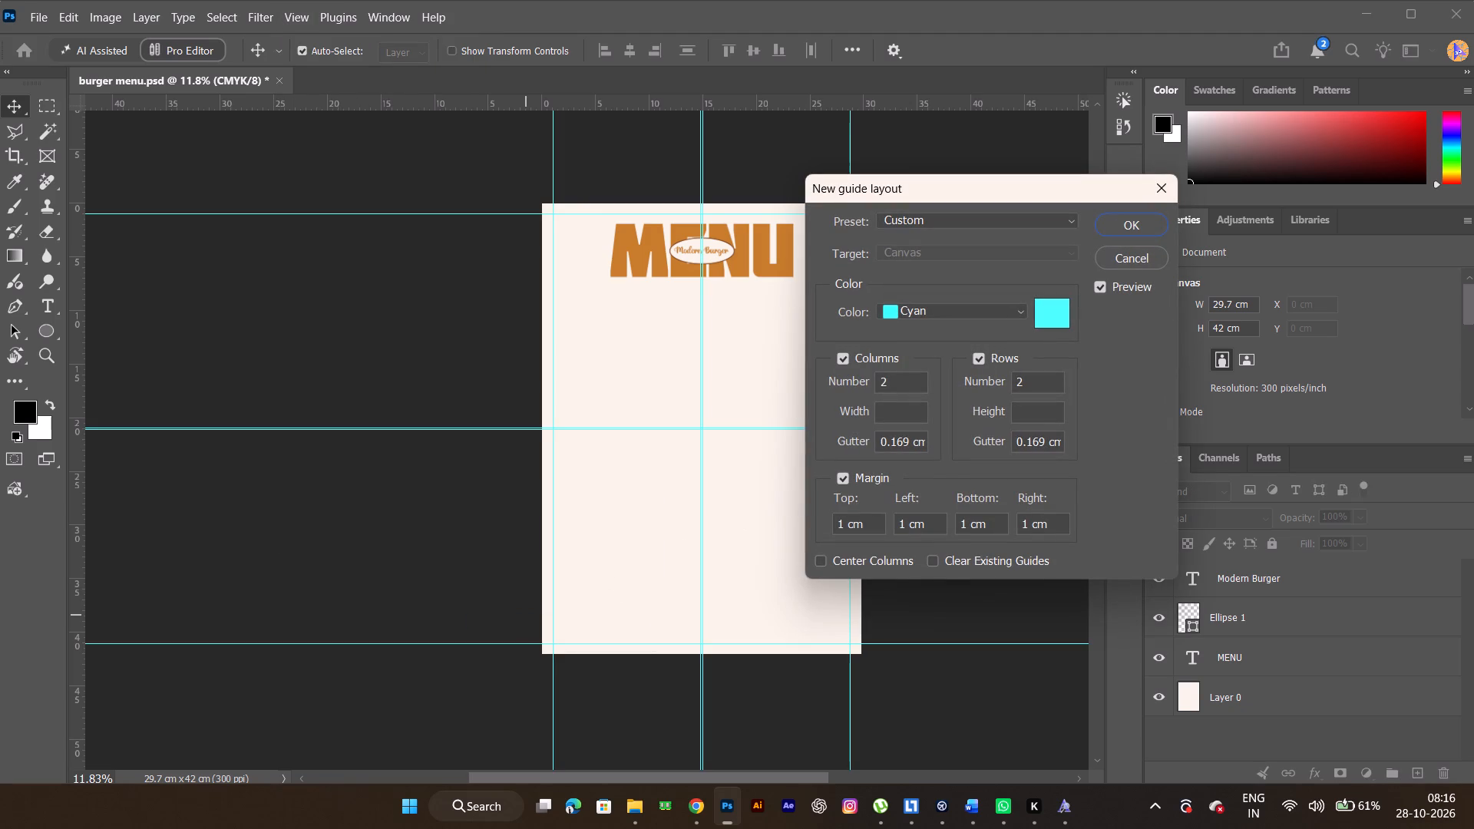
left_click(1118, 228)
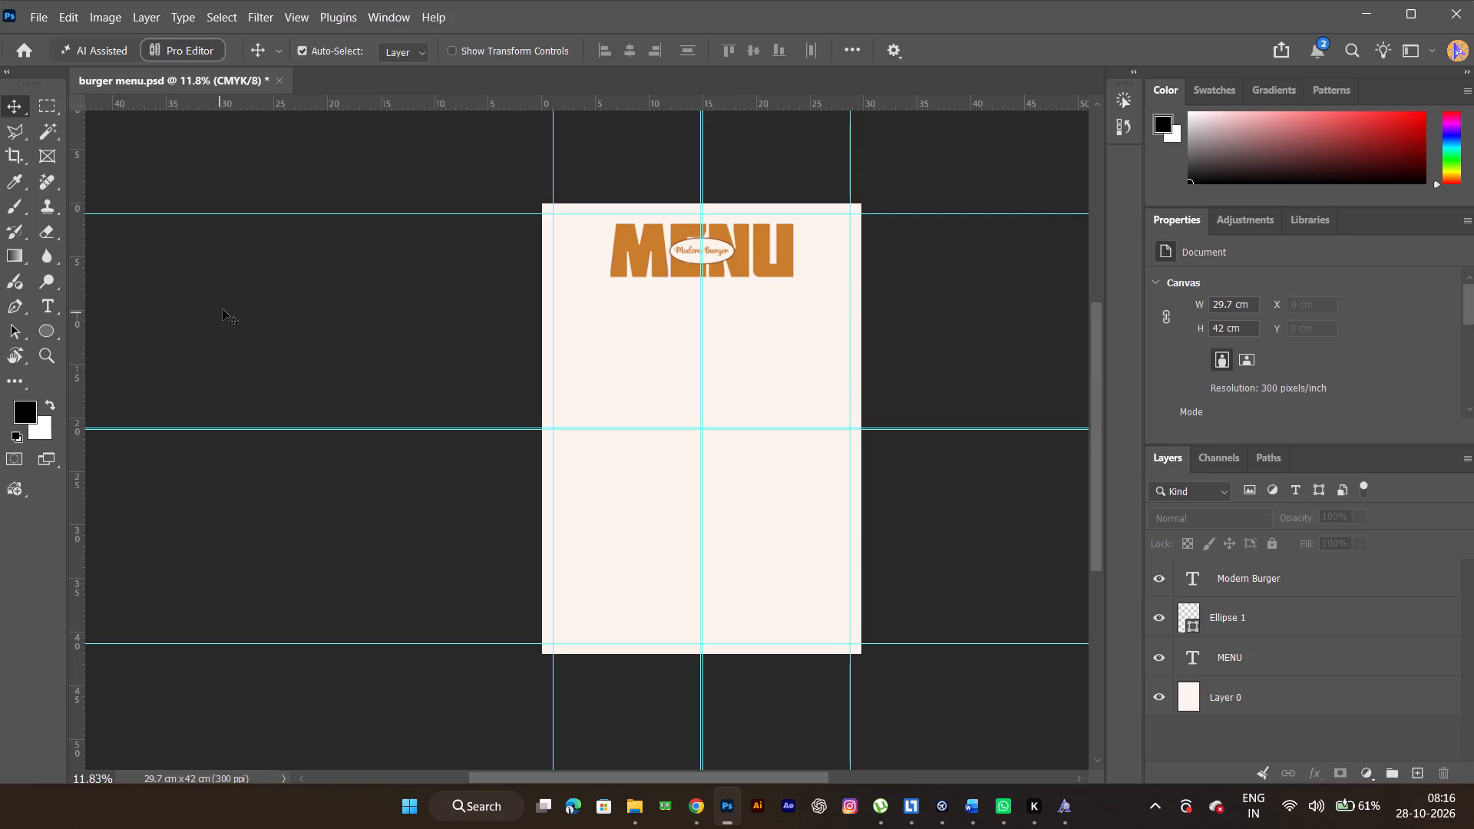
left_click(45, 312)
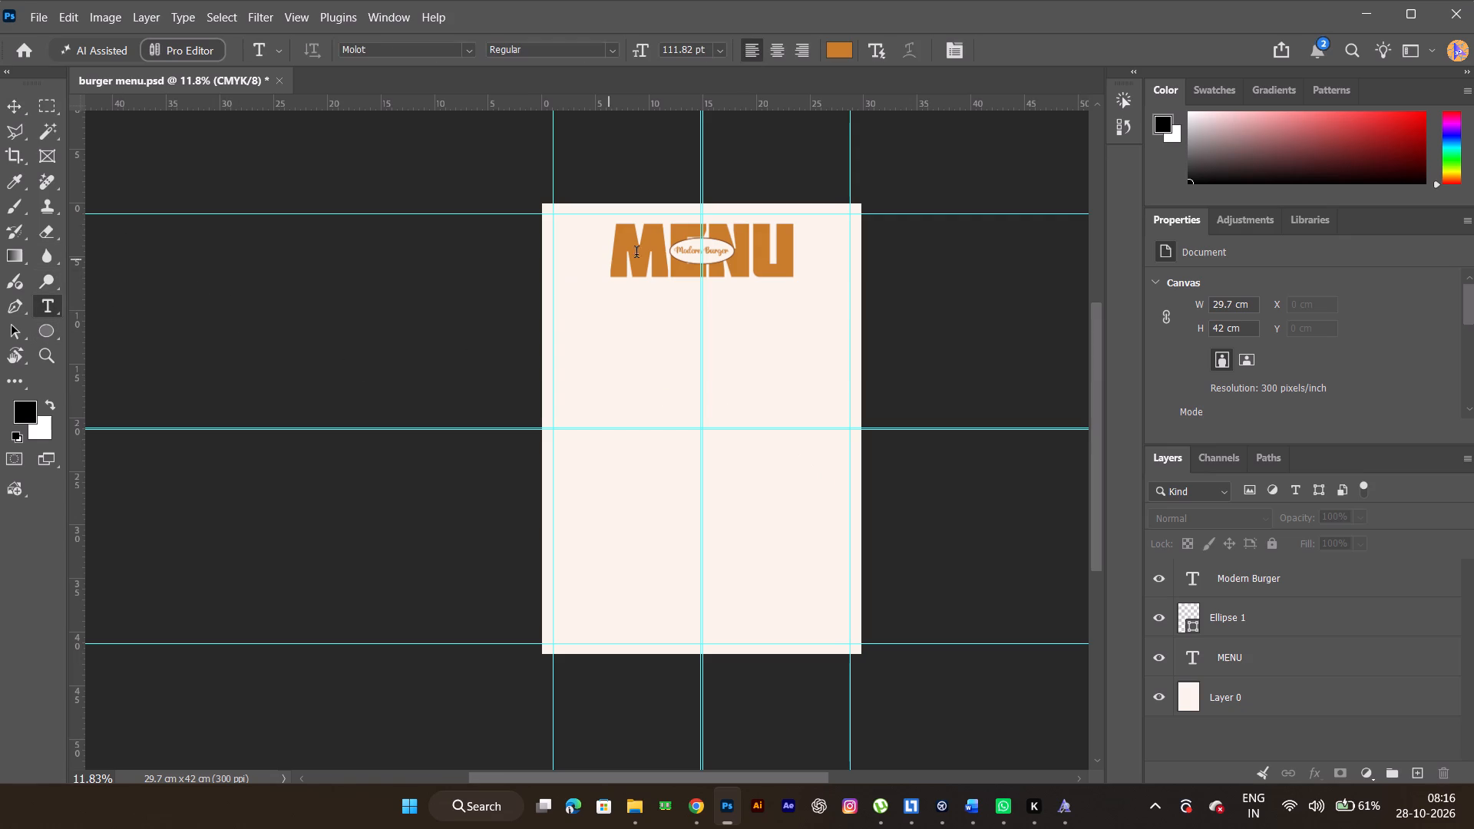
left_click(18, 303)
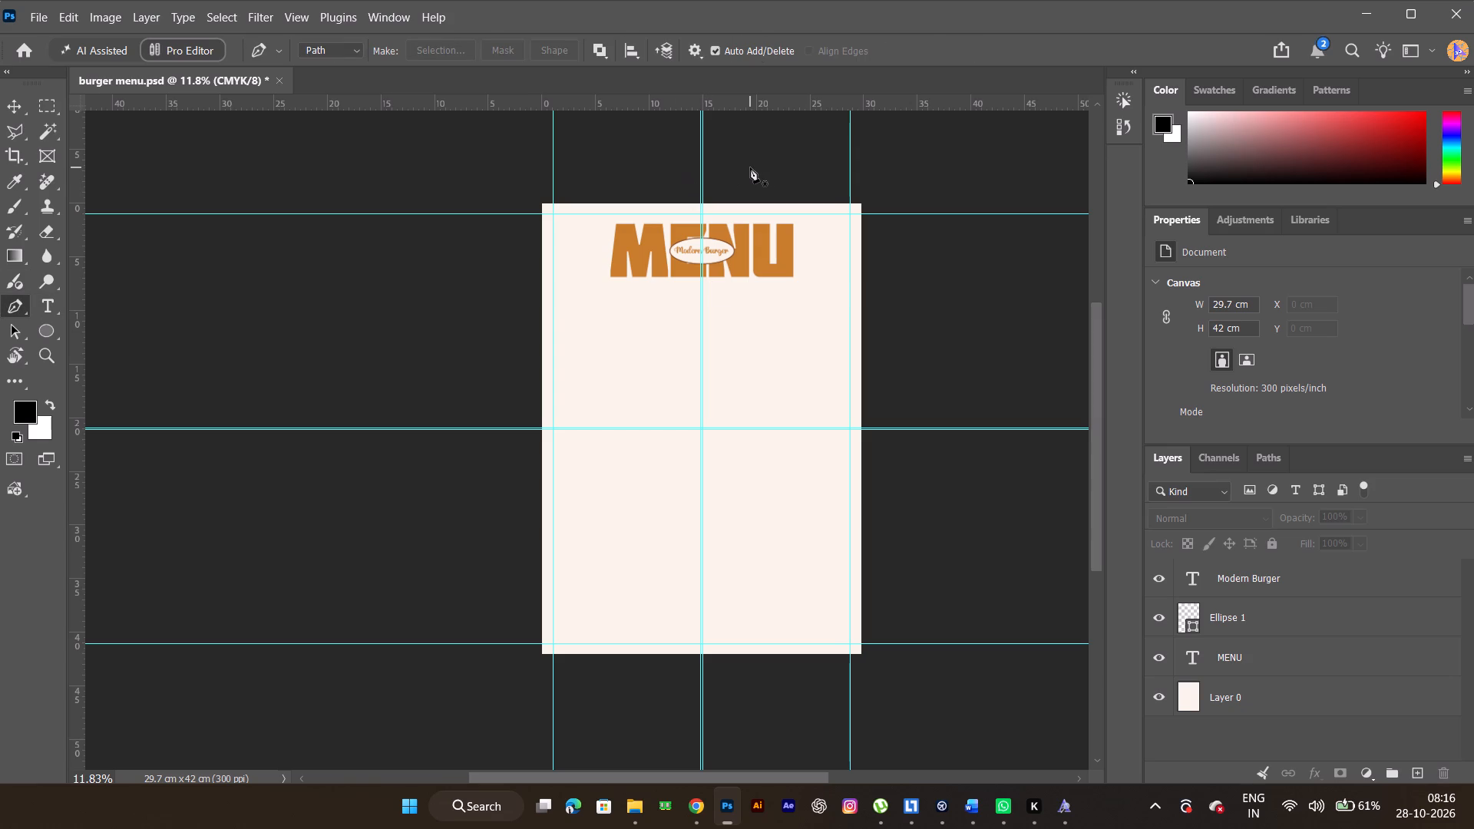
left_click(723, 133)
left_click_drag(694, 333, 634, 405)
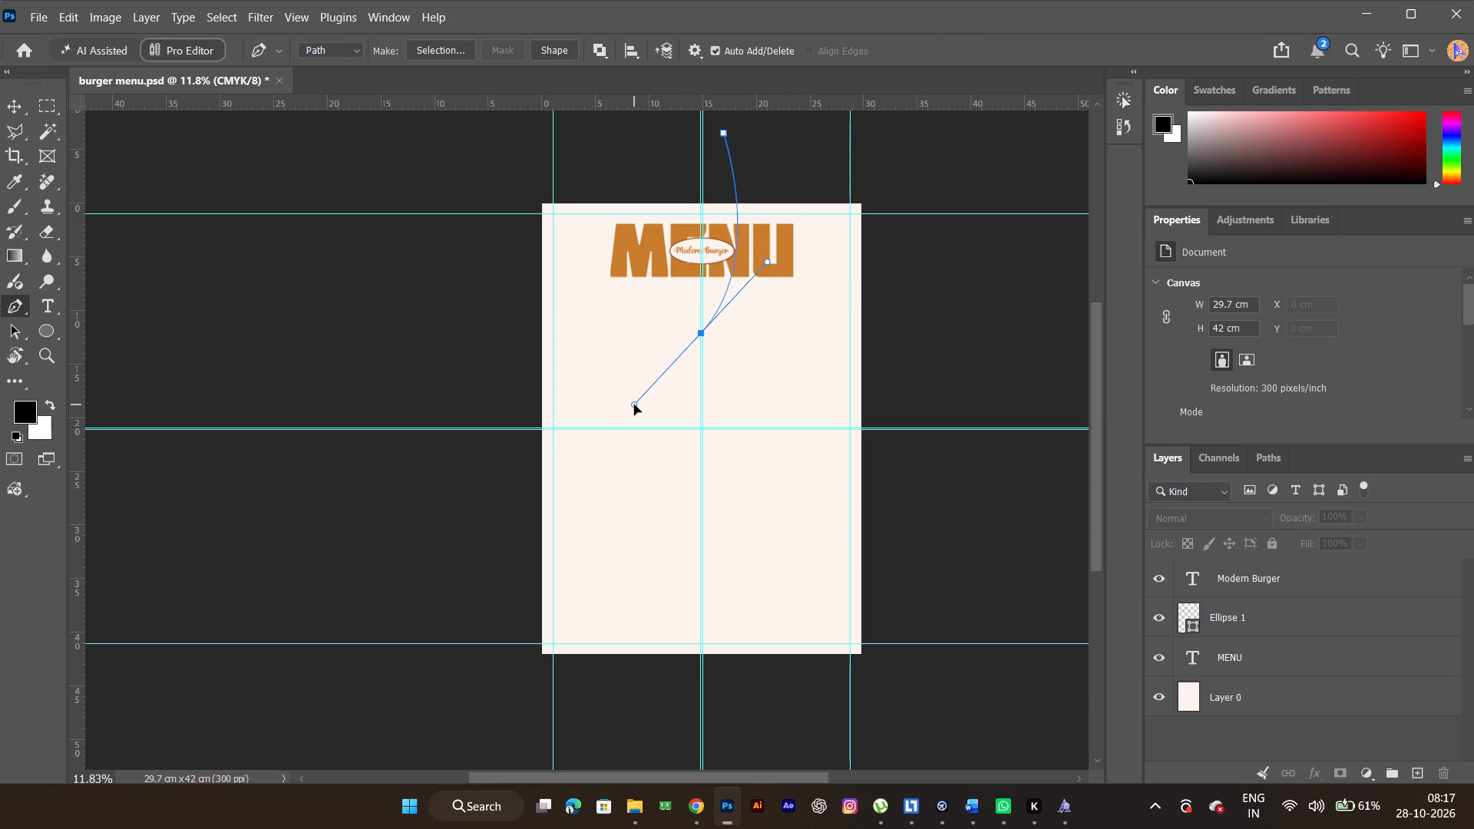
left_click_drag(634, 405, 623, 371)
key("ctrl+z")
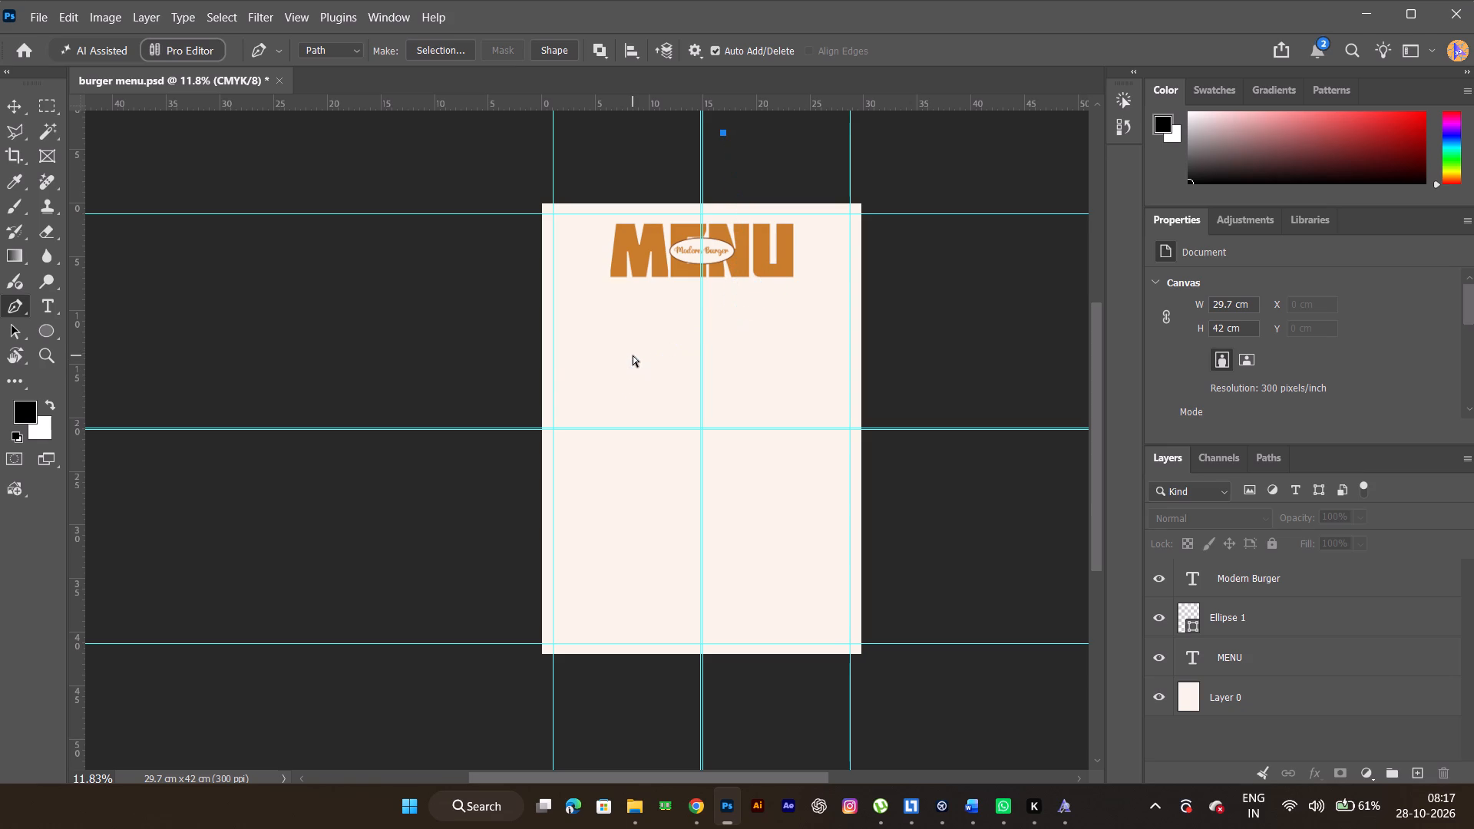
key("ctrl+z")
With the Pen tool, draw a right-bulging curve from about 7 cm above the canvas to an anchor below the header, removing its outgoing handle.
left_click(666, 129)
left_click_drag(670, 350, 606, 336)
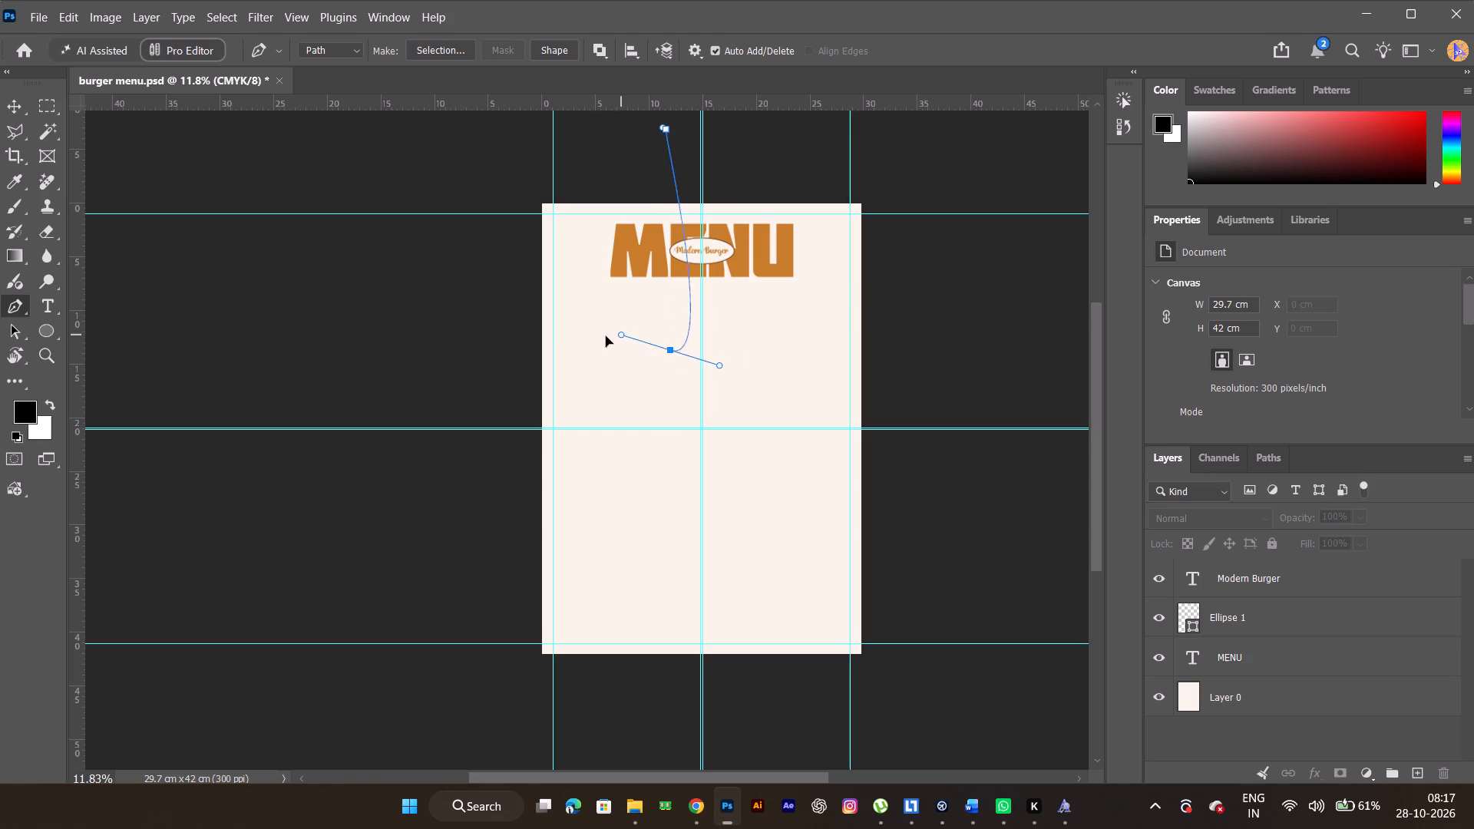
left_click_drag(606, 336, 508, 398)
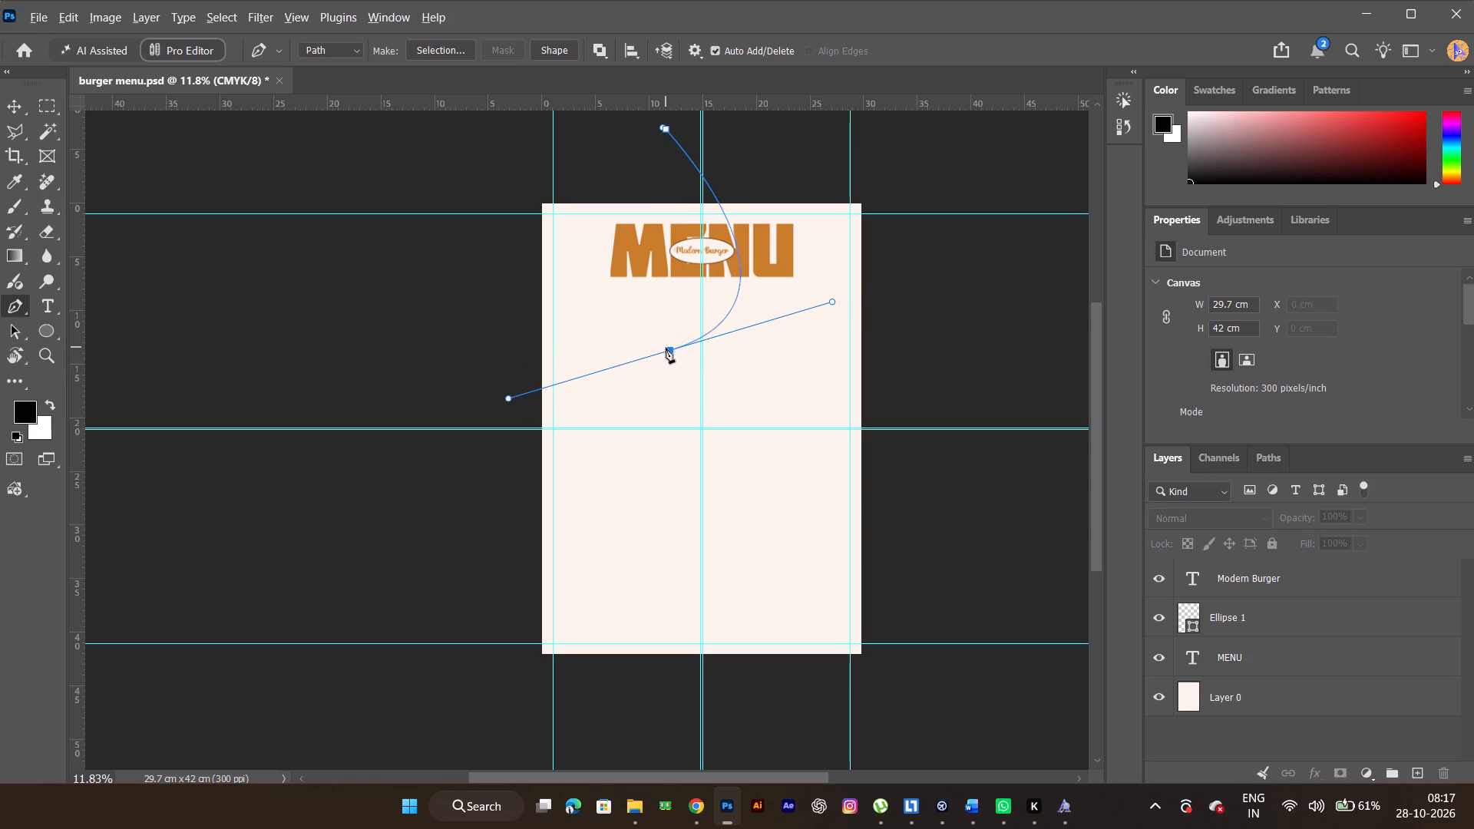
left_click(671, 348, "alt")
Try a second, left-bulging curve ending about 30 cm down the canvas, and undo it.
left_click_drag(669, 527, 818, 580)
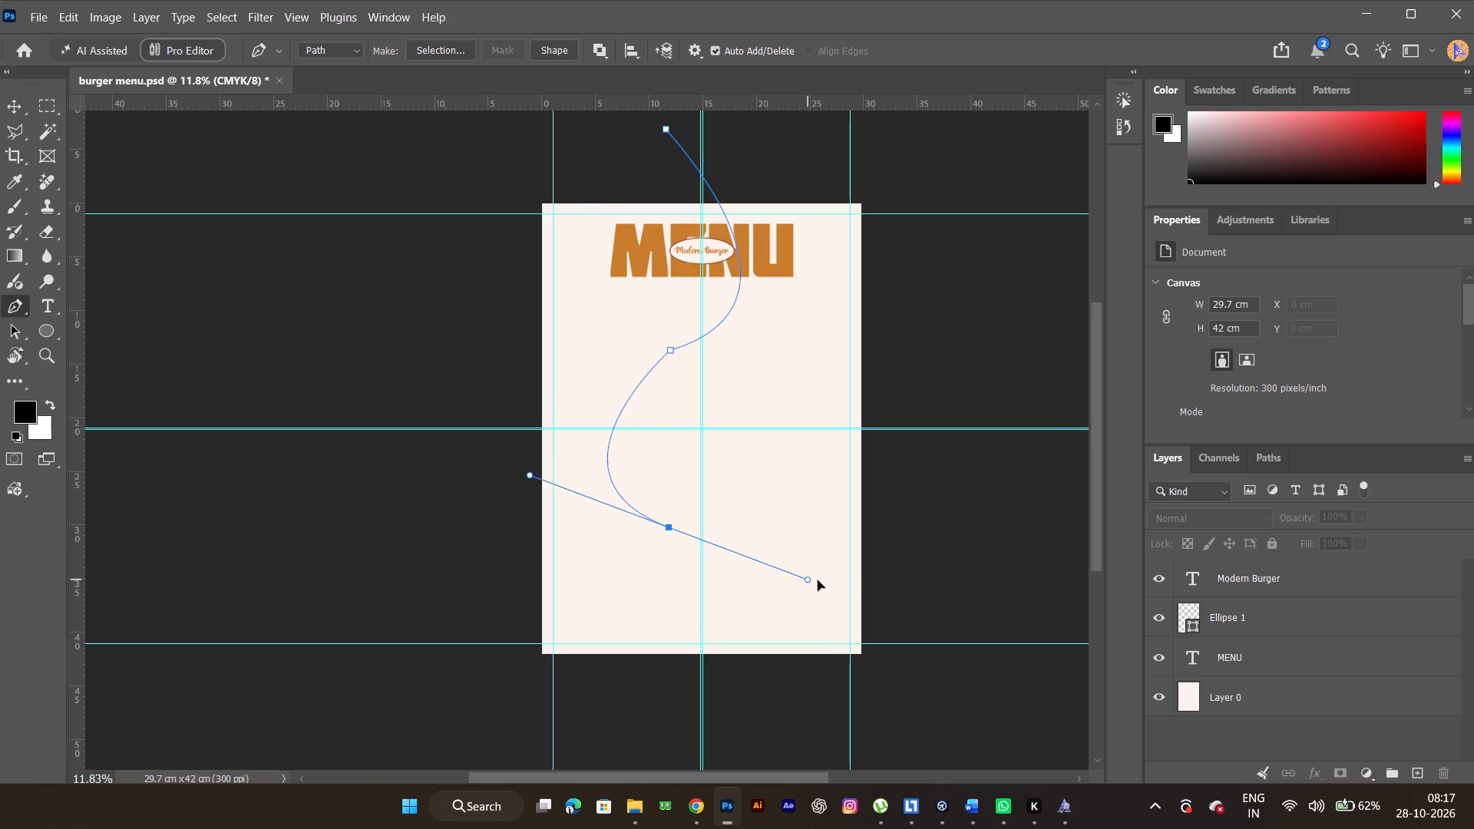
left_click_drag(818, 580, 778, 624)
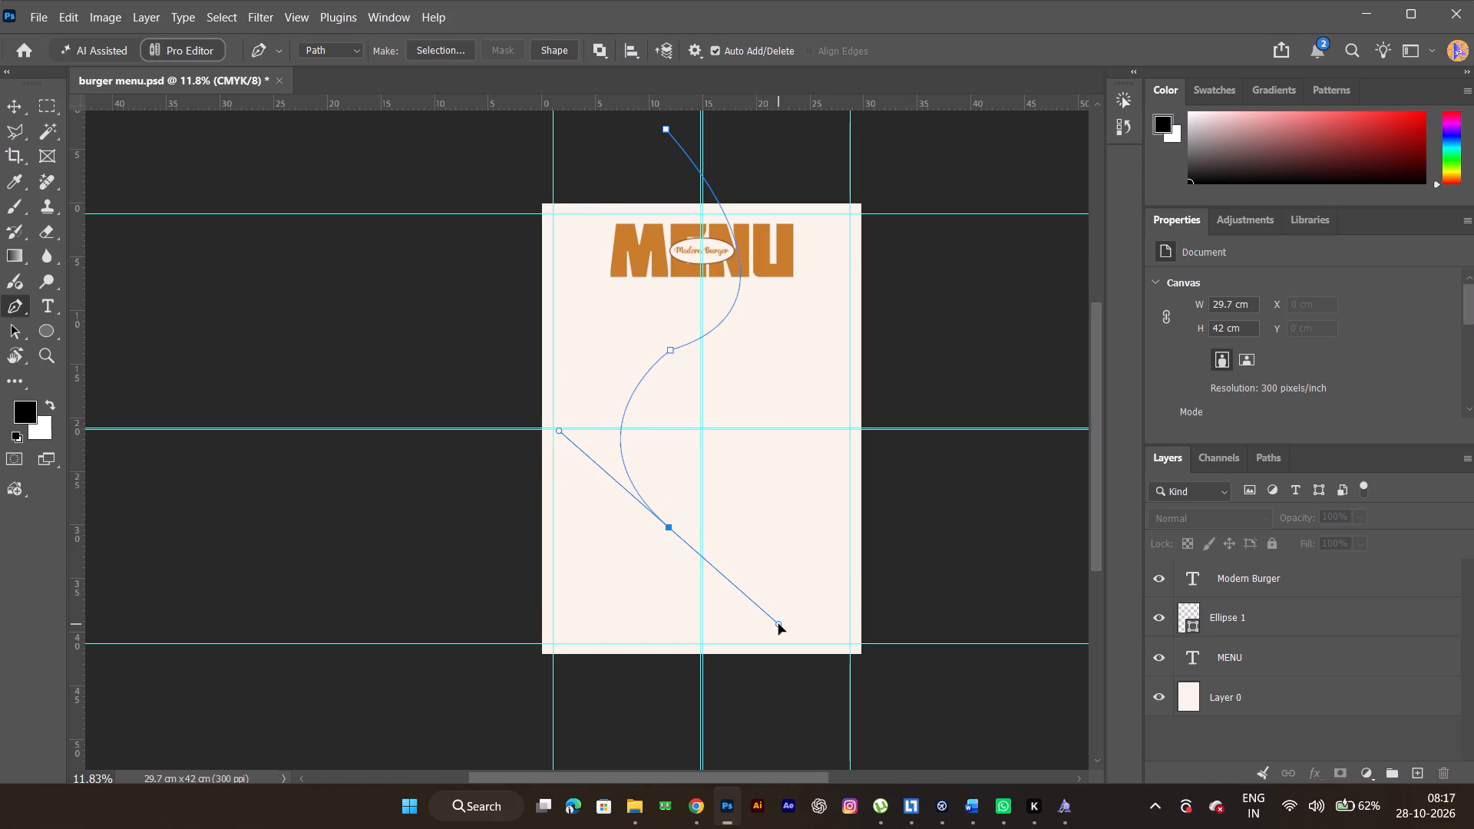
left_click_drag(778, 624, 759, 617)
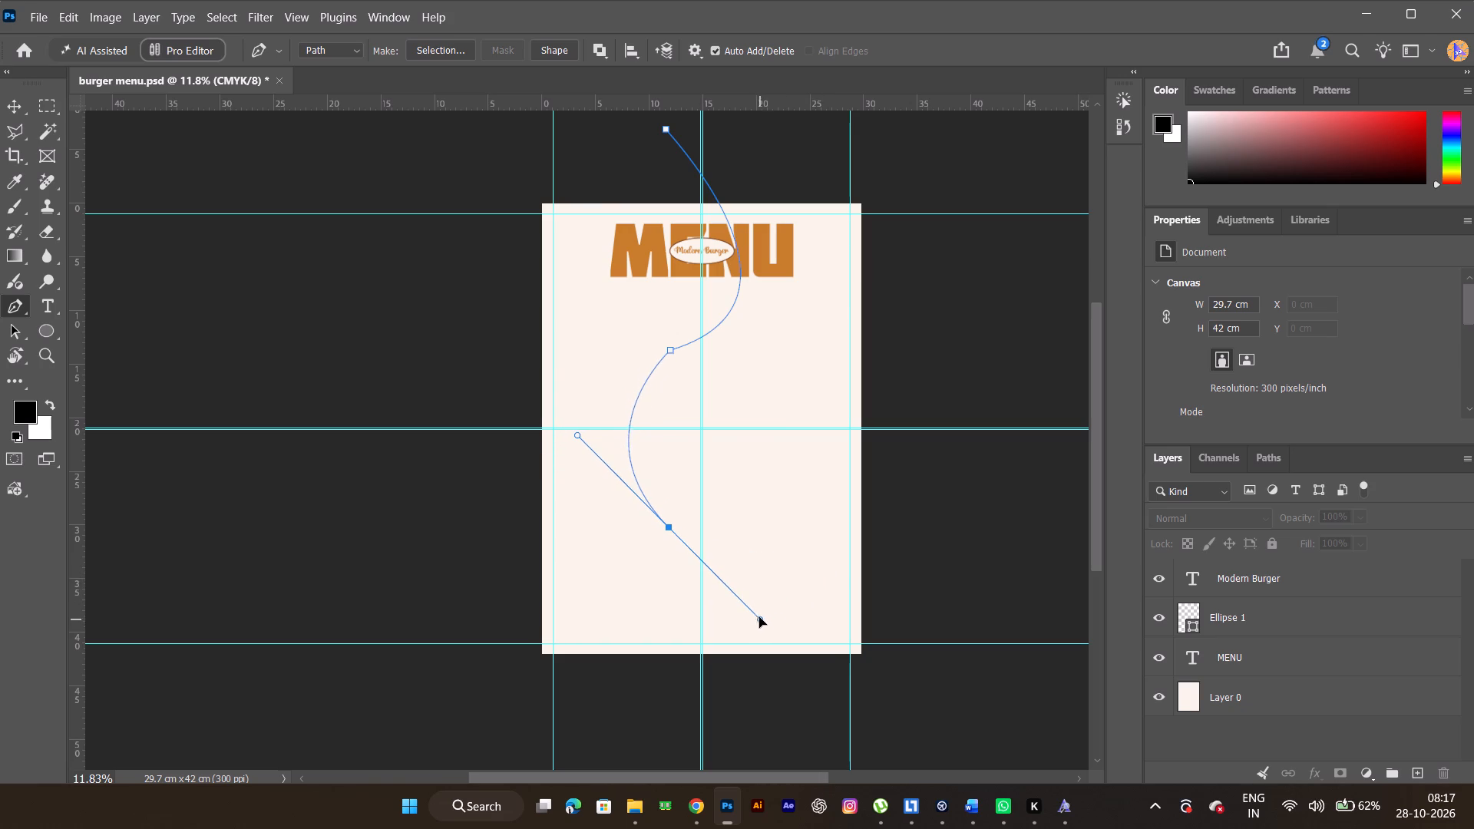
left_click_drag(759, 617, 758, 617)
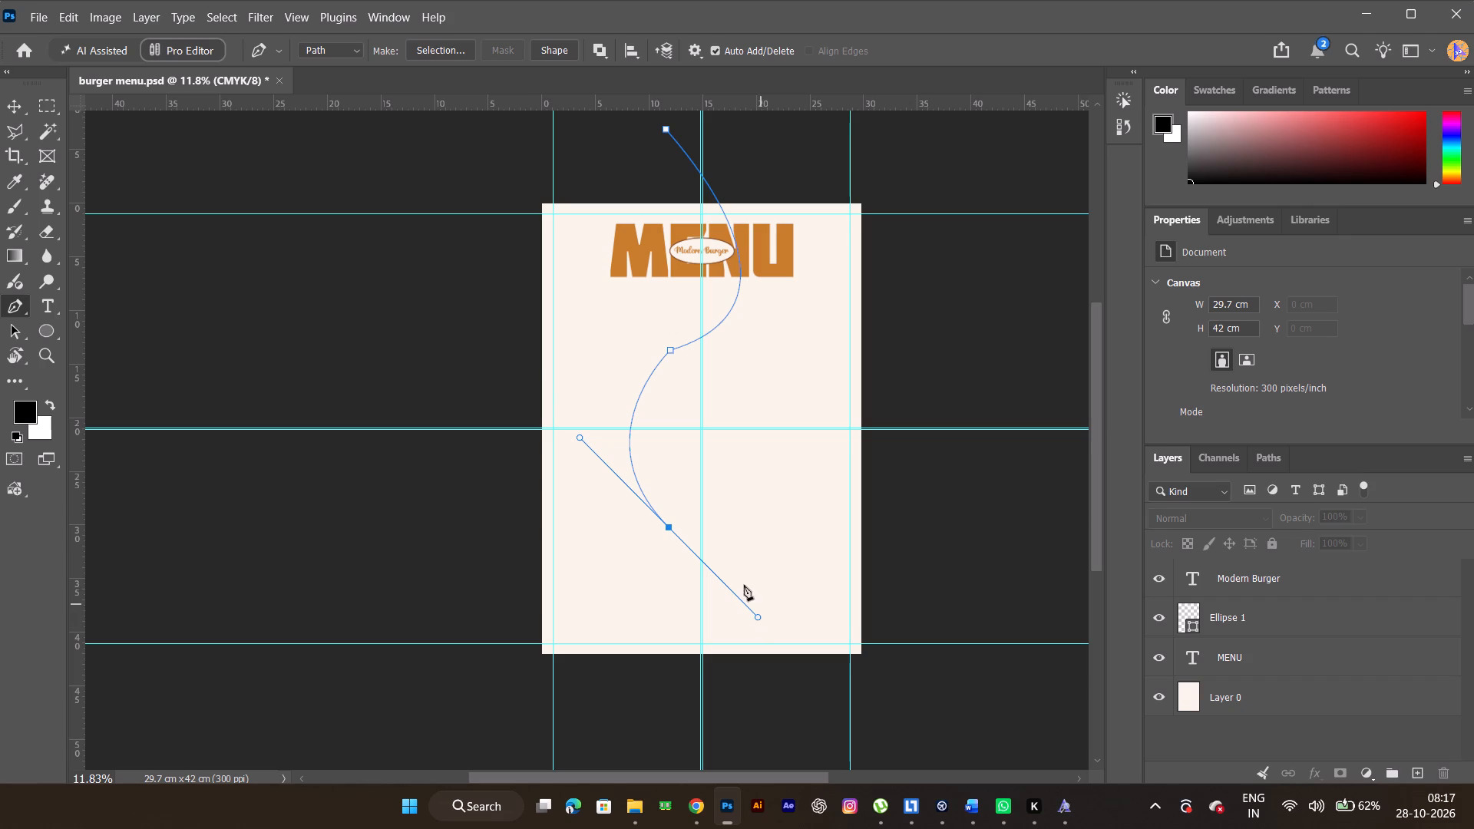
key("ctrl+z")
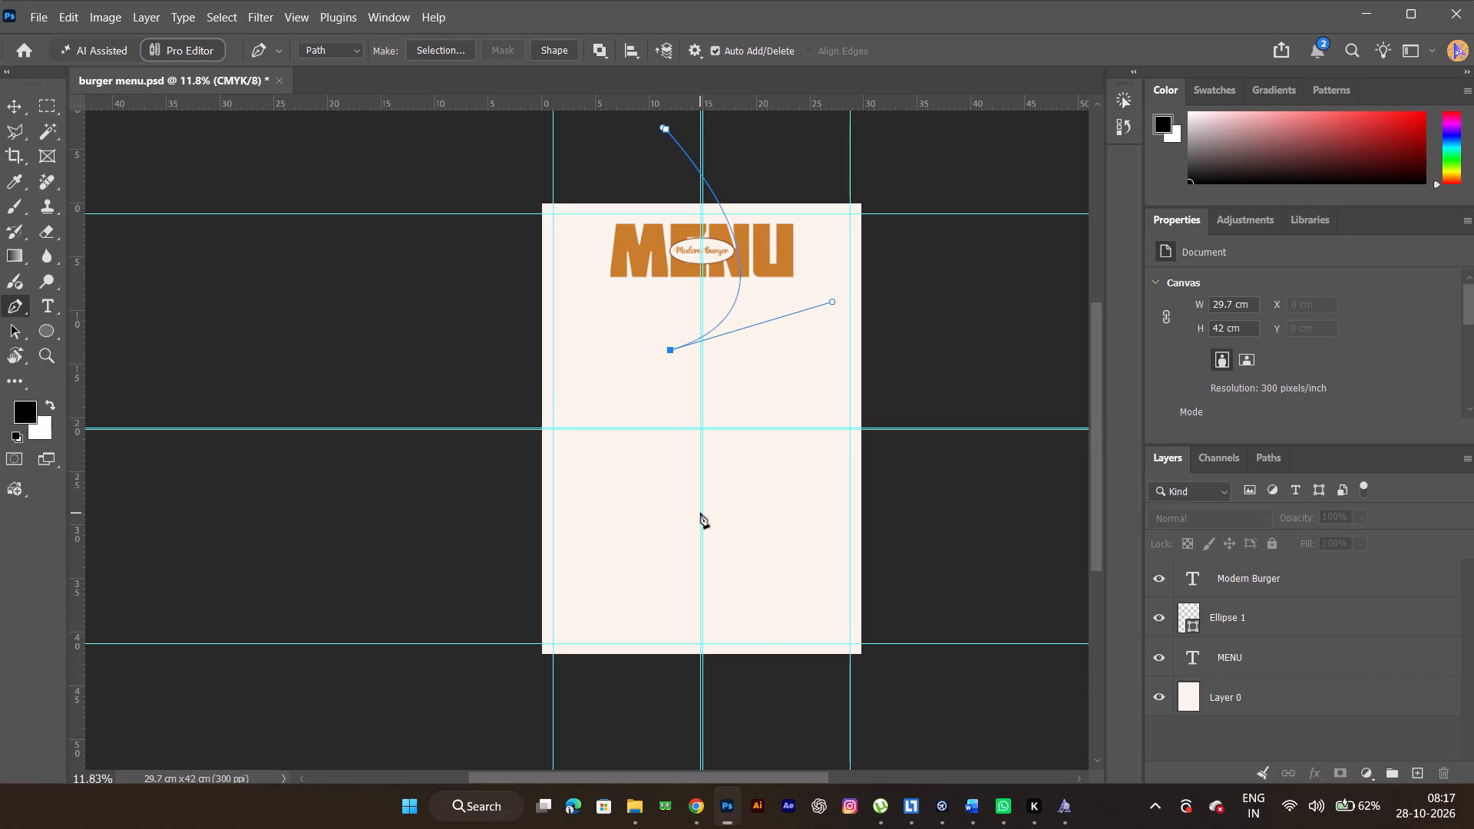
Continue the path with a left bulge to about 26 cm down and a right bulge to about 39 cm down, removing both outgoing handles.
left_click_drag(664, 486, 765, 497)
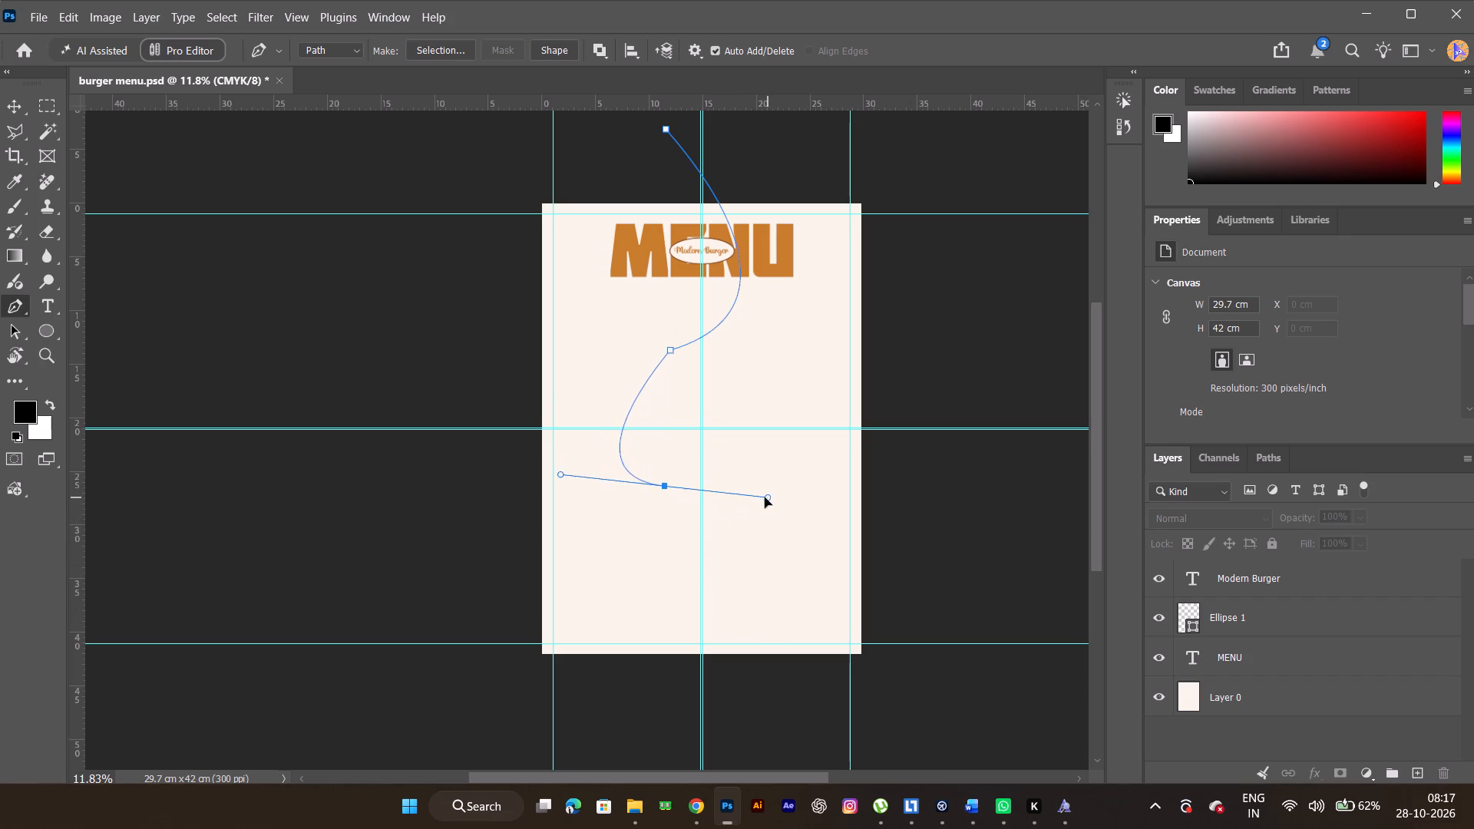
left_click_drag(765, 497, 737, 549)
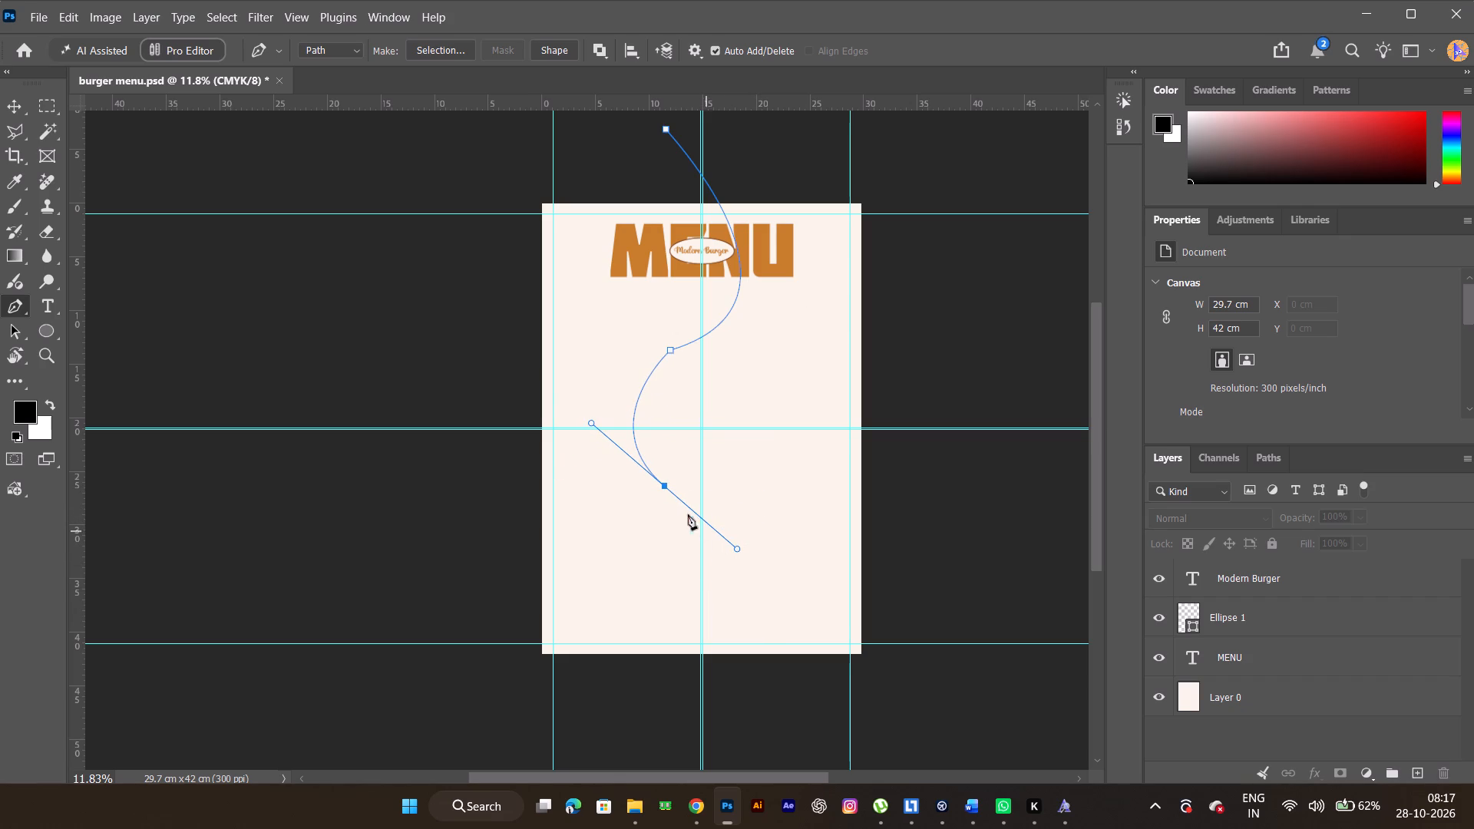
left_click(664, 483, "alt")
left_click_drag(668, 621, 662, 621)
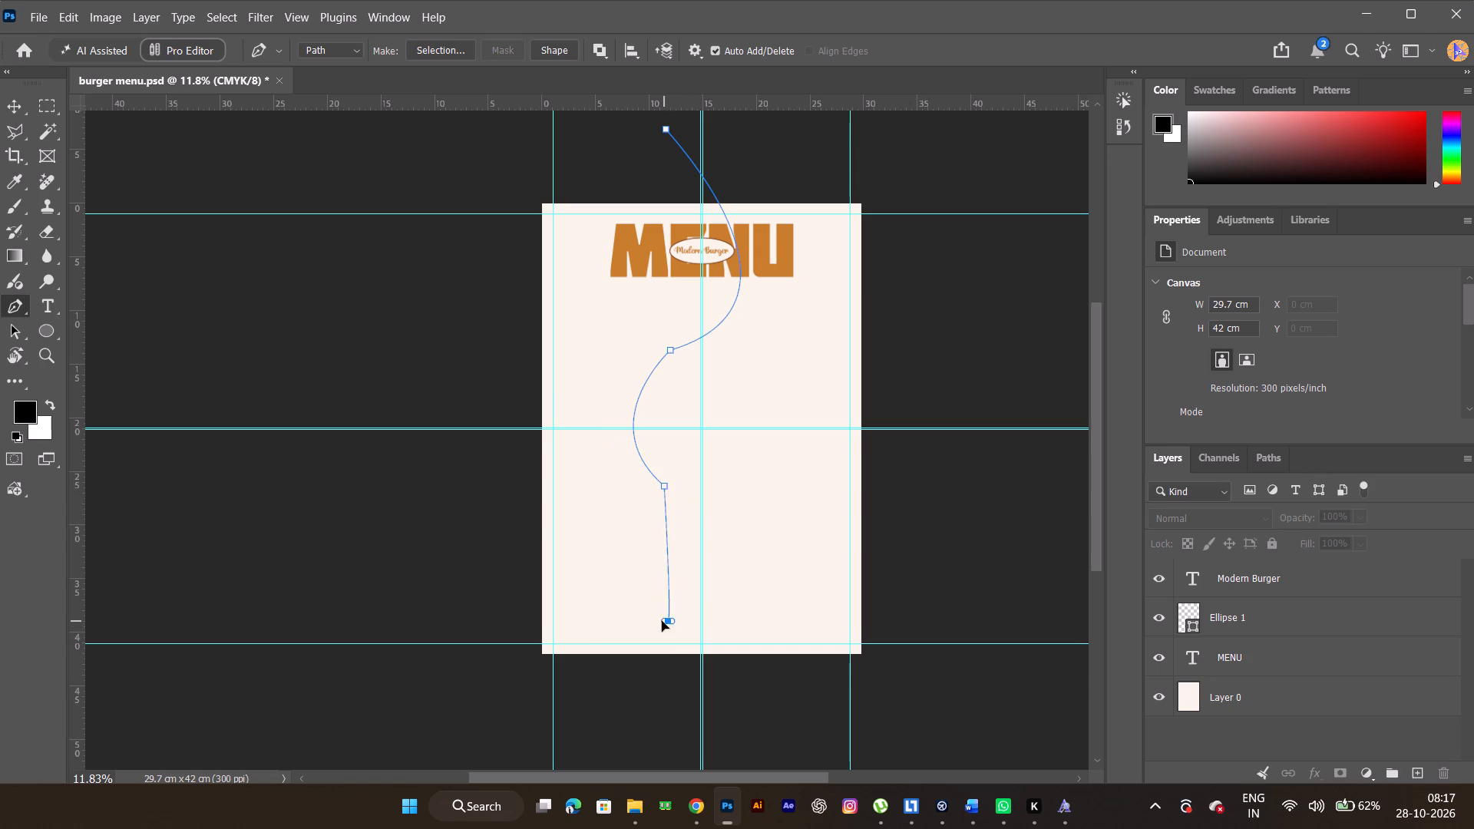
left_click_drag(662, 621, 517, 698)
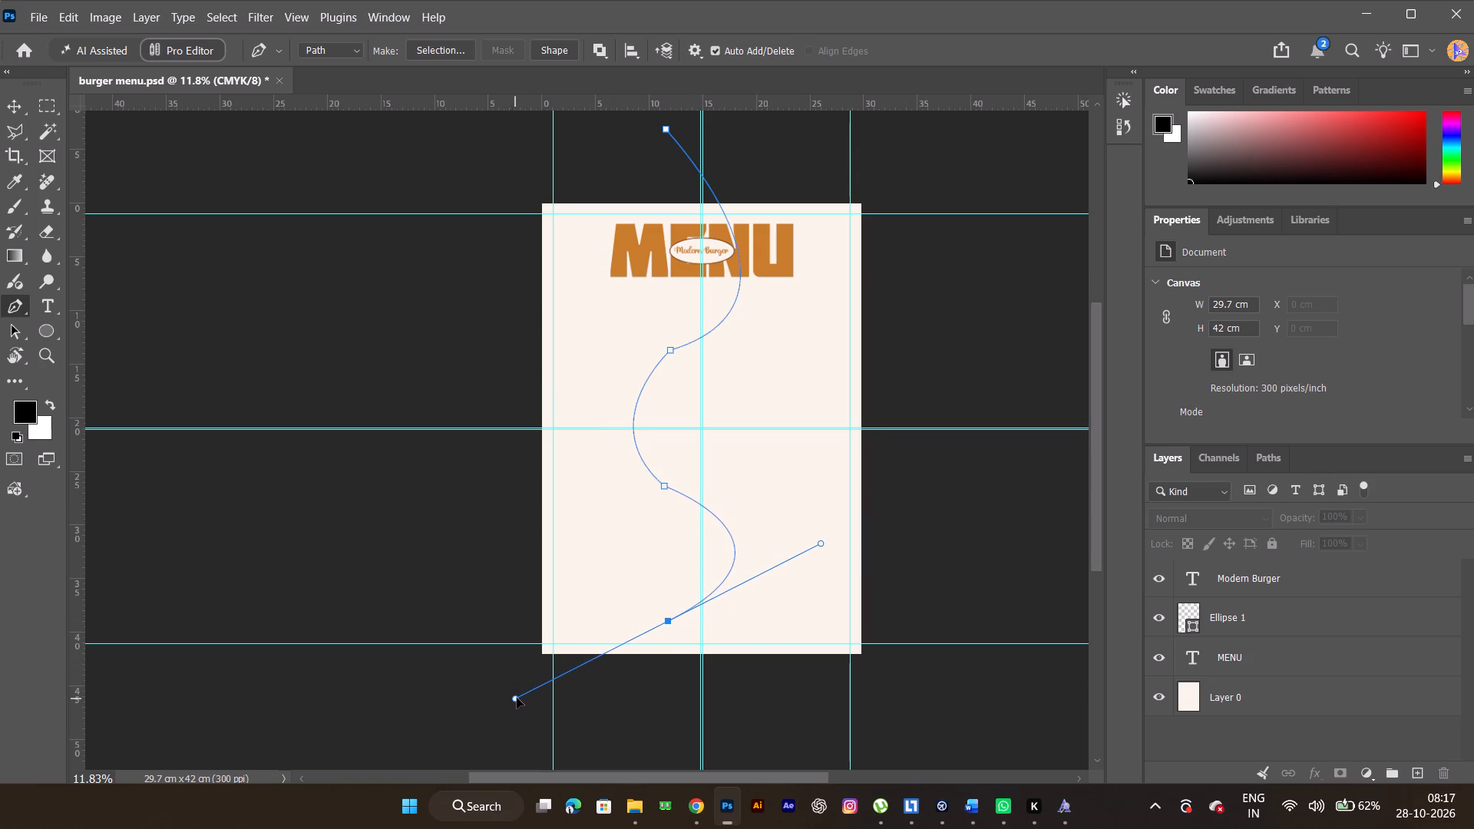
left_click_drag(517, 698, 554, 655)
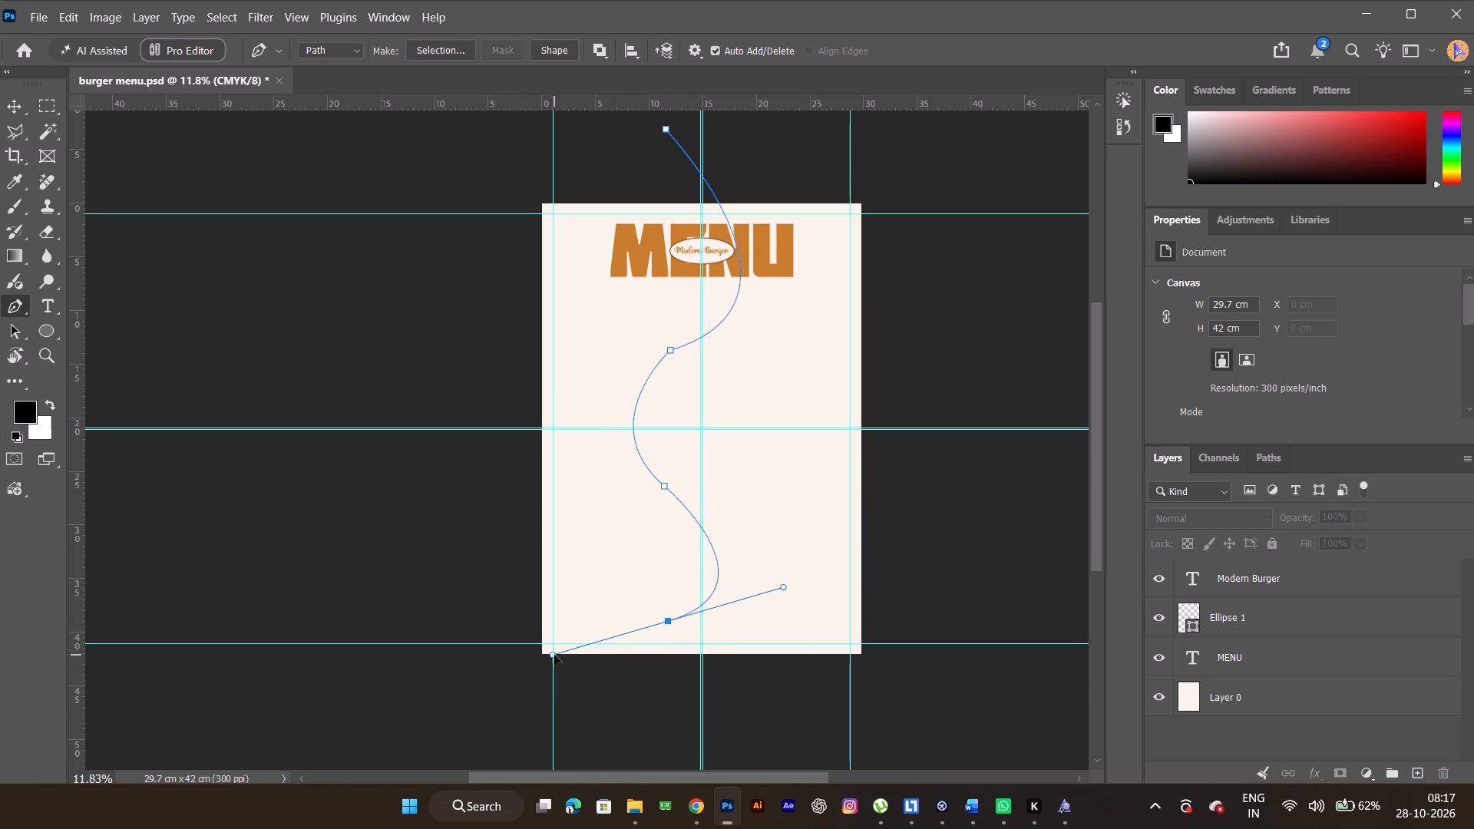
left_click_drag(554, 655, 556, 689)
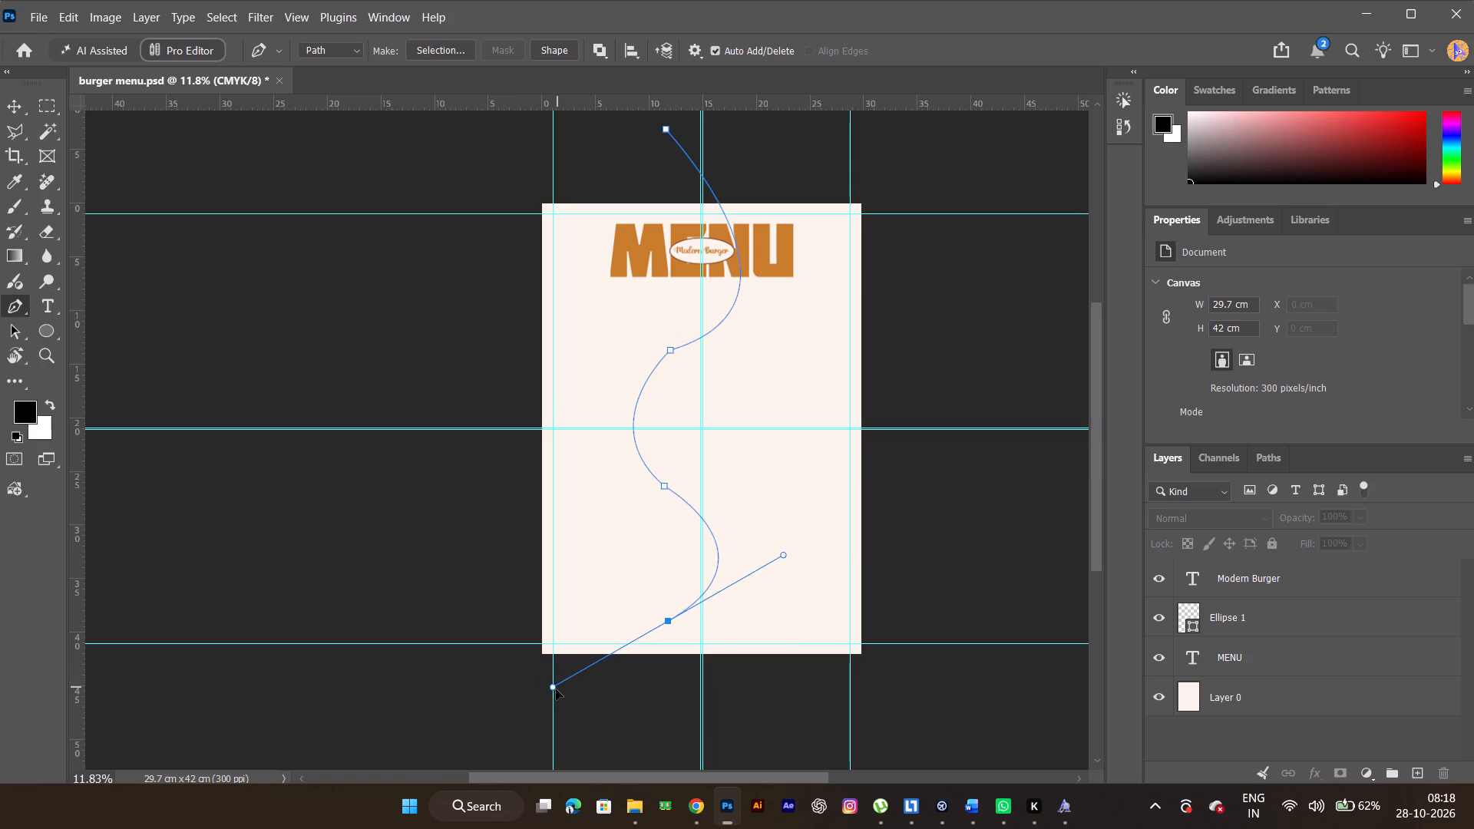
left_click_drag(556, 689, 545, 703)
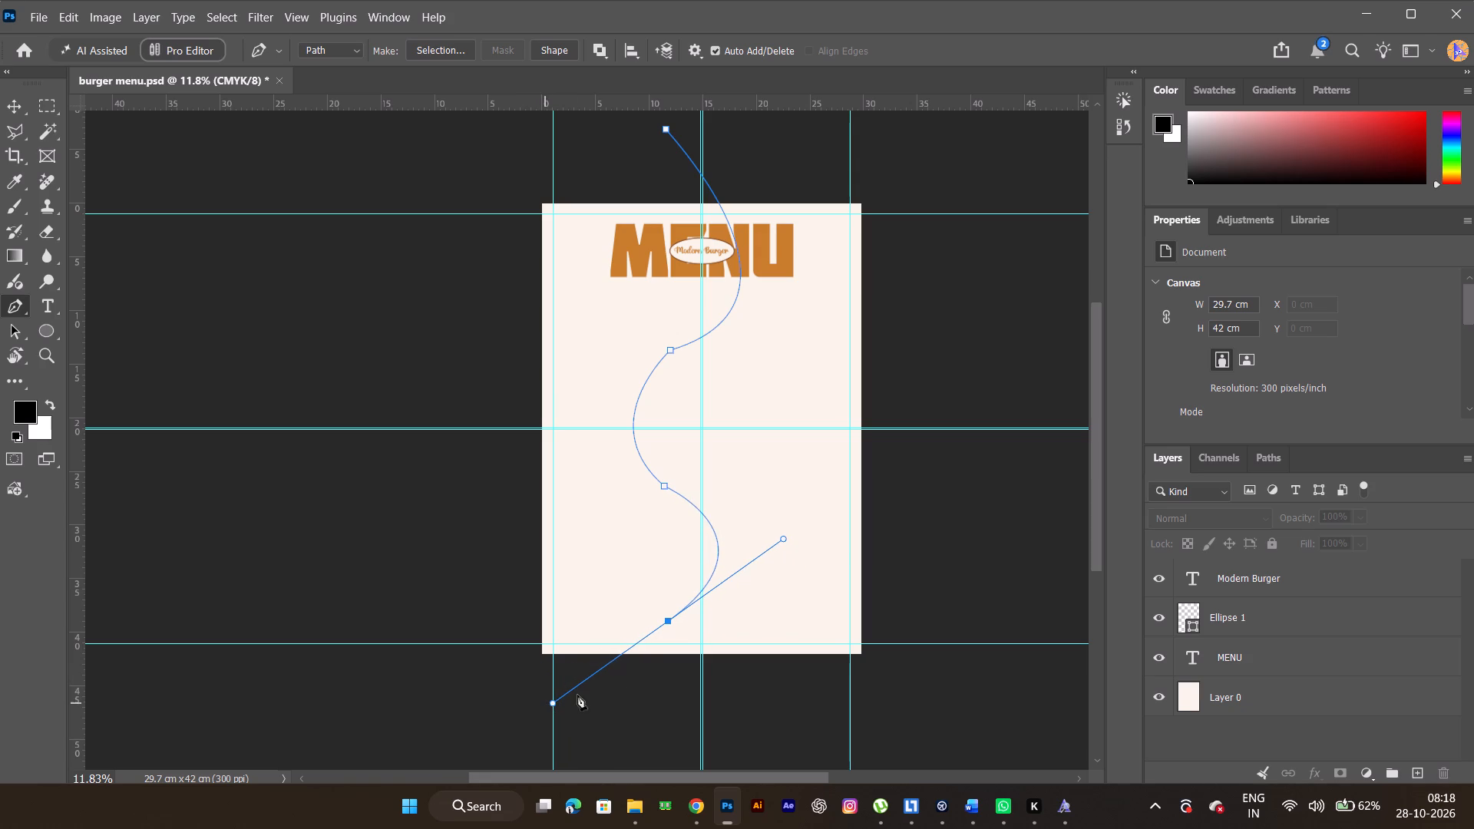
left_click(664, 623, "alt")
Extend the path with a small left-bulging curve ending about 6 cm below the canvas, and remove its outgoing handle.
left_click_drag(663, 723, 714, 777)
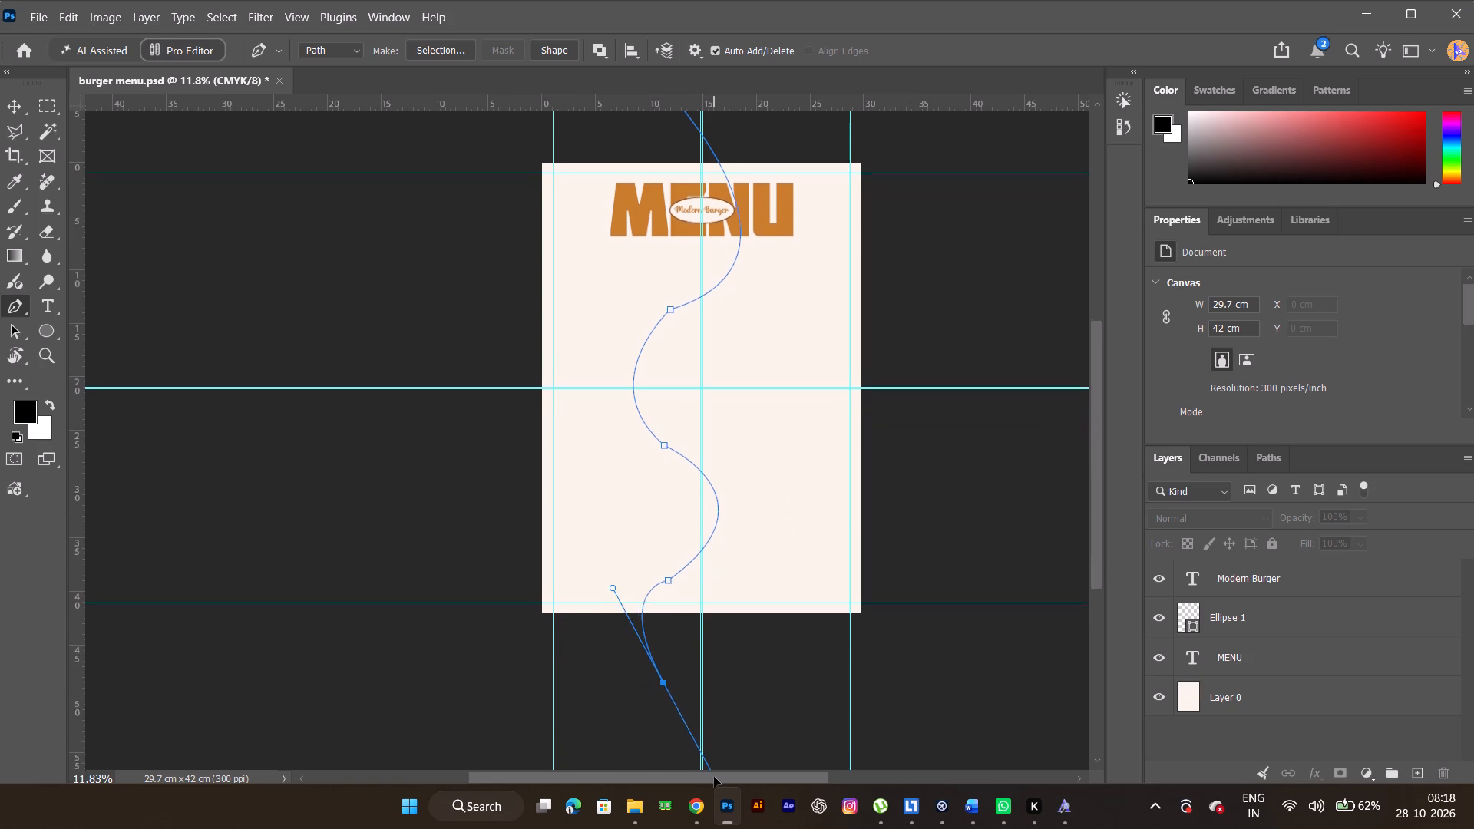
left_click_drag(714, 777, 709, 699)
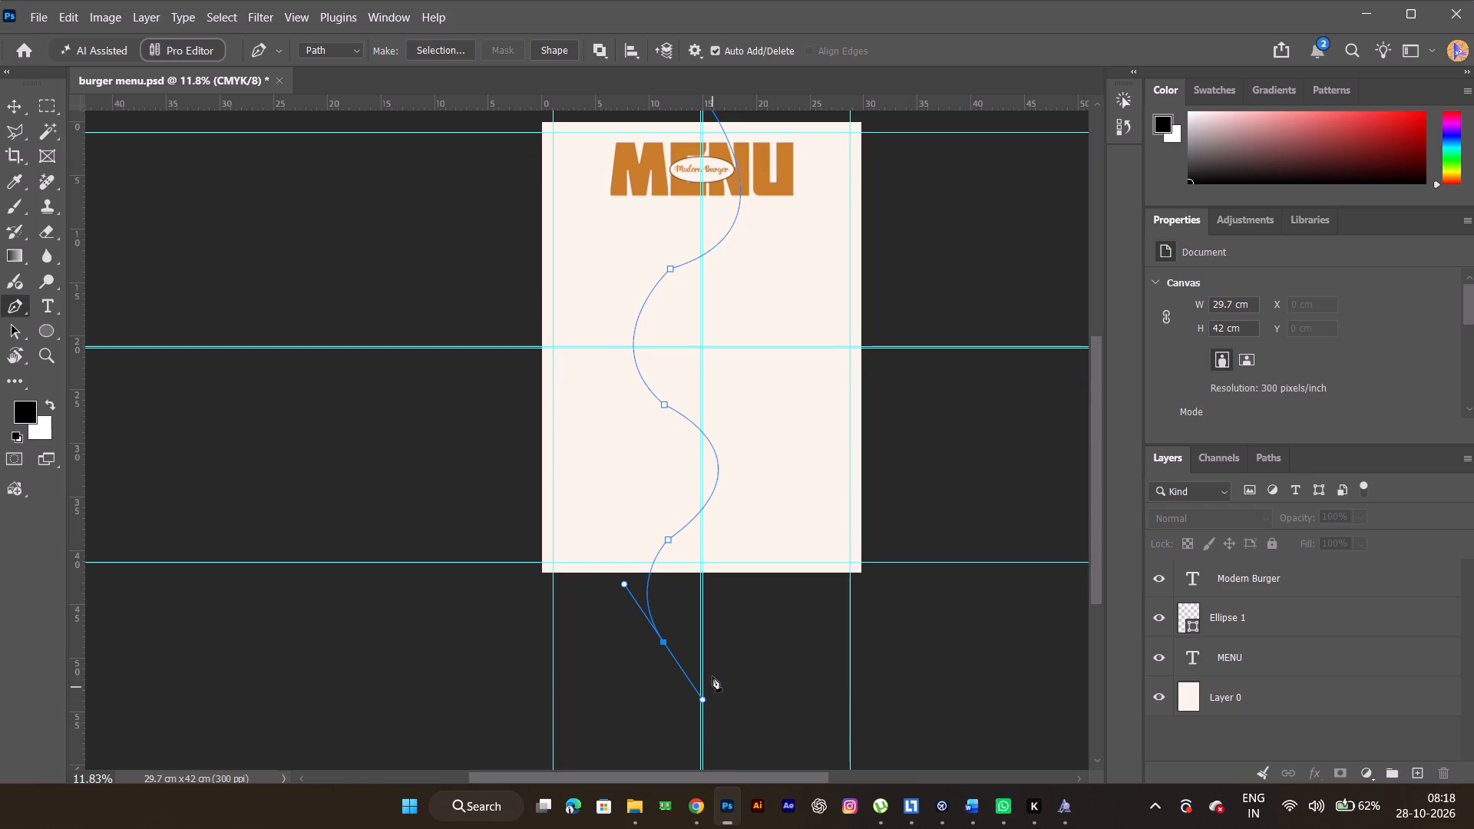
left_click(663, 643, "alt")
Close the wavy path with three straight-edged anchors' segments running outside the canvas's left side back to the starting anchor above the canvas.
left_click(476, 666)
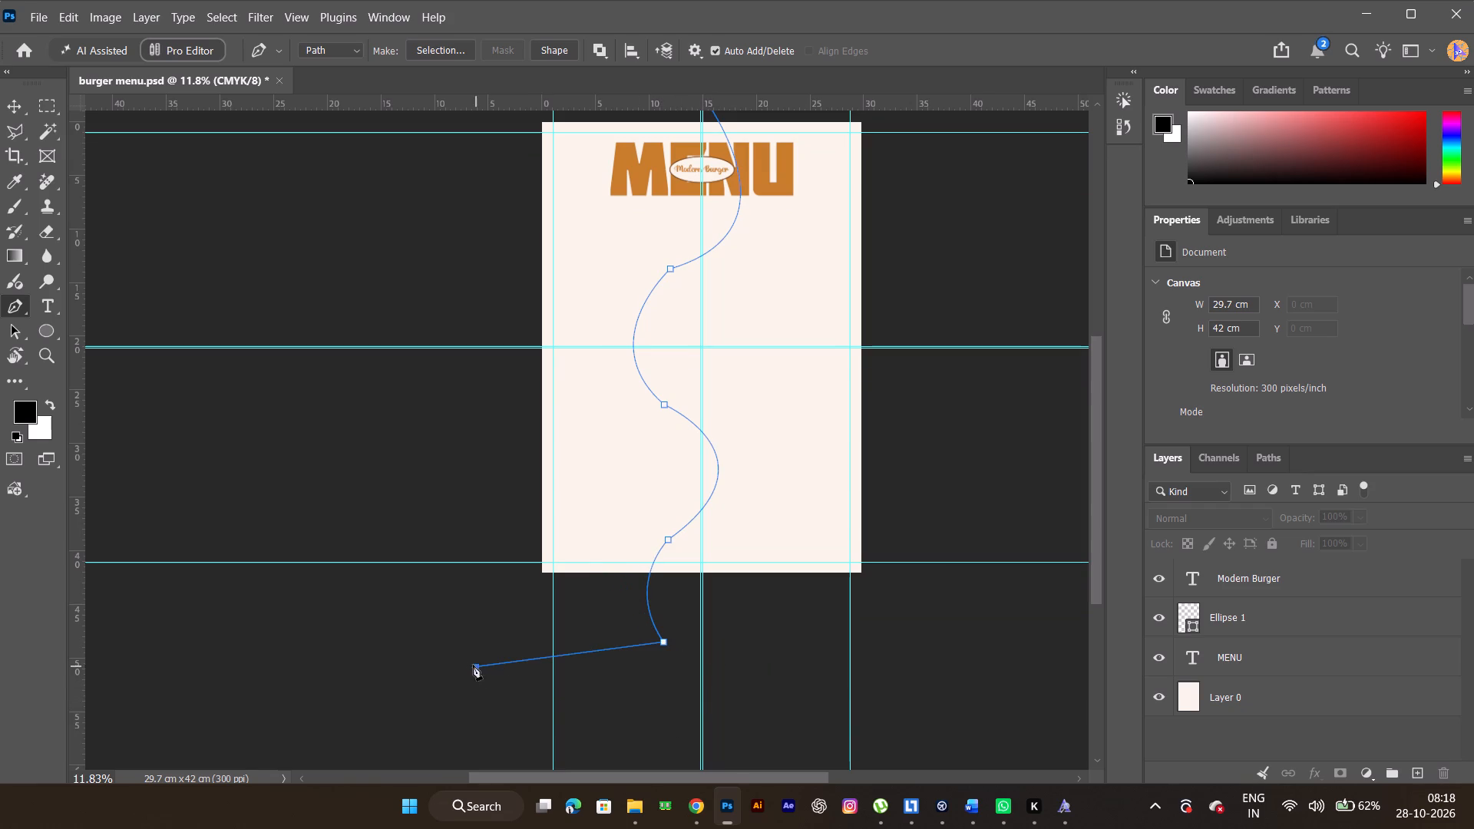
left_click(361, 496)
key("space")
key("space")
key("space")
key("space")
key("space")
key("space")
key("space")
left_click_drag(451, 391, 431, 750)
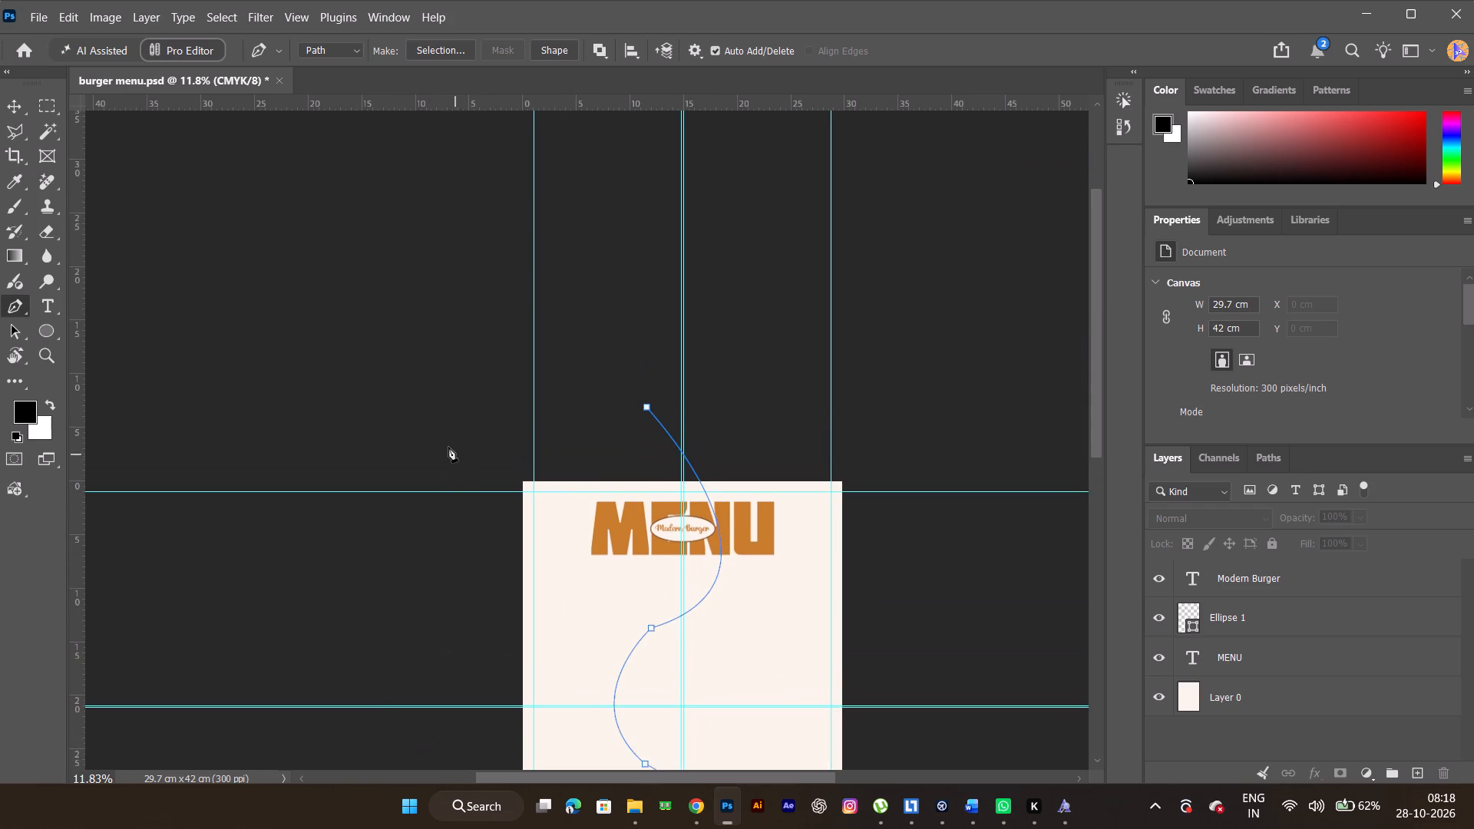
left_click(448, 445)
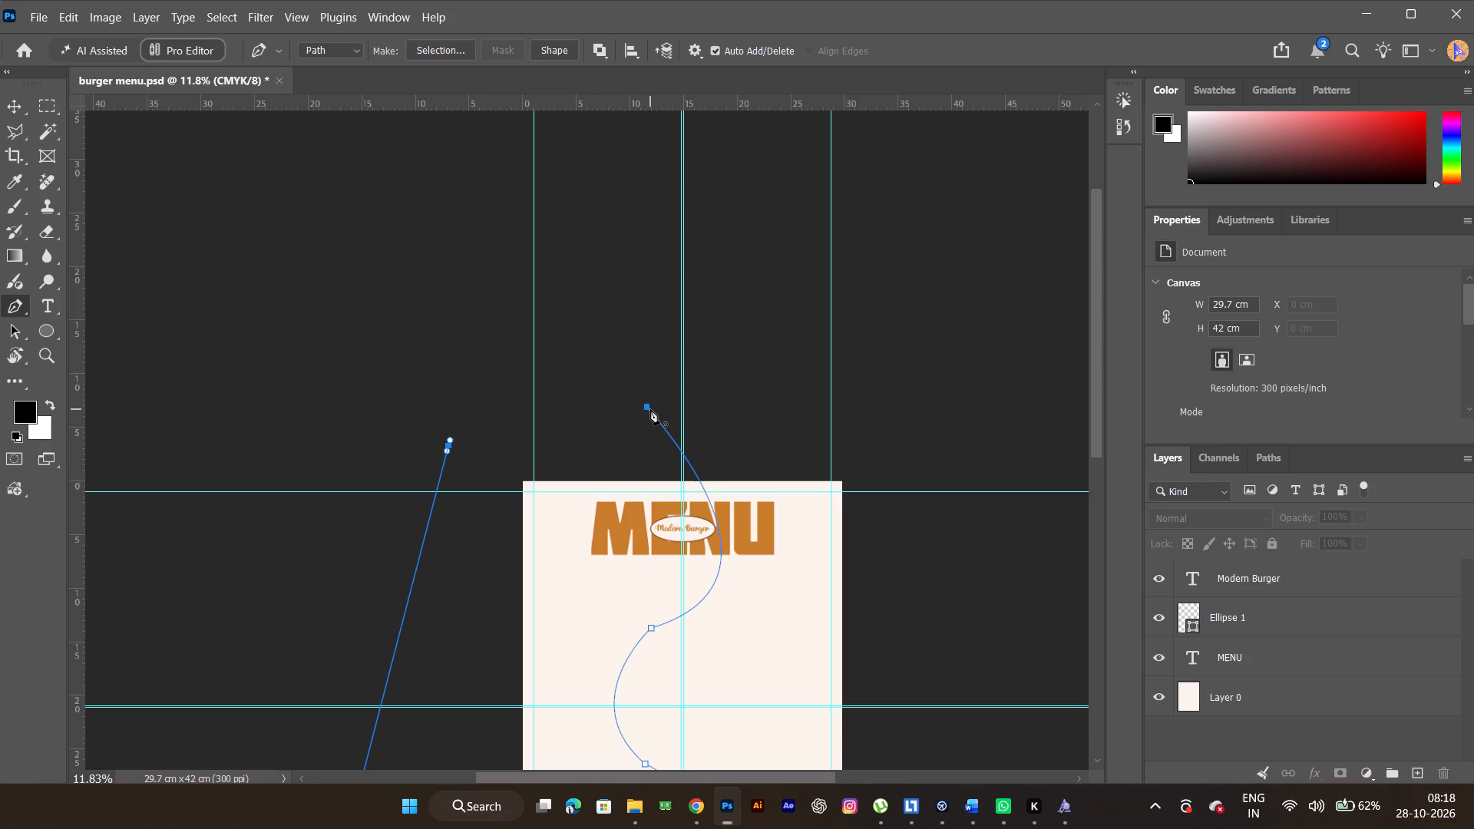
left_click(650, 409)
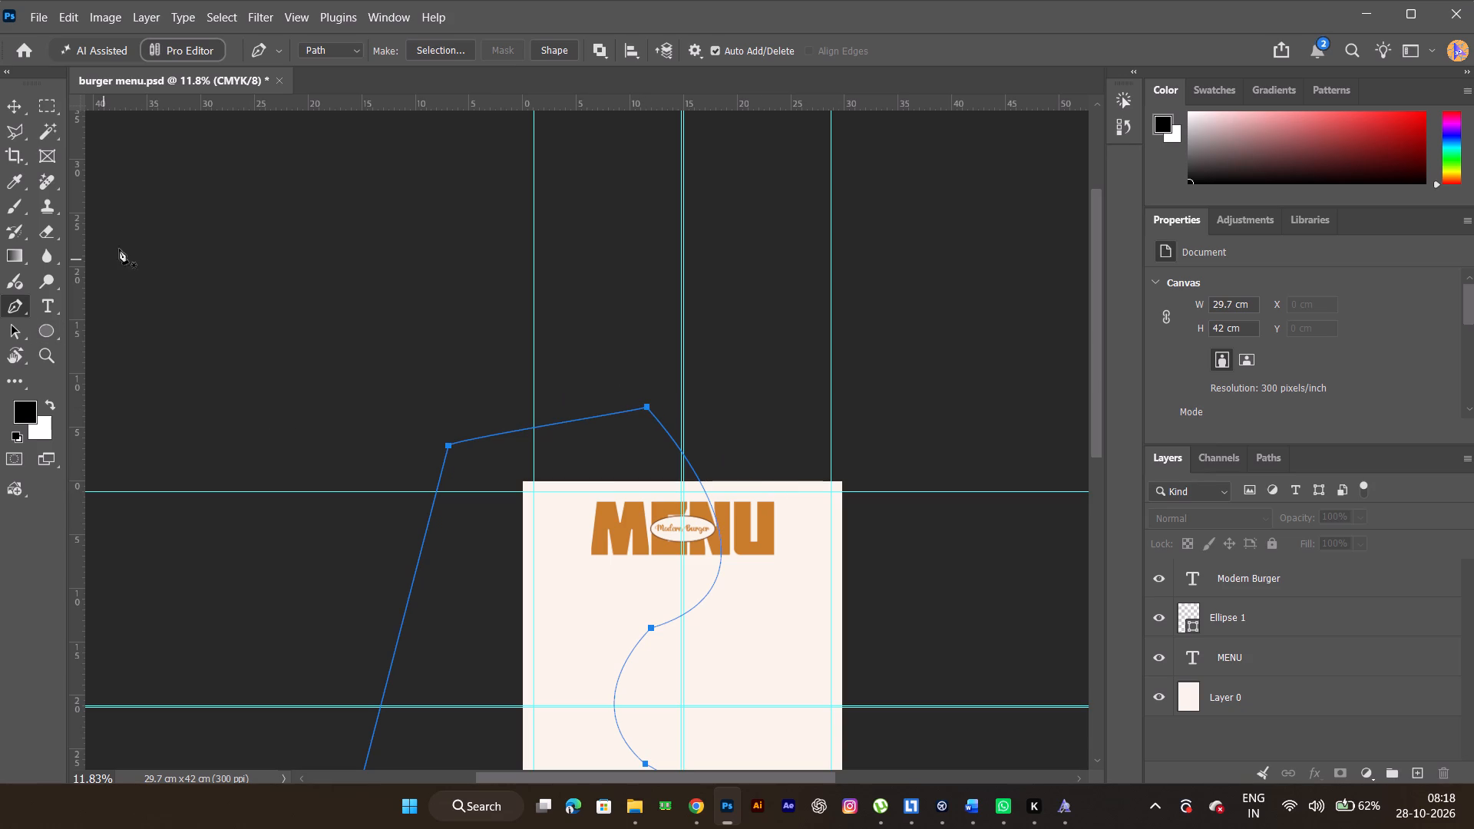
Set the Pen tool to Shape mode with no stroke and the dark brown fill from the recently used colors.
left_click(339, 58)
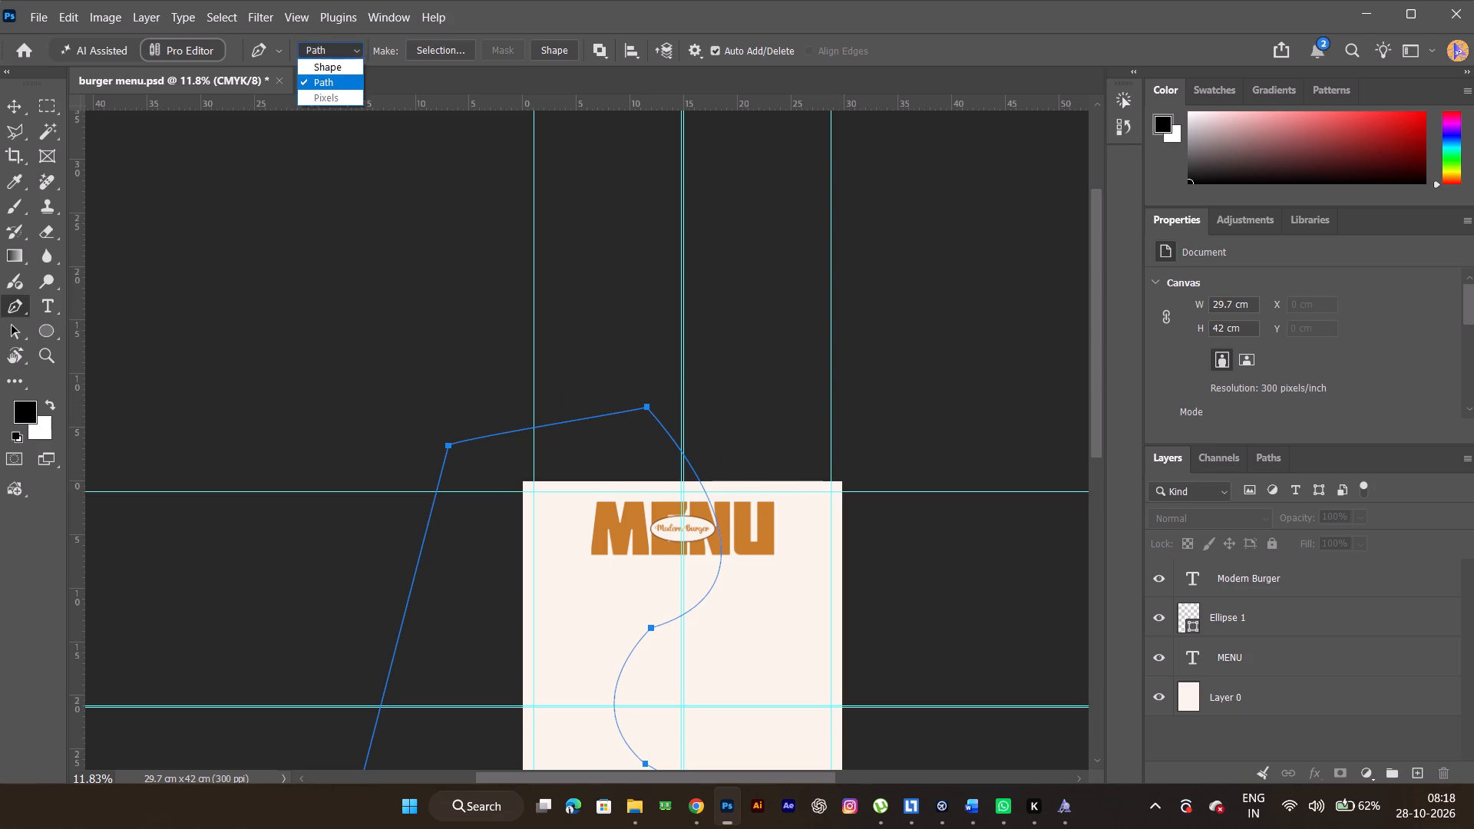
left_click(346, 67)
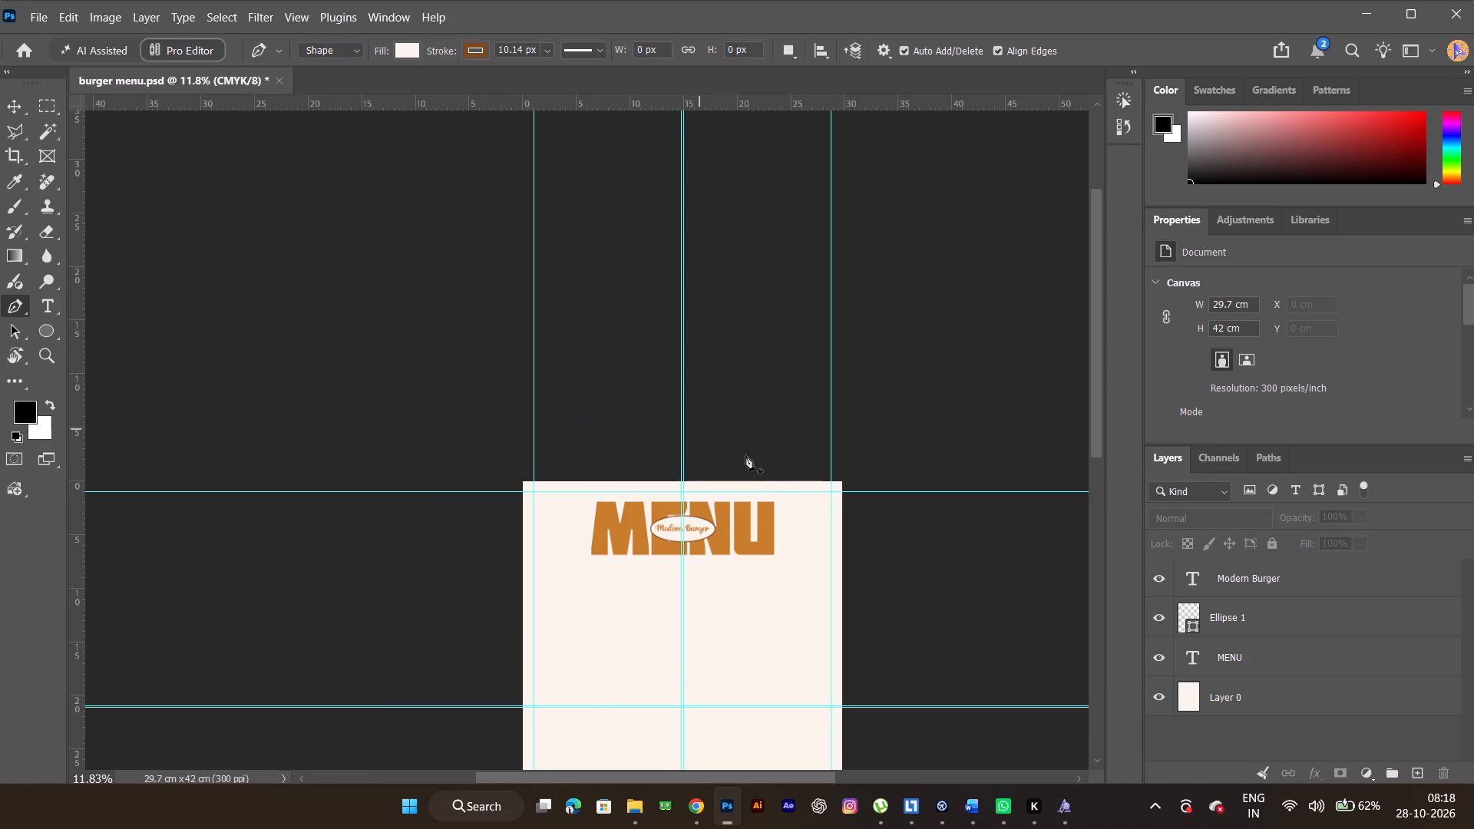
scroll(775, 485, "down", 6)
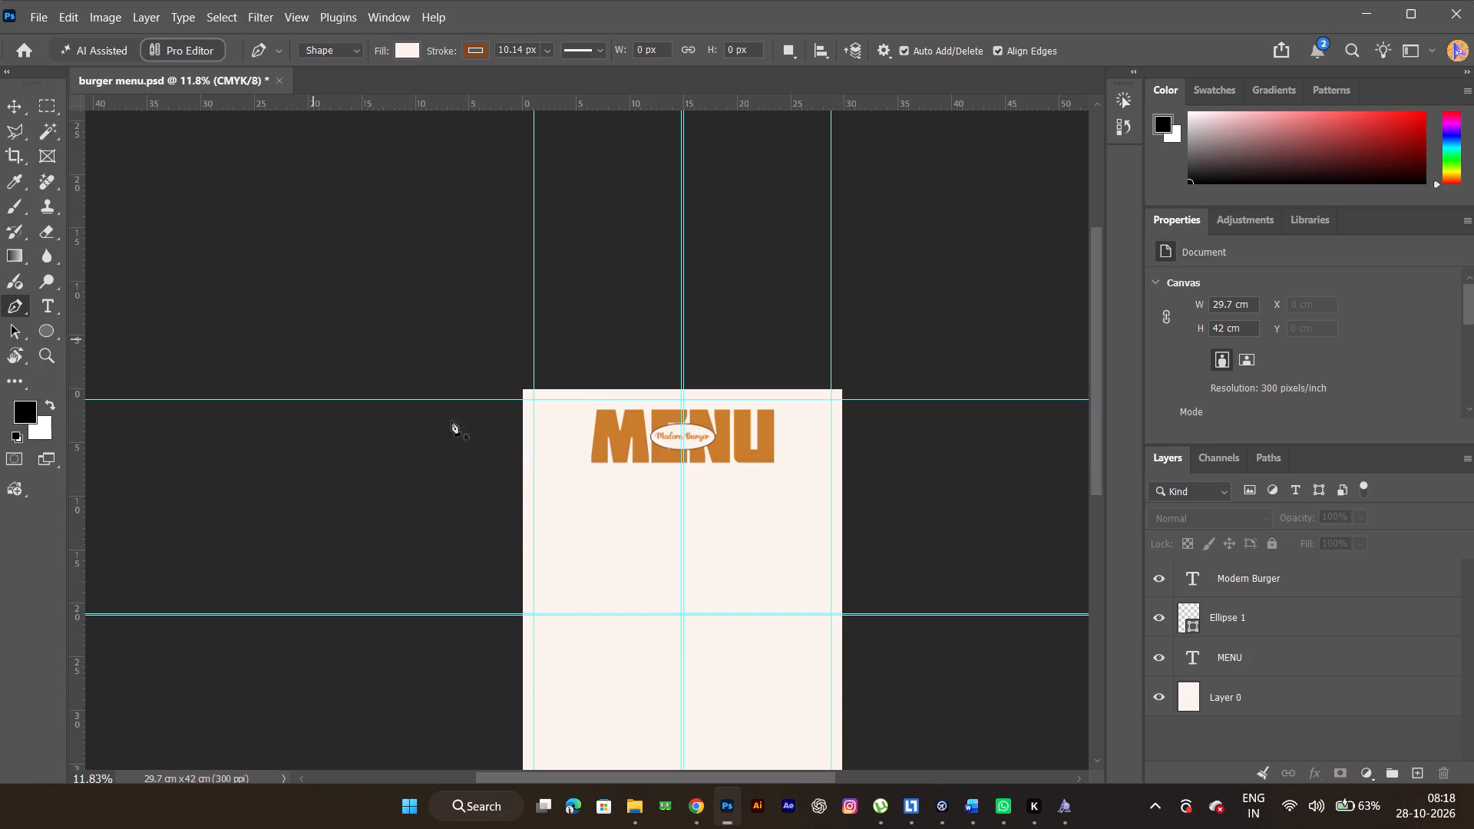
scroll(700, 464, "down", 3, "ctrl+alt")
key("space")
key("space")
left_click_drag(713, 560, 697, 494)
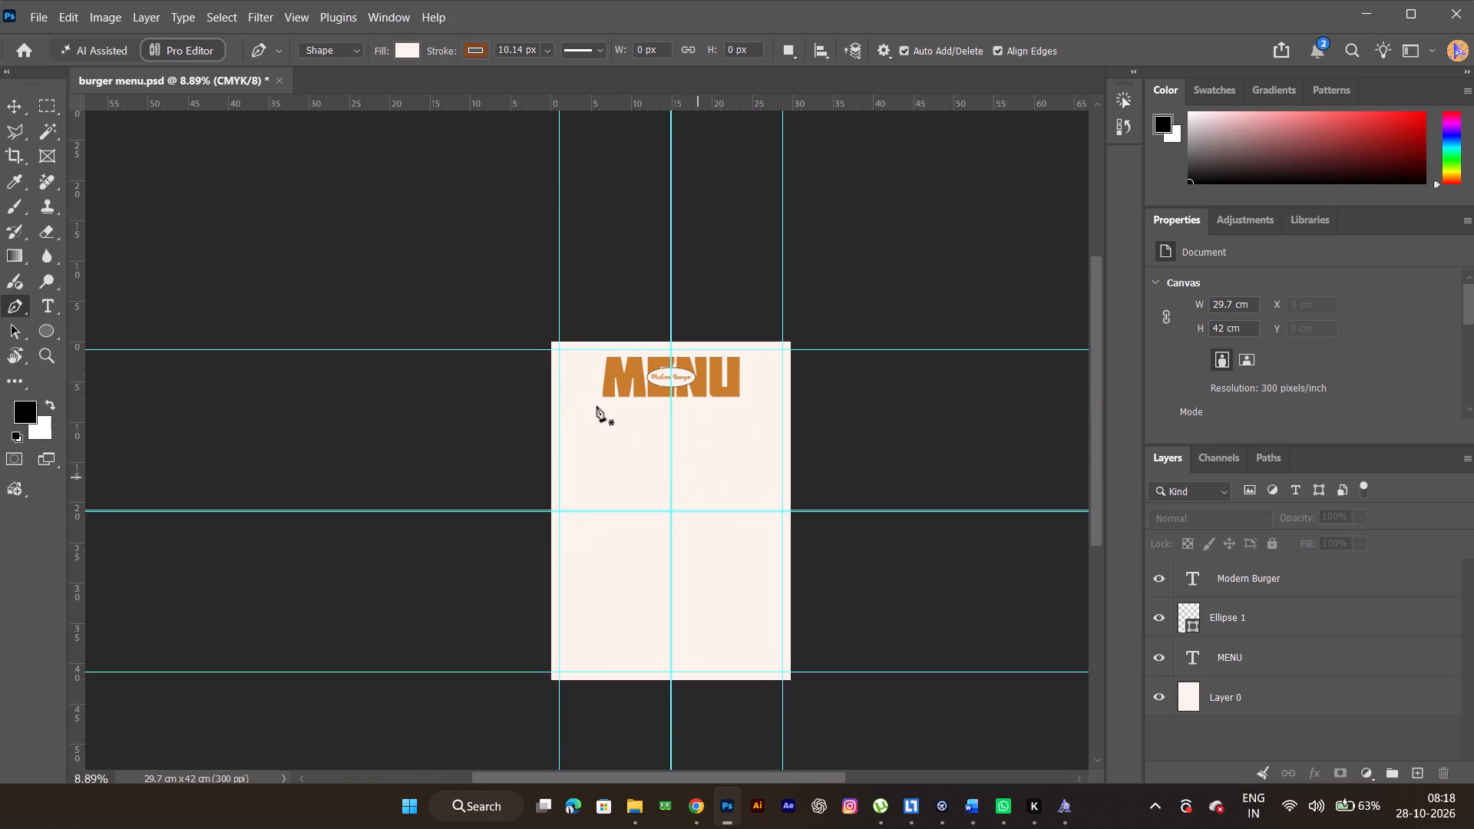
left_click(481, 45)
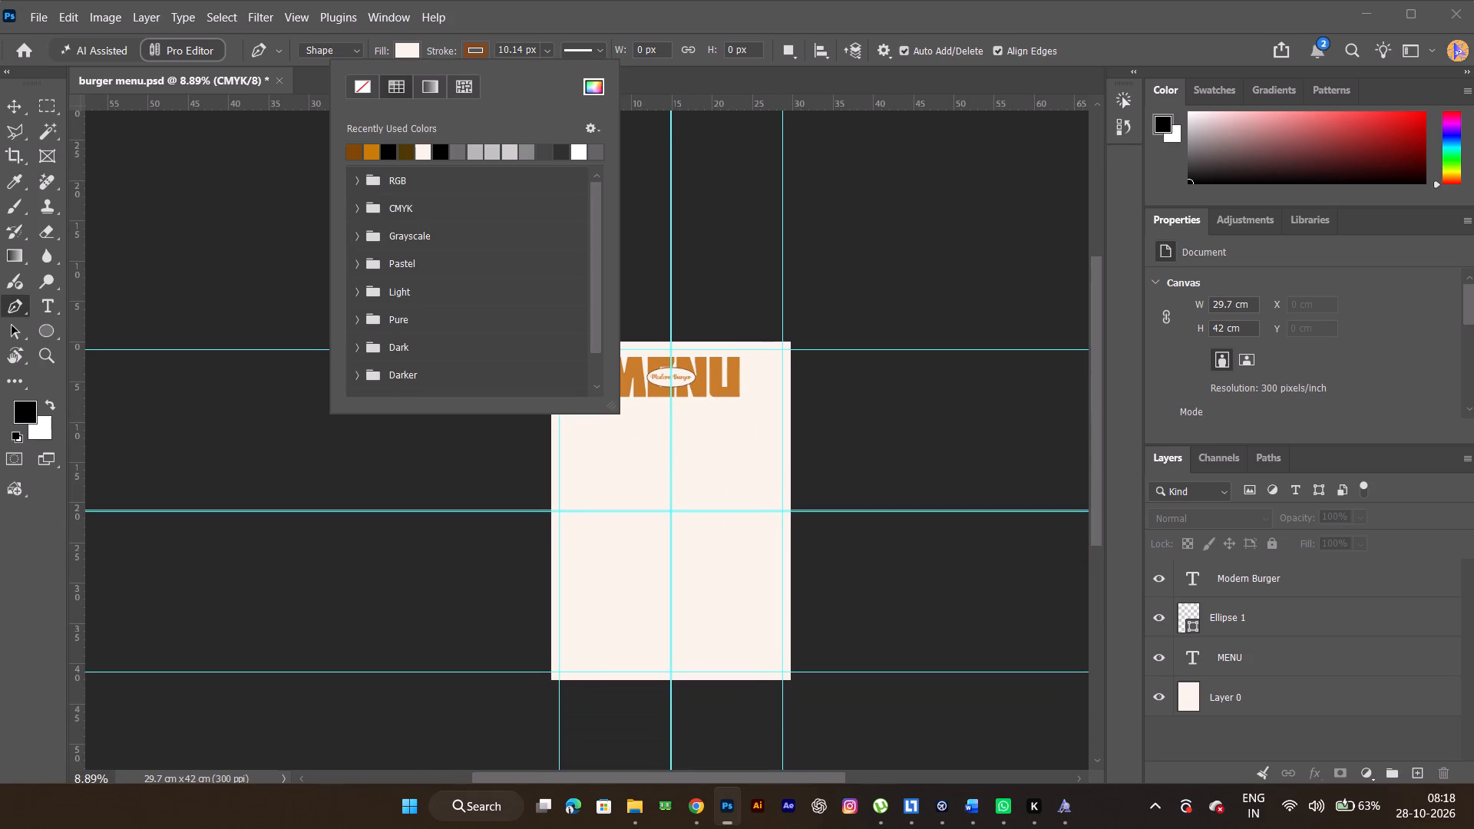
left_click(365, 80)
left_click(409, 51)
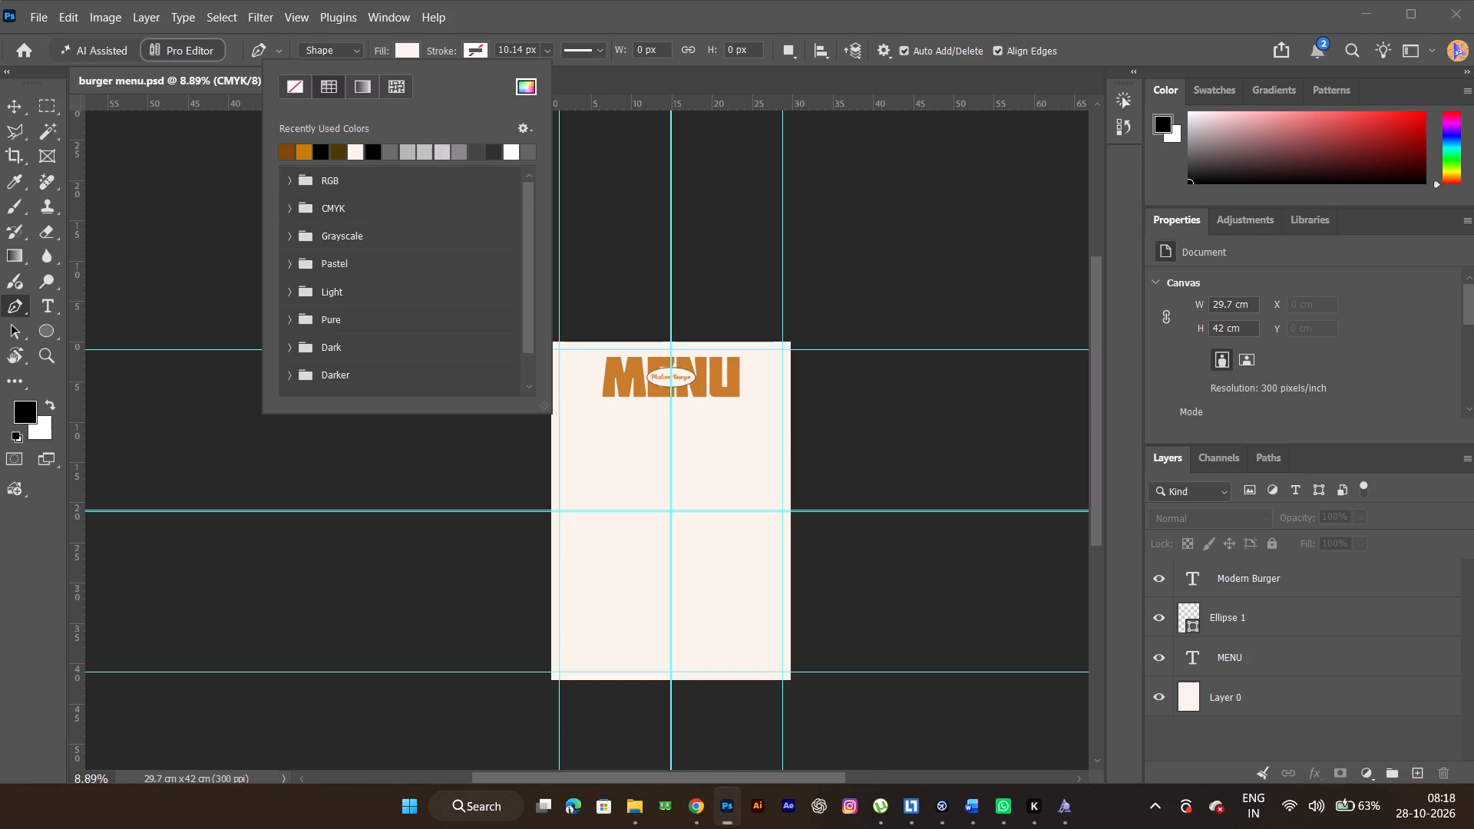
left_click(339, 150)
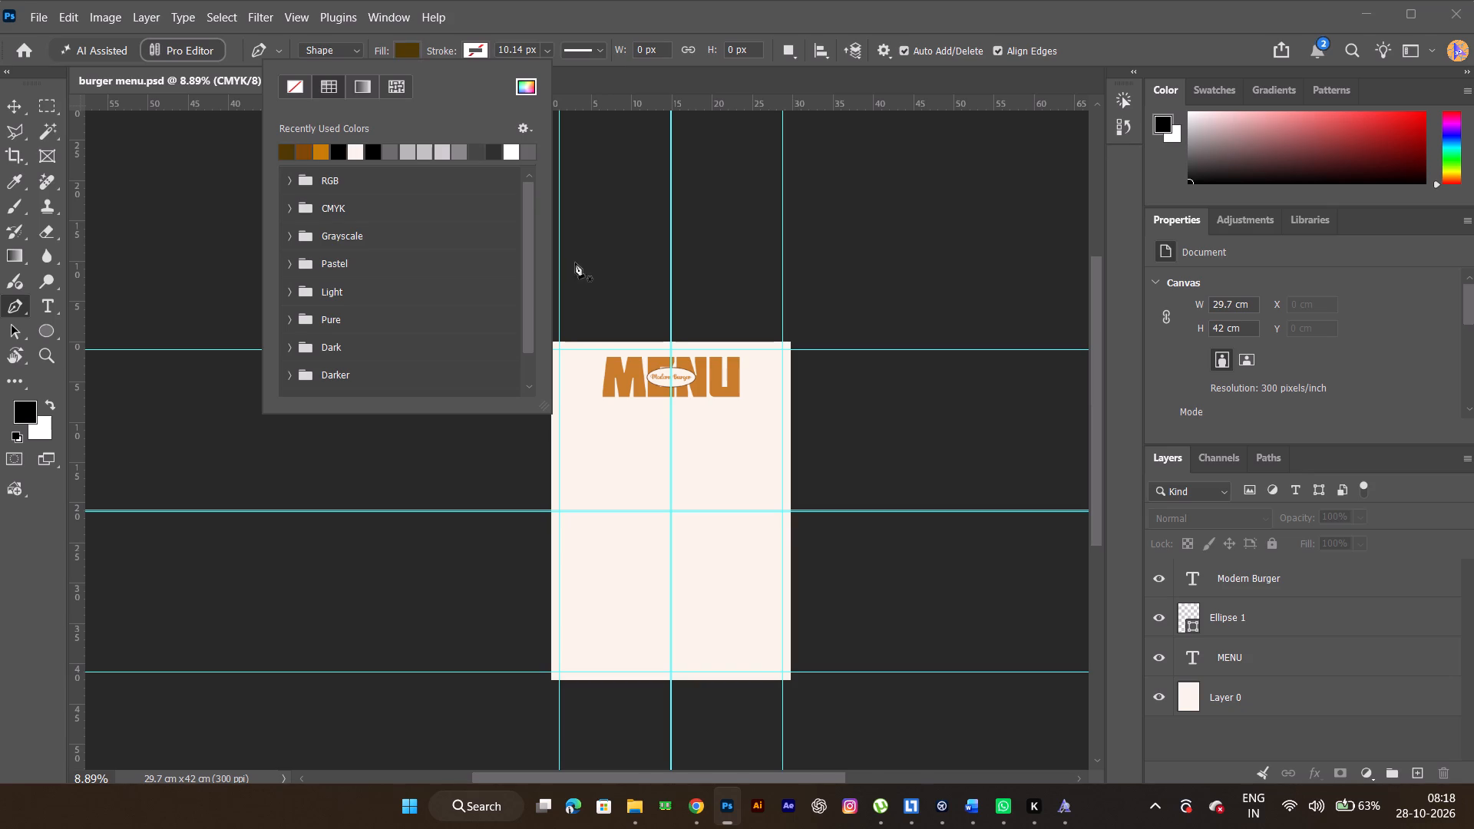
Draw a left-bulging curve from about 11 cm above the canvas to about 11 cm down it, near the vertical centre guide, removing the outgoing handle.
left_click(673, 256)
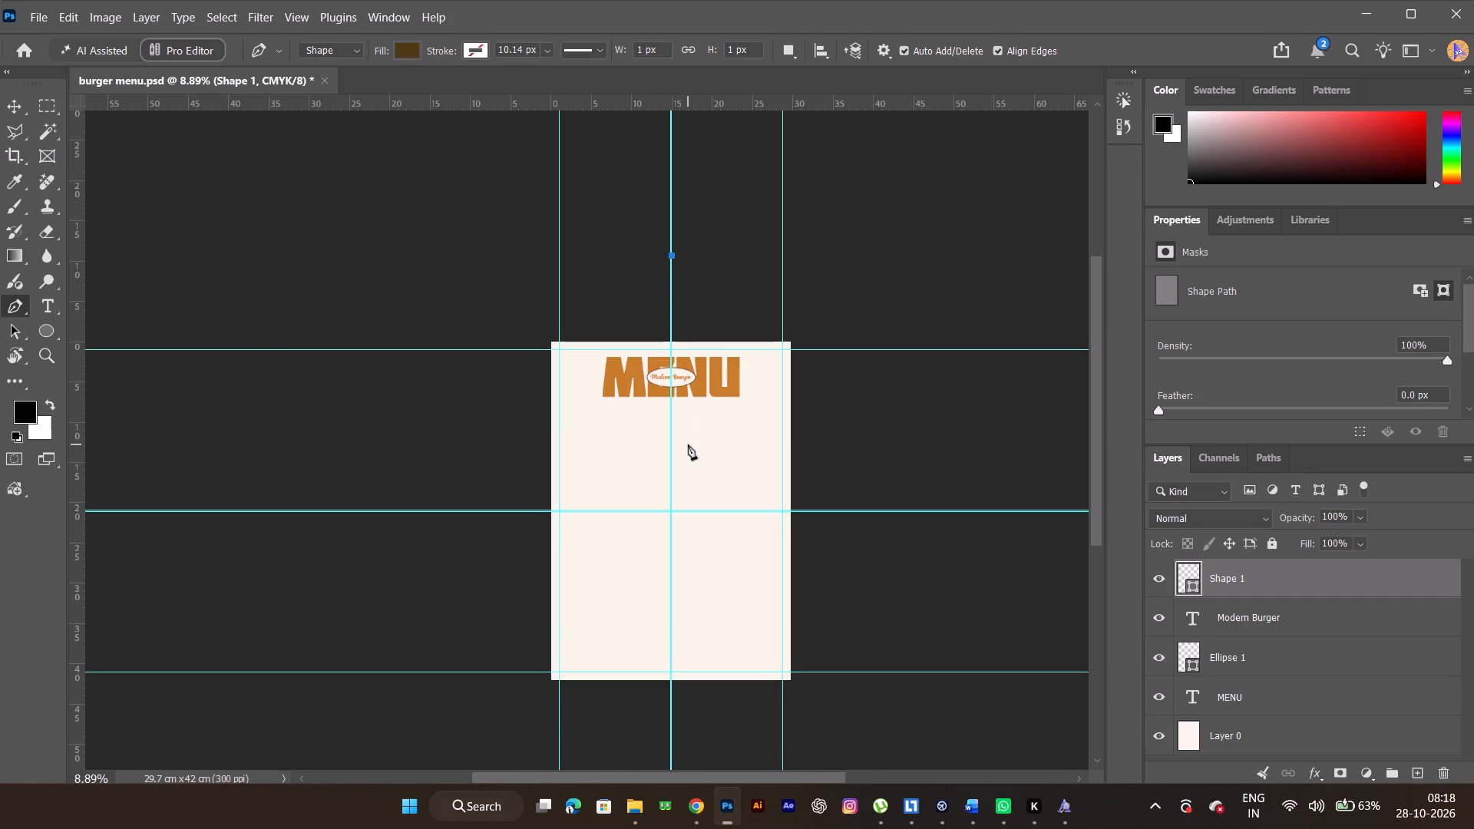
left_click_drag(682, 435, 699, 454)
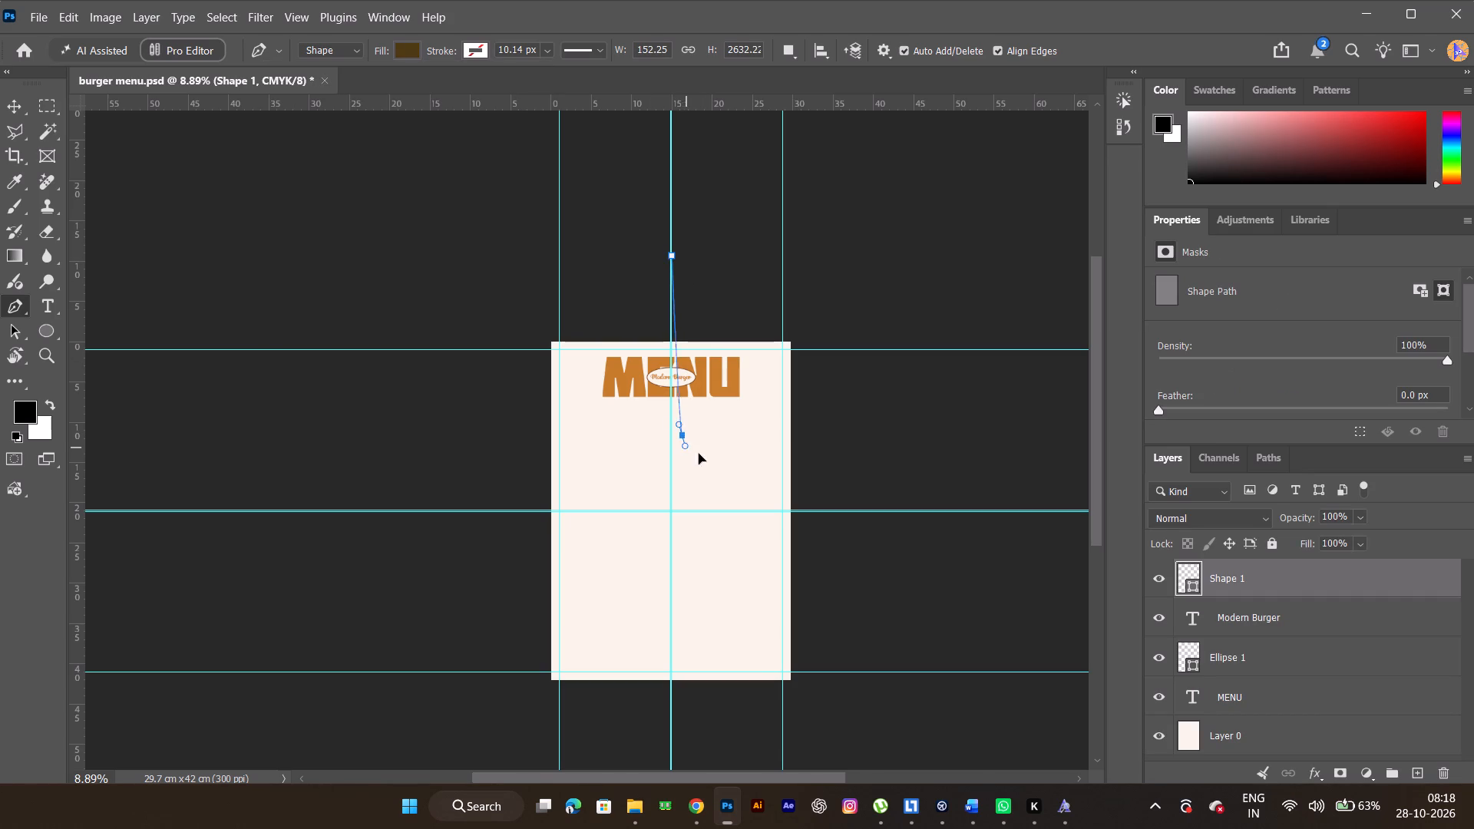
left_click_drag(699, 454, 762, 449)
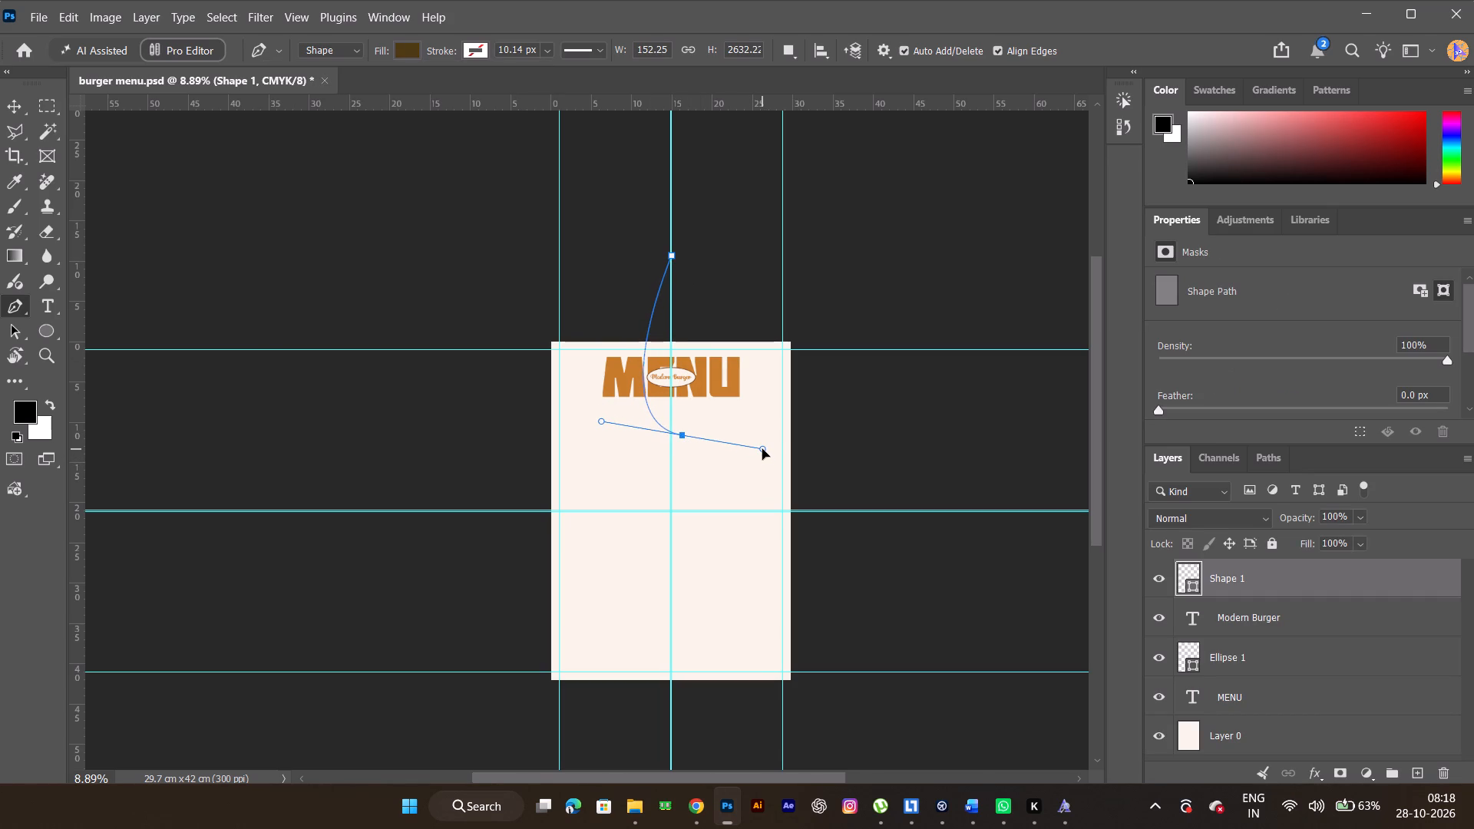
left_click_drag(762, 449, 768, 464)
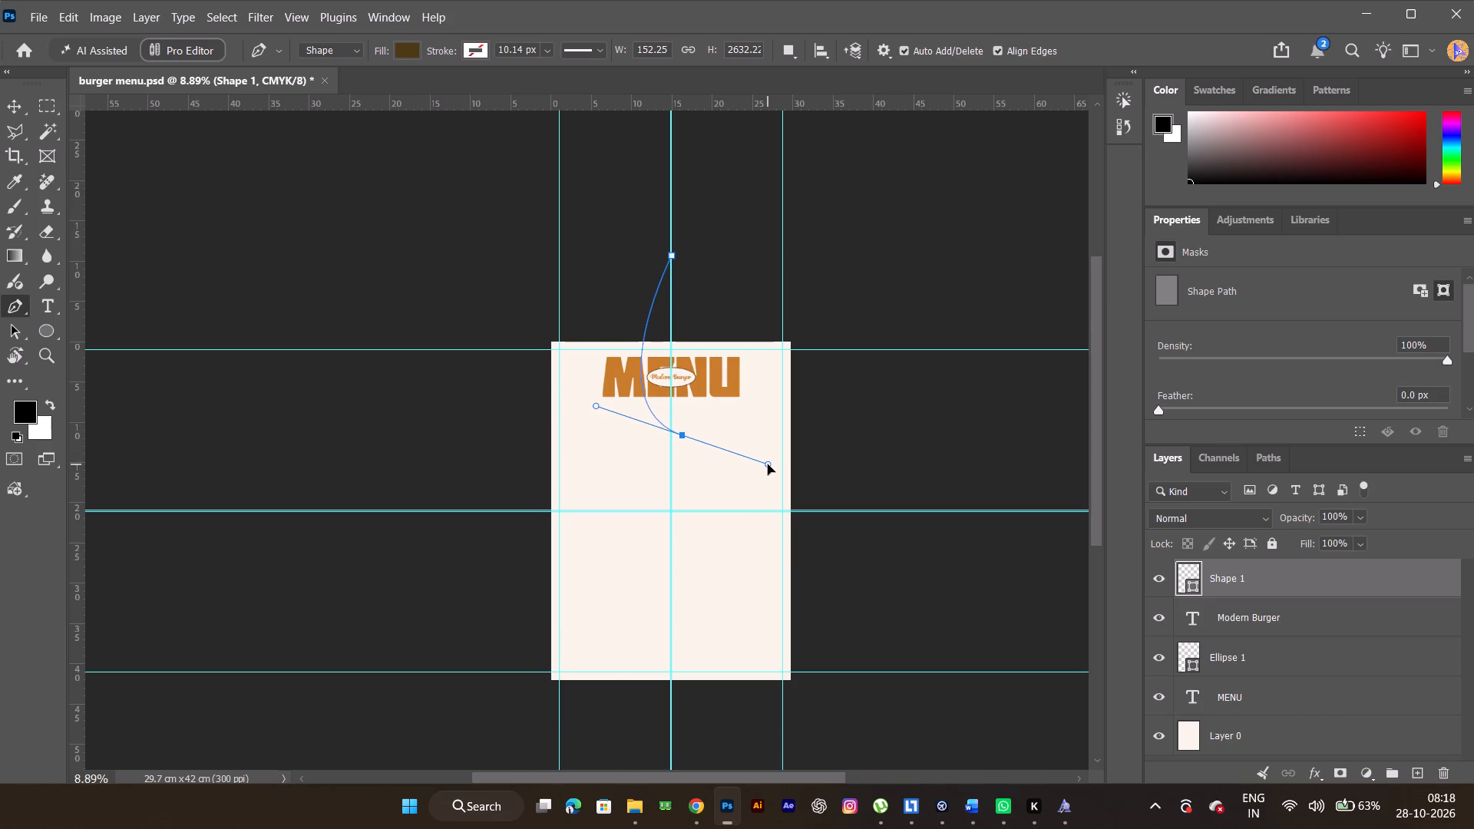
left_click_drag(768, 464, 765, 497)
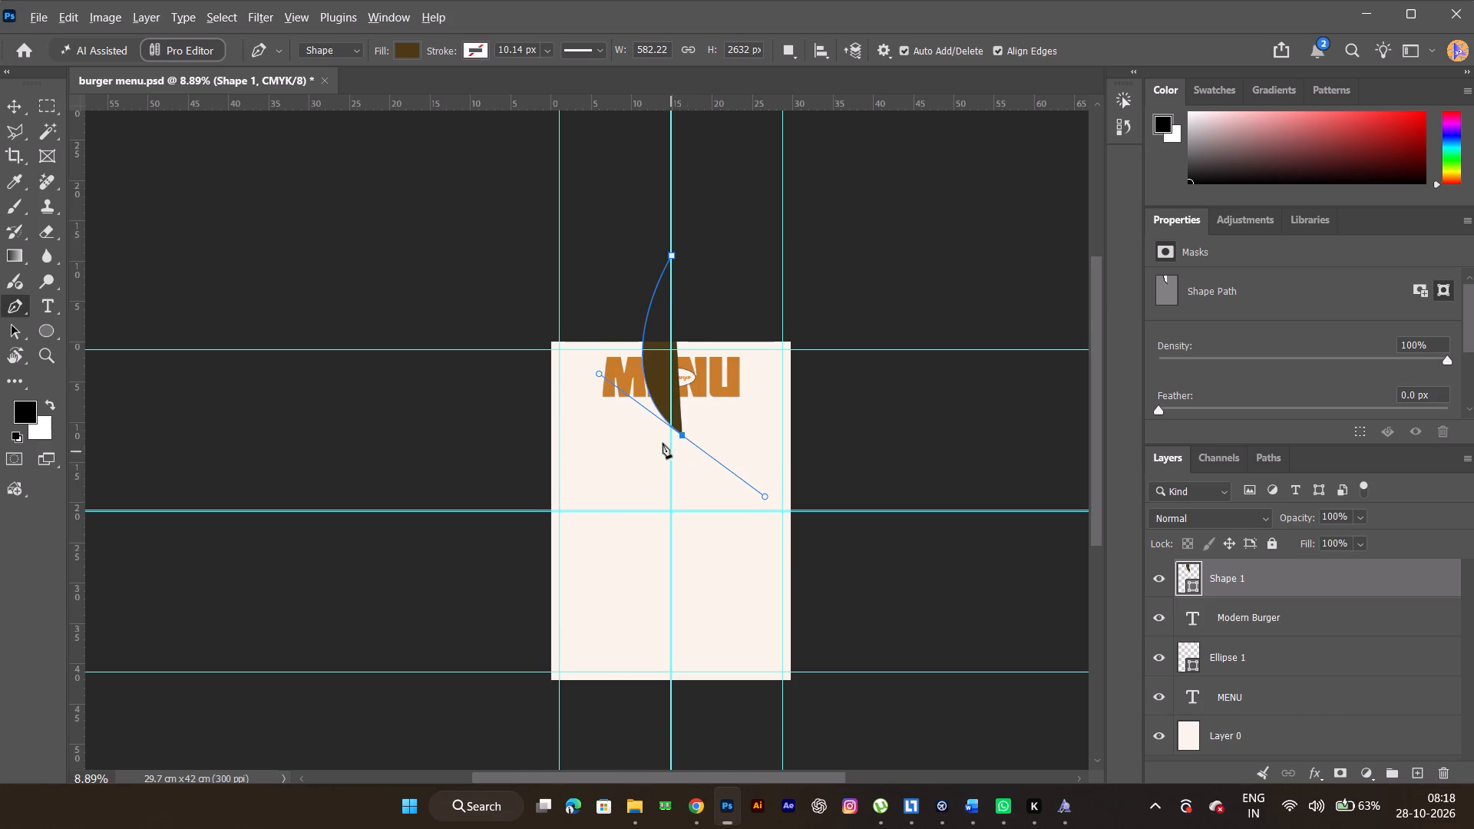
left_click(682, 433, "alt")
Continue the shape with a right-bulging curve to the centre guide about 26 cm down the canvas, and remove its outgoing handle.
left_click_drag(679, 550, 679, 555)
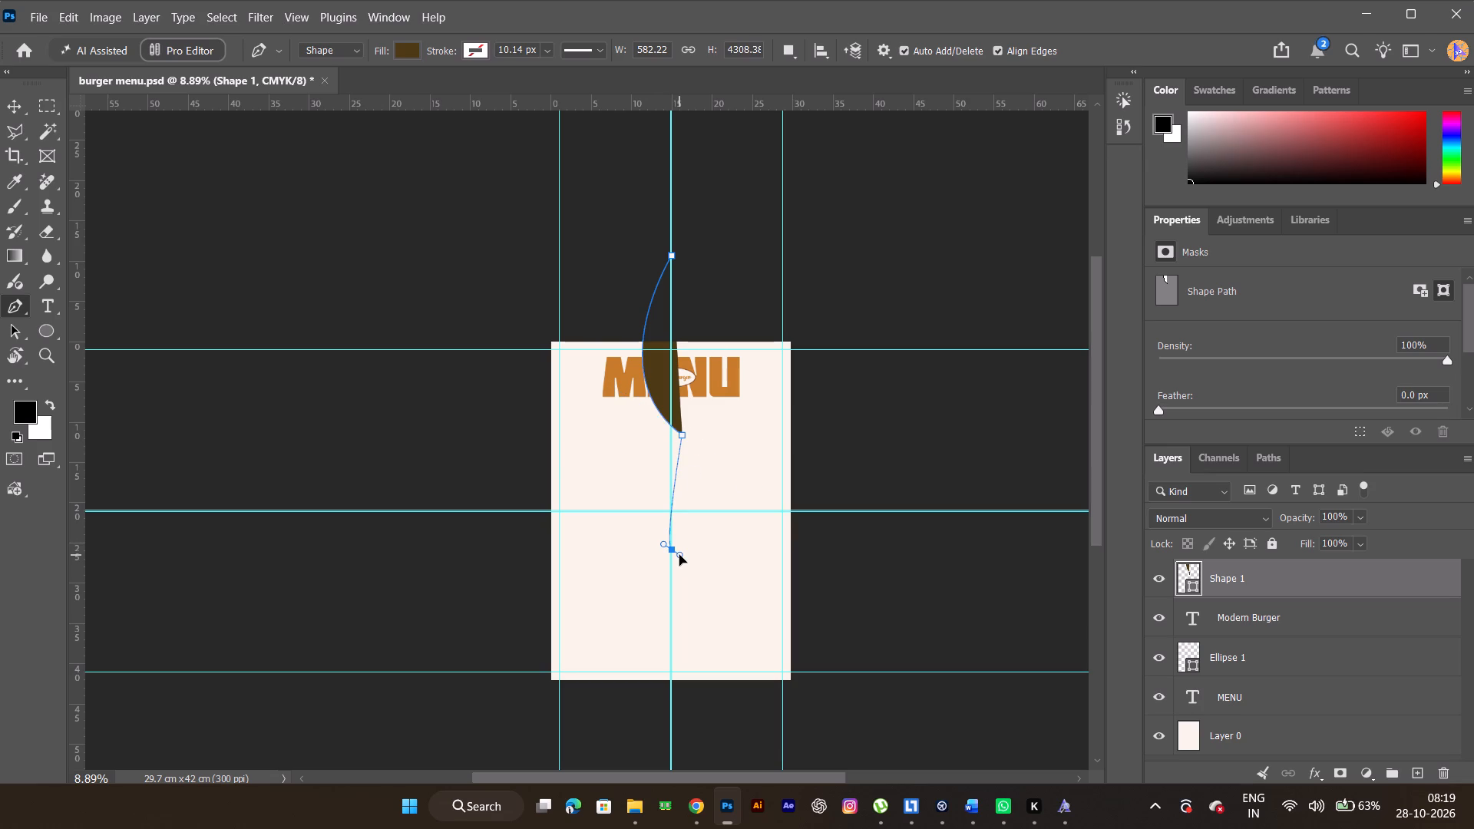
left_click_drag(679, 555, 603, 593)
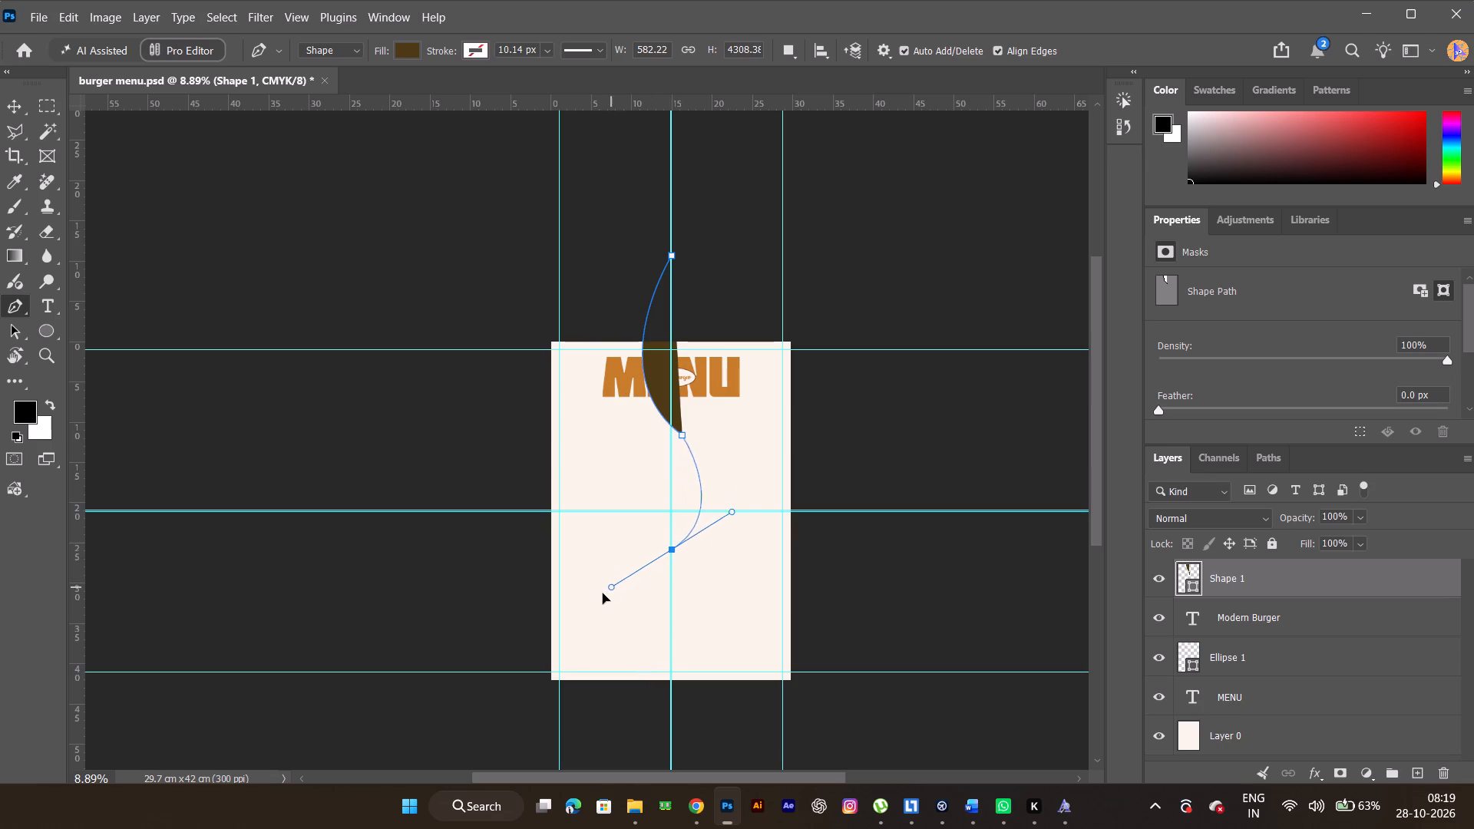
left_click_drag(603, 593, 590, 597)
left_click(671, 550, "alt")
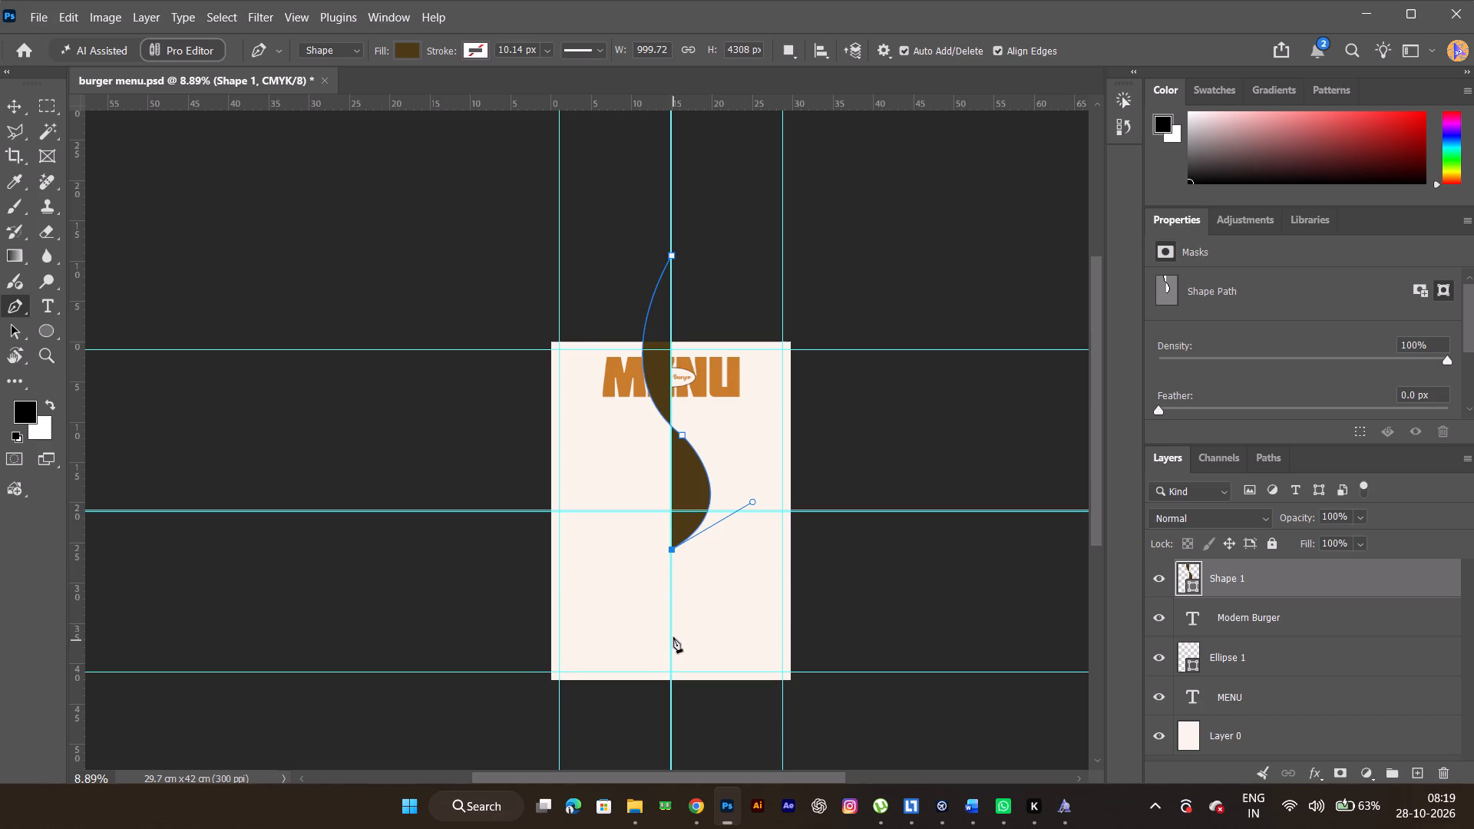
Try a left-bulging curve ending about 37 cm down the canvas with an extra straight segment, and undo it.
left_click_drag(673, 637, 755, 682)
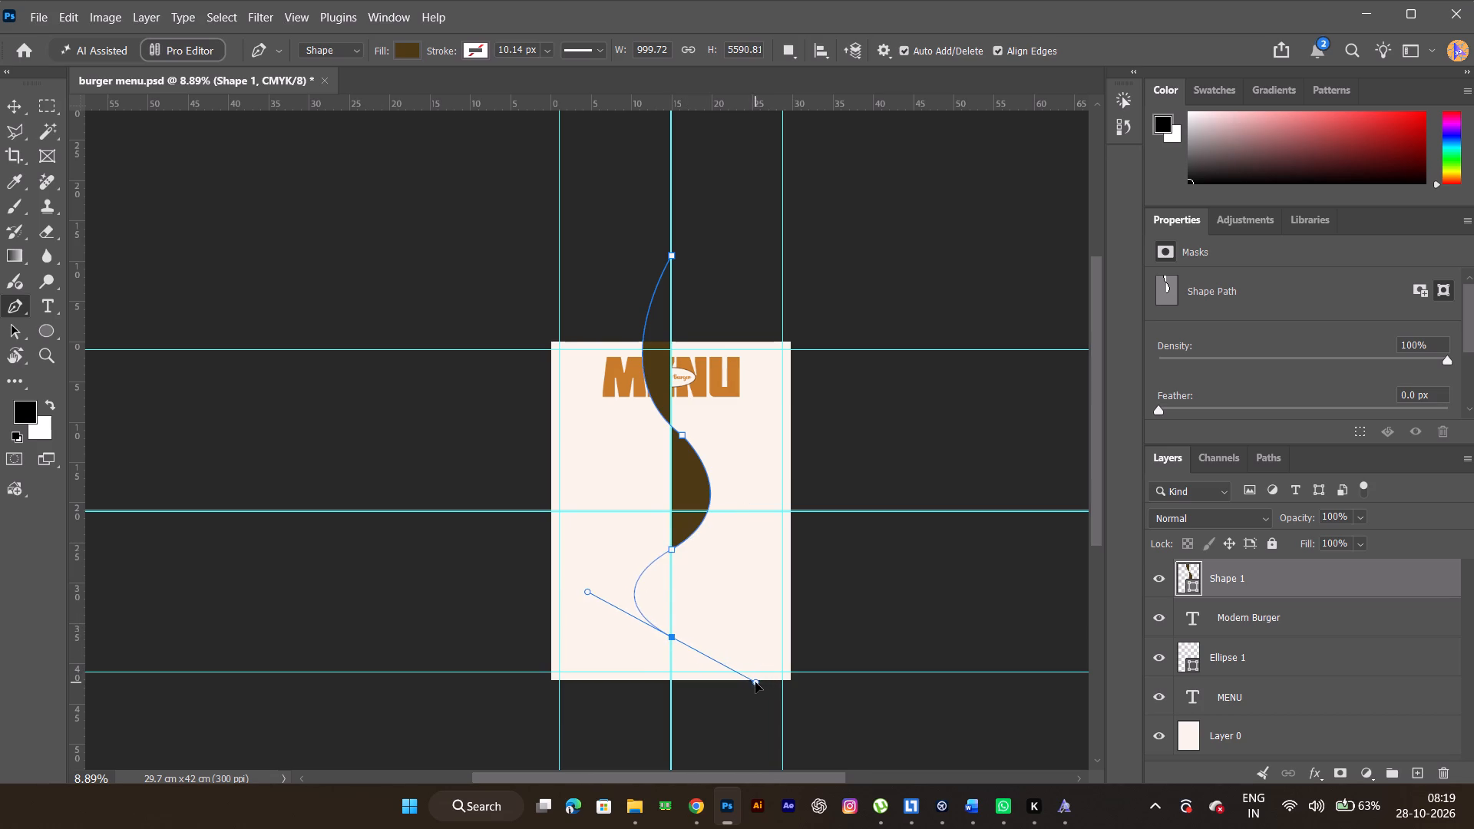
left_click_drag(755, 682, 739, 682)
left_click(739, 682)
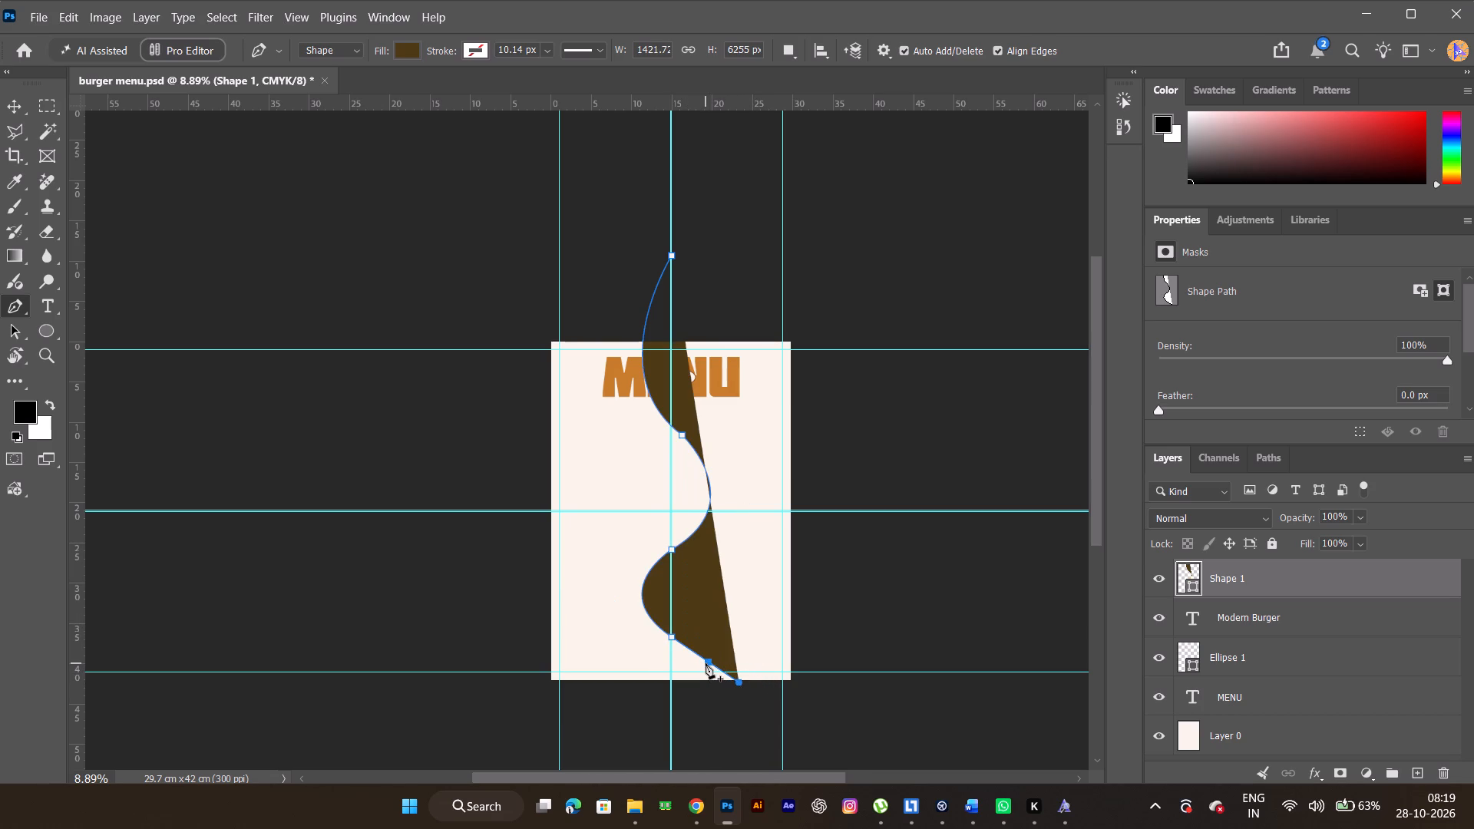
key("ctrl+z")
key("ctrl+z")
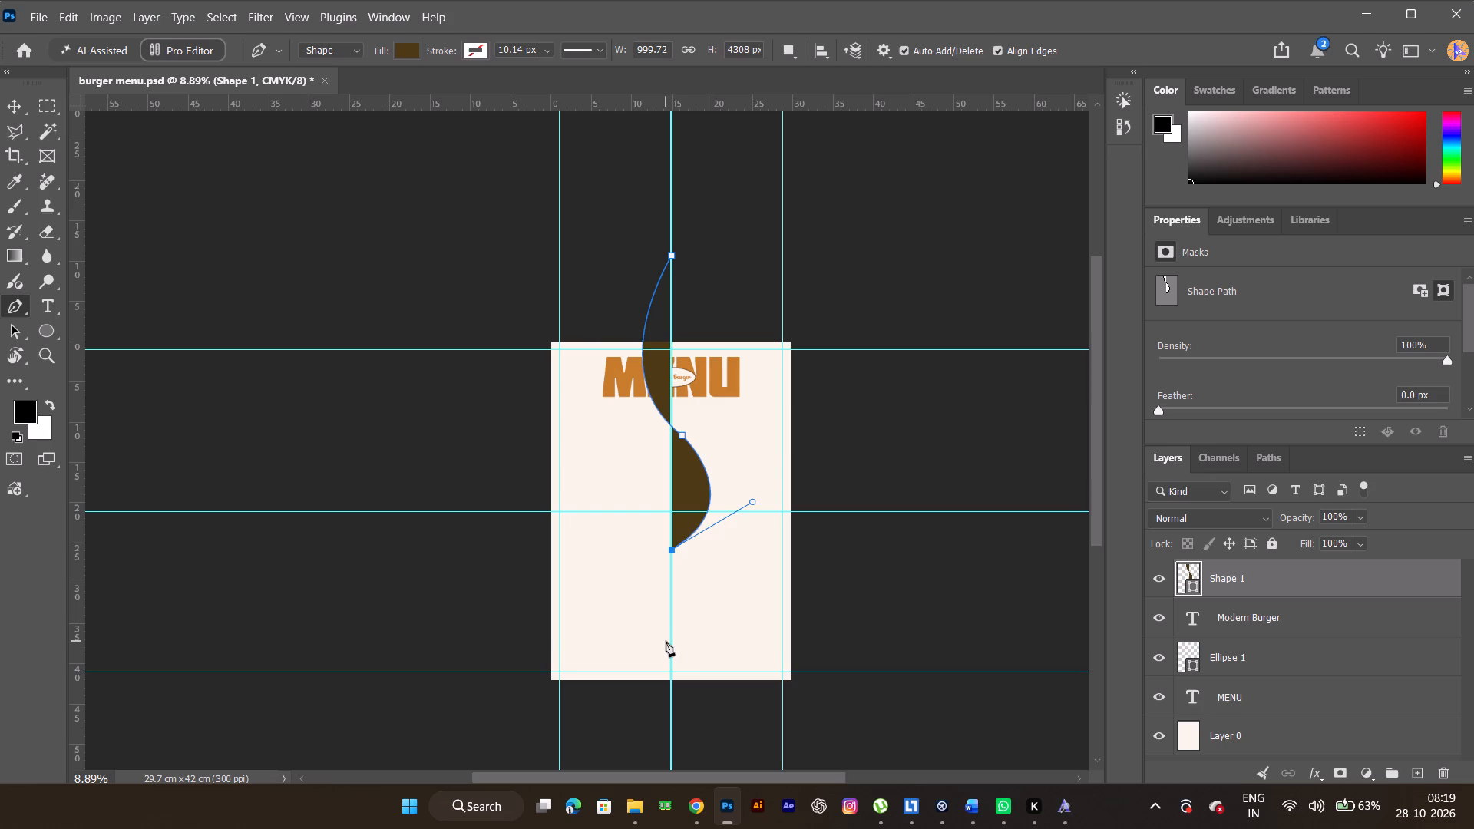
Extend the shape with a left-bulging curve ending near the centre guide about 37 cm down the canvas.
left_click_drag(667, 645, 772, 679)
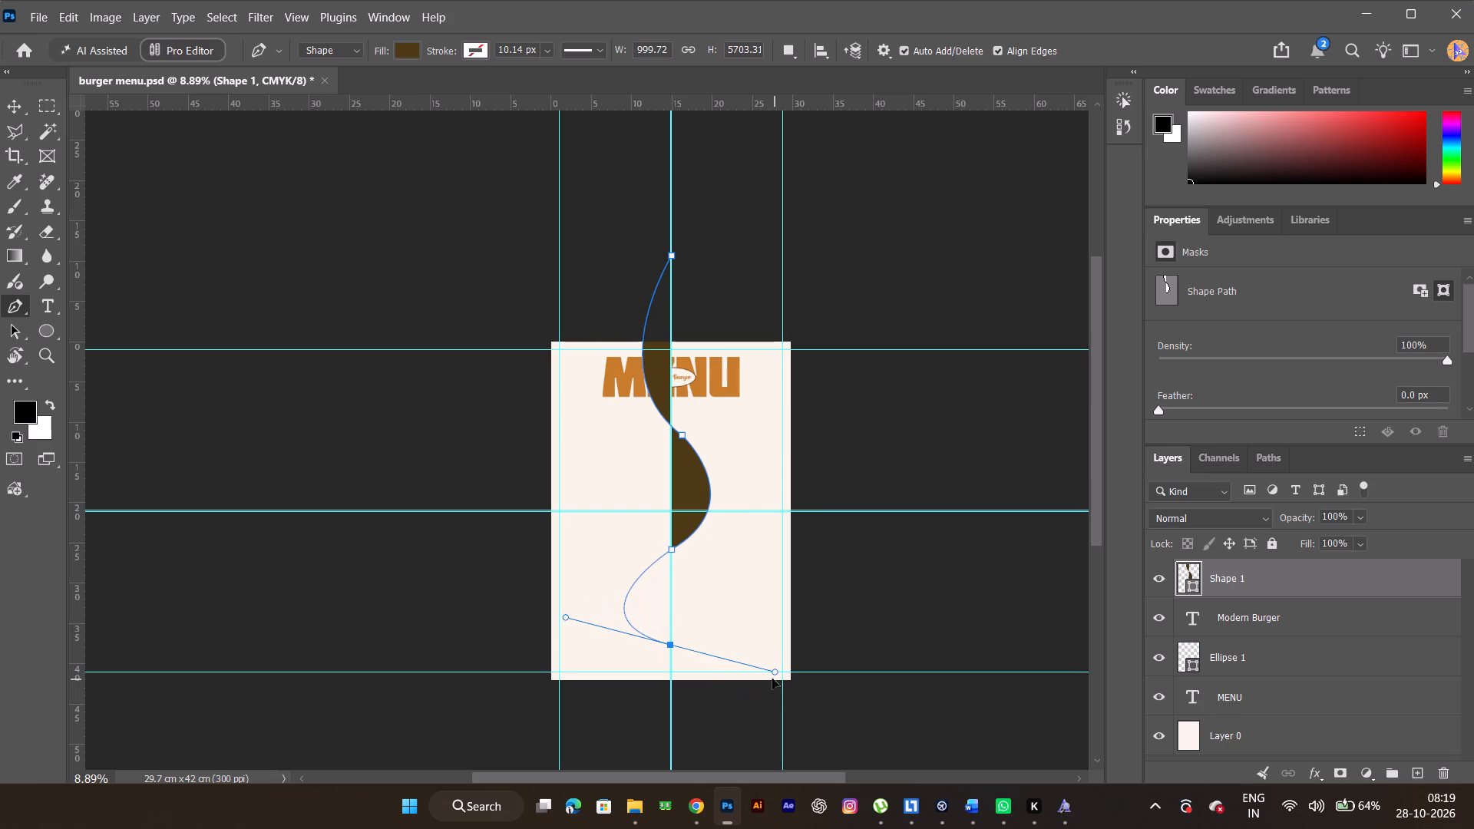
Finish the left-bulging curve and add a right-bulging one ending below the canvas, about 50 cm down, removing both outgoing handles.
left_click_drag(772, 679, 739, 691)
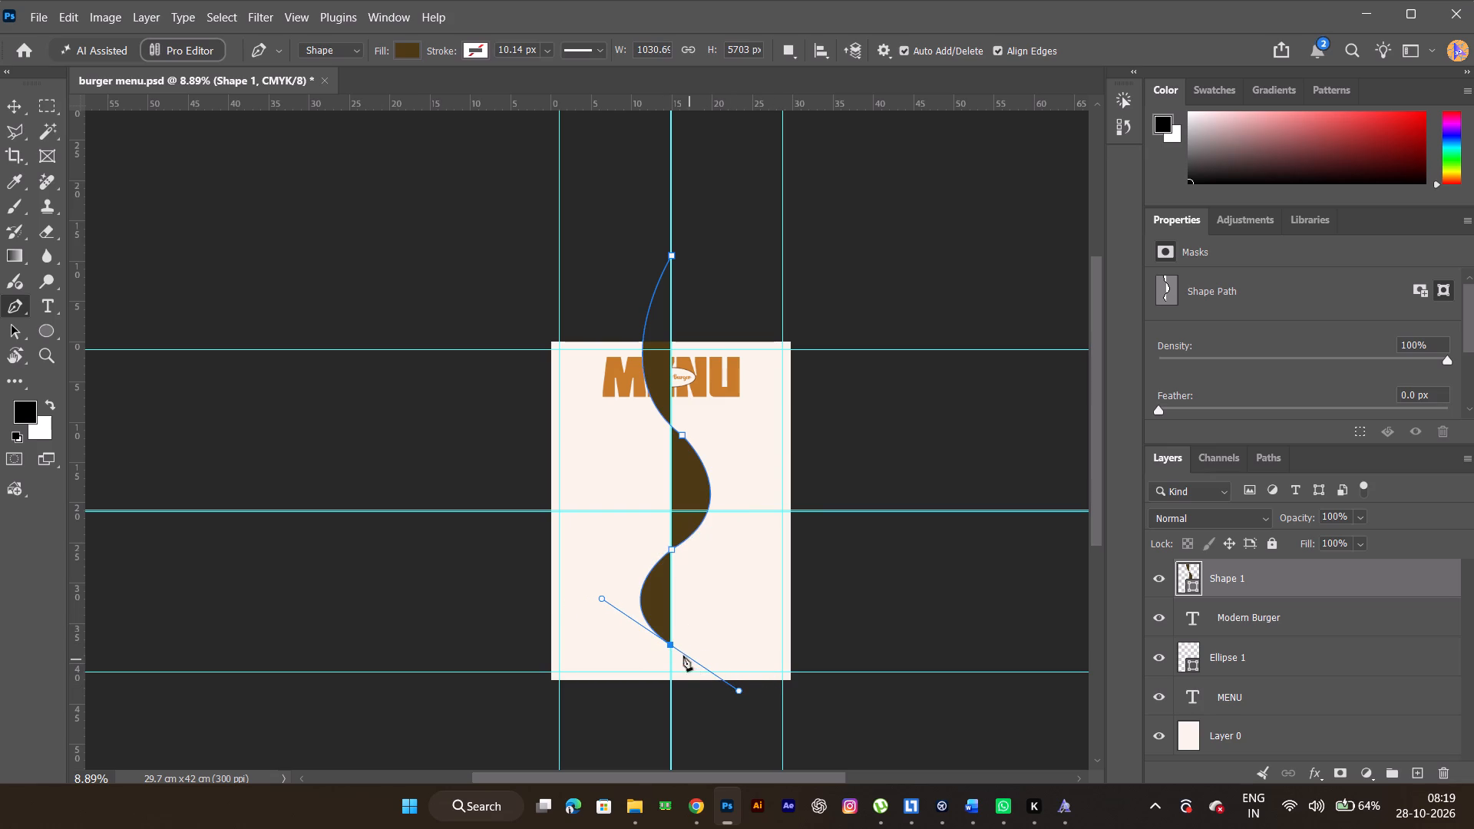
left_click(669, 644, "alt")
left_click_drag(682, 743, 675, 745)
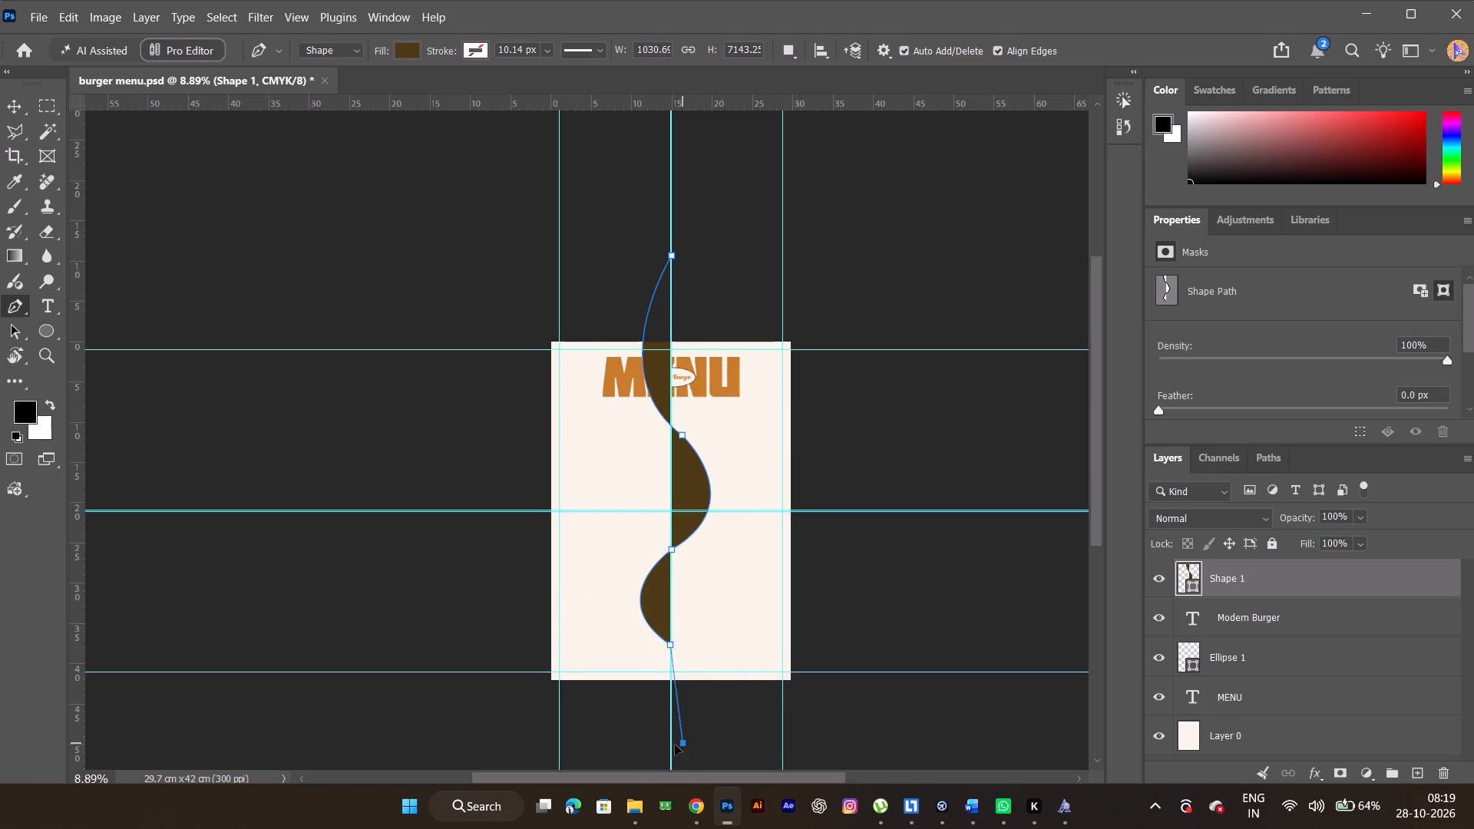
left_click_drag(675, 745, 598, 718)
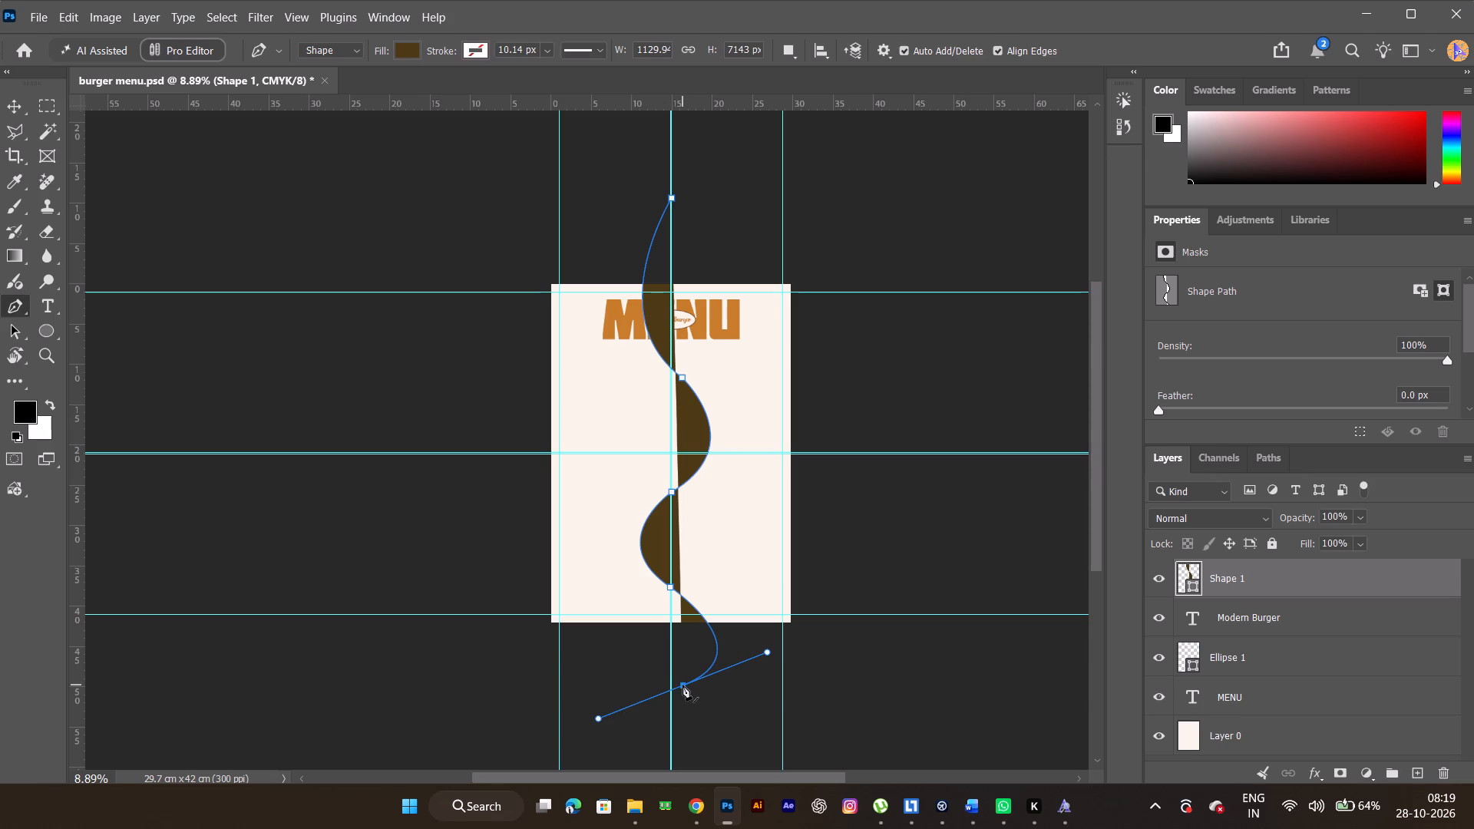
left_click(682, 685, "alt")
Close the wavy shape with straight segments running outside the canvas's left edge and back to its starting point above the canvas.
left_click(494, 683)
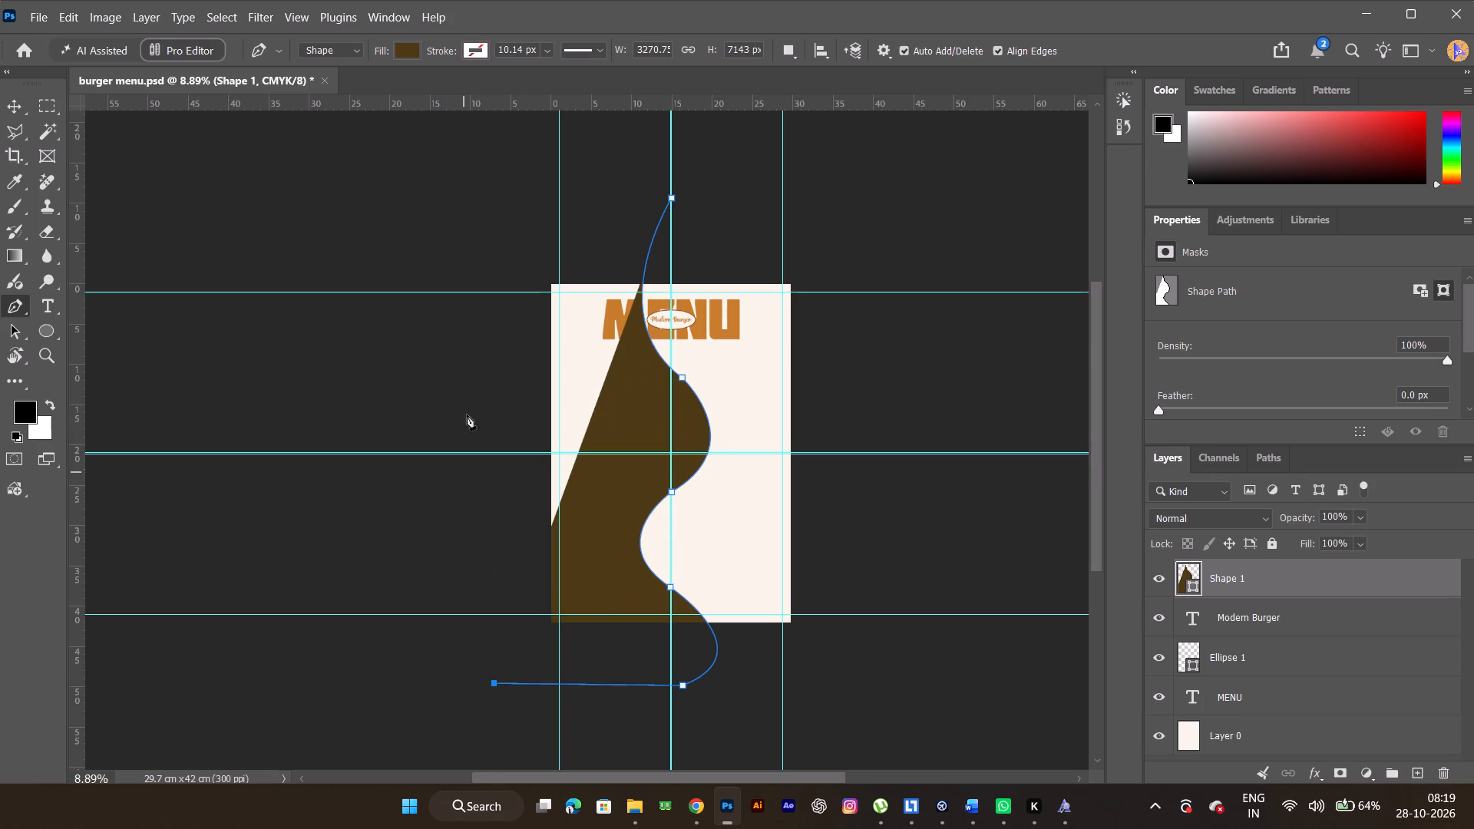
left_click(446, 350)
left_click(452, 154)
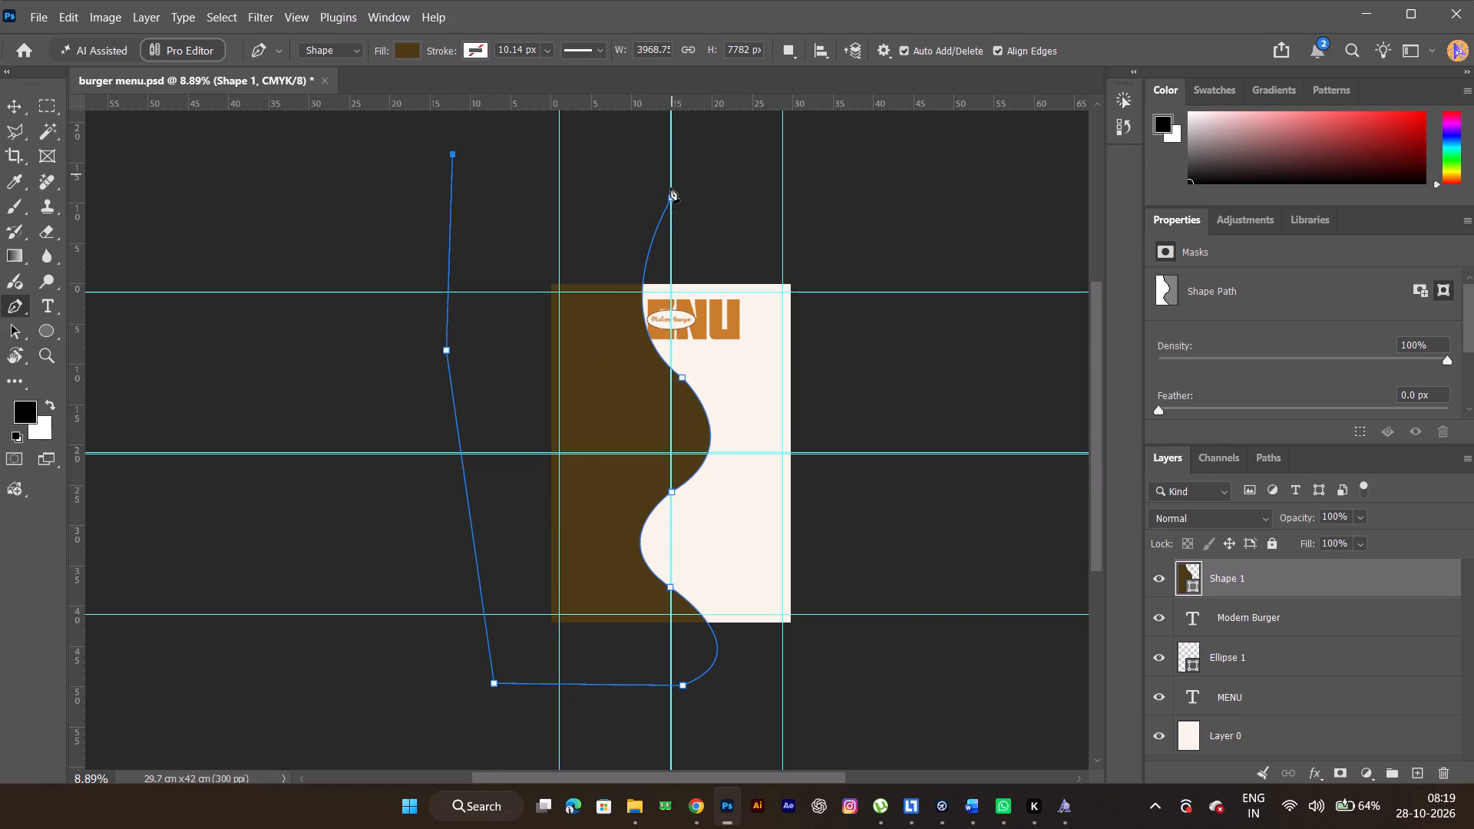
left_click(671, 197)
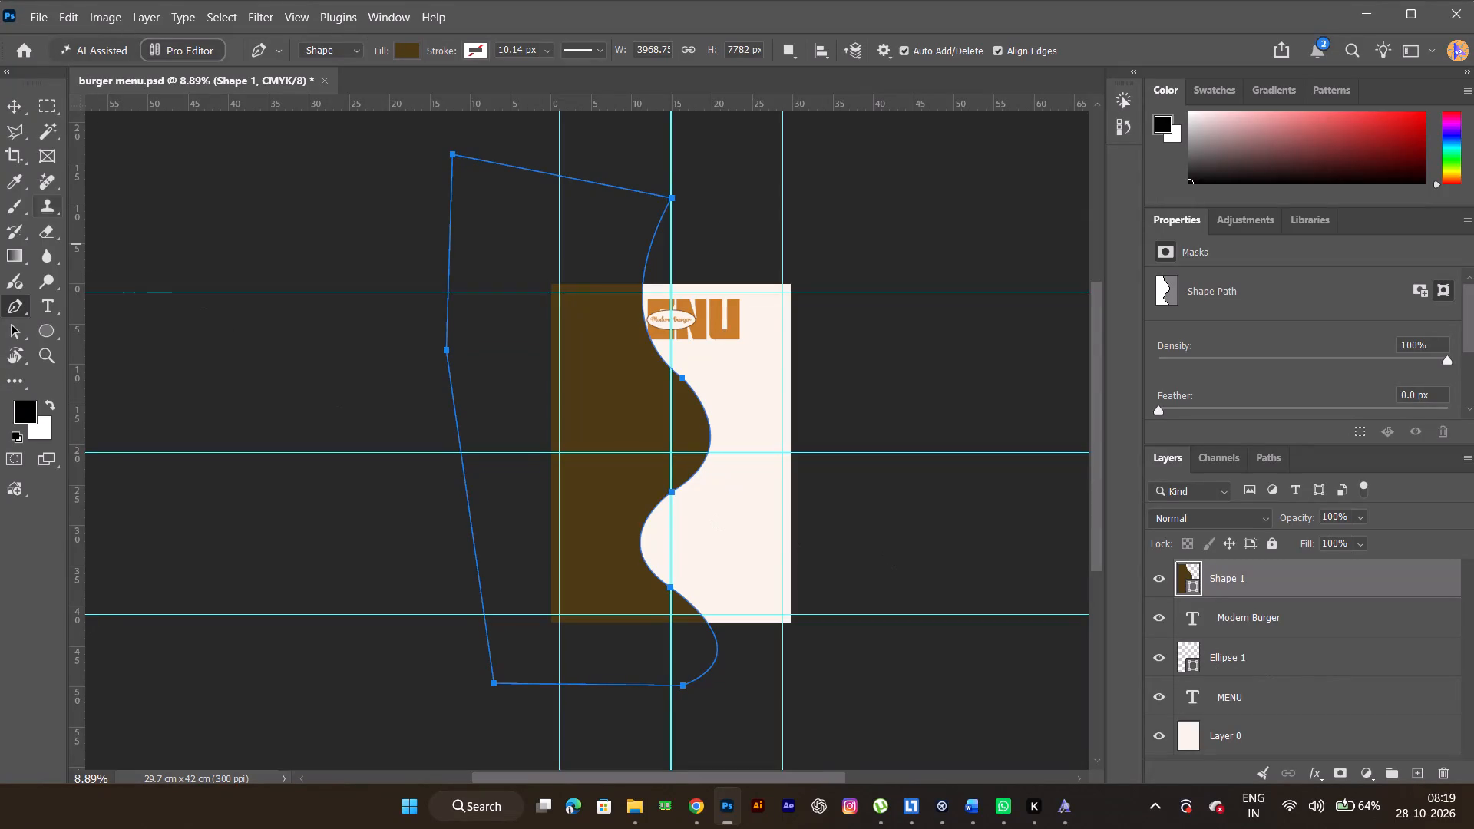
Move the Shape 1 layer beneath the MENU text layer, directly above Layer 0, and deselect it.
left_click(11, 107)
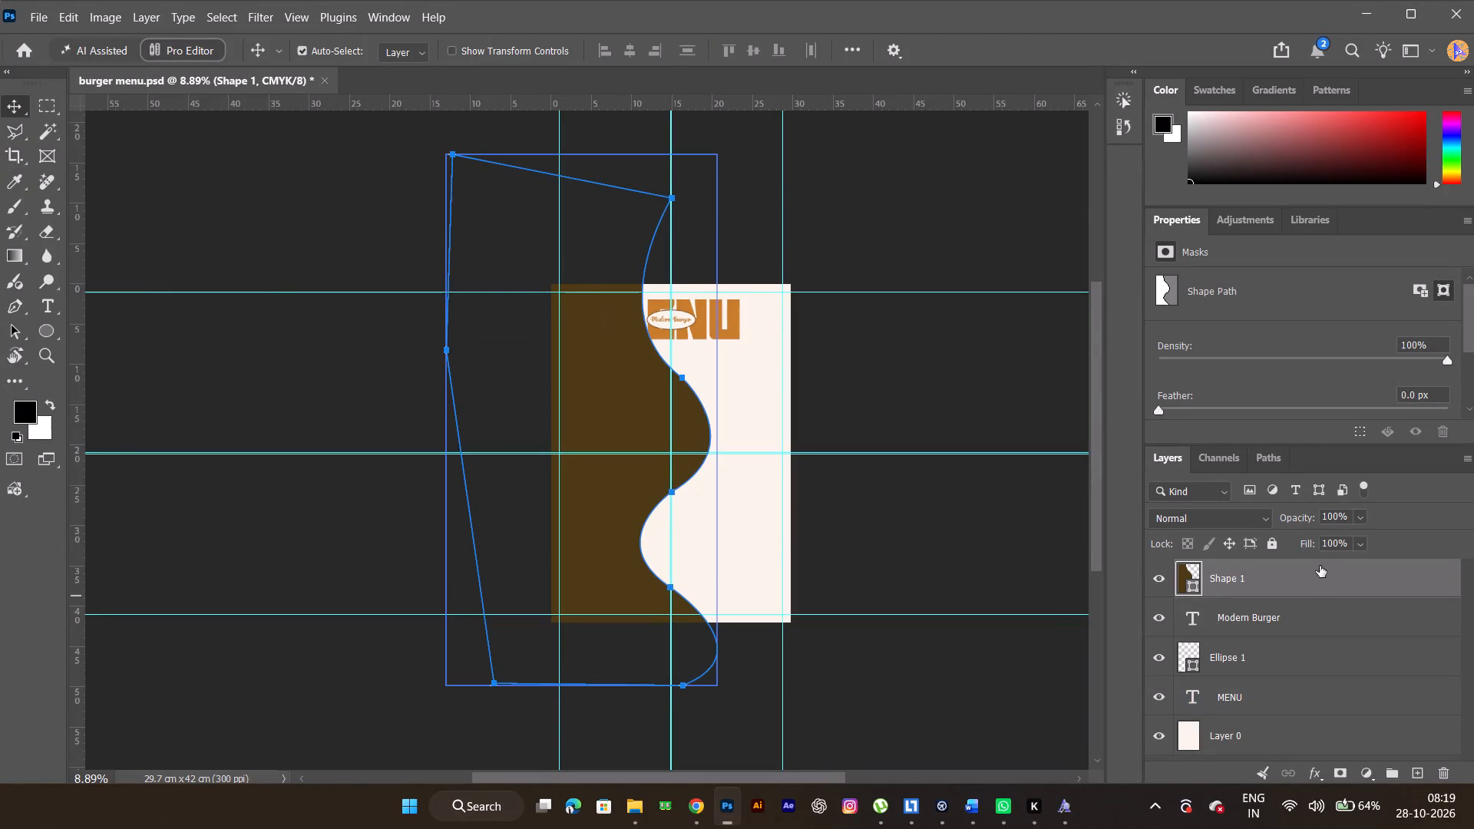
left_click_drag(1307, 573, 1289, 784)
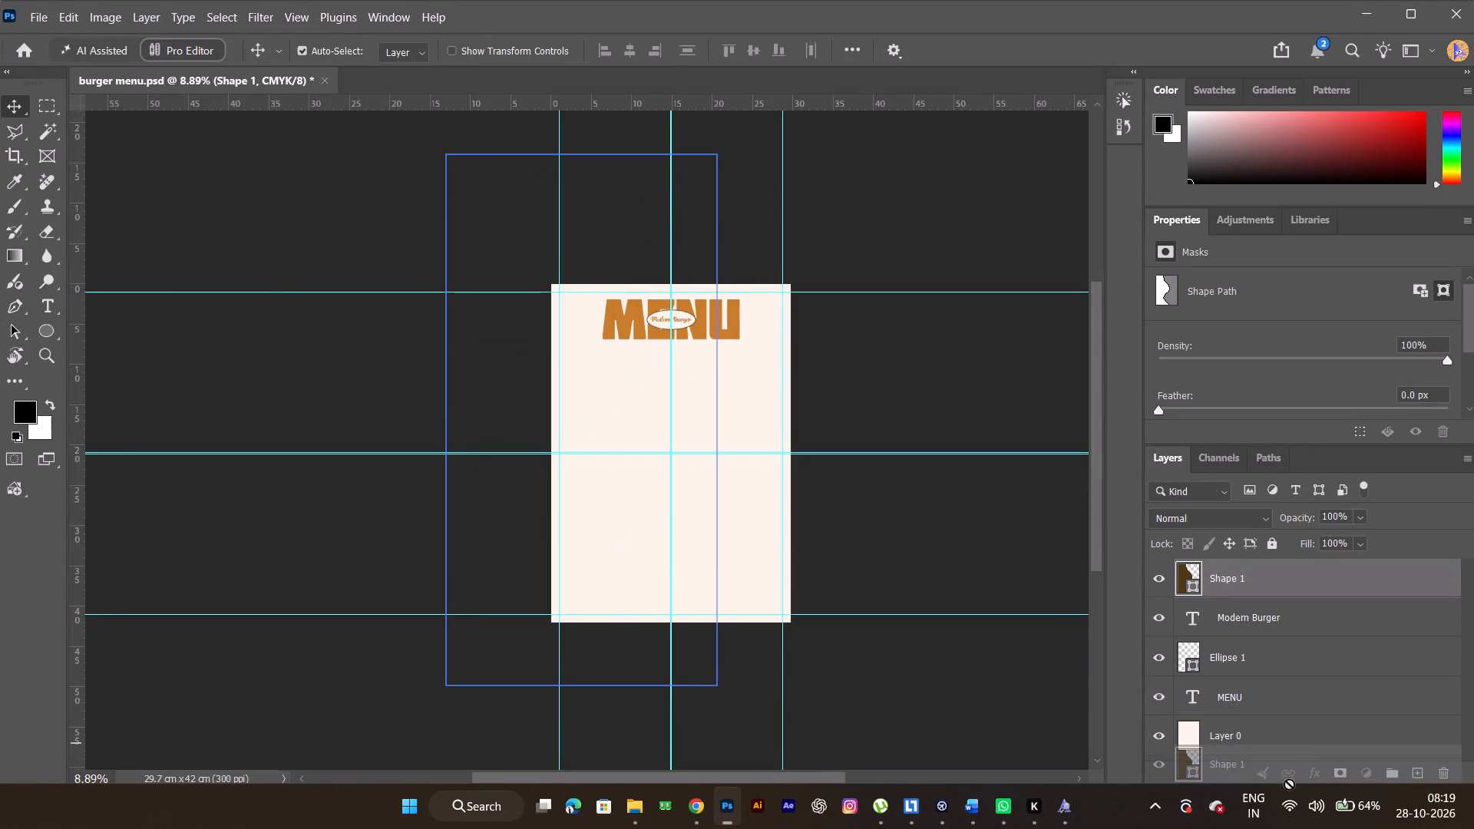
left_click_drag(1289, 784, 1260, 705)
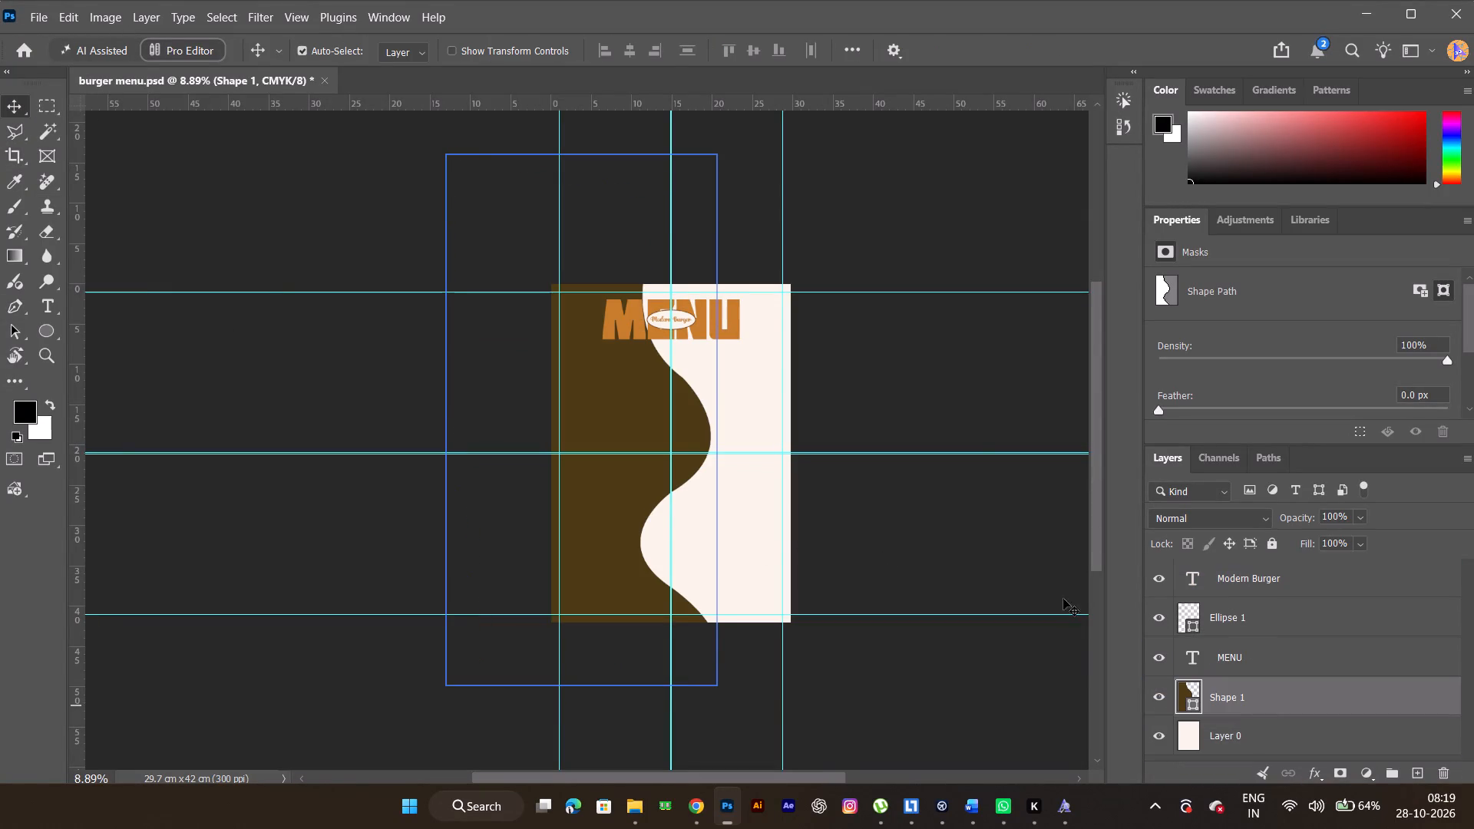
left_click(950, 372)
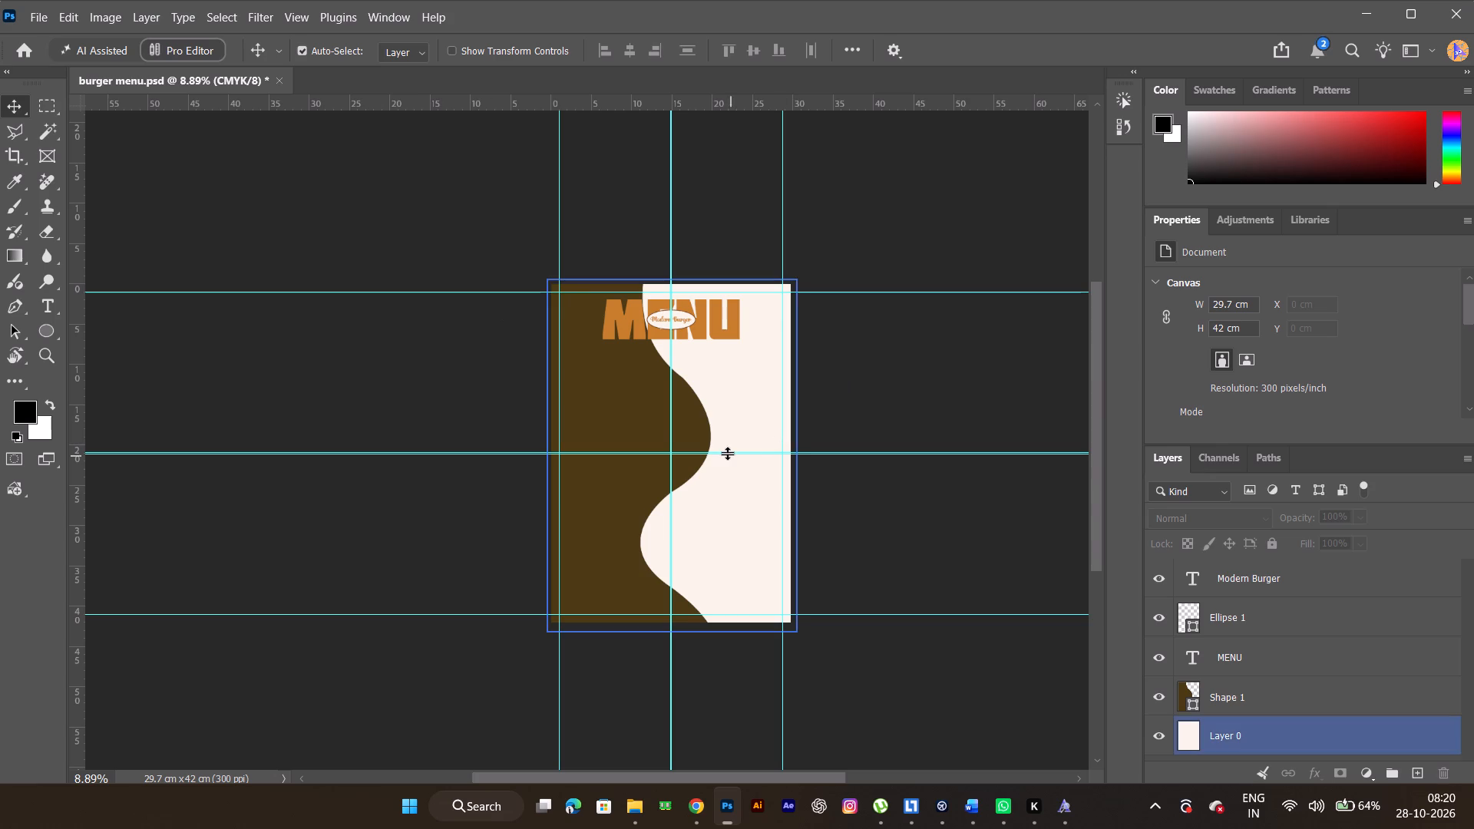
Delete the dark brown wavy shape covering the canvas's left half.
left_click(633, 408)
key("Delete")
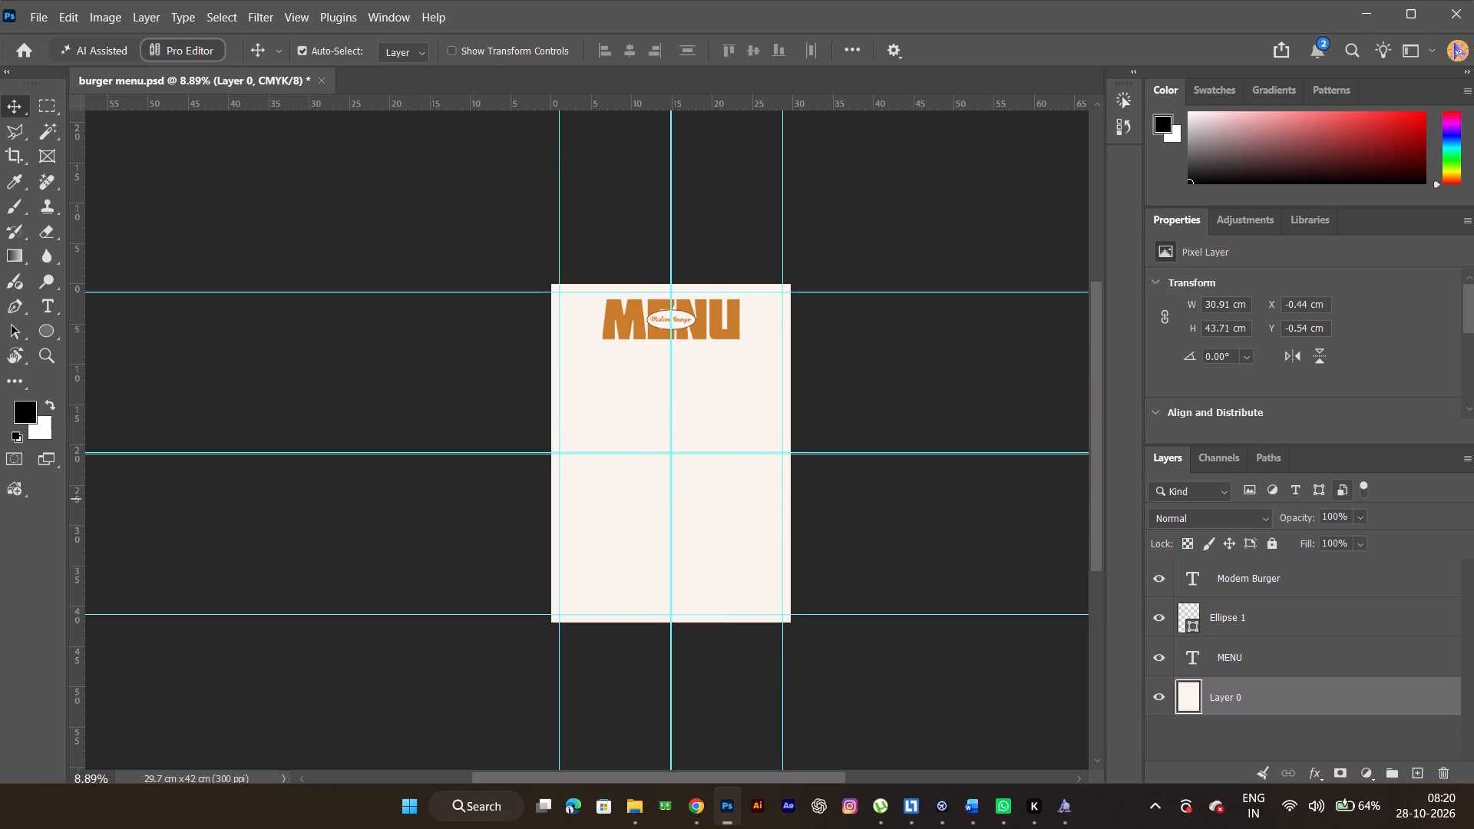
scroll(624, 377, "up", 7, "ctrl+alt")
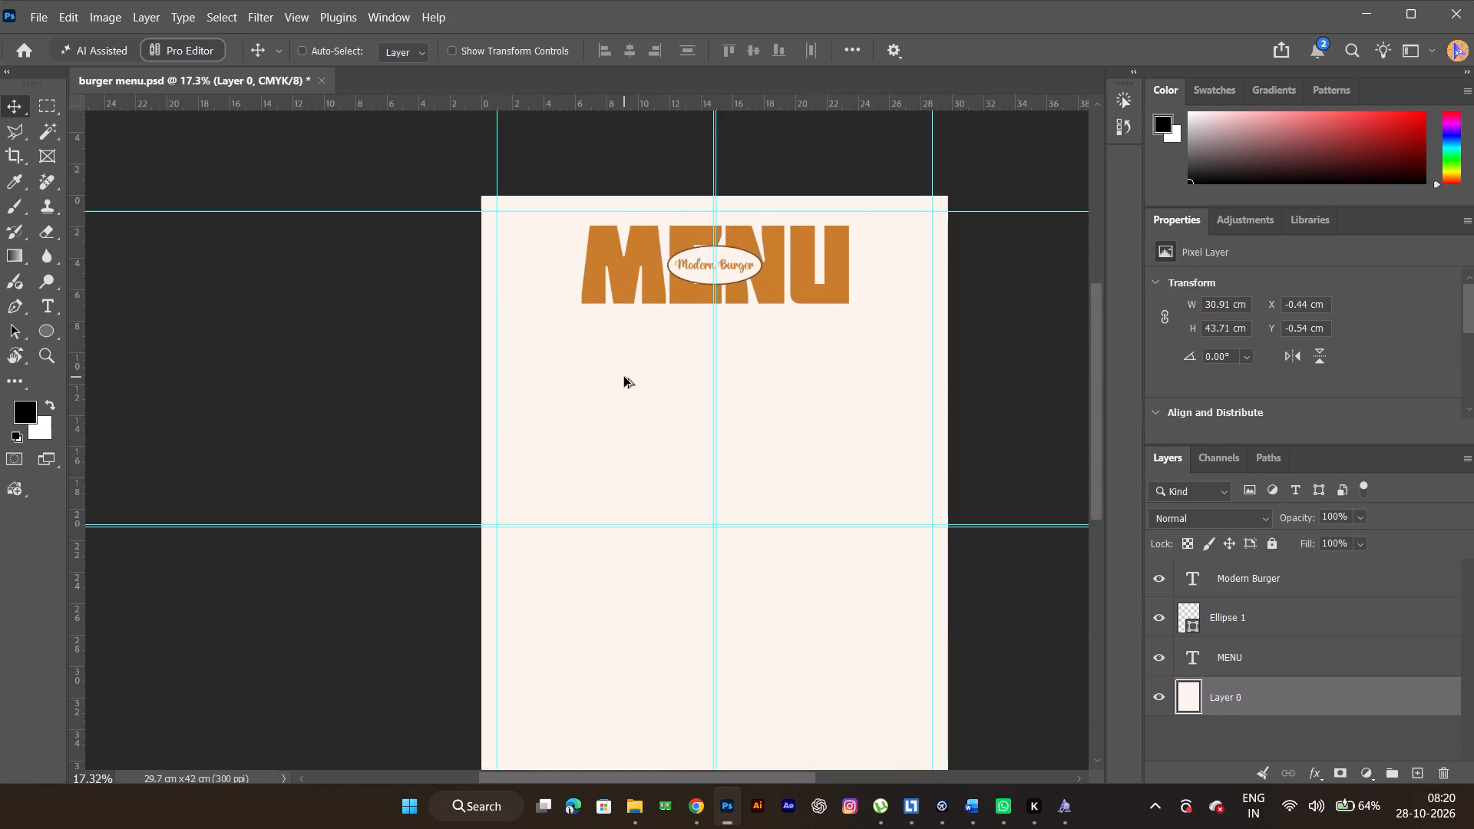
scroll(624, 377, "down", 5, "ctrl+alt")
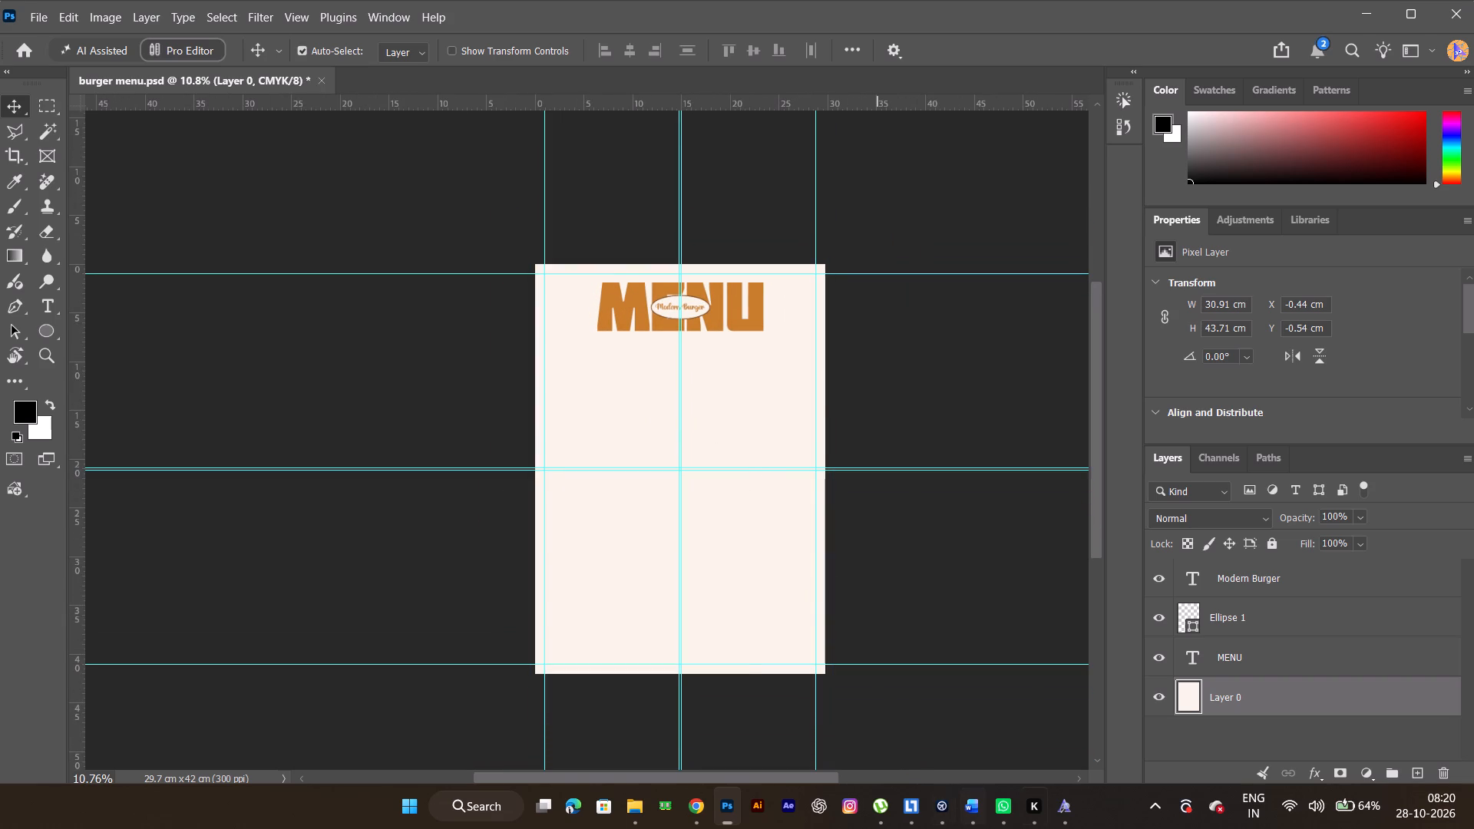
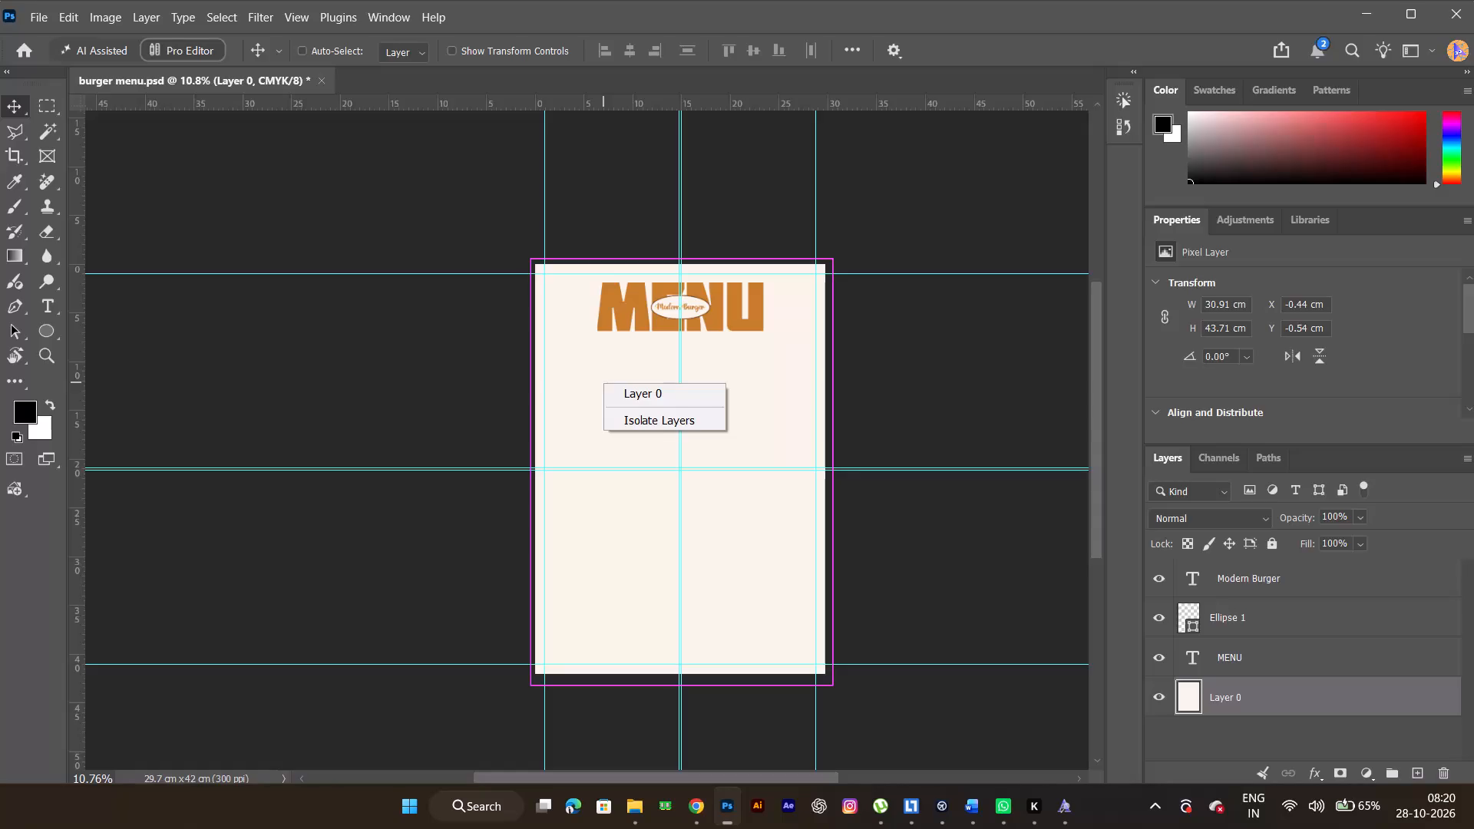
Paste the copied burger picture onto the menu canvas, directly above the cream background layer.
key("ctrl+v")
left_click(927, 435)
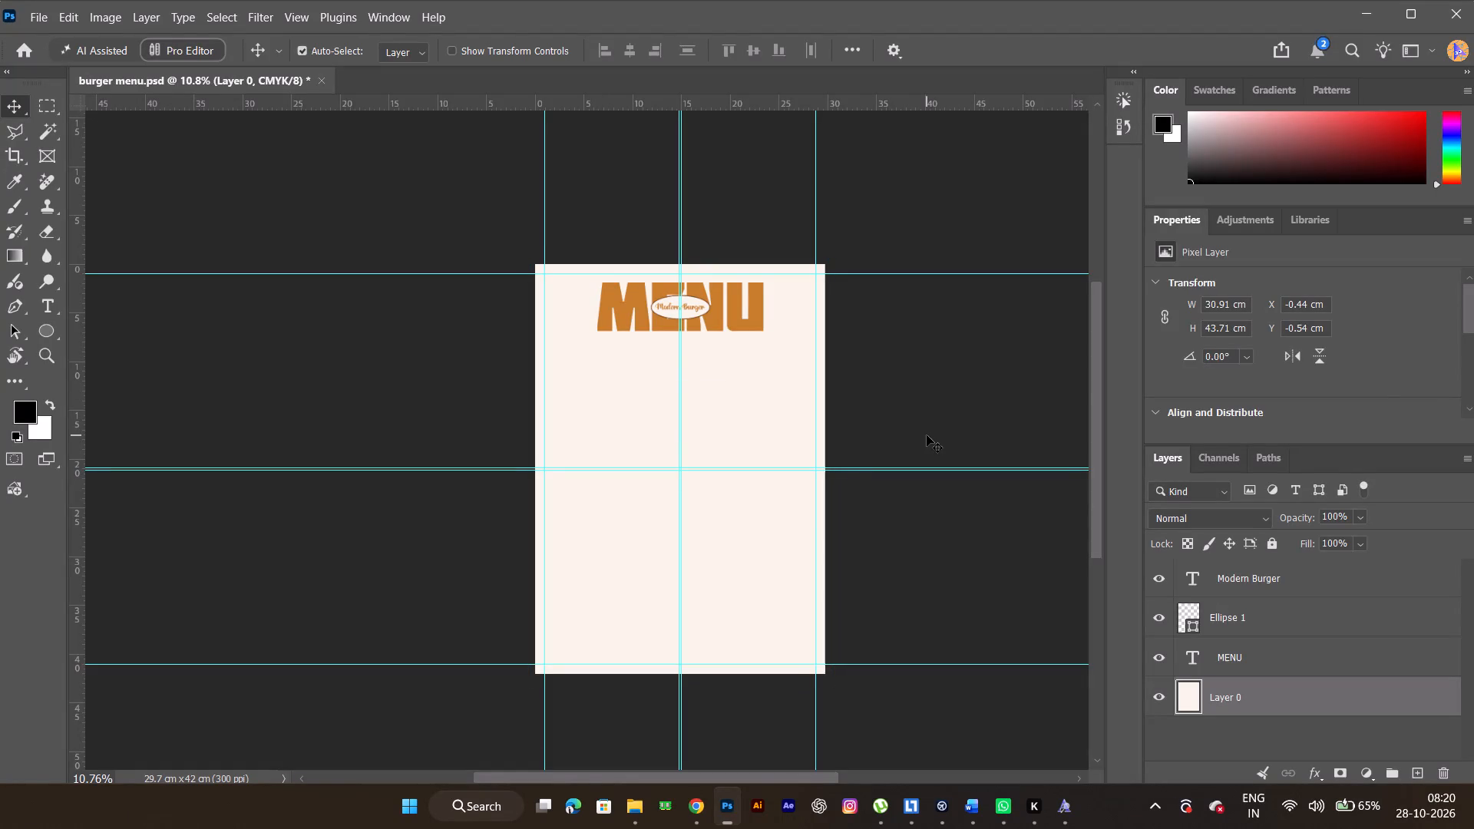
key("ctrl+v")
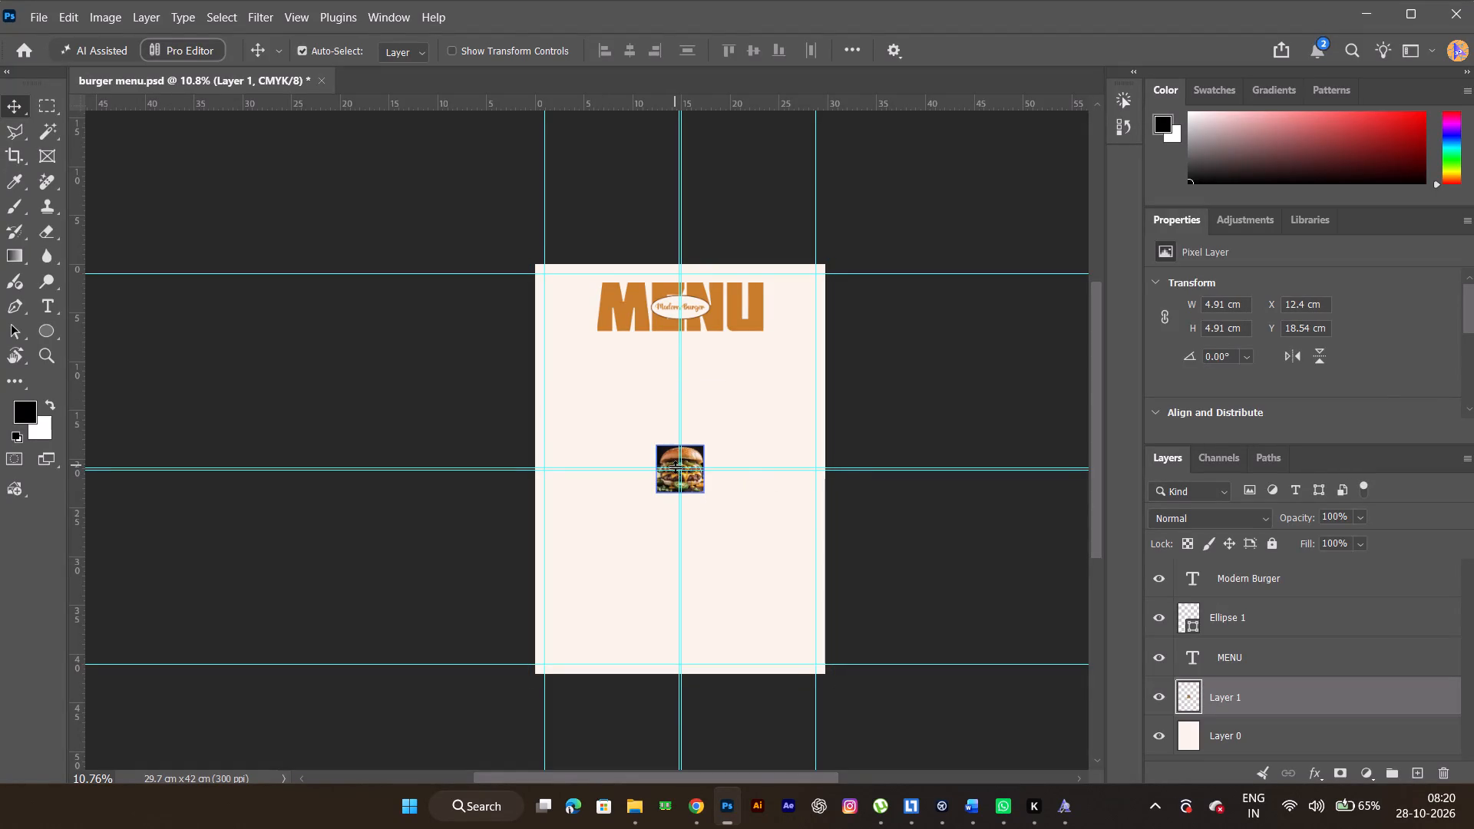
Show the contextual task bar and remove the dark background from the burger picture.
right_click(963, 346)
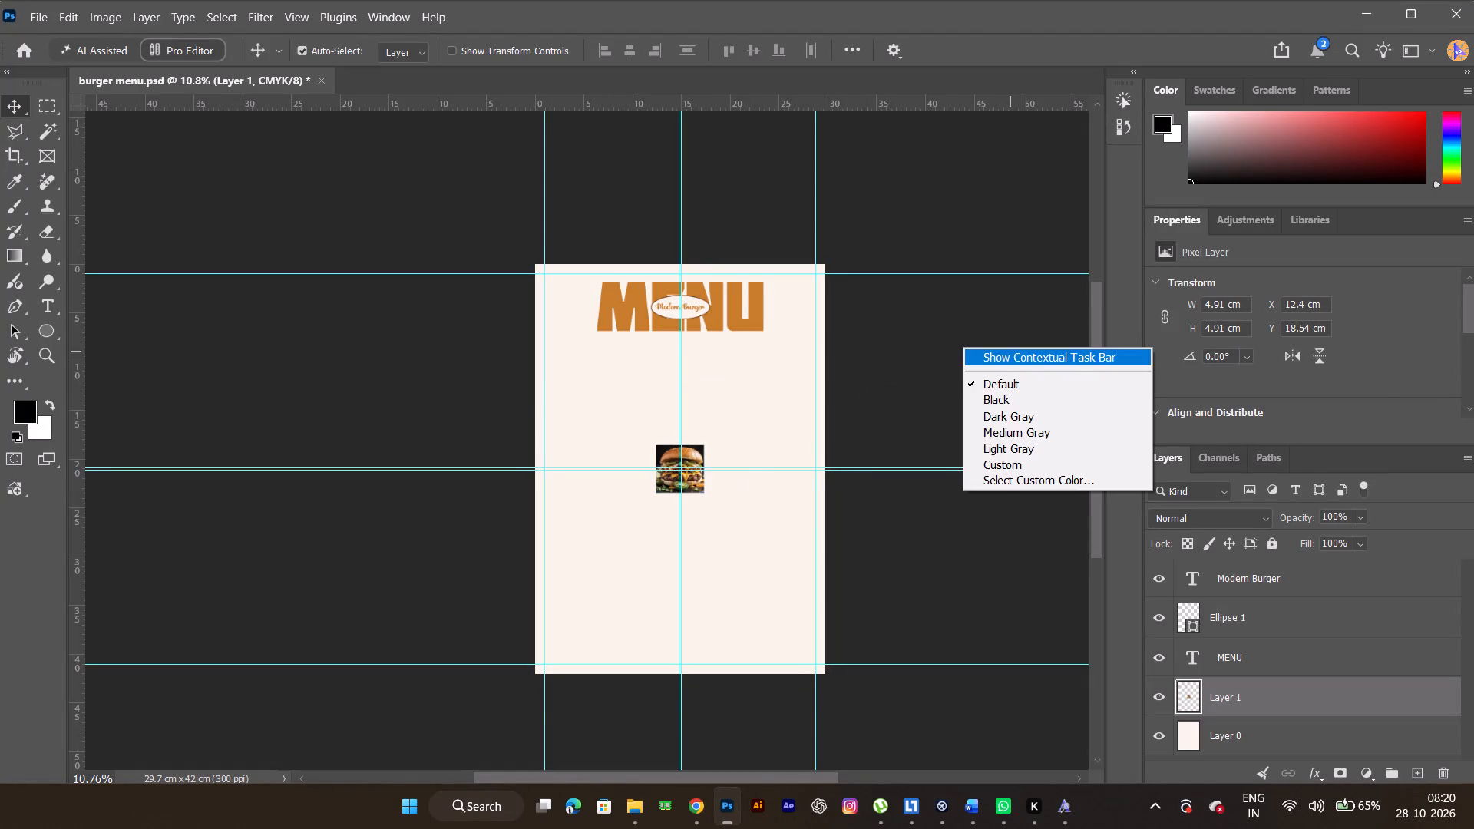
left_click(1014, 360)
left_click(623, 704)
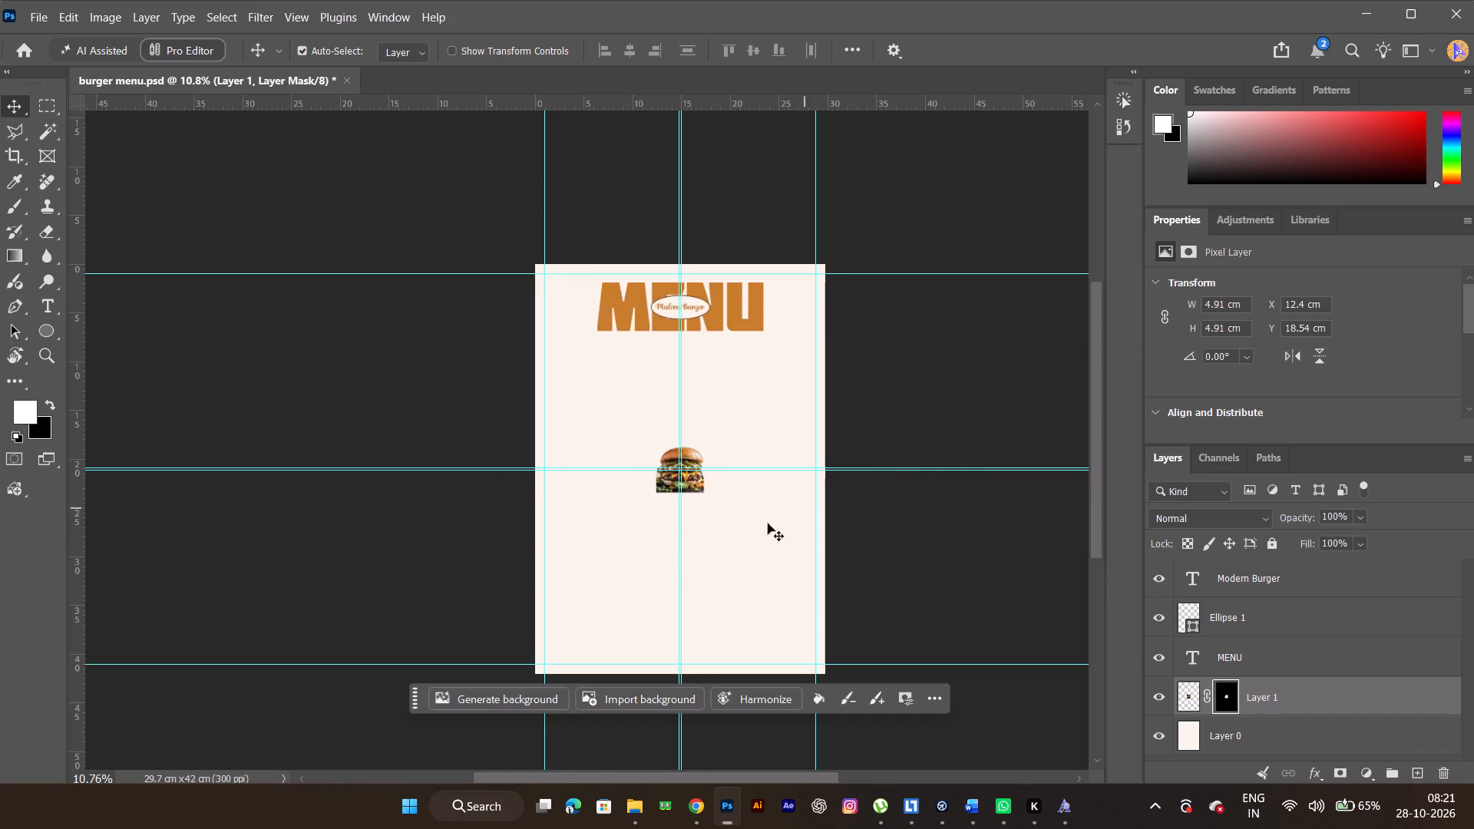
Move the burger cut-out up into the canvas's left half, to about X 3.78 cm, Y 12.13 cm.
left_click_drag(697, 482, 661, 454)
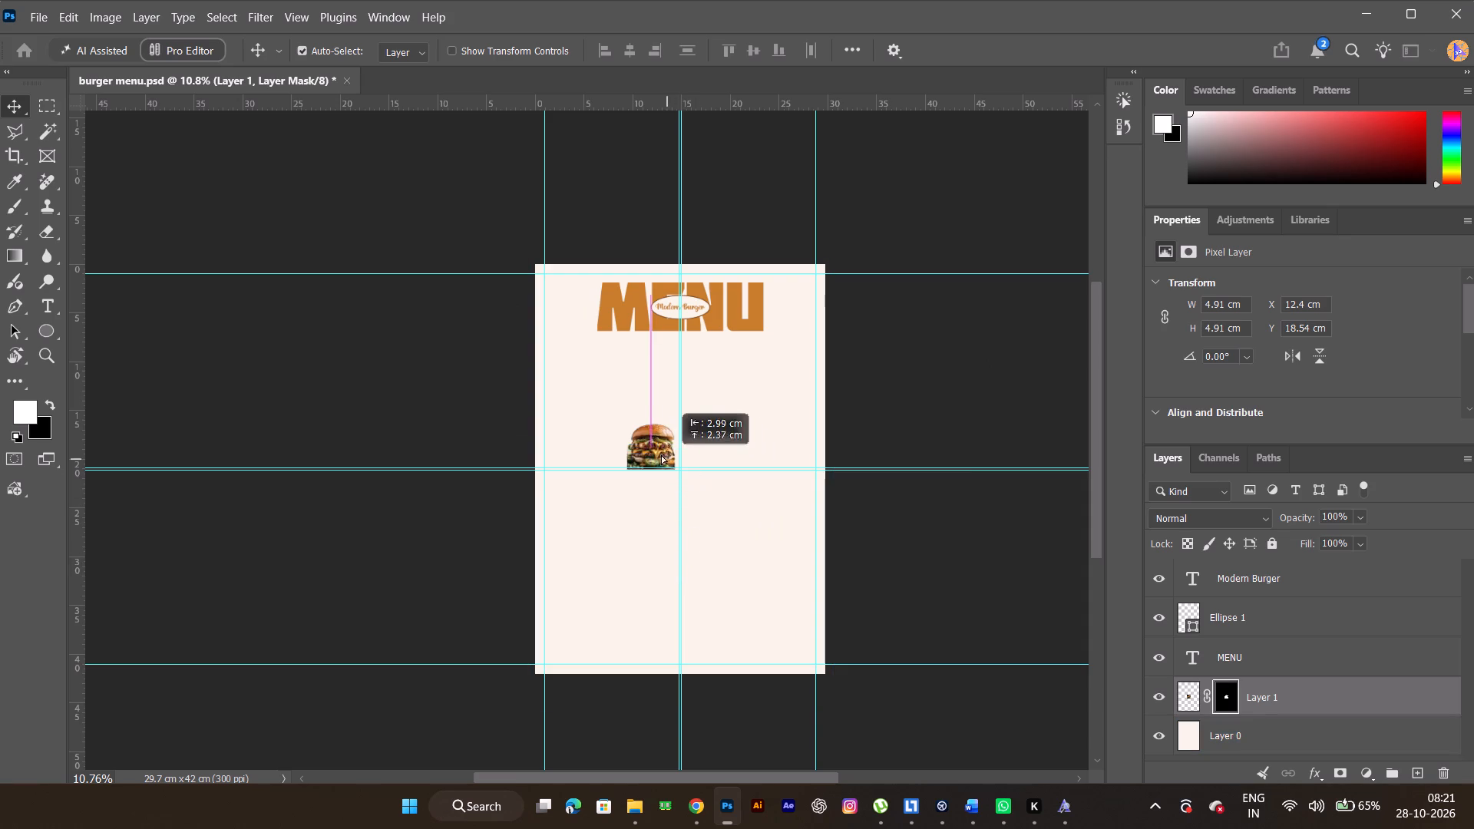
left_click_drag(661, 454, 646, 444)
scroll(634, 400, "up", 15, "ctrl+alt")
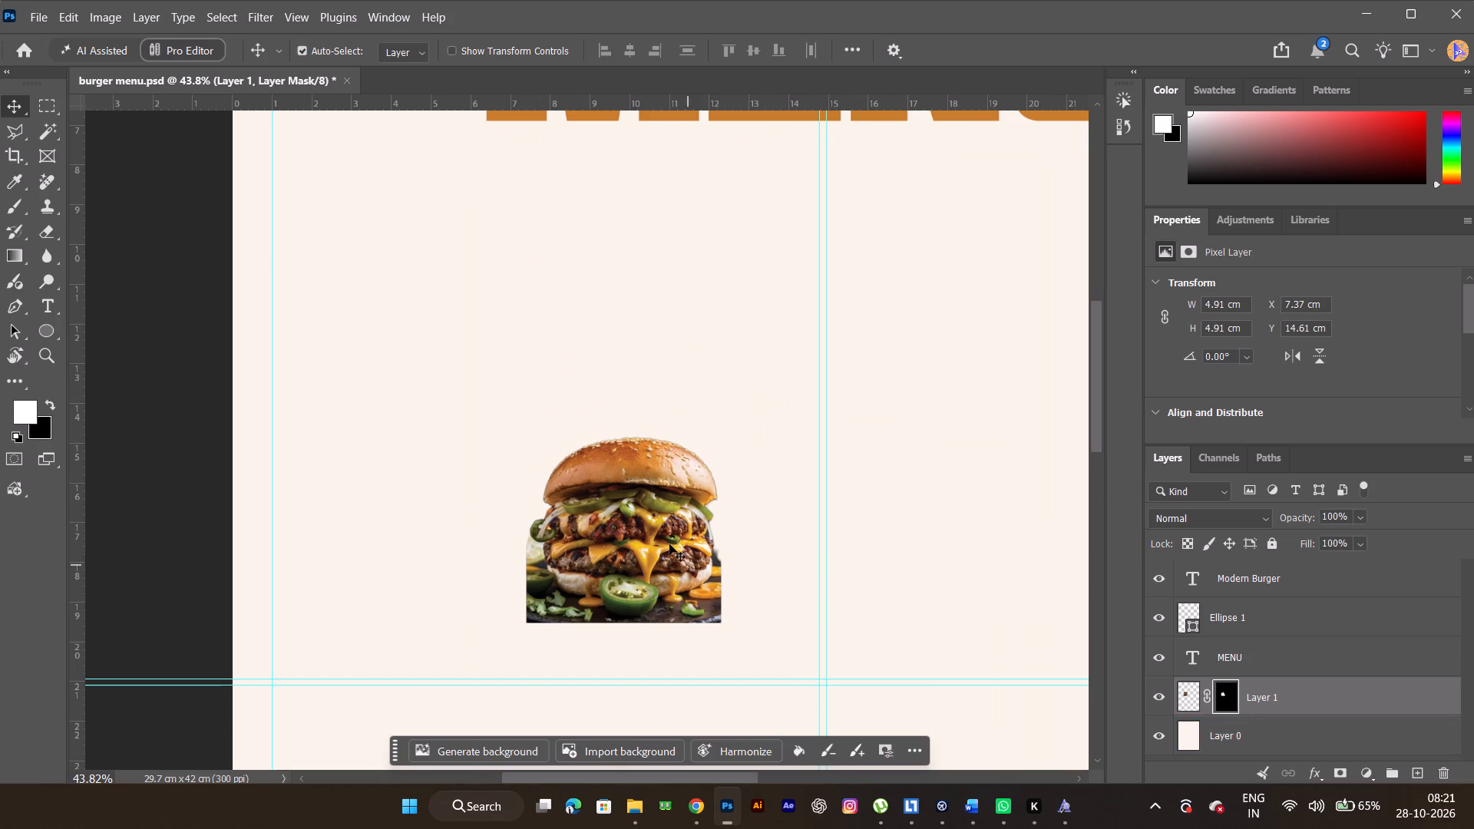
left_click_drag(649, 523, 501, 425)
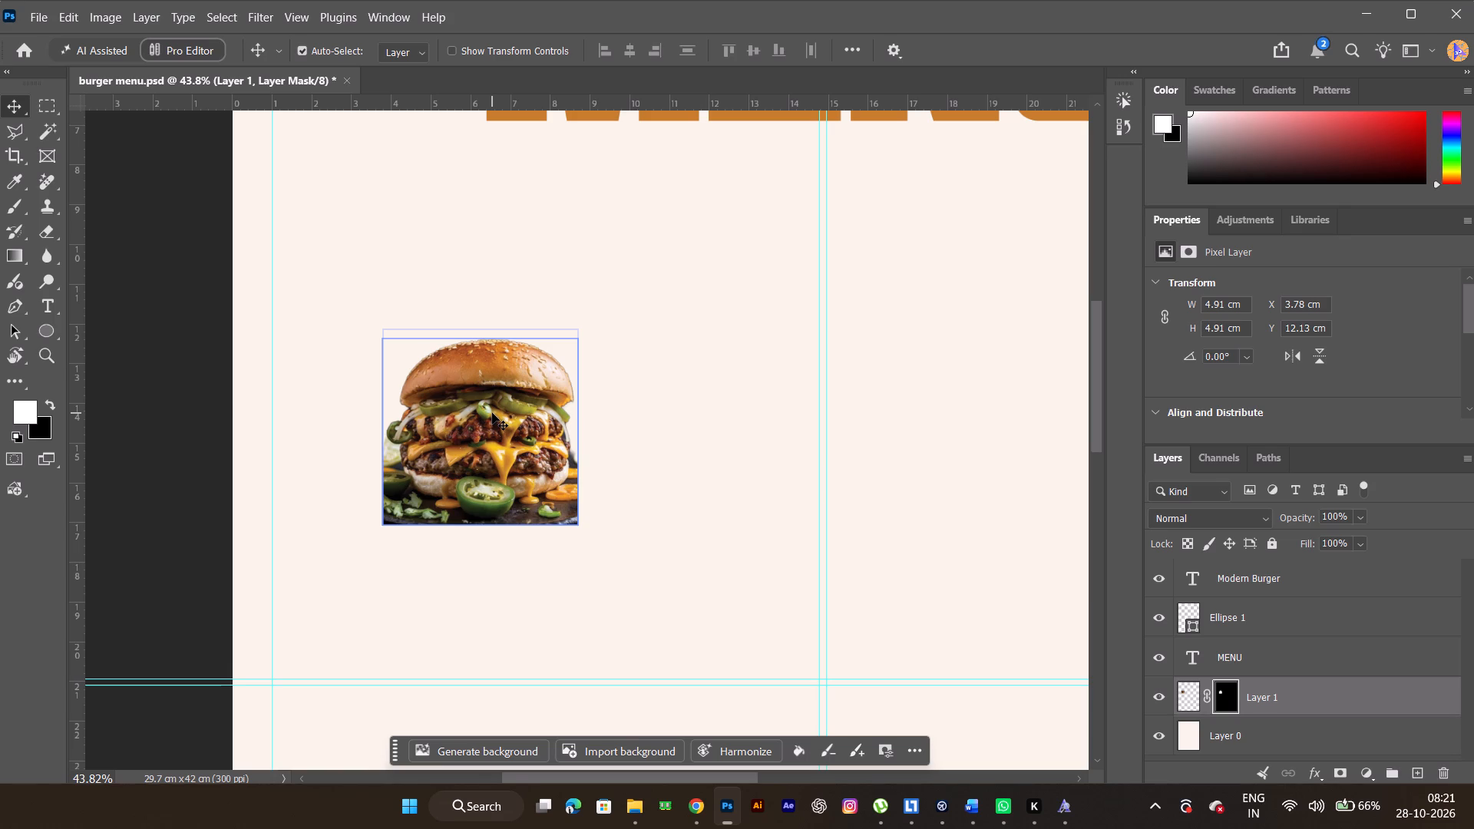
Inspect the burger cut-out's edges closely, then enlarge it proportionally to about 242% with Free Transform.
scroll(509, 452, "up", 13, "ctrl+alt")
key("space")
left_click_drag(456, 466, 489, 500)
scroll(504, 500, "down", 3, "ctrl+alt")
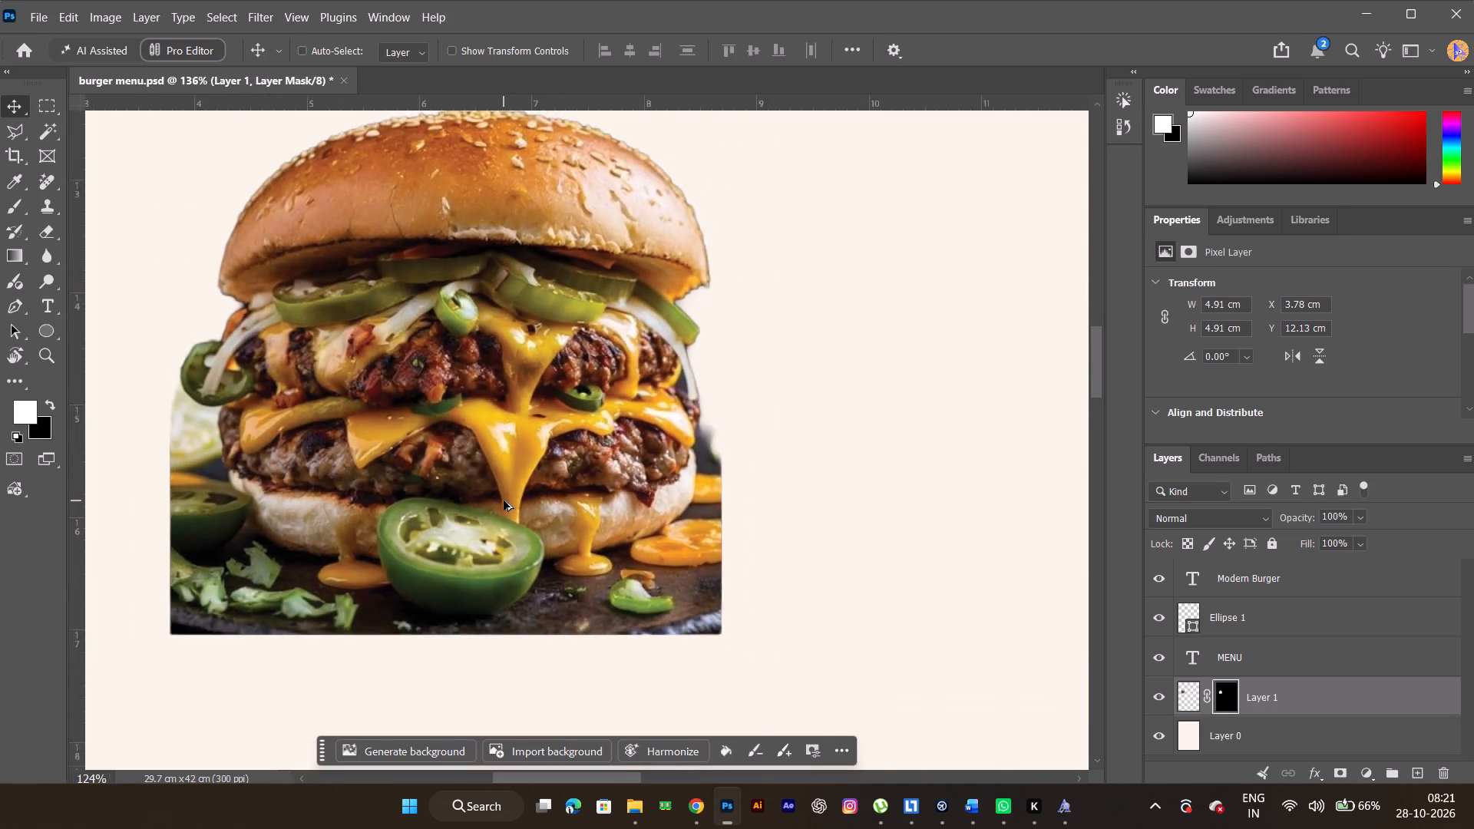
scroll(504, 500, "down", 3, "ctrl+alt")
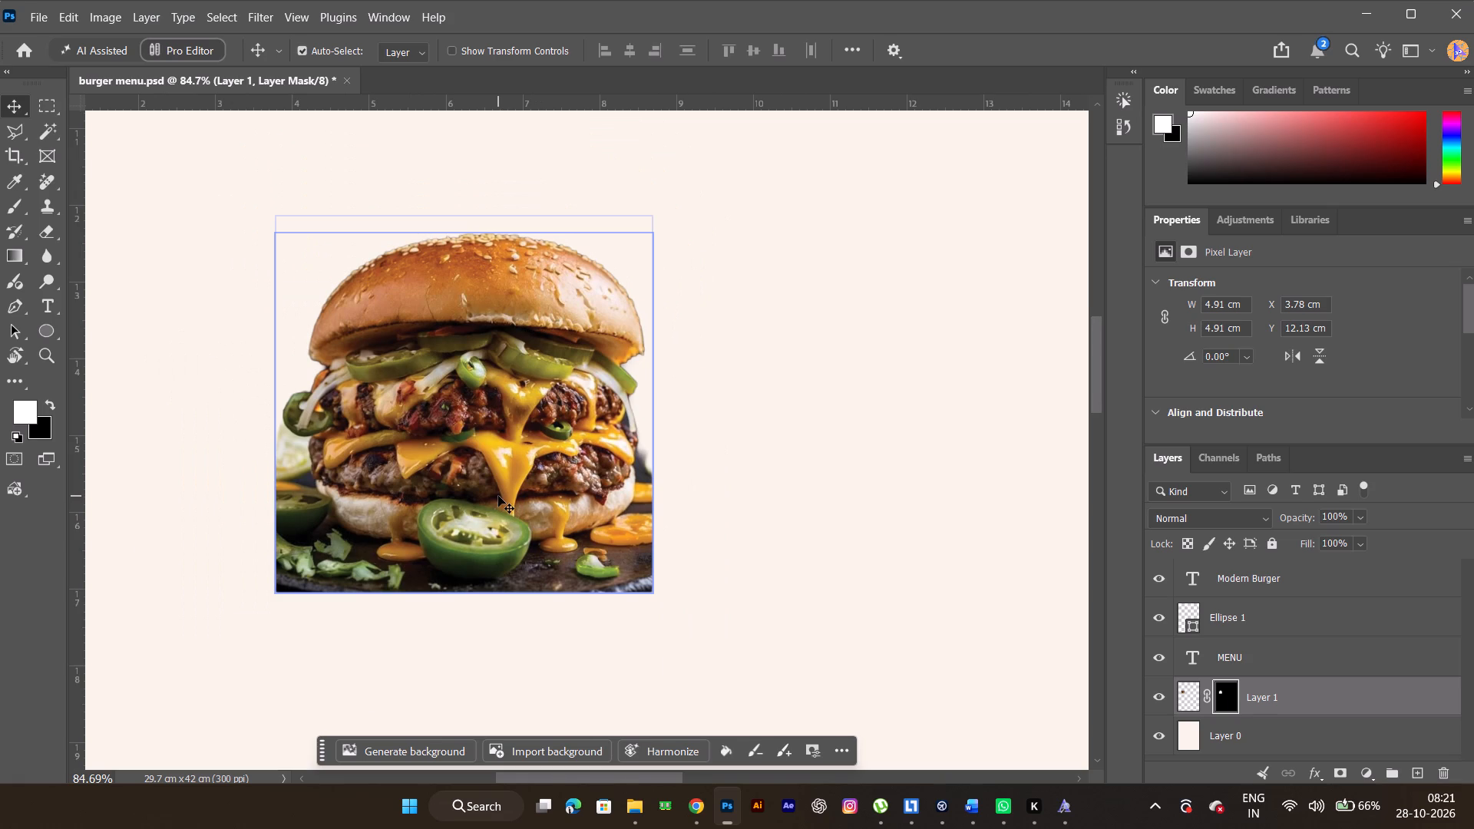
key("ctrl+r")
key("ctrl+t")
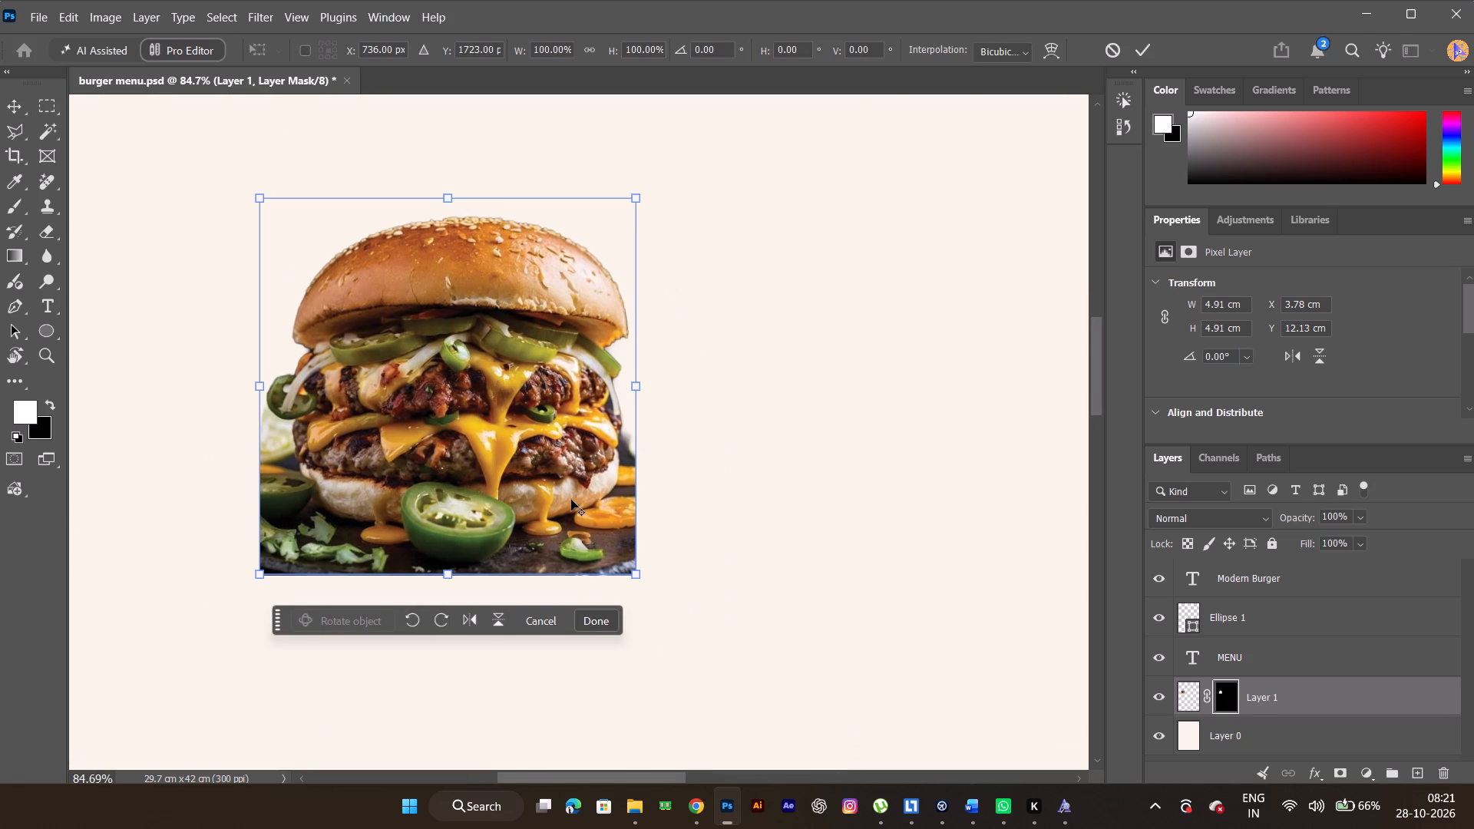
scroll(571, 500, "down", 11, "ctrl+alt")
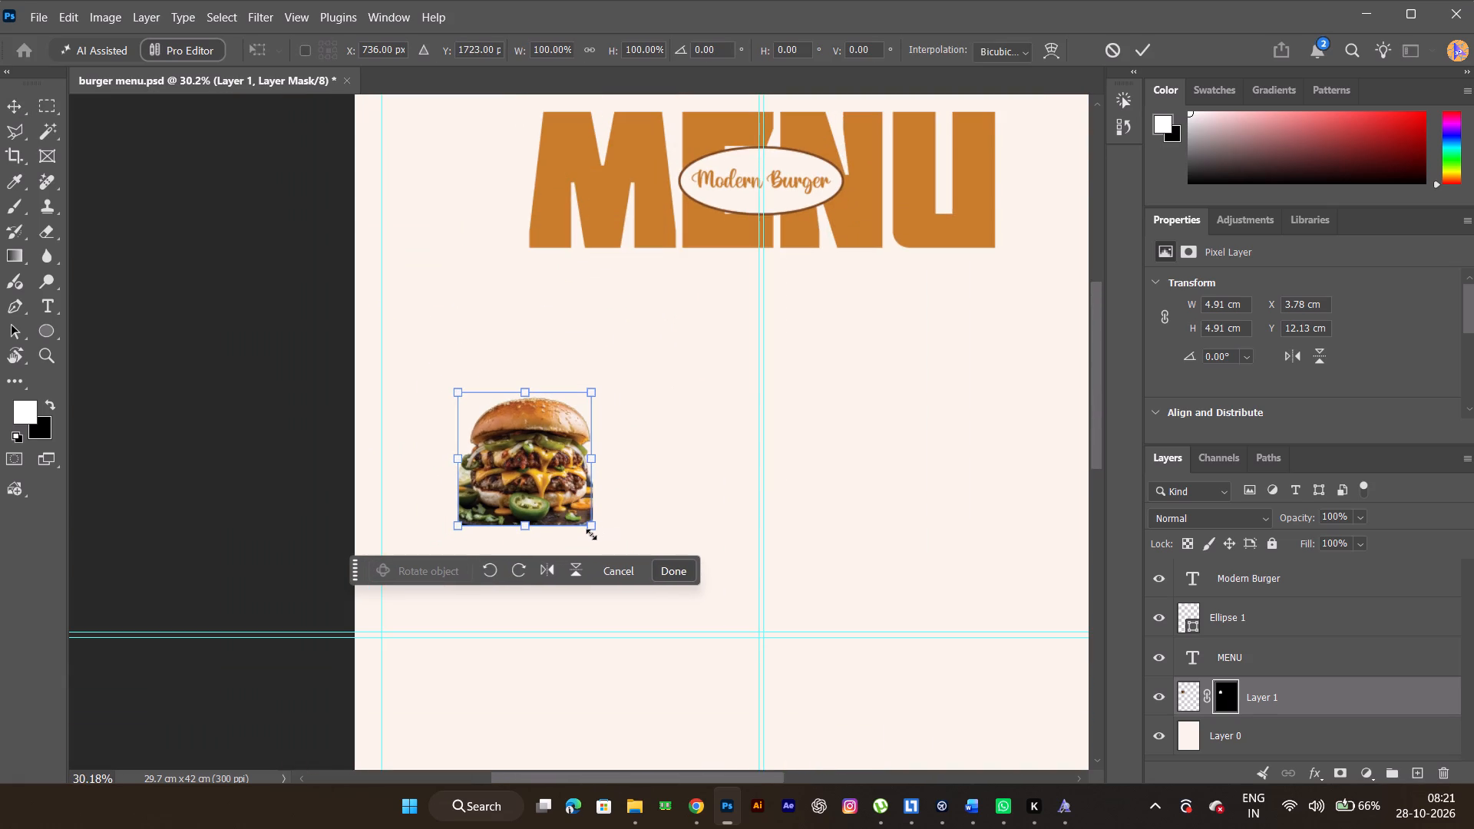
left_click_drag(590, 532, 780, 725, "shift")
Move the enlarged burger near the canvas's left edge, with its base just above the horizontal centre guides.
key("space")
key("space")
key("space")
key("space")
key("space")
key("space")
key("space")
key("space")
key("space")
key("space")
key("space")
left_click_drag(628, 571, 623, 563)
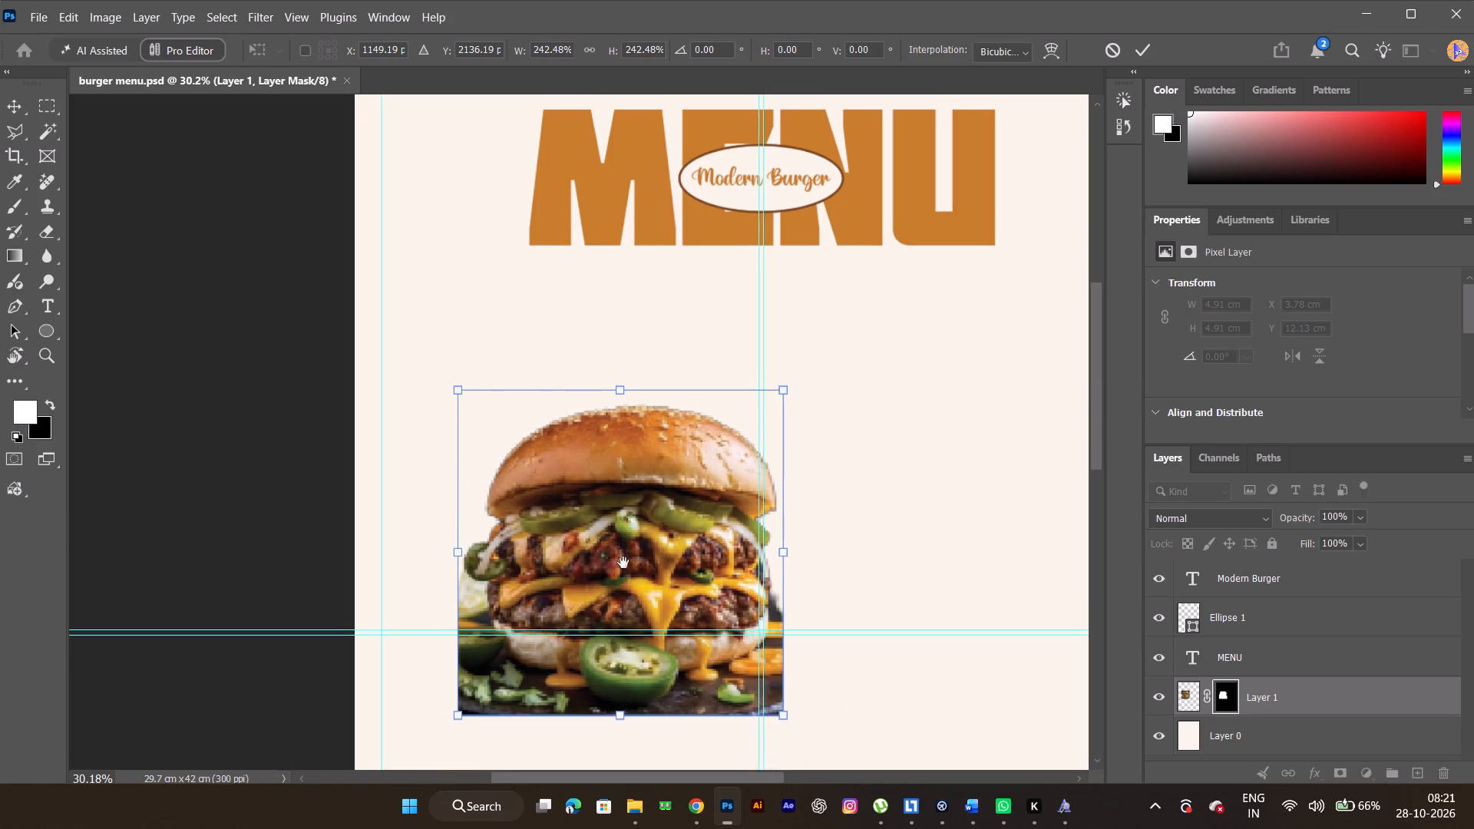
left_click_drag(623, 563, 580, 484)
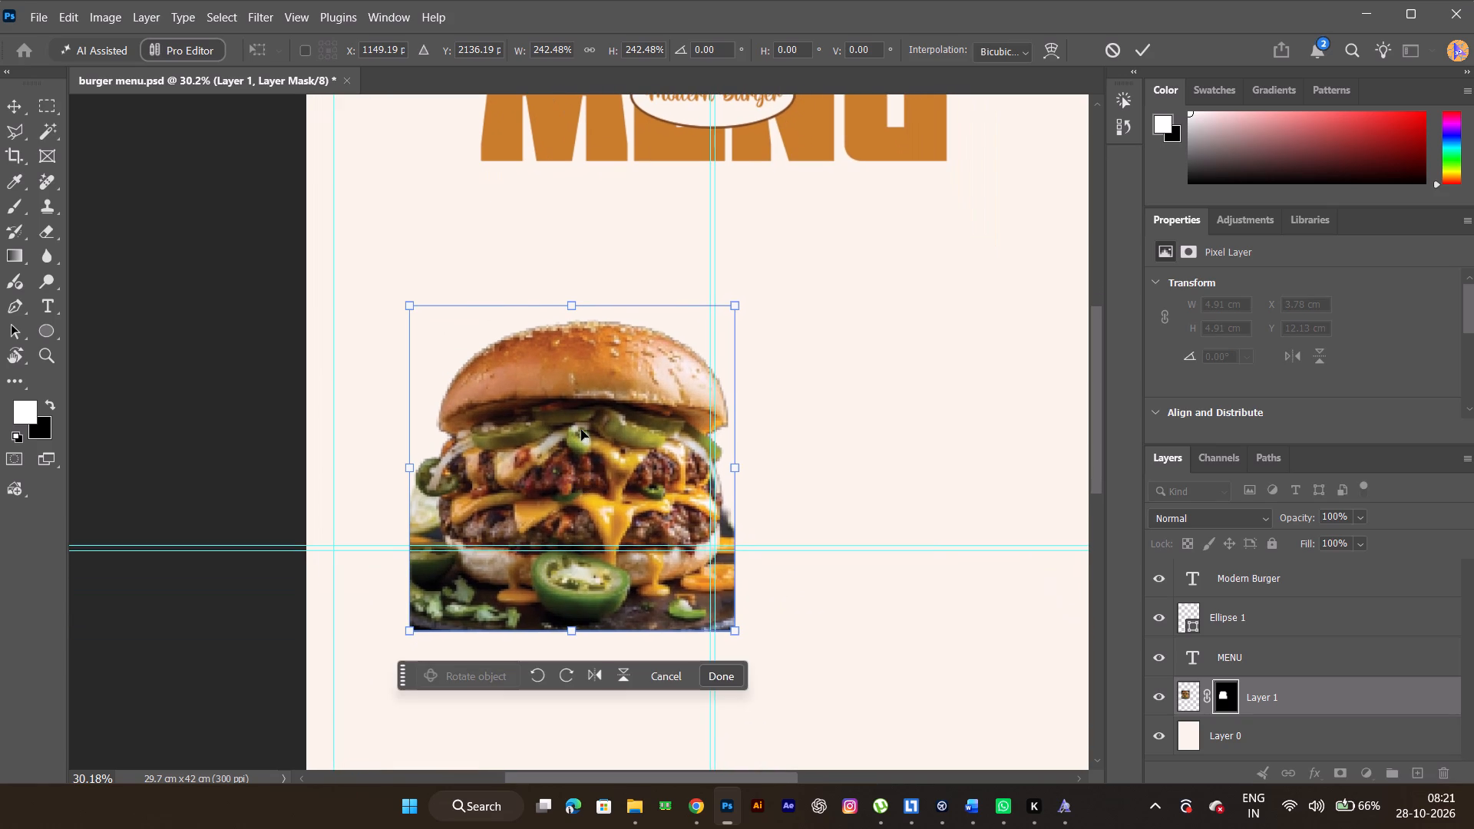
scroll(606, 470, "down", 4, "ctrl+alt")
key("space")
left_click_drag(641, 438, 633, 508)
left_click_drag(600, 515, 577, 507)
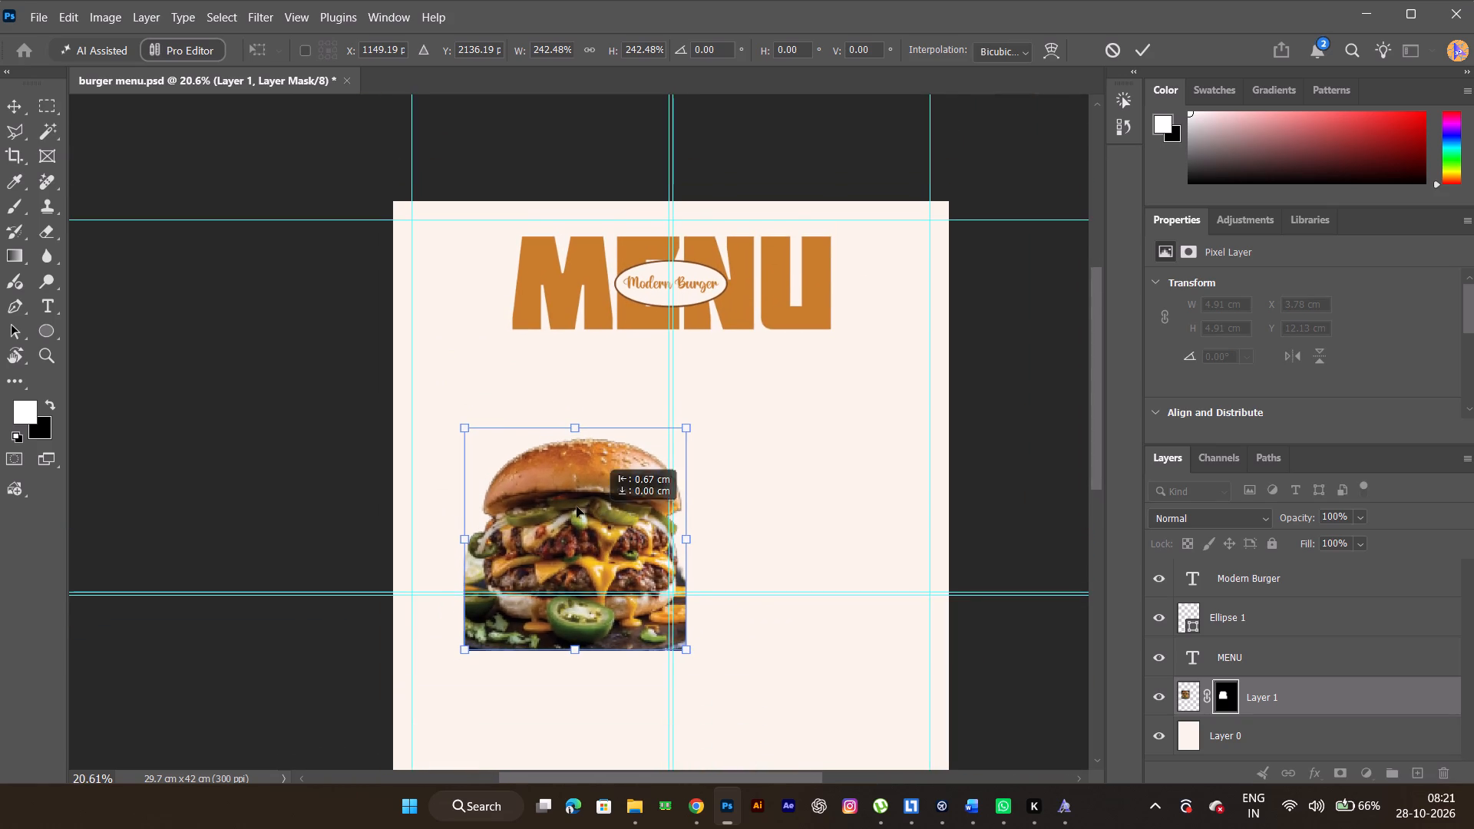
left_click_drag(577, 507, 535, 454)
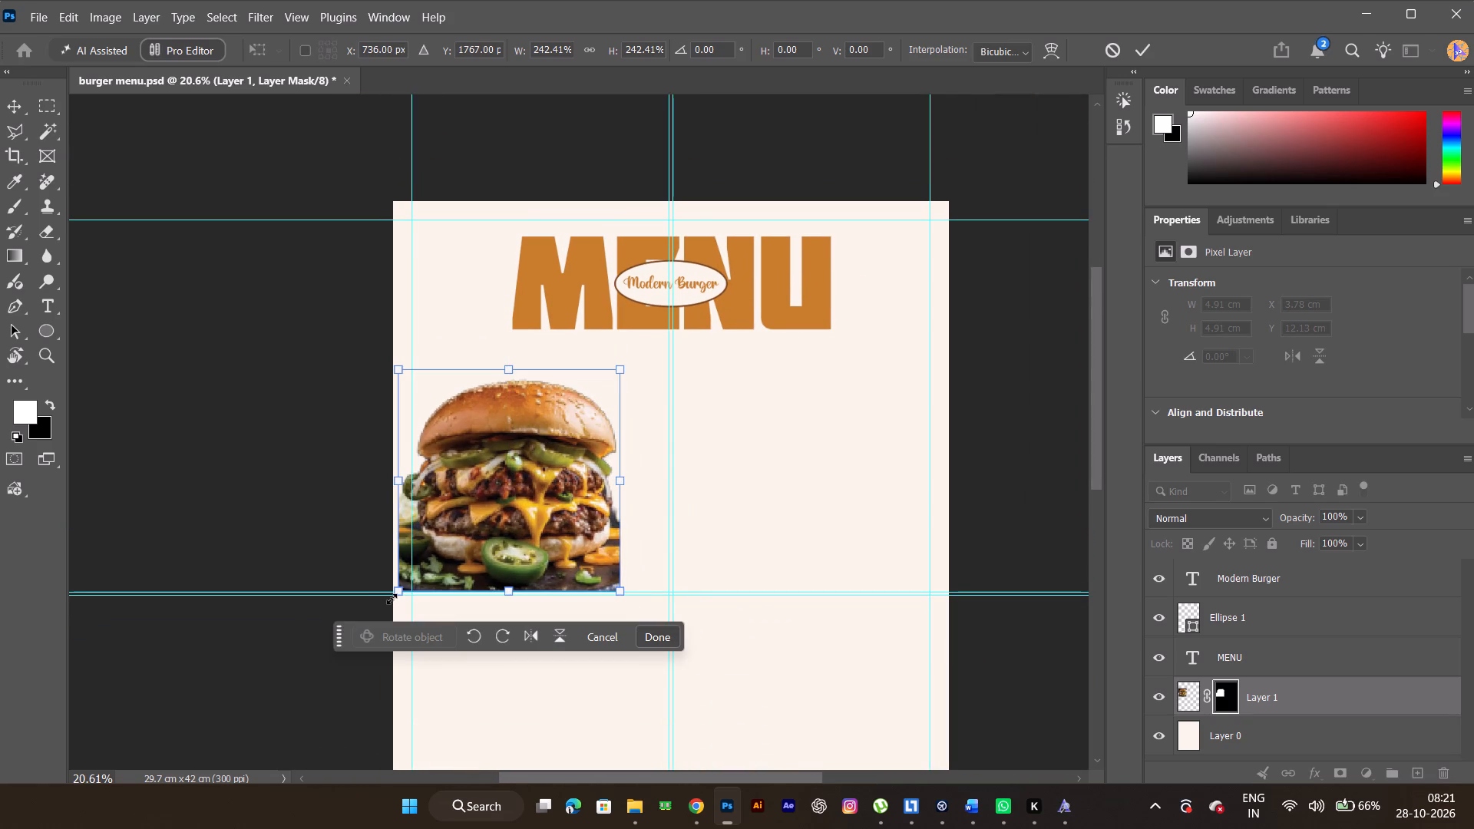
Shrink the burger to about 180.5% scale, roughly 8.9 cm square, and place it beside the left margin guide below MENU.
left_click_drag(392, 599, 454, 555, "shift")
key("space")
key("space")
key("space")
key("space")
key("space")
left_click_drag(565, 503, 588, 457)
left_click_drag(584, 439, 556, 451)
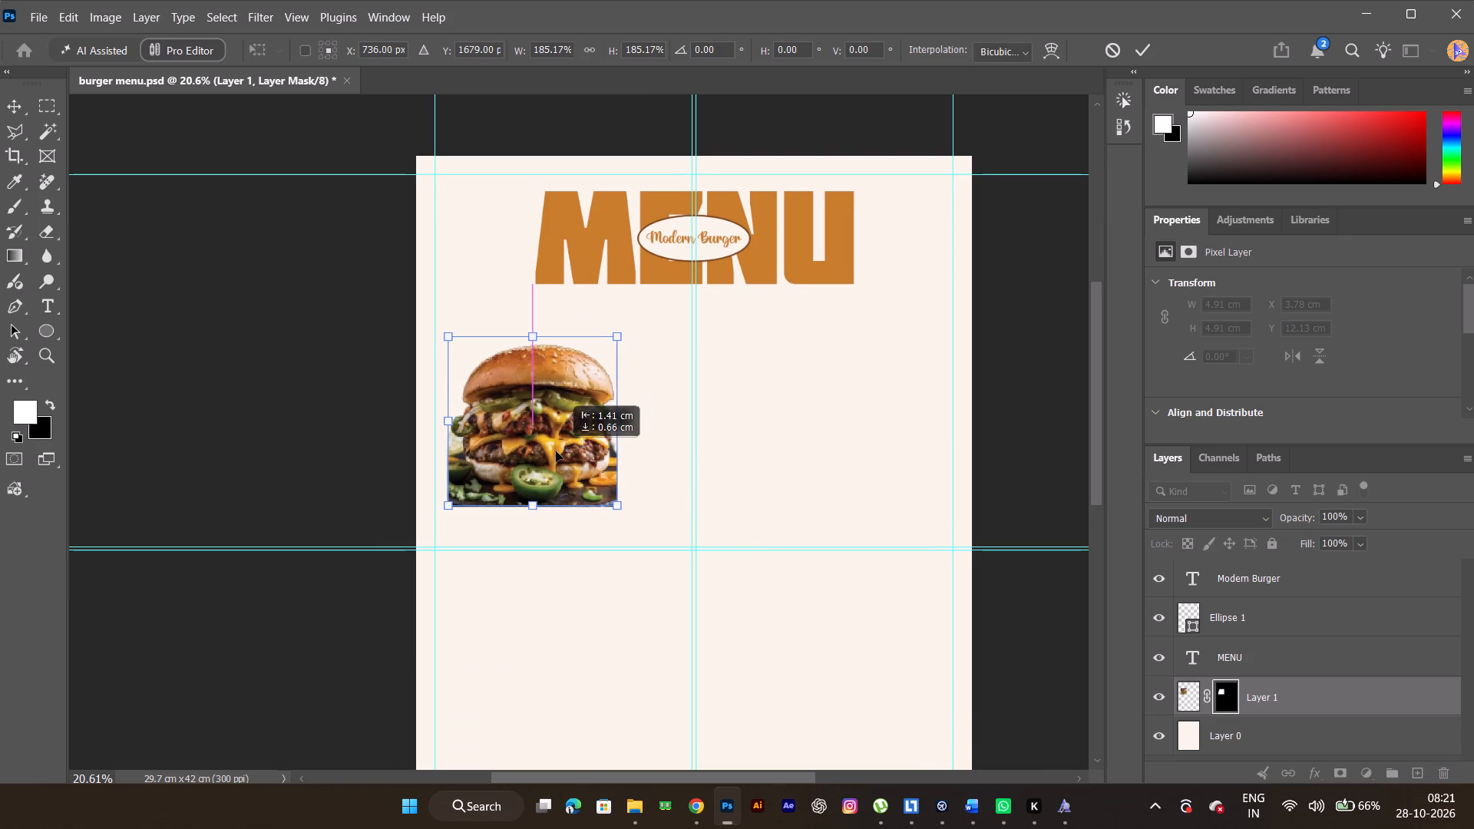
left_click_drag(556, 451, 542, 435)
left_click(438, 487, "shift")
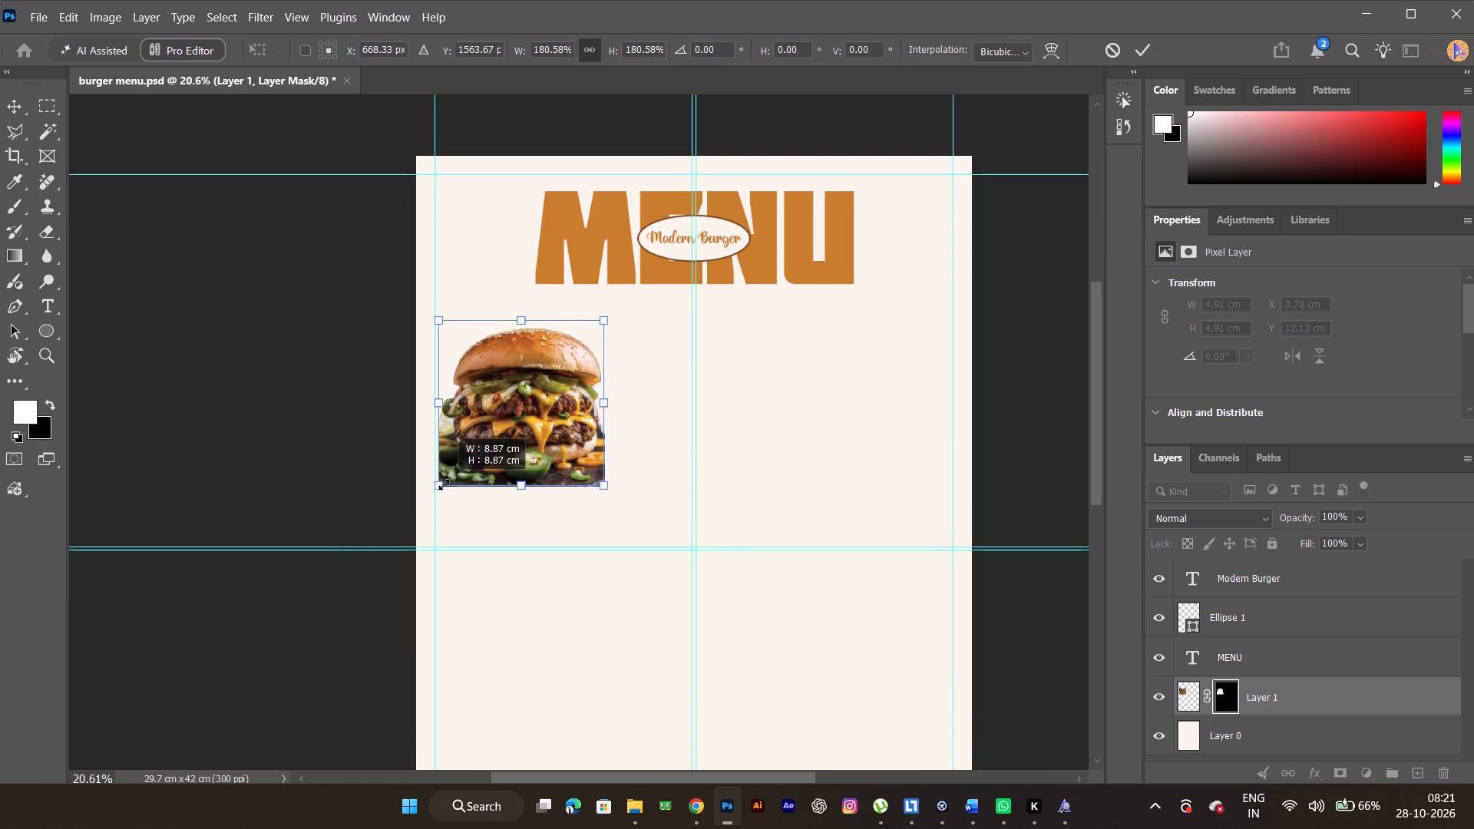
Position the burger partly off the canvas's left edge at about X -1.12 cm, Y 8.27 cm, and apply the transform.
left_click(530, 424)
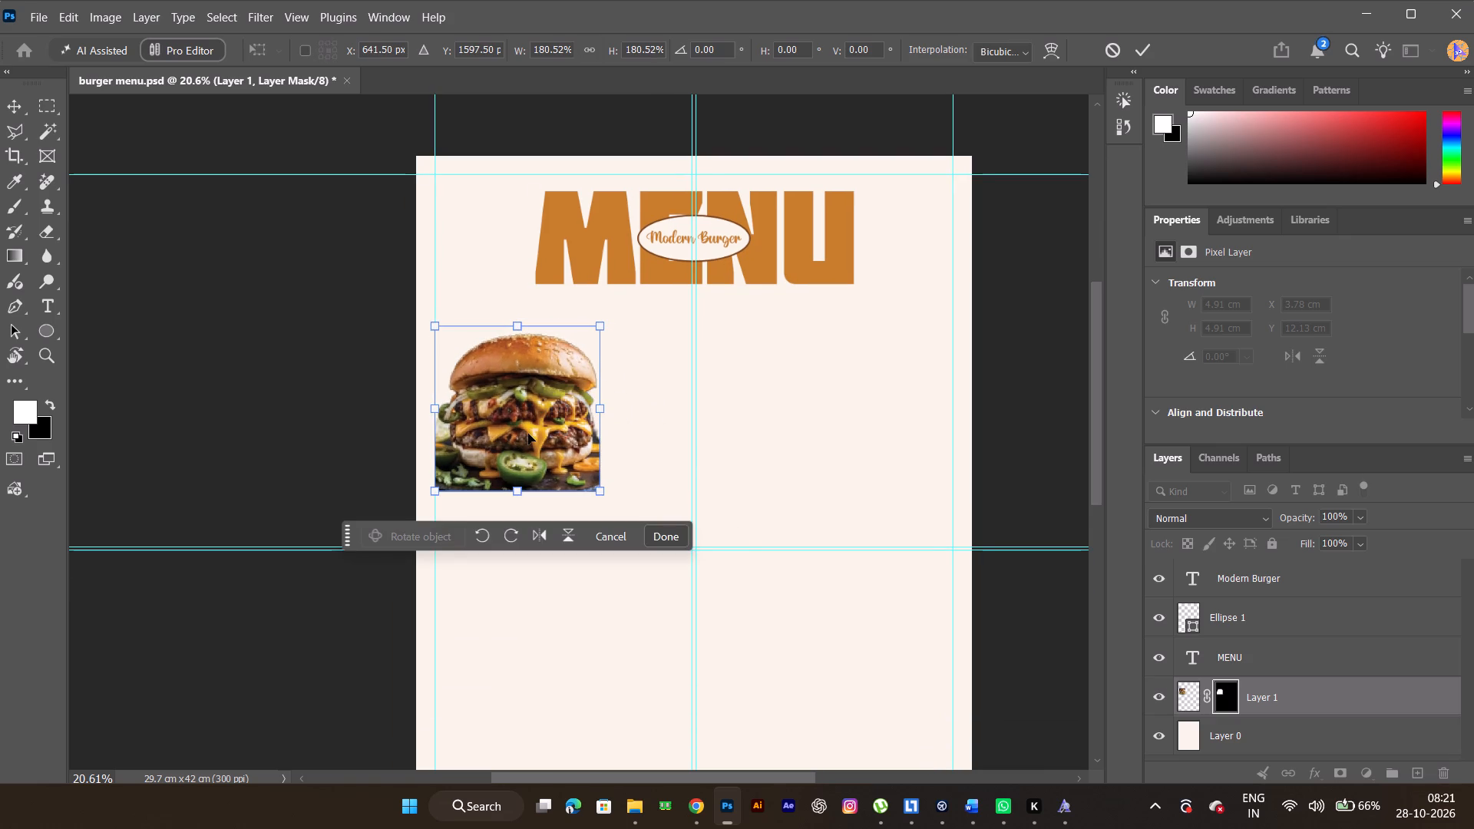
left_click_drag(530, 433, 545, 424)
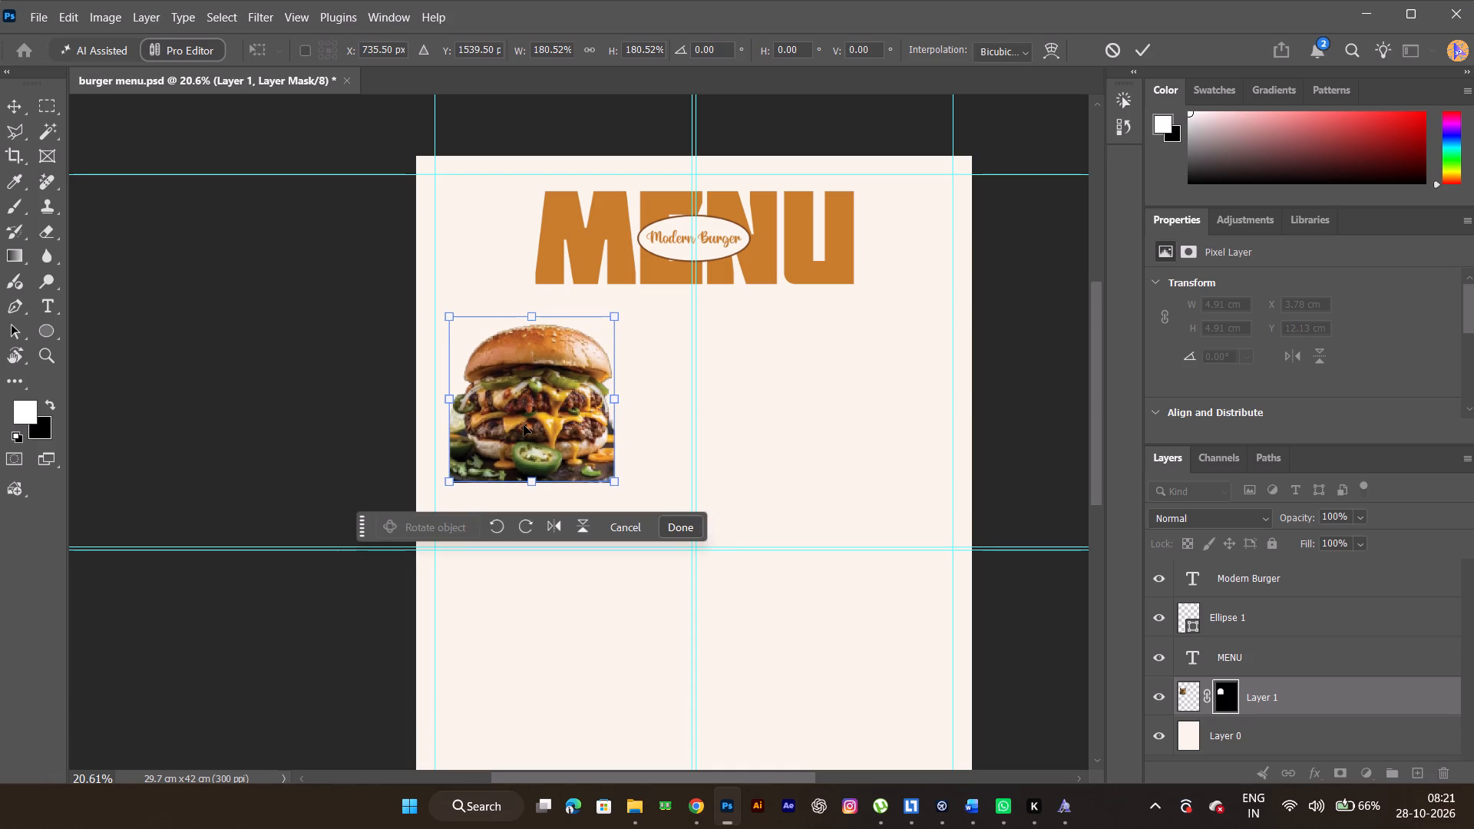
left_click_drag(524, 425, 459, 433)
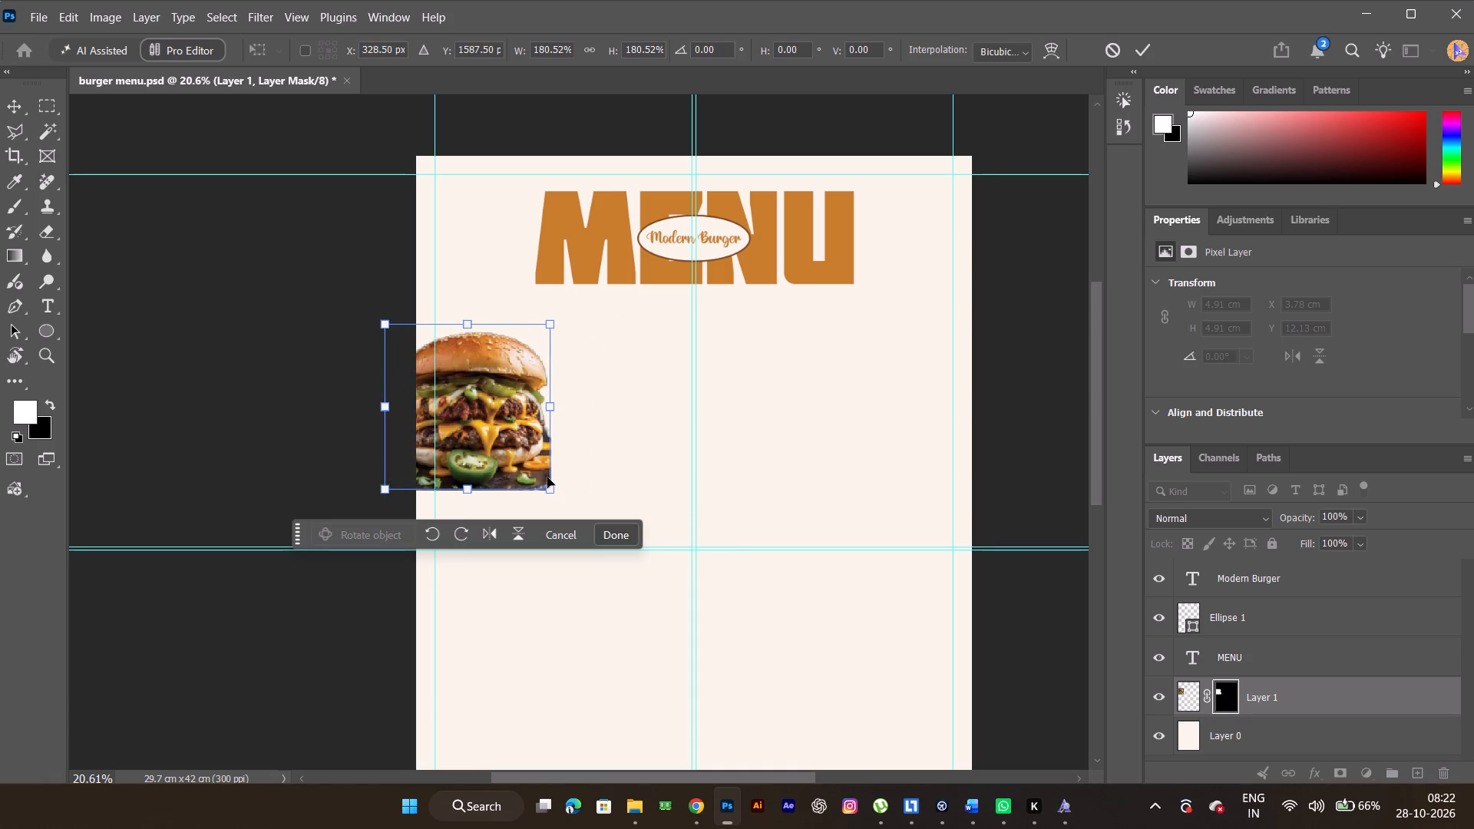
left_click_drag(502, 428, 519, 414)
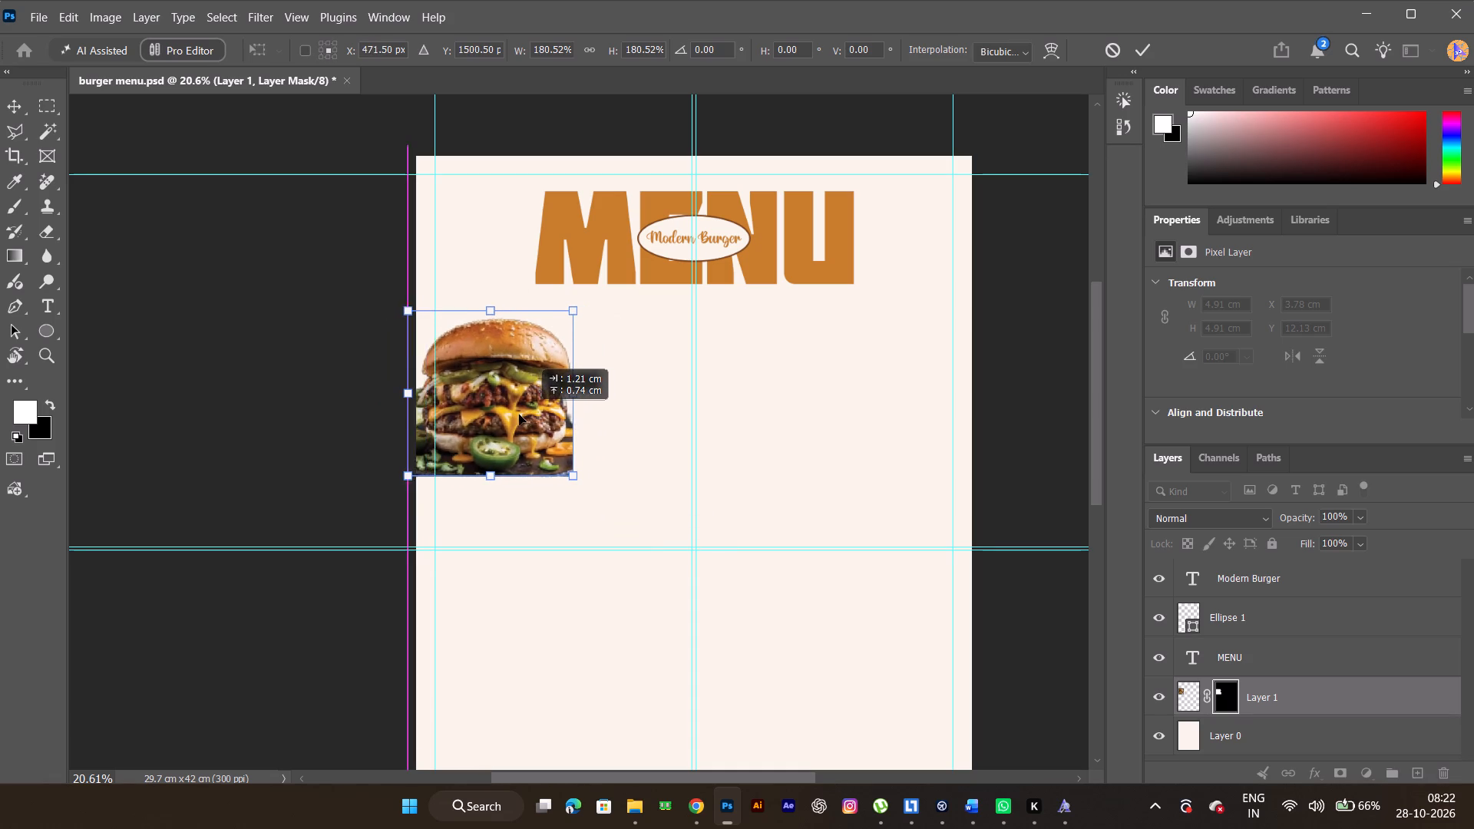
left_click_drag(519, 414, 512, 414)
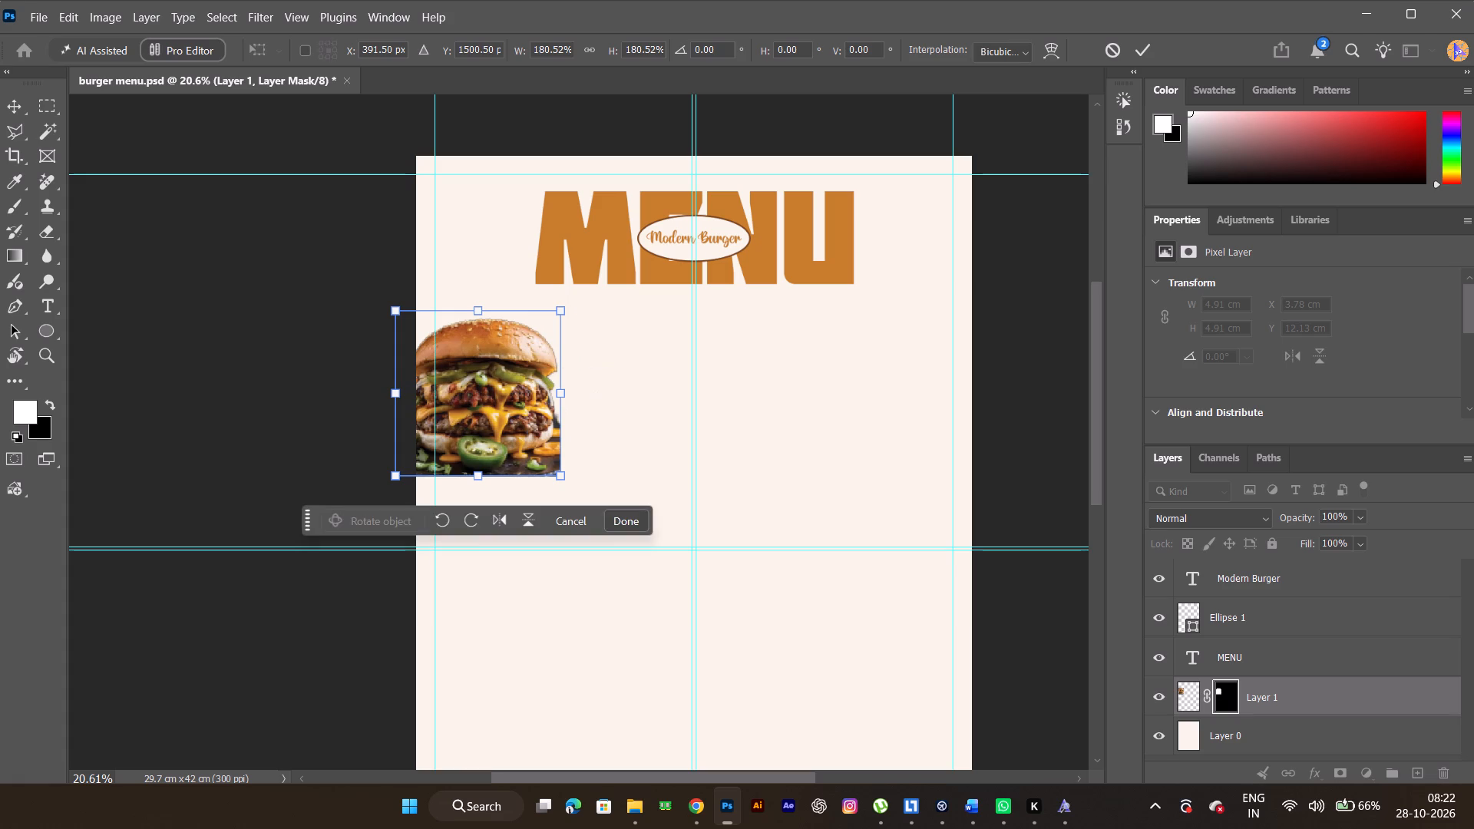
left_click(1145, 45)
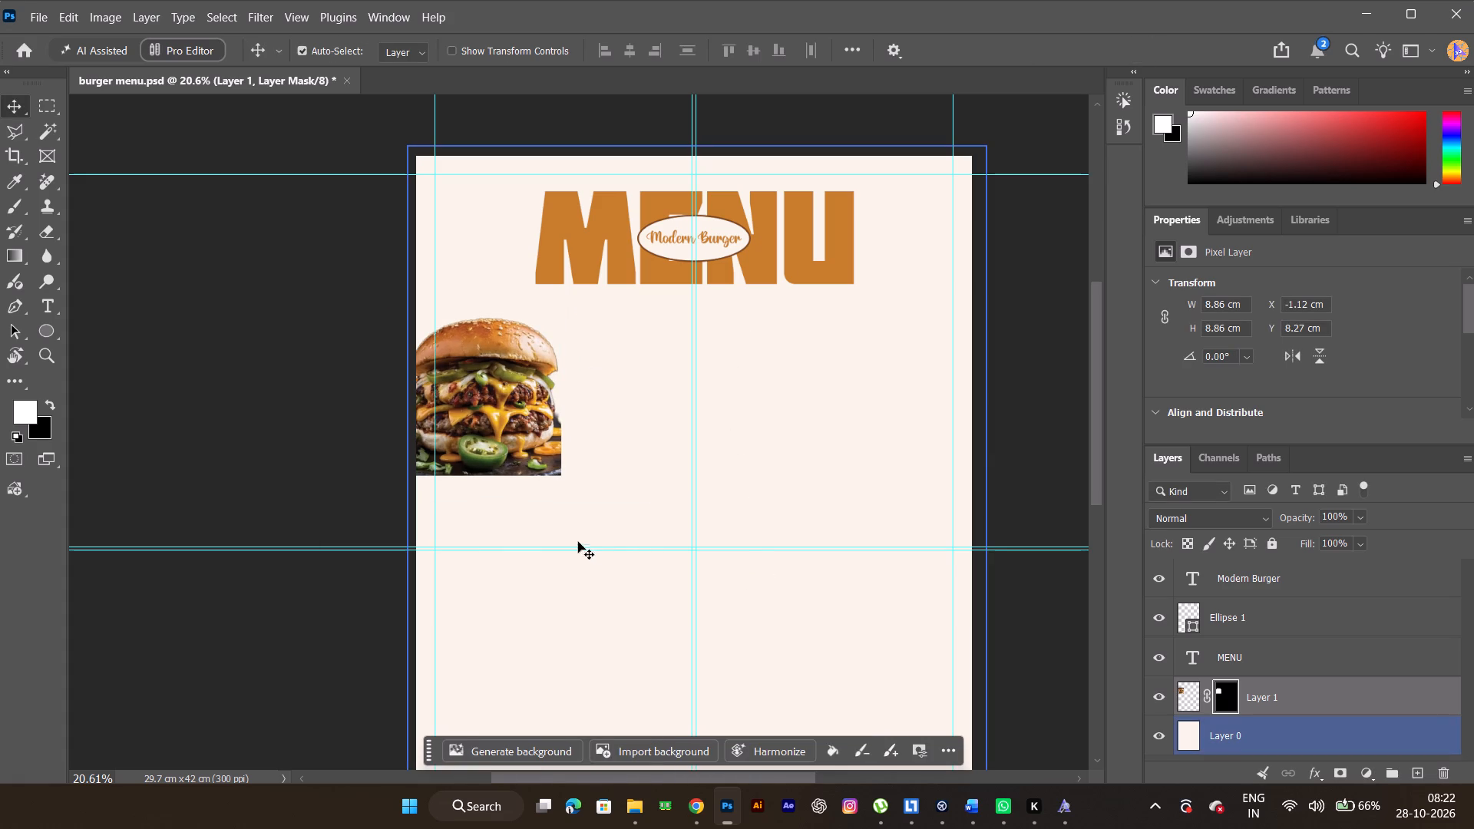
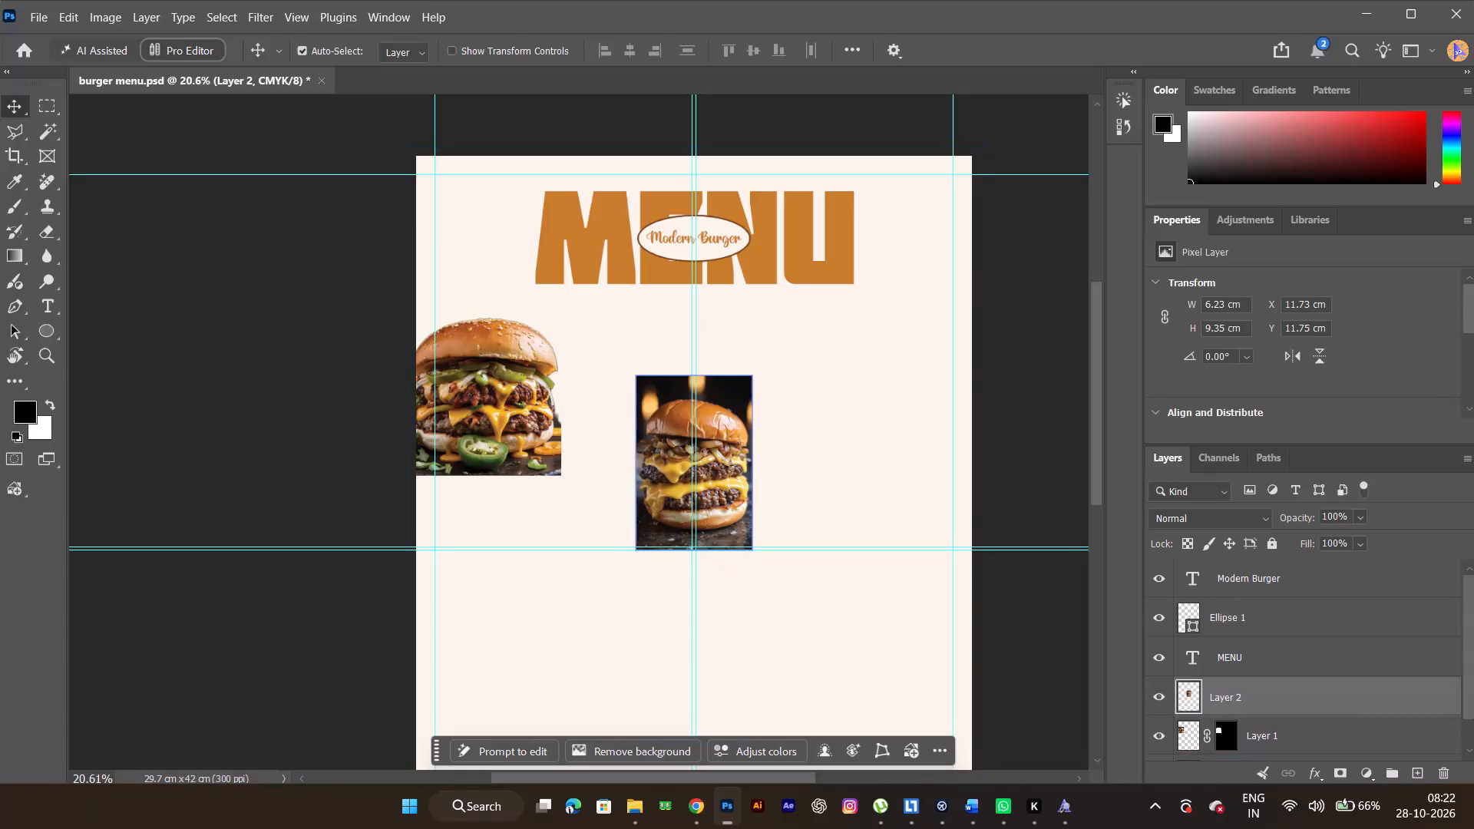
Remove the dark background from the second burger photo on Layer 2.
left_click(641, 741)
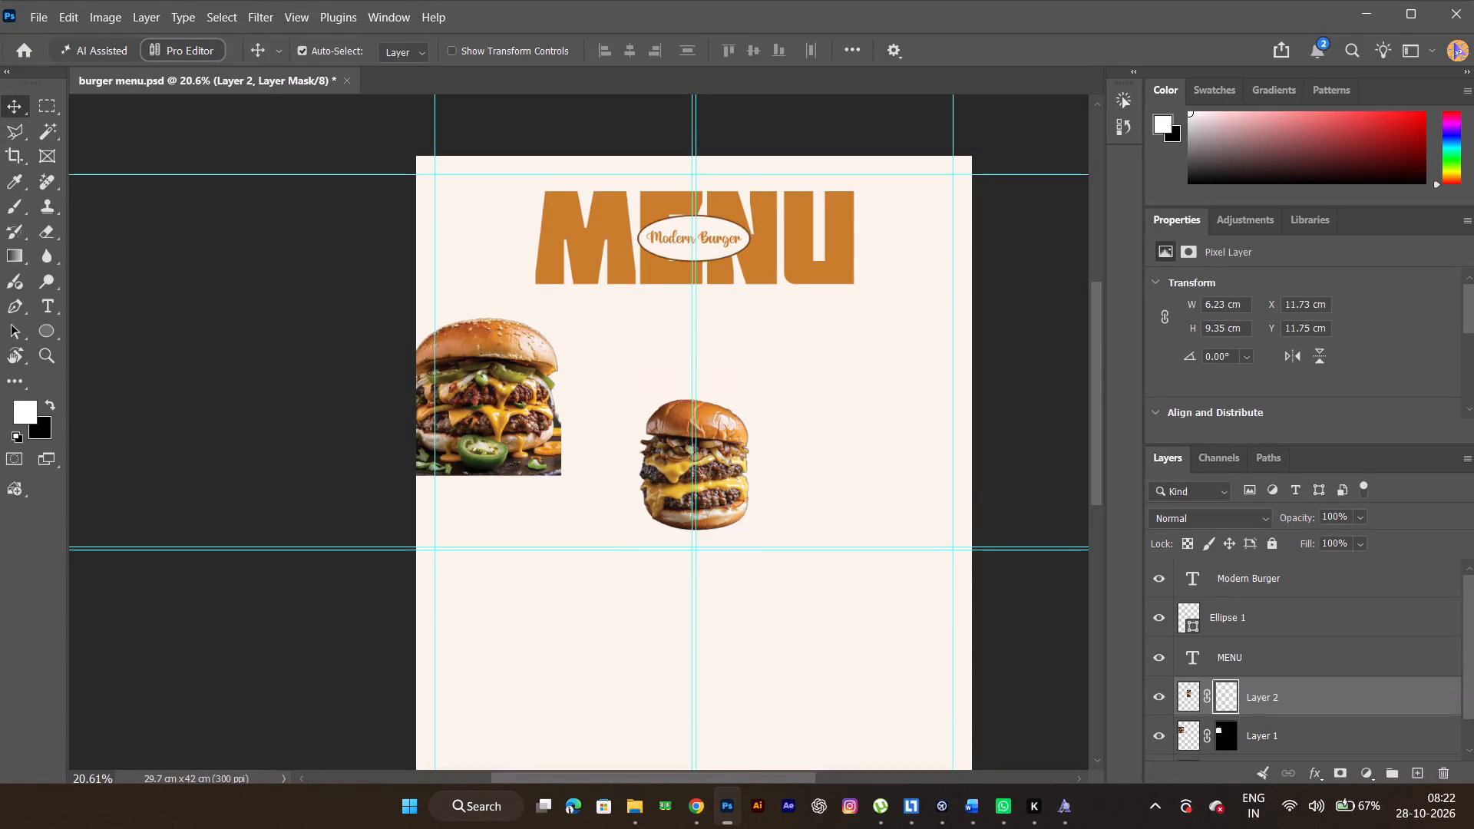
Move the second burger cut-out just below the horizontal centre guides, right of the vertical ones, at about X 14.94 cm, Y 19.84 cm.
left_click_drag(699, 461, 737, 540)
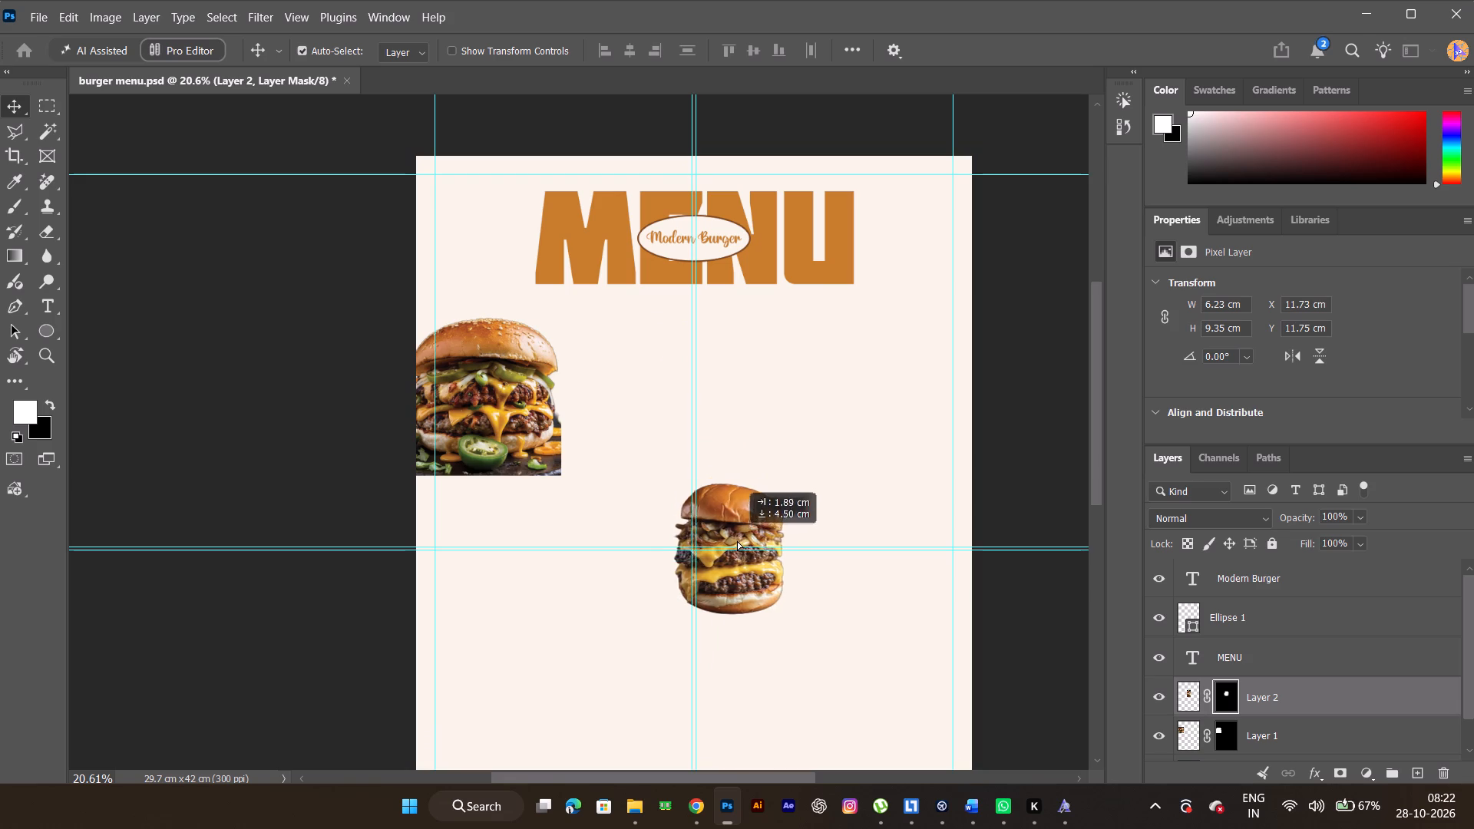
left_click_drag(737, 540, 759, 612)
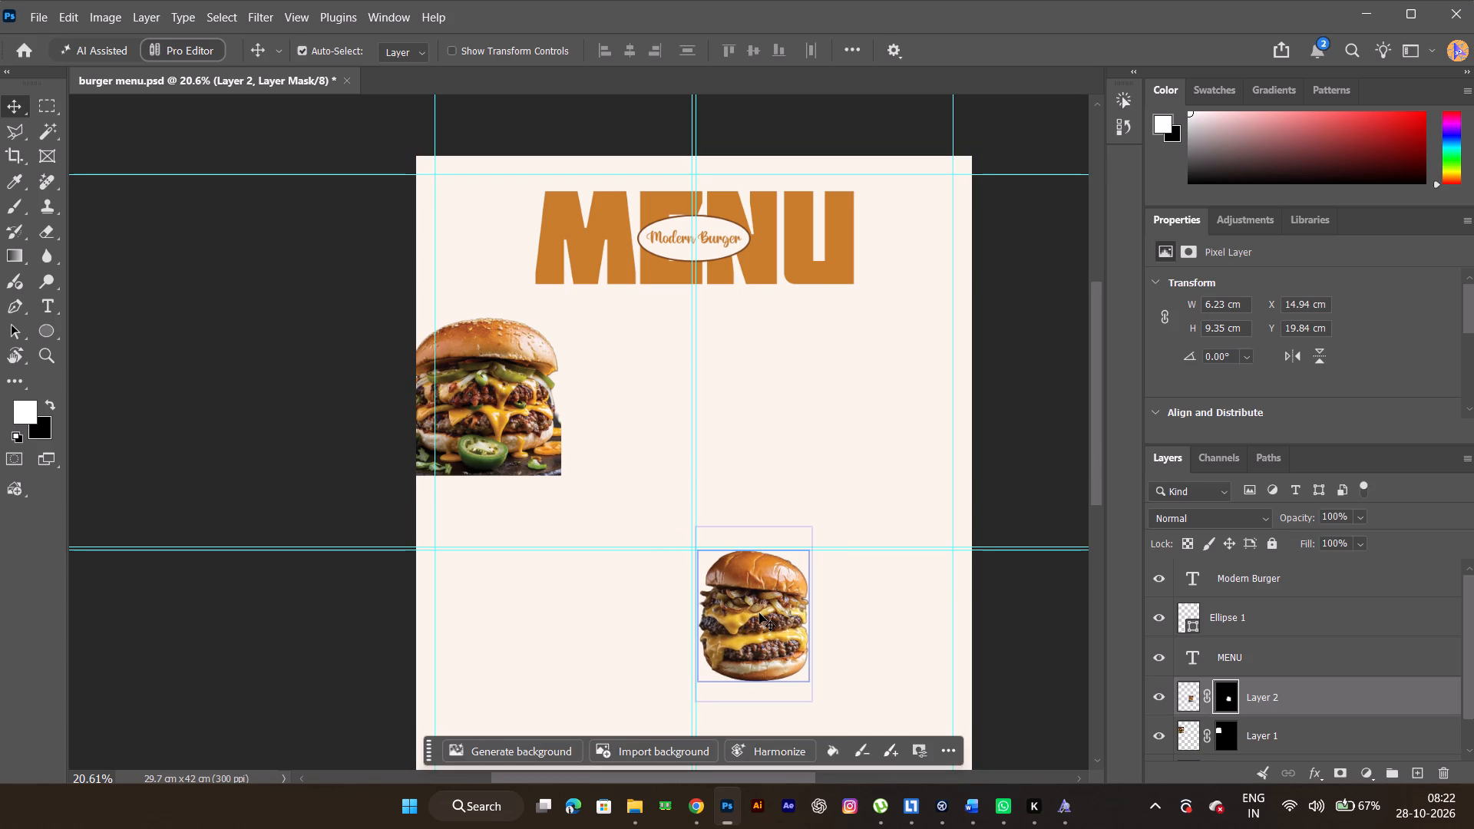
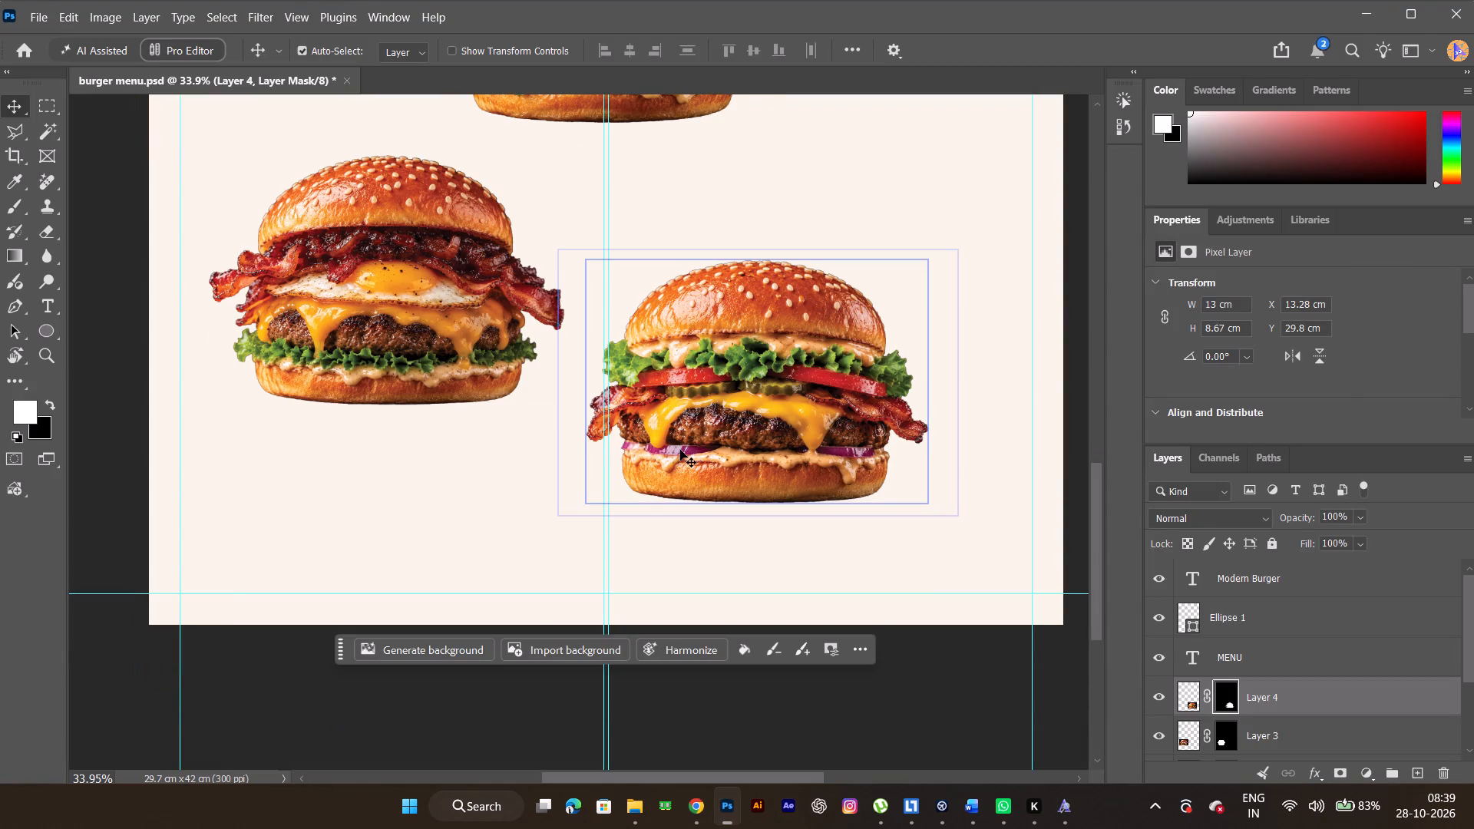
key("ctrl+v")
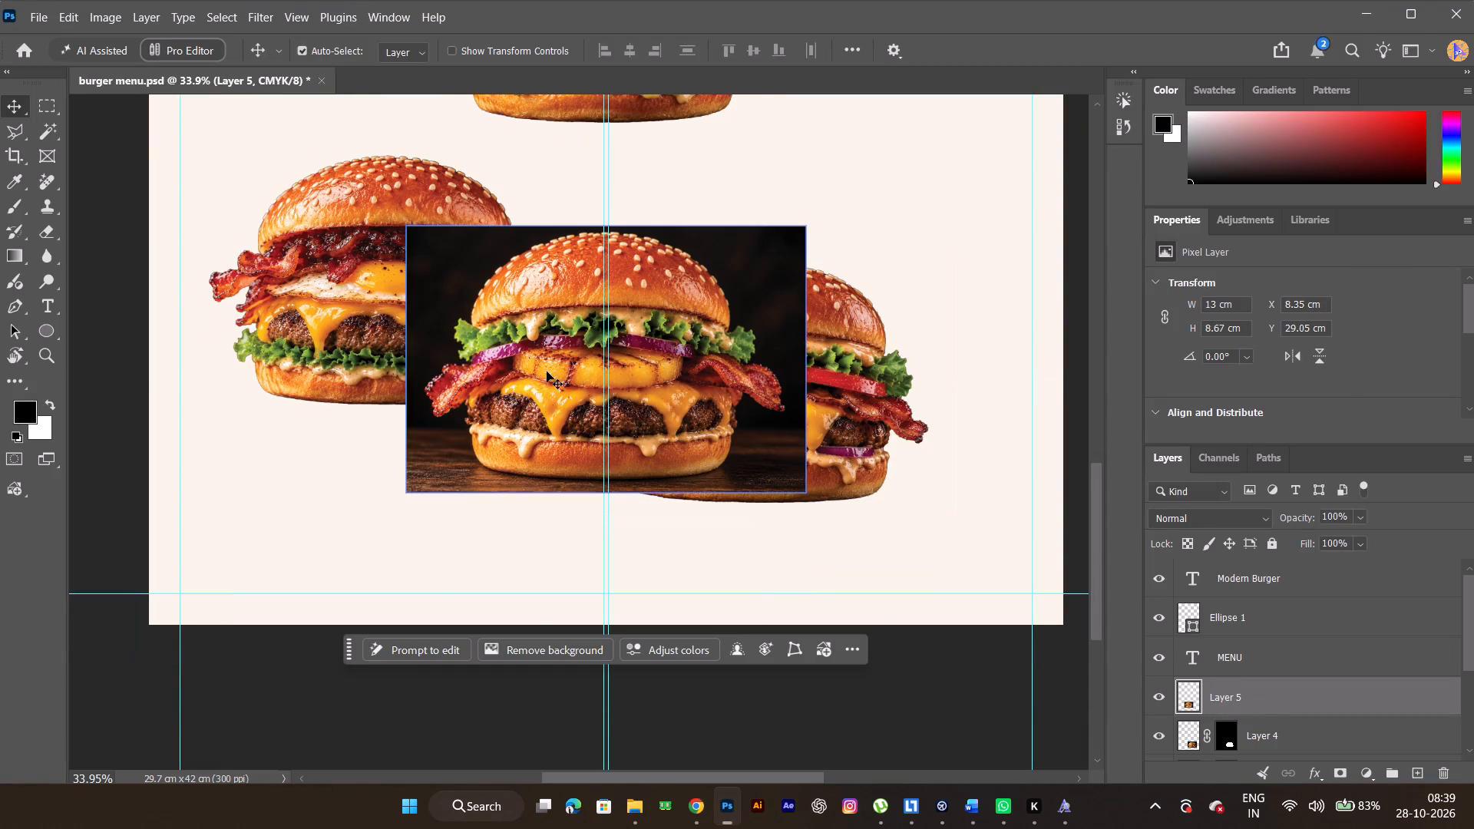
left_click_drag(540, 363, 485, 507)
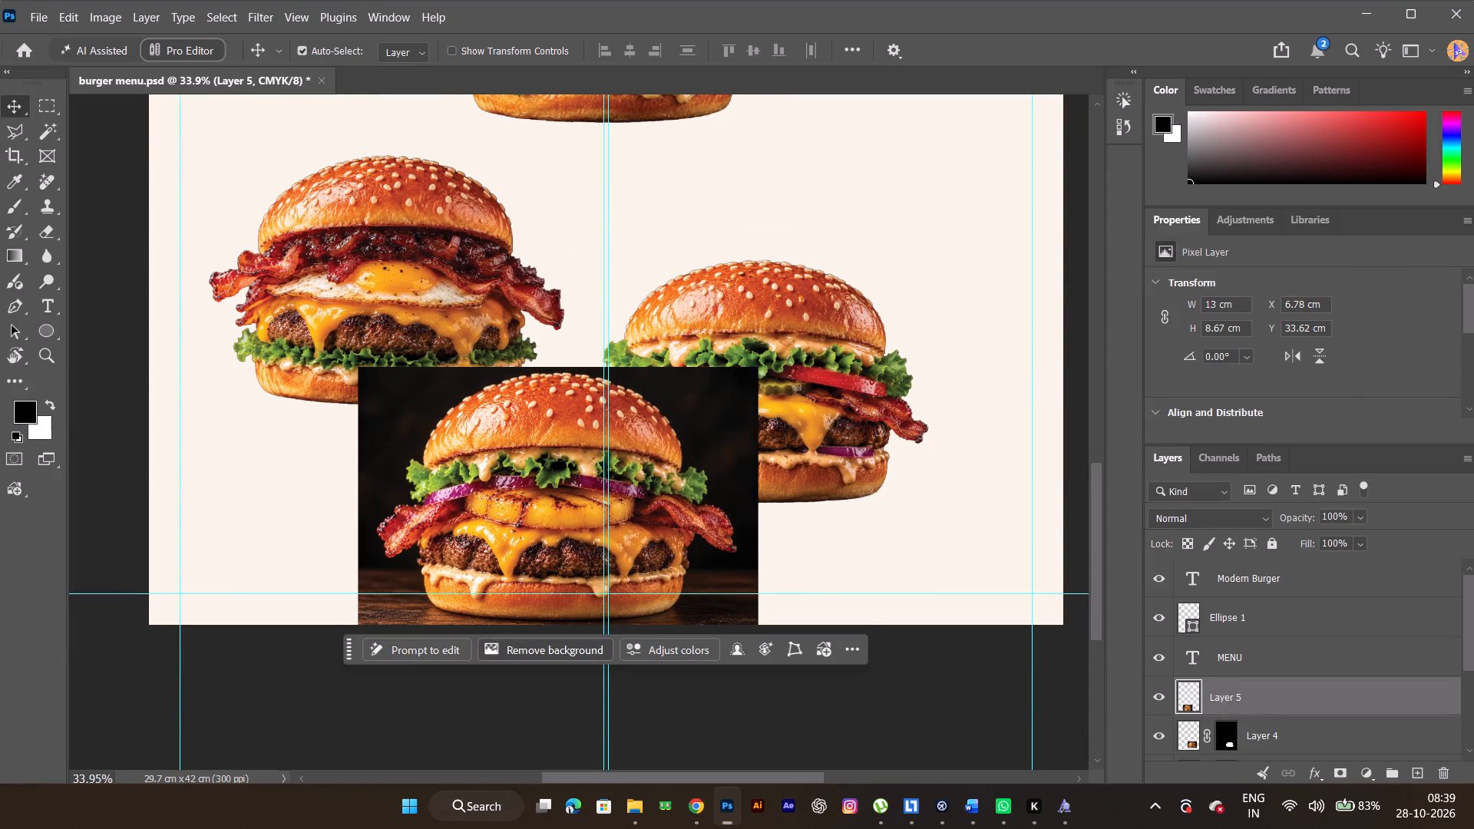
left_click(540, 652)
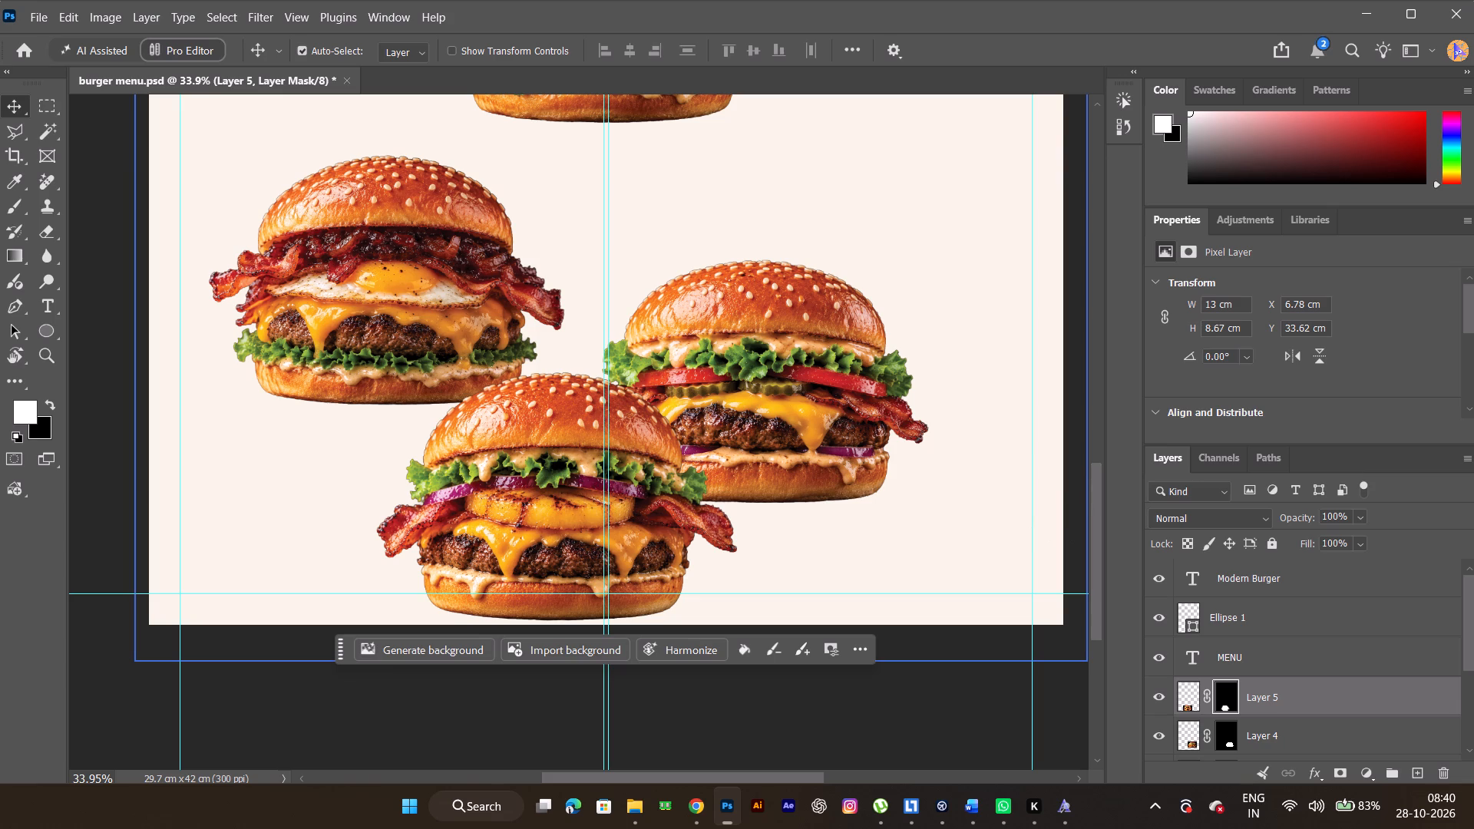
Move the bacon egg cheese burger up below the MENU title, with its bacon edge at the left margin guide.
scroll(749, 431, "up", 2)
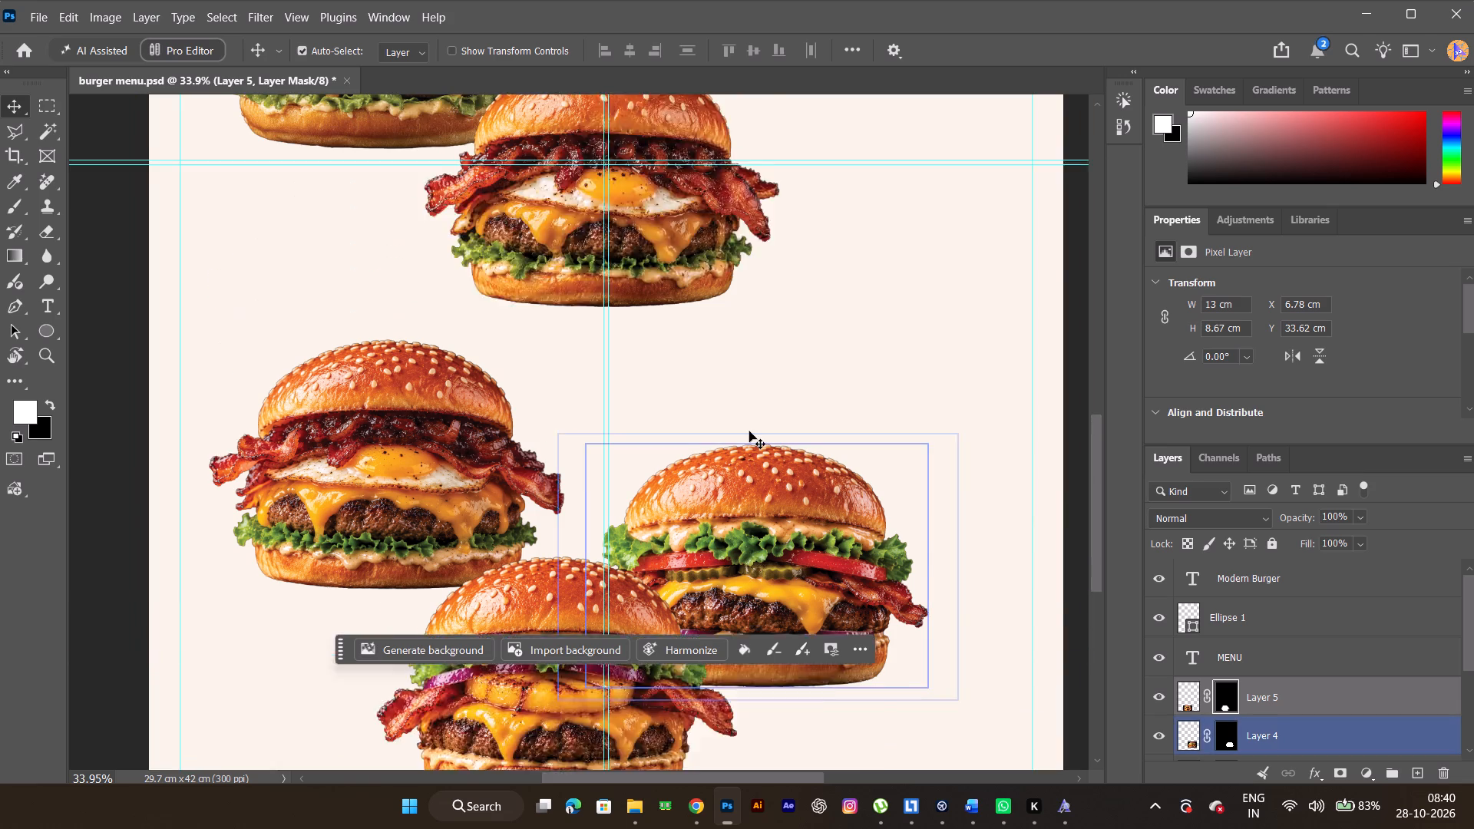
scroll(749, 431, "up", 4)
left_click_drag(341, 307, 349, 259)
key("ctrl+0")
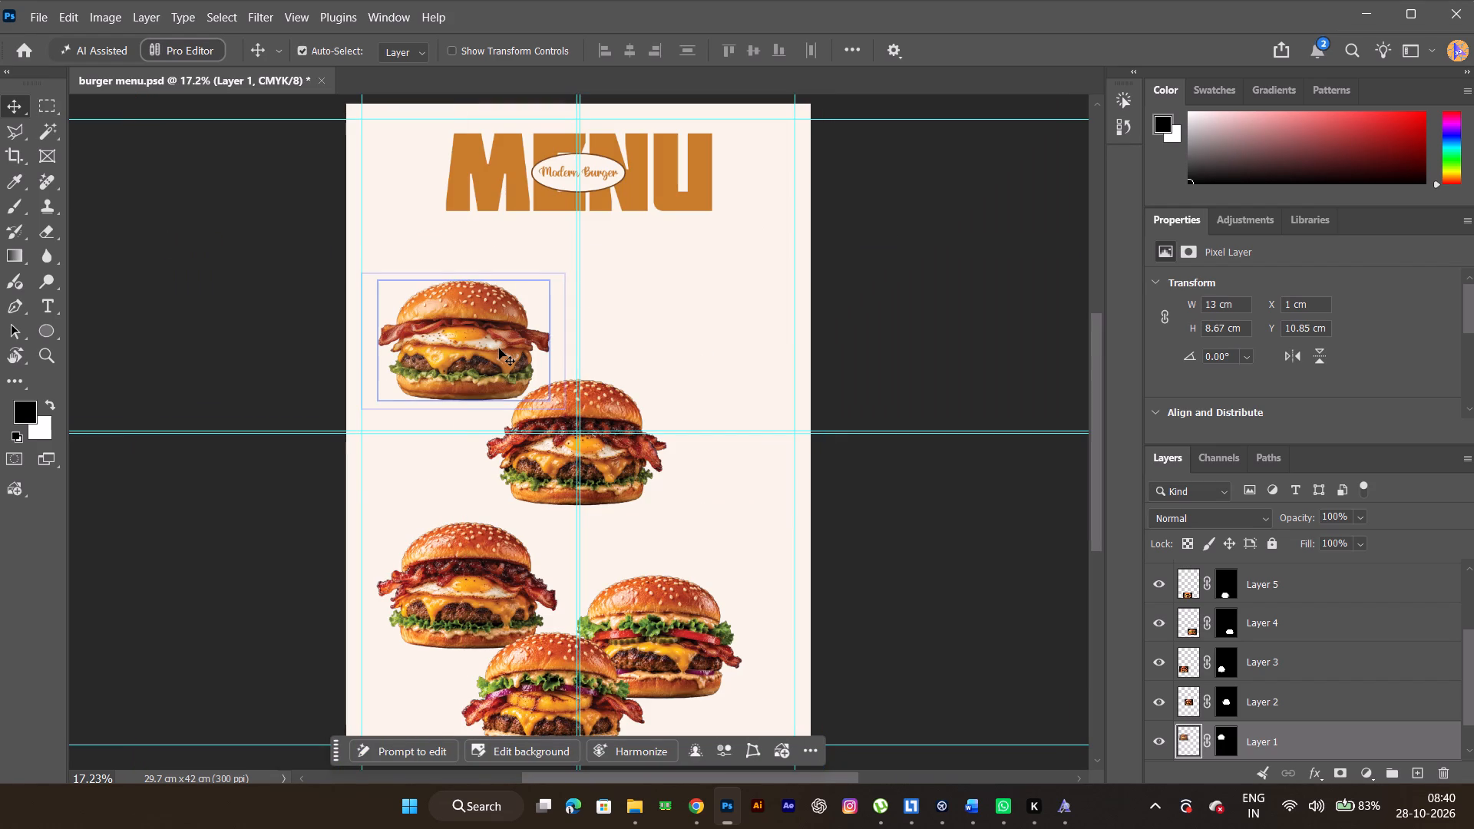
left_click_drag(470, 340, 452, 323)
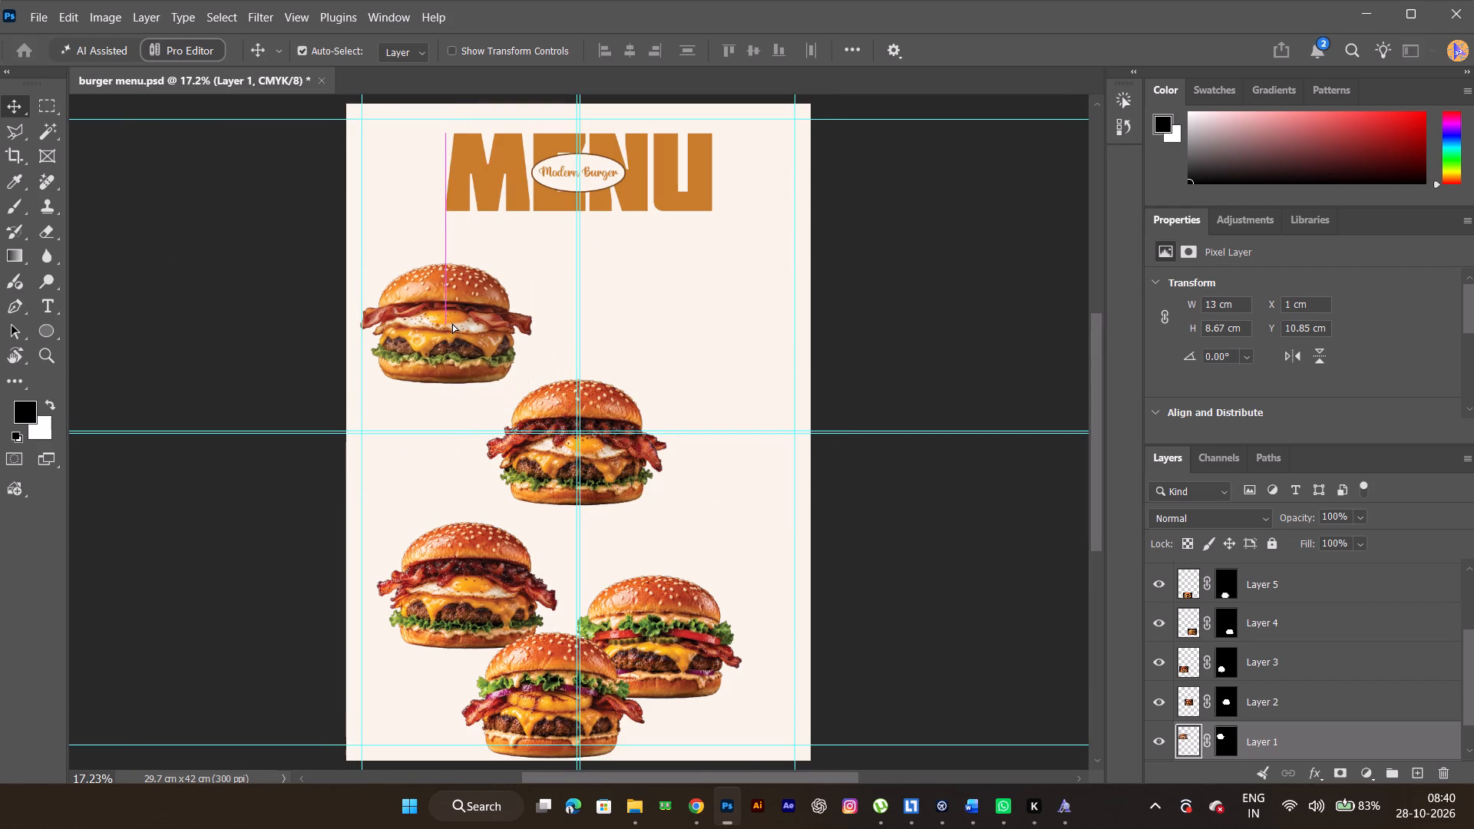
Move the bacon jam burger to about X 17.84, Y 21.32 cm and the Benjamin burger to about X -0.72, Y 25.65 cm.
left_click_drag(605, 466, 617, 527)
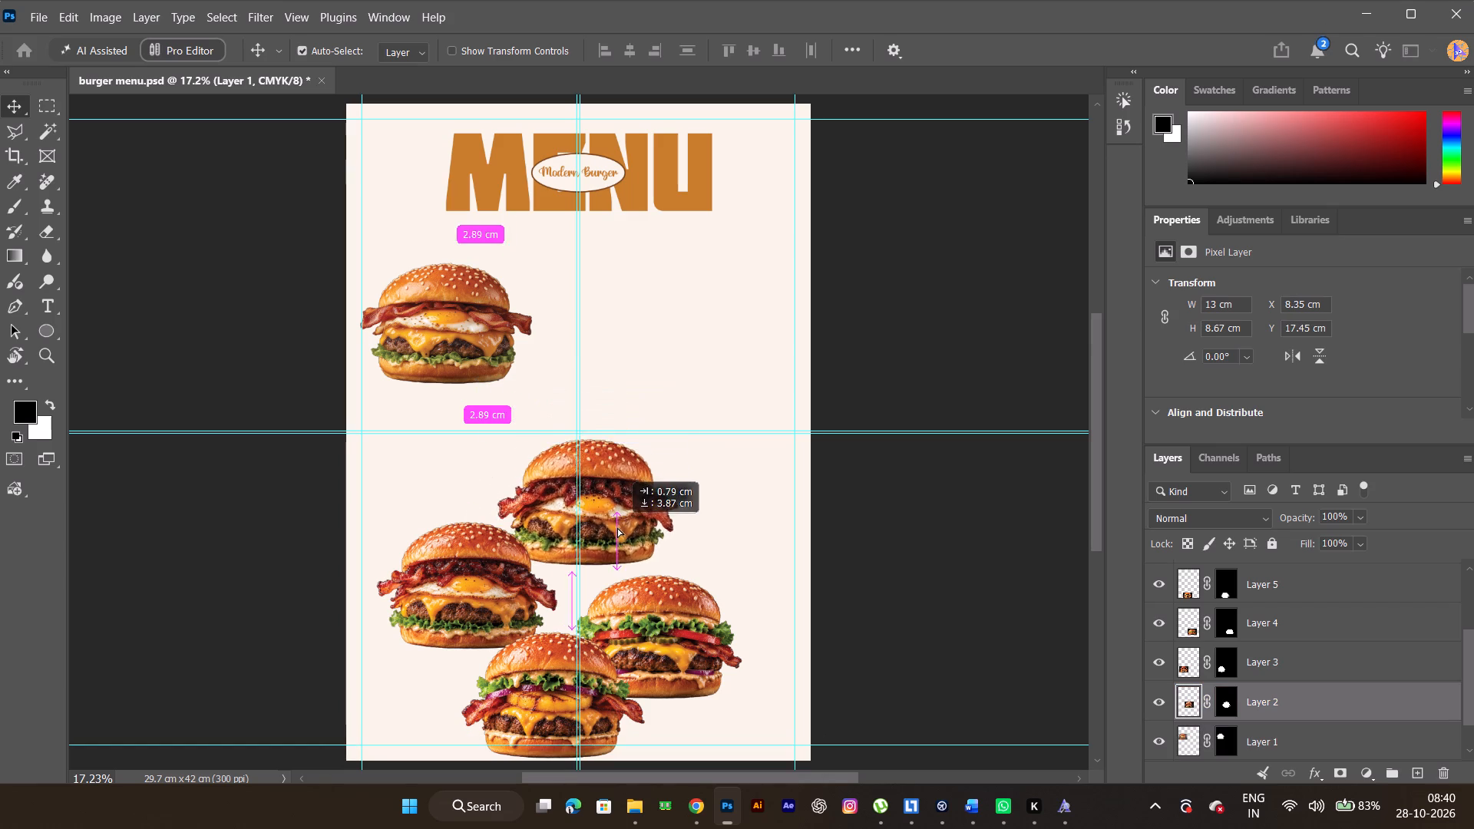
left_click_drag(617, 527, 755, 531)
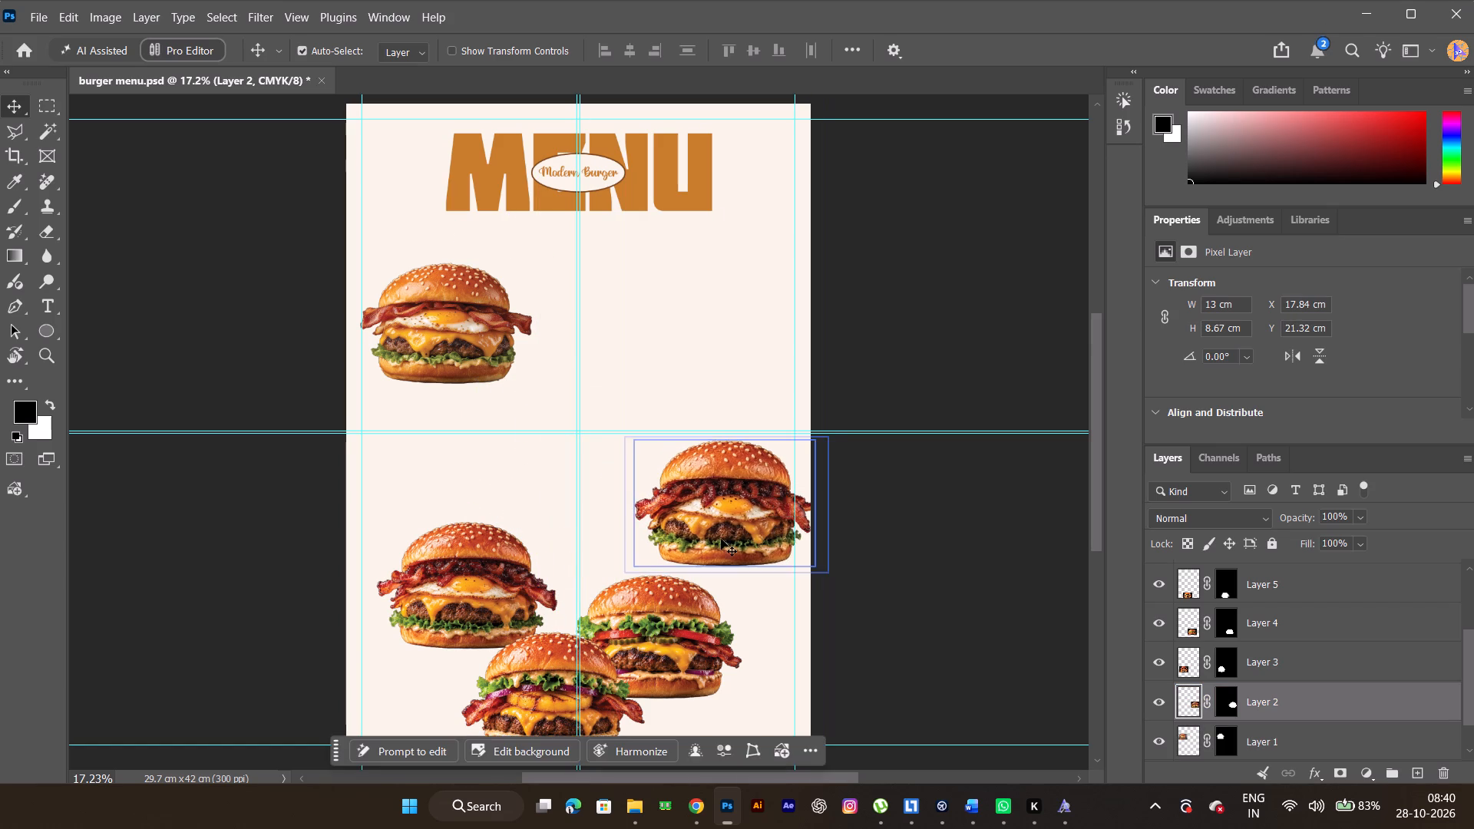
left_click_drag(444, 601, 411, 586)
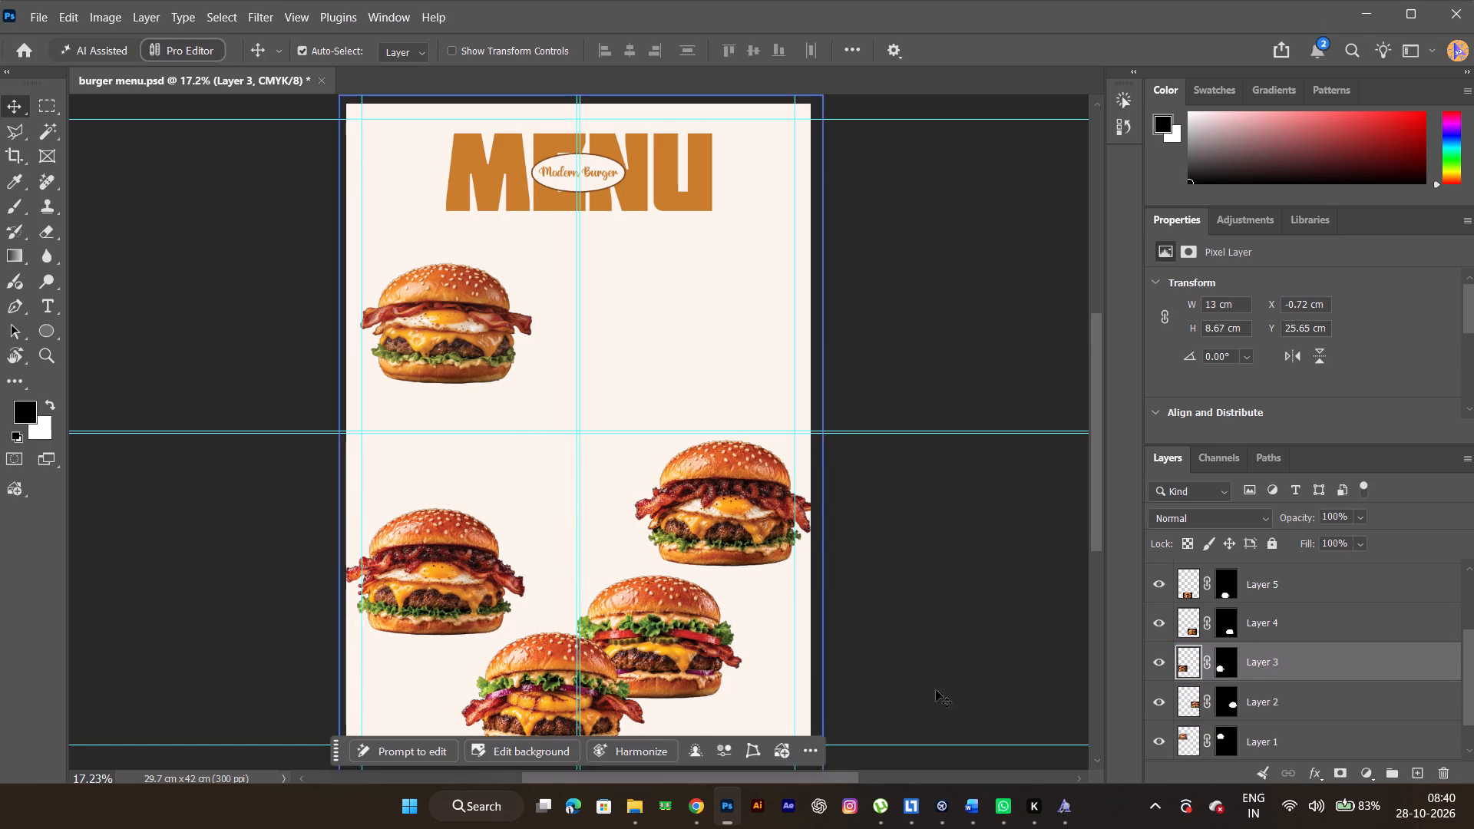
Hide the four other burger layers, Layer 2 to Layer 5, leaving only the bacon egg cheese burger showing.
left_click(482, 317)
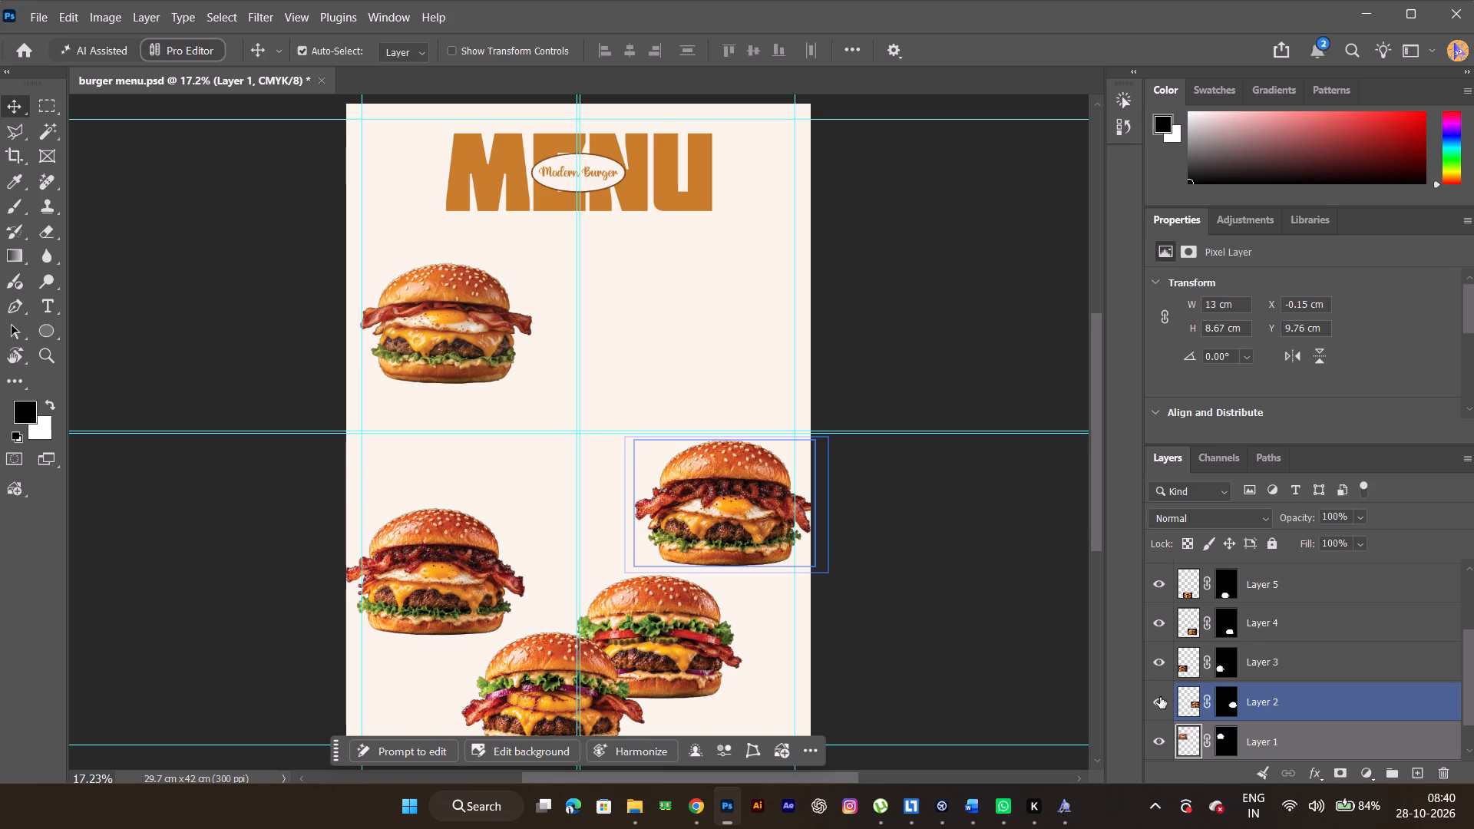
left_click(1160, 697)
left_click(1154, 664)
left_click(1164, 620)
left_click(1164, 587)
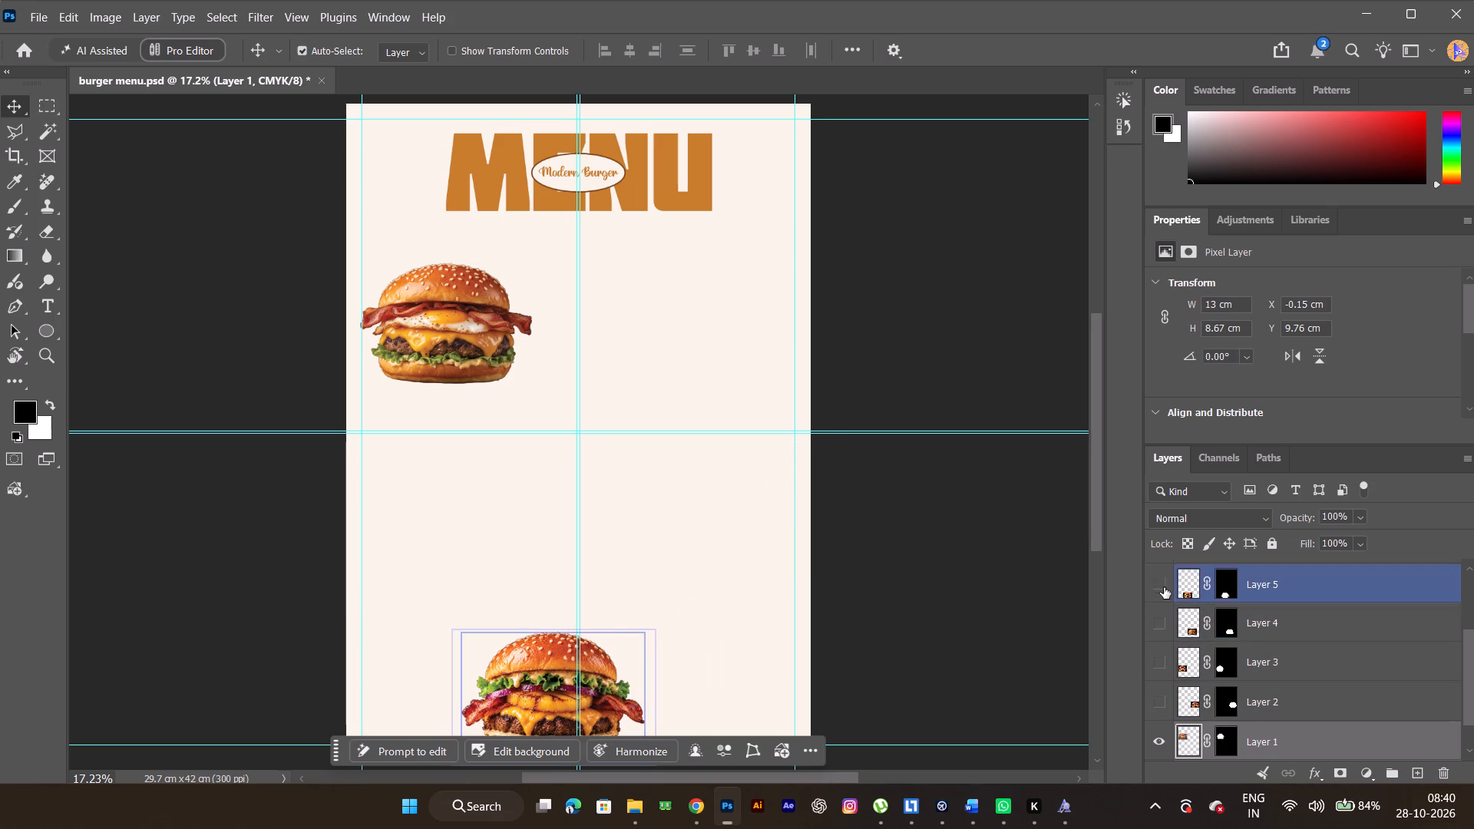
Draw a rectangle about 29.69 x 7.65 cm across the bacon egg cheese burger, ending at the right margin guide.
scroll(1215, 657, "up", 2)
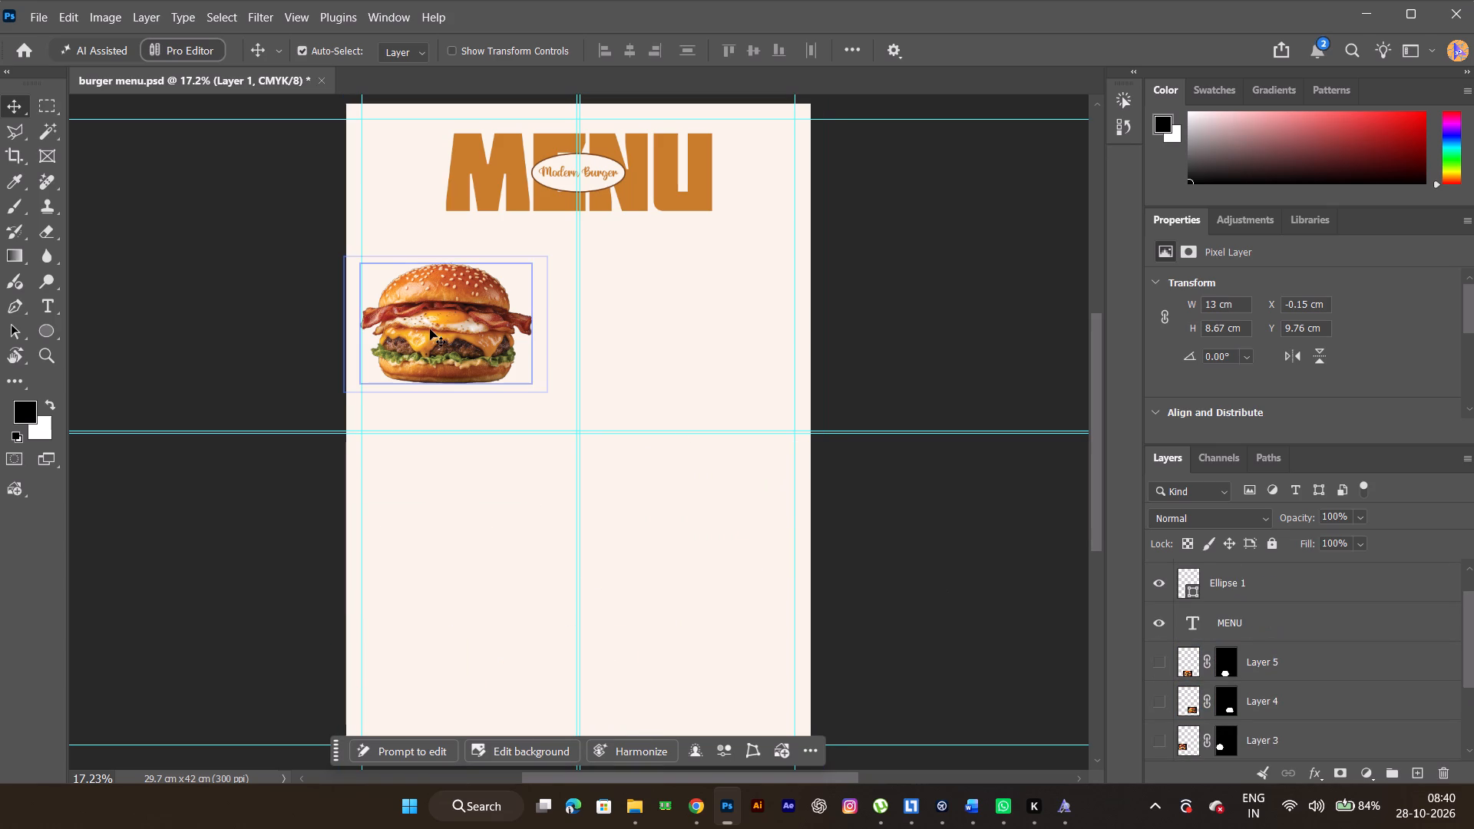
left_click(430, 328)
left_click(48, 335)
right_click(48, 335)
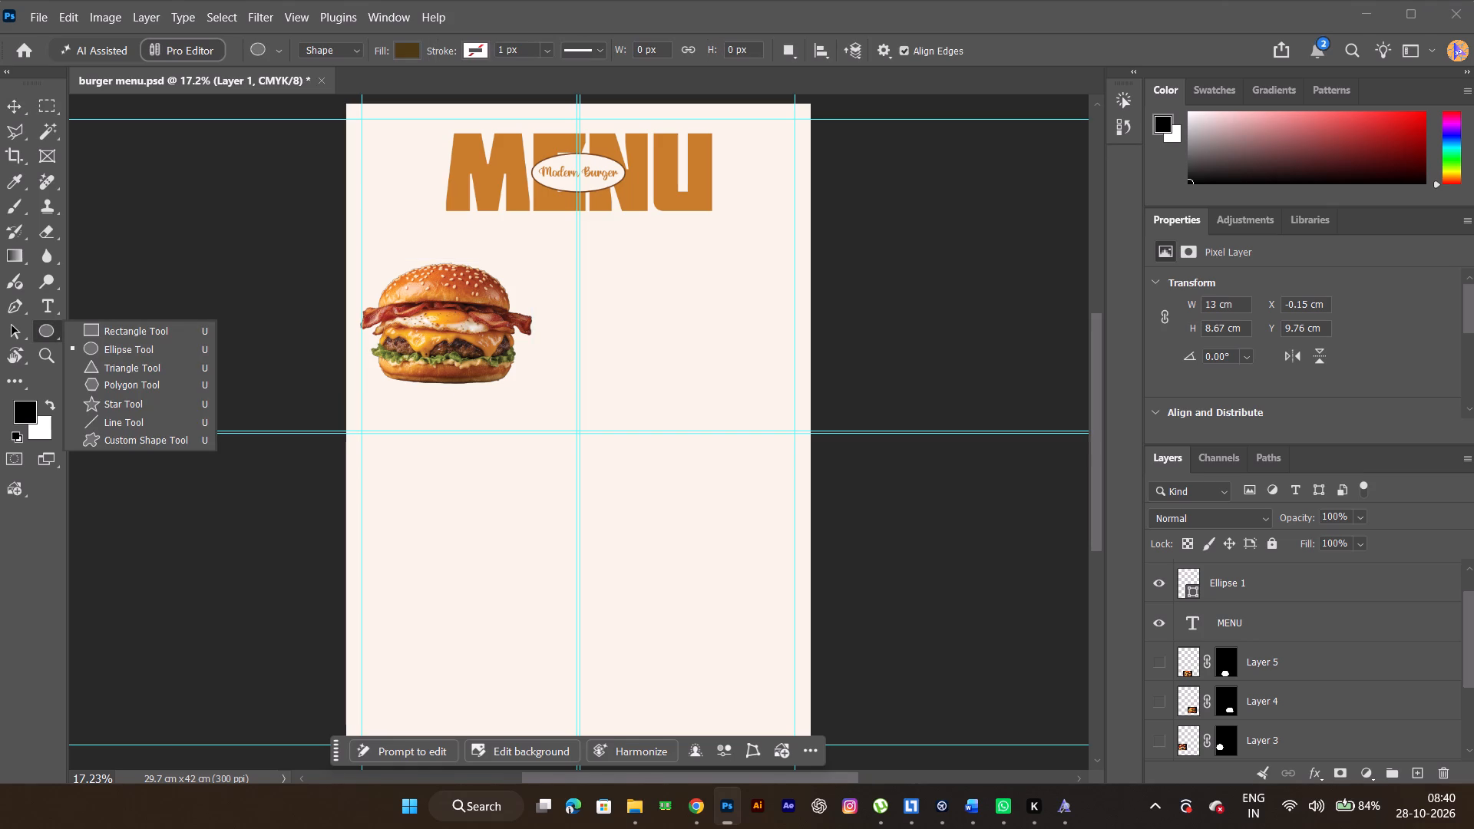
left_click(152, 331)
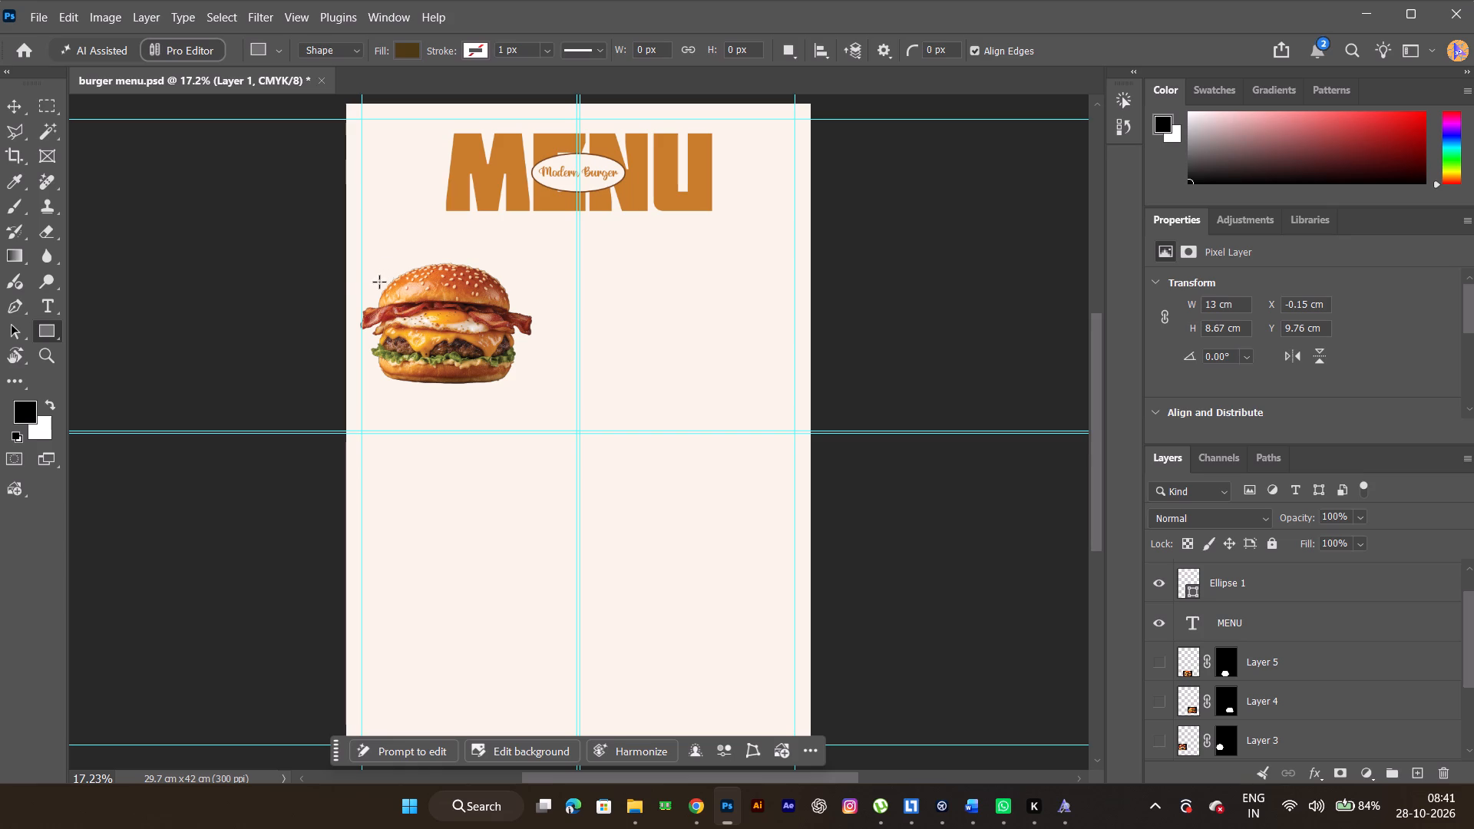
left_click_drag(331, 267, 630, 415)
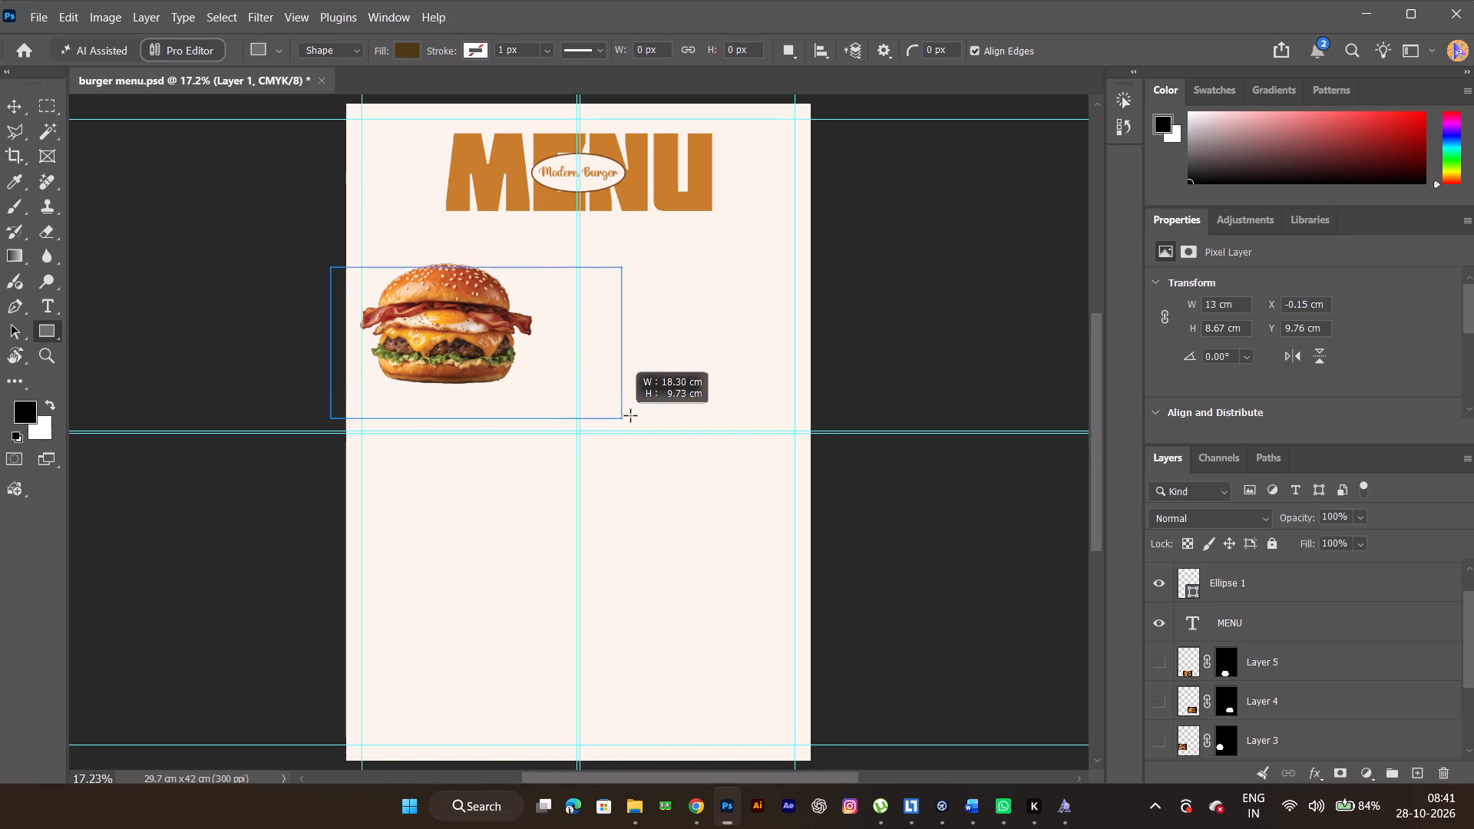
left_click_drag(630, 415, 778, 385)
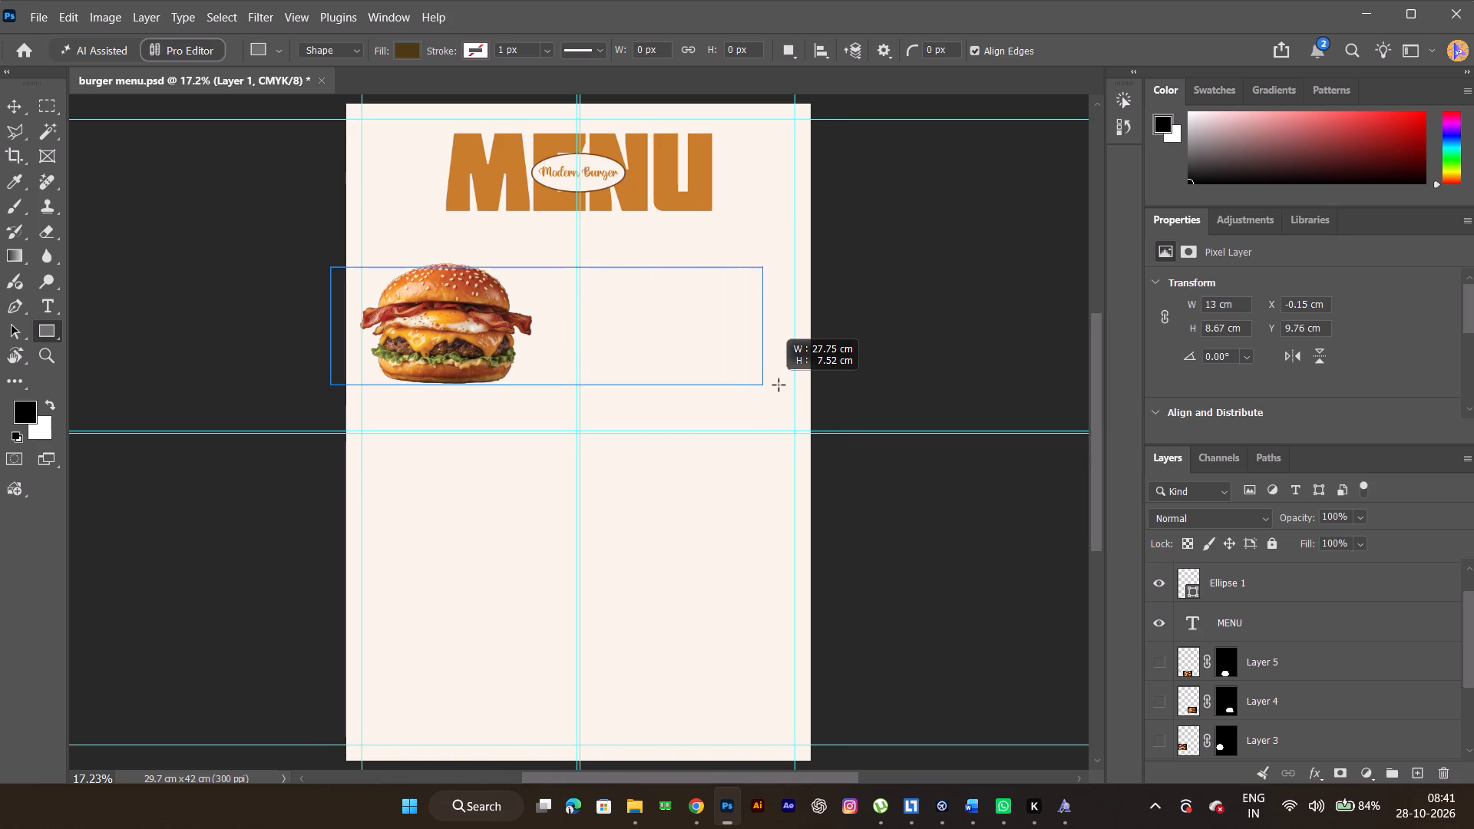
left_click_drag(778, 385, 795, 386)
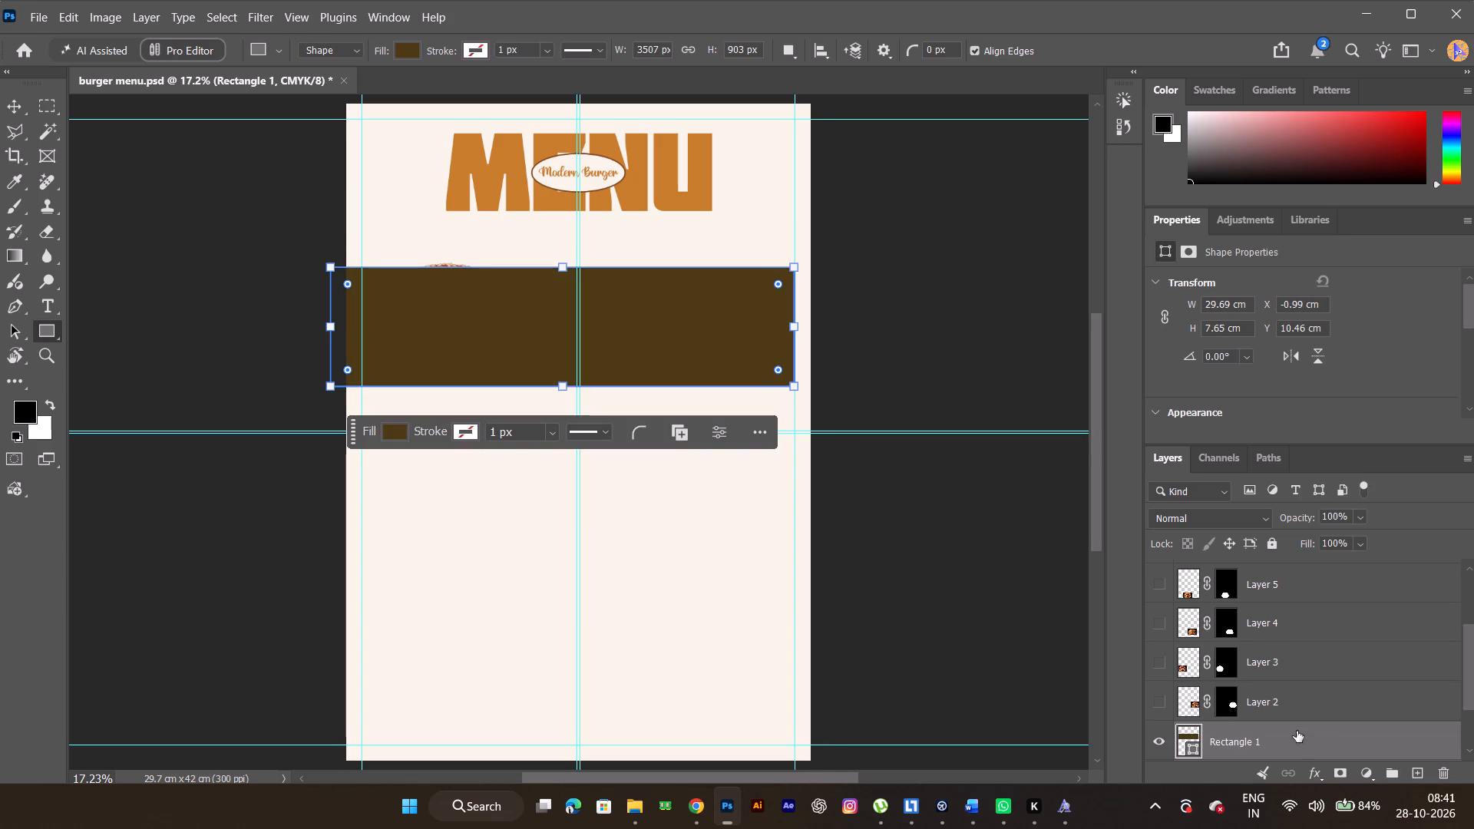
Move the rectangle layer below the bacon egg cheese burger's layer, directly above the background.
scroll(1264, 717, "down", 1)
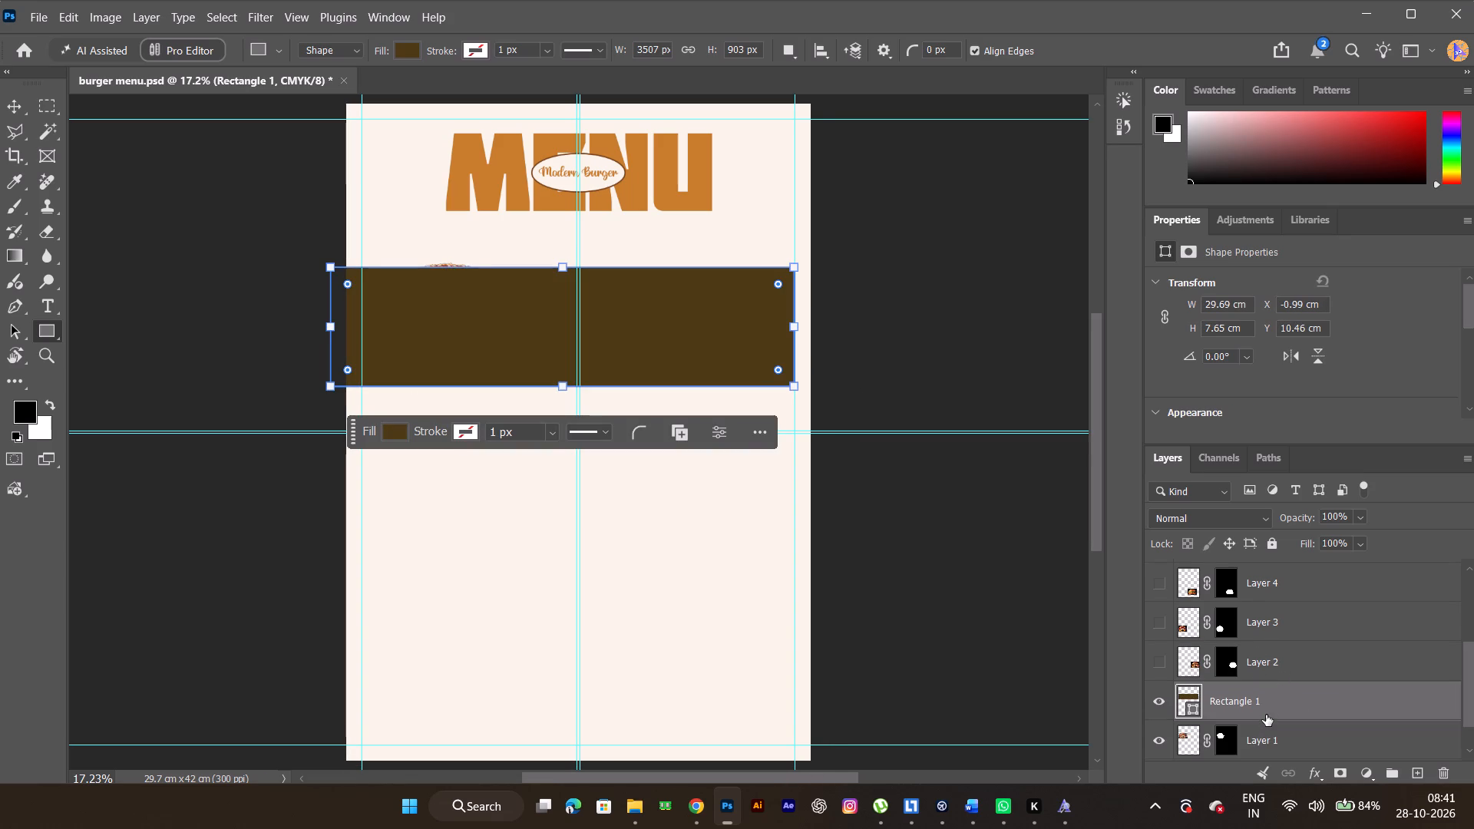
left_click_drag(1266, 704, 1244, 657)
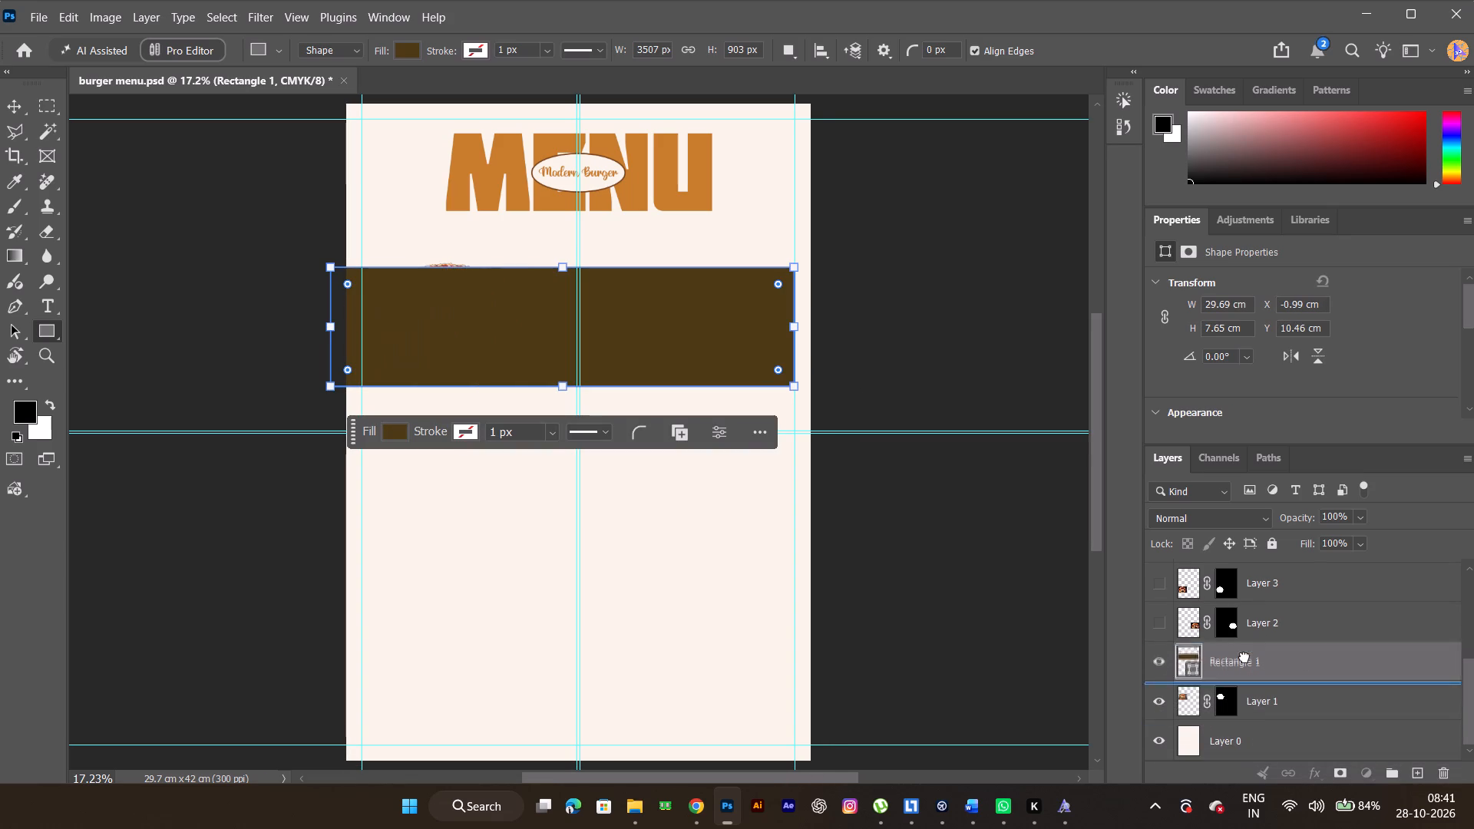
left_click_drag(1244, 657, 1242, 711)
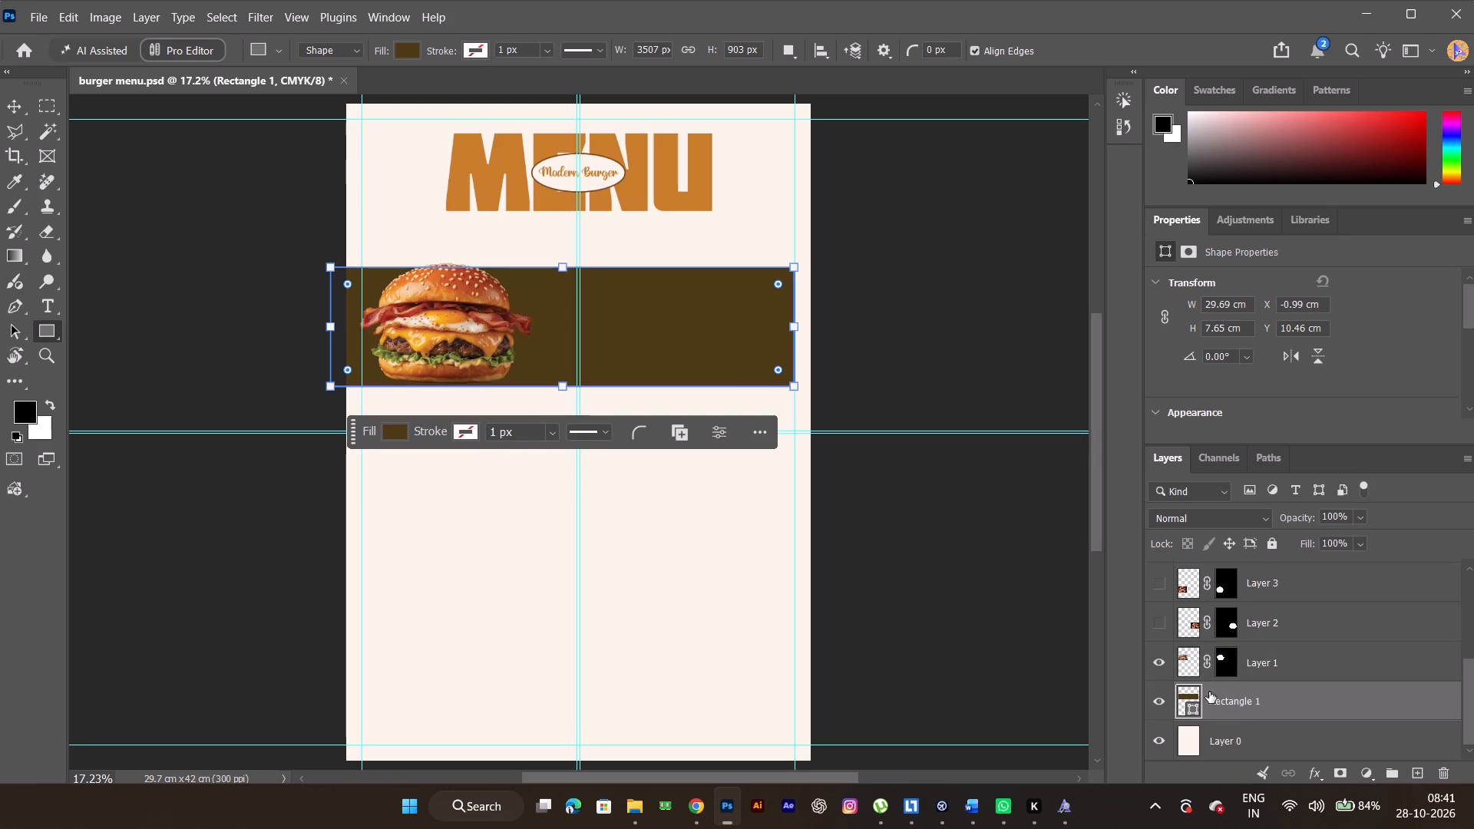
Change the rectangle's fill colour to orange #f6a200.
left_click(411, 45)
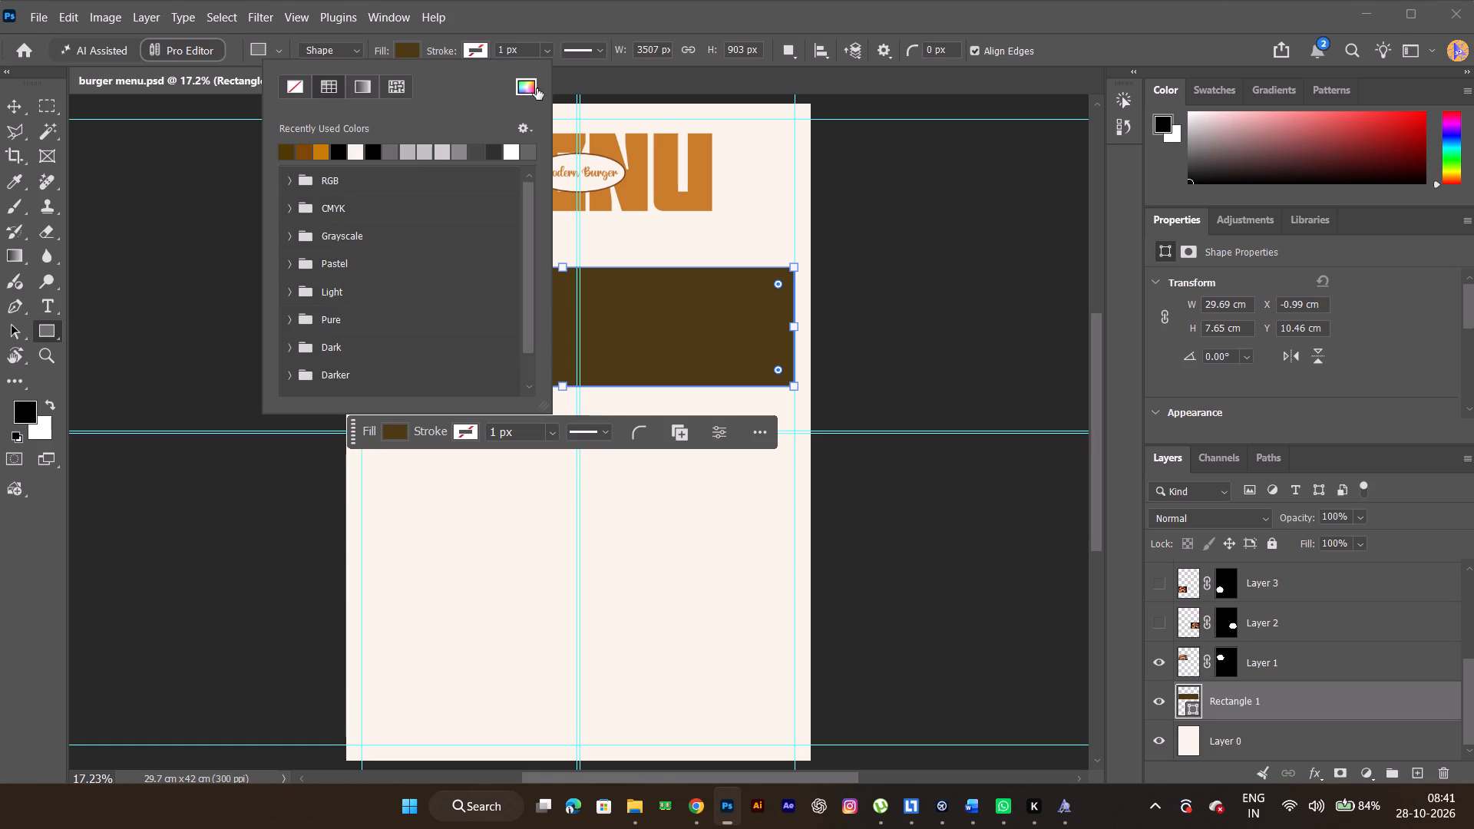
left_click(529, 94)
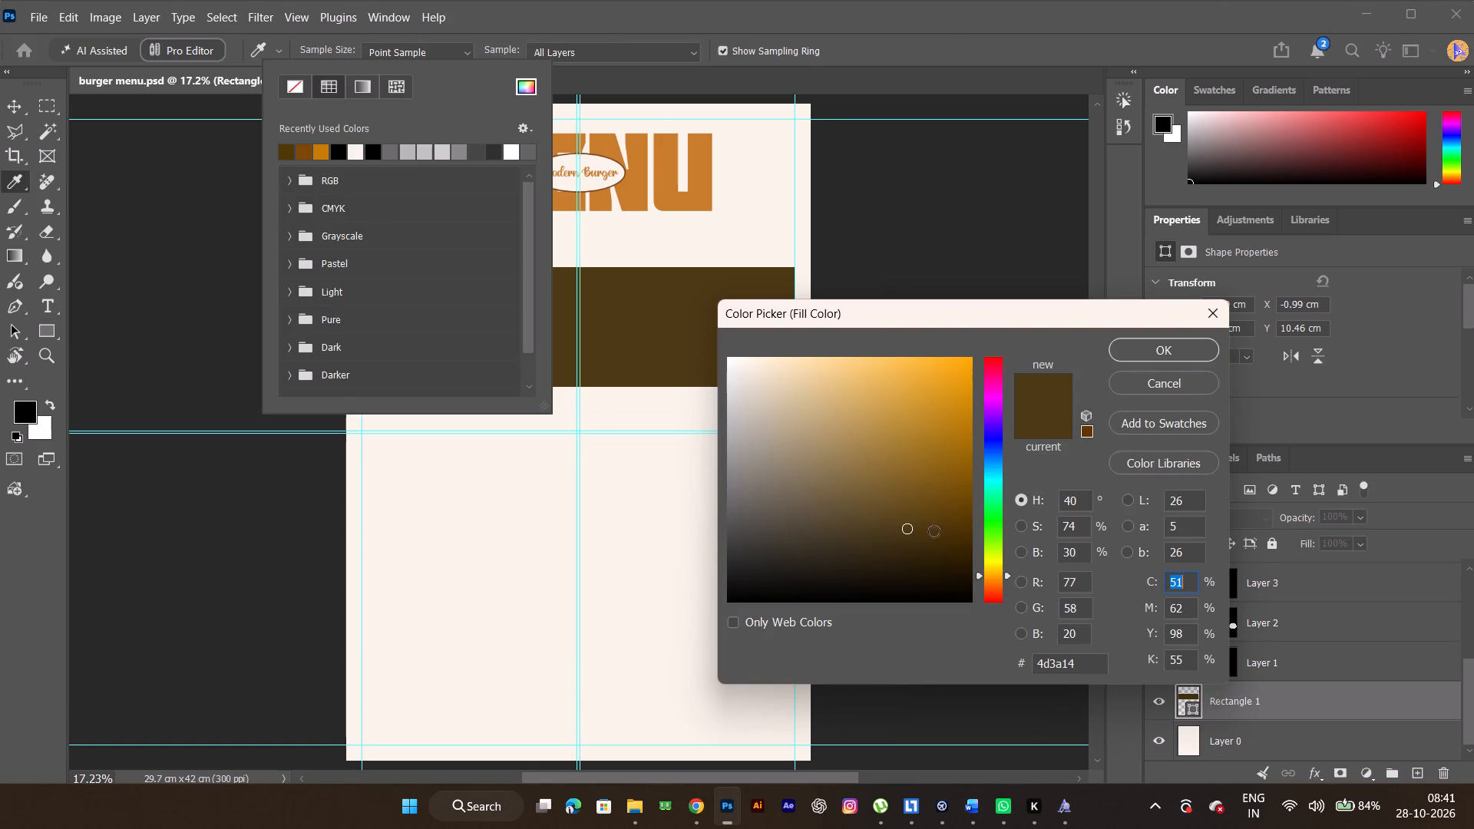
left_click_drag(907, 530, 927, 501)
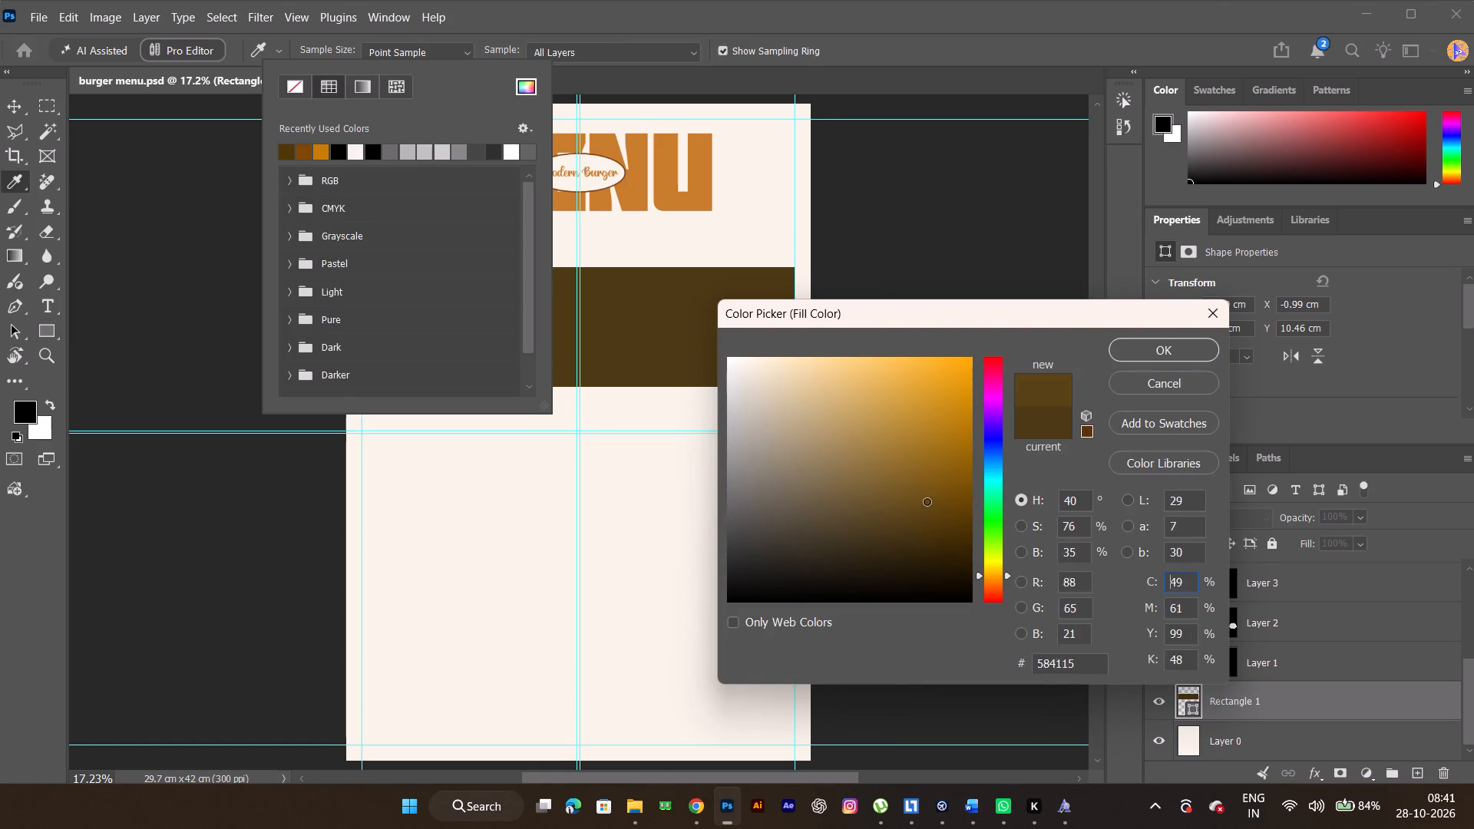
left_click_drag(927, 501, 974, 366)
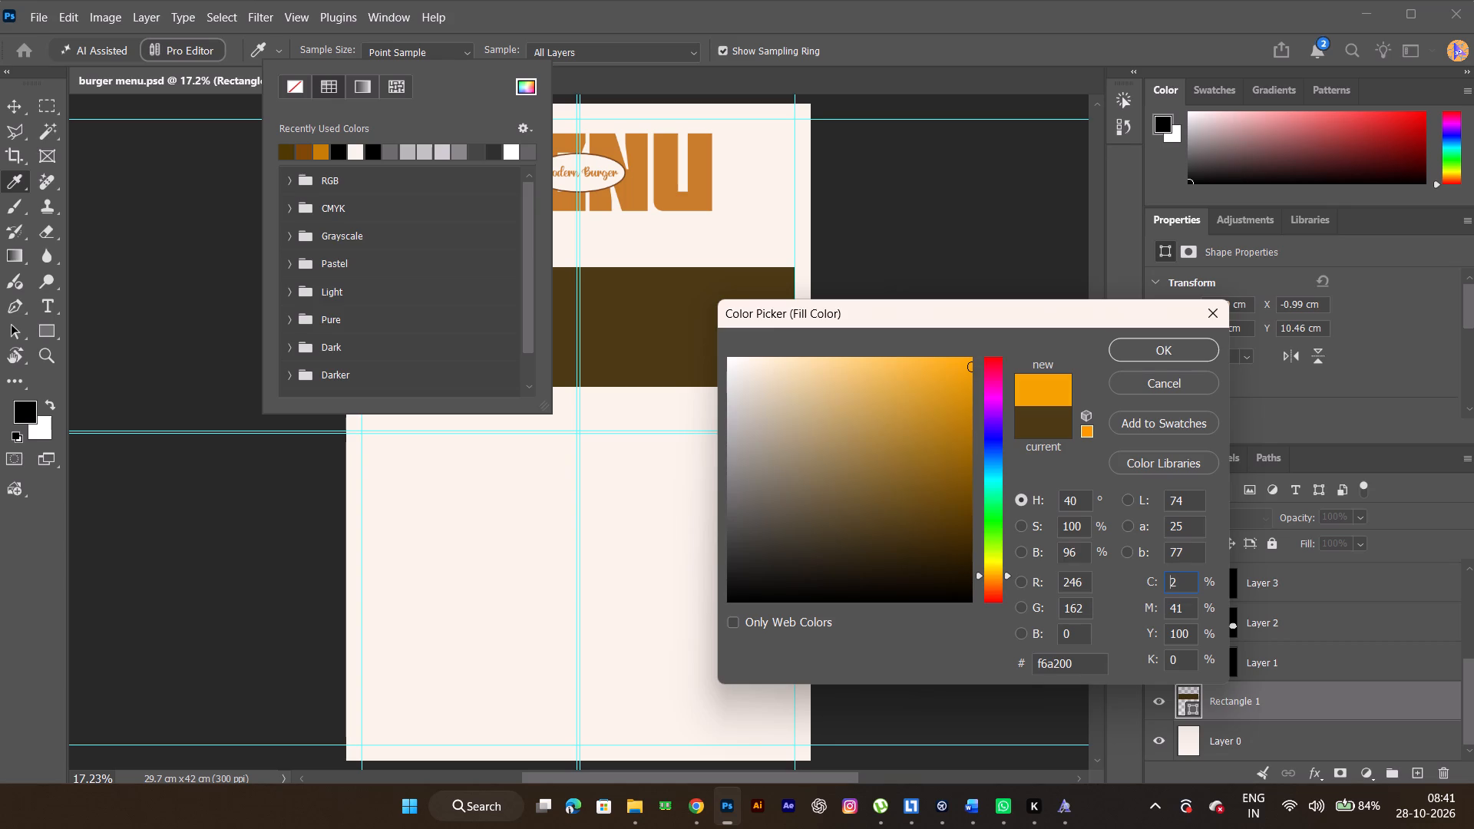
left_click(1145, 343)
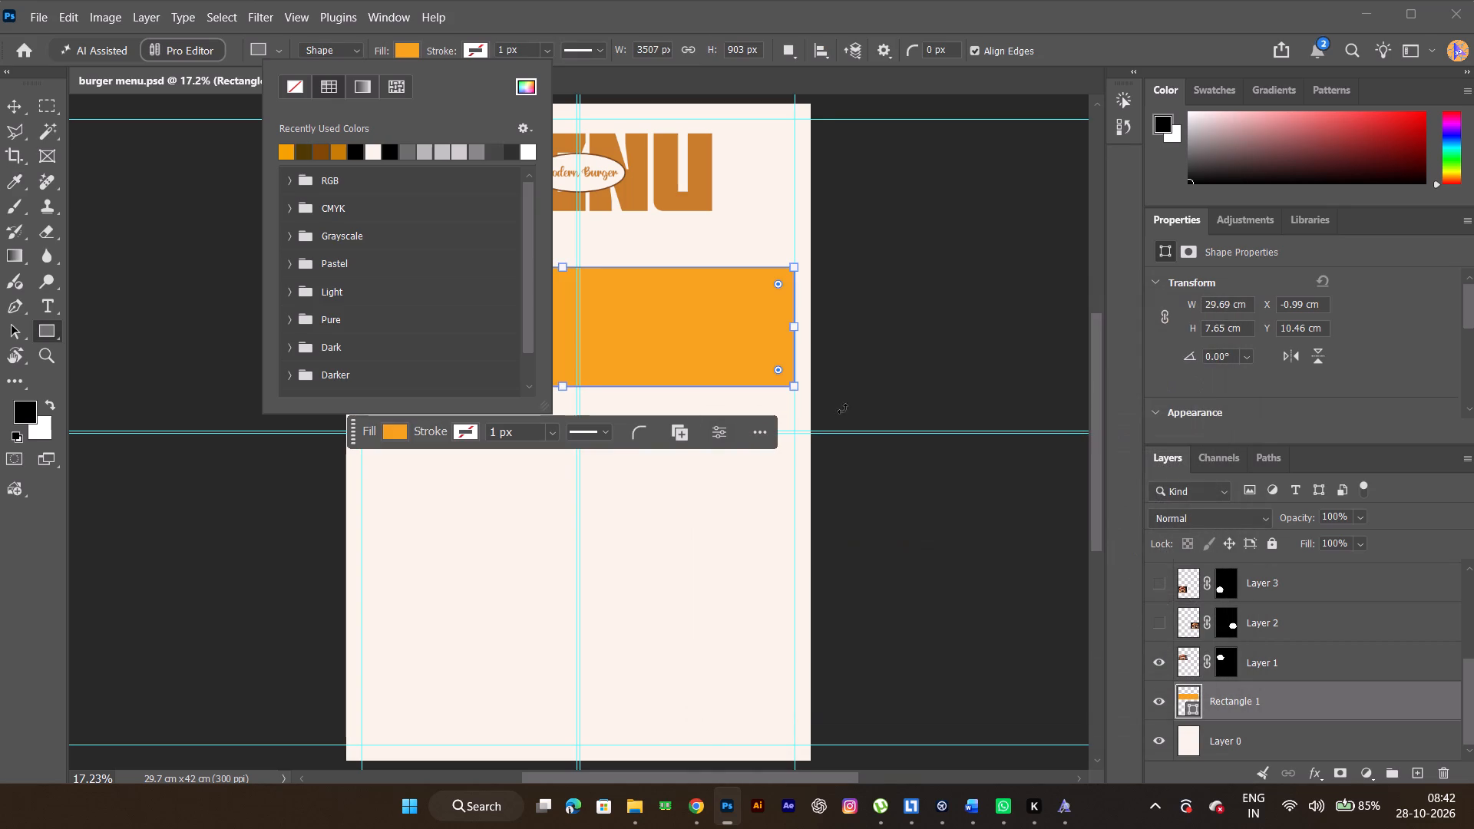
left_click(16, 104)
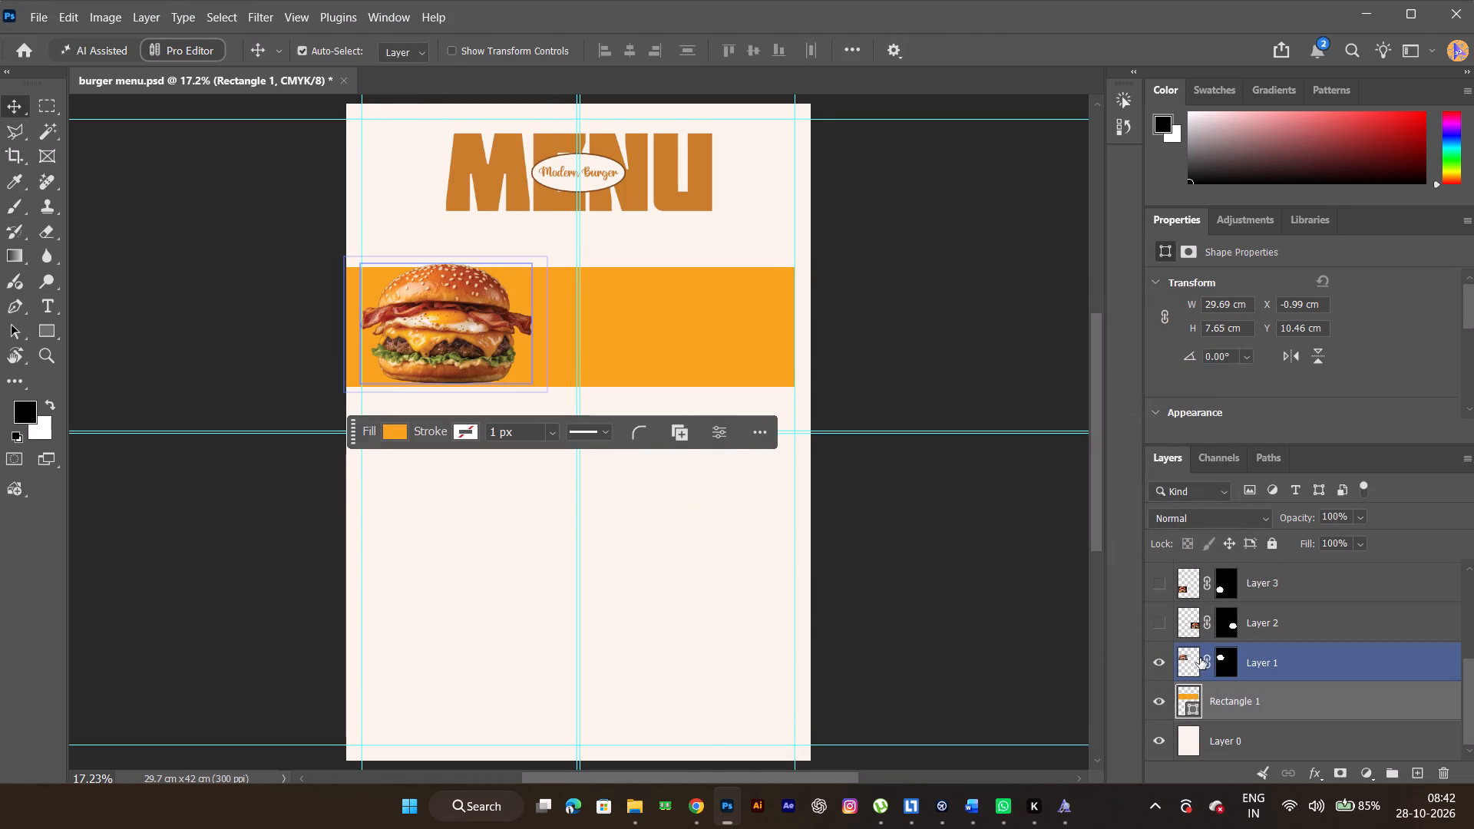
Add a drop shadow to the bacon egg cheese burger layer and set its colour to black #000000.
double_click(1302, 666)
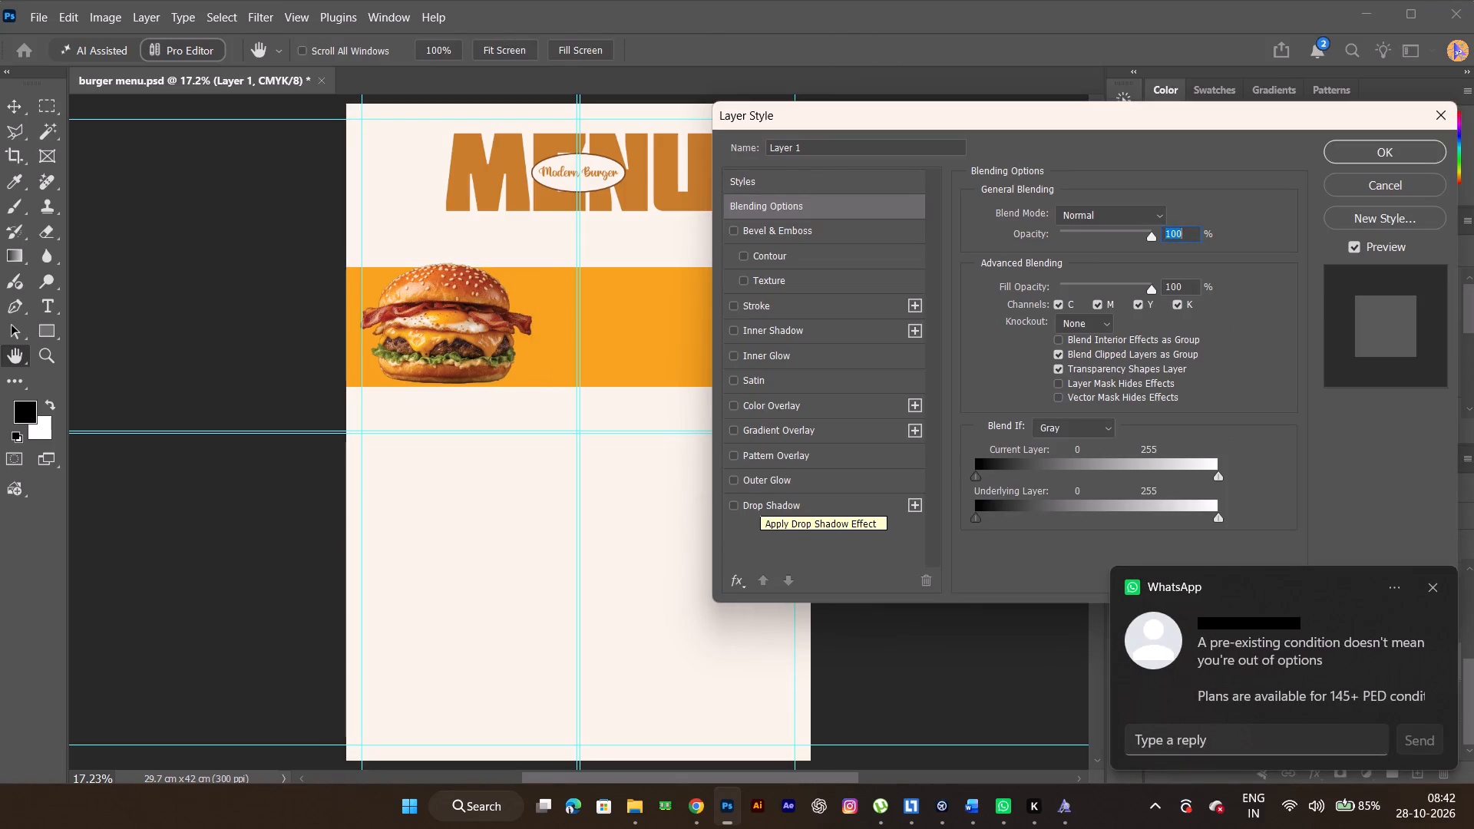
left_click(753, 503)
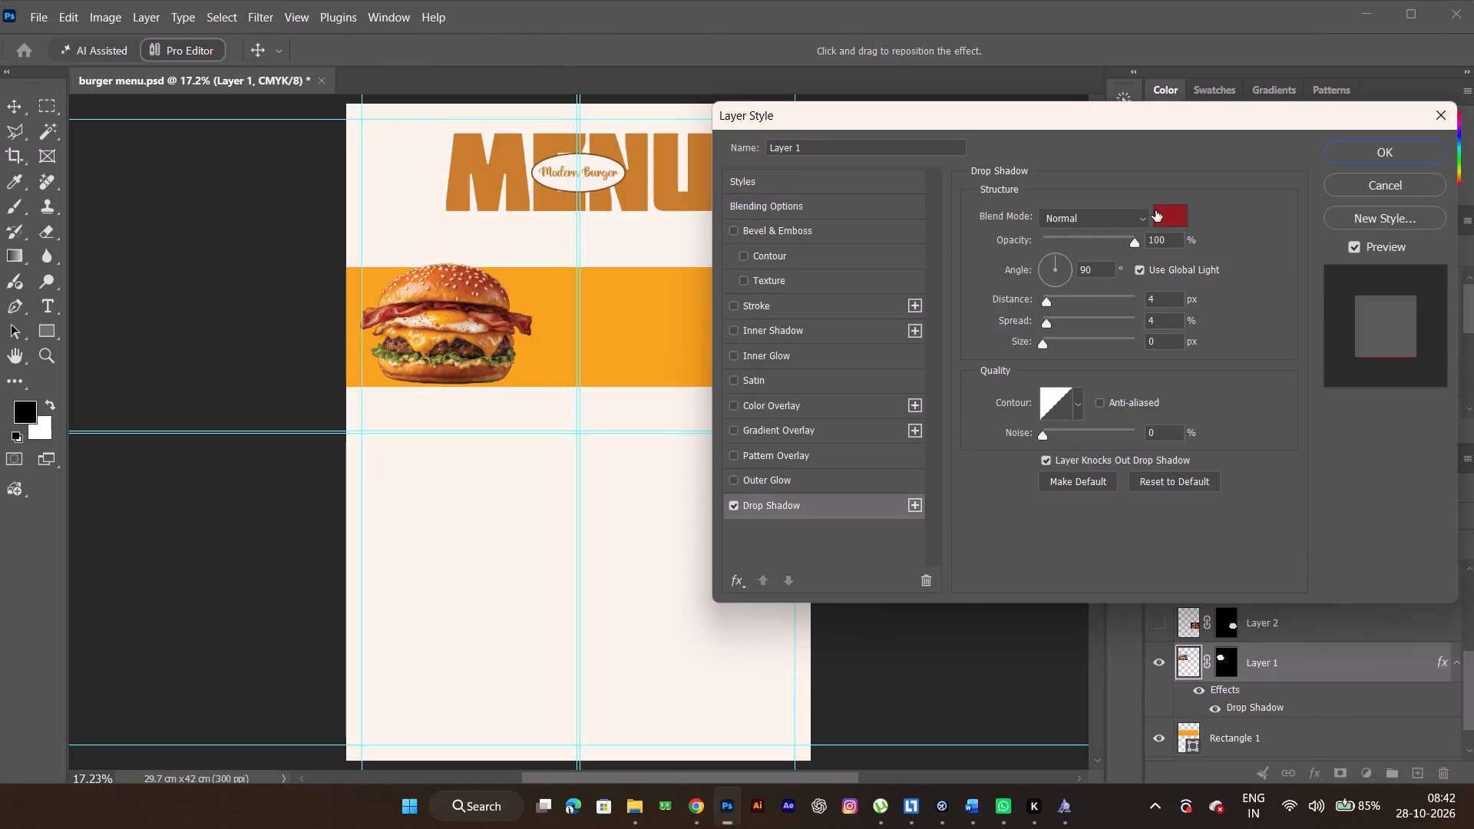
double_click(1165, 218)
left_click_drag(930, 469, 910, 483)
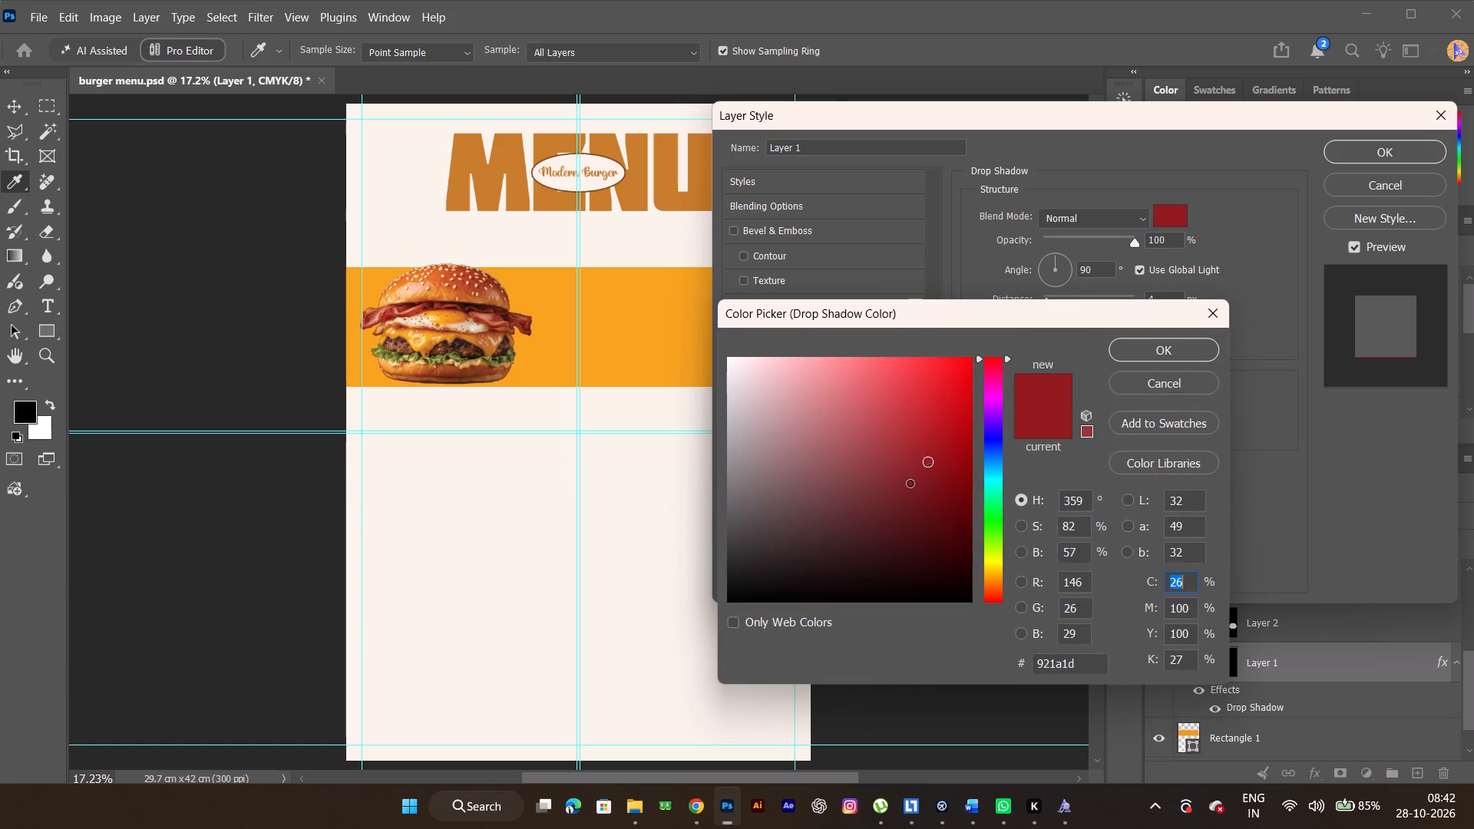
left_click_drag(910, 483, 697, 636)
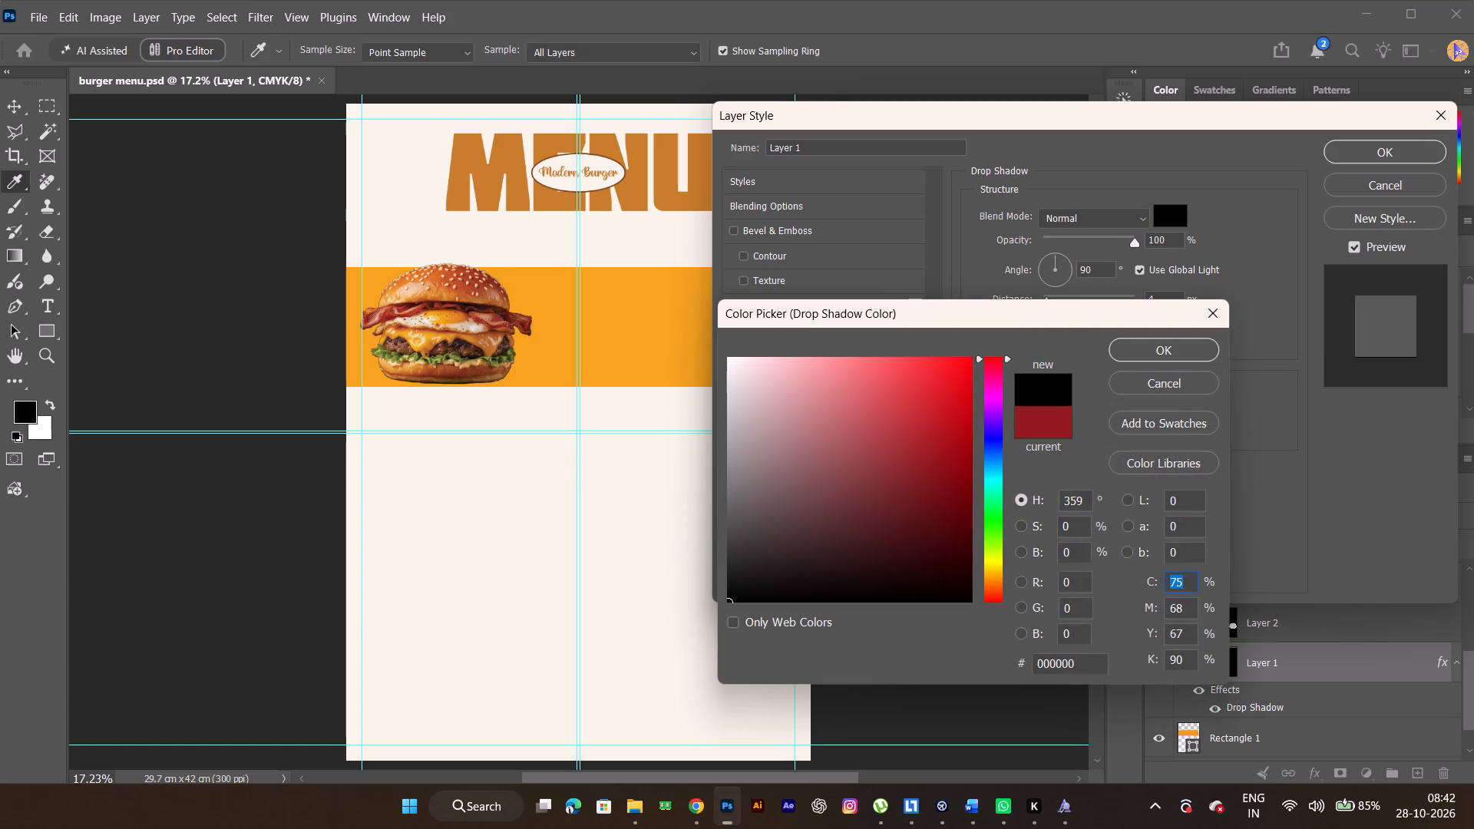
left_click(1365, 146)
left_click(1168, 352)
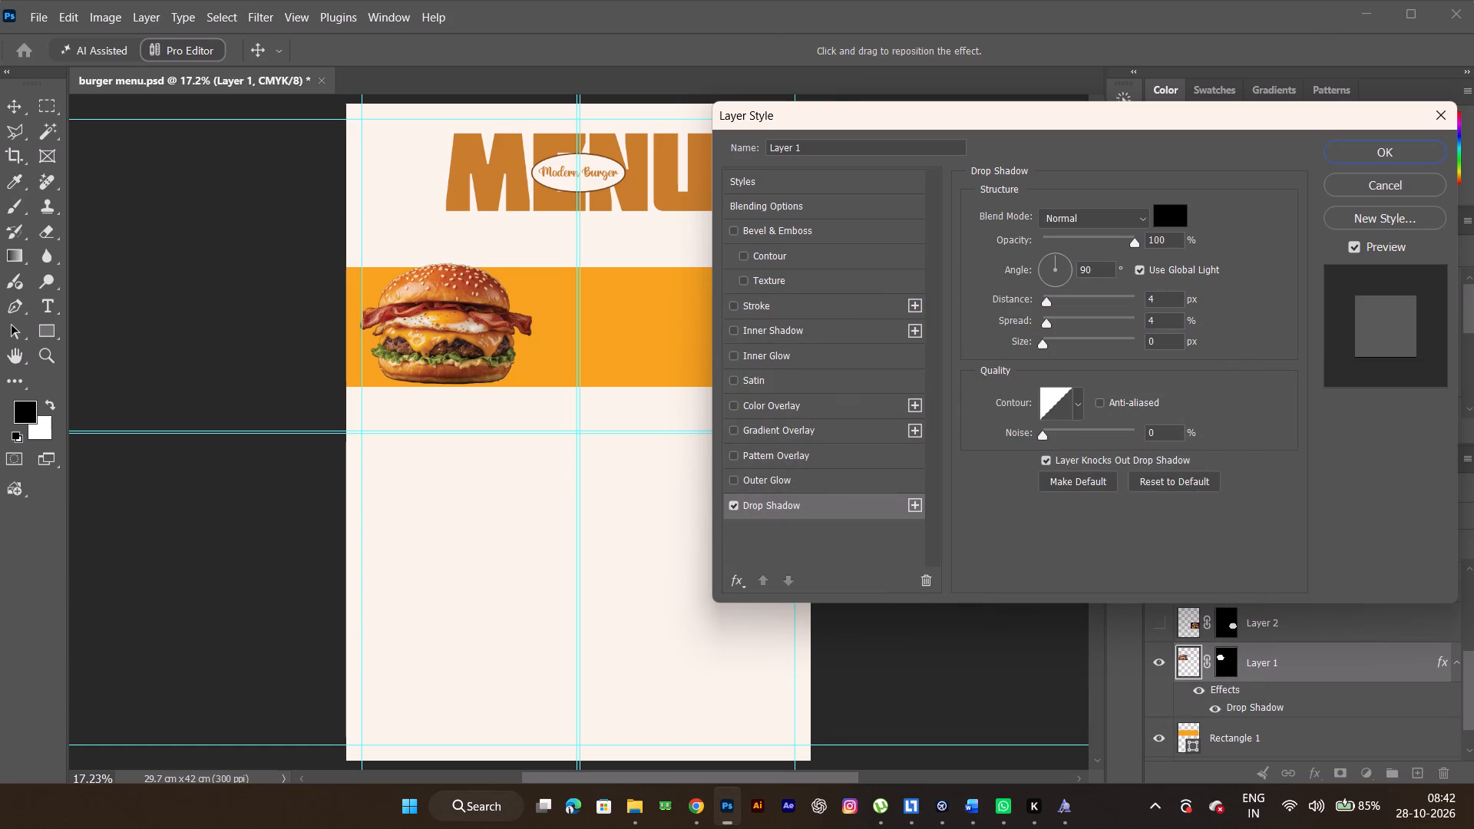
Set the burger's drop shadow distance to 11 px and spread to 22%.
double_click(1157, 296)
scroll(1157, 296, "up", 7)
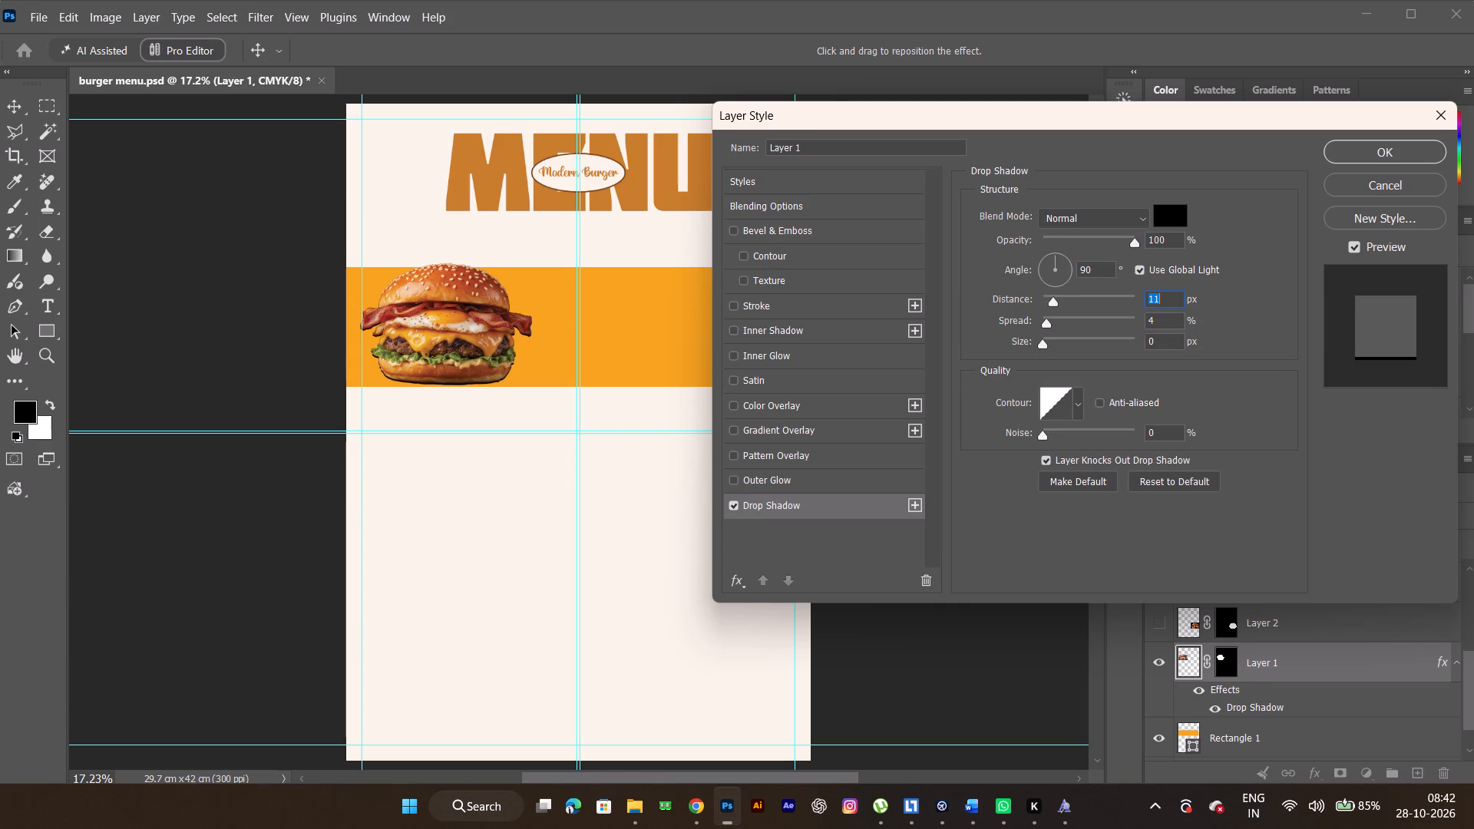
double_click(1153, 321)
scroll(1156, 319, "up", 5)
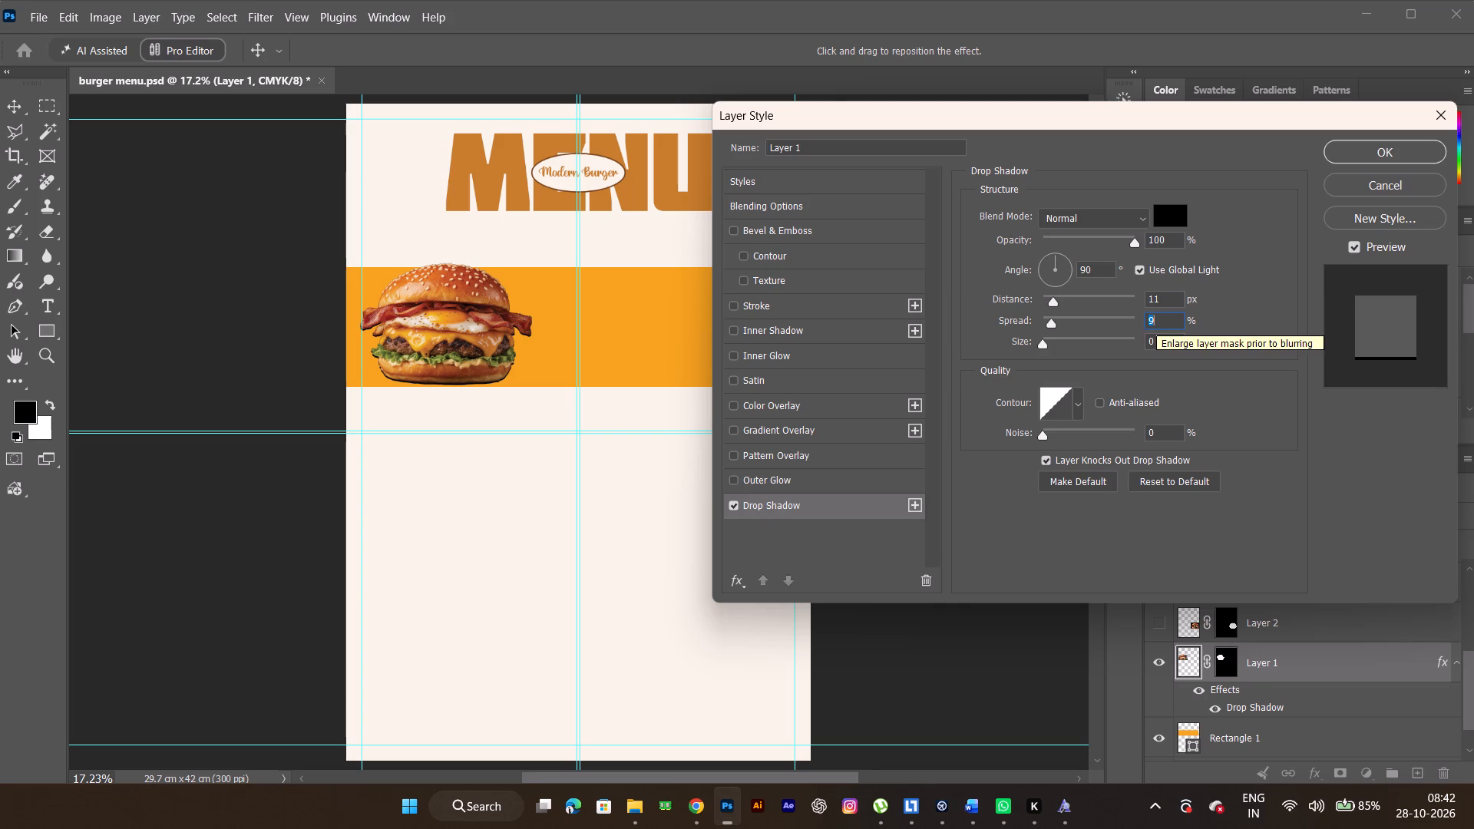
scroll(1156, 319, "up", 13)
Set the bacon egg cheese burger's drop shadow opacity to 90% and size to 10 px.
double_click(1152, 242)
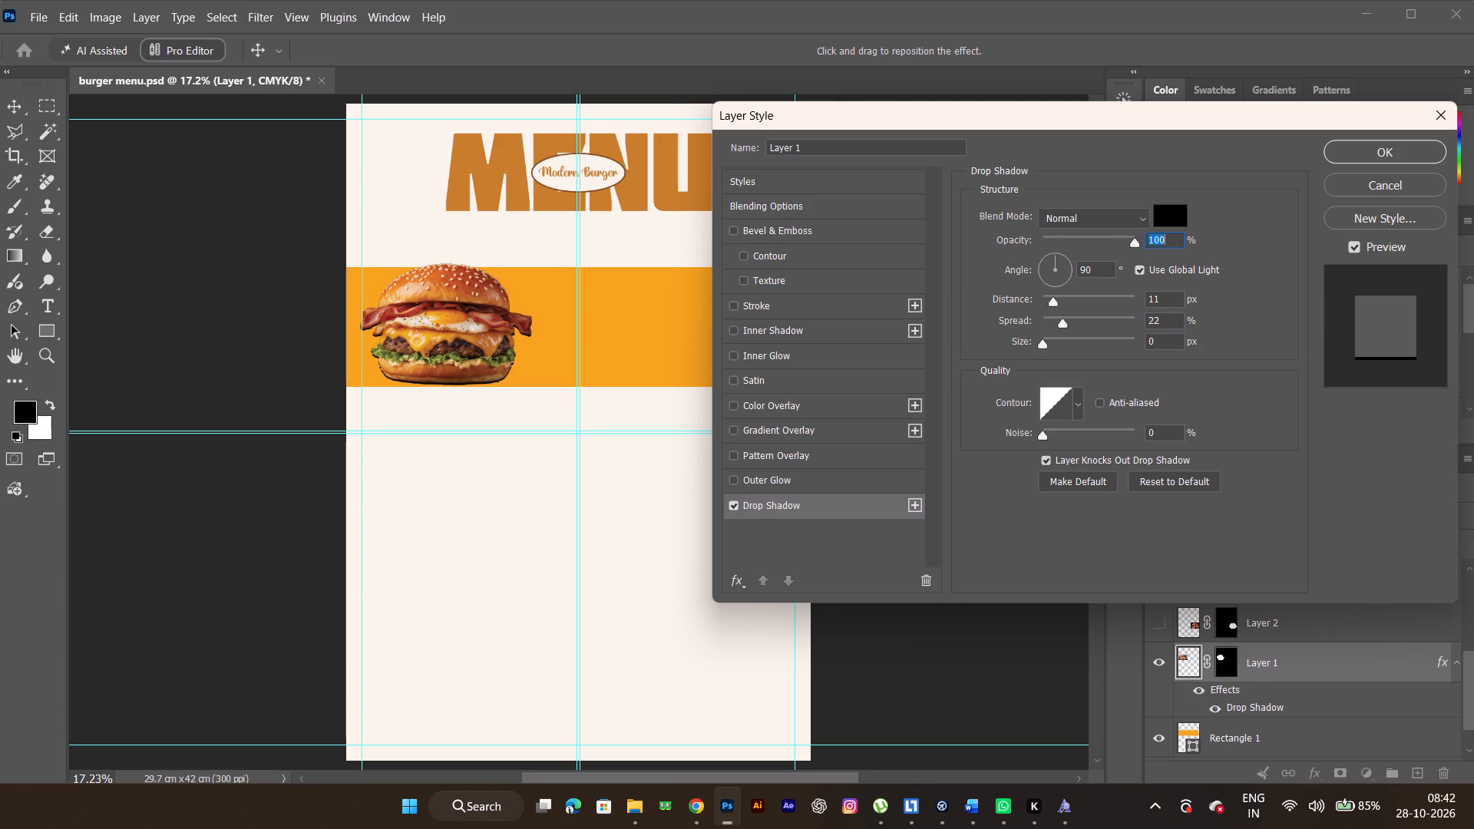
scroll(1152, 242, "down", 12)
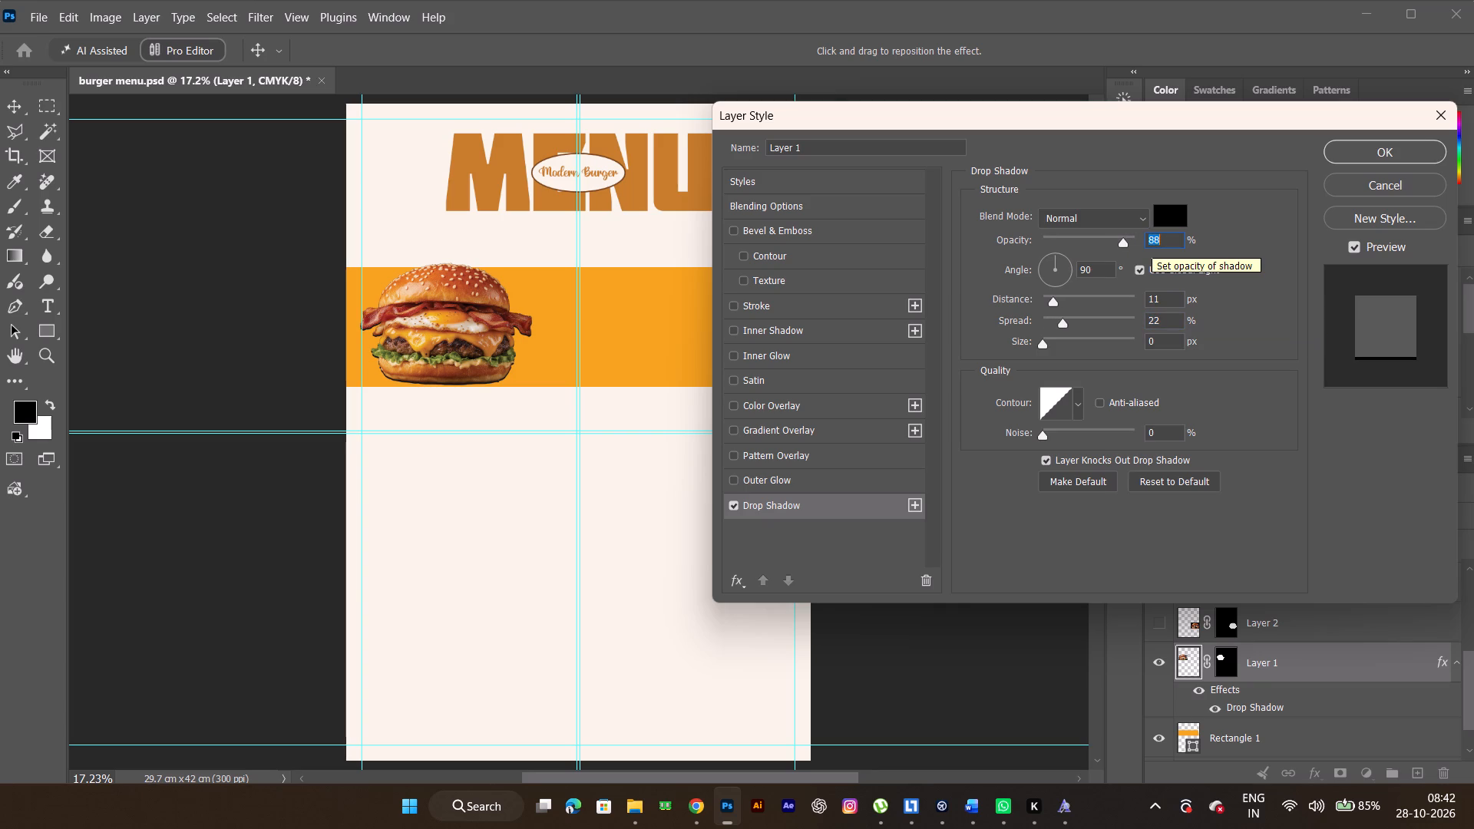
scroll(1152, 241, "down", 4)
scroll(1152, 241, "up", 6)
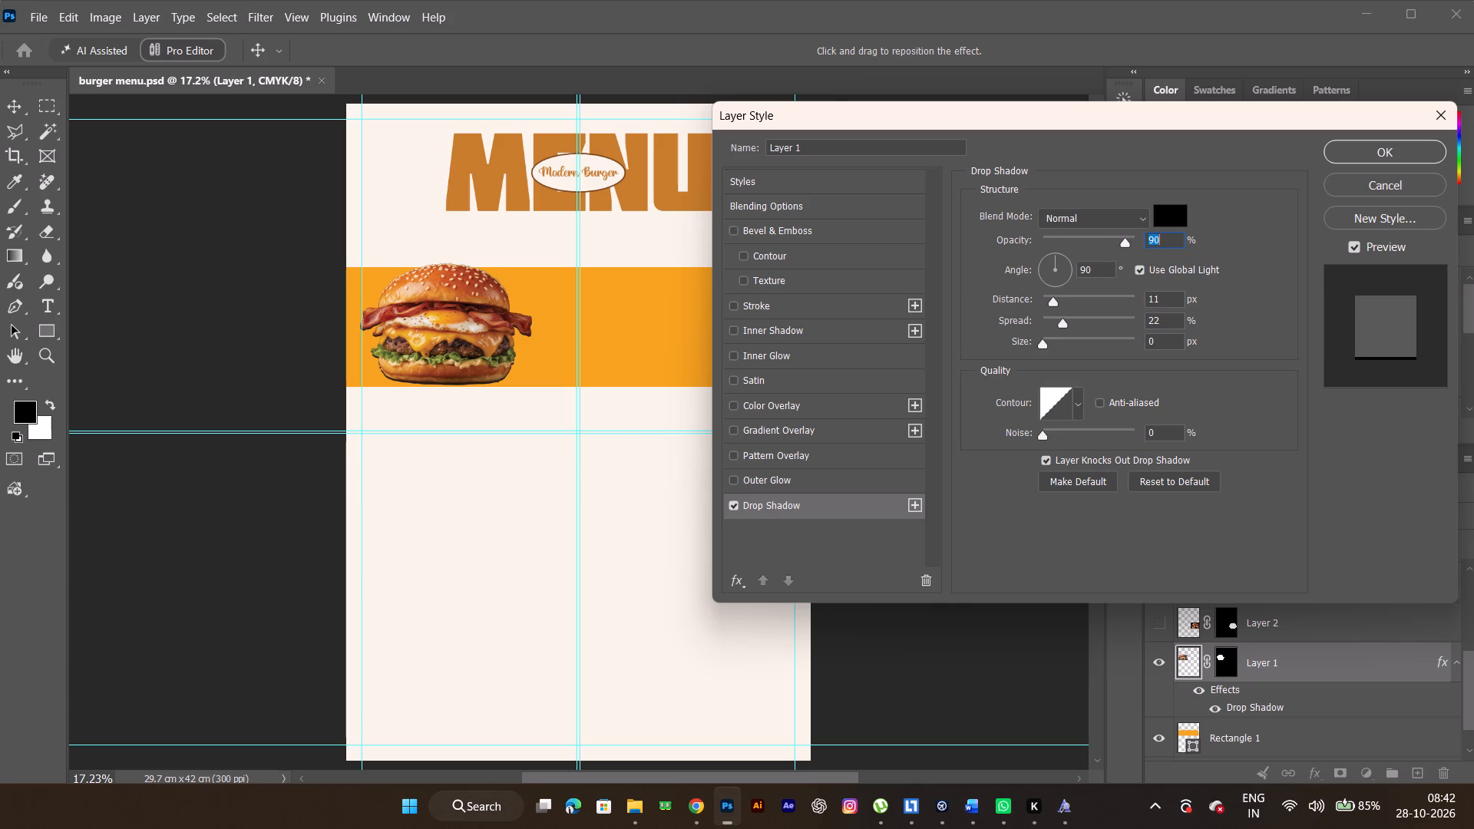
double_click(1172, 345)
scroll(1172, 343, "up", 16)
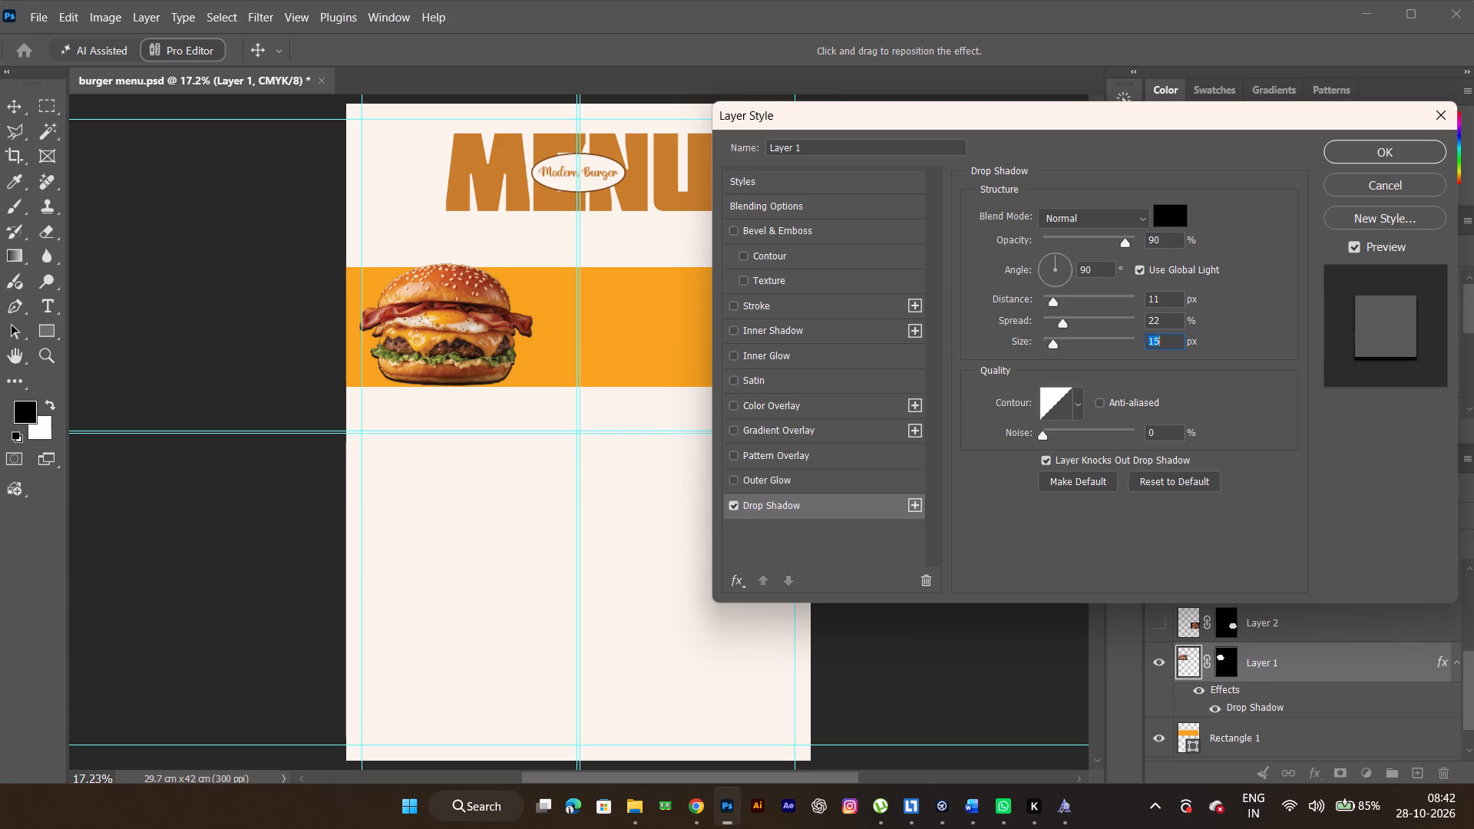
scroll(1172, 343, "up", 5)
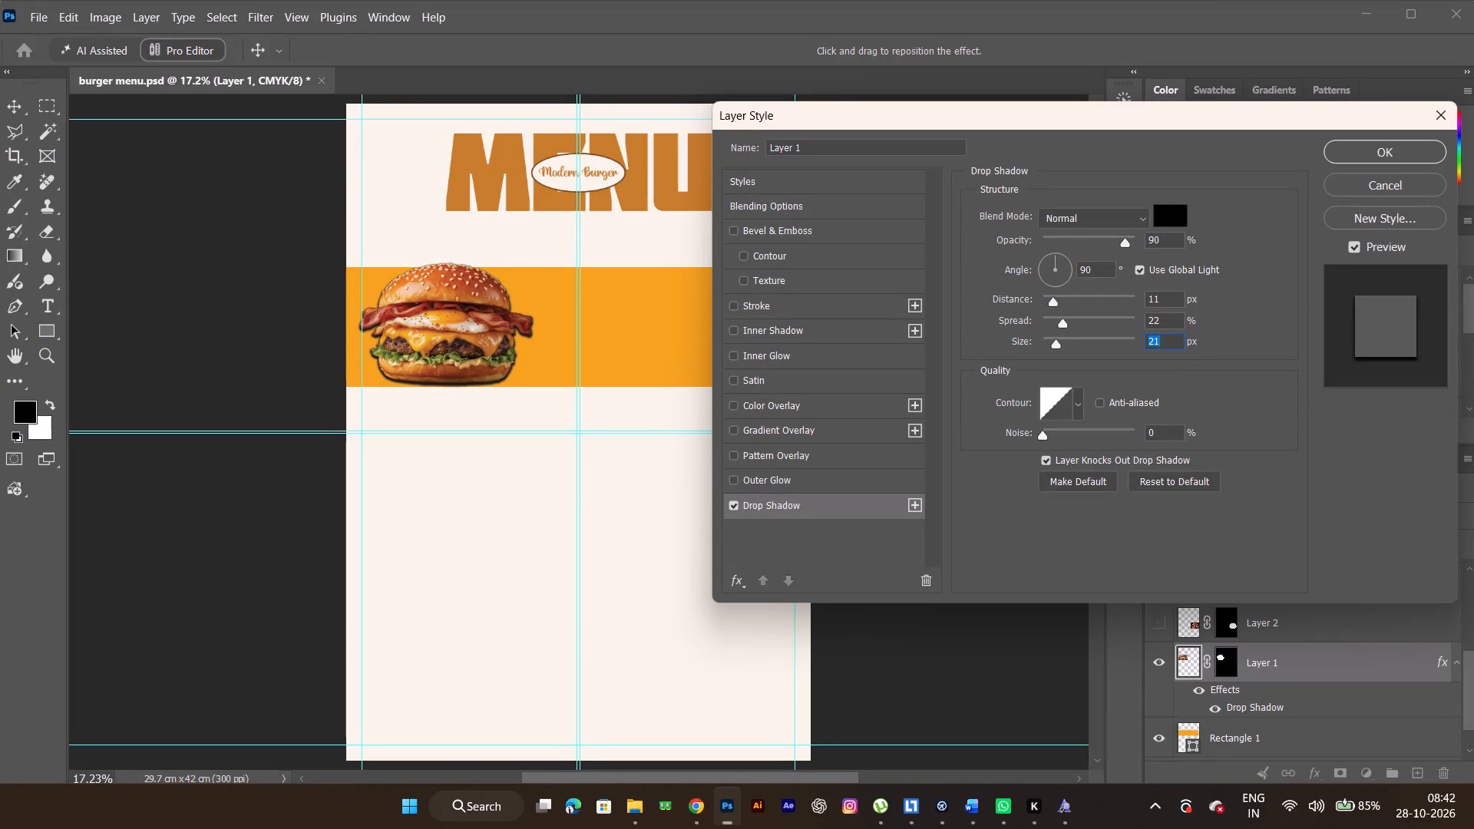
scroll(1168, 348, "down", 8)
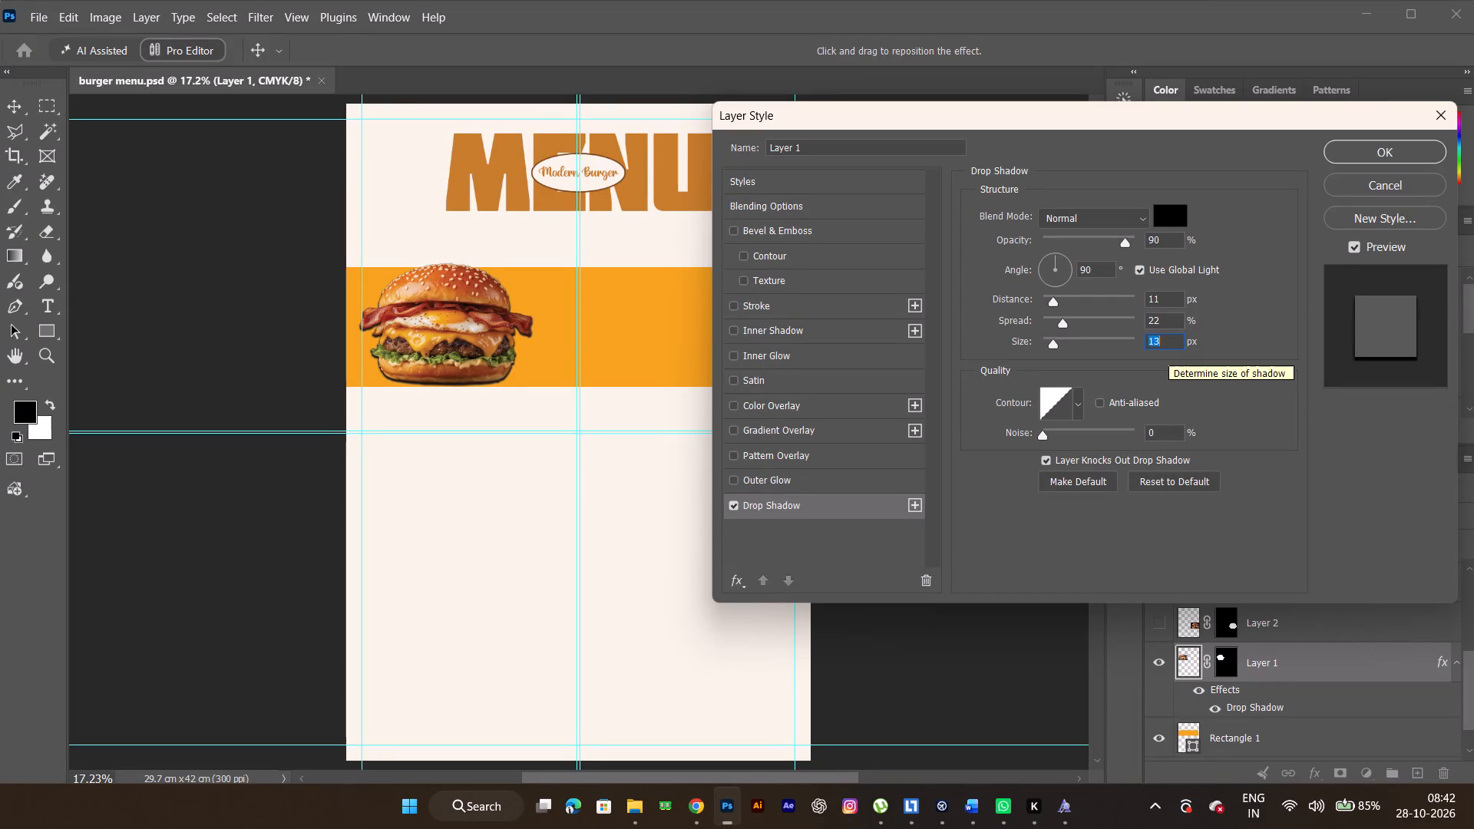
scroll(1168, 348, "down", 3)
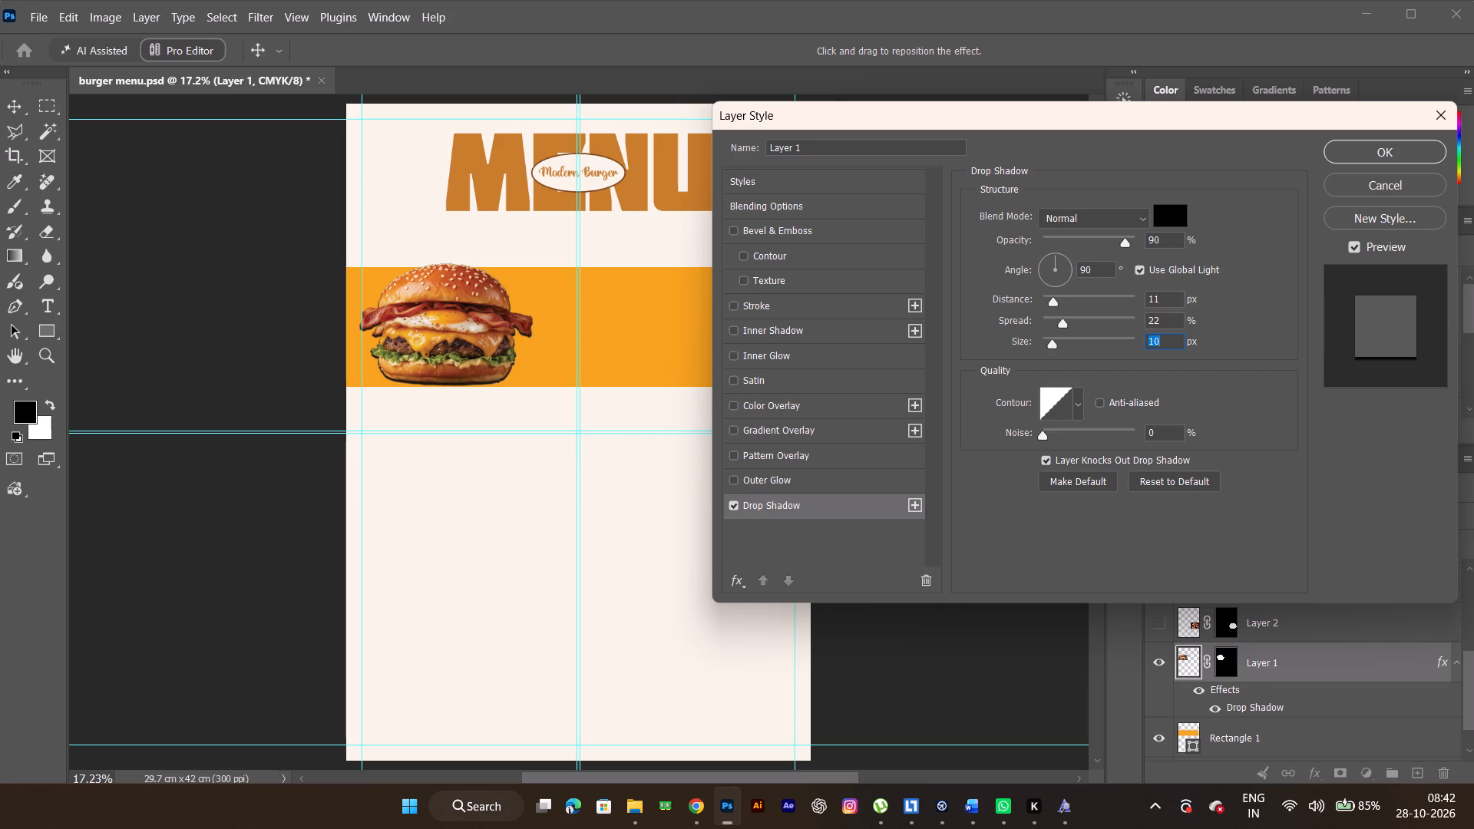
Try other light angles for the burger's drop shadow, settle on 90°, and apply the layer style.
left_click(1055, 259)
left_click(1053, 263)
left_click_drag(1053, 263, 1043, 268)
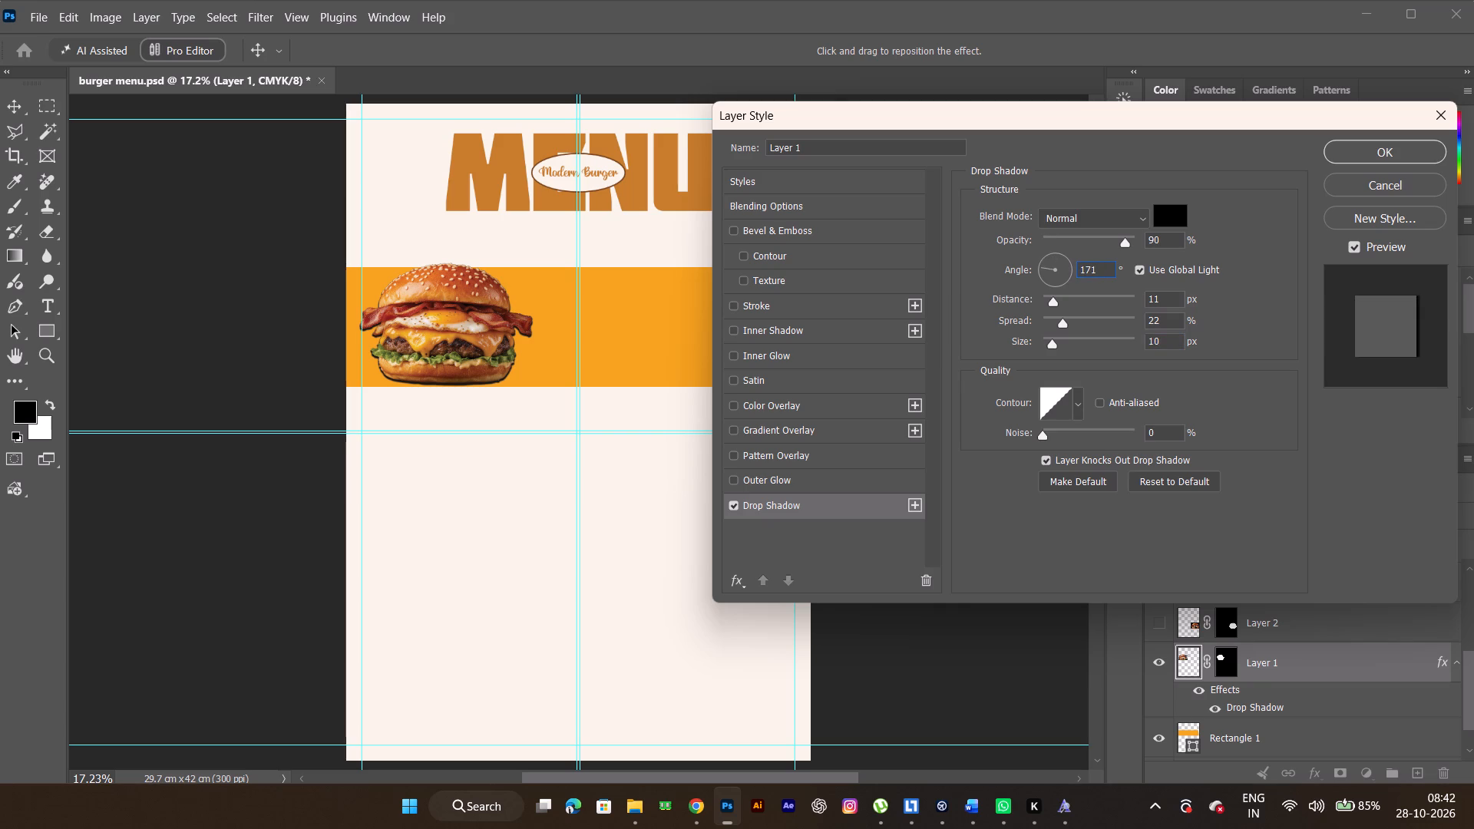
left_click_drag(1043, 268, 1032, 243)
left_click_drag(1032, 243, 1032, 238)
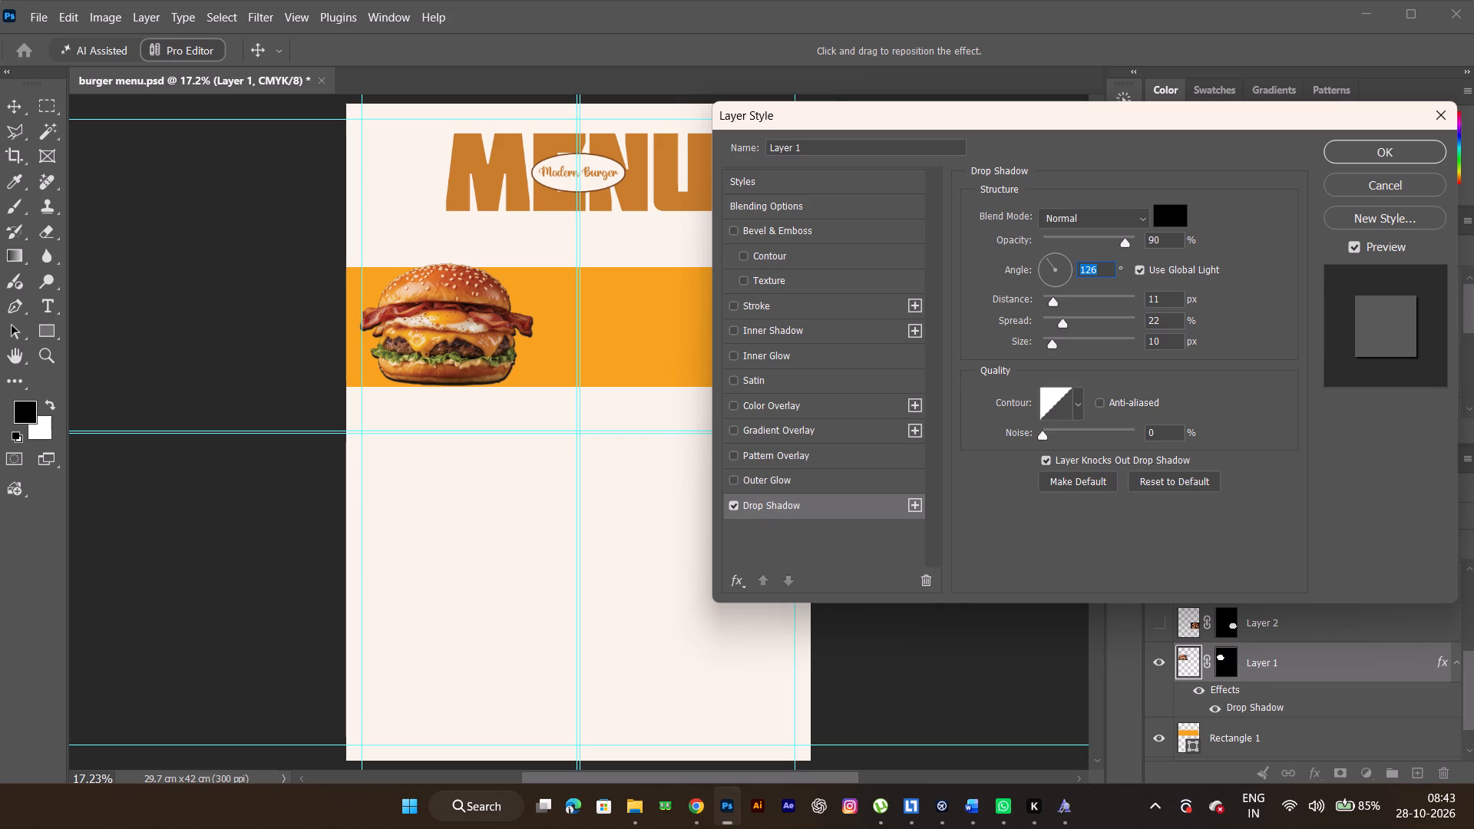
type("90")
key("Return")
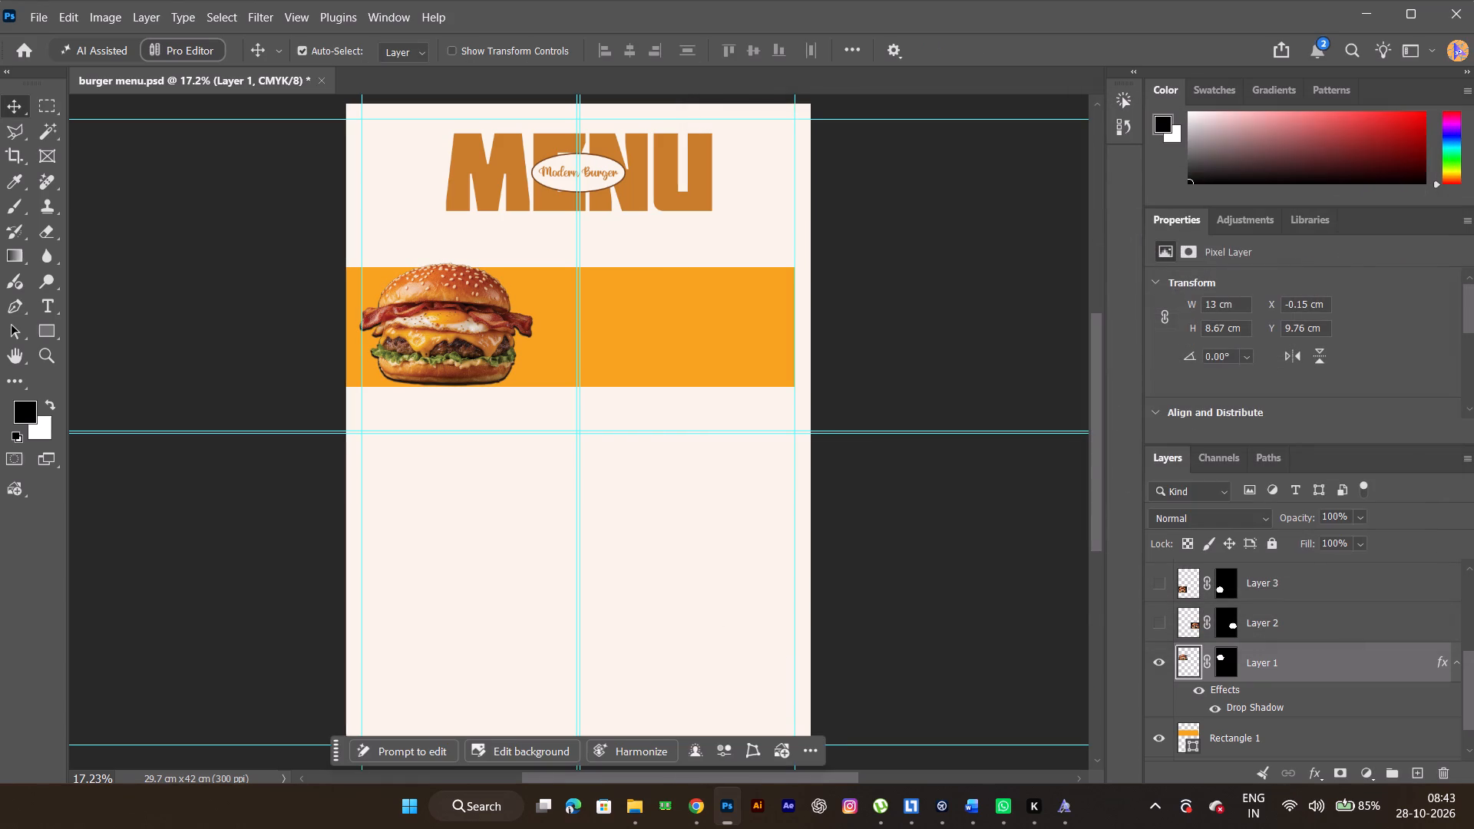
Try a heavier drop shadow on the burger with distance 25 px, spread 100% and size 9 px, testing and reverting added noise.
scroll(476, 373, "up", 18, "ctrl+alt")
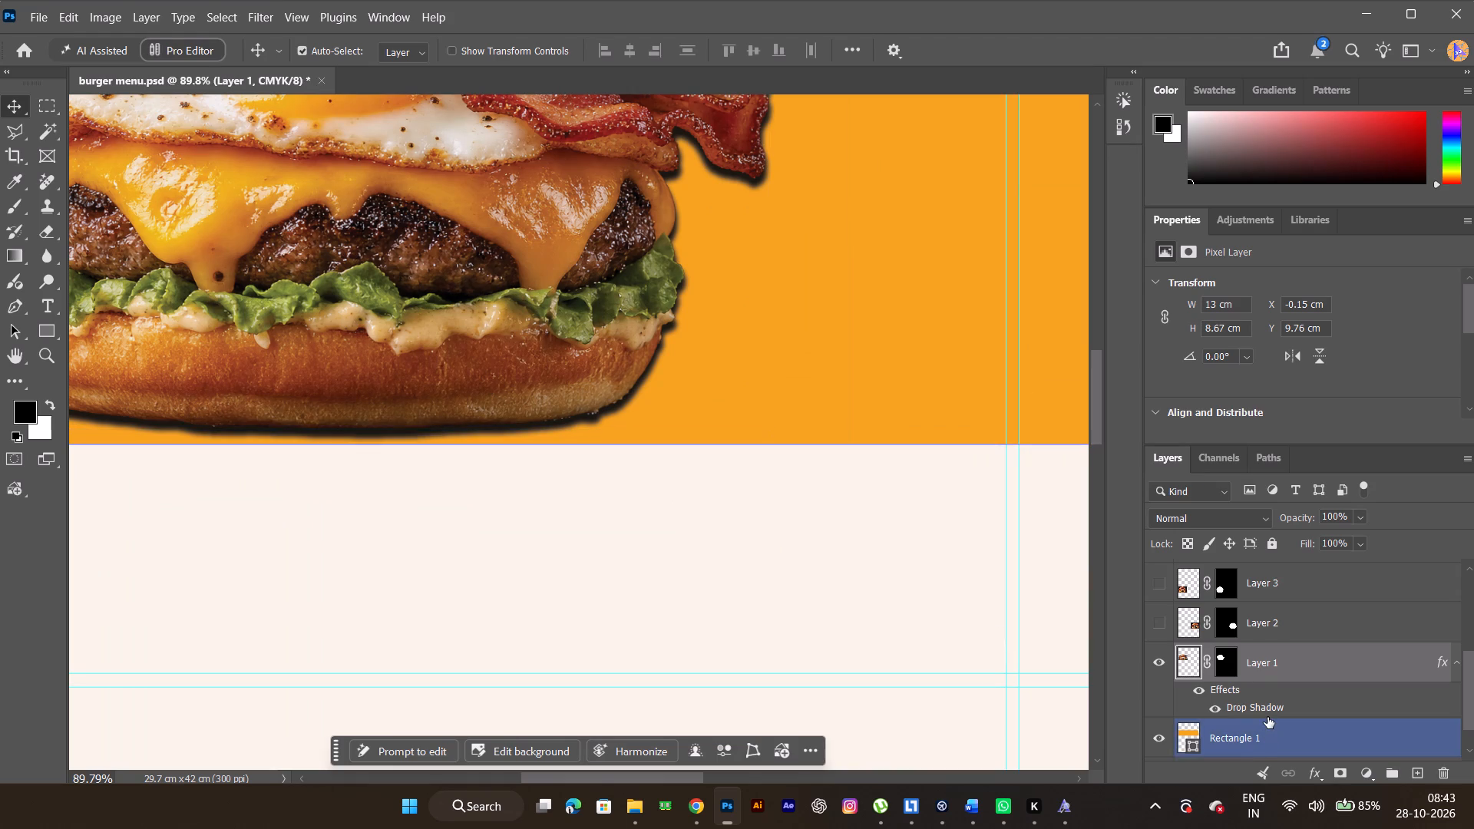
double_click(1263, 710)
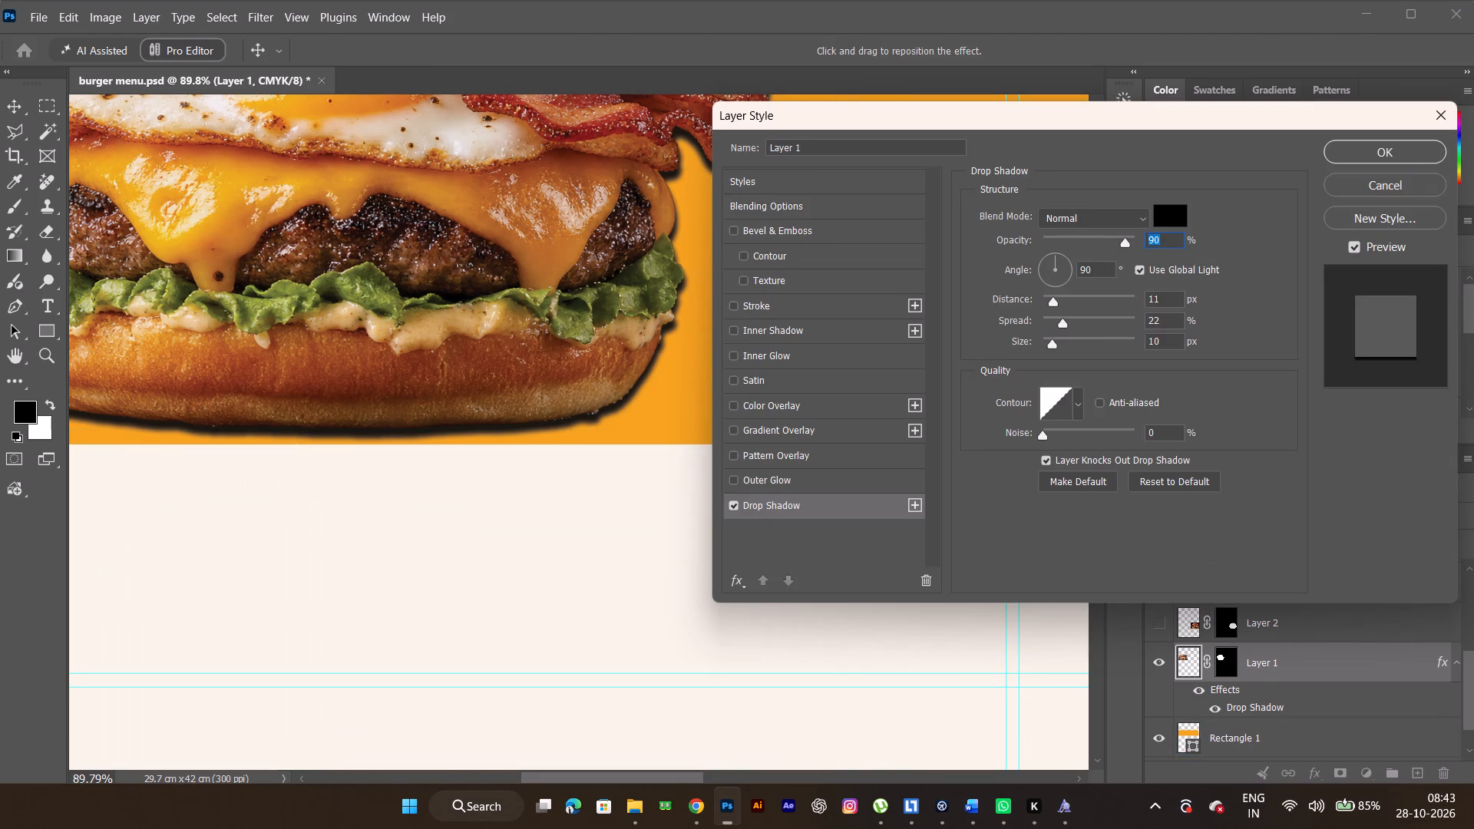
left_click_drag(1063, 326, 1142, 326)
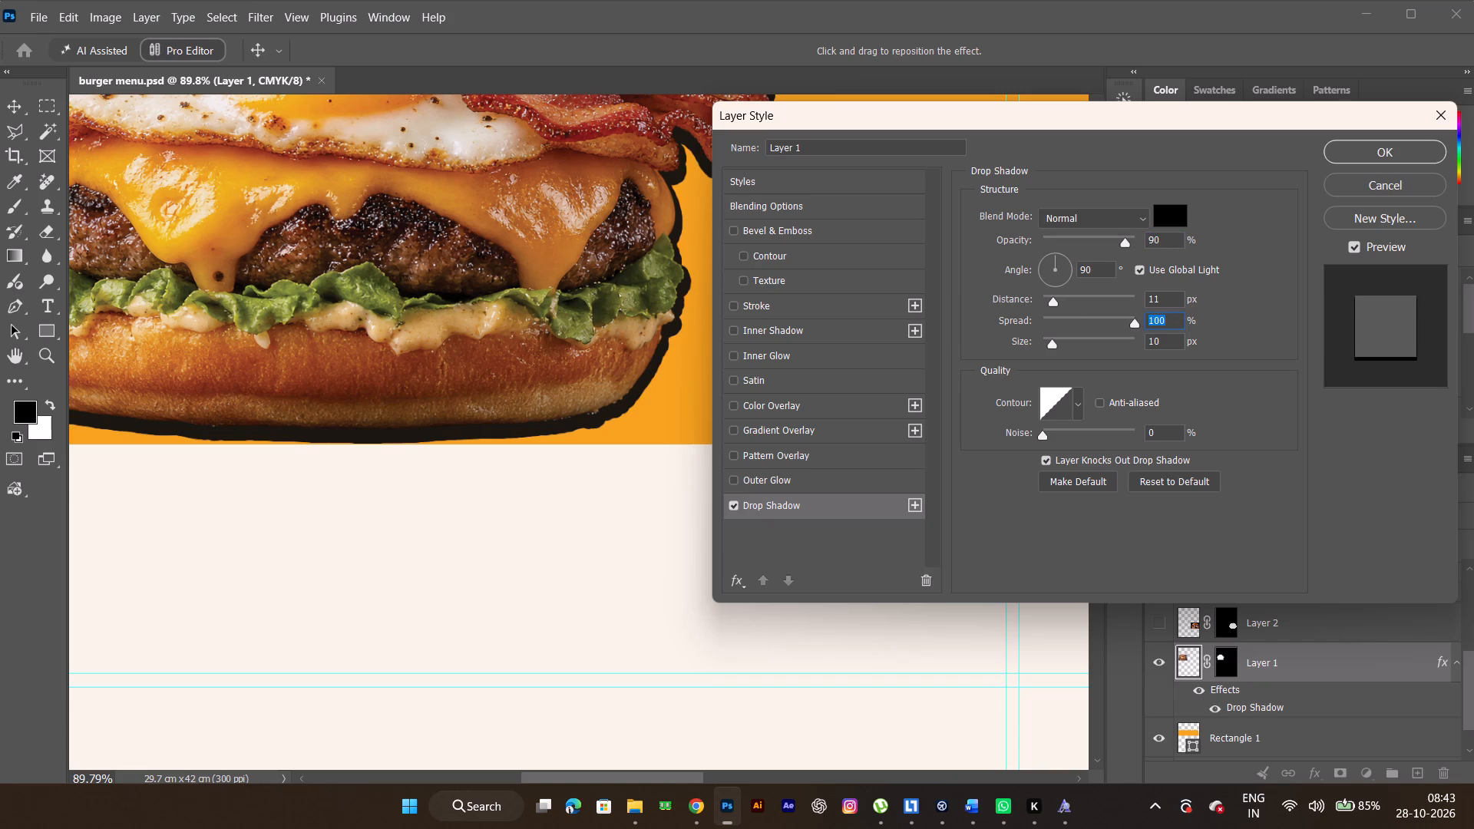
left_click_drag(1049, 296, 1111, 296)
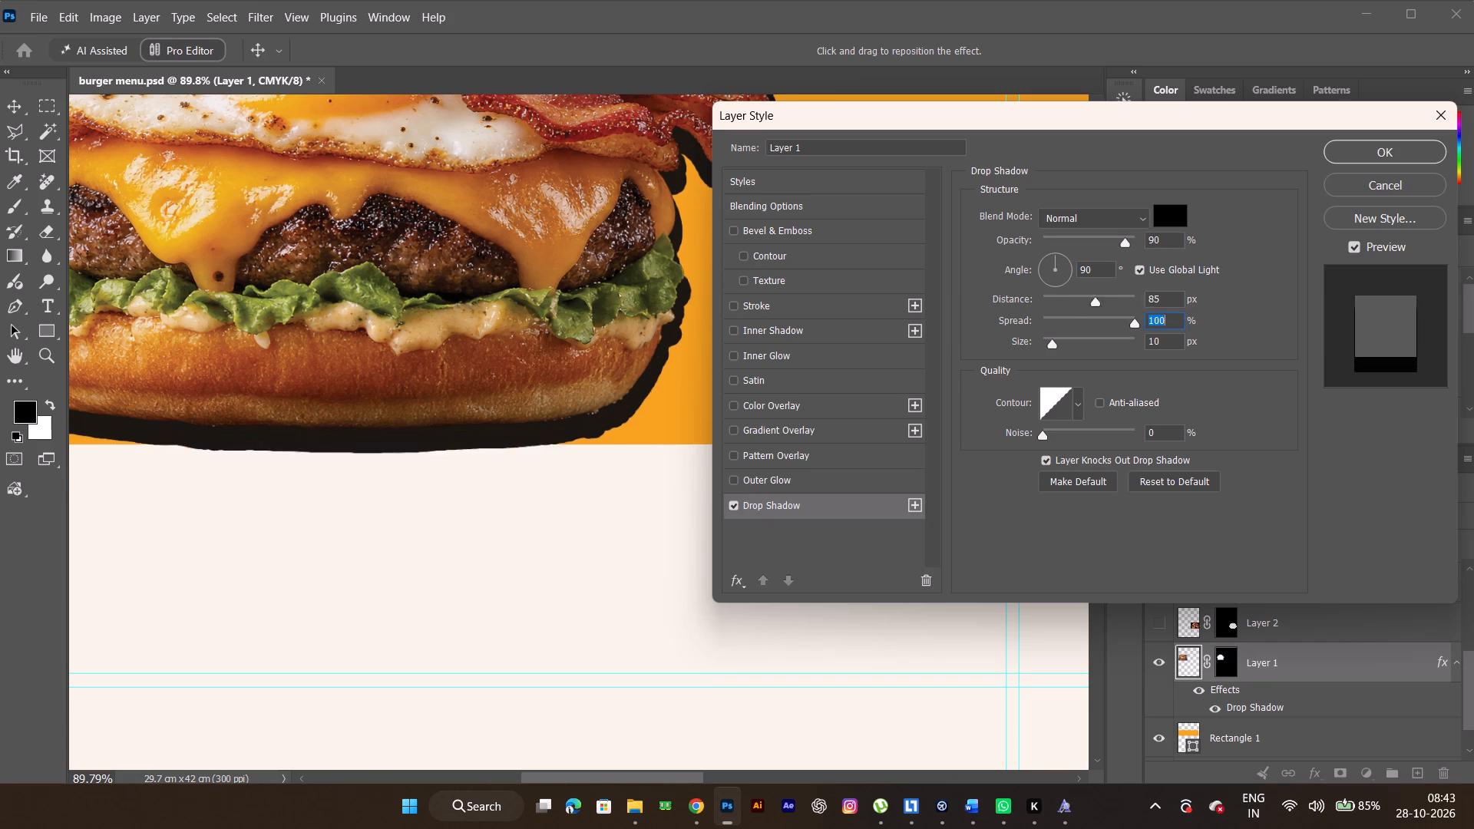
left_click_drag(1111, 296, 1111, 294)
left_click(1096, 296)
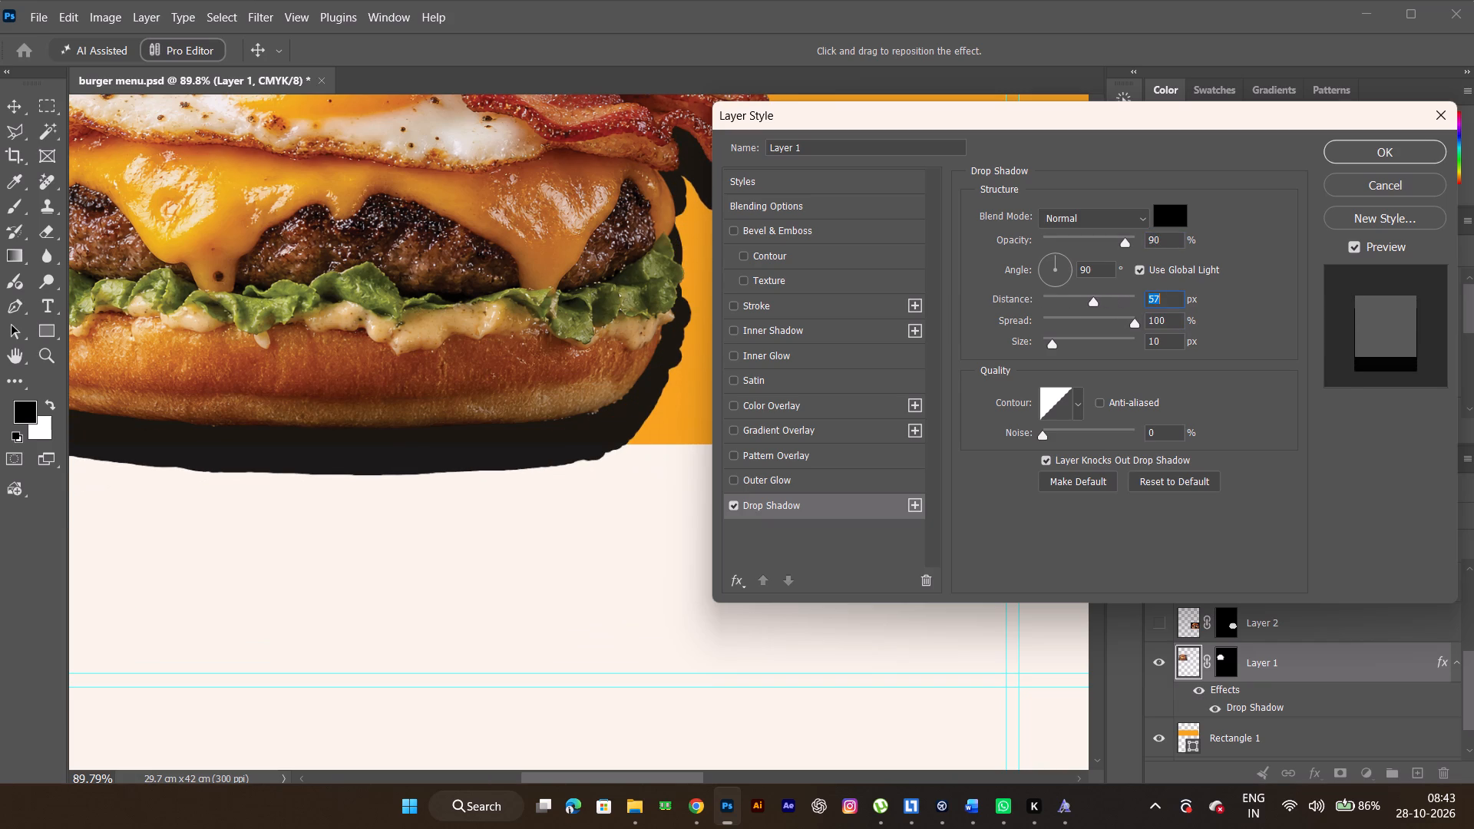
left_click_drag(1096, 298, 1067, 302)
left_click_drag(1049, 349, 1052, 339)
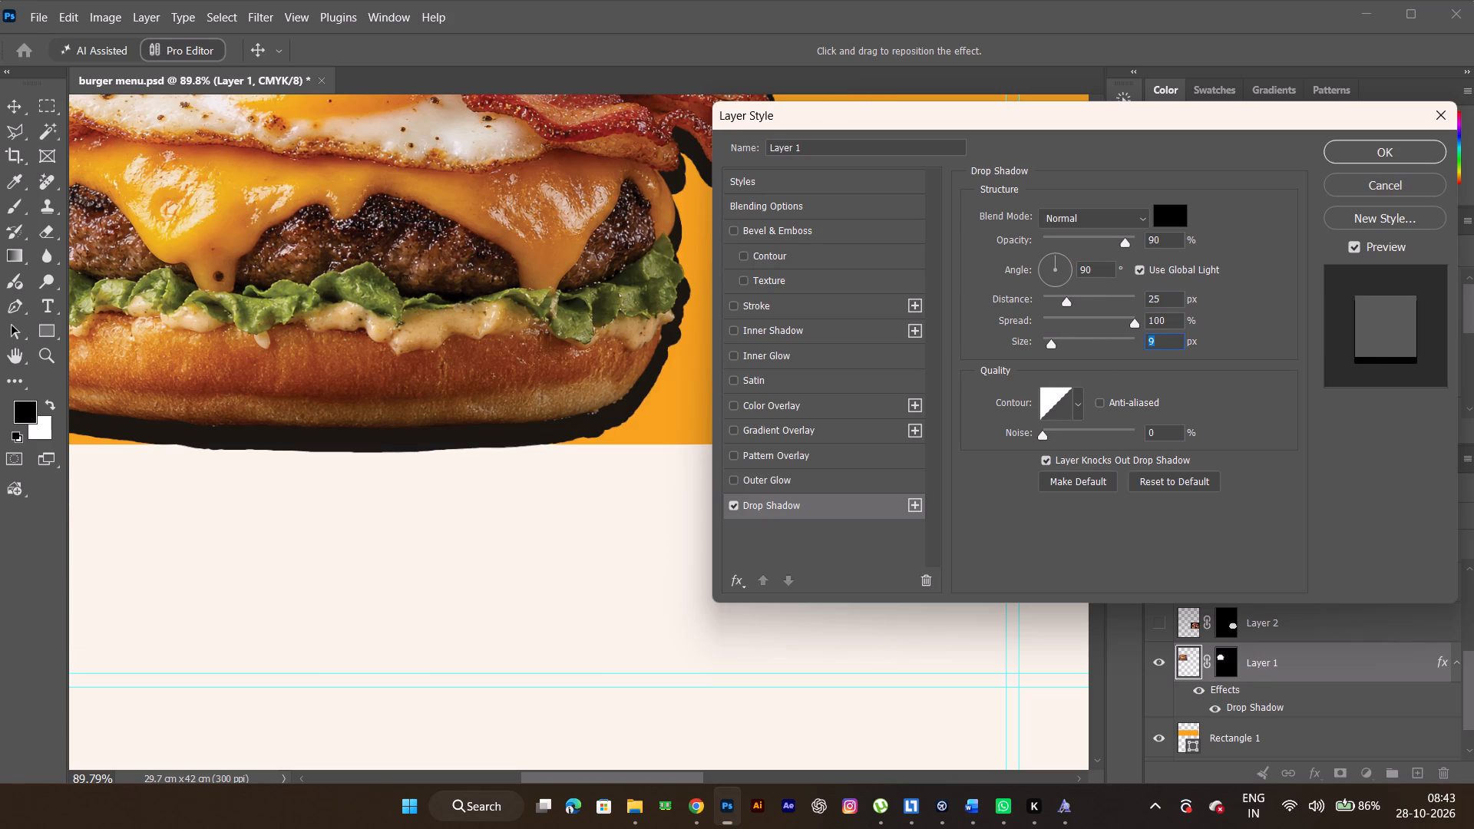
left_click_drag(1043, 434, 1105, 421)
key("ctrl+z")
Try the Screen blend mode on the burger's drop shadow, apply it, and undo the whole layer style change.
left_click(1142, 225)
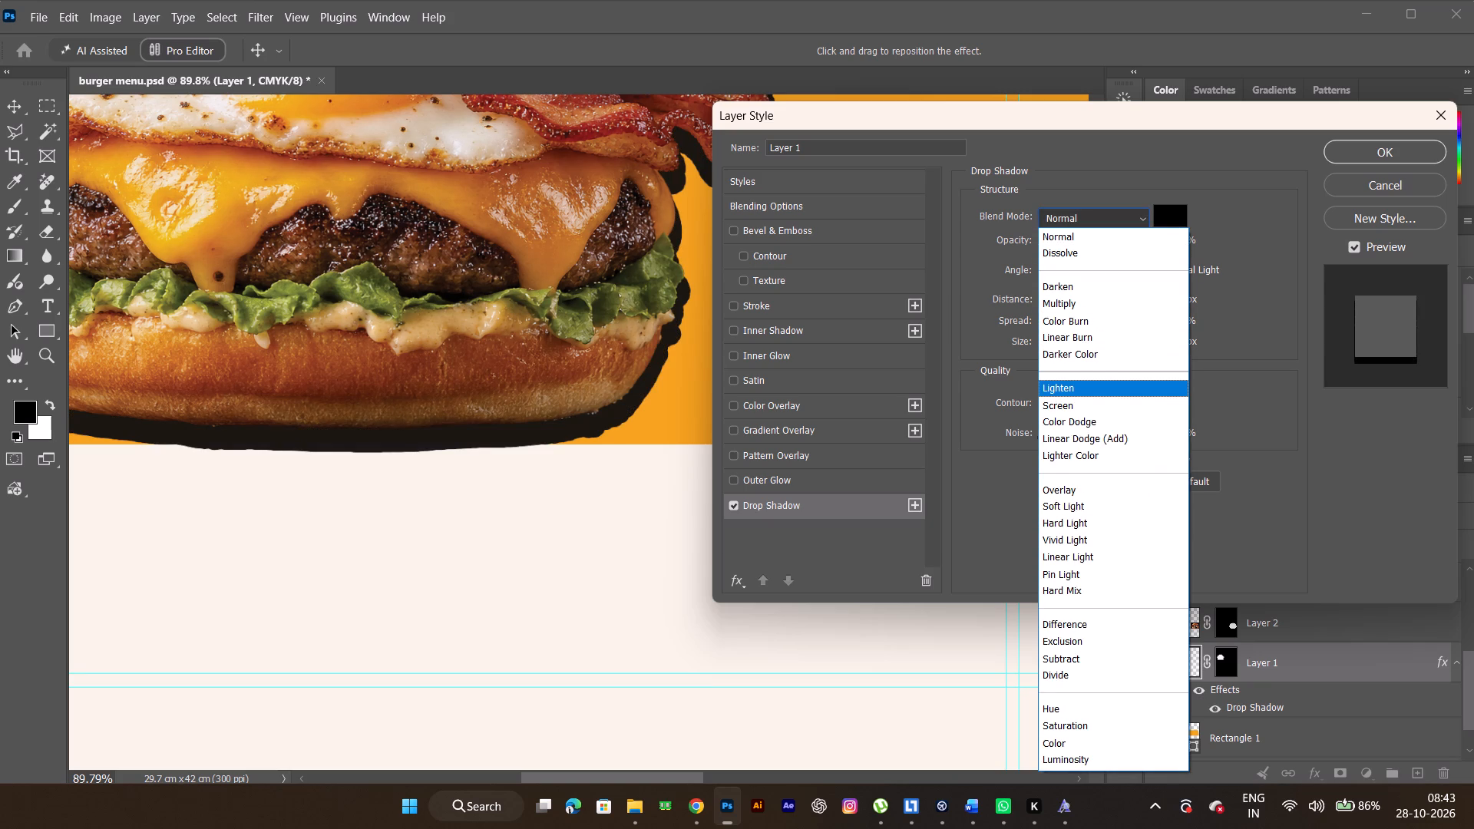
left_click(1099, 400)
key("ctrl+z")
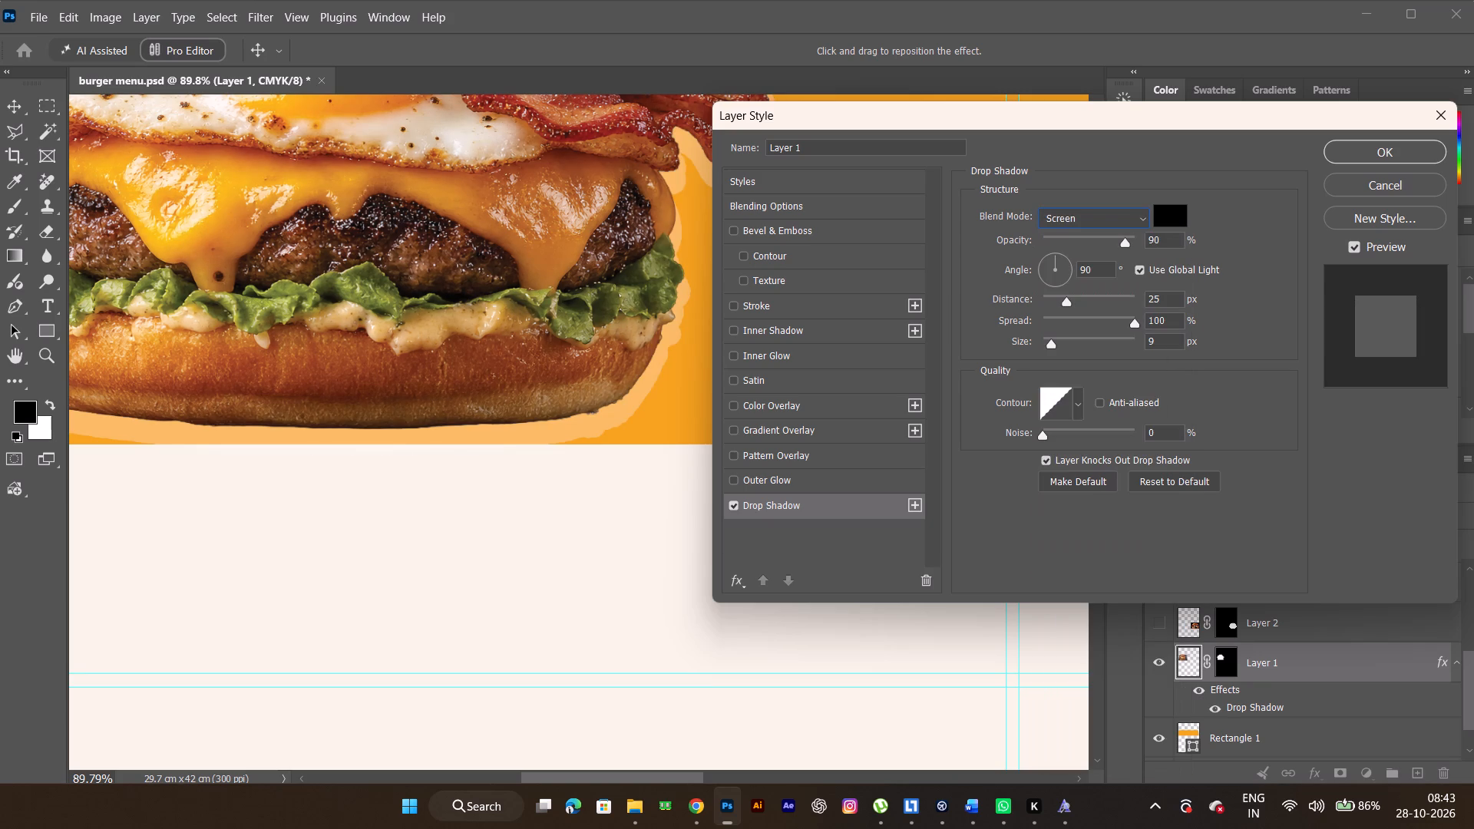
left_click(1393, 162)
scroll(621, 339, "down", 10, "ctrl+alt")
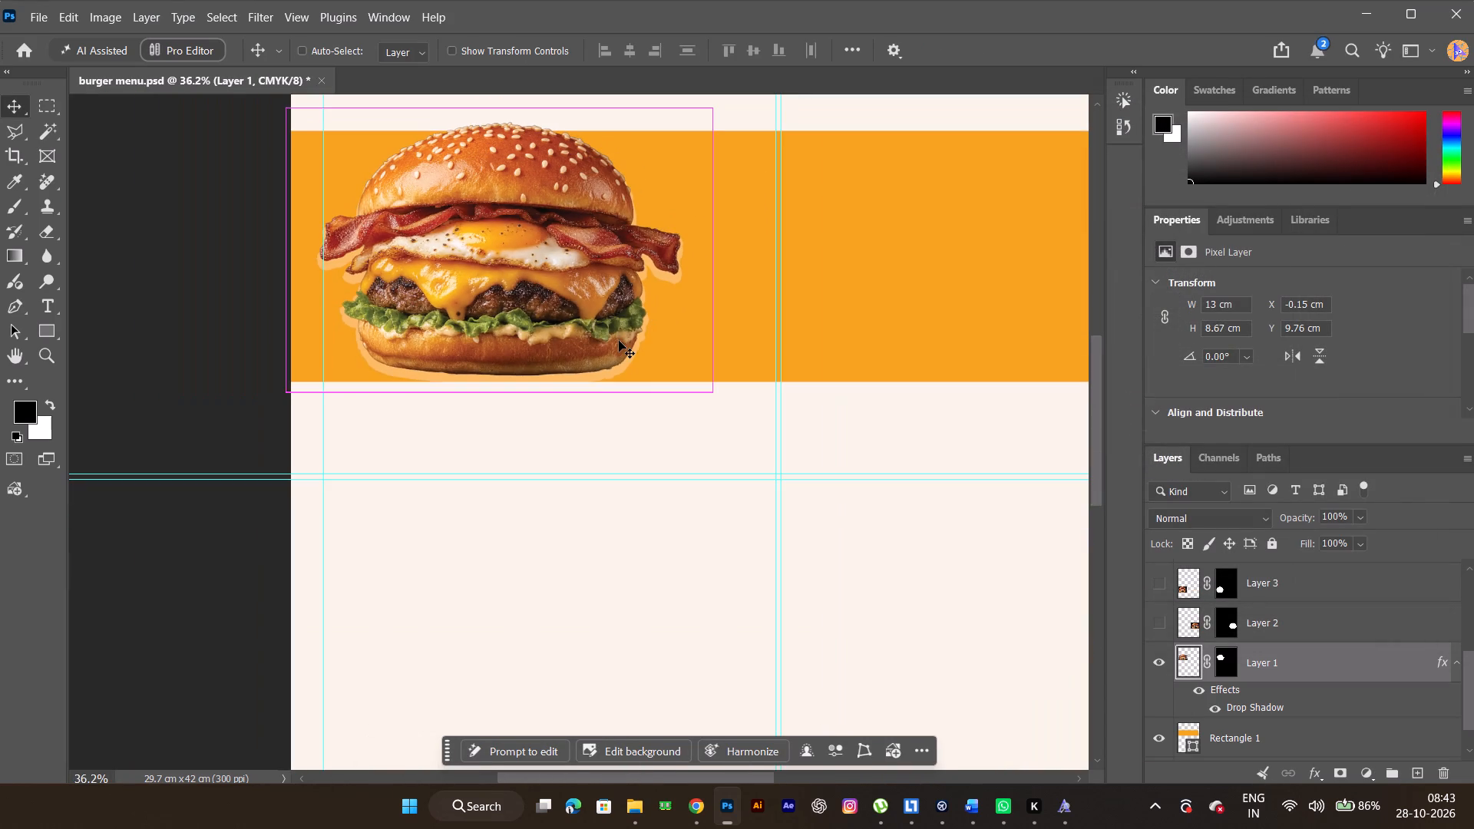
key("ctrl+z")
Reduce the burger's drop shadow opacity to 55% and apply the layer style.
scroll(559, 365, "up", 7, "ctrl+alt")
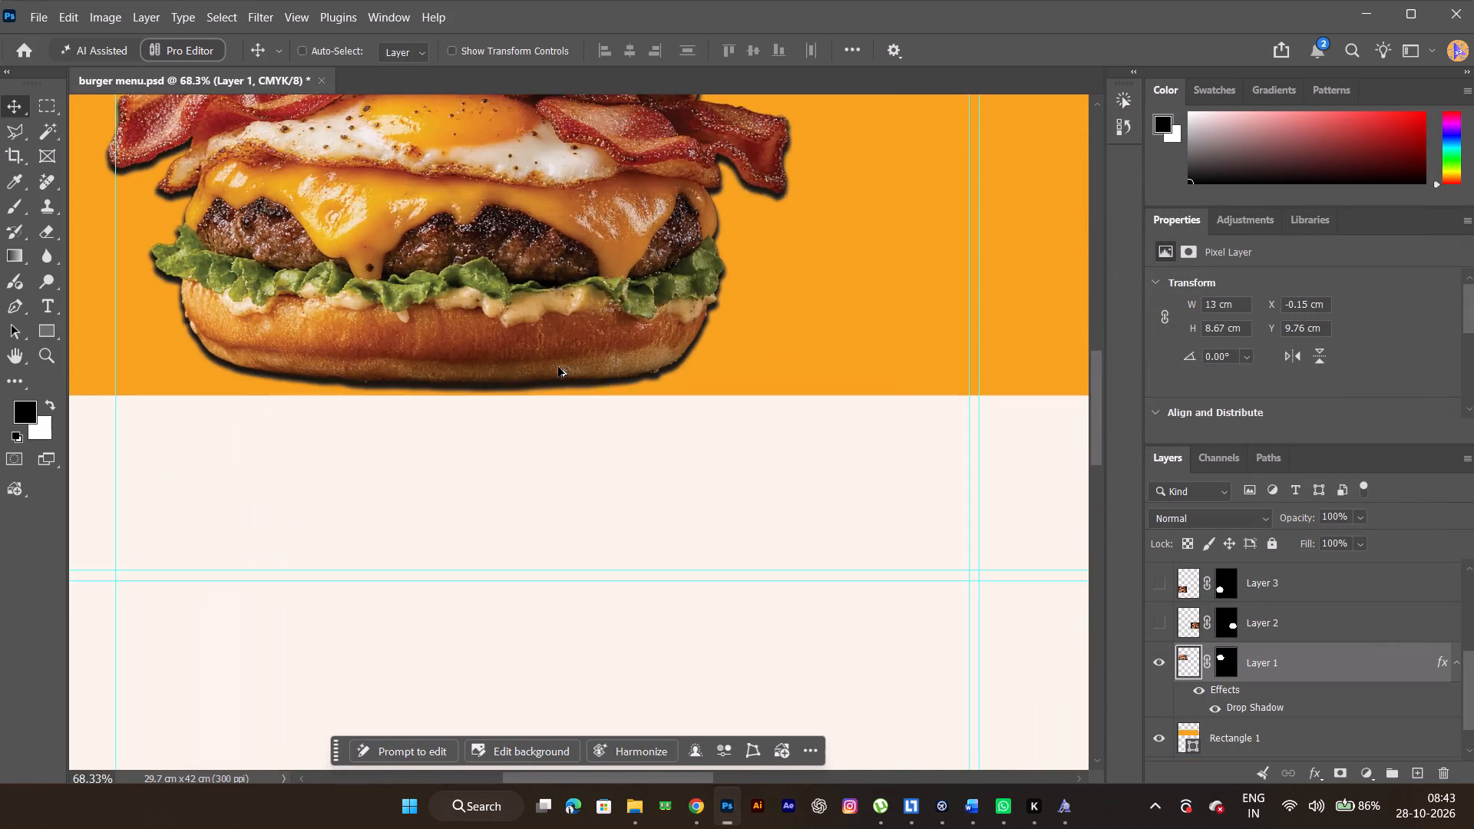
scroll(558, 367, "up", 13, "ctrl+alt")
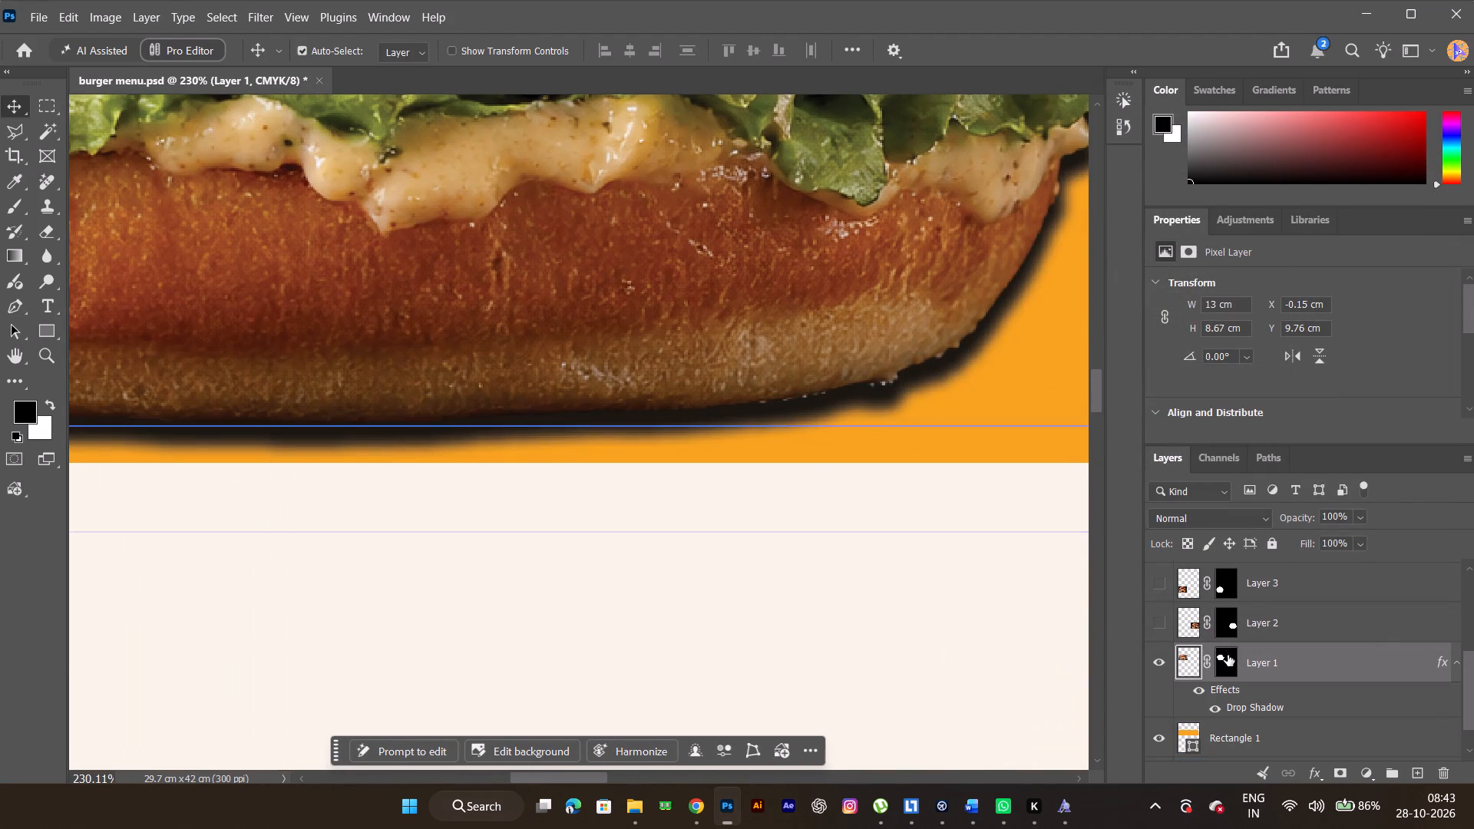
double_click(1235, 708)
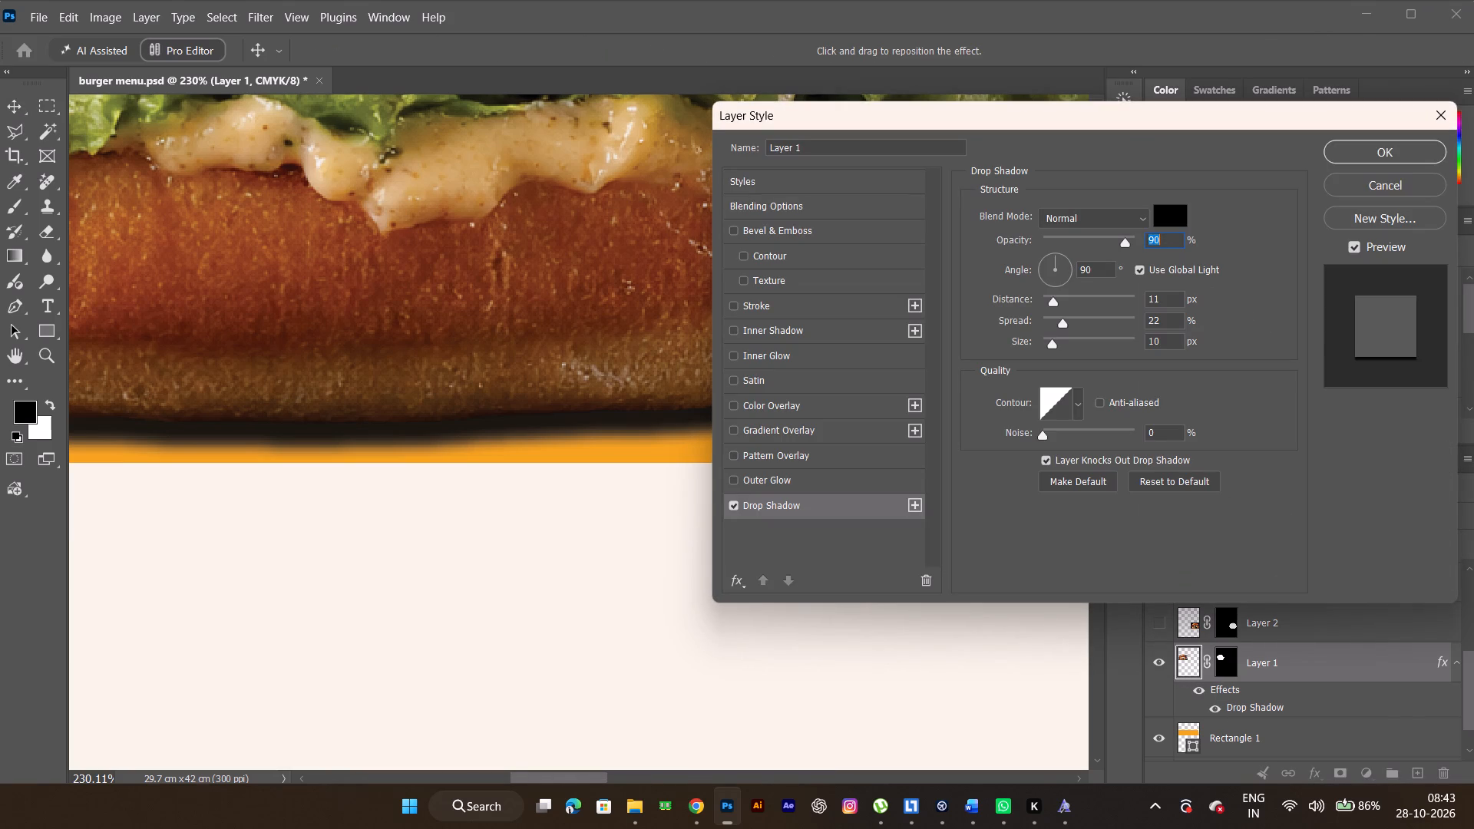
left_click_drag(1116, 245, 1048, 263)
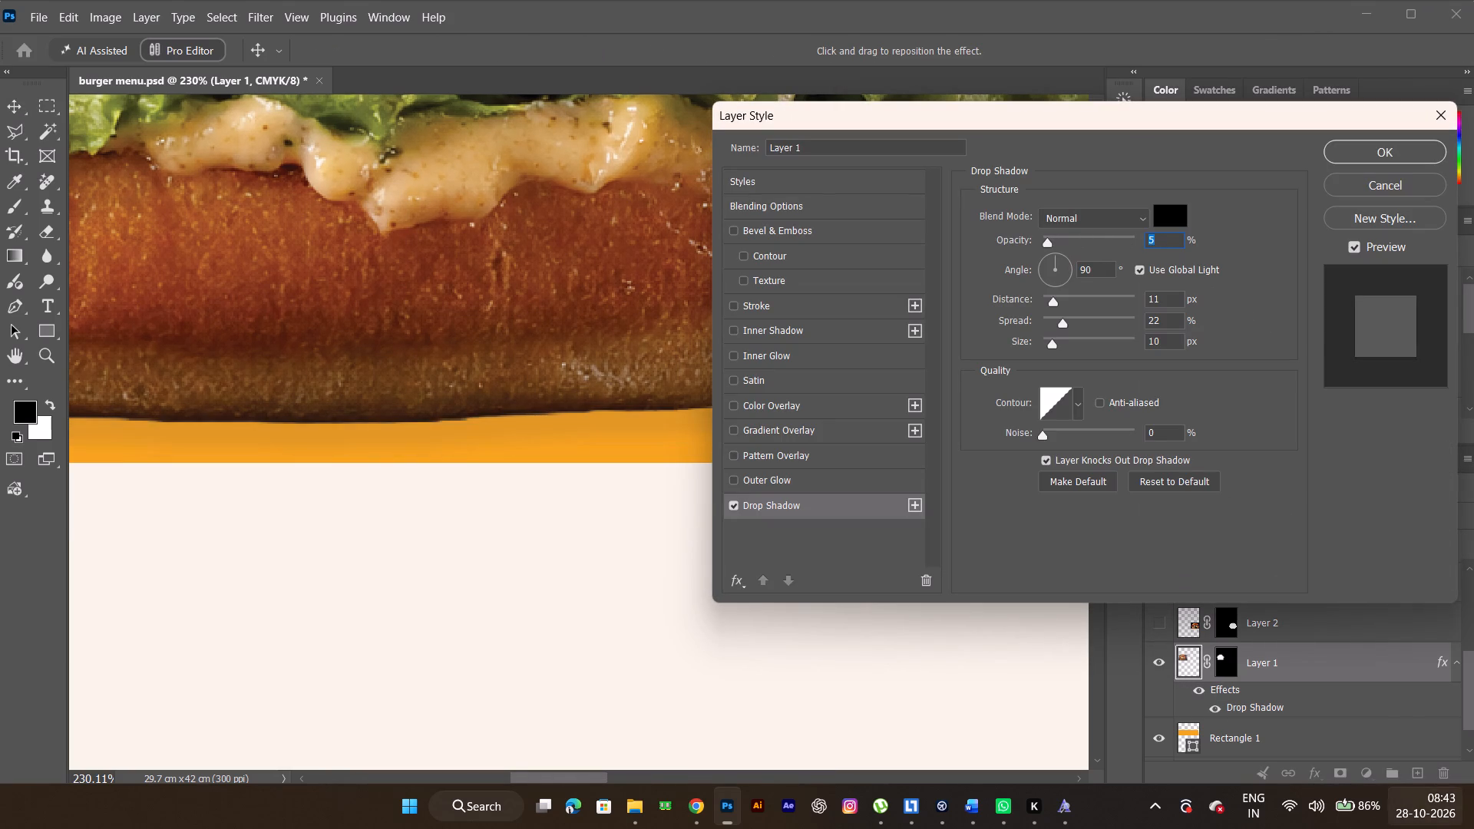
scroll(1181, 240, "up", 10)
scroll(1172, 255, "up", 20)
scroll(1172, 255, "up", 11)
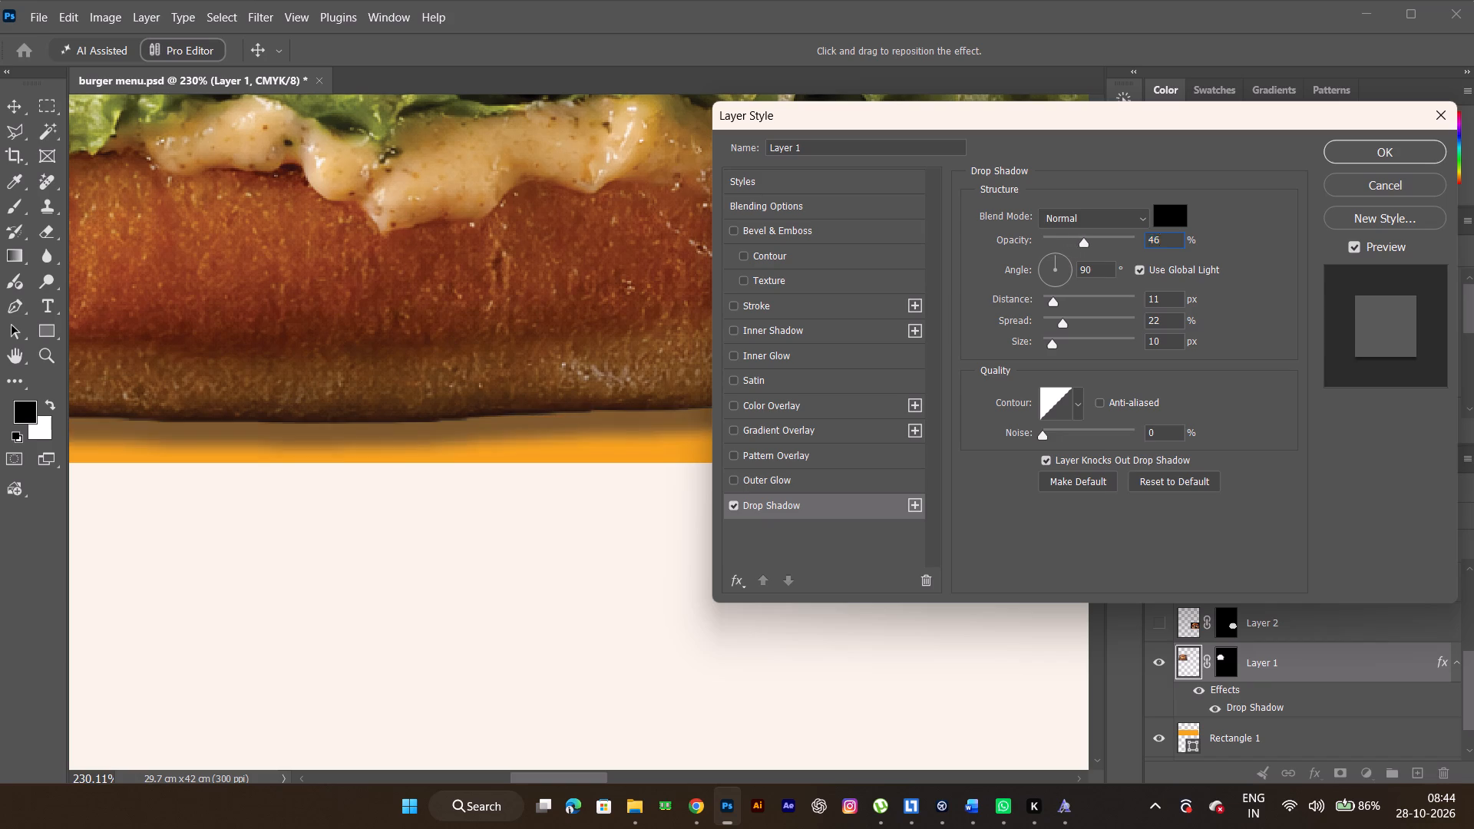
scroll(1167, 256, "up", 9)
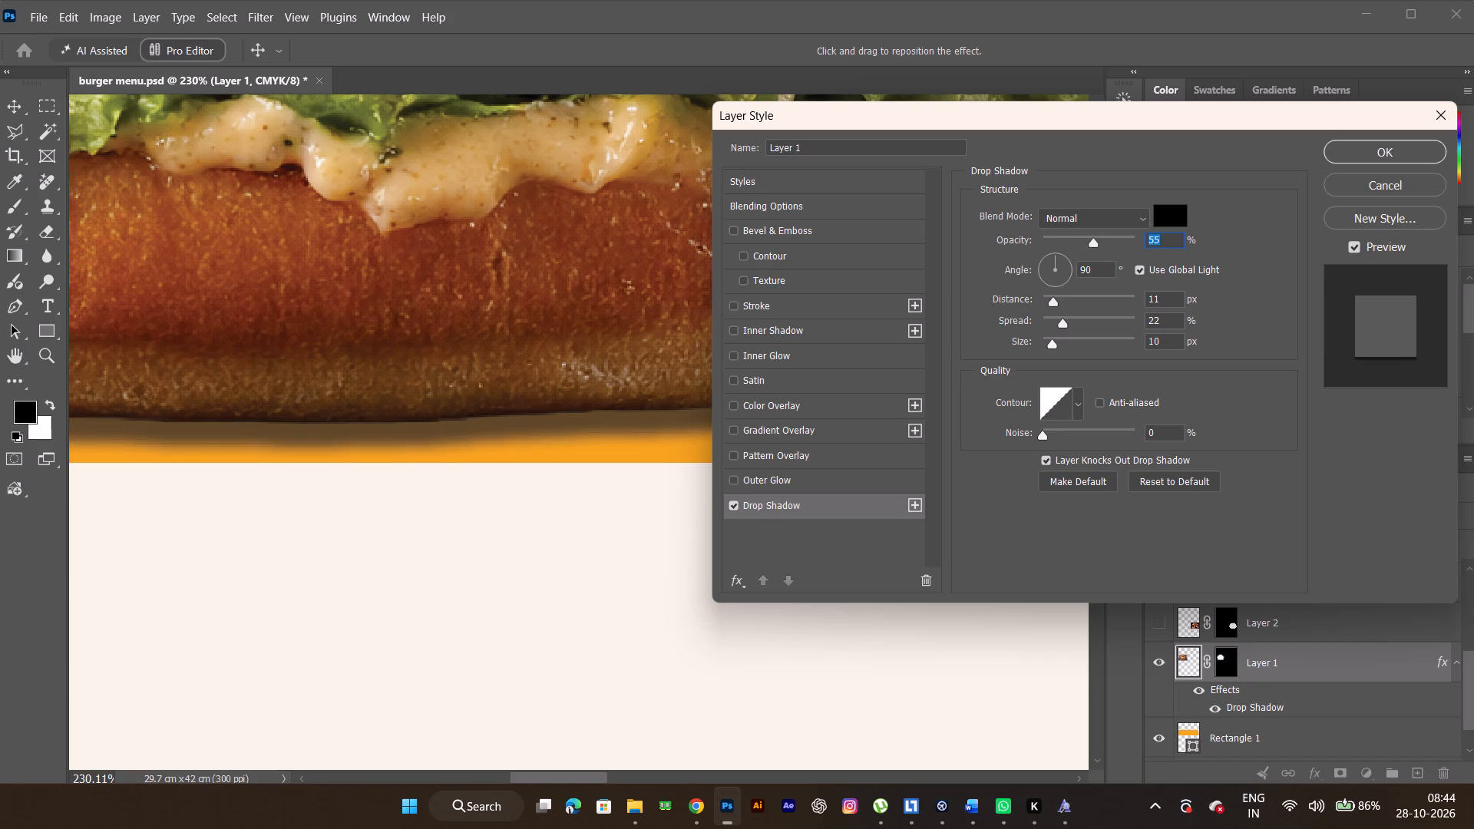
left_click_drag(1386, 157, 1387, 166)
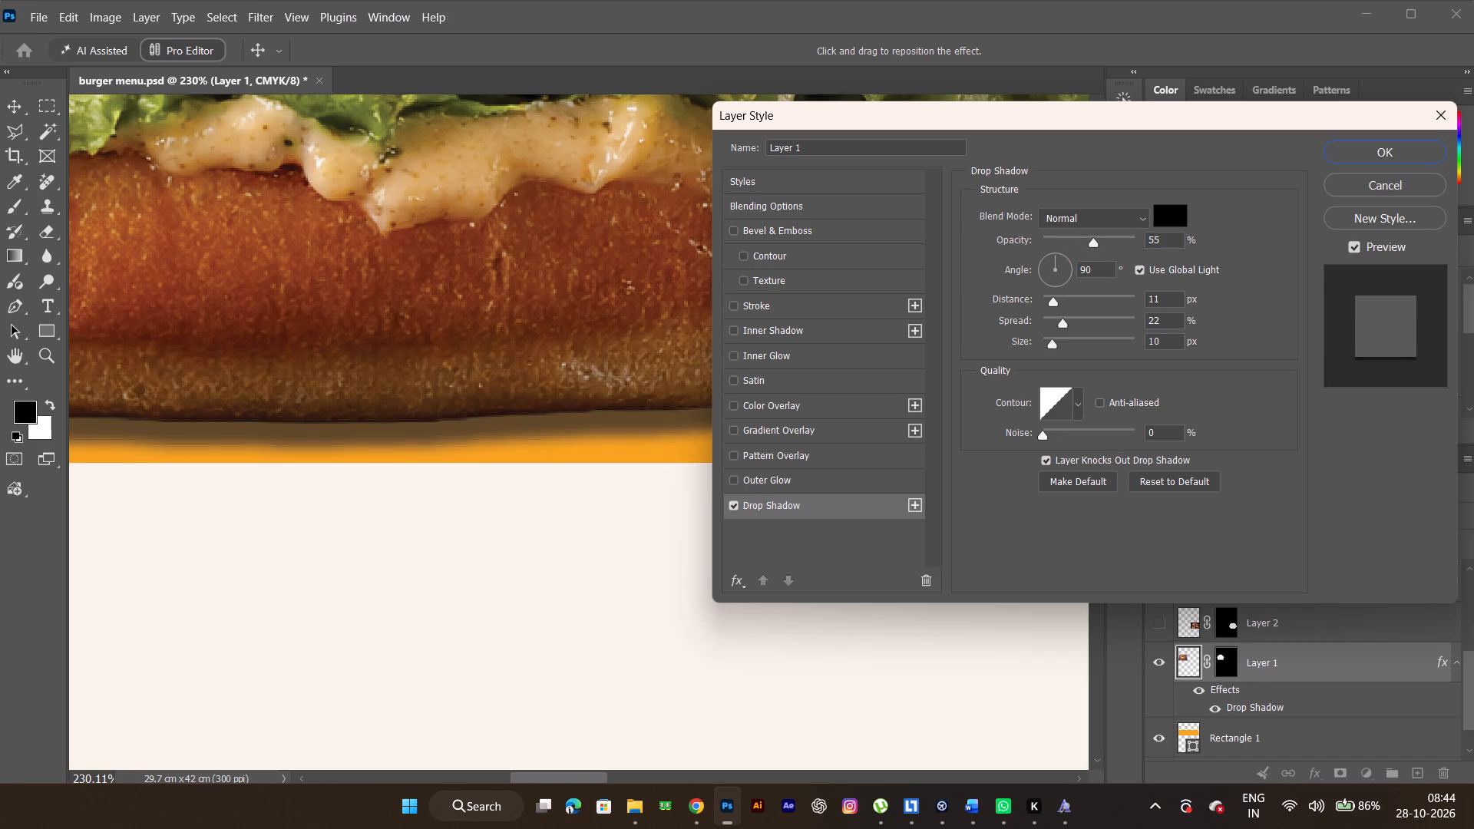
left_click(1394, 154)
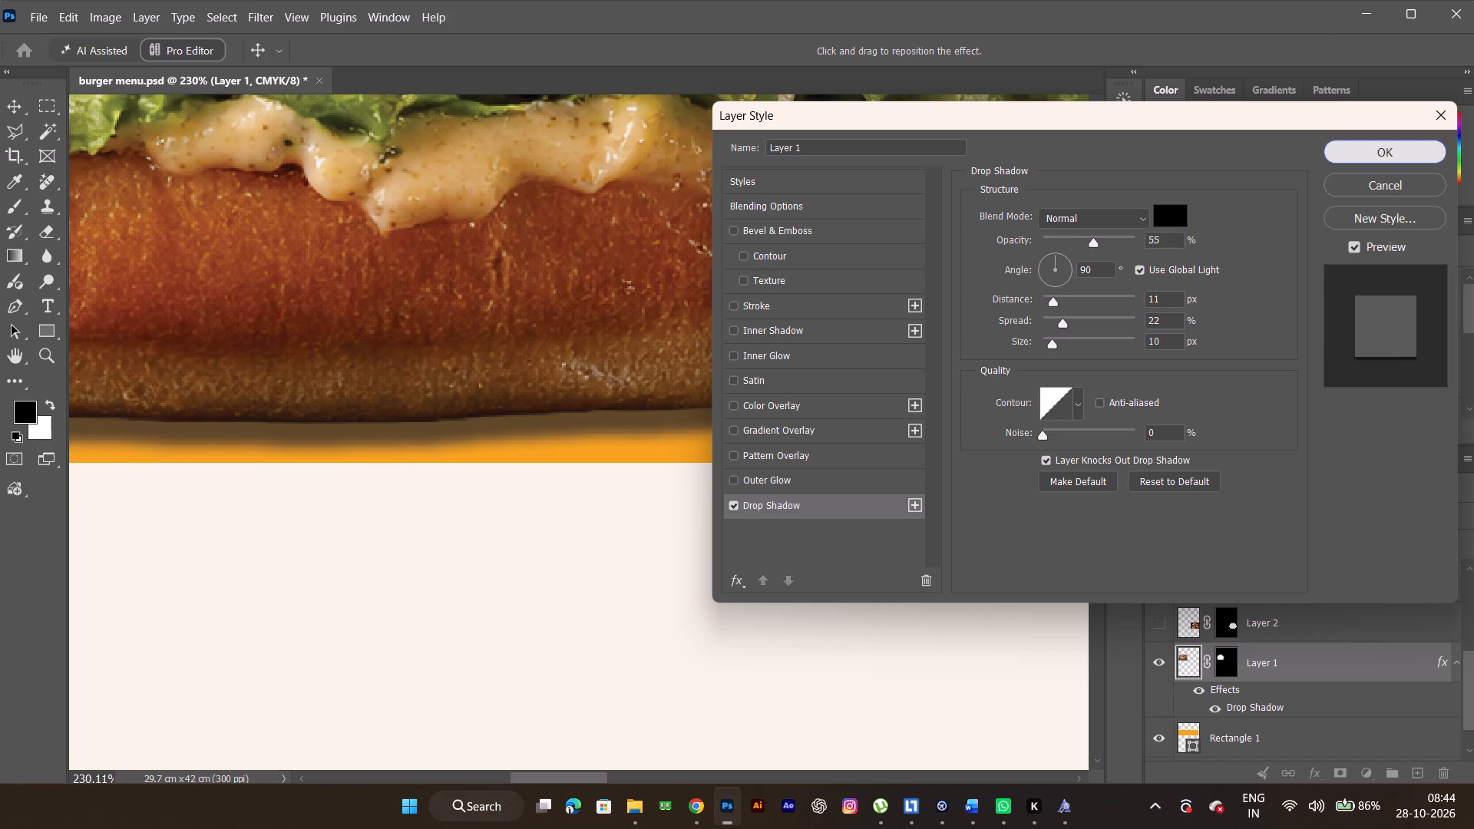
Free-transform the egg-and-bacon burger, enlarging it proportionally upward to about 122% so it rises above the orange band.
scroll(453, 424, "down", 19, "ctrl+alt")
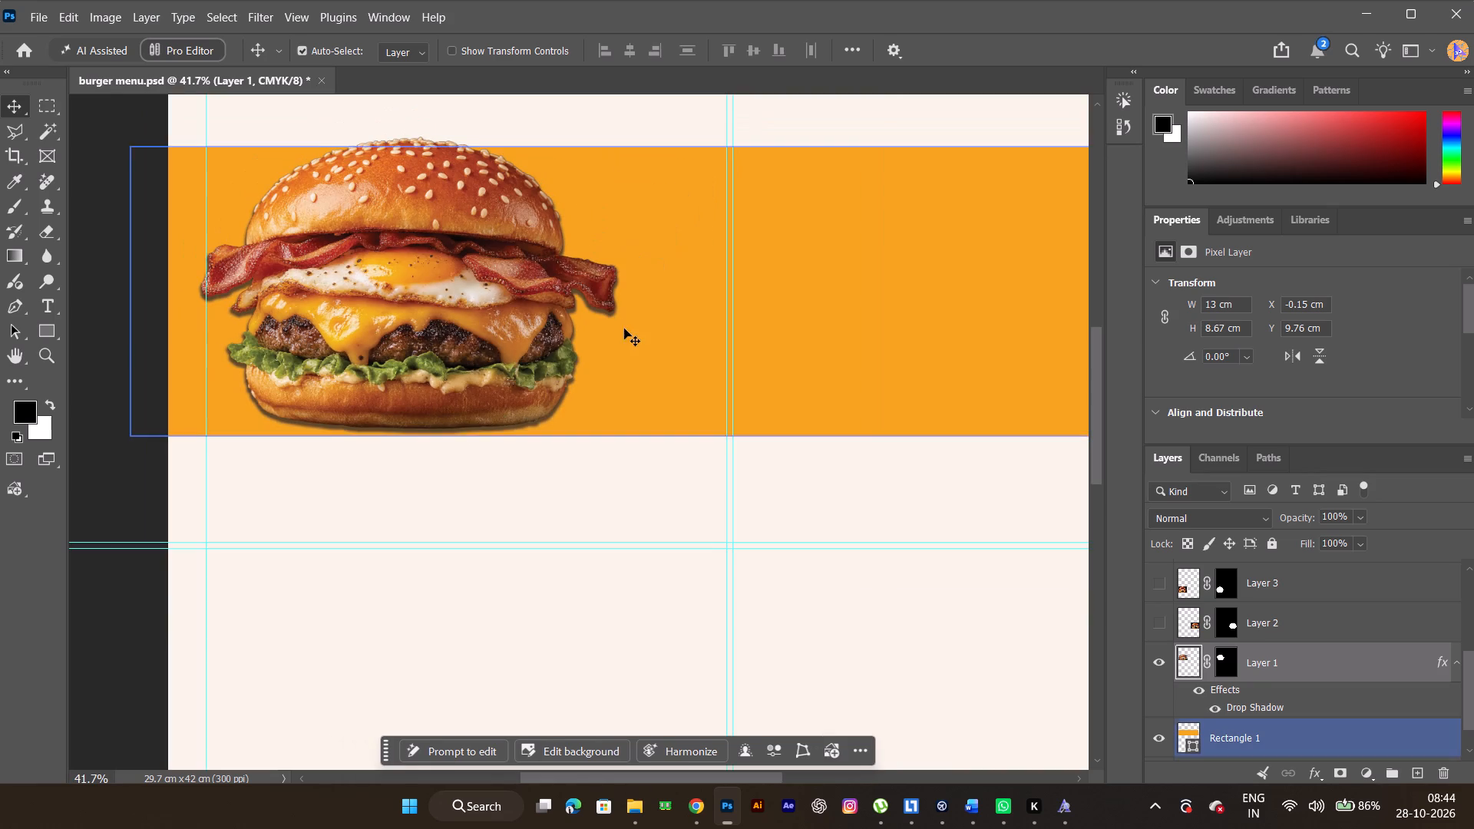
key("space")
key("space")
key("space")
left_click_drag(626, 328, 626, 434)
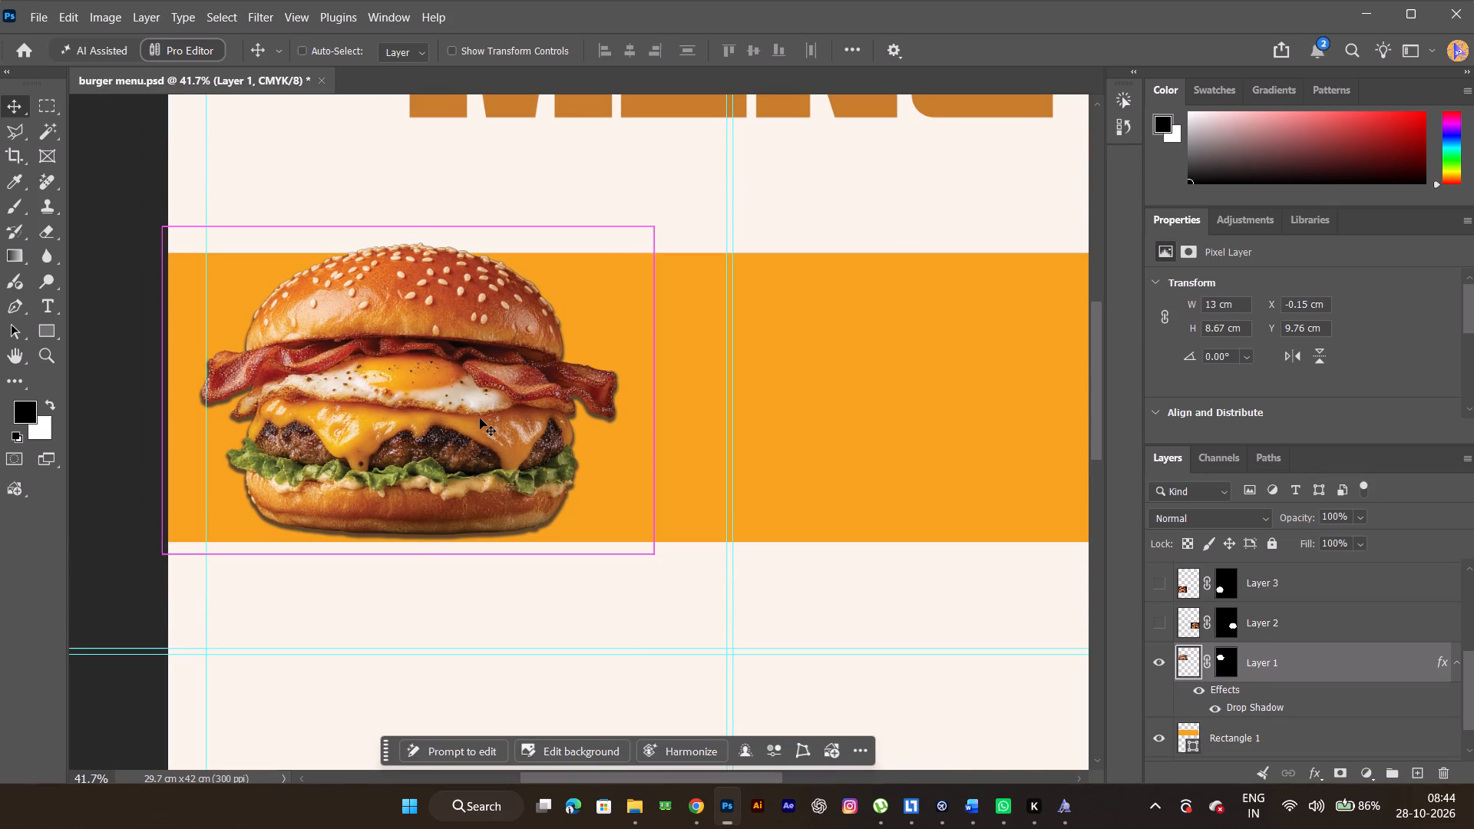
key("ctrl+t")
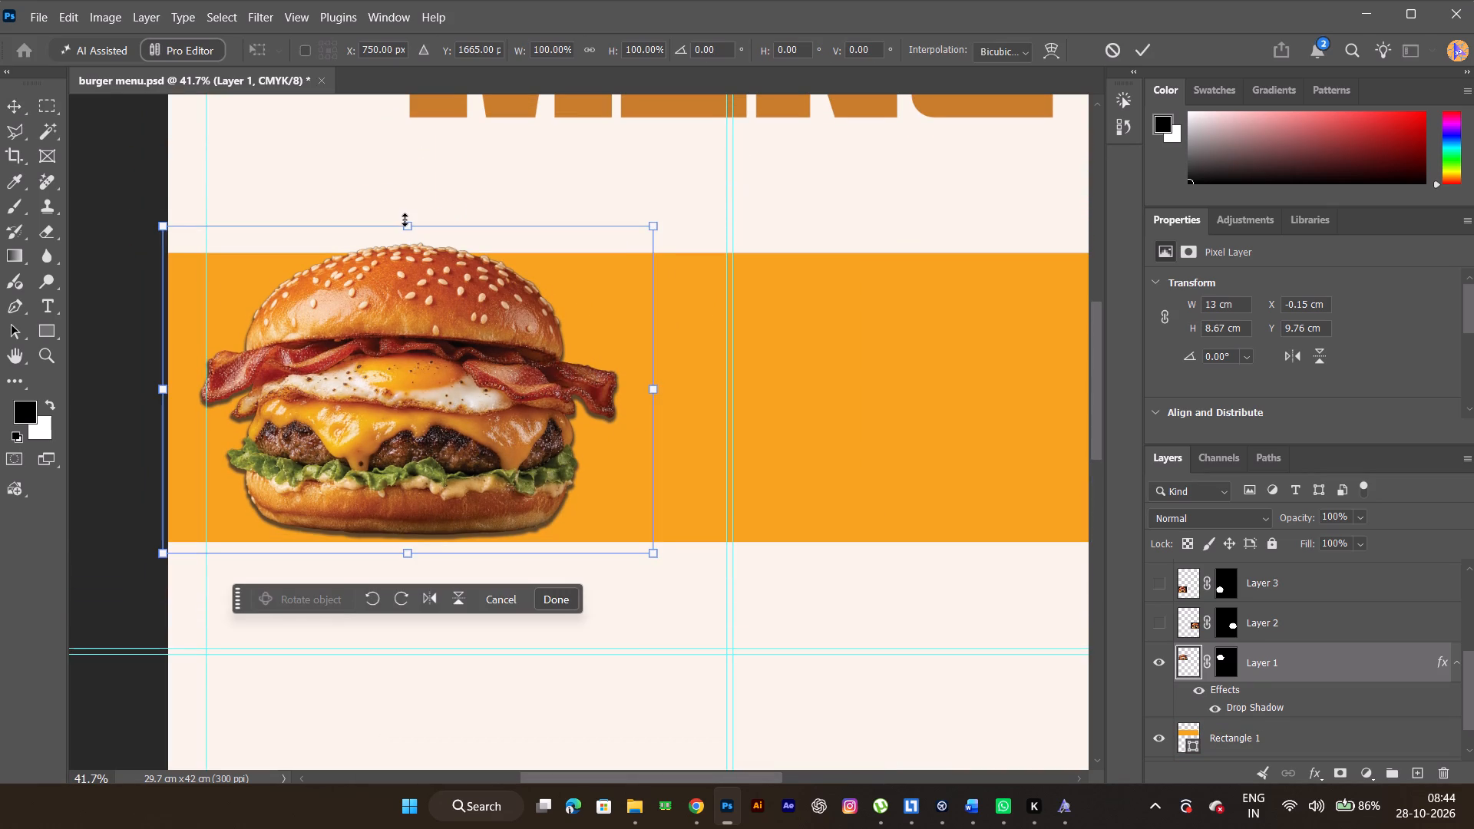
left_click_drag(411, 221, 394, 150, "shift")
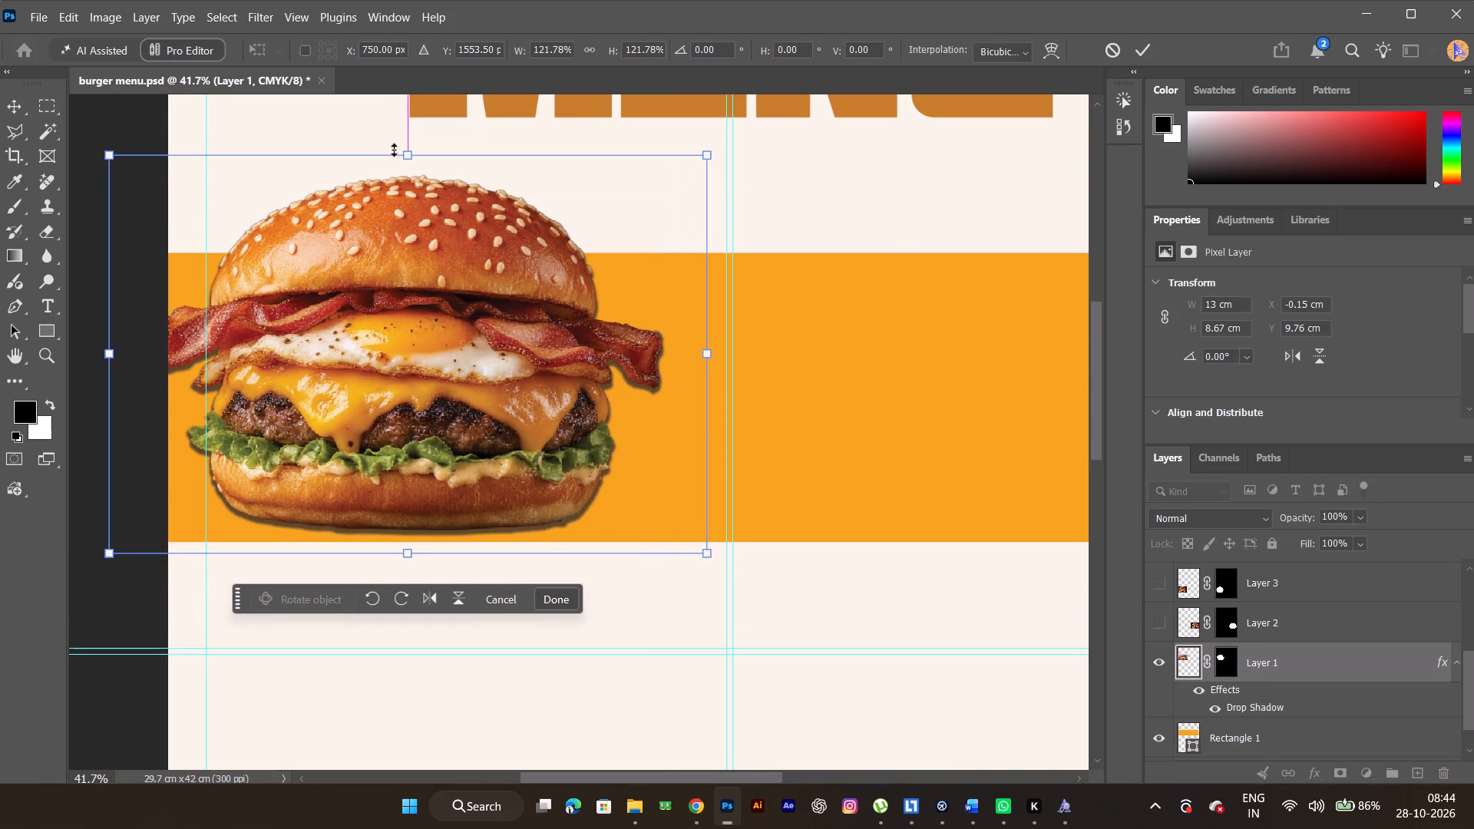
Apply the burger's scaling, add the orange band to the selection, and move both straight down about 1.96 cm.
scroll(541, 440, "down", 7, "ctrl+alt")
key("space")
key("space")
key("space")
key("space")
key("space")
left_click_drag(689, 434, 732, 361)
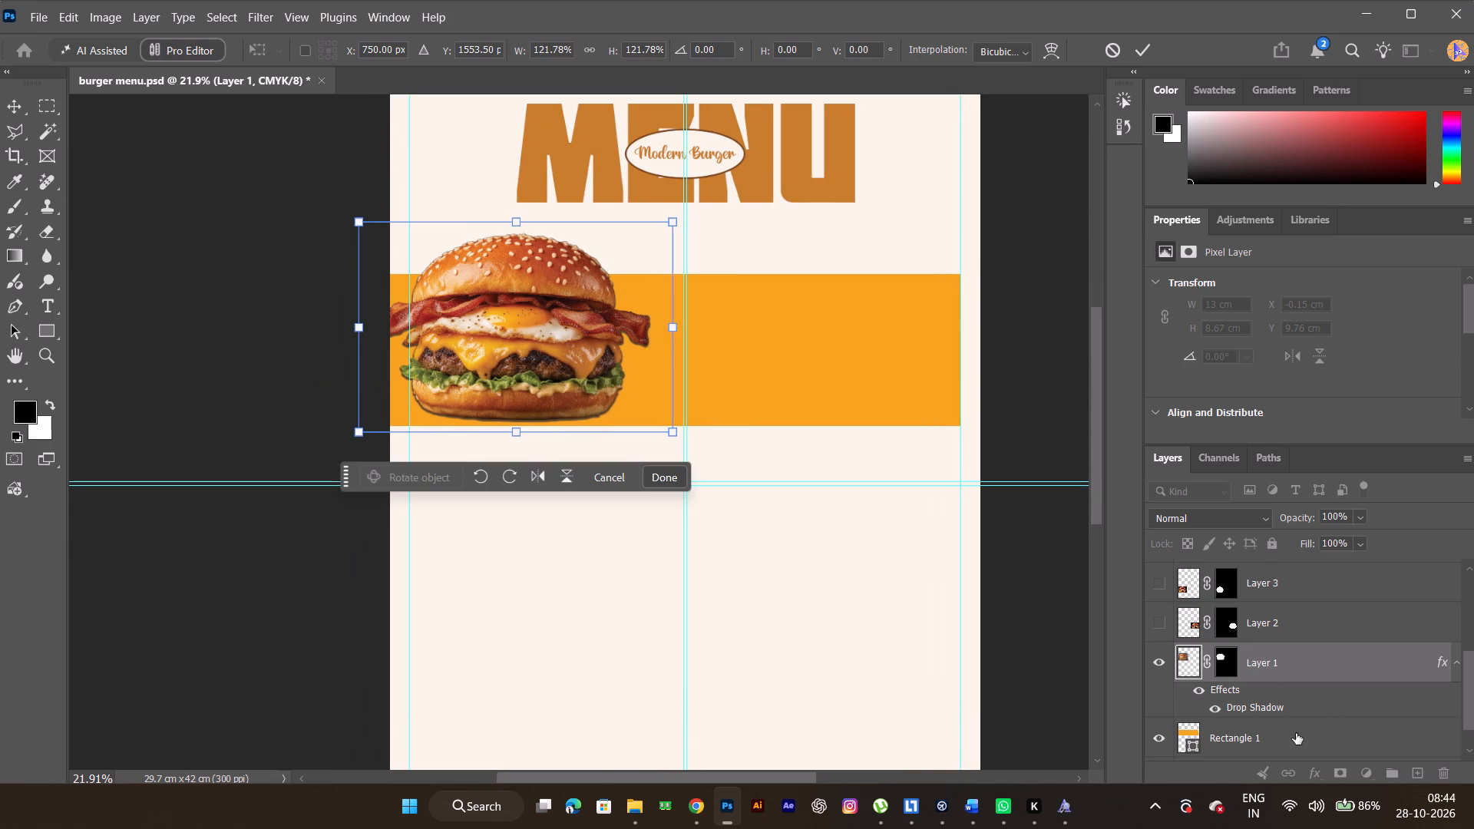
left_click(1296, 733, "shift")
left_click_drag(652, 385, 644, 419)
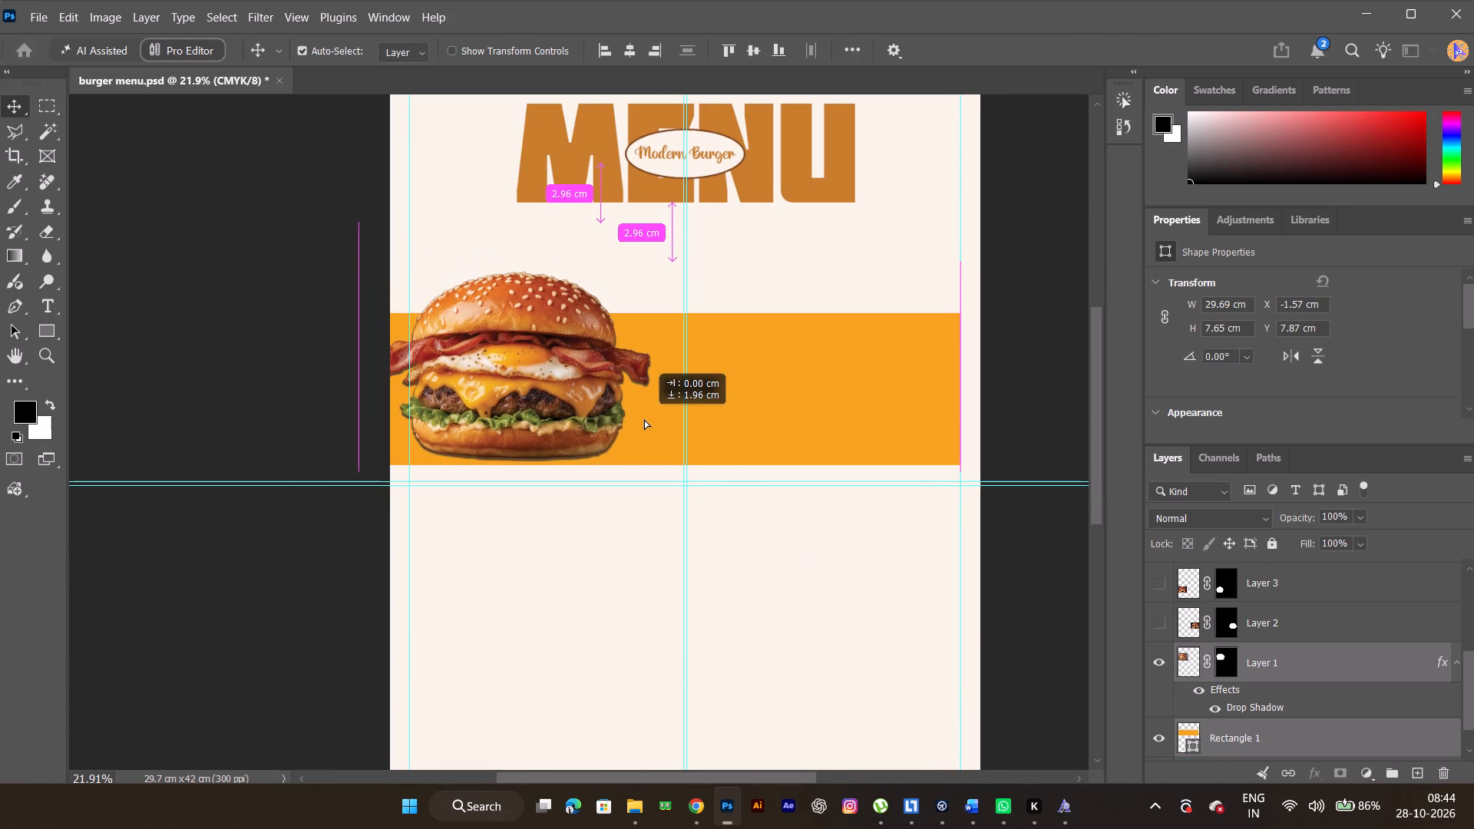
left_click_drag(644, 419, 644, 420)
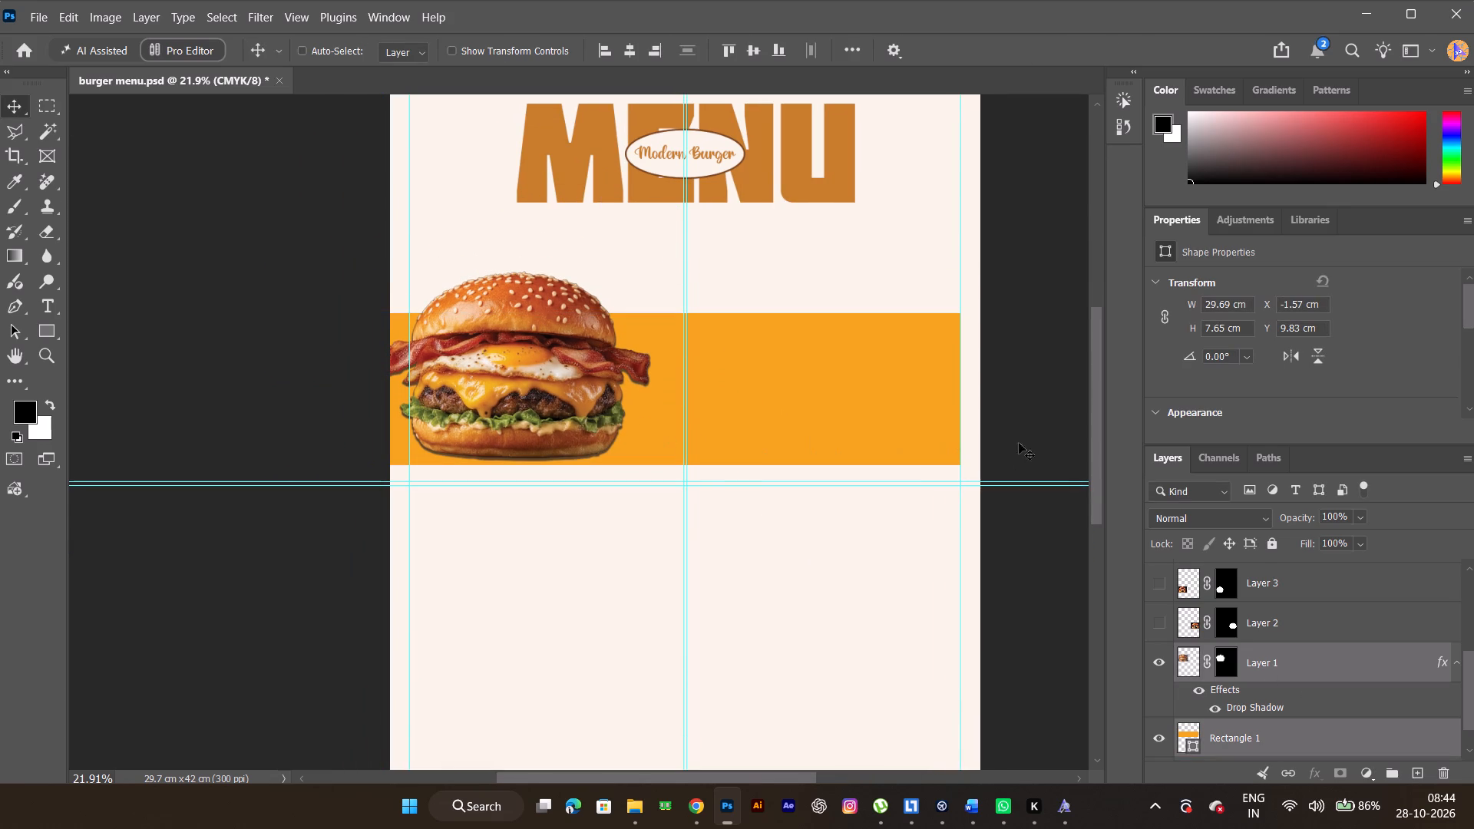
Slightly round all four corners of the orange band with the Rectangle tool's live corners, undoing a stray rectangle first, and deselect.
left_click(1063, 394)
left_click(933, 389)
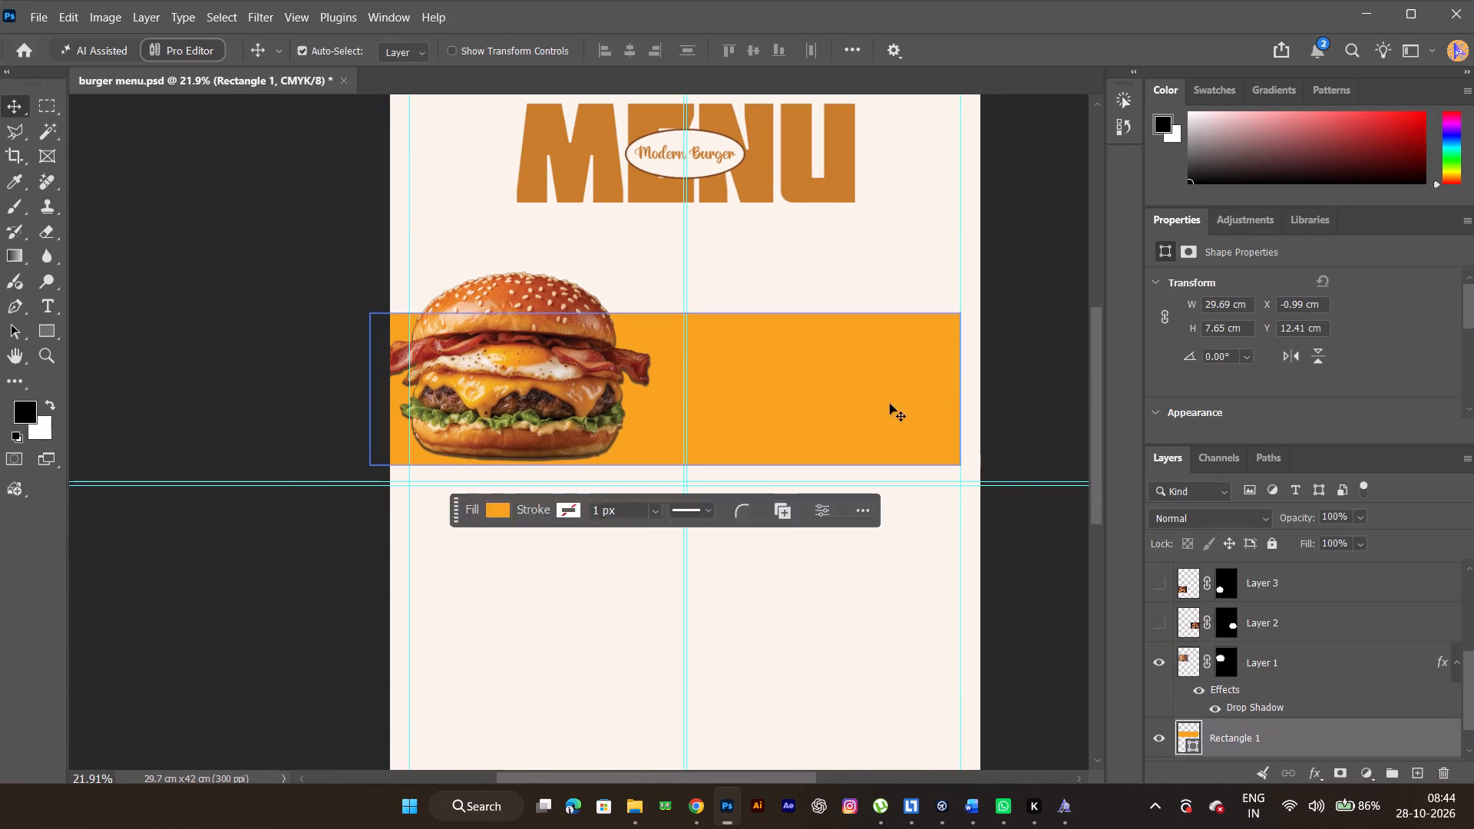
left_click(36, 330)
scroll(920, 395, "up", 13, "ctrl+alt")
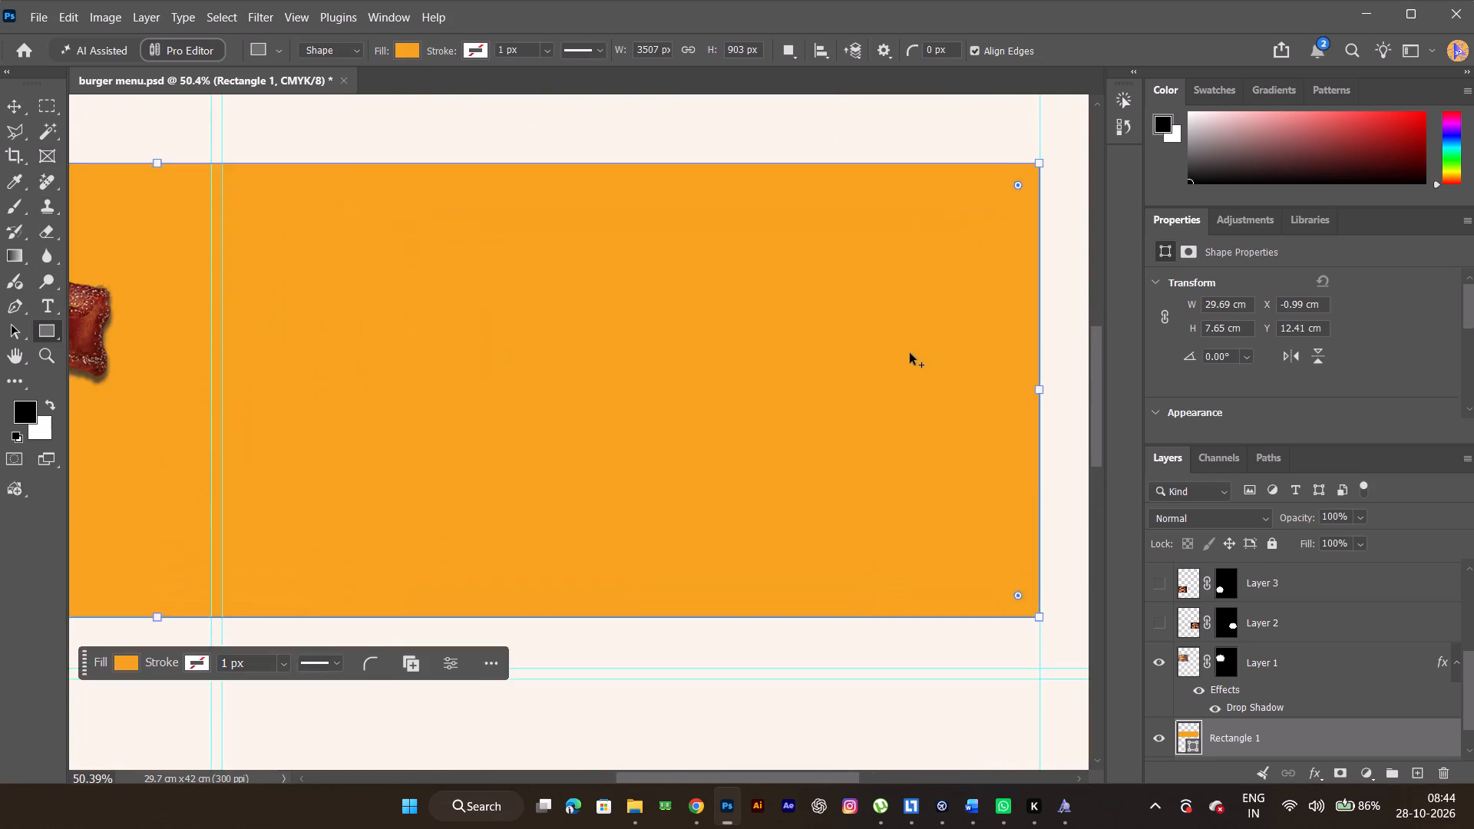
left_click_drag(1026, 160, 1018, 165)
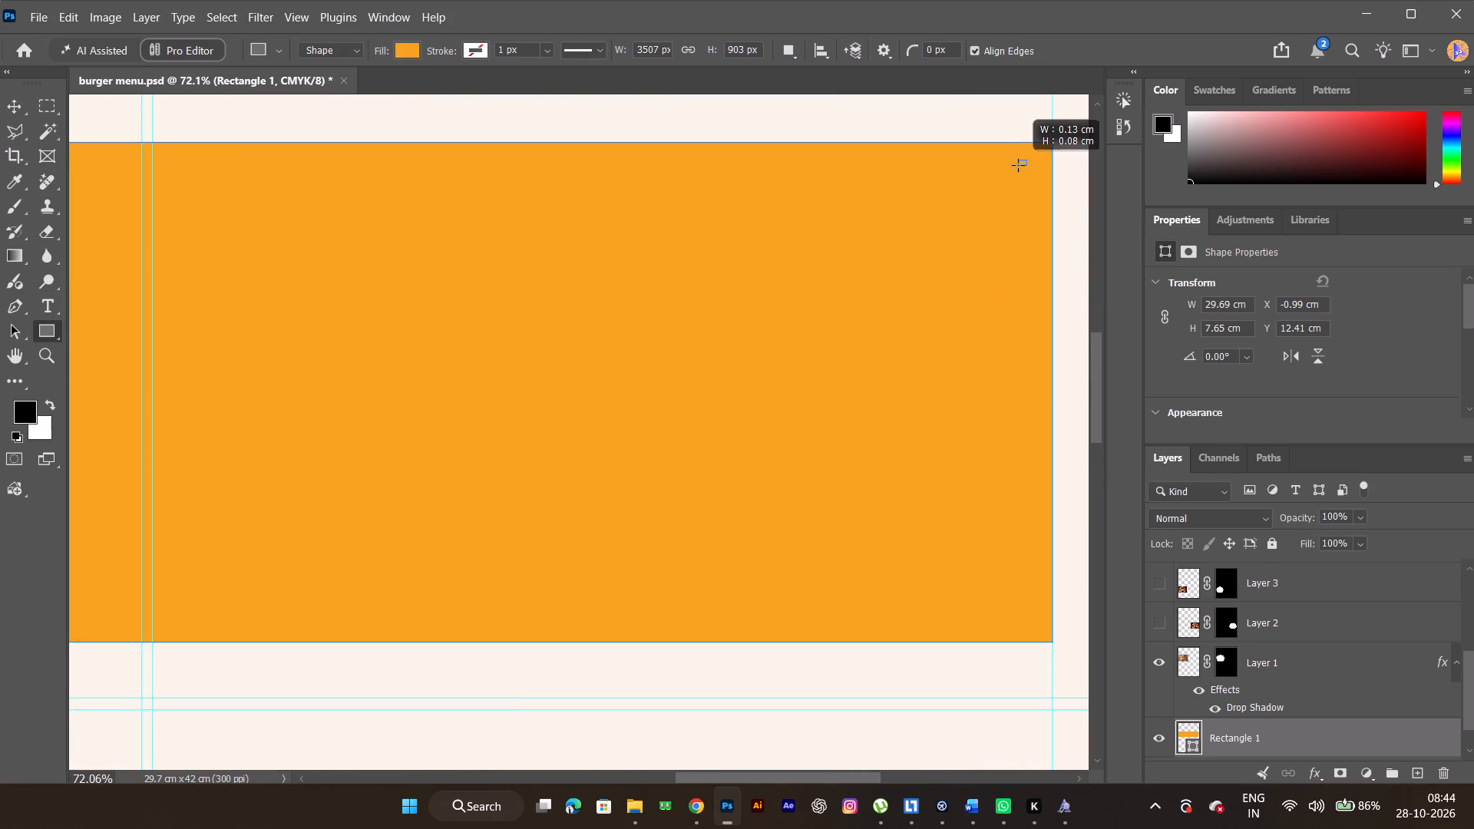
left_click_drag(1018, 165, 1012, 175)
key("ctrl+z")
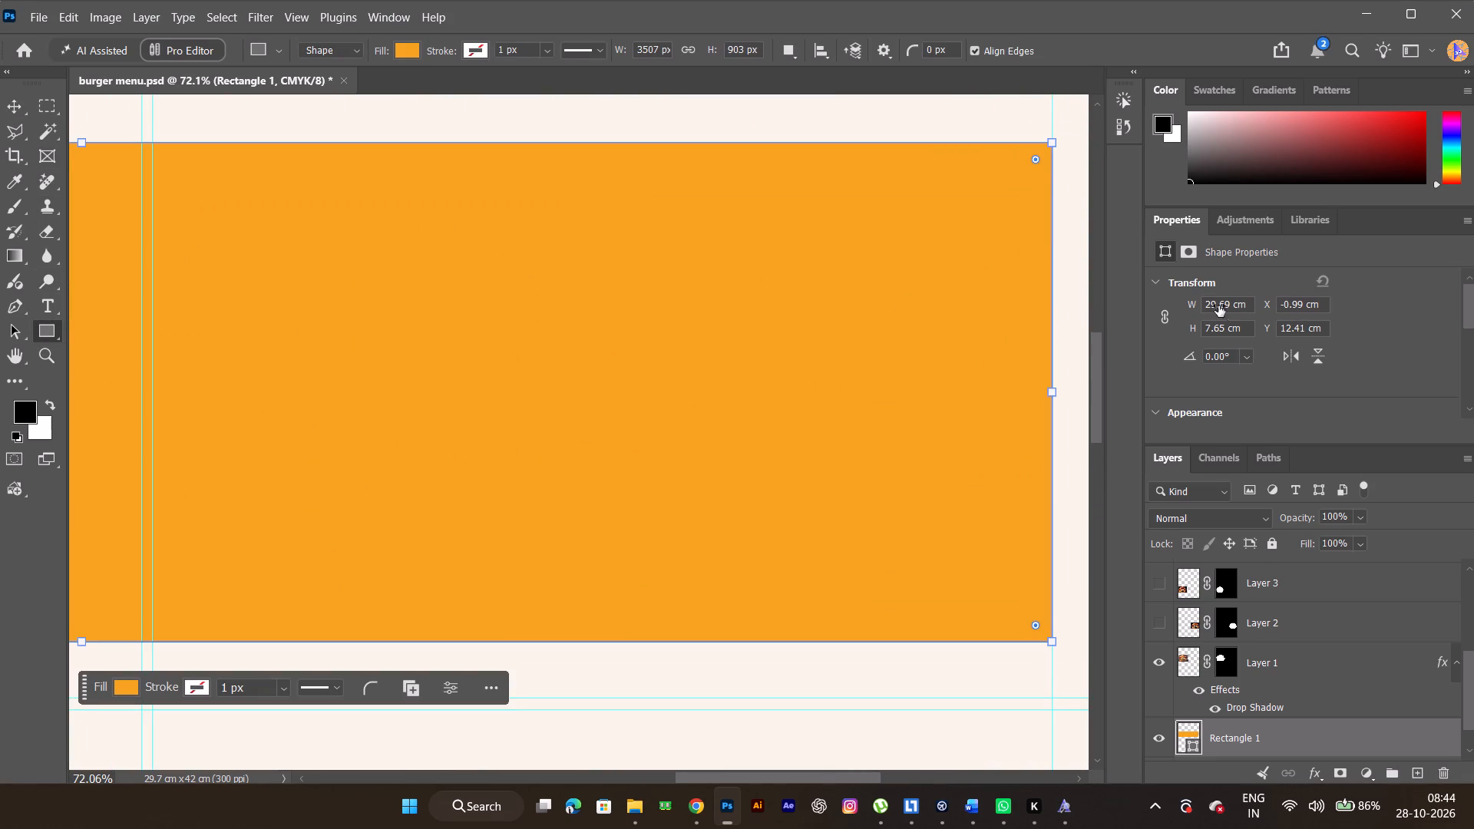
scroll(1052, 204, "up", 8, "ctrl+alt")
key("space")
left_click_drag(1035, 173, 836, 352)
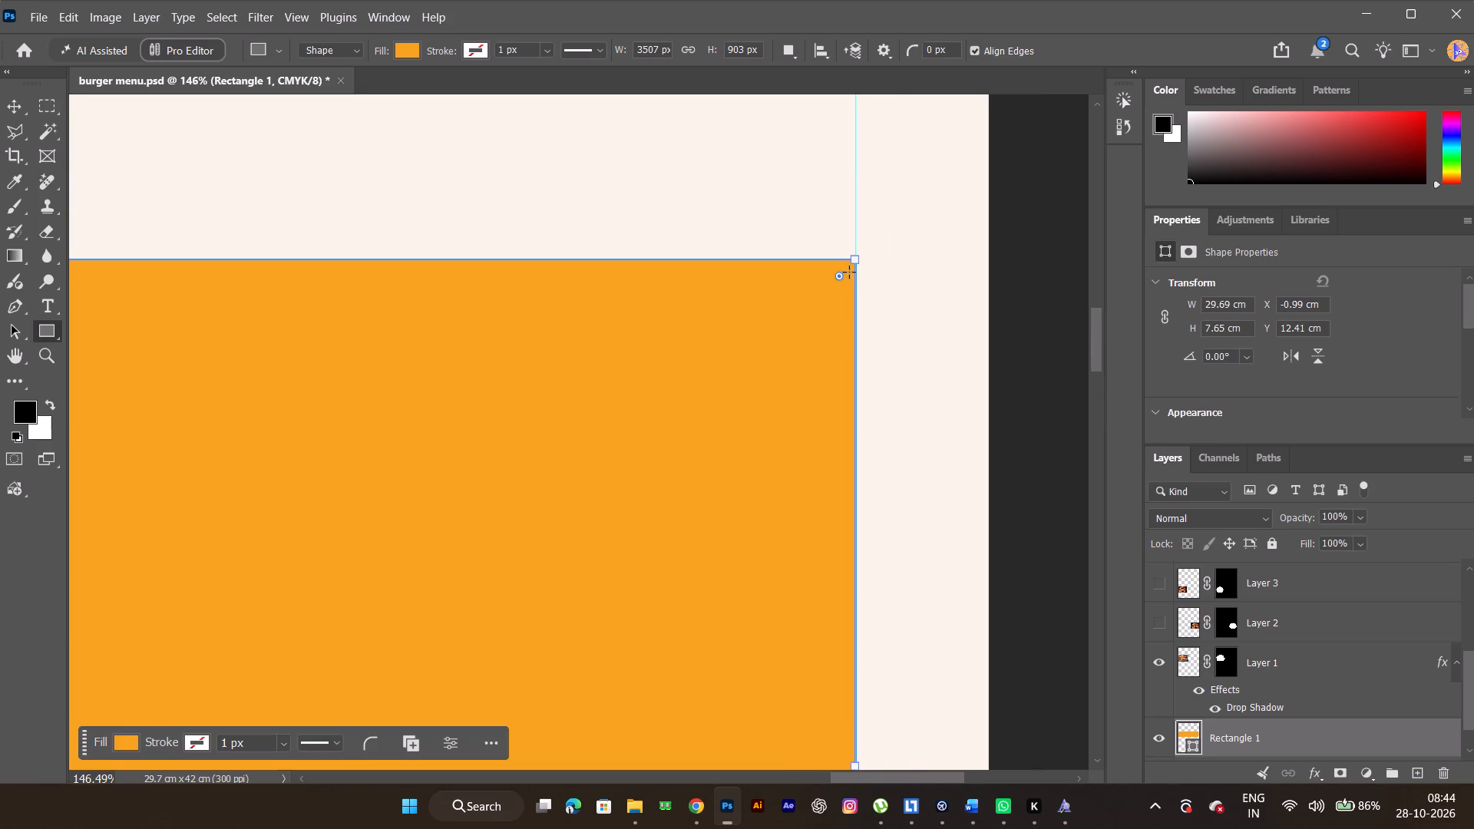
left_click_drag(840, 276, 797, 308)
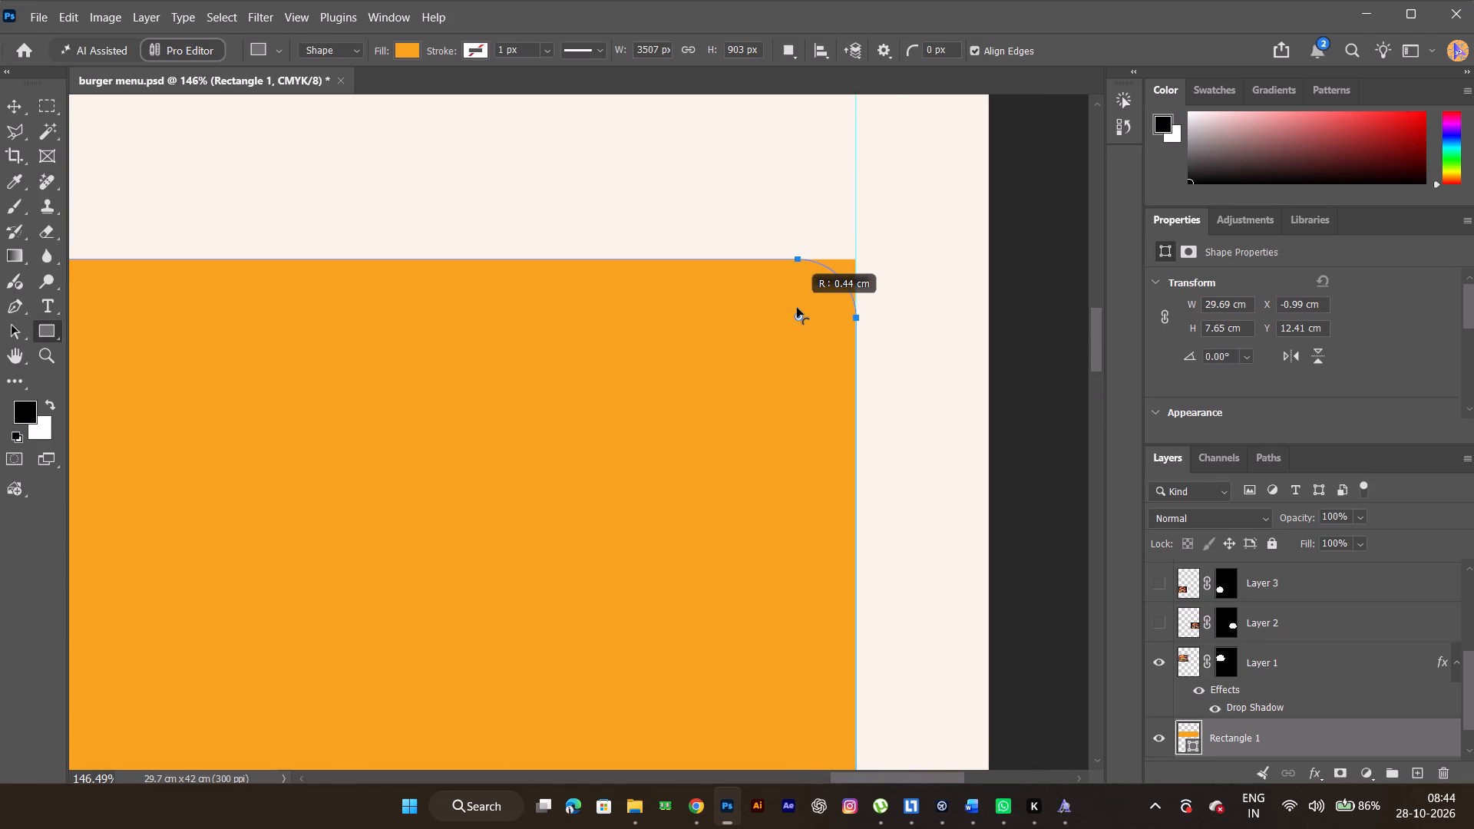
left_click_drag(797, 308, 788, 314)
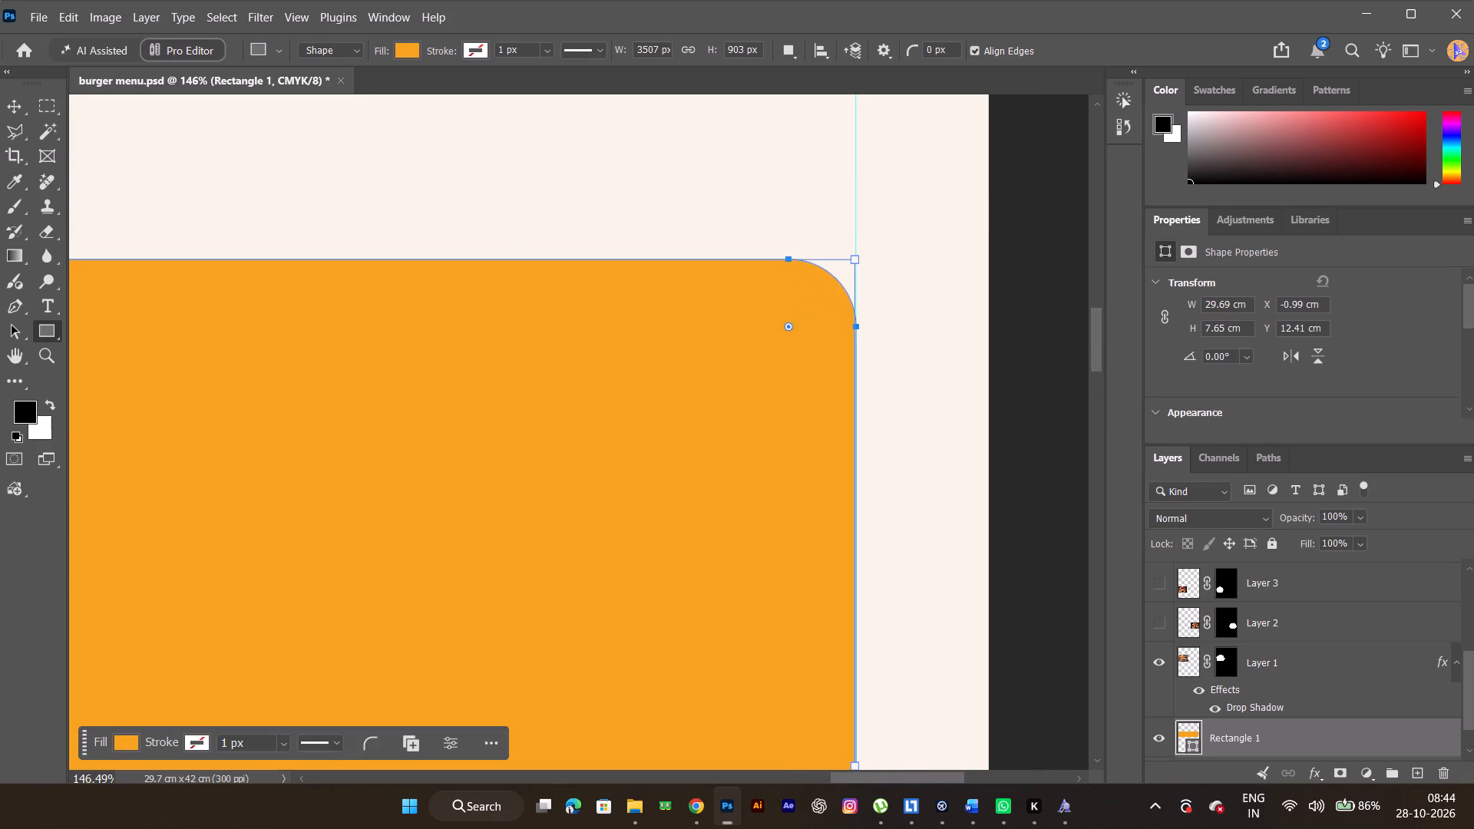
scroll(851, 288, "down", 20, "ctrl+alt")
scroll(851, 288, "down", 1, "ctrl+alt")
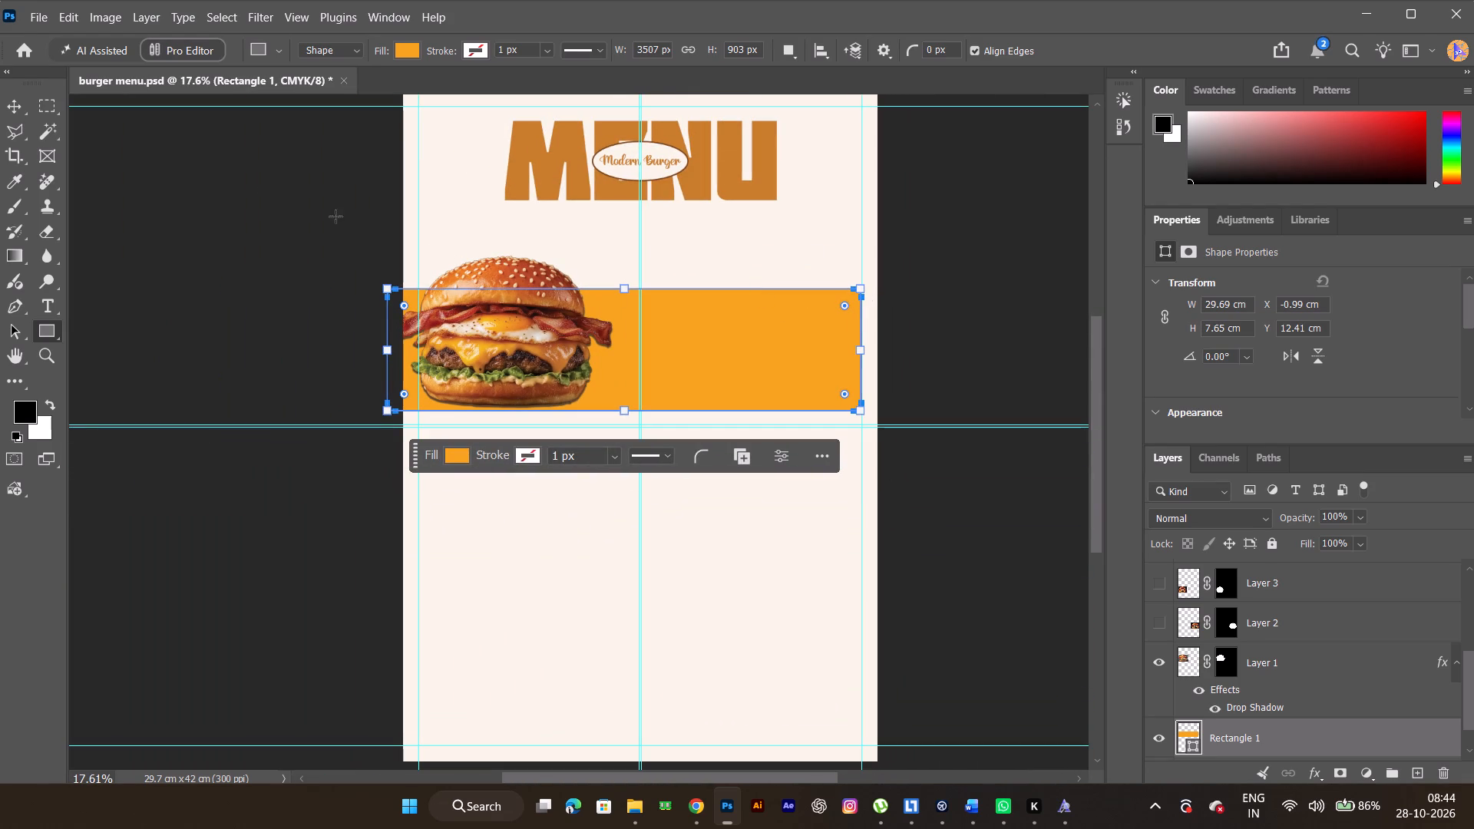
left_click(12, 102)
left_click(252, 189)
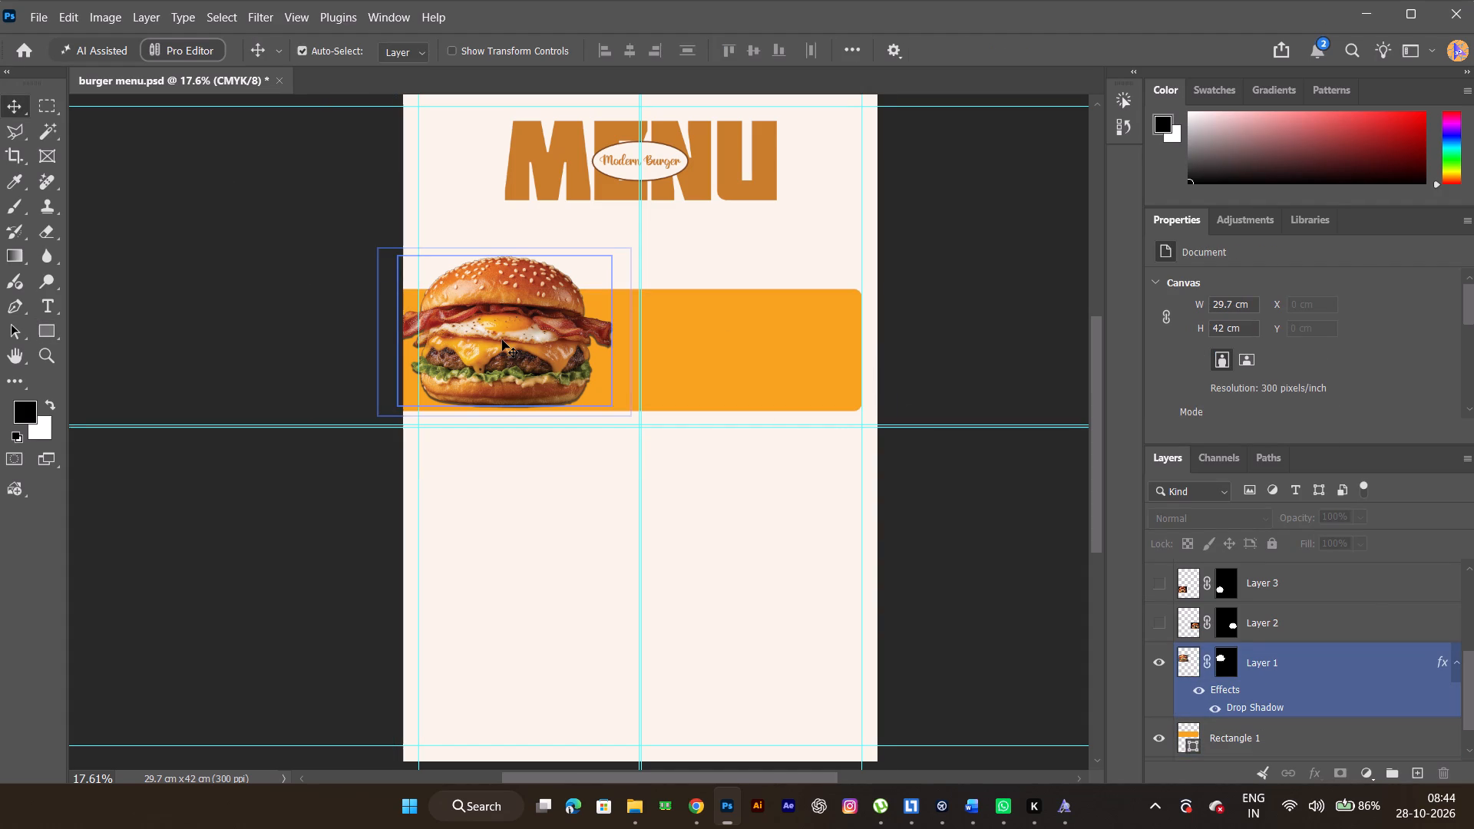
Free-transform the burger, try and undo enlarging it to about 115%, and move it about 2 cm left and 0.5 cm down, past the page edge.
key("ctrl+t")
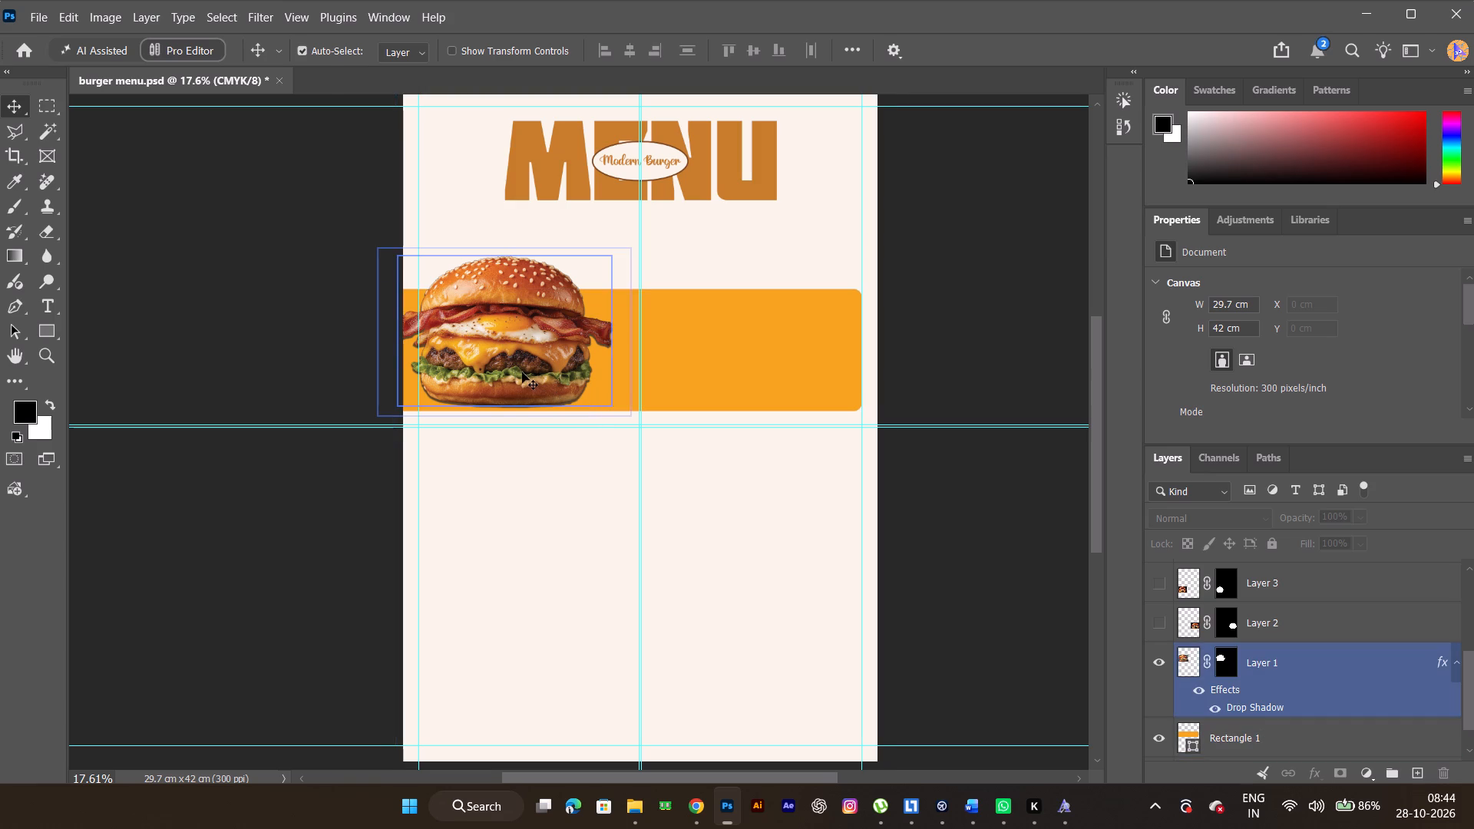
left_click(521, 371)
key("ctrl+t")
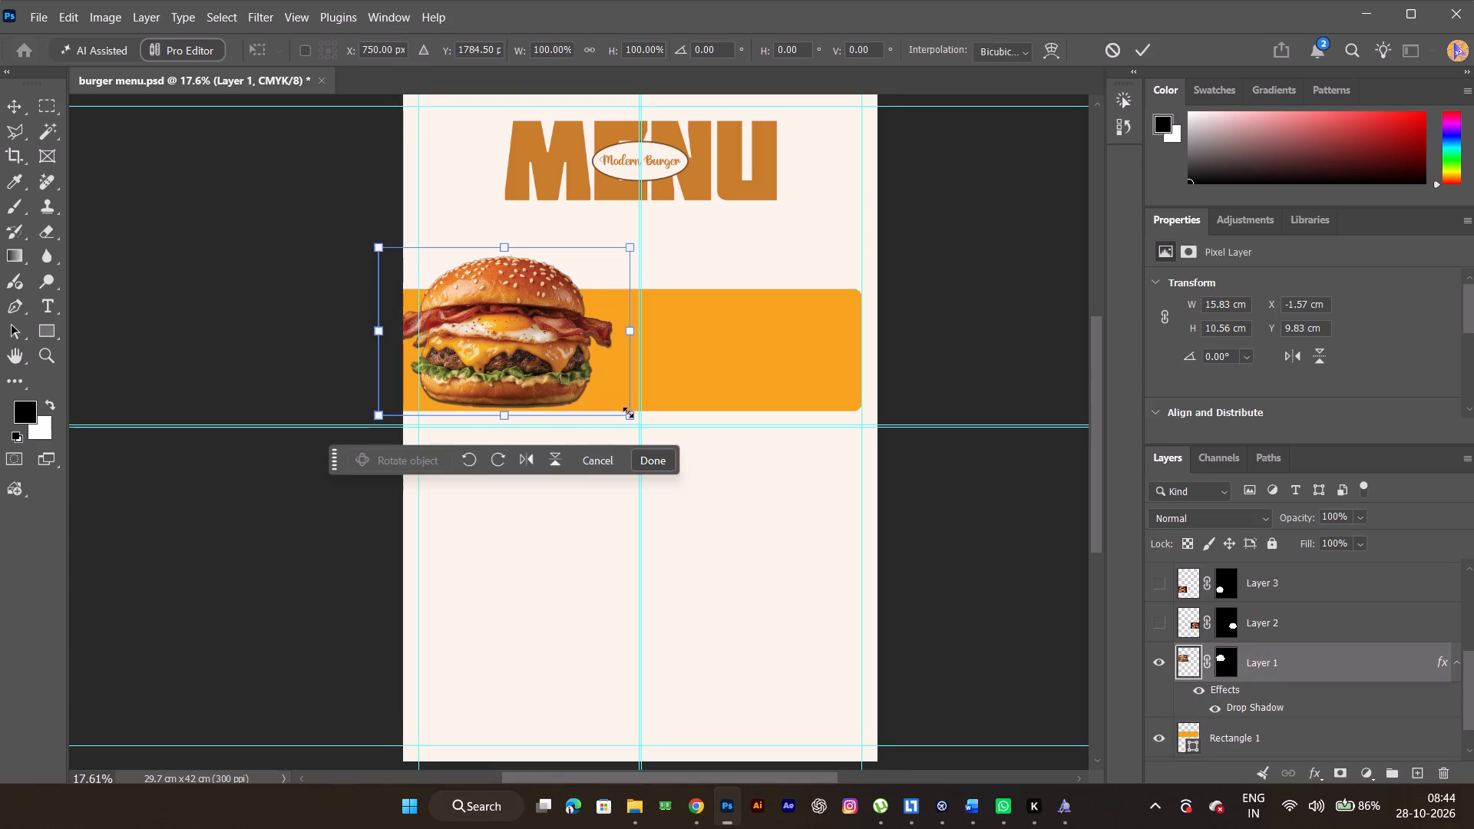
left_click_drag(625, 418, 654, 455, "shift")
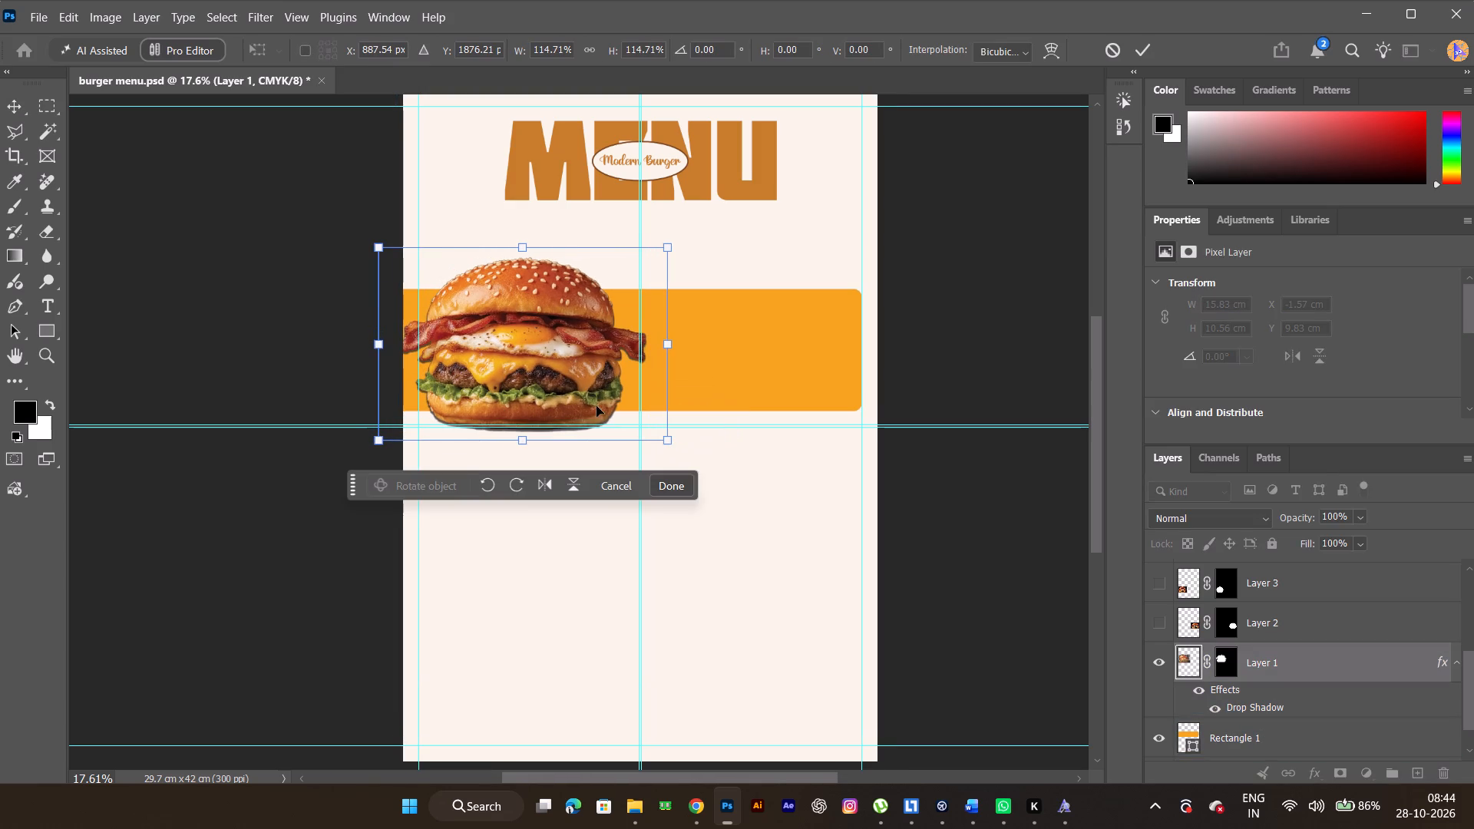
key("ctrl+z")
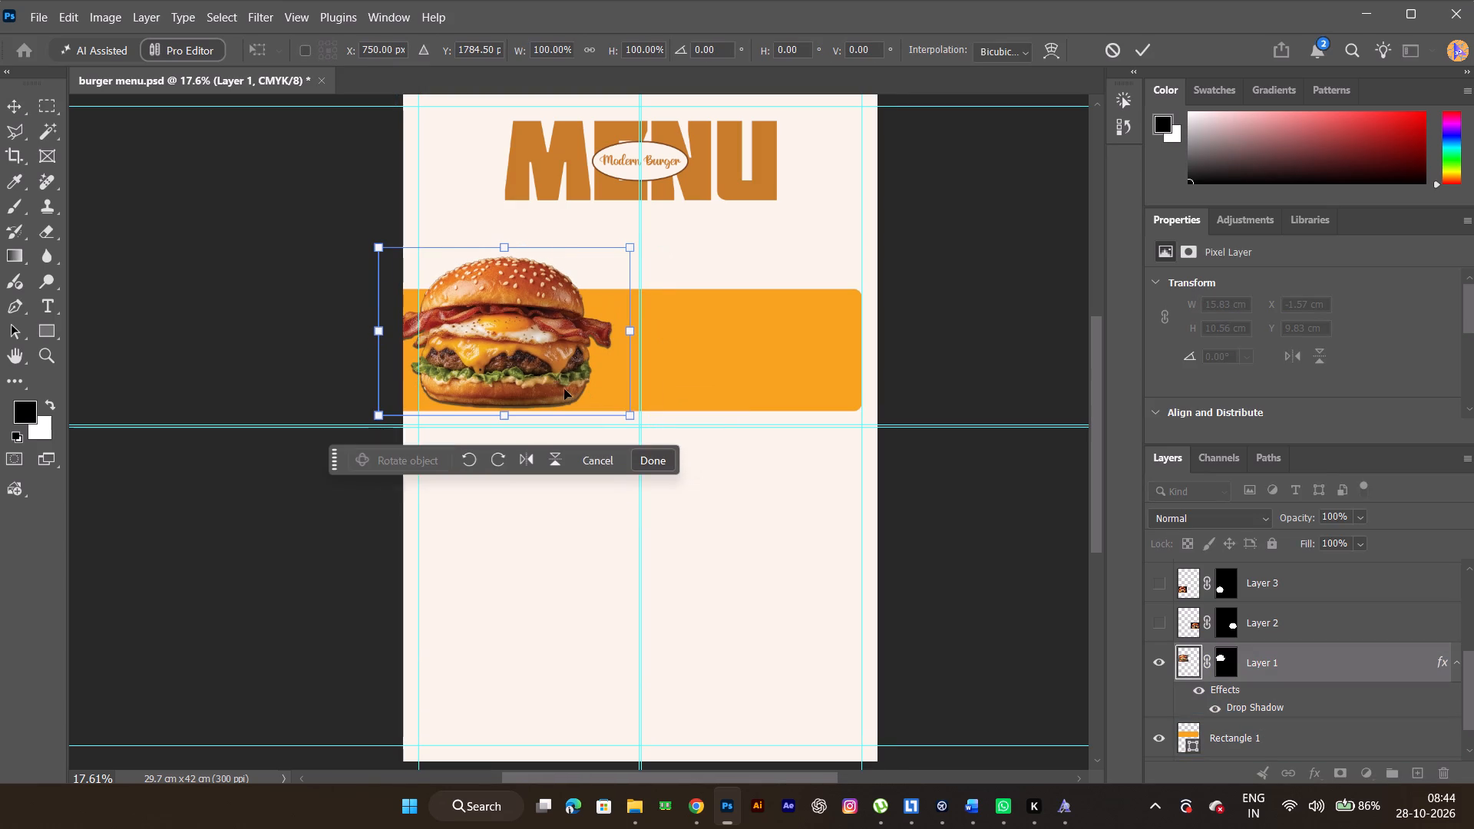
left_click_drag(522, 375, 512, 377)
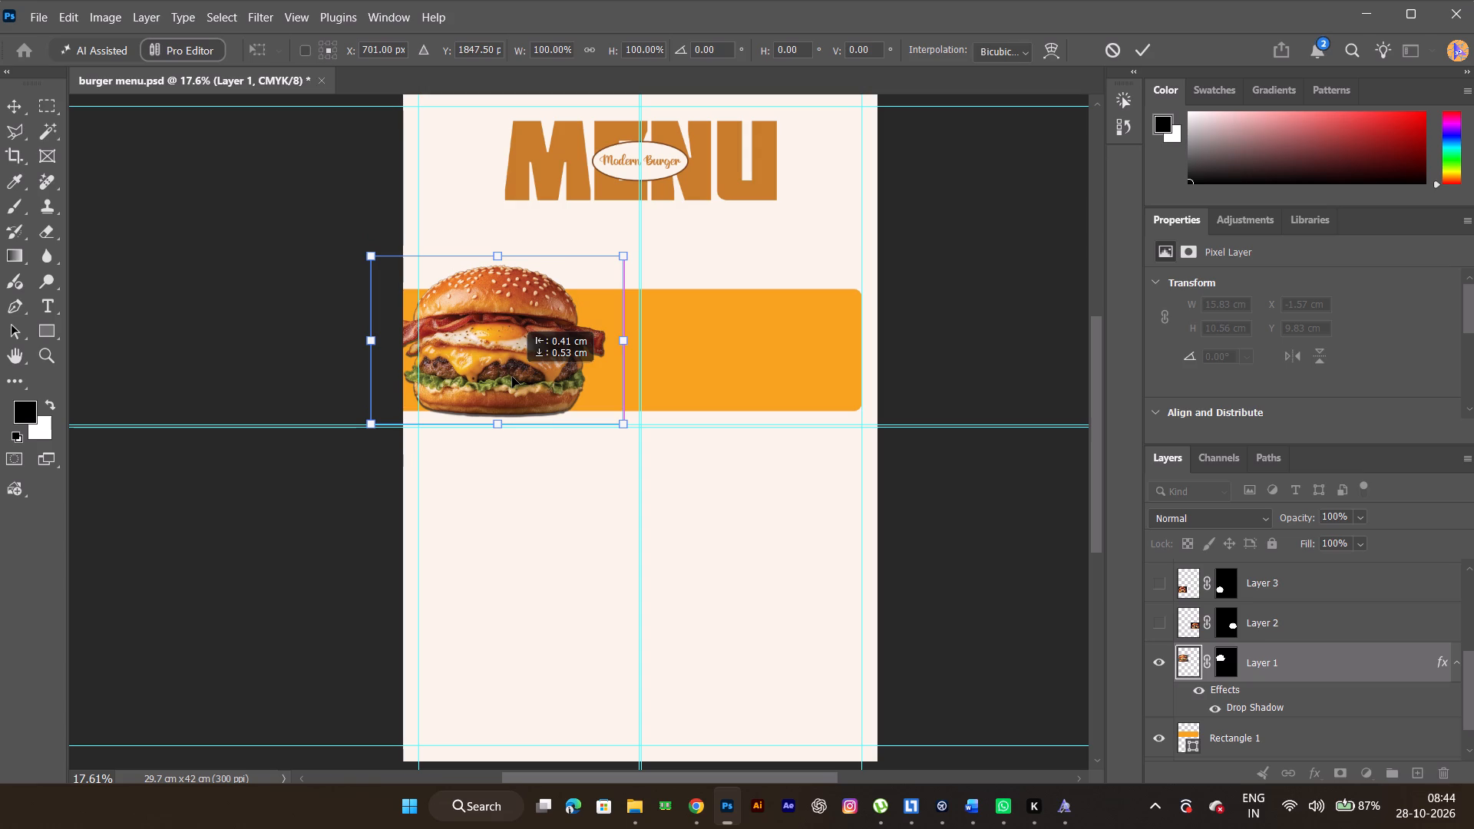
left_click_drag(512, 377, 495, 378)
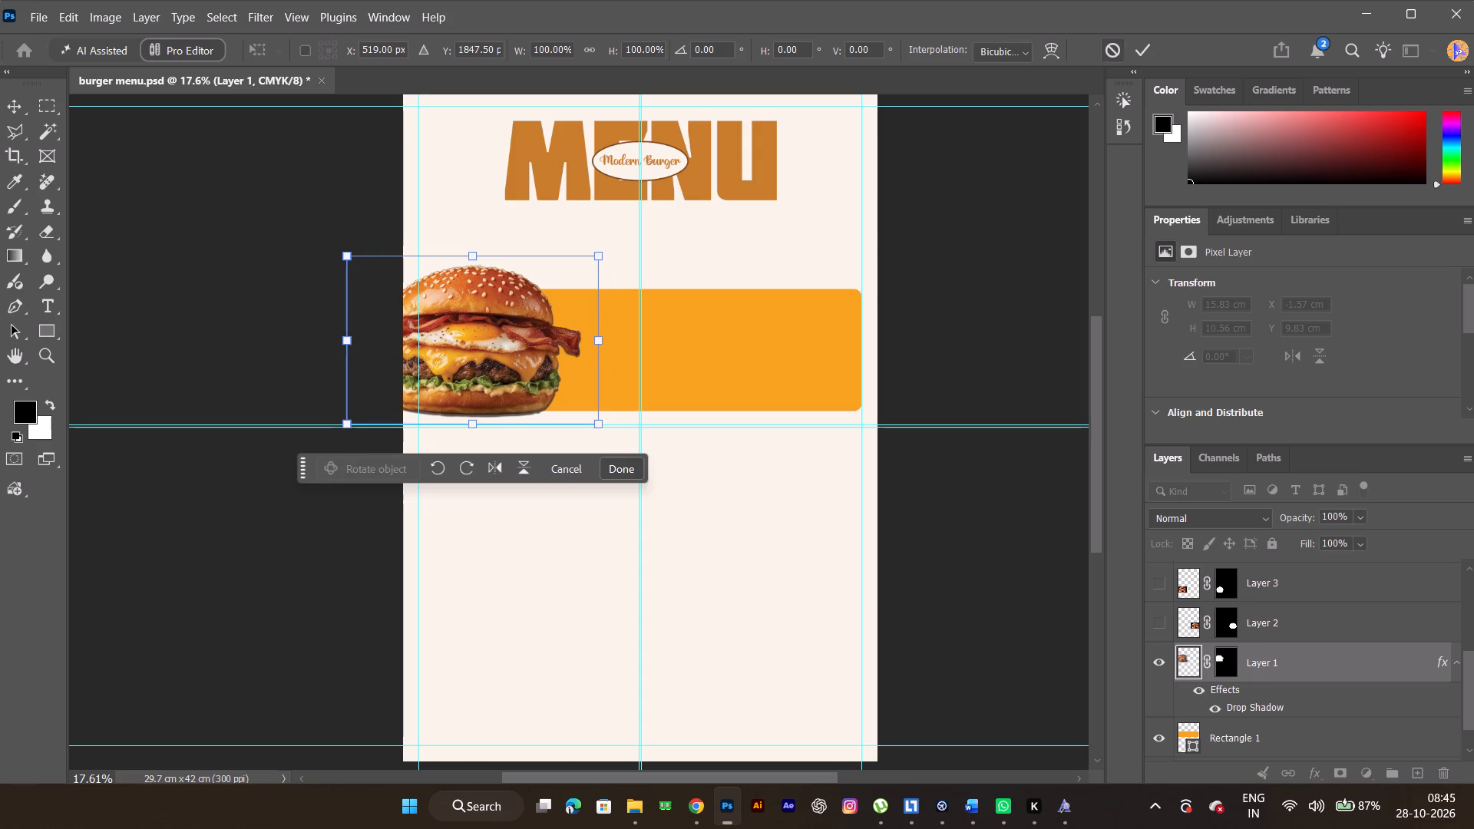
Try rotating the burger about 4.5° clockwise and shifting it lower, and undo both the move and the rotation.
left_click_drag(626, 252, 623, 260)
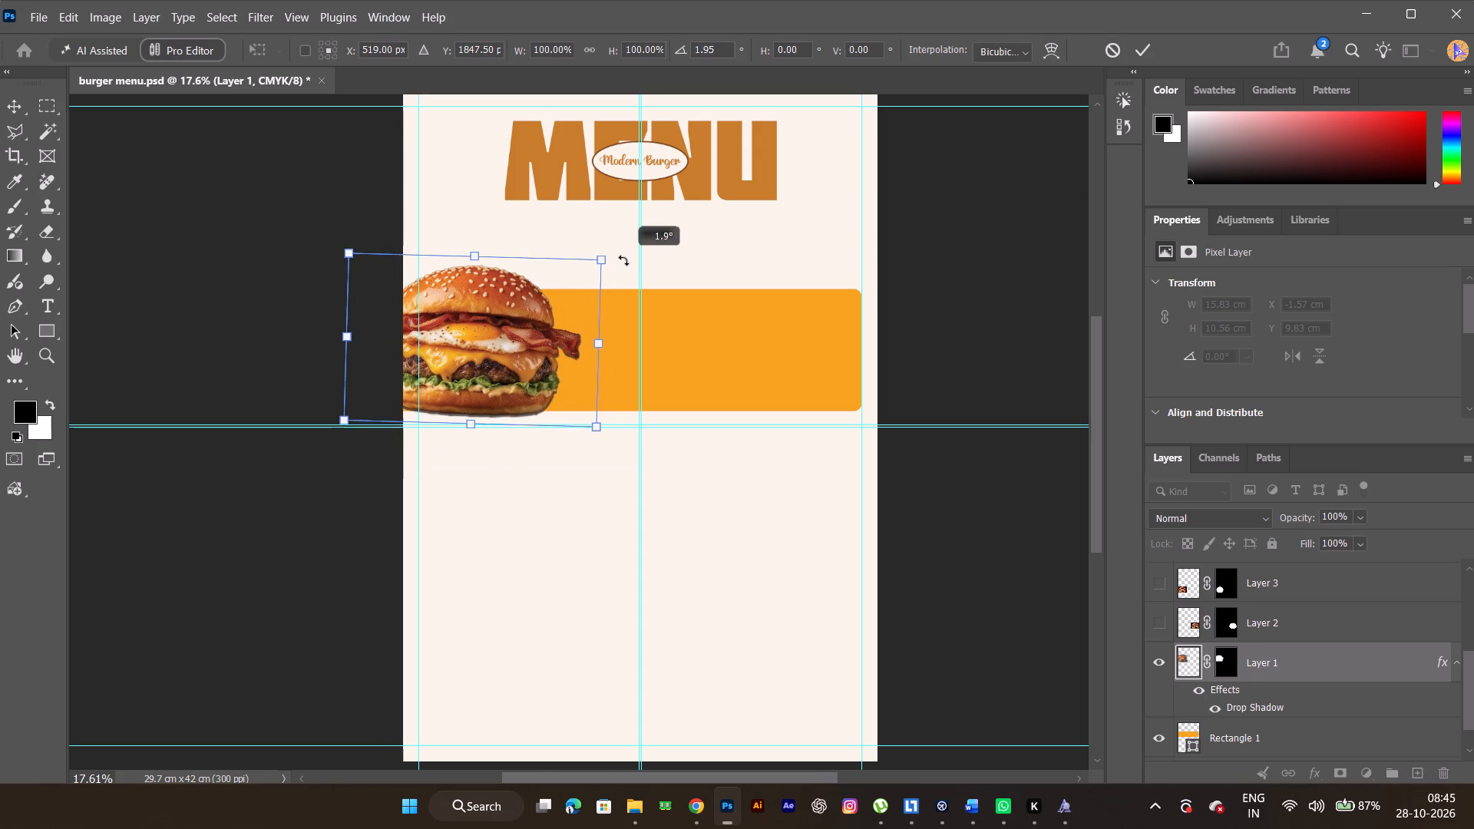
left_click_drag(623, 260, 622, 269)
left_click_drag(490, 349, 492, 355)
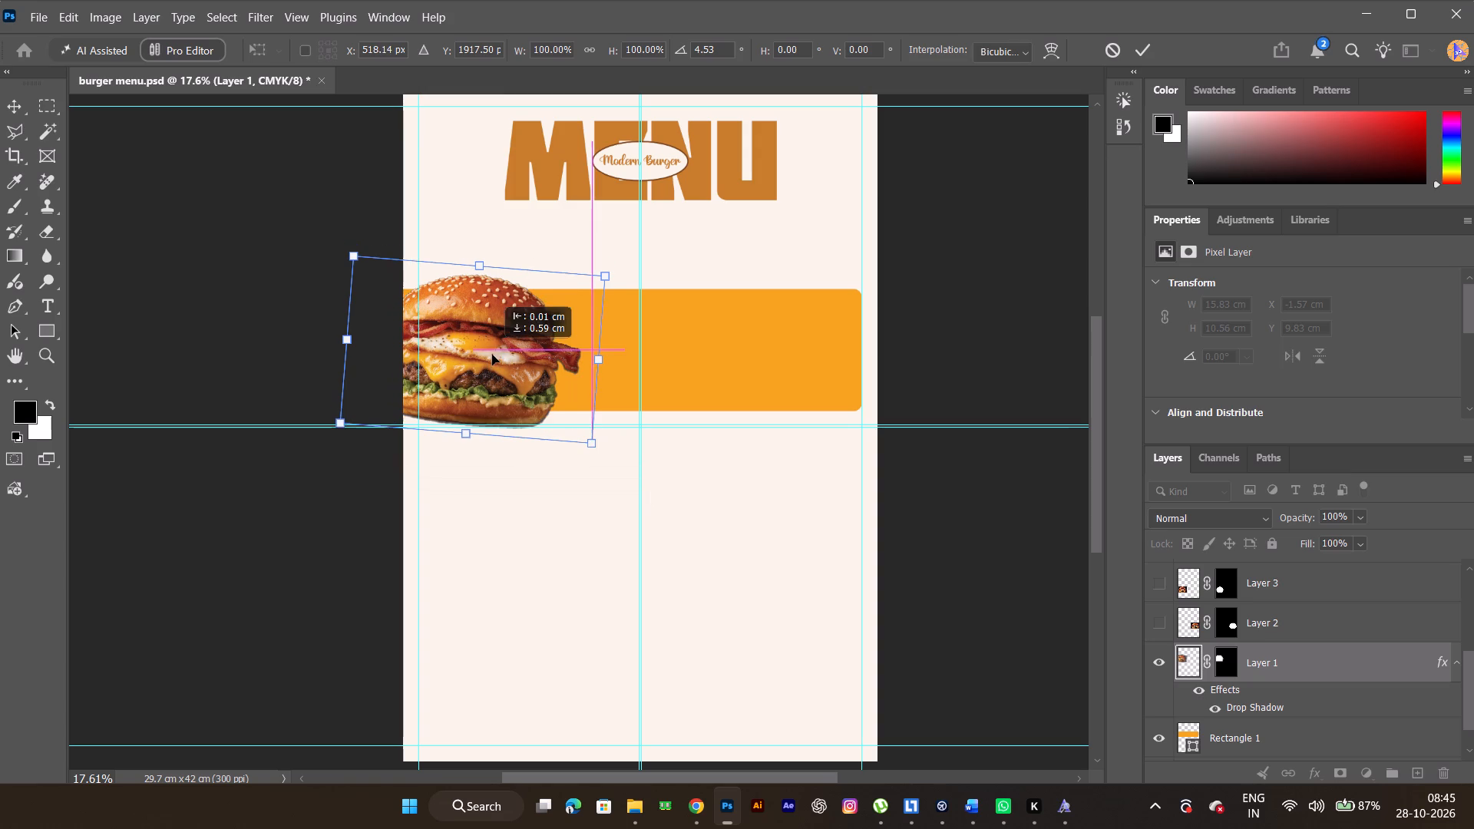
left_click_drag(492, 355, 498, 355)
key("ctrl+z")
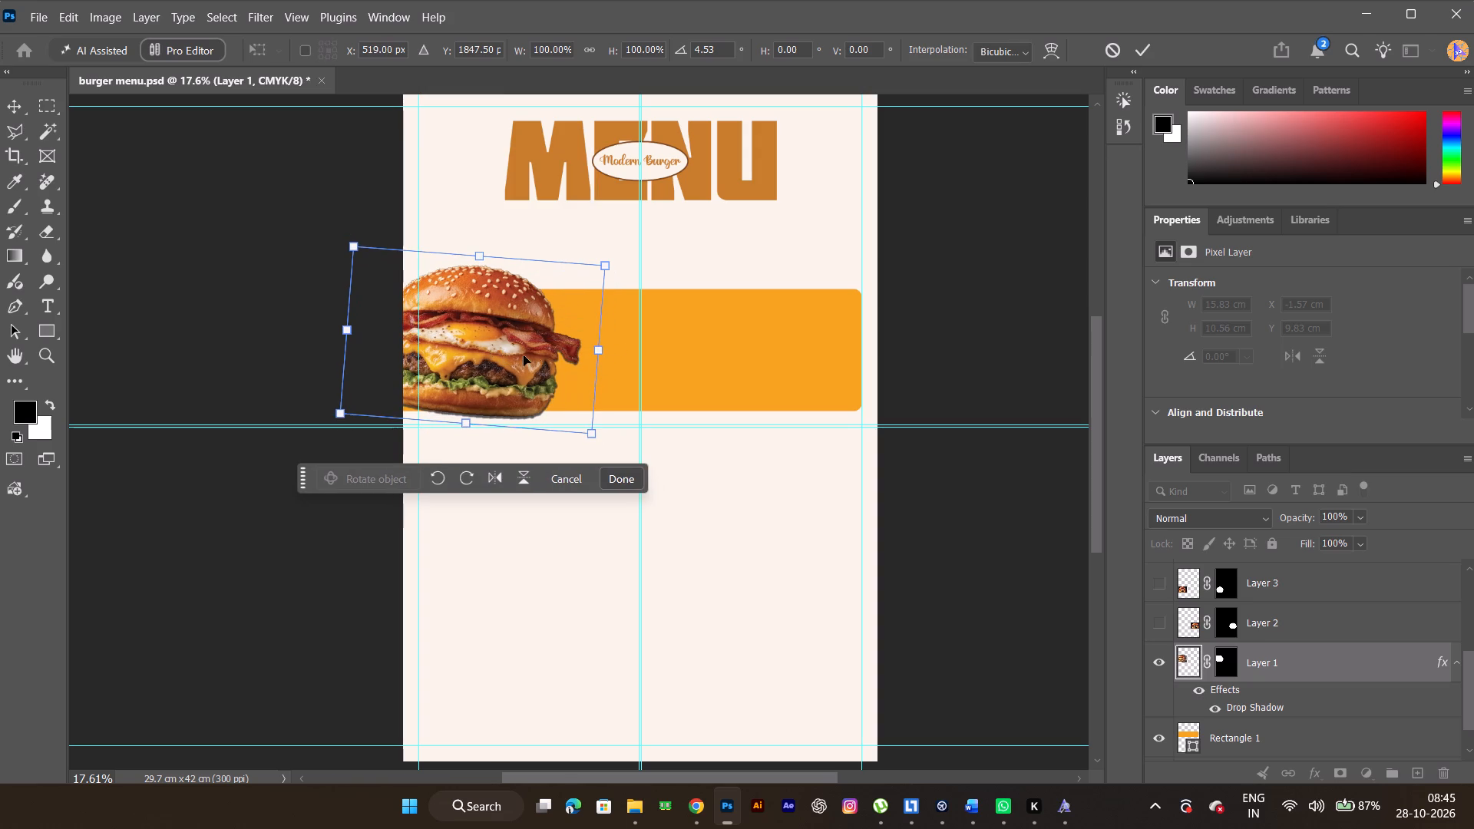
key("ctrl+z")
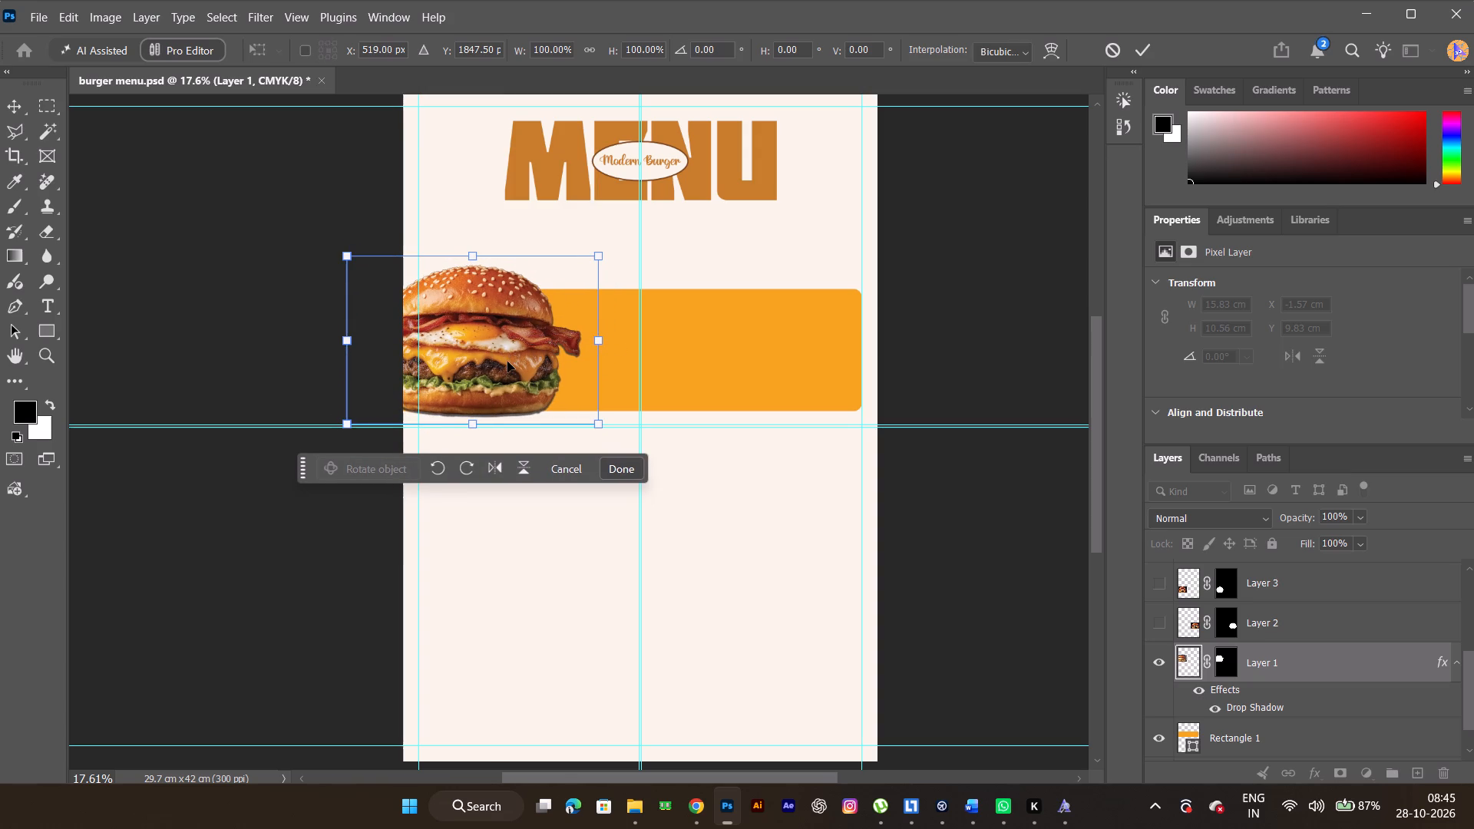
Nudge the burger slightly further down over the orange band and apply the transform.
left_click(507, 362)
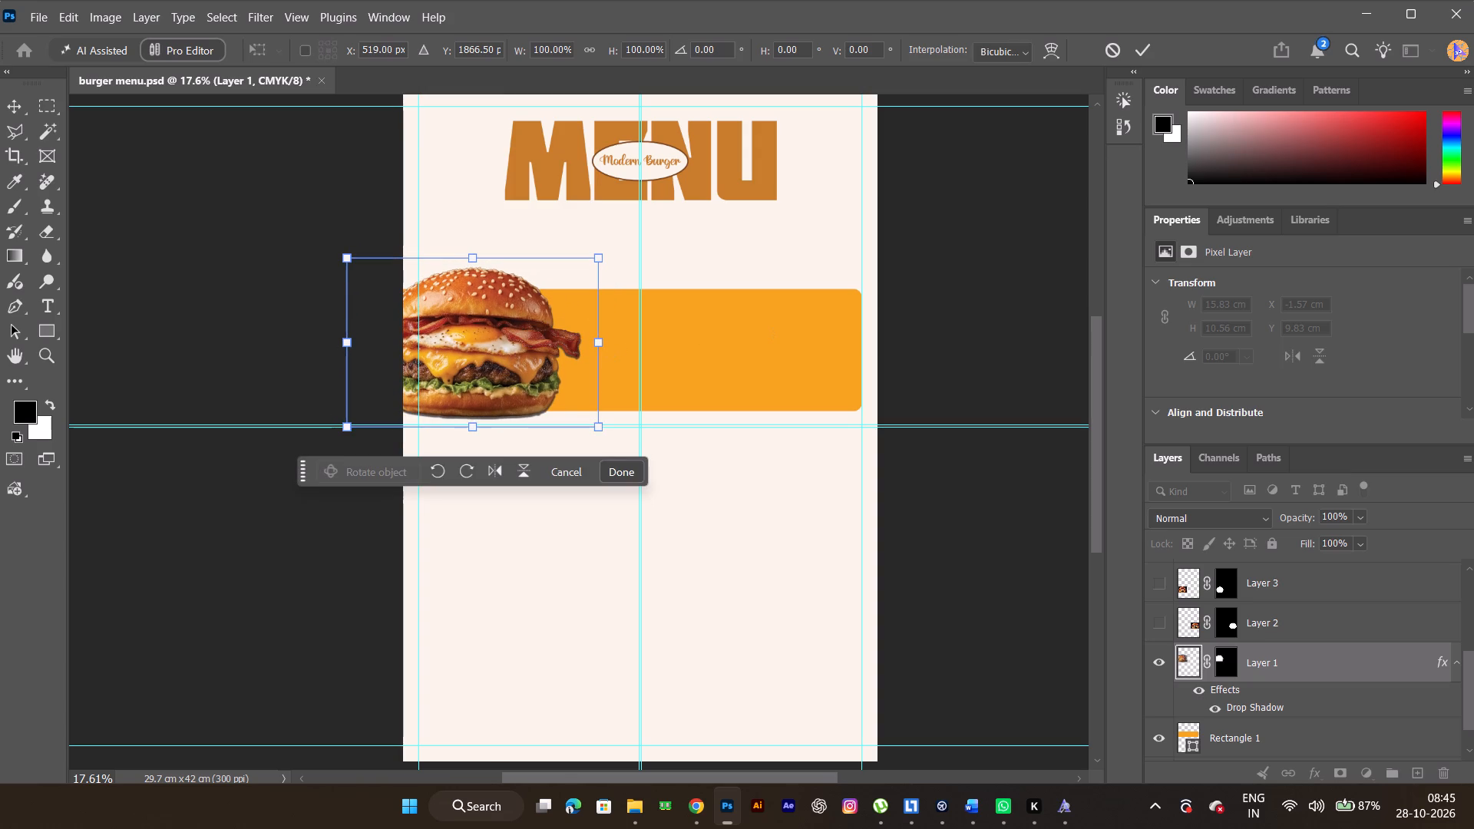
key("Return")
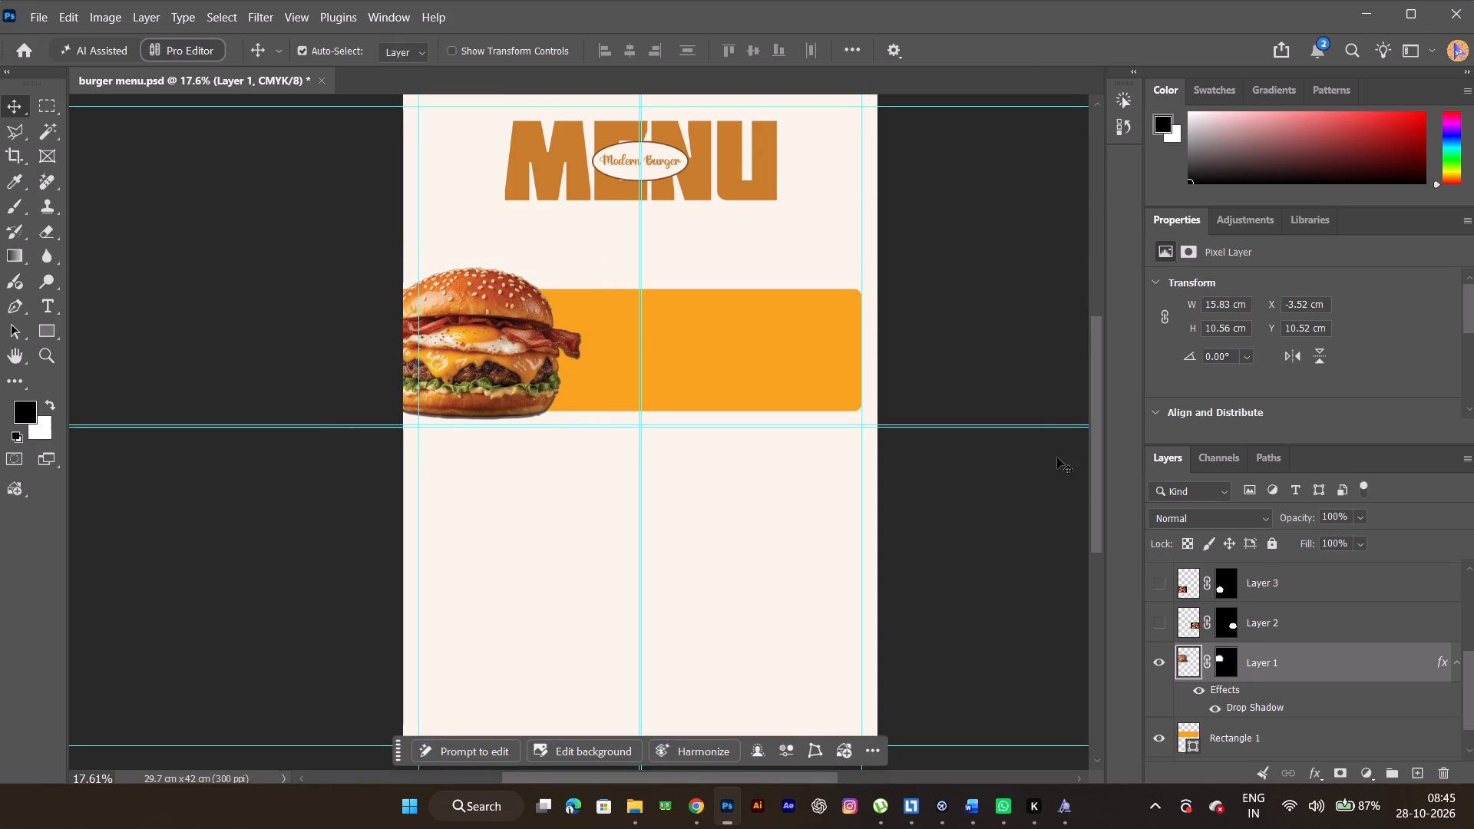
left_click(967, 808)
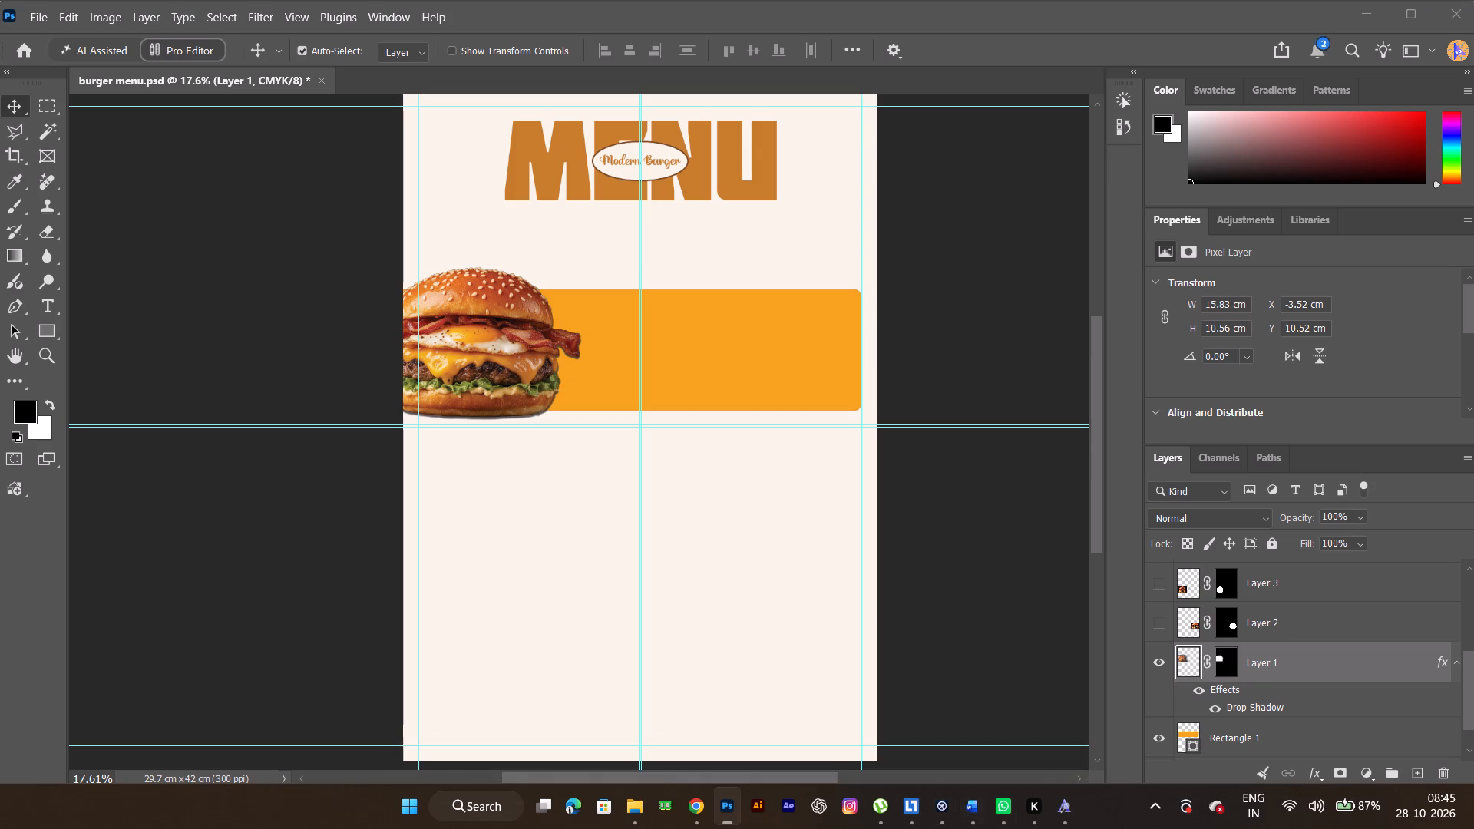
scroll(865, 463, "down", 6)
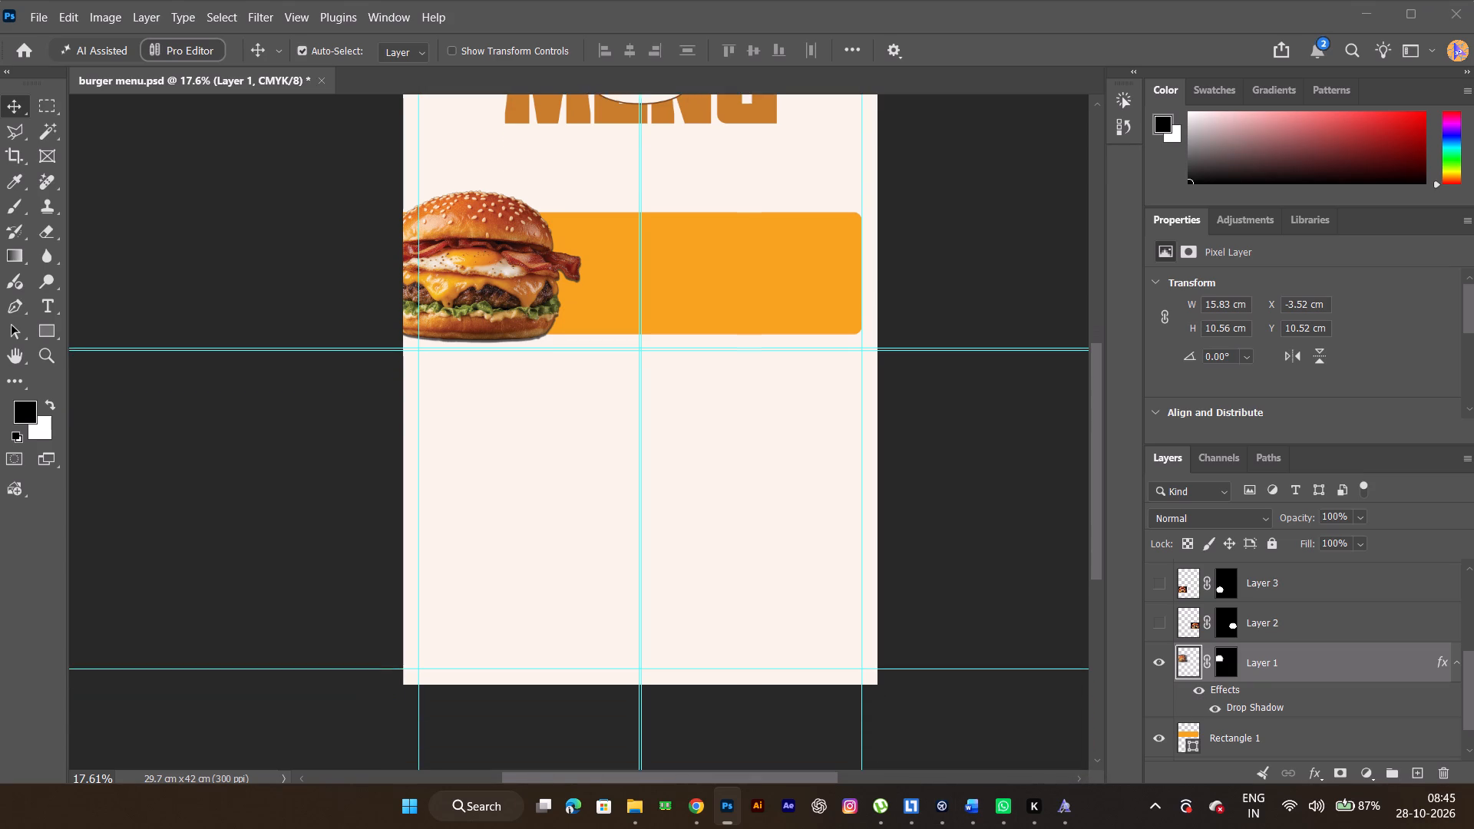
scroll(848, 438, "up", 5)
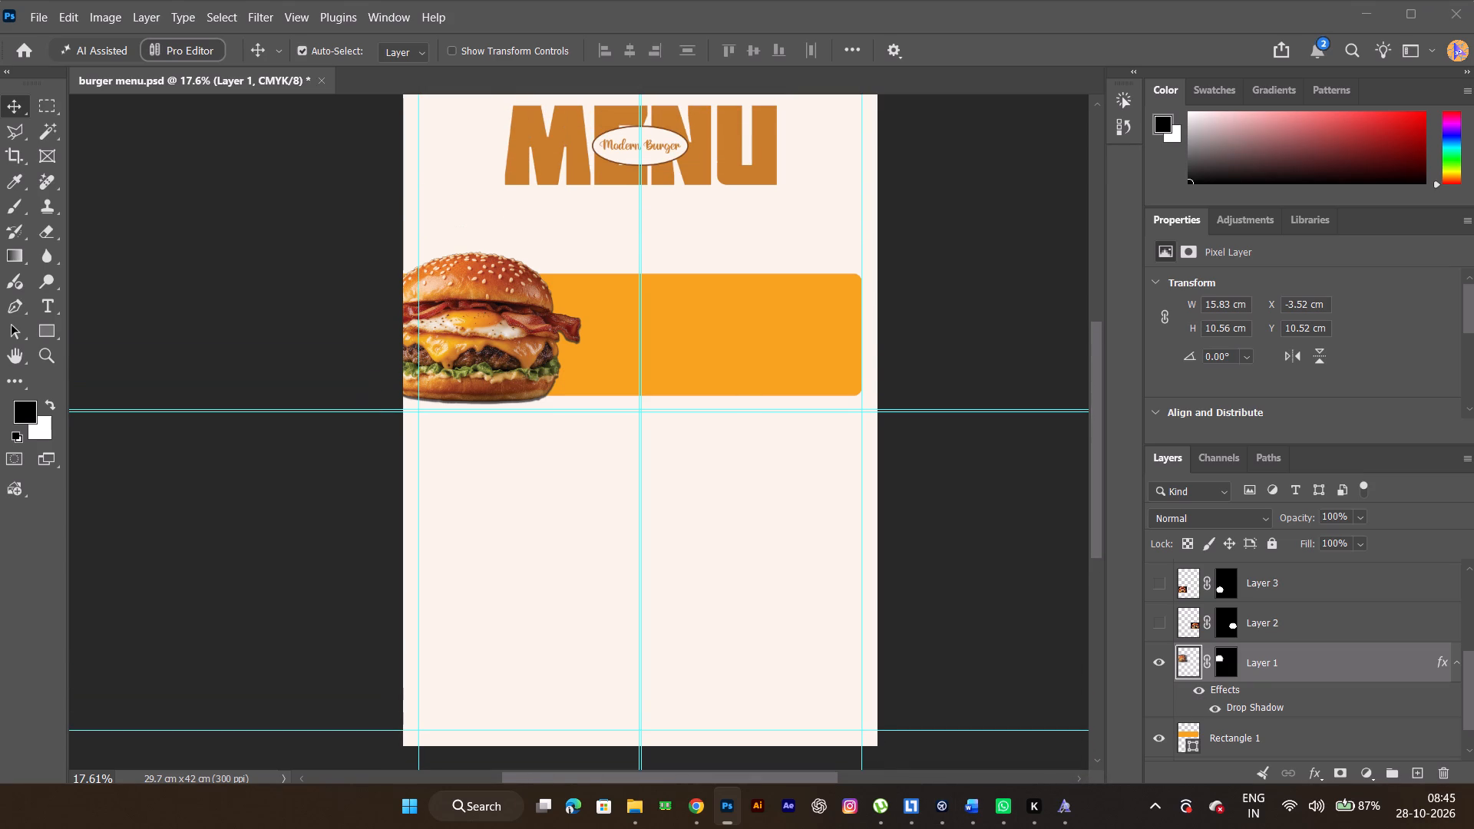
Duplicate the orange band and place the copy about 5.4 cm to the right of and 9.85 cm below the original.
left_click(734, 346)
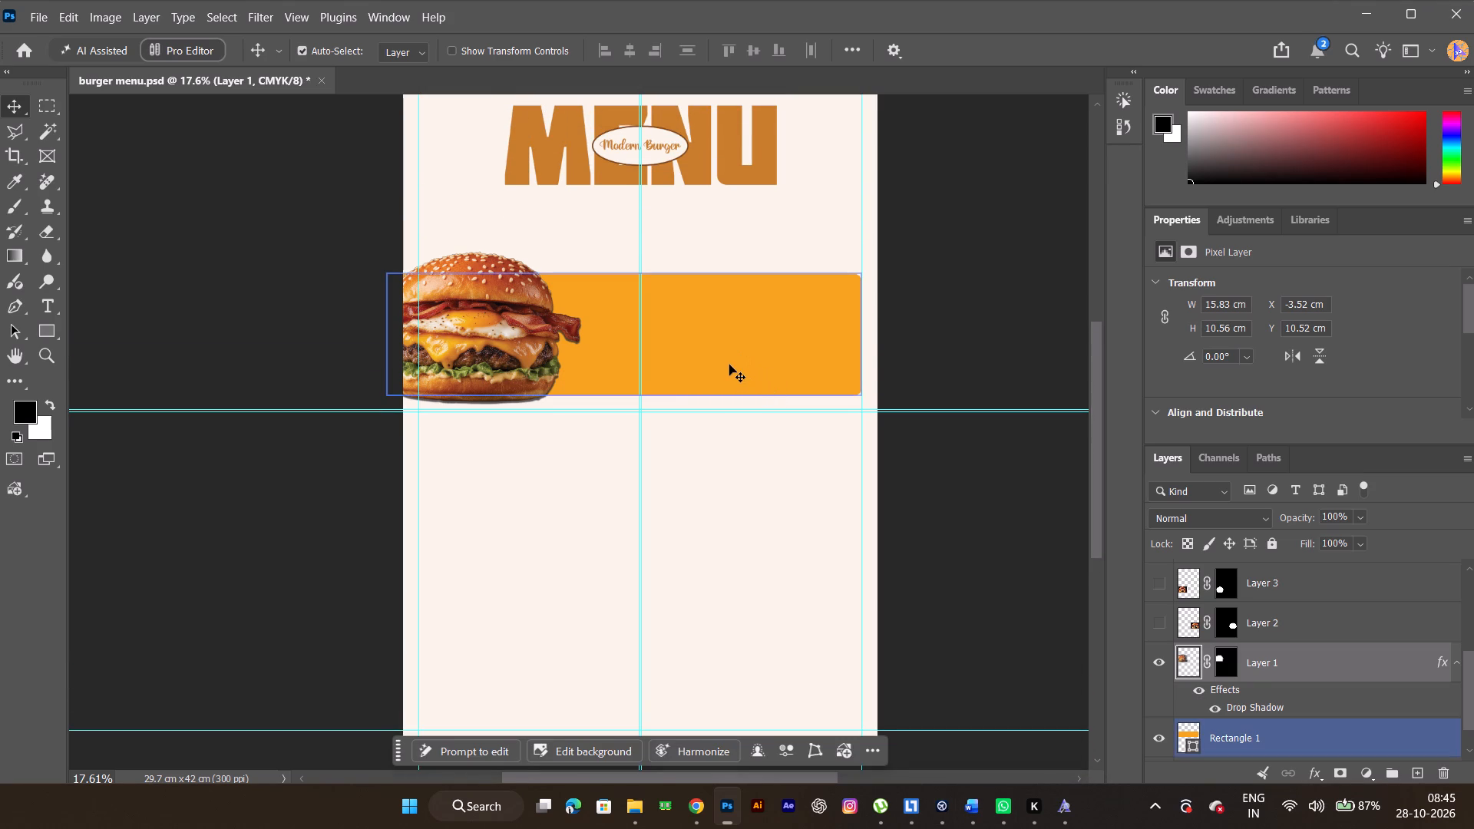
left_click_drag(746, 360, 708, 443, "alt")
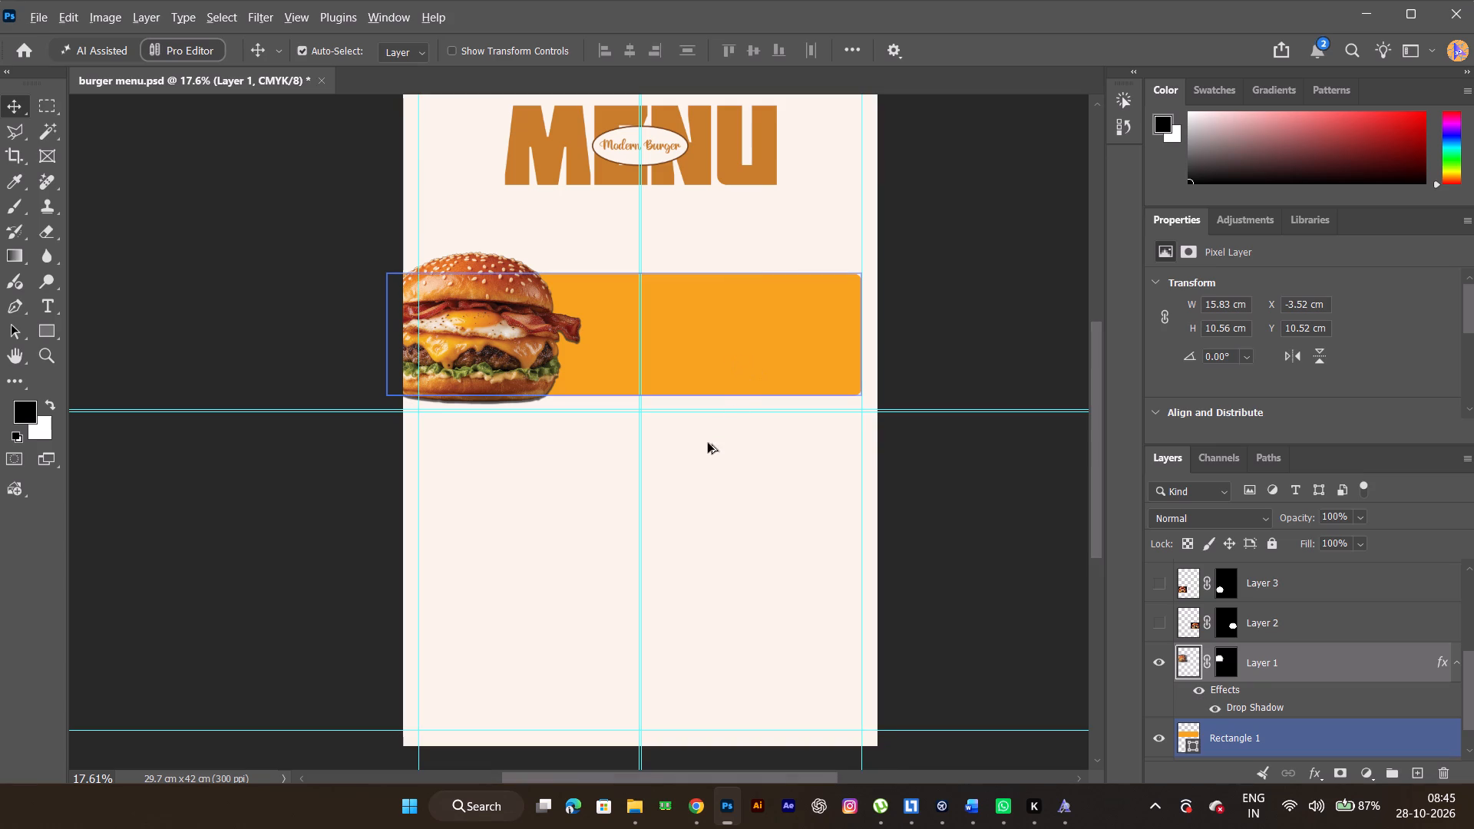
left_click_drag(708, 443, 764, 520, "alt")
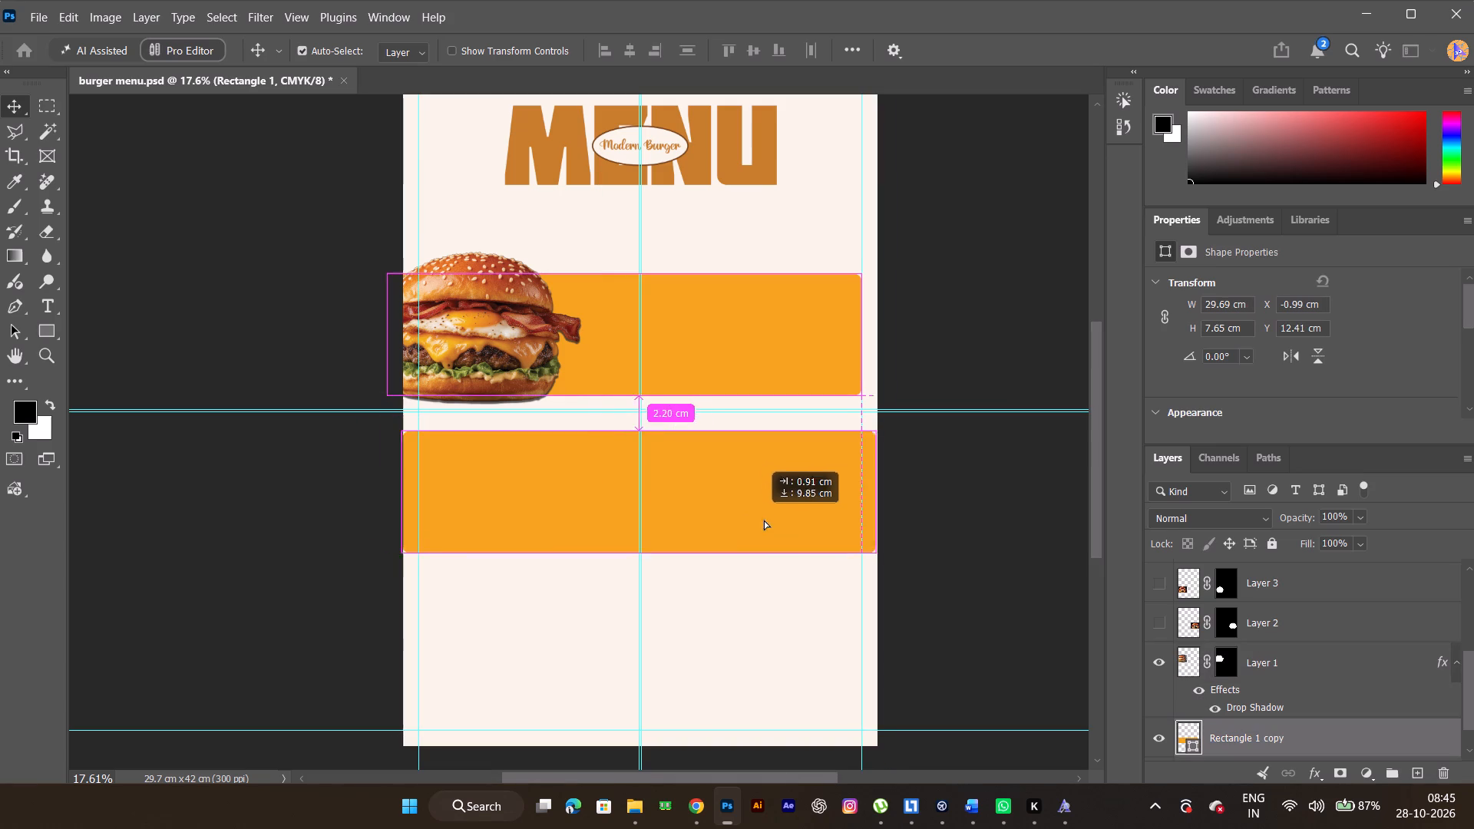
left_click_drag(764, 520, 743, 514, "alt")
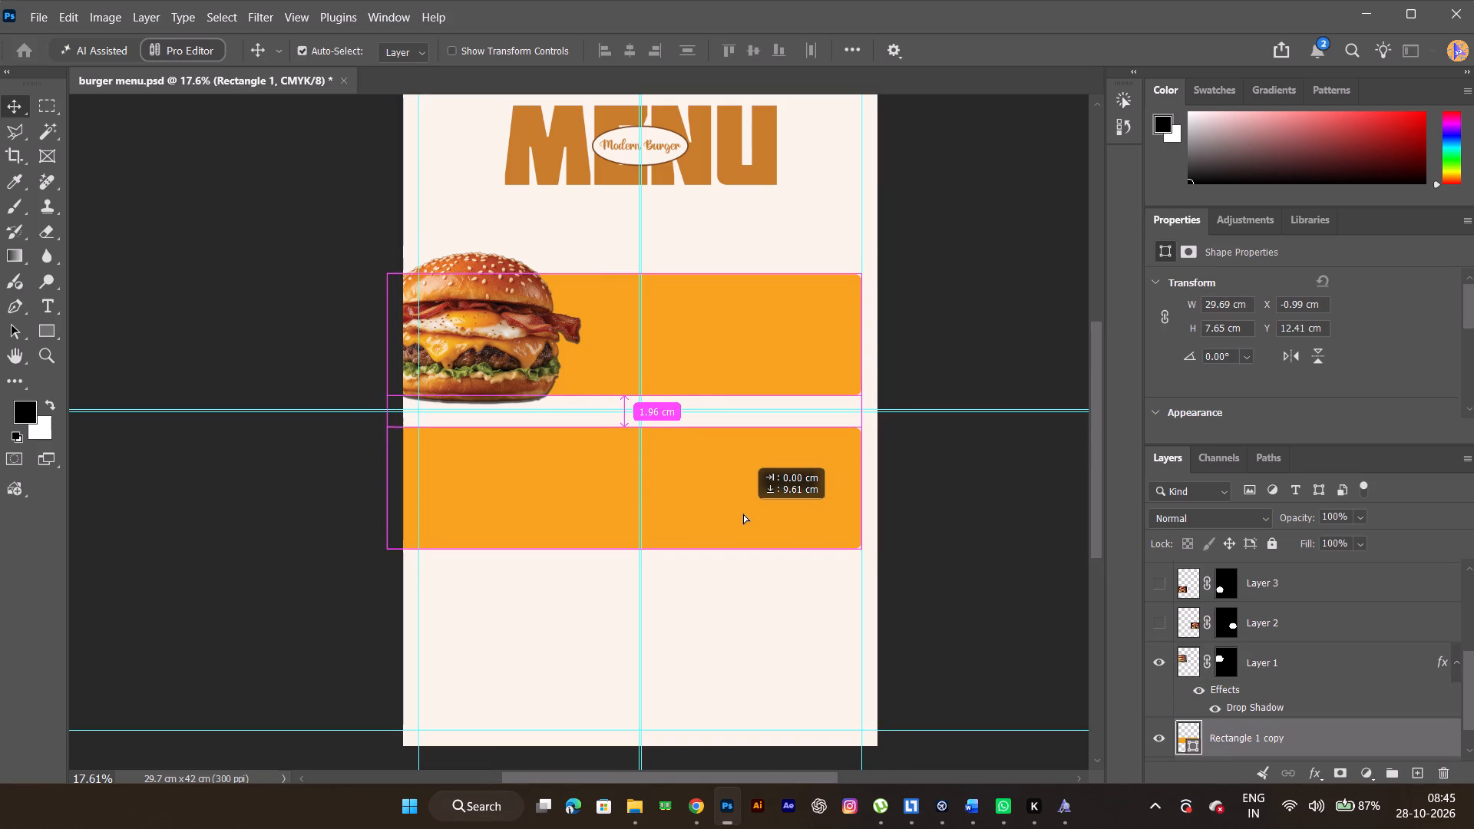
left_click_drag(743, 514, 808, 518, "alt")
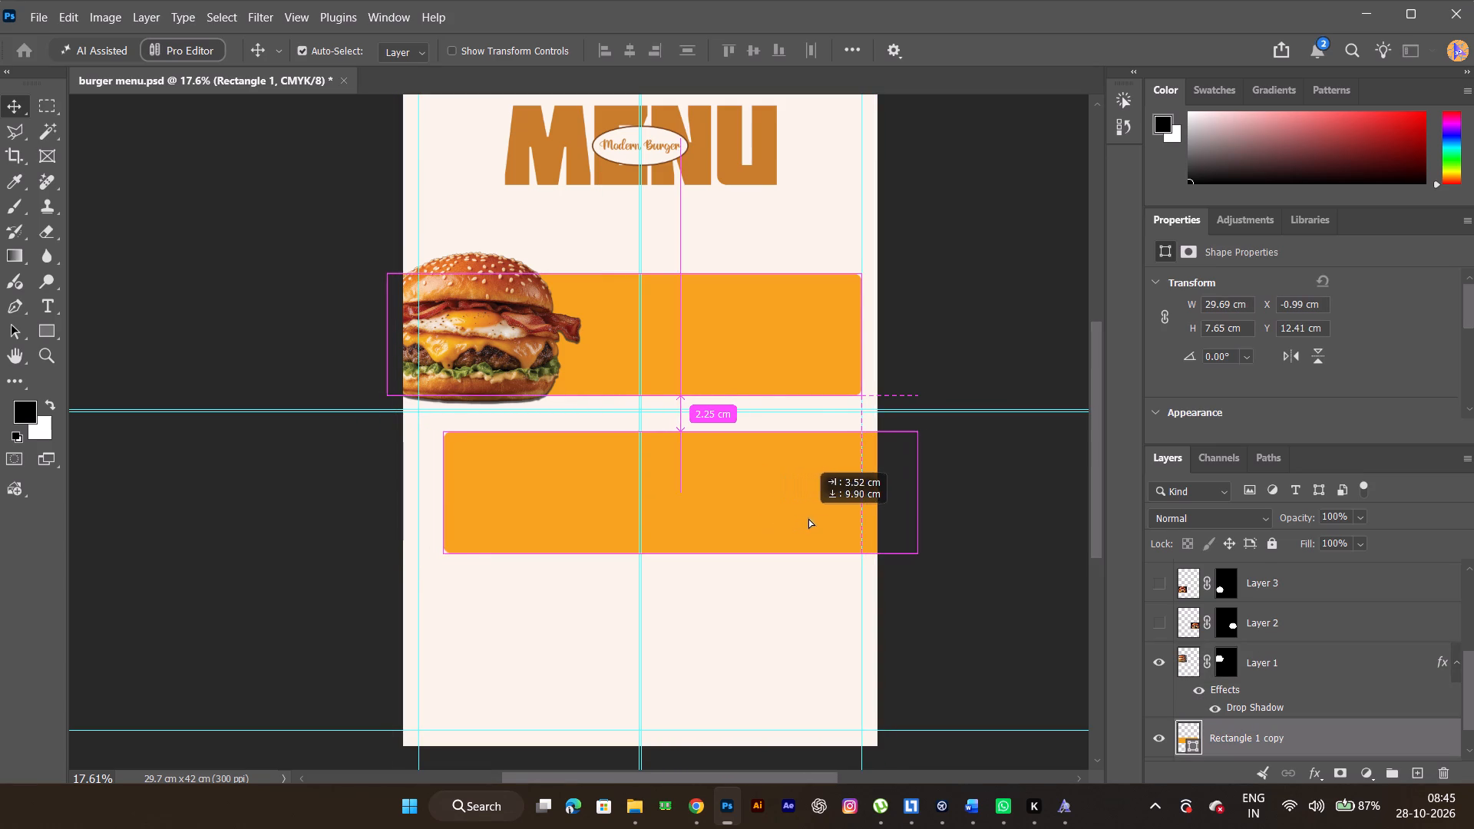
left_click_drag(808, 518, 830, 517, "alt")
Duplicate the original orange band again, placing the copy near the page's bottom at about X 1 cm, Y 31 cm.
left_click(771, 339)
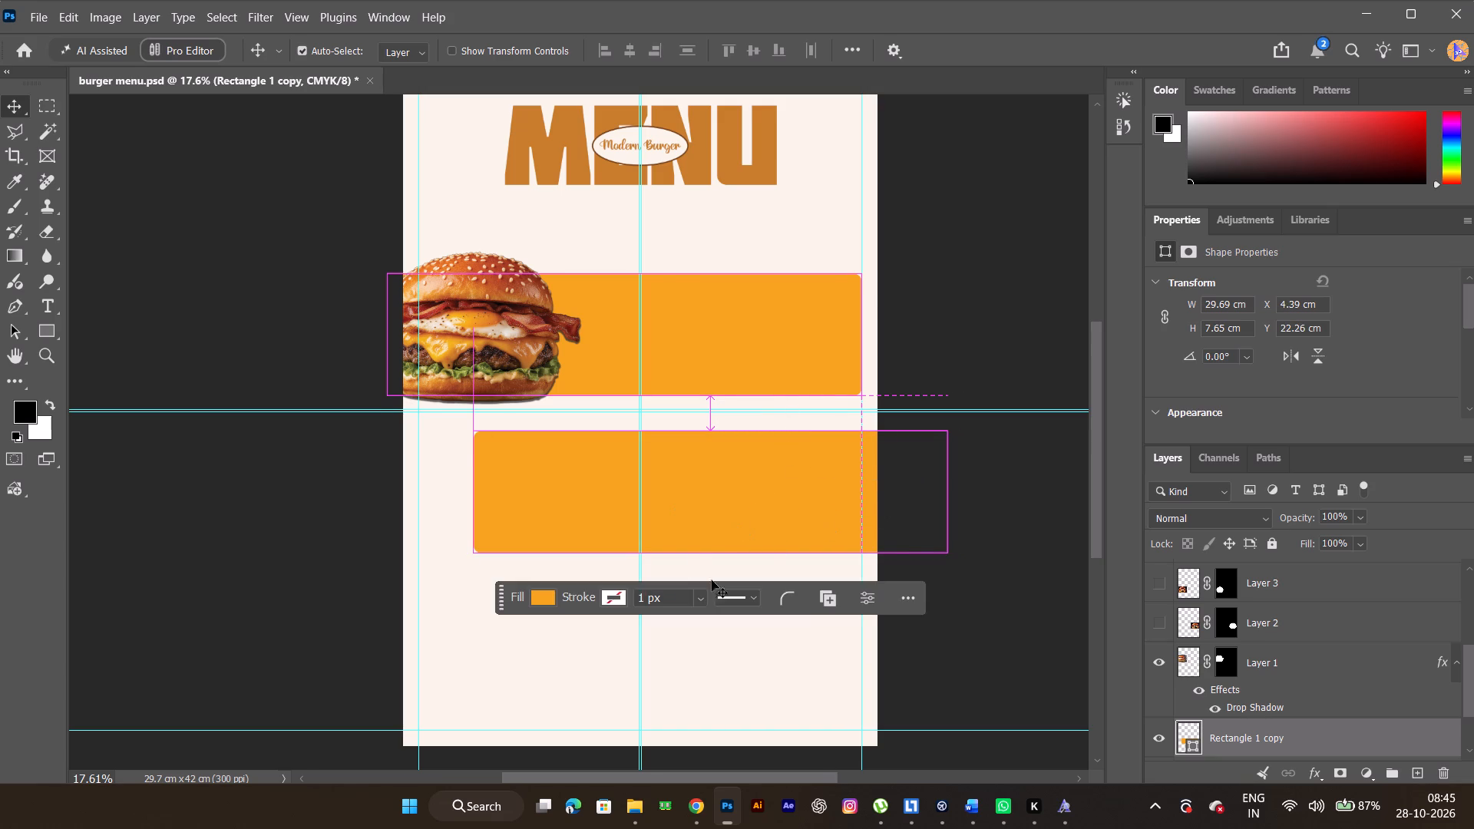
left_click_drag(756, 529, 725, 607, "alt")
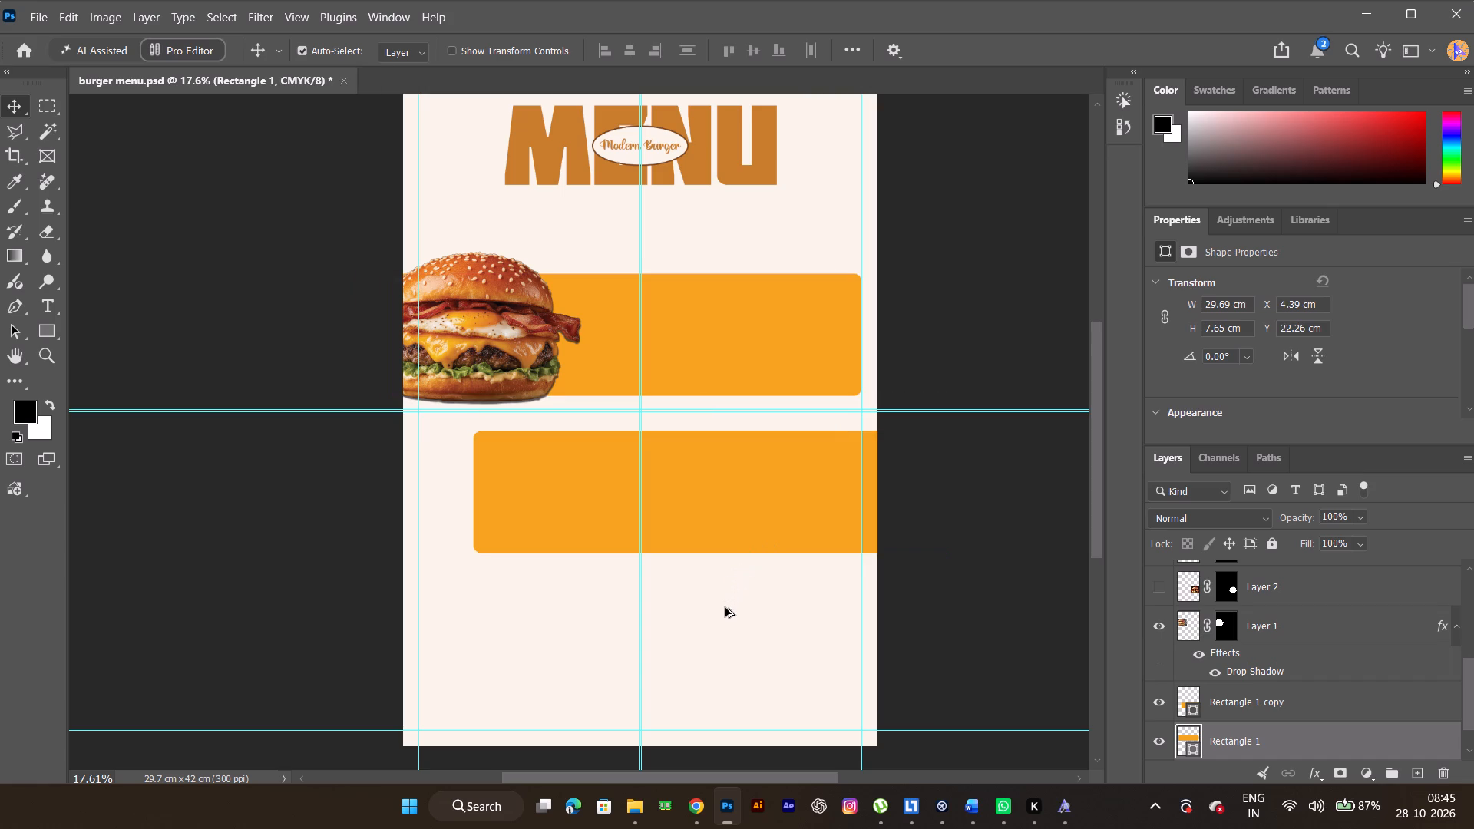
left_click_drag(725, 607, 708, 671, "alt")
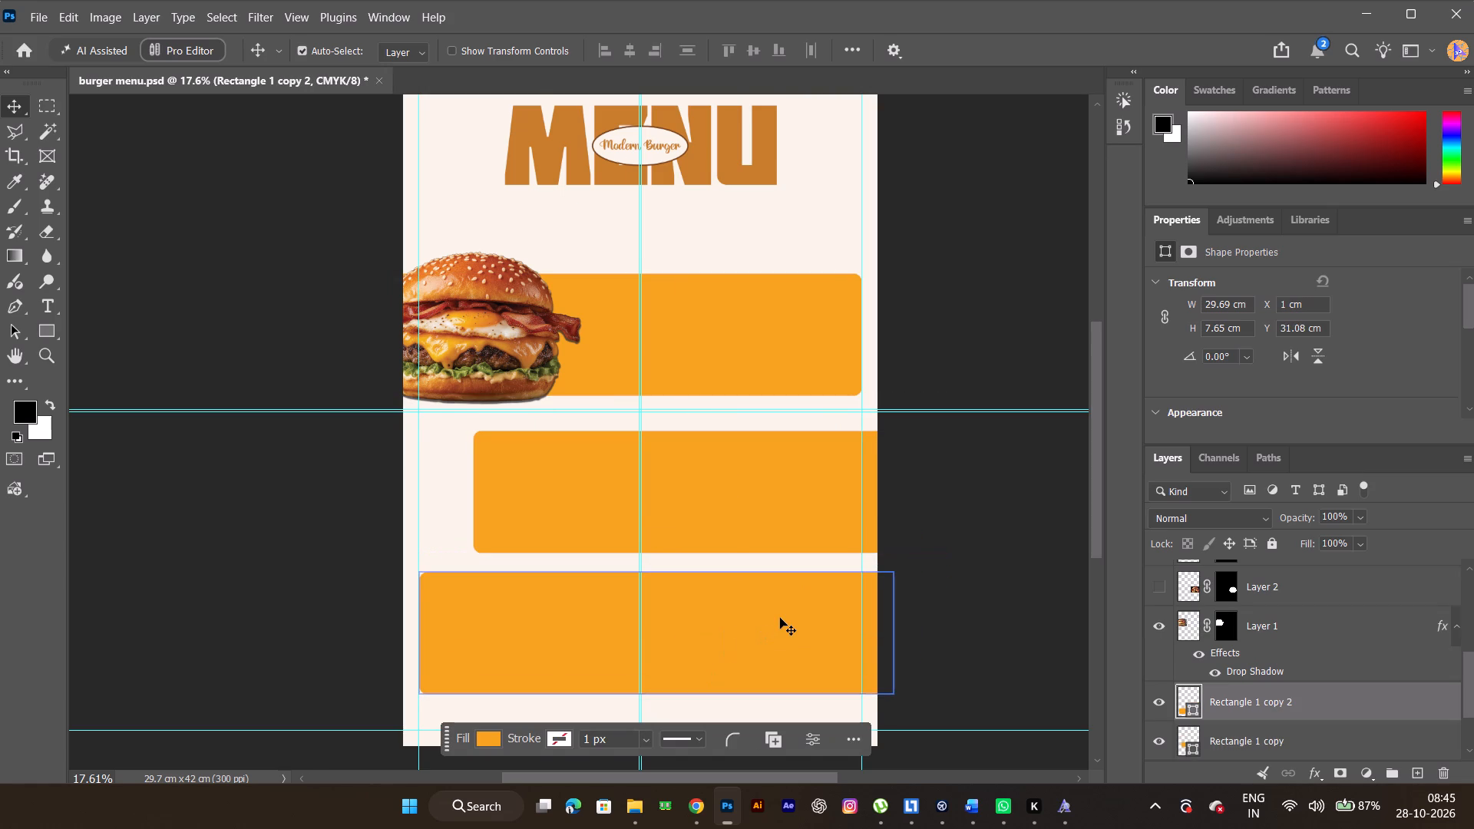
Free-transform the burger and its orange band together to about 78%, move them about 1.7 cm up and 1 cm right, and apply.
scroll(780, 618, "down", 6)
scroll(772, 593, "up", 3)
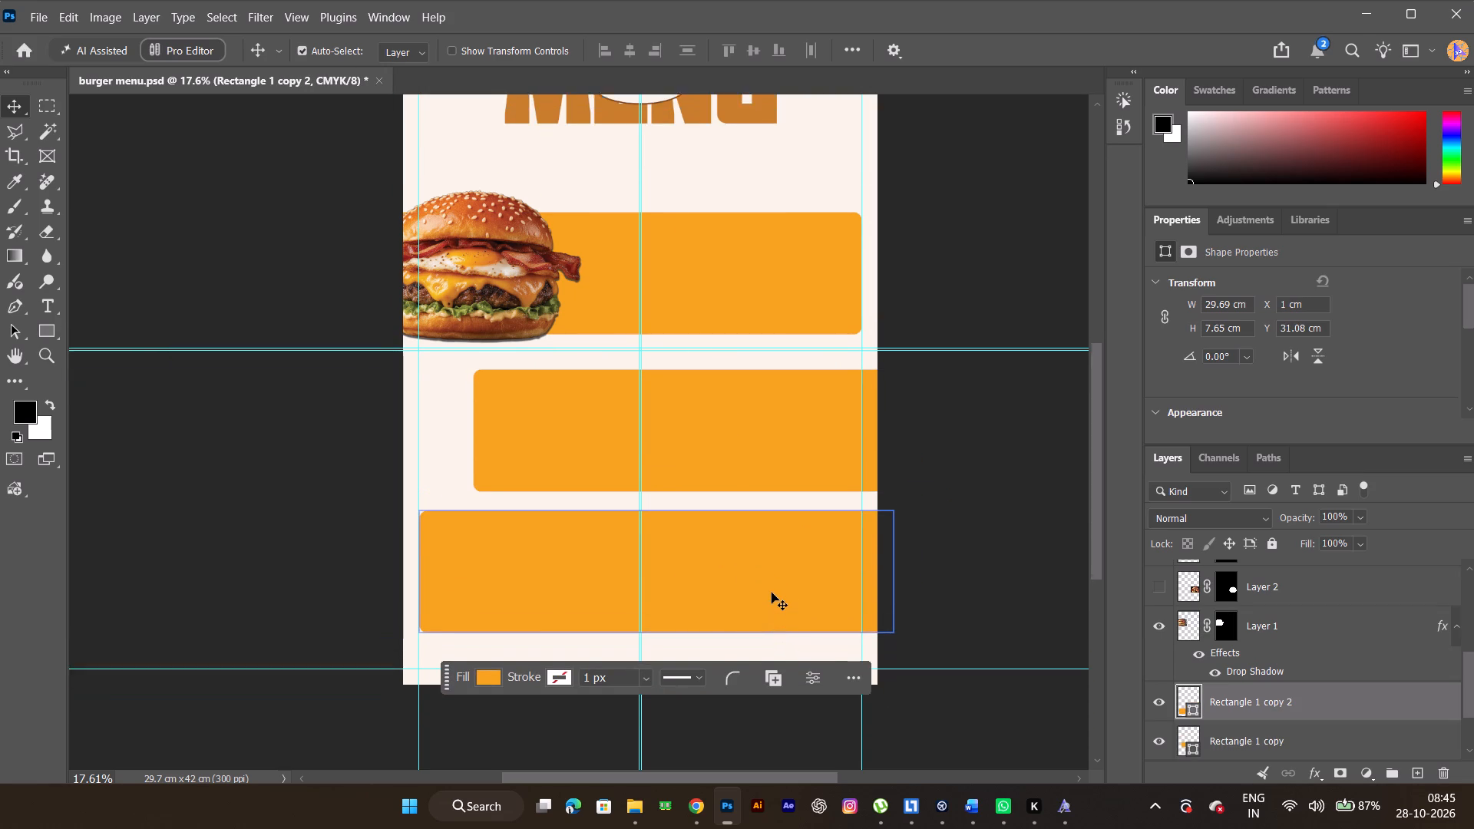
scroll(772, 593, "up", 3)
scroll(772, 593, "down", 6, "ctrl+alt")
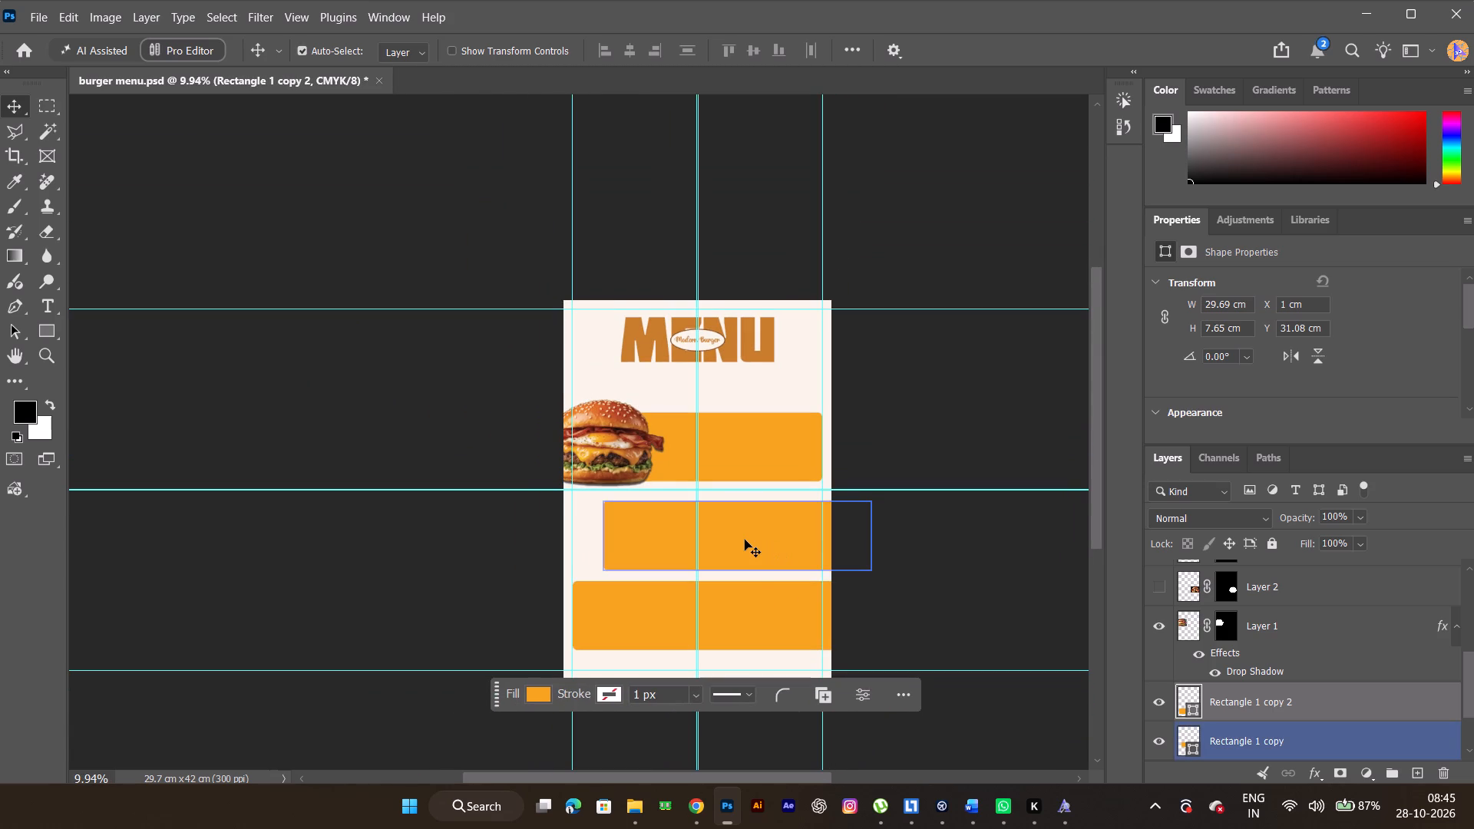
scroll(742, 540, "down", 4, "ctrl+alt")
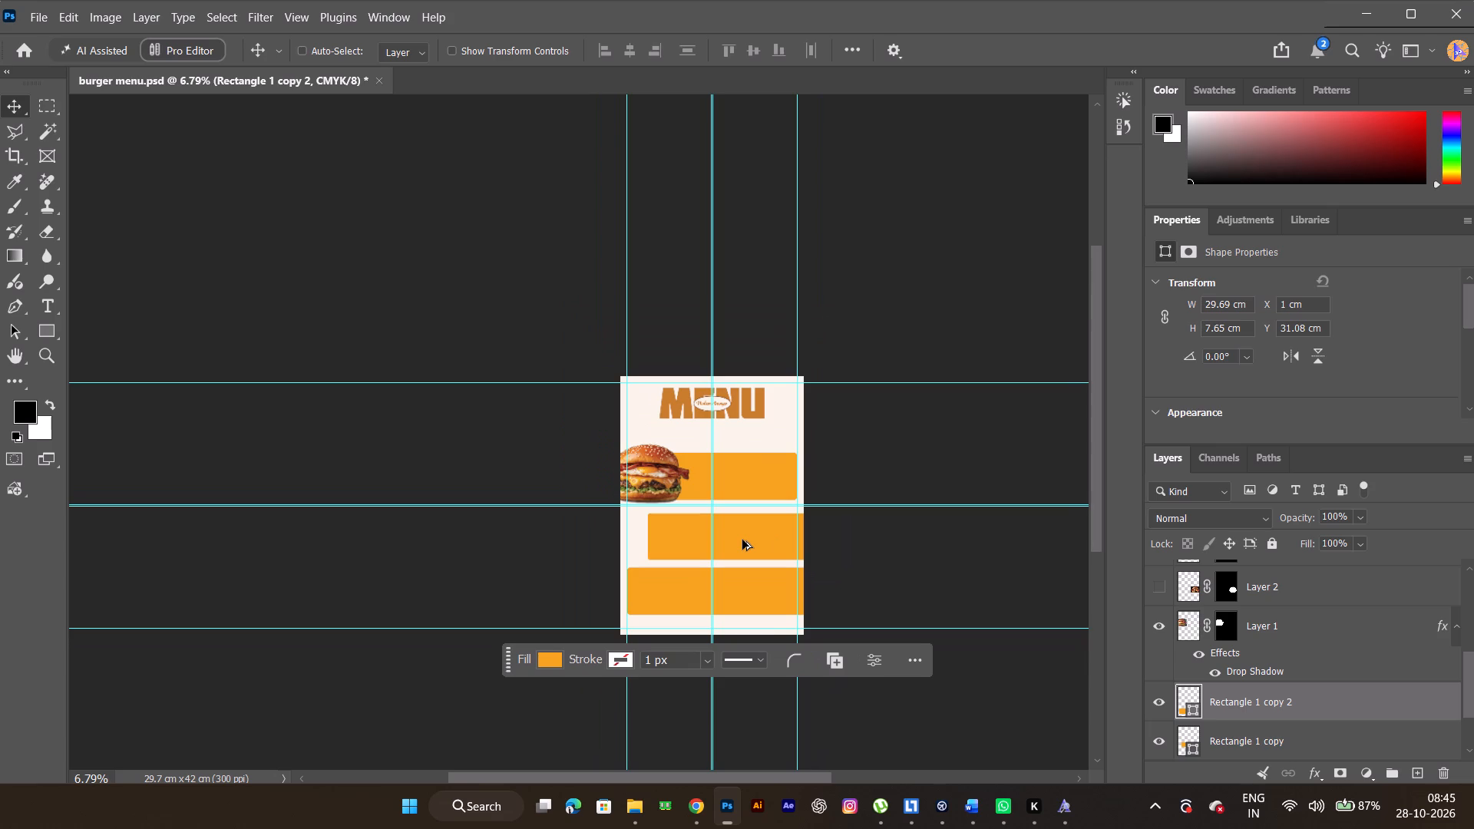
scroll(742, 540, "up", 2, "ctrl+alt")
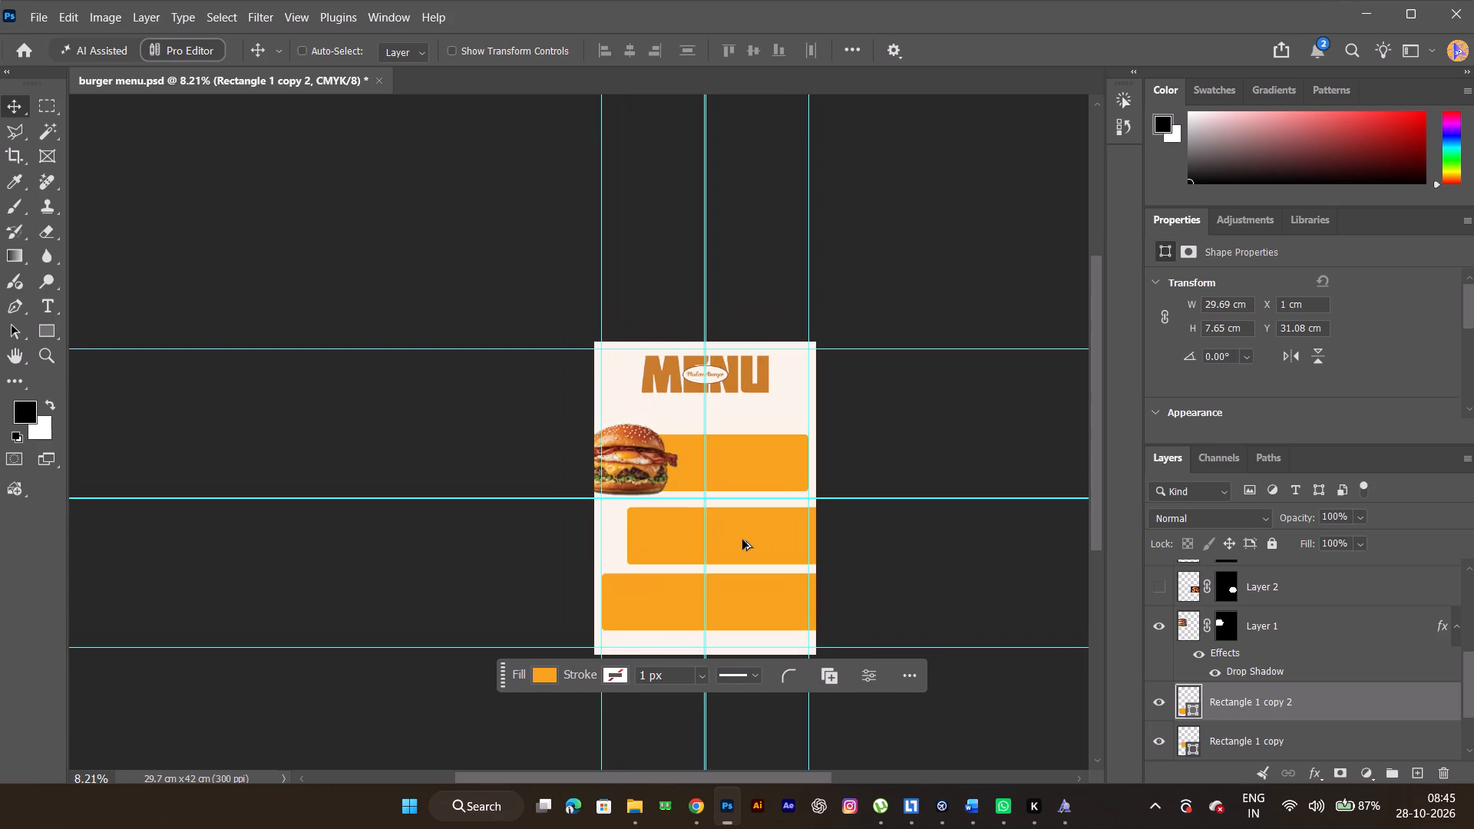
scroll(742, 540, "up", 2, "ctrl+alt")
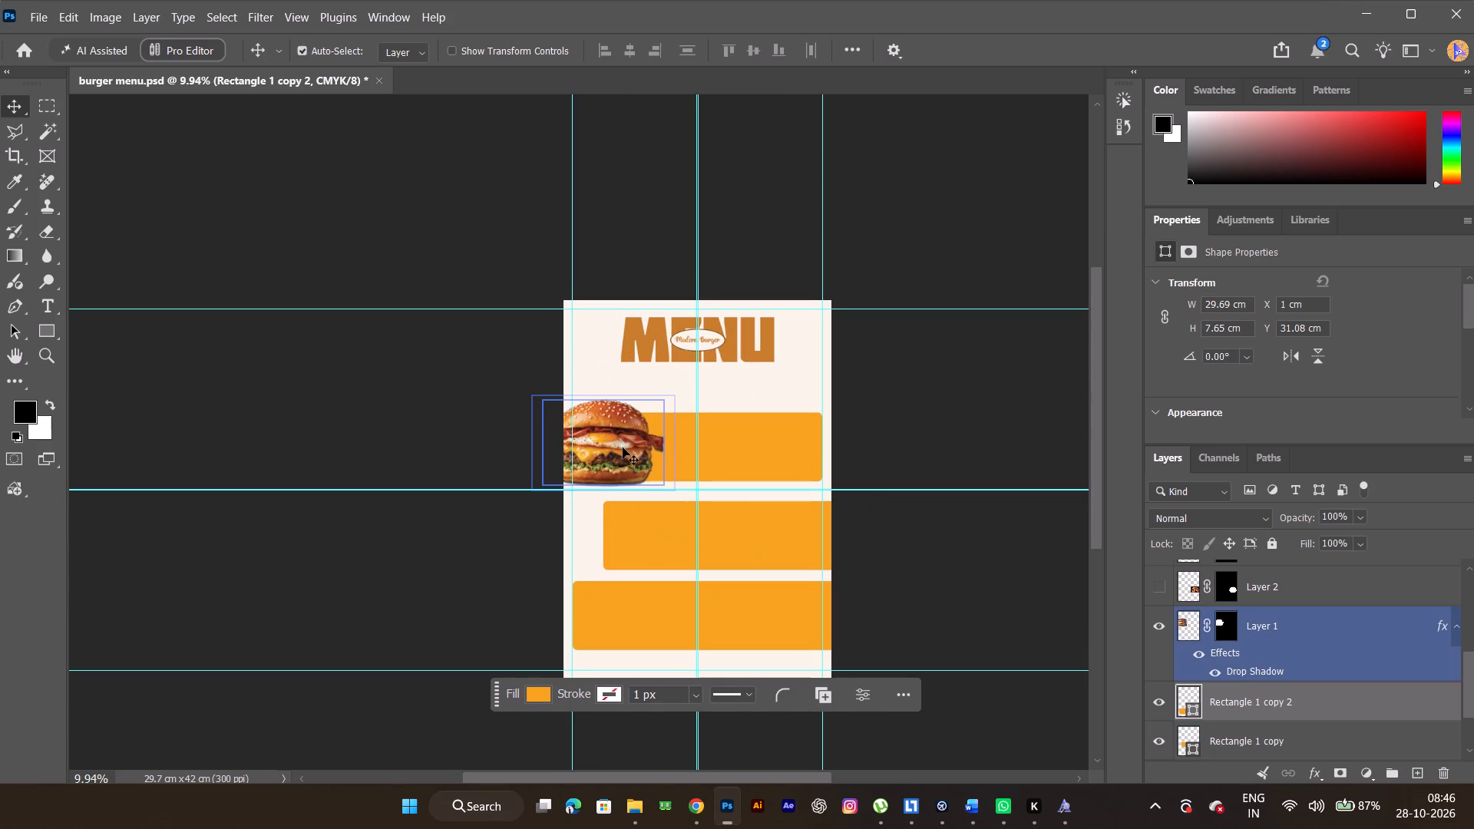
left_click(623, 448)
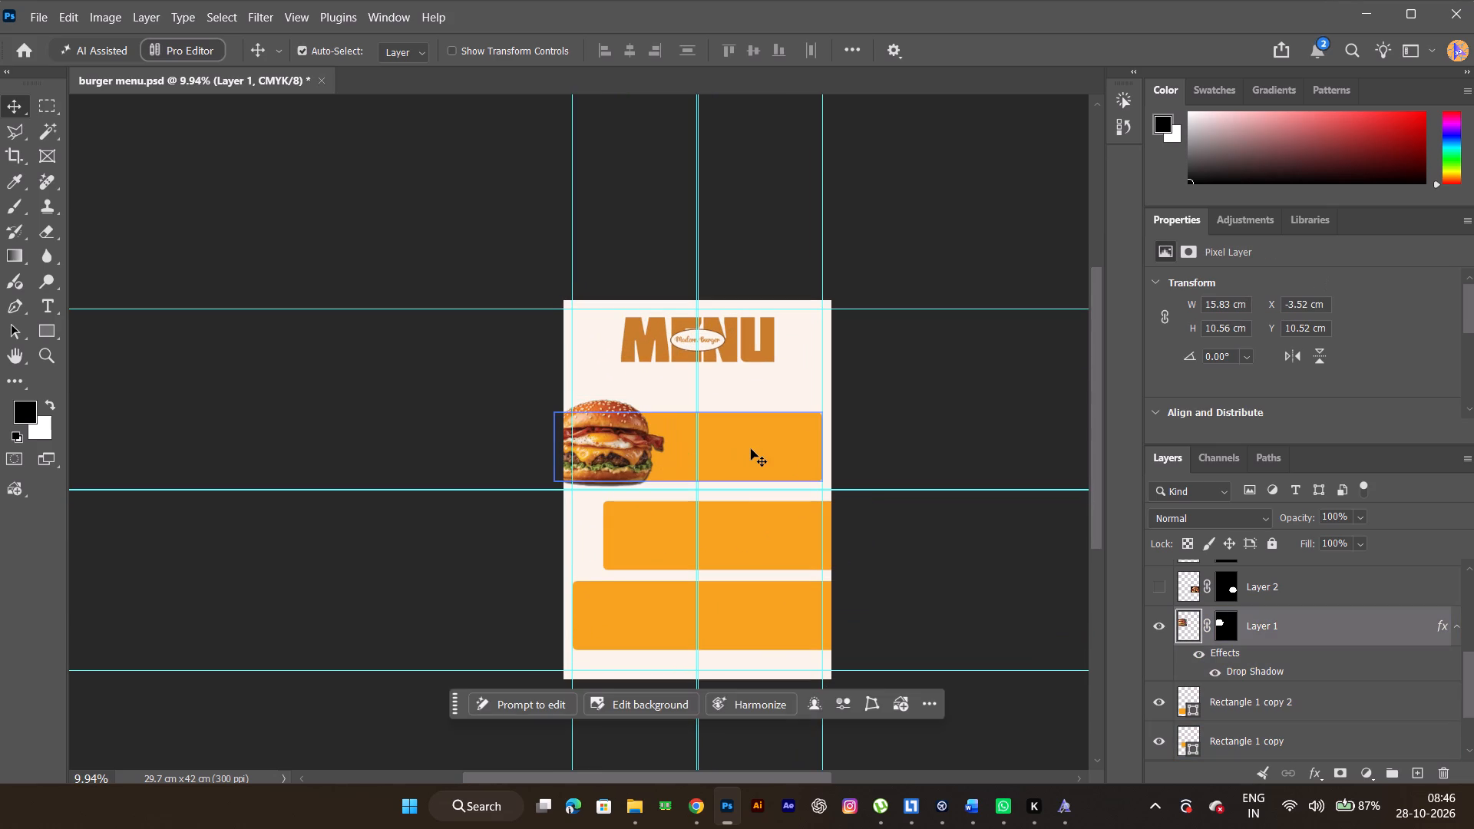
left_click(751, 449, "shift")
key("ctrl+t")
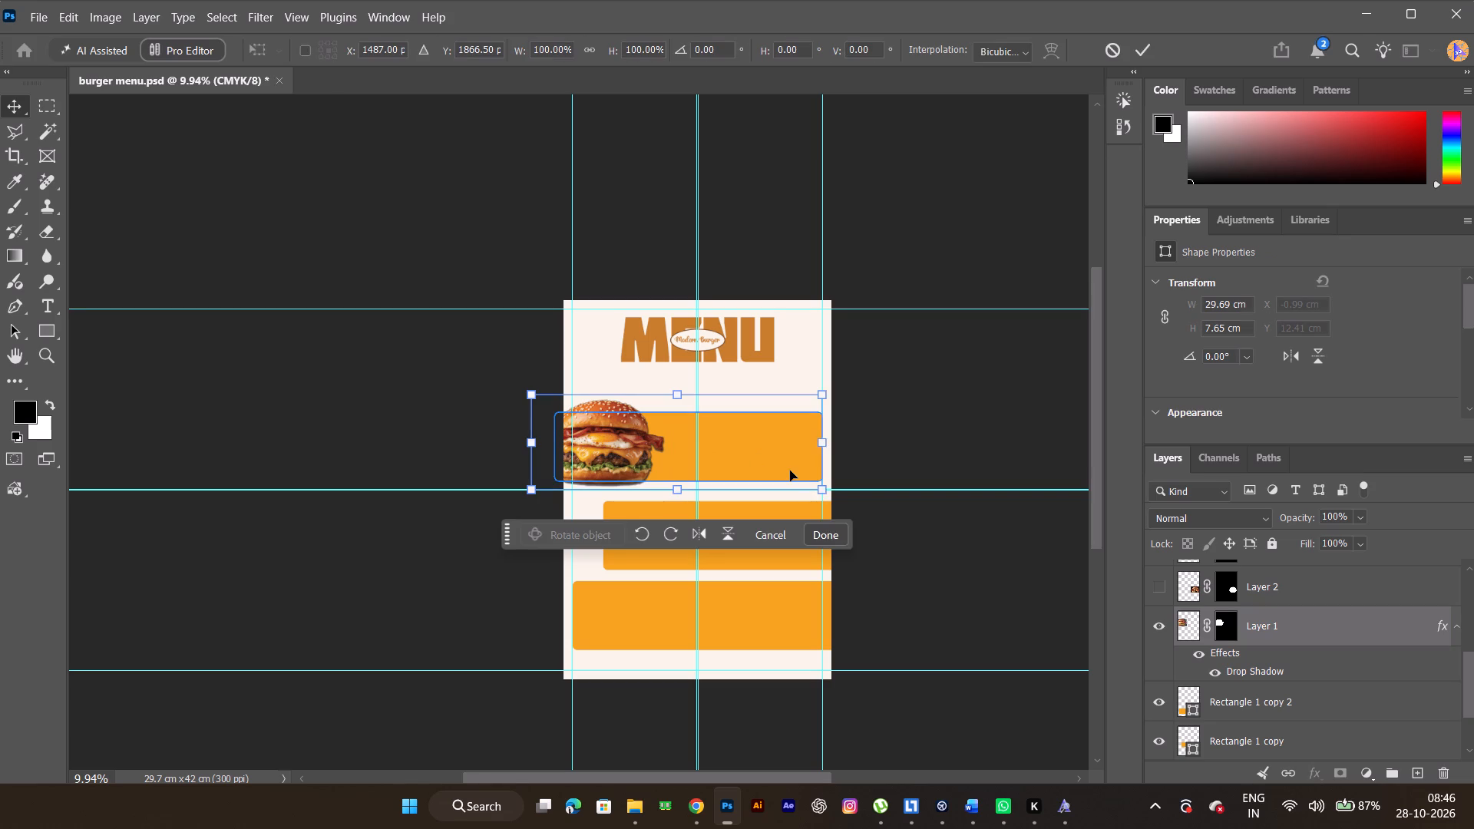
left_click_drag(830, 496, 785, 465, "shift")
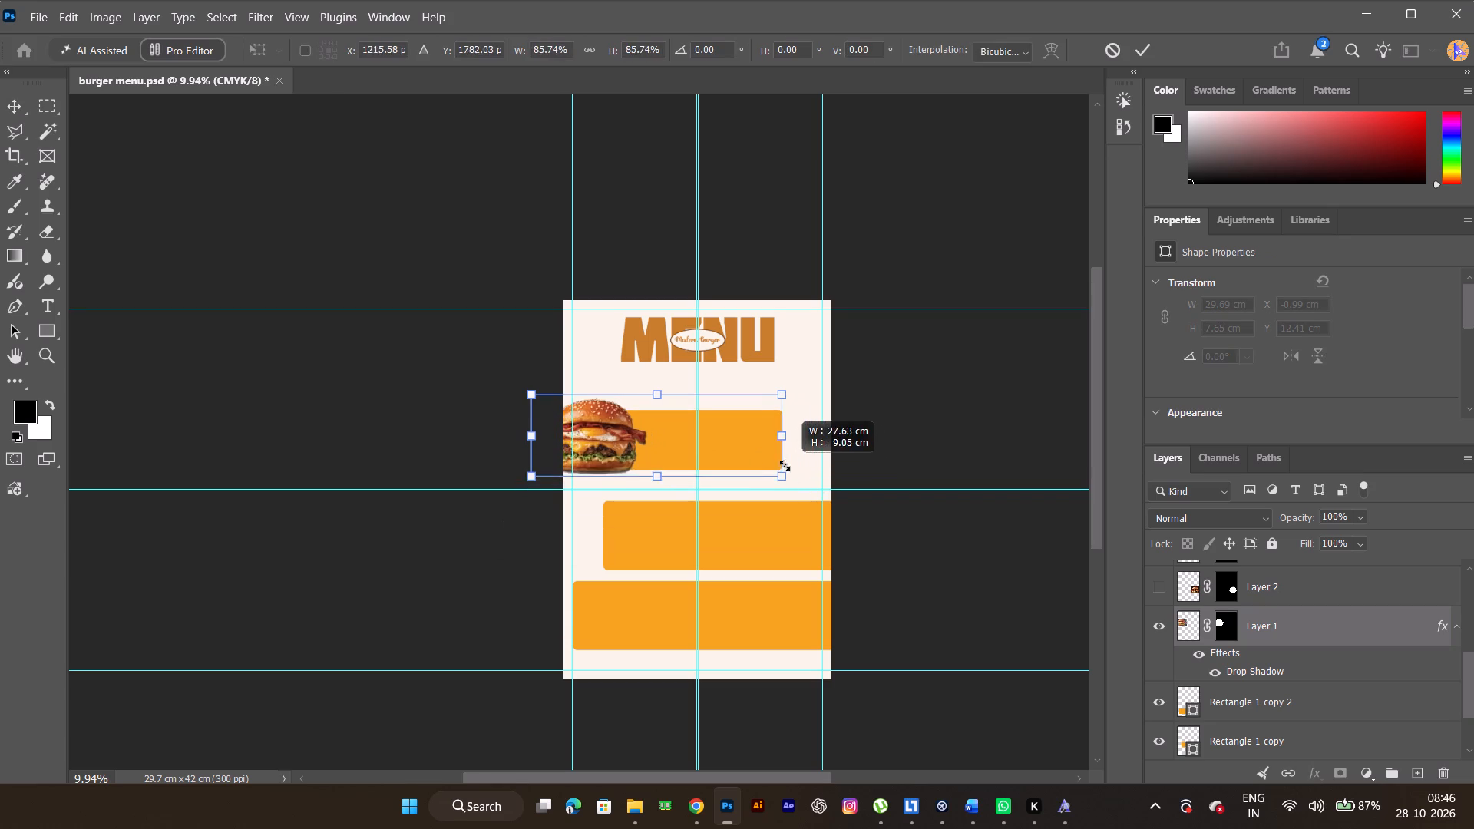
left_click_drag(785, 465, 772, 454, "shift")
scroll(651, 446, "up", 4, "ctrl+alt")
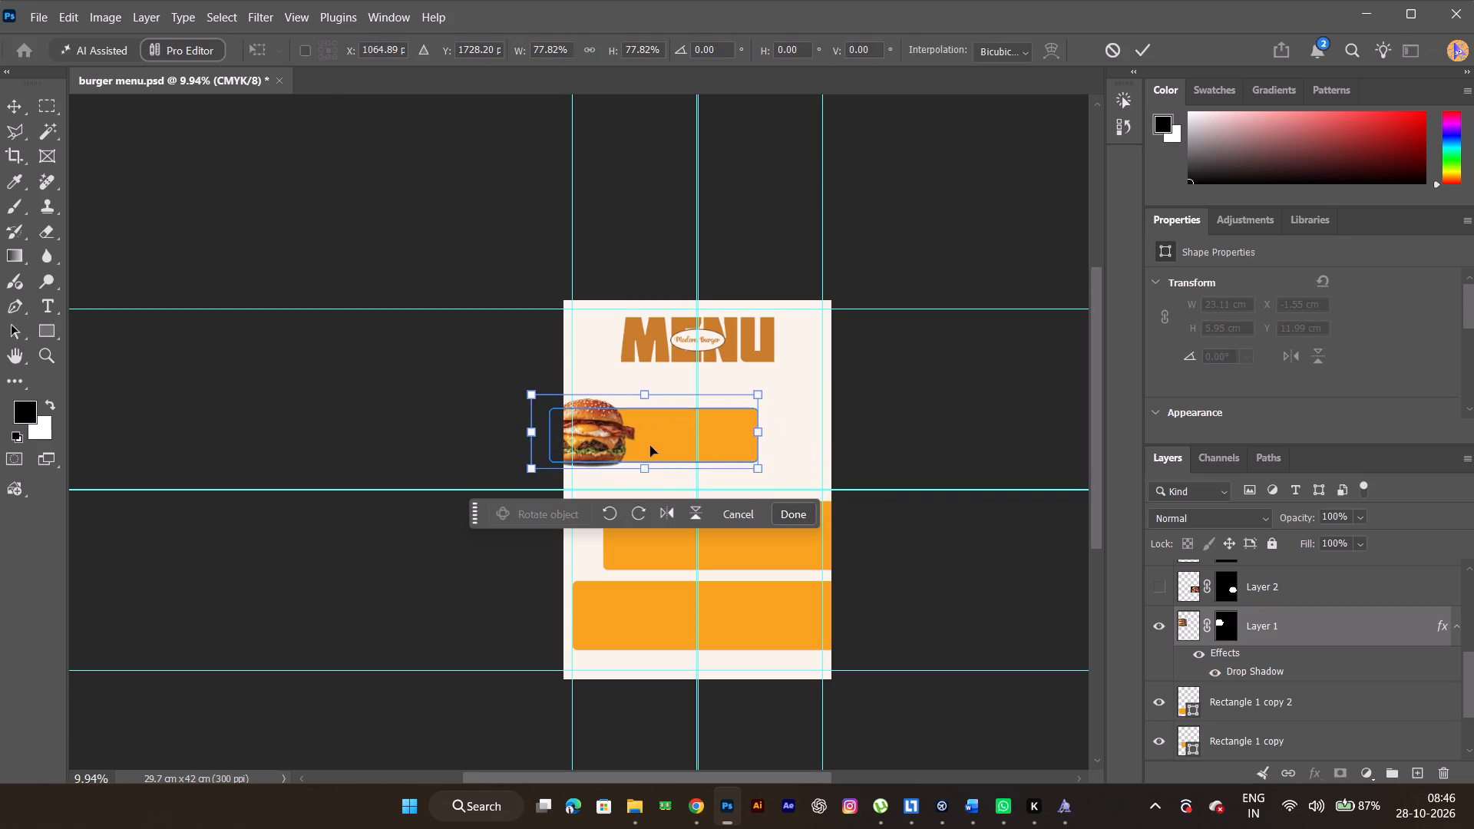
scroll(650, 446, "up", 5, "ctrl+alt")
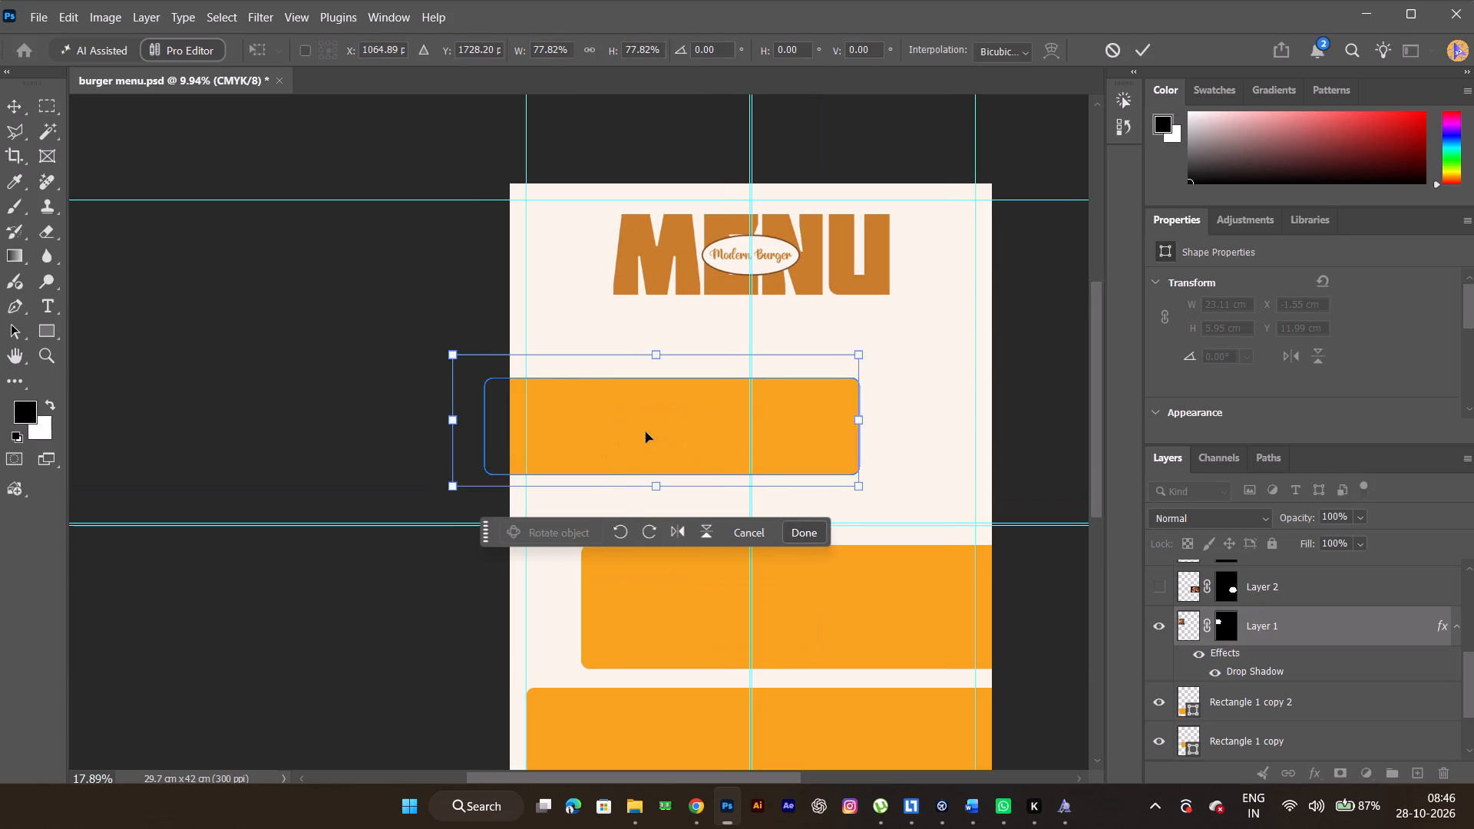
left_click_drag(646, 432, 676, 405)
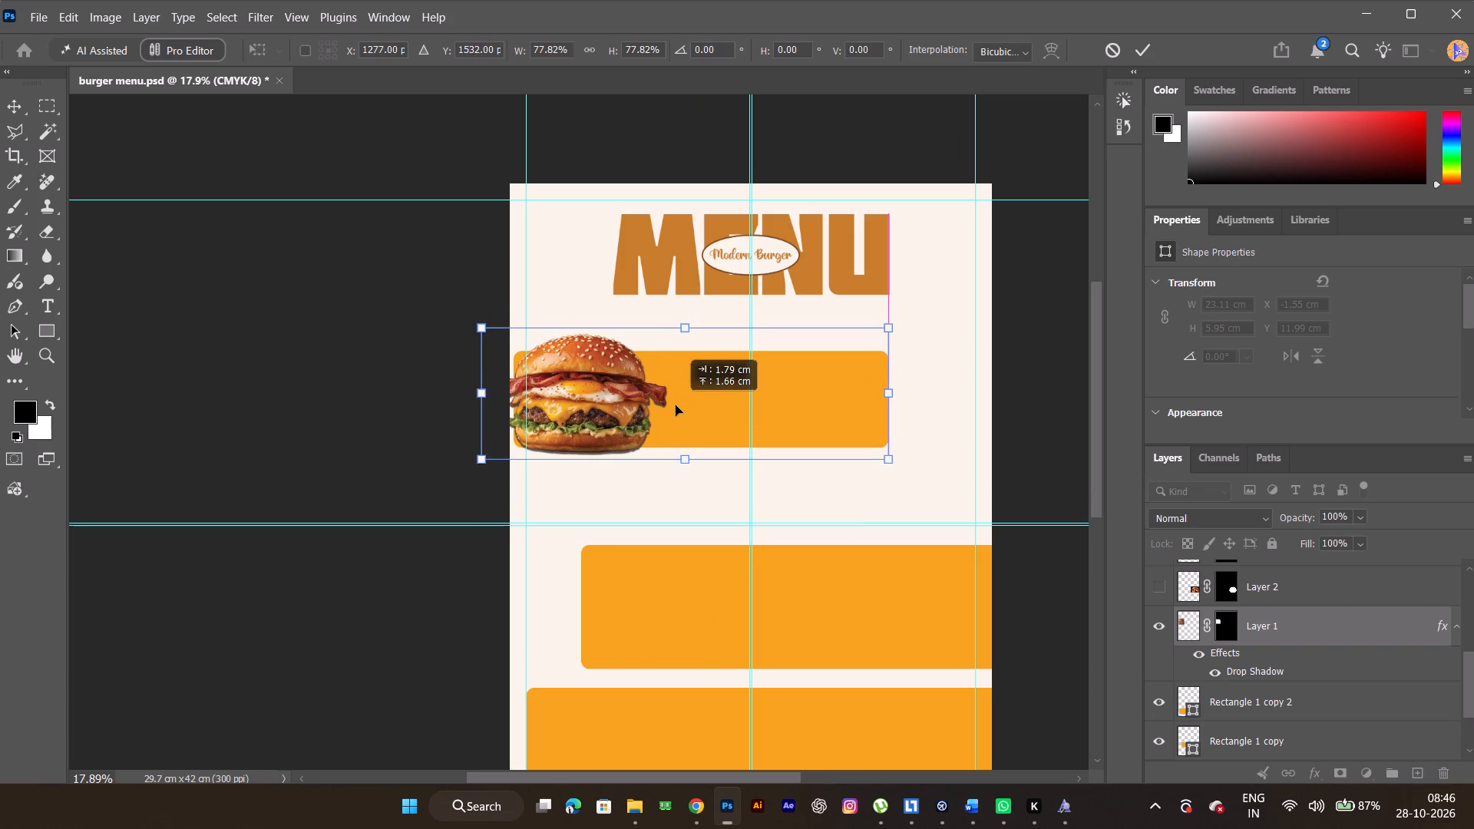
left_click_drag(676, 405, 672, 405)
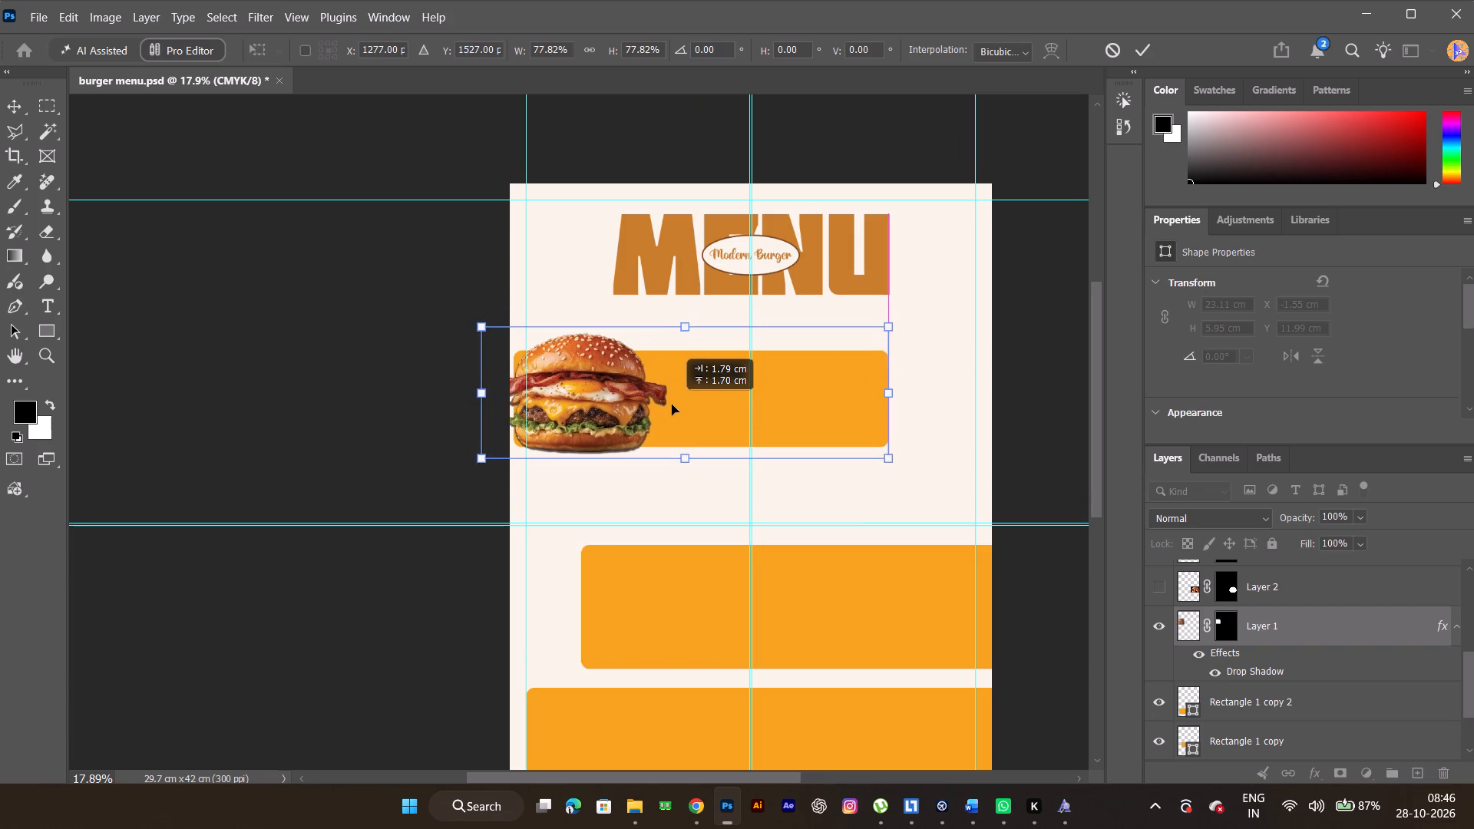
left_click_drag(672, 405, 662, 405)
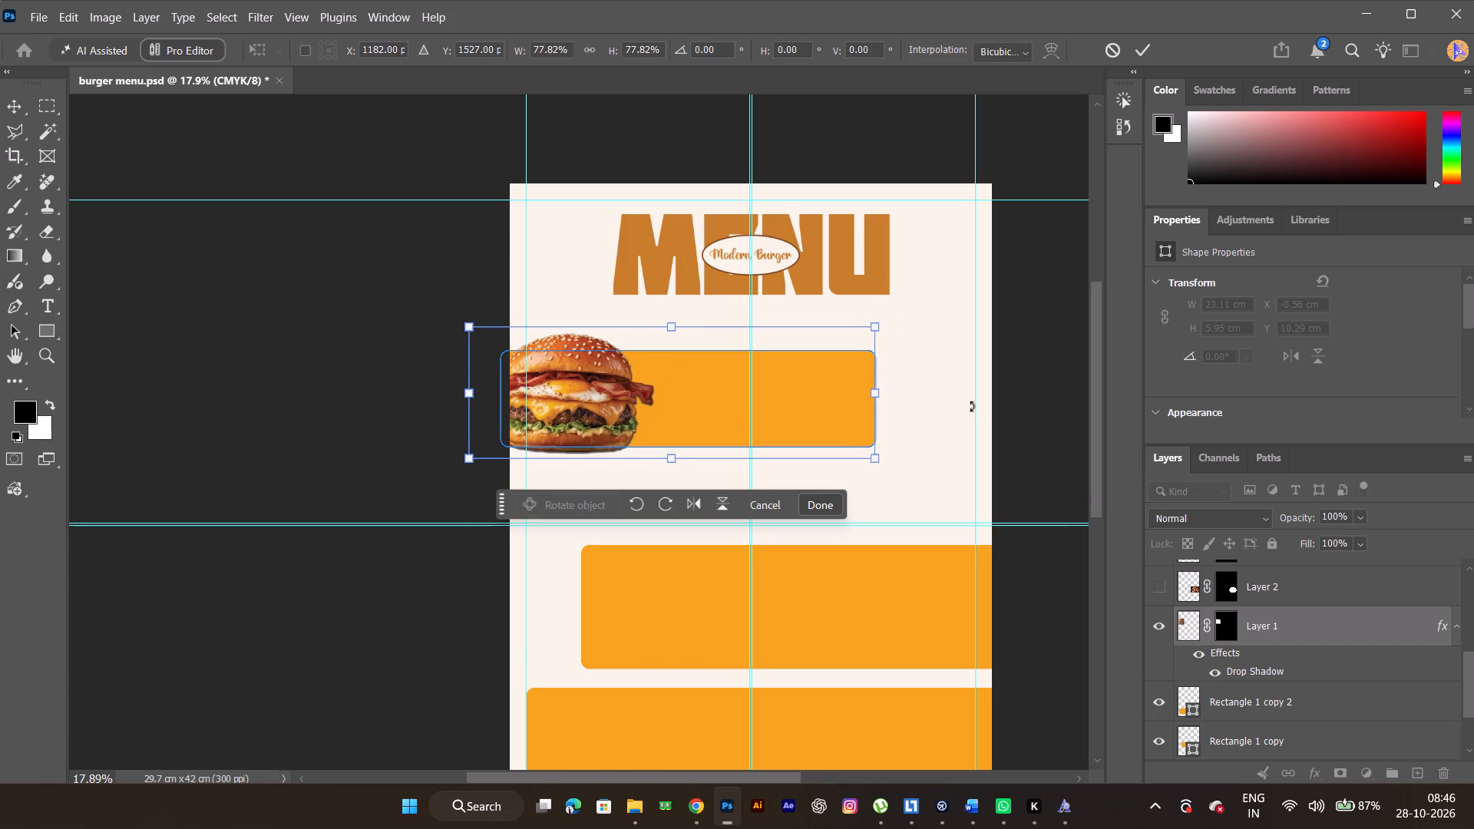
left_click(1142, 48)
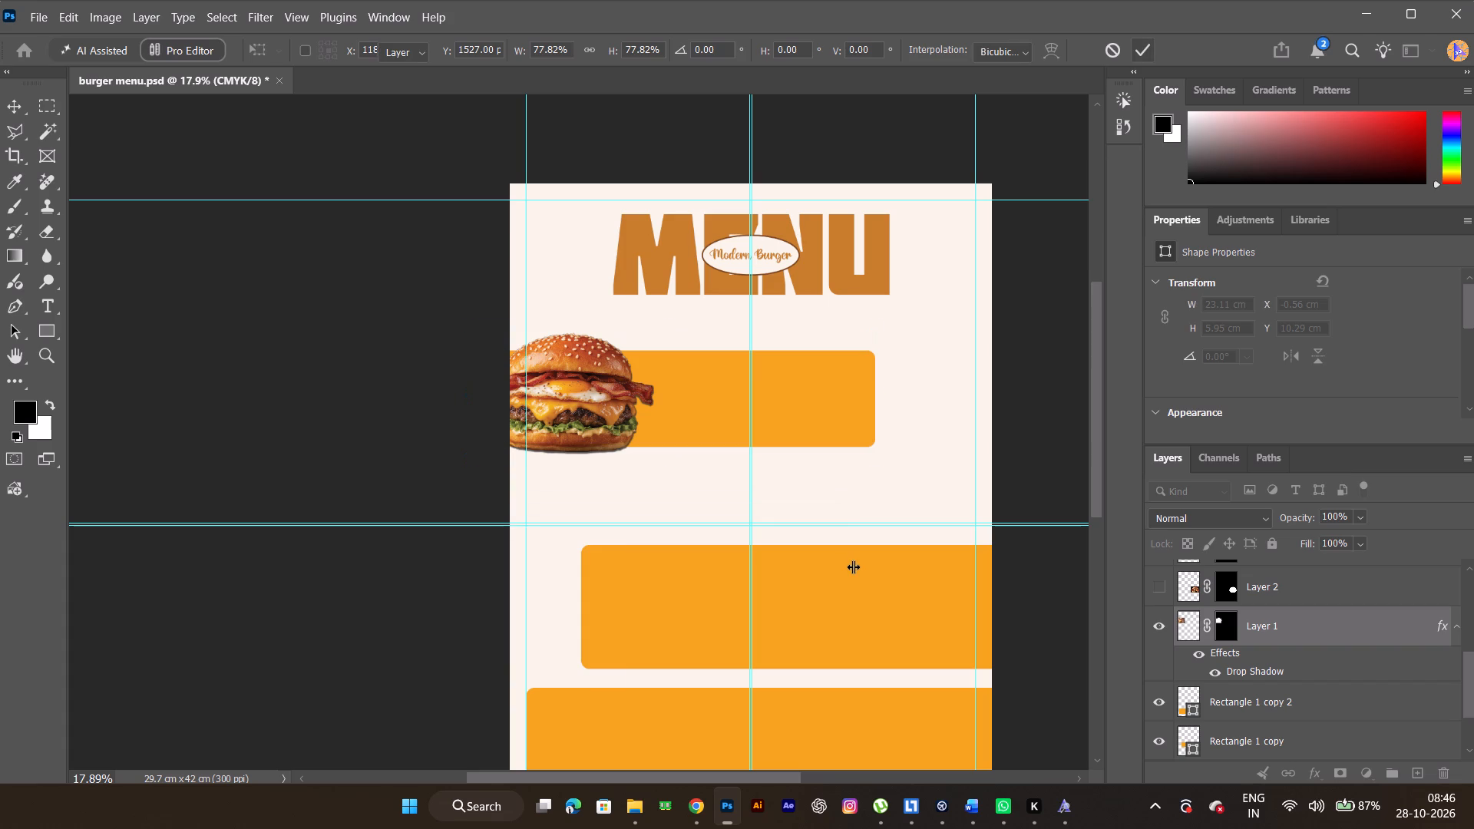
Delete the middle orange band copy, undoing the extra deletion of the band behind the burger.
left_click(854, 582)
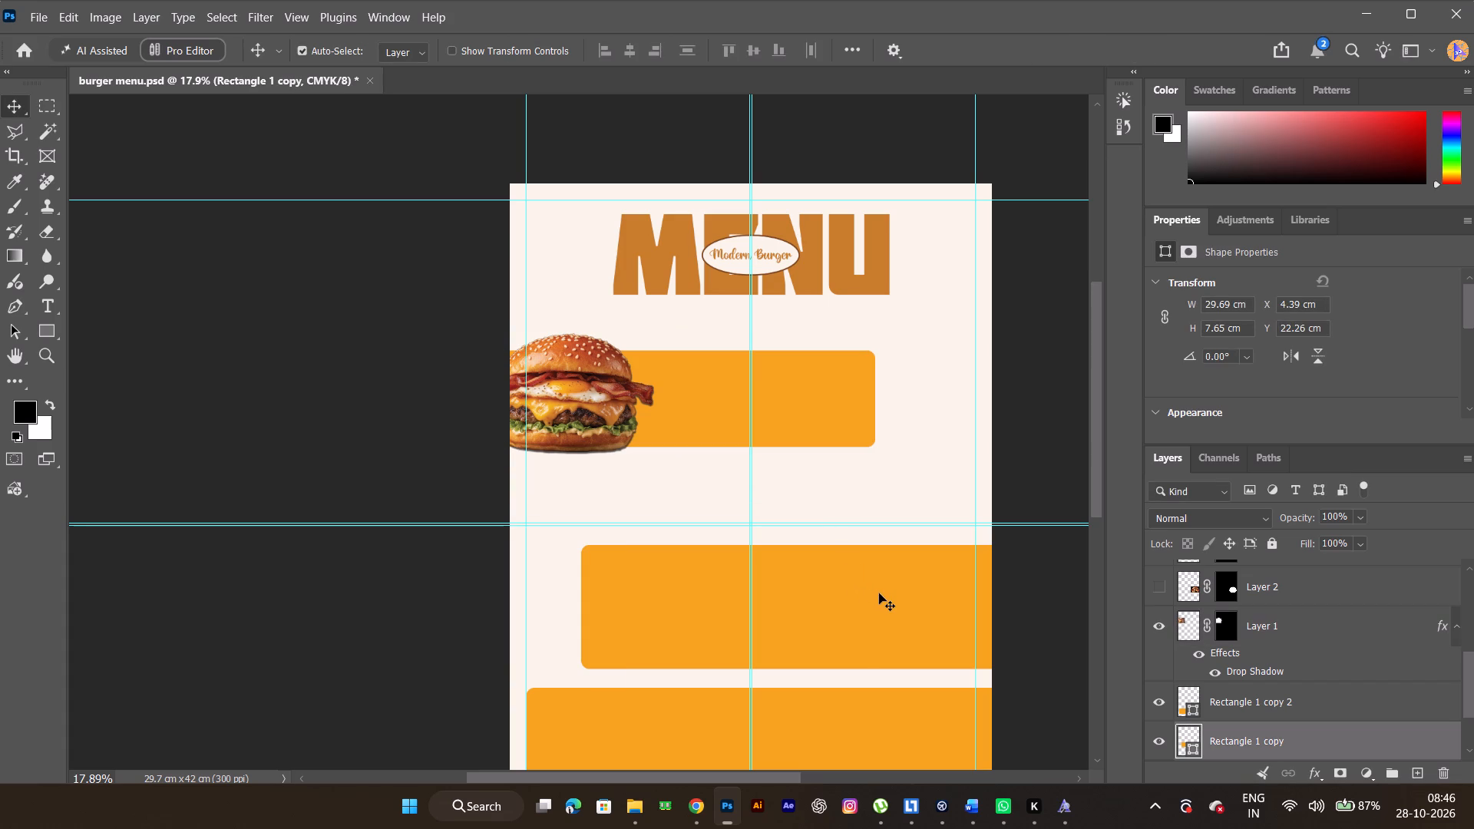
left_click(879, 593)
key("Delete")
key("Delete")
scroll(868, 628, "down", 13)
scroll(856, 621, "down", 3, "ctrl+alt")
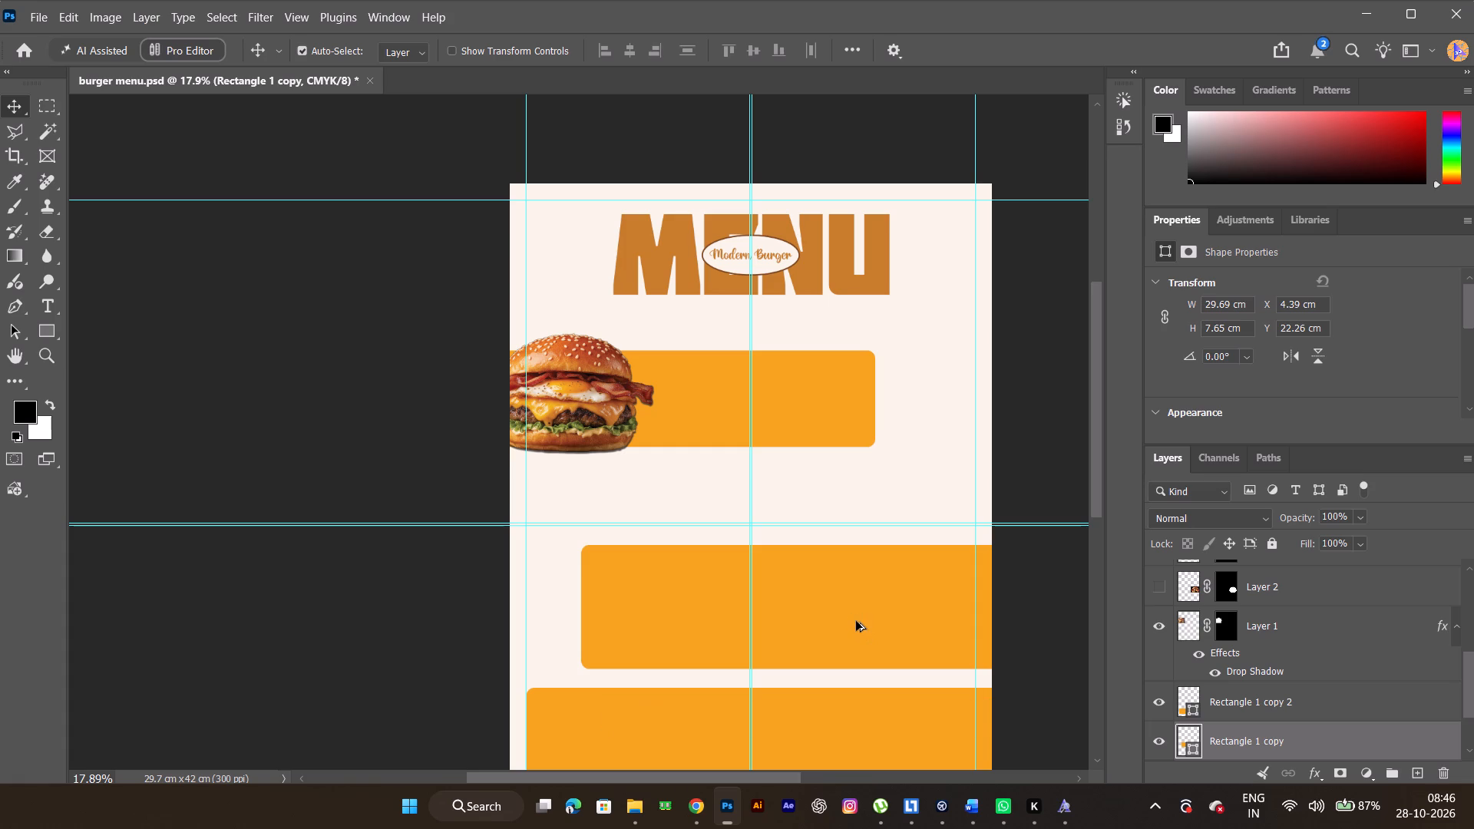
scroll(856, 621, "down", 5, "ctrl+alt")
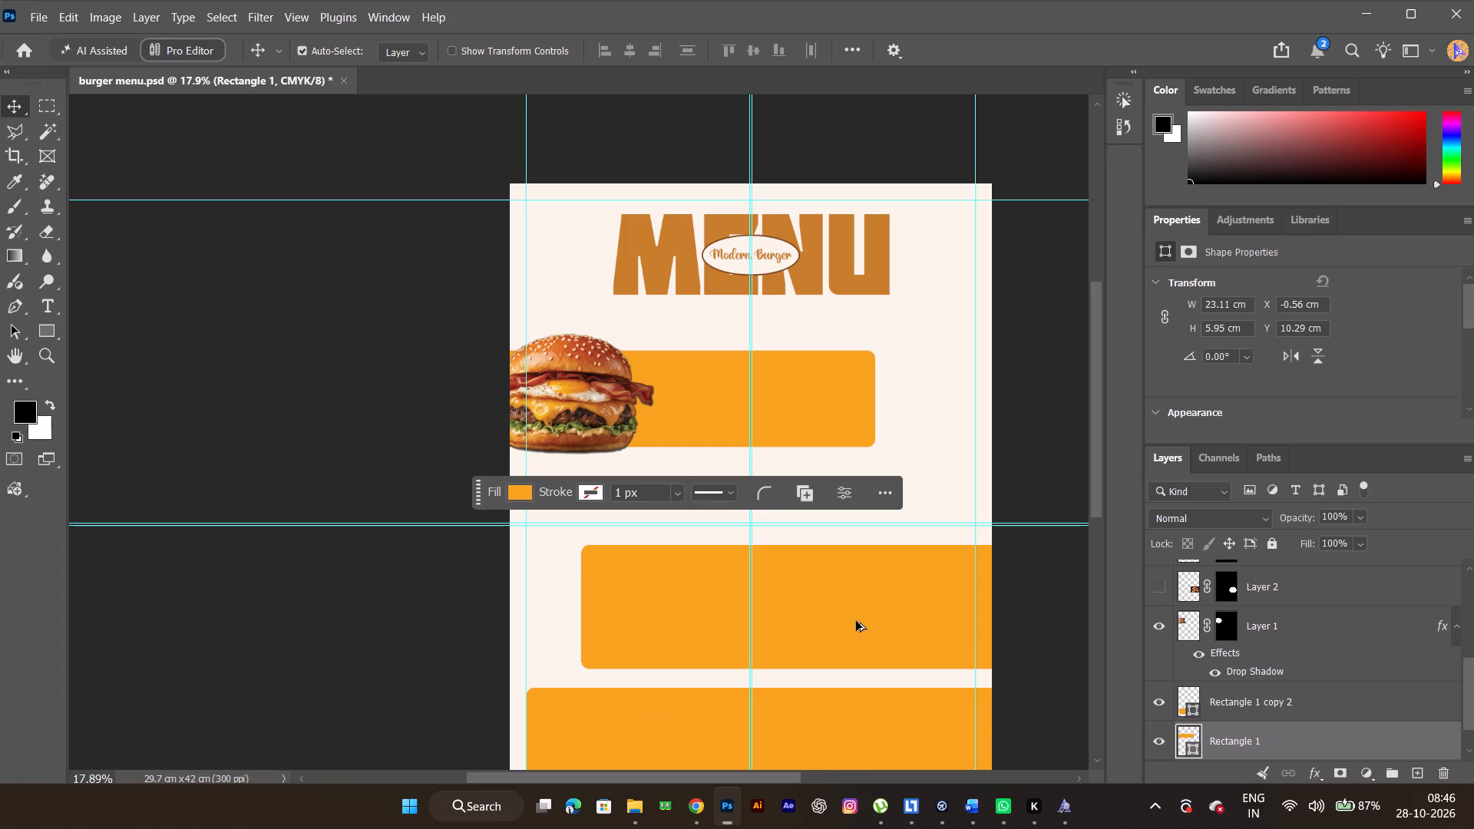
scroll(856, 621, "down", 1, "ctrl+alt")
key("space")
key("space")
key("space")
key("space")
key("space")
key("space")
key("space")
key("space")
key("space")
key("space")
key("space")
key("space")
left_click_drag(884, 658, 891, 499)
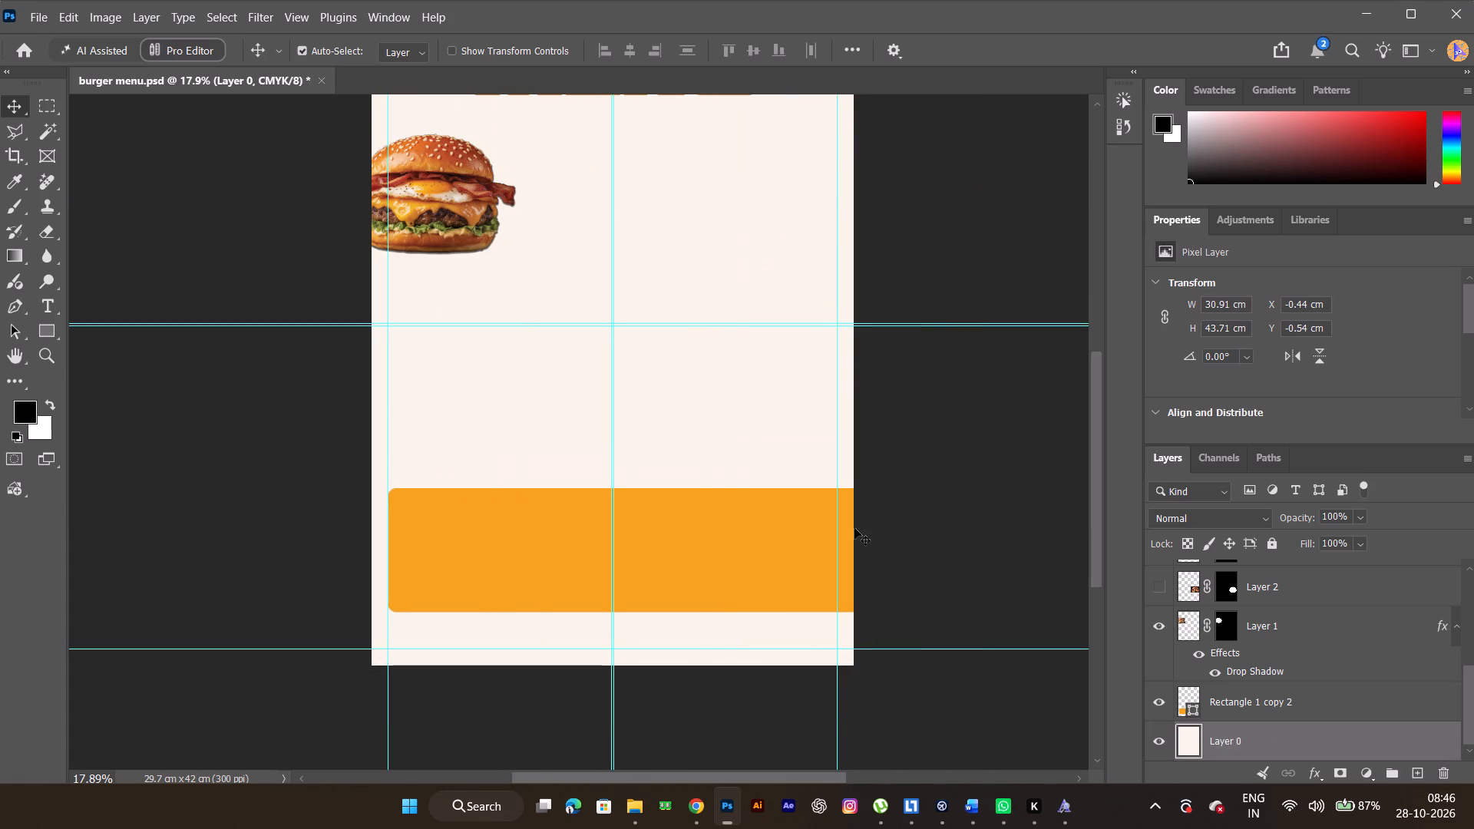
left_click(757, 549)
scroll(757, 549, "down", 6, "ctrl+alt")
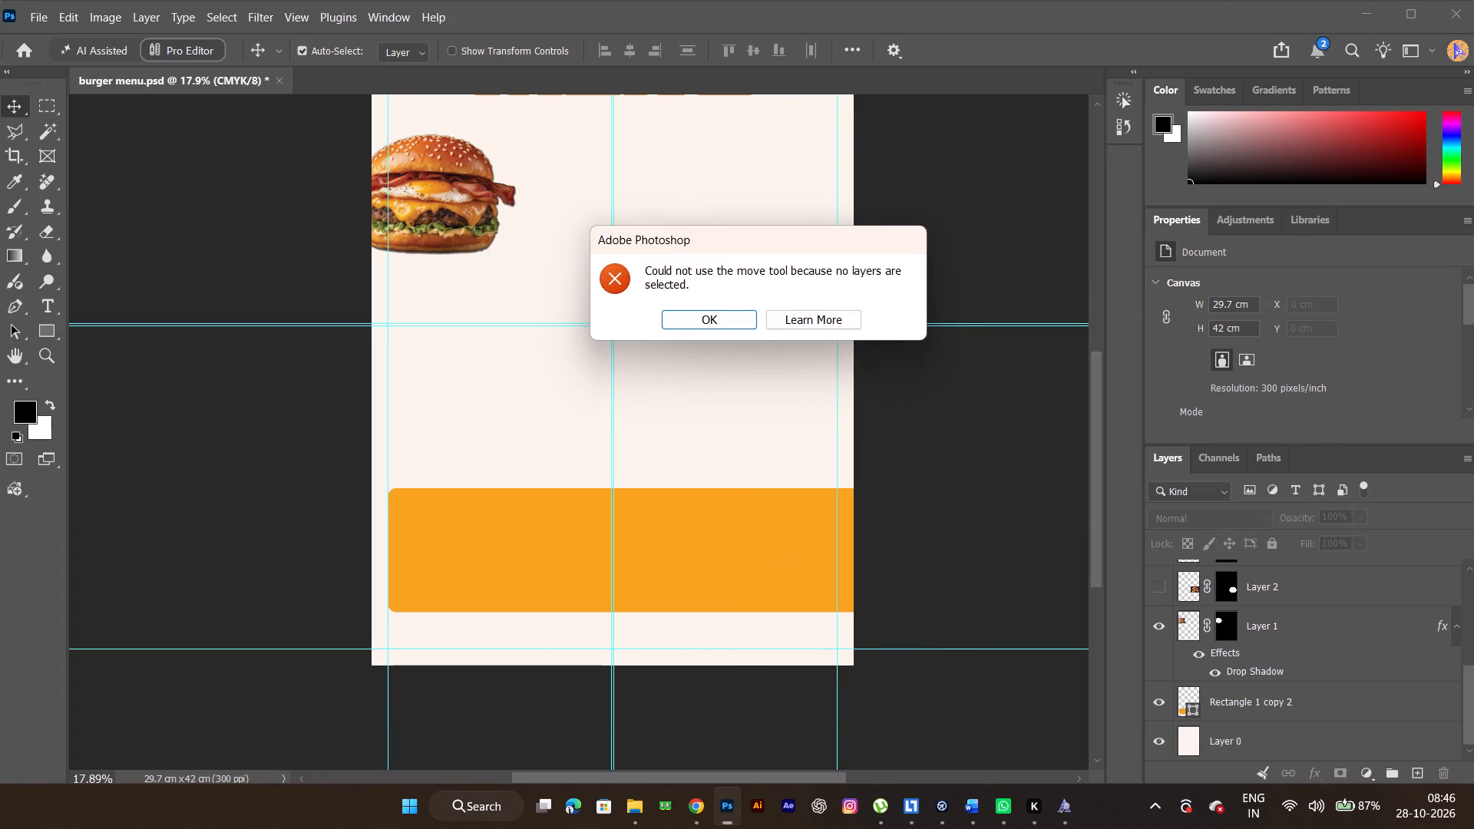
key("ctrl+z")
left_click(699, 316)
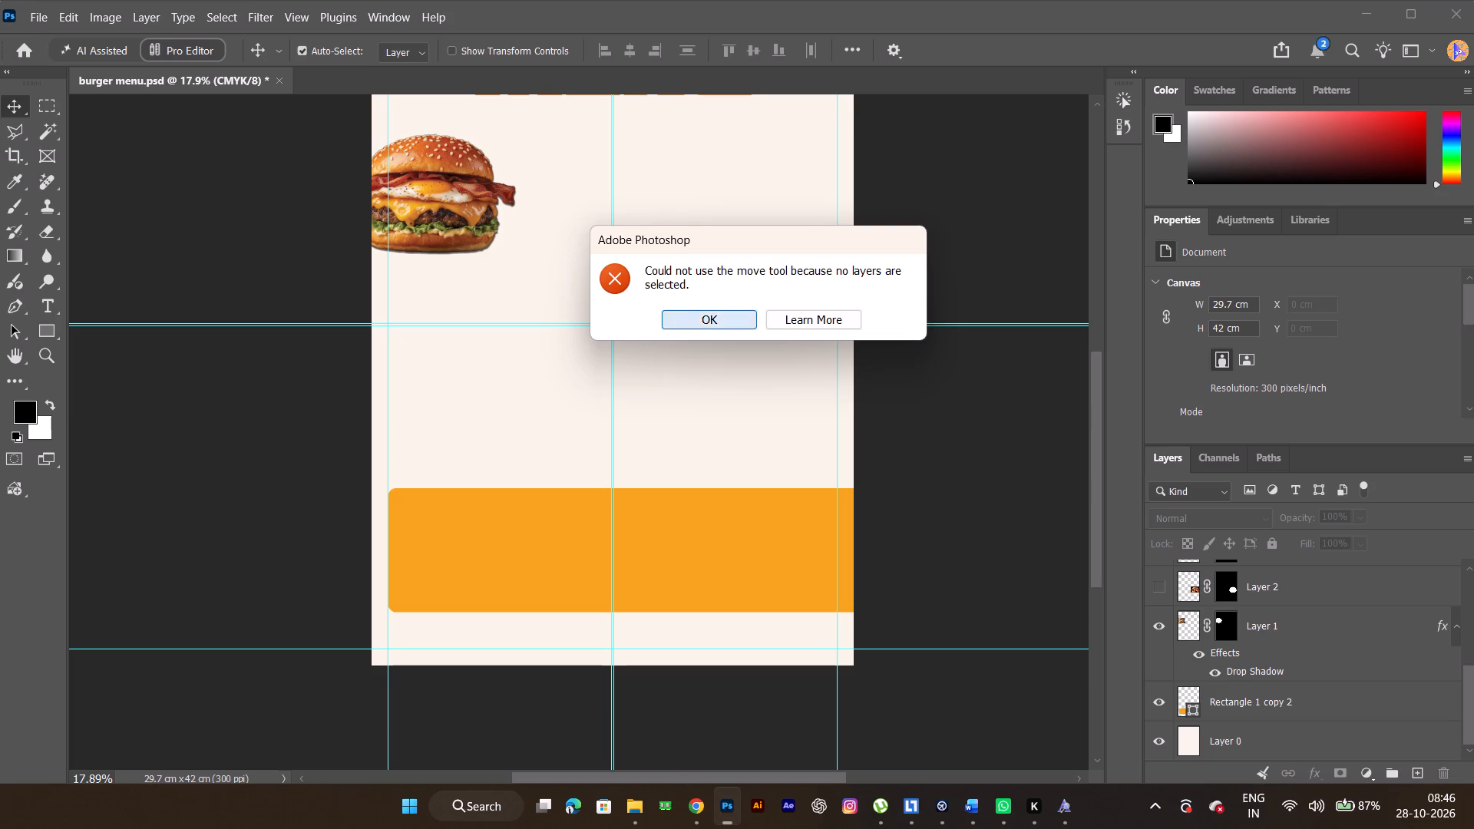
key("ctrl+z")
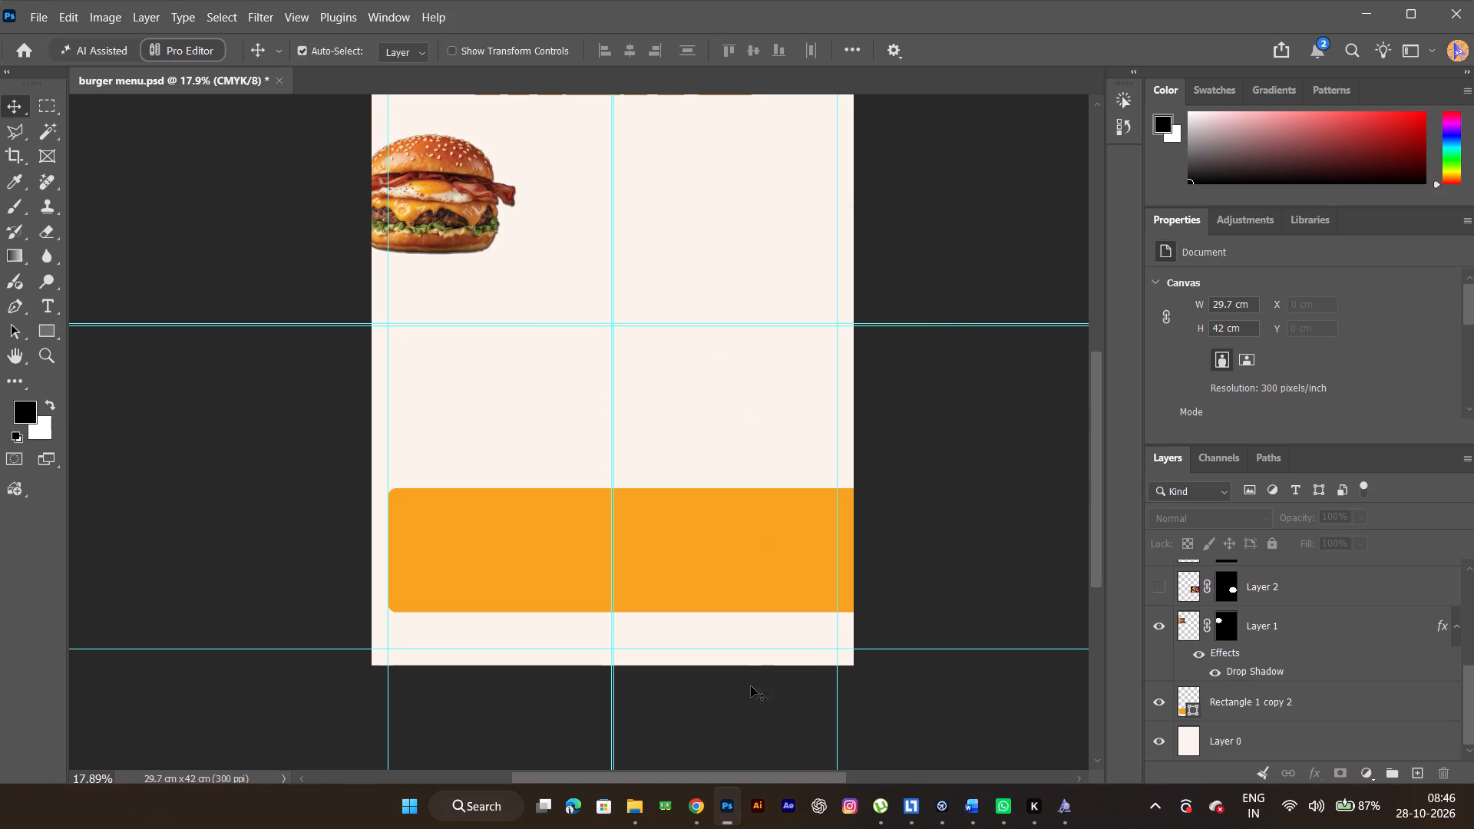
Switch to Mem Reduct and clean the memory.
left_click(669, 812)
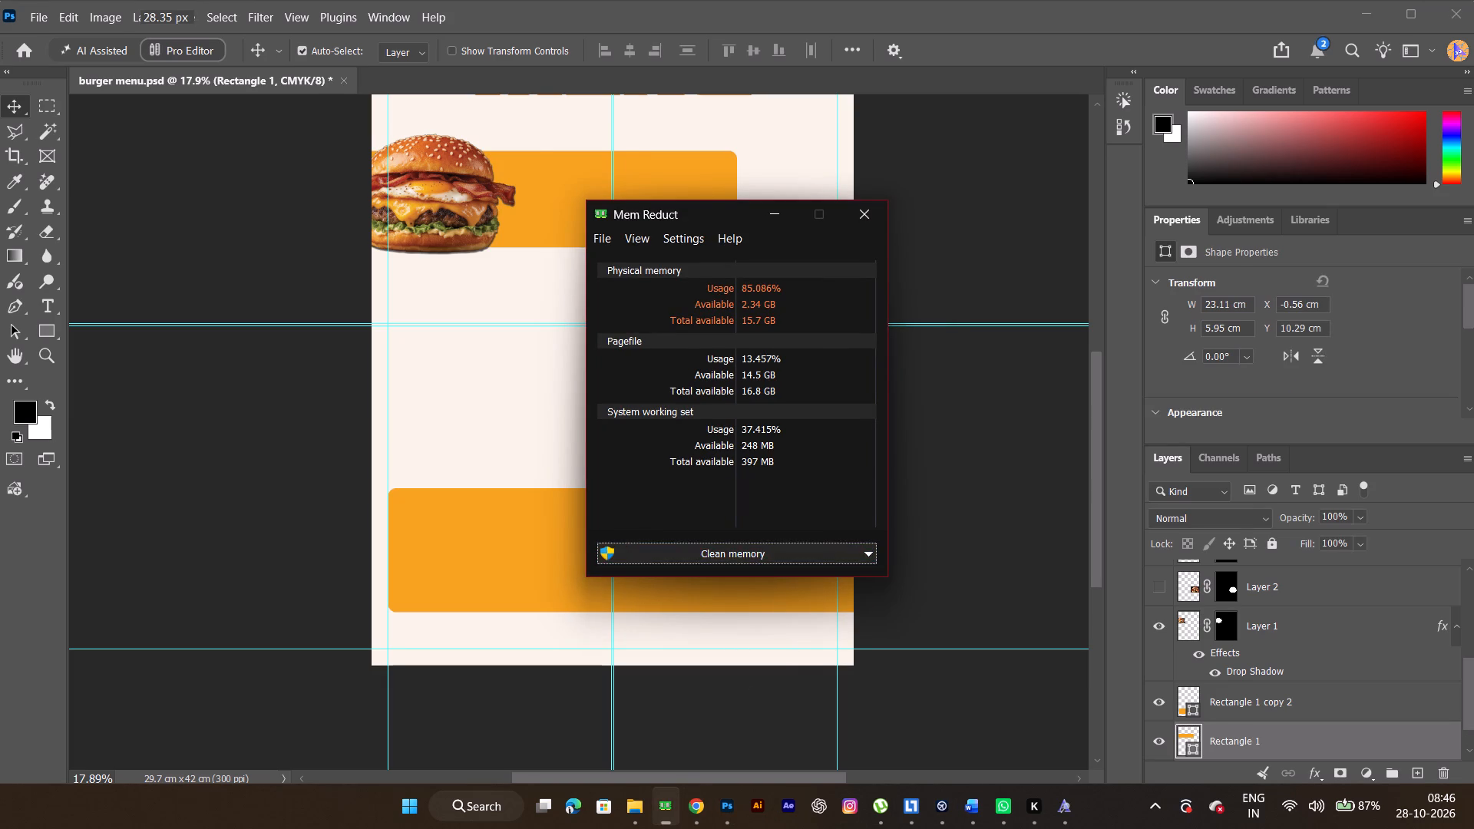
left_click(737, 560)
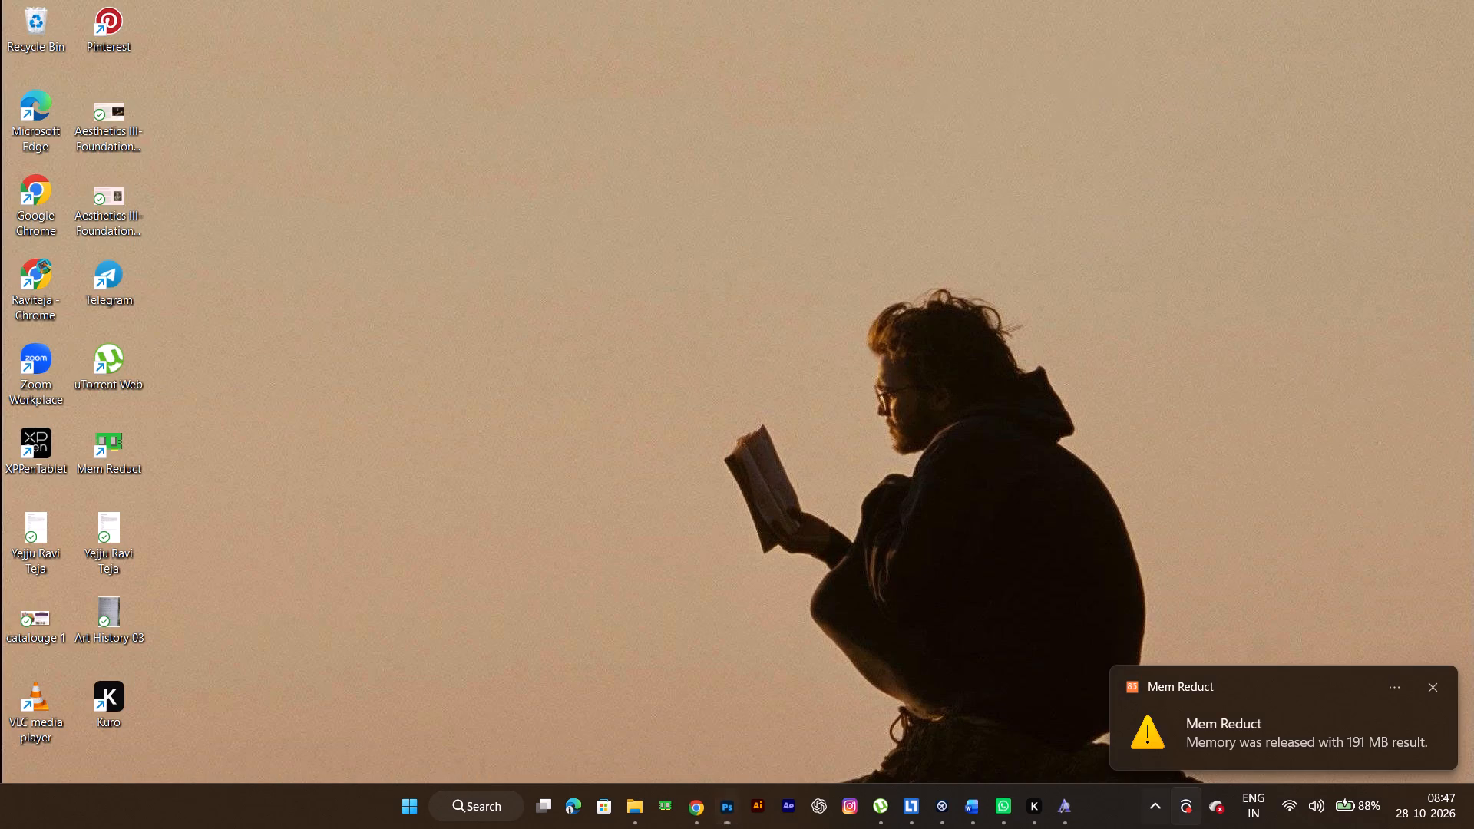
Open the Recent folder through the Run dialog, permanently delete all its items, and close the folder window.
key("super+r")
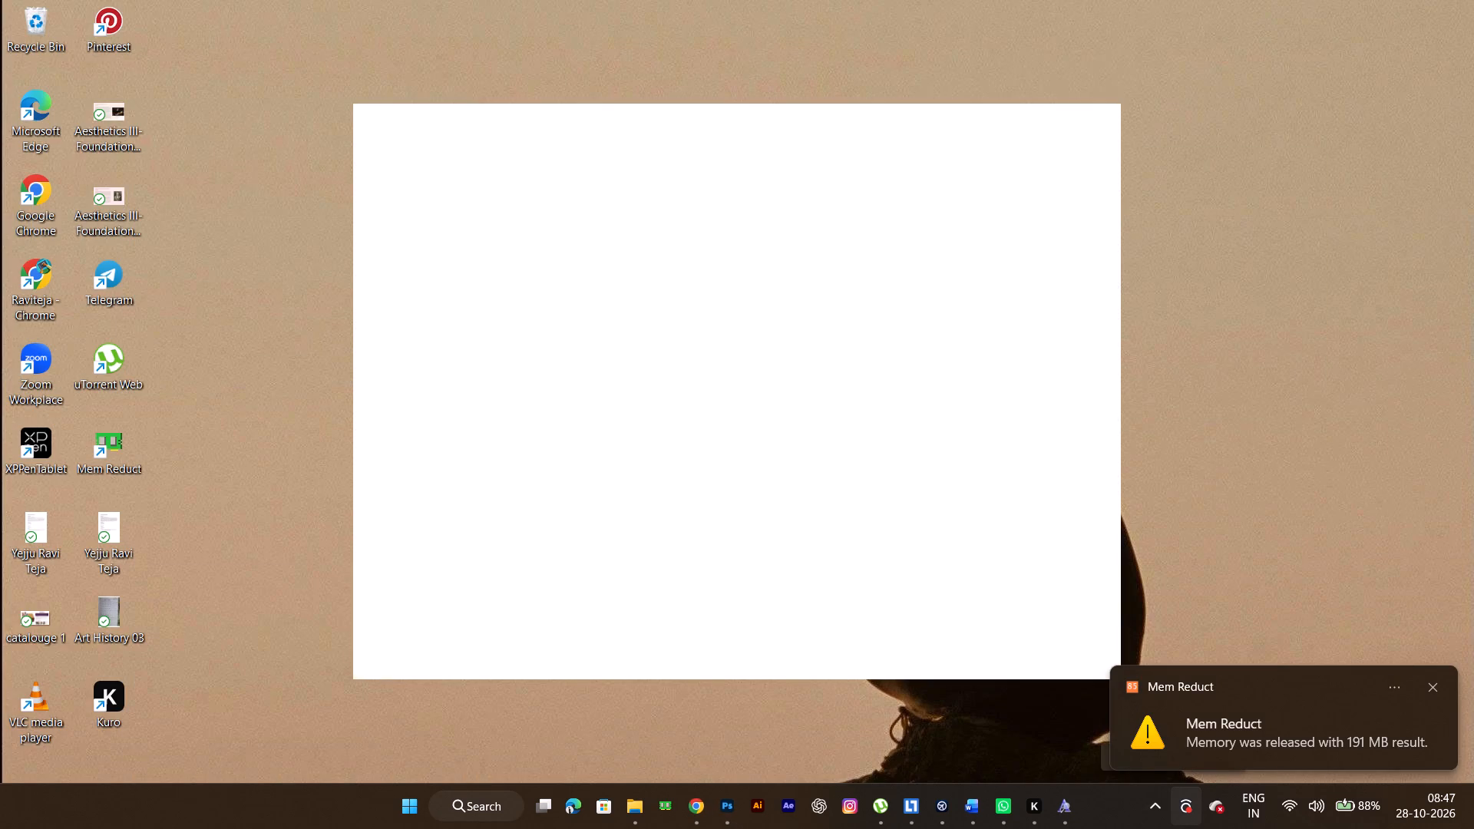
key("Down")
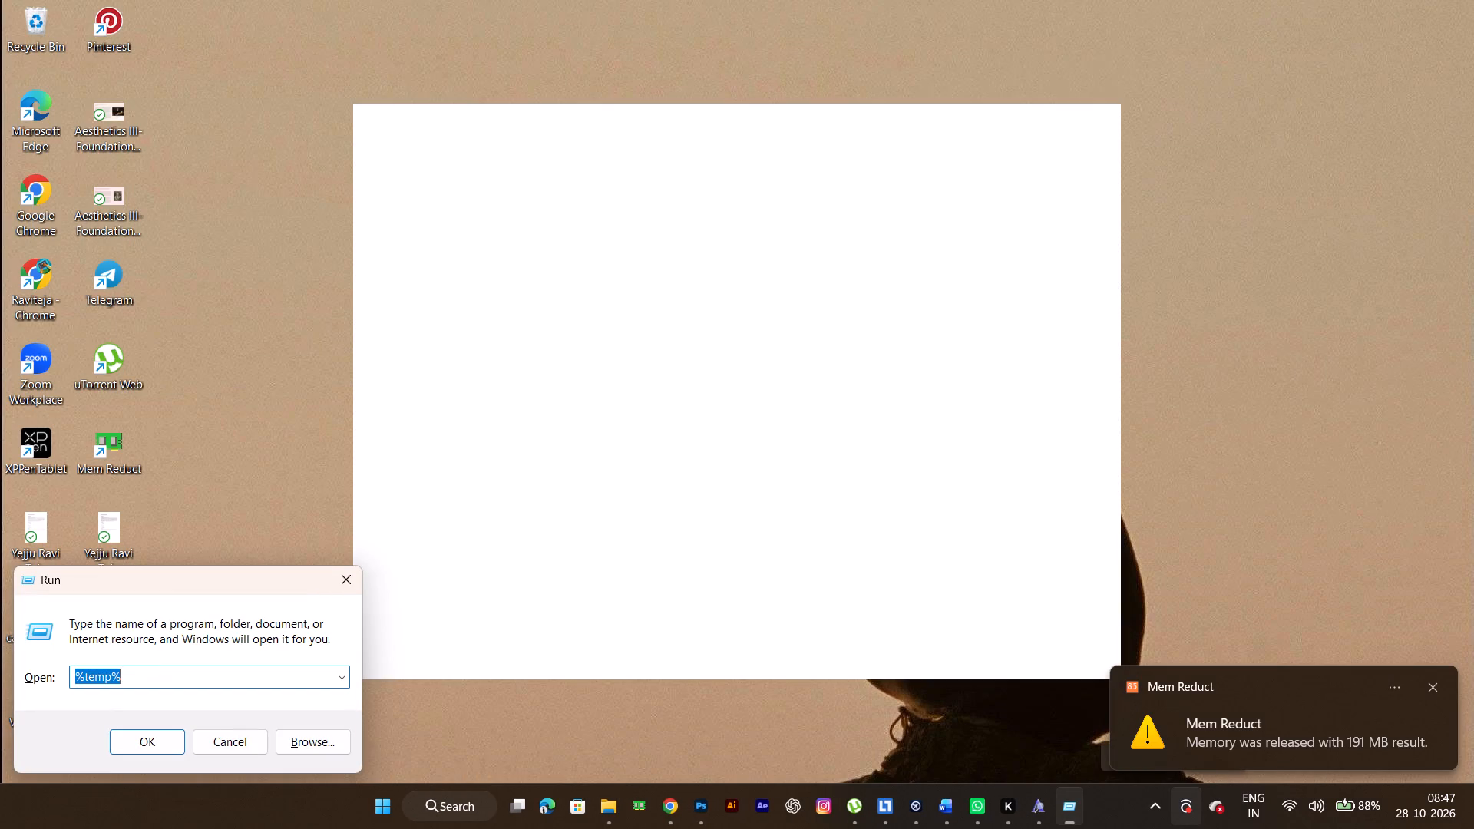
key("Down")
key("Return")
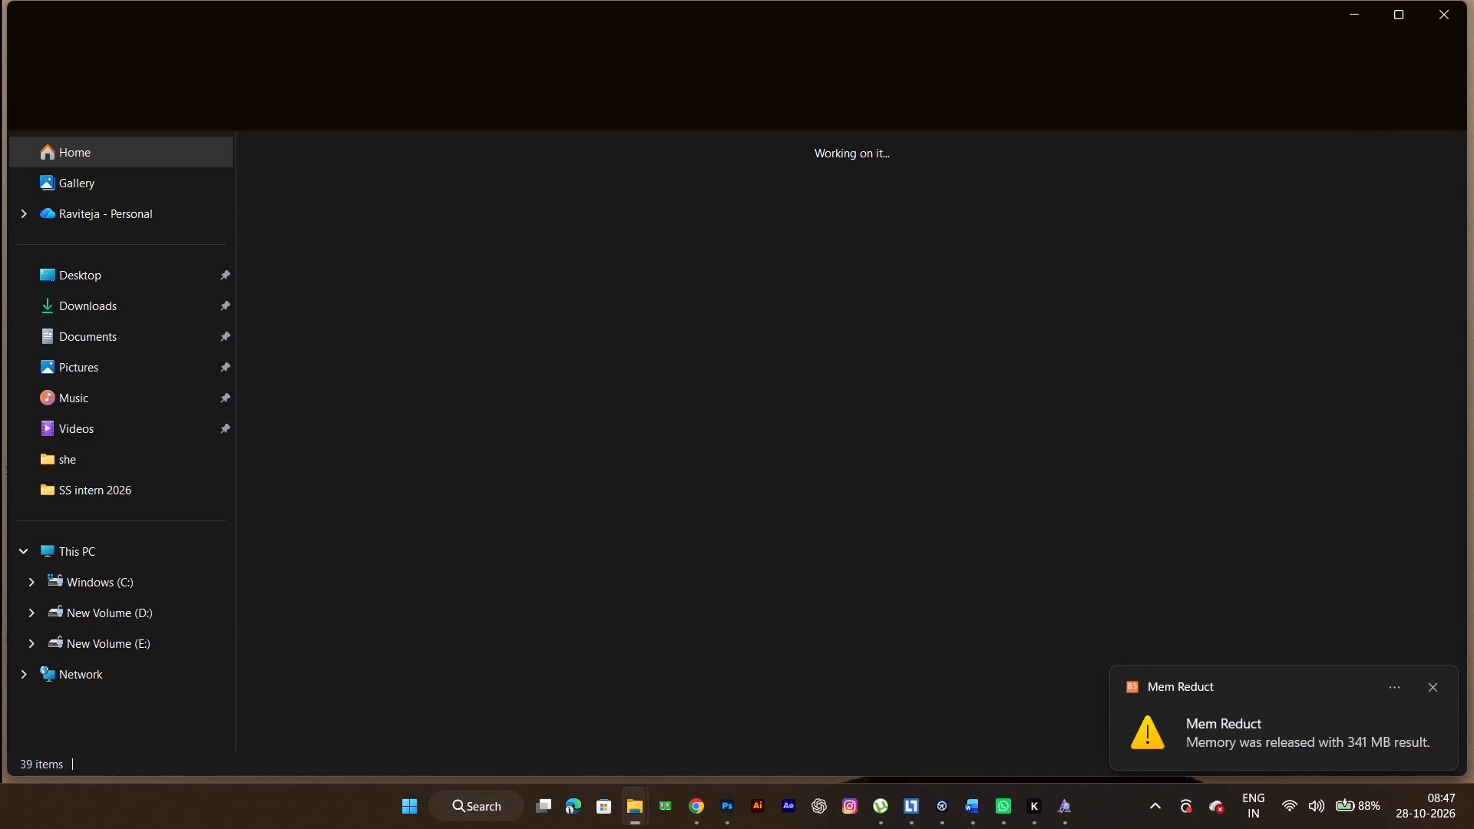
key("ctrl+a")
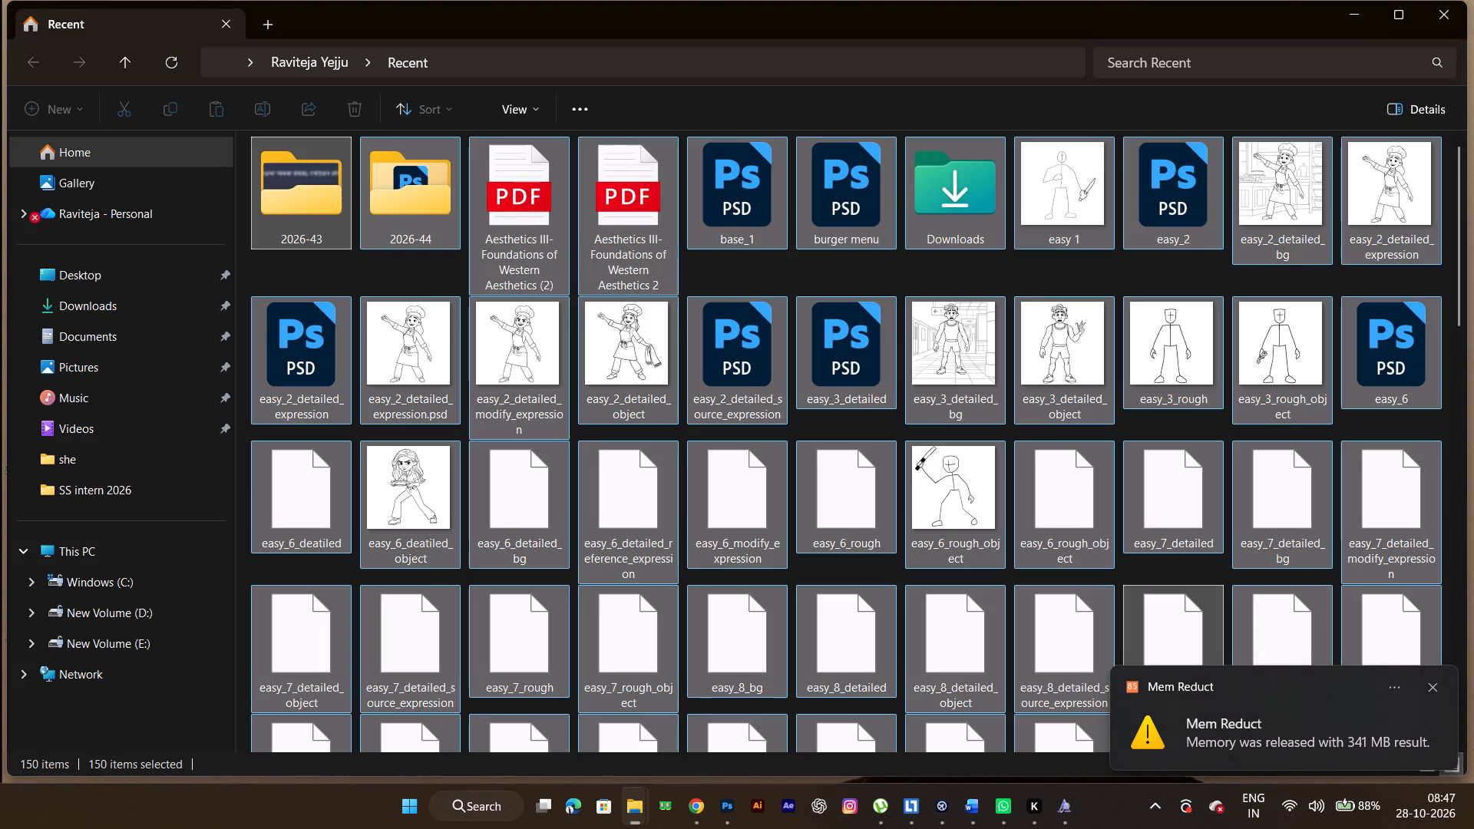
key("shift+Delete")
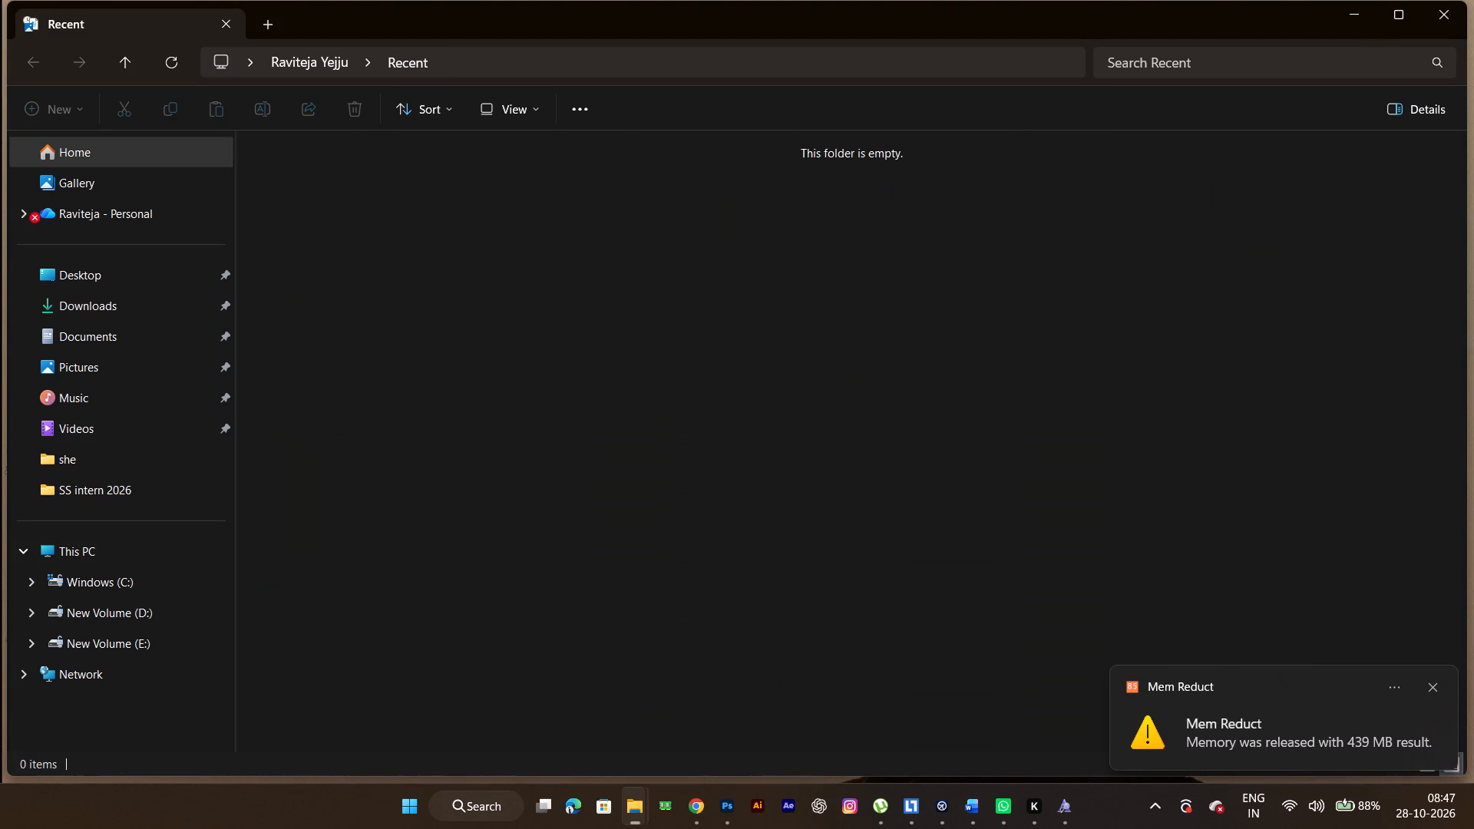
left_click(1448, 12)
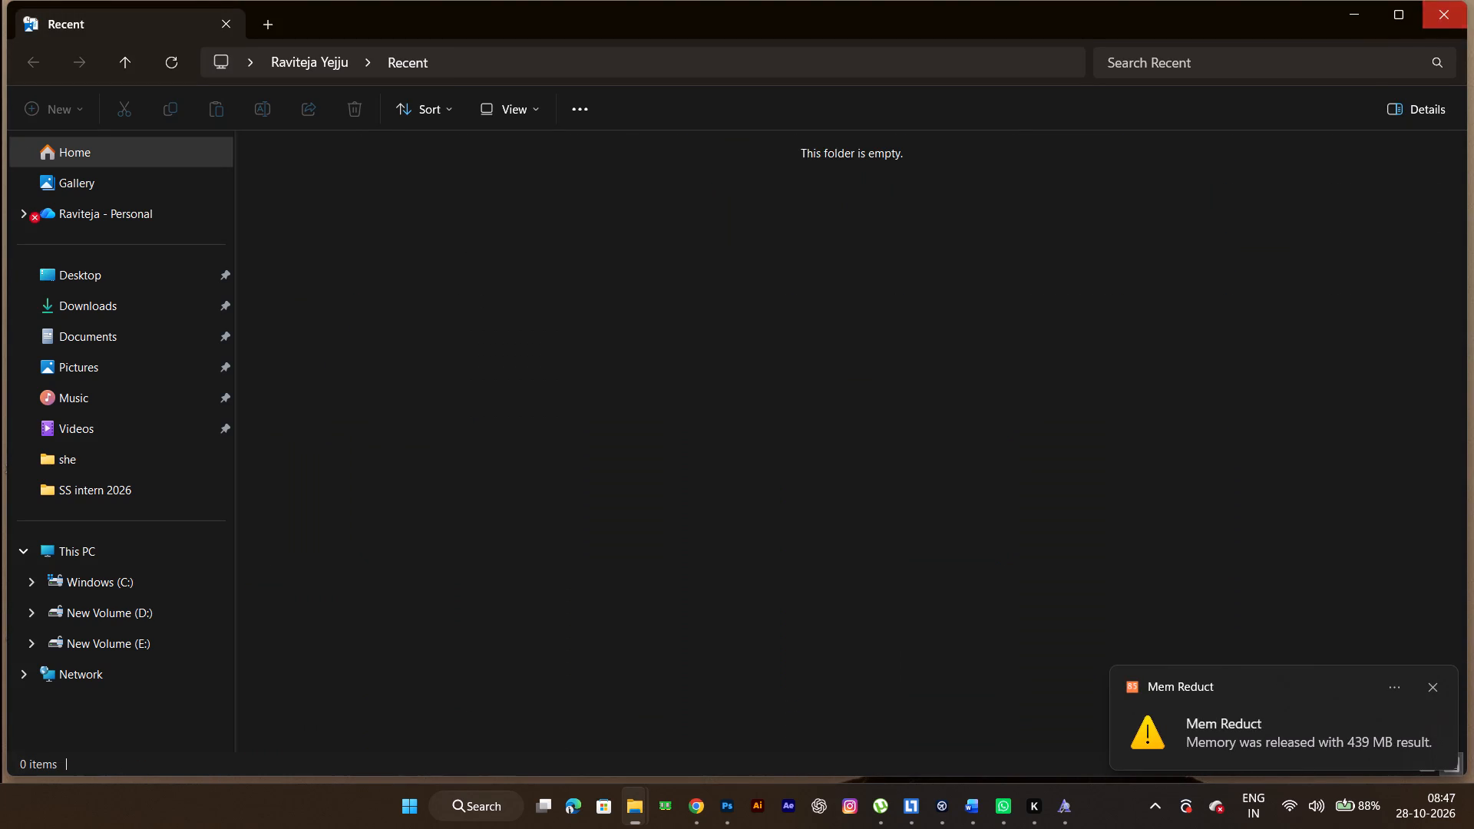
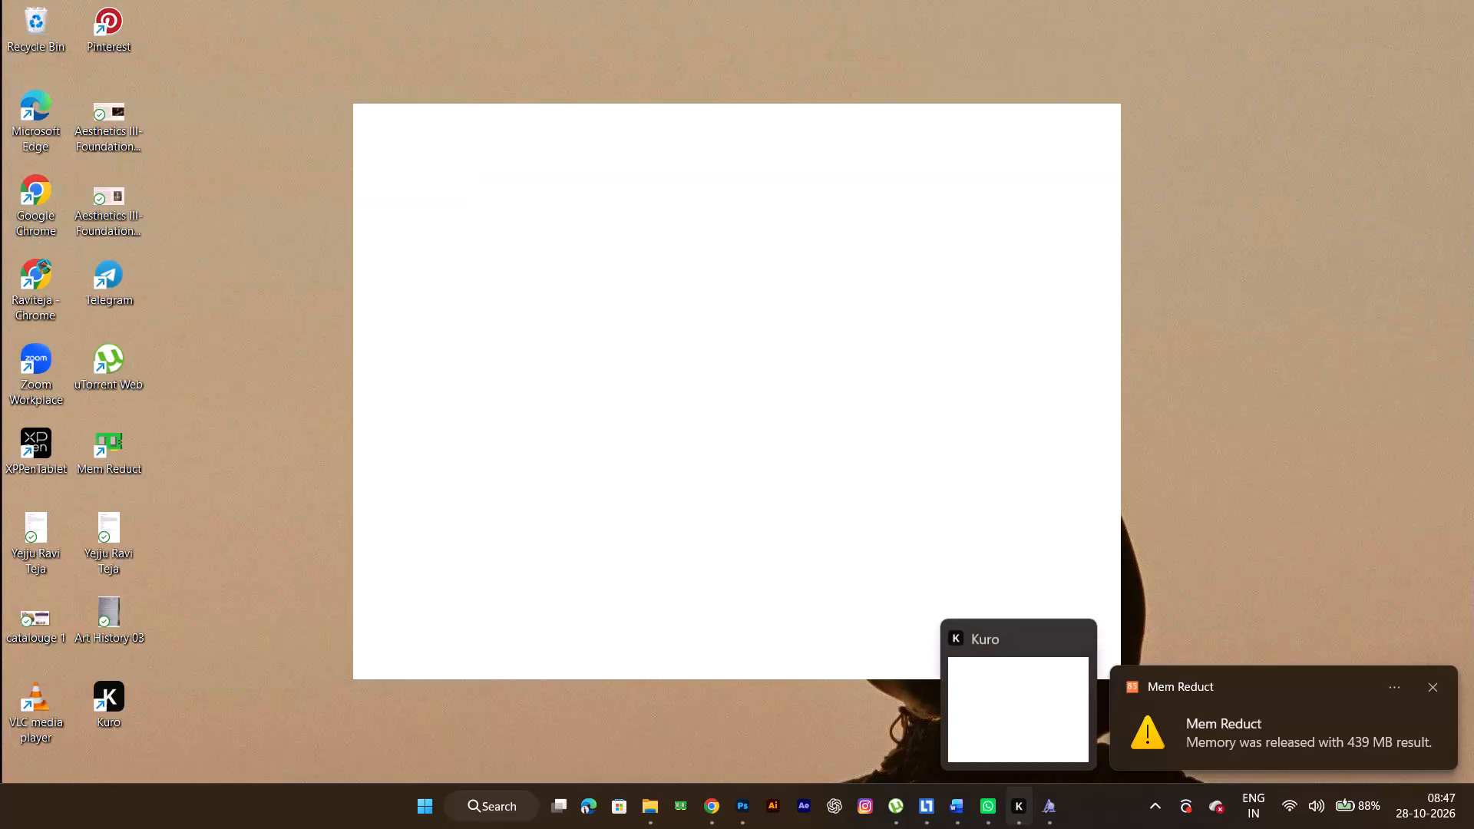
Close all open Windows Font Viewer windows.
right_click(1033, 811)
right_click(1049, 813)
left_click(1046, 759)
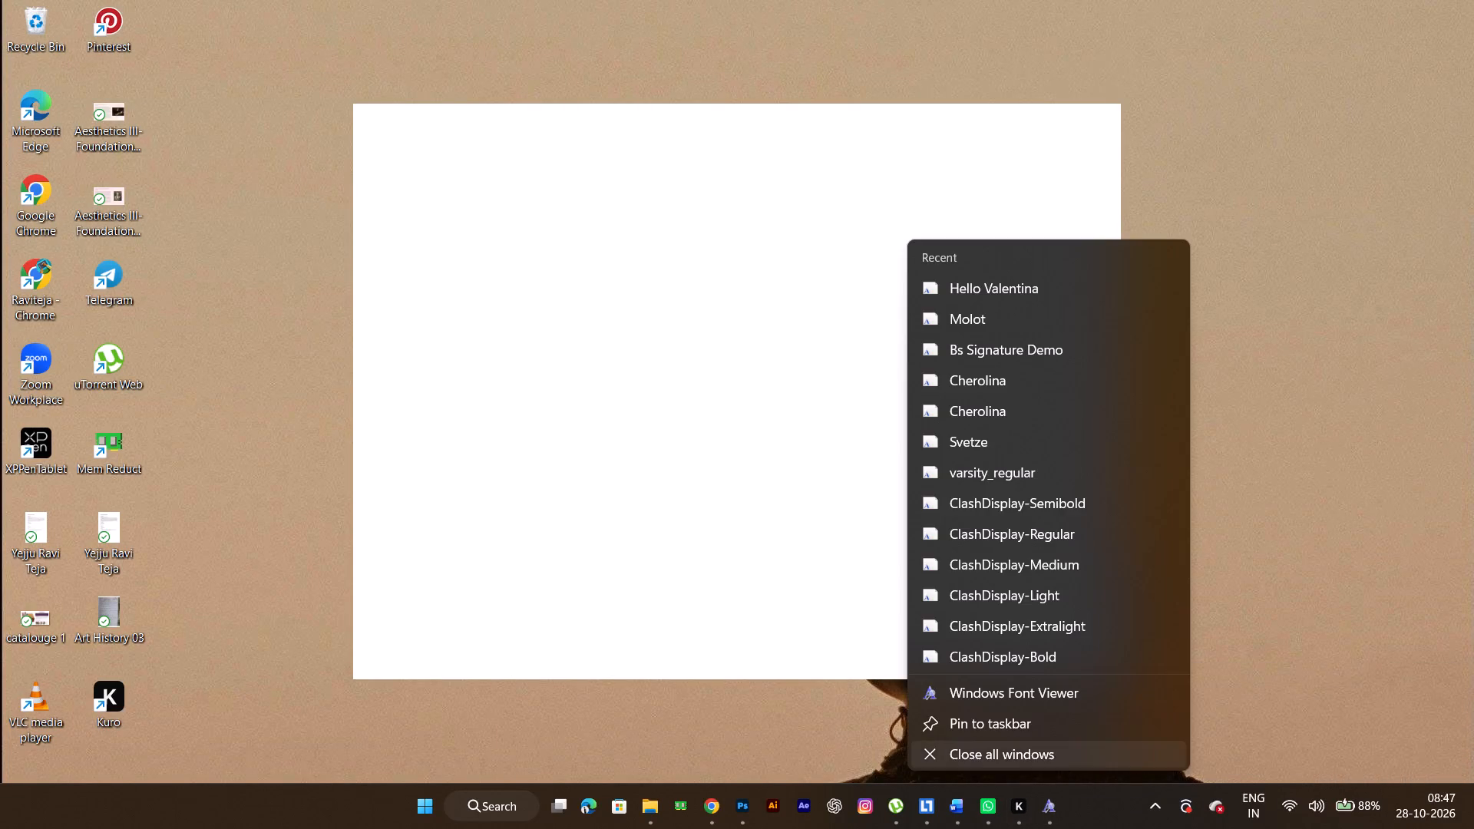
Bring up the window options for the running NetLimiter app.
right_click(941, 814)
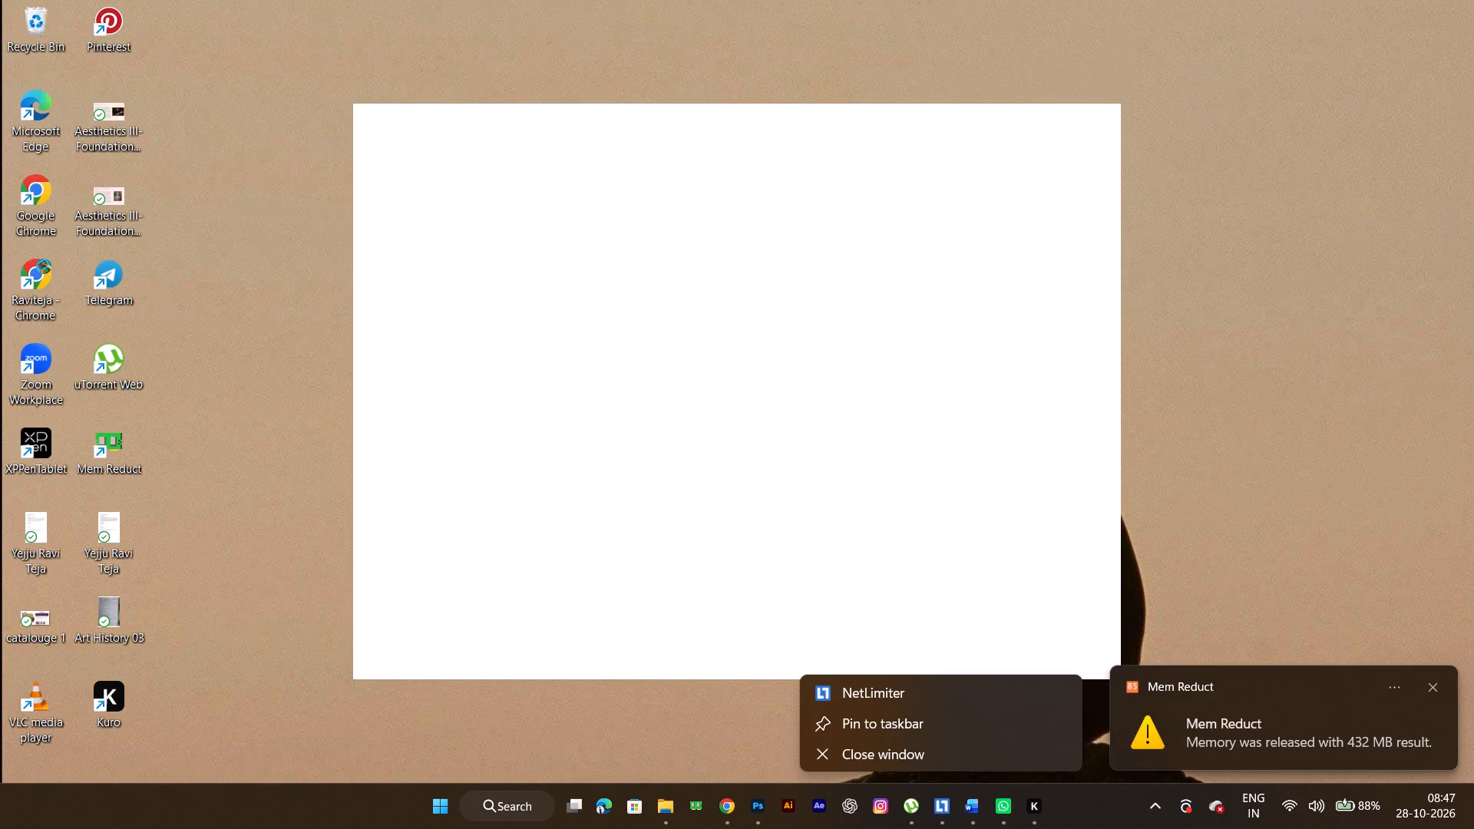
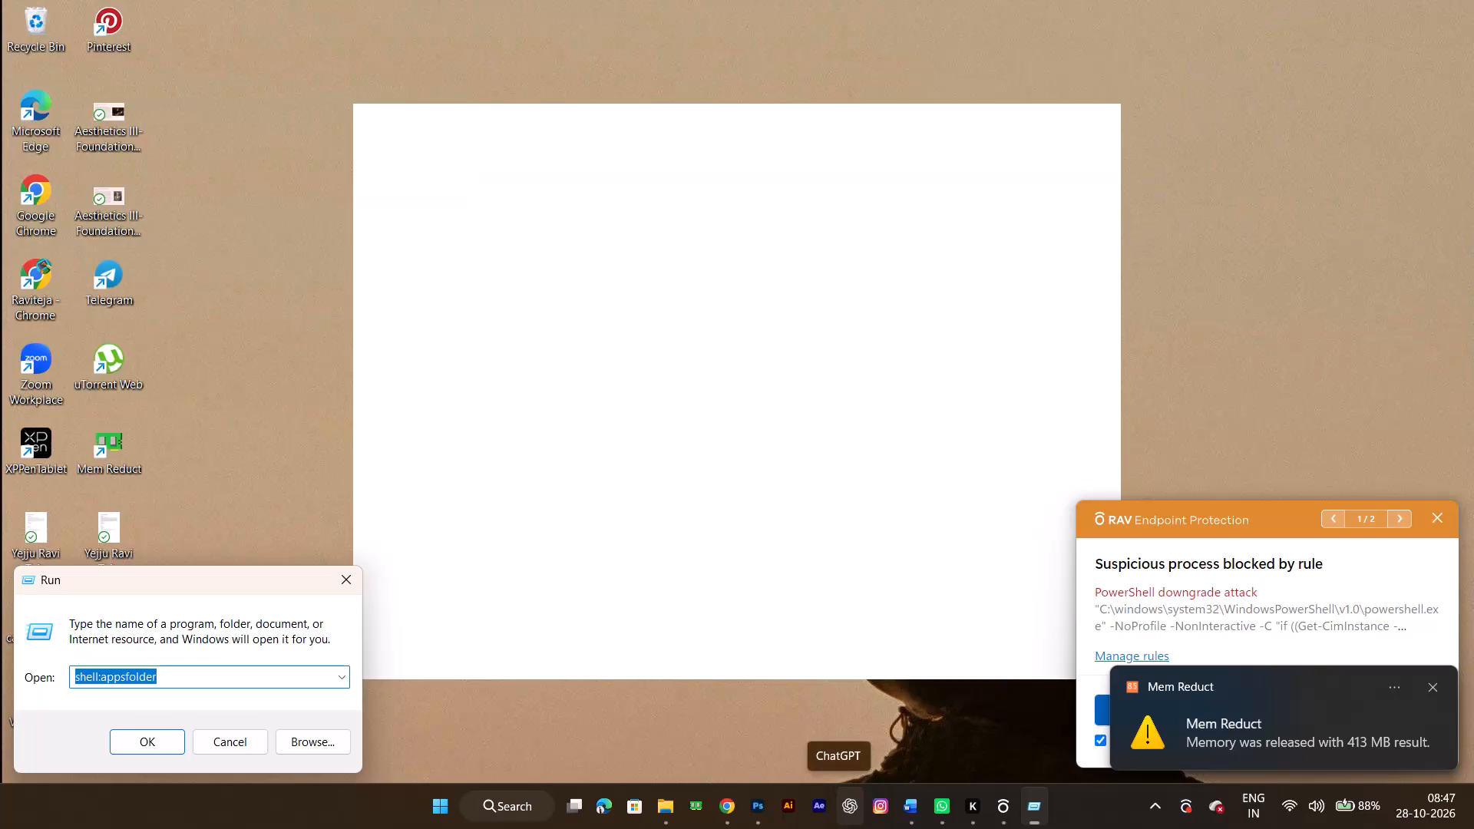
Open the %temp% folder using the Run command history.
key("Up")
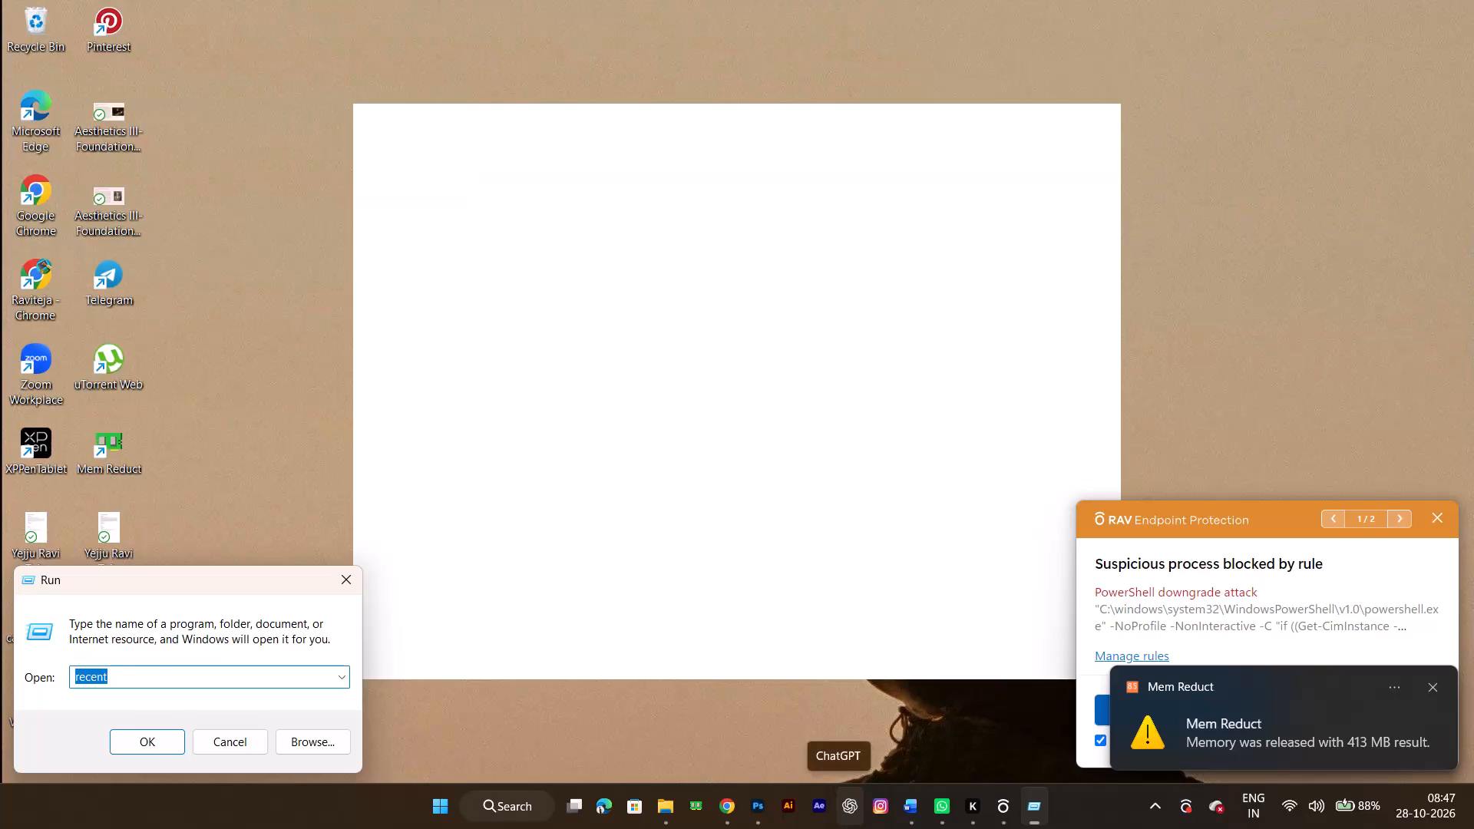
key("Up")
key("Up")
key("Down")
key("Down")
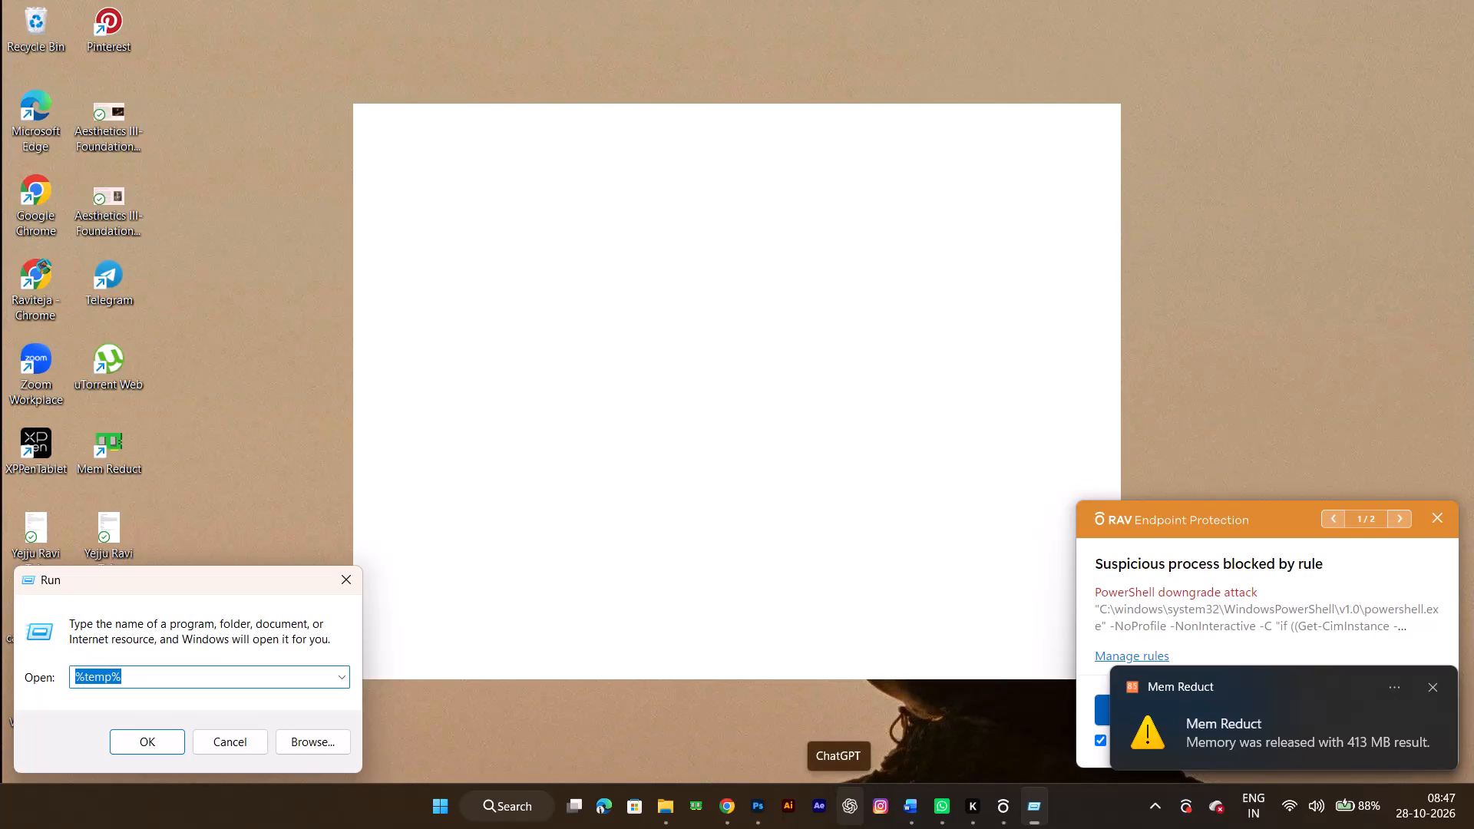
key("Return")
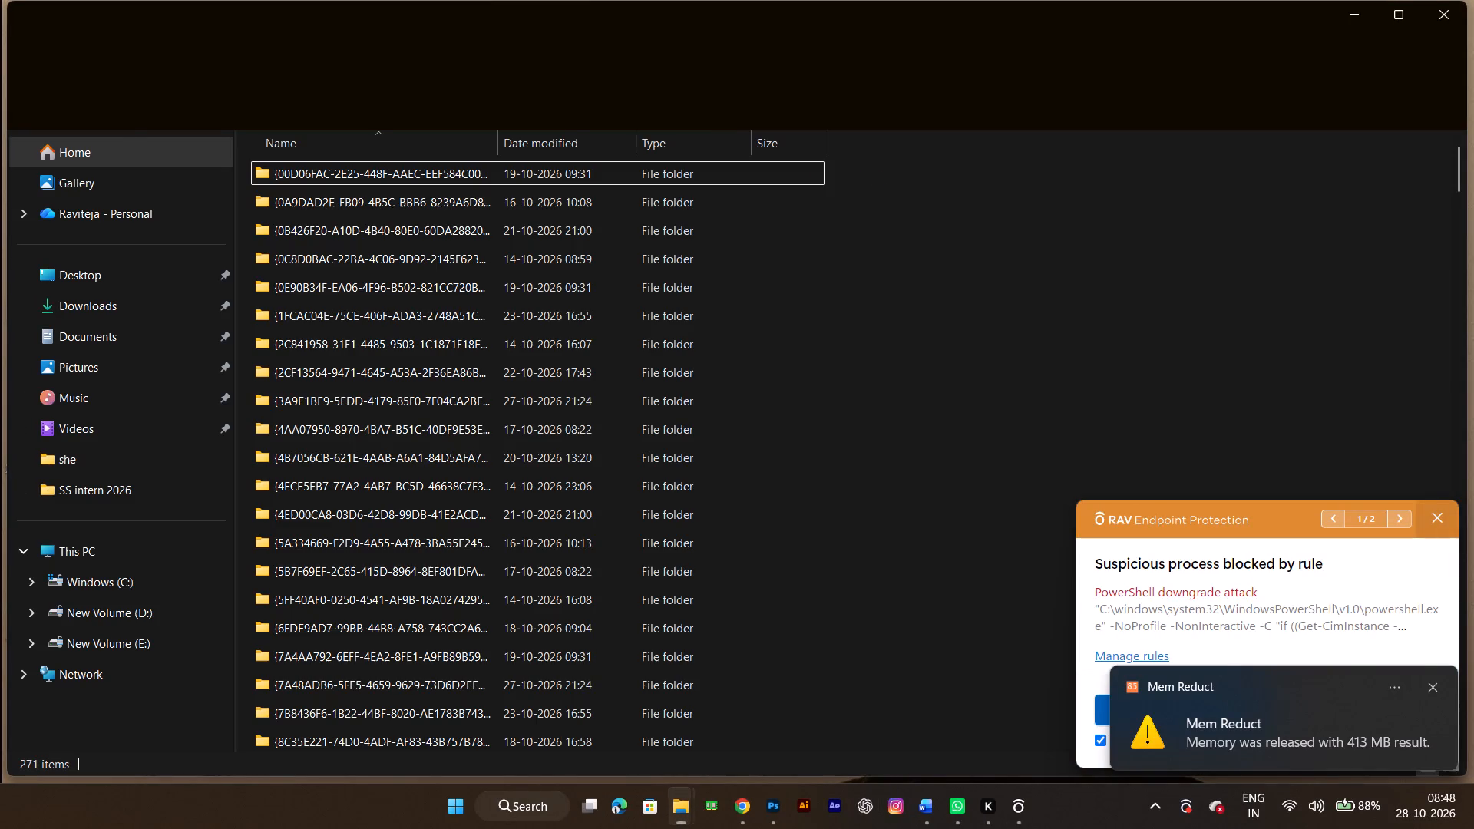
Dismiss the RAV Endpoint Protection and Mem Reduct notifications.
left_click(1443, 510)
left_click(1426, 685)
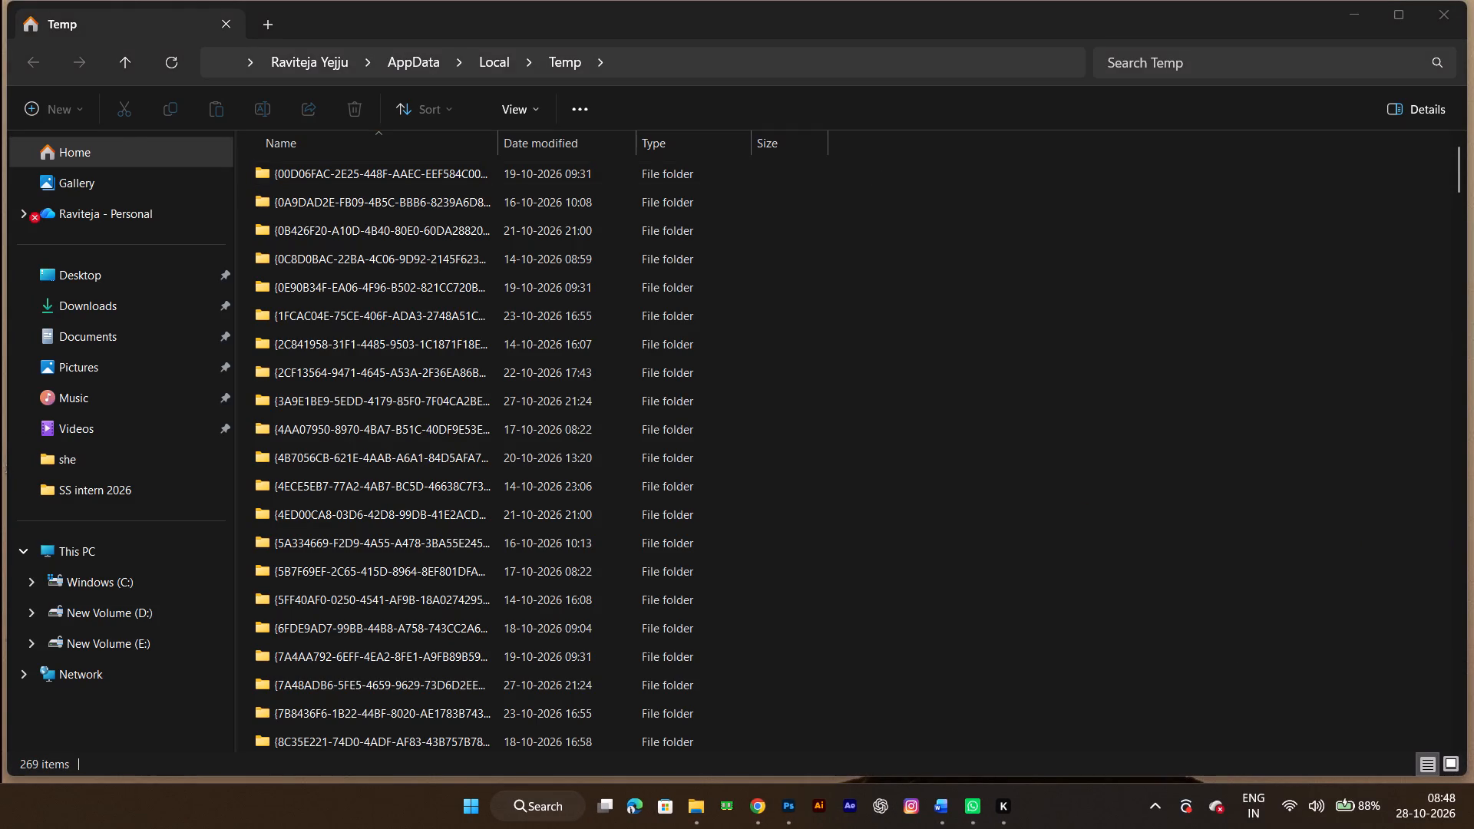
Permanently delete all files and folders in the Temp folder.
key("ctrl+a")
key("ctrl+a")
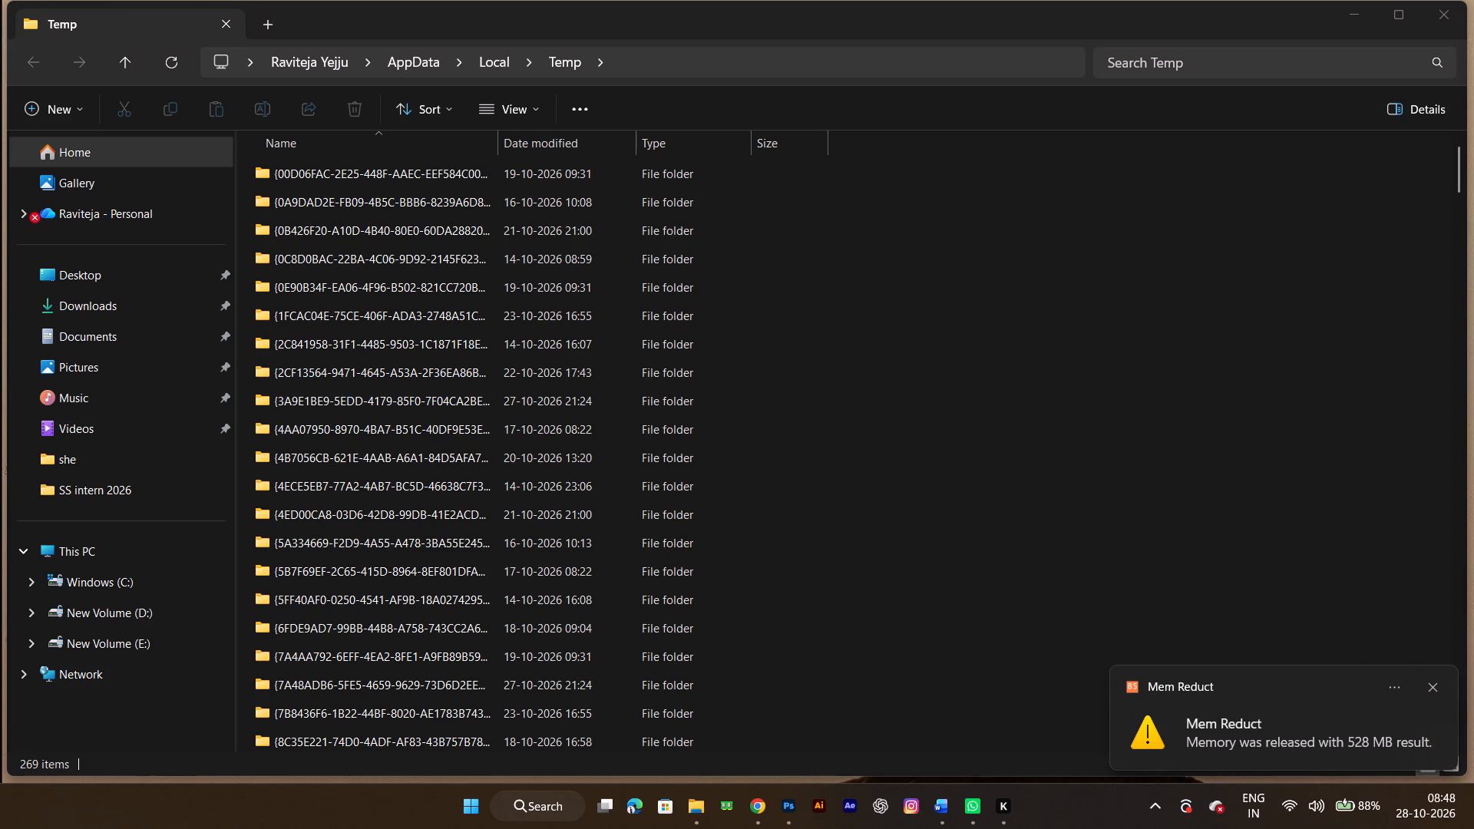
left_click(1268, 560)
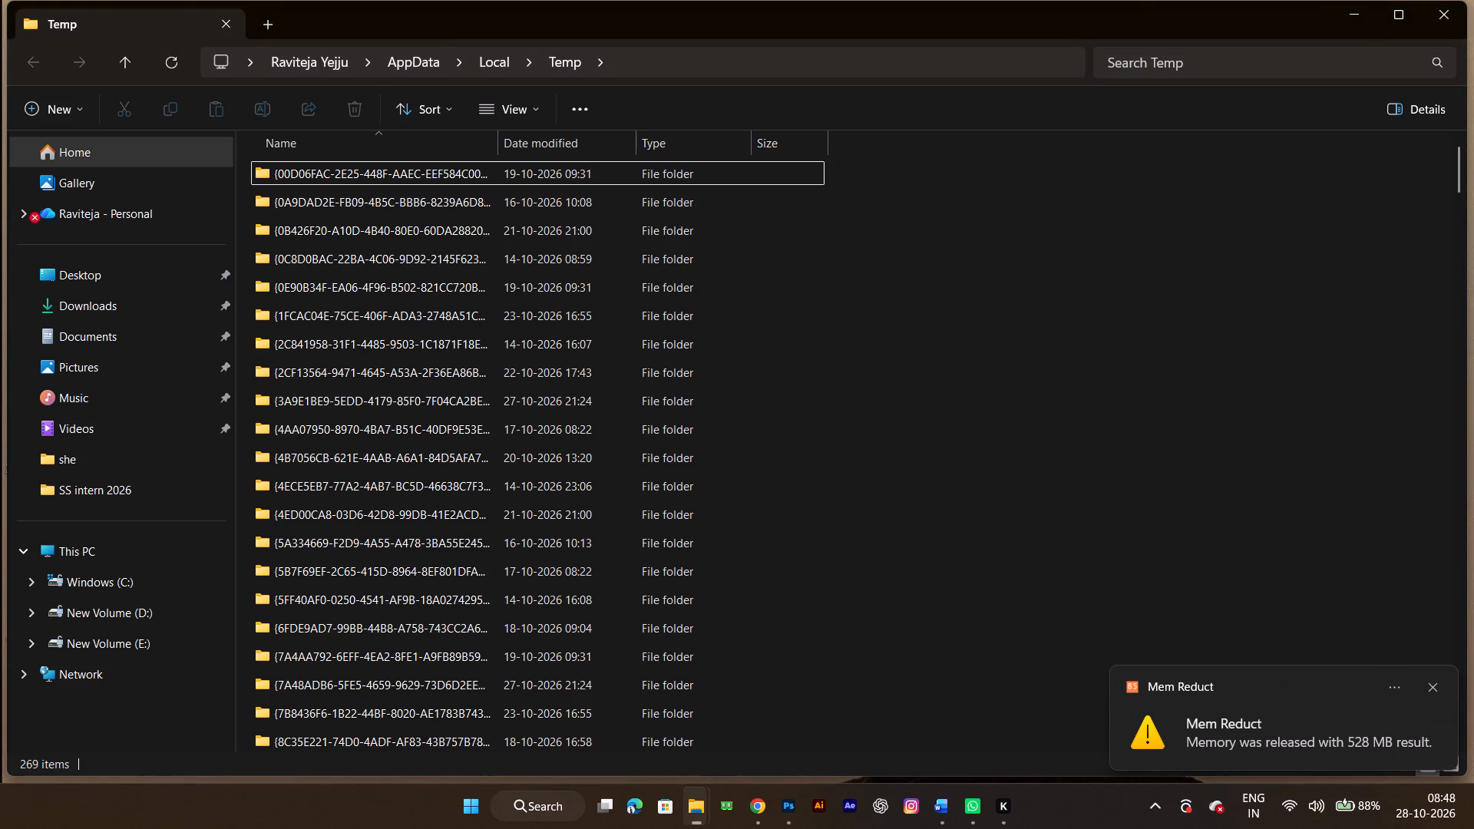
key("ctrl+a")
key("shift+Delete")
key("Return")
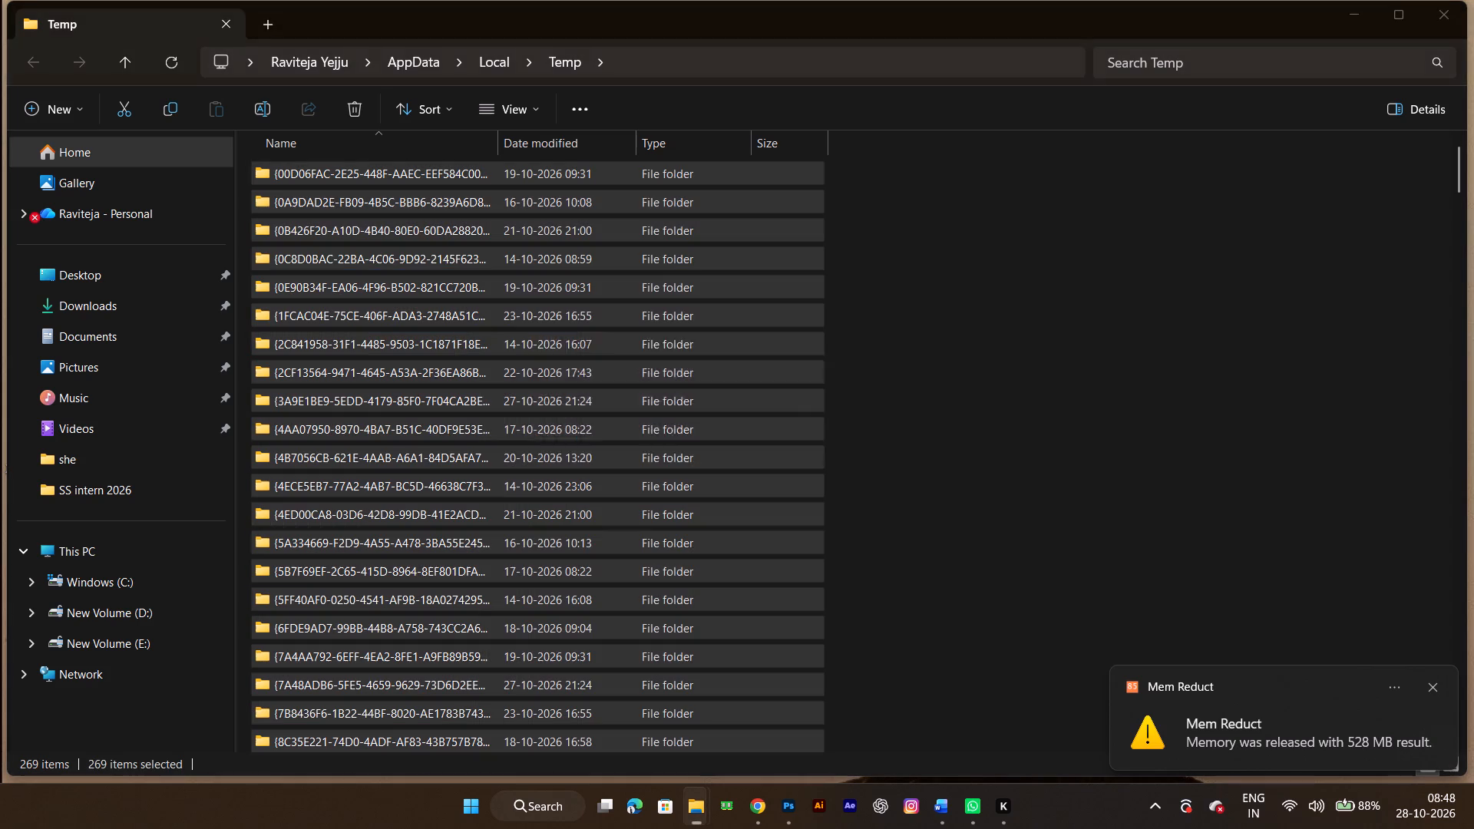
key("Return")
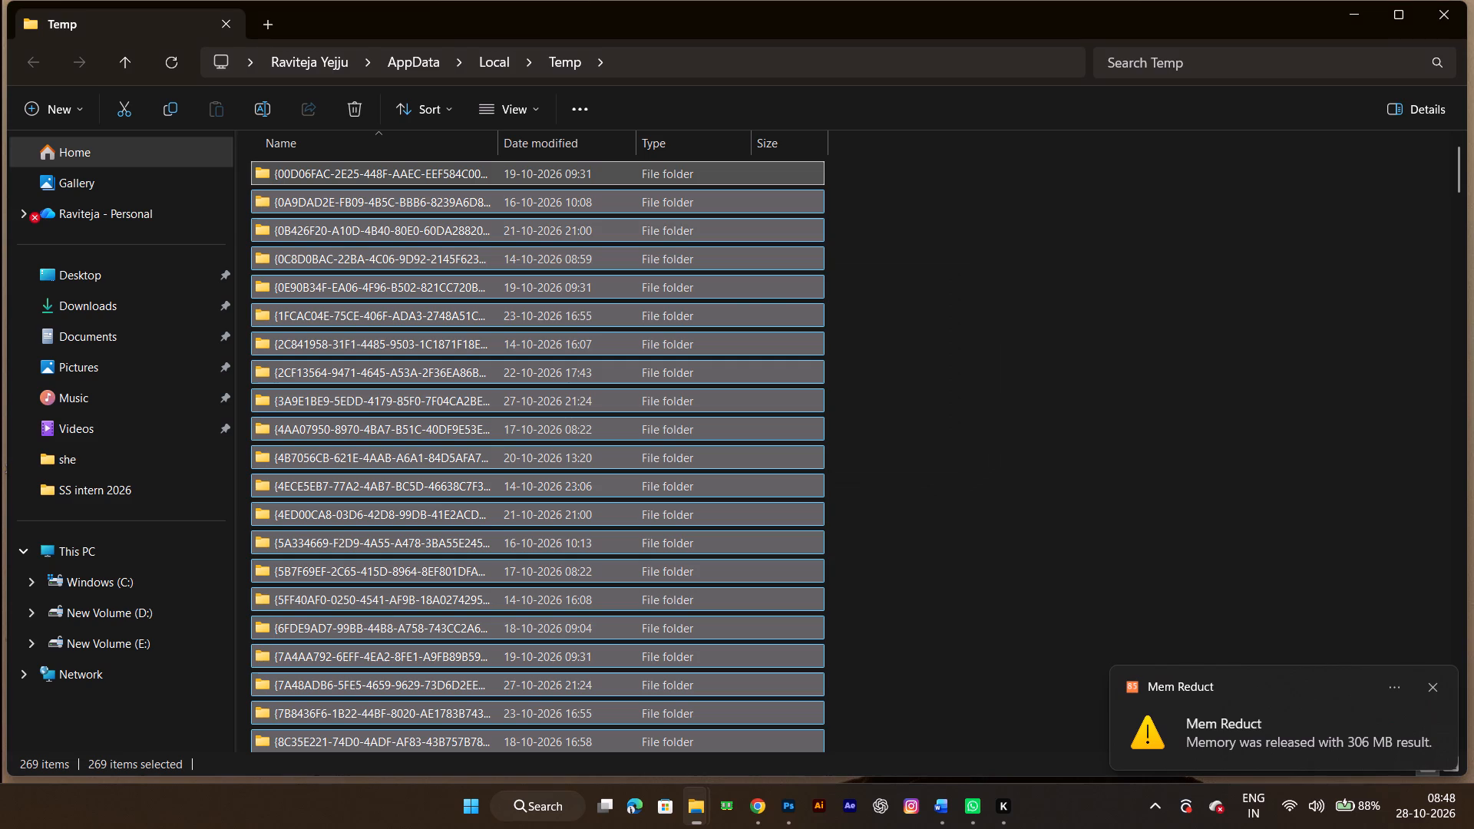
key("shift+Delete")
key("Return")
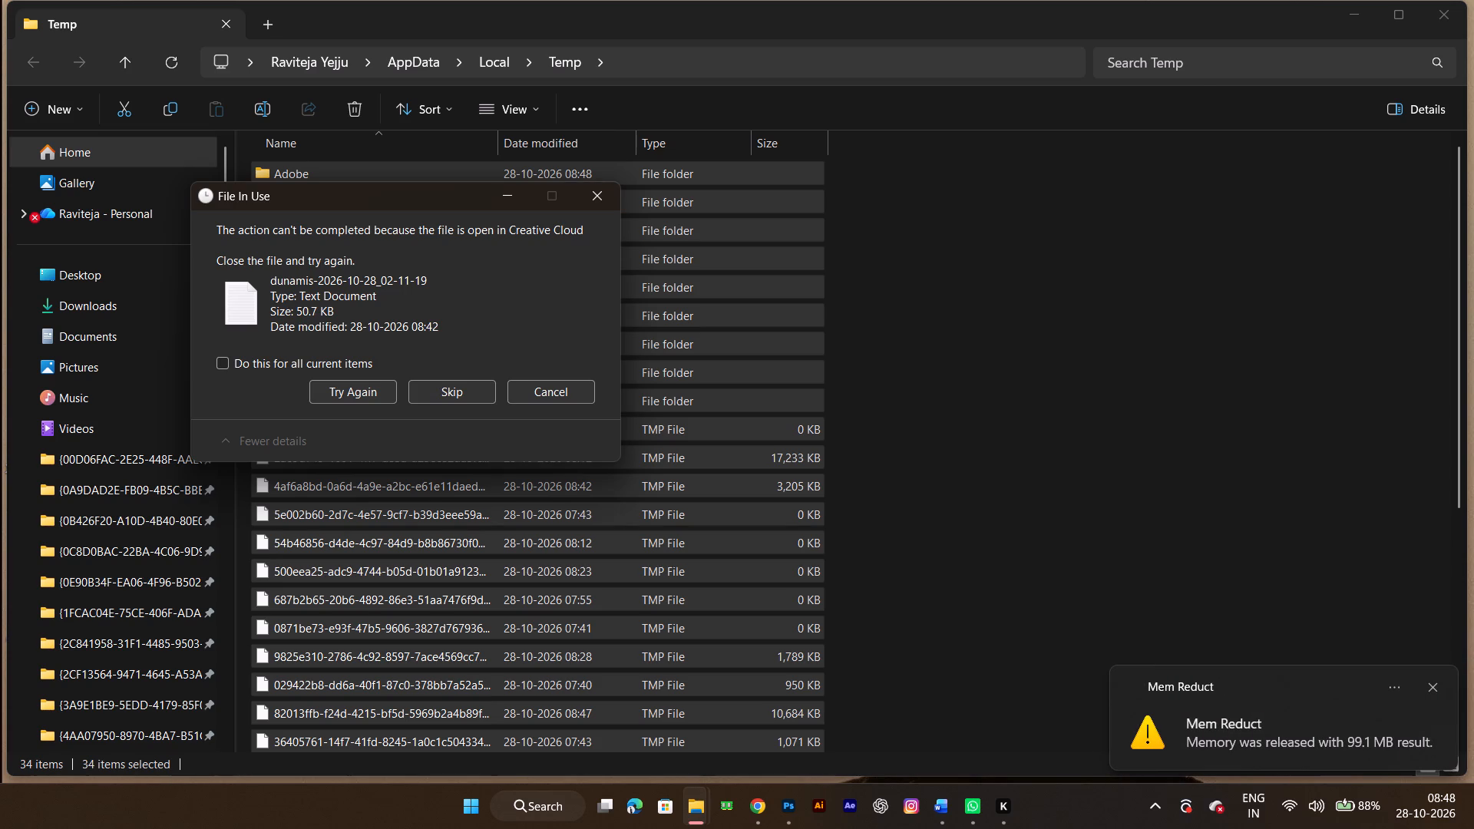
Skip all in-use files and the first Listdlls system file, and approve permanent deletion for all remaining system files.
left_click(226, 370)
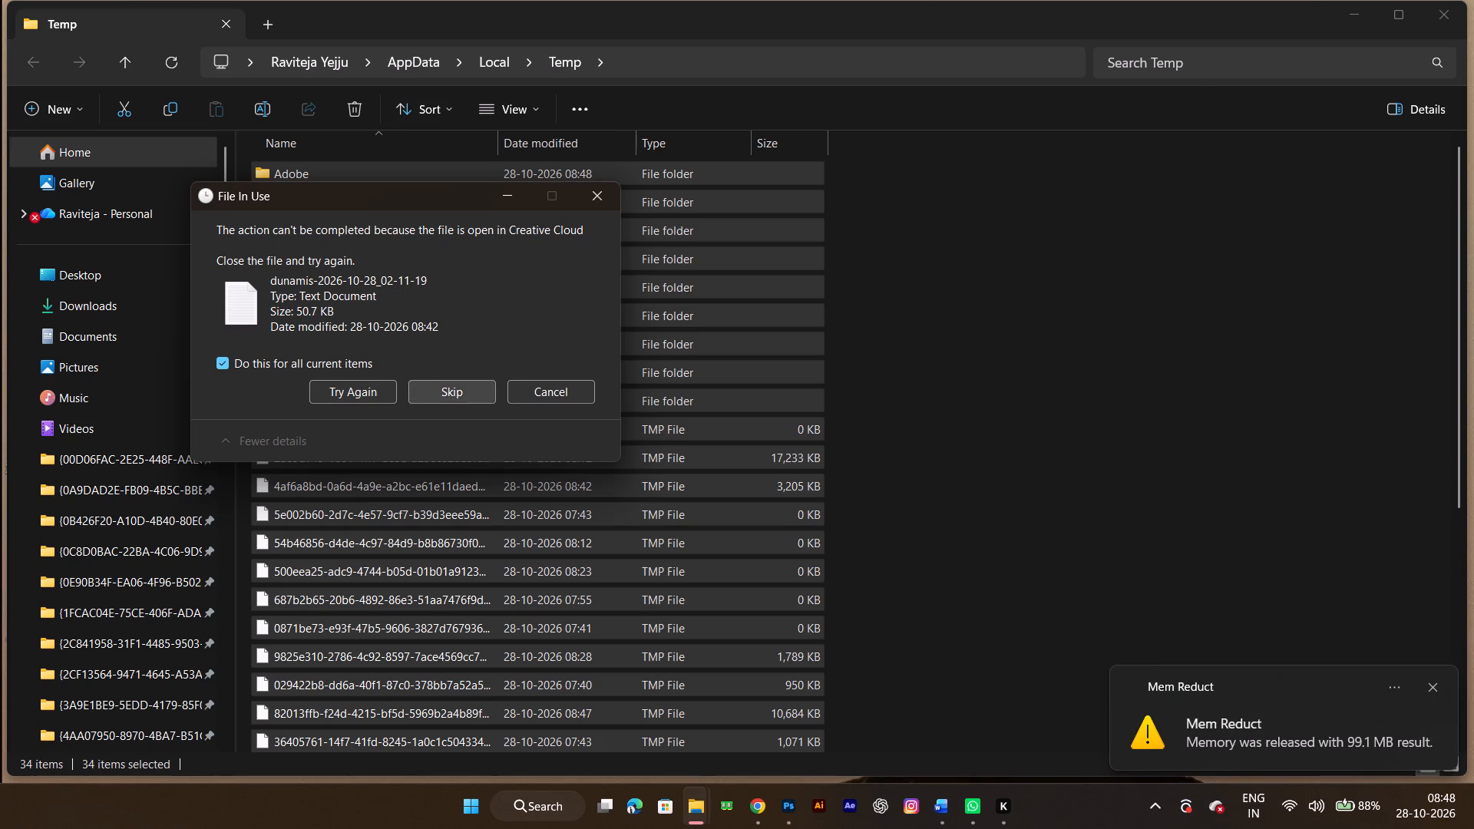
left_click(461, 398)
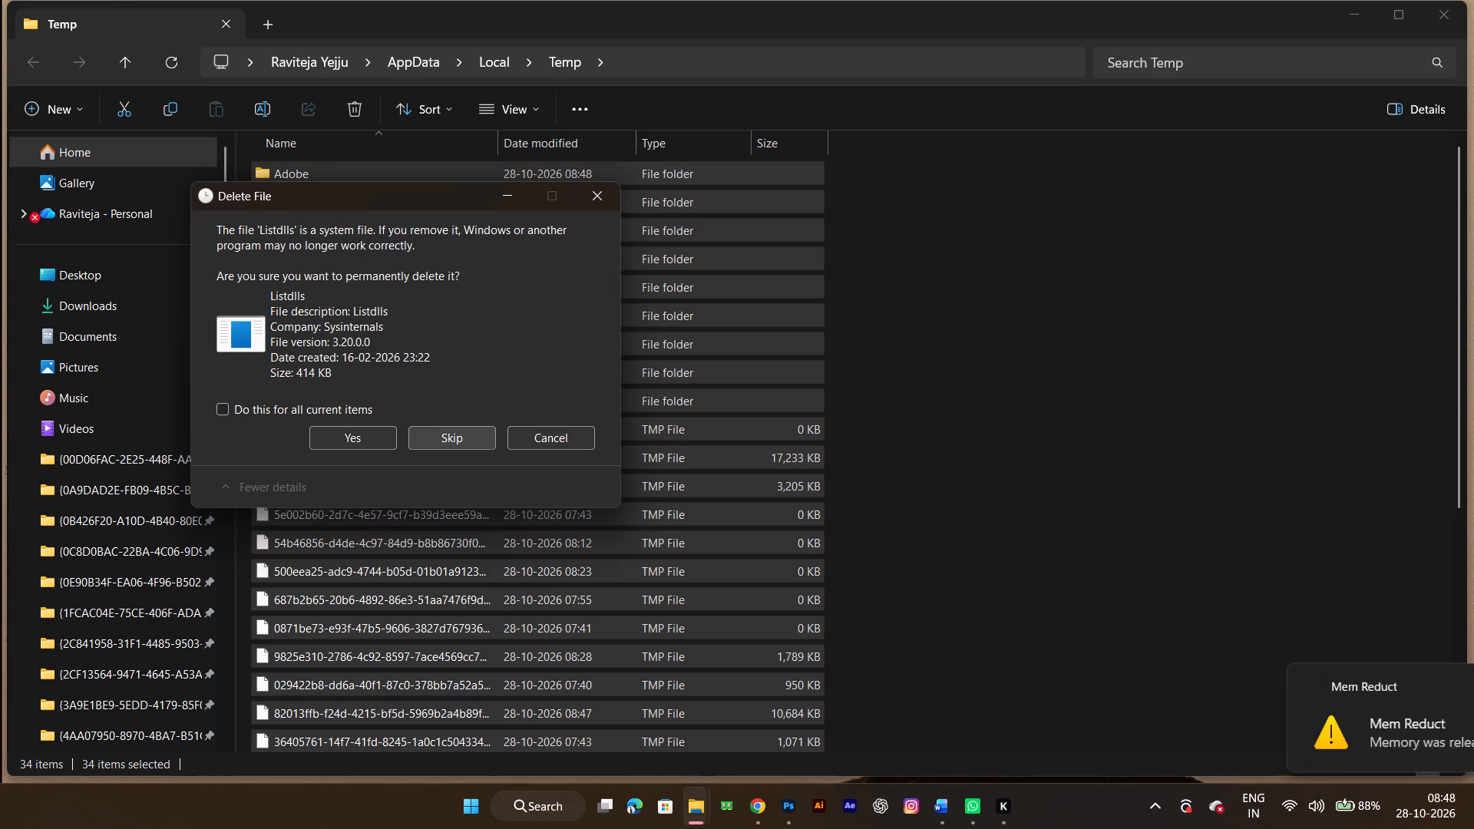
left_click(450, 434)
left_click(257, 401)
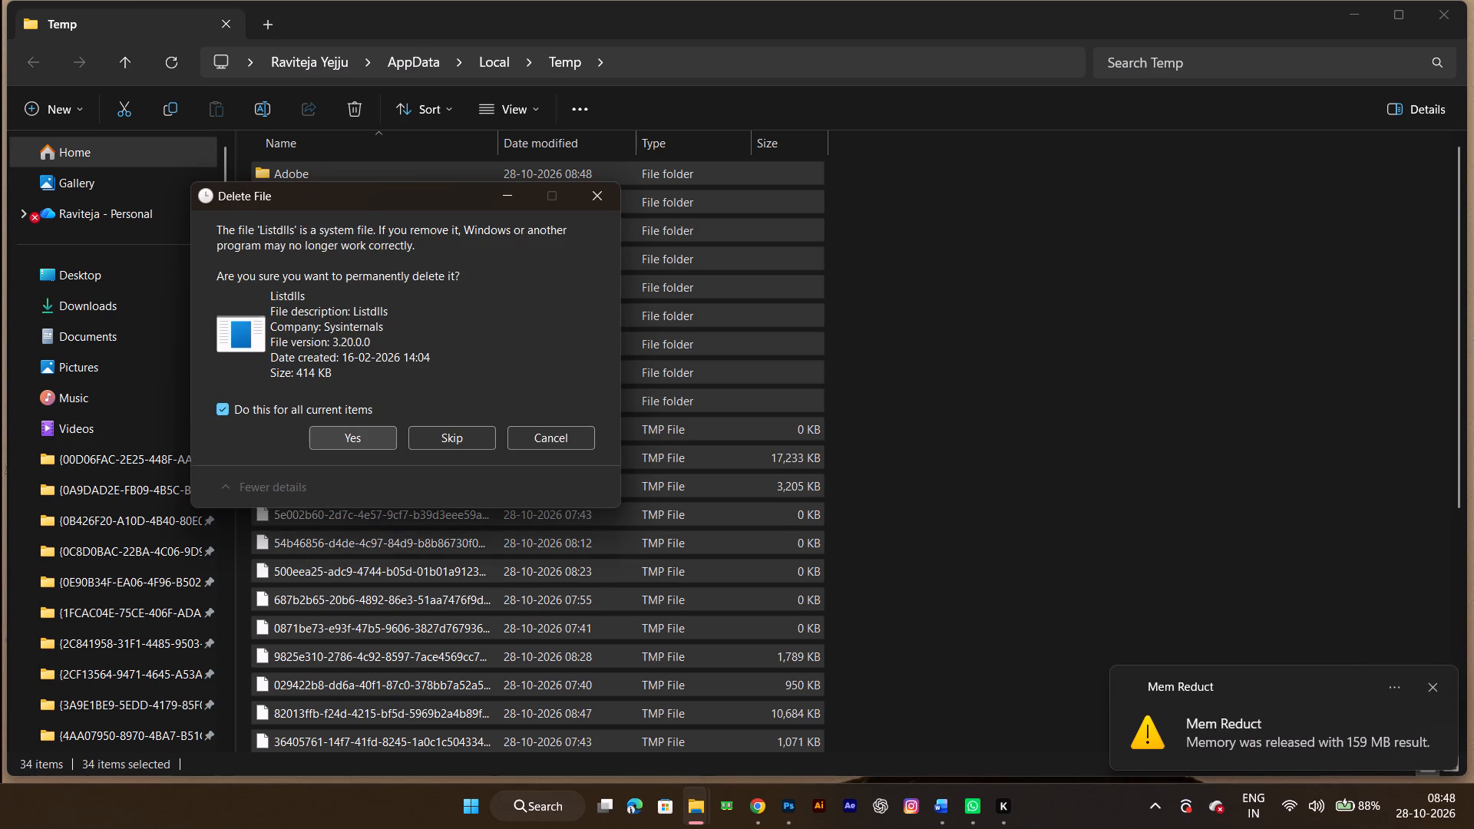
left_click(343, 444)
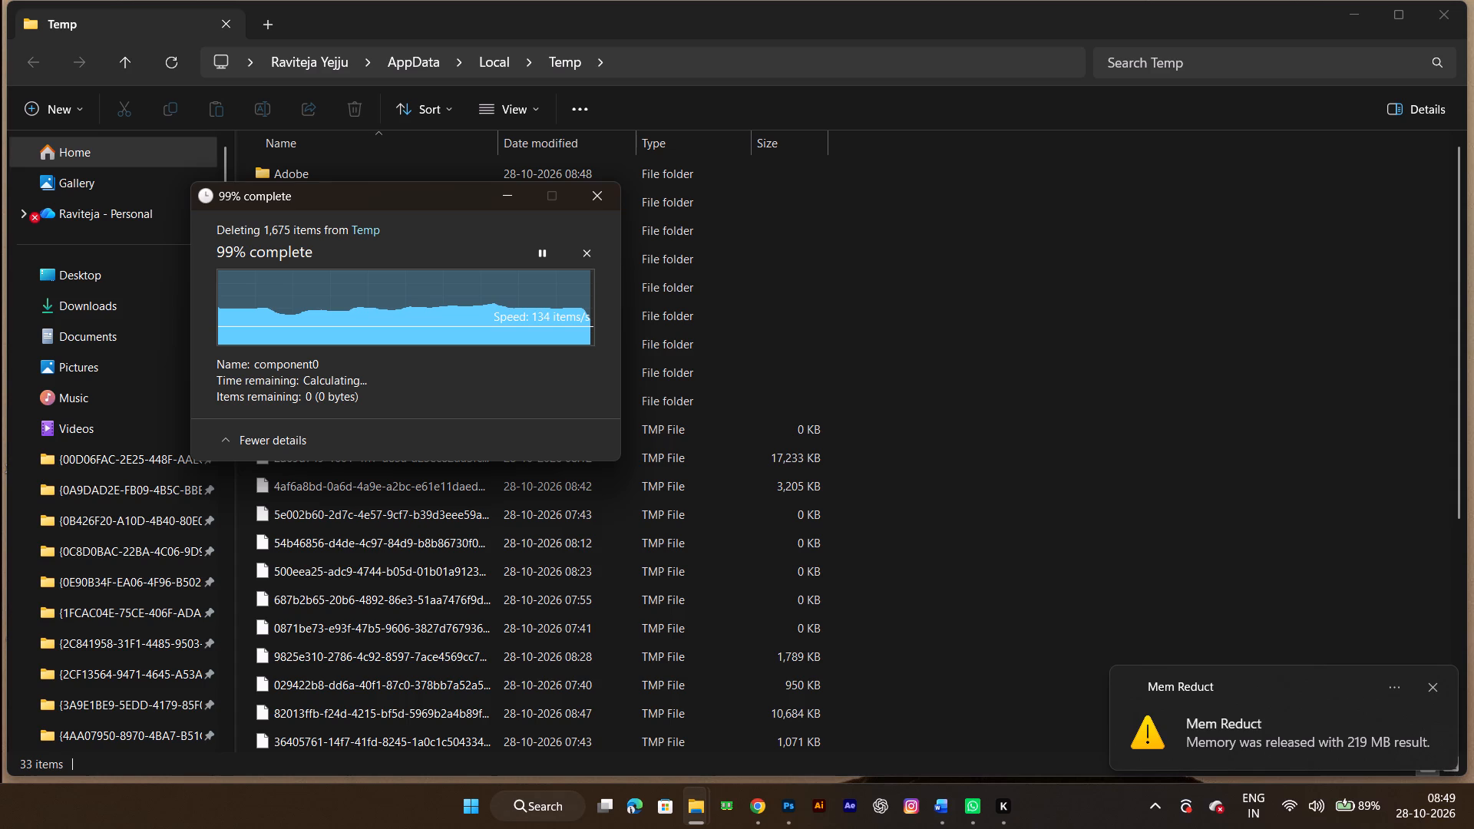
Close the Temp folder window and decline the leftover request to permanently delete multiple items.
left_click(1435, 685)
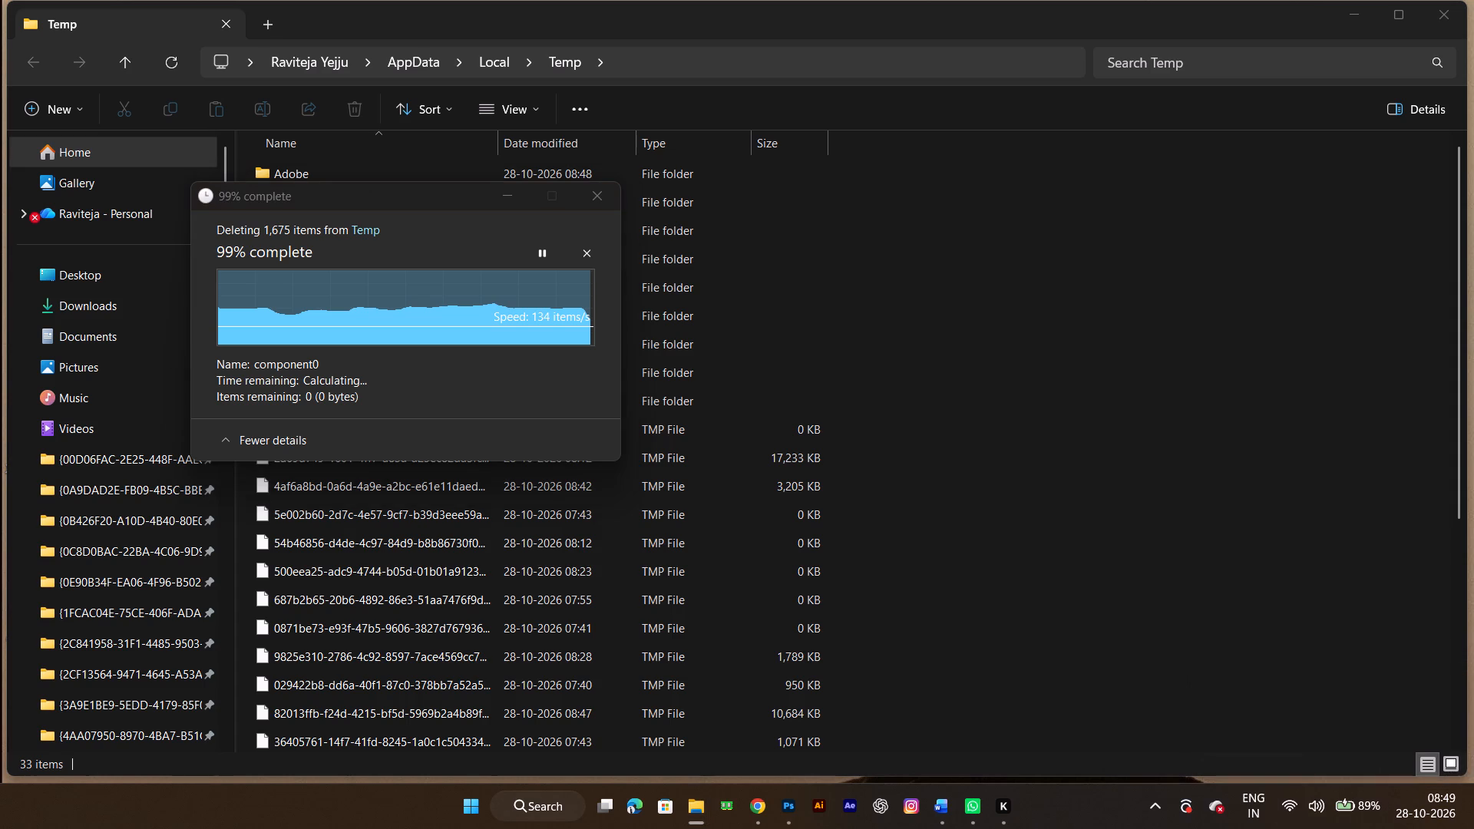
left_click(1410, 28)
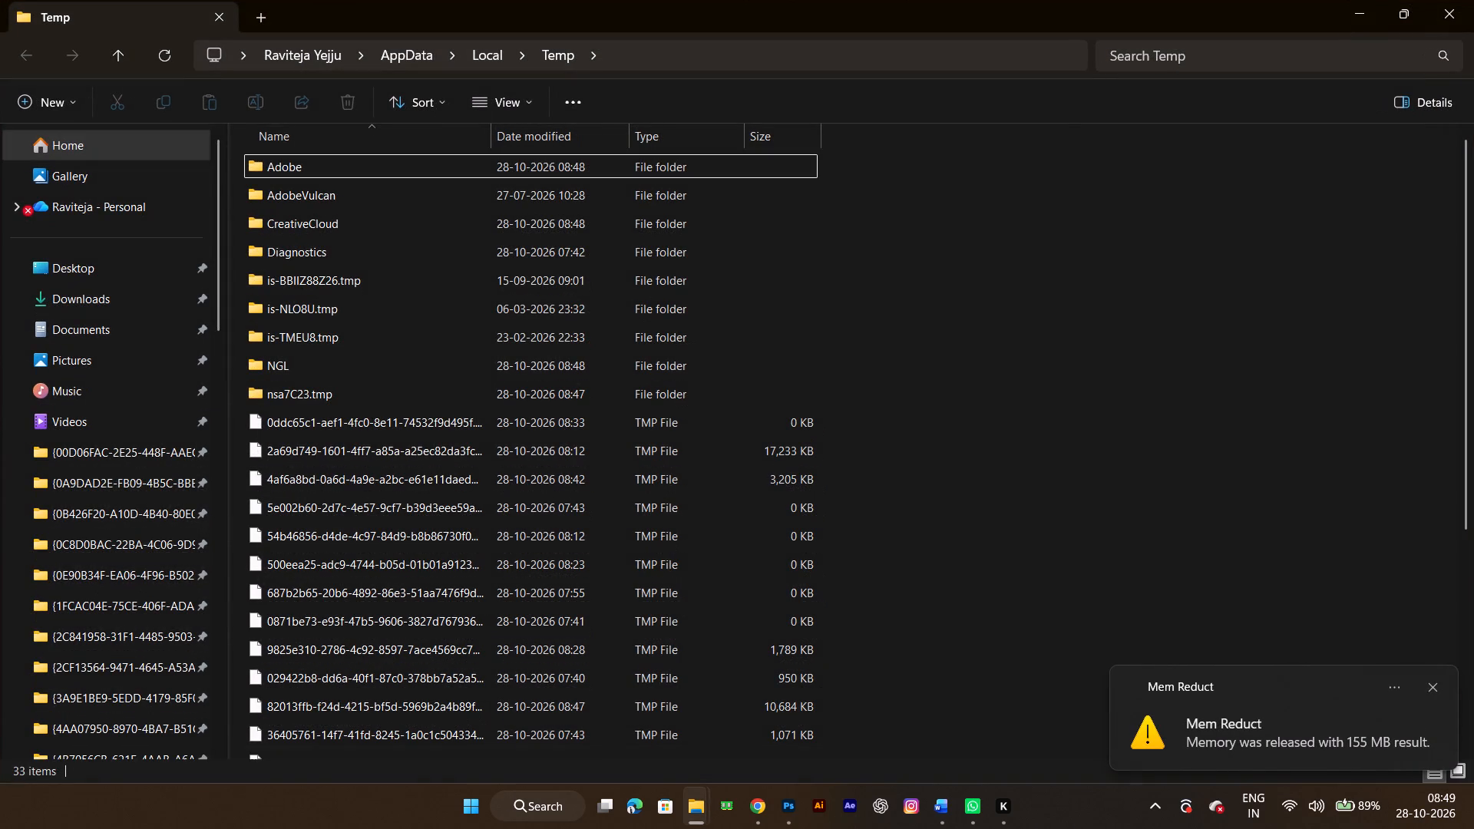
left_click(1455, 14)
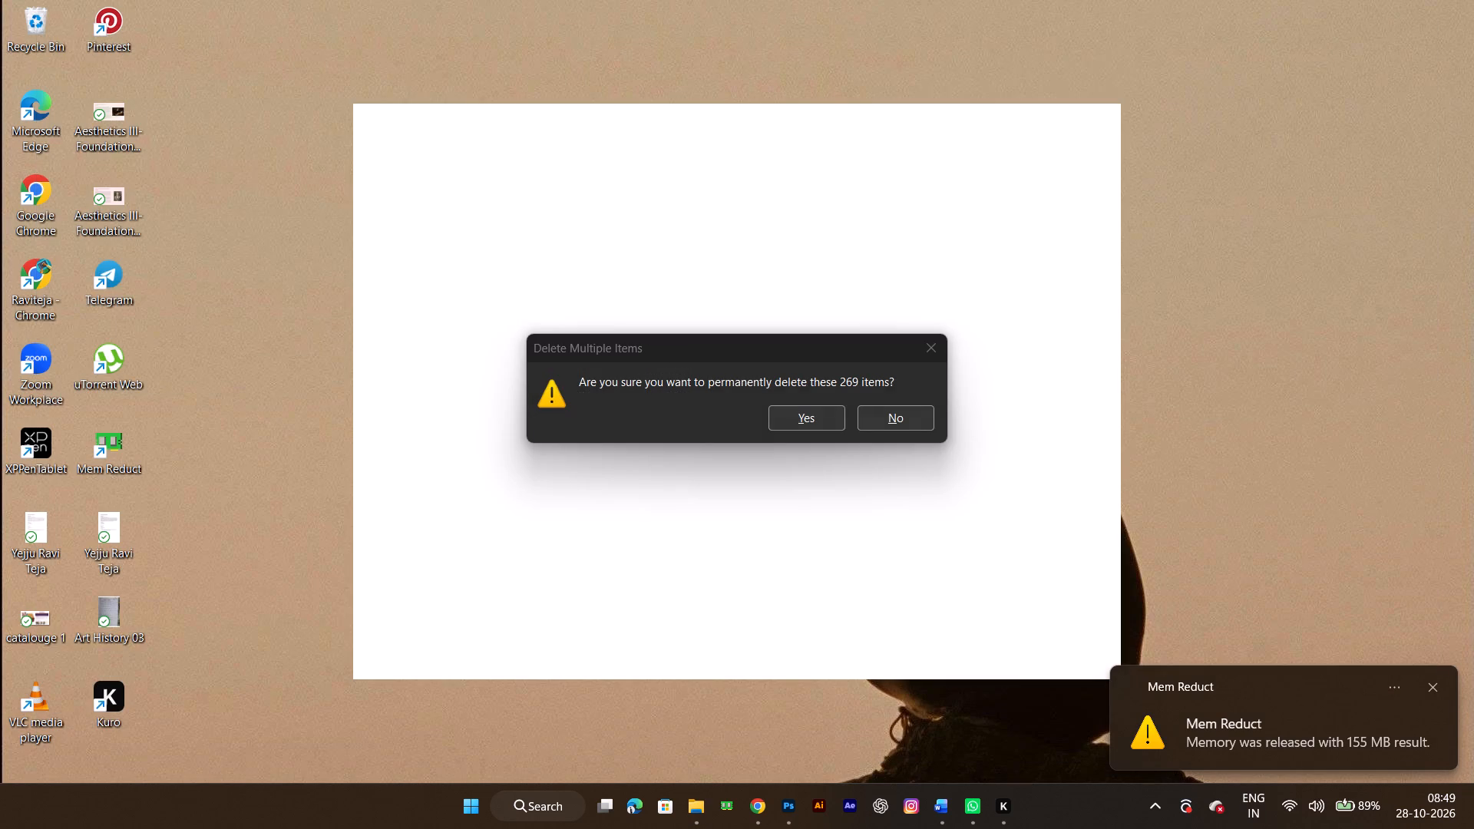
left_click(894, 423)
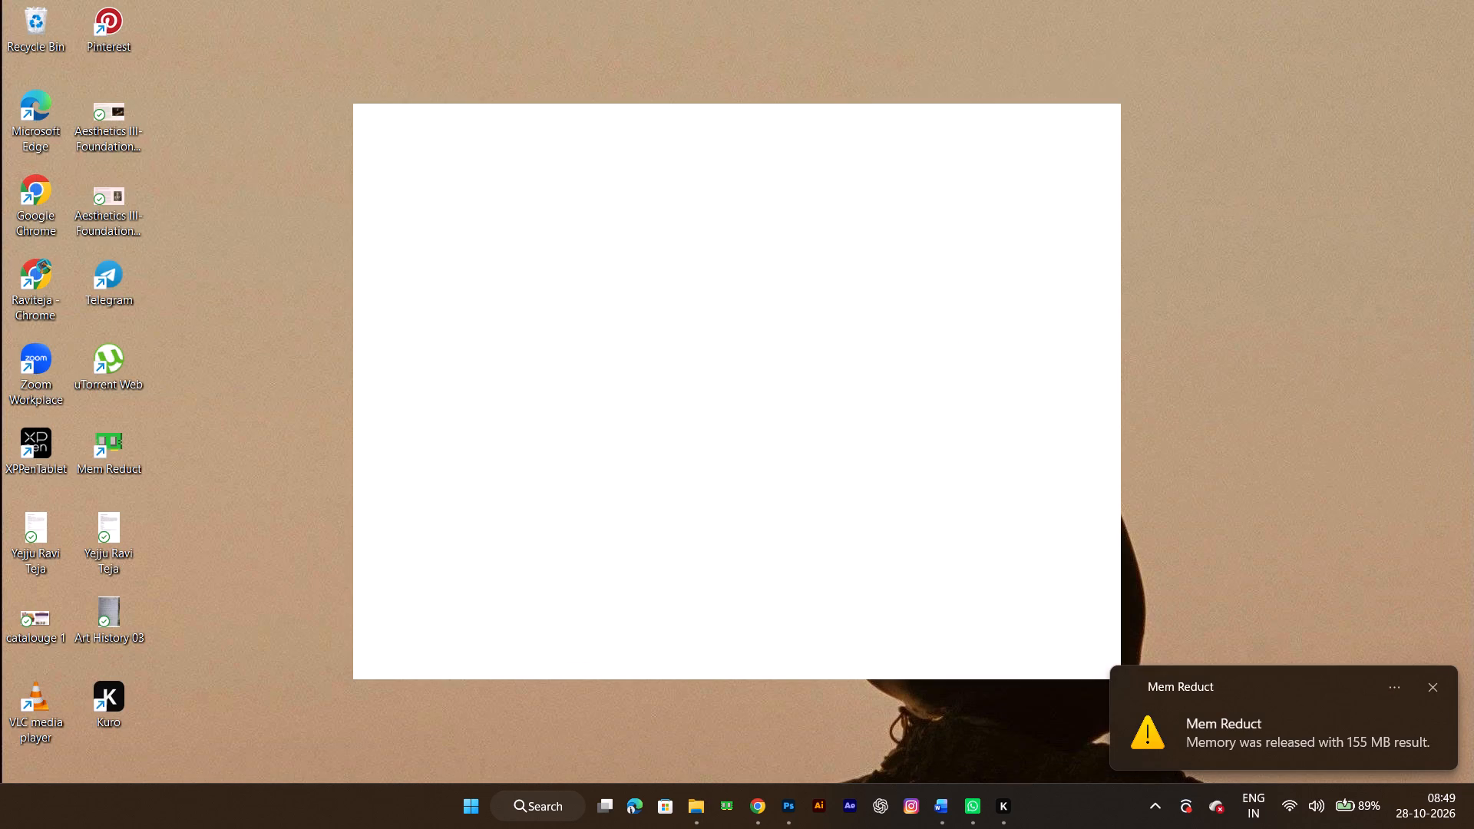
Switch to Photoshop and turn off all notifications for Mem Reduct.
left_click(795, 813)
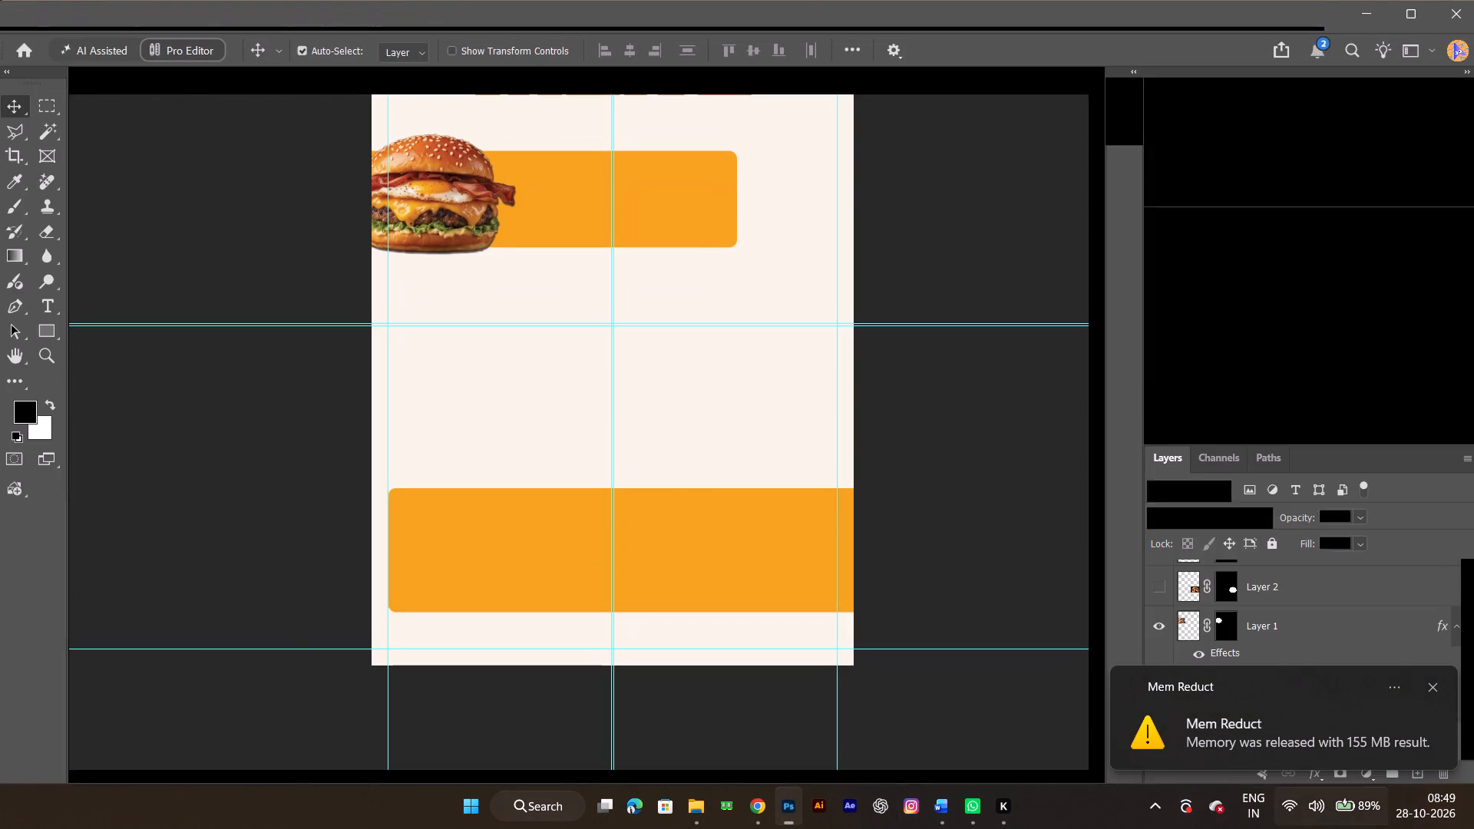
left_click(1433, 680)
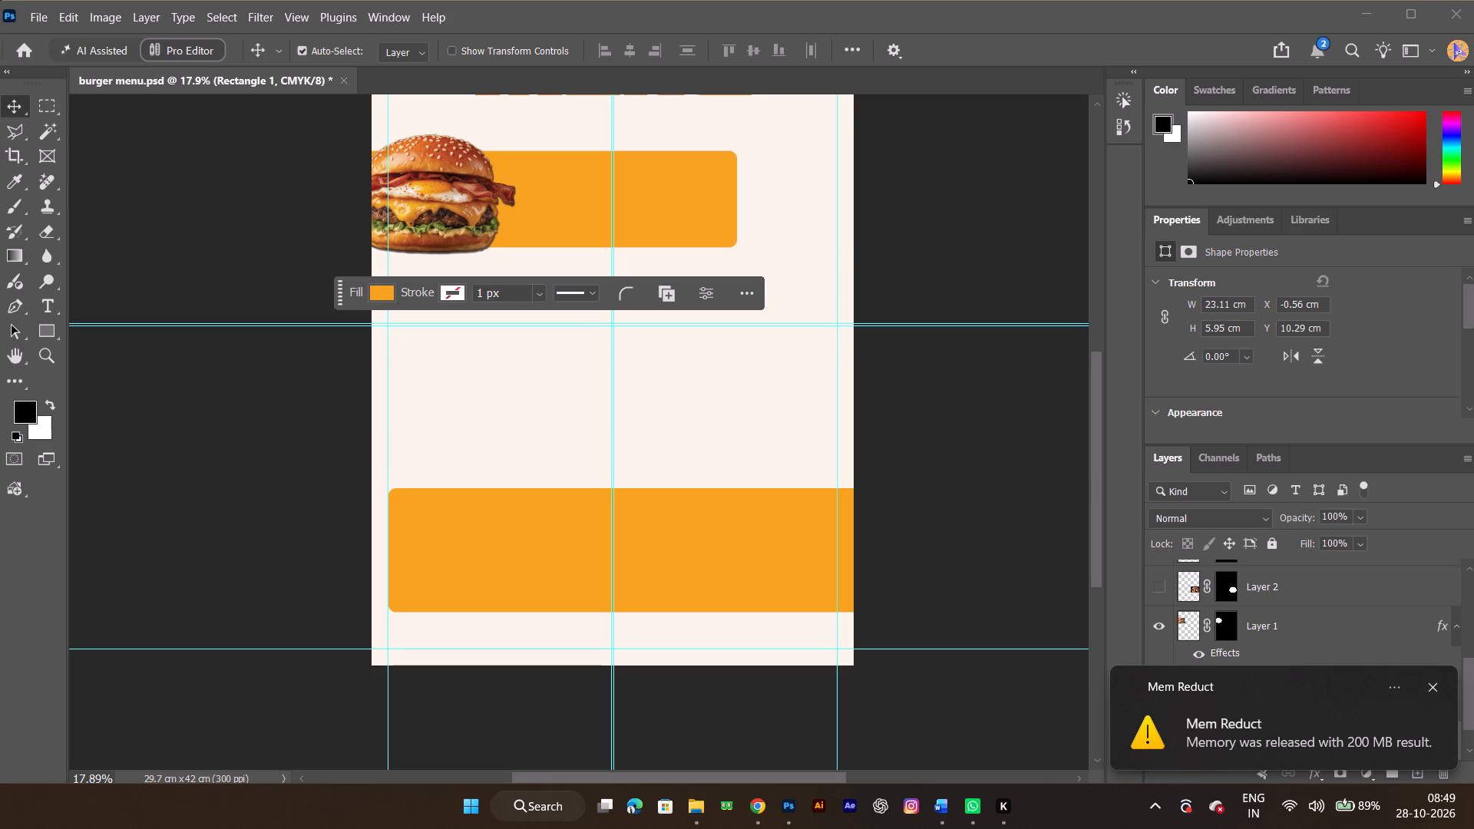
left_click(1436, 685)
scroll(1352, 704, "down", 13)
left_click(1393, 689)
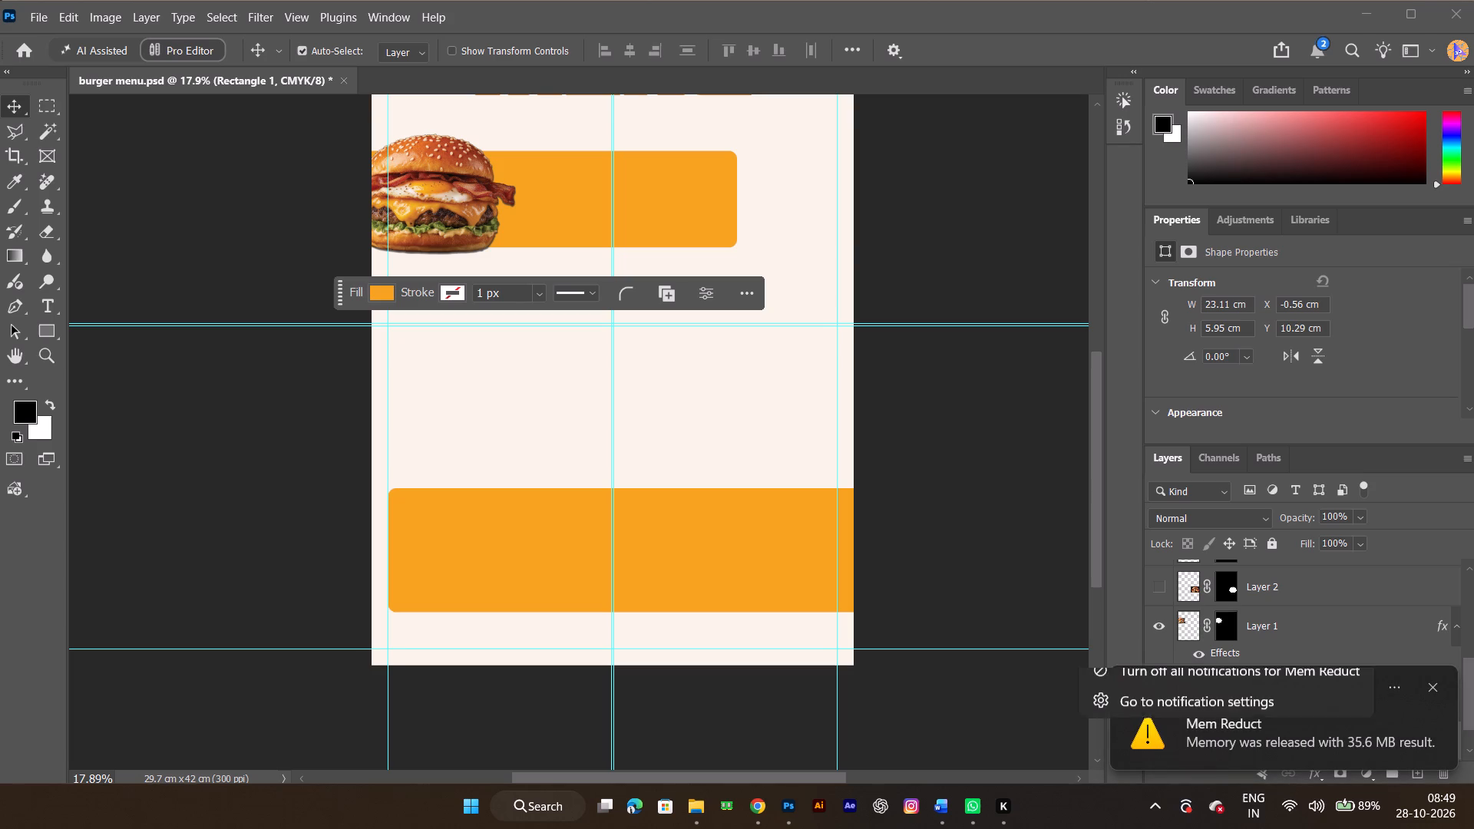
left_click(1286, 685)
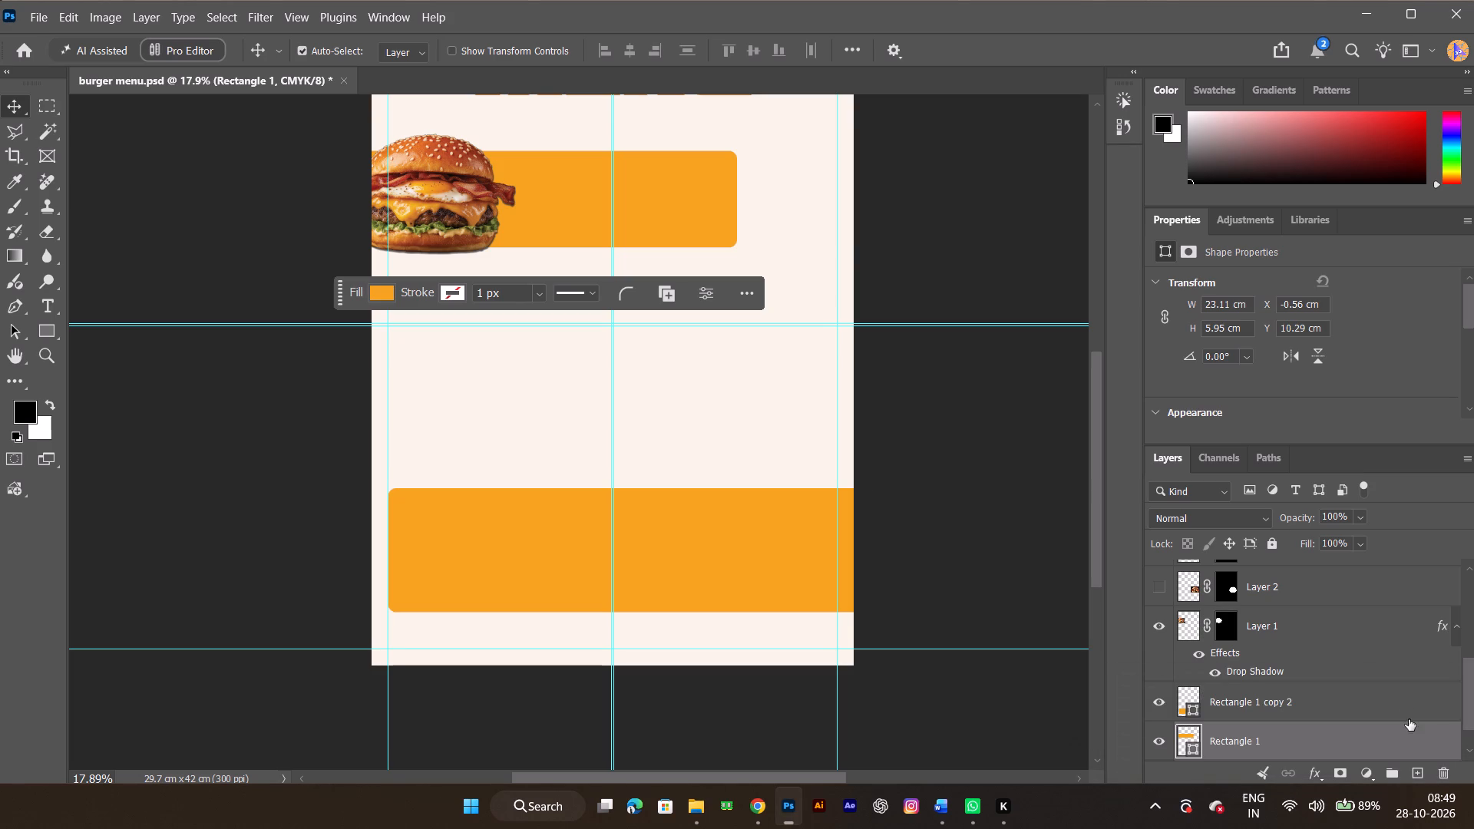
Add a Gradient Map adjustment layer directly above the background Layer 0.
scroll(1397, 719, "down", 14)
left_click(1364, 734)
right_click(1364, 734)
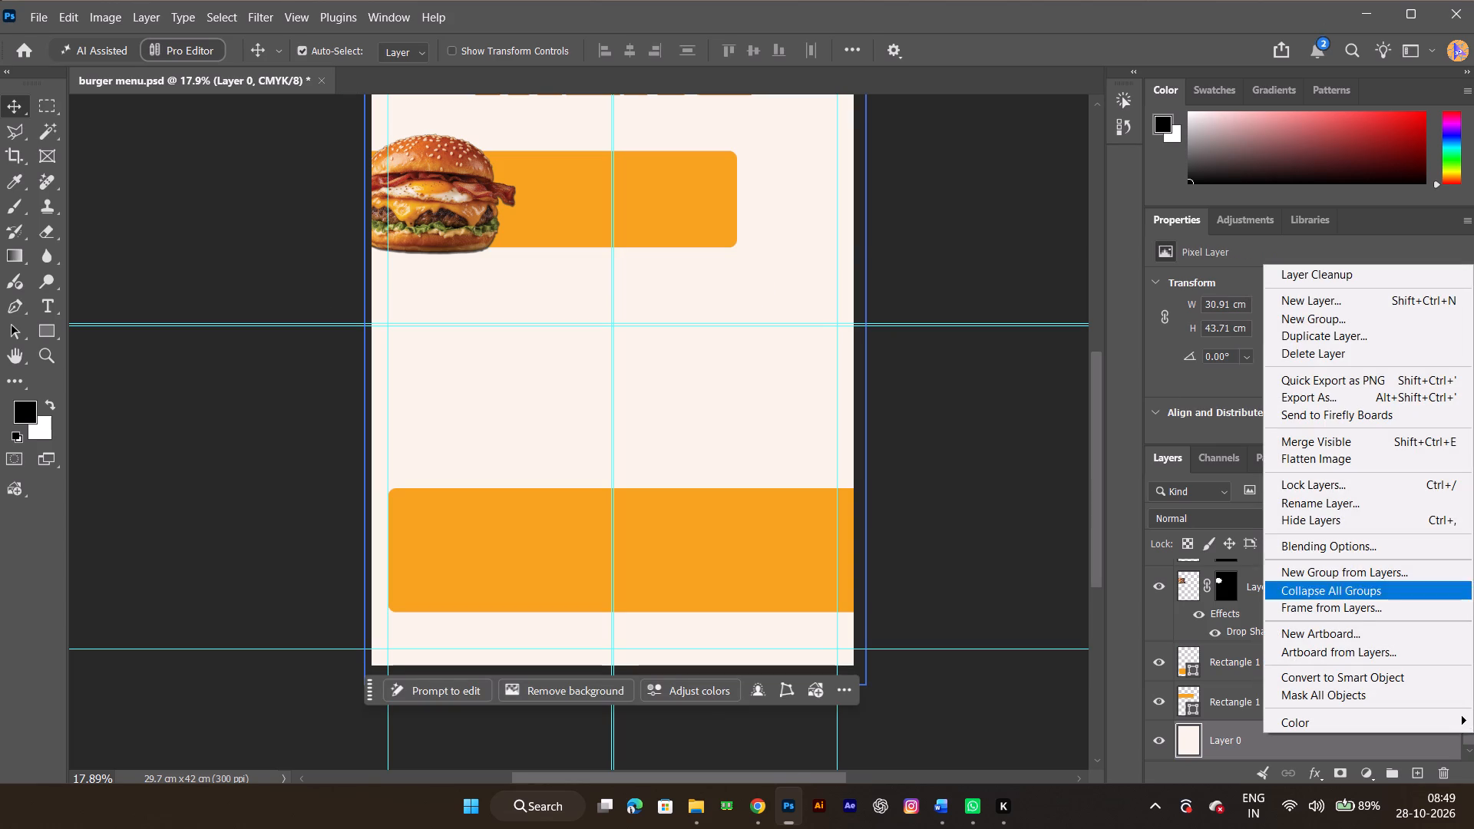
left_click(1360, 769)
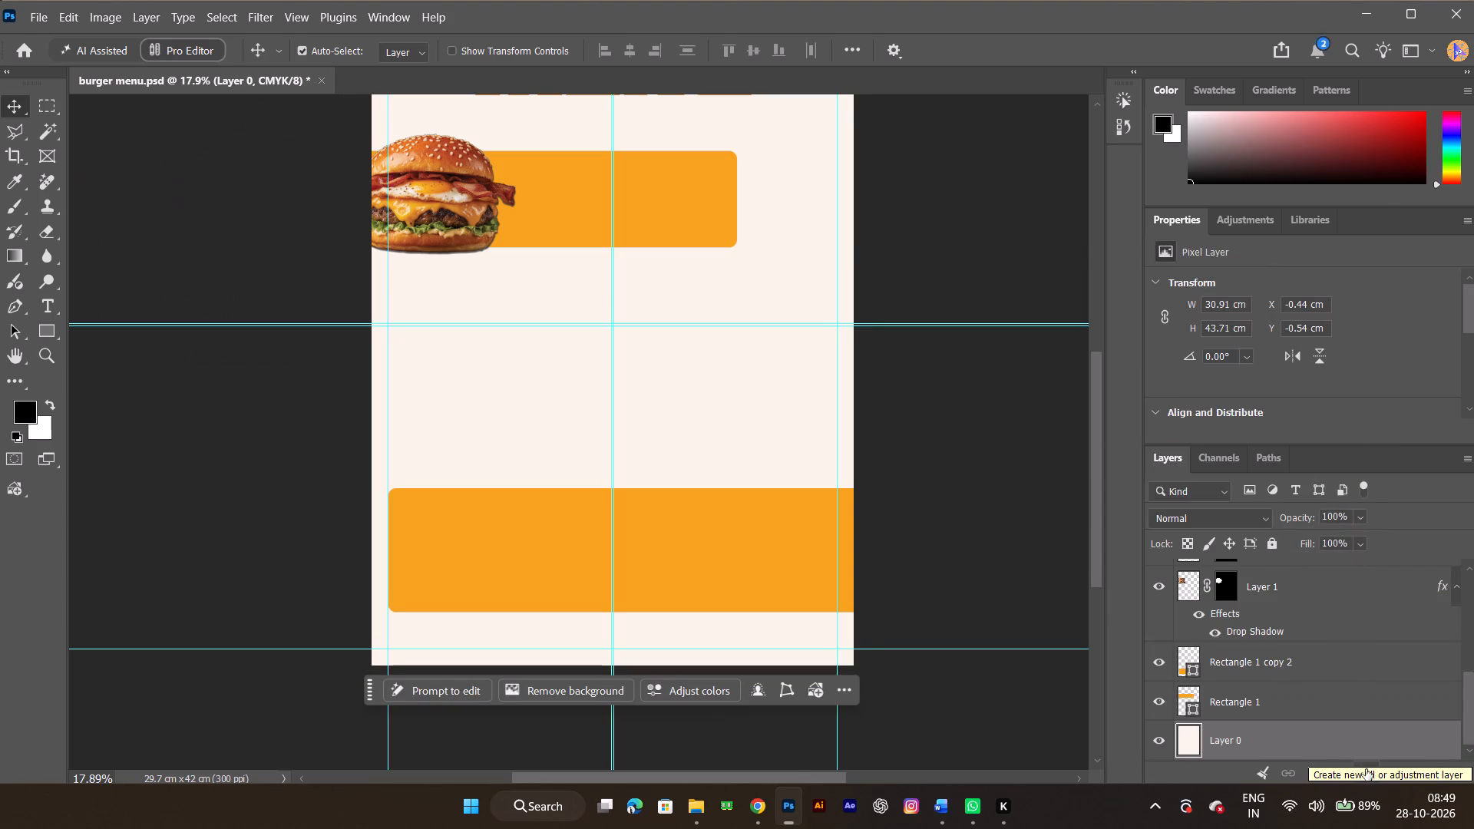
left_click(1366, 775)
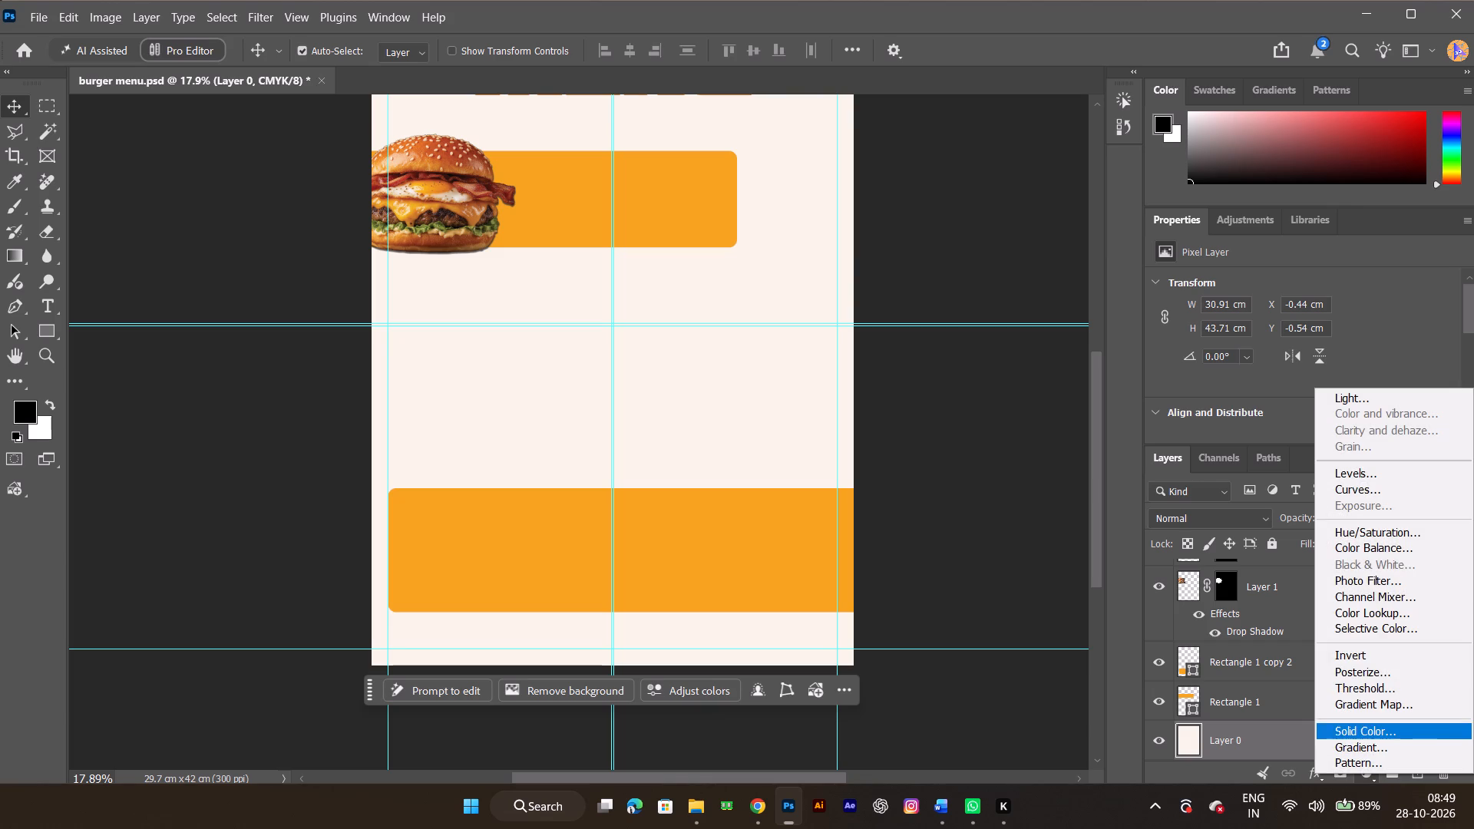
left_click(1370, 708)
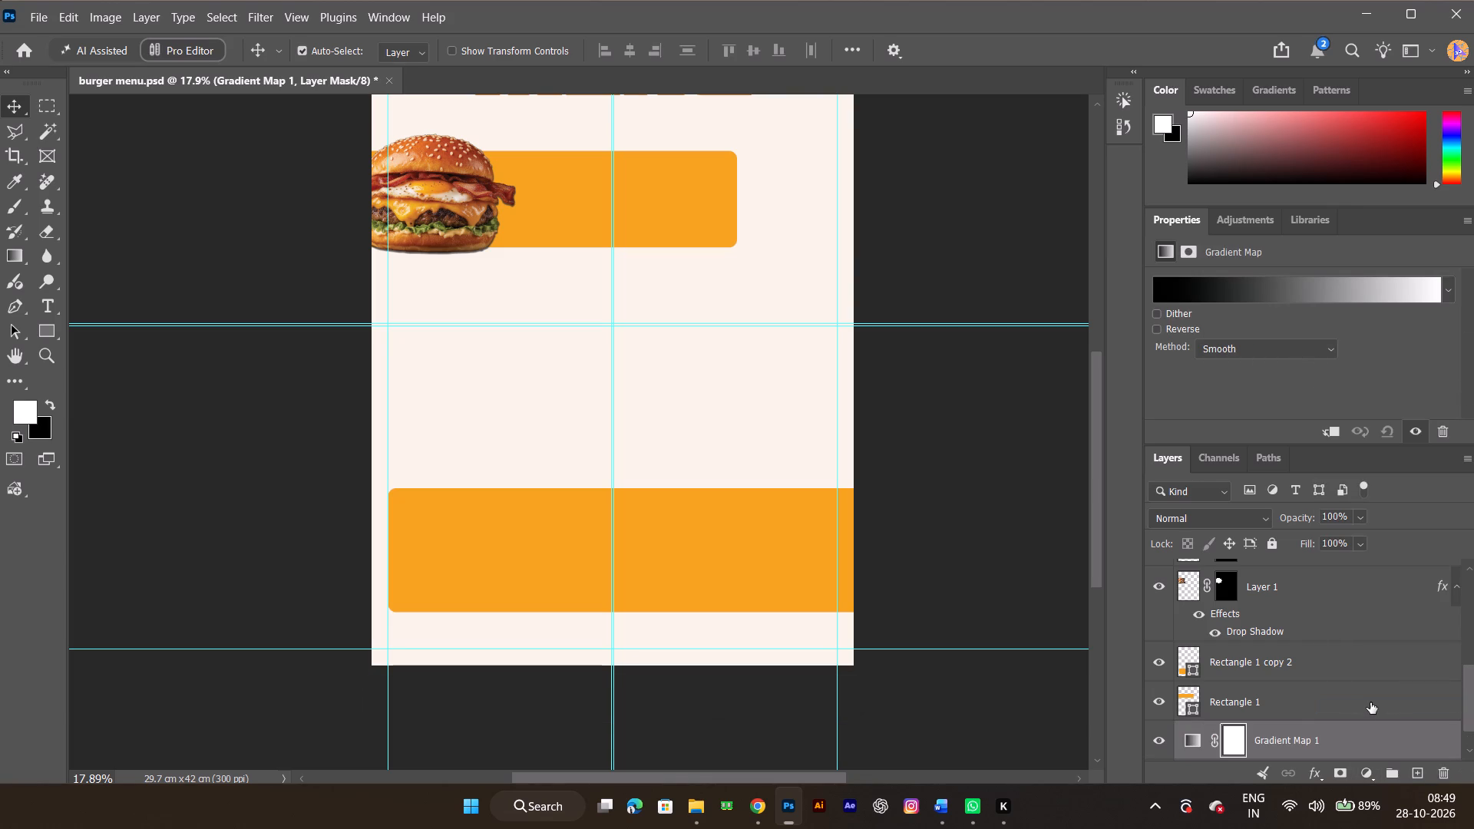
Apply the Orange_05 preset from the Oranges group to the gradient map.
double_click(1162, 290)
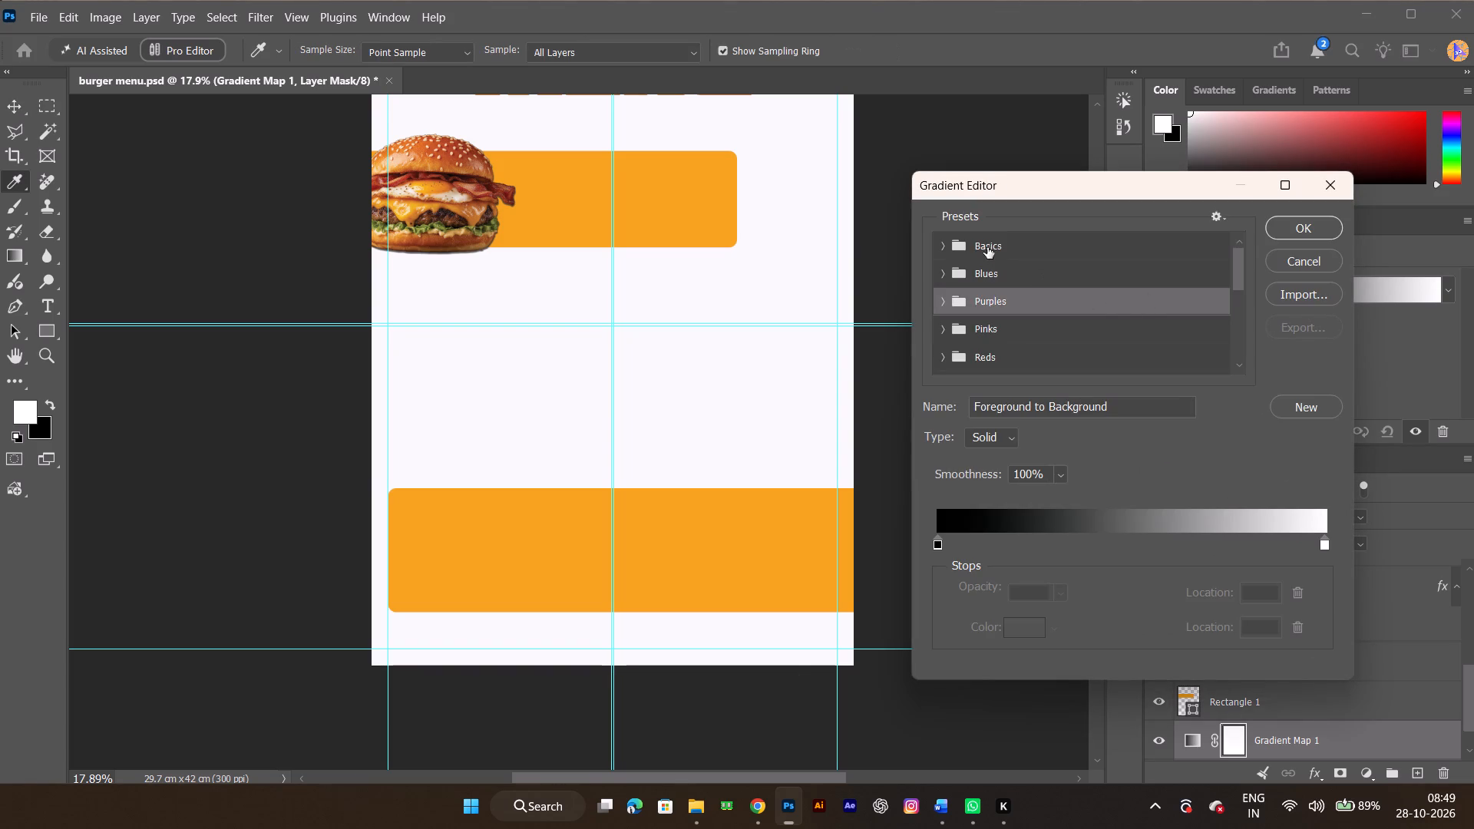
left_click(985, 246)
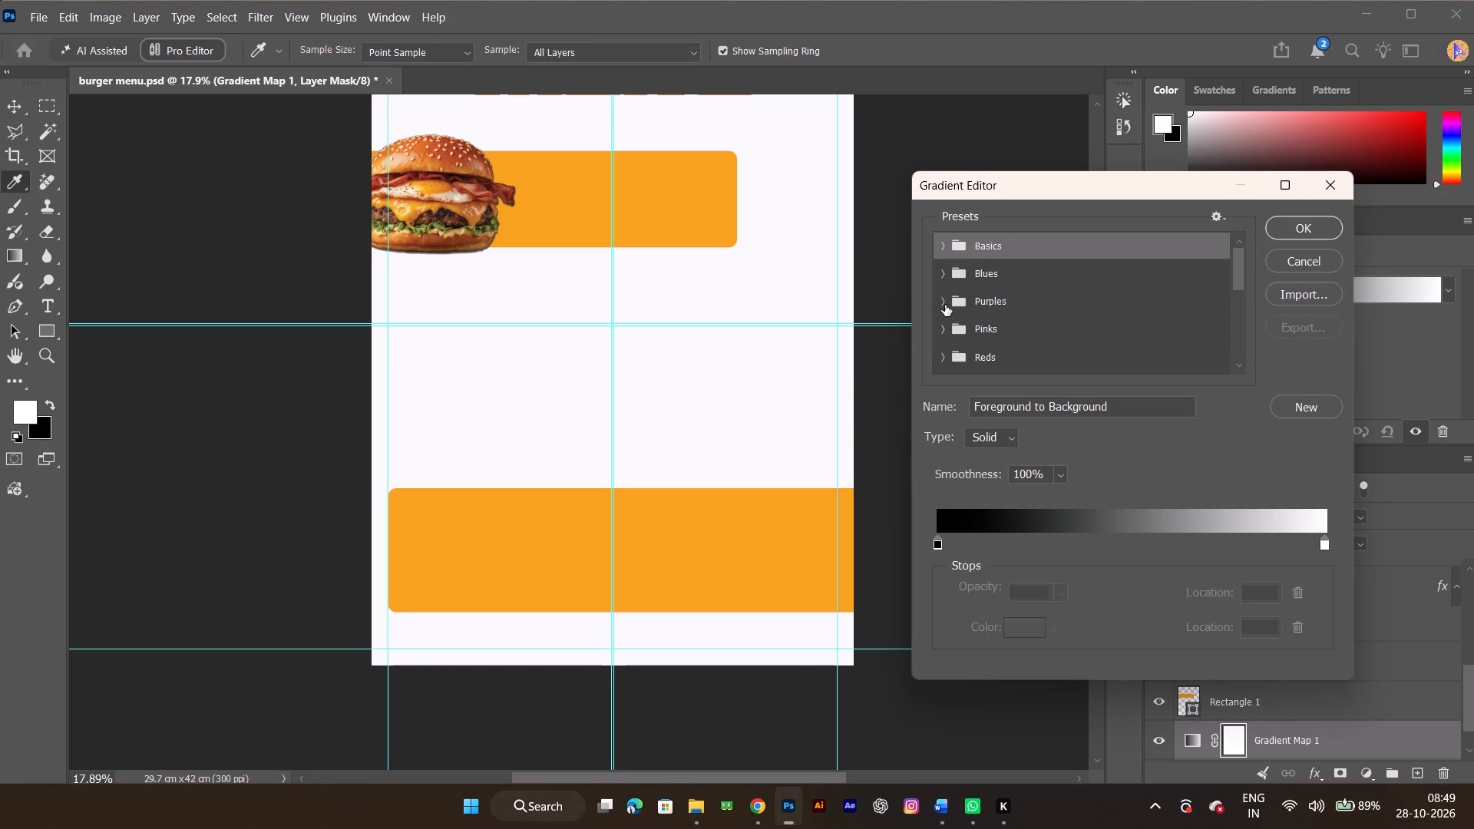
left_click(944, 303)
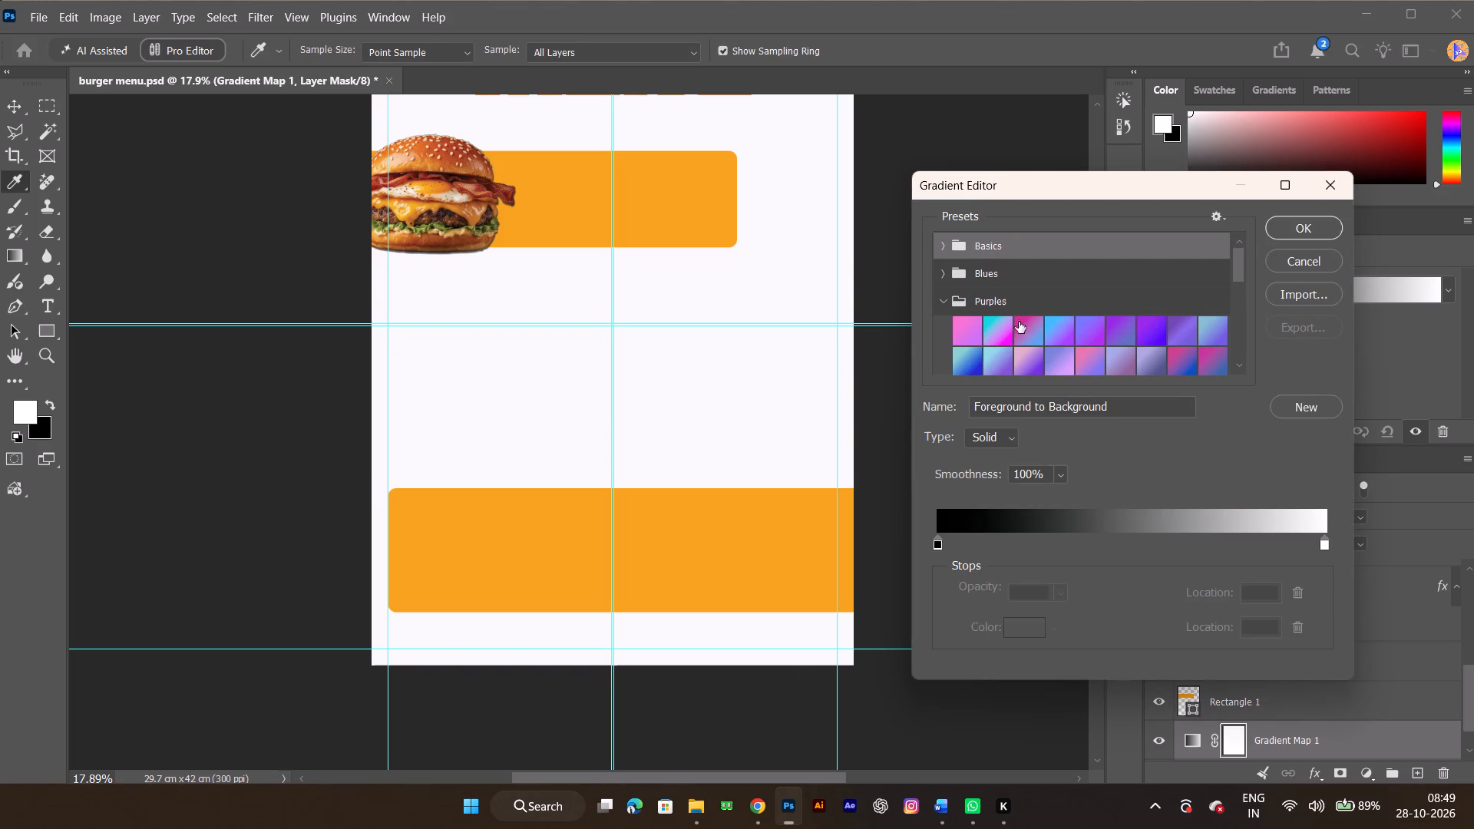
left_click(940, 269)
scroll(1009, 296, "down", 14)
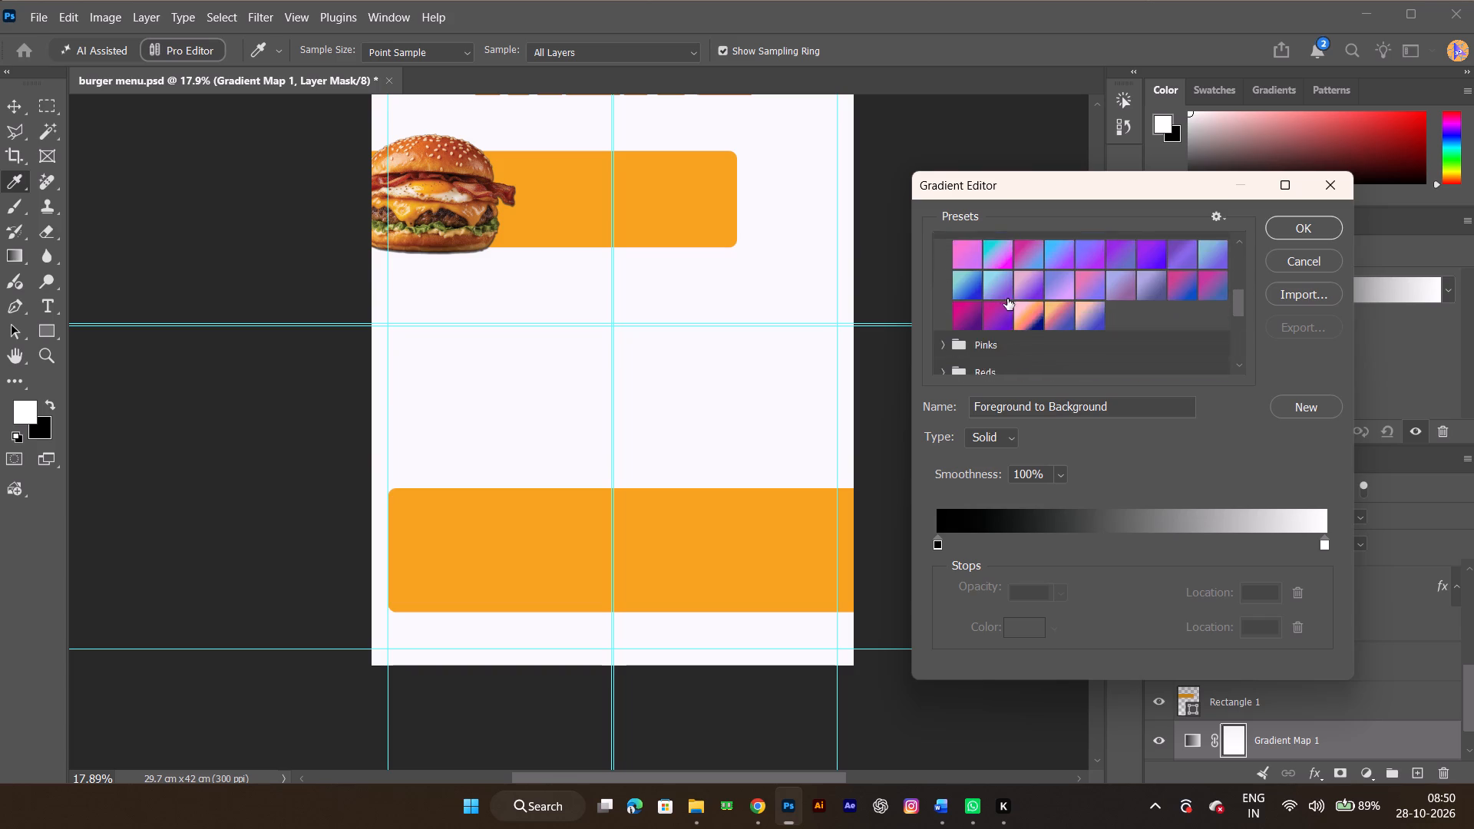
scroll(1003, 292, "down", 6)
left_click(940, 289)
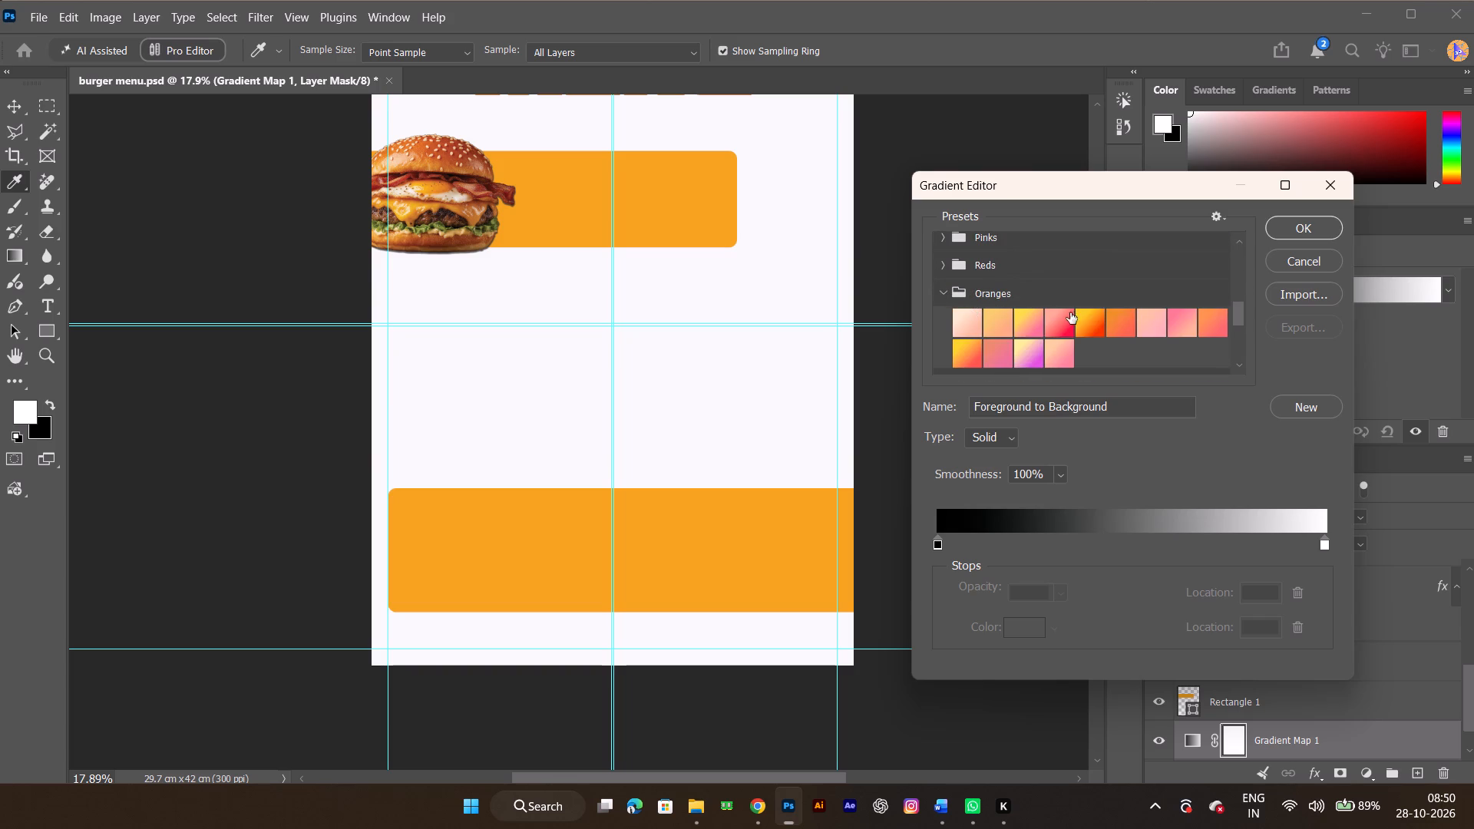
left_click(1096, 323)
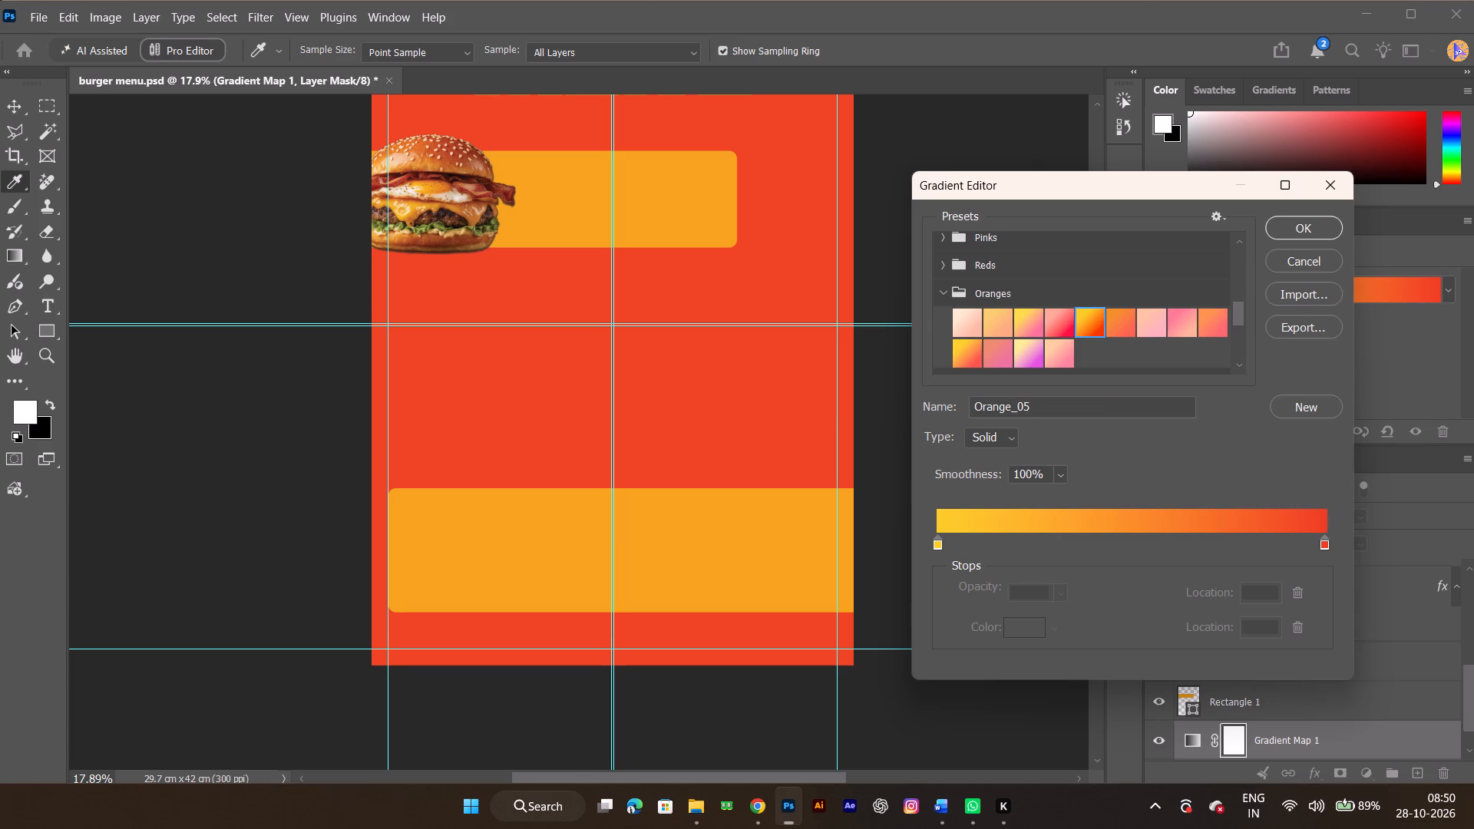
Set the gradient type to Noise in the Gradient Editor.
left_click(1055, 476)
left_click(998, 437)
left_click(1002, 467)
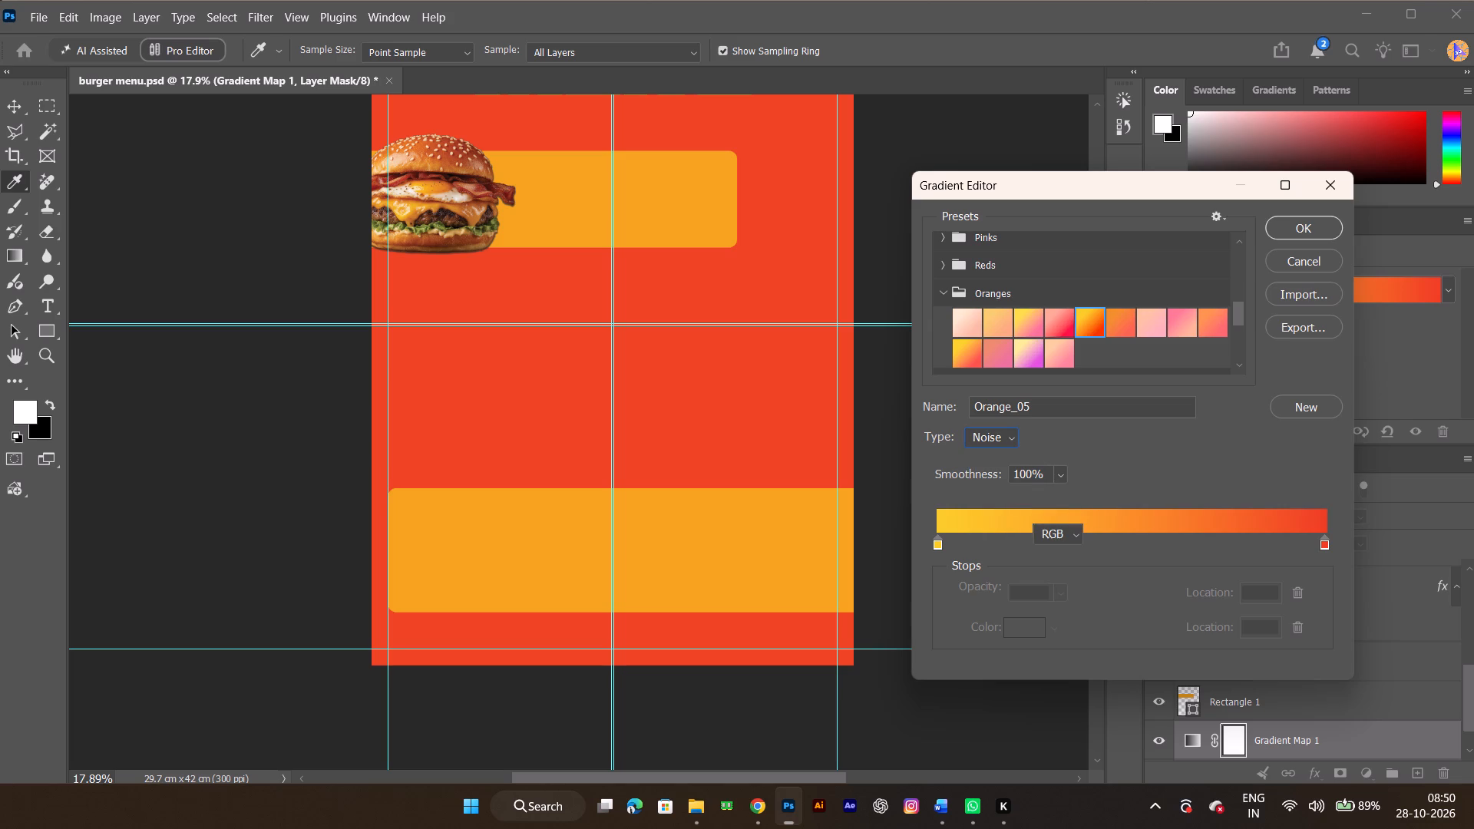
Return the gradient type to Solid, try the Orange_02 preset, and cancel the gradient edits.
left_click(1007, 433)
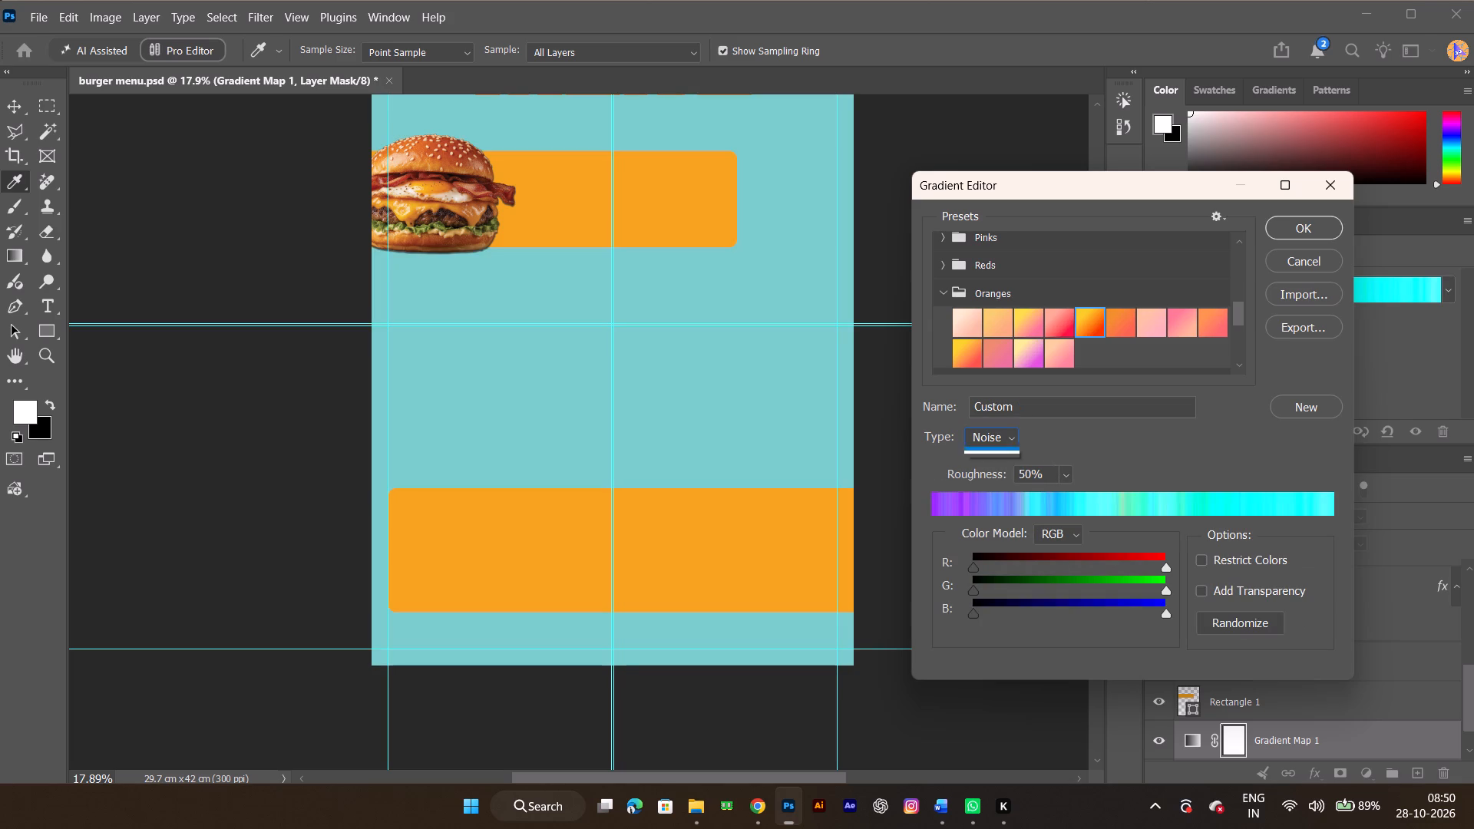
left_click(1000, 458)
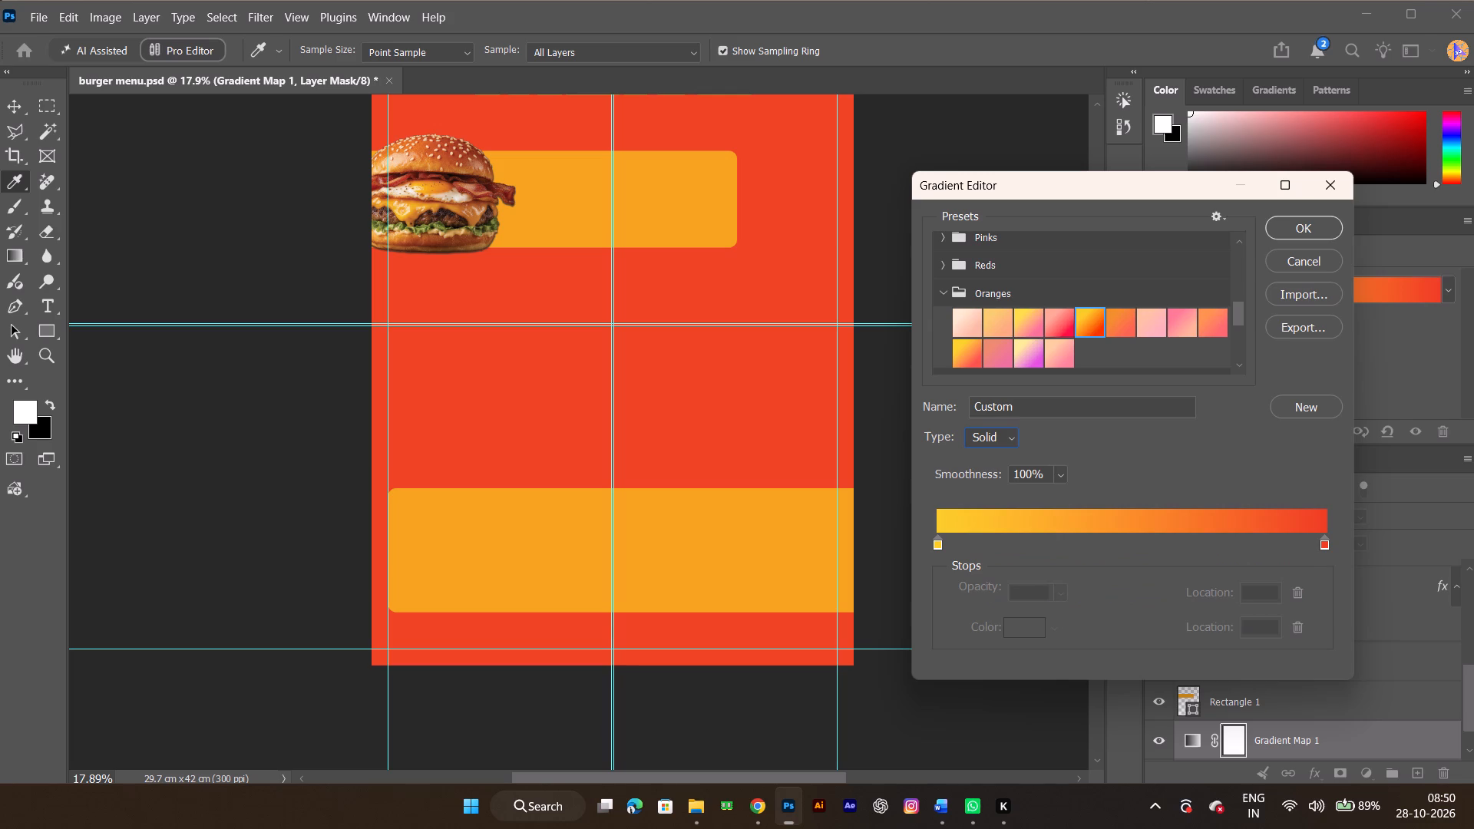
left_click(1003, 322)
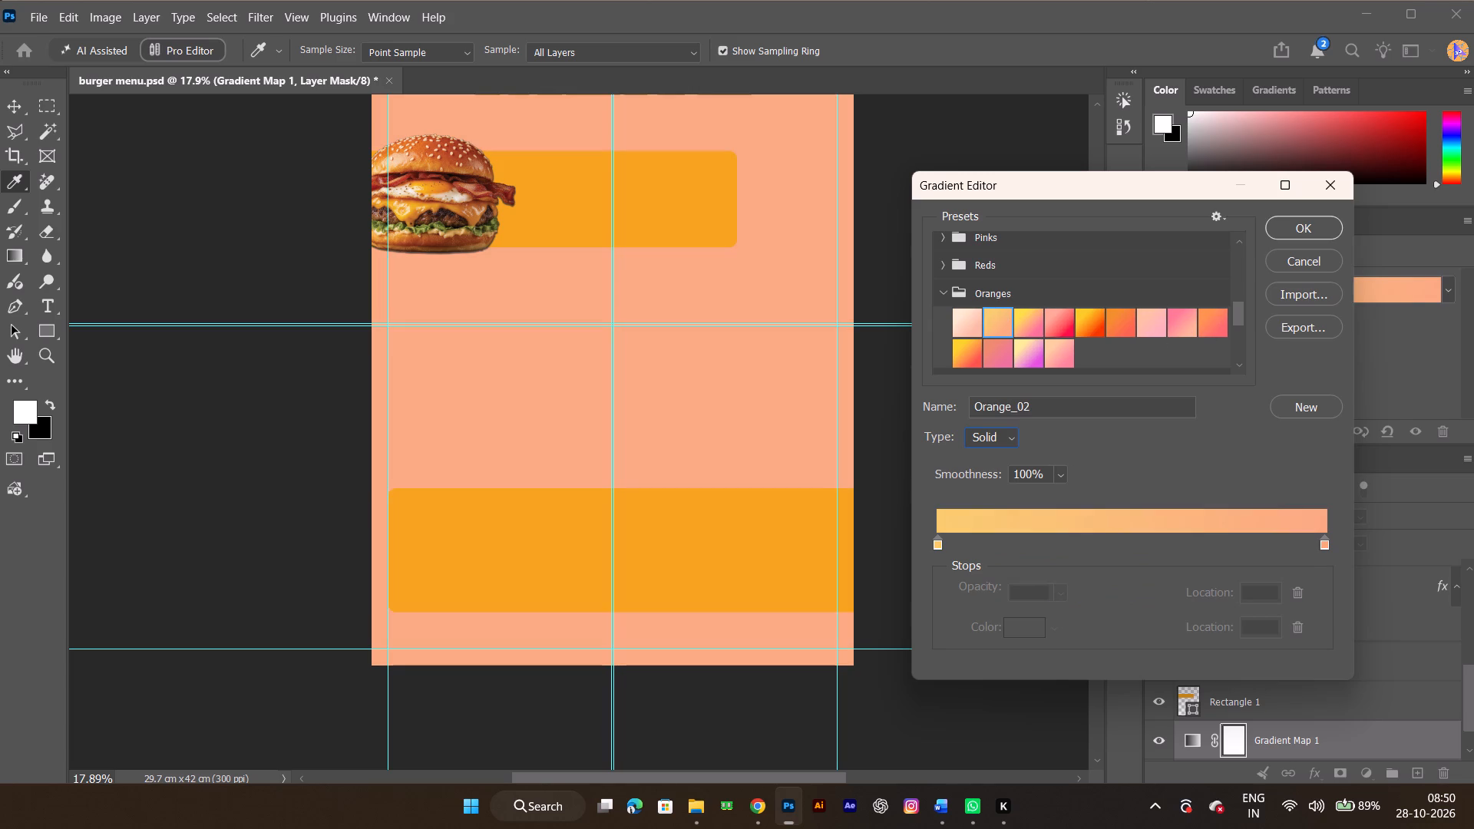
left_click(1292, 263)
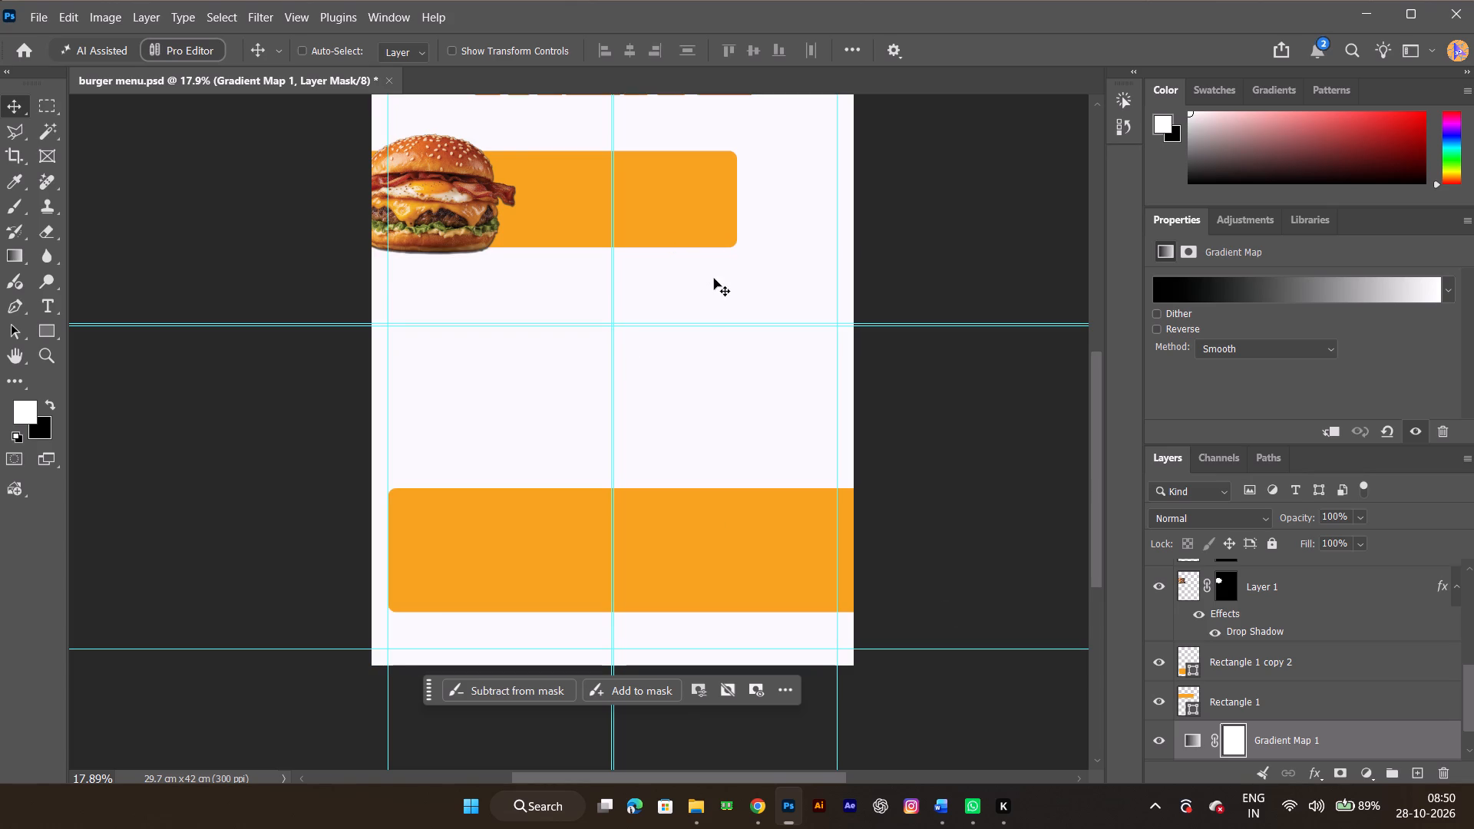
Delete the Gradient Map 1 adjustment layer above the background Layer 0.
key("ctrl+z")
left_click(1307, 737)
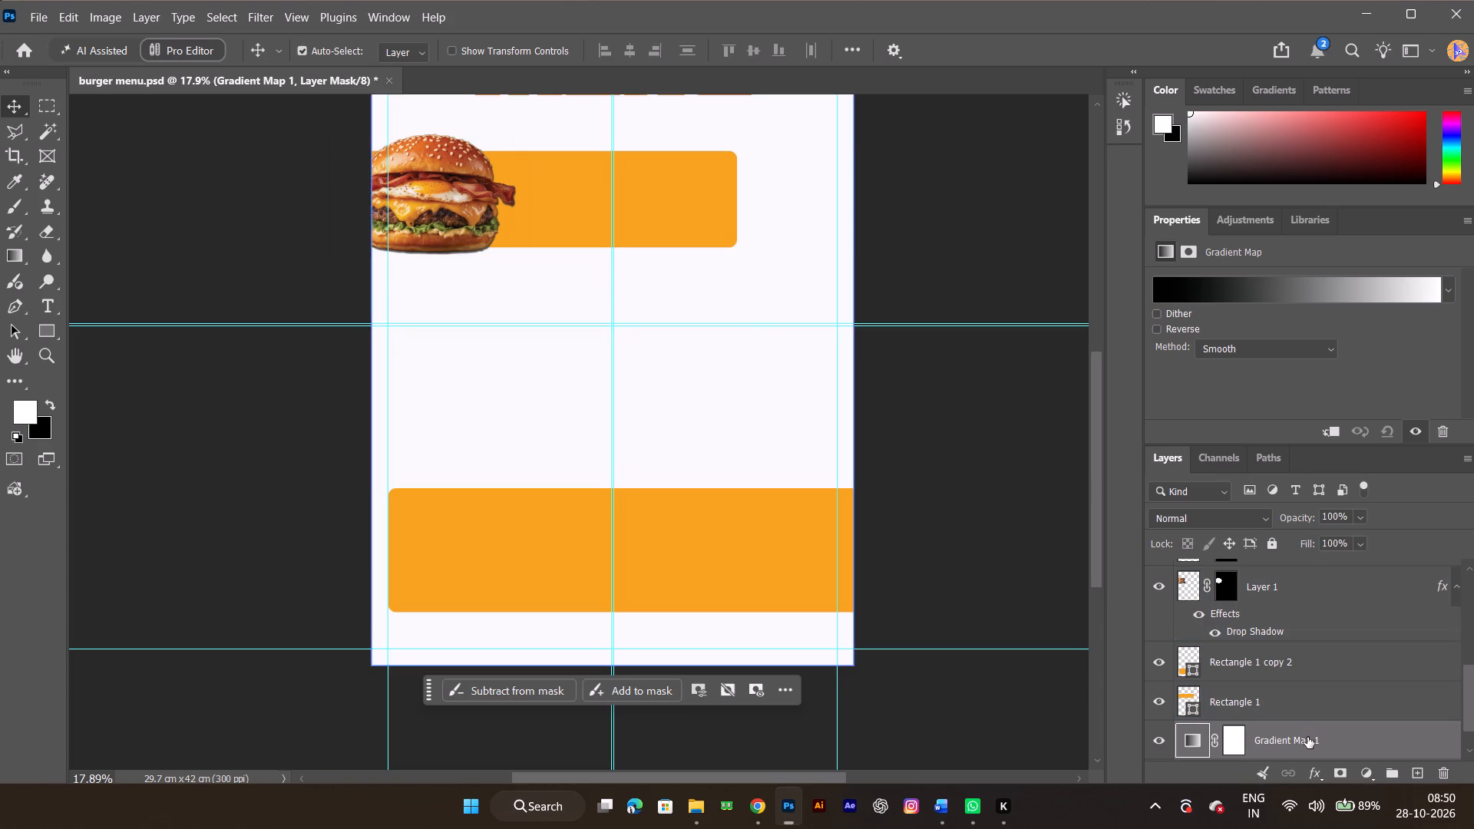
key("Delete")
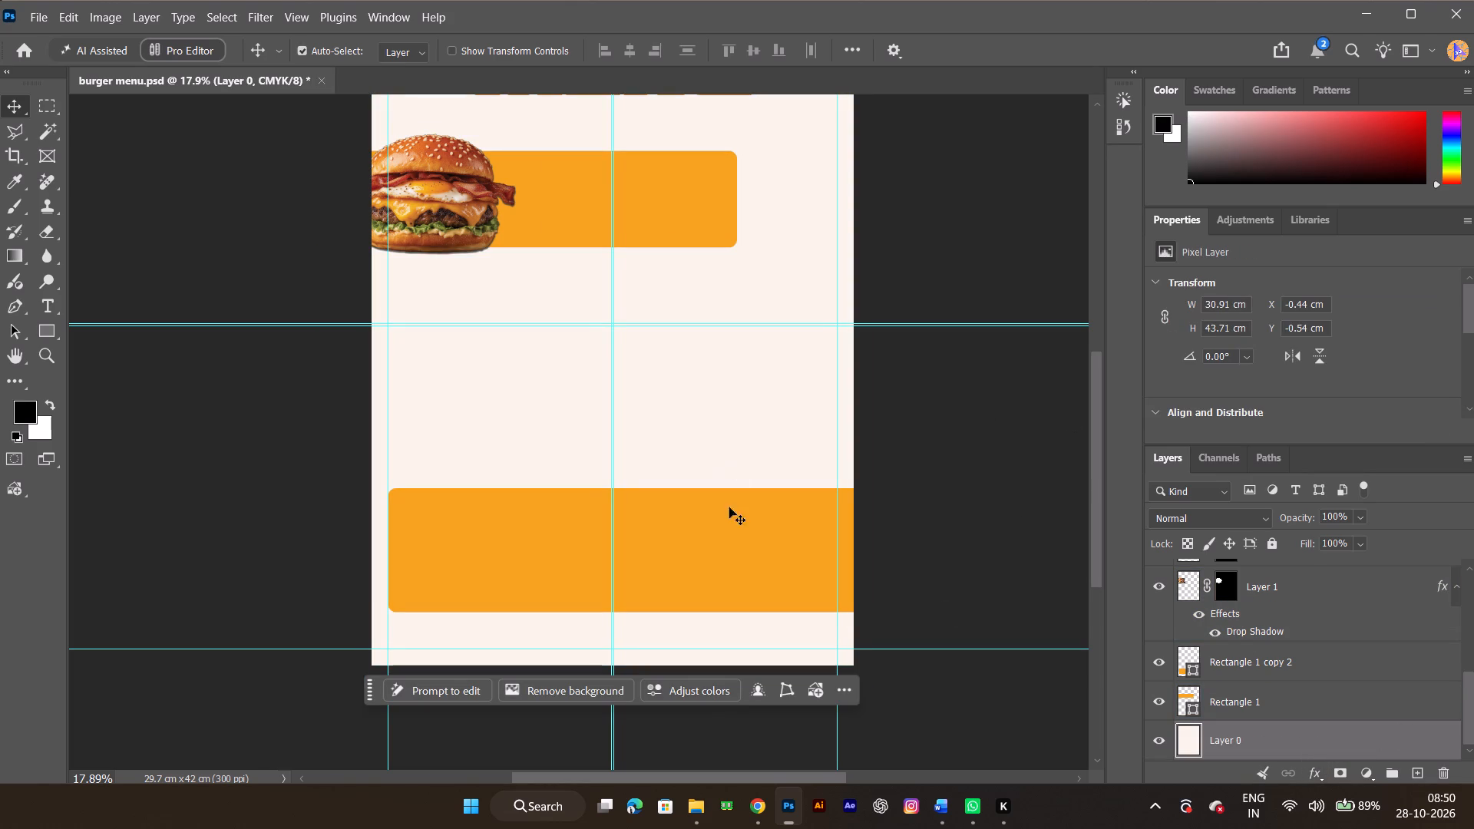
Delete the lower orange rectangle, Rectangle 1 copy 2, and save the document.
left_click(734, 554)
key("Delete")
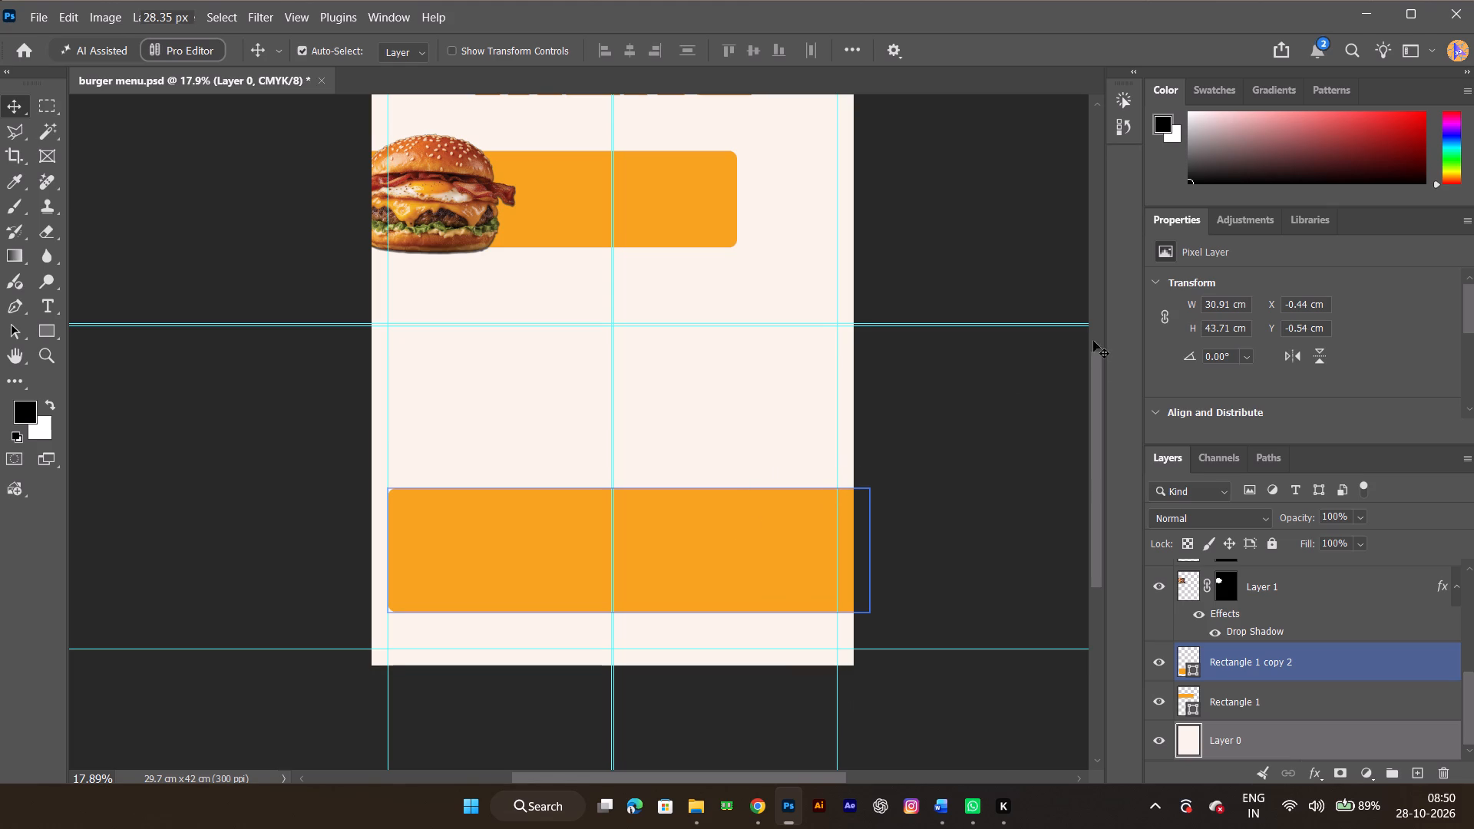
scroll(817, 317, "down", 7, "ctrl+alt")
left_click(969, 209)
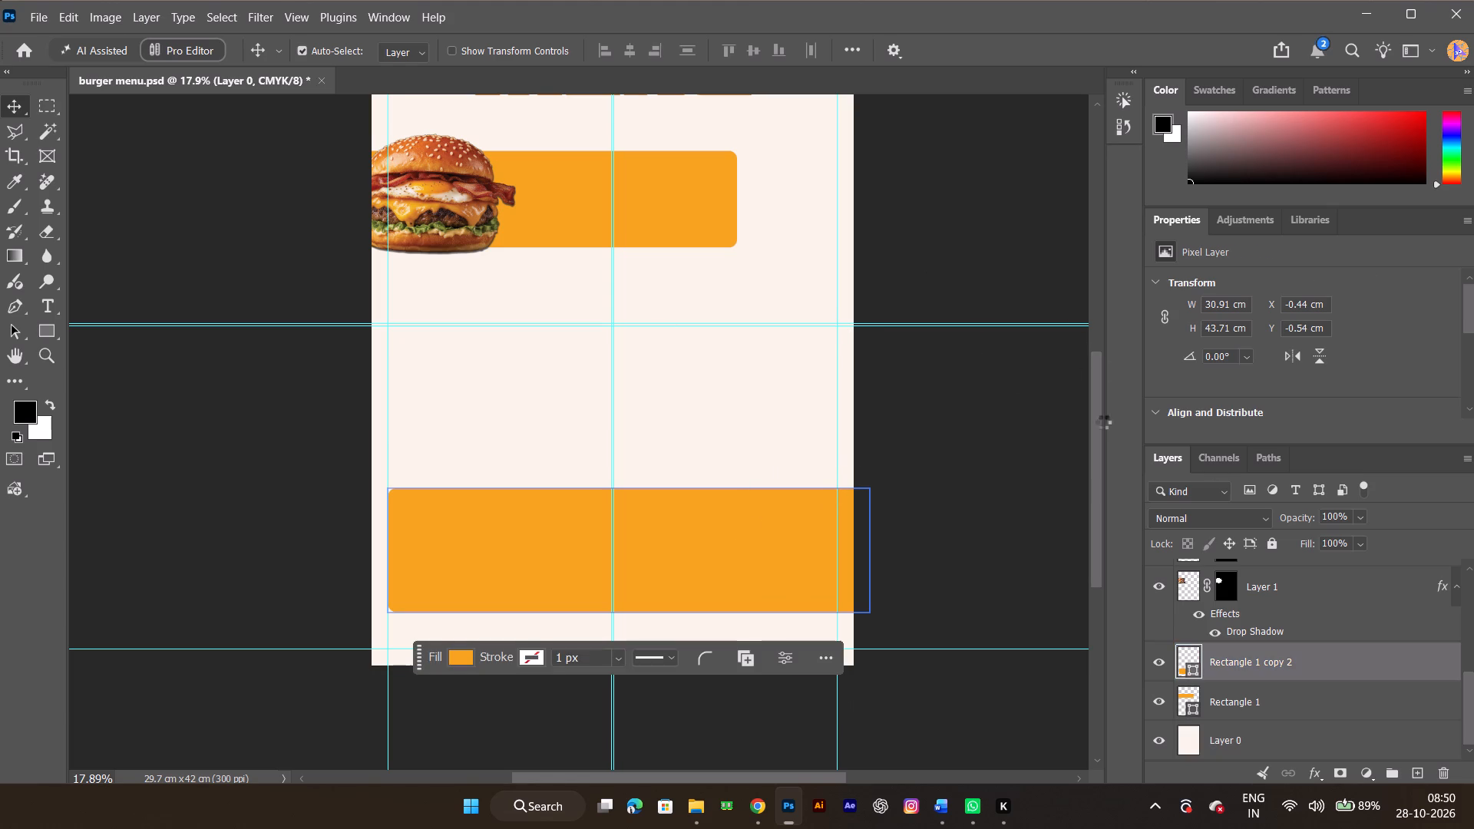
key("ctrl+s")
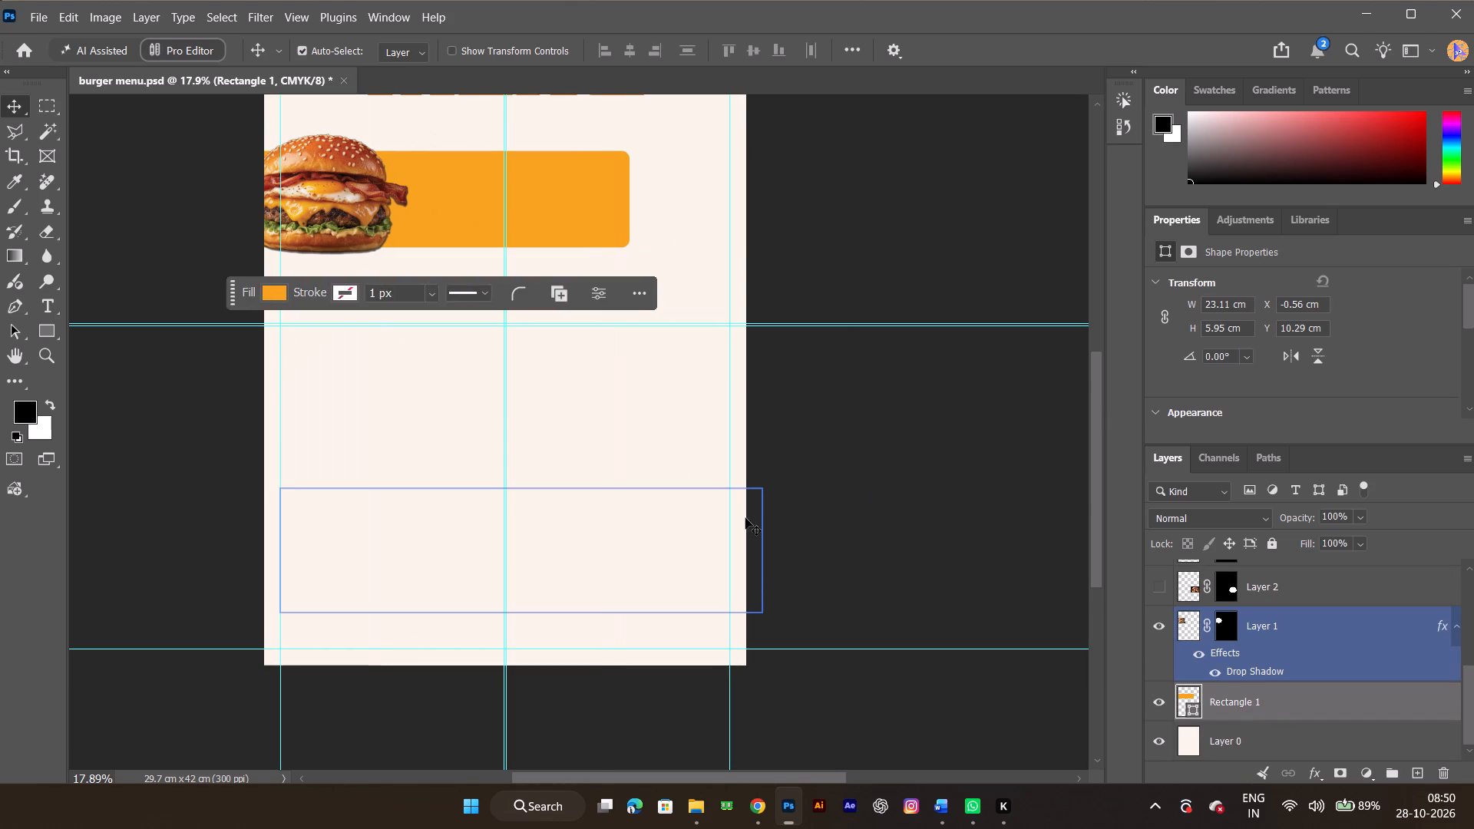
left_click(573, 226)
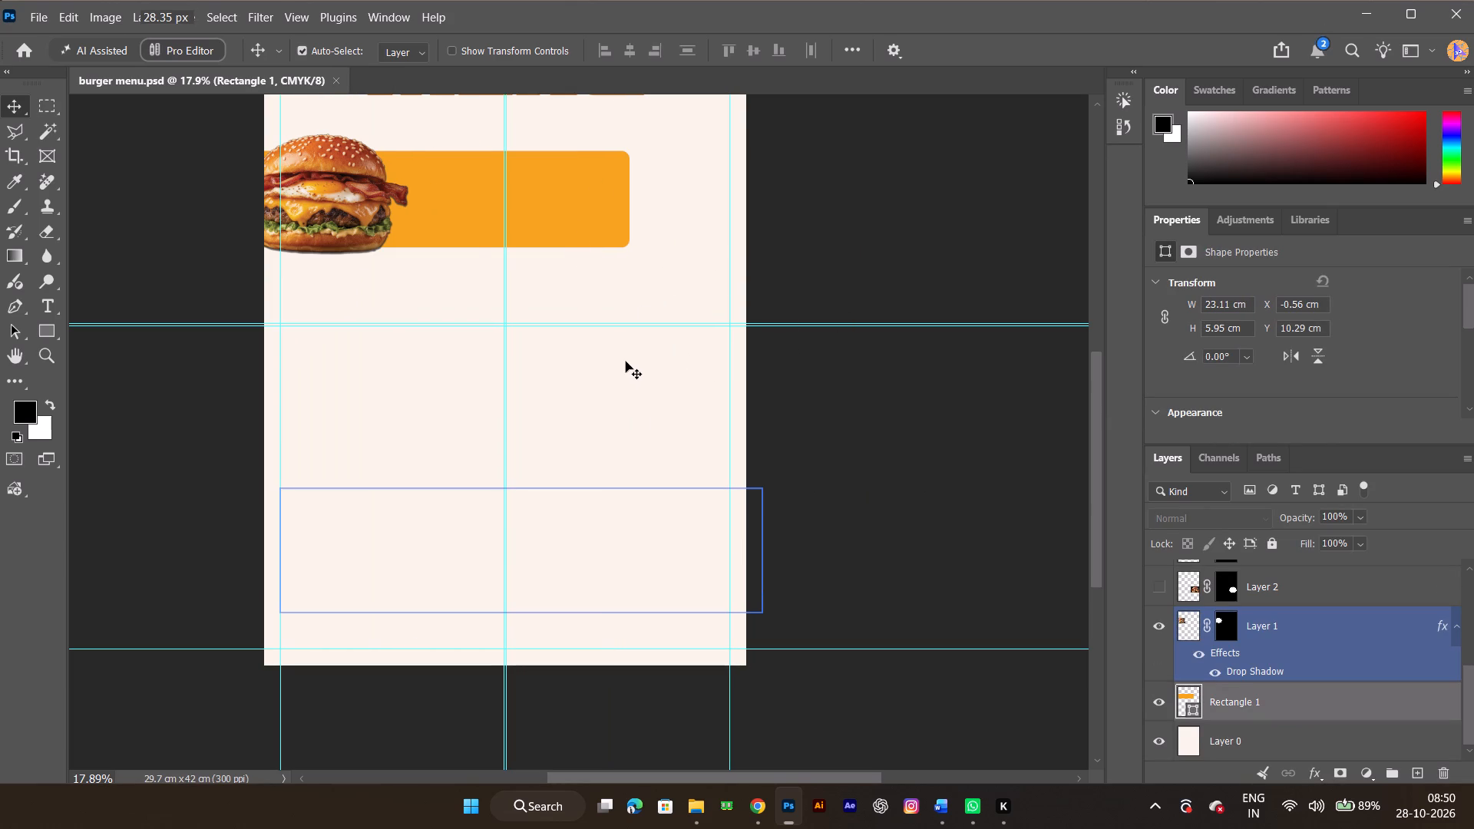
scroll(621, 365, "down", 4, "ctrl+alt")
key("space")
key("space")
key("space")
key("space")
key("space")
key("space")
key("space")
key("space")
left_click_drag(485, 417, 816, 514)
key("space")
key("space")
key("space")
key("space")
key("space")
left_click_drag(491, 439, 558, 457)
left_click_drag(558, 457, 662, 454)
Save the burger menu document again.
key("ctrl+s")
key("ctrl+s")
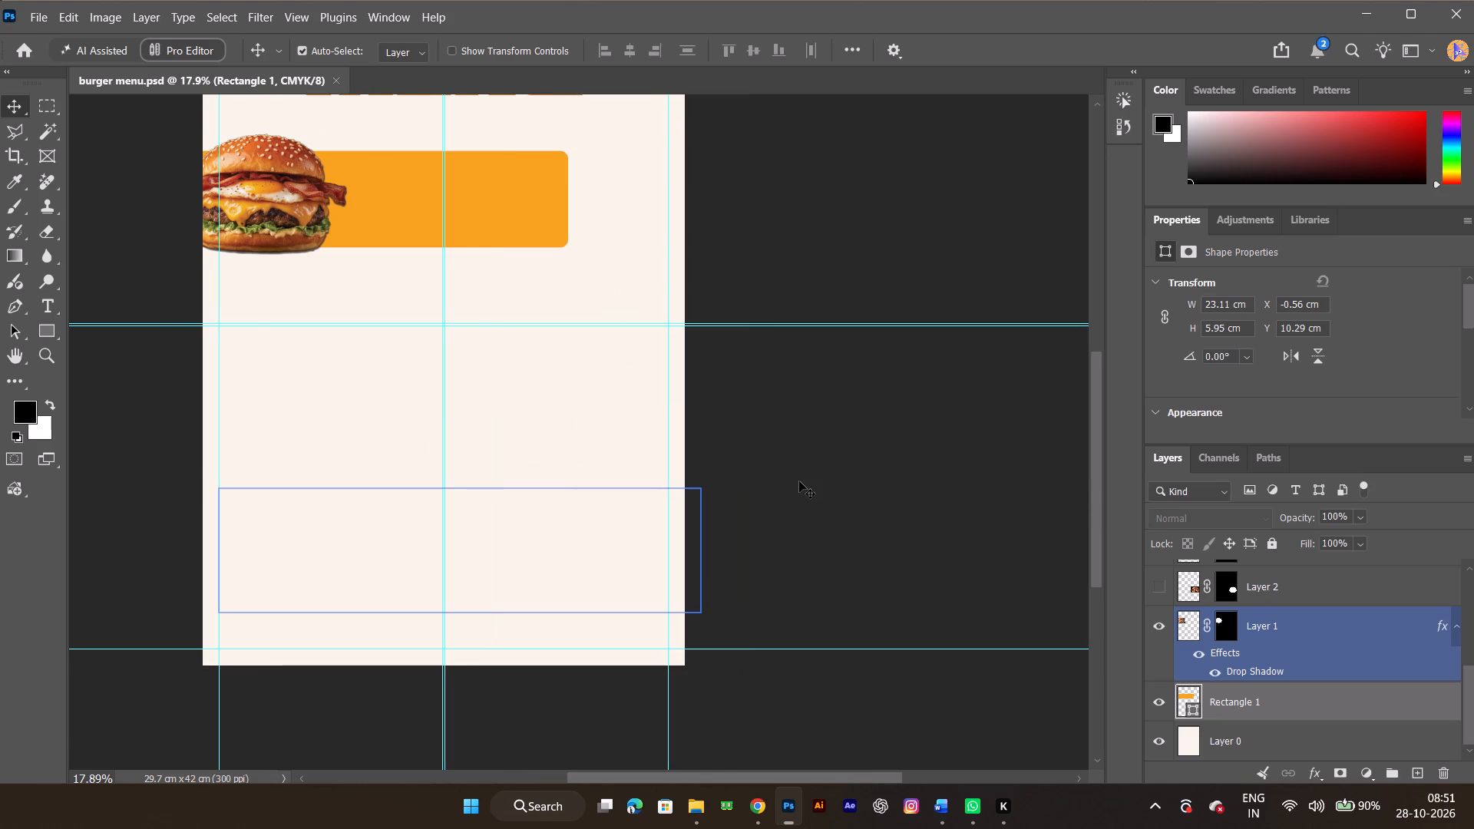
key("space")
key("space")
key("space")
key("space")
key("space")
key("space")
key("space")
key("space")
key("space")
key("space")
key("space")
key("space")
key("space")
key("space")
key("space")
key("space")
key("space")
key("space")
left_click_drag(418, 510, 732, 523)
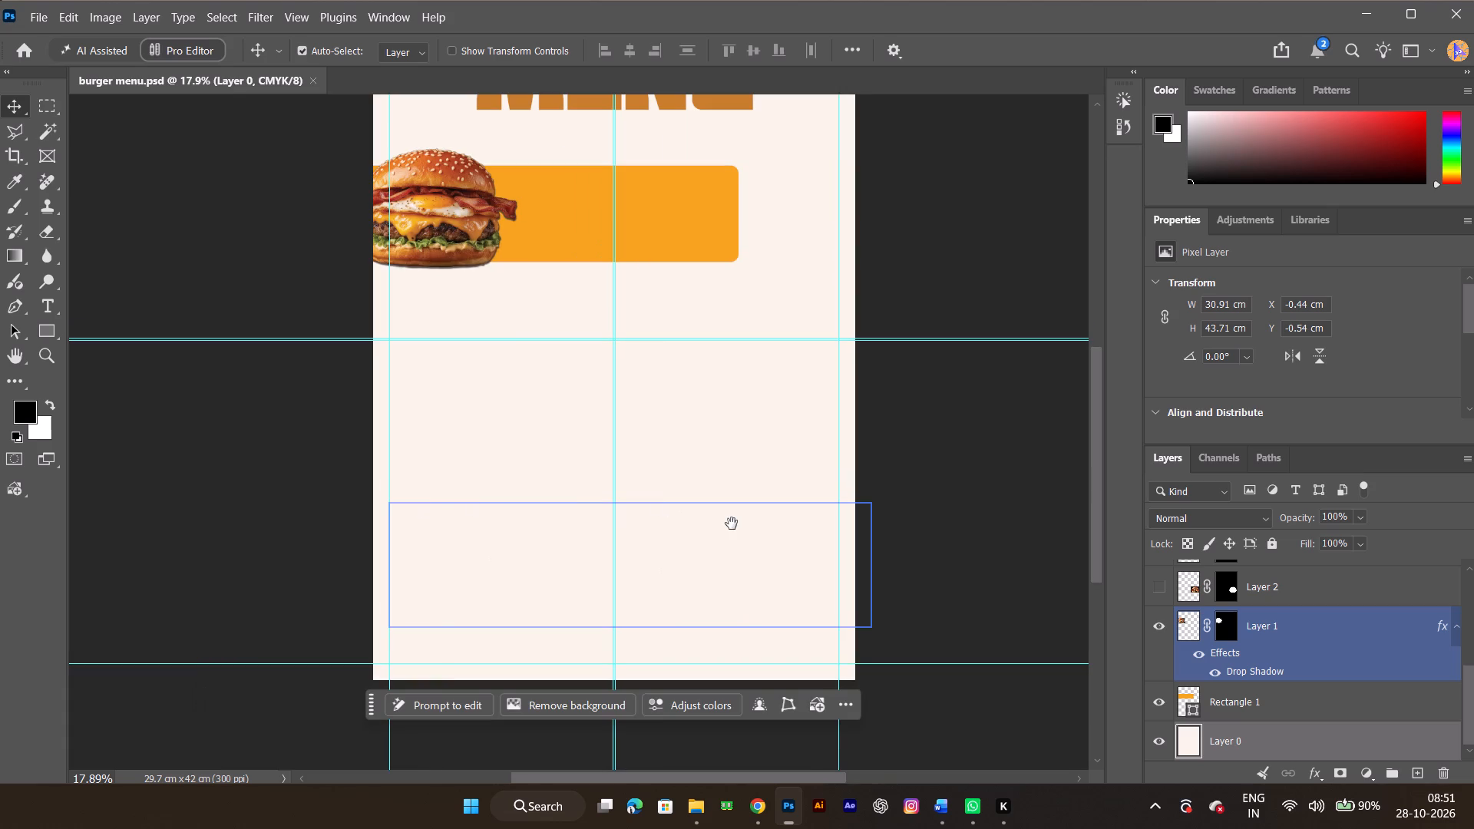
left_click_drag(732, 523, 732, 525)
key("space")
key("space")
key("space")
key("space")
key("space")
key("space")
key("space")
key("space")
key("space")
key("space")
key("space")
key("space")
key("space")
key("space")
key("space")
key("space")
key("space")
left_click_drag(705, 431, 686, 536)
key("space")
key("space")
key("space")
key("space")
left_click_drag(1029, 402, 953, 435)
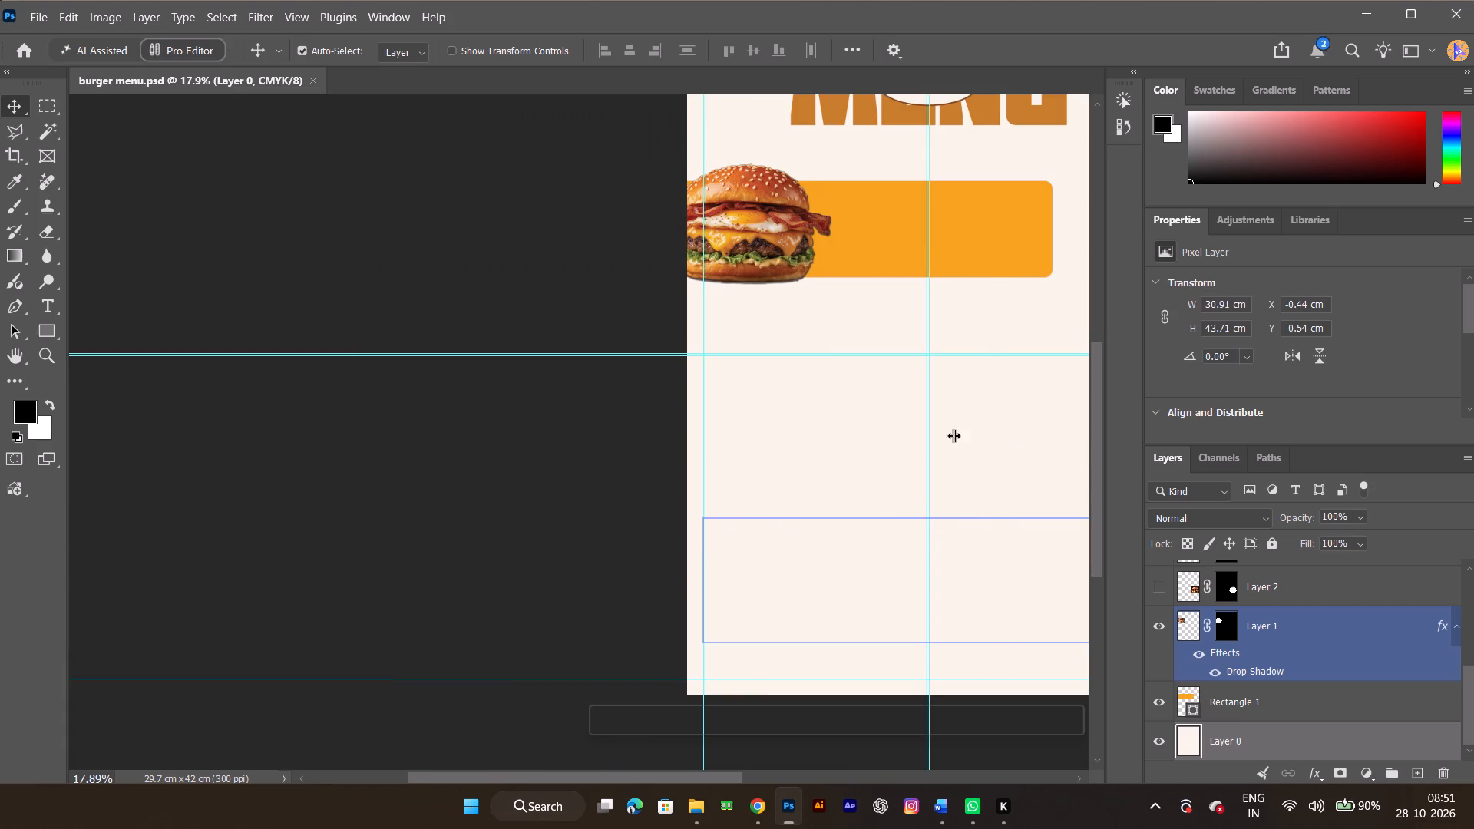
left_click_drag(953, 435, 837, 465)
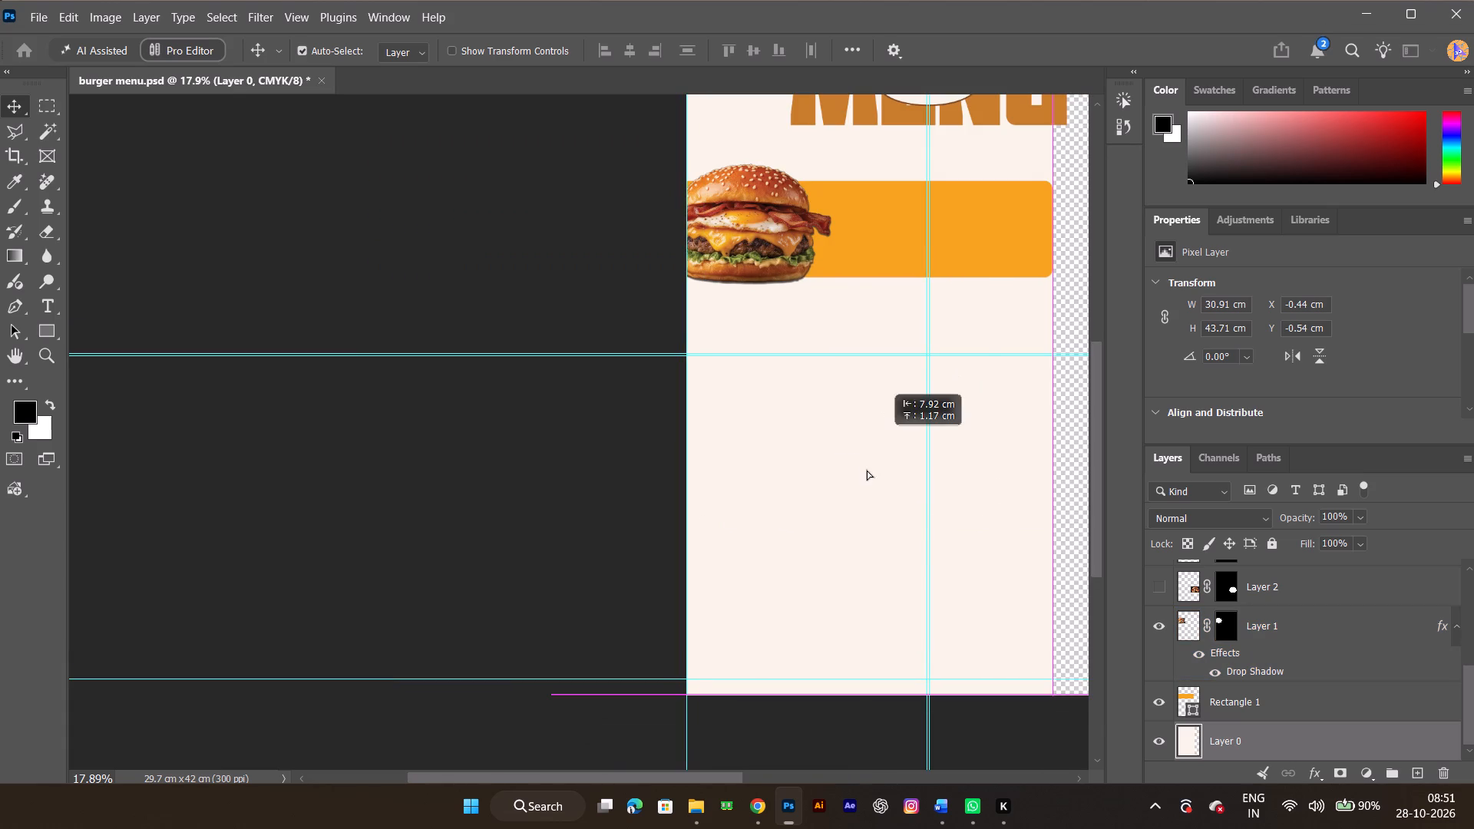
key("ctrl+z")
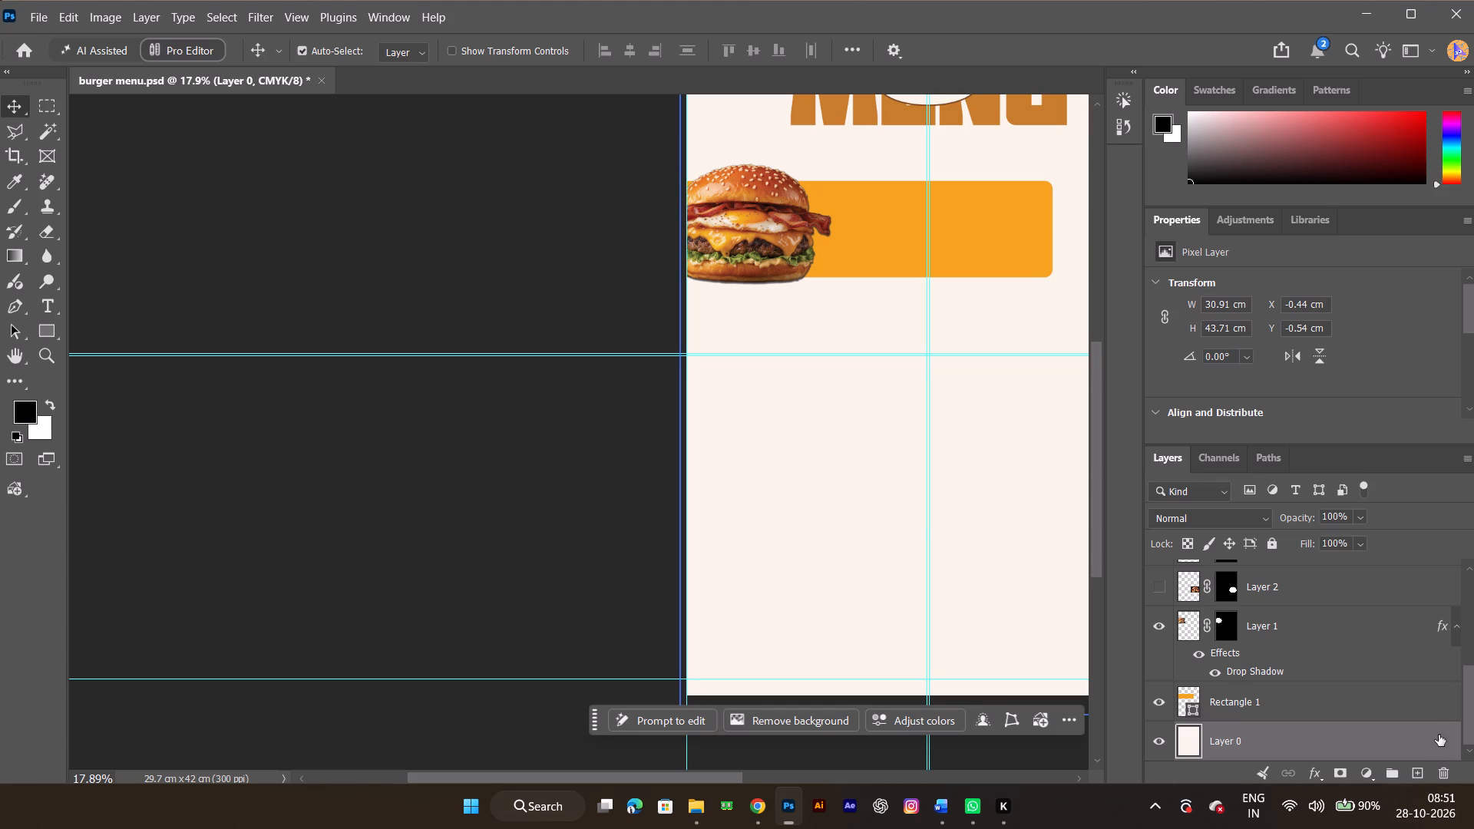
Fully lock the background Layer 0.
left_click(1277, 537)
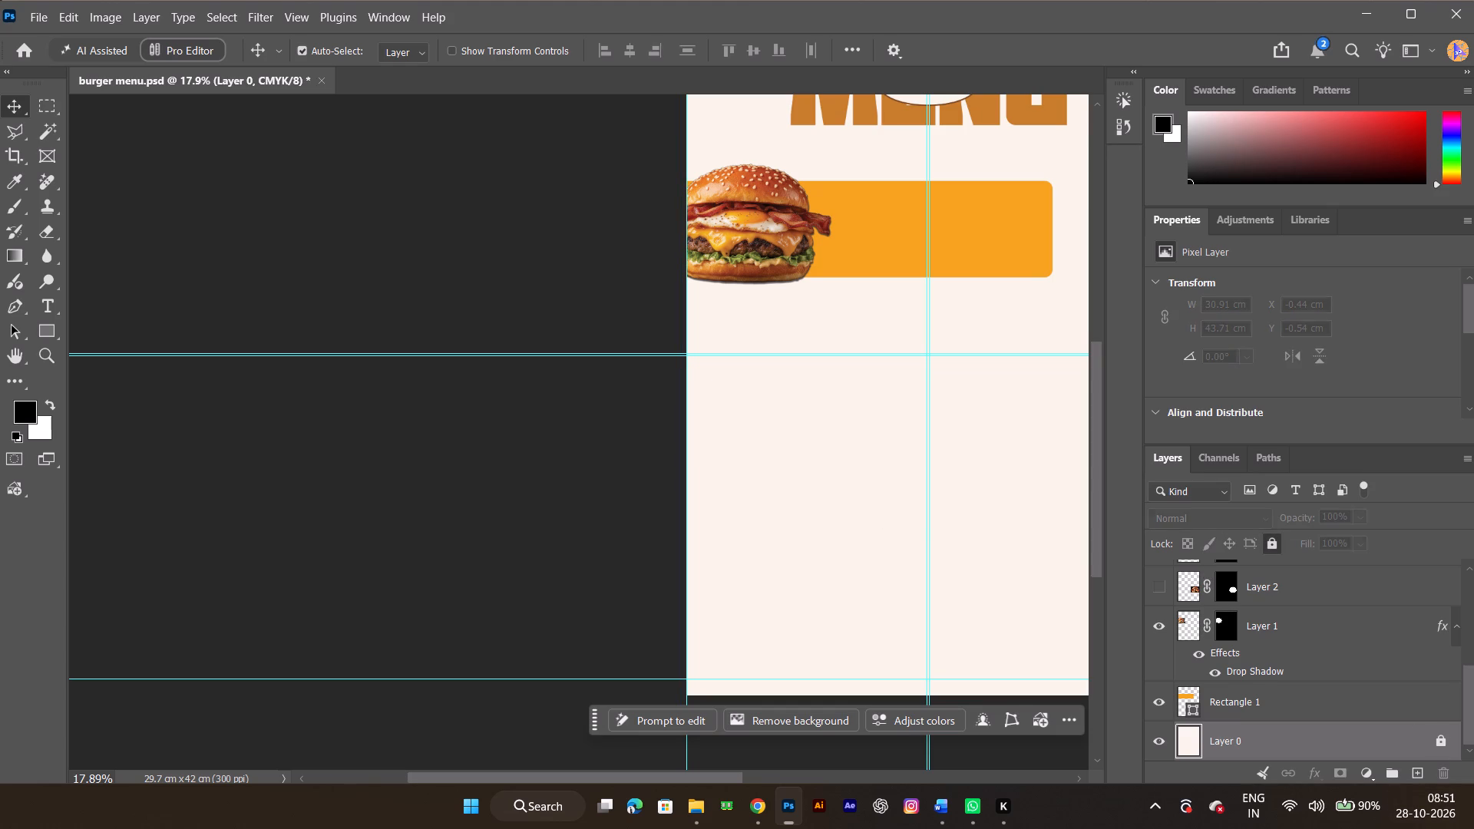
Select the orange Rectangle 1 behind the burger below the MENU title.
key("space")
key("space")
key("space")
key("space")
key("space")
key("space")
key("space")
key("space")
key("space")
key("space")
key("space")
key("space")
key("space")
key("space")
key("space")
key("space")
key("space")
key("space")
key("space")
key("space")
left_click_drag(841, 505, 524, 633)
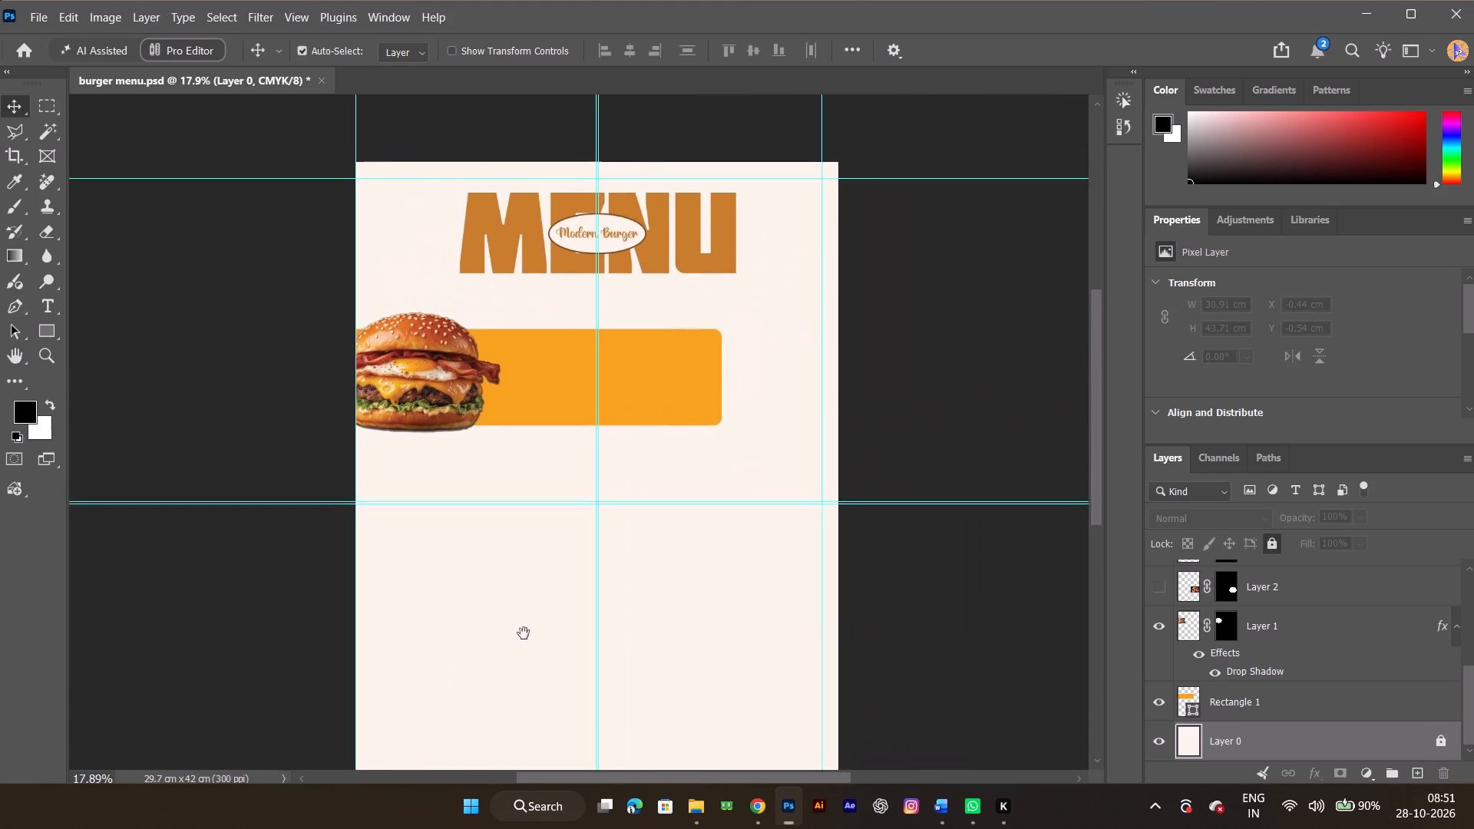
left_click_drag(524, 633, 603, 626)
left_click(754, 355)
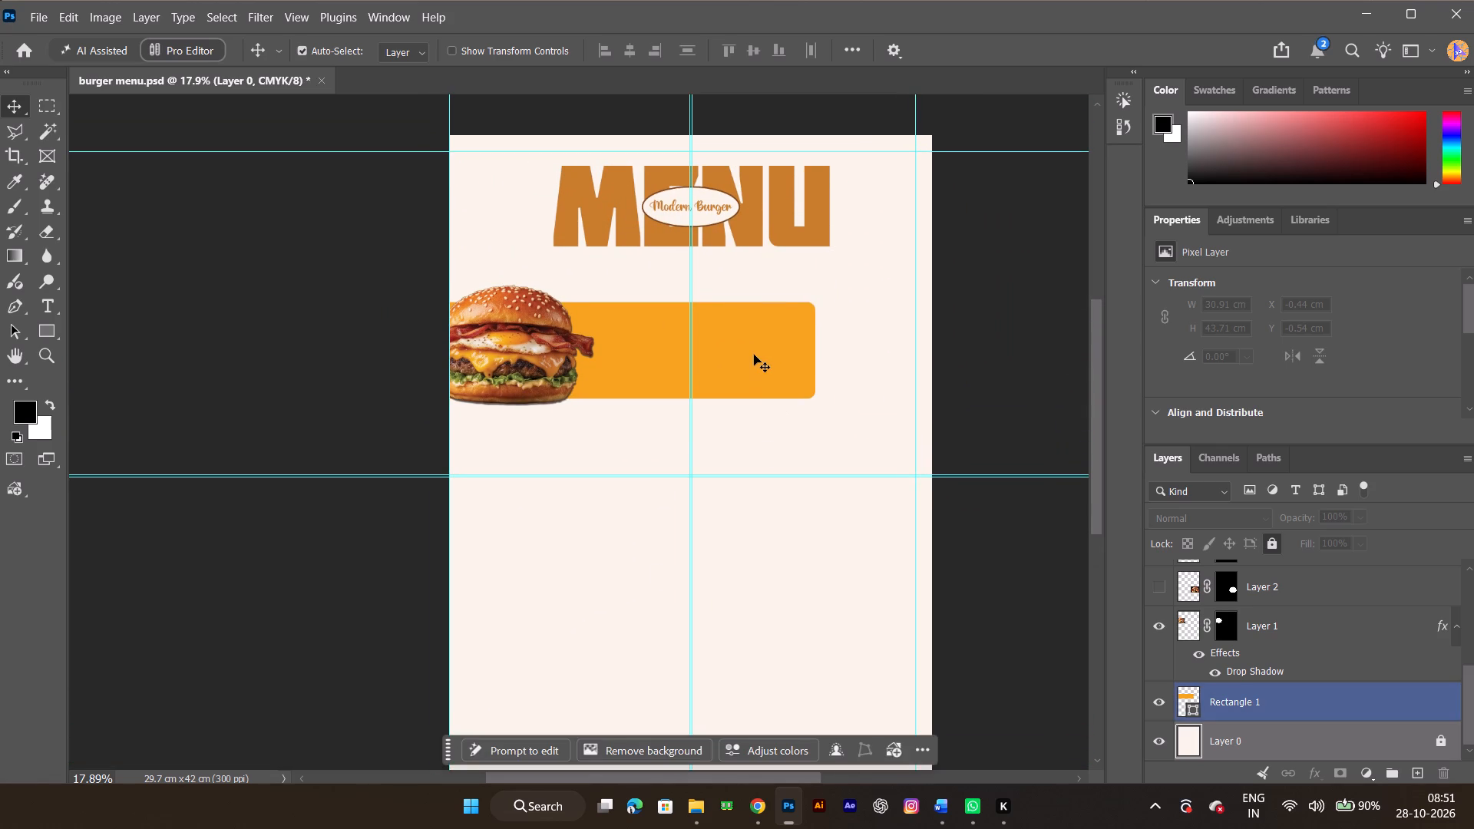
left_click(1375, 776)
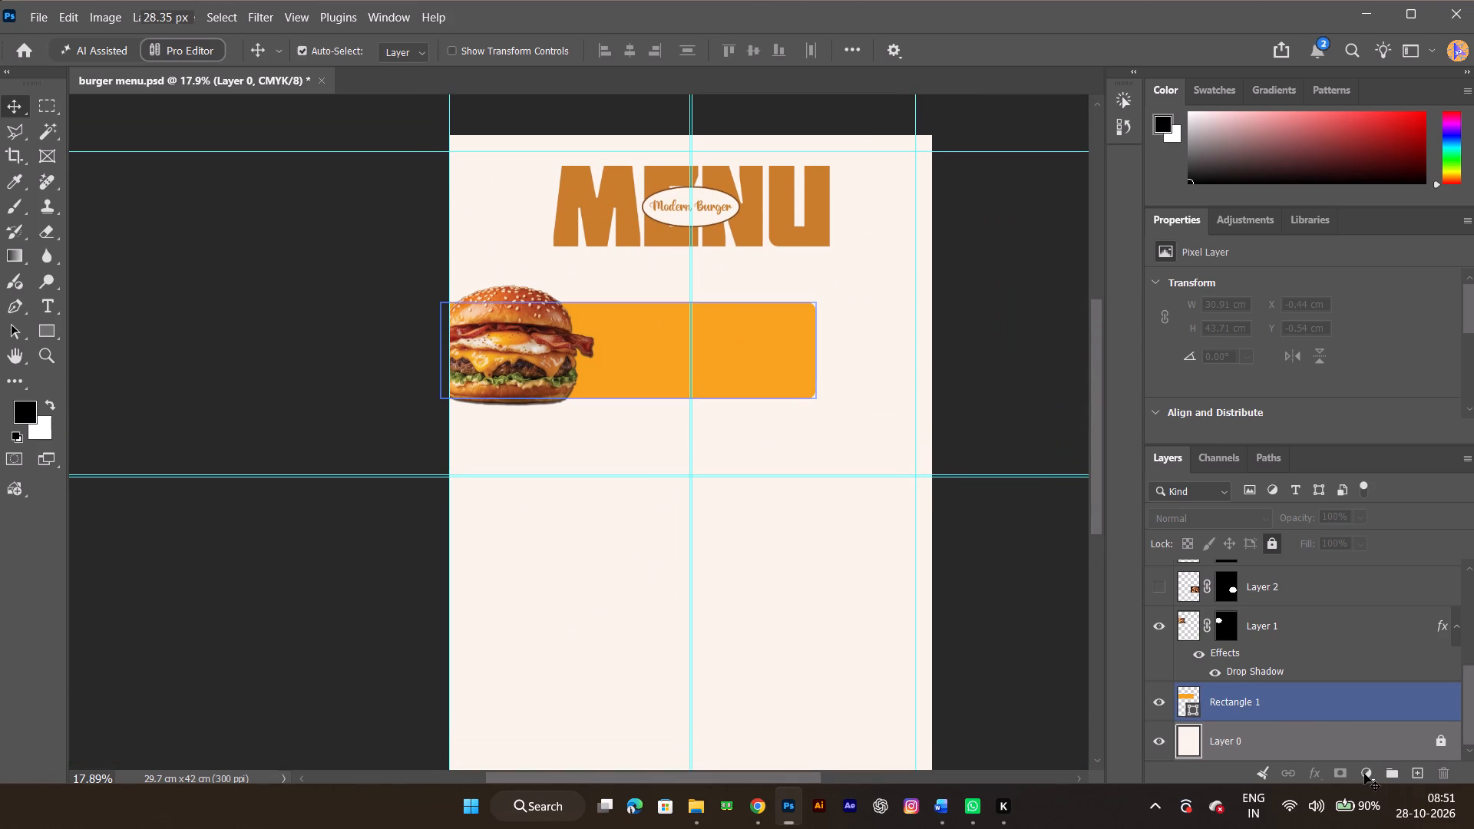
left_click(1364, 774)
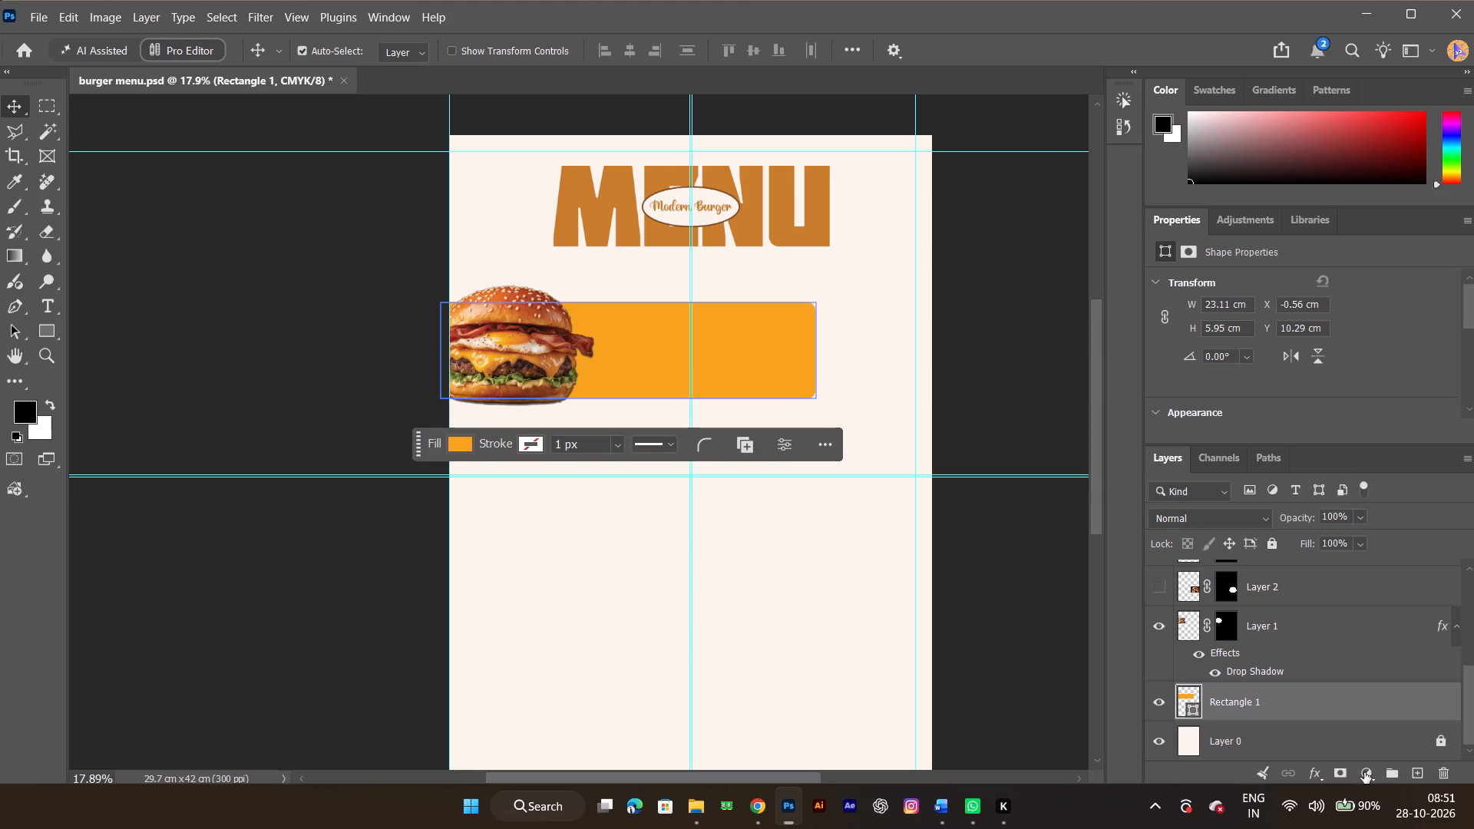
Turn off the computer's Wi-Fi and return to Photoshop.
left_click(1294, 803)
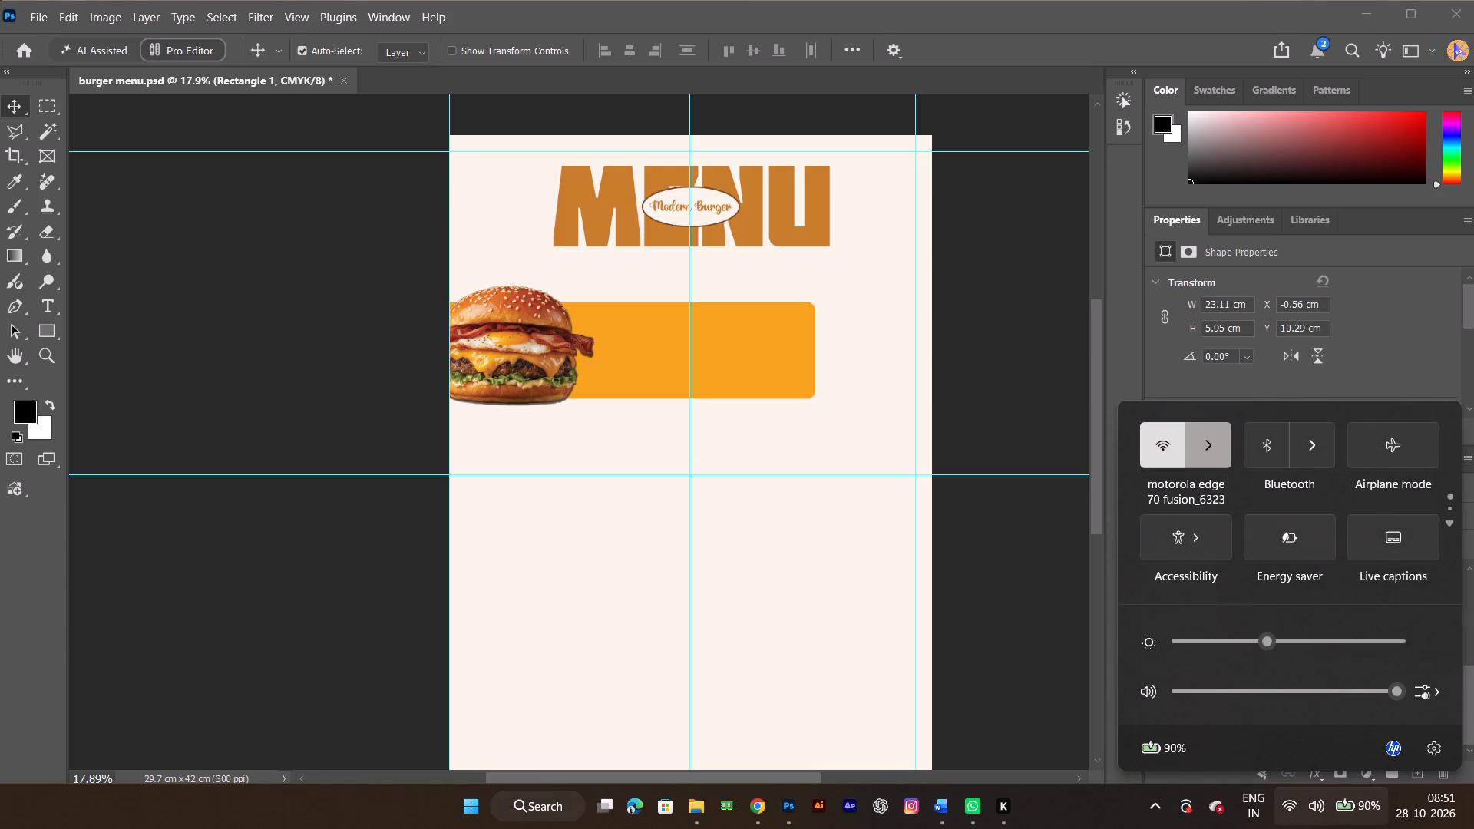
left_click(1173, 443)
left_click(1019, 593)
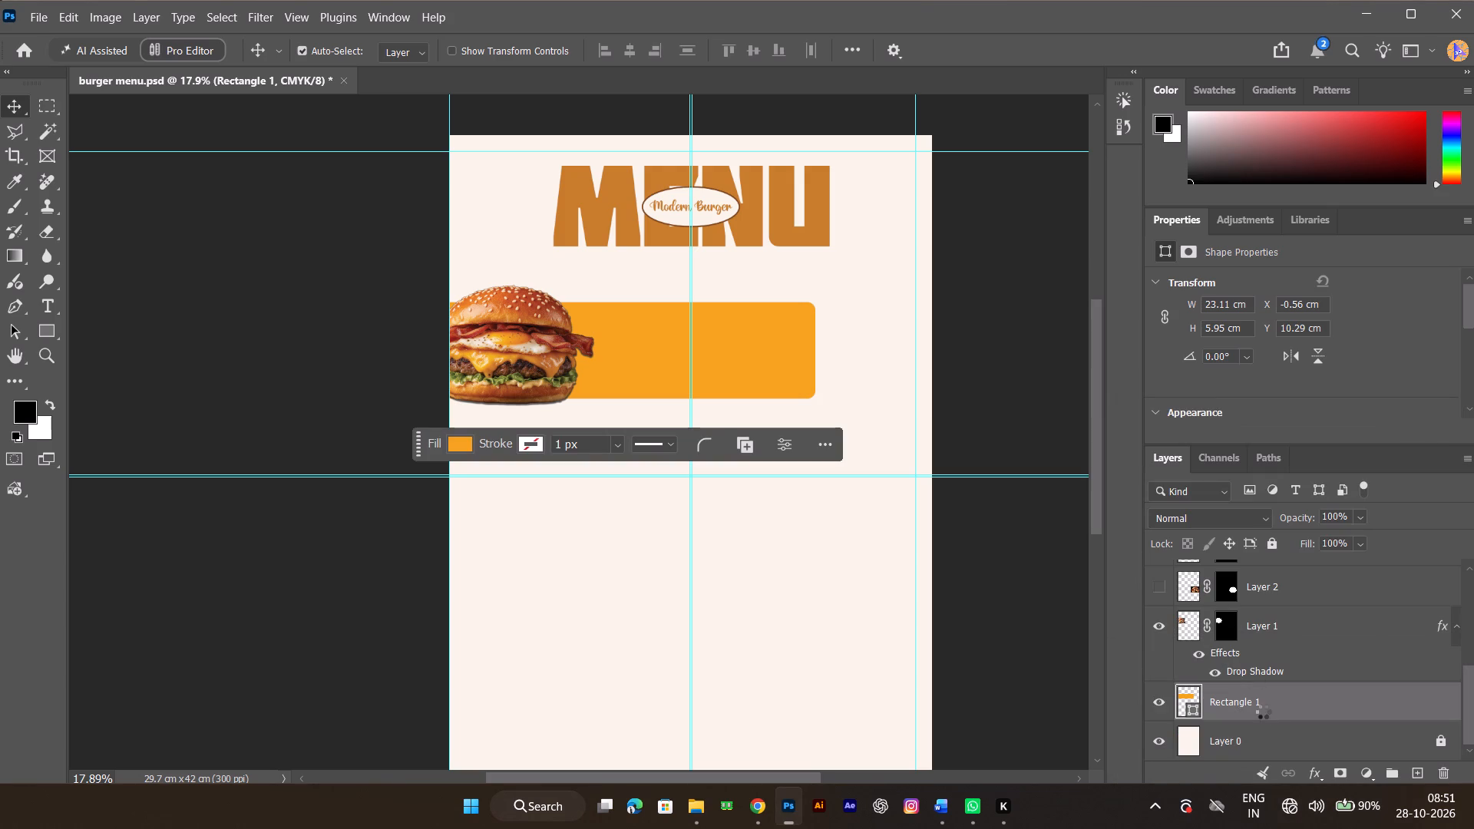
Add a Gradient Map adjustment layer directly above Rectangle 1.
left_click(1370, 781)
left_click(1356, 708)
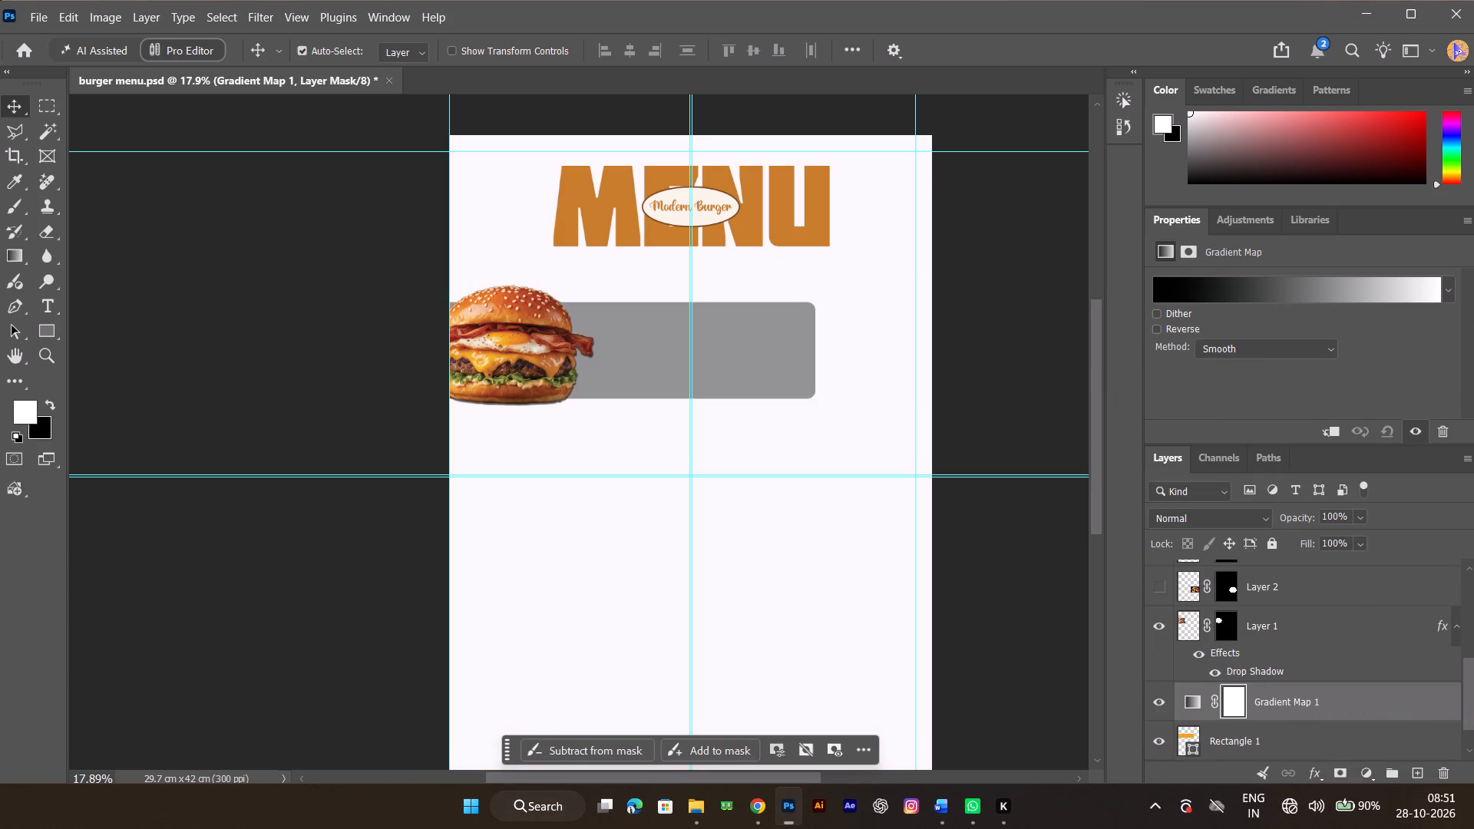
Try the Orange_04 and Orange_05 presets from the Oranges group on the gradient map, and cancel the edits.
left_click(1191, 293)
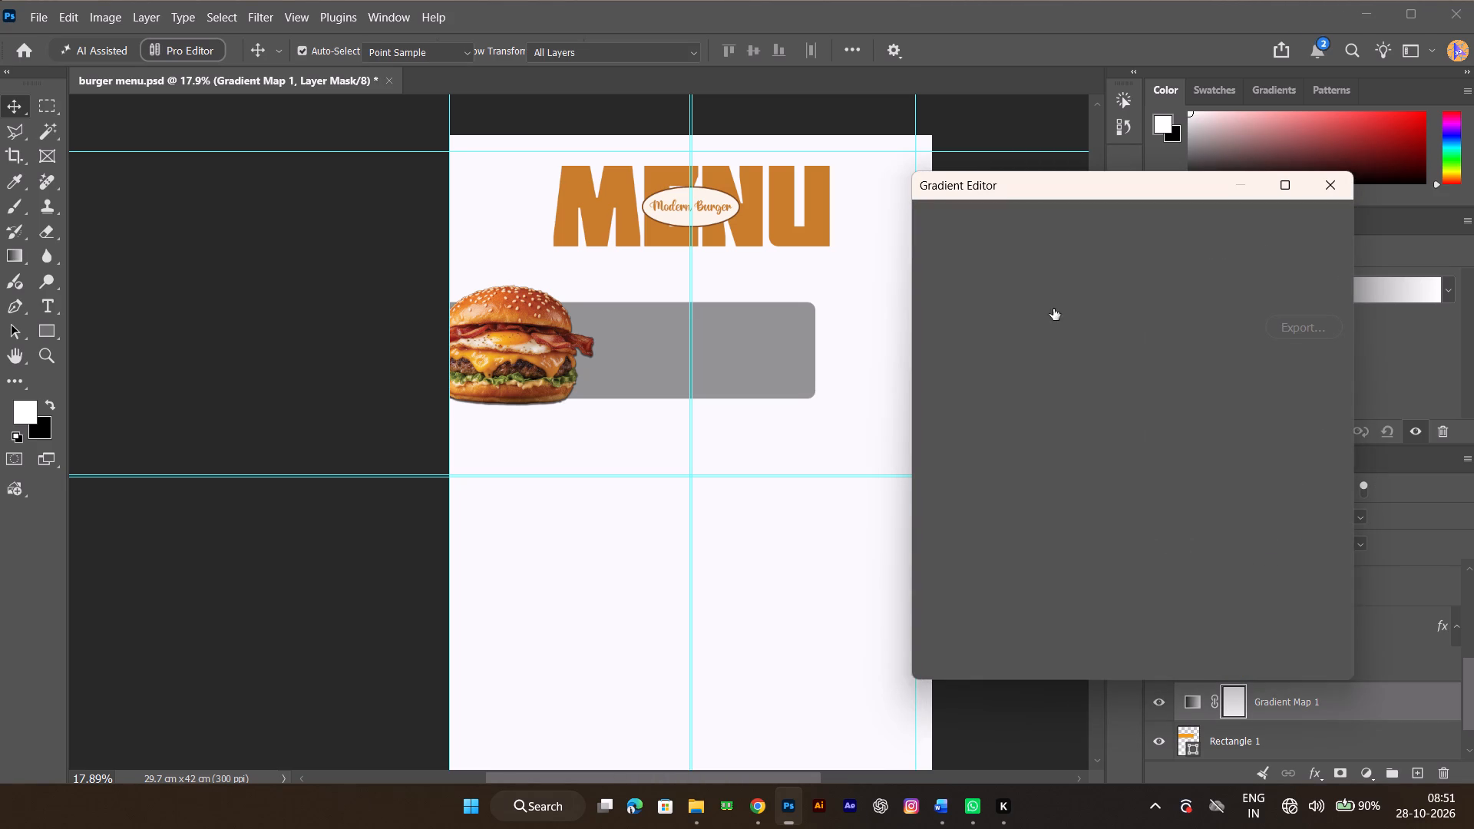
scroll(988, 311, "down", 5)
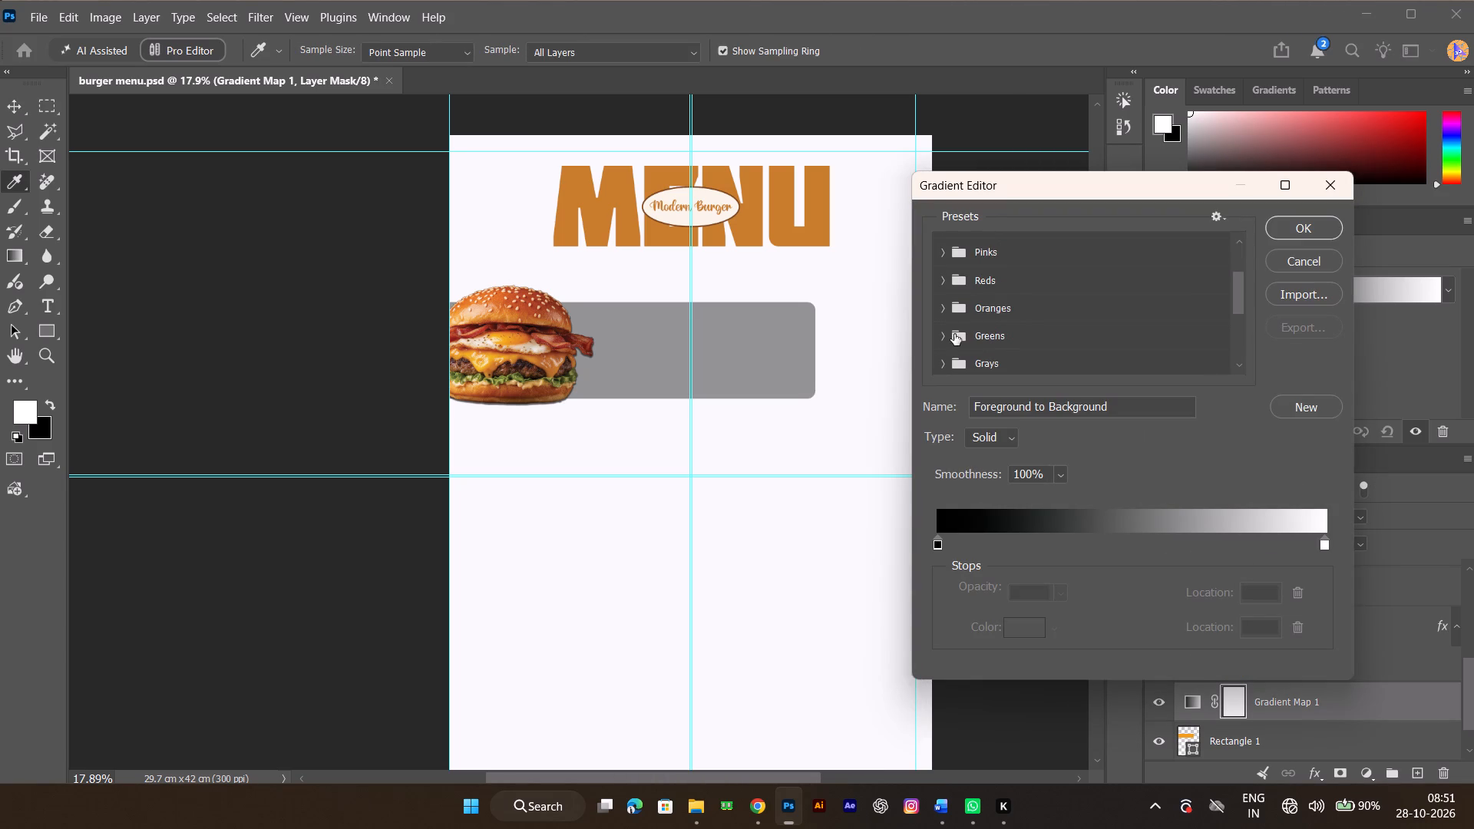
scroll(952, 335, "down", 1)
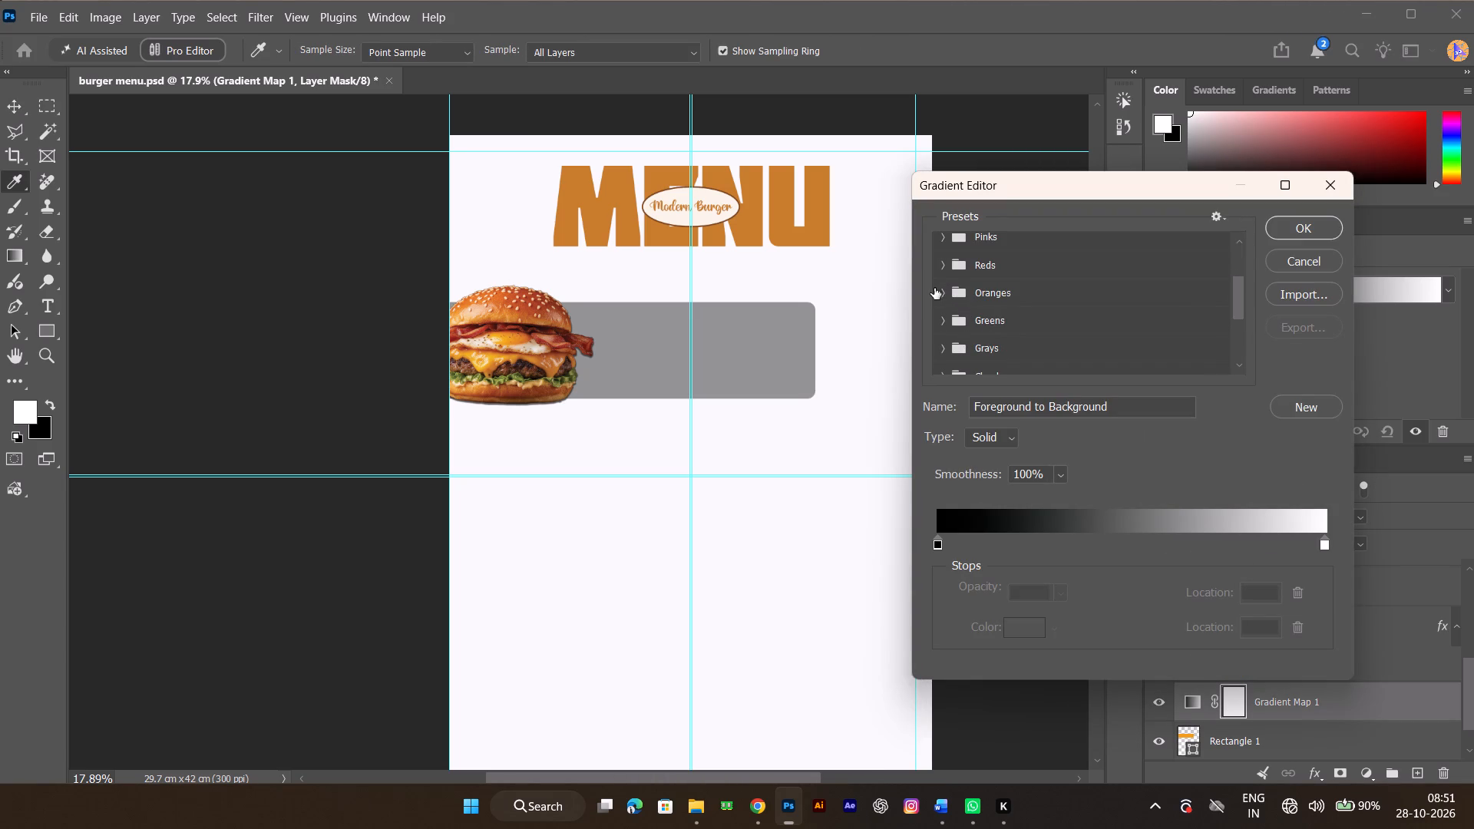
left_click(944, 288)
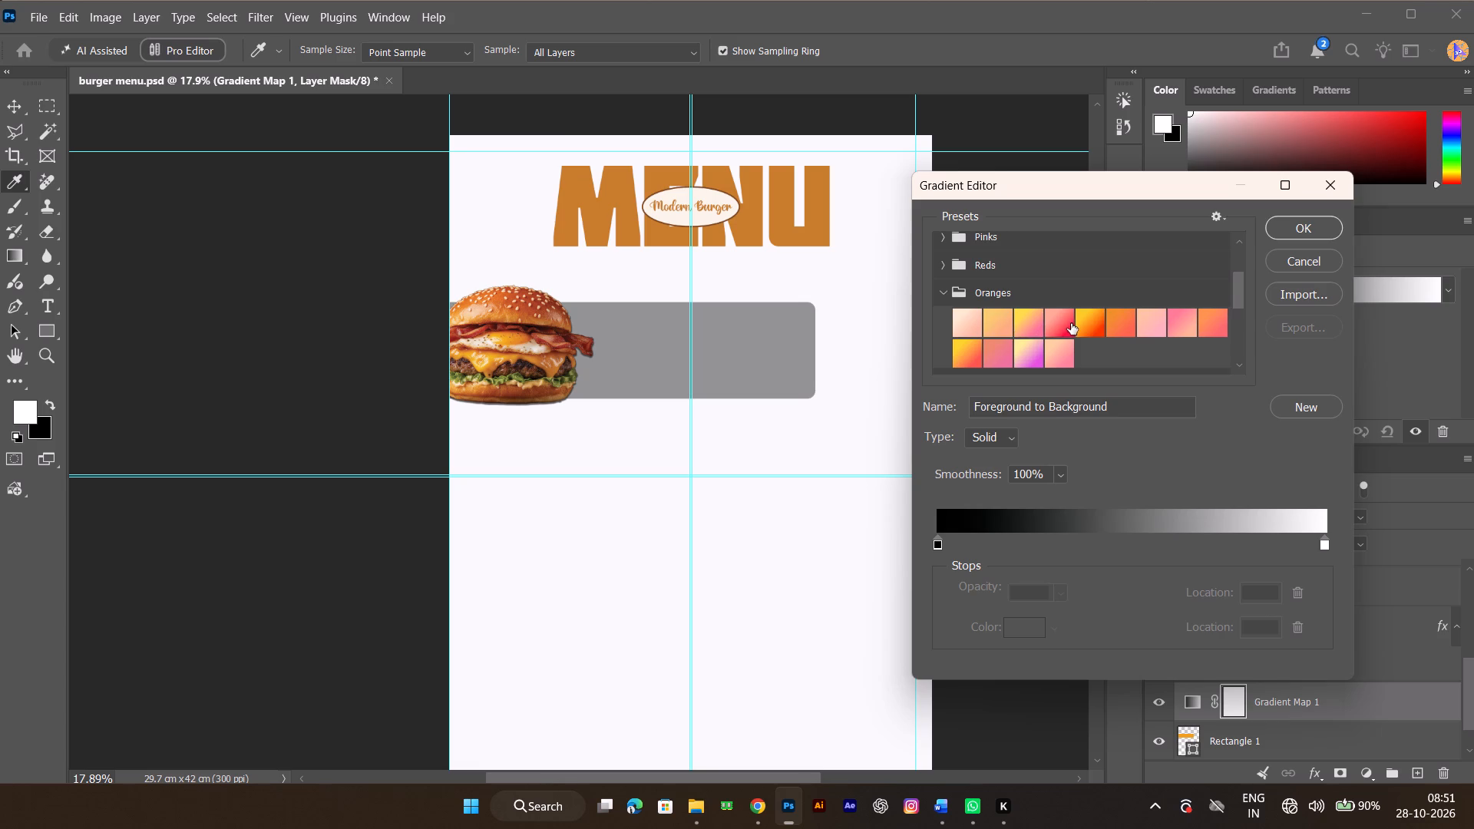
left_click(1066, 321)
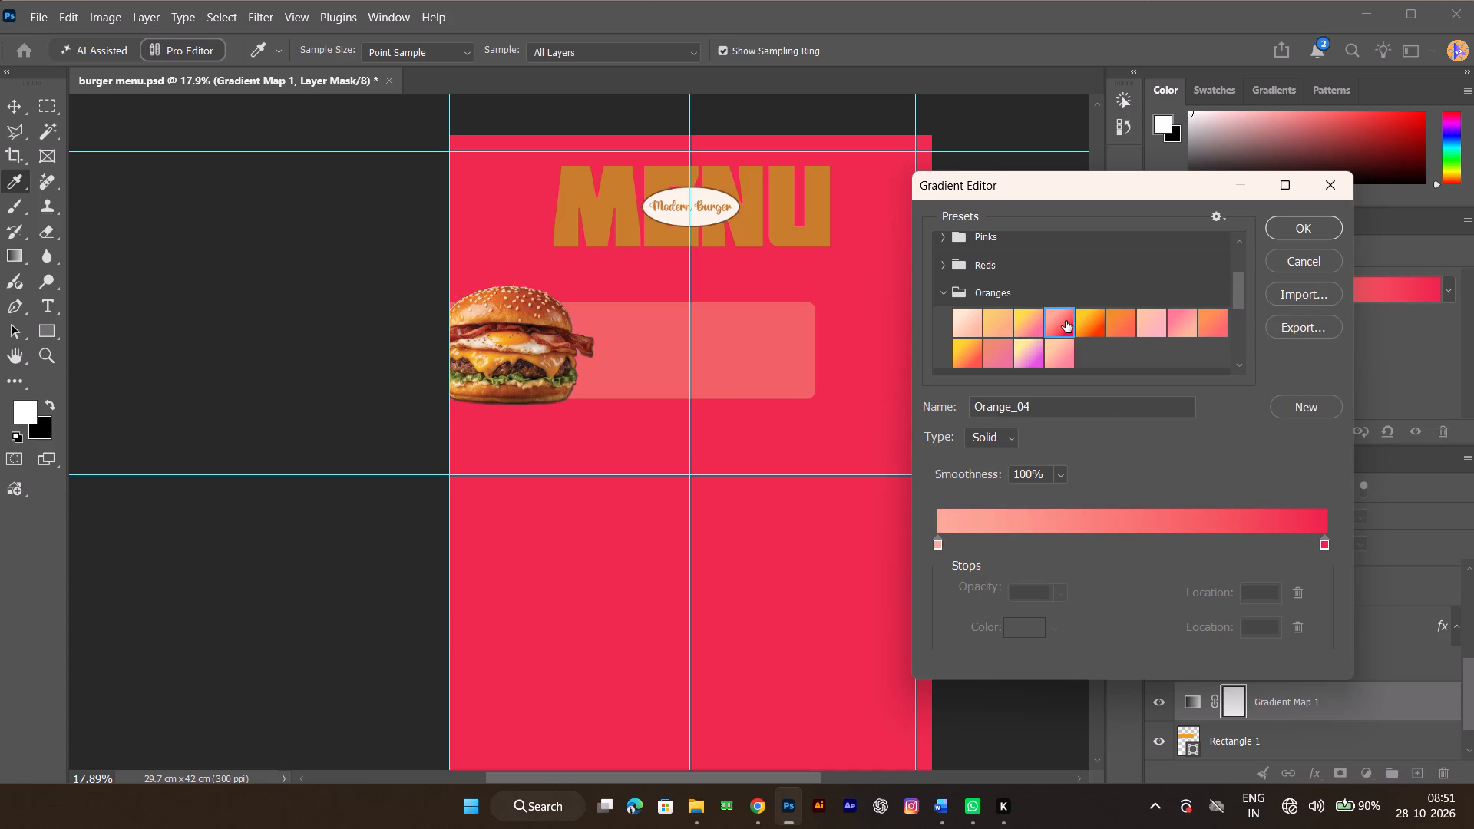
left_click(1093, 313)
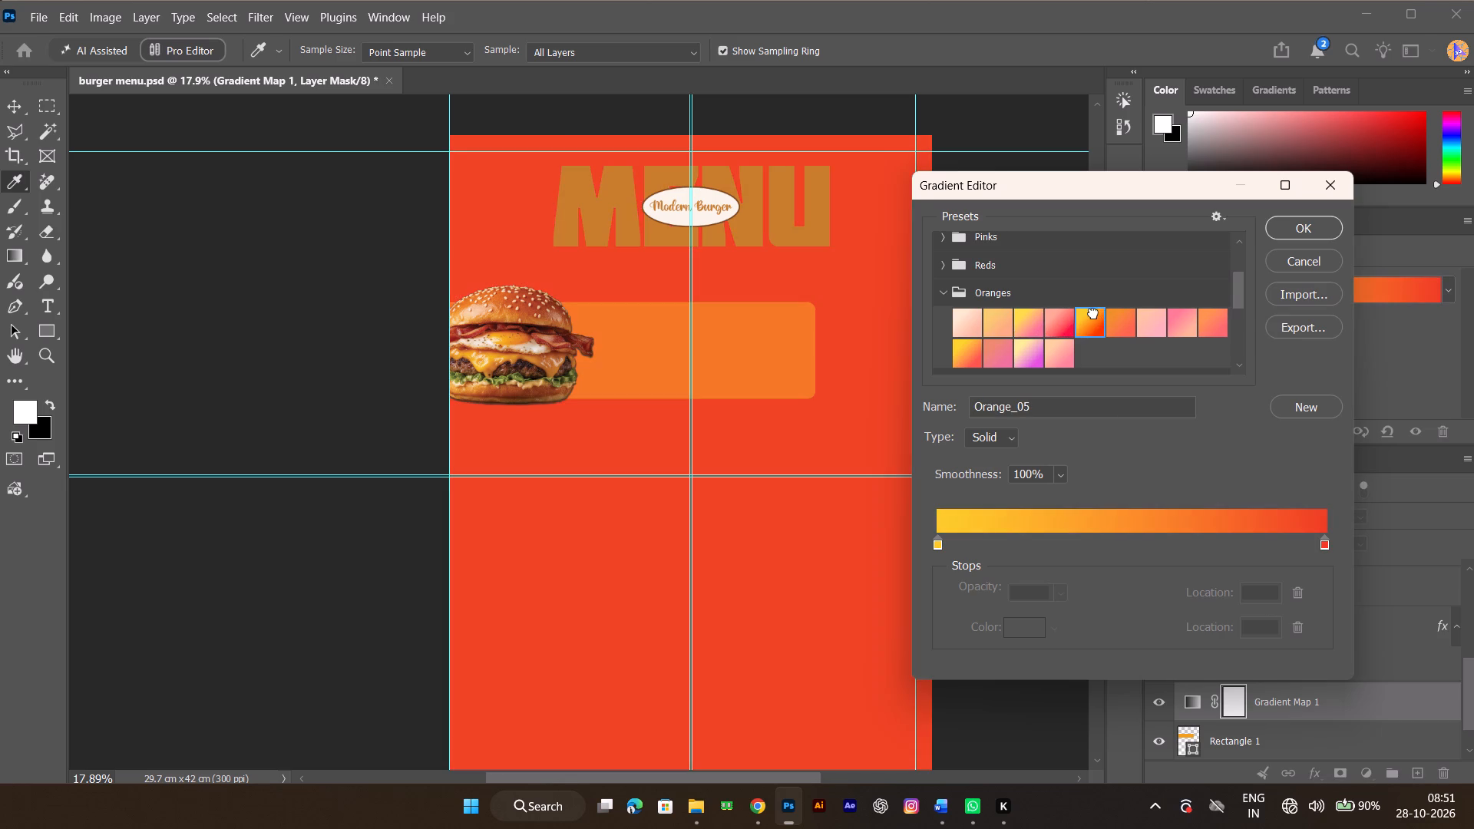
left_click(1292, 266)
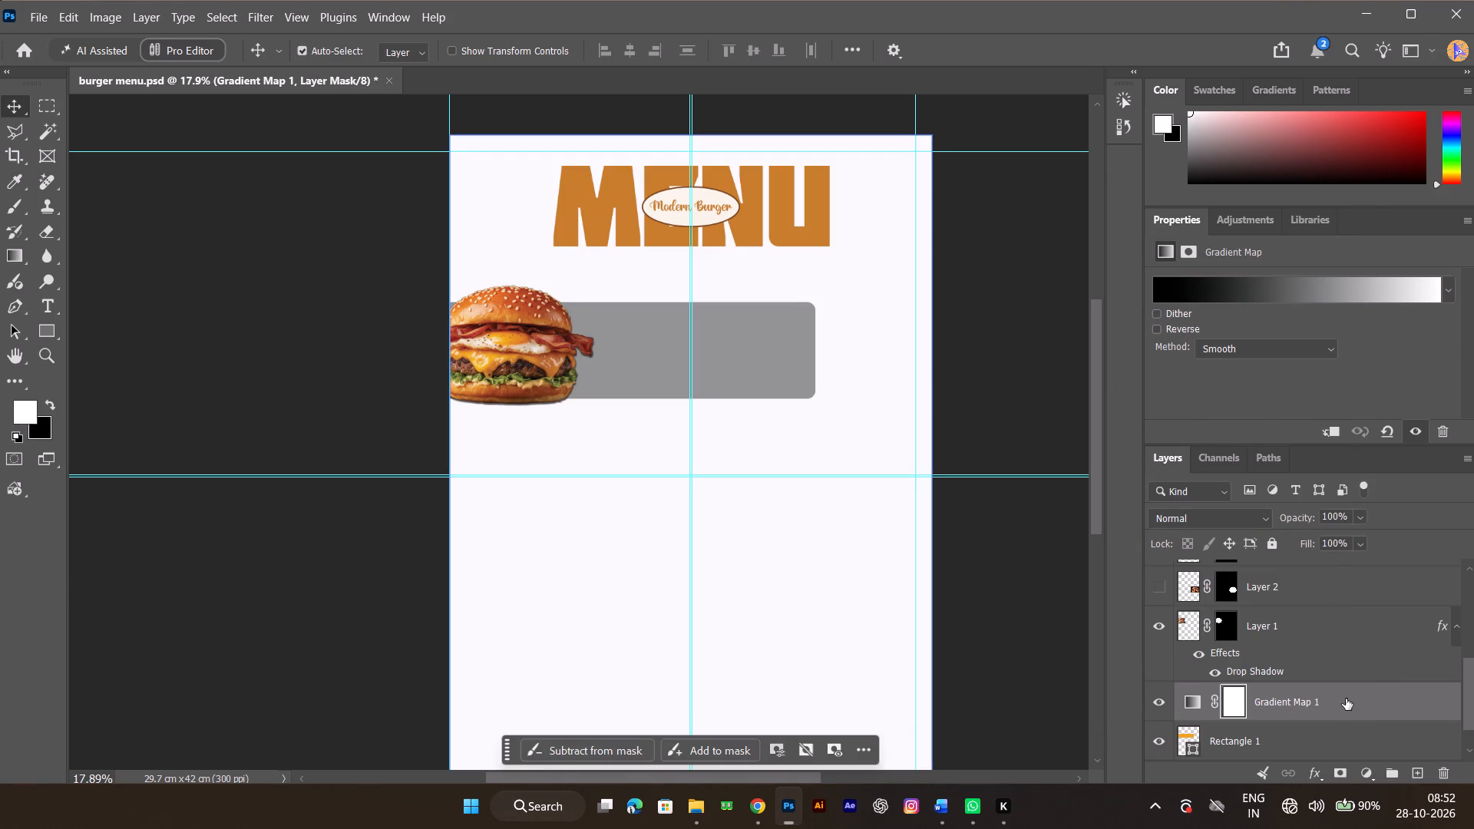
Move the Gradient Map 1 layer below Rectangle 1, directly above Layer 0.
left_click(1330, 704)
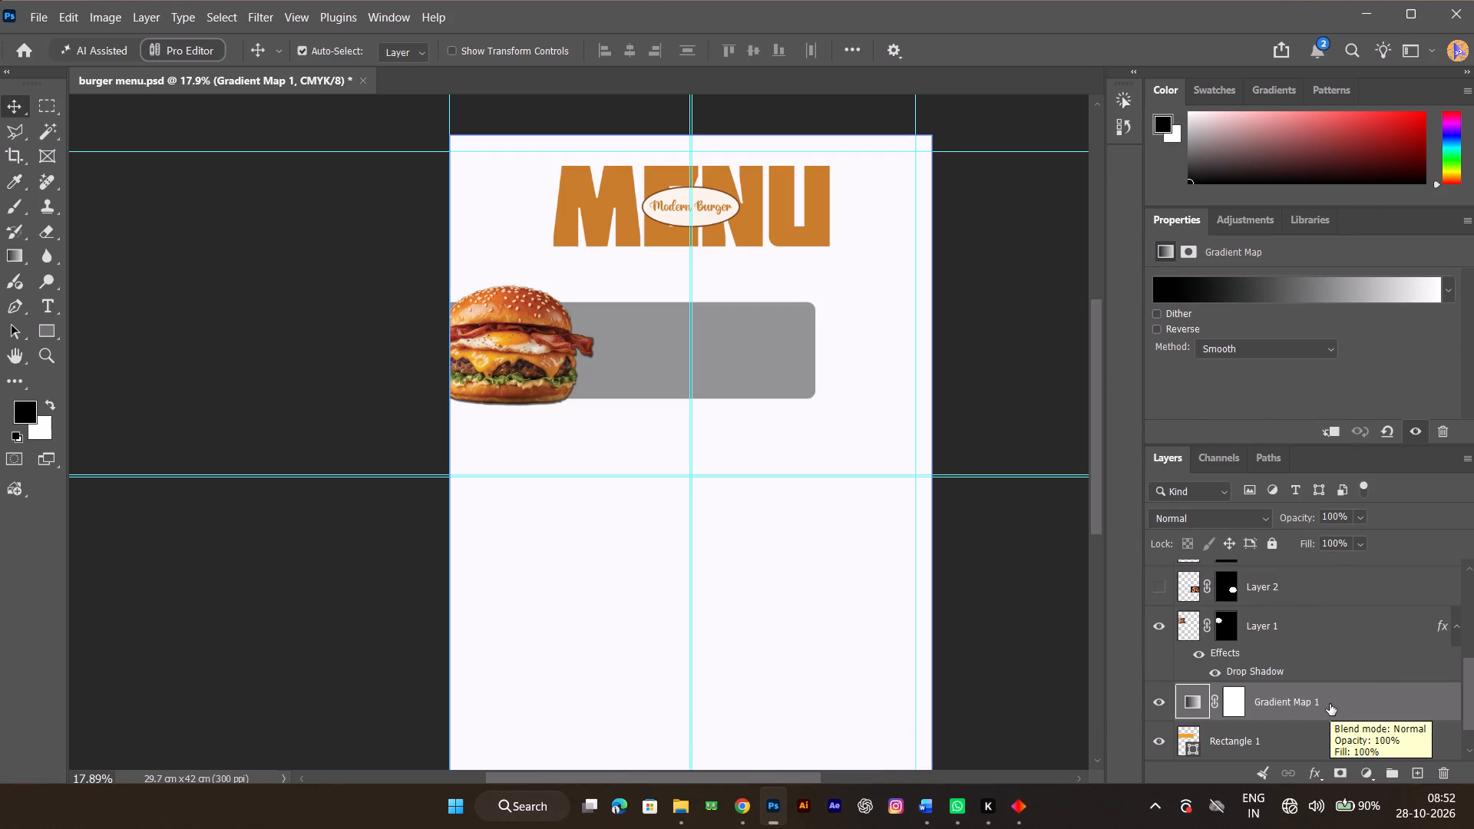
left_click_drag(1320, 704, 1446, 767)
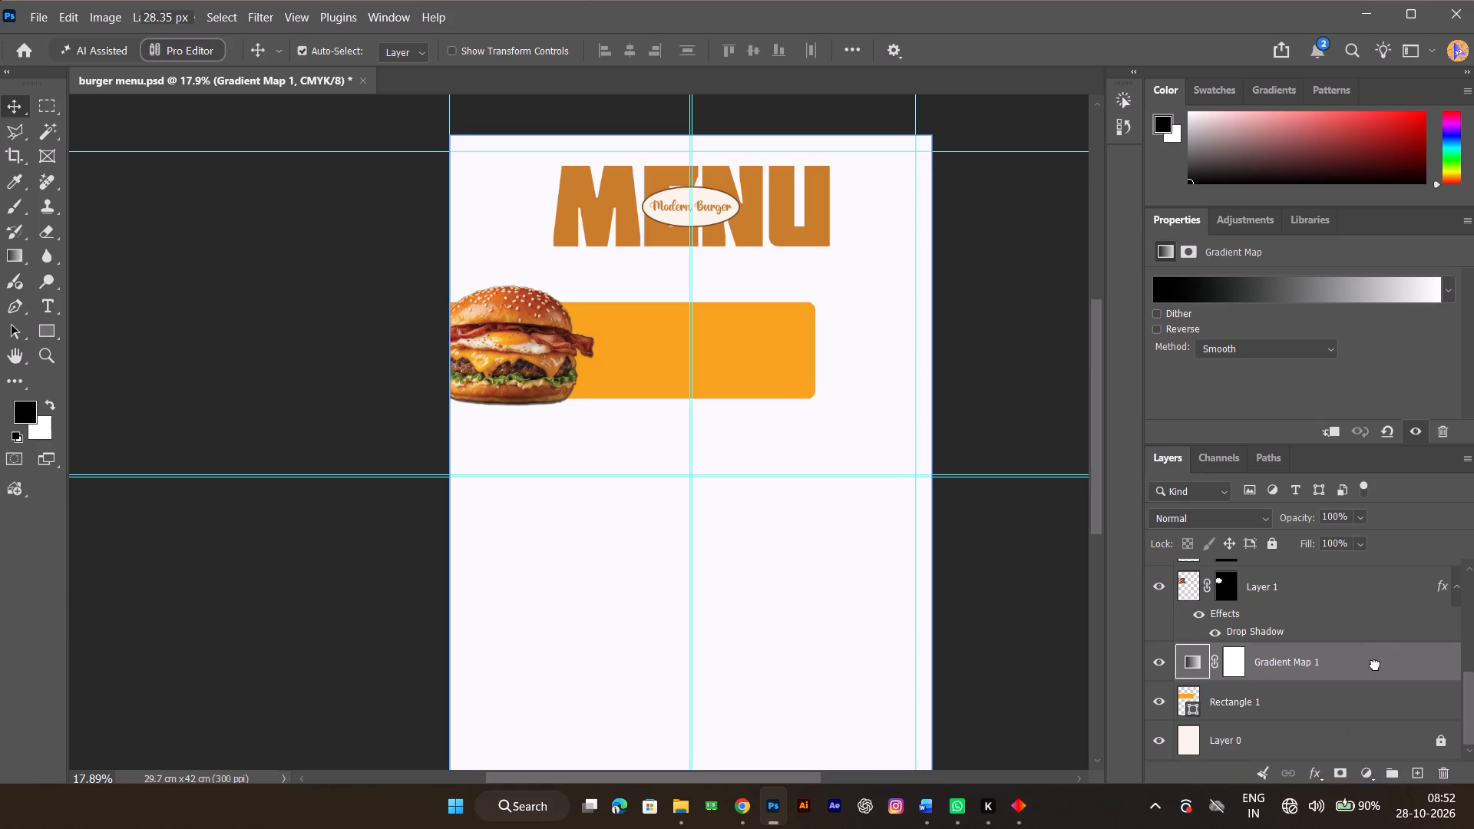
Delete the Gradient Map 1 adjustment layer.
left_click_drag(1375, 665, 1446, 774)
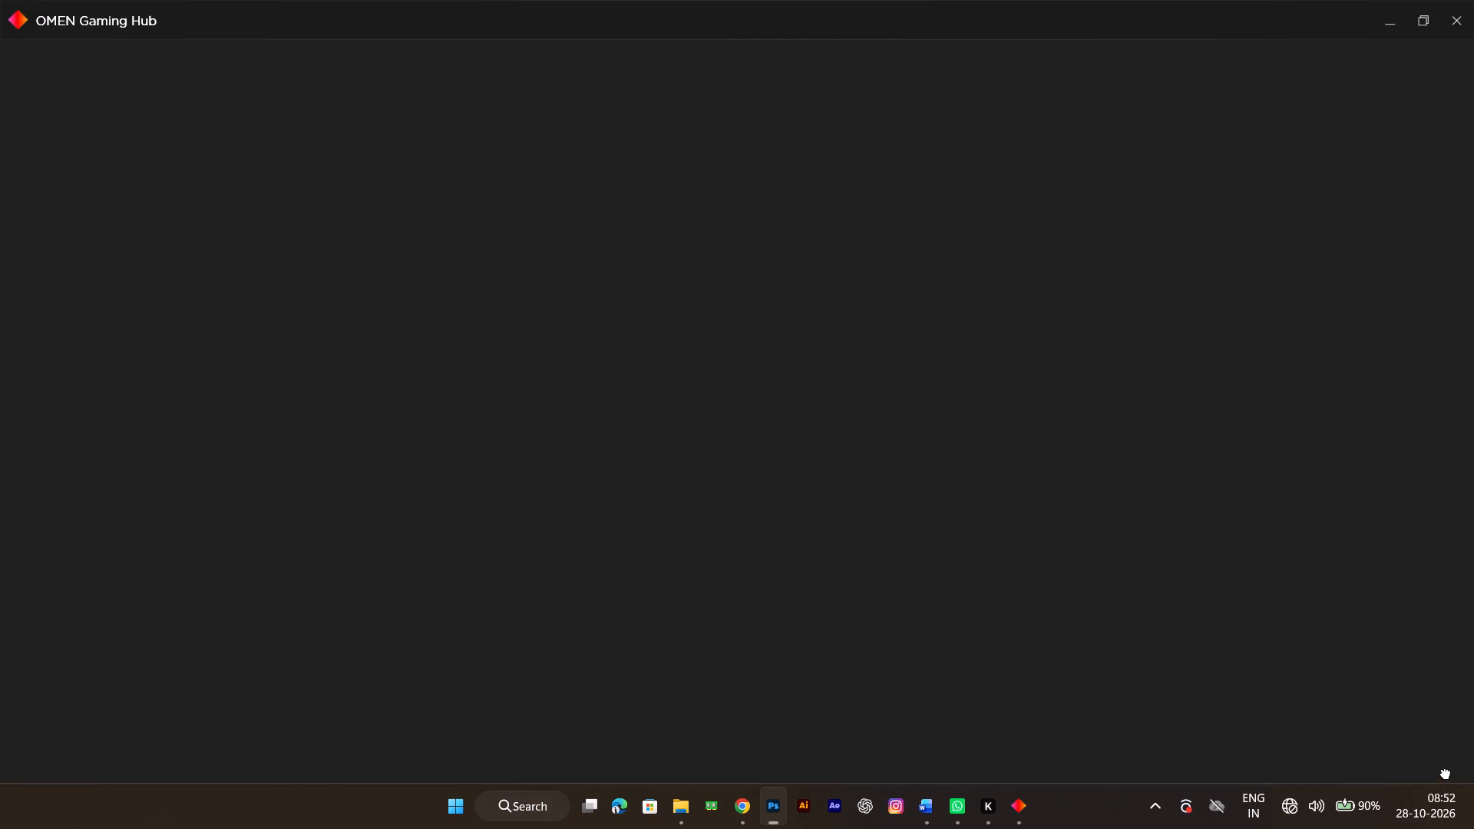
left_click_drag(1446, 774, 1443, 774)
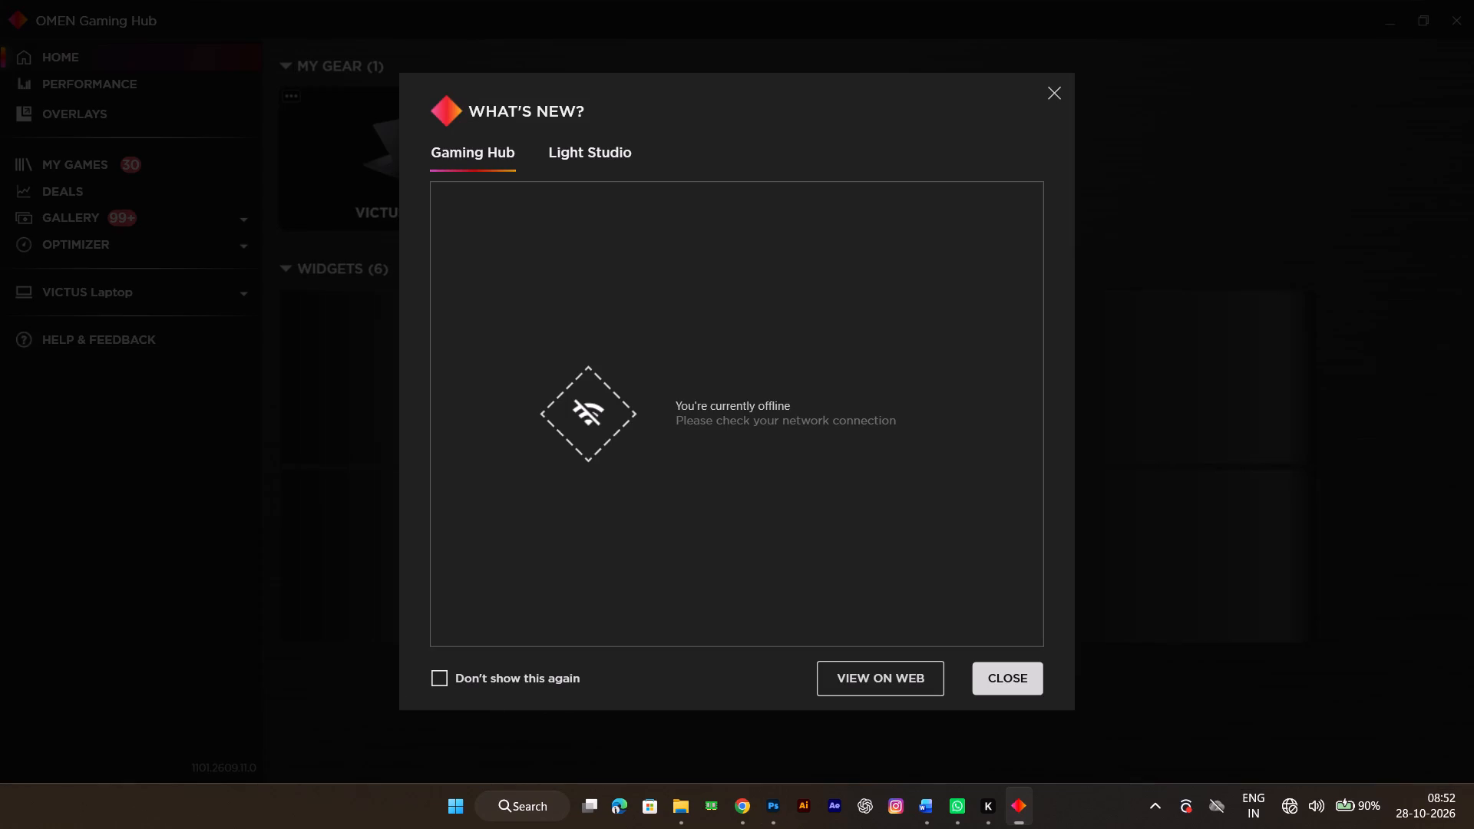
Dismiss the What's New notice, close OMEN Gaming Hub and return to Photoshop.
left_click(1016, 682)
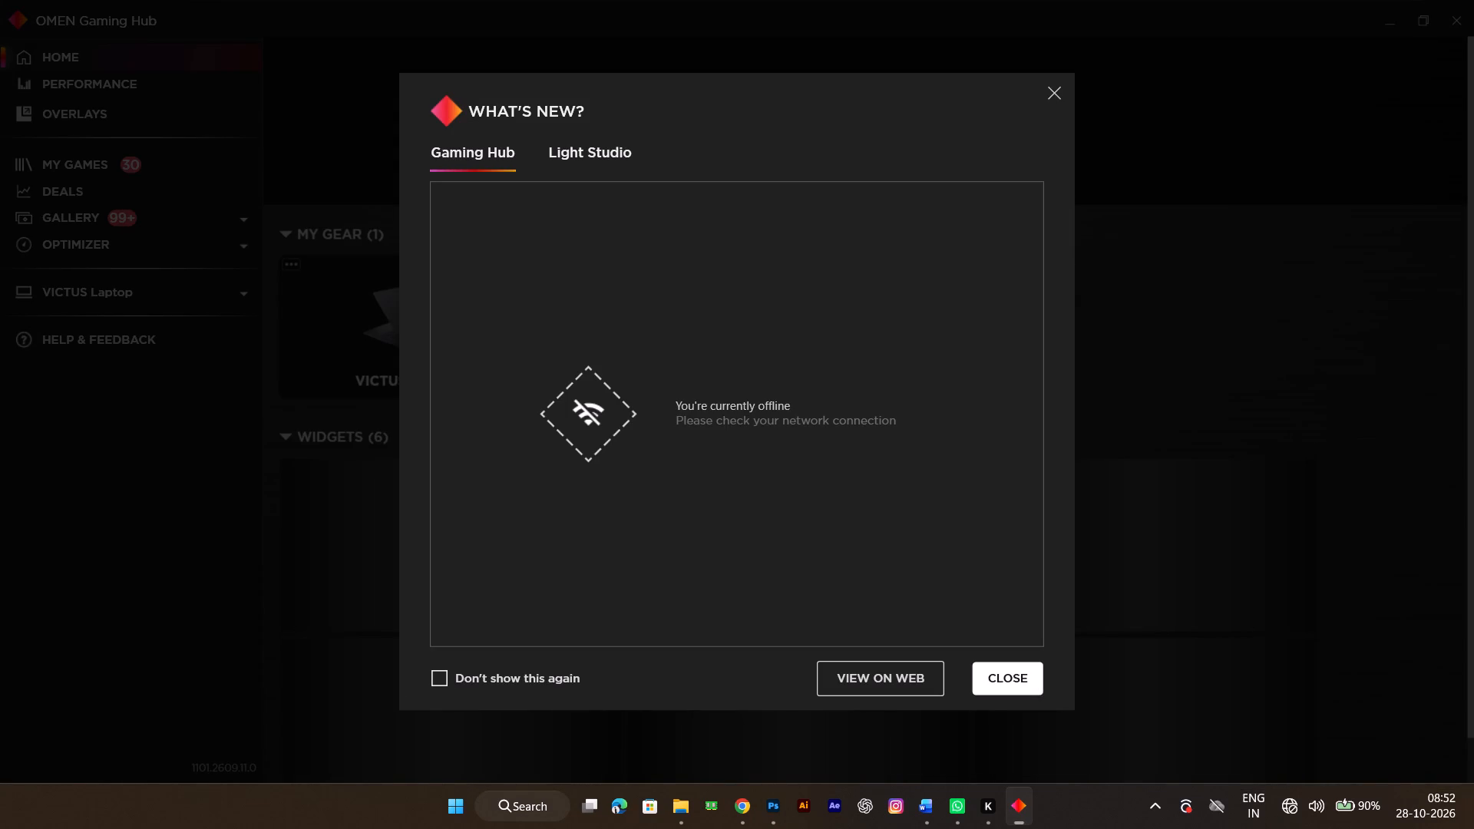
left_click(1052, 97)
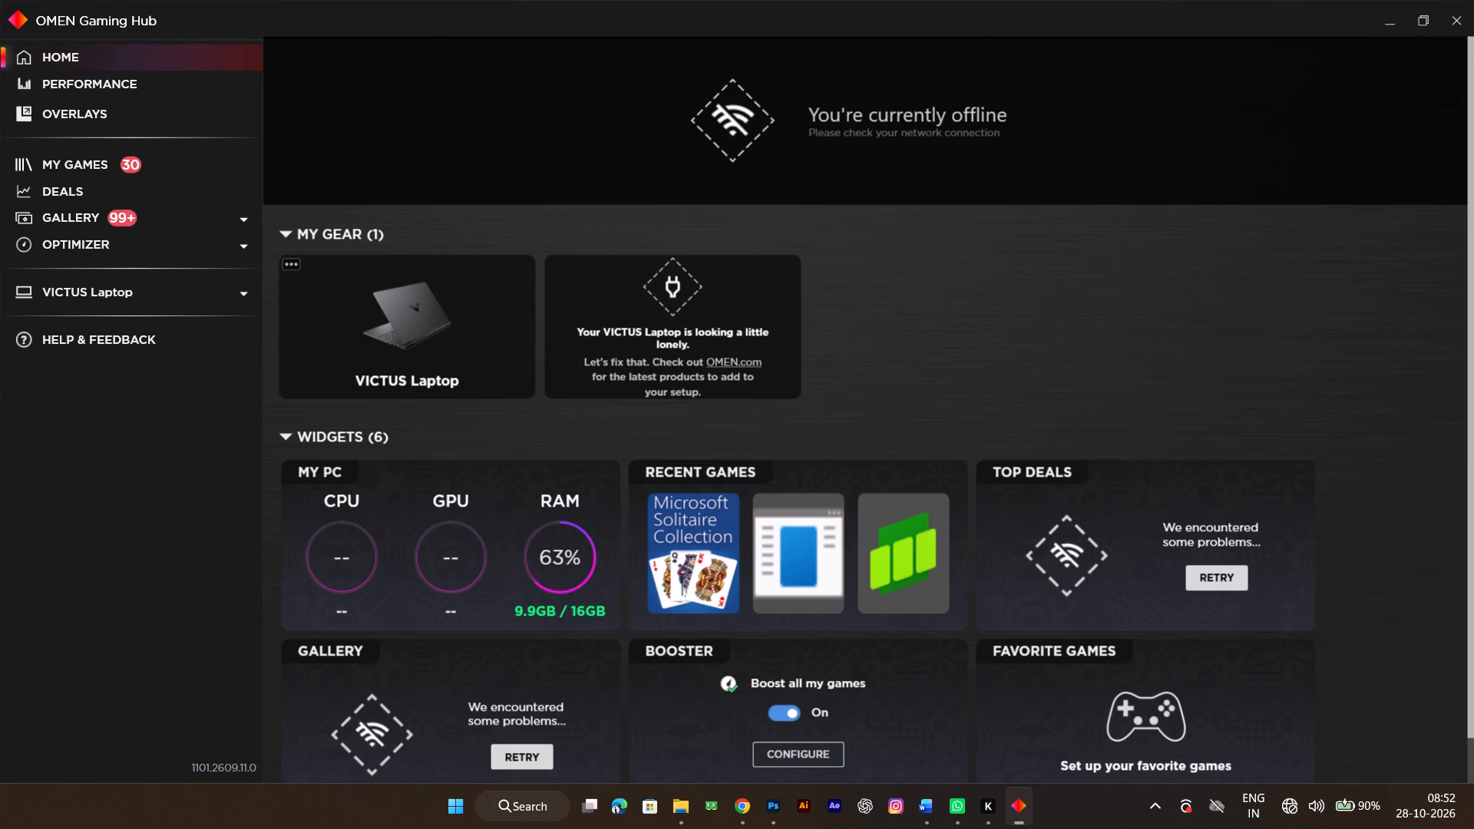
left_click(1461, 19)
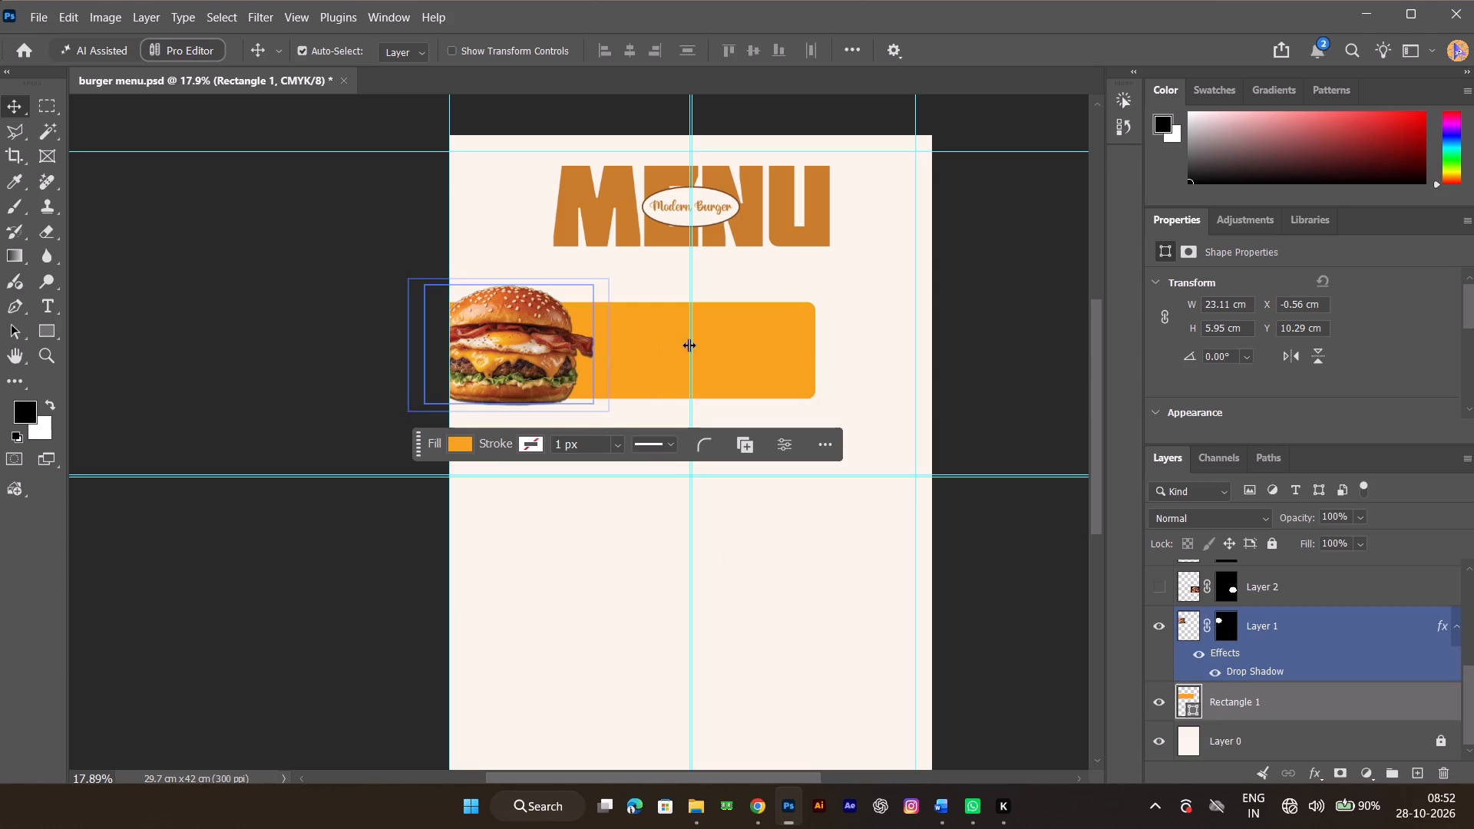
Duplicate the orange Rectangle 1 below the original, running past the page's right edge at about X 7.36 cm, Y 17.94 cm.
left_click(782, 364)
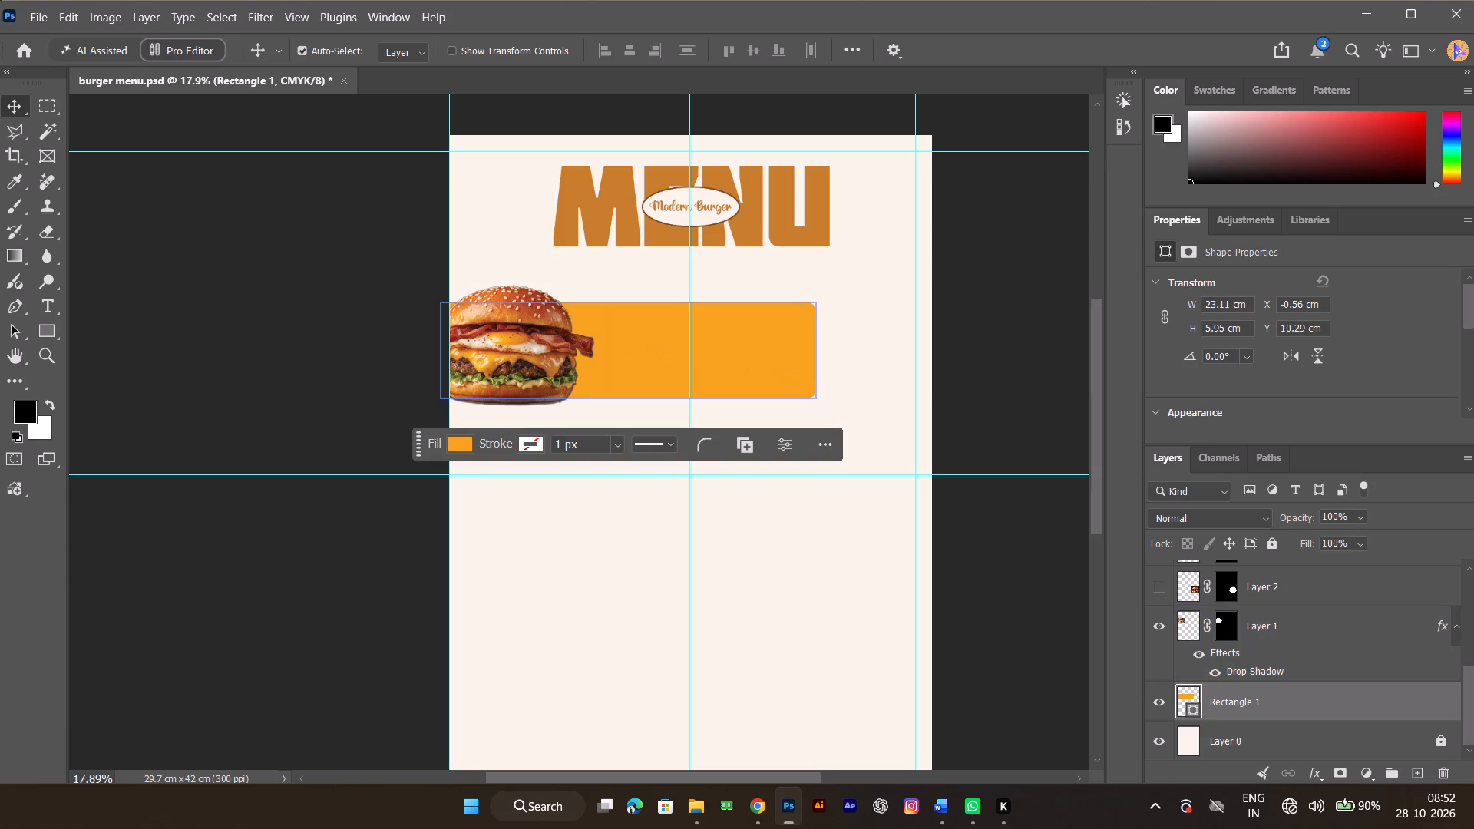
left_click_drag(782, 364, 814, 512, "alt")
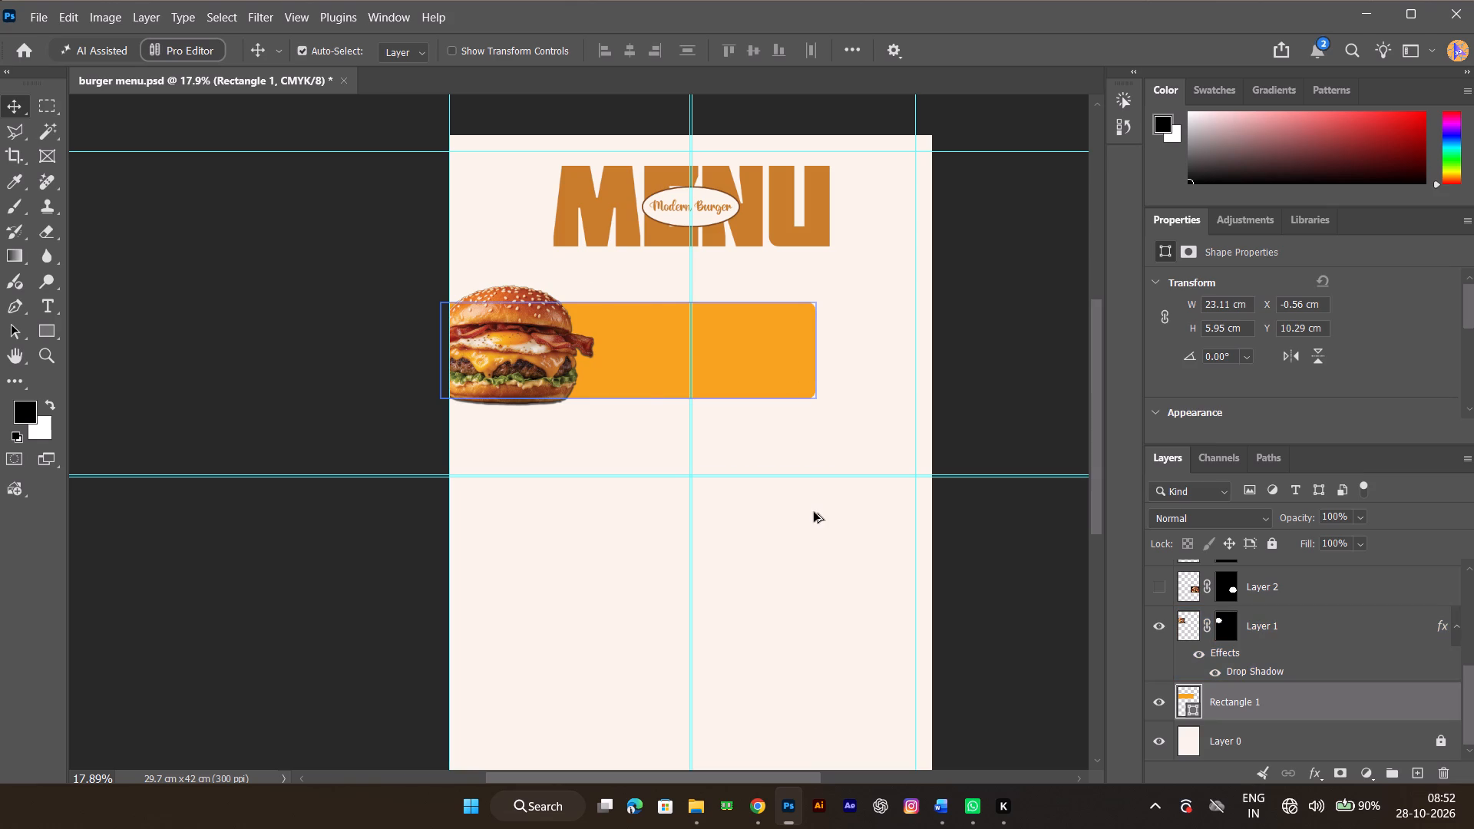
left_click_drag(814, 512, 807, 514, "alt")
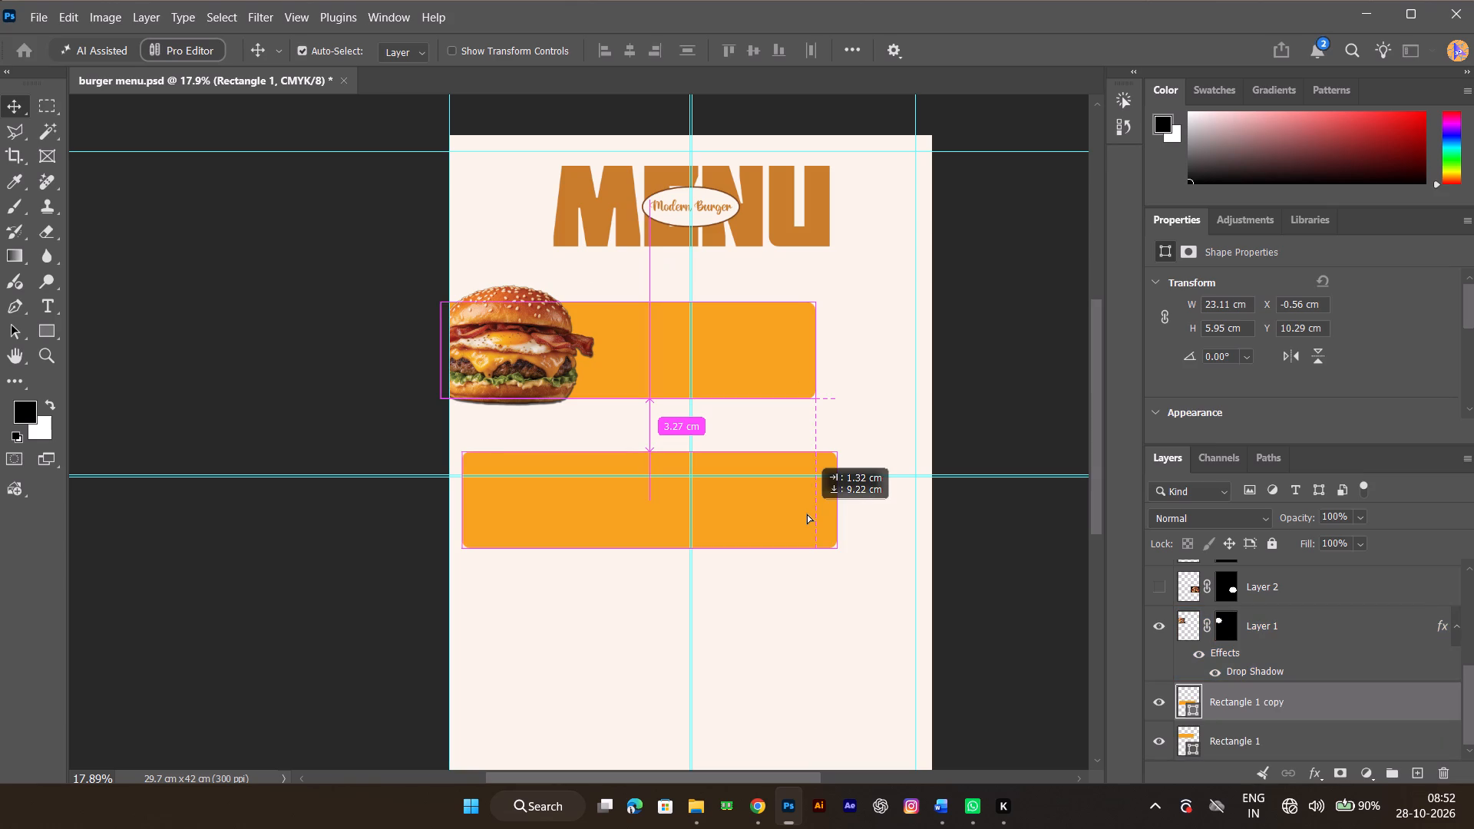
left_click_drag(807, 514, 902, 509, "alt")
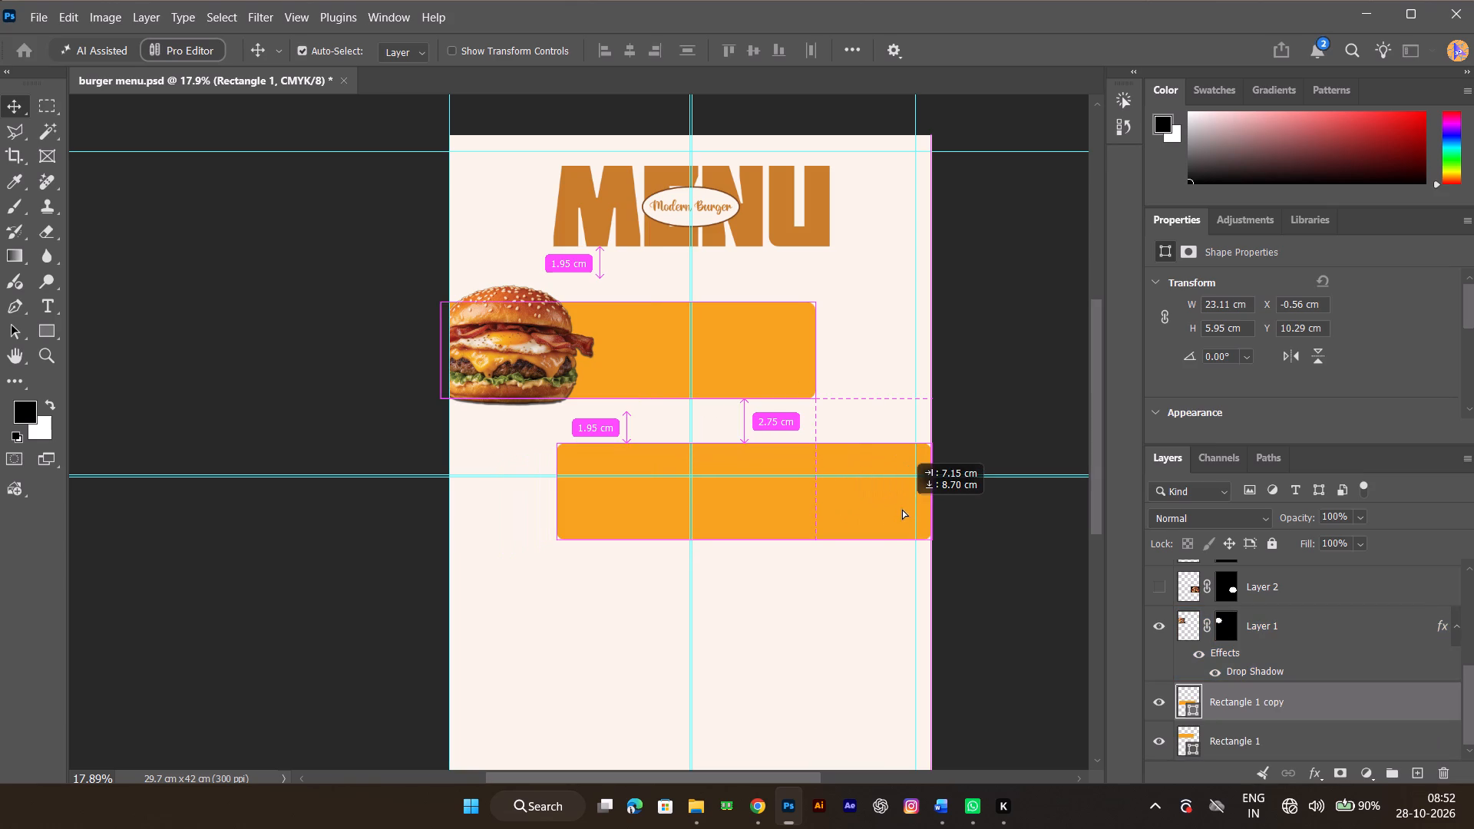
left_click_drag(902, 509, 907, 500, "alt")
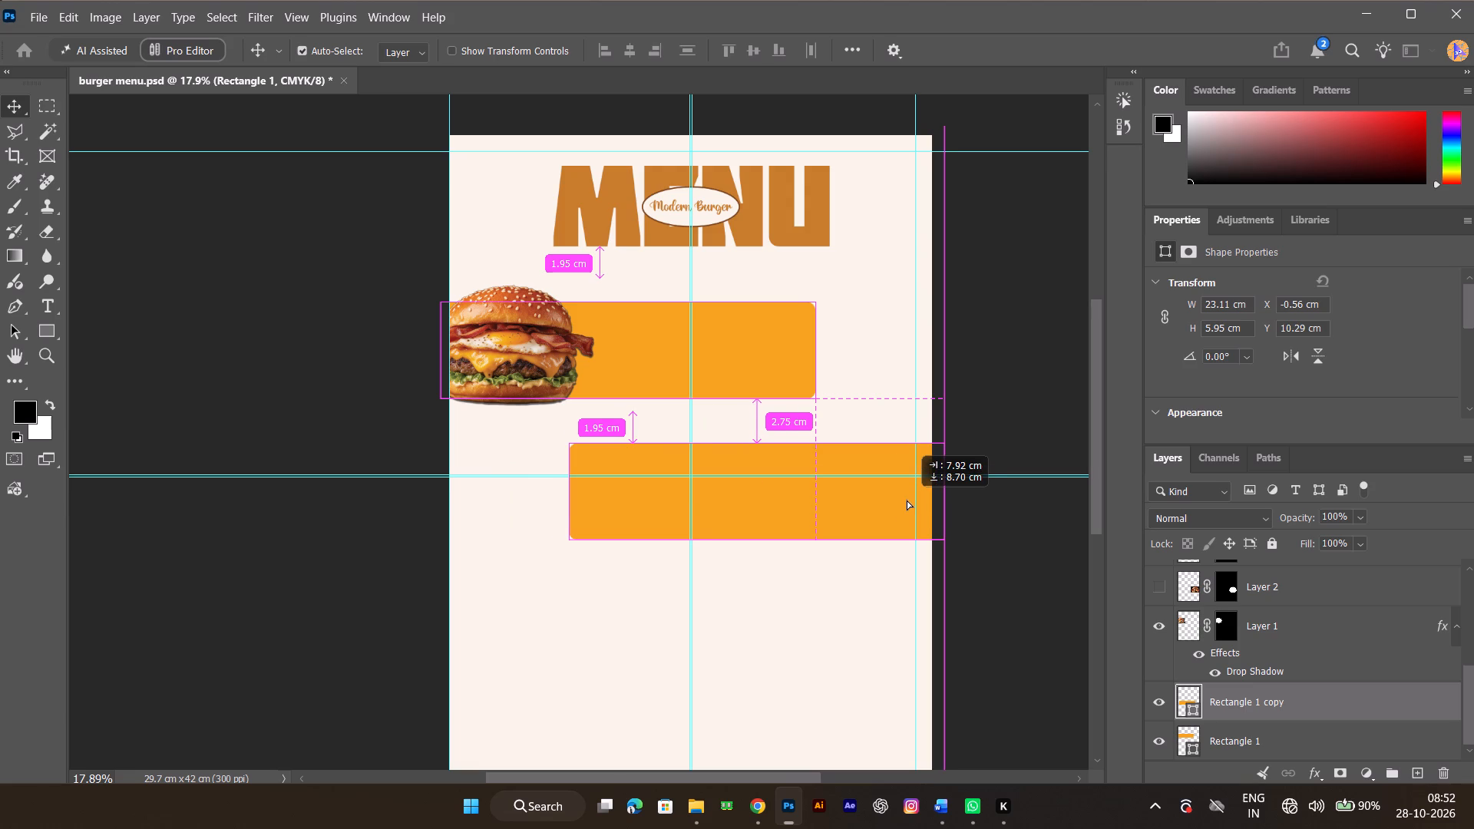
left_click_drag(907, 500, 905, 490, "alt")
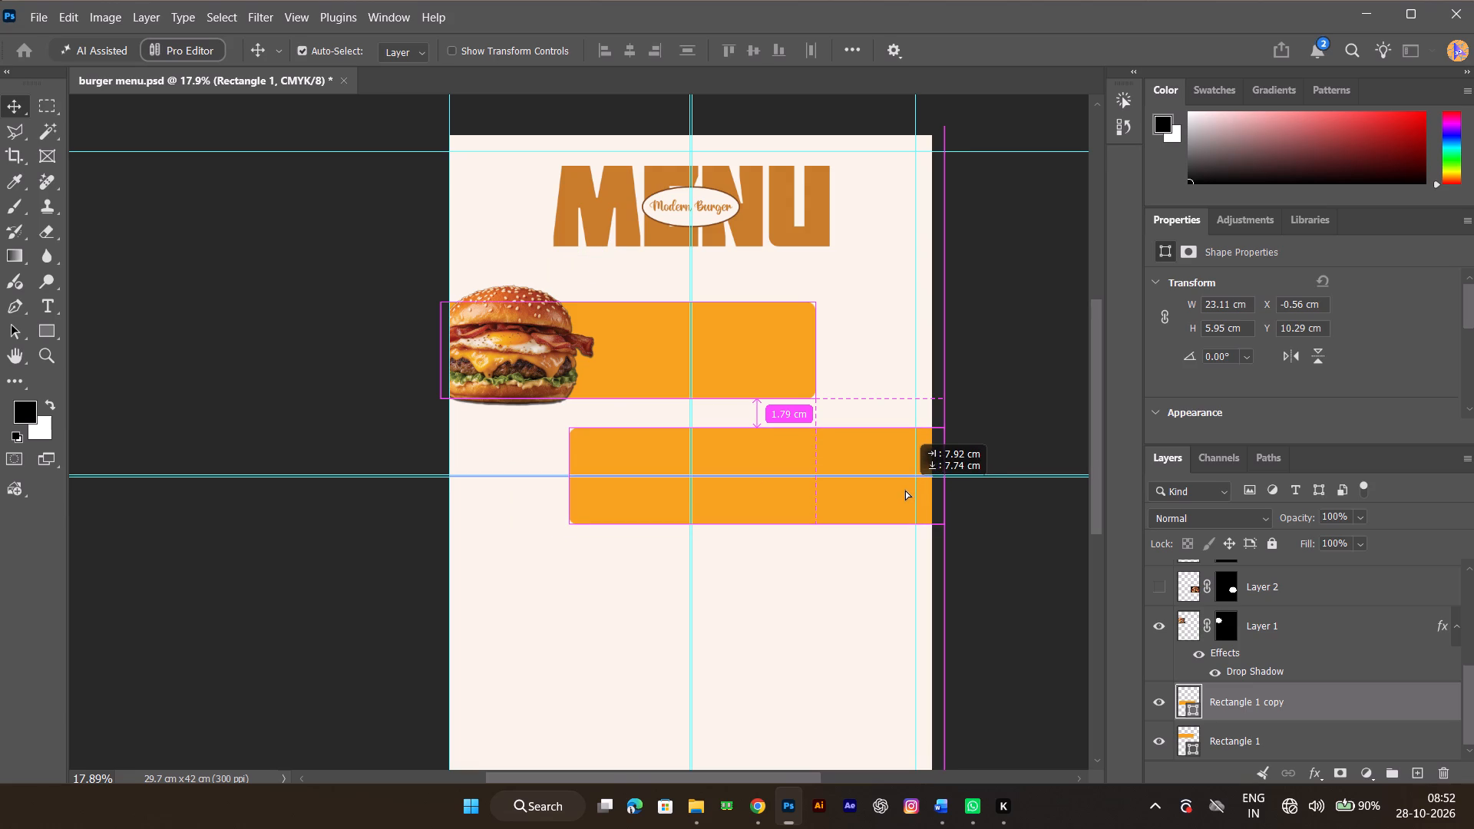
left_click_drag(905, 490, 899, 485, "alt")
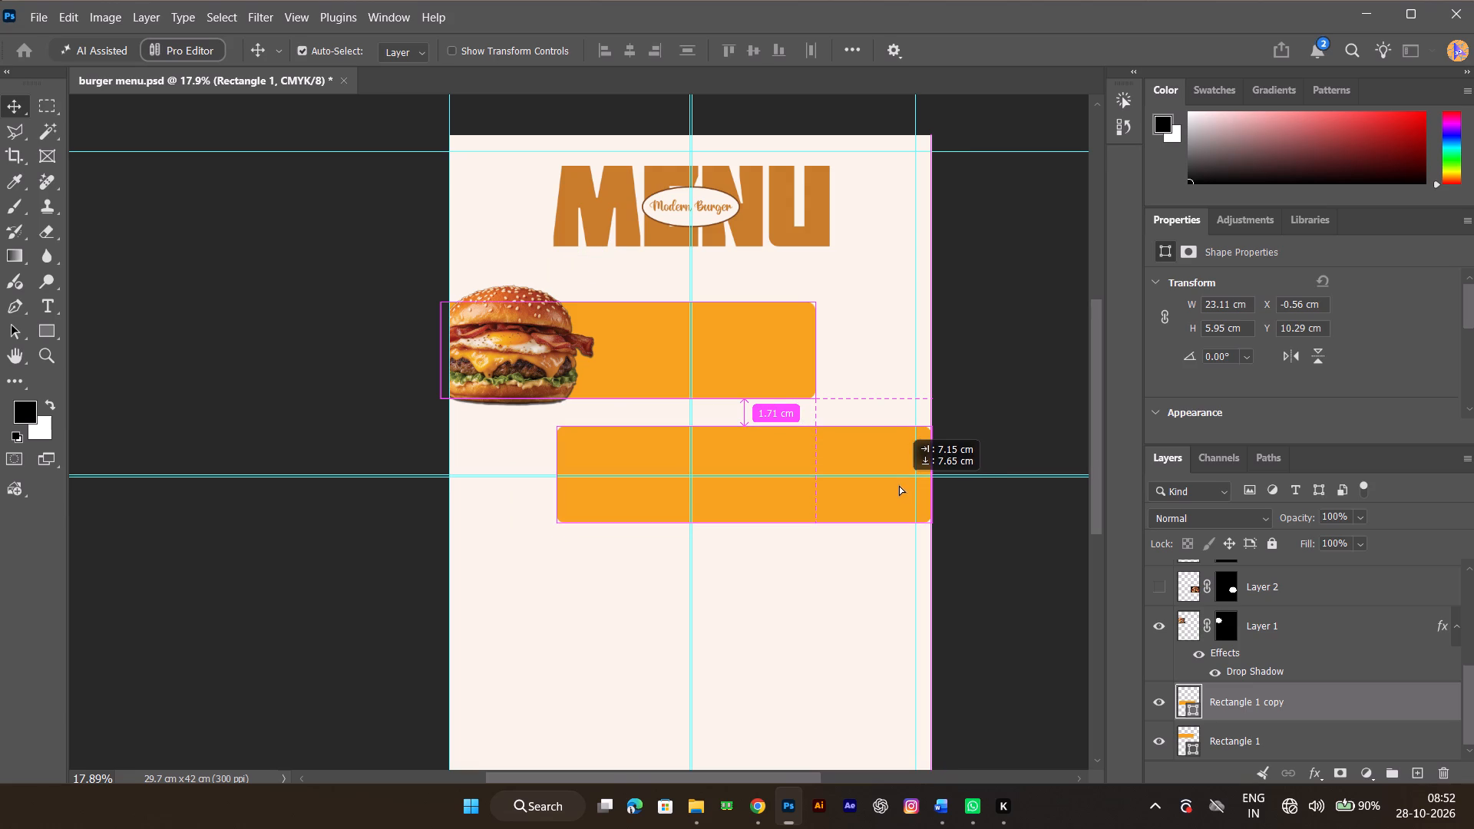
left_click_drag(899, 485, 912, 485, "alt")
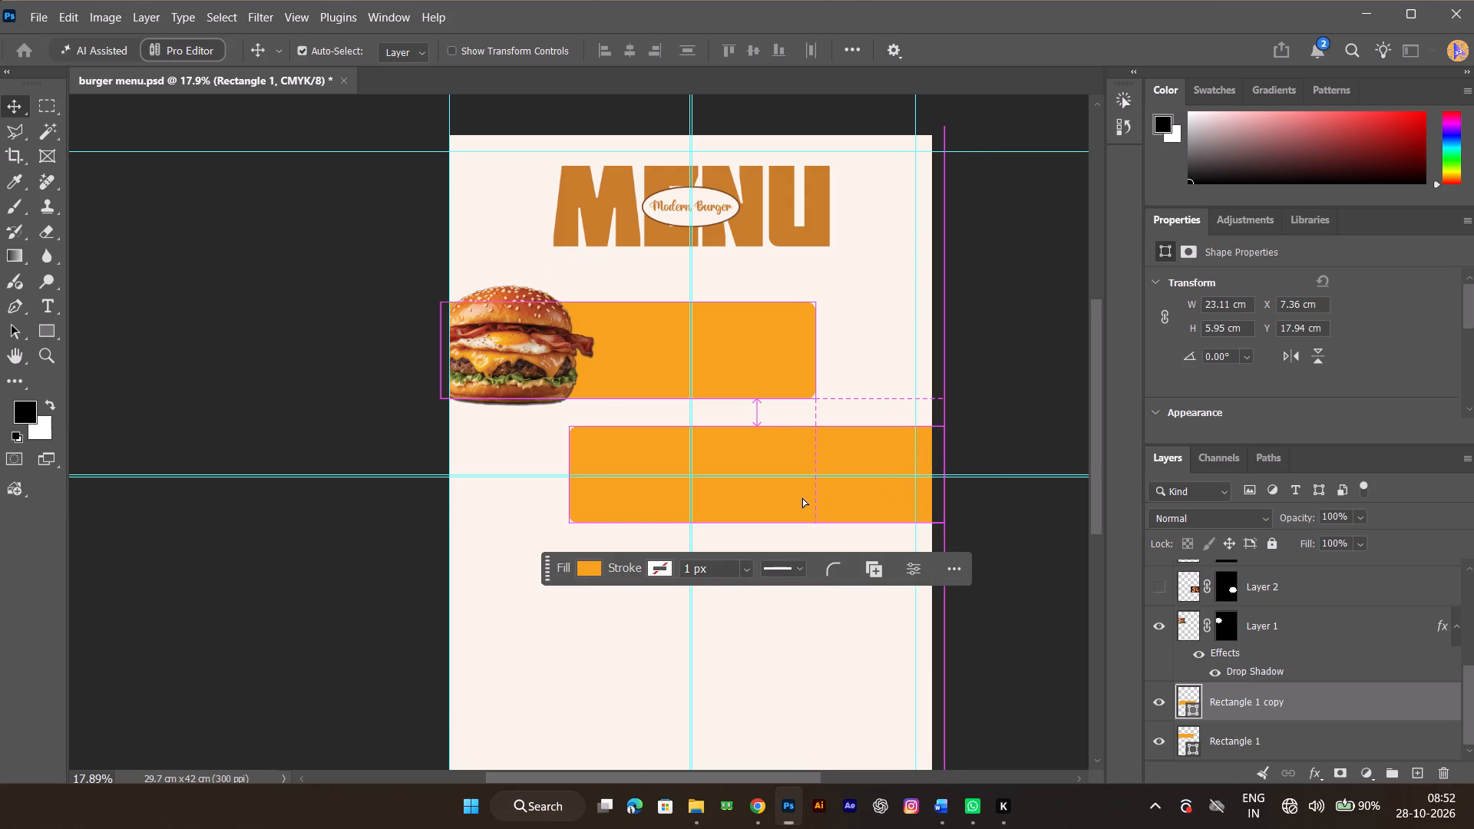
Duplicate the second orange rectangle below itself, near the page's left edge at about X 0.31 cm, Y 25.6 cm.
left_click_drag(768, 508, 765, 601, "alt")
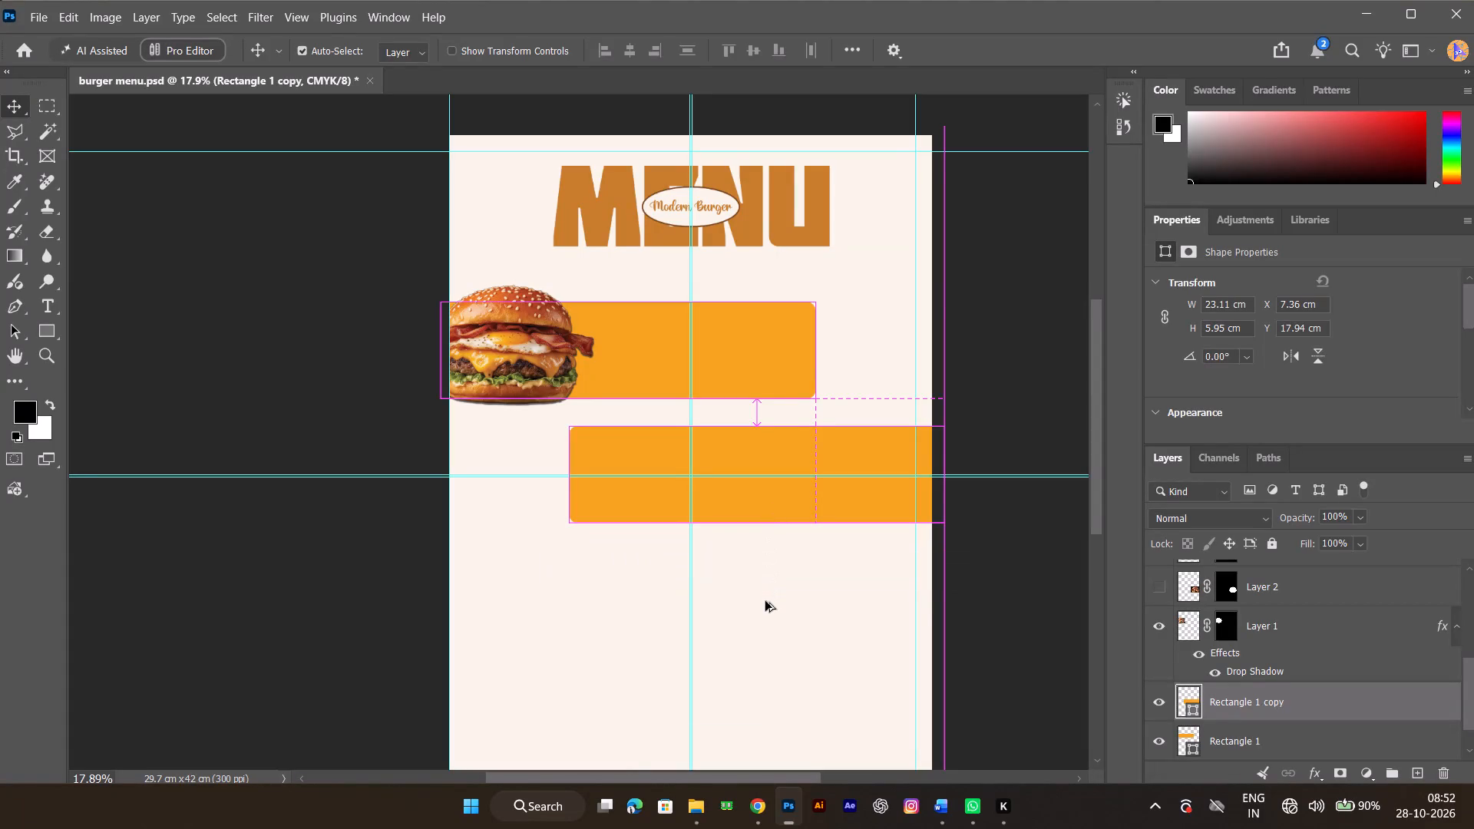
left_click_drag(765, 601, 709, 626, "alt")
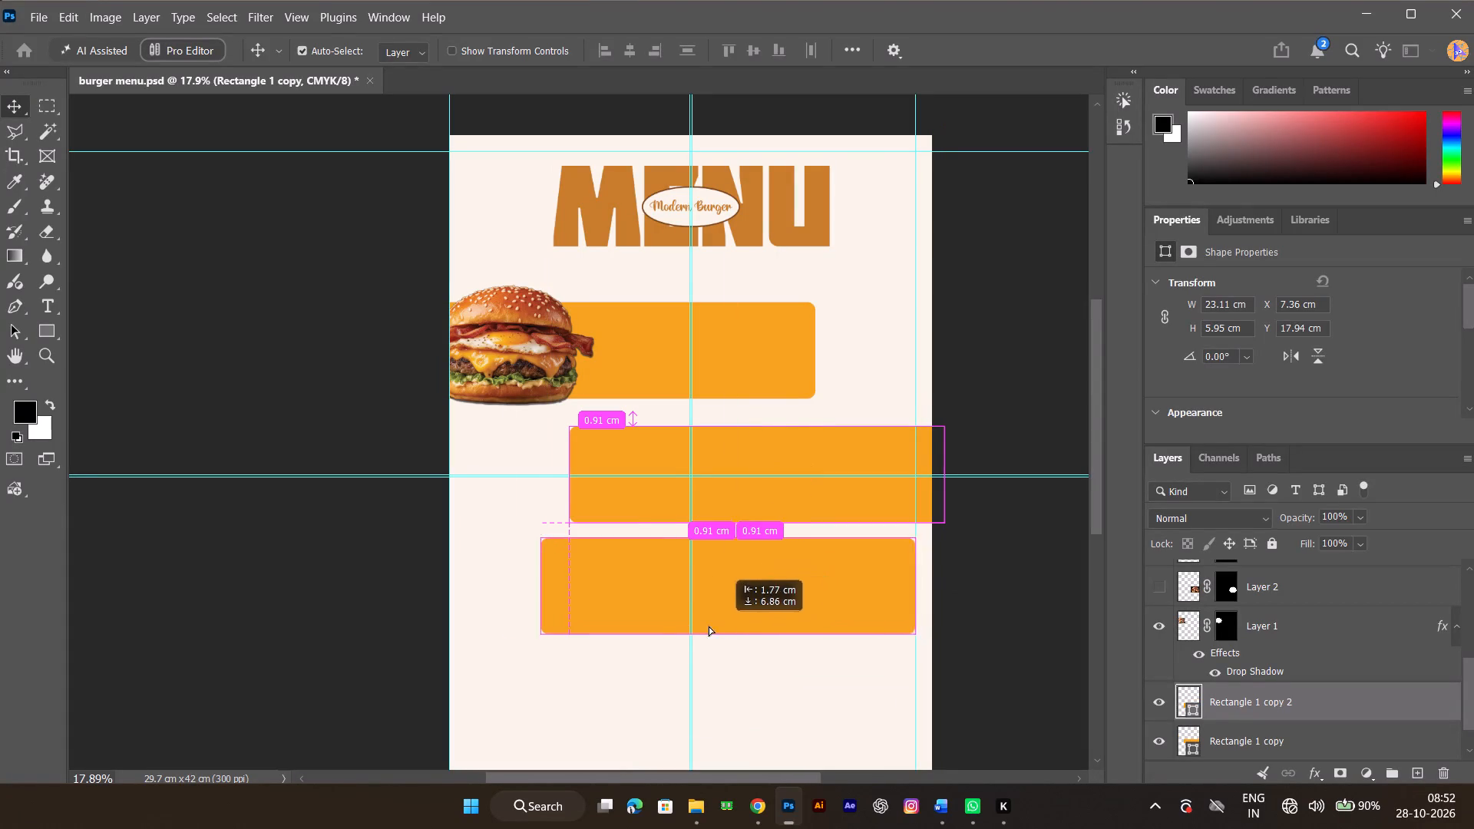
left_click_drag(709, 626, 656, 626, "alt")
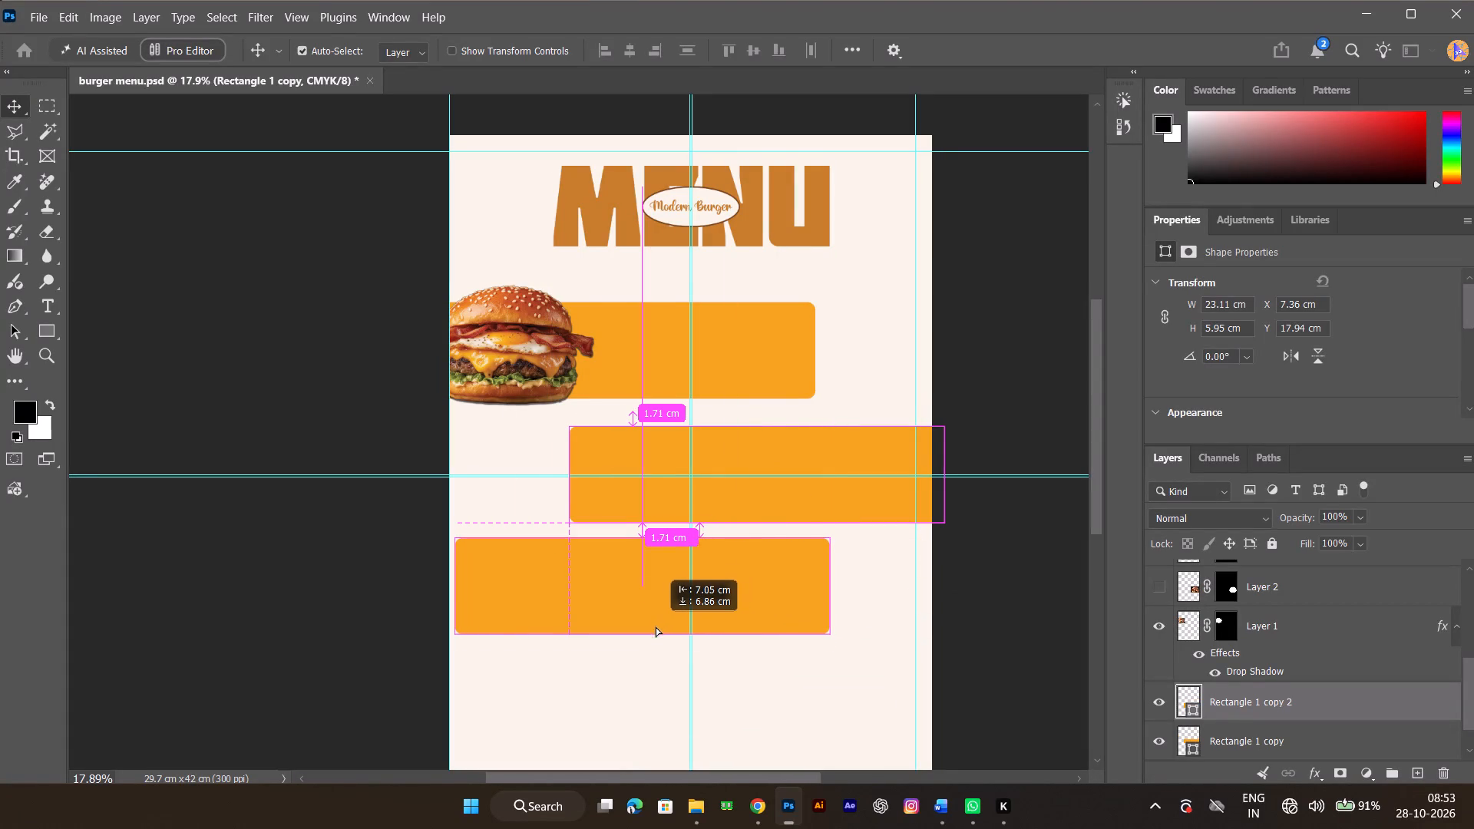
left_click_drag(656, 626, 656, 632, "alt")
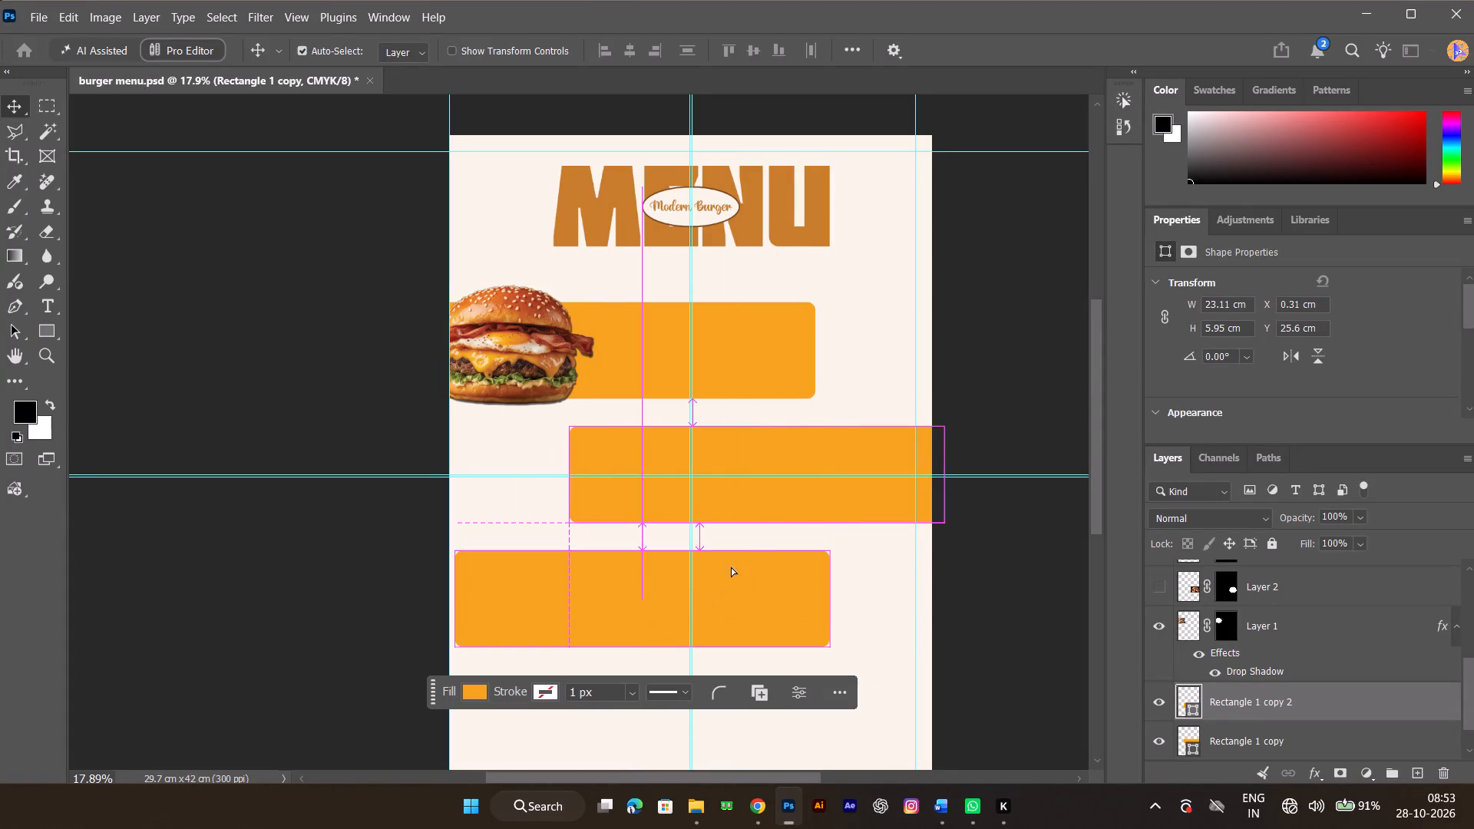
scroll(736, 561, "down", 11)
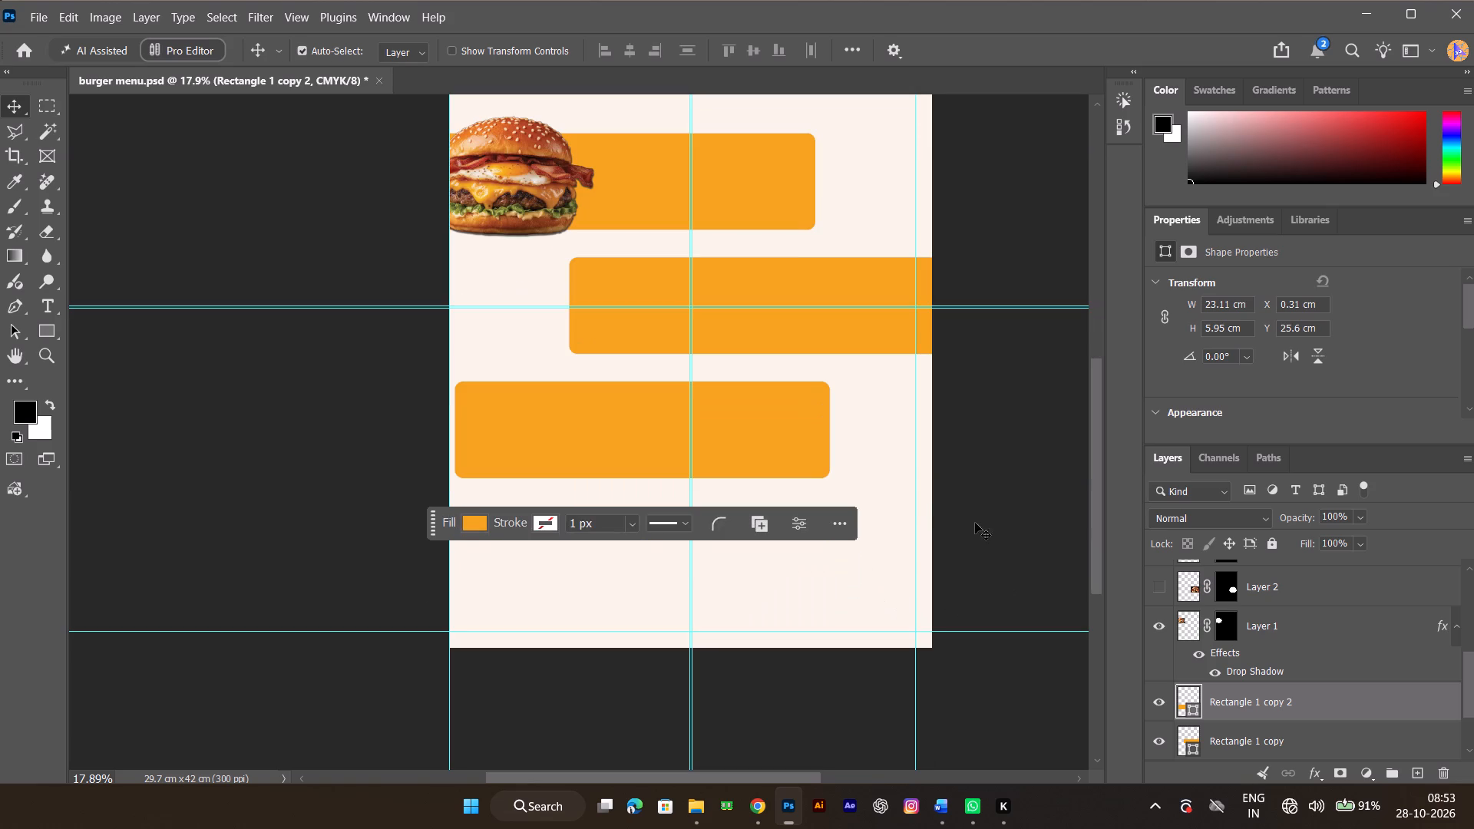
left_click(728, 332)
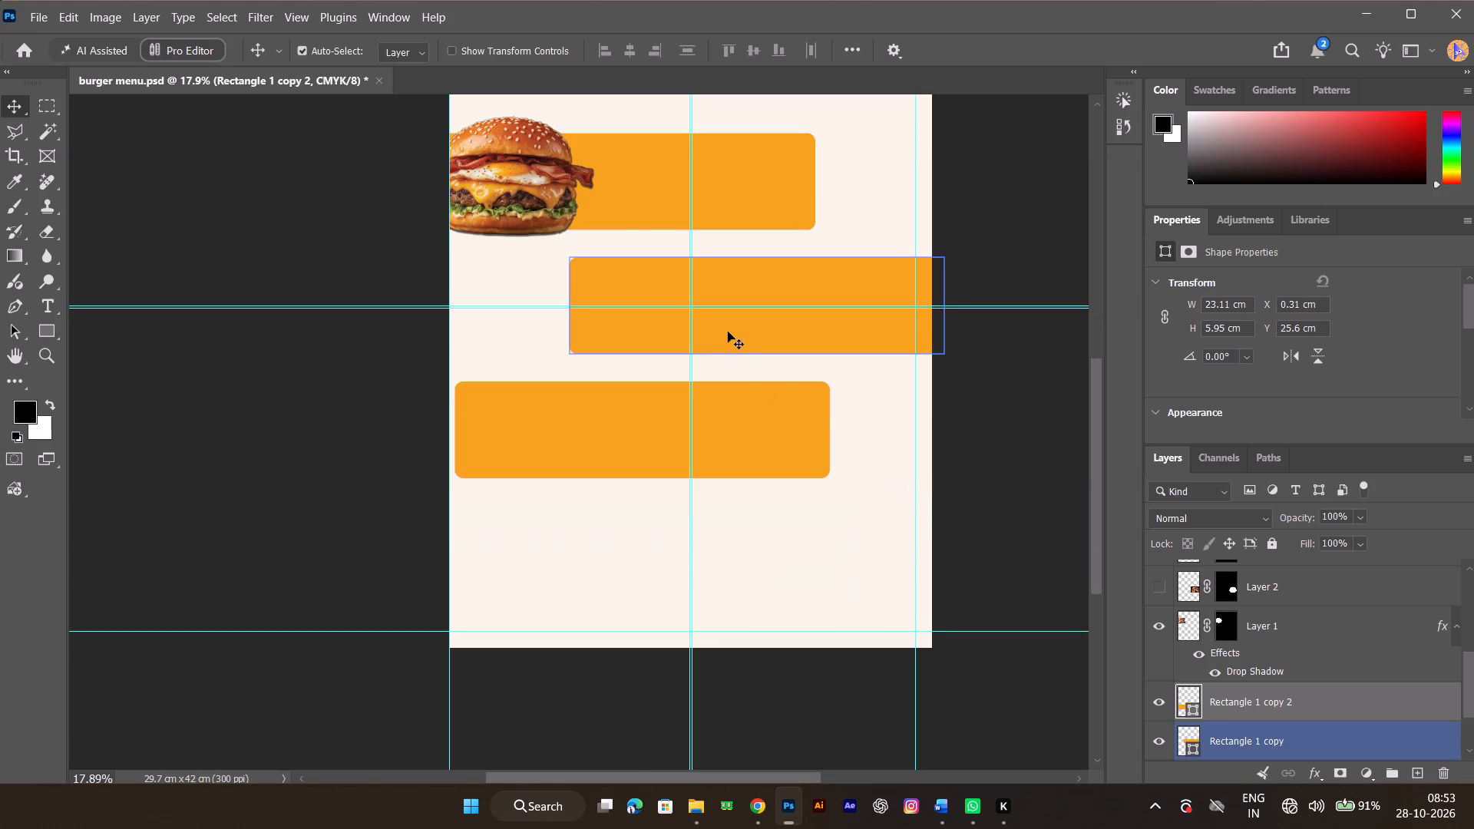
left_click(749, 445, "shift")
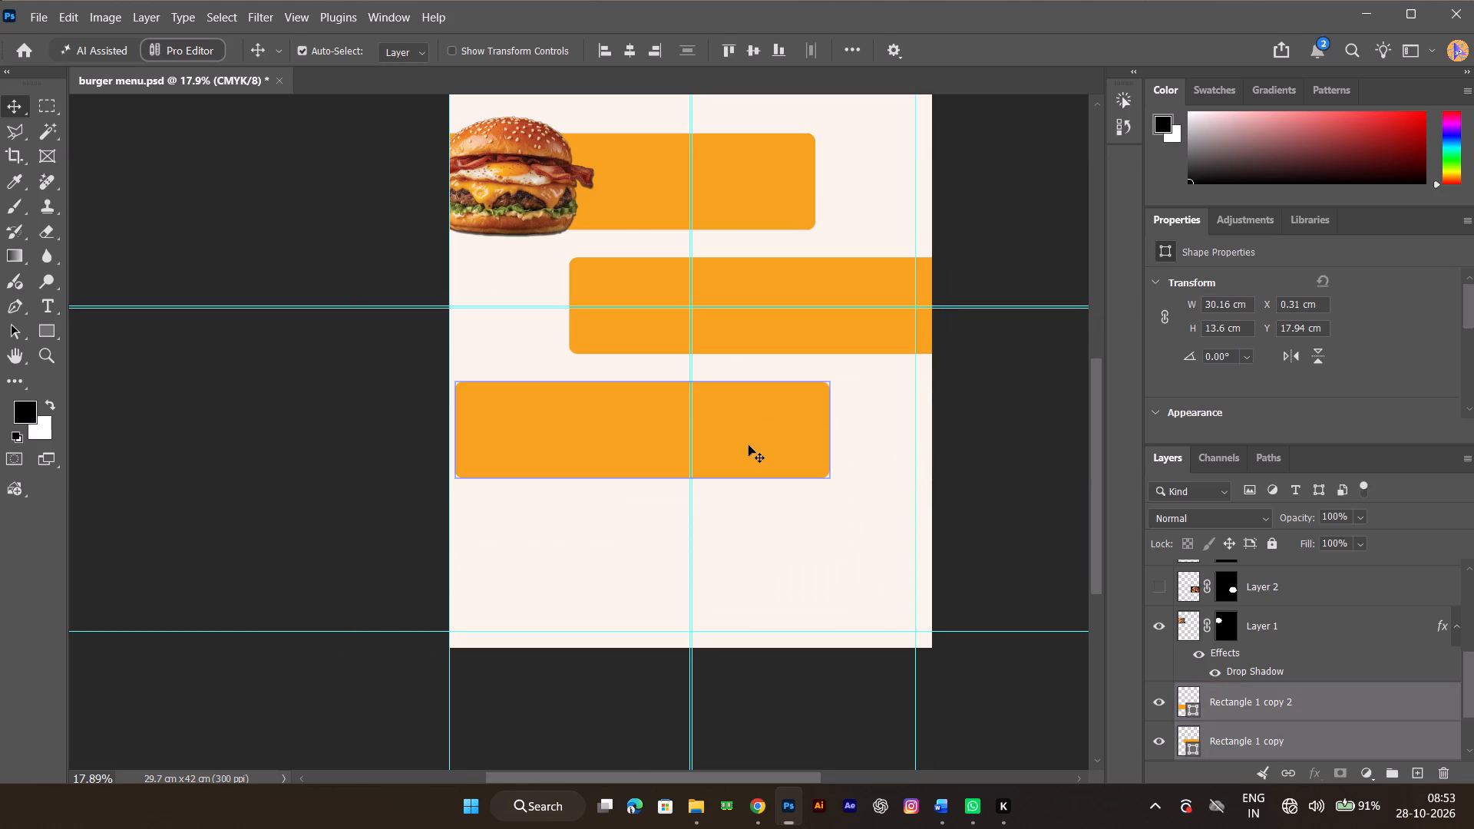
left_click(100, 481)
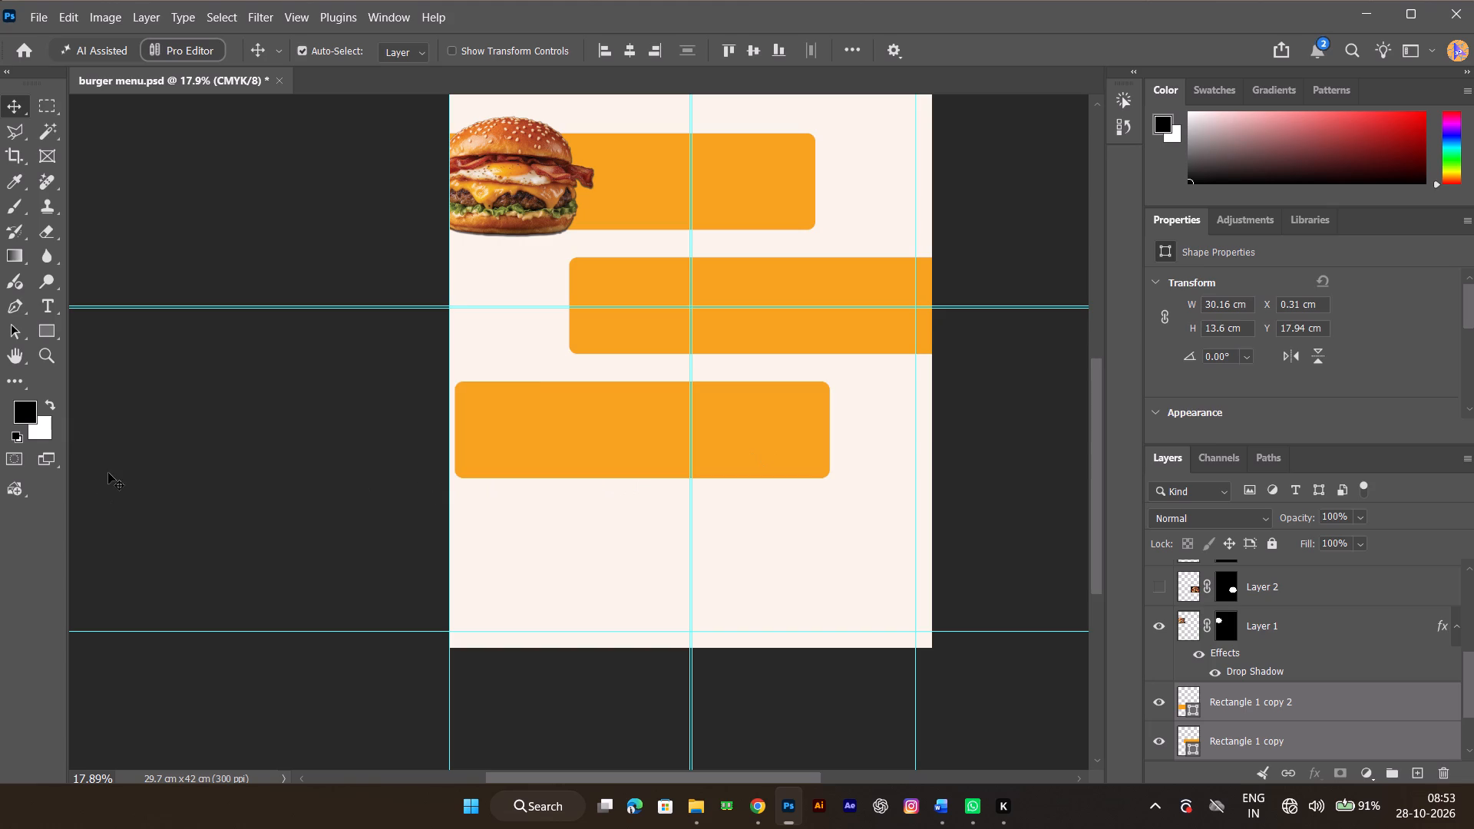
Move the second orange rectangle, Rectangle 1 copy, up closer to the first one, to about Y 17.04 cm.
left_click(782, 326)
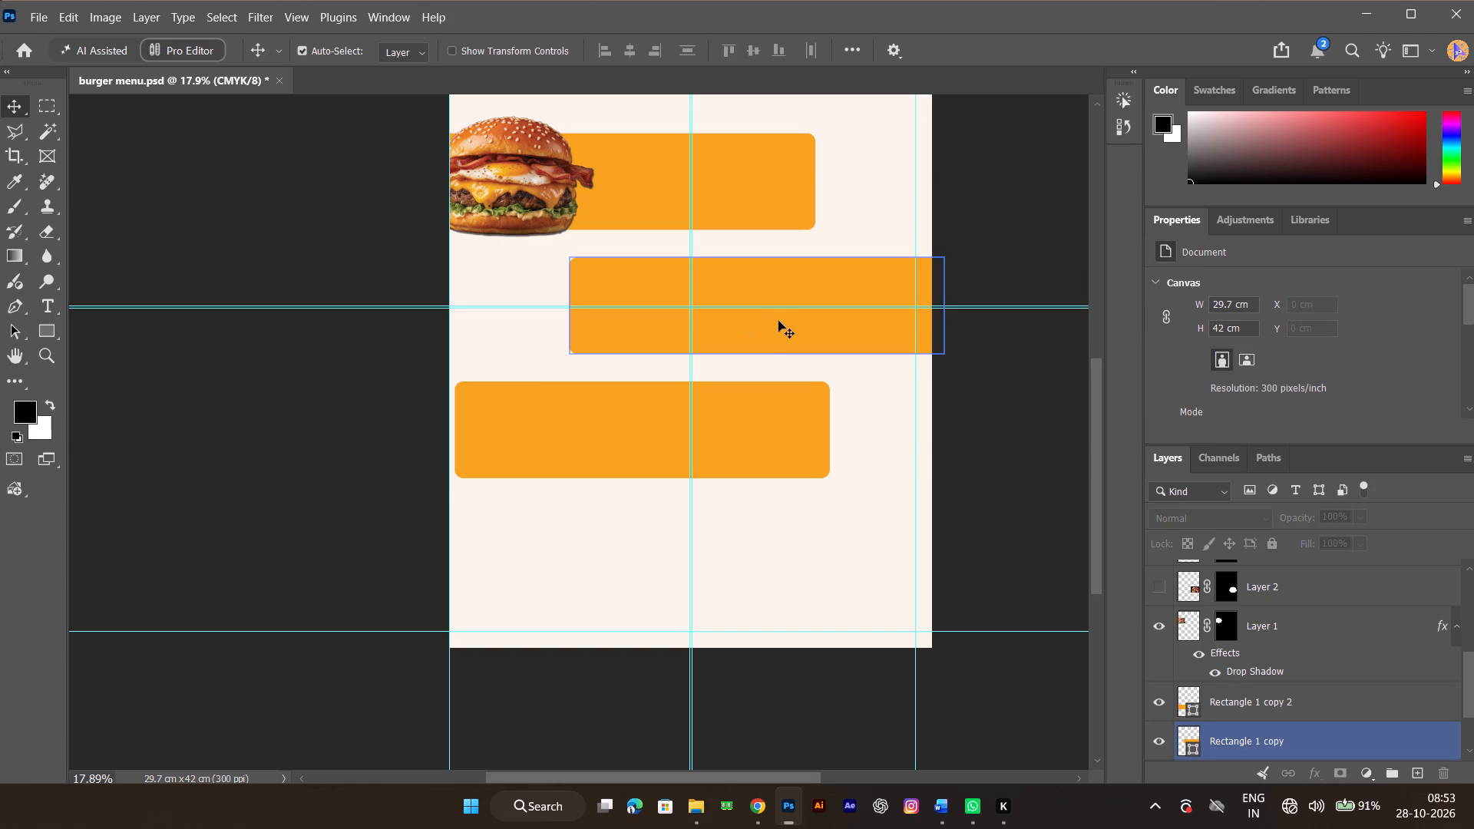
key("Up")
key("Up")
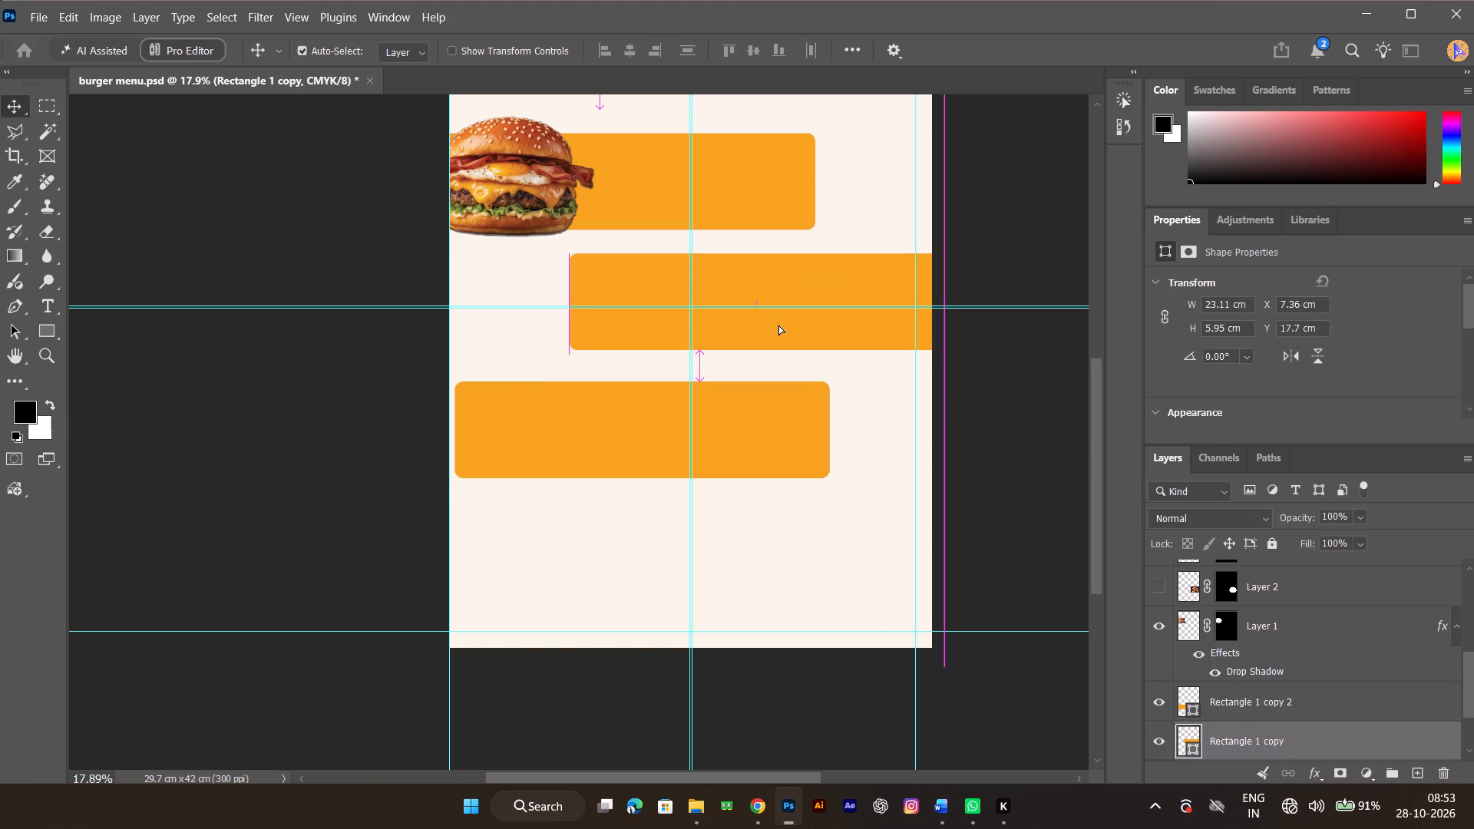
key("Up")
key("Up")
key("Up")
key("Up")
left_click_drag(798, 270, 798, 269)
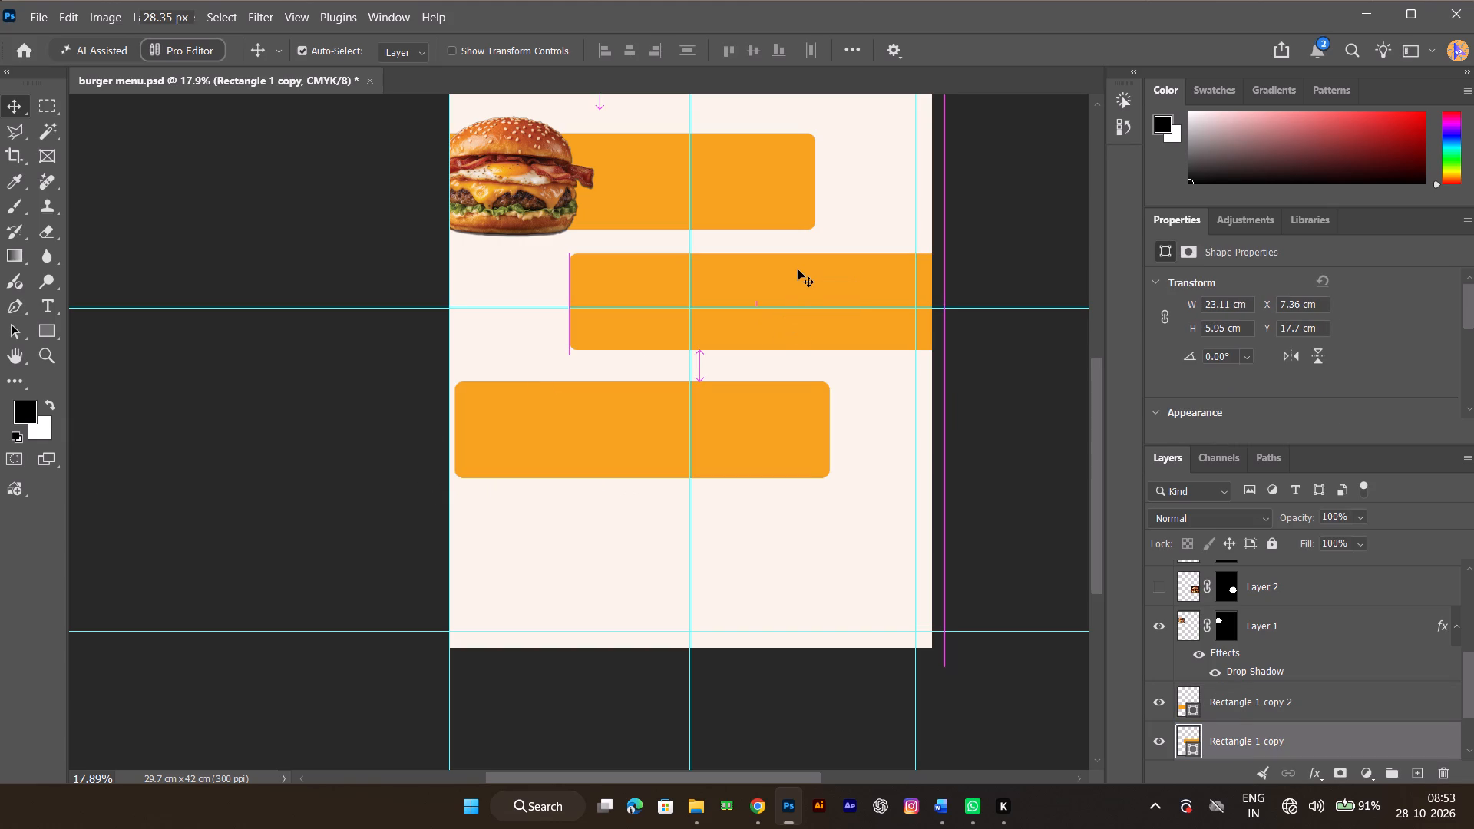
left_click_drag(798, 269, 798, 260)
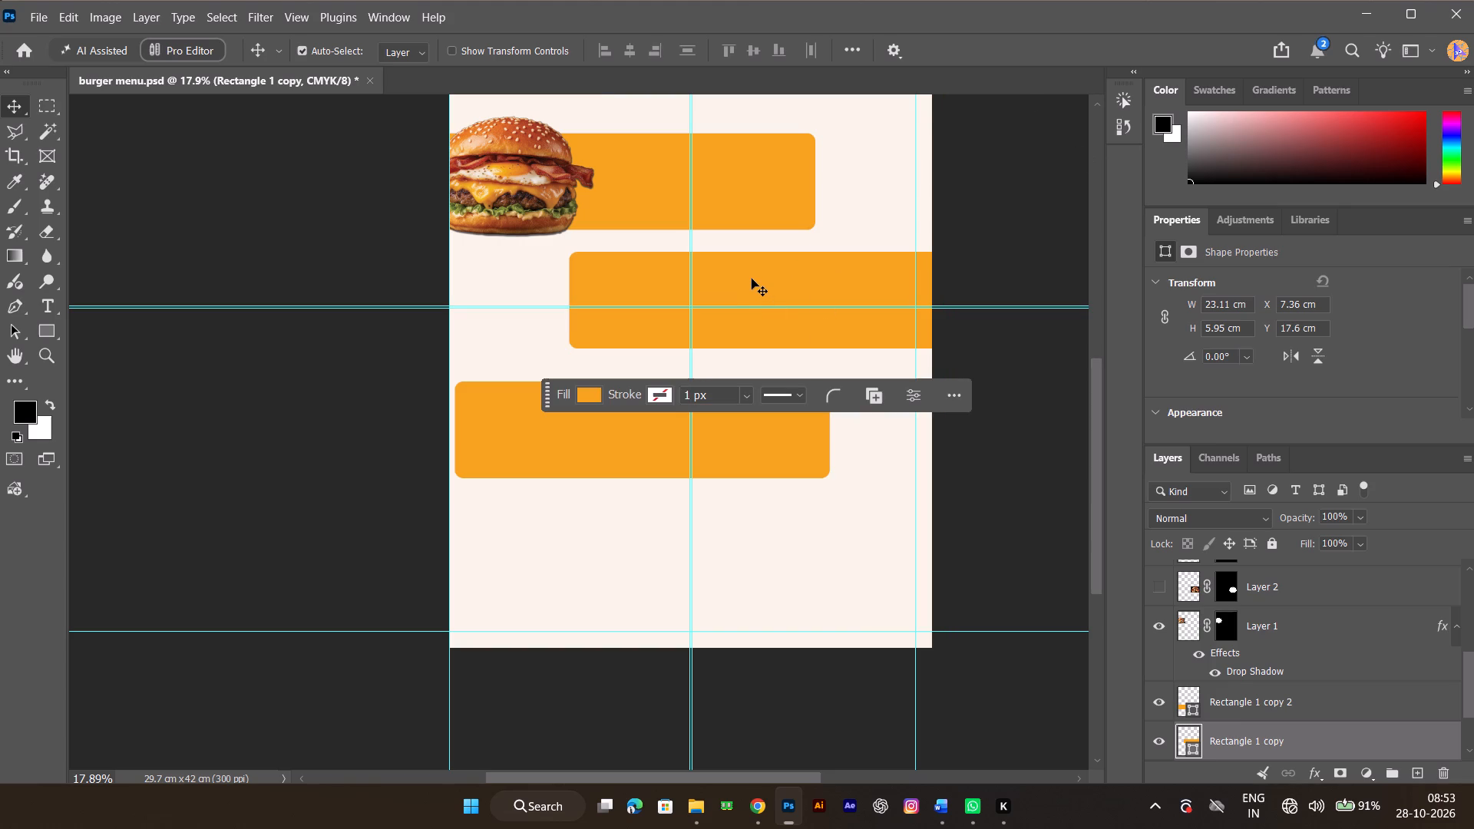
left_click_drag(749, 268, 752, 254)
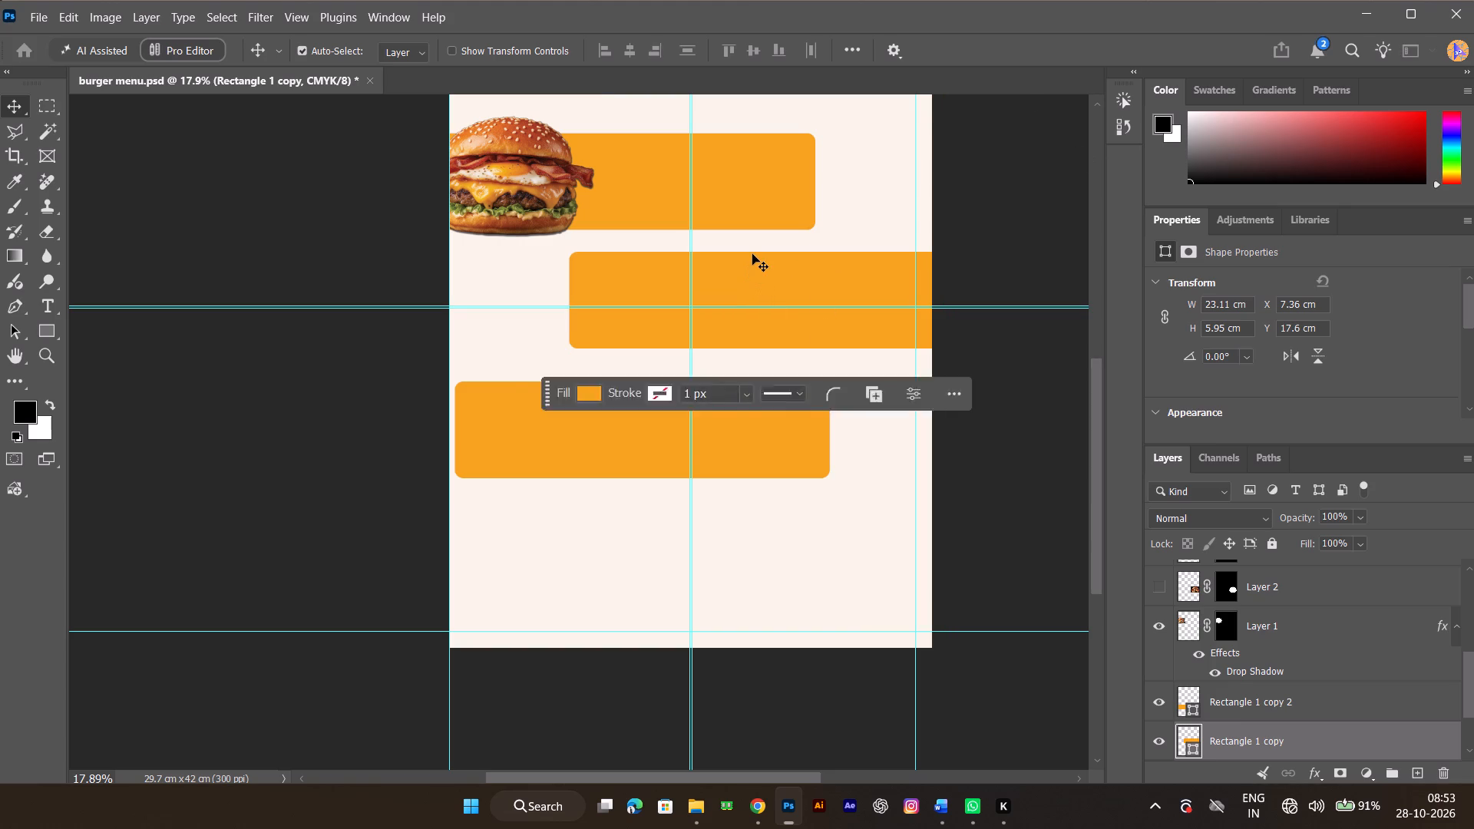
left_click_drag(752, 254, 755, 237)
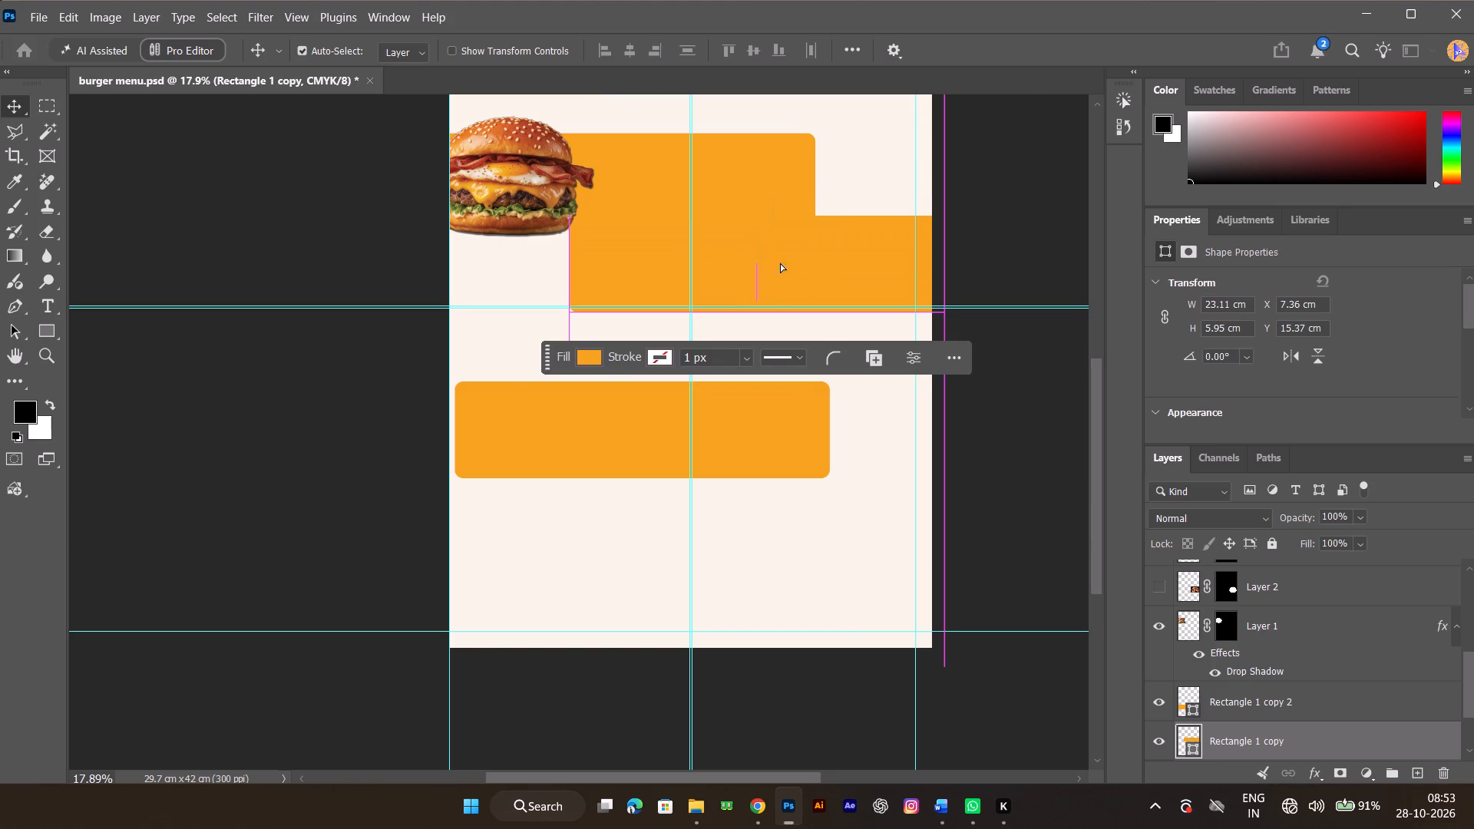
left_click_drag(836, 252, 832, 288)
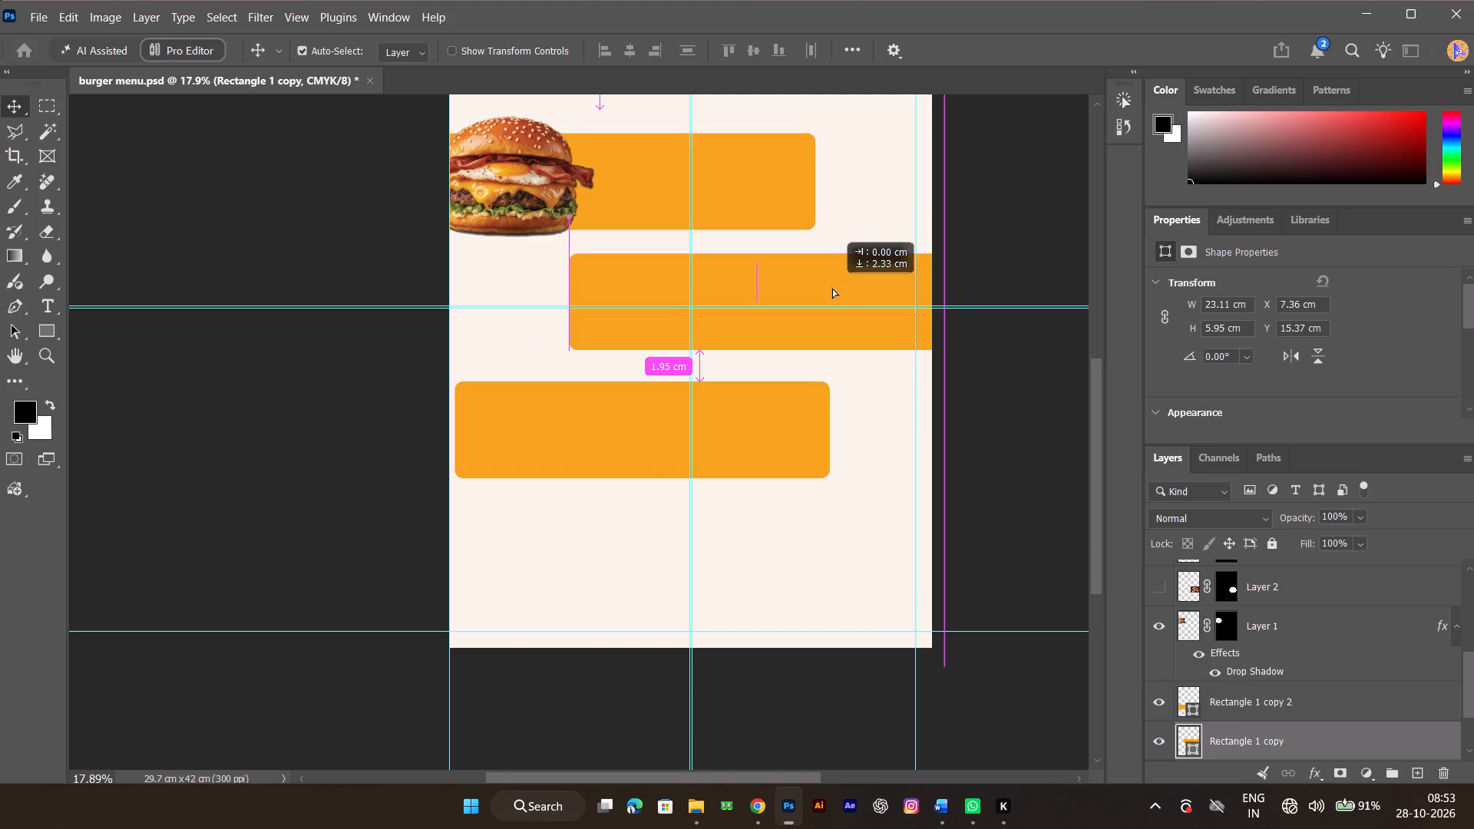
left_click_drag(832, 288, 831, 281)
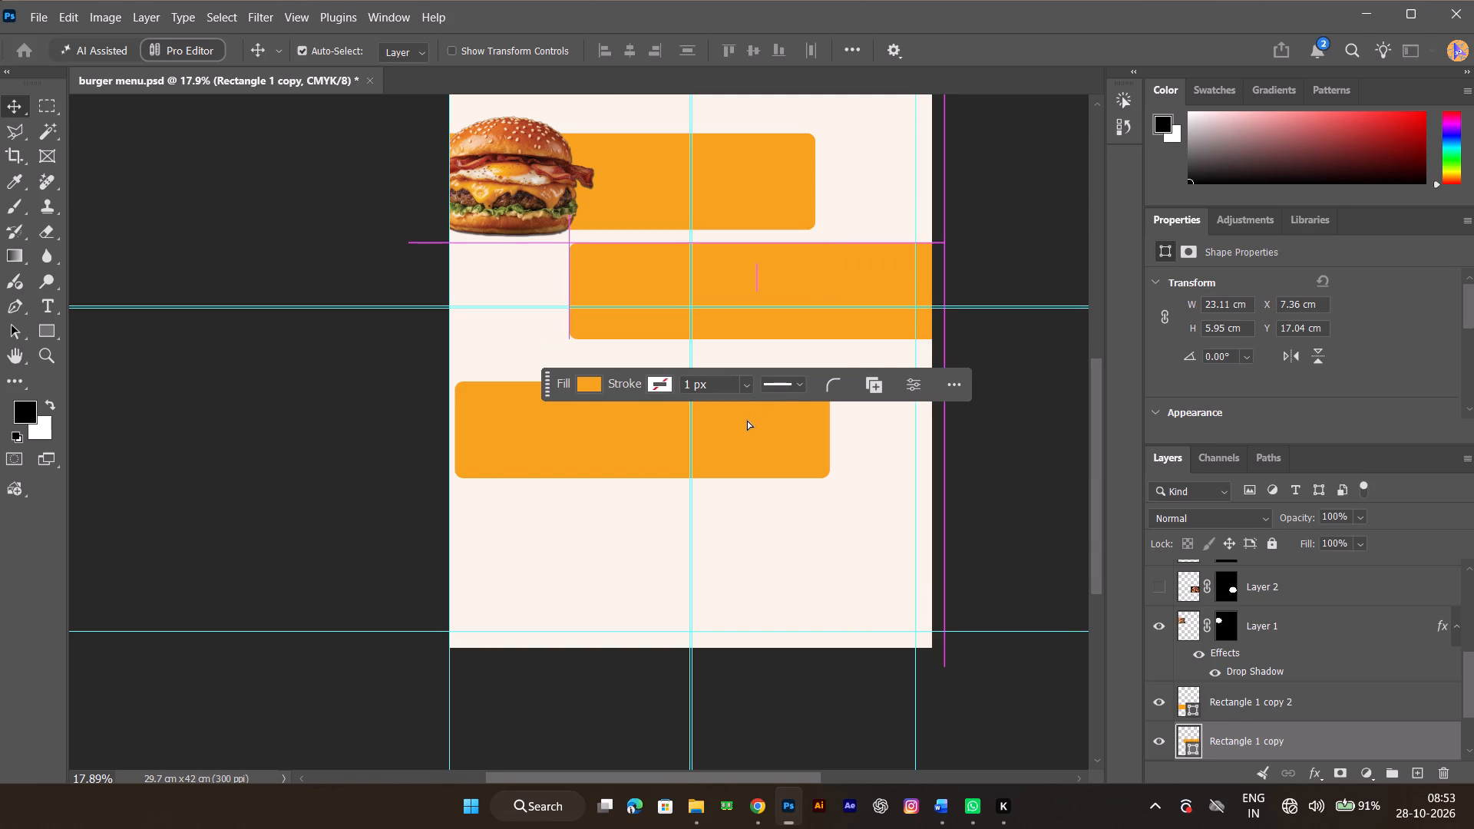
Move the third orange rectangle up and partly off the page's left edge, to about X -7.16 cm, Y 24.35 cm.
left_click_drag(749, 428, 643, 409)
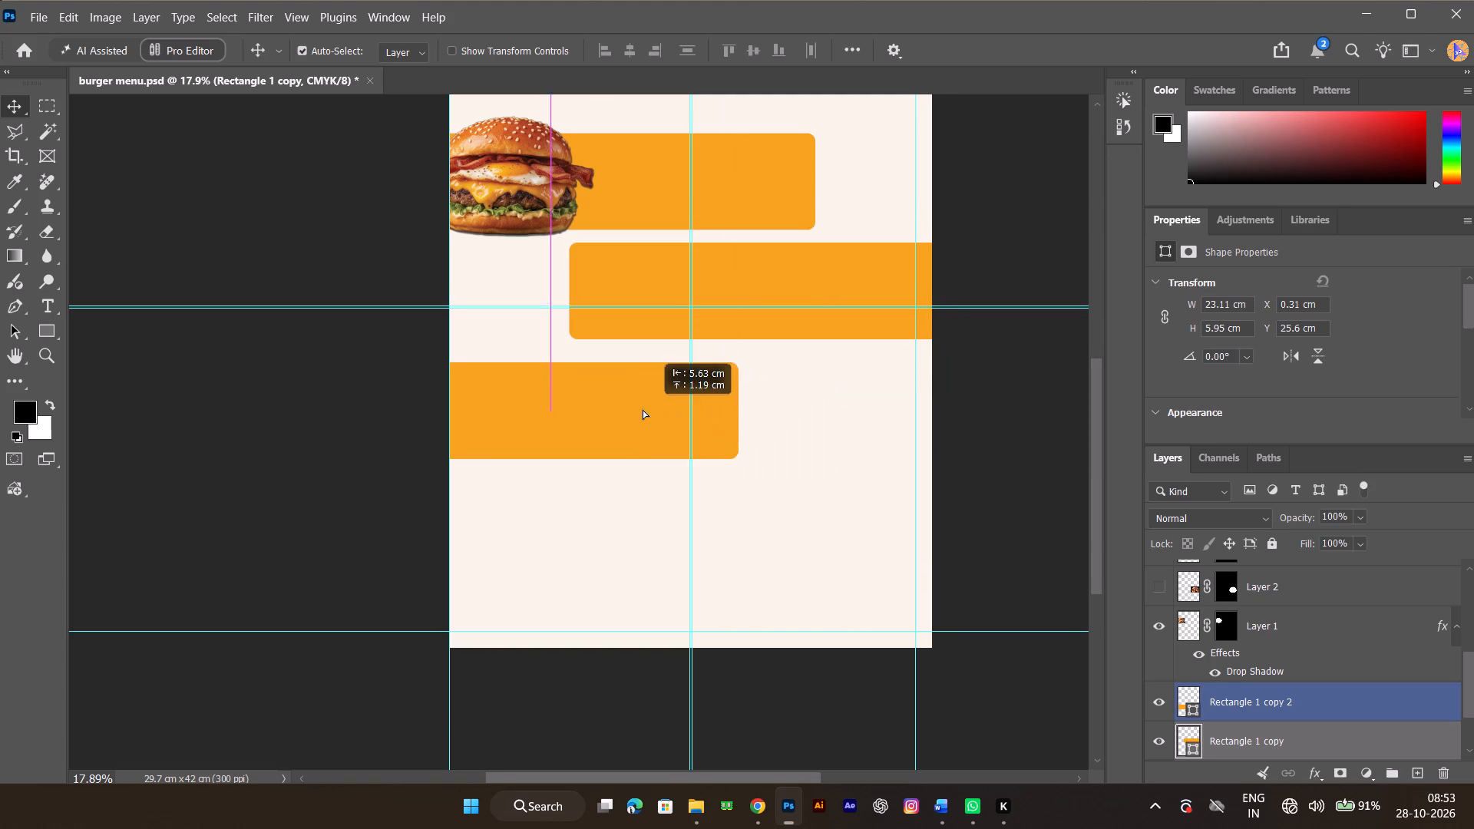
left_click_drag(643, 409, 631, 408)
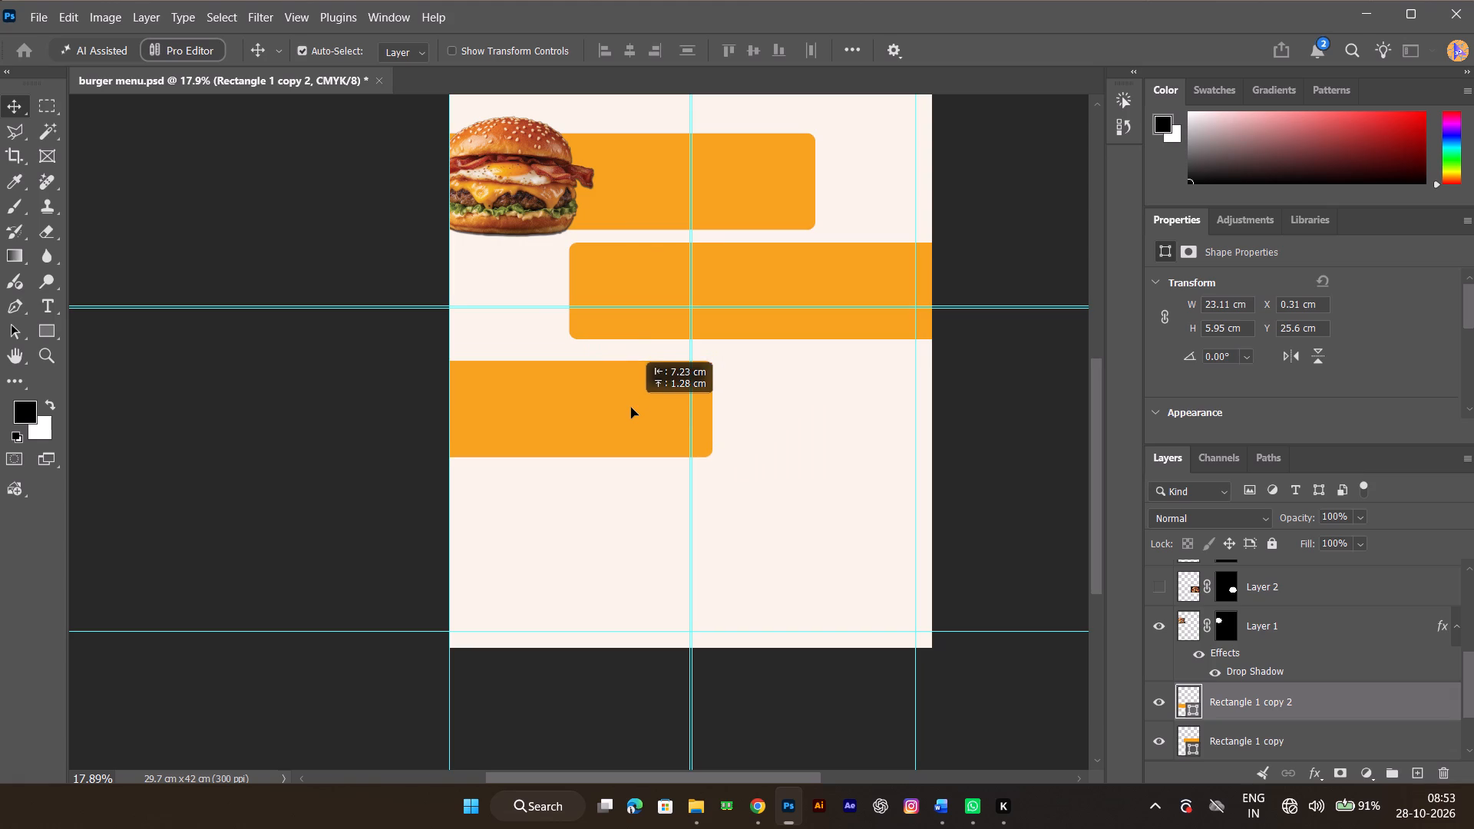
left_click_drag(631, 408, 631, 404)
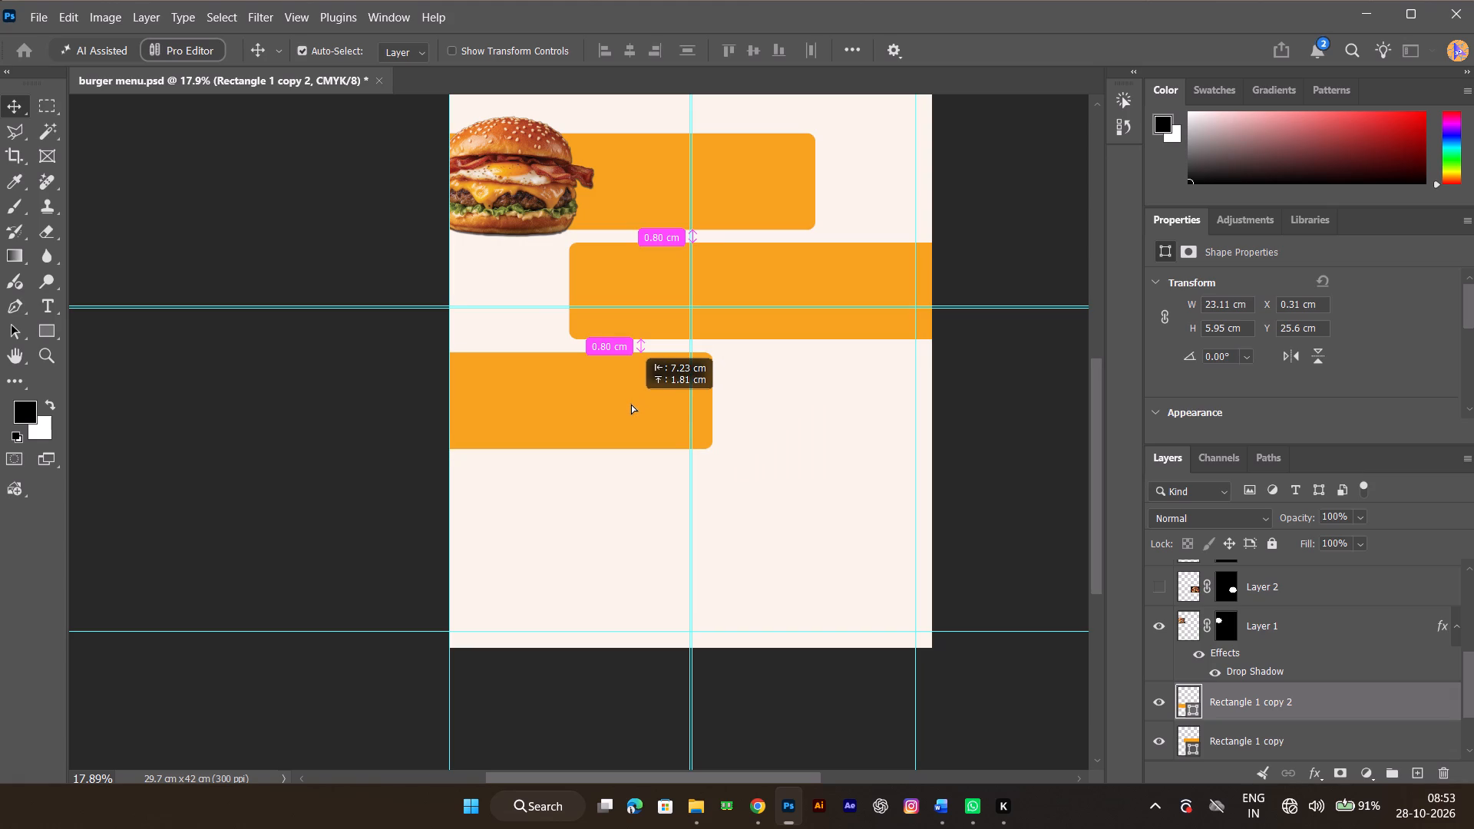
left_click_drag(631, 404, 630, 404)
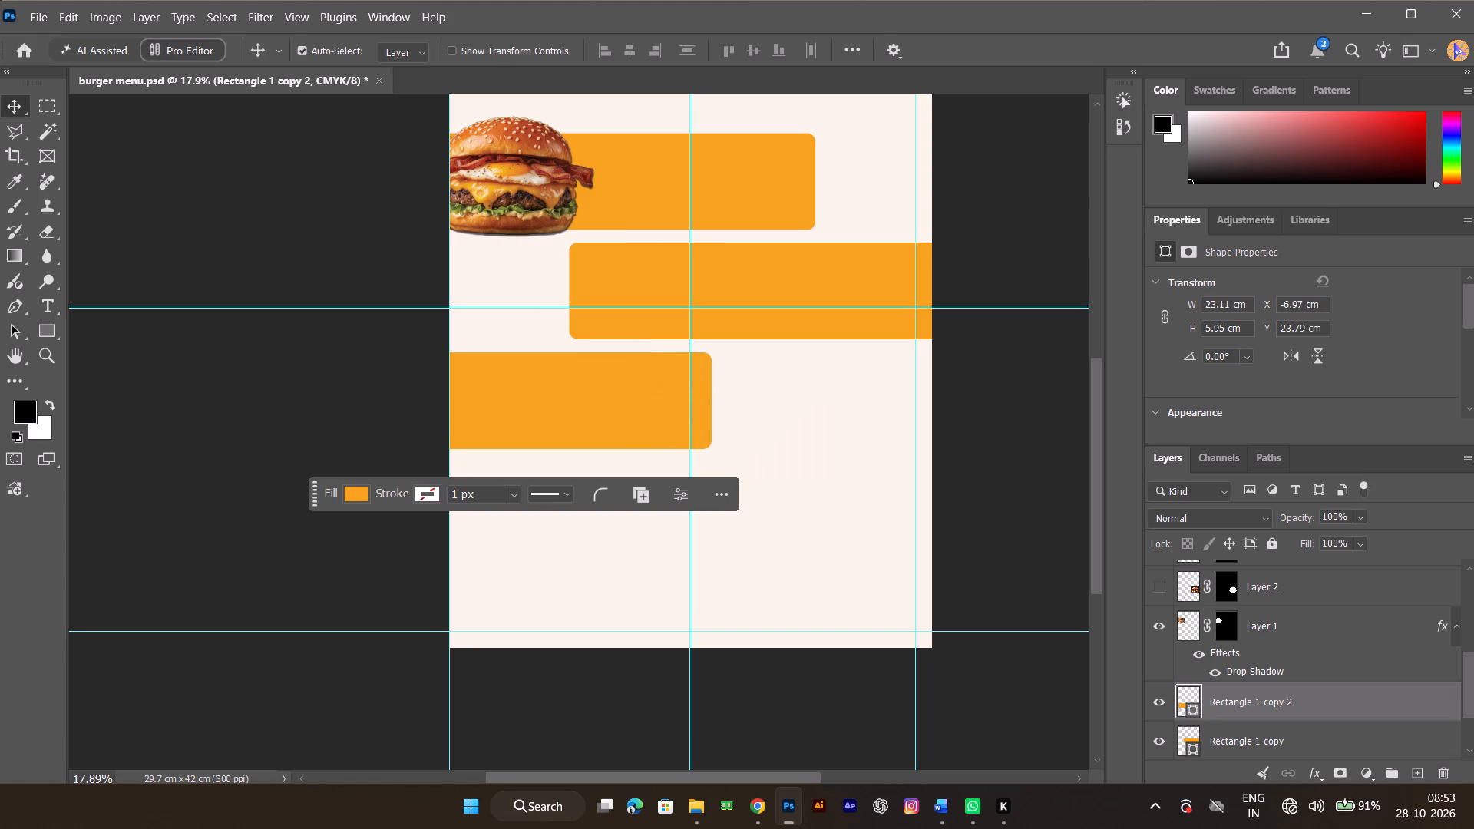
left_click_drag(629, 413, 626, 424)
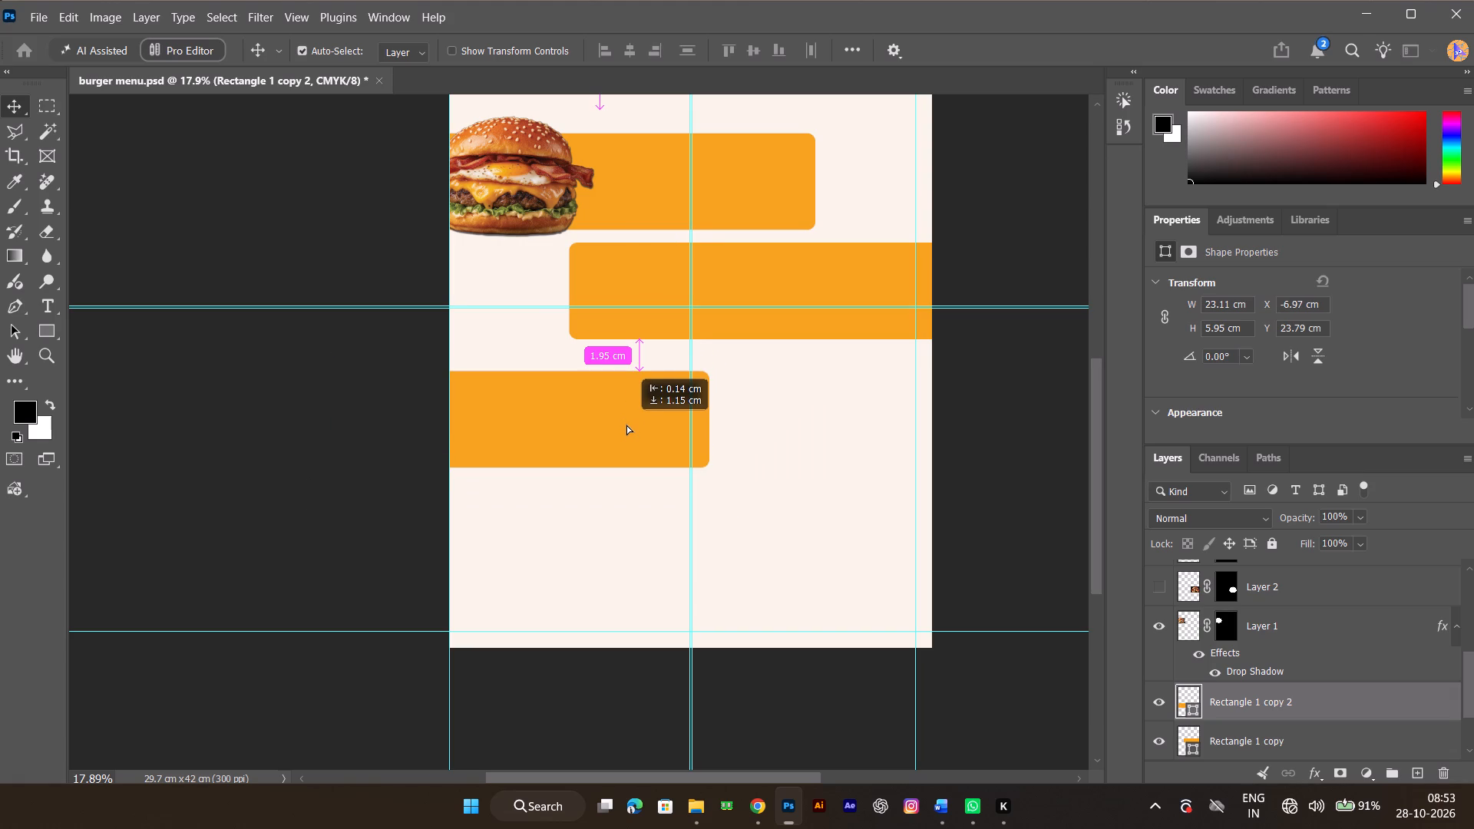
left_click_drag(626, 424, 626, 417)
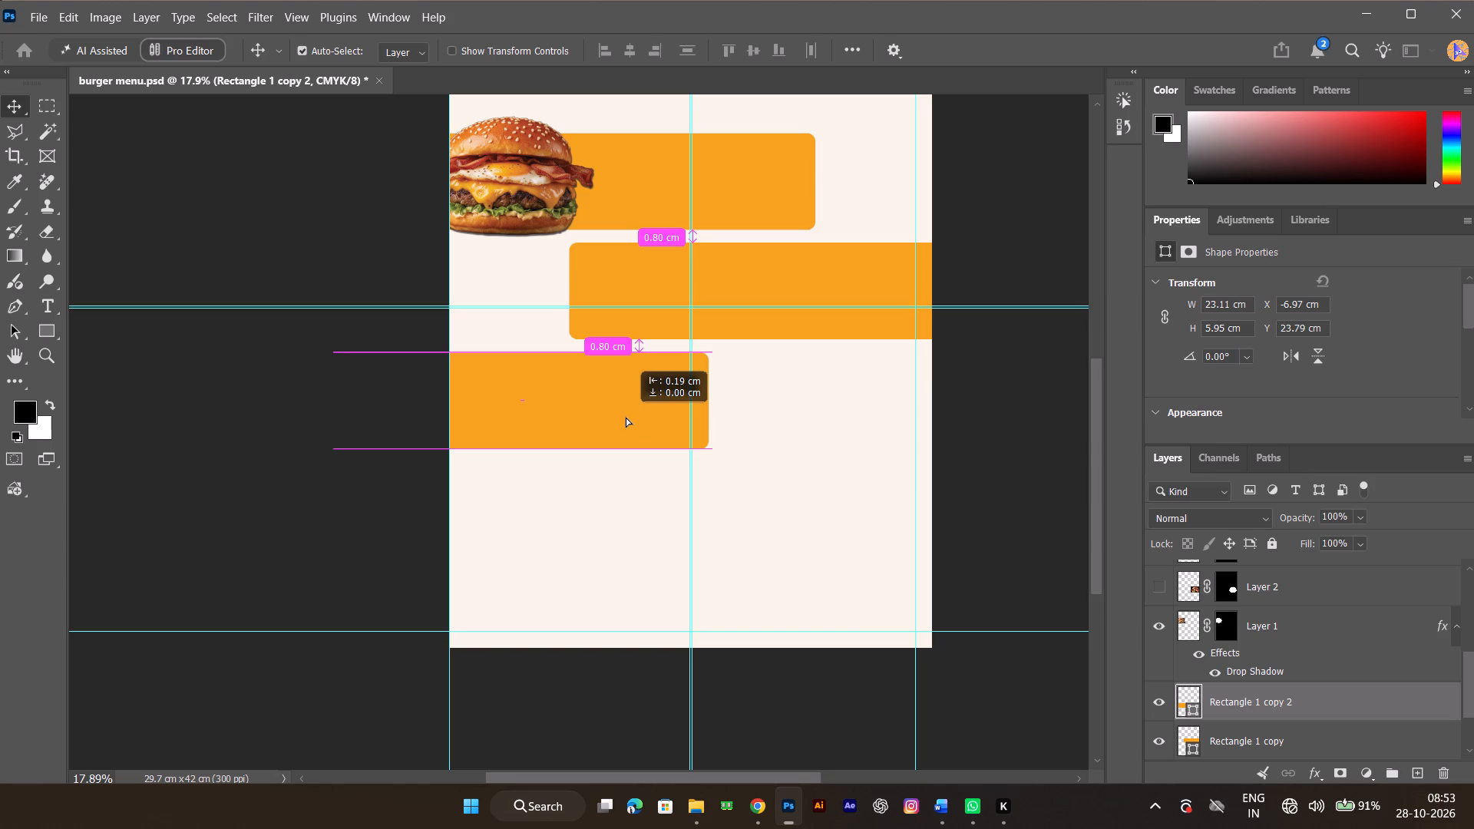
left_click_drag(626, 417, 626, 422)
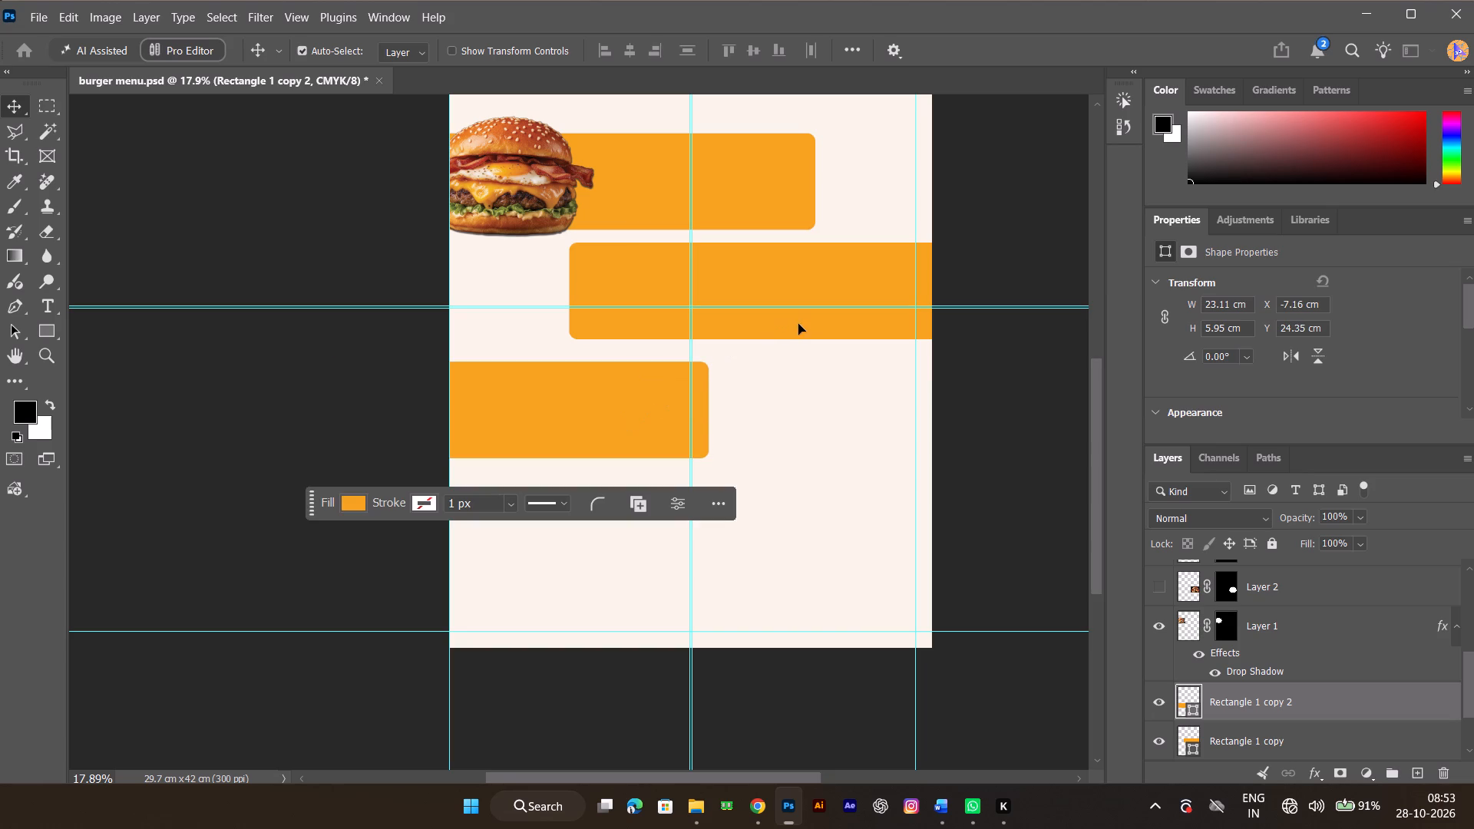
Move the second orange rectangle flush with the page's right edge, to about X 6.59 cm, Y 17.72 cm.
left_click_drag(801, 325, 795, 341)
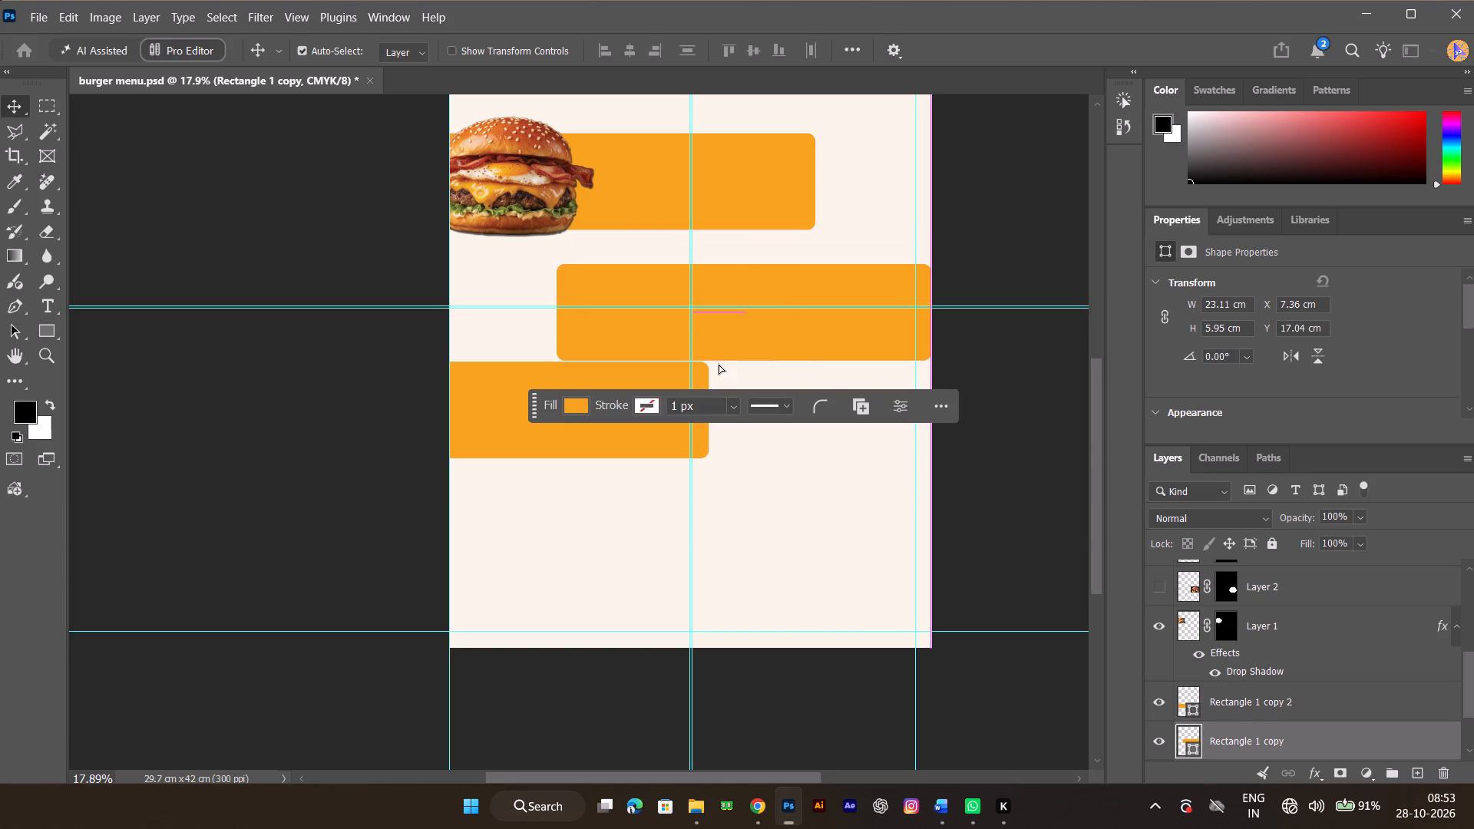
left_click_drag(824, 341, 825, 319)
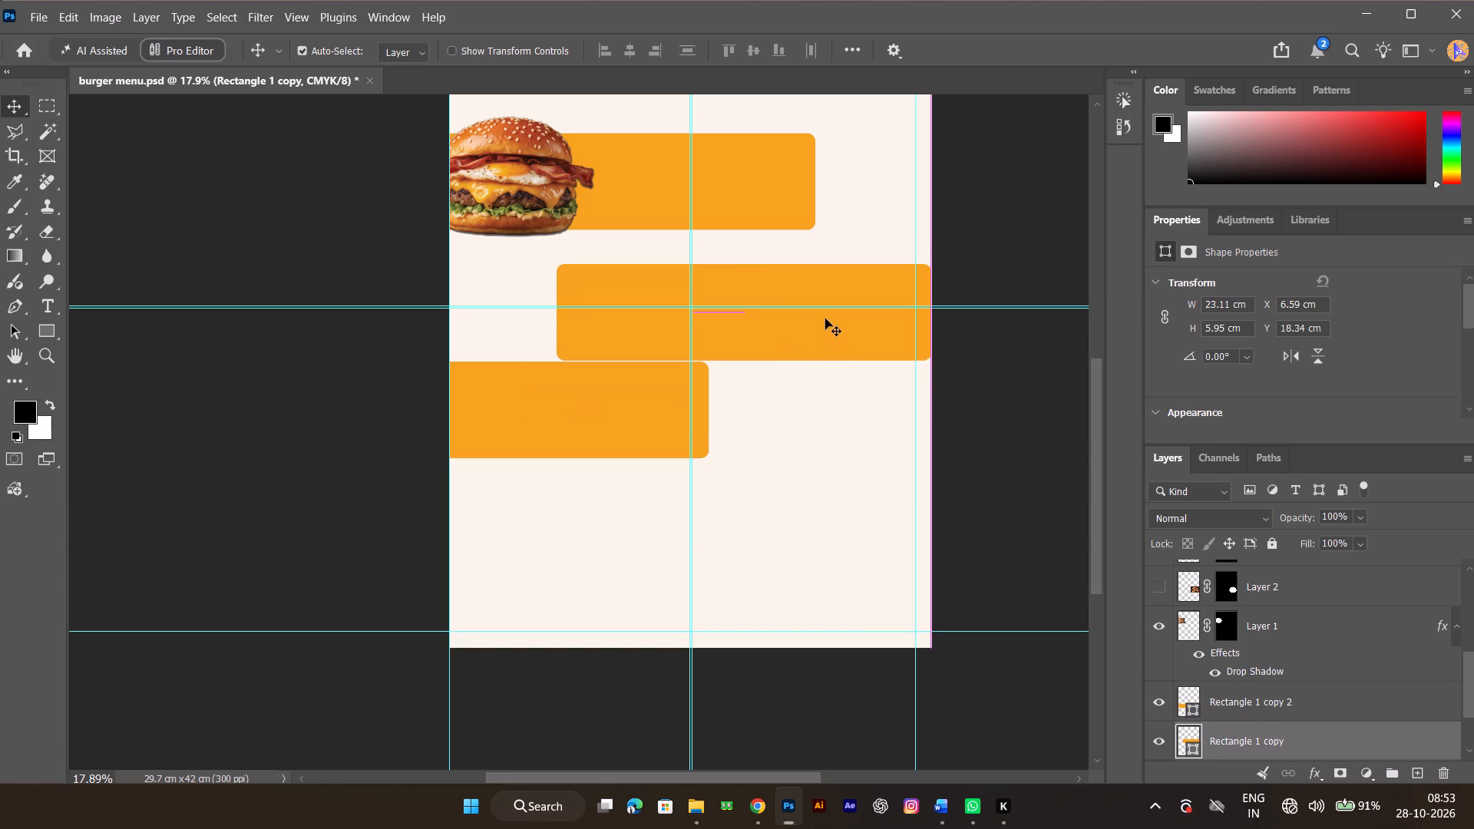
left_click_drag(825, 319, 825, 328)
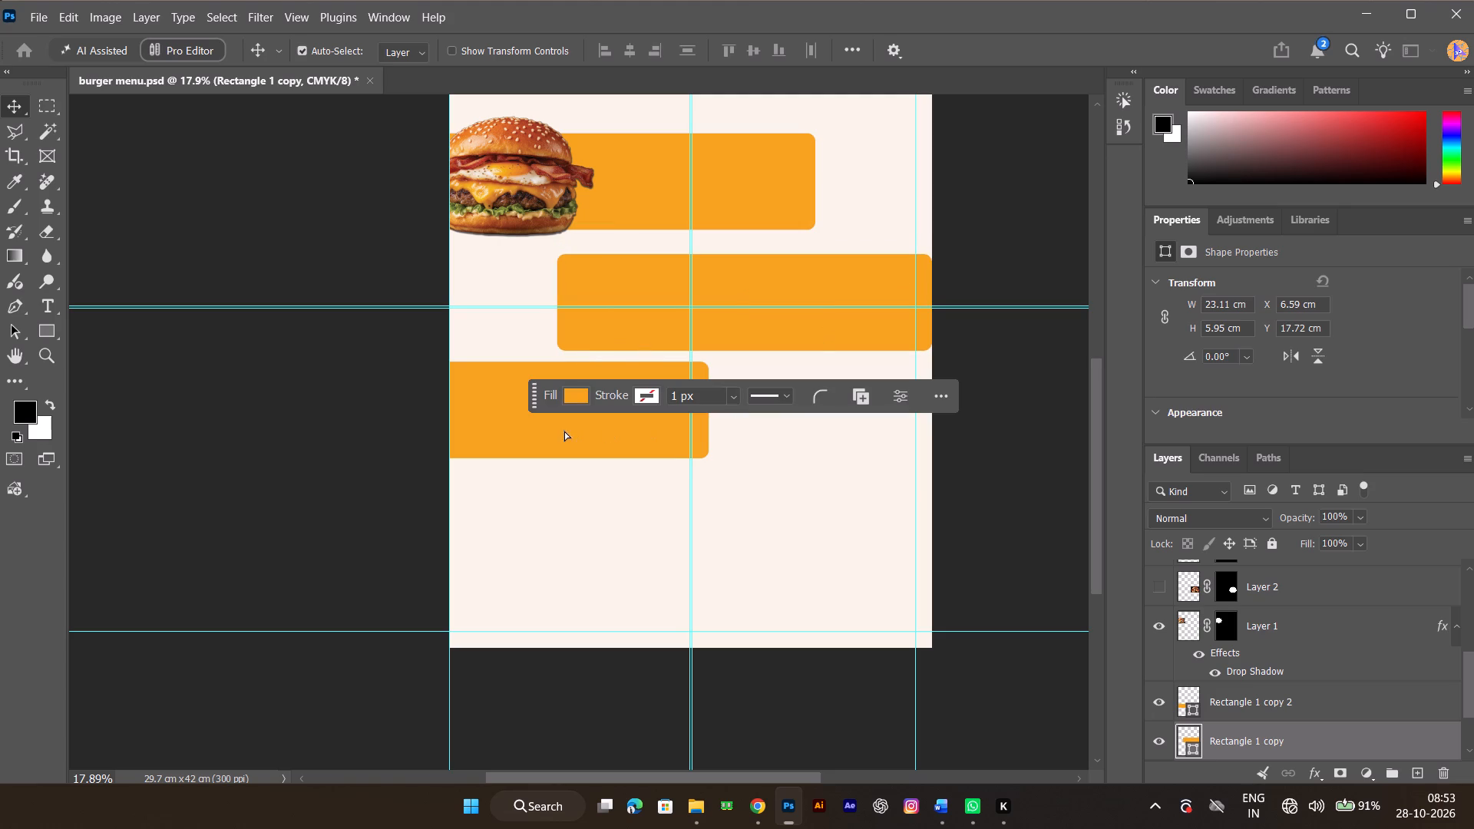
Align the third orange rectangle horizontally with the first and space it 1.49 cm below the second, at about X -0.56 cm, Y 25.16 cm.
left_click_drag(511, 434, 511, 444)
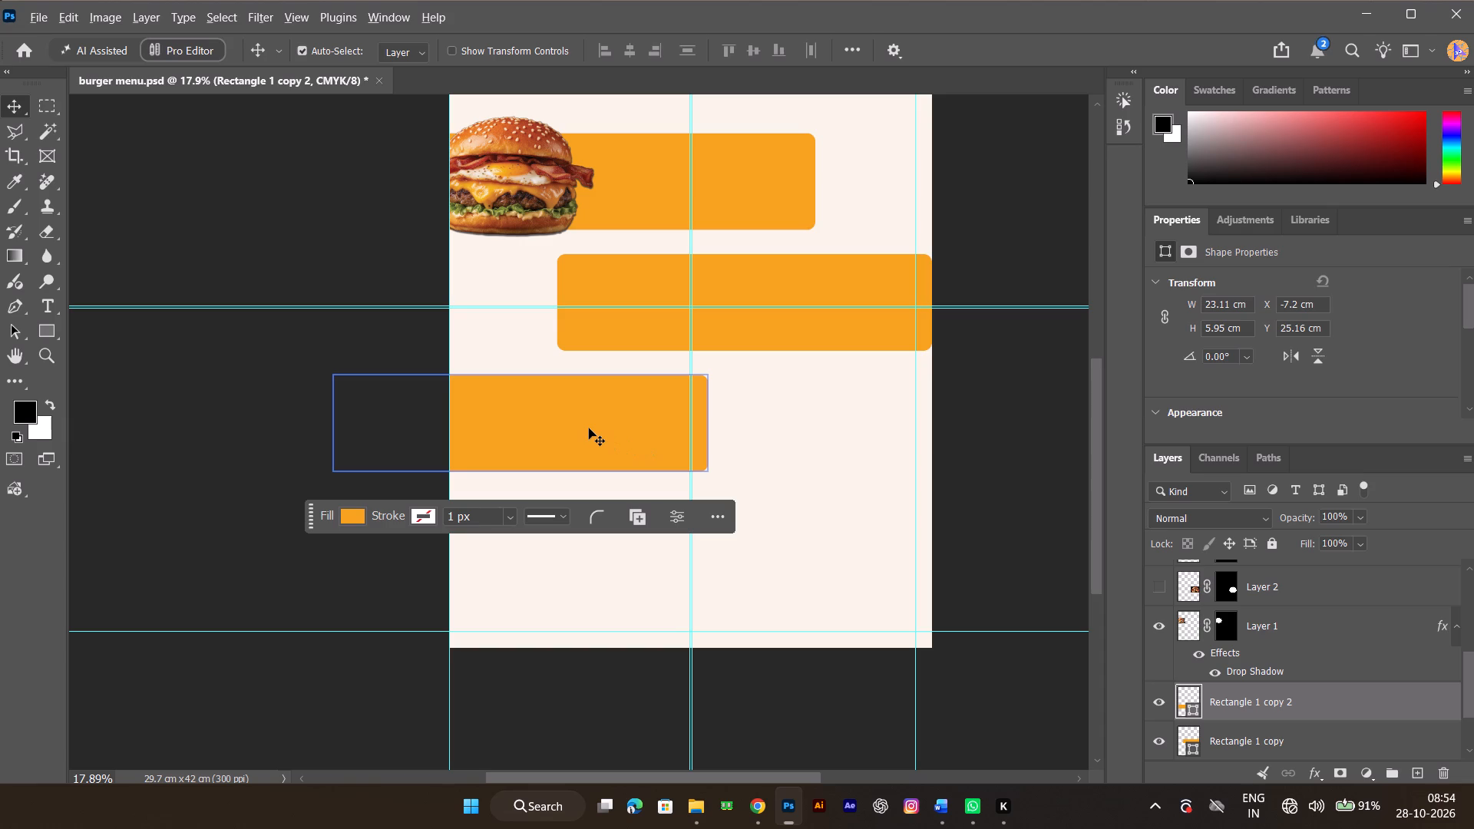
left_click_drag(590, 428, 653, 424)
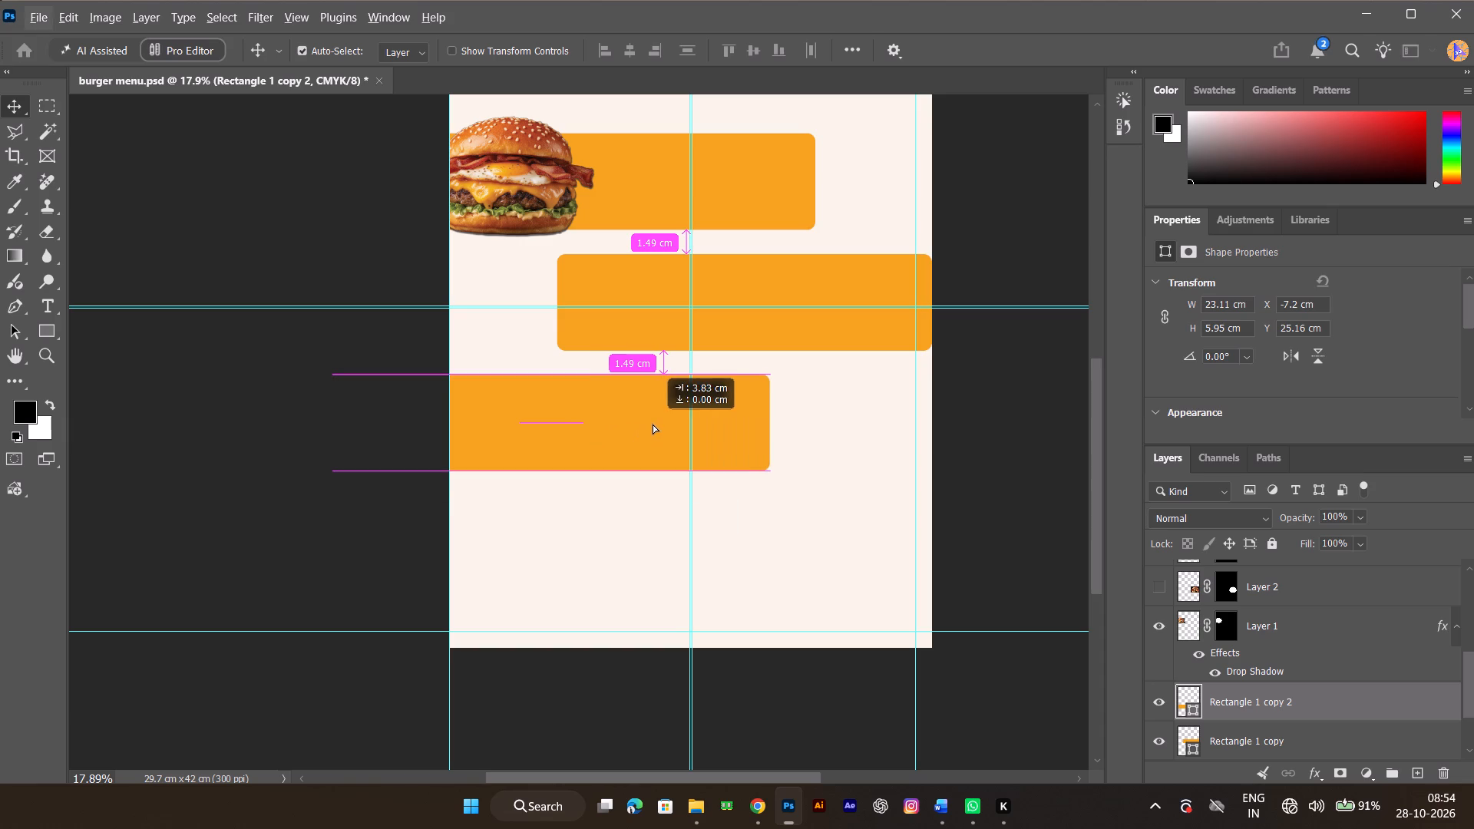
left_click_drag(653, 424, 706, 424)
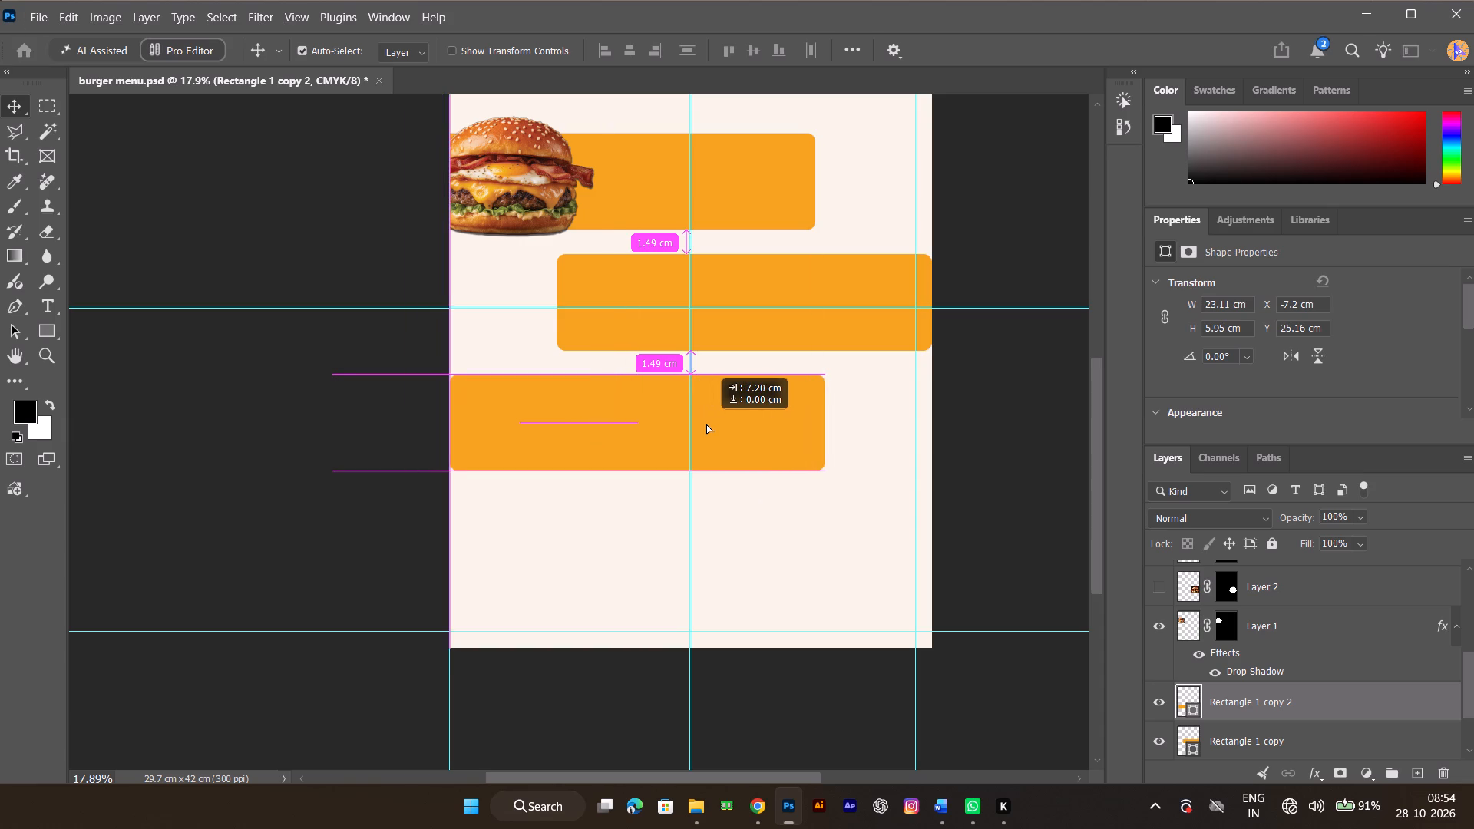
left_click_drag(706, 424, 700, 424)
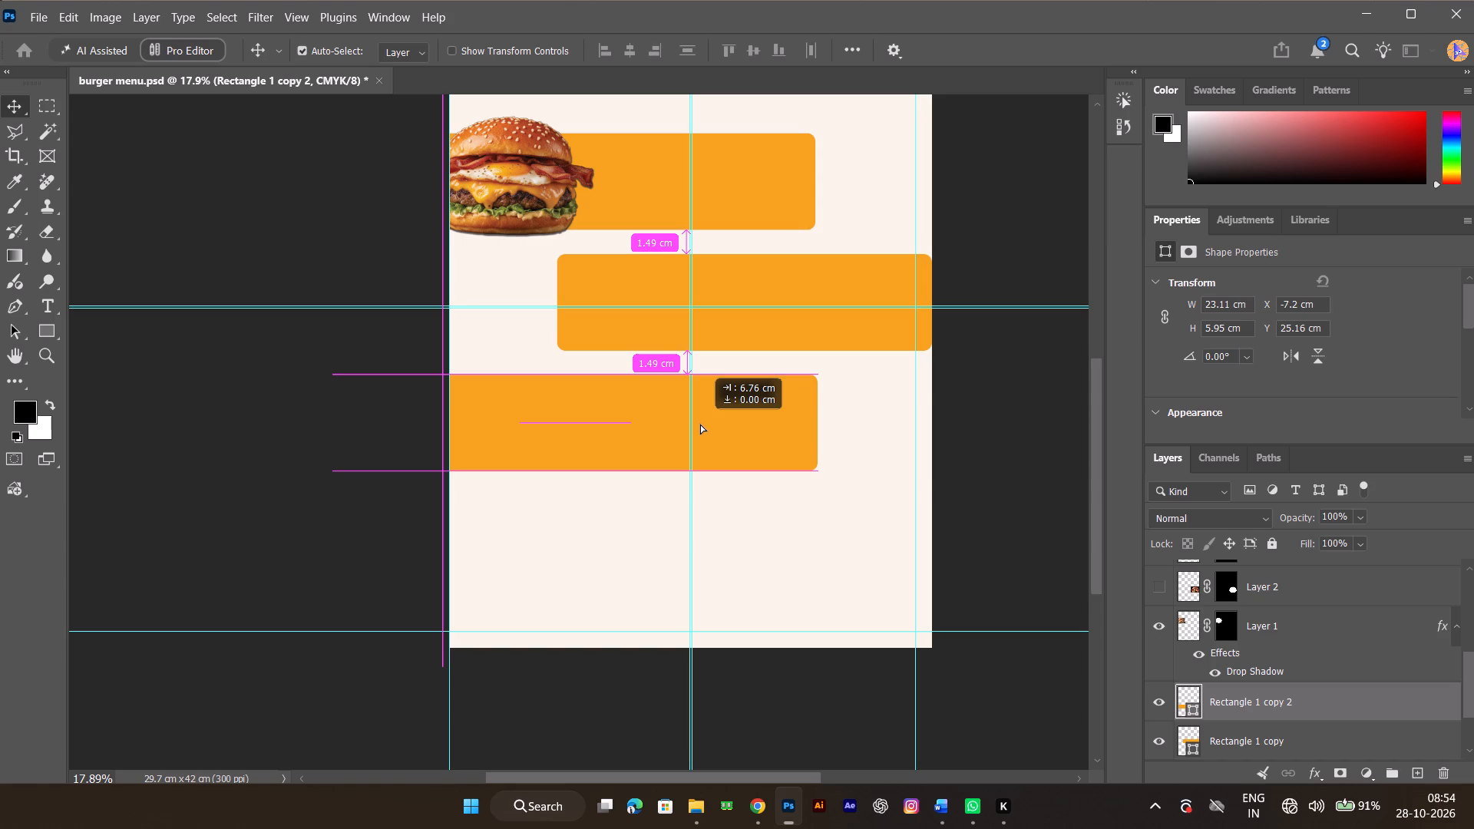
left_click_drag(700, 424, 643, 424)
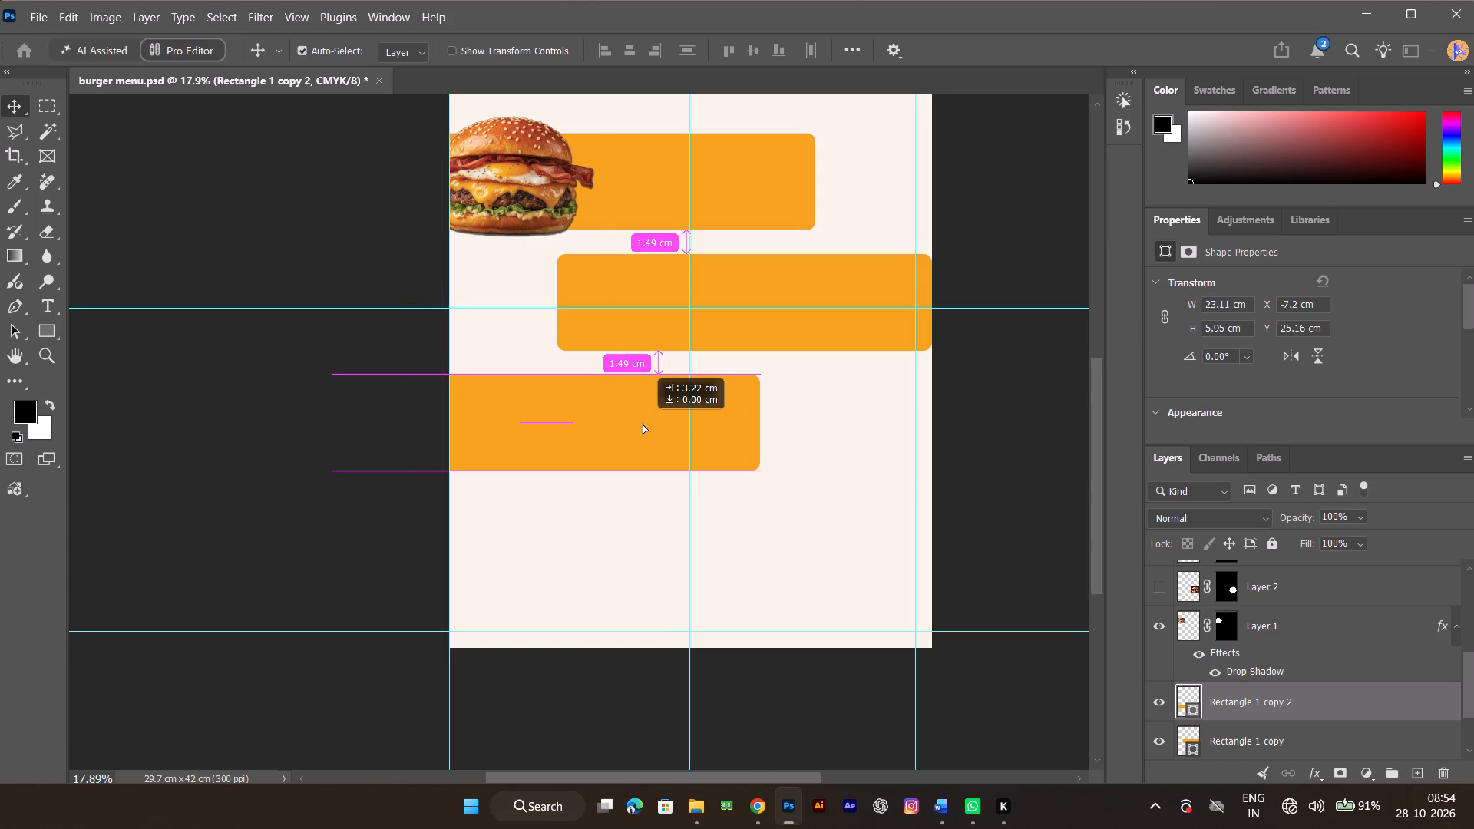
left_click_drag(643, 424, 682, 425)
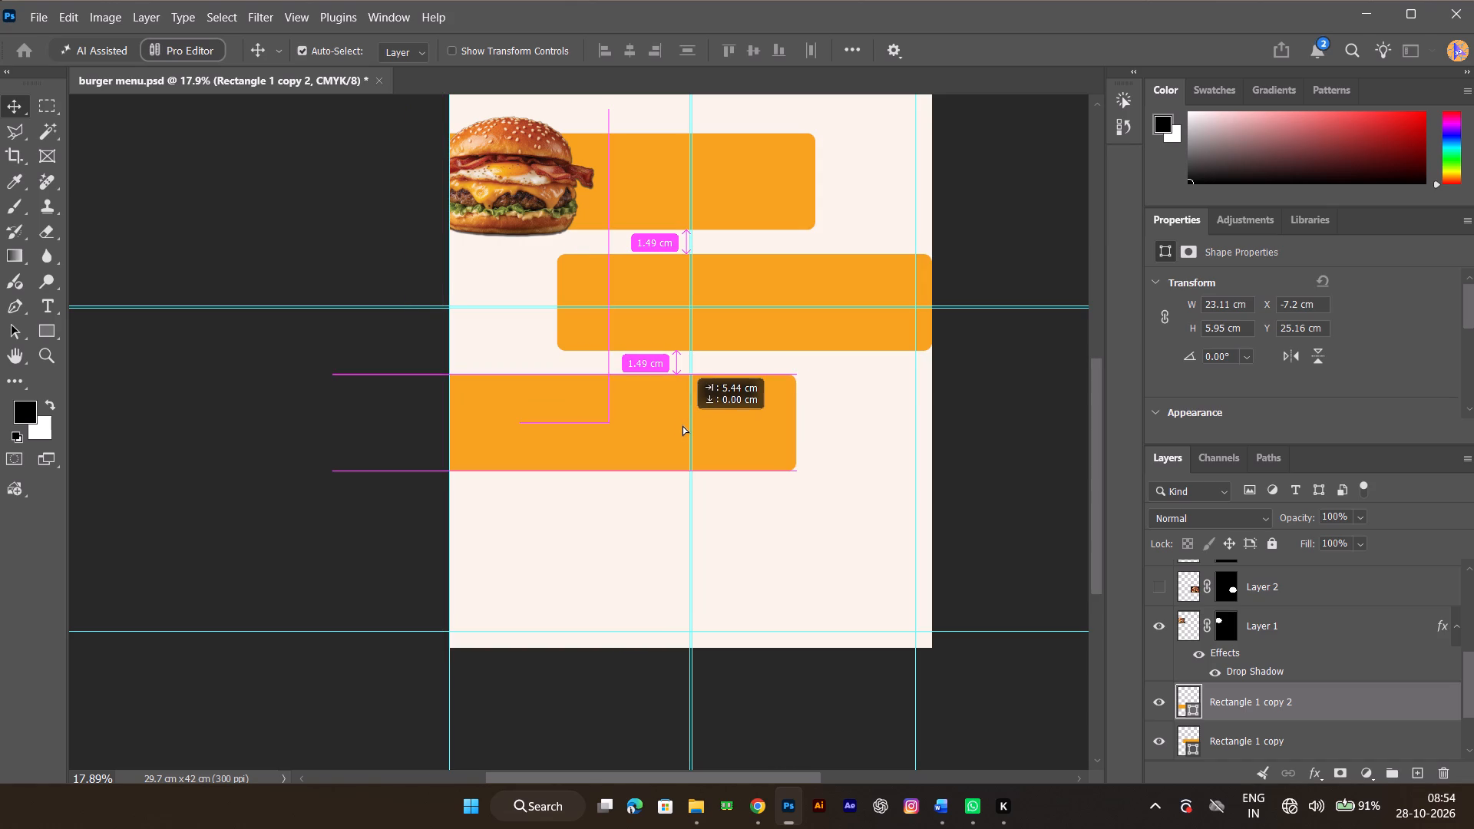
left_click_drag(682, 425, 694, 431)
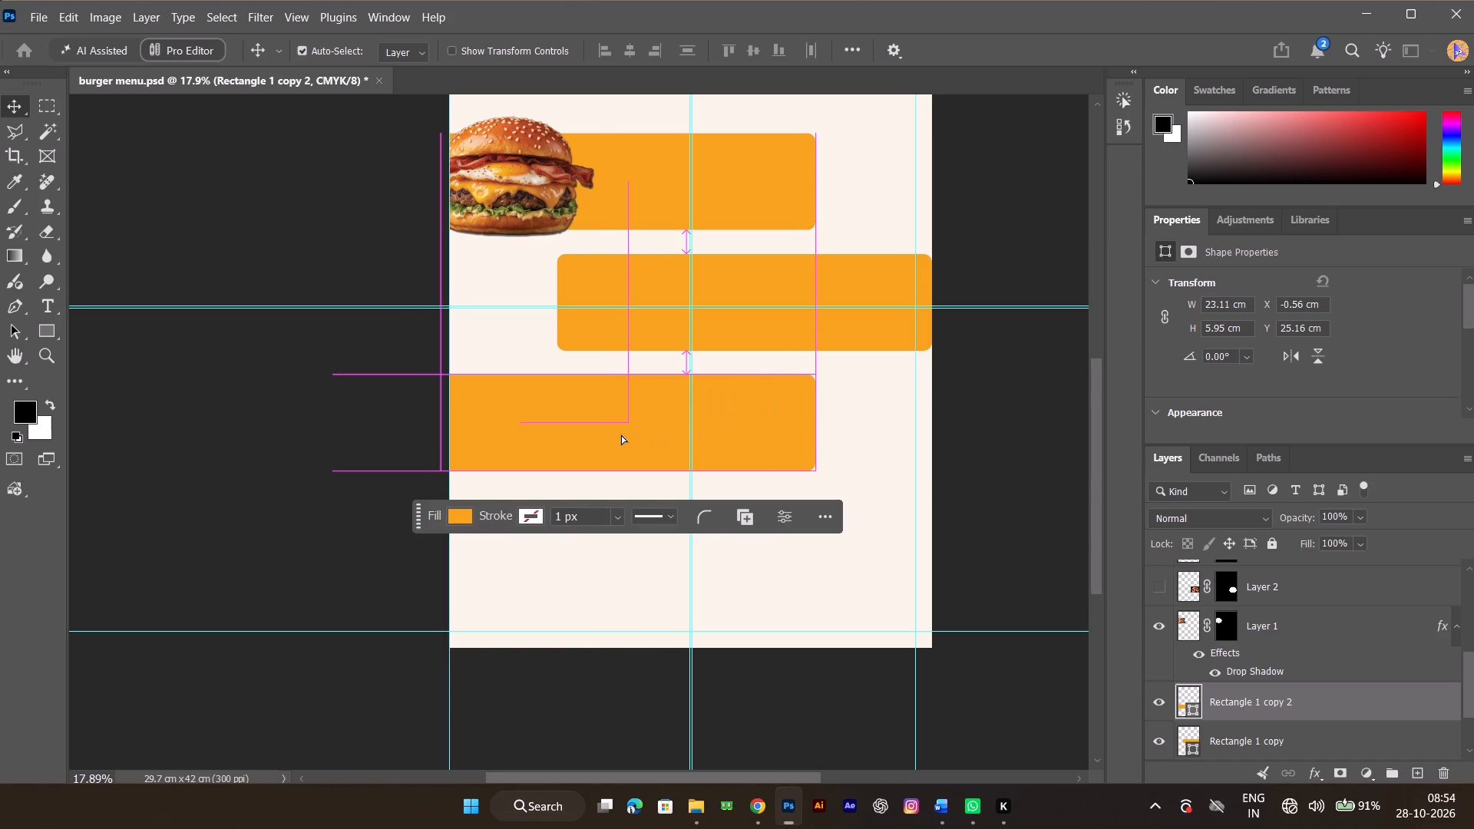
Duplicate the third orange rectangle 1.49 cm below itself, flush with the page's right edge at about X 6.59 cm, Y 32.59 cm.
left_click_drag(614, 434, 654, 545, "alt")
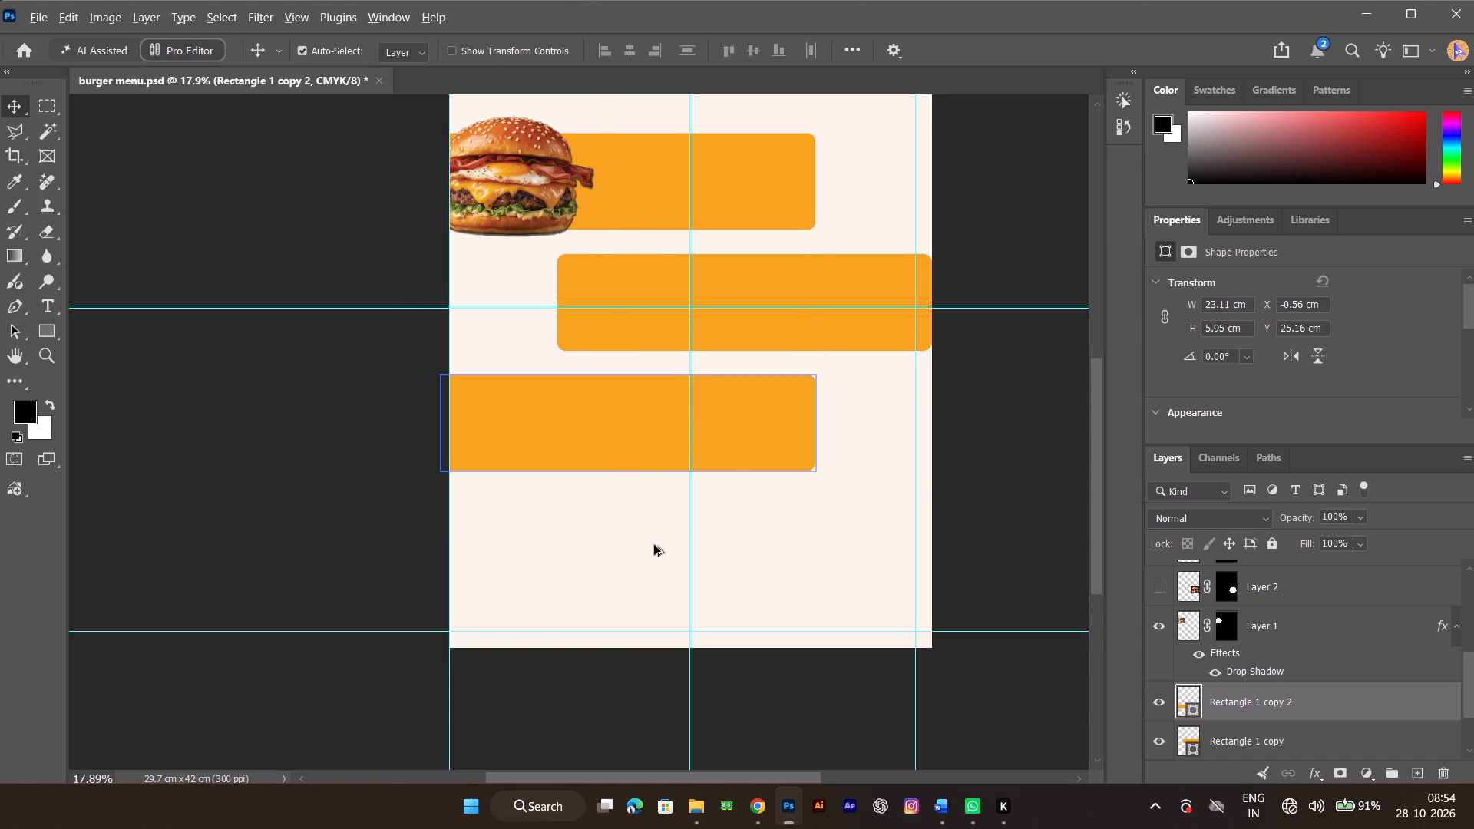
left_click_drag(654, 545, 750, 553, "alt")
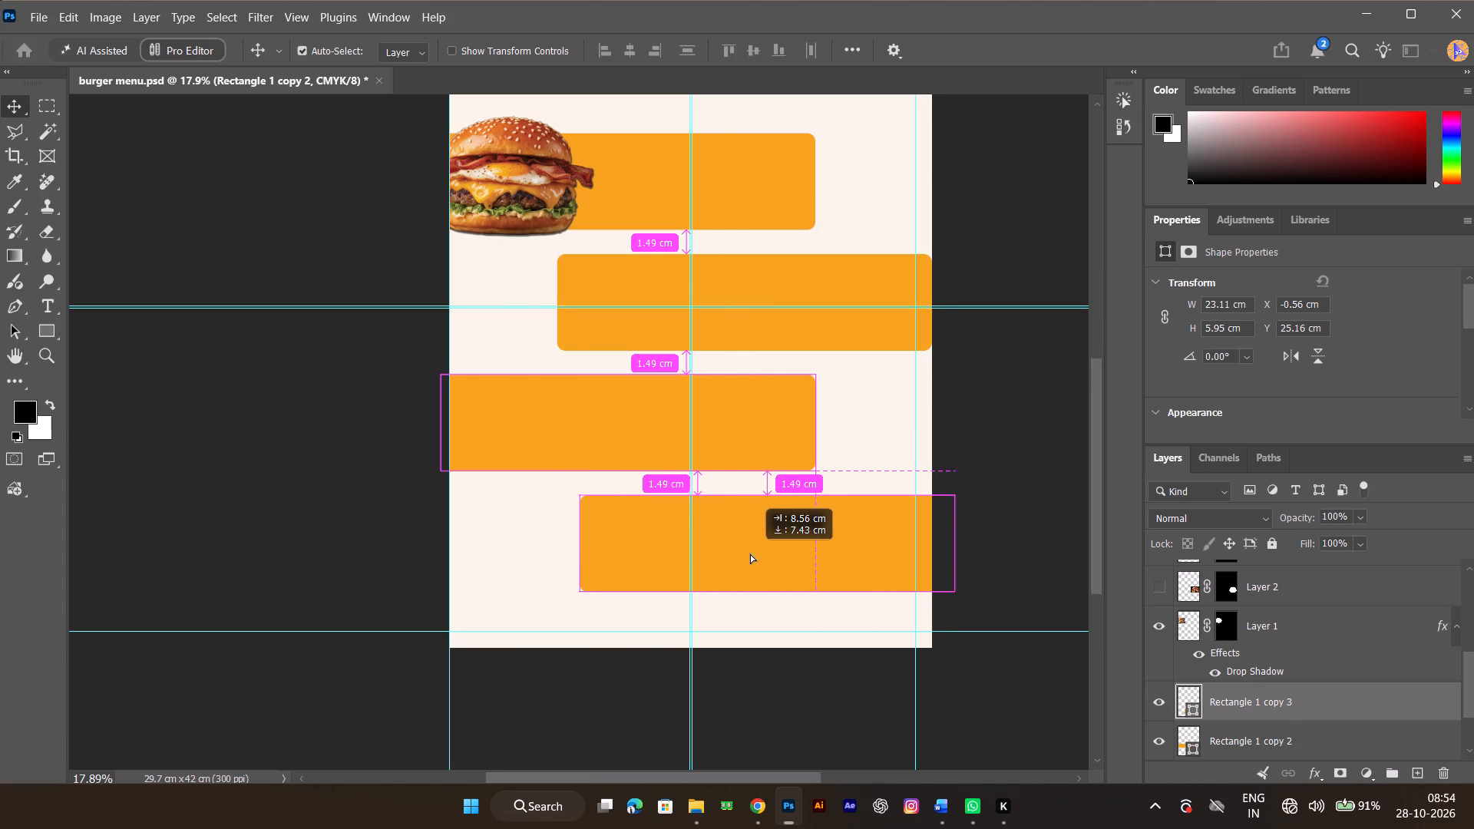
left_click_drag(750, 553, 735, 550, "alt")
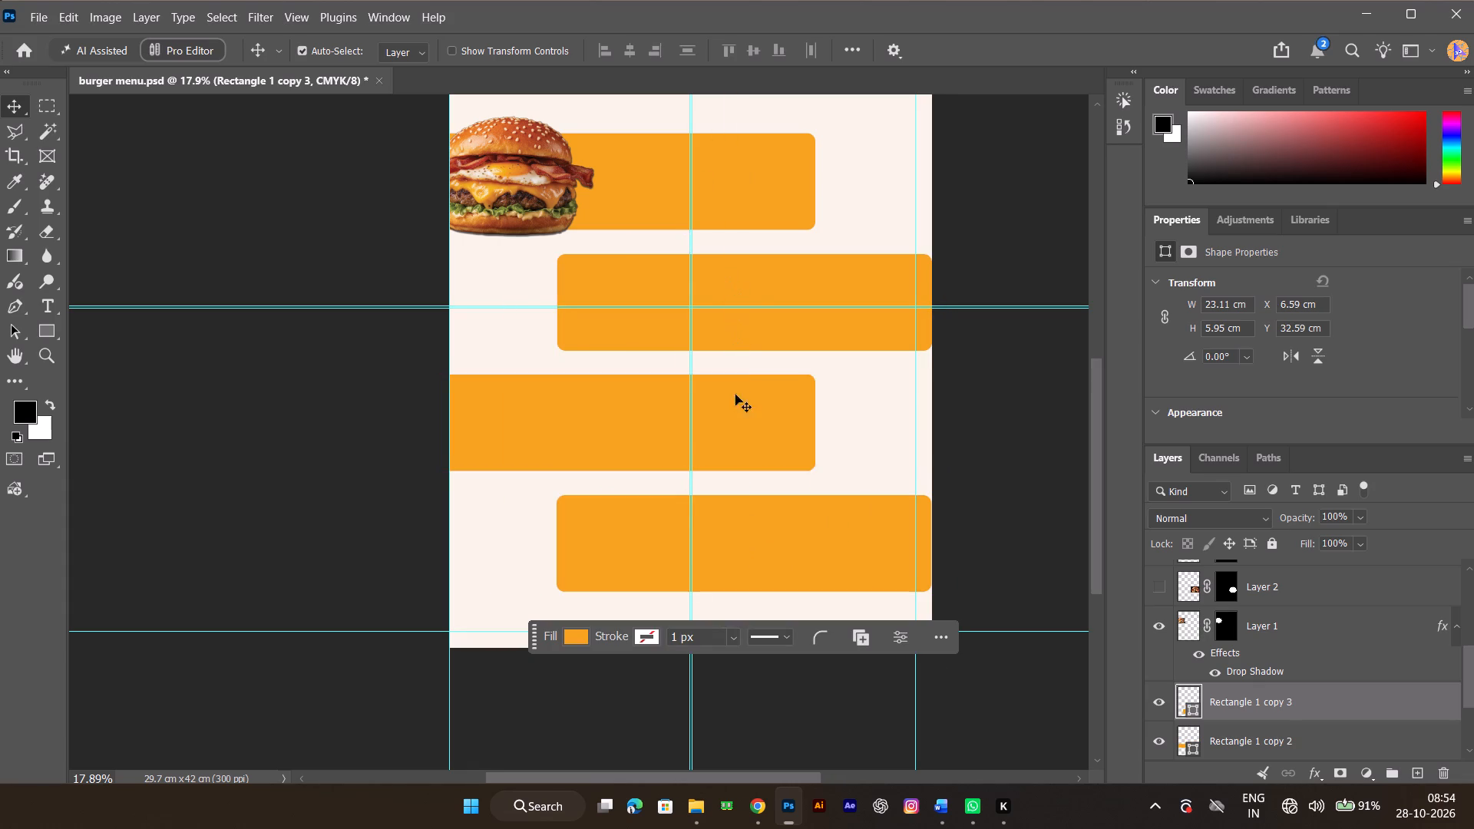
Nudge the MENU heading, Ellipse 1 and Modern Burger text up together toward the top guide, to about Y 1.11 cm.
scroll(741, 398, "up", 7)
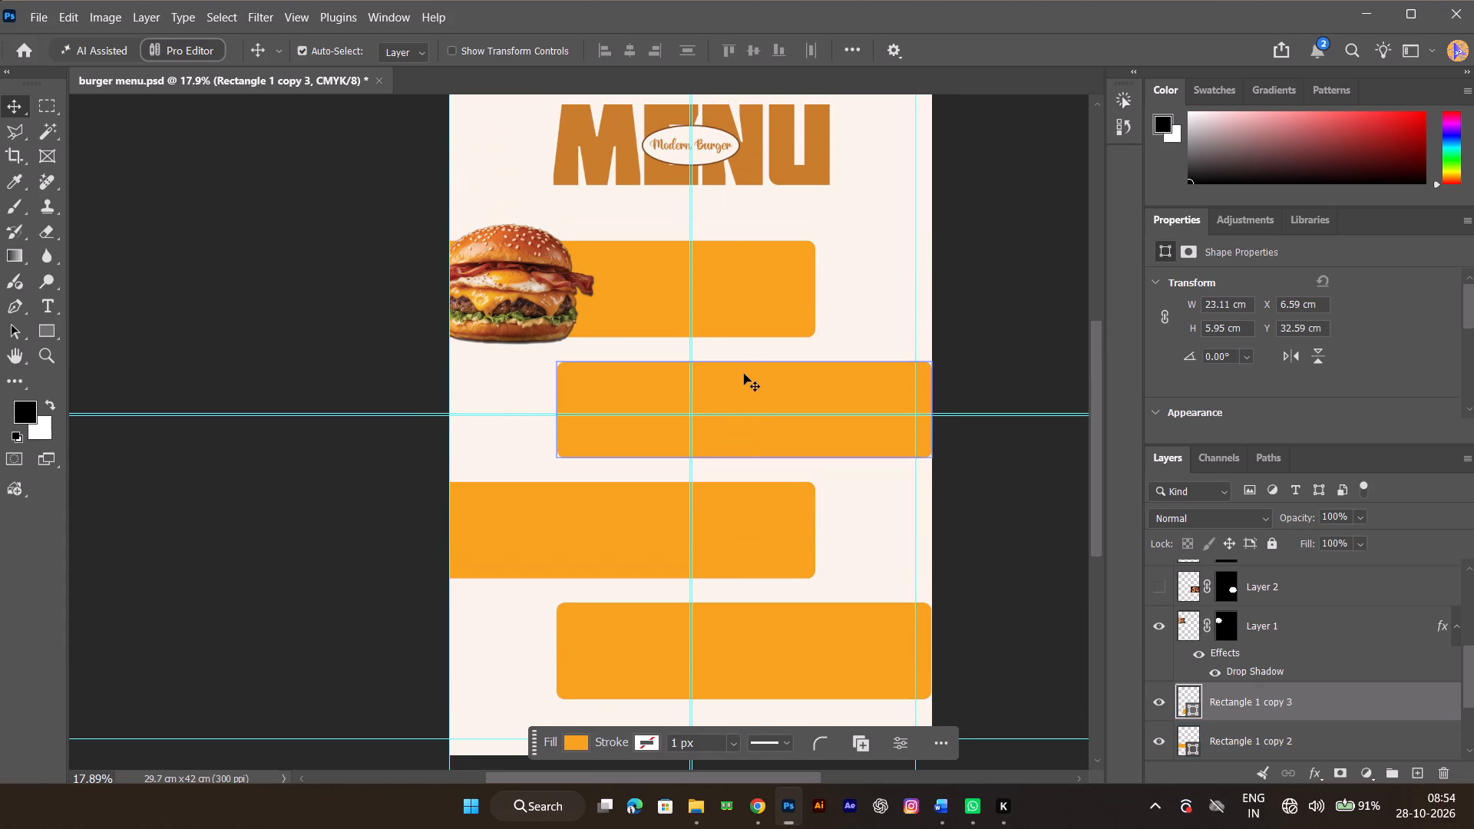
scroll(745, 372, "up", 2)
scroll(746, 369, "down", 1)
scroll(746, 369, "up", 2)
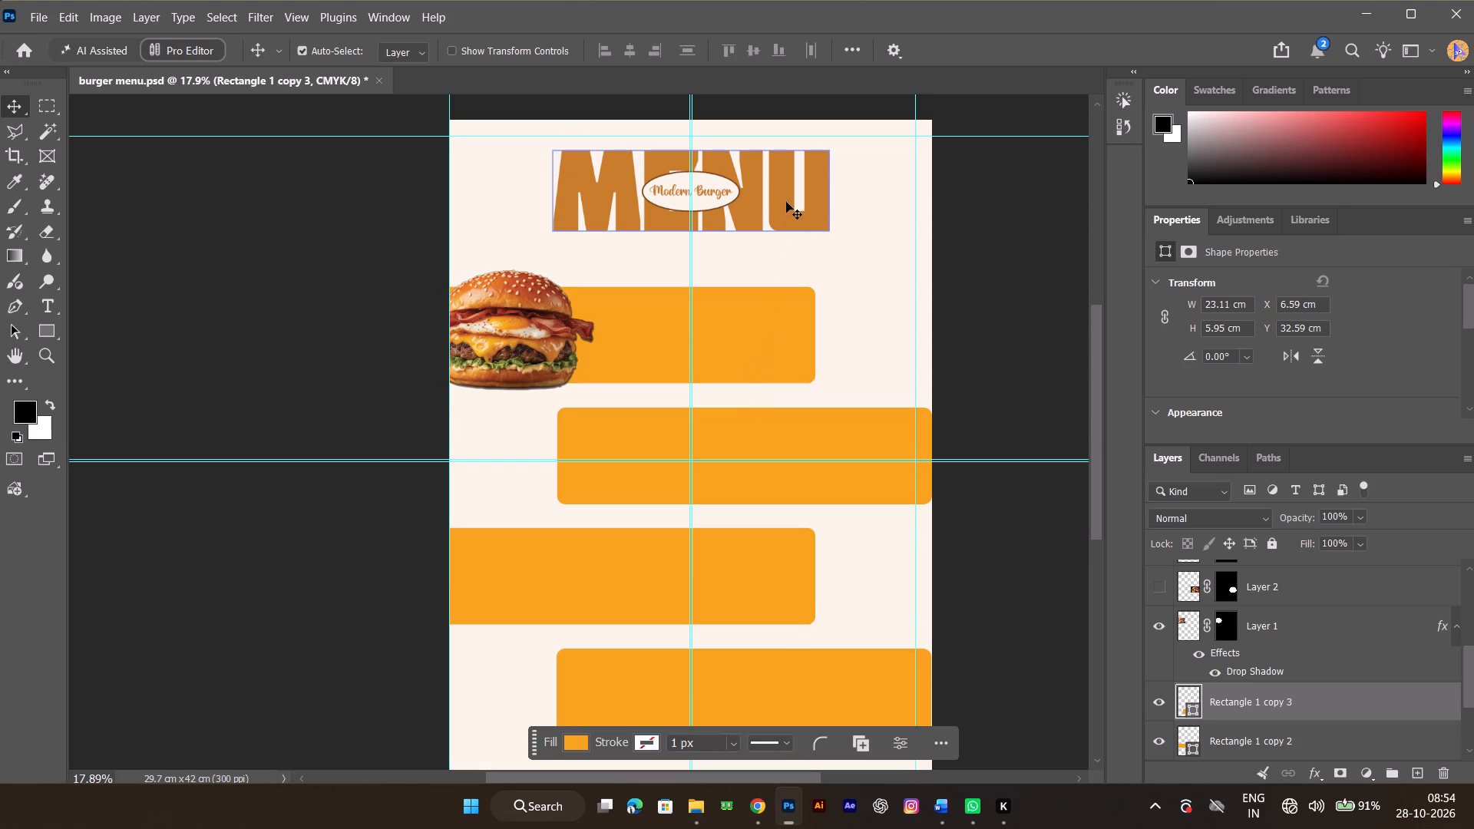
left_click(786, 202)
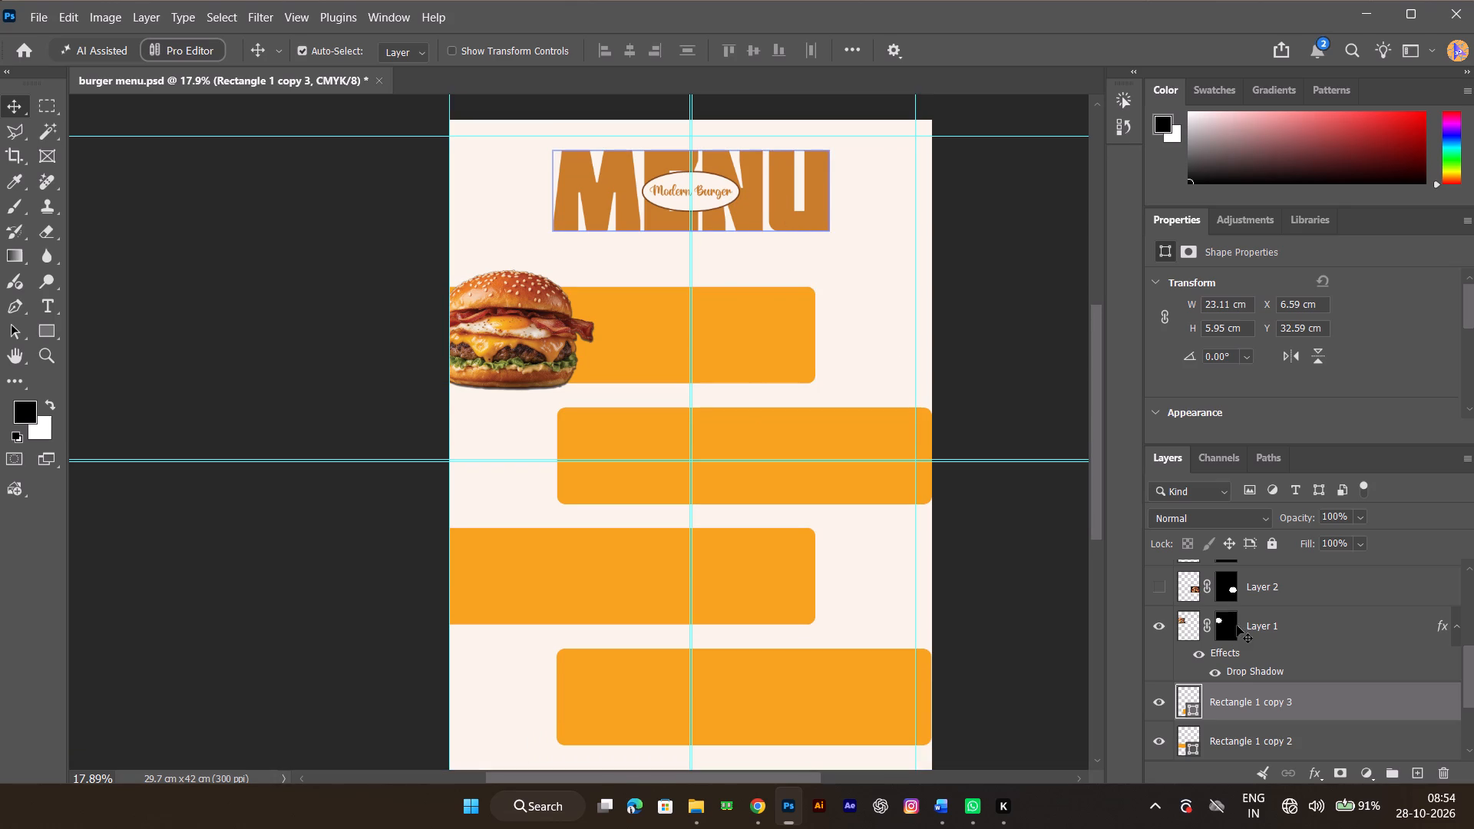
scroll(1294, 698, "down", 11)
scroll(1306, 660, "down", 19)
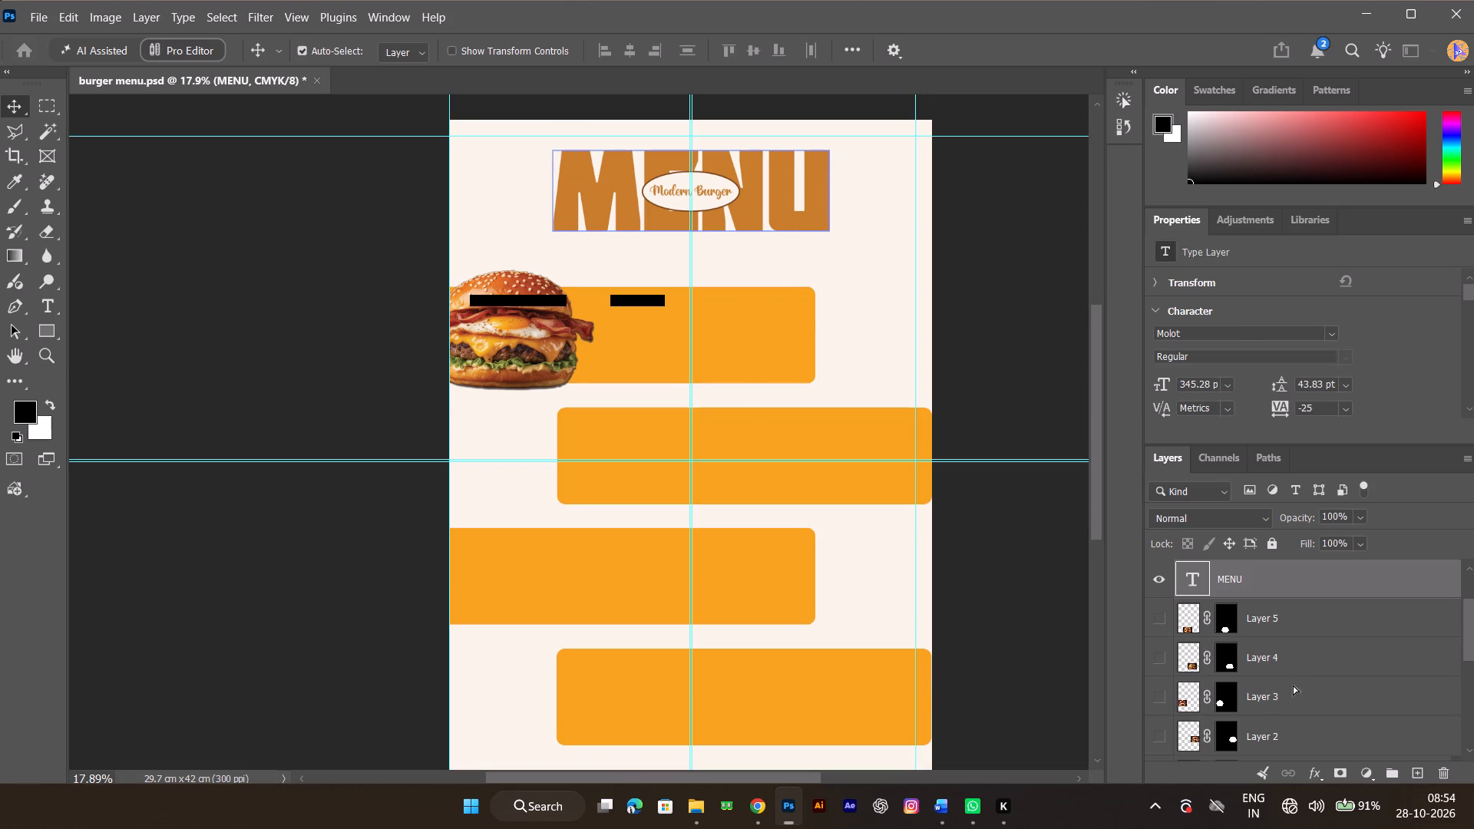
scroll(1255, 692, "down", 14)
scroll(1322, 669, "down", 11)
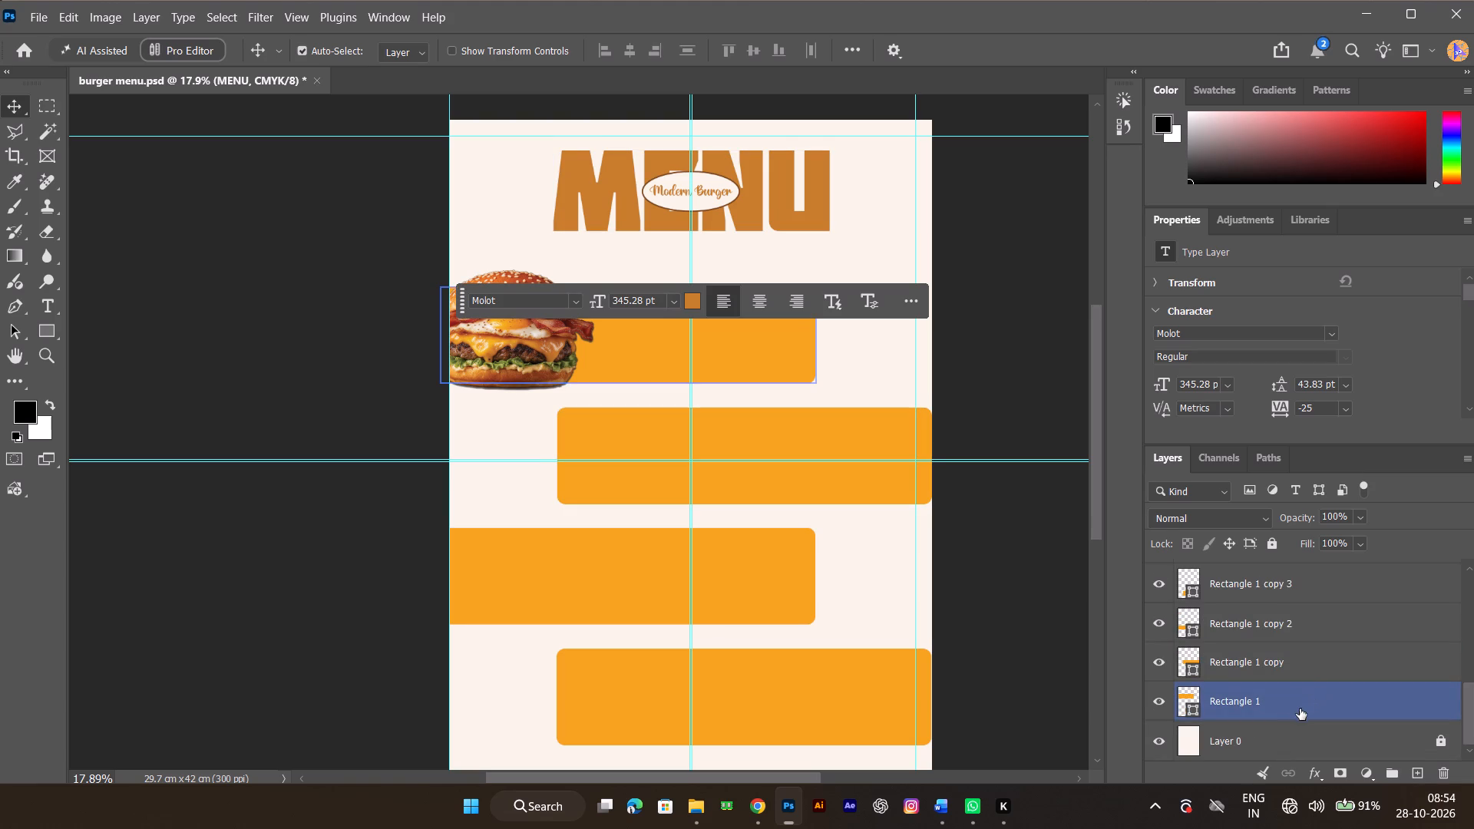
scroll(1300, 708, "down", 2)
scroll(1283, 680, "up", 20)
scroll(1283, 680, "up", 2)
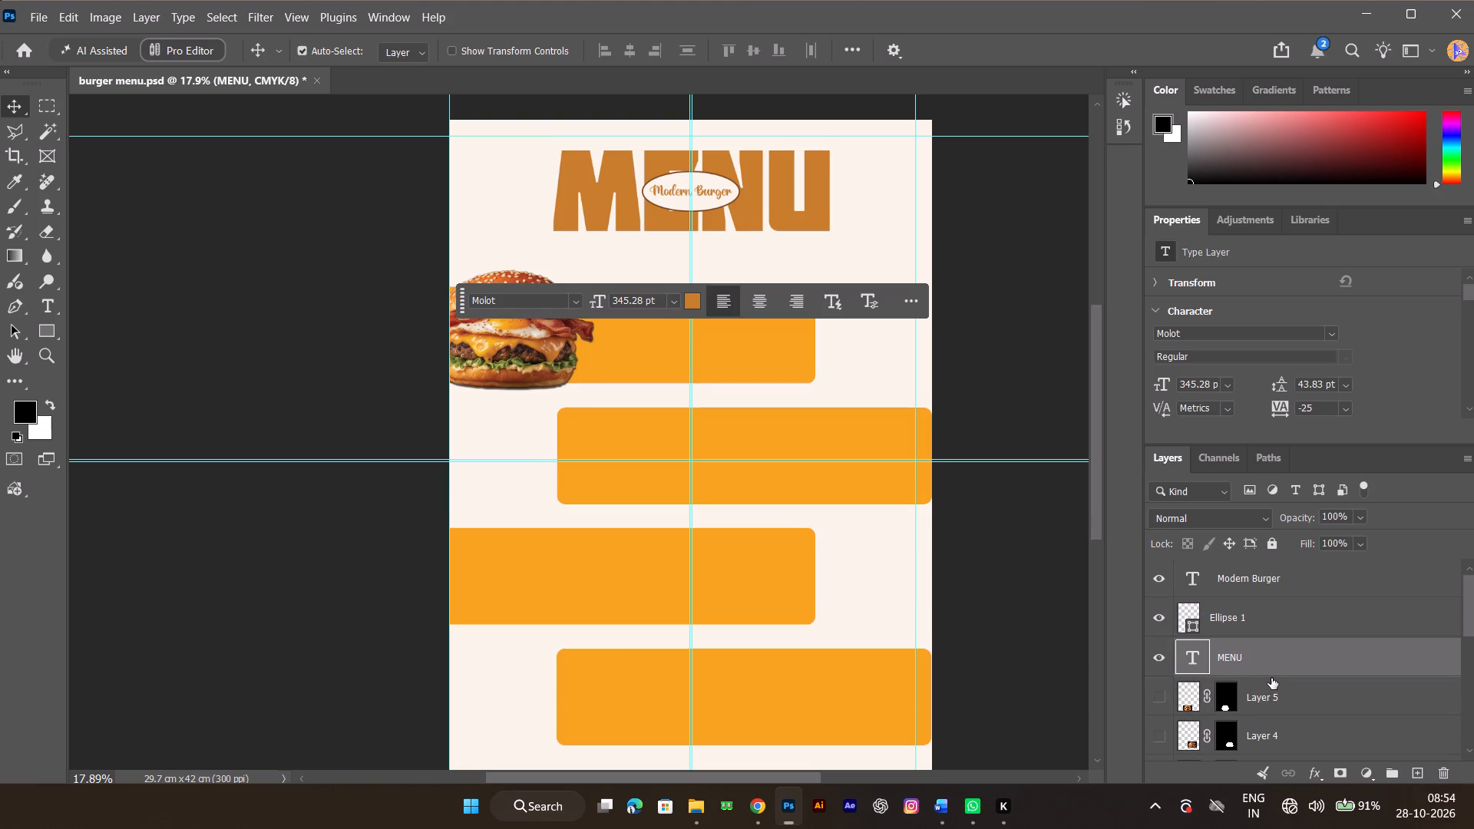
scroll(1271, 678, "up", 3)
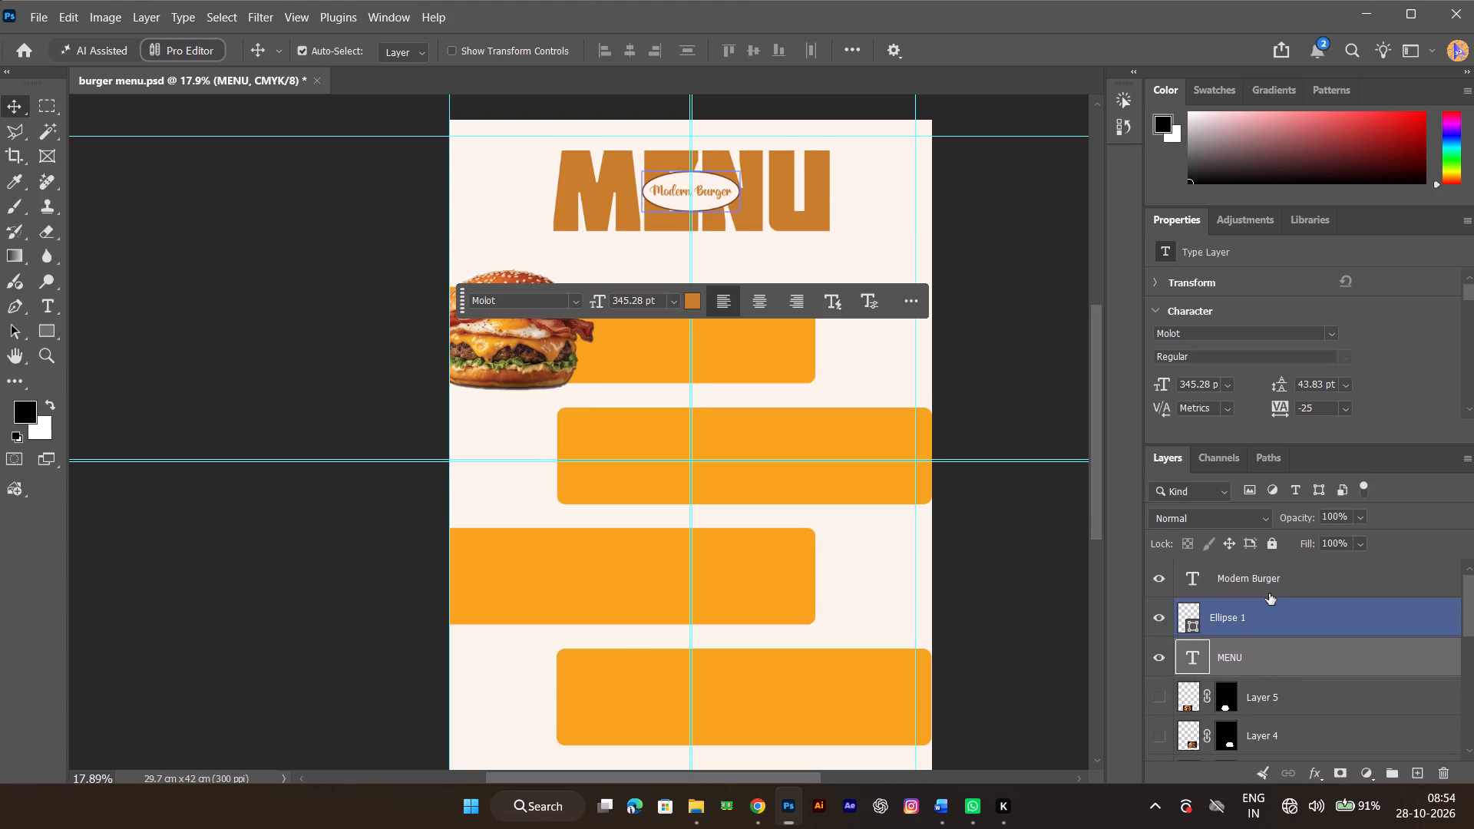
left_click(1269, 579, "shift")
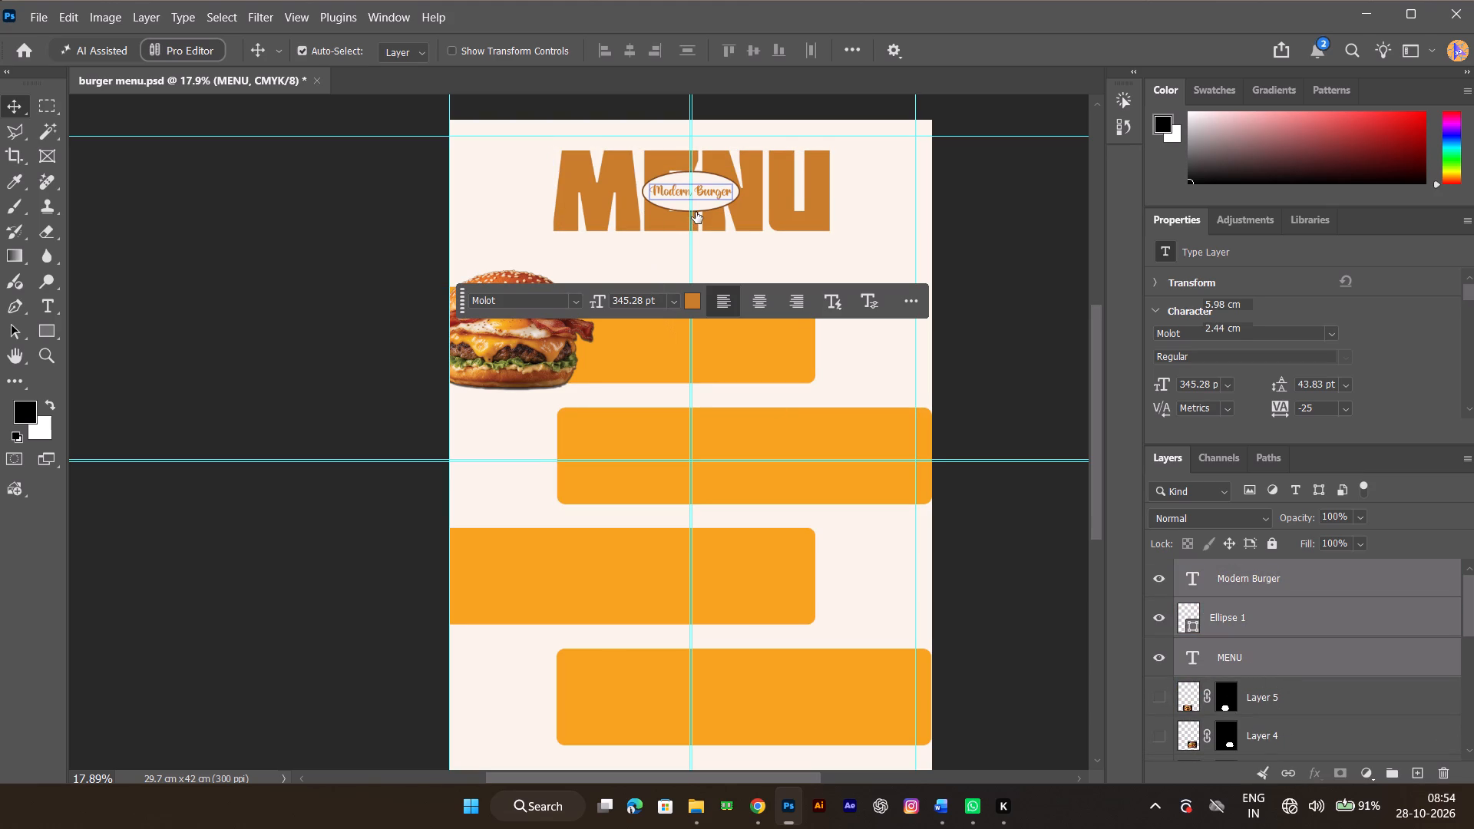
key("Up")
key("Up")
key("Up")
key("Up")
key("Up")
key("Up")
key("Up")
key("Up")
key("Up")
key("Up")
key("Up")
key("Up")
key("Up")
key("Up")
key("Up")
key("Up")
key("Up")
key("Up")
key("Up")
key("Up")
key("Up")
key("Up")
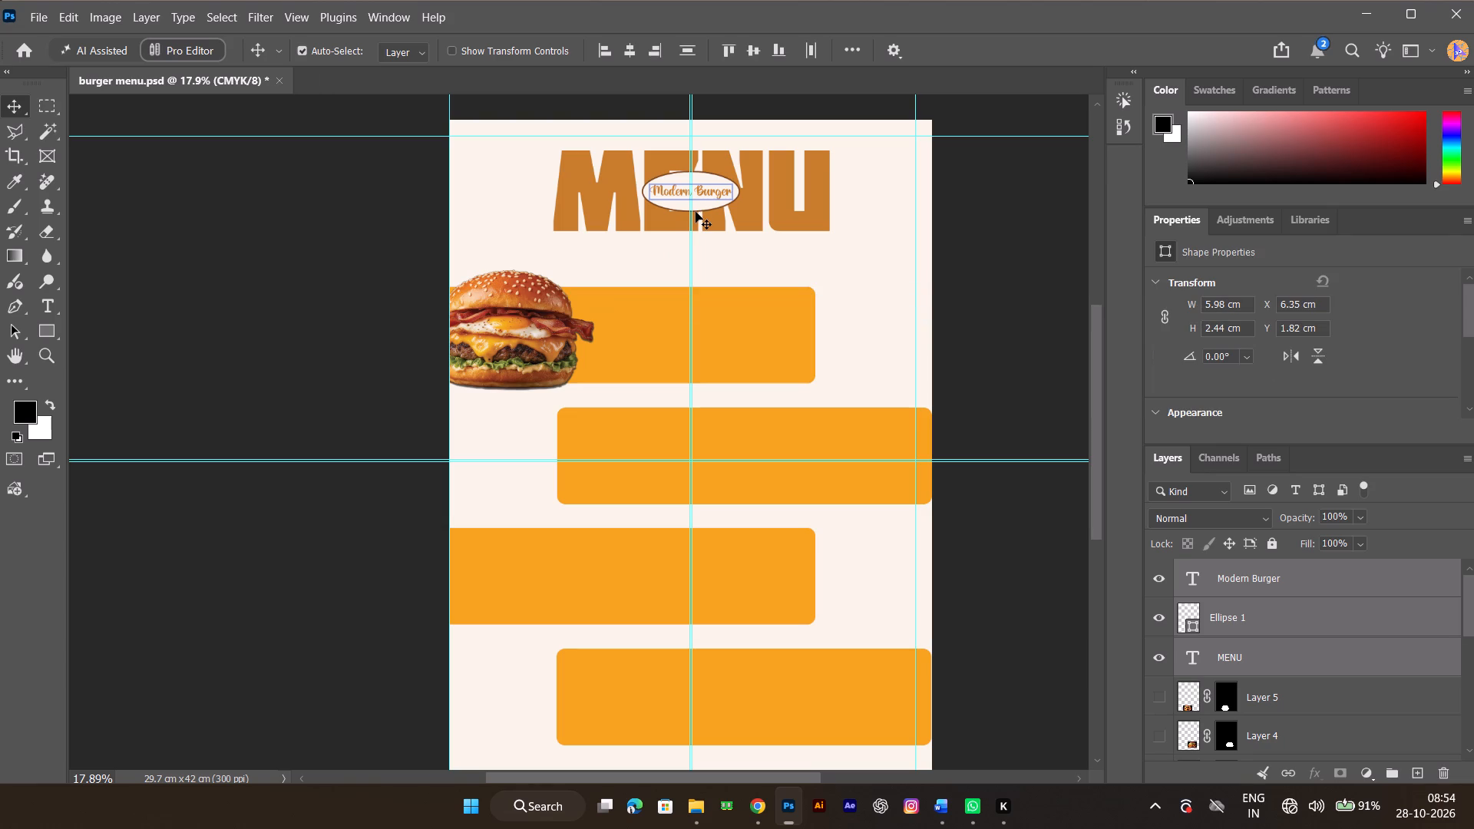
key("Up")
key("Up")
key("Up")
key("Up")
key("Up")
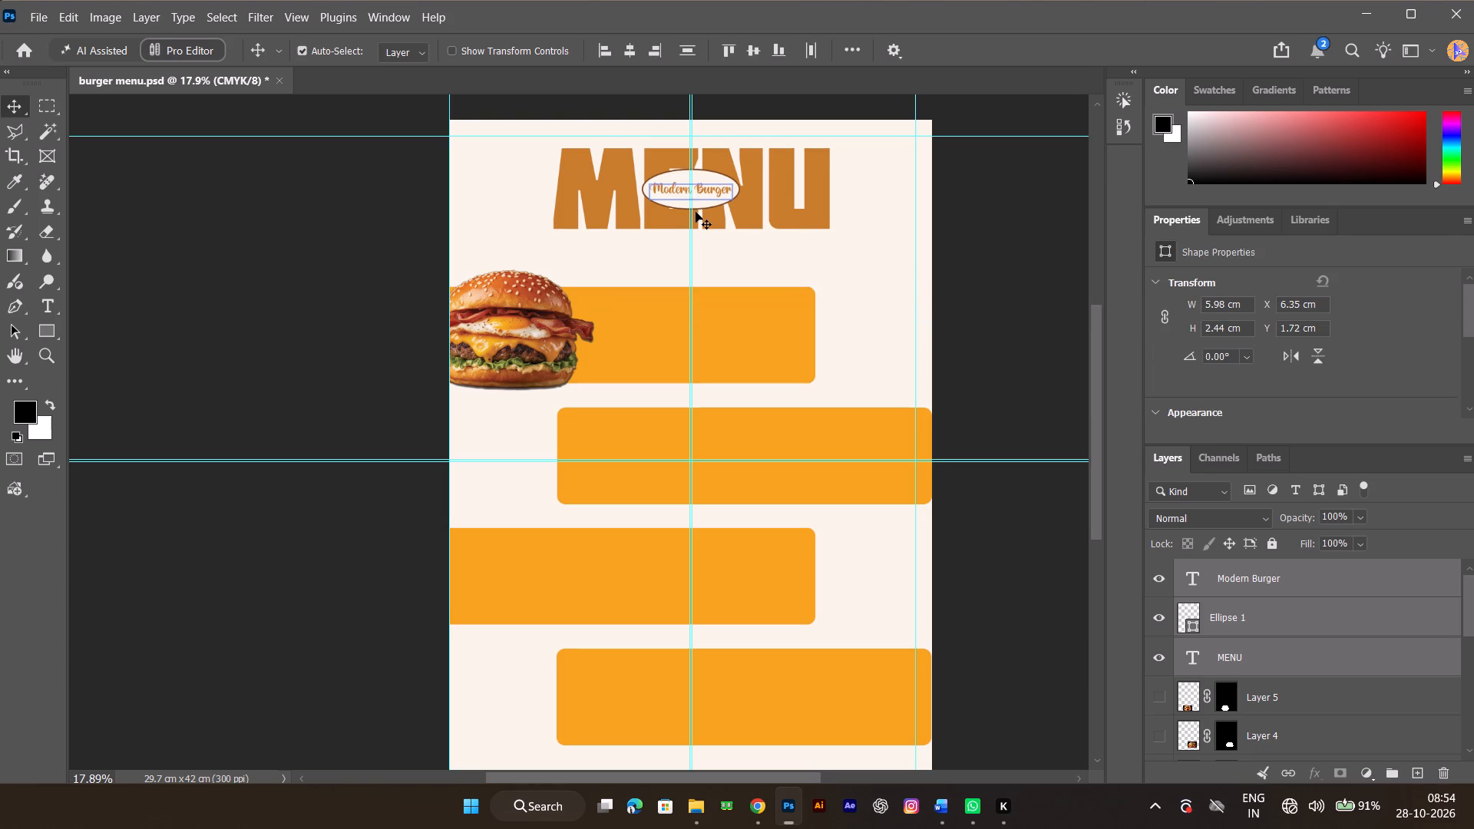
key("Up")
key("Up")
key("Up")
key("Up")
key("Up")
key("Up")
key("Up")
key("Up")
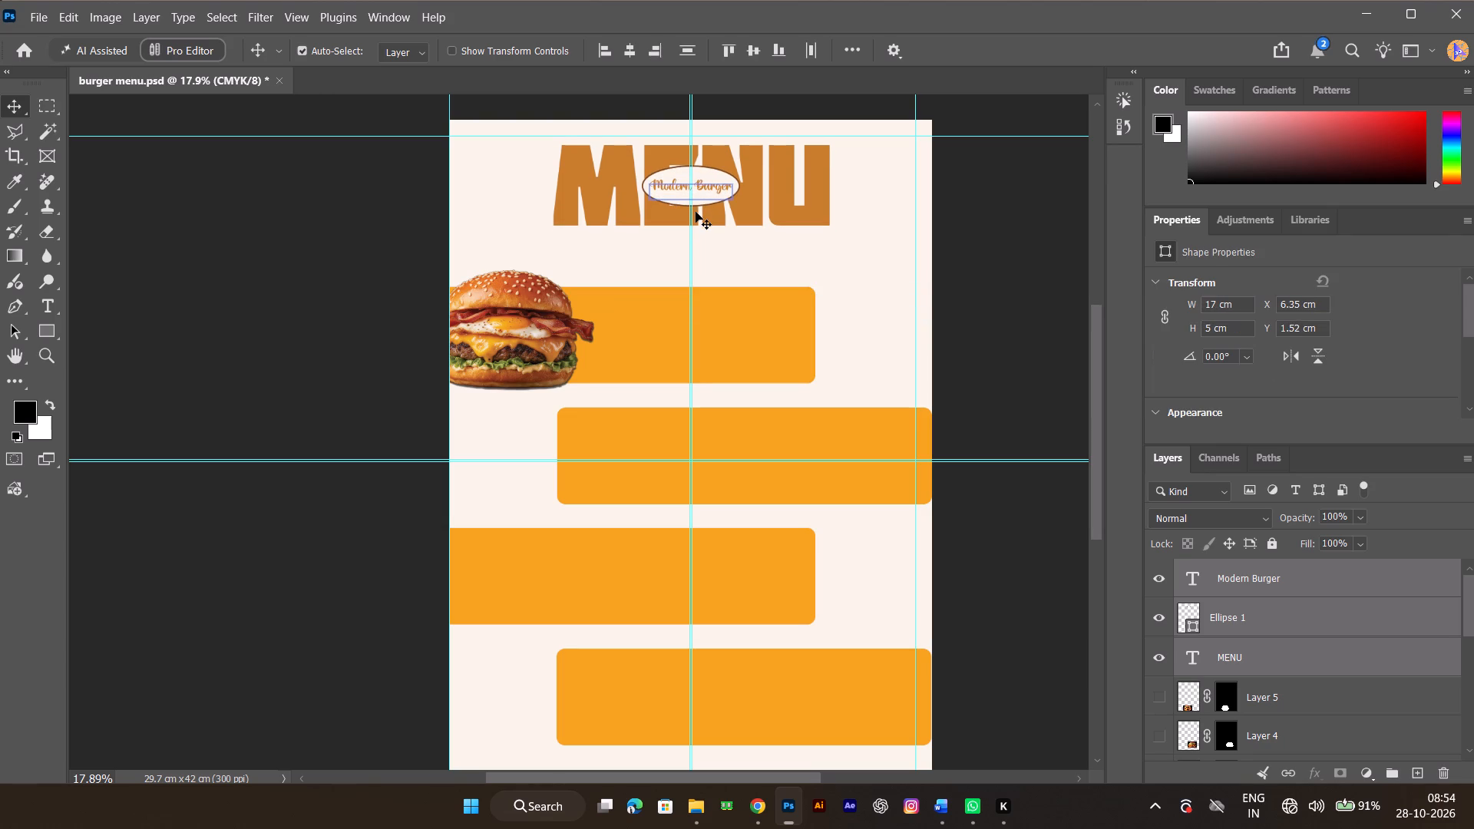
key("Up")
key("Up")
key("Up")
key("Up")
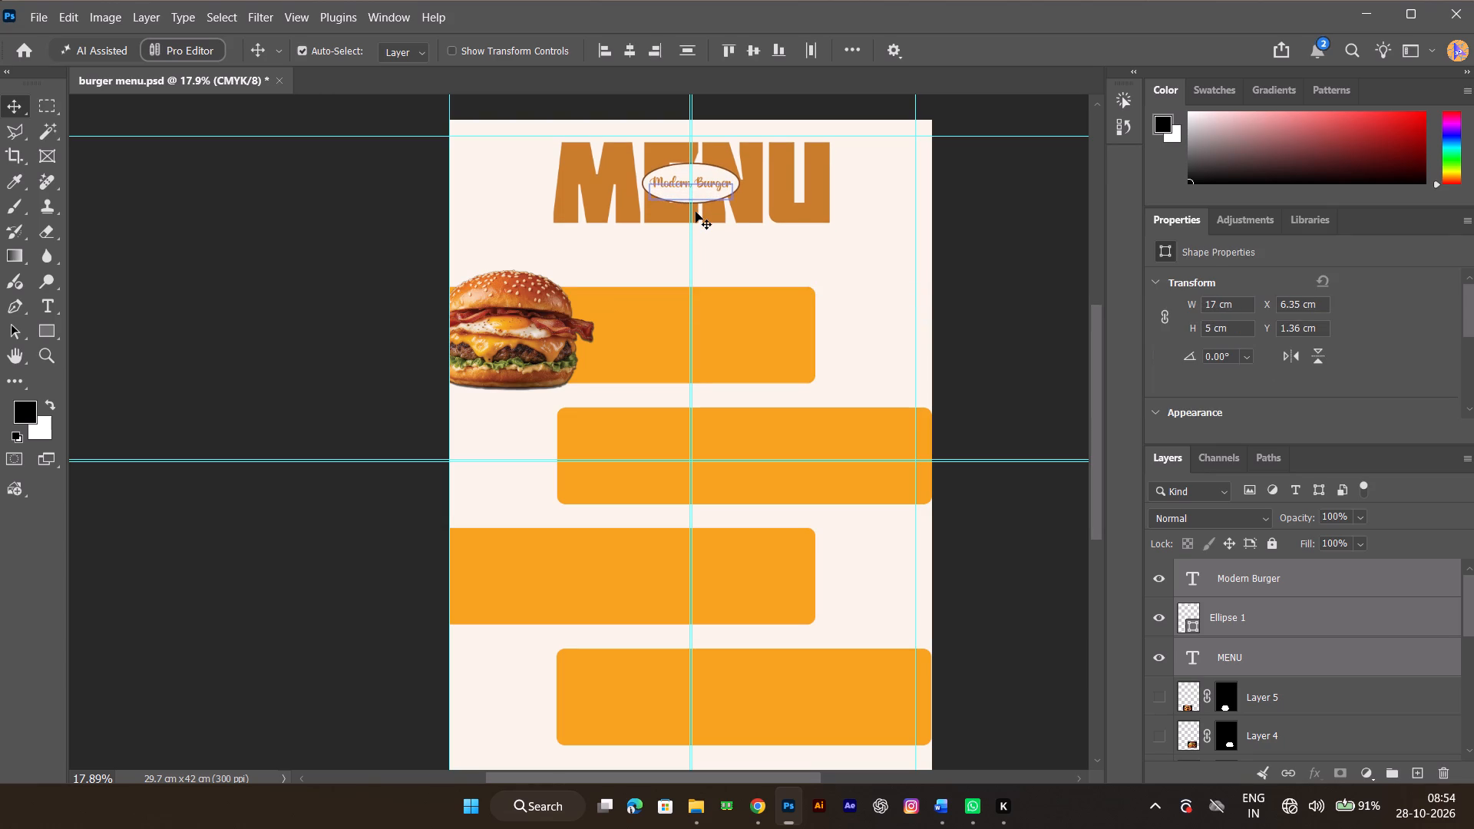
key("Up")
key("Up")
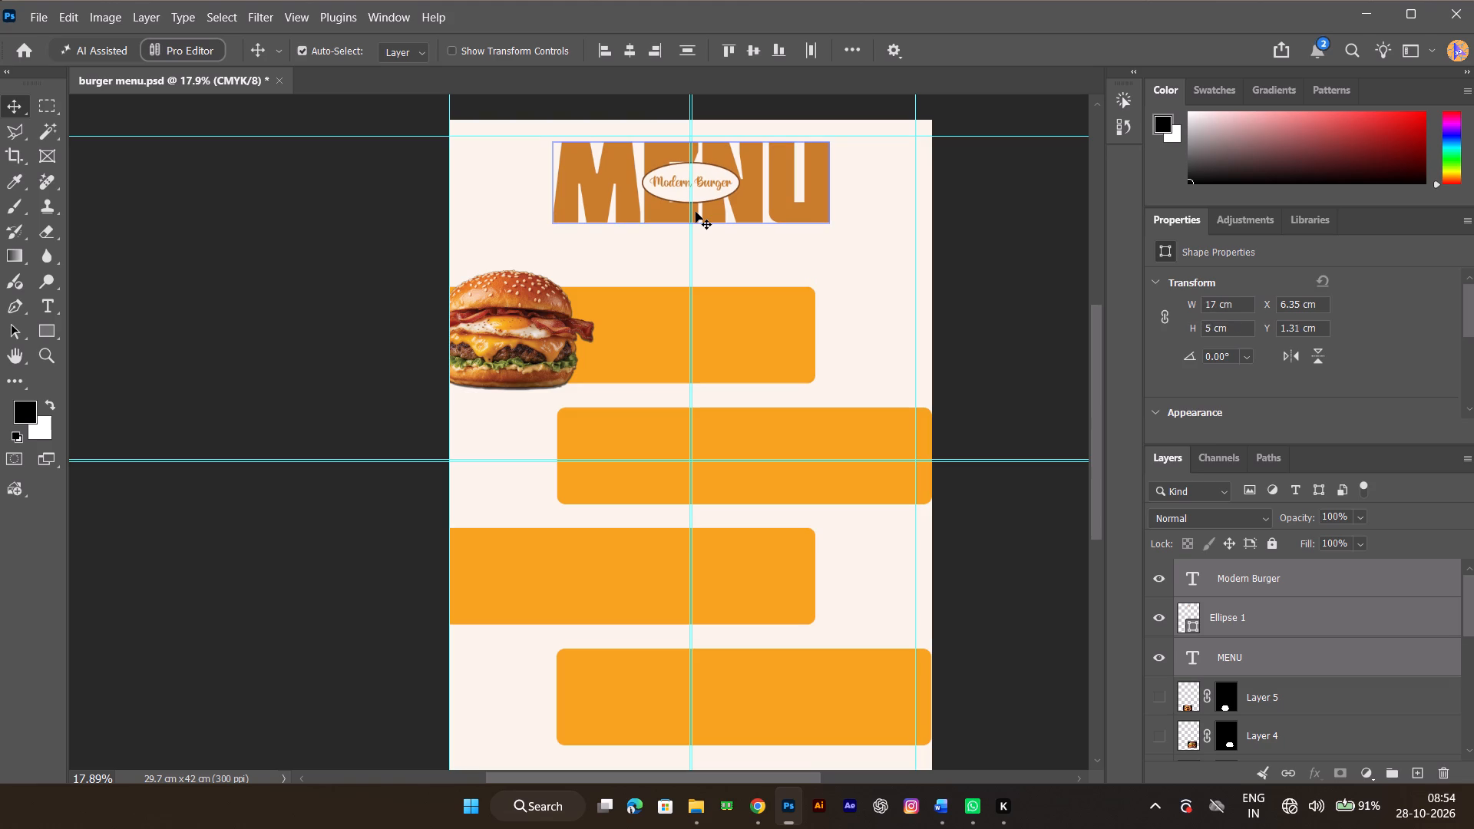
key("Up")
key("Up")
key("Up")
key("Up")
key("Up")
key("Up")
key("Up")
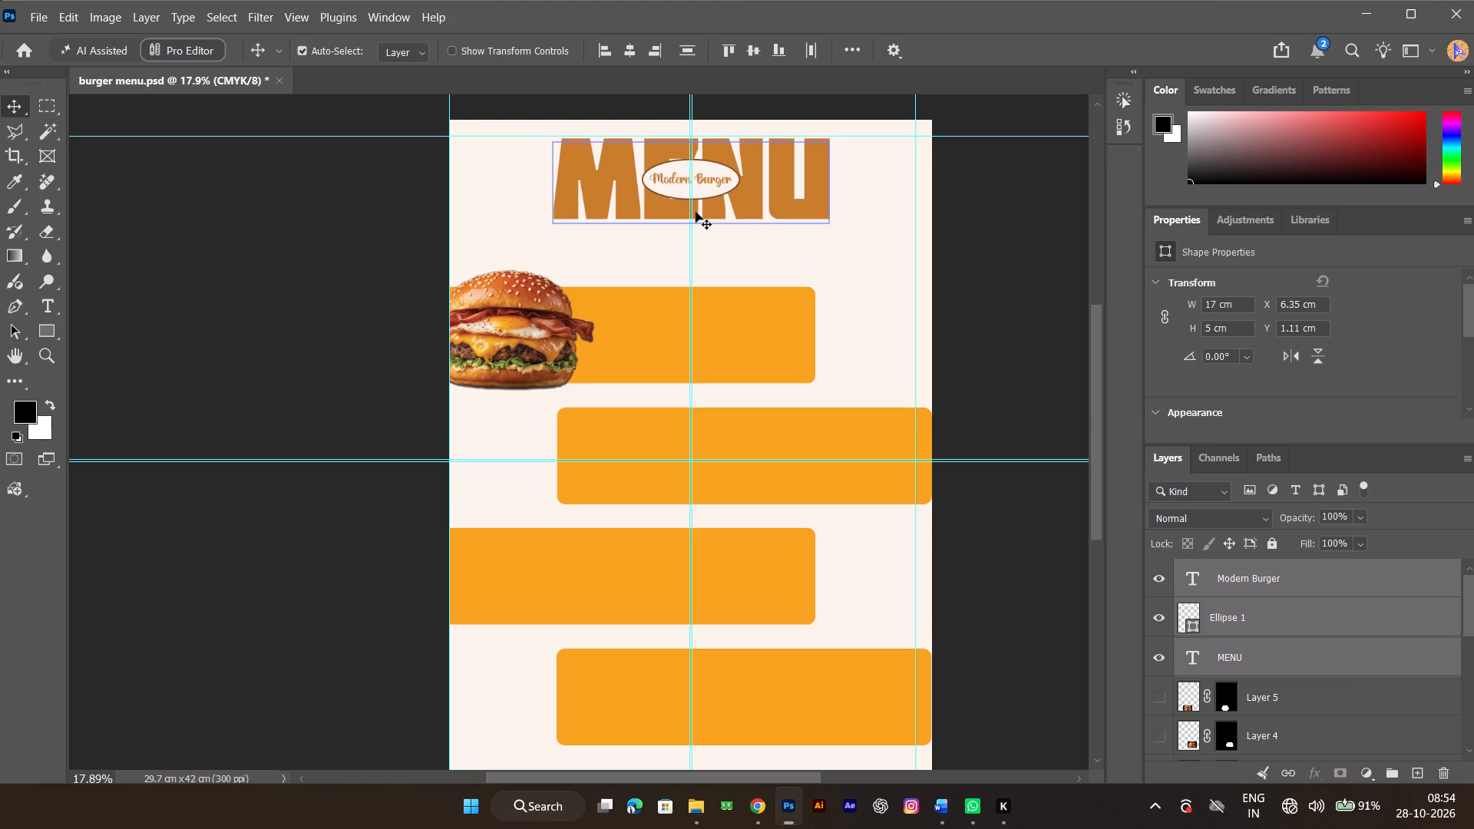
Nudge the MENU heading, Ellipse 1 and Modern Burger text up together to about Y 1.06 cm.
key("Up")
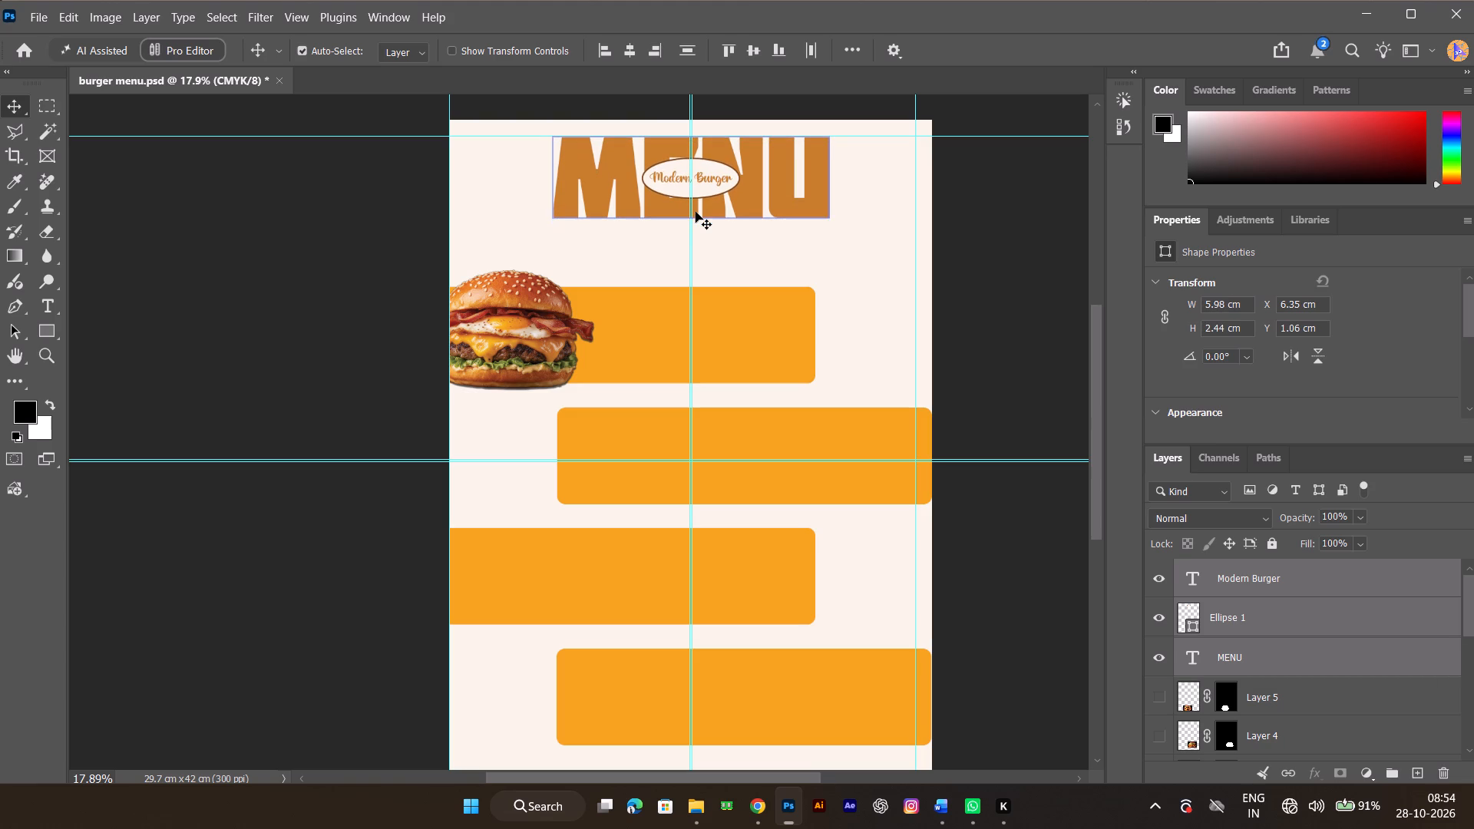
key("Return")
left_click(1043, 259)
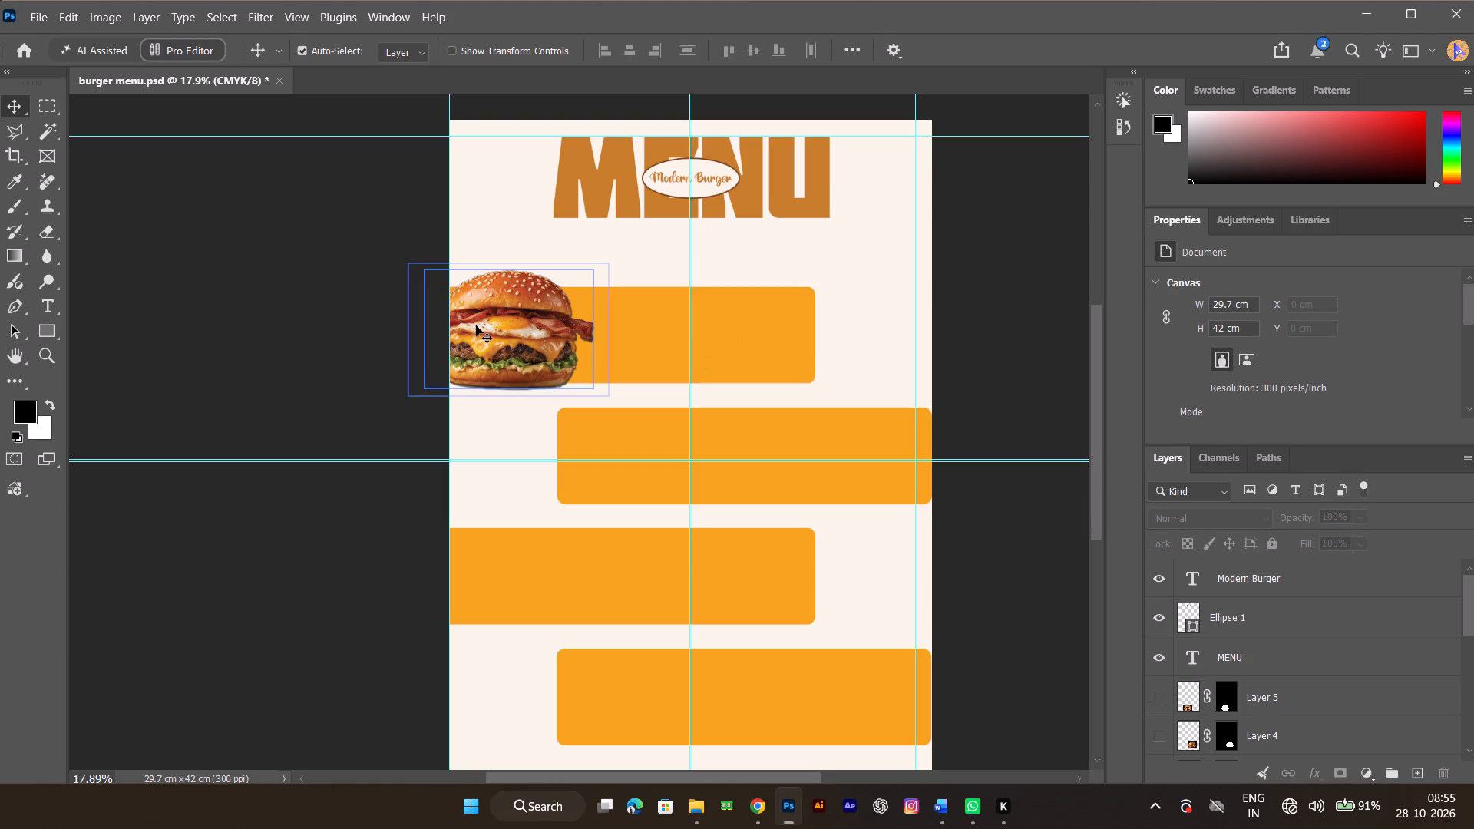
Nudge the burger image and the first orange rectangle up together to about Y 8.77 cm.
left_click(534, 322)
left_click(669, 342, "shift")
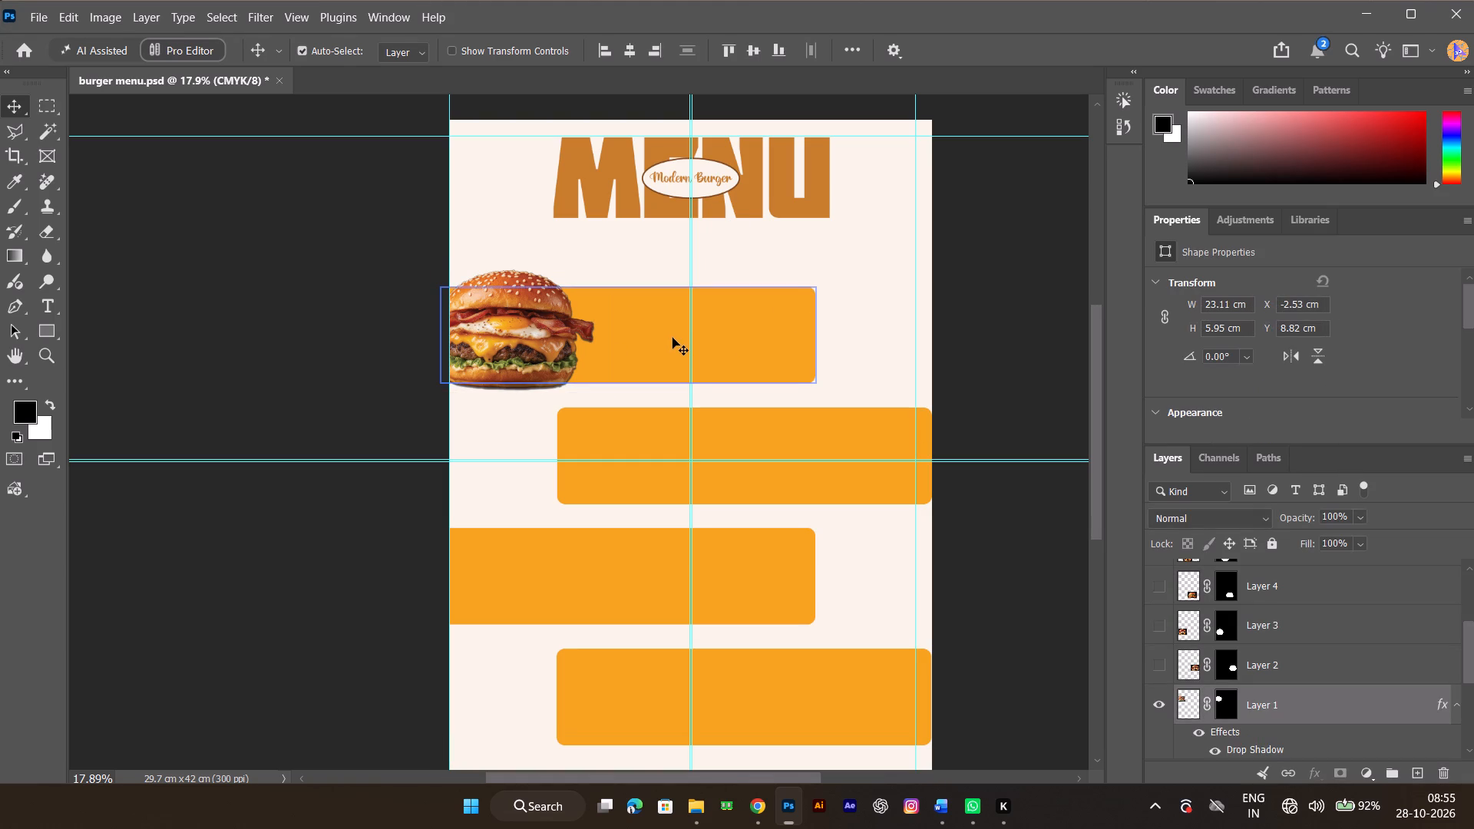
key("Up")
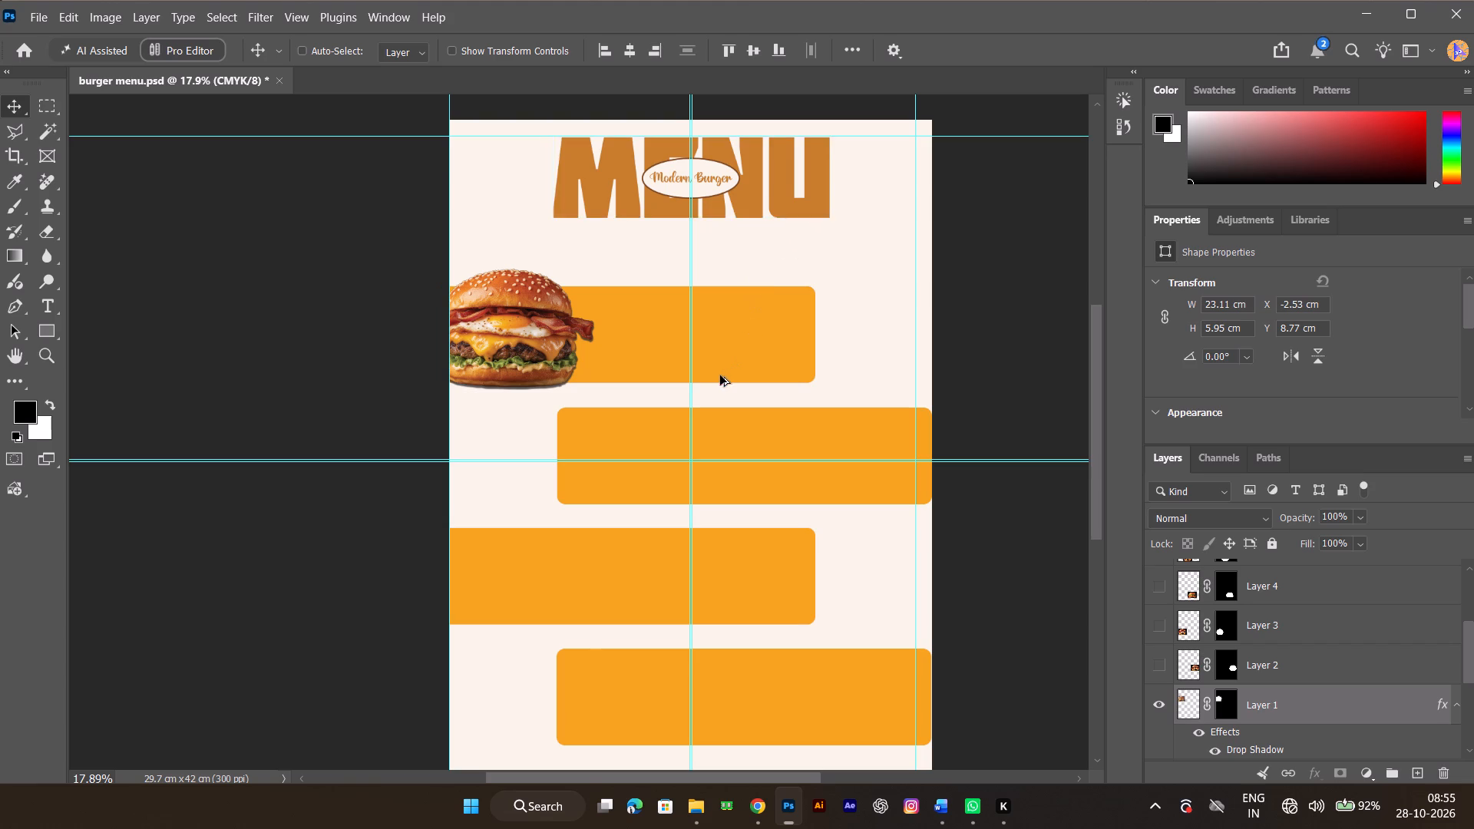
Switch the canvas orientation from portrait to landscape, 42 cm wide by 29.7 cm high, accepting the clipping.
scroll(720, 375, "down", 2, "ctrl+alt")
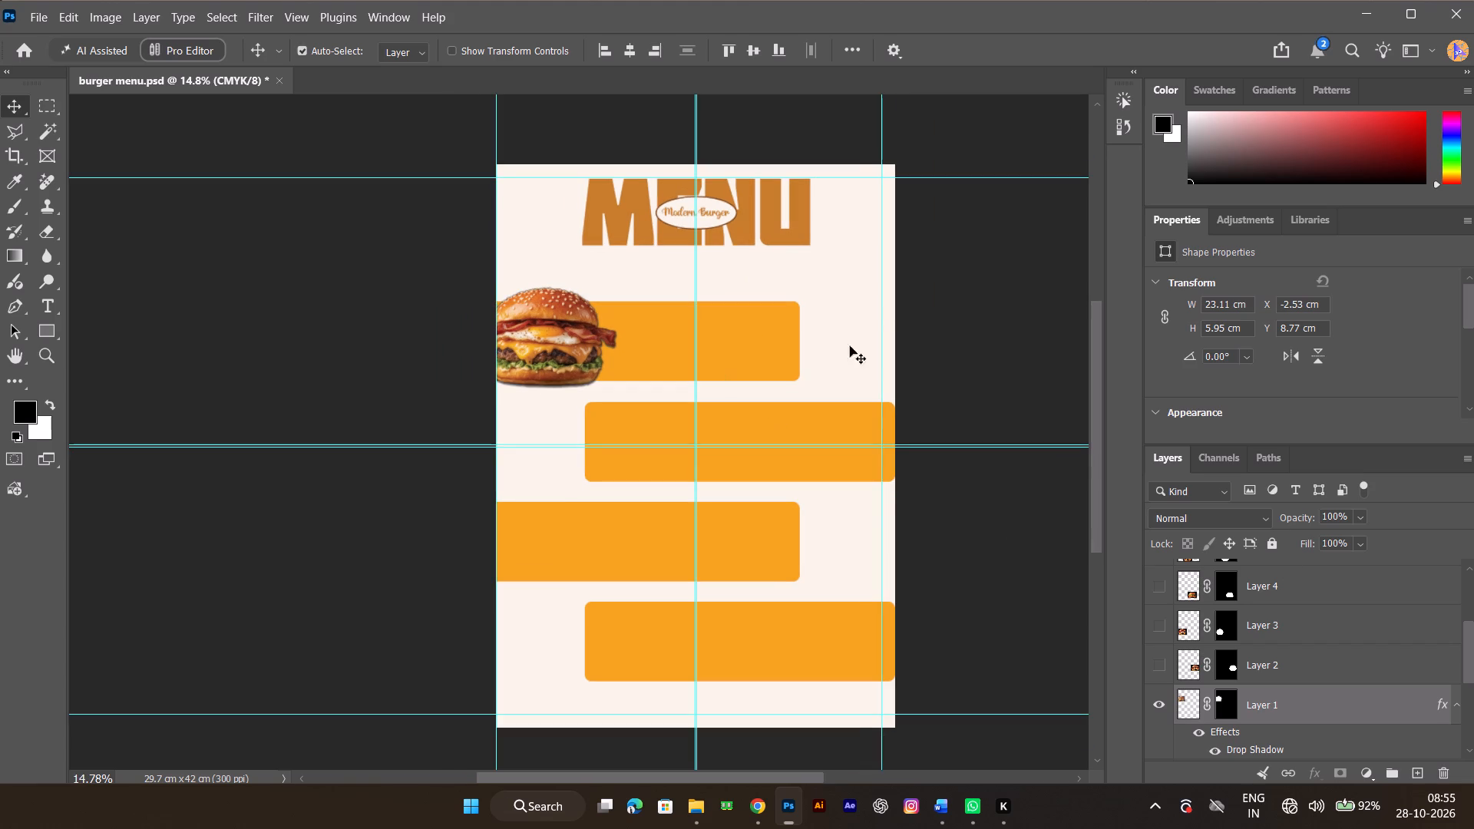
left_click(990, 312)
left_click(835, 306)
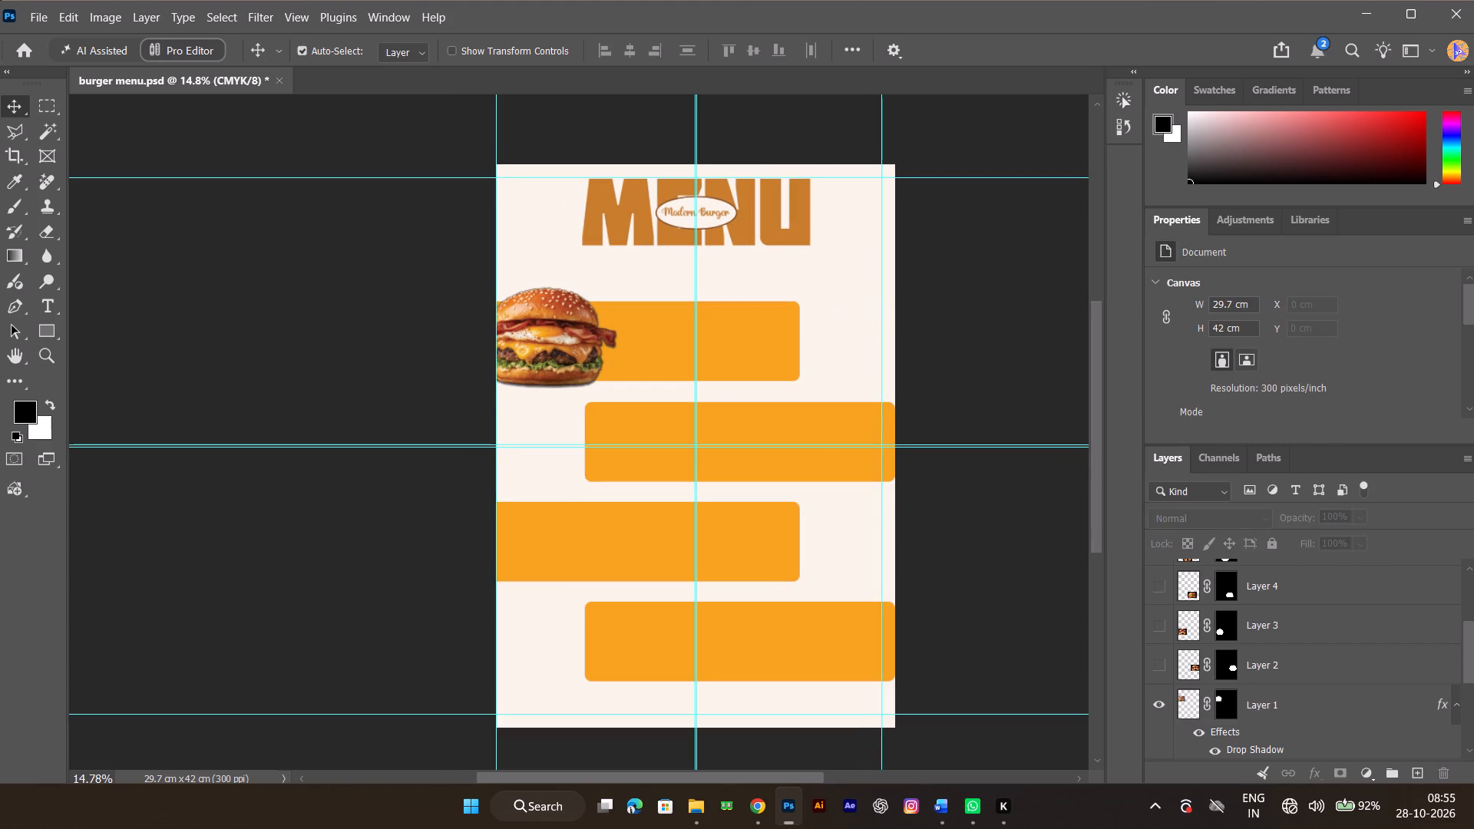
left_click(1244, 357)
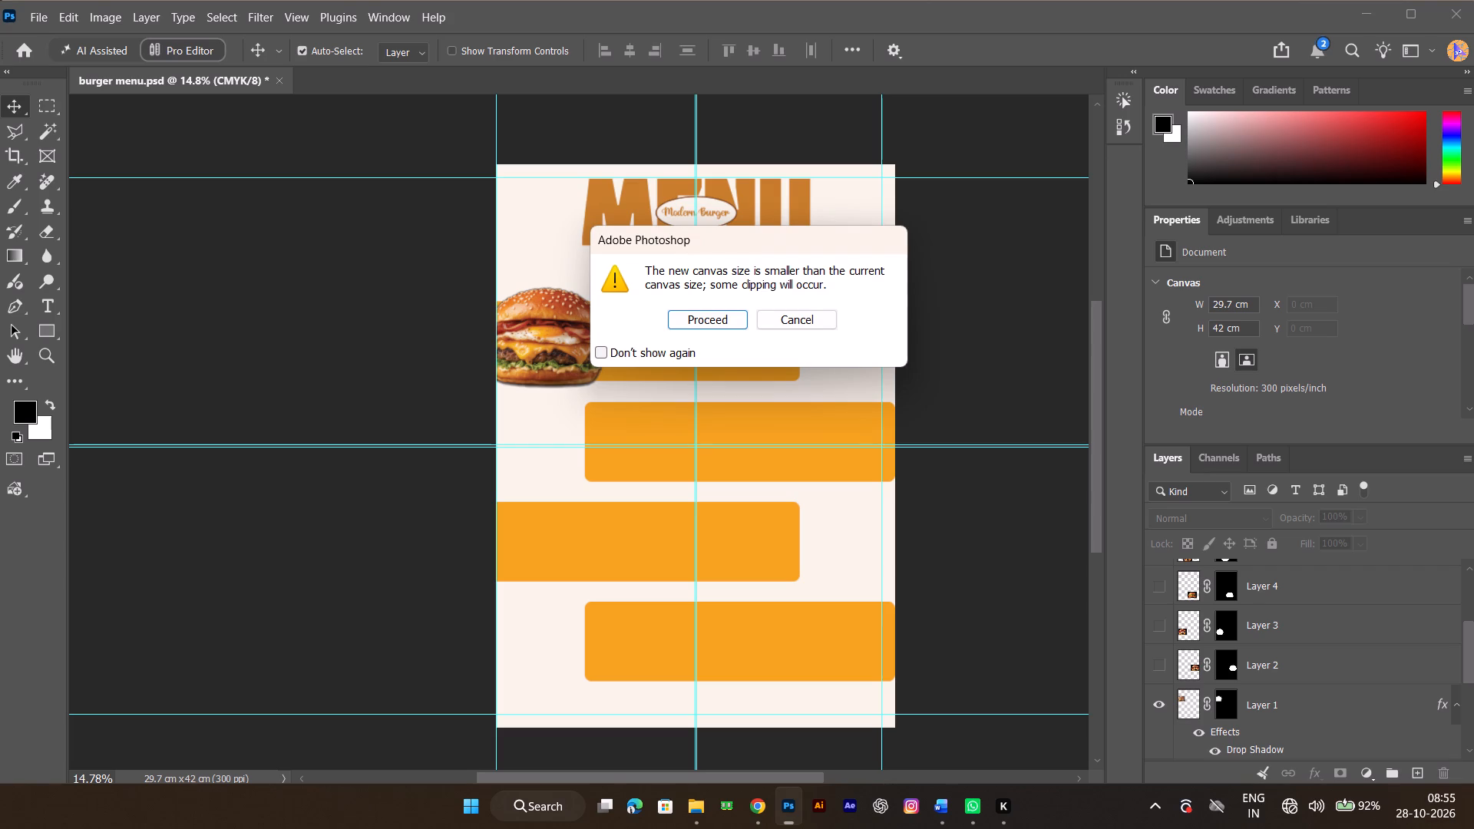
left_click(728, 322)
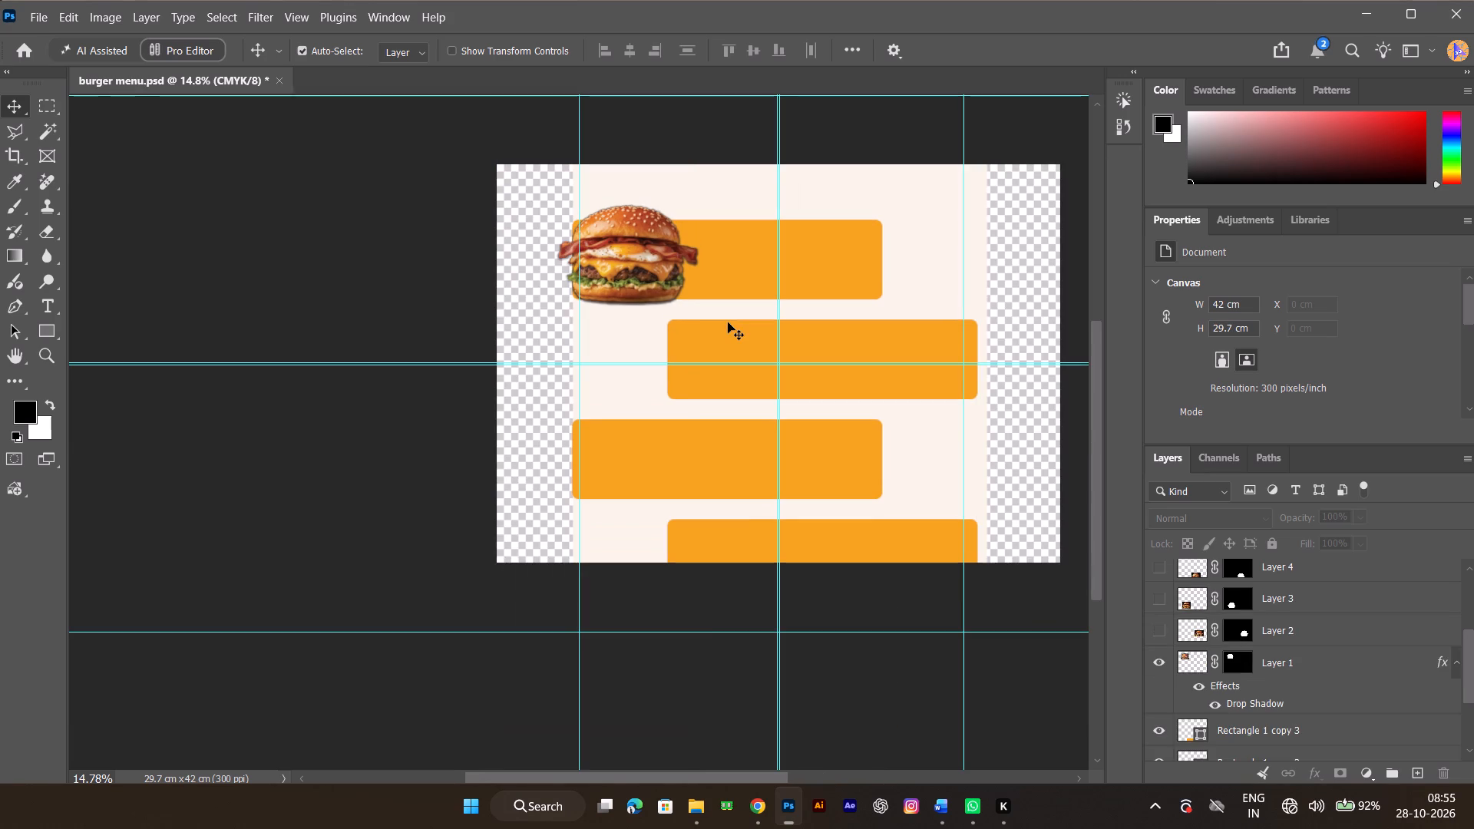
left_click(930, 226)
Unlock and select the cream background layer, Layer 0.
scroll(1398, 739, "down", 9)
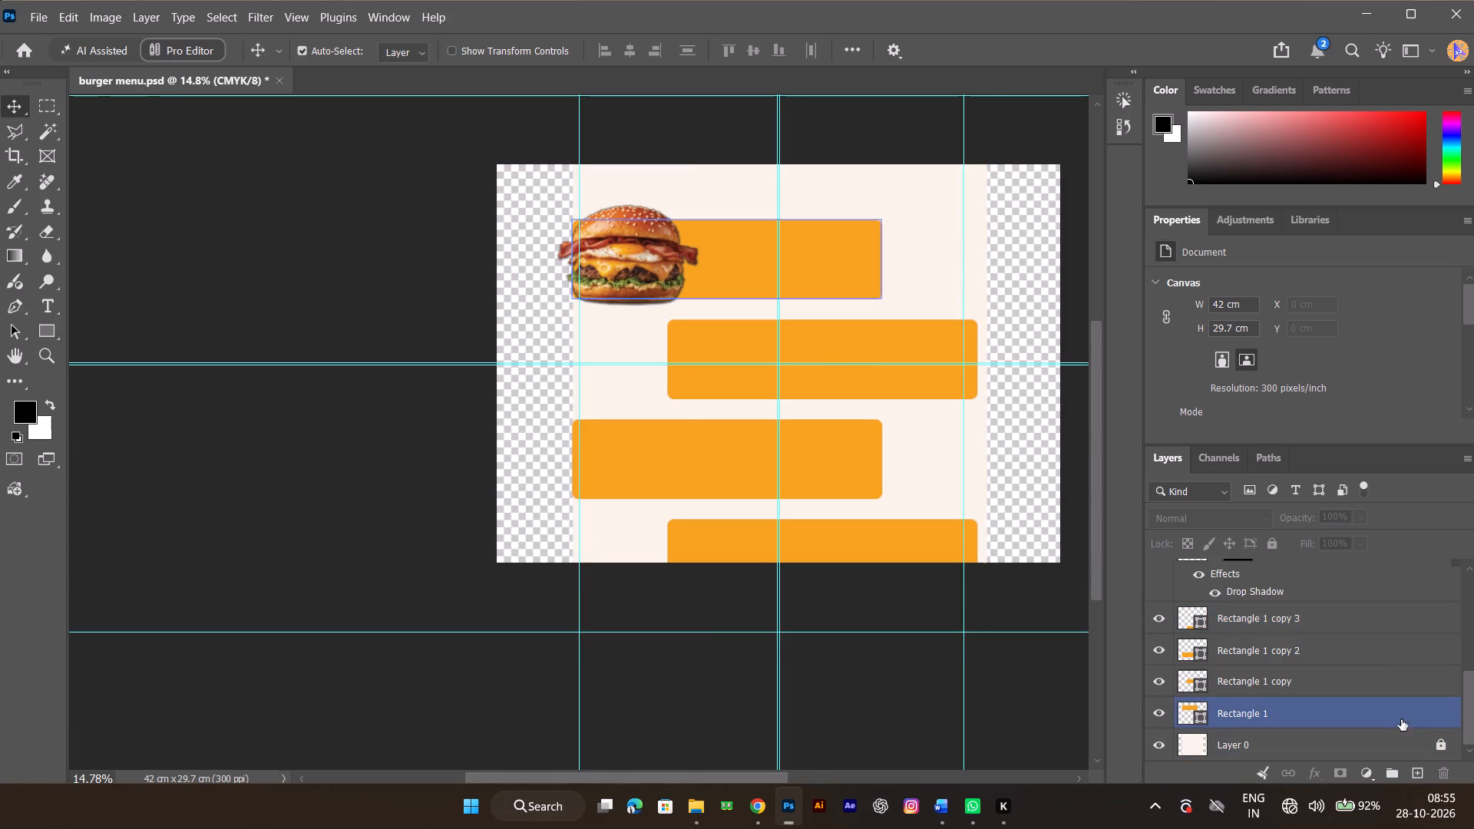
left_click(1439, 735)
left_click(1390, 742)
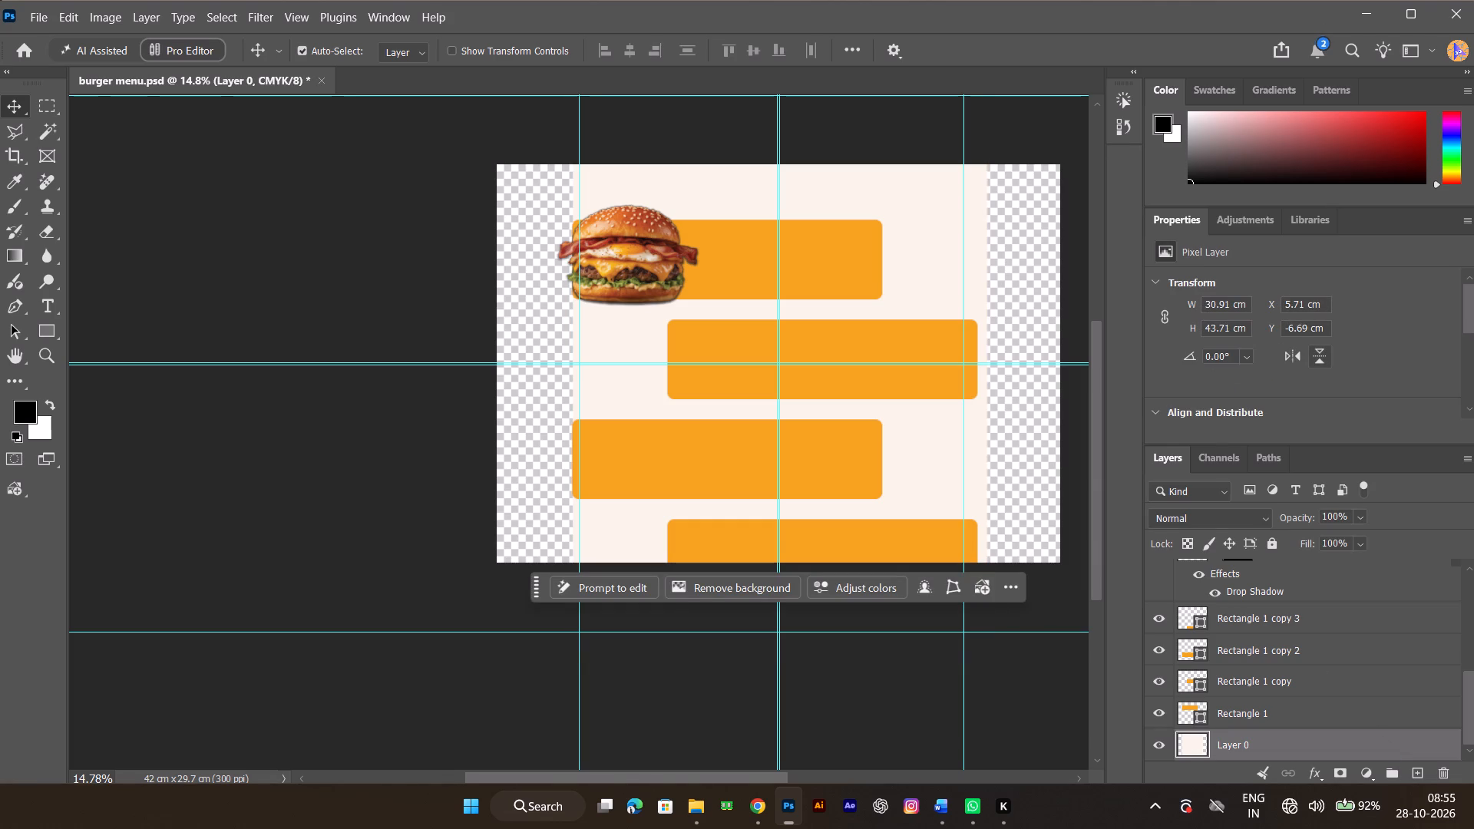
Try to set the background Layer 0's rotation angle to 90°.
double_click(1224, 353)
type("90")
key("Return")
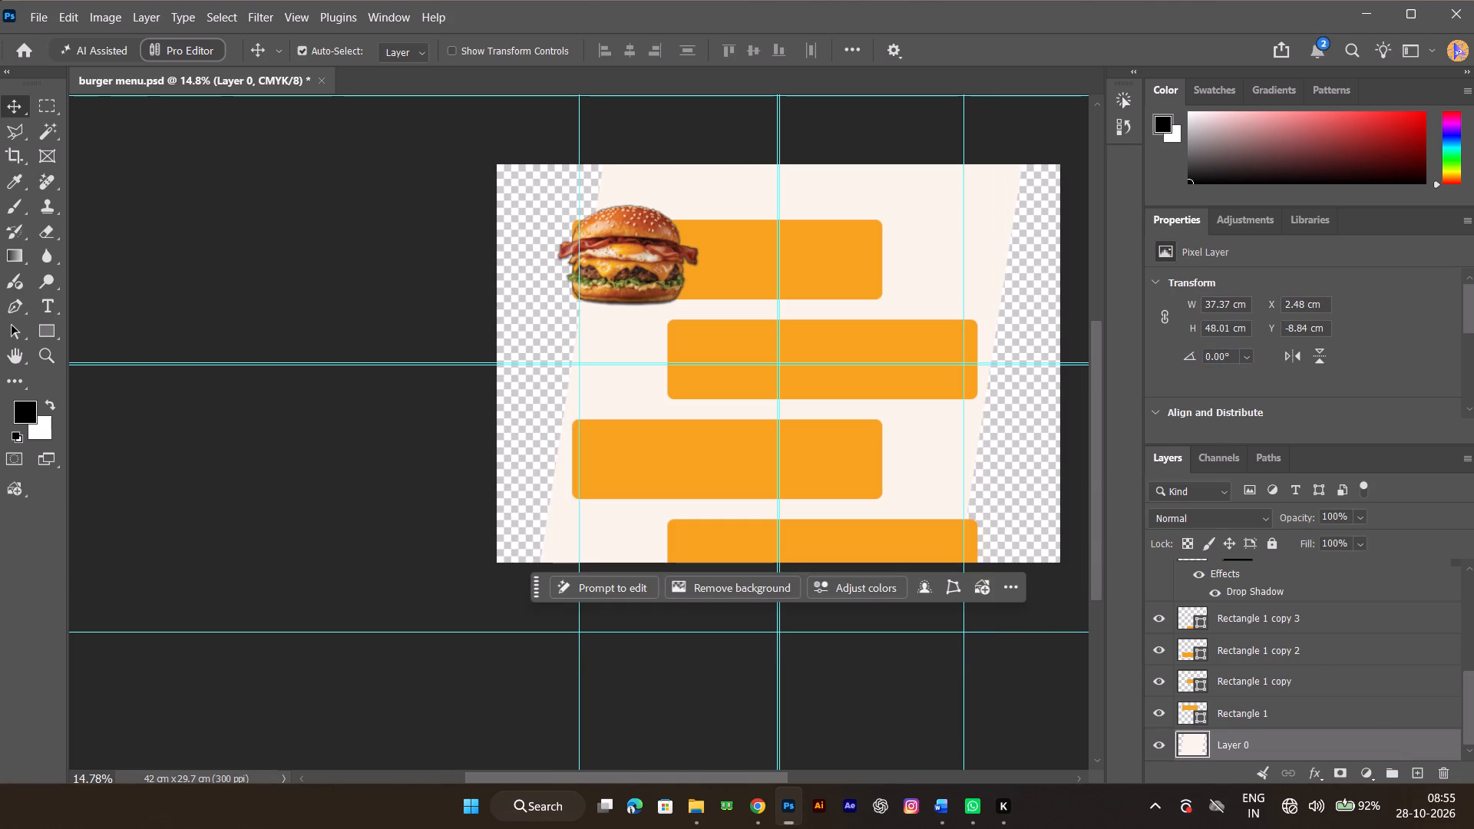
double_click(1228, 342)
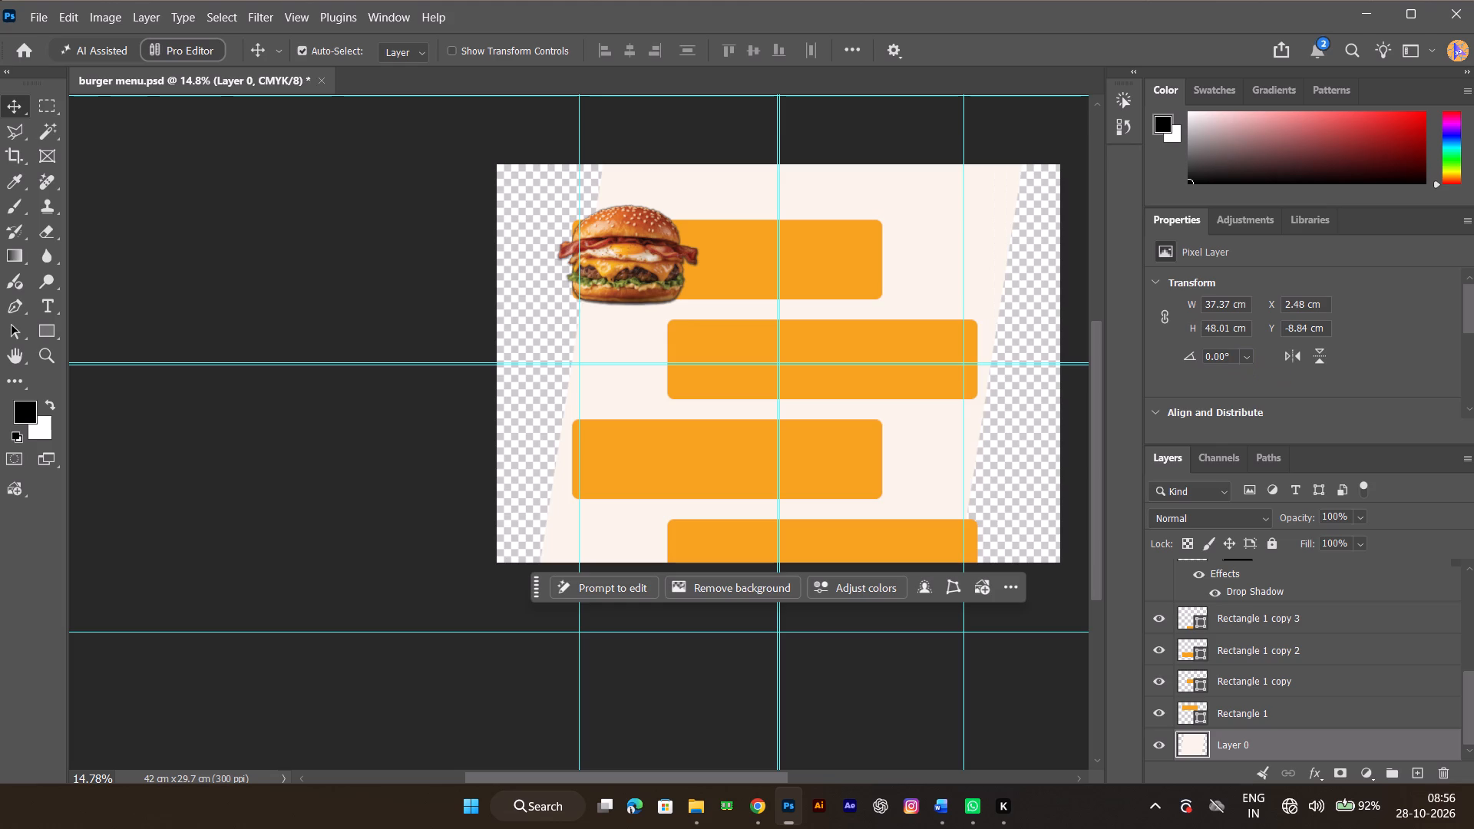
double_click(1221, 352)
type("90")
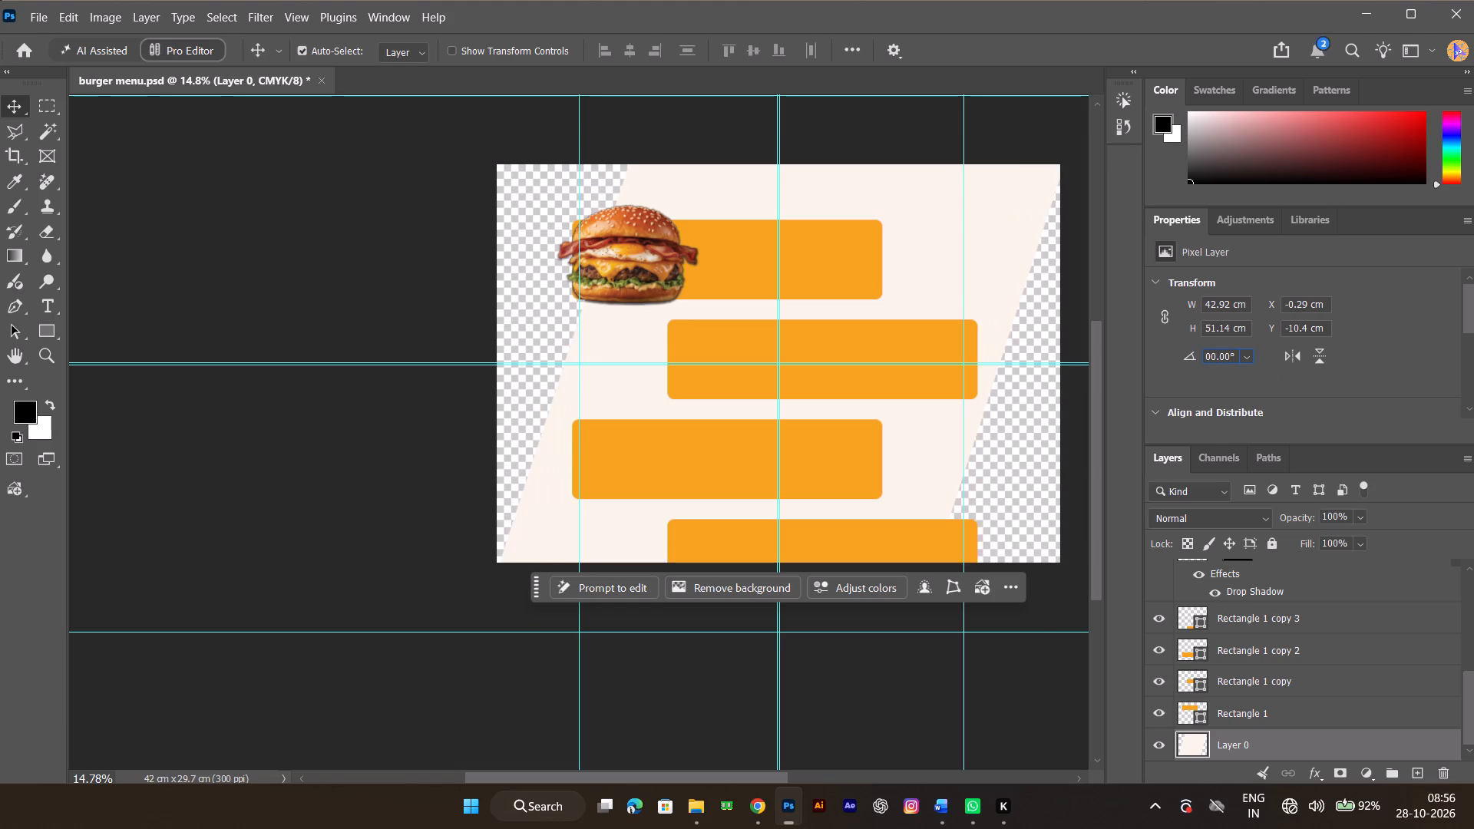
Rotate the background Layer 0 by 90° with Free Transform.
key("ctrl+t")
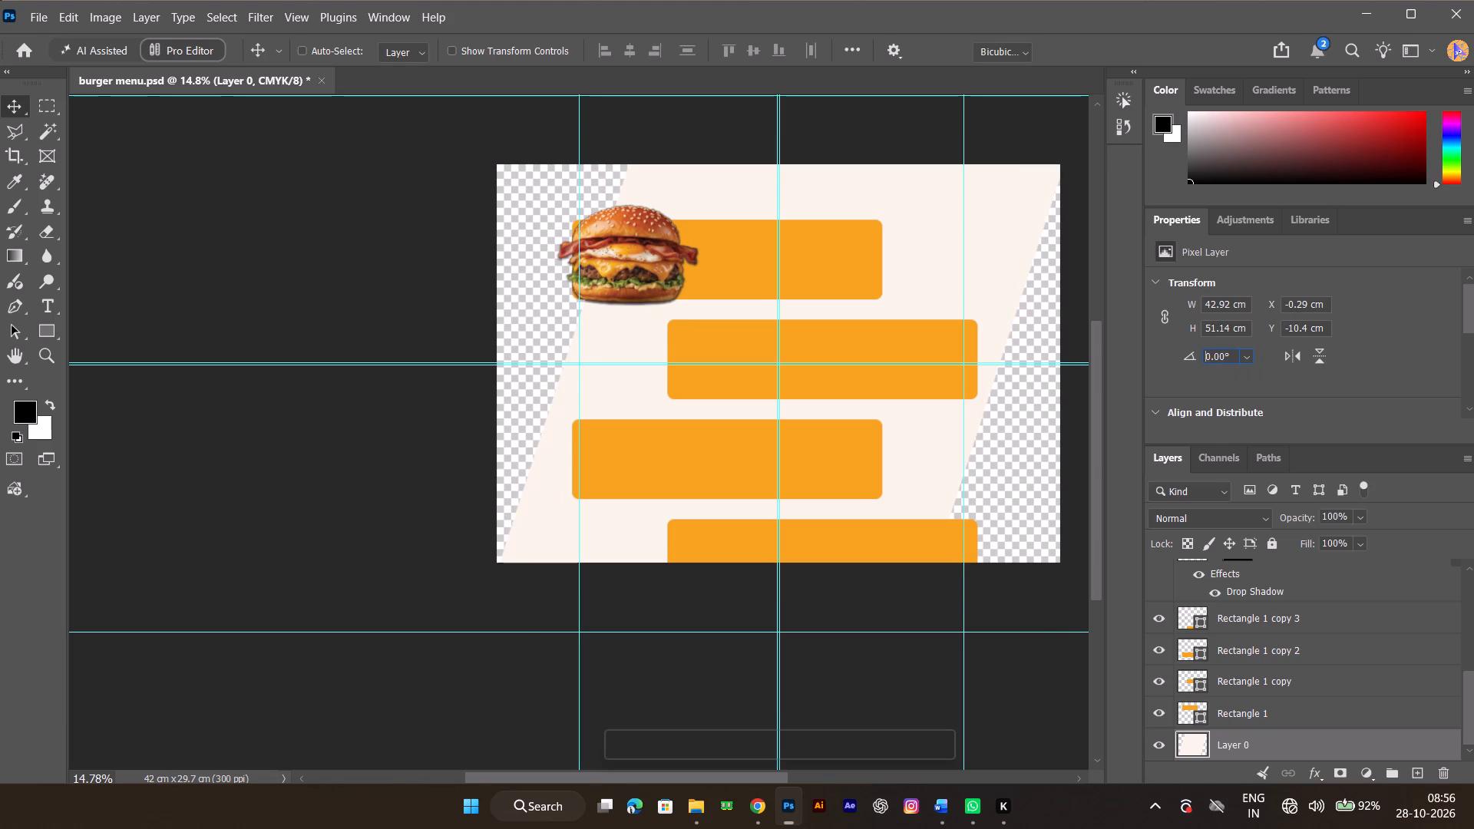
scroll(1011, 354, "down", 5, "ctrl+alt")
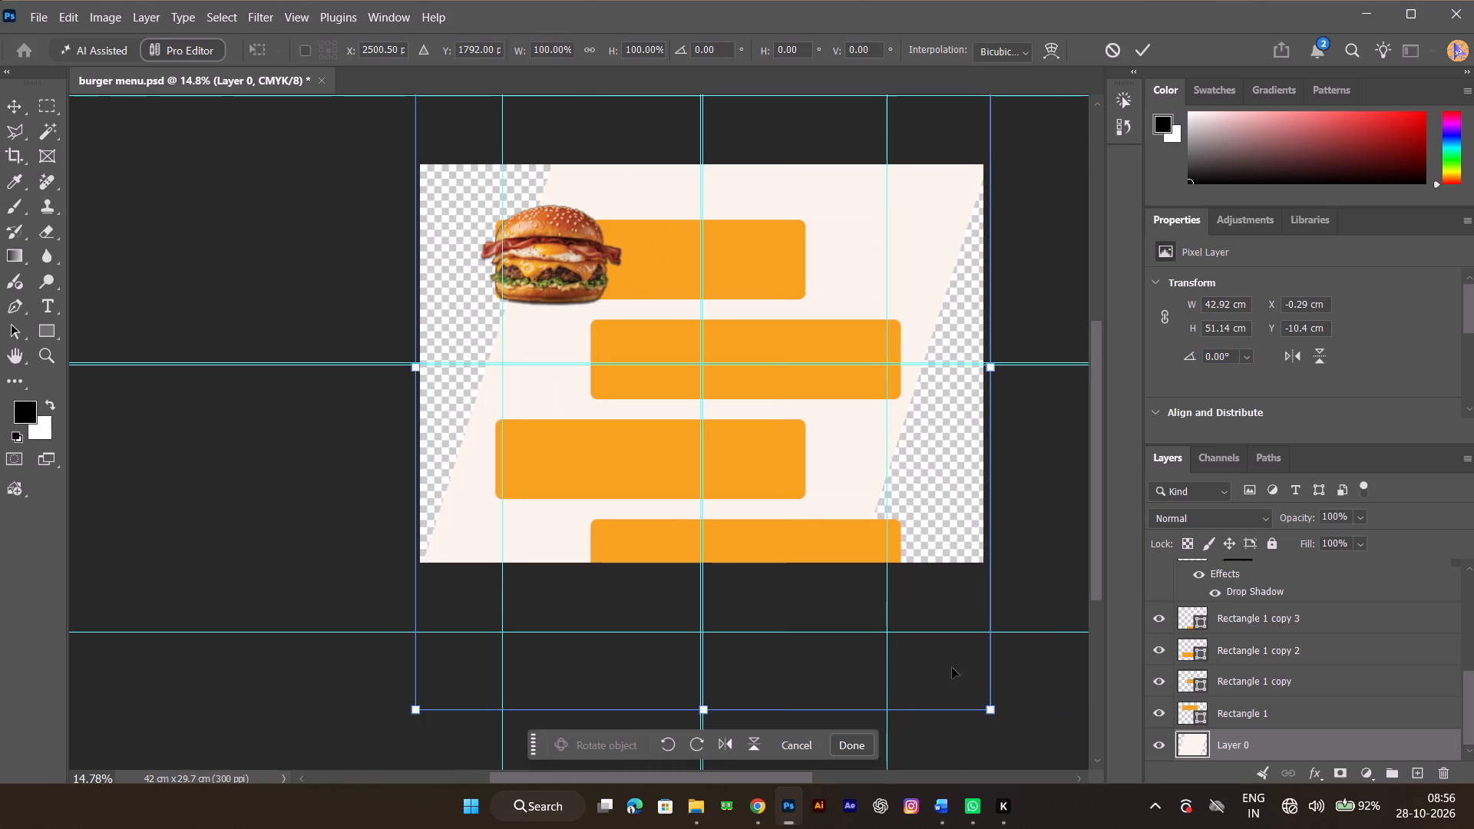
left_click_drag(1020, 720, 751, 683)
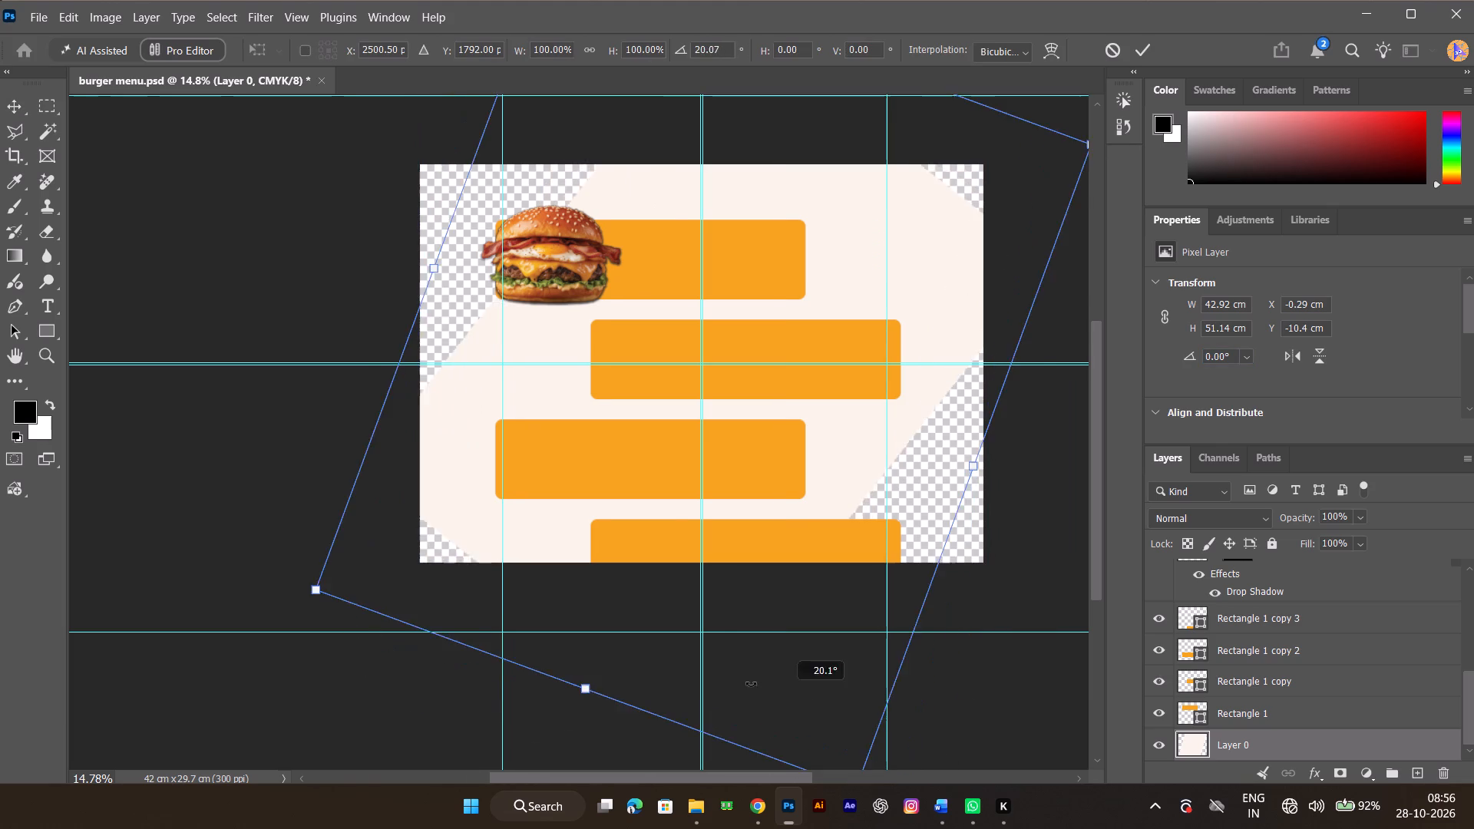
left_click_drag(751, 683, 495, 557)
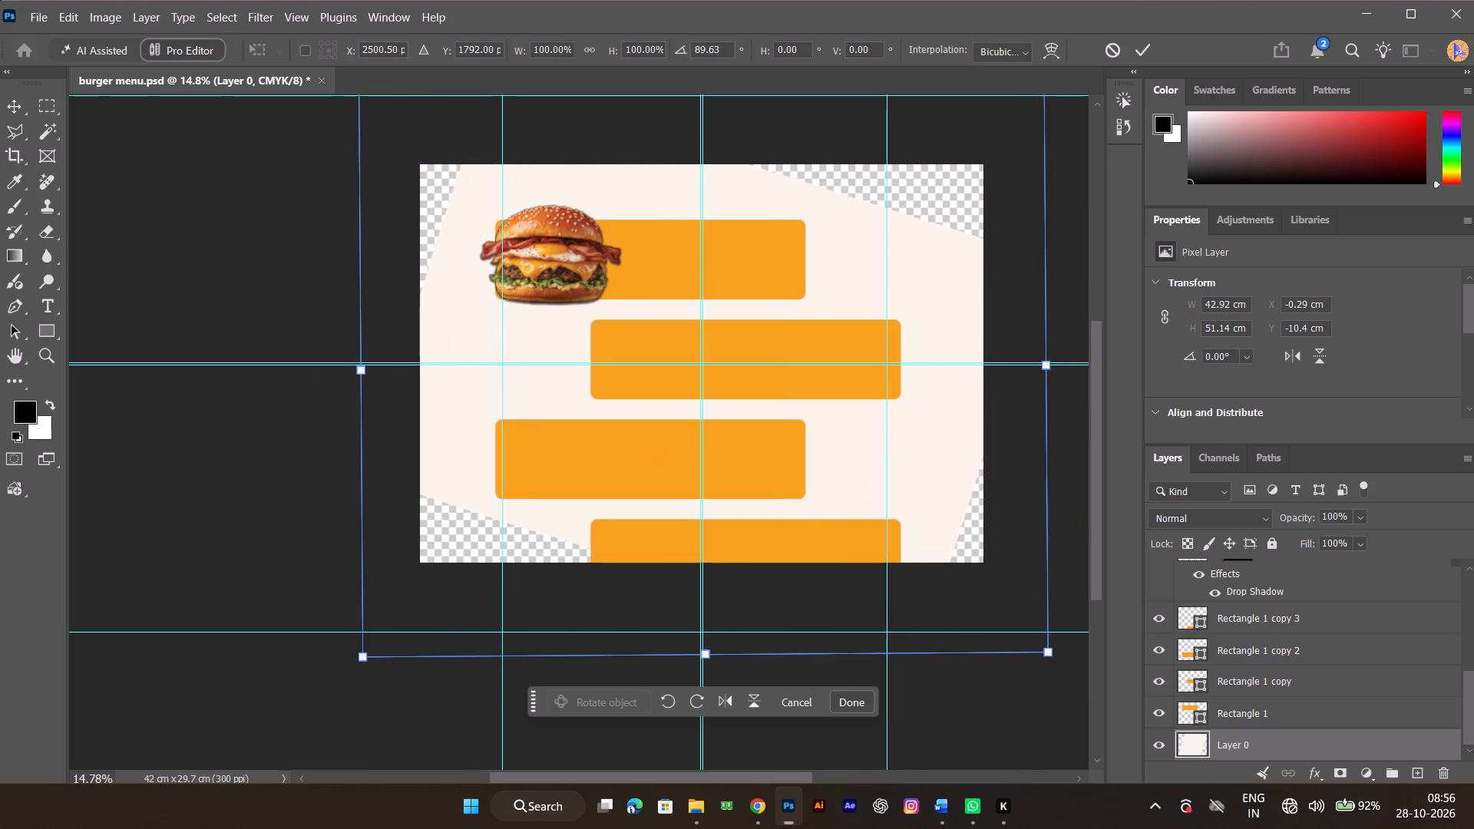
double_click(709, 54)
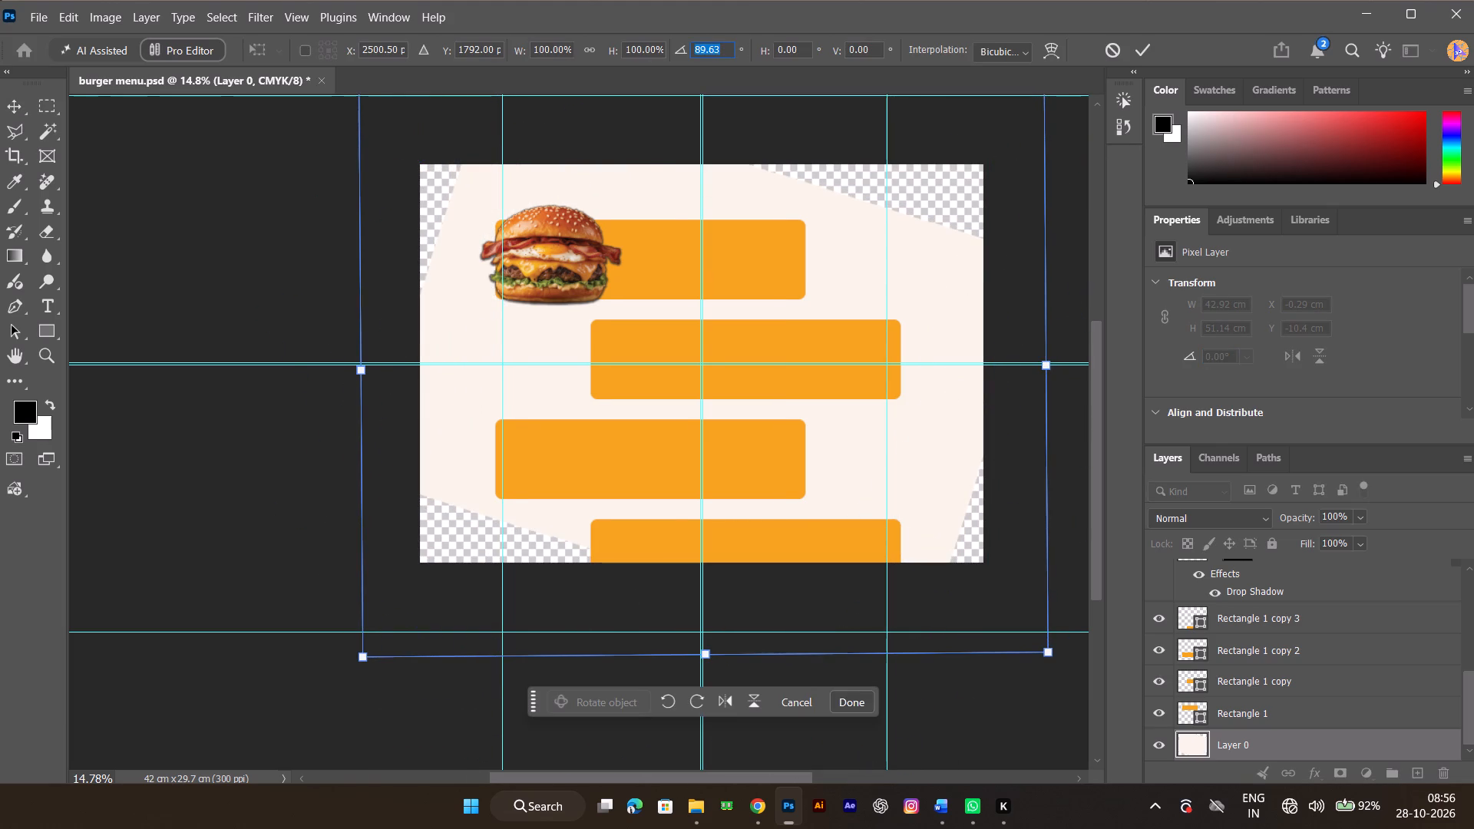
type("90")
key("Return")
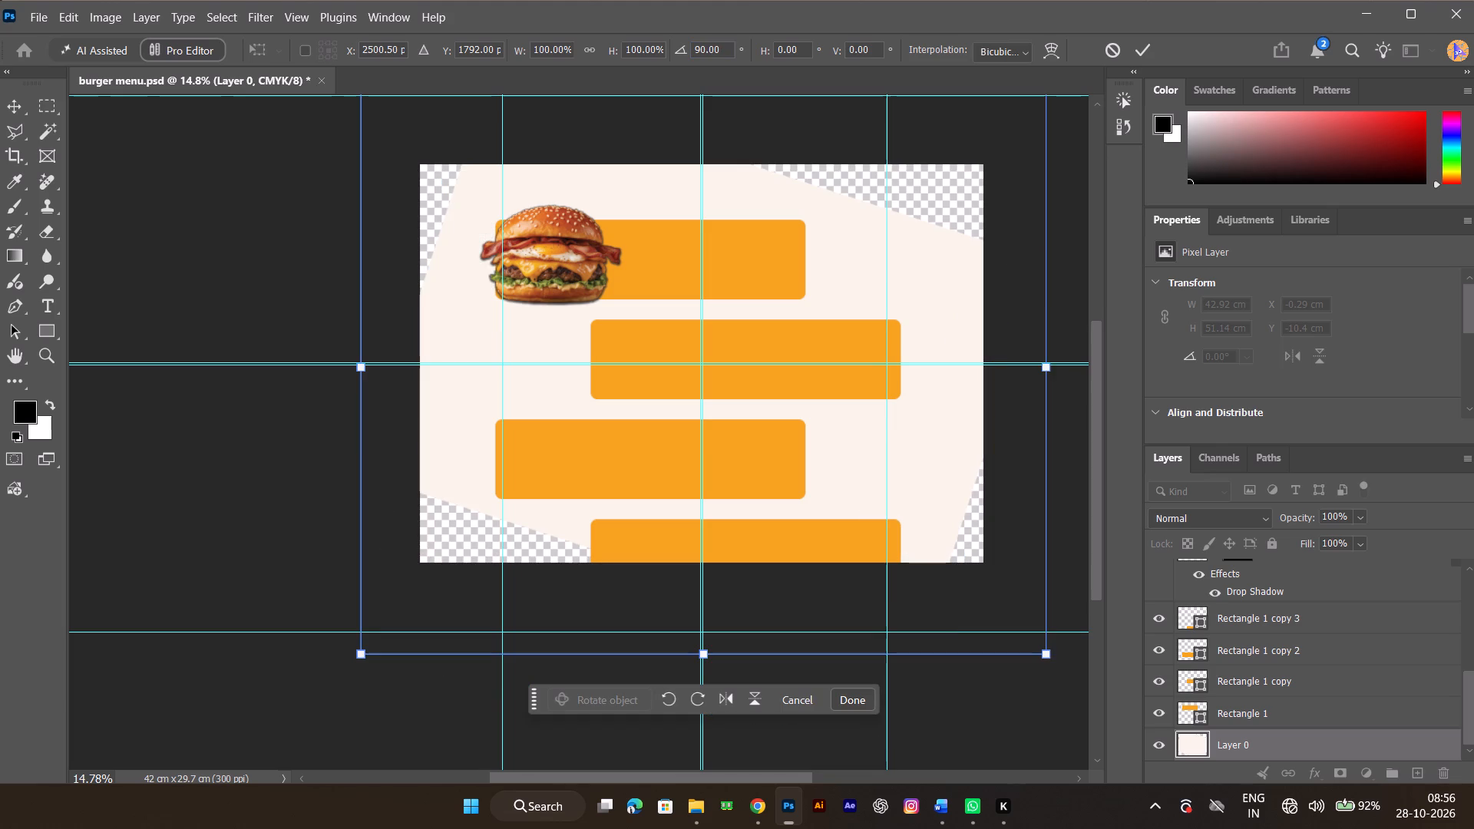
left_click(1145, 53)
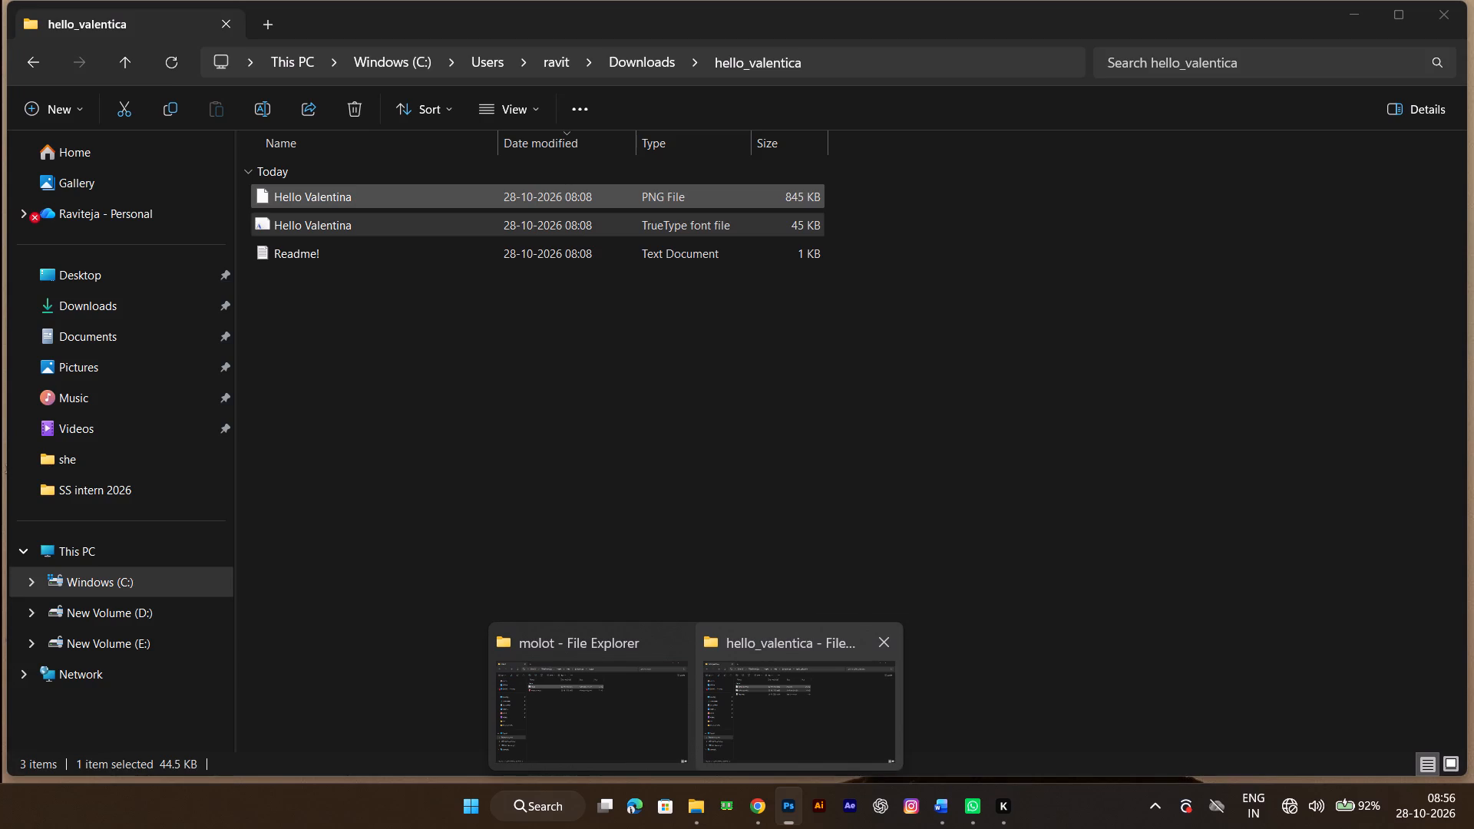
Close the hello_valentica and molot File Explorer windows.
left_click(885, 643)
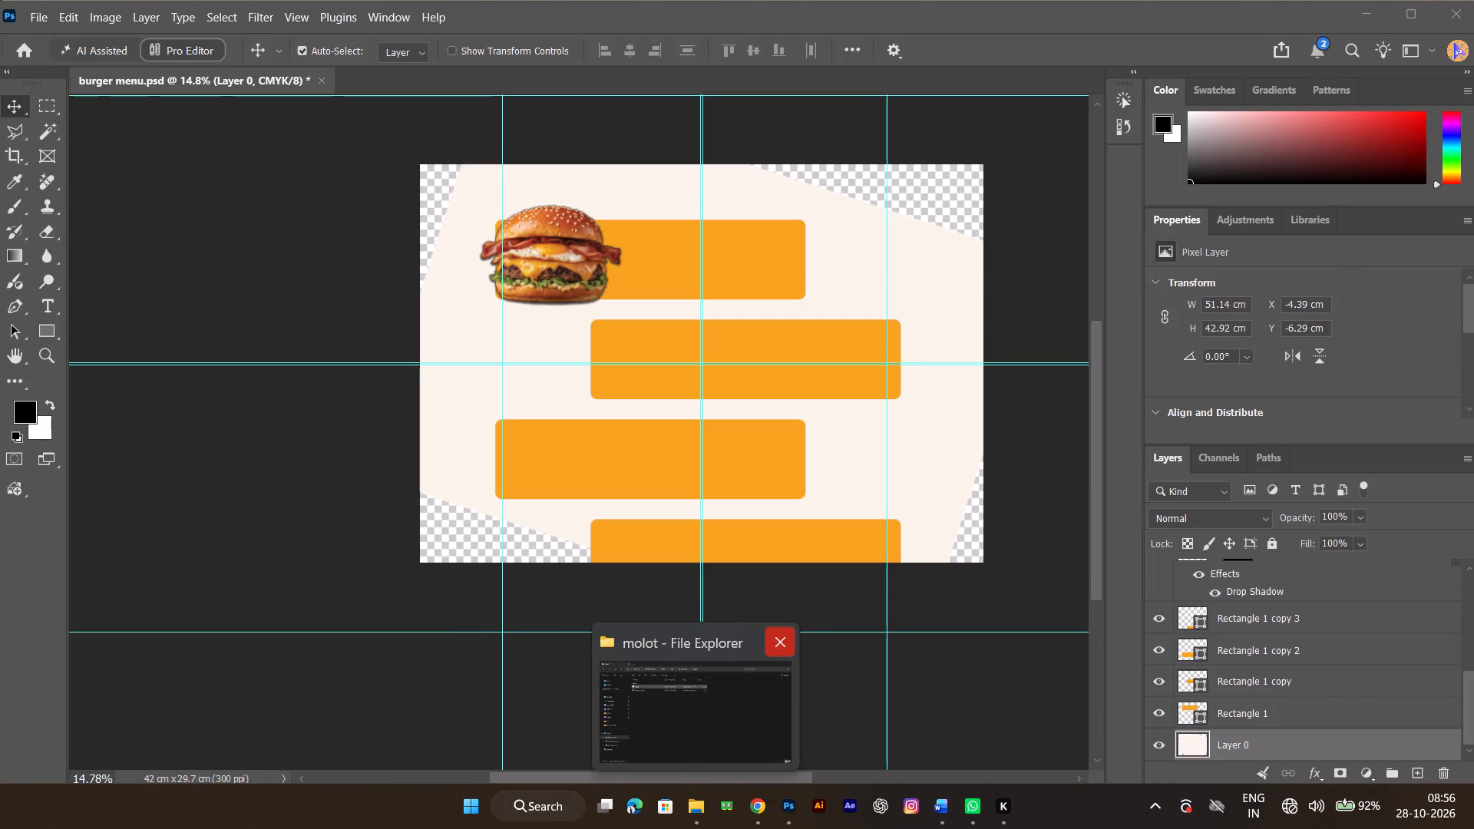
left_click(786, 636)
Move the background Layer 0 to about X -5.6 cm, Y -3.94 cm and rotate it about -19° to straighten its edges with the canvas.
left_click_drag(952, 484, 963, 467)
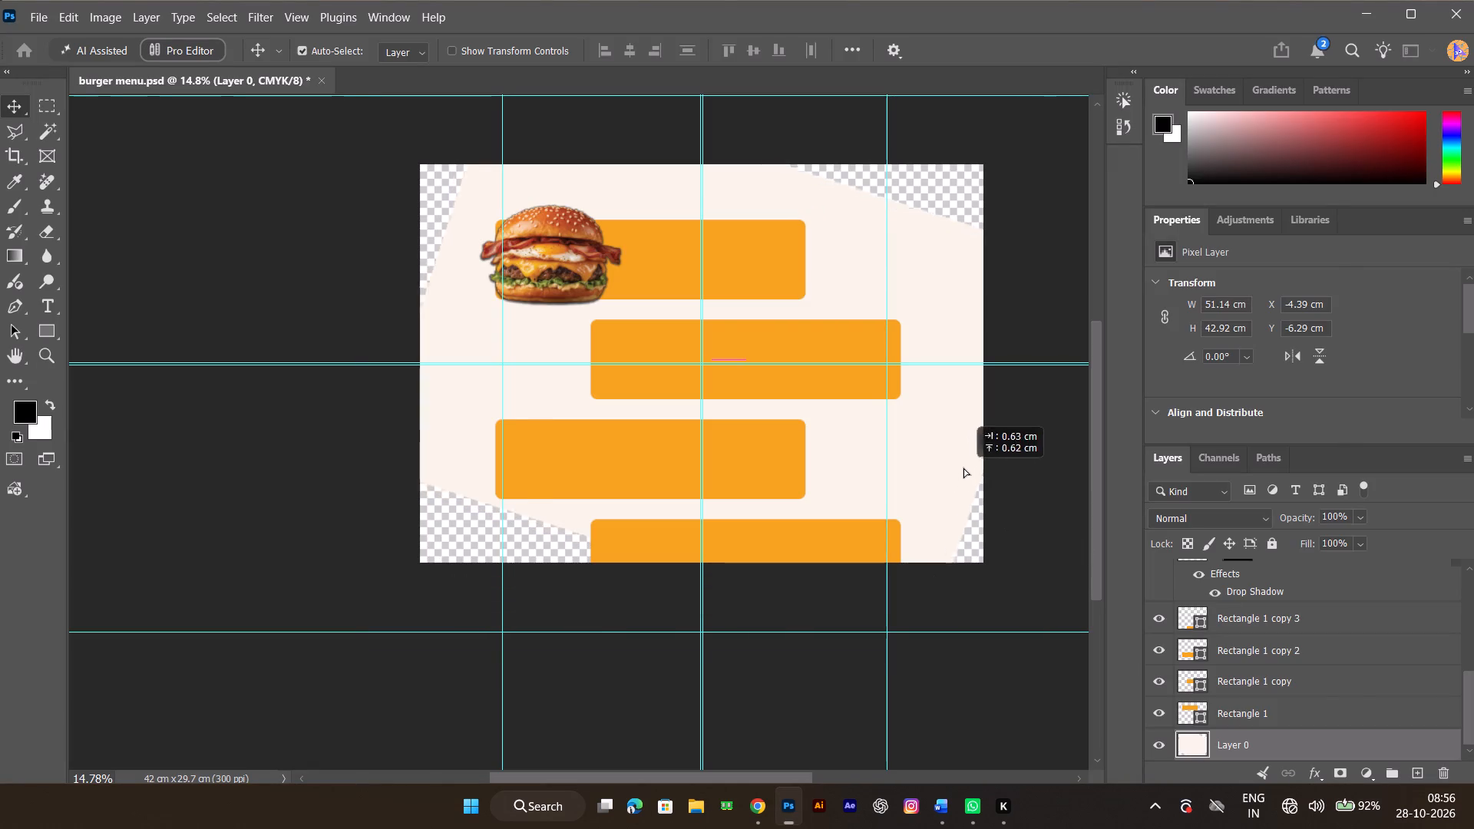
left_click_drag(963, 467, 936, 509)
key("ctrl+t")
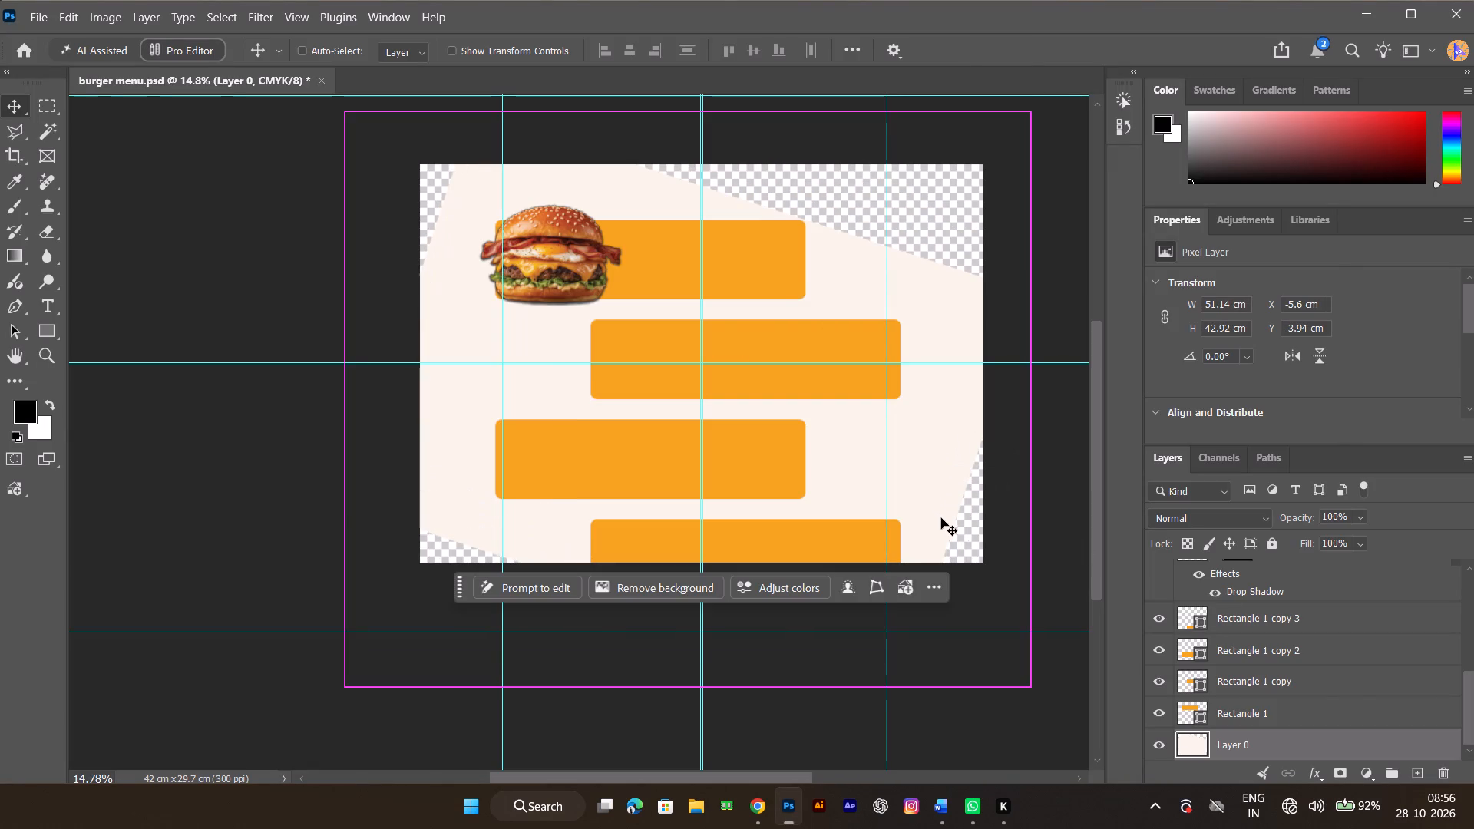
left_click_drag(1052, 695, 1058, 688)
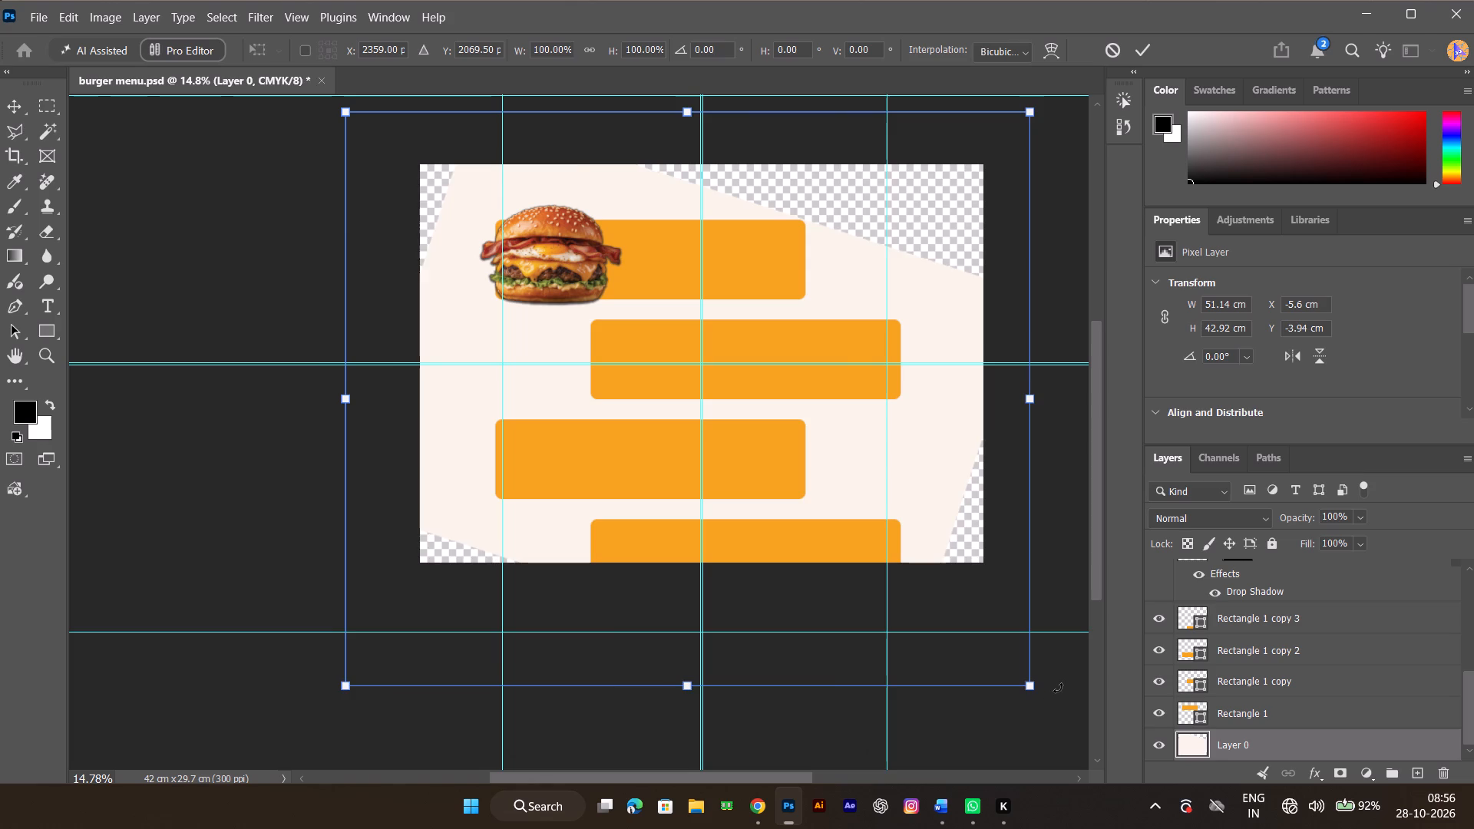
left_click_drag(1058, 688, 1086, 642)
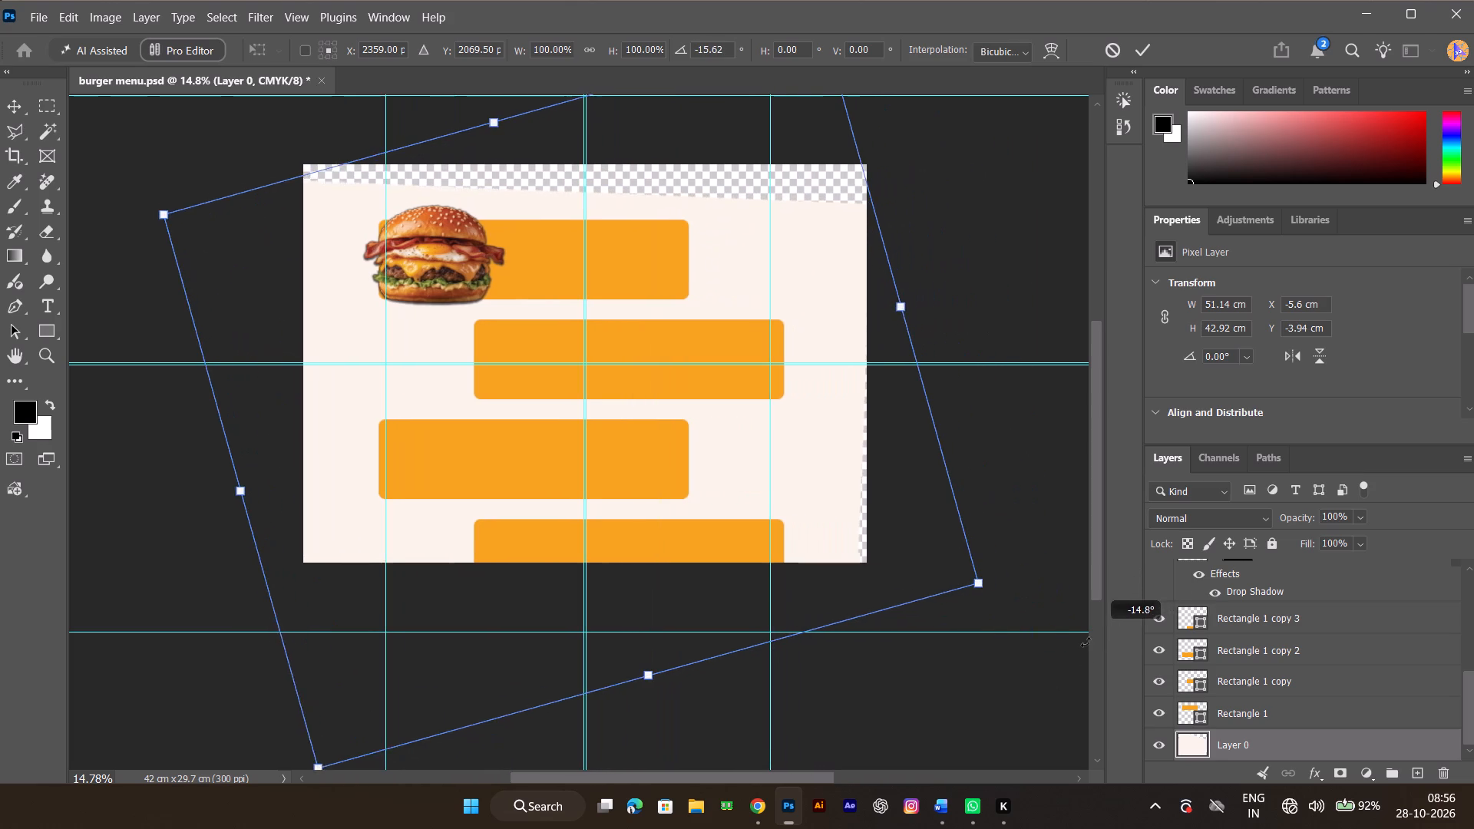
left_click_drag(1086, 642, 1102, 599)
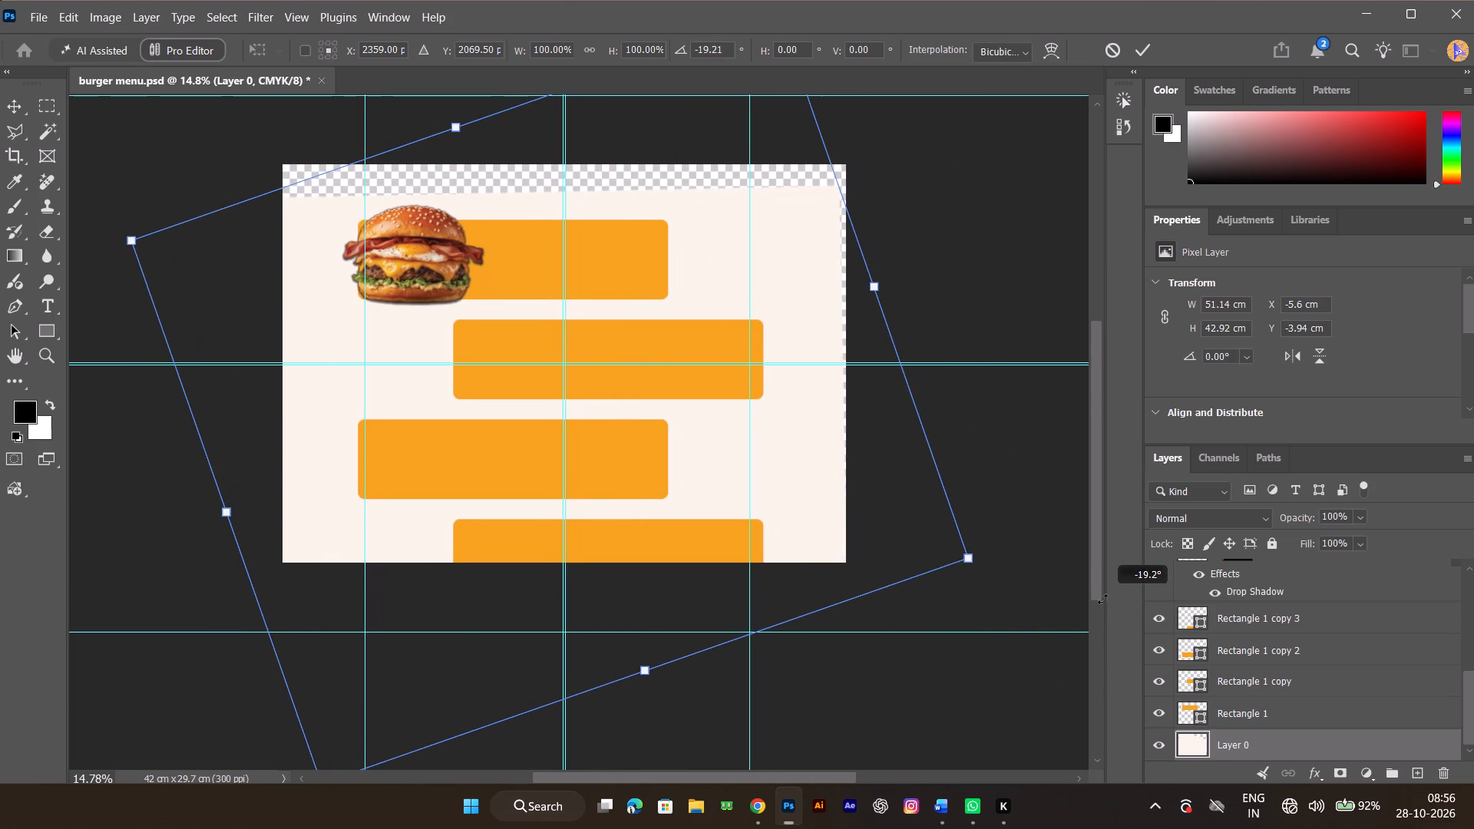
left_click_drag(1102, 599, 1097, 603)
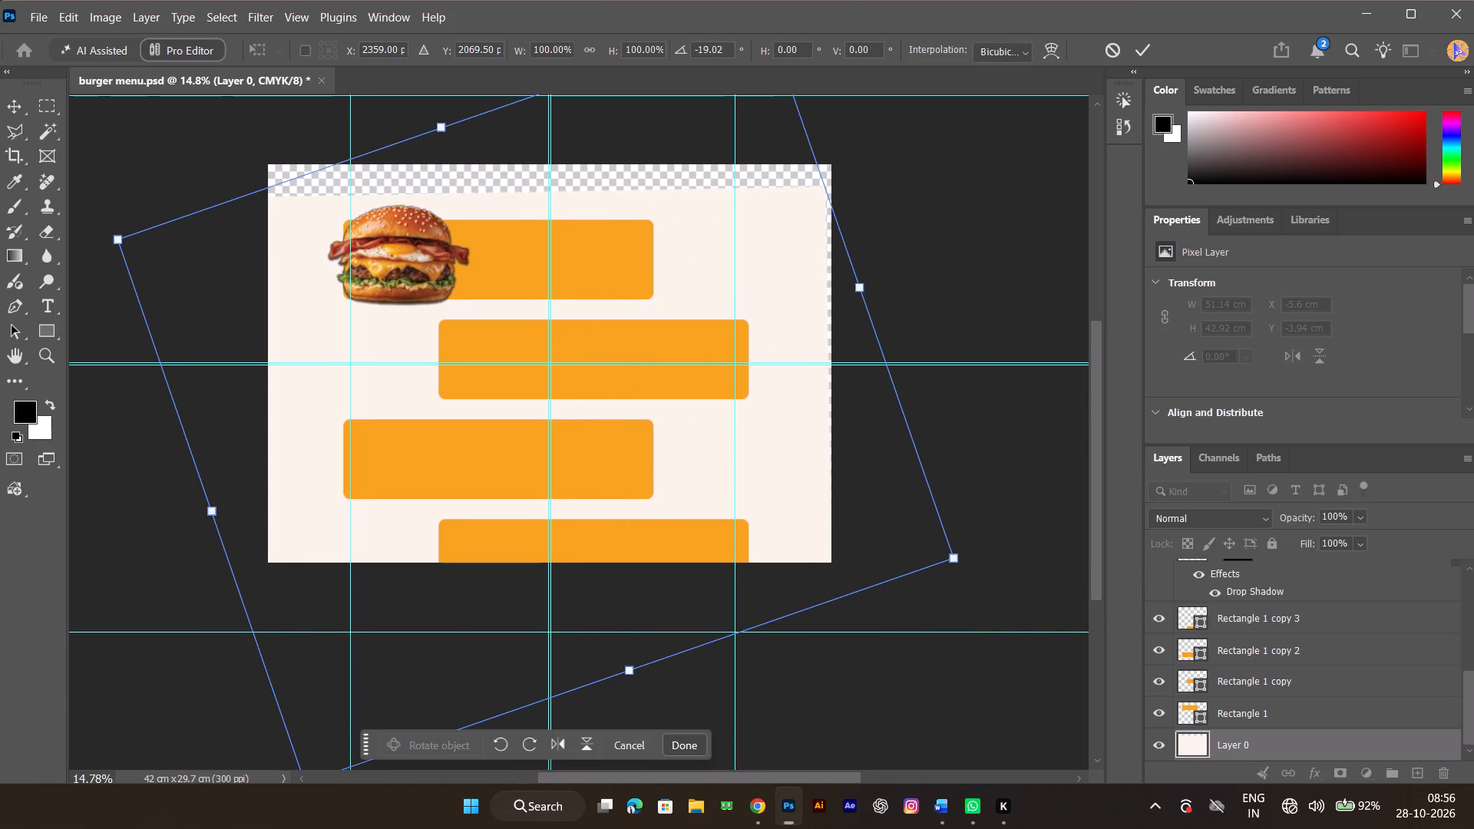
left_click(1149, 49)
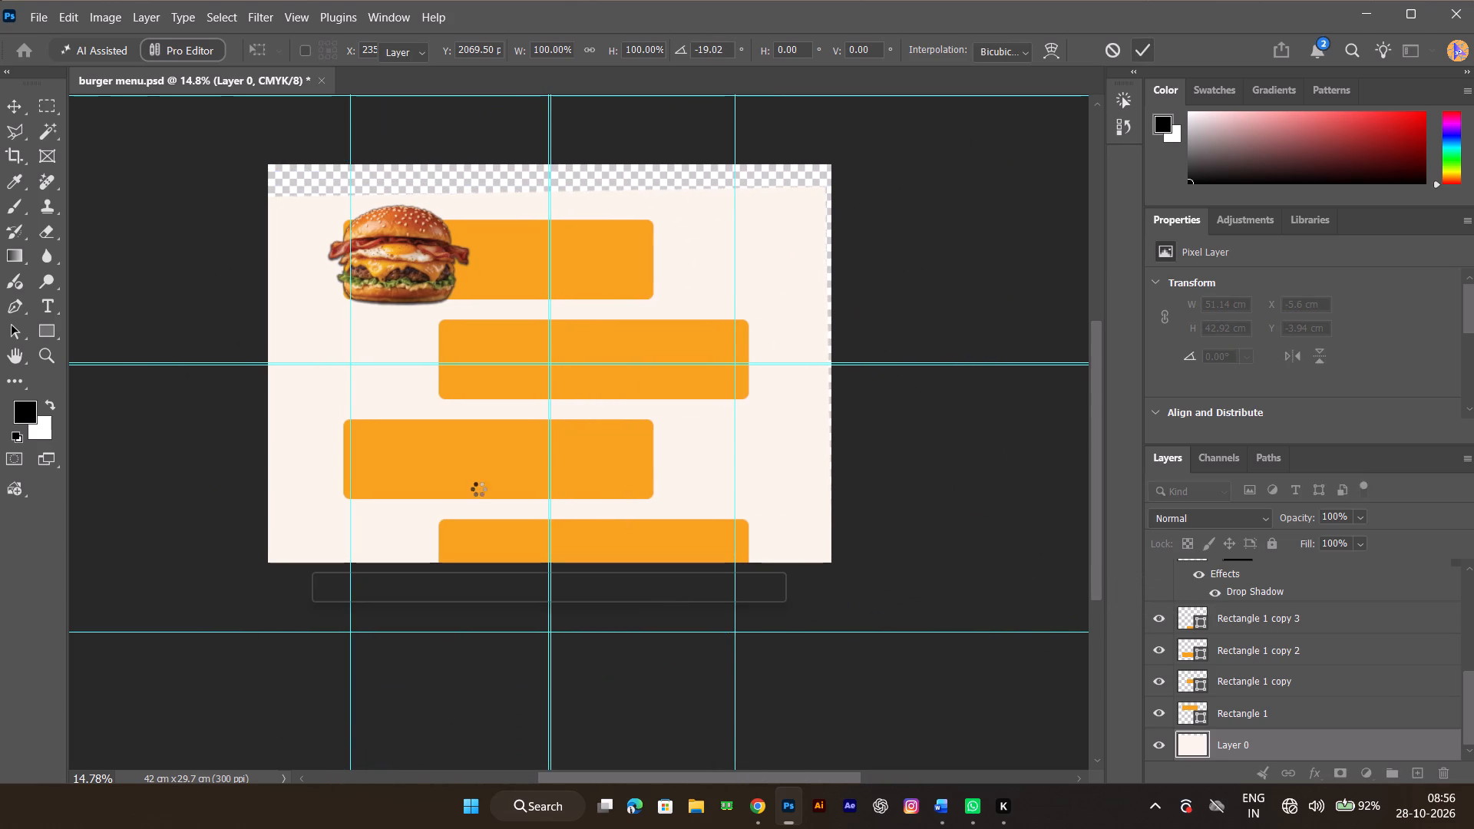
Enlarge the background Layer 0 proportionally to about 112% with Free Transform so the cream fill covers the whole canvas.
key("ctrl+t")
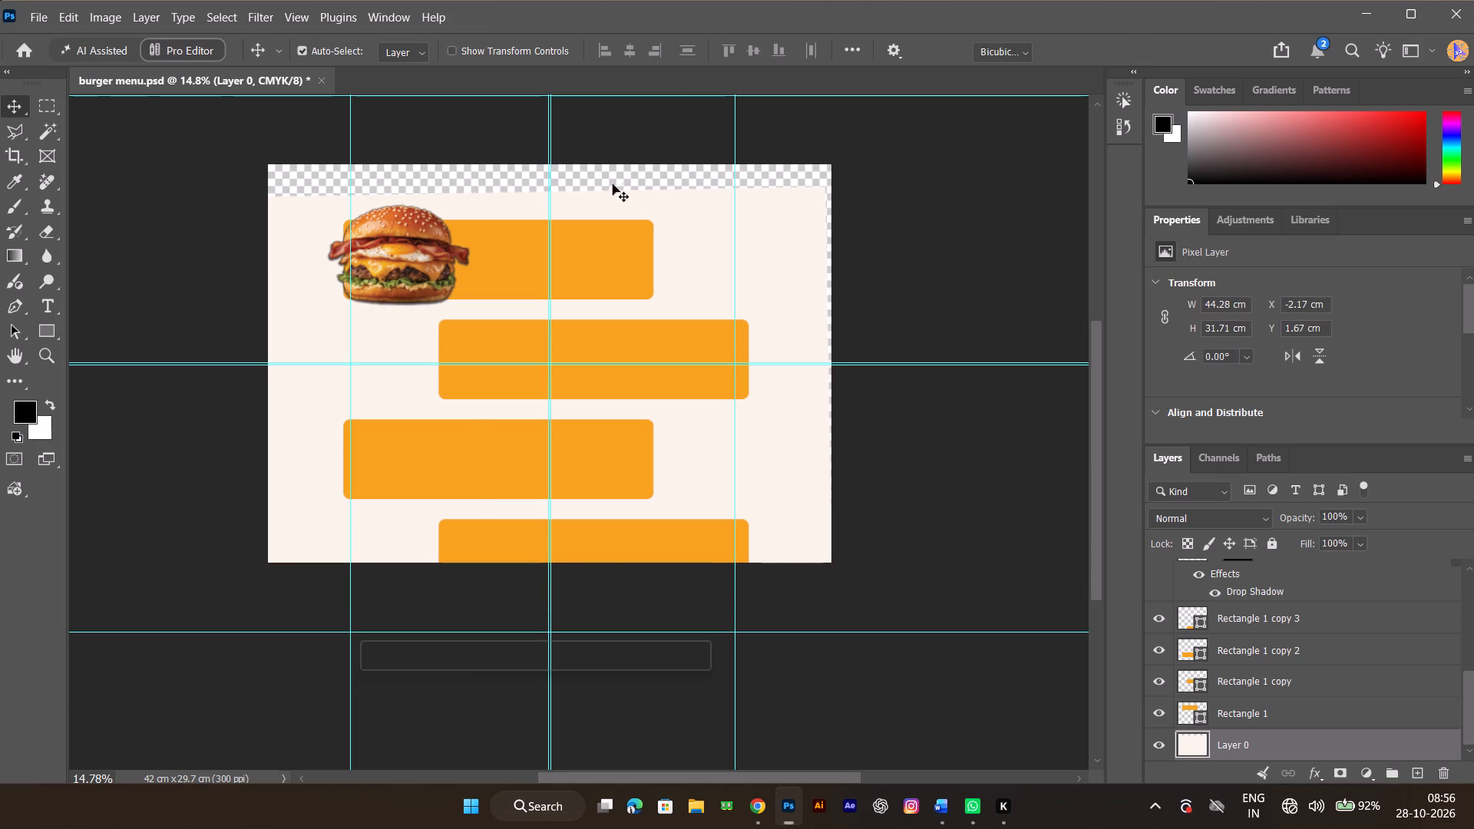
left_click_drag(540, 183, 542, 130, "shift")
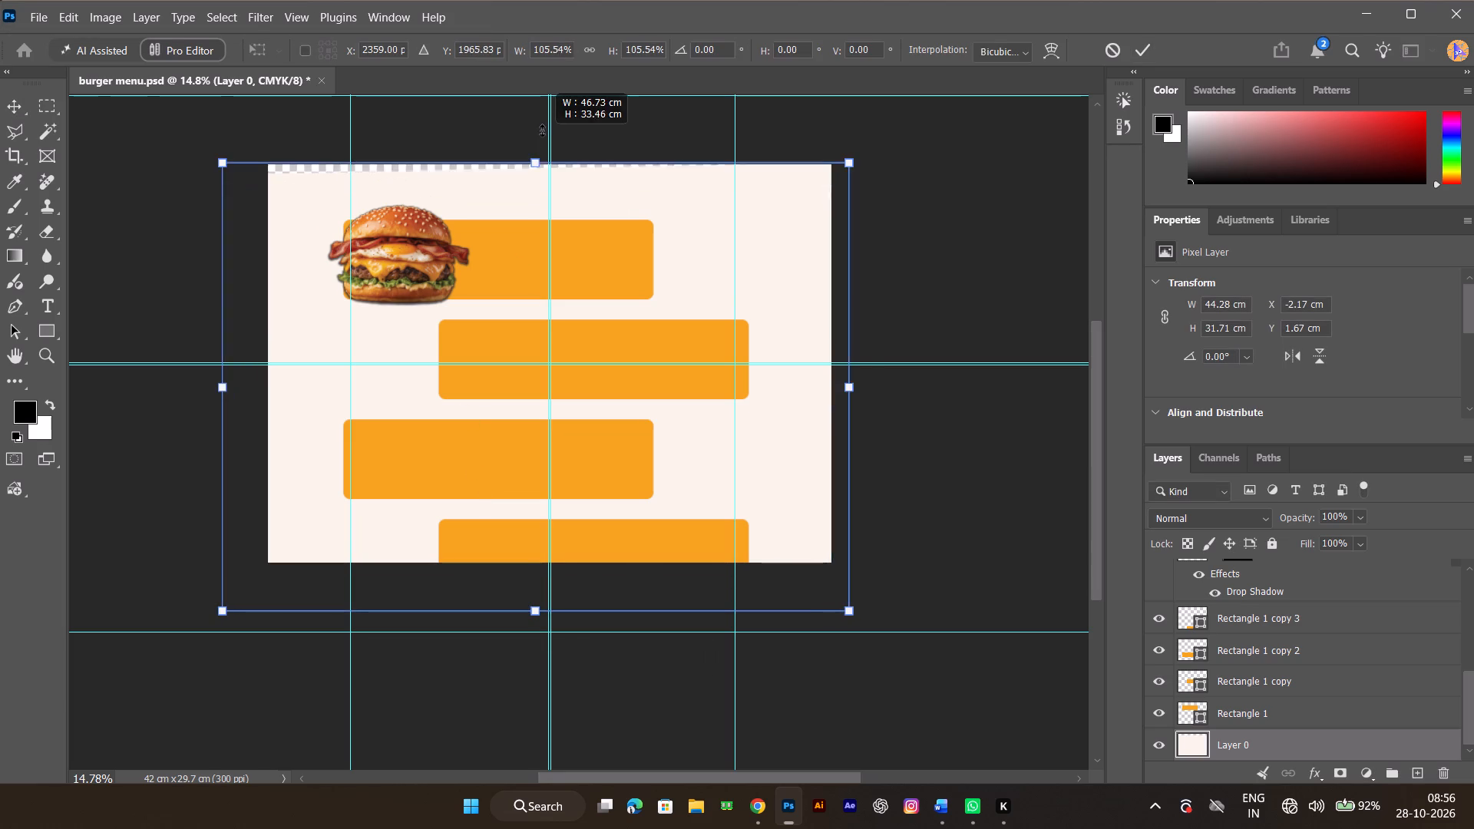
left_click_drag(542, 130, 543, 130, "shift")
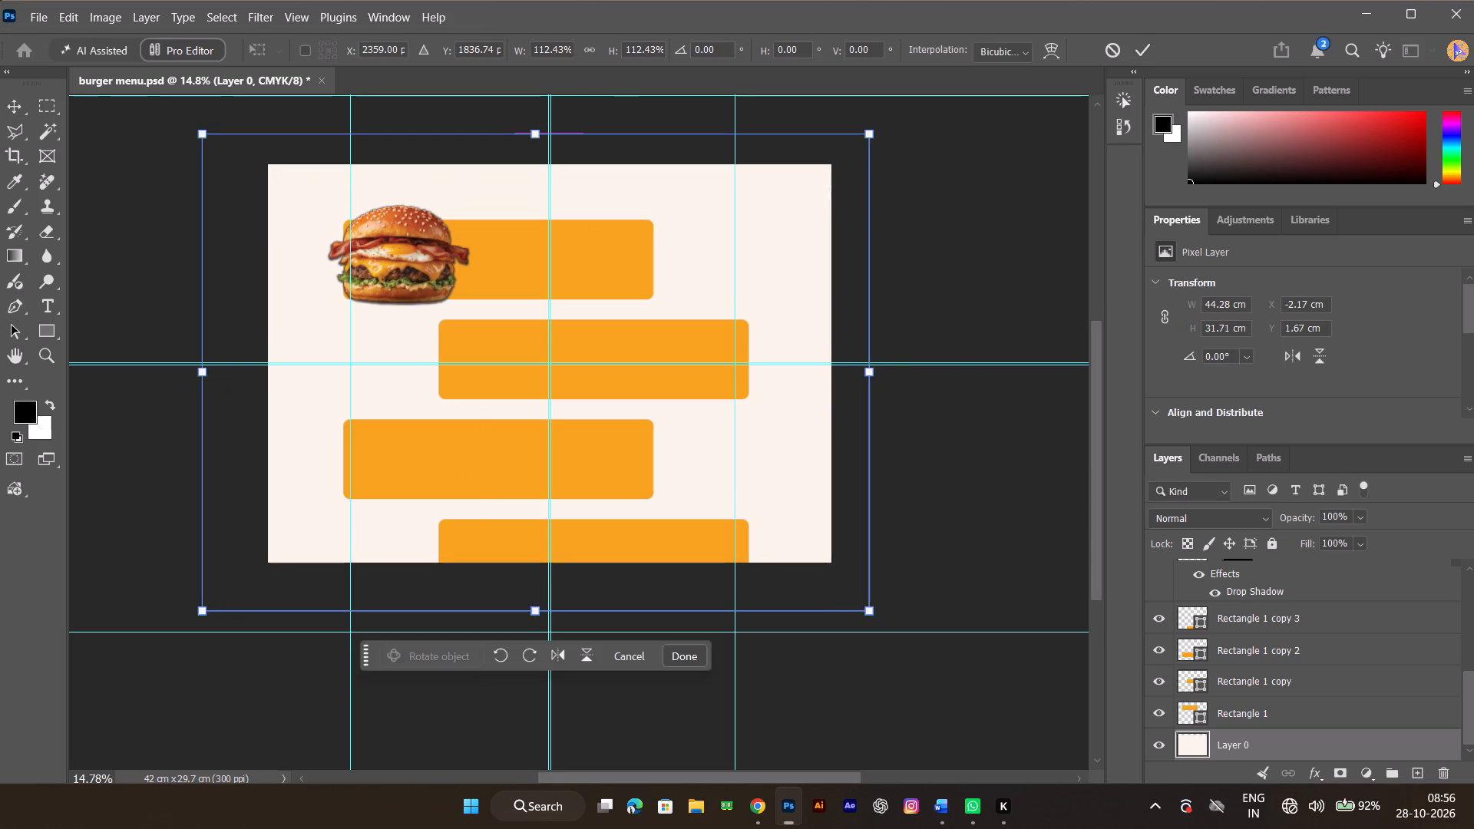
left_click(1145, 48)
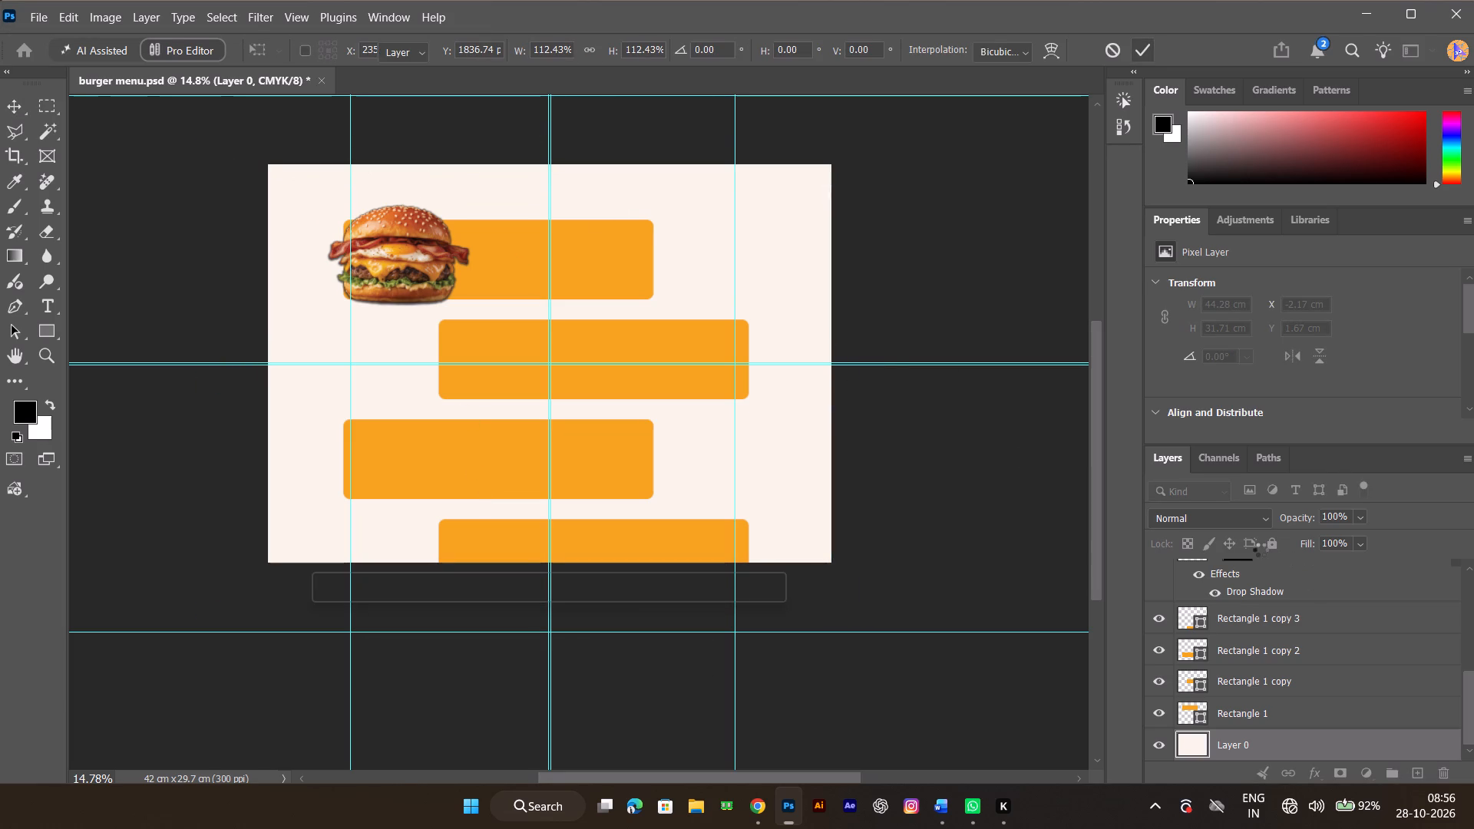
Lock the background Layer 0 completely.
left_click(1279, 542)
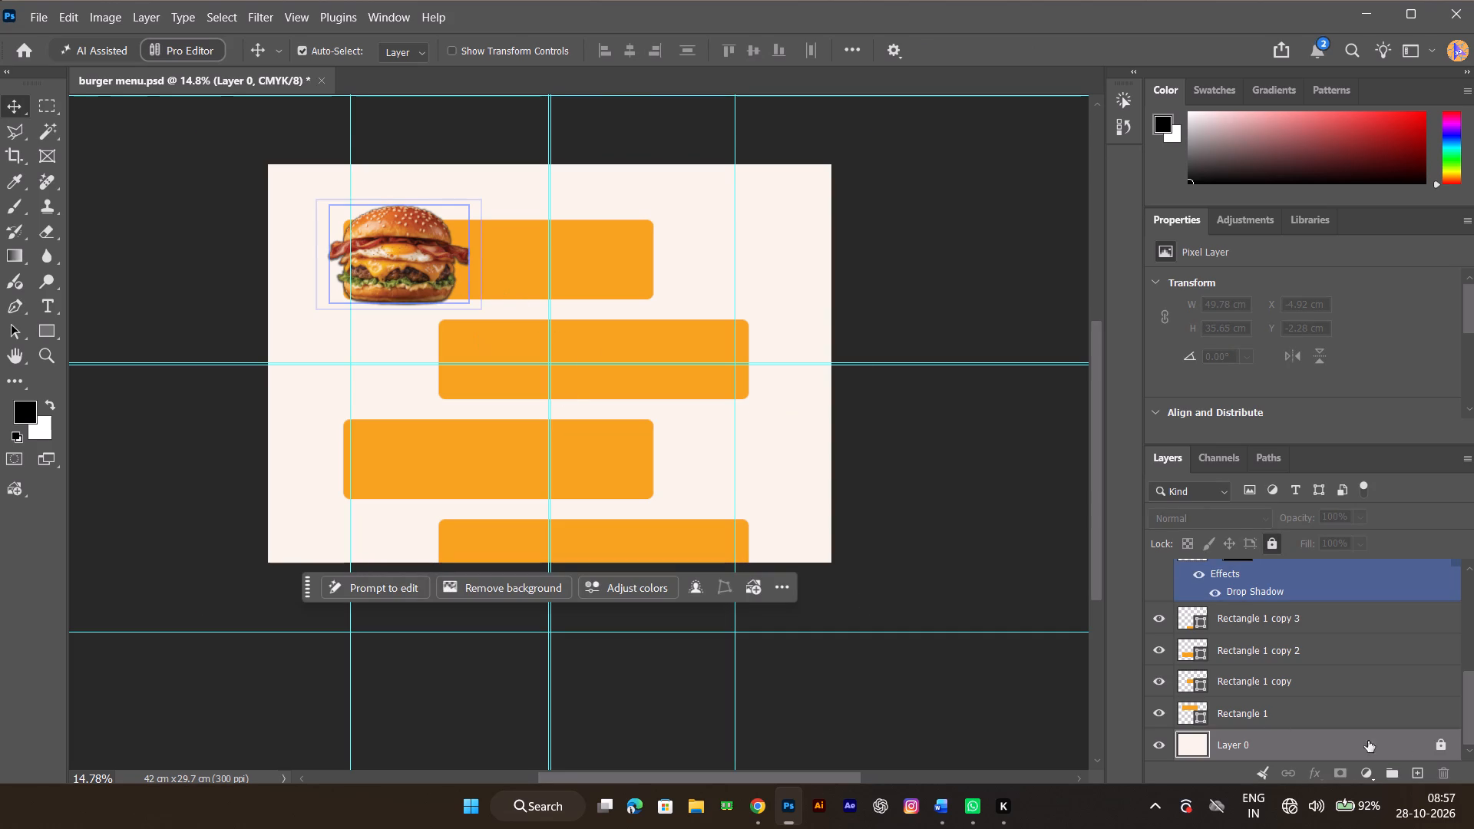
Examine the Ellipse 1, MENU and Modern Burger heading layers by selecting them in turn.
scroll(1254, 672, "up", 20)
scroll(1254, 672, "up", 1)
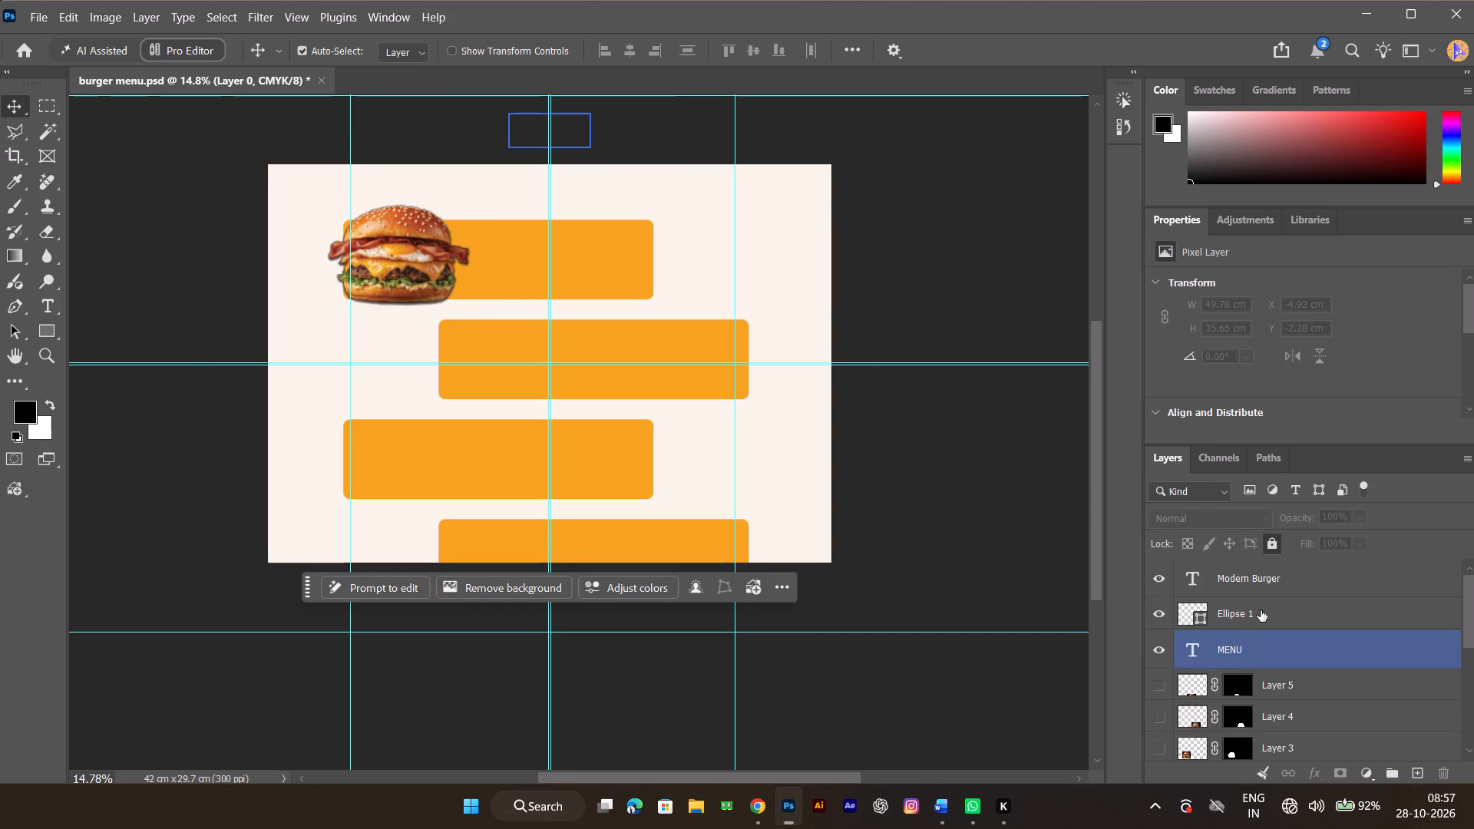
left_click(1262, 609)
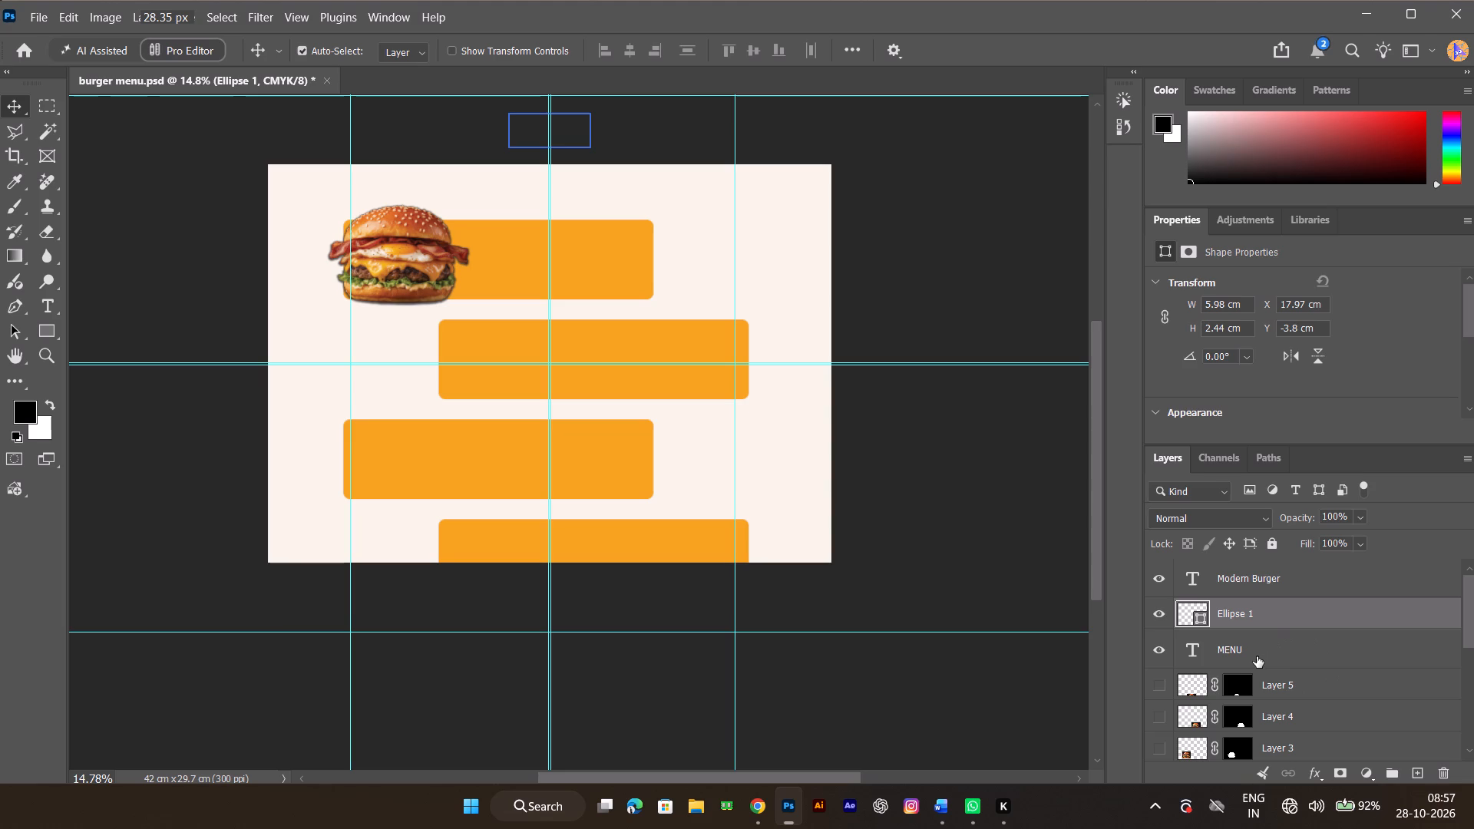
left_click(1258, 642, "shift")
left_click(1258, 582)
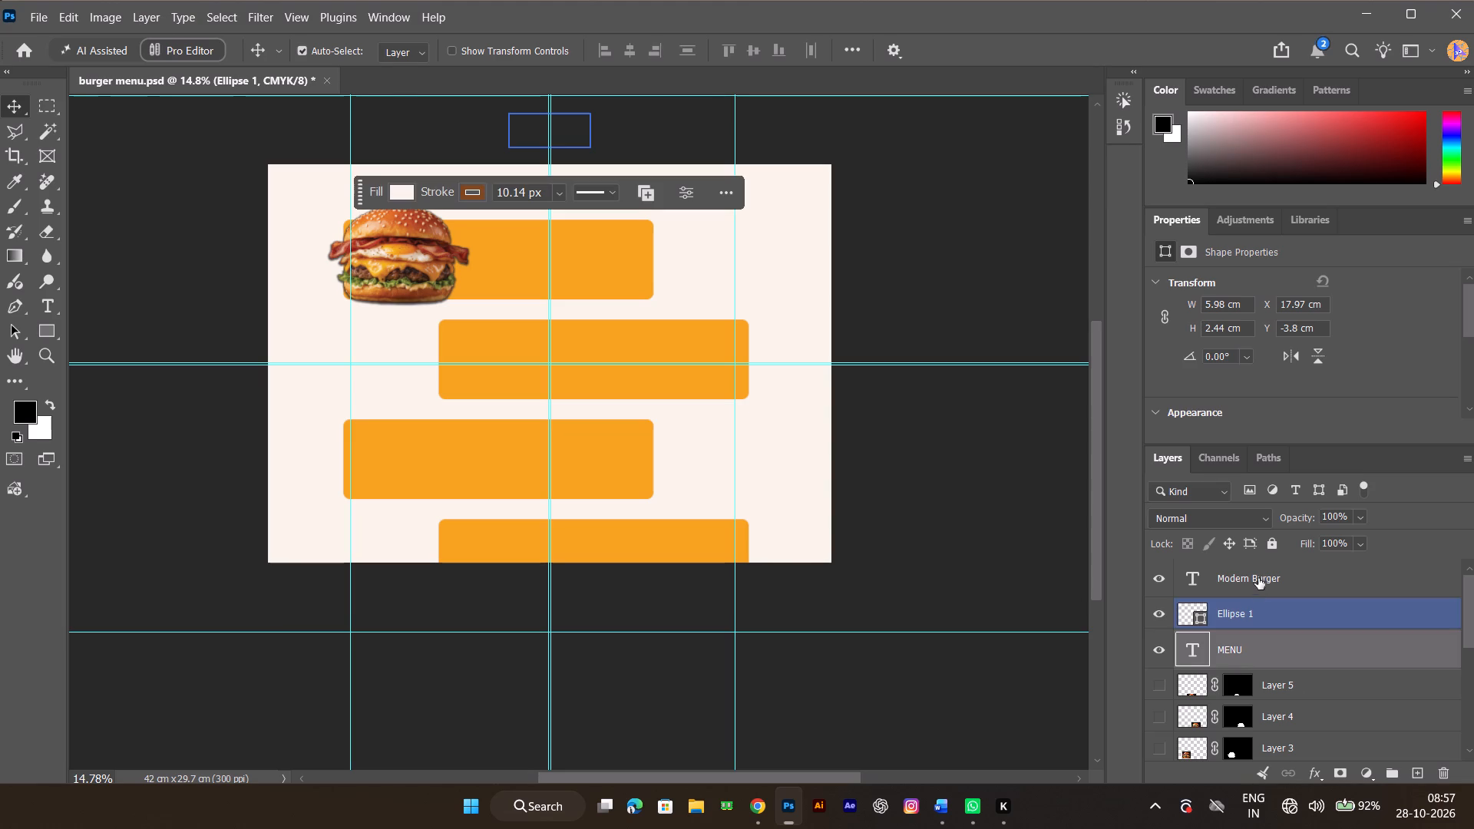
left_click(1258, 576, "shift")
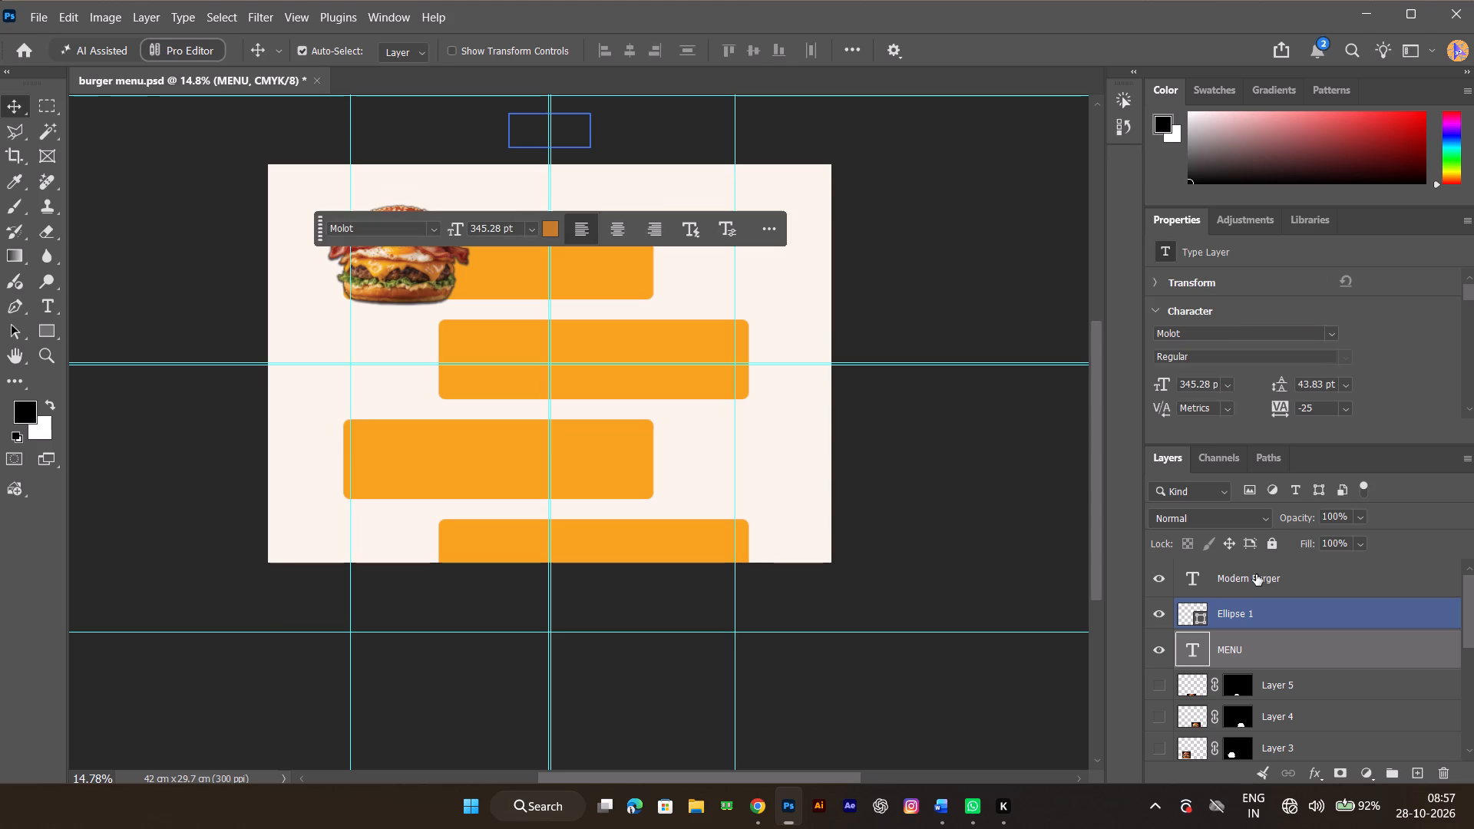
left_click(1232, 650, "shift")
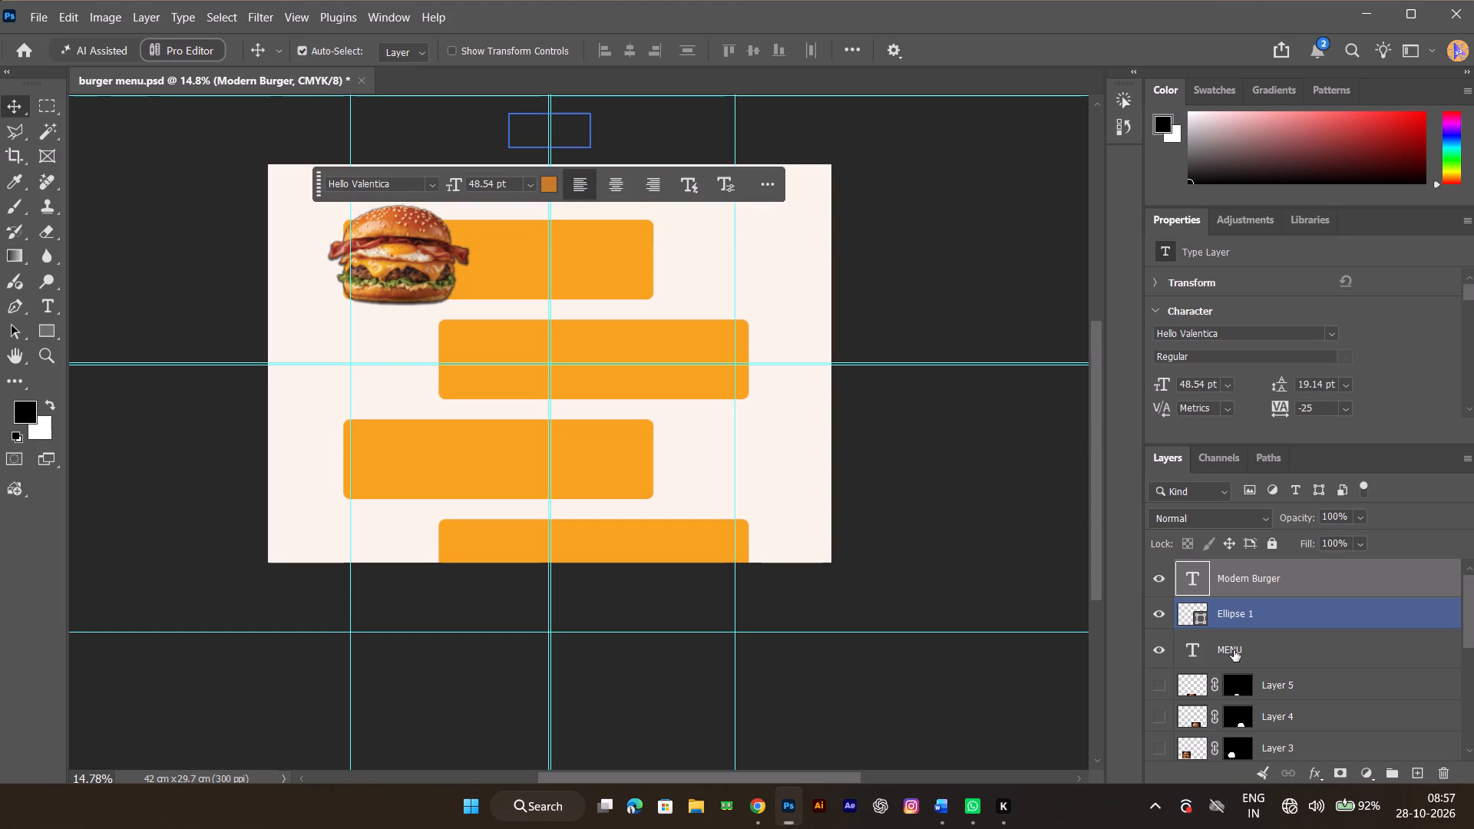
left_click(1244, 639, "ctrl")
left_click(1238, 576, "ctrl")
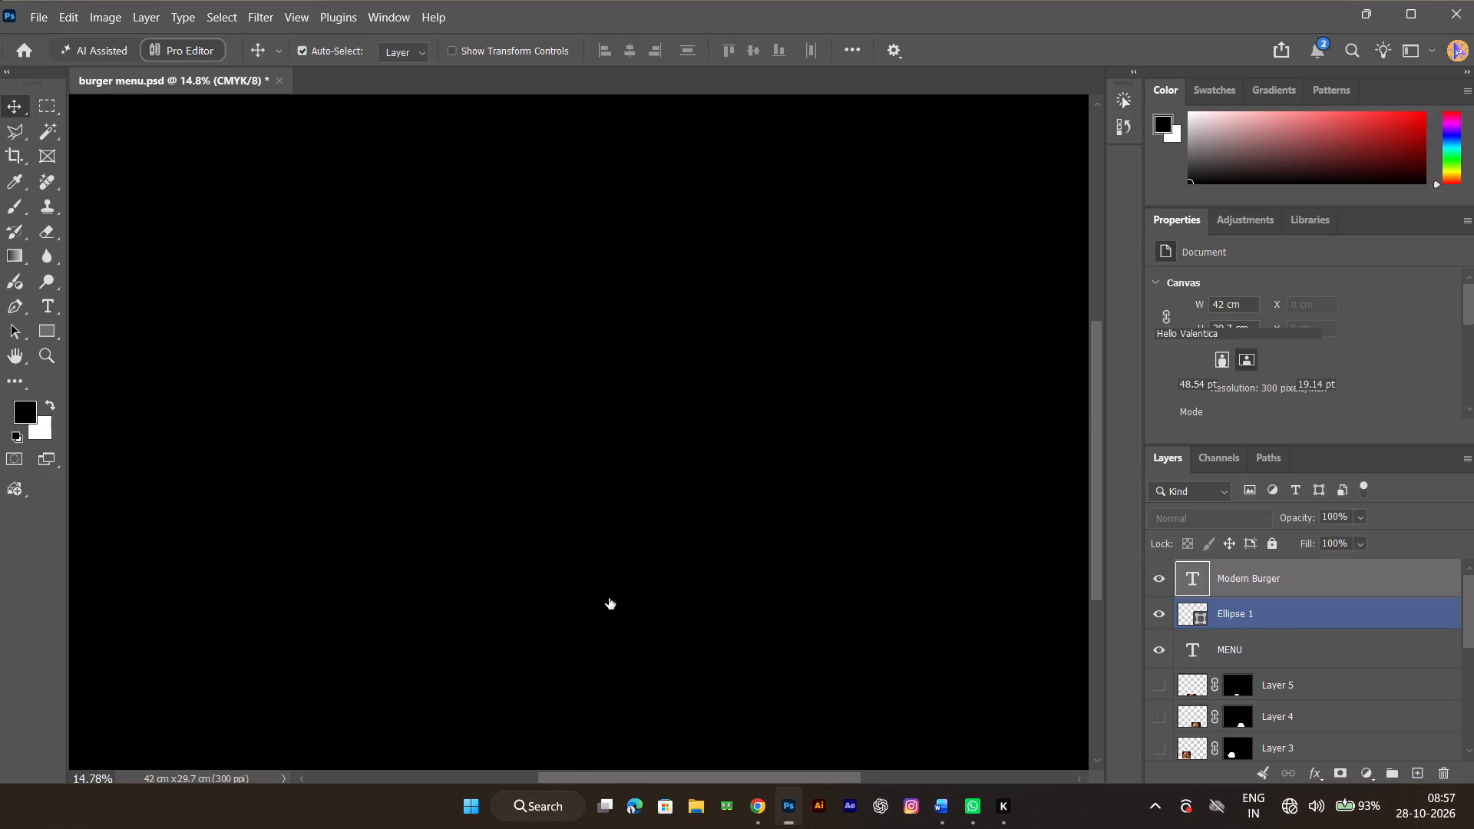
Switch to the Windows desktop and refresh it.
scroll(609, 598, "down", 1)
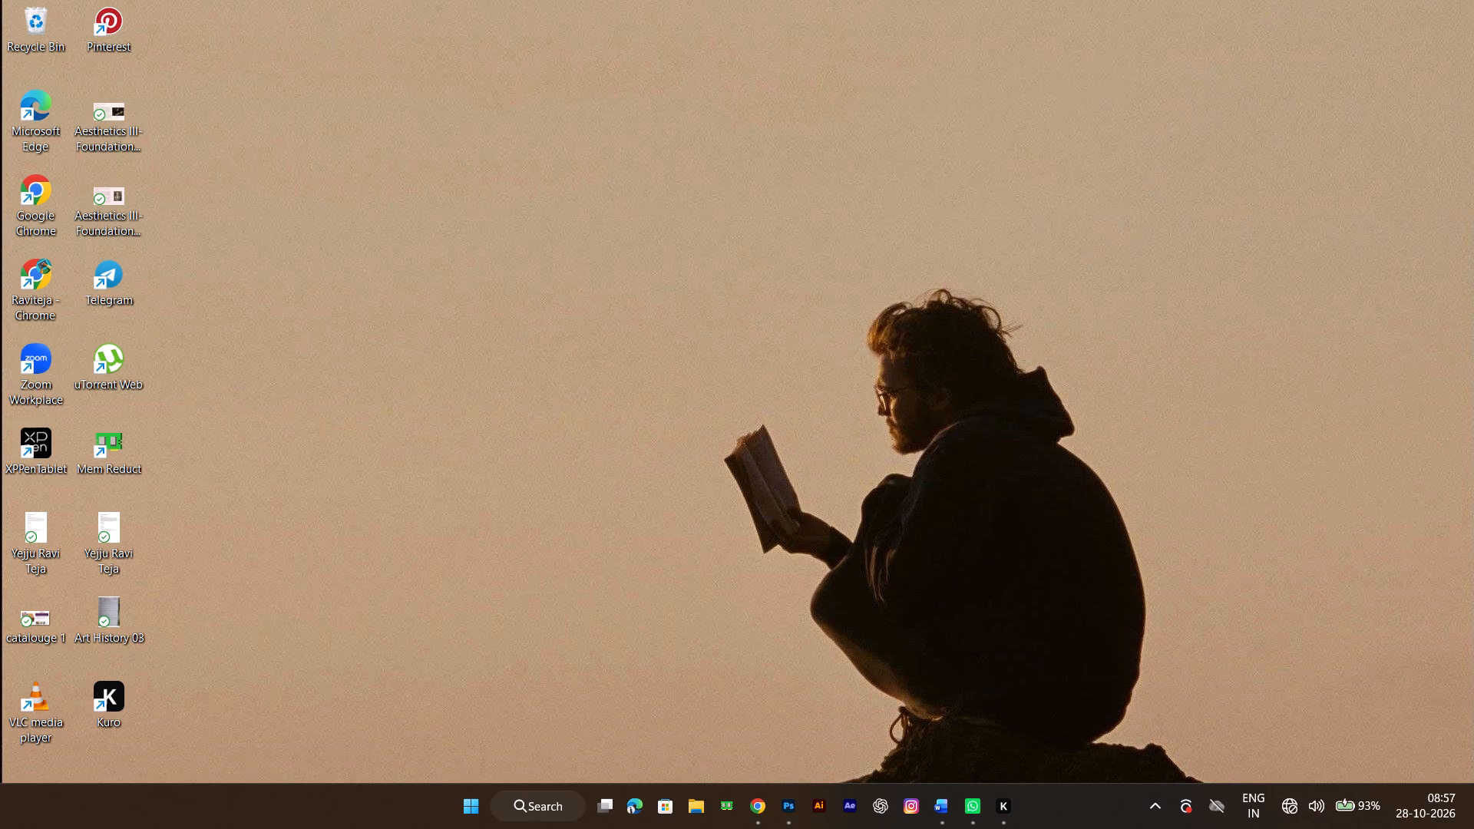
right_click(676, 348)
left_click(731, 441)
right_click(731, 441)
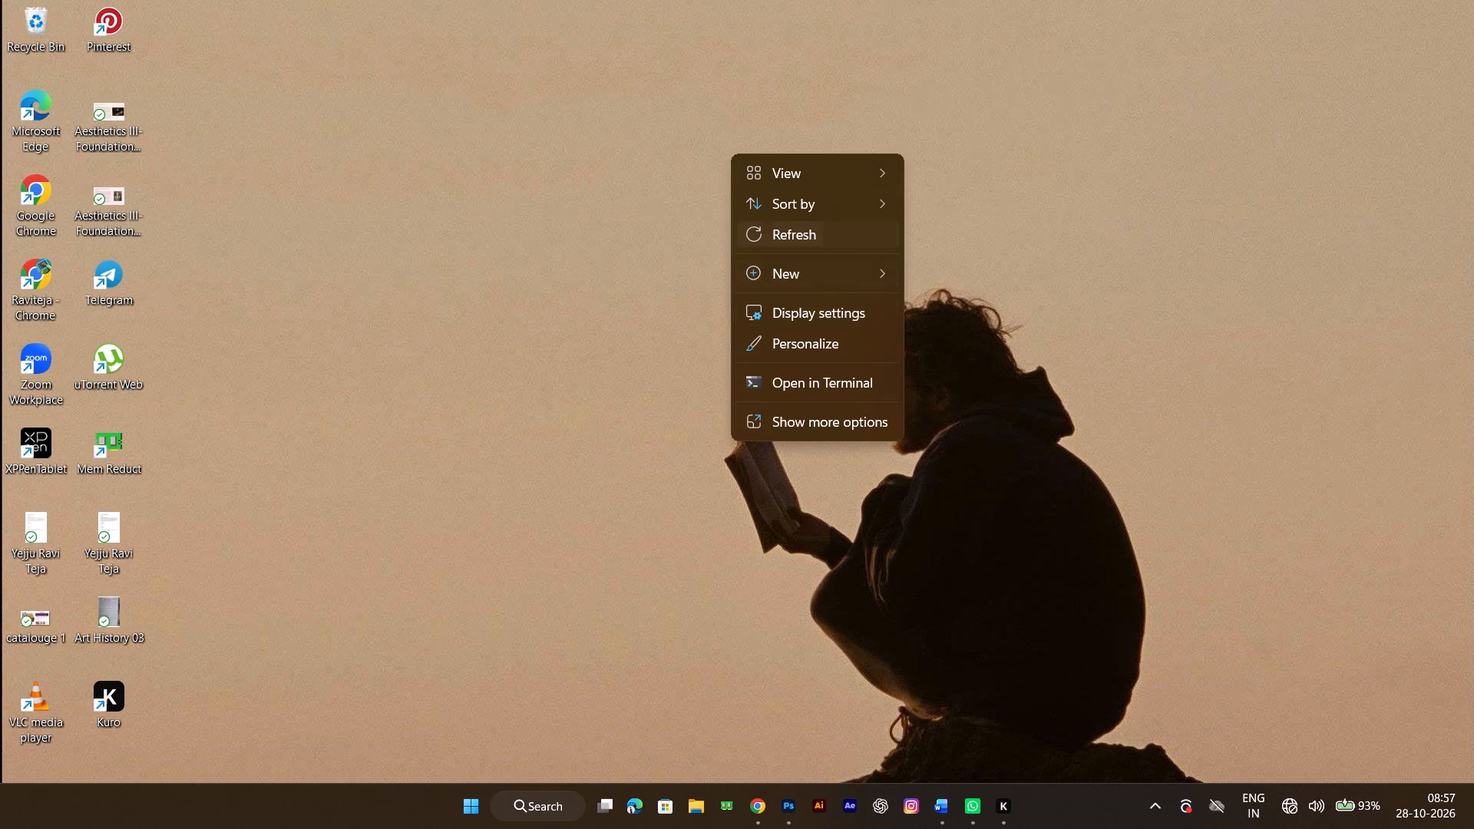
double_click(761, 236)
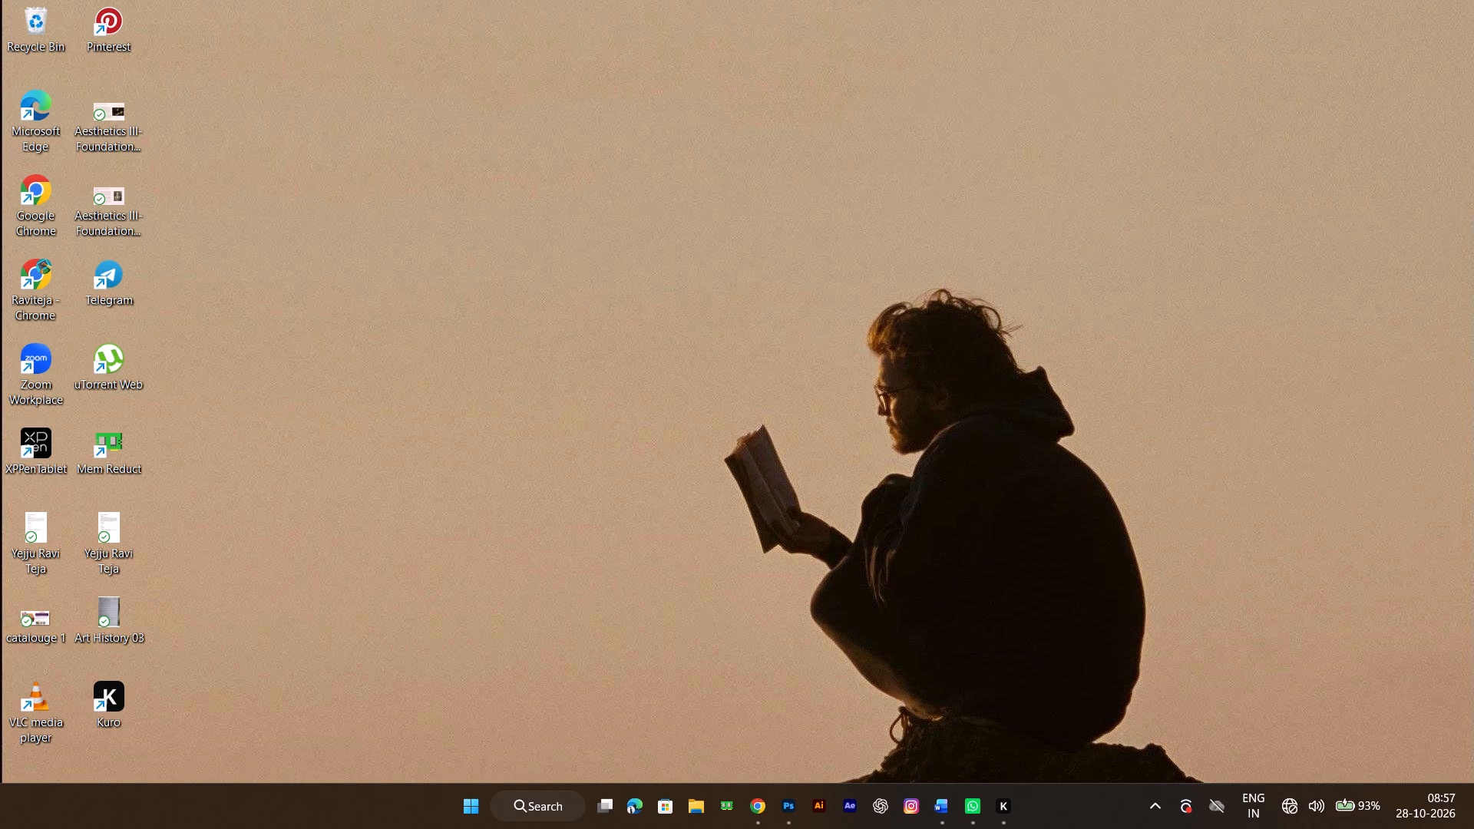
Open the Recycle Bin from the desktop.
double_click(41, 35)
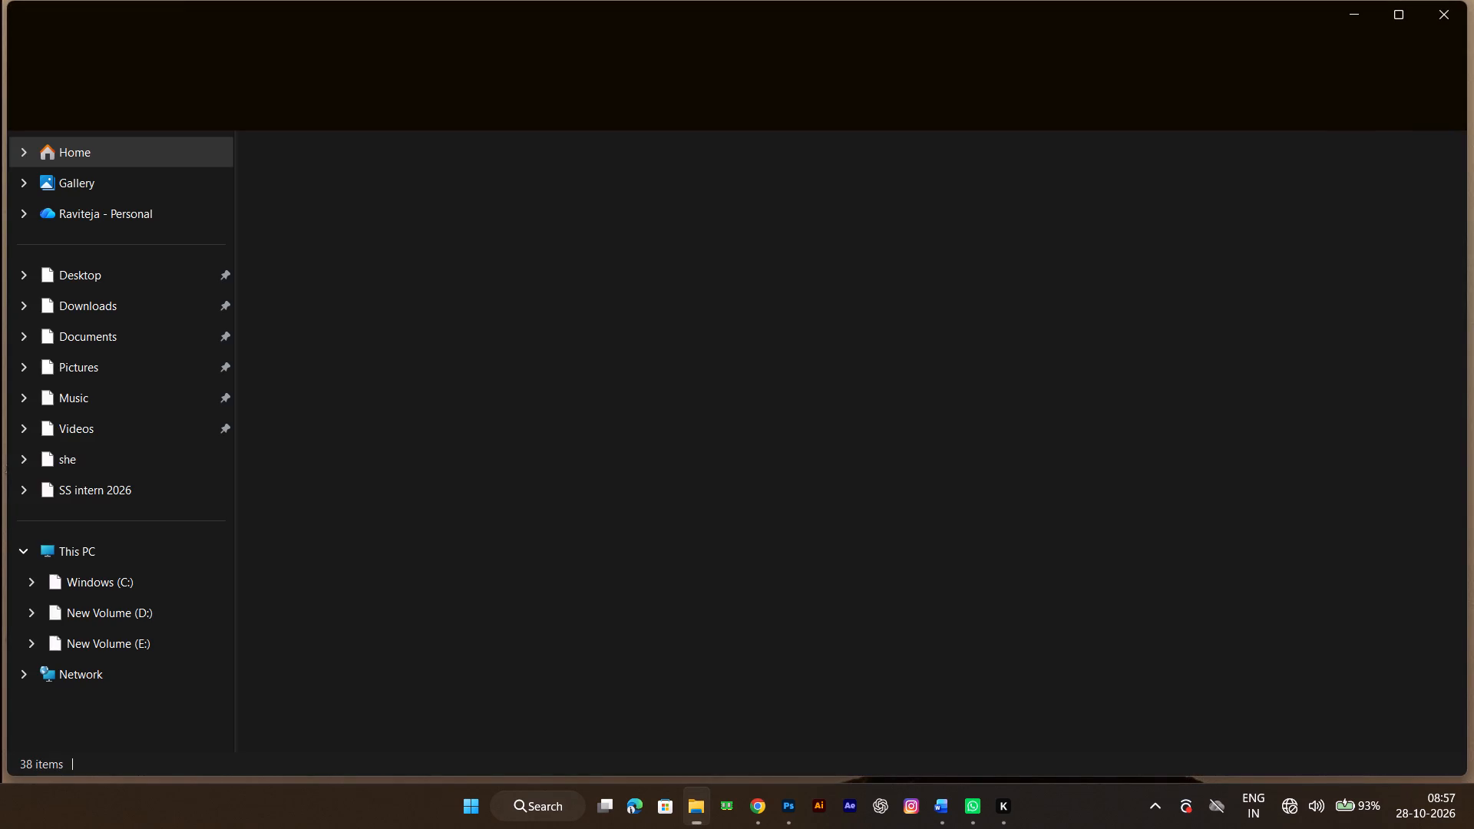
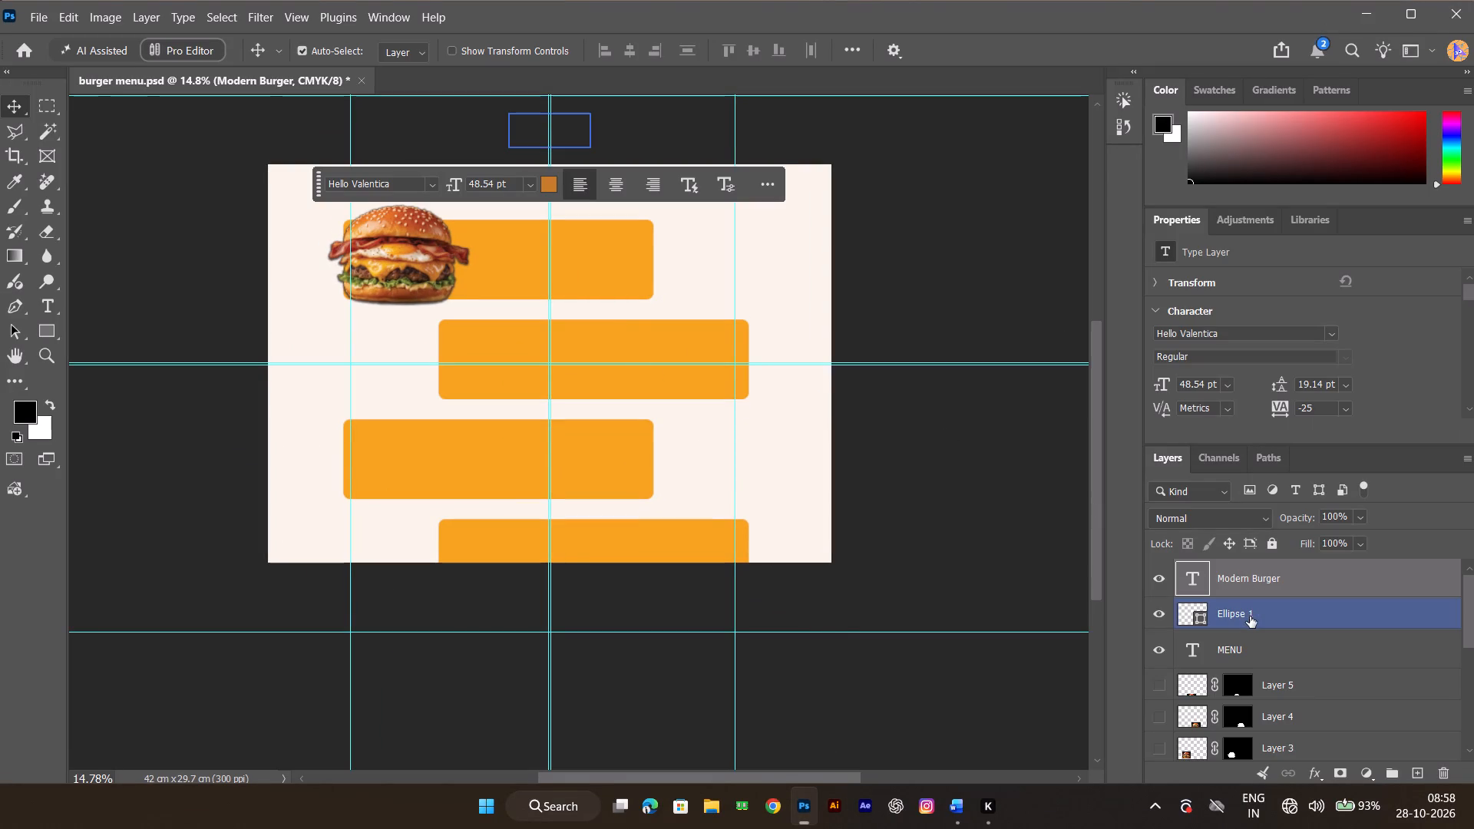
left_click(1236, 642, "shift")
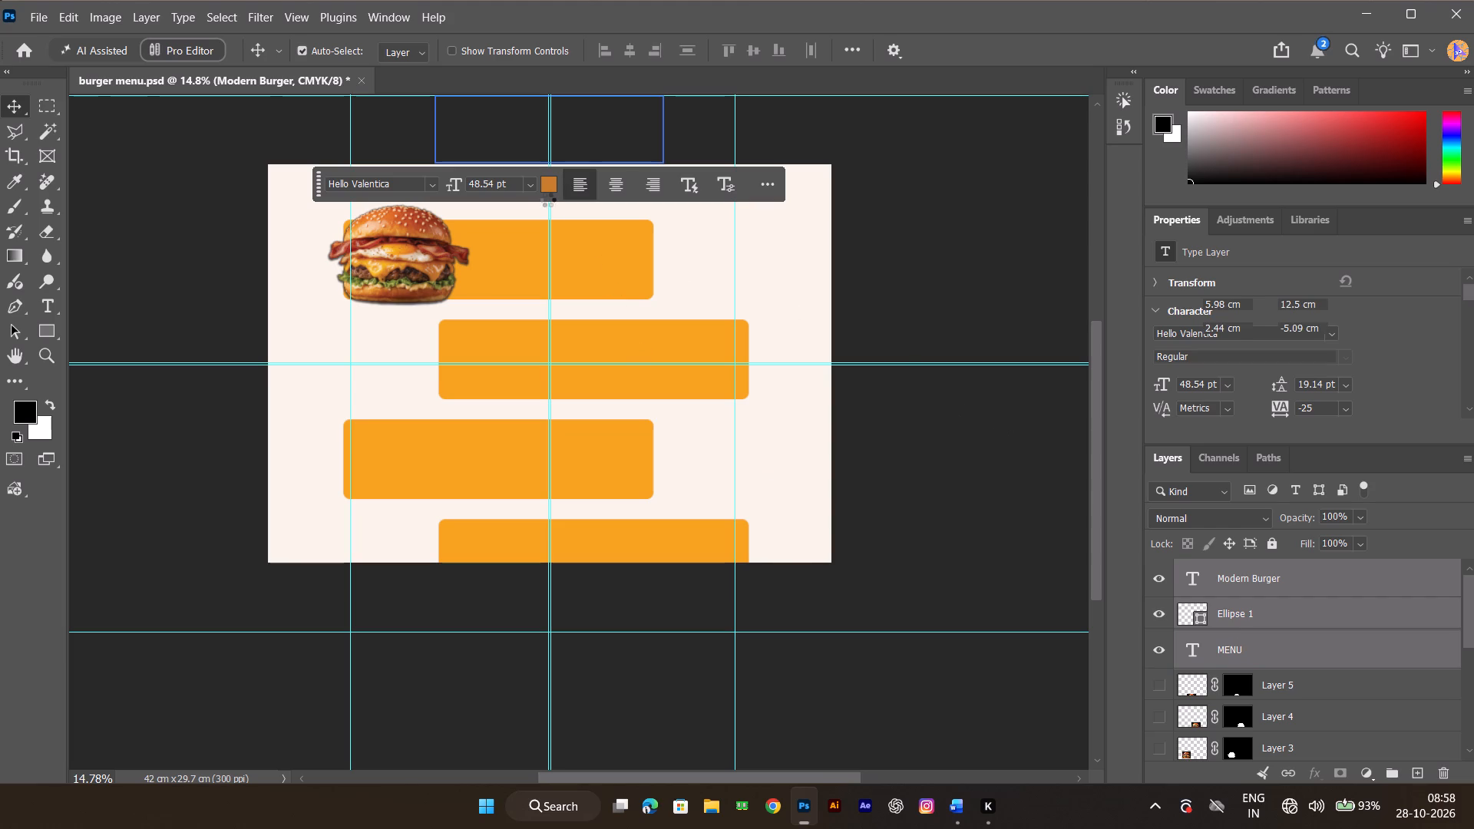
scroll(547, 200, "up", 1)
left_click_drag(547, 127, 593, 122)
key("ctrl+z")
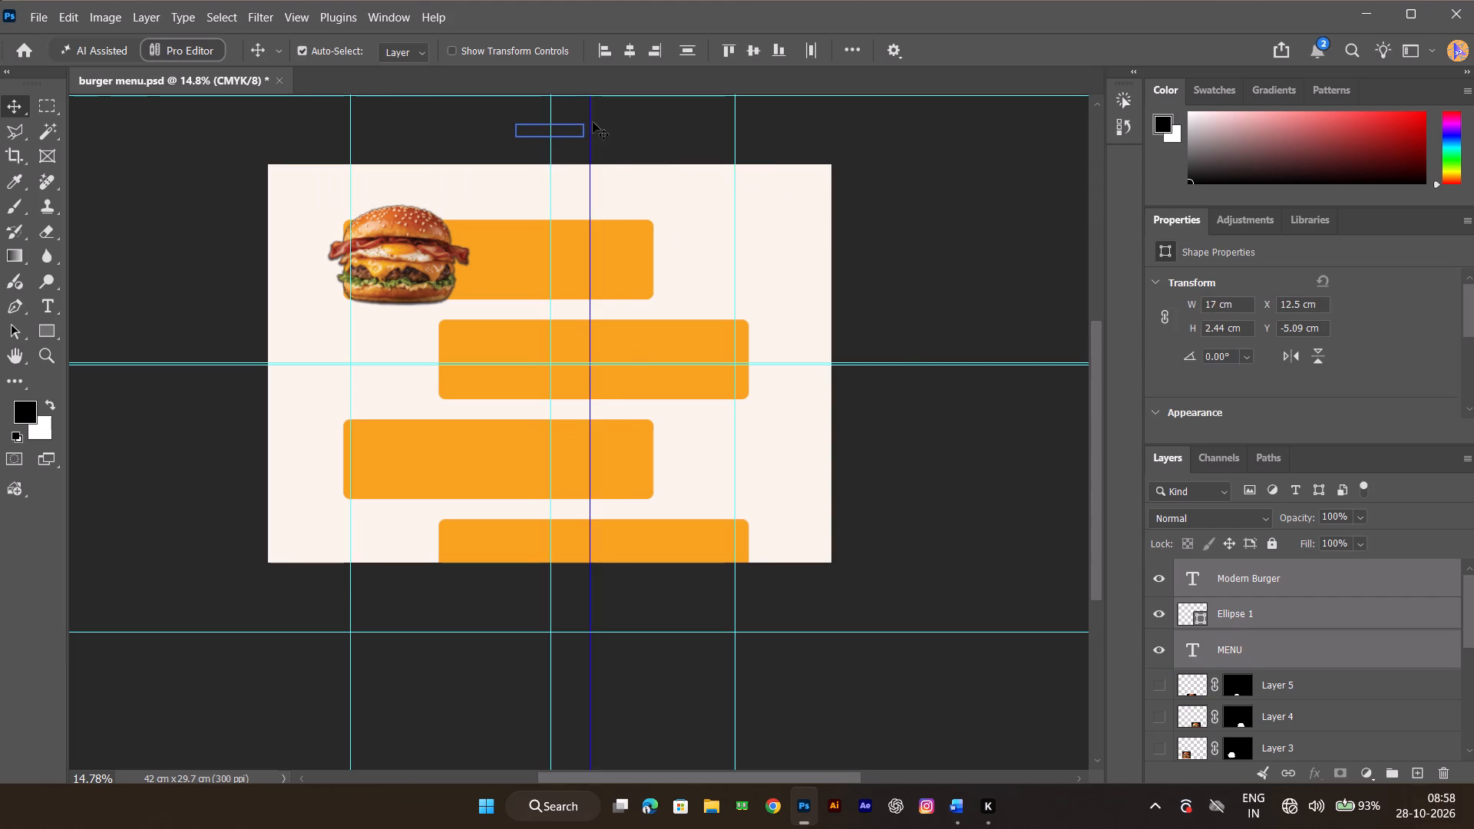
left_click_drag(570, 122, 570, 175)
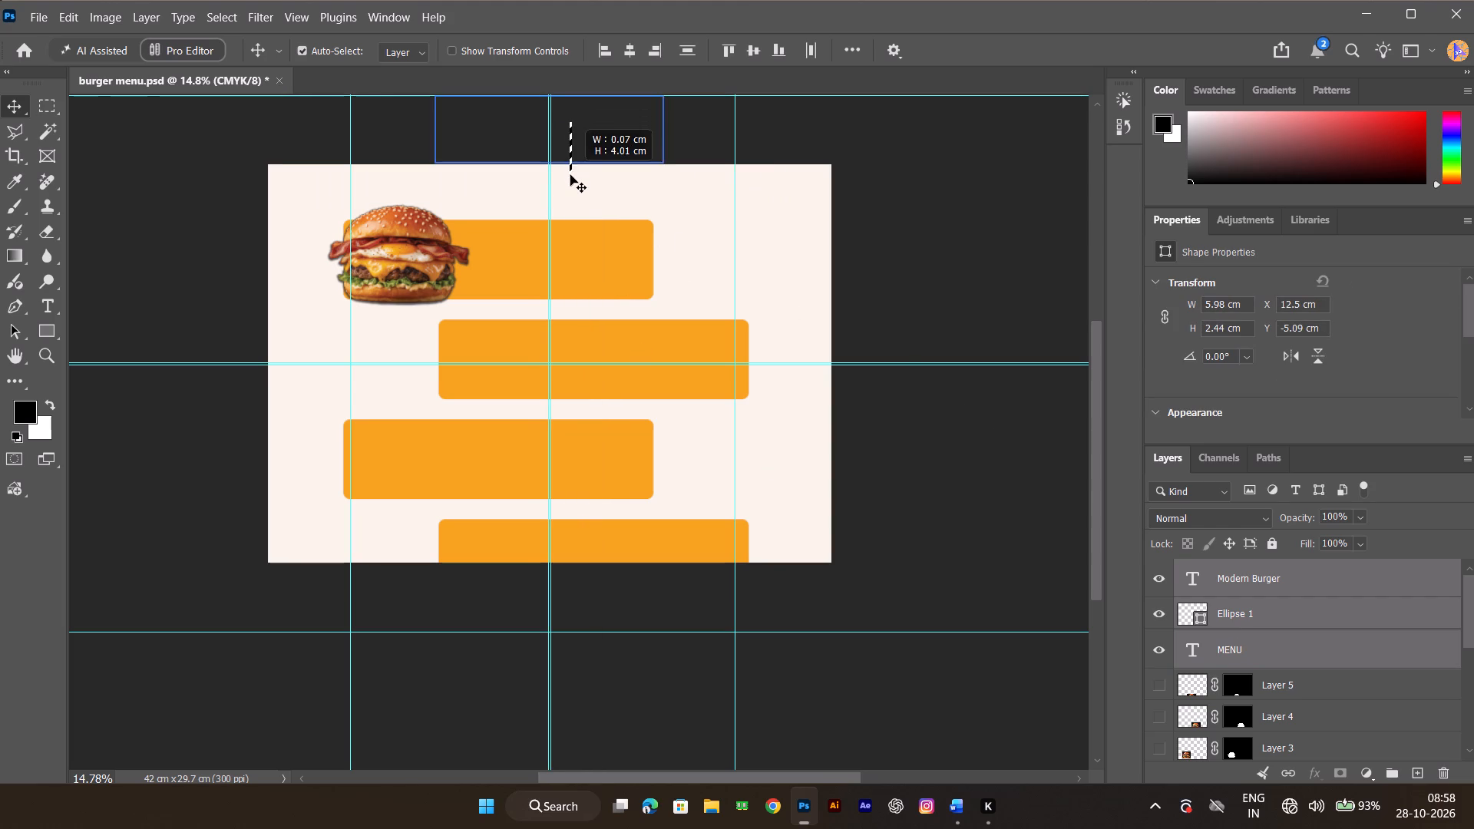
left_click_drag(570, 175, 571, 137)
left_click_drag(571, 137, 571, 183)
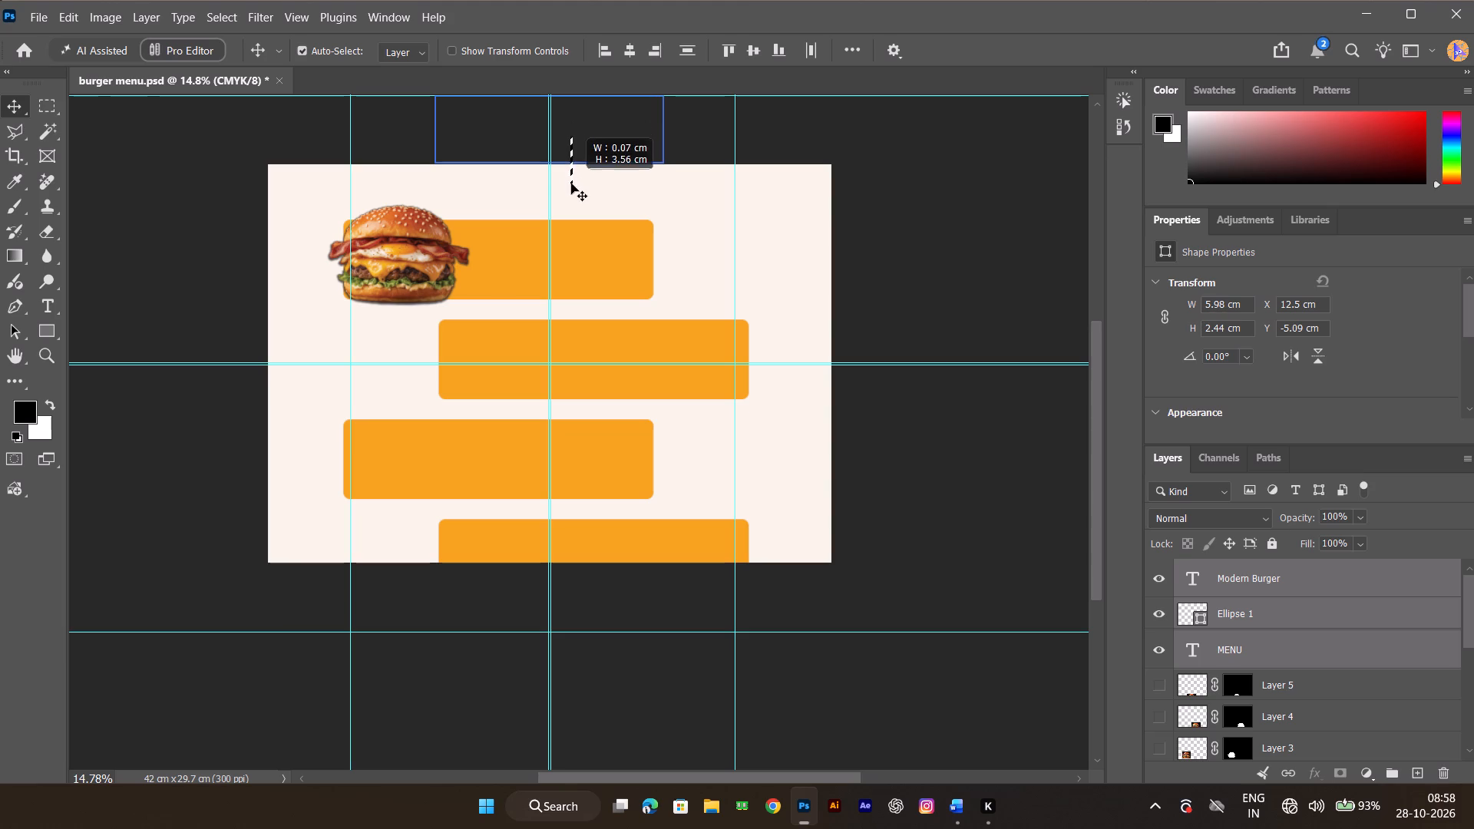
left_click_drag(571, 183, 630, 163)
key("ctrl+t")
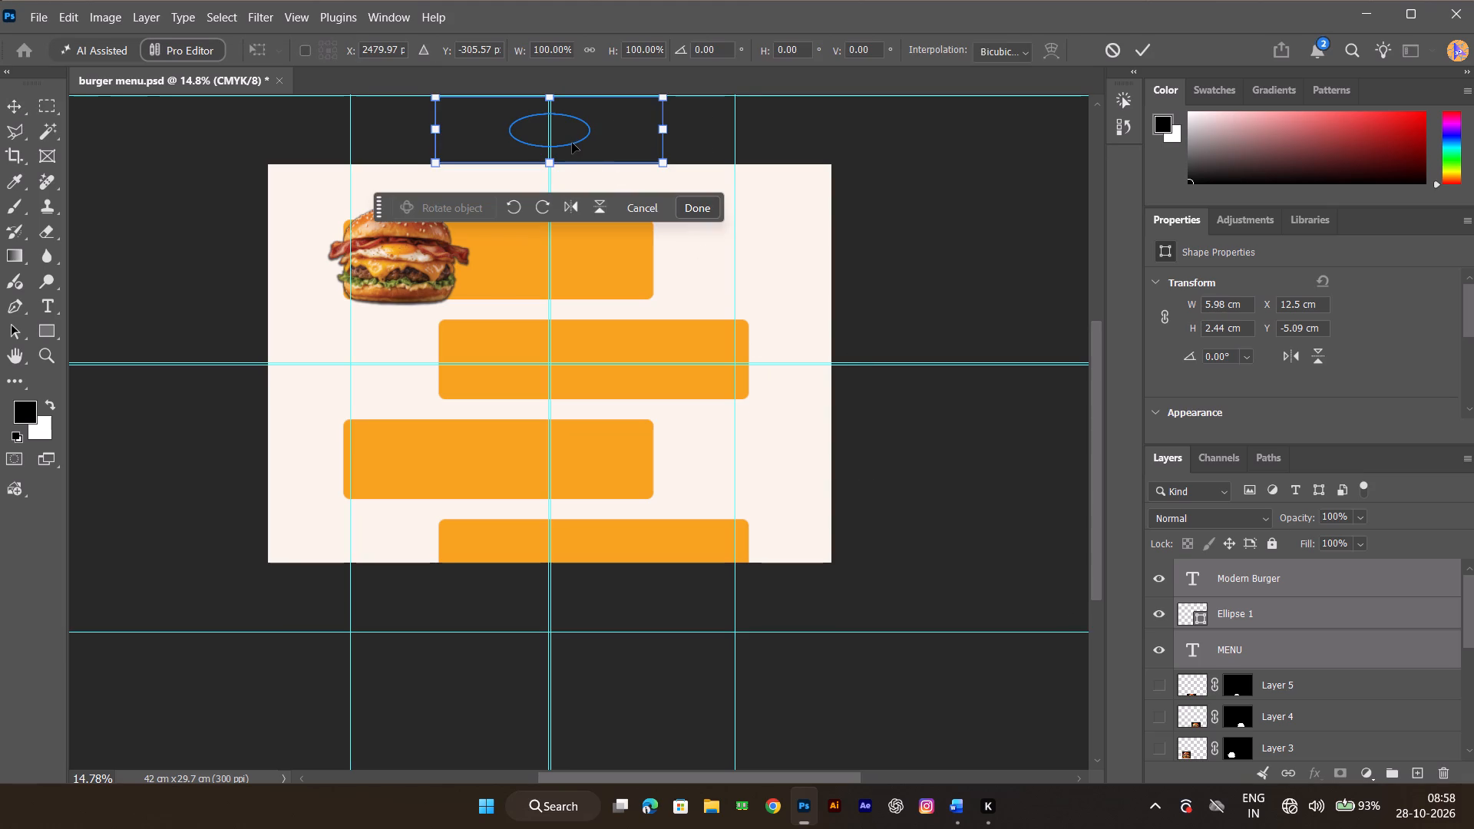
left_click_drag(573, 137, 602, 218)
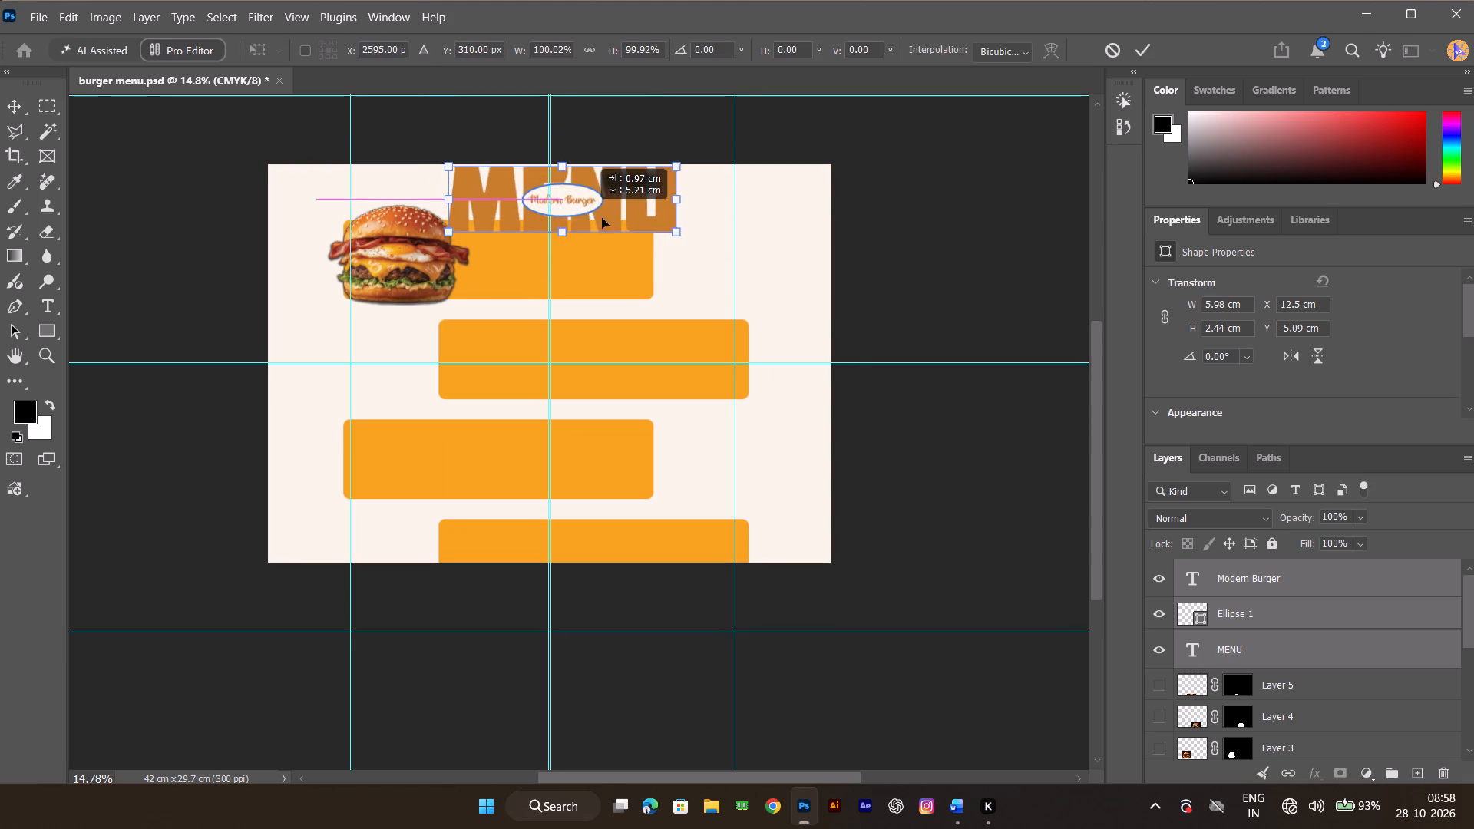
left_click_drag(602, 218, 726, 260)
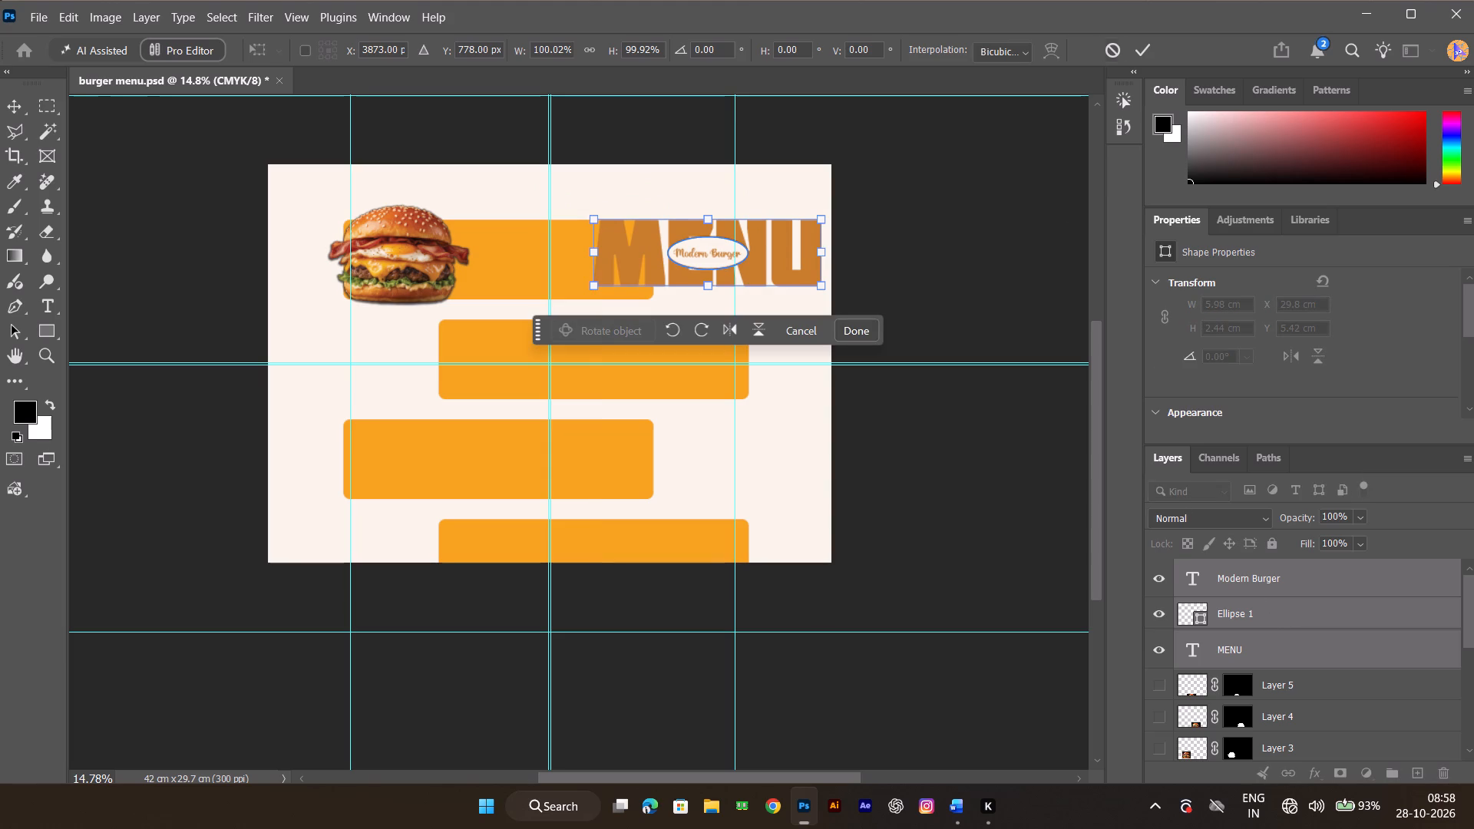
left_click(1142, 53)
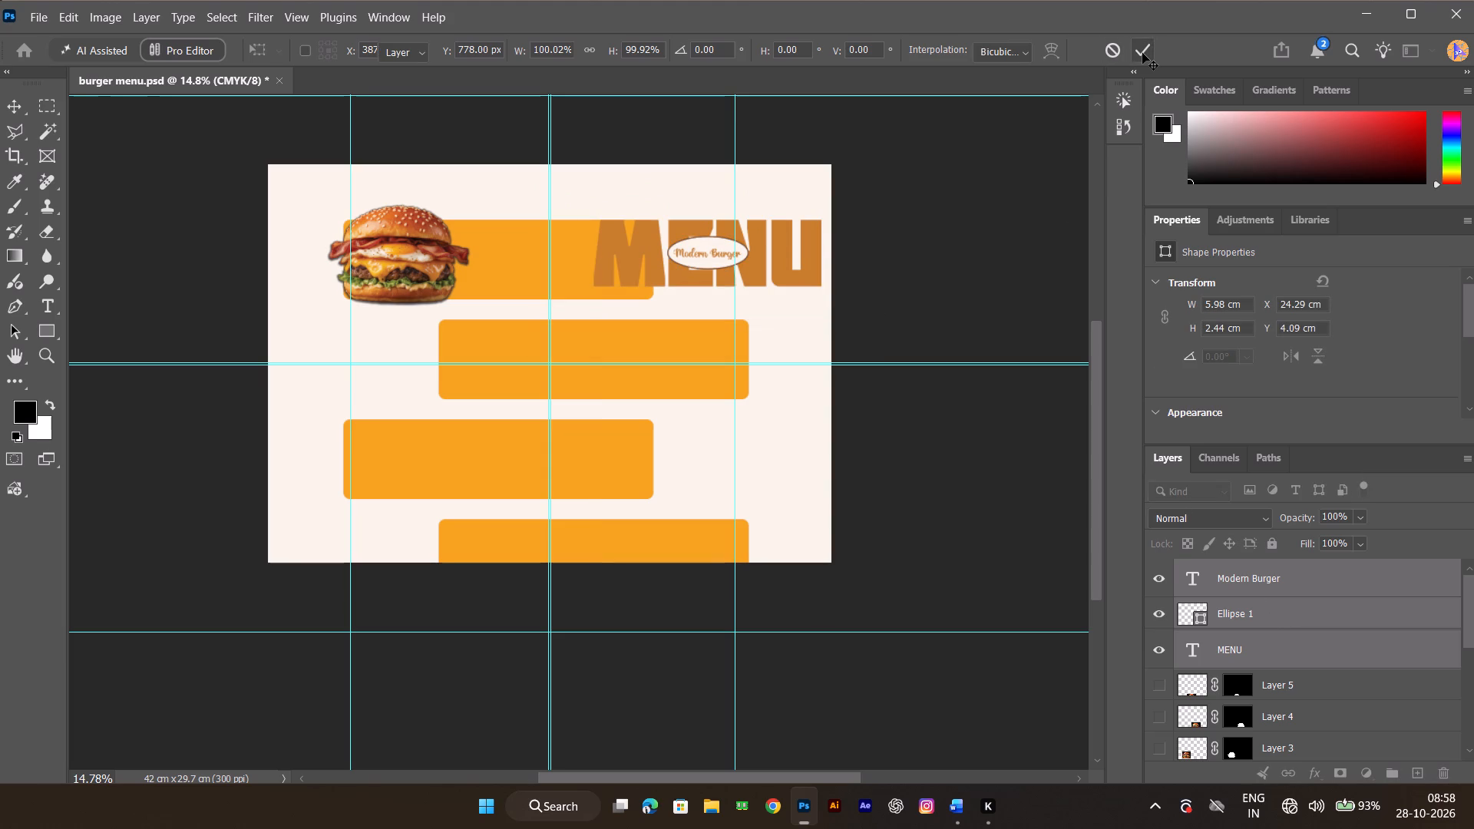
Clear all existing guides from the document.
left_click(288, 15)
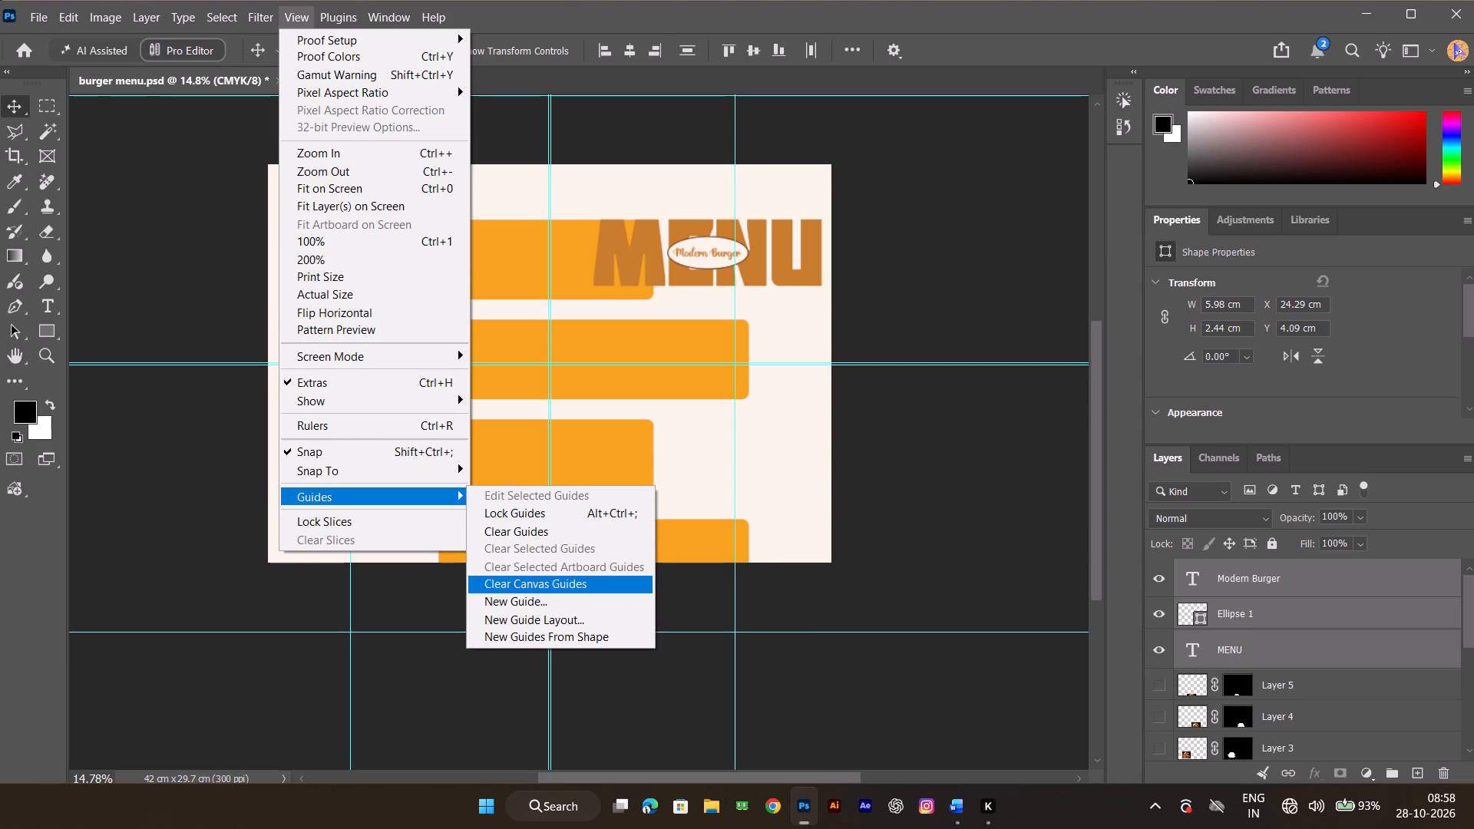
left_click(532, 535)
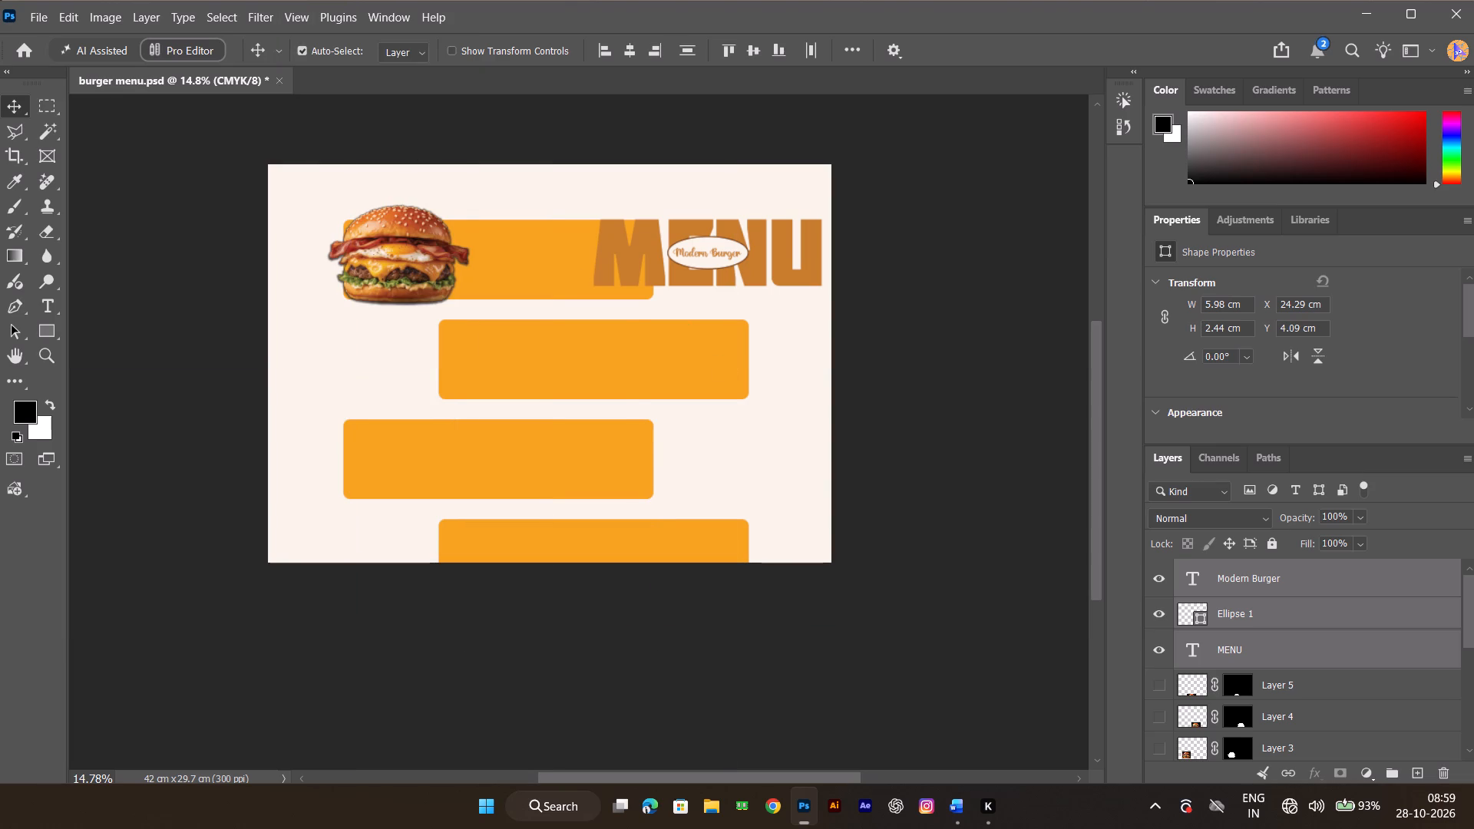
Create a cyan guide layout with 2 columns, 2 rows, 0.169 cm gutters and 1 cm margins on all sides.
left_click(294, 25)
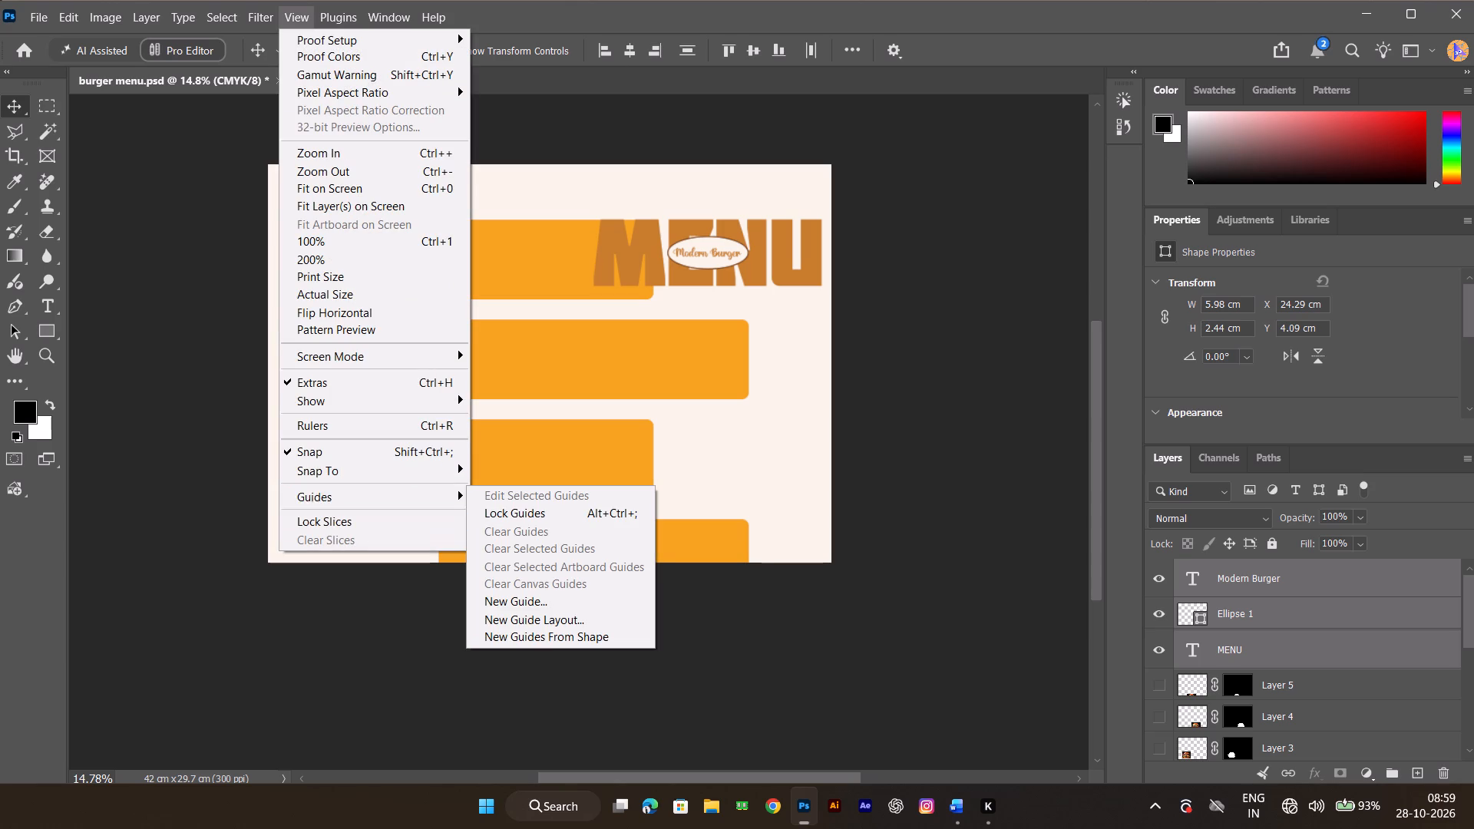
left_click(510, 619)
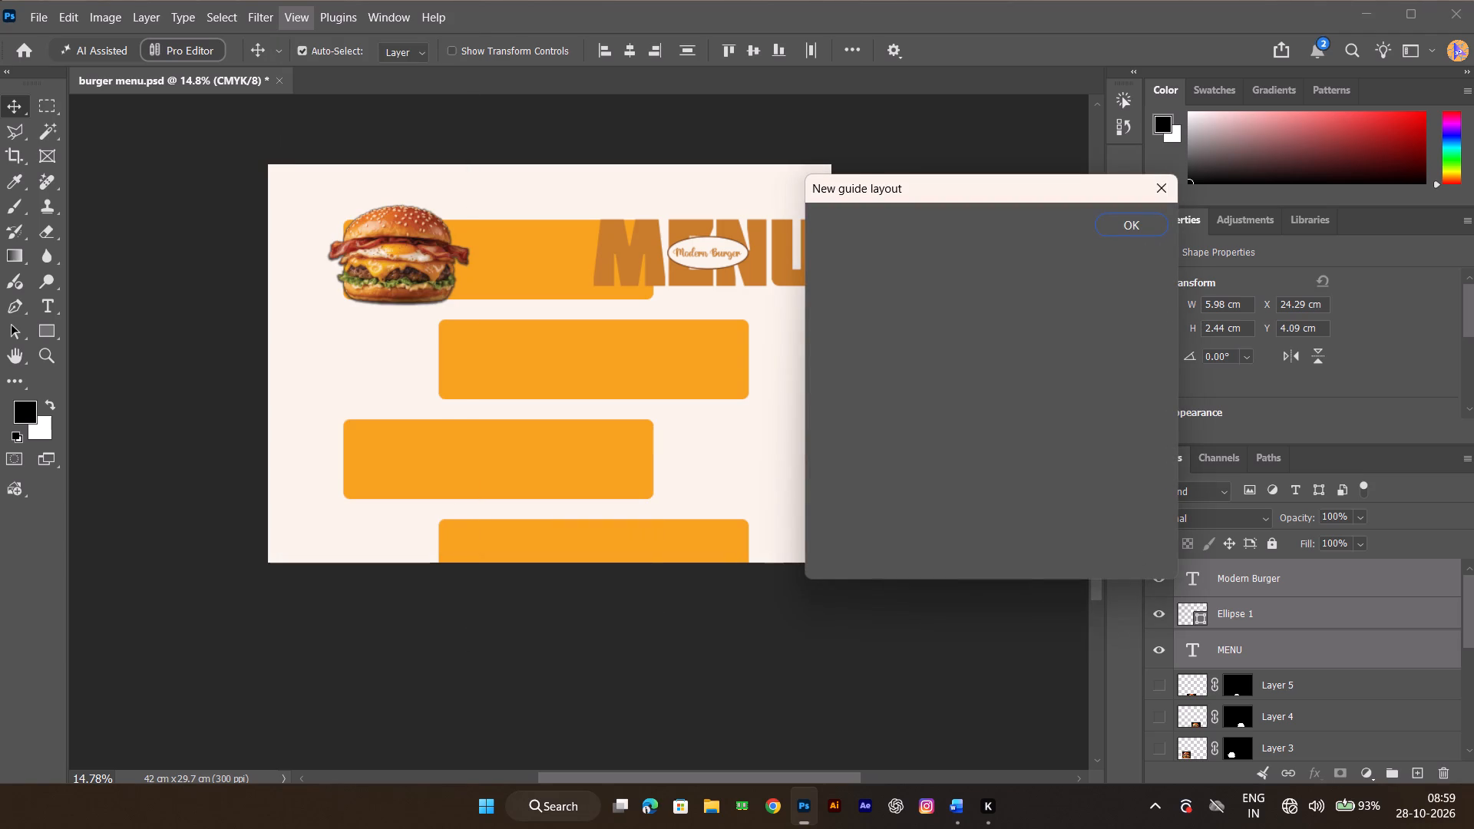
left_click(1143, 216)
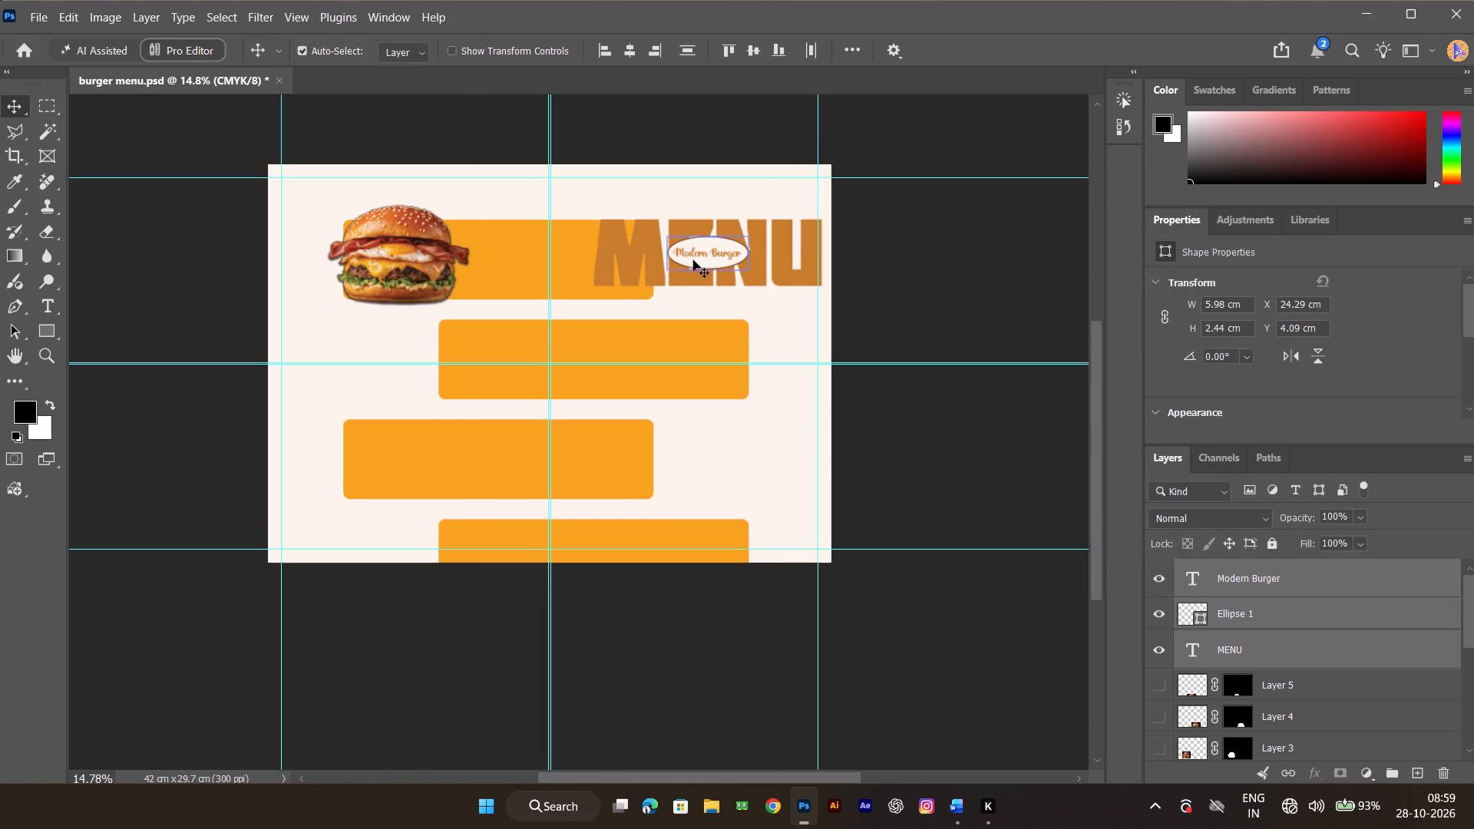
Move the MENU heading with its oval badge near the page's top edge and centre it horizontally on the canvas.
left_click_drag(699, 258, 551, 223)
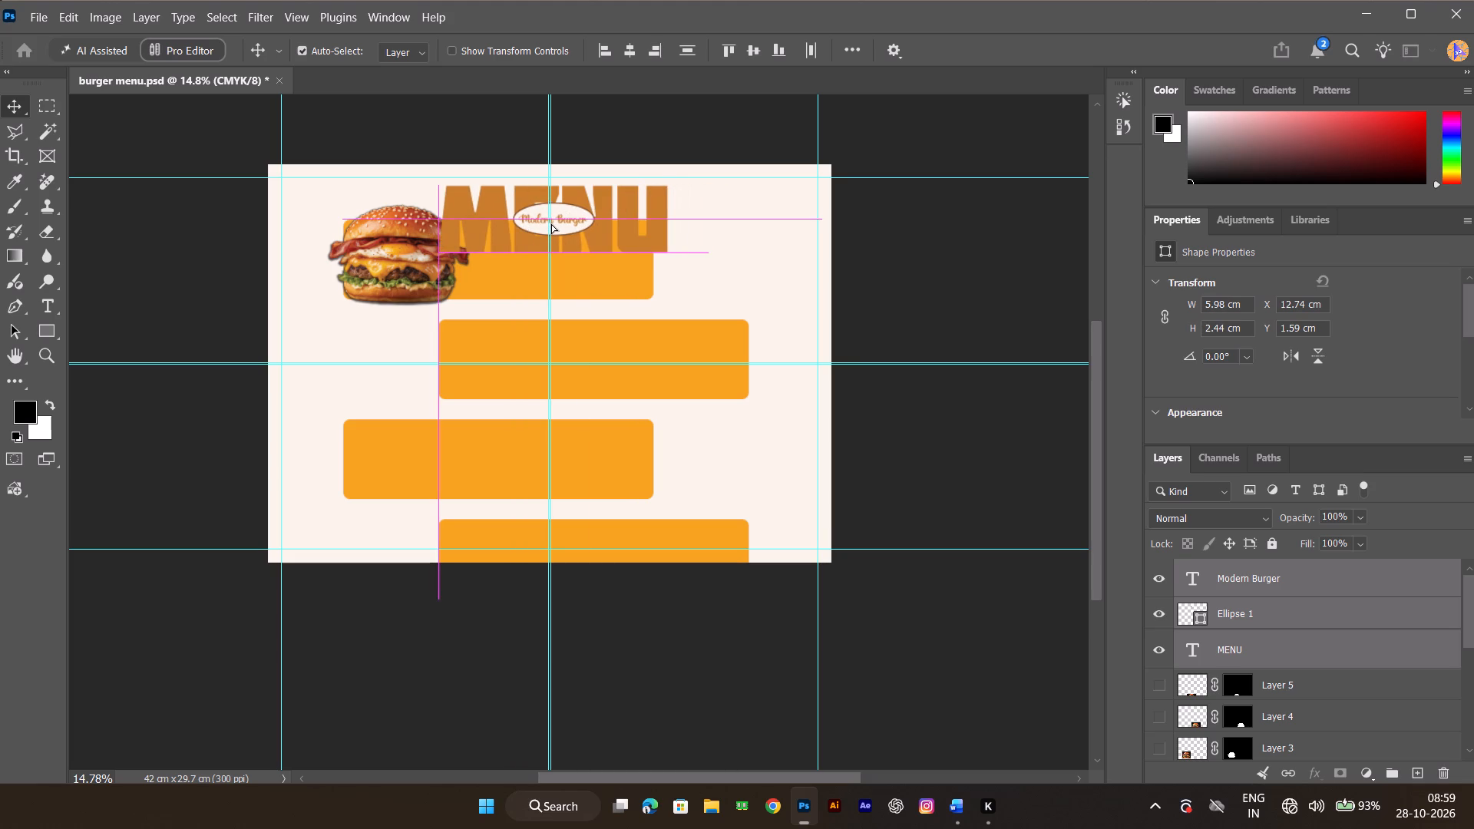
key("ctrl+a")
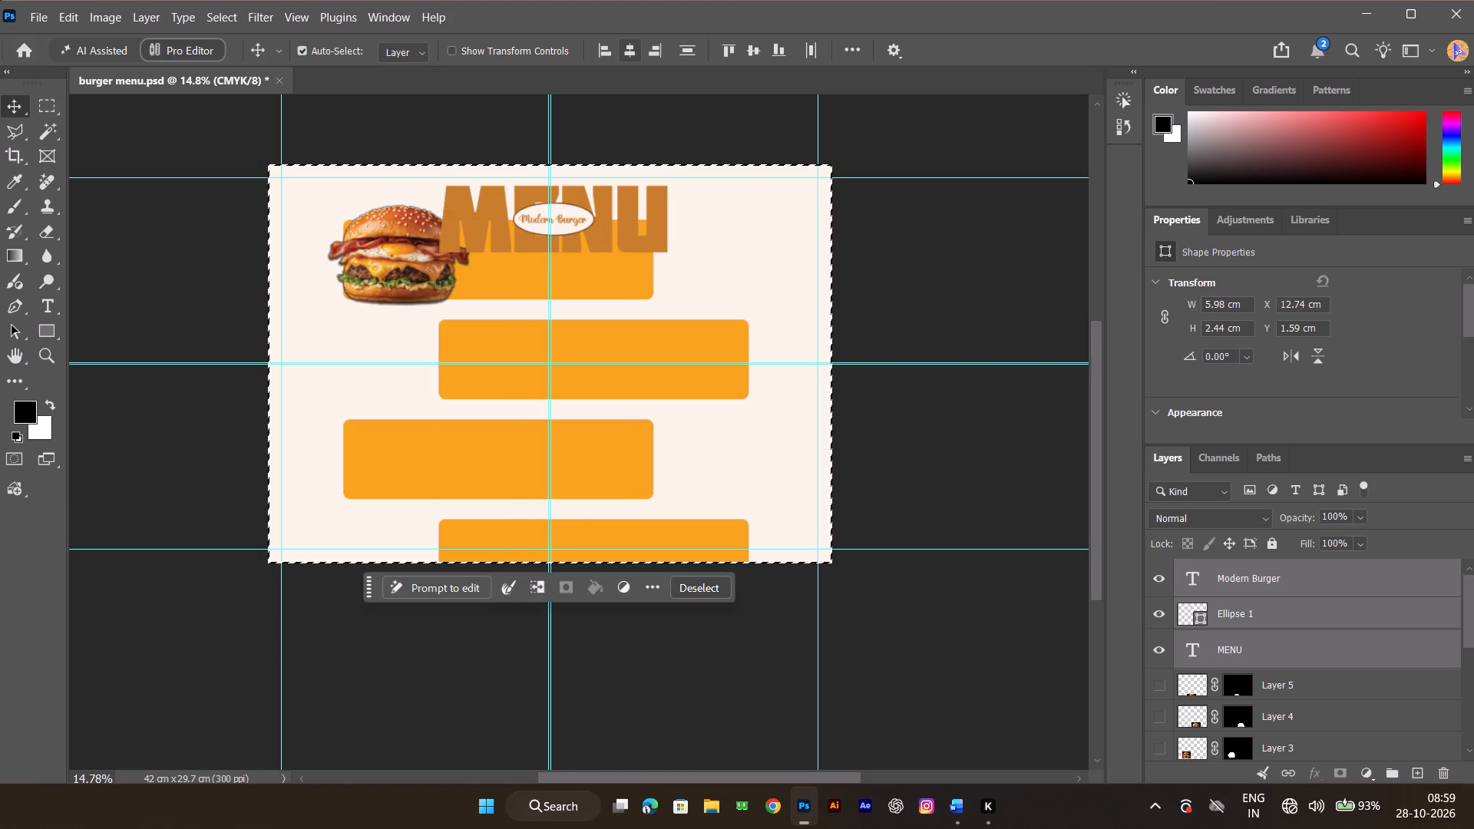
left_click(629, 58)
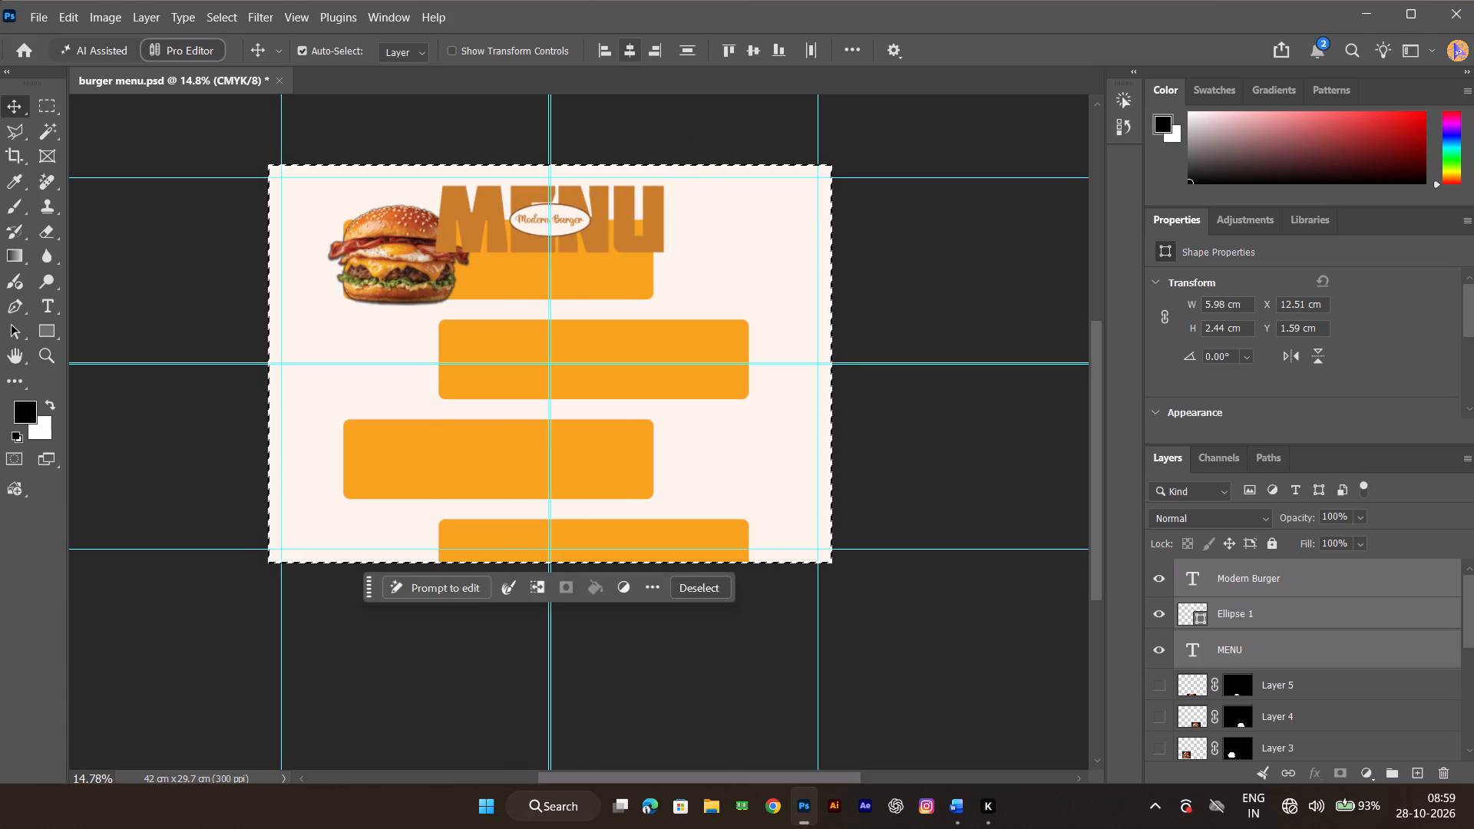
key("ctrl+d")
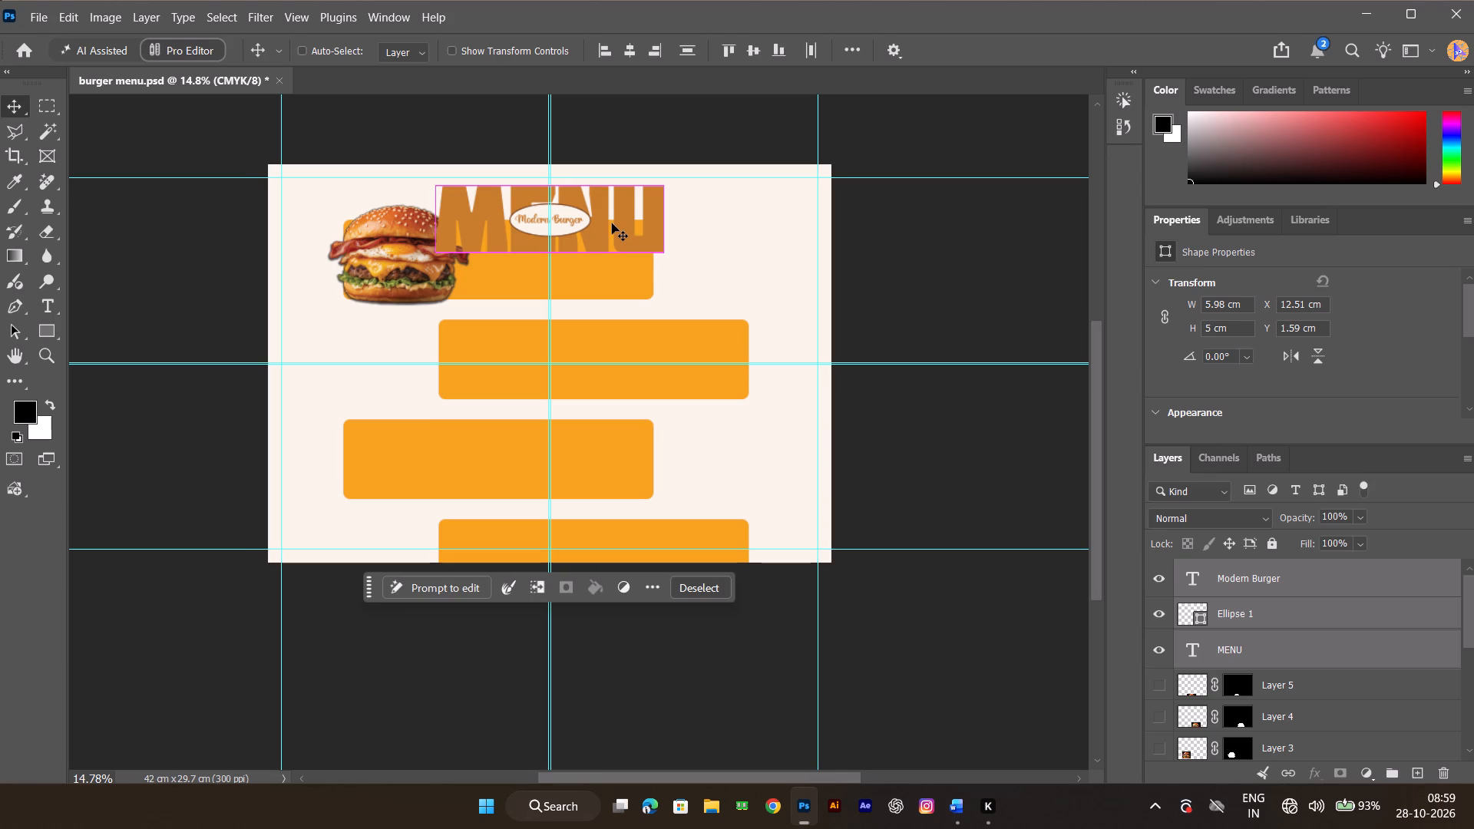
Raise the MENU heading and badge about 0.6 cm so the heading's top meets the 1 cm top margin guide.
left_click(567, 222)
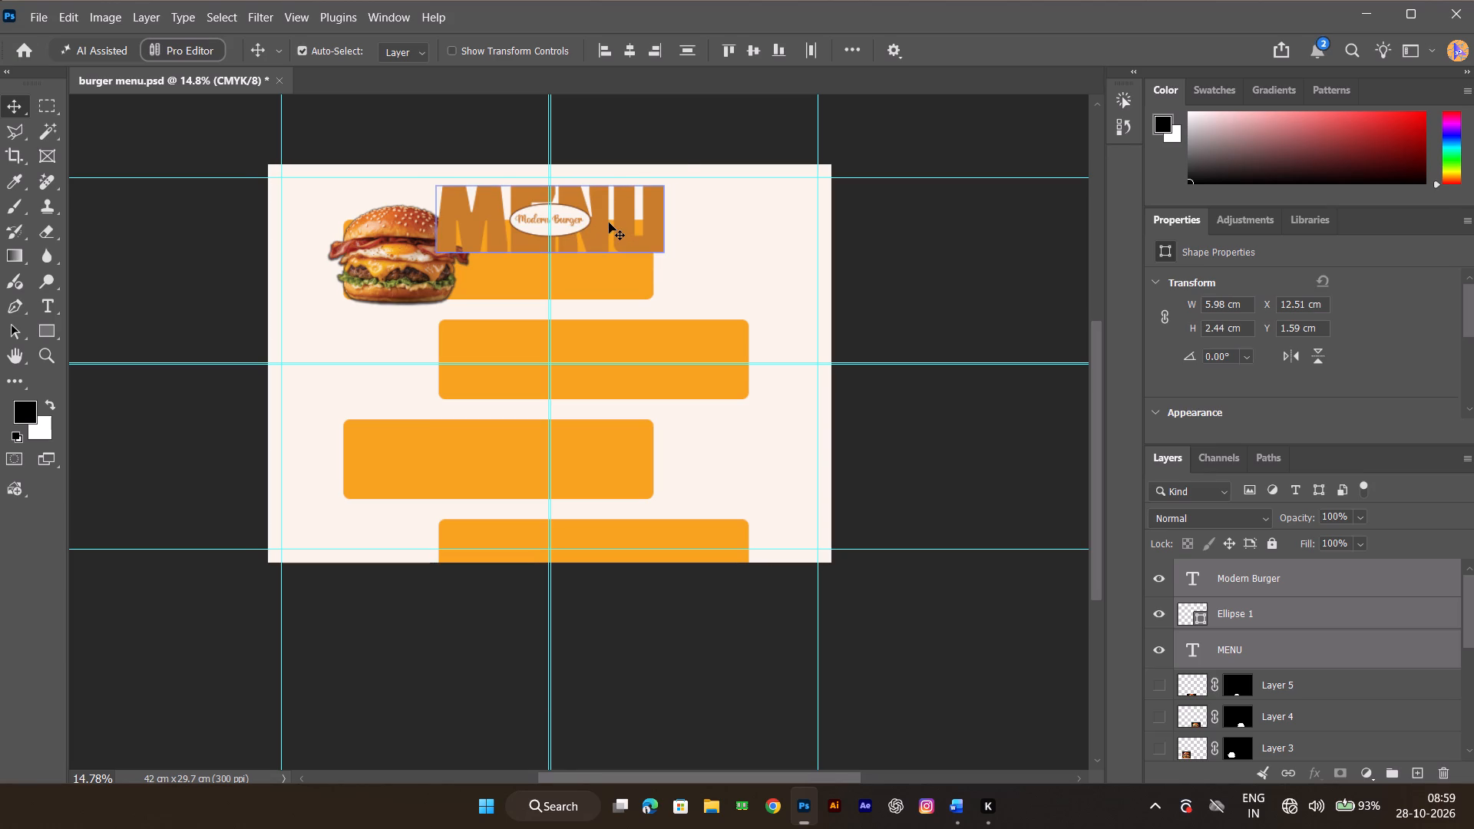
left_click_drag(609, 223, 603, 216)
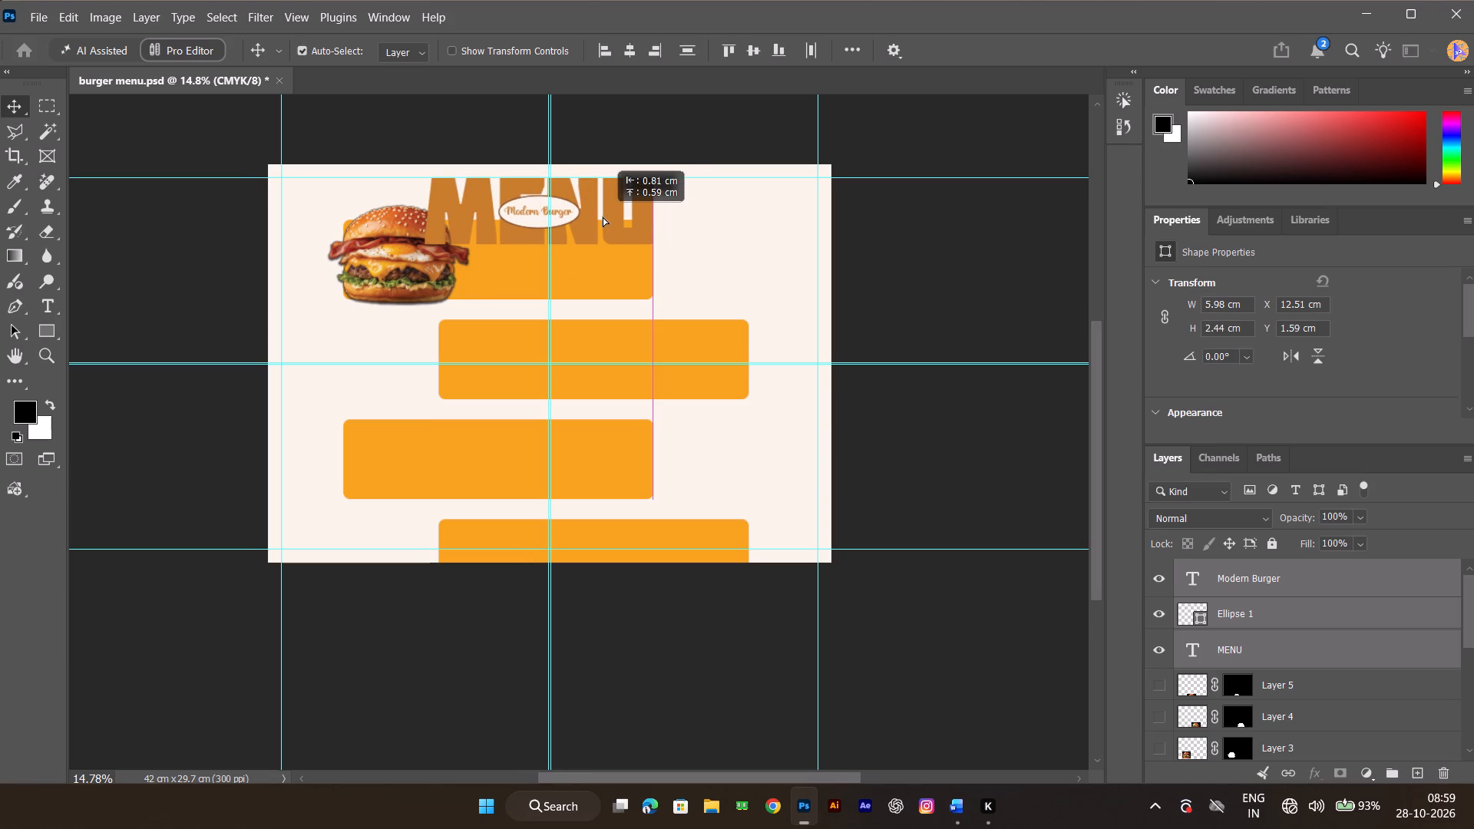
left_click_drag(603, 216, 606, 216)
left_click(922, 294)
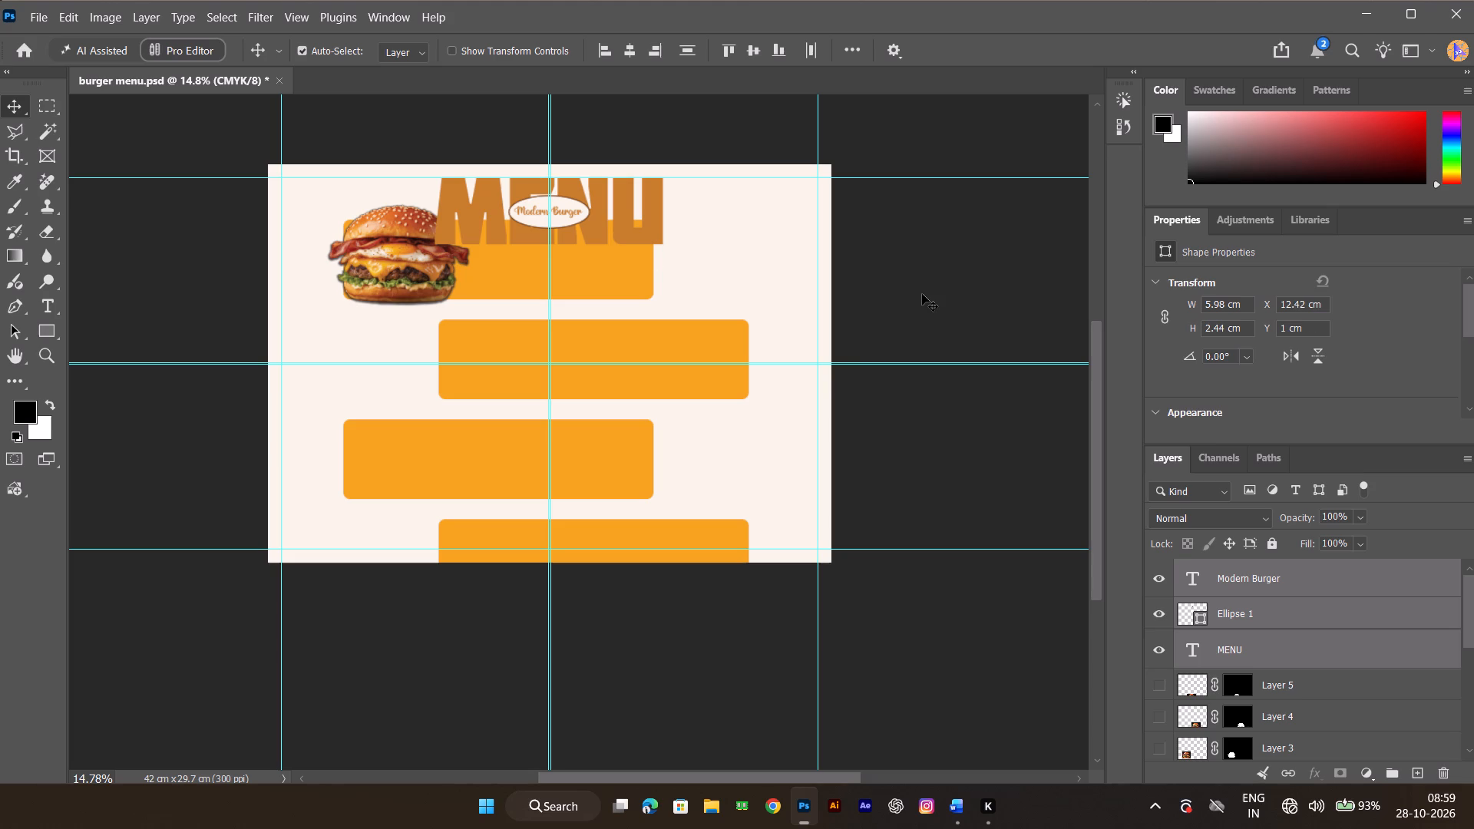
Move the burger image and first orange bar together about 6 cm left and 2.6 cm down, against the page's left edge.
left_click(392, 264)
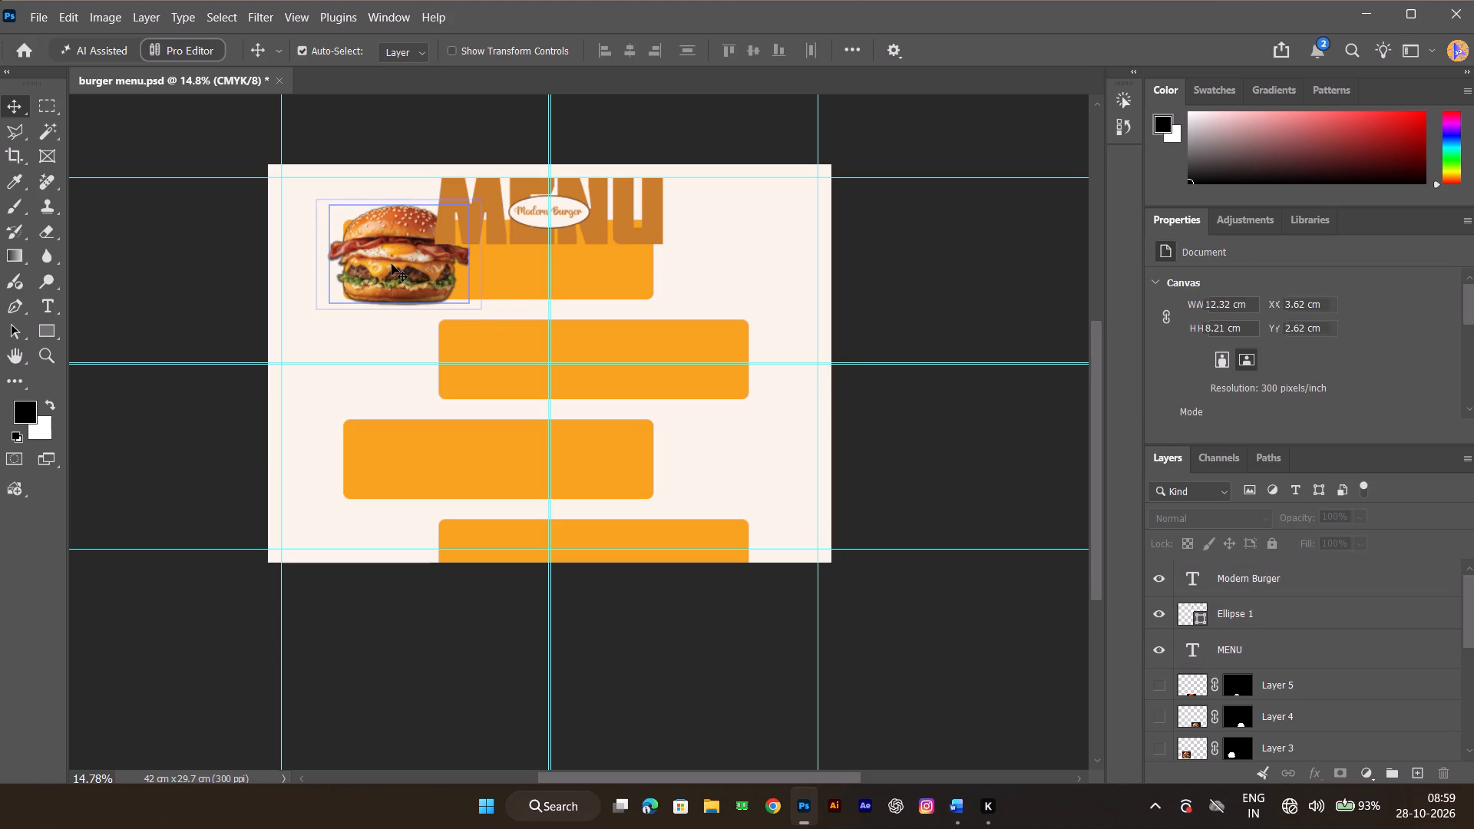
left_click(597, 283, "shift")
left_click_drag(419, 285, 409, 290)
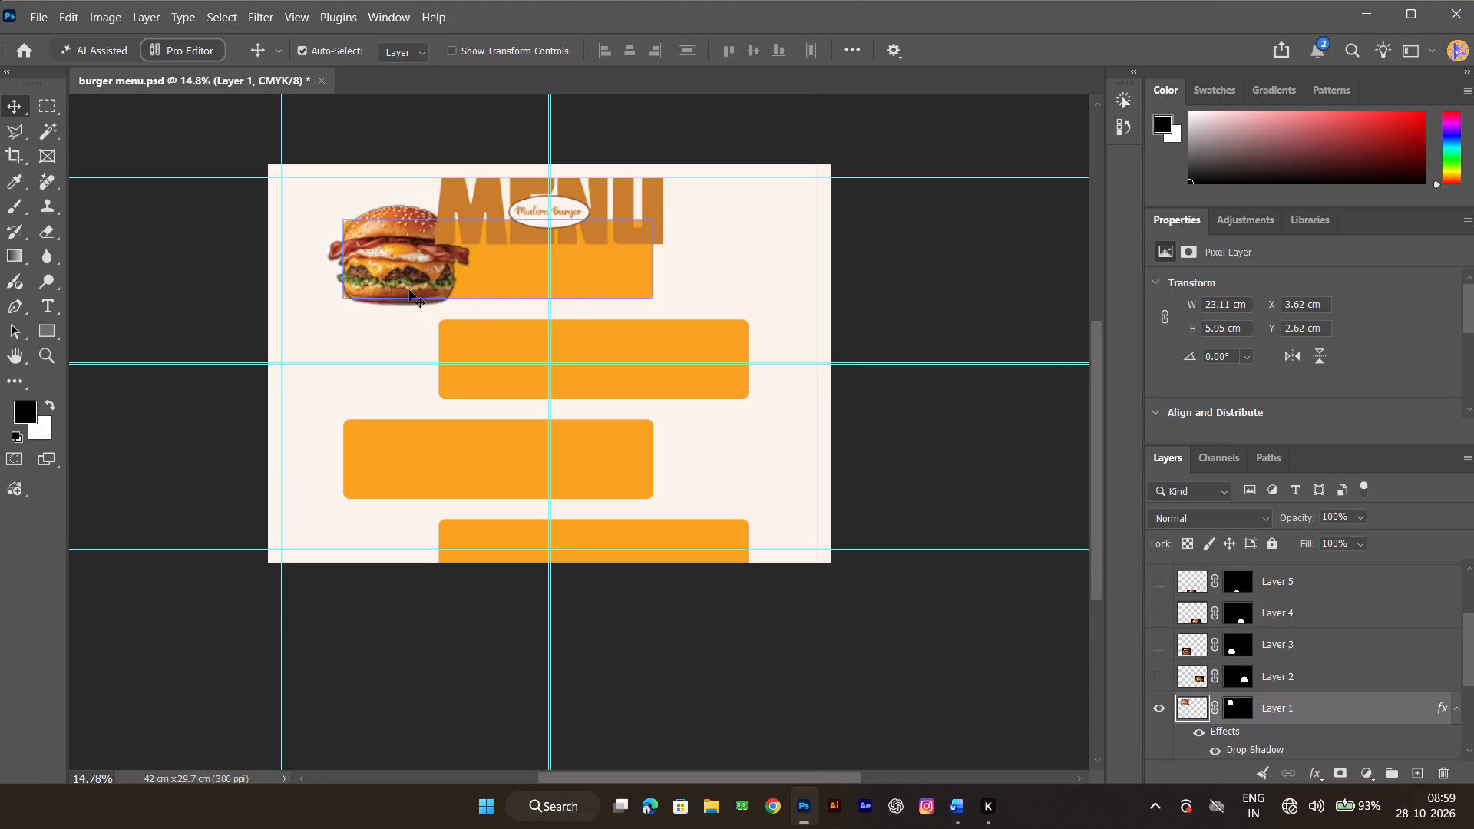
left_click_drag(409, 290, 390, 319)
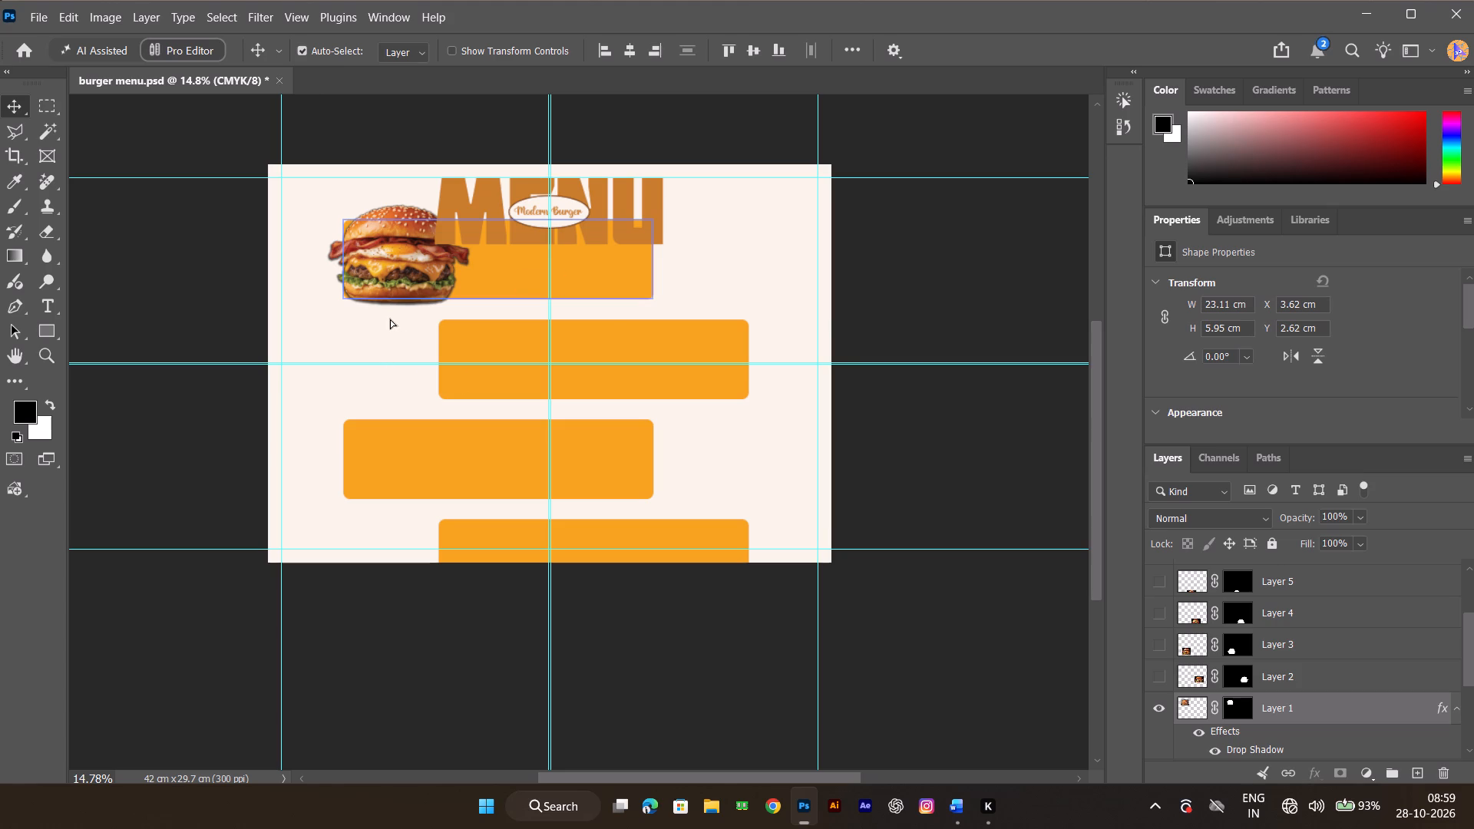
left_click_drag(390, 319, 339, 325)
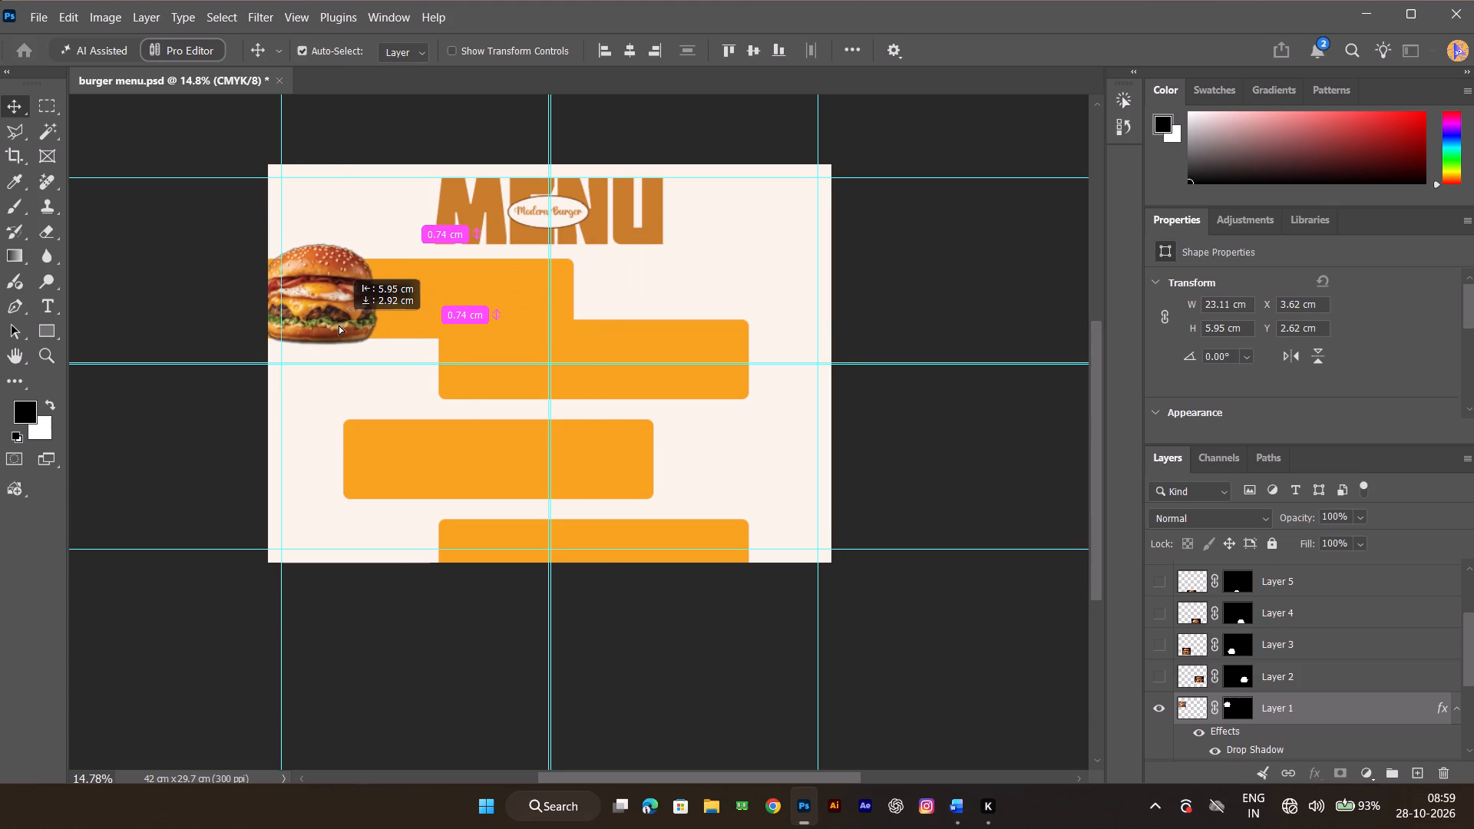
left_click_drag(339, 325, 339, 319)
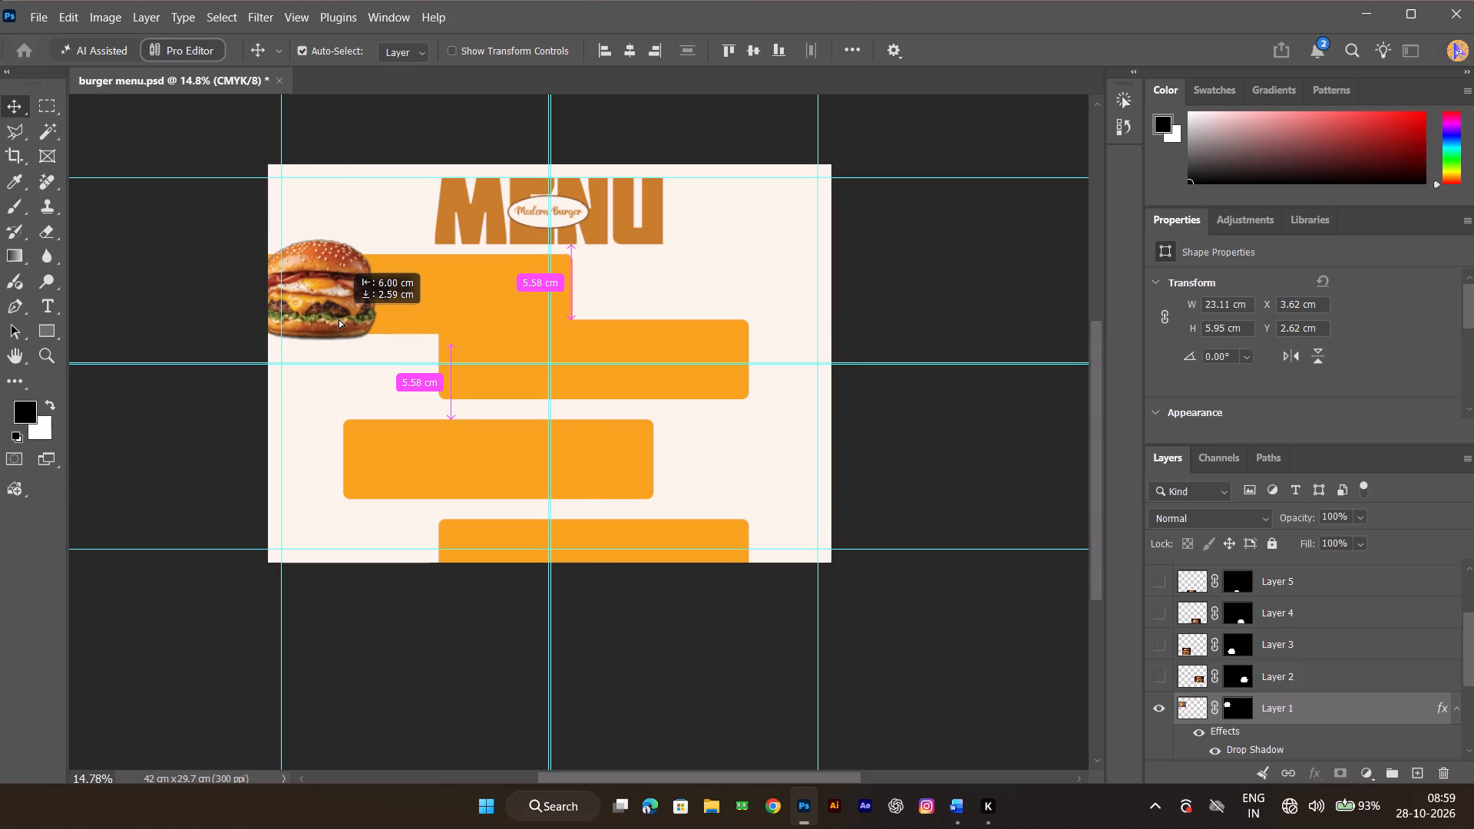
left_click_drag(339, 319, 340, 320)
Move the second orange bar flush with the page's right edge just below the first bar, at about X 18.9 cm, Y 13.4 cm.
left_click_drag(653, 353, 669, 359)
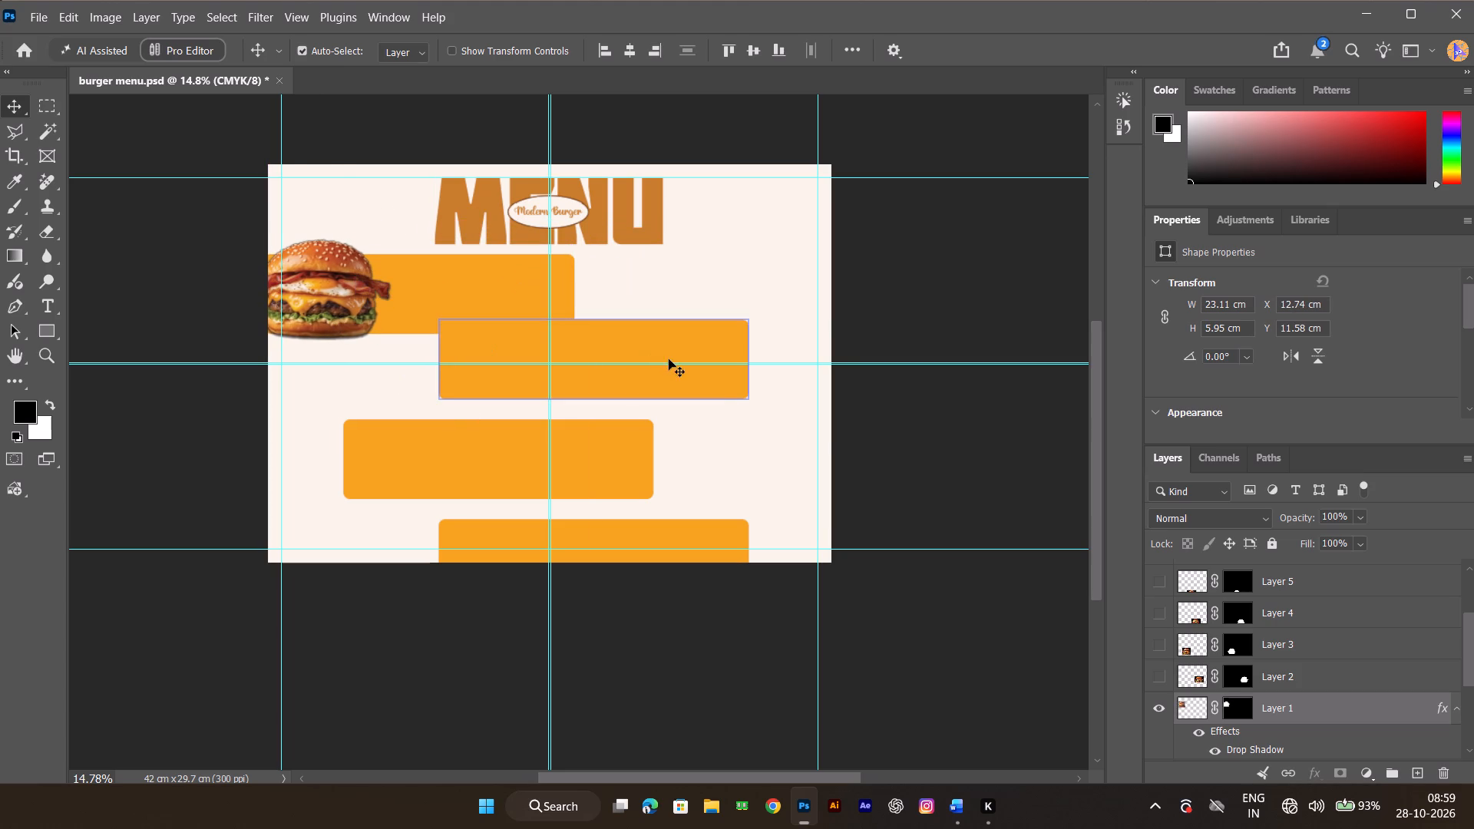
left_click_drag(669, 359, 732, 388)
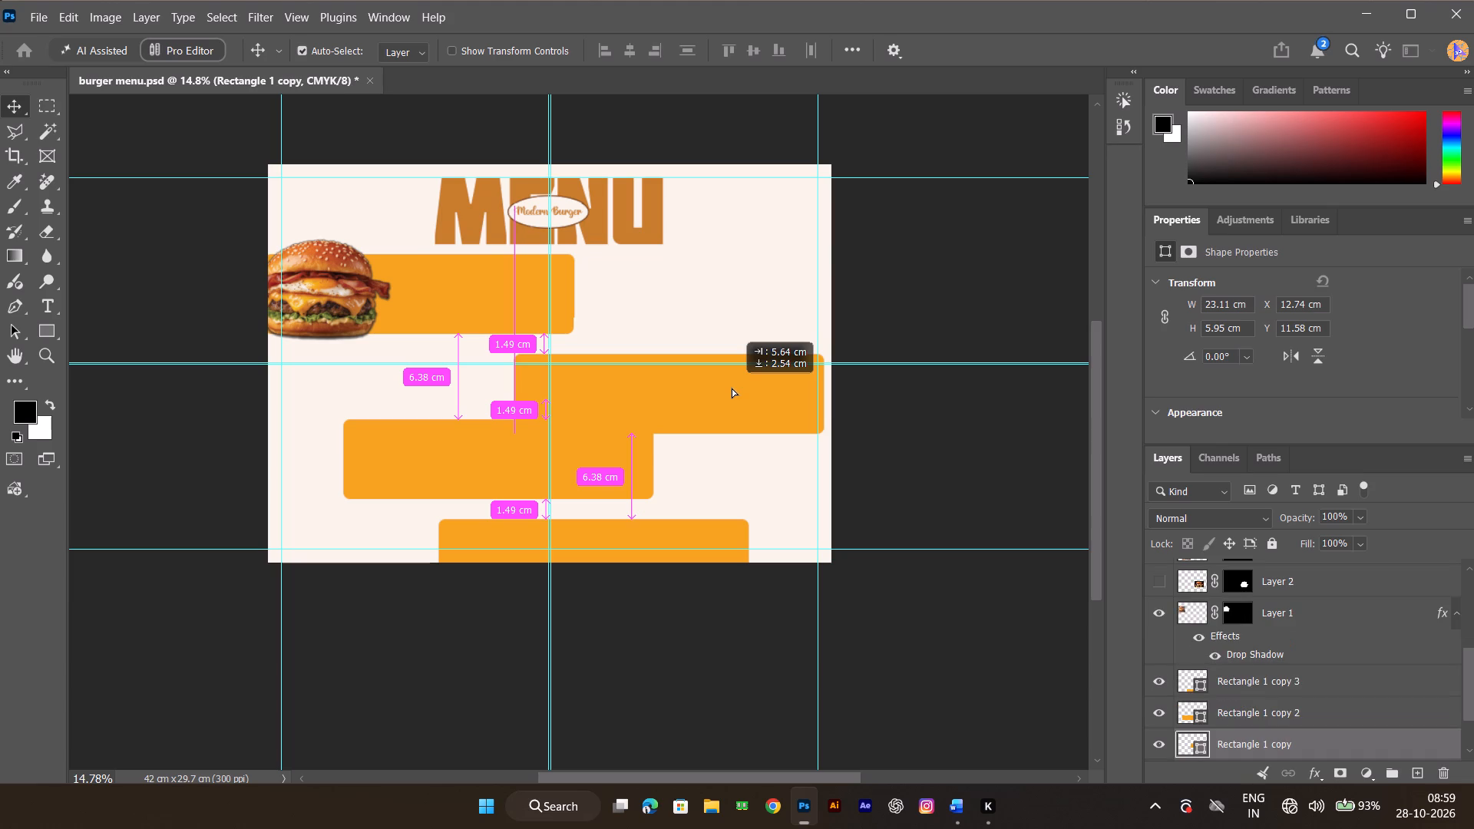
left_click_drag(732, 388, 735, 377)
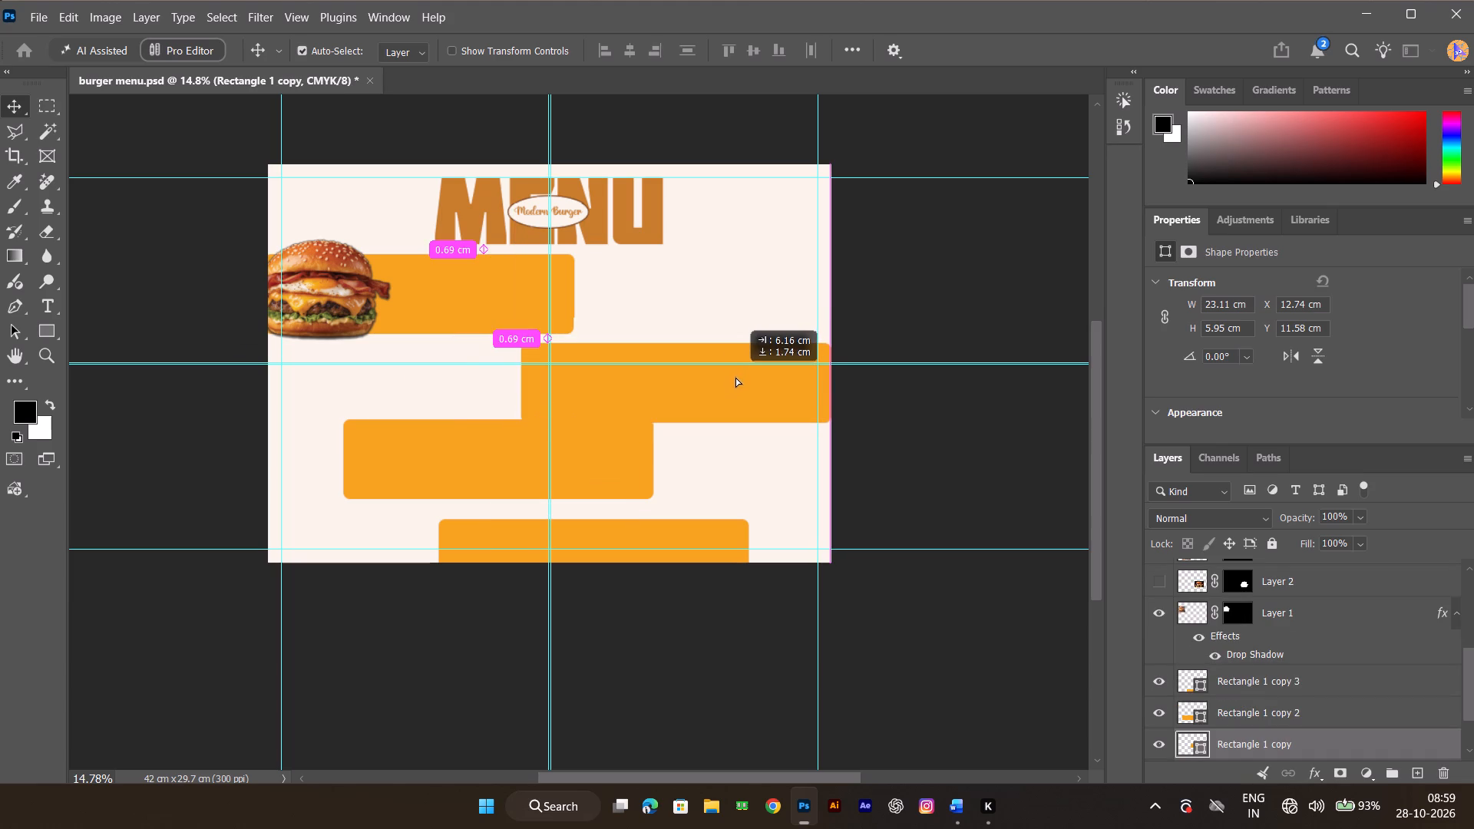
left_click_drag(735, 377, 736, 380)
Move the third orange bar partly off the page's left edge, beside the second bar, at about X -5.2 cm, Y 16.1 cm.
left_click_drag(411, 465, 333, 462)
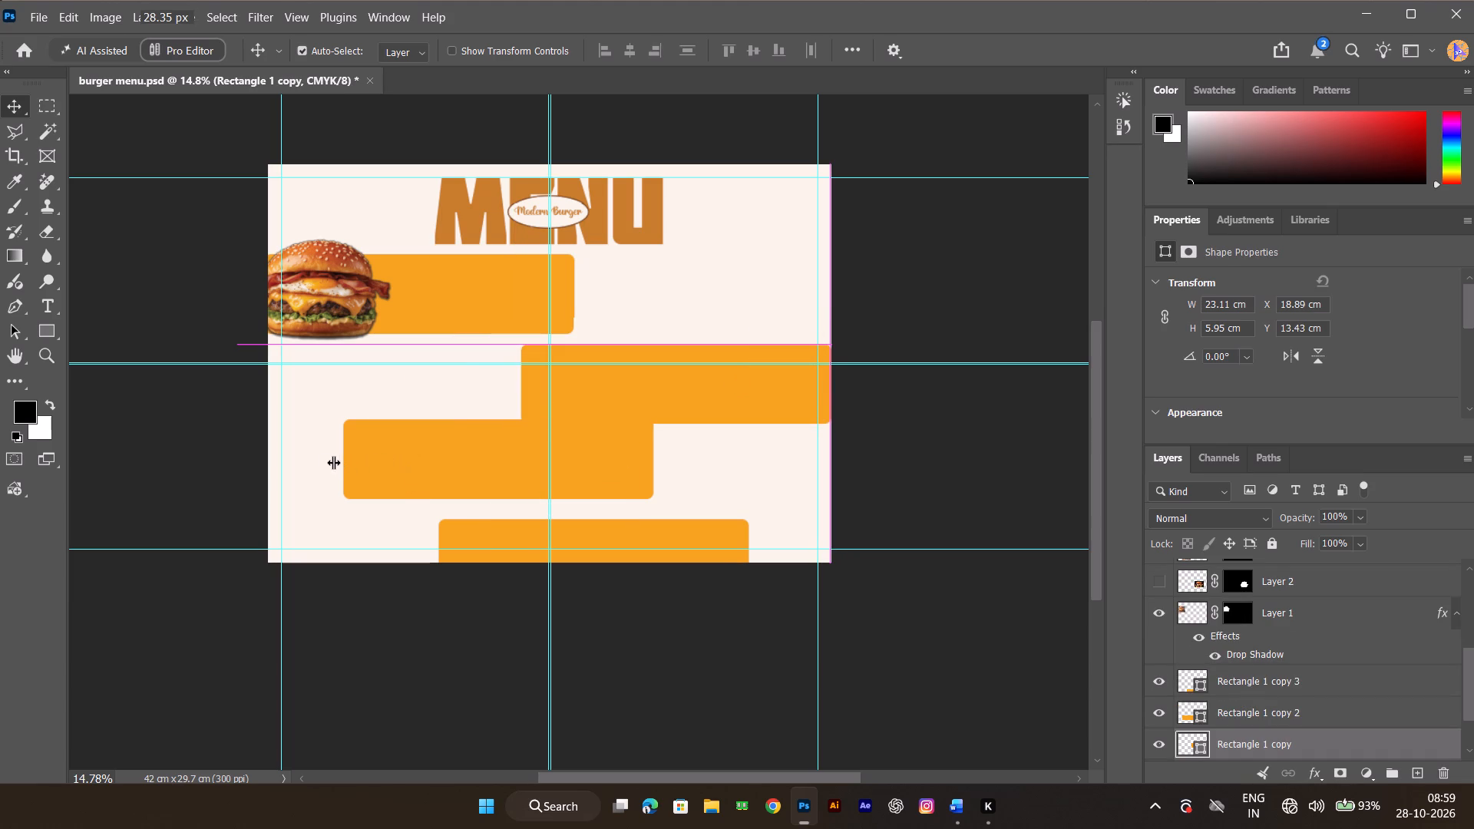
left_click_drag(333, 462, 338, 460)
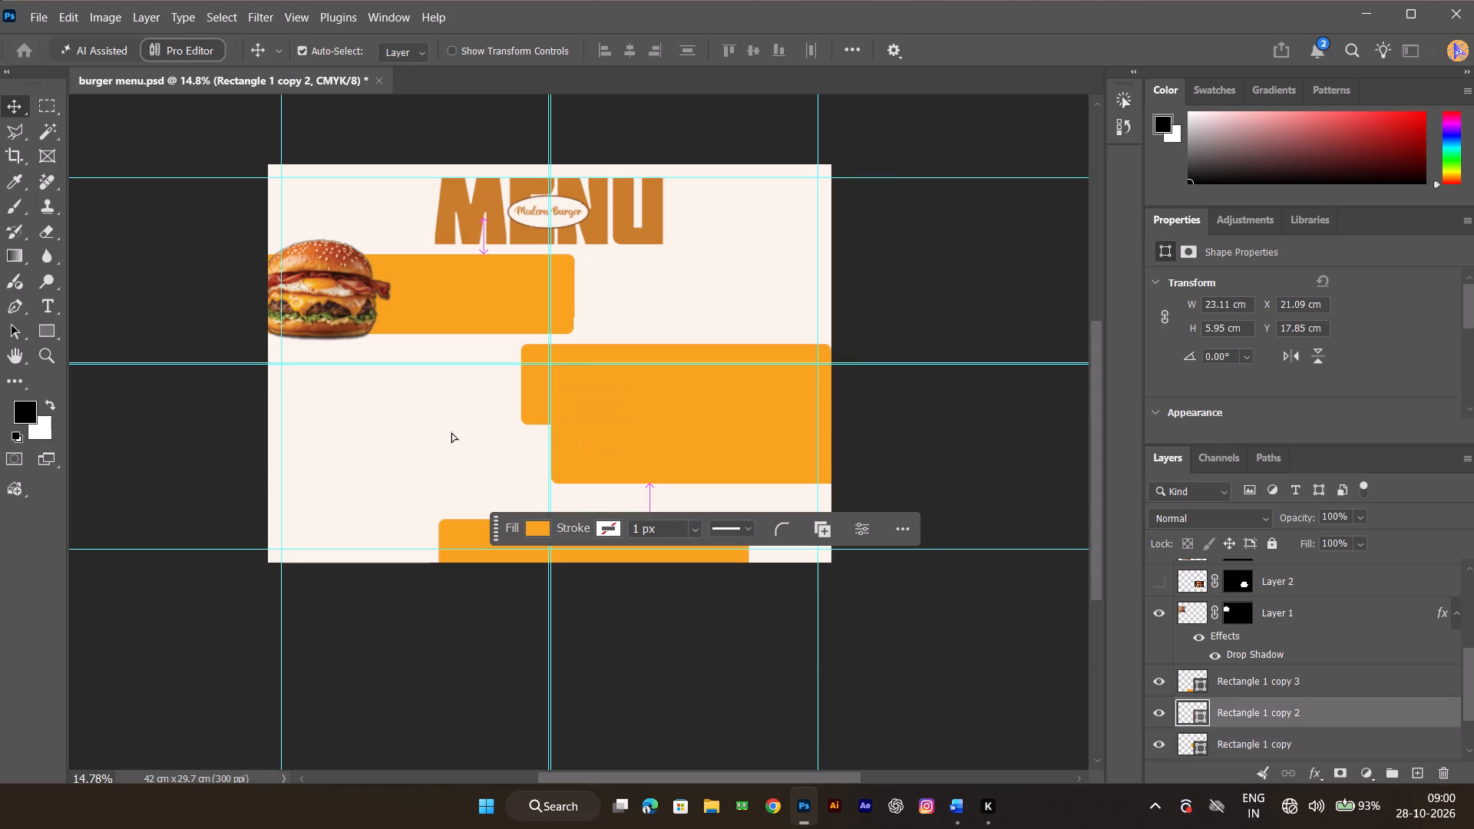
left_click_drag(636, 440, 388, 455)
left_click(388, 455)
left_click_drag(388, 455, 296, 447)
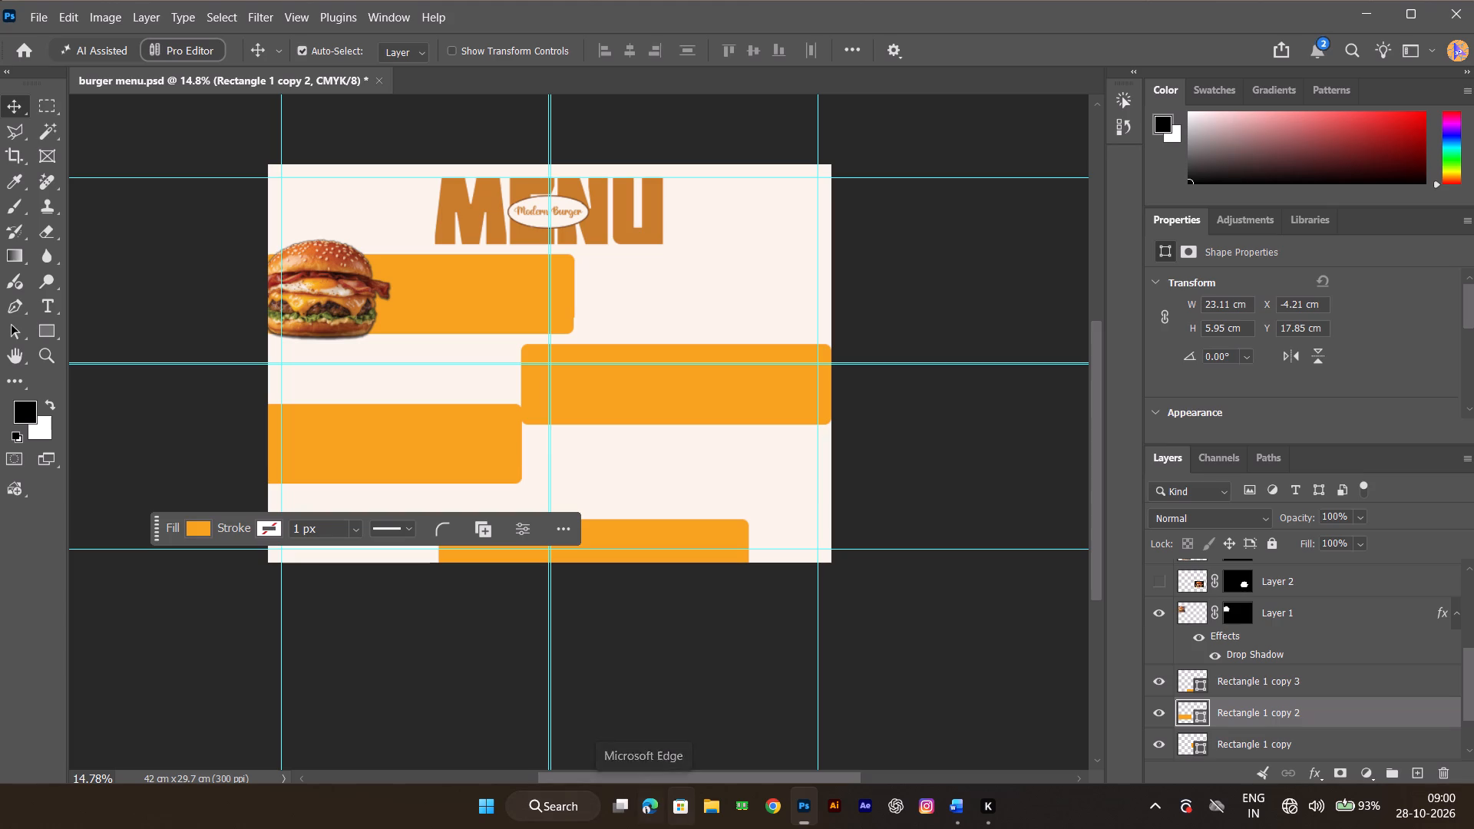
left_click_drag(399, 448, 403, 448)
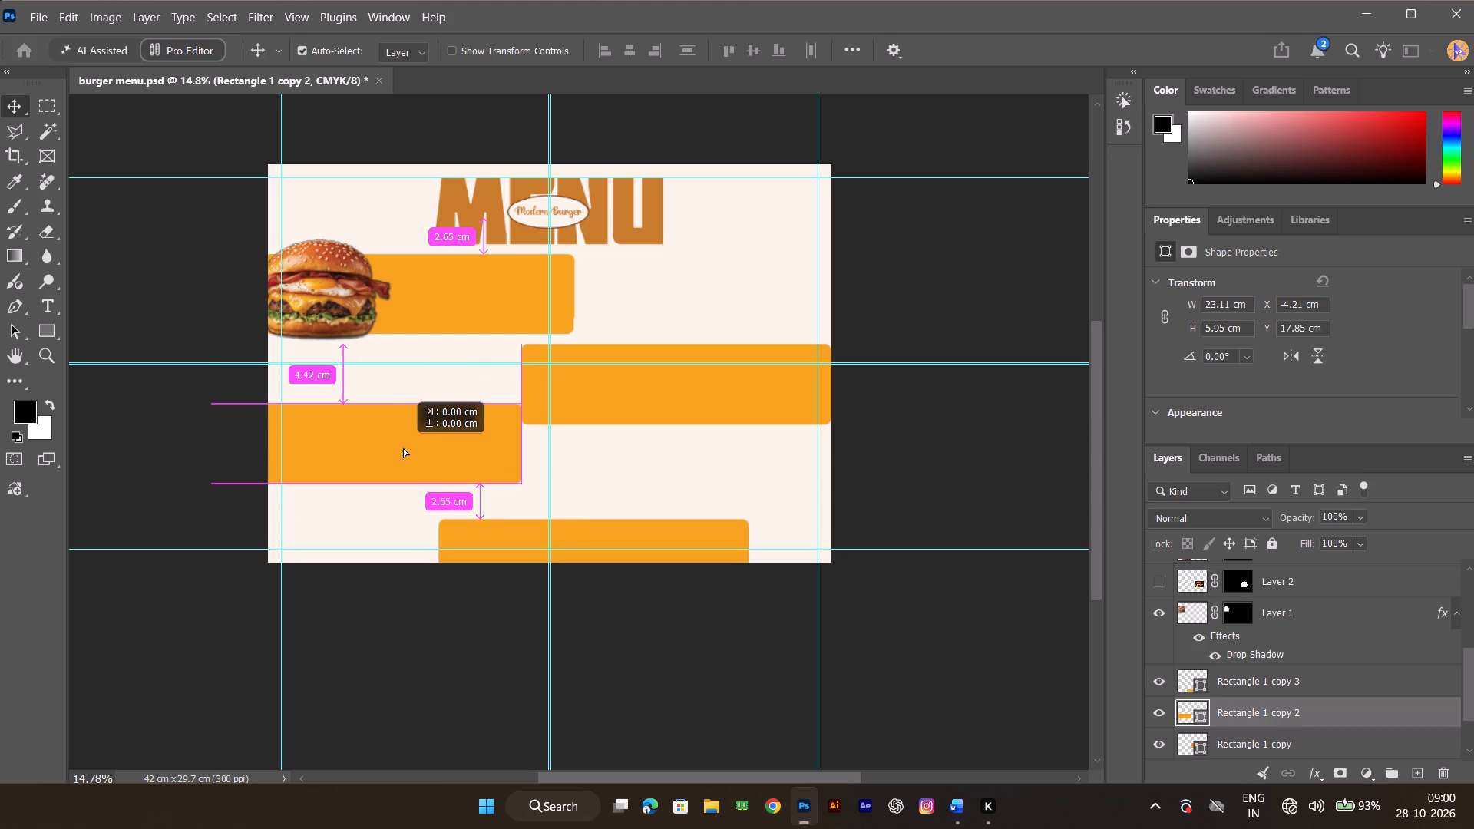
left_click_drag(403, 448, 381, 418)
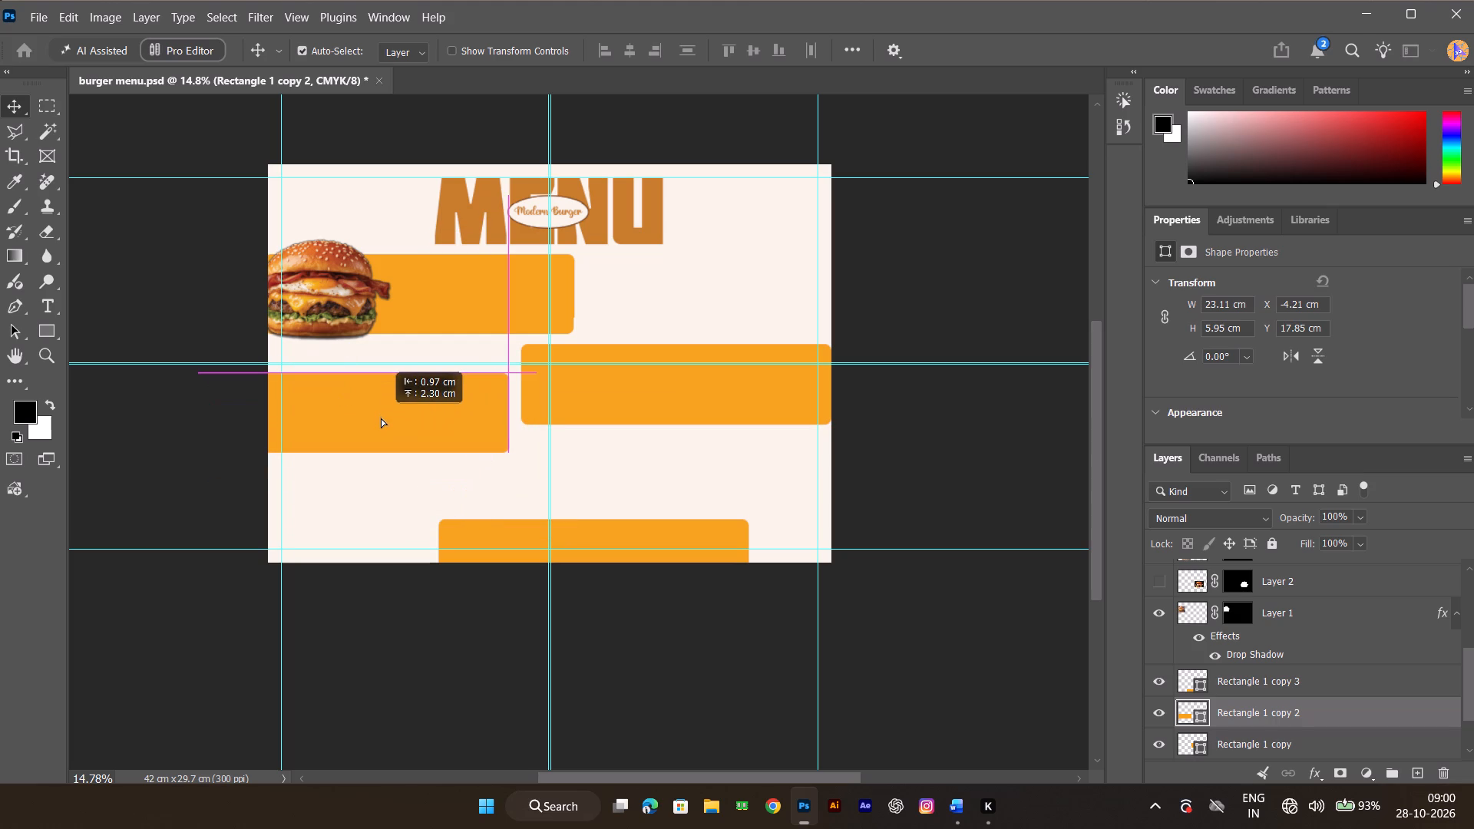
left_click_drag(381, 418, 386, 408)
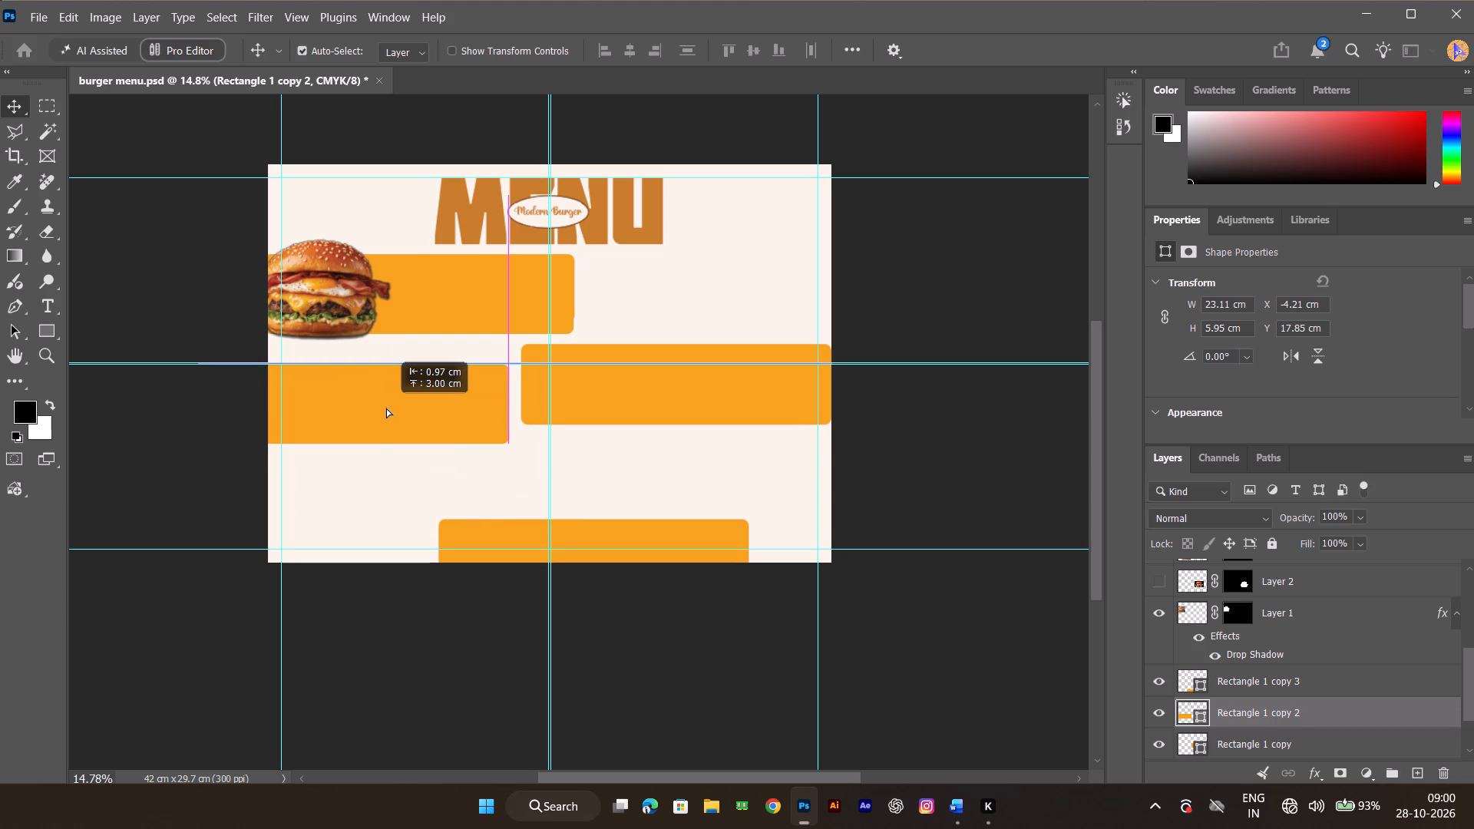
left_click_drag(386, 408, 386, 421)
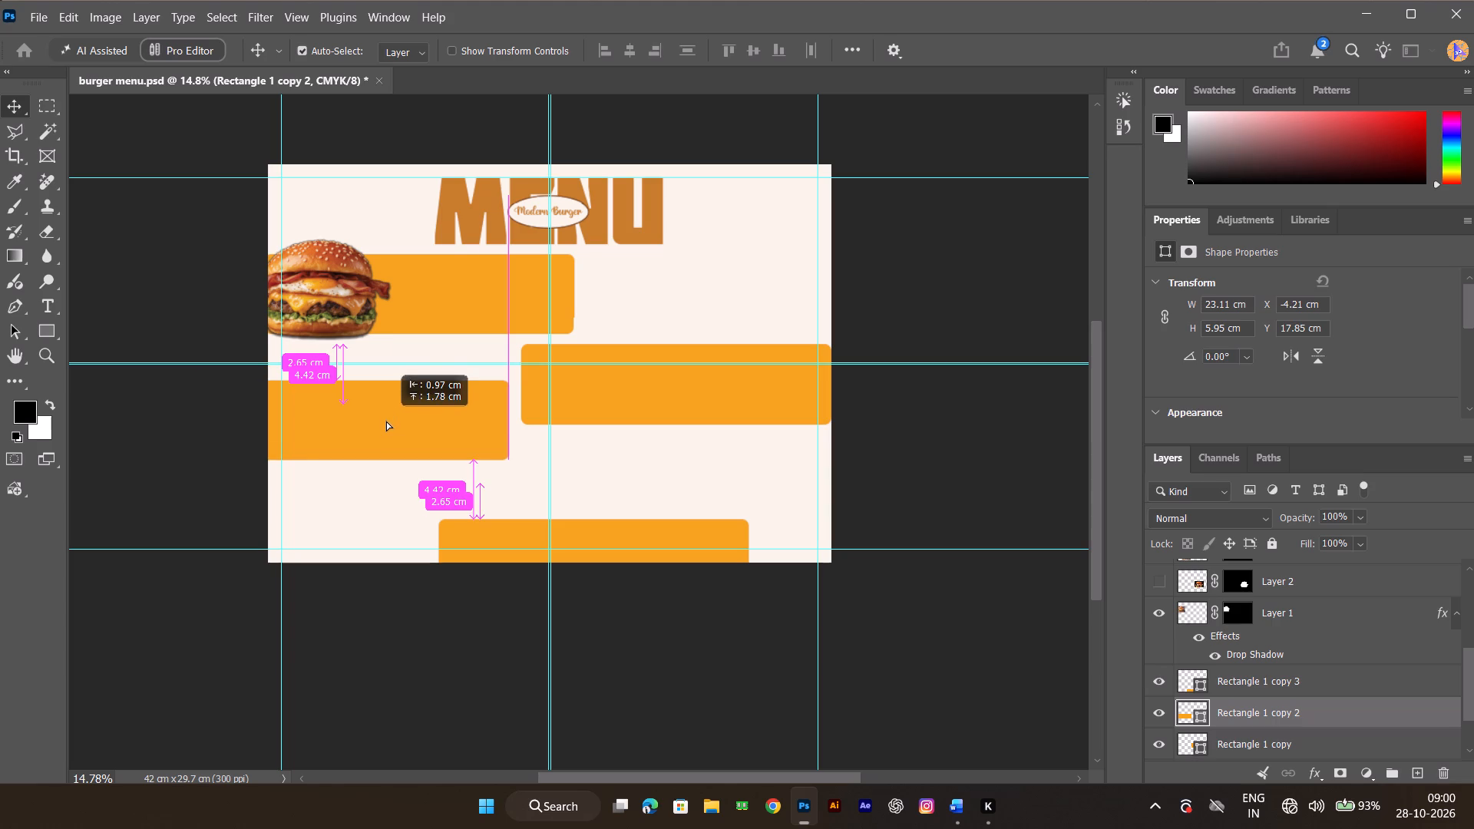
left_click_drag(386, 421, 386, 424)
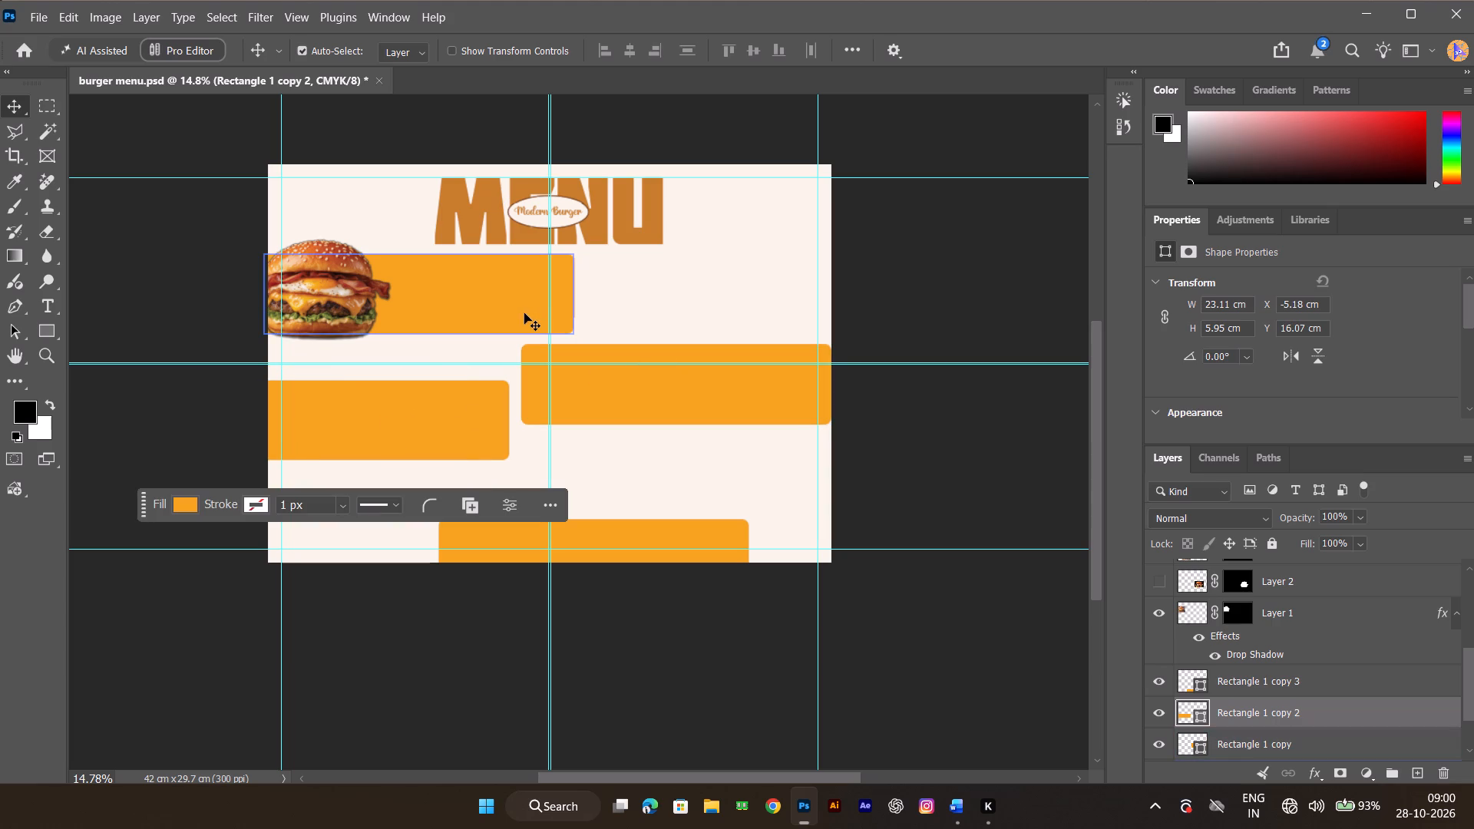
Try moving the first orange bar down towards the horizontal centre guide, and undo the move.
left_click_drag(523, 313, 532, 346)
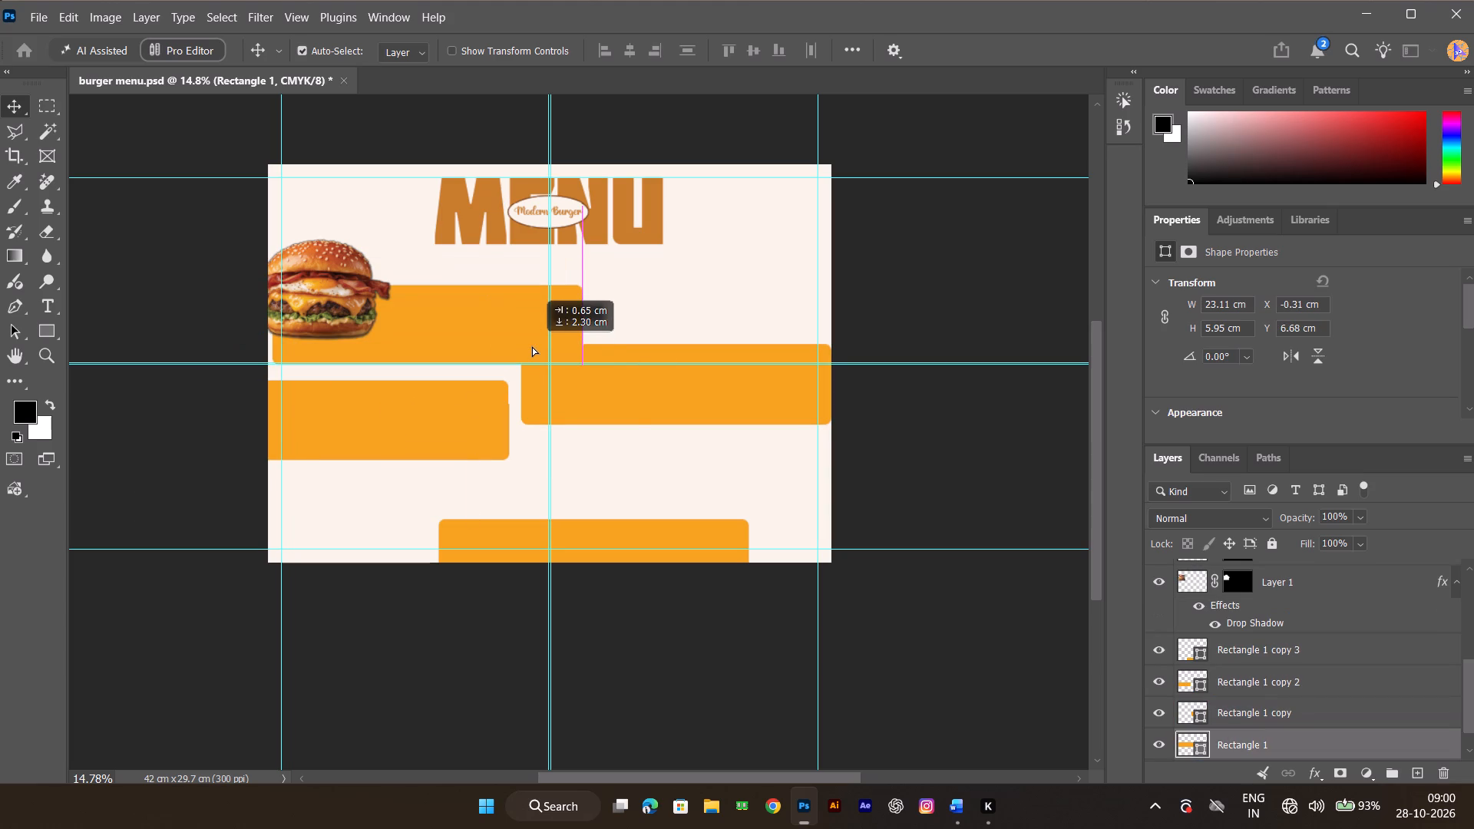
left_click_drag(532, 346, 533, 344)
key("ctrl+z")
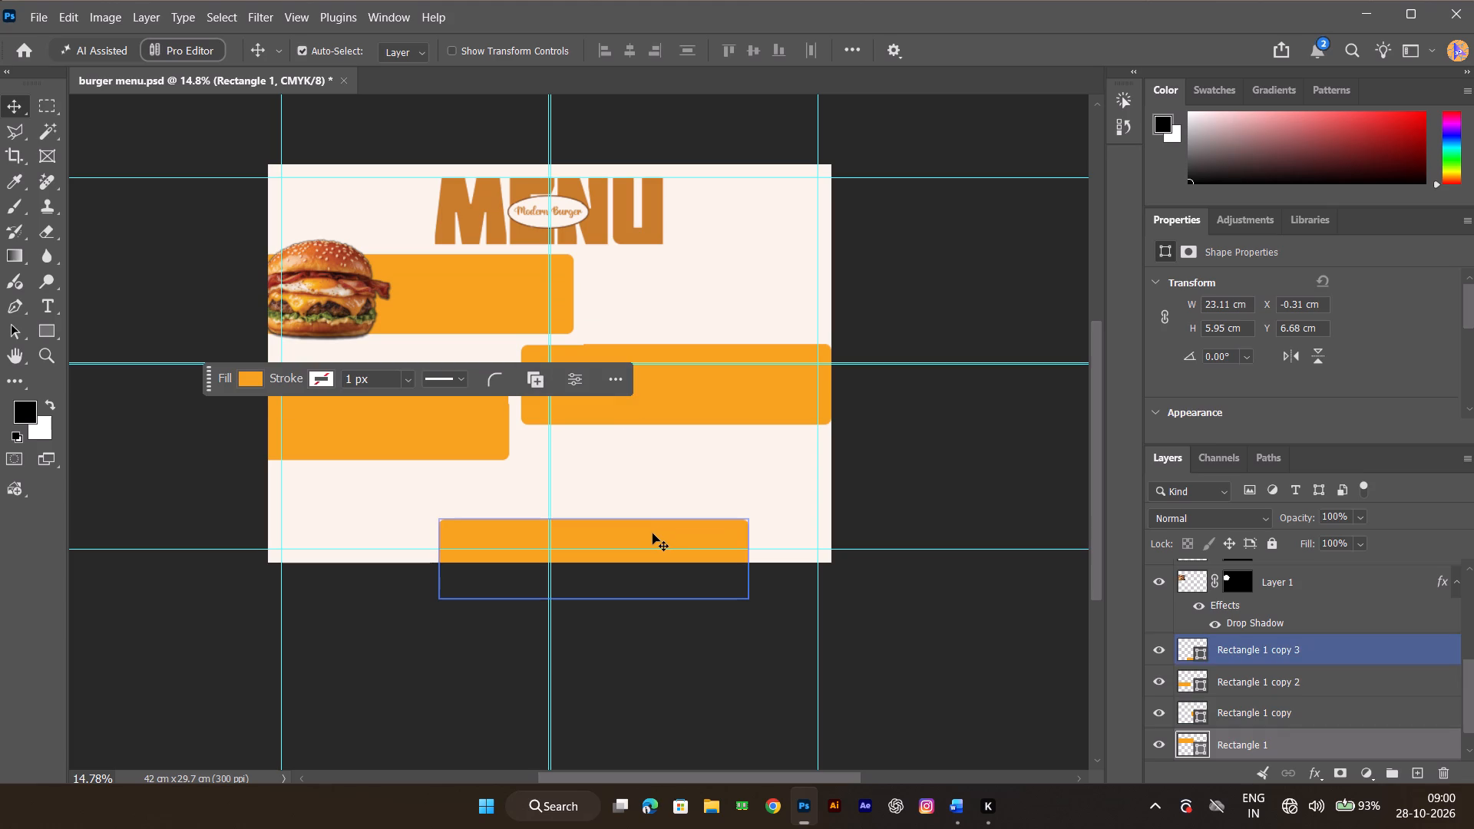
Move the lowest orange bar up and right, below the second bar, at about X 18.2 cm, Y 21.3 cm.
left_click_drag(653, 533, 725, 464)
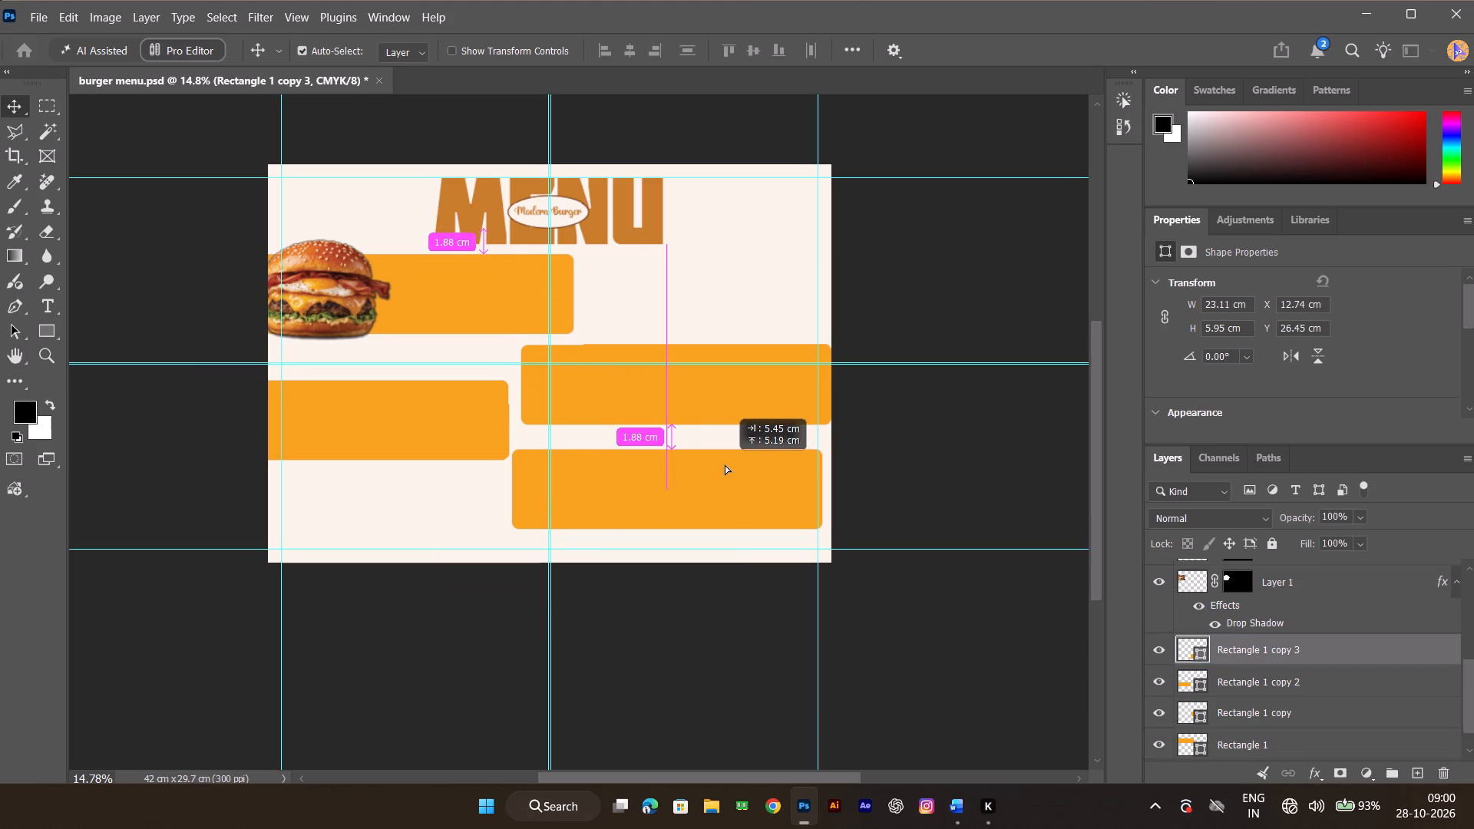
left_click_drag(725, 464, 728, 464)
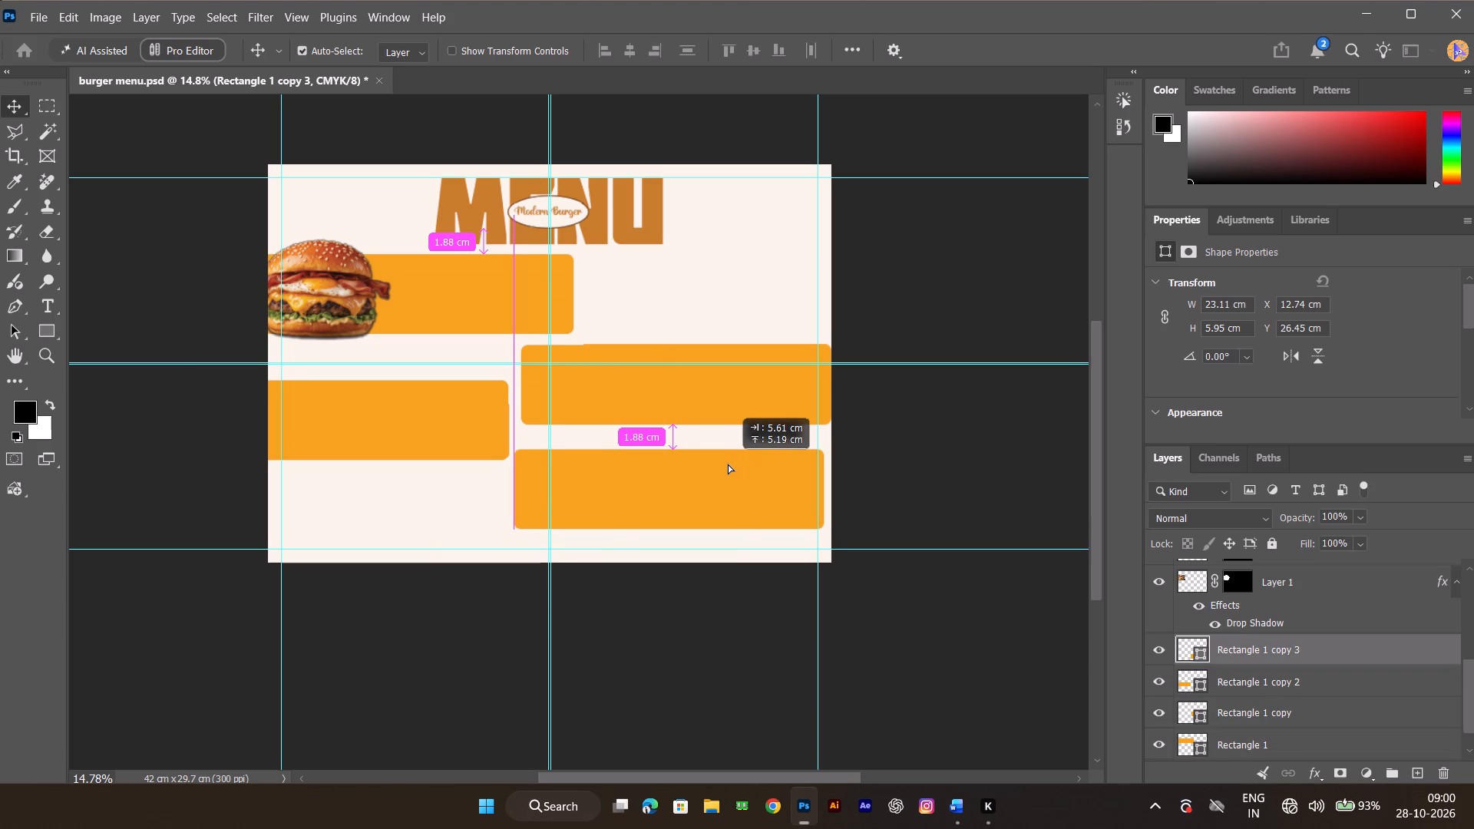
left_click_drag(728, 464, 726, 465)
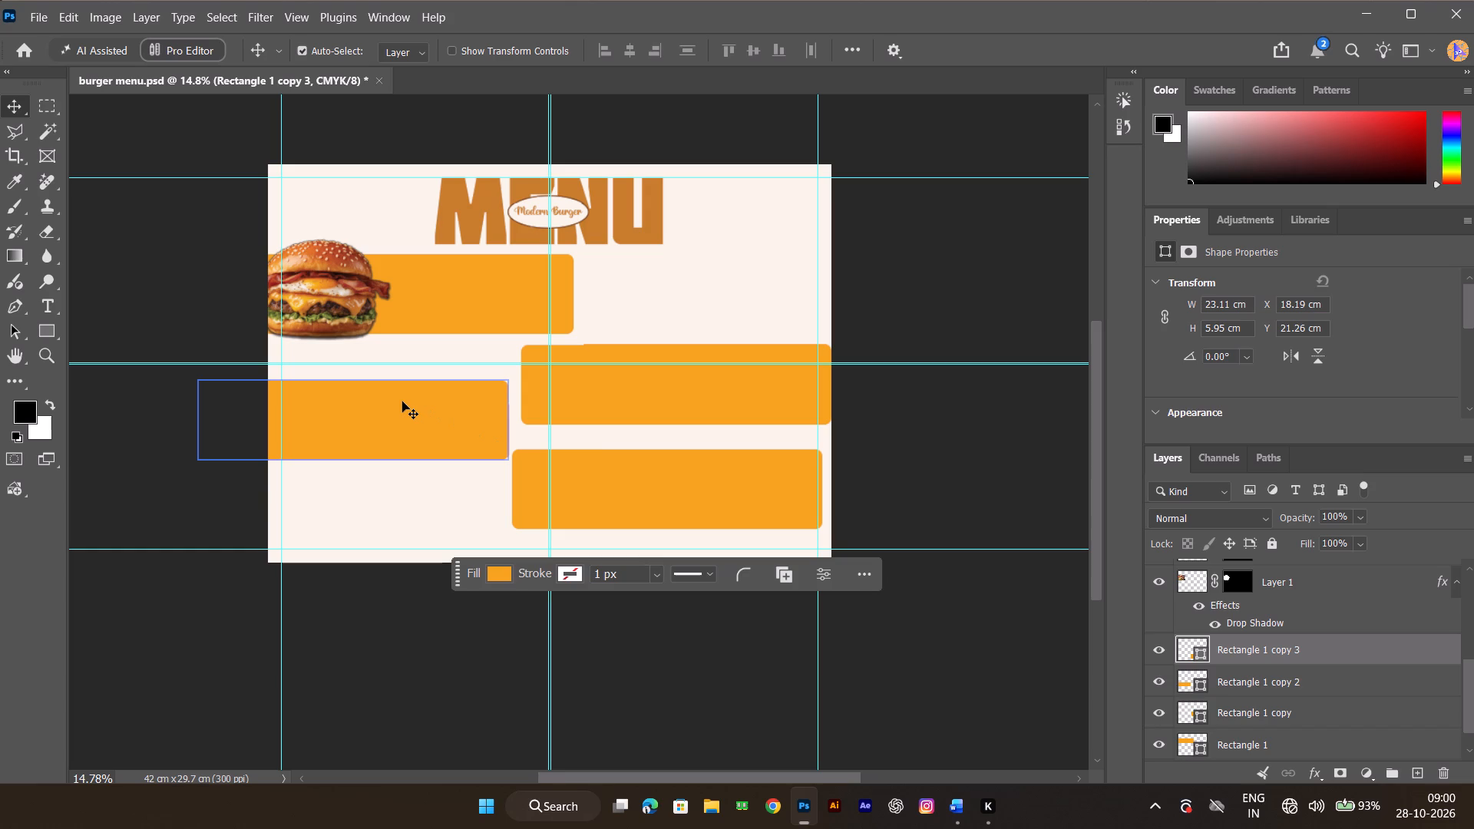
Shift the third orange bar up and left to about X -5.9 cm, Y 15.3 cm, its lower edge level with the fourth bar's top.
left_click_drag(402, 401, 393, 391)
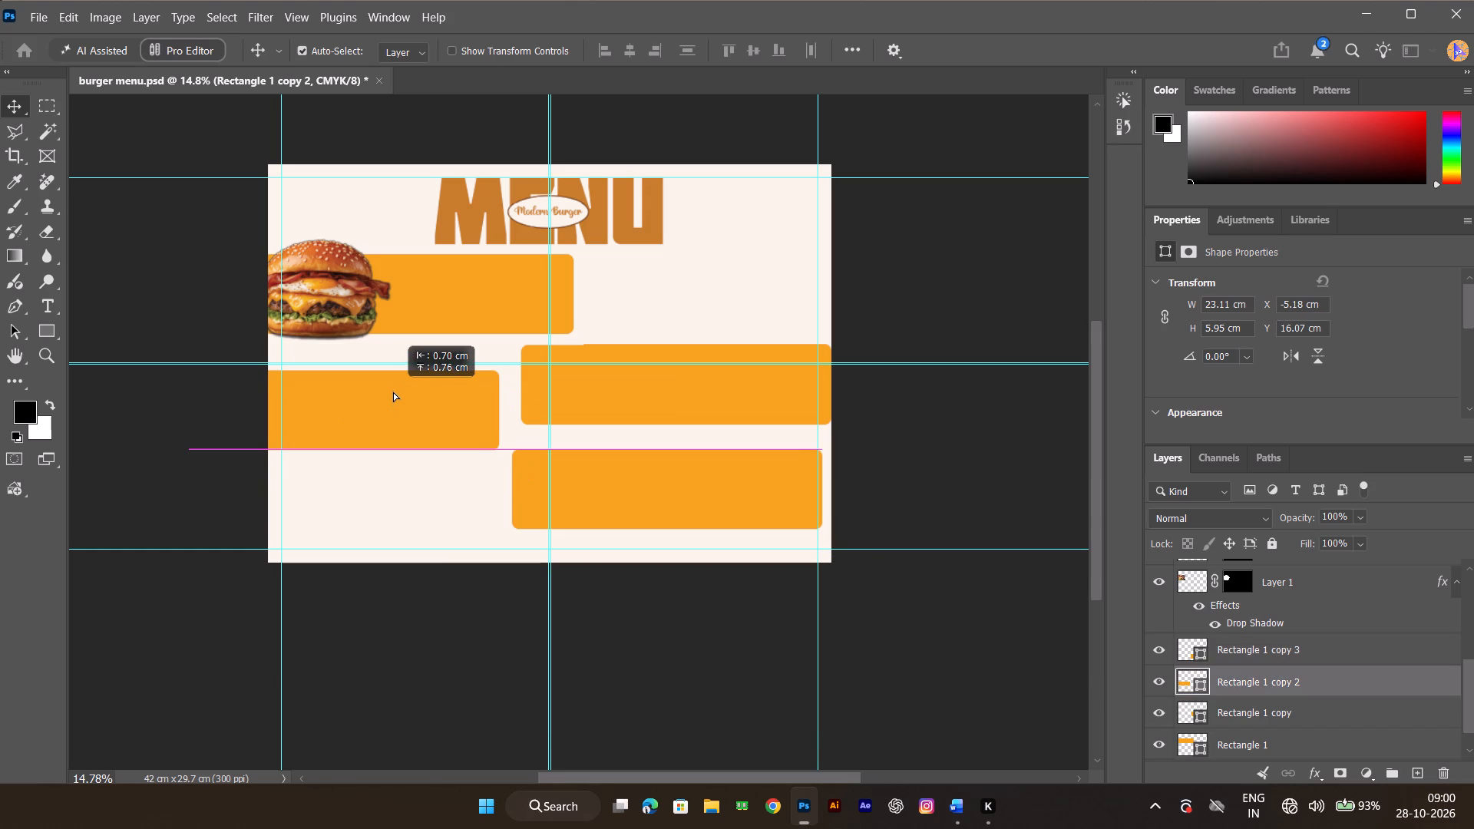
left_click_drag(393, 391, 394, 389)
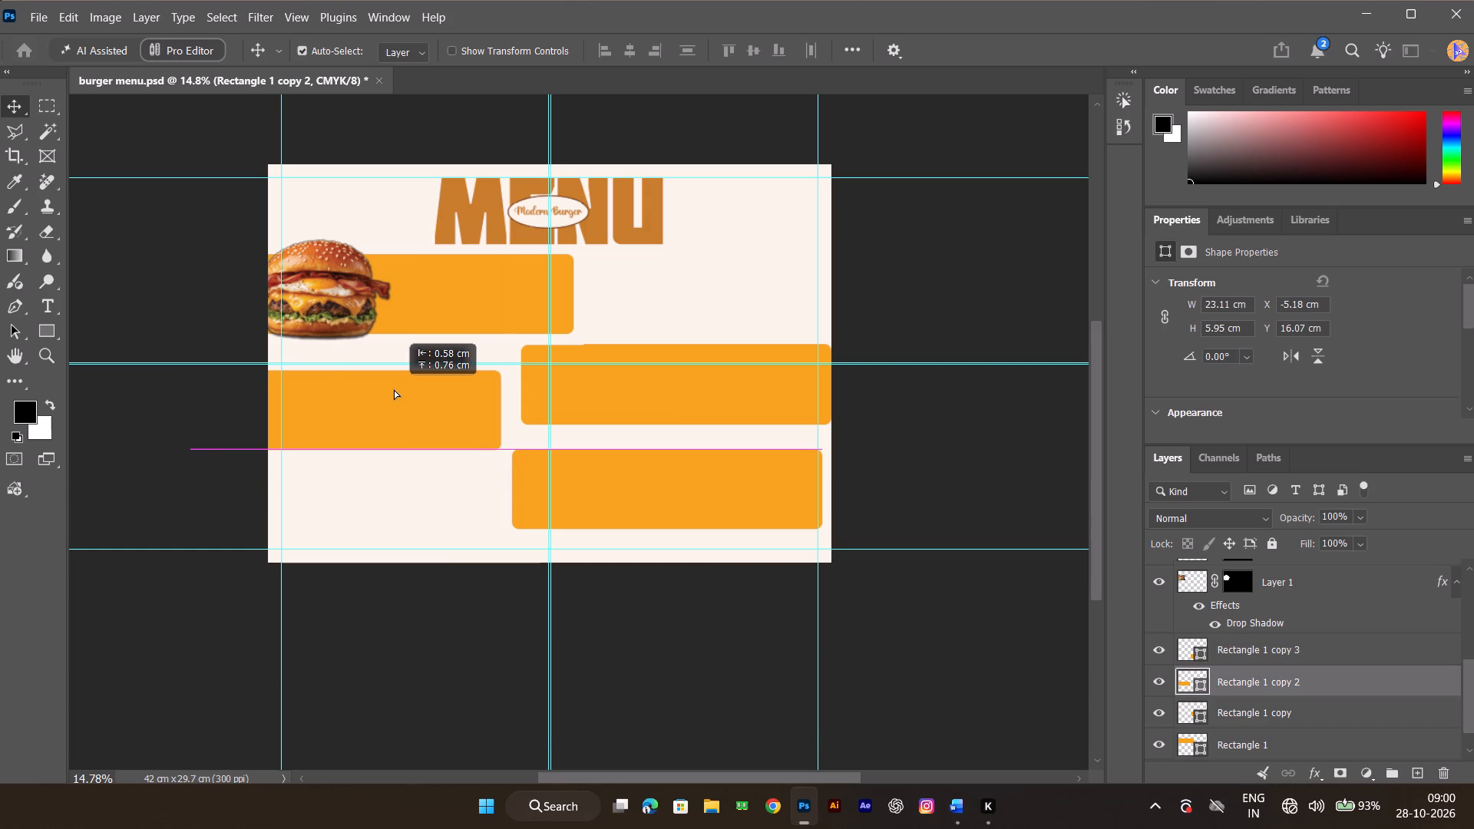
left_click_drag(394, 389, 397, 389)
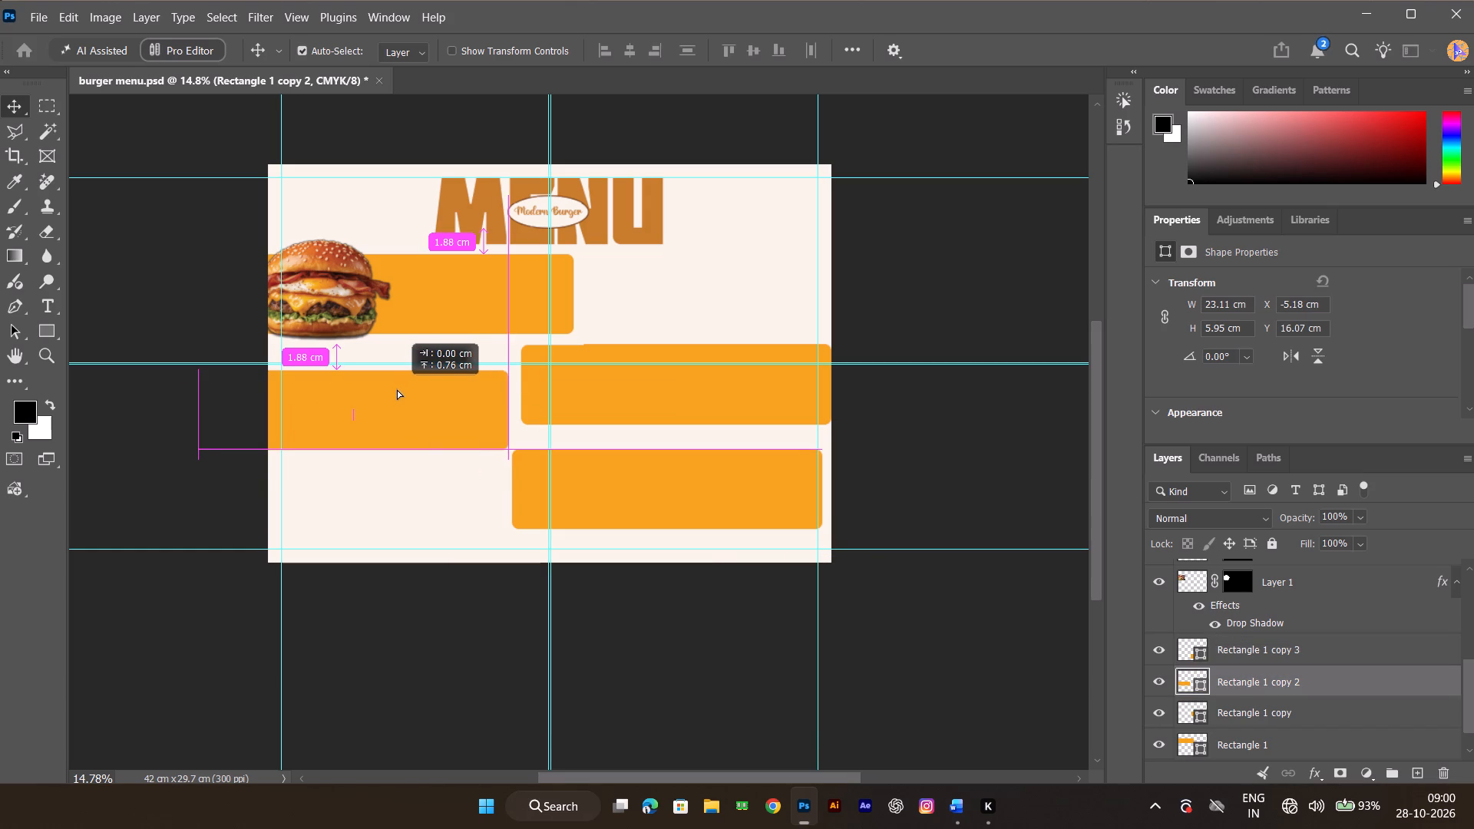
left_click_drag(397, 389, 396, 393)
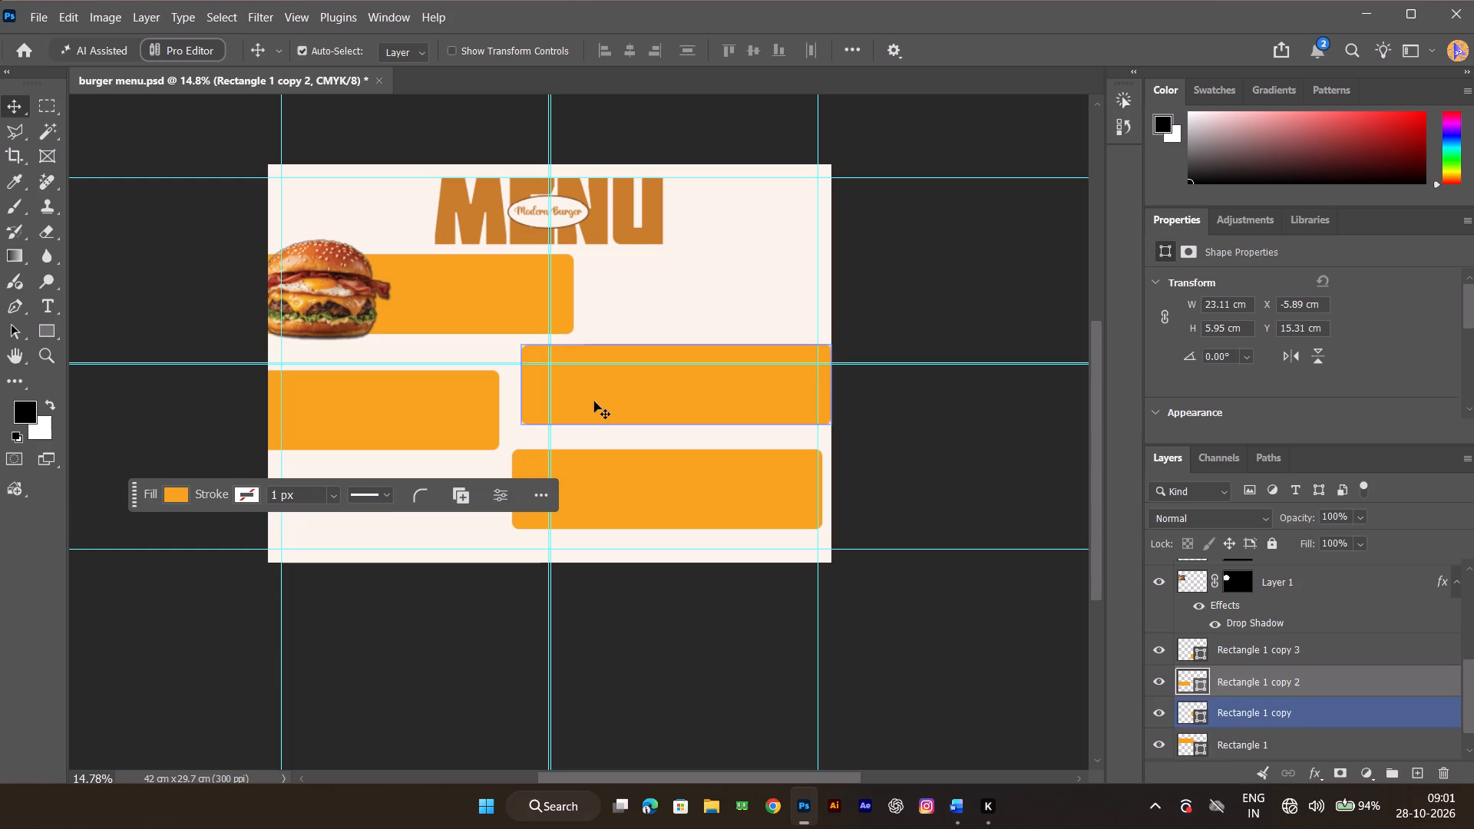
Duplicate the fourth orange bar and place the copy in the page's bottom-left corner at about X -6.5 cm, Y 23.8 cm.
left_click(611, 467)
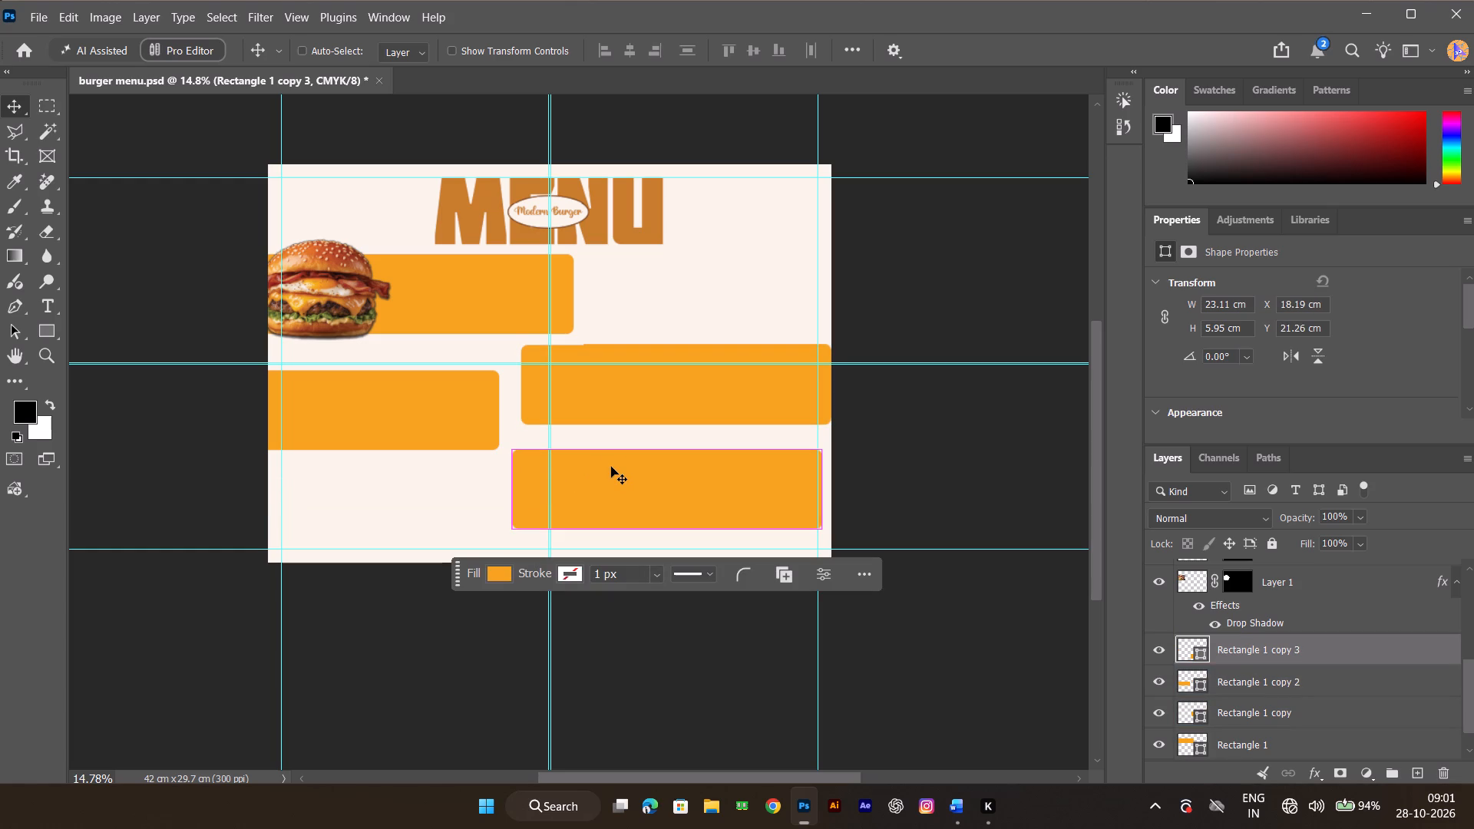
key("ctrl+j")
left_click_drag(615, 474, 616, 475)
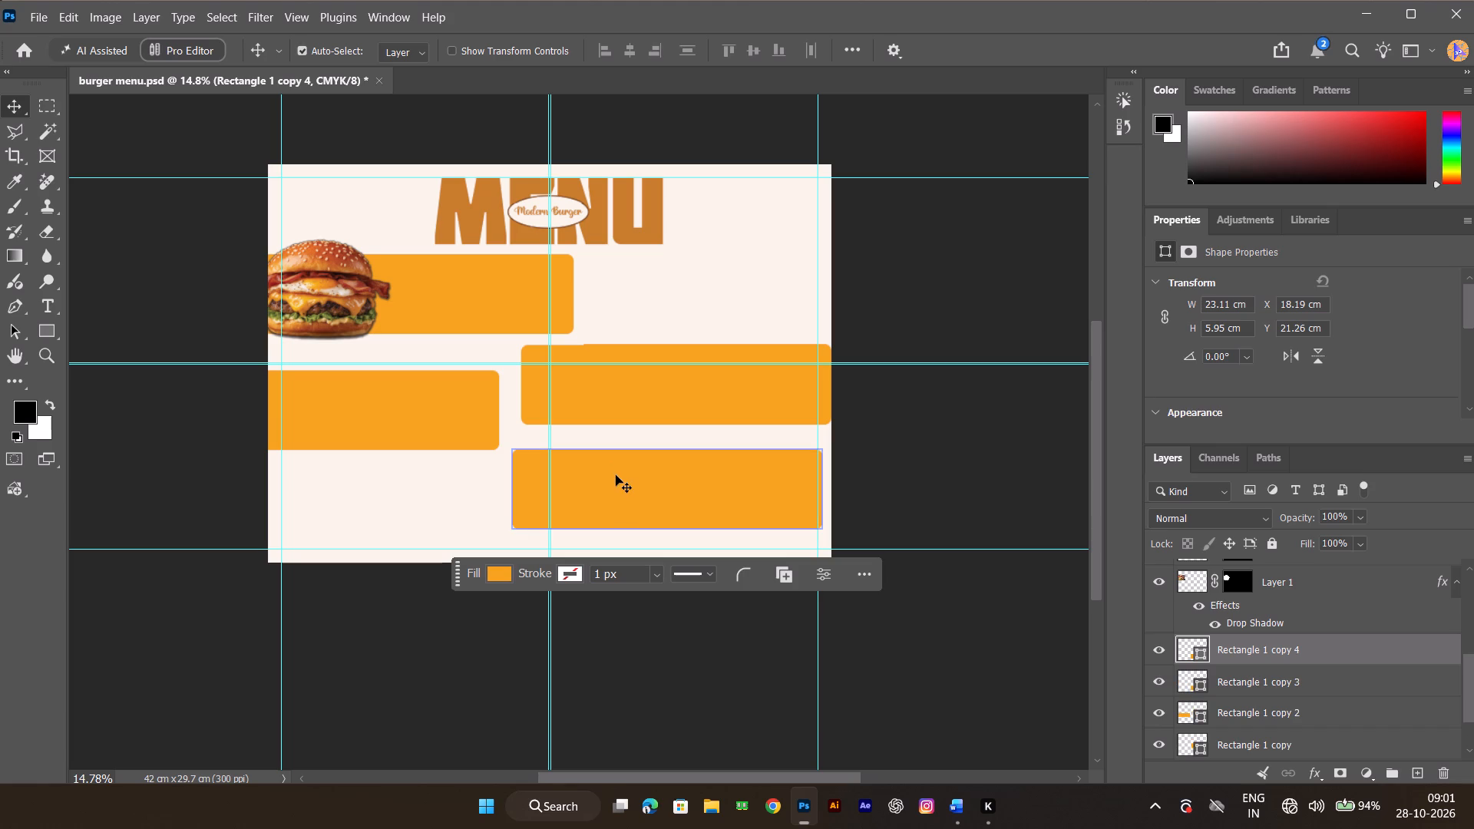
left_click_drag(616, 475, 327, 510)
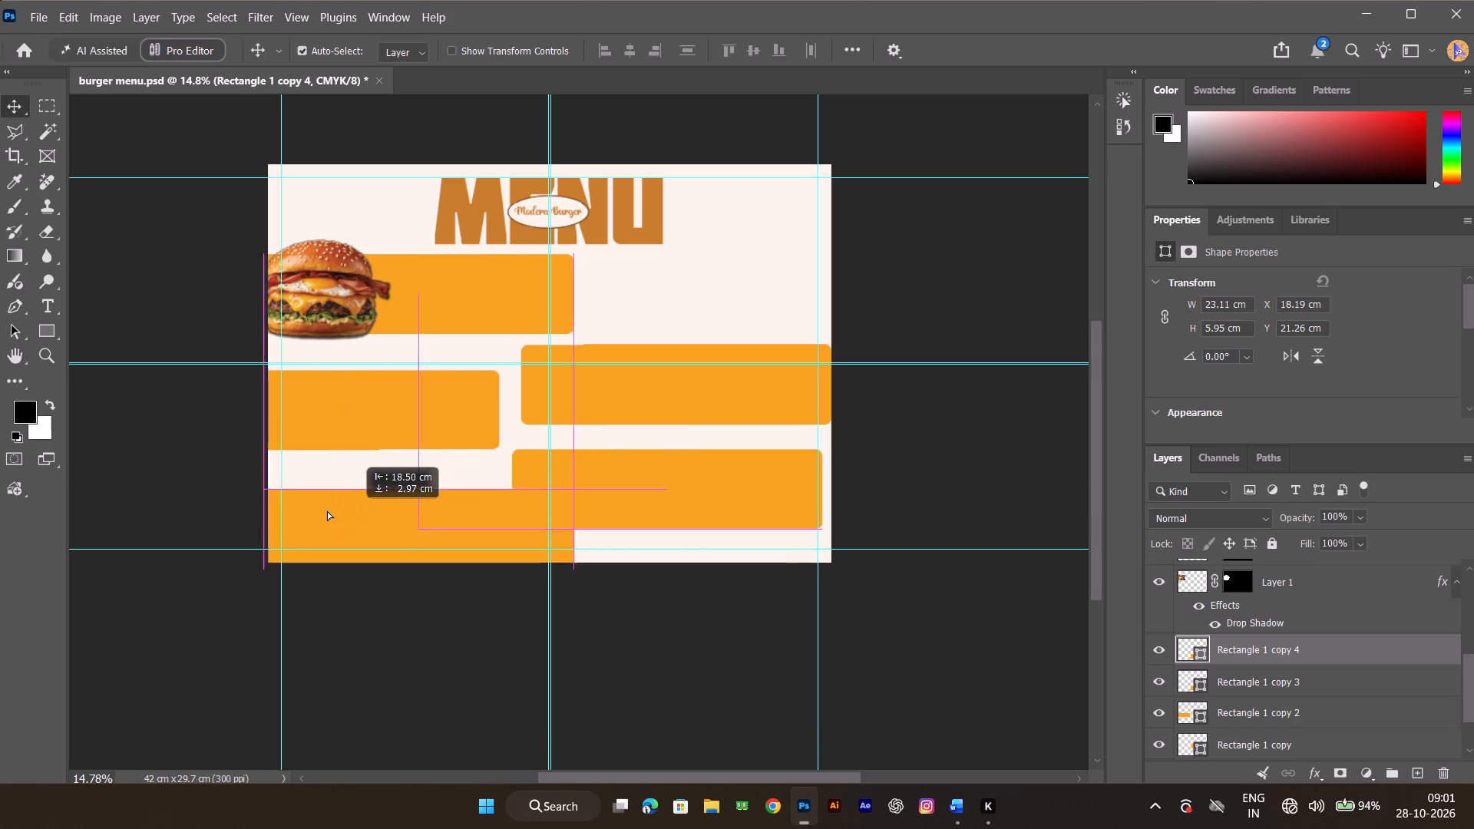
left_click_drag(327, 510, 283, 505)
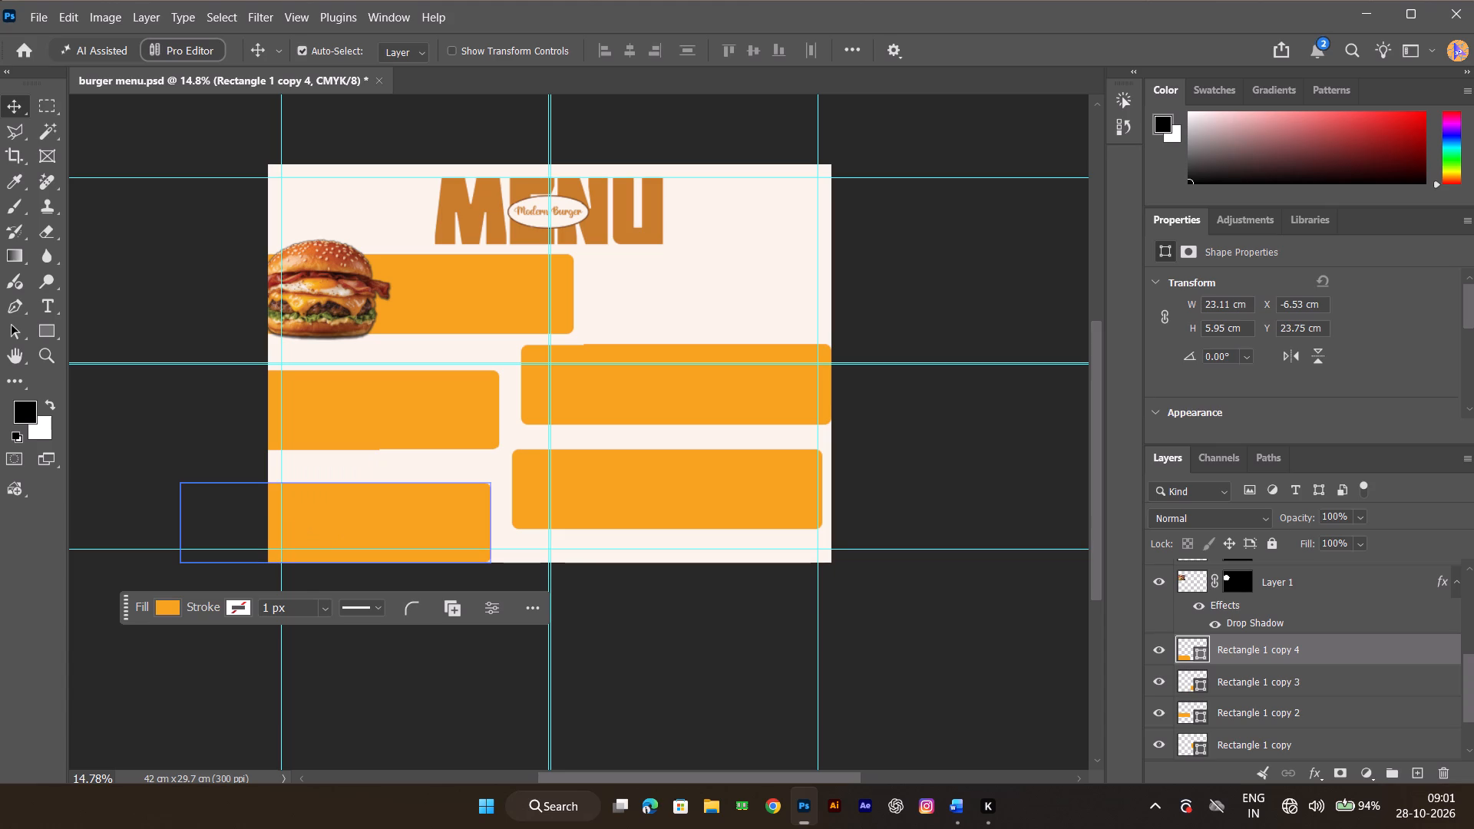
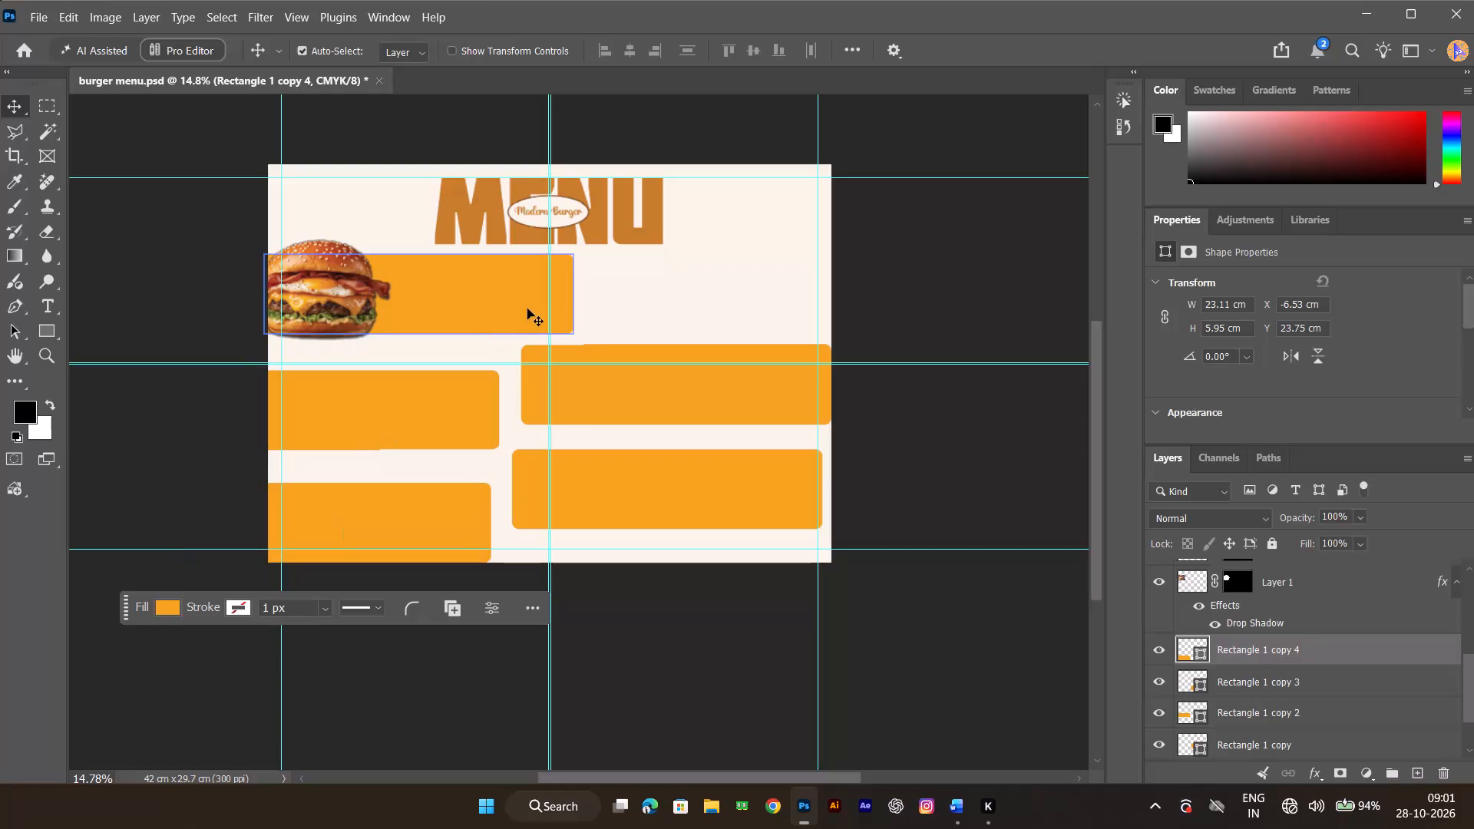
Resize the top orange bar to about 14.1 × 6.4 cm and place it behind the burger's right half at about X 6.4 cm, Y 7 cm.
left_click(523, 303)
key("ctrl+t")
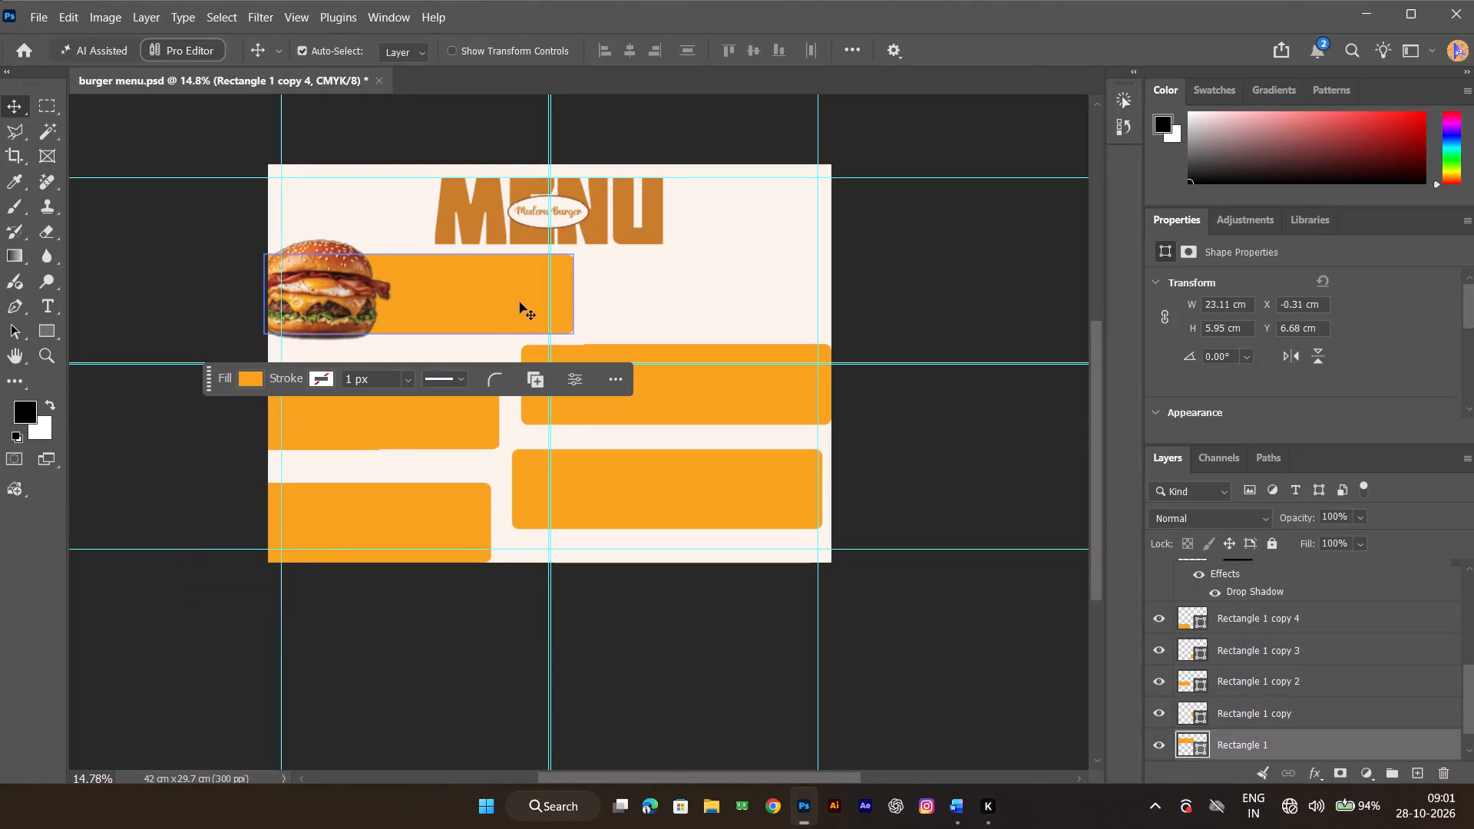
left_click_drag(578, 296, 486, 287, "shift")
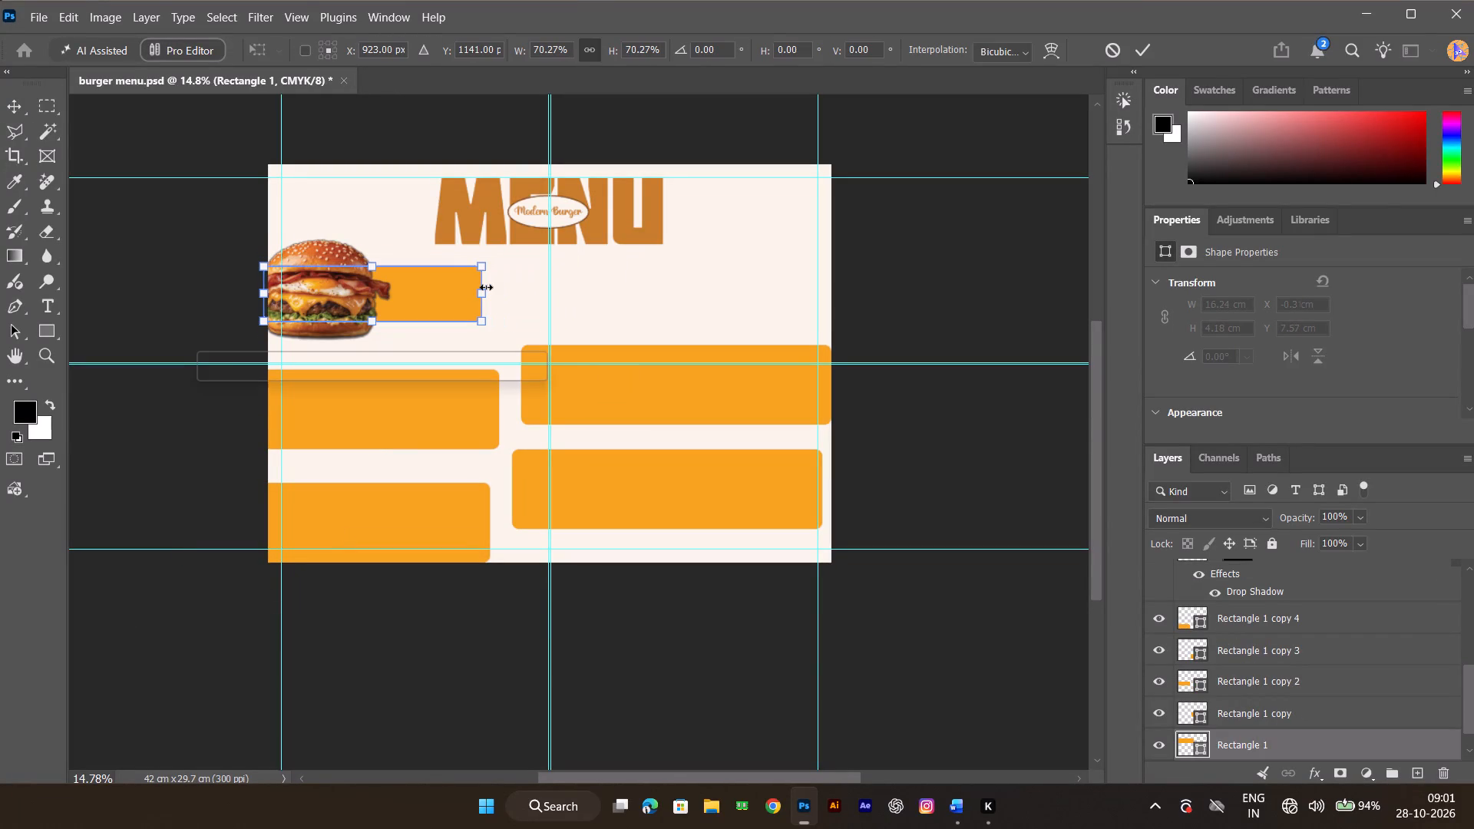
key("ctrl+z")
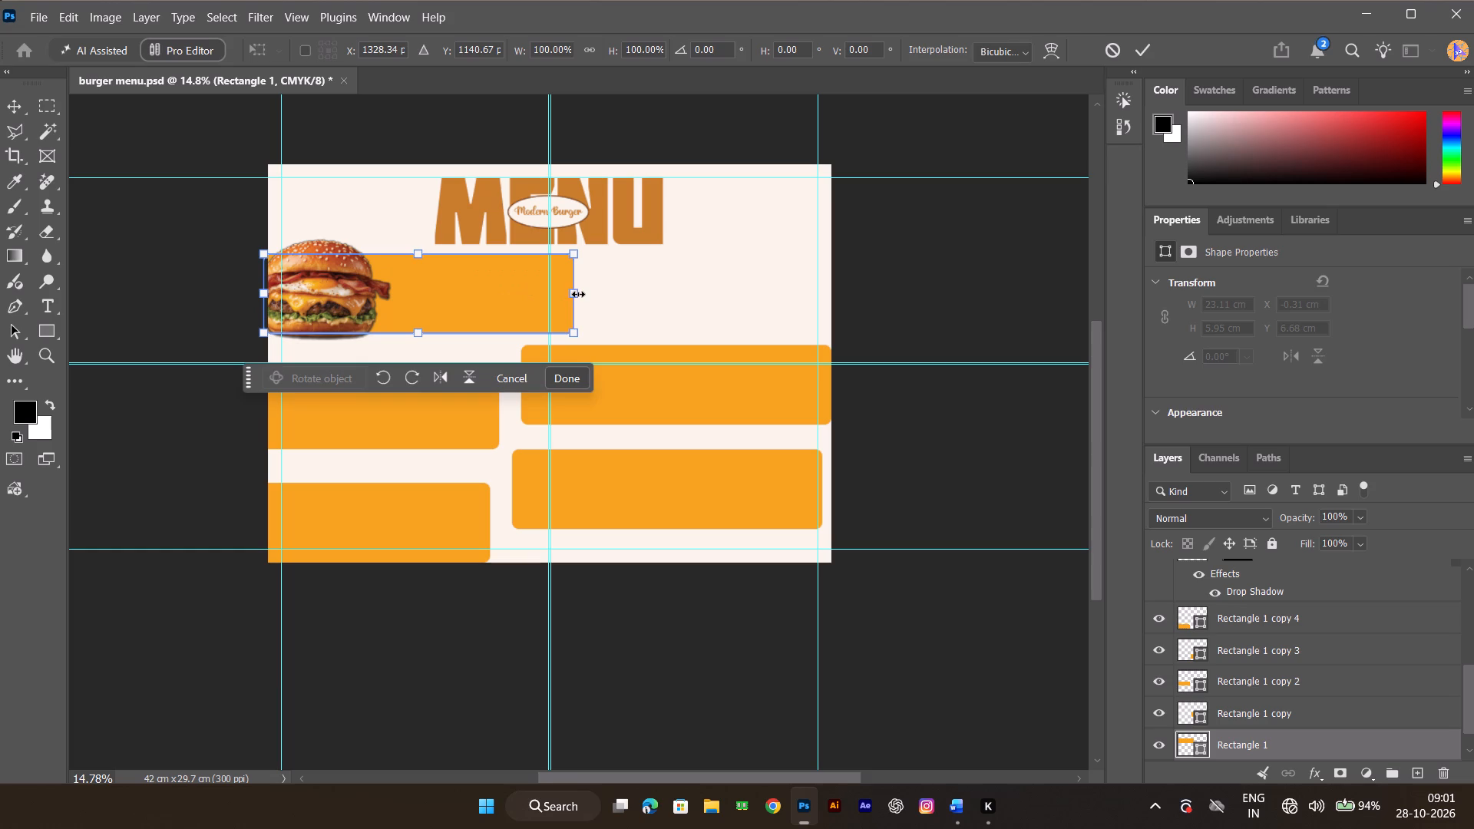
left_click_drag(575, 295, 484, 285)
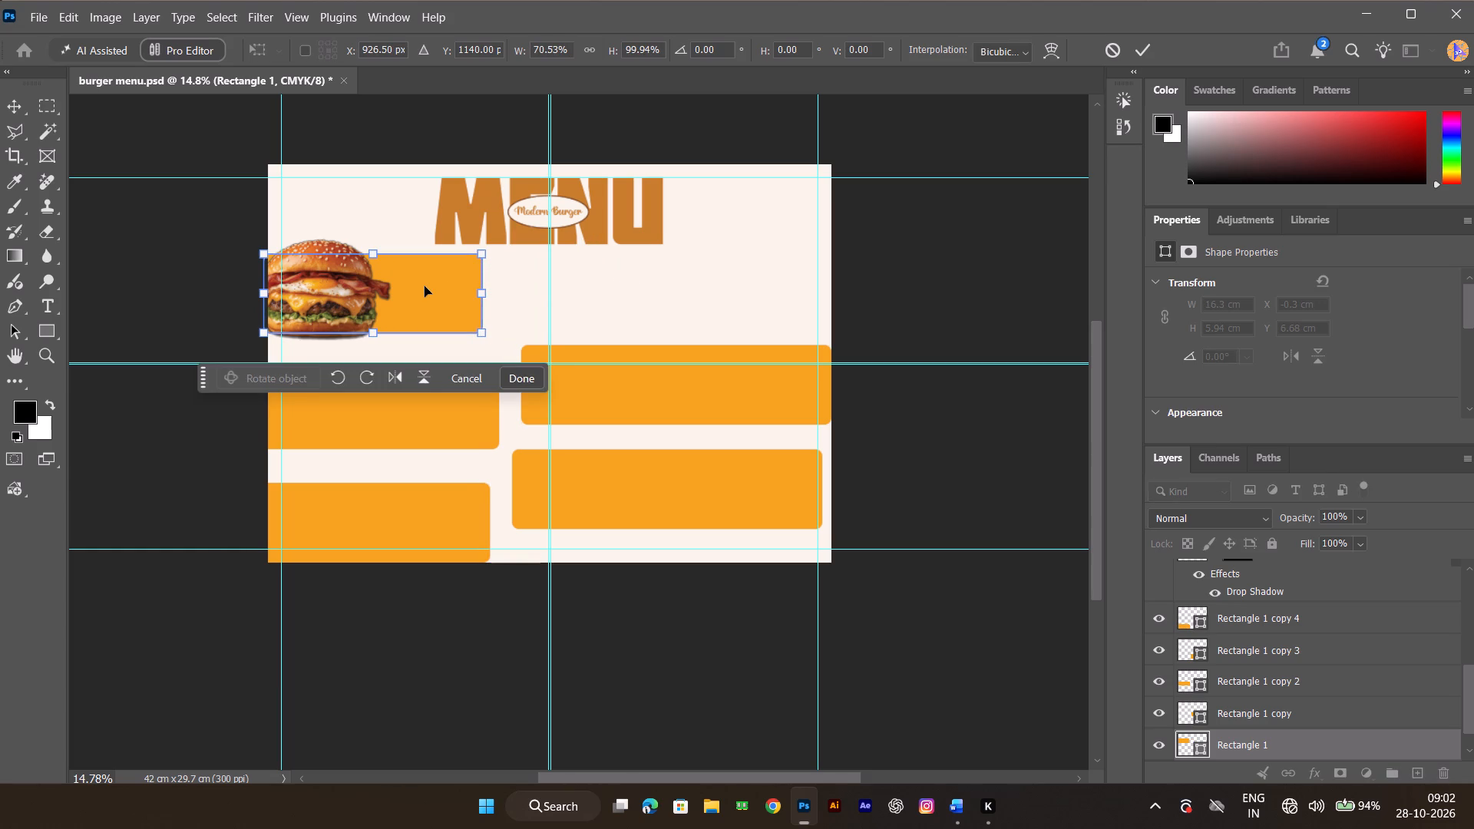
left_click_drag(425, 286, 551, 294)
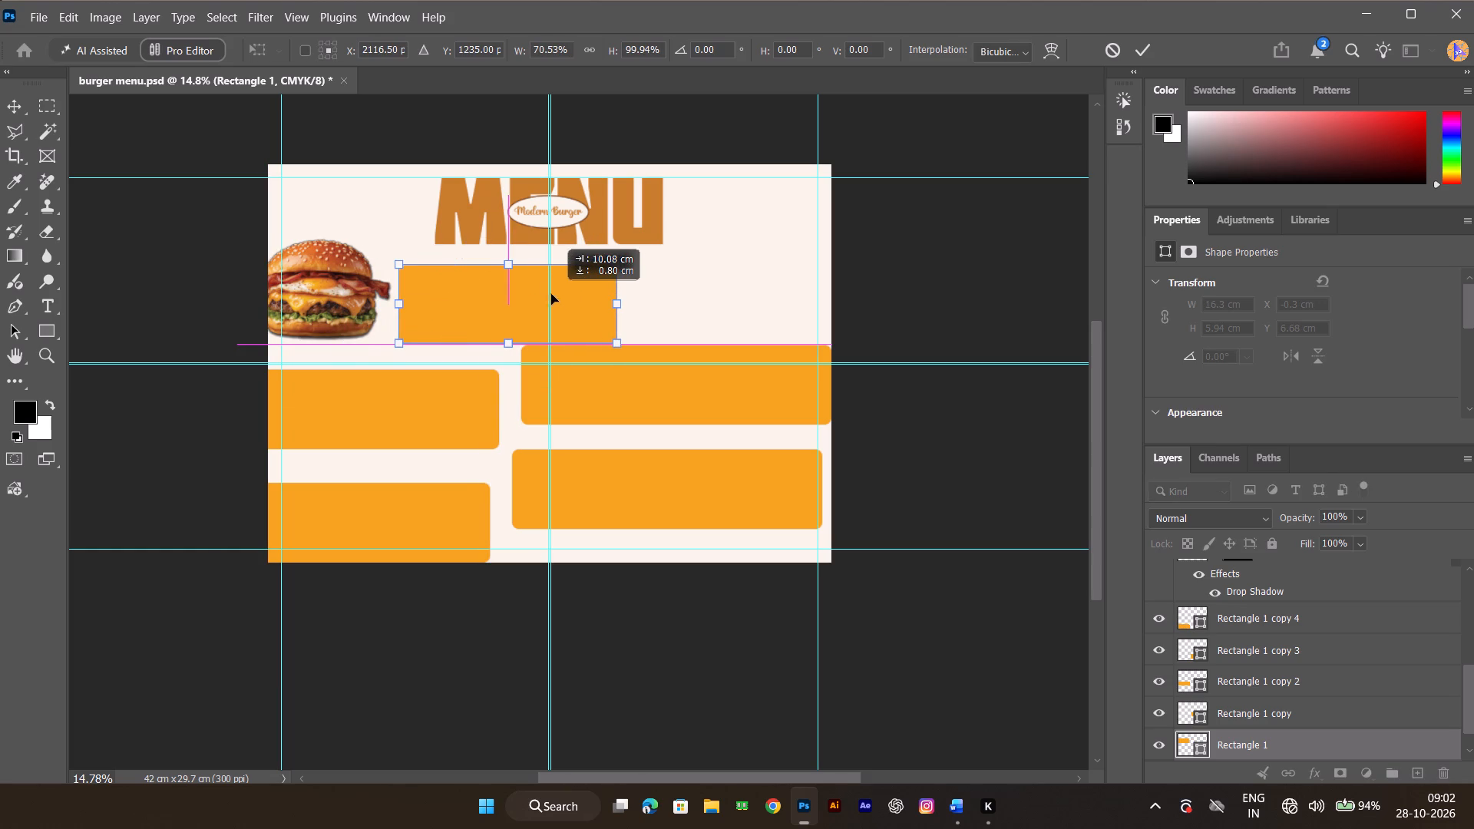
left_click_drag(551, 294, 540, 290)
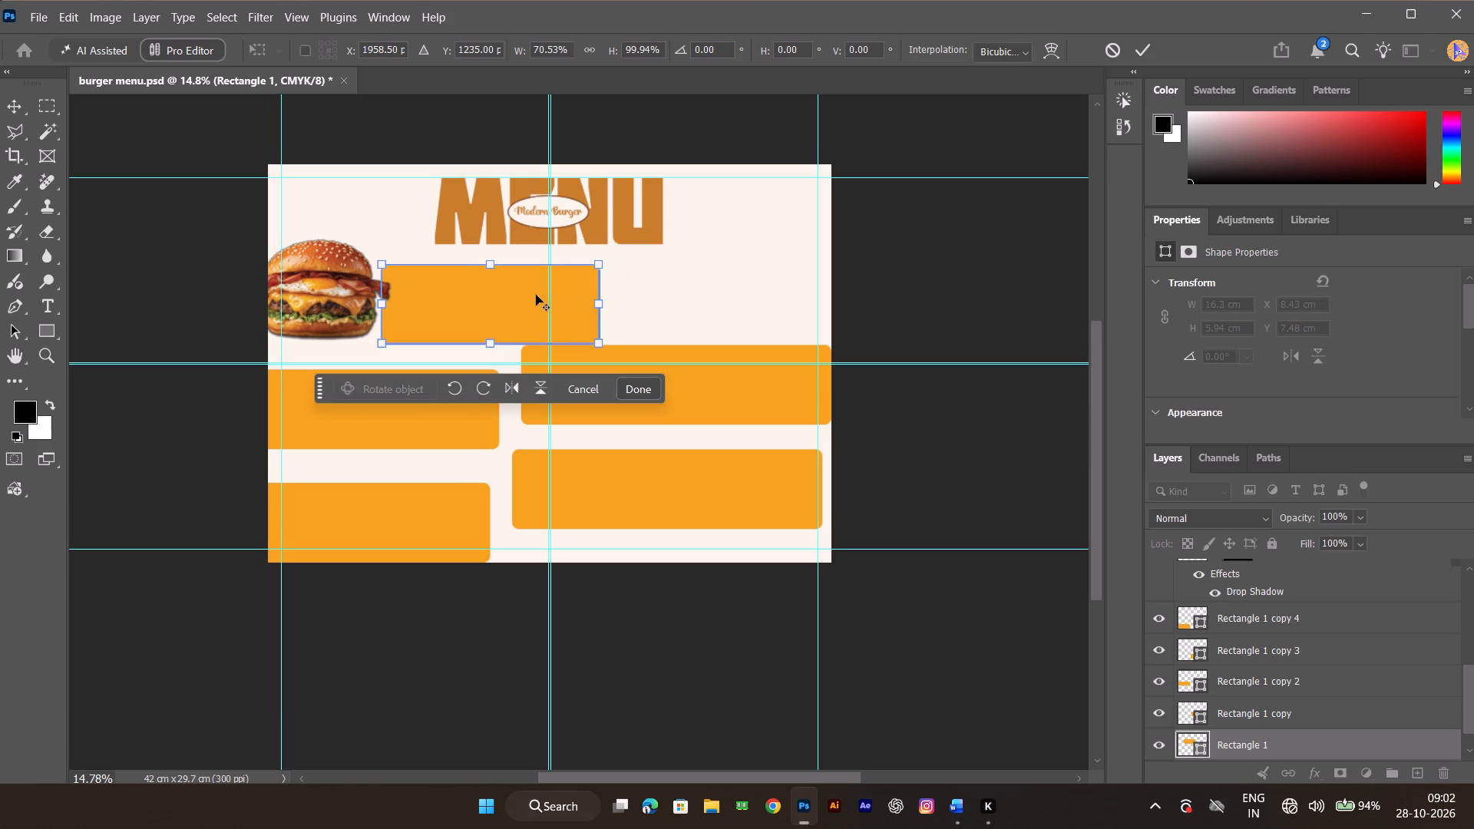
scroll(530, 299, "up", 8, "ctrl+alt")
key("space")
key("space")
key("space")
key("space")
key("space")
key("space")
key("space")
key("space")
key("space")
key("space")
key("space")
left_click_drag(522, 302, 652, 320)
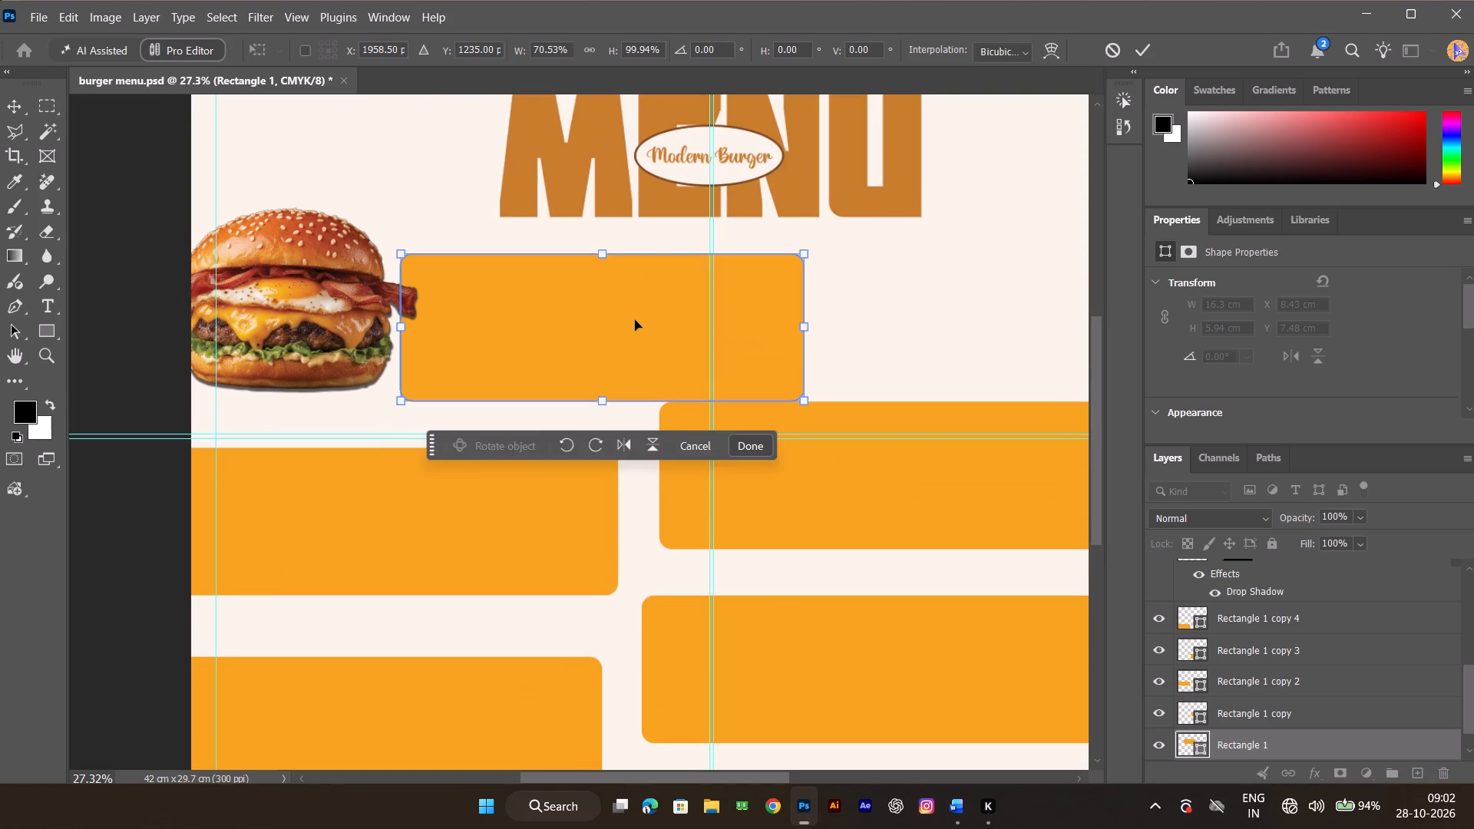
left_click_drag(624, 319, 574, 306)
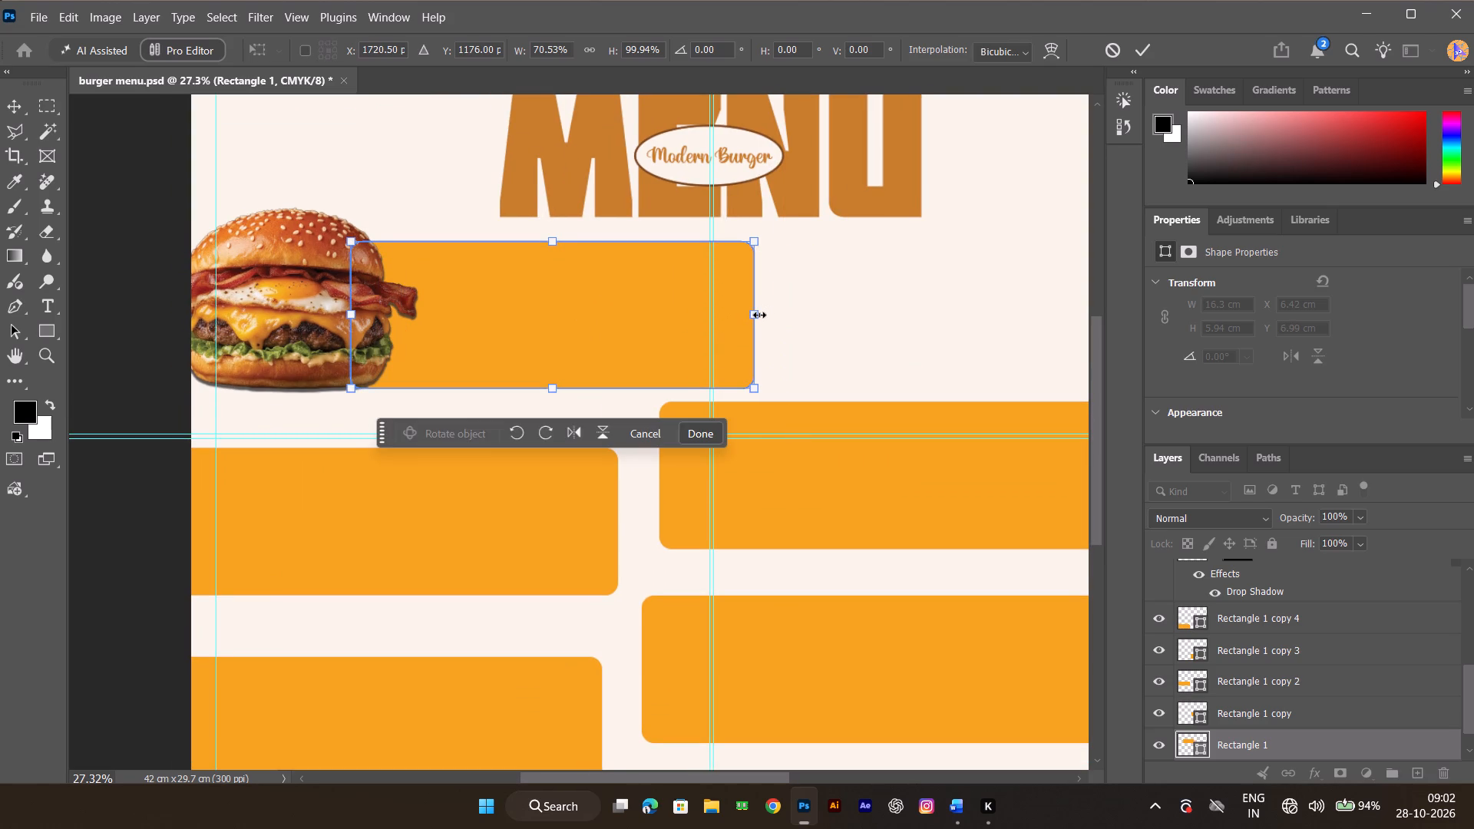
left_click_drag(759, 315, 706, 312)
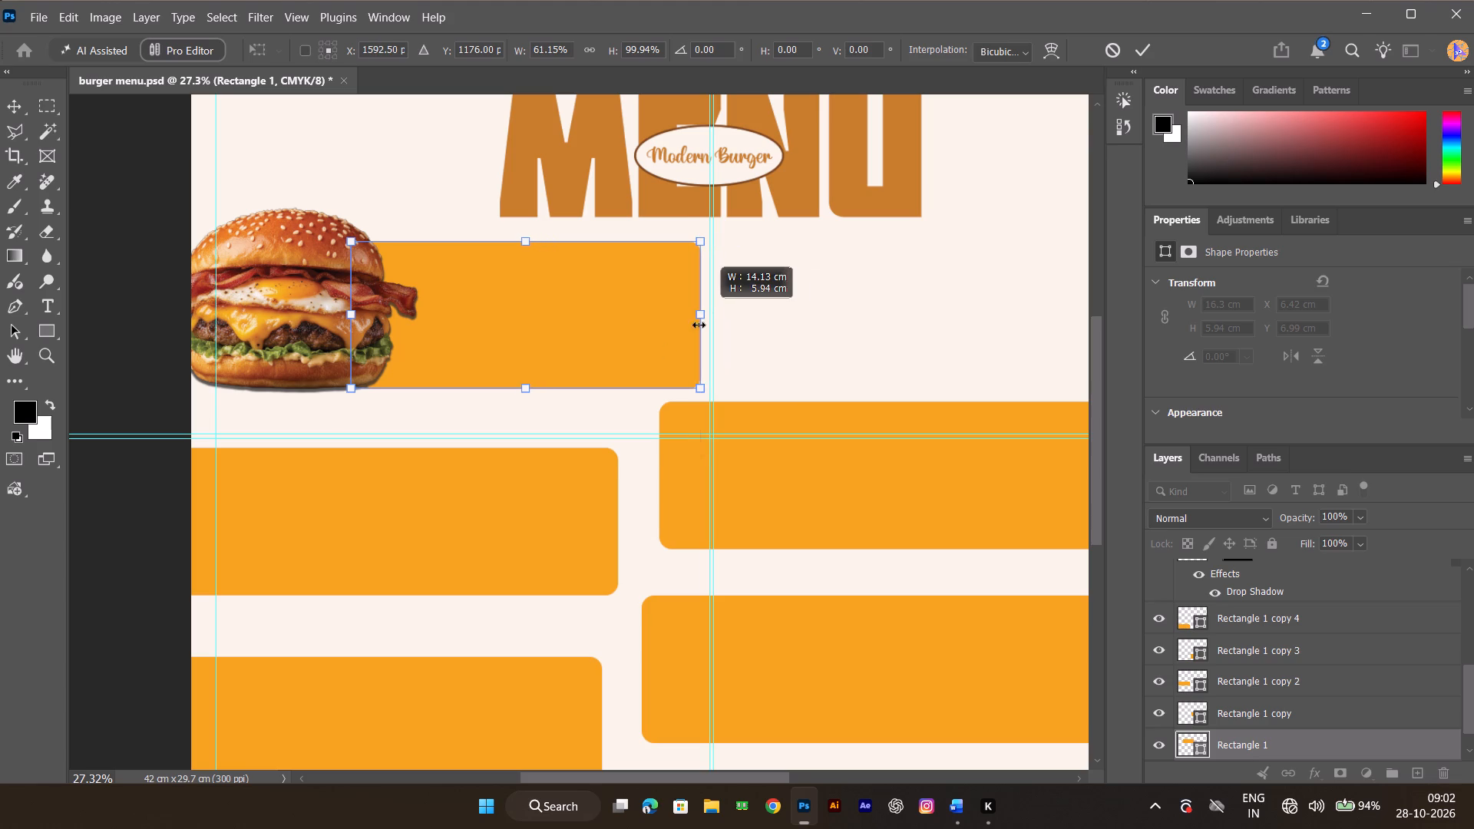
left_click_drag(524, 391, 524, 398)
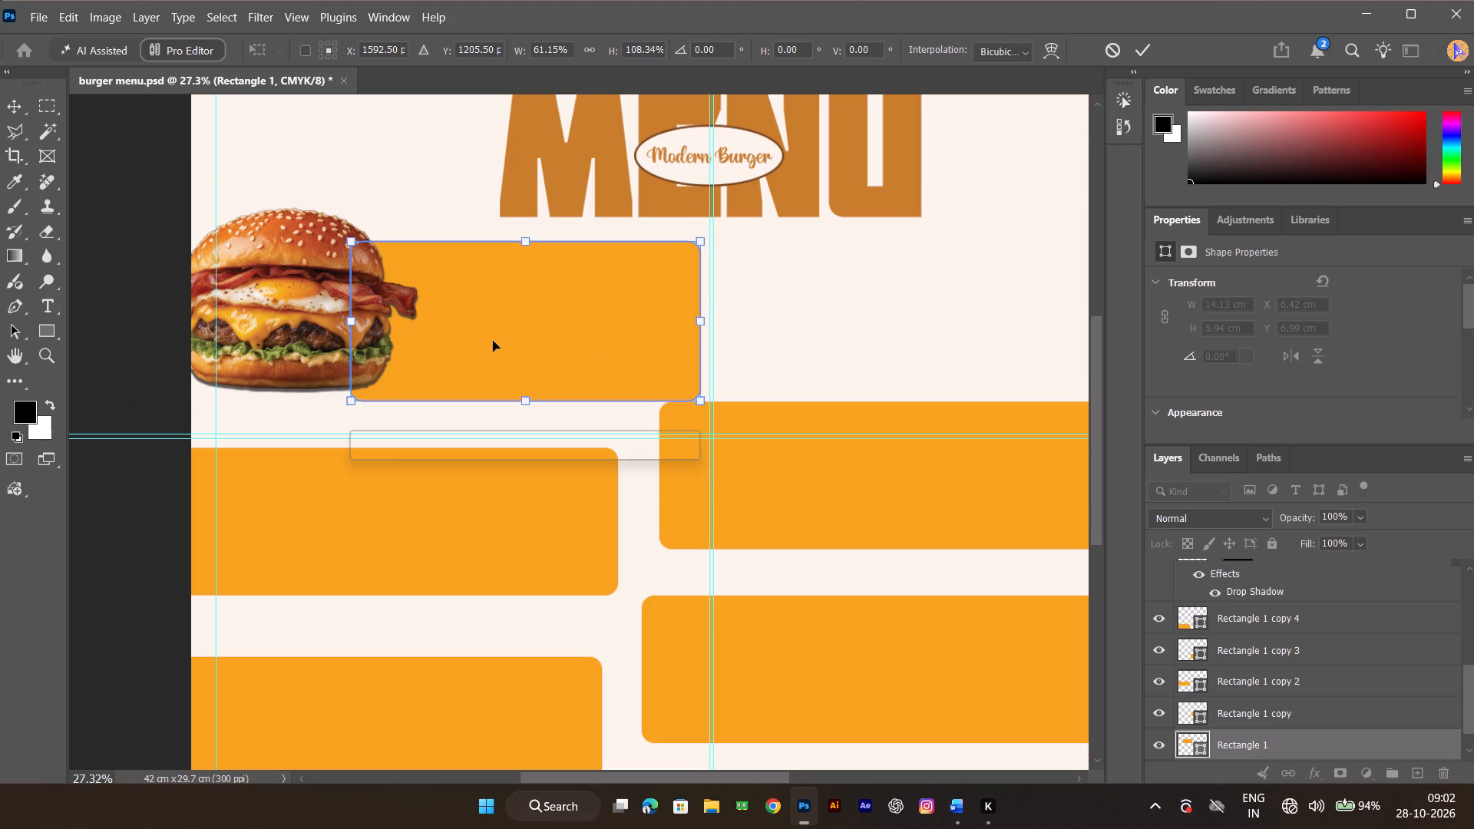
left_click(505, 332)
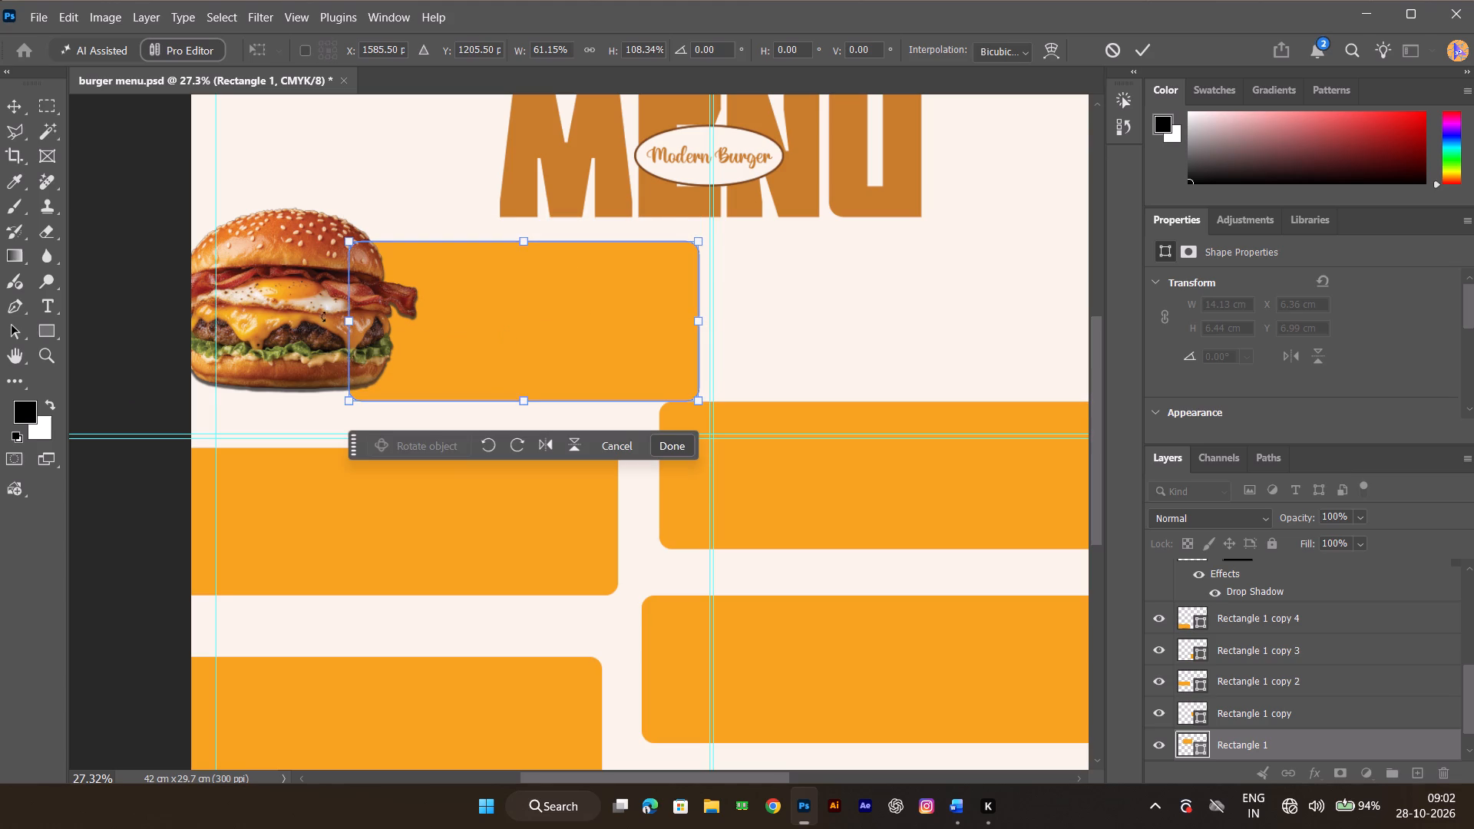
key("Return")
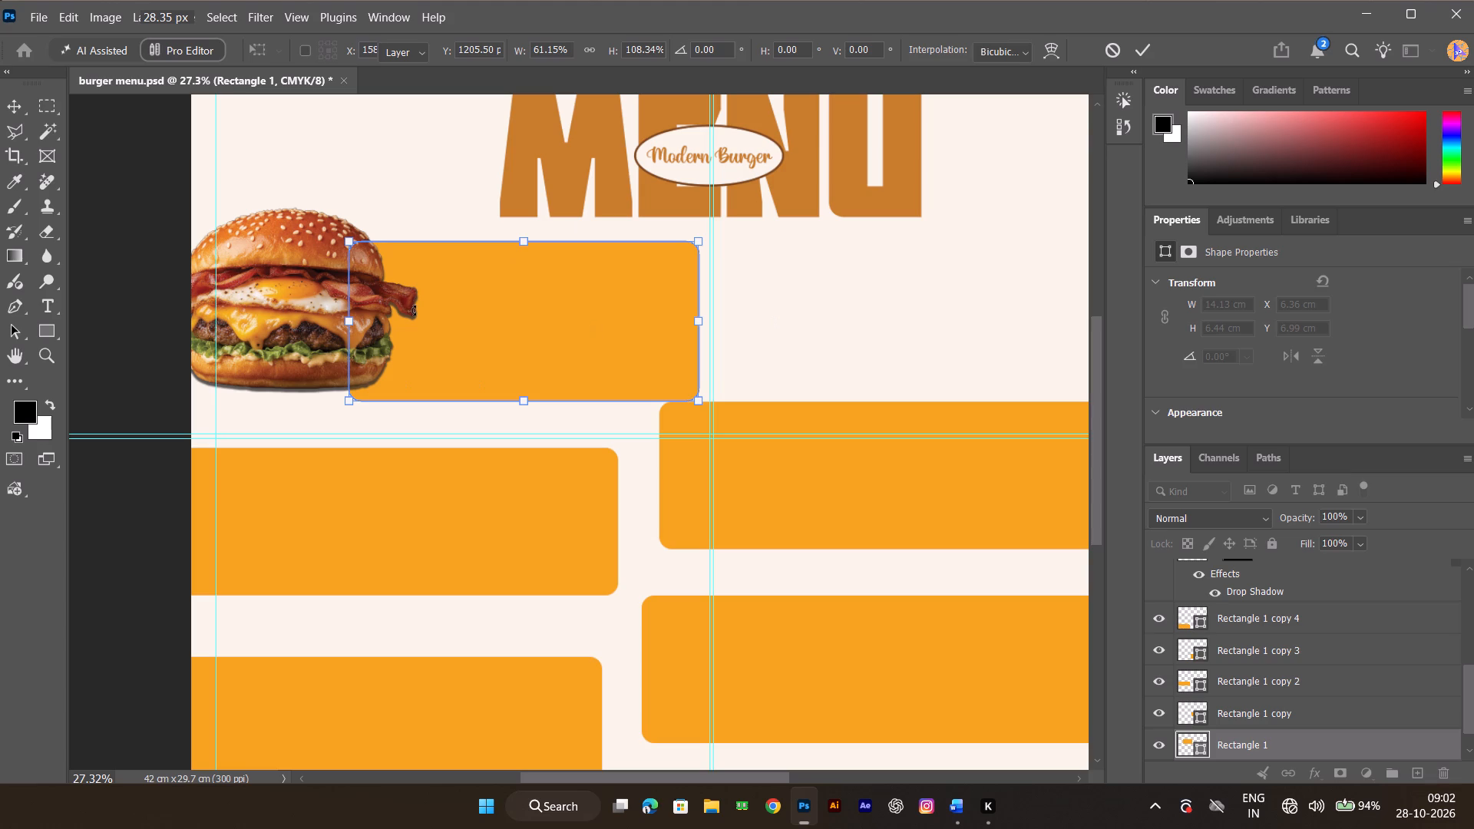
left_click(1142, 54)
Shift the burger image slightly down and left to about X -2.7 cm, Y 5.8 cm, overlapping the top bar's left end.
left_click_drag(297, 309, 301, 348)
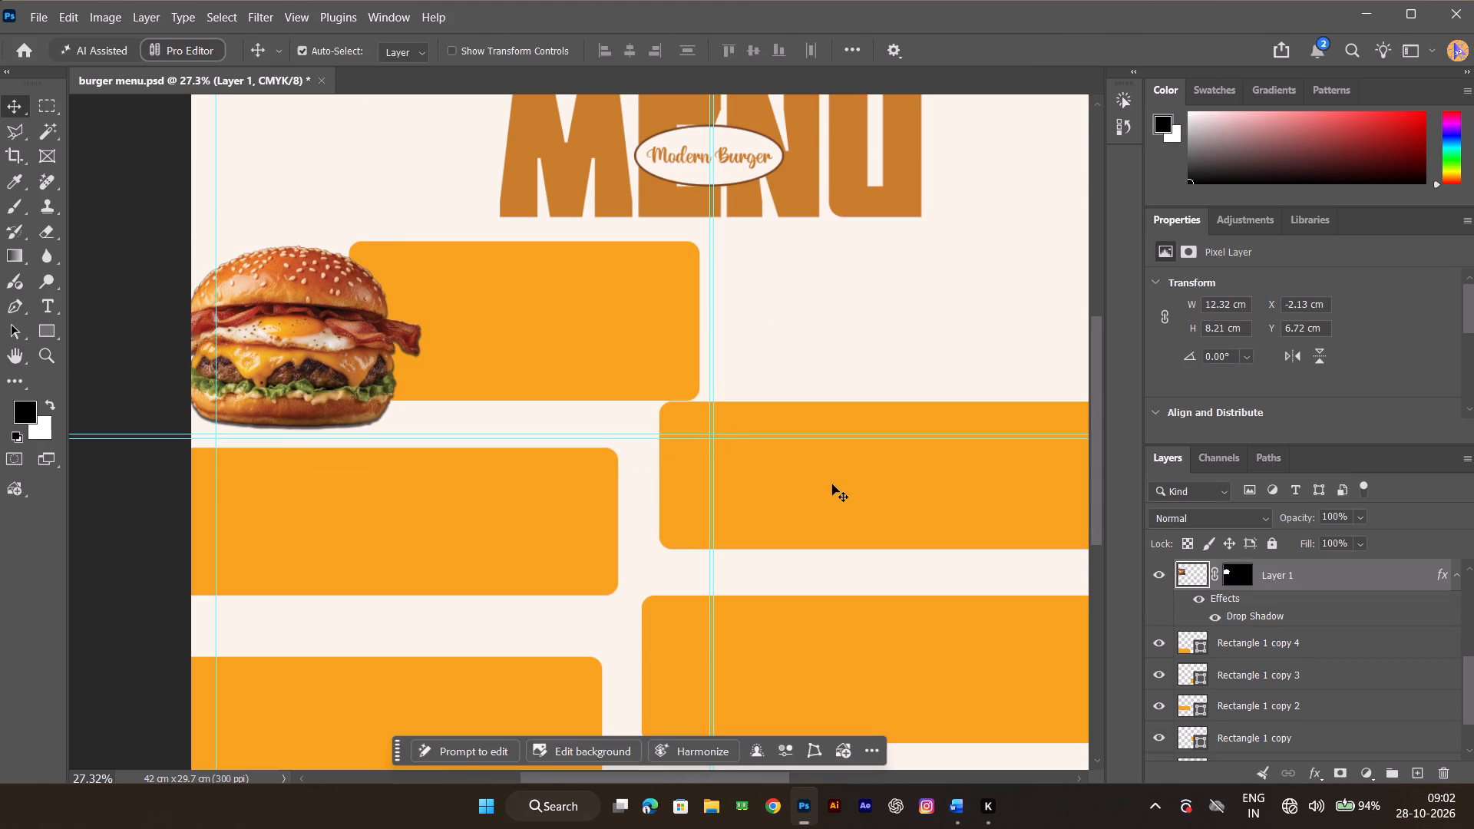
left_click_drag(323, 372, 319, 346)
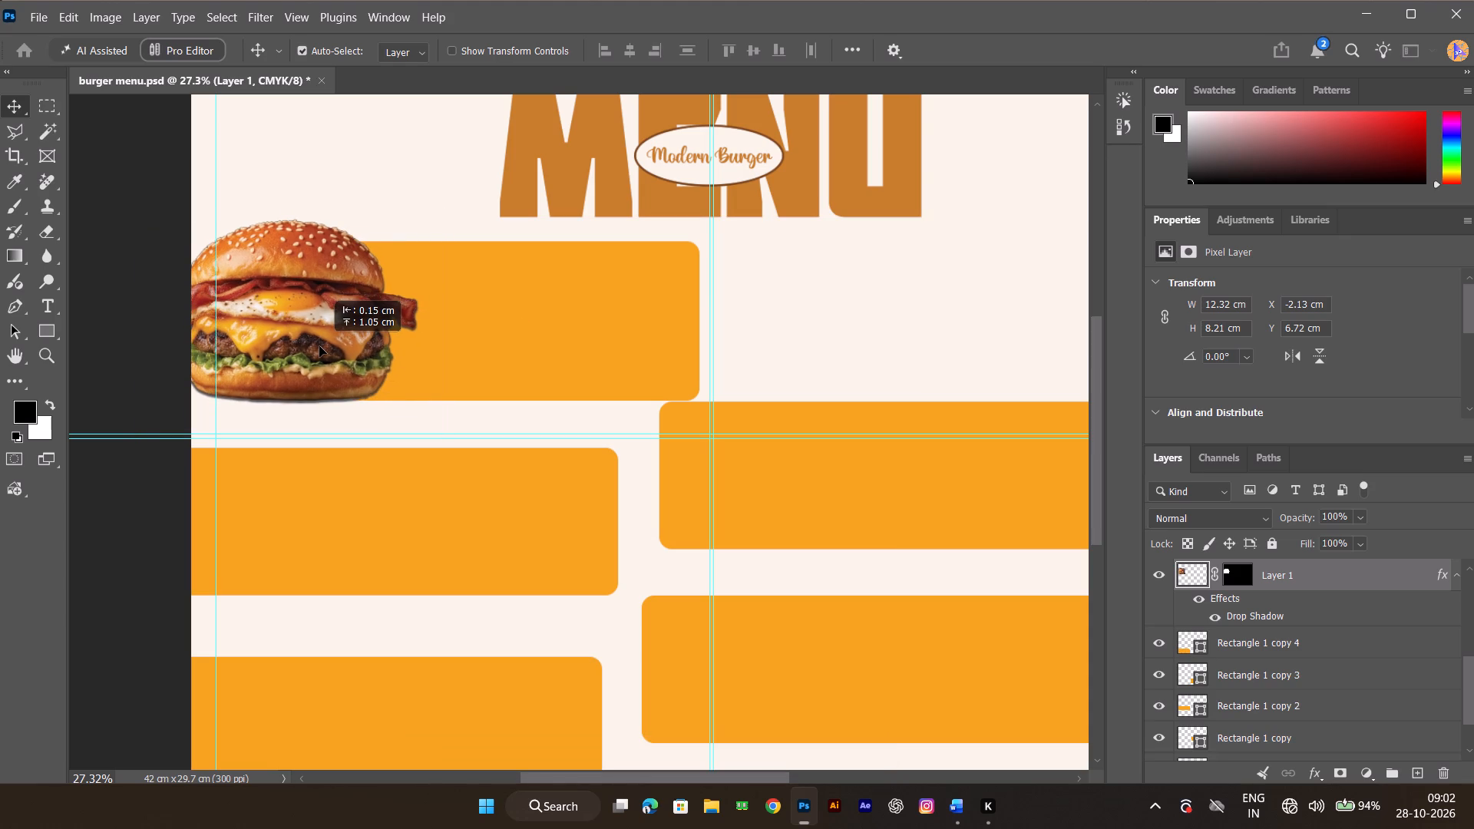
left_click_drag(319, 346, 319, 350)
key("Up")
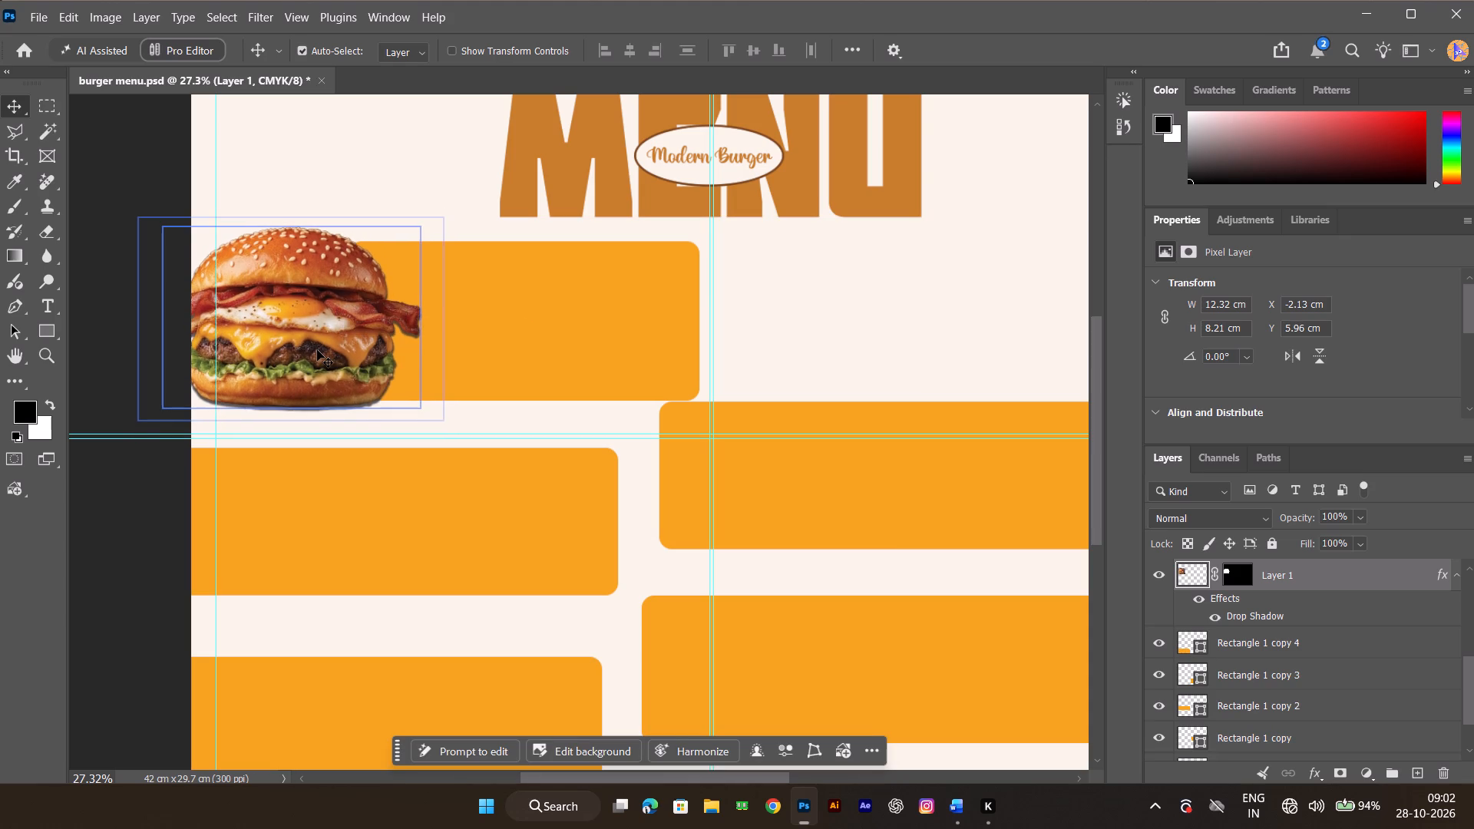
key("Up")
key("Up")
key("Up")
key("Up")
key("Up")
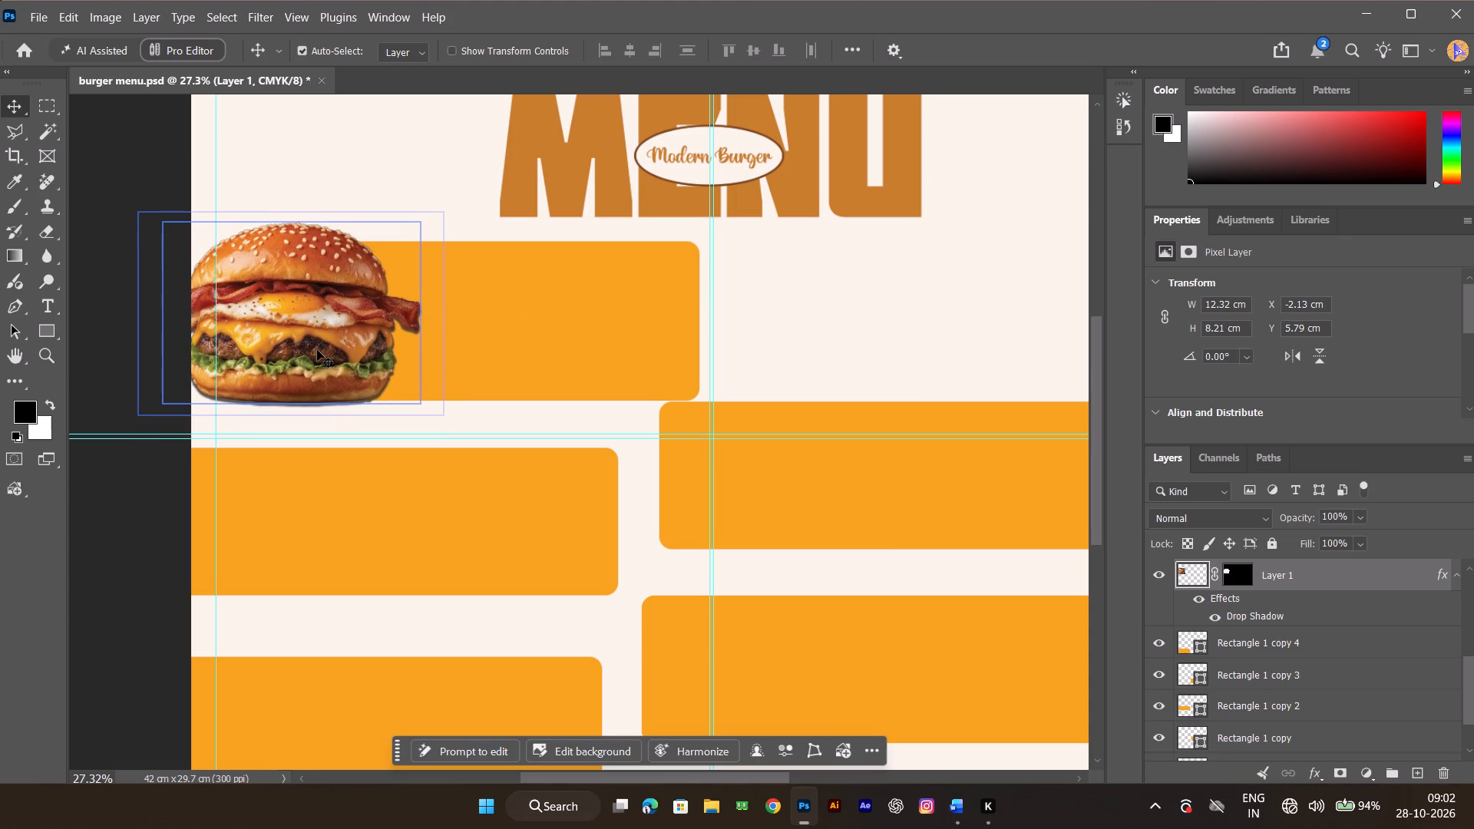
key("Left")
key("Left")
key("Left")
key("Left")
key("Left")
key("Left")
key("Left")
key("Left")
key("Left")
key("Left")
key("Left")
key("Left")
key("Left")
key("Left")
key("Left")
key("Left")
key("Left")
key("Left")
key("Left")
key("Left")
key("Left")
key("Left")
key("Left")
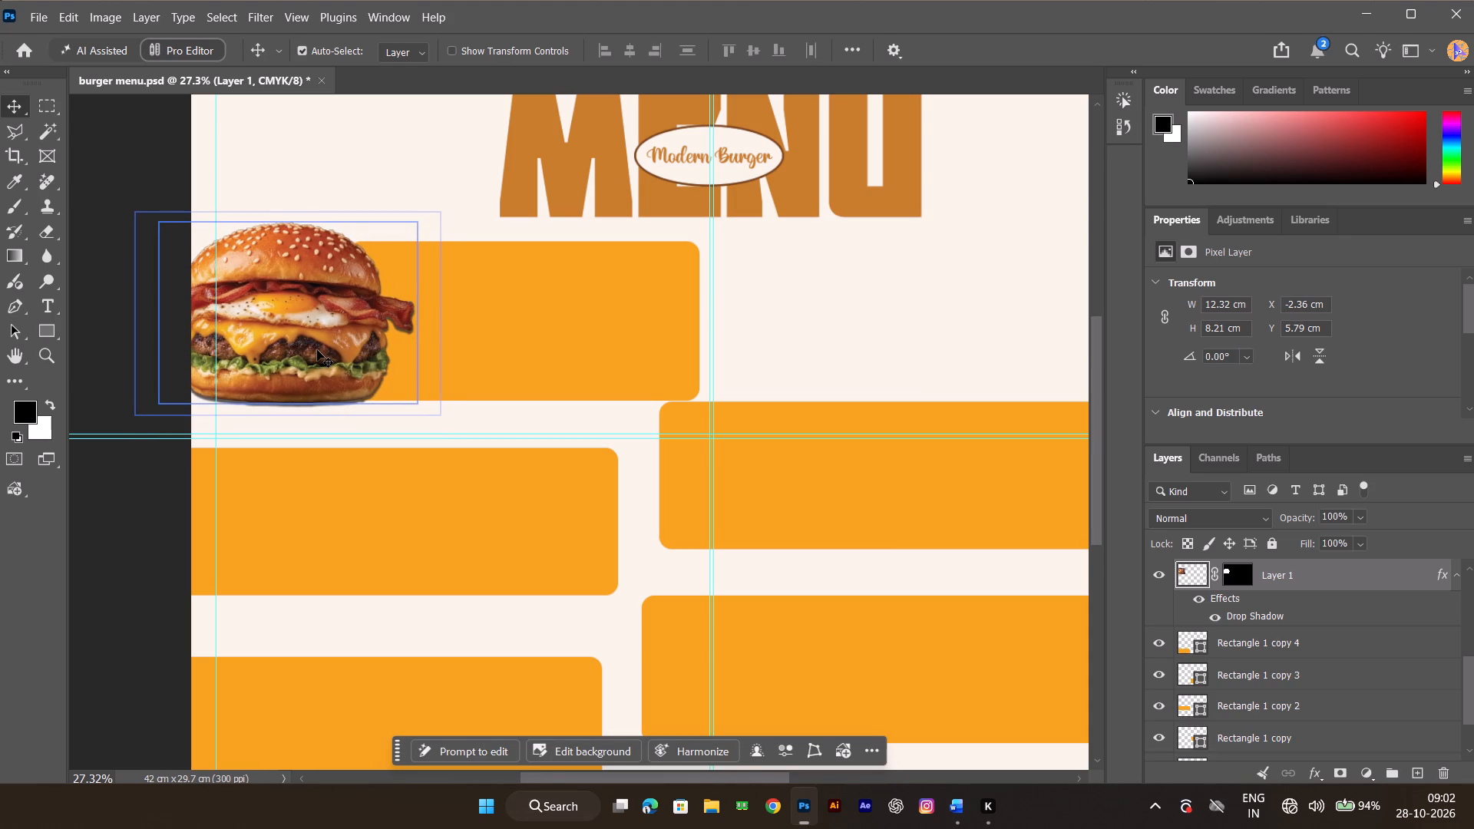
key("Left")
key("Left")
key("Left")
key("Left")
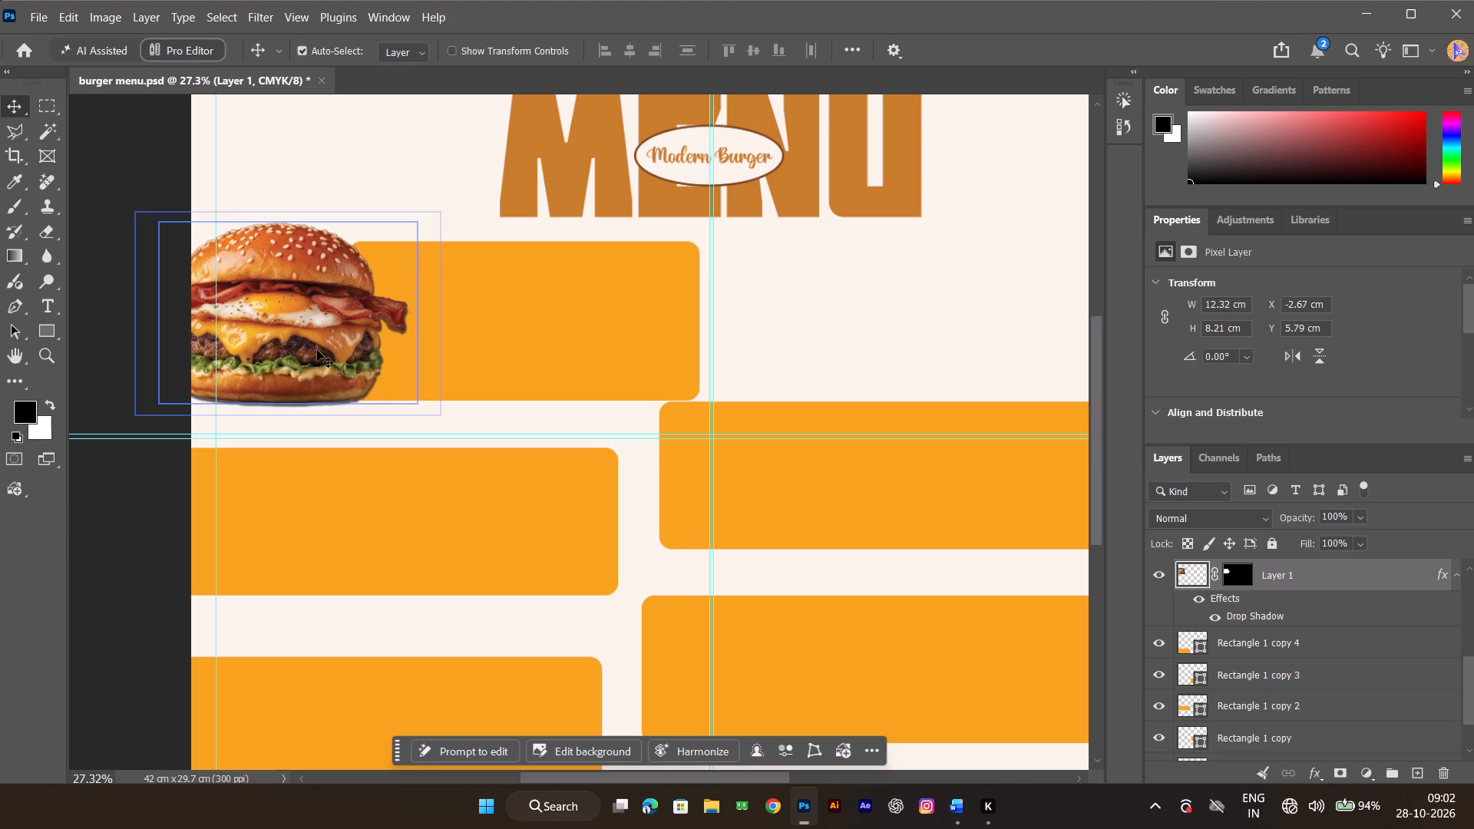
key("Left")
key("Left")
Move the top orange bar left to about X 4.8 cm, aligning its right edge with the second bar's left edge.
left_click_drag(575, 339, 530, 342)
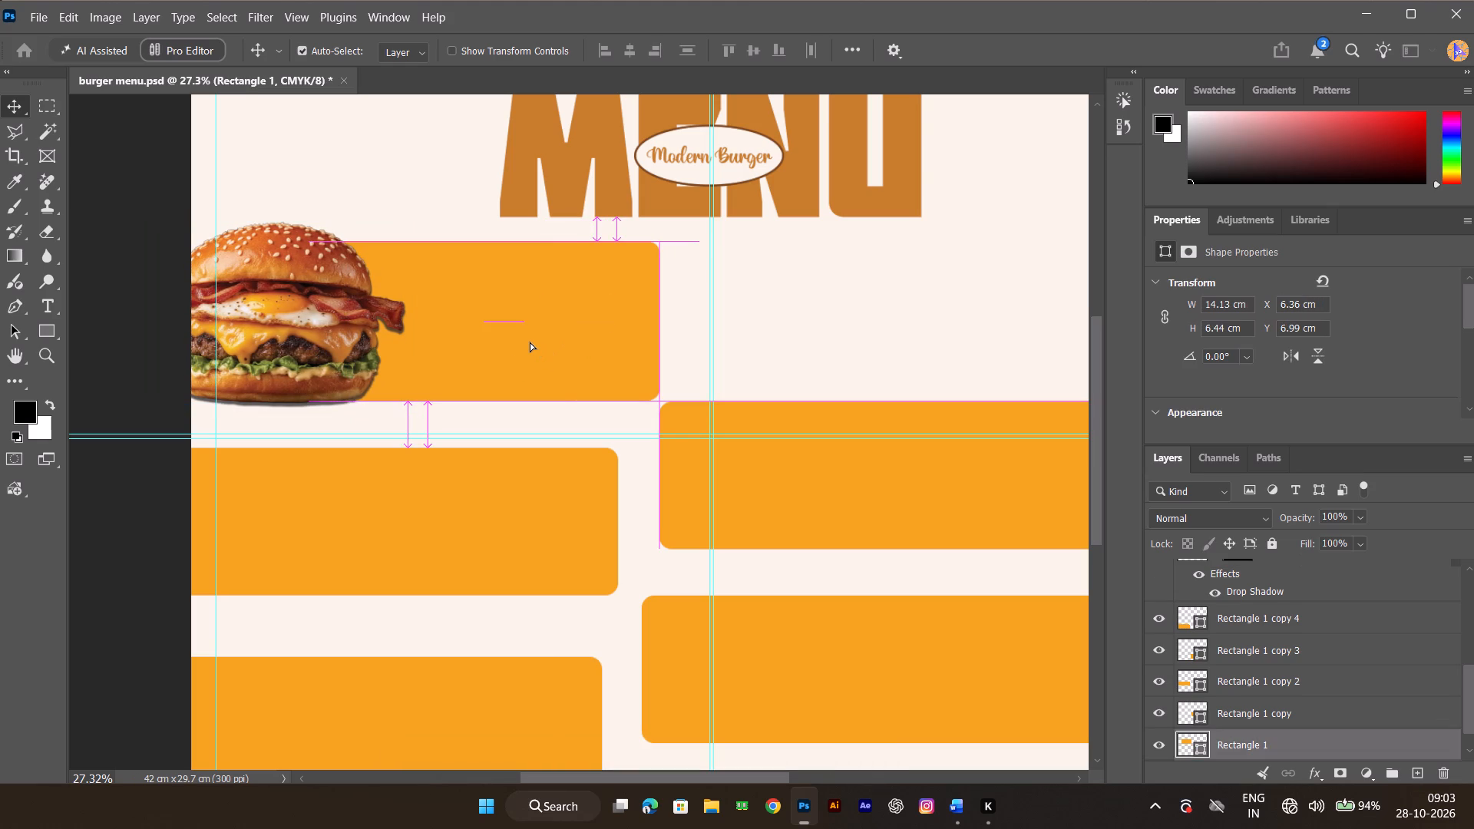
left_click_drag(530, 342, 570, 335)
left_click_drag(570, 335, 568, 336)
Delete the four duplicate orange bars (Rectangle 1 copy, copy 2, copy 3 and copy 4), keeping only the bar behind the burger.
left_click(881, 504)
key("ctrl+0")
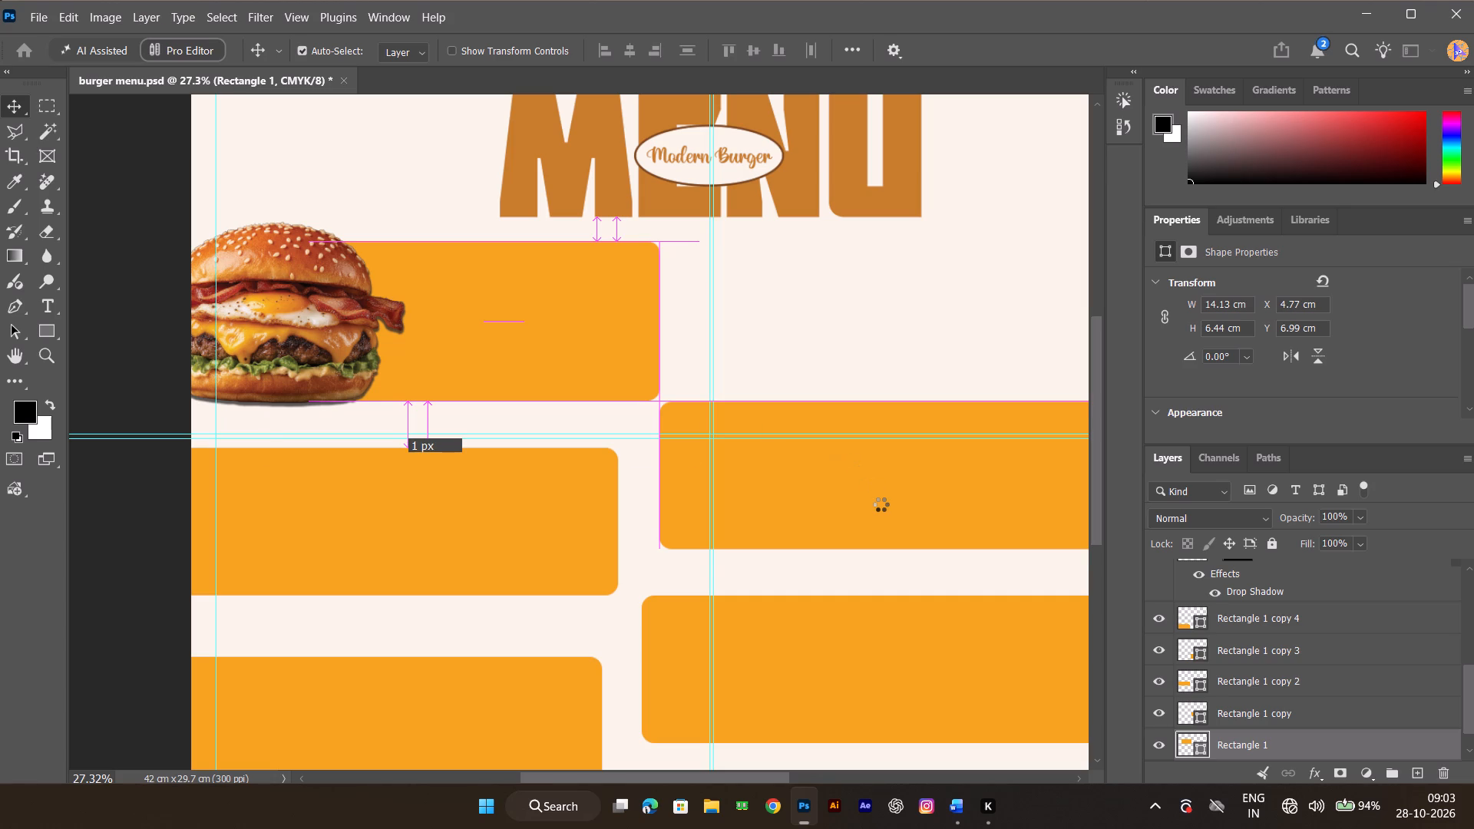
left_click(878, 503)
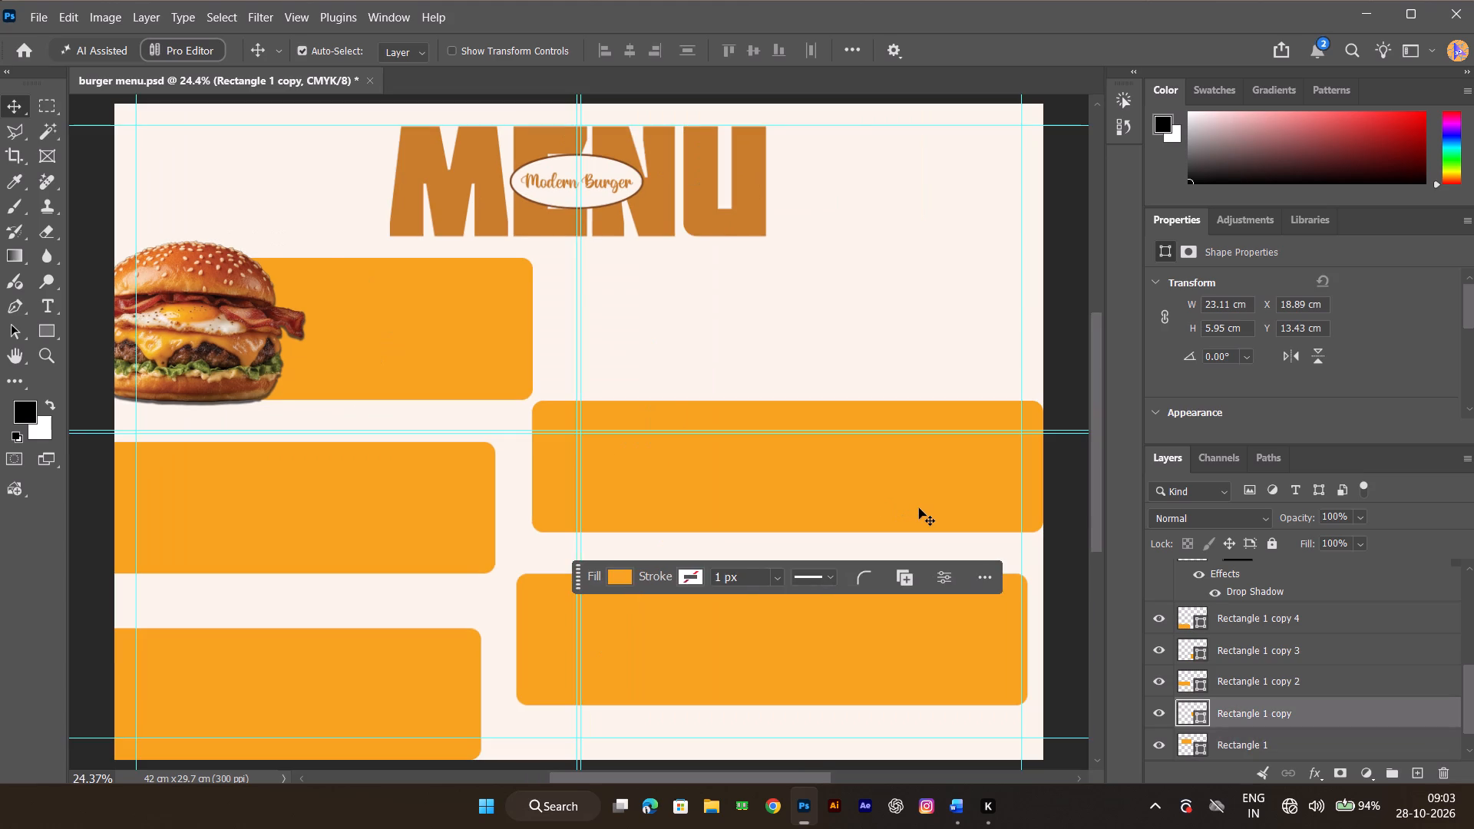
key("Delete")
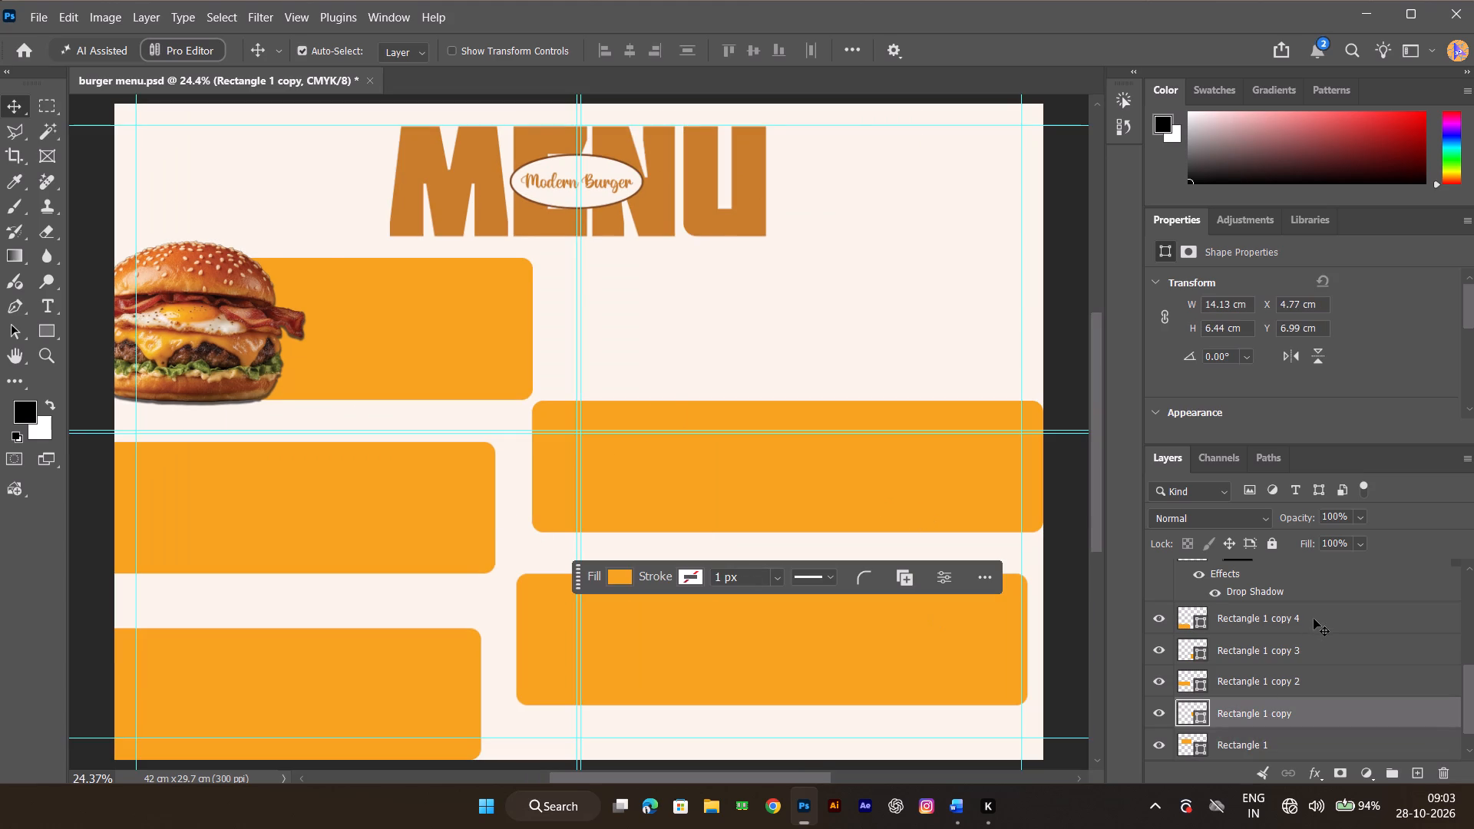
left_click(1310, 614)
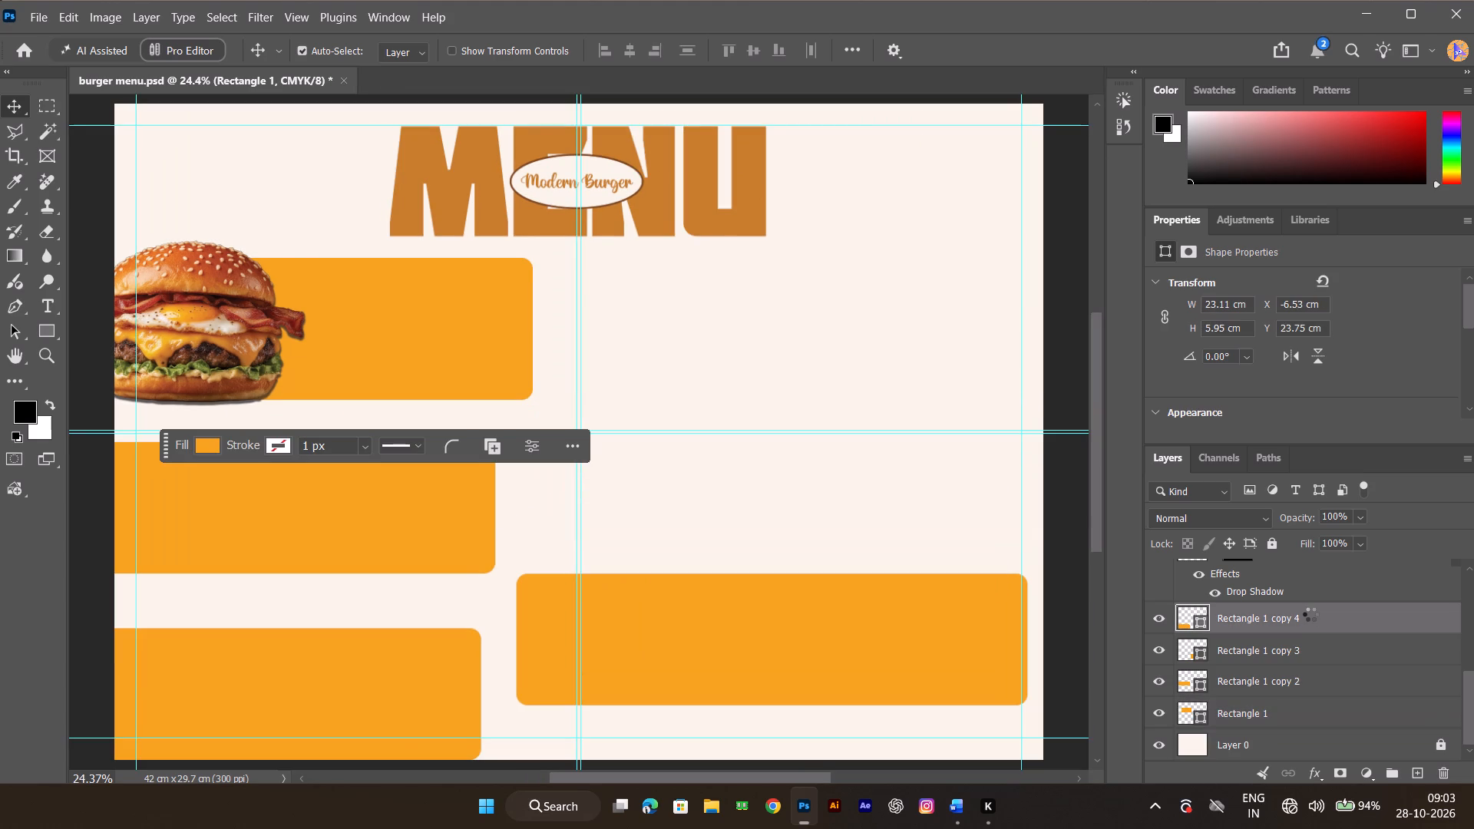
key("Delete")
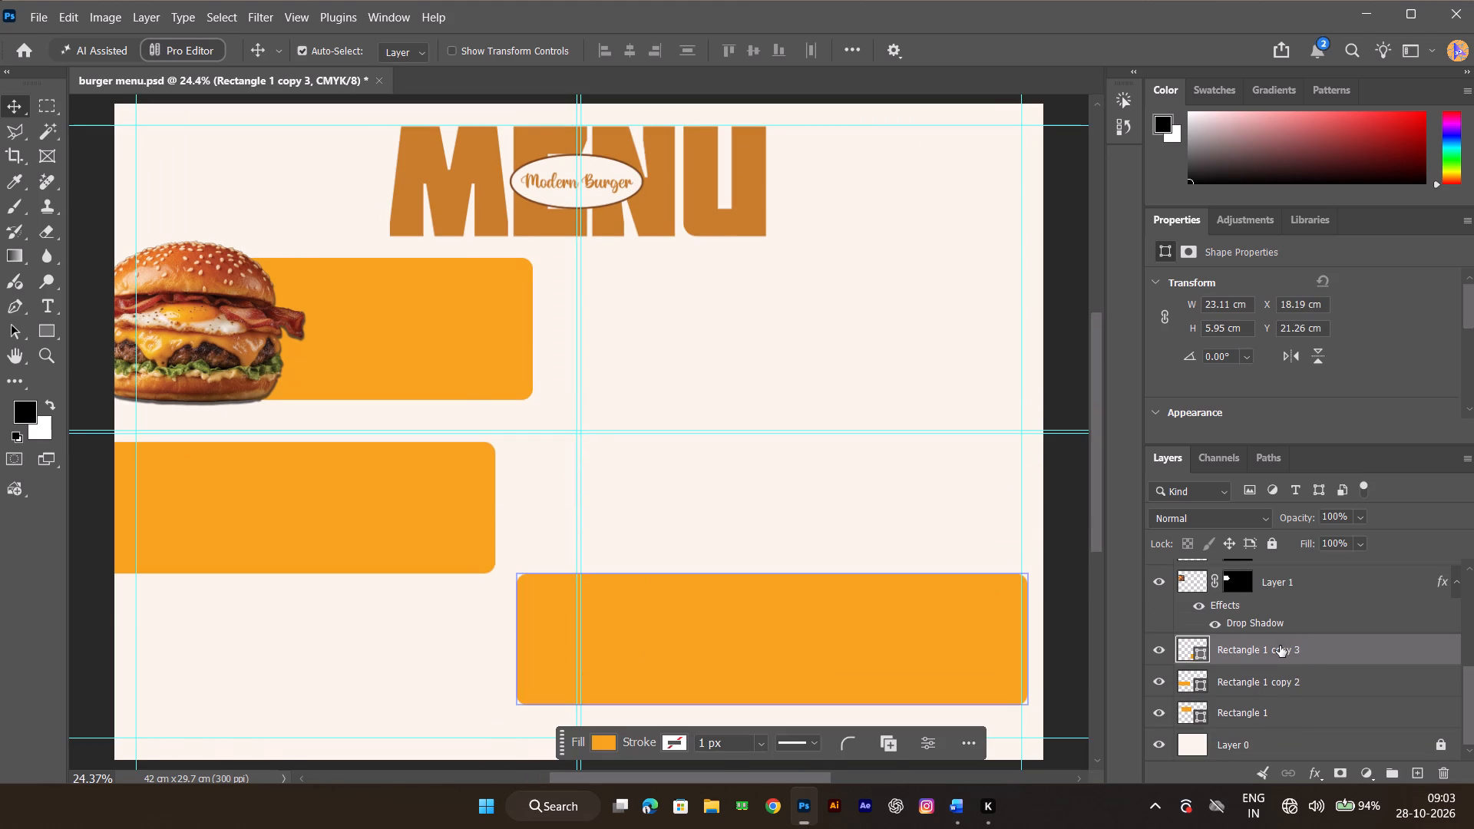
left_click(1280, 646)
key("Delete")
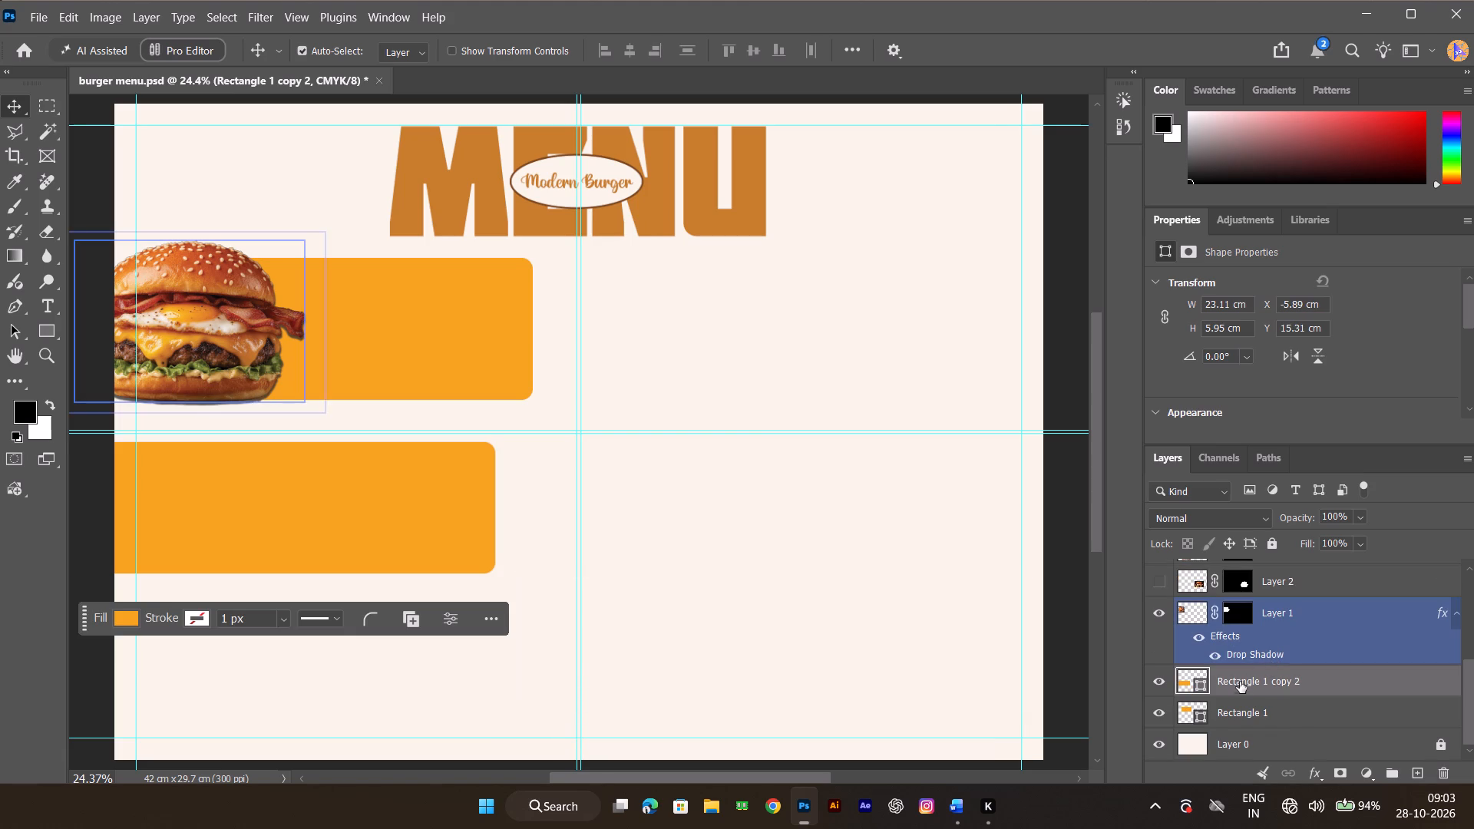
left_click(1237, 685)
key("Delete")
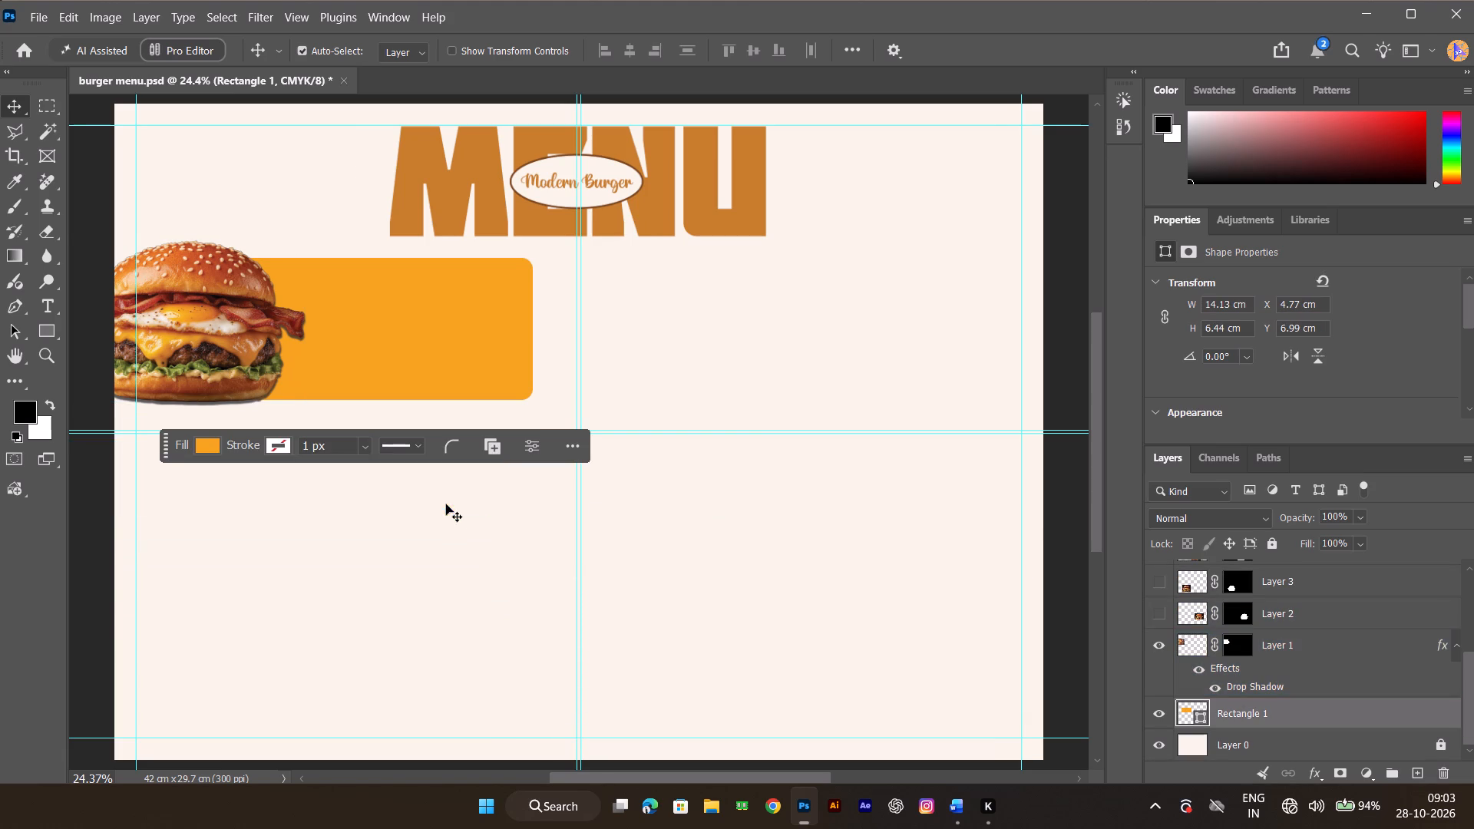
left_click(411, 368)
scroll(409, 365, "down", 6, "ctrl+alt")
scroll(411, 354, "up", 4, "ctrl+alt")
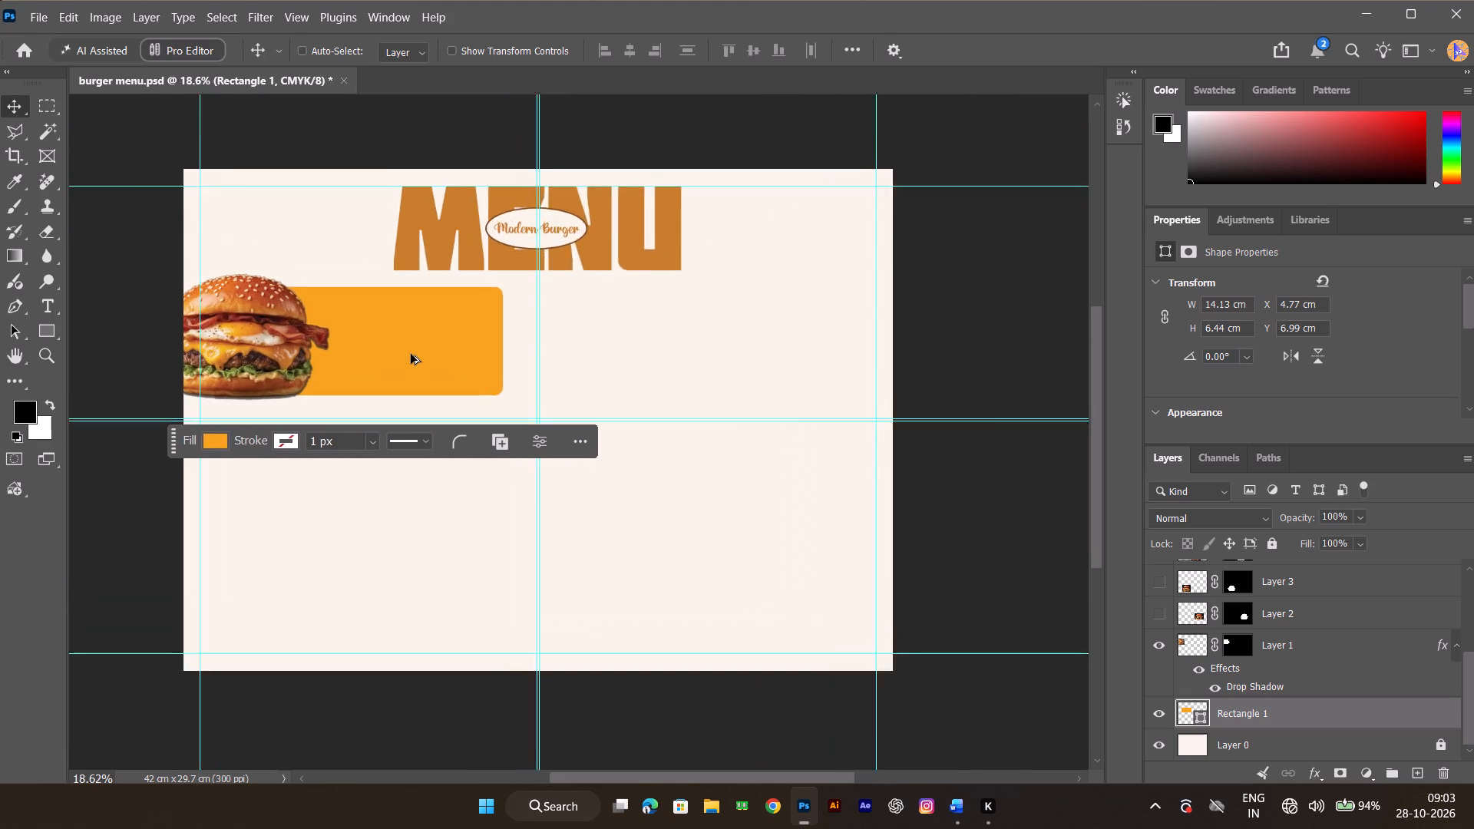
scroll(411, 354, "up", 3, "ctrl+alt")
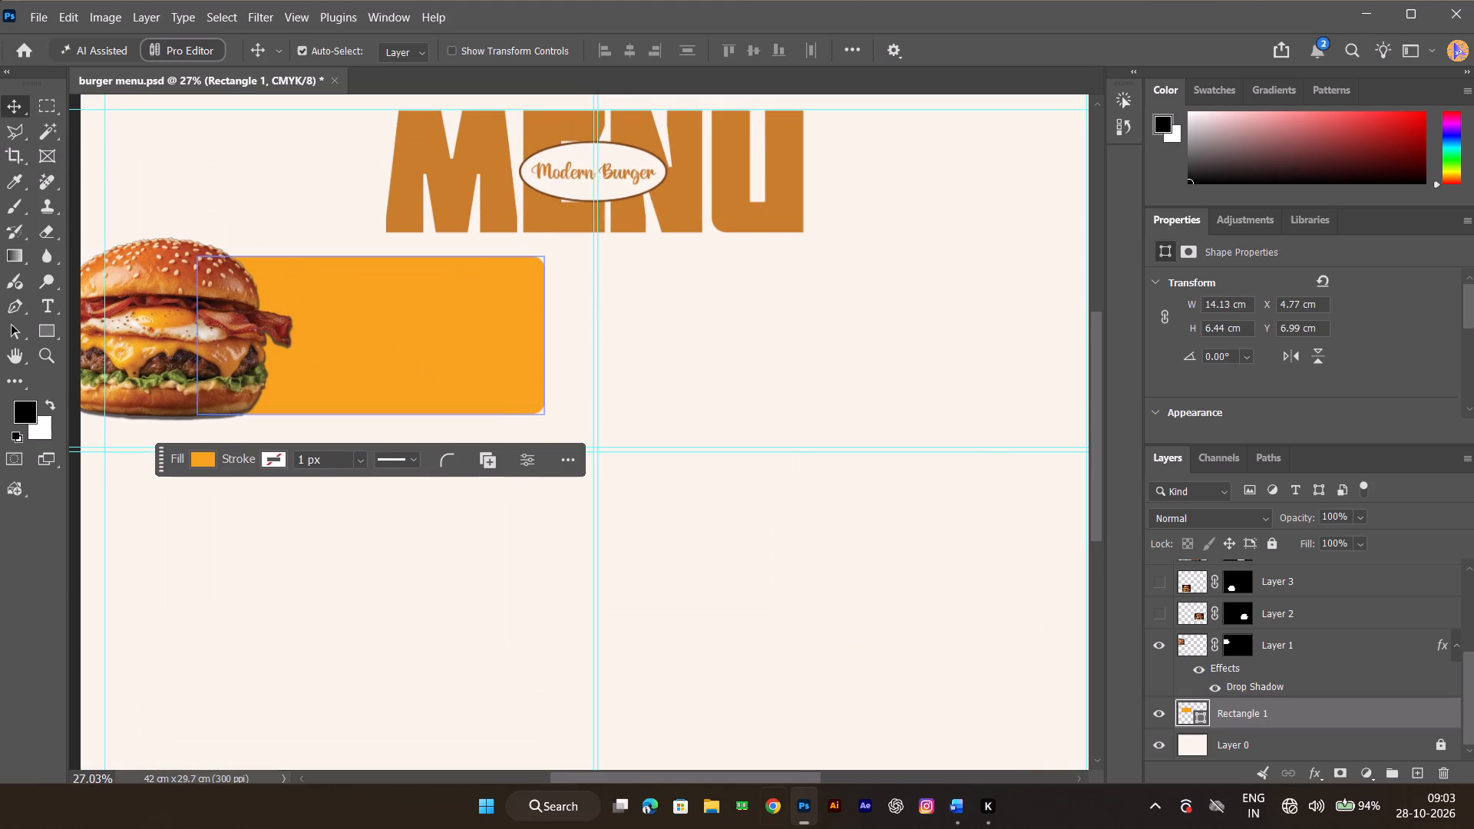
Switch to Word and bring the Modern Burger document with the menu item text to the front.
left_click(953, 814)
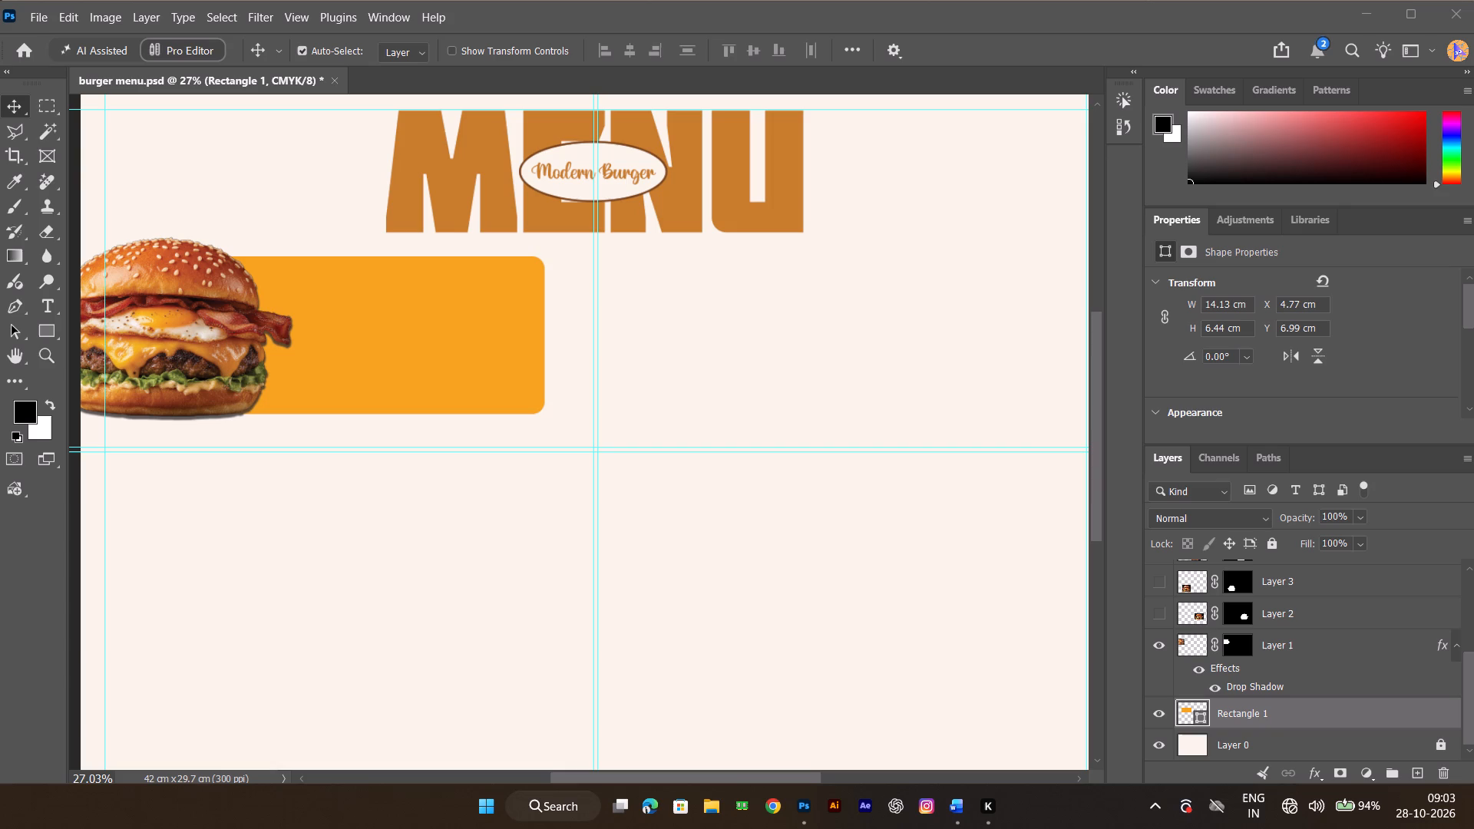
left_click(957, 809)
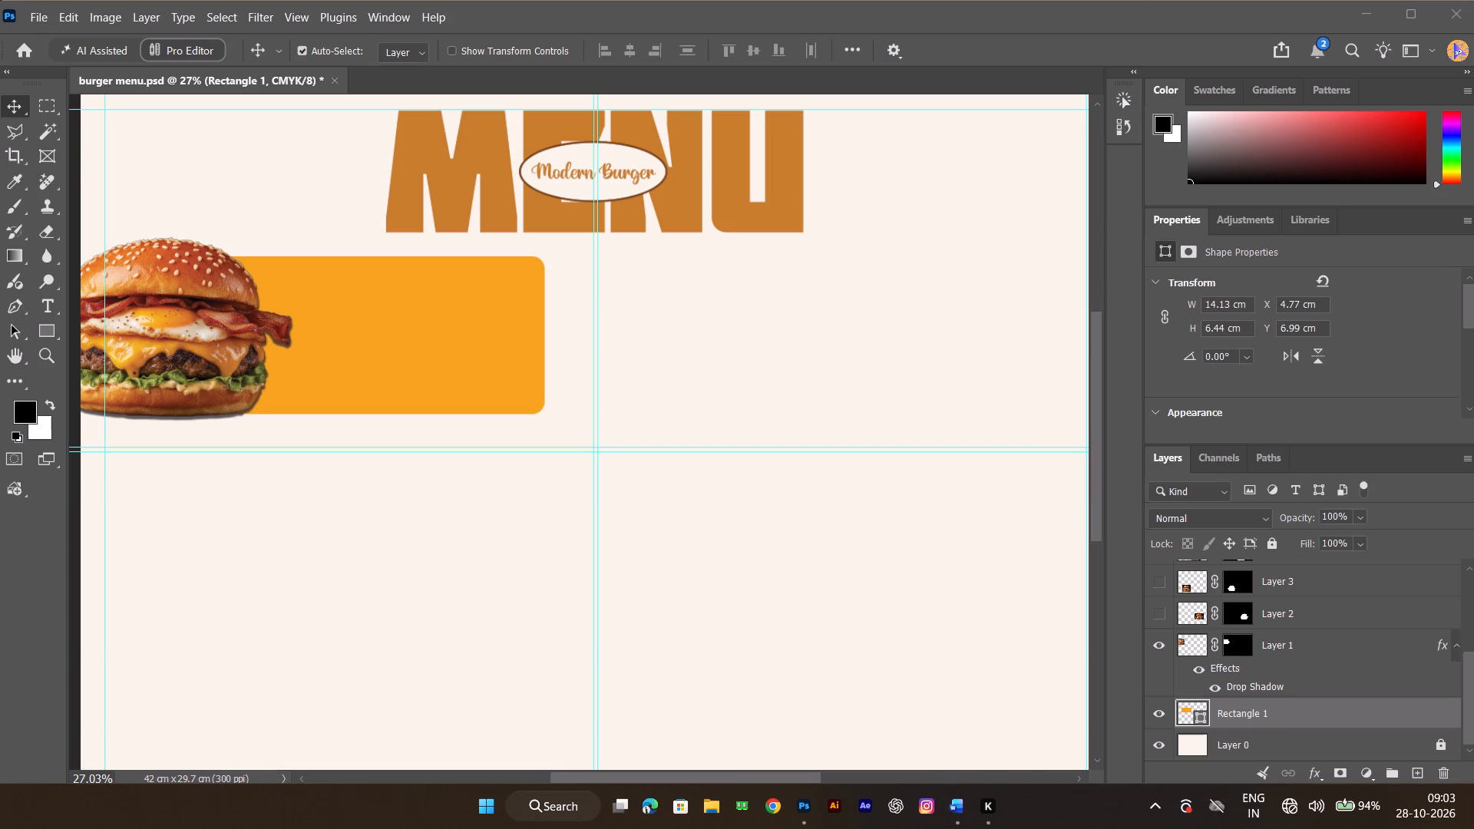
left_click(949, 806)
key("alt+Tab")
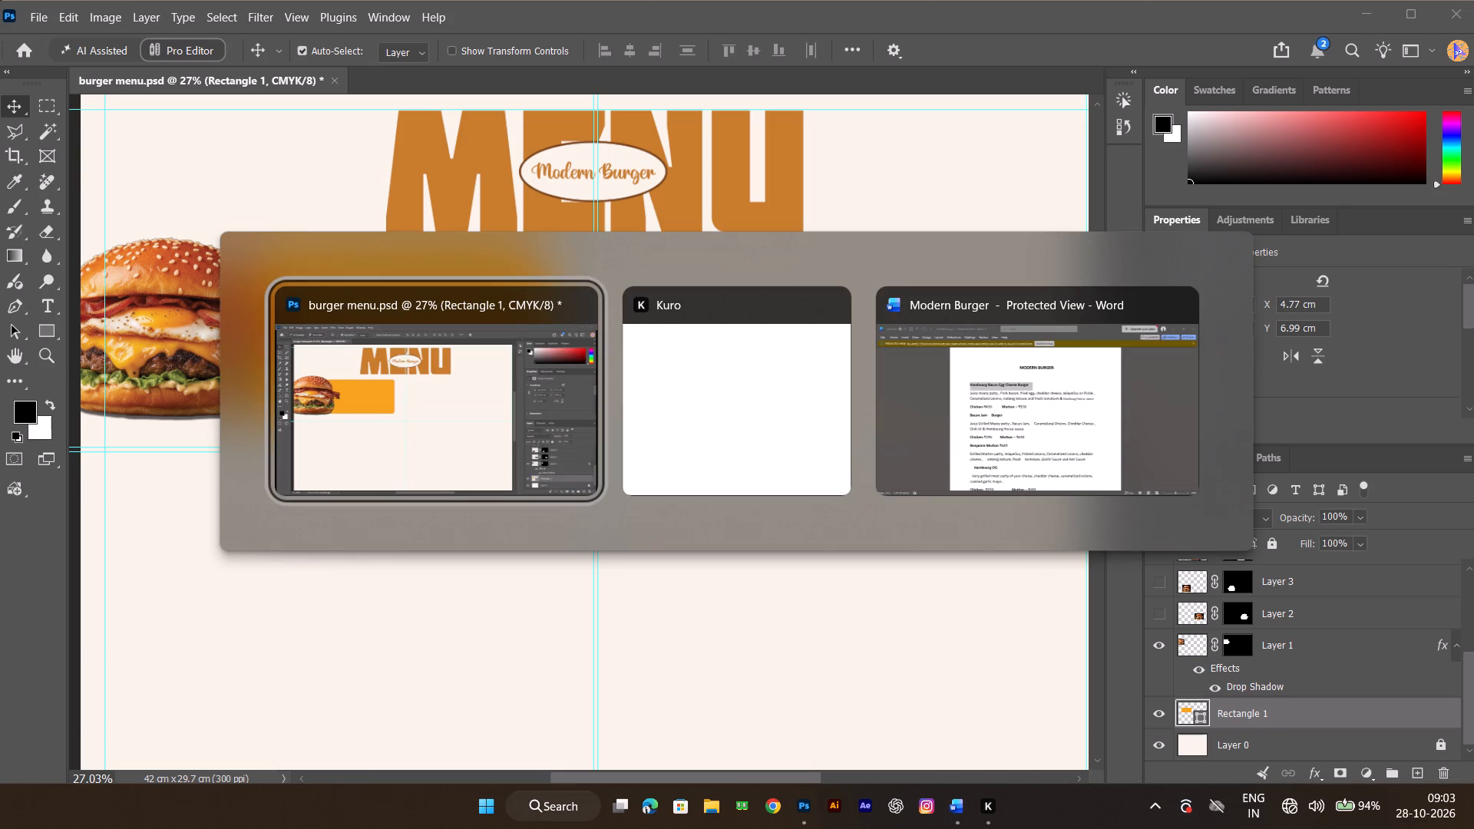
key("alt+Tab")
key("alt+Tab")
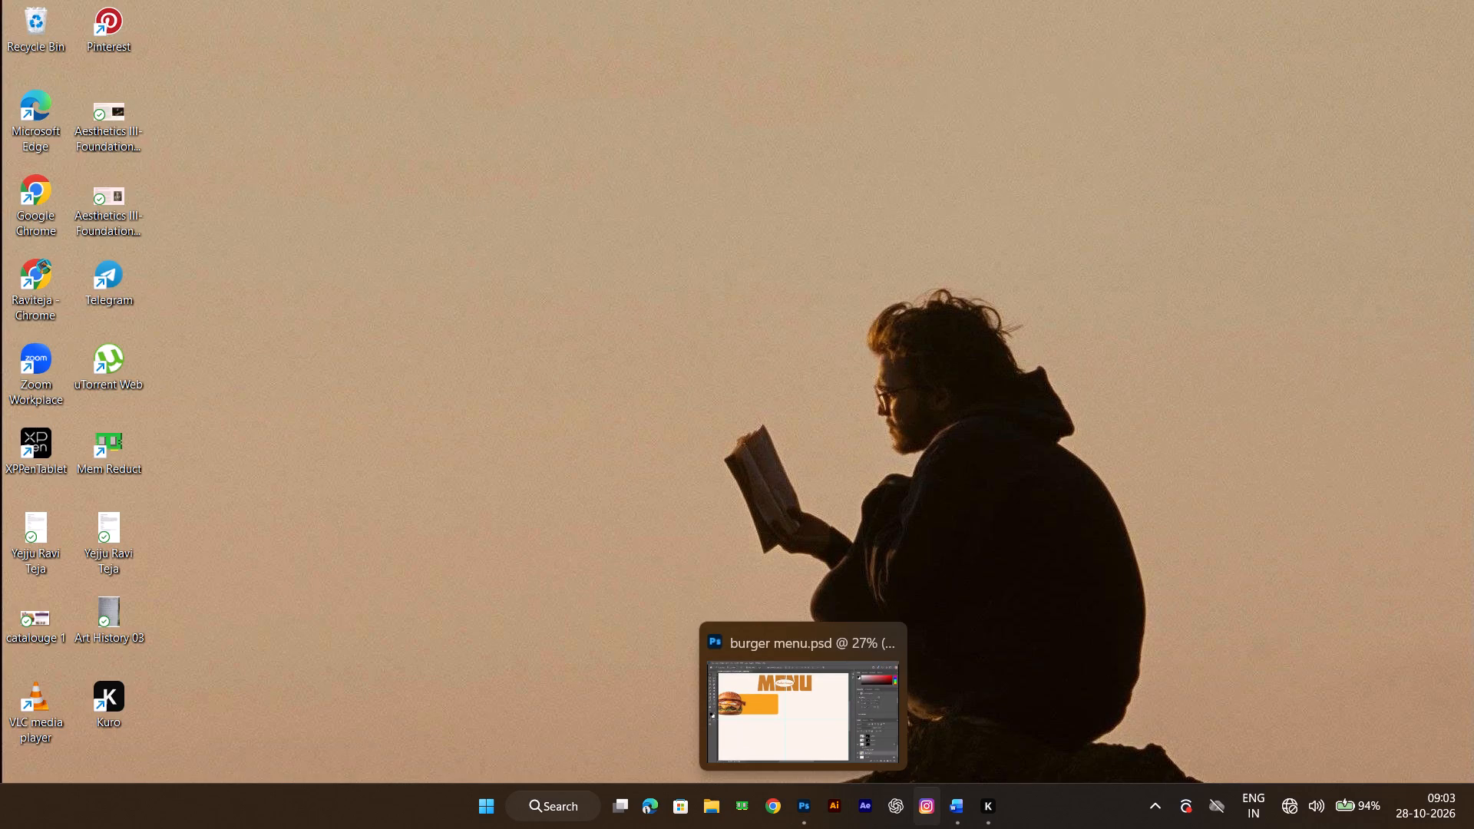
left_click(953, 808)
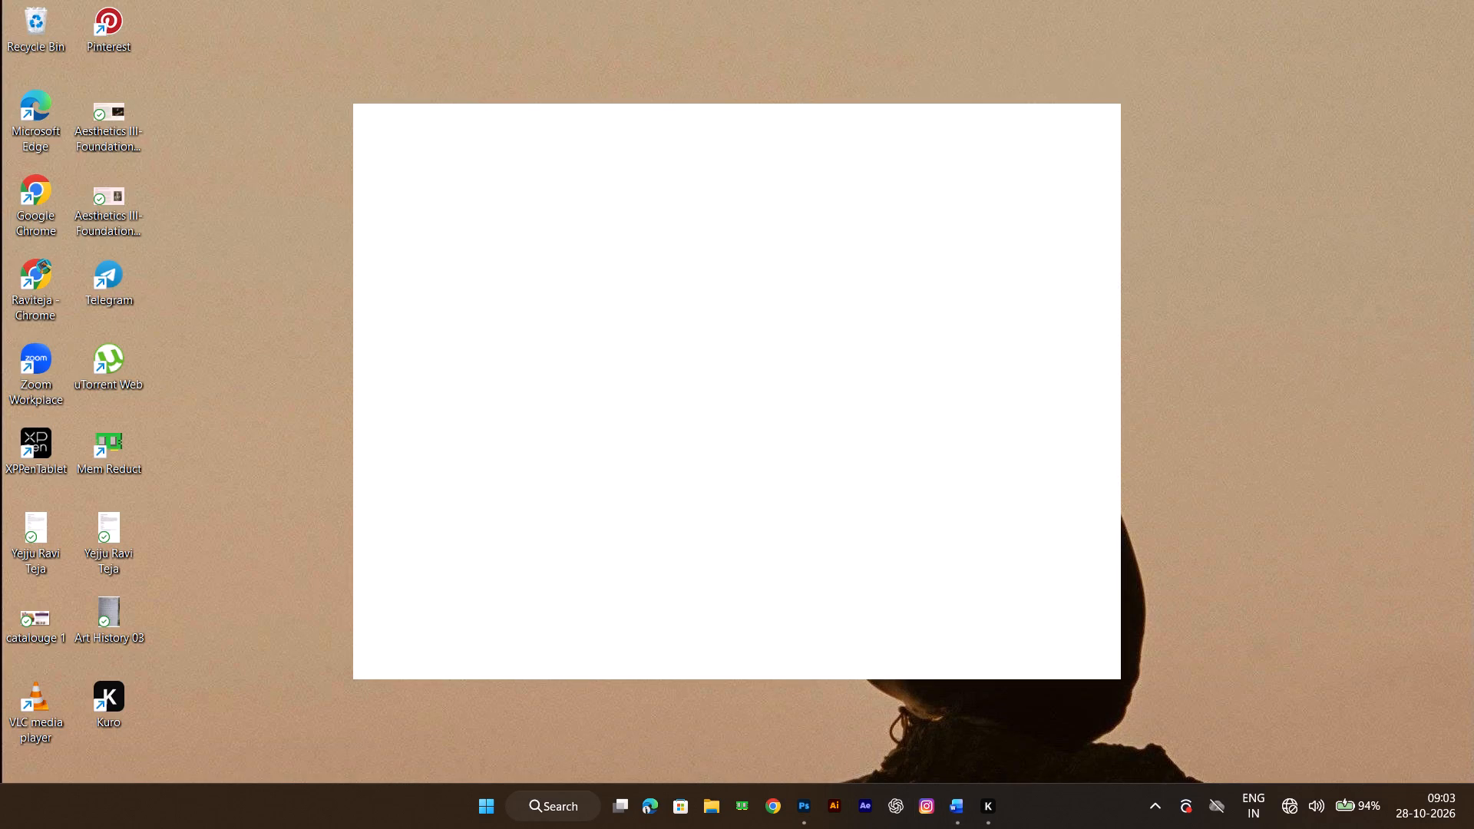
left_click(951, 800)
key("alt+Tab")
key("alt+Tab")
key("alt+Tab")
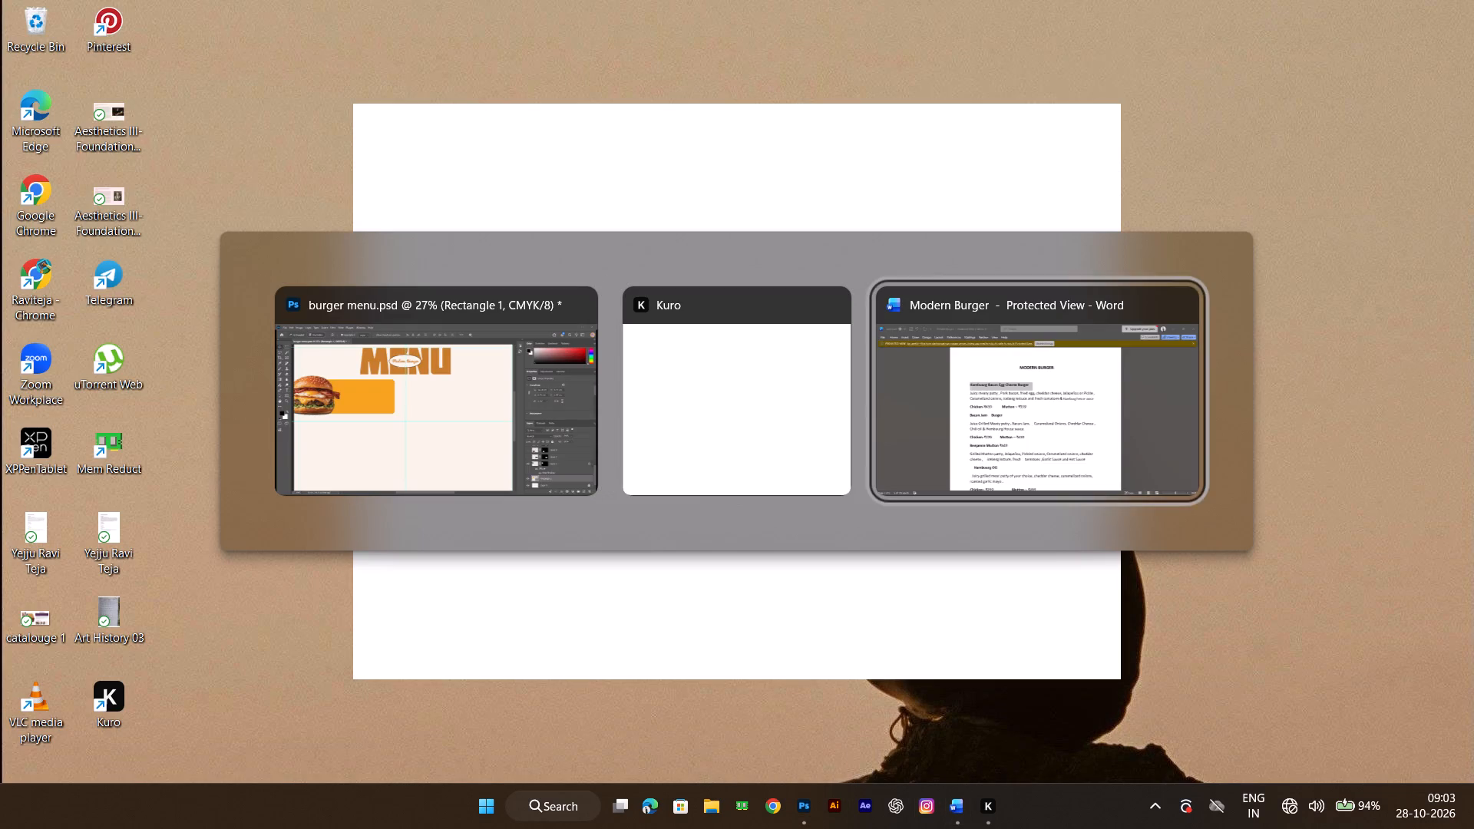
left_click(955, 819)
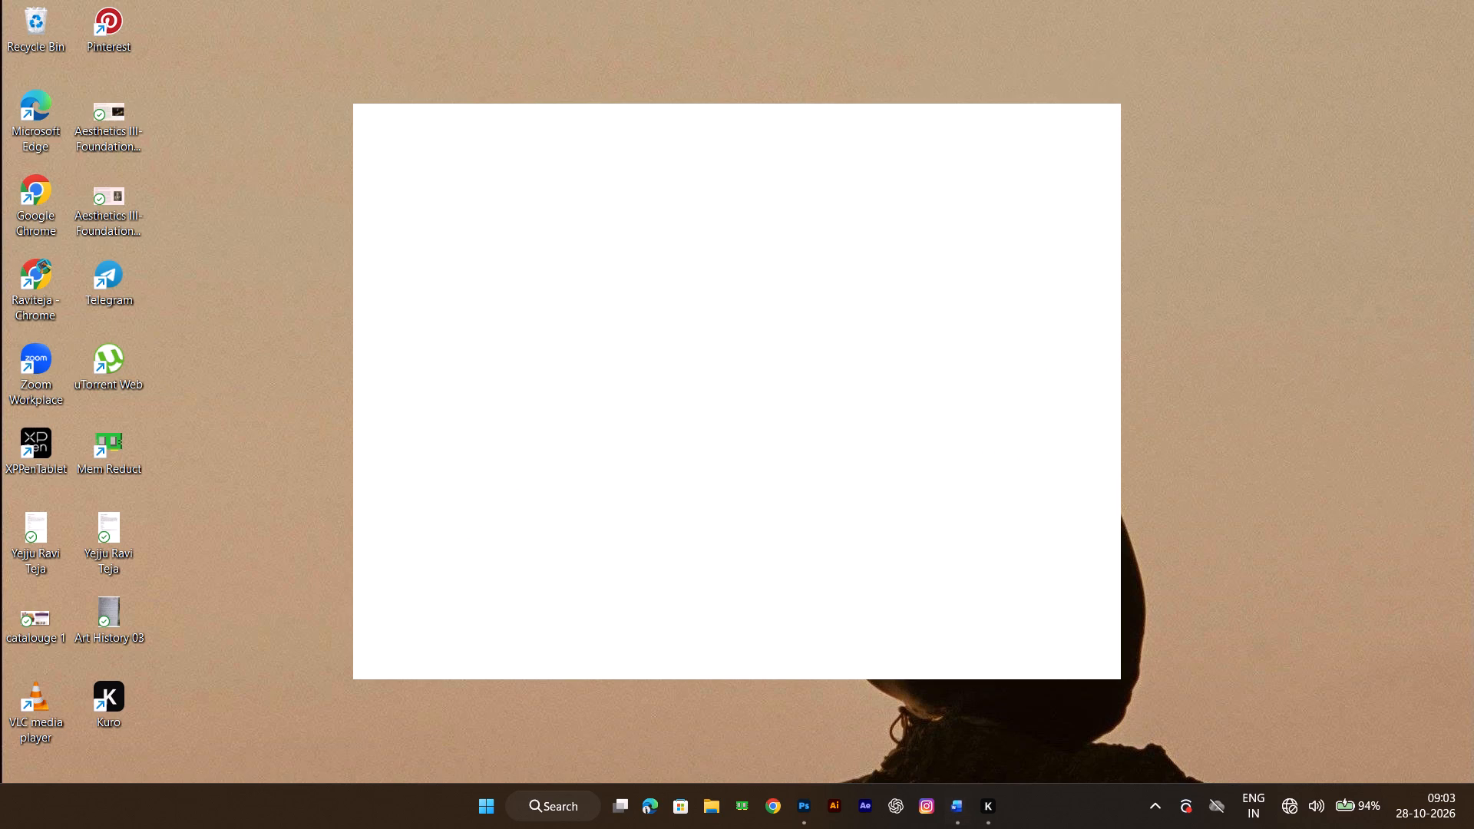
left_click(795, 813)
left_click(957, 817)
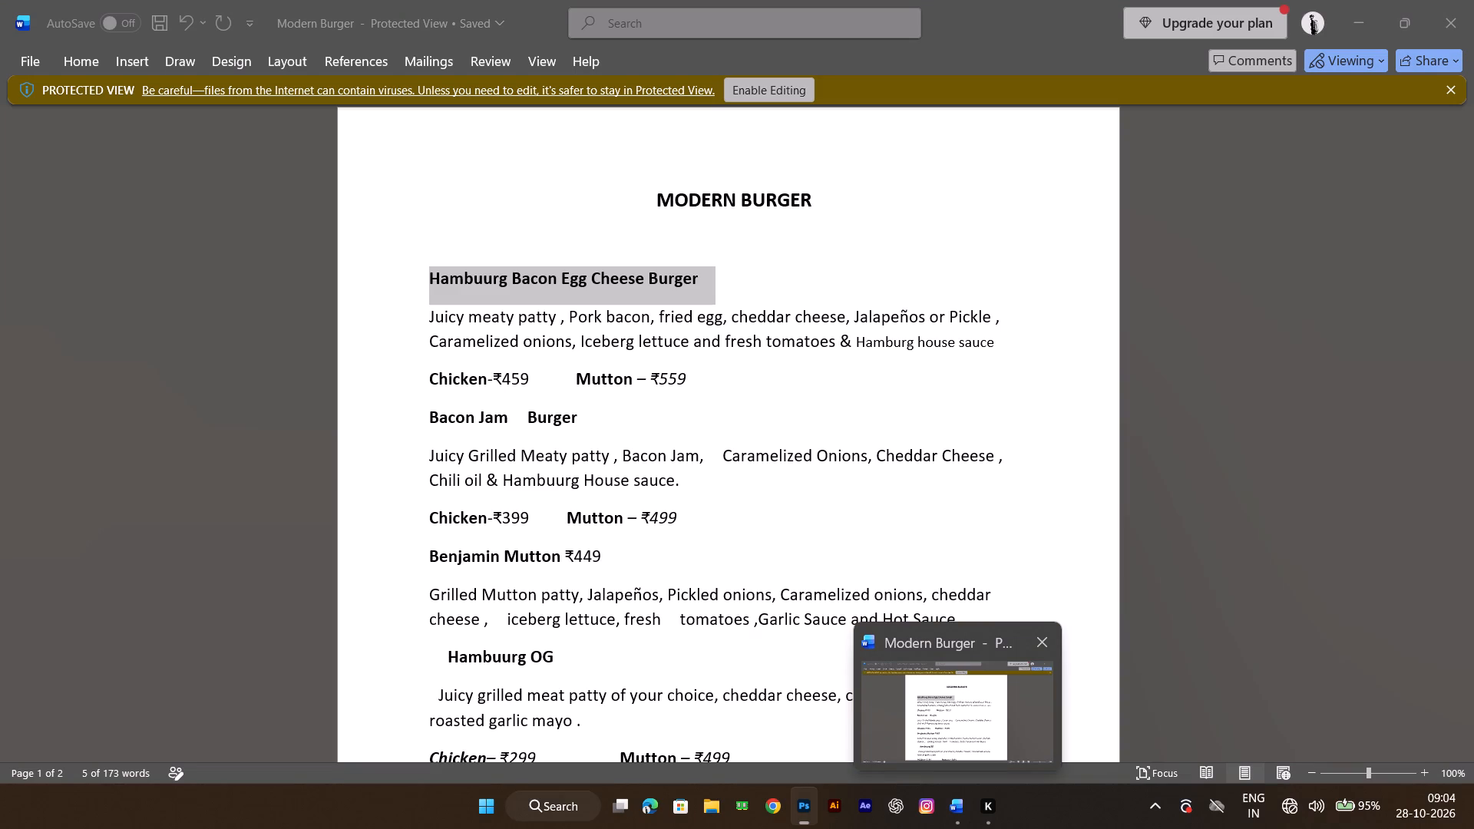
left_click(941, 701)
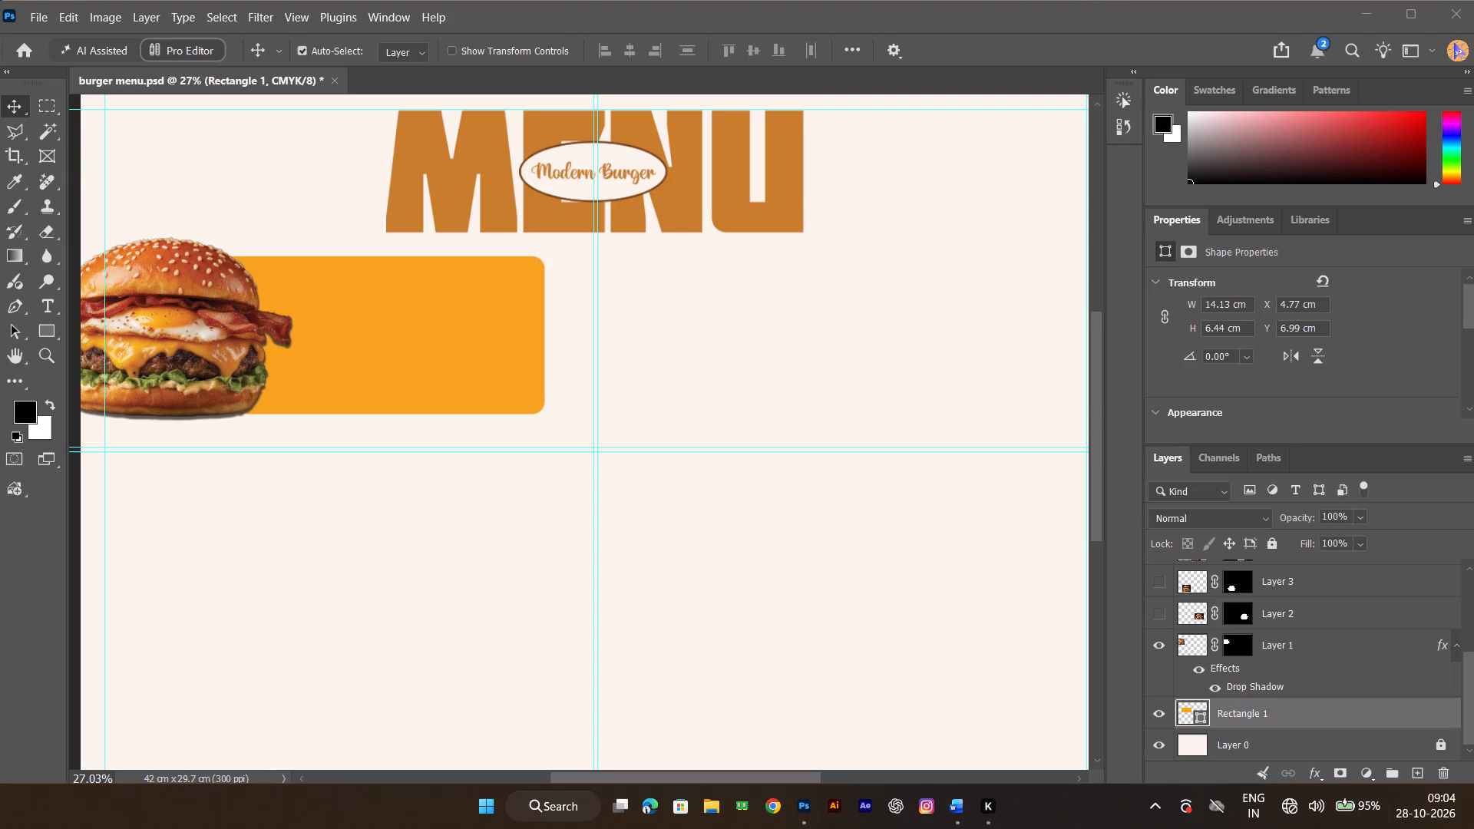
key("alt+Tab")
key("alt+Tab")
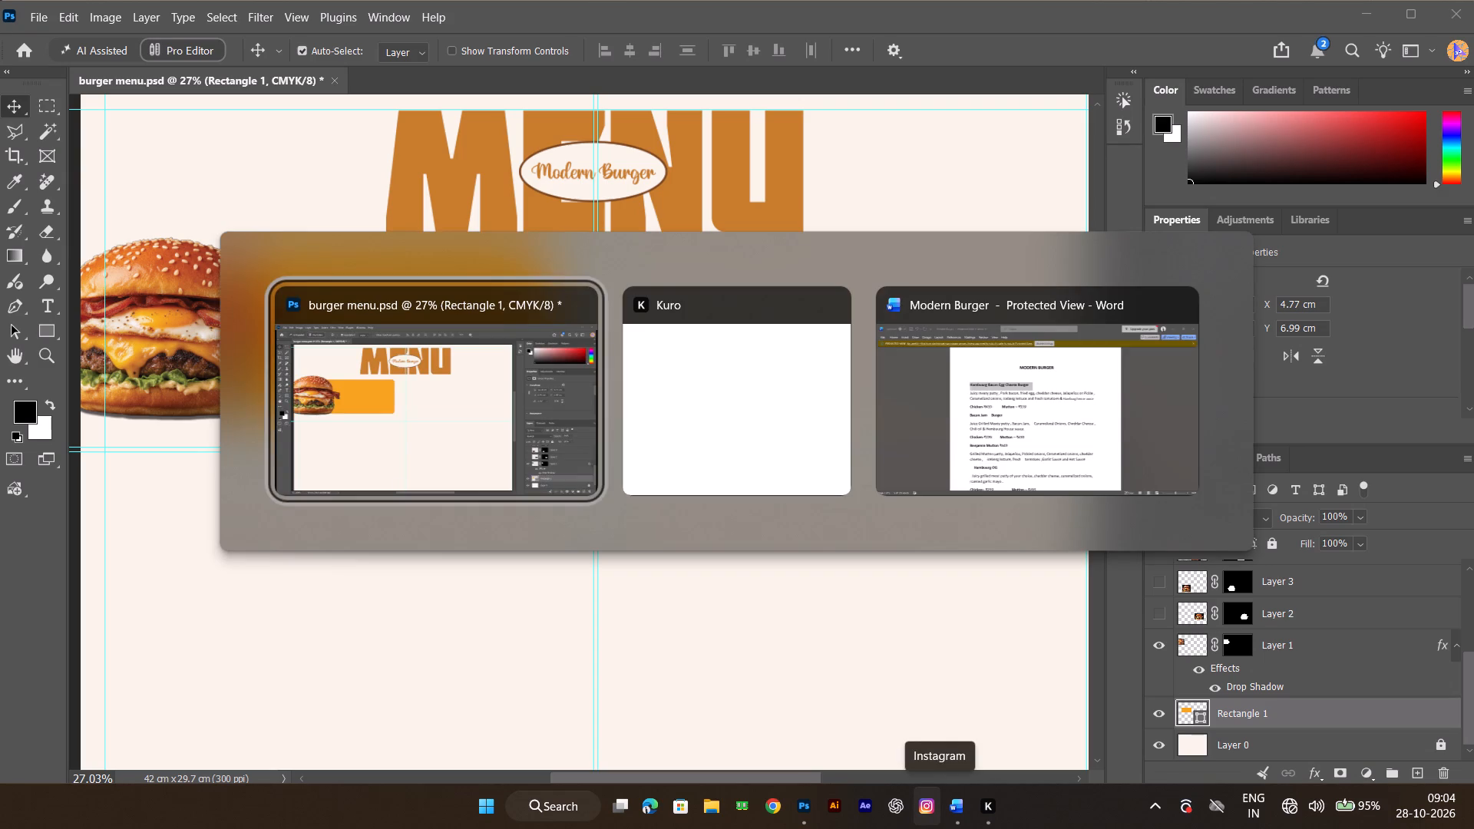
key("alt+Tab")
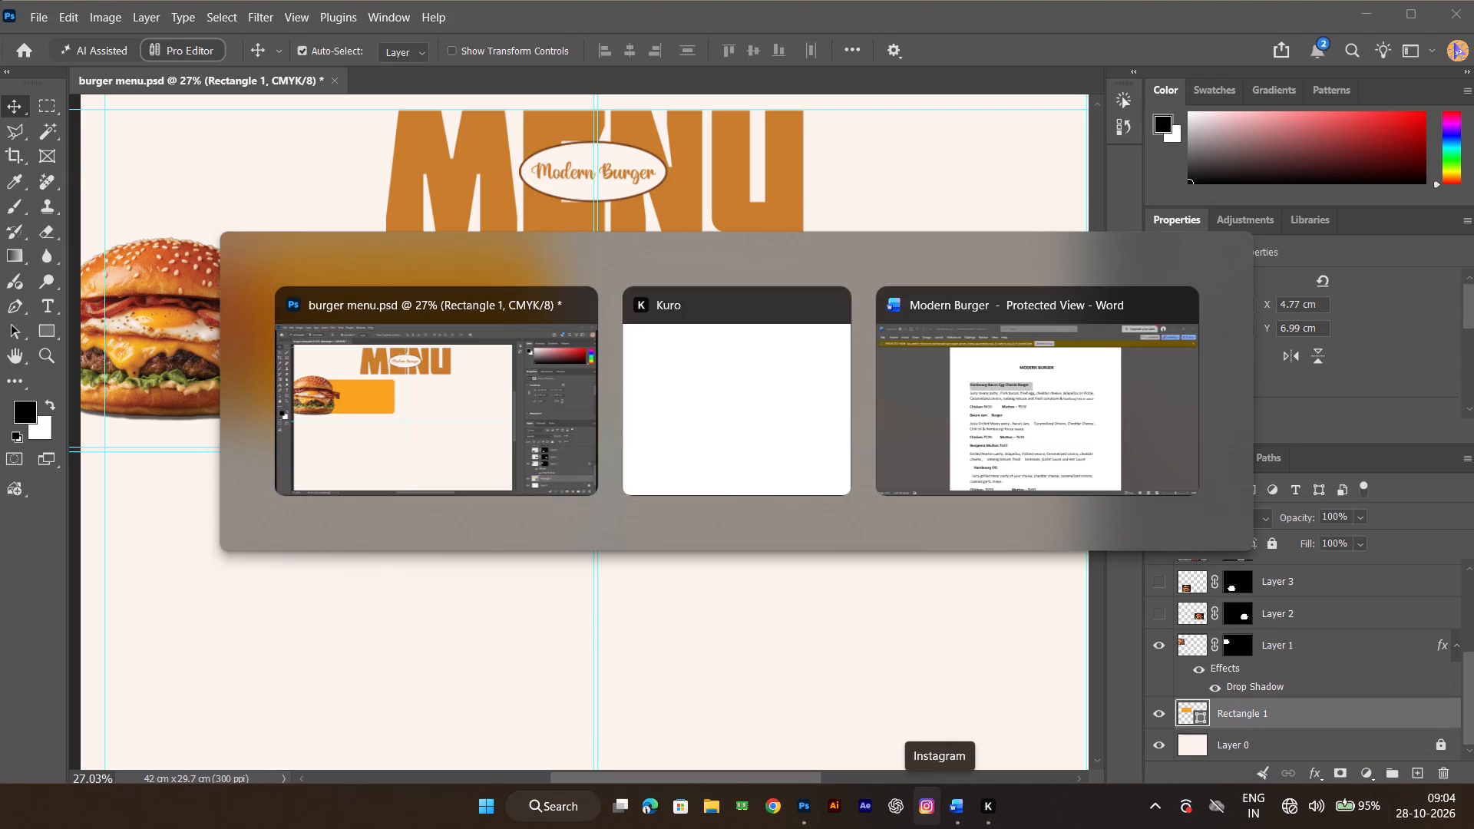
right_click(871, 514)
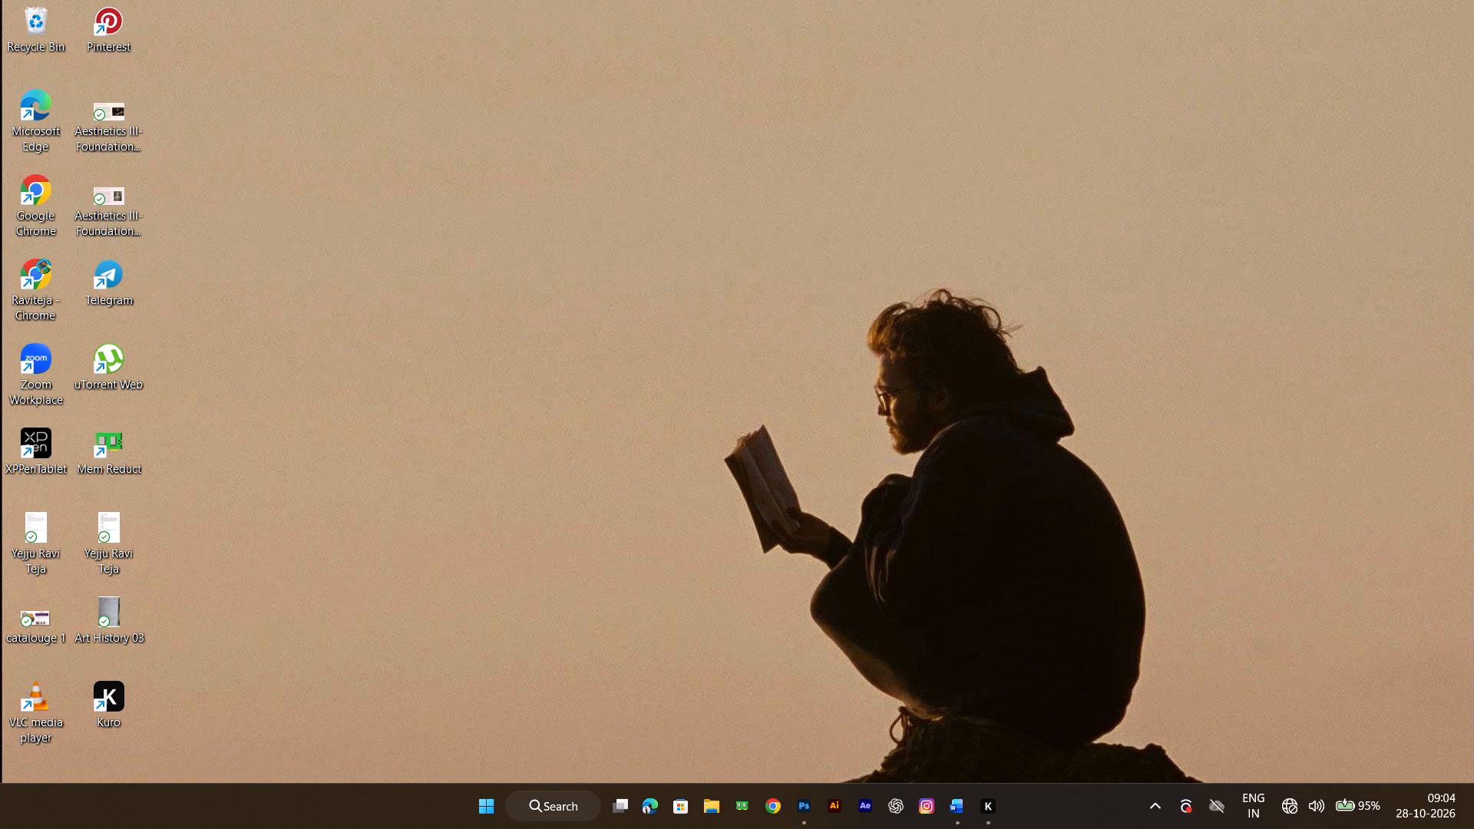
left_click(895, 296)
left_click(949, 797)
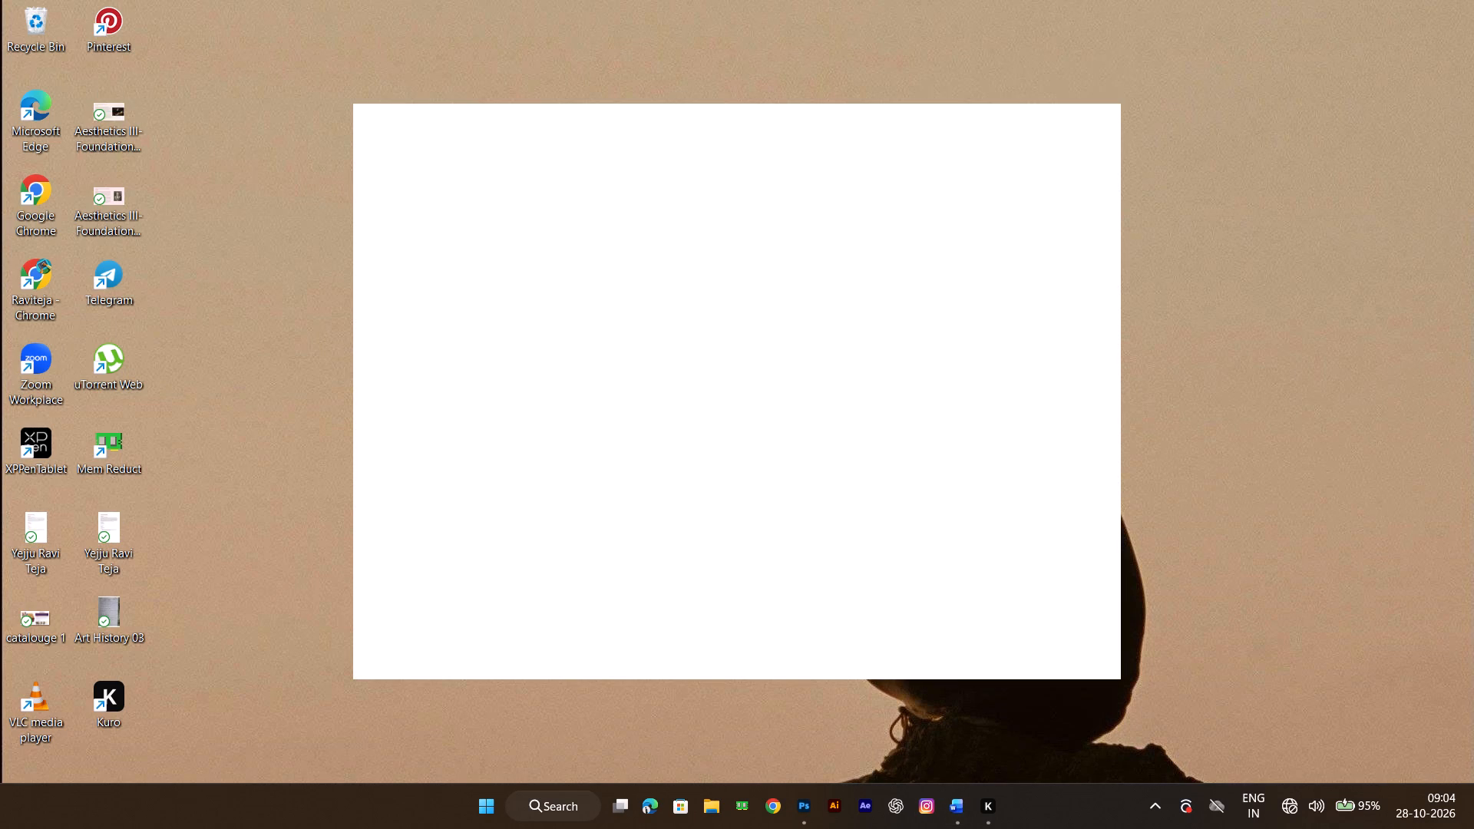
left_click(959, 816)
key("alt+Tab")
key("alt+Tab")
key("alt+Tab")
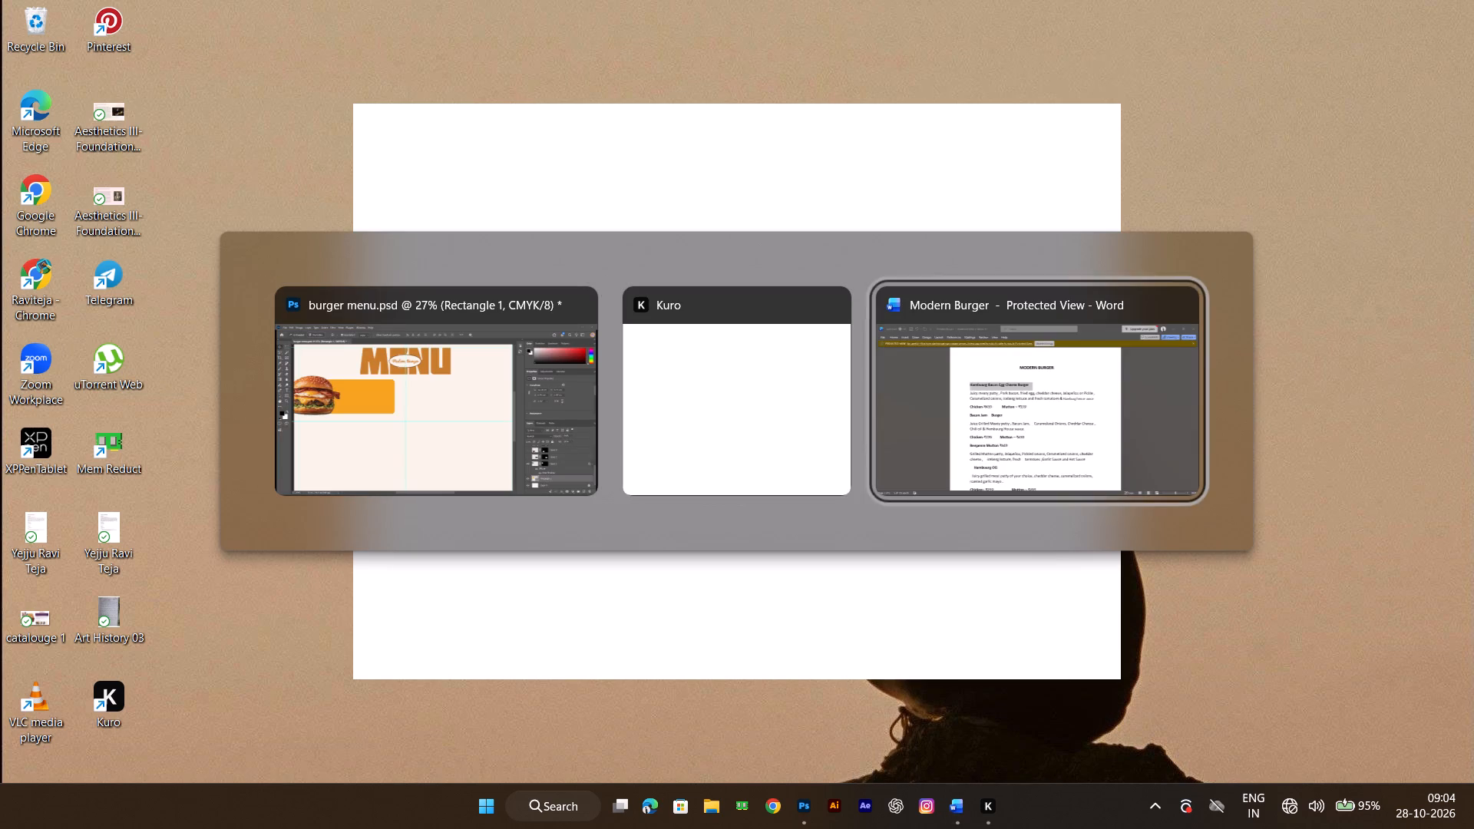
right_click(947, 816)
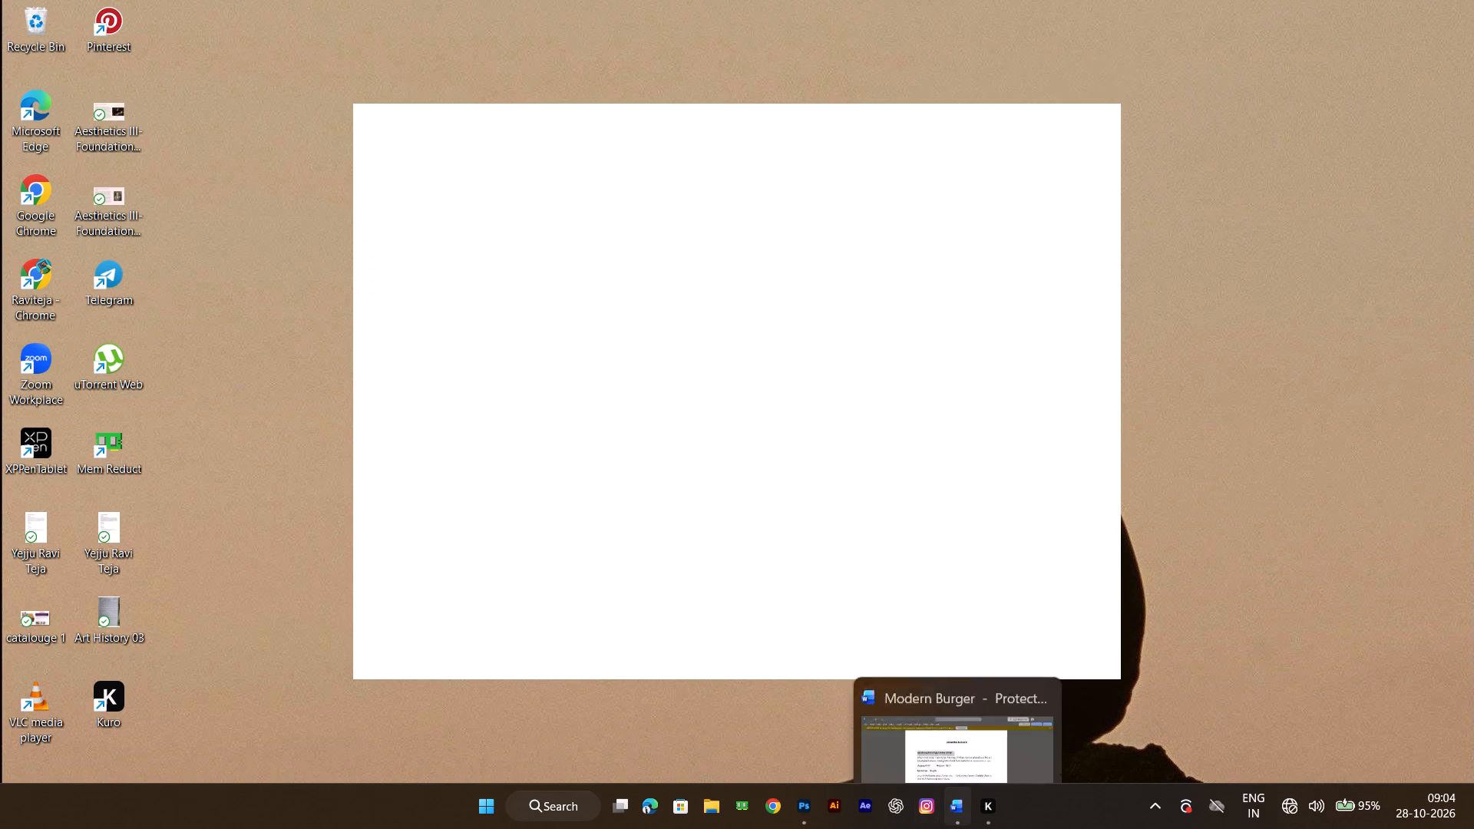
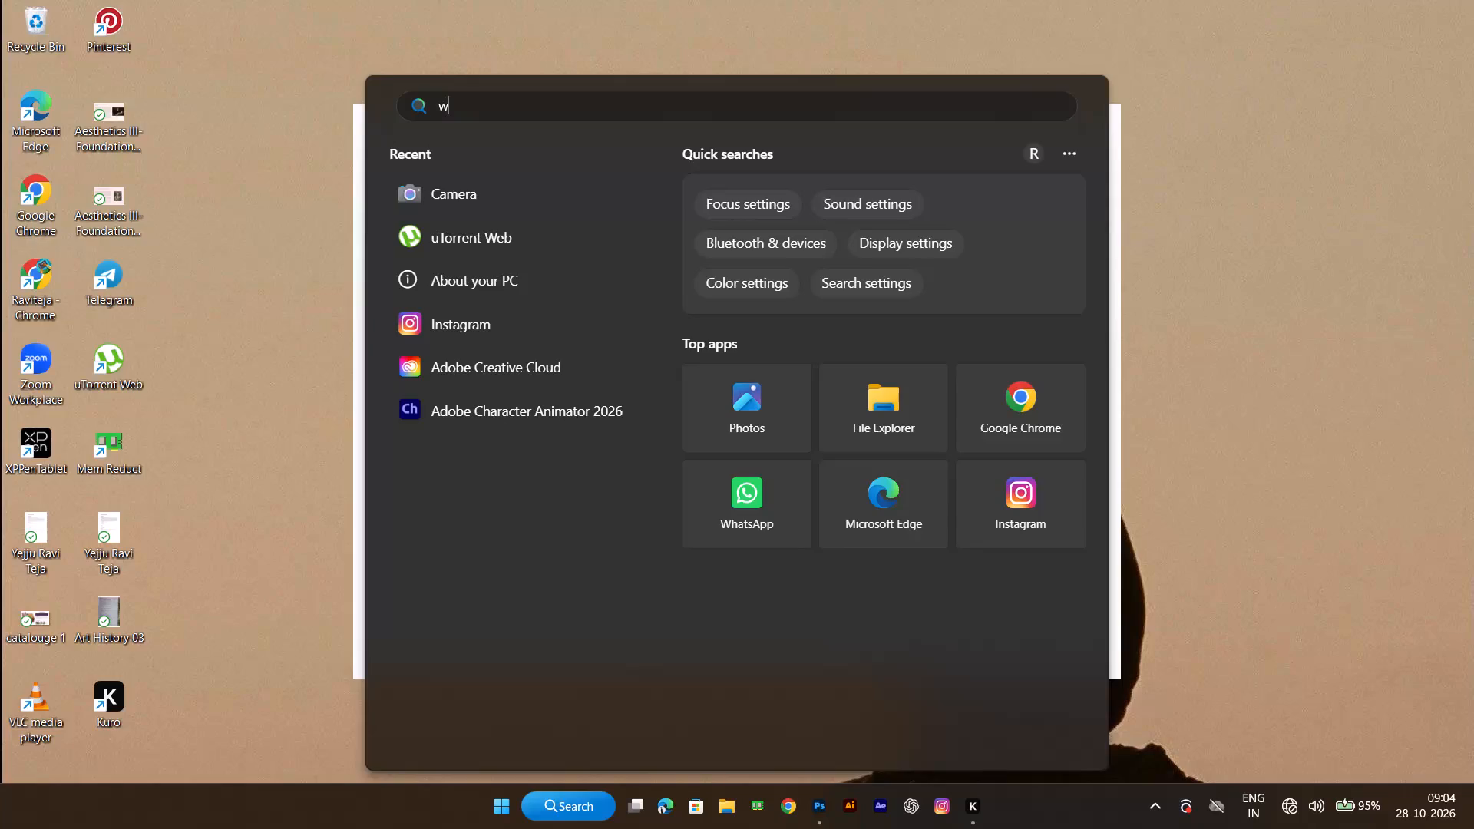
Search the computer for the Word app in order to open it.
key("o")
key("e")
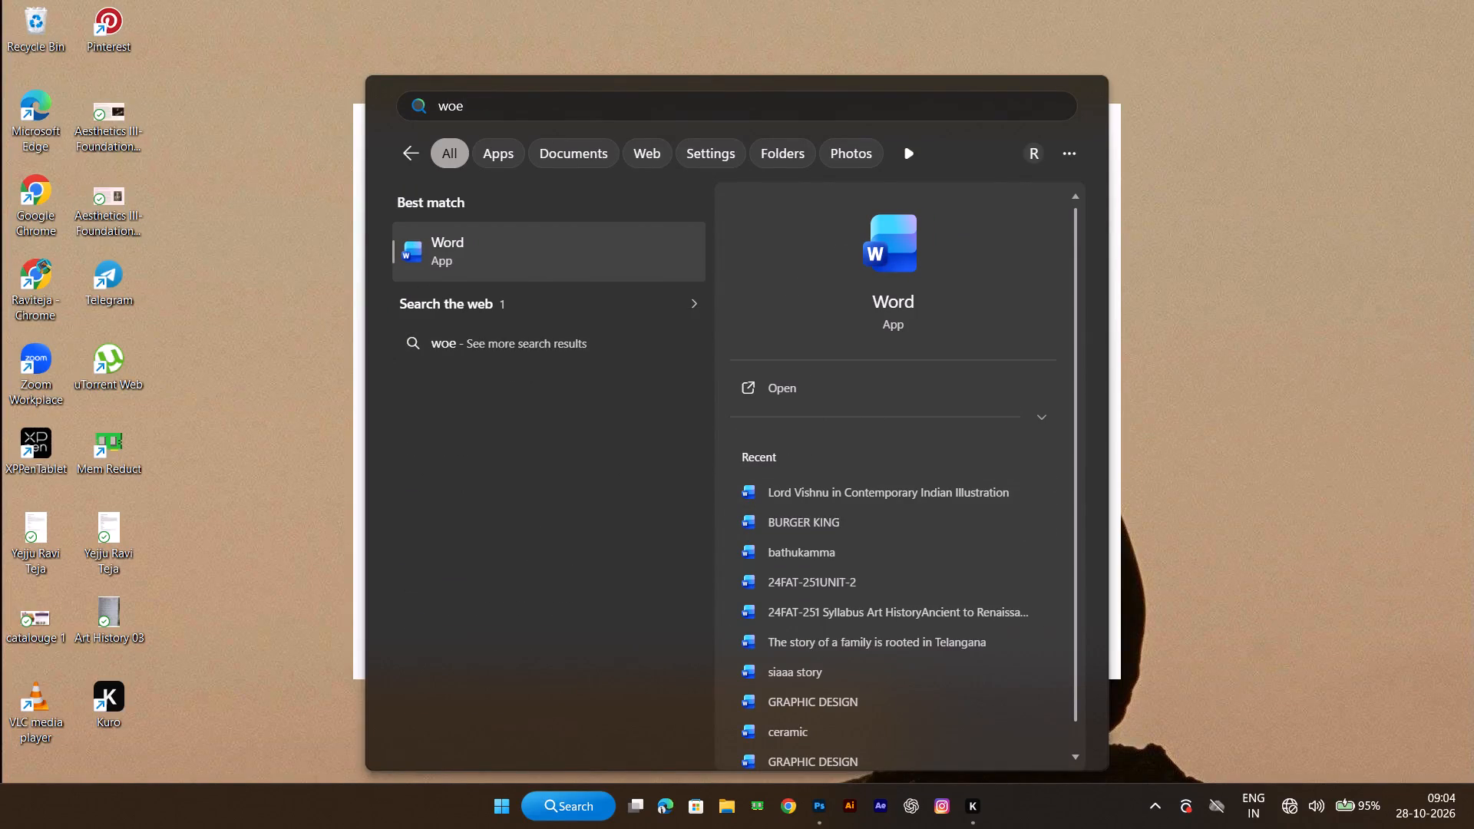
Launch the Word app found by the computer search.
left_click(438, 239)
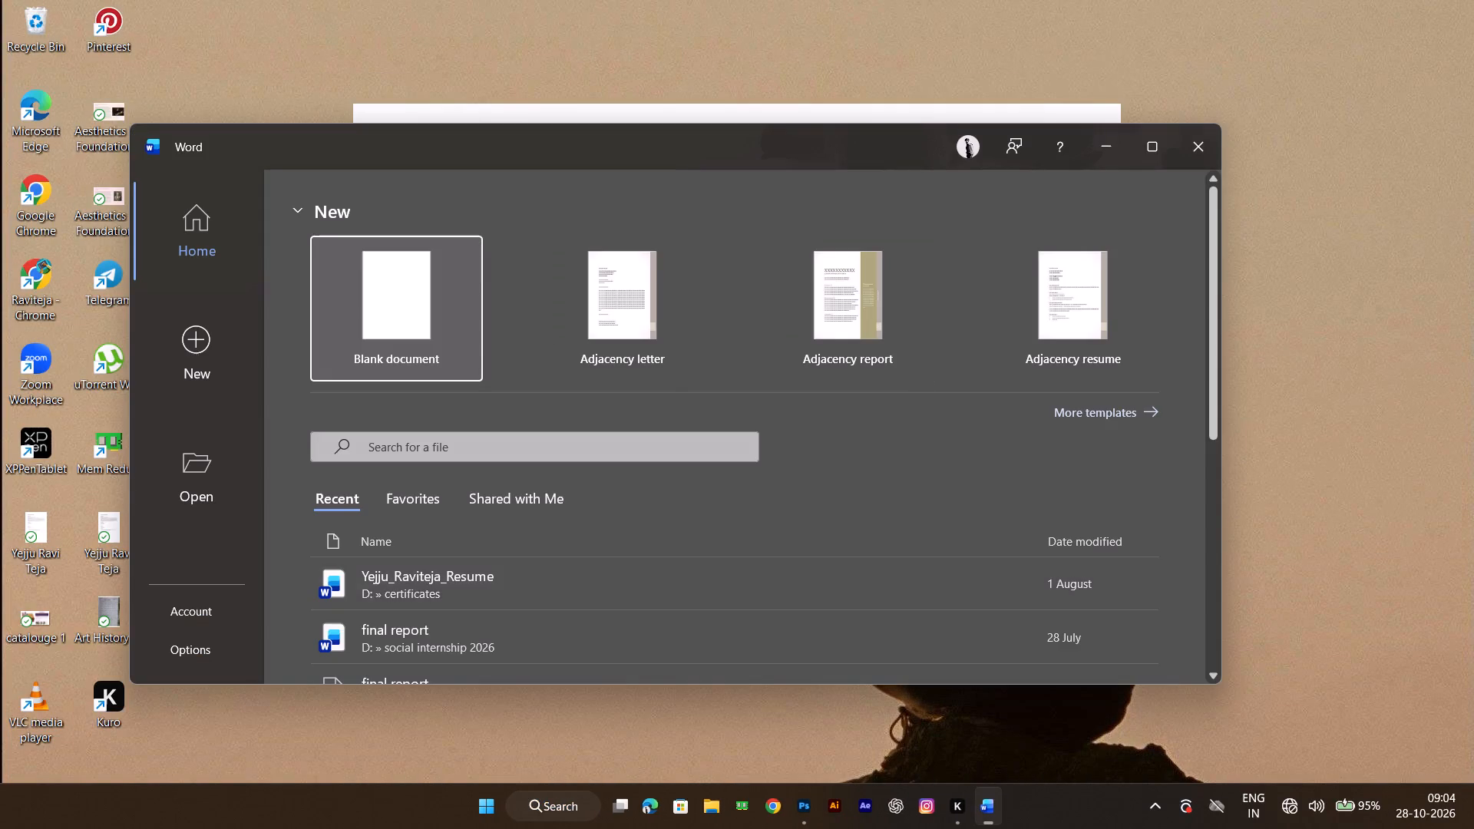
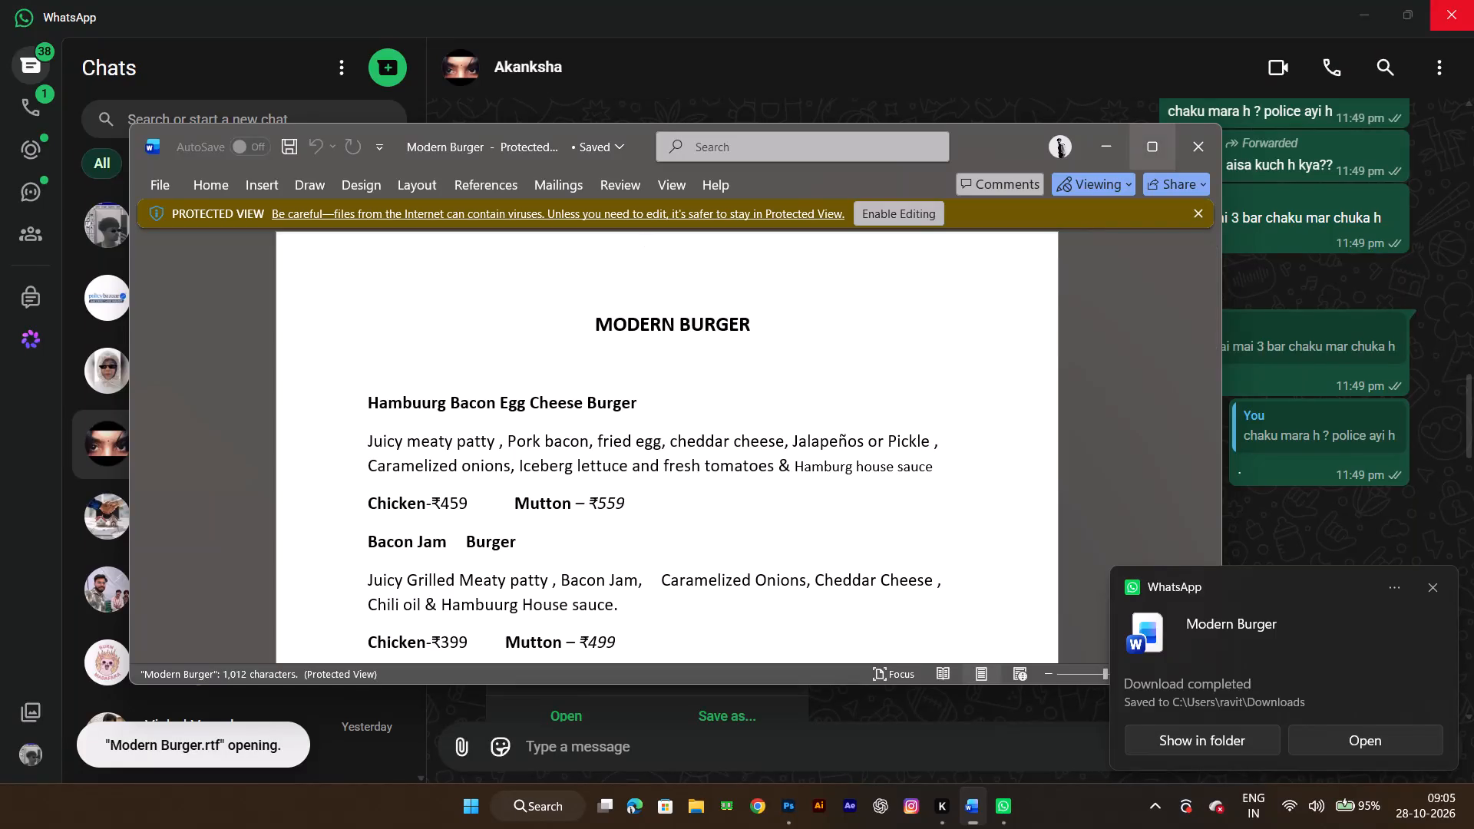
Copy the item name "Hambuurg Bacon Egg Cheese Burger" from the Word document and switch back to burger menu.psd in Photoshop.
left_click(1139, 139)
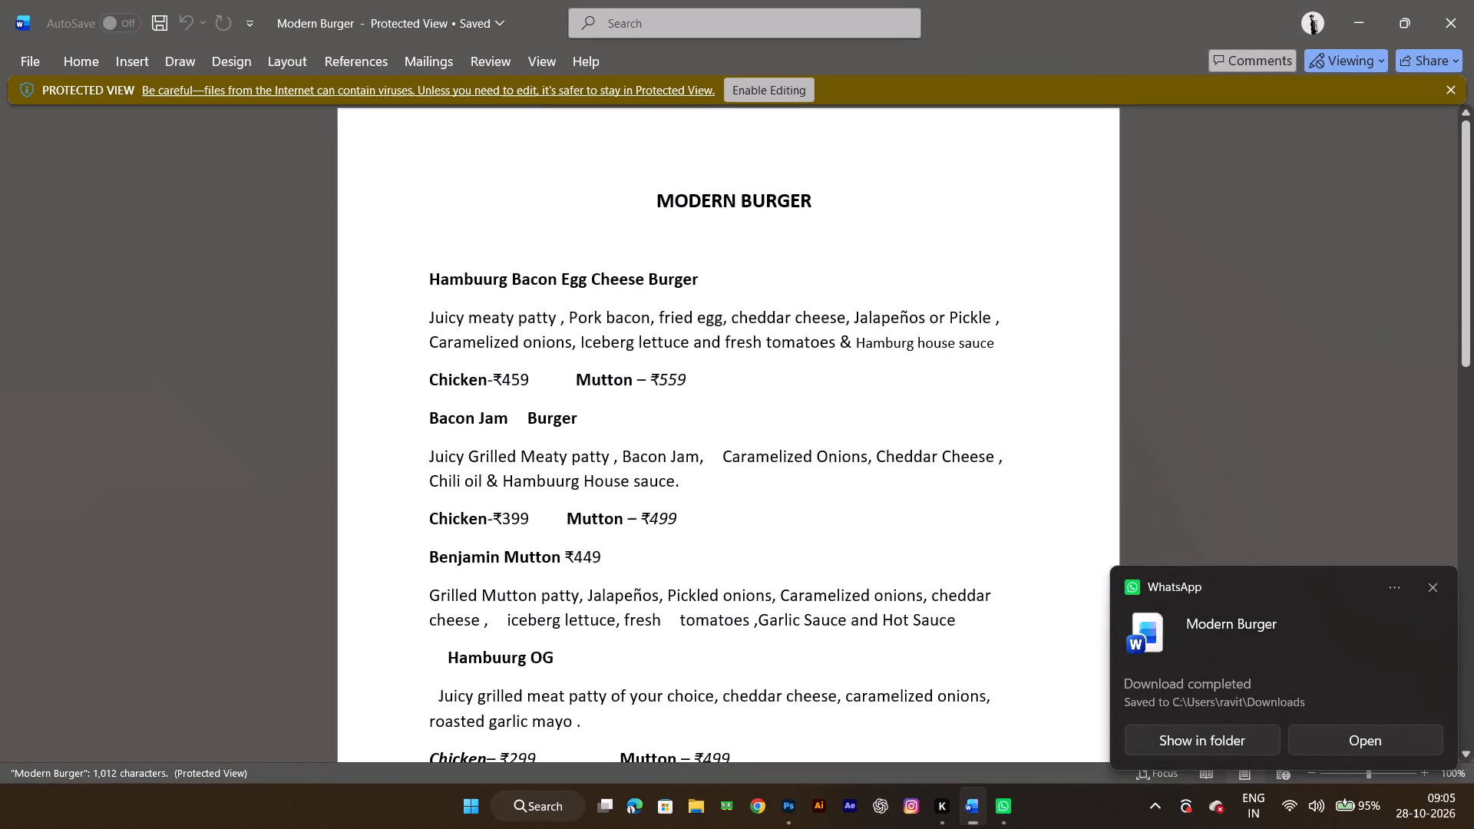
left_click_drag(418, 279, 418, 287)
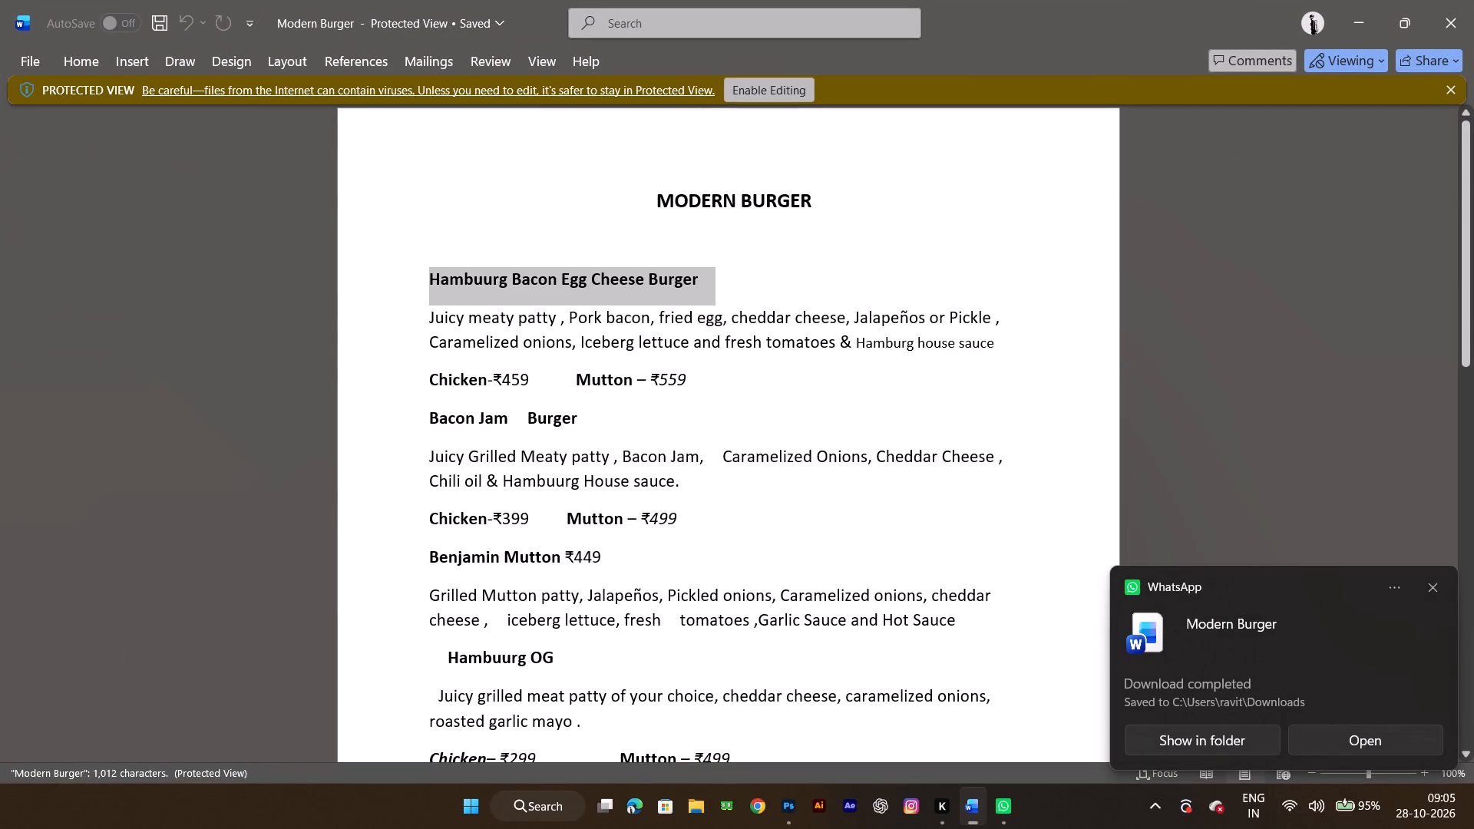
left_click_drag(418, 287, 418, 342)
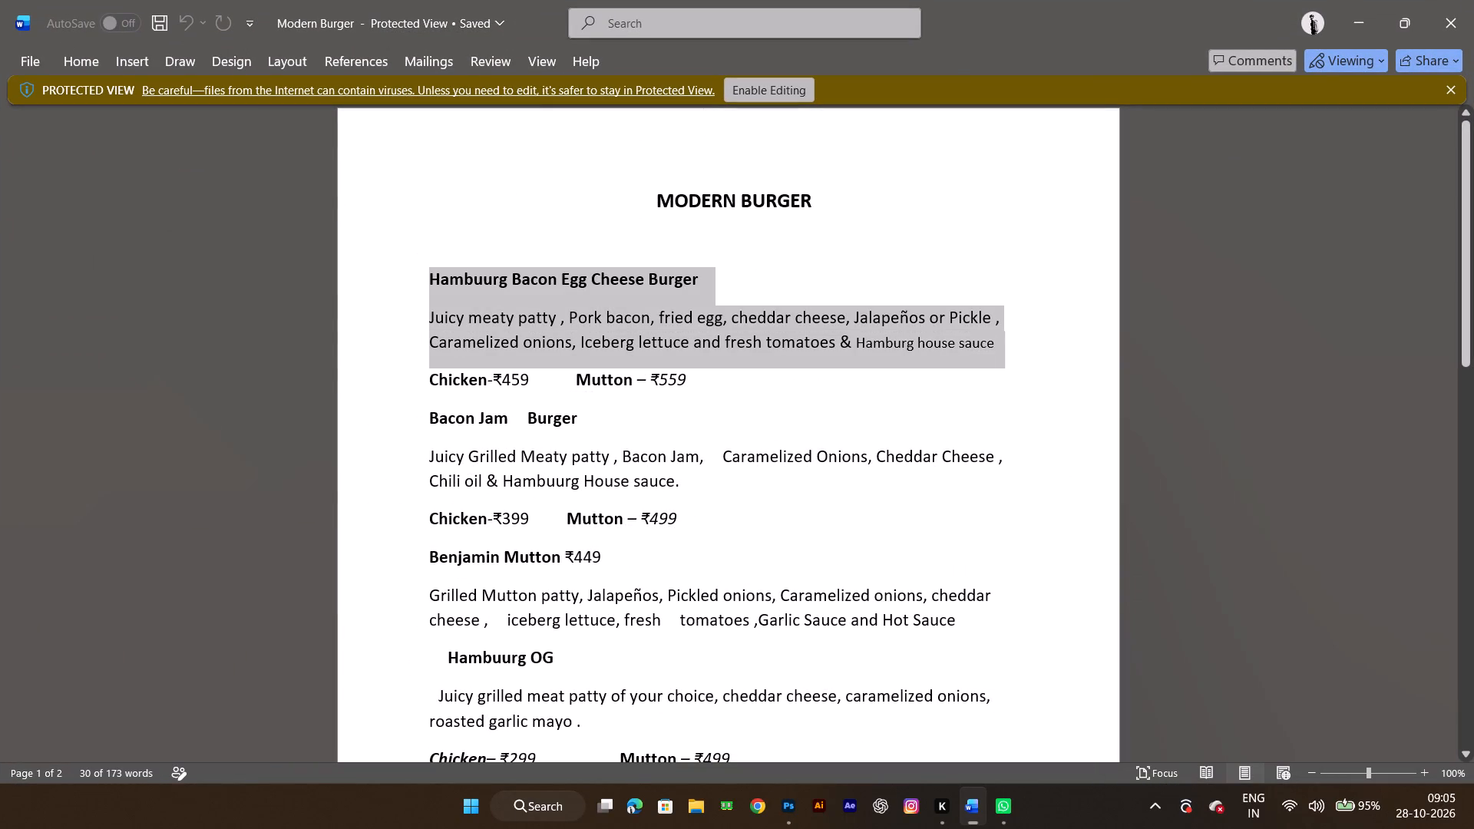
left_click(405, 278)
key("ctrl+c")
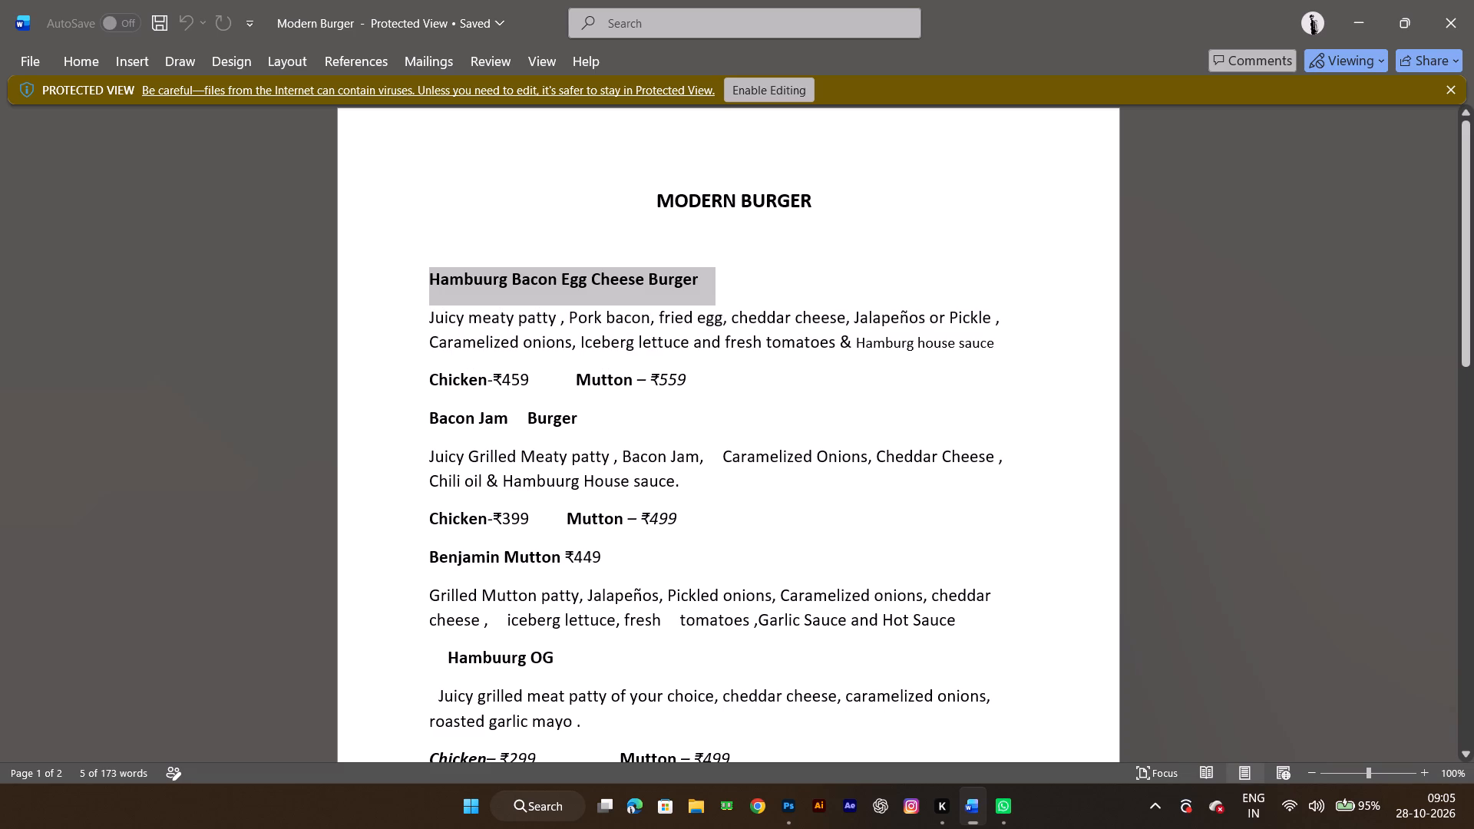
key("alt+Tab")
key("alt+Tab")
key("alt+Tab")
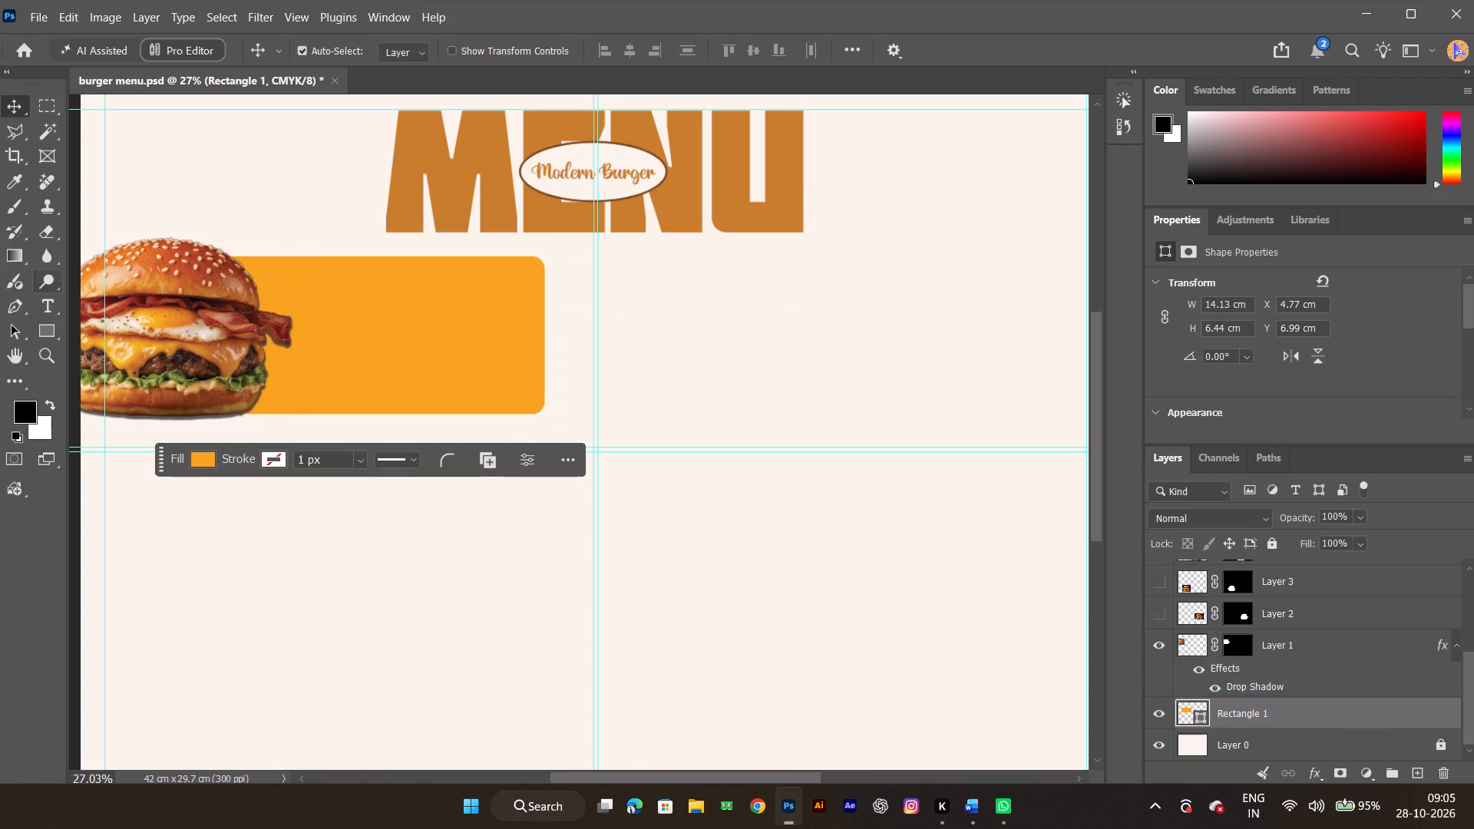
Copy the Hambuurg Bacon Egg Cheese Burger description from the Word document into a new text box on the orange panel in Photoshop.
left_click(48, 299)
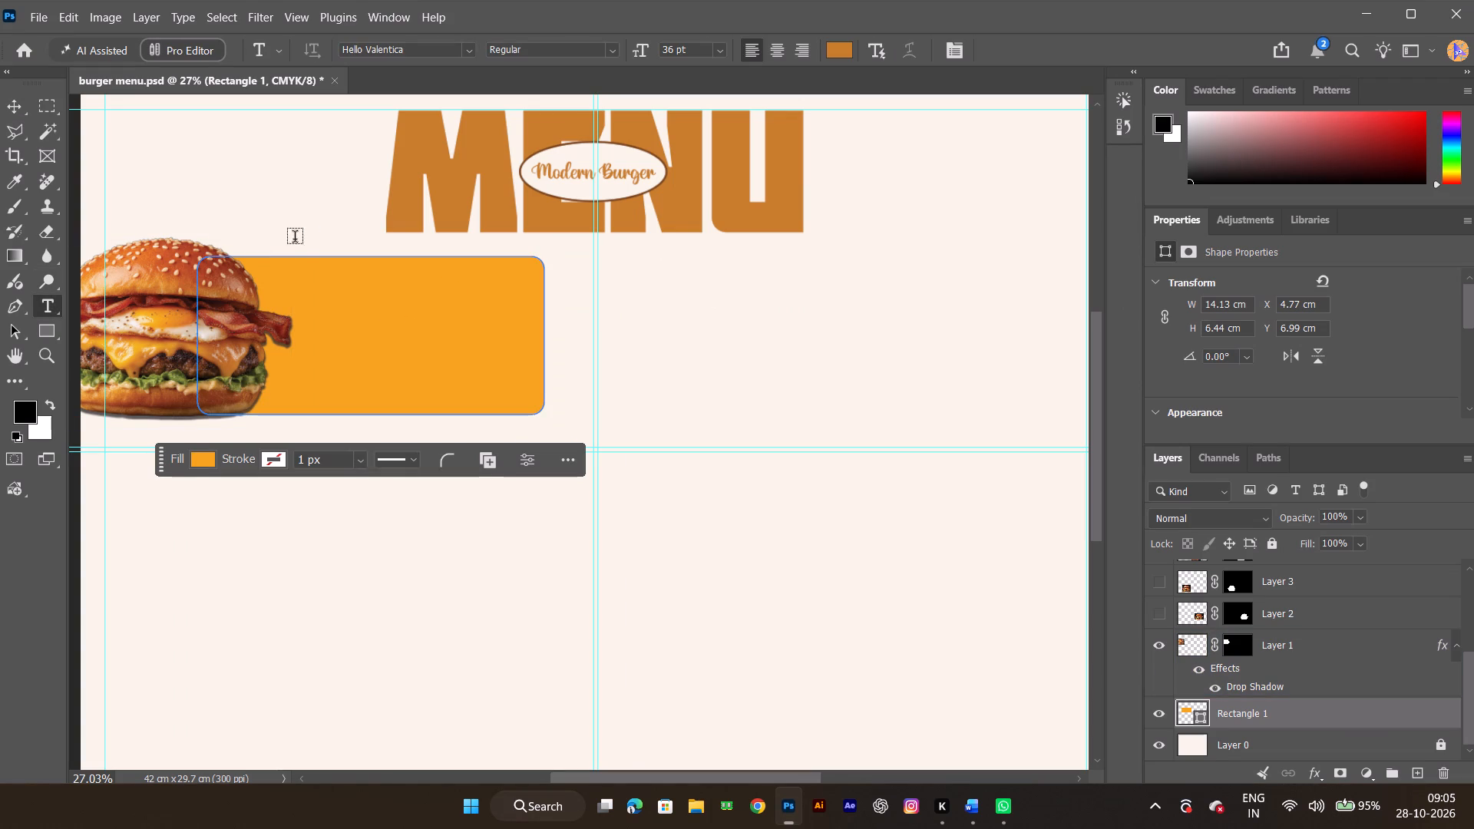
left_click(329, 291)
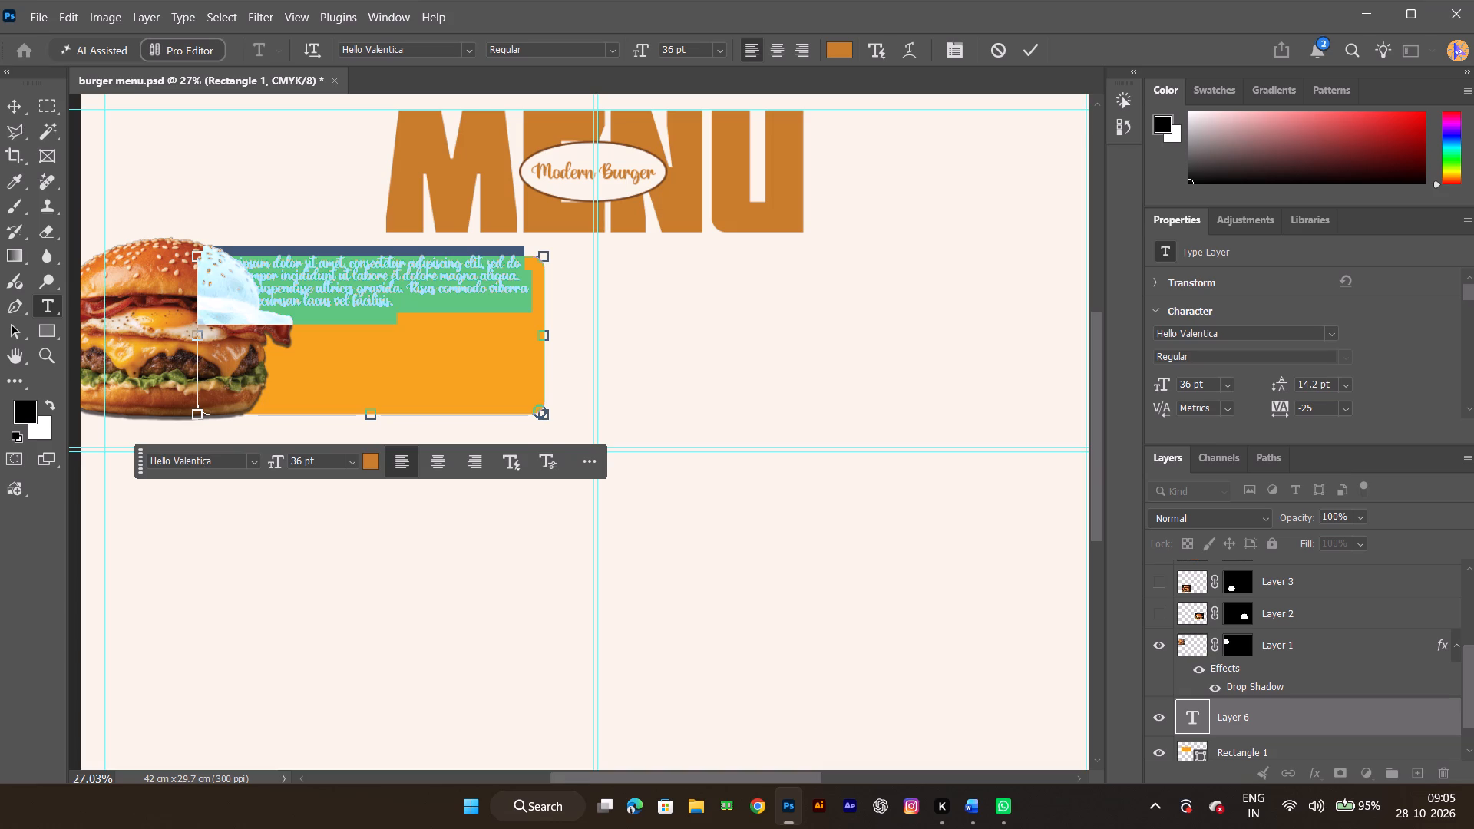
key("alt+Tab")
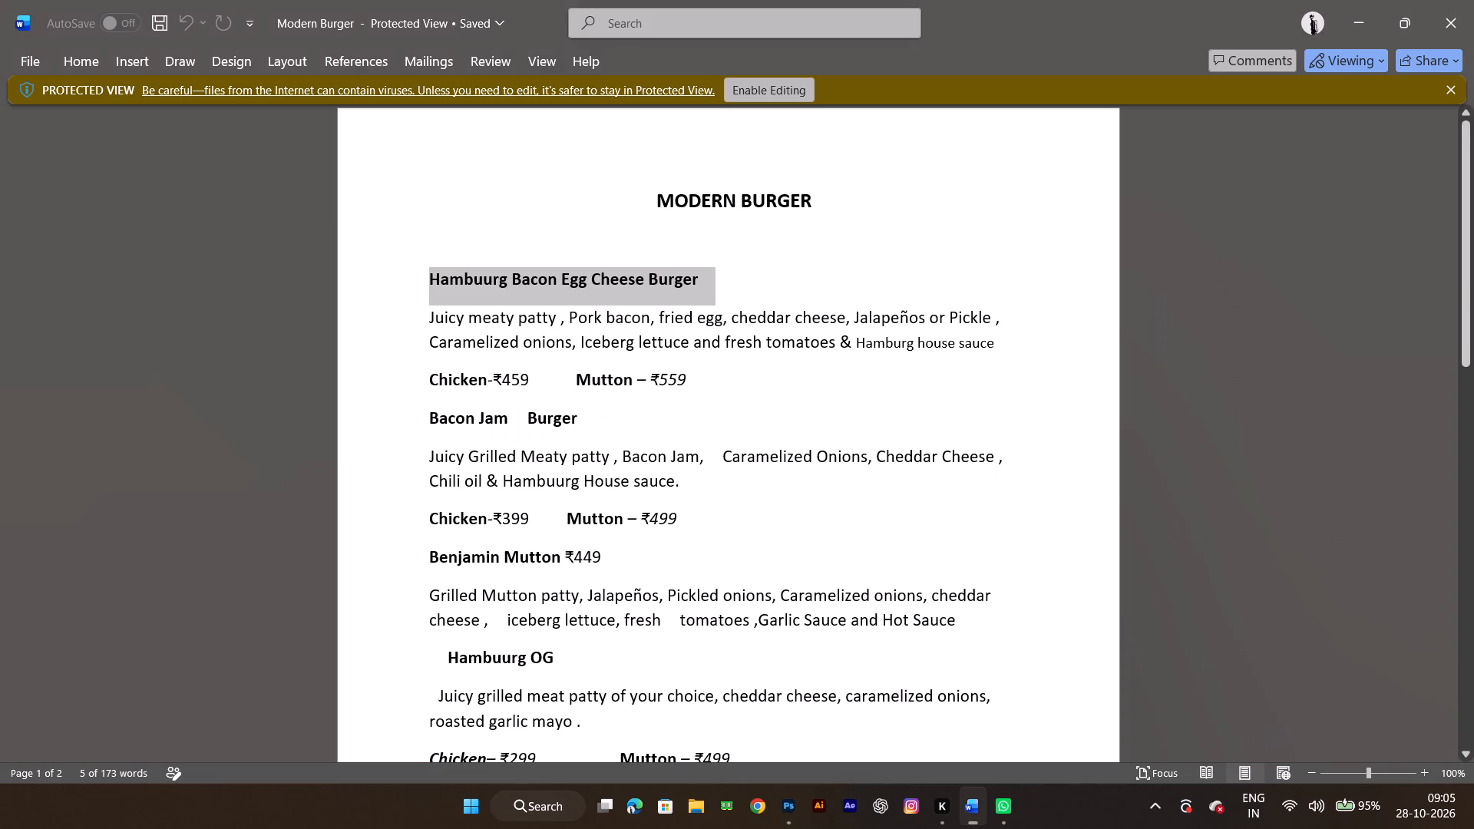
left_click_drag(409, 320, 408, 332)
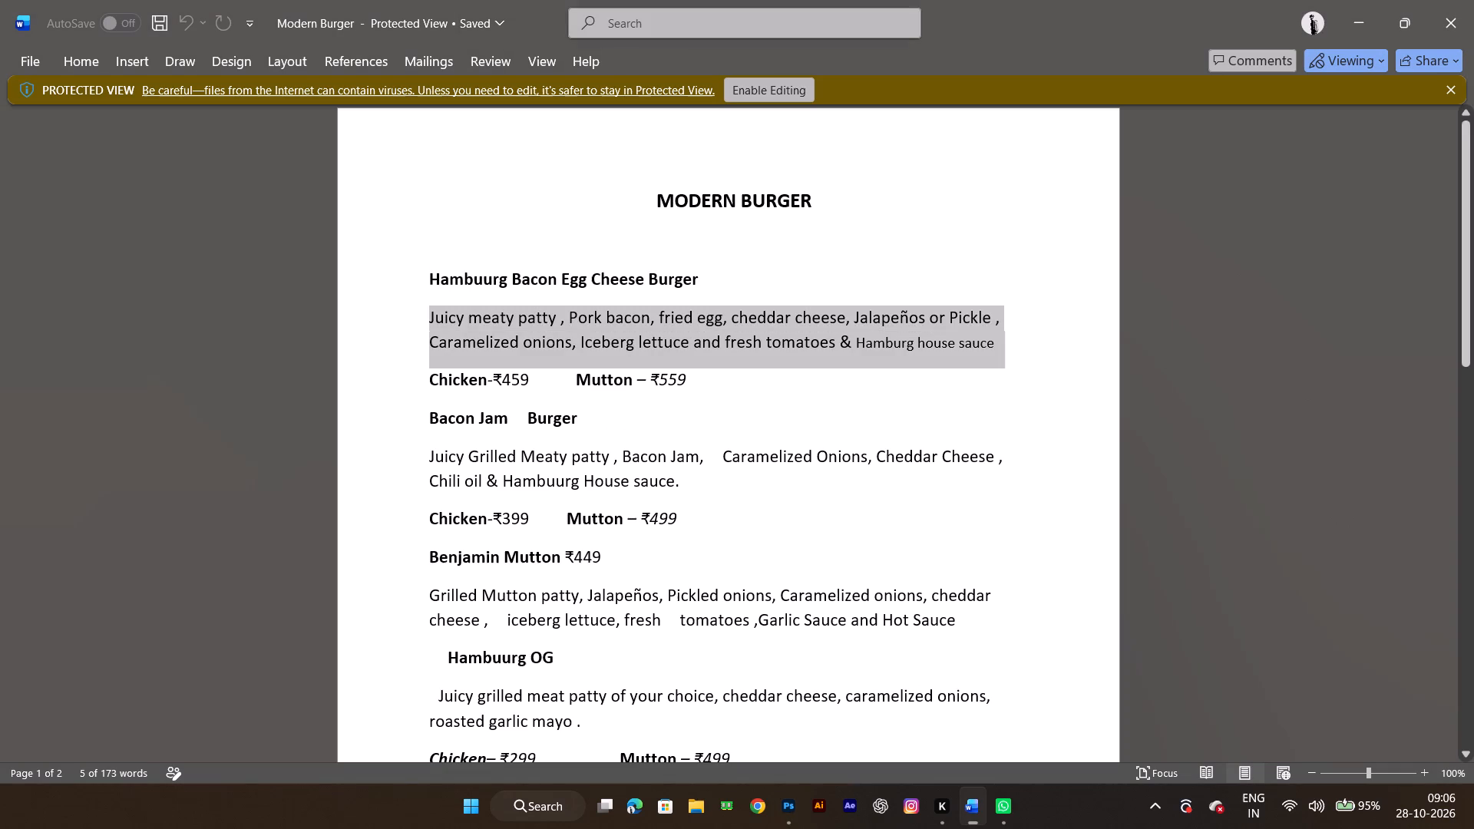
left_click_drag(408, 332, 411, 332)
key("ctrl+c")
key("alt+Tab")
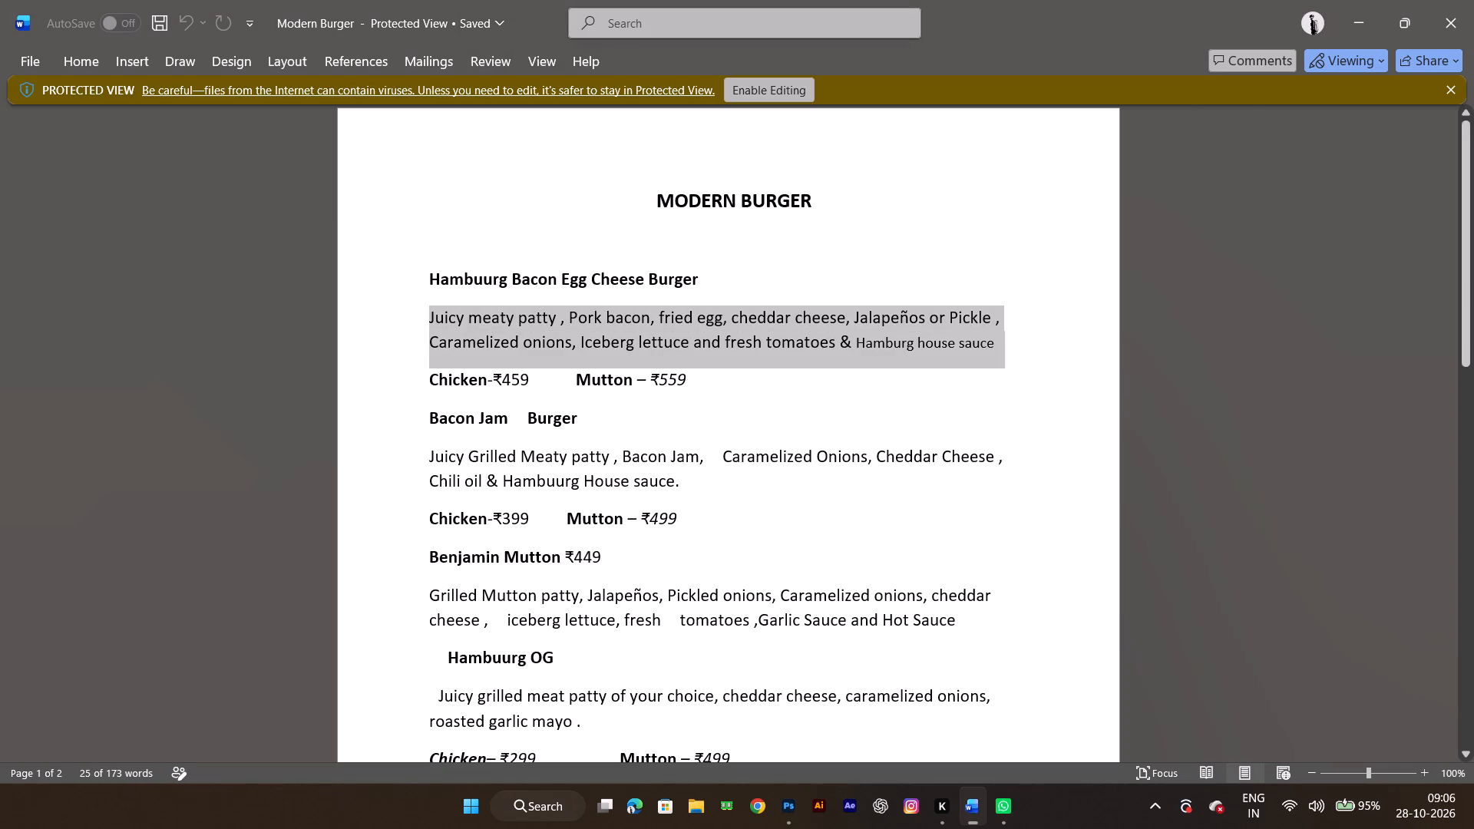
key("ctrl+v")
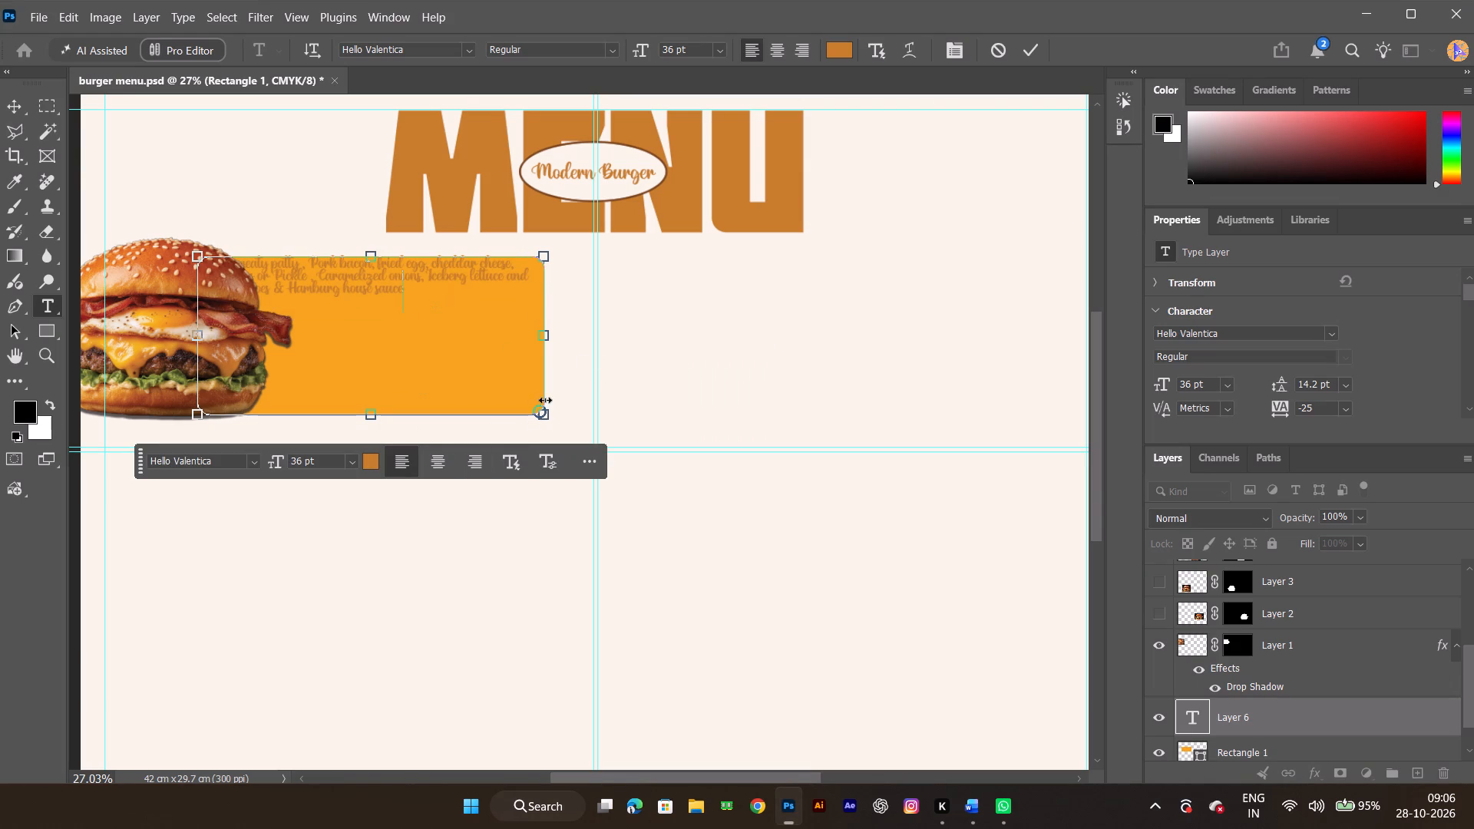
Shrink the description's text box to about 11 cm wide and 3 cm high.
left_click_drag(542, 415, 484, 361)
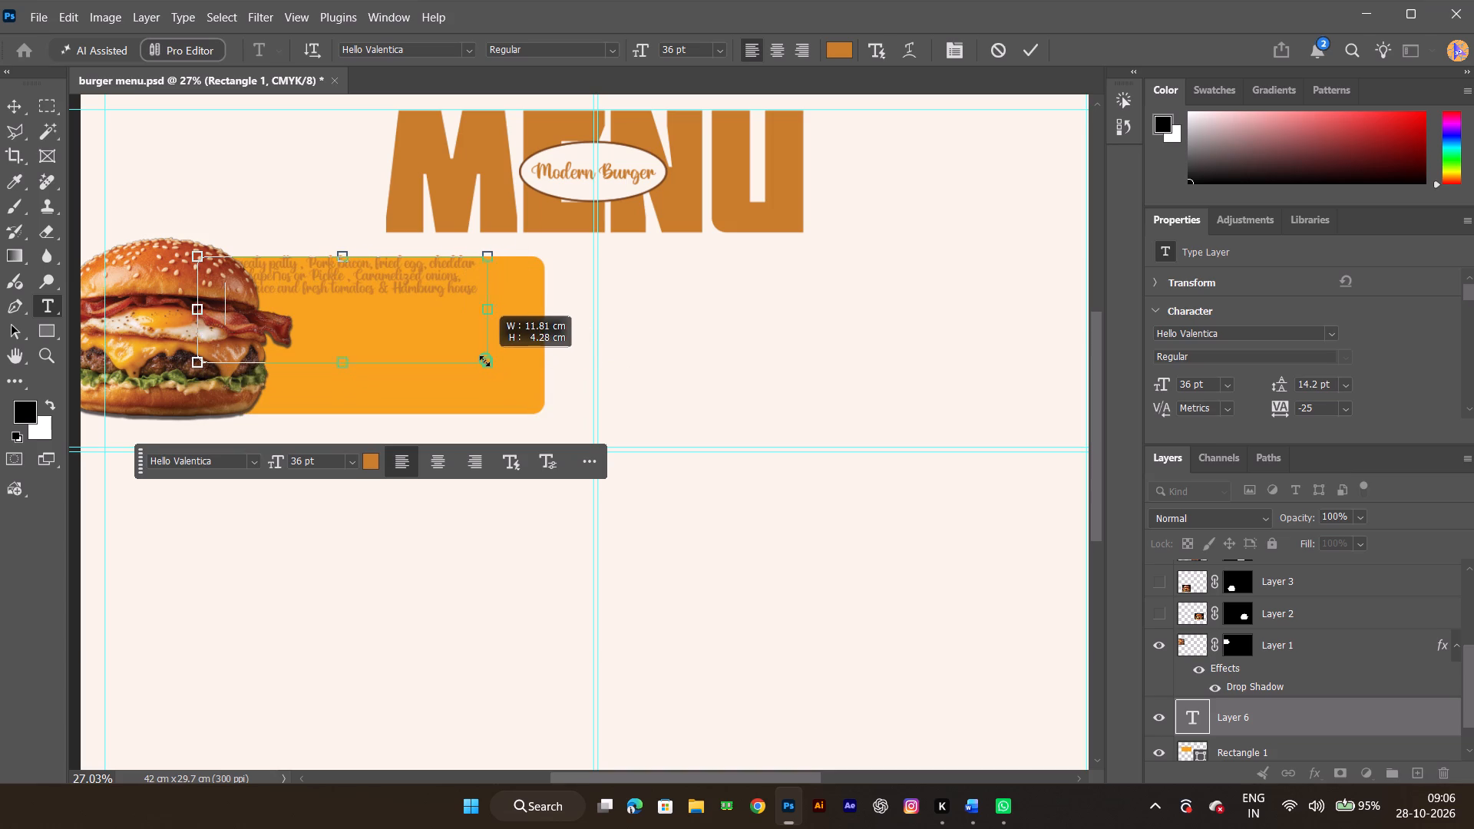
left_click_drag(484, 361, 464, 327)
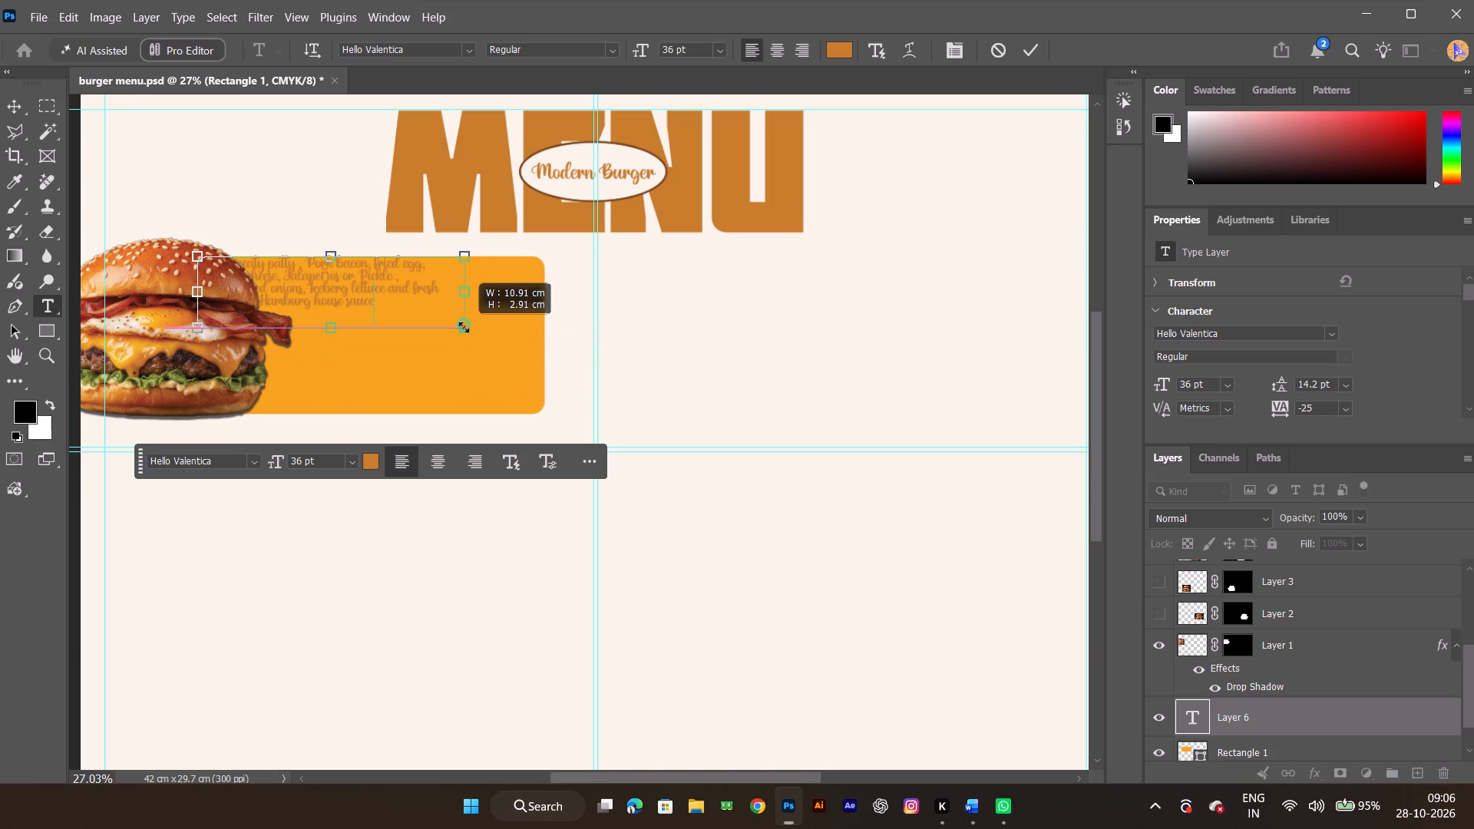
left_click_drag(464, 327, 454, 324)
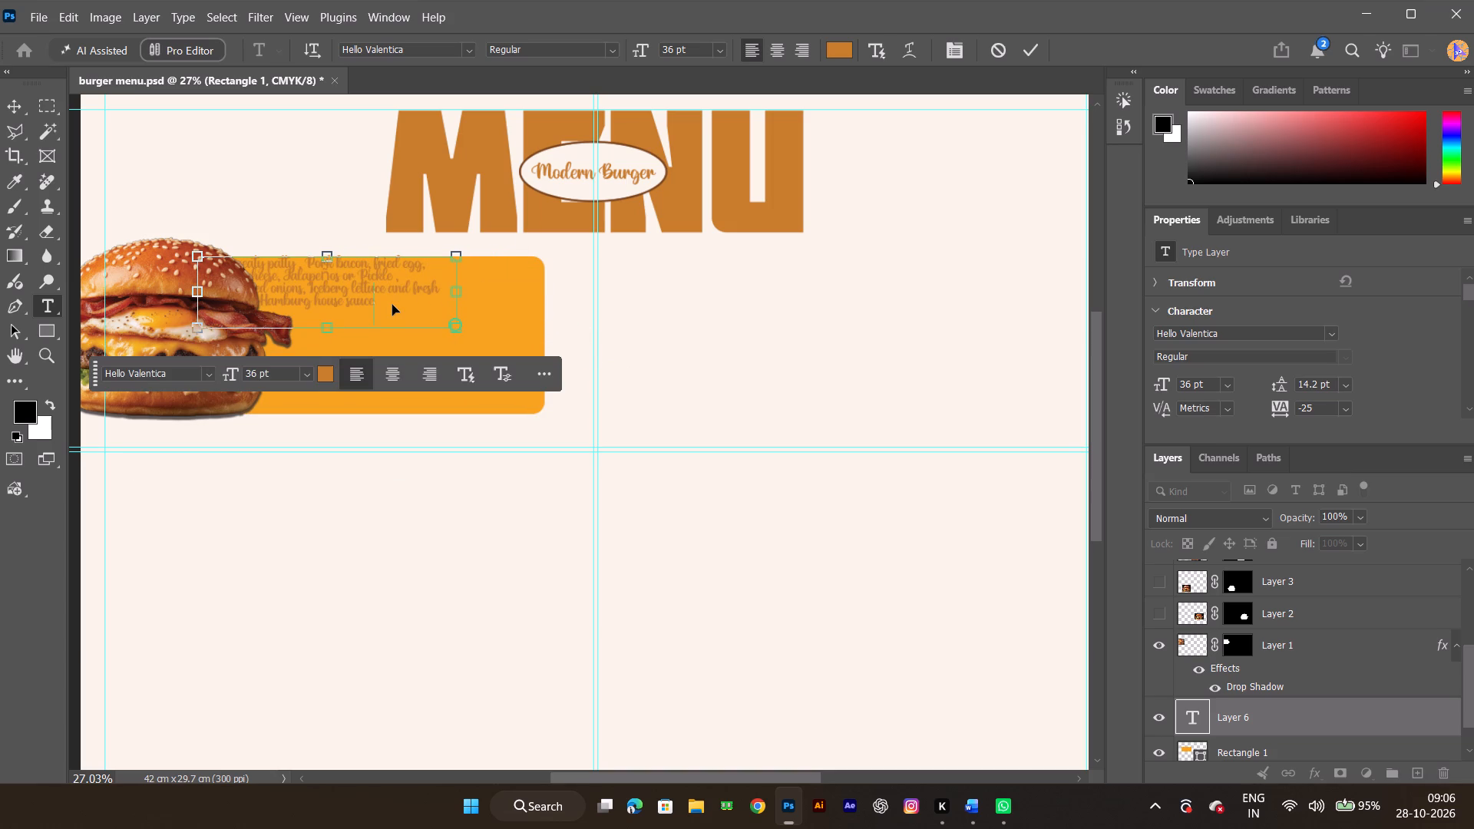
Recolour the whole burger description to black (000000) and commit the text.
key("ctrl+a")
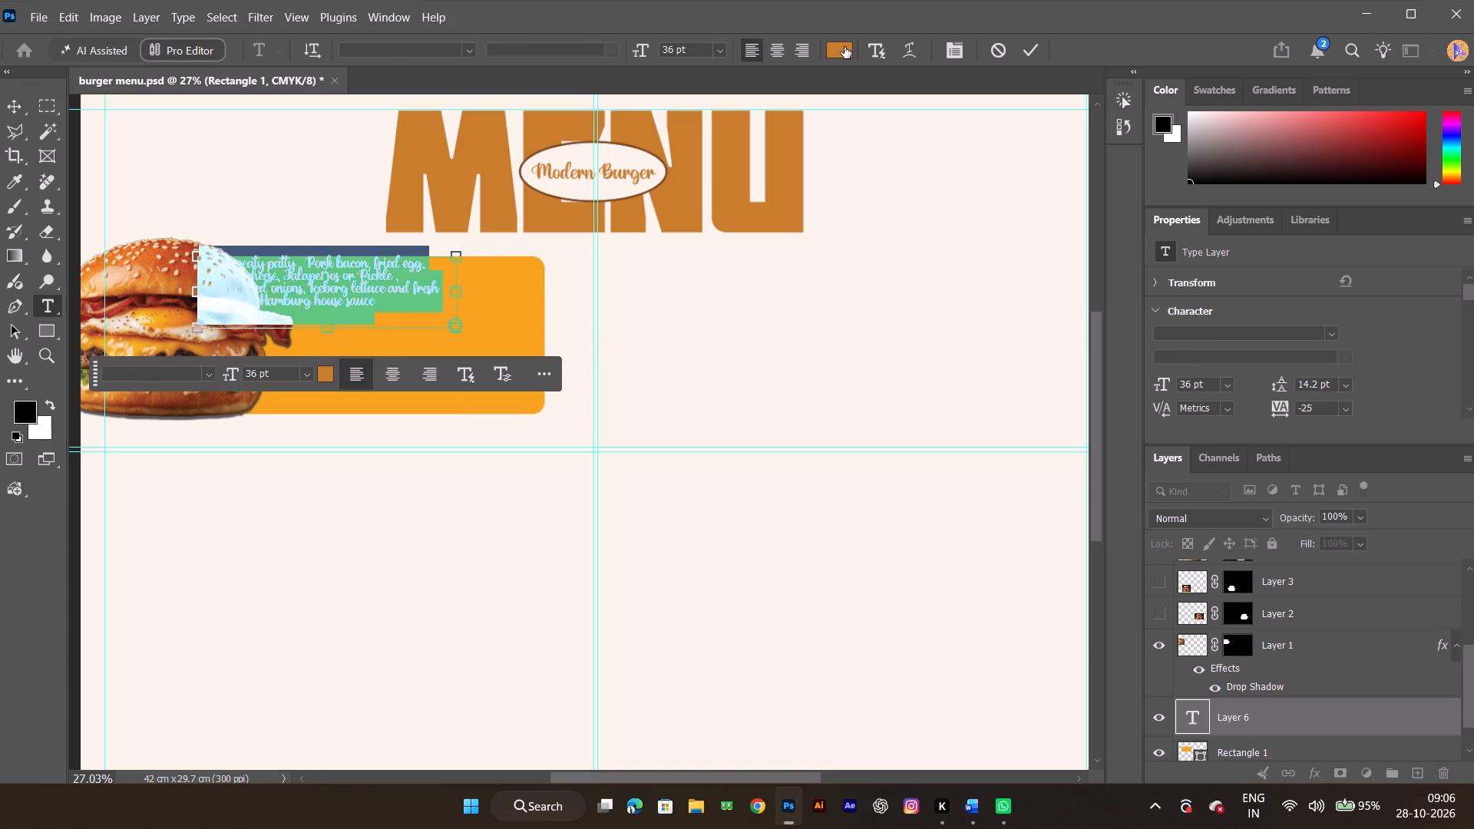
left_click(844, 47)
left_click_drag(924, 424, 738, 684)
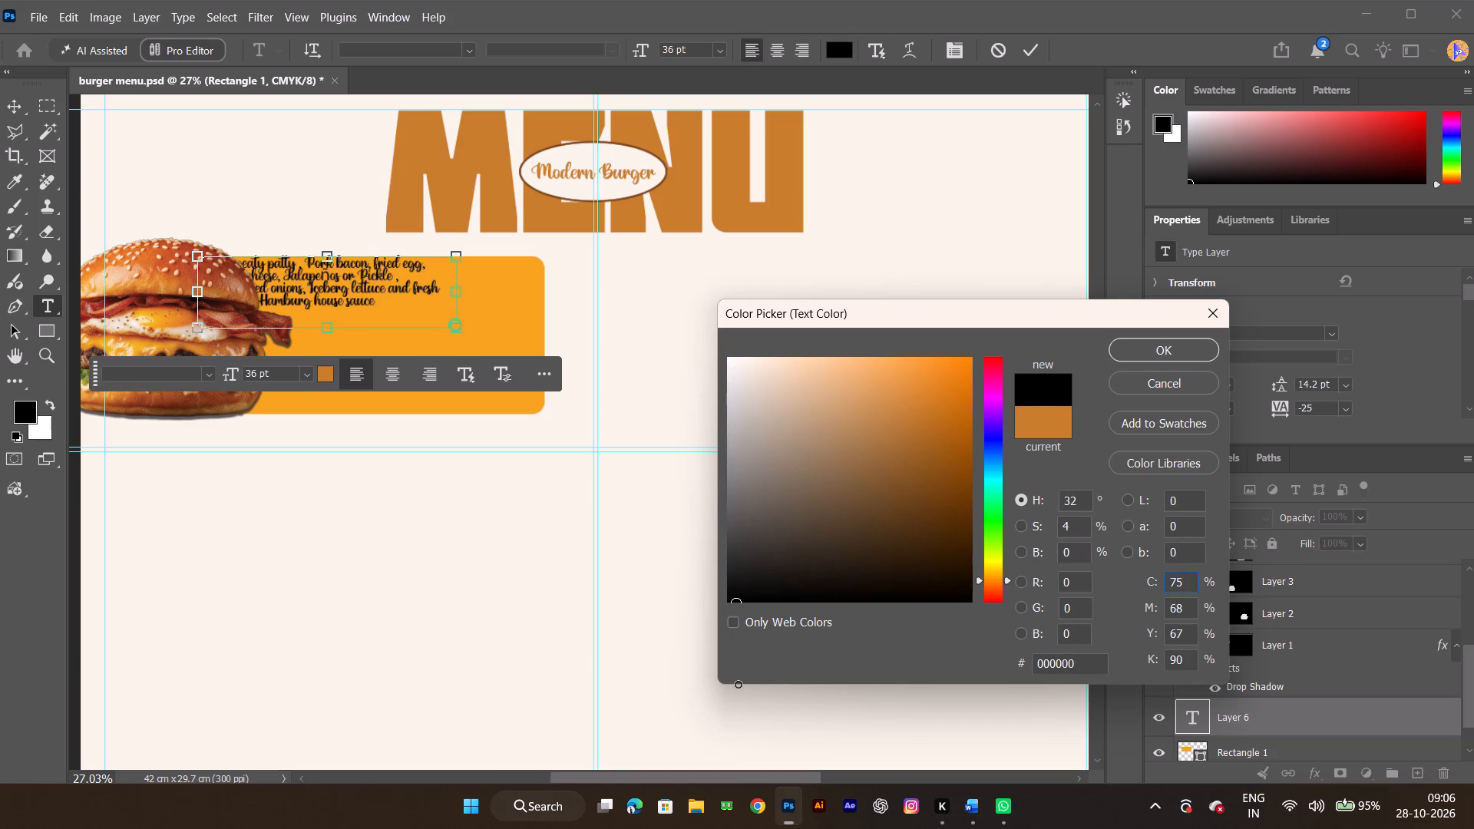
left_click_drag(738, 684, 719, 611)
left_click_drag(719, 611, 719, 603)
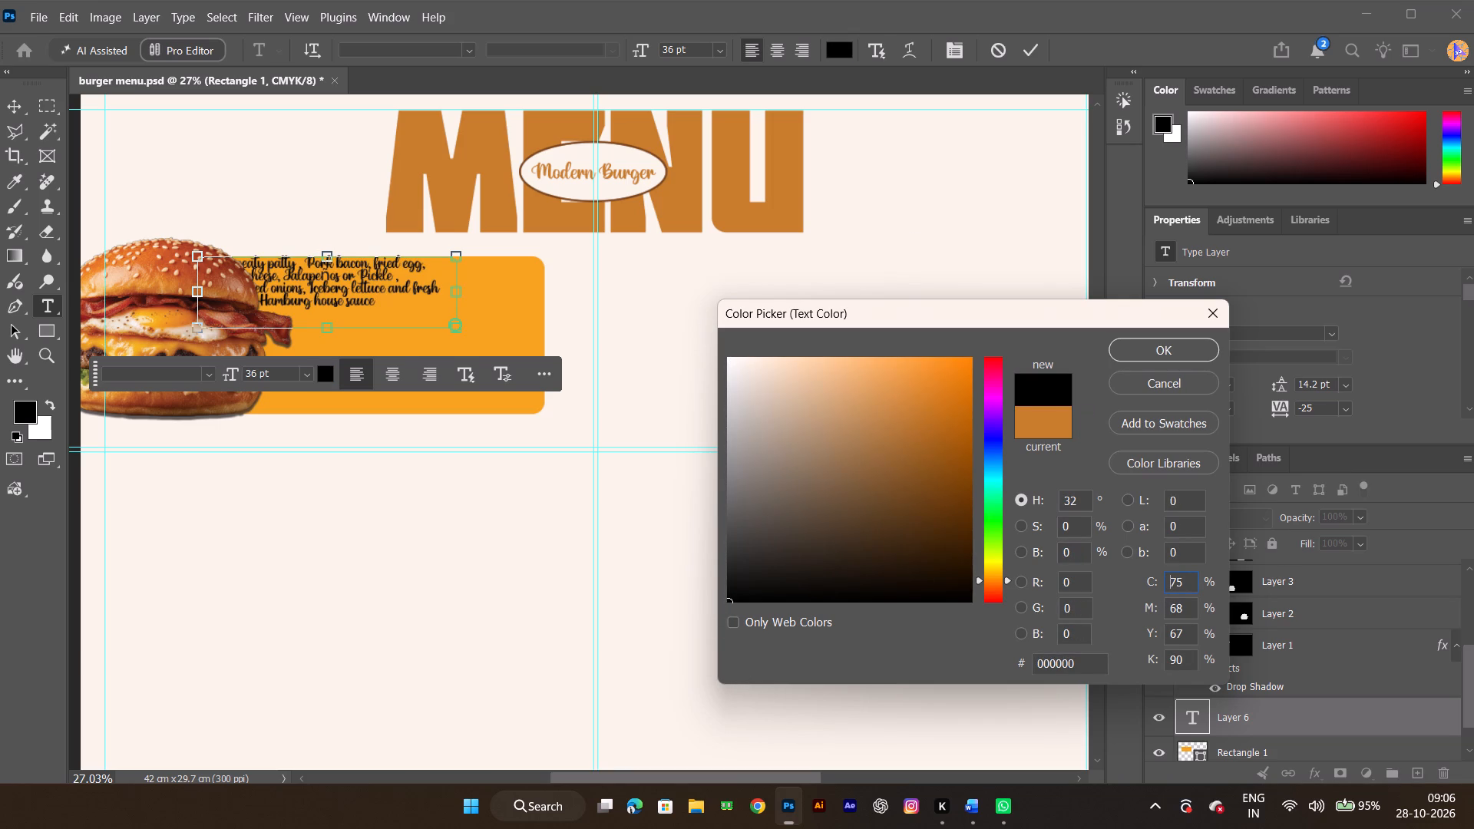
left_click(1141, 346)
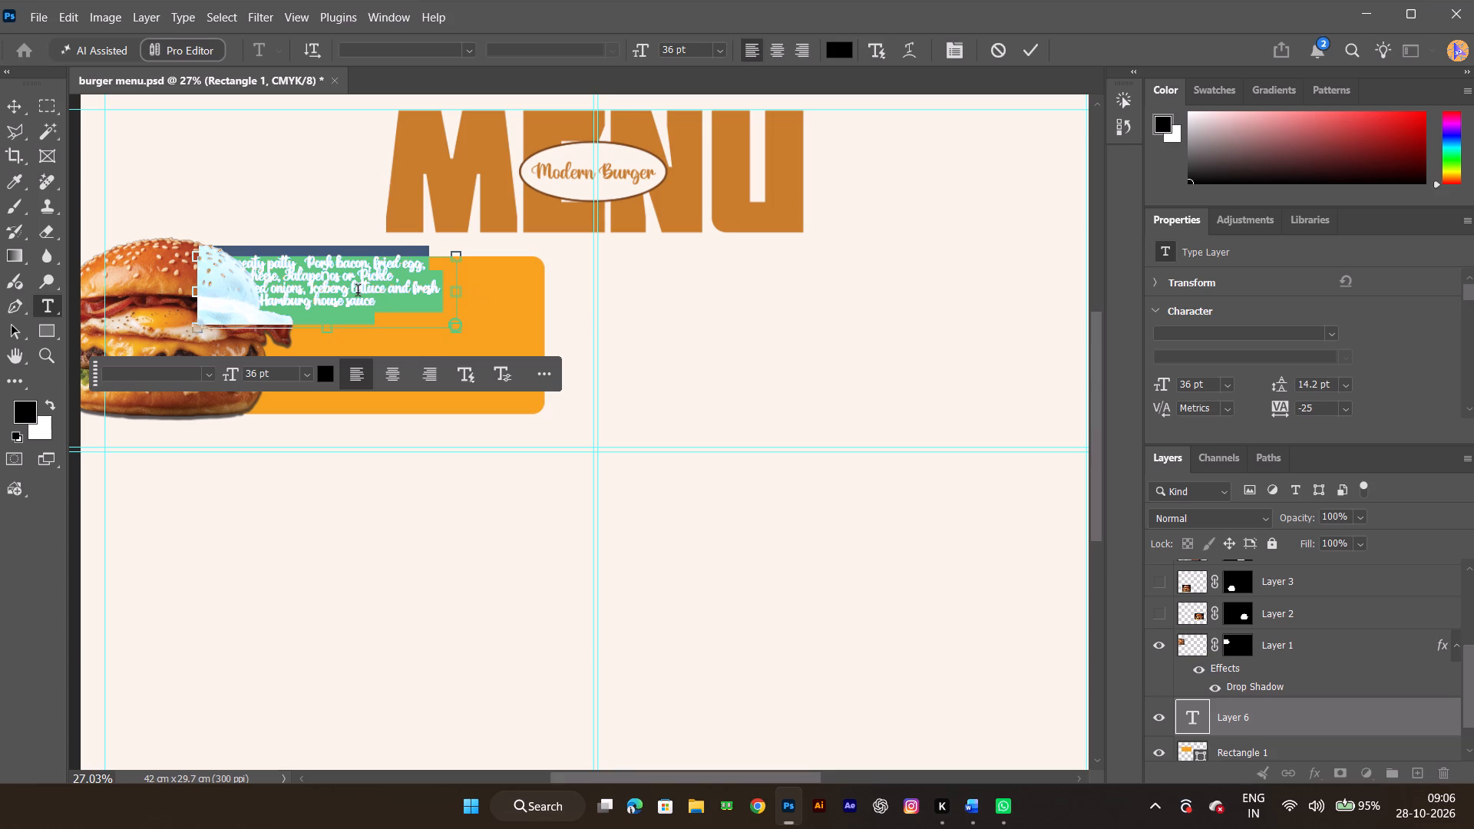
left_click(1037, 43)
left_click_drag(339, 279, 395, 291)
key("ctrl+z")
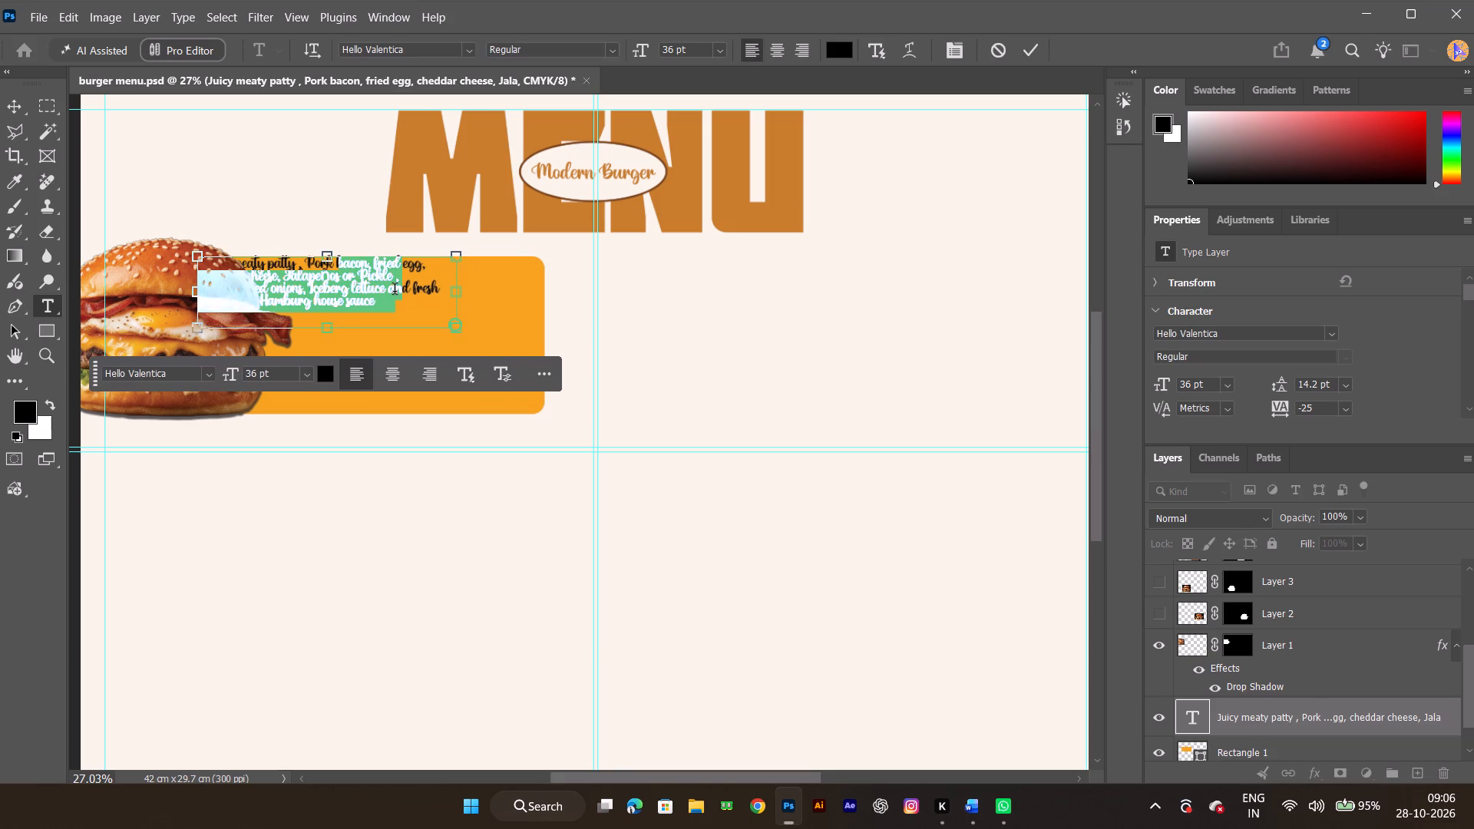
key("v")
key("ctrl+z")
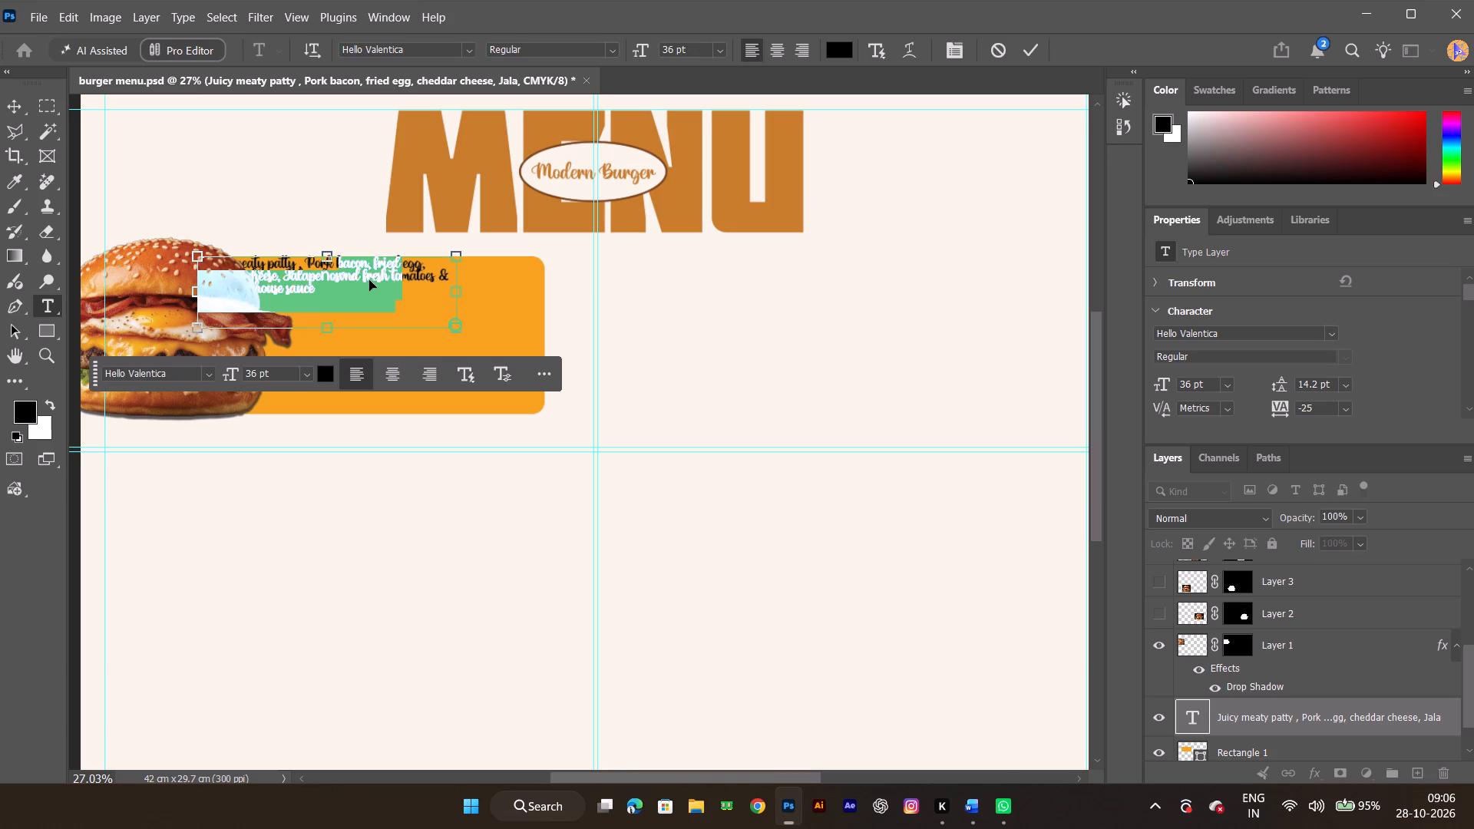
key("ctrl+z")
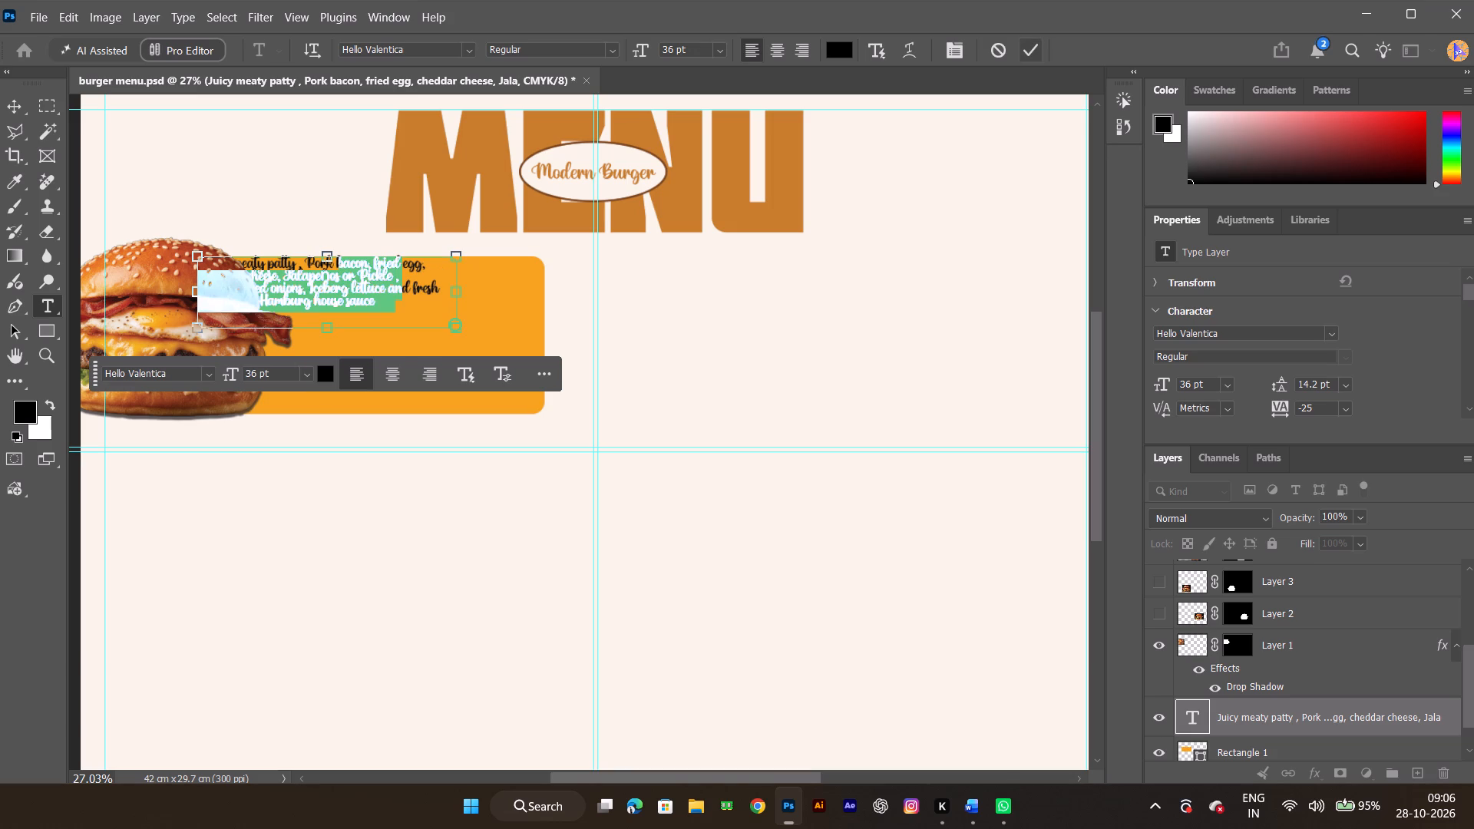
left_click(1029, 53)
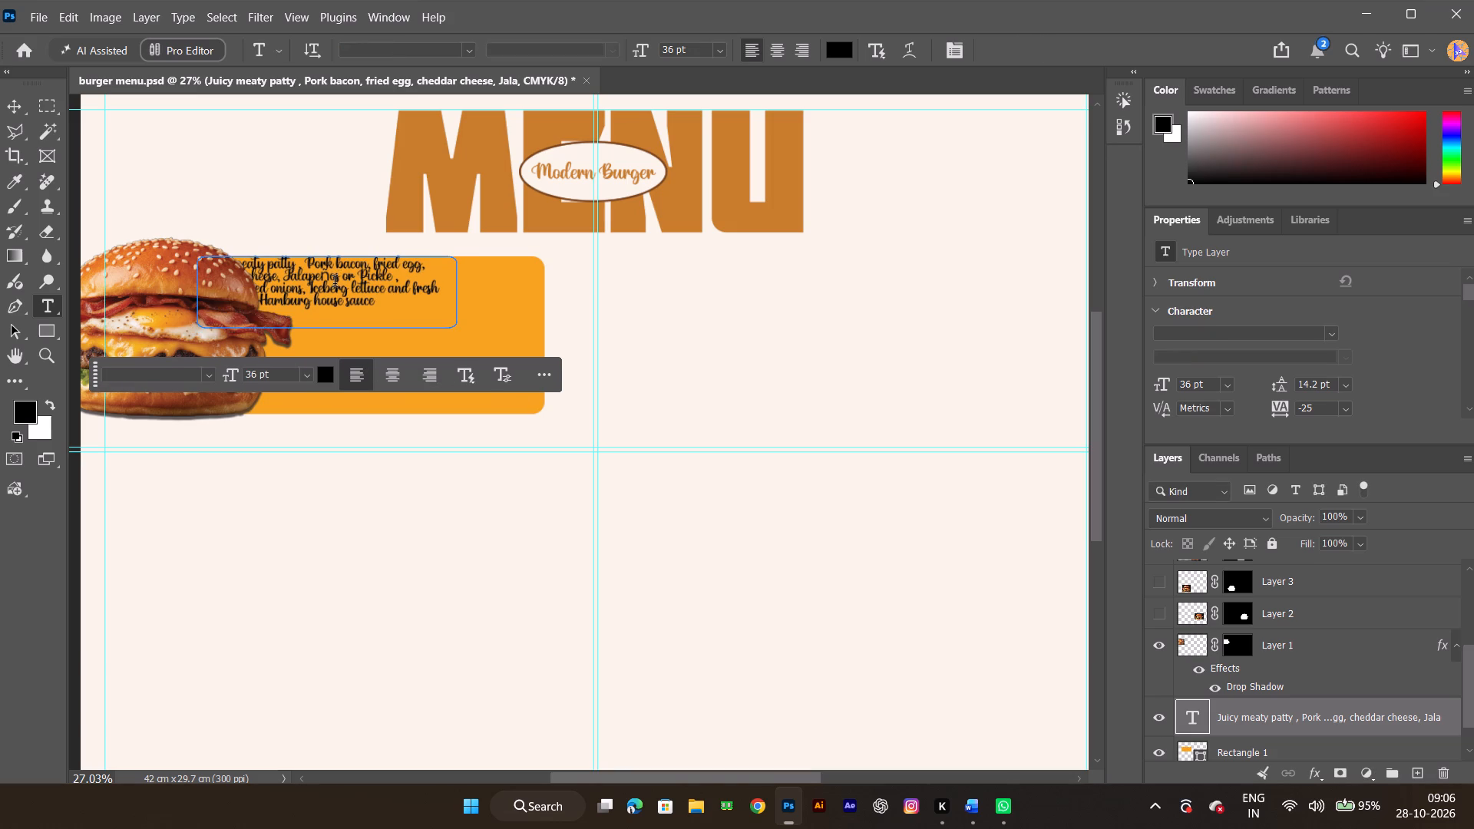
Move the description about 4.4 cm right and 2.2 cm down, clear of the burger image on the orange panel.
key("v")
left_click_drag(353, 302, 441, 348)
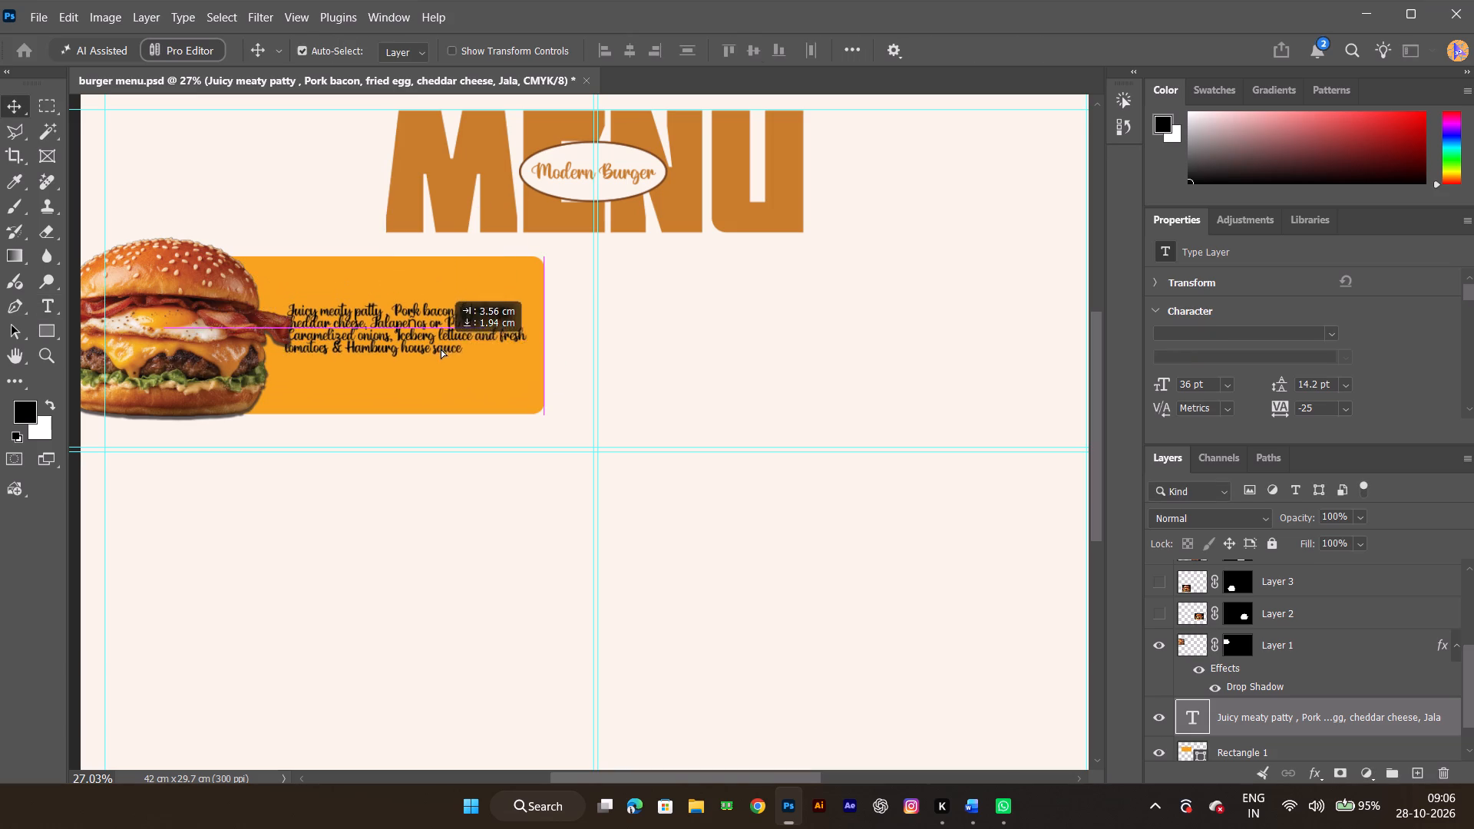
left_click_drag(441, 348, 461, 355)
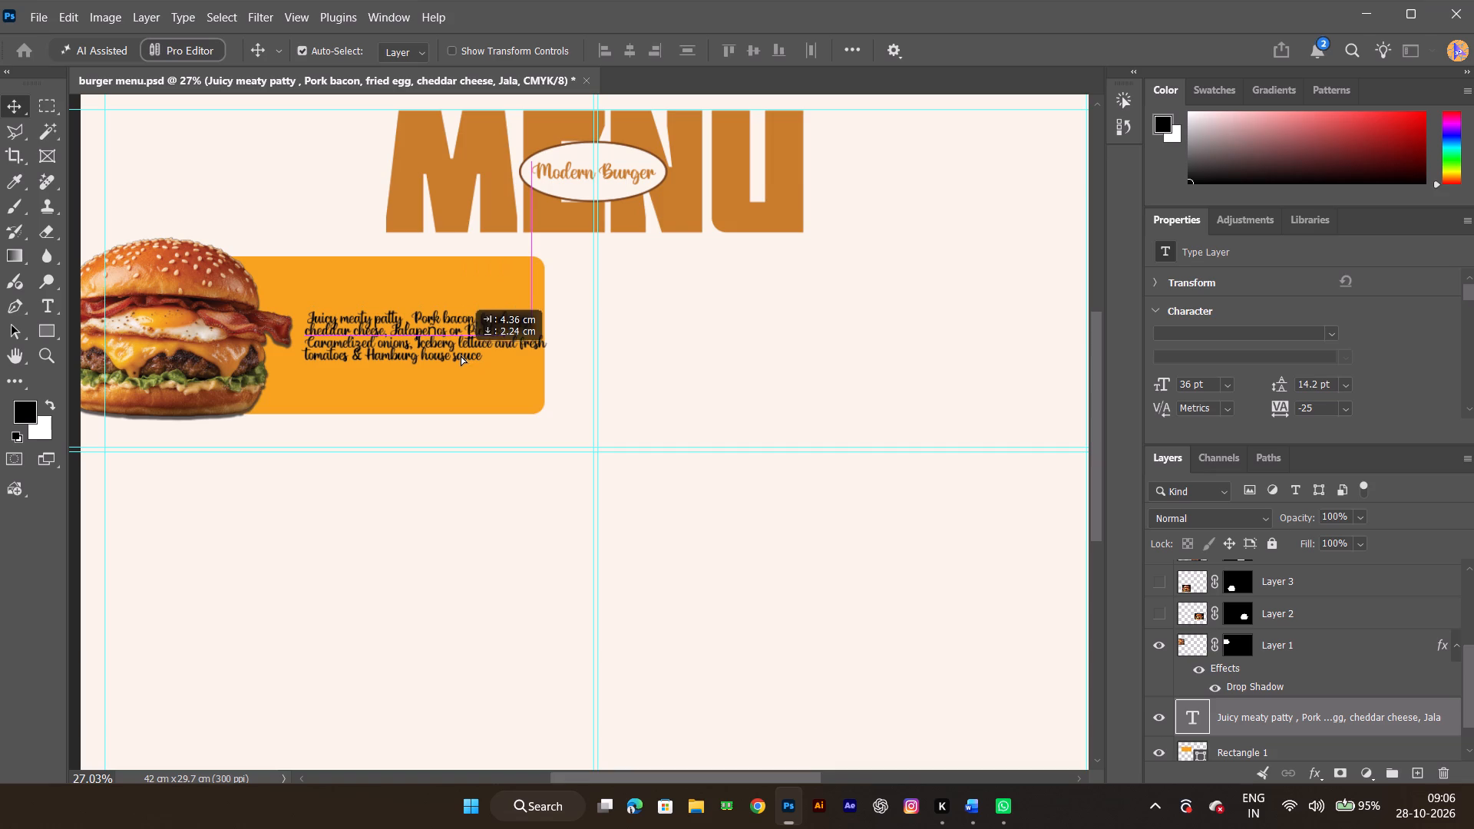
left_click_drag(461, 355, 461, 357)
Change the font of the entire burger description to Roboto Regular.
triple_click(445, 351)
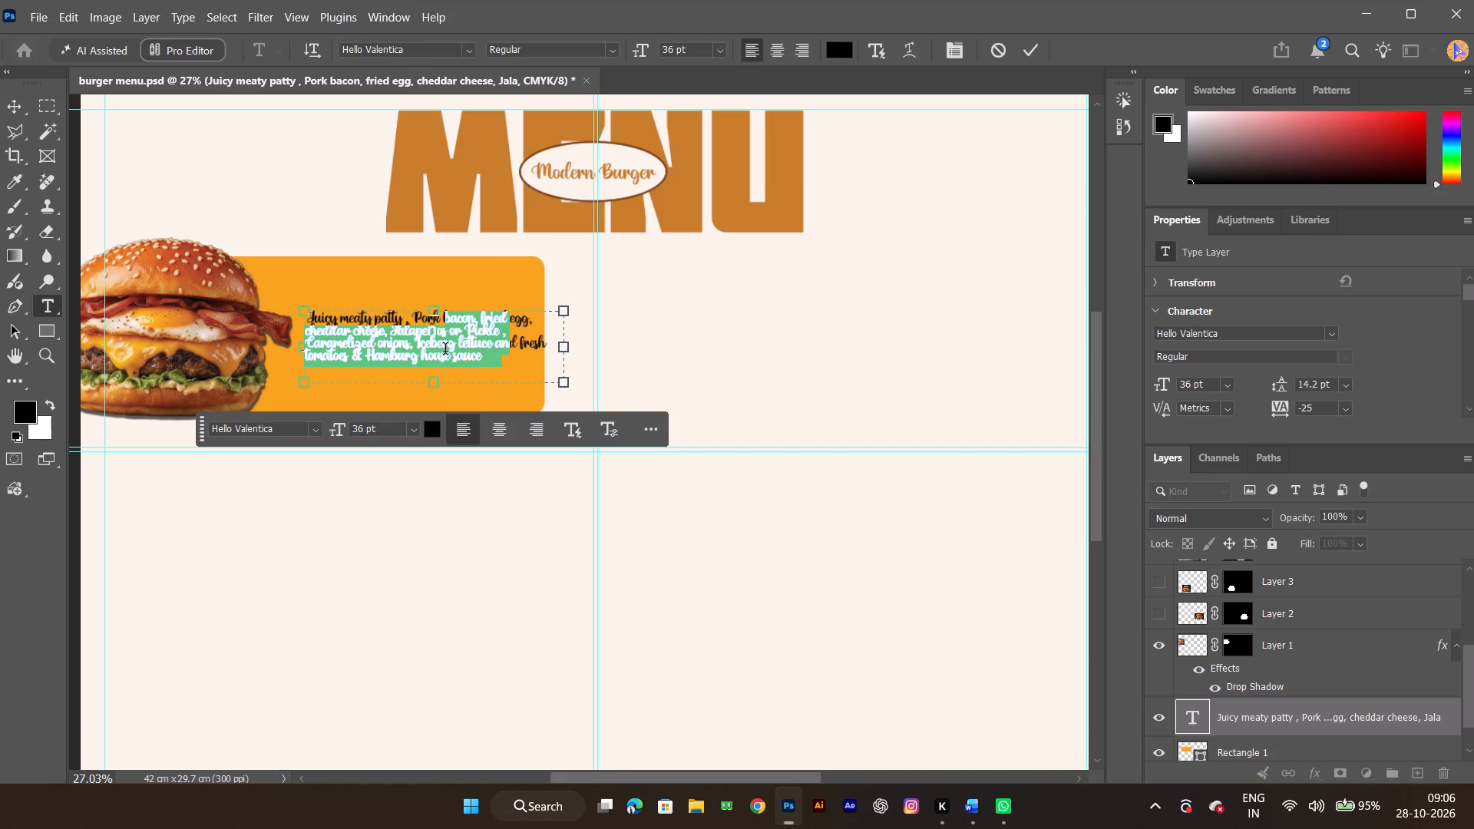
key("ctrl+a")
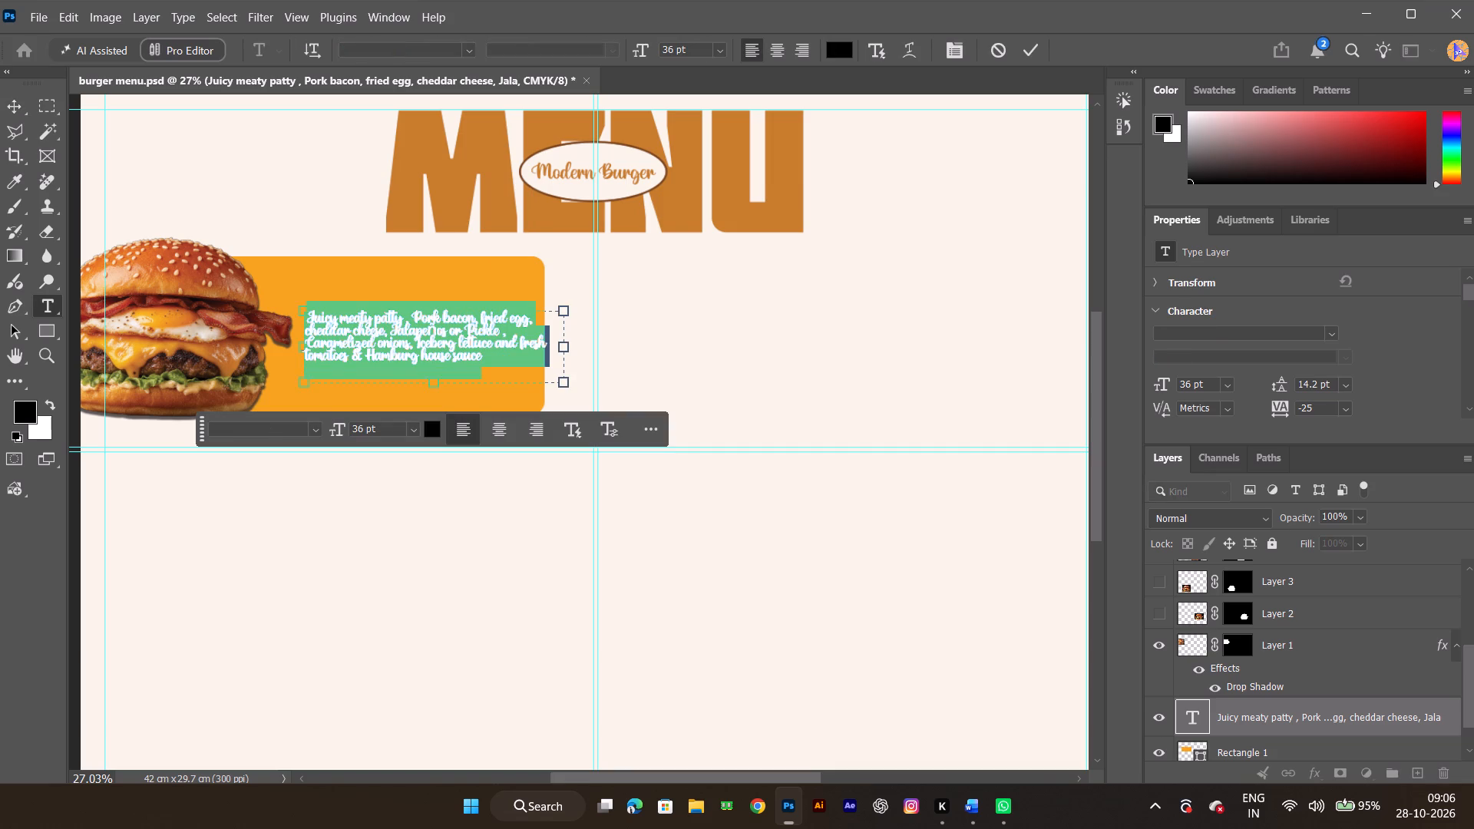
left_click(469, 49)
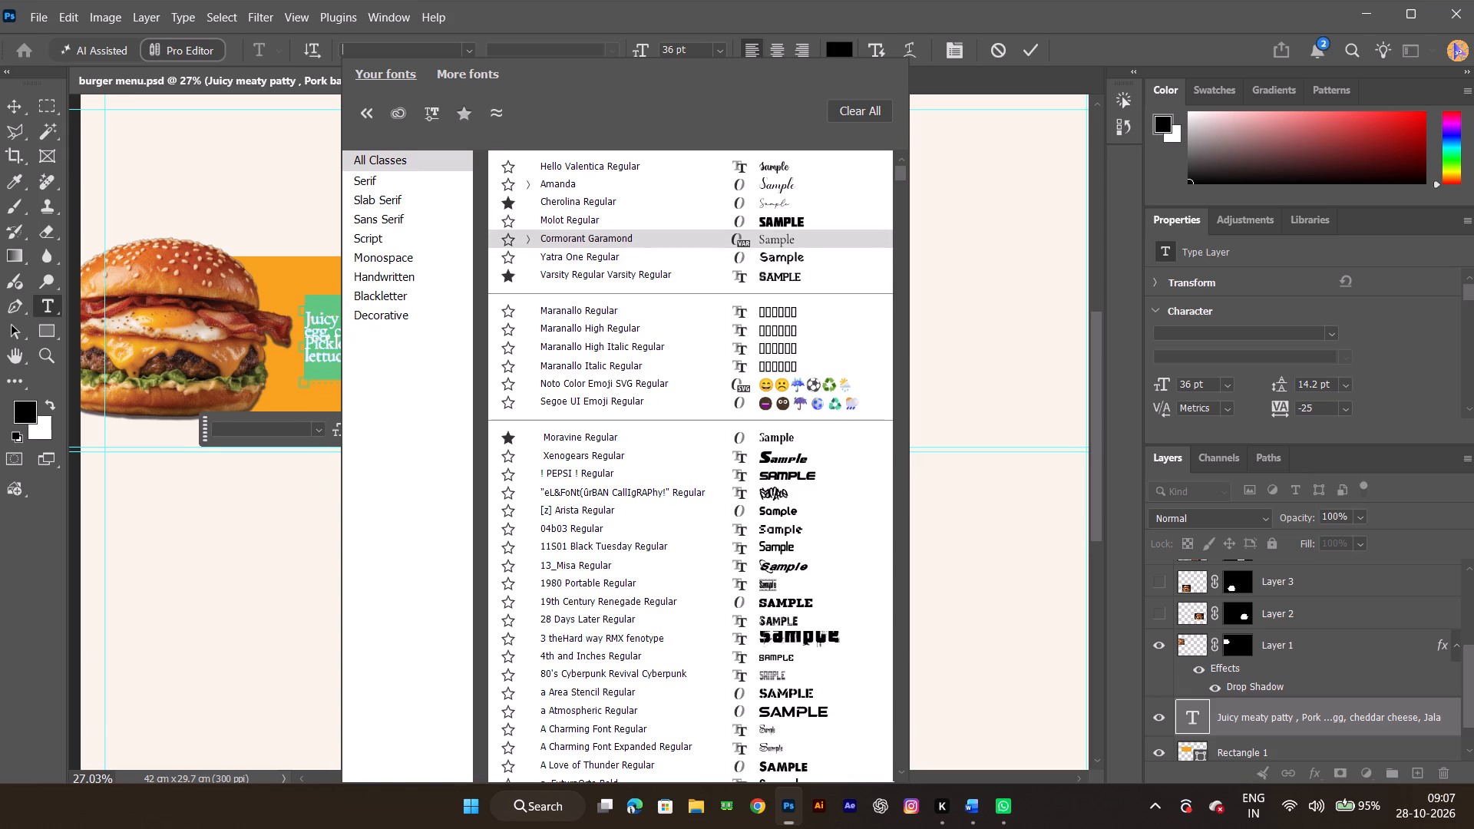
scroll(710, 237, "down", 3)
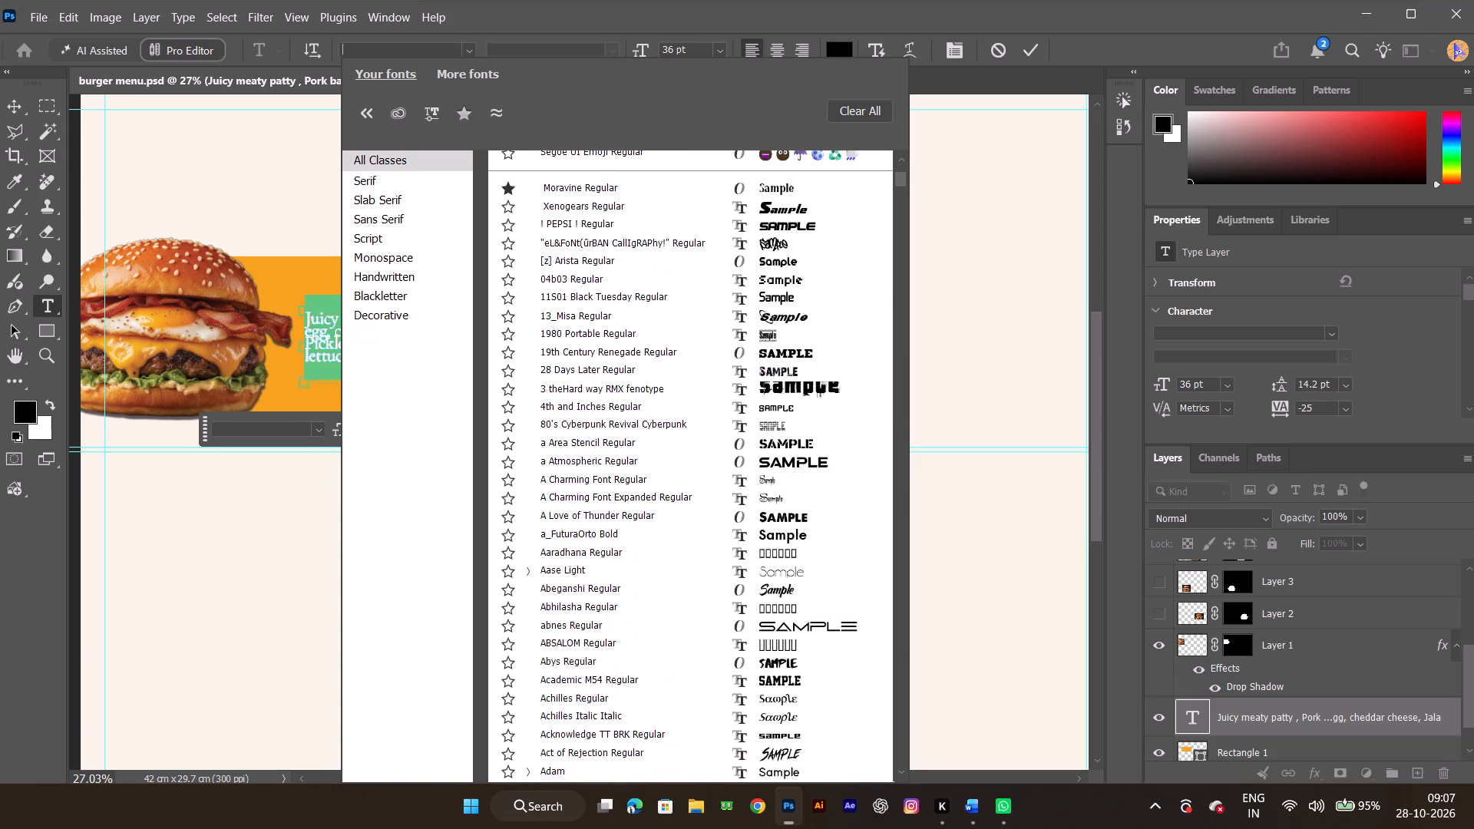
scroll(710, 237, "up", 8)
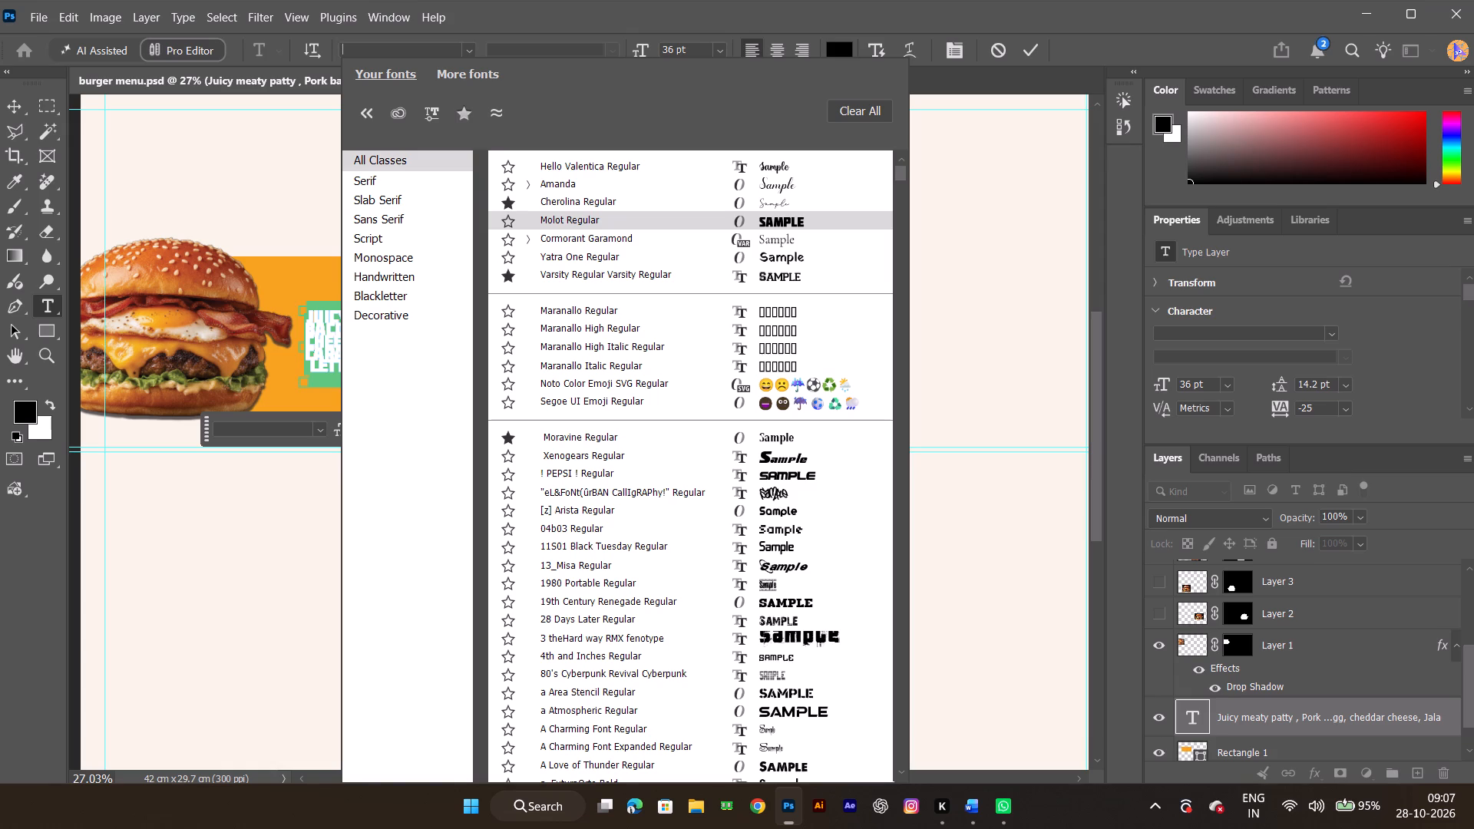
key("r")
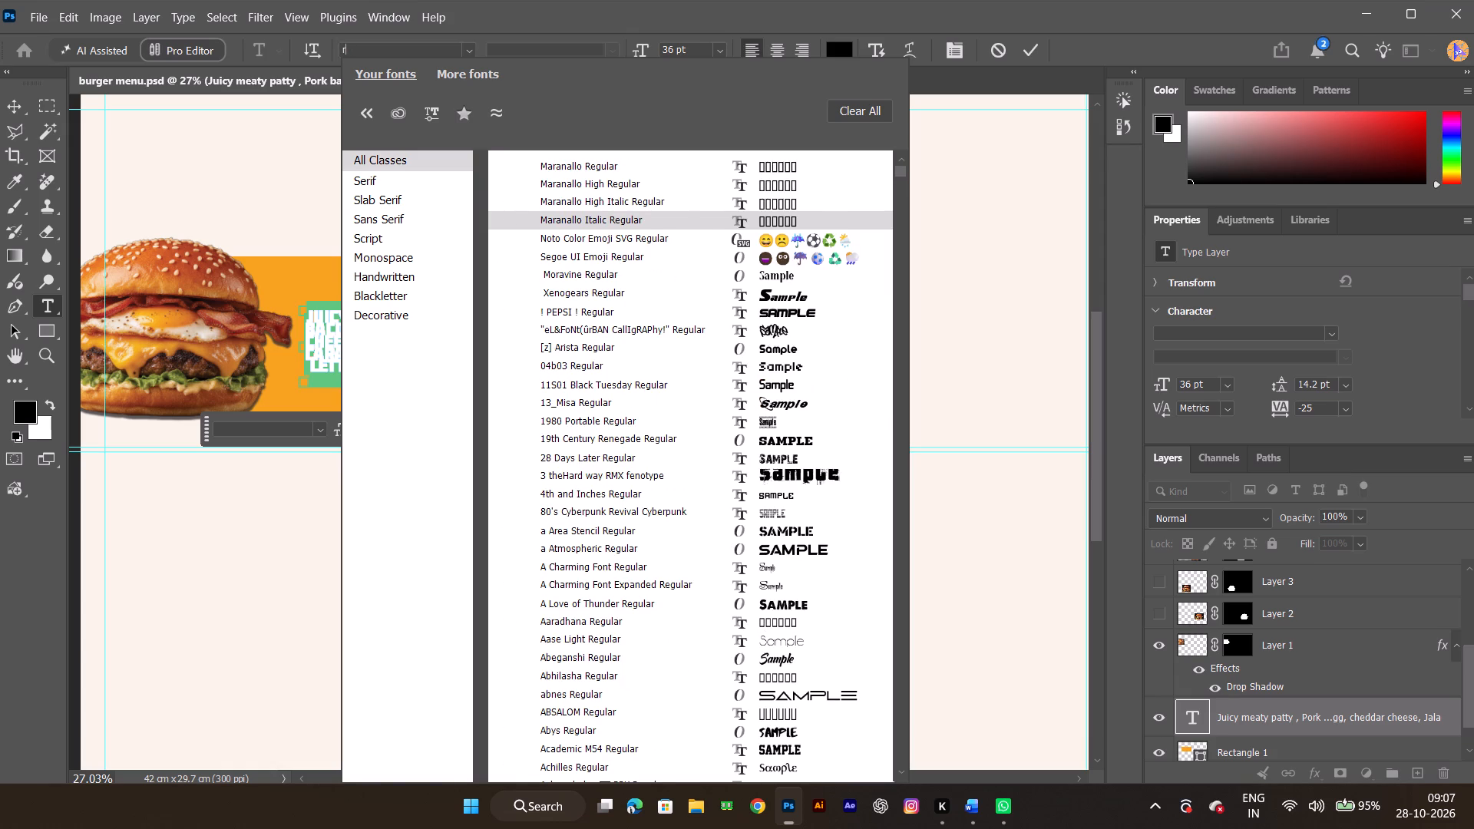
type("ob")
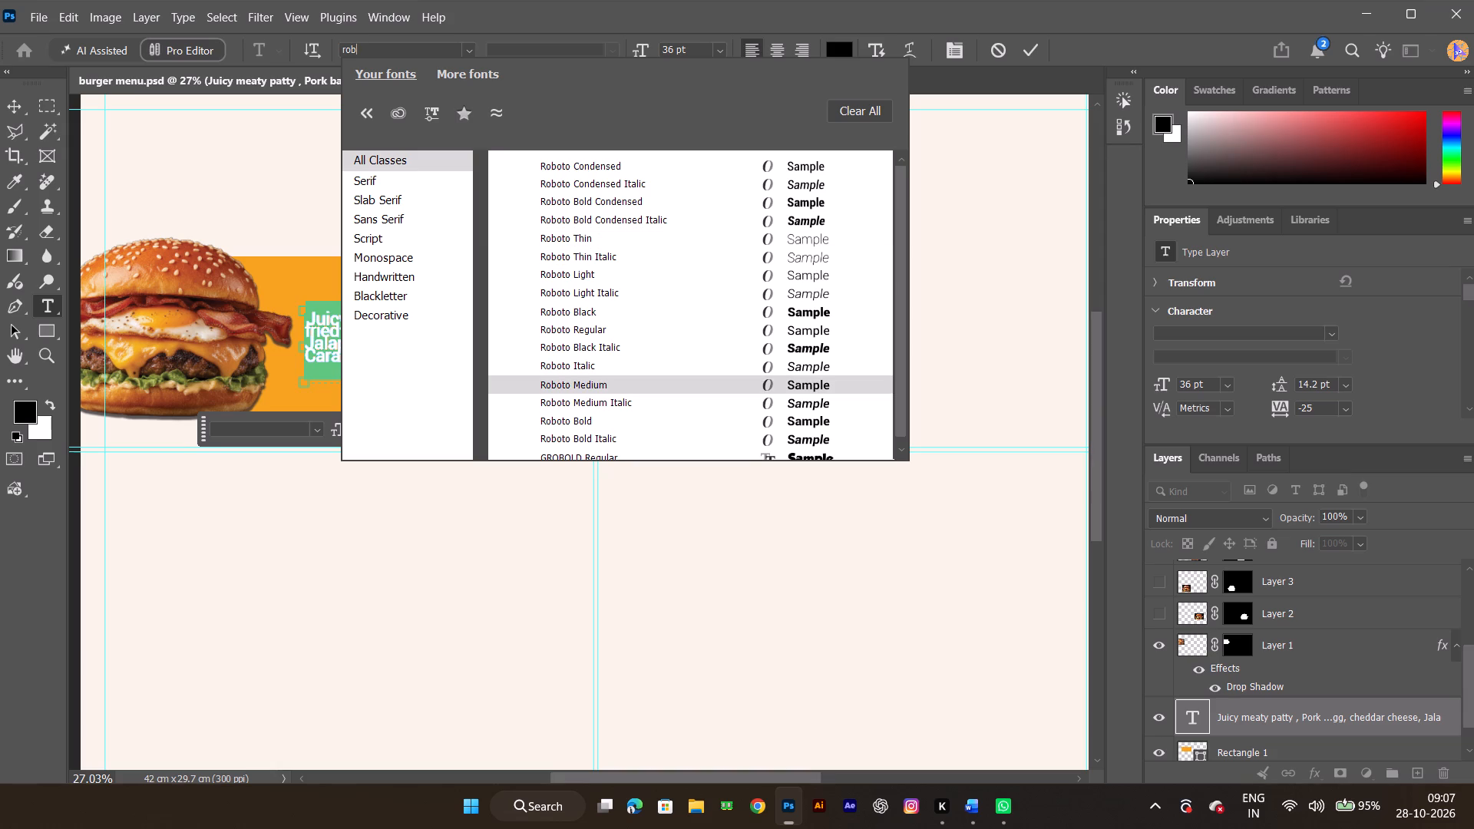
left_click(597, 331)
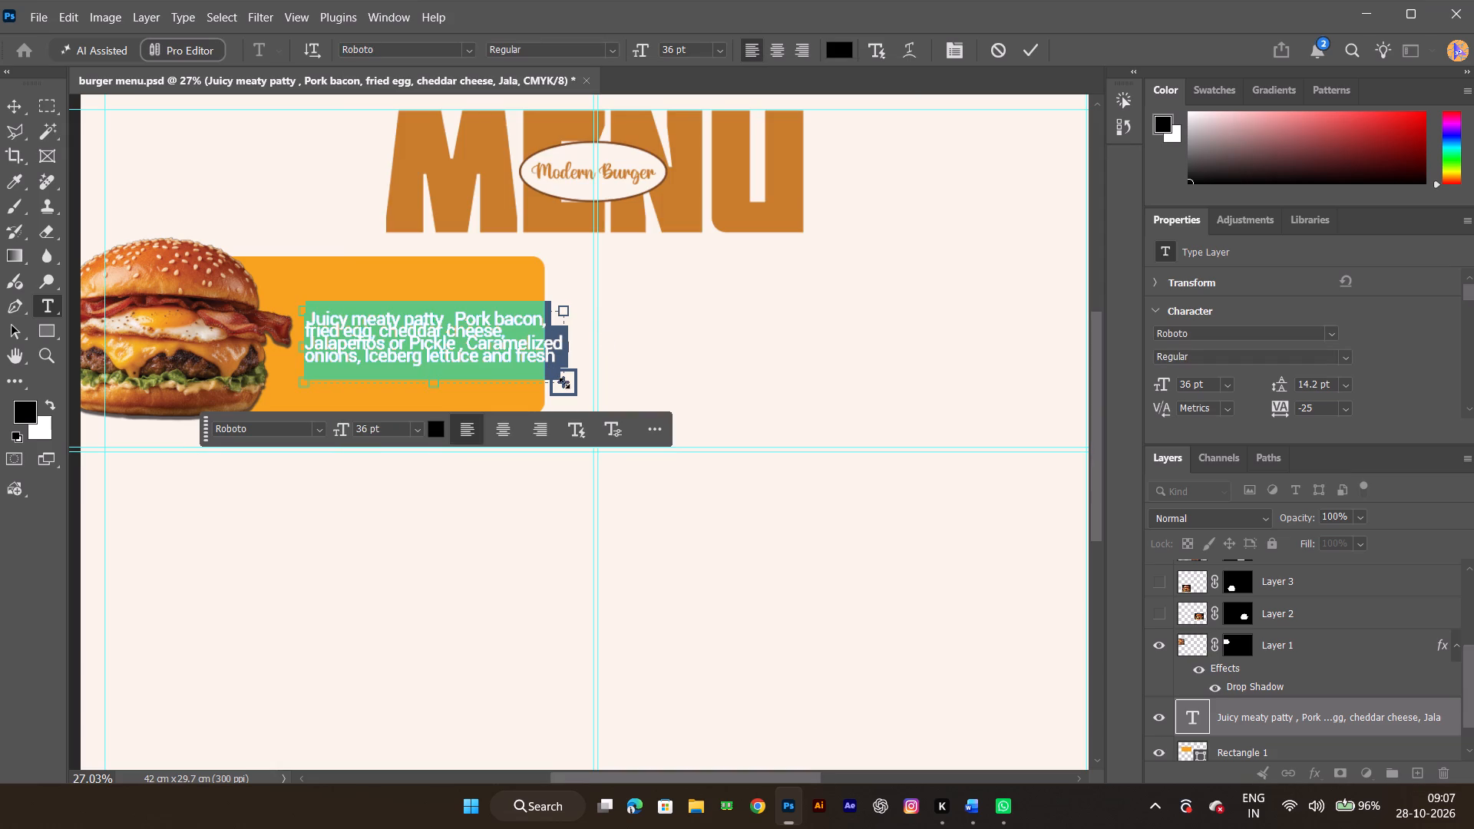
left_click_drag(564, 383, 607, 400)
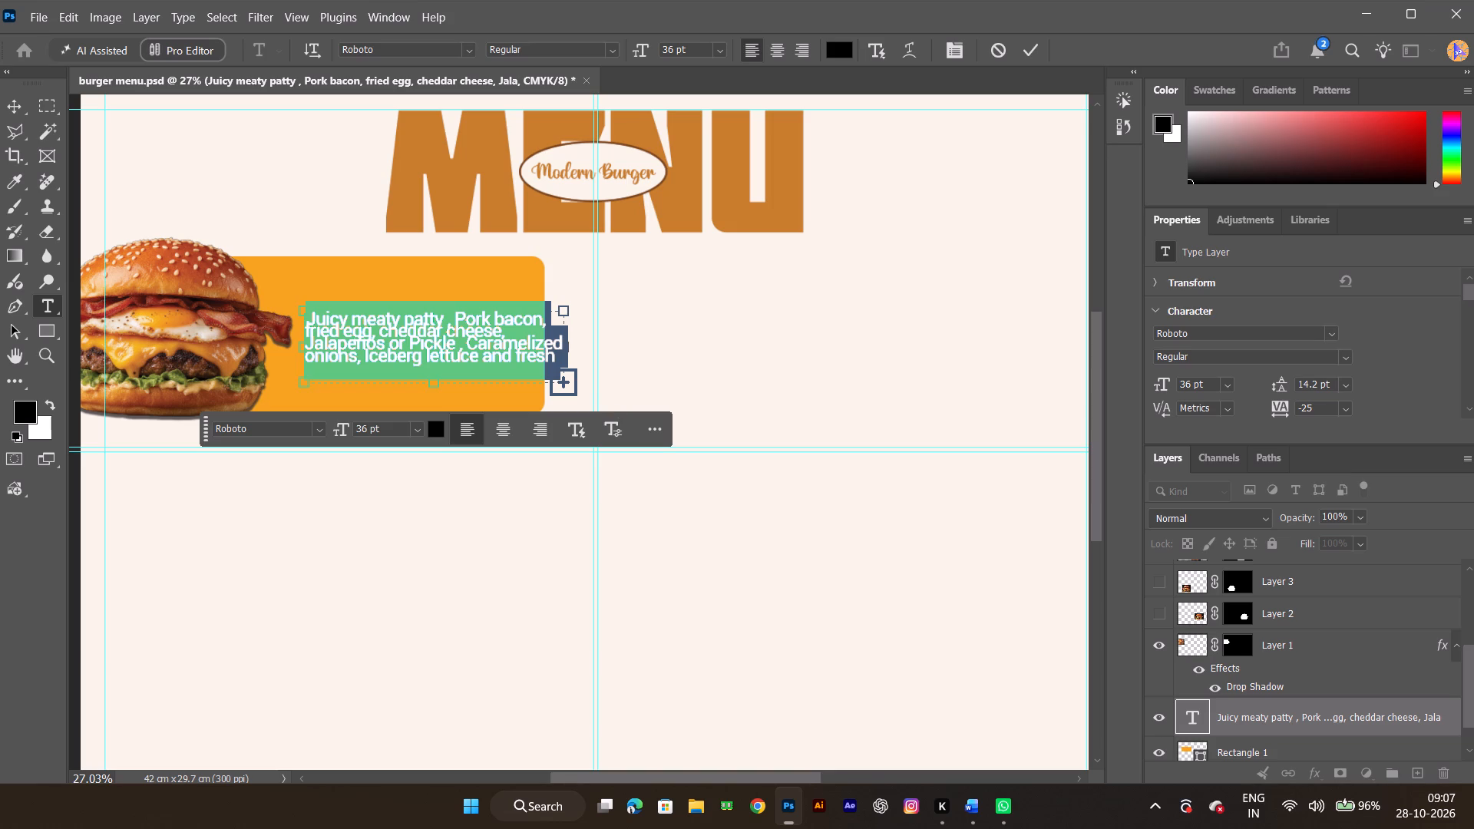
Reduce the burger description's font size to 24 pt and commit the text edit.
left_click(721, 48)
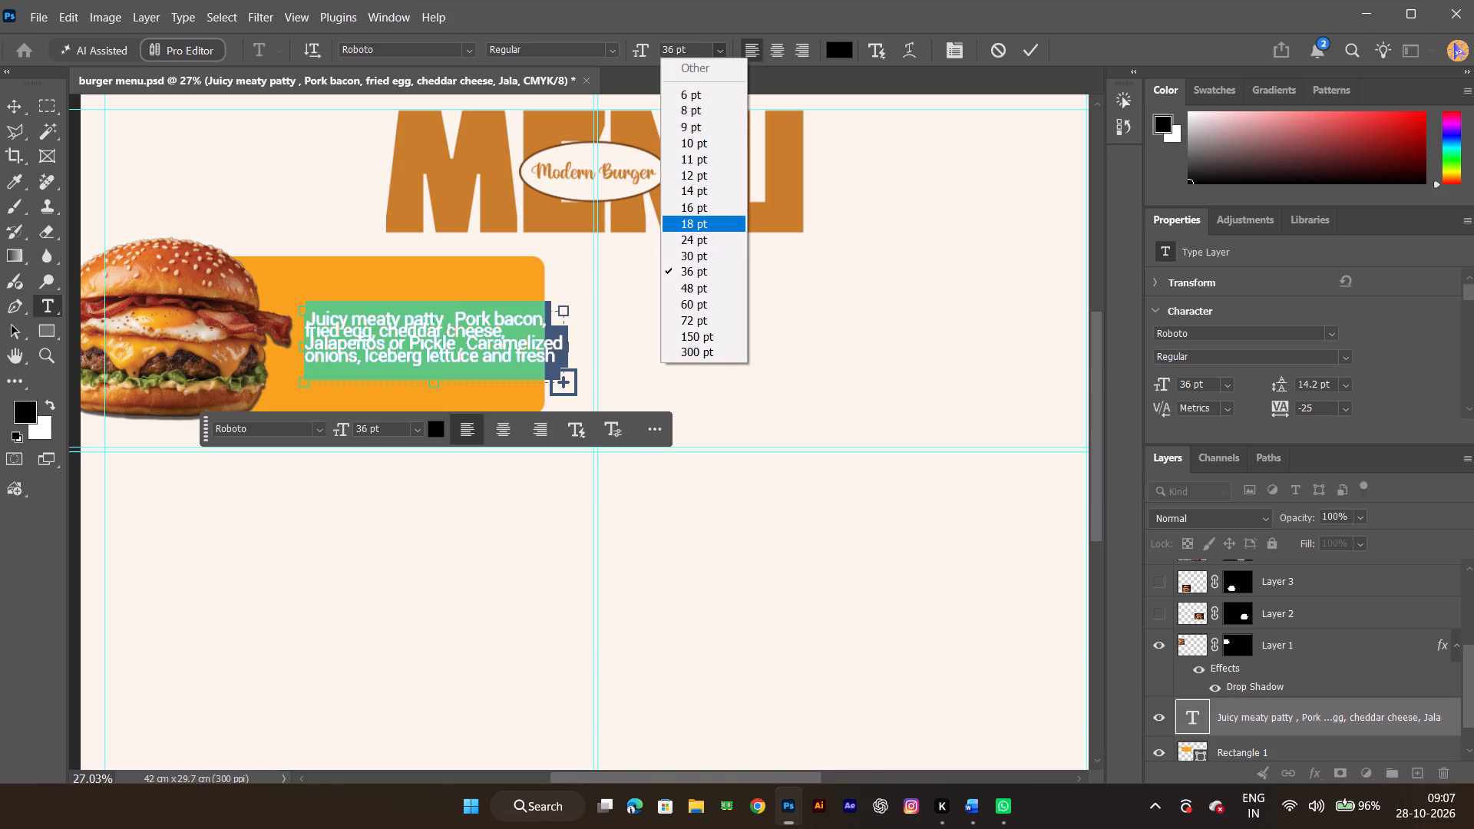
left_click(694, 230)
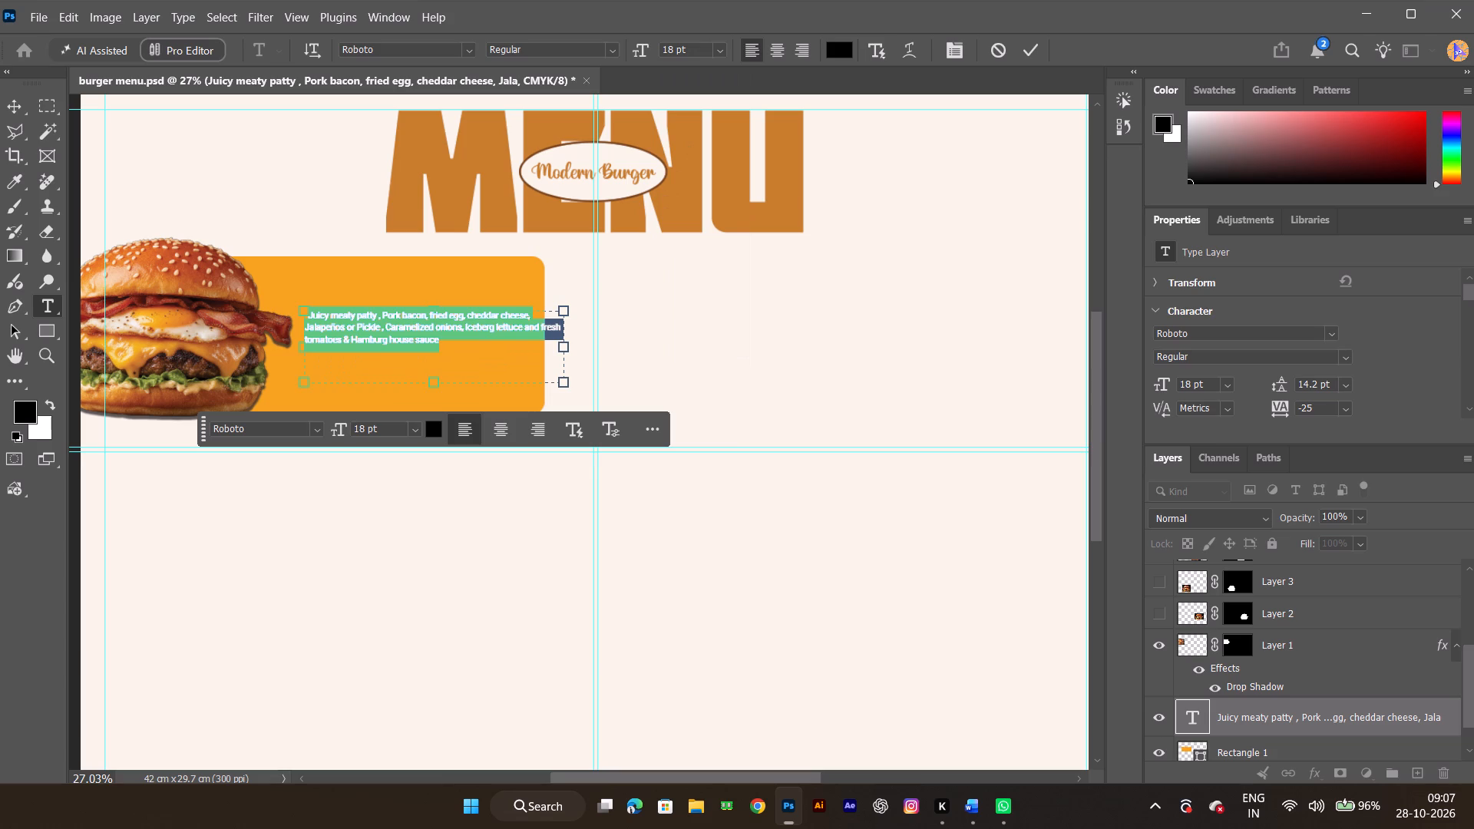
left_click(720, 54)
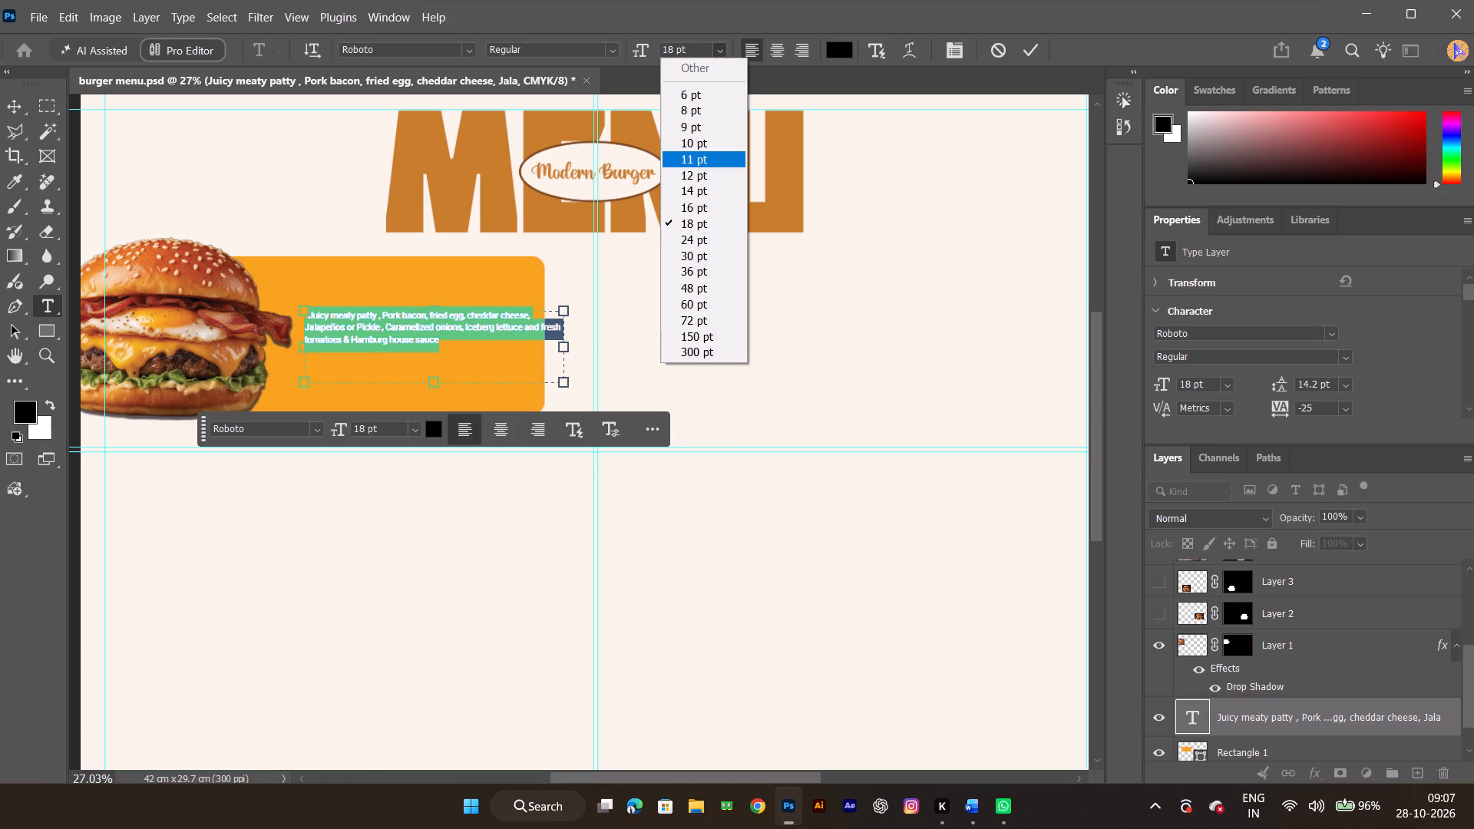
left_click(699, 237)
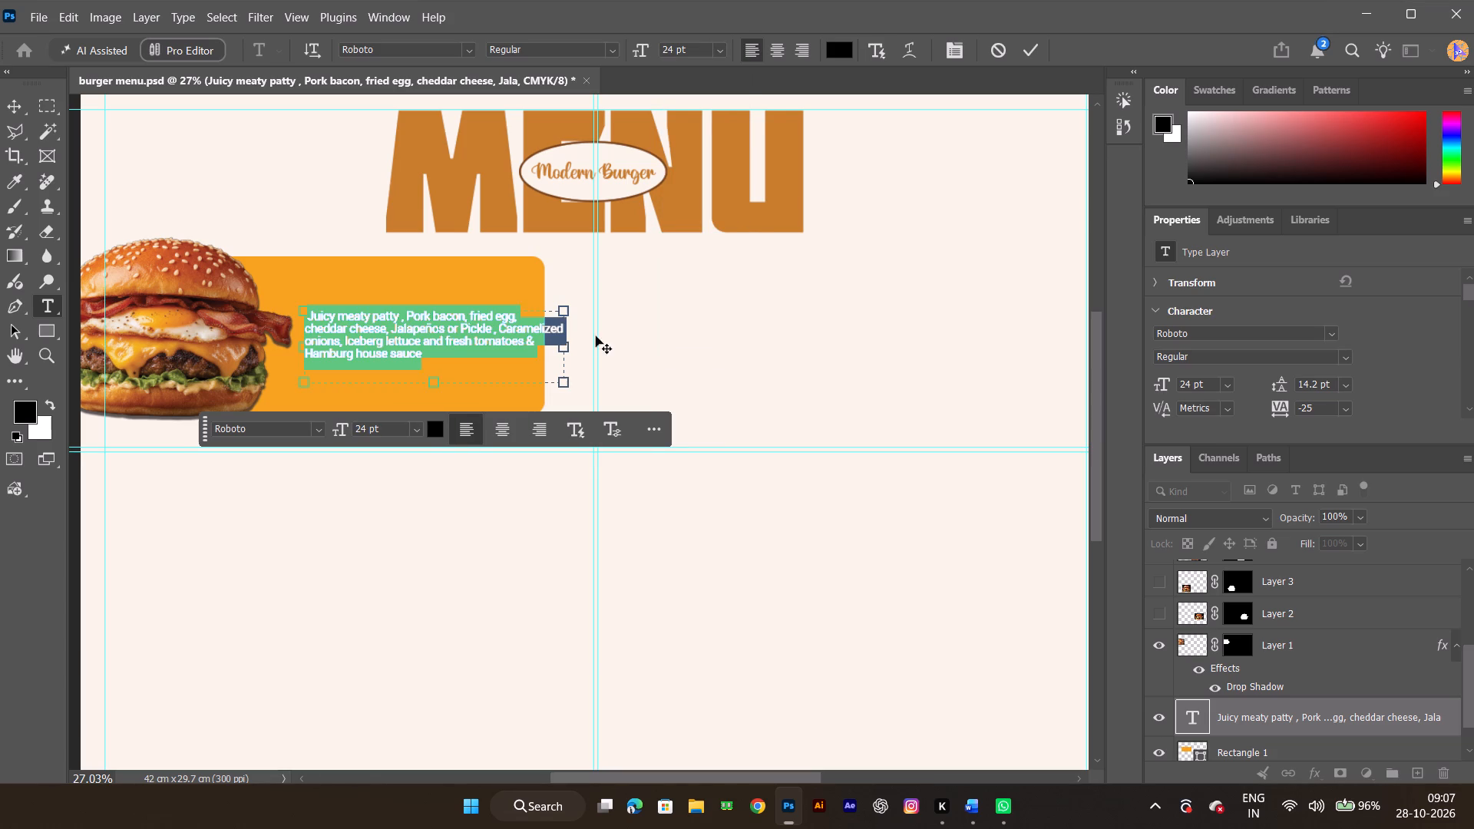
left_click(1027, 46)
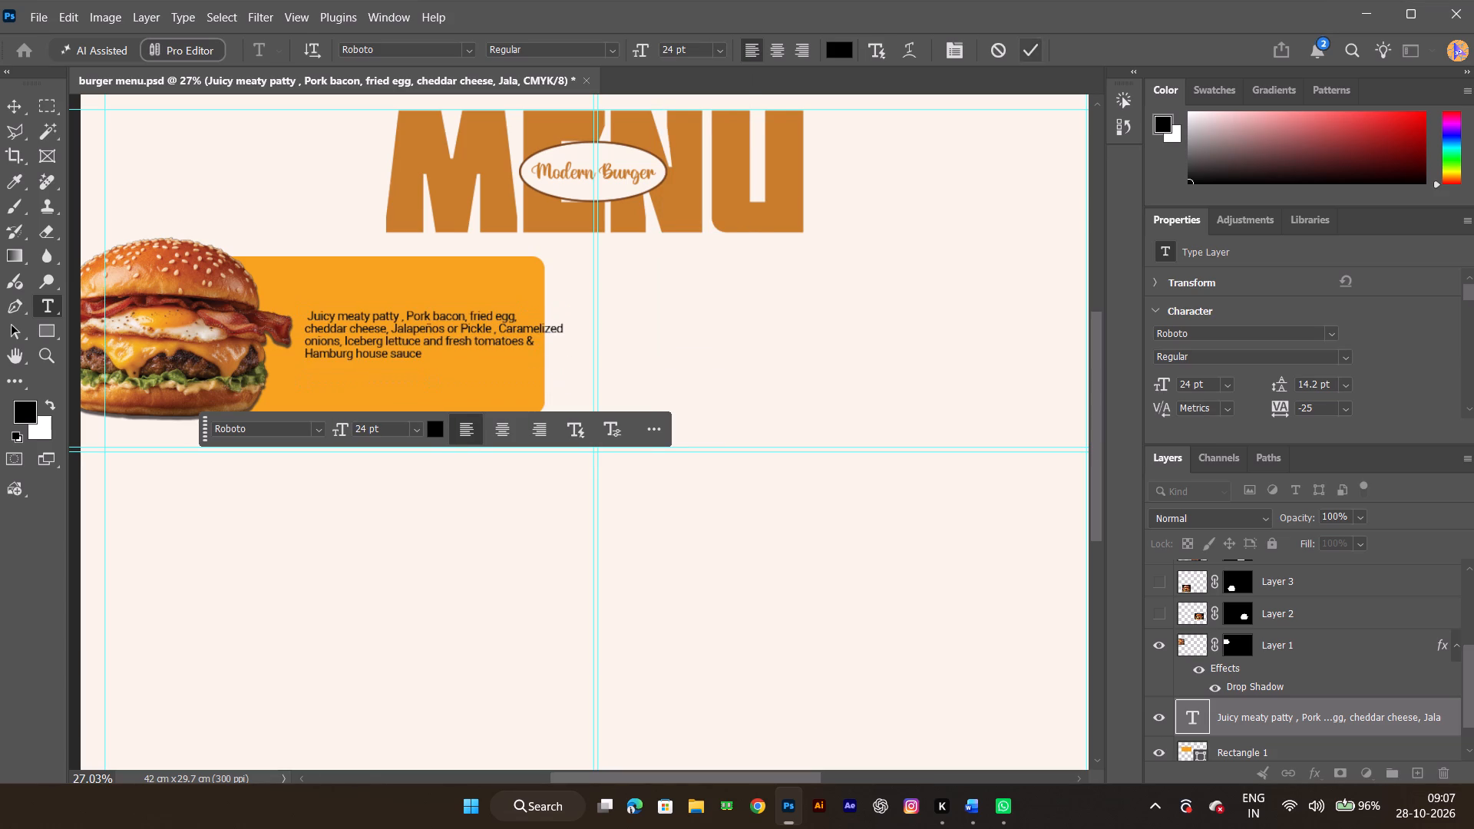
key("v")
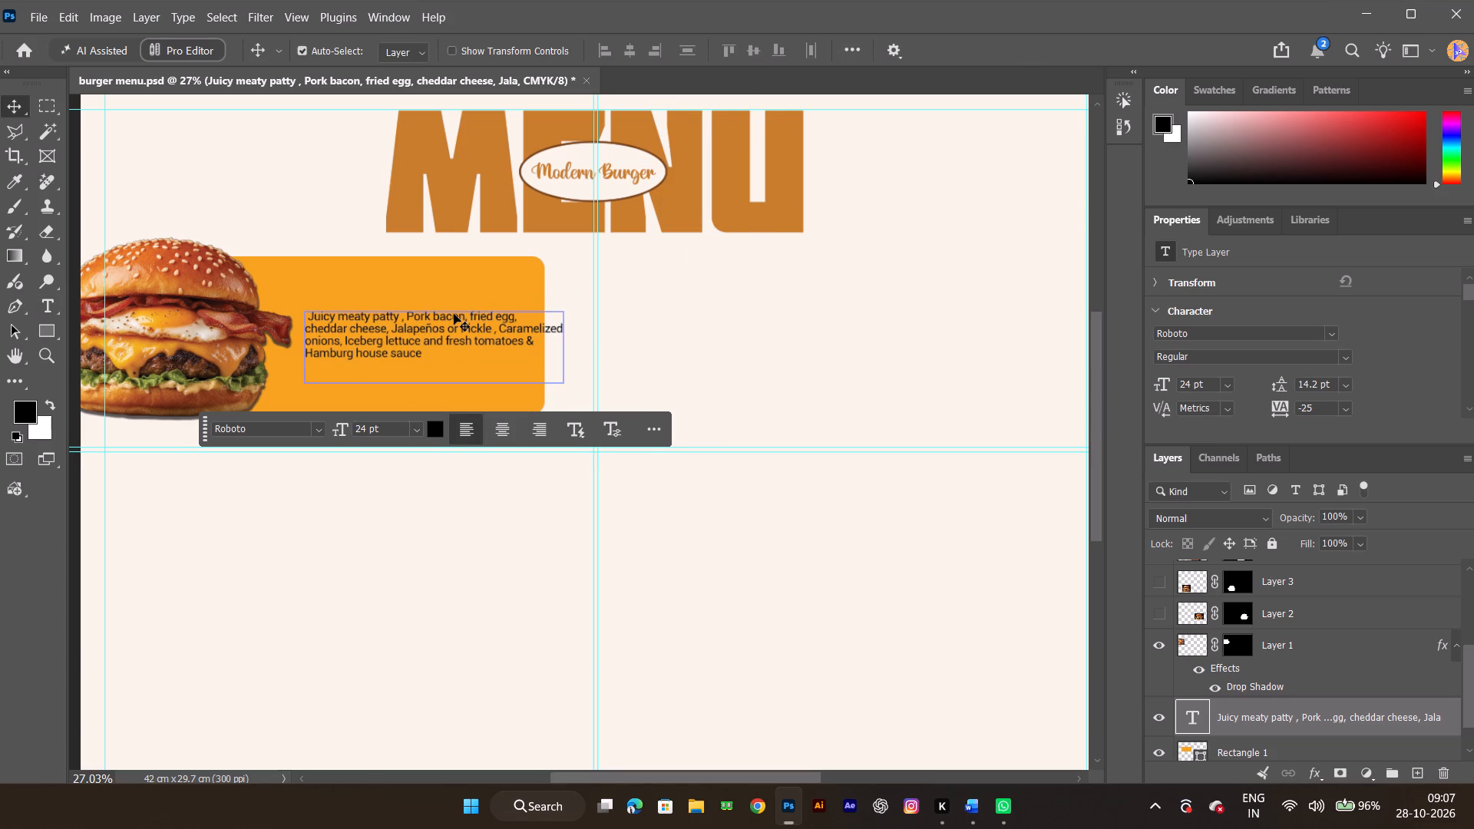
Nudge the burger description slightly left and down on the orange panel.
left_click_drag(441, 322, 436, 318)
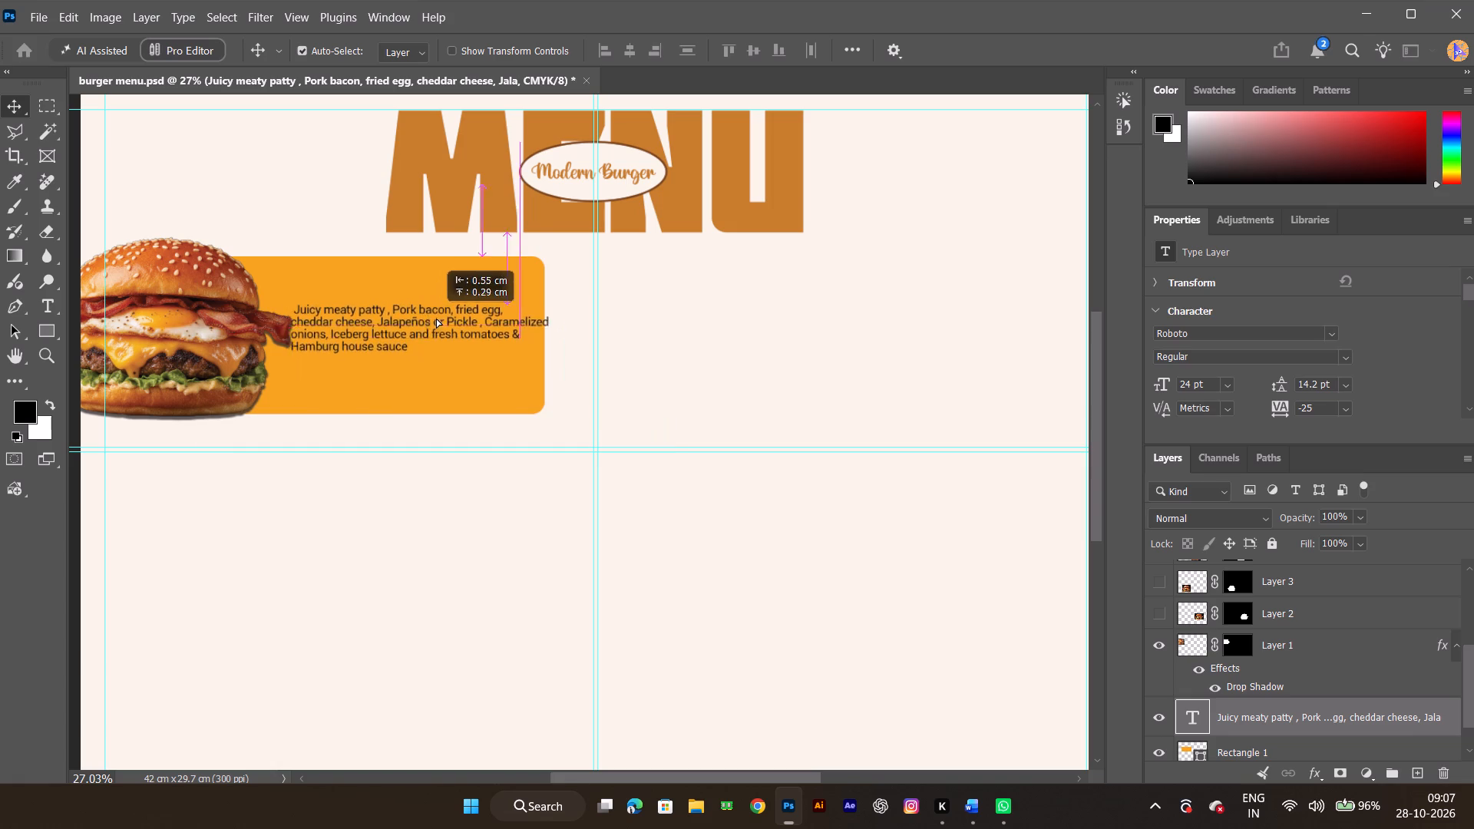
left_click_drag(436, 318, 432, 325)
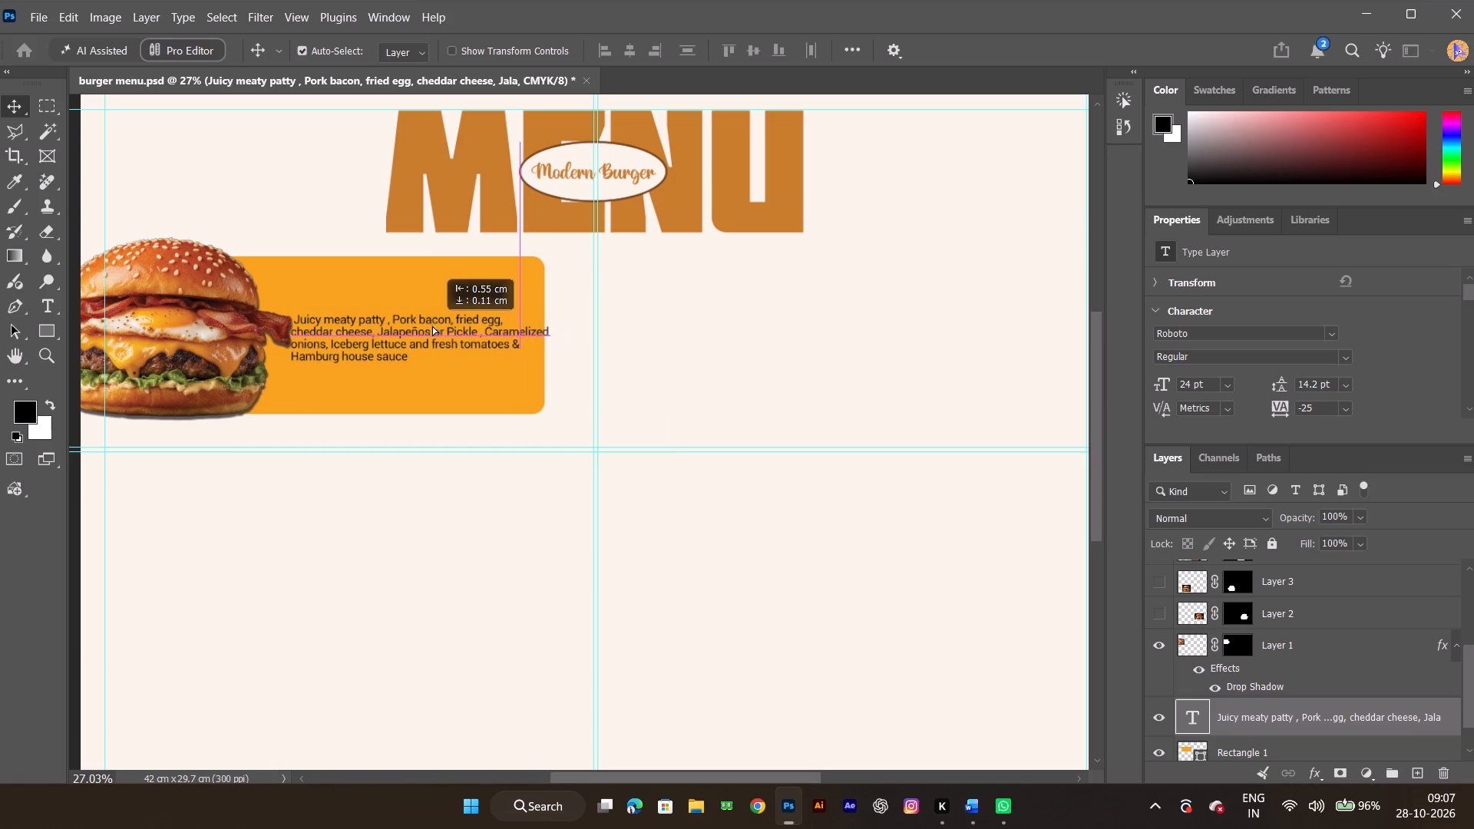
left_click_drag(432, 325, 435, 327)
Widen the orange panel rightward to about 15.8 cm, keeping its height, so it extends past the burger description, and apply the transform.
left_click(474, 402)
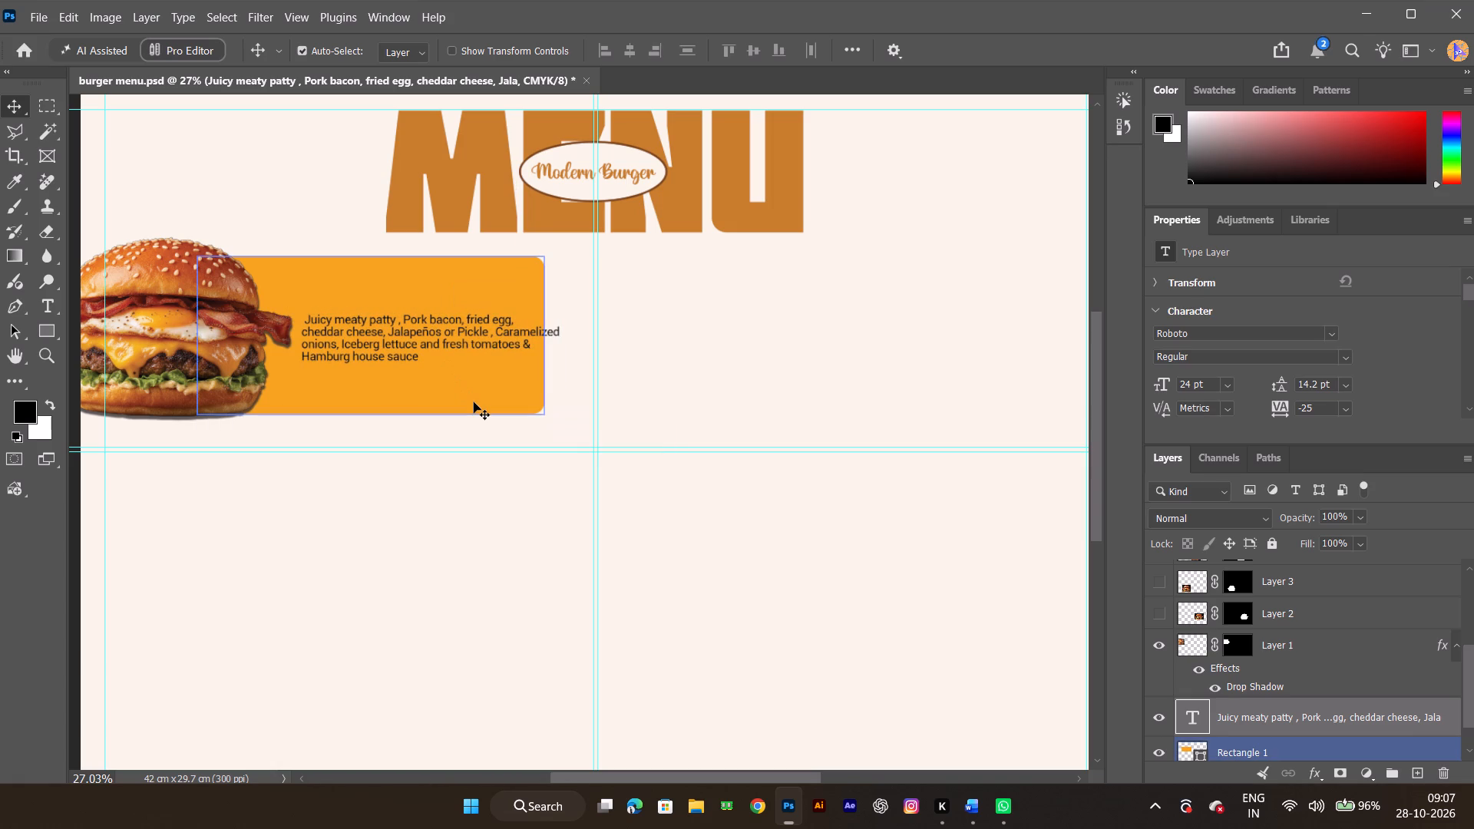
key("ctrl+t")
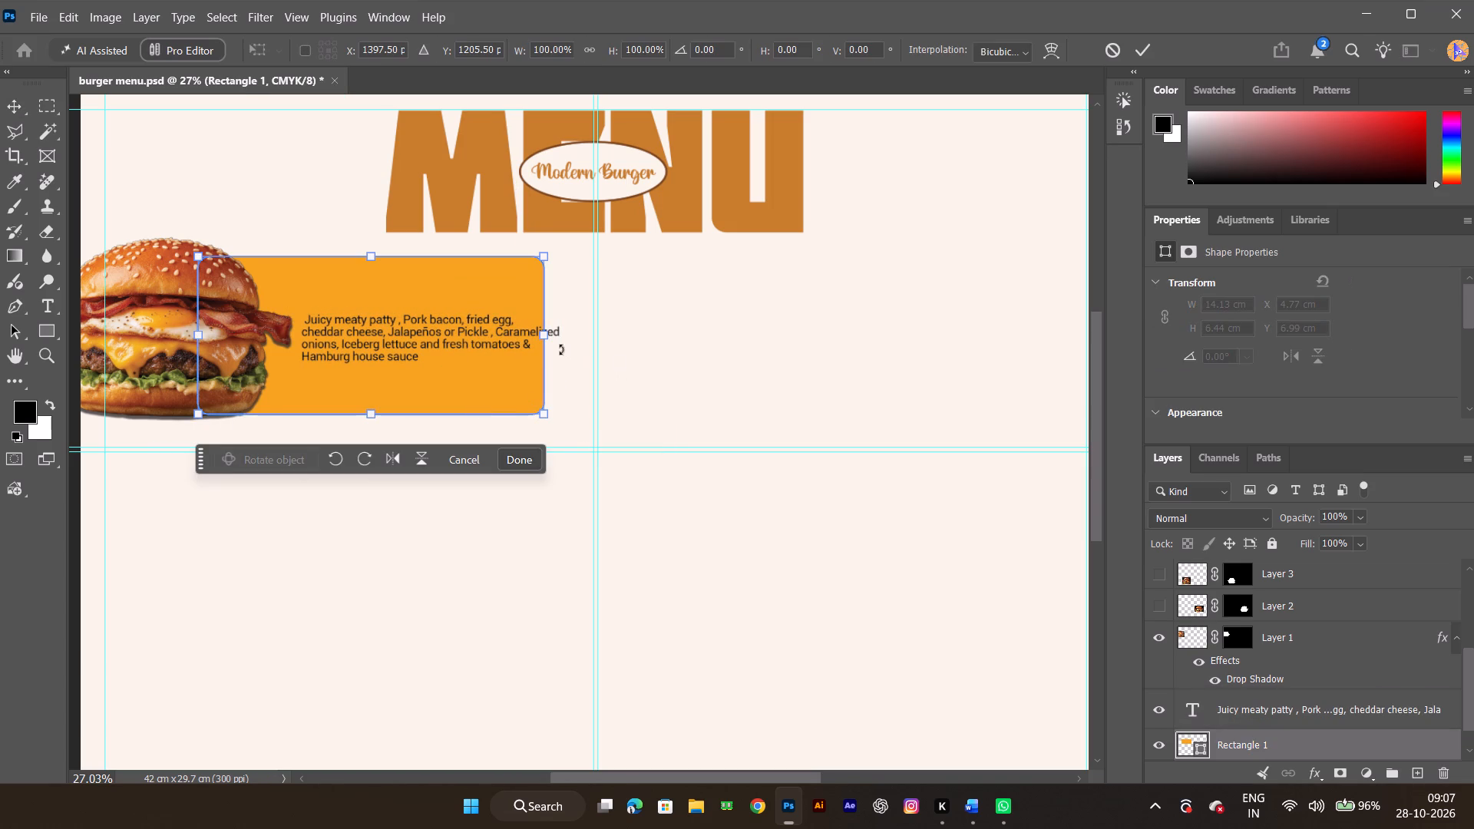
left_click_drag(547, 338, 587, 337)
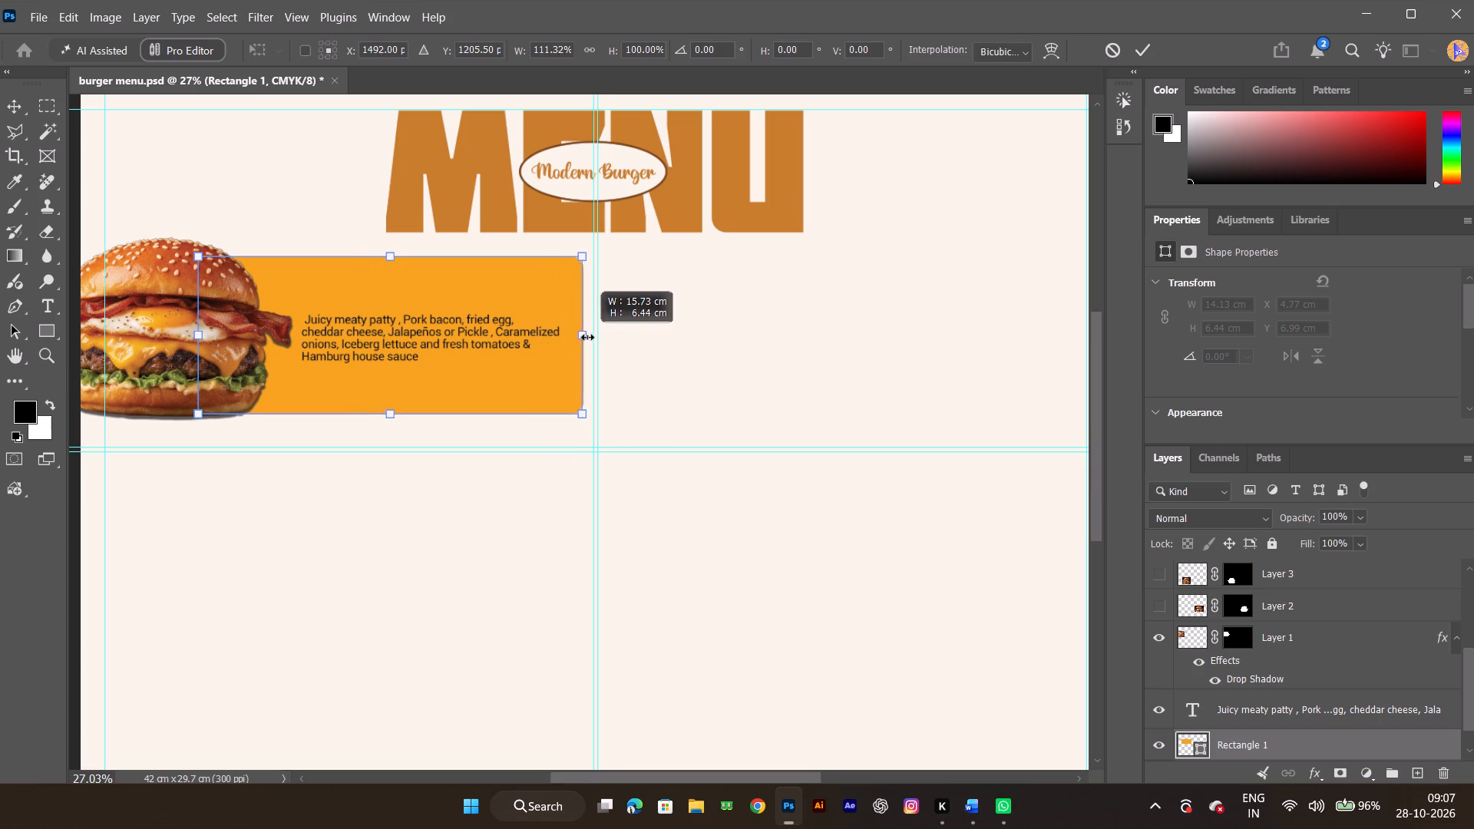
left_click_drag(587, 337, 588, 338)
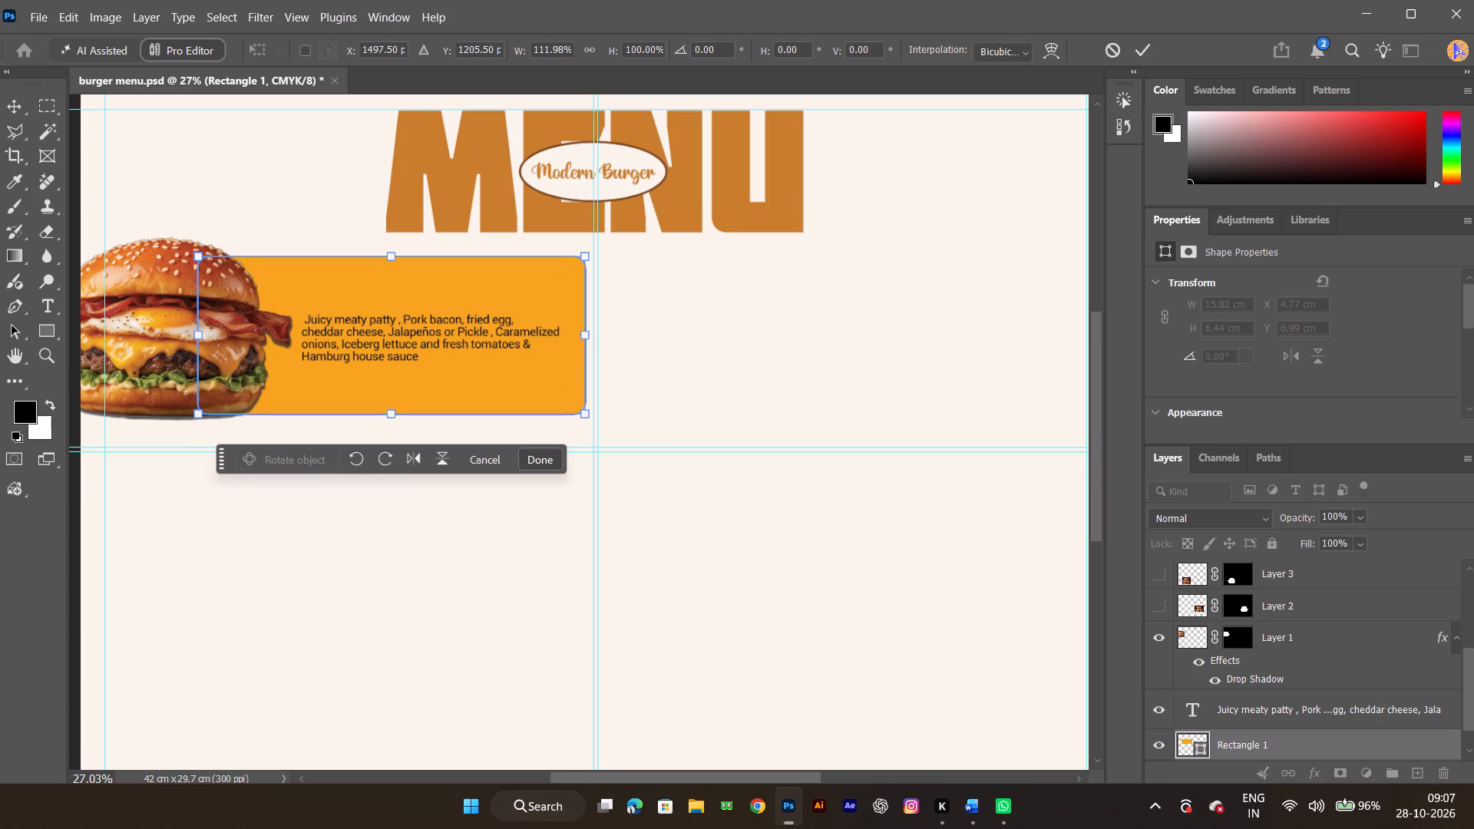
left_click(1132, 43)
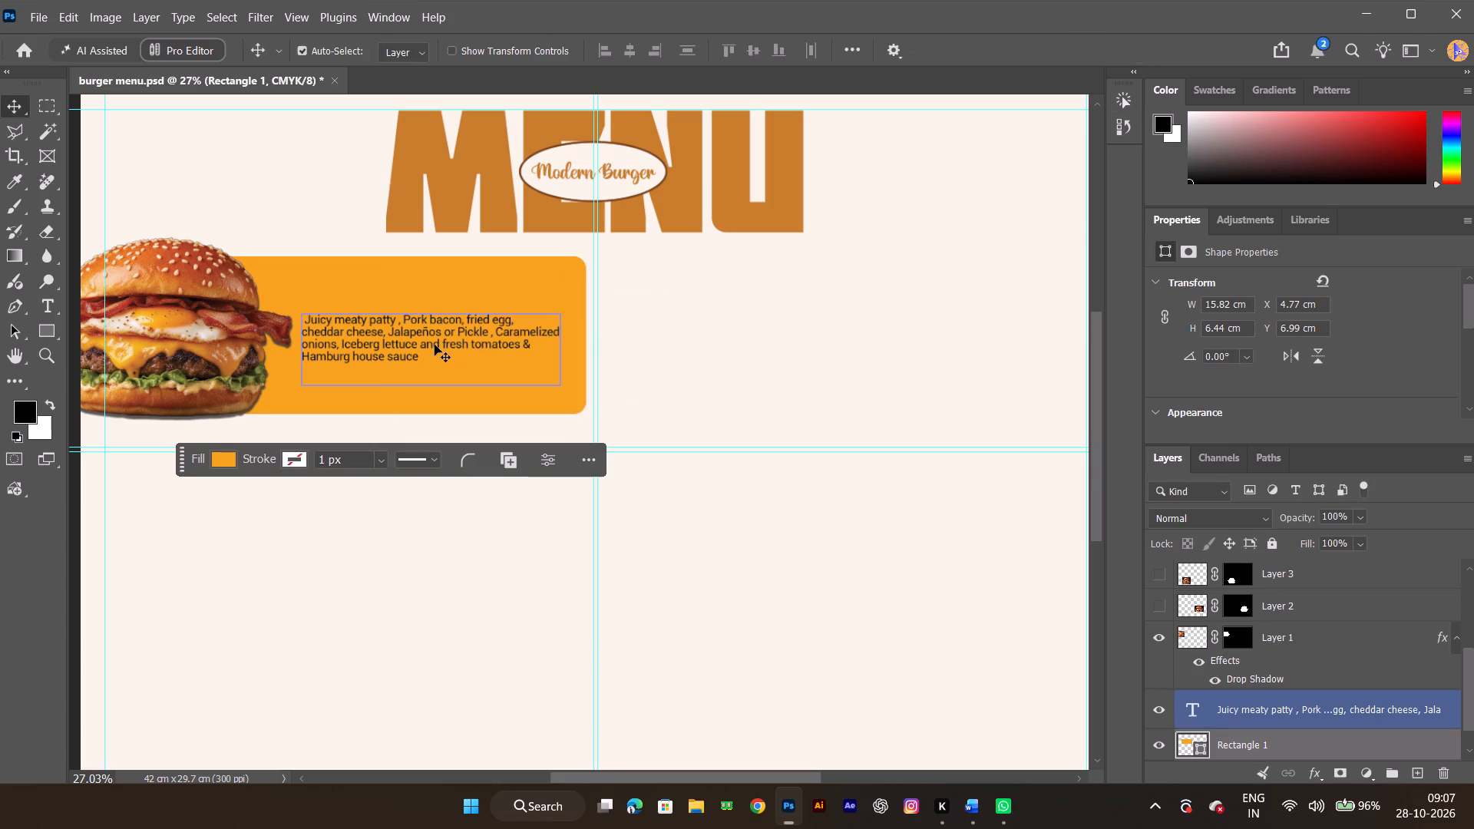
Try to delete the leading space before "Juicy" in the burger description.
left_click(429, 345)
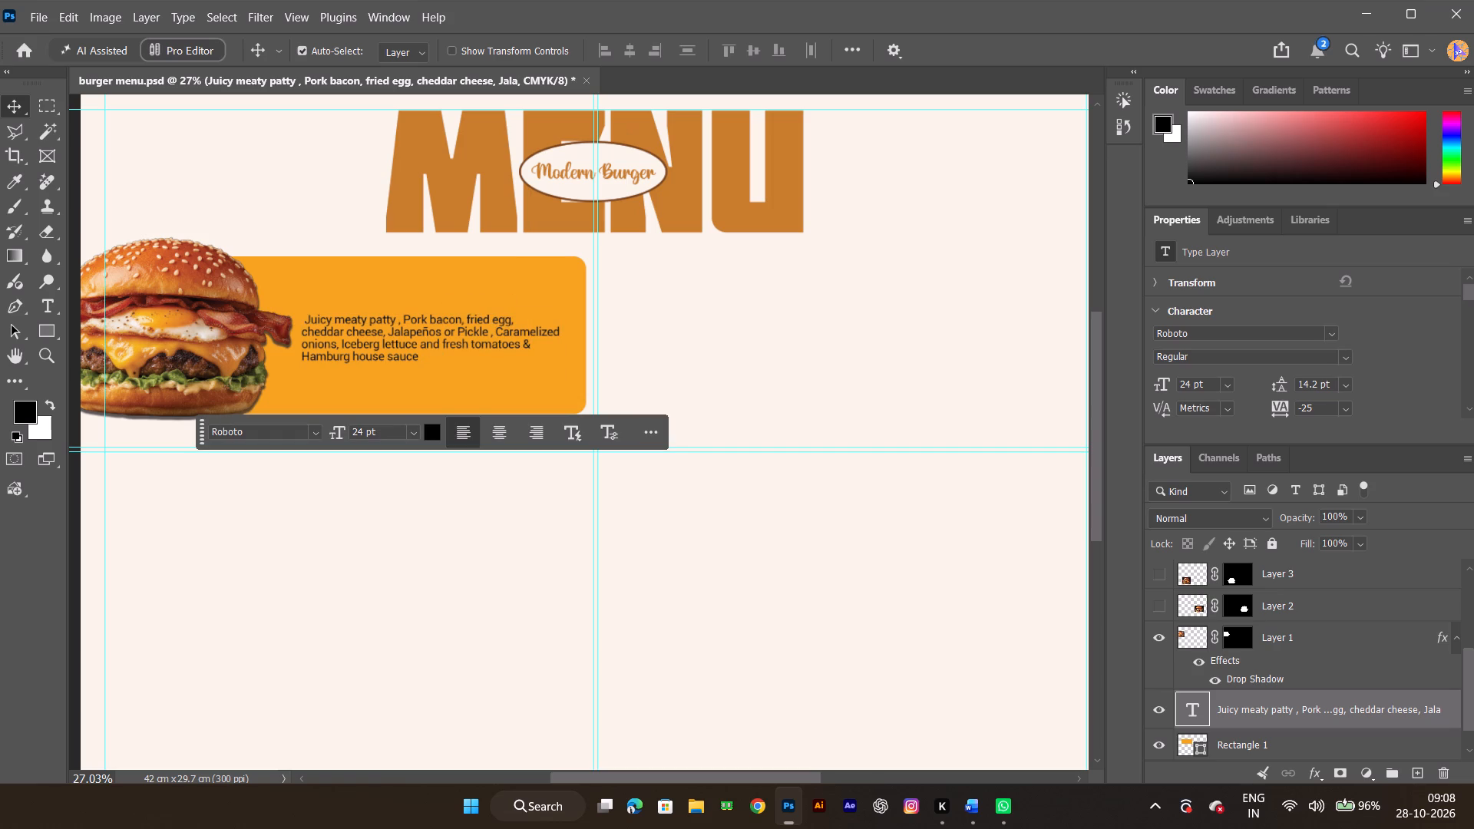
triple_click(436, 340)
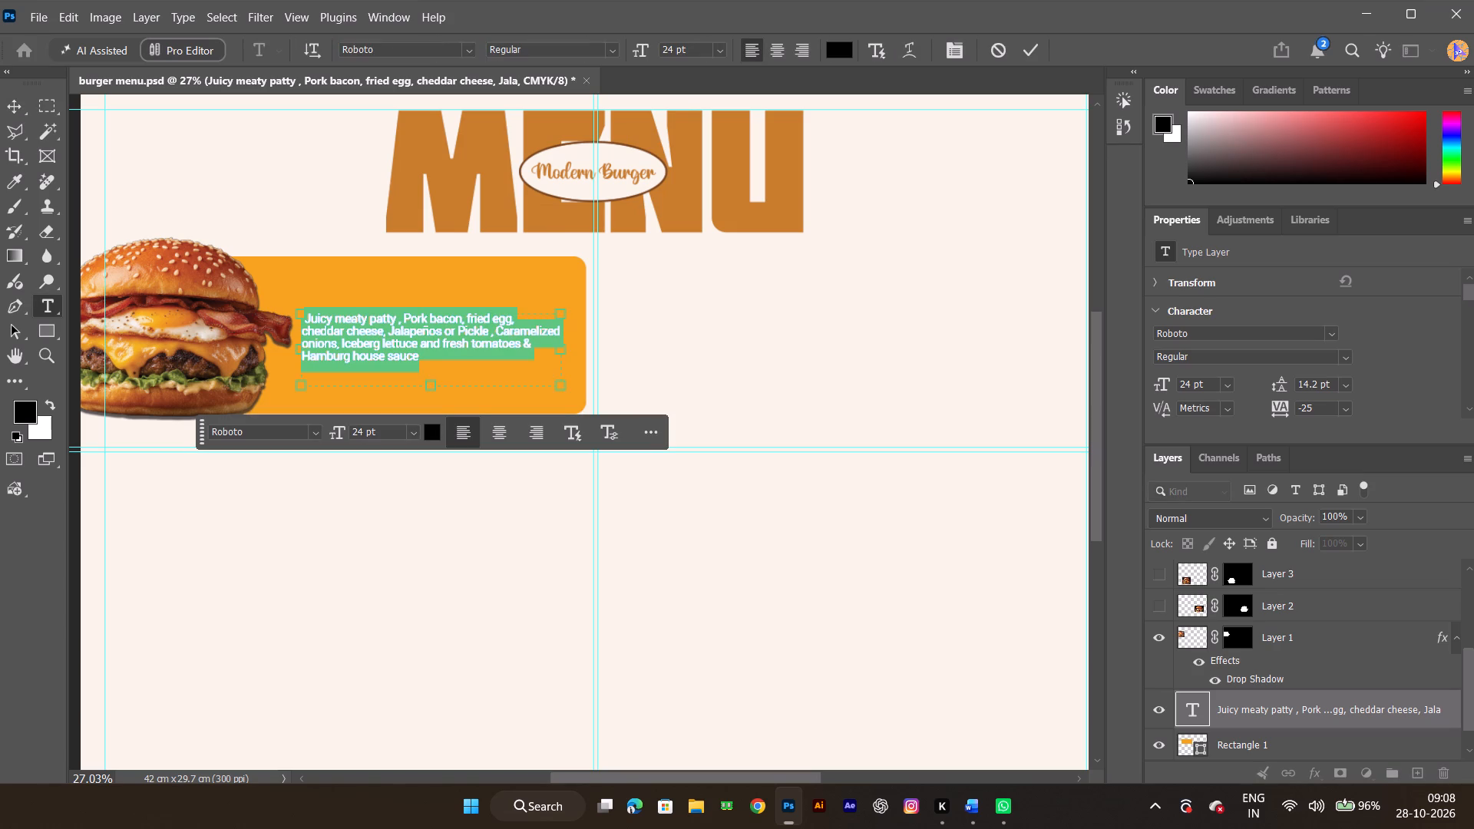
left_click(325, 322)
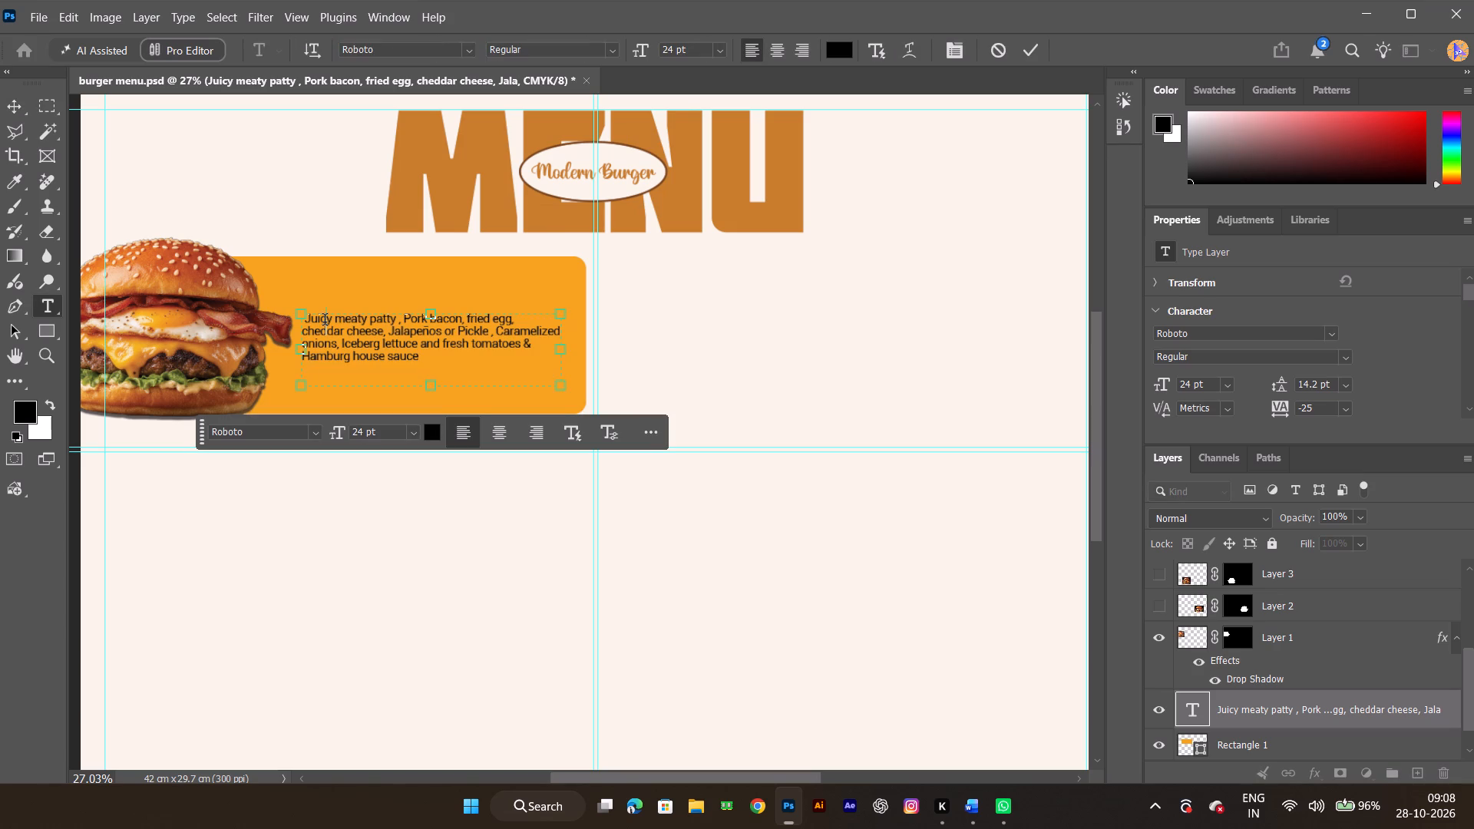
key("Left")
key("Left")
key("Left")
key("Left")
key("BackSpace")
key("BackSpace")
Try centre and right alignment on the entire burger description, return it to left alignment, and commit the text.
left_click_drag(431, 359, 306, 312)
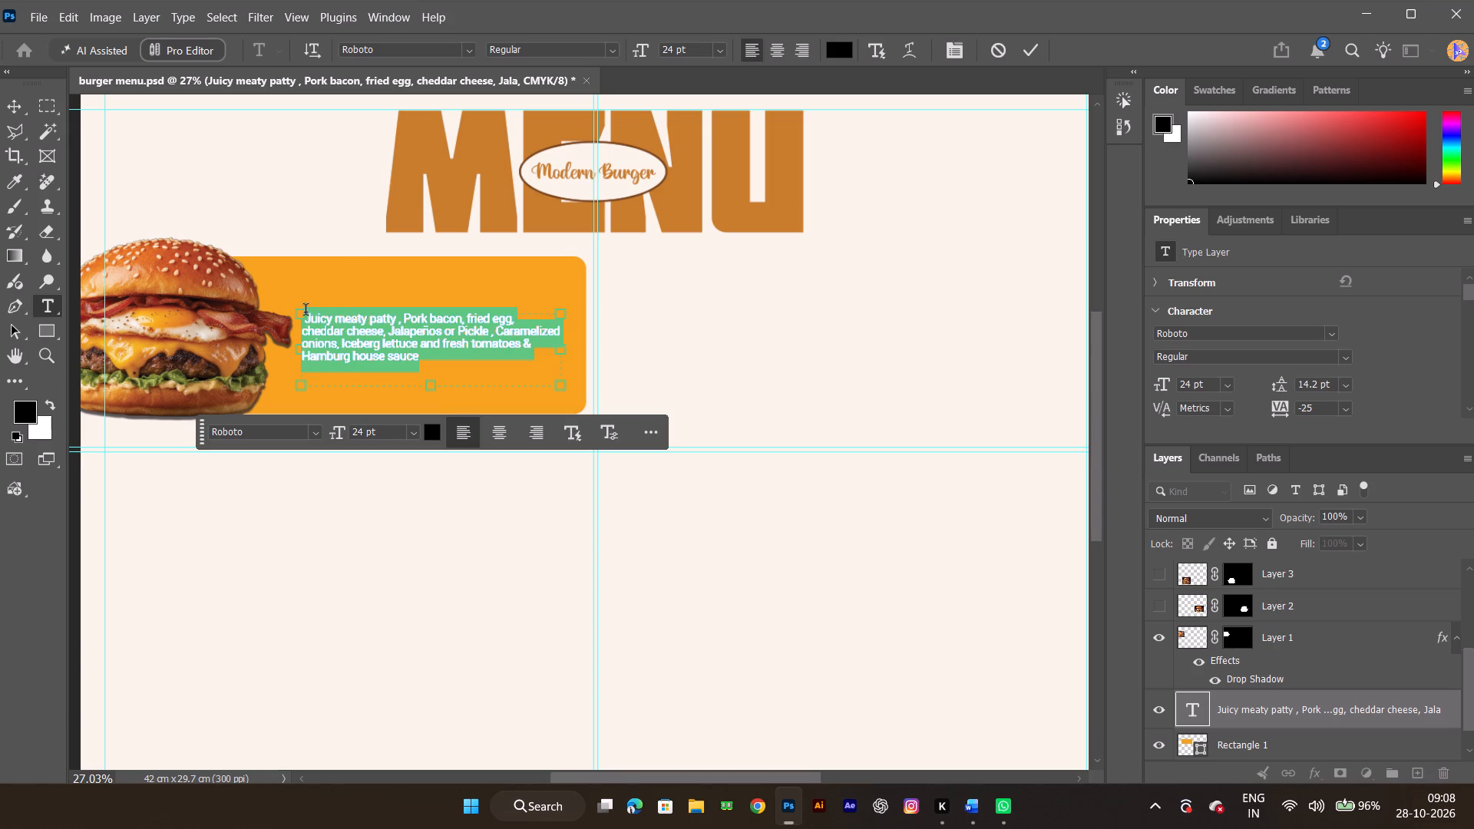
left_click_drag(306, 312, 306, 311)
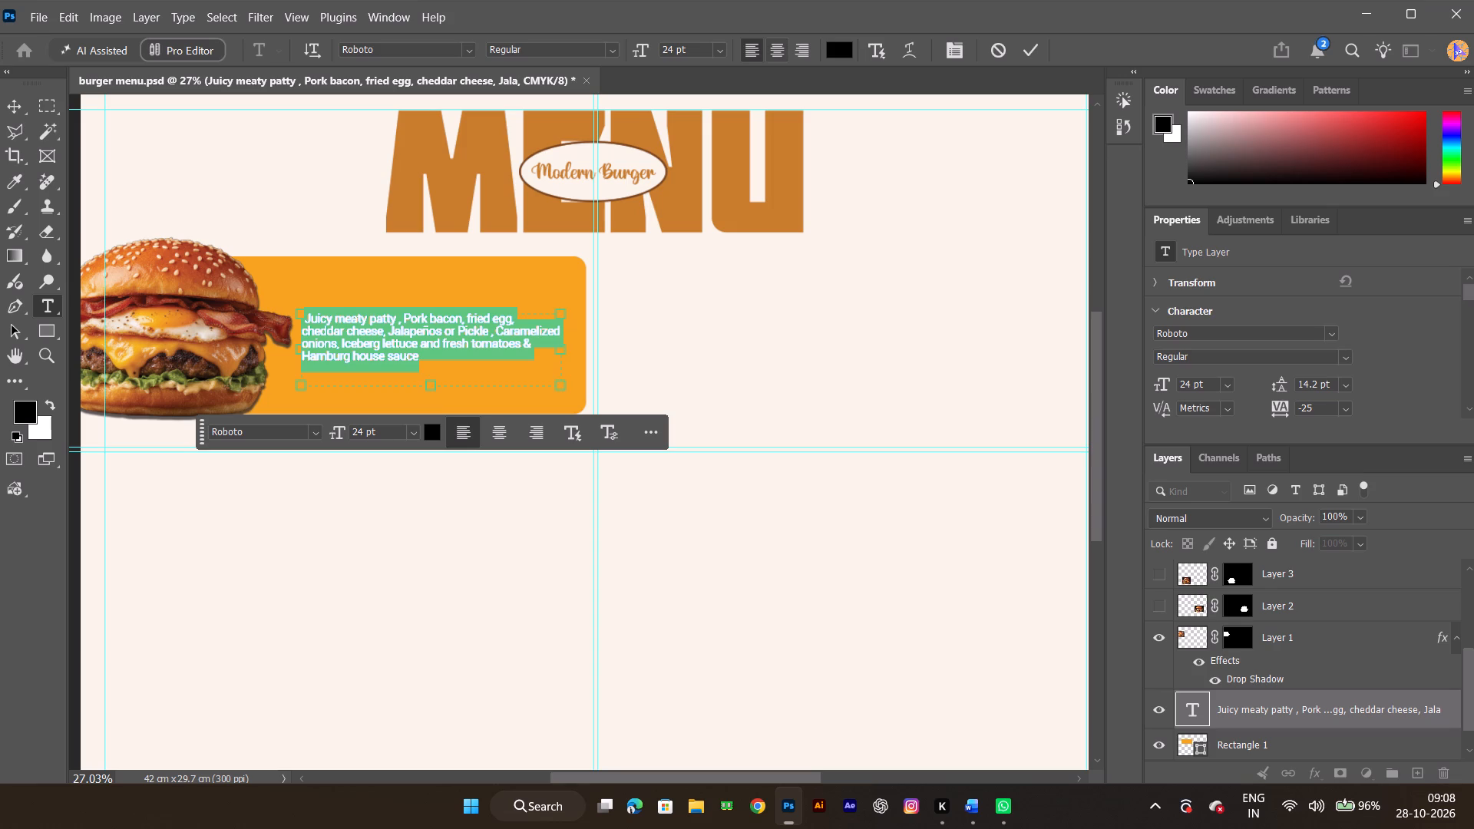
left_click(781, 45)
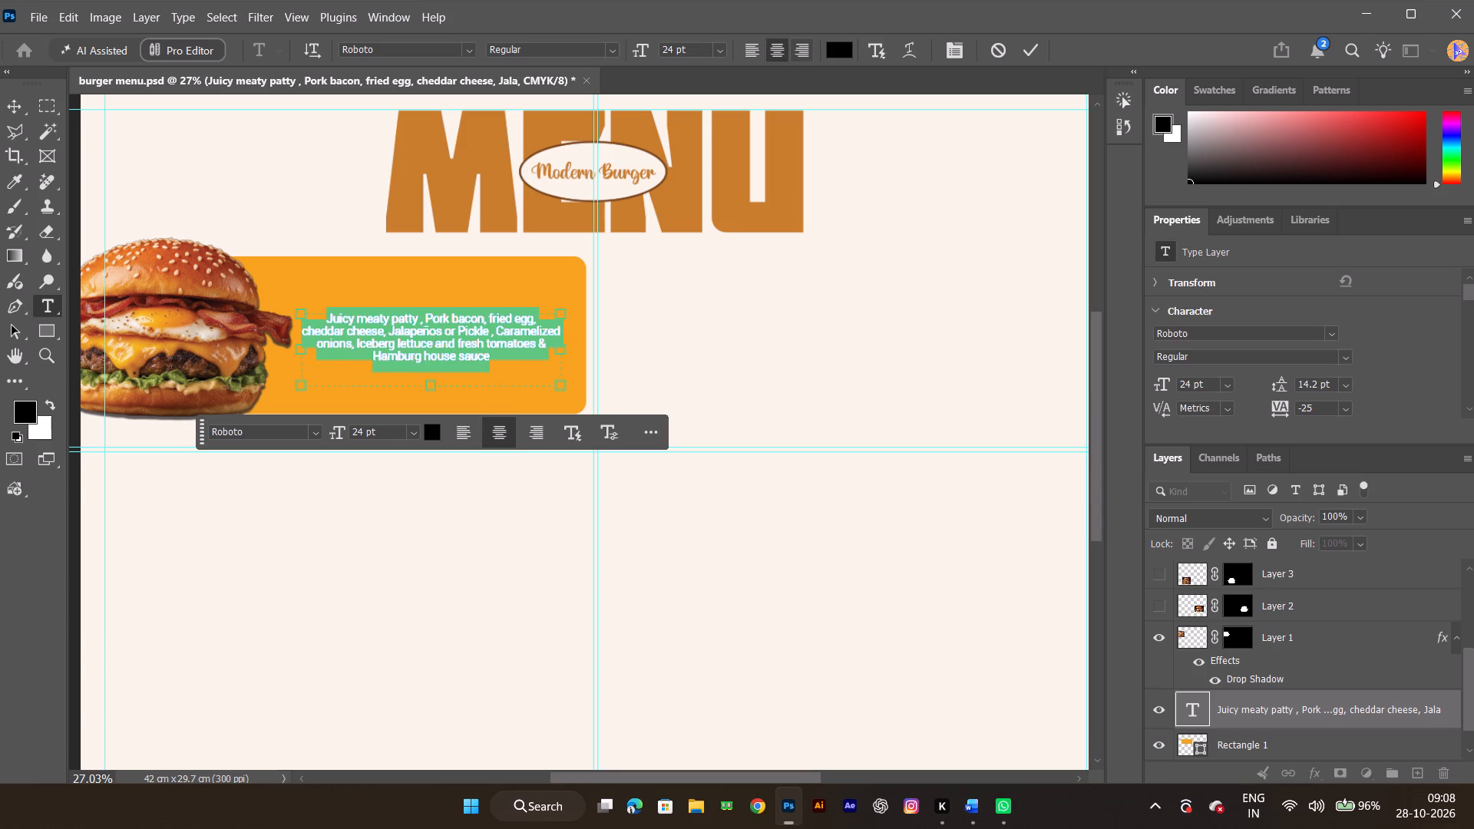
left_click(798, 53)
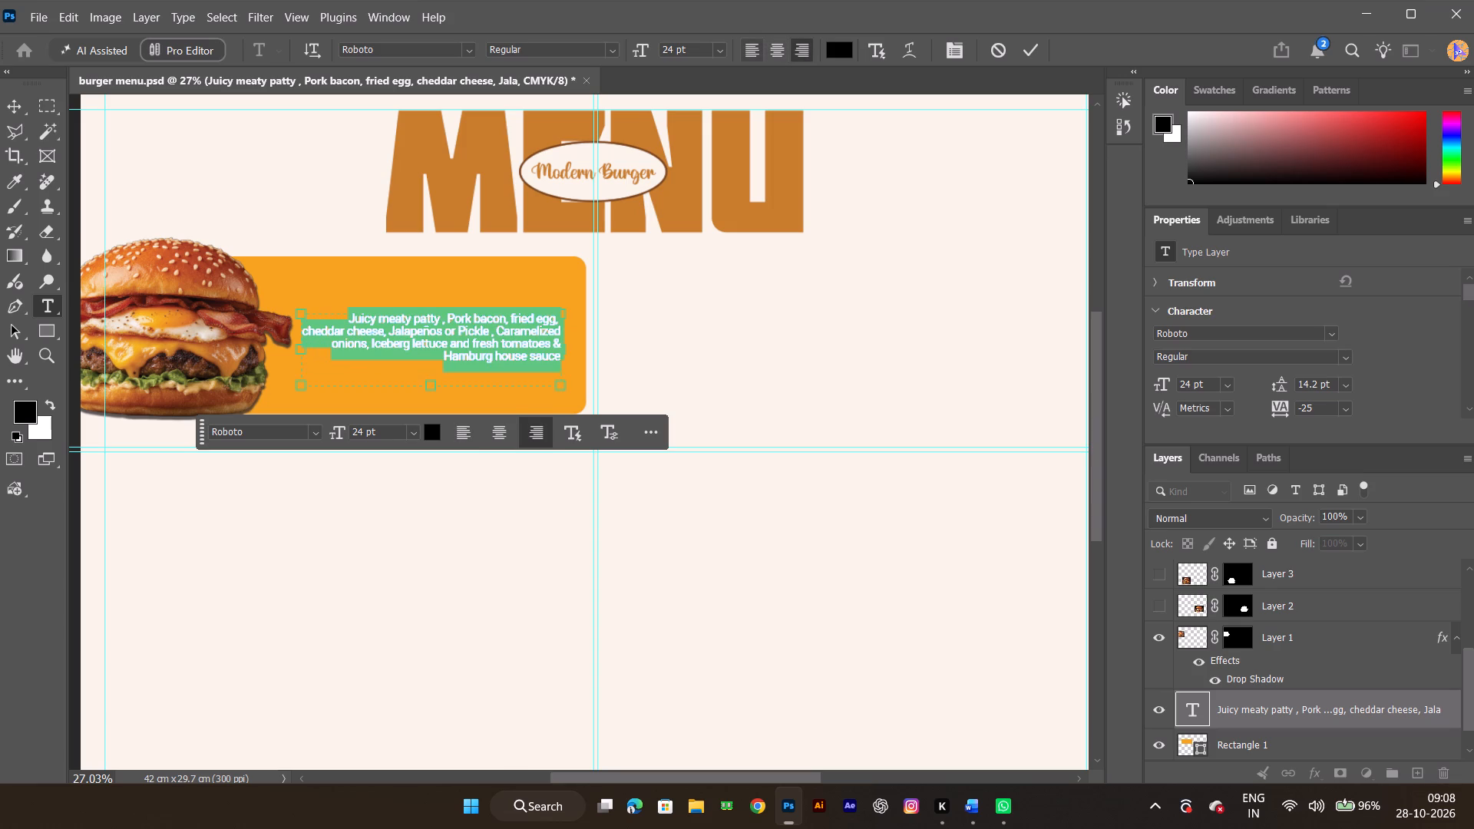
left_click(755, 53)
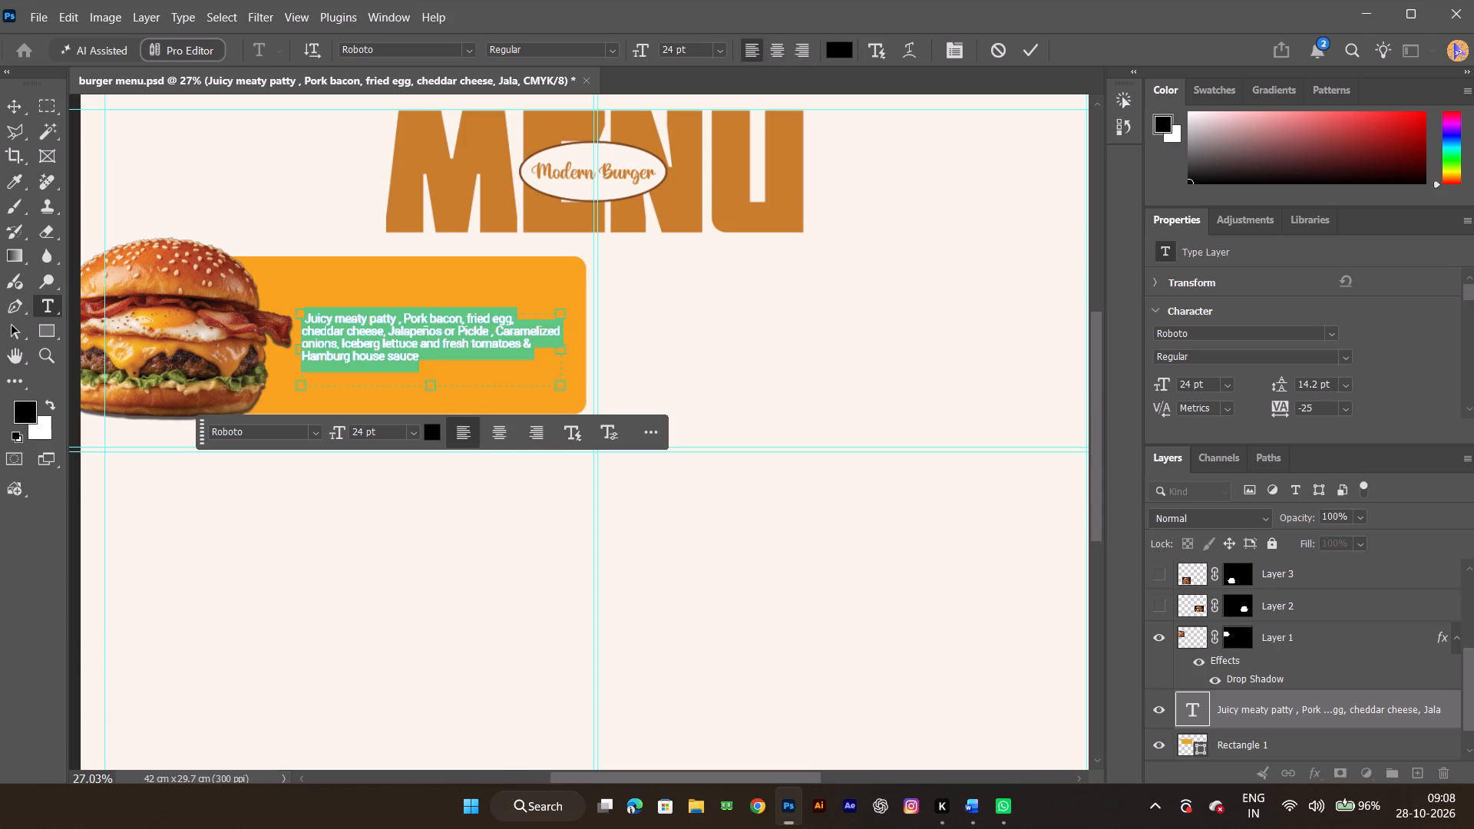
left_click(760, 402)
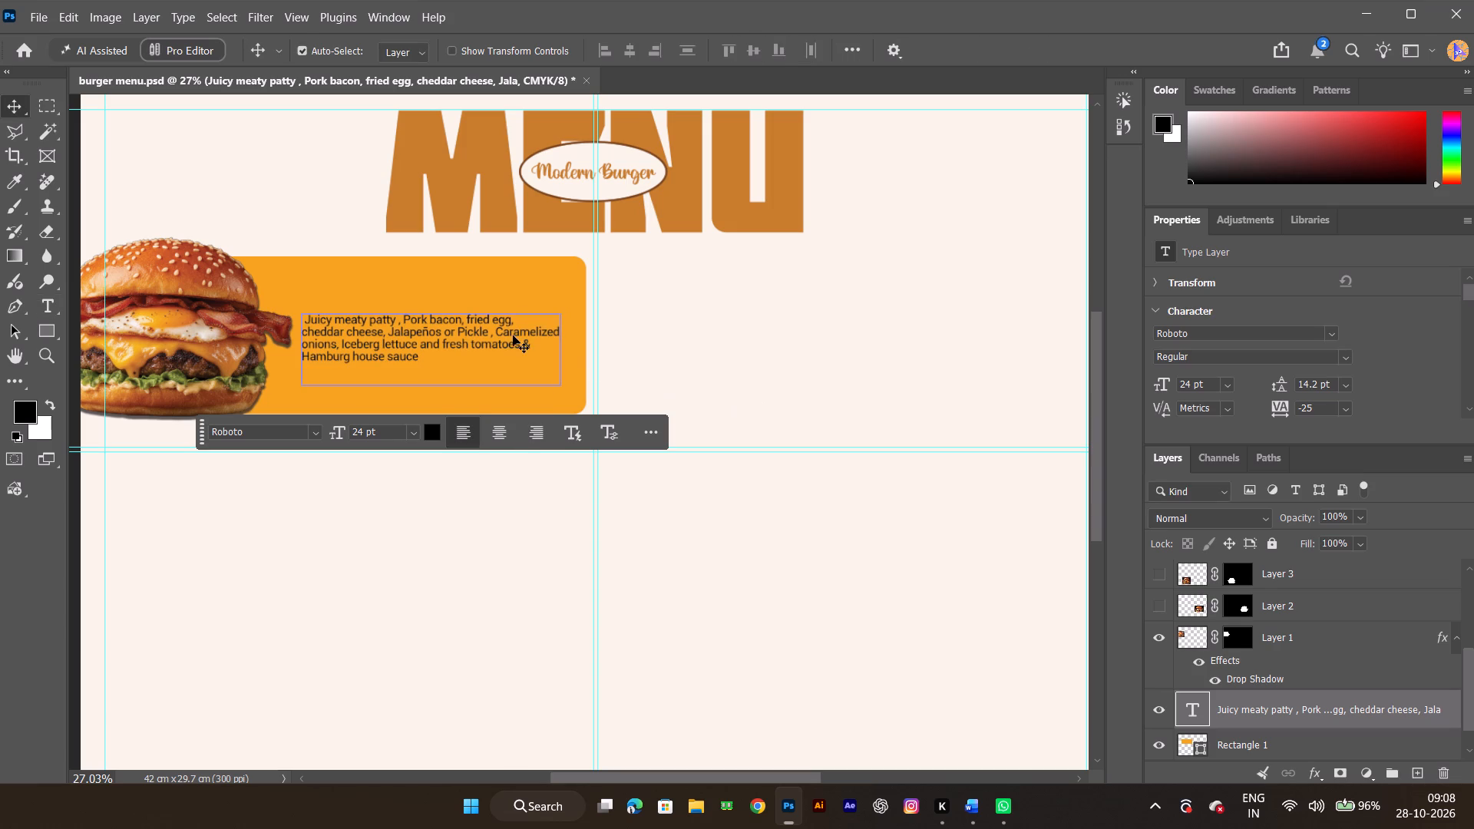
Move the burger description right and slightly up on the orange panel, away from the burger image.
left_click_drag(451, 330, 485, 325)
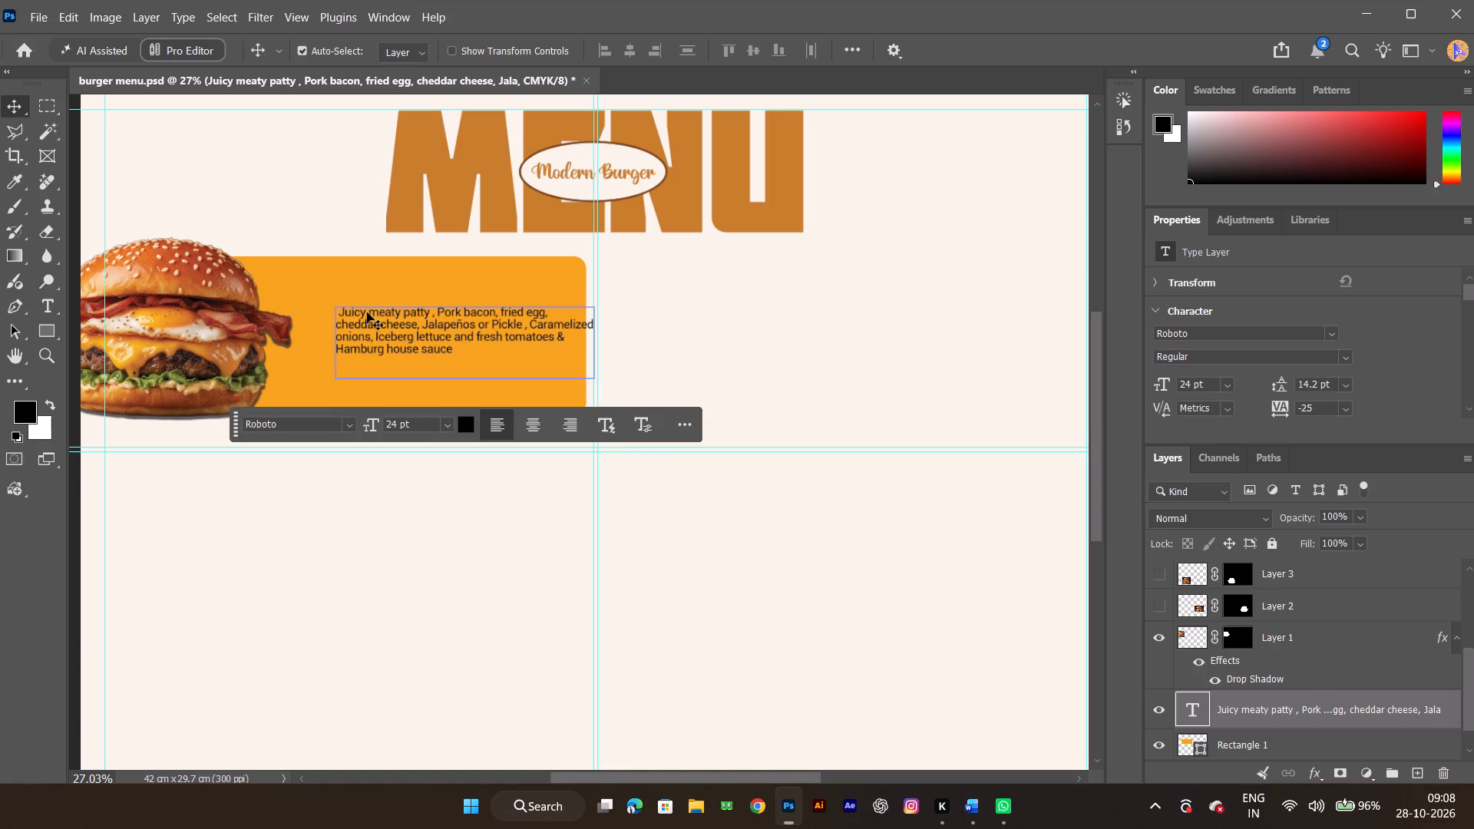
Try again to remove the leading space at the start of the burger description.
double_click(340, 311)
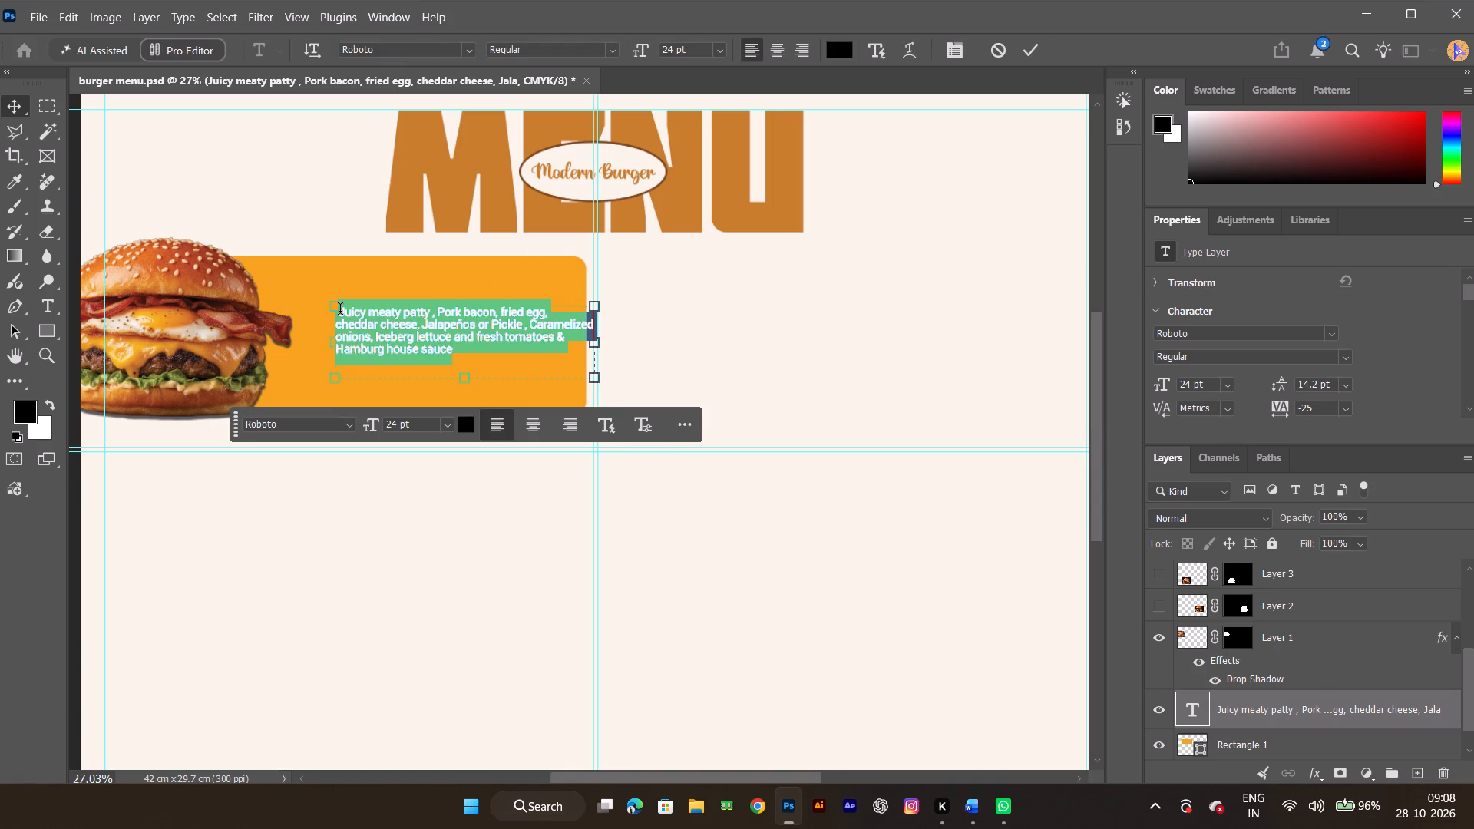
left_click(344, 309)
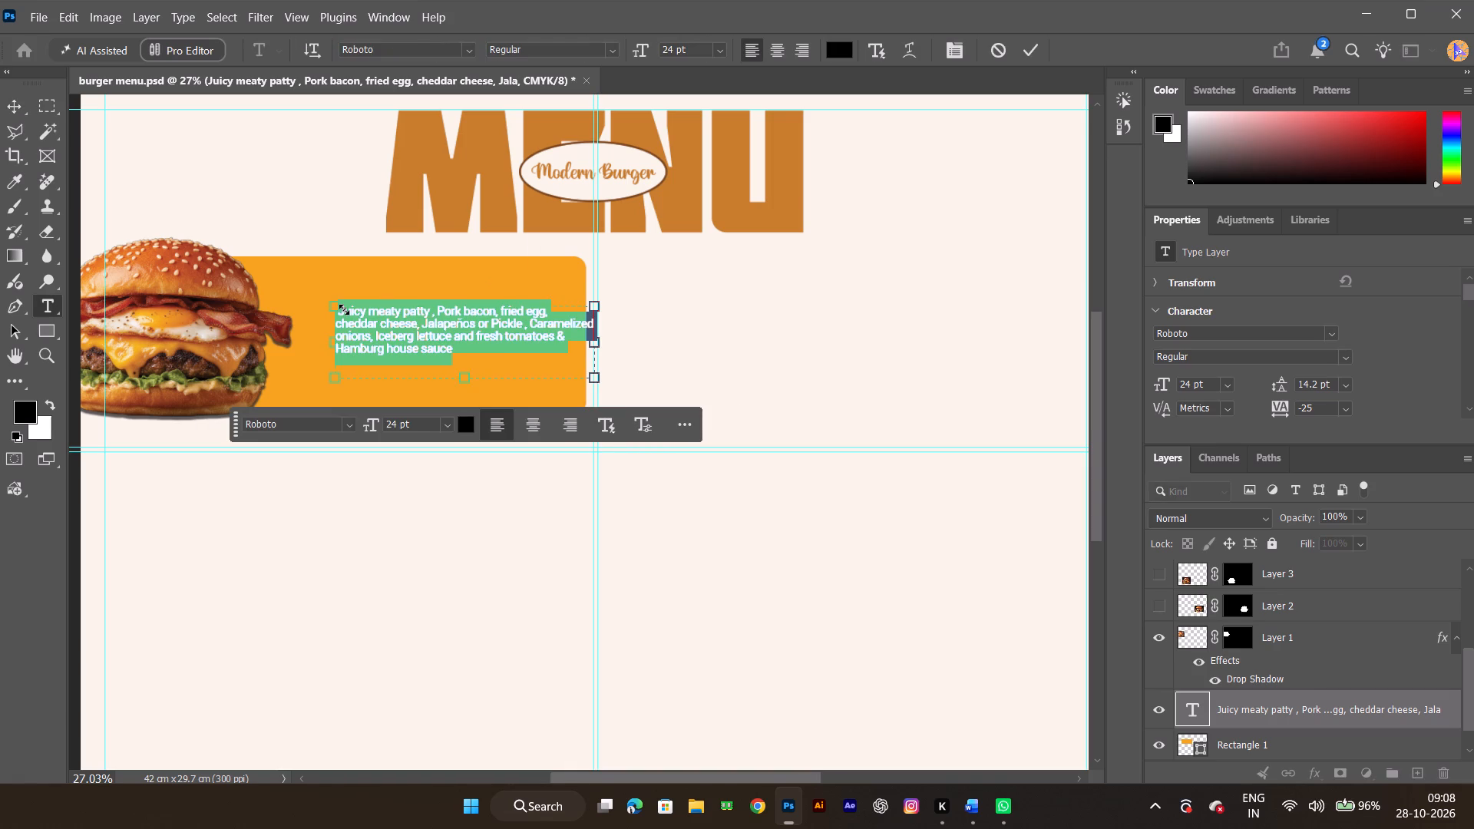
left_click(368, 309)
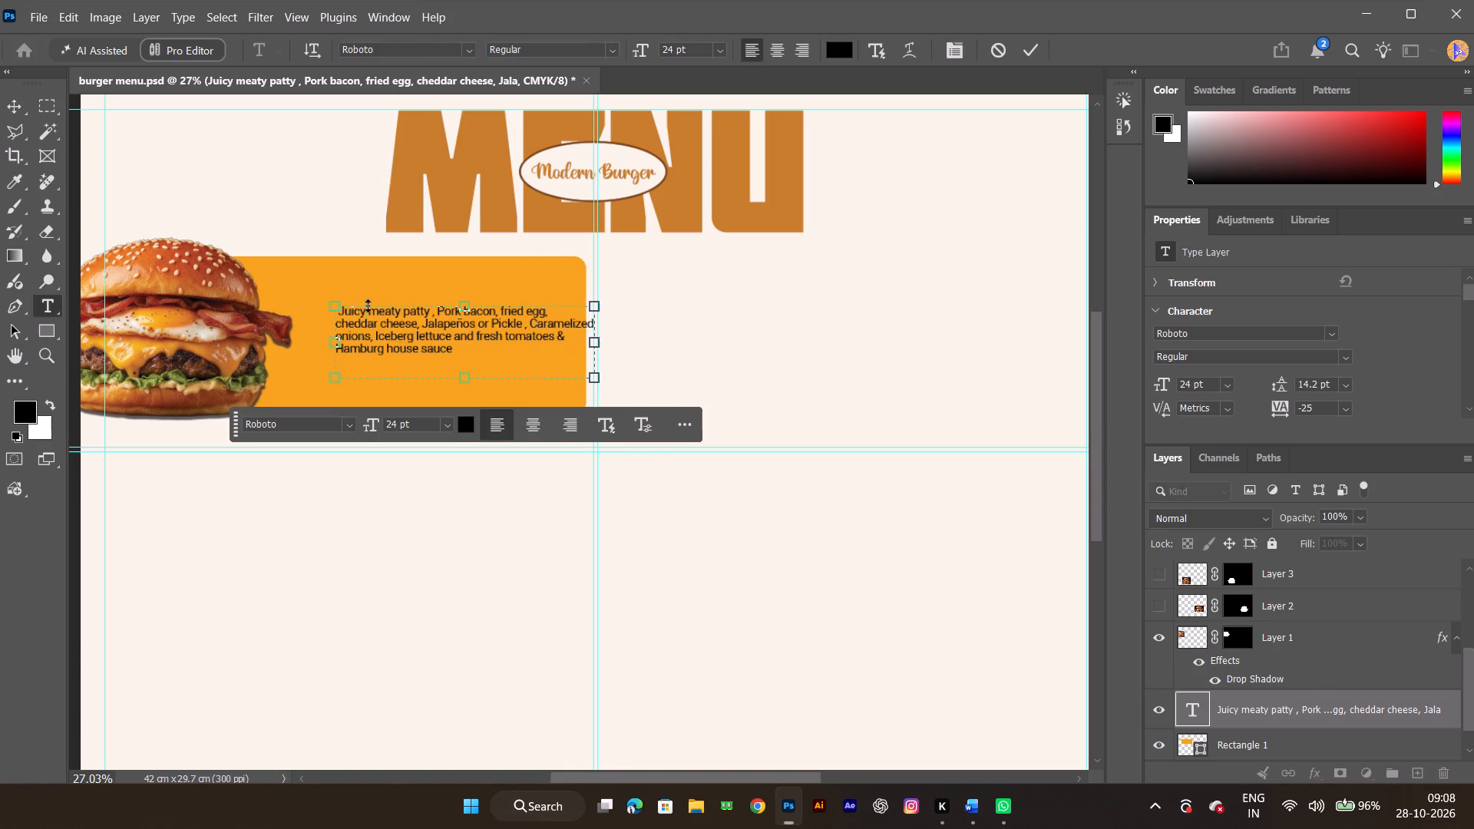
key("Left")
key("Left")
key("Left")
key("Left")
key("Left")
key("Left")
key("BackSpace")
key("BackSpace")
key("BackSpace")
Set the tracking of the entire burger description to 0 and commit the text edit.
left_click(1347, 401)
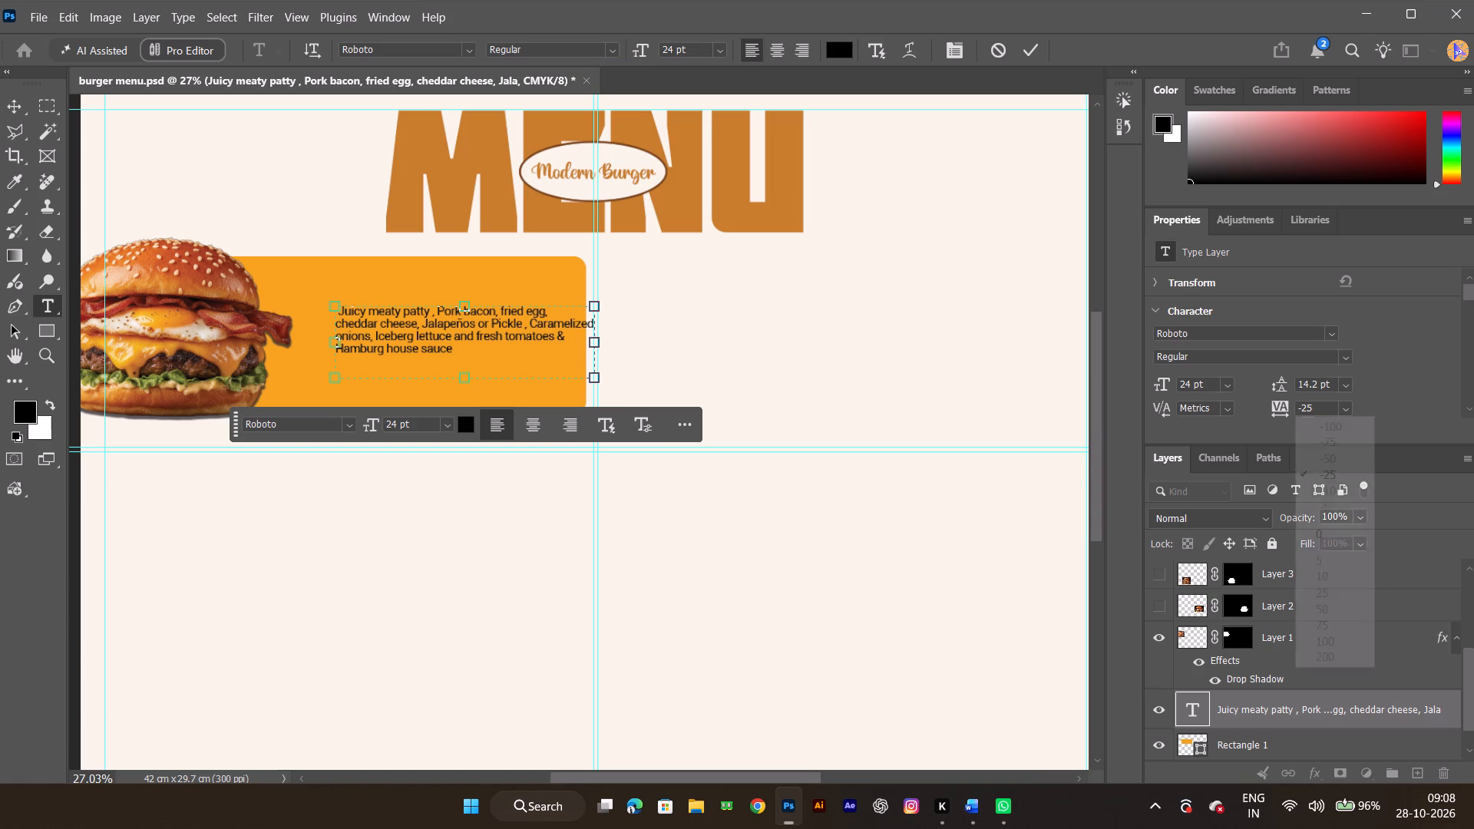
left_click(1314, 535)
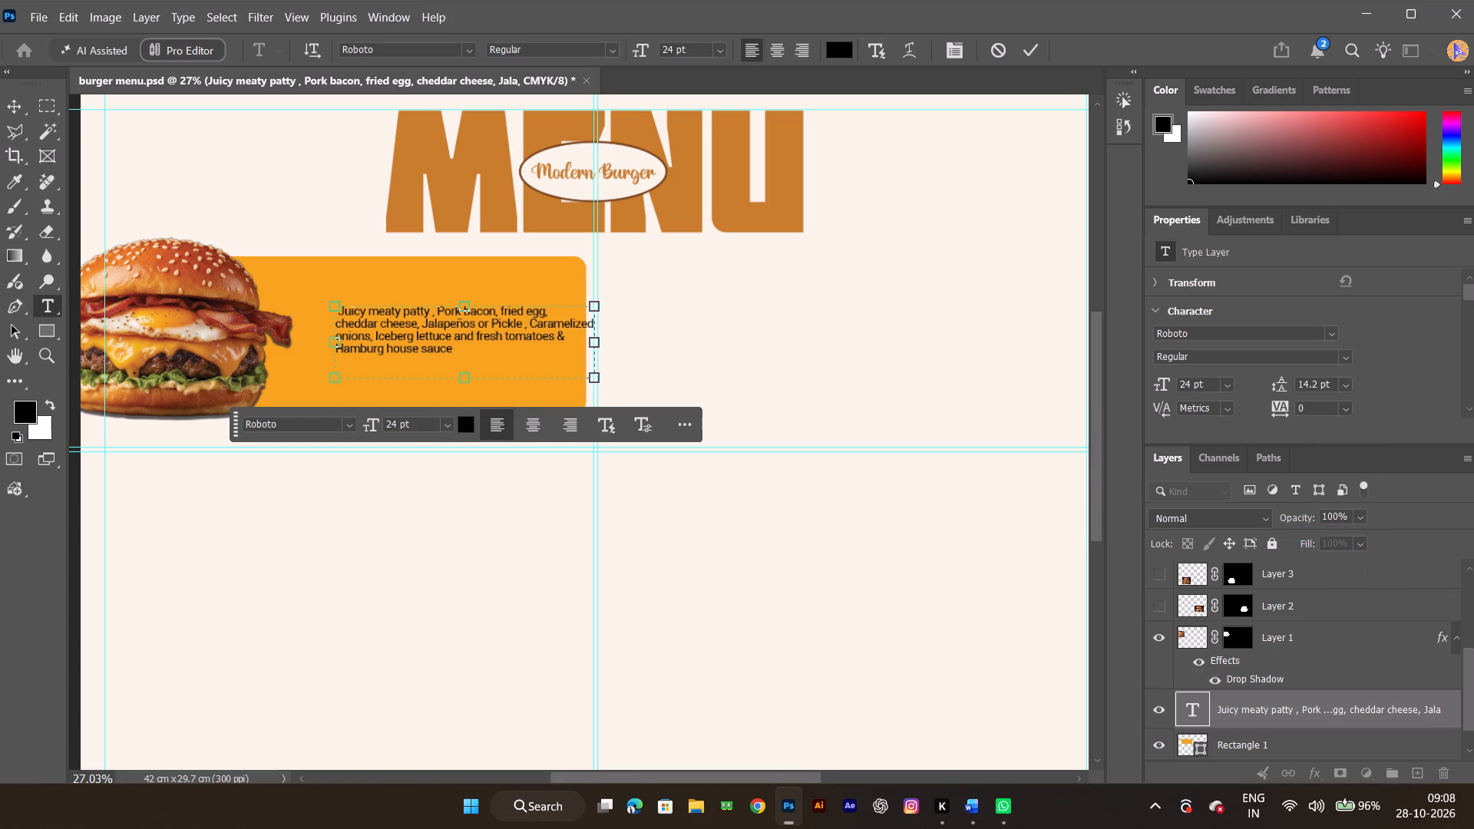
triple_click(459, 355)
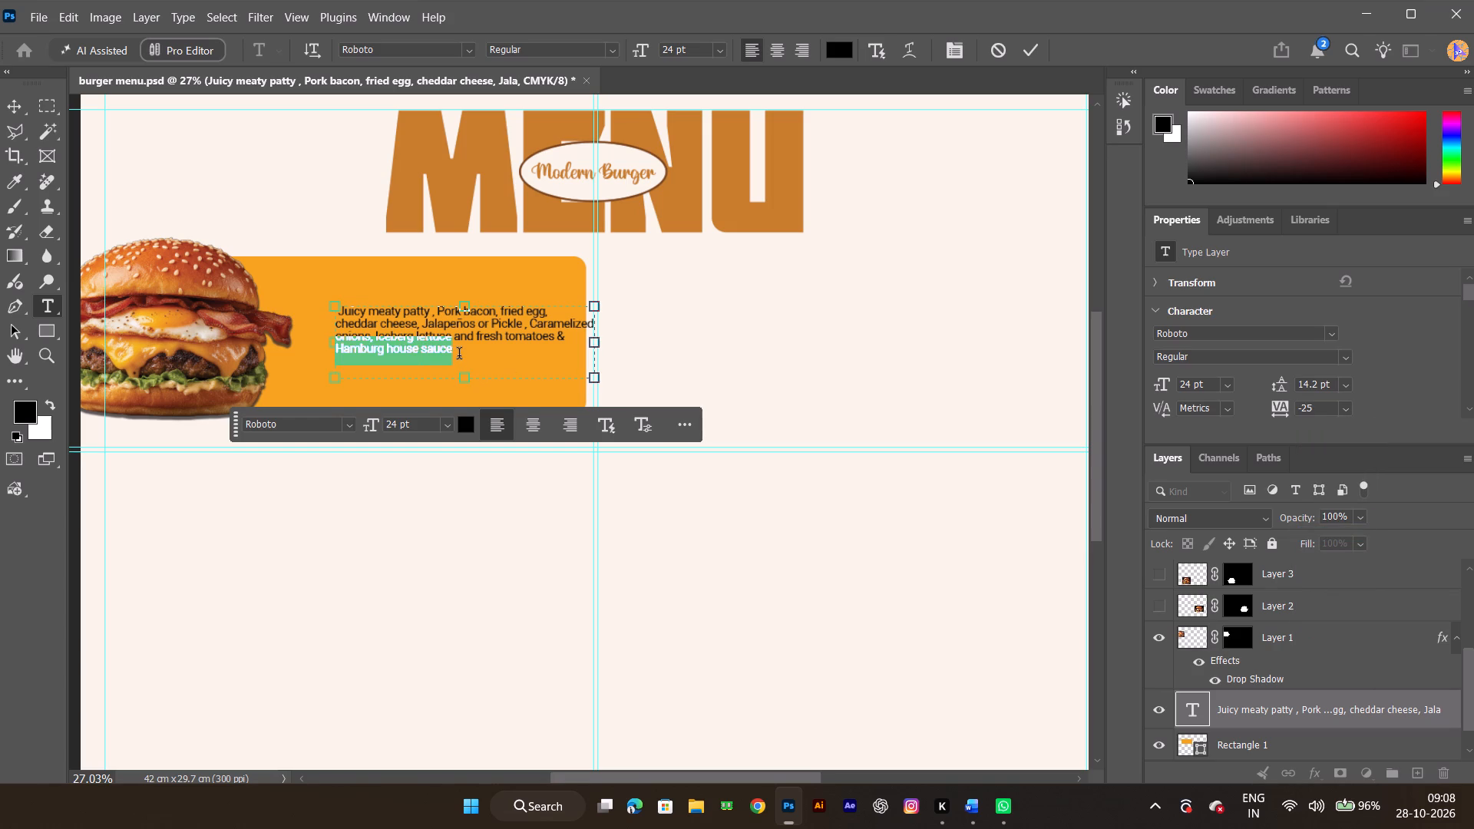
key("ctrl+a")
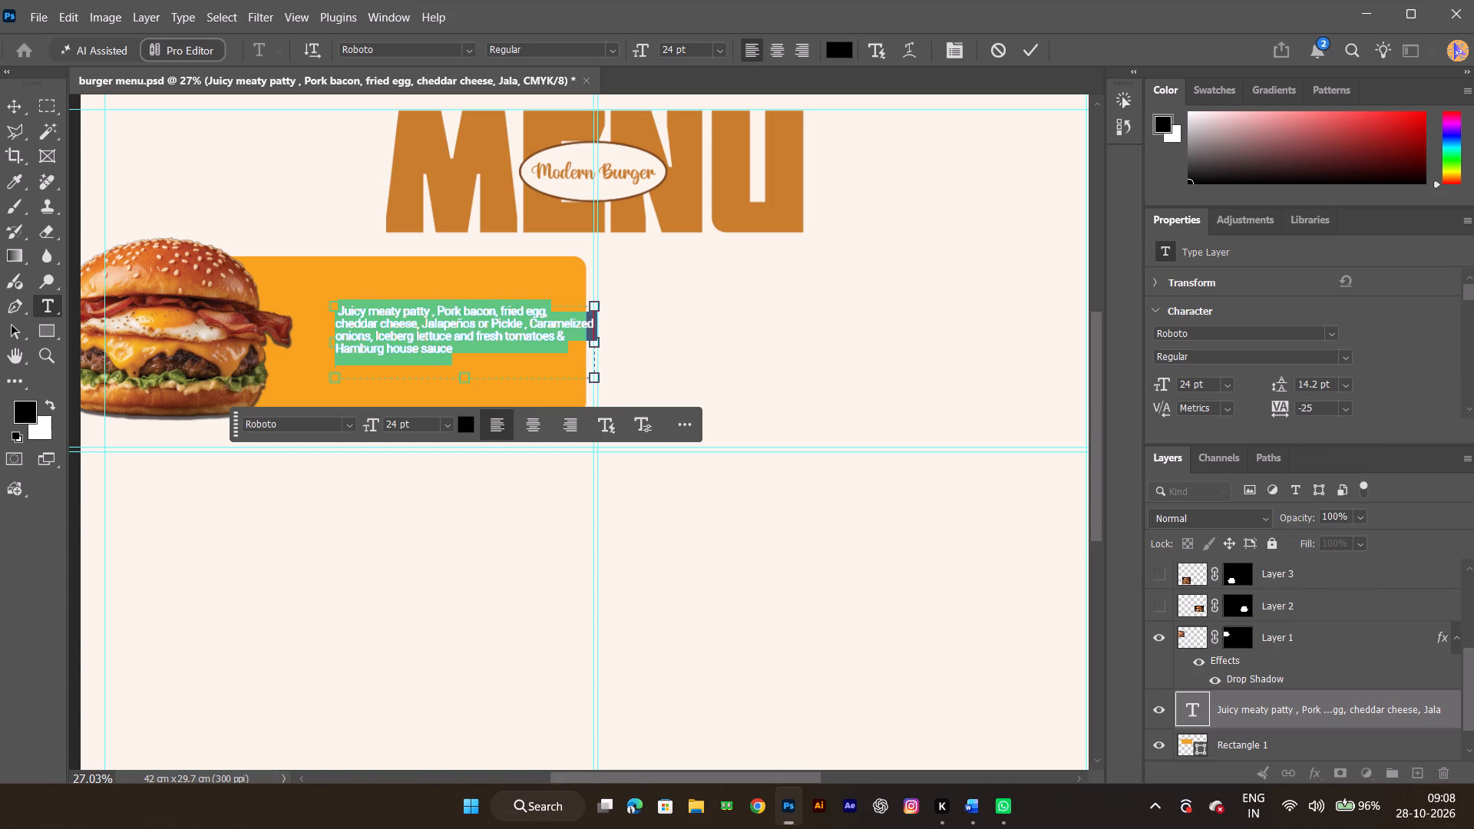
left_click(1347, 410)
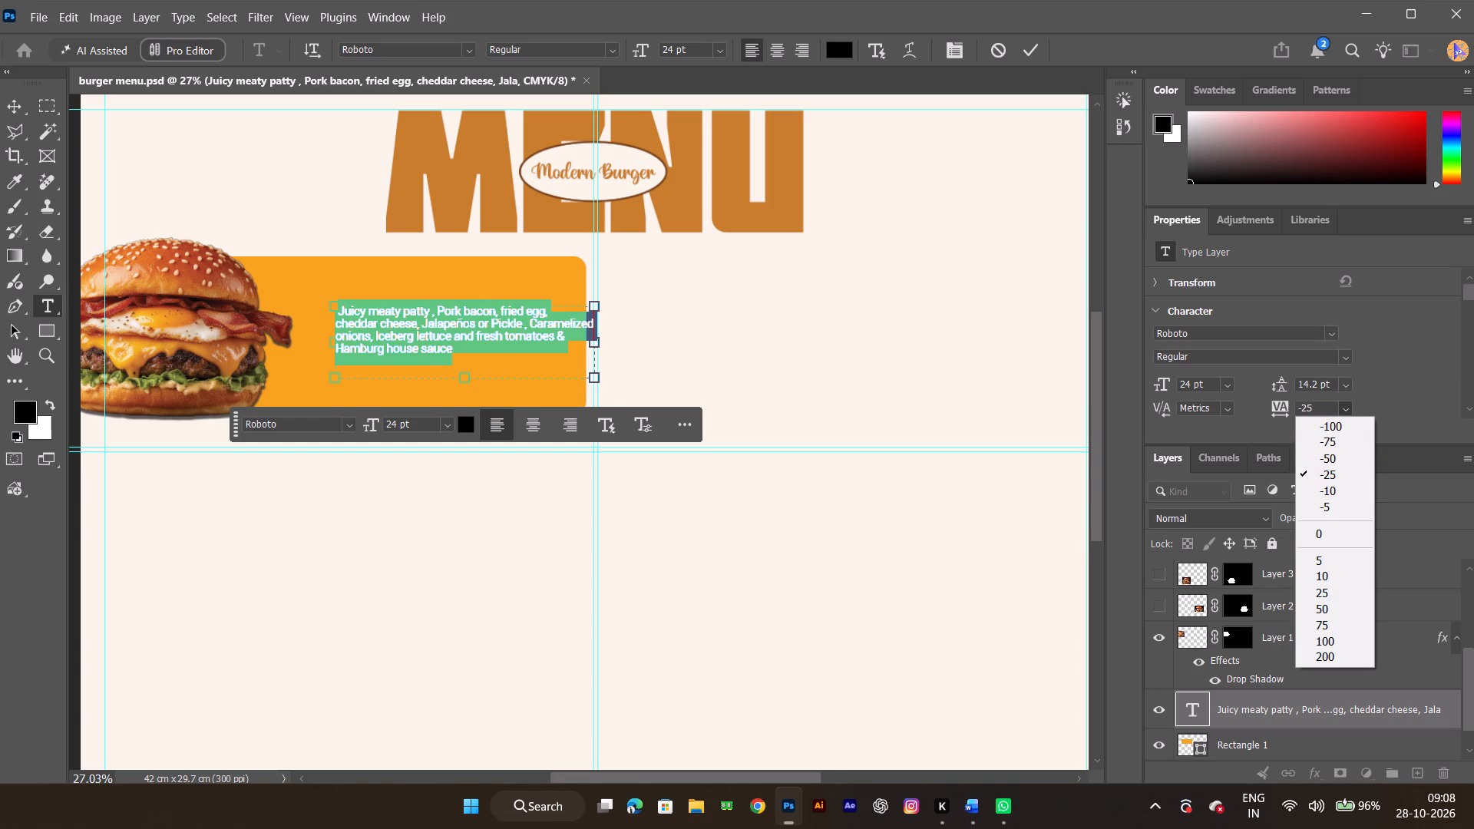
left_click(1321, 537)
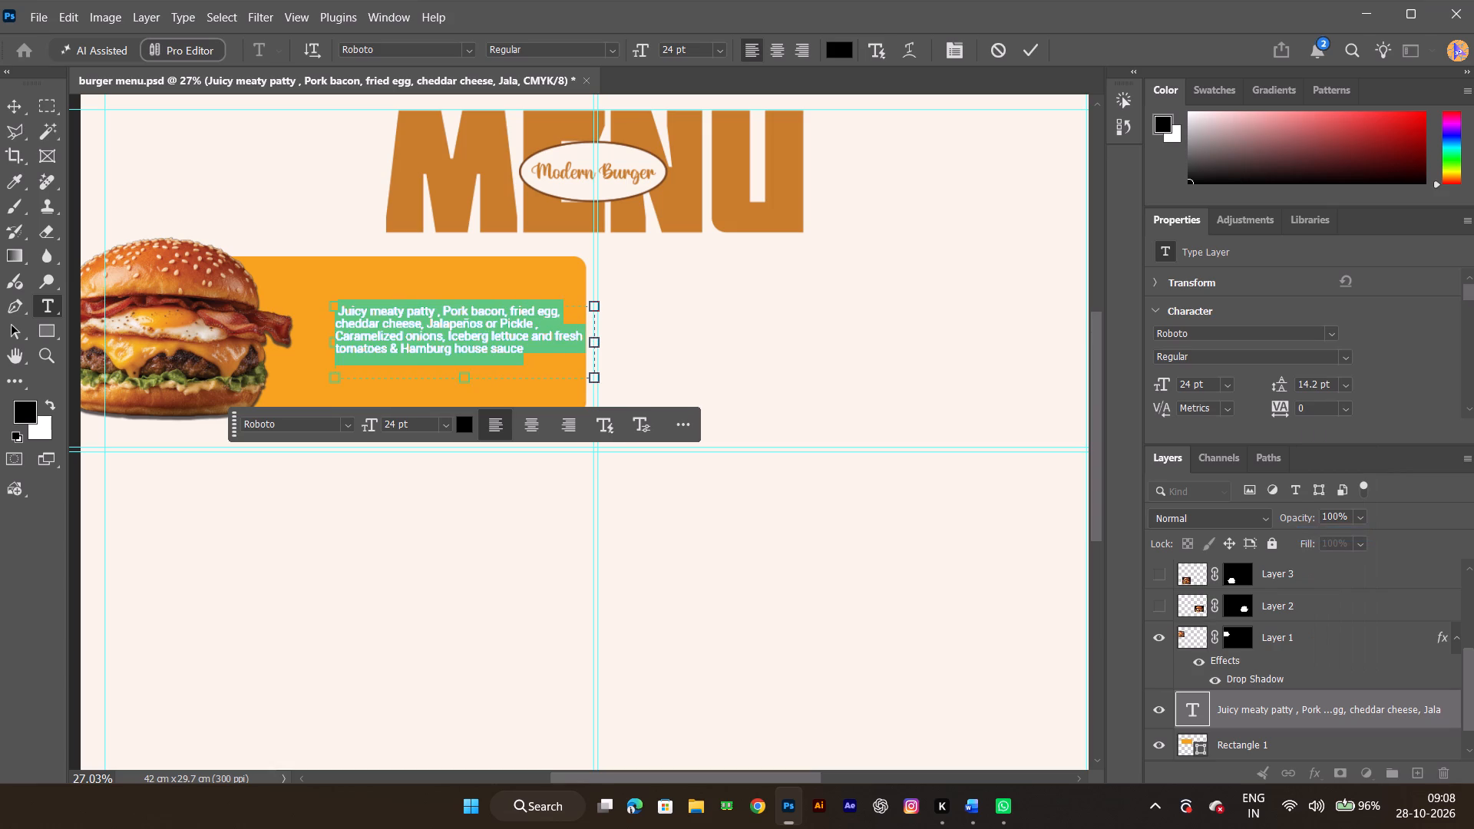
left_click(1028, 51)
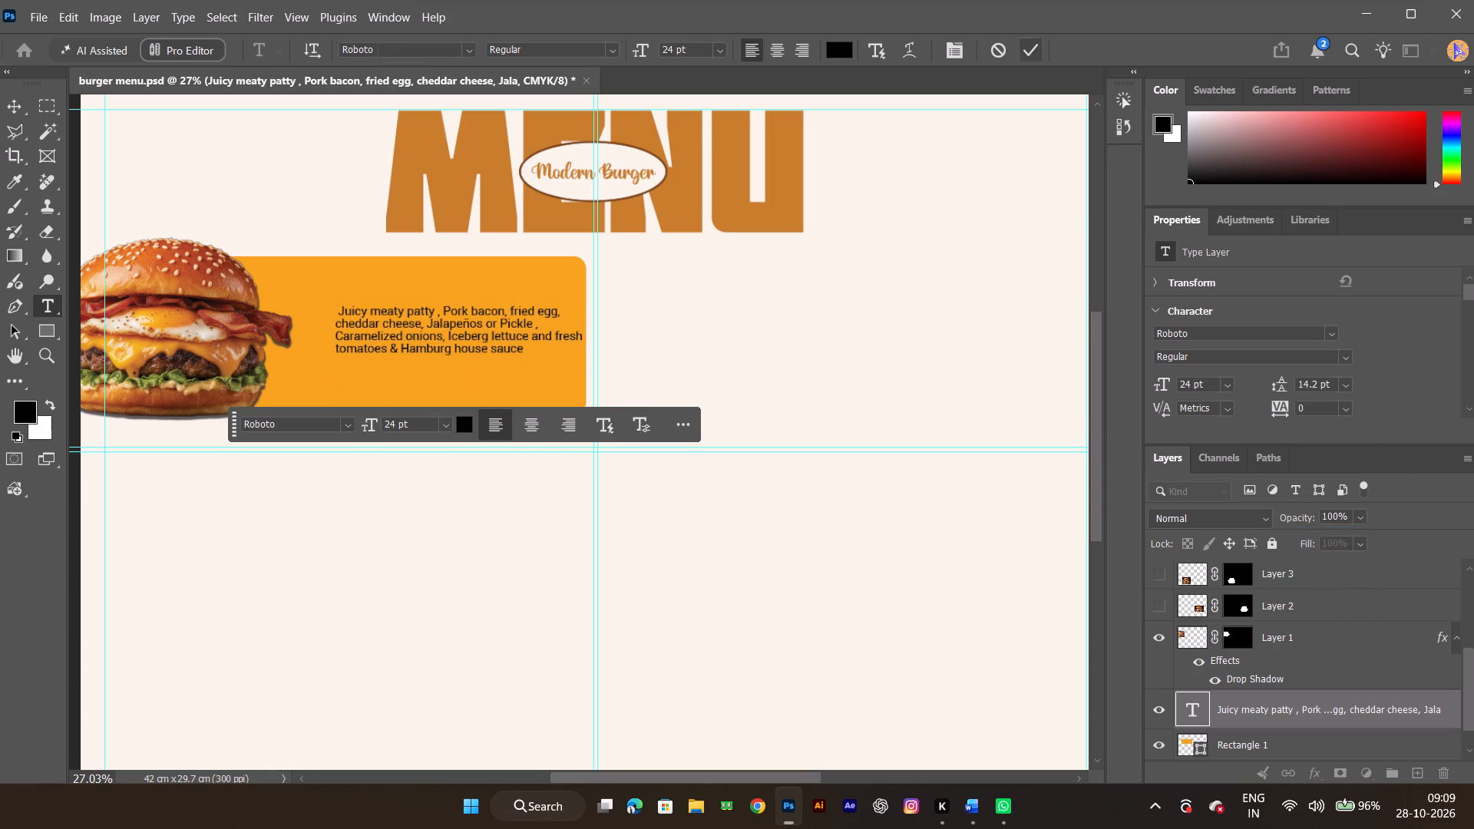
Move the burger description slightly left and down, leaving a margin inside the orange panel's right edge.
left_click_drag(477, 337, 471, 345)
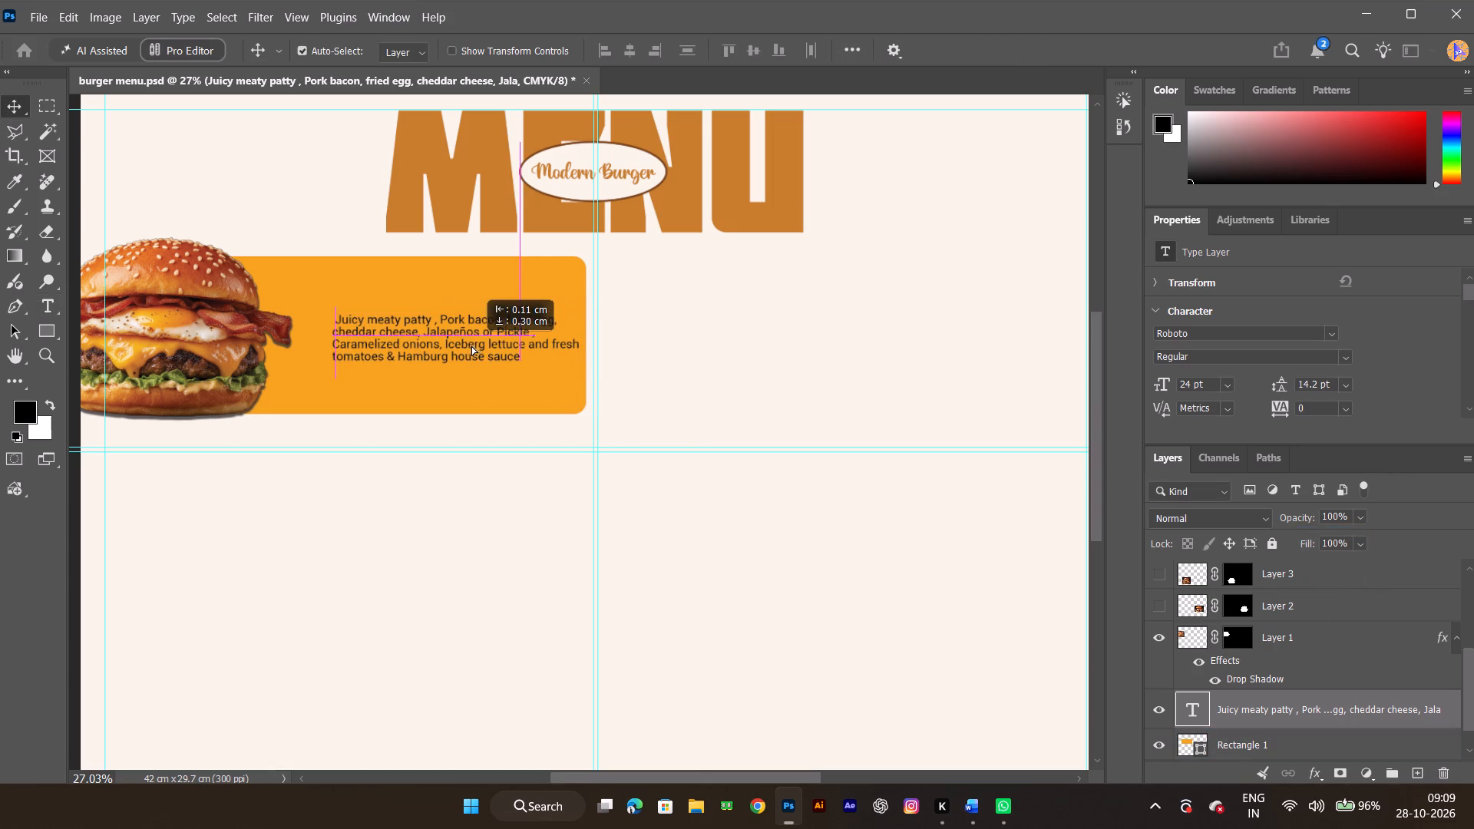
Move the burger description about 0.8 cm left and 0.5 cm down within the orange panel, then deselect it.
left_click_drag(471, 345, 462, 348)
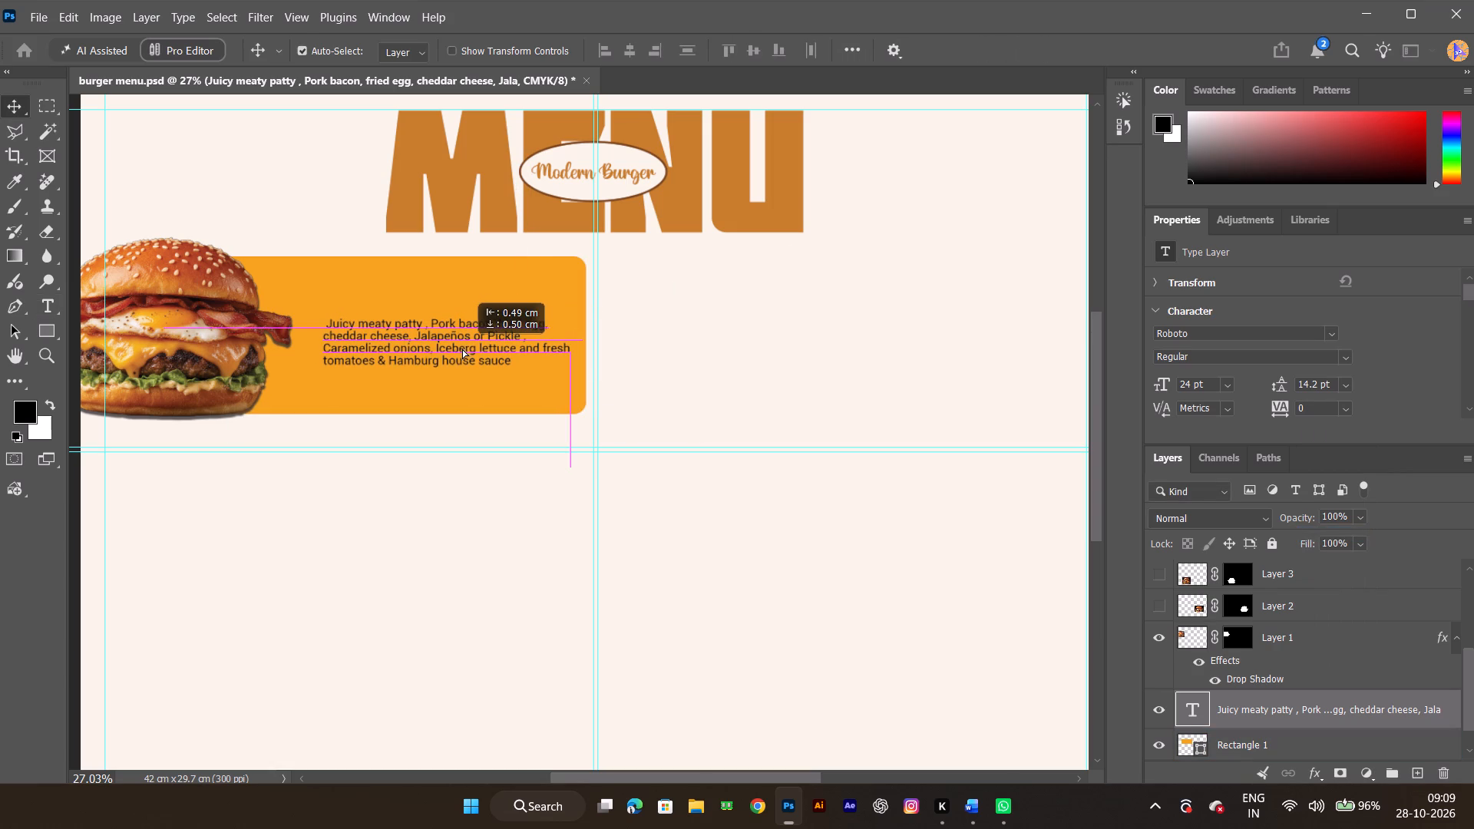
left_click_drag(462, 348, 455, 348)
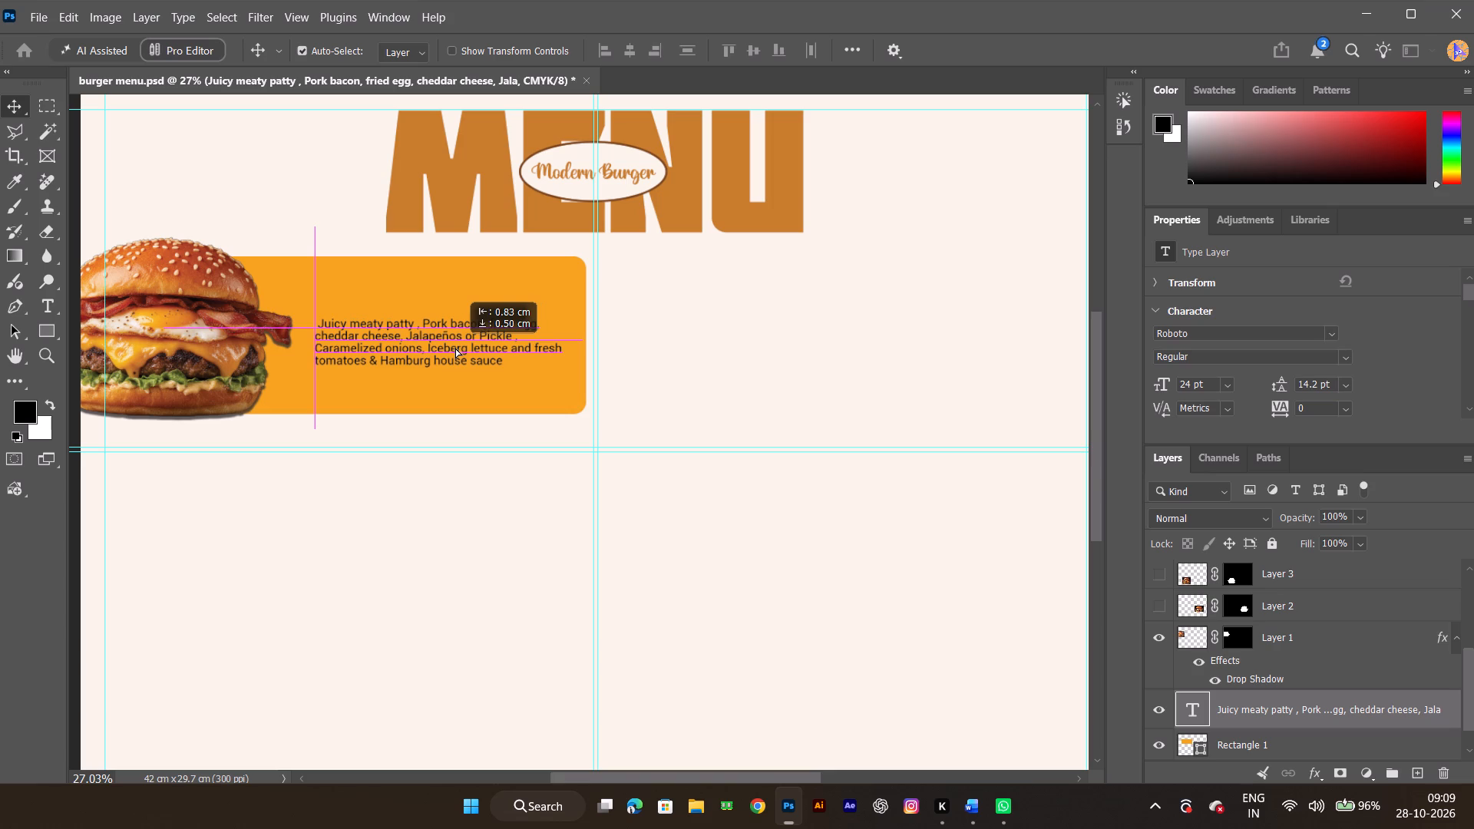
left_click_drag(455, 348, 455, 349)
left_click(818, 349)
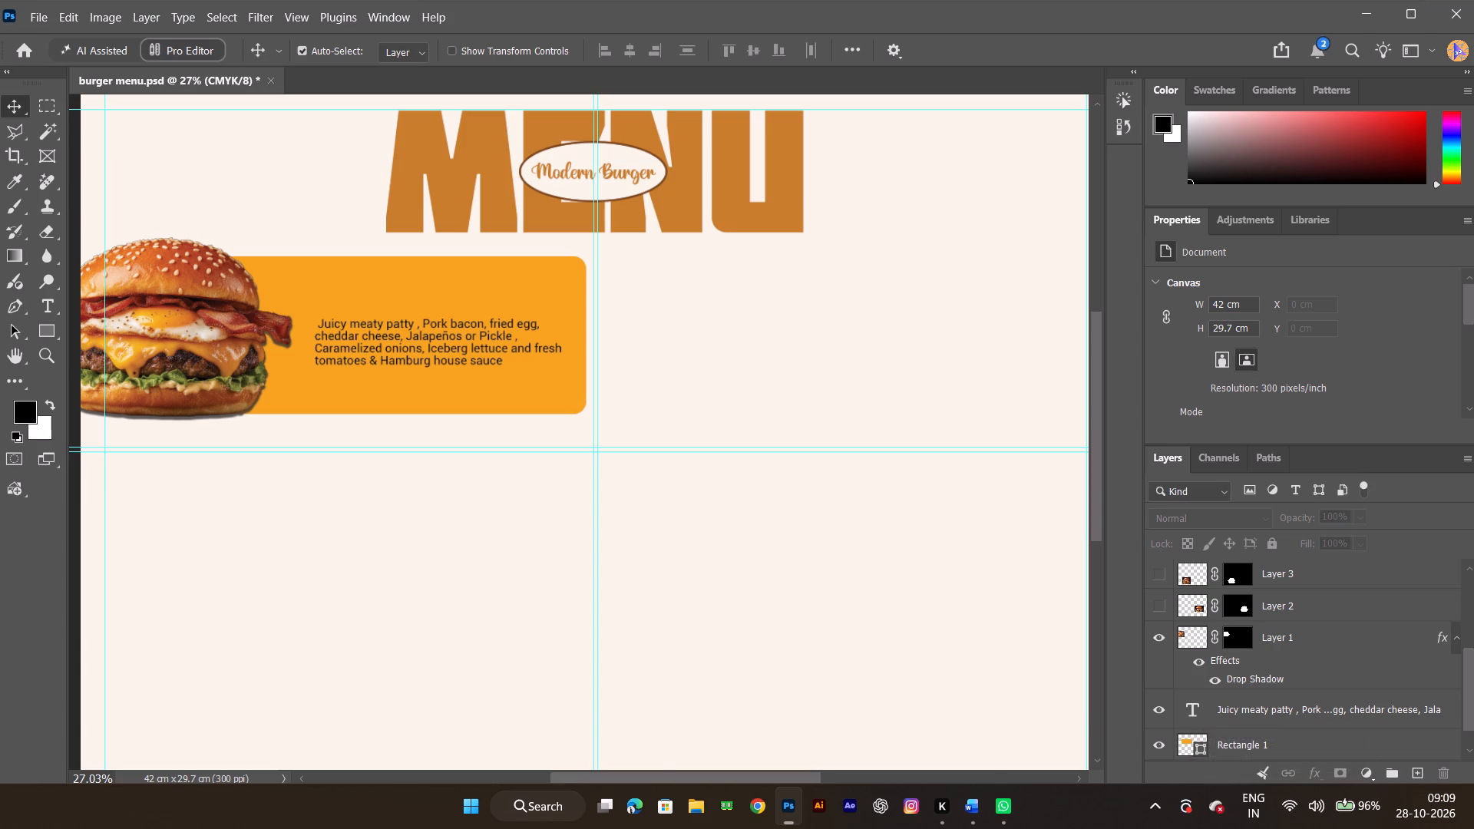
Switch to the Modern Burger document in Word containing the client's menu text.
key("alt+Tab")
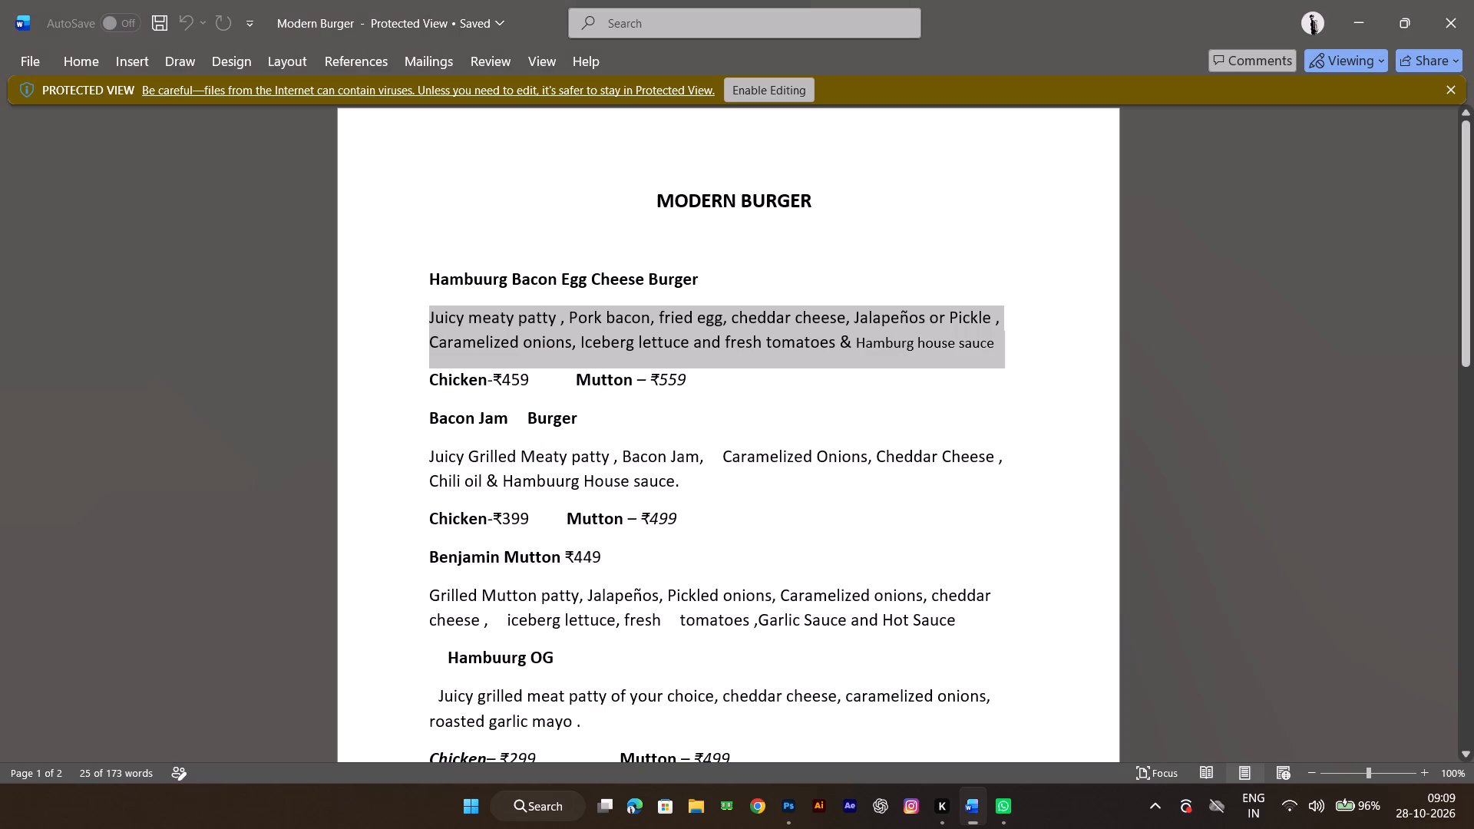
Copy the heading "Hambuurg Bacon Egg Cheese Burger" from the Modern Burger Word document and return to Photoshop.
double_click(402, 286)
key("ctrl+c")
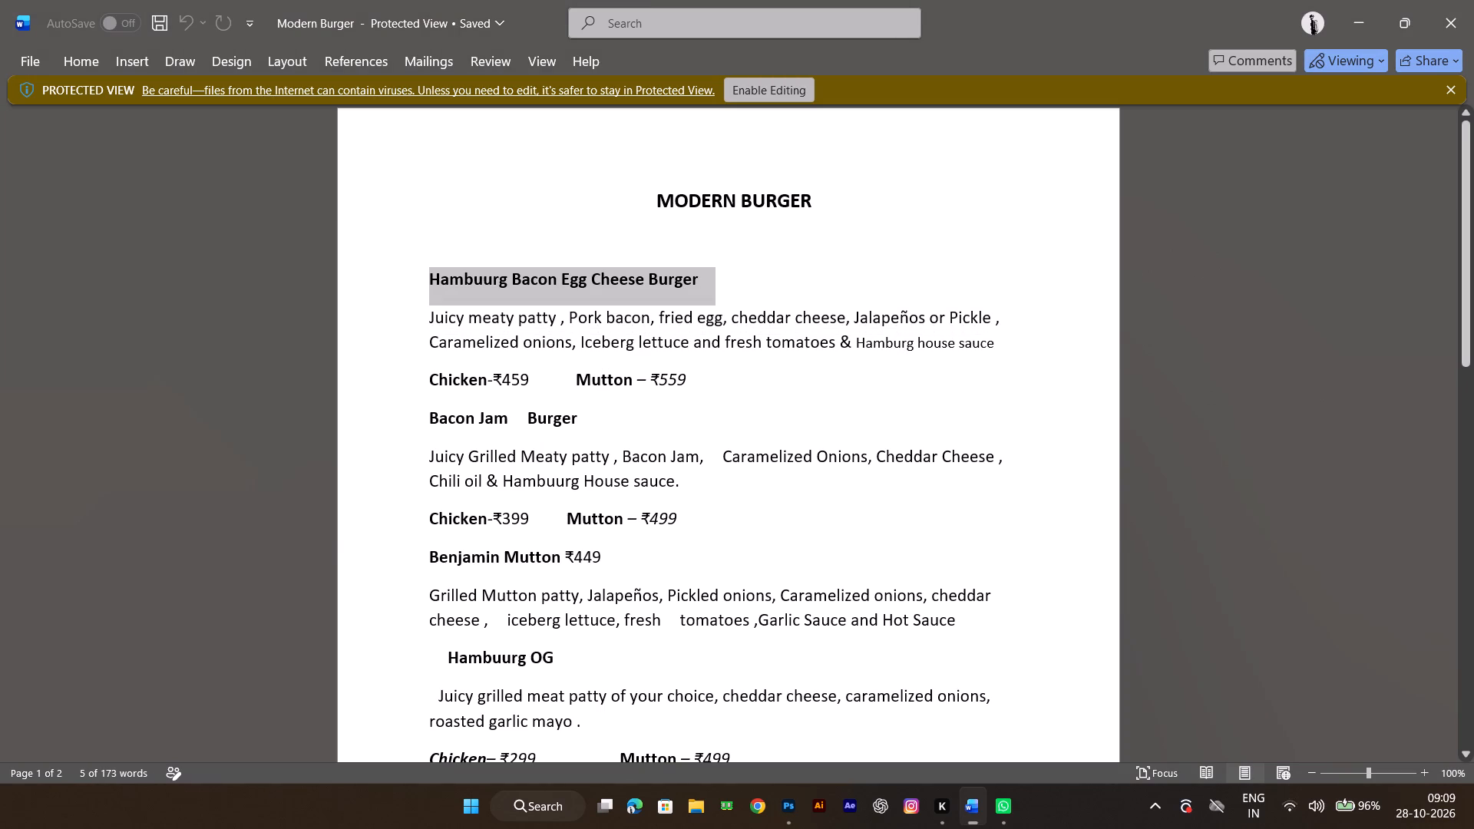
key("alt+Tab")
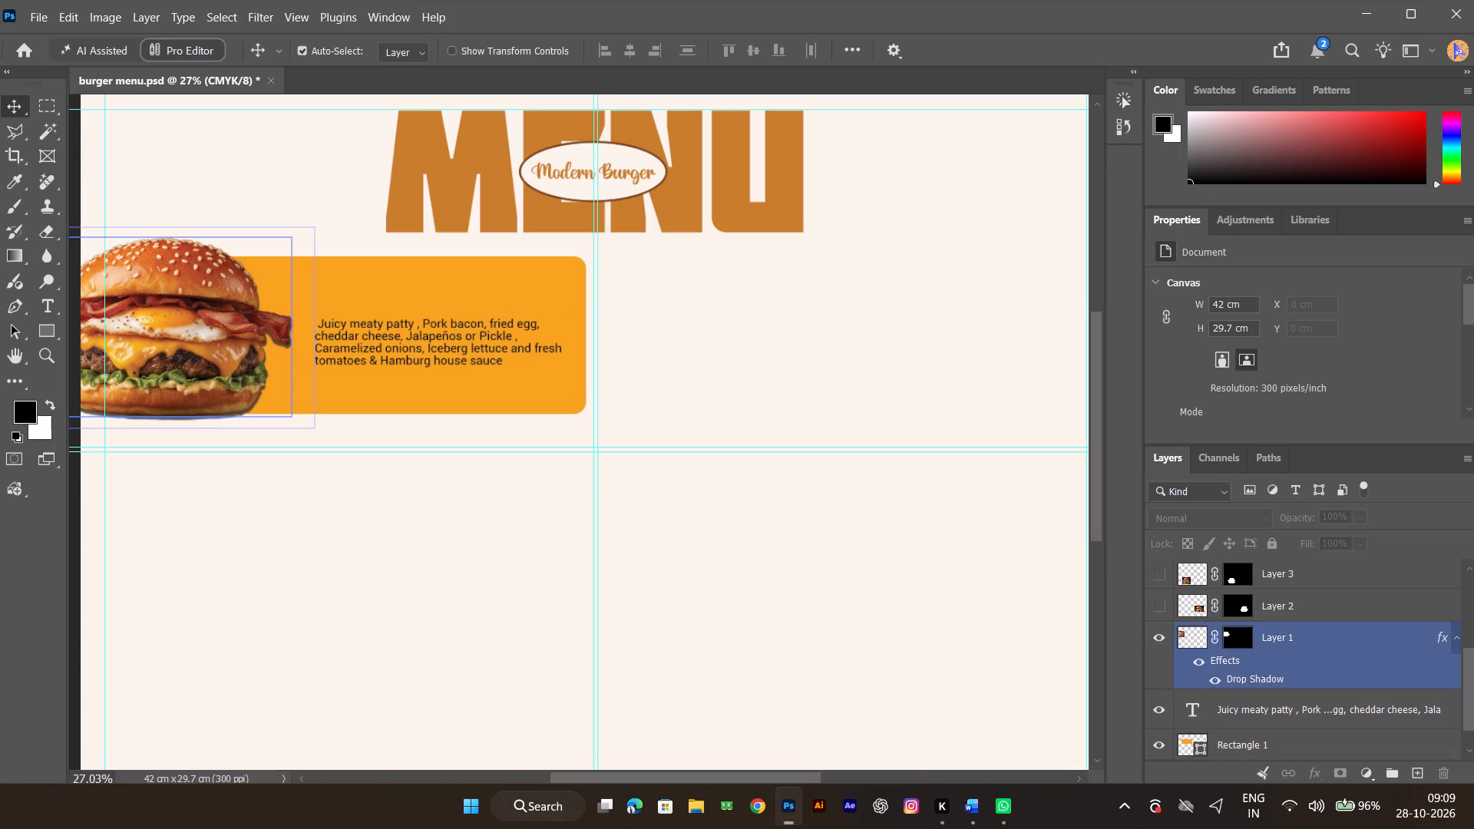
Paste the heading "Hambuurg Bacon Egg Cheese Burger" as new text above the burger description on the orange panel and make it Bold.
left_click(51, 296)
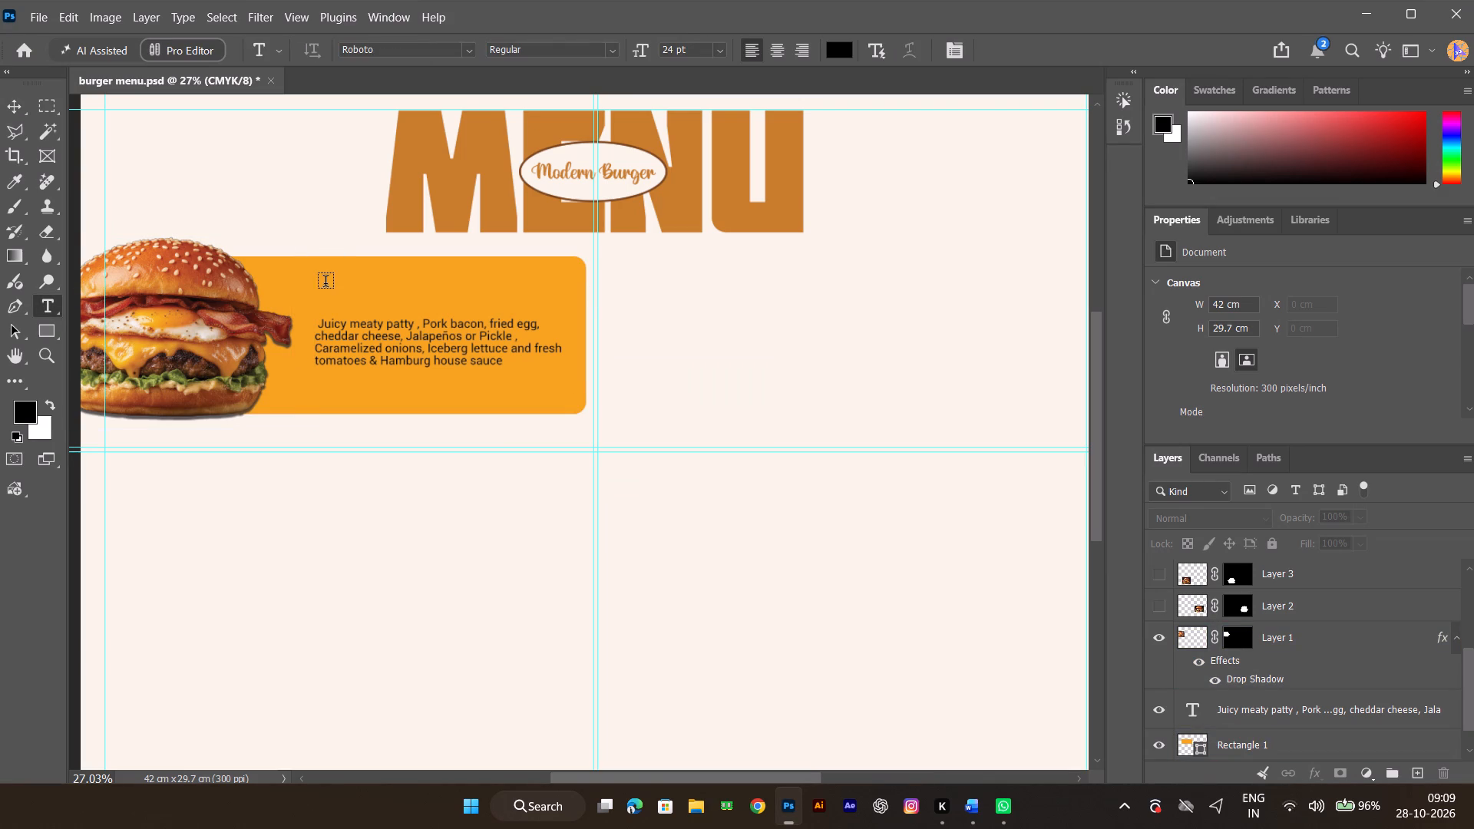
left_click(326, 283)
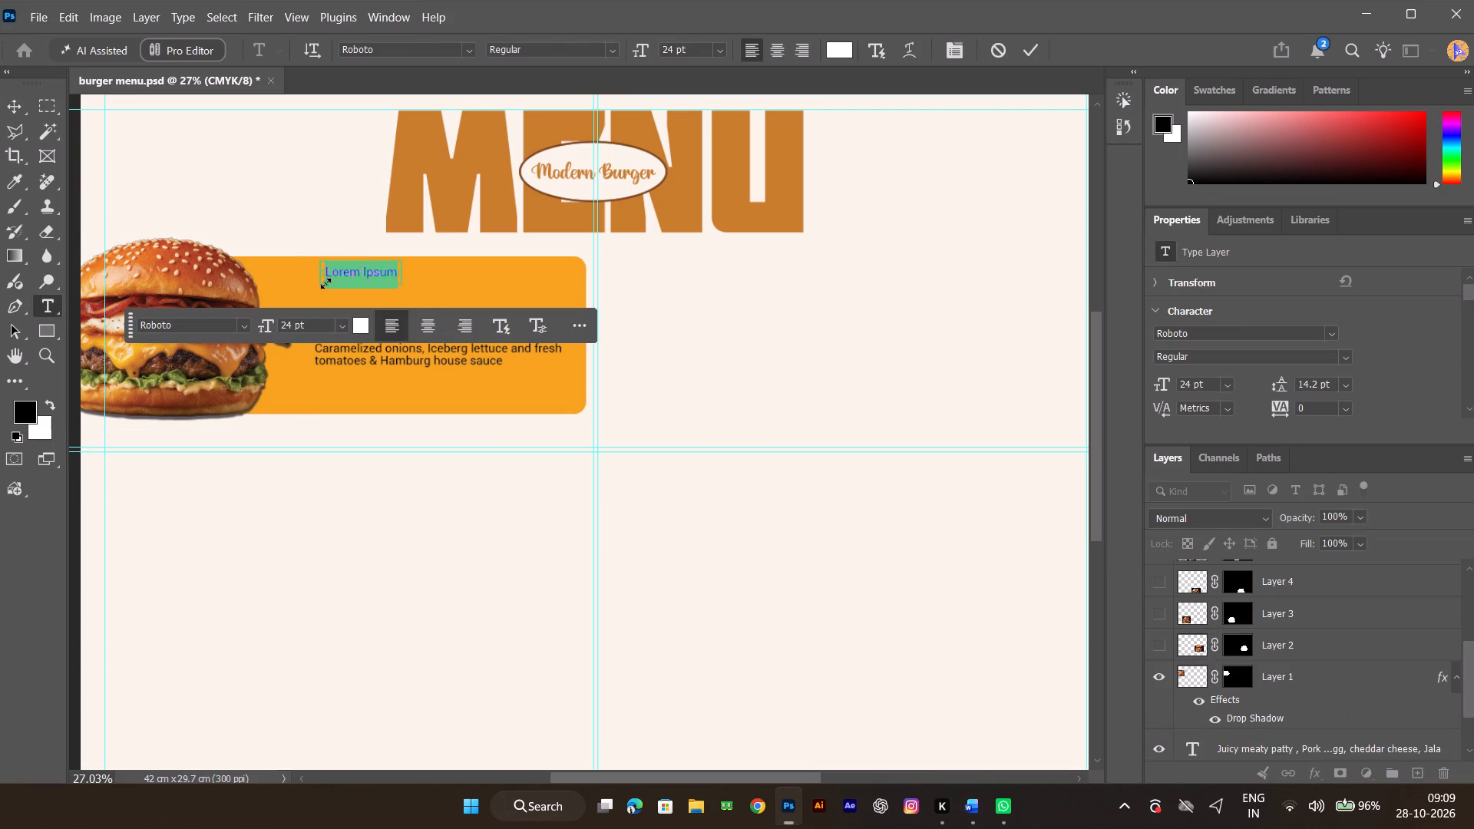
key("ctrl+v")
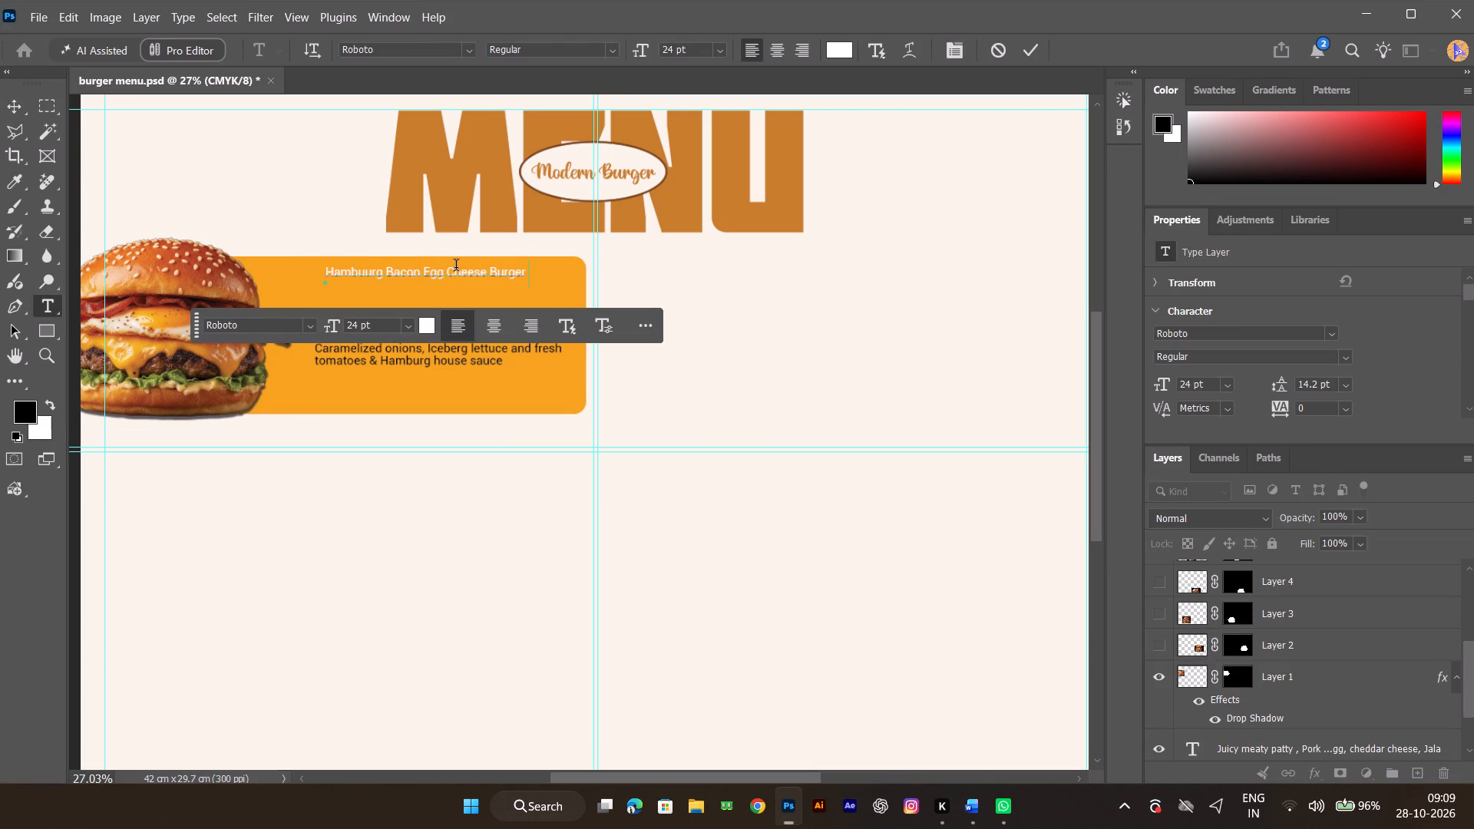
triple_click(452, 269)
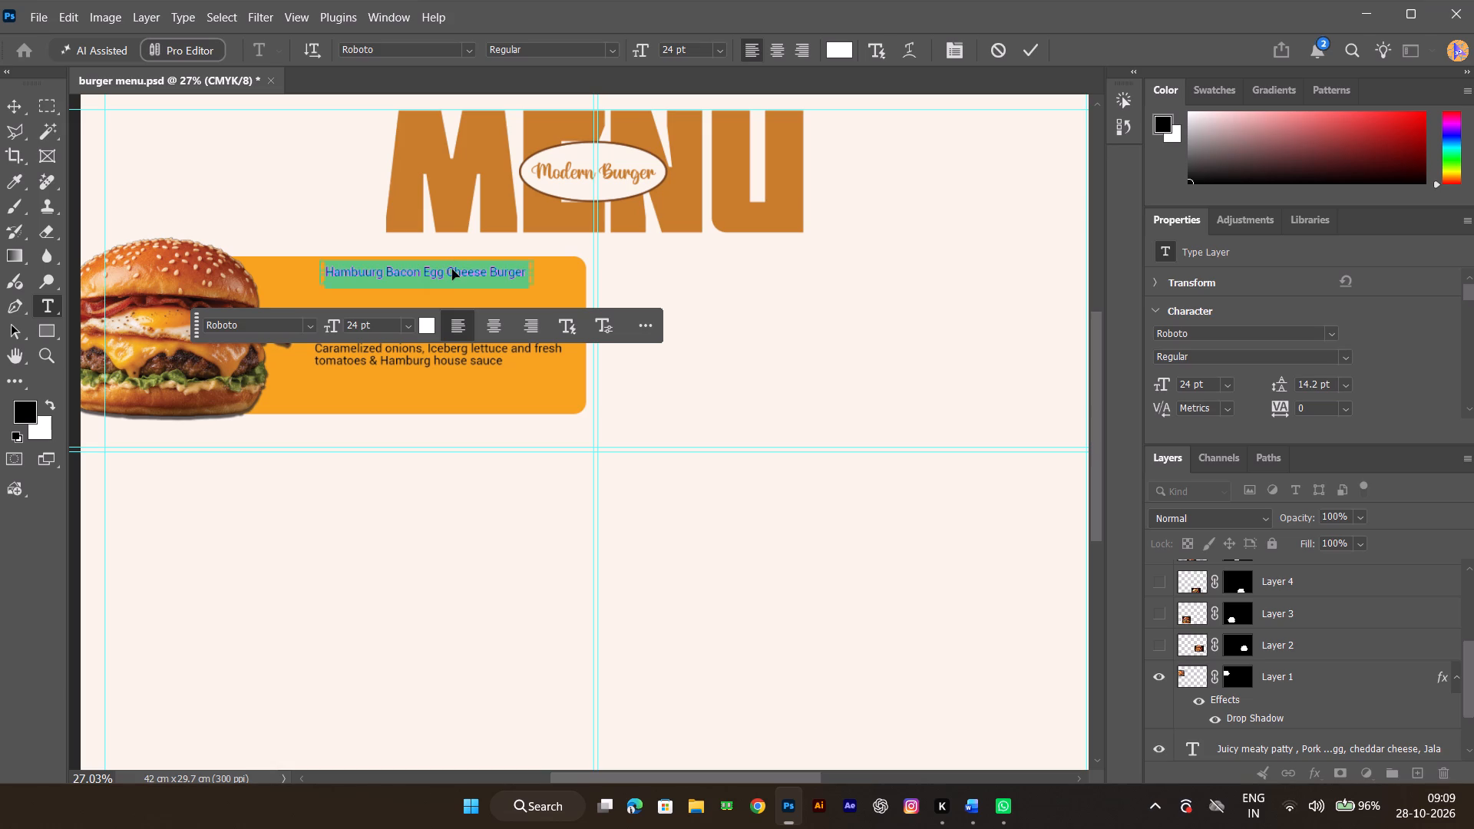
left_click(611, 47)
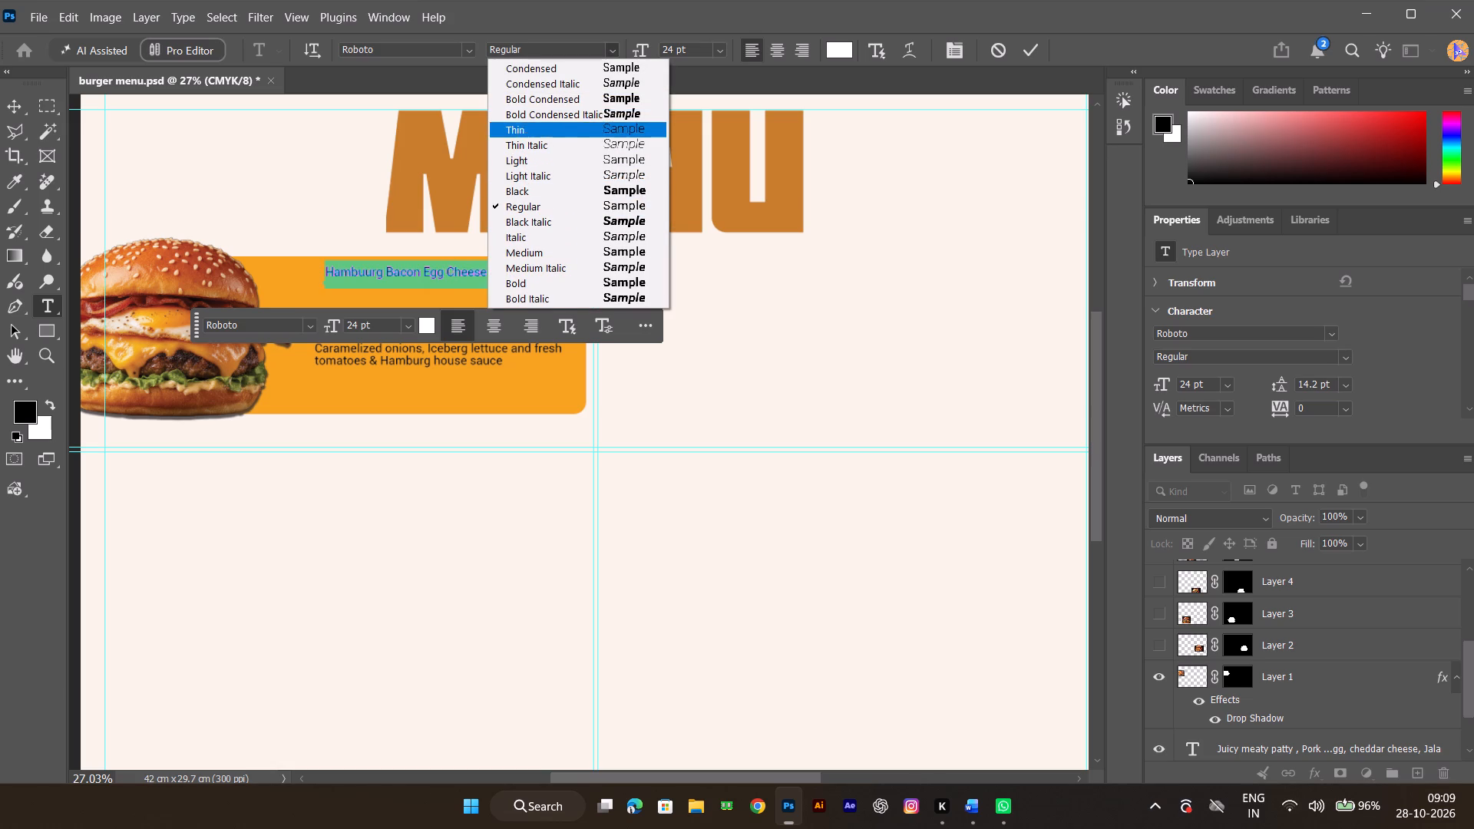
left_click(529, 281)
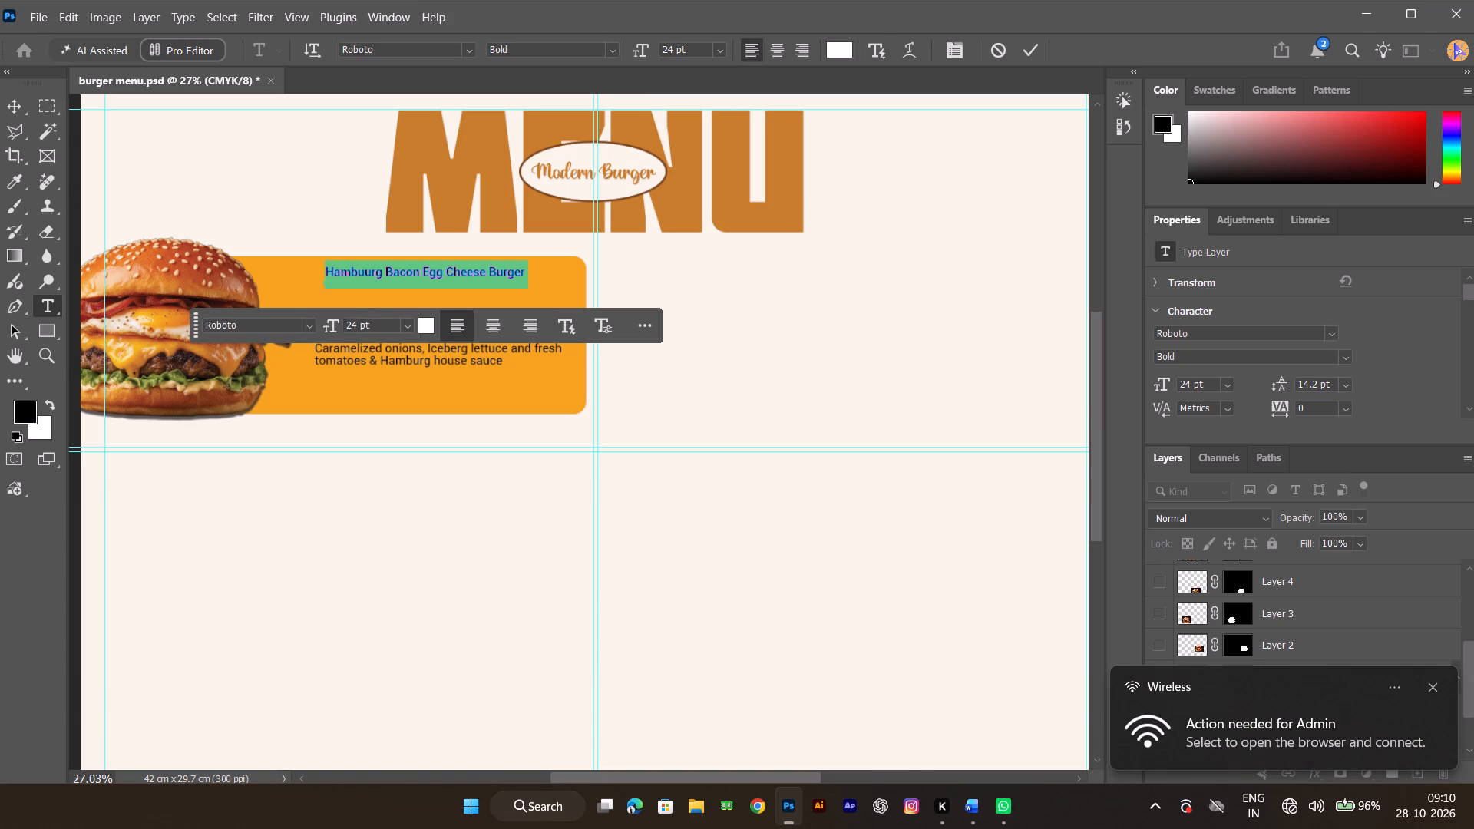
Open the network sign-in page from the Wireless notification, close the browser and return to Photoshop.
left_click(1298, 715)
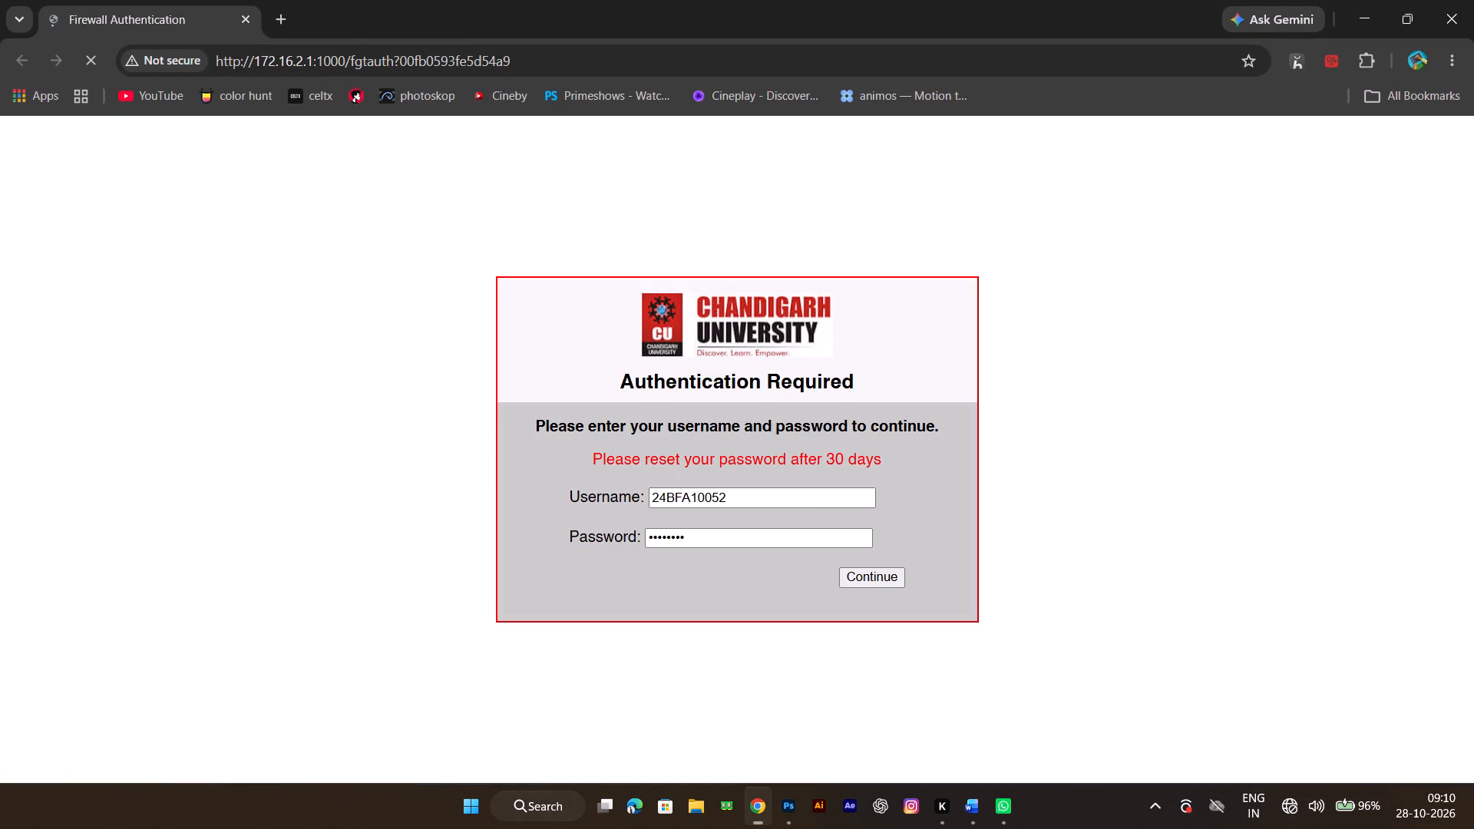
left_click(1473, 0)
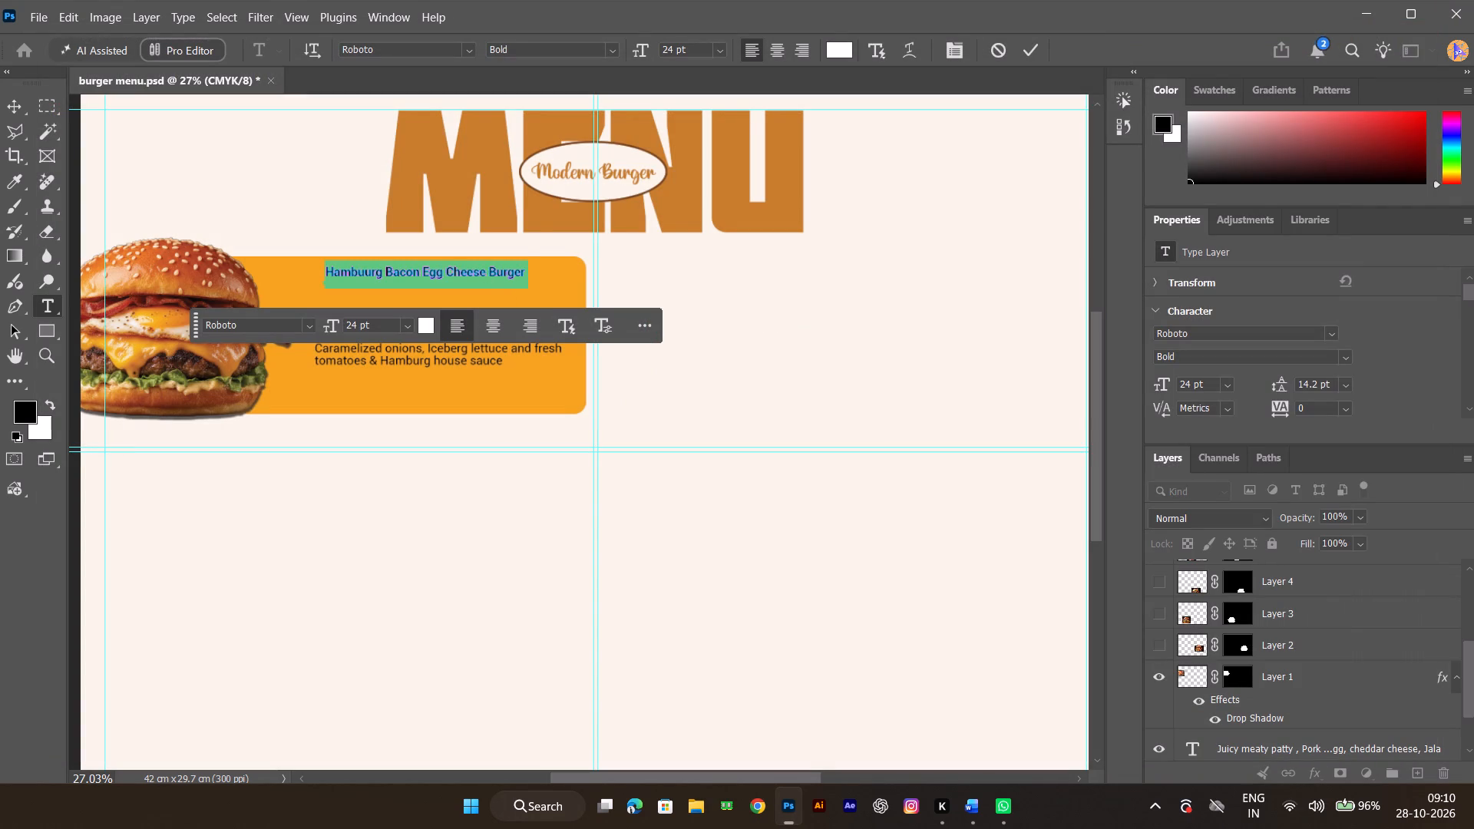
Set the burger heading's font size to 36 pt and commit the text edit.
left_click(720, 50)
left_click(689, 273)
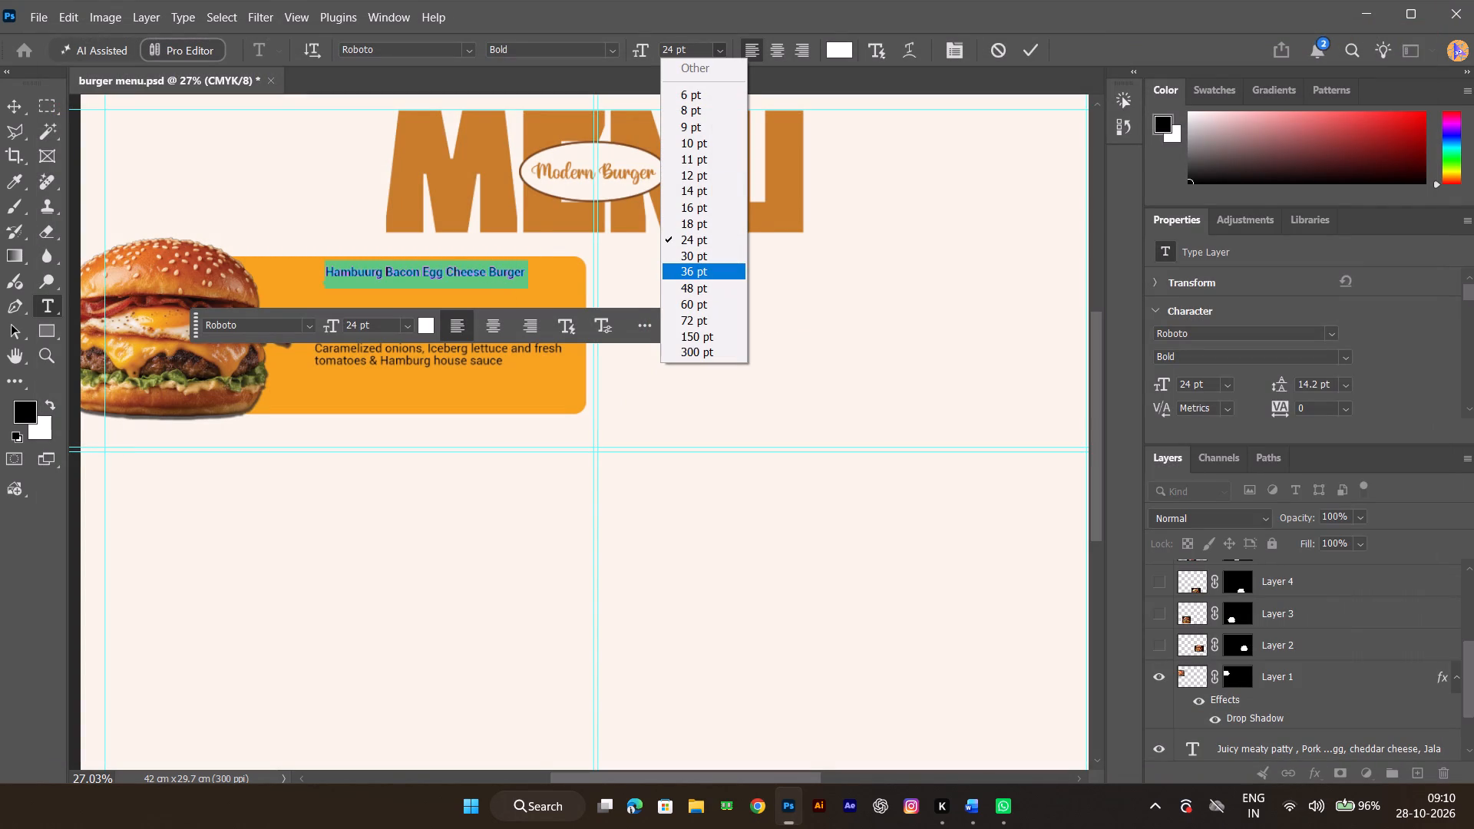
left_click(1022, 51)
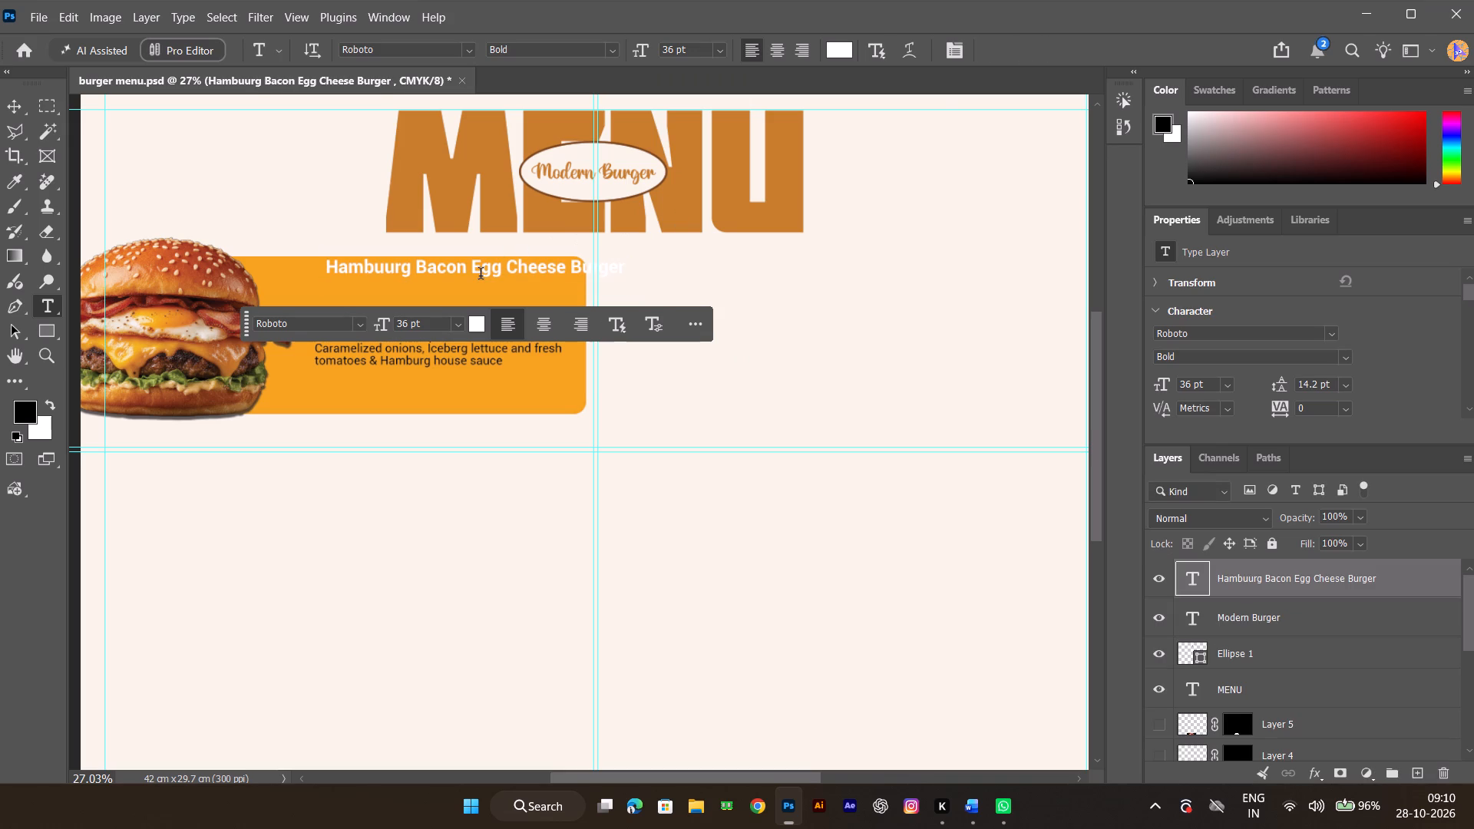
Move the "Hambuurg Bacon Egg Cheese Burger" heading fully inside the orange panel, above the description, with a small margin at its right edge.
key("v")
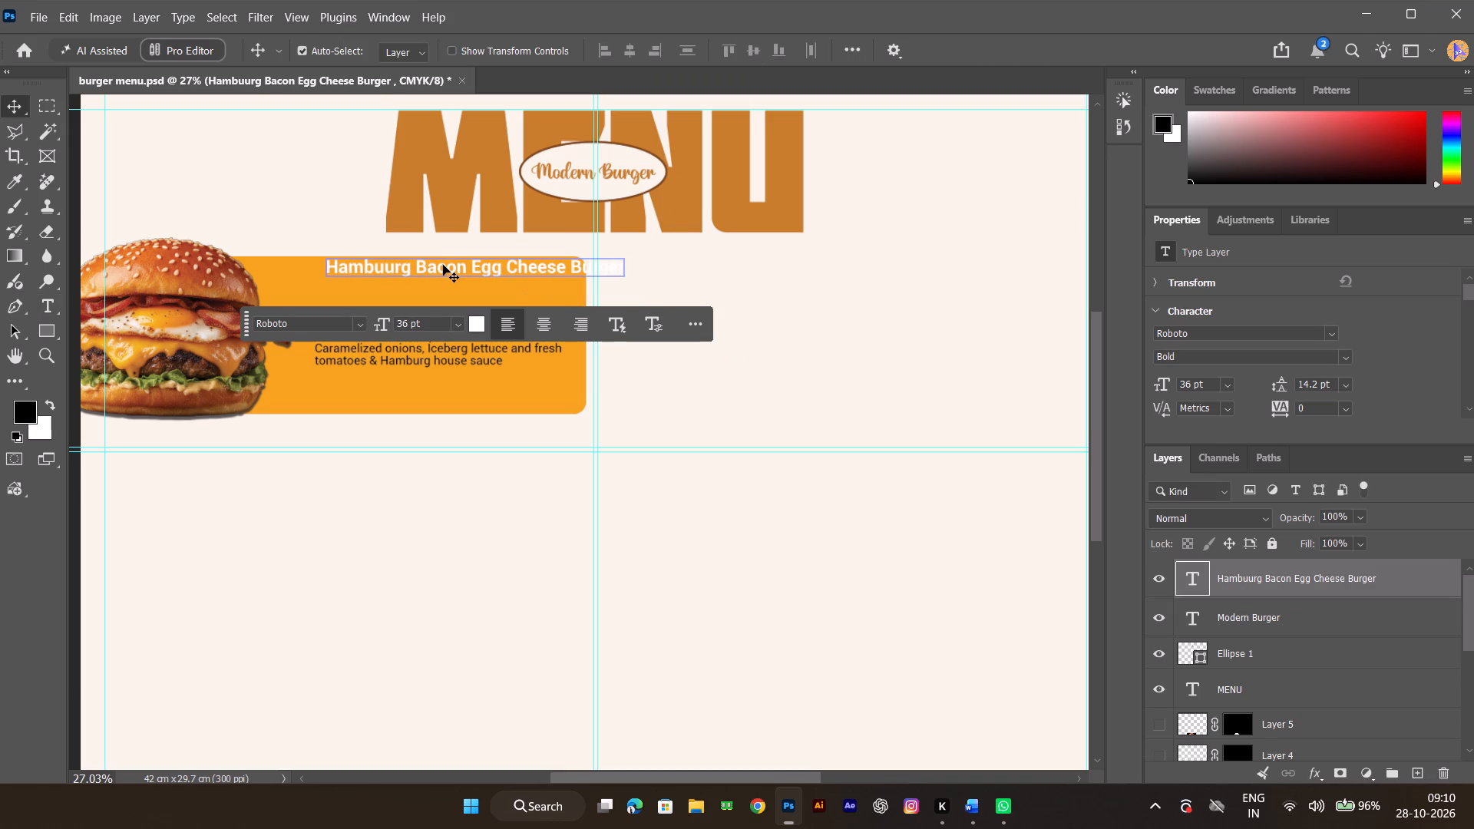
left_click_drag(421, 267, 378, 285)
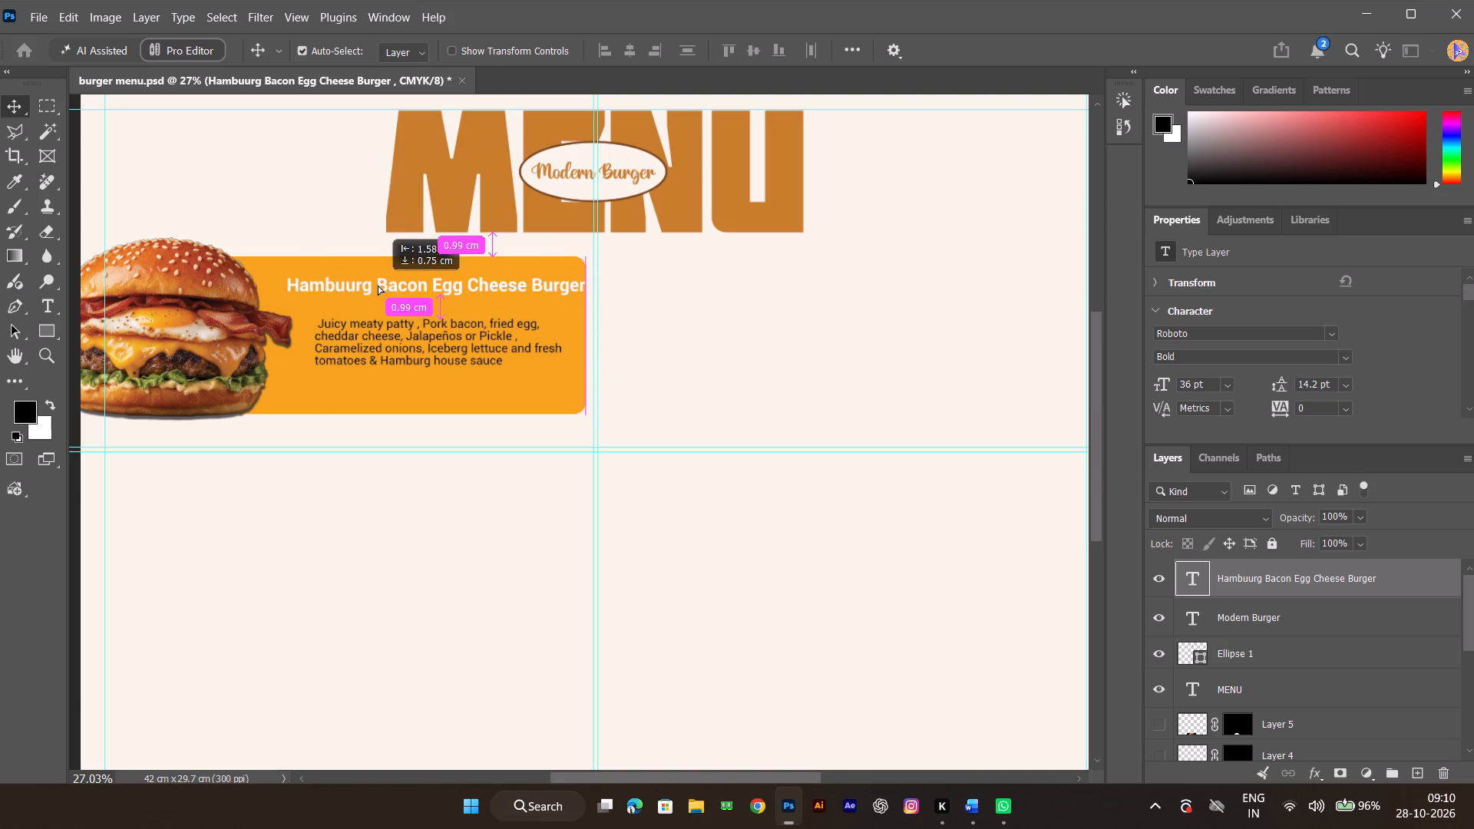
left_click_drag(378, 285, 373, 290)
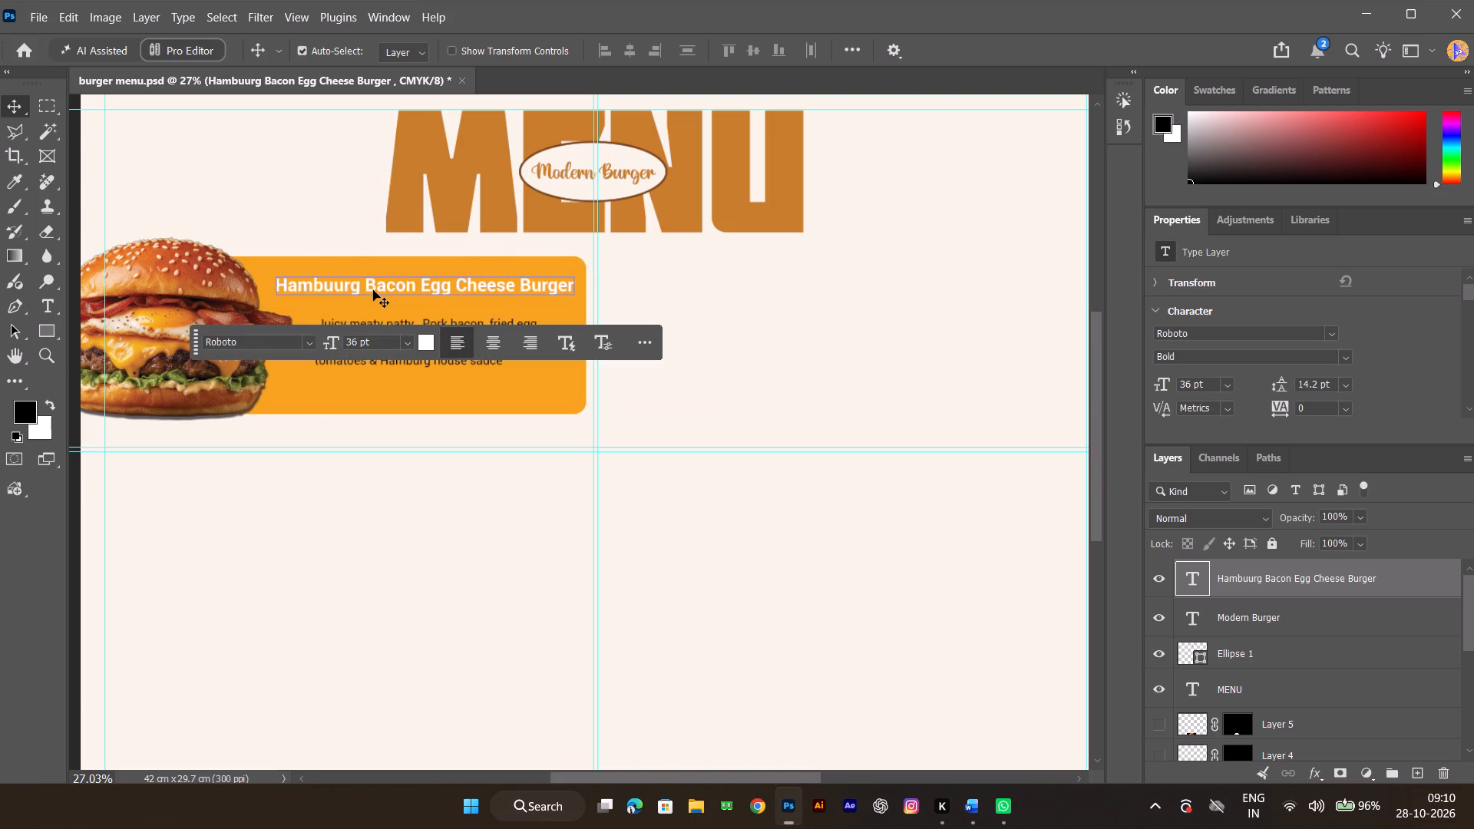
Shift the burger image about 1 cm left, keeping its height, to clear space beside the heading.
left_click_drag(144, 306, 119, 304)
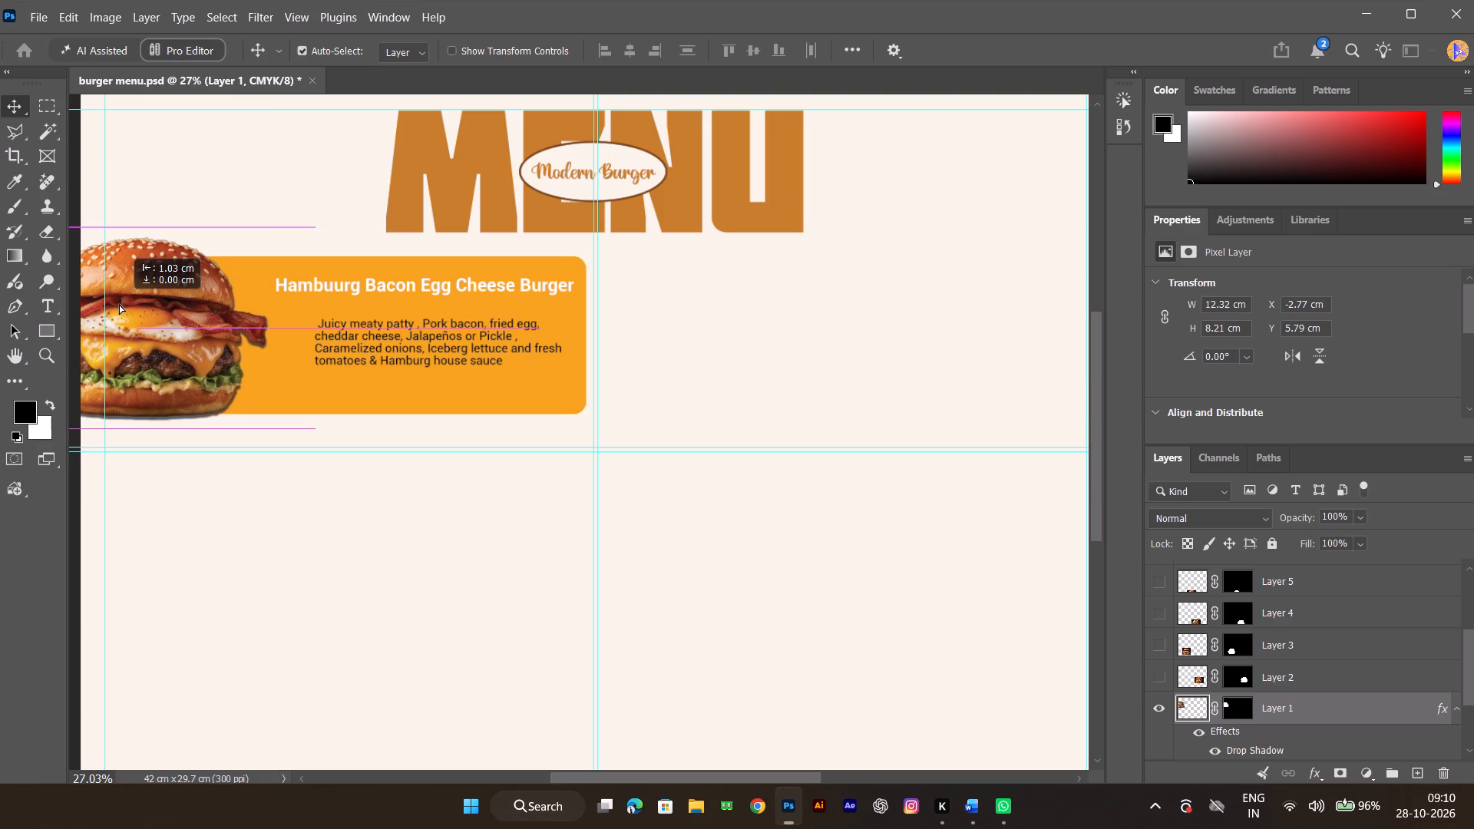
left_click_drag(119, 304, 120, 305)
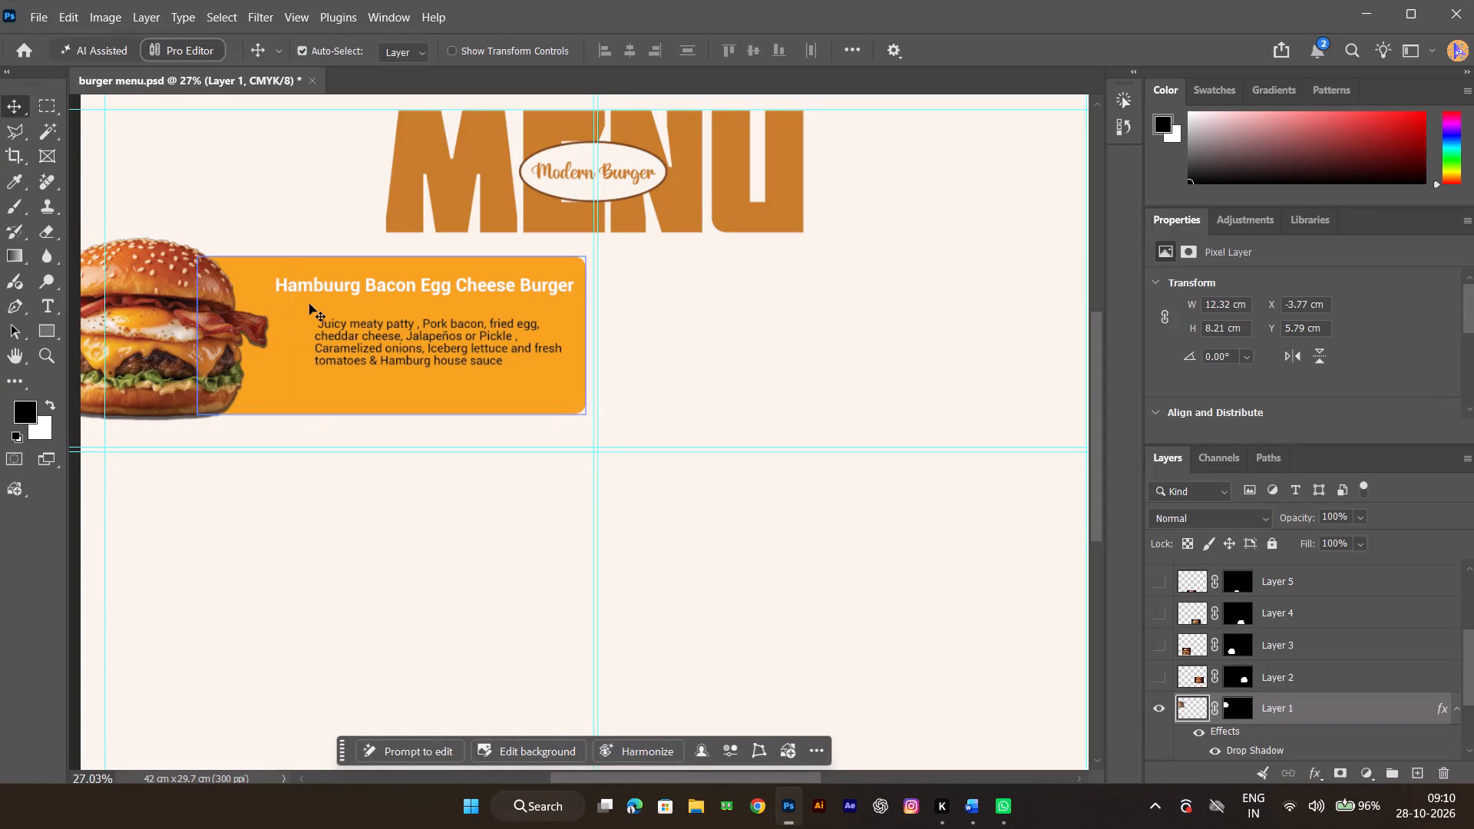
Move the burger description horizontally so its left edge lines up with the heading's left edge, and deselect it.
left_click(366, 285)
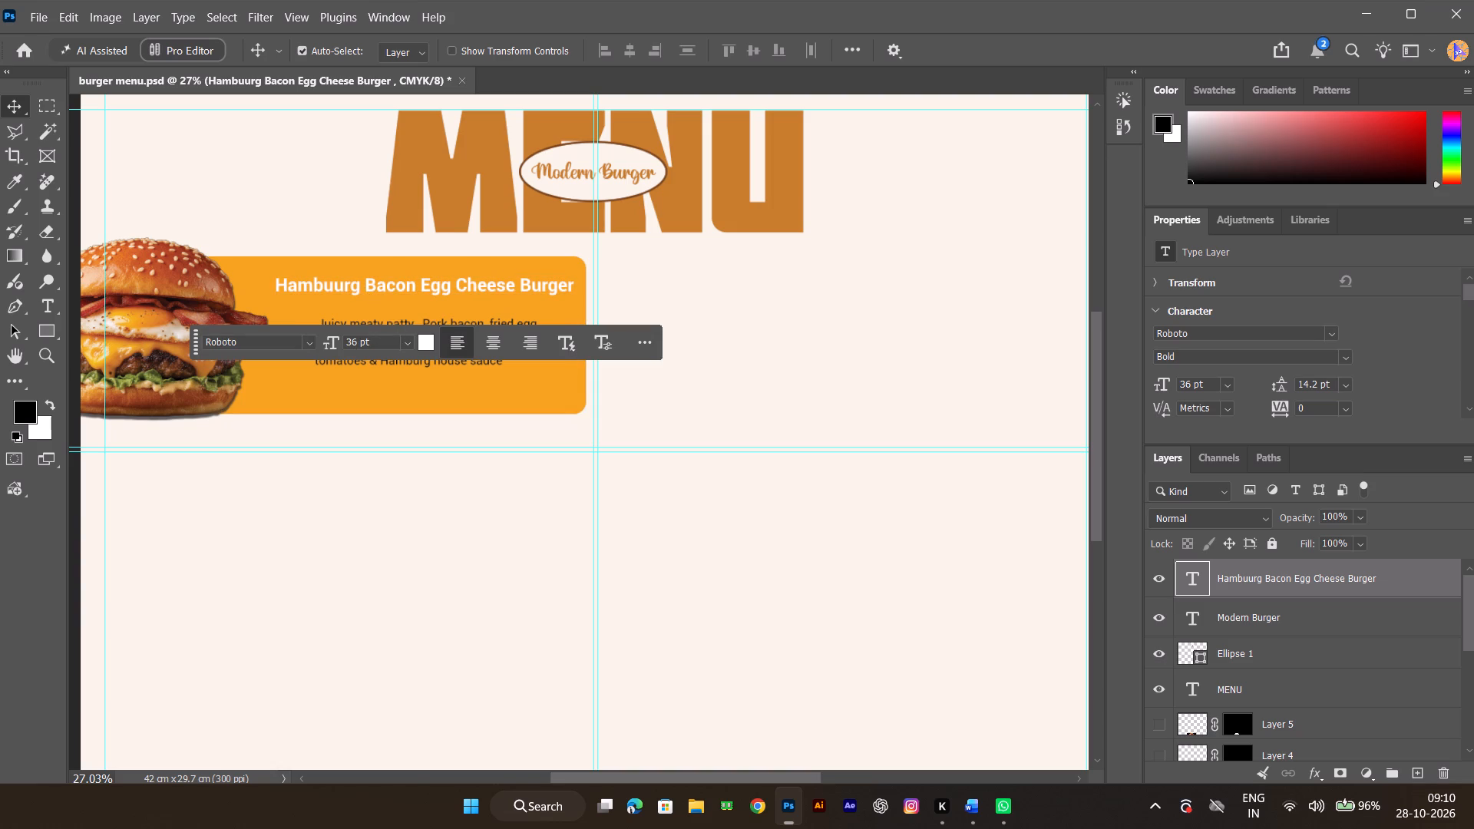
left_click_drag(441, 365, 408, 364)
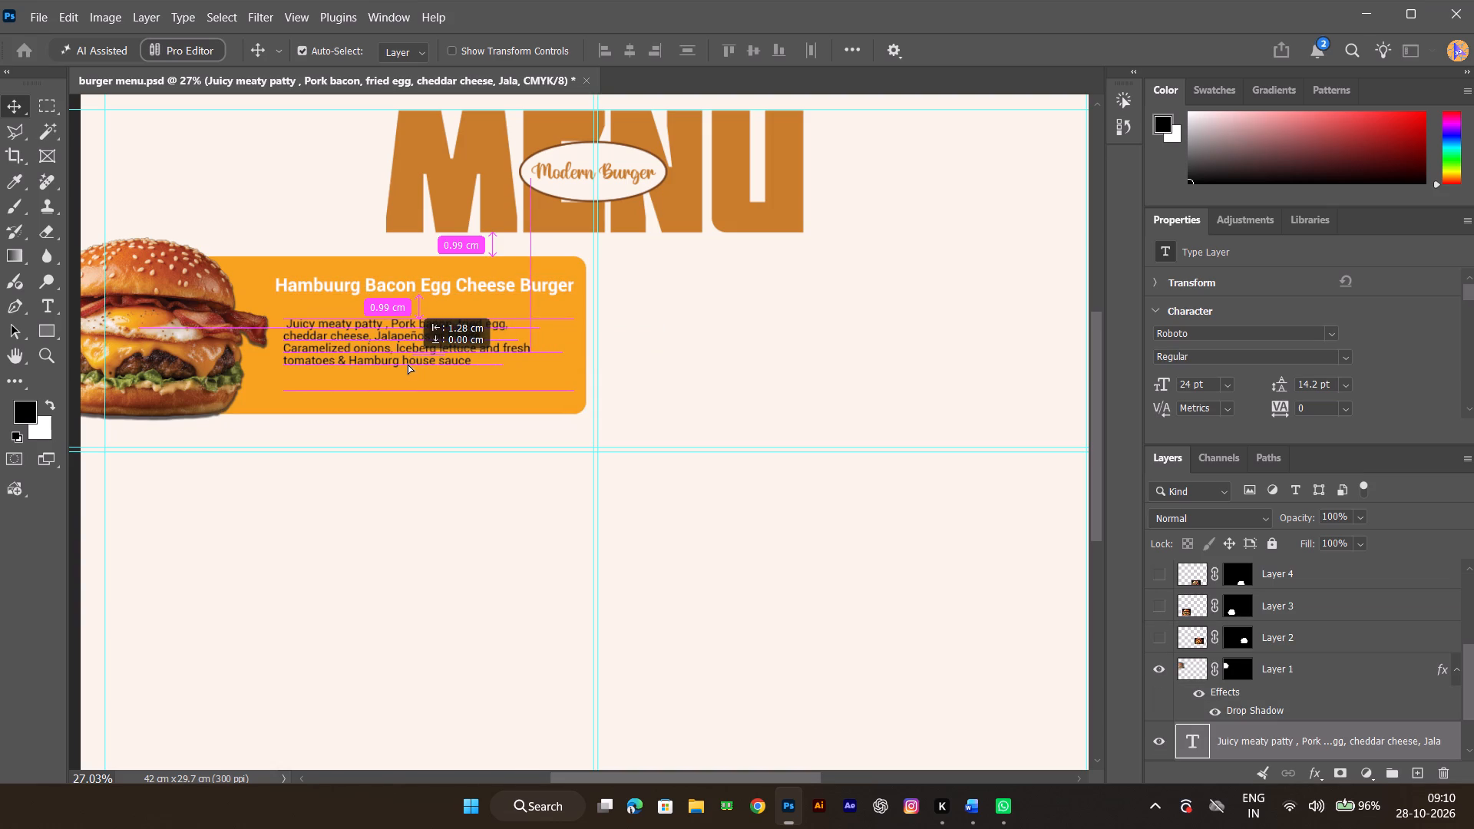
left_click_drag(408, 364, 405, 364)
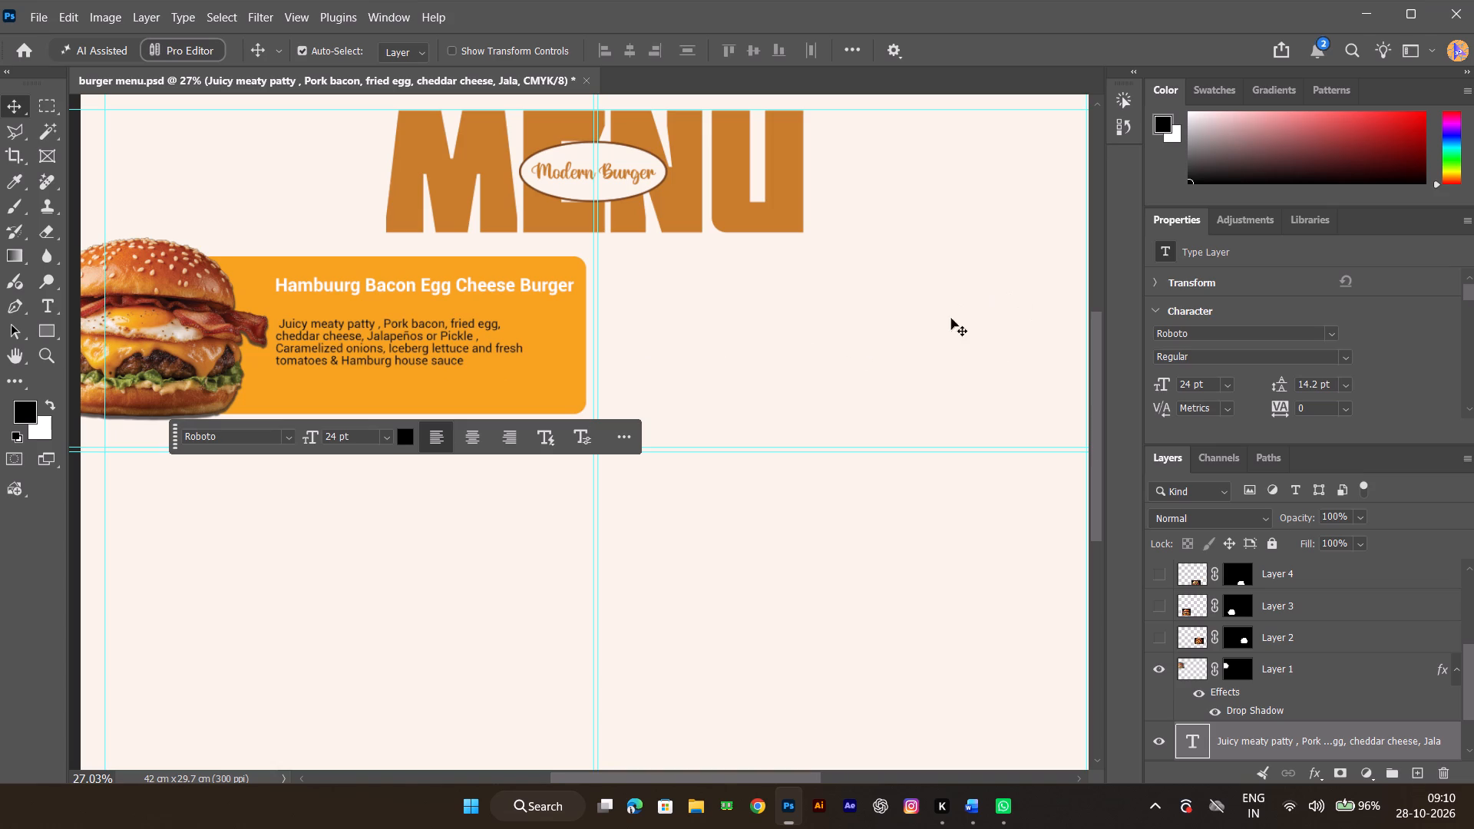
left_click(819, 366)
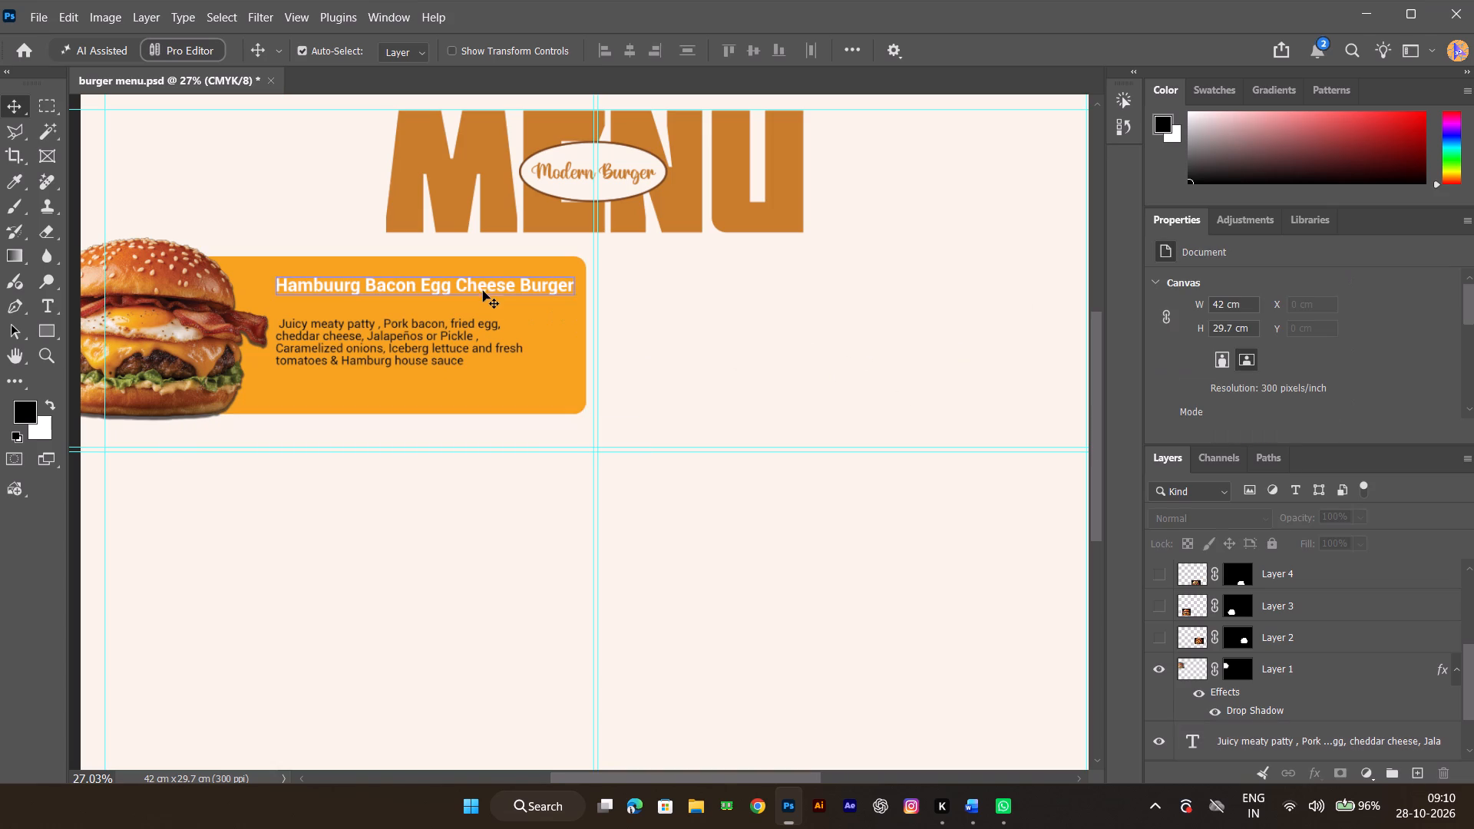
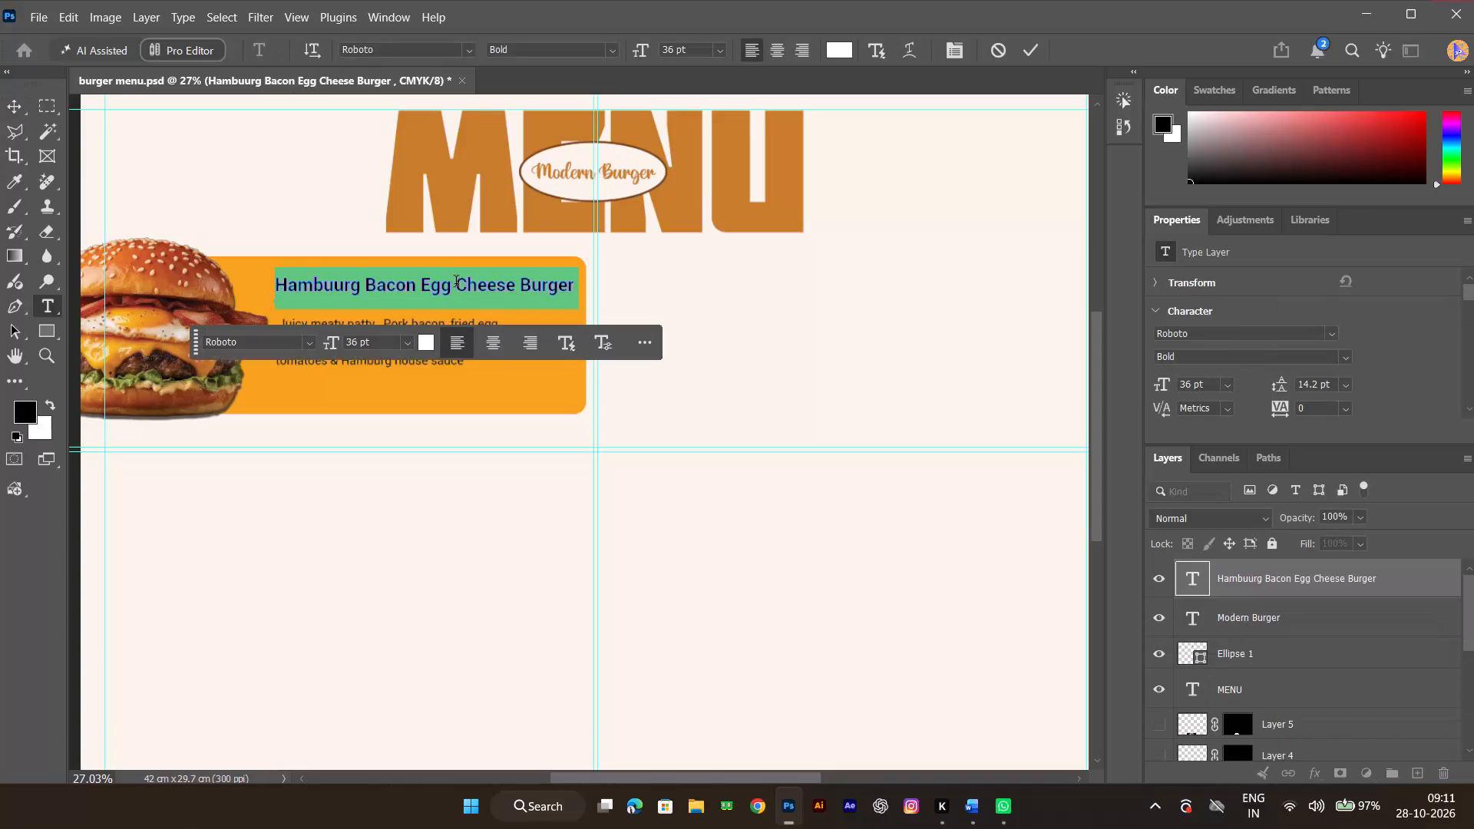
Break the "Hambuurg Bacon Egg Cheese Burger" heading into two lines, with "Cheese Burger" on the second line.
left_click(456, 283)
key("Return")
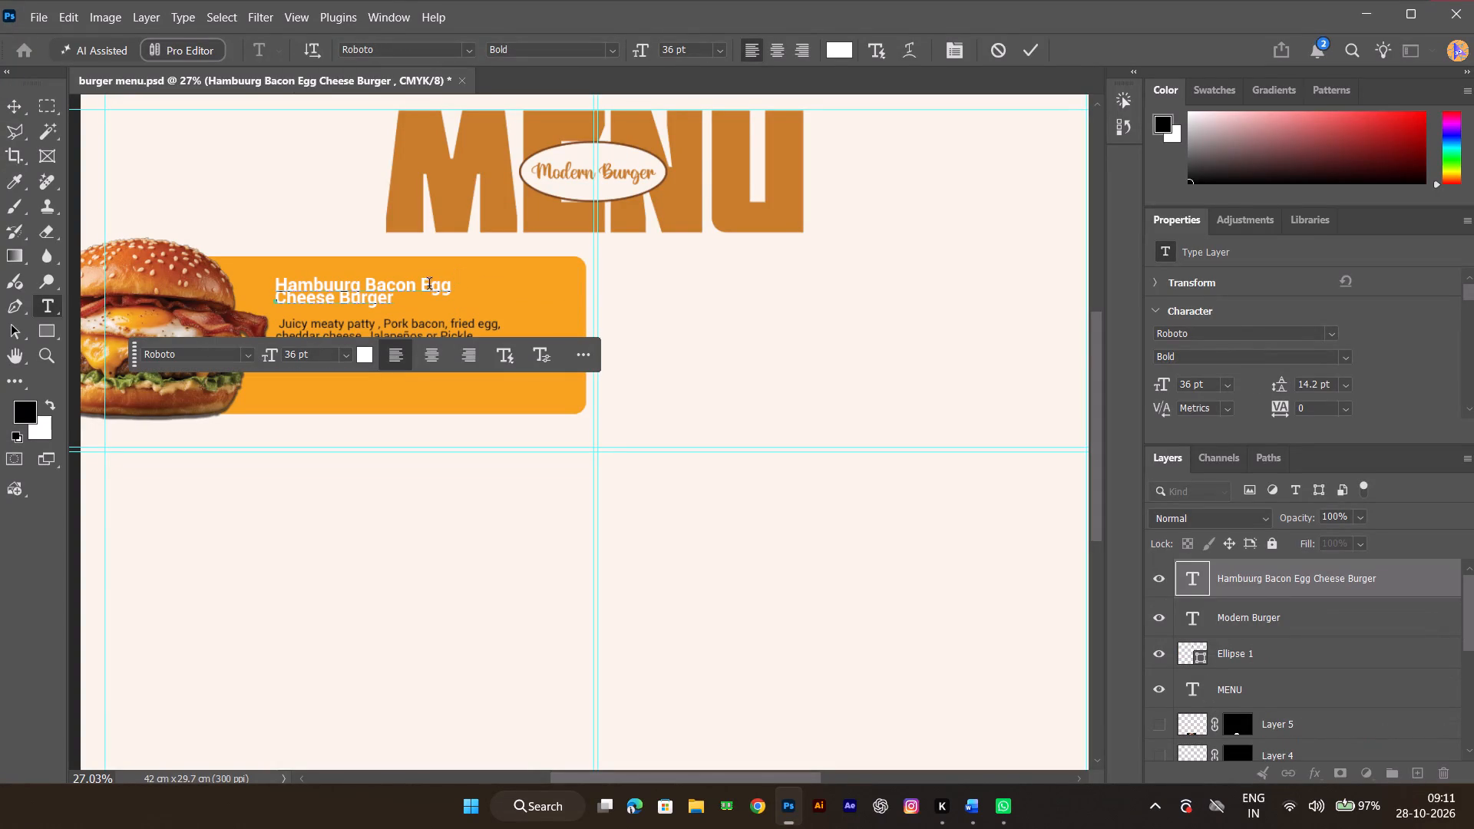
Adjust the leading of the whole two-line heading, trying Auto, 10 pt, 8 pt and 12 pt before setting it to 14 pt.
left_click_drag(401, 301, 277, 284)
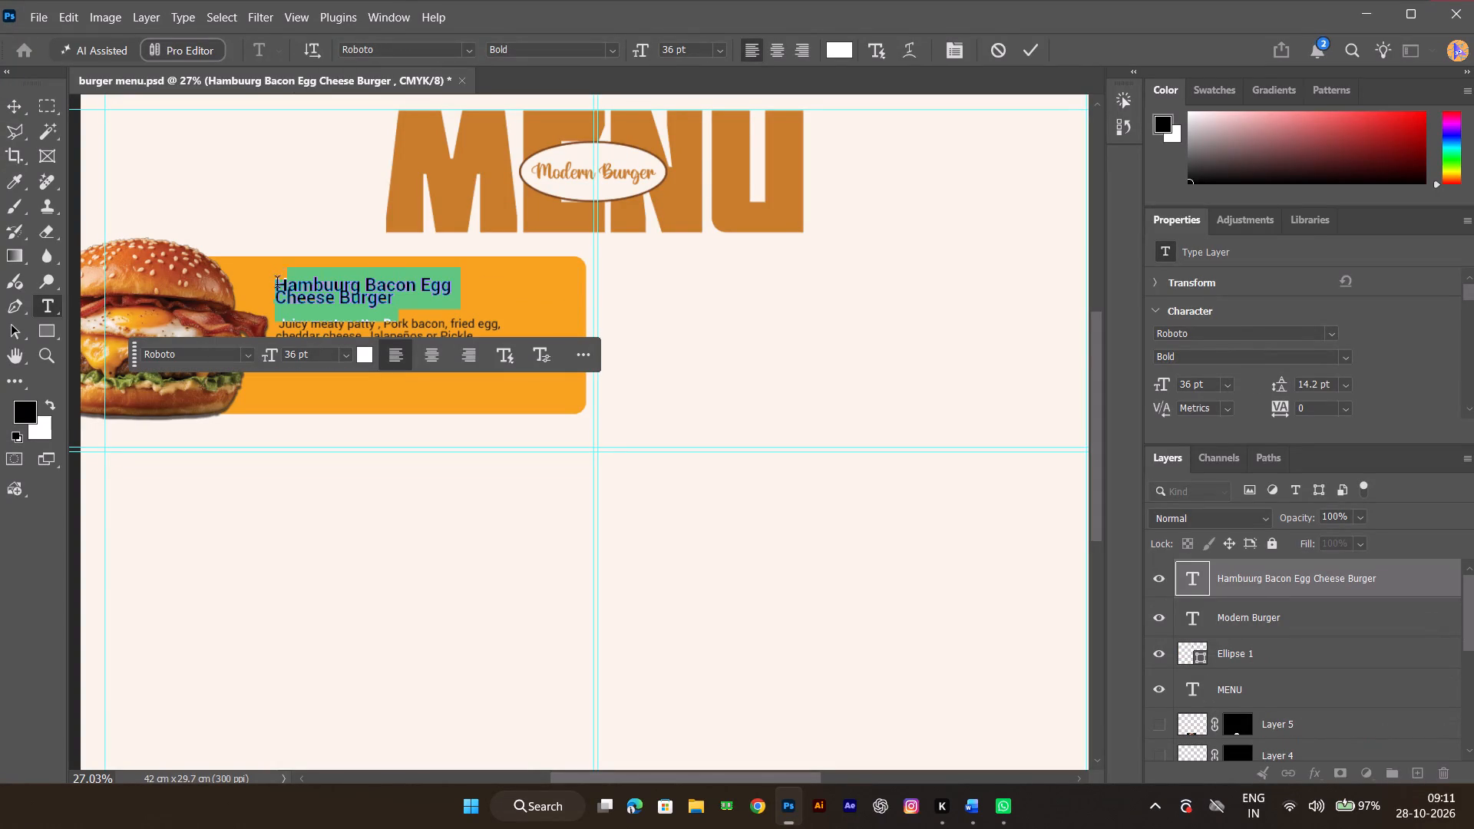
left_click_drag(277, 284, 273, 284)
left_click(1338, 381)
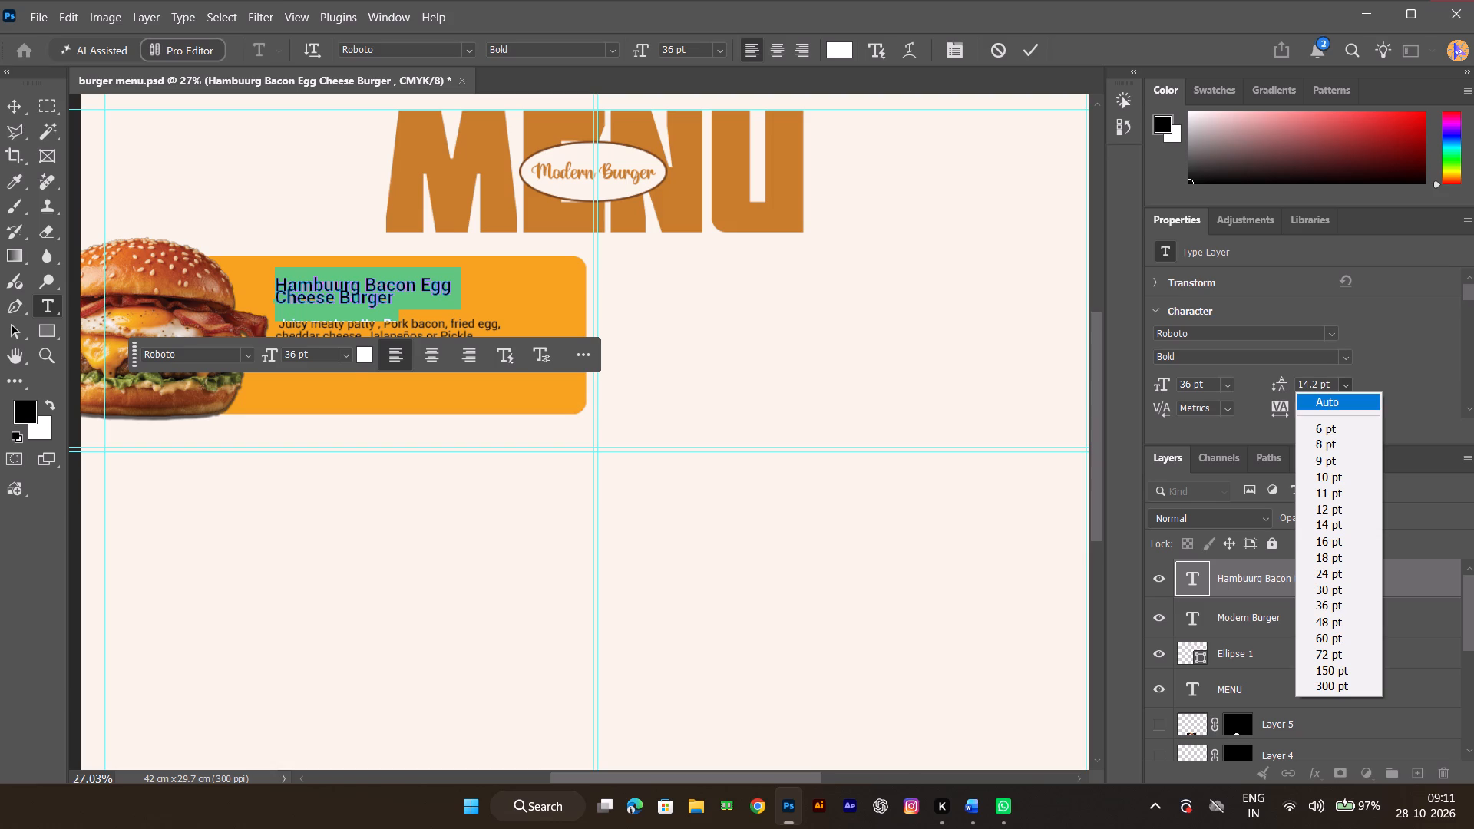
left_click(1330, 398)
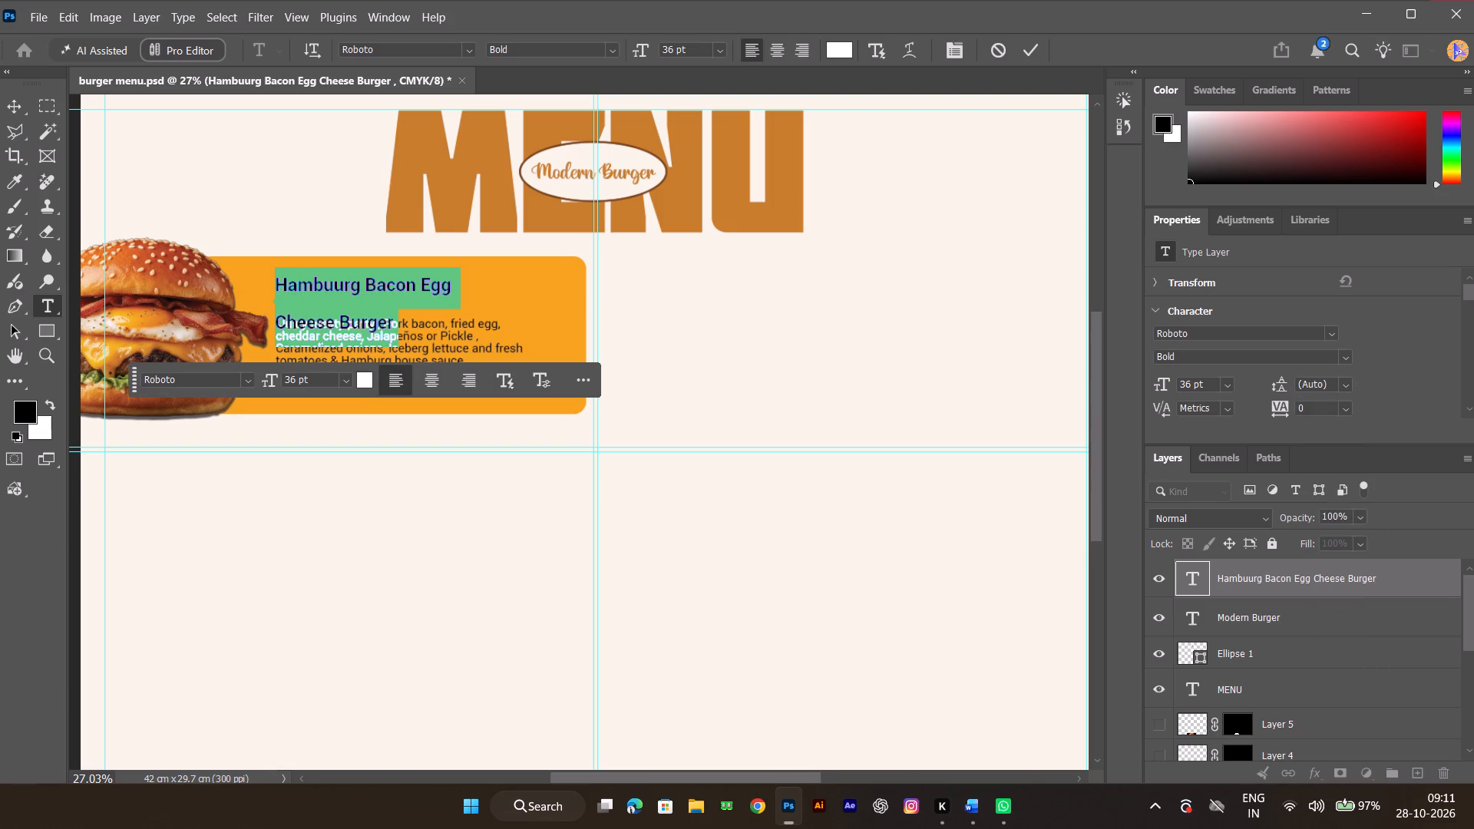
left_click(1344, 388)
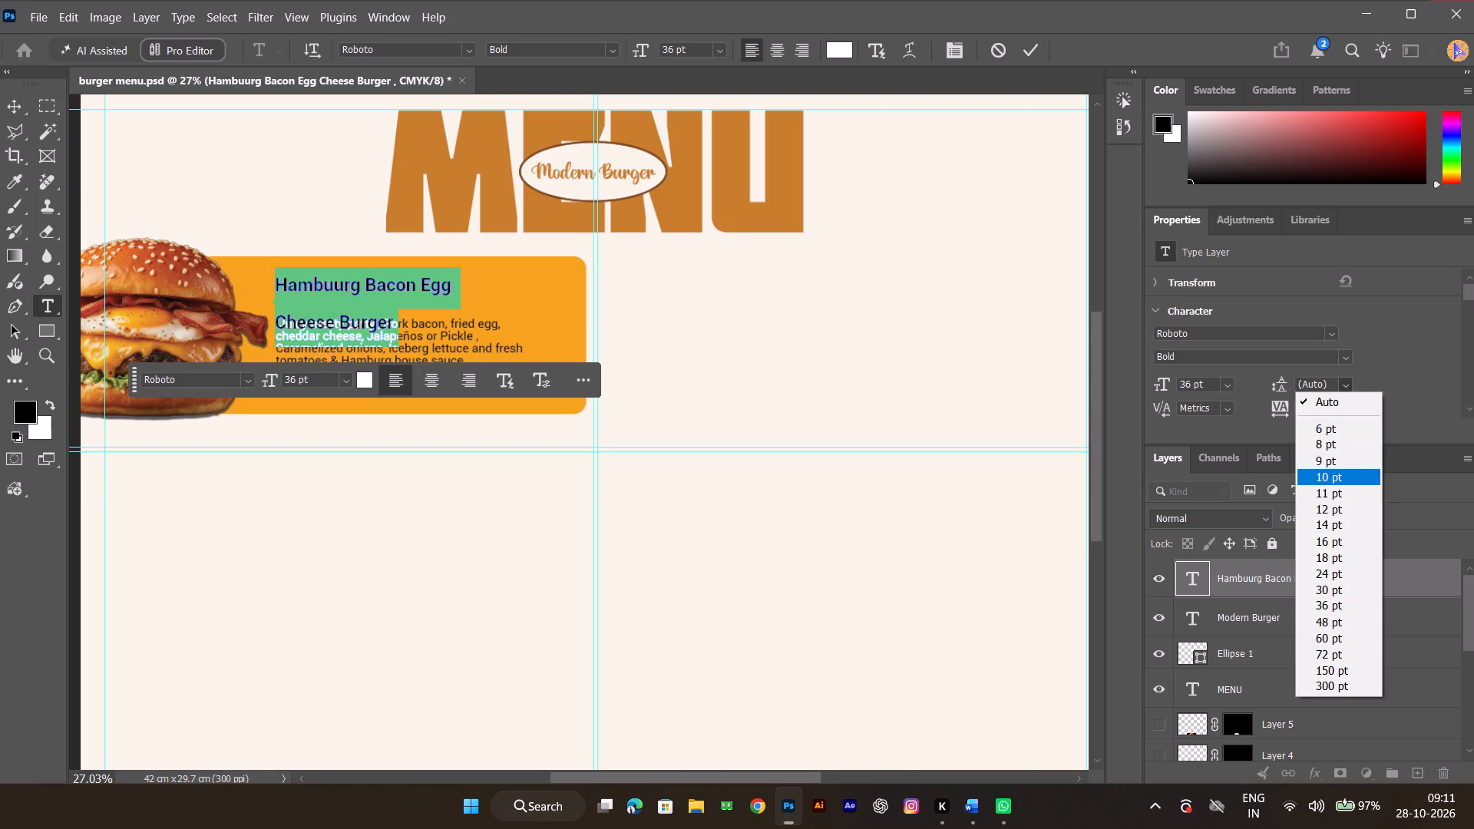
left_click(1331, 469)
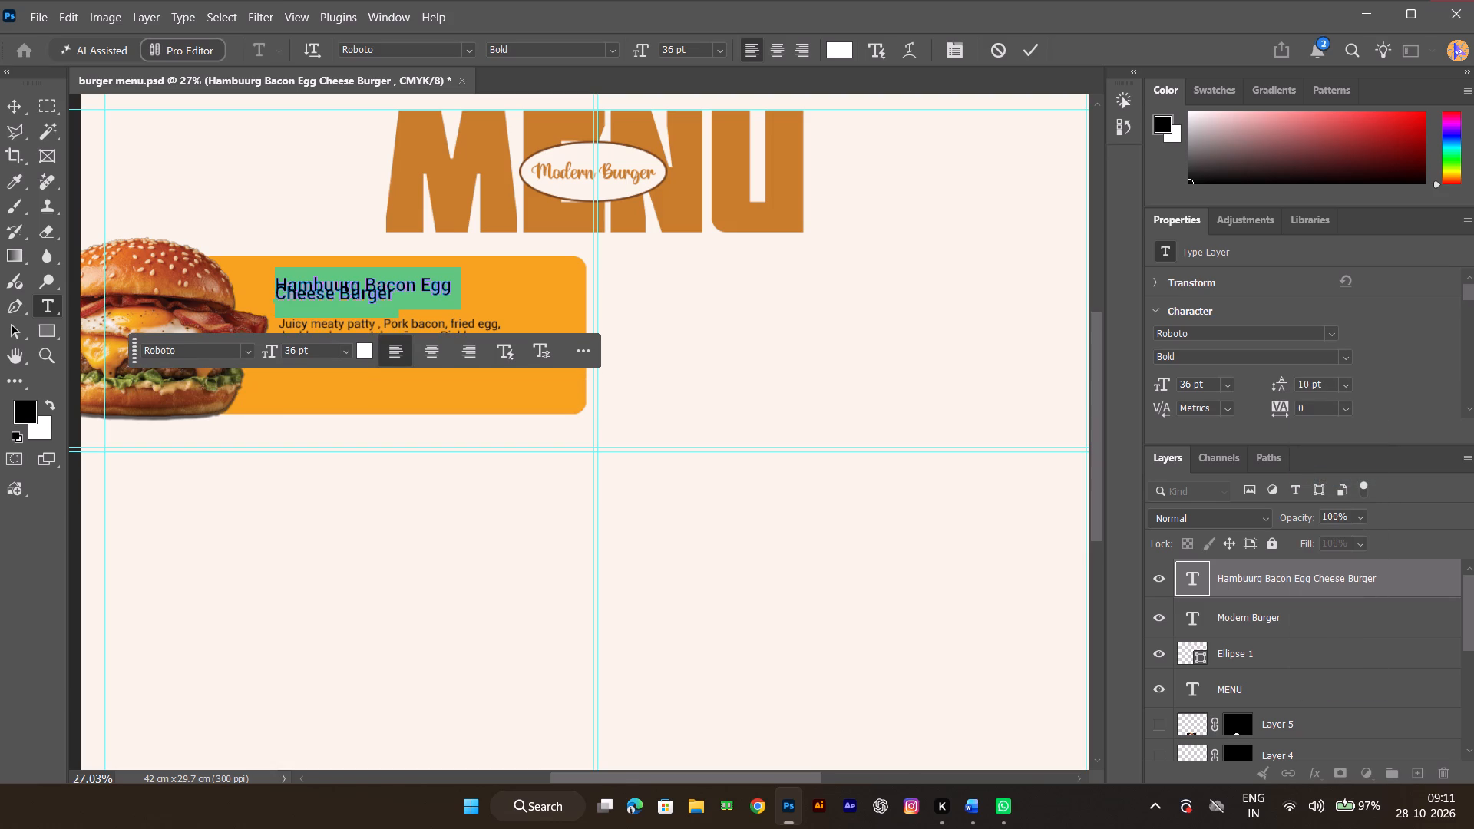
left_click(1343, 385)
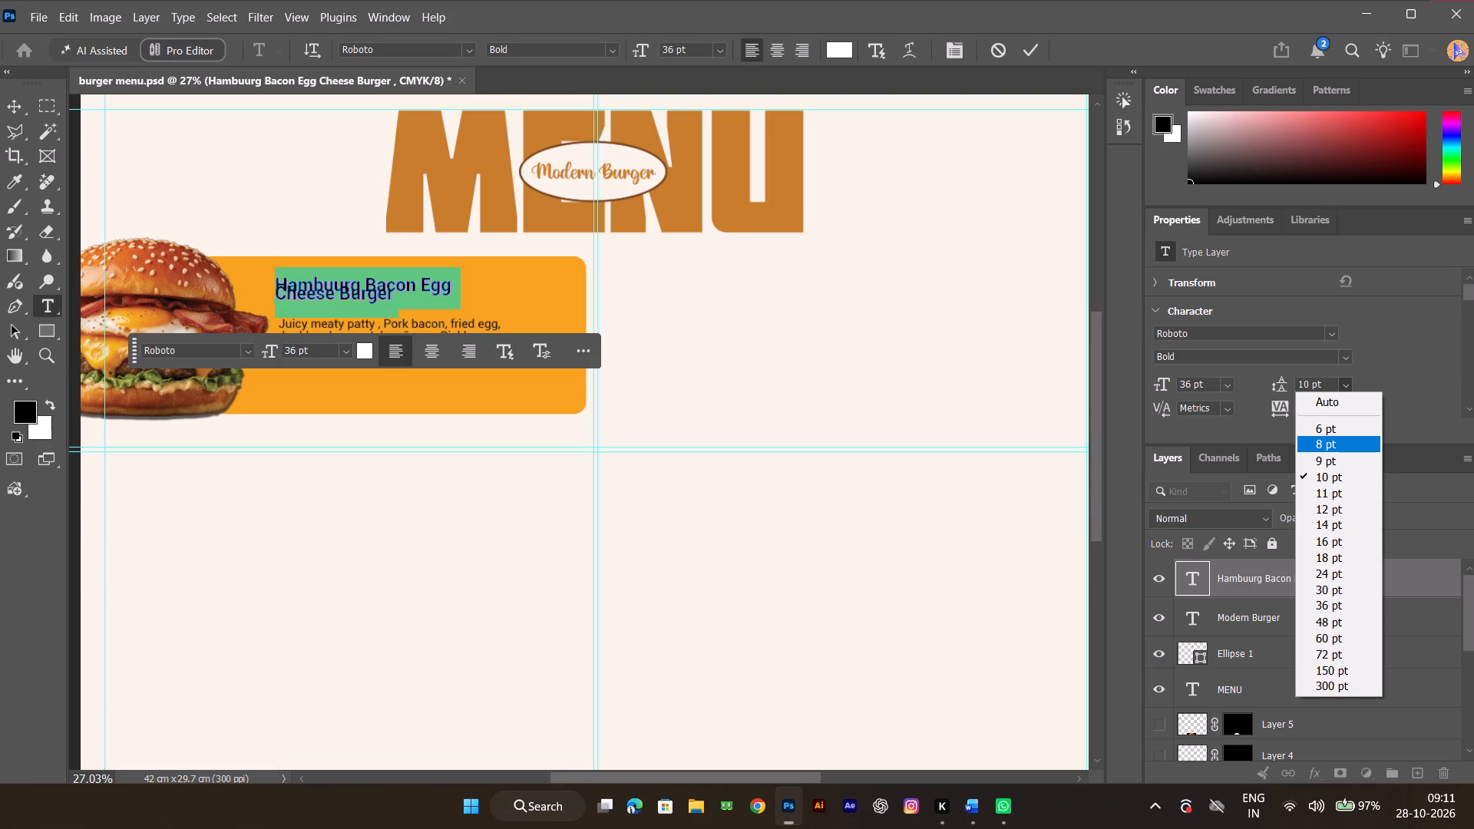
left_click(1333, 440)
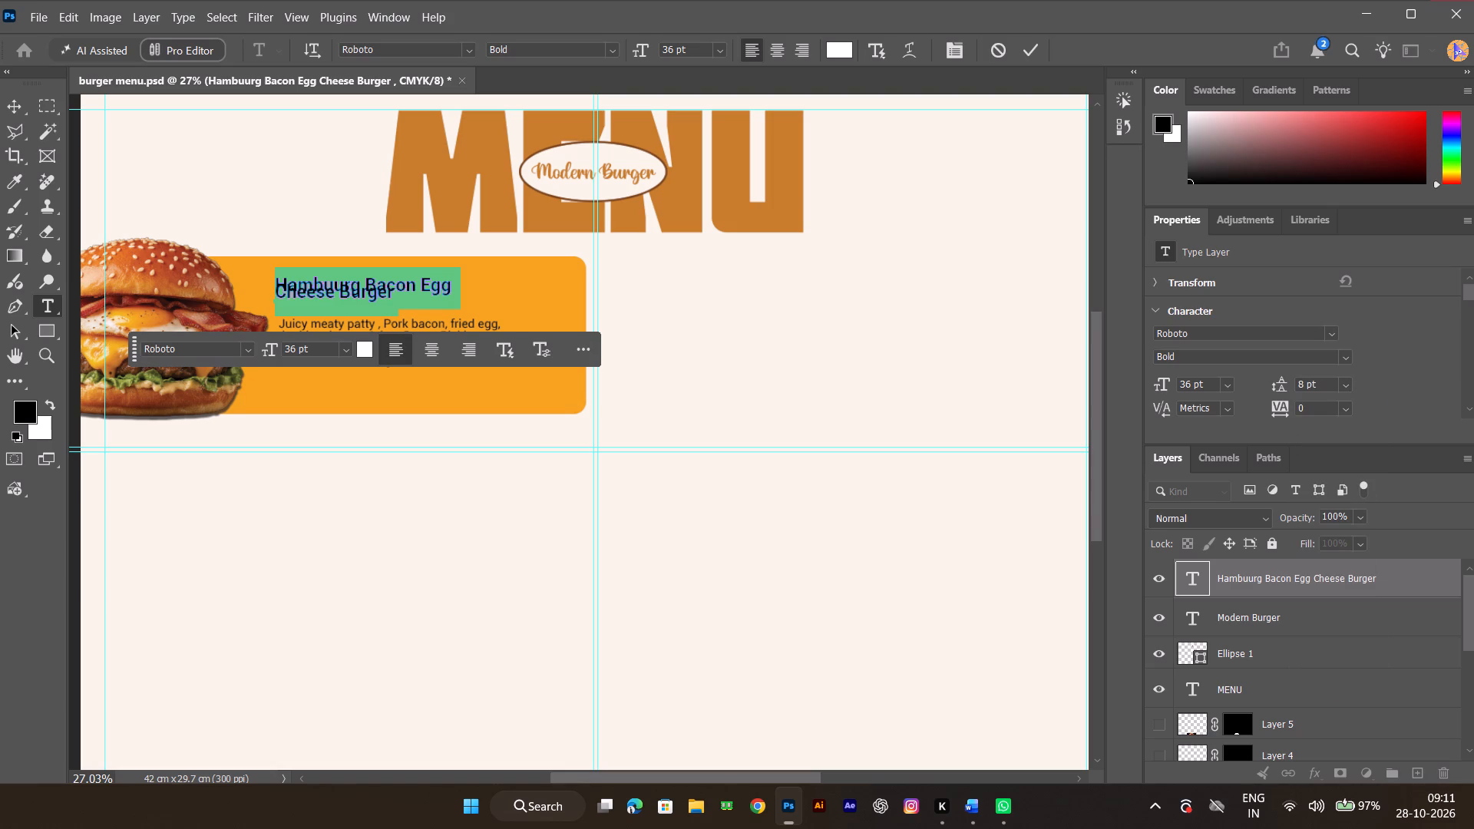
left_click(1353, 388)
left_click(1340, 502)
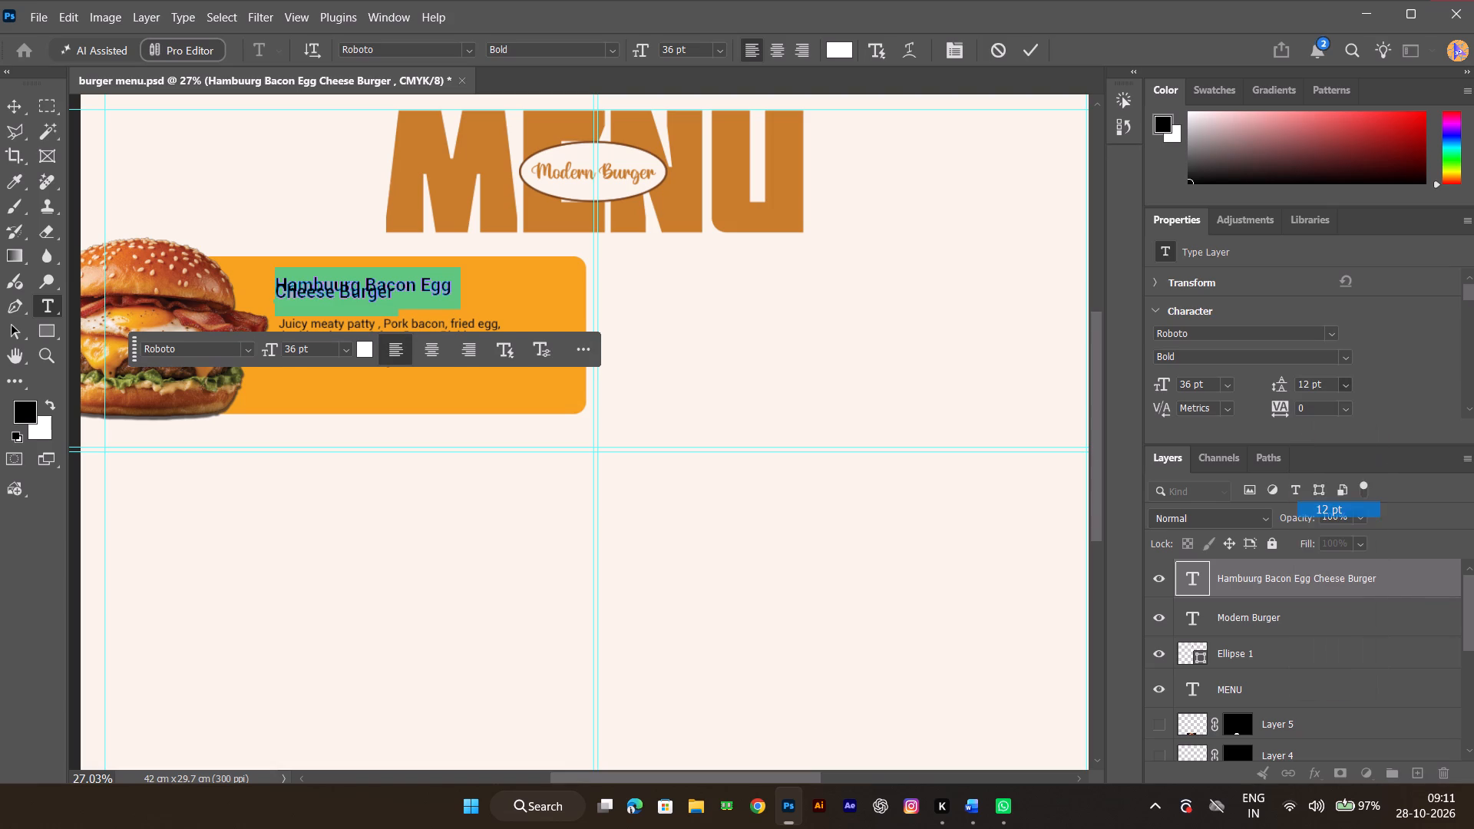
left_click(1349, 385)
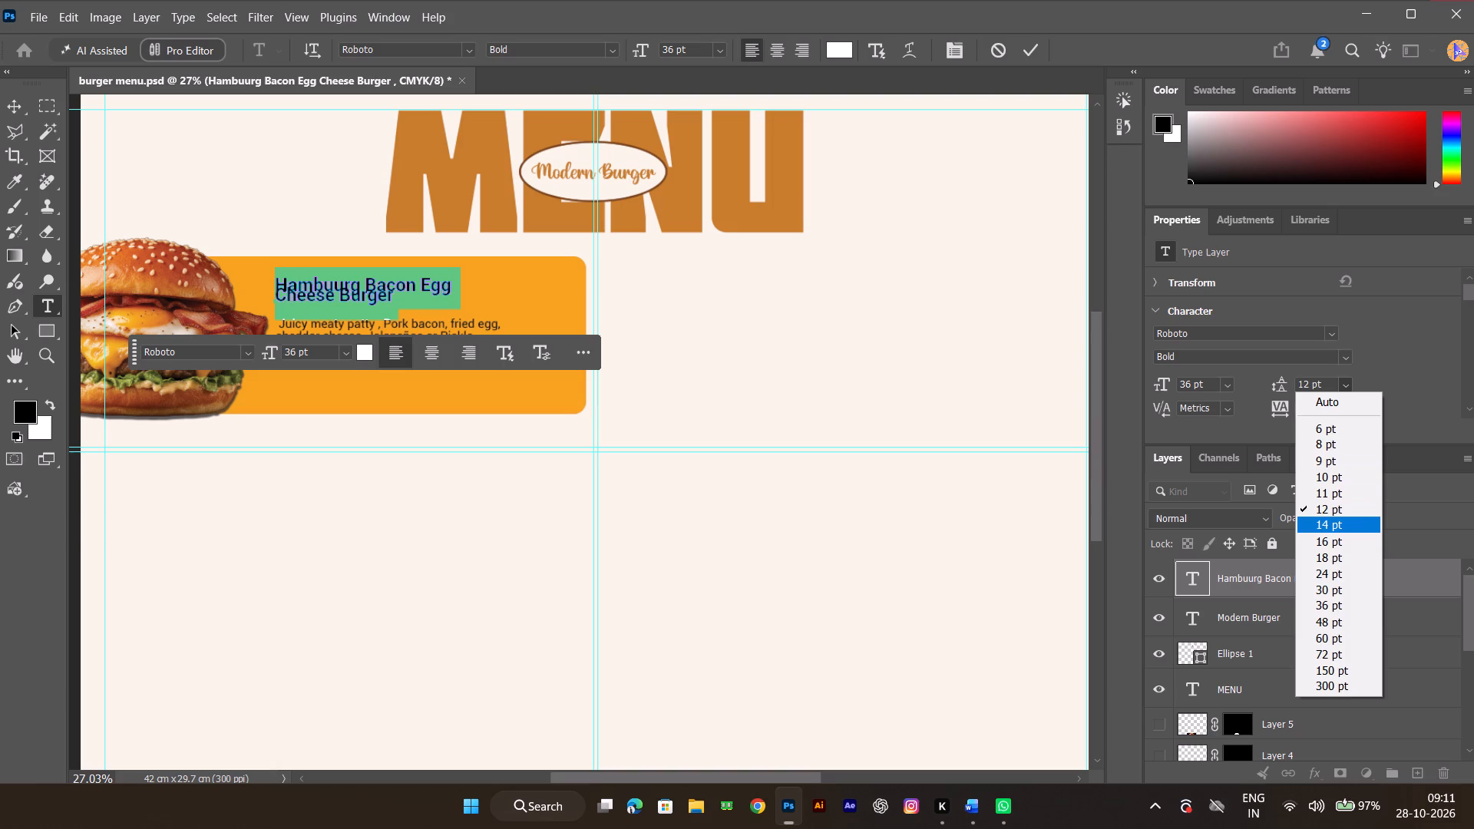
left_click(1343, 517)
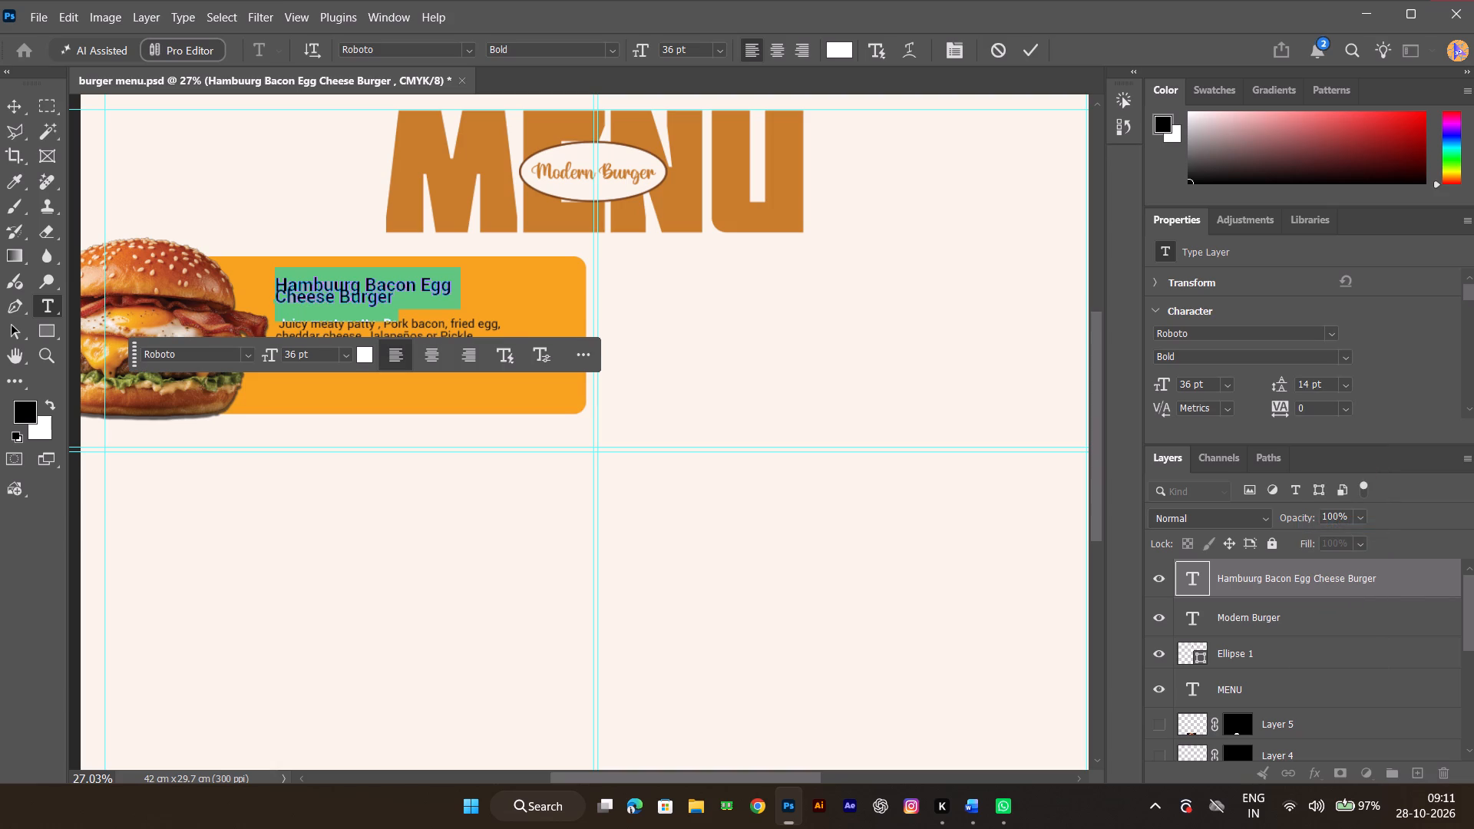
left_click(1344, 390)
left_click(1330, 550)
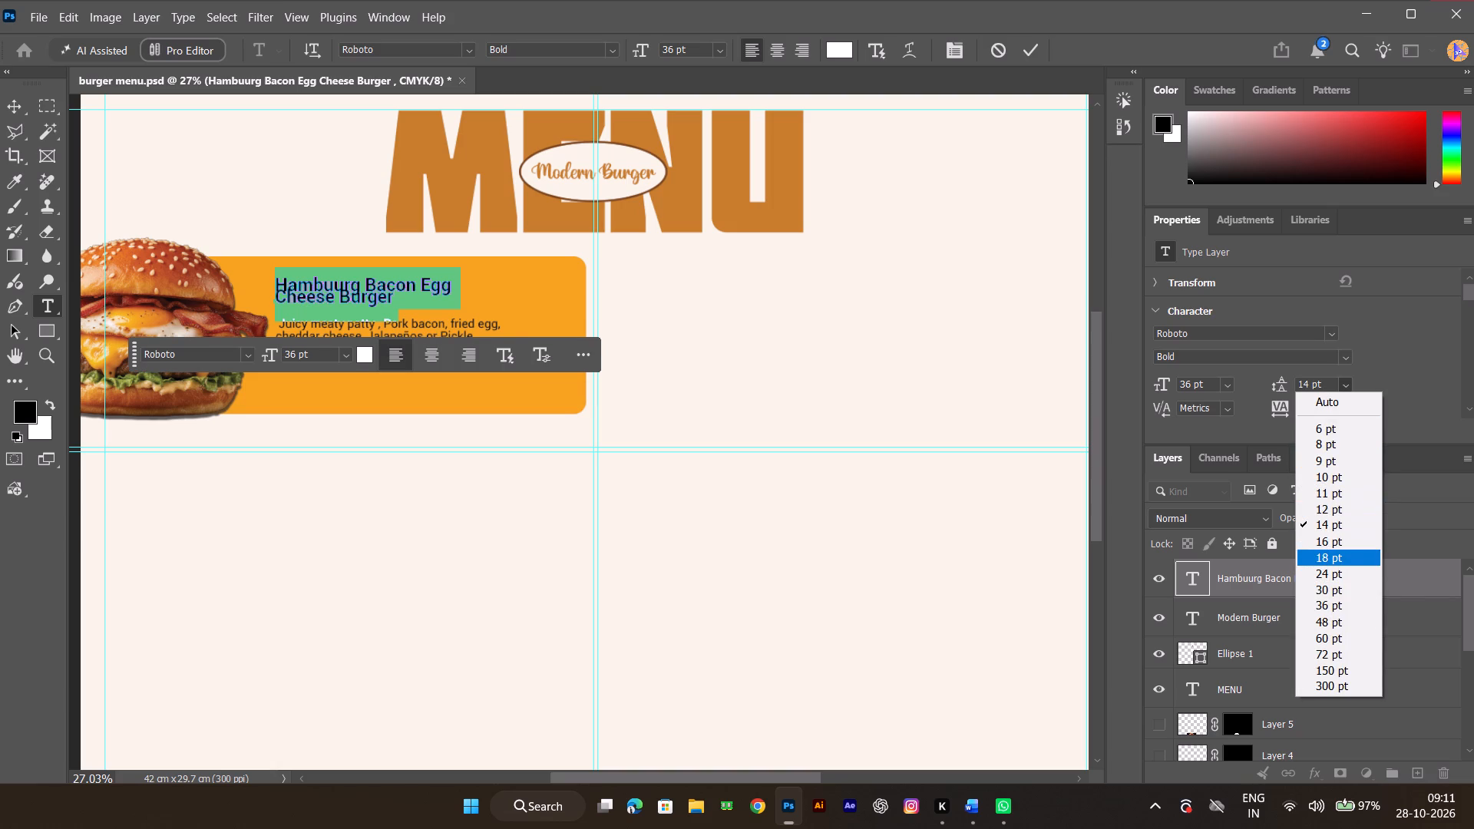
left_click(1343, 389)
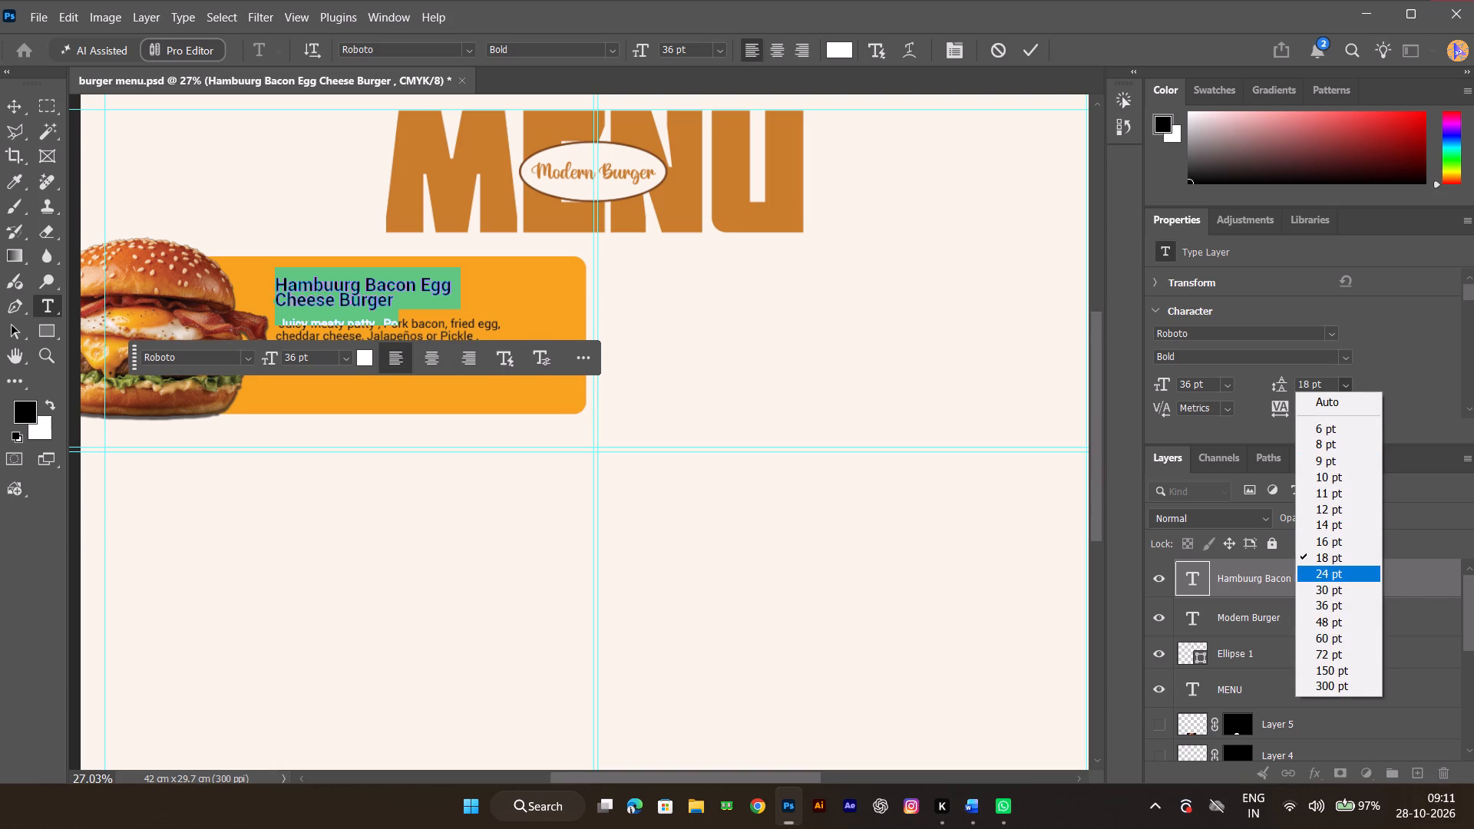
left_click(1329, 578)
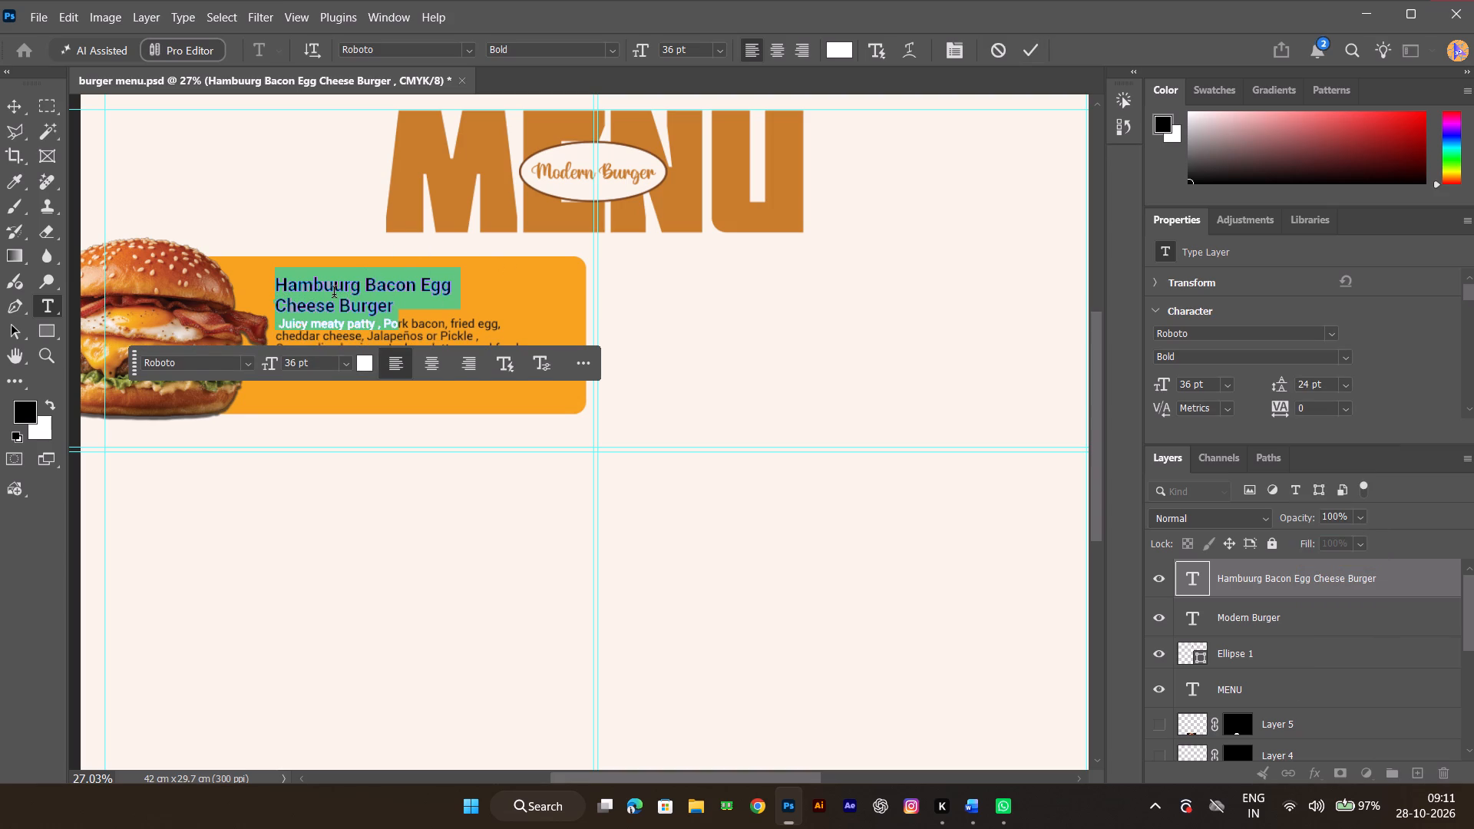
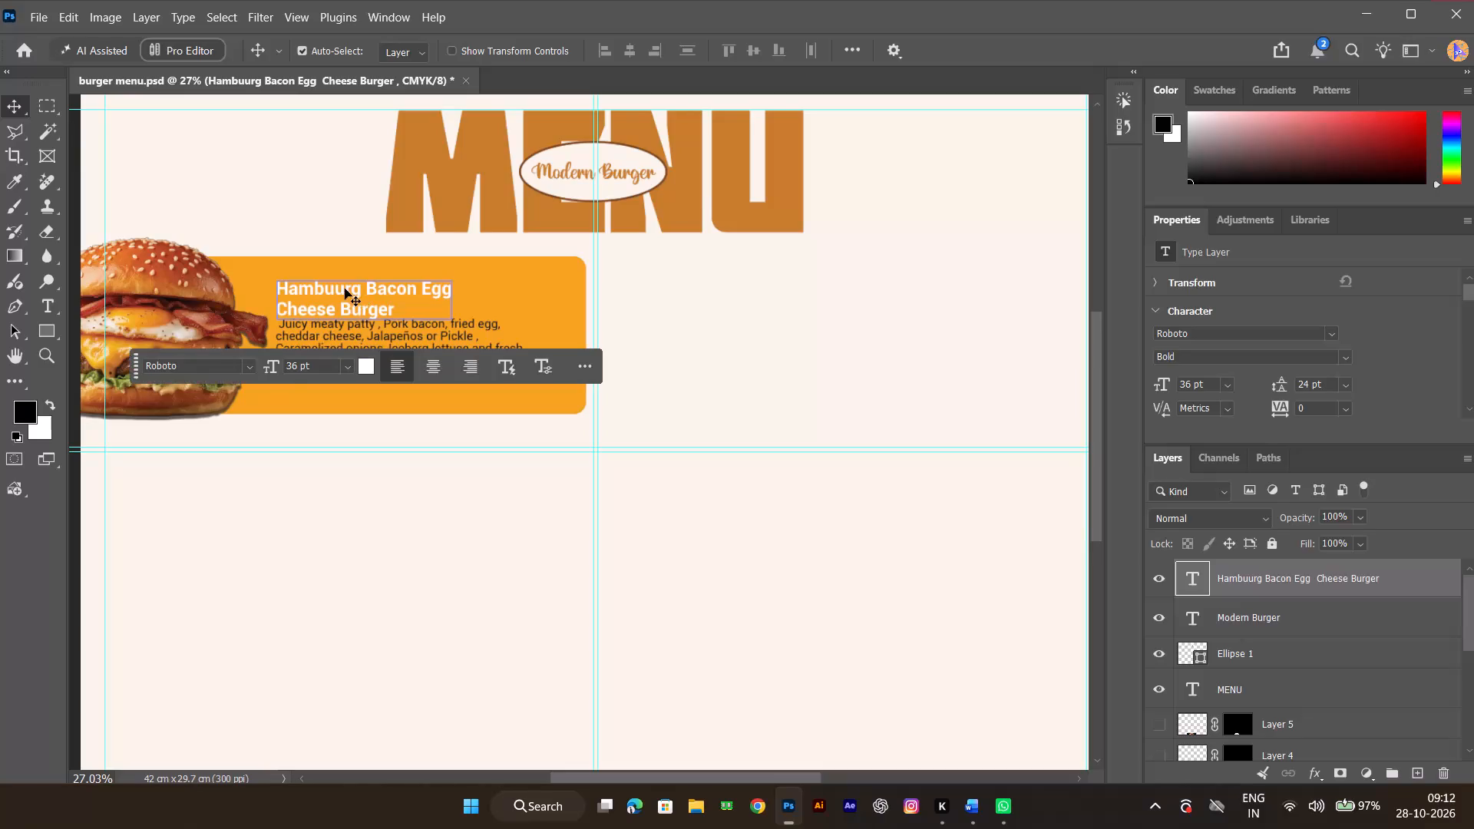
Move the two-line burger heading up about 0.5 cm to open a gap above the description.
left_click_drag(343, 289, 342, 275)
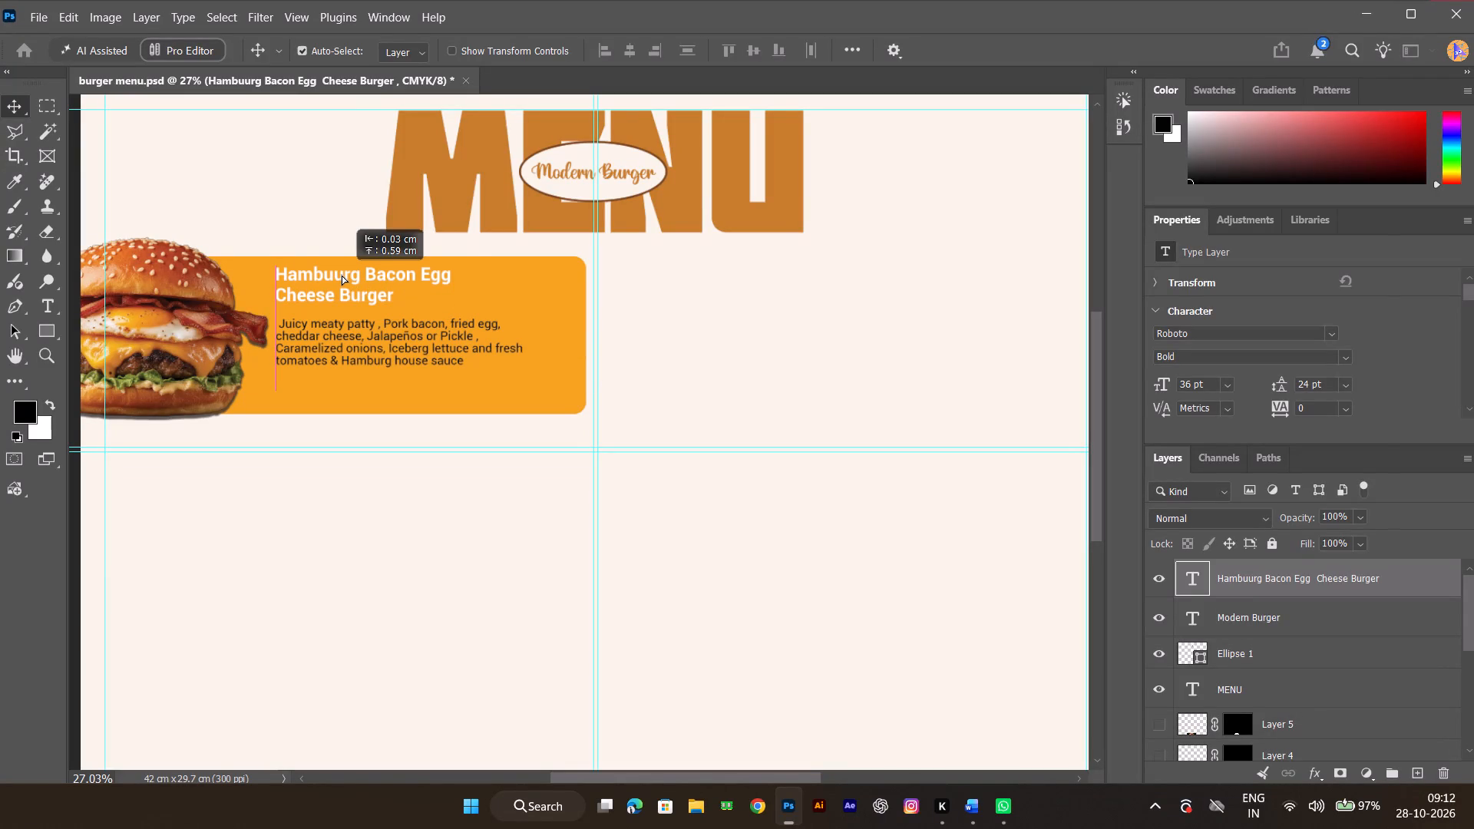
left_click_drag(342, 275, 342, 277)
Recolour the whole two-line burger heading to near-black, 0c0c0c.
triple_click(342, 277)
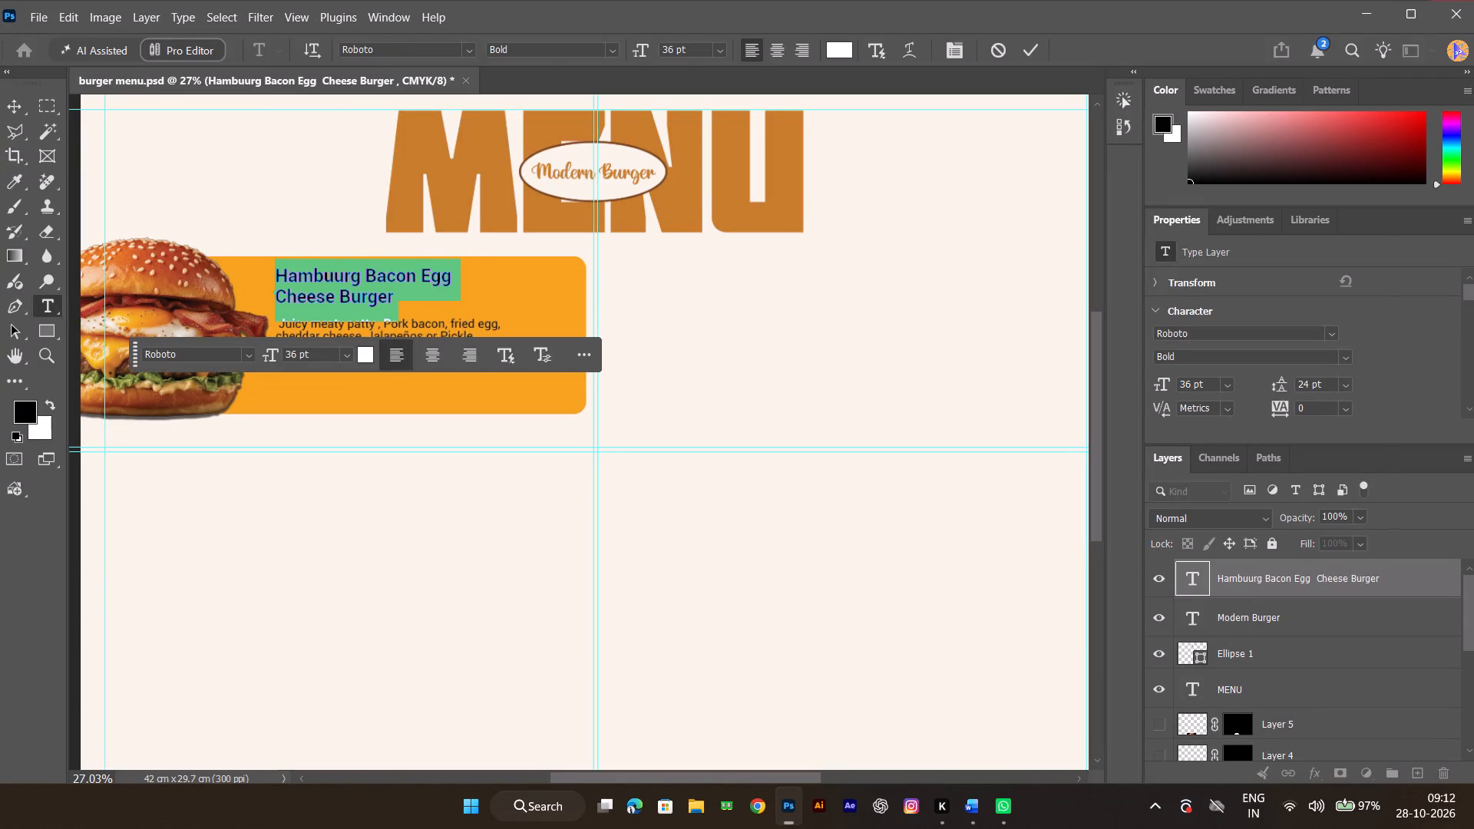
left_click(370, 352)
left_click_drag(792, 504, 733, 590)
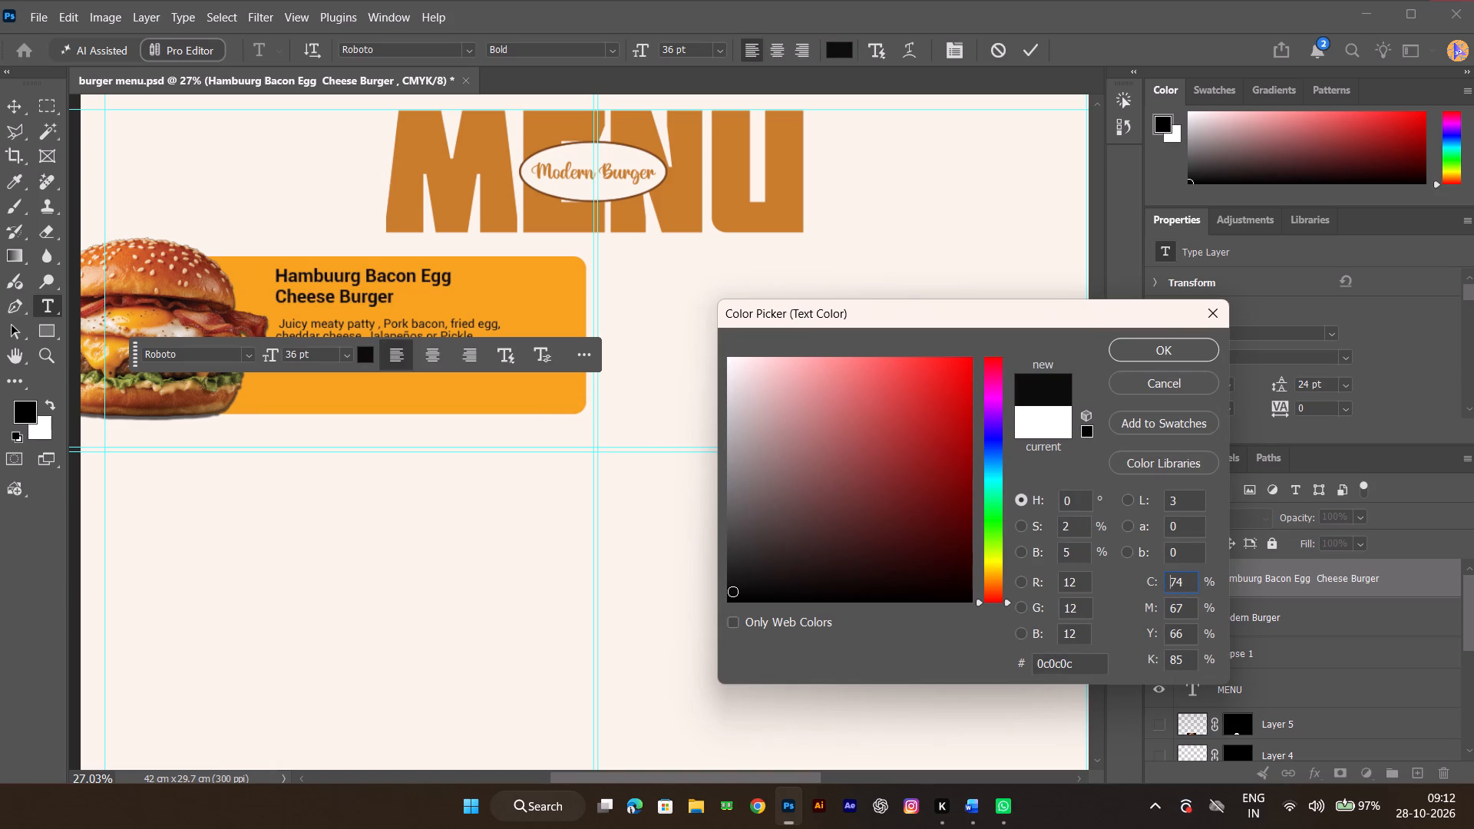
Apply the near-black text colour #0c0c0c to the two-line "Hambuurg Bacon Egg Cheese Burger" heading and finish editing the text.
left_click(1158, 351)
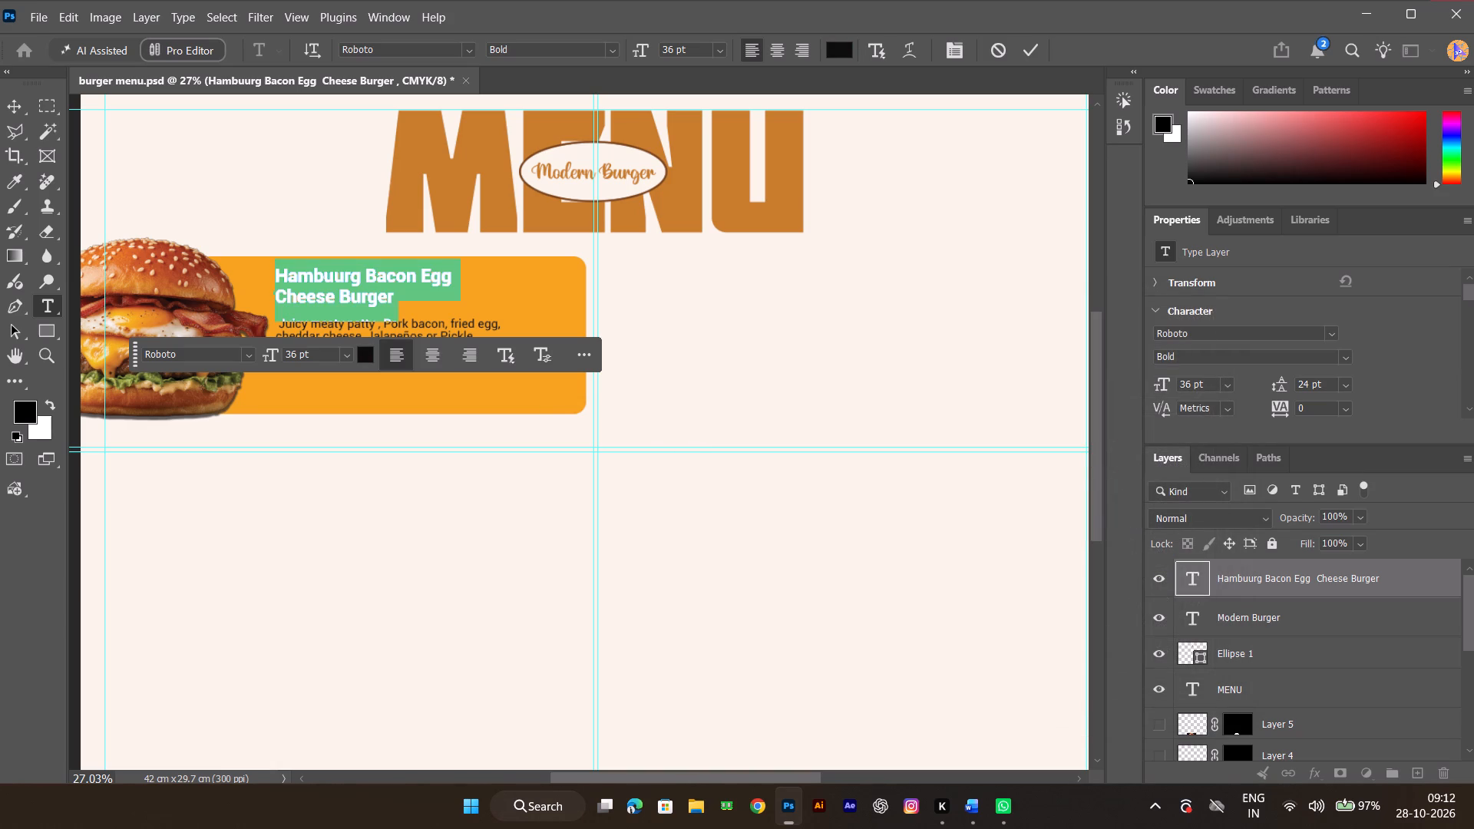
left_click(1029, 56)
left_click(886, 378)
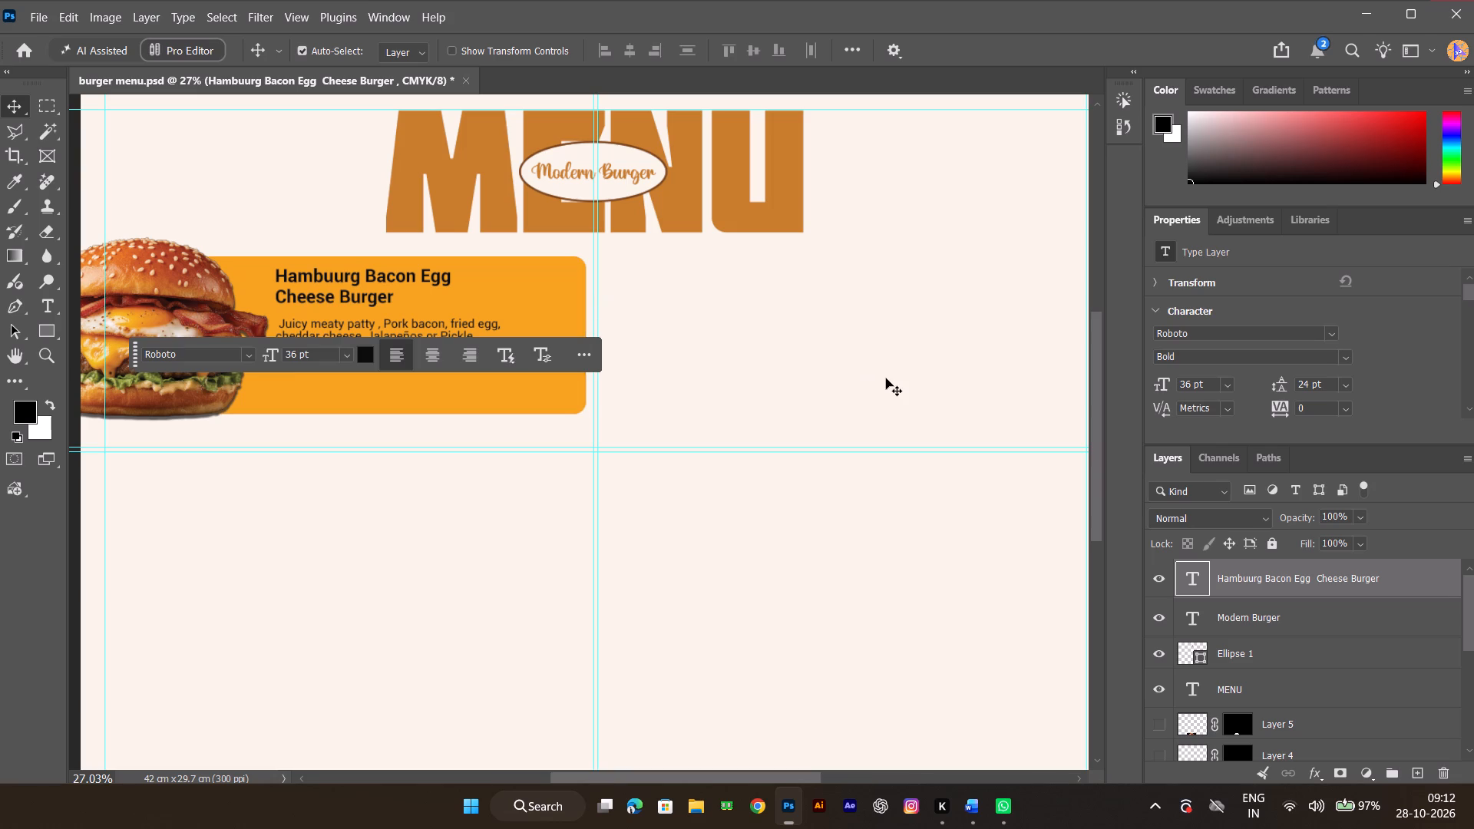
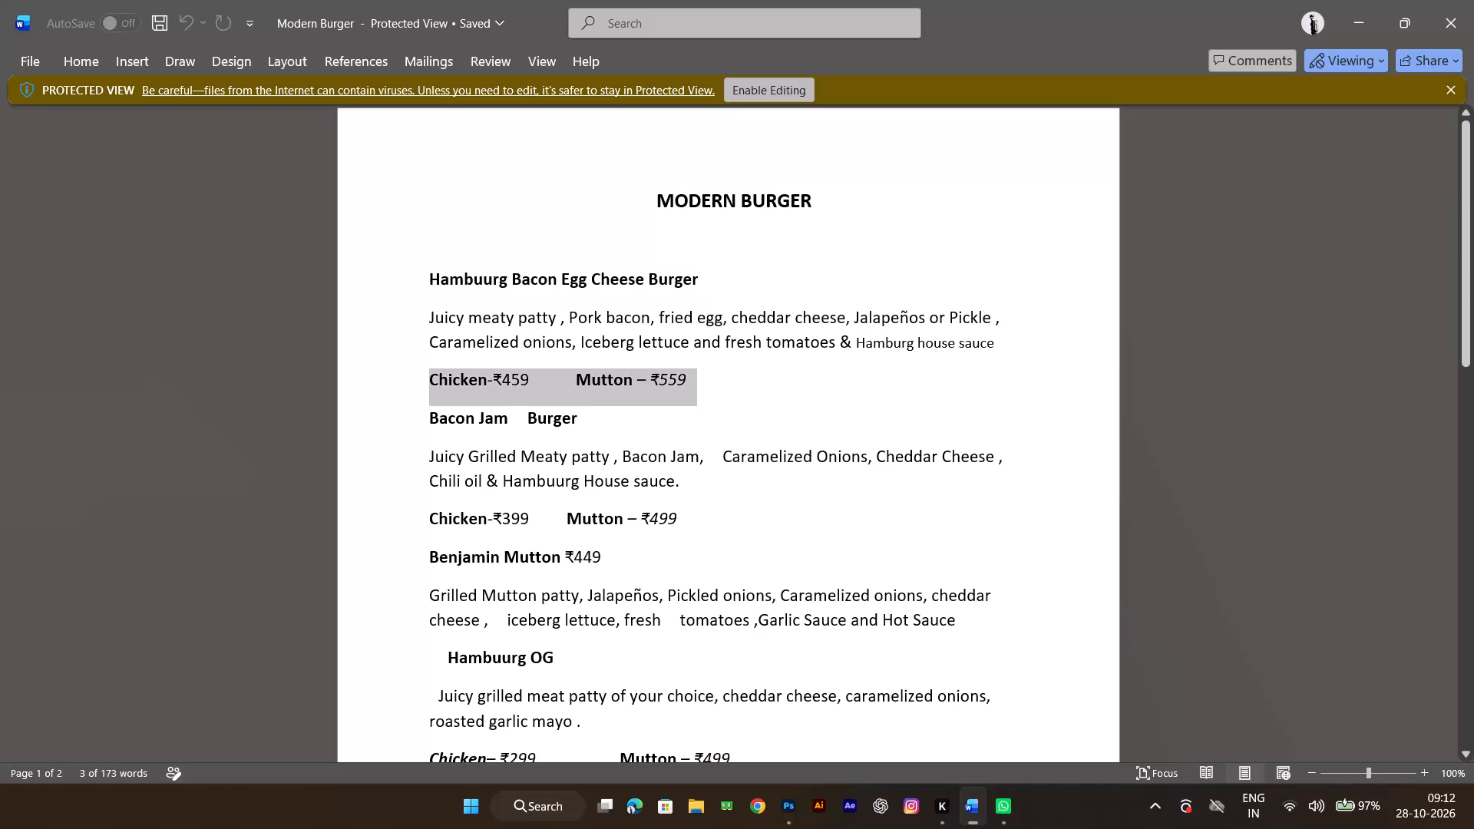
Copy the Hambuurg Bacon Egg Cheese Burger price line, "Chicken-₹459 Mutton – ₹559", from the Word document.
key("ctrl+c")
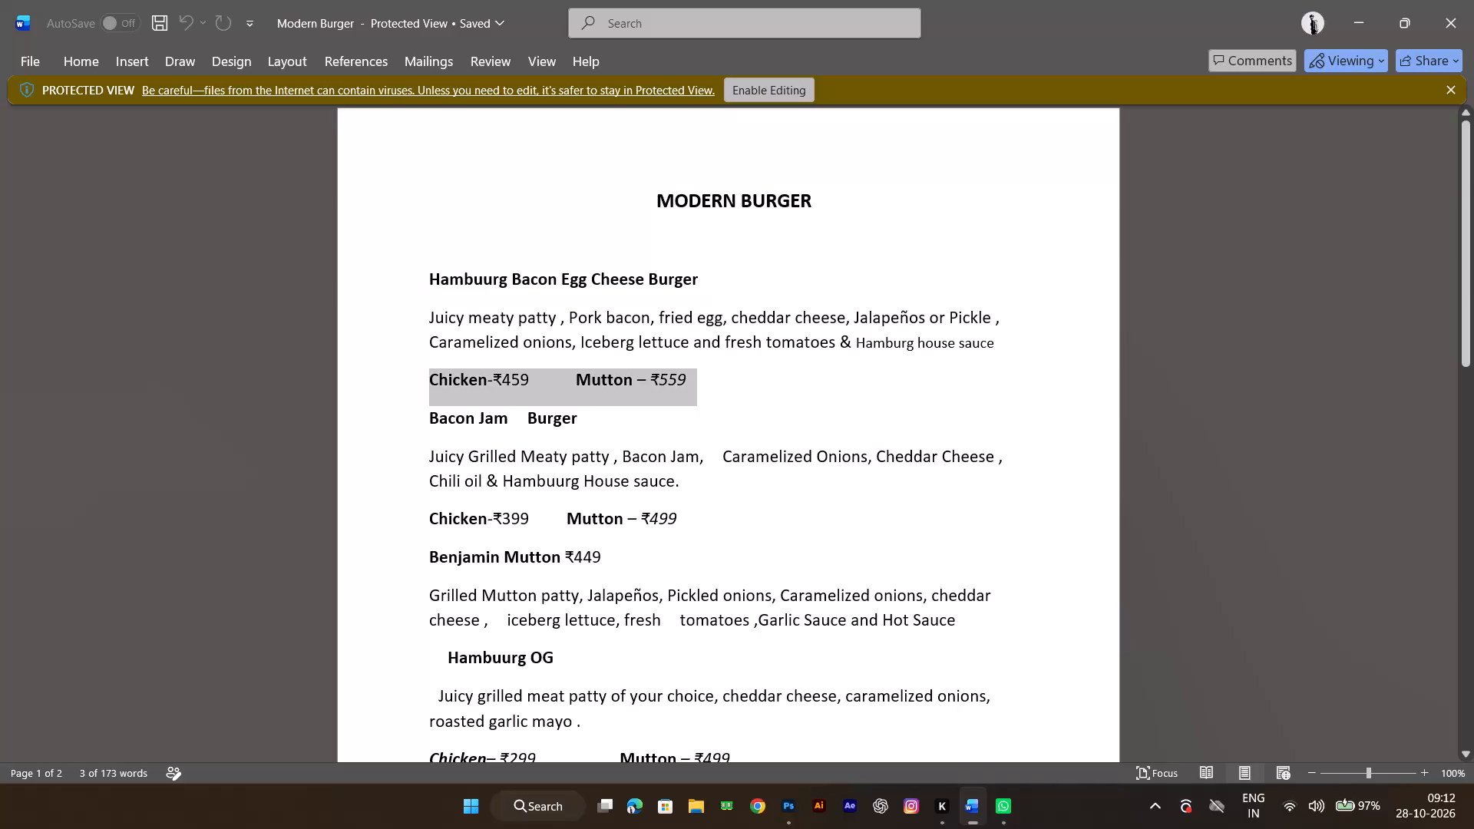
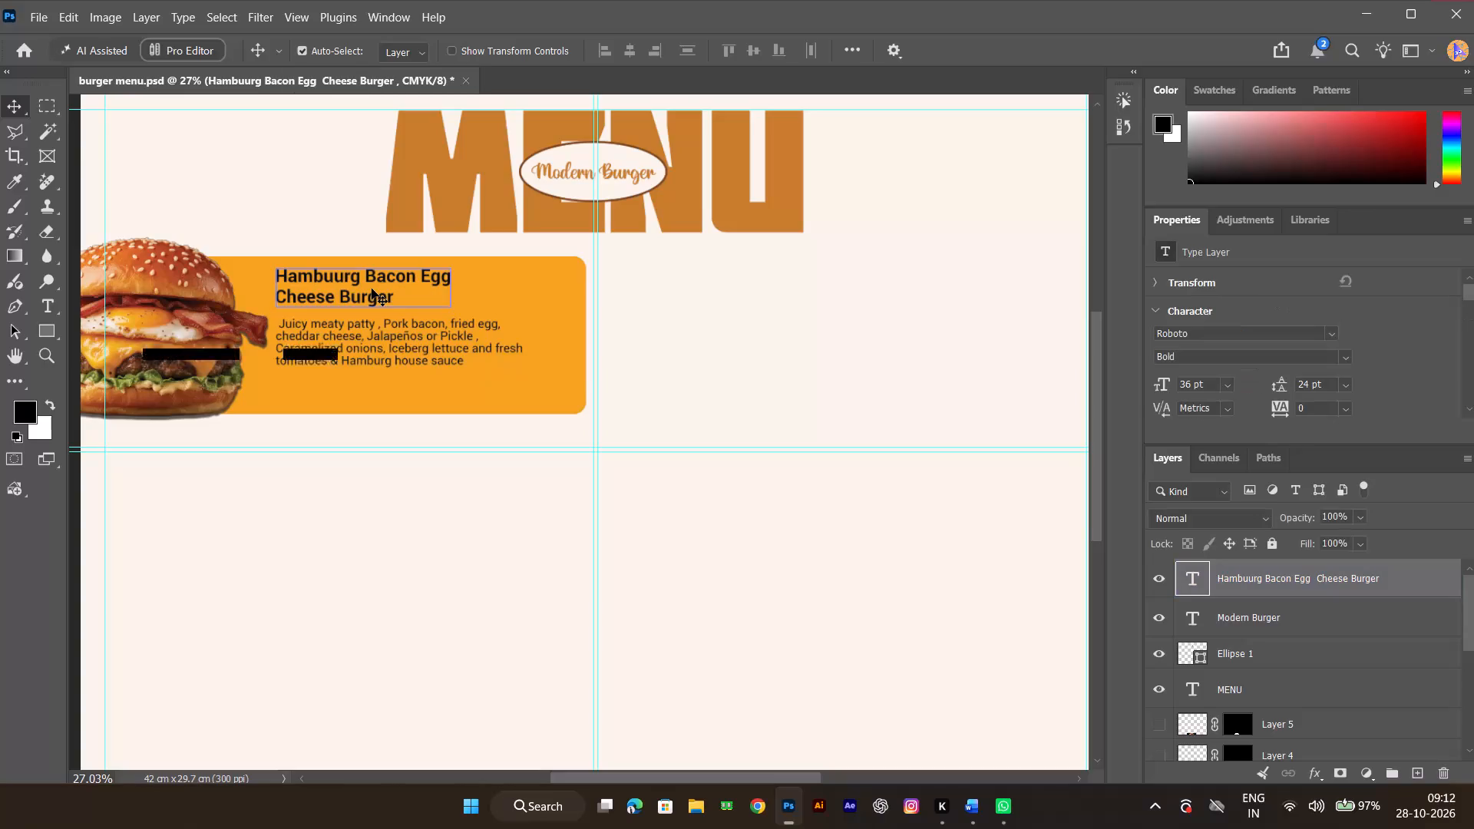
Duplicate the Hambuurg Bacon Egg Cheese Burger heading below the description and replace its text with the copied price line, "Chicken-₹459 Mutton – ₹559".
left_click_drag(372, 289, 375, 382, "alt")
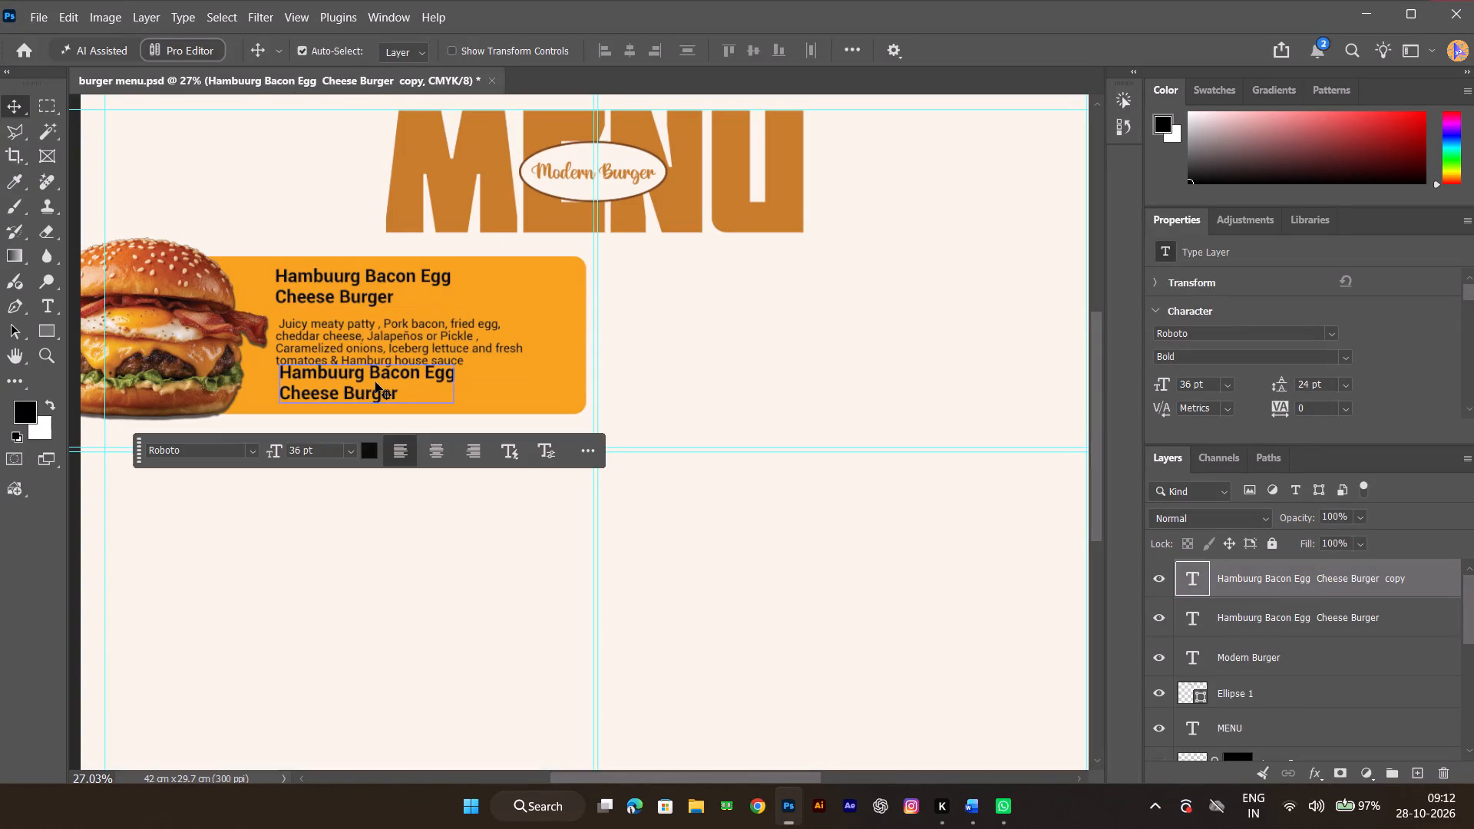
double_click(375, 382)
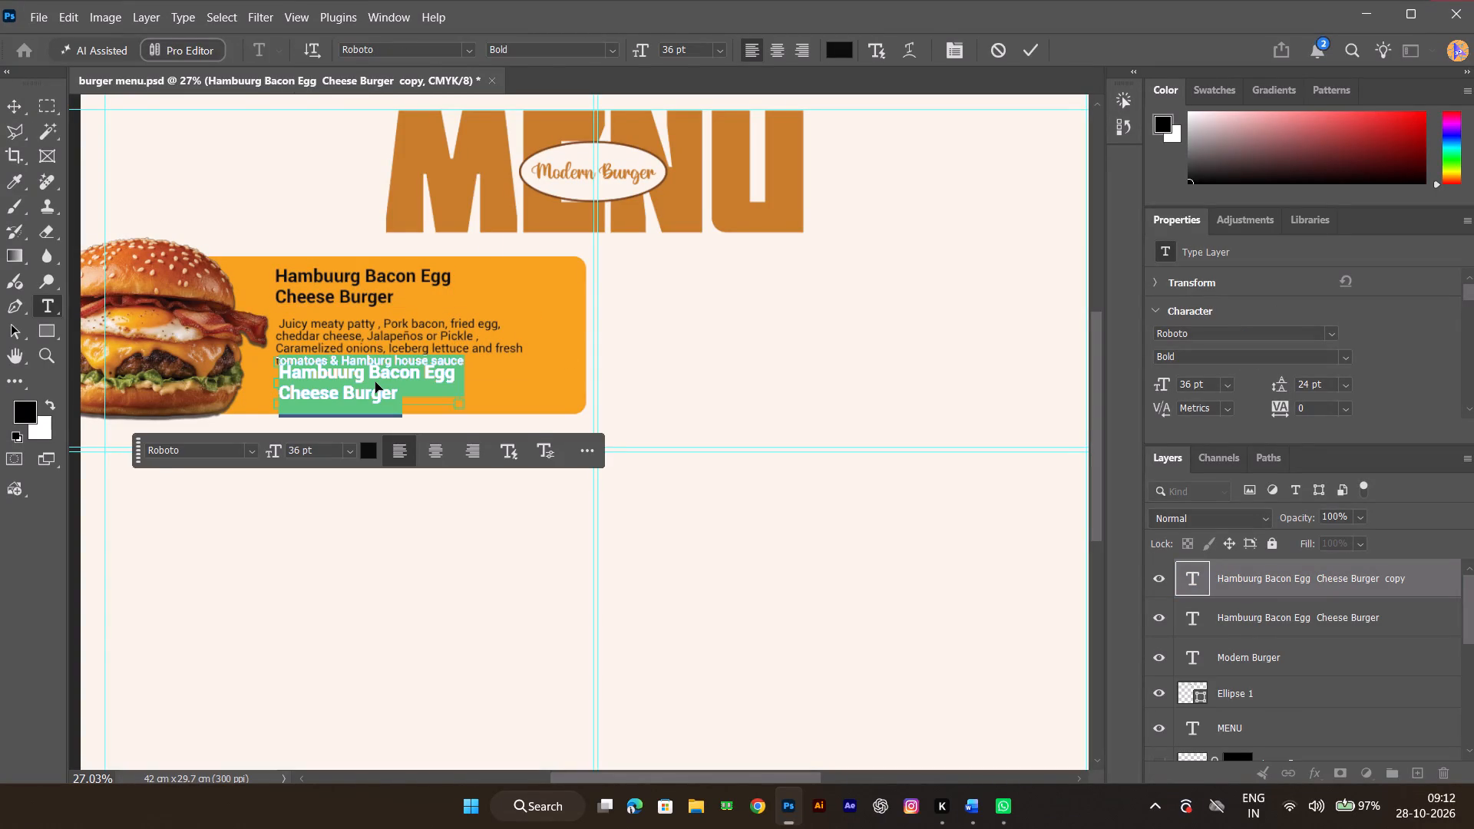
key("ctrl+v")
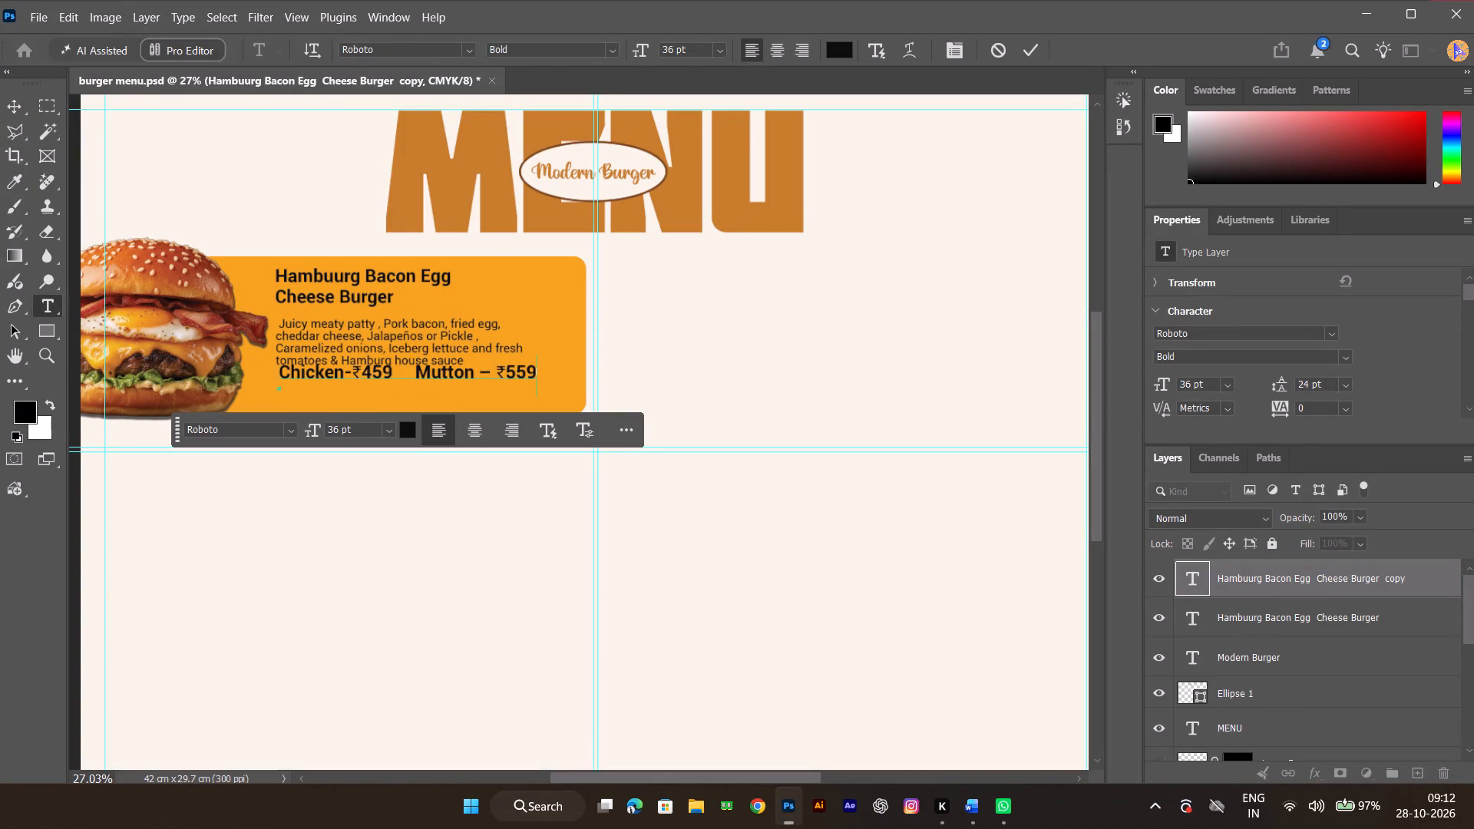
left_click(1023, 52)
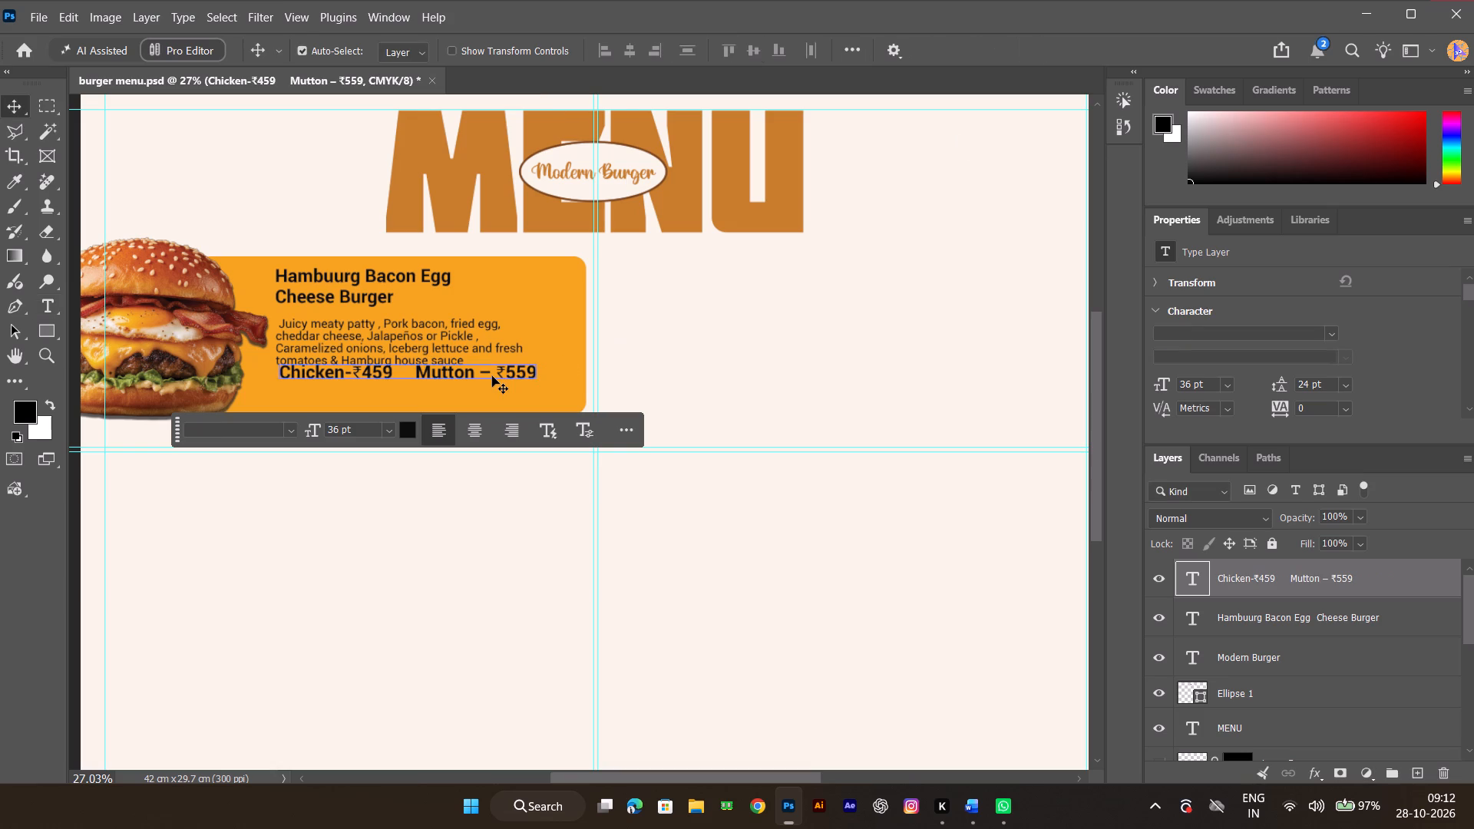
Move the price line just below the description on the orange panel, aligning its left edge with the burger heading.
left_click_drag(492, 376, 488, 392)
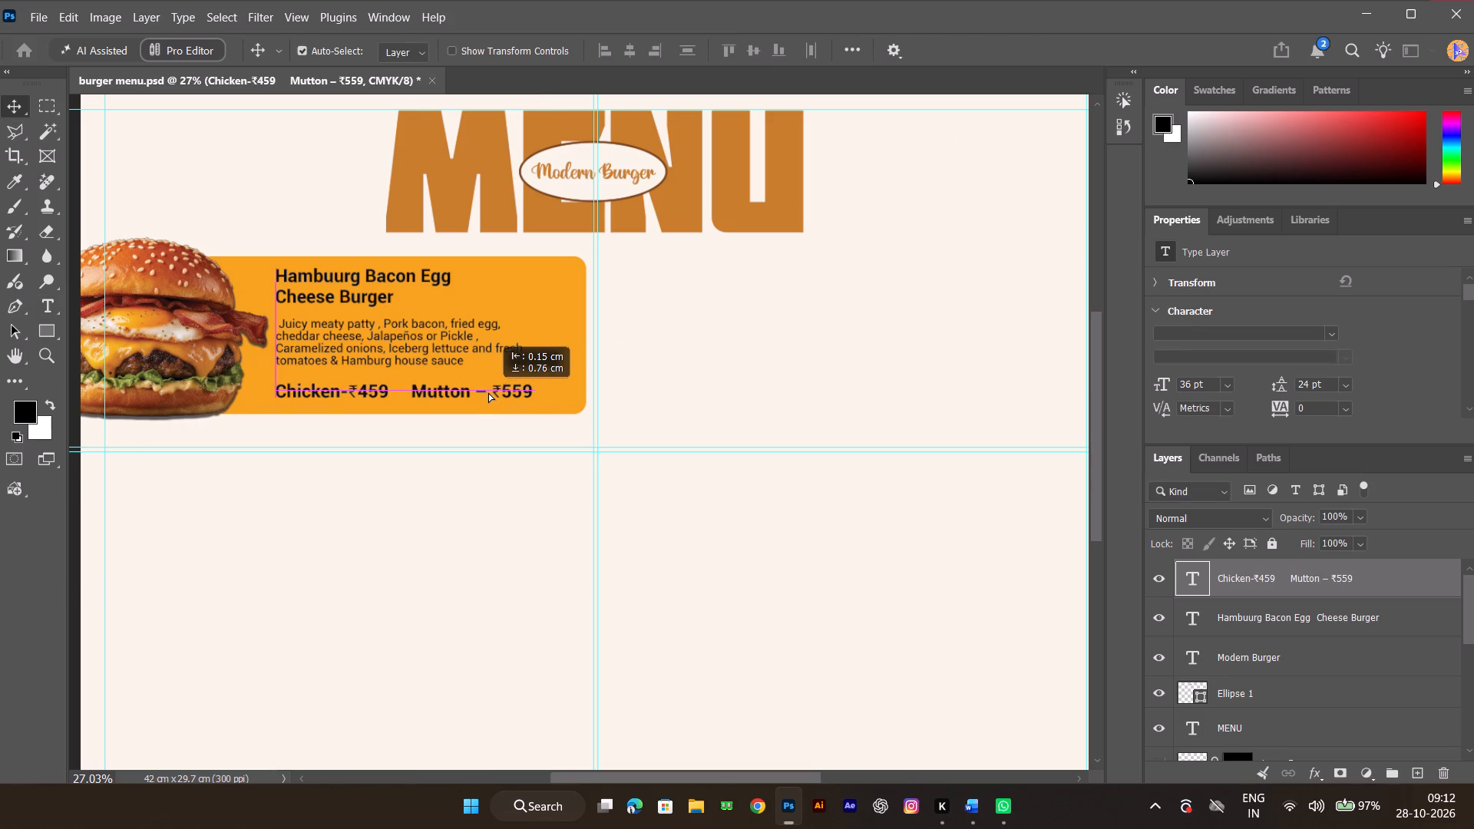
left_click_drag(488, 392, 489, 392)
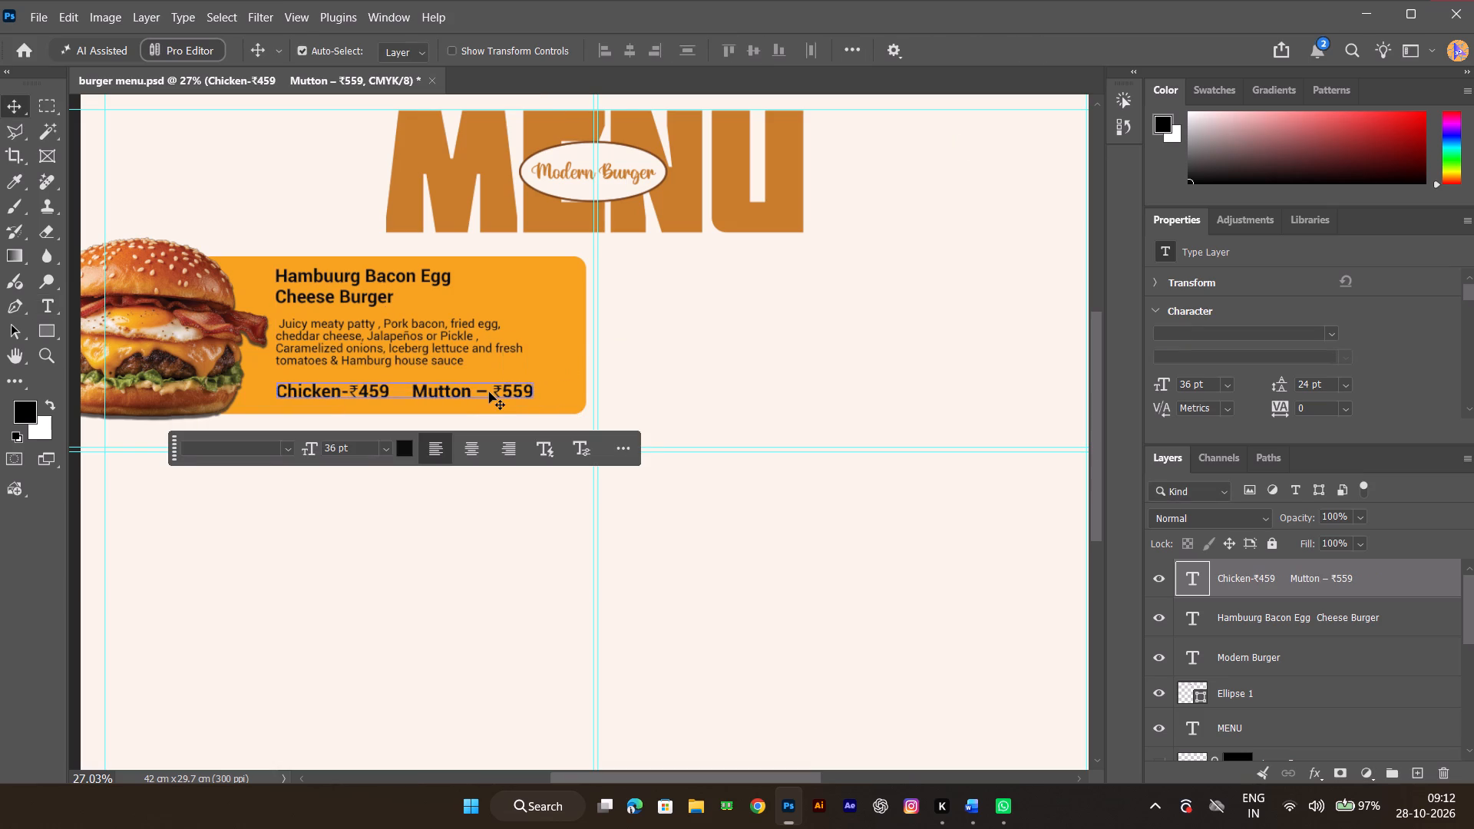
key("Left")
left_click(795, 400)
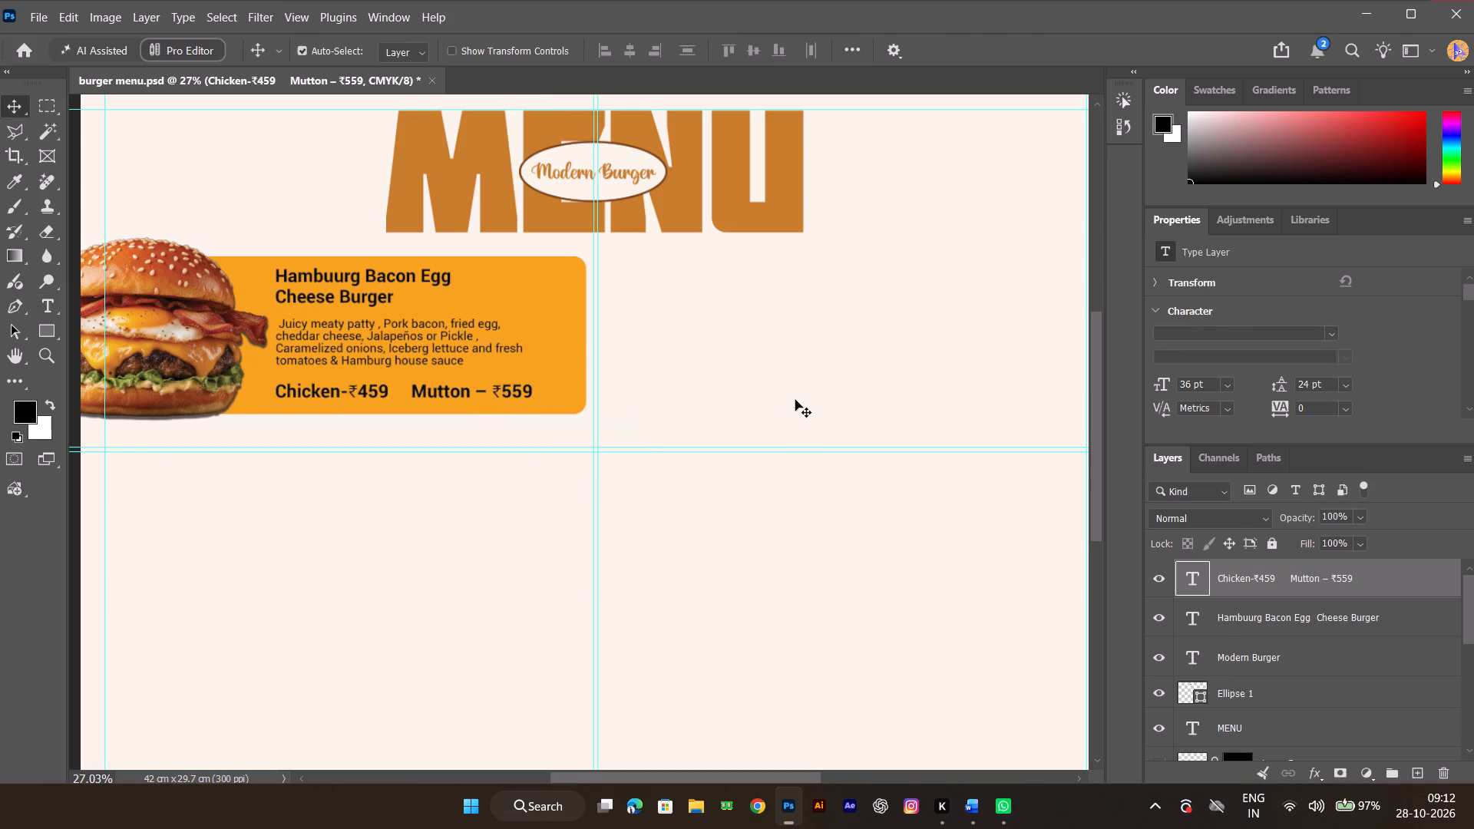
key("ctrl+0")
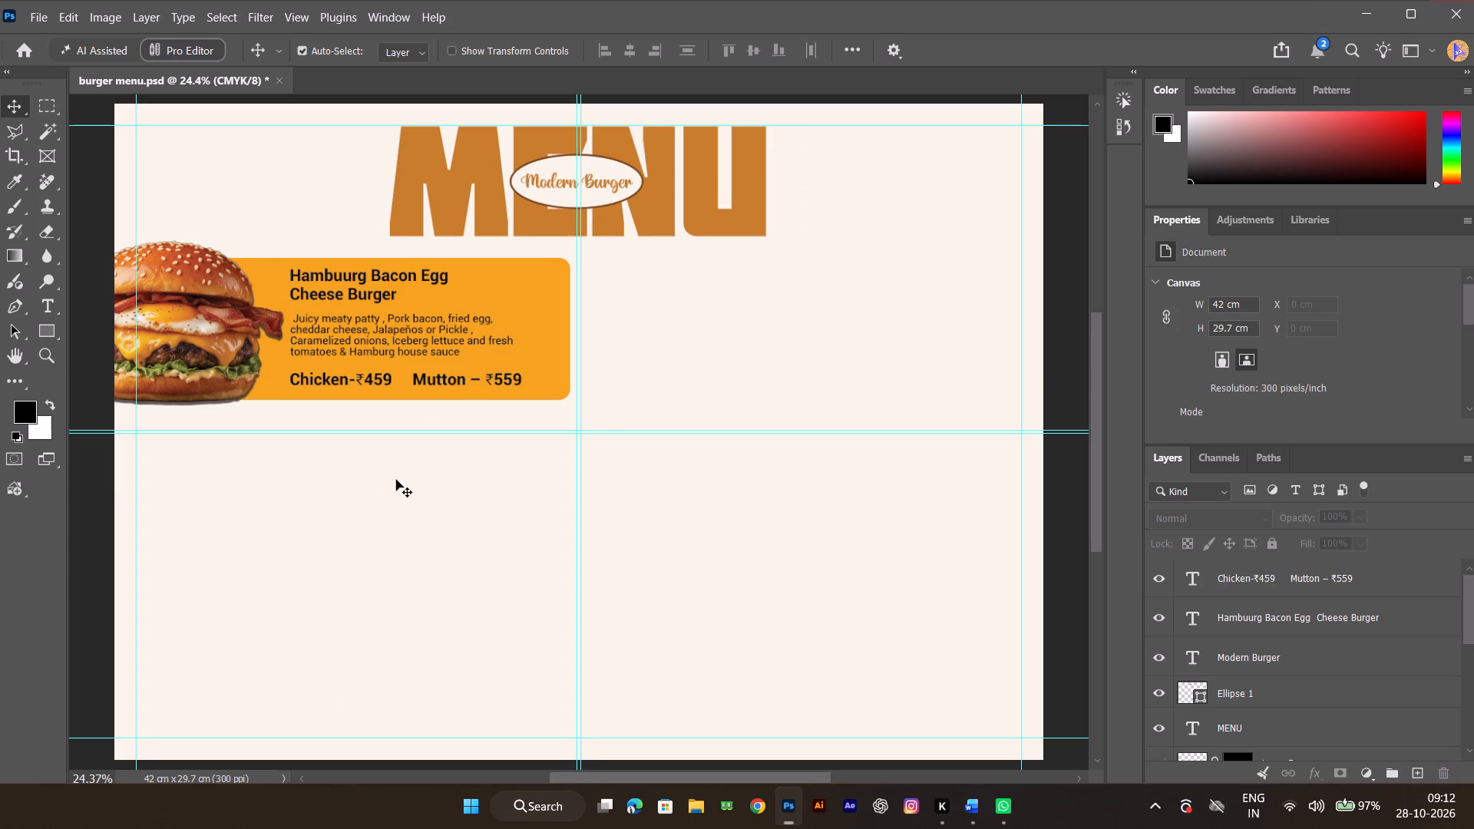
scroll(319, 344, "left", 1)
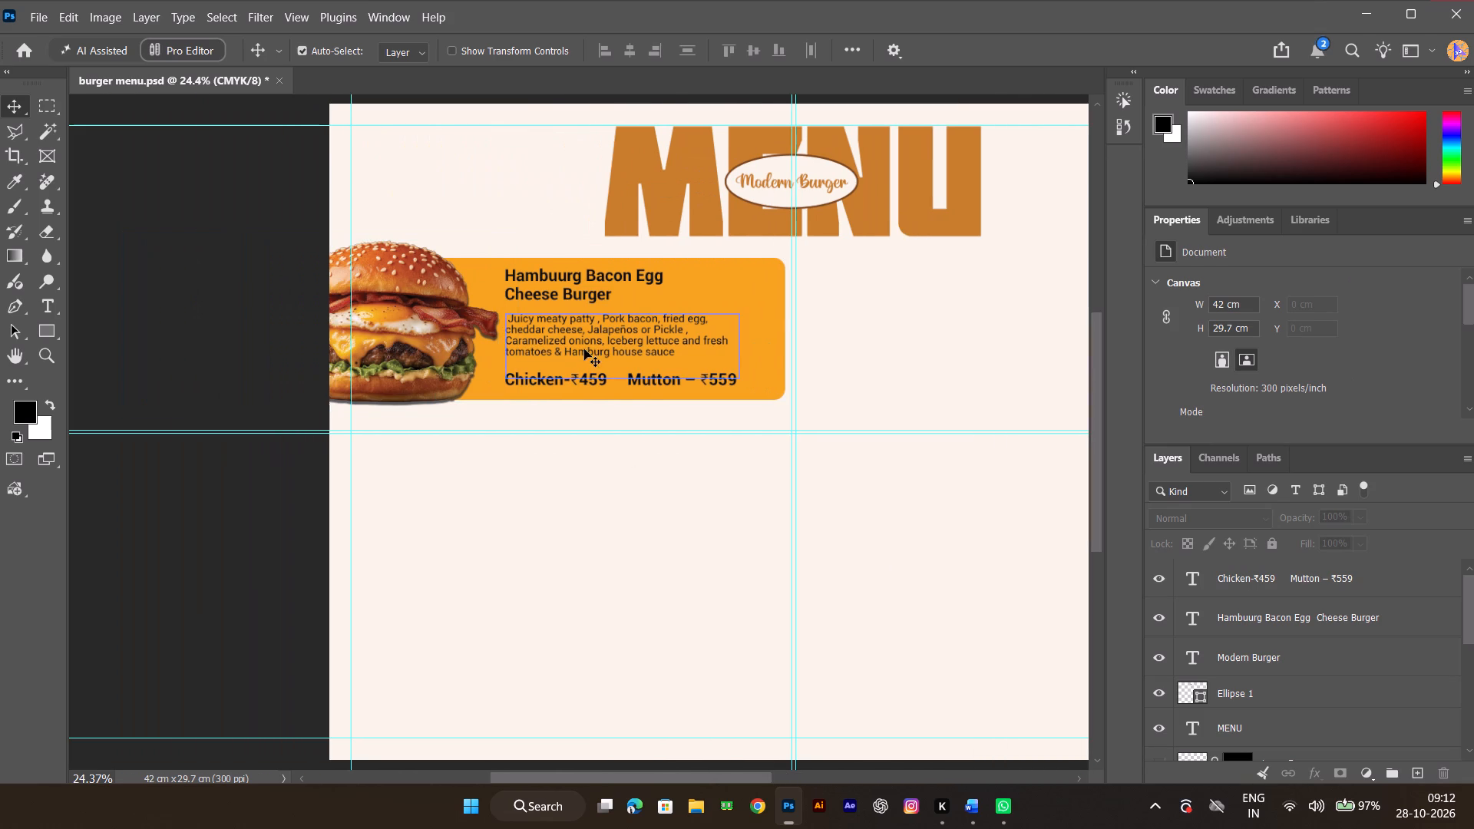
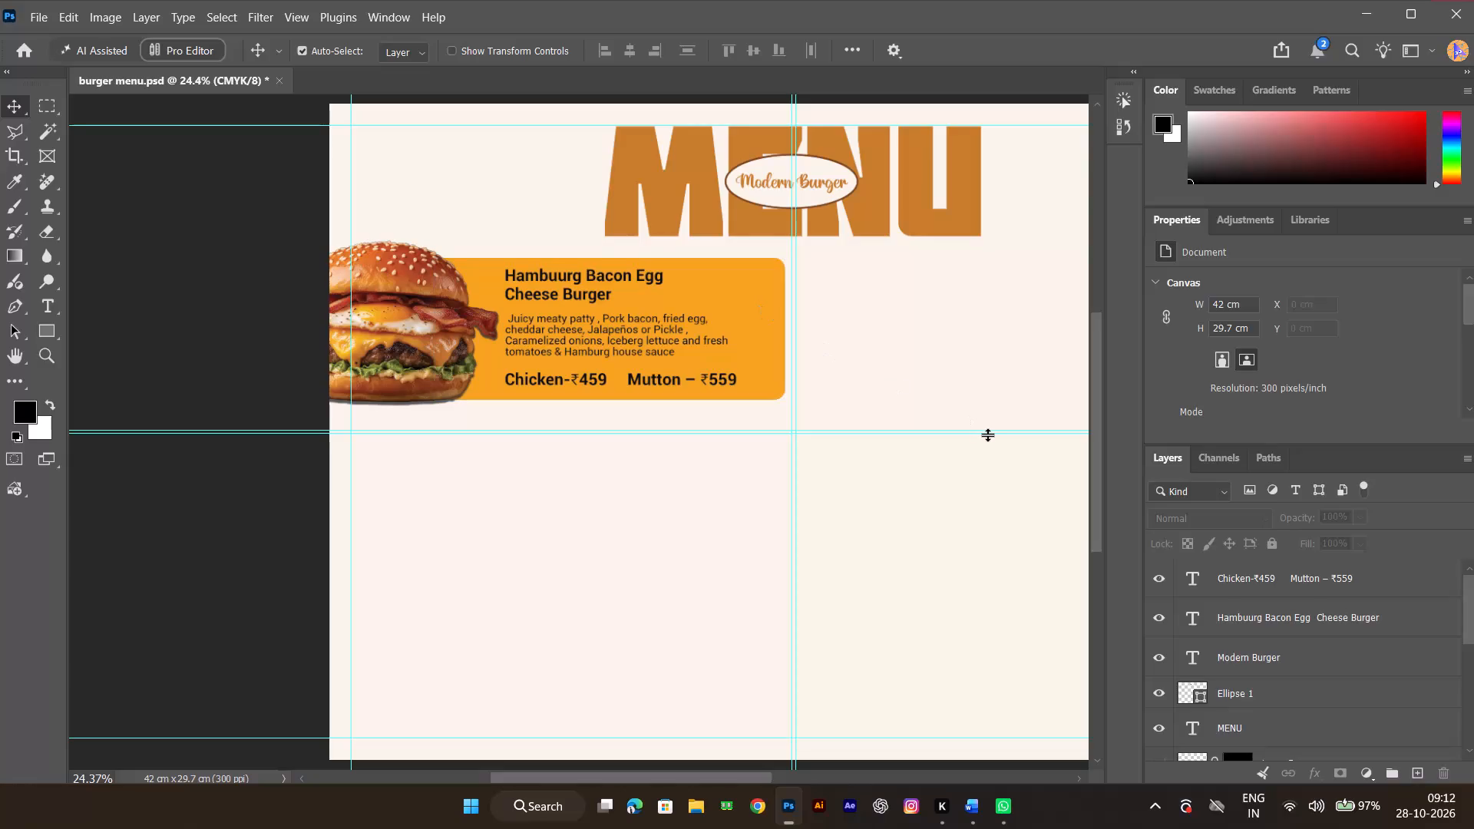
Select the bacon egg burger image with its orange panel and all its text, and move them together about 2.4 cm right and 0.8 cm down.
left_click_drag(918, 371, 273, 257)
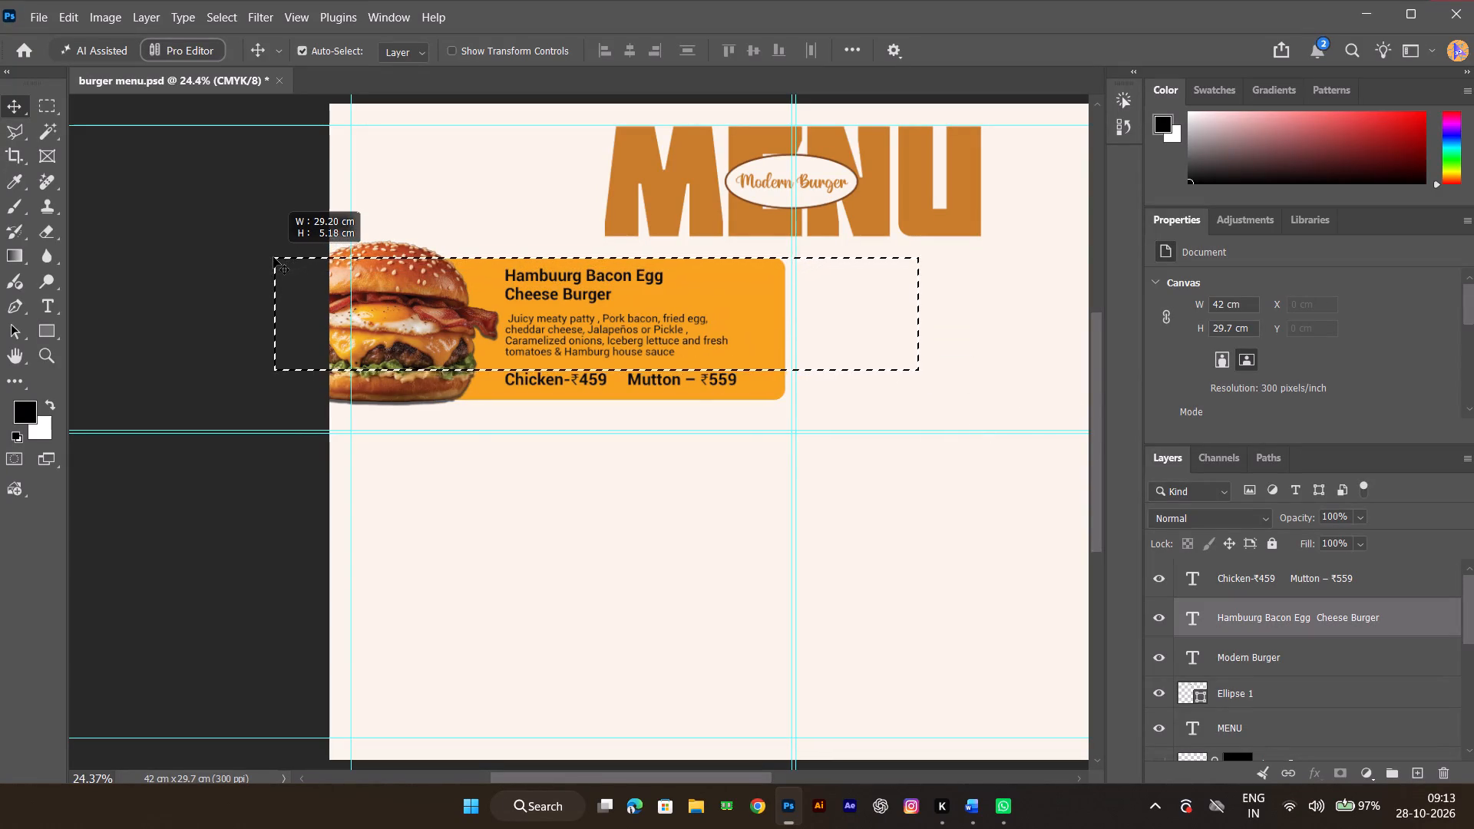
left_click_drag(273, 257, 273, 264)
left_click_drag(296, 235, 693, 455)
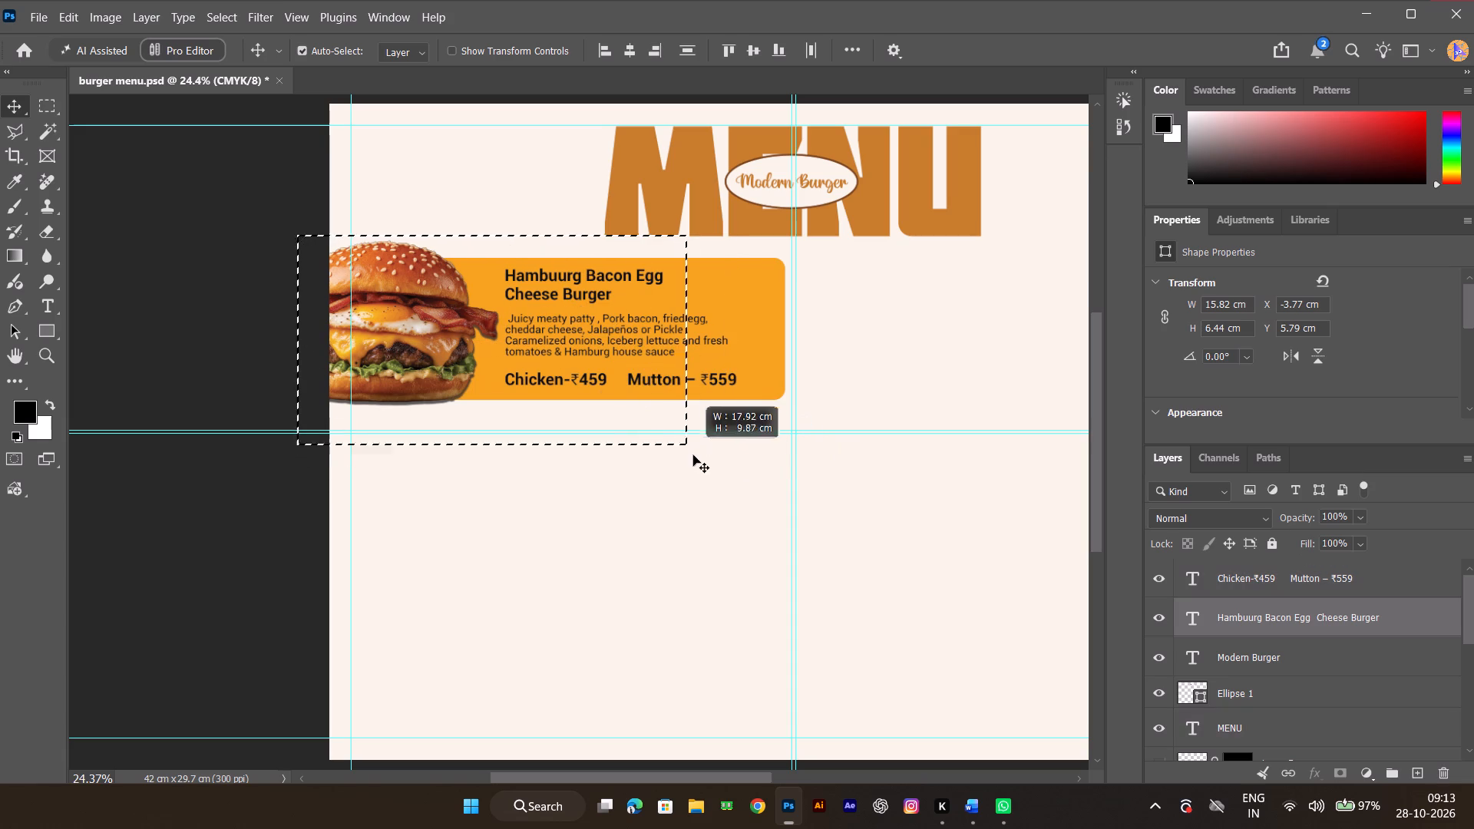
left_click_drag(693, 455, 821, 489)
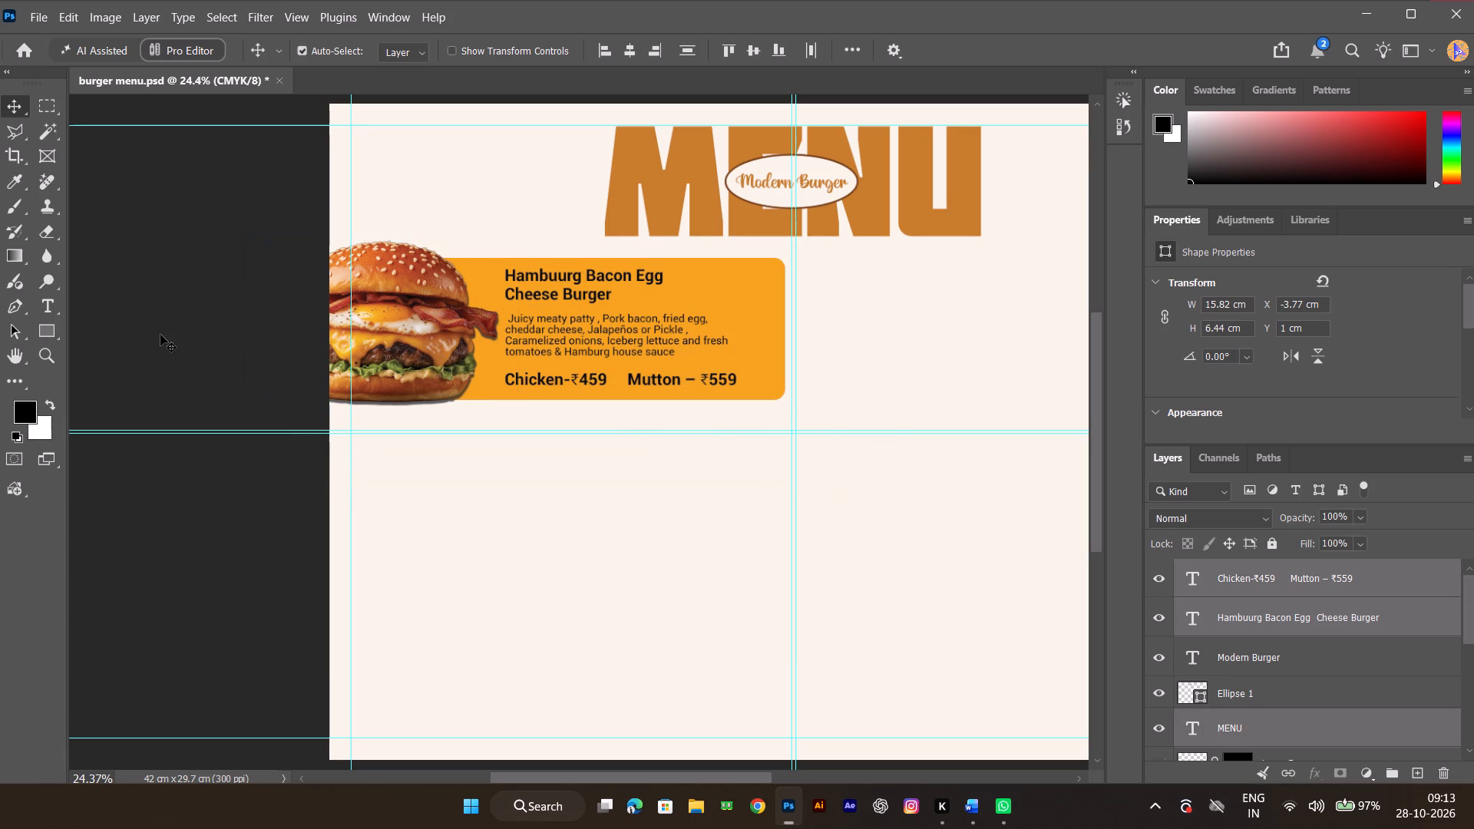
left_click_drag(160, 335, 292, 266)
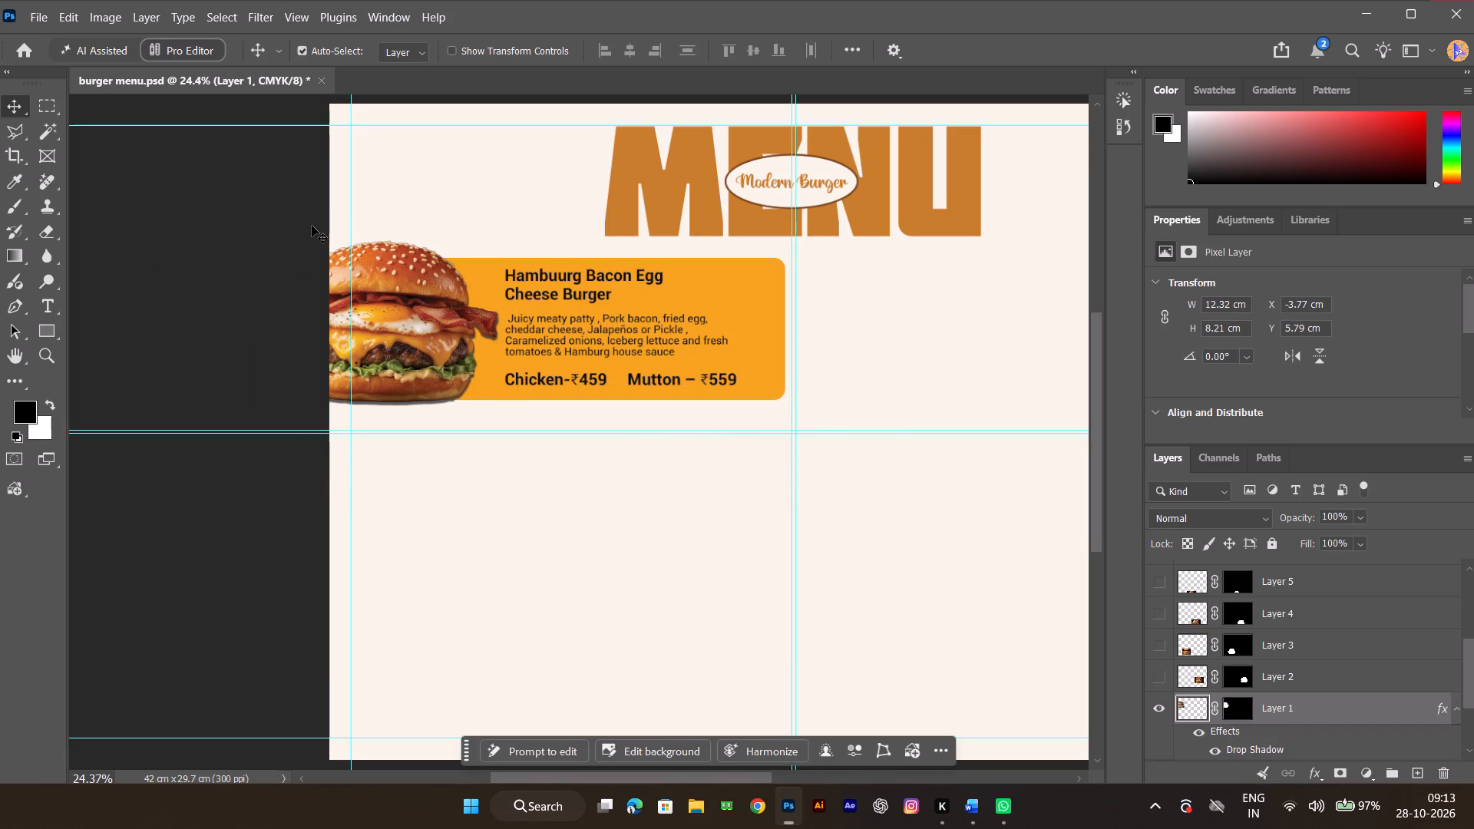
left_click_drag(312, 236, 596, 431)
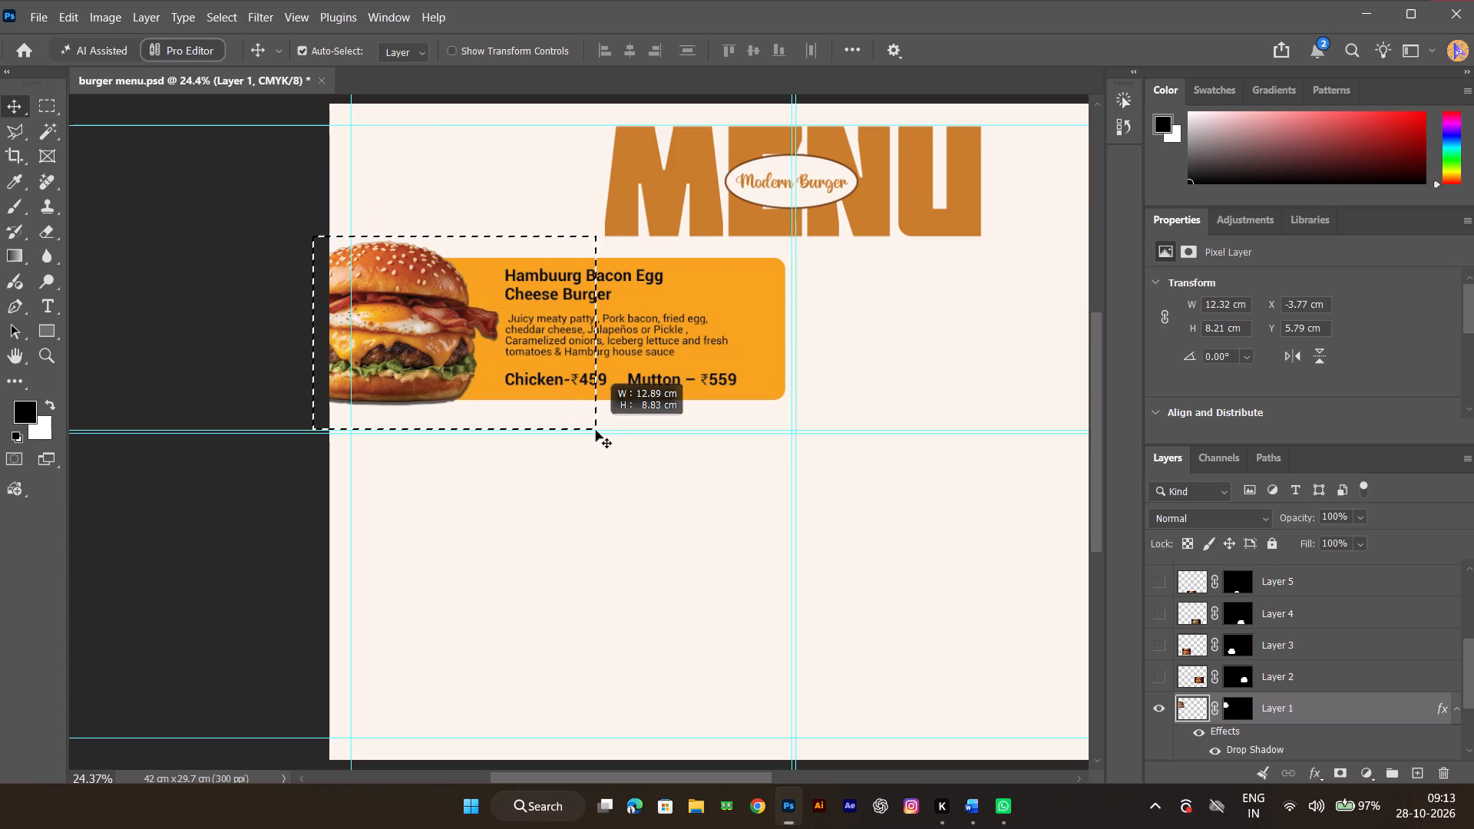
left_click_drag(596, 431, 596, 426)
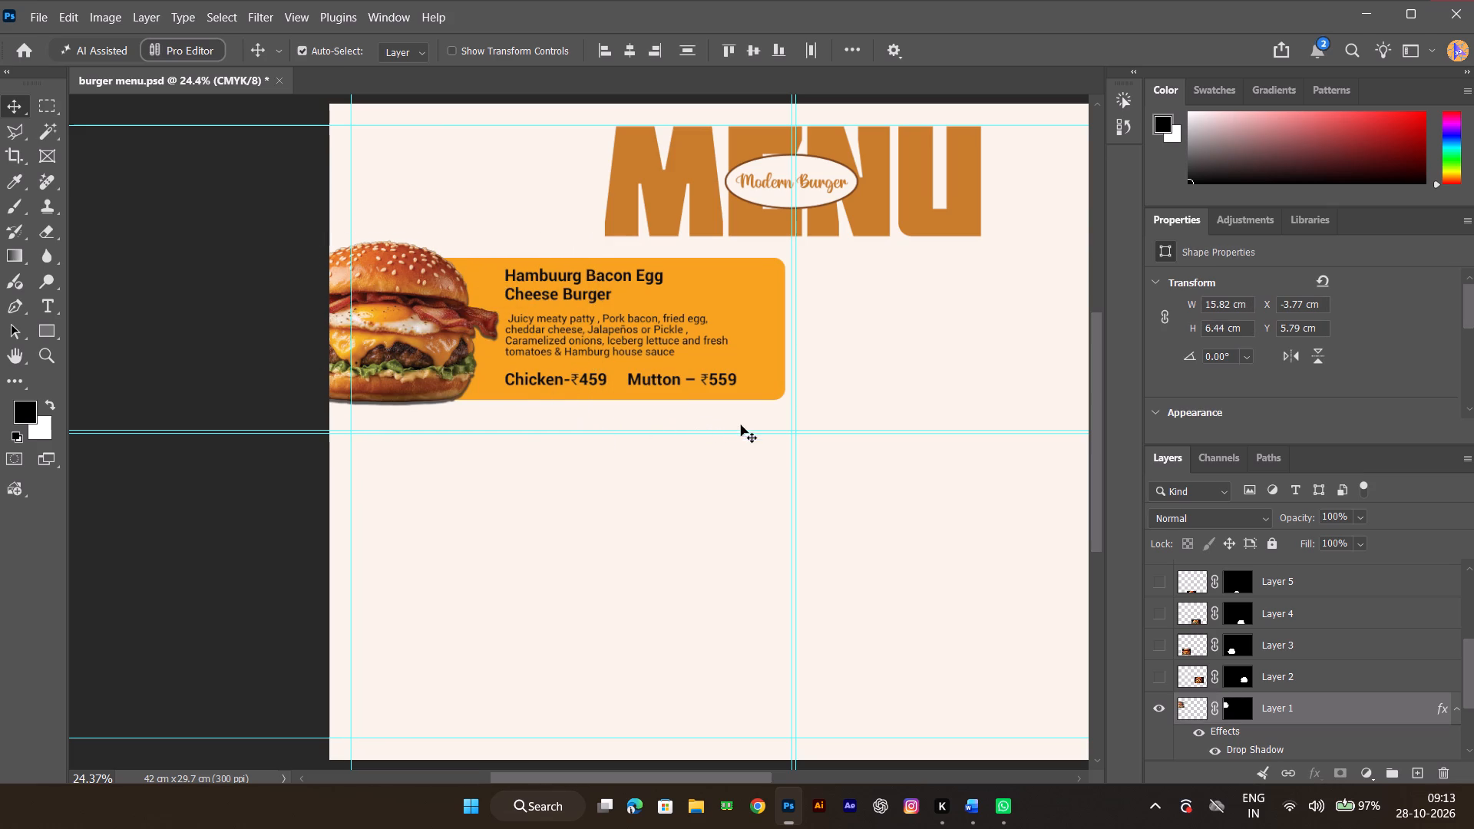
left_click(682, 378, "shift")
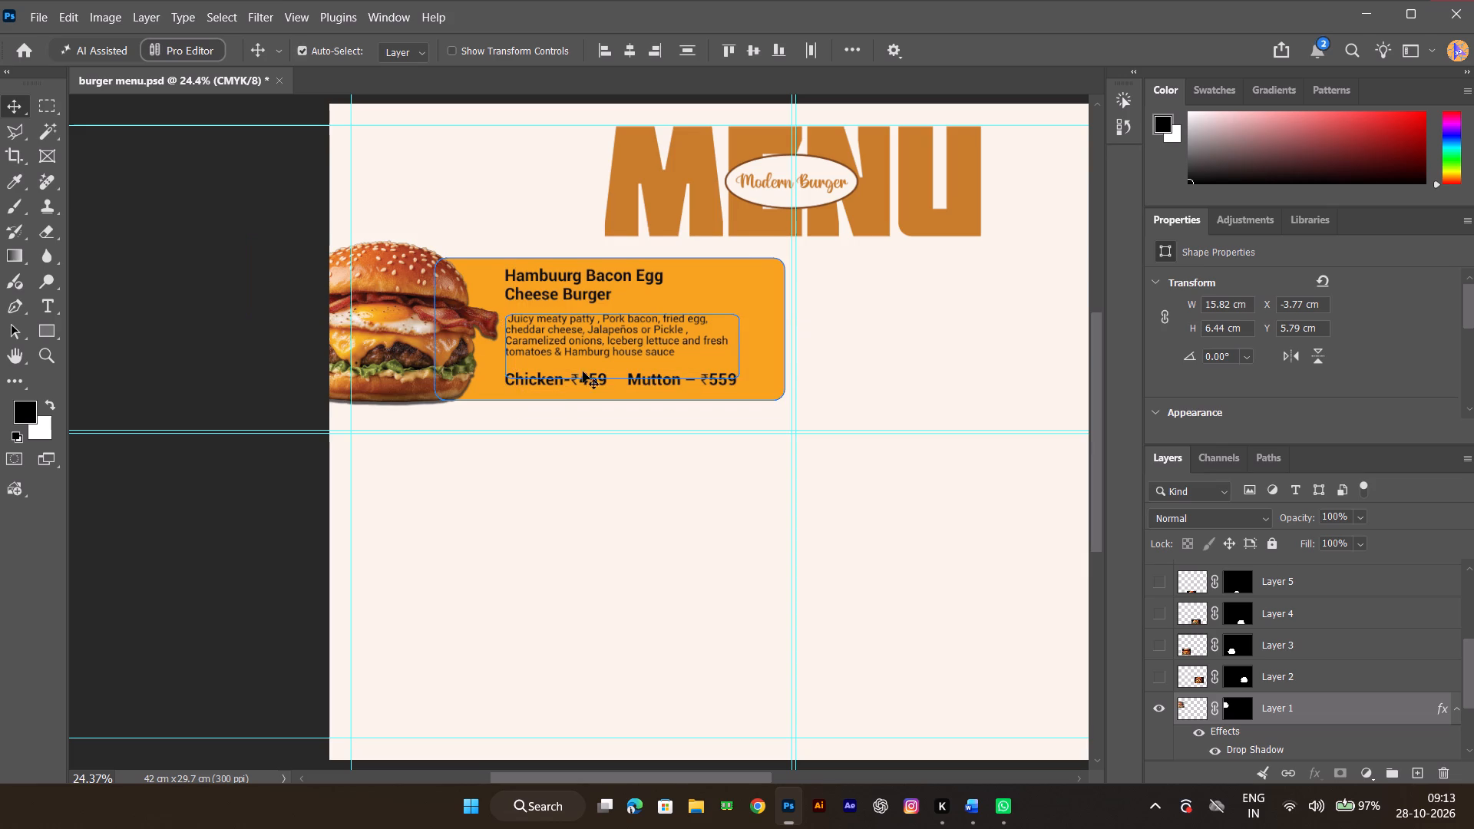
left_click_drag(273, 239, 525, 408)
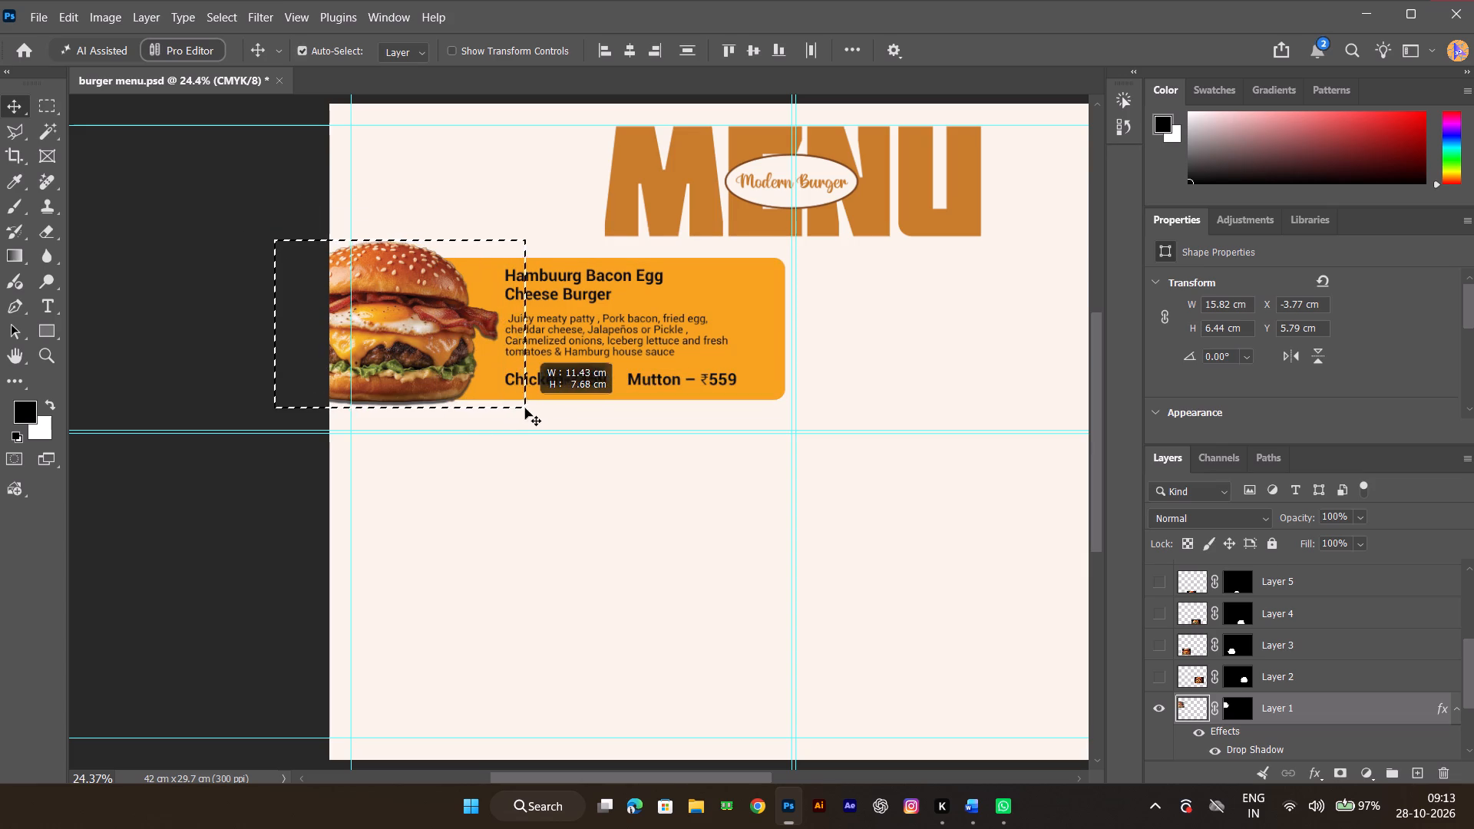
left_click_drag(525, 408, 526, 408)
left_click_drag(439, 343, 521, 355)
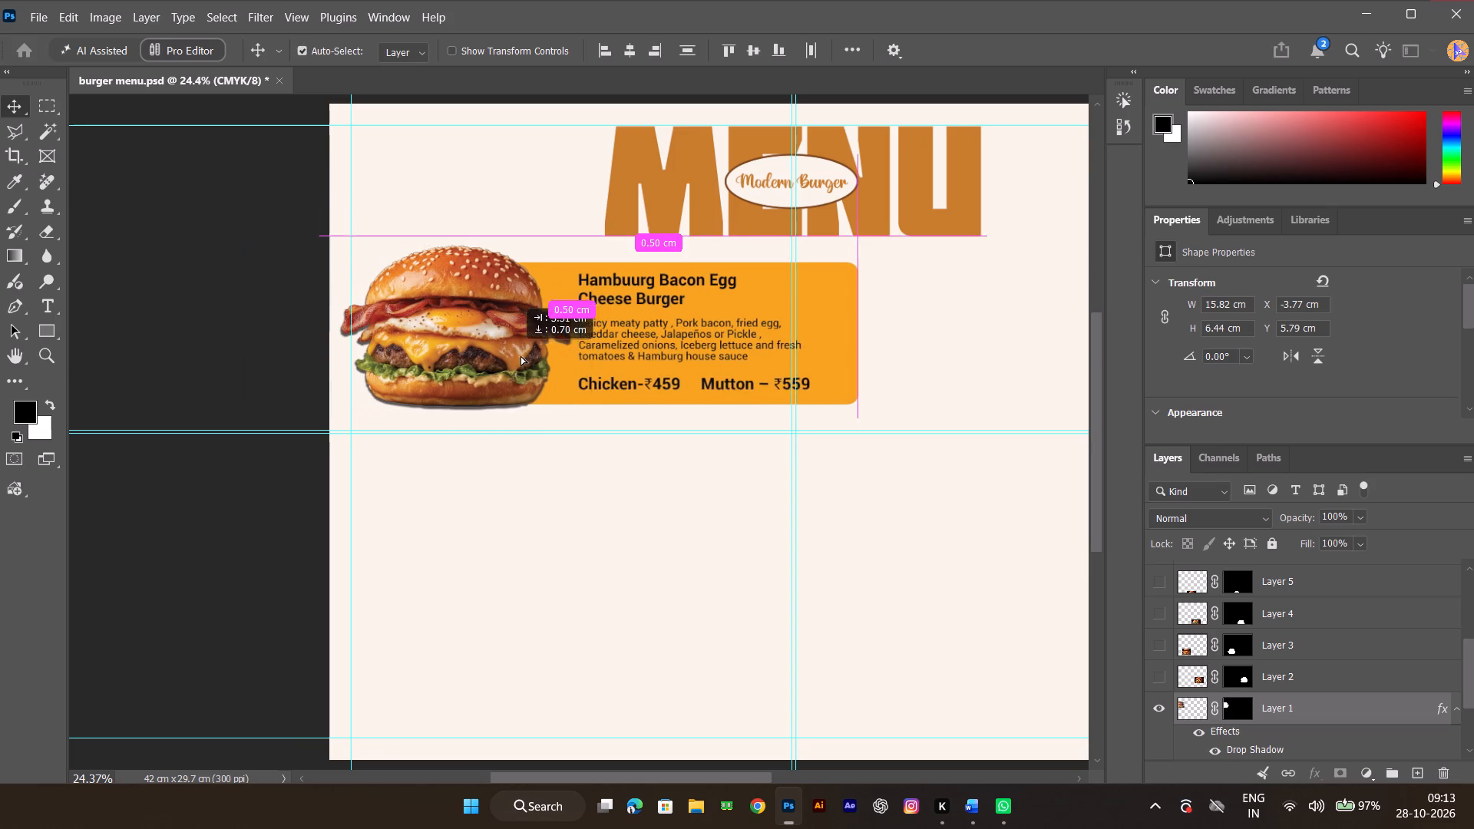
left_click_drag(521, 355, 481, 356)
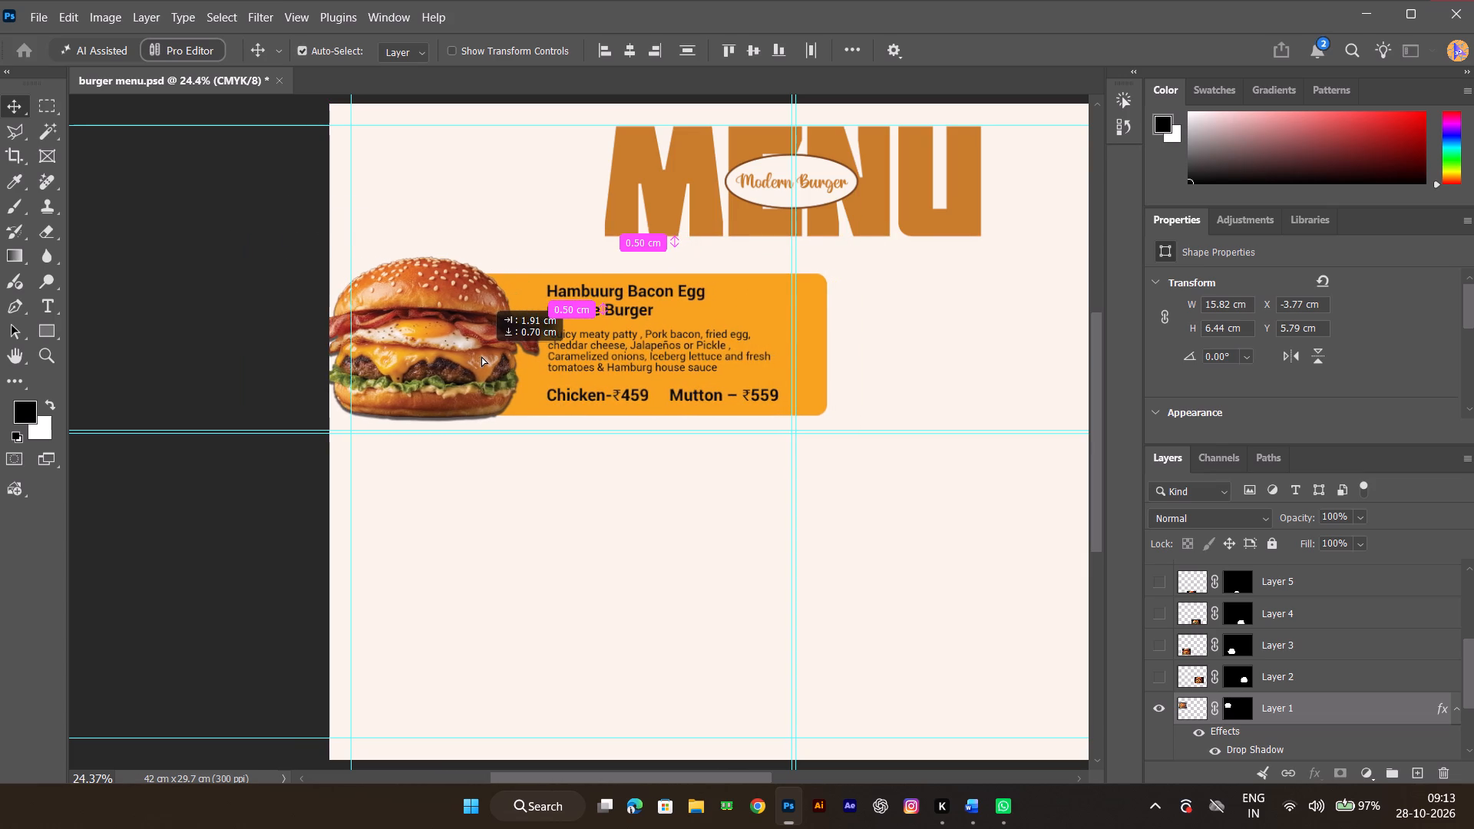
left_click_drag(481, 356, 504, 356)
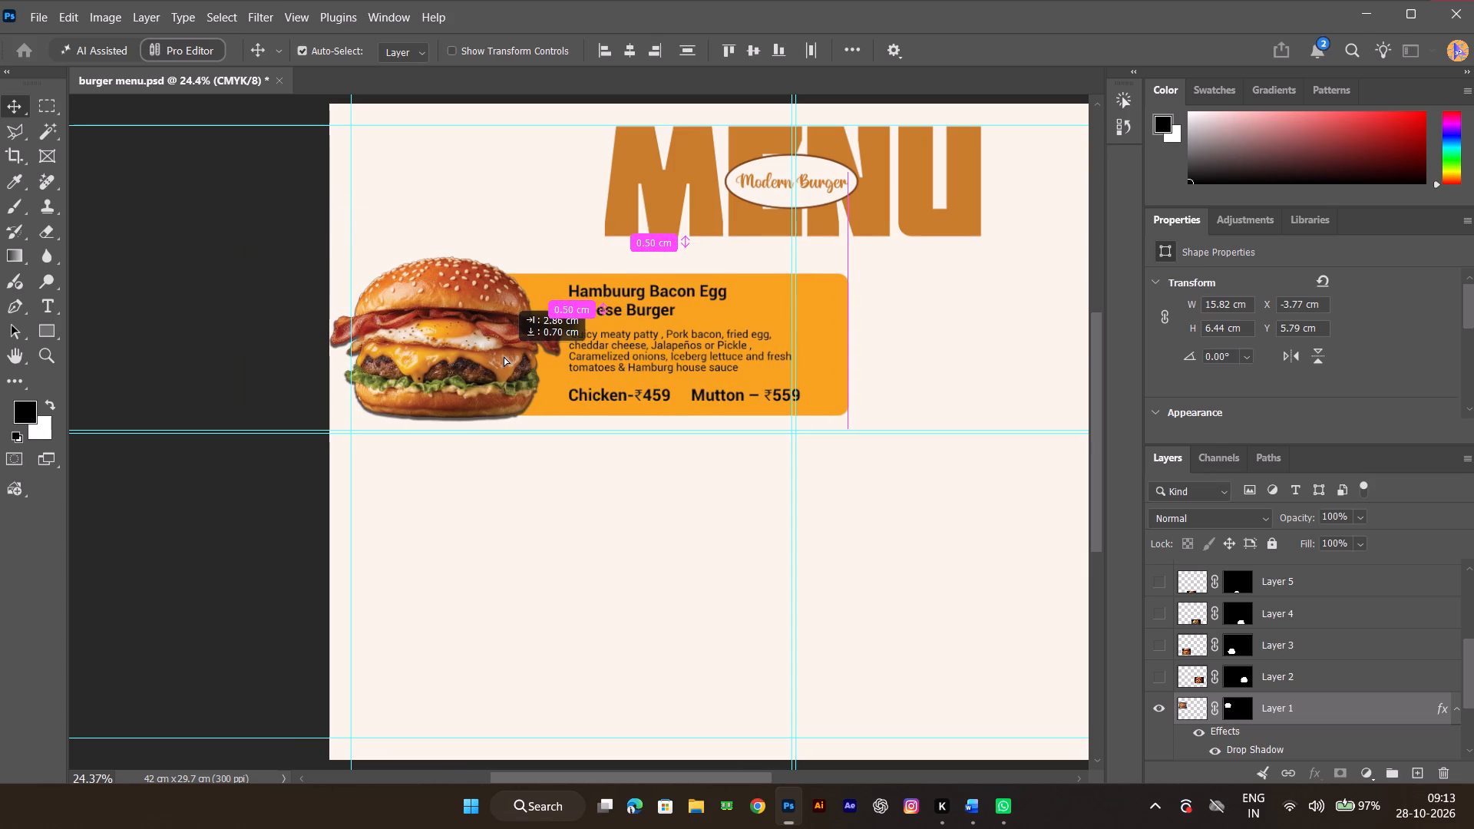
left_click_drag(504, 356, 497, 363)
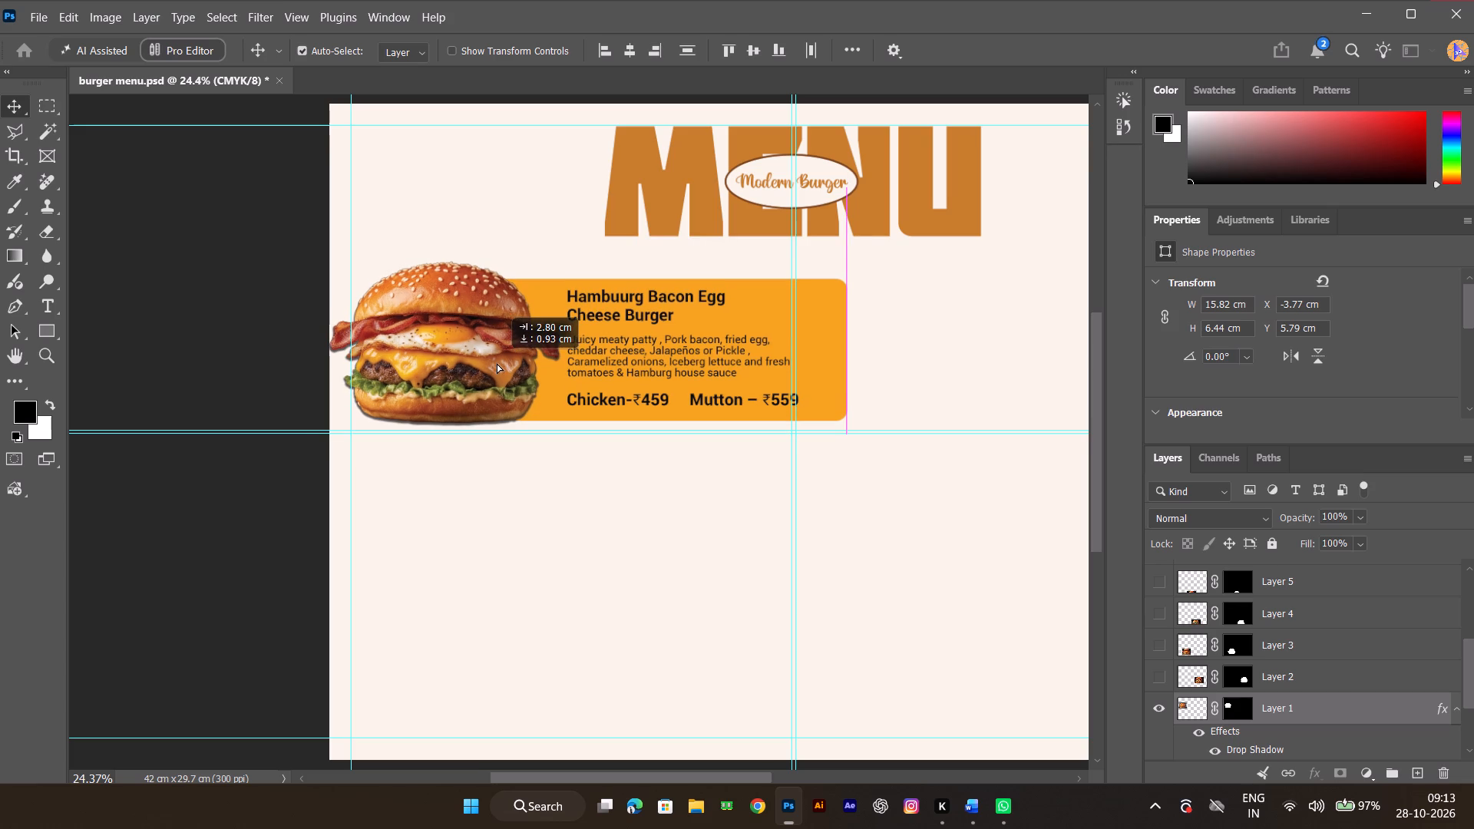
left_click_drag(497, 363, 491, 361)
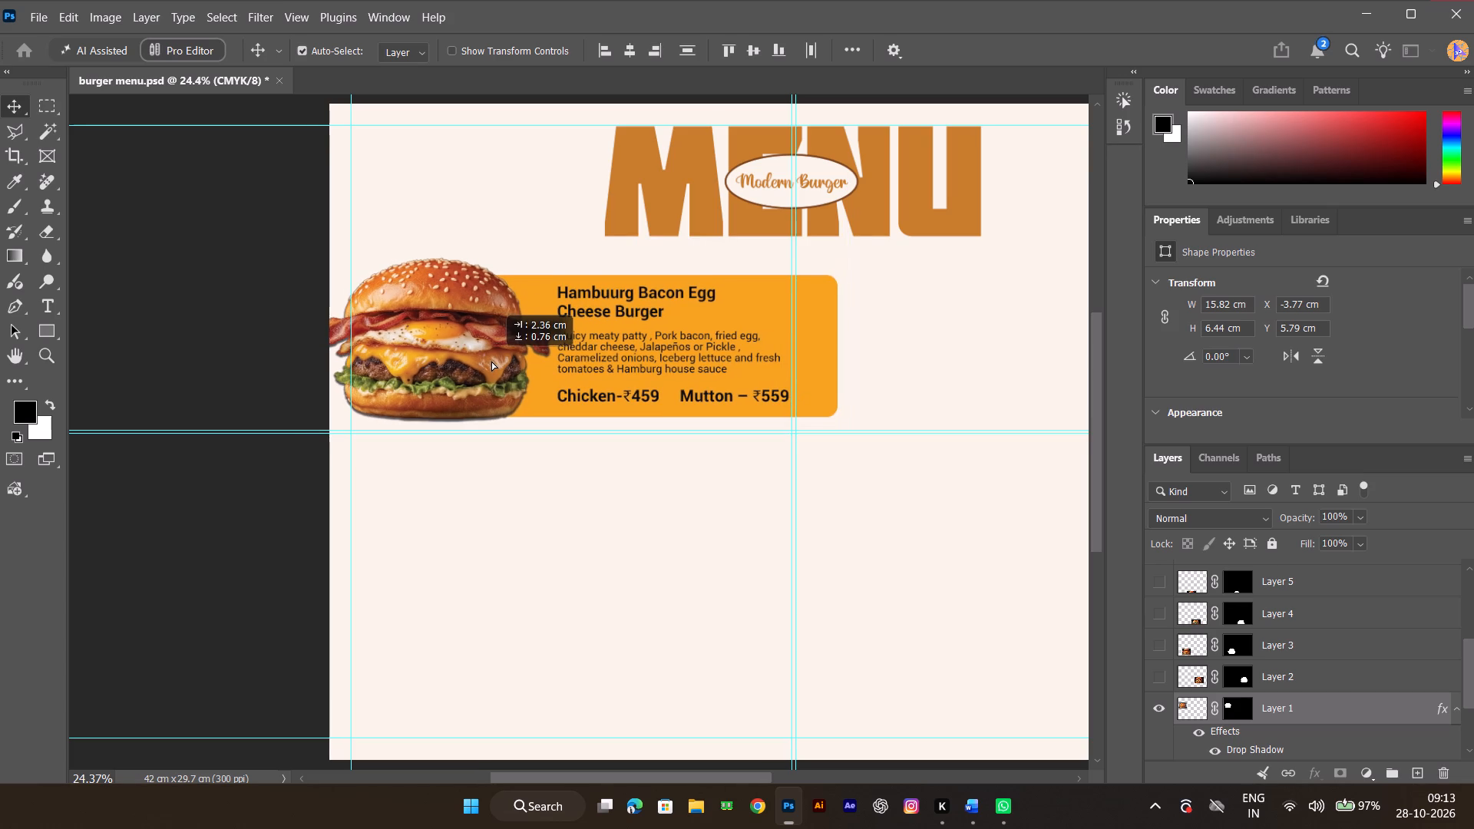
Fine-tune the bacon egg burger image, orange panel and text together so the burger's left edge meets the left page's outer margin guide.
left_click_drag(491, 361, 496, 363)
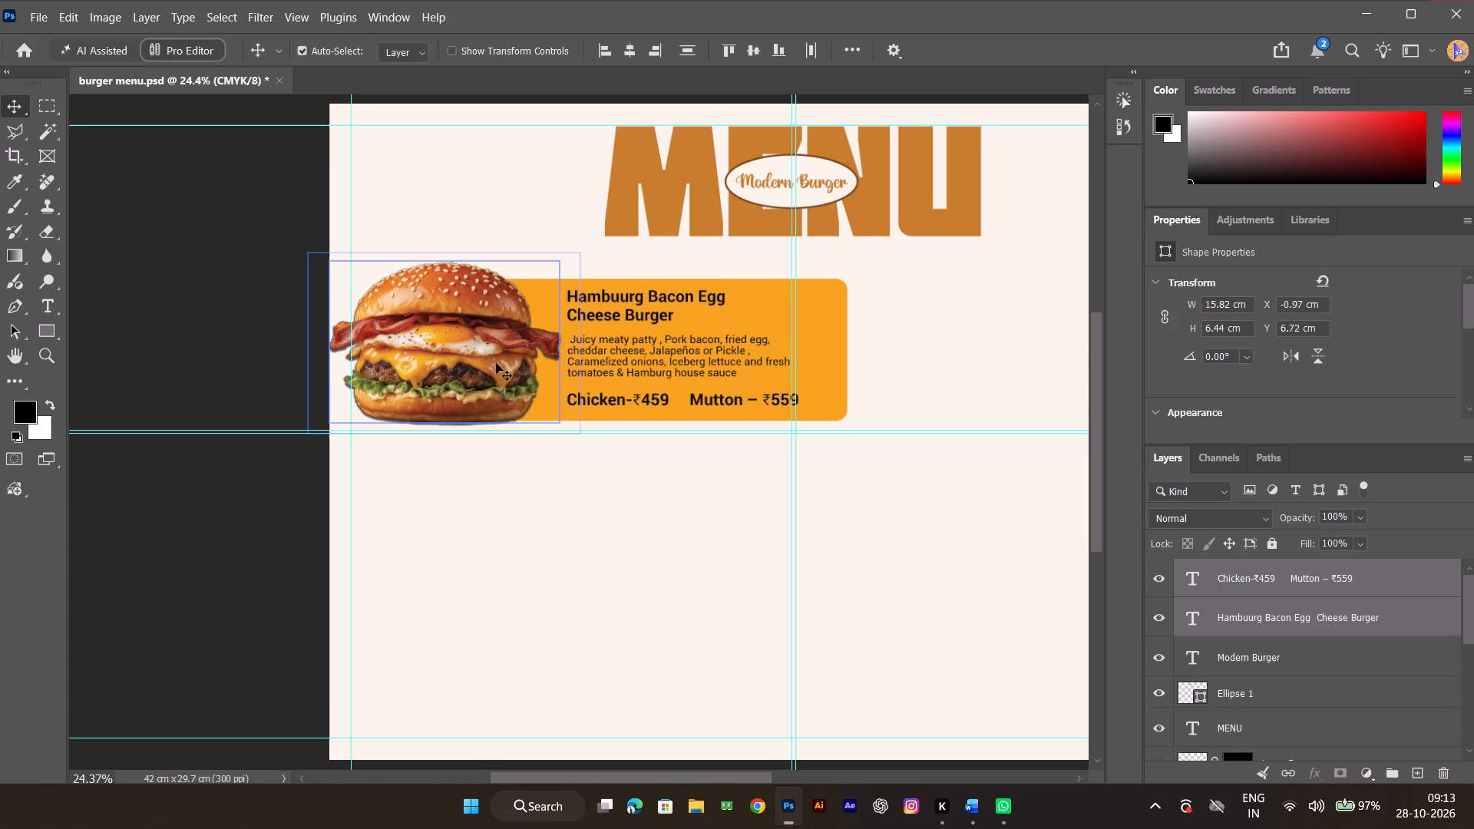
key("Left")
key("Left")
key("Left")
key("Left")
key("Left")
key("Left")
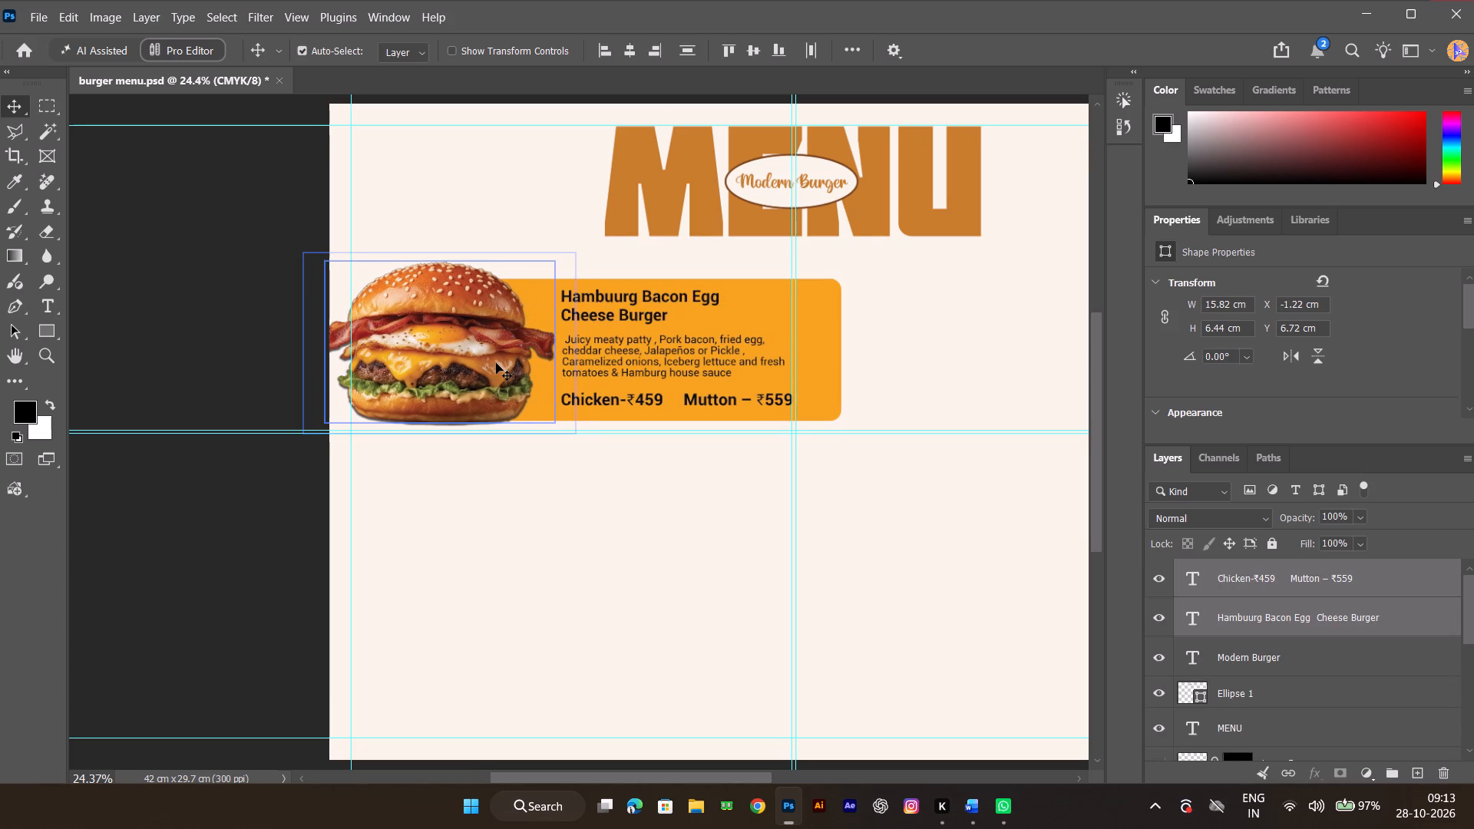
key("Left")
key("Left")
key("Left")
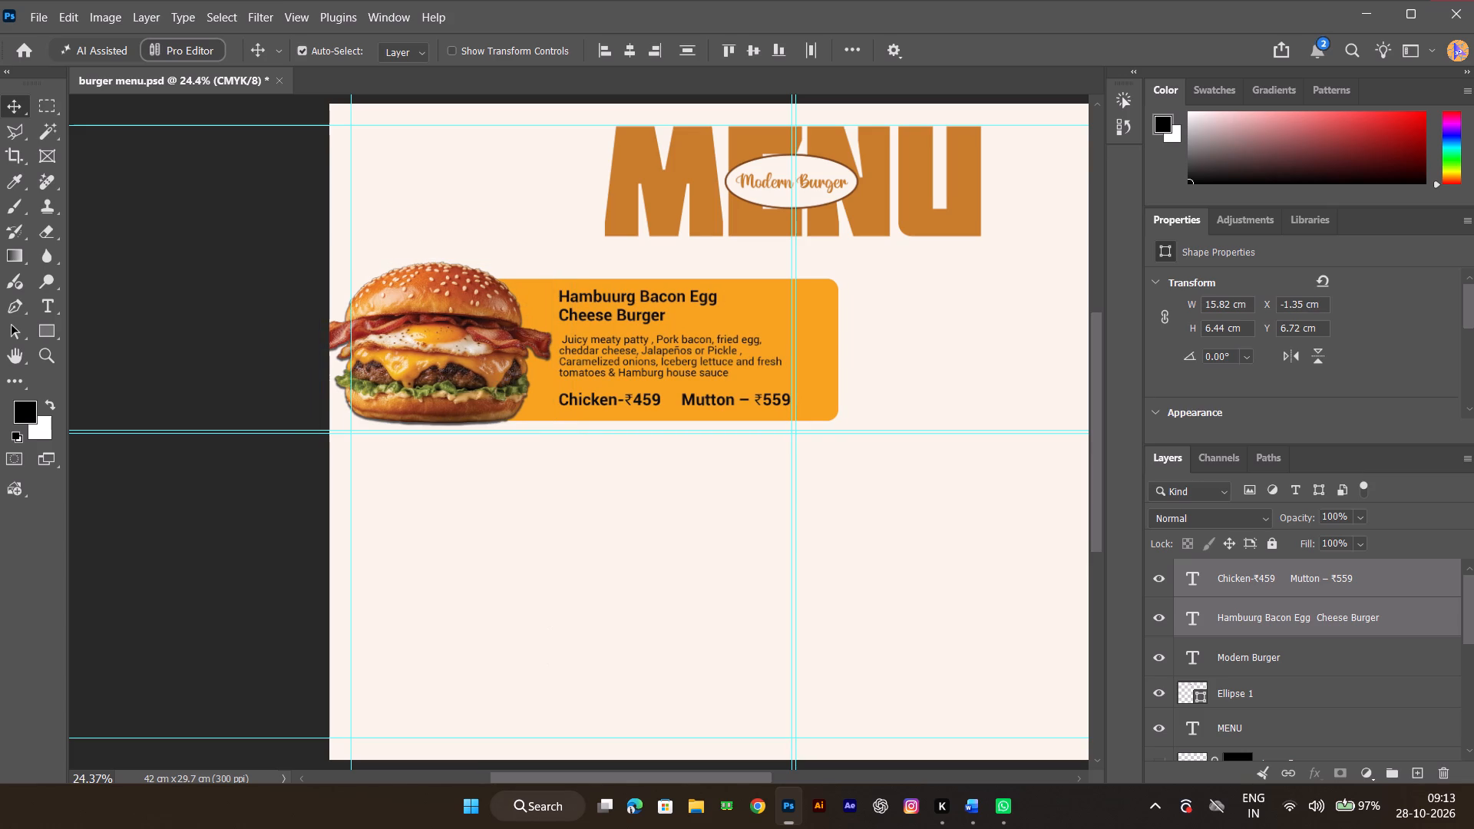
key("Right")
key("Right")
key("Right")
key("Right")
key("Right")
key("Right")
key("Right")
key("Right")
key("Right")
key("Right")
key("Right")
key("Right")
key("Right")
key("Right")
key("Right")
key("Right")
key("Right")
key("Right")
key("Right")
key("Right")
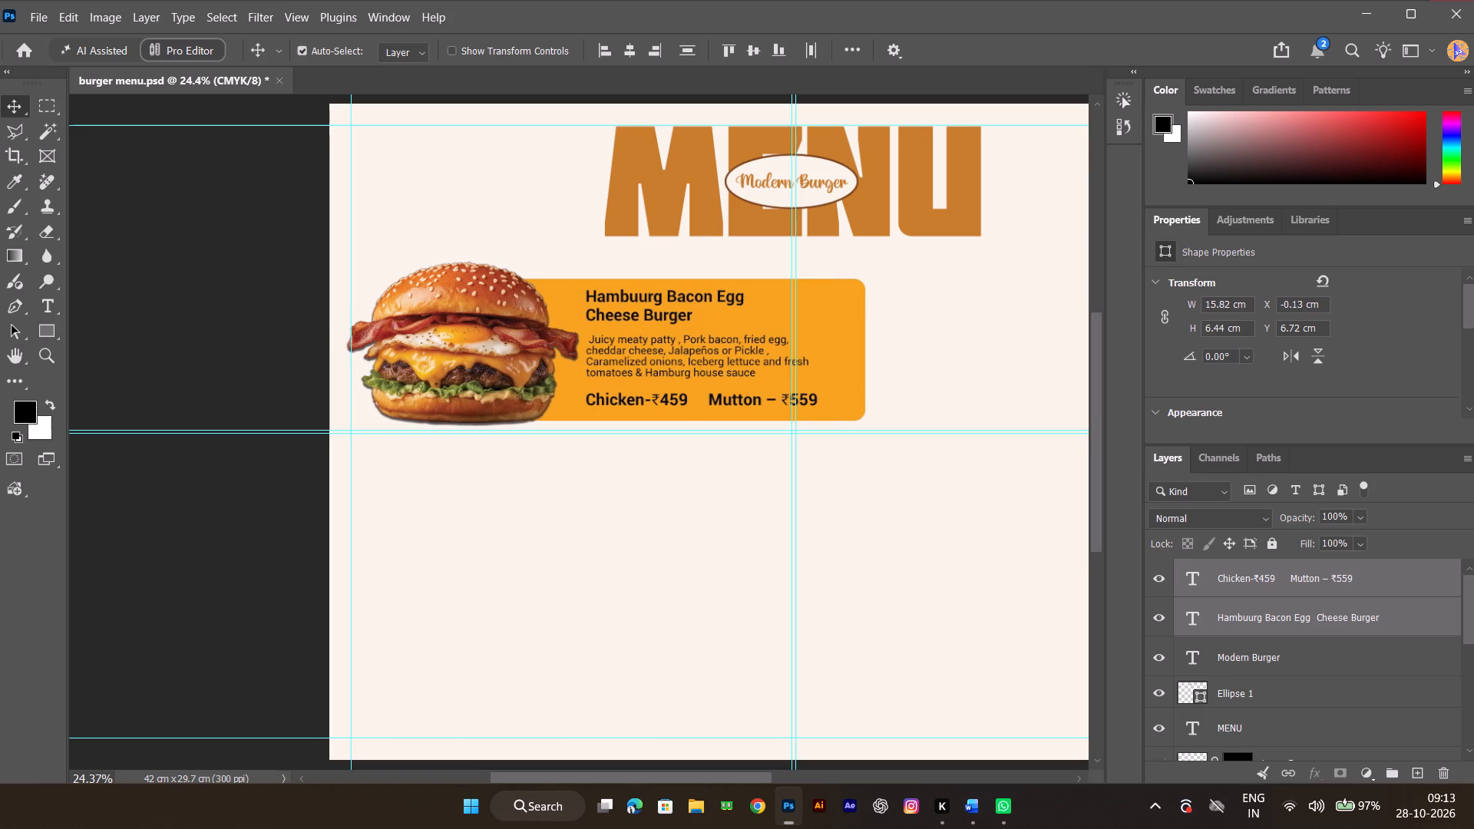
key("Right")
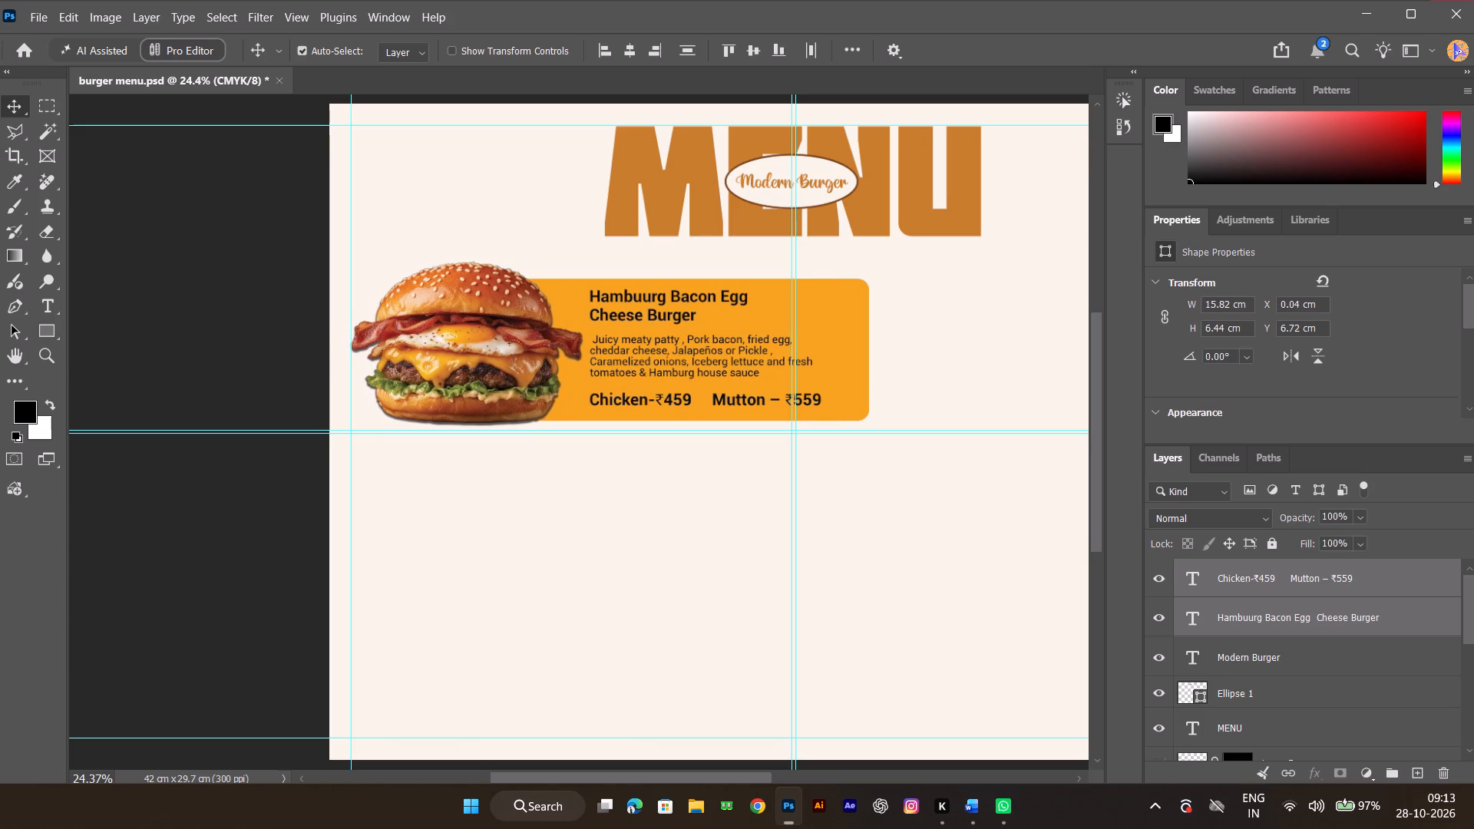
key("Return")
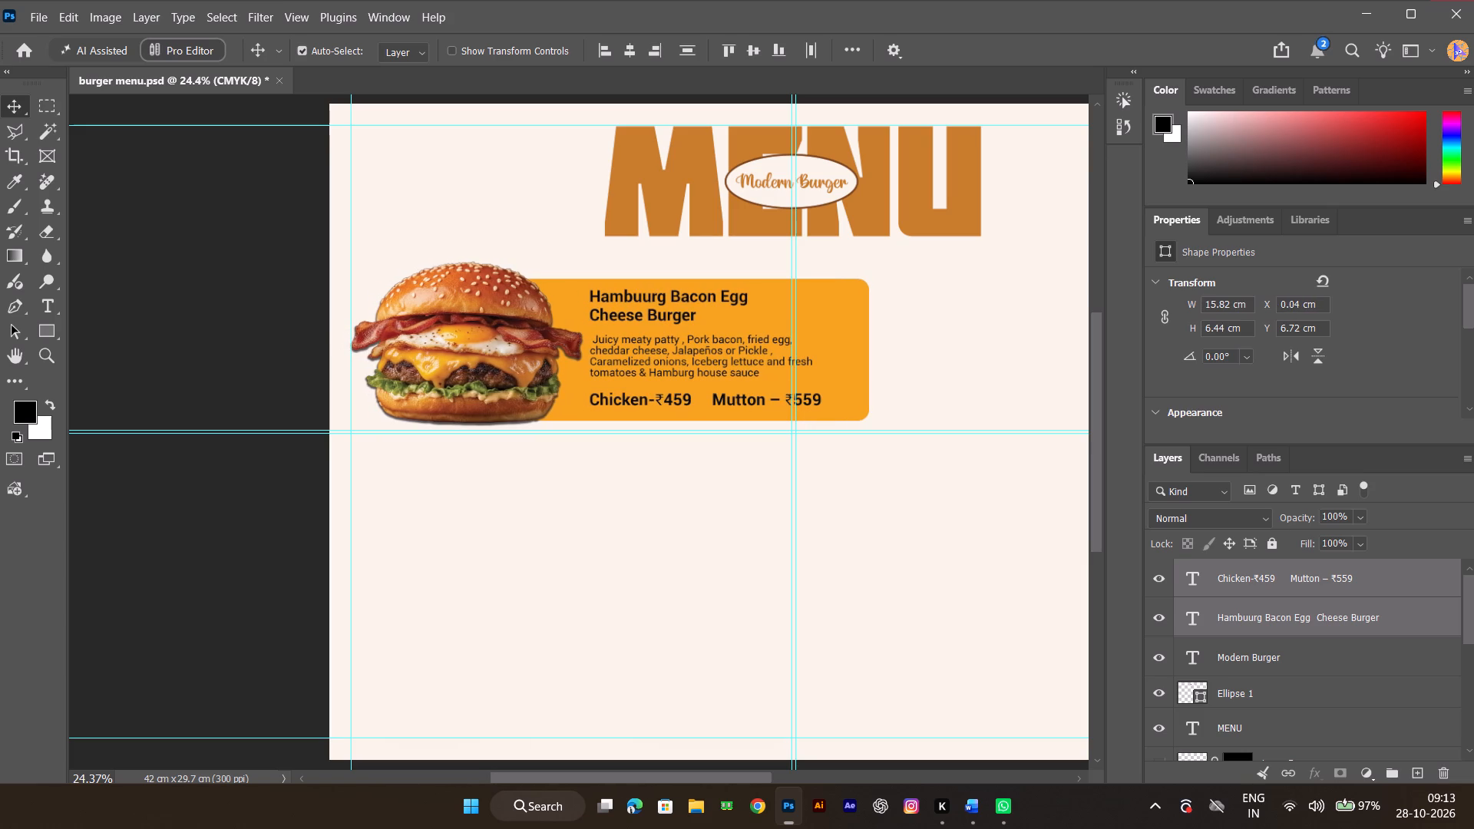
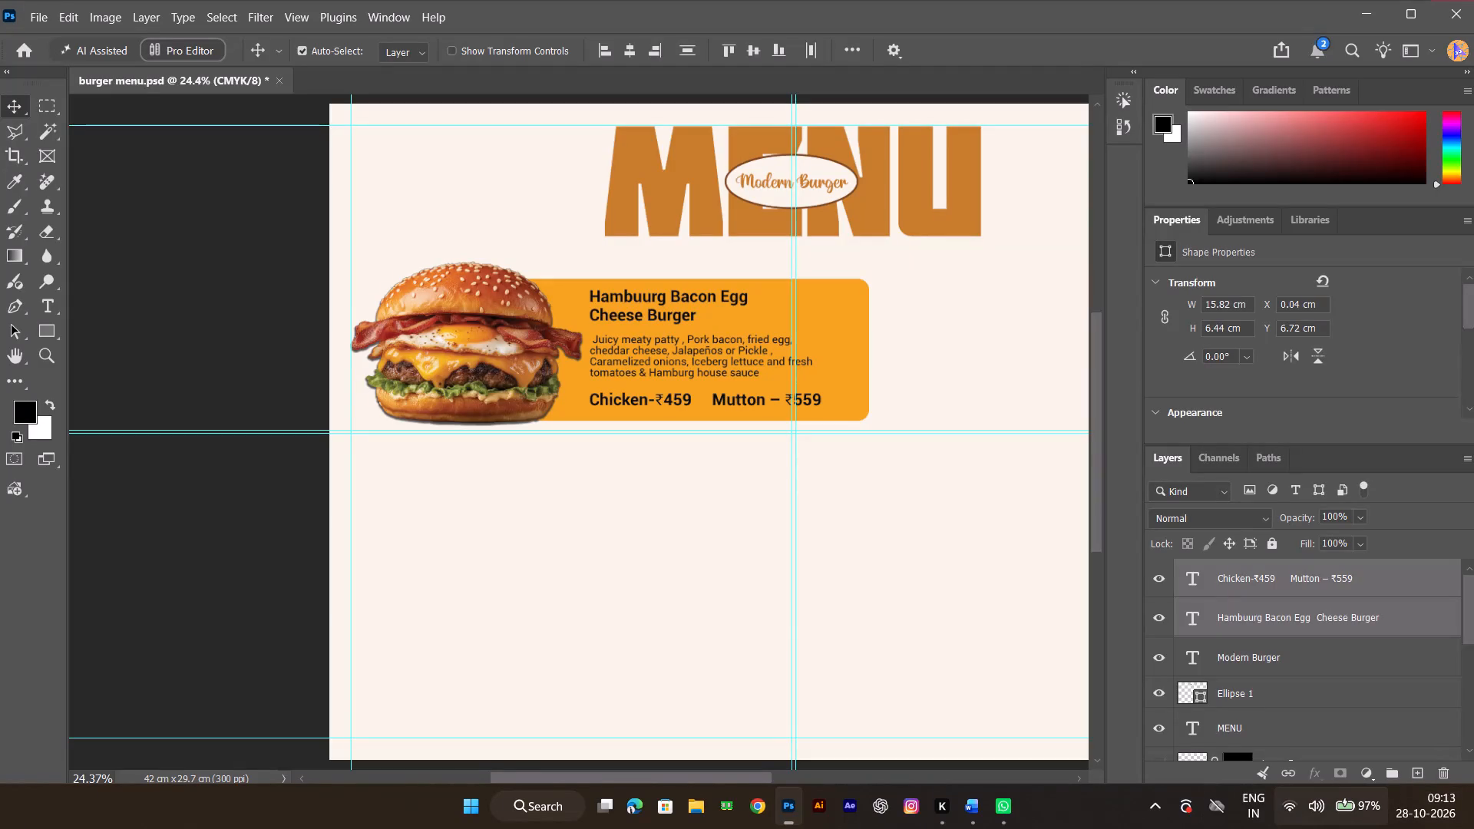
Switch the Wi-Fi connection to the DIR-615-F997 network.
left_click(1281, 808)
left_click(1206, 454)
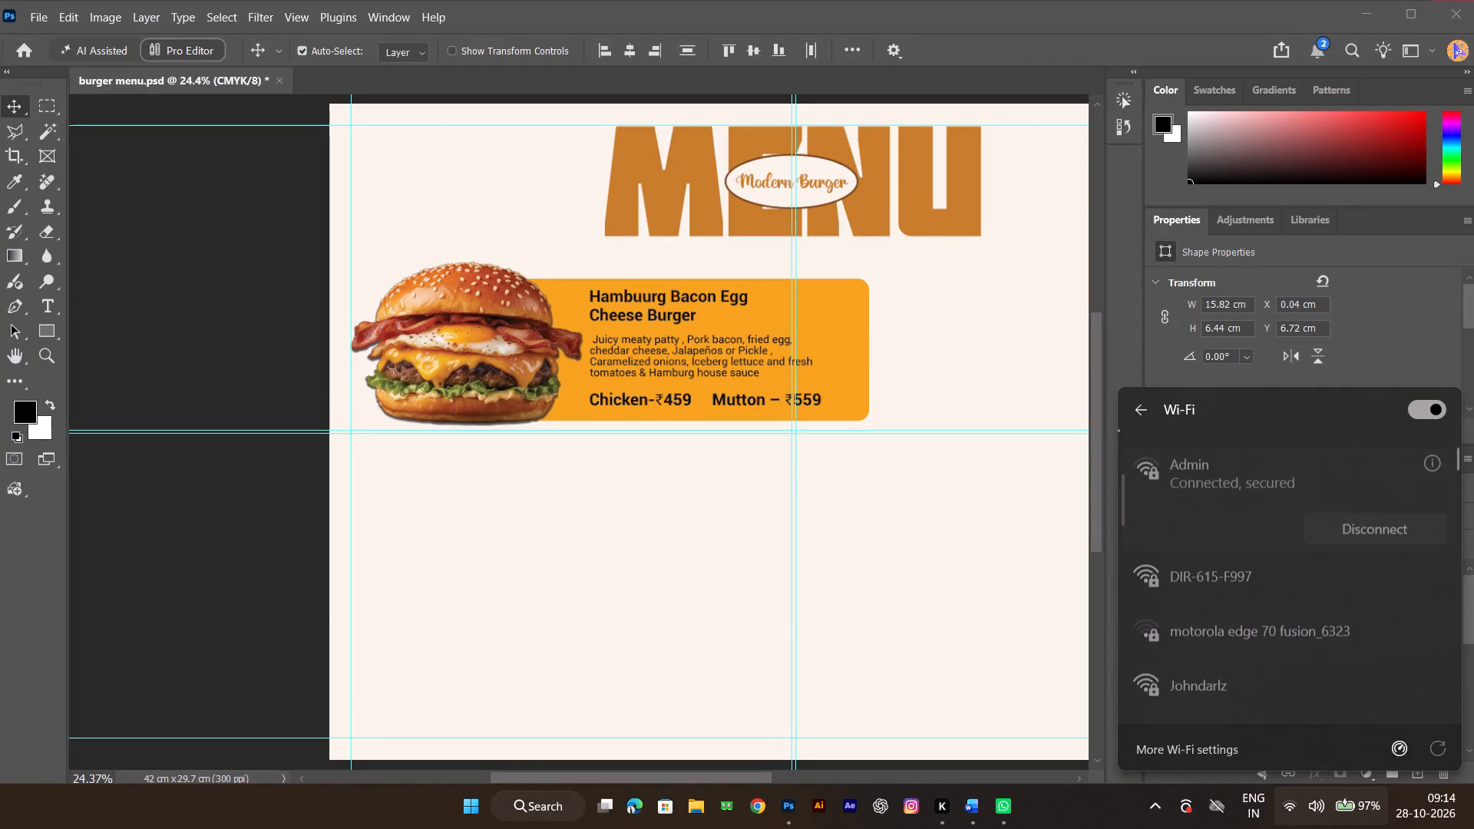
left_click(1228, 569)
left_click(1363, 613)
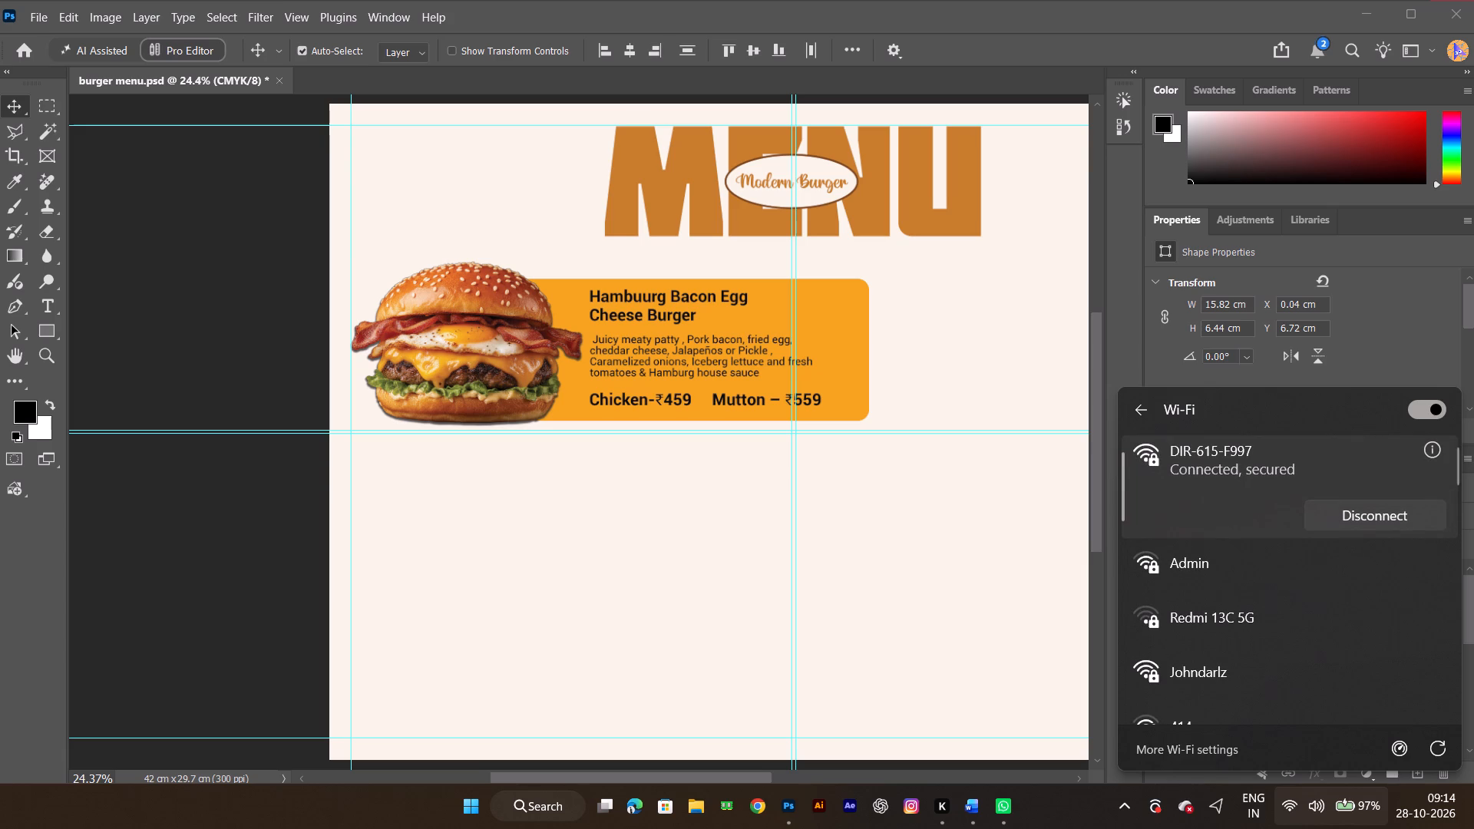
Switch to Chrome using the profile with the drawing-tablet picture and open the Pinterest home page.
left_click(769, 810)
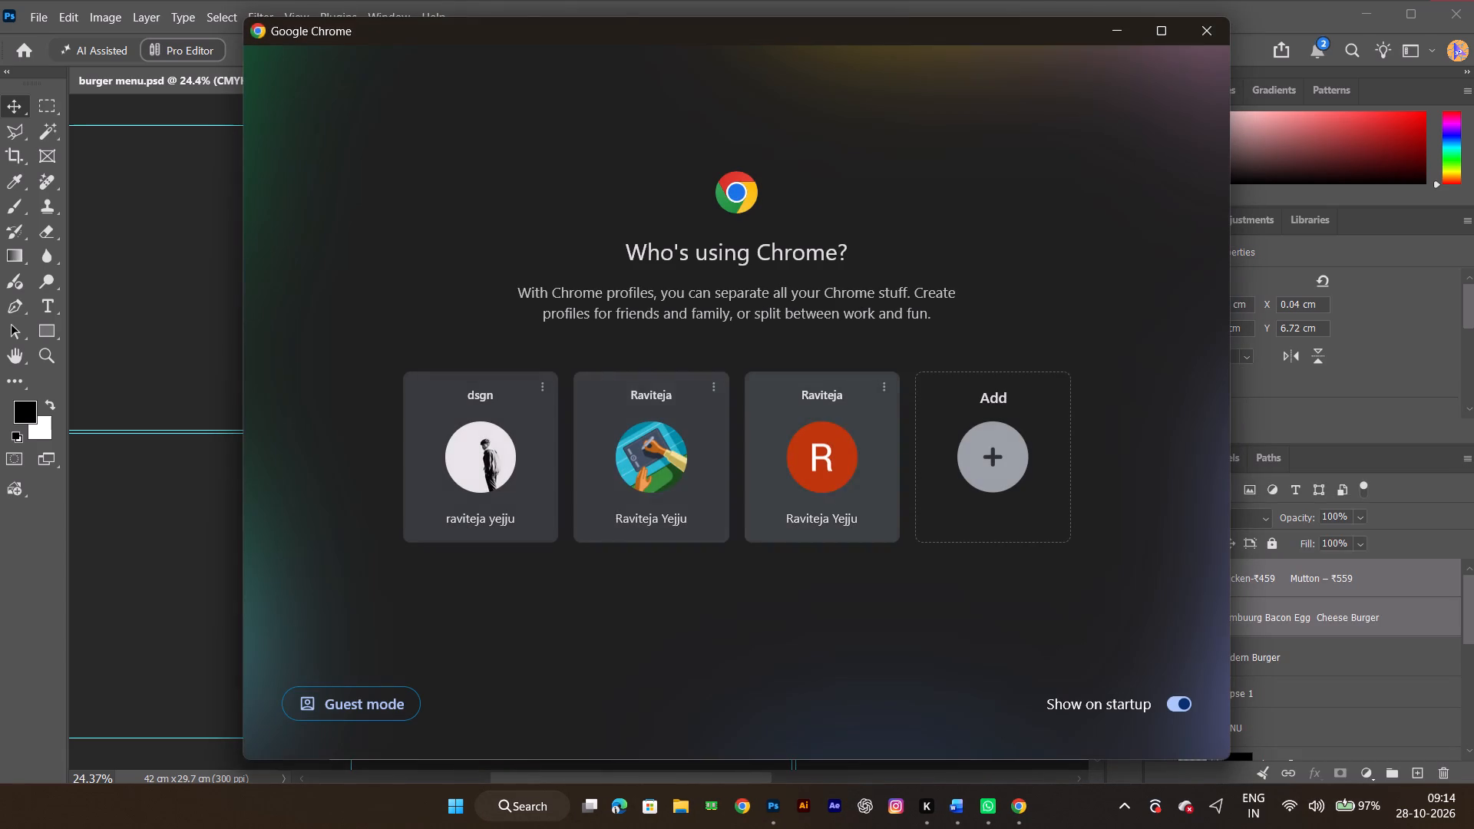
left_click(697, 490)
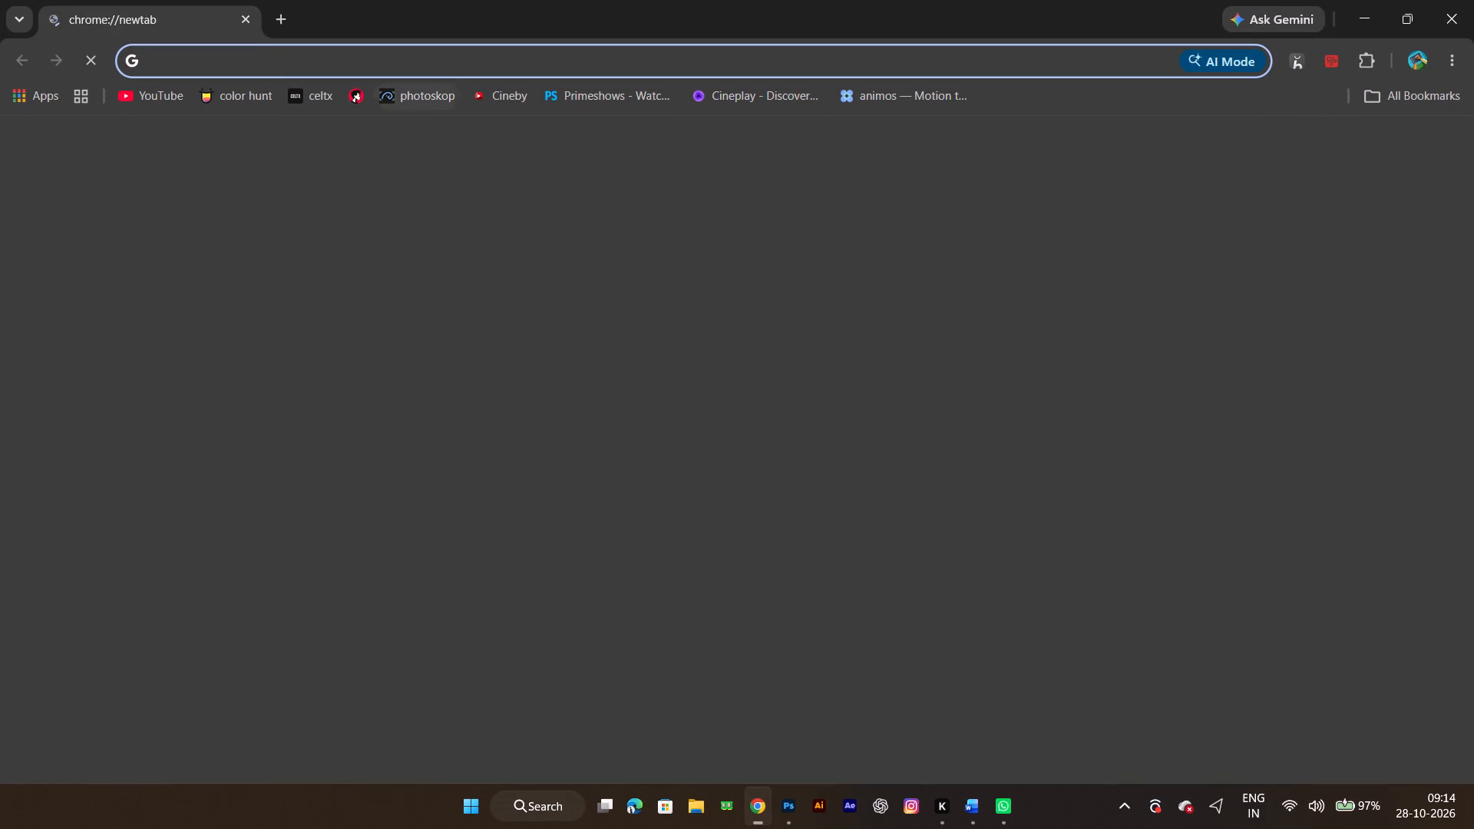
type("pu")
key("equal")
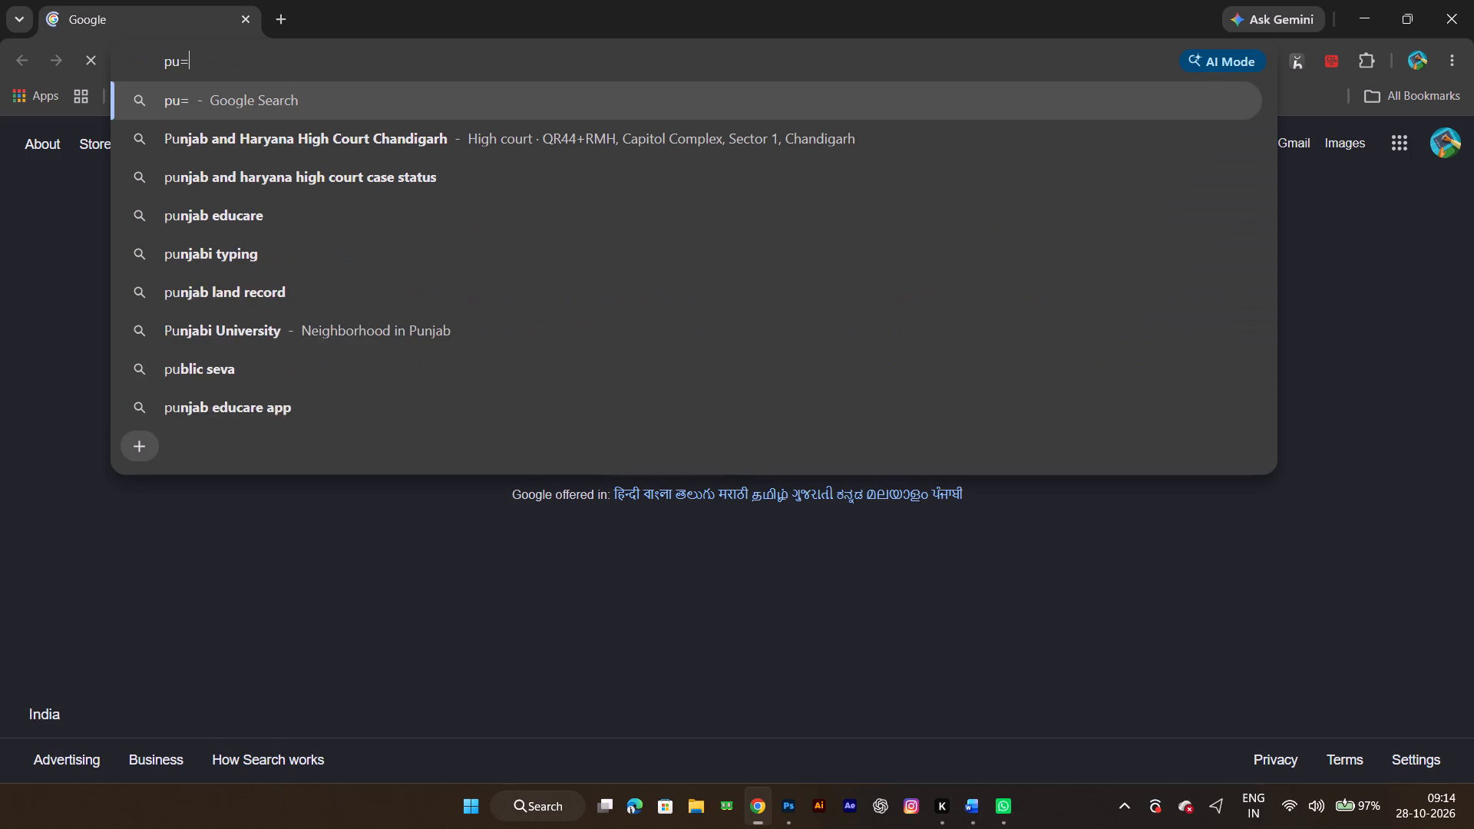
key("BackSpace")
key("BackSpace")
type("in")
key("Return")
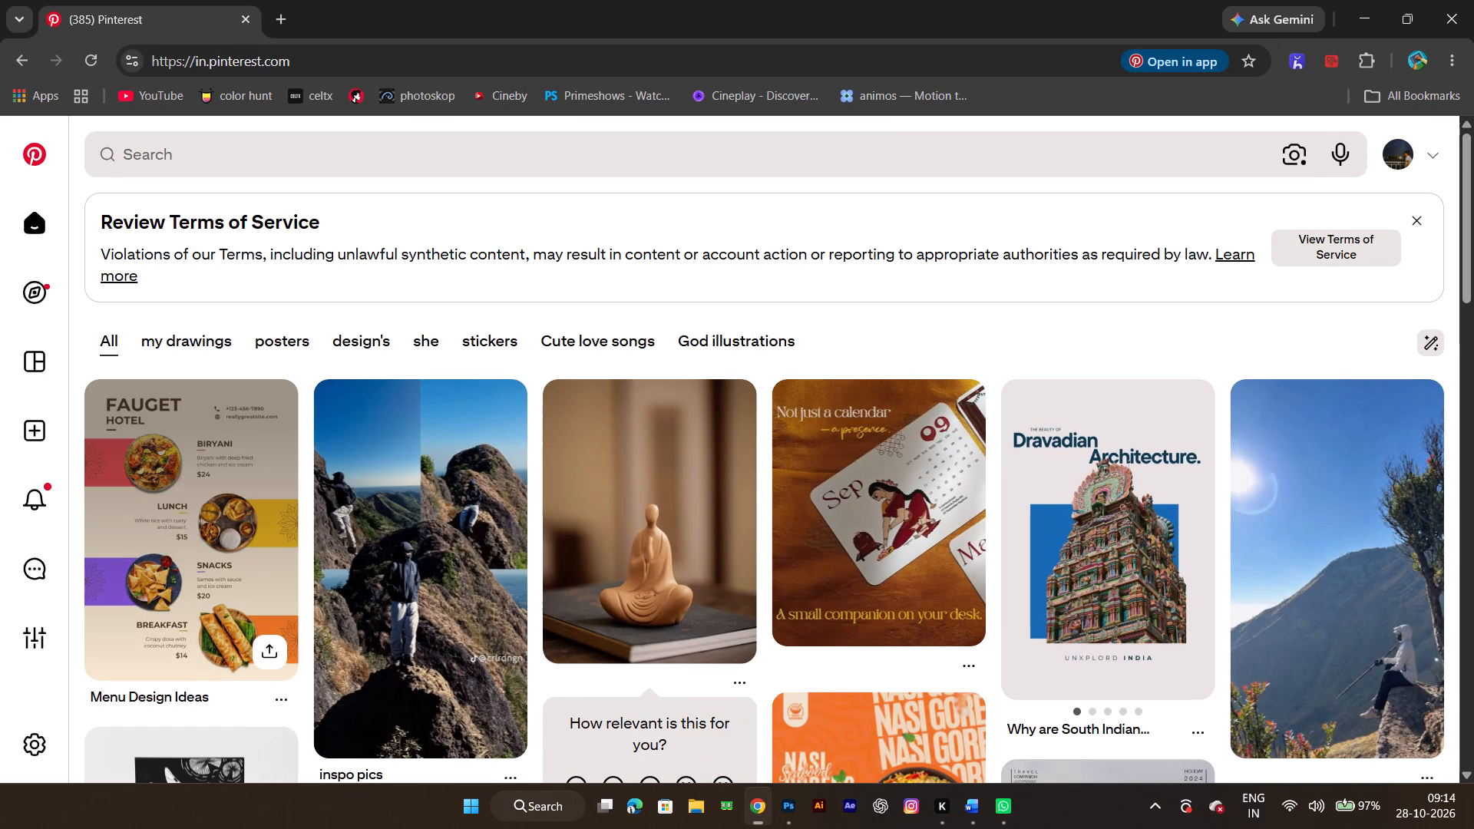
Open the Menu Design Ideas pin on Pinterest to examine its food menu layout.
left_click(237, 602)
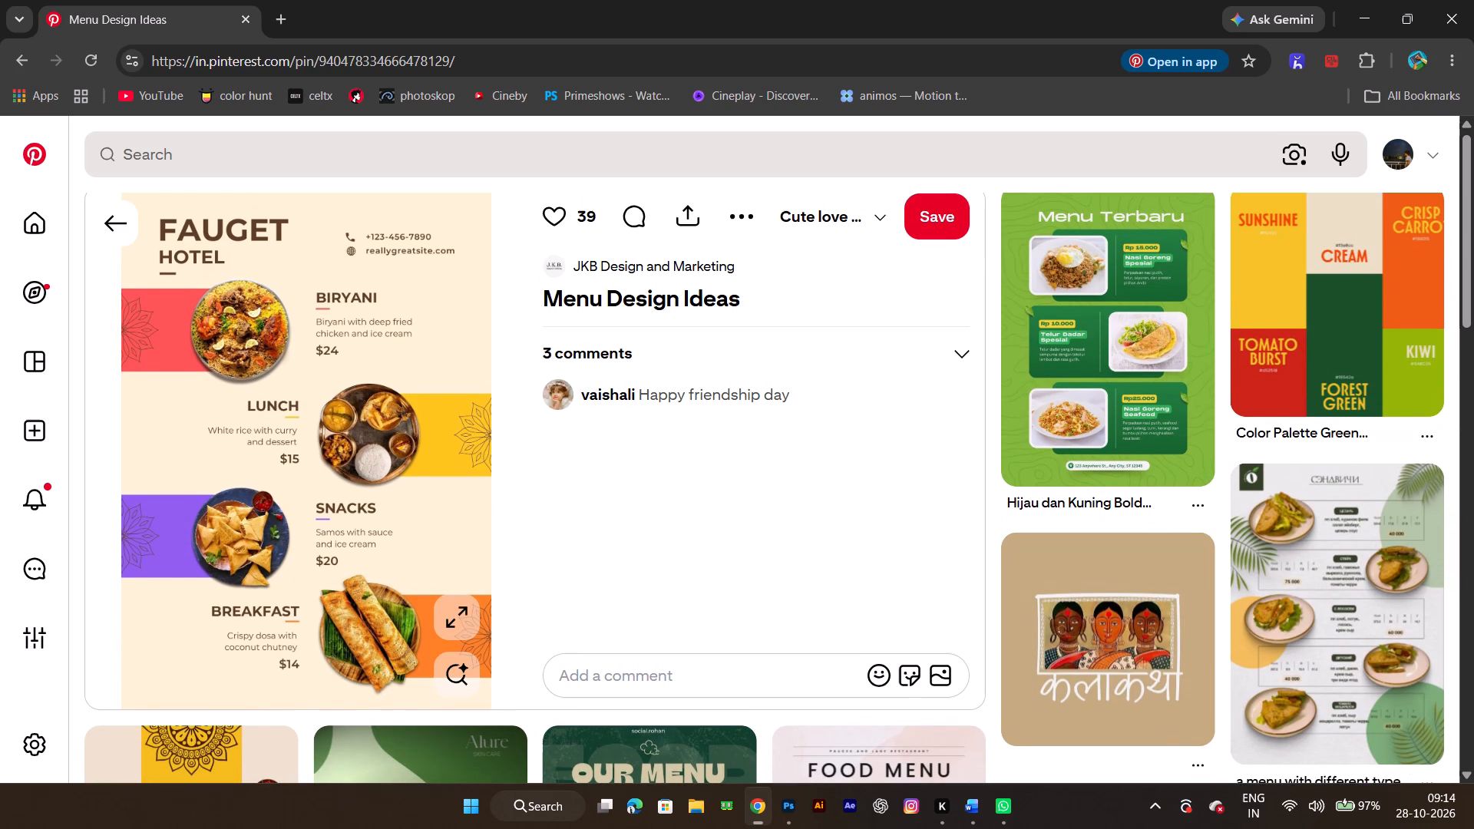
In Photoshop, select the bacon egg burger image, orange panel and texts, and place a duplicate of them about 9.2 cm below.
key("alt+Tab")
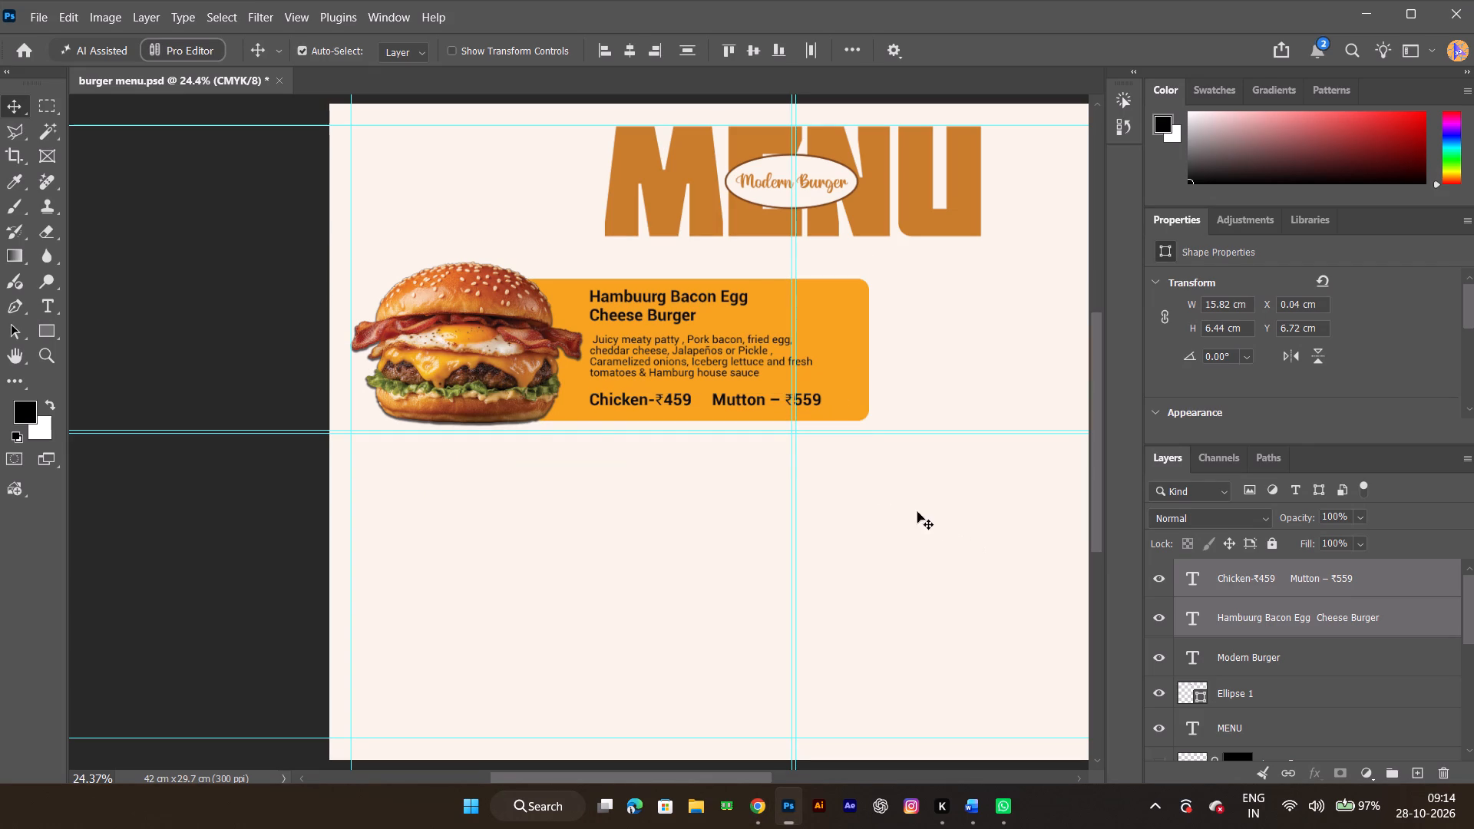
left_click_drag(379, 245, 604, 451)
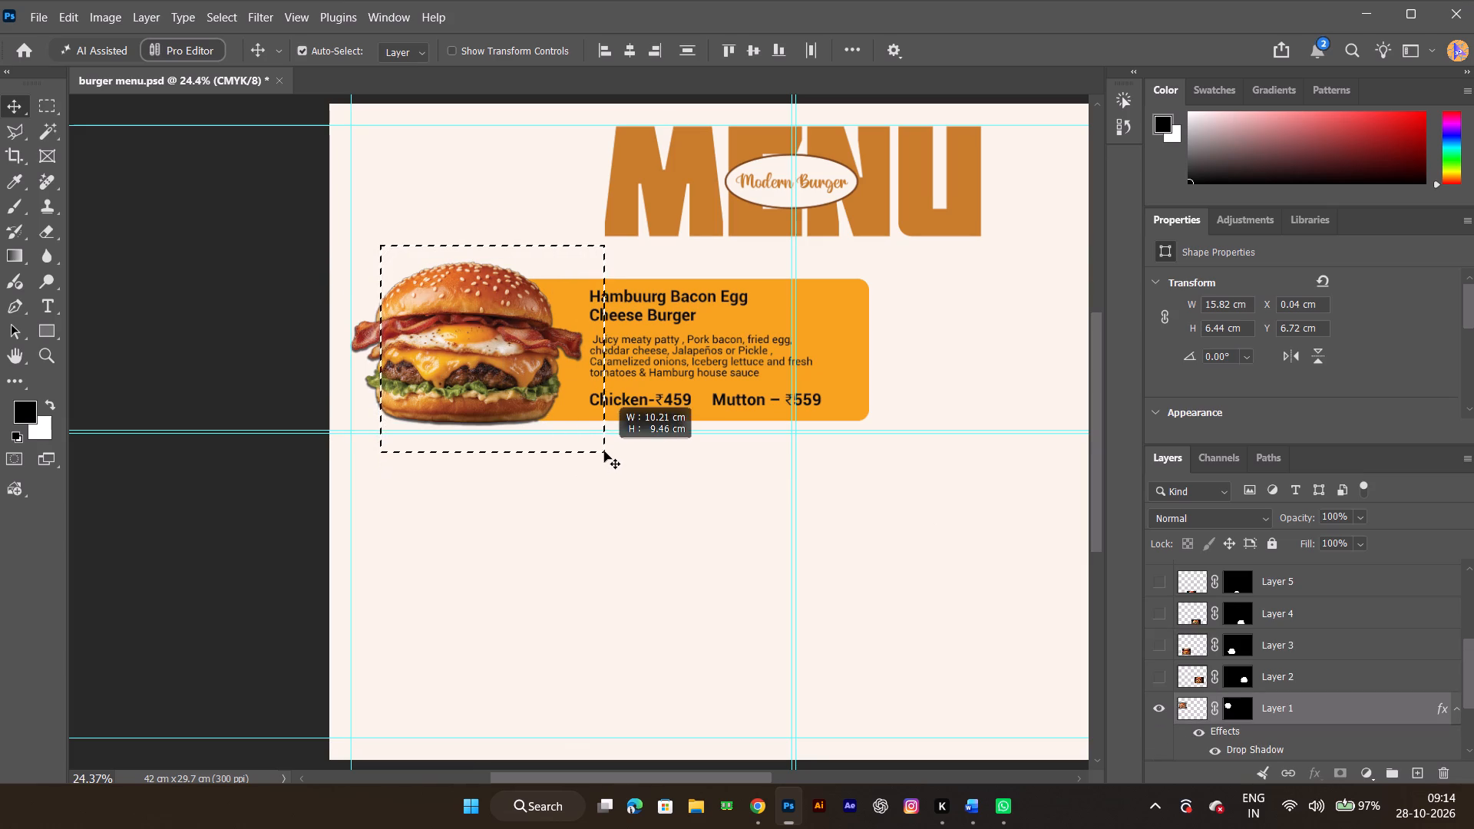
left_click_drag(604, 451, 604, 449)
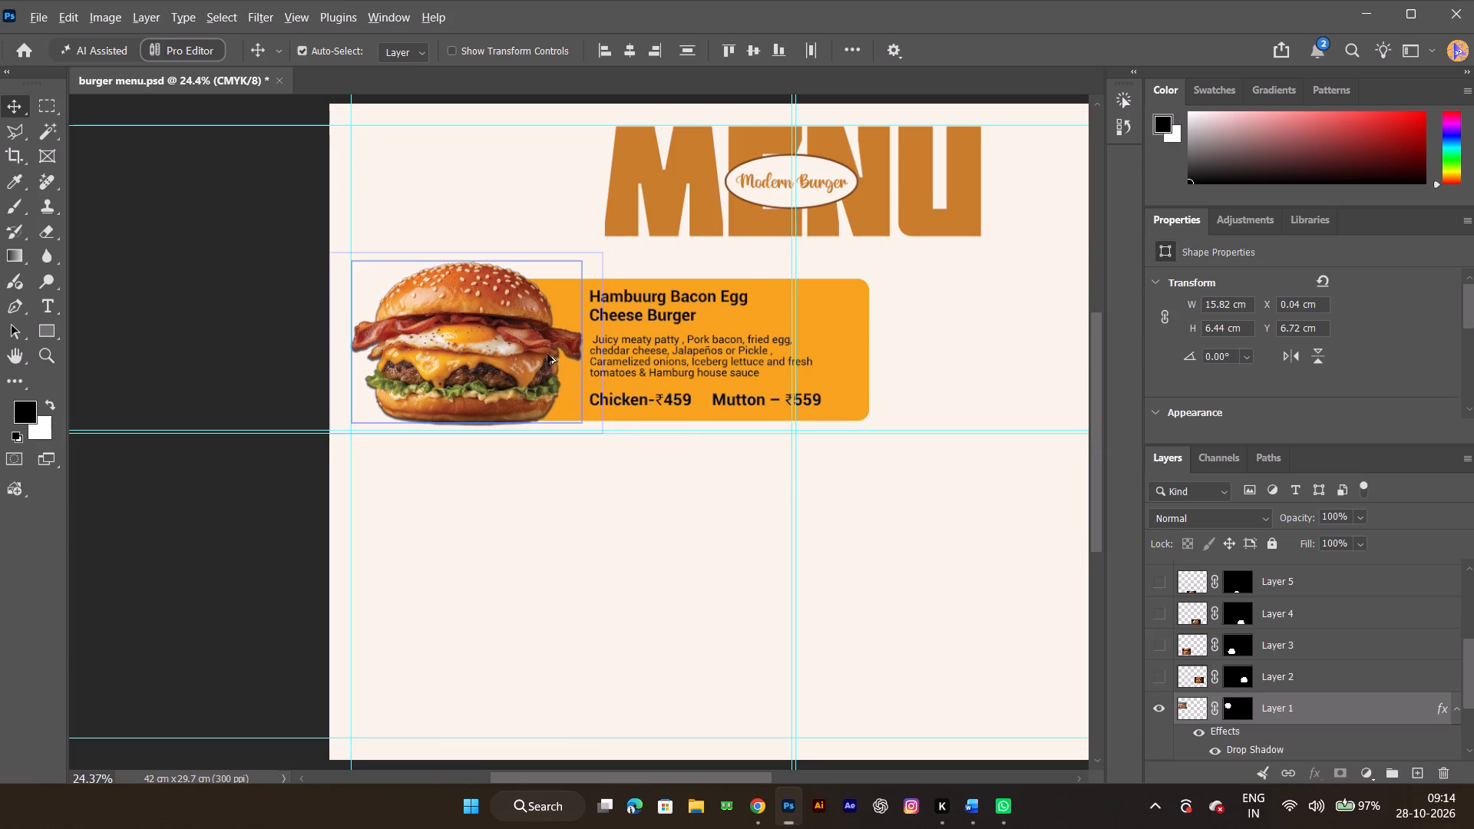
left_click_drag(509, 357, 500, 538, "alt")
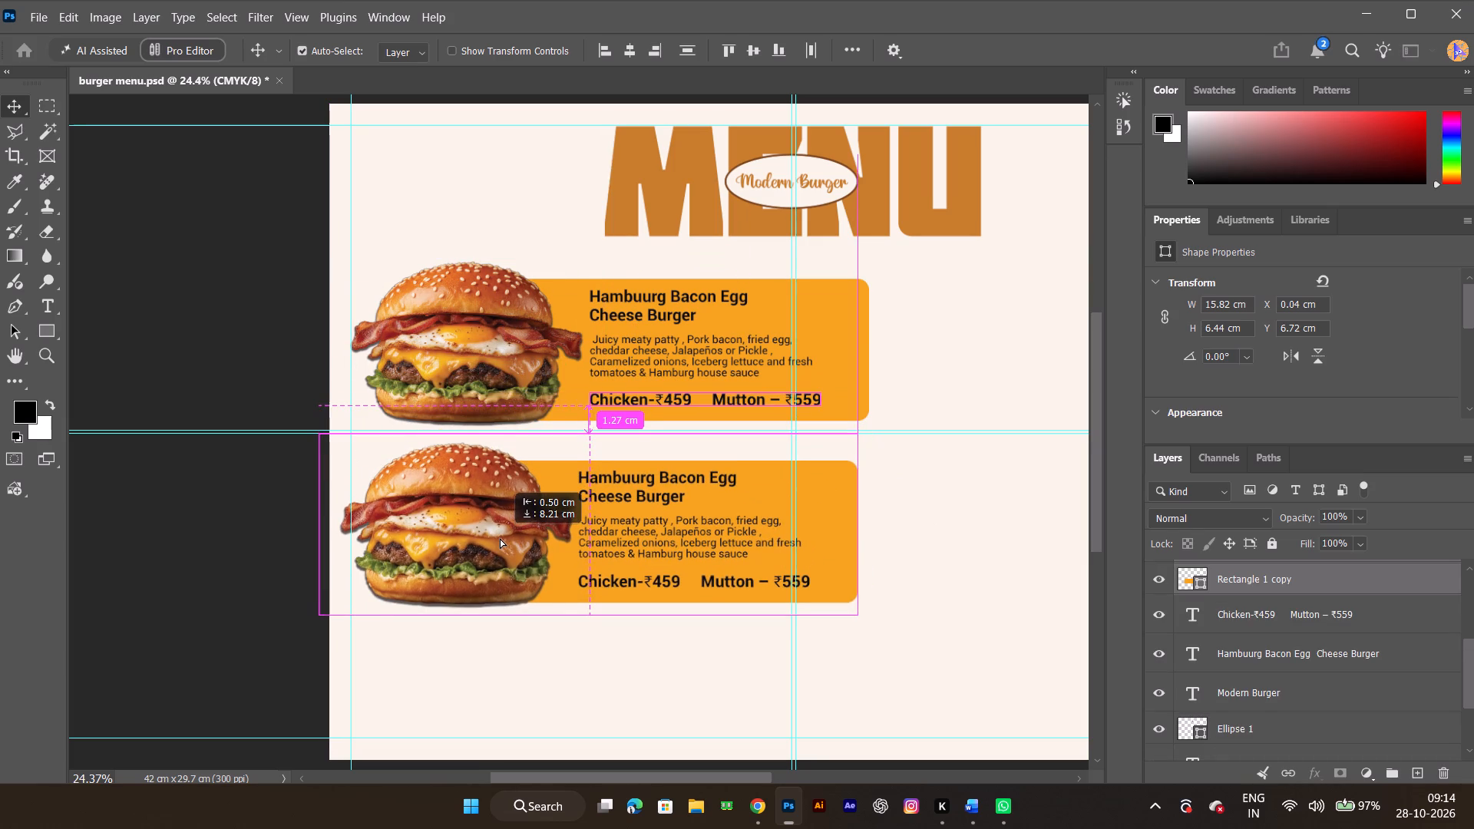
left_click_drag(500, 538, 504, 561, "alt")
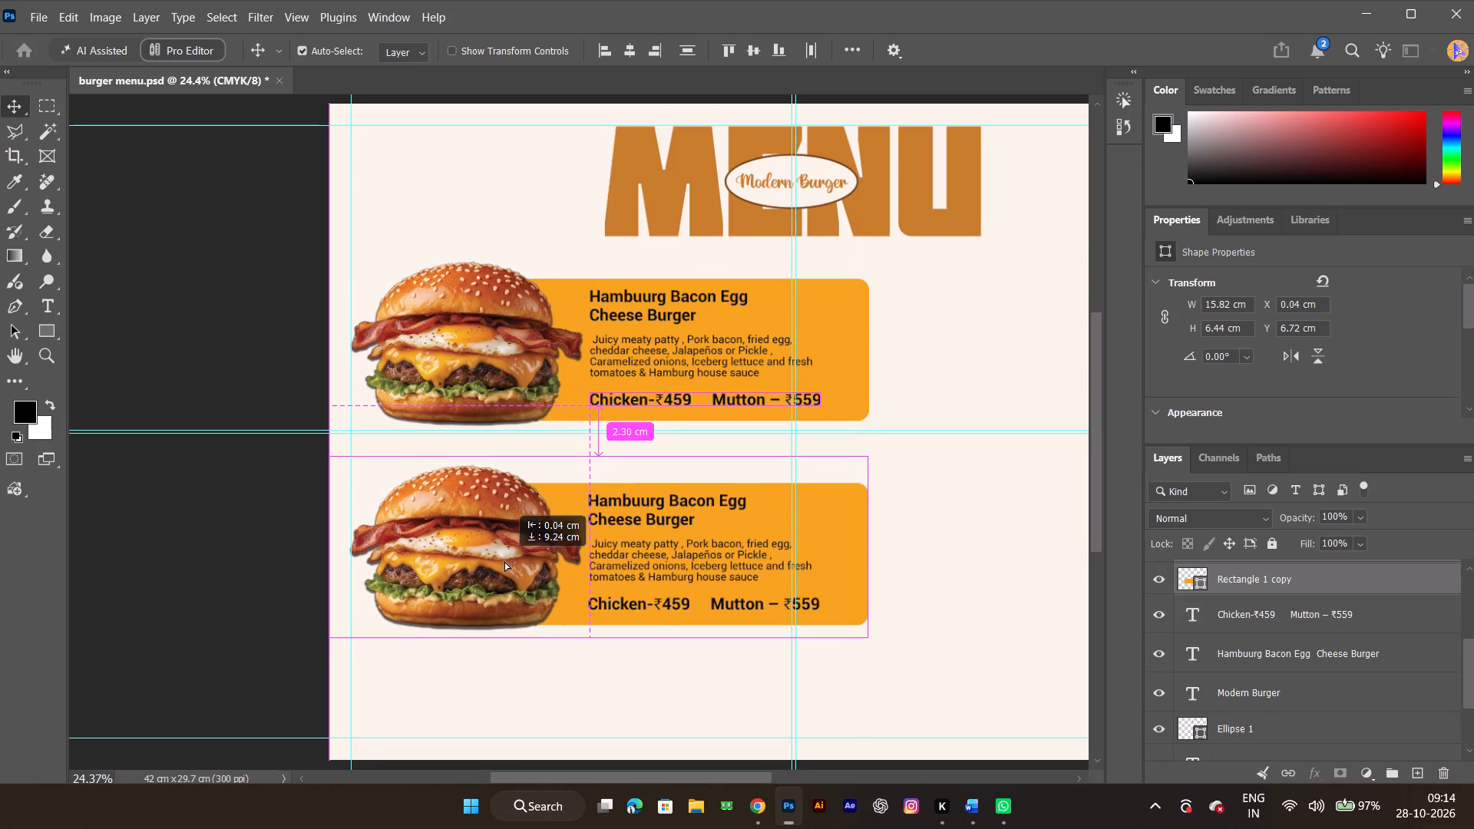
left_click_drag(504, 561, 511, 561, "alt")
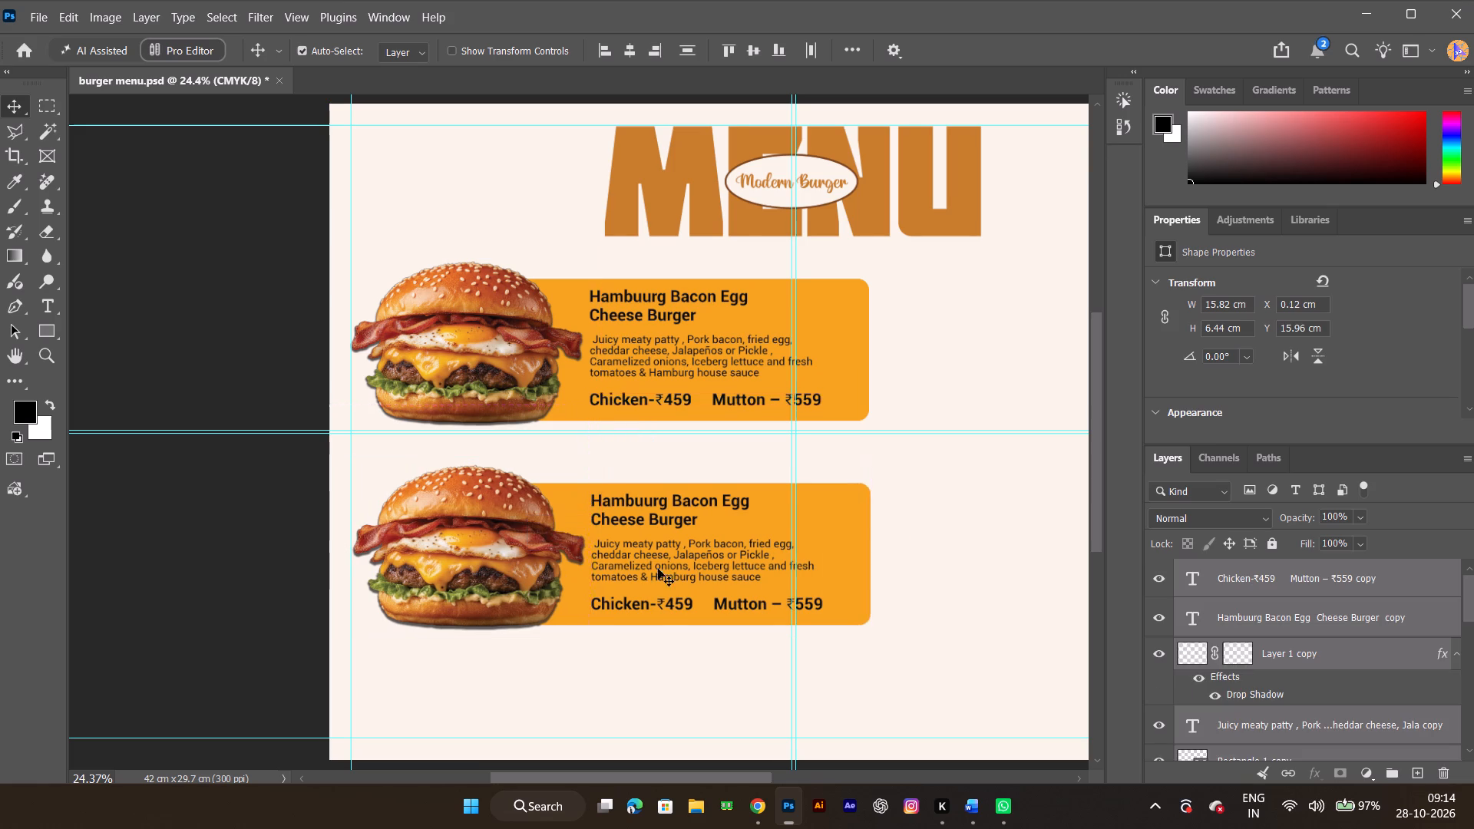
Nudge the duplicated burger item up about 1.2 cm to tighten the gap beneath the first item.
scroll(686, 571, "down", 6, "ctrl+alt")
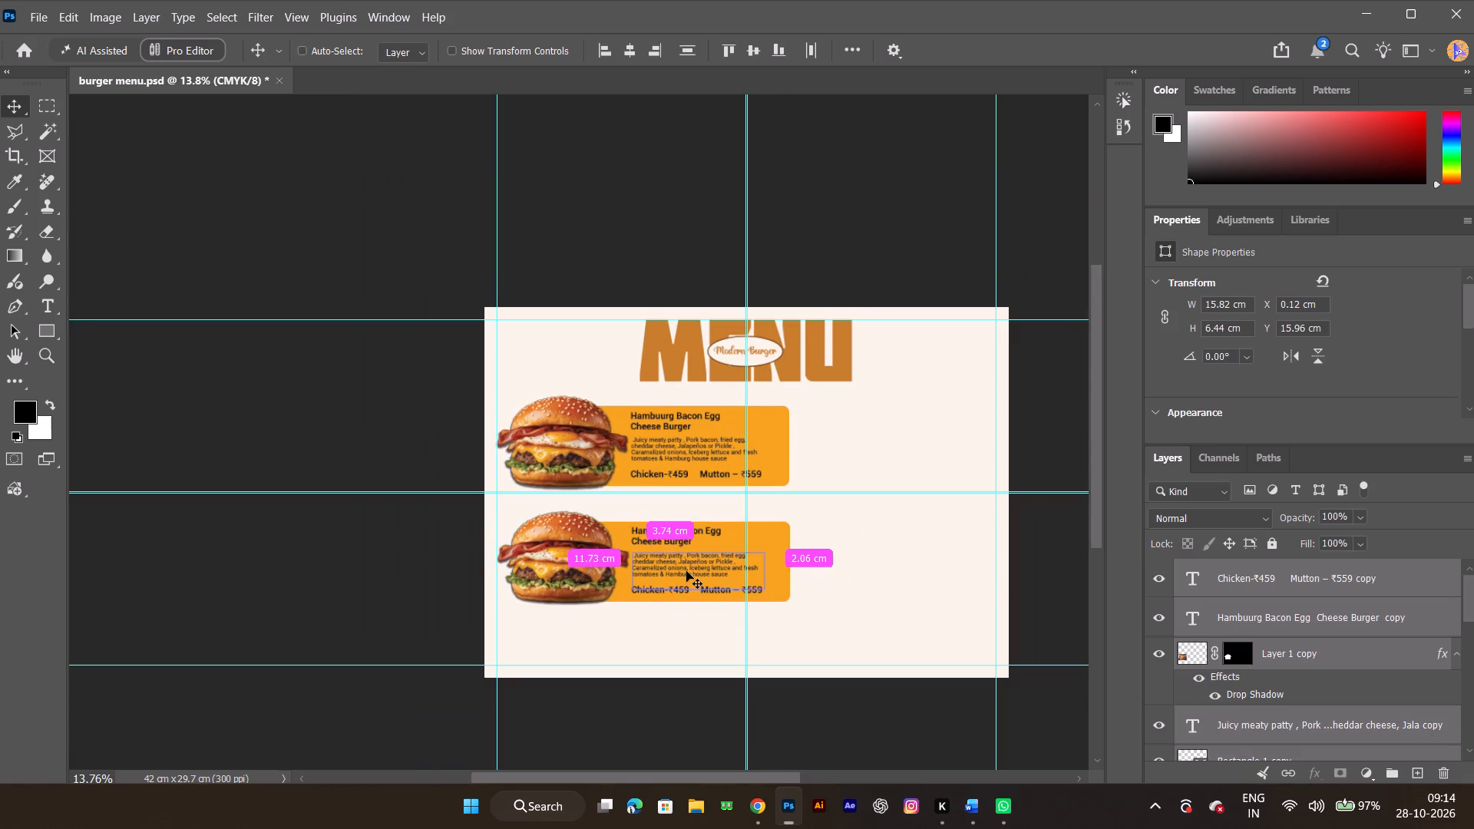
scroll(686, 573, "up", 7, "ctrl+alt")
scroll(686, 573, "down", 4, "ctrl+alt")
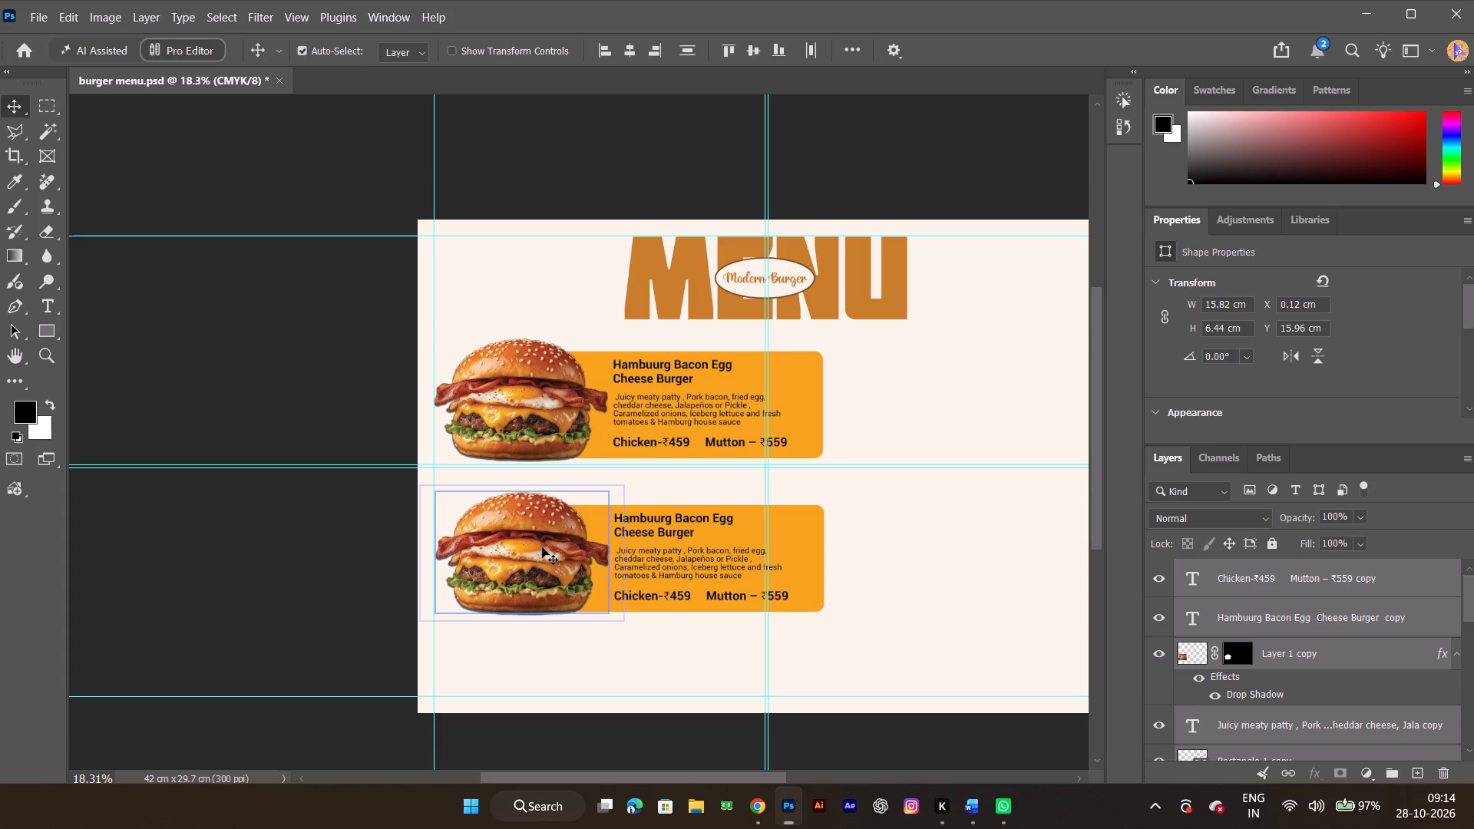
key("Up")
key("Up")
key("Up")
key("Up")
key("Up")
key("Up")
key("Up")
key("Up")
key("Up")
key("Up")
key("Up")
key("Up")
key("Up")
key("Up")
key("Up")
key("Up")
key("Up")
key("Up")
key("Up")
key("Up")
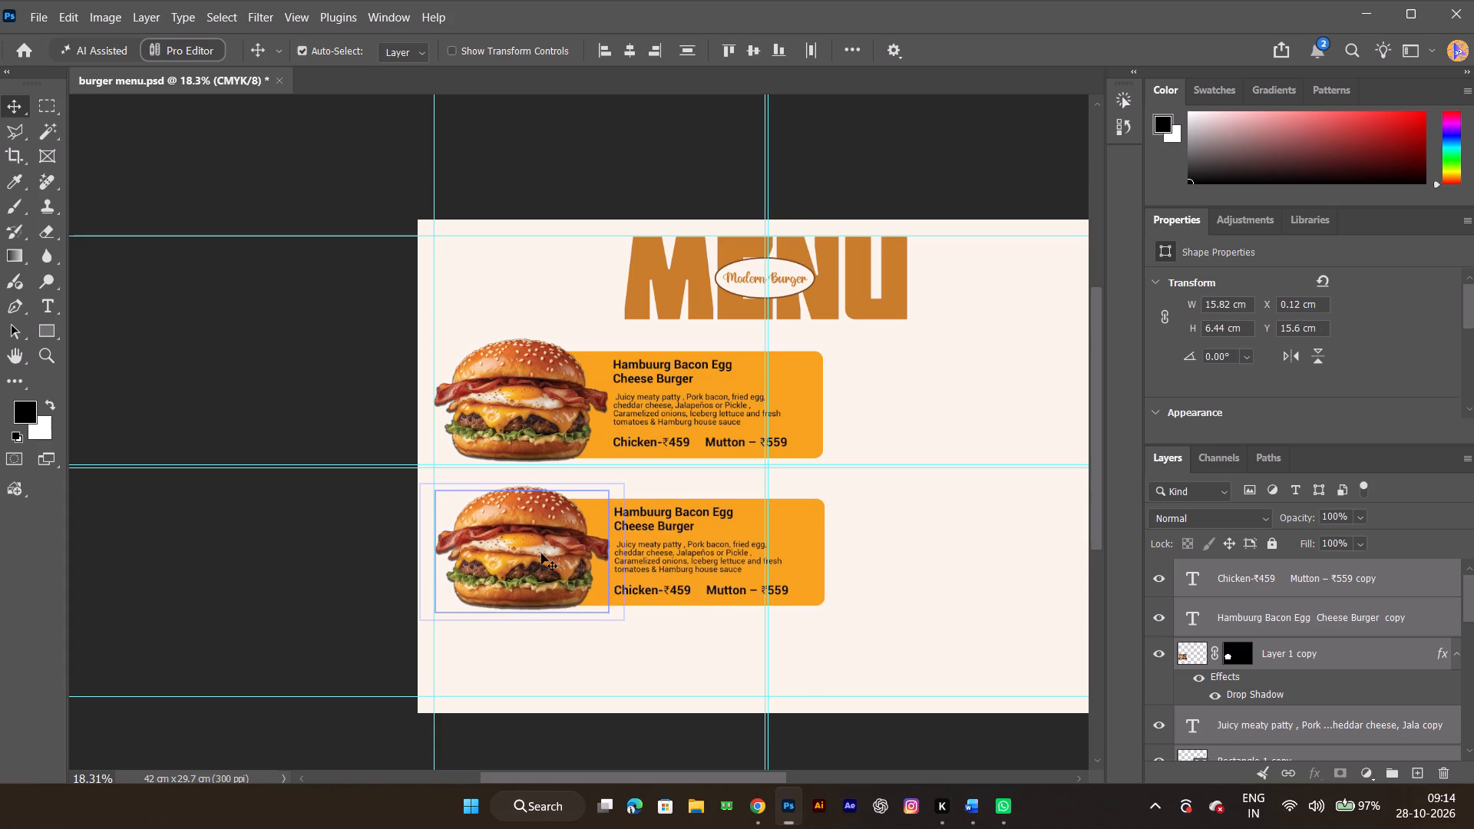
key("Up")
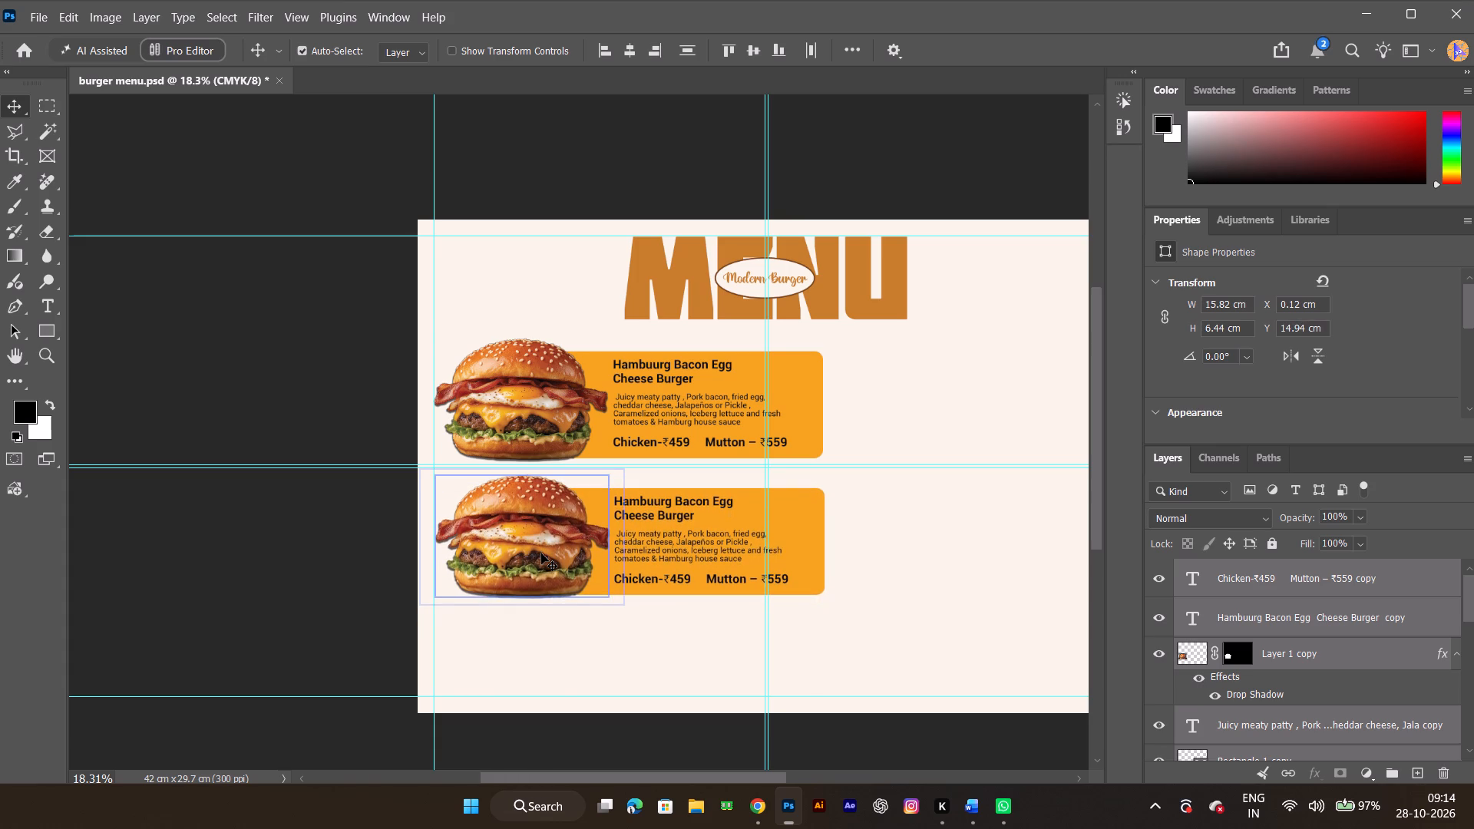
key("Up")
key("Up")
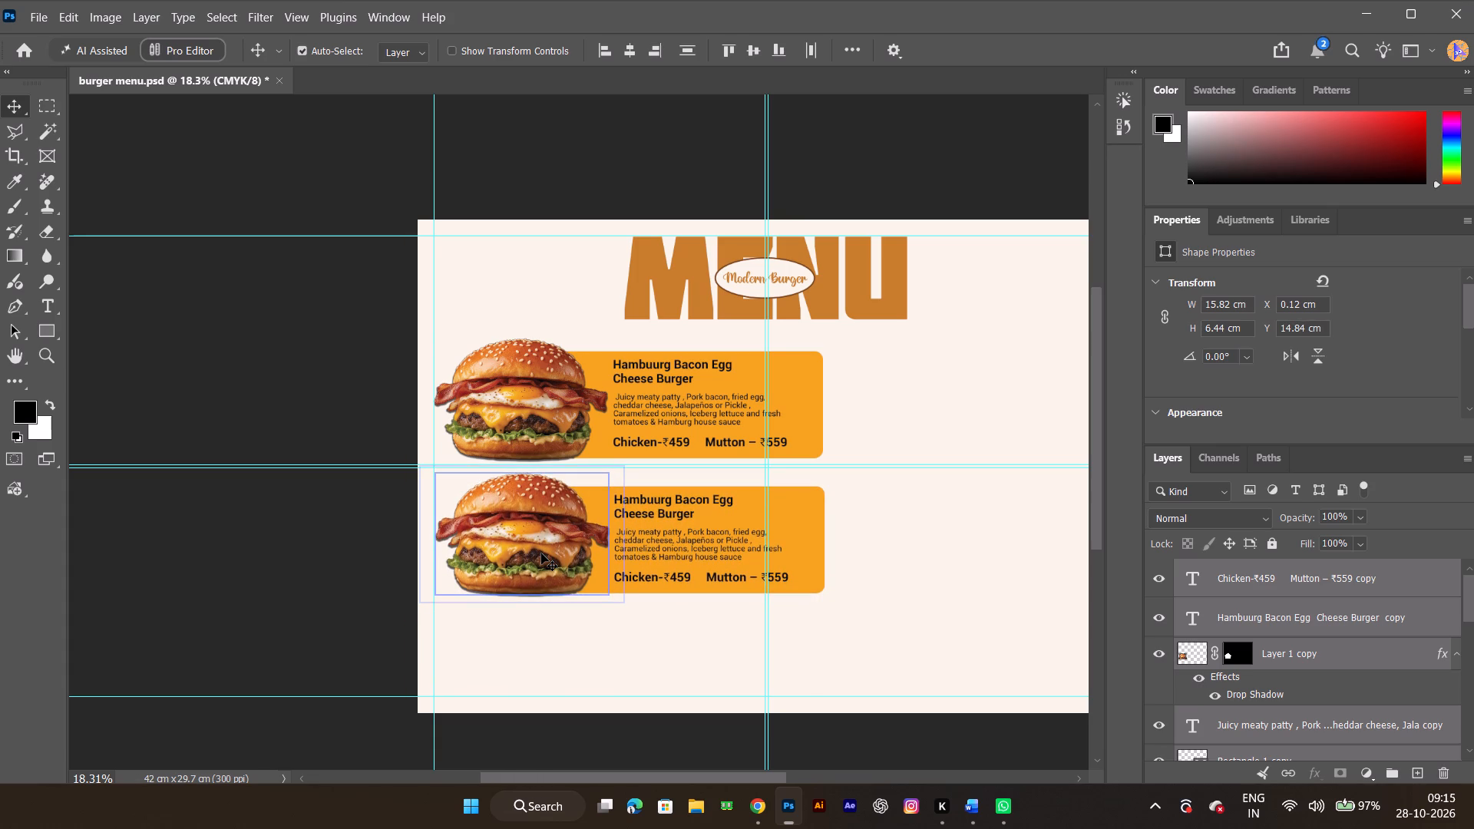
key("Up")
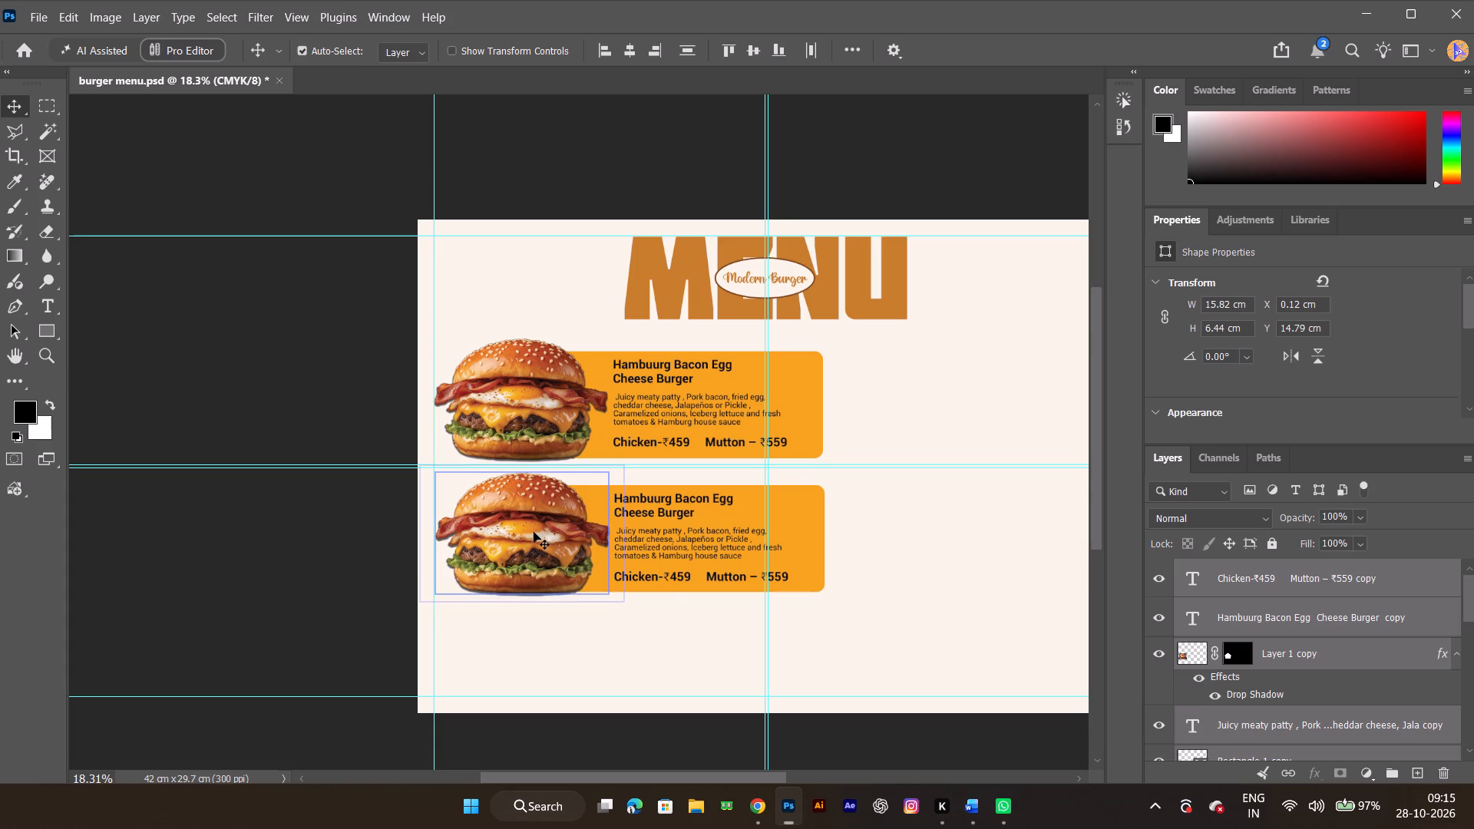
Duplicate the second burger item as a third one about 8.1 cm lower and 0.4 cm further left.
left_click_drag(534, 530, 528, 656, "alt")
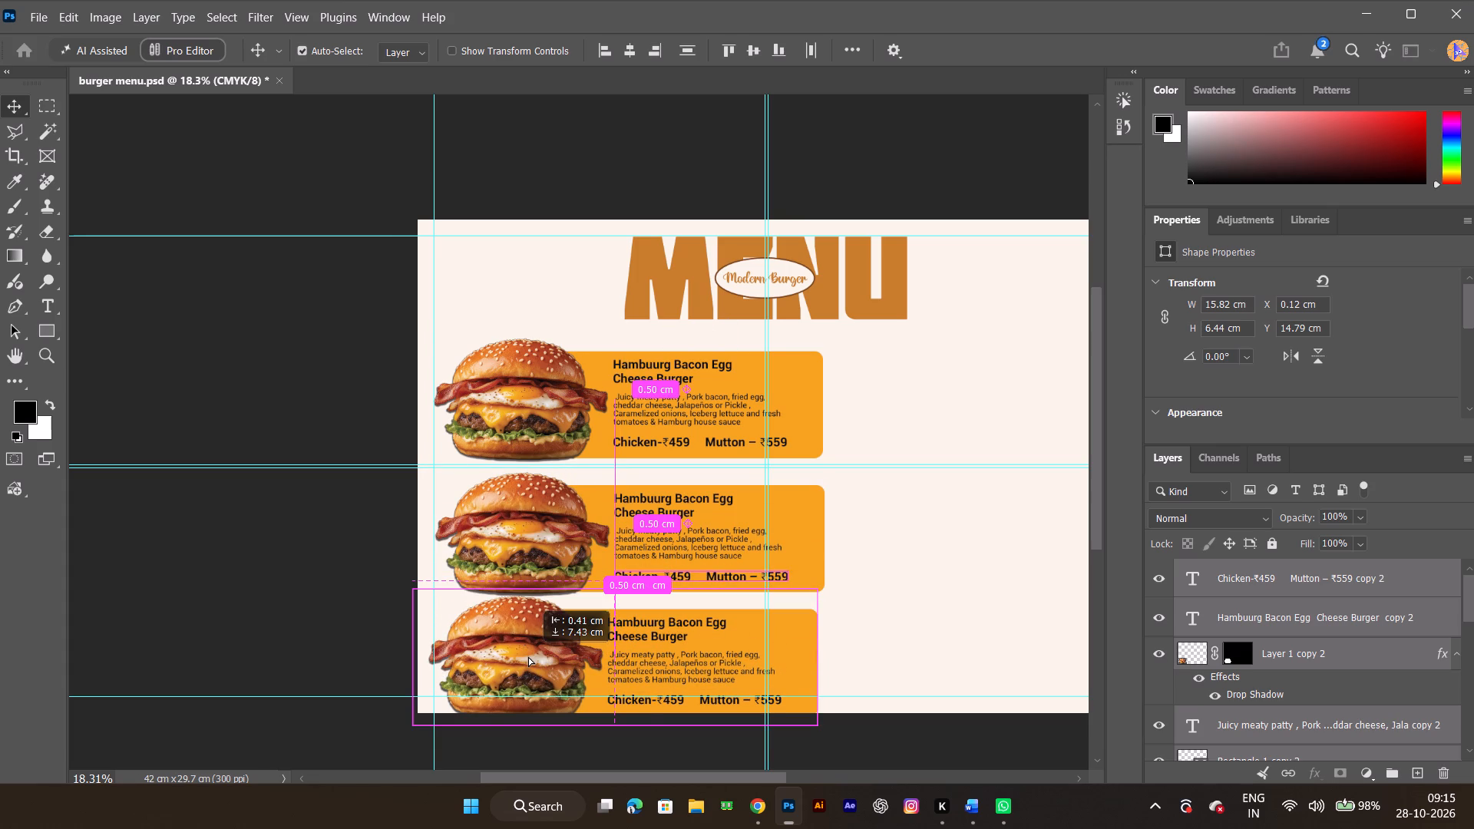
left_click_drag(528, 656, 528, 659, "alt")
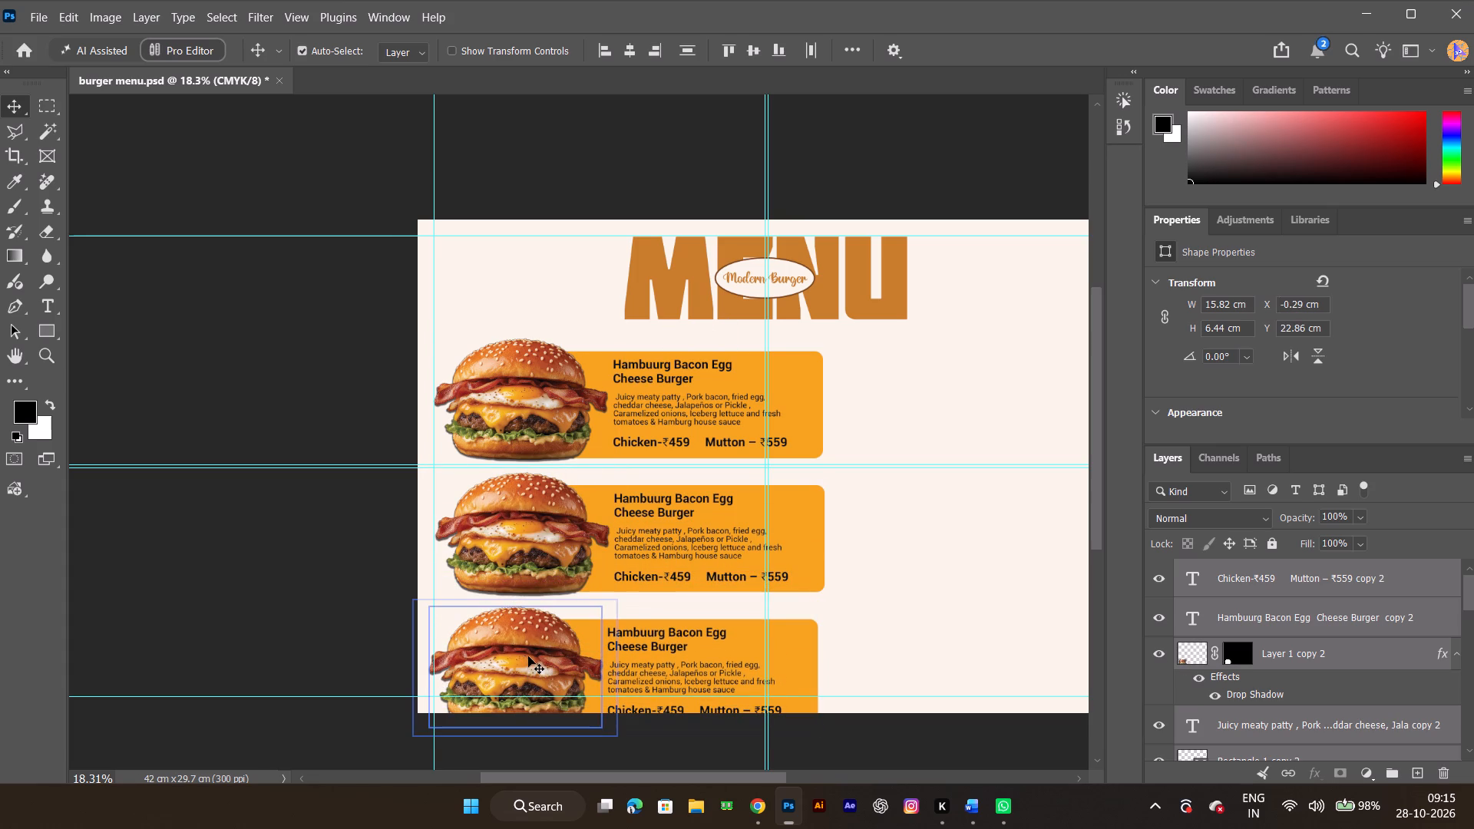
Review the stacked burger items on the page and switch to the browser to compare with the Menu Design Ideas reference.
key("space")
key("space")
key("space")
key("space")
key("space")
key("space")
key("space")
key("space")
key("space")
key("space")
key("space")
key("space")
key("space")
key("space")
key("space")
key("space")
key("space")
key("space")
key("space")
key("space")
left_click_drag(901, 533, 677, 585)
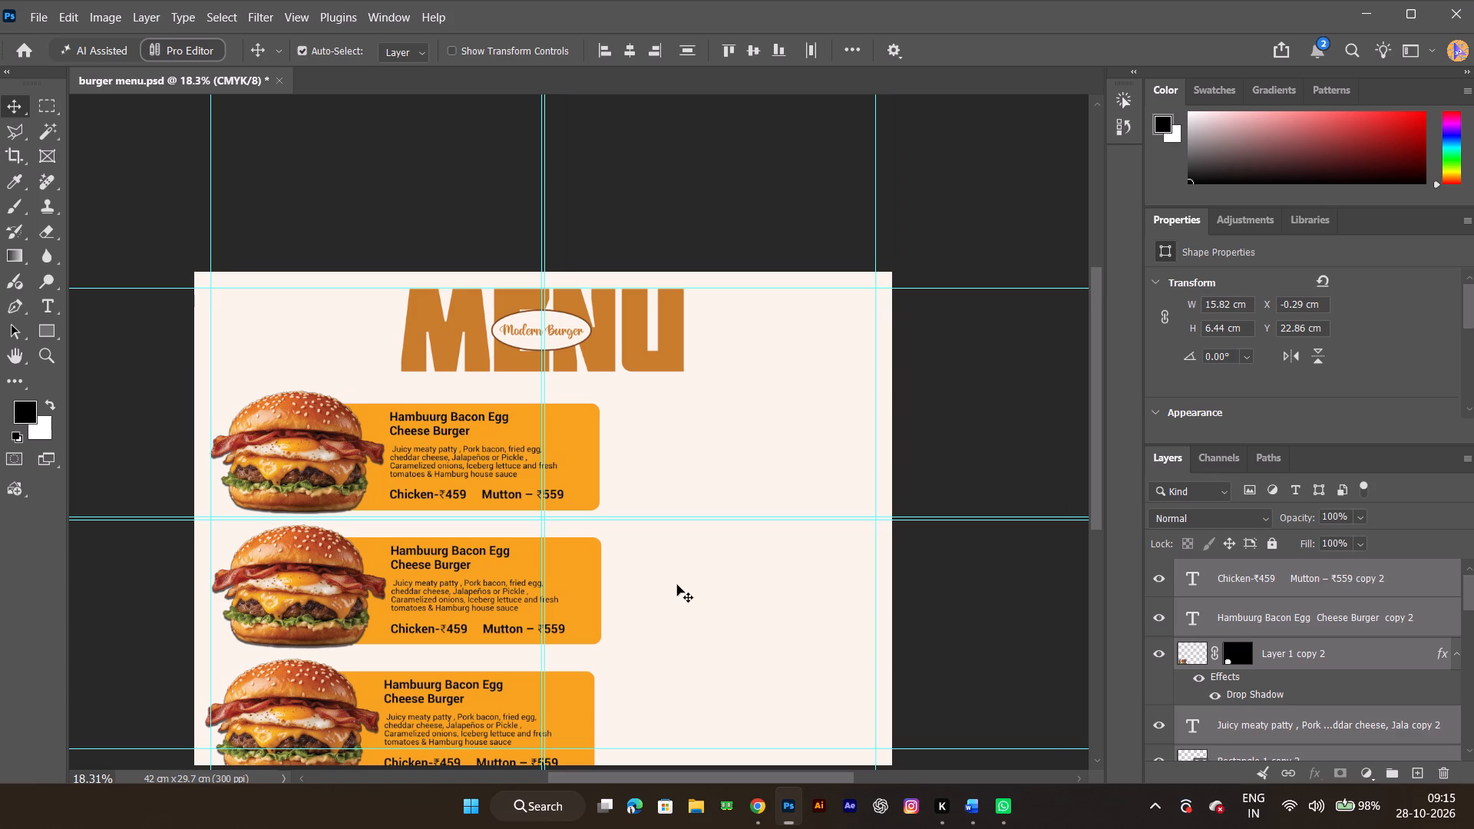
key("alt+Tab")
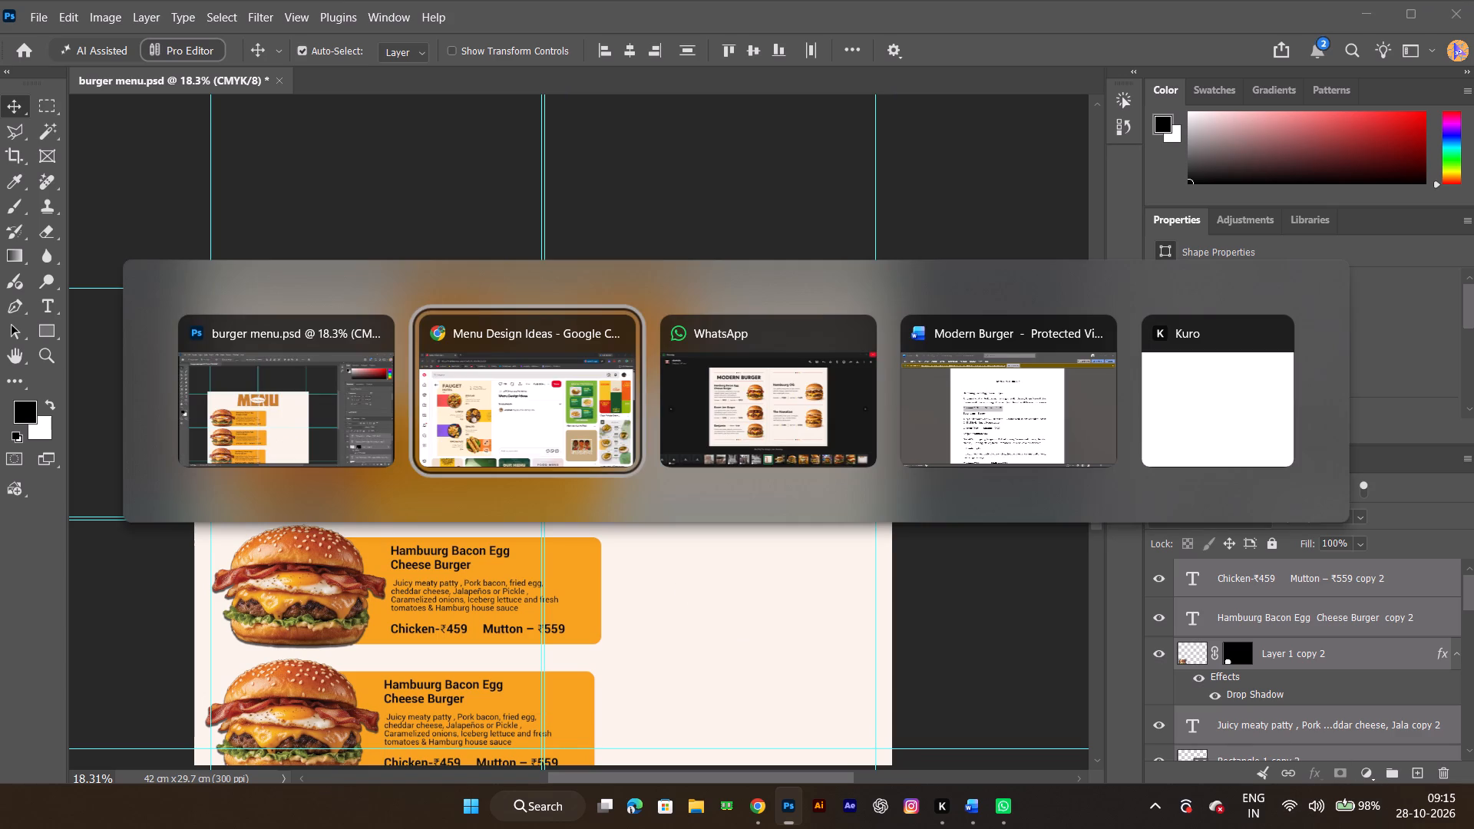
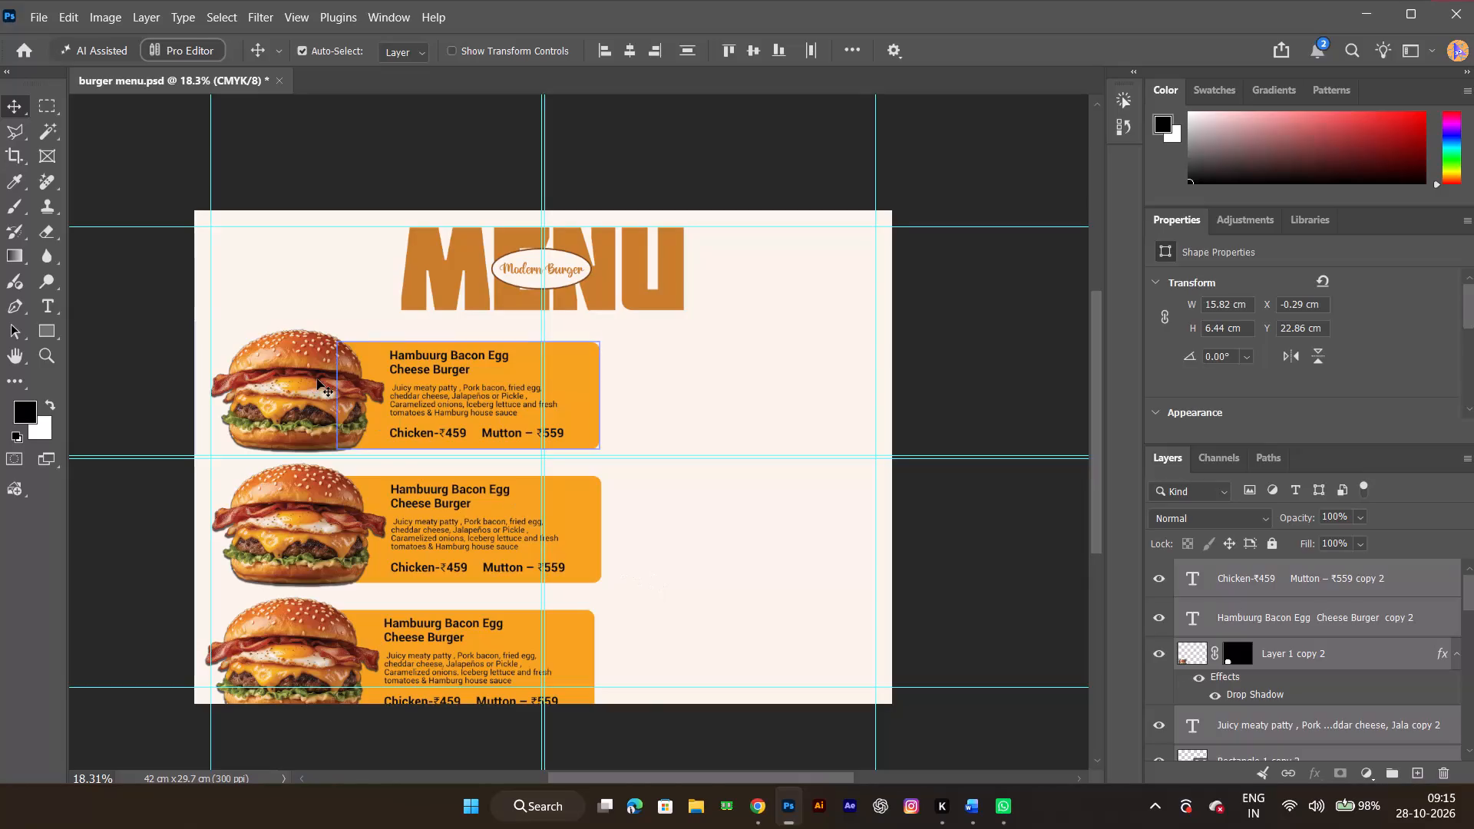
Undo both burger item duplicates and the nudge, back to the single original item.
key("ctrl+z")
key("ctrl+z")
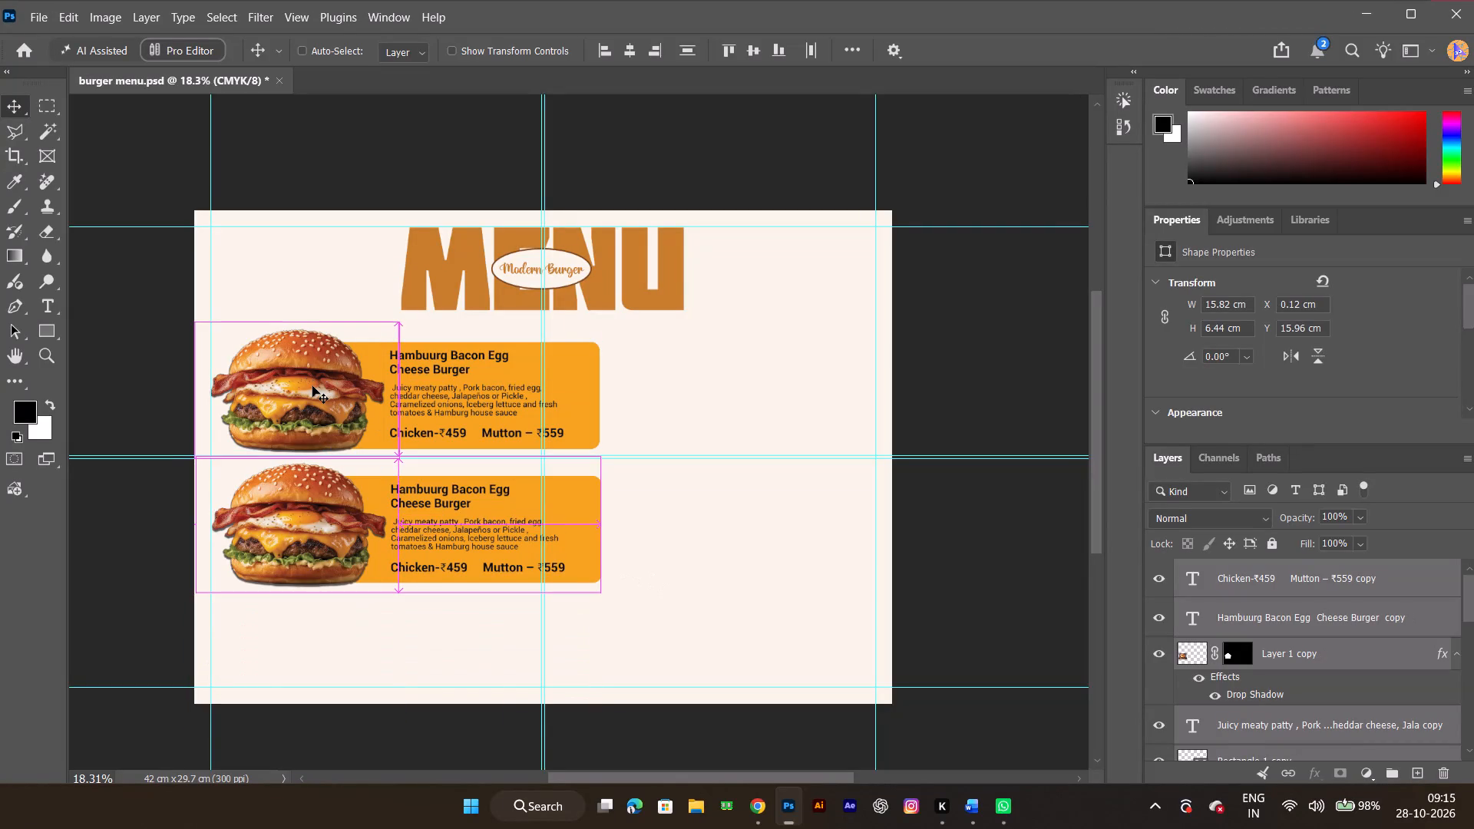
key("ctrl+z")
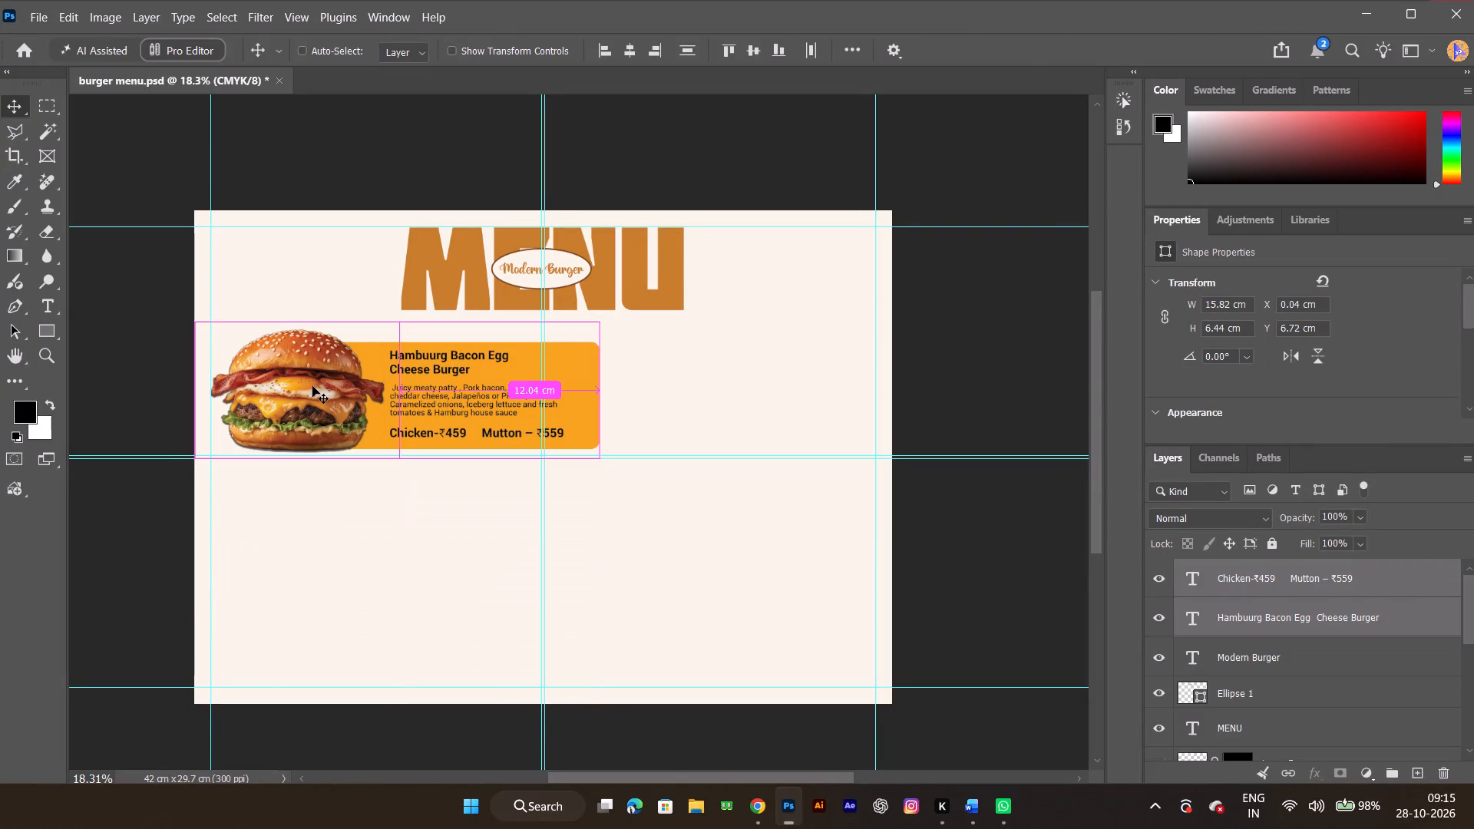
Scale the burger item down proportionally to about 84.4% and shift it slightly lower beneath the MENU title.
key("ctrl+t")
left_click_drag(607, 464, 571, 441, "shift")
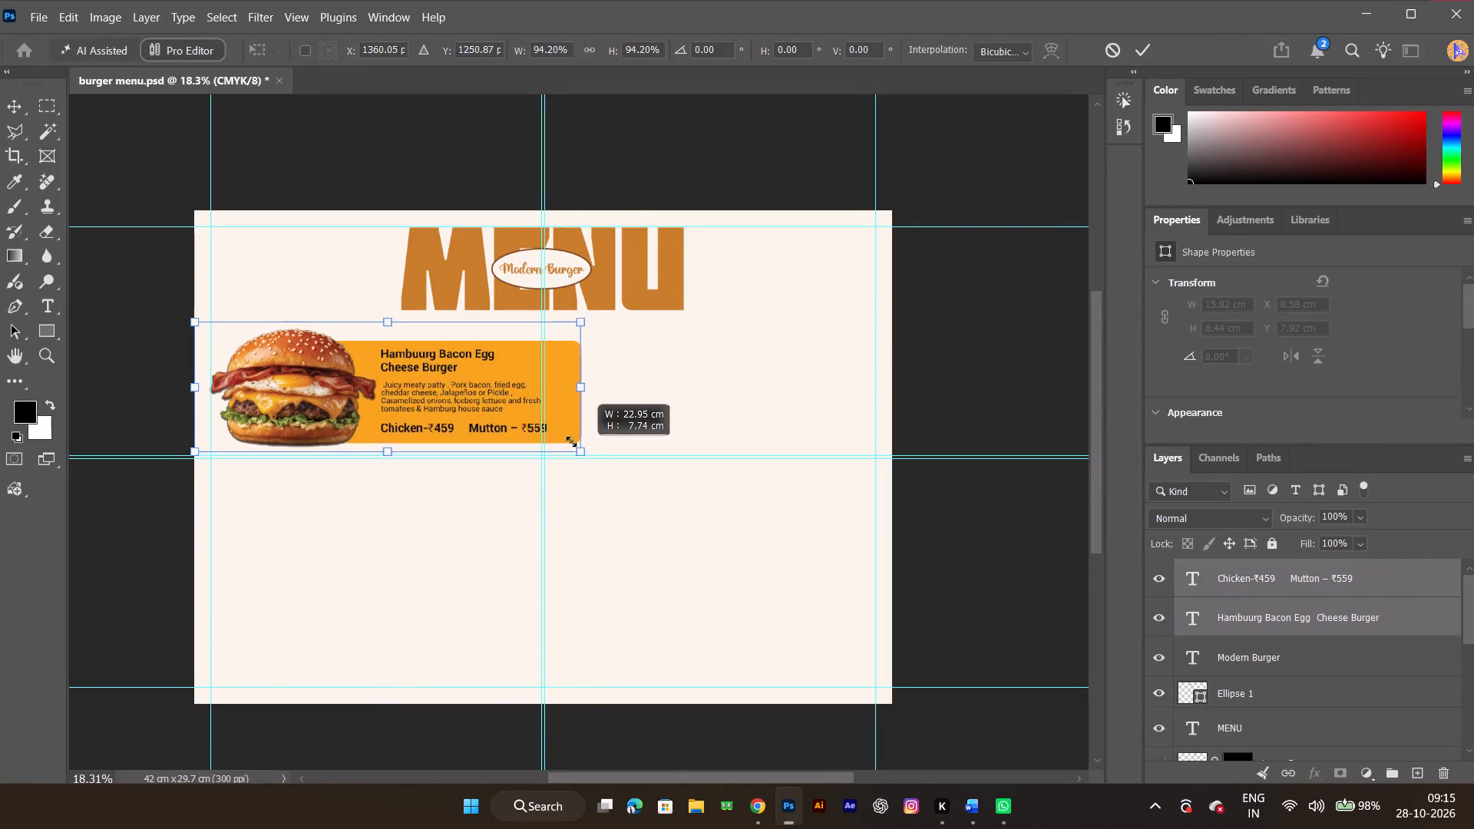
left_click_drag(571, 441, 547, 433, "shift")
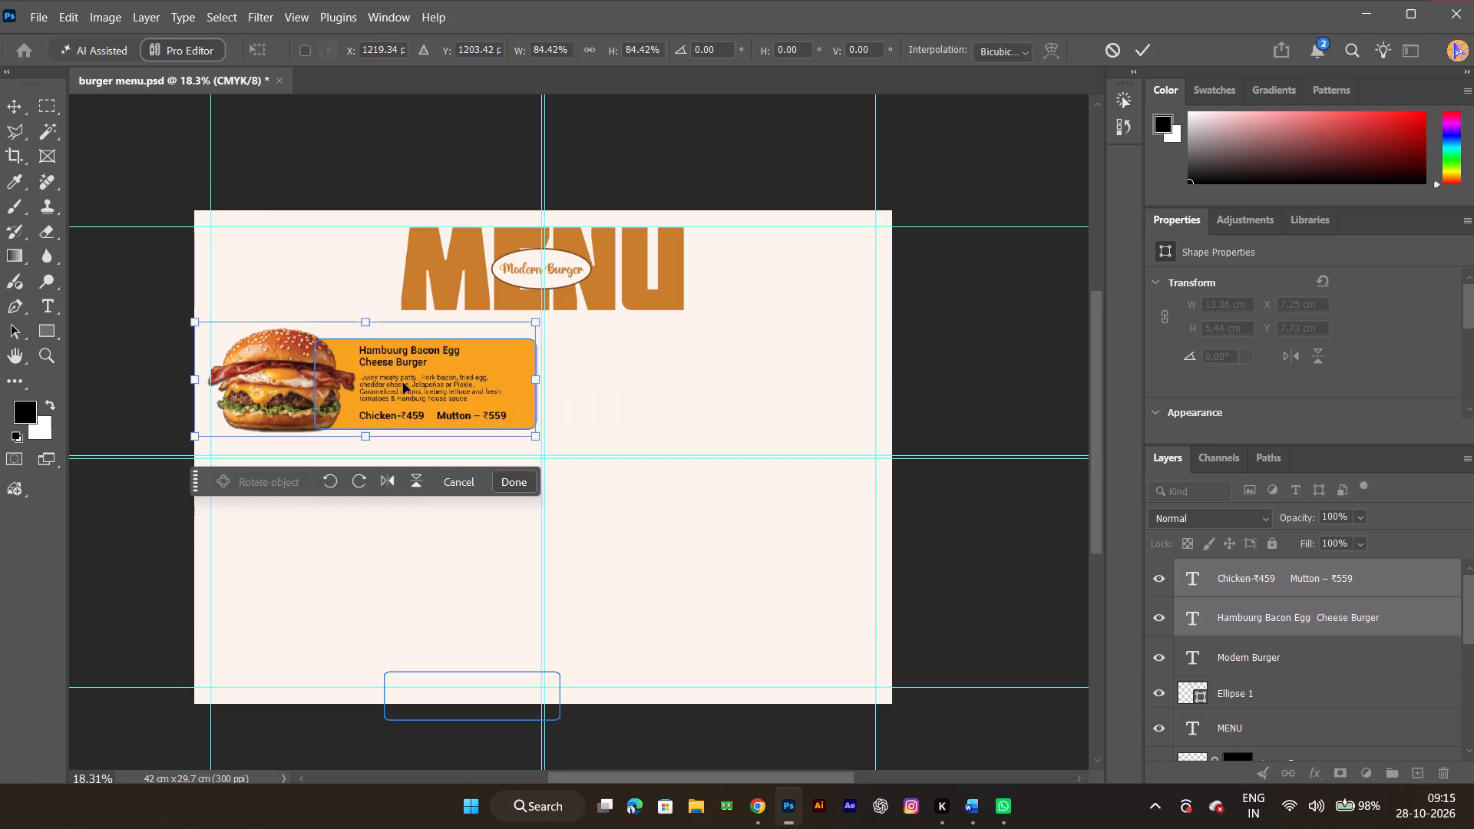
left_click(288, 381)
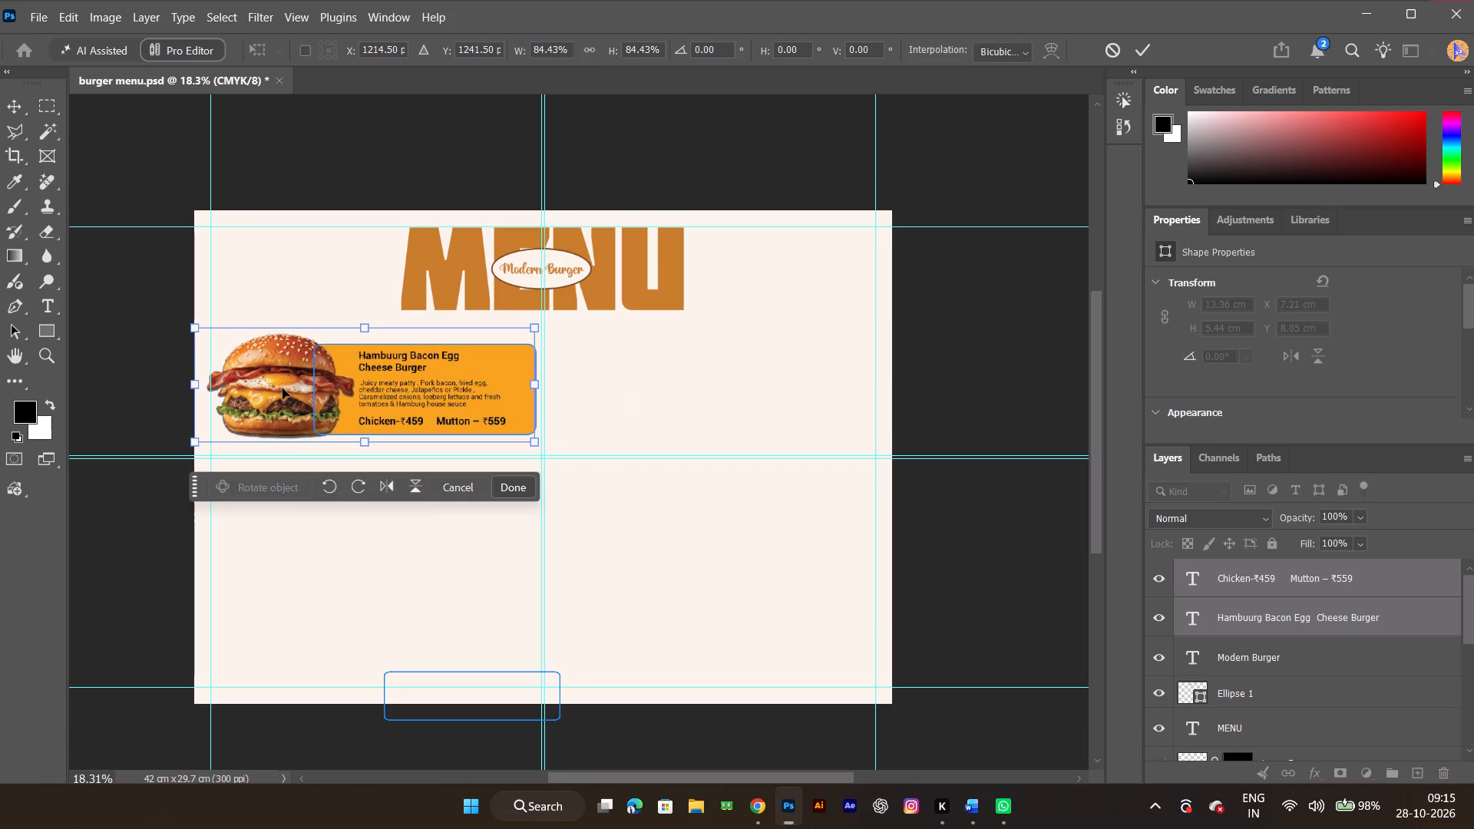
left_click_drag(283, 388, 286, 487, "alt")
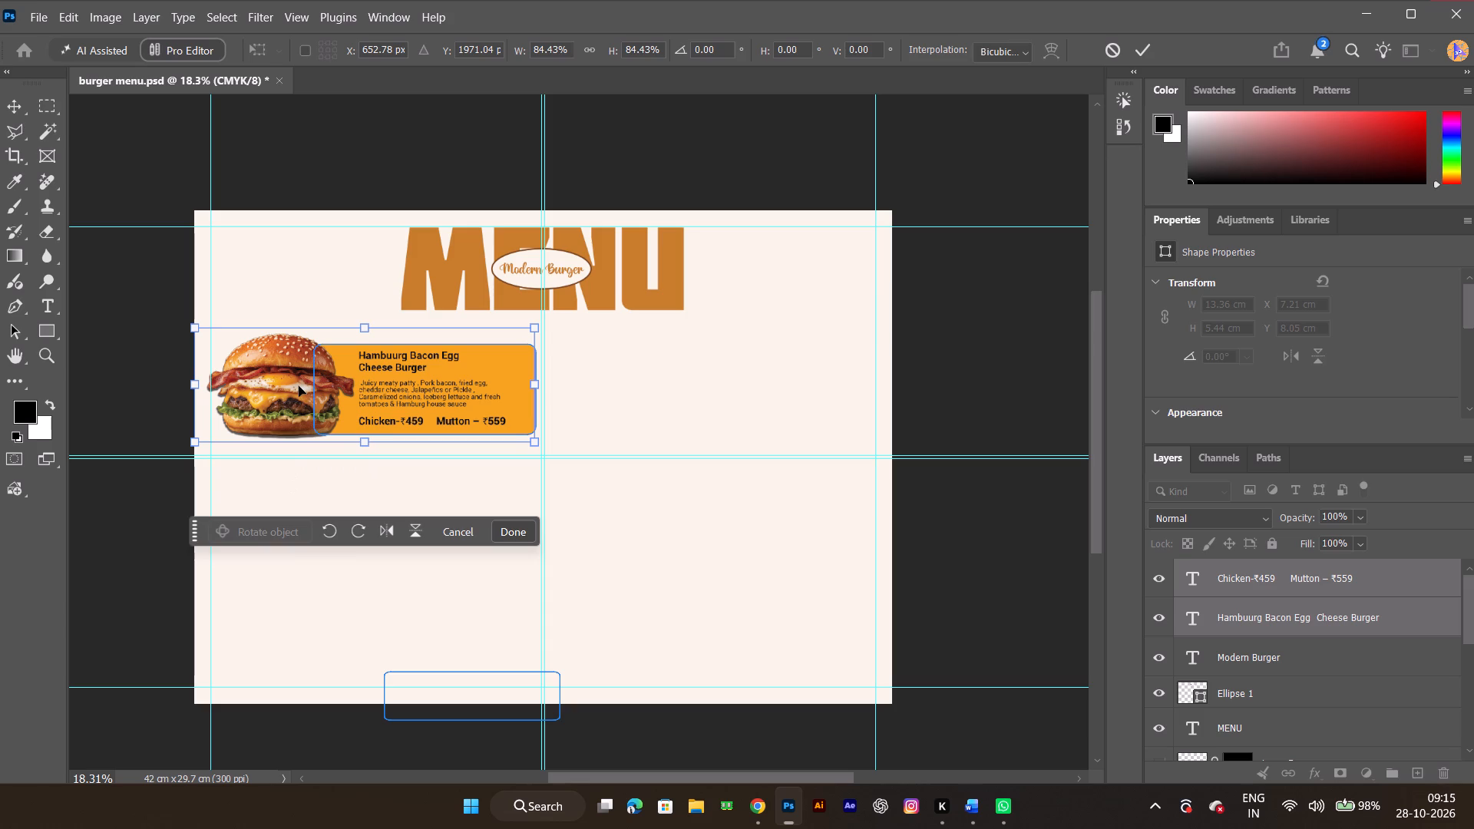
left_click_drag(296, 385, 307, 464, "alt")
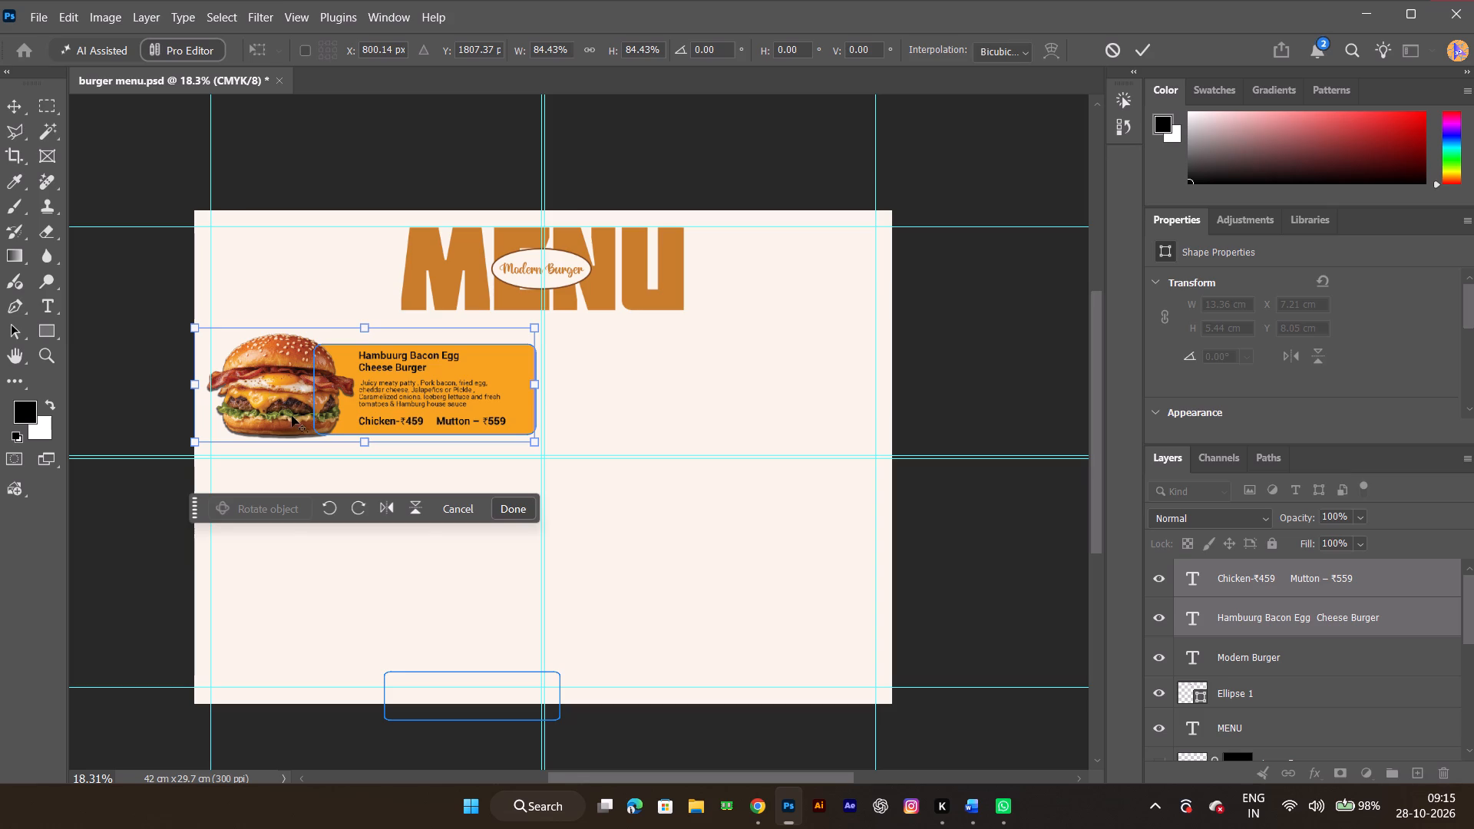
left_click(836, 560)
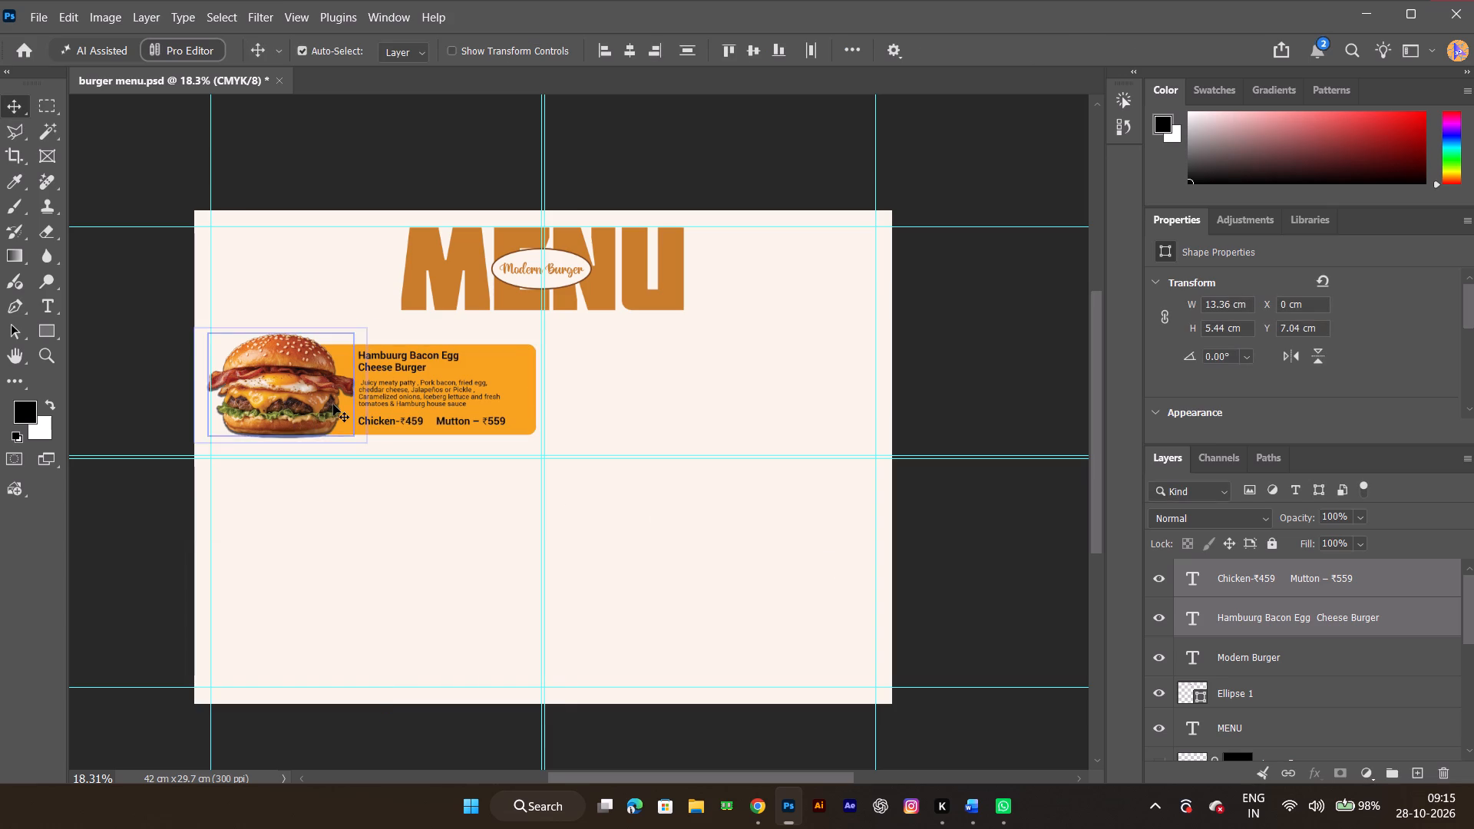
Select the burger image, orange panel and texts, and place a duplicate about 7.9 cm directly below the first item.
left_click_drag(185, 330, 395, 451)
left_click_drag(308, 401, 288, 547, "alt")
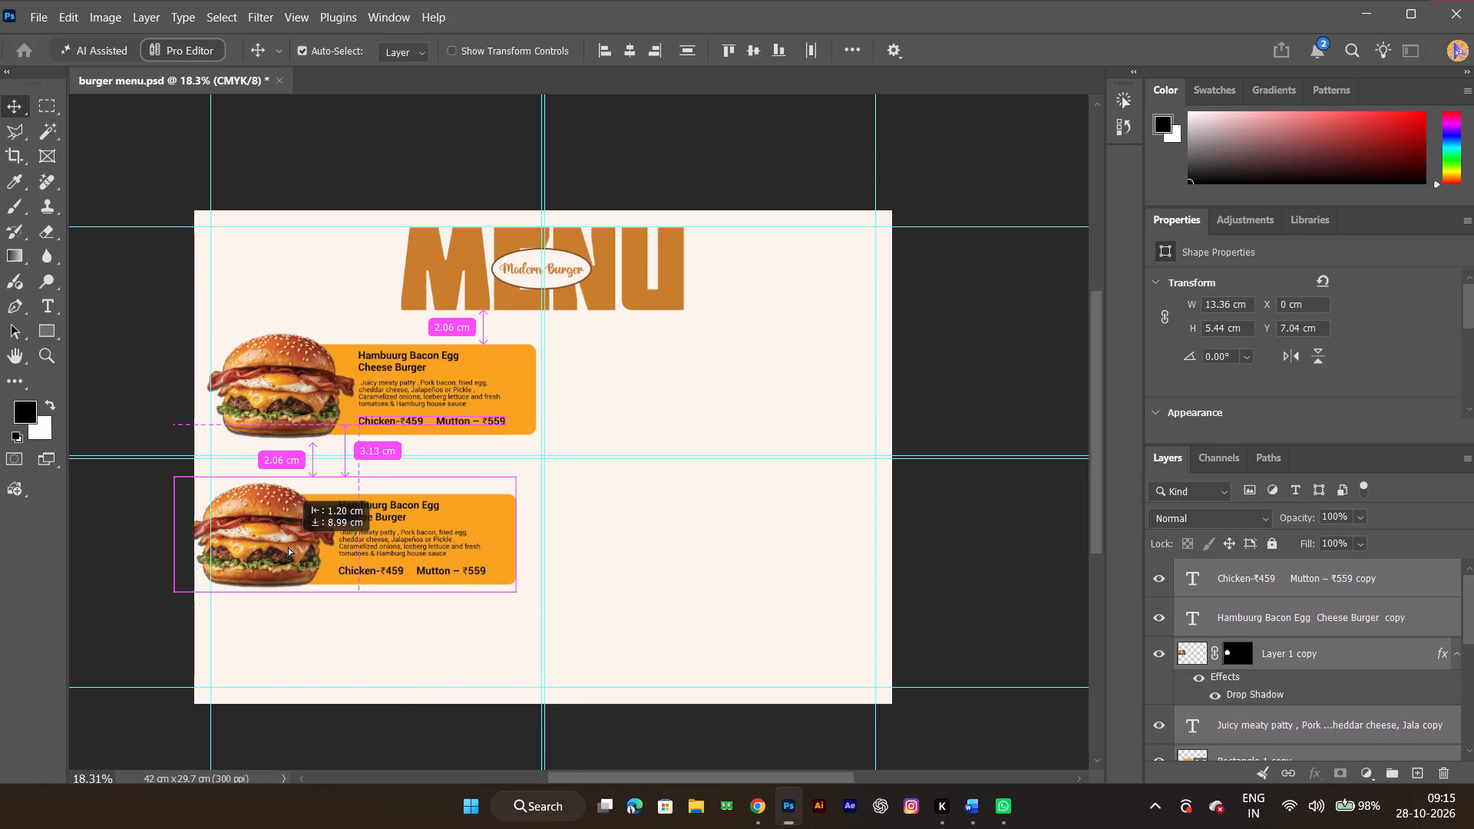
left_click_drag(288, 547, 298, 535, "alt")
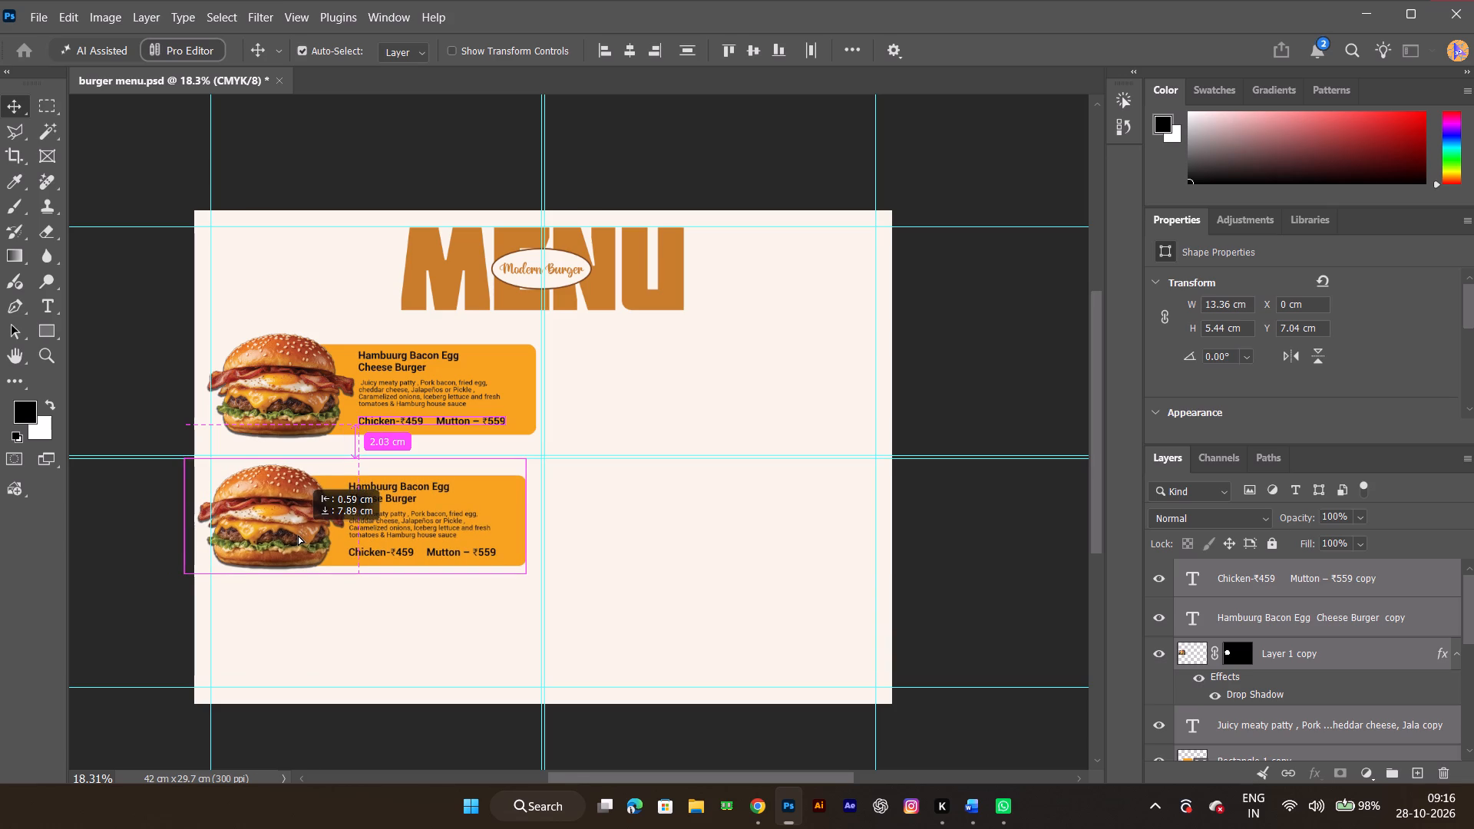
left_click_drag(298, 535, 307, 538, "alt")
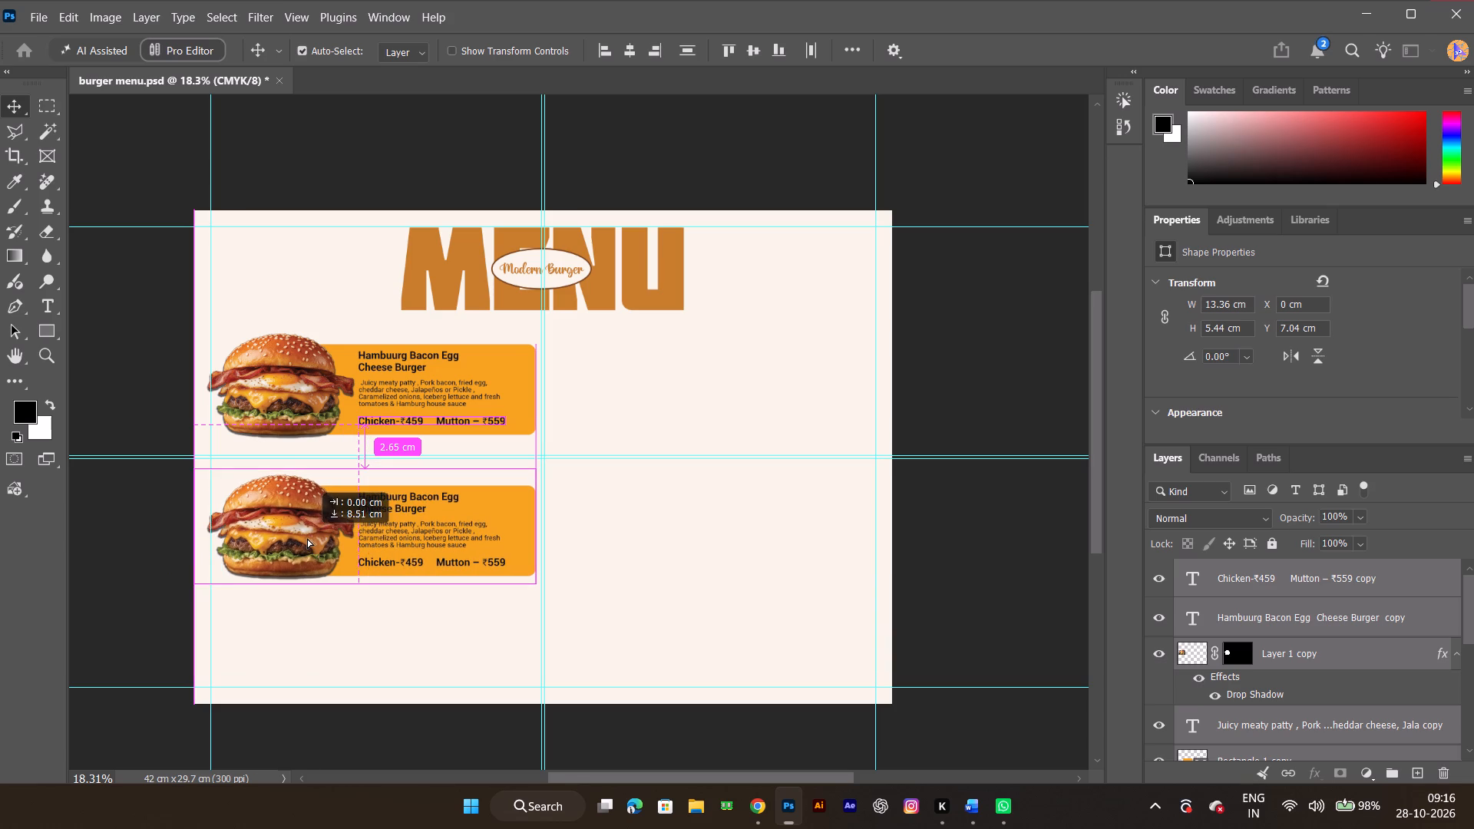
left_click_drag(307, 538, 308, 533, "alt")
Duplicate the second burger item as a third one about 6.8 cm lower and 0.1 cm further right.
left_click_drag(304, 526, 299, 632, "alt")
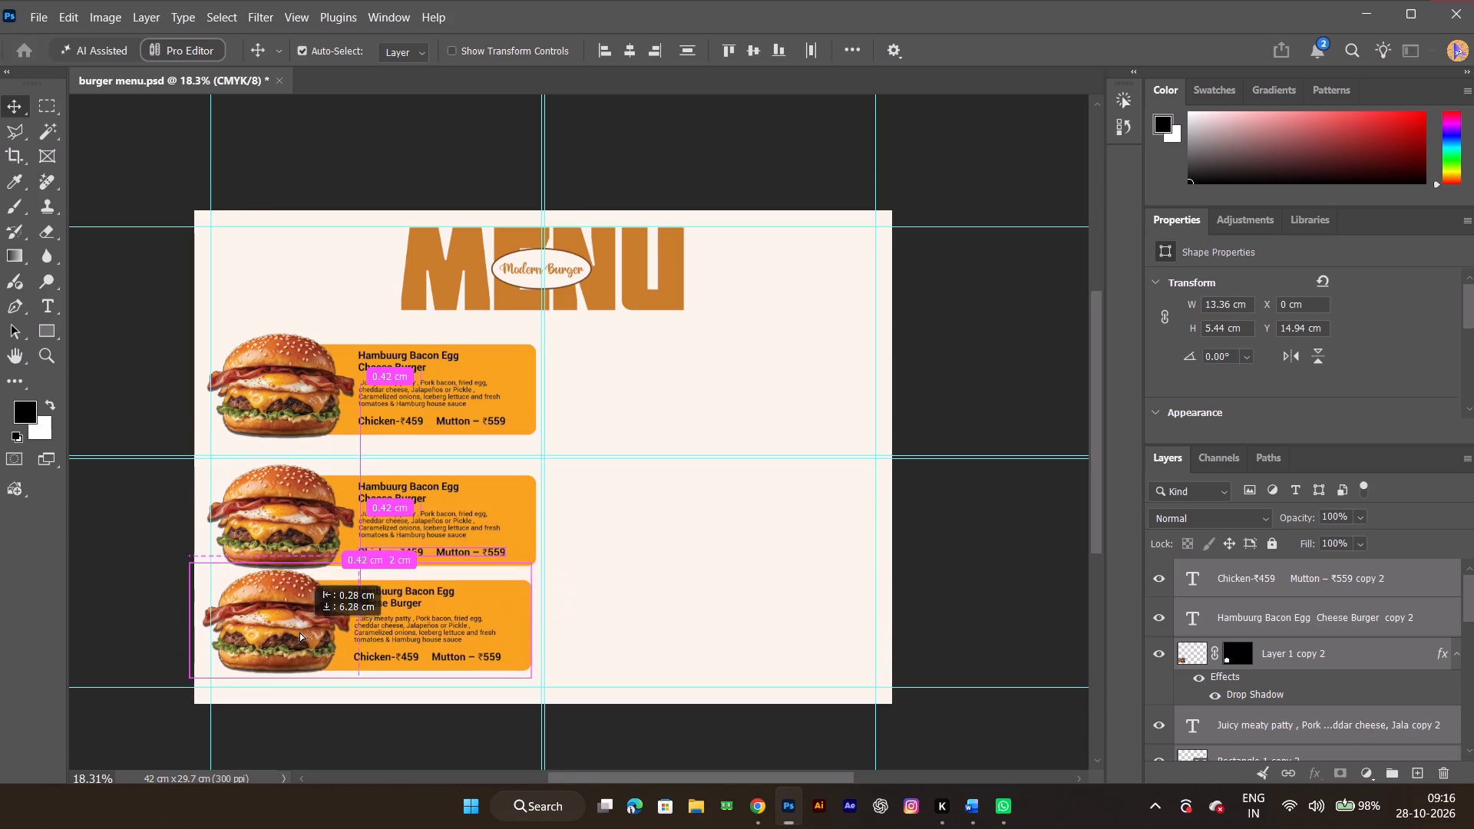
left_click_drag(299, 632, 308, 644, "alt")
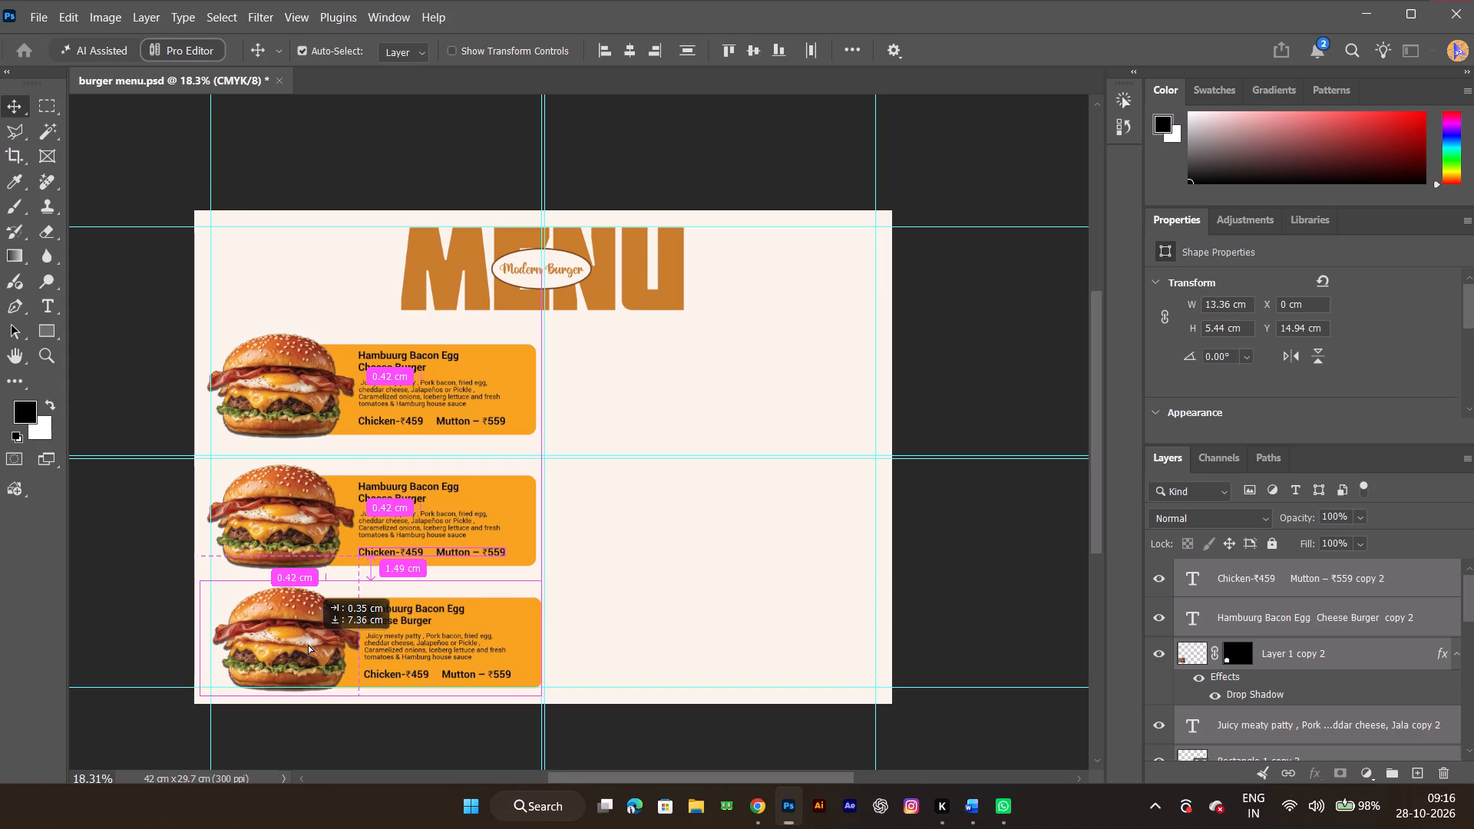
left_click_drag(308, 644, 300, 649, "alt")
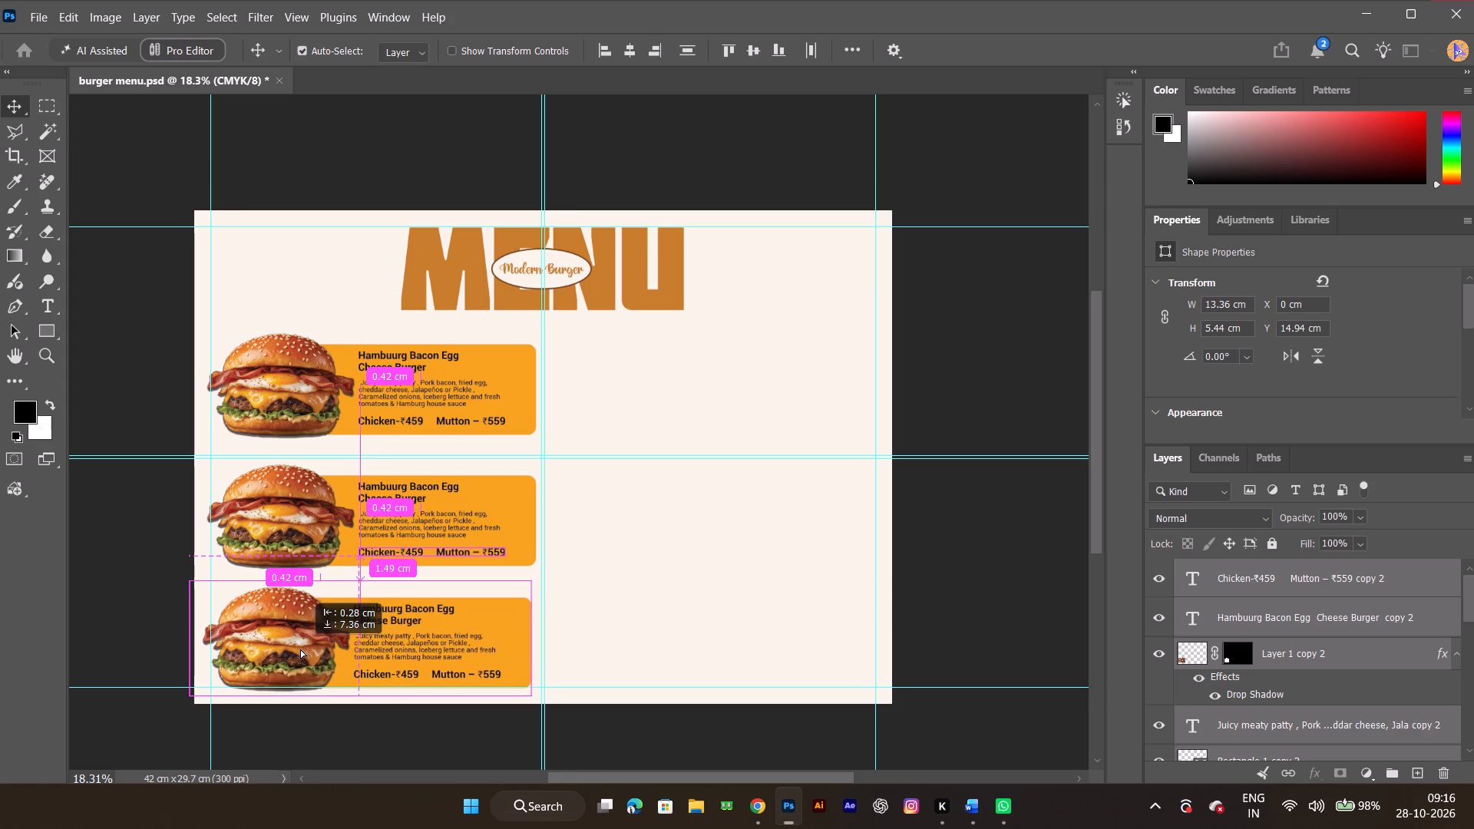
left_click_drag(300, 649, 300, 642, "alt")
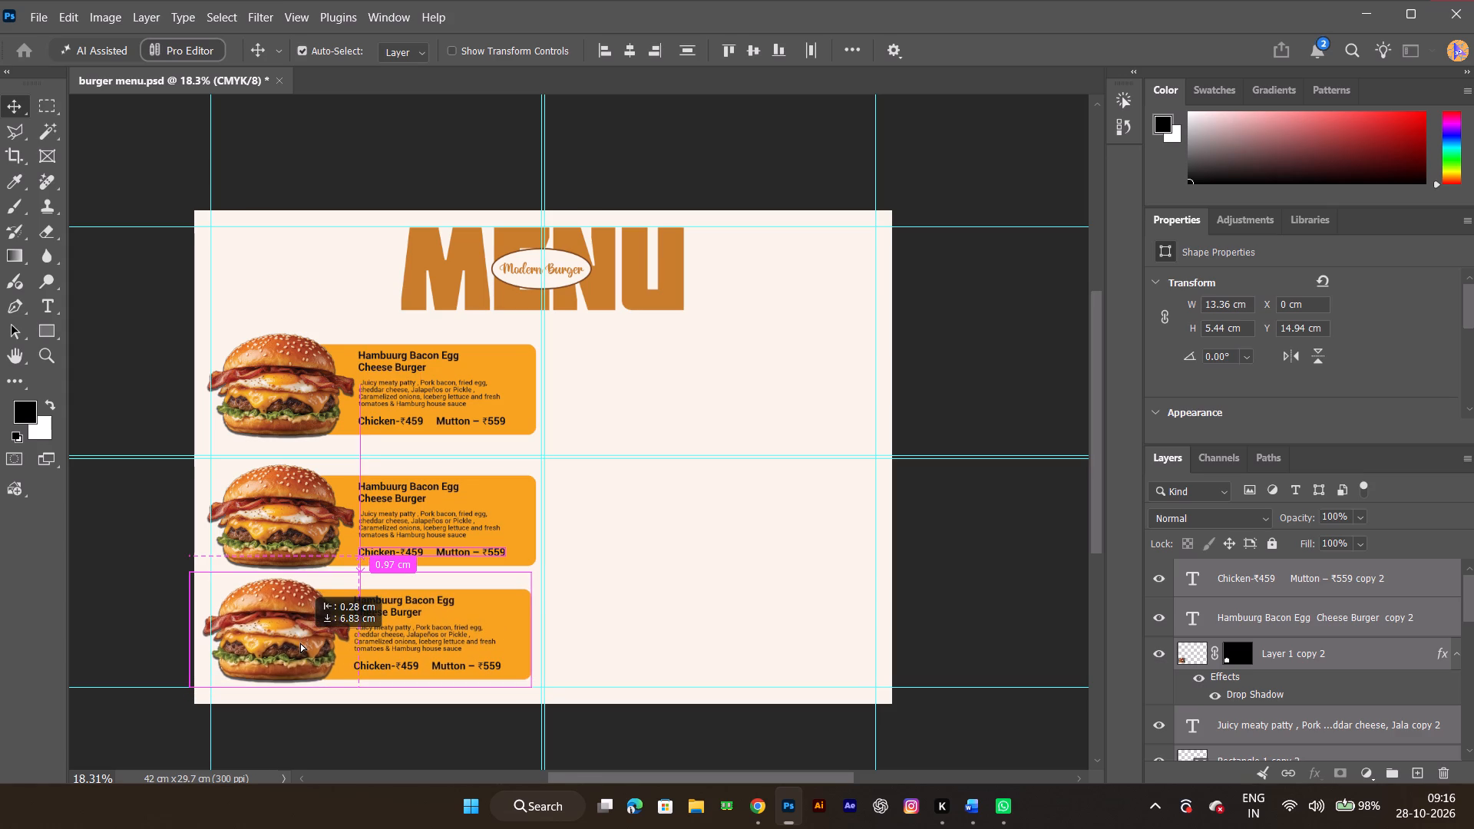
left_click_drag(300, 642, 307, 642, "alt")
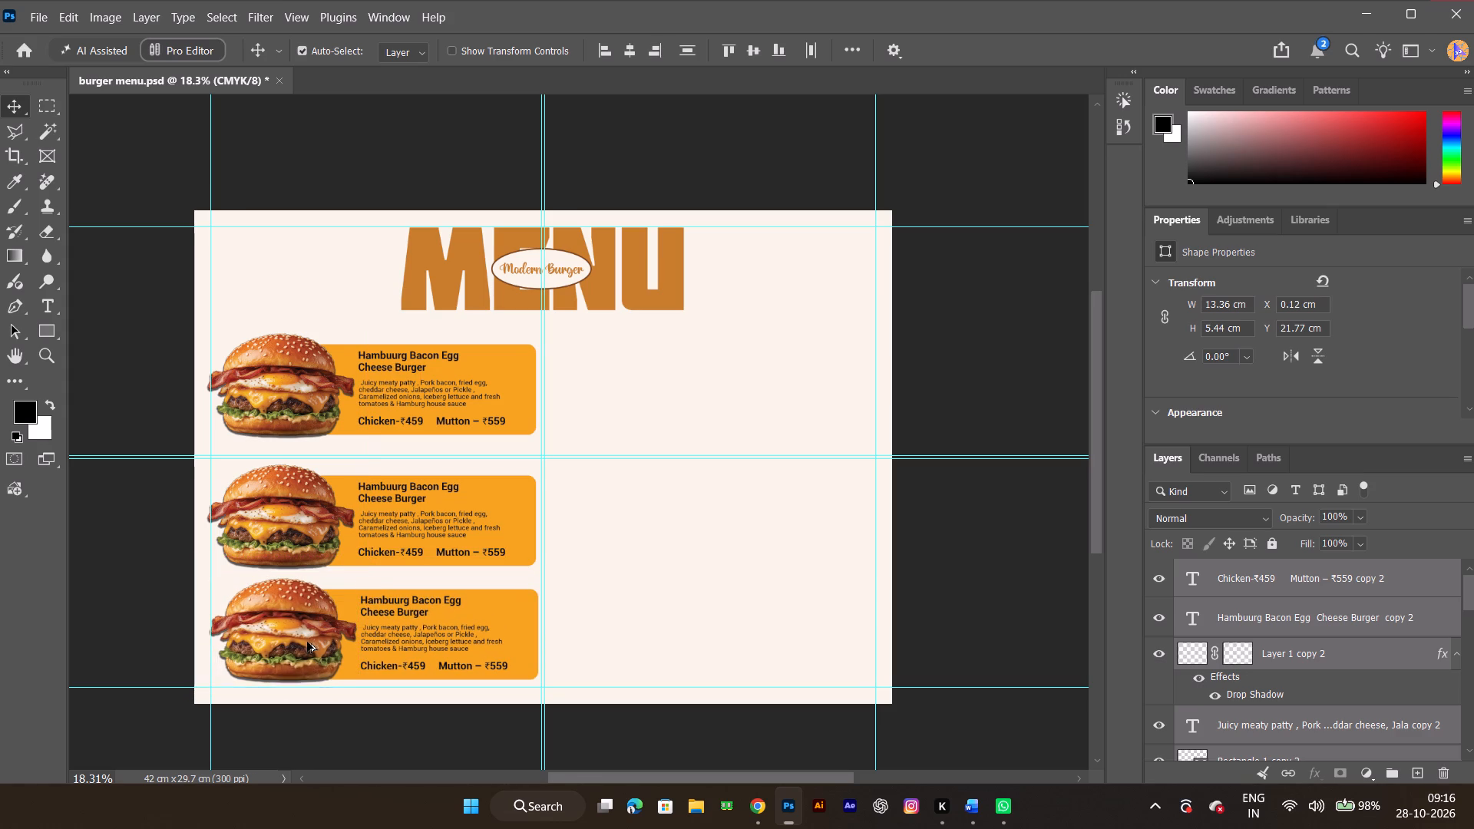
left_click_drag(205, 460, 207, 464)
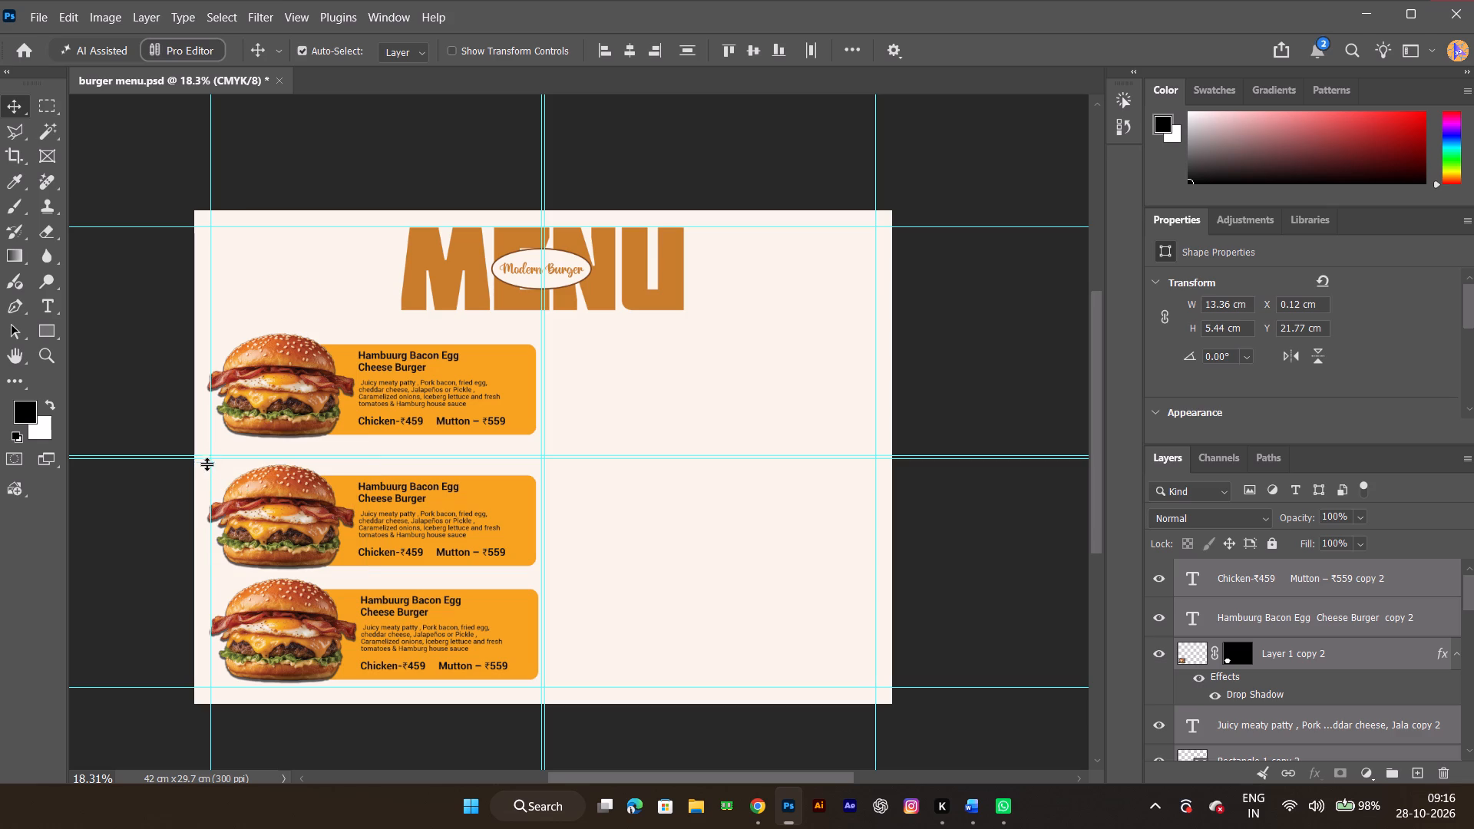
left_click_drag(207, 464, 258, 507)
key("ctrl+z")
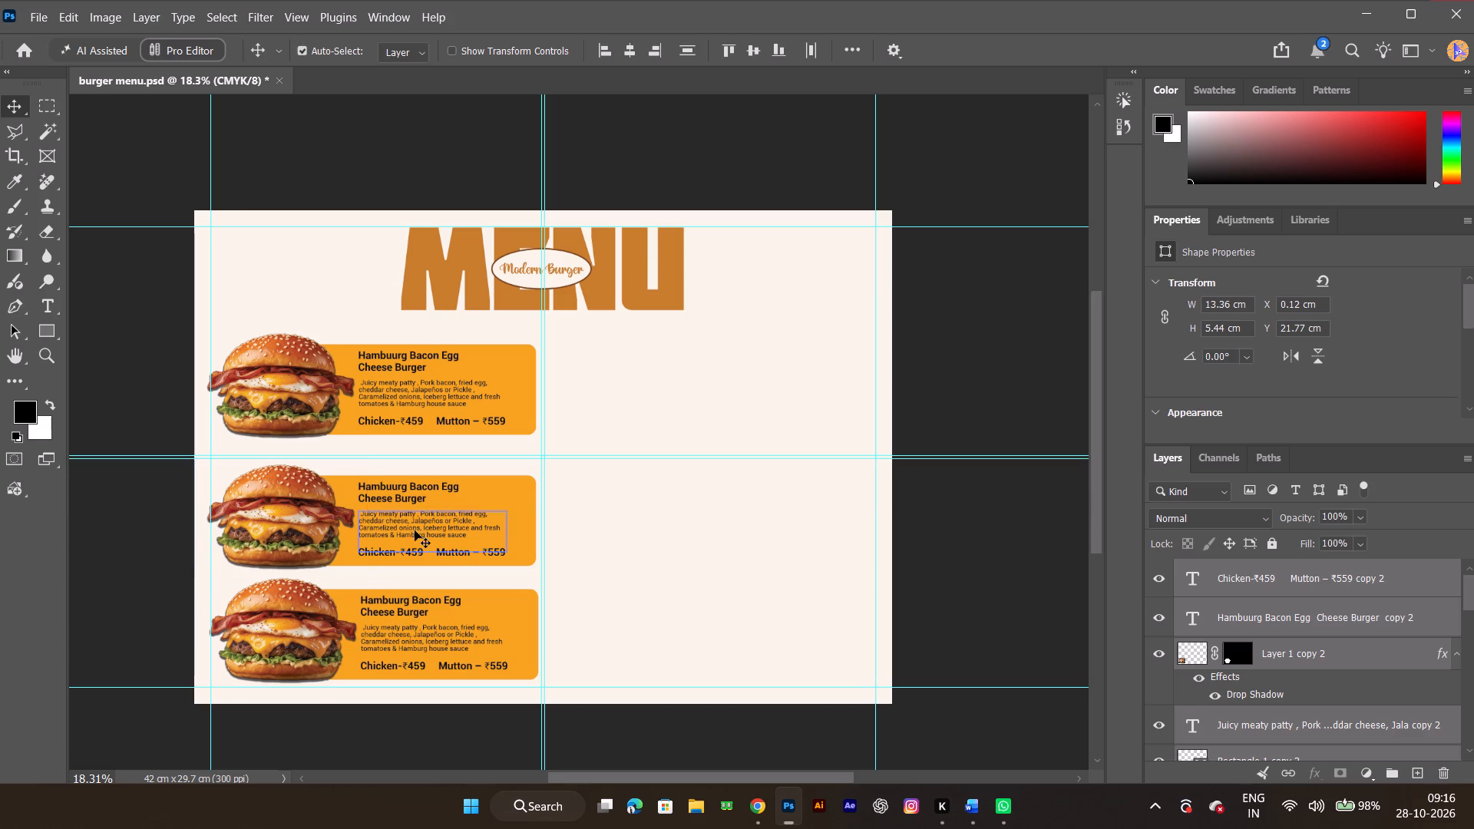
Select the middle burger item's image, orange panel and texts.
left_click_drag(587, 489, 237, 527)
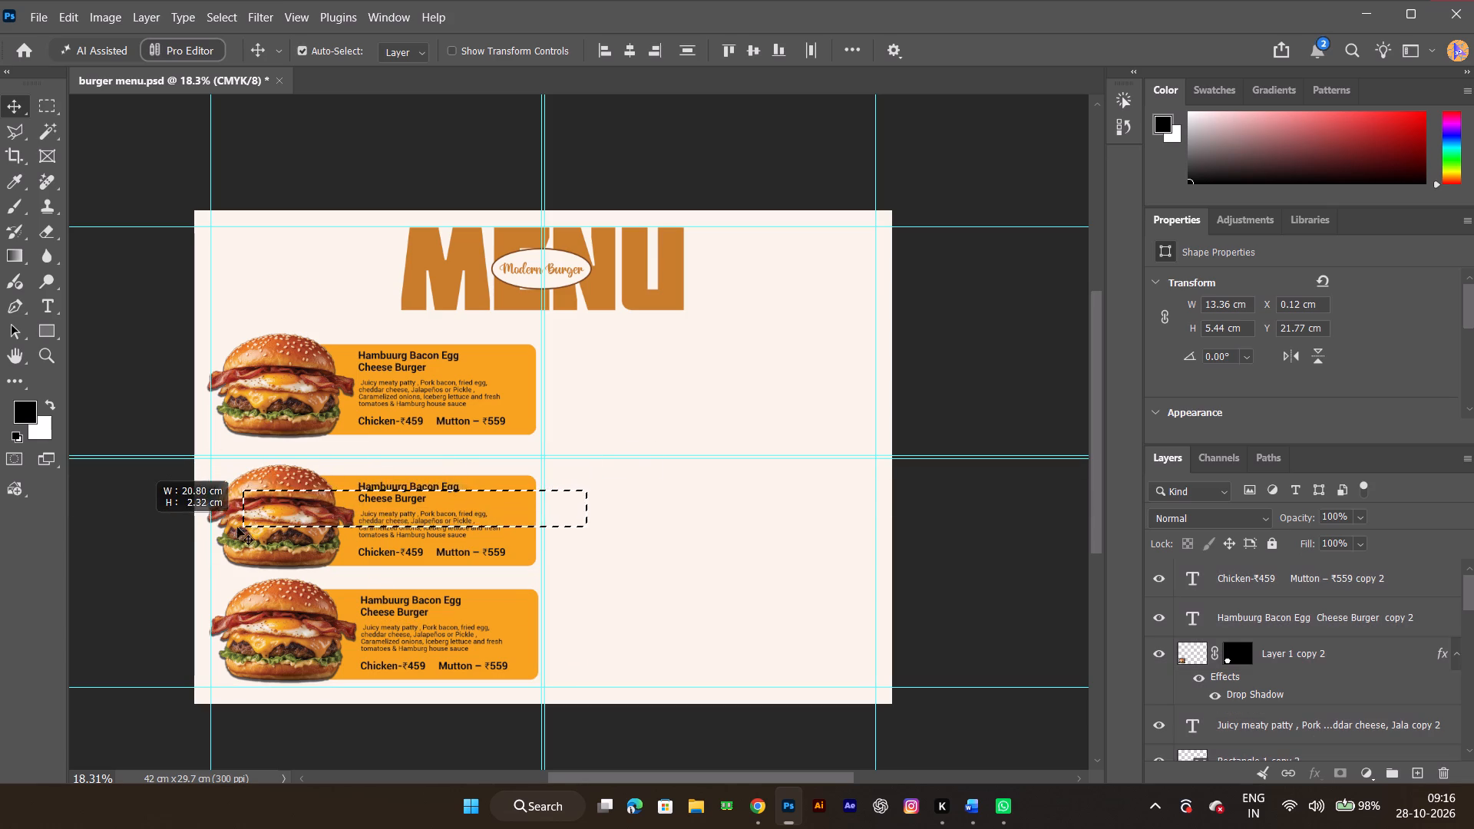
left_click_drag(237, 527, 189, 563)
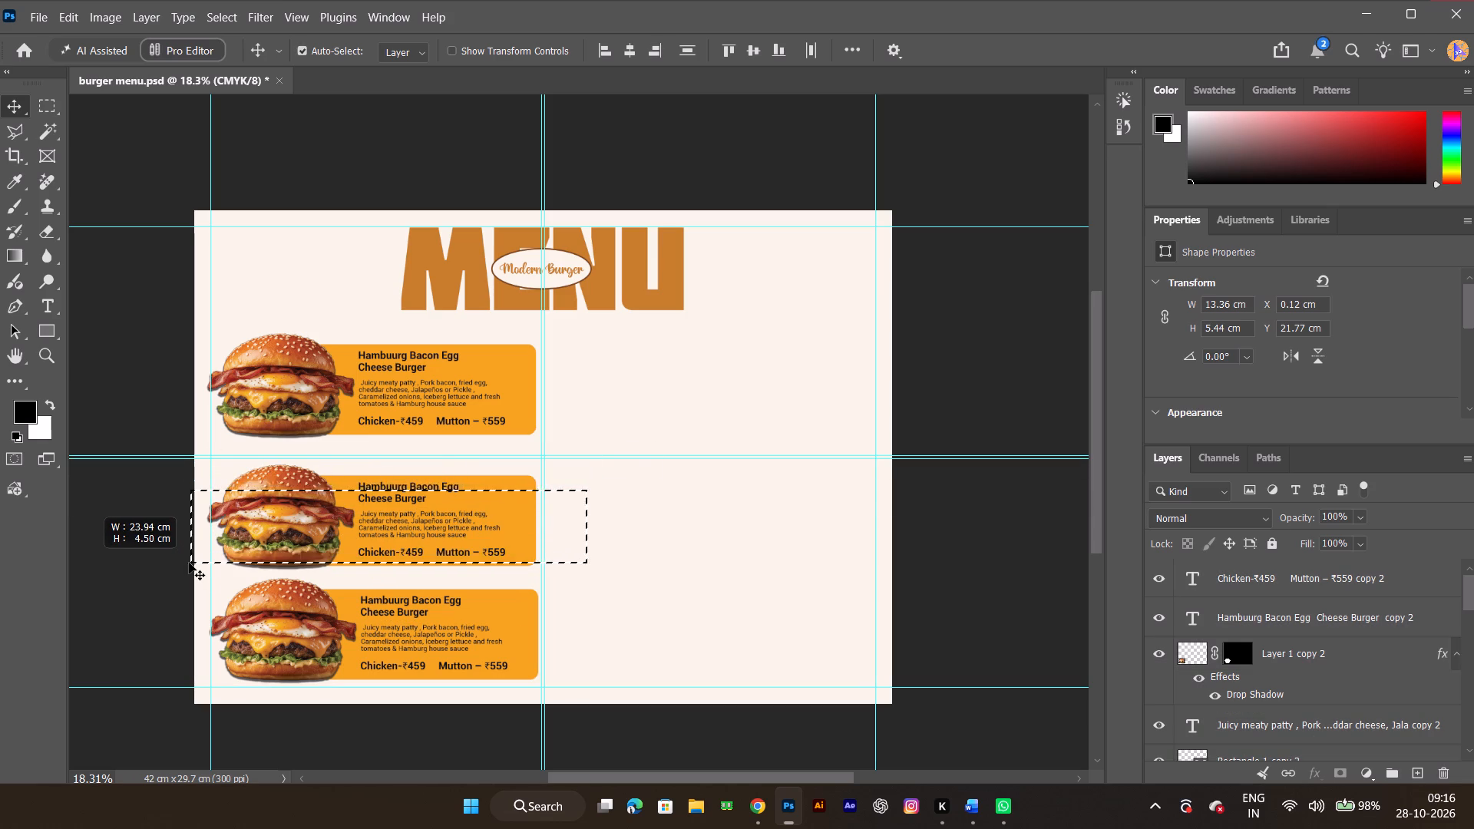
left_click_drag(189, 563, 188, 563)
left_click_drag(289, 535, 289, 529)
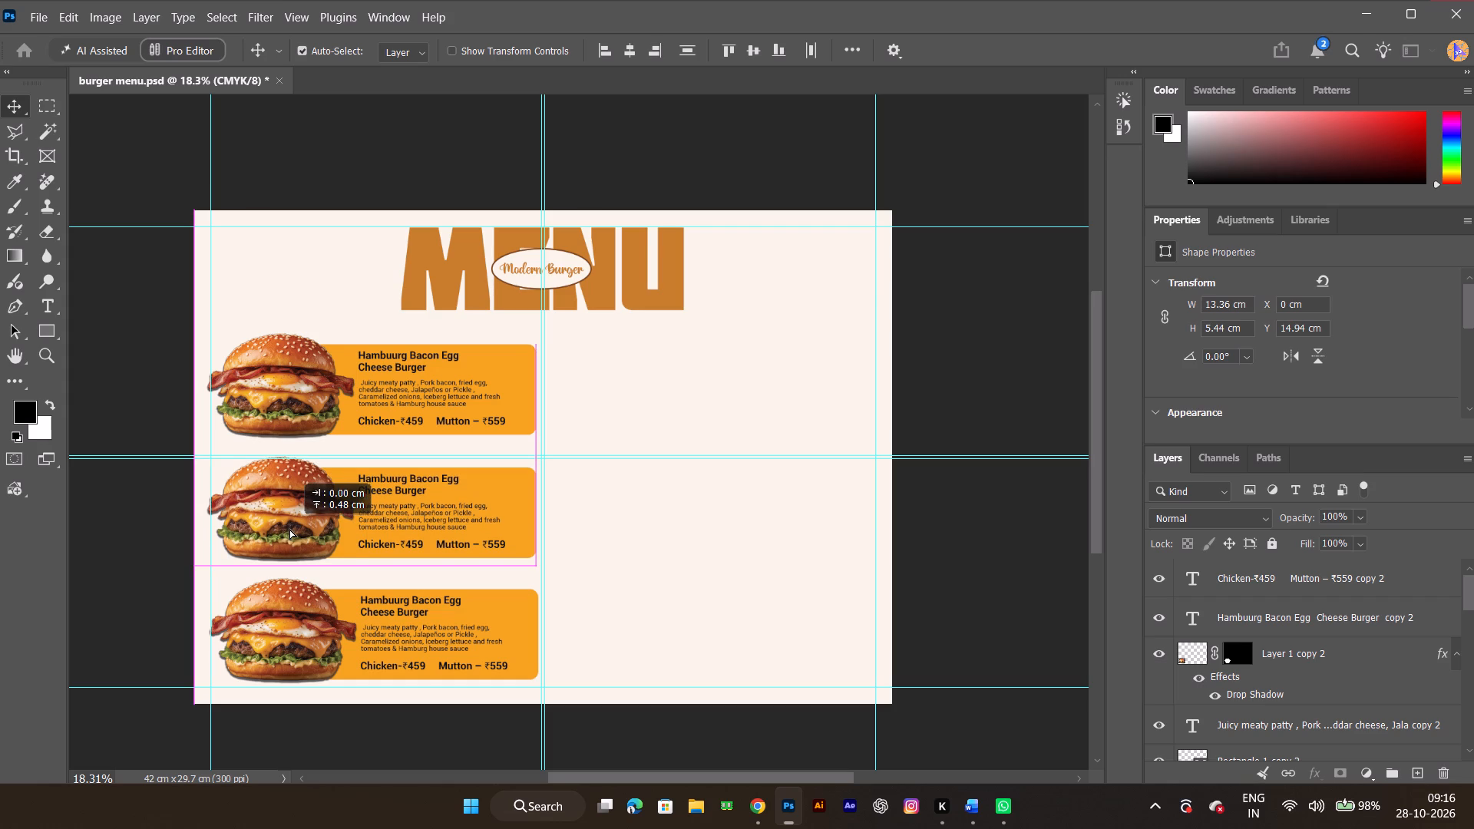
left_click_drag(289, 529, 281, 527)
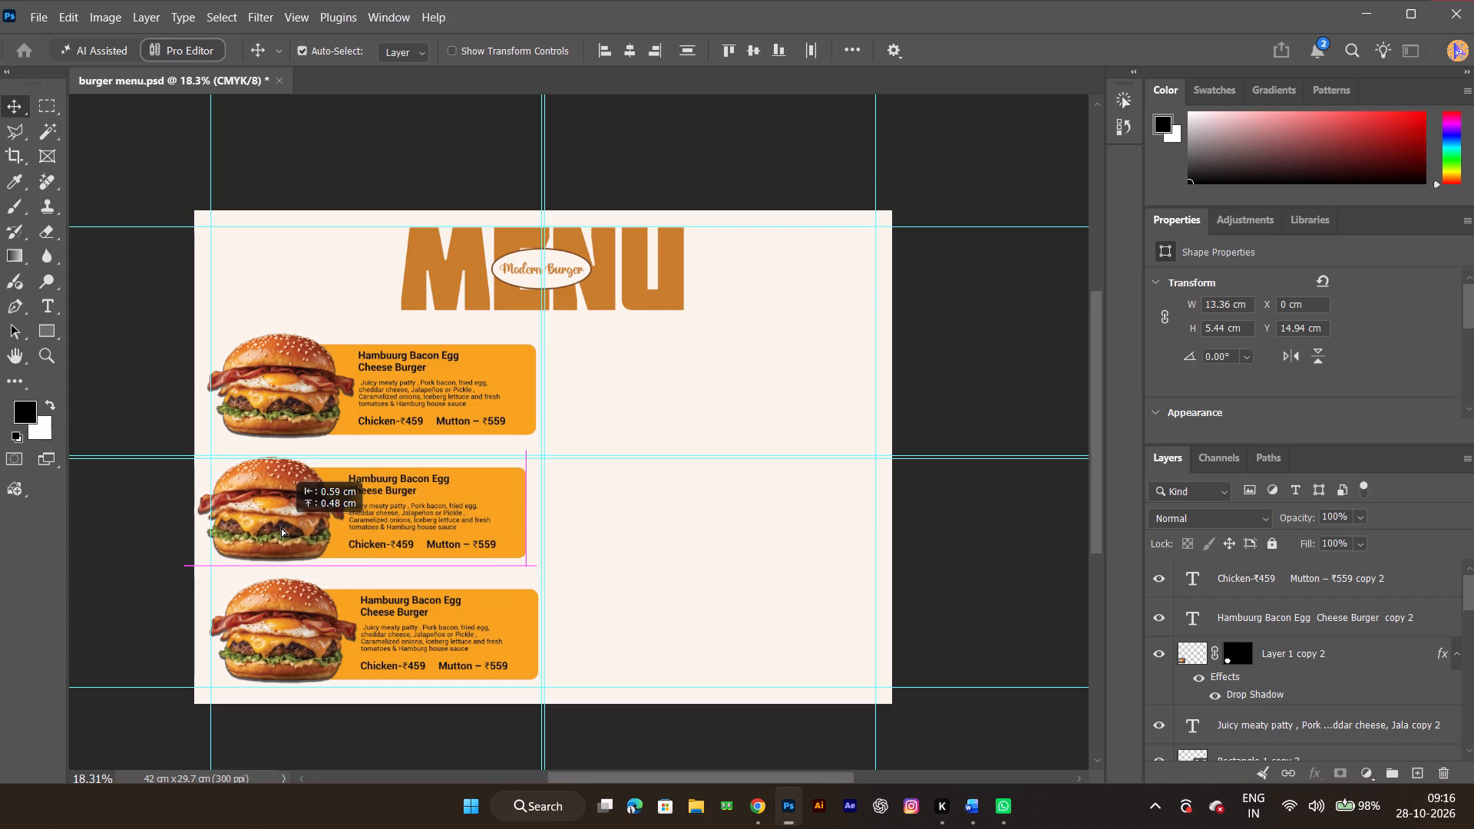
left_click_drag(281, 527, 286, 523)
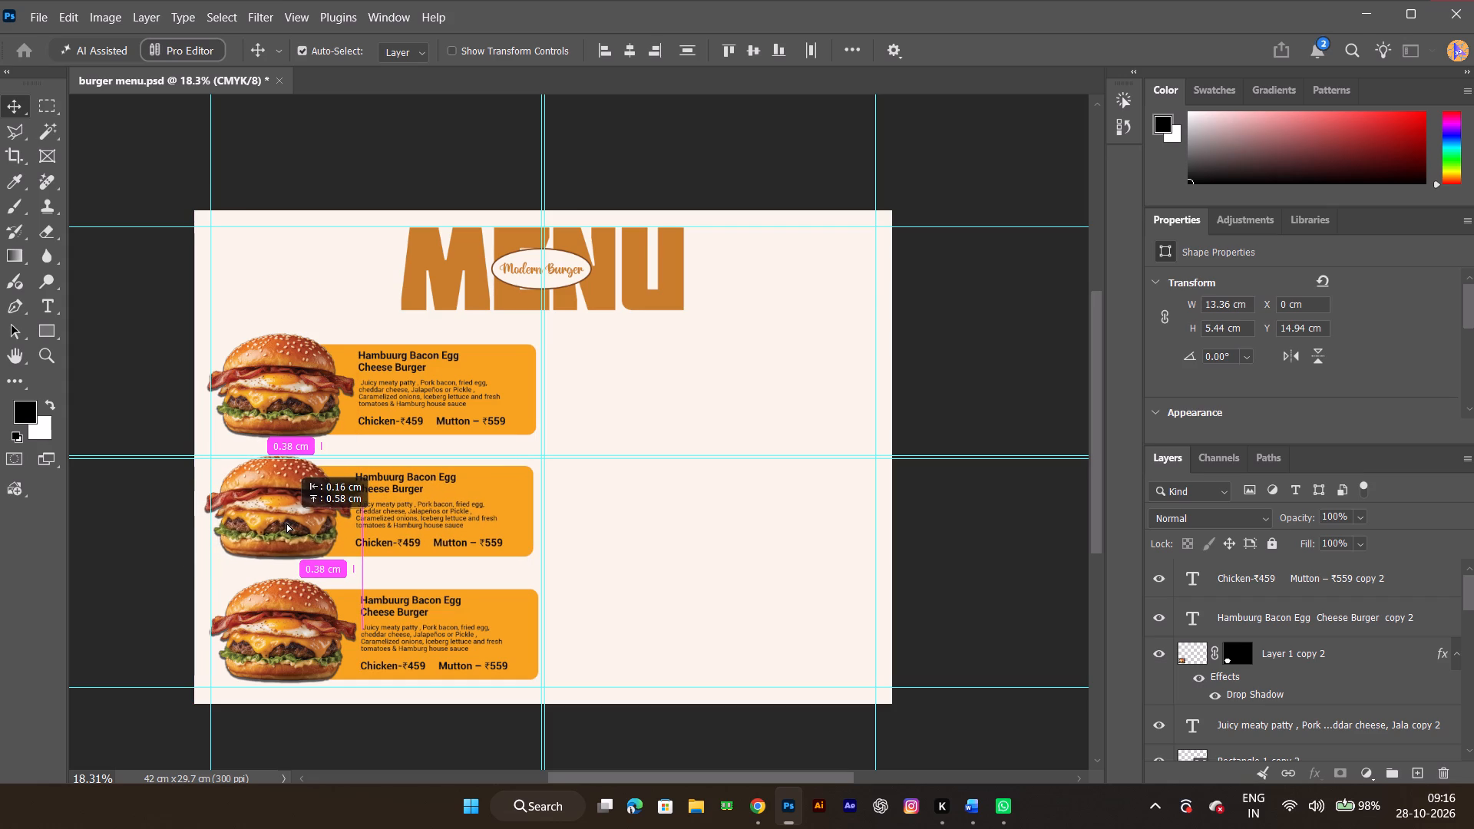
left_click_drag(286, 523, 288, 523)
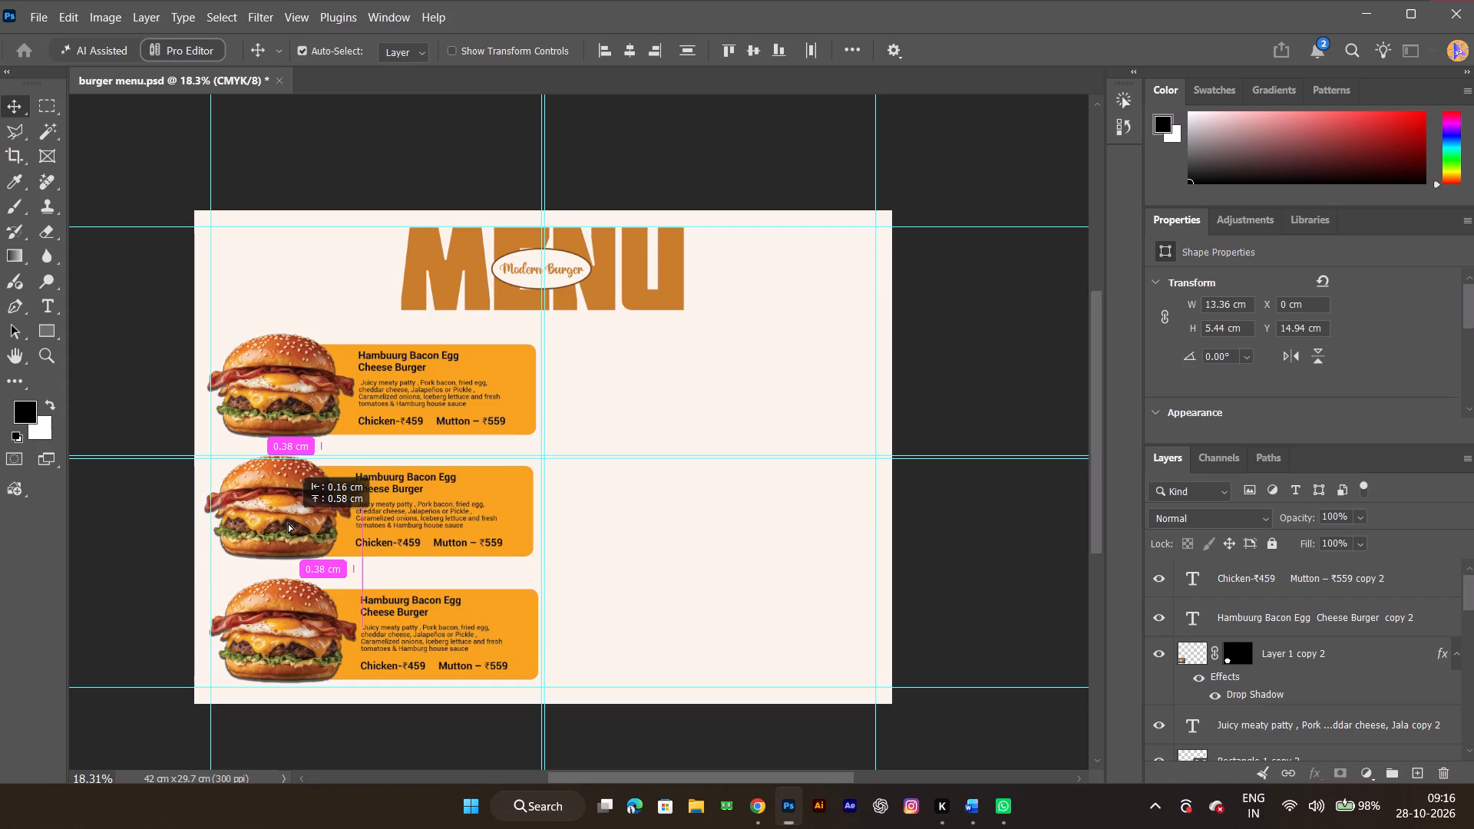
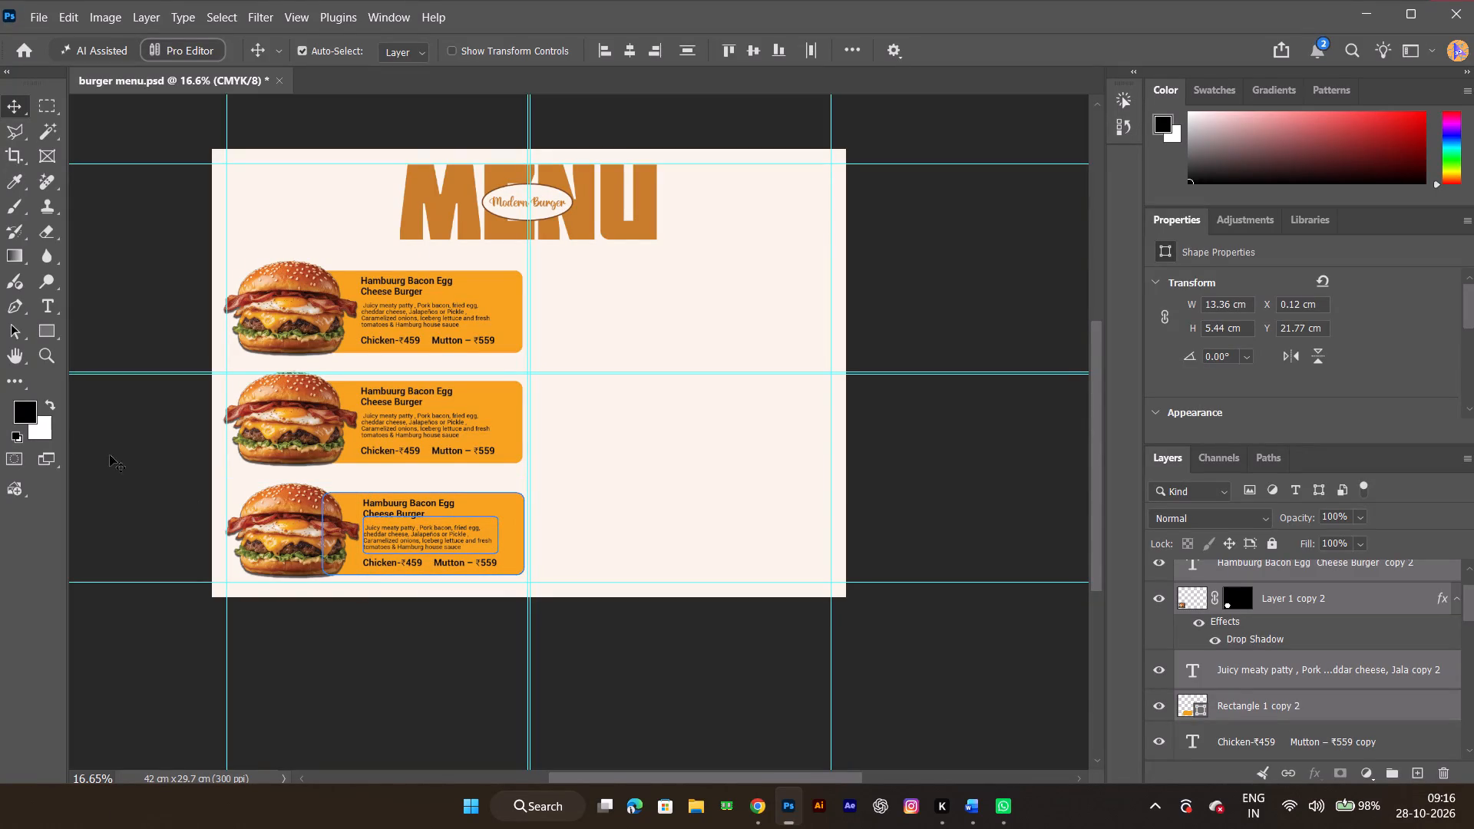
Copy and paste the bottom burger item, and move the pasted copy about 9.6 cm right and 0.4 cm down onto the right-hand page.
left_click_drag(156, 474, 553, 646)
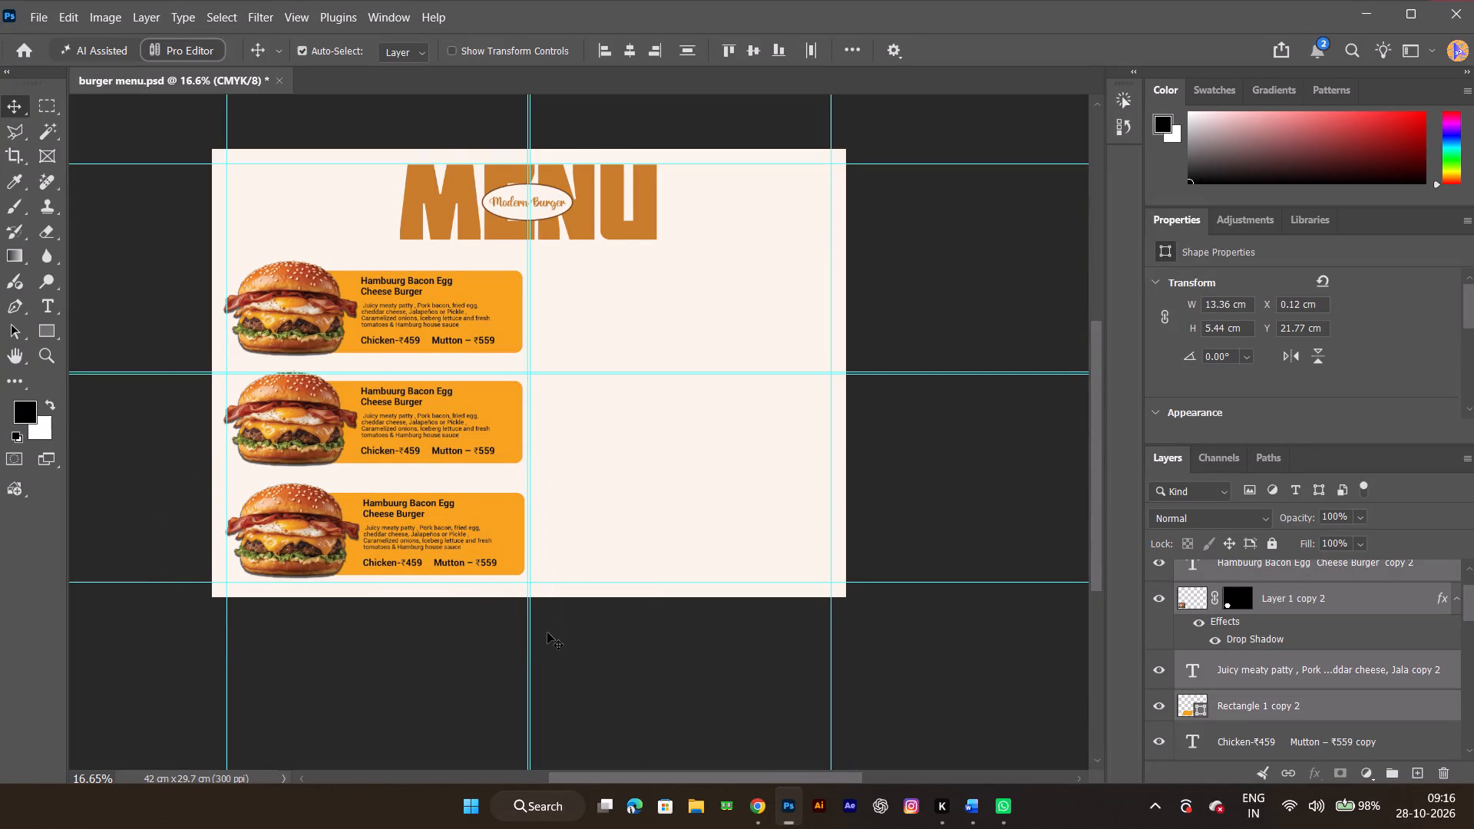
key("ctrl+c")
key("ctrl+v")
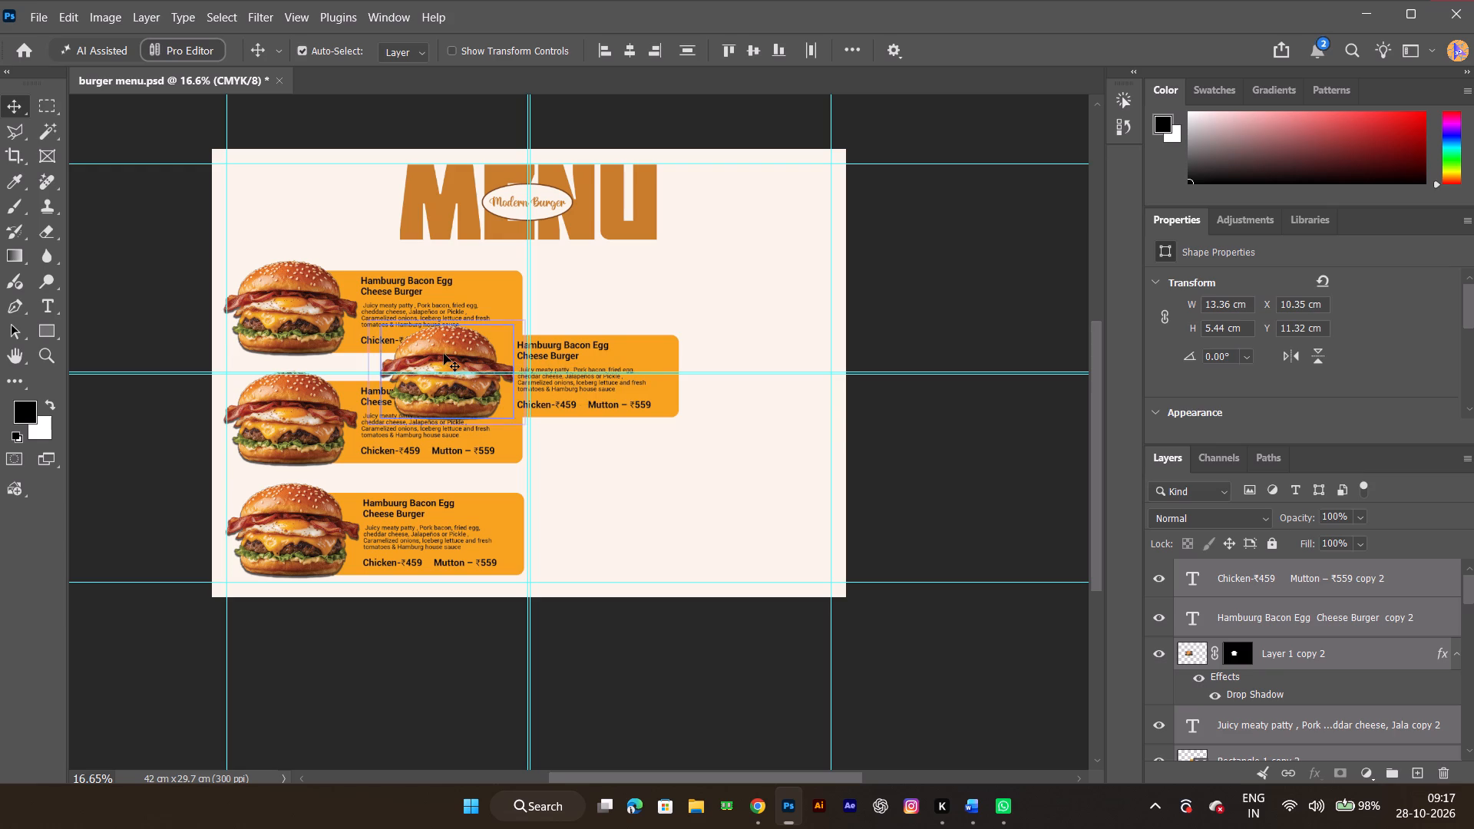
left_click_drag(445, 353, 591, 358)
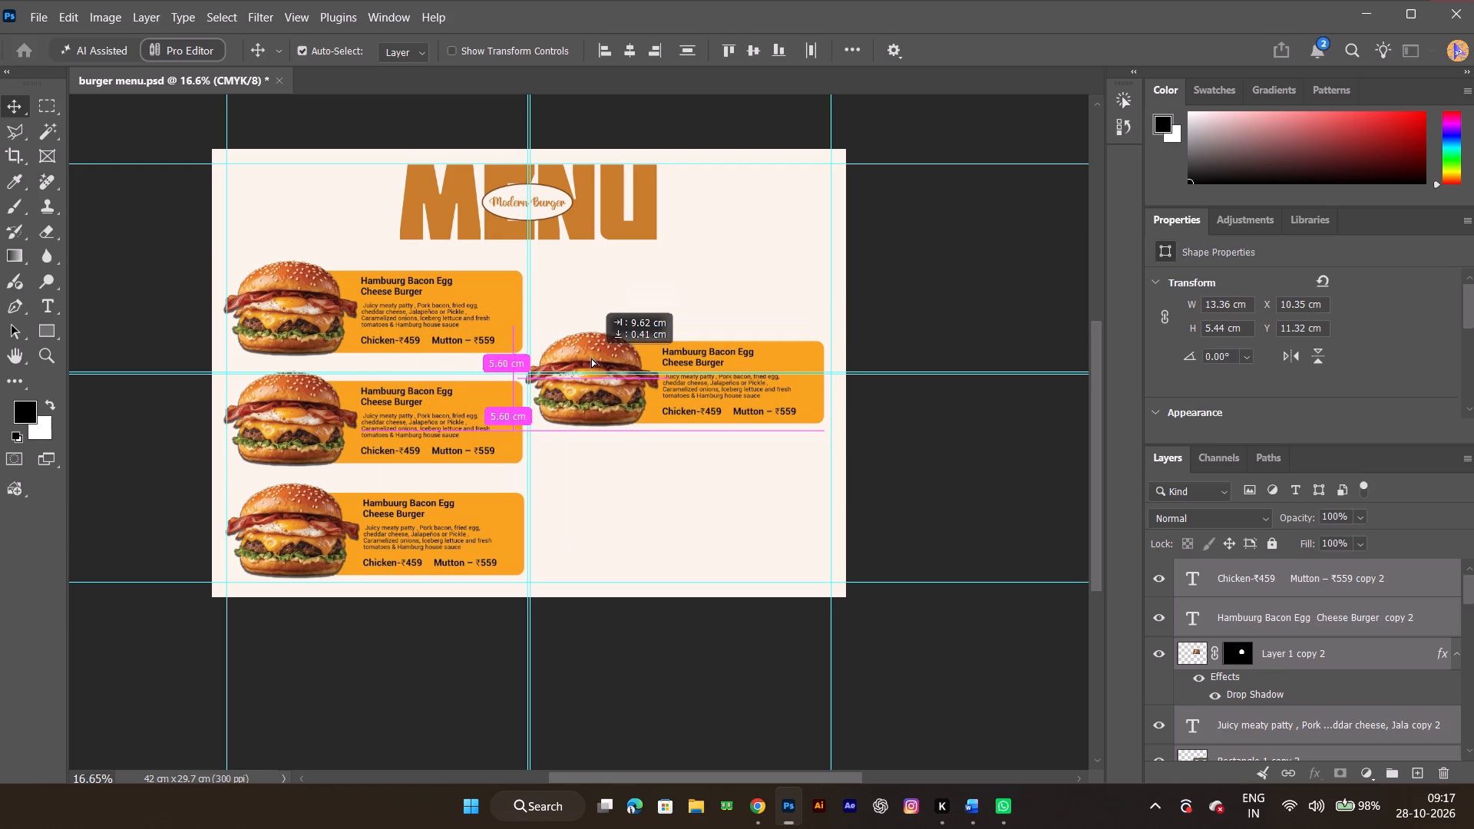
Place two copies of the middle burger item in the right column, panels at about X 20.6, Y 11.3 cm and X 20.3, Y 18.3 cm.
left_click_drag(591, 358, 599, 353)
key("ctrl+v")
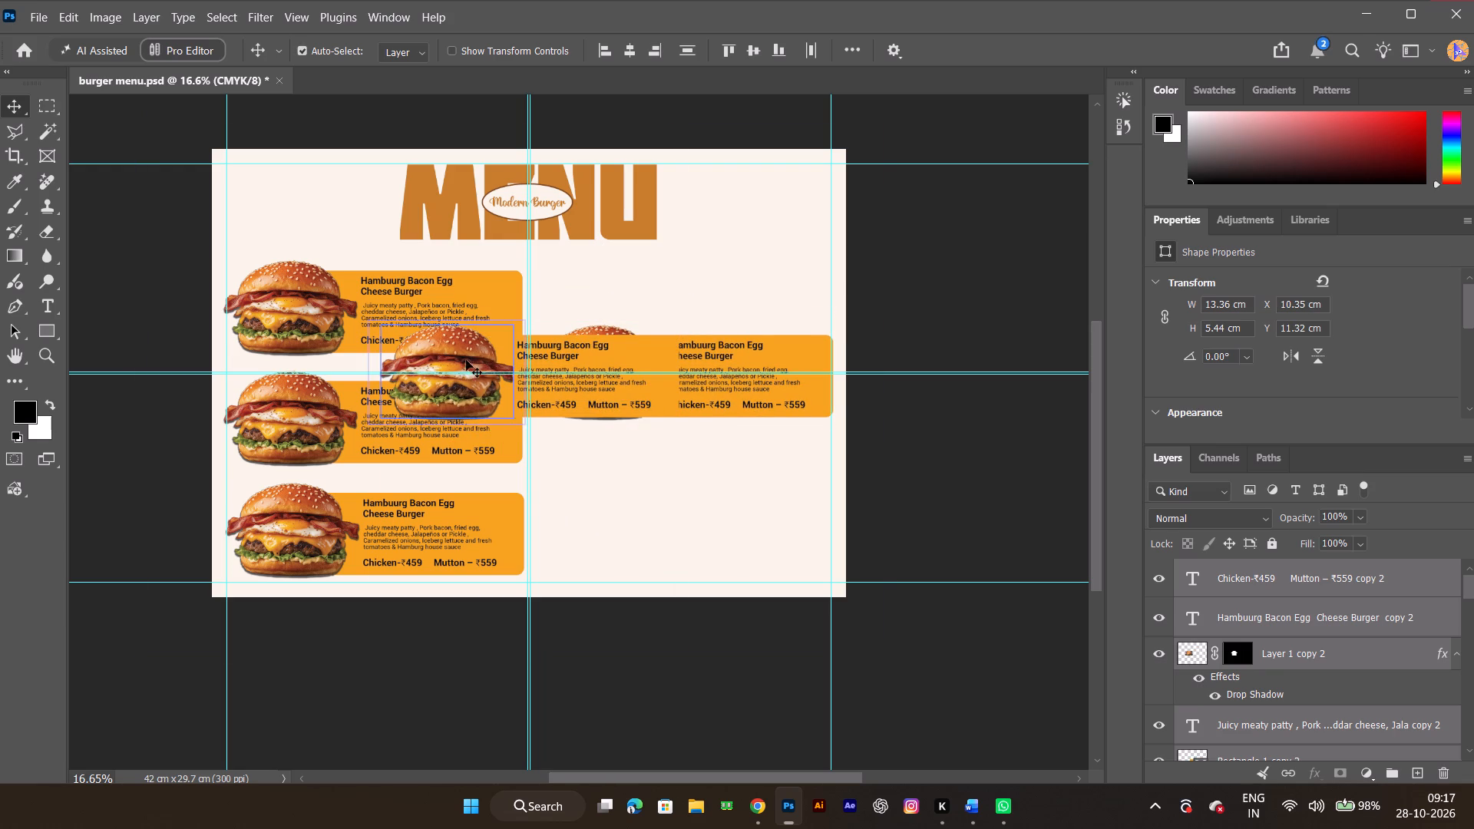
left_click_drag(456, 360, 602, 479)
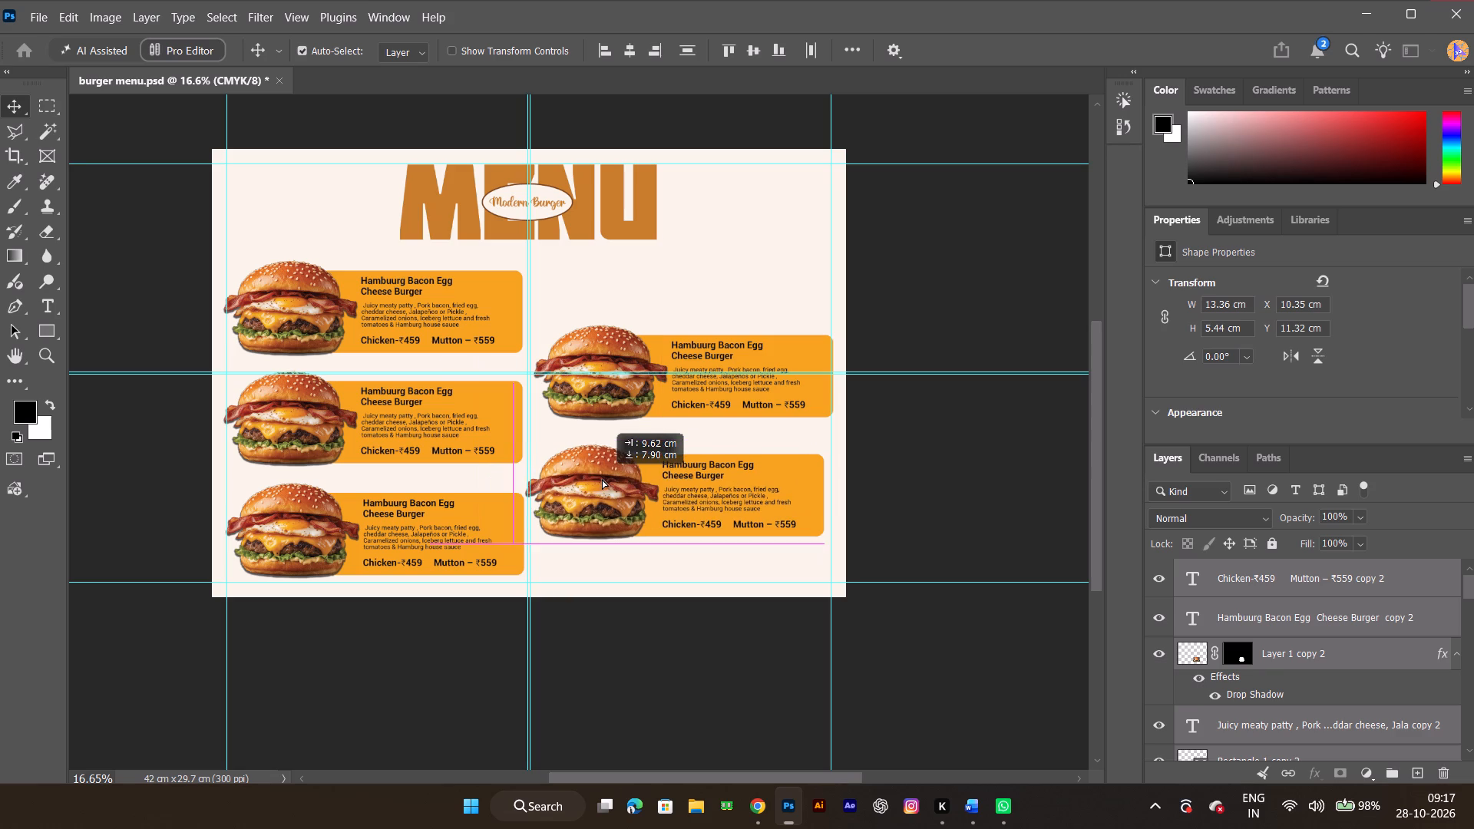
left_click_drag(602, 479, 606, 464)
Select the upper right-column burger item with its panel and texts, and move it so the panel sits at about X 20.4, Y 10.8 cm.
scroll(656, 408, "up", 5, "ctrl+alt")
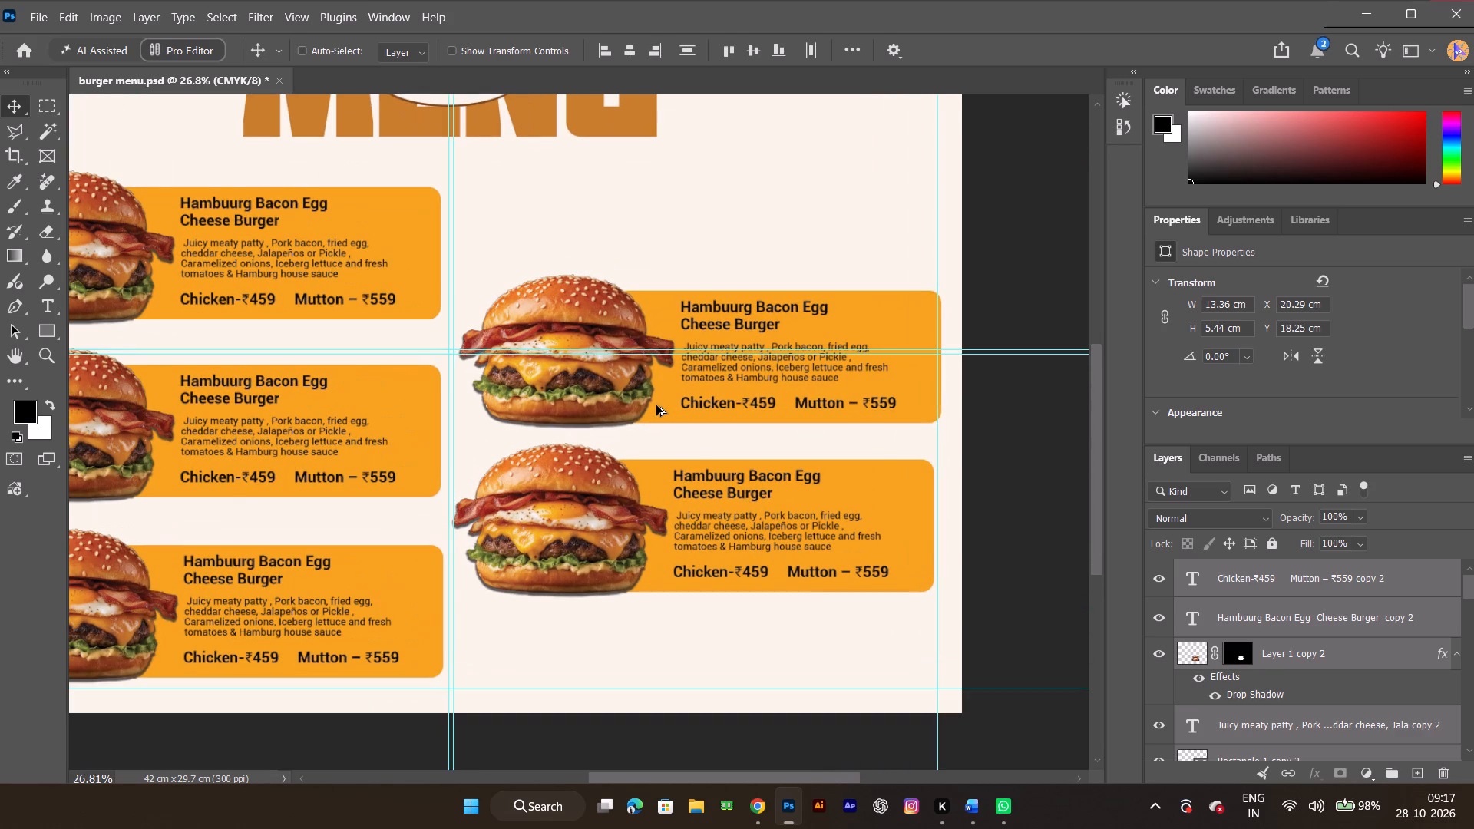
left_click_drag(598, 318, 588, 302)
key("ctrl+z")
left_click_drag(483, 250, 712, 368)
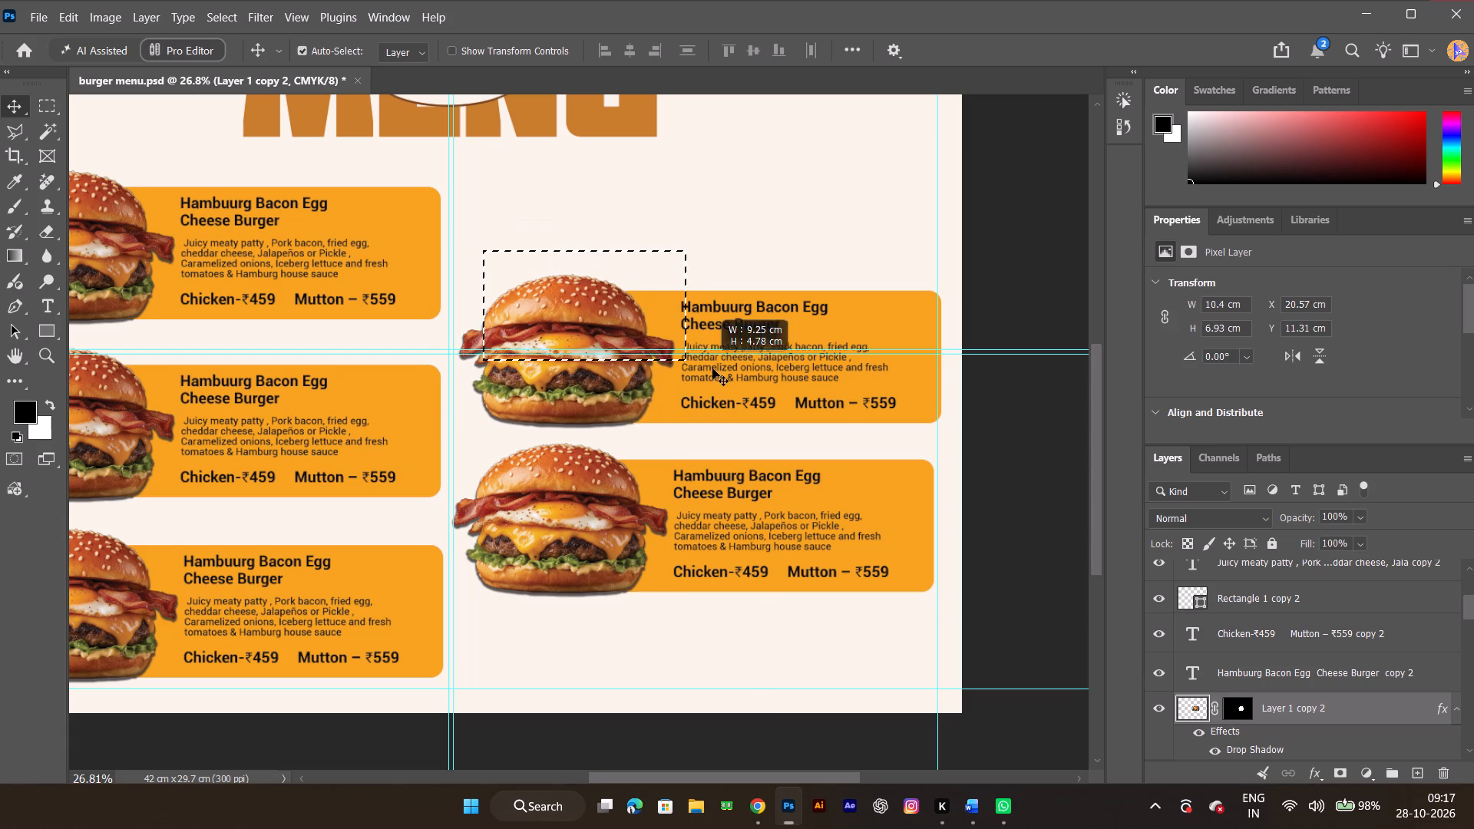
left_click_drag(712, 368, 926, 428)
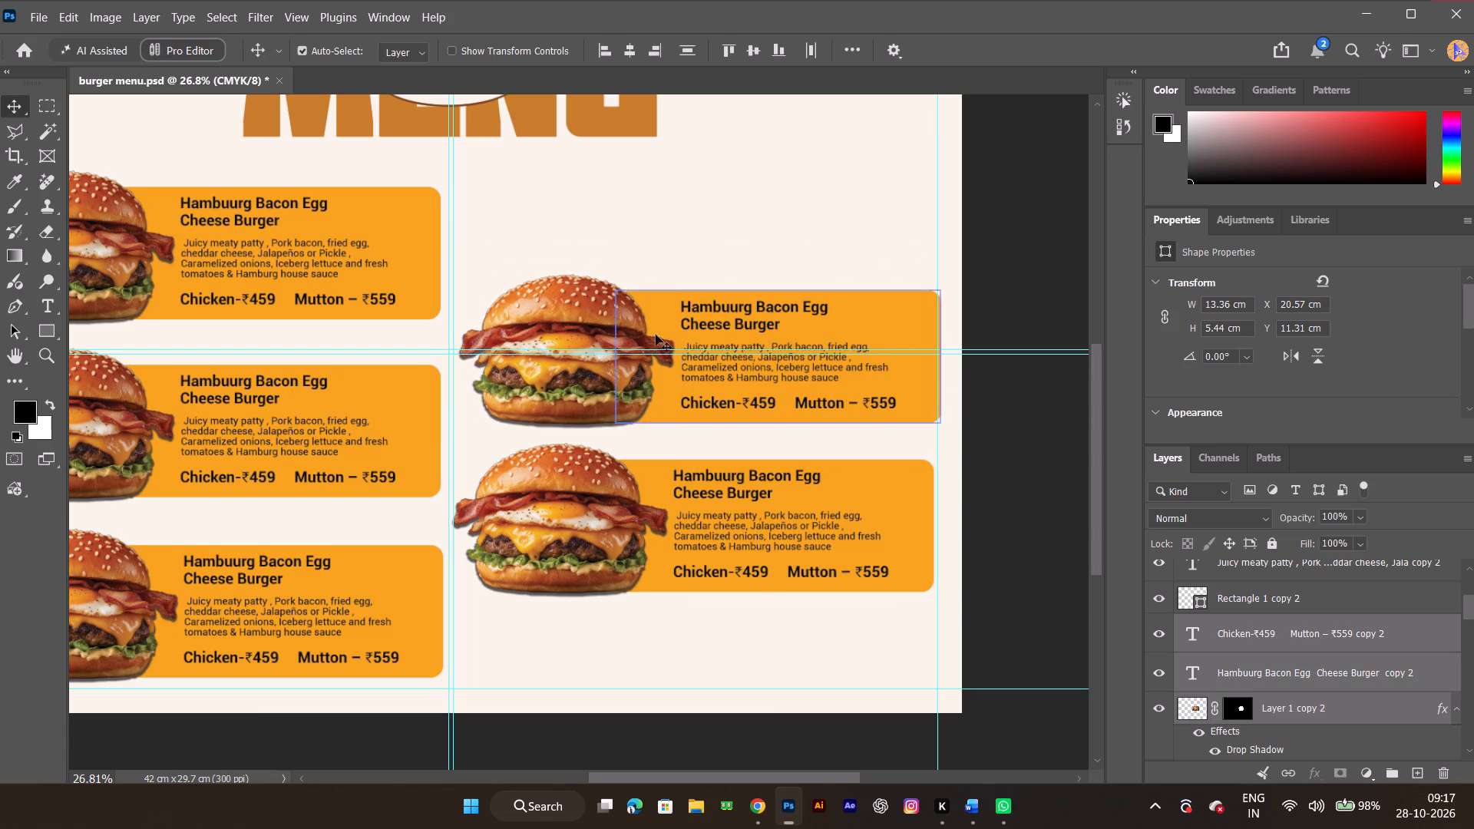
left_click_drag(599, 326, 593, 319)
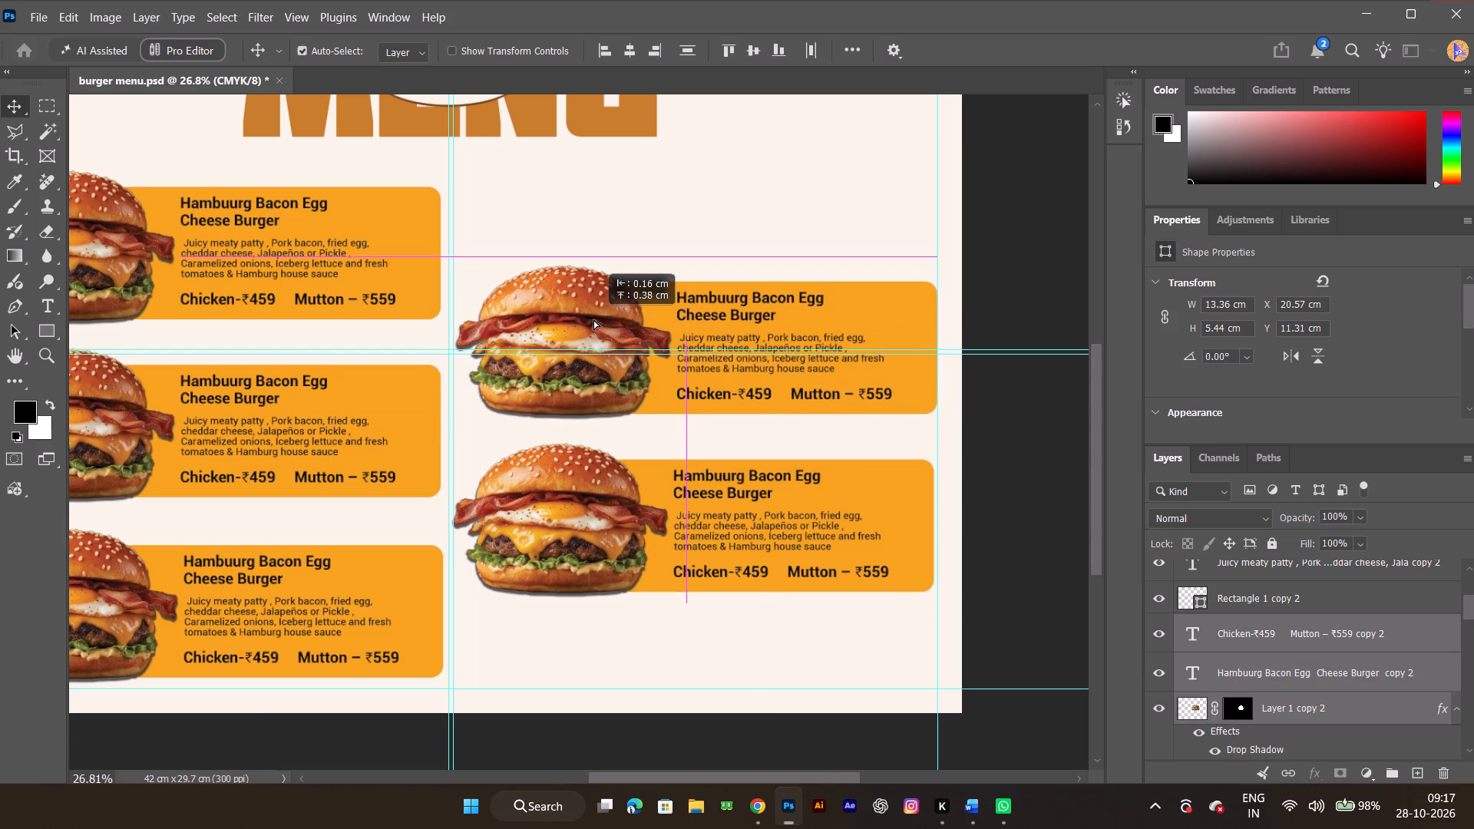
left_click_drag(593, 319, 594, 313)
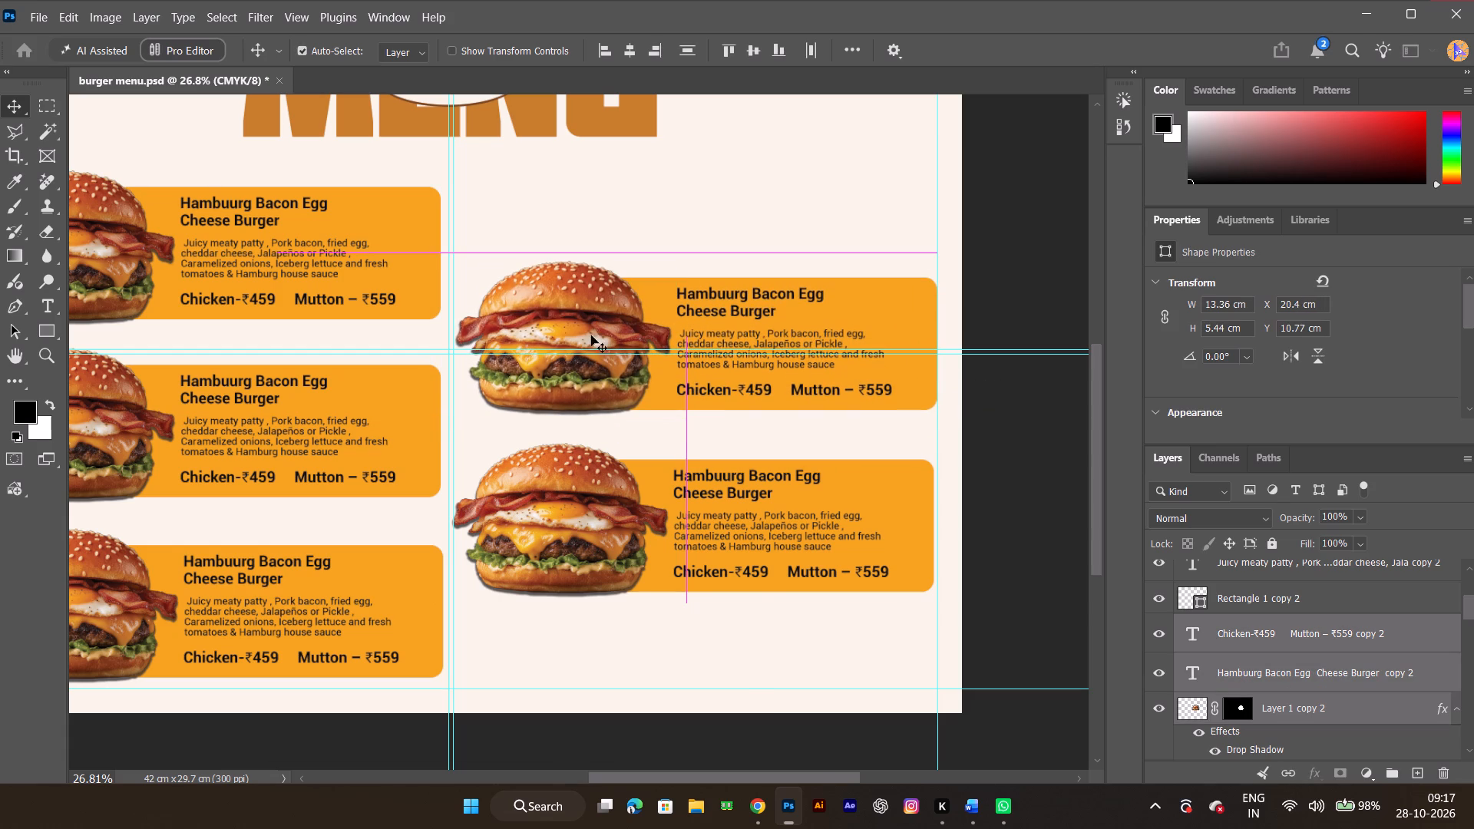
Select the lower right-column burger item and shift it so its panel sits at about X 20.4, Y 18.7 cm, aligned with the item above.
left_click_drag(469, 448, 927, 645)
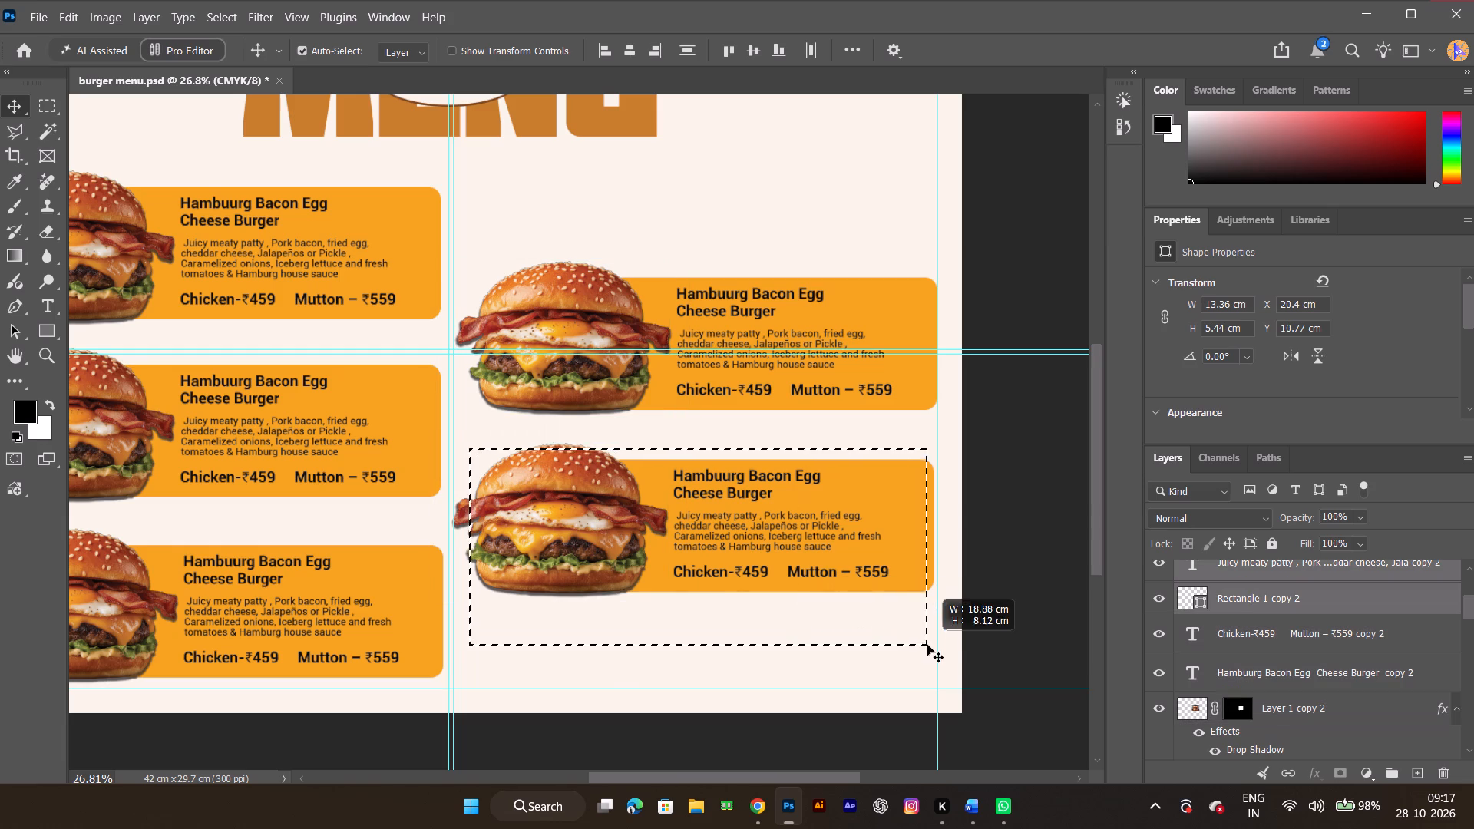
left_click_drag(927, 645, 950, 645)
left_click_drag(597, 508, 595, 517)
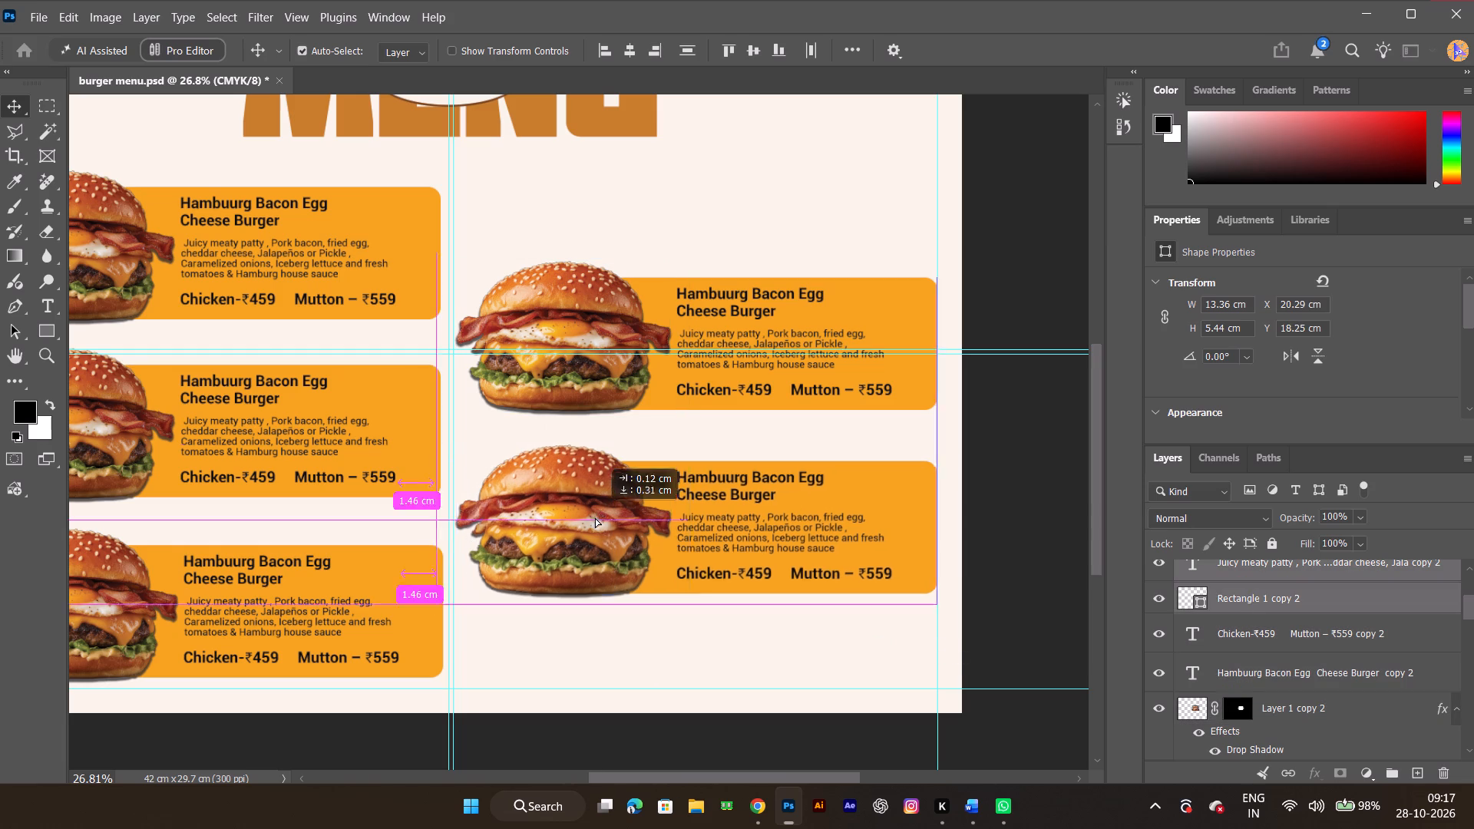
left_click_drag(595, 517, 595, 519)
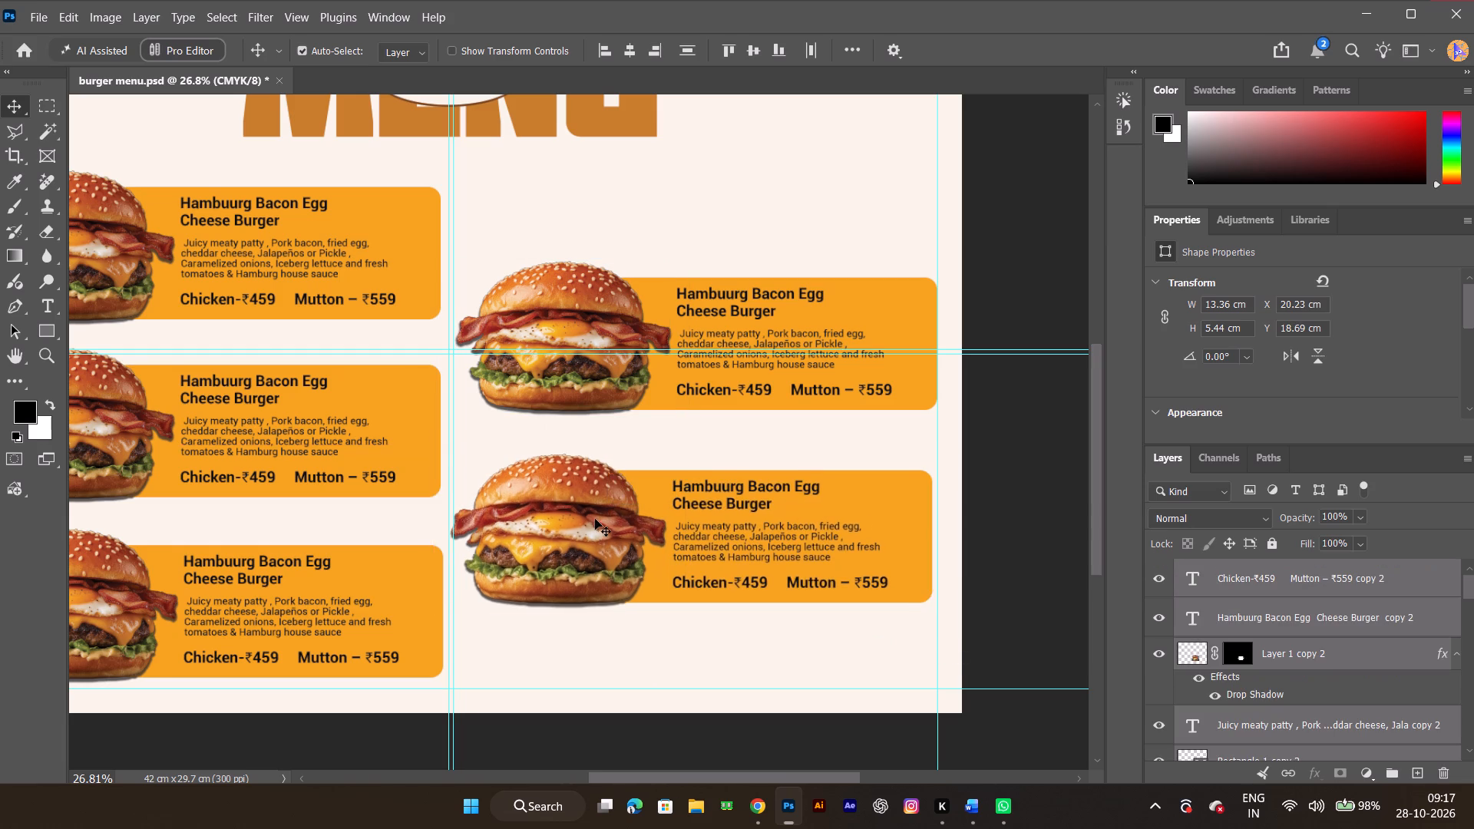
scroll(651, 523, "down", 5, "ctrl+alt")
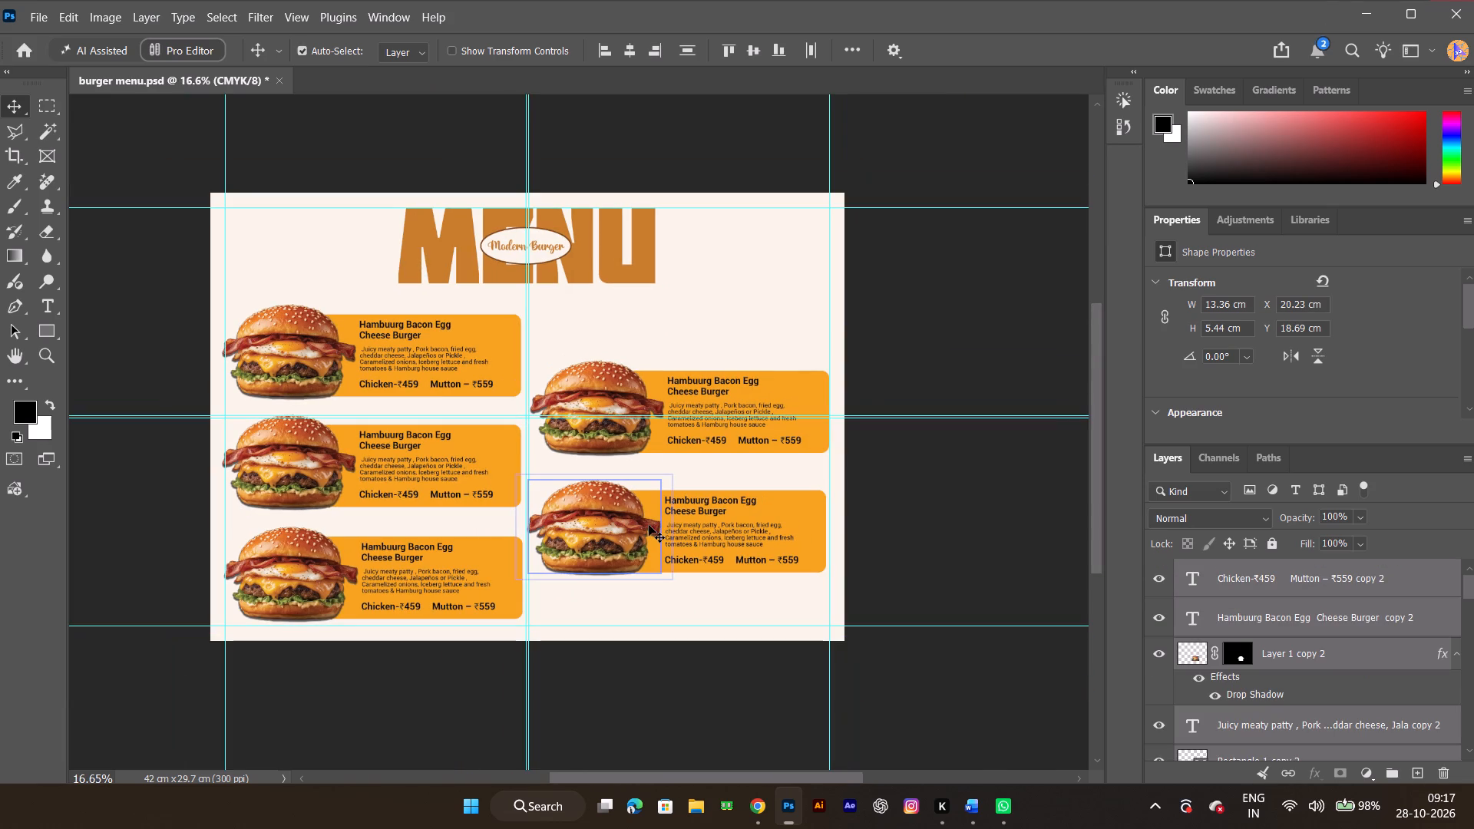
key("Right")
key("Right")
key("Right")
key("Right")
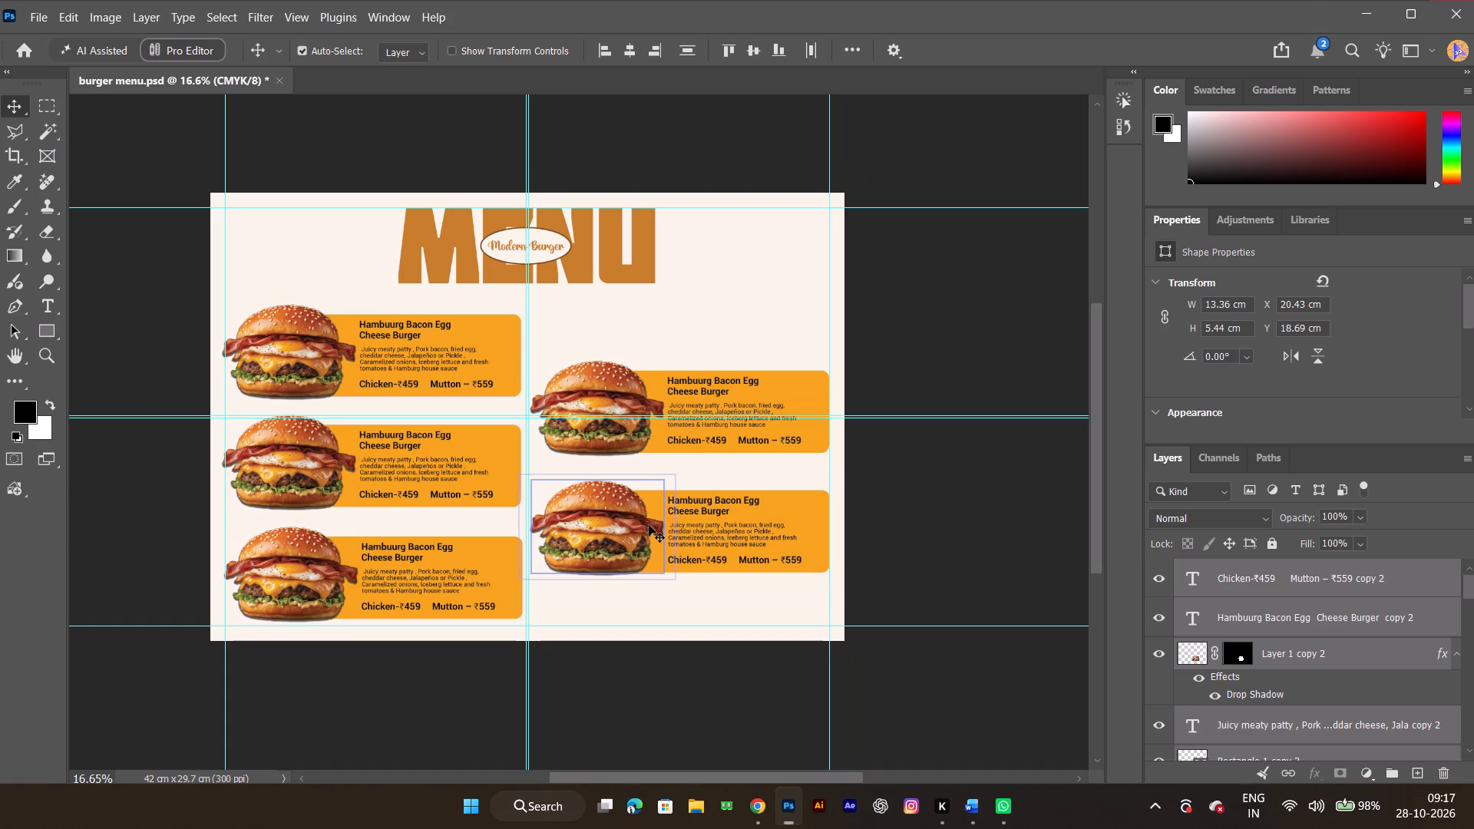
key("Return")
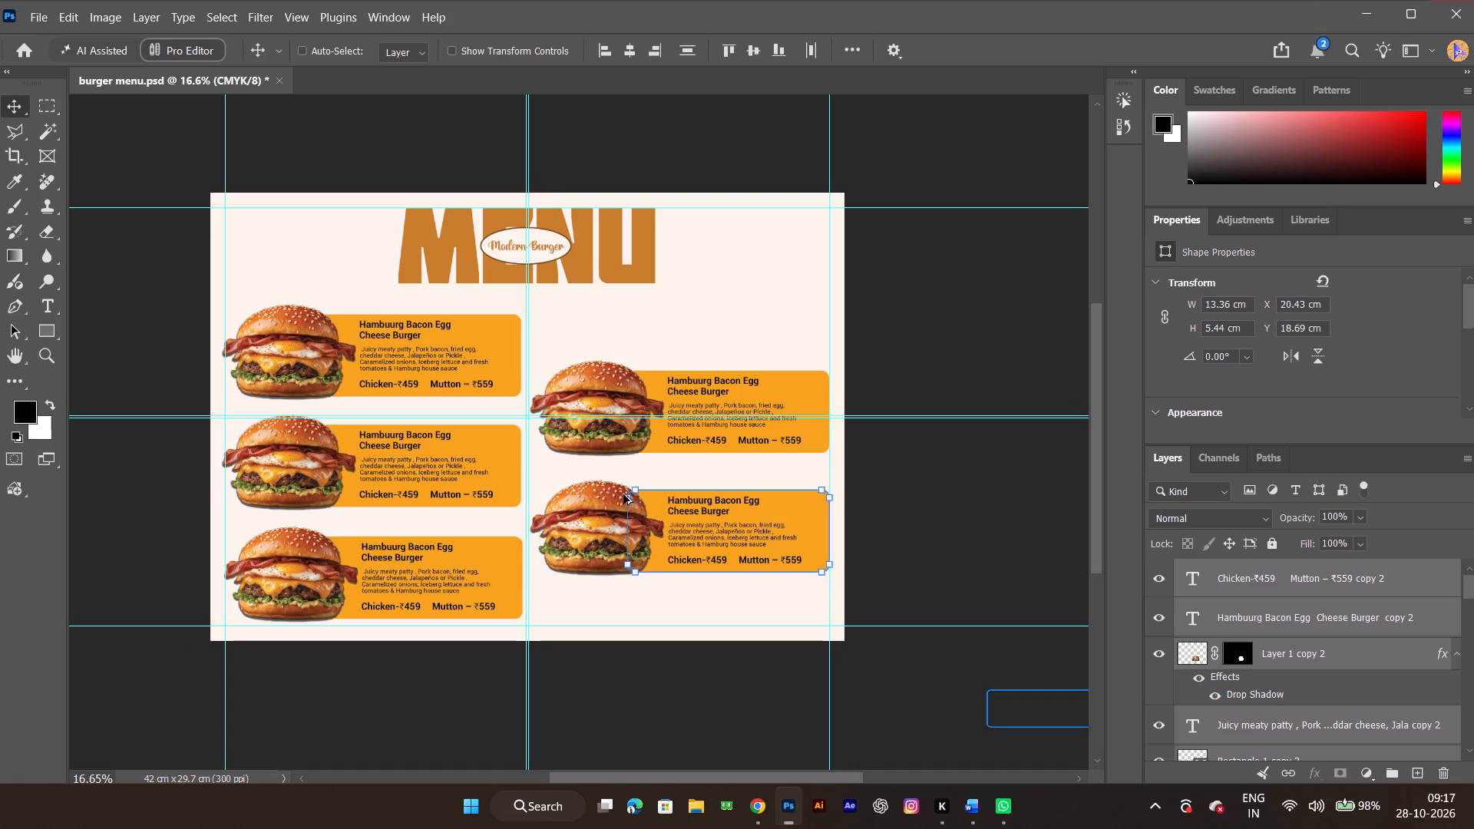
Delete the burger image from the left column's middle item, keeping its orange panel and texts.
scroll(272, 432, "up", 6, "ctrl+alt")
left_click(295, 474)
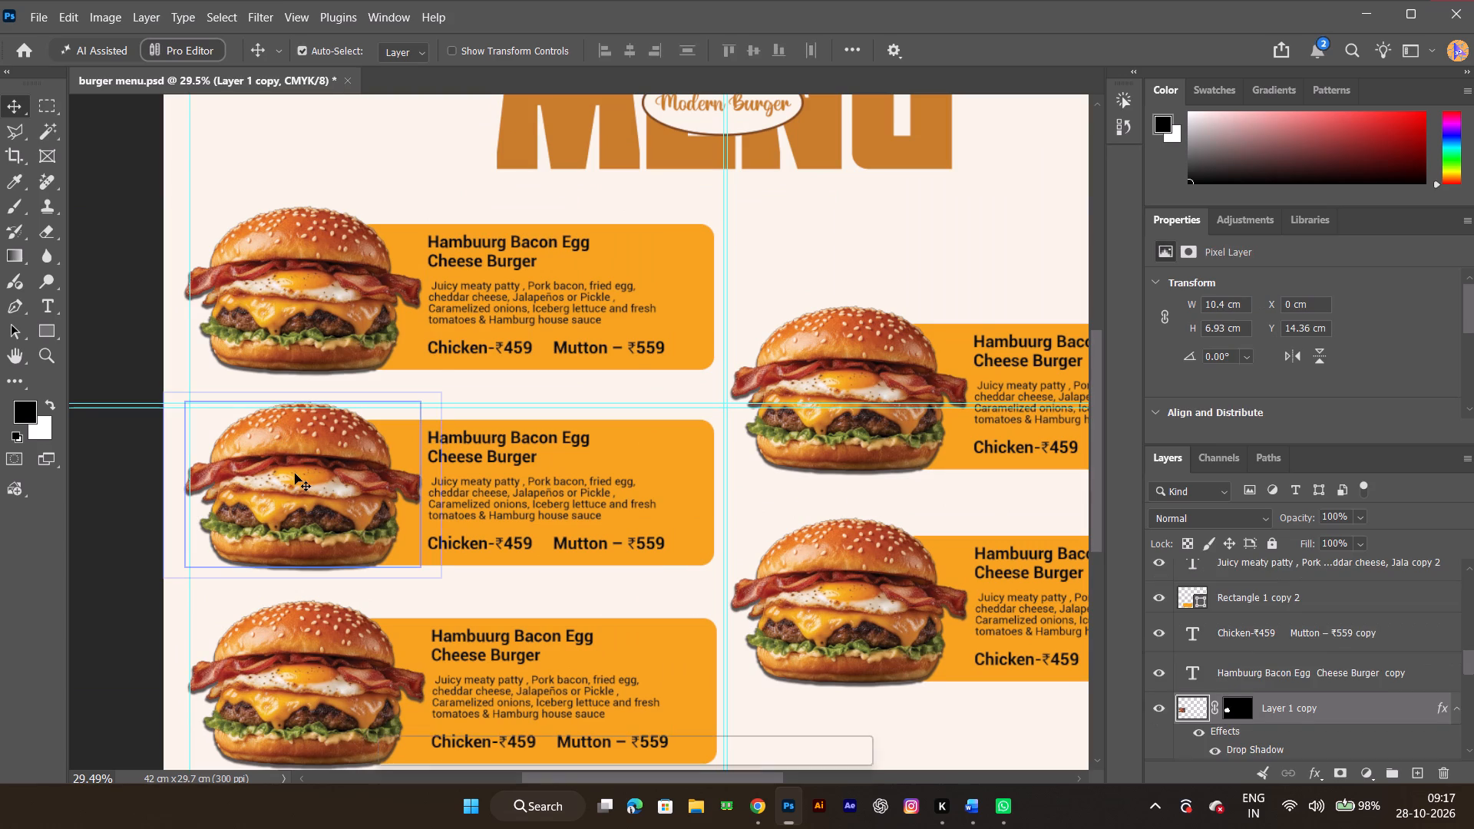
scroll(1210, 684, "up", 9)
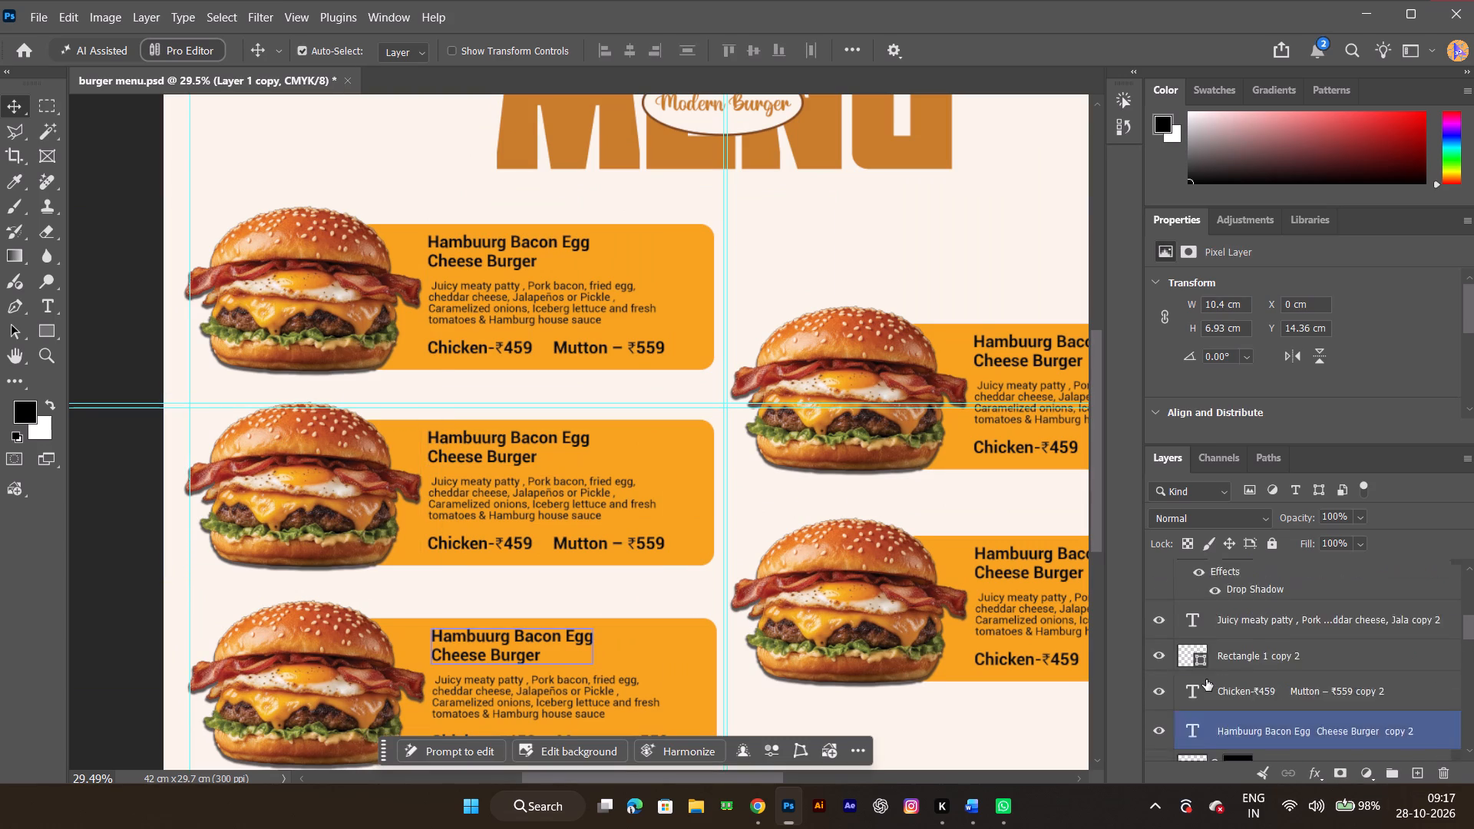
scroll(1206, 679, "up", 10)
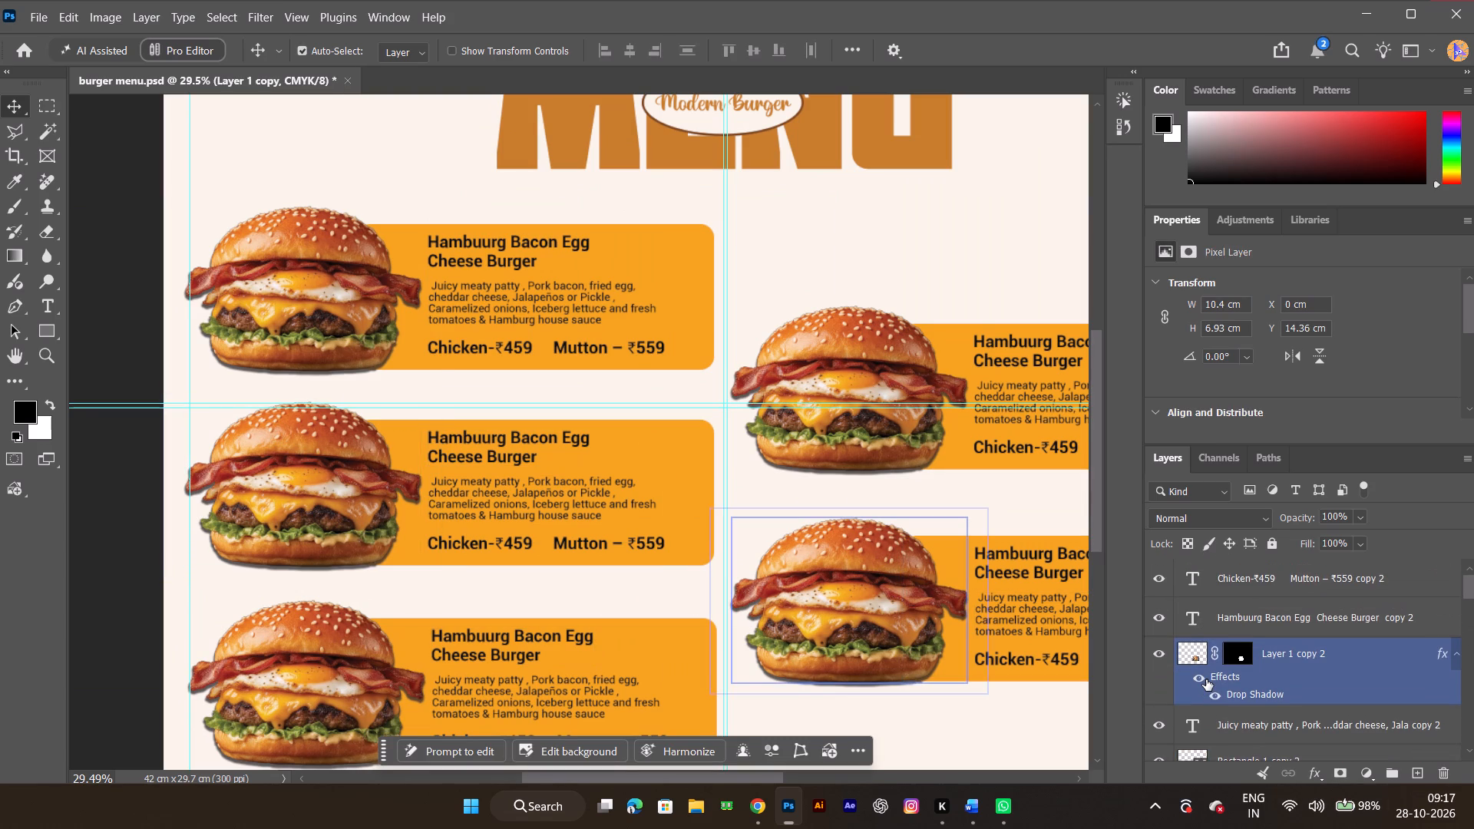
scroll(1206, 679, "up", 7)
scroll(1206, 679, "down", 14)
scroll(1206, 679, "down", 15)
scroll(1206, 679, "up", 1)
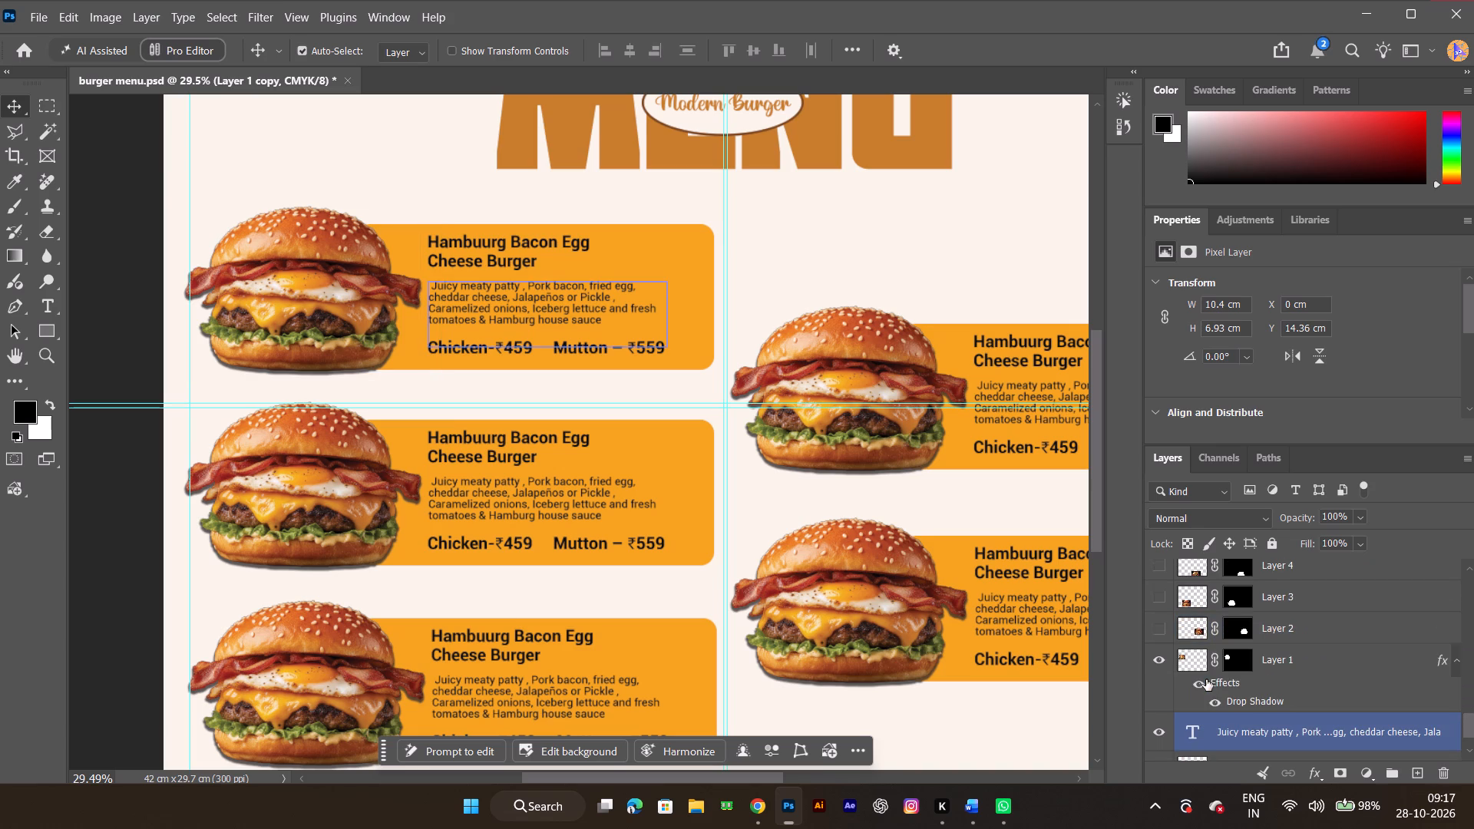
left_click(281, 464)
key("Delete")
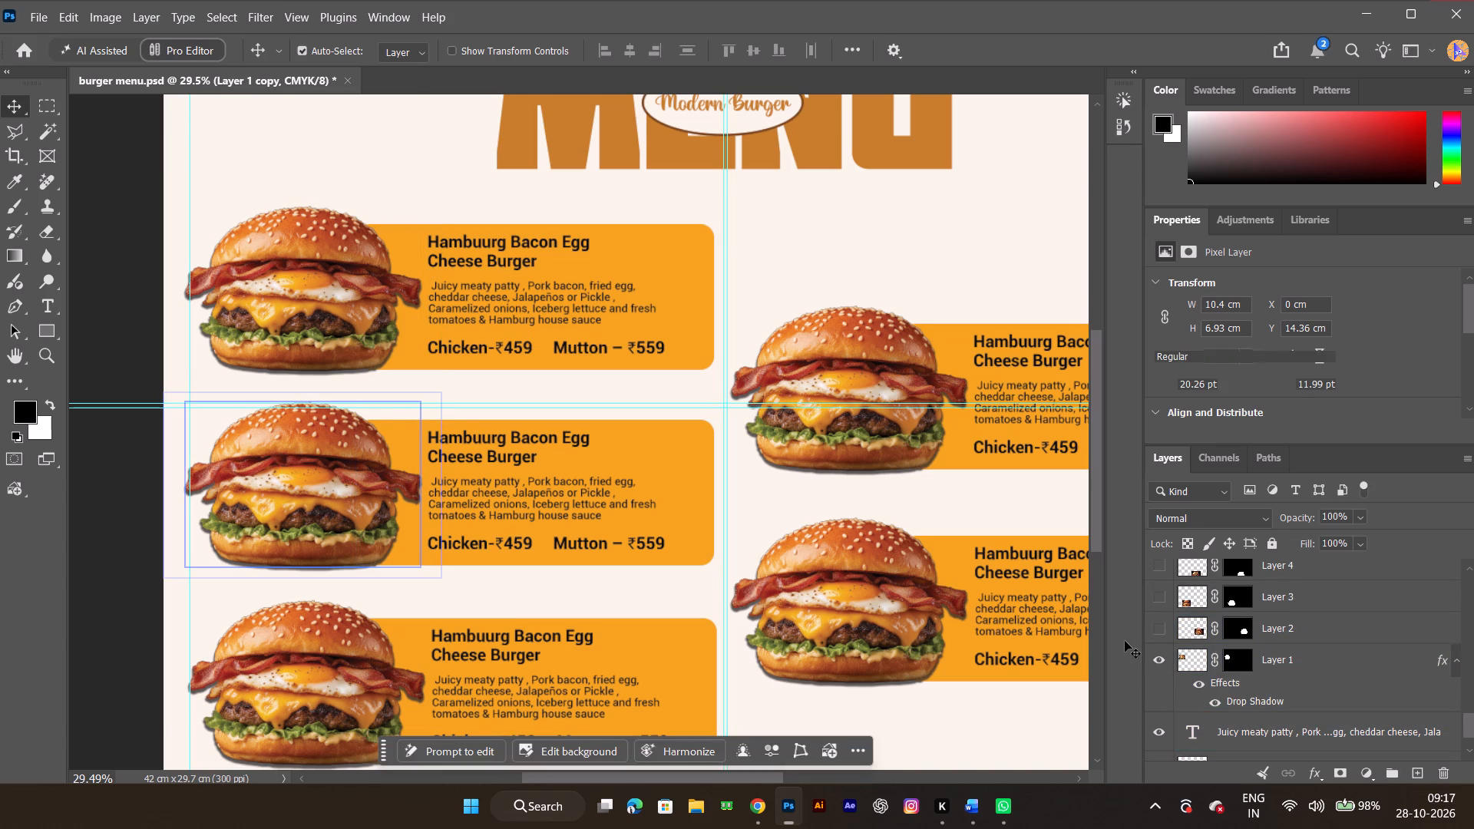
Show the hidden Layer 2 crispy-bacon burger and move it over to the left column's middle item.
scroll(1239, 678, "down", 16)
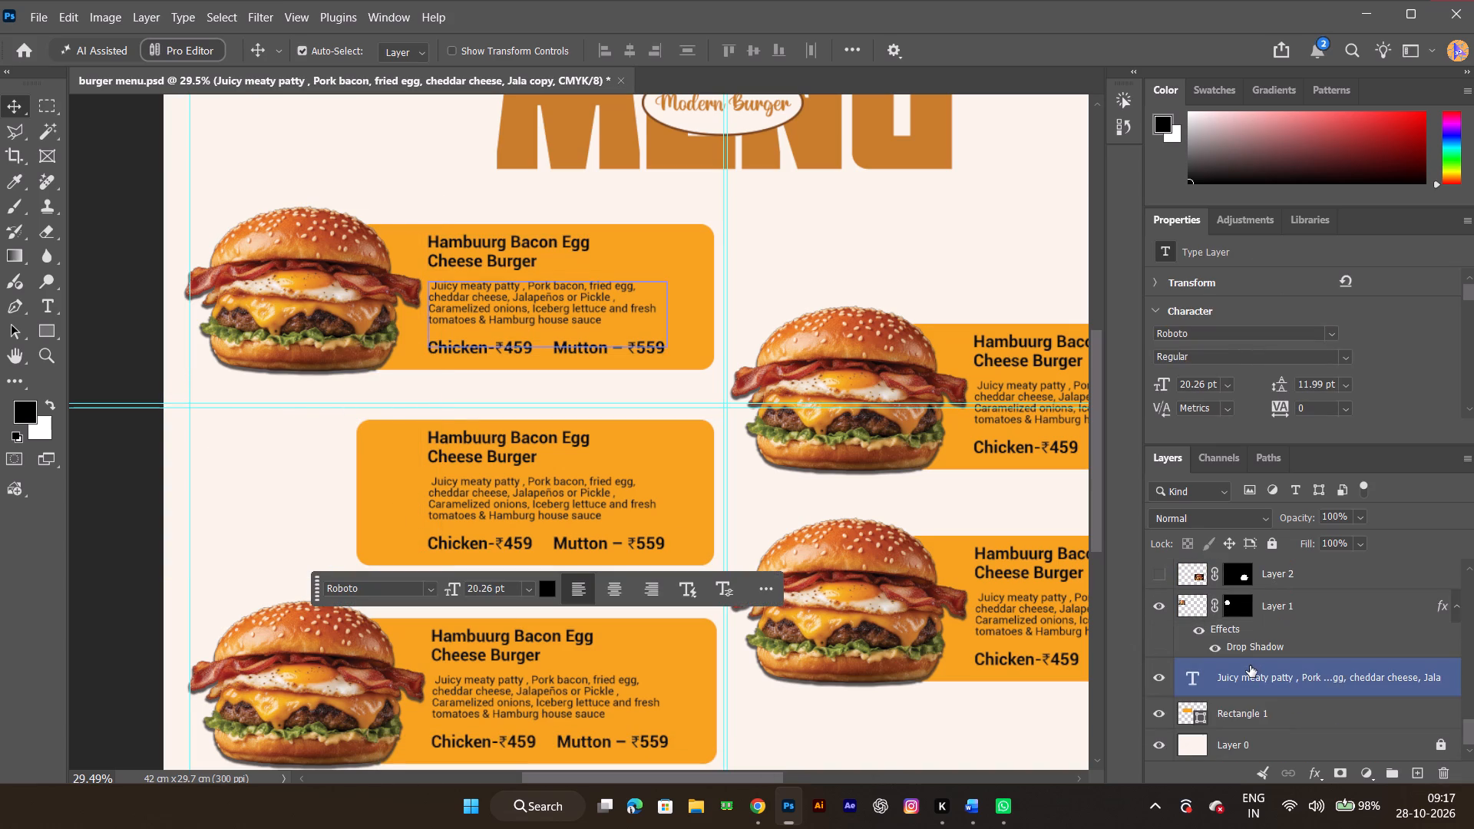
scroll(1247, 666, "up", 1)
left_click(1158, 614)
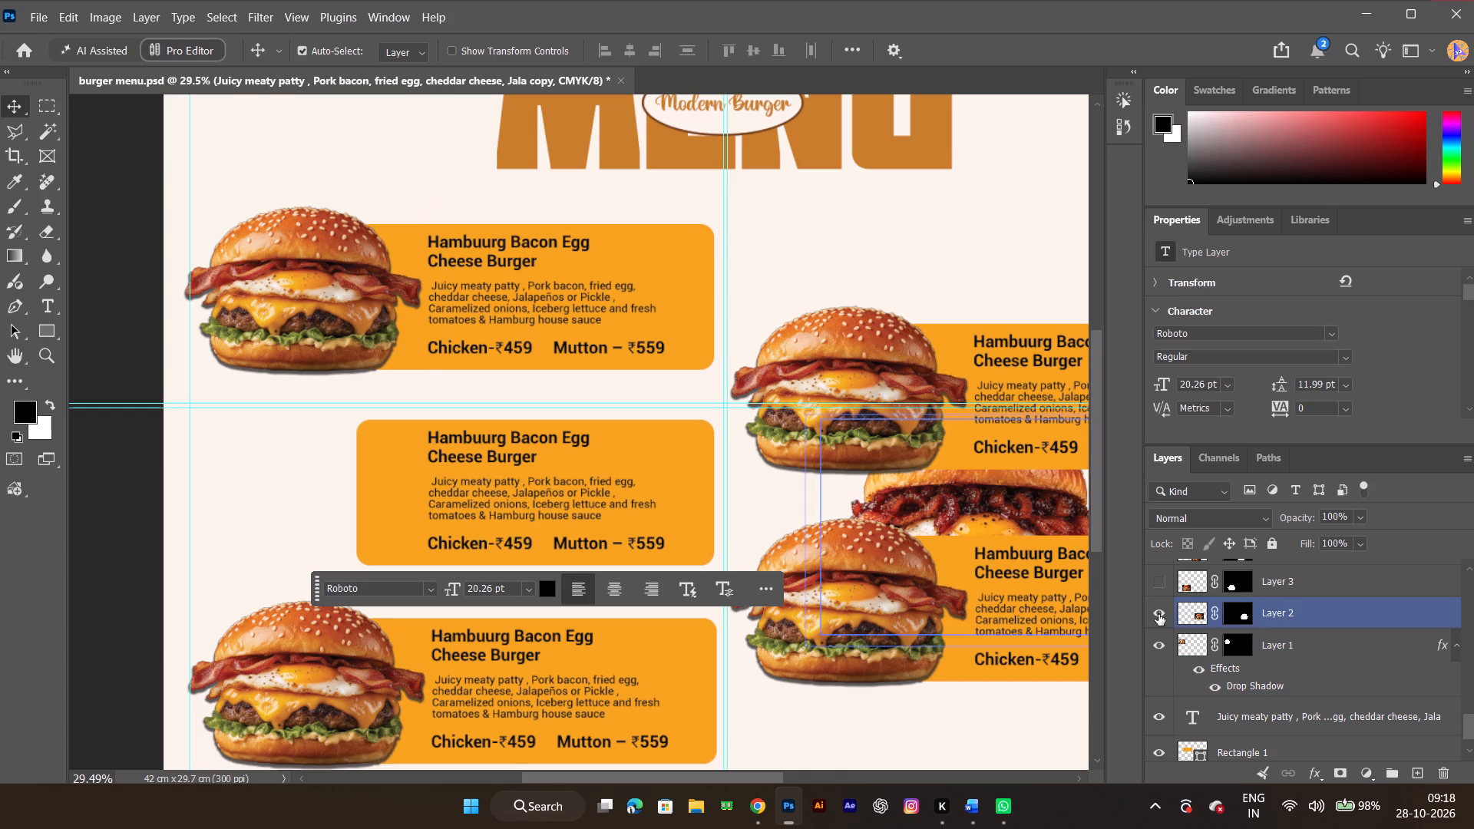
left_click_drag(987, 496, 626, 415)
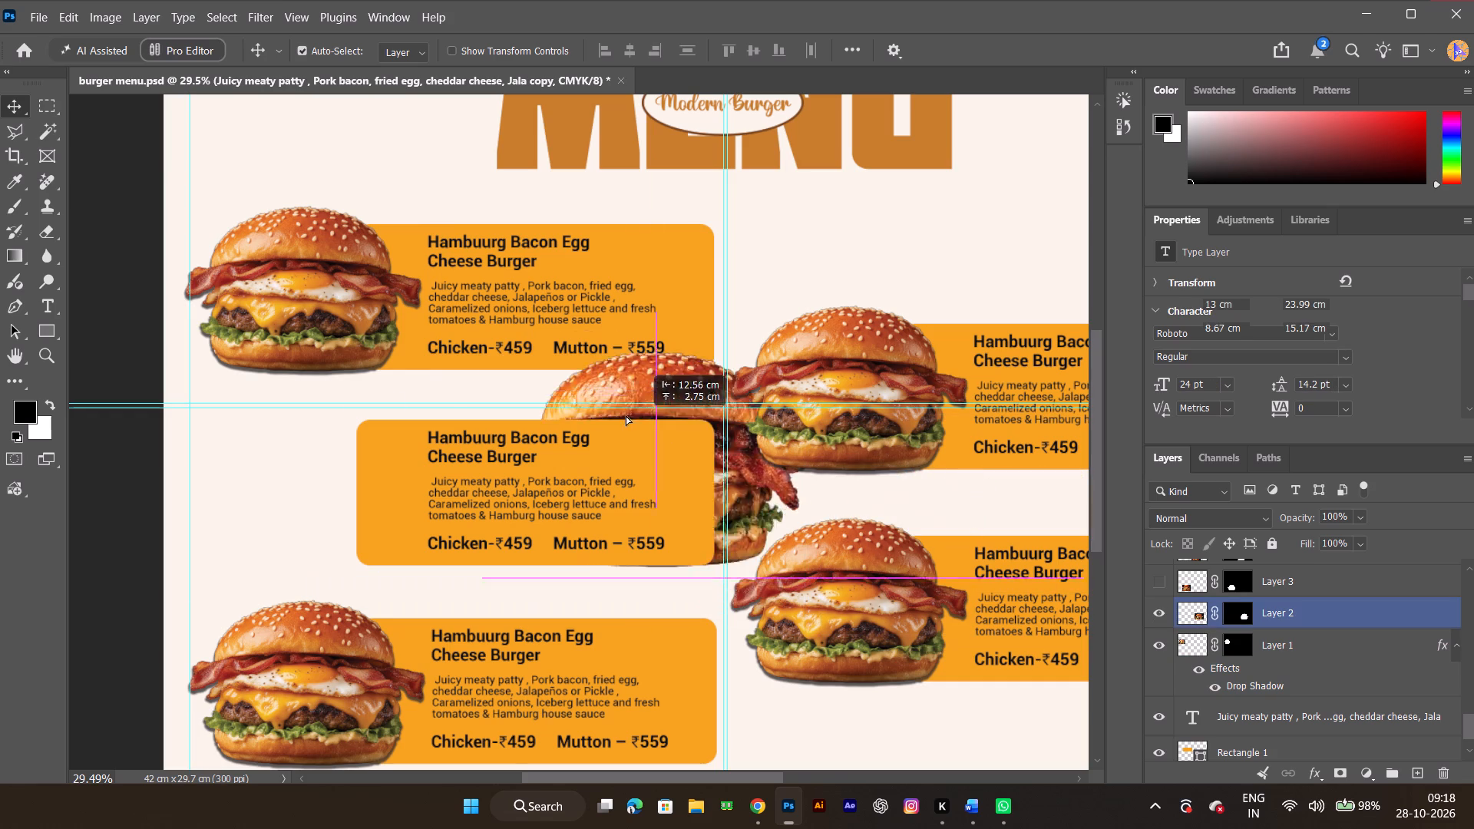
left_click_drag(626, 415, 299, 462)
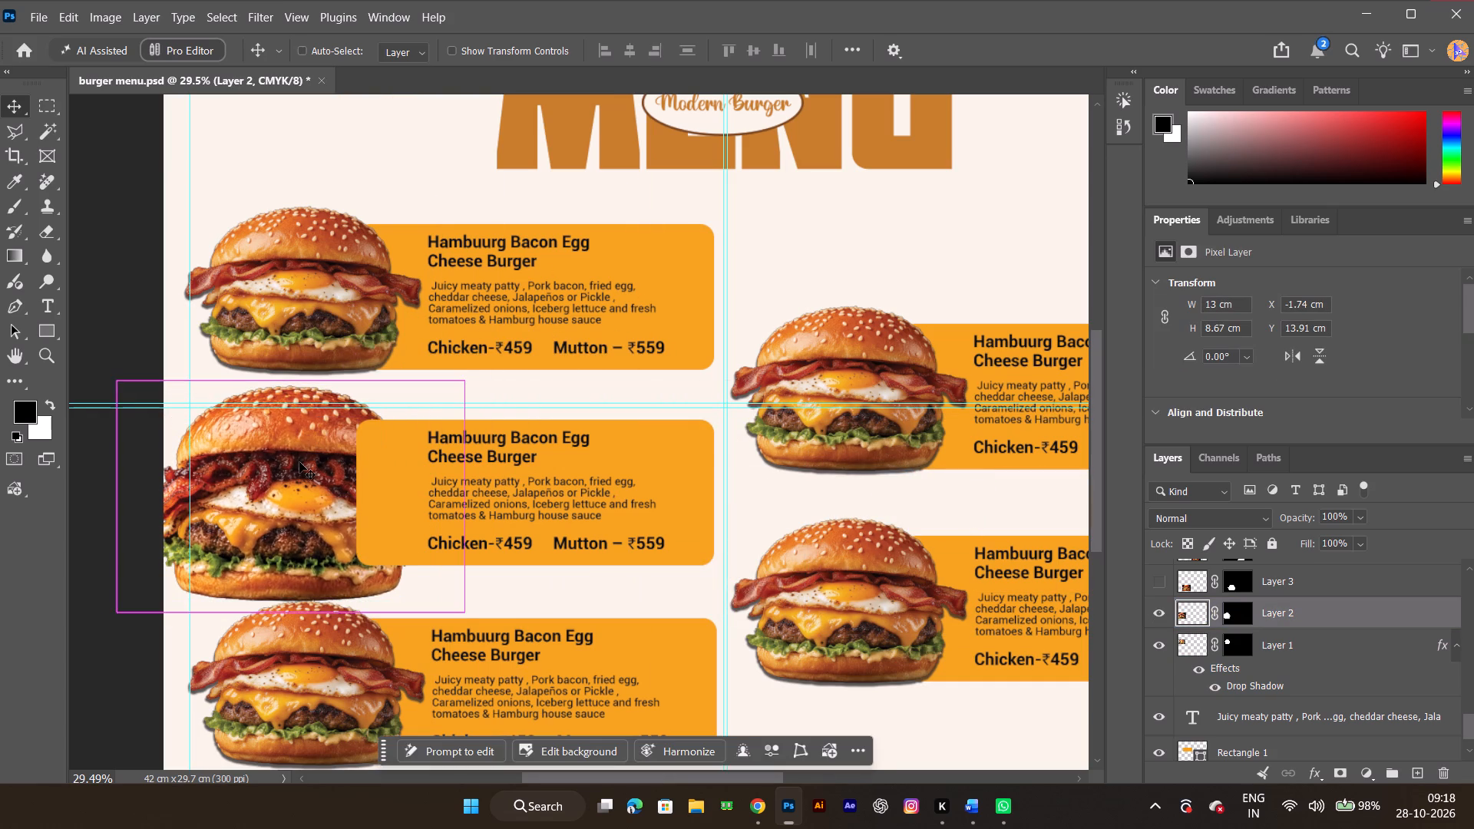
Scale the Layer 2 burger proportionally to about 76%, matched against the top-left burger, and place it beside the middle panel.
key("ctrl+t")
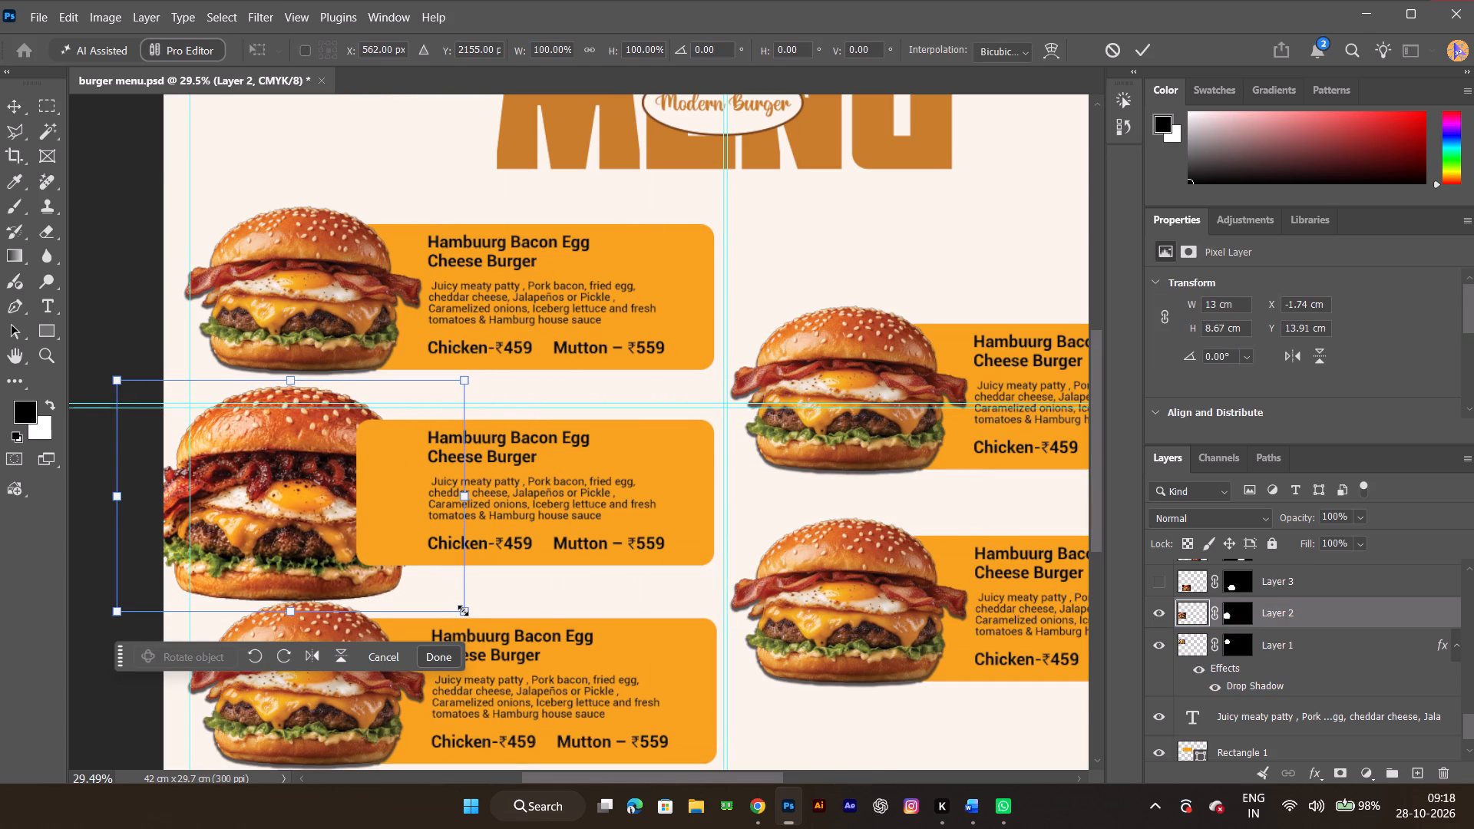
left_click_drag(463, 610, 375, 486, "shift")
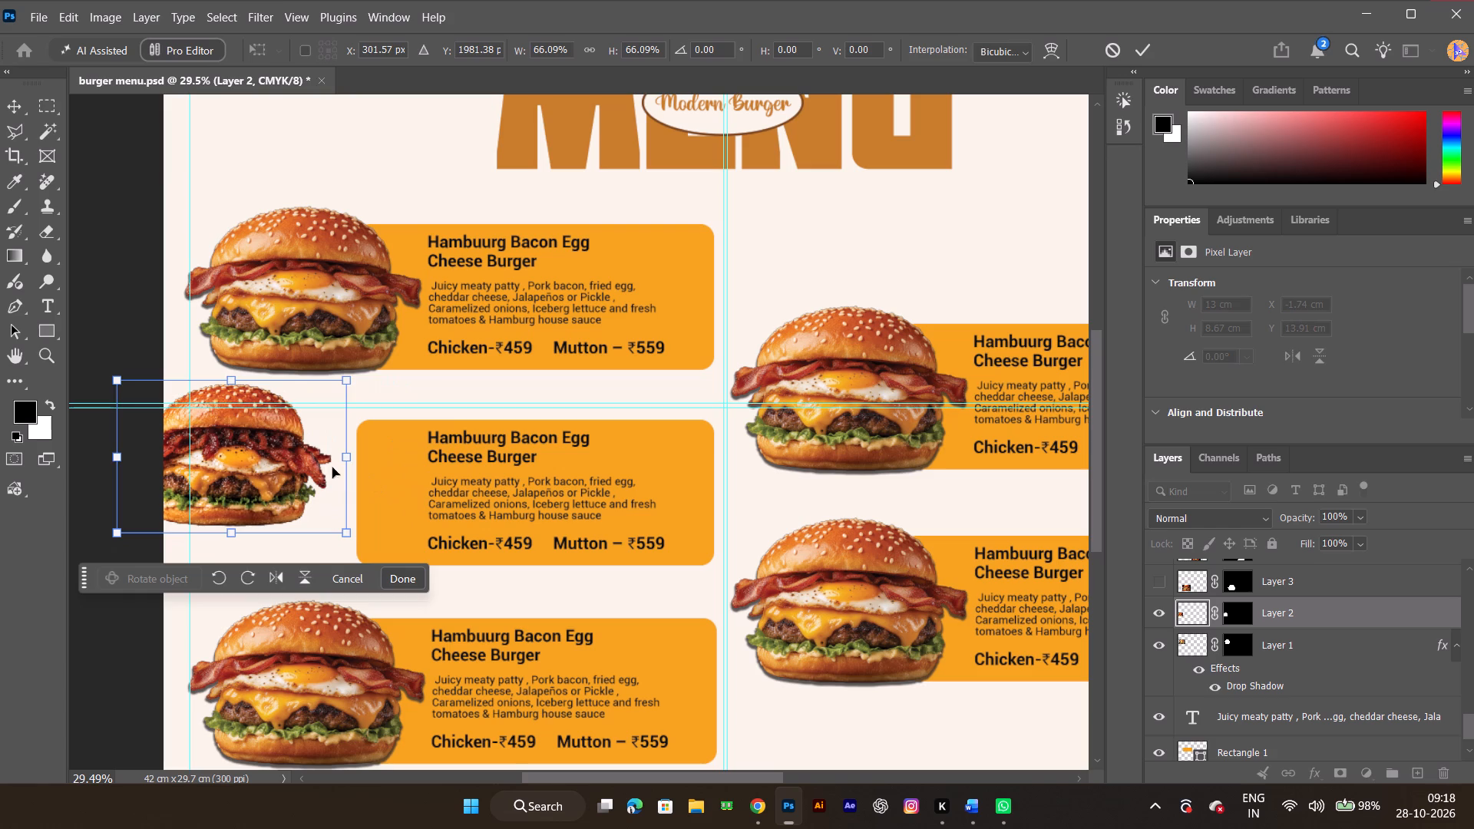
left_click_drag(240, 461, 311, 289)
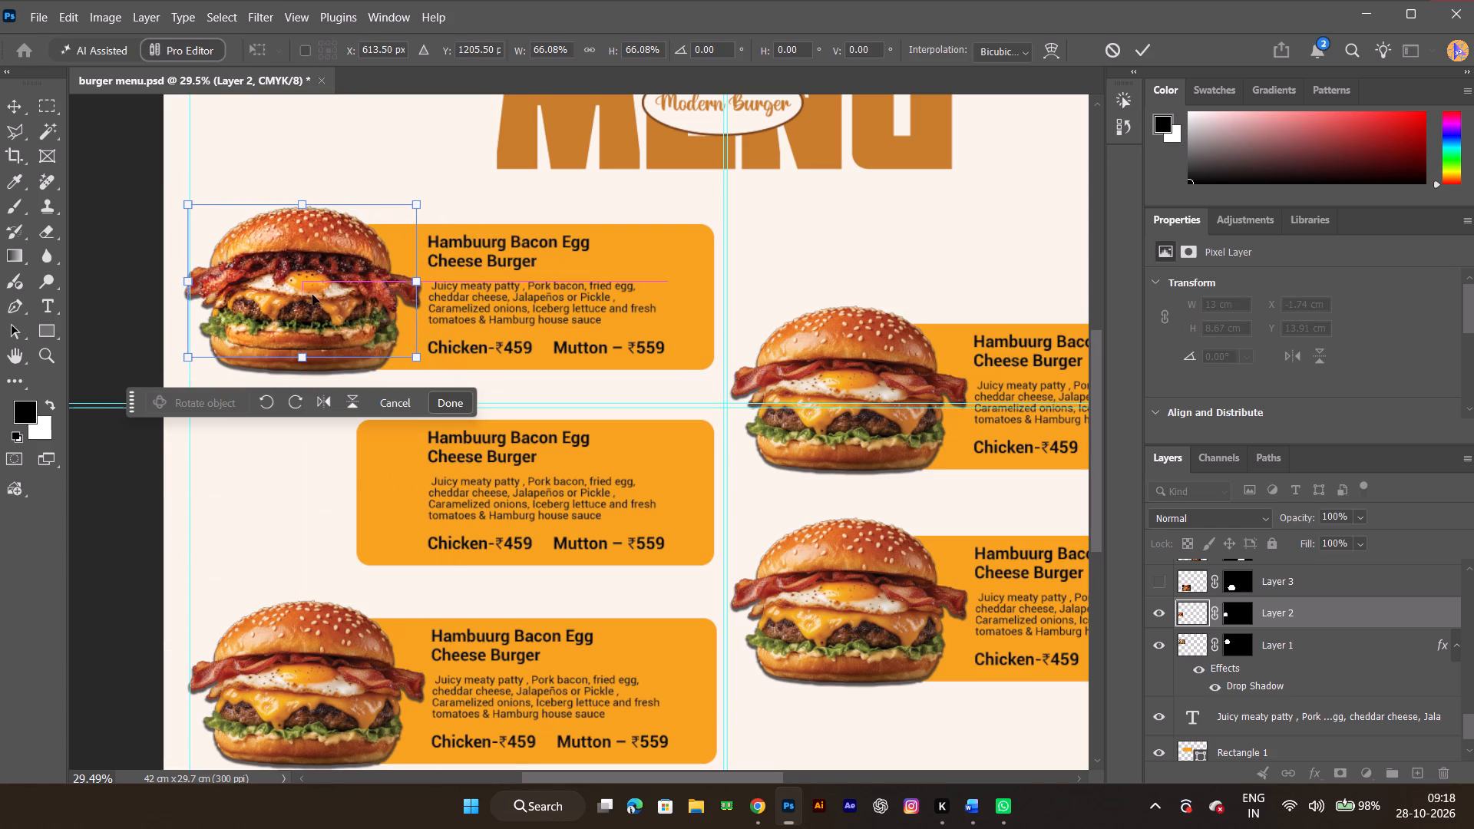
left_click_drag(307, 356, 299, 368, "shift")
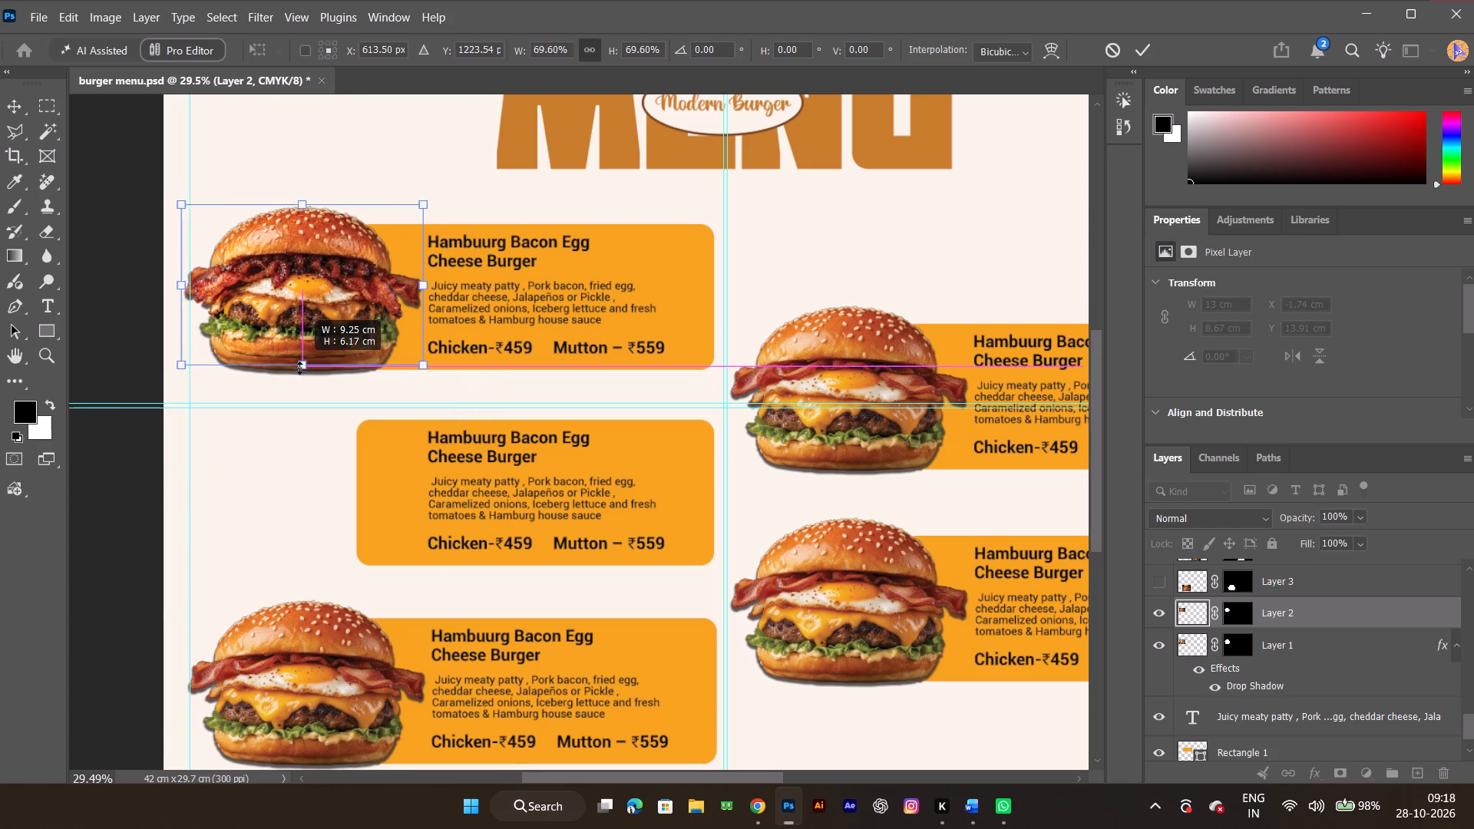
left_click_drag(299, 368, 296, 379, "shift")
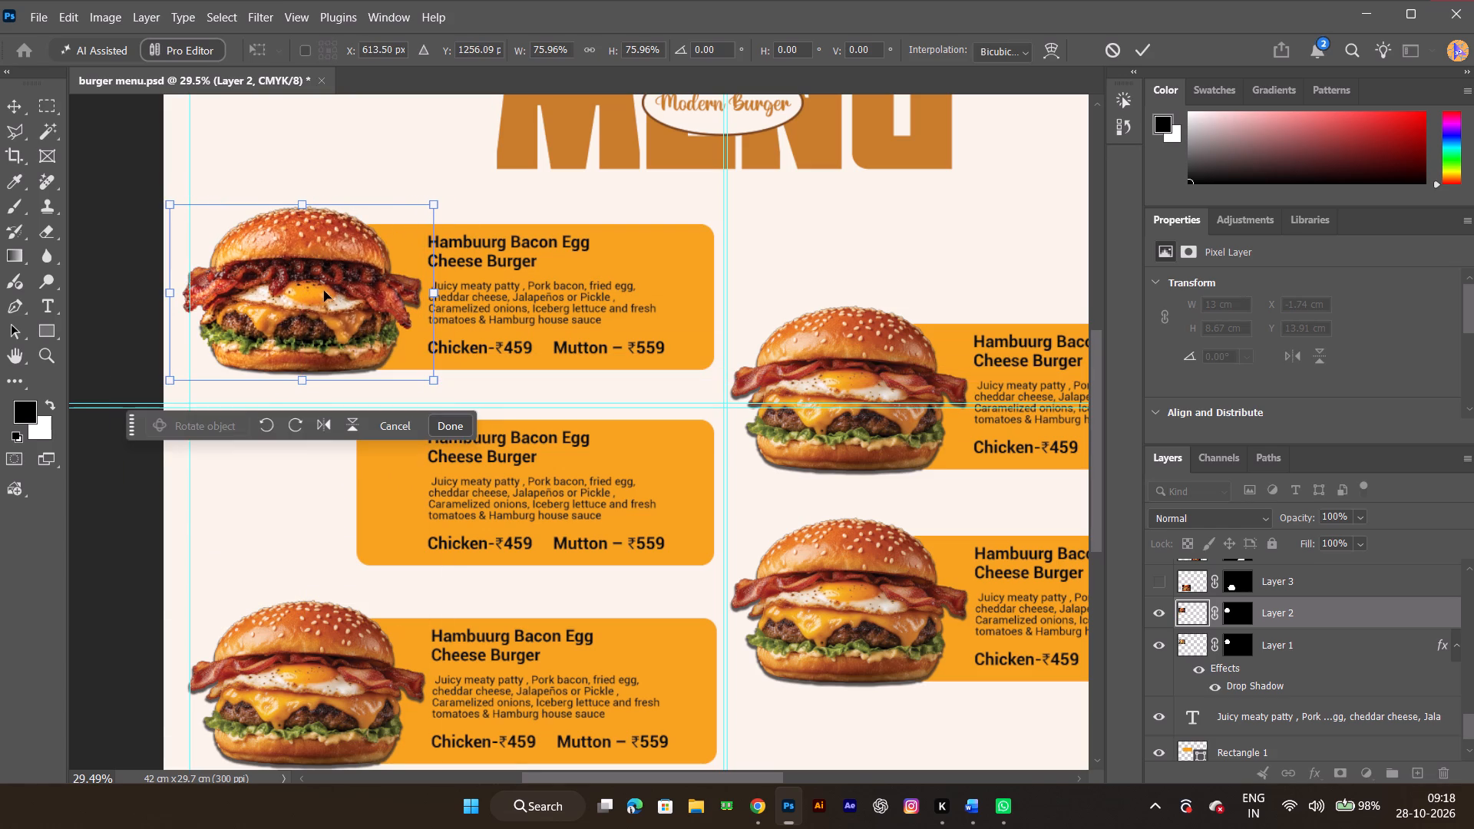
left_click_drag(322, 290, 274, 514)
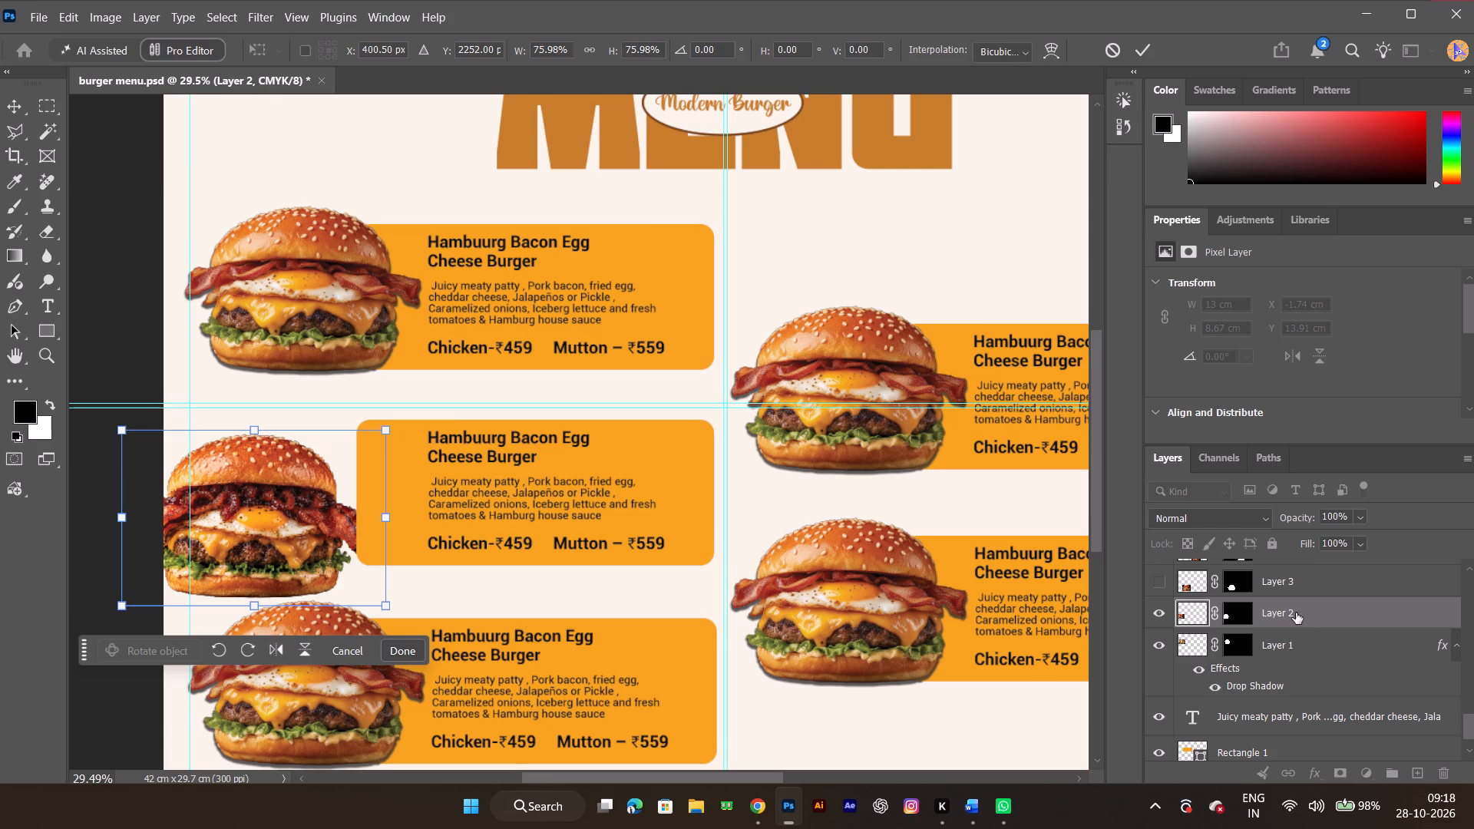
Apply the scaling and bring Layer 2 to the top of the layer stack, above the middle item's orange panel.
left_click_drag(1308, 609, 1323, 530)
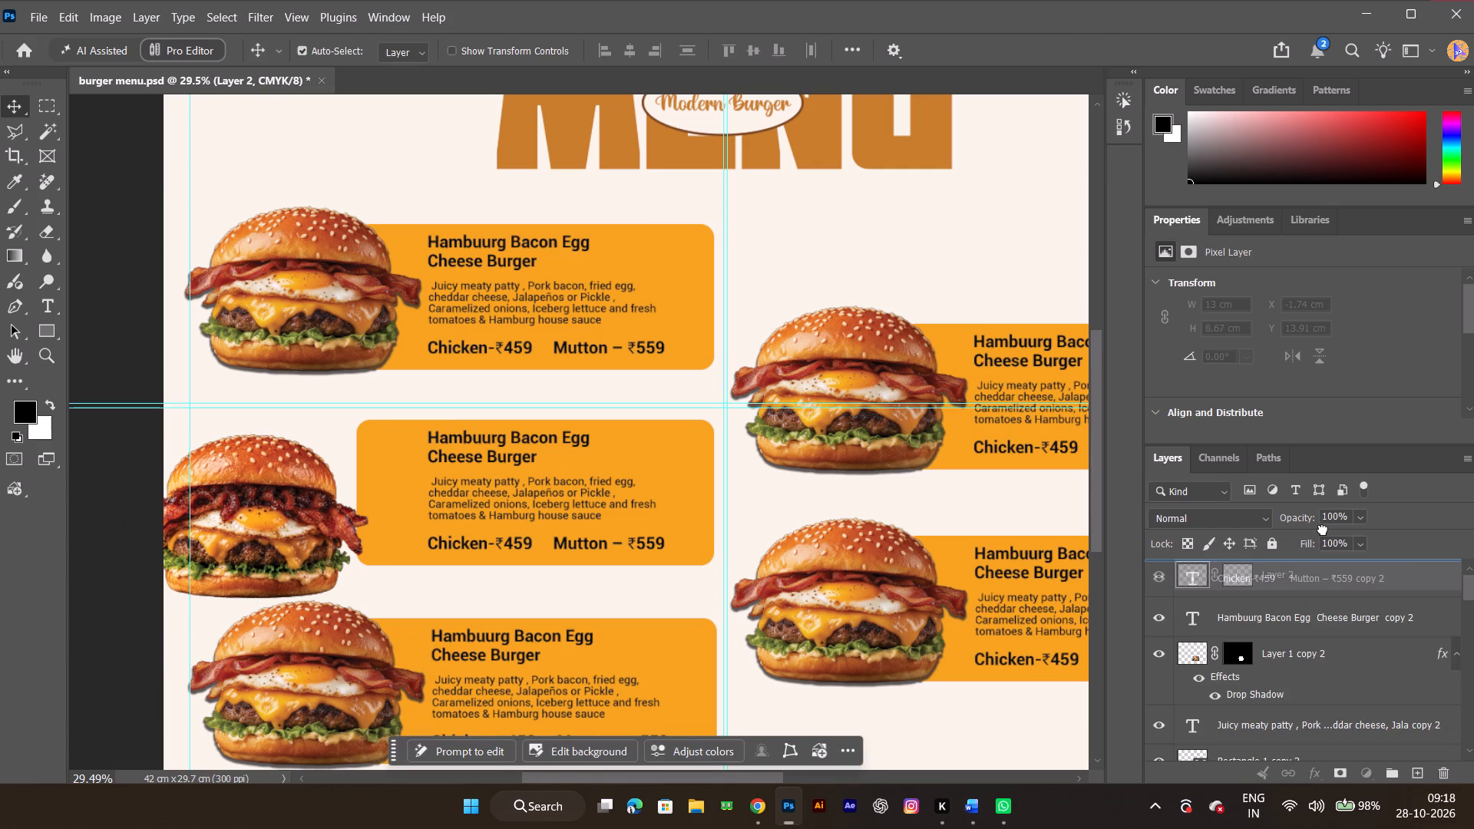
left_click_drag(1323, 530, 1261, 574)
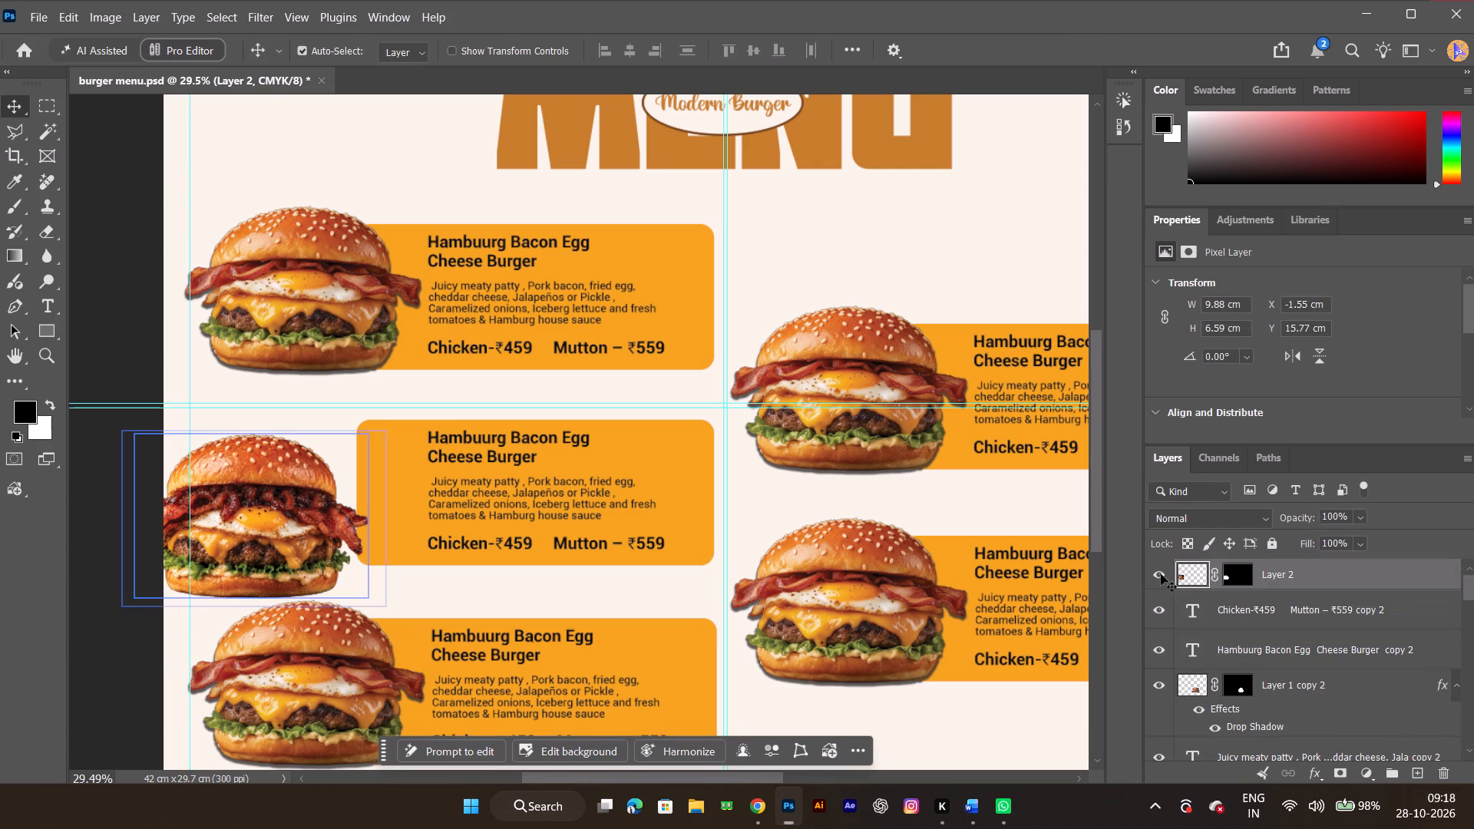
Position the Layer 2 burger over the left end of the middle panel at about X 0, Y 14.8 cm.
left_click_drag(263, 520, 302, 484)
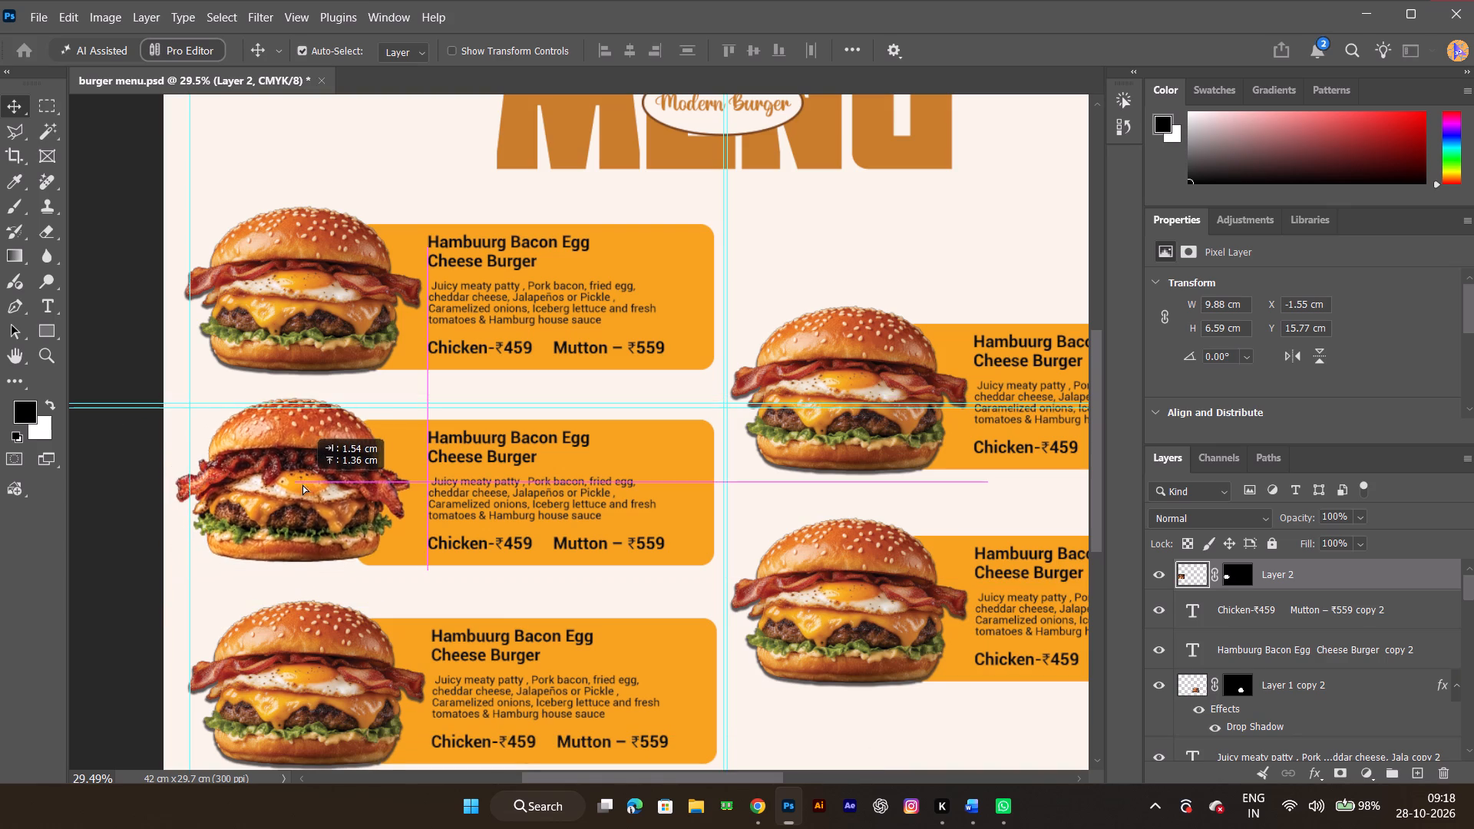
left_click_drag(302, 484, 304, 501)
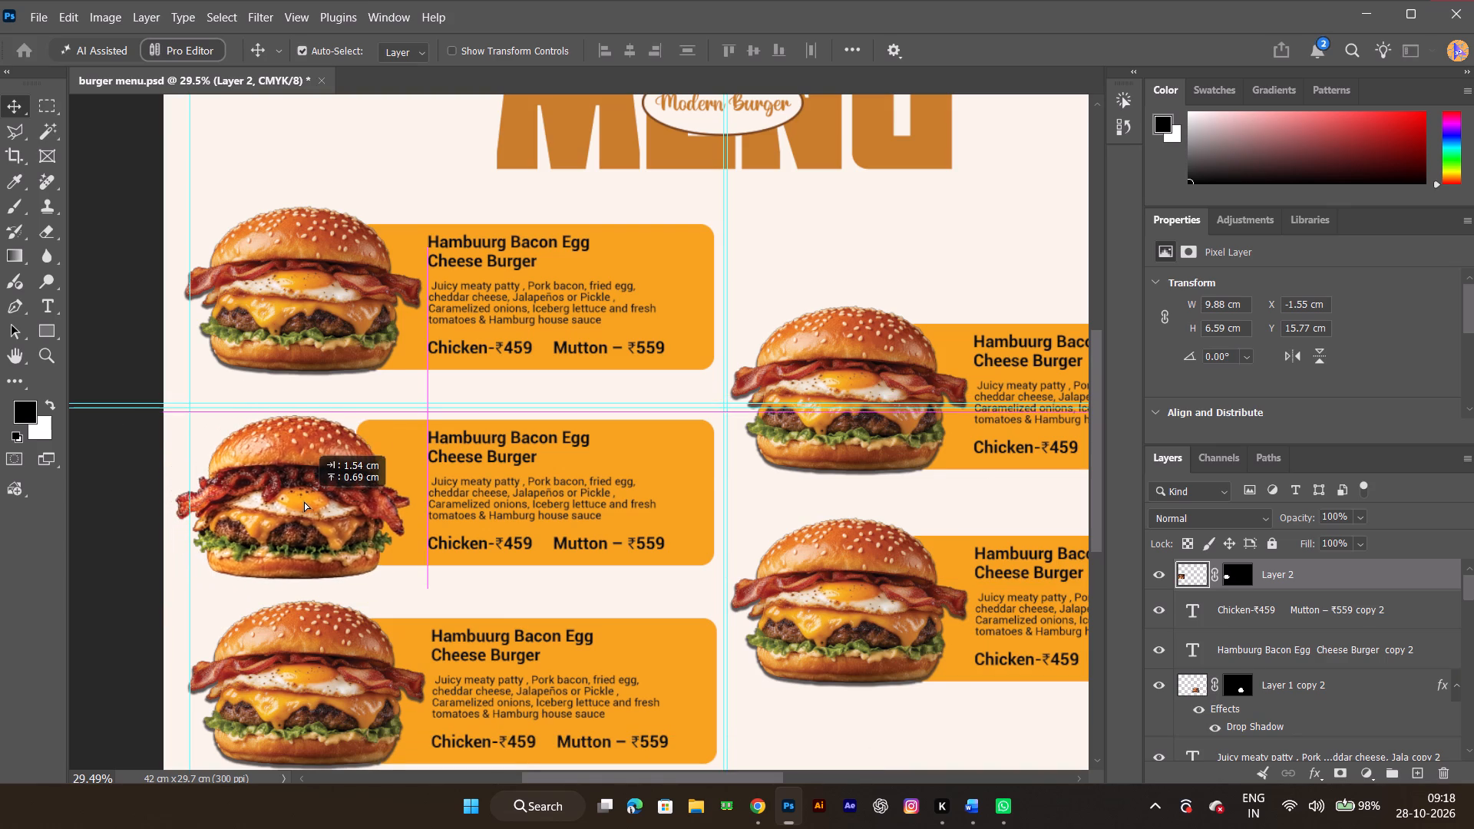
left_click_drag(304, 501, 306, 499)
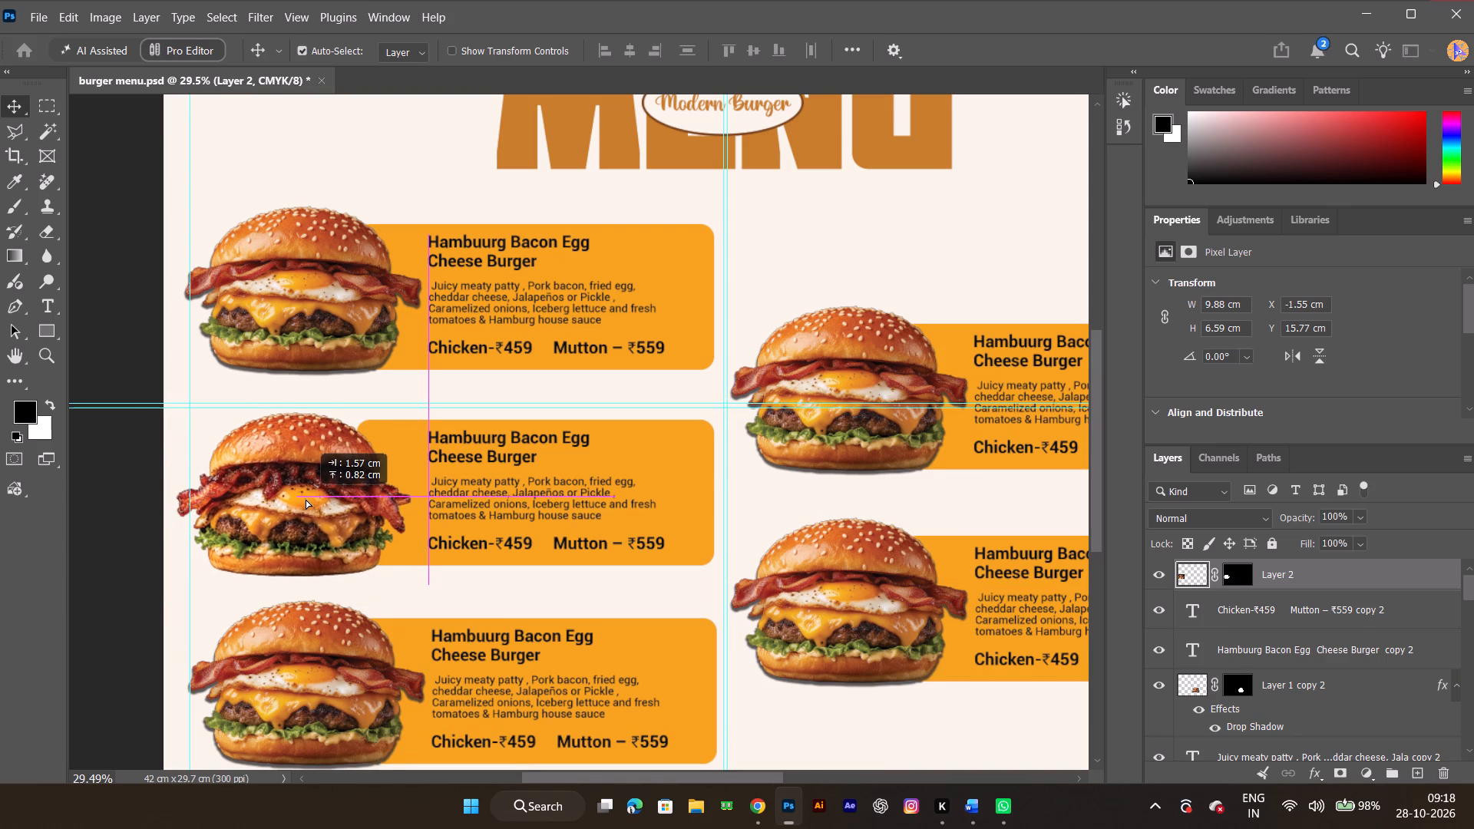
left_click_drag(306, 499, 310, 487)
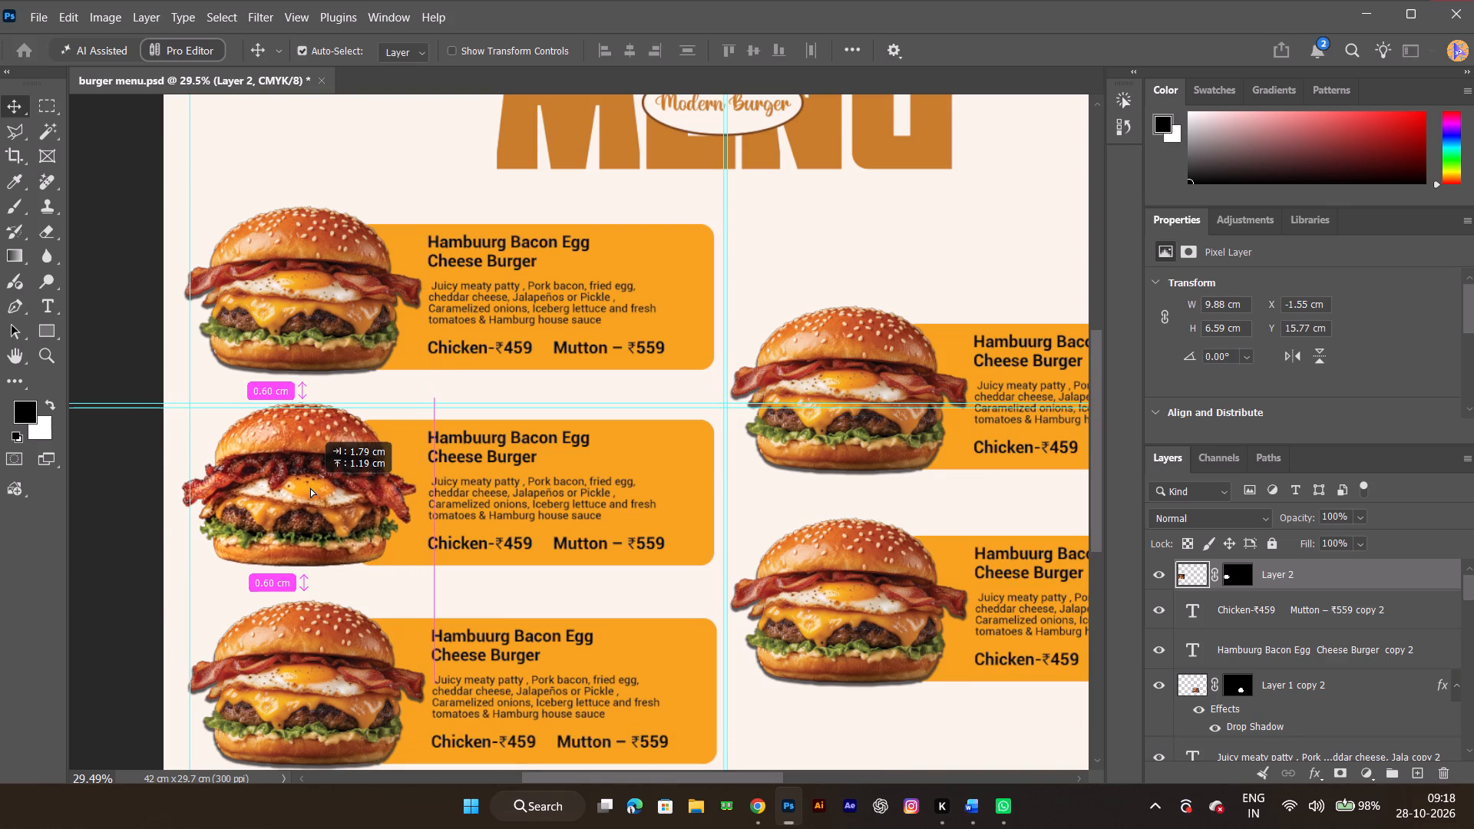
left_click_drag(310, 487, 301, 493)
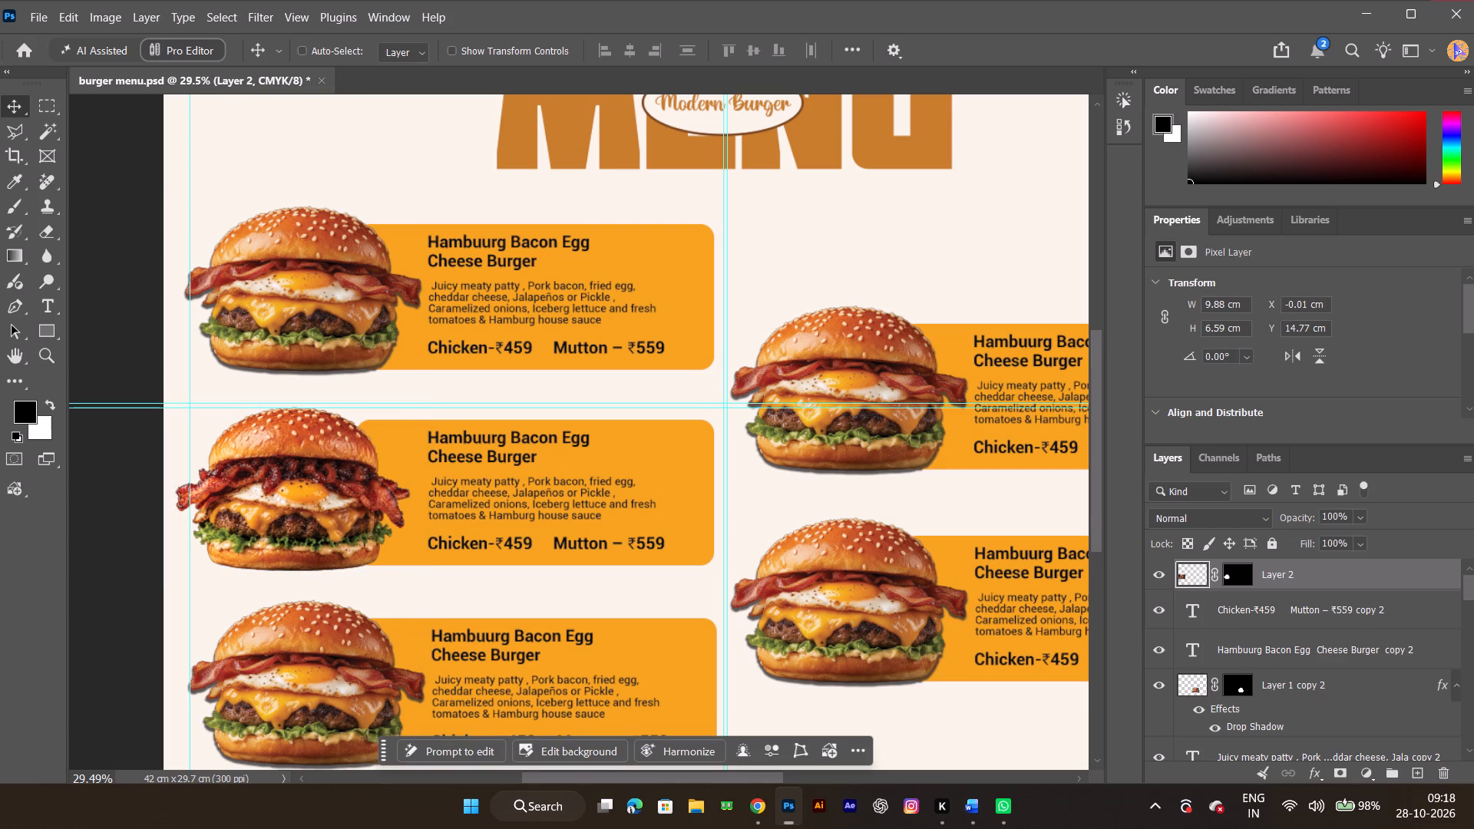
Enlarge the Layer 2 crispy-bacon burger proportionally to about 103%, extending its top edge upward.
scroll(296, 500, "up", 7, "ctrl+alt")
key("space")
key("space")
key("space")
key("space")
key("space")
left_click_drag(484, 487, 540, 487)
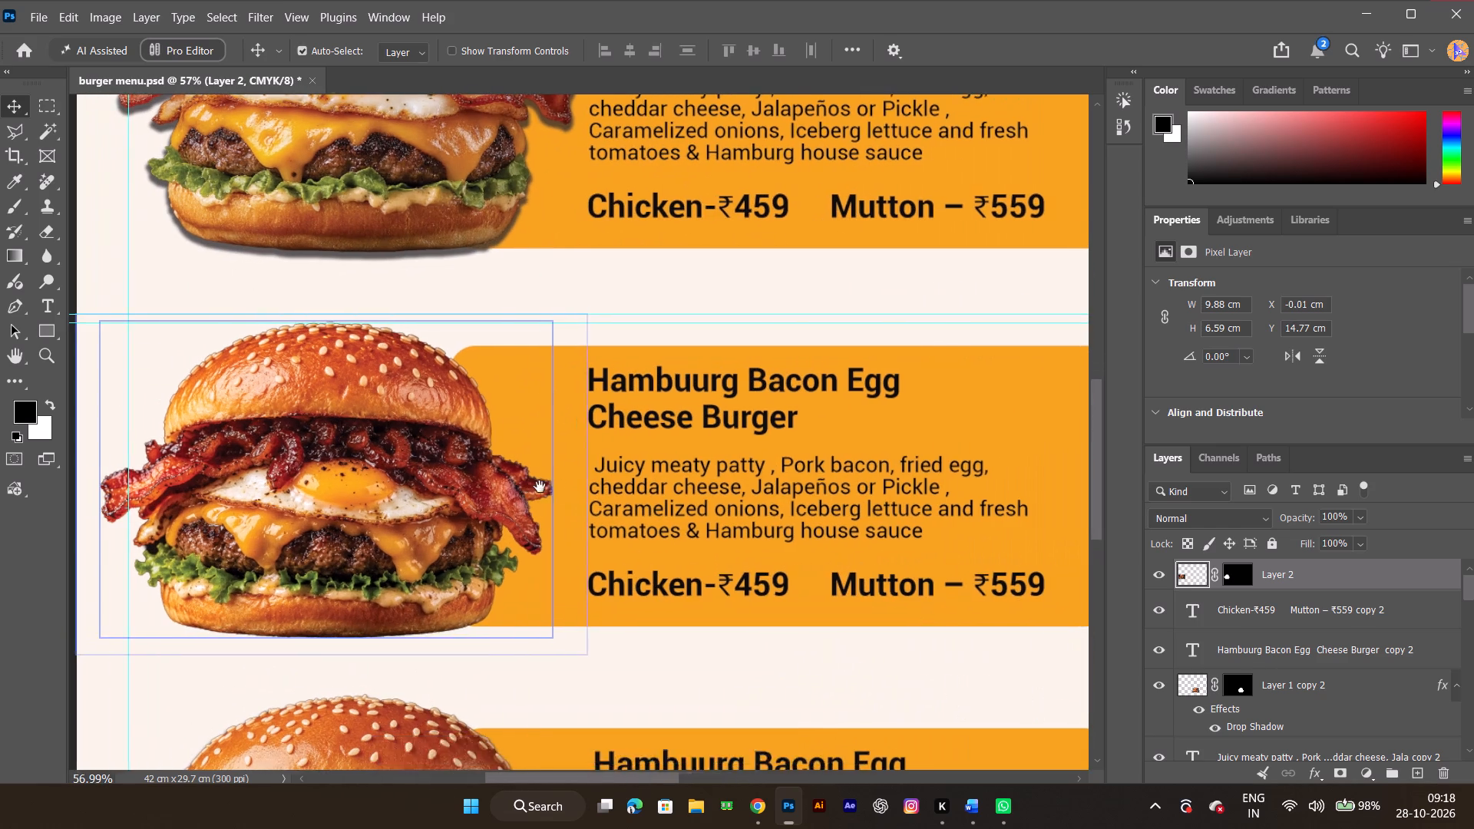
left_click_drag(540, 487, 573, 485)
left_click(375, 507)
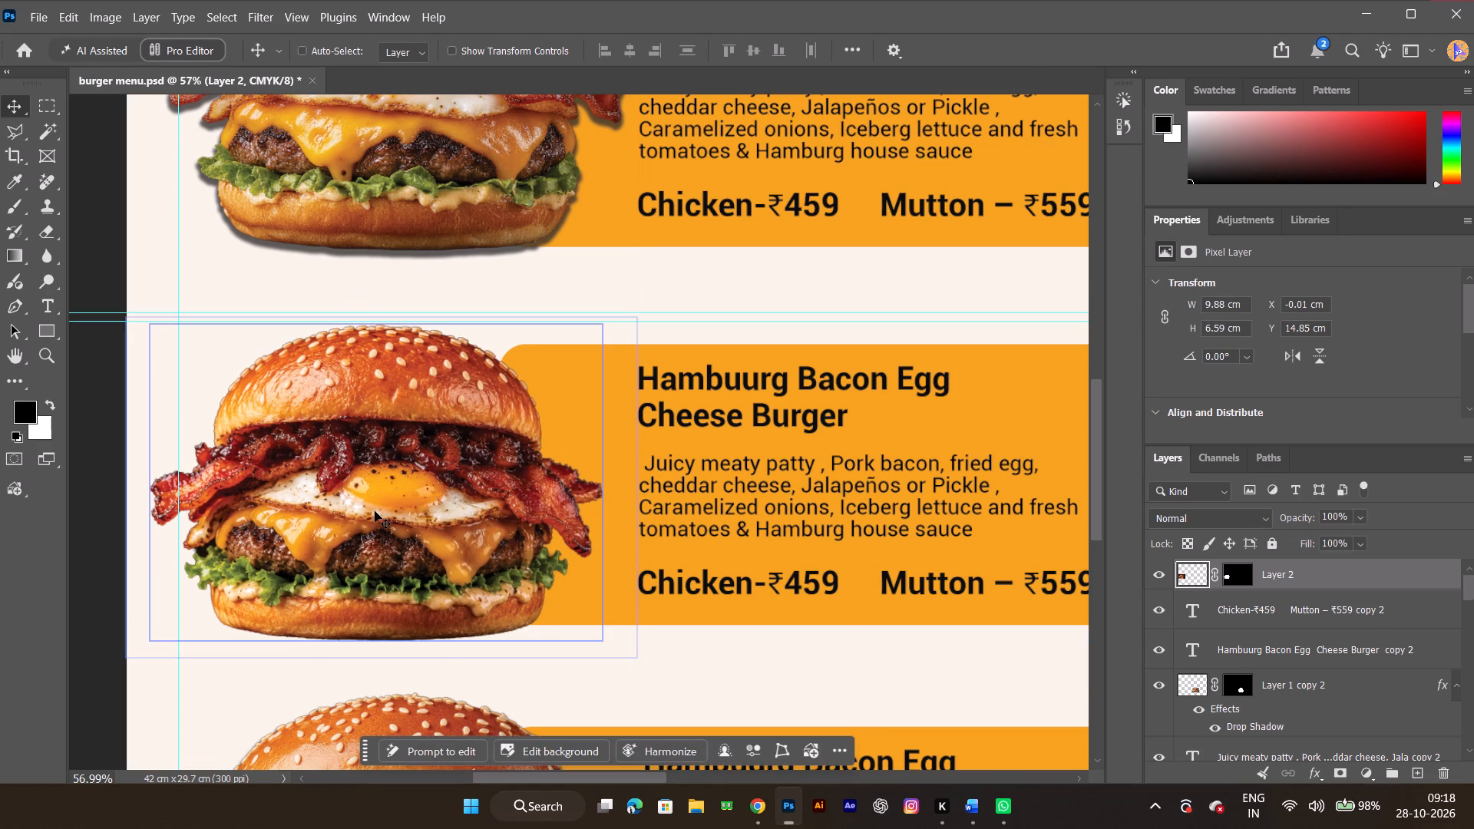
key("ctrl+t")
left_click_drag(378, 313, 372, 302, "shift")
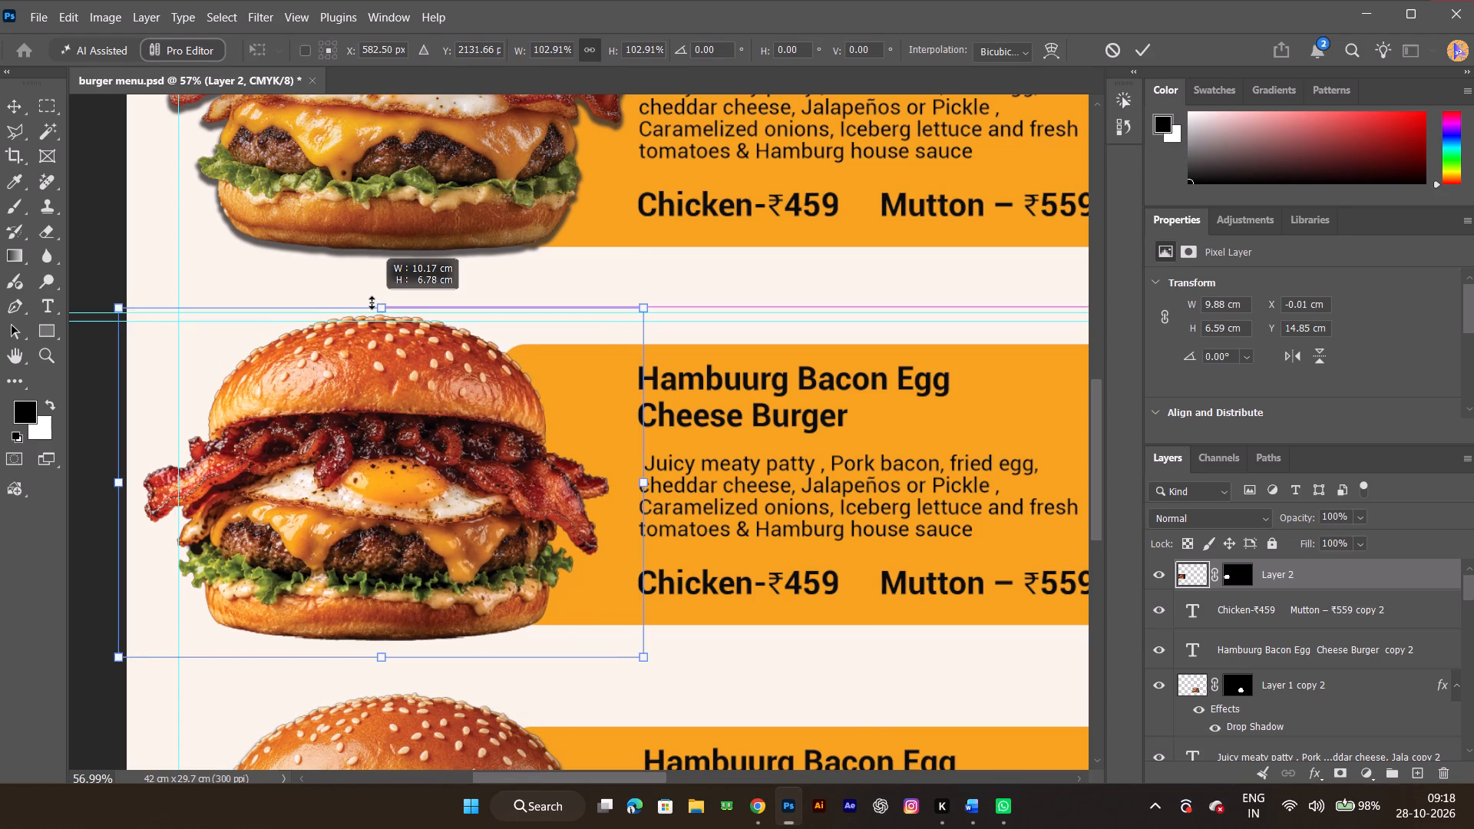
left_click_drag(372, 302, 372, 299, "shift")
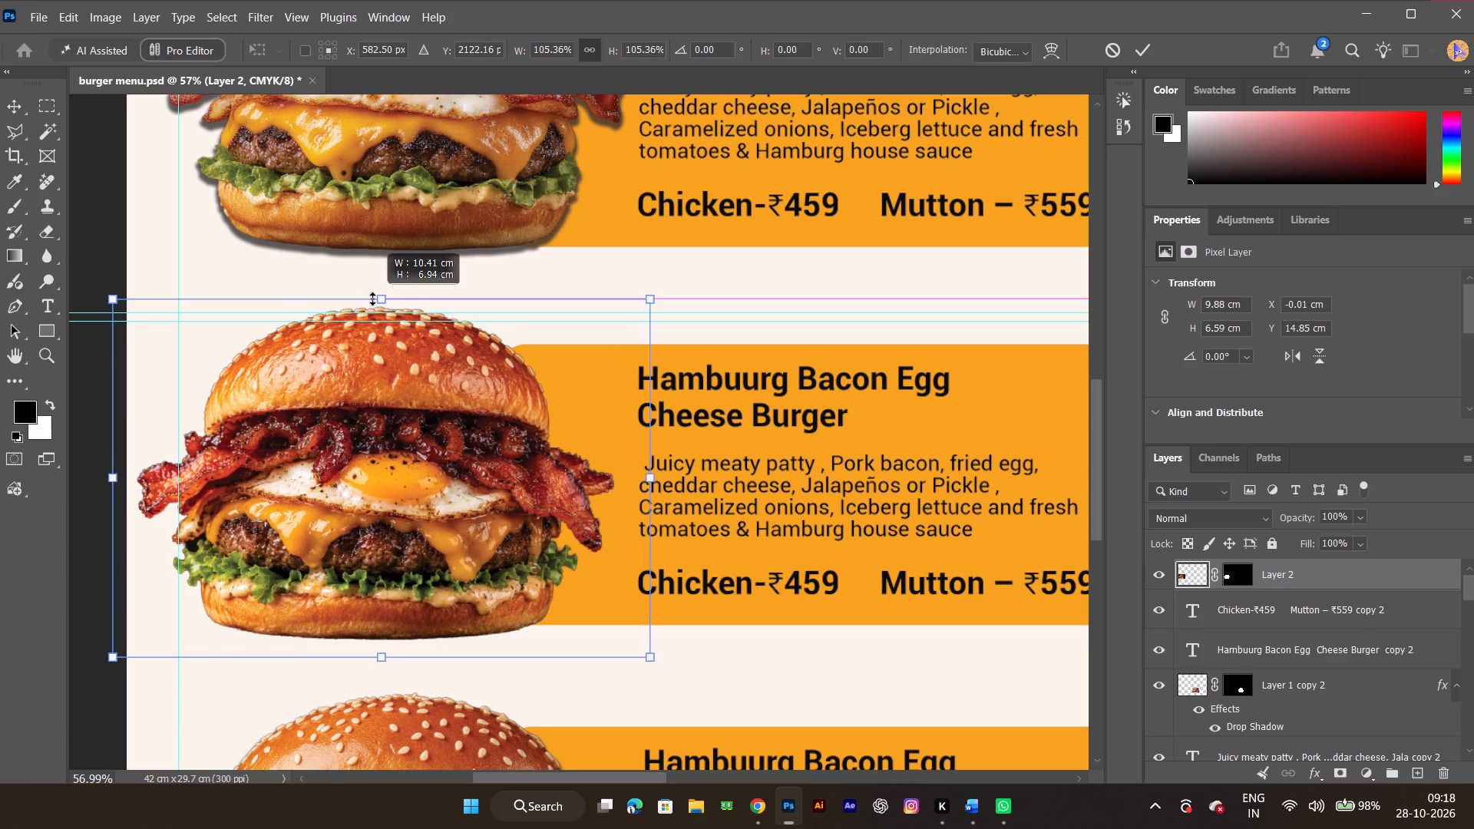
left_click_drag(372, 299, 372, 299, "shift")
Shift the enlarged Layer 2 burger horizontally toward the item text to about X 0.19 cm and apply the transform.
key("Right")
key("Right")
key("Right")
key("Right")
key("Right")
key("Right")
key("Right")
key("Right")
key("Right")
key("Right")
key("Right")
key("Right")
key("Right")
key("Right")
key("Right")
key("Right")
key("Right")
key("Right")
key("Right")
key("Right")
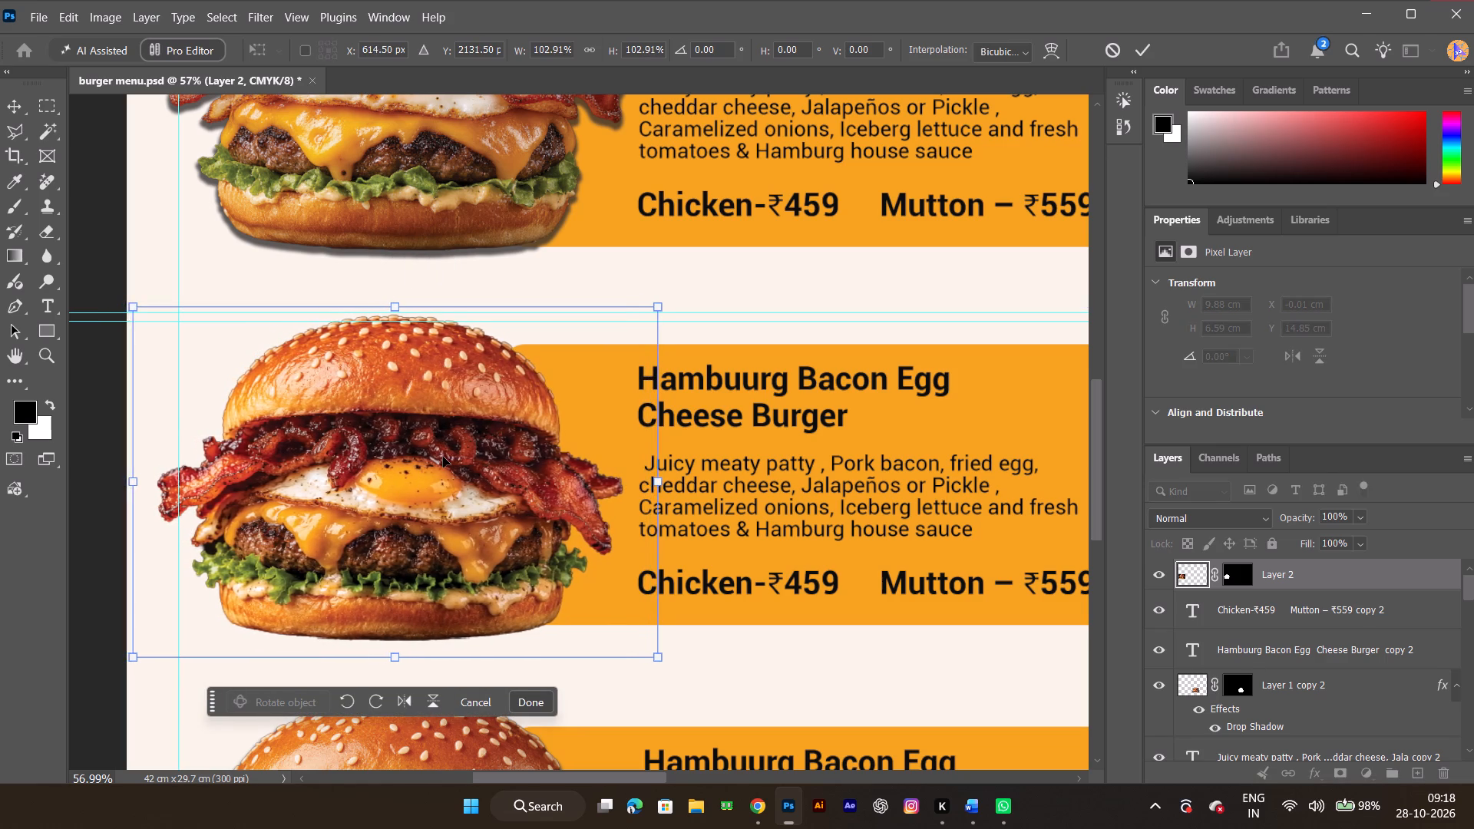
key("Right")
key("Right")
key("Right")
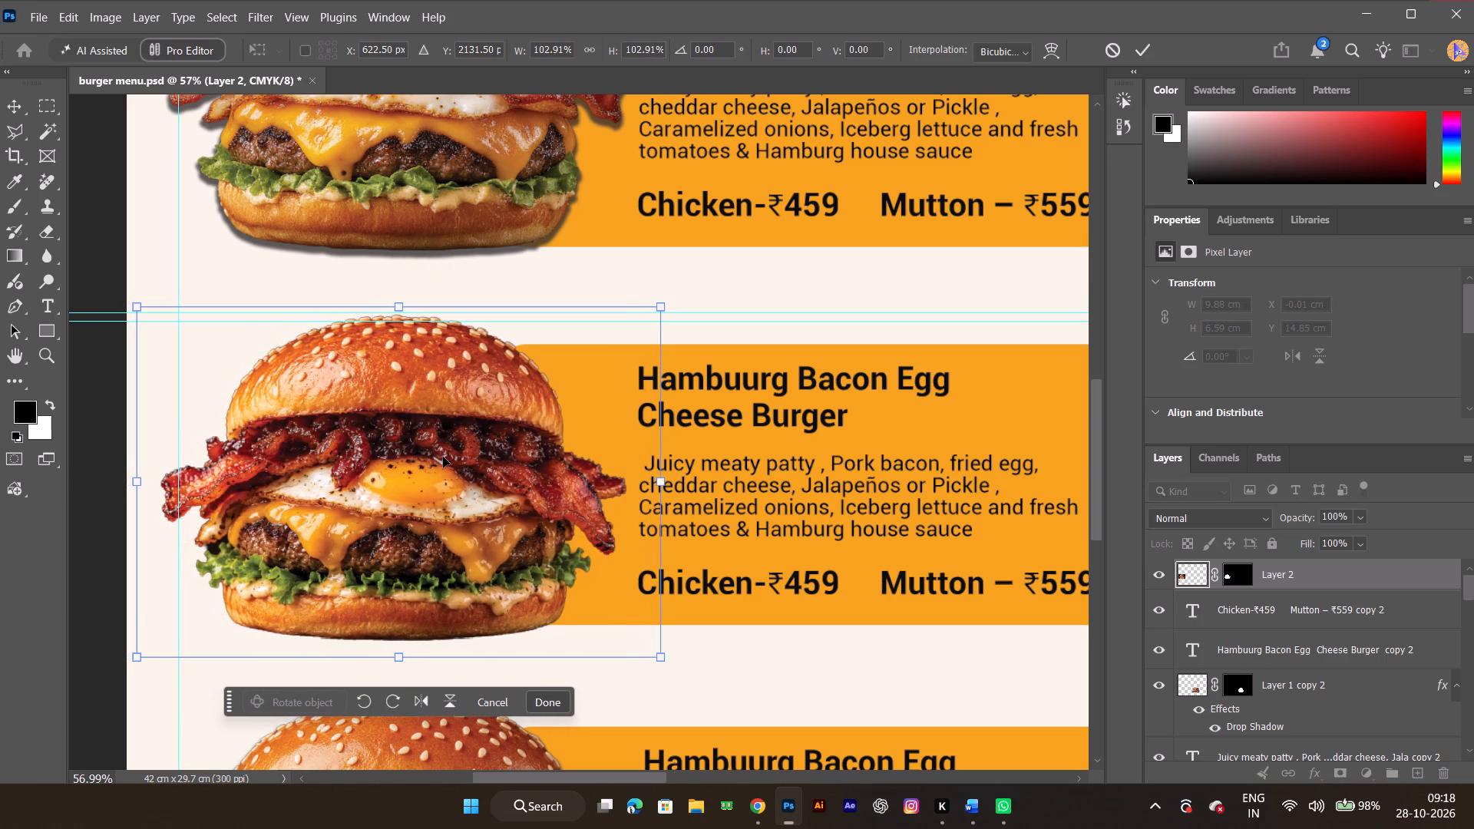
key("Return")
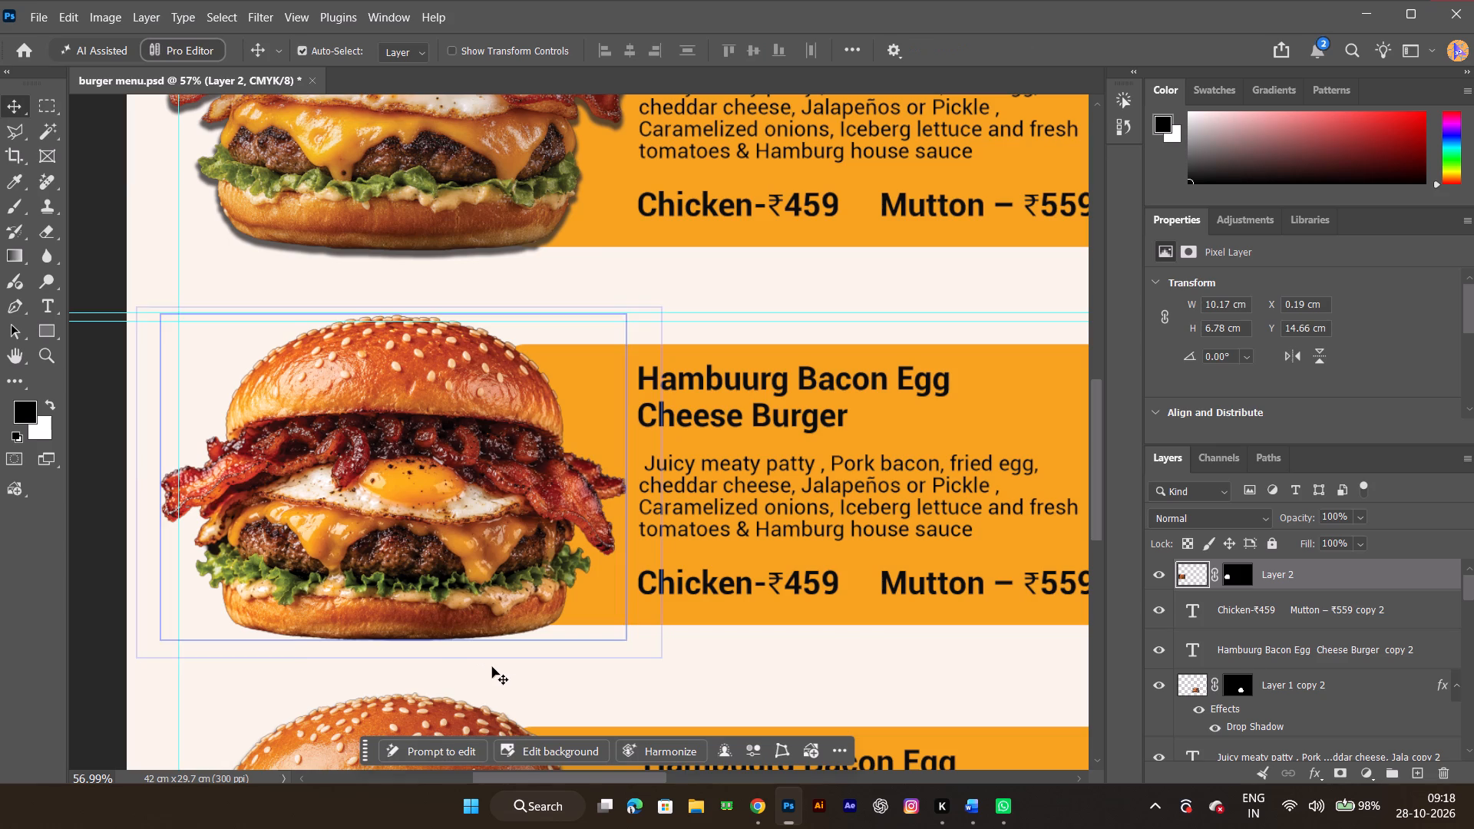
Copy the Drop Shadow effect from Layer 1 copy 2 onto the Layer 2 burger.
scroll(438, 642, "down", 4, "ctrl+alt")
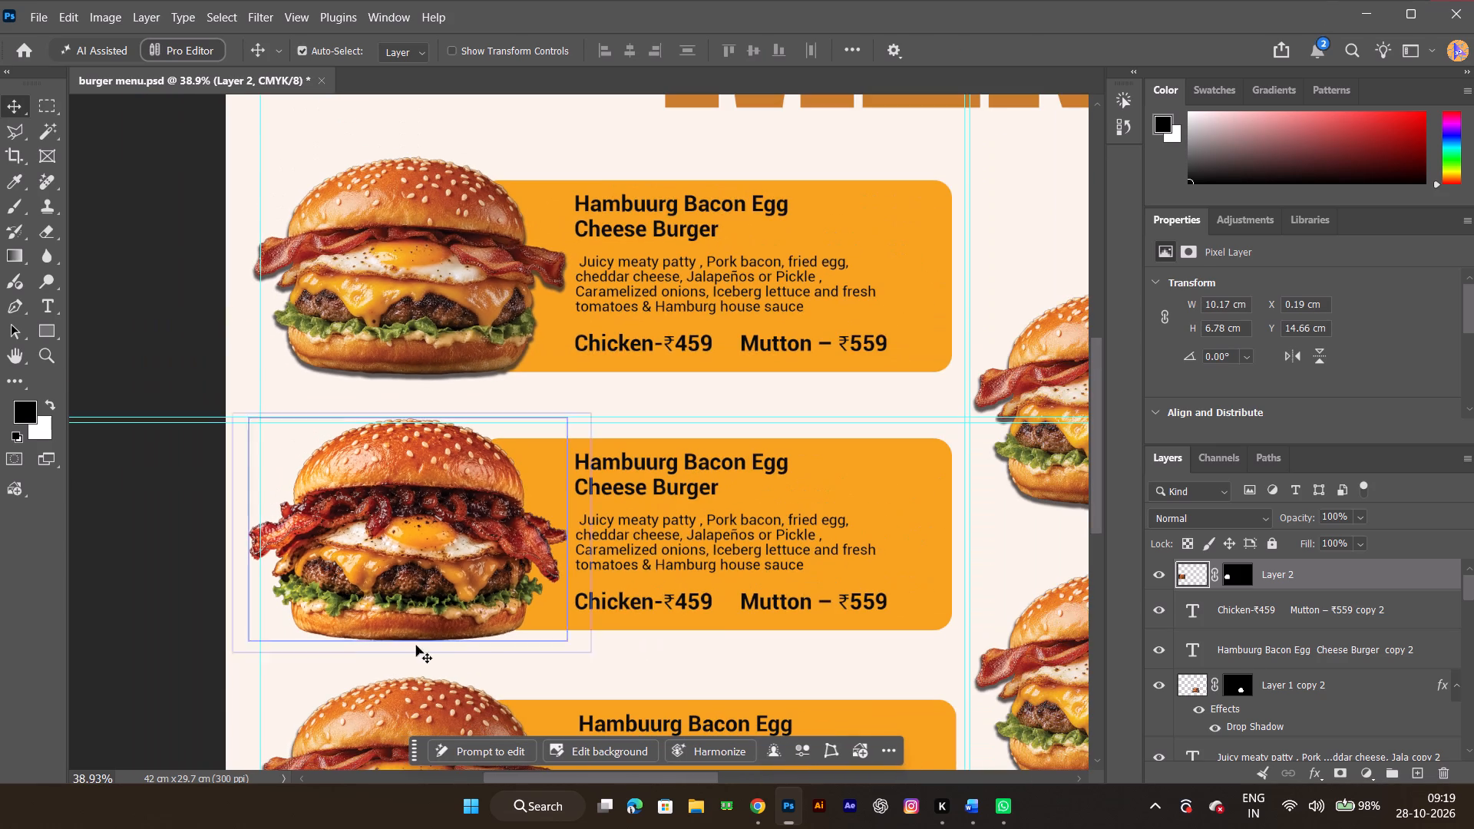
key("space")
key("space")
key("space")
key("space")
key("space")
key("space")
key("space")
key("space")
key("space")
key("space")
key("space")
left_click_drag(620, 603, 611, 504)
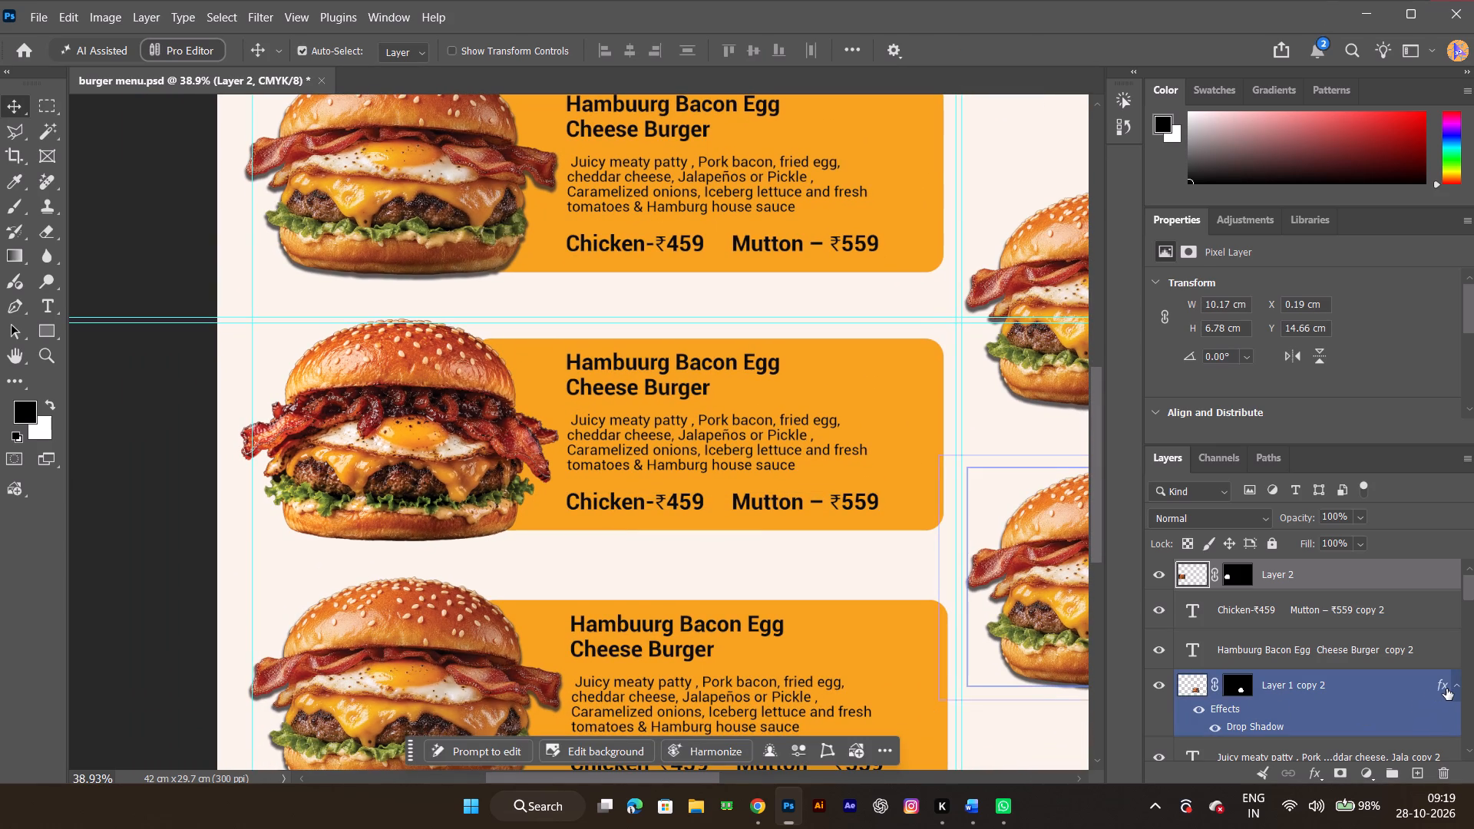
left_click_drag(1443, 689, 1412, 598, "alt")
left_click_drag(1412, 598, 1410, 588, "alt")
scroll(551, 530, "down", 6)
left_click(396, 583)
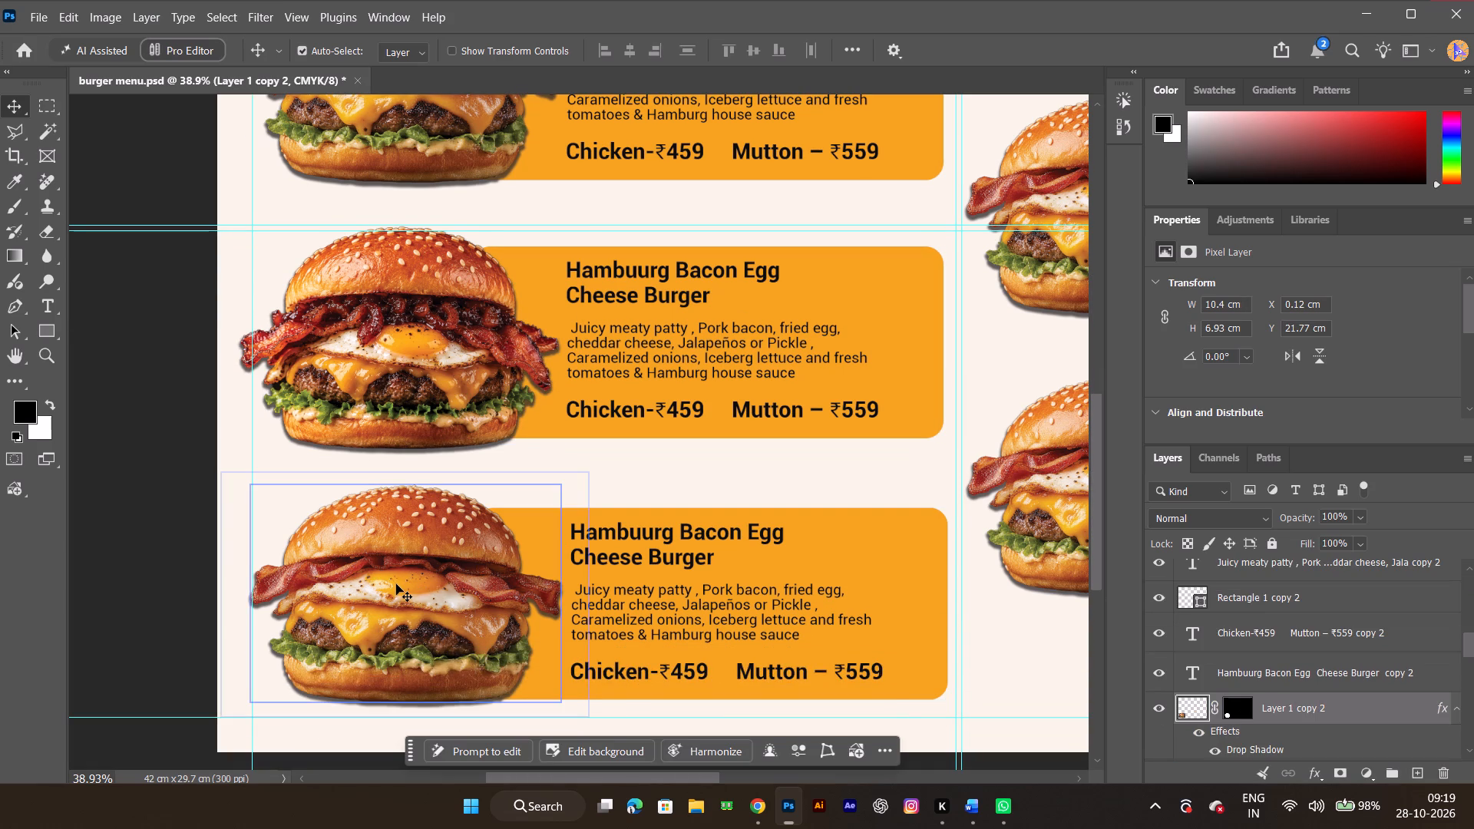
Open the heading of the left column's middle item for editing and switch to the Modern Burger Word document.
double_click(629, 265)
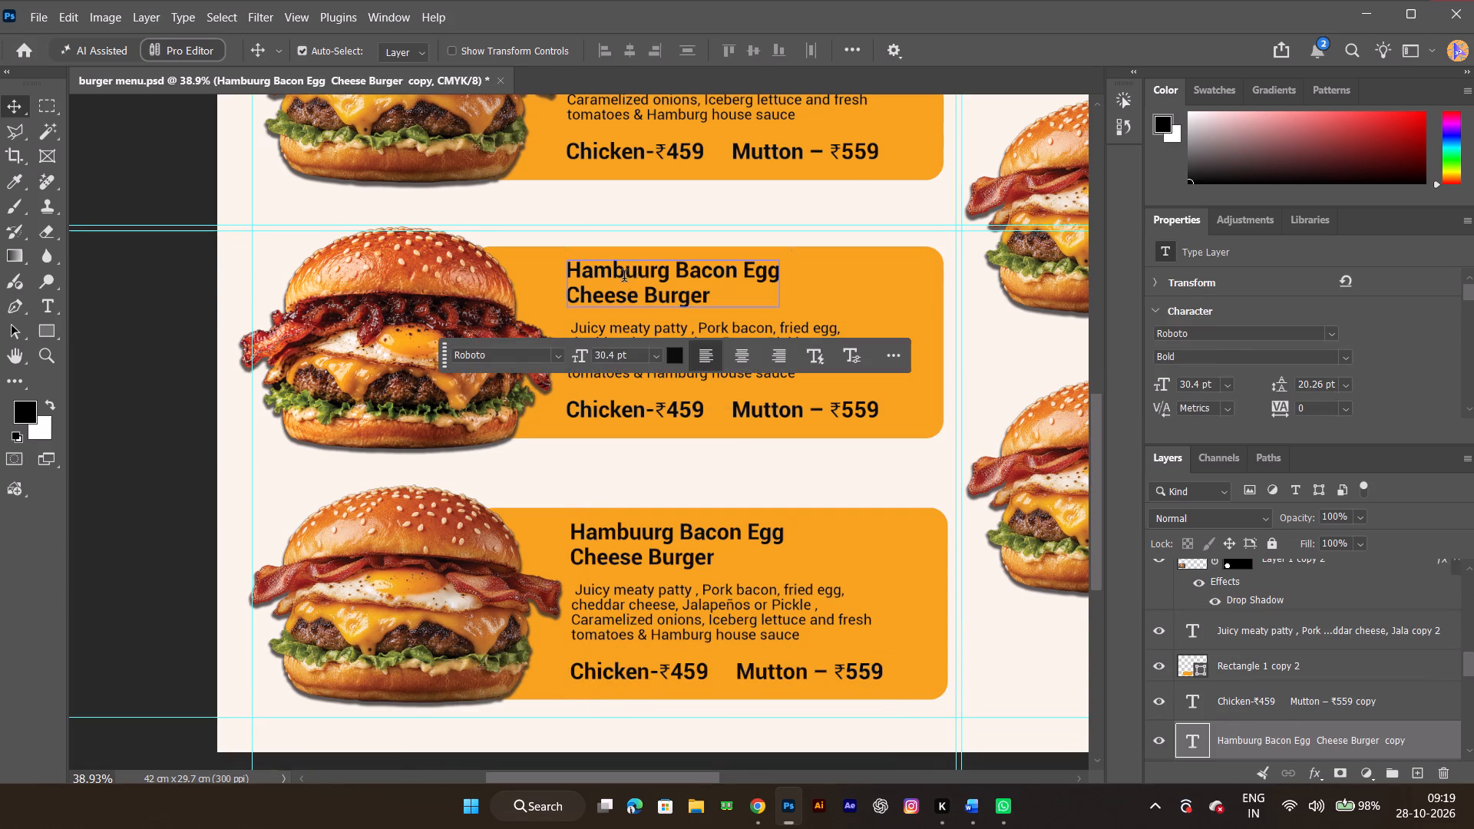
key("alt+Tab")
key("alt+Tab")
key("alt+Tab")
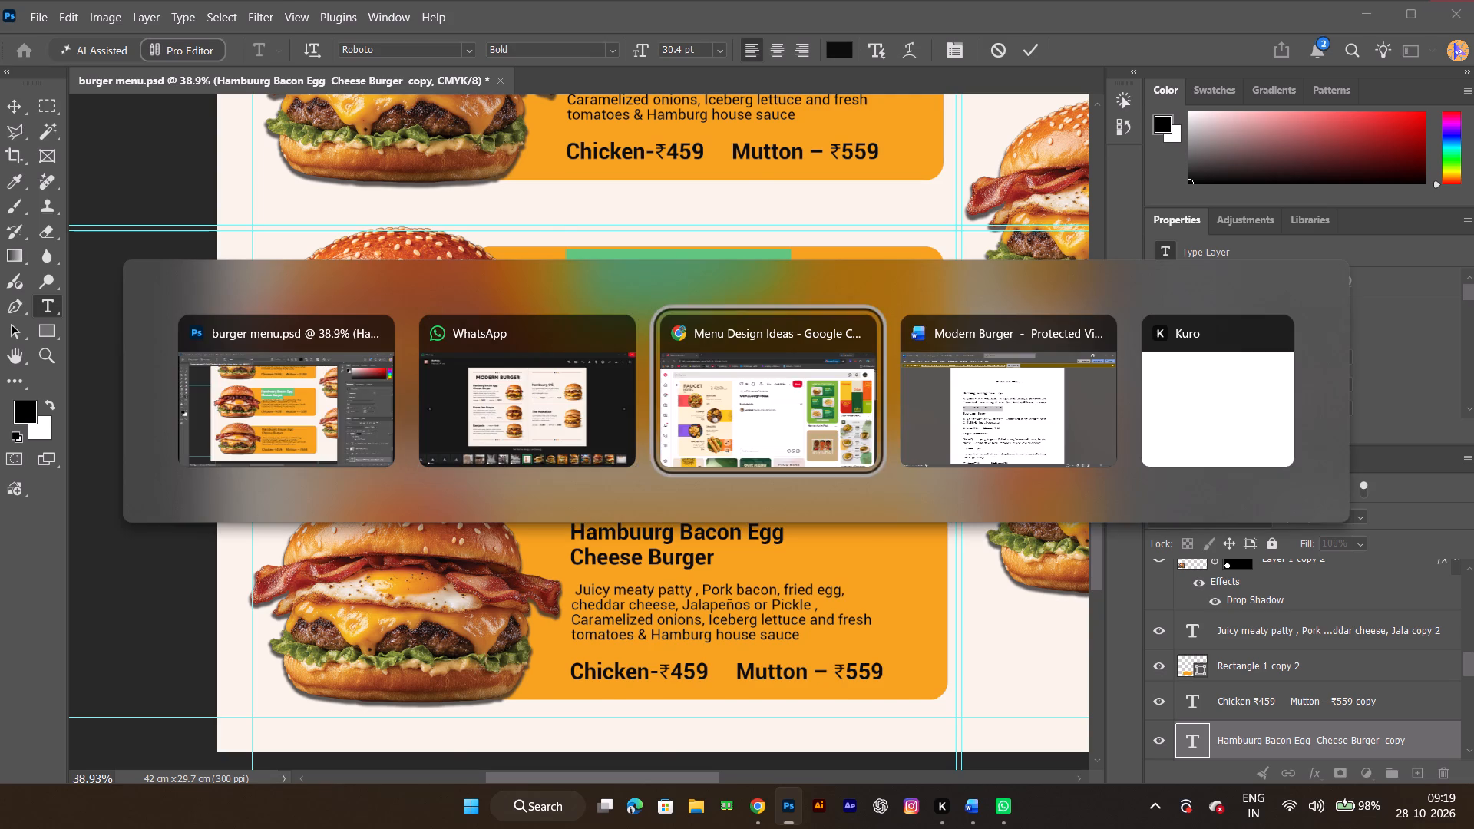
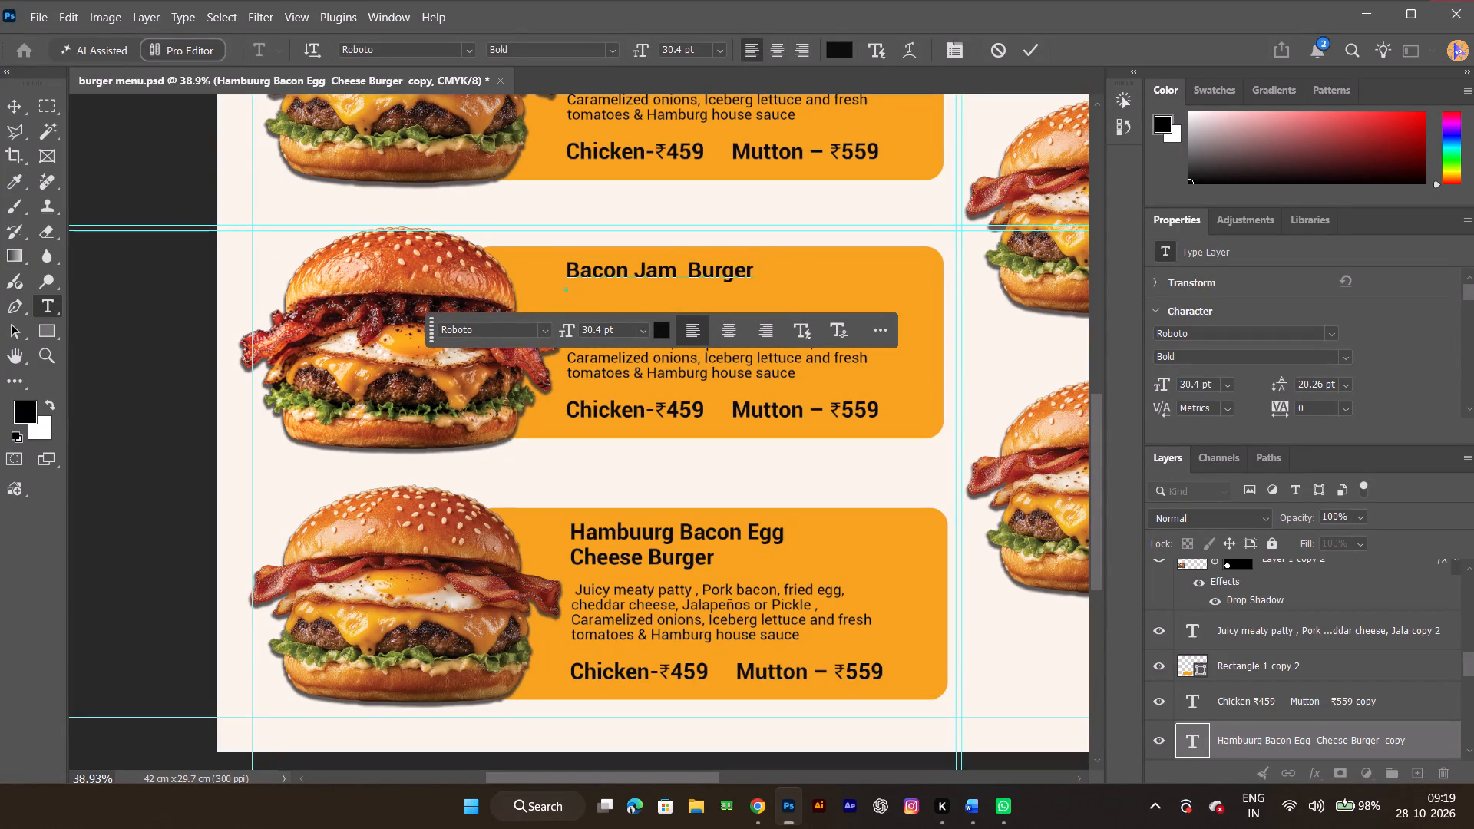
Apply the new heading text "Bacon Jam Burger" to the left column's middle item.
left_click(1036, 45)
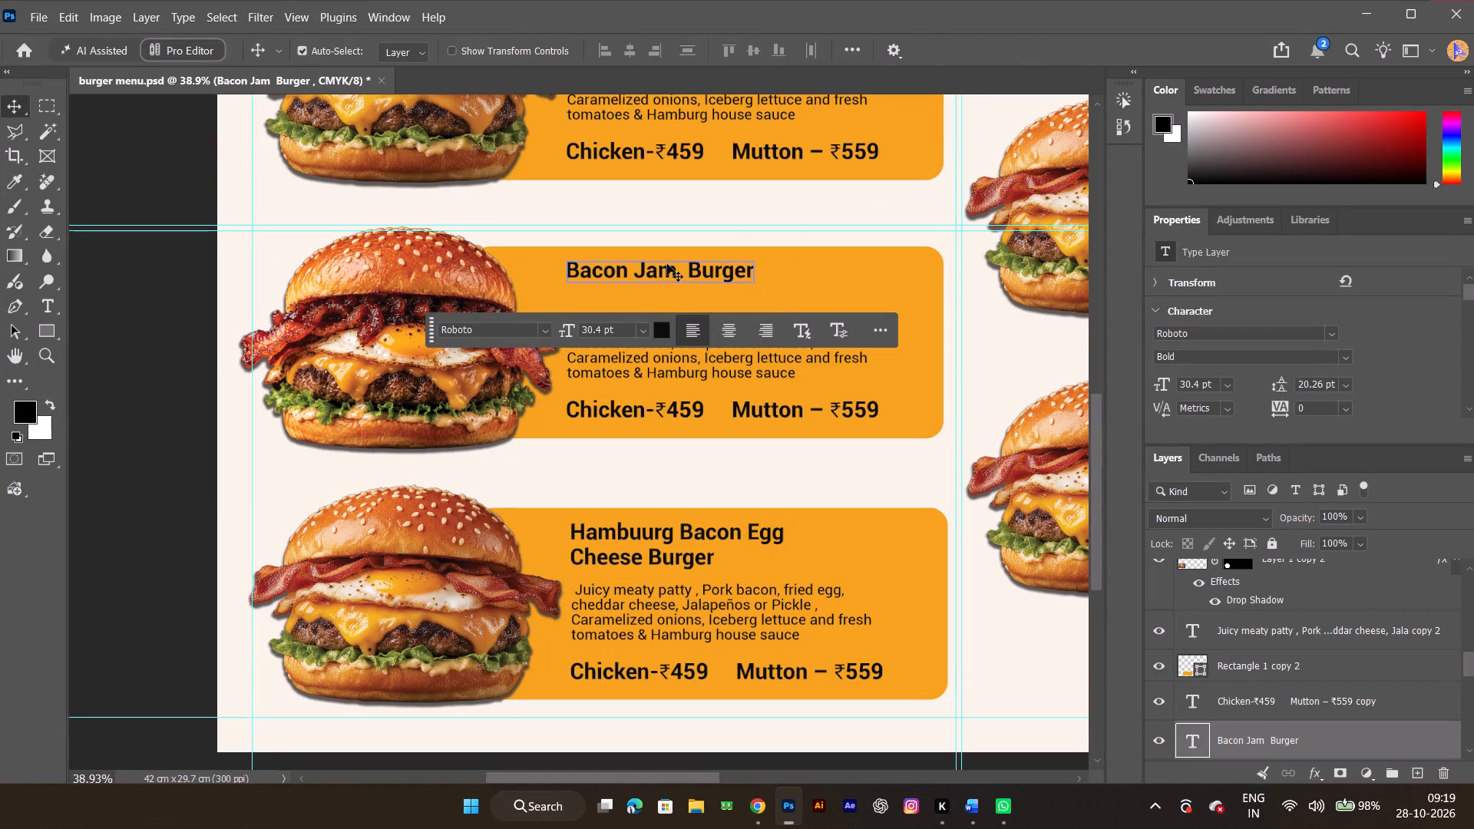
Replace the middle item's description with the Bacon Jam Burger description copied from the Modern Burger Word document.
double_click(657, 358)
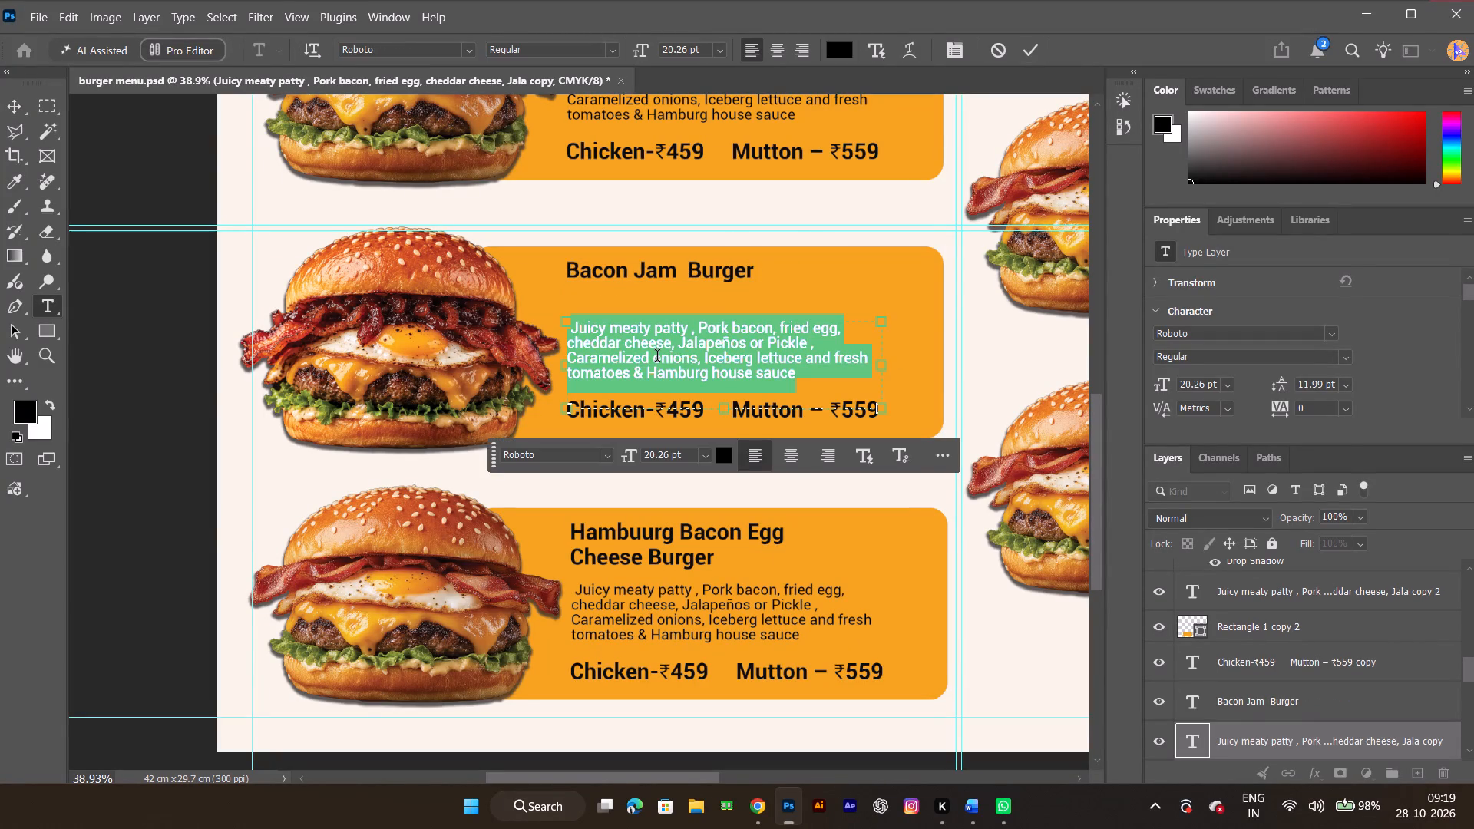
key("alt+Tab")
key("alt+Tab")
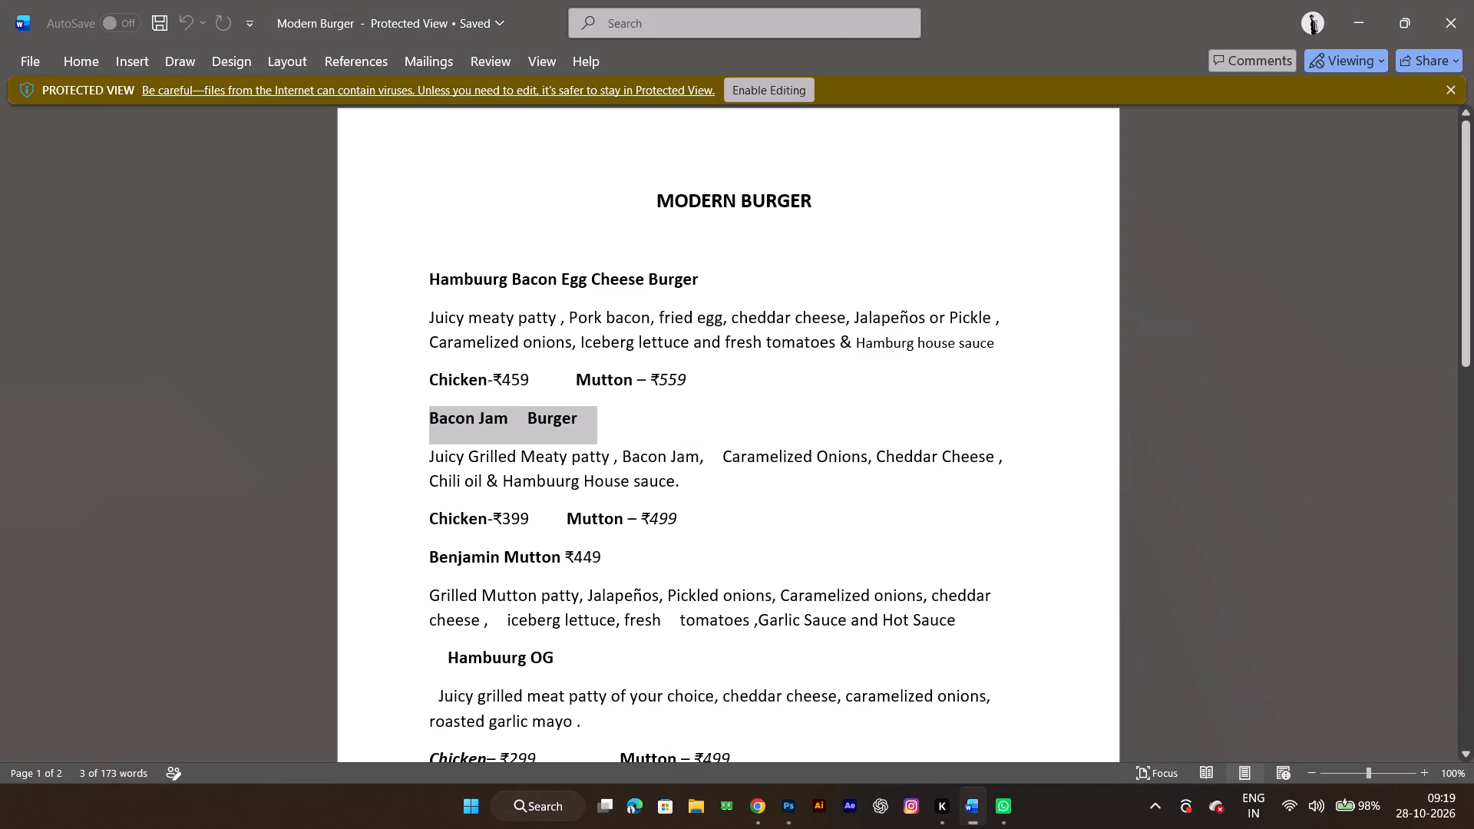
left_click_drag(407, 462, 401, 477)
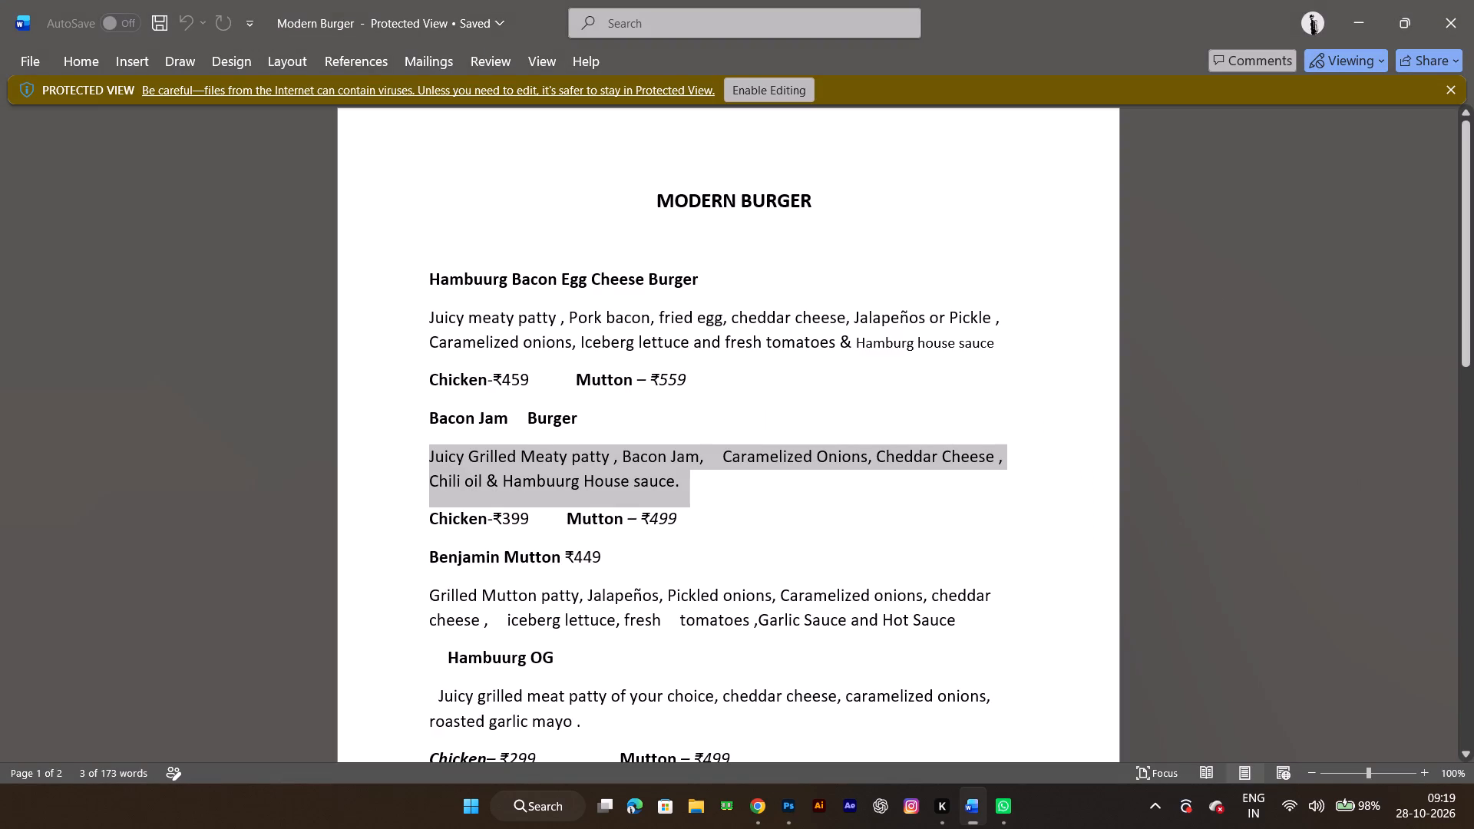
key("ctrl+c")
key("alt+Tab")
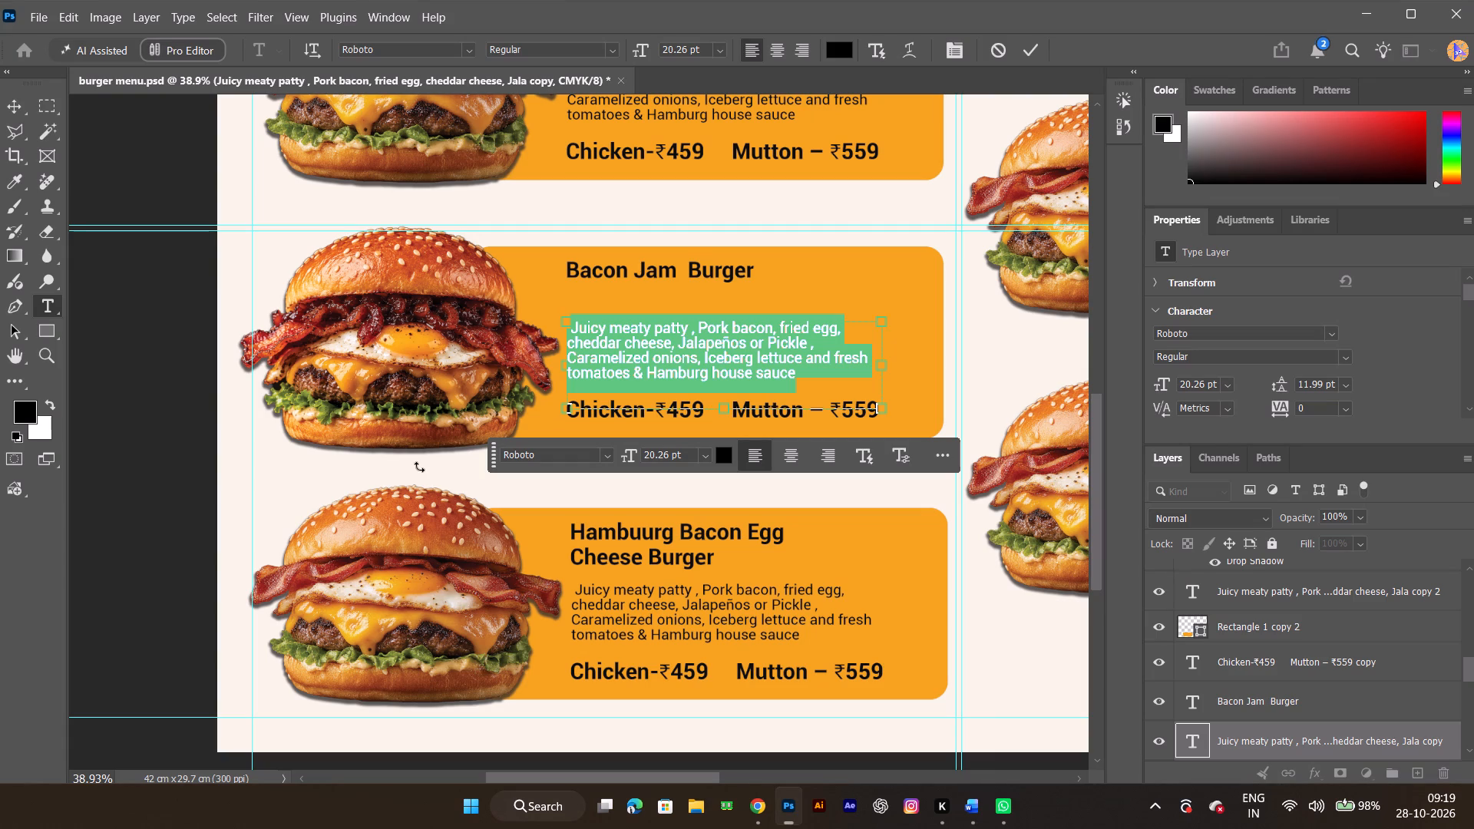
key("ctrl+v")
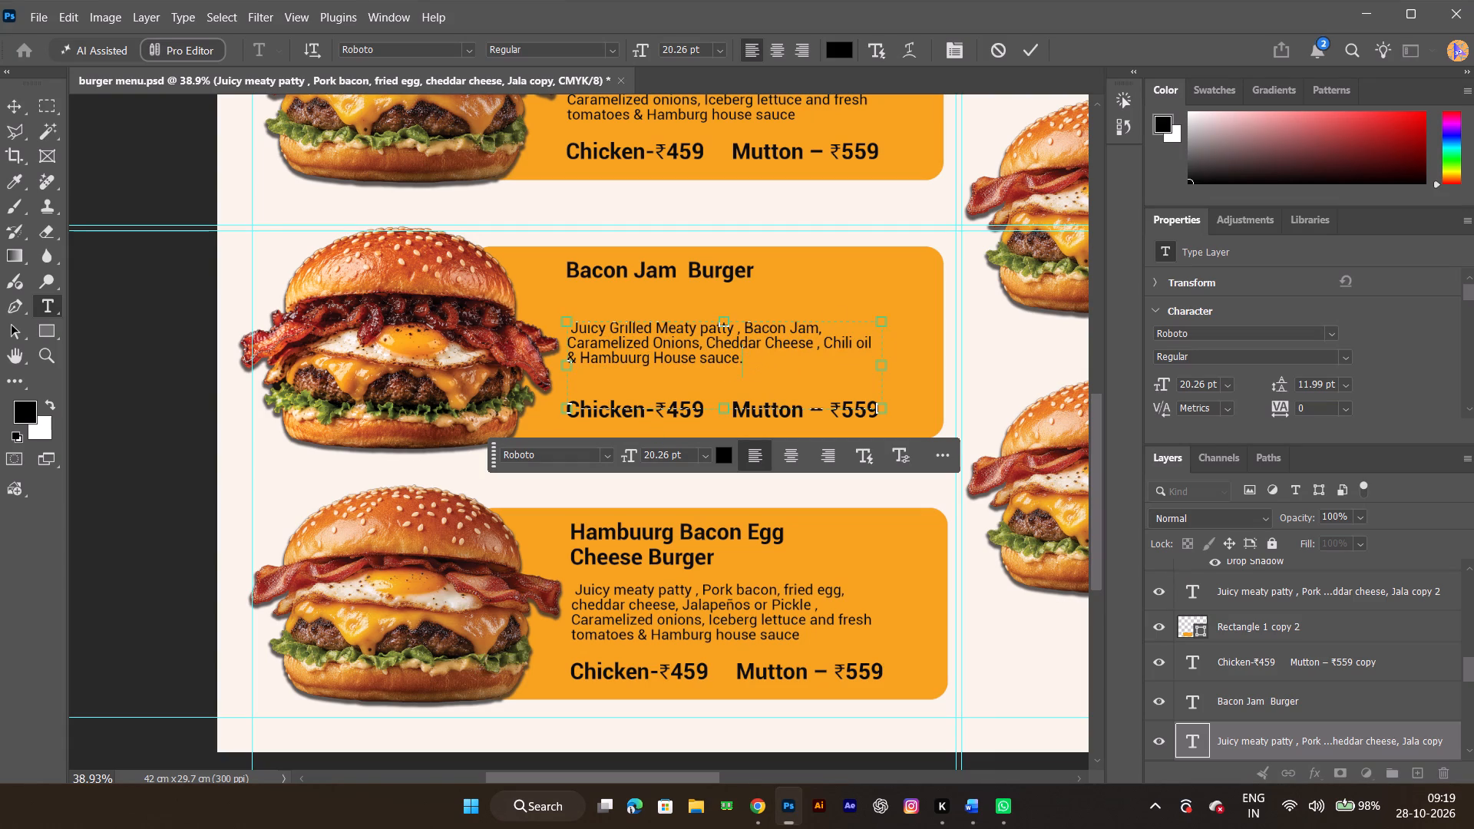
left_click(1033, 50)
Replace the middle item's price line with "Chicken-₹399 Mutton – ₹499" copied from the Modern Burger Word document.
double_click(596, 406)
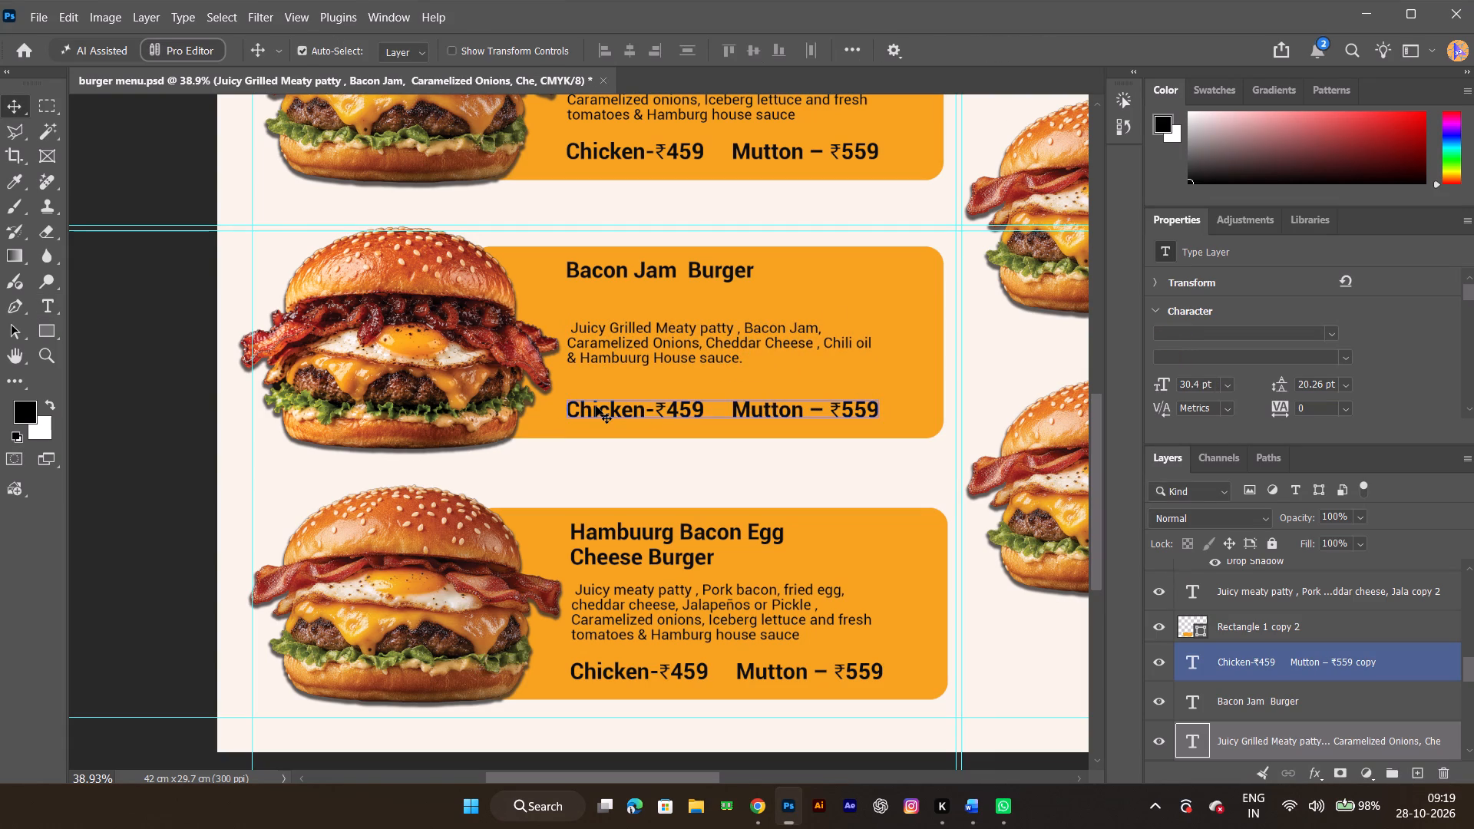
key("alt+Tab")
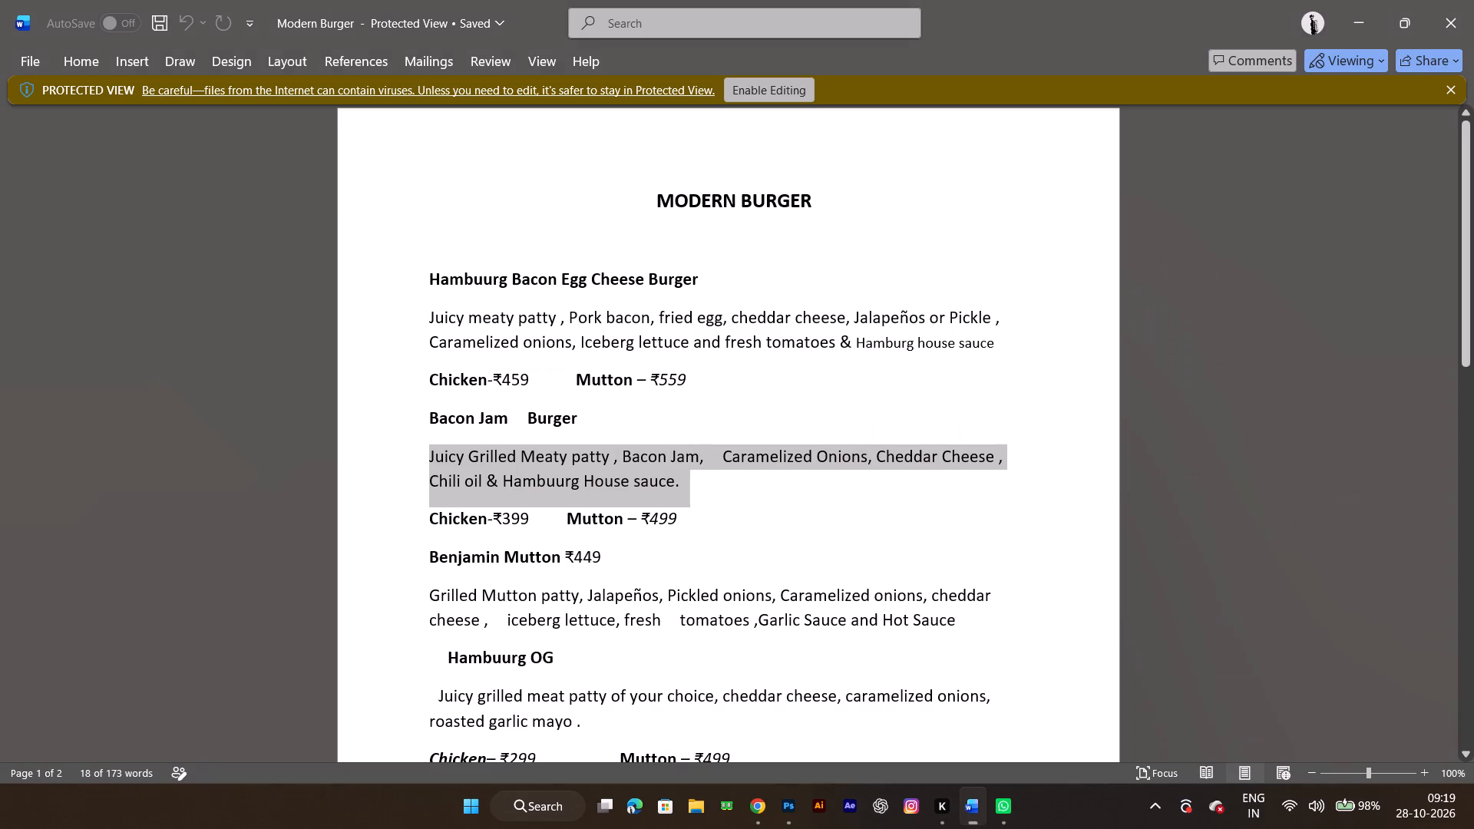
left_click(408, 517)
key("ctrl+c")
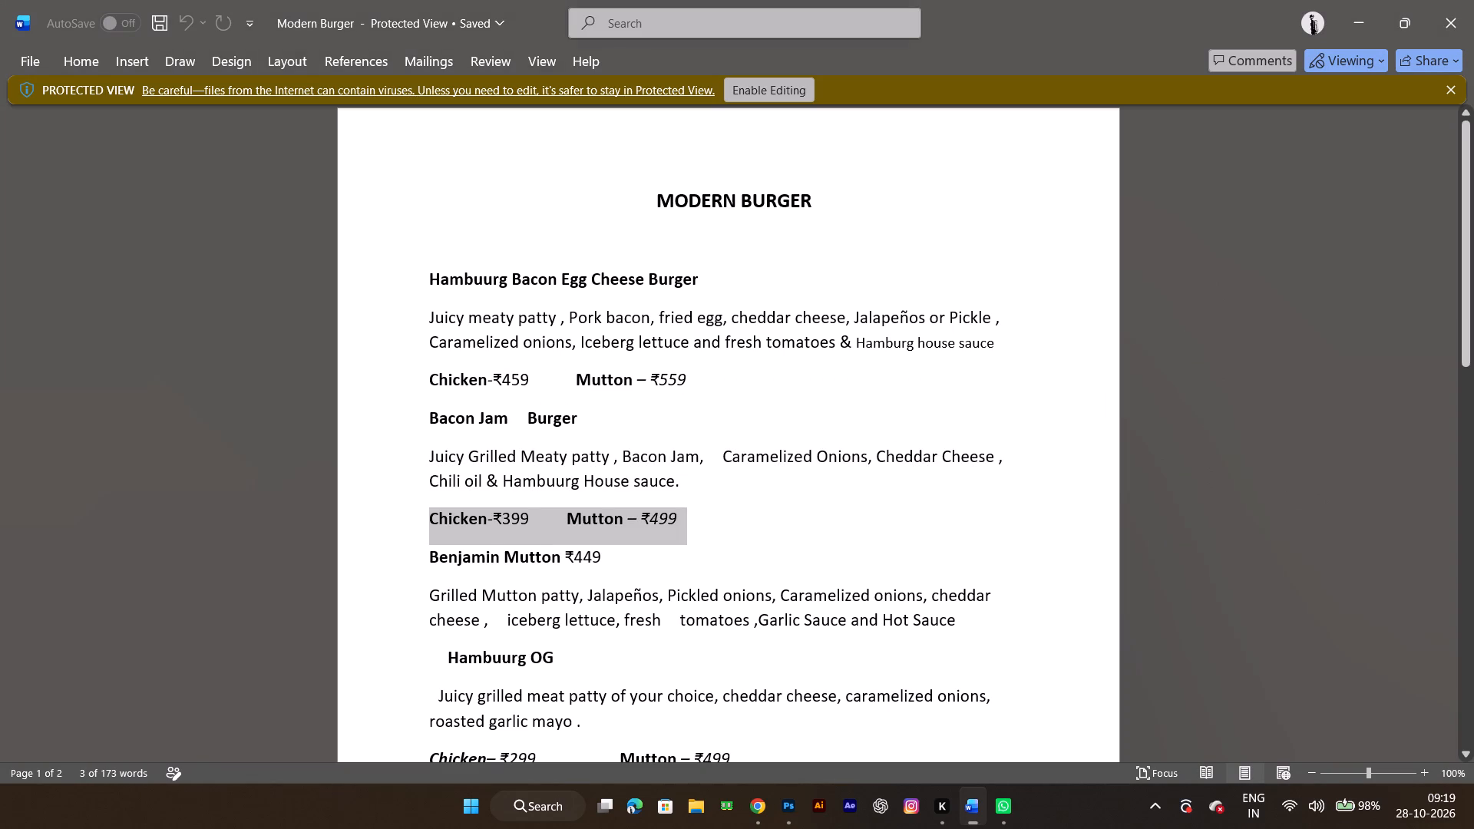
key("alt+Tab")
key("ctrl+v")
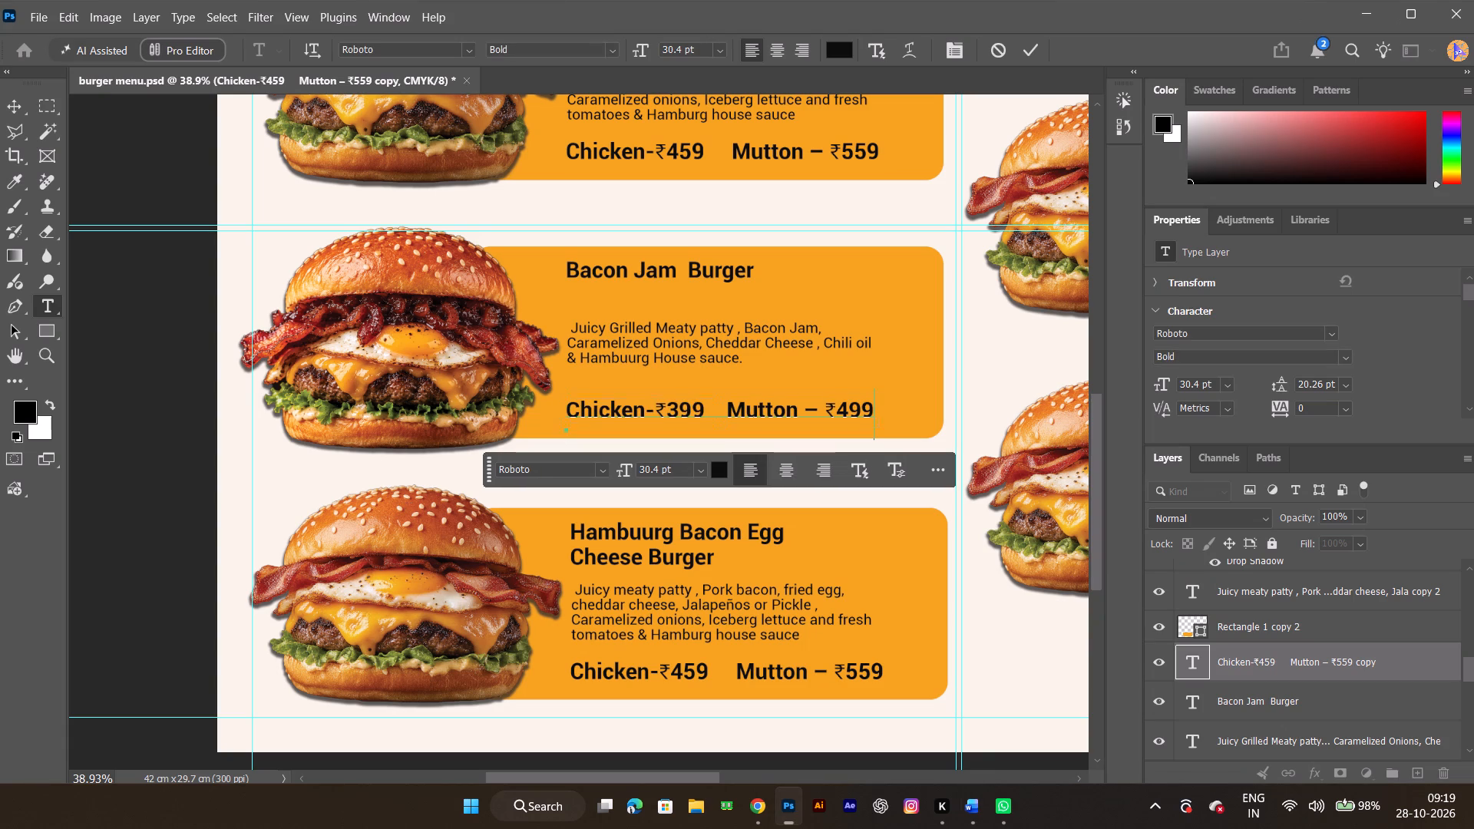
left_click(1036, 45)
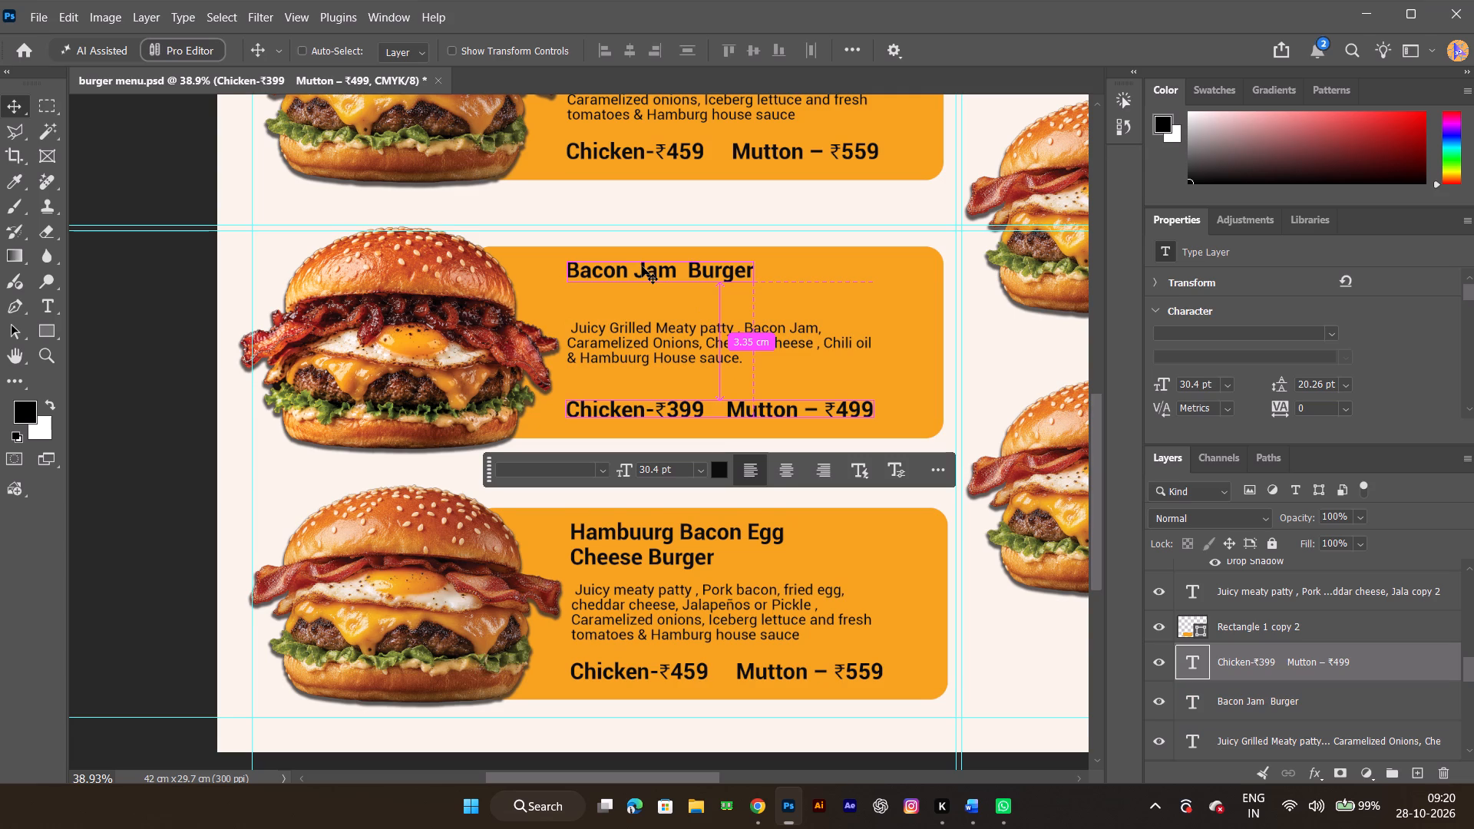
Delete the Layer 1 copy 2 burger image from the left column's bottom item.
key("ctrl+plus")
key("ctrl+minus")
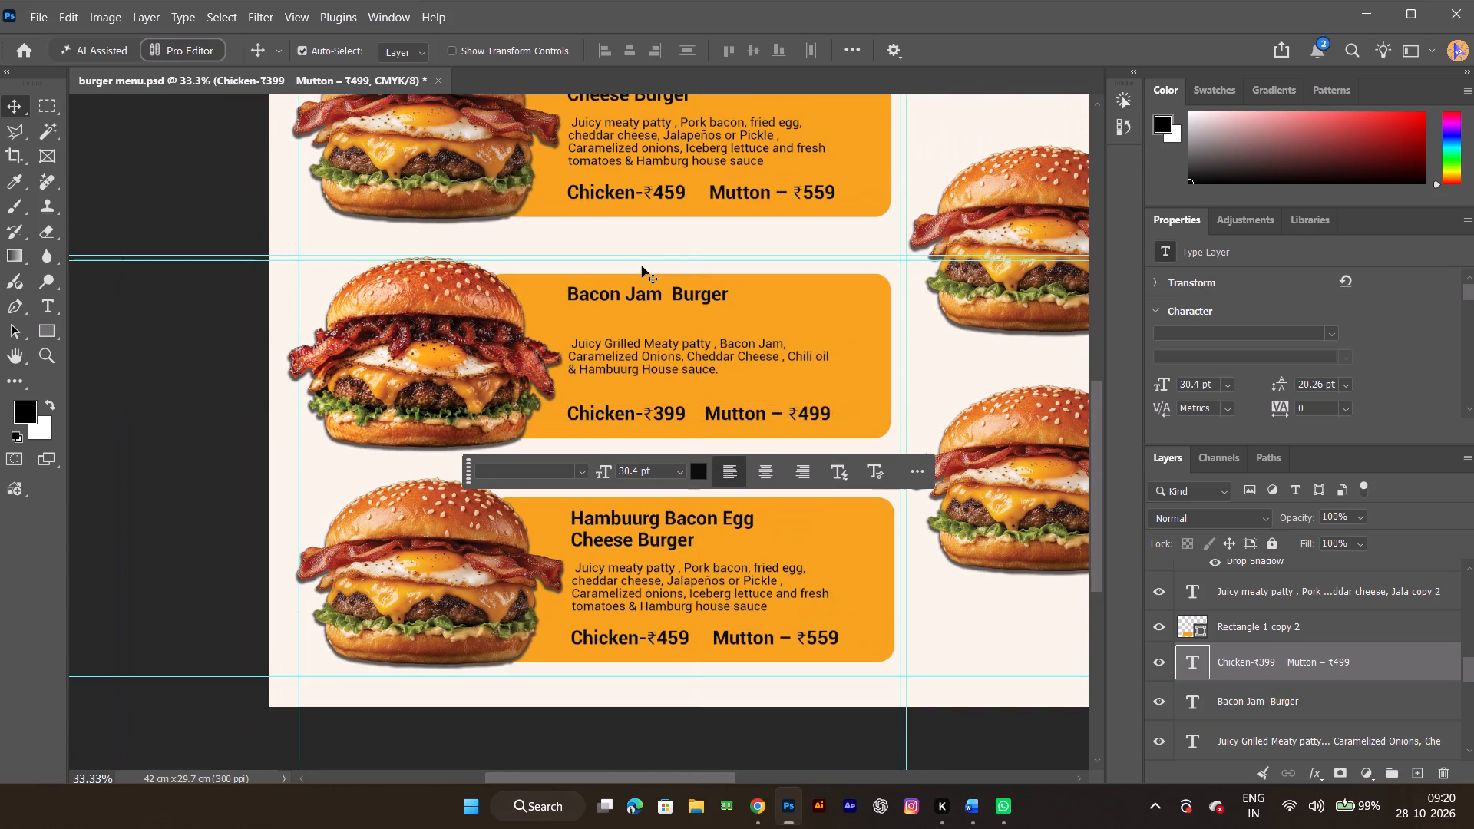
left_click(394, 552)
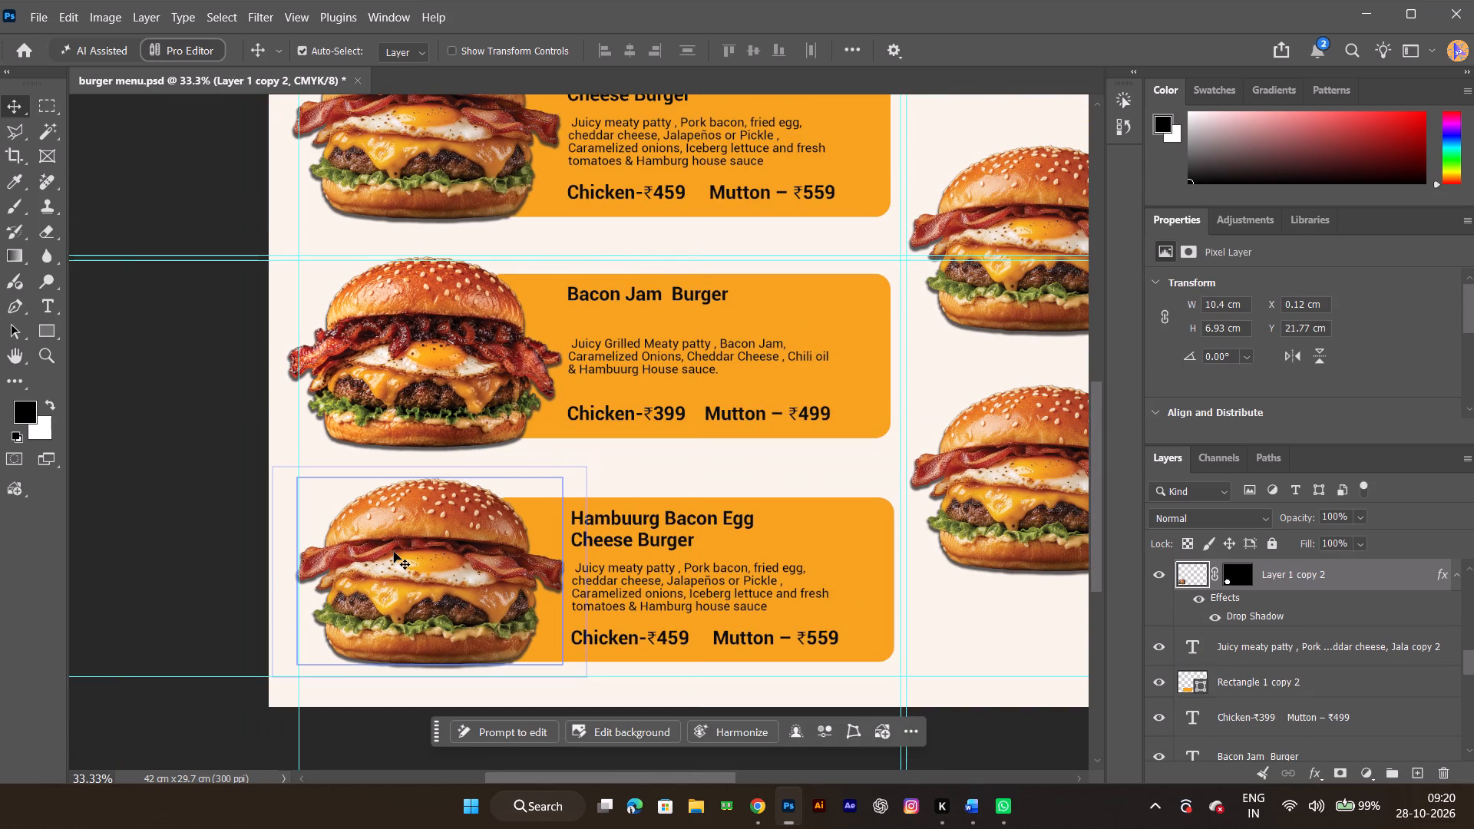
key("Delete")
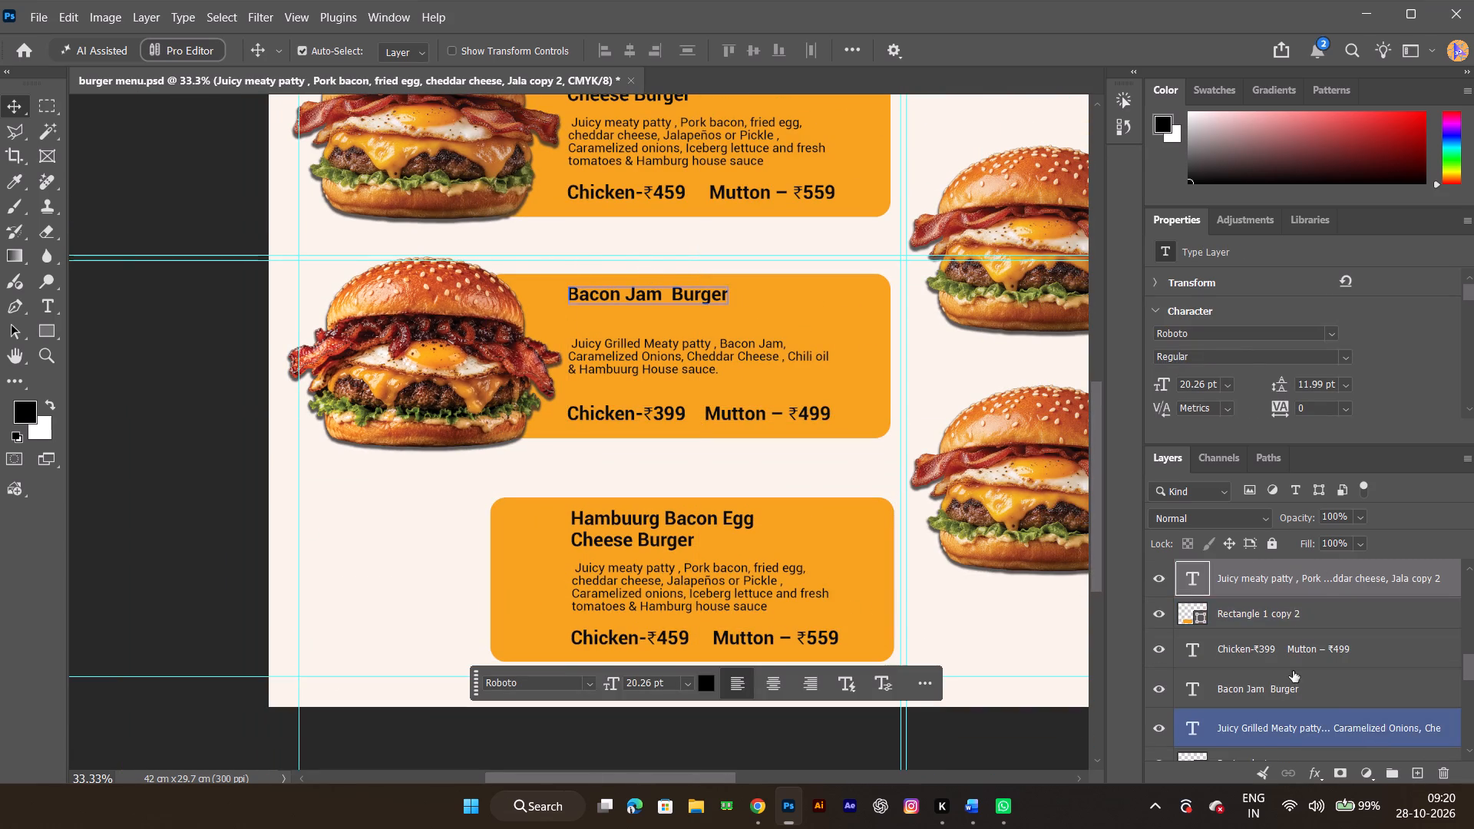
Show the hidden Layer 3 burger and move it onto the image area of the left column's bottom item.
scroll(1293, 671, "down", 6)
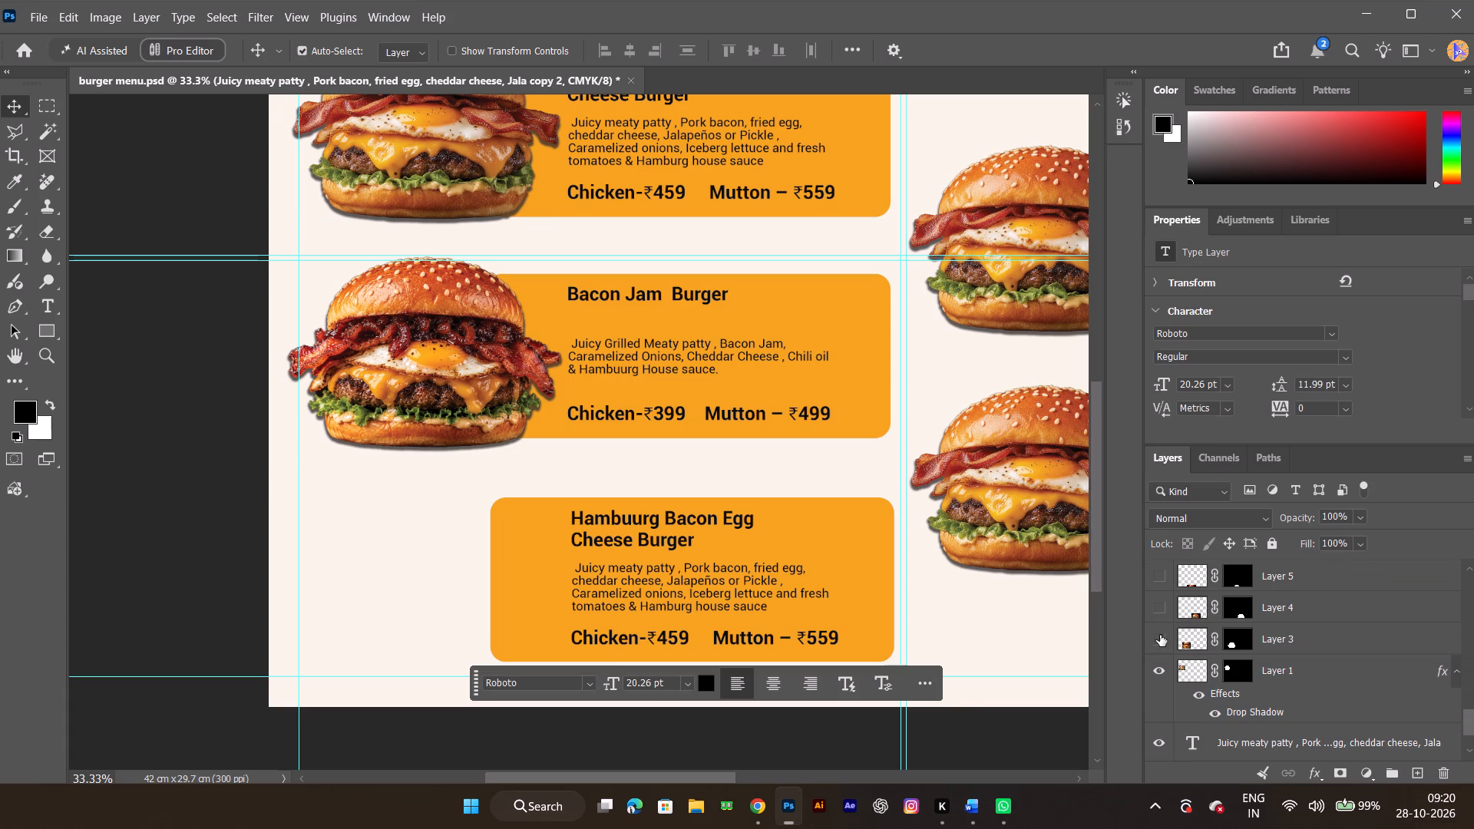
left_click(1158, 636)
left_click_drag(668, 468, 580, 471)
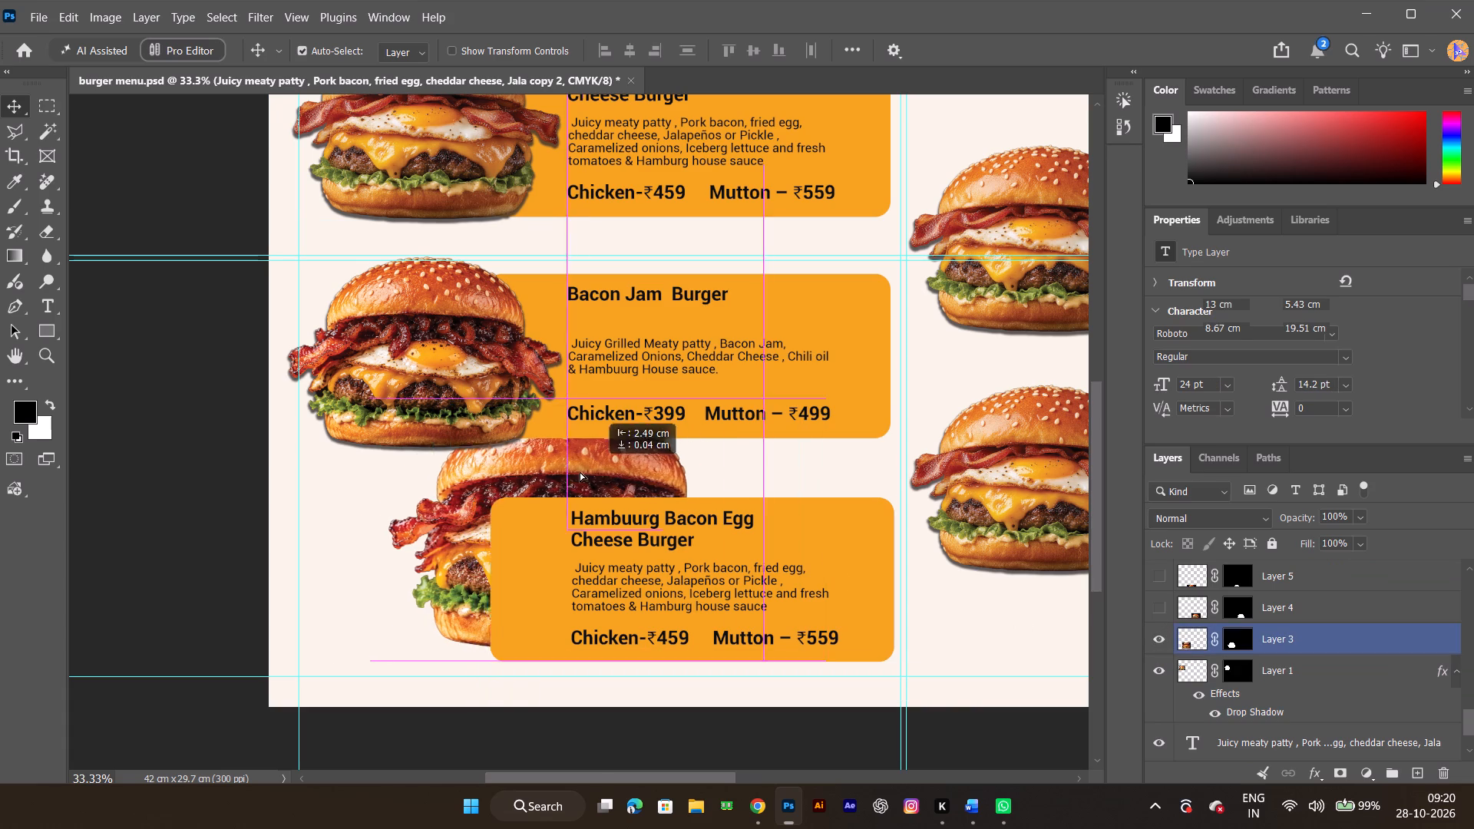
left_click_drag(580, 471, 445, 492)
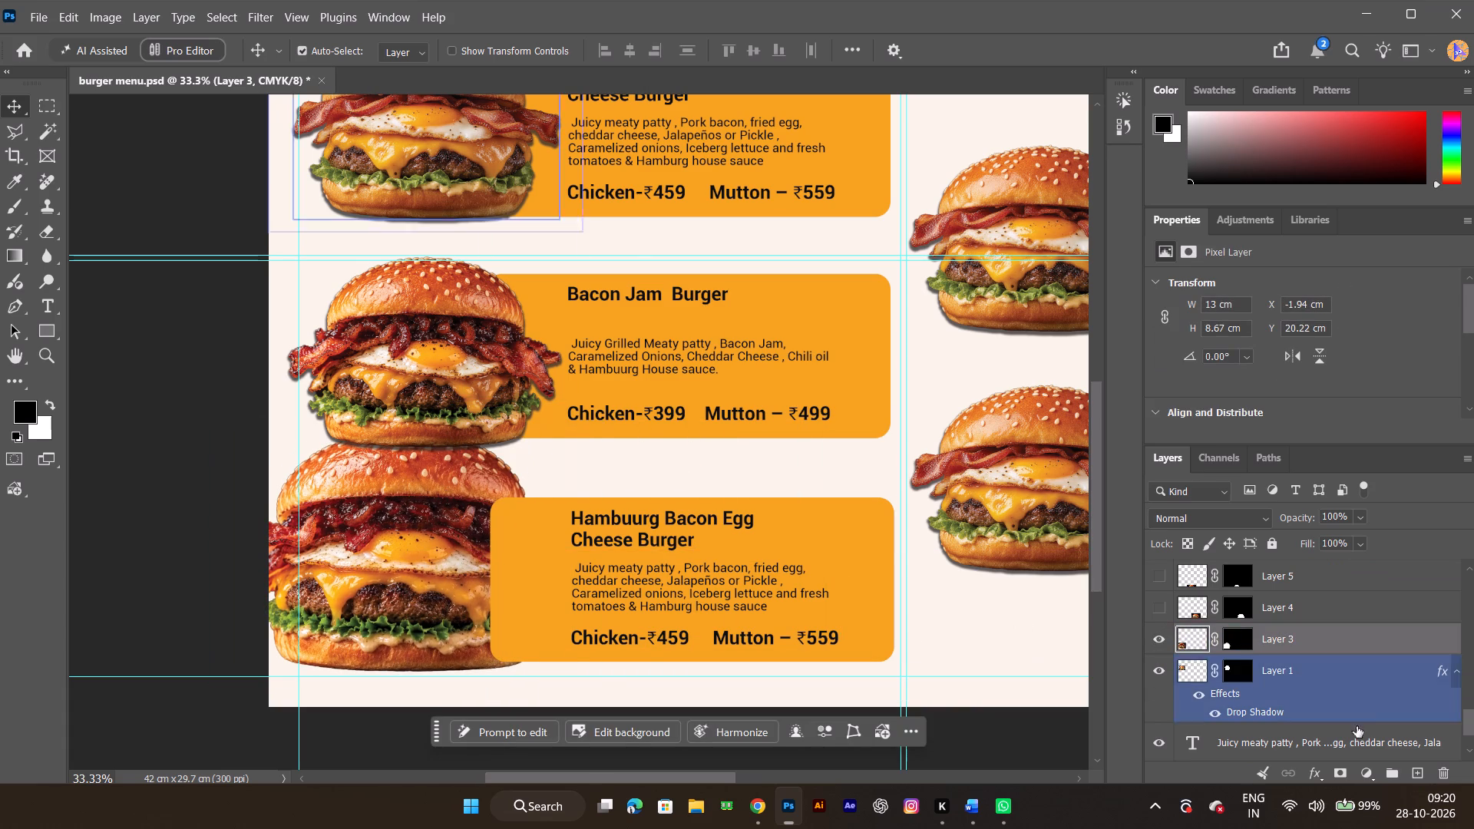
Move Layer 3 up the layer stack to directly above Layer 2, in front of the orange rectangle.
left_click_drag(1308, 648, 1309, 532)
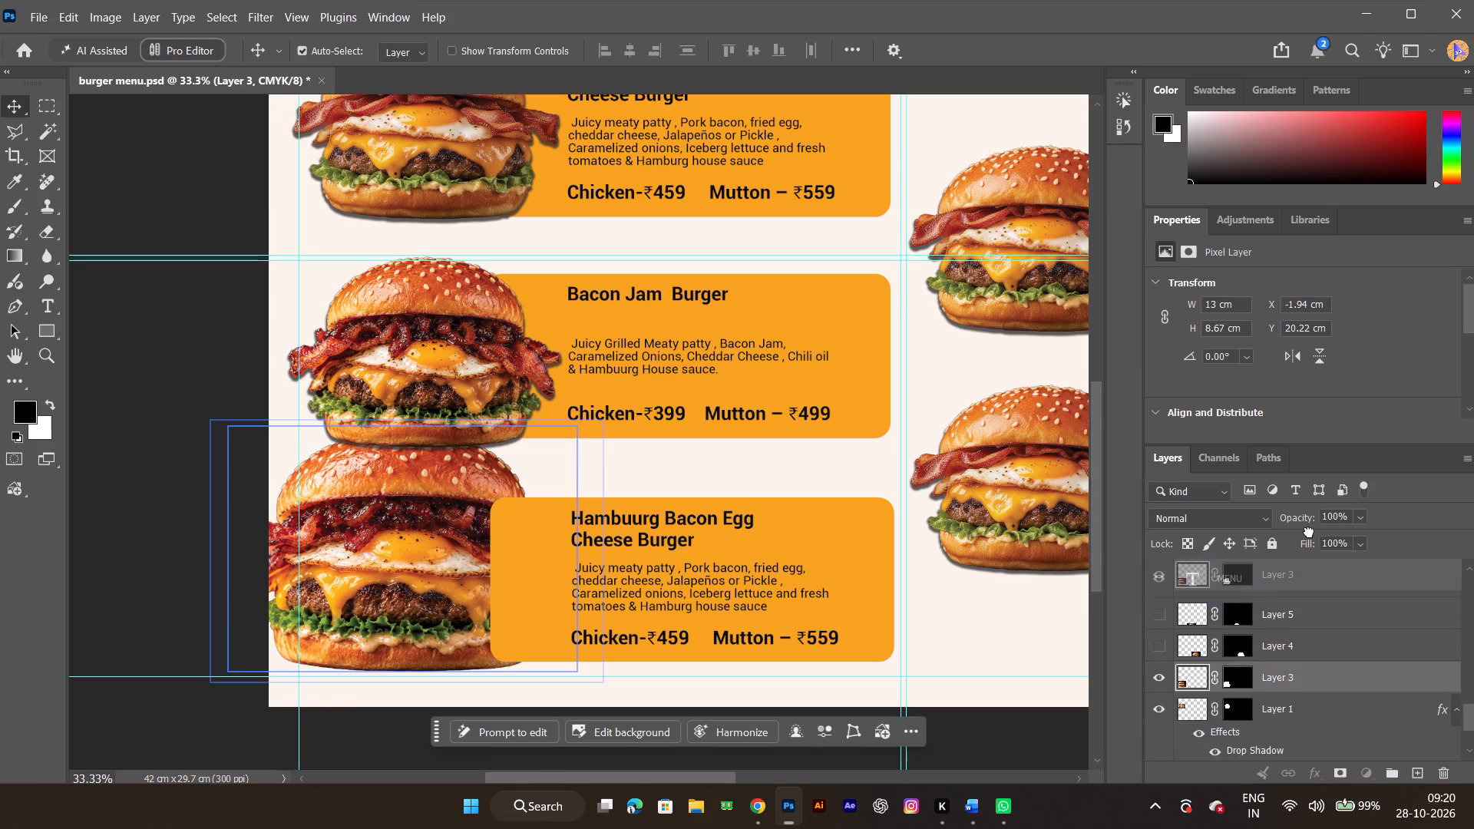
left_click_drag(1309, 532, 1309, 530)
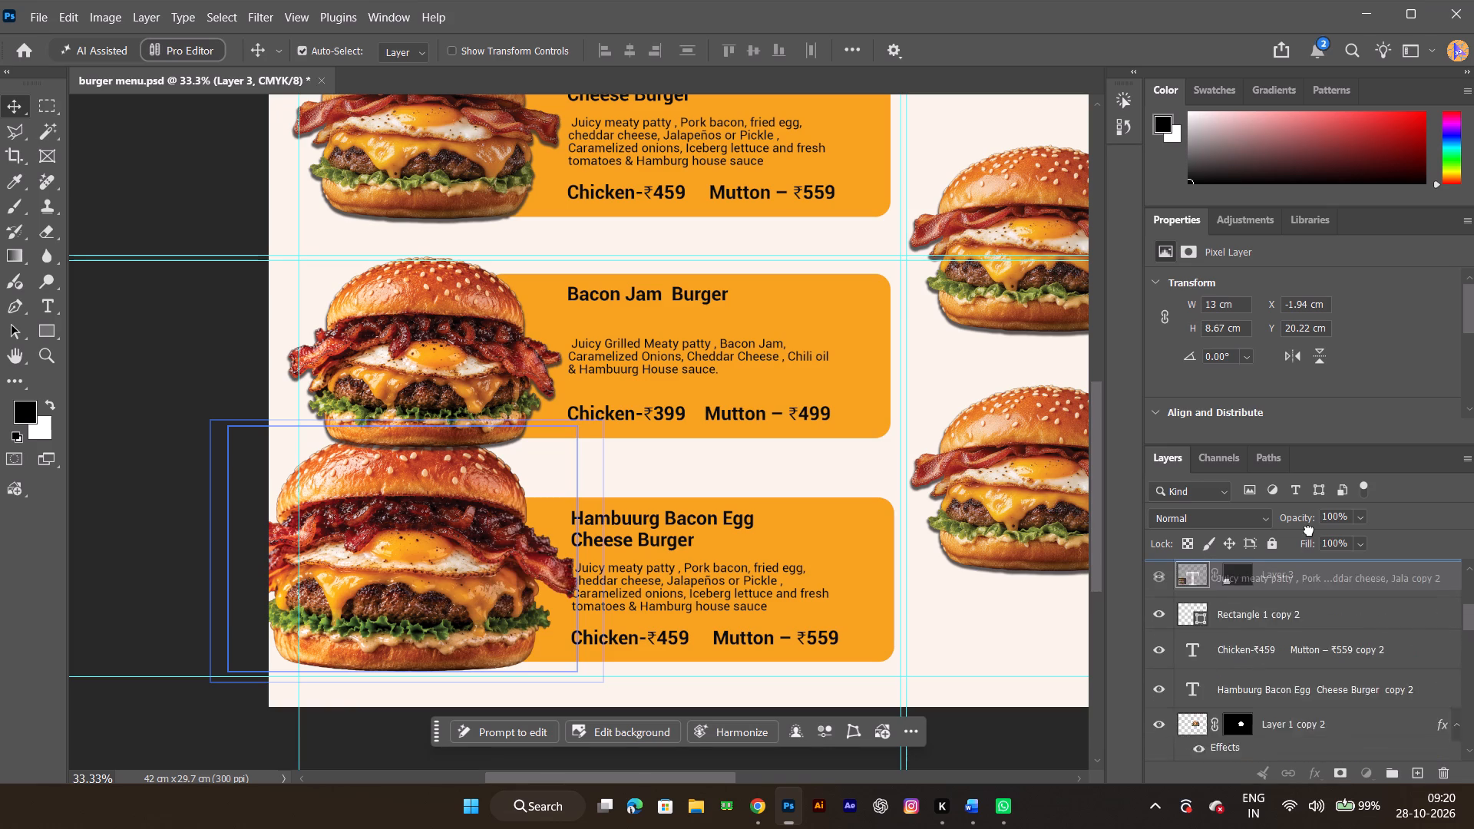
left_click_drag(1309, 530, 1307, 569)
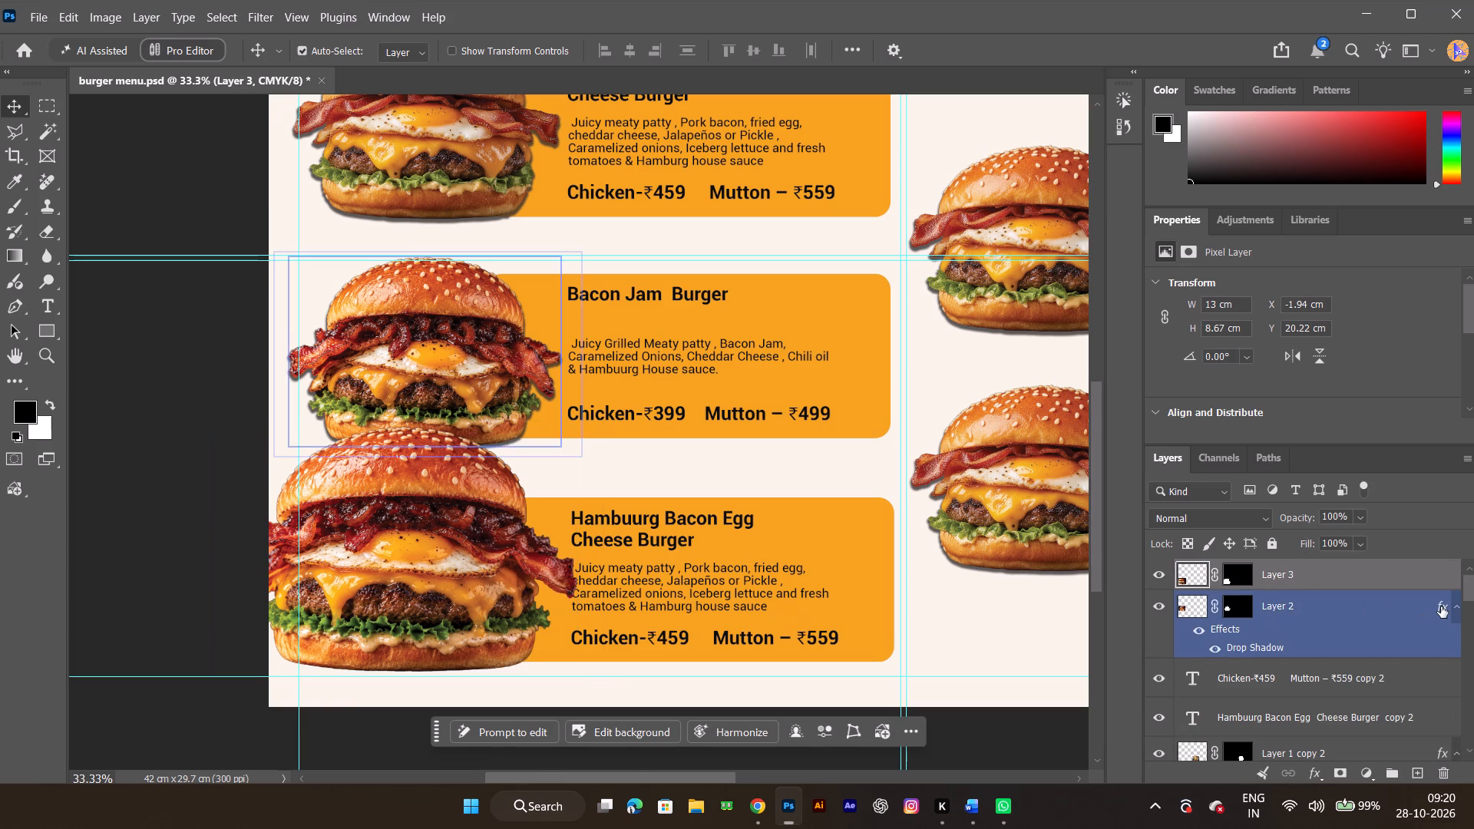
Copy the Drop Shadow effect from Layer 2 onto Layer 3.
left_click_drag(1444, 606, 1433, 579, "alt")
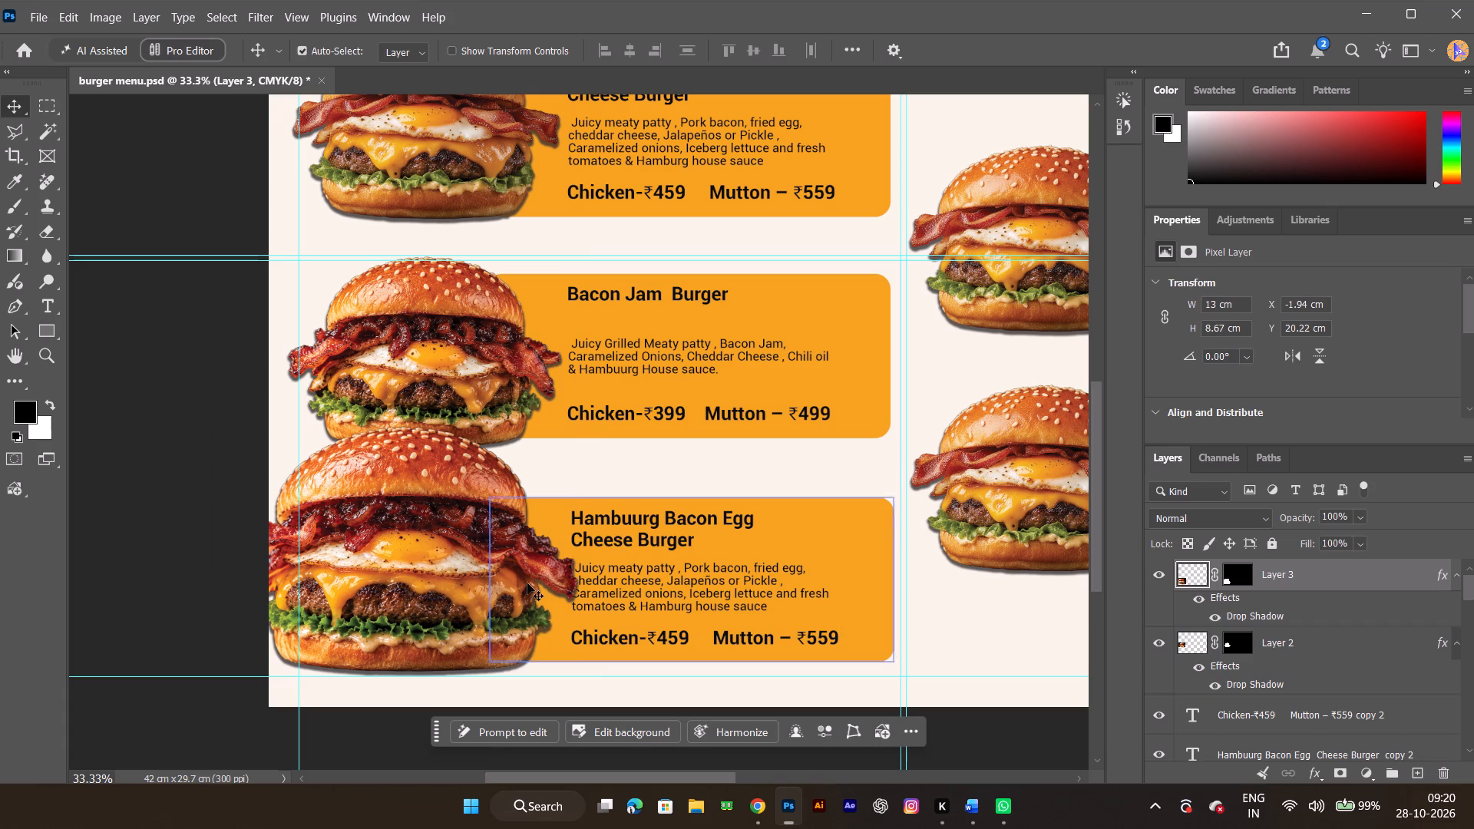
Scale the Layer 3 burger to about 77%, matching it against the Layer 2 burger, and place it beside the bottom item's text.
key("ctrl+t")
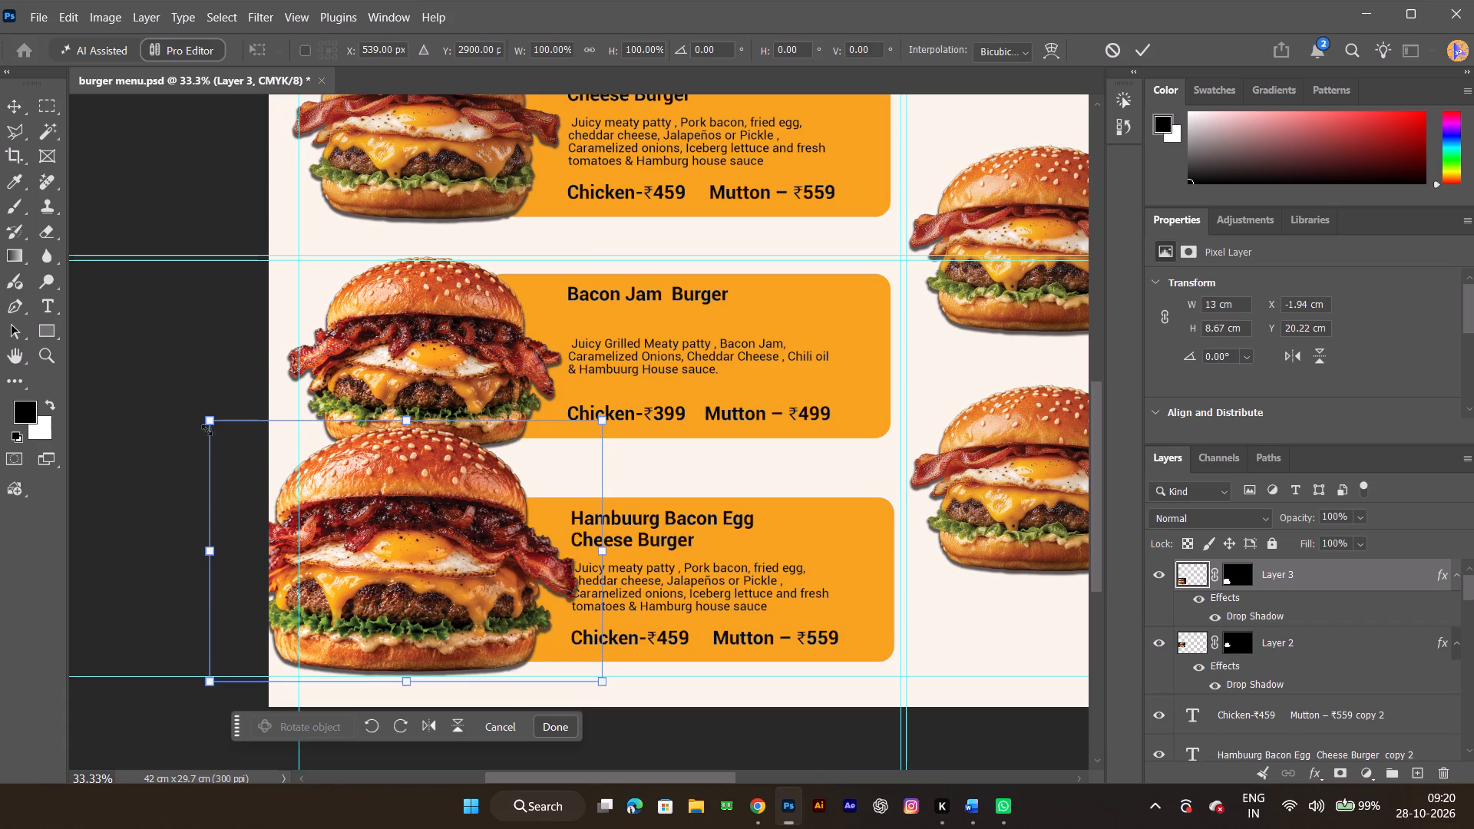
left_click_drag(206, 422, 279, 510, "shift")
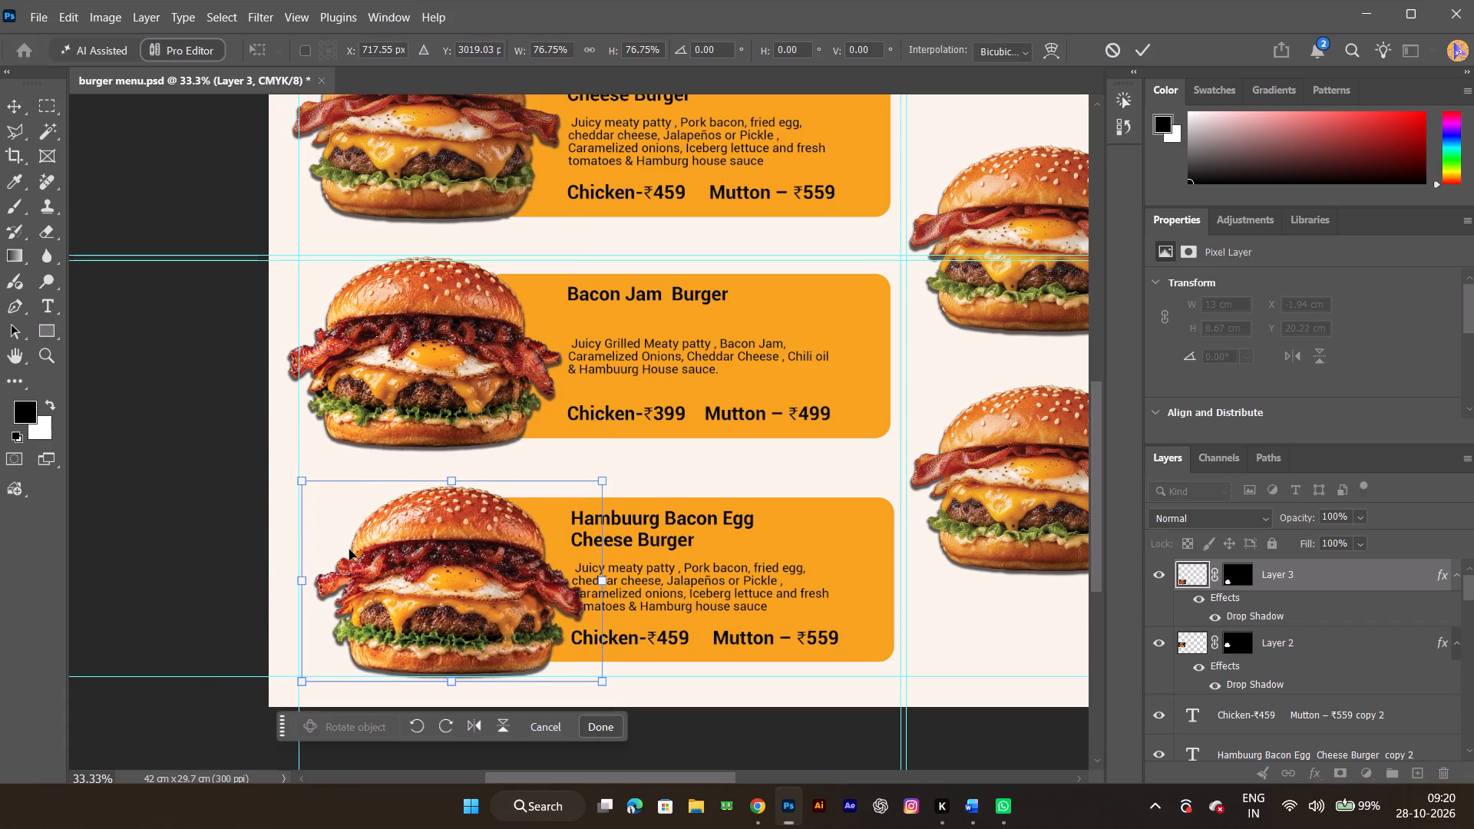
left_click_drag(444, 586, 444, 366)
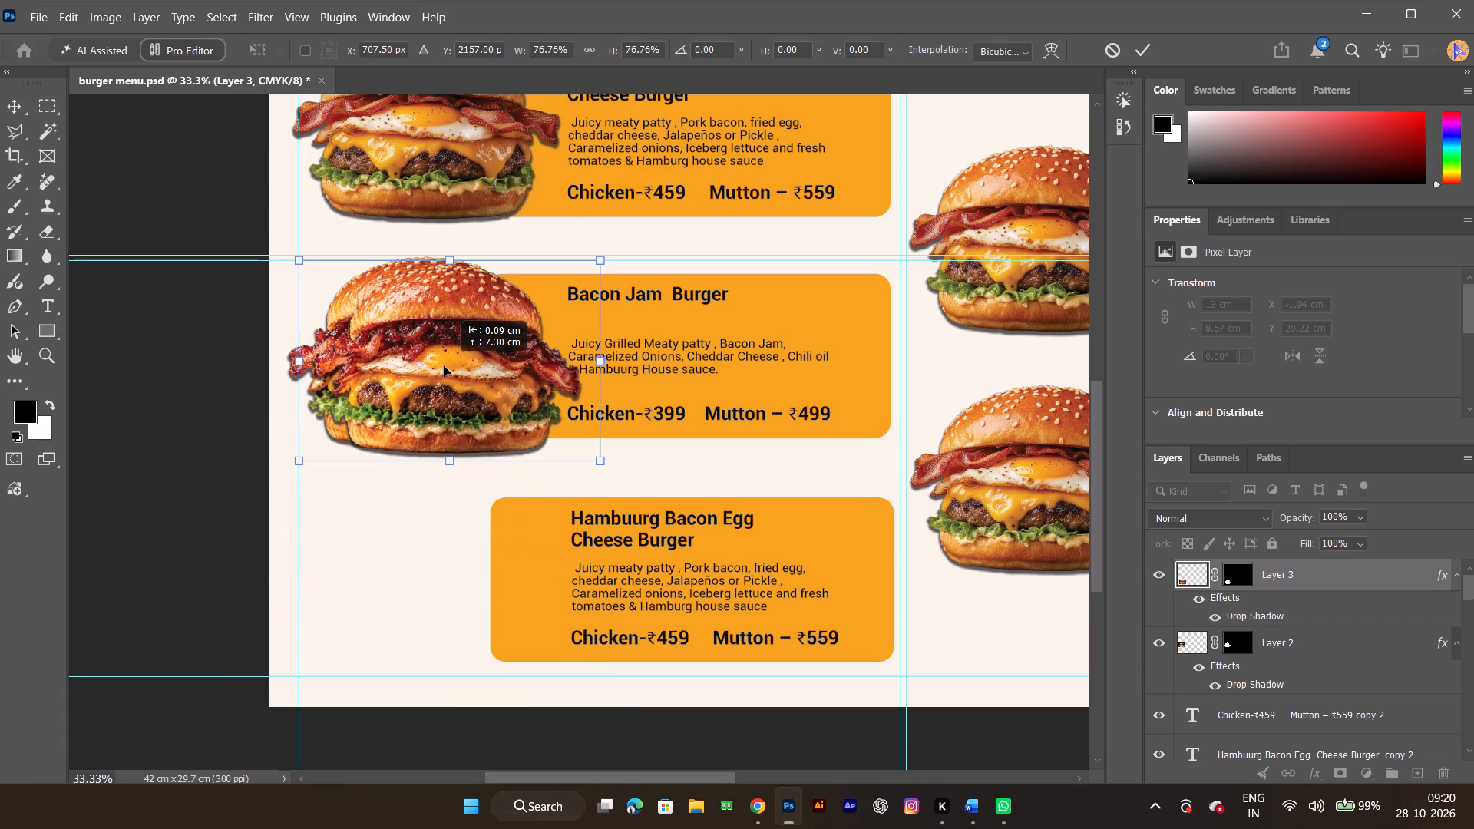
left_click_drag(444, 366, 408, 354)
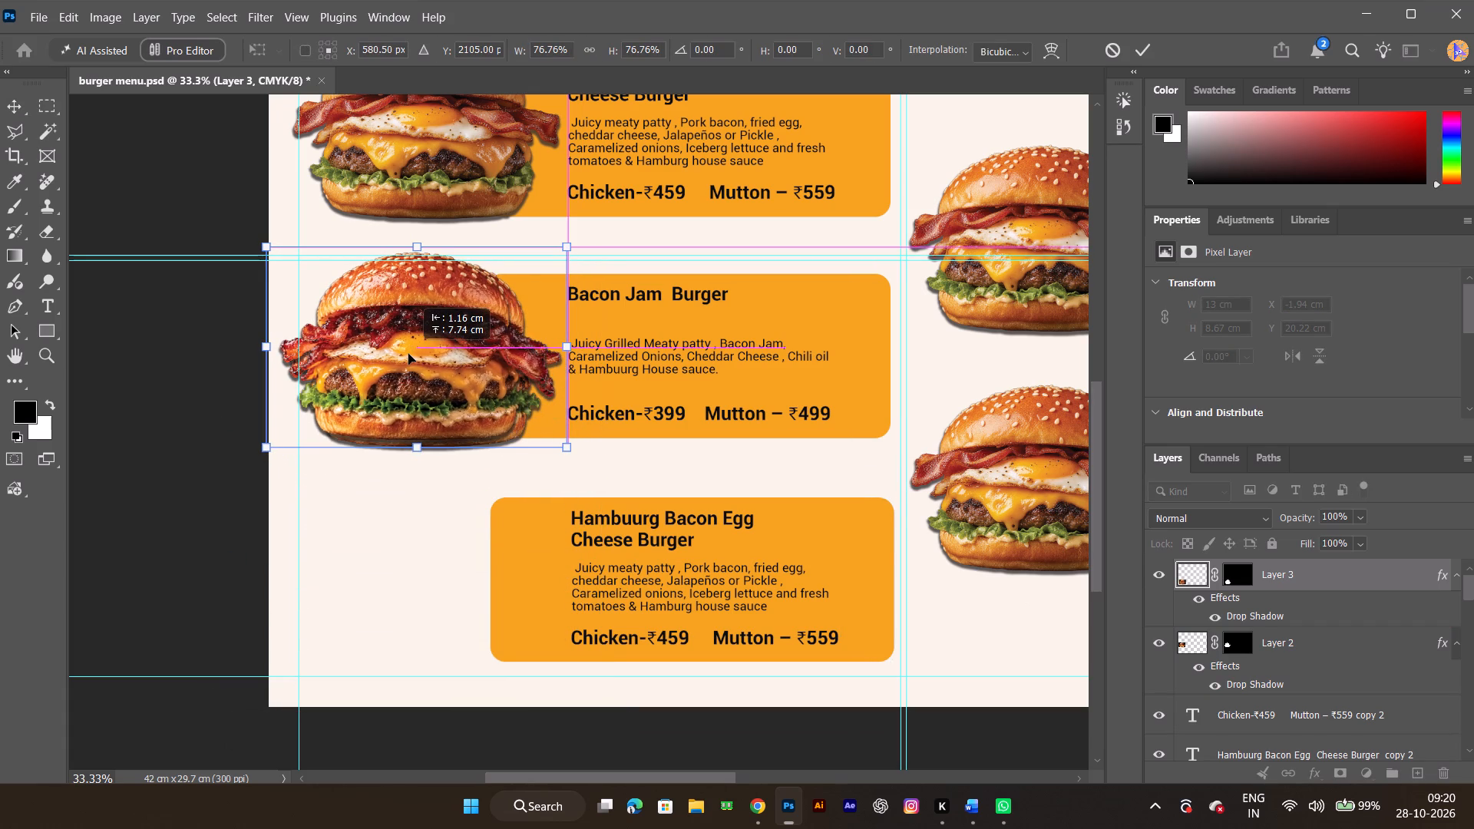
left_click_drag(408, 354, 396, 576)
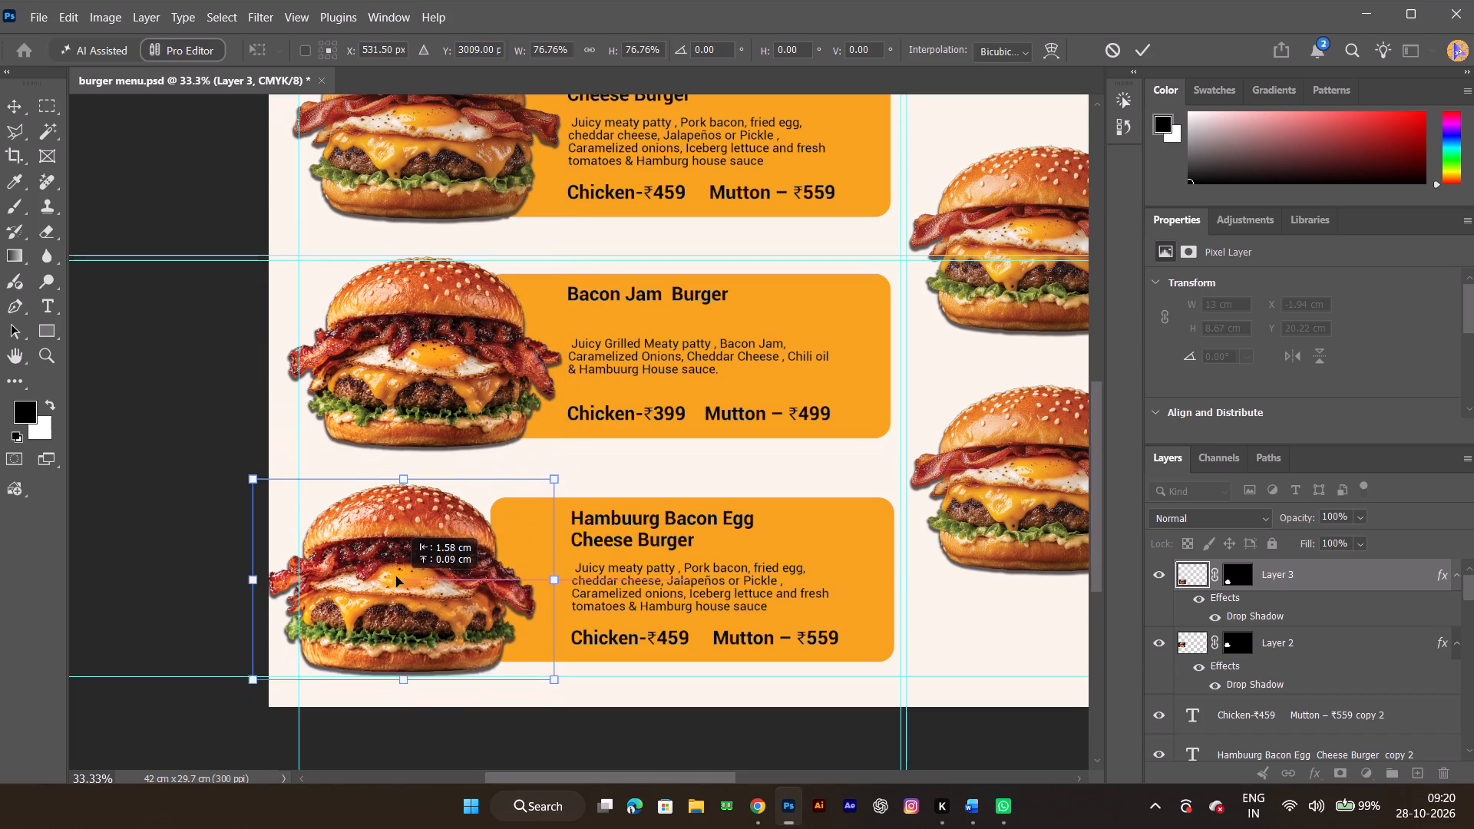
left_click_drag(396, 576, 417, 571)
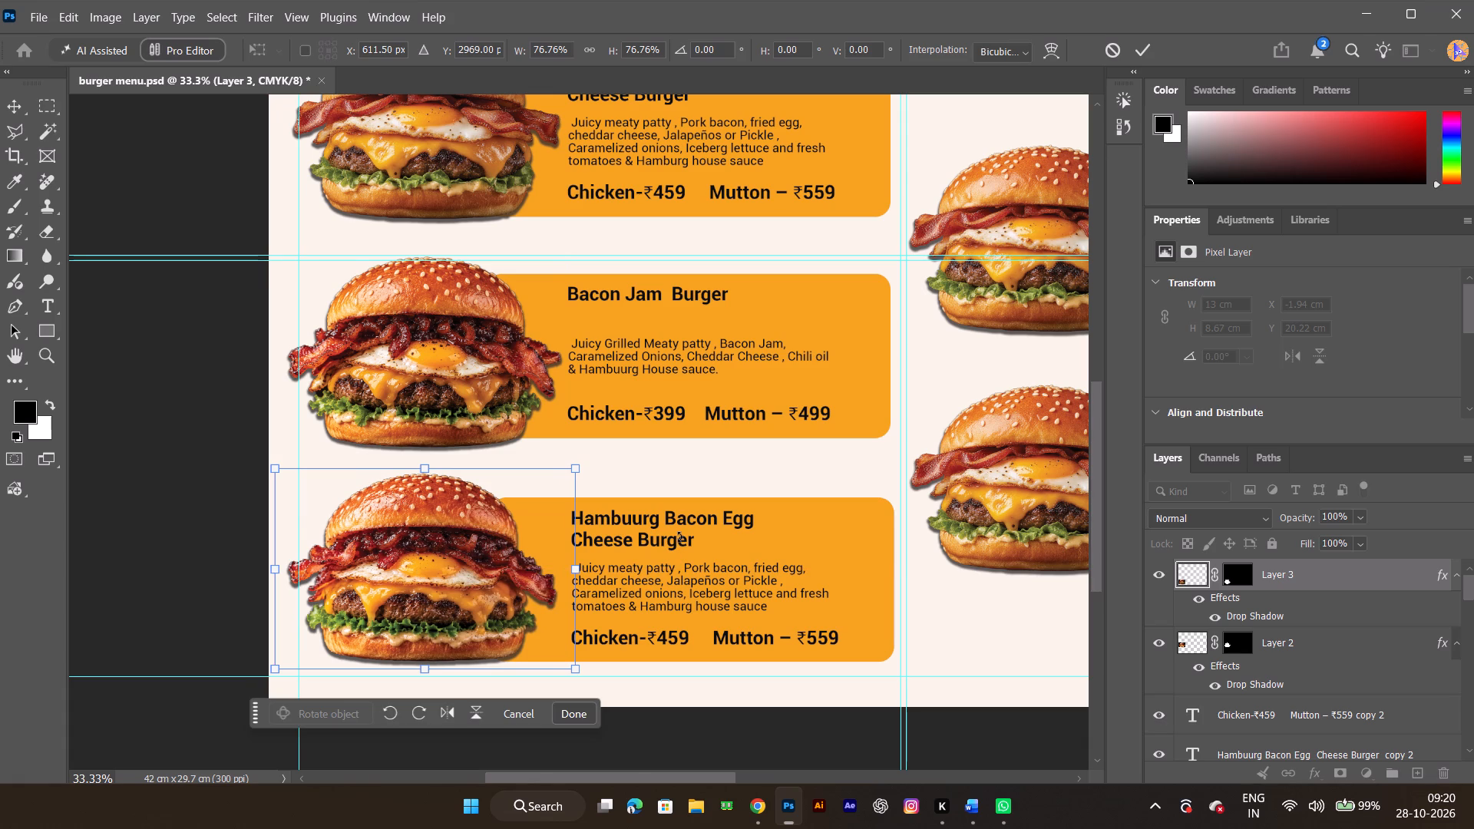
key("Return")
Open the bottom item's heading for editing and pick up the "Benjamin Mutton ₹449" line from the Modern Burger Word document.
triple_click(676, 530)
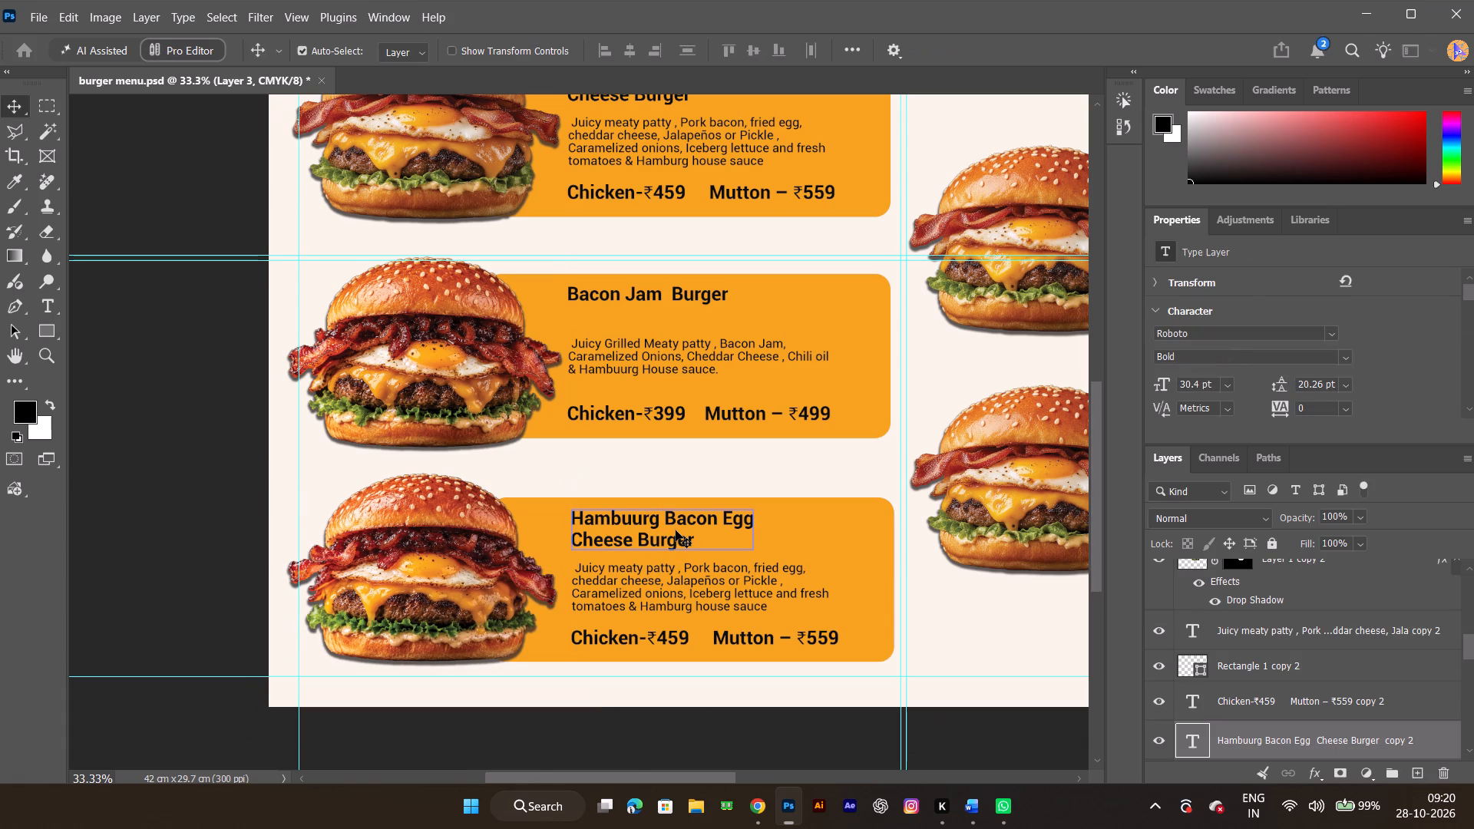
key("alt+Tab")
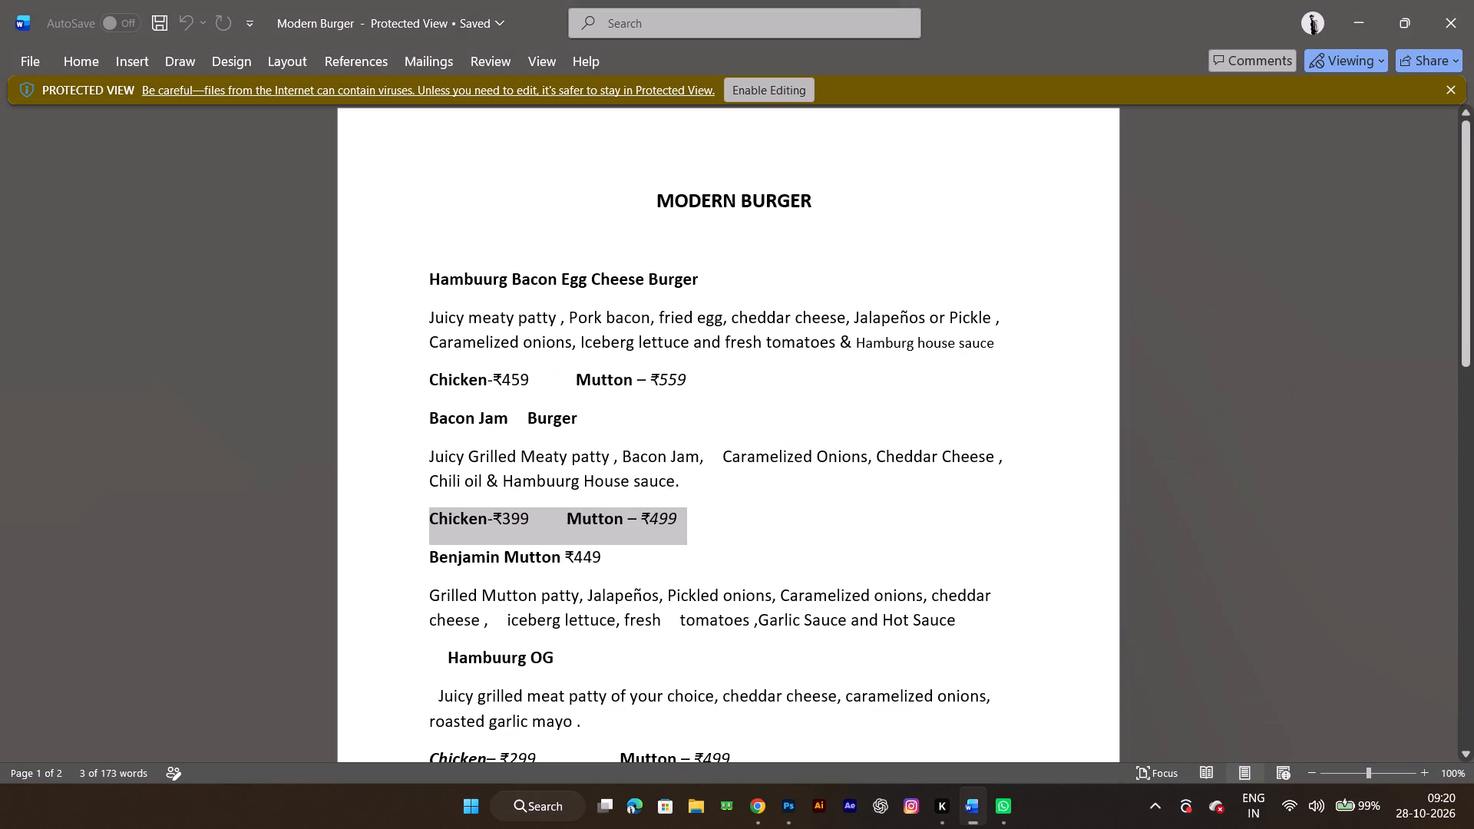
scroll(653, 540, "down", 1)
left_click(409, 523)
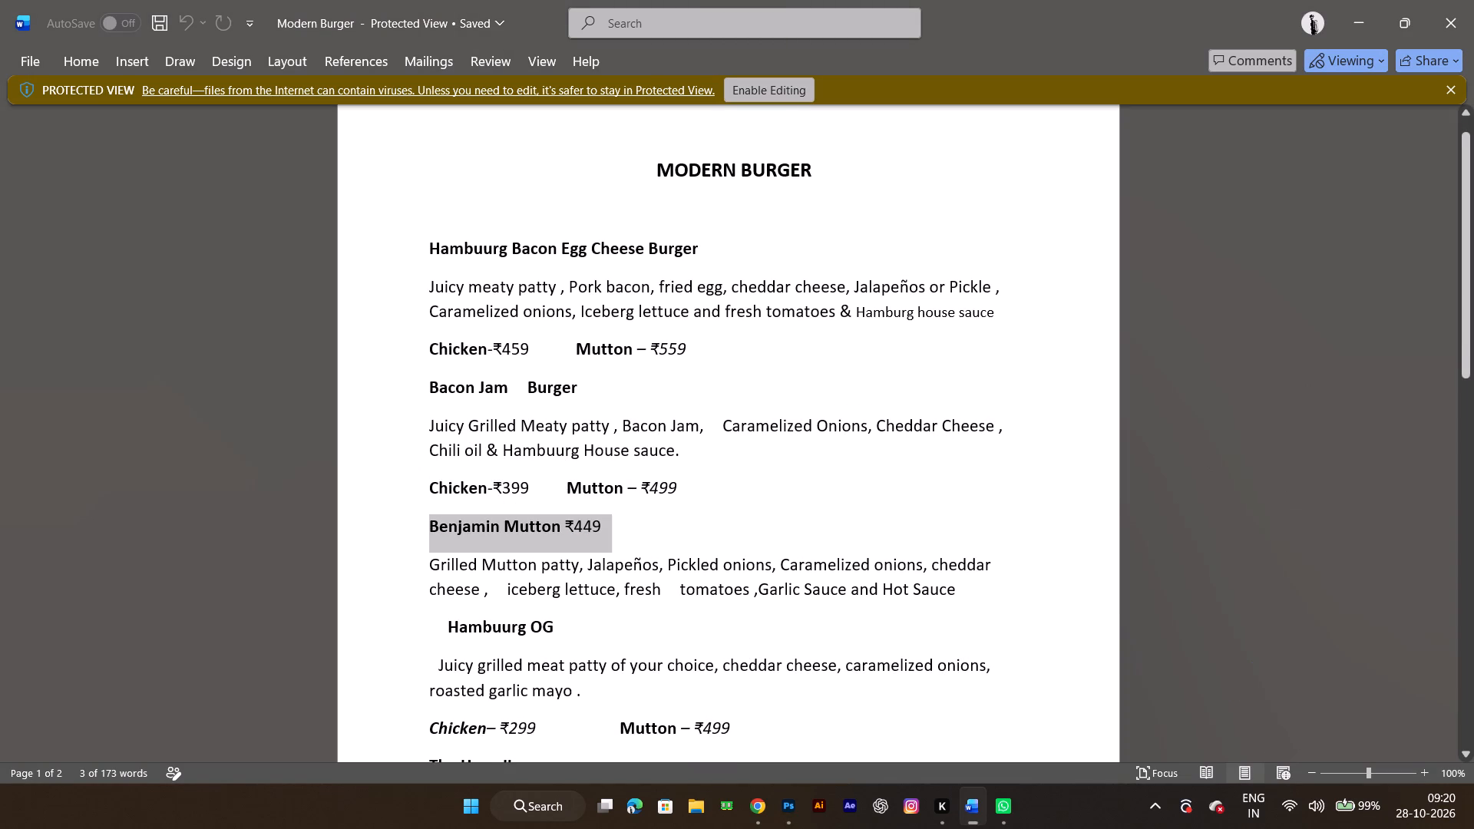
key("alt+Tab")
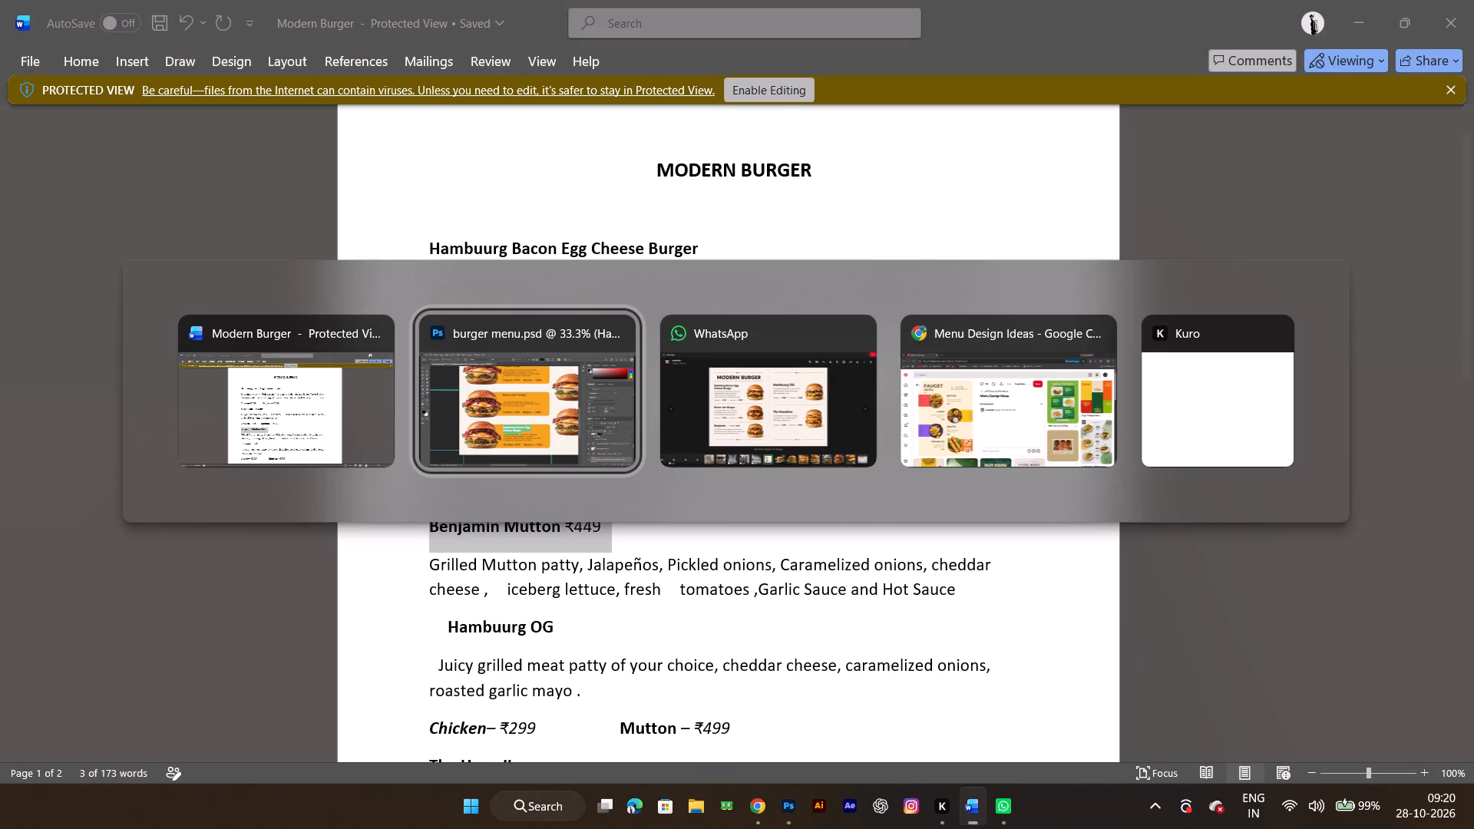
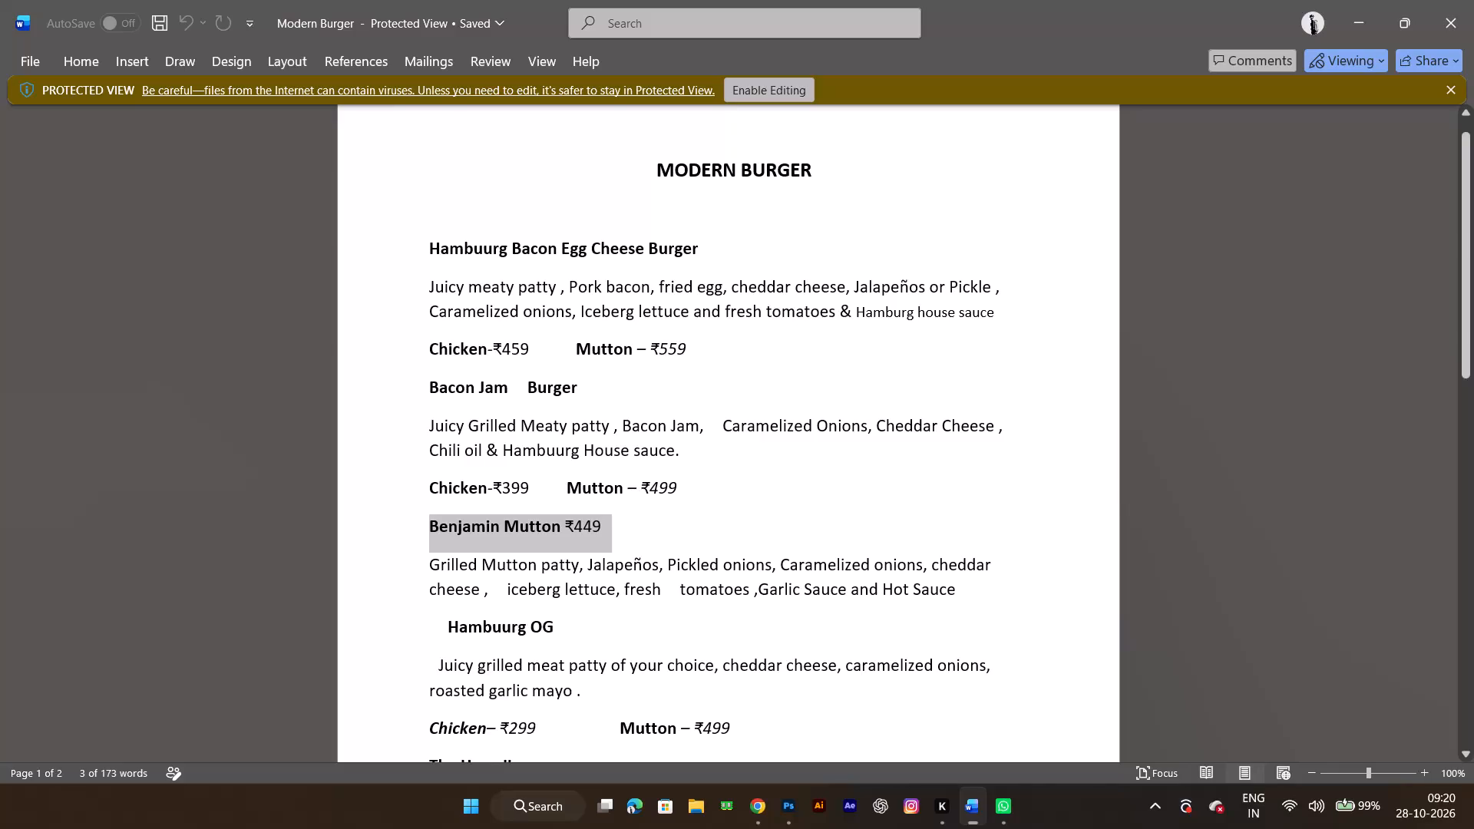
Copy only the burger name "Benjamin Mutton", without its price, from the Modern Burger document.
double_click(555, 527)
left_click(560, 527)
left_click_drag(560, 527, 499, 531)
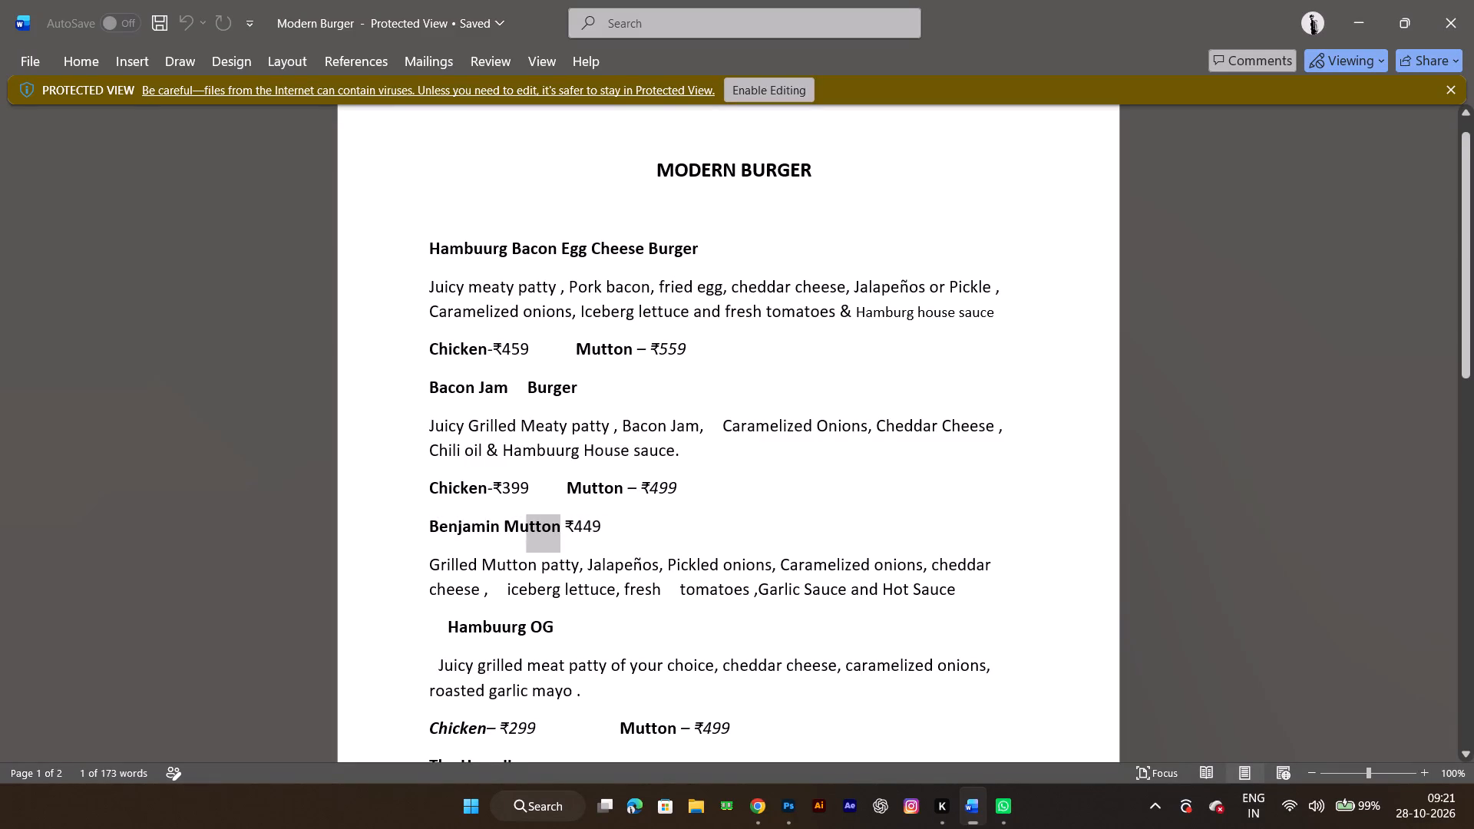
left_click_drag(499, 531, 428, 526)
key("ctrl+c")
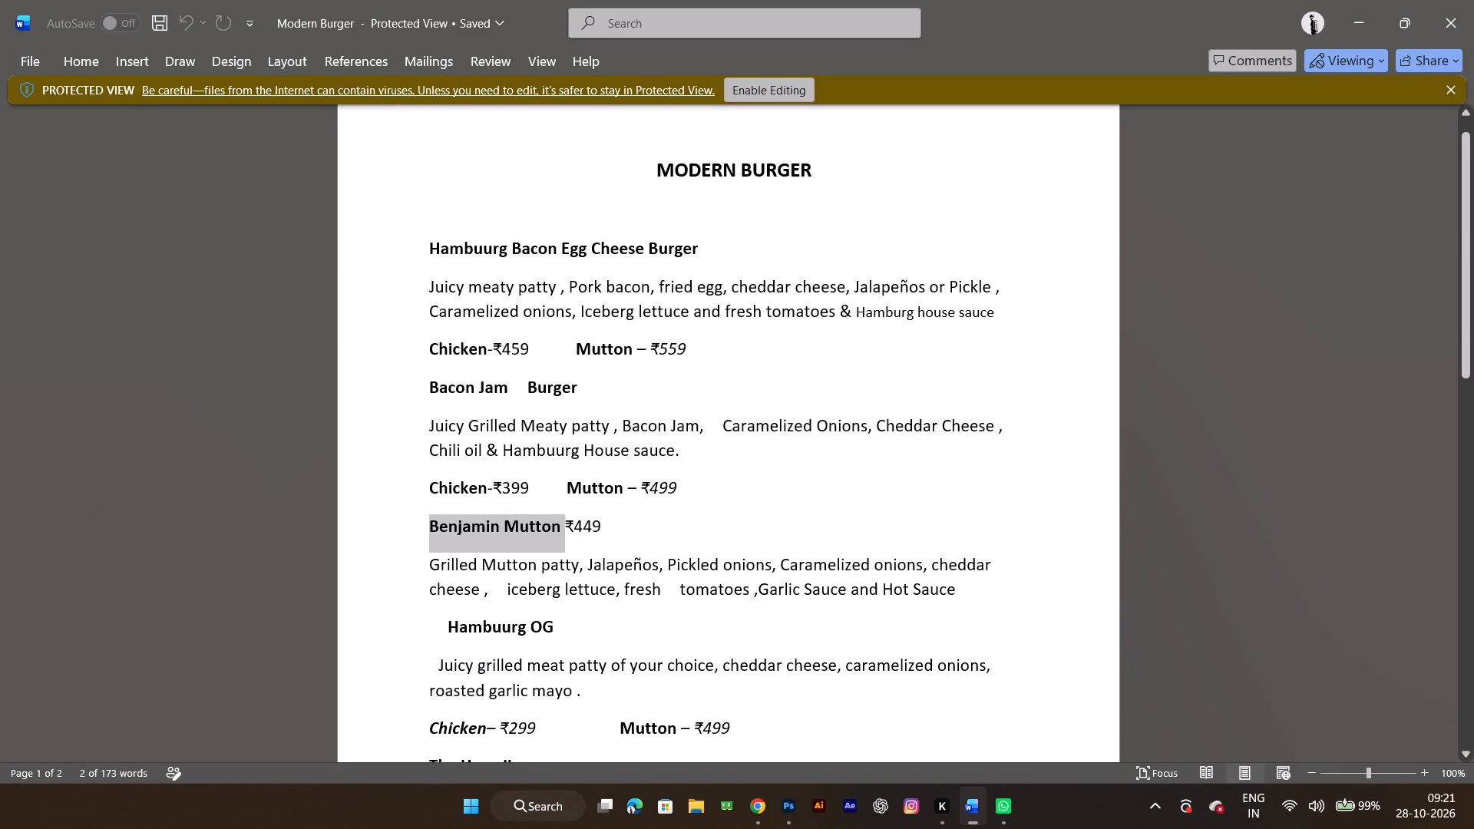
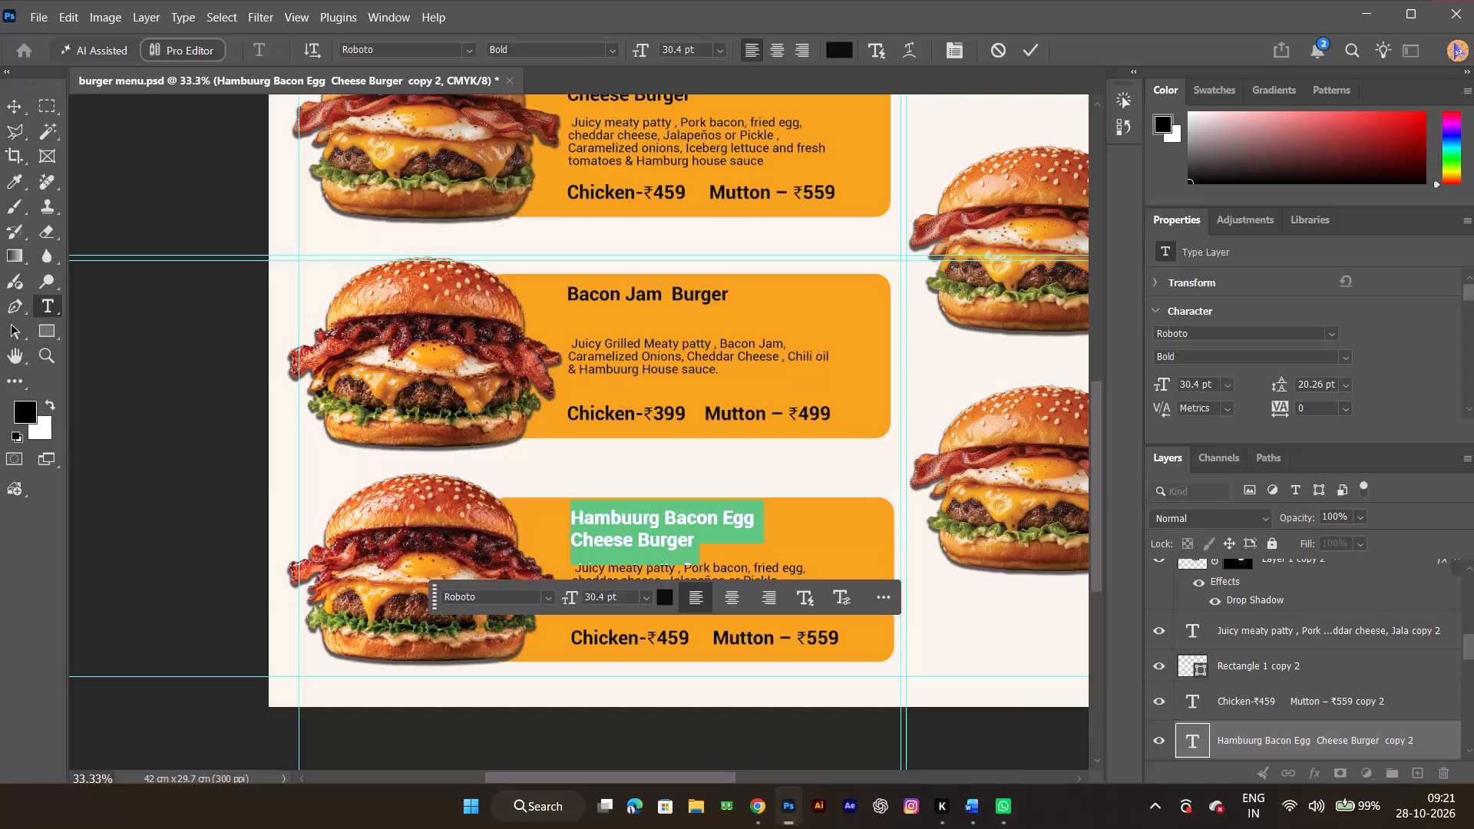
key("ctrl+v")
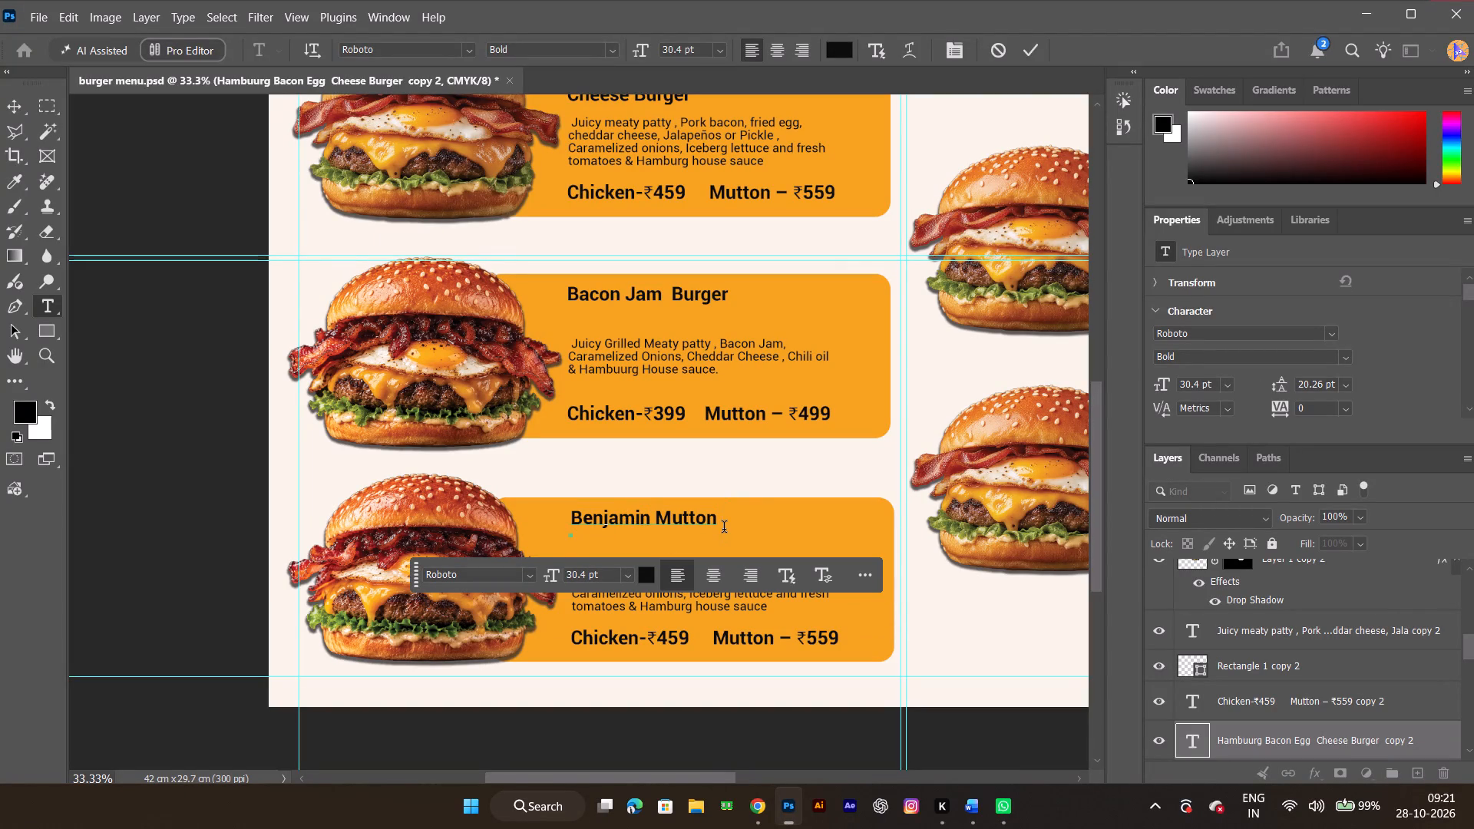
Copy the full heading line "Benjamin Mutton ₹449", including the price, from the Modern Burger Word document.
key("alt+Tab")
key("alt+Tab")
key("alt+Tab")
key("alt+Tab")
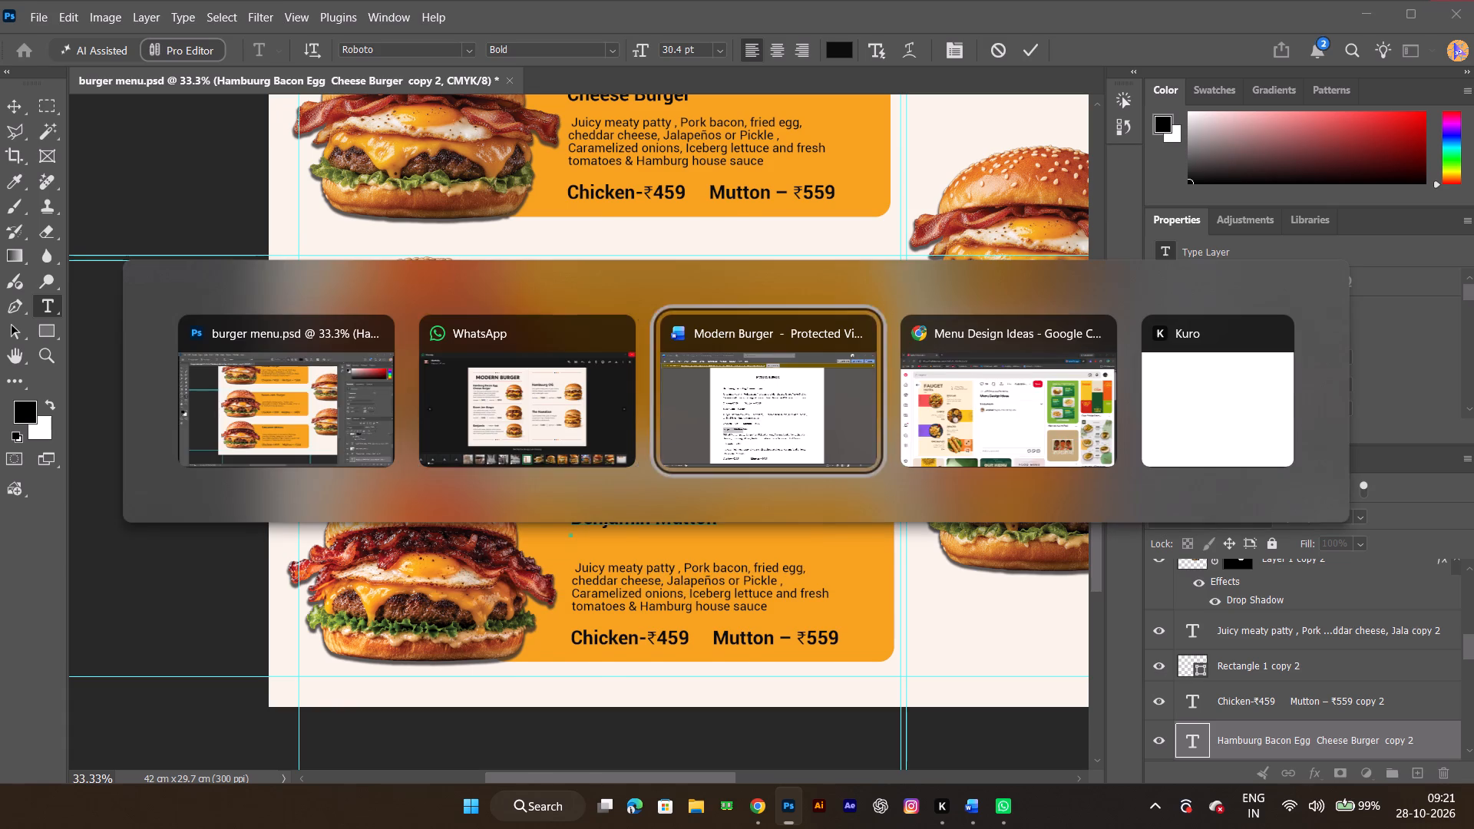
double_click(615, 527)
left_click_drag(615, 527, 458, 512)
triple_click(430, 522)
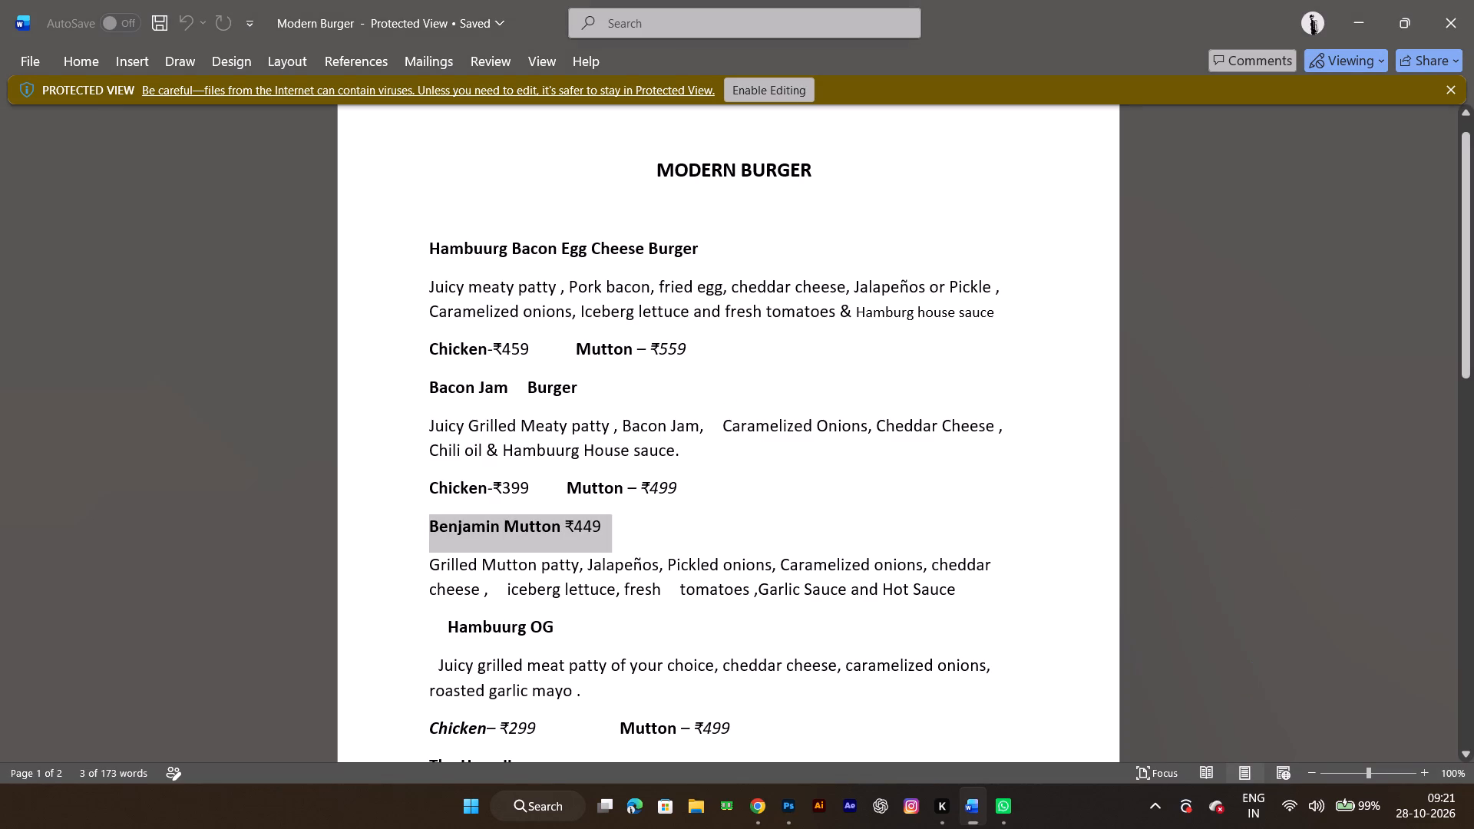
key("ctrl+c")
Replace the "Benjamin Mutton" heading in the menu with the copied "Benjamin Mutton ₹449", adding extra spaces before the price.
key("alt+Tab")
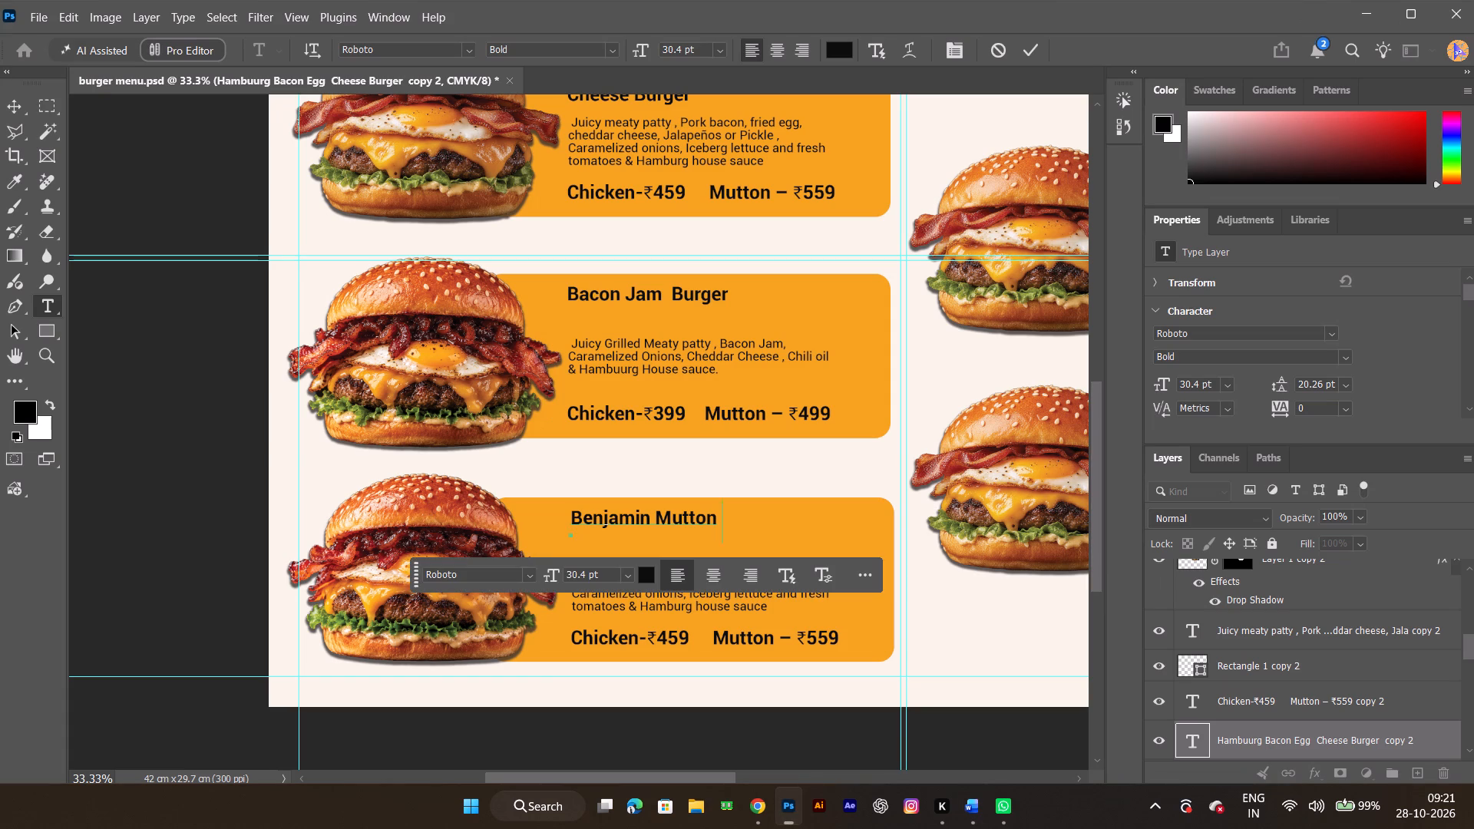
triple_click(573, 523)
key("ctrl+v")
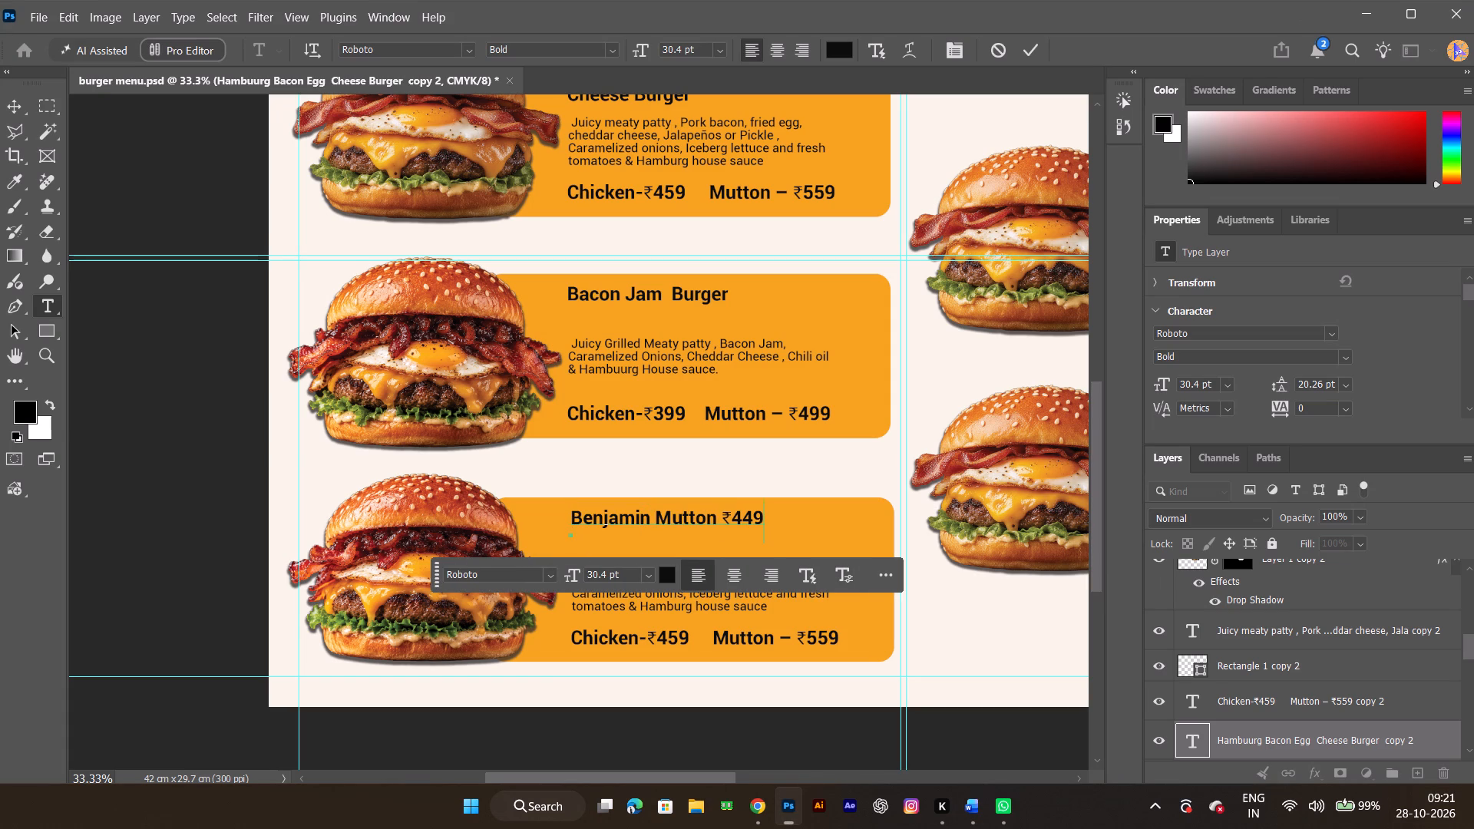
left_click(718, 523)
key("space")
key("space")
key("space")
key("space")
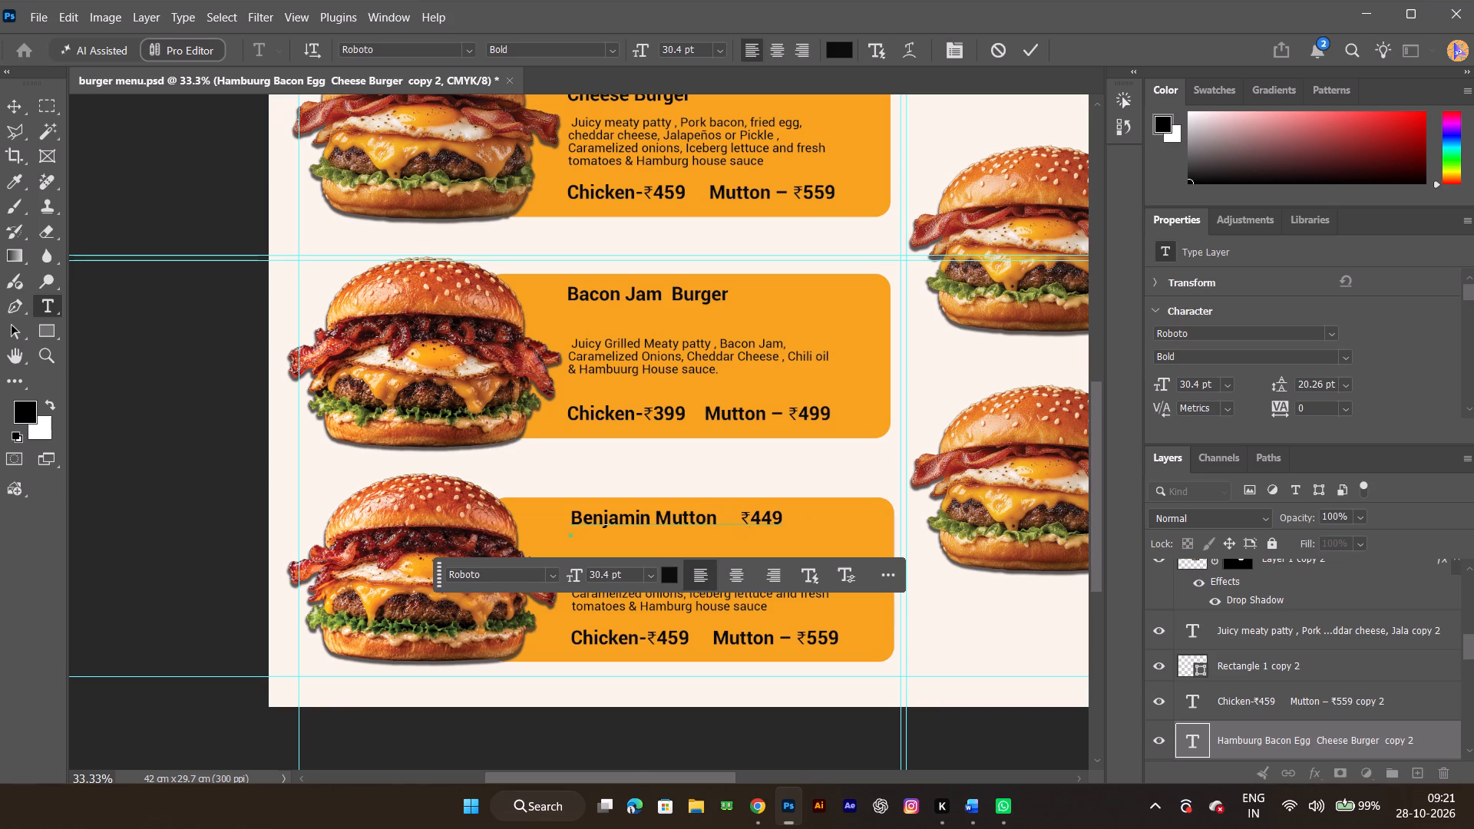
left_click(1023, 51)
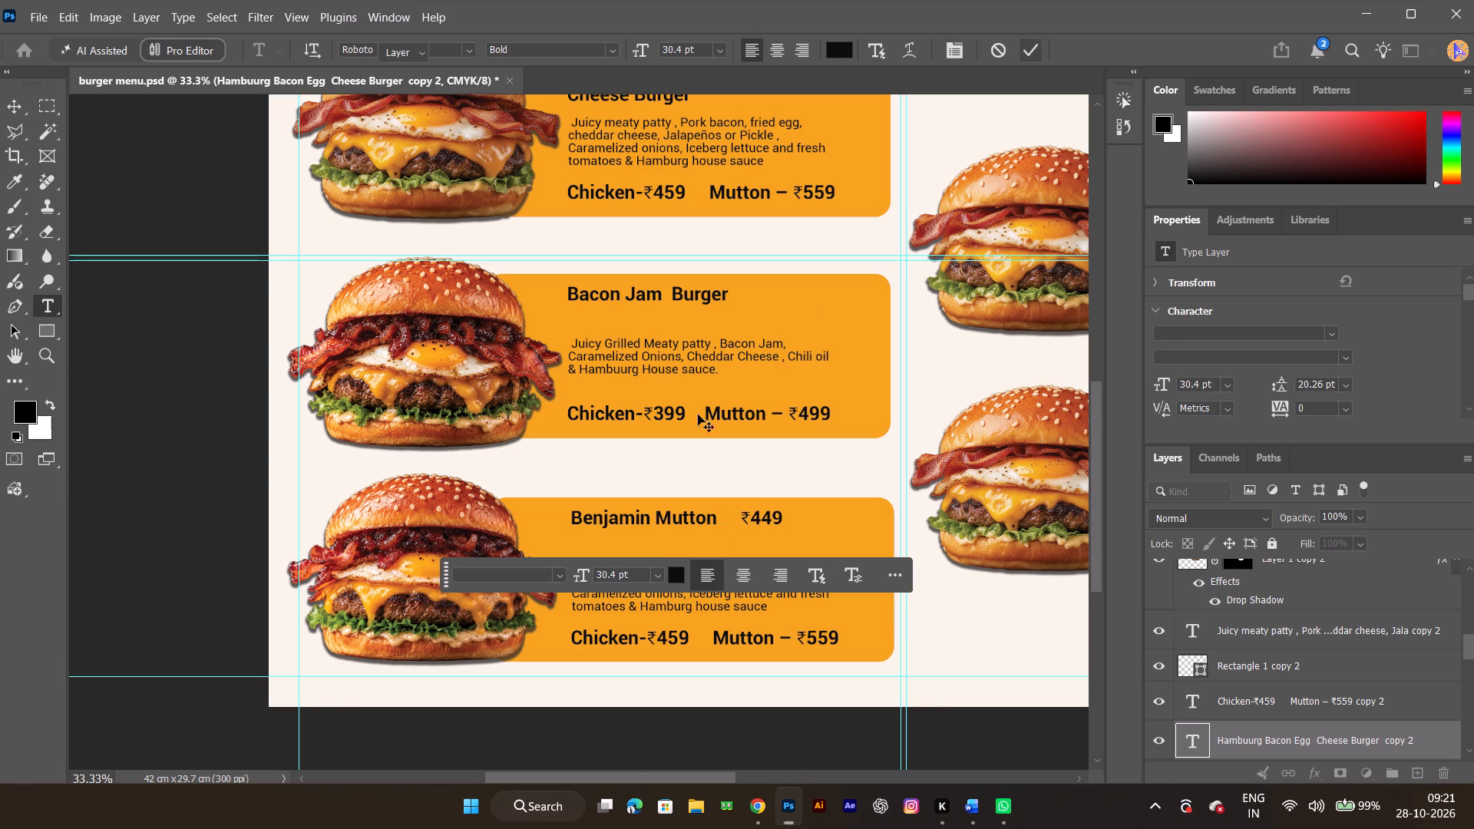
Replace the Benjamin Mutton item's description with its text from the Word document, starting "Grilled Mutton patty, Jalapeños, Pickled onions".
double_click(662, 595)
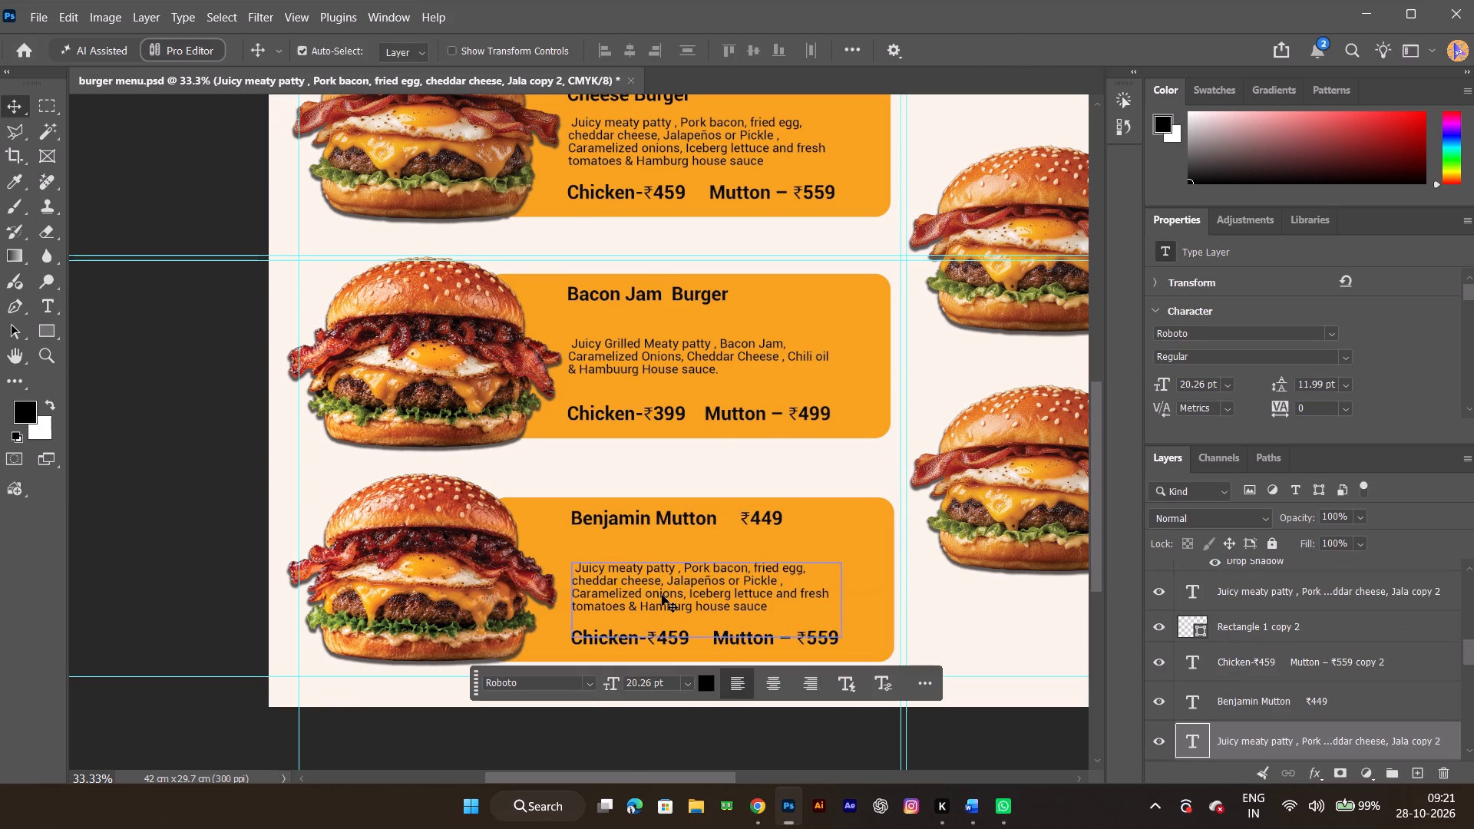
key("alt+Tab")
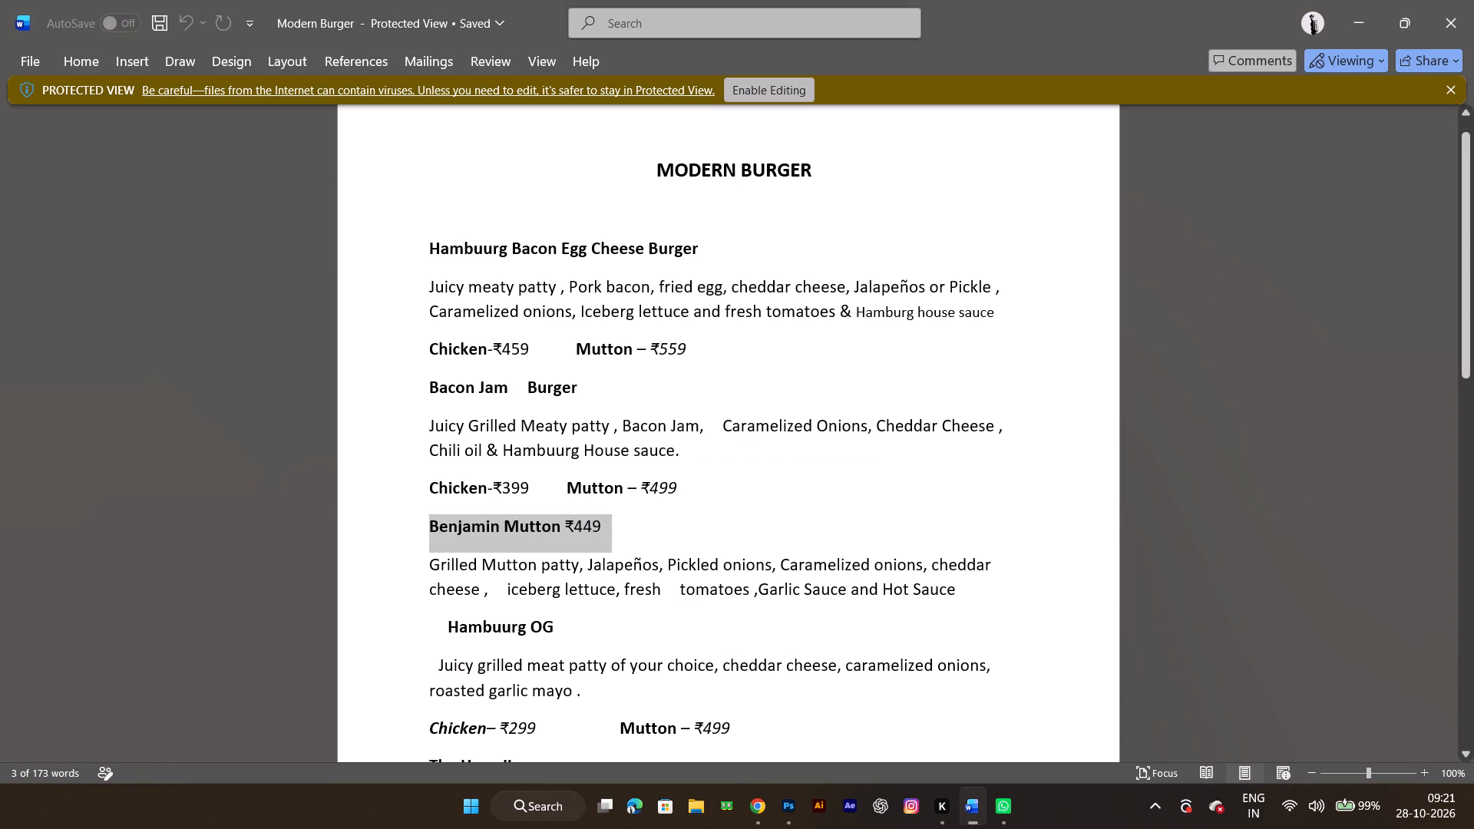
left_click_drag(420, 567, 421, 583)
key("ctrl+c")
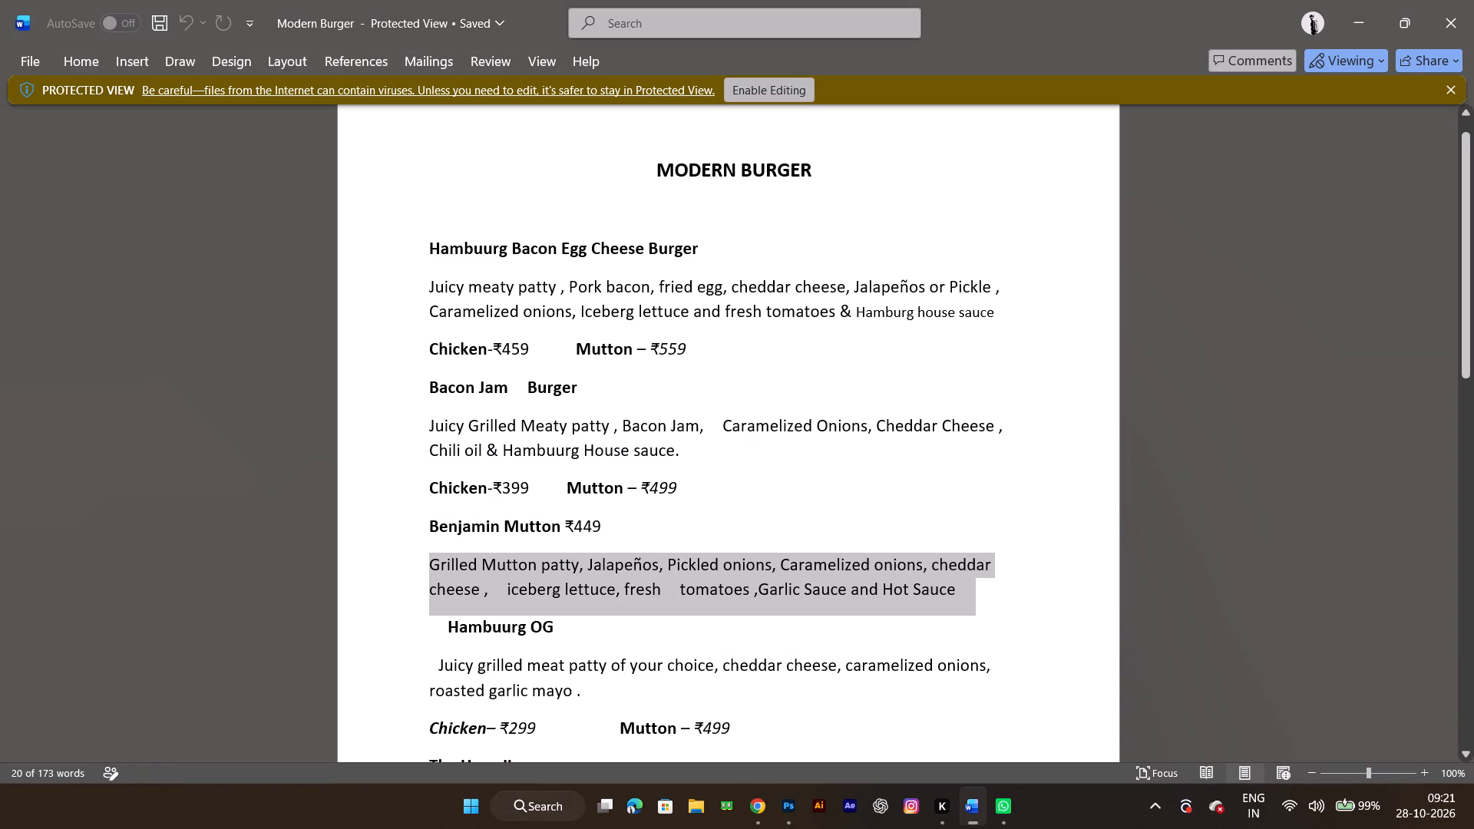
key("alt+Tab")
key("ctrl+v")
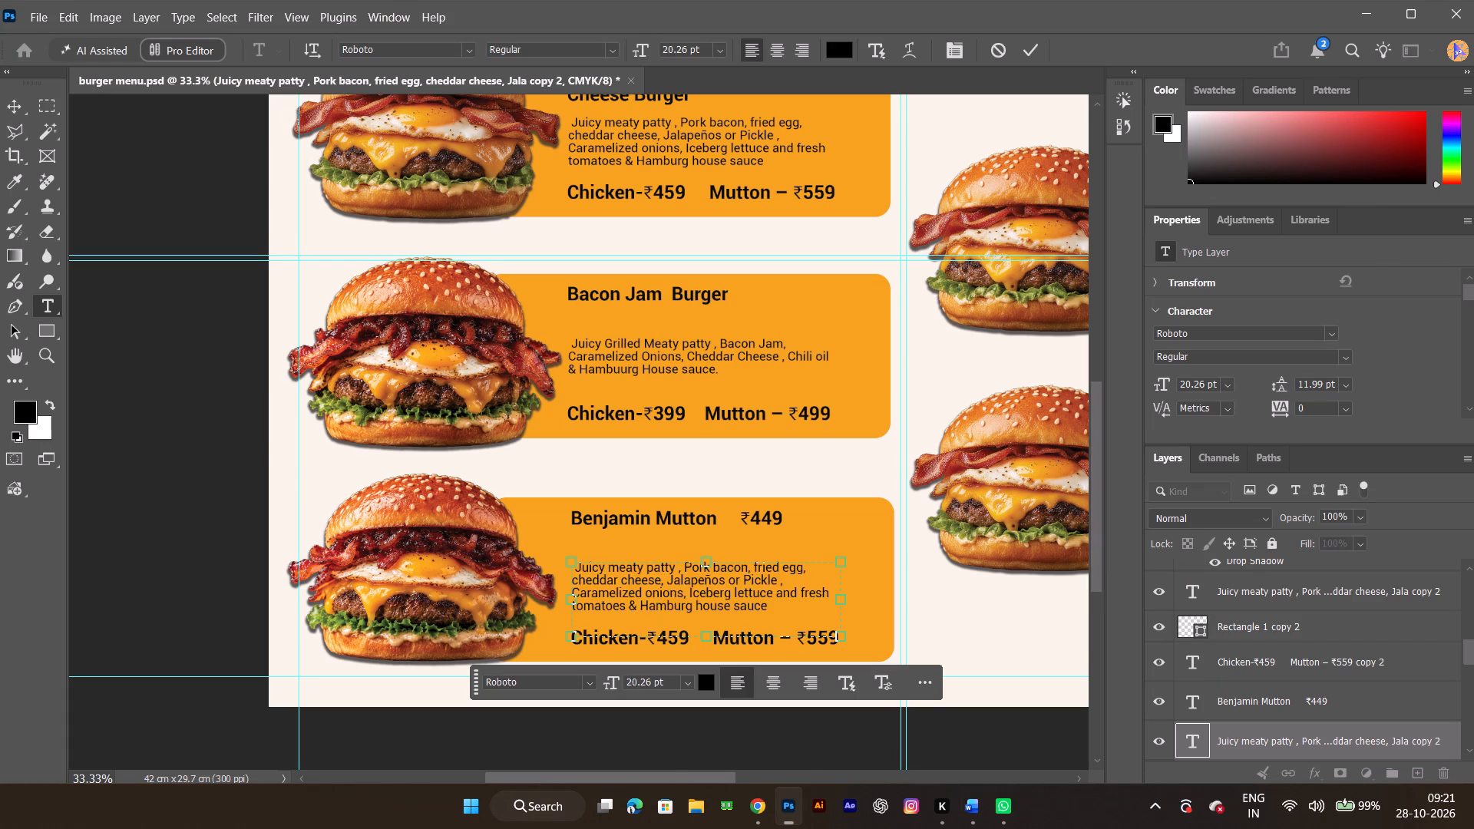
left_click(1026, 43)
Clear the "Chicken-₹459 Mutton – ₹559" price line from the Benjamin Mutton item.
double_click(669, 642)
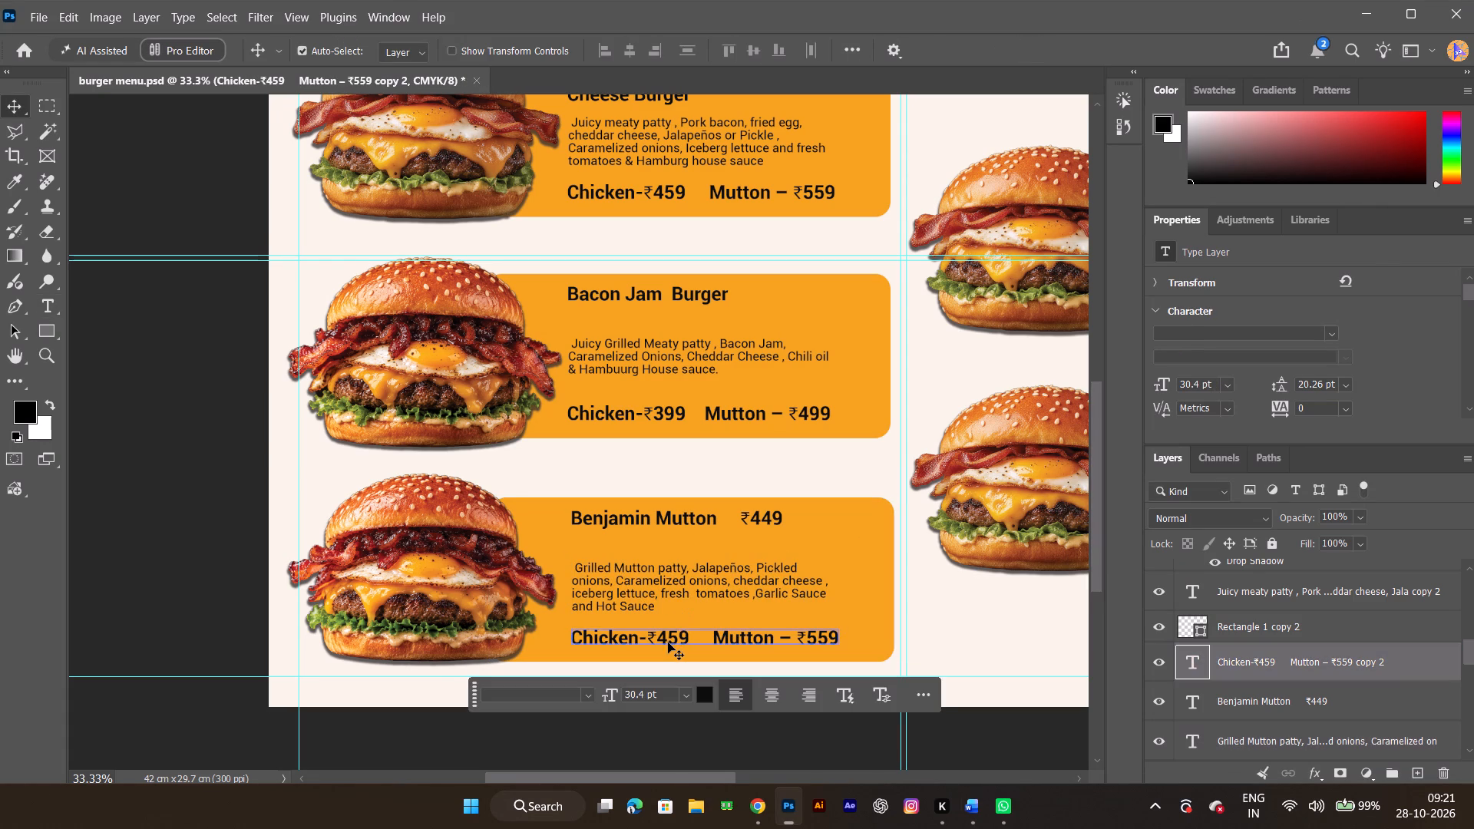
key("alt+Tab")
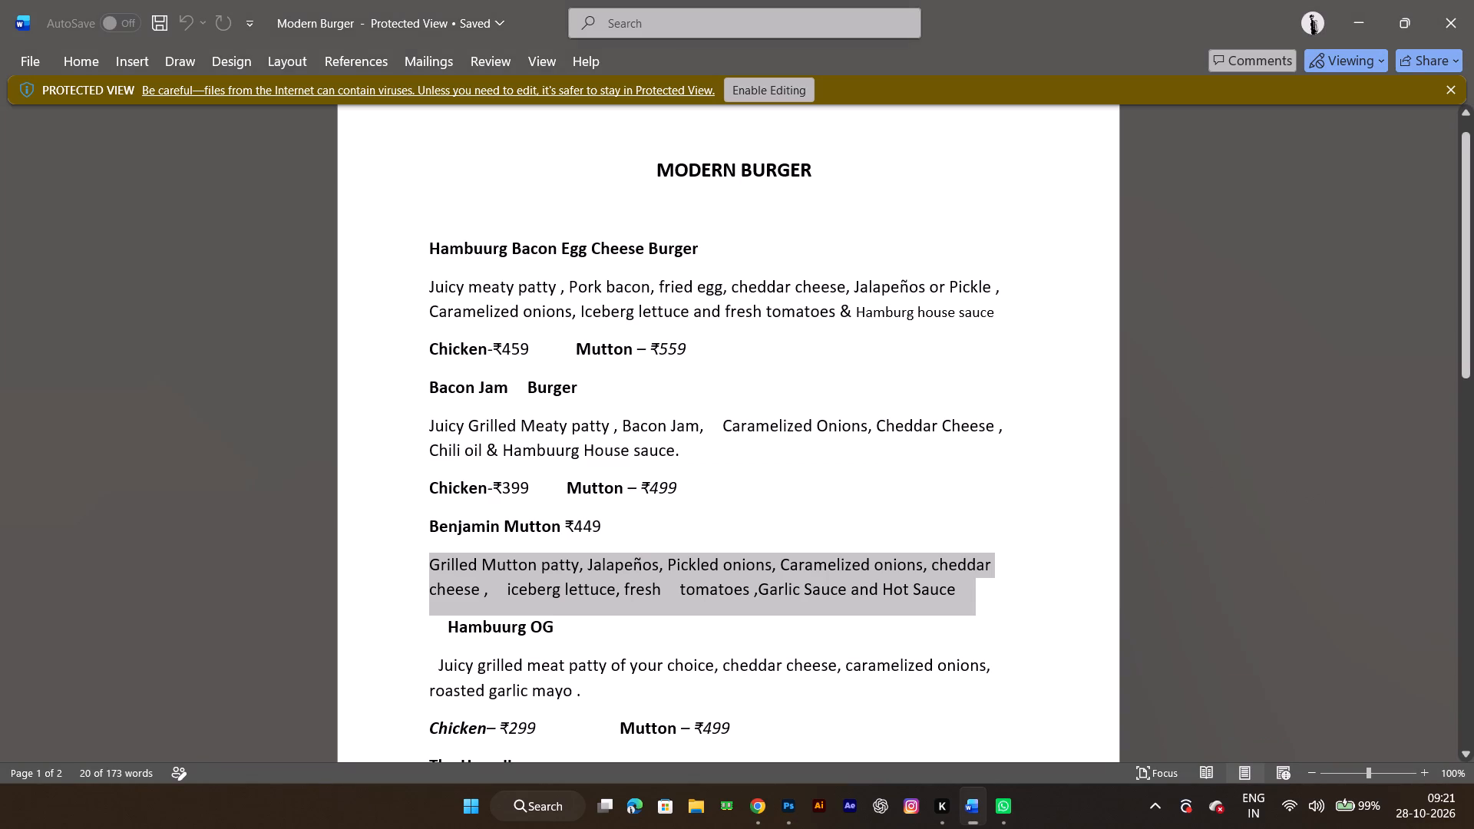
key("alt+Tab")
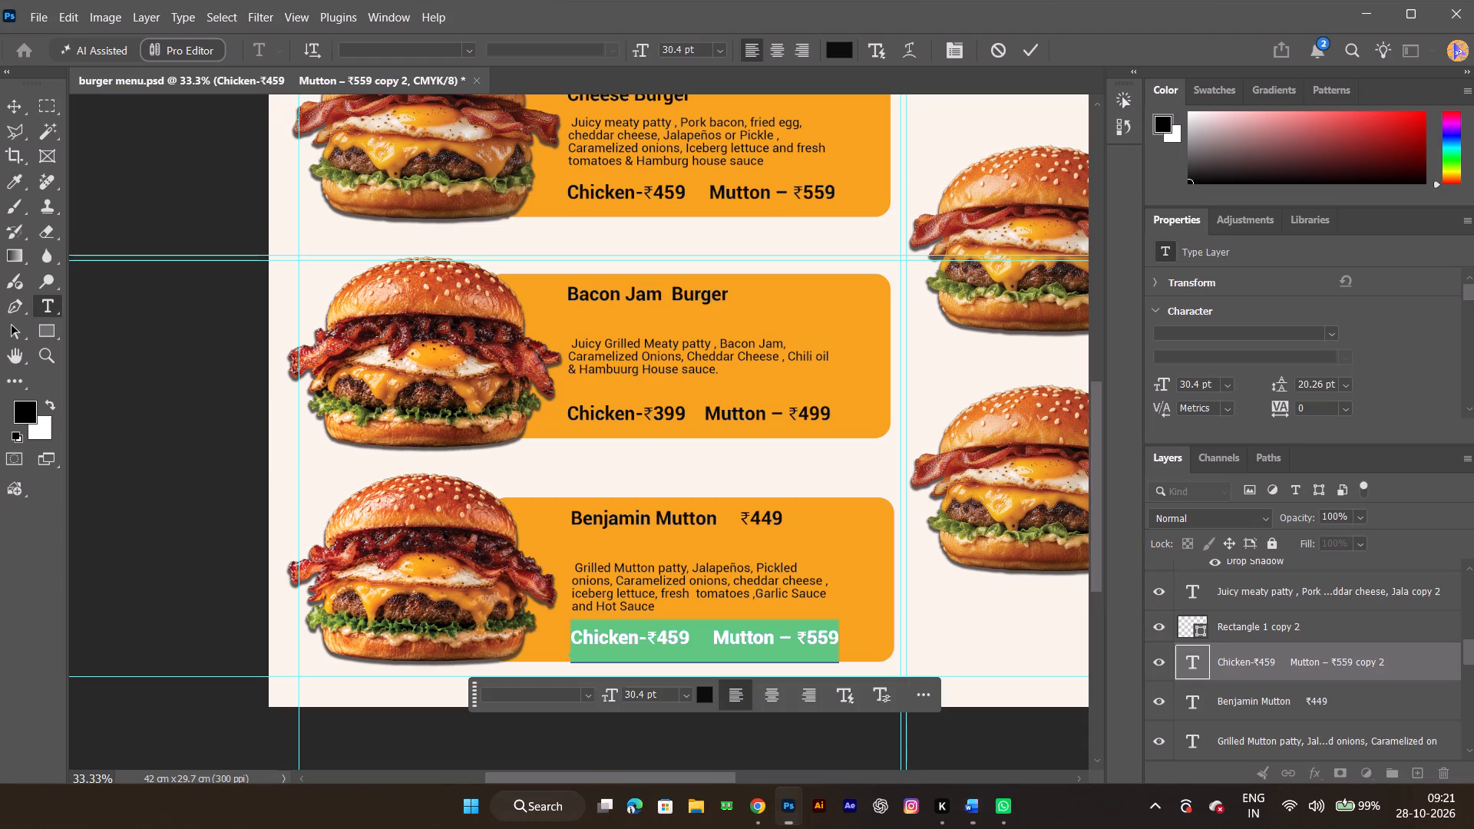
key("Delete")
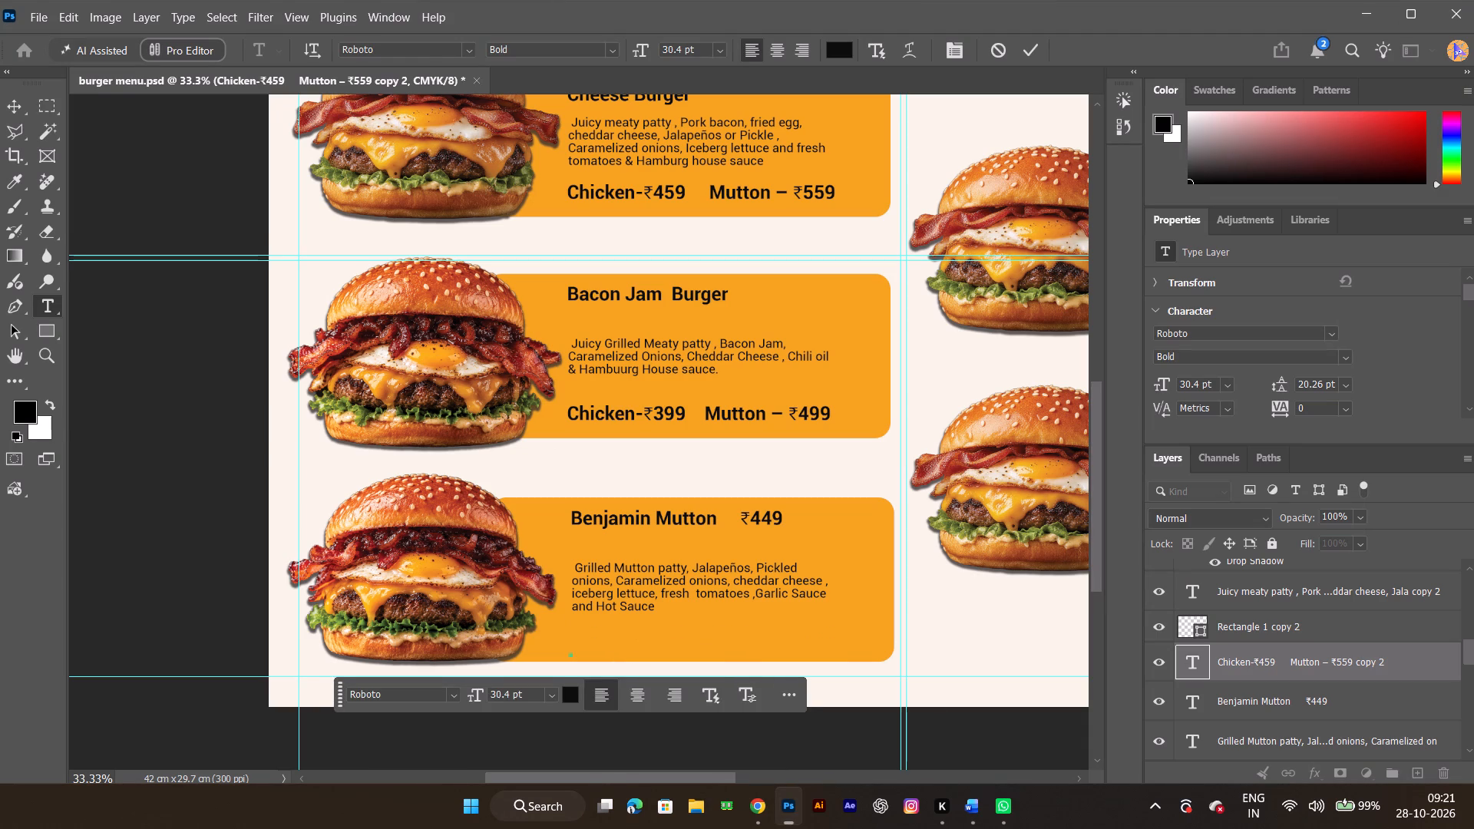
key("space")
key("space")
key("space")
key("space")
key("space")
key("space")
key("space")
key("space")
key("space")
key("space")
key("space")
key("space")
key("space")
key("space")
key("space")
key("space")
key("space")
key("space")
key("space")
key("space")
left_click_drag(977, 614, 945, 627)
Delete the burger image from the upper item in the right column.
key("space")
key("space")
key("space")
key("space")
key("space")
key("space")
key("space")
key("space")
key("space")
key("space")
key("space")
key("space")
key("space")
key("space")
key("space")
key("space")
key("space")
key("space")
key("space")
key("space")
left_click_drag(990, 629, 517, 740)
left_click(600, 309)
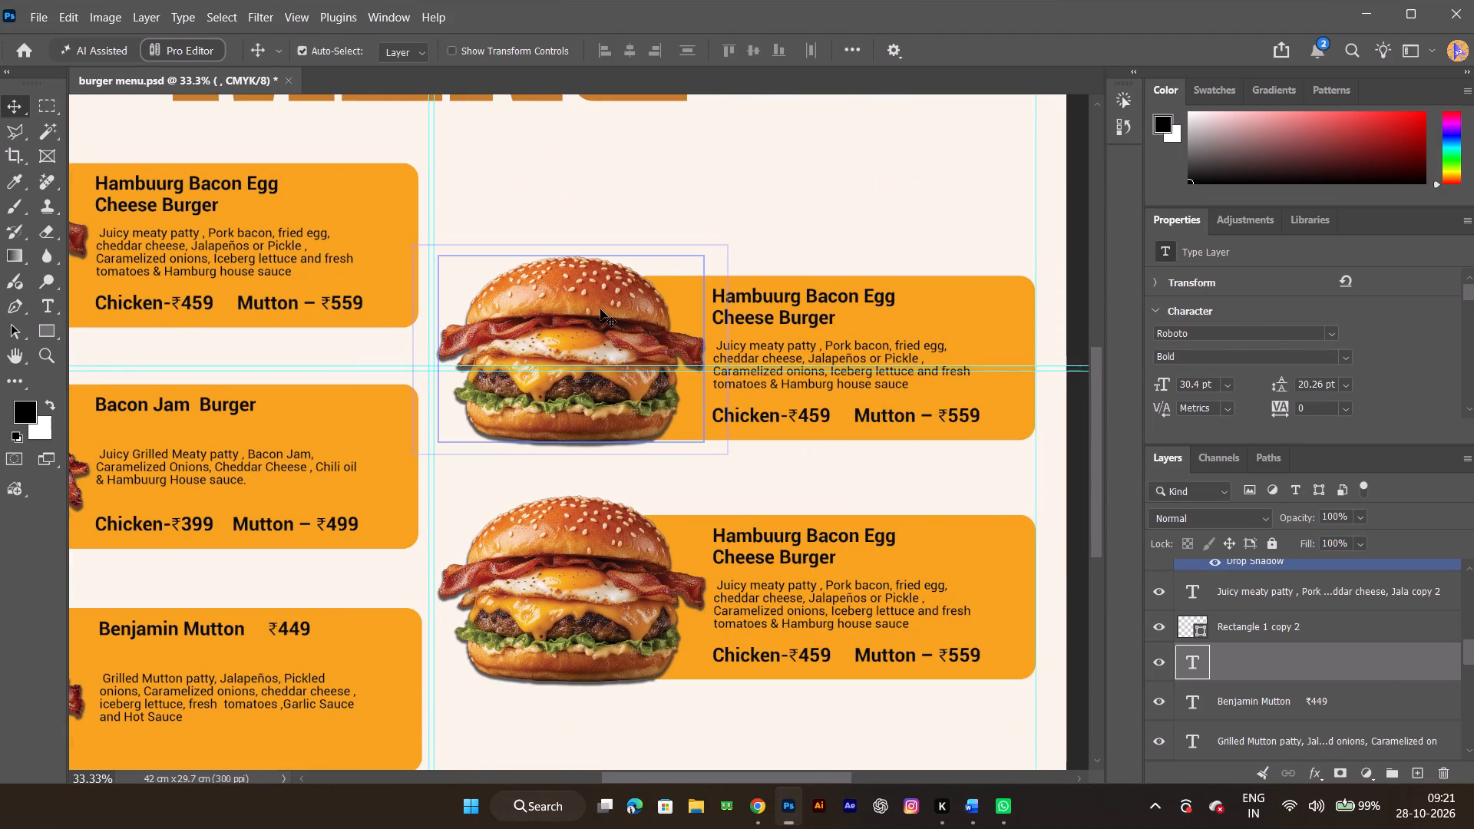
key("Delete")
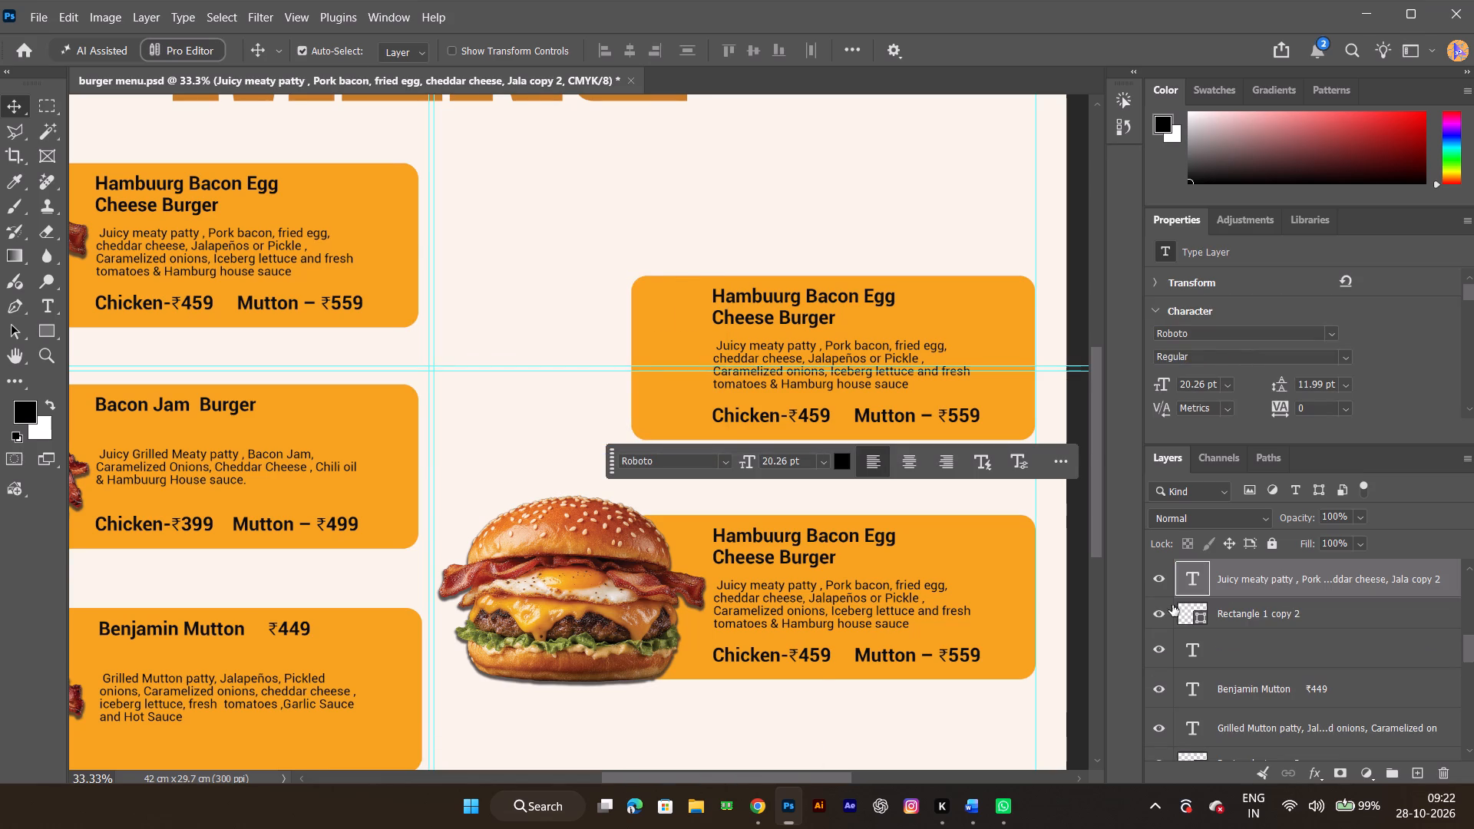
Make the hidden Layer 4 burger visible and move it onto the image area of the upper right-column item.
scroll(1276, 652, "down", 12)
scroll(1234, 649, "up", 1)
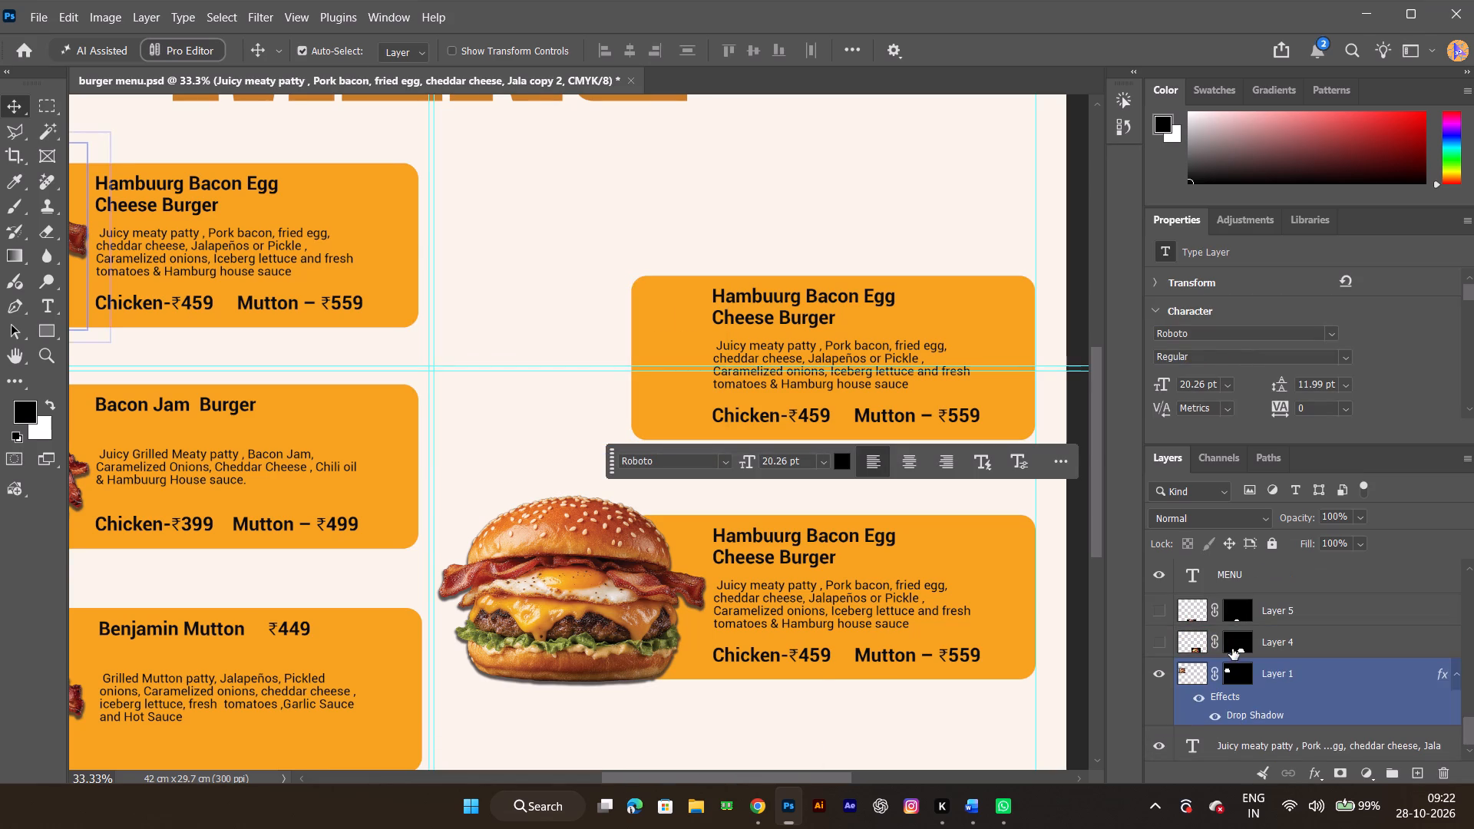
left_click(1170, 638)
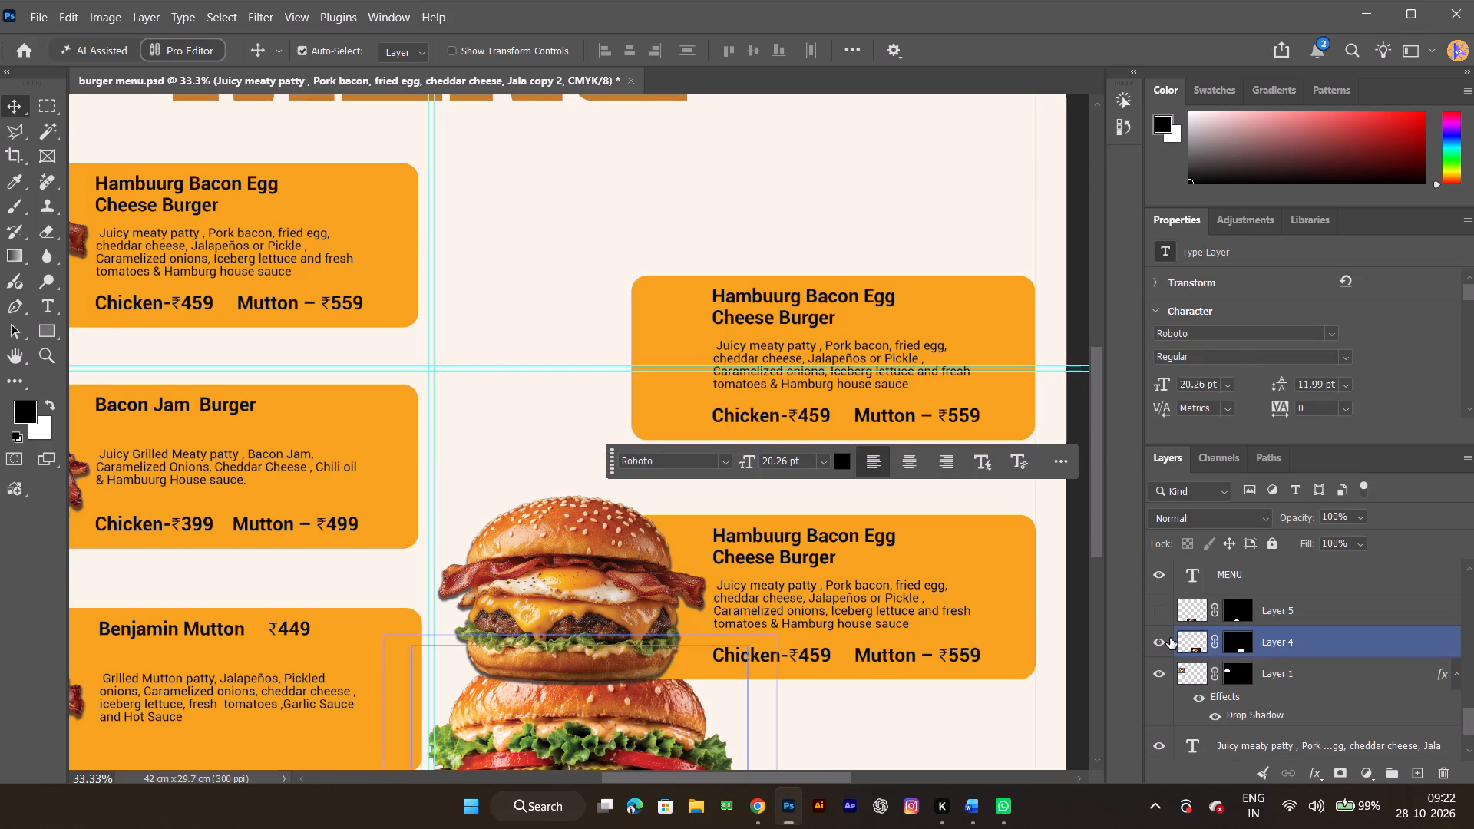
left_click_drag(555, 728, 606, 408)
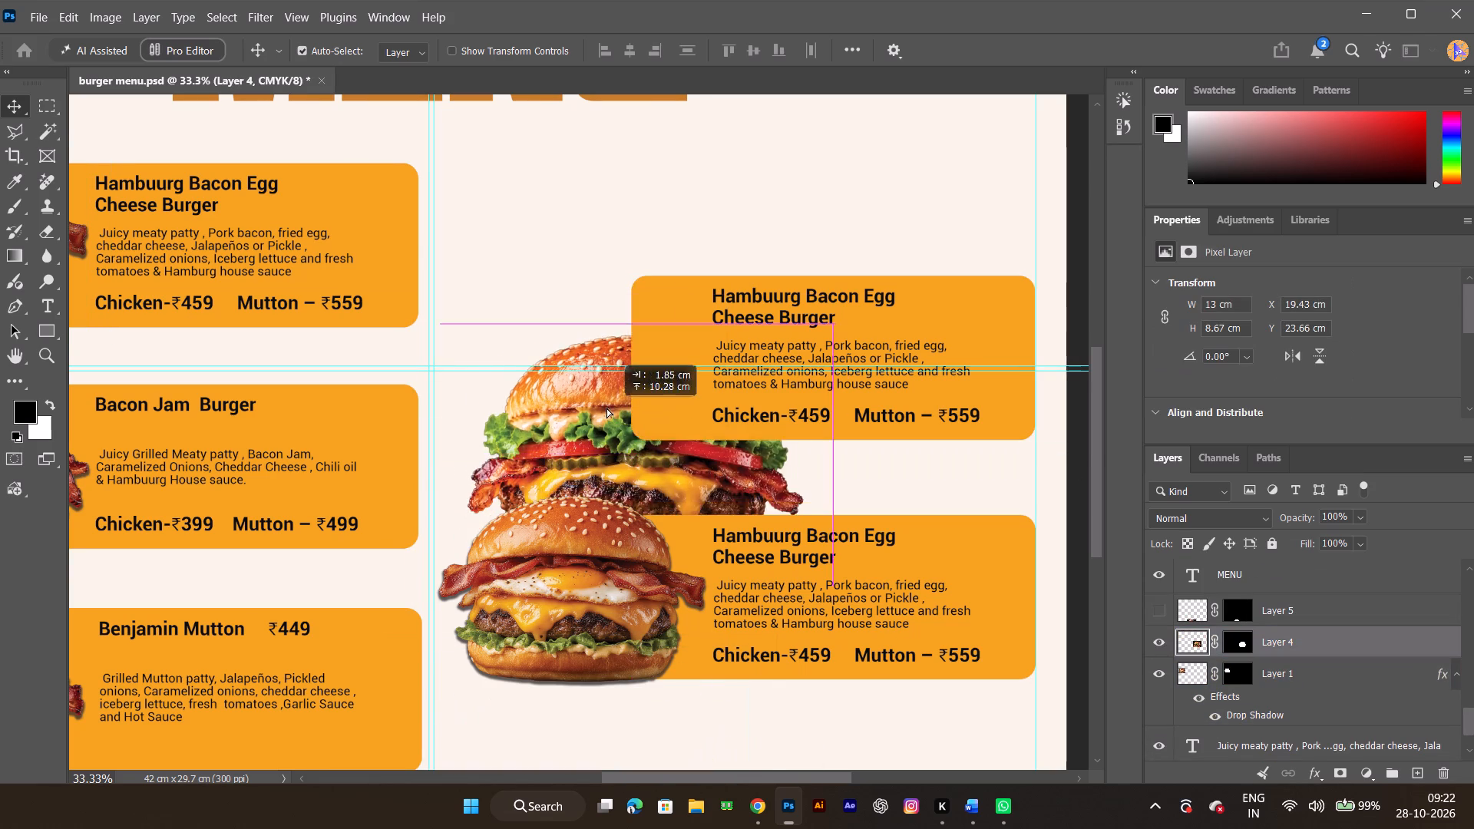
left_click_drag(606, 408, 531, 324)
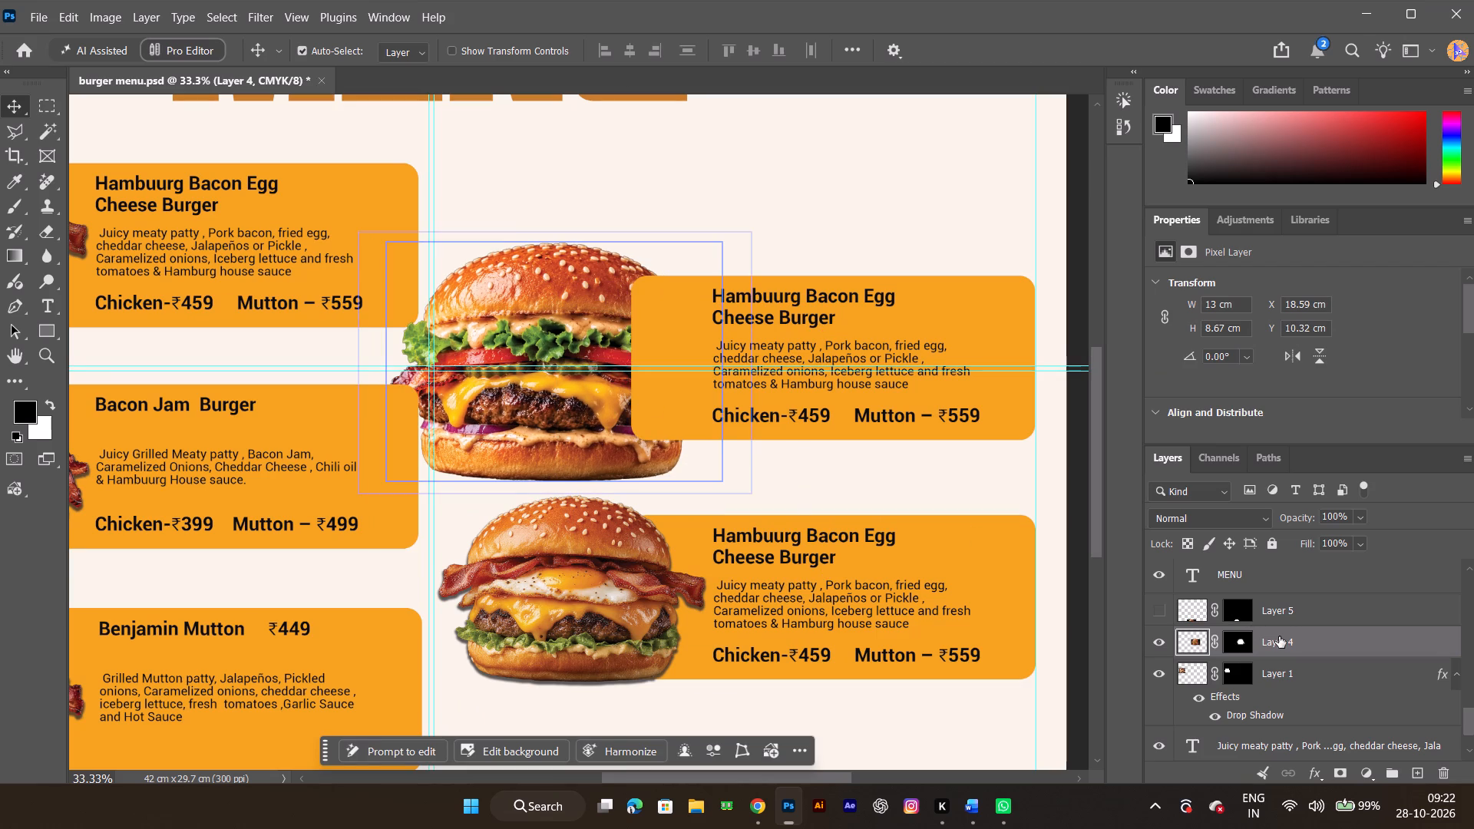
Move Layer 4 above Layer 3 in the layer order, in front of the orange cards.
left_click_drag(1281, 636, 1289, 547)
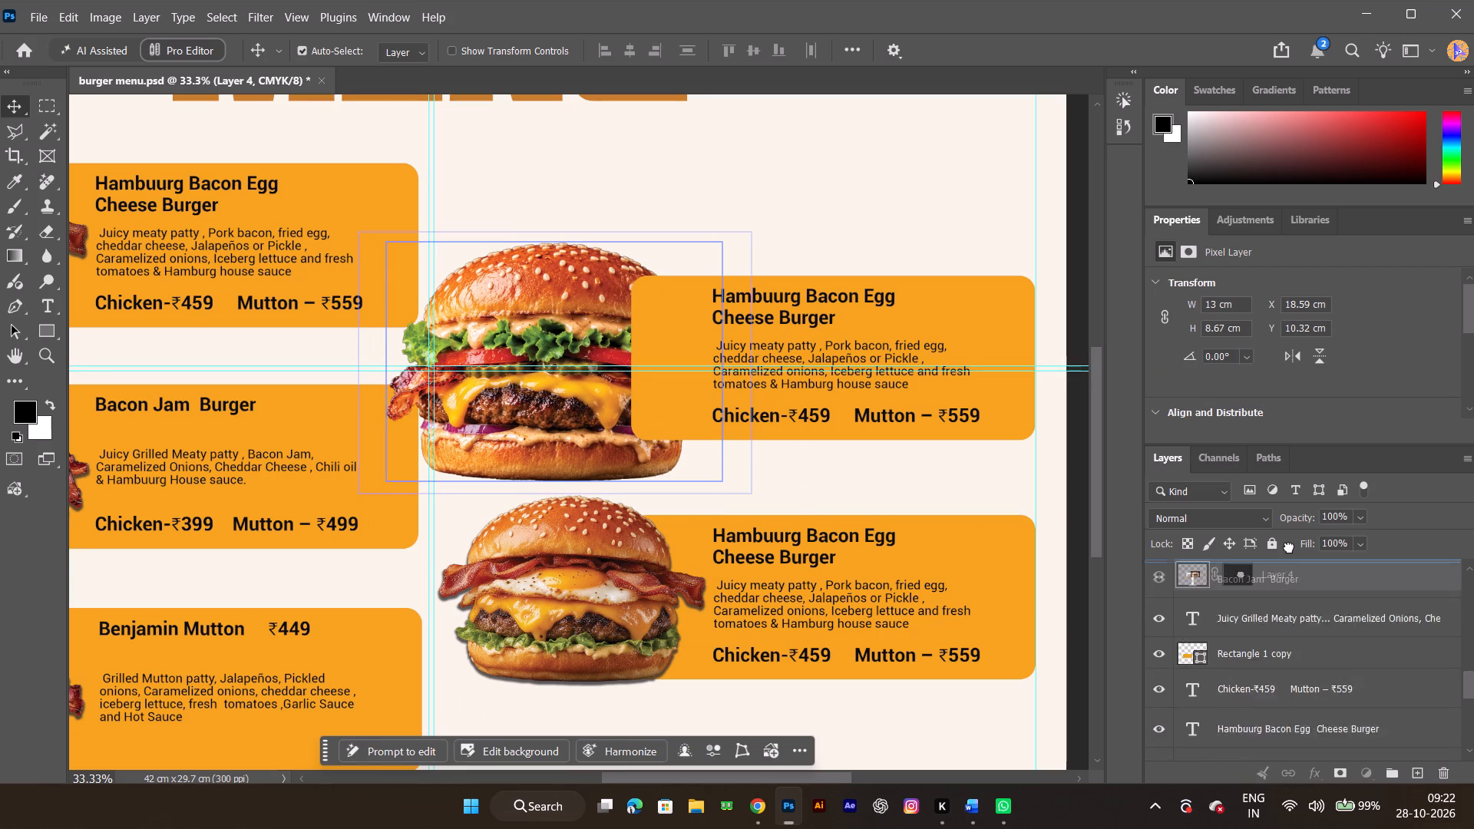
left_click_drag(1289, 547, 1285, 567)
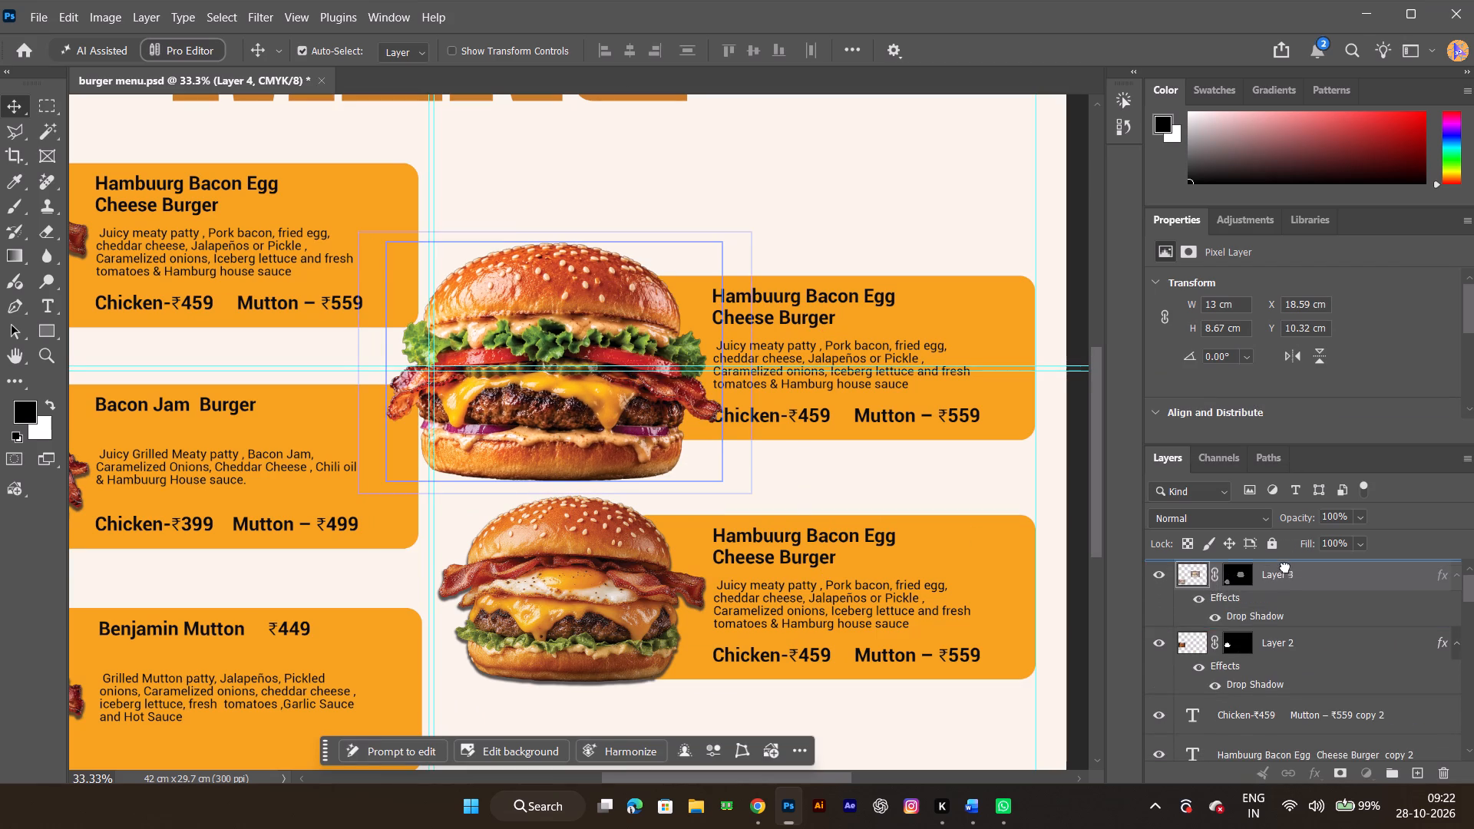
left_click_drag(1285, 567, 1285, 566)
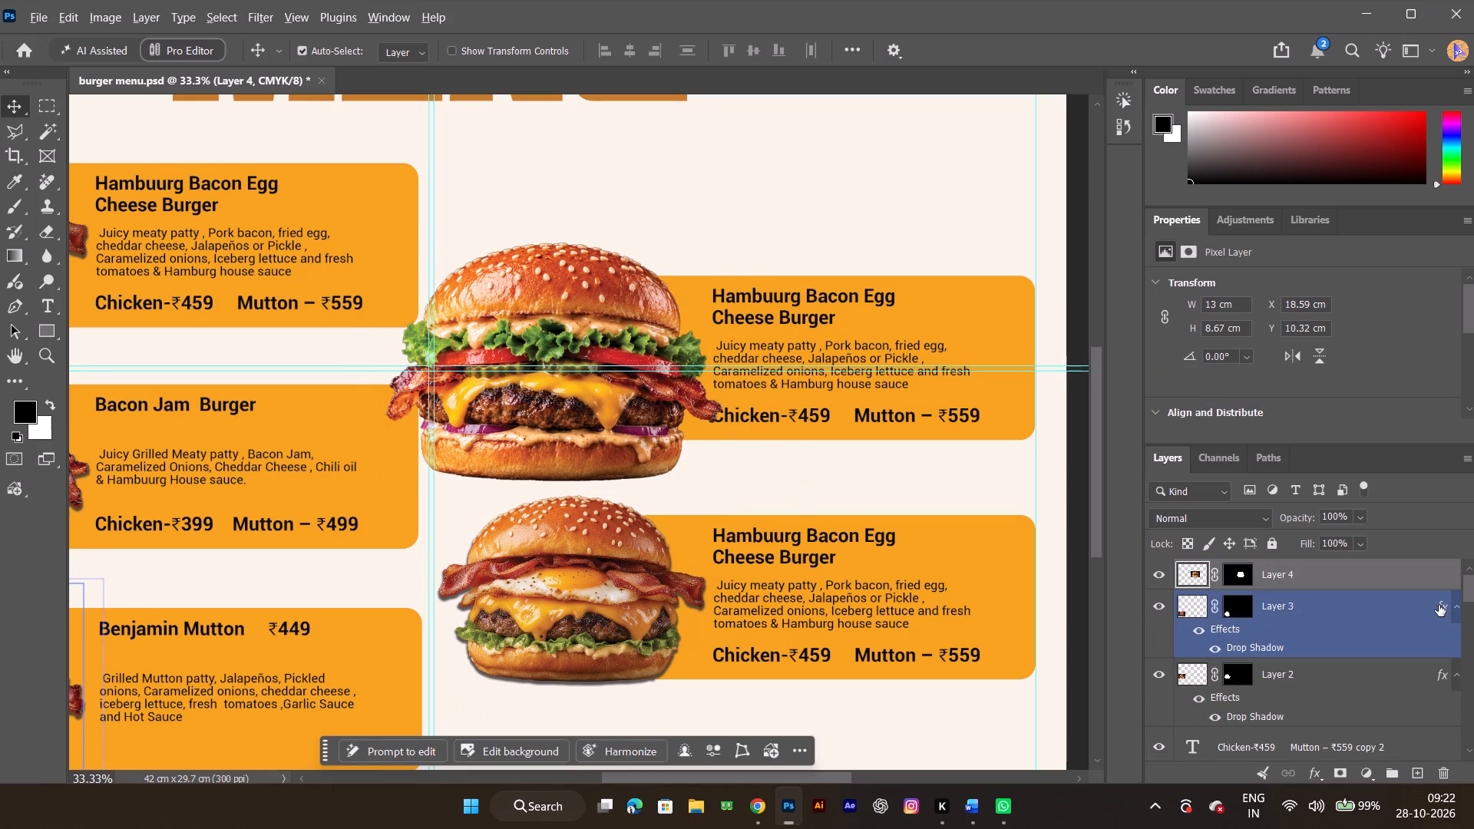
Copy Layer 3's Drop Shadow effect onto Layer 4.
left_click_drag(1439, 605, 1440, 583, "alt")
Place the Layer 4 burger over the top left-column burger and scale it proportionally to about 79% to match its size.
left_click_drag(603, 405, 119, 417)
key("space")
key("space")
key("space")
key("space")
key("space")
key("space")
key("space")
key("space")
key("space")
key("space")
key("space")
key("space")
key("space")
key("space")
key("space")
key("space")
key("space")
key("space")
key("space")
key("space")
left_click_drag(657, 492, 1376, 637)
left_click_drag(825, 578, 823, 573)
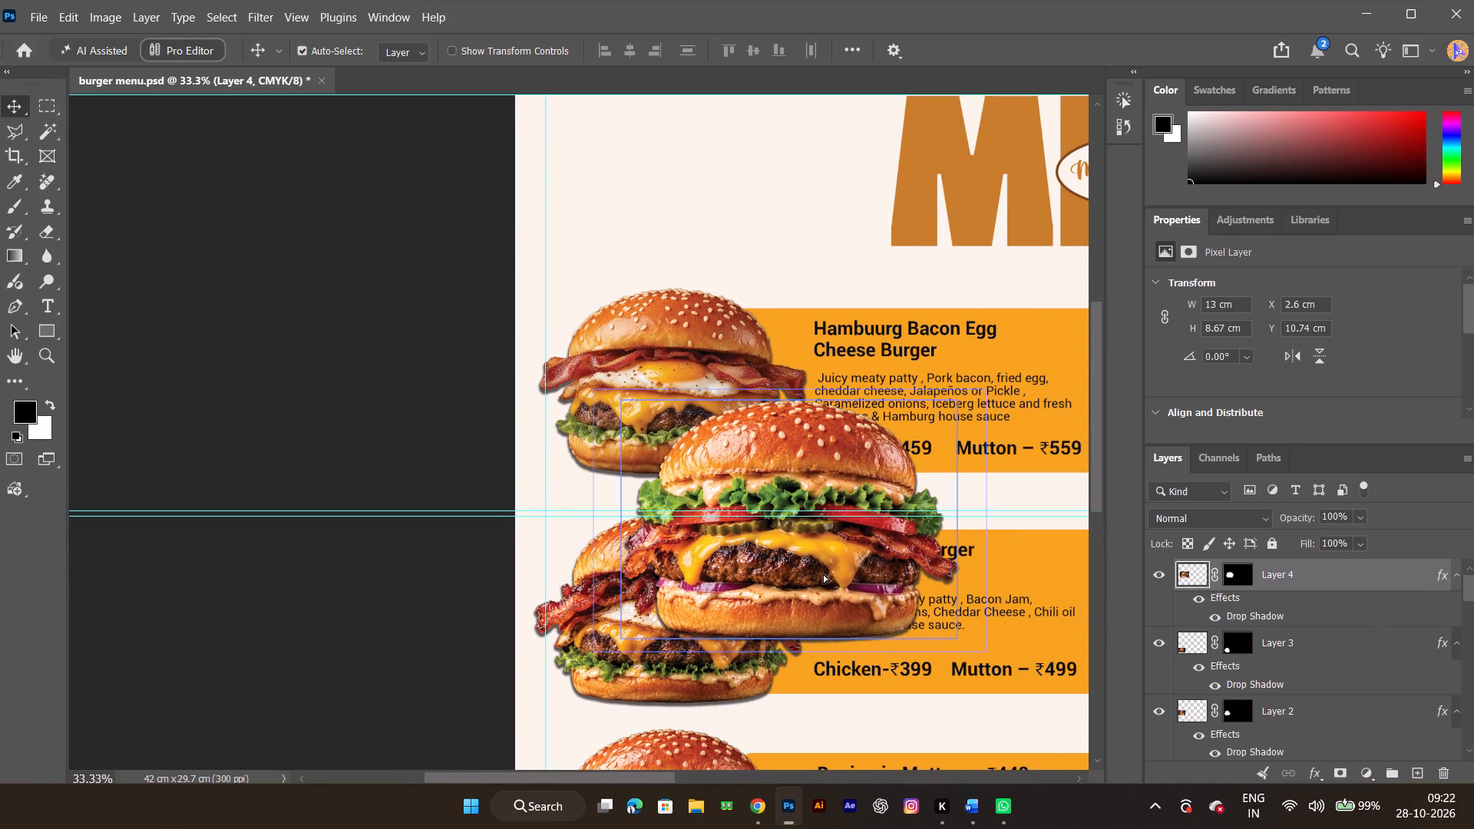
left_click_drag(823, 573, 727, 470)
key("ctrl+t")
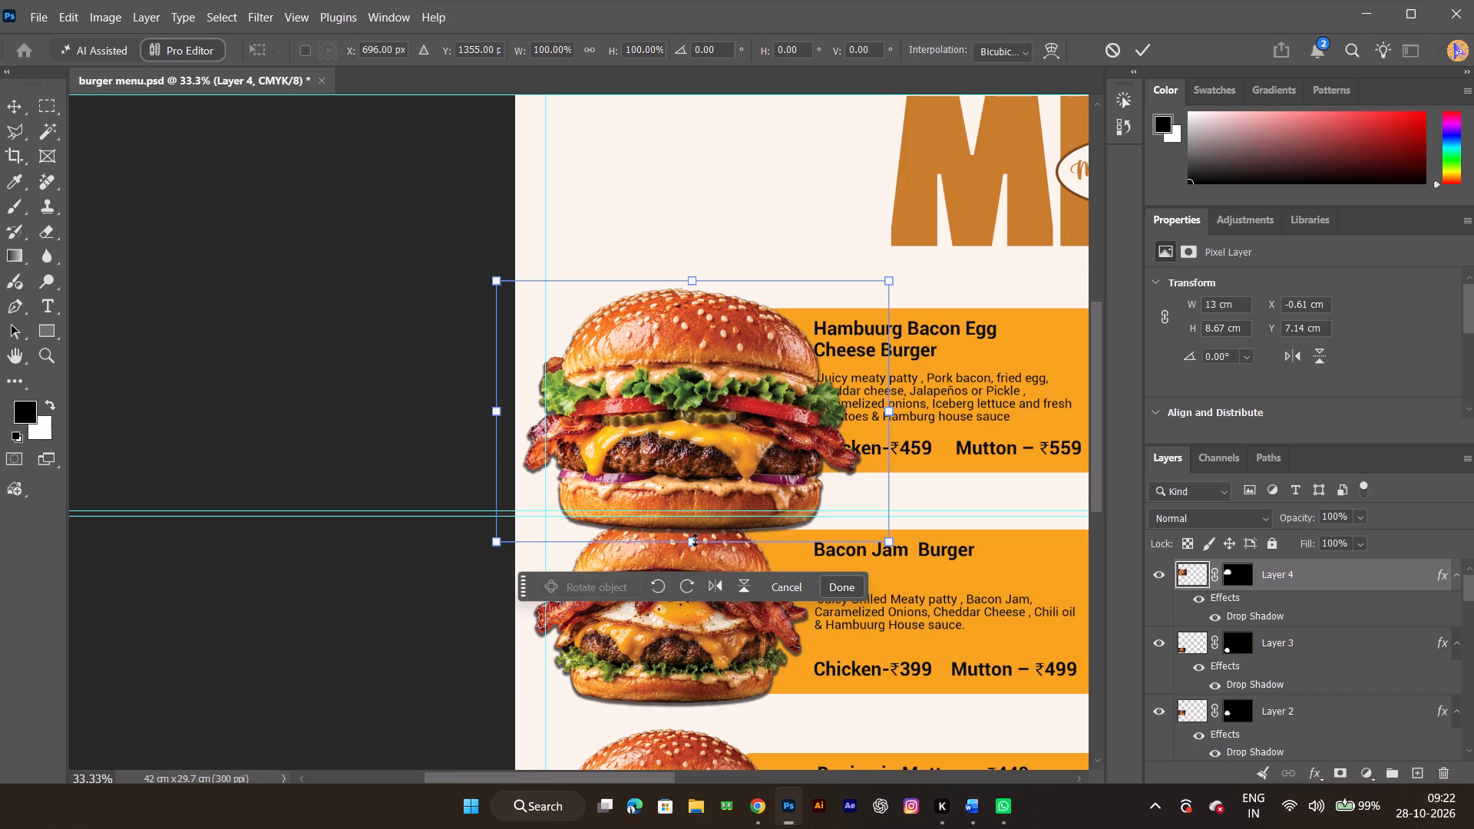
left_click_drag(695, 540, 694, 473, "shift")
left_click_drag(699, 375, 689, 380)
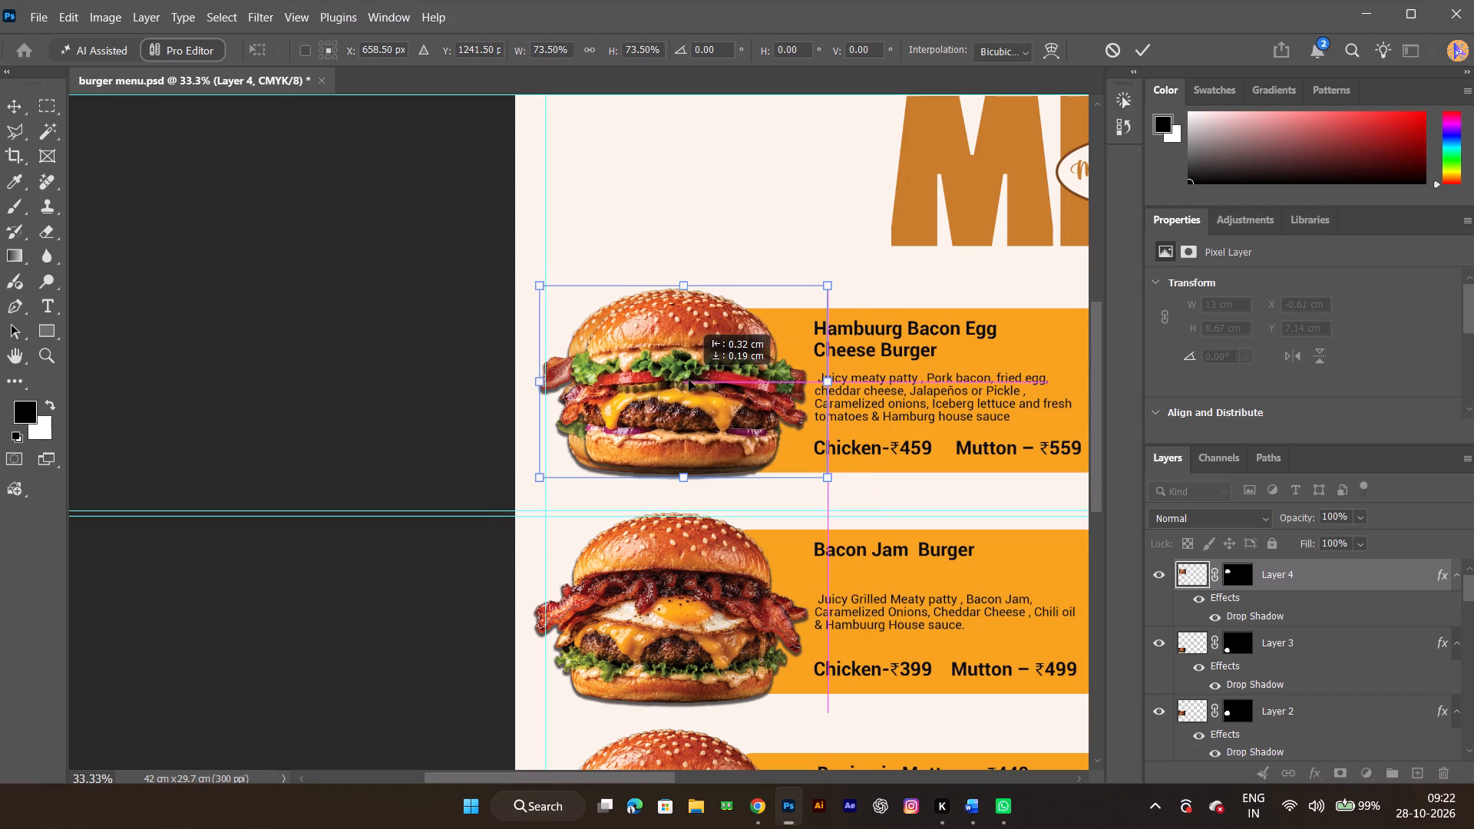
left_click_drag(689, 380, 680, 378)
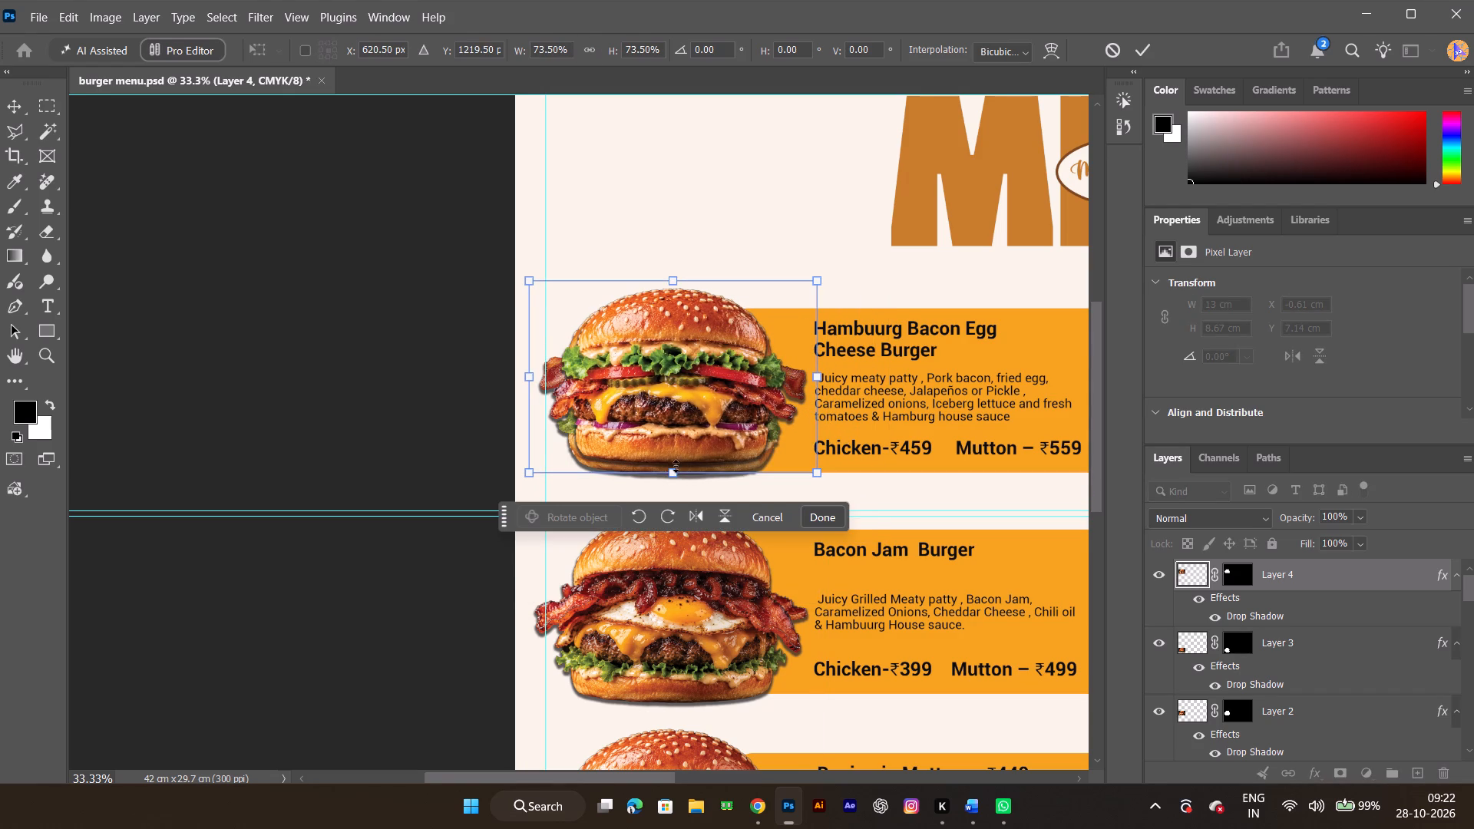
left_click_drag(675, 470, 675, 486, "shift")
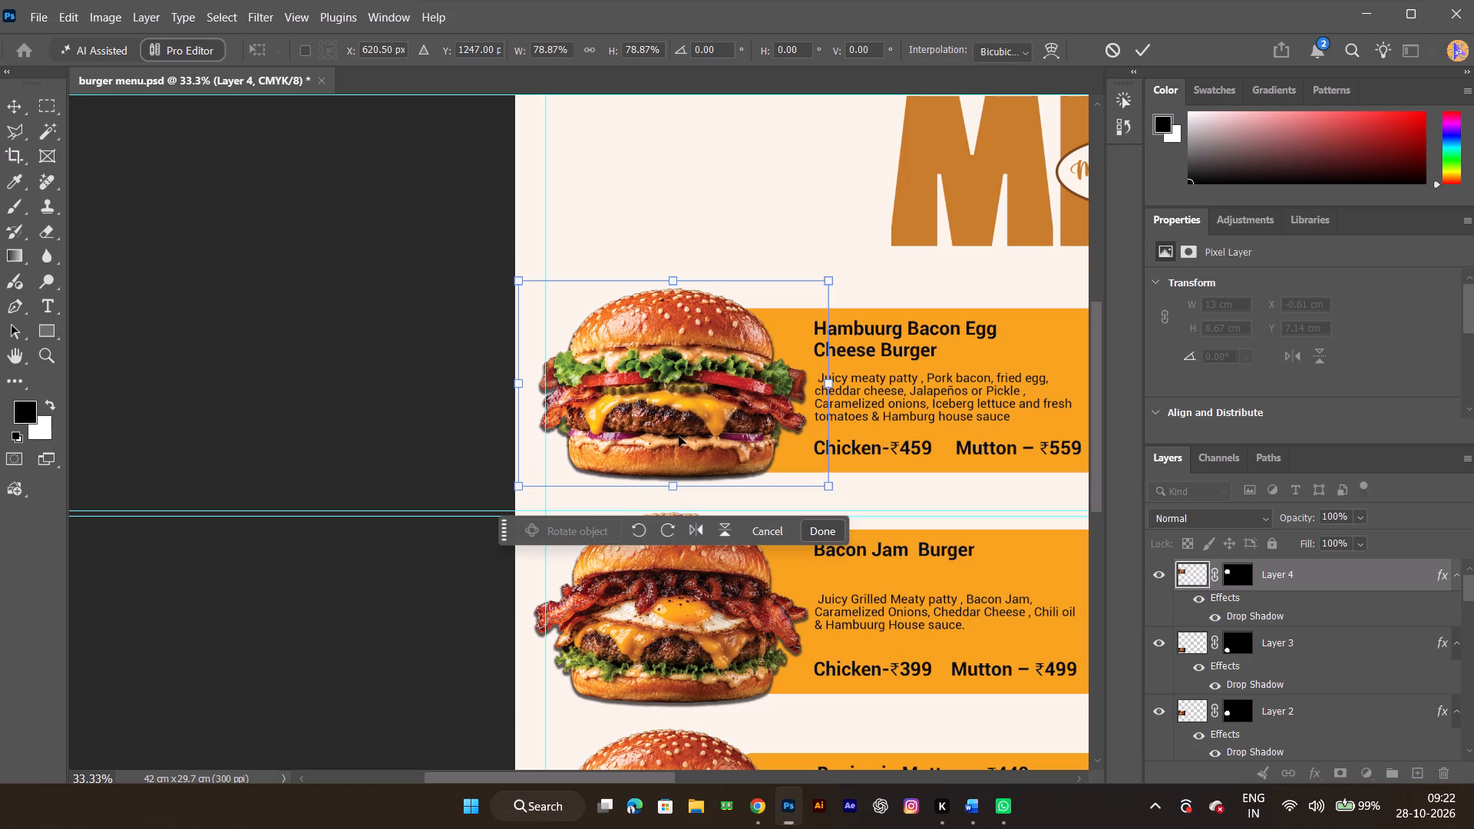
Move the resized Layer 4 burger from the top left-column item to the image area of the upper right-column item.
left_click_drag(679, 436, 925, 462)
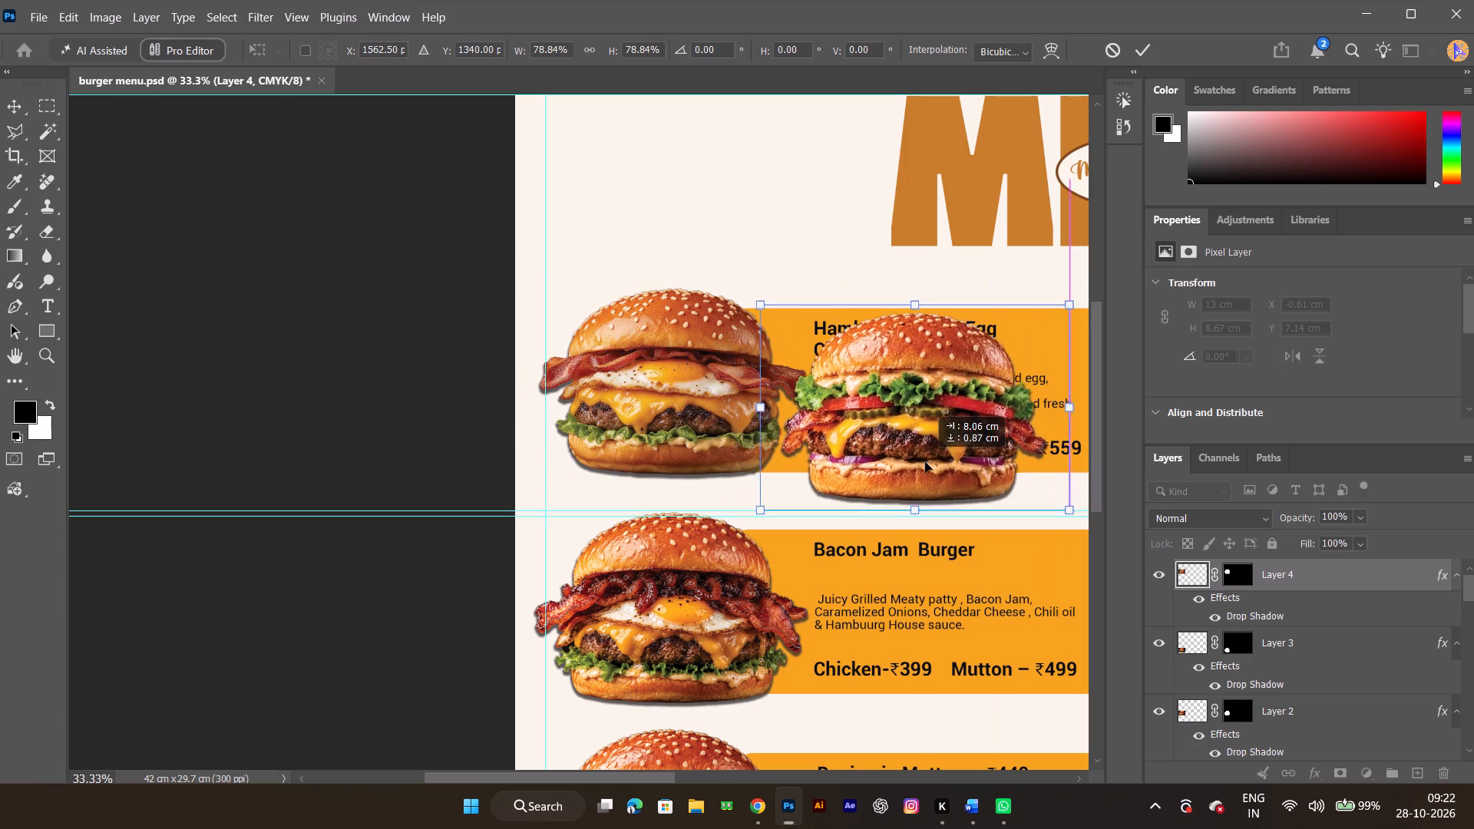
left_click_drag(925, 462, 926, 464)
key("space")
key("space")
key("space")
key("space")
key("space")
key("space")
key("space")
key("space")
key("space")
key("space")
key("space")
key("space")
left_click_drag(875, 576, 377, 600)
left_click_drag(411, 460, 540, 484)
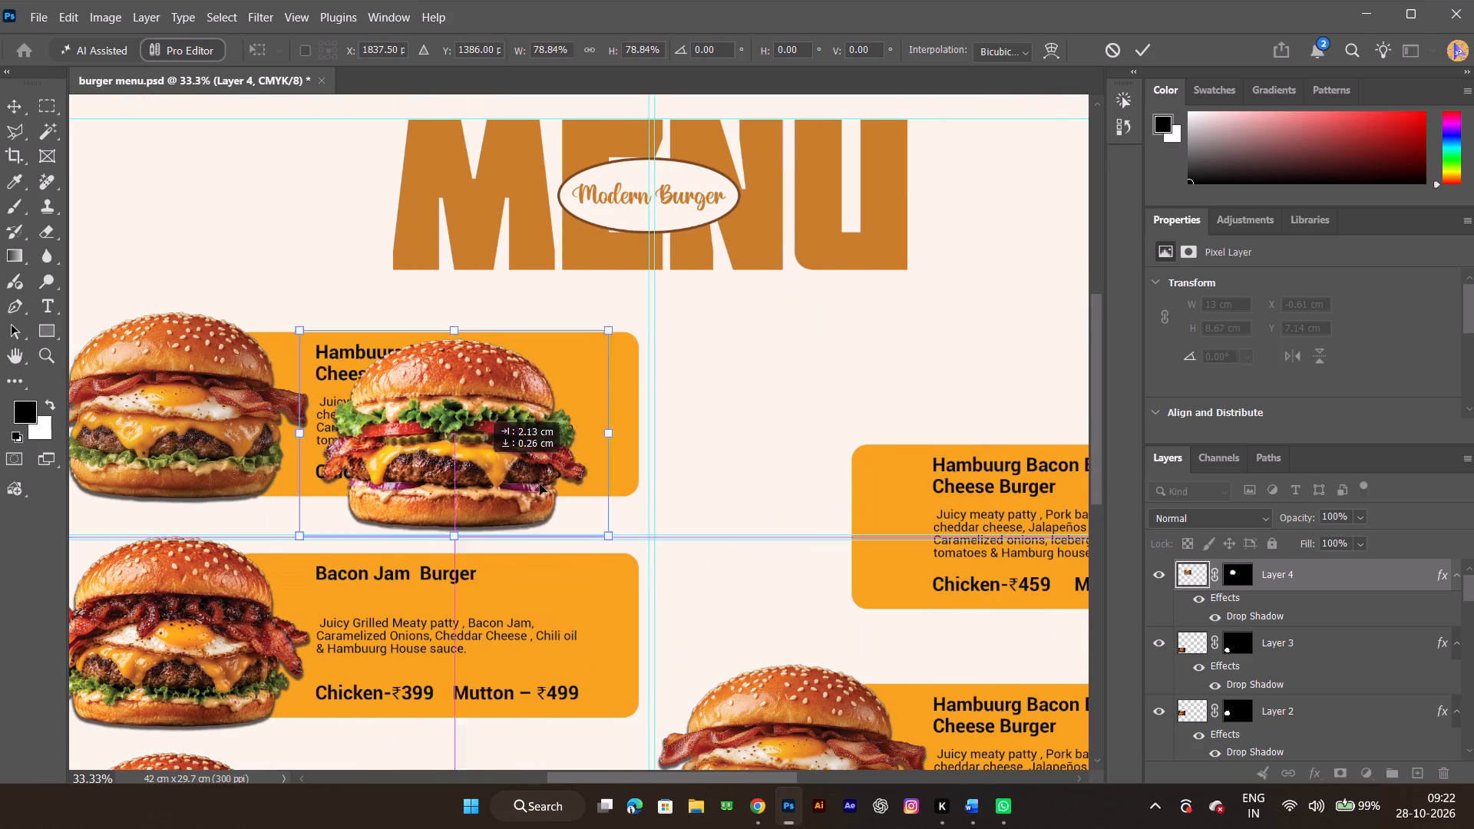
left_click_drag(540, 484, 776, 528)
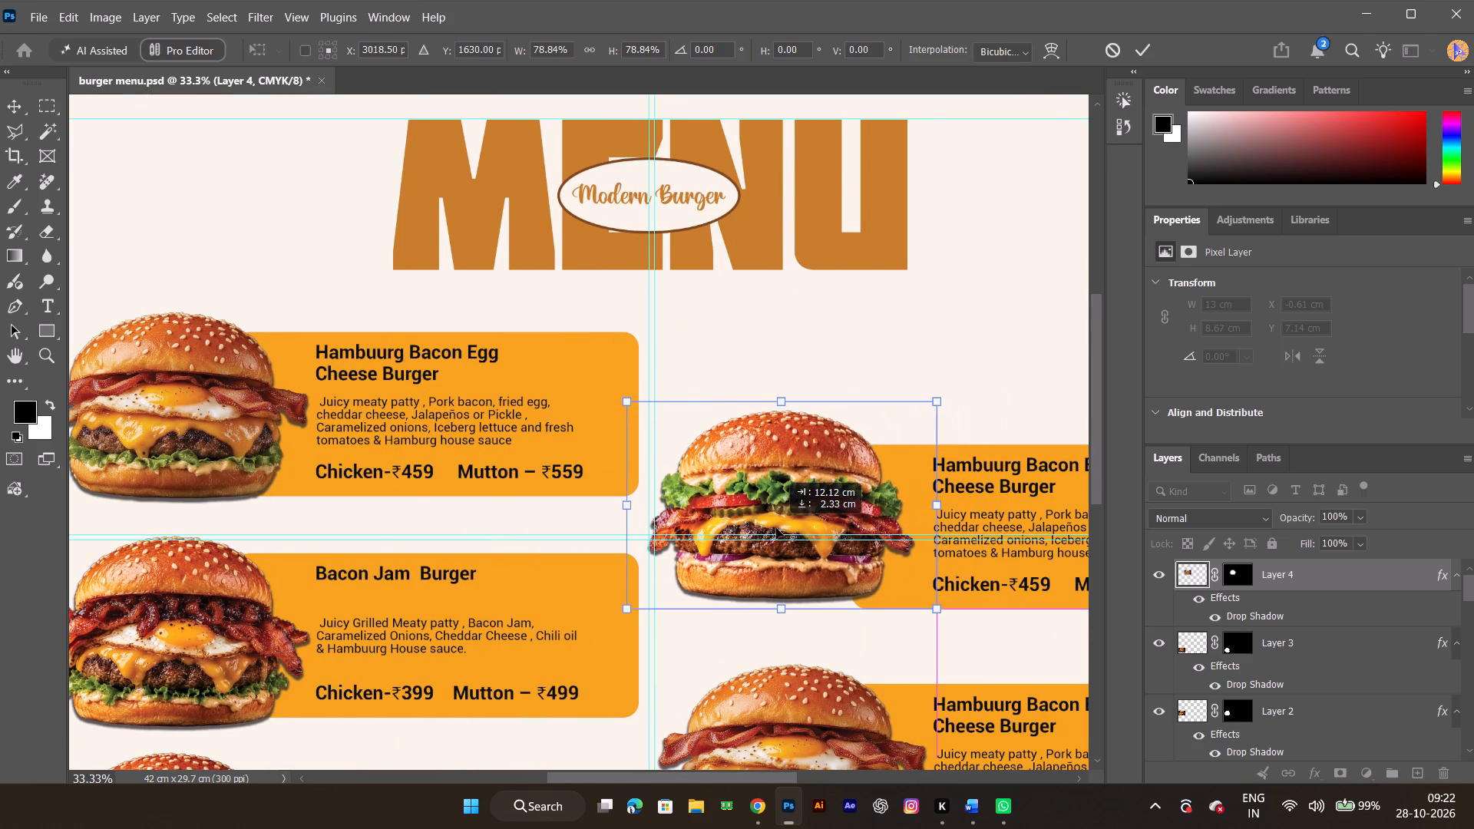
left_click_drag(776, 528, 797, 540)
Nudge the Layer 4 burger left and slightly down to about X 3053.5, Y 1668 px, and apply the transform.
key("Left")
key("Left")
key("Left")
key("Left")
key("Left")
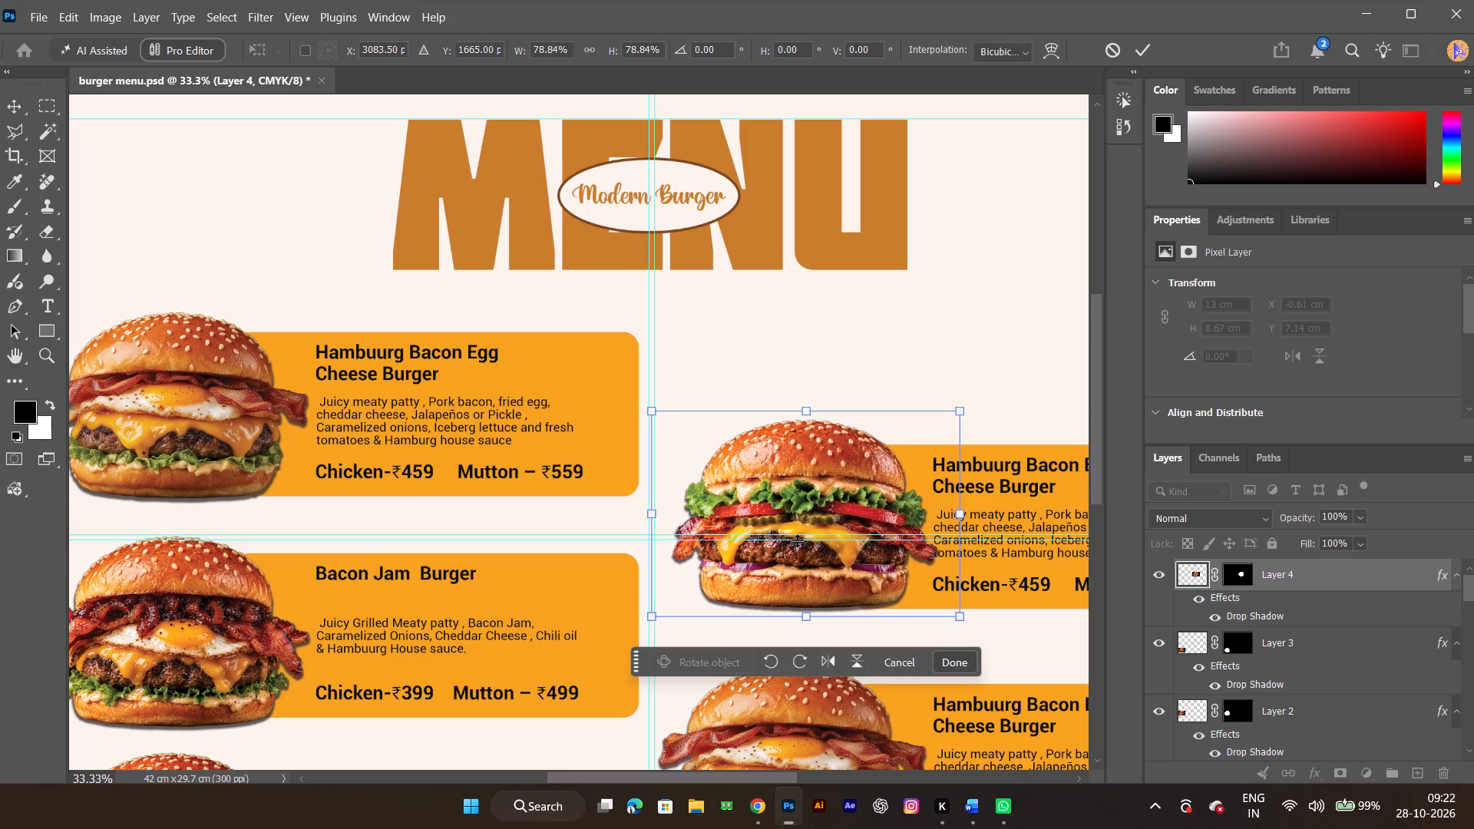
key("Left")
key("Left")
key("Left")
key("Left")
key("Left")
key("Left")
key("Left")
key("Left")
key("Left")
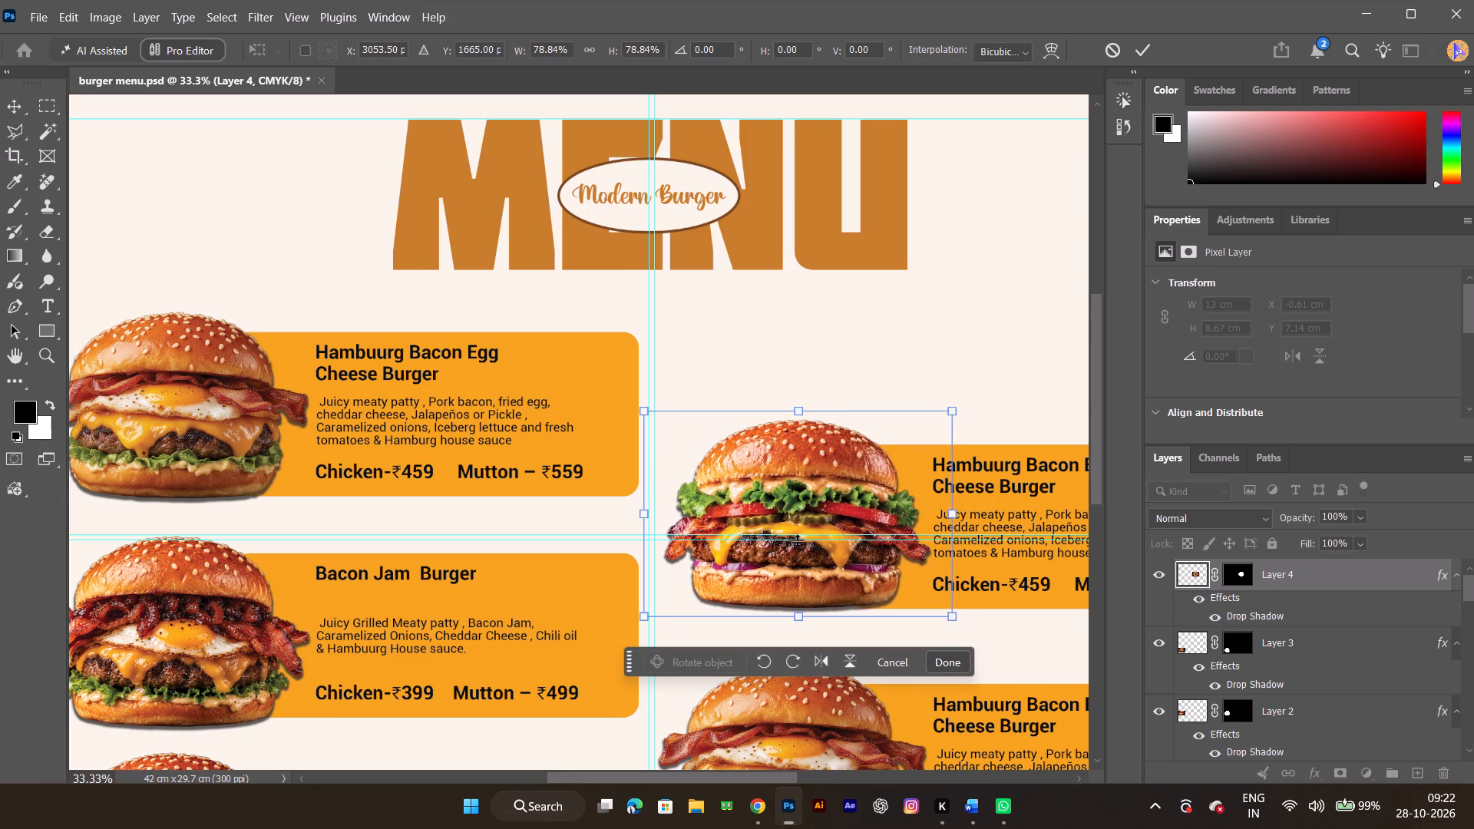
key("Down")
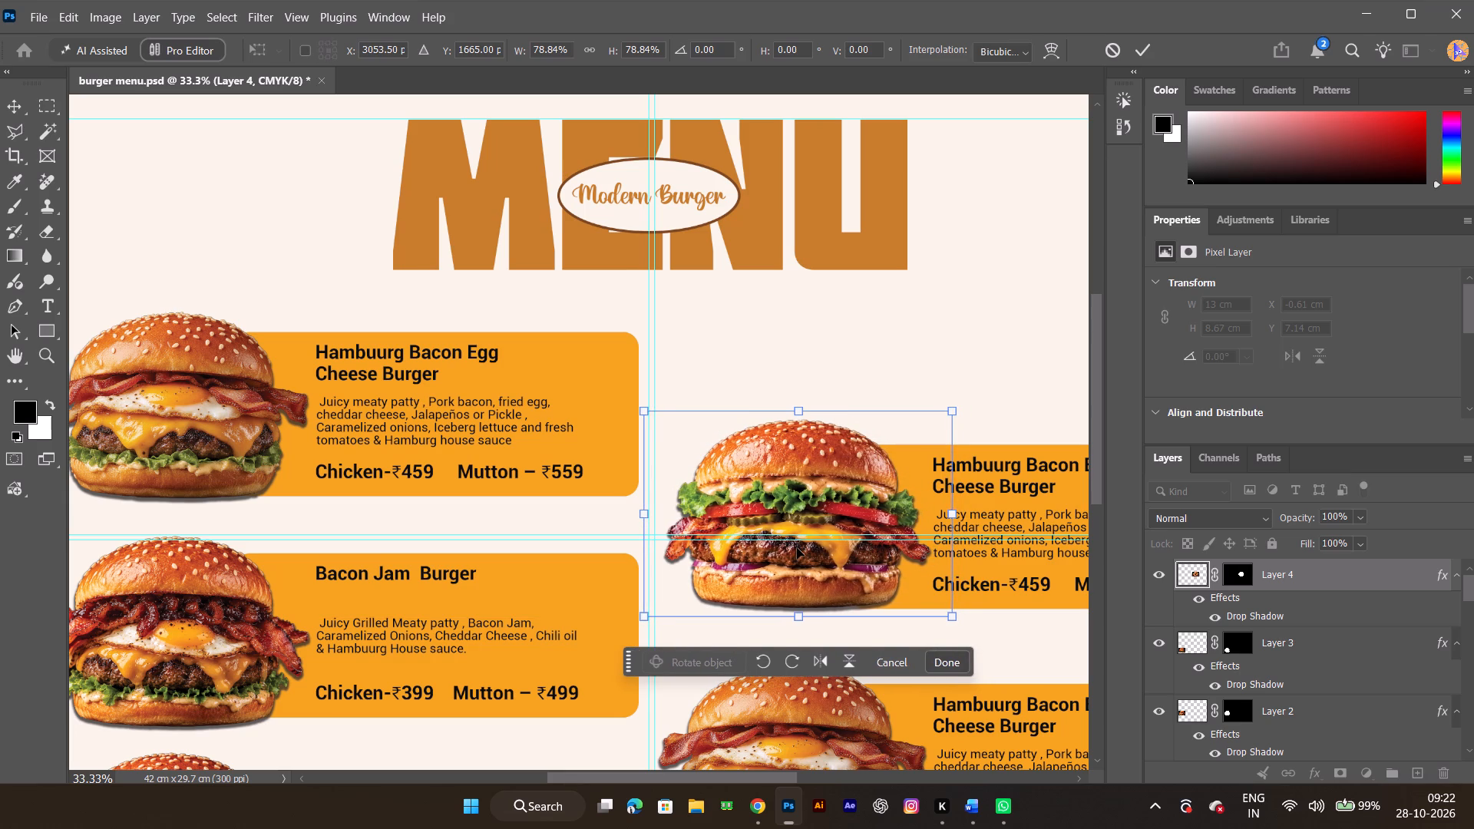
left_click(1152, 48)
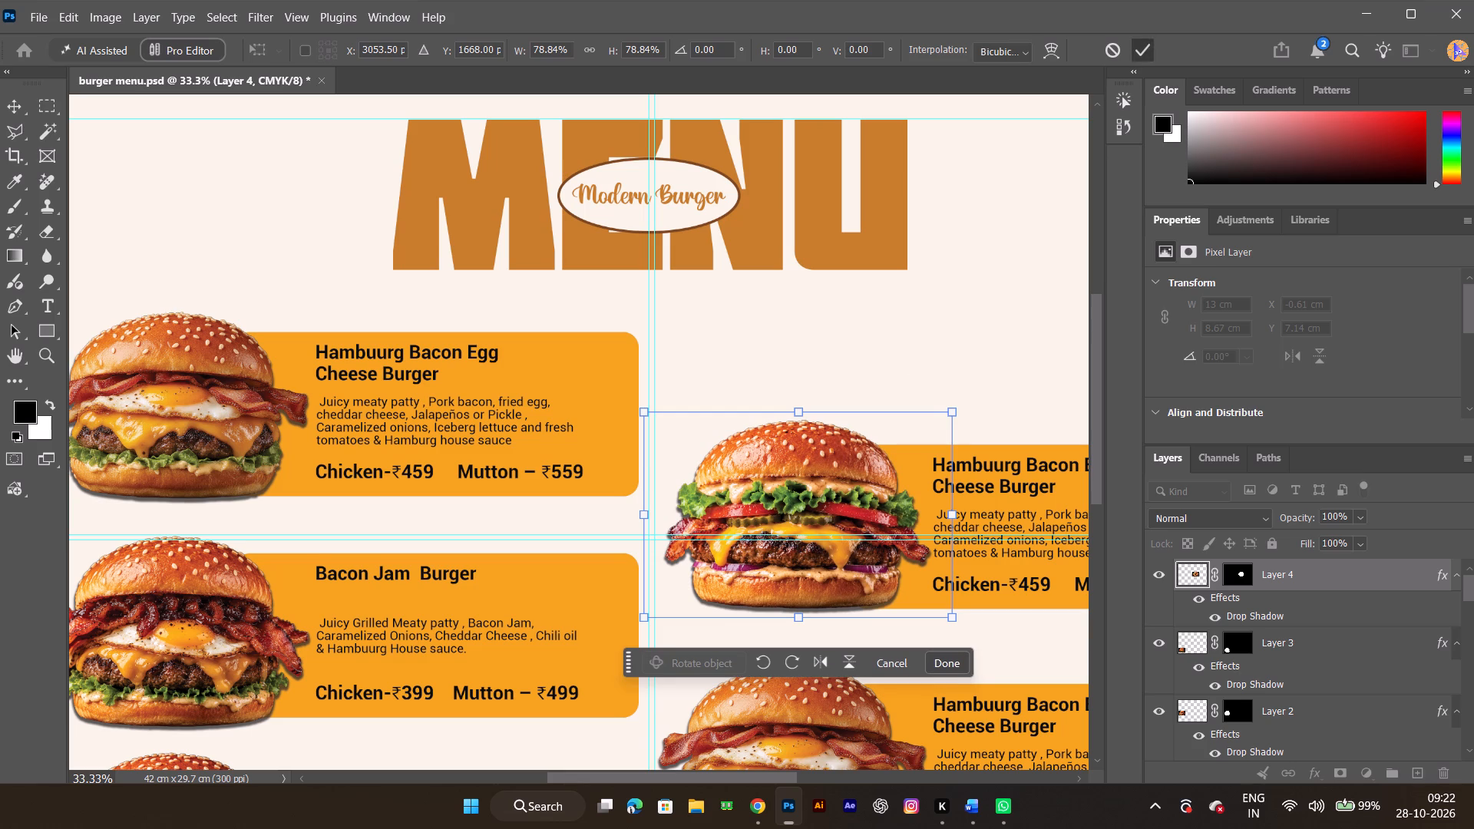
Open the upper right-column item's title text, Hambuurg Bacon Egg Cheese Burger, for editing.
key("space")
key("space")
key("space")
key("space")
key("space")
key("space")
key("space")
key("space")
key("space")
key("space")
key("space")
key("space")
left_click_drag(899, 453, 613, 369)
triple_click(692, 385)
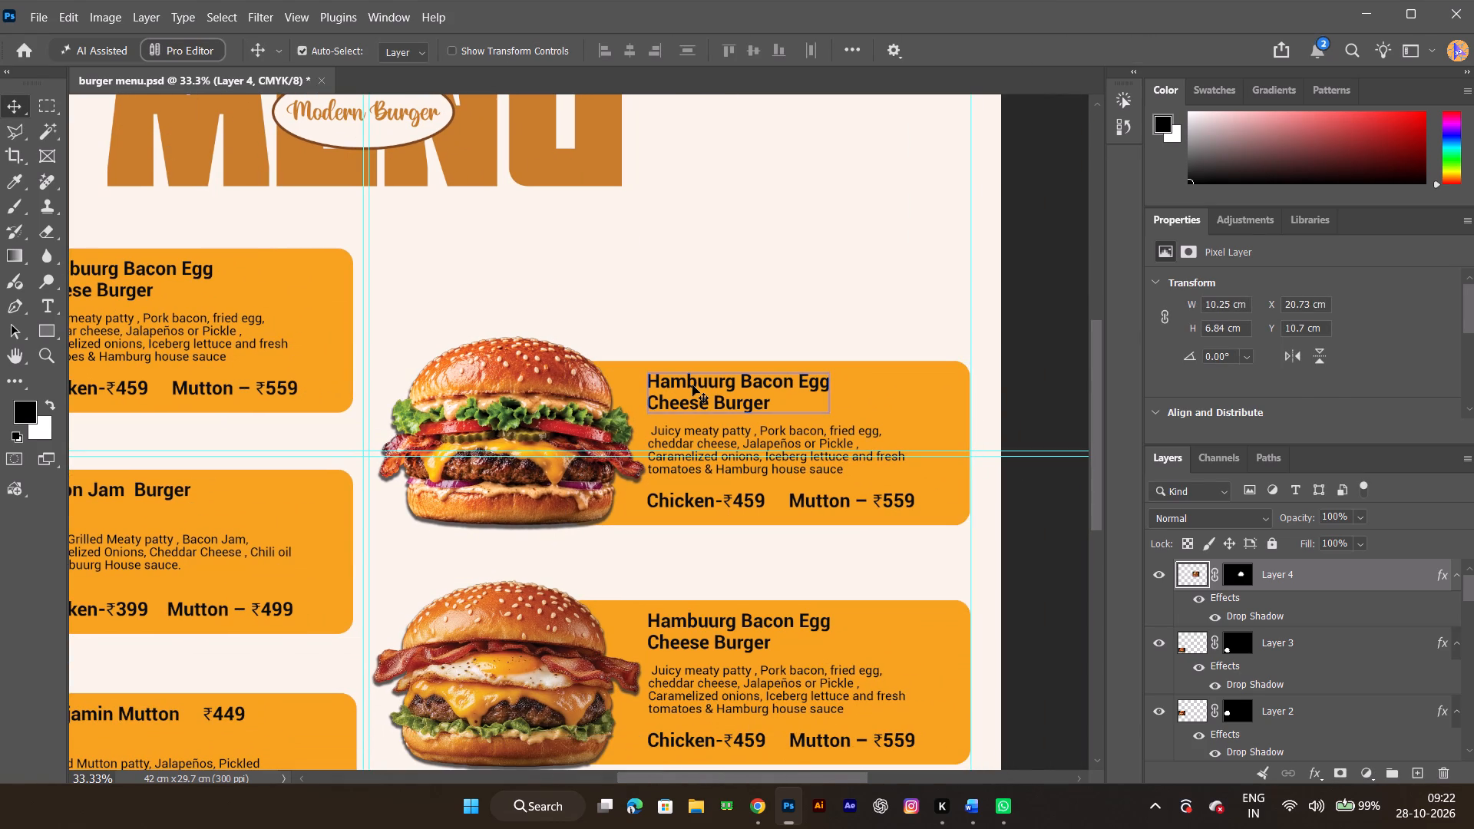
Switch to the Modern Burger Word document, review the burger entries after Benjamin Mutton for the right-column text, and return to Photoshop.
key("alt+Tab")
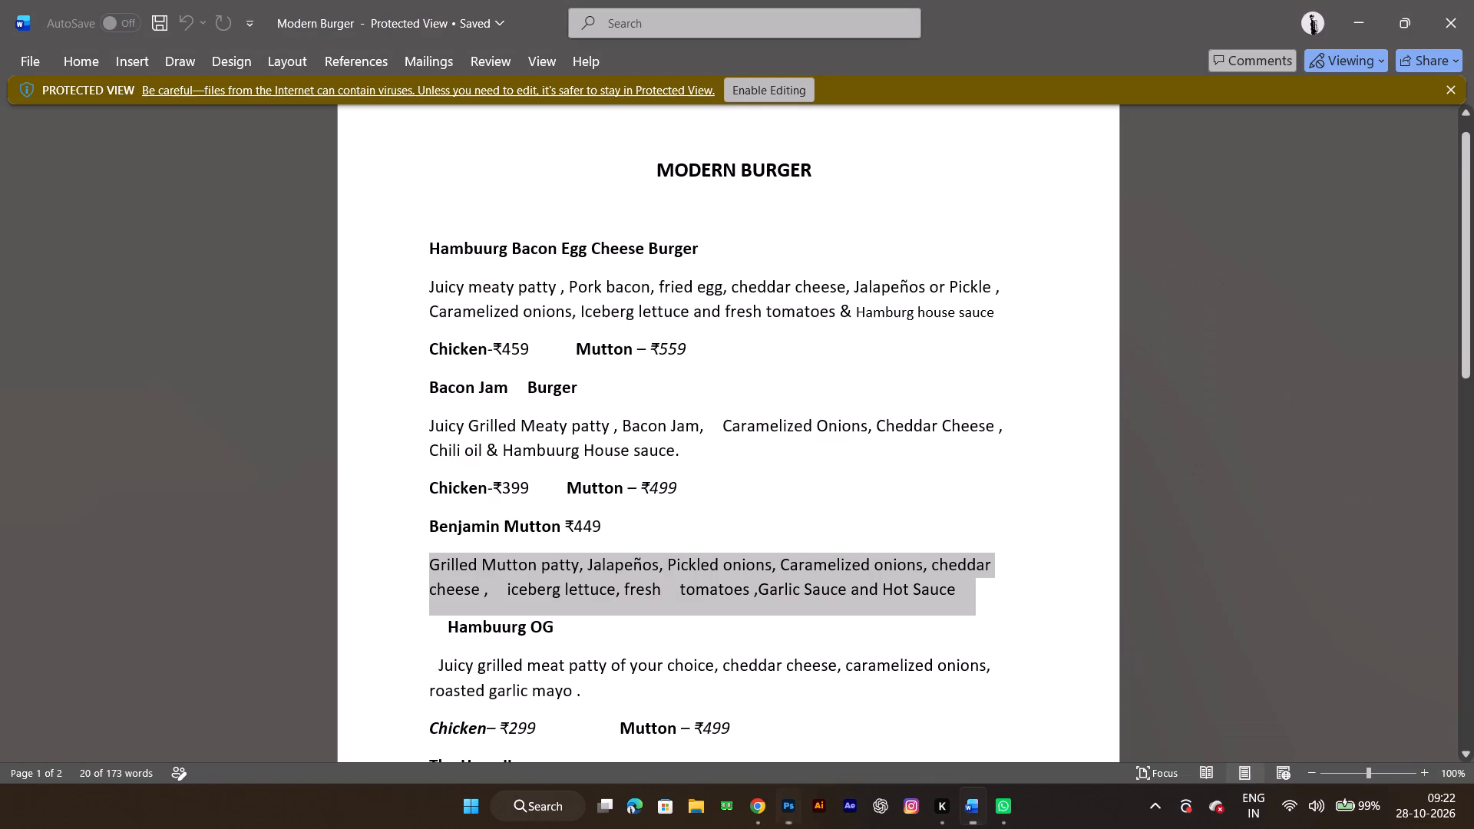
scroll(610, 438, "down", 9)
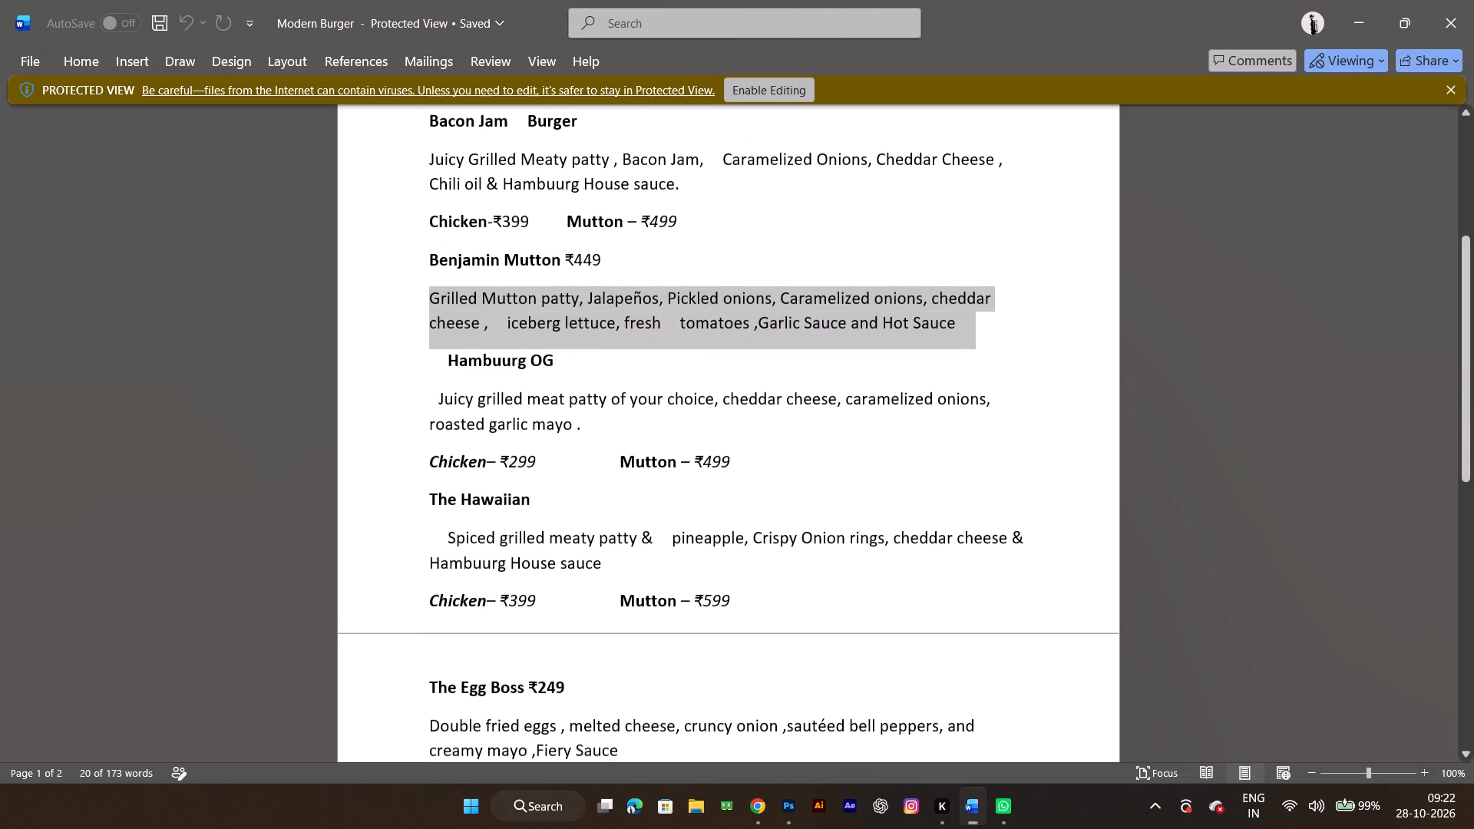
scroll(663, 385, "down", 5)
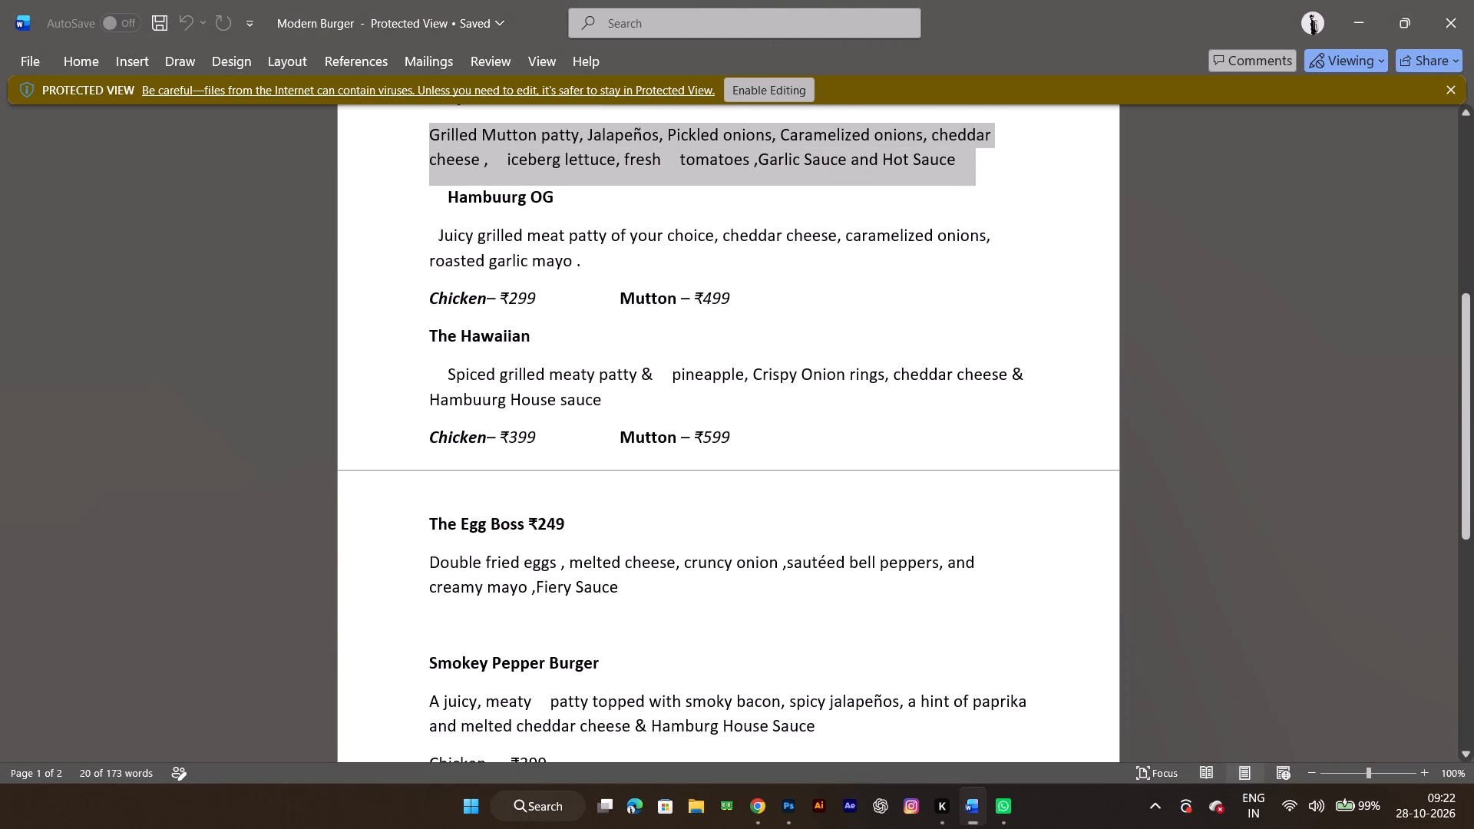
scroll(665, 390, "down", 13)
scroll(665, 405, "up", 7)
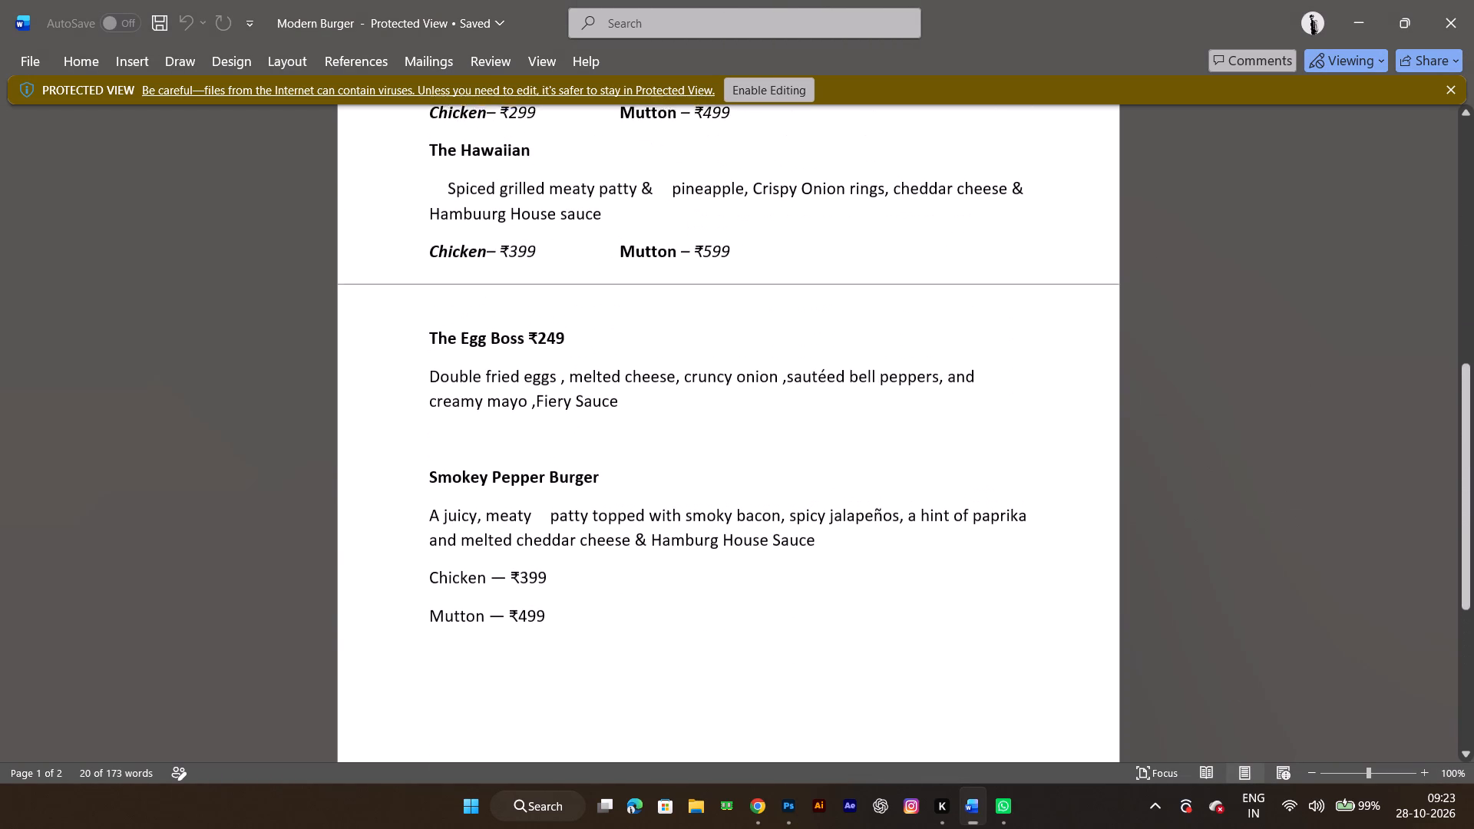
scroll(665, 405, "up", 11)
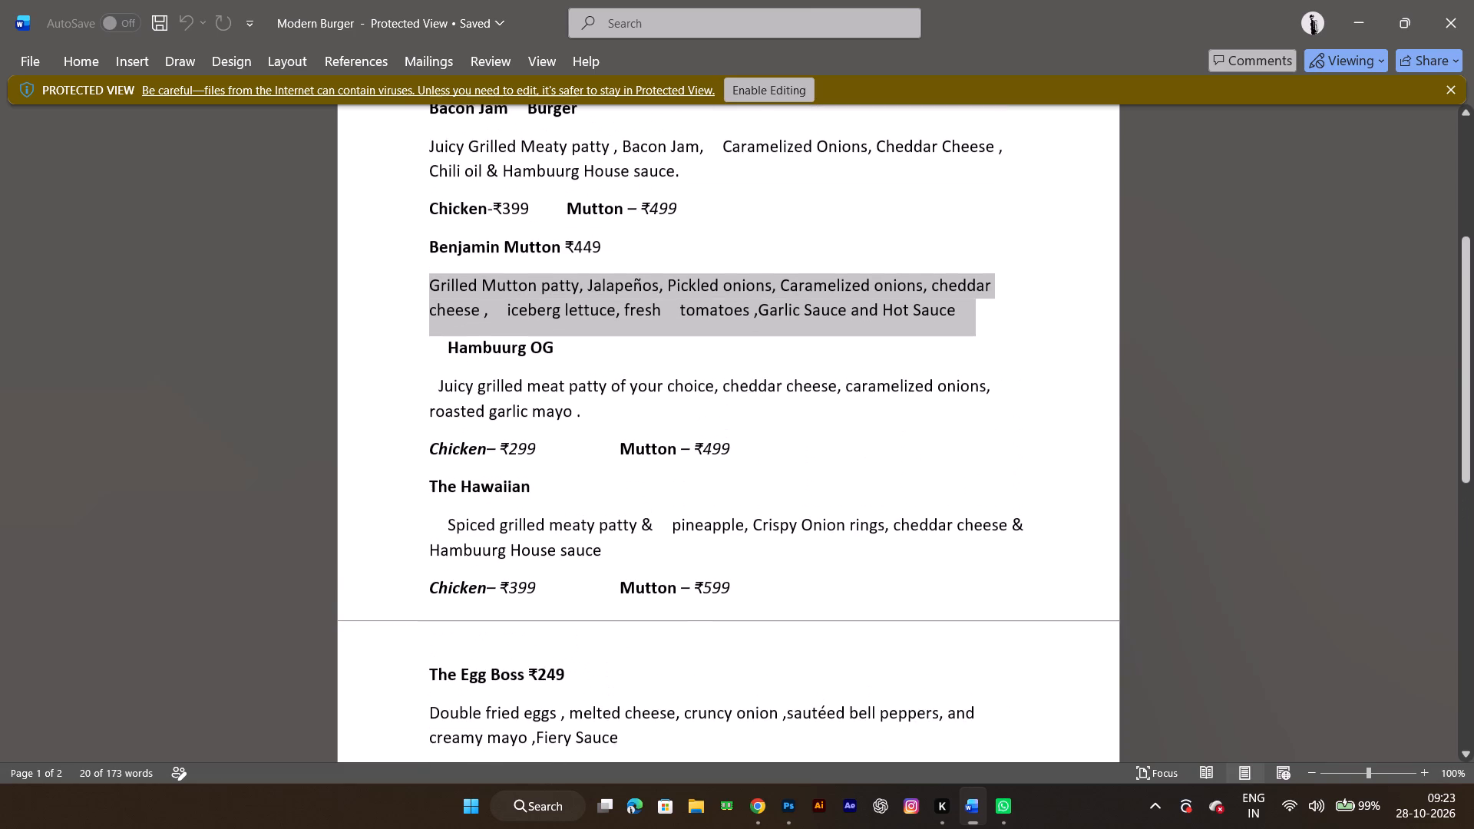
key("alt+Tab")
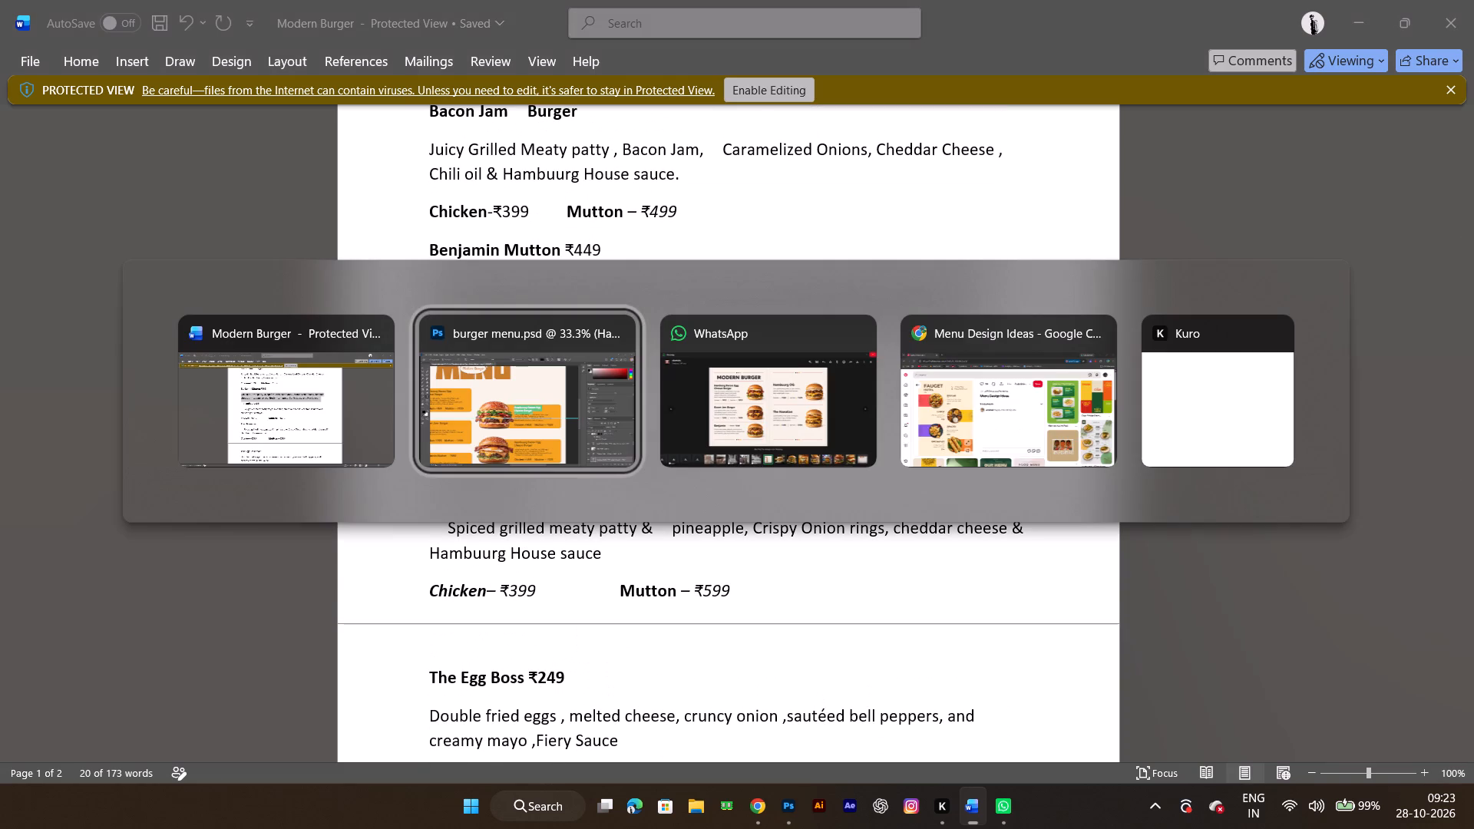
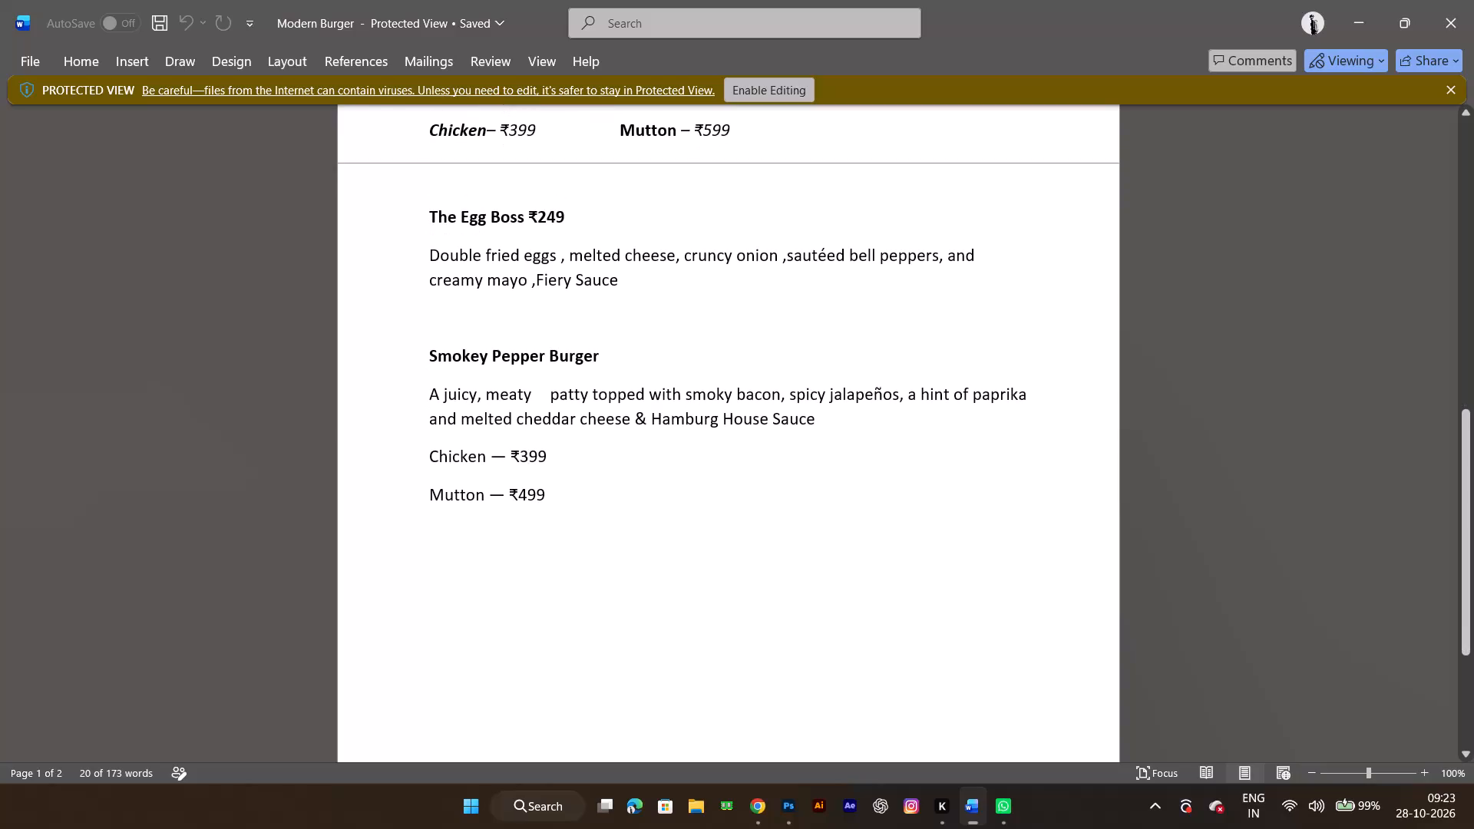
Replace the upper right-column item's title with "Hambuurg OG", copied from the Modern Burger Word document.
scroll(663, 455, "up", 2)
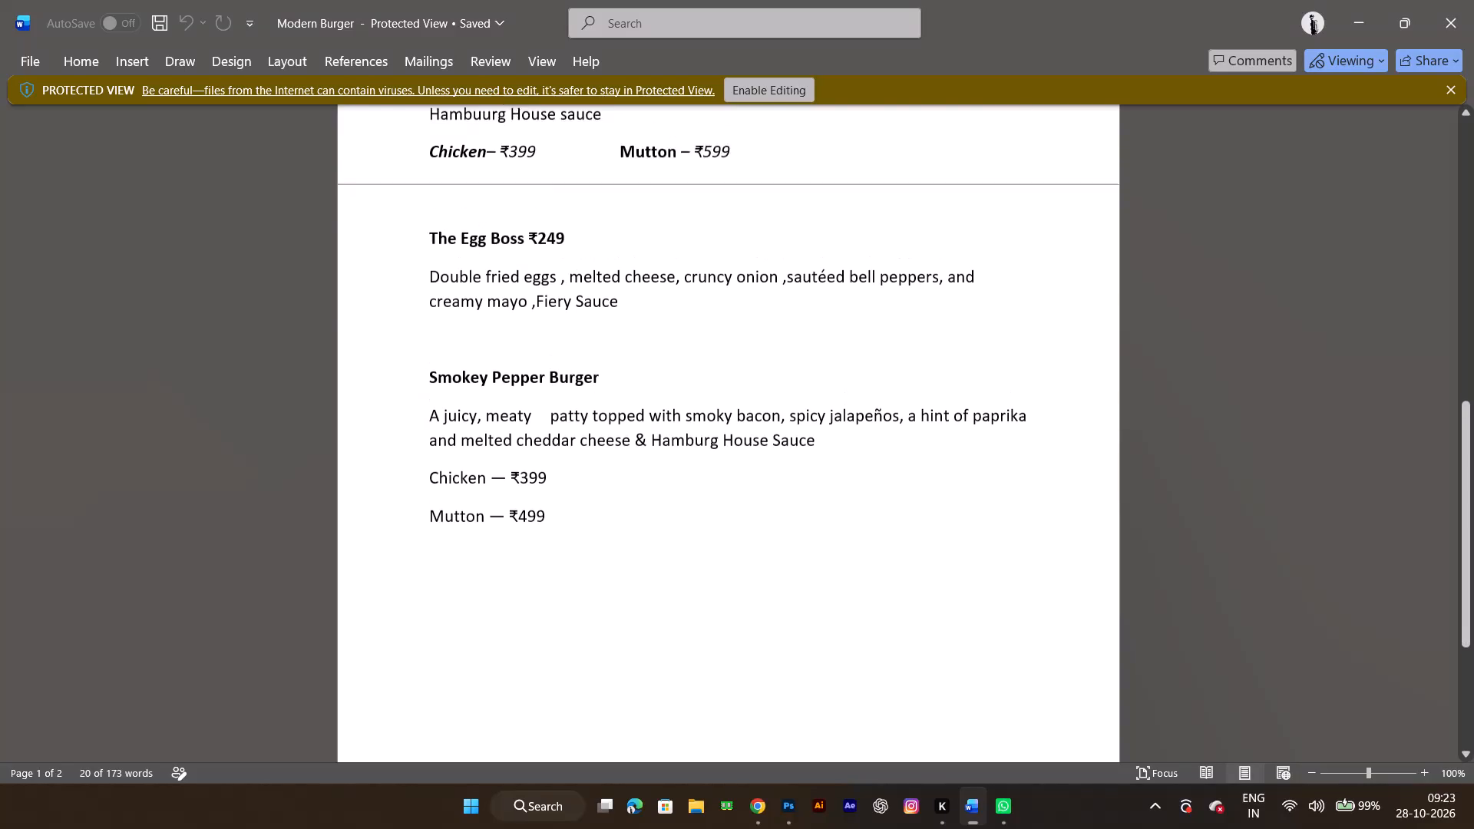
scroll(663, 455, "up", 5)
key("alt+Tab")
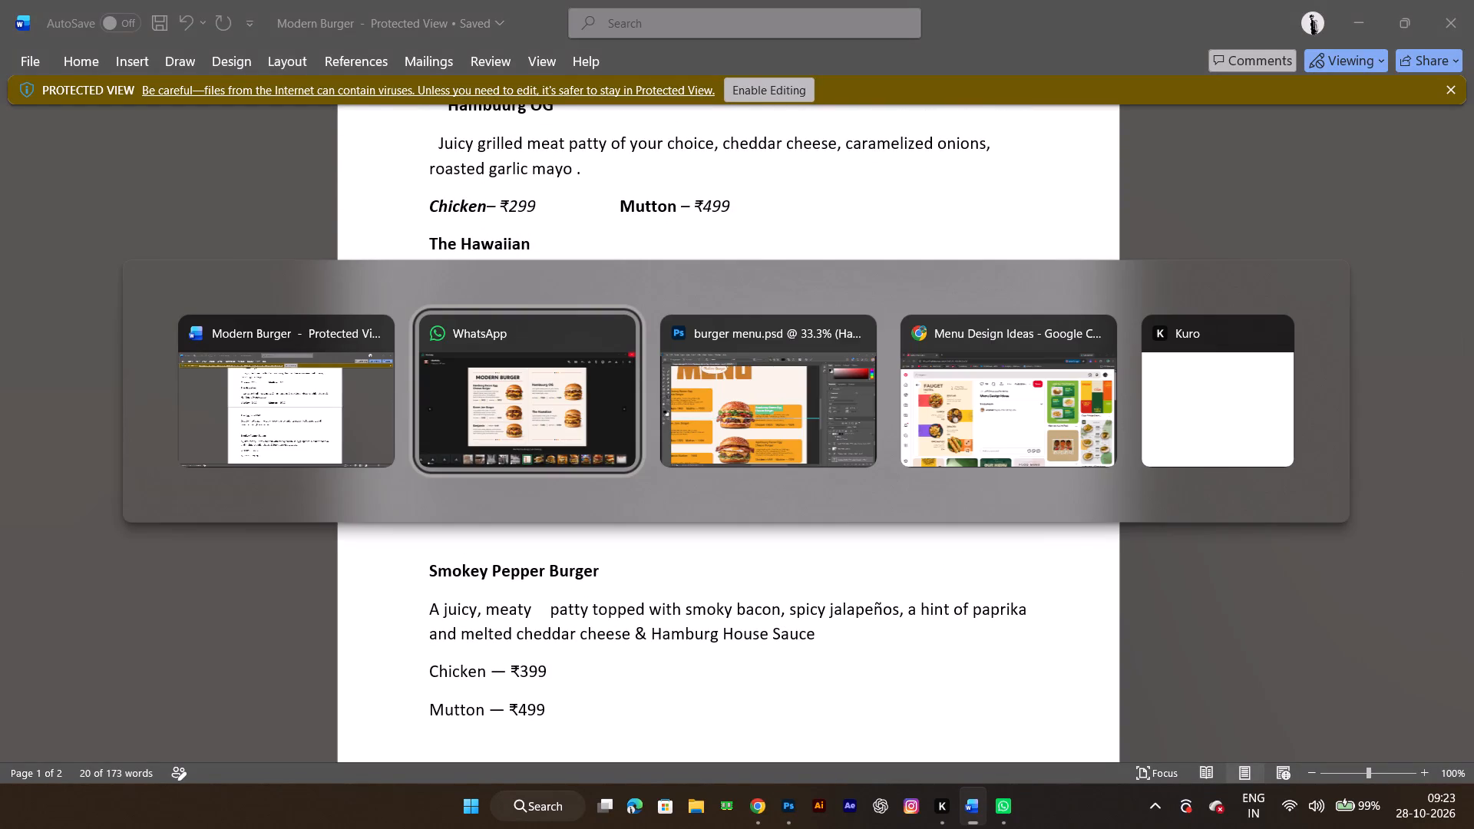
key("alt+Tab")
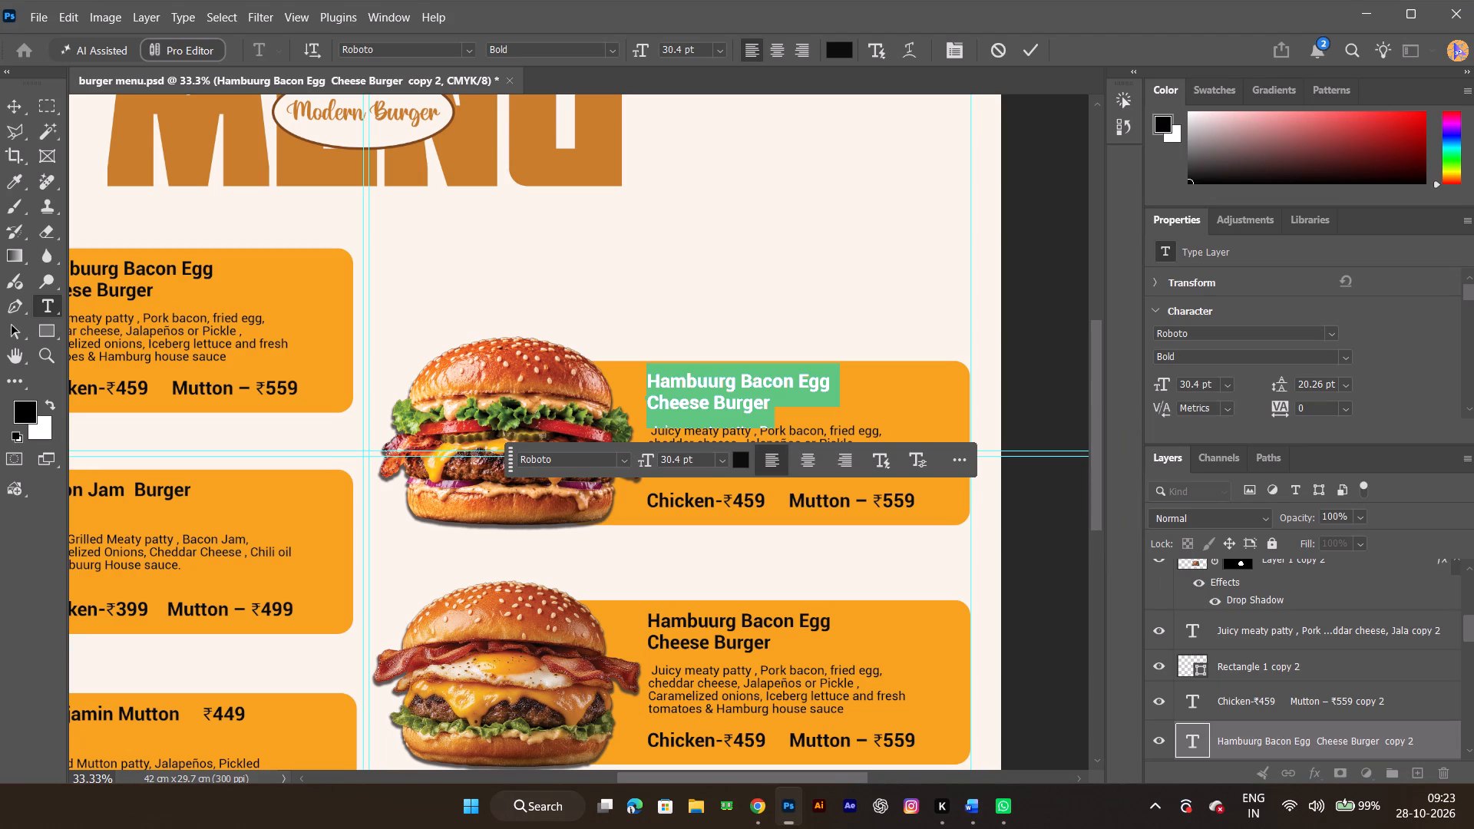
key("alt+Tab")
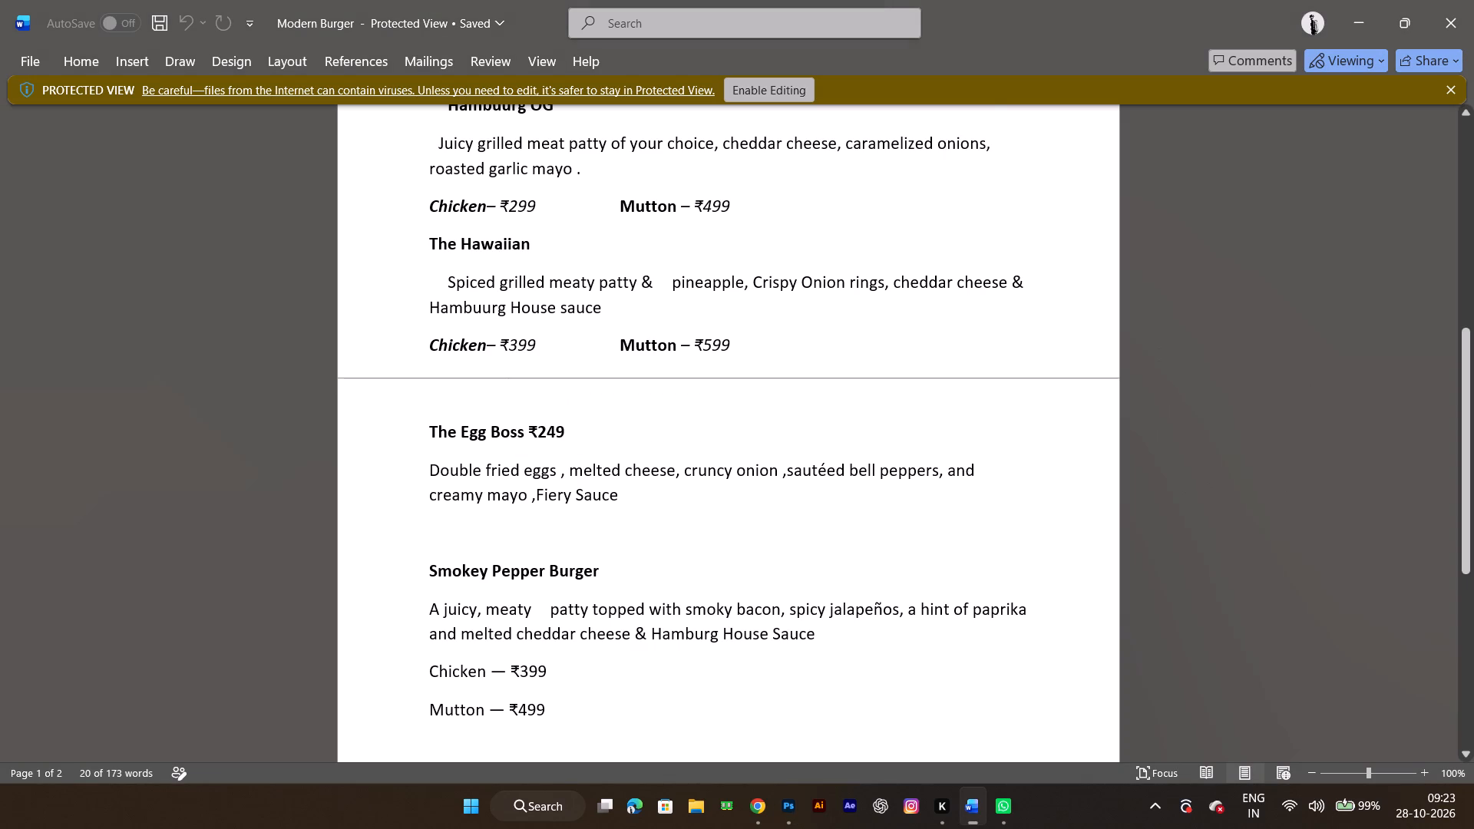
scroll(587, 406, "up", 7)
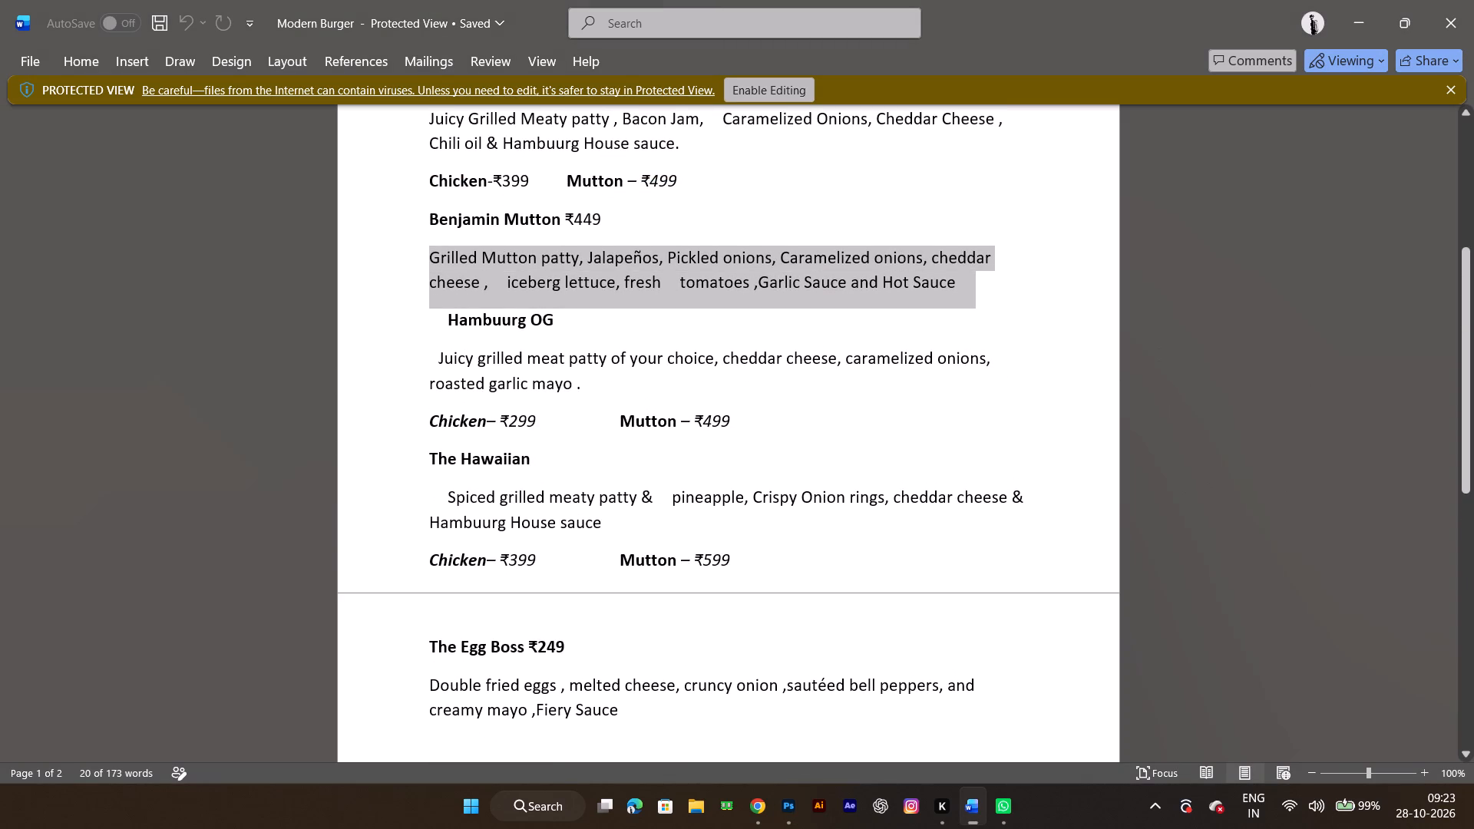
left_click_drag(434, 320, 554, 332)
key("ctrl+c")
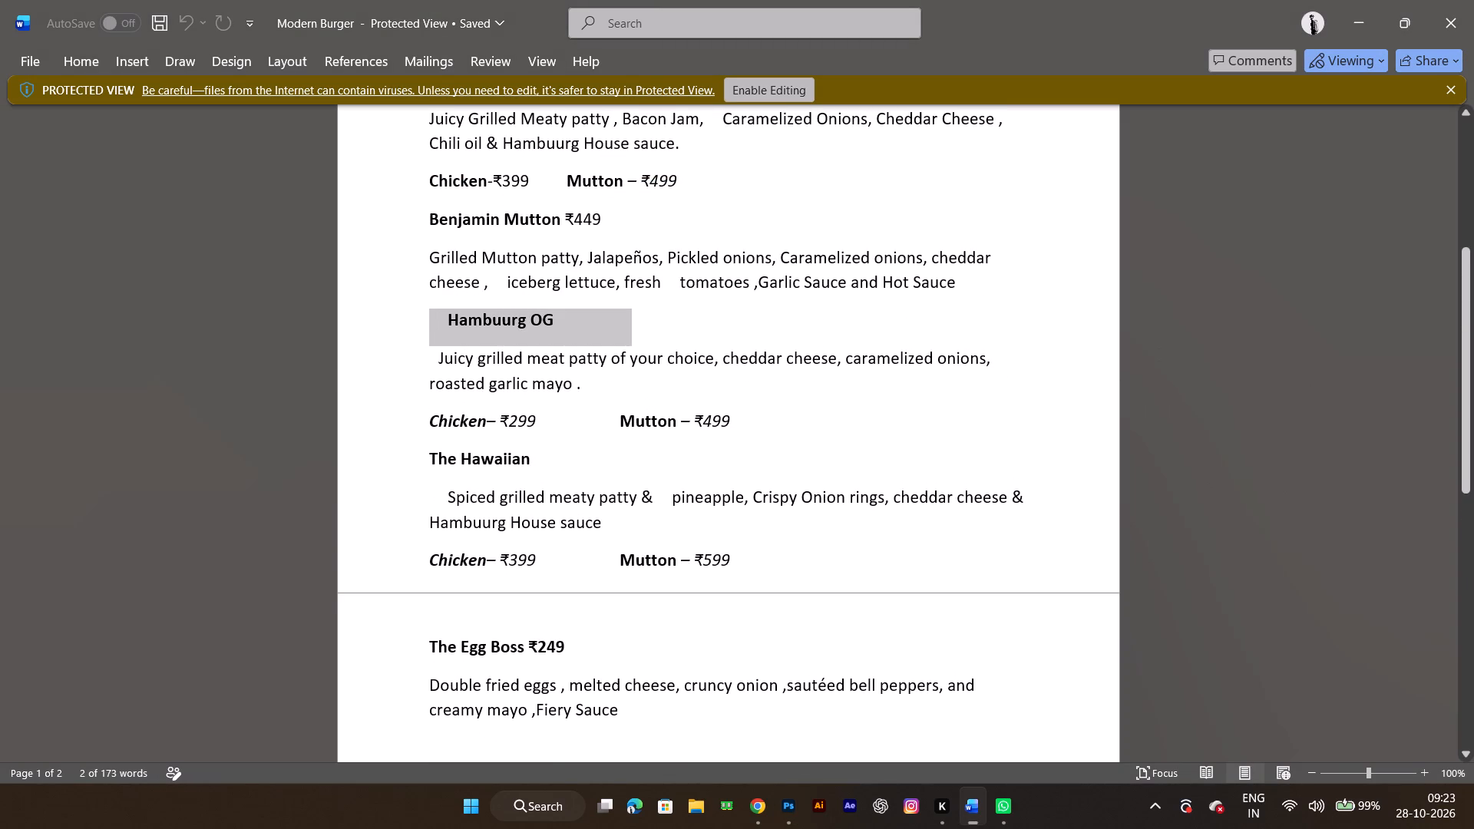
key("alt+Tab")
key("ctrl+v")
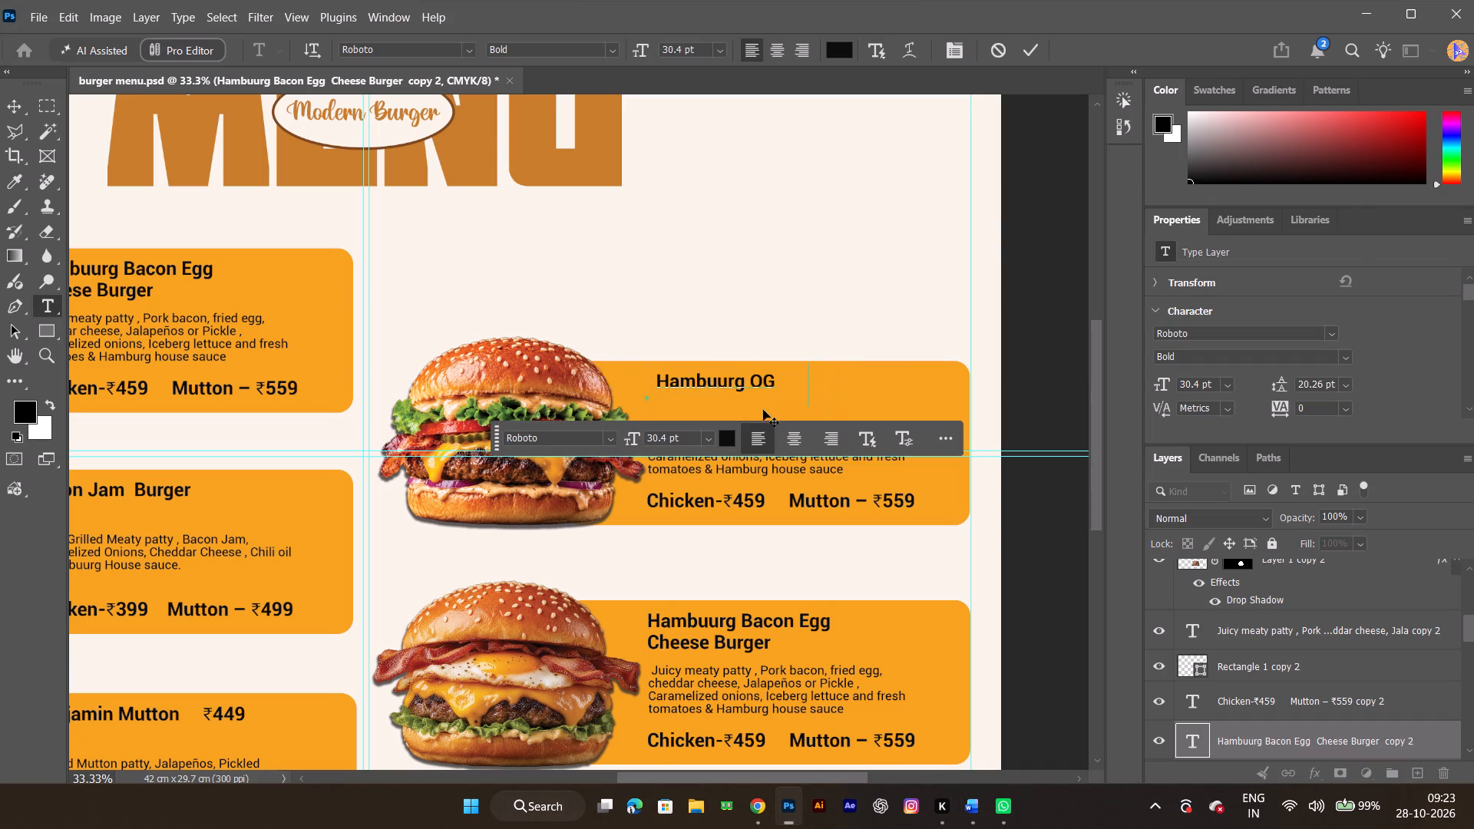
left_click(1032, 53)
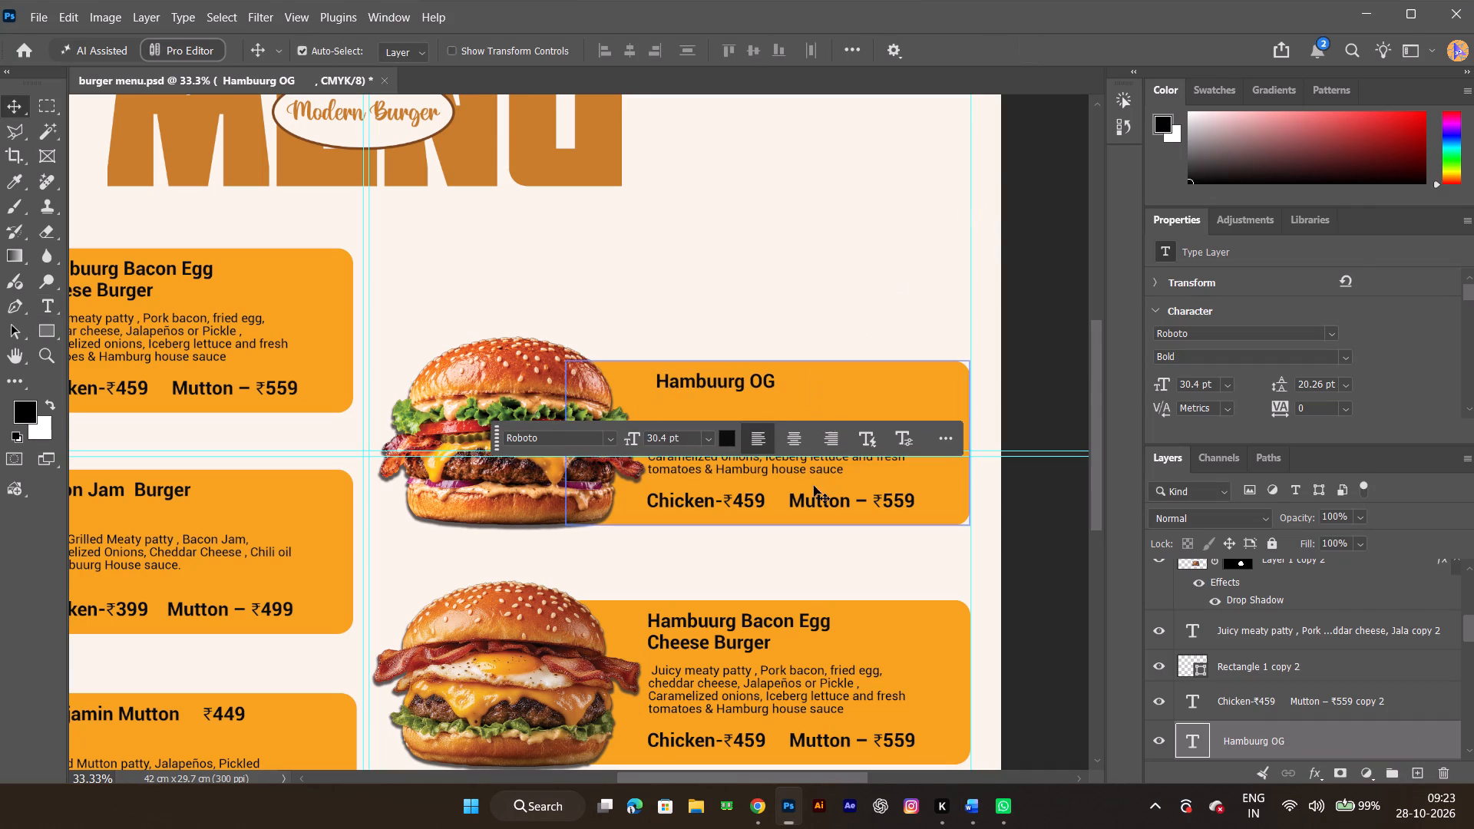
Replace the Hambuurg OG description with its Word text, "Juicy grilled meat patty of your choice, cheddar cheese, caramelized onions, roasted garlic mayo", removing the trailing period.
double_click(795, 466)
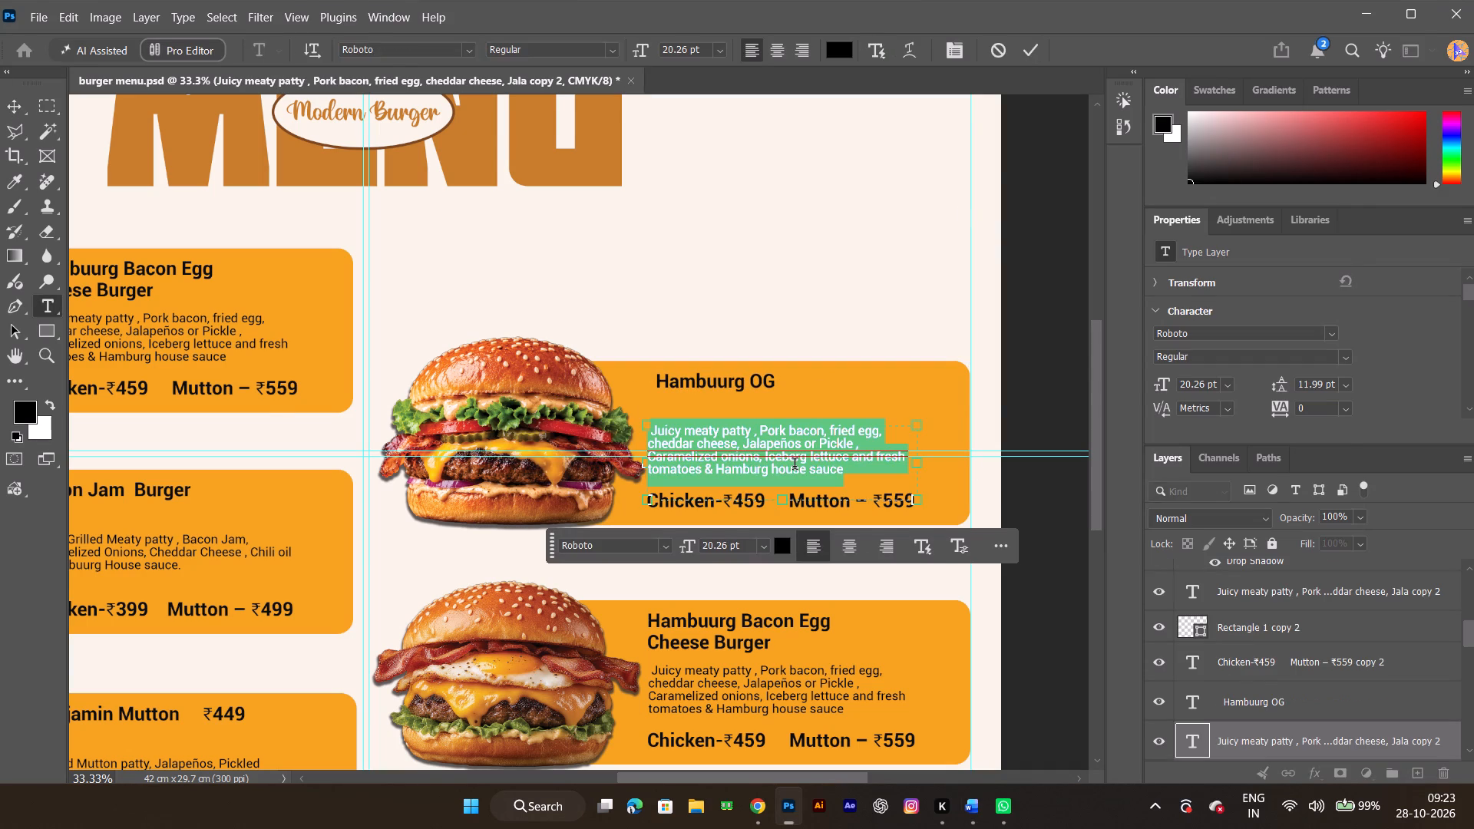
key("alt+Tab")
left_click_drag(430, 365, 527, 387)
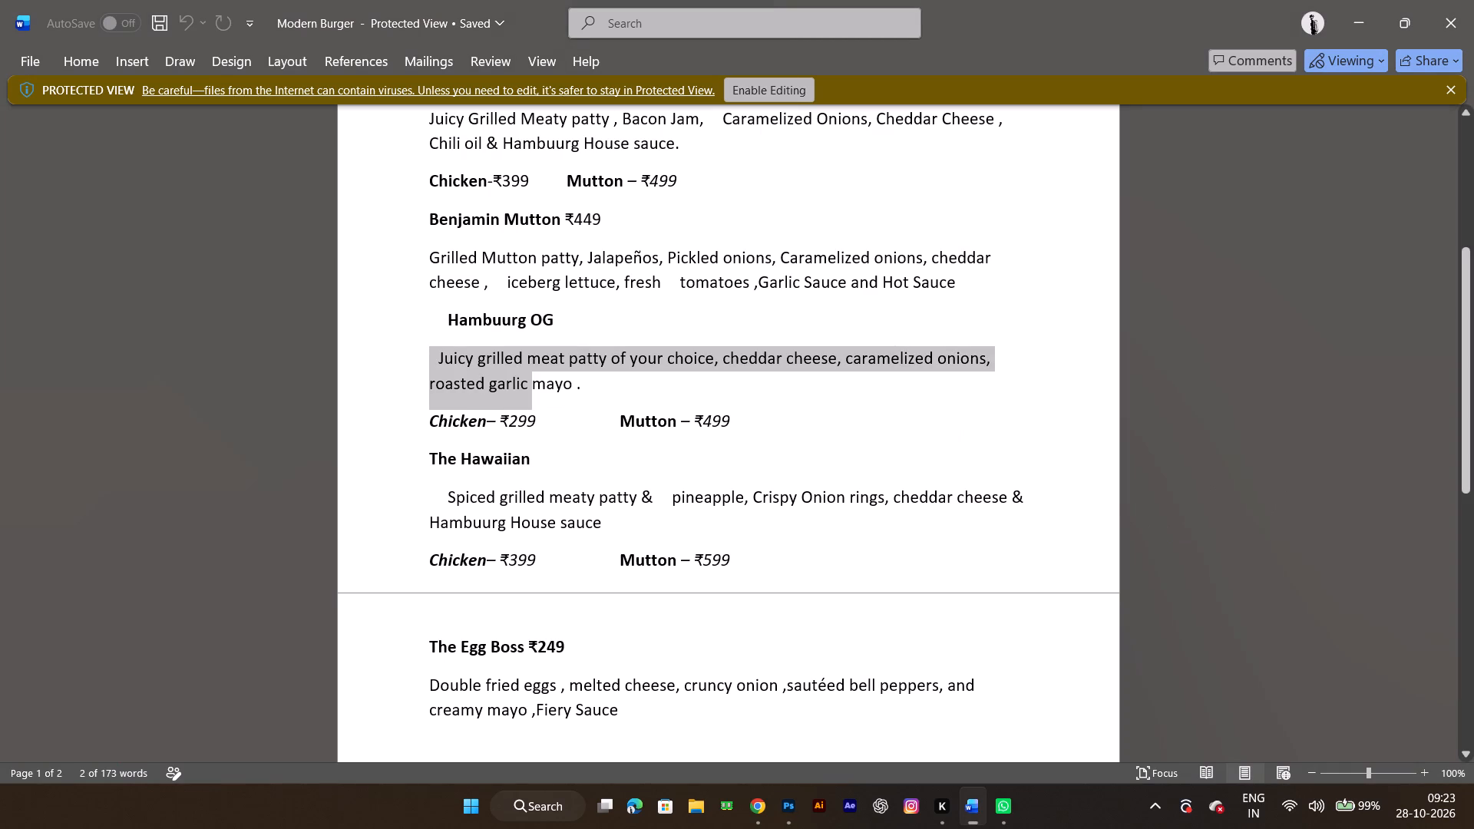
left_click_drag(527, 387, 596, 390)
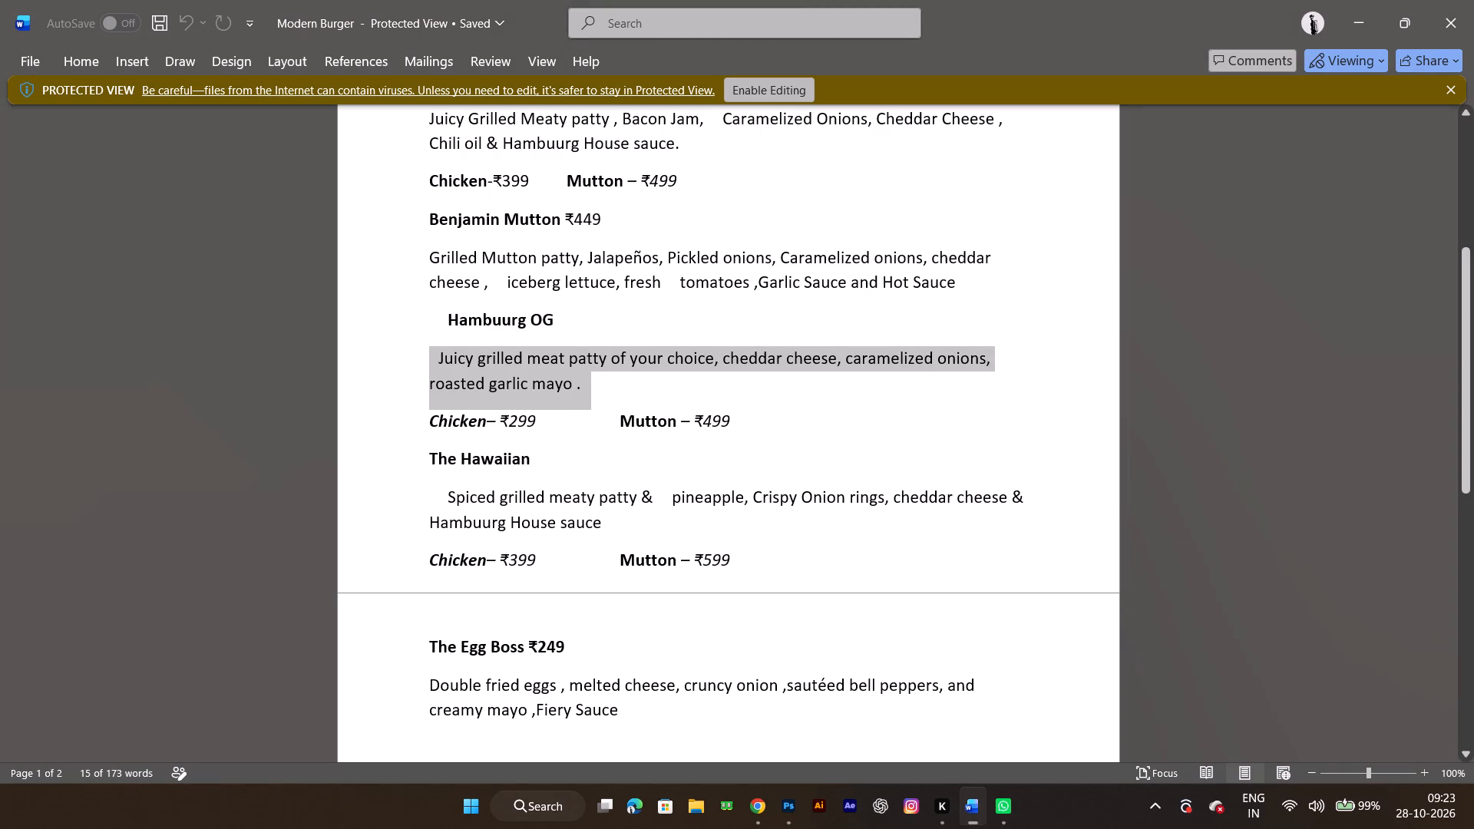
key("ctrl+c")
key("alt+Tab")
key("ctrl+v")
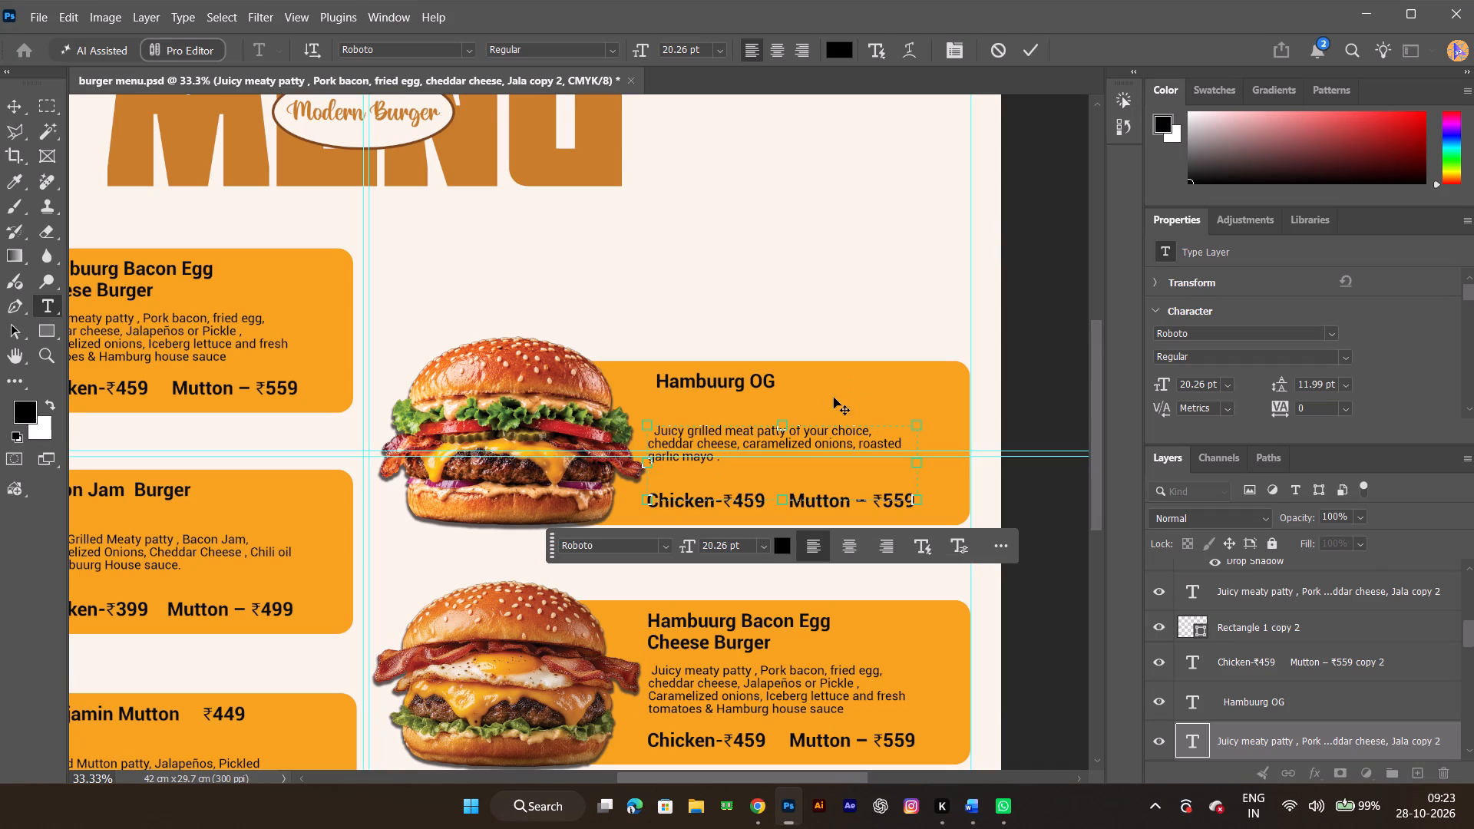
key("BackSpace")
key("BackSpace")
left_click(1026, 50)
Replace the Hambuurg OG price line with "Chicken– ₹299 Mutton – ₹499" copied from the Word document.
double_click(730, 500)
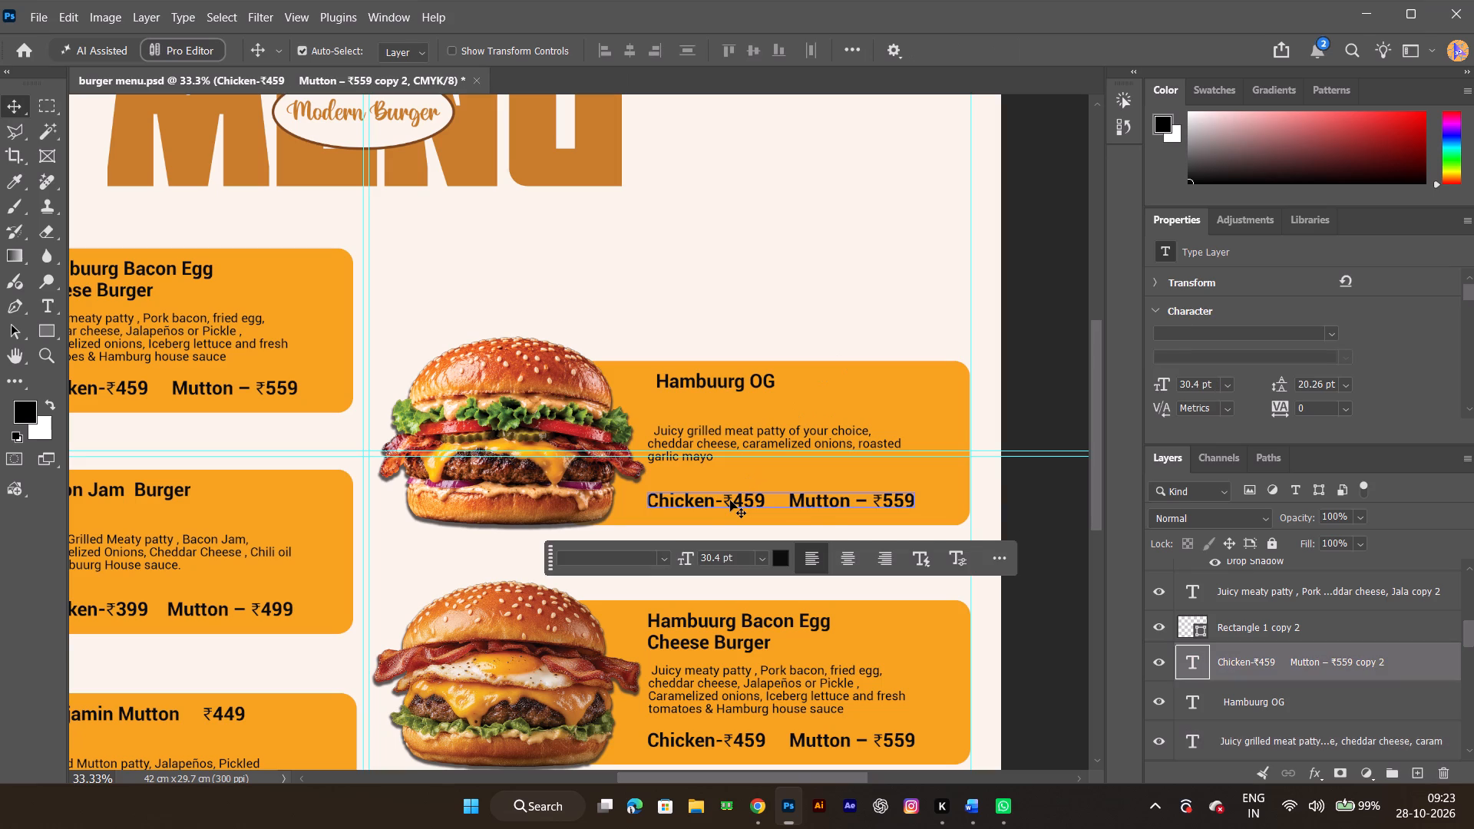
key("alt+Tab")
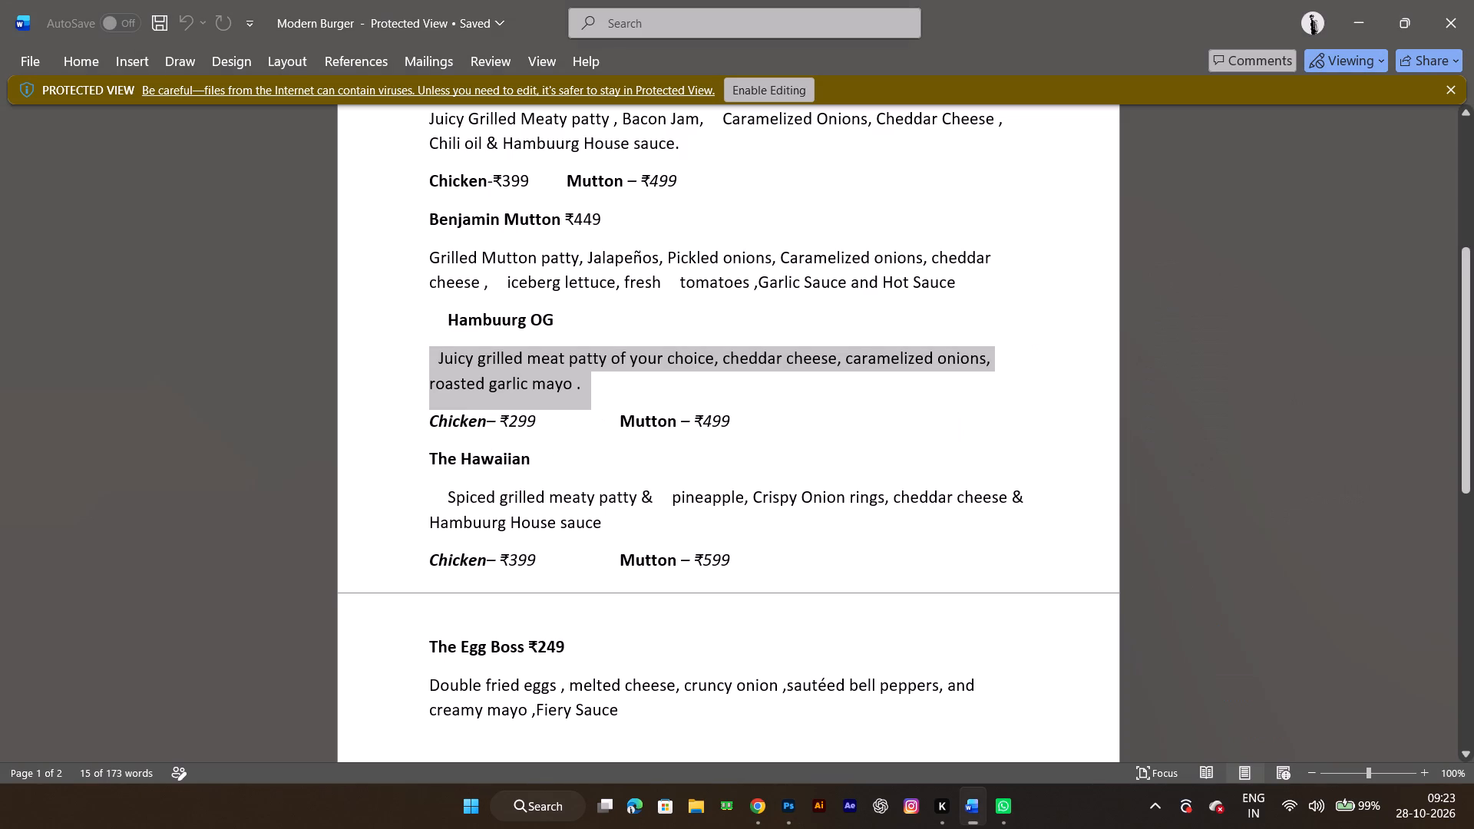
left_click(392, 416)
key("ctrl+c")
key("alt+Tab")
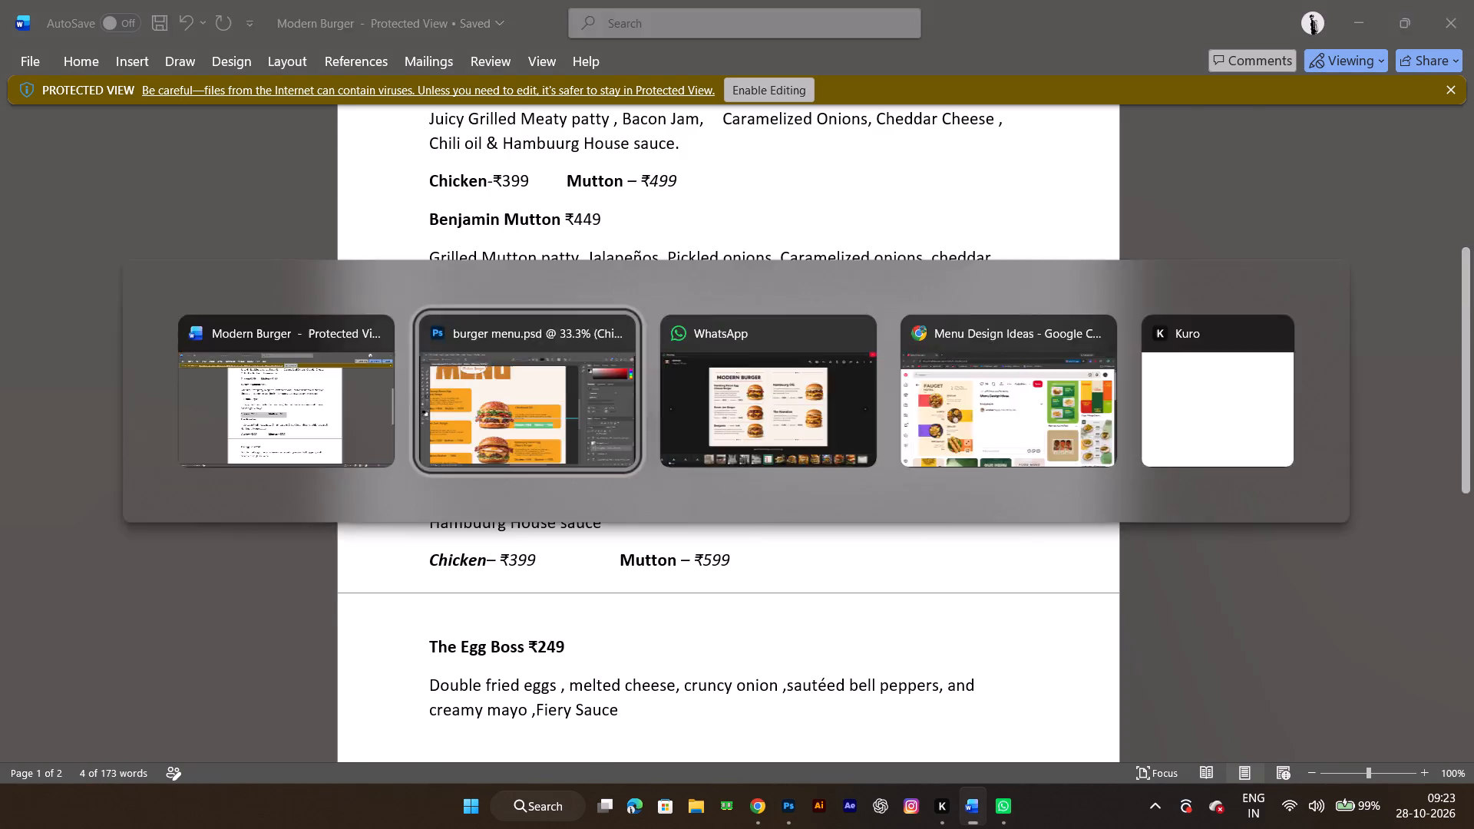
key("ctrl+v")
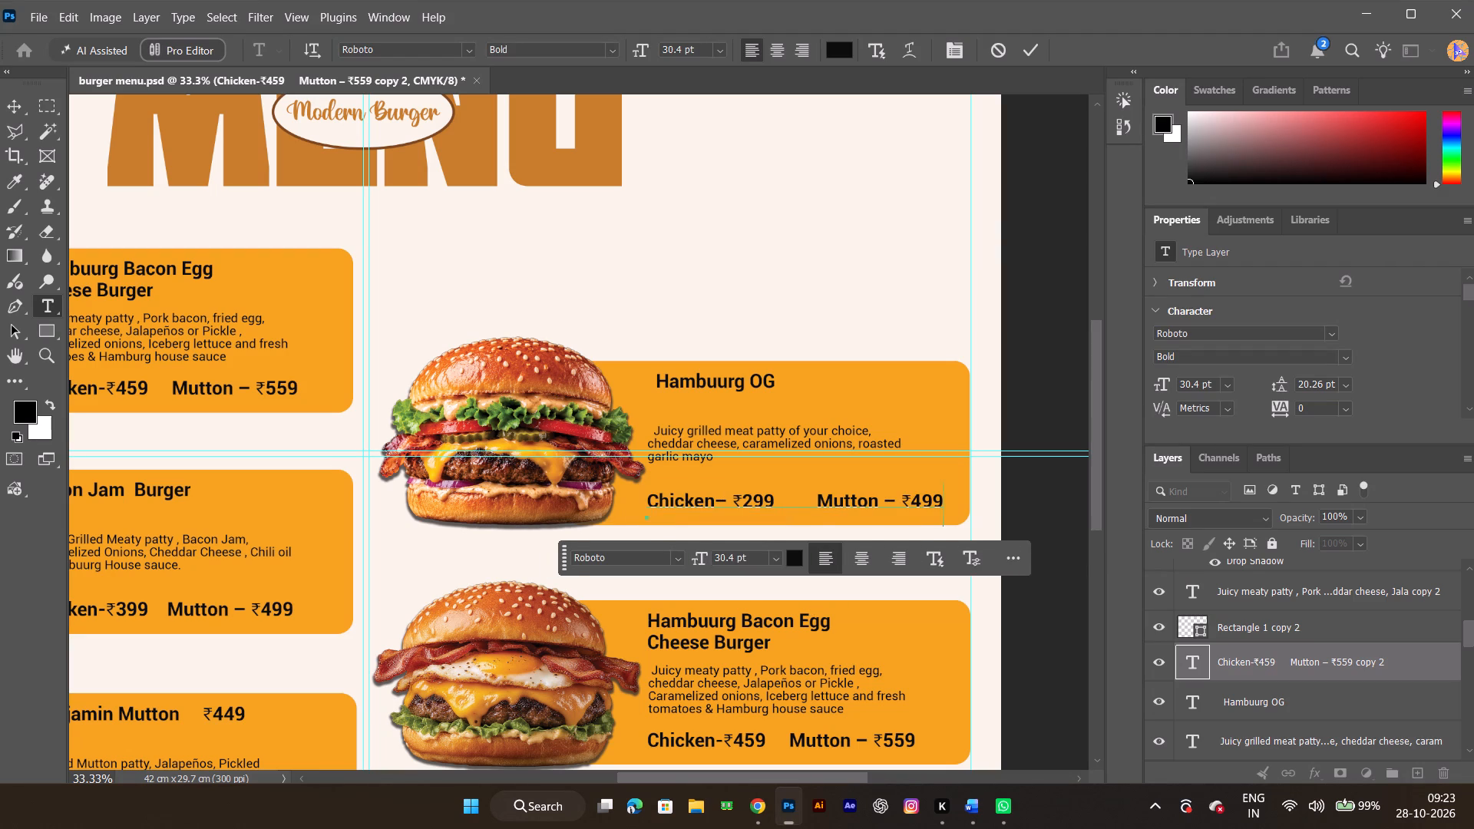
left_click(1029, 41)
Delete the duplicated bacon-and-egg burger image from the lower right-column item.
scroll(812, 343, "down", 5)
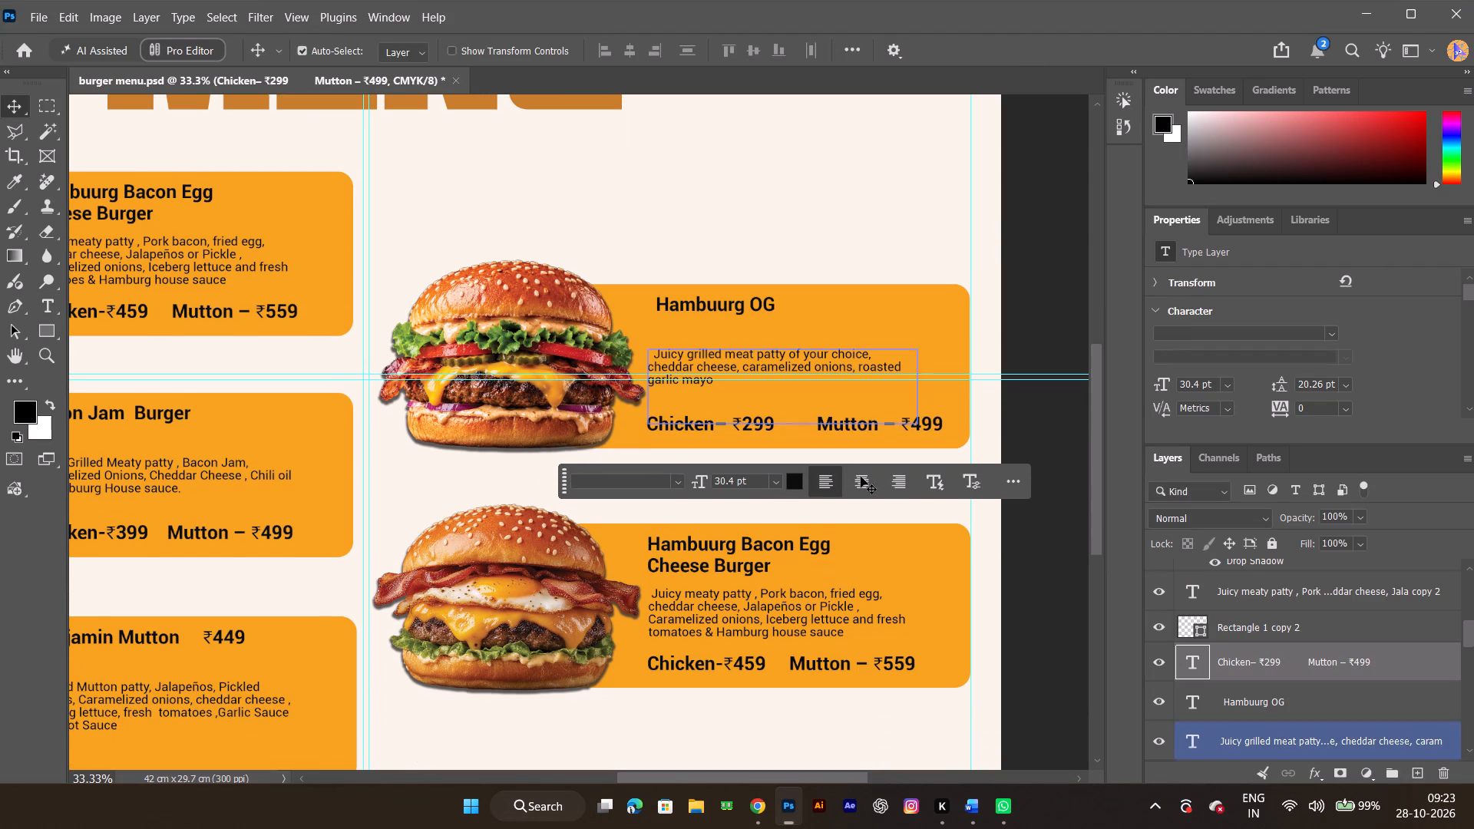
scroll(1237, 670, "down", 13)
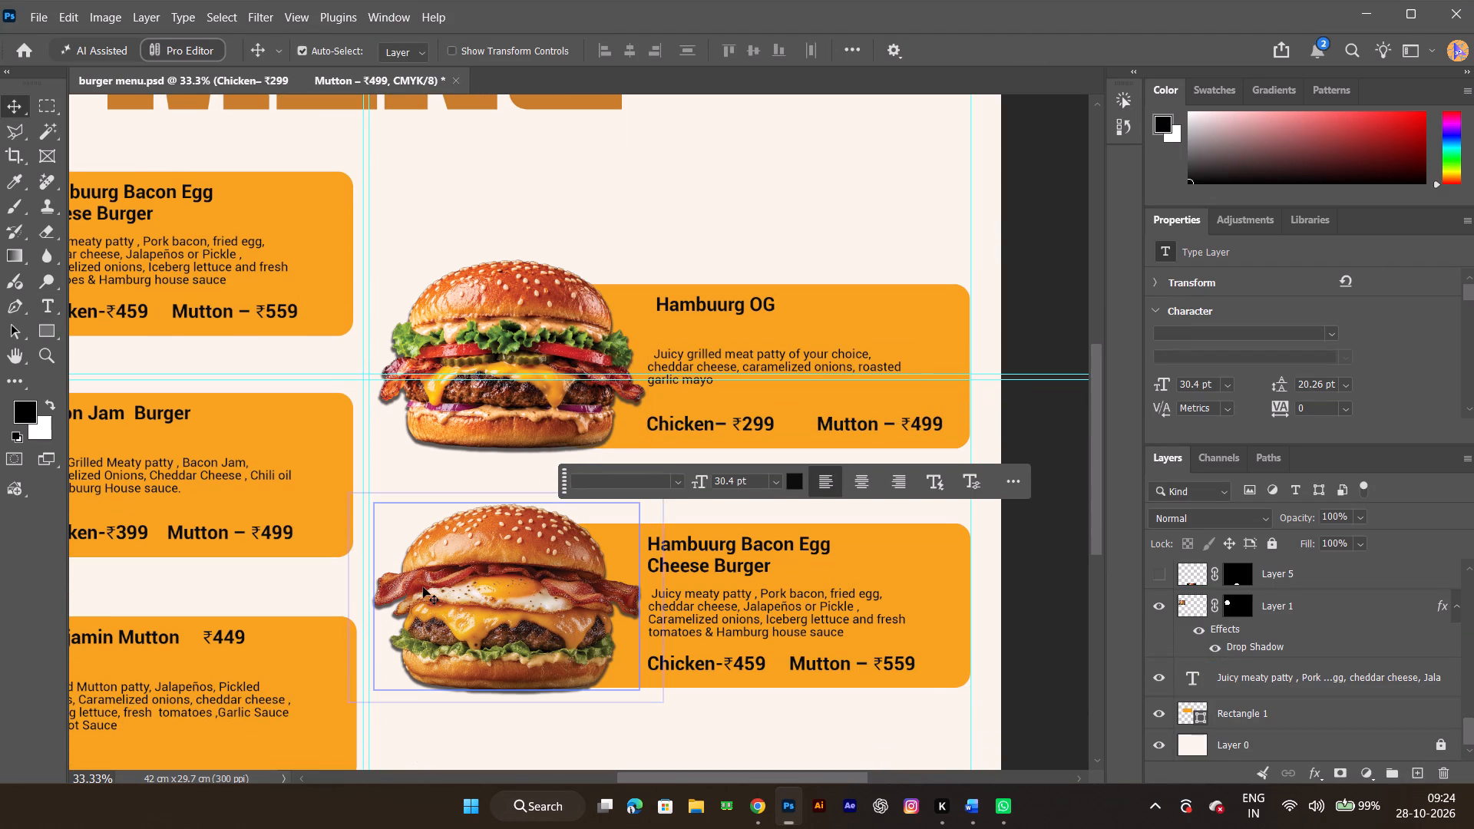
left_click(466, 592)
key("Delete")
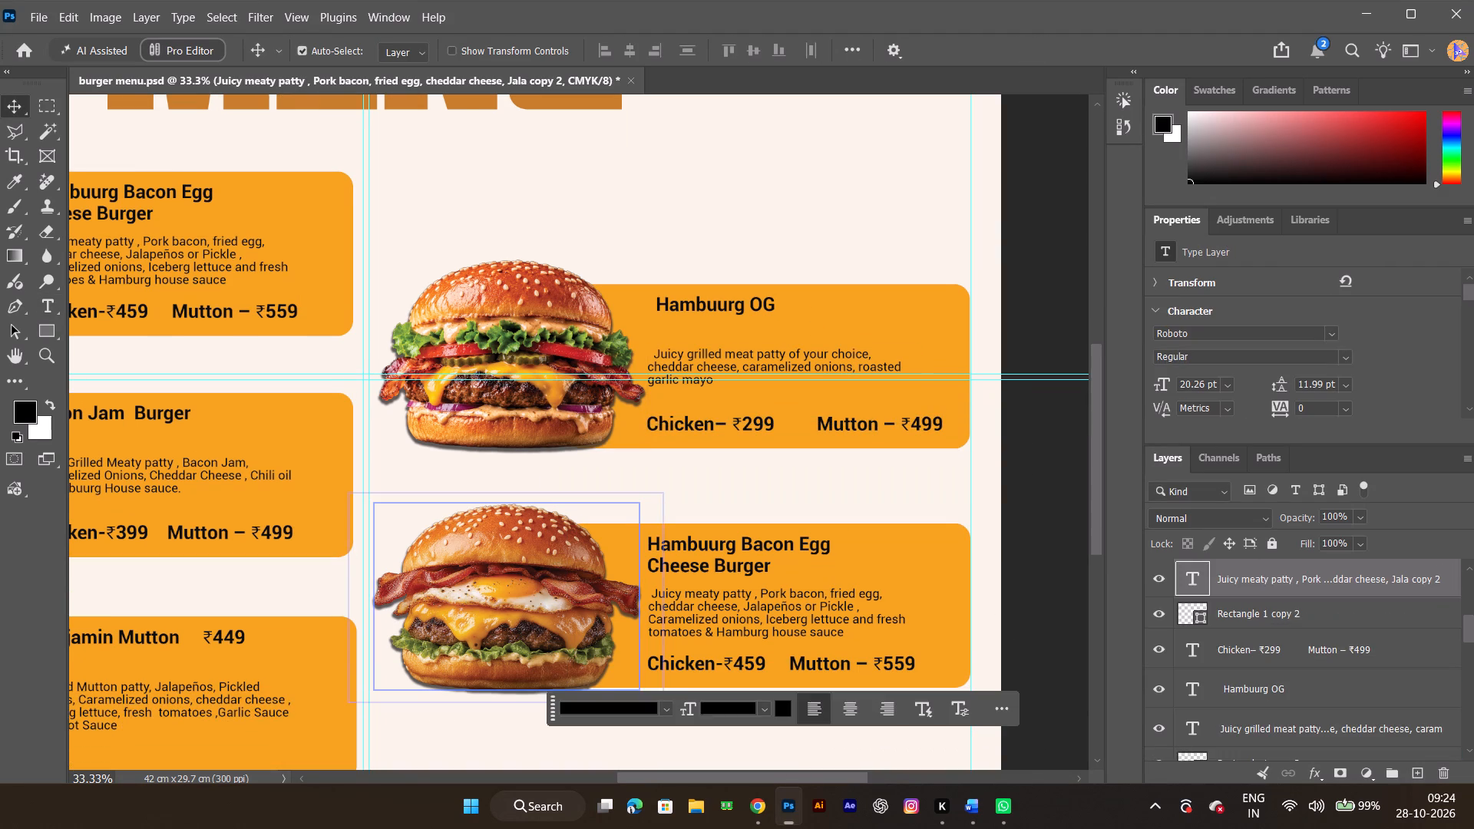
Show Layer 5 and move its pineapple burger to the lower right-column item's image area, at about X 18.59 cm, Y 19.12 cm.
scroll(1265, 715, "down", 10)
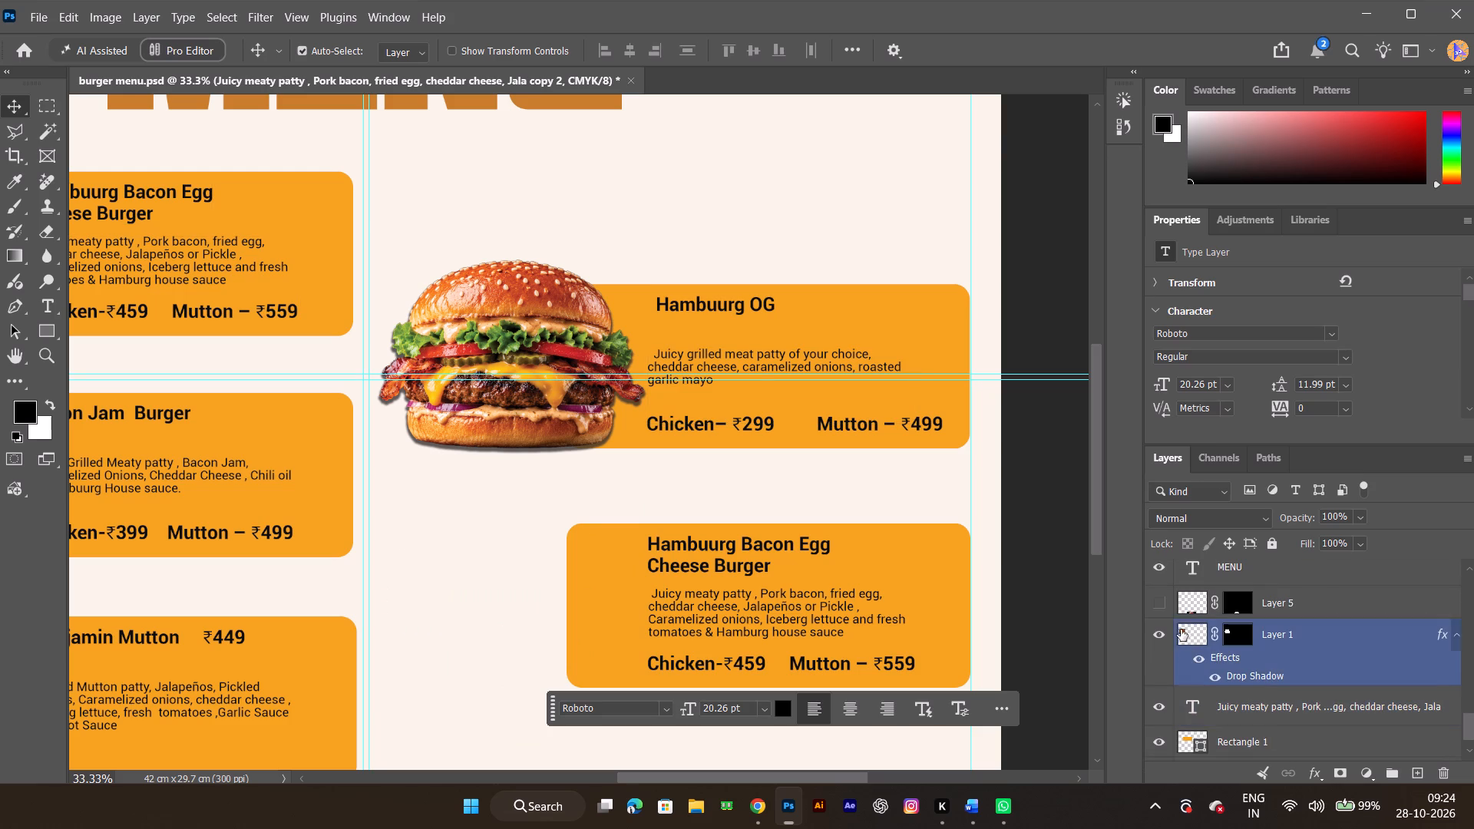
left_click(1165, 608)
left_click(1278, 609)
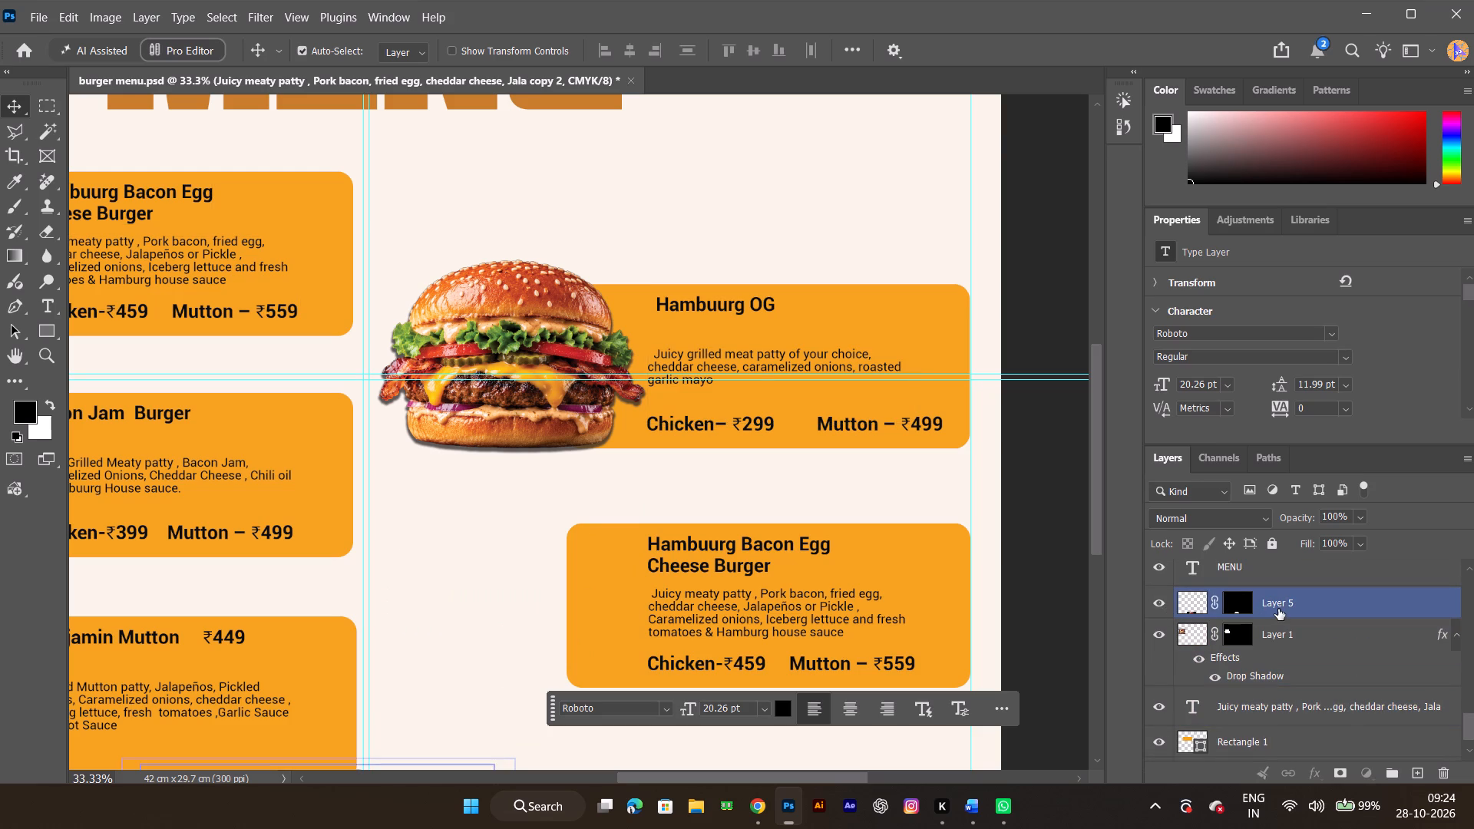
scroll(752, 609, "down", 10)
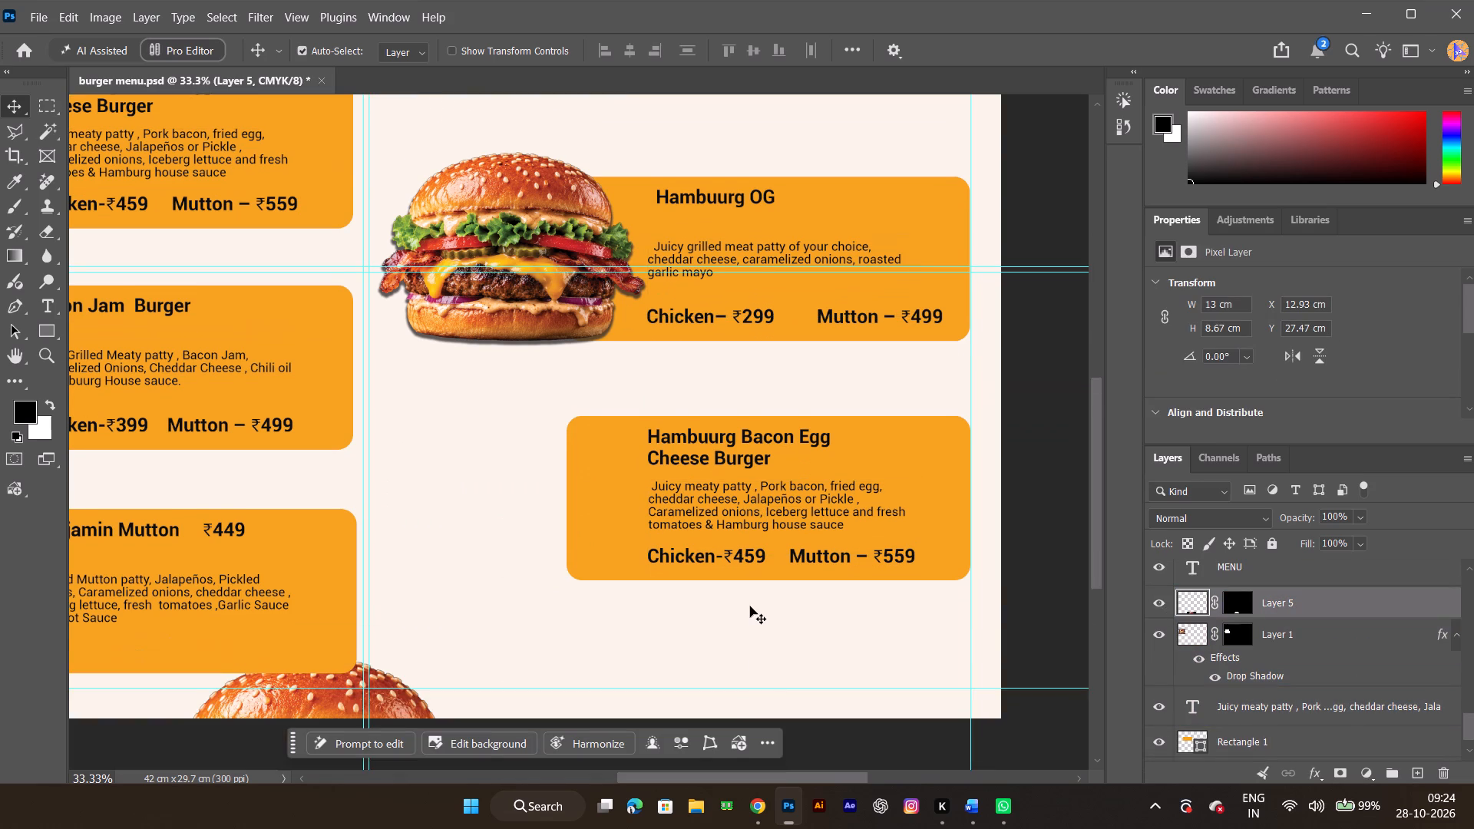
scroll(750, 606, "down", 3)
left_click_drag(326, 609, 509, 408)
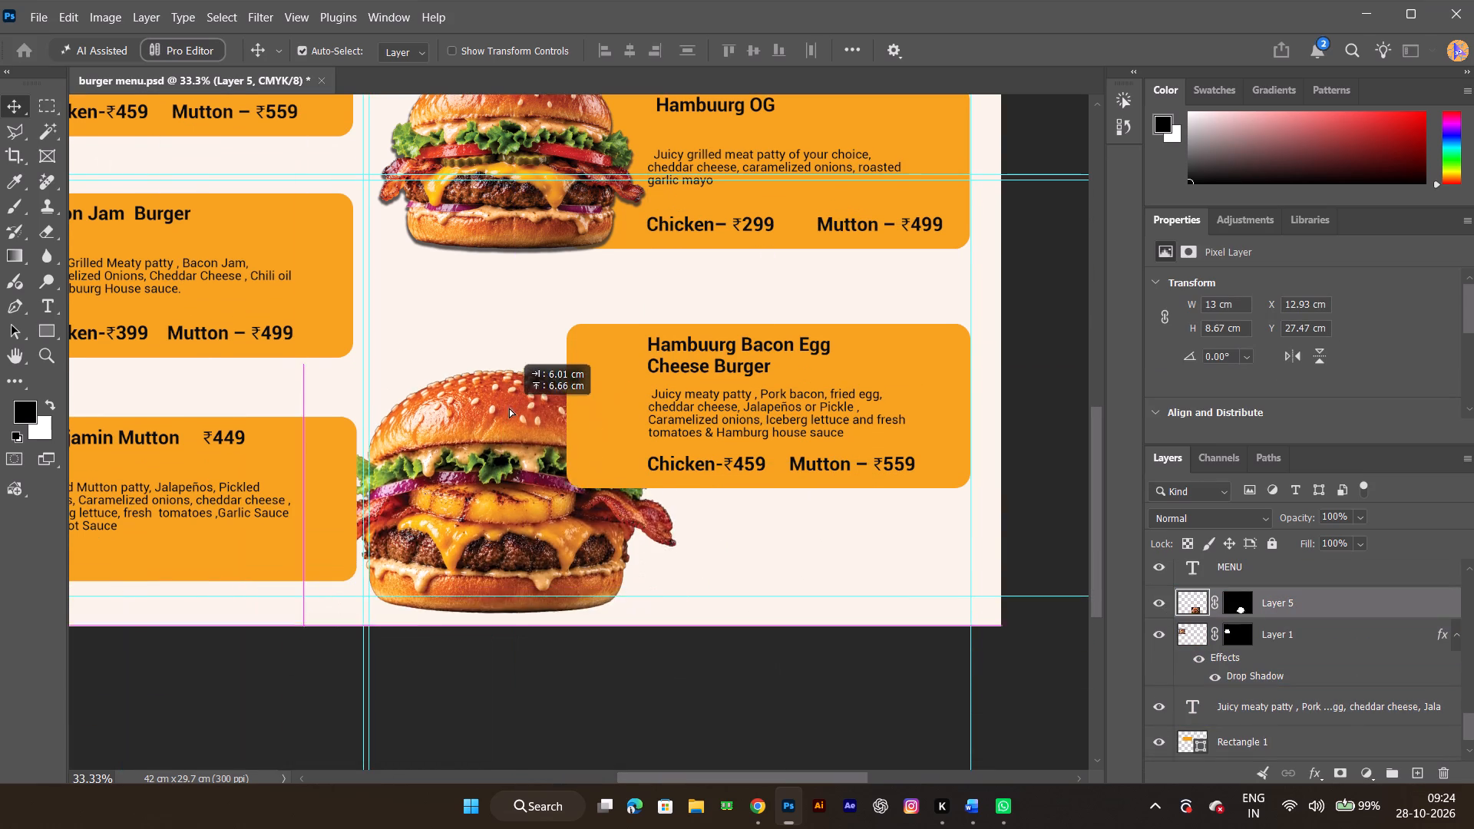
left_click_drag(509, 408, 499, 357)
Move Layer 5 to the top of the layer stack, above Layer 4, so the burger sits in front of the orange card.
key("space")
key("space")
key("space")
key("space")
key("space")
key("space")
key("space")
key("space")
left_click_drag(696, 289, 729, 357)
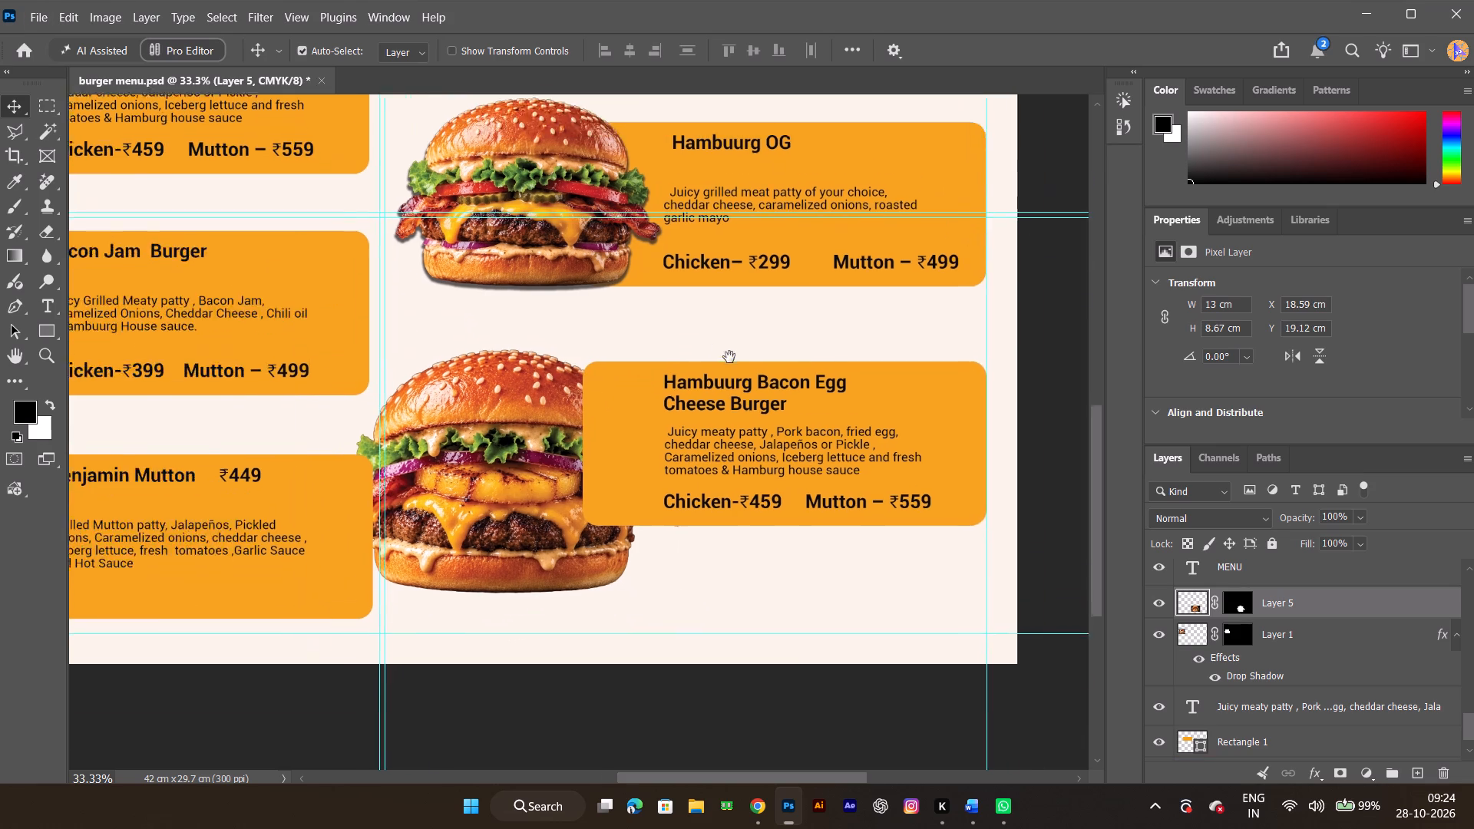
left_click_drag(729, 357, 828, 511)
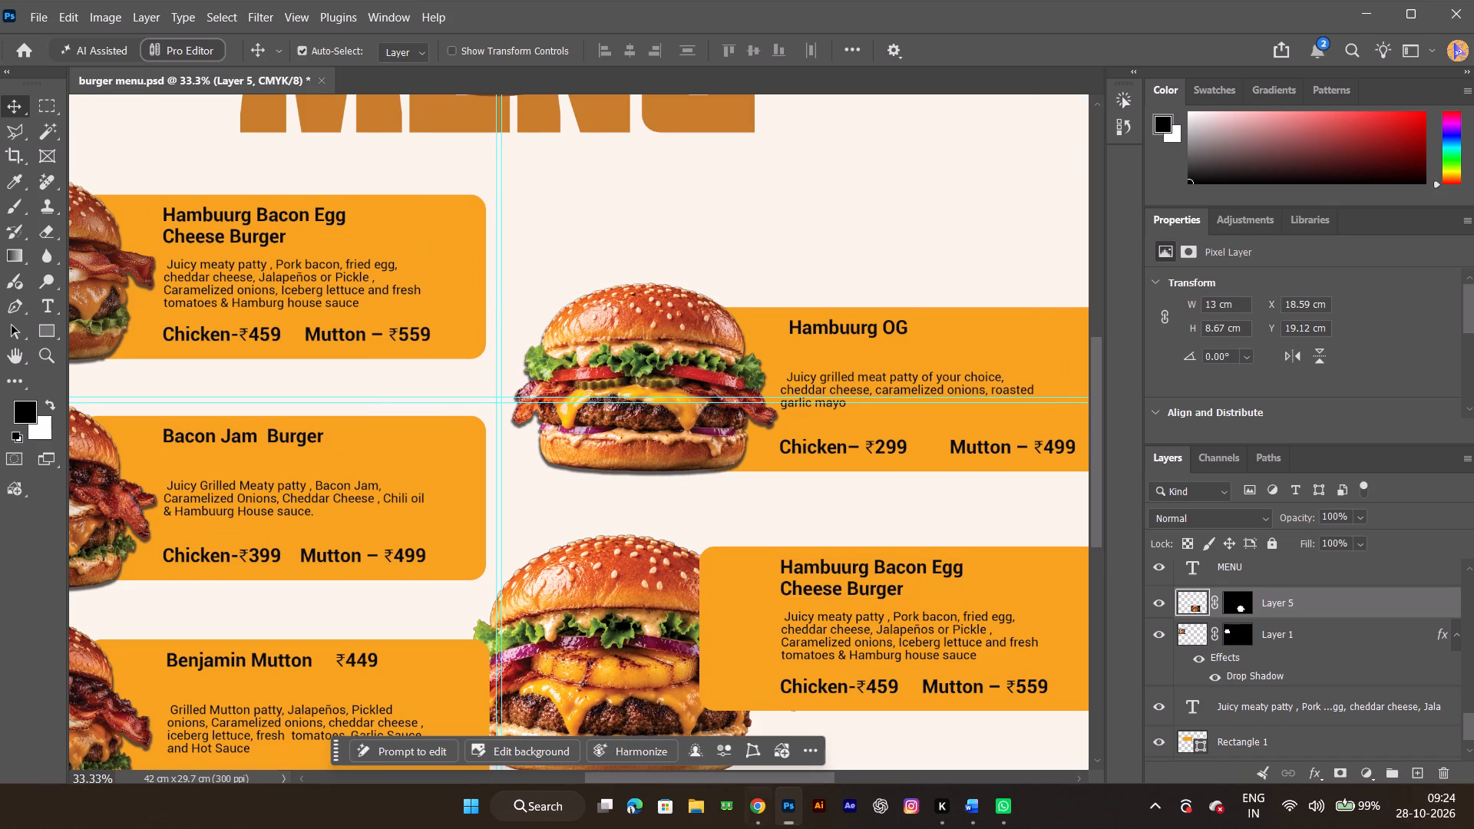
left_click_drag(1323, 606, 1326, 505)
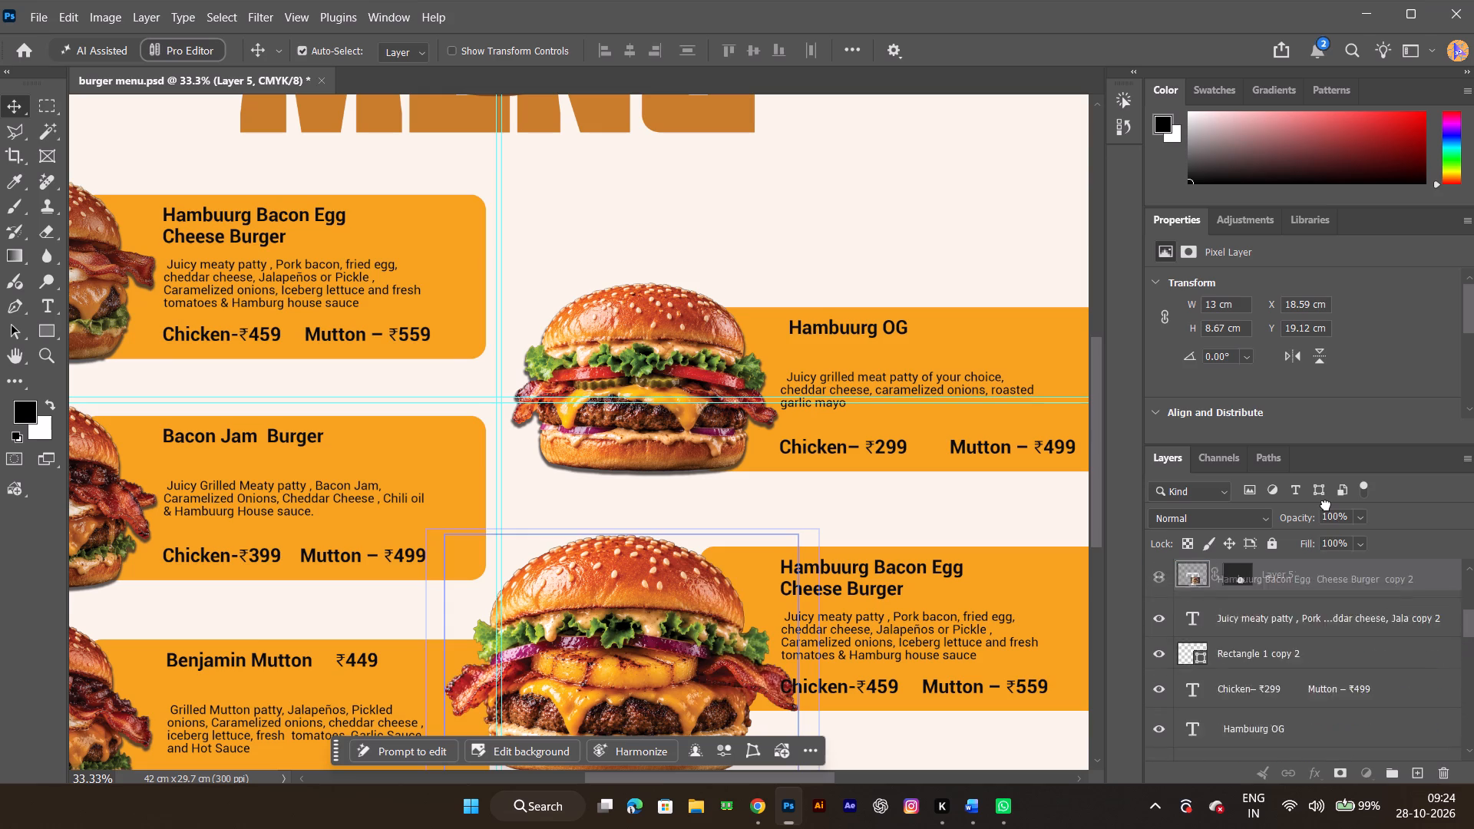
left_click_drag(1326, 505, 1326, 577)
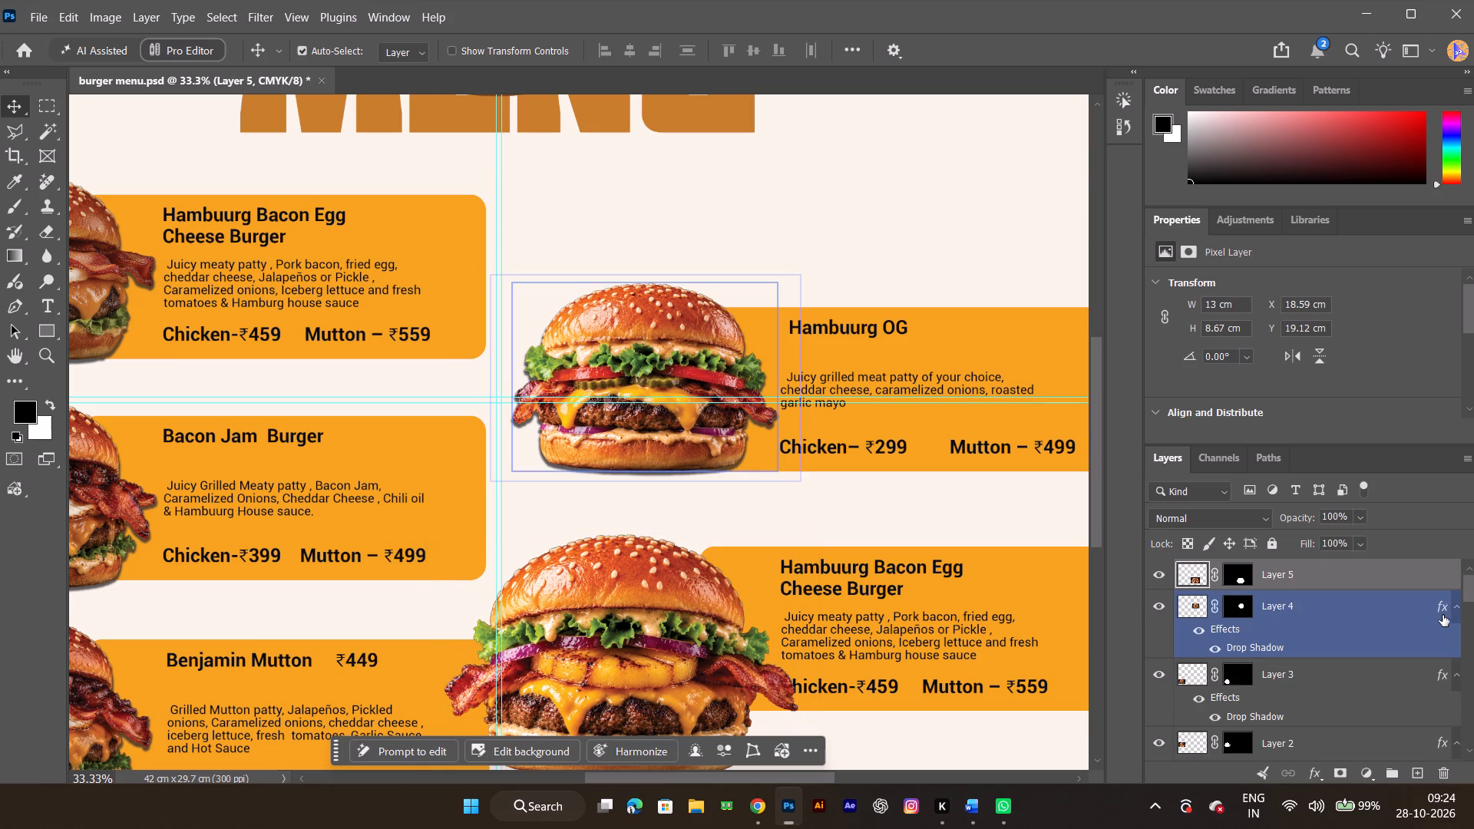
Copy the Drop Shadow effect from Layer 4 to Layer 5.
left_click_drag(1443, 609, 1433, 580, "alt")
Overlay the pineapple burger on the Hambuurg OG burger and scale it proportionally to about 79% to match that burger's size.
left_click_drag(631, 636, 640, 608)
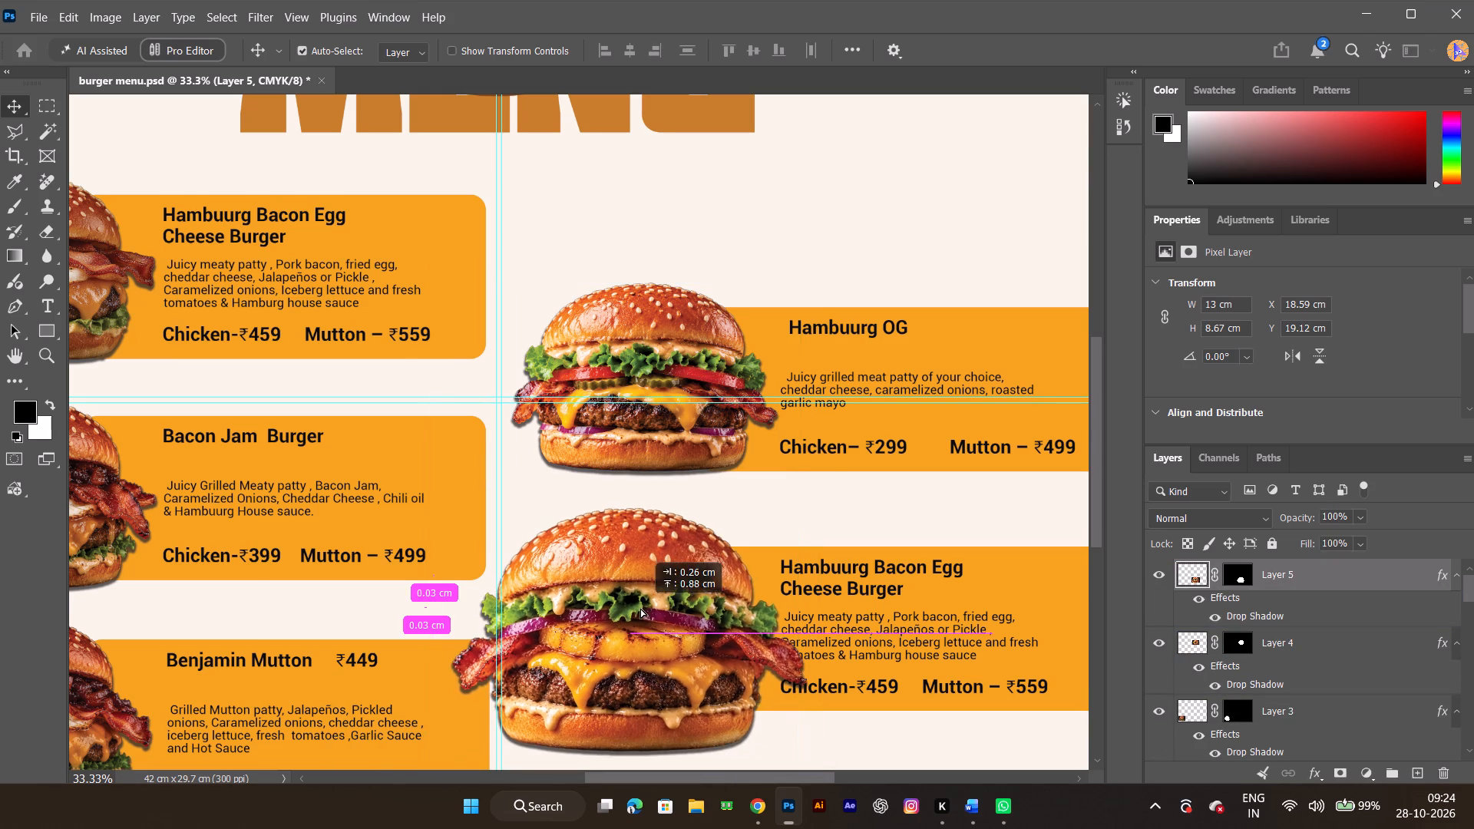
left_click_drag(640, 608, 669, 385)
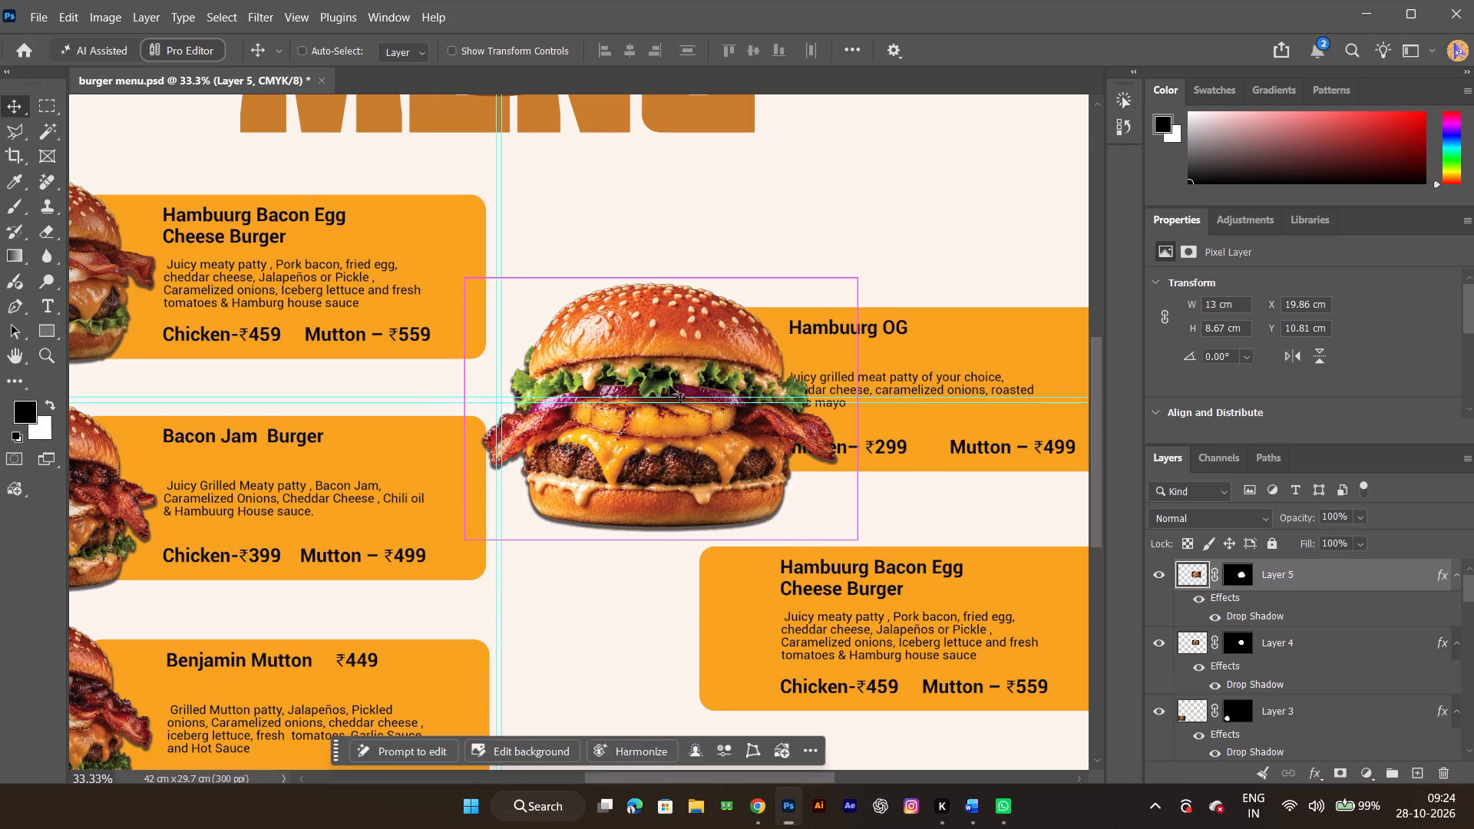
key("ctrl+t")
left_click_drag(468, 543, 480, 521, "shift")
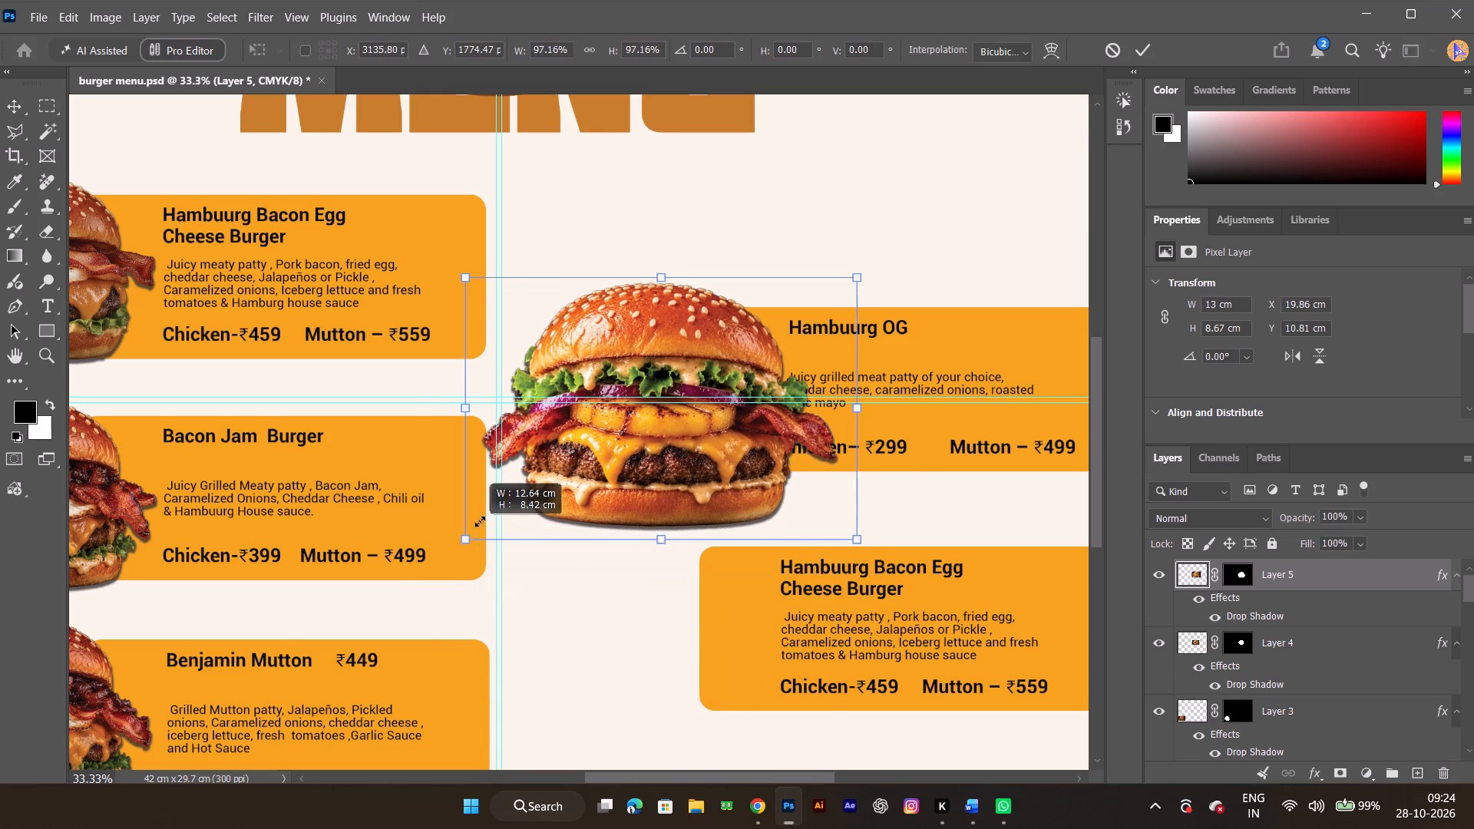
left_click_drag(480, 521, 497, 479, "shift")
left_click_drag(732, 452, 709, 448)
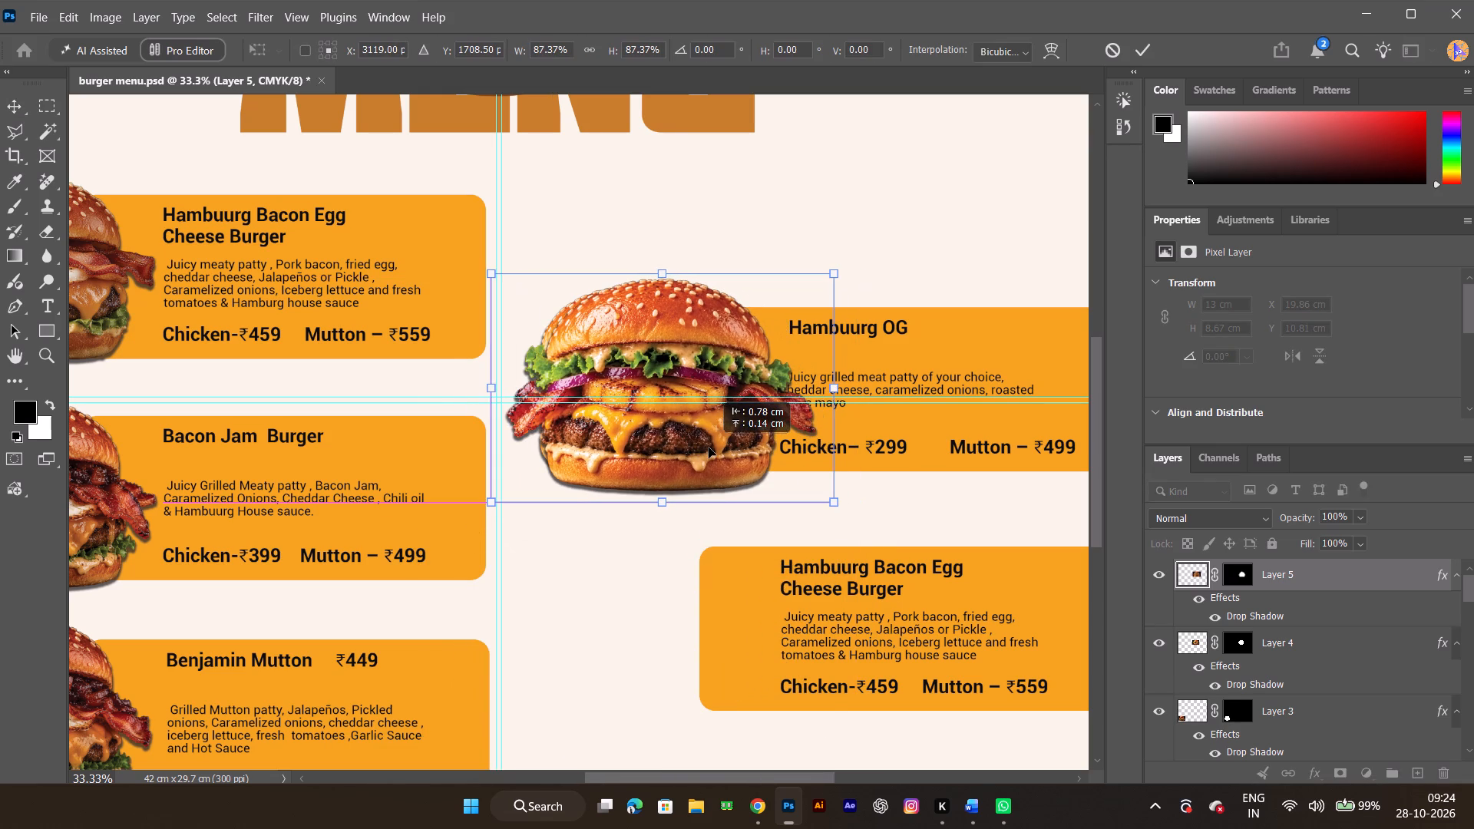
left_click_drag(709, 448, 702, 448)
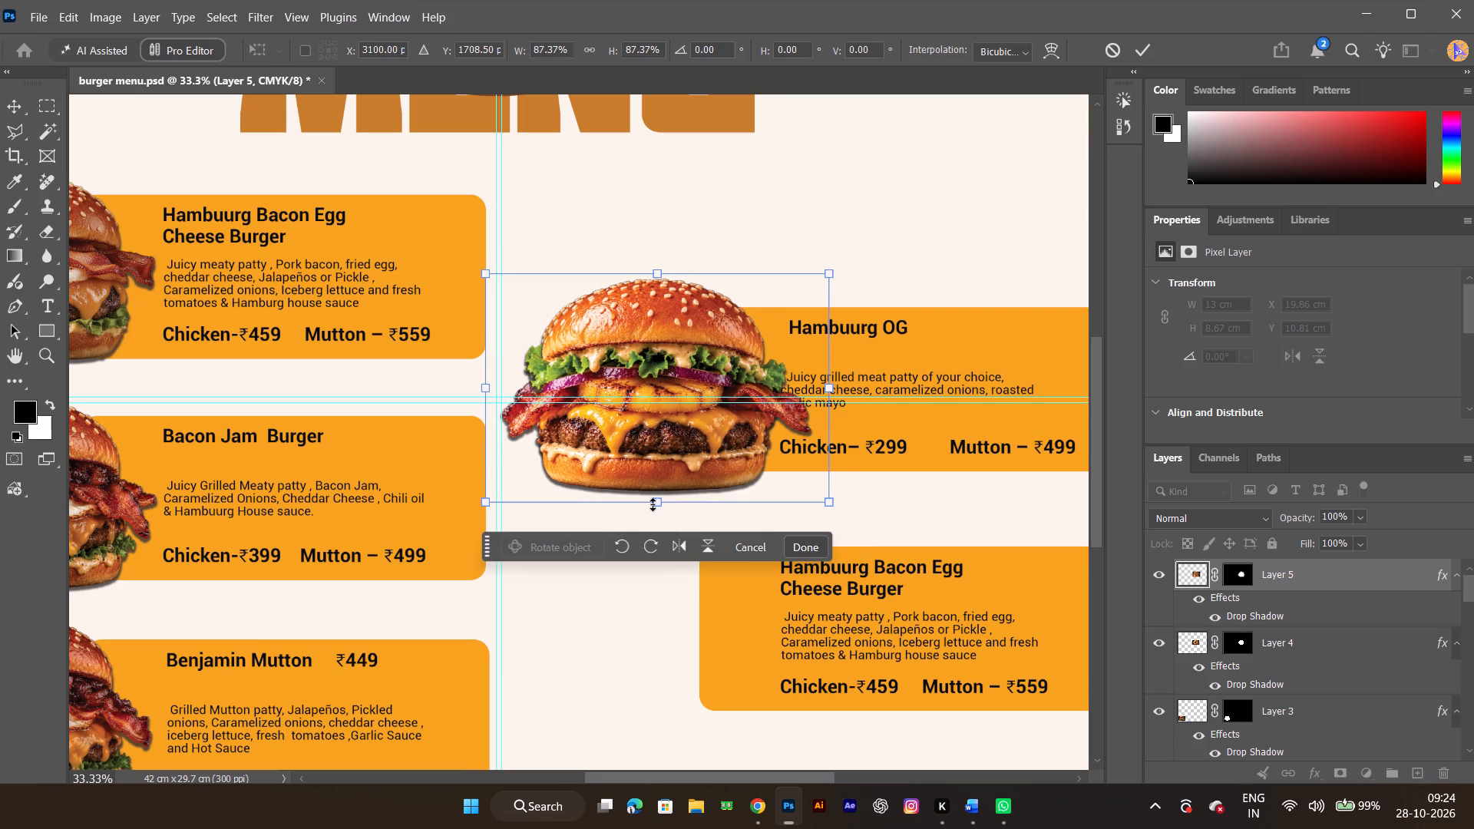
left_click_drag(654, 504, 650, 472, "shift")
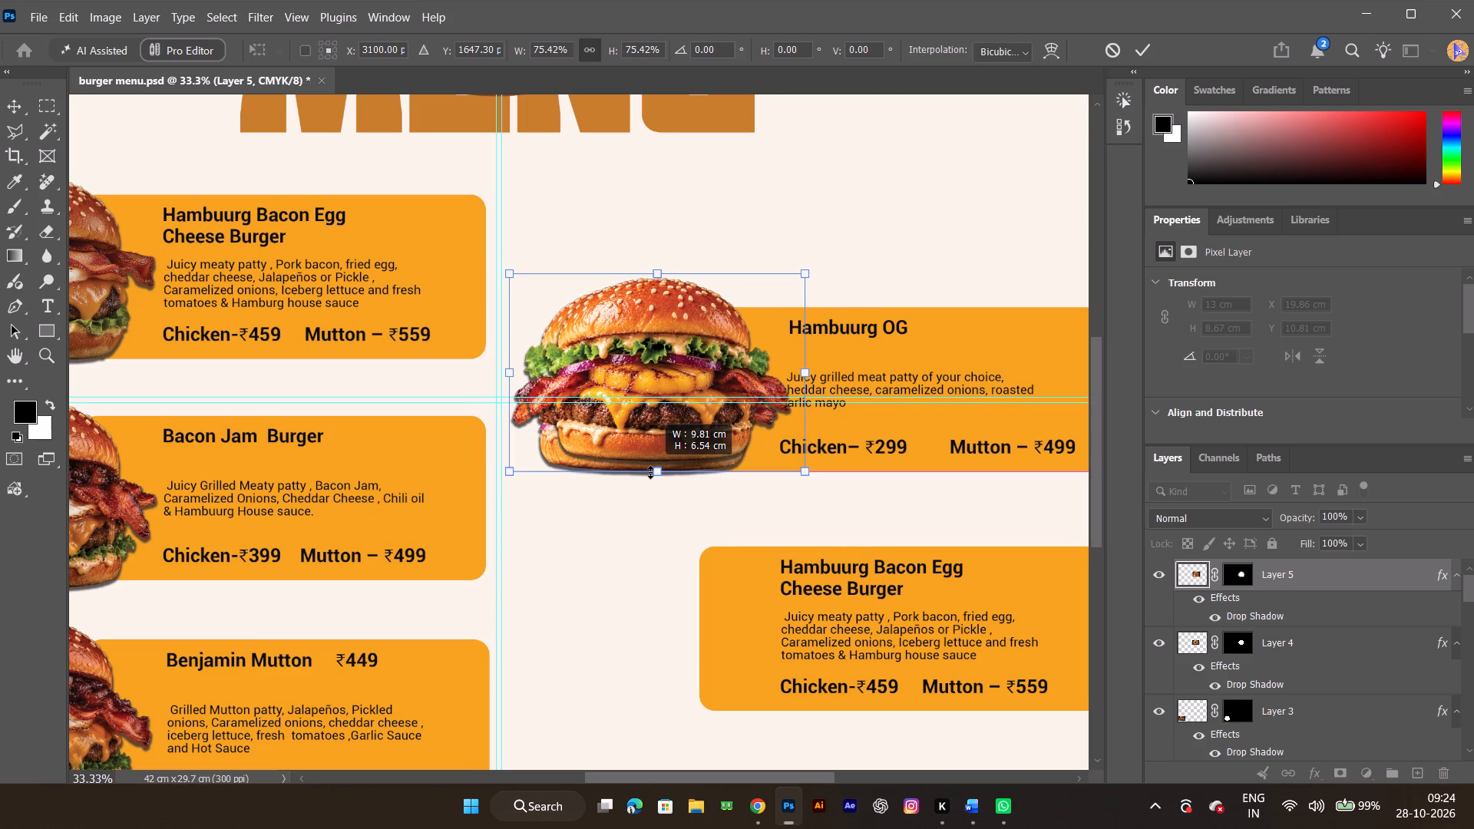
left_click_drag(650, 472, 646, 486, "shift")
Move the resized pineapple burger back to the lower right-column item, at about X 20.57 cm, Y 18.63 cm, and apply the transform.
left_click_drag(657, 436, 638, 438)
left_click_drag(638, 438, 642, 682)
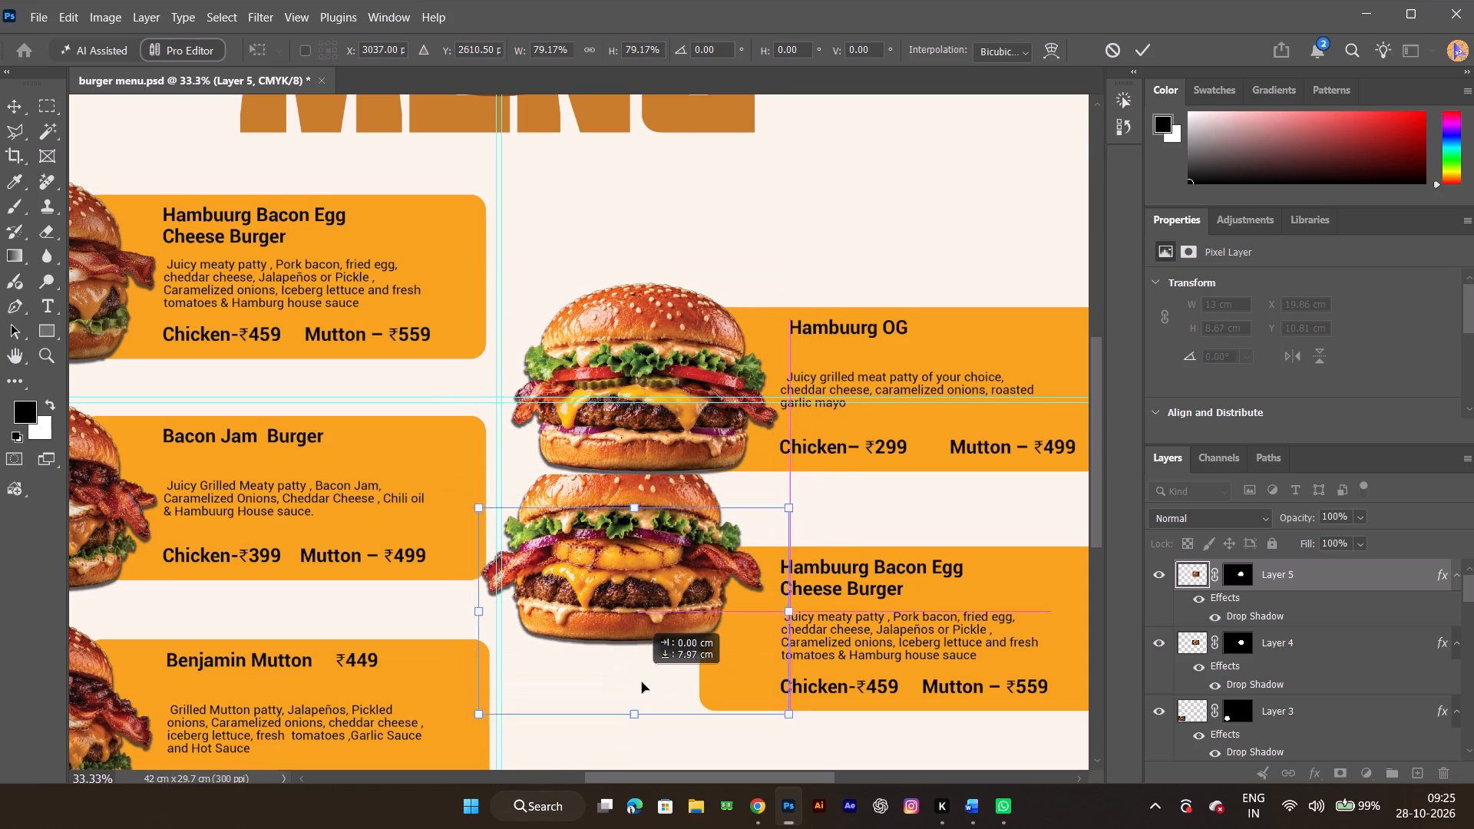
left_click_drag(642, 682, 636, 676)
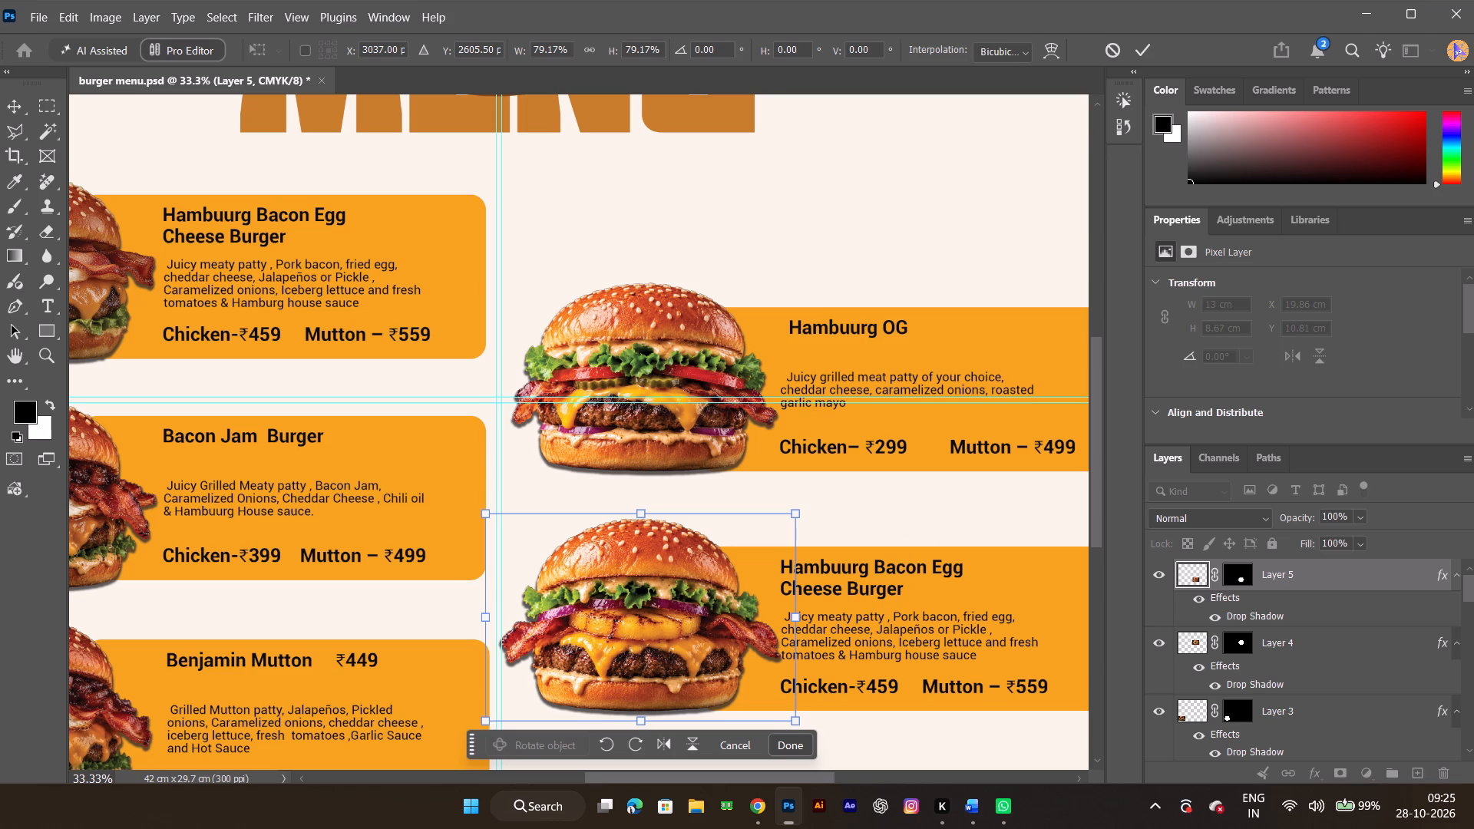
left_click(1137, 50)
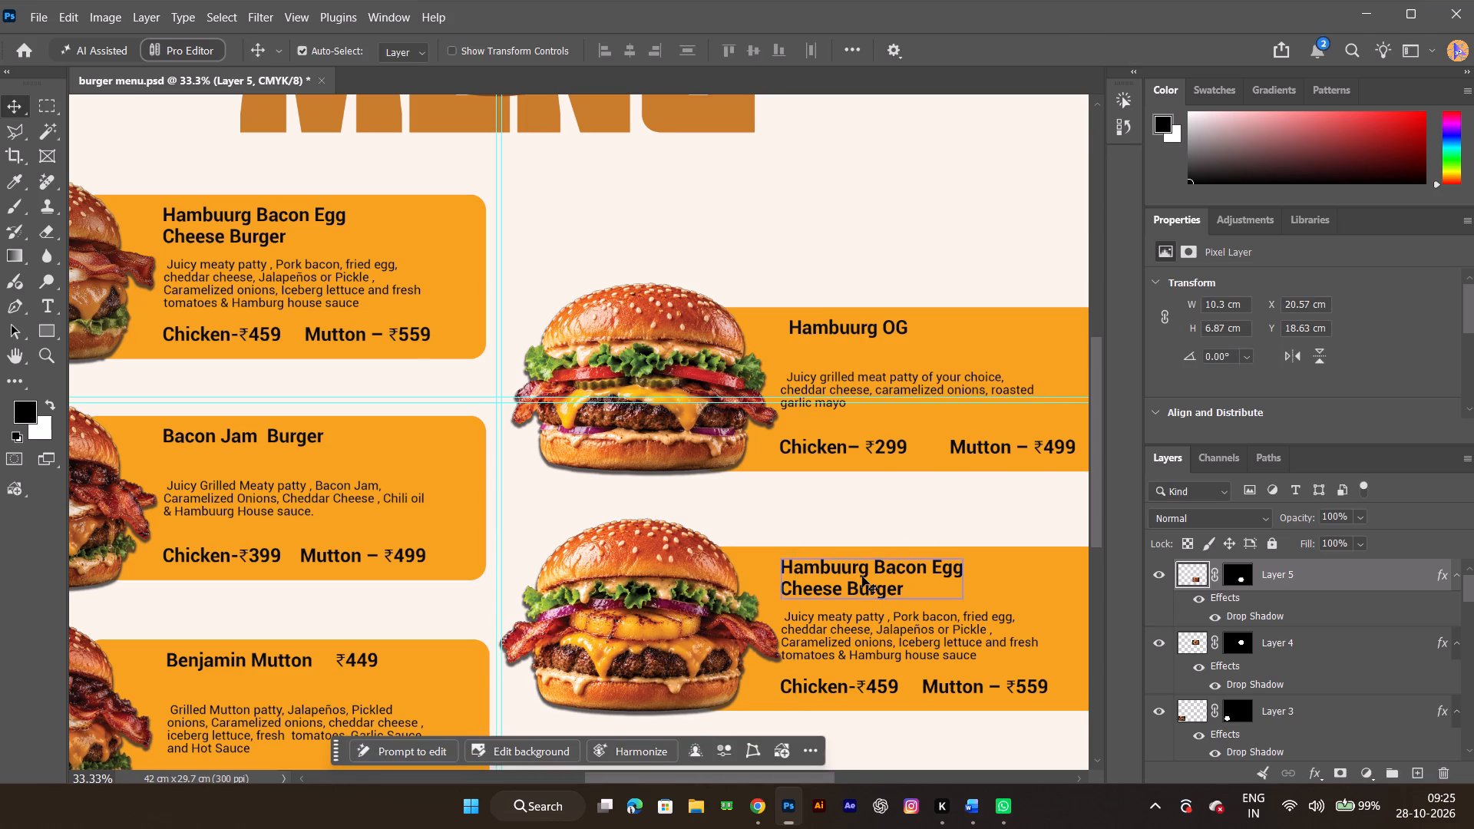
Switch to the Modern Burger Word document, copy the heading "The Hawaiian", and return to Photoshop.
key("alt+Tab")
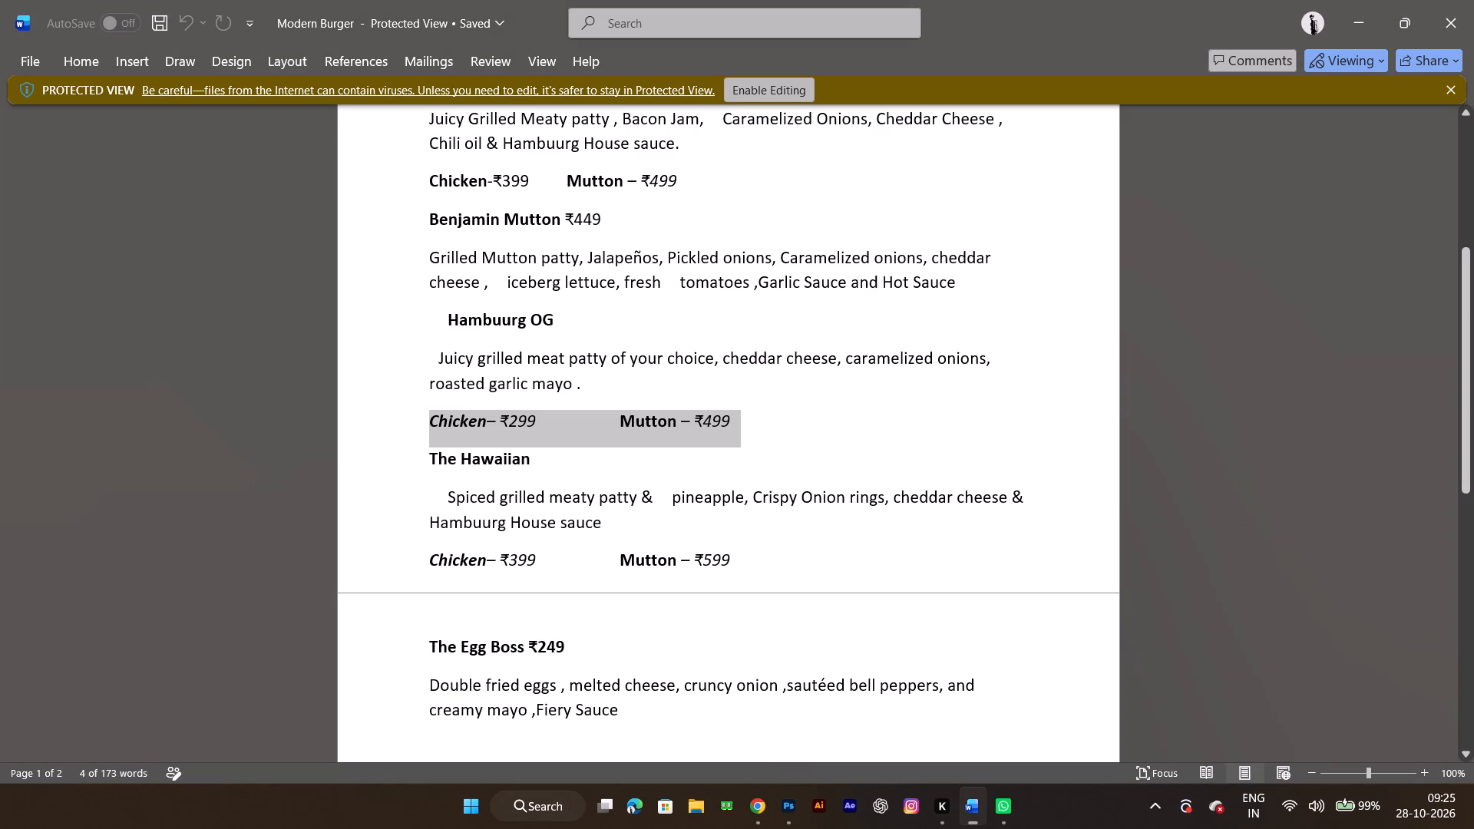
left_click(402, 454)
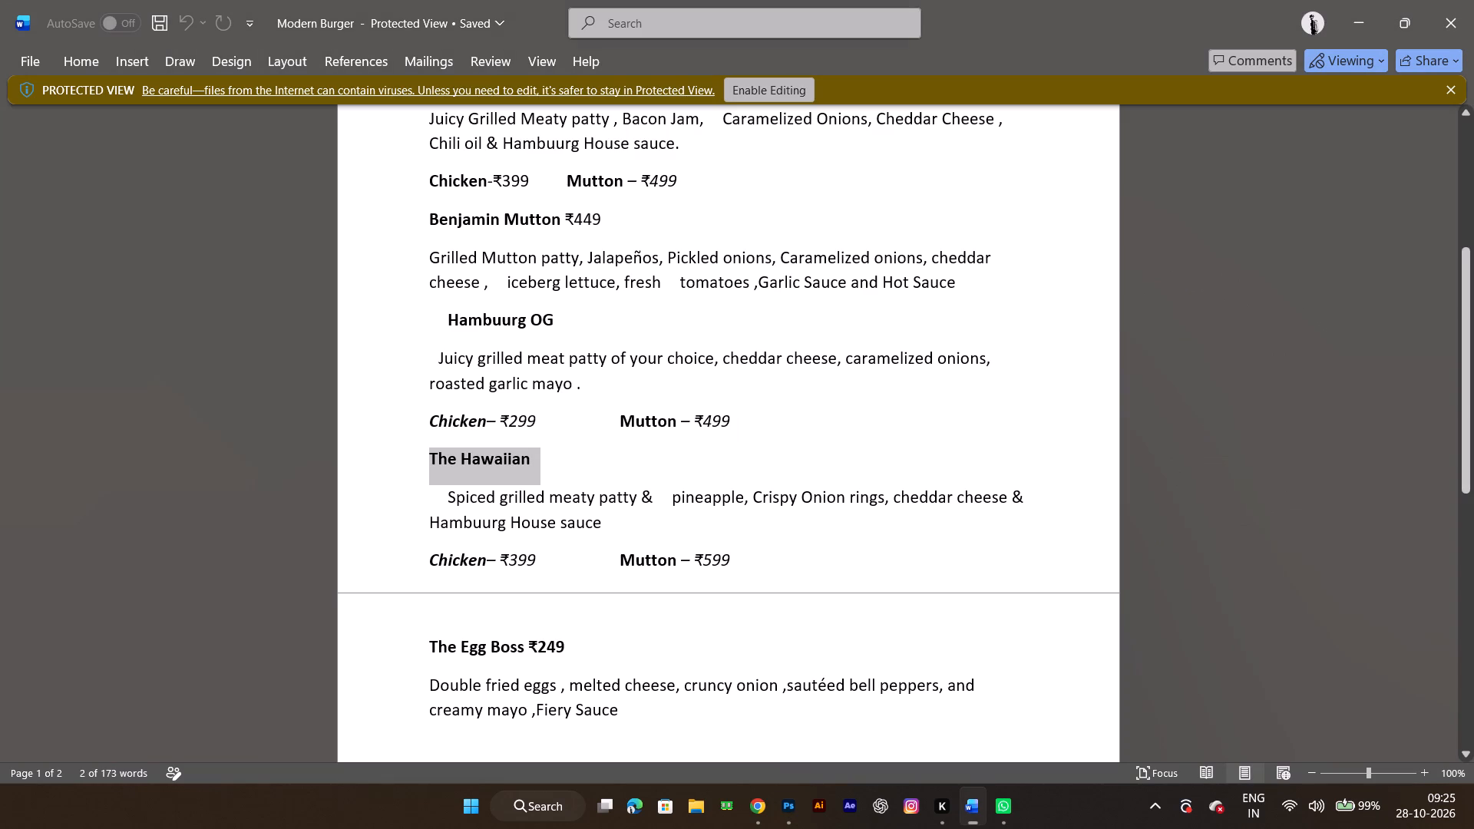
key("ctrl+c")
key("alt+Tab")
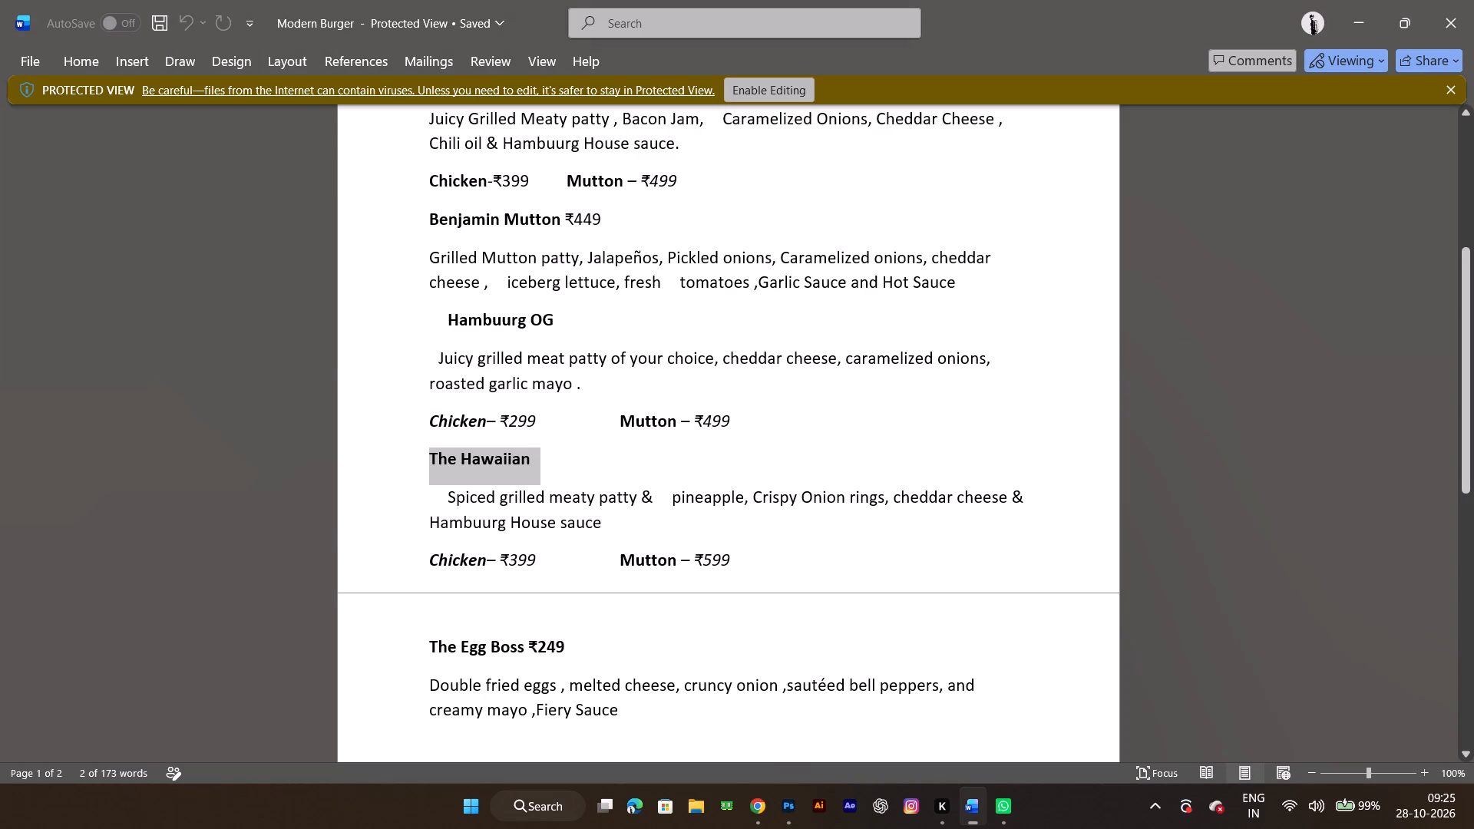
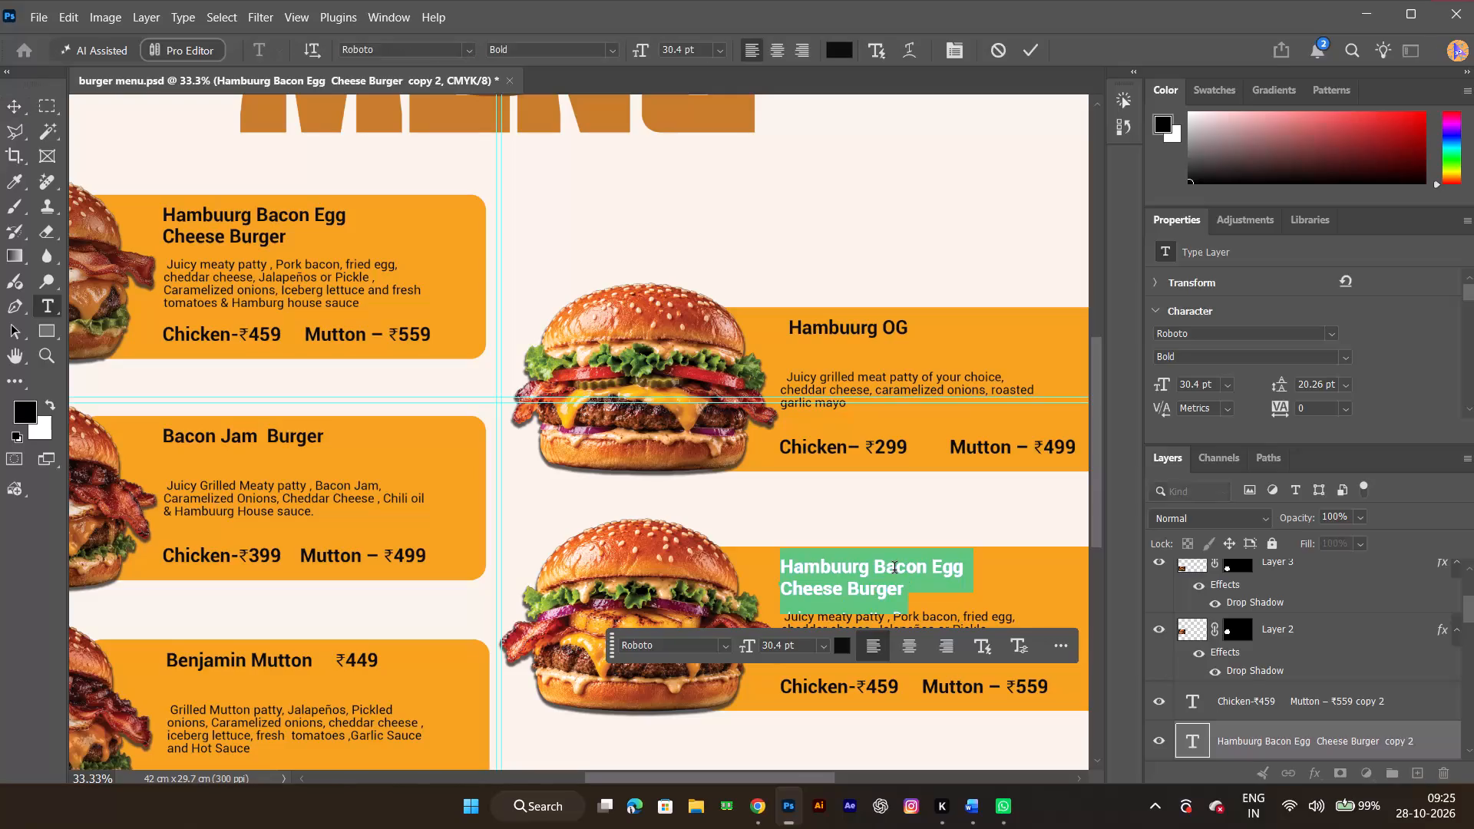
Replace the lower right-column item's heading with the copied text "The Hawaiian" and commit the text edit.
key("ctrl+v")
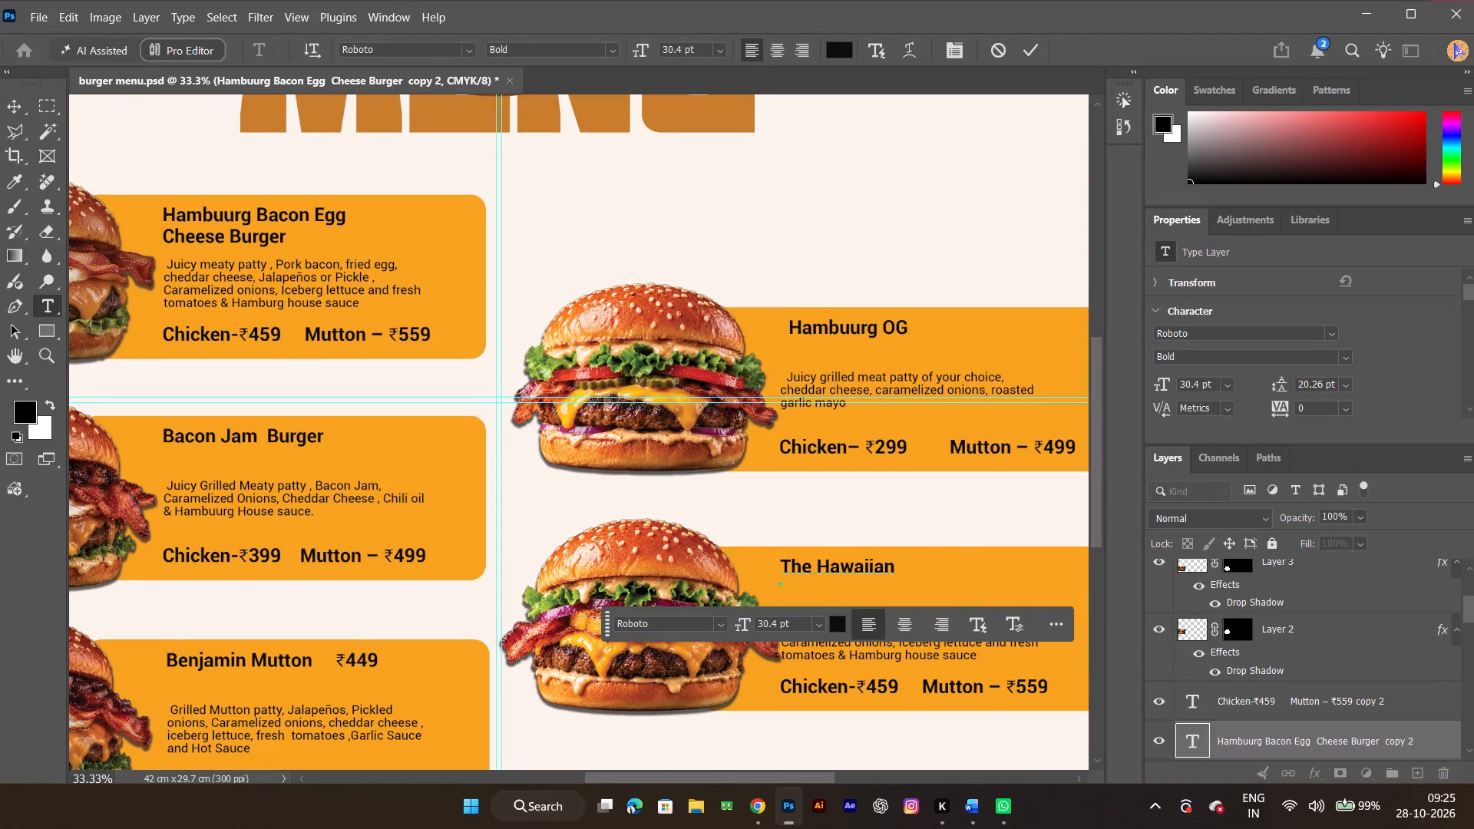
left_click(1021, 54)
Open the description text under the heading "The Hawaiian" for editing.
double_click(877, 642)
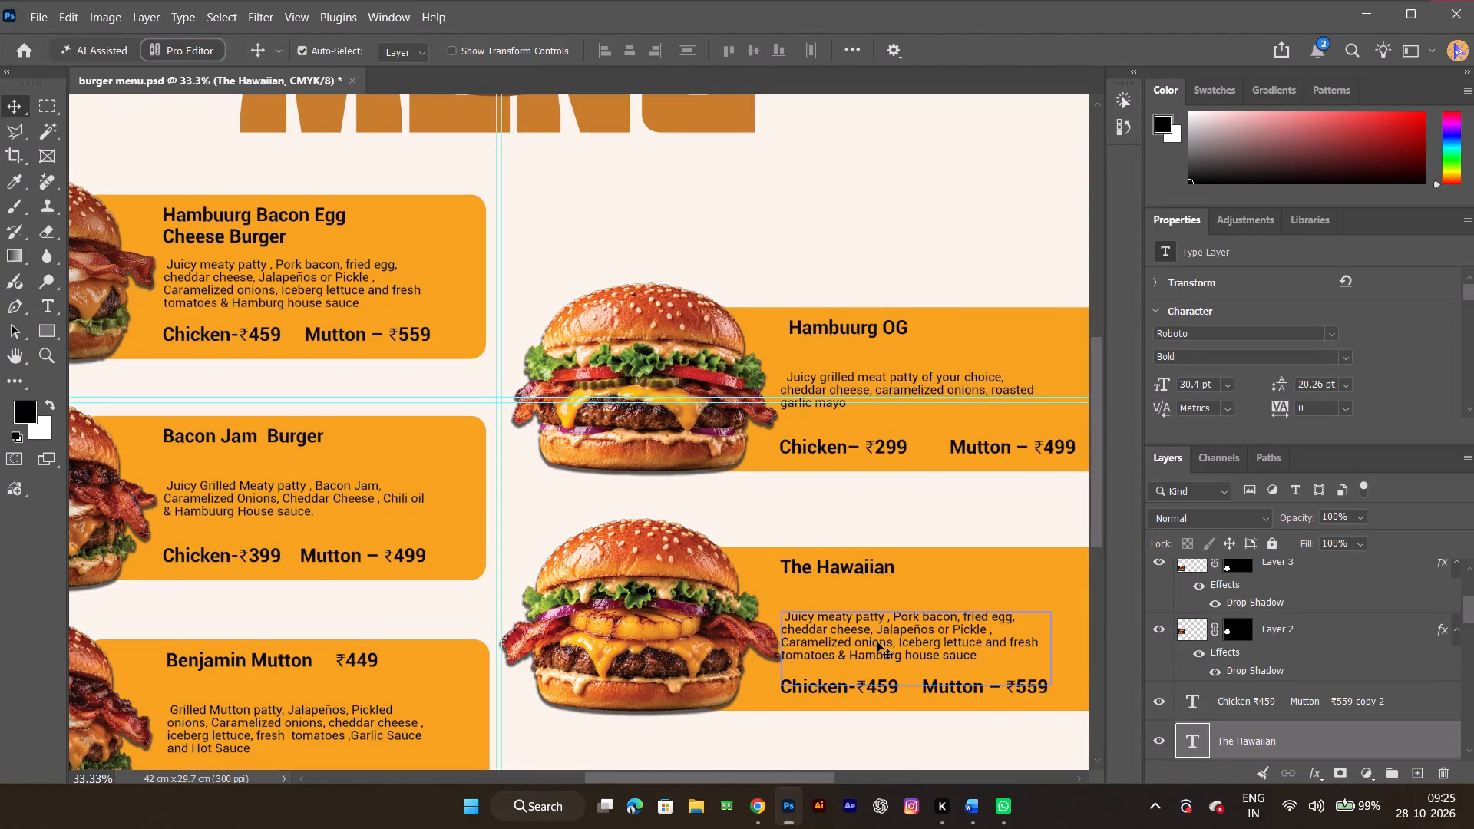
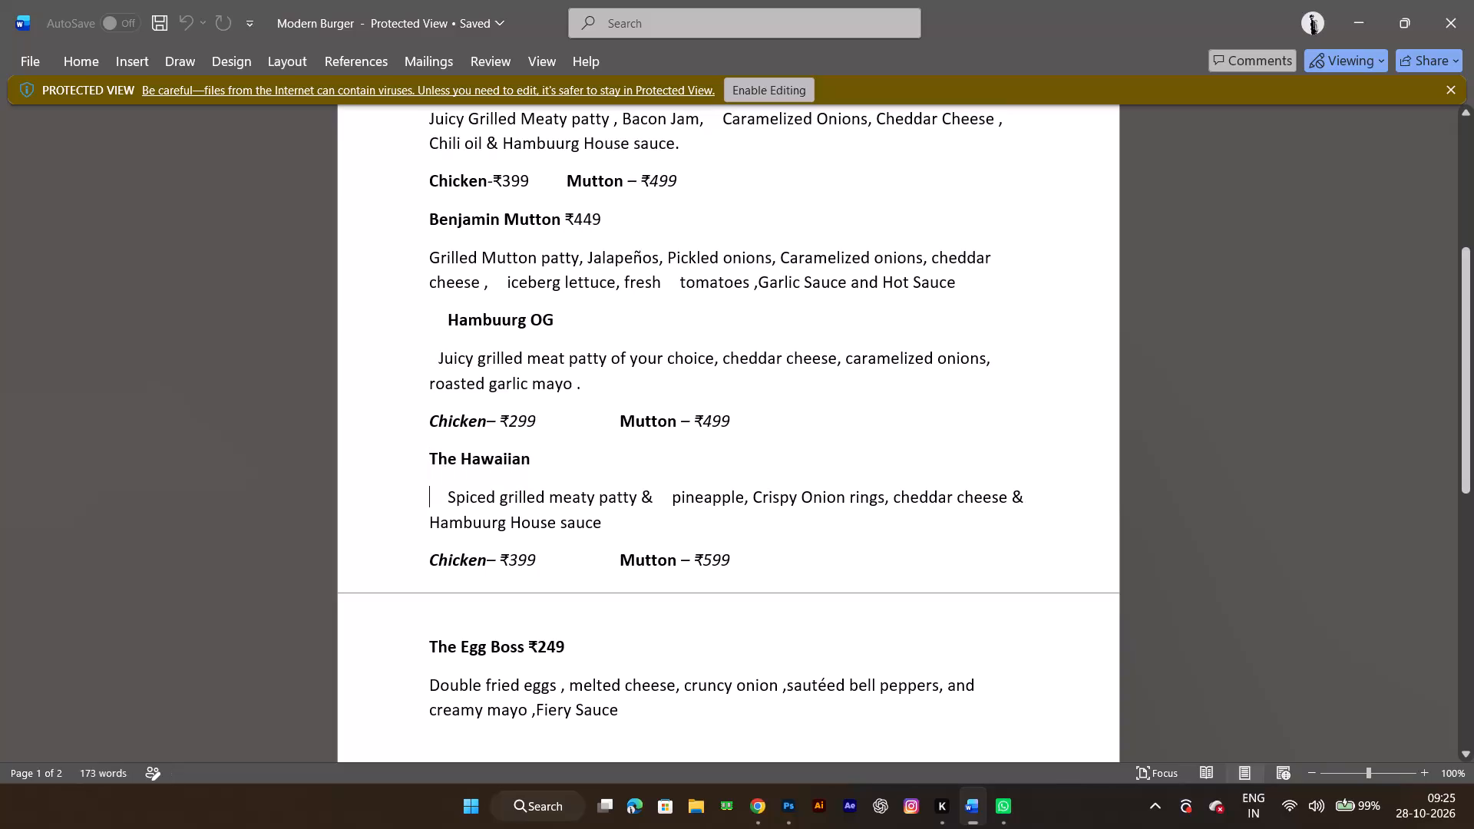
Copy the description under "The Hawaiian", from "Spiced grilled meaty patty" to "Hambuurg House sauce", in the Word document.
key("ctrl+c")
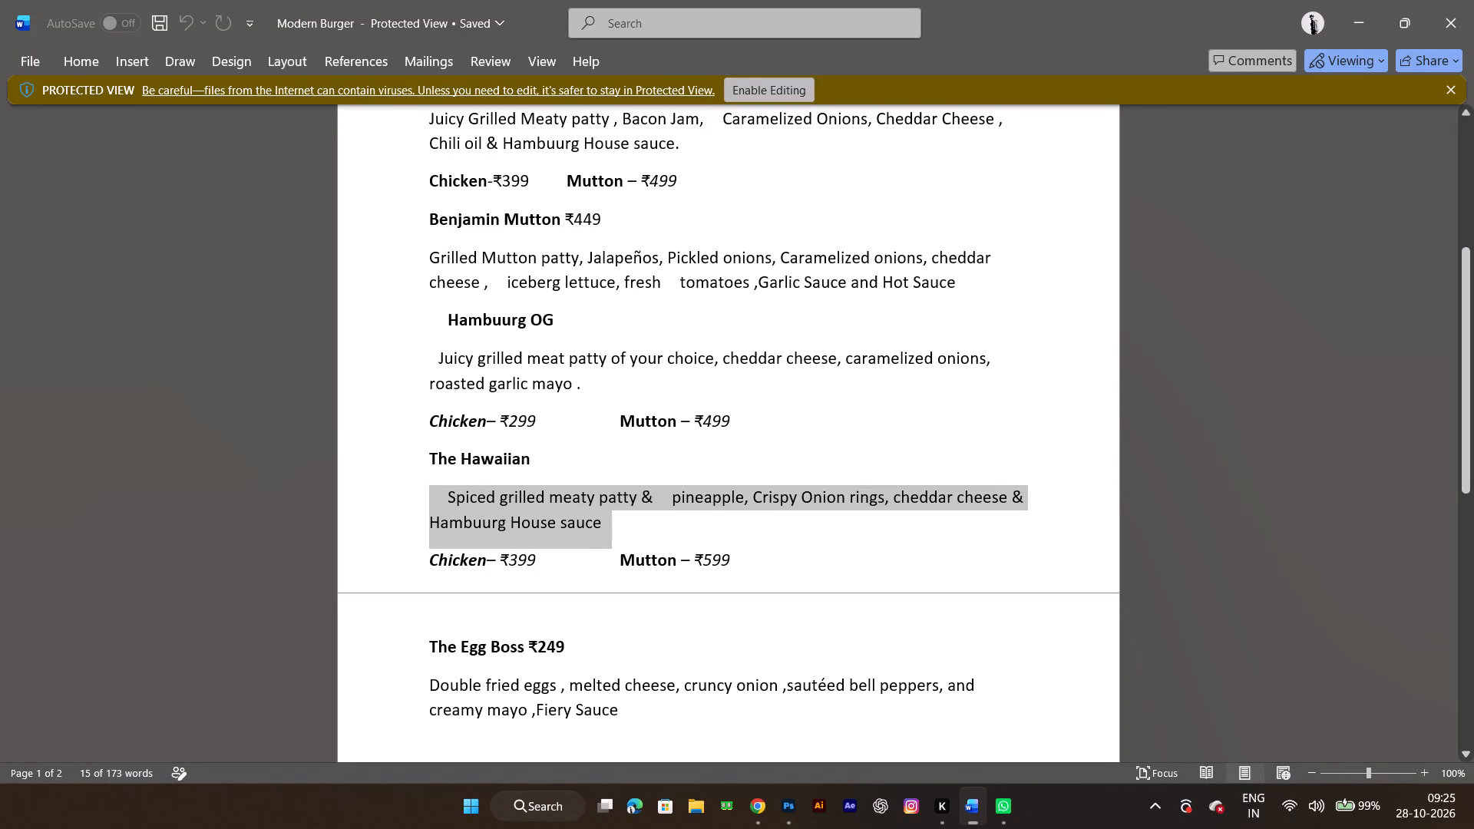
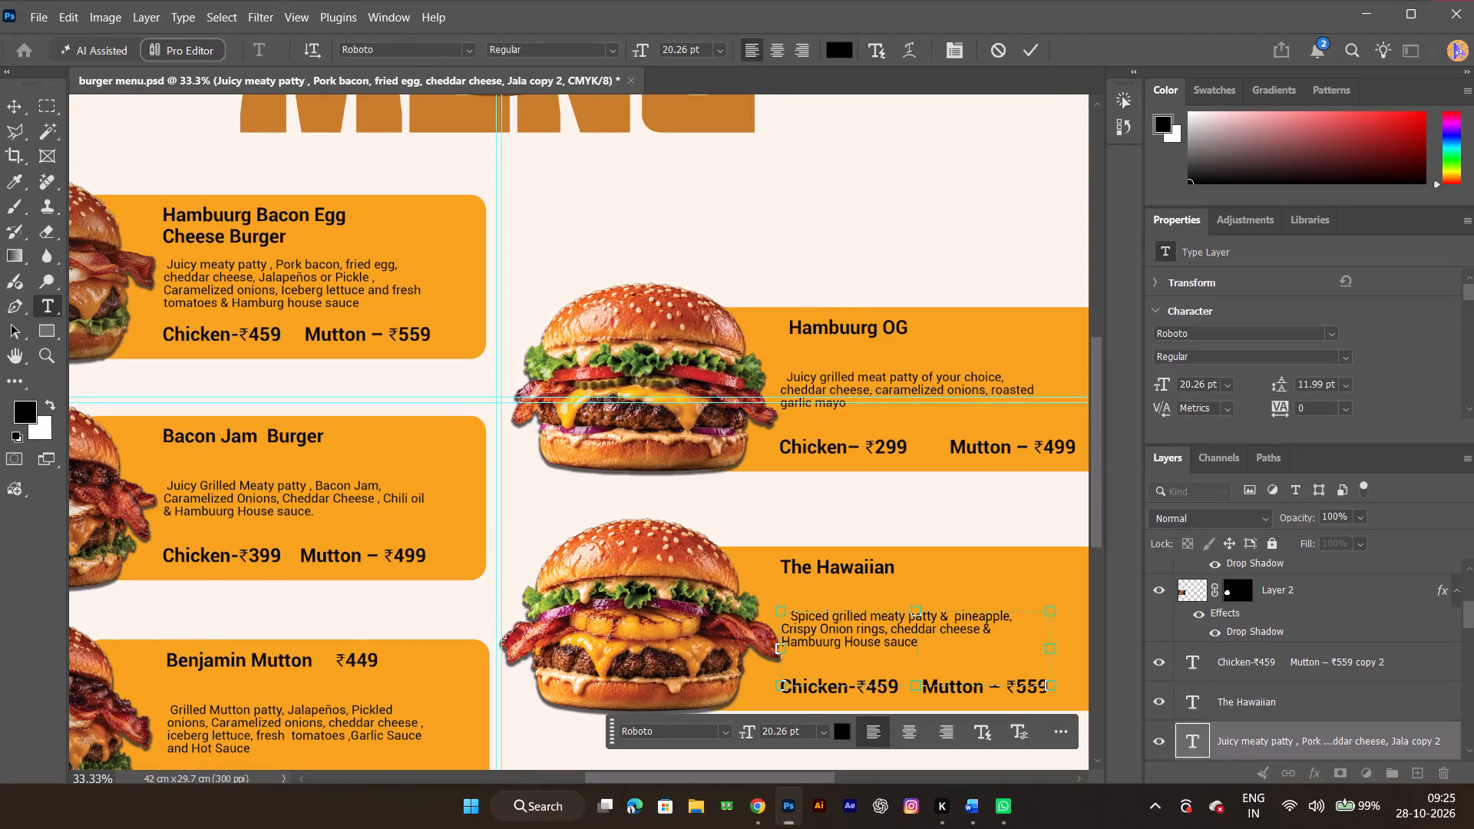
Finish replacing the description under "The Hawaiian" with the "Spiced grilled meaty patty & pineapple" text.
left_click(1026, 51)
Open the Chicken and Mutton price line under "The Hawaiian" for editing.
double_click(861, 688)
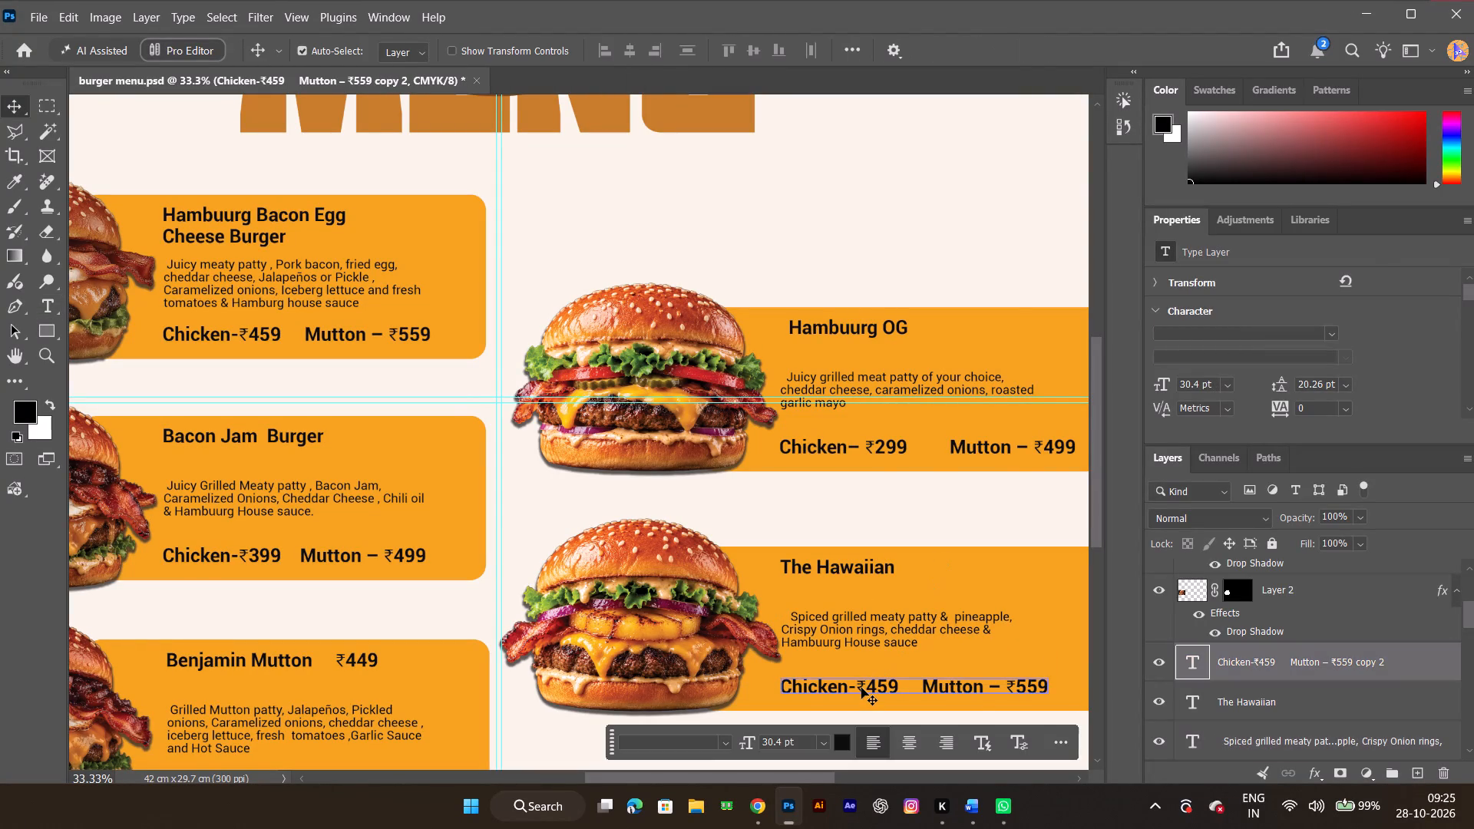
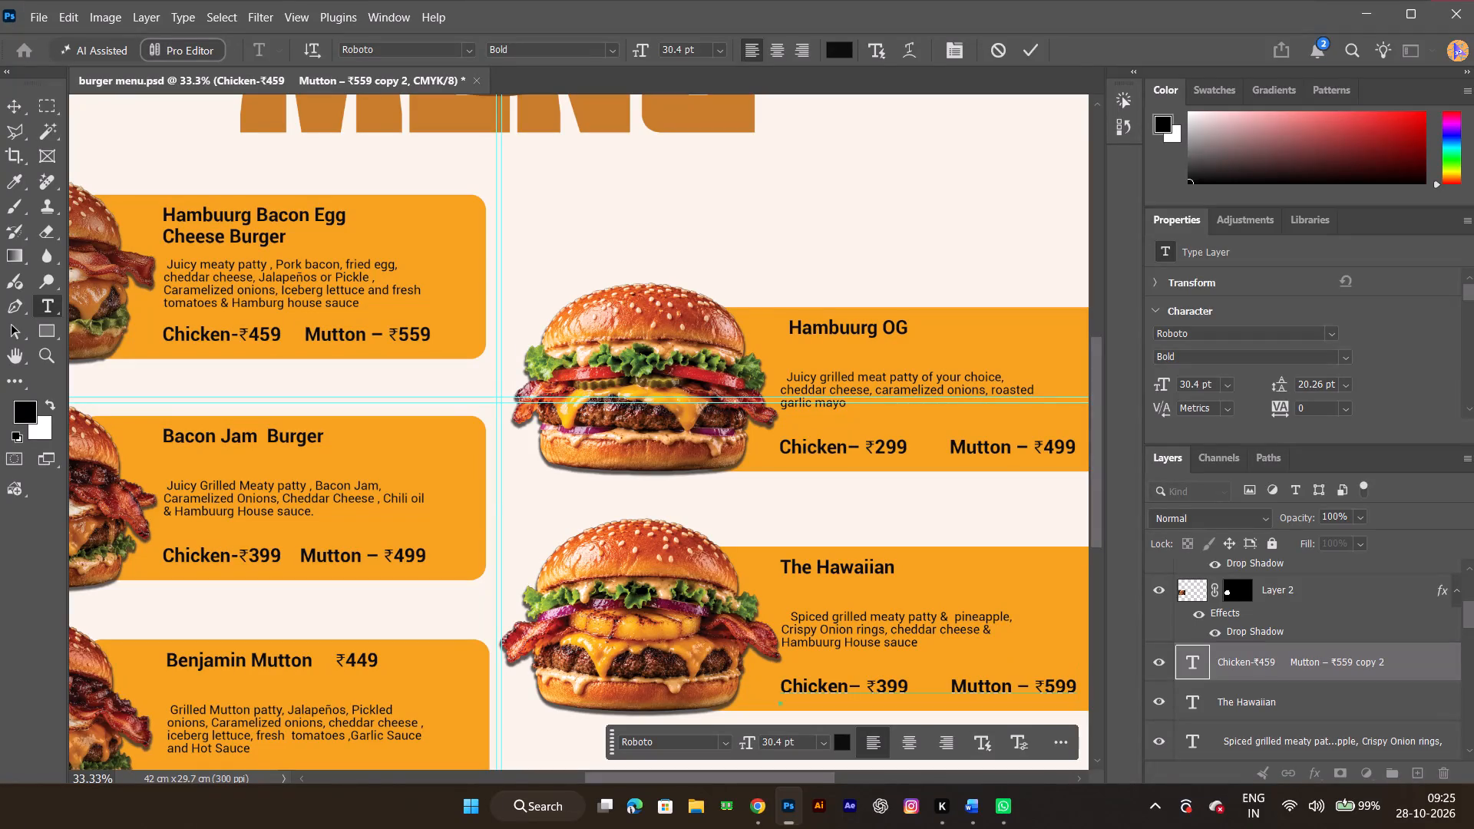
Commit the price line under "The Hawaiian" as Chicken– ₹399 and Mutton – ₹599.
left_click(1024, 48)
Move the whole Hambuurg OG item up about 3.6 cm, beside the Hambuurg Bacon Egg Cheese Burger item.
scroll(882, 520, "down", 6, "ctrl+alt")
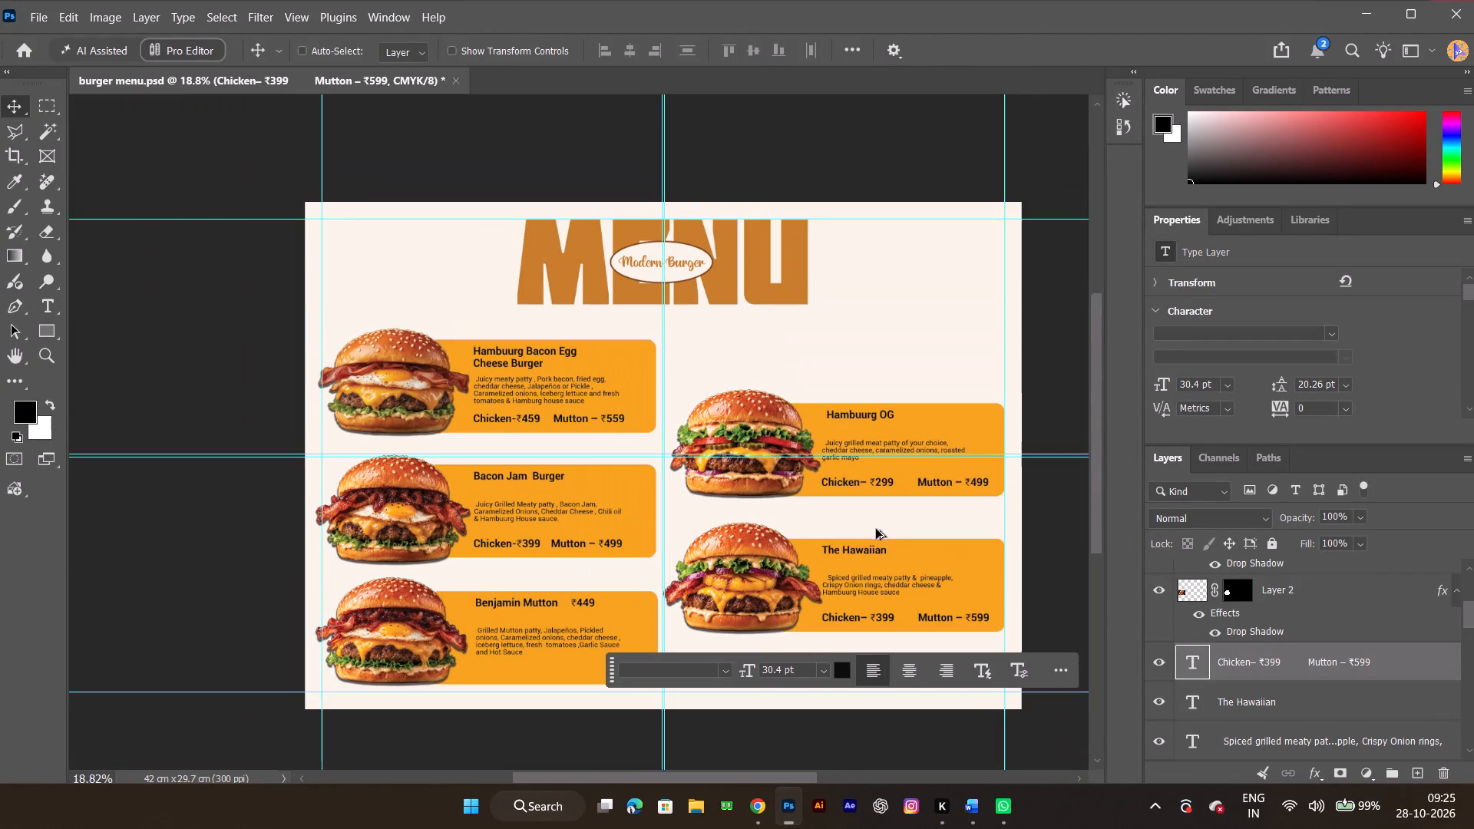
key("space")
key("space")
key("space")
key("space")
key("space")
left_click_drag(974, 488, 882, 503)
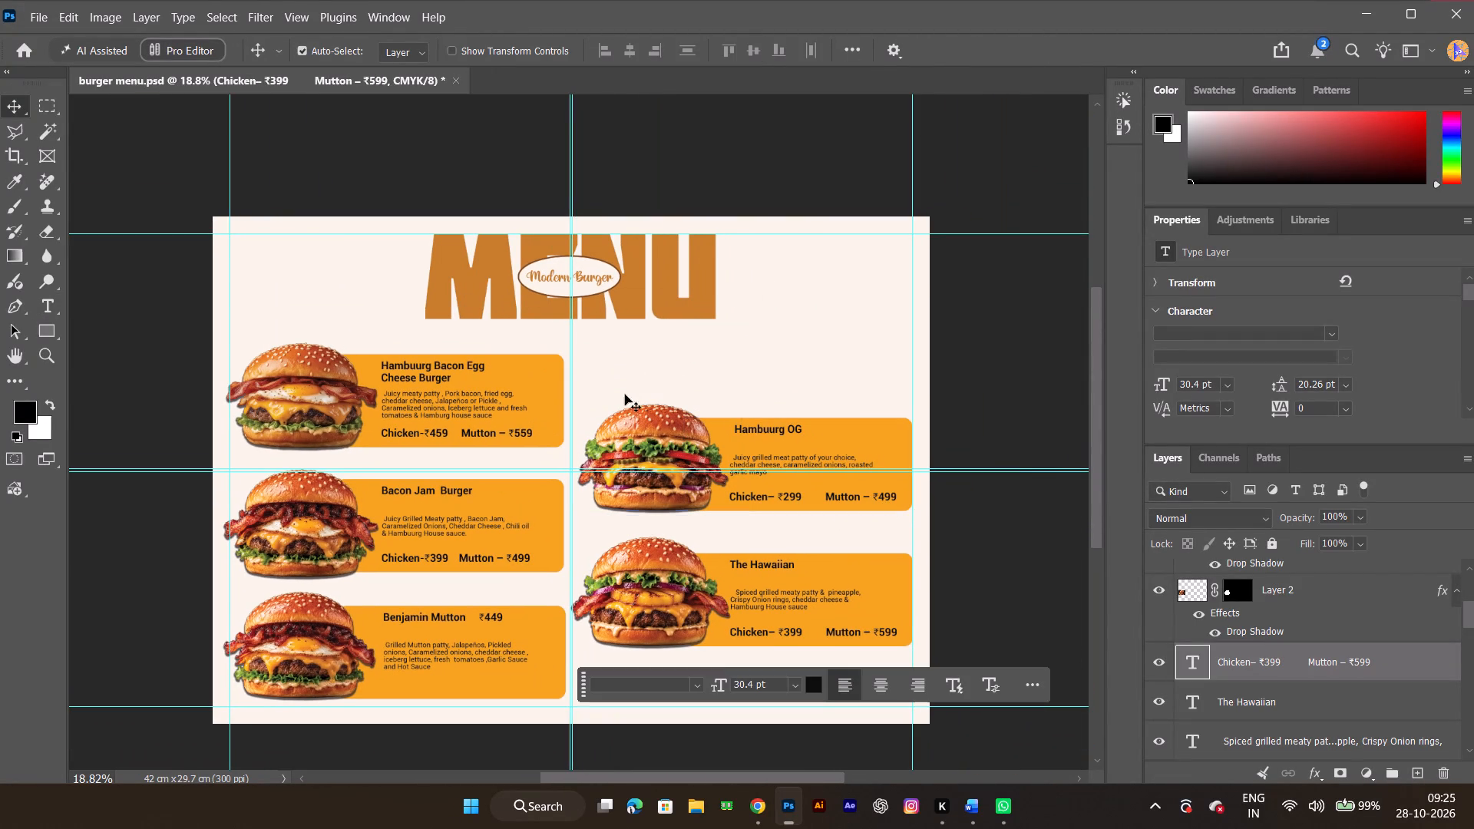
left_click_drag(597, 381, 914, 533)
left_click_drag(669, 431, 669, 386)
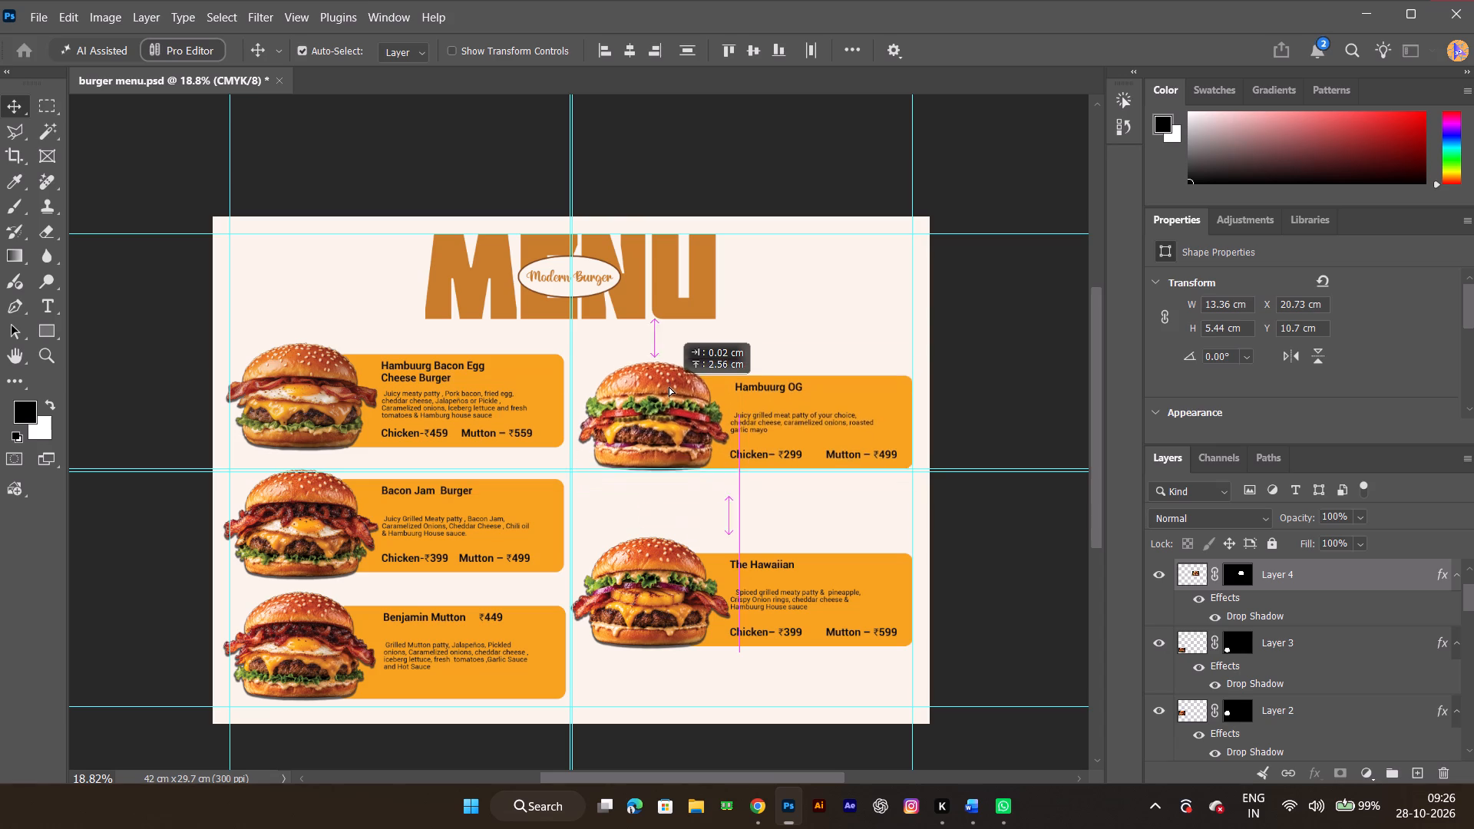
left_click_drag(669, 386, 667, 373)
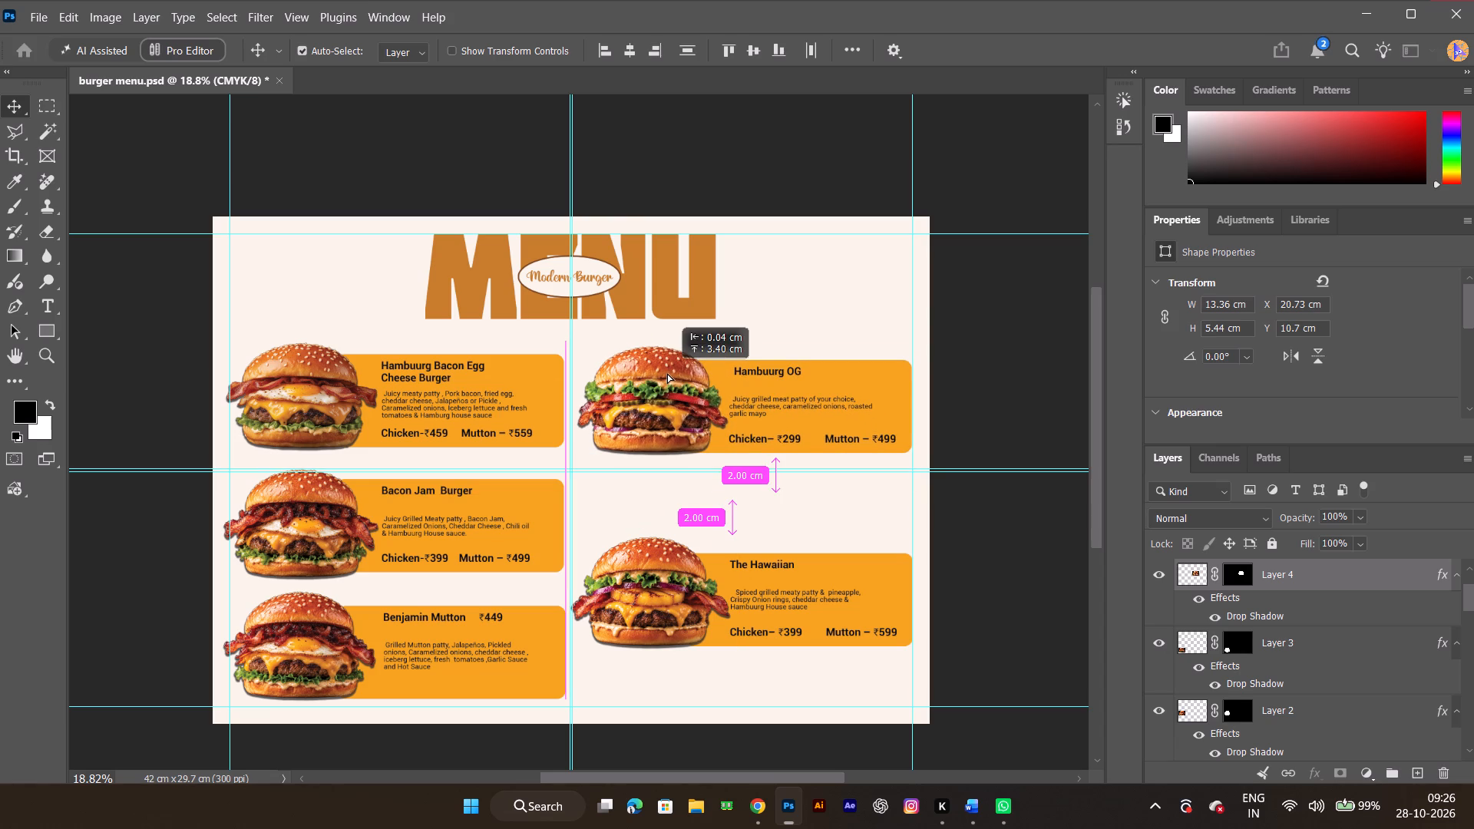
left_click_drag(667, 373, 658, 372)
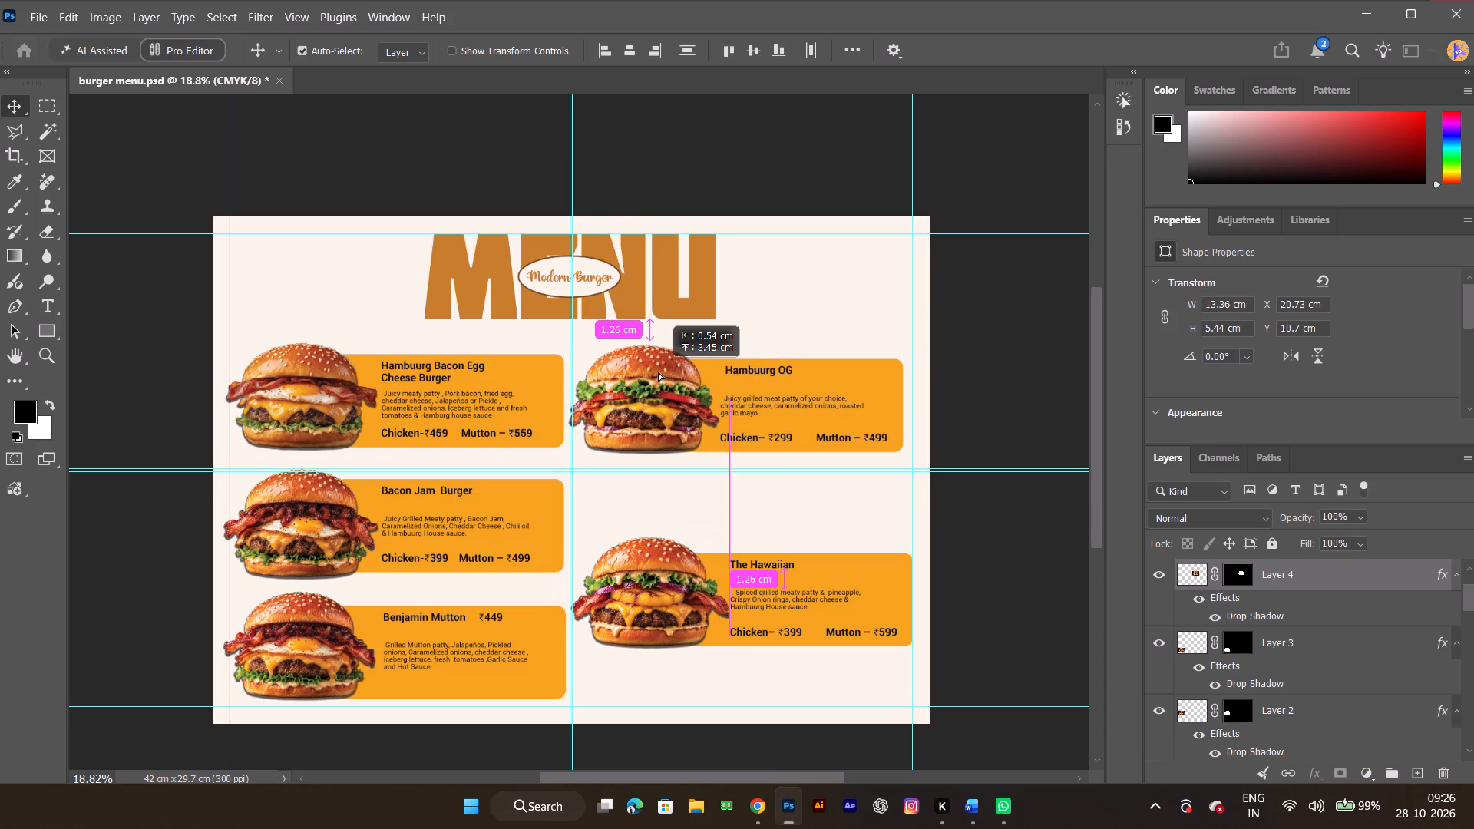
left_click_drag(658, 372, 680, 370)
Move the whole Hawaiian item up about 4.1 cm, beside the Bacon Jam Burger item.
left_click_drag(603, 514, 664, 569)
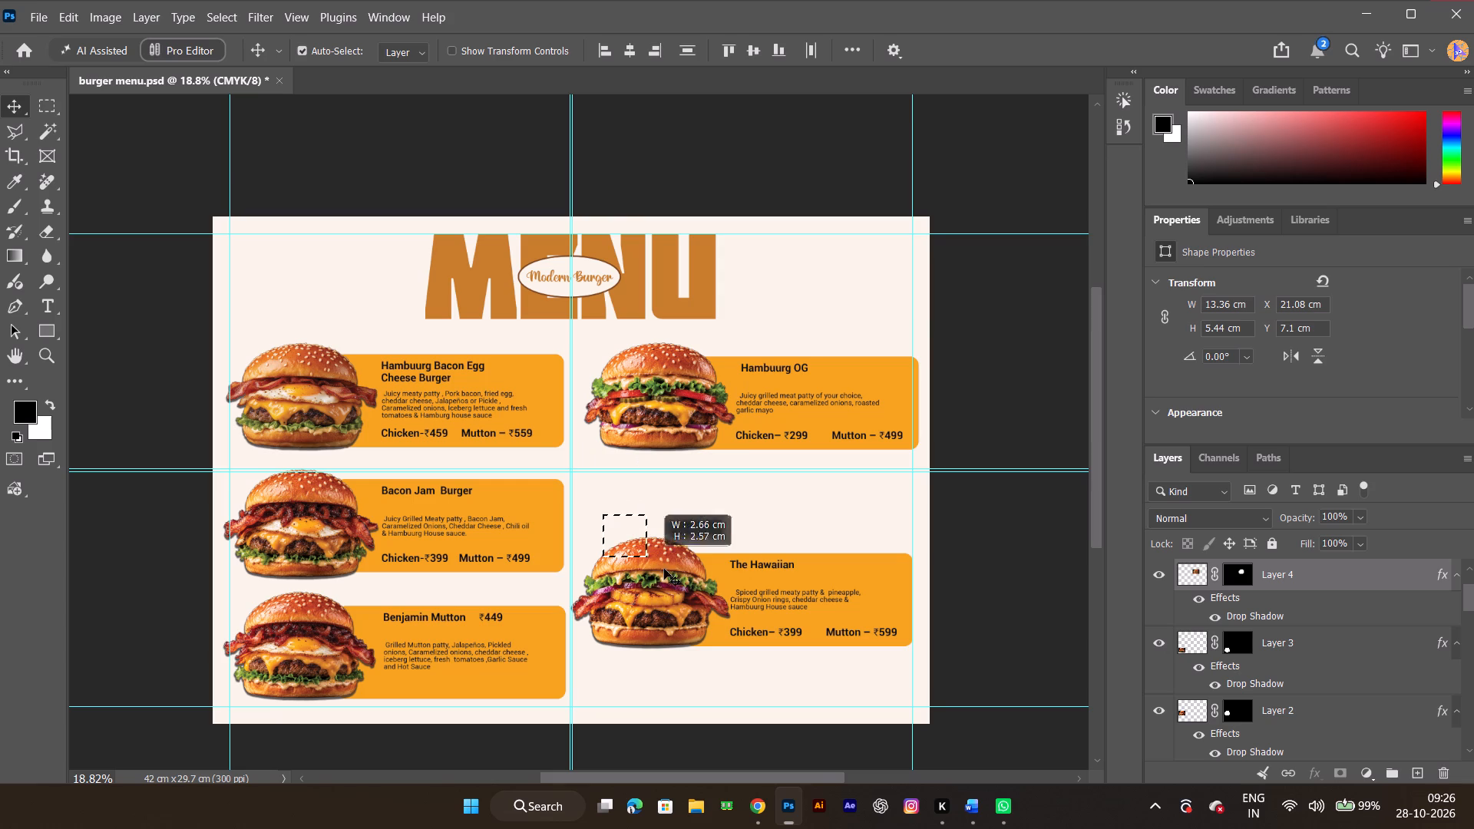
left_click_drag(664, 569, 900, 670)
left_click_drag(663, 590, 667, 520)
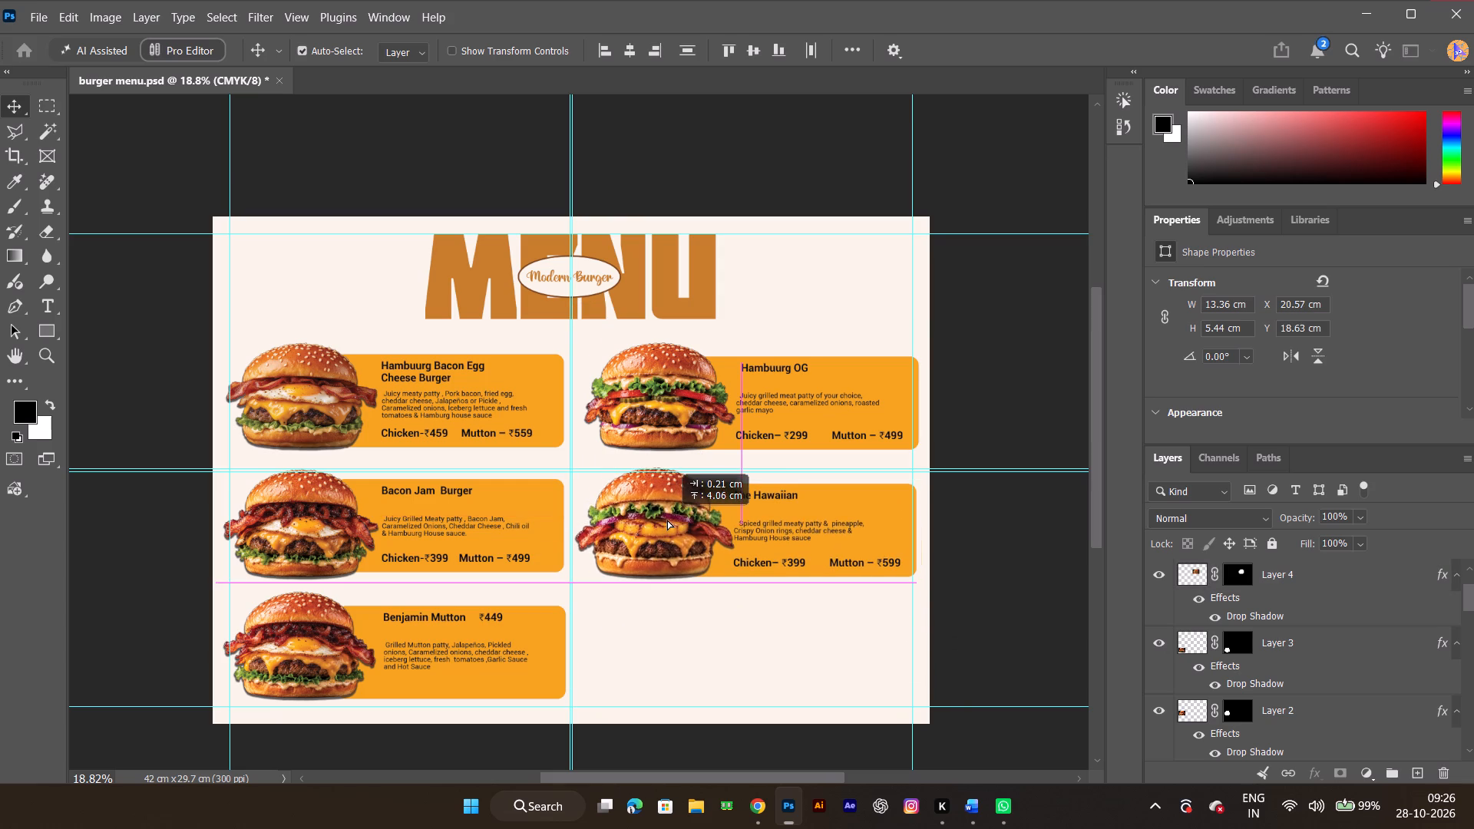
left_click_drag(667, 520, 659, 530)
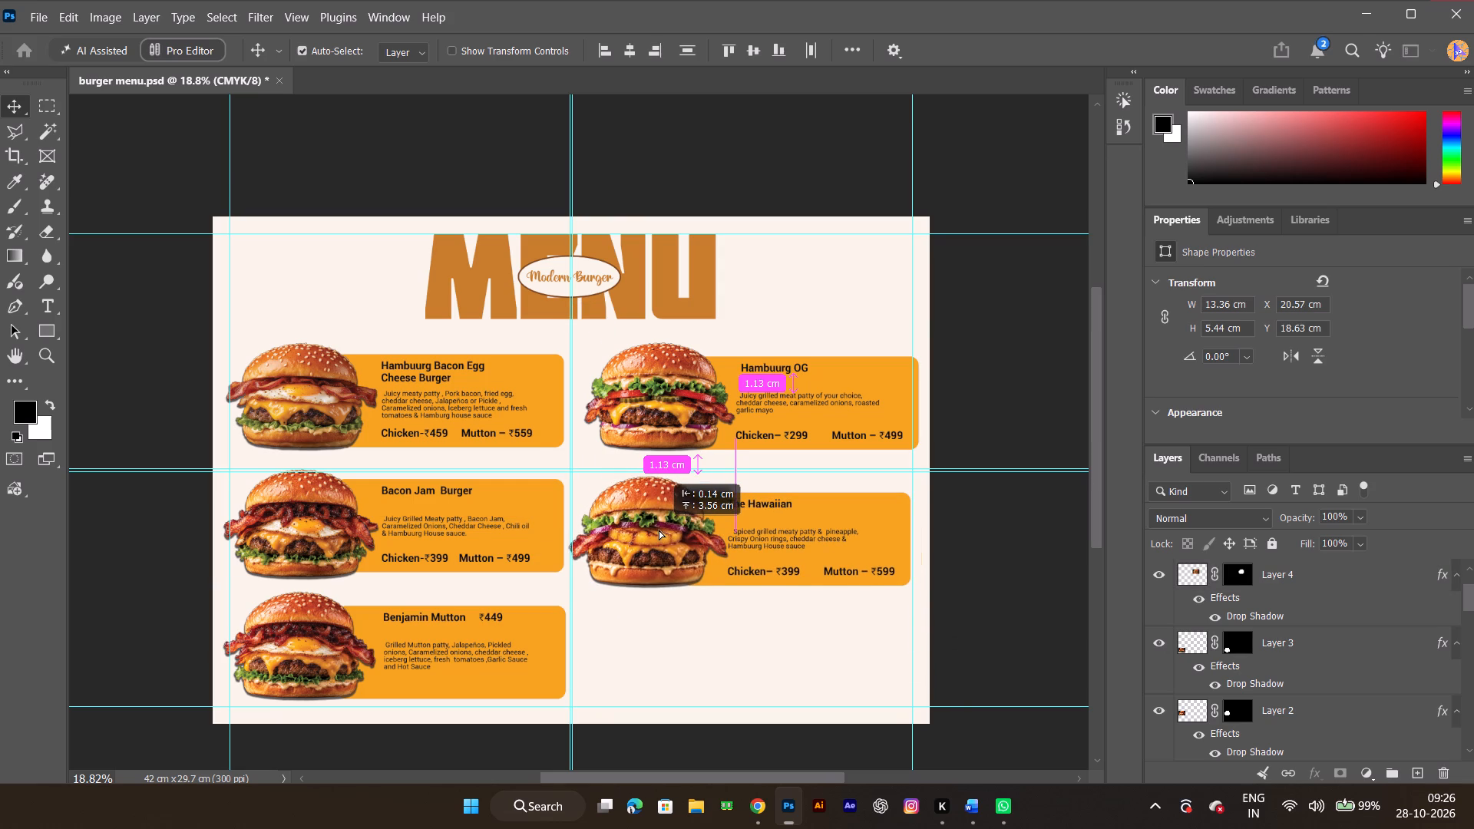
left_click_drag(659, 530, 659, 520)
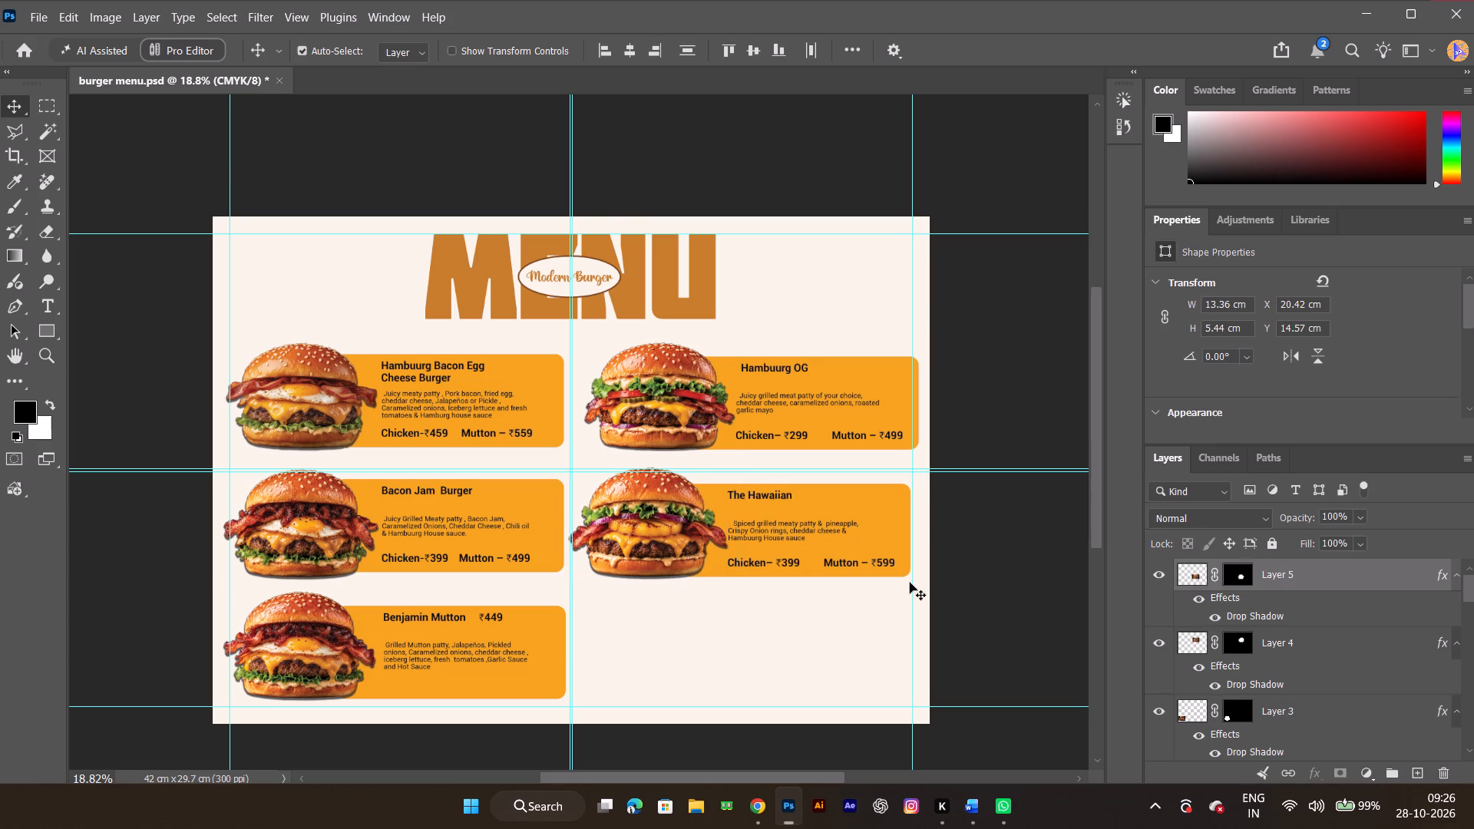
left_click(1029, 586)
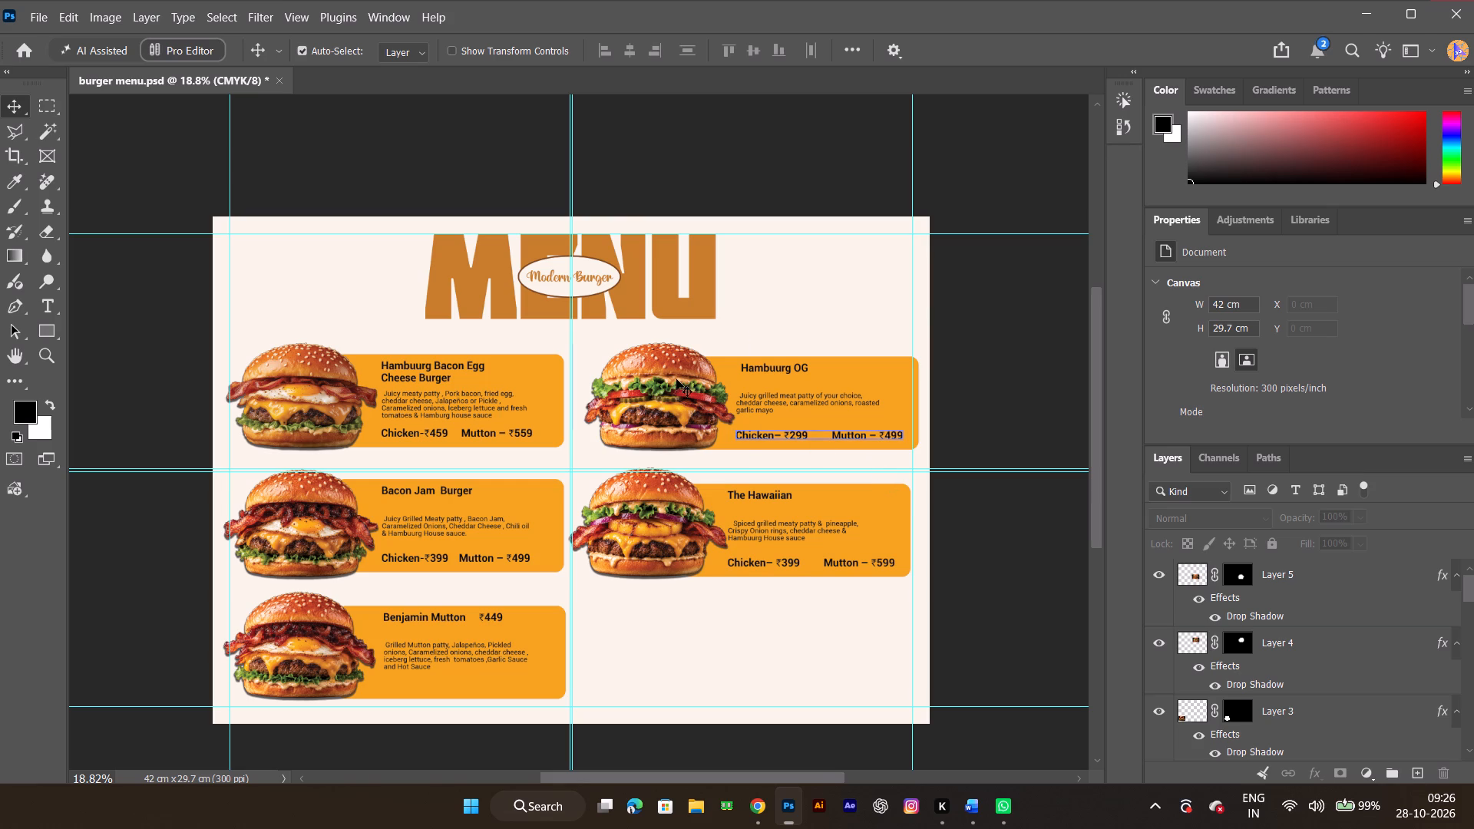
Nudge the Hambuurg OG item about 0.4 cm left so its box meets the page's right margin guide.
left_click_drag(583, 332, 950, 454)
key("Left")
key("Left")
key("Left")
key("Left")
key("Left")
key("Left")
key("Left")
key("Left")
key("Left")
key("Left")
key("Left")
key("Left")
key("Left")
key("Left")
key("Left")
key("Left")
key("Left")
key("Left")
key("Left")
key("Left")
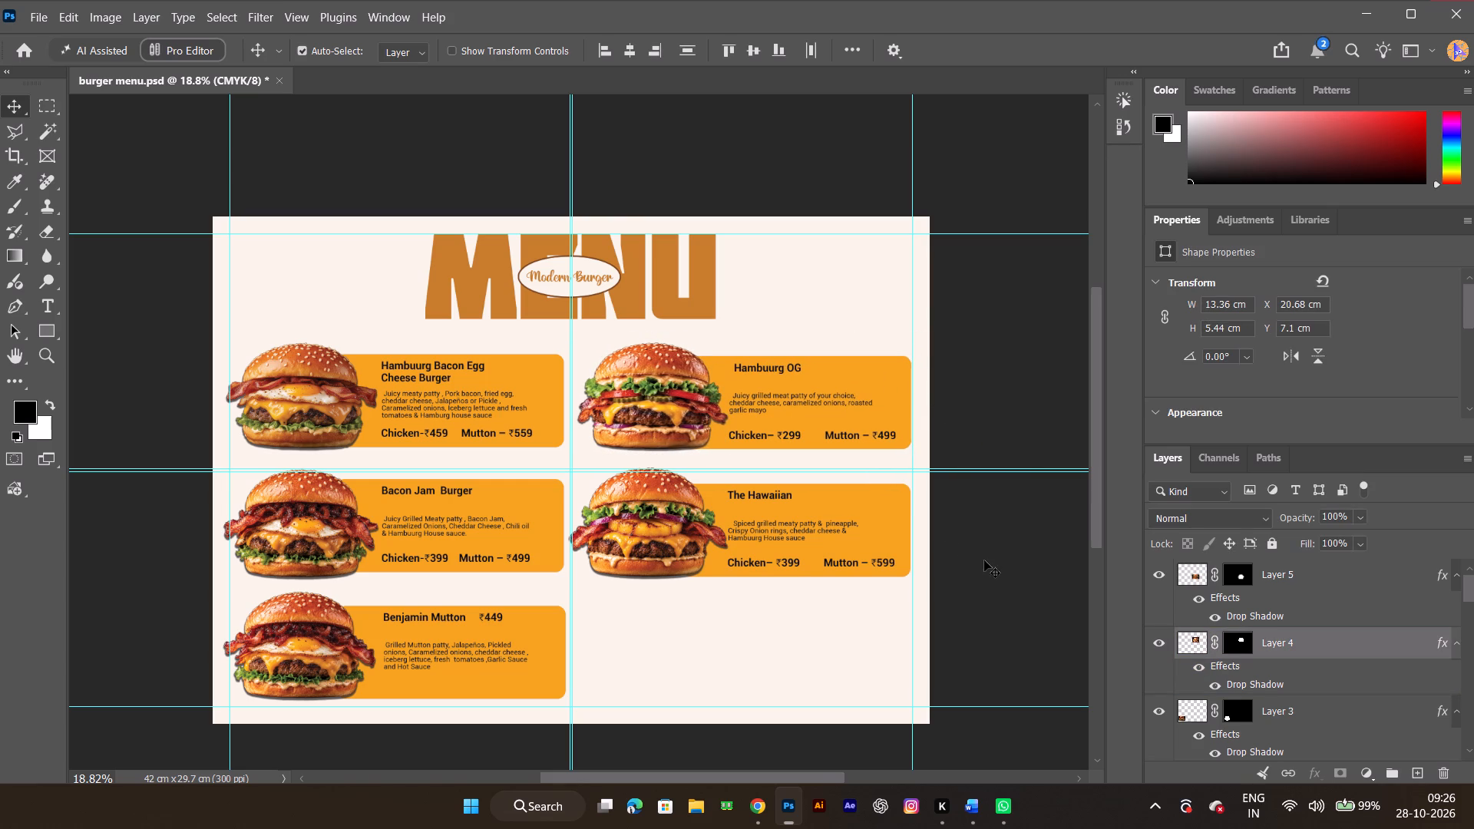
Duplicate the whole Hawaiian item about 7.2 cm below the original, beside the Benjamin Mutton item.
left_click_drag(587, 459, 666, 542)
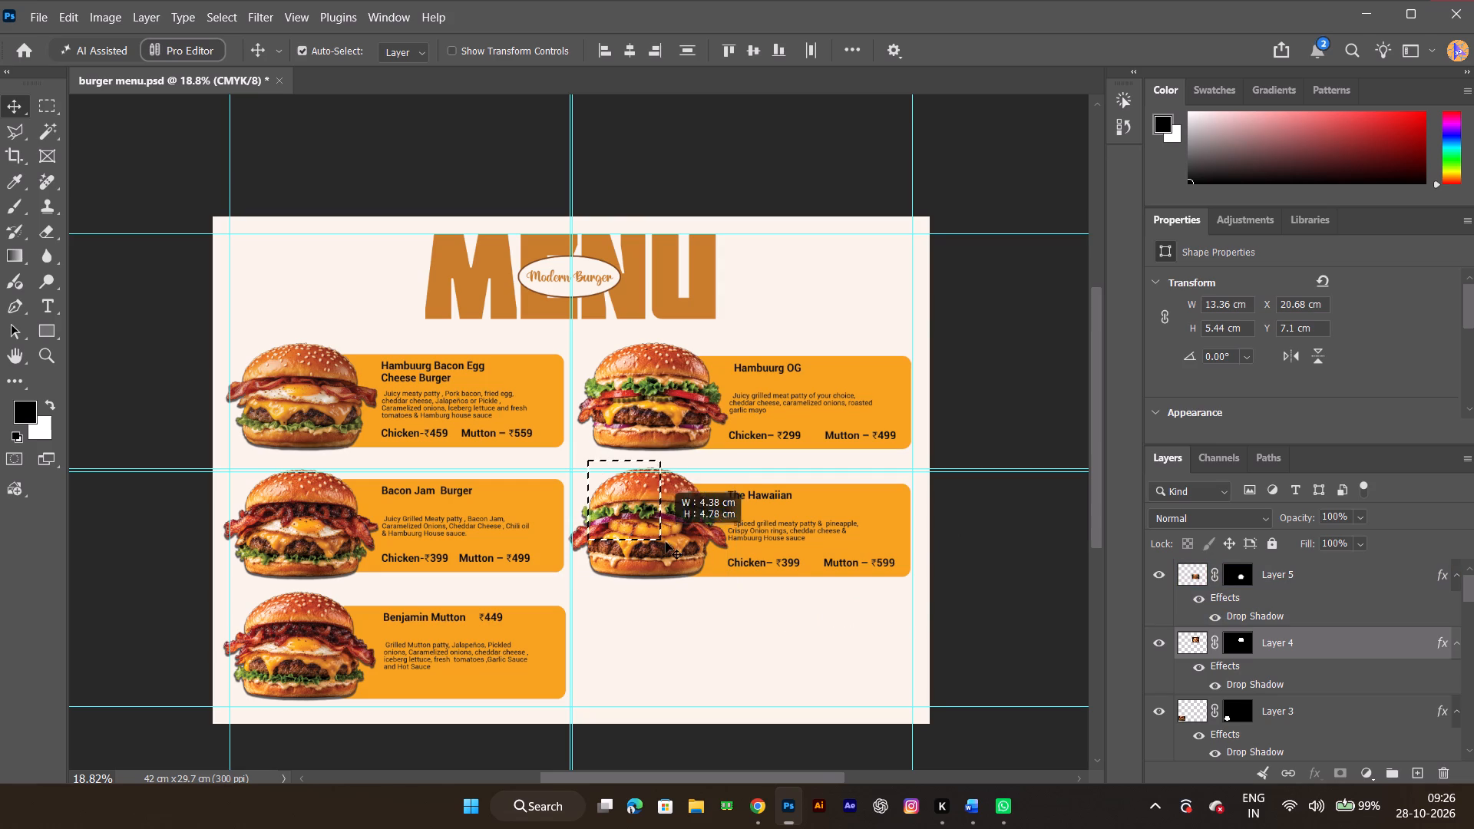
left_click_drag(666, 542, 904, 622)
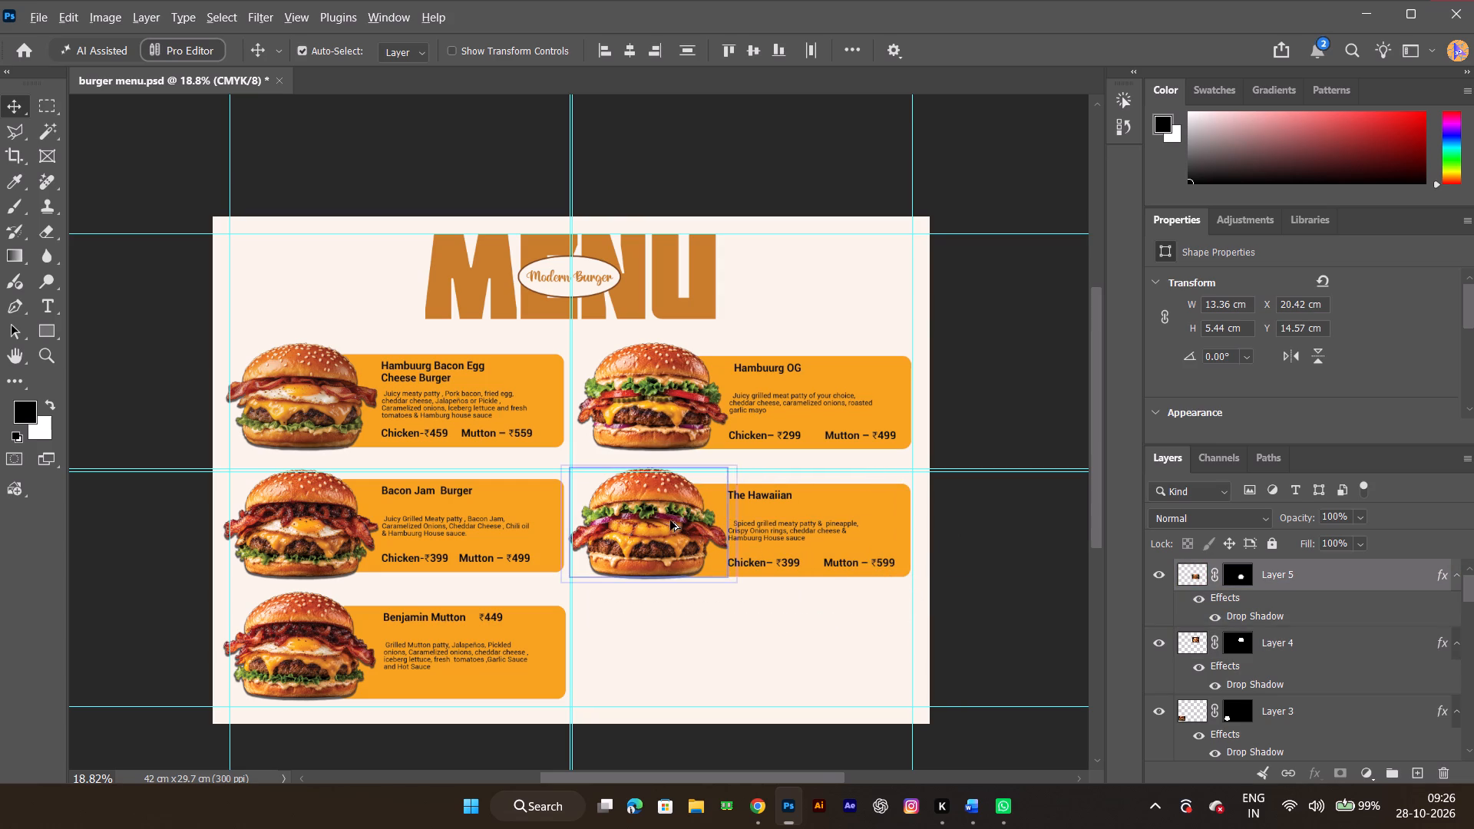
left_click_drag(670, 520, 661, 646, "alt")
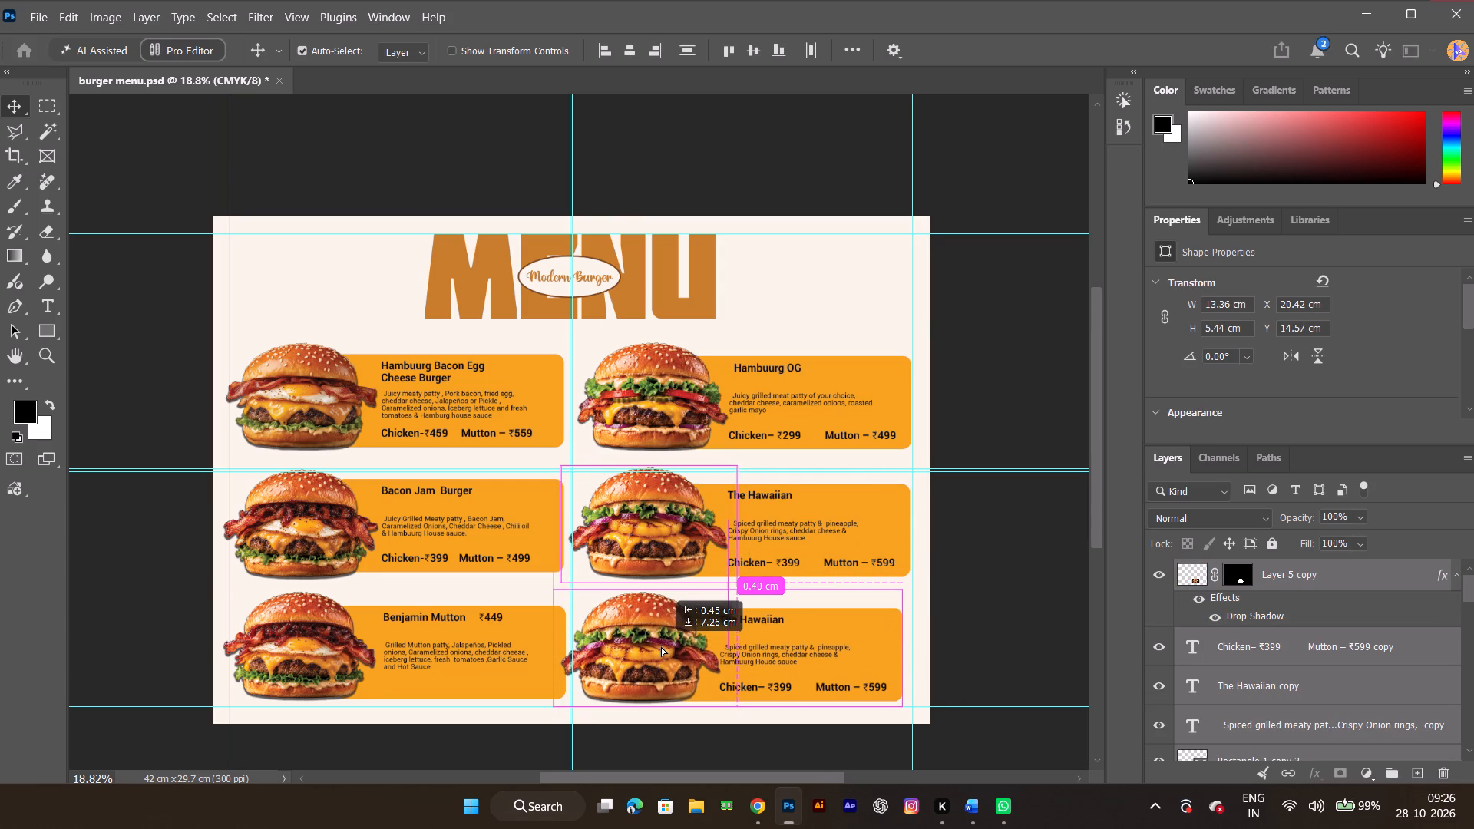
left_click_drag(661, 646, 661, 639, "alt")
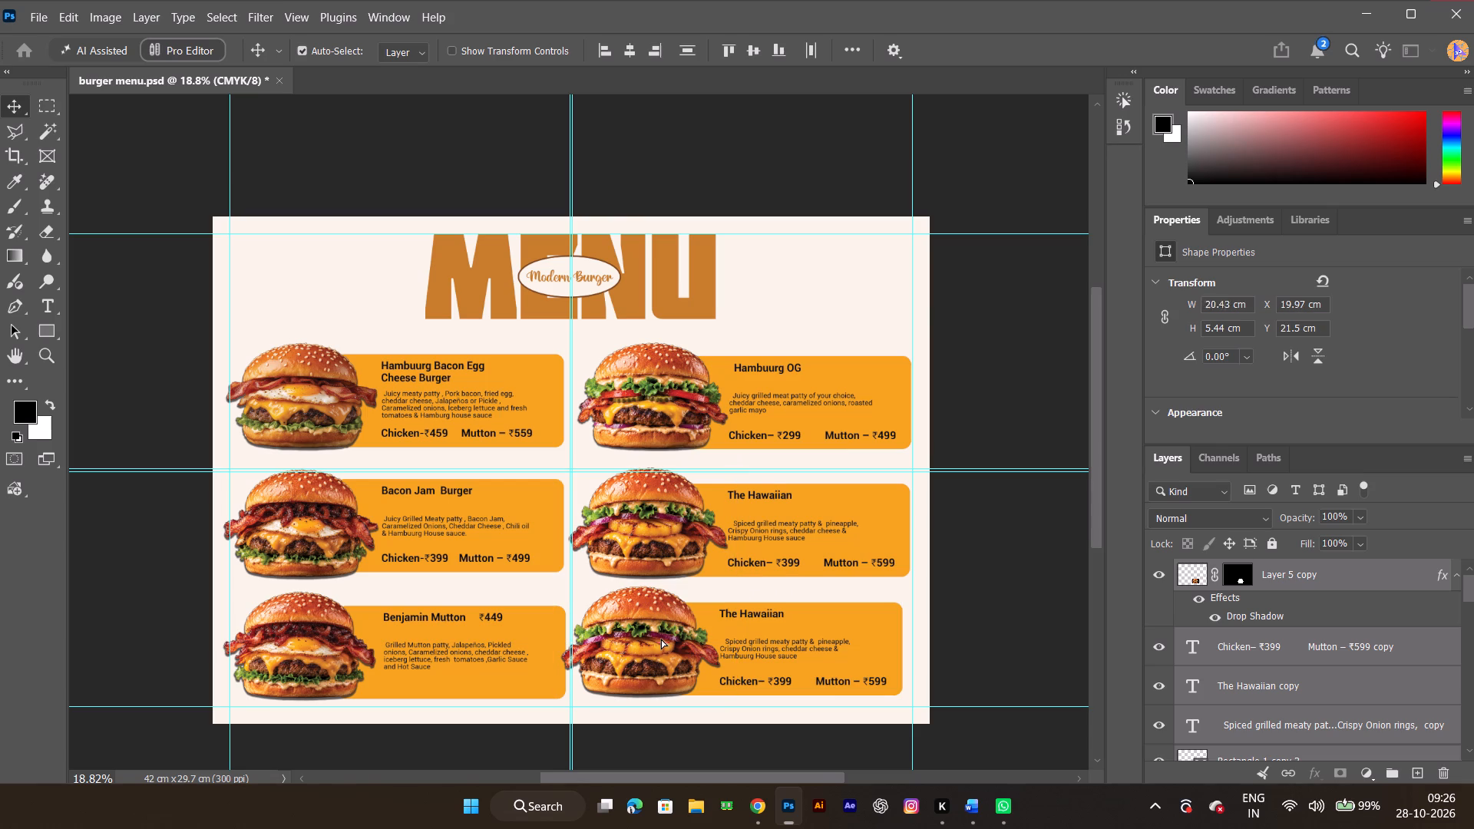
key("Down")
key("Down")
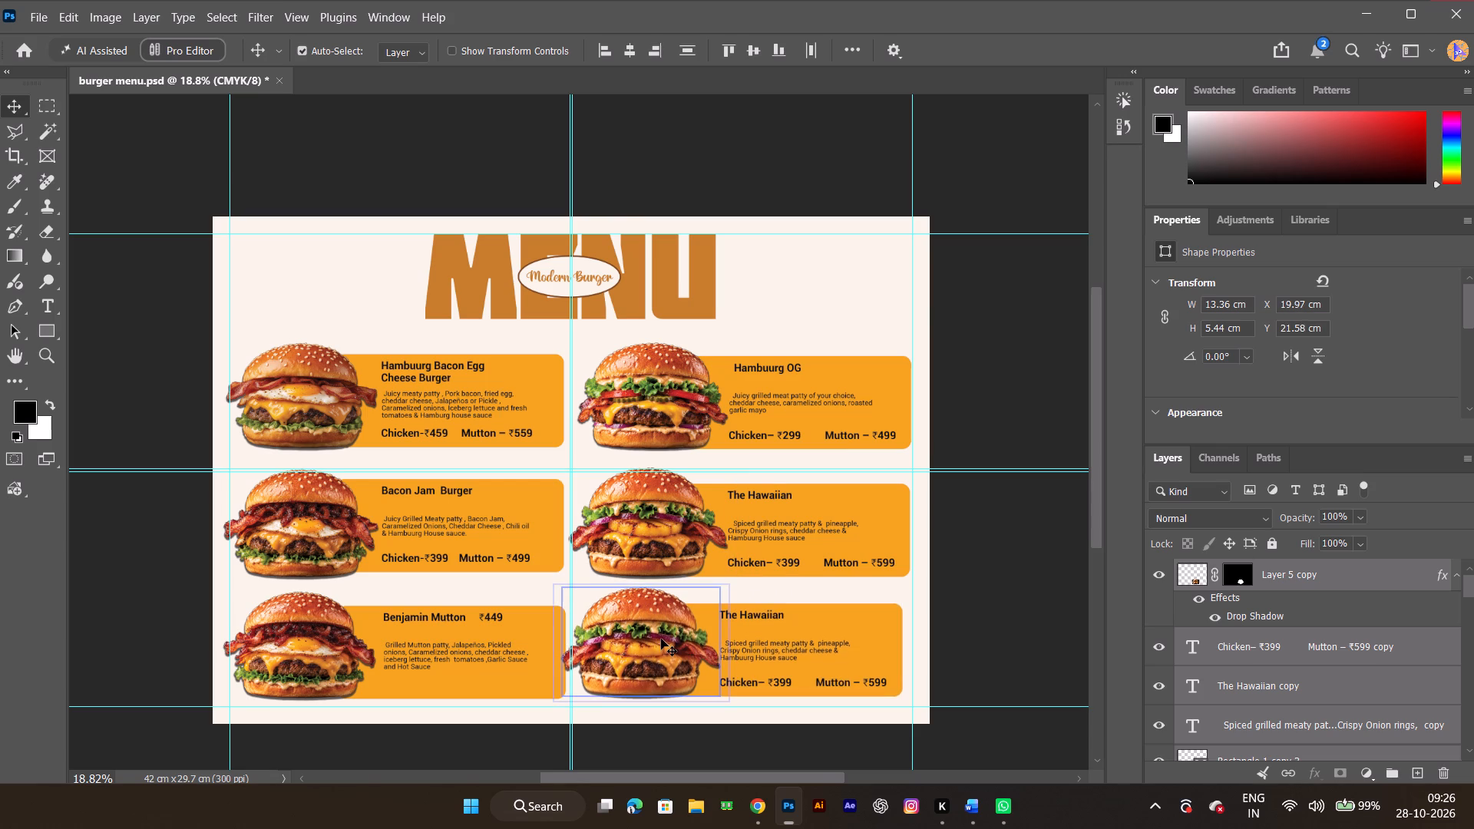
key("Down")
key("Down")
key("Down")
key("Down")
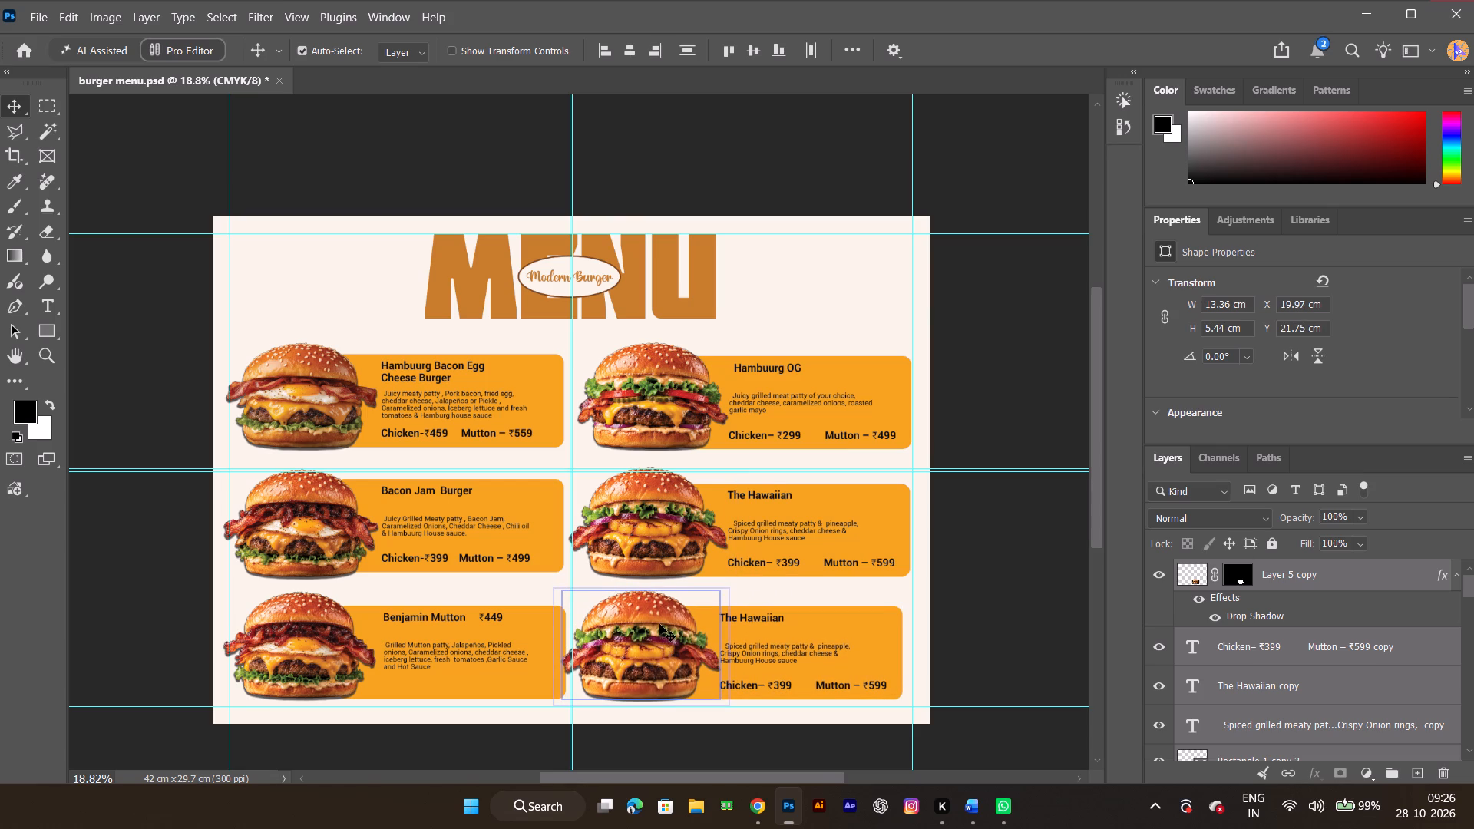
Shift the duplicated Hawaiian item about 0.95 cm right and 0.15 cm up, clear of the centre guides.
scroll(733, 645, "up", 8, "ctrl+alt")
key("space")
key("space")
key("space")
key("space")
key("space")
key("space")
key("space")
key("space")
key("space")
key("space")
key("space")
key("space")
key("space")
key("space")
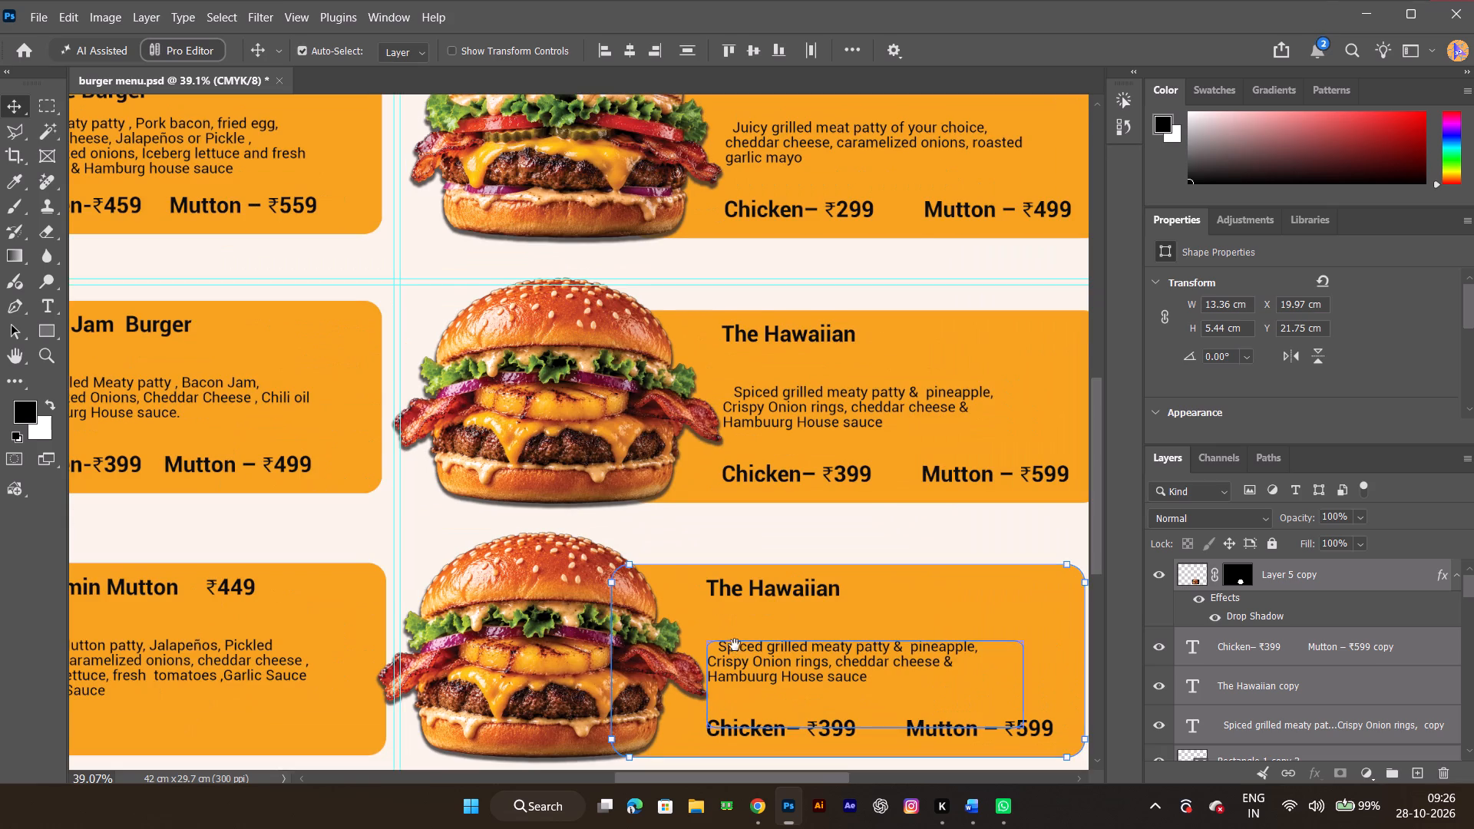
left_click_drag(741, 645, 874, 361)
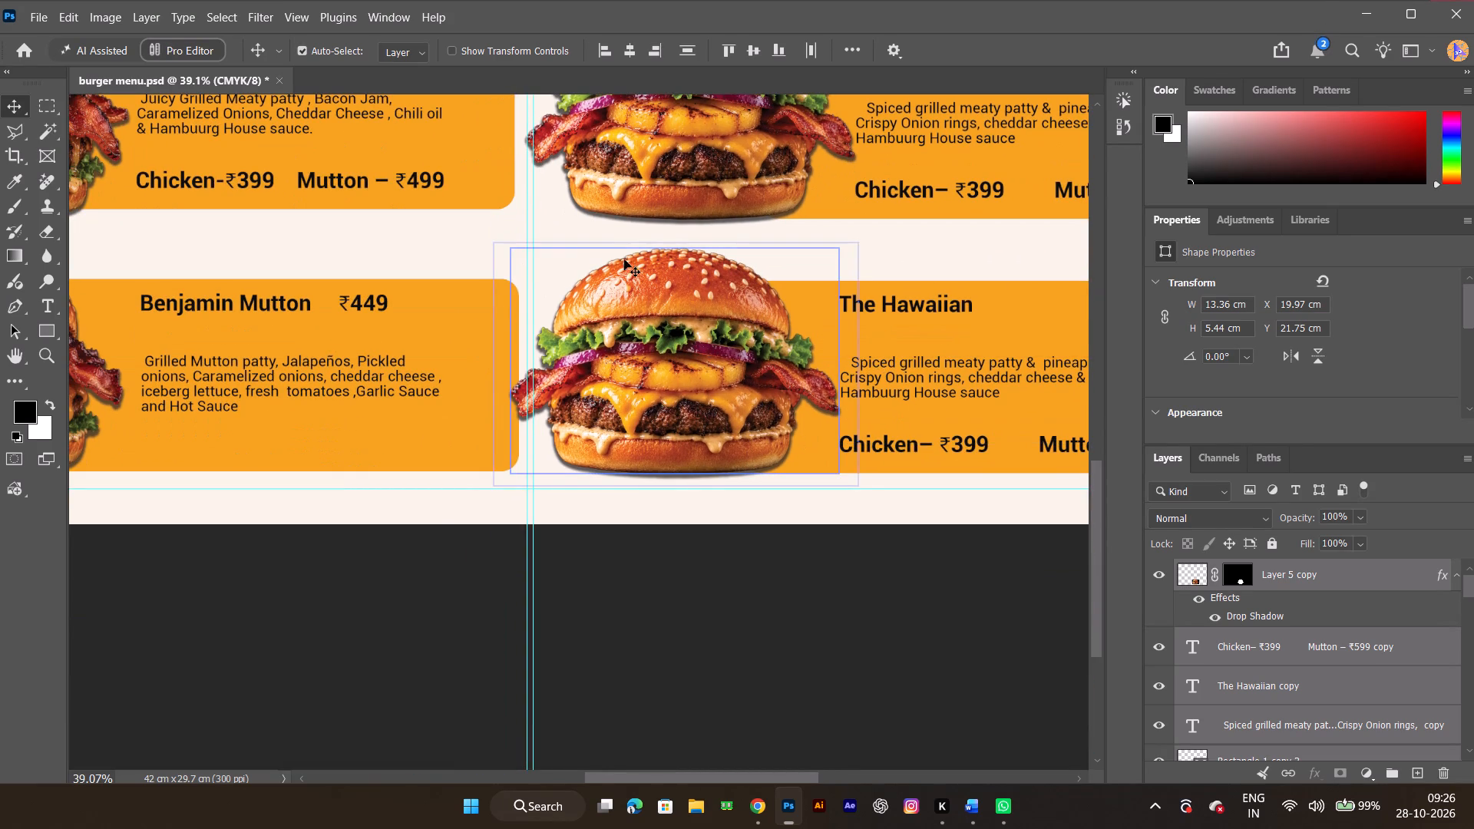
left_click_drag(626, 283, 659, 290)
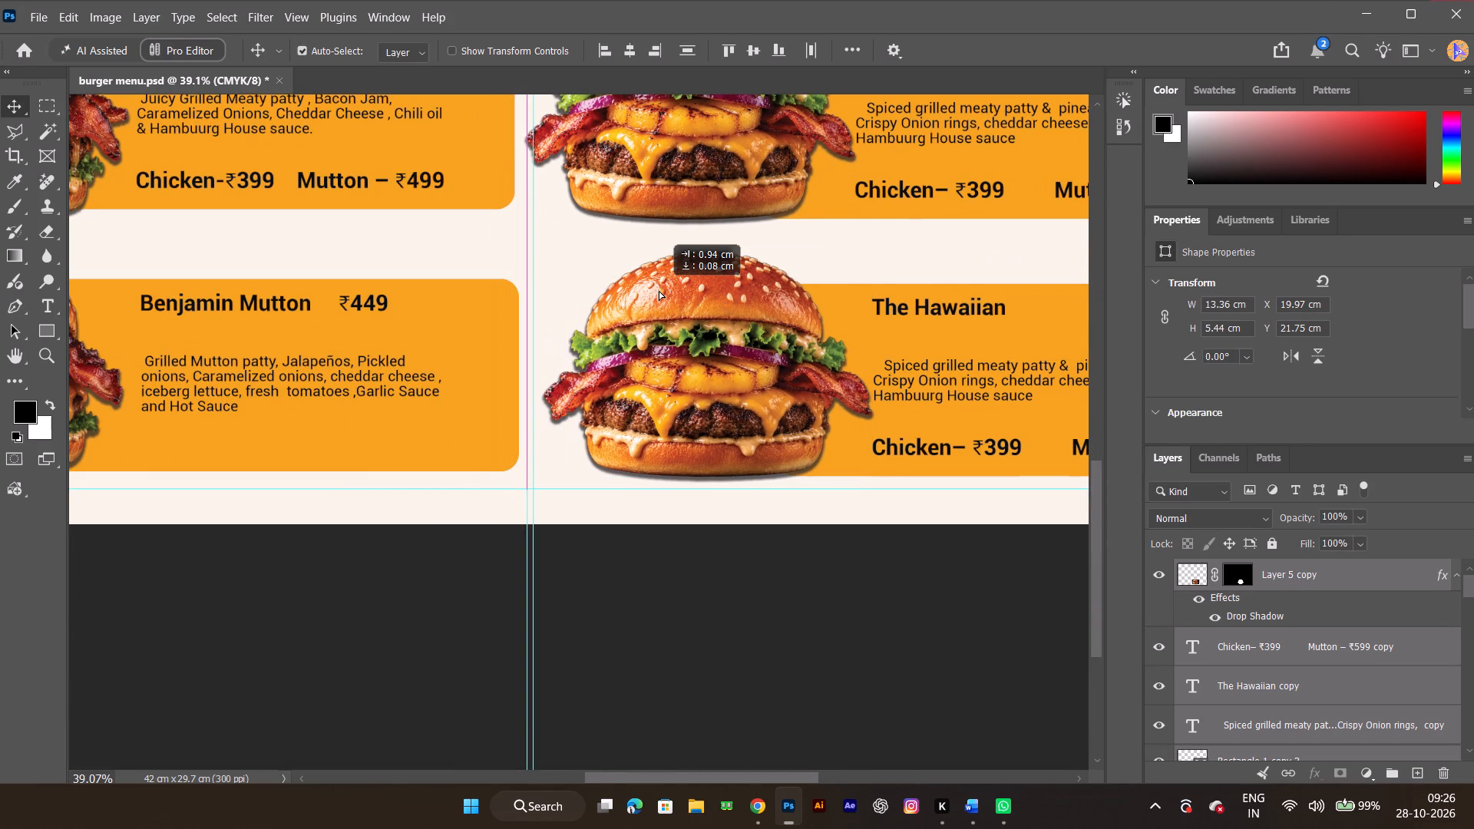
left_click_drag(659, 290, 637, 279)
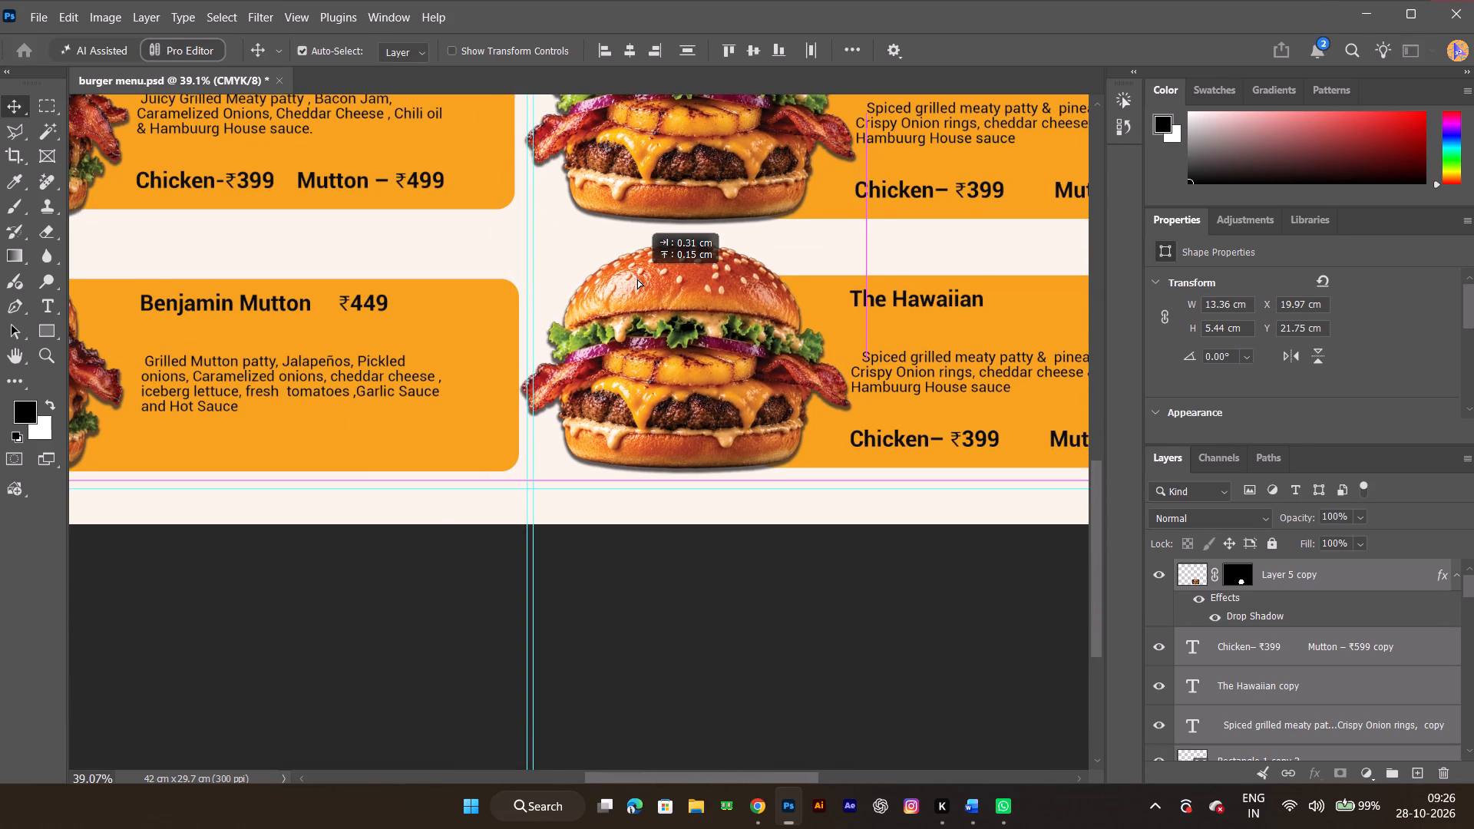
left_click_drag(637, 279, 637, 276)
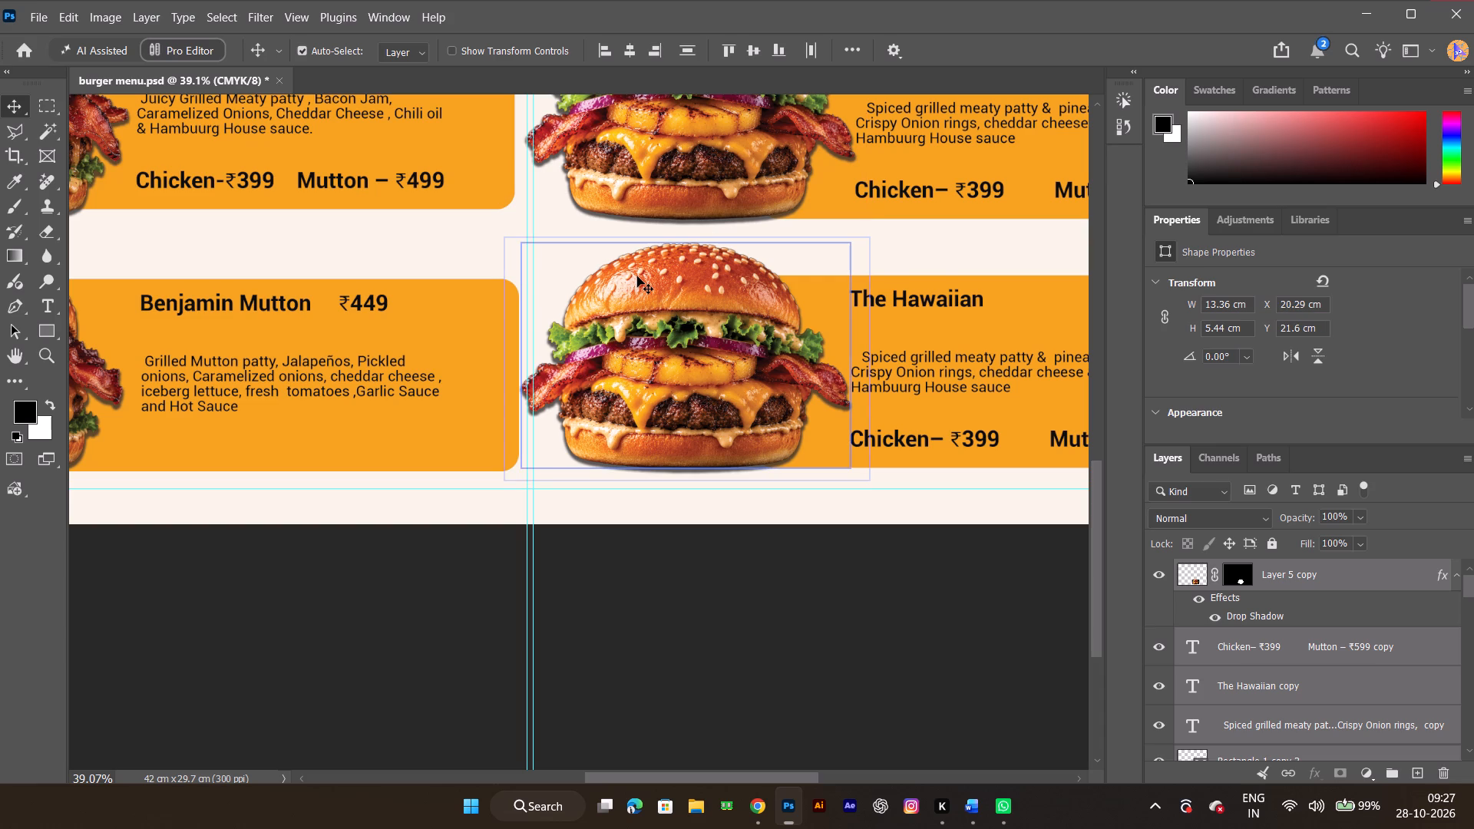
left_click_drag(634, 272, 652, 272)
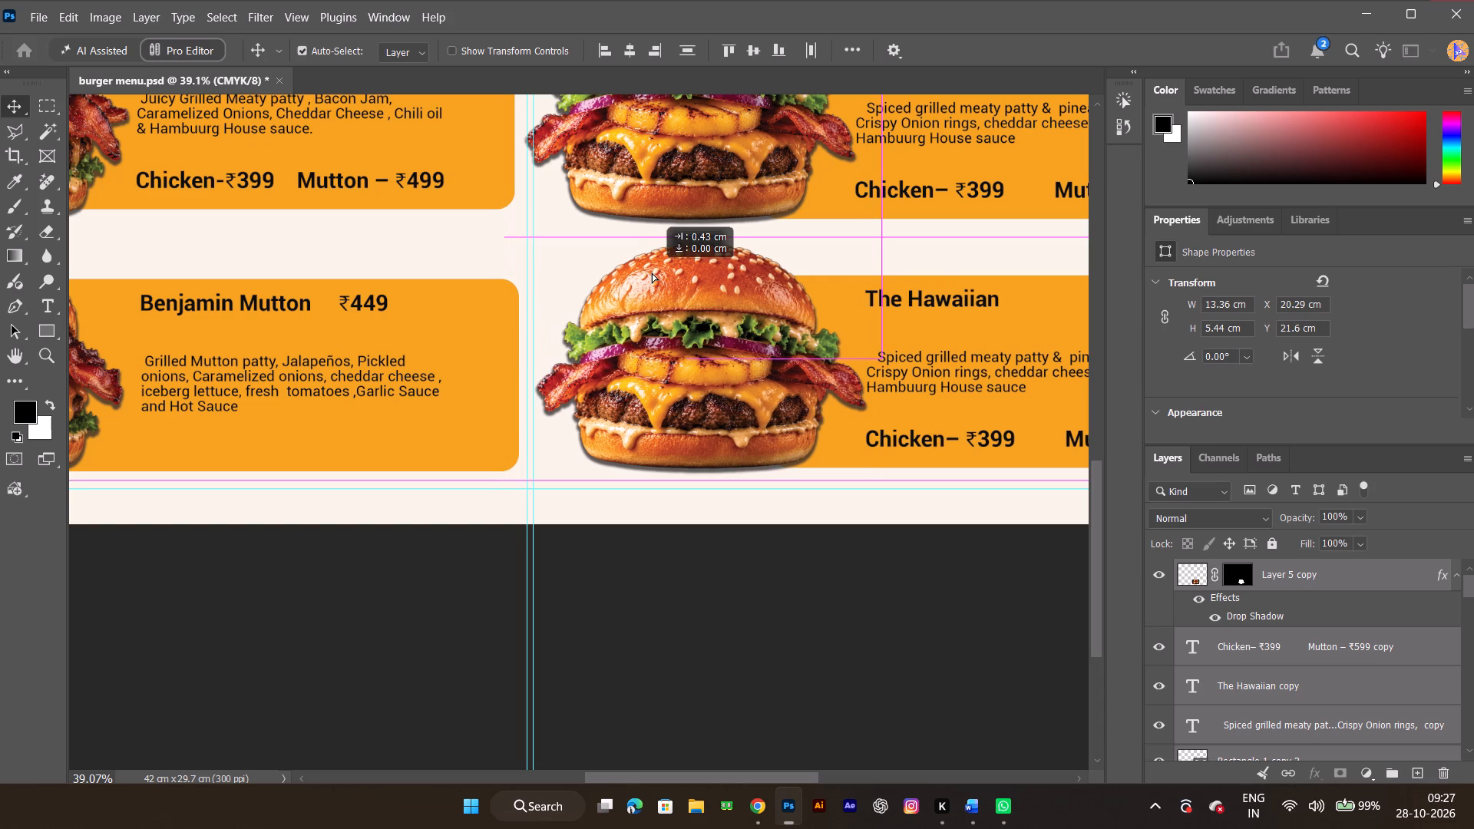
left_click_drag(652, 272, 657, 272)
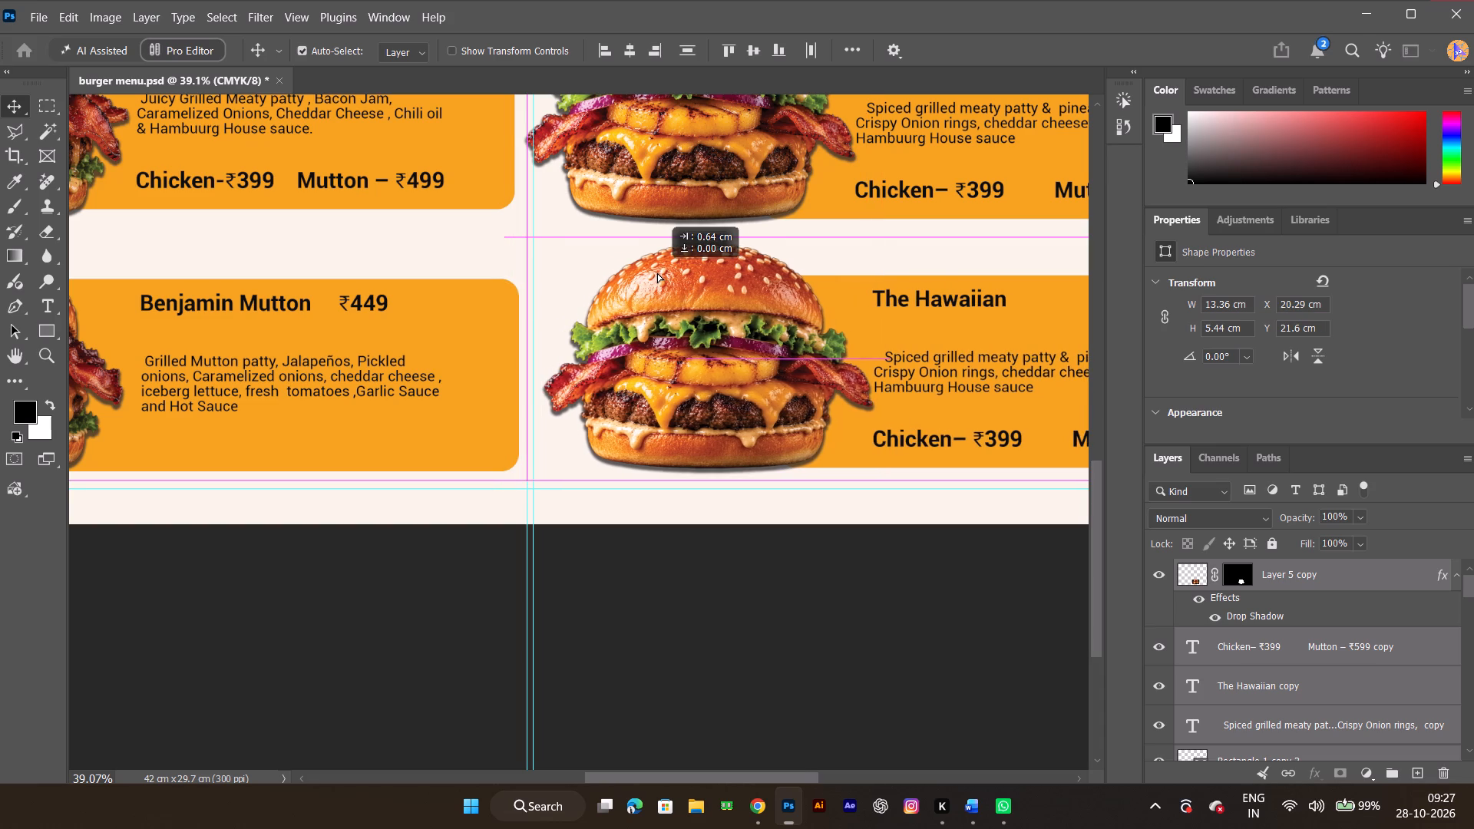
Move the original Hawaiian item about 0.5 cm right to line up with its duplicate below.
scroll(749, 276, "down", 5, "ctrl+alt")
key("space")
key("space")
key("space")
key("space")
key("space")
key("space")
key("space")
key("space")
key("space")
key("space")
key("space")
key("space")
key("space")
key("space")
key("space")
key("space")
key("space")
key("space")
key("space")
key("space")
left_click_drag(817, 332, 784, 339)
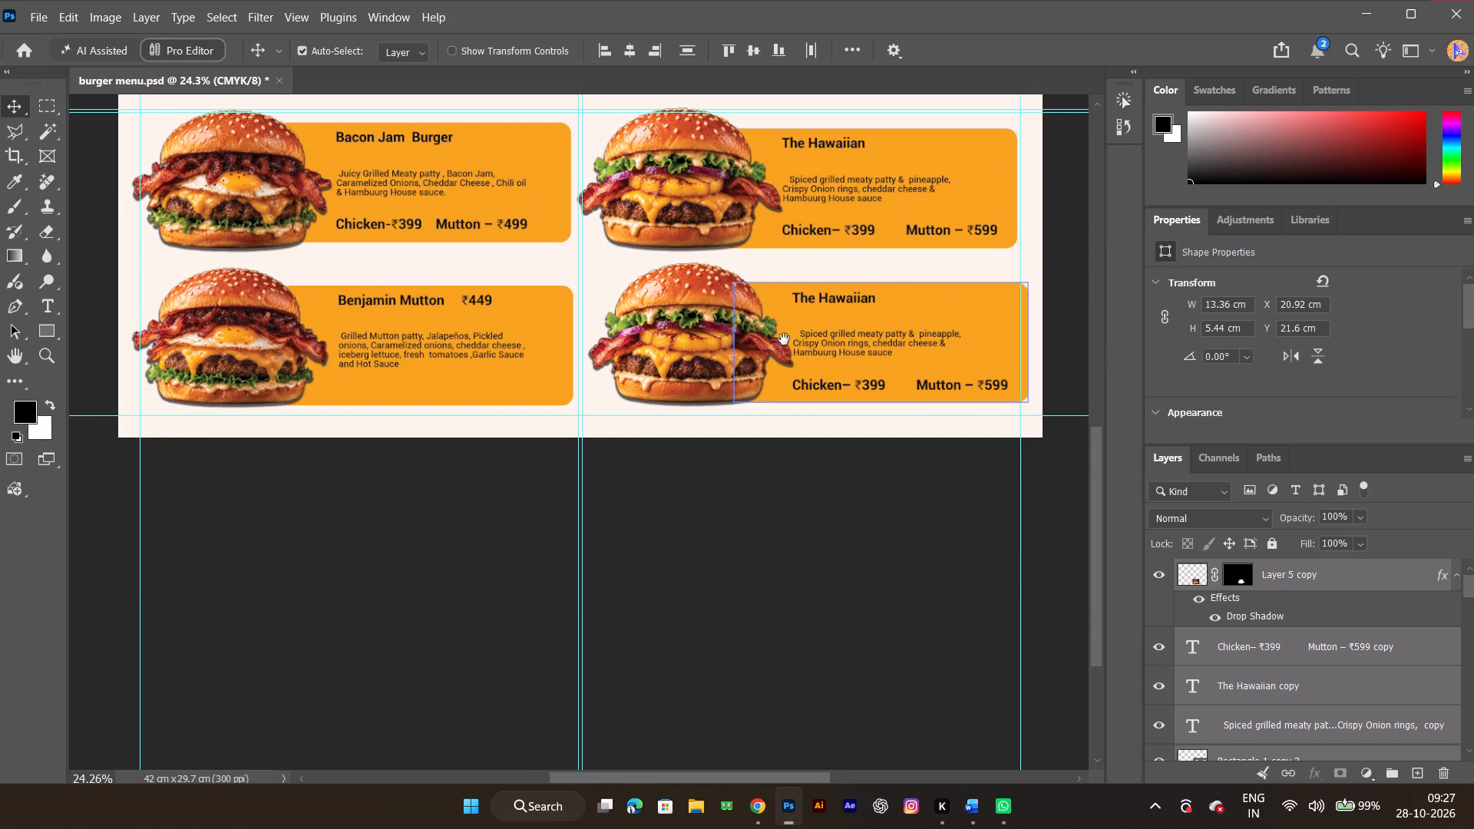
left_click_drag(784, 339, 719, 342)
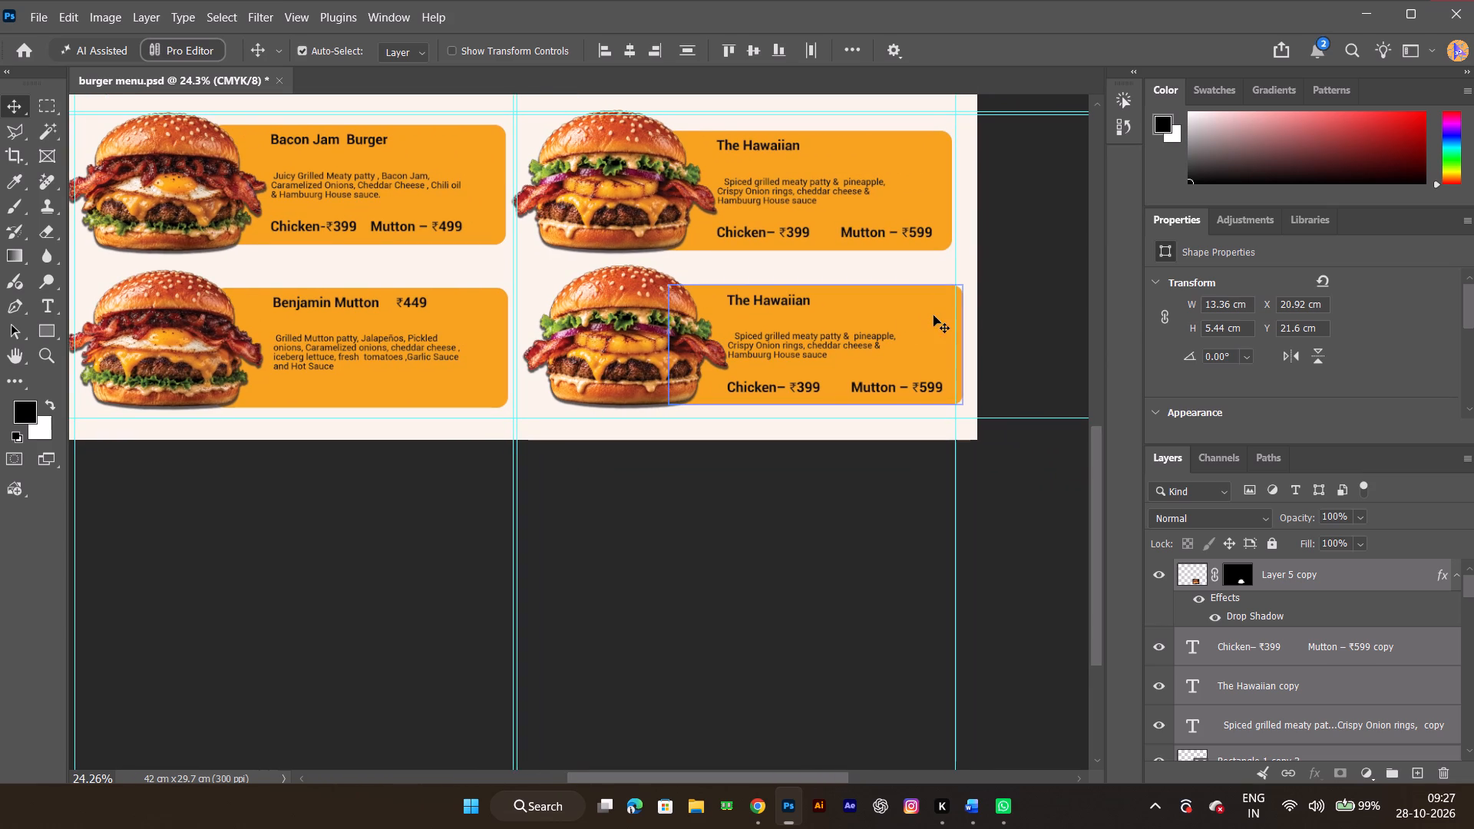
left_click(940, 321)
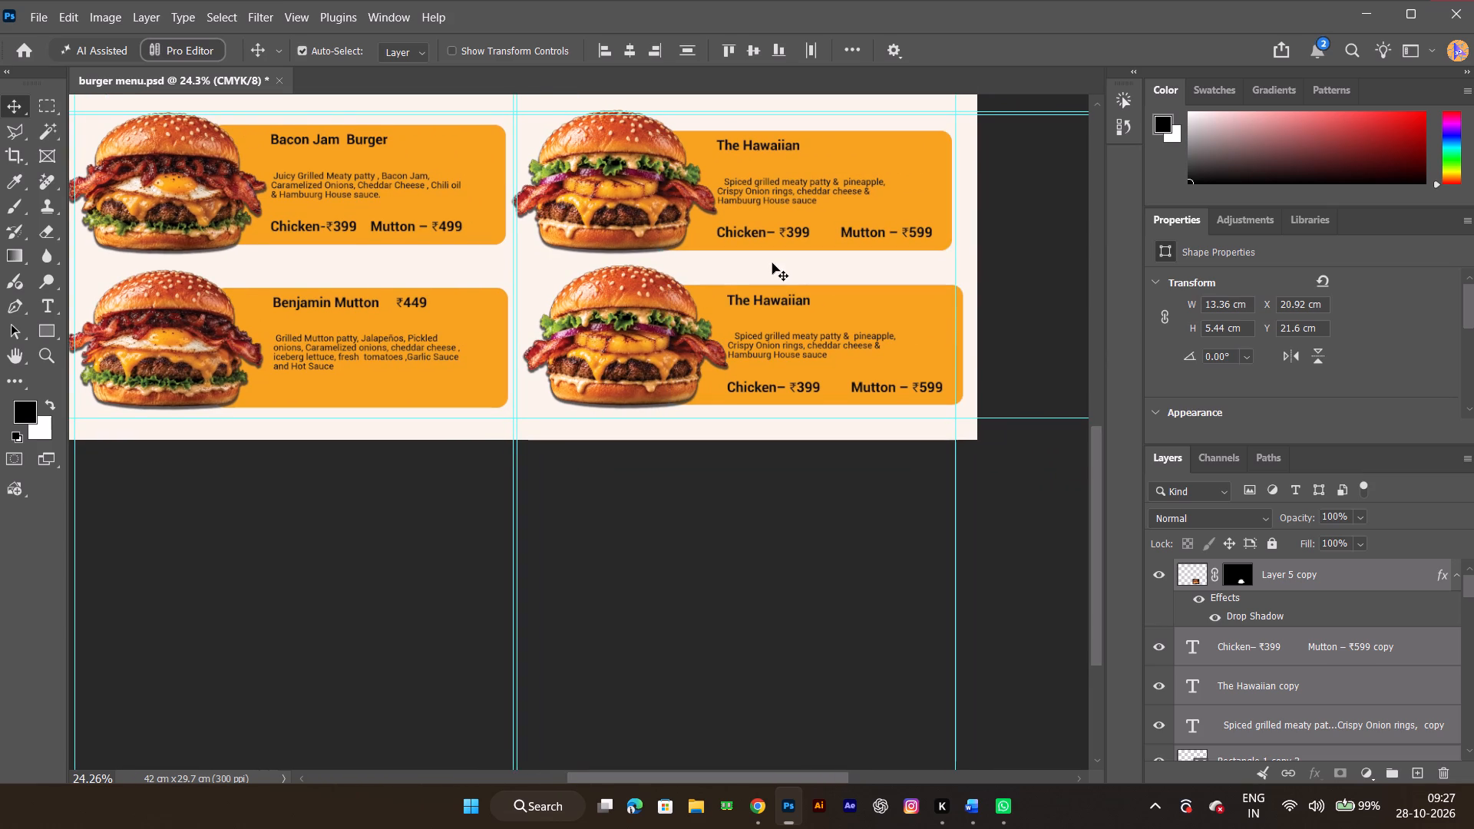
scroll(758, 254, "up", 6)
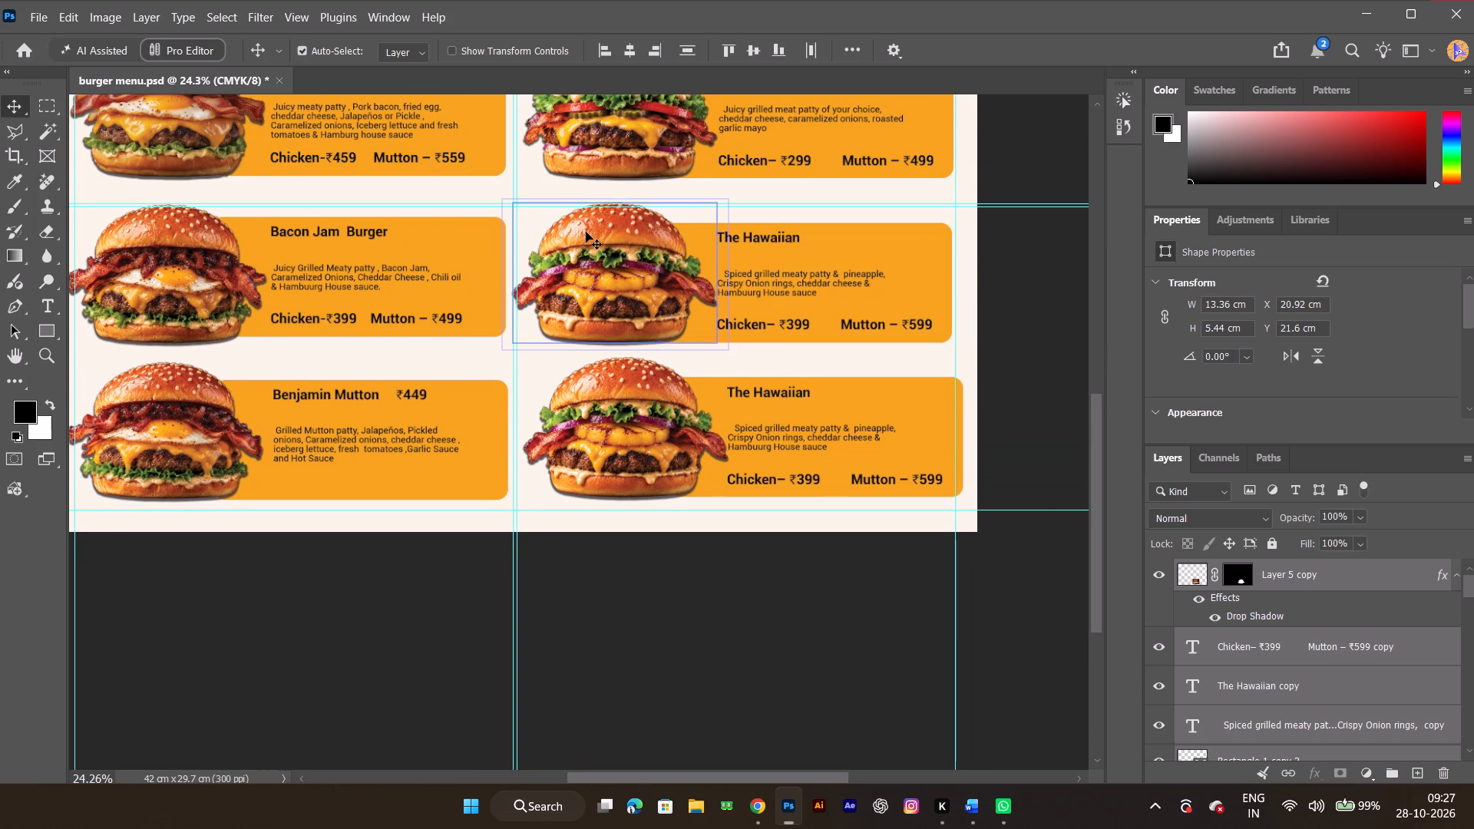
left_click(537, 203)
key("ctrl+z")
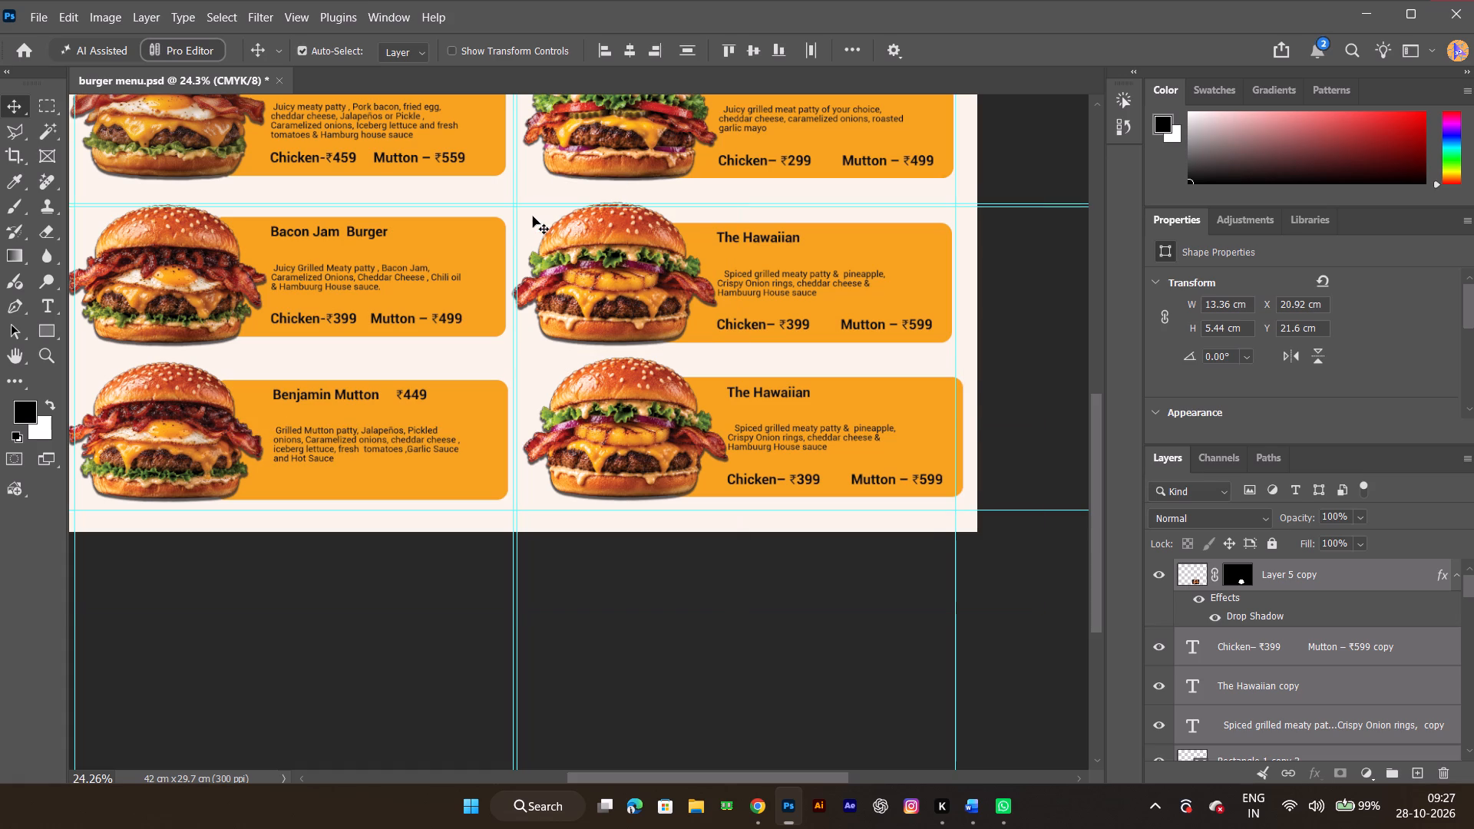
left_click_drag(533, 216, 868, 334)
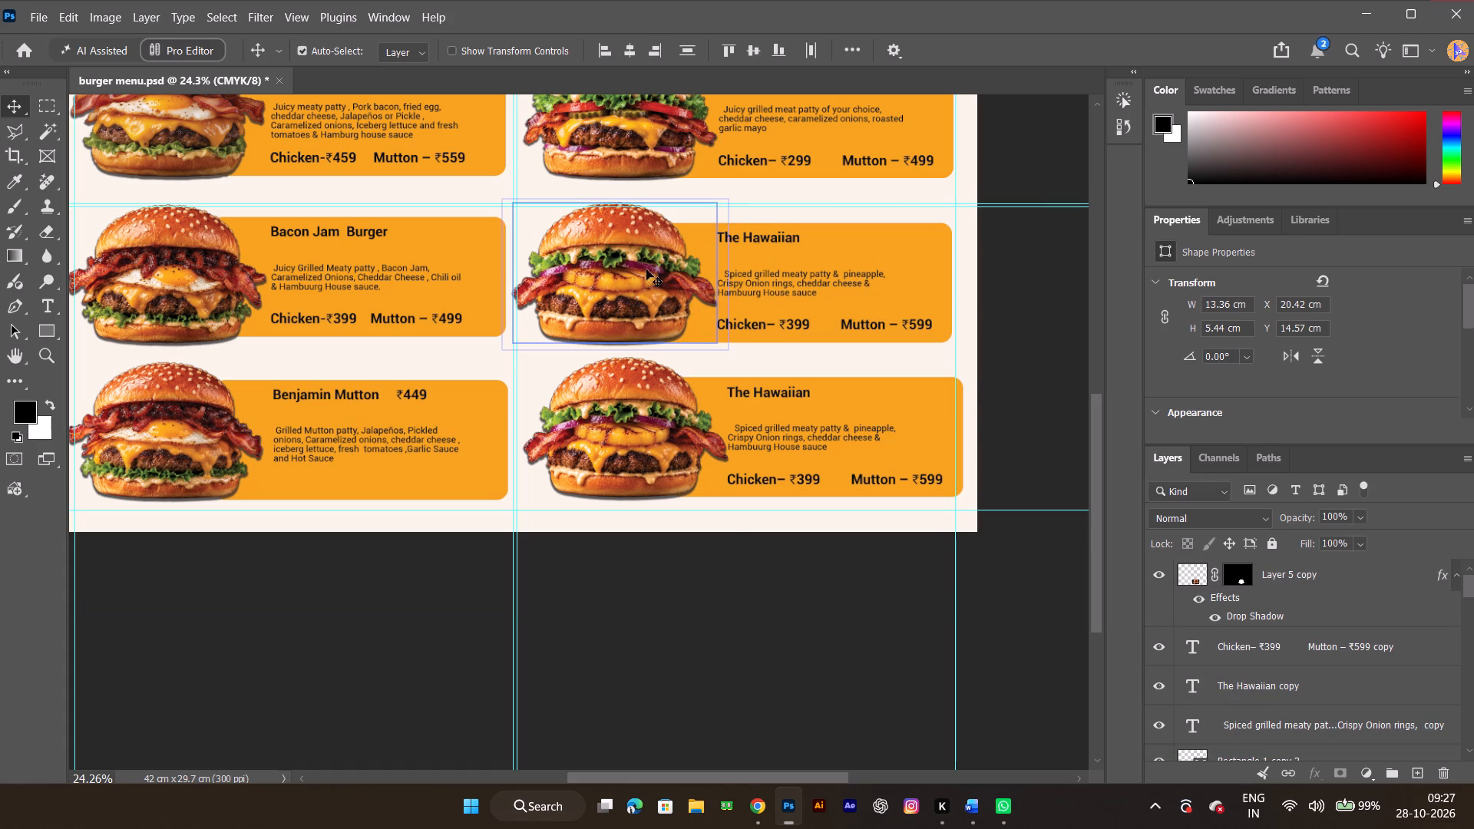
left_click_drag(629, 268, 639, 267)
Move the Hambuurg OG item about 0.4 cm right to align it with the two Hawaiian items below.
key("space")
key("space")
key("space")
key("space")
key("space")
key("space")
key("space")
key("space")
key("space")
key("space")
left_click_drag(751, 206, 692, 455)
left_click_drag(488, 286, 679, 369)
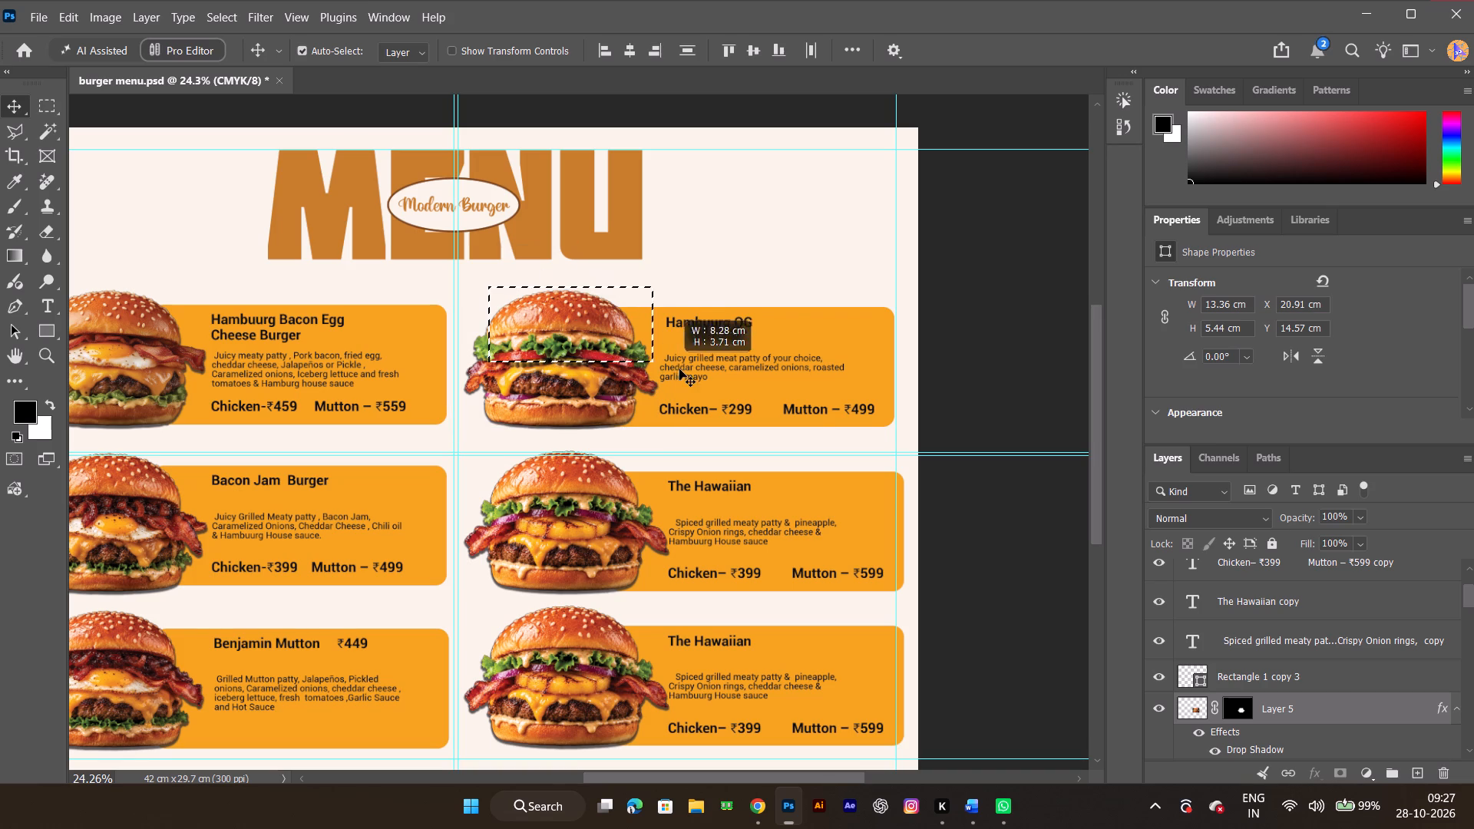
left_click_drag(679, 369, 865, 422)
left_click_drag(582, 341, 592, 341)
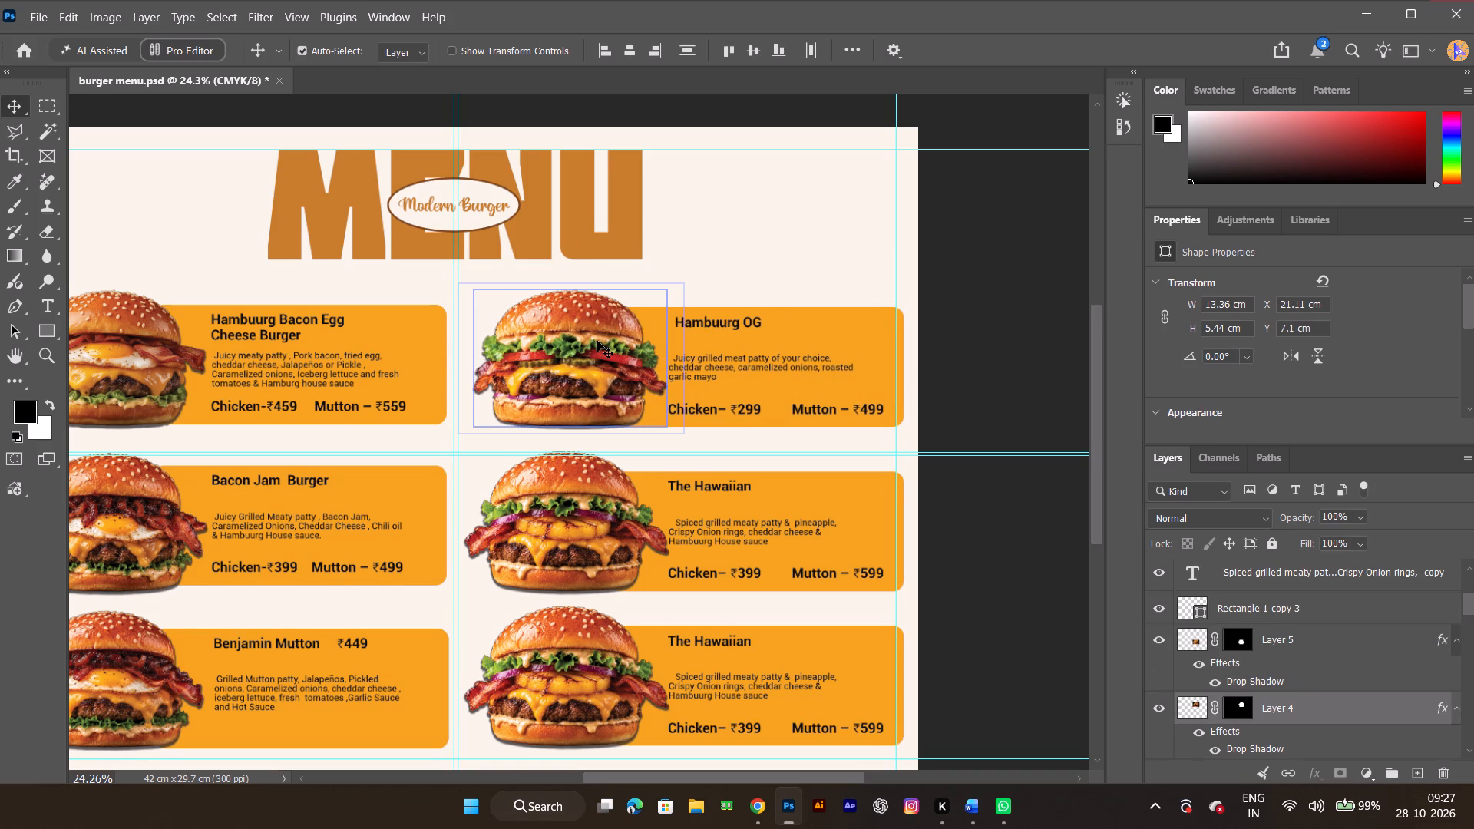
Open the title of the duplicated Hawaiian item in the bottom row for editing.
scroll(597, 341, "down", 7)
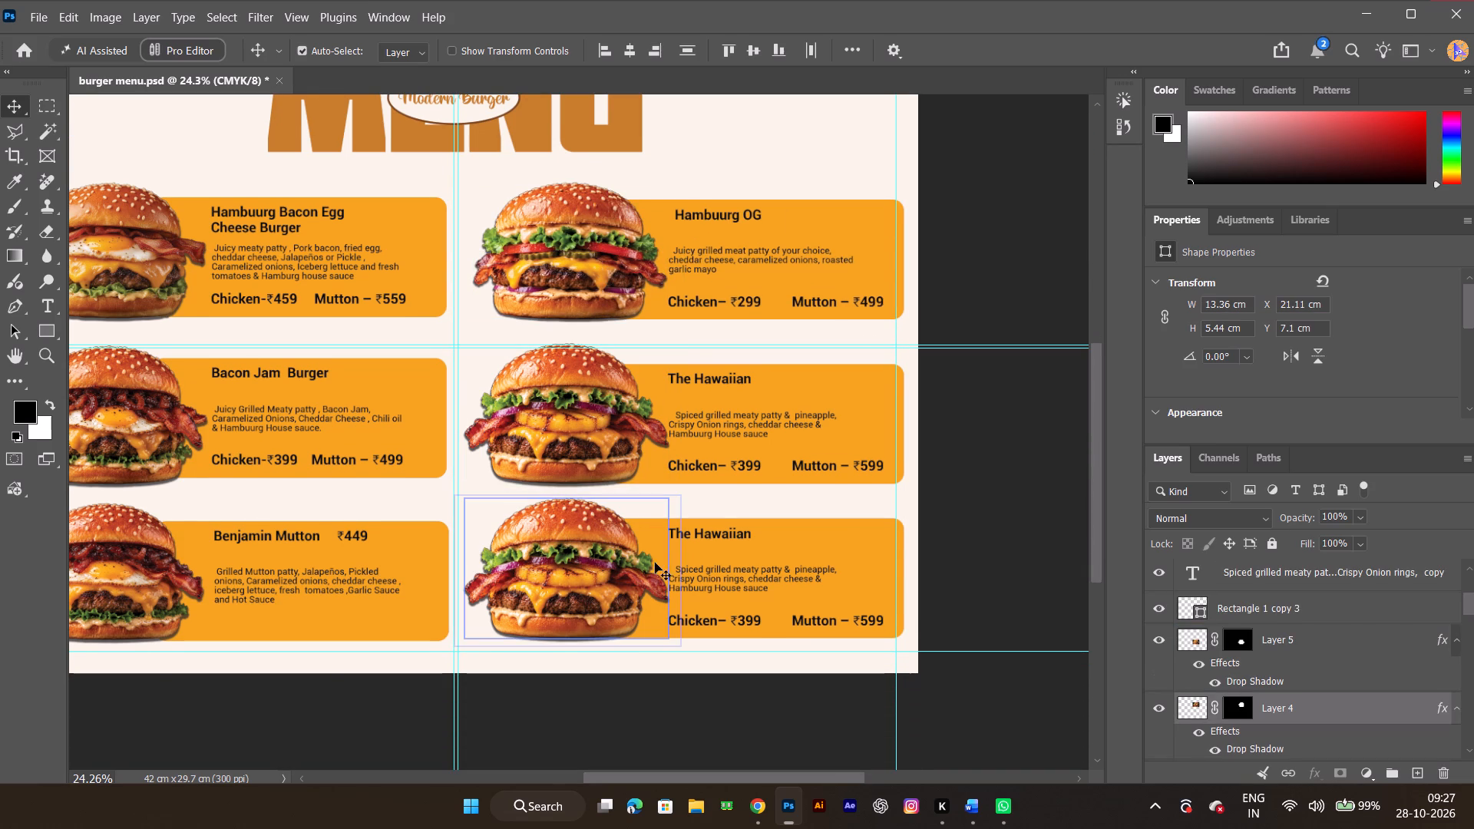
double_click(729, 528)
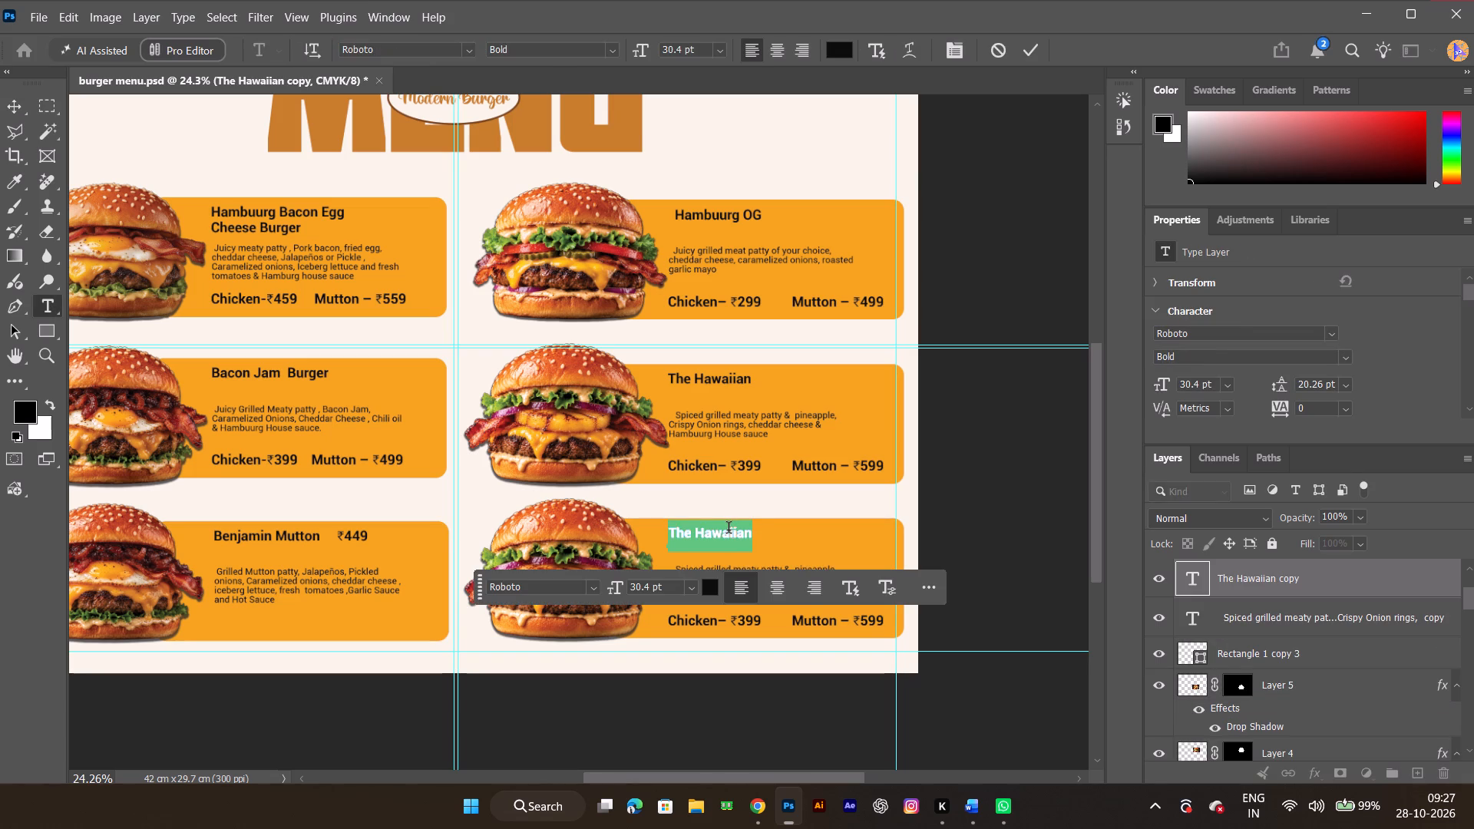
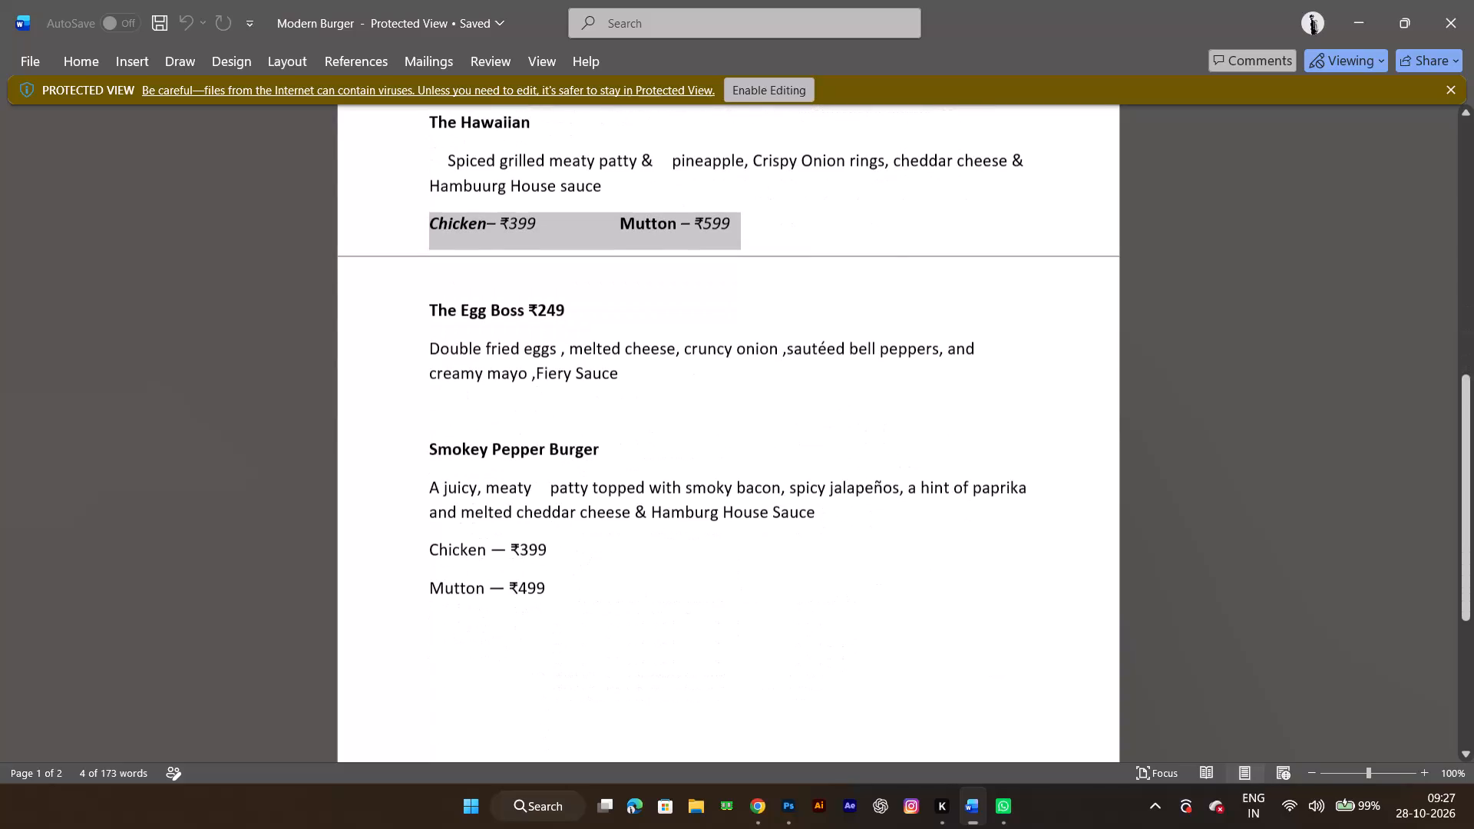
Copy the title line "The Egg Boss ₹249" from the Modern Burger document in Word.
double_click(431, 311)
double_click(431, 311)
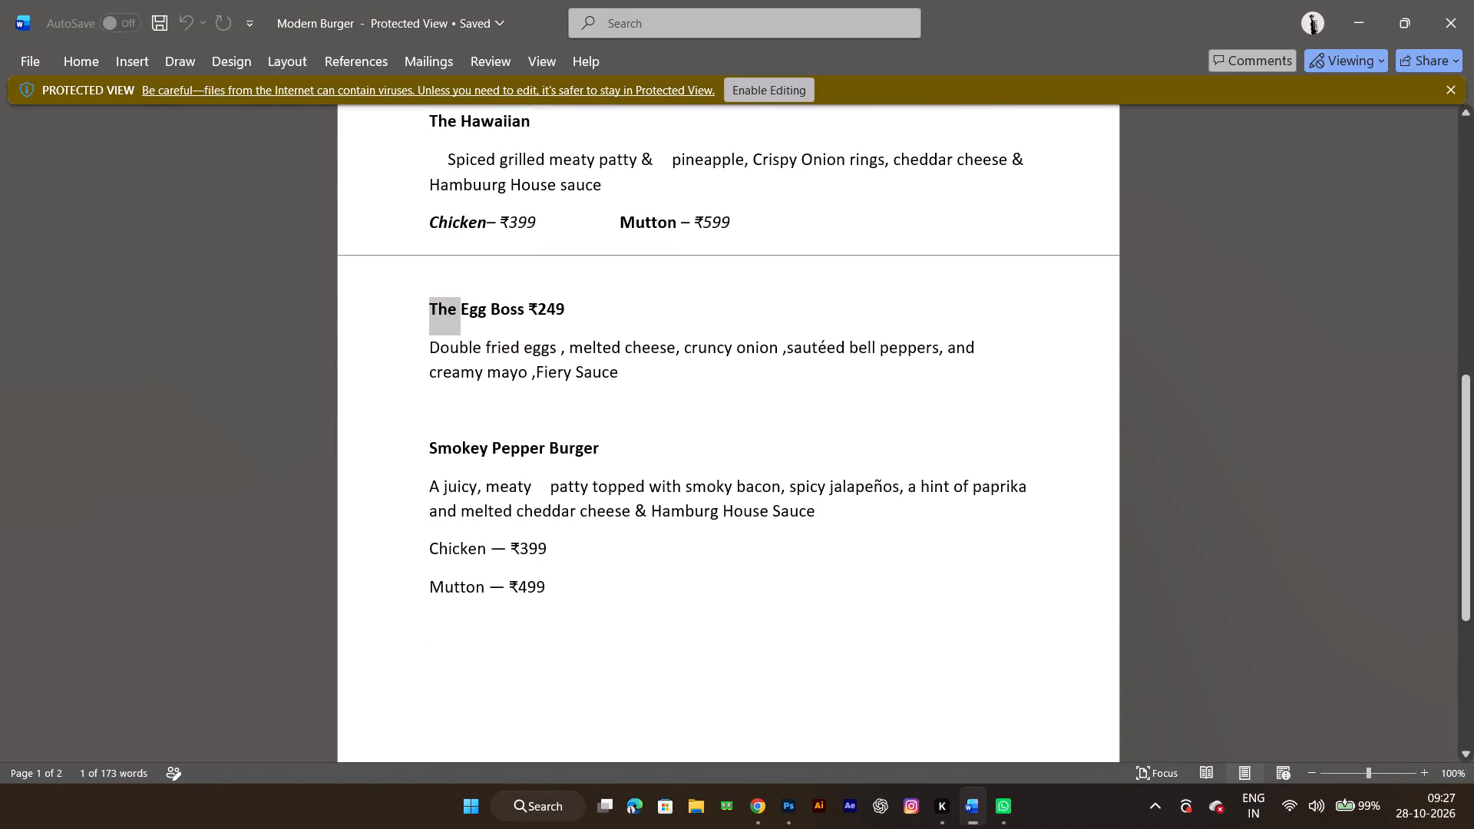
double_click(397, 308)
key("ctrl+c")
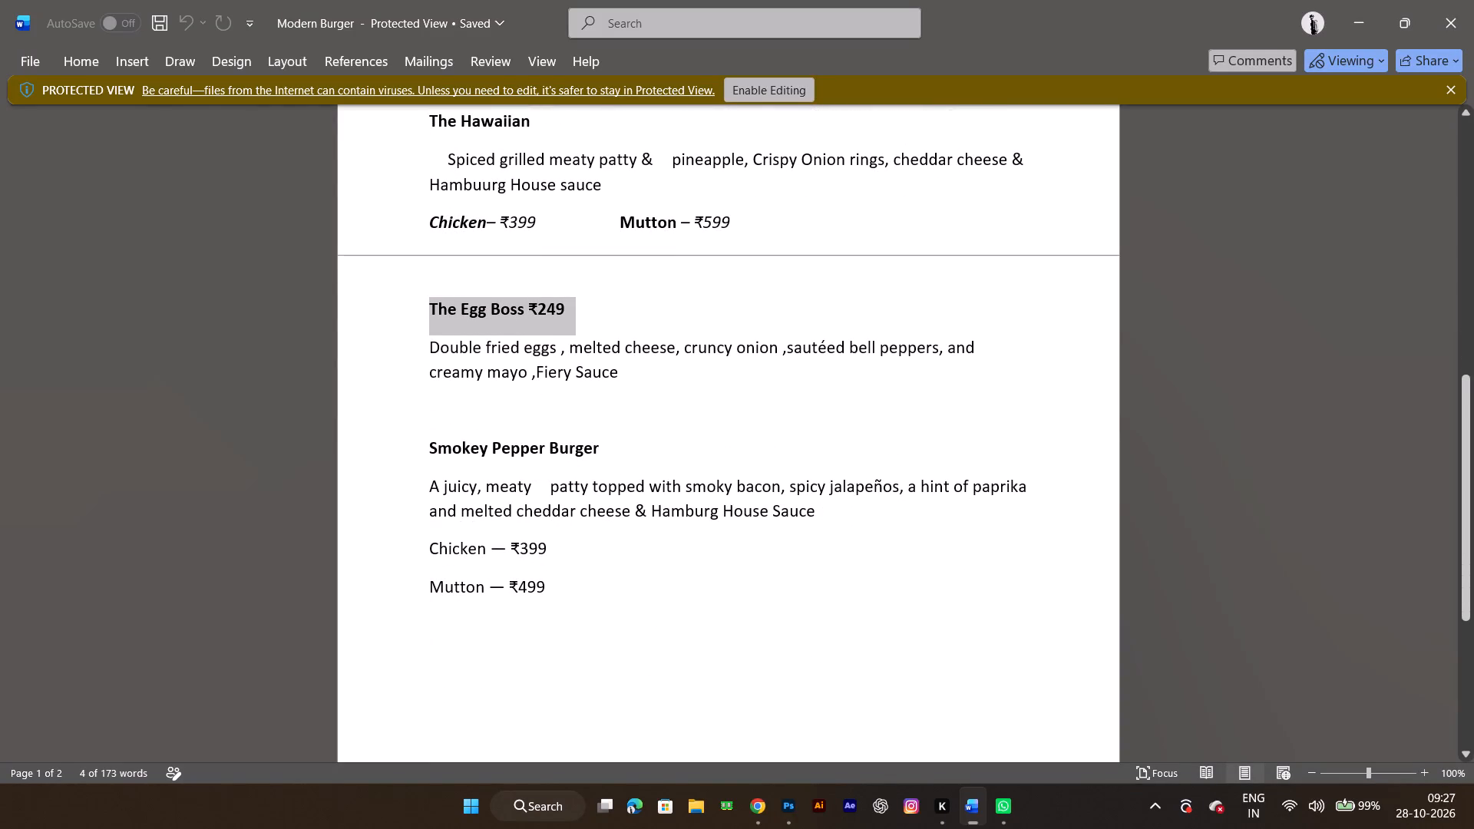
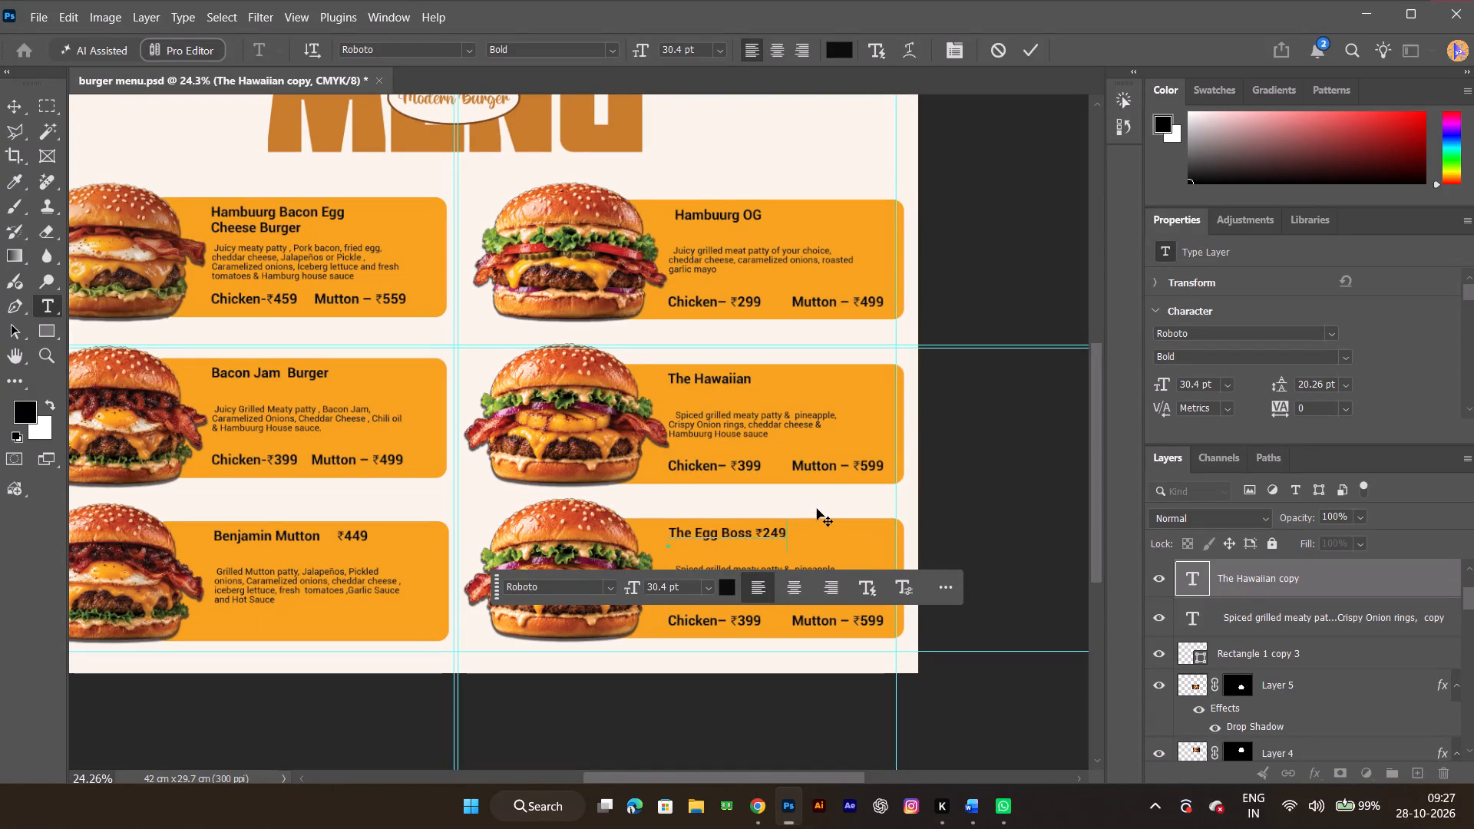
Scale the MENU heading together with its Modern Burger badge down to about 75.5%, keeping its top edge in place.
scroll(524, 474, "up", 7)
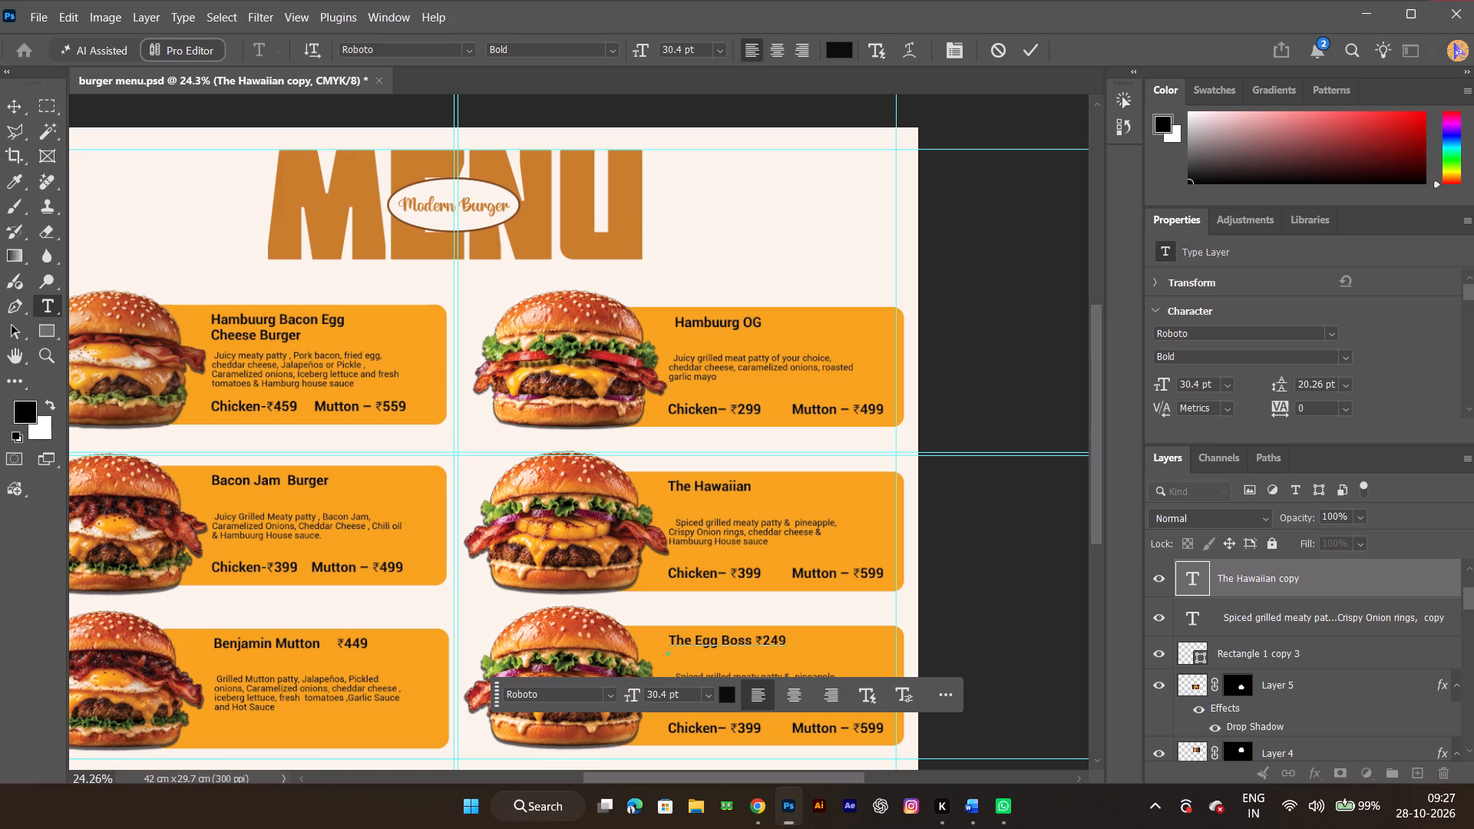
left_click_drag(250, 140, 580, 263)
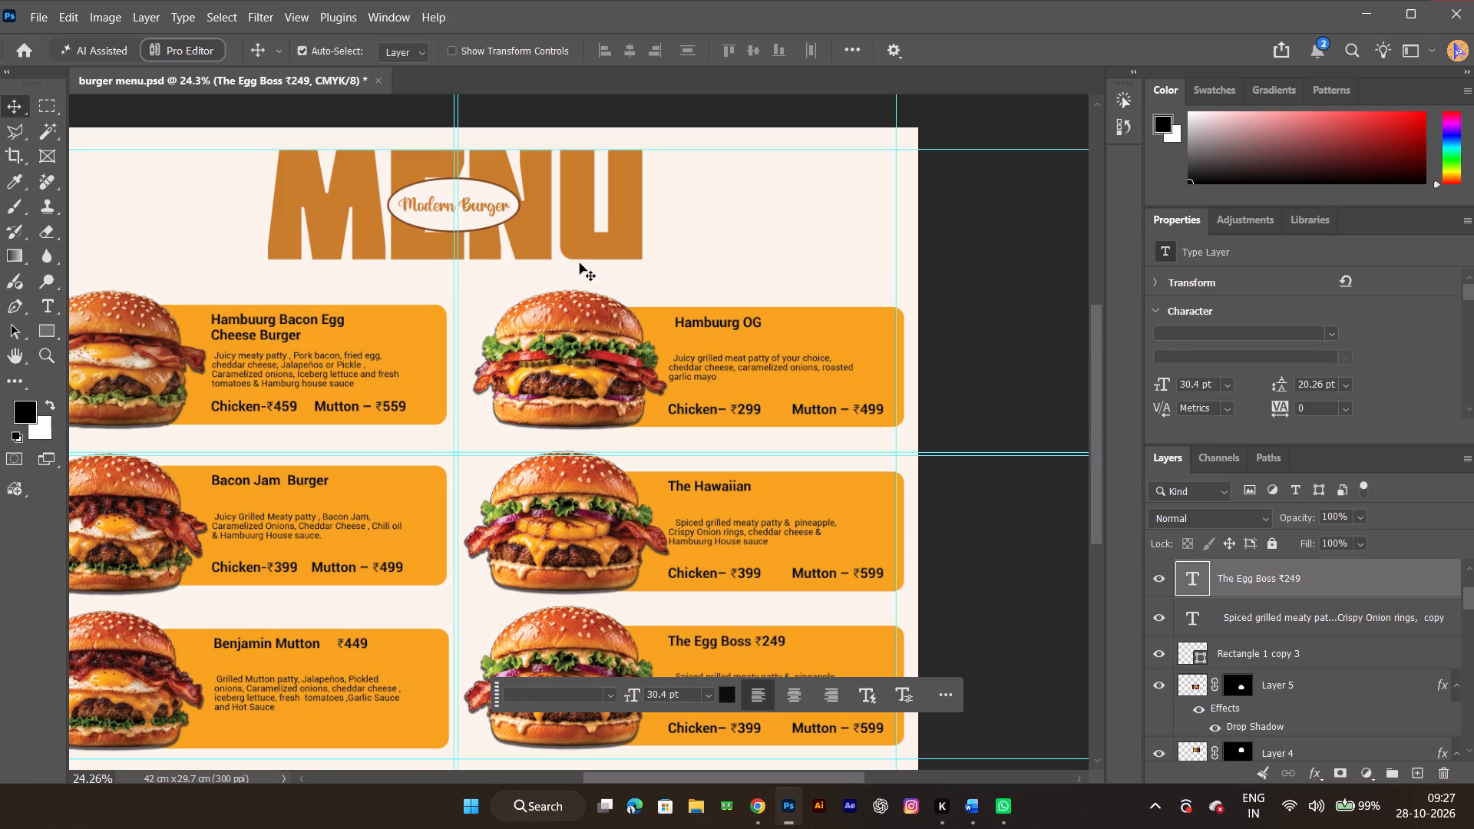
left_click_drag(580, 263, 582, 263)
left_click_drag(264, 137, 266, 143)
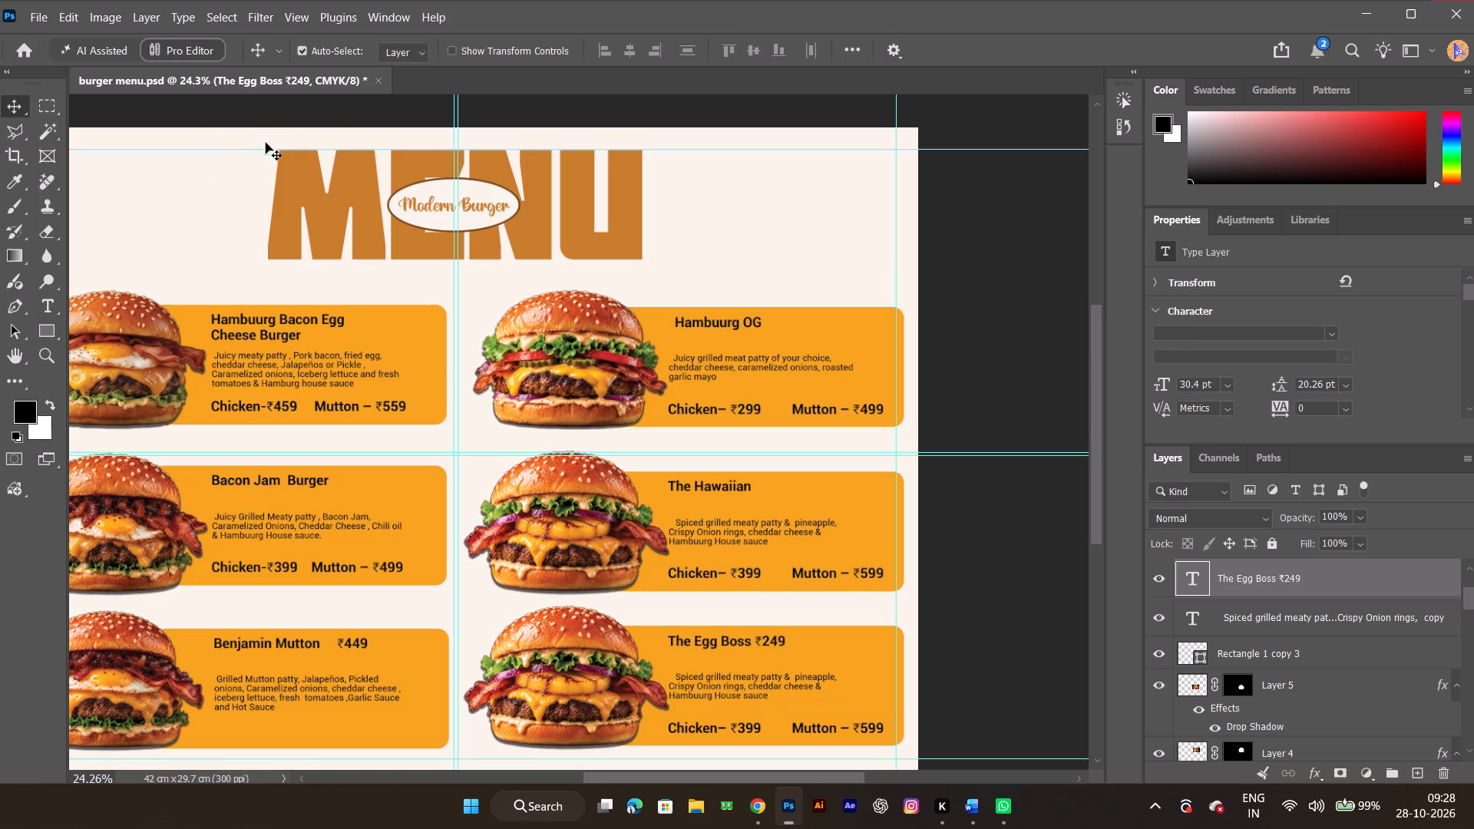
left_click_drag(266, 143, 653, 264)
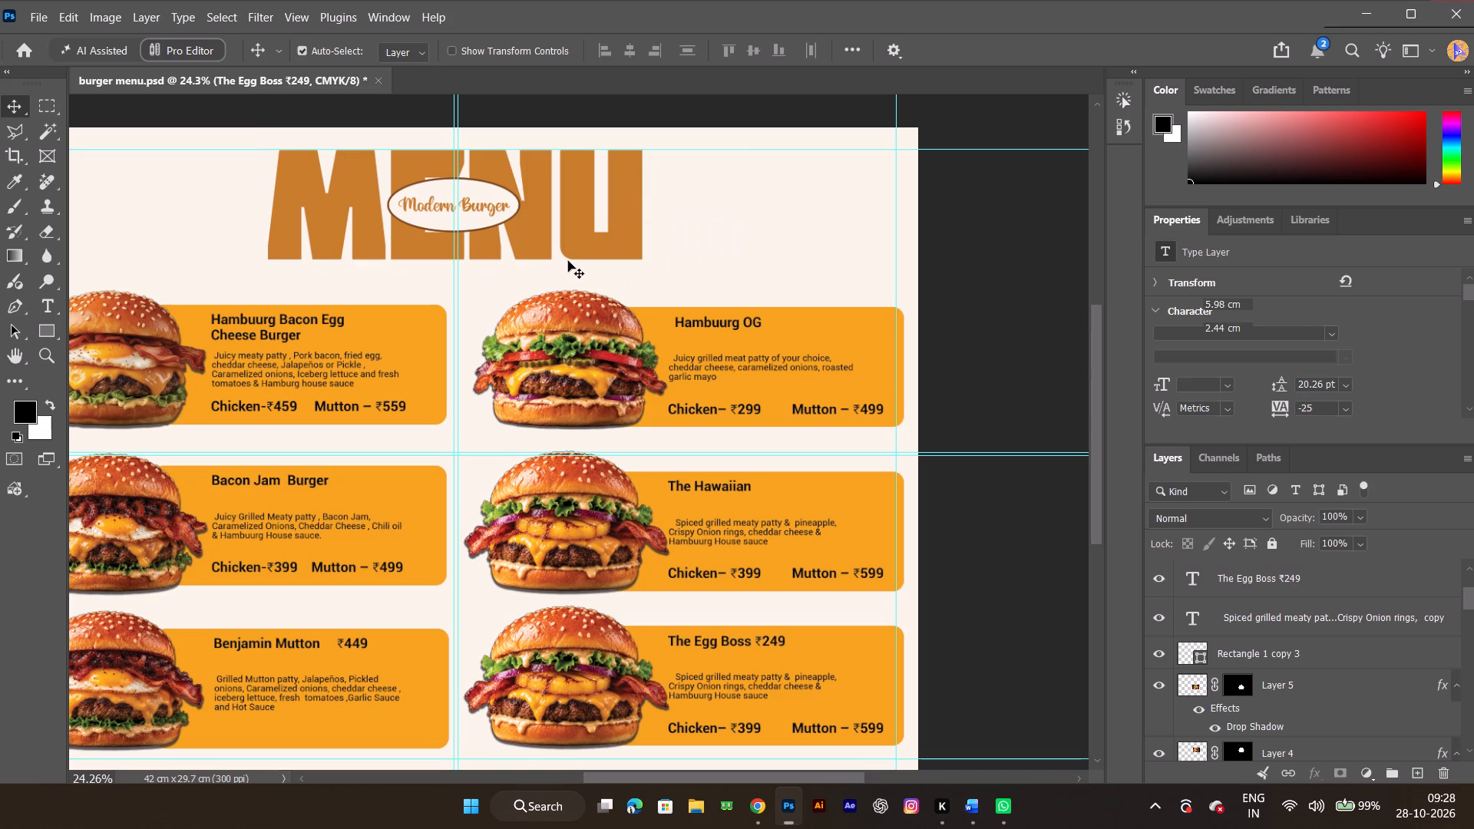
key("ctrl+t")
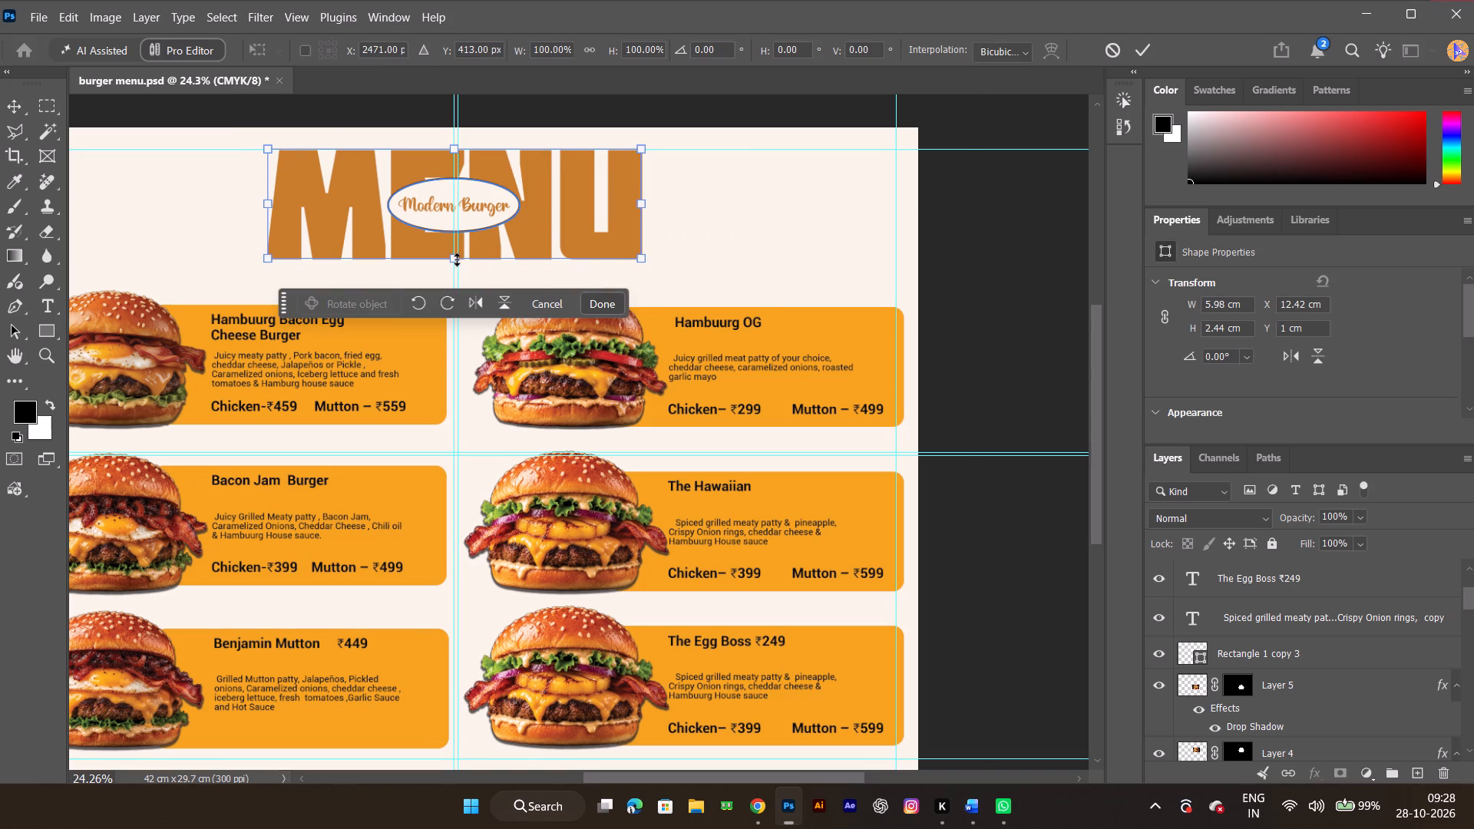
left_click_drag(457, 259, 461, 233, "shift")
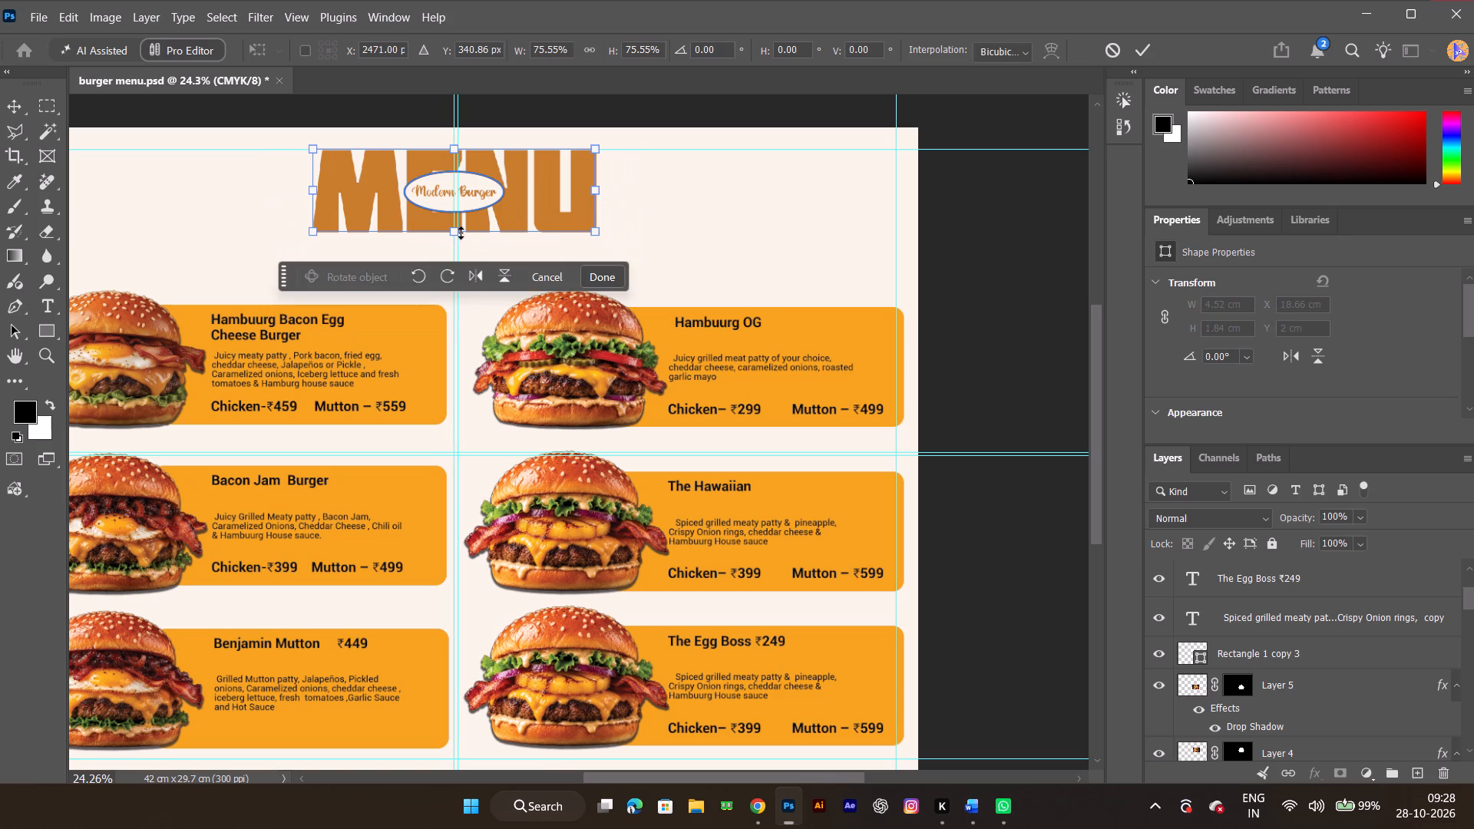
left_click(1150, 45)
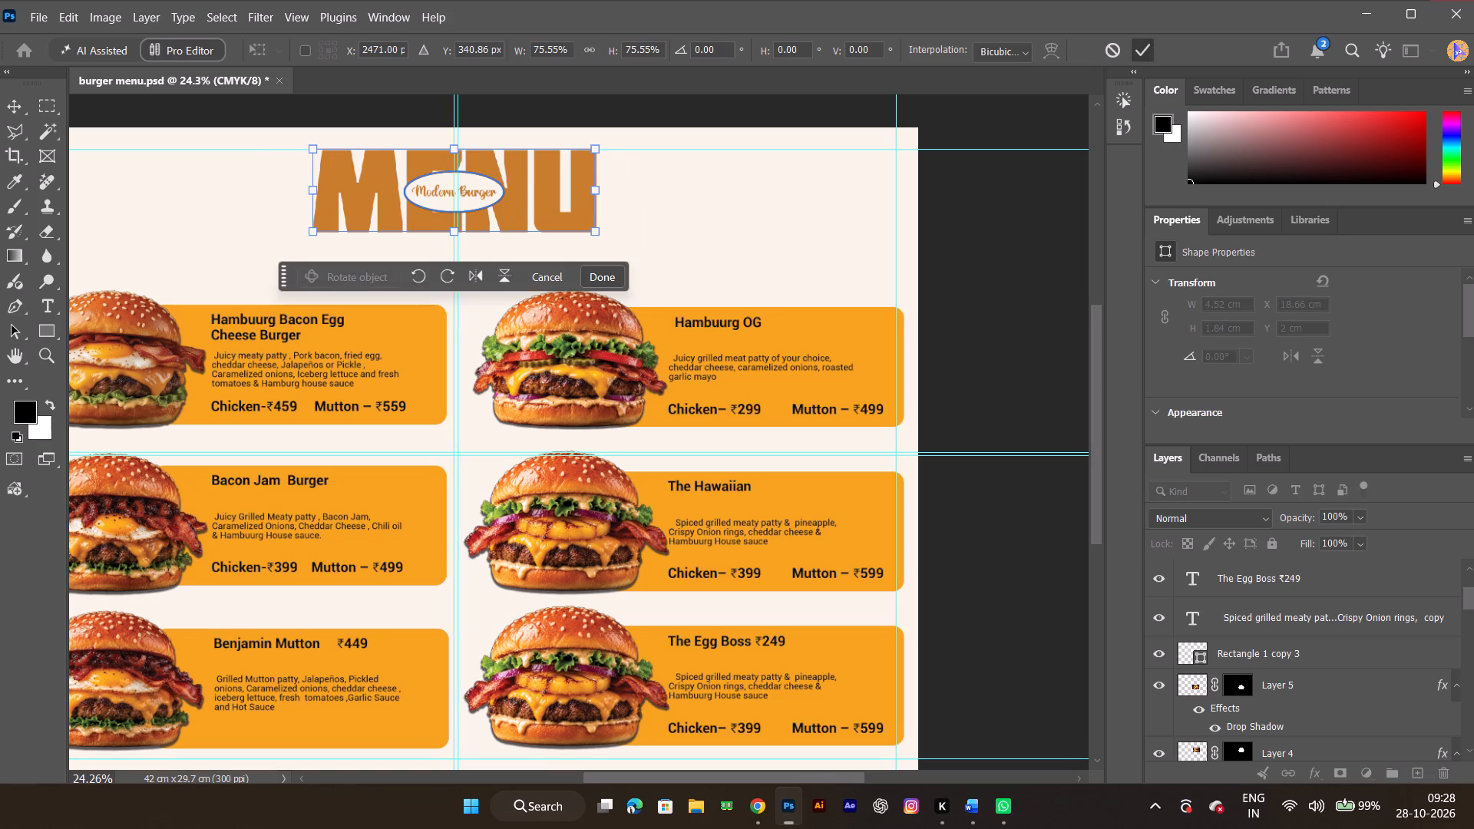
Replace The Egg Boss description with the Word document's text from "Double fried eggs" through "Fiery Sauce".
double_click(735, 672)
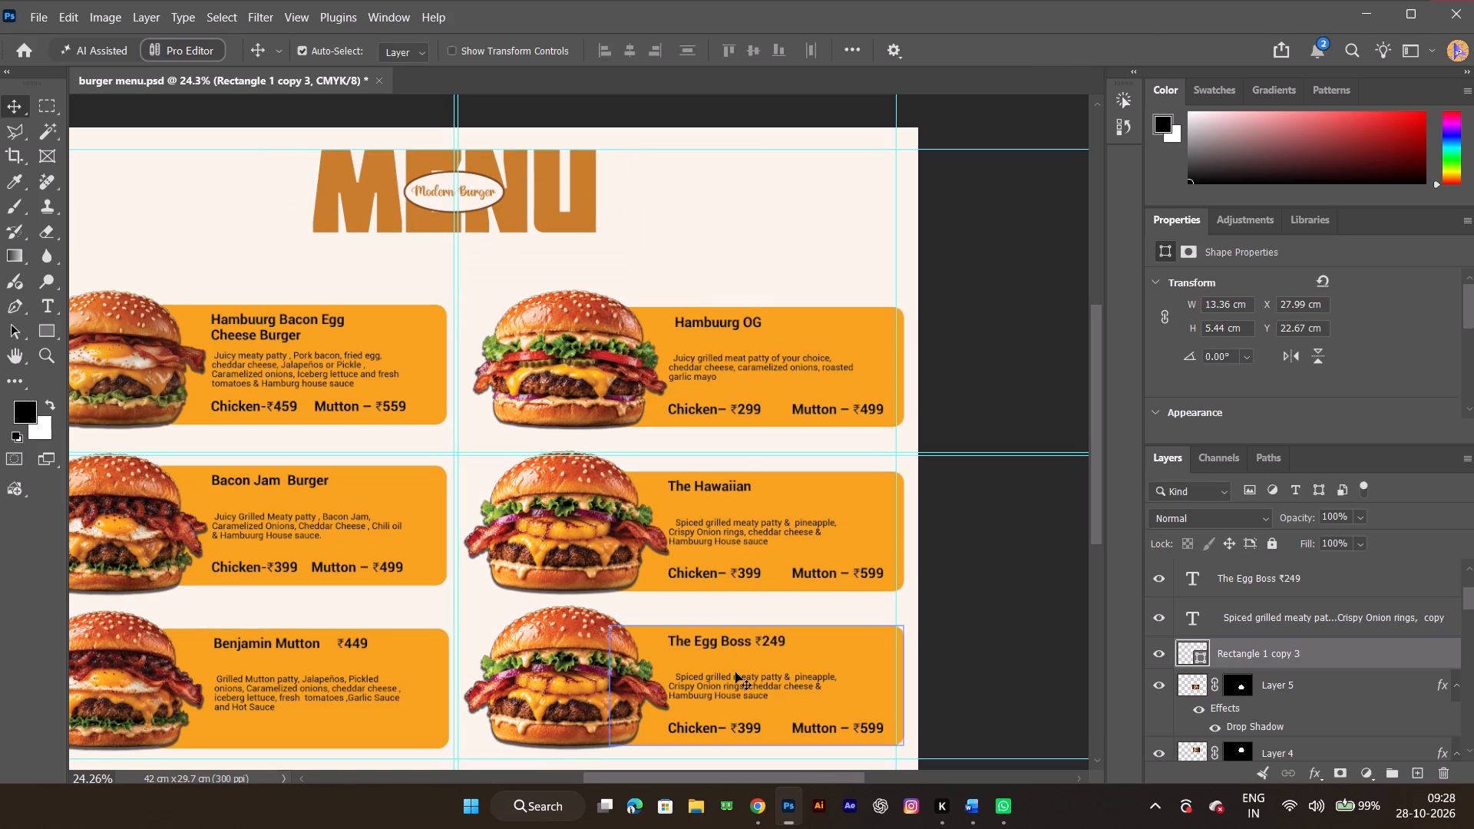
double_click(738, 681)
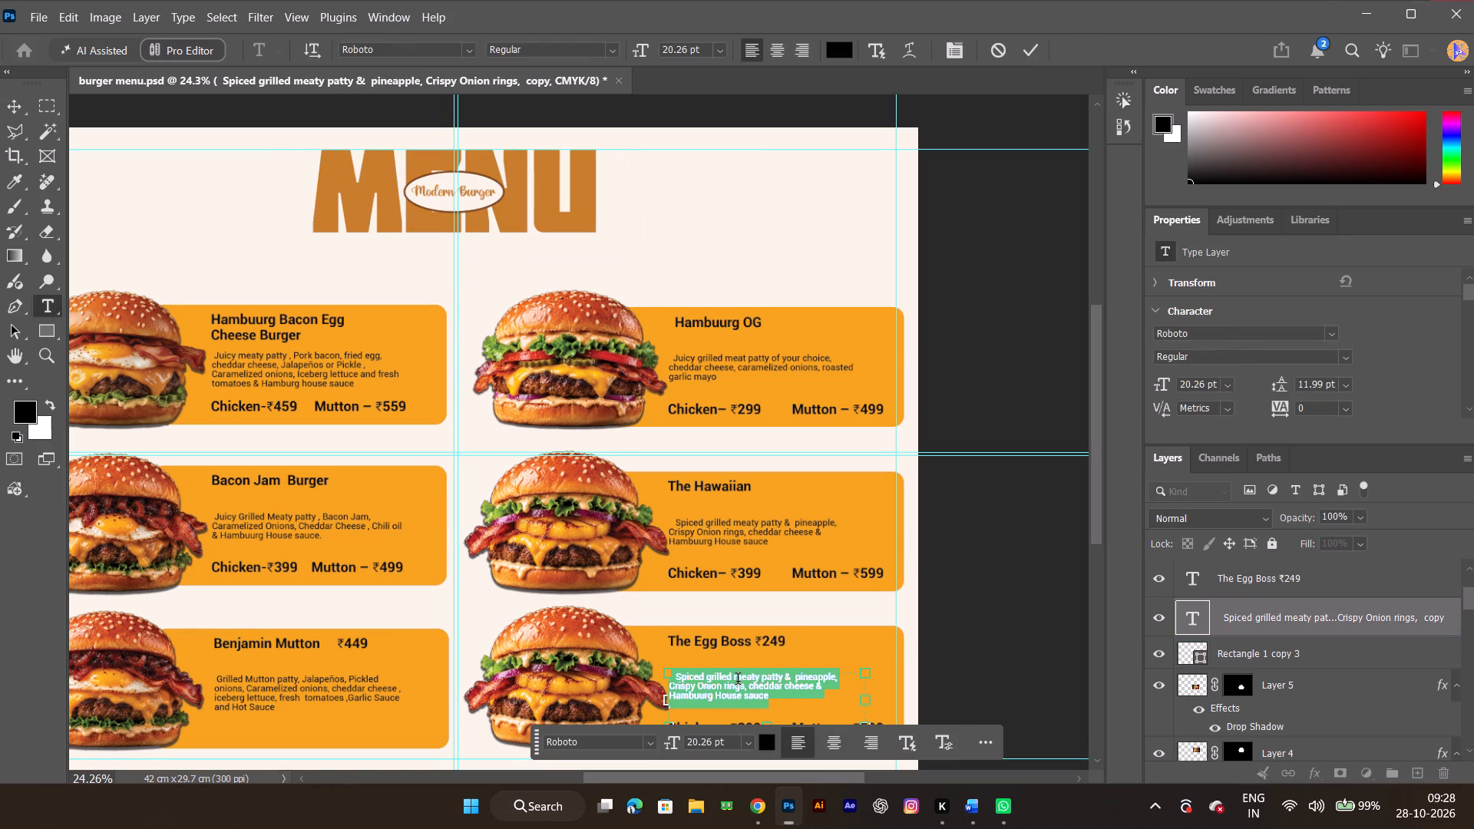
key("alt+Tab")
key("alt+Tab")
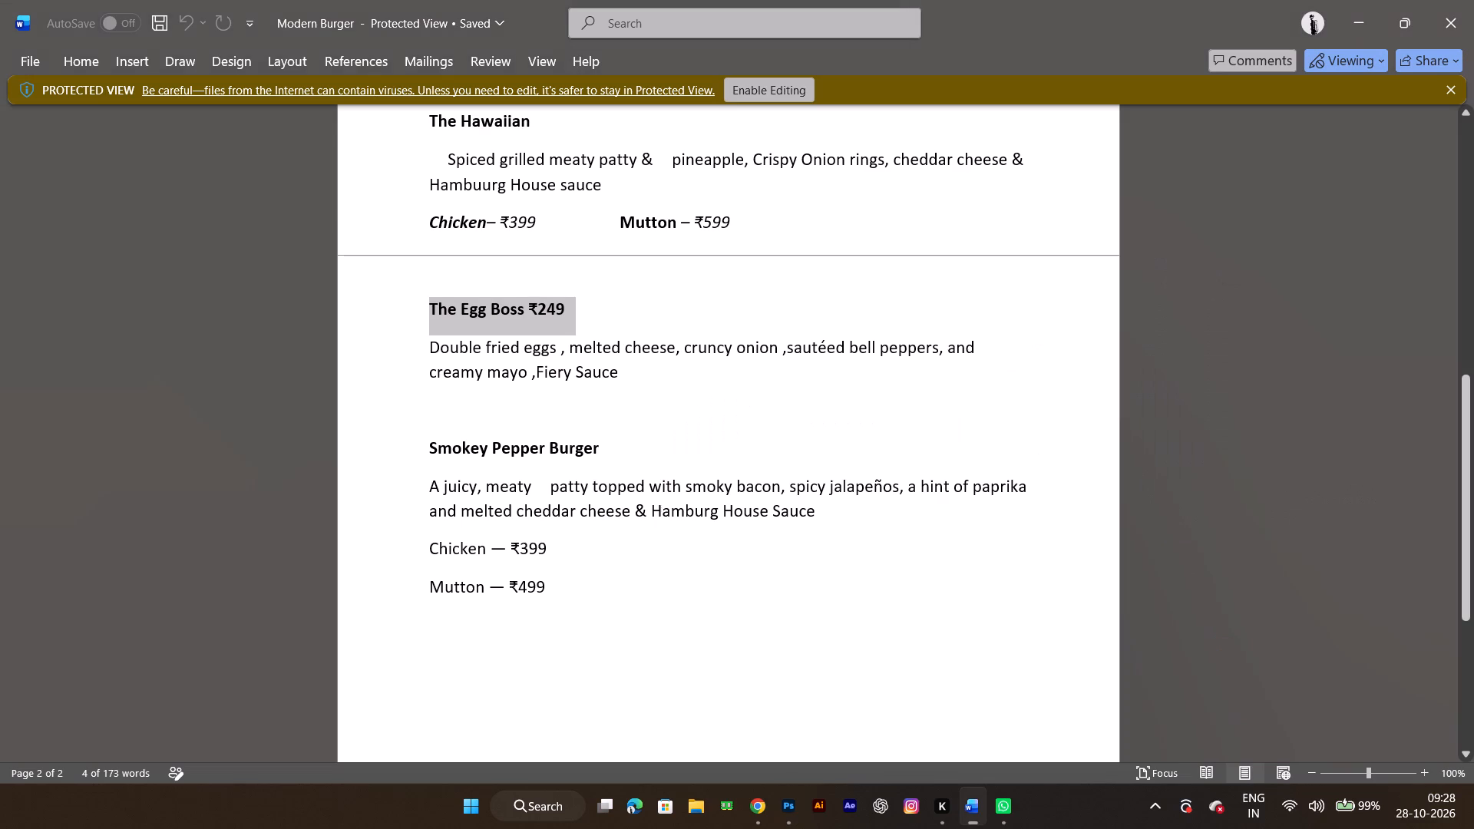
left_click_drag(429, 345, 590, 383)
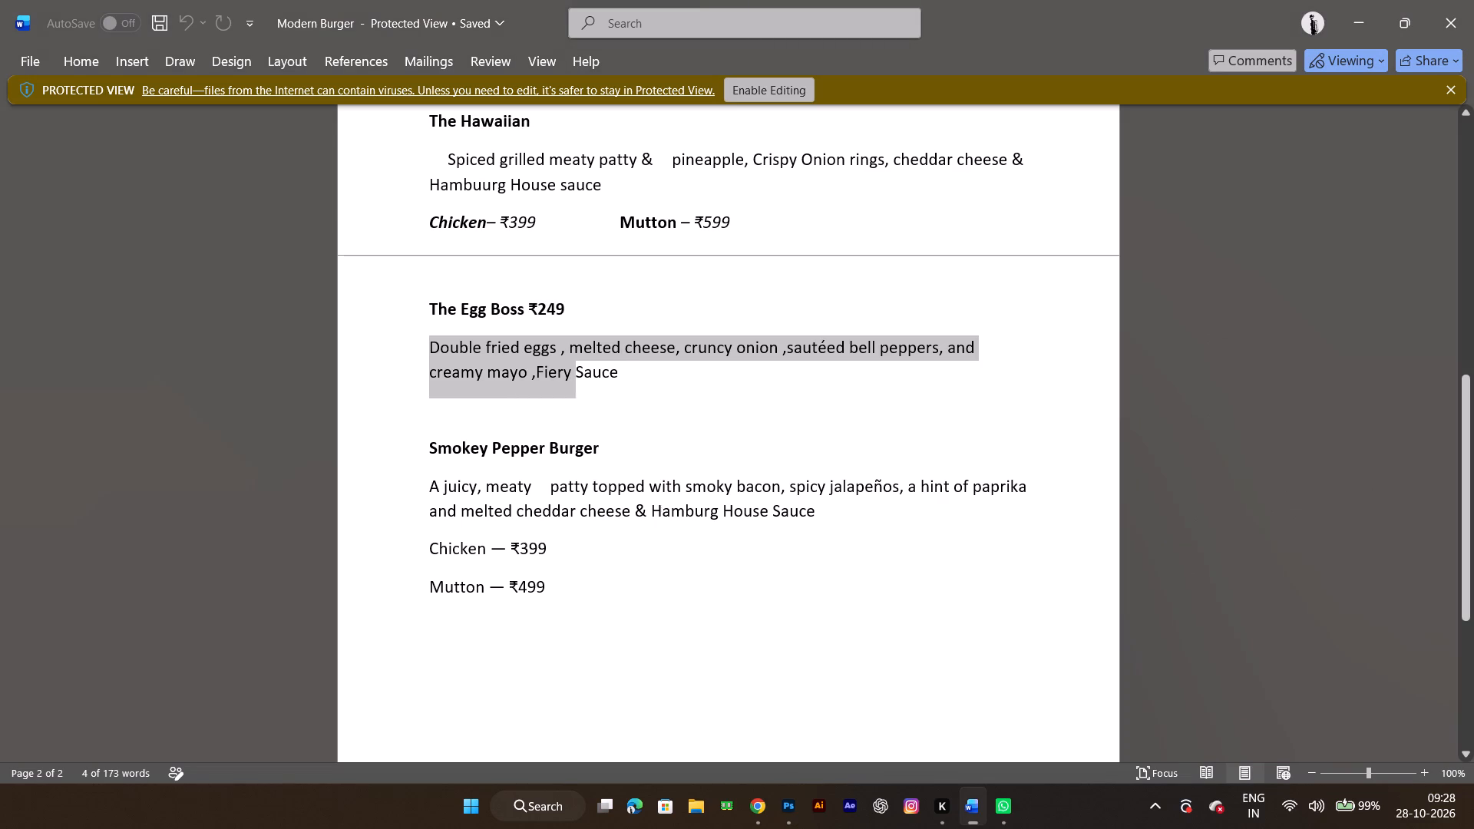
left_click_drag(590, 383, 623, 376)
key("ctrl+c")
key("alt+Tab")
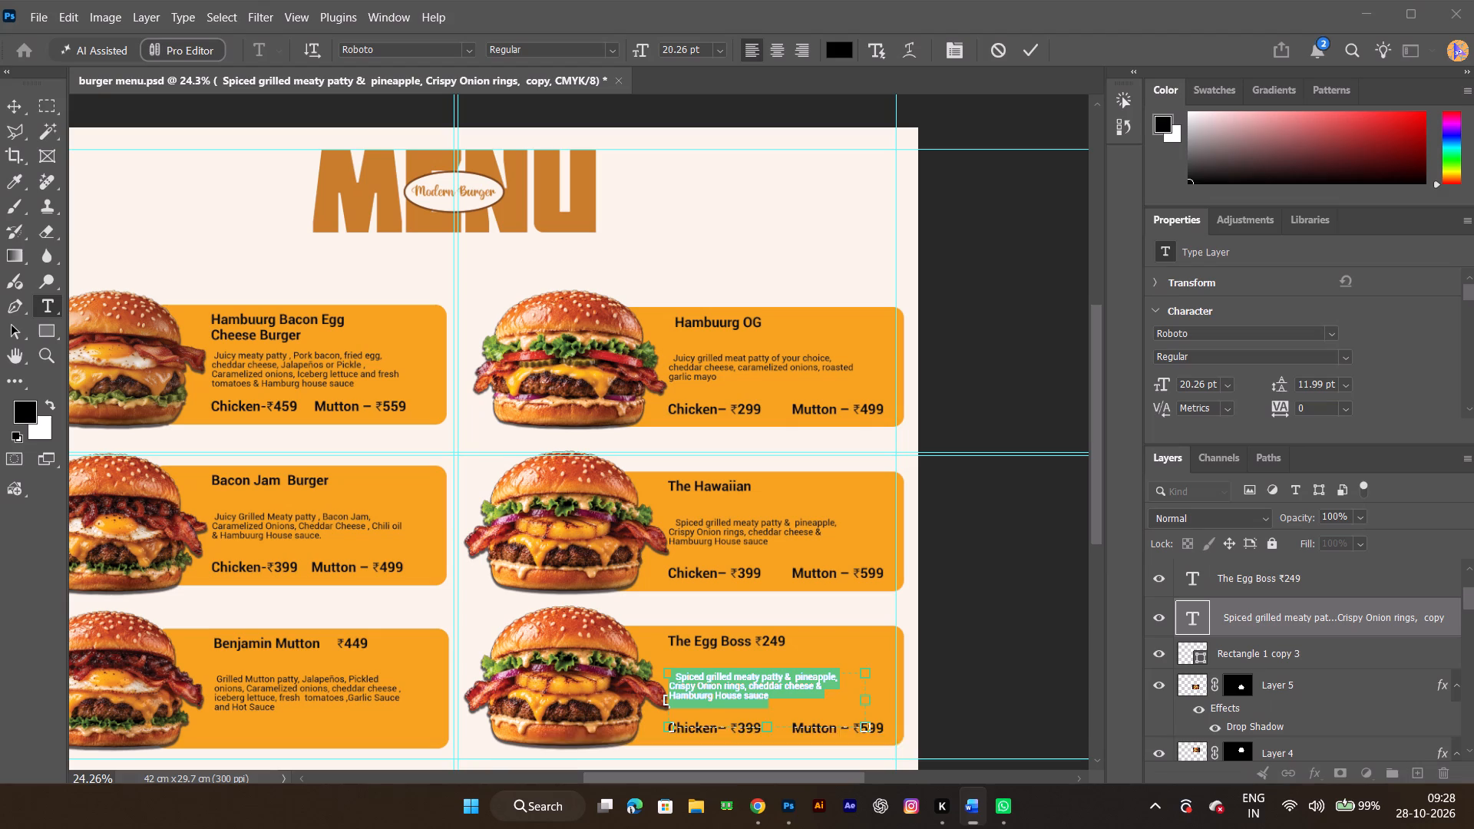
key("ctrl+v")
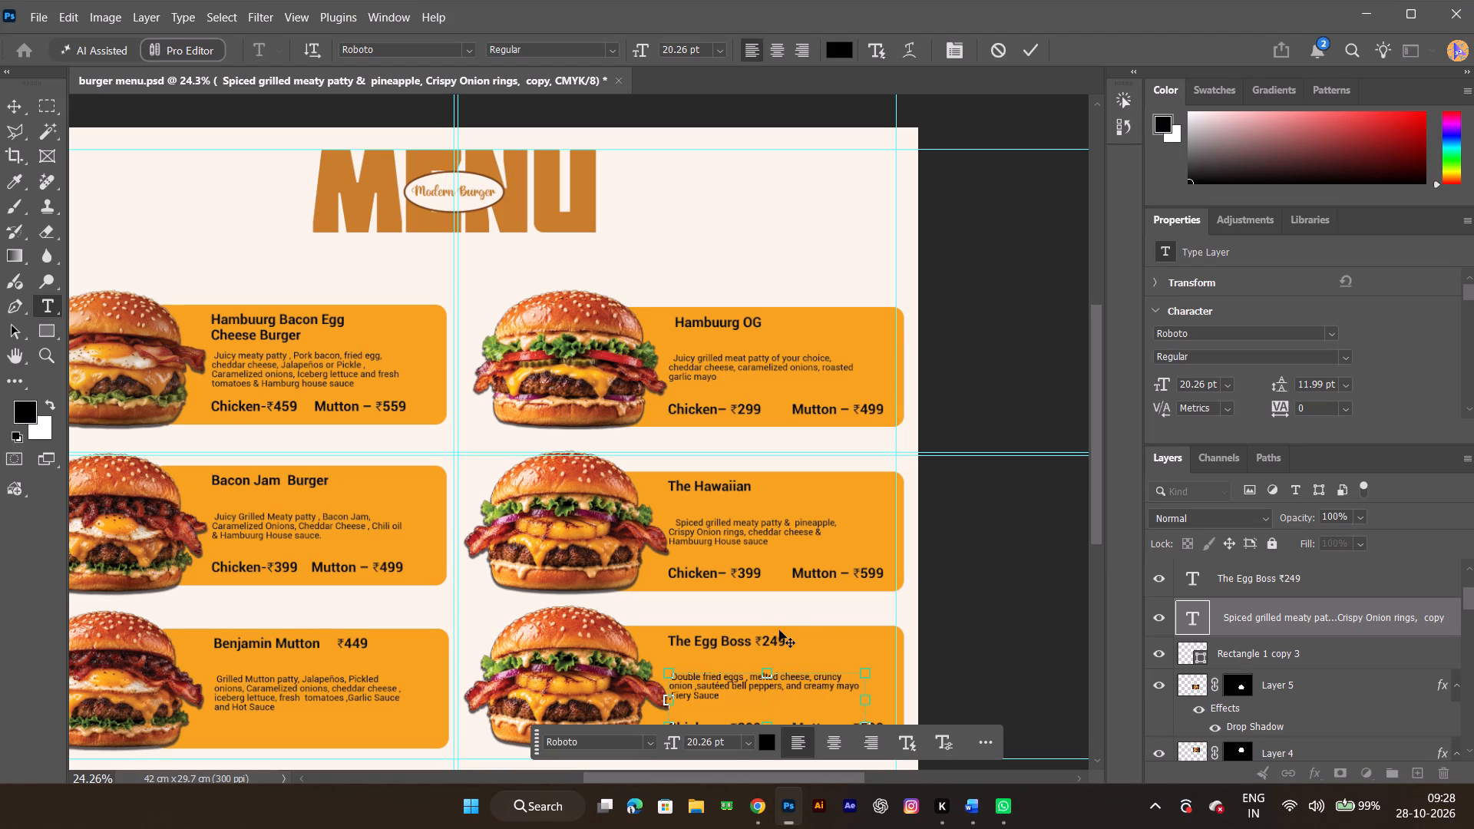
left_click(1027, 56)
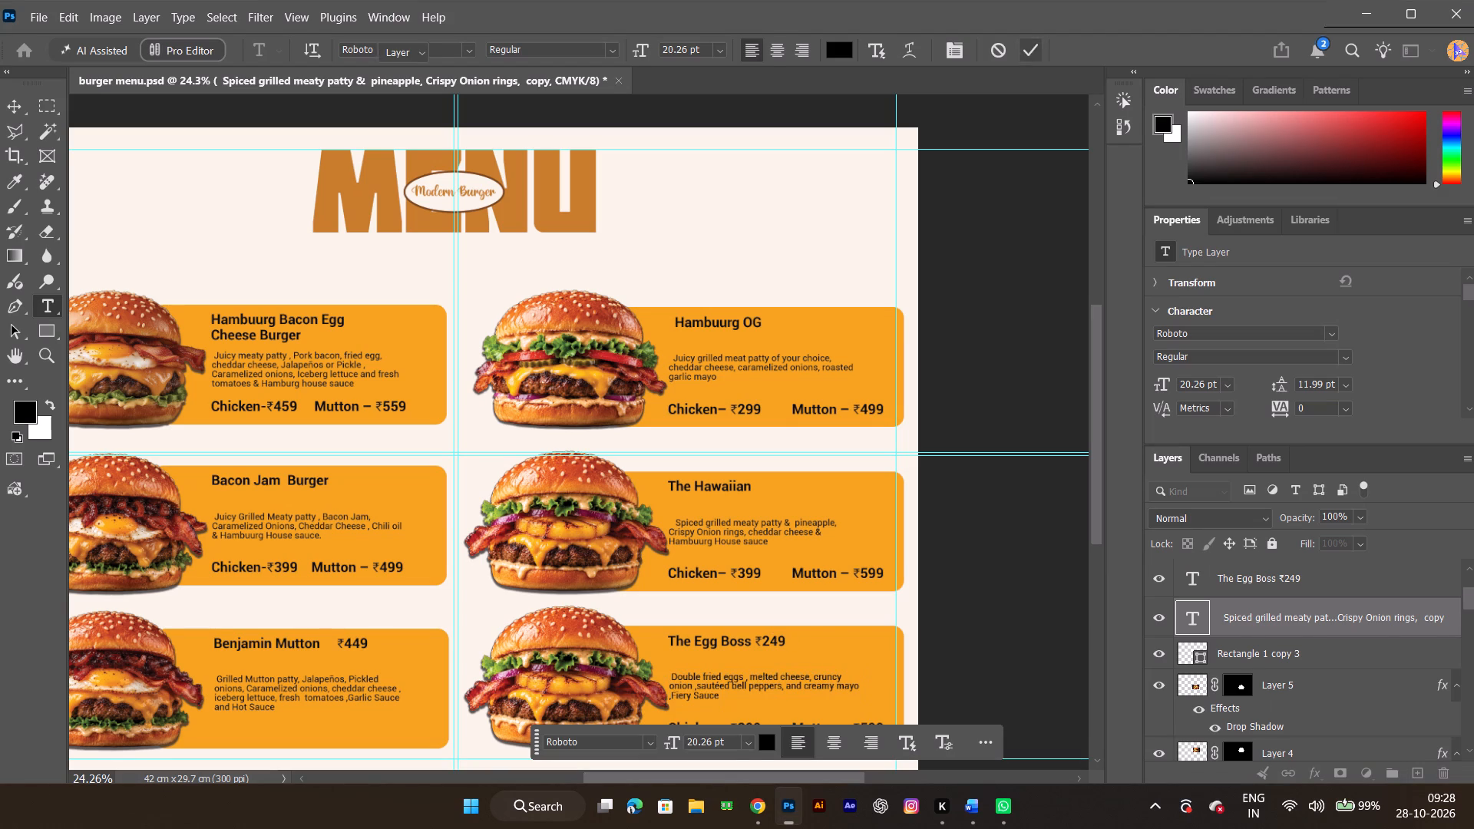
Nudge The Egg Boss description slightly to the right, four small increments.
left_click(745, 678)
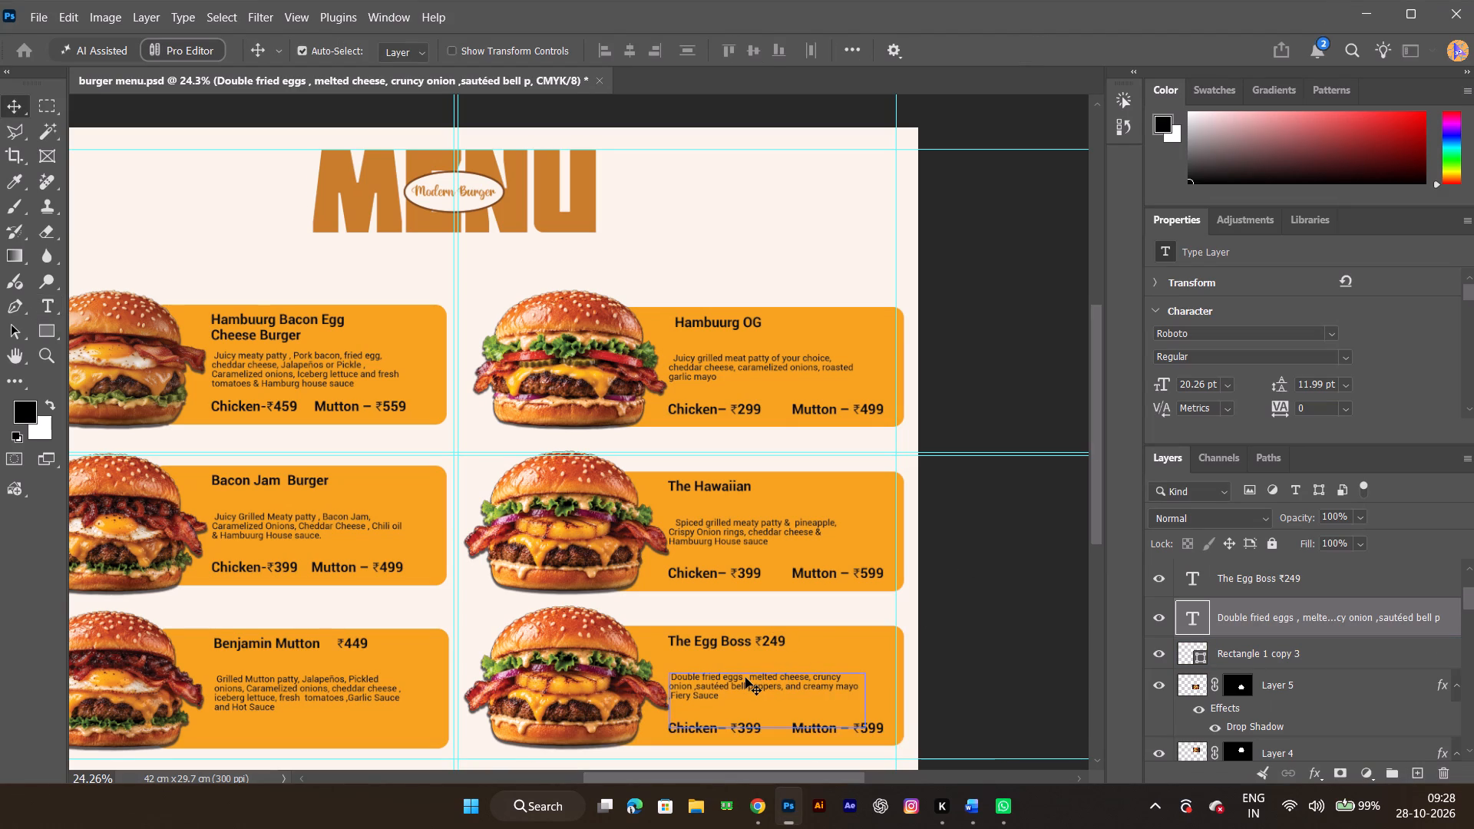
key("Right")
key("Right")
key("Right")
key("Right")
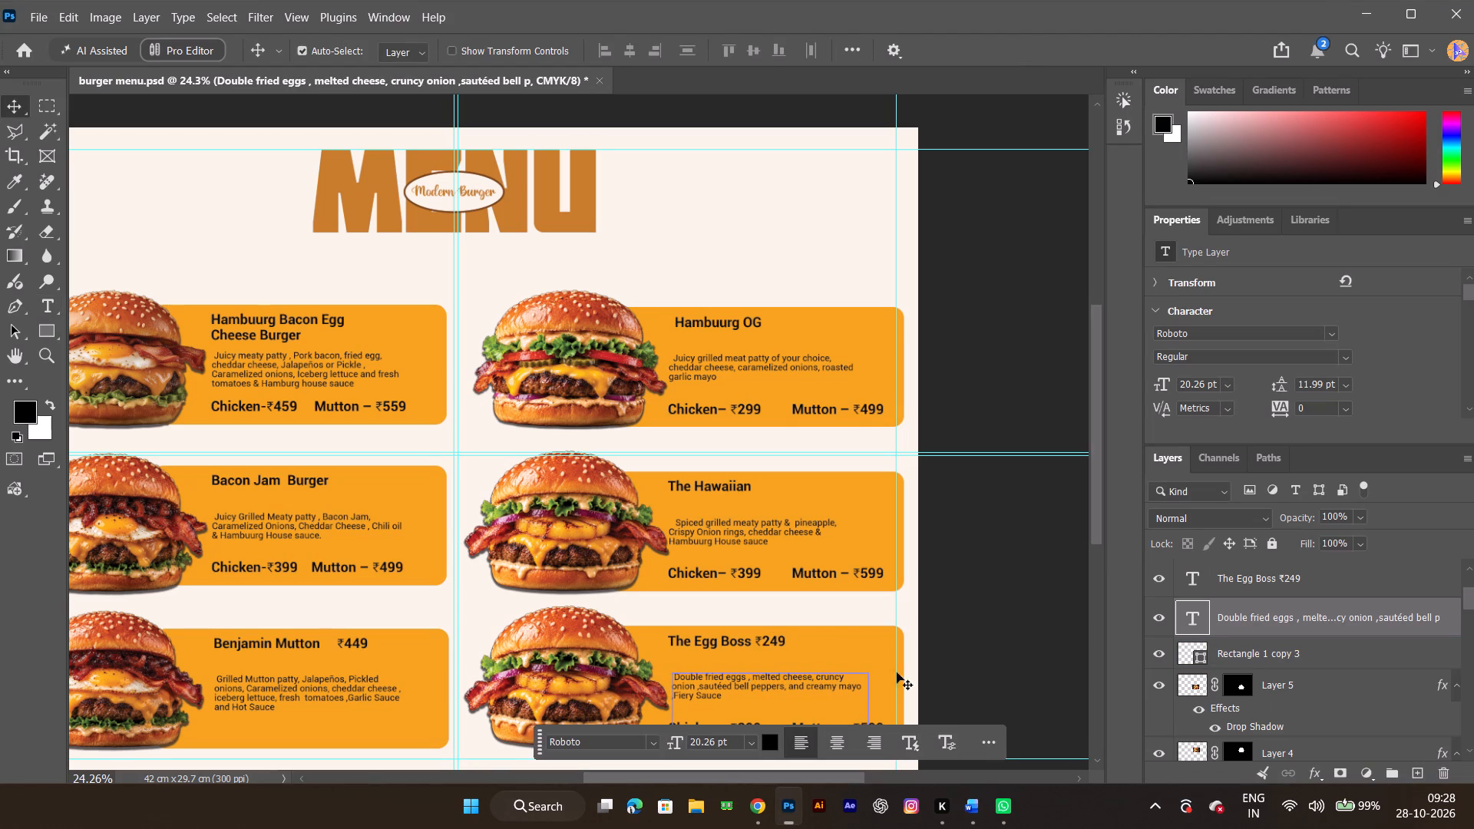
left_click(990, 609)
Select The Egg Boss burger image, and copy the name "The Egg Boss" from the Modern Burger document in Word.
left_click(577, 666)
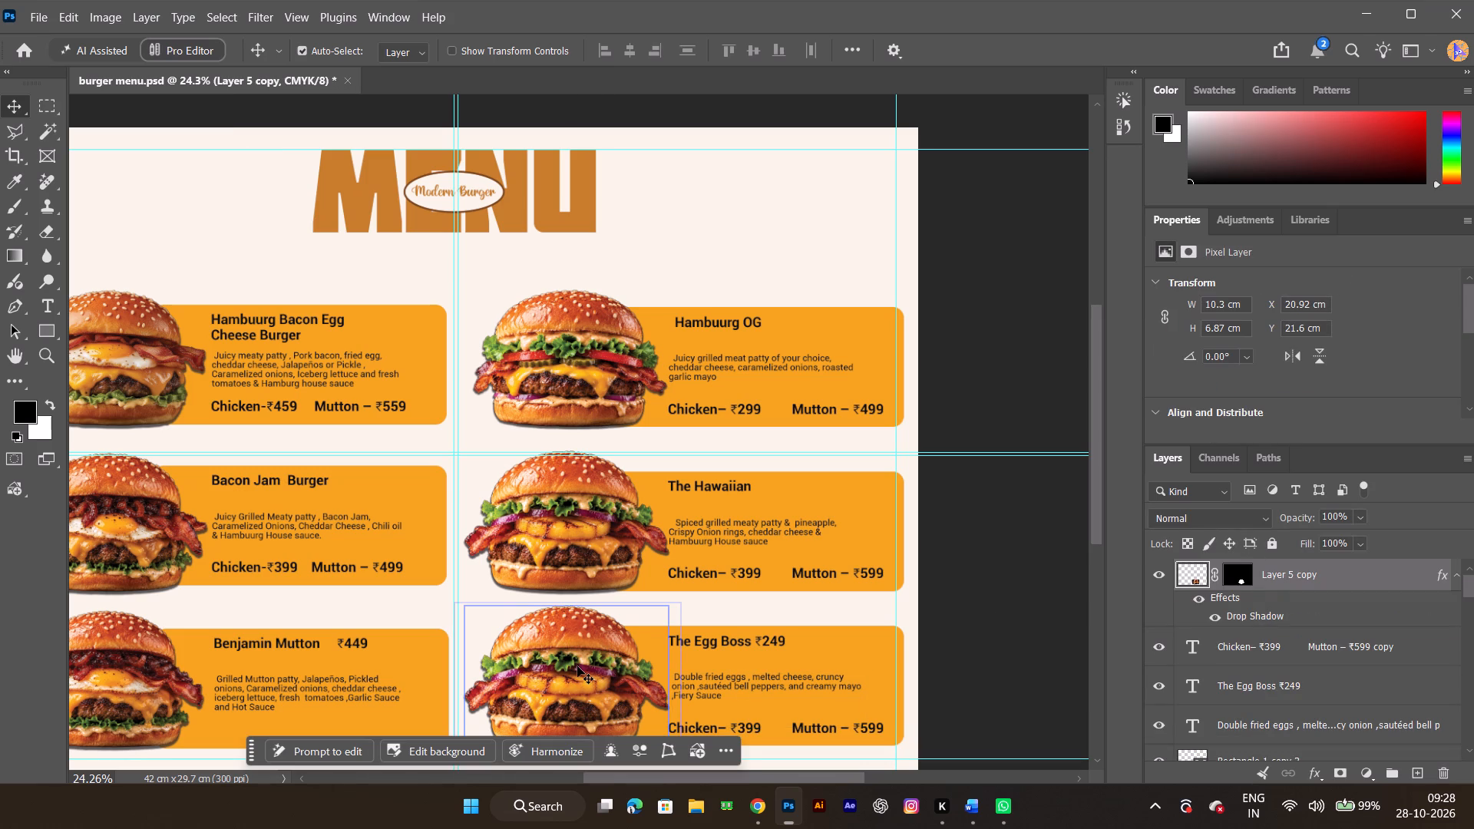
key("alt+Tab")
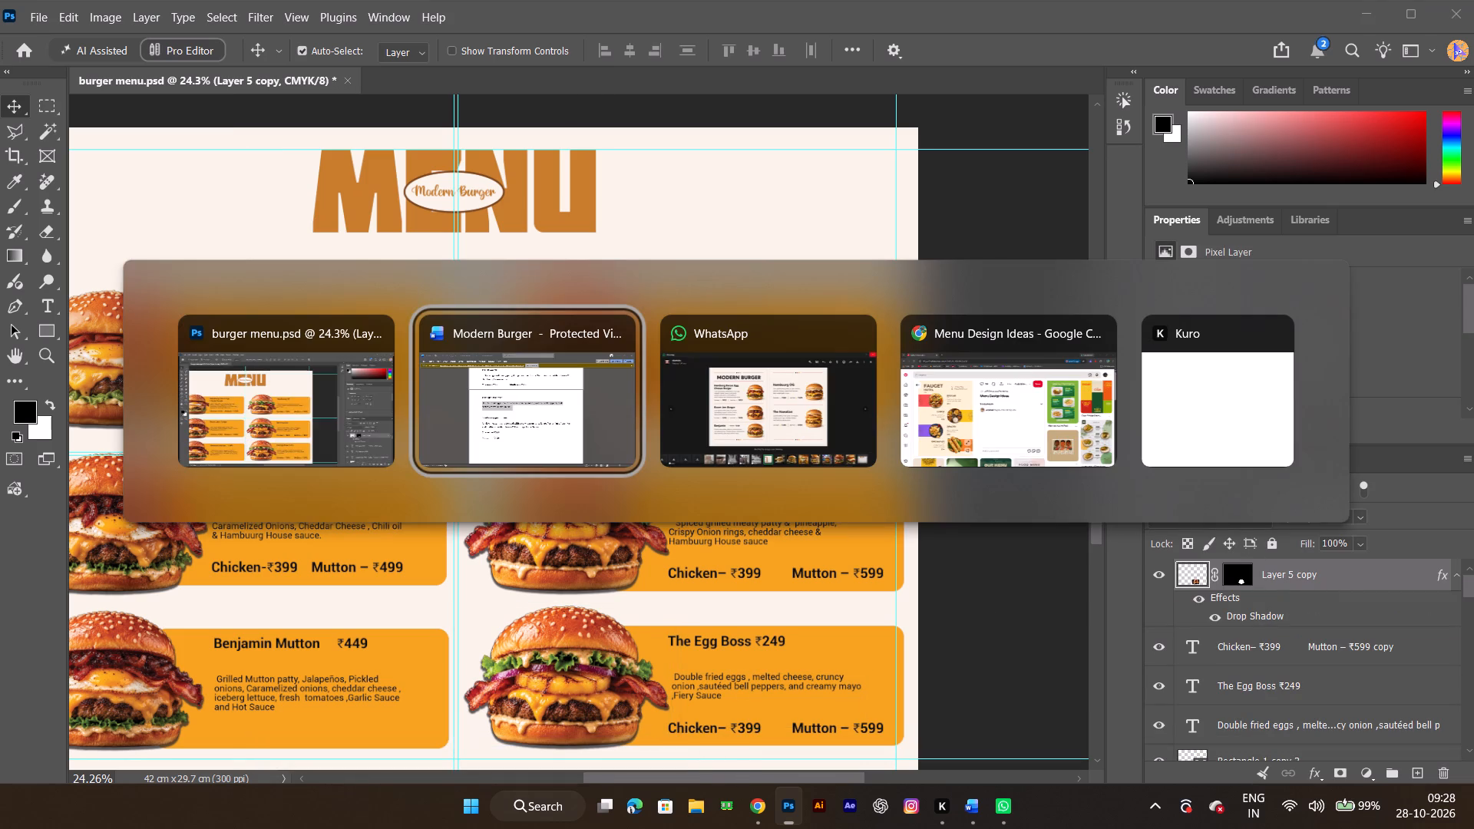
key("alt+Tab")
left_click(504, 439, "alt")
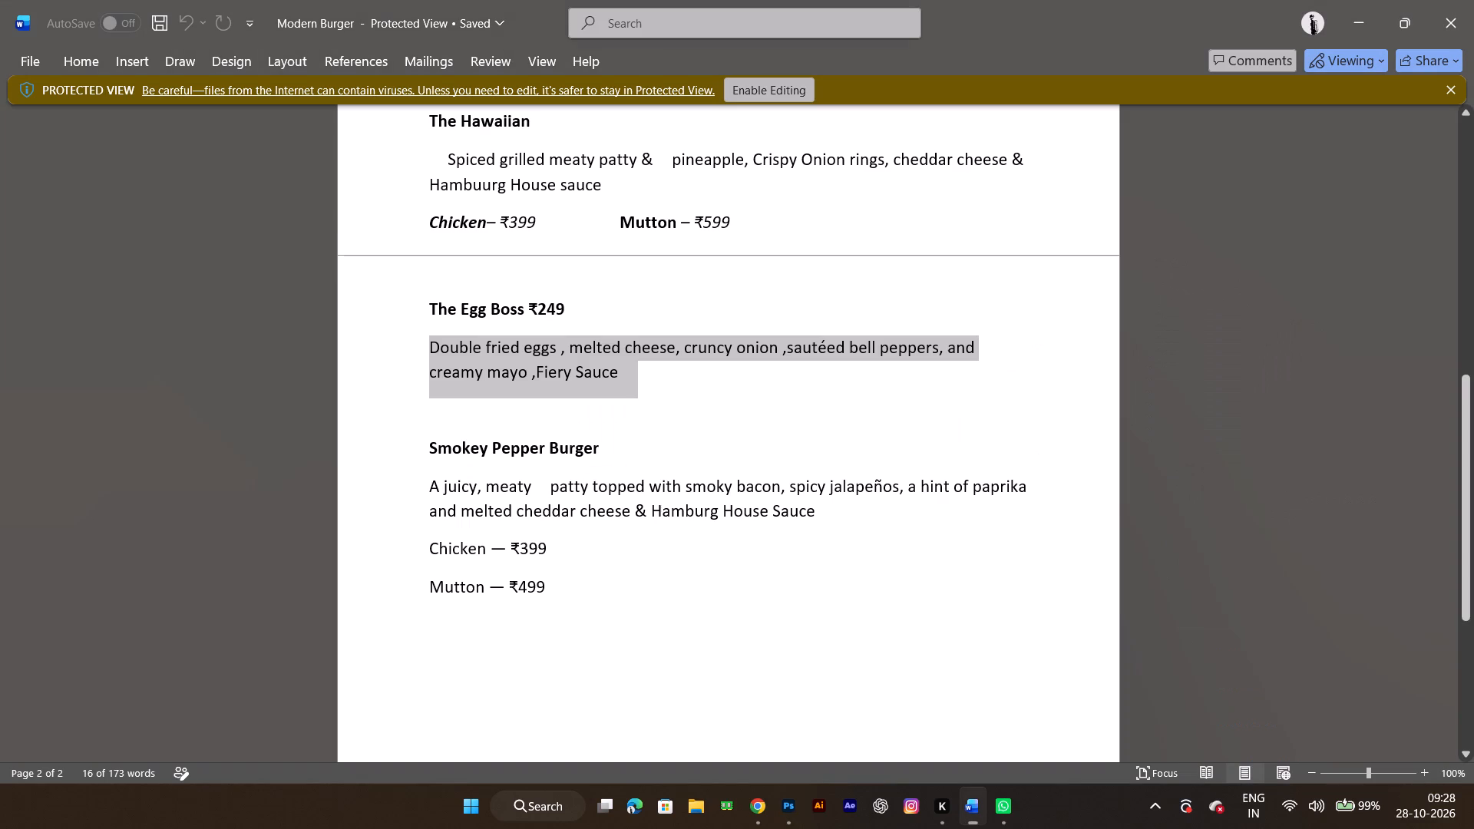
left_click_drag(426, 306, 509, 291)
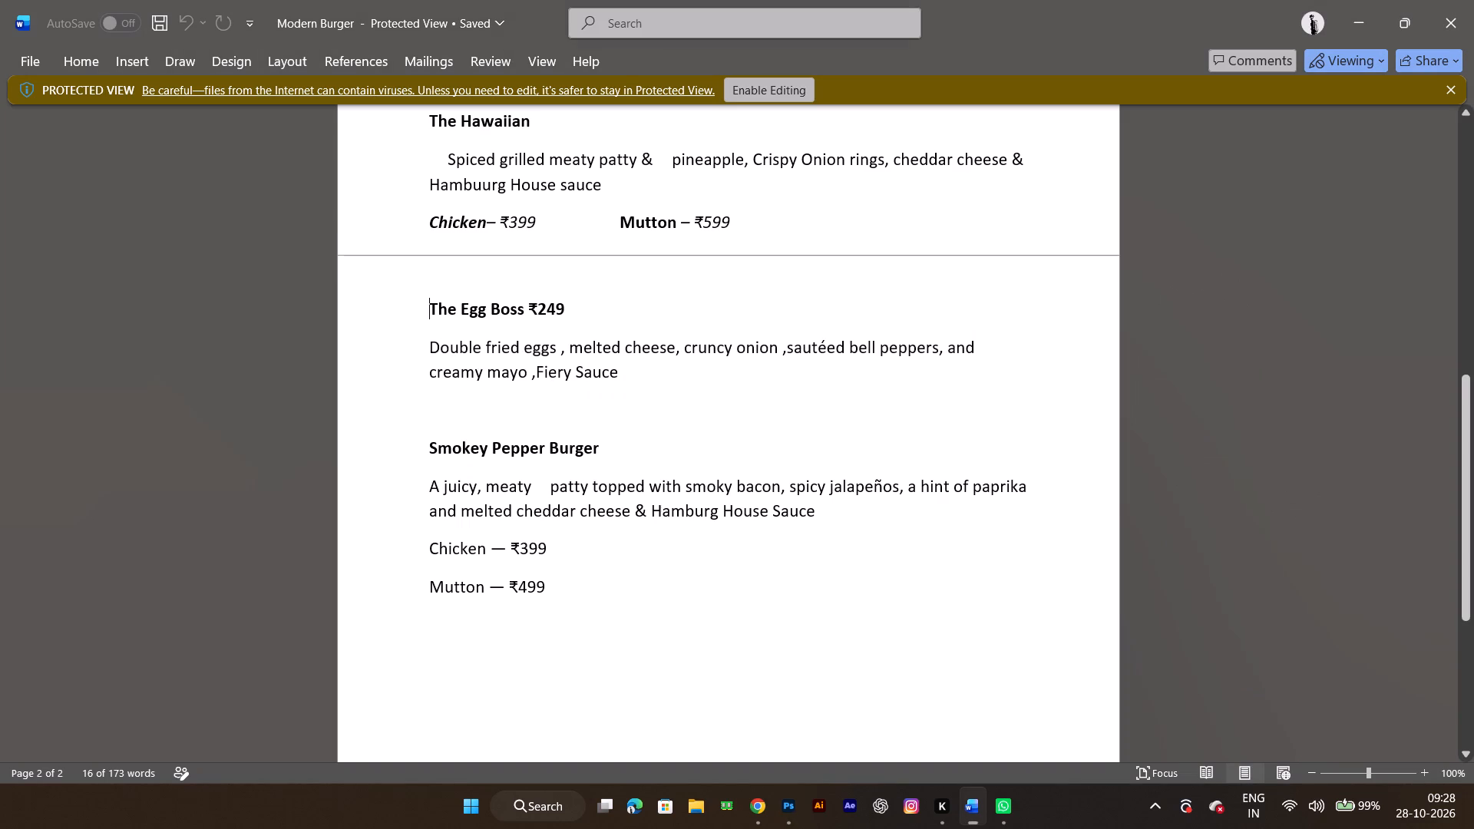
left_click_drag(509, 291, 527, 315)
key("ctrl+c")
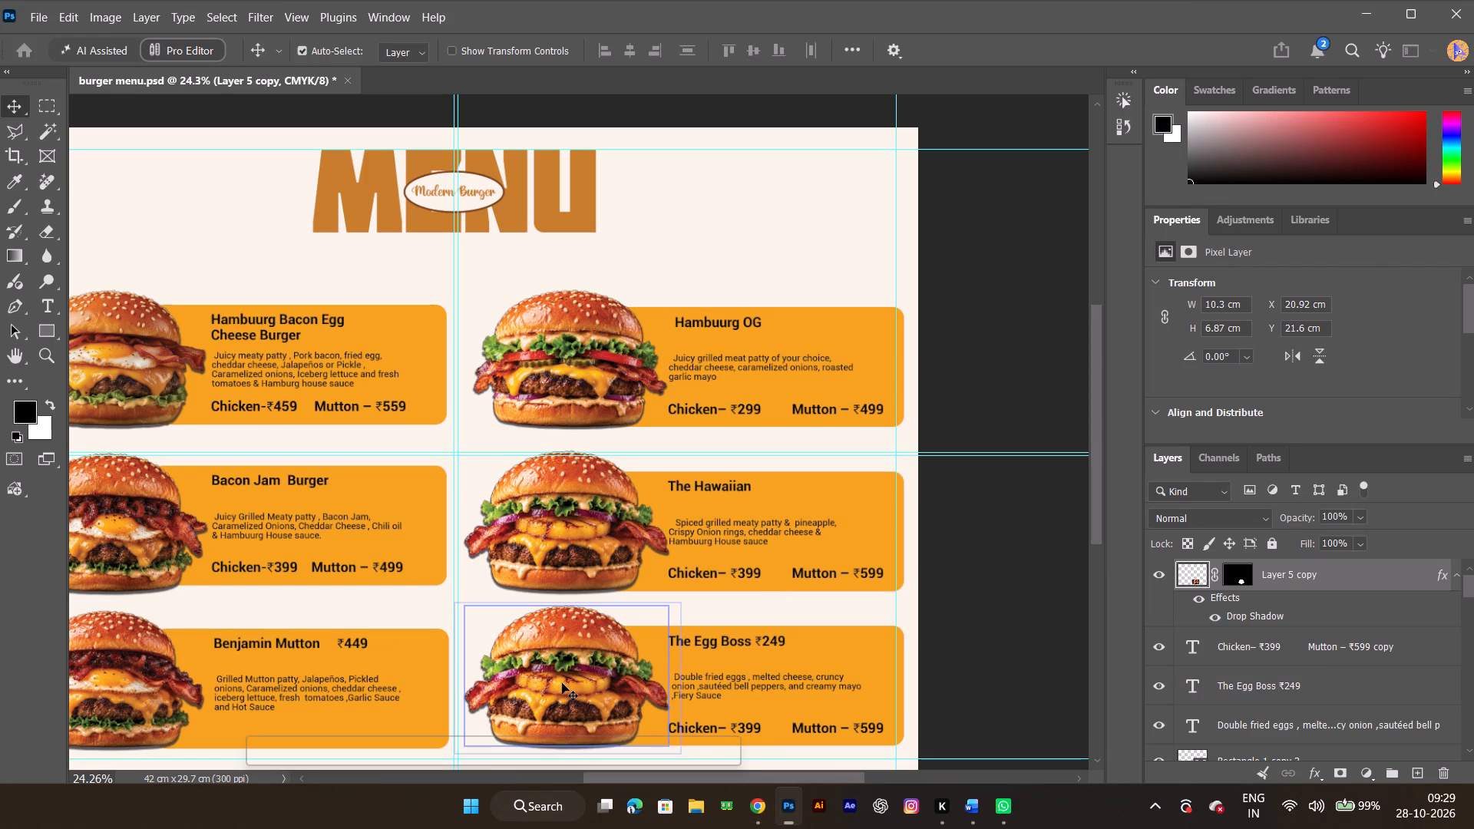
key("Delete")
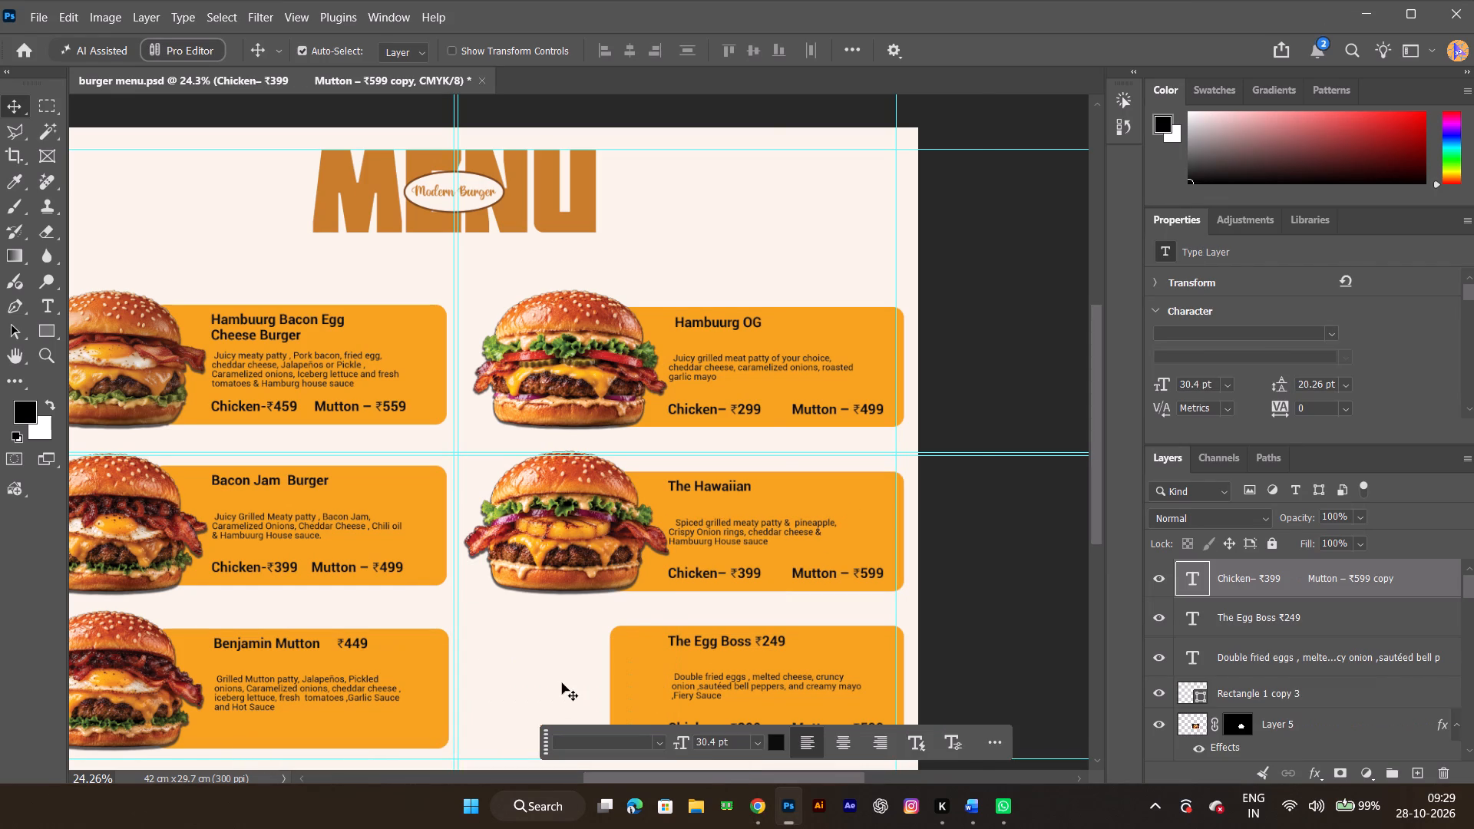
key("ctrl+v")
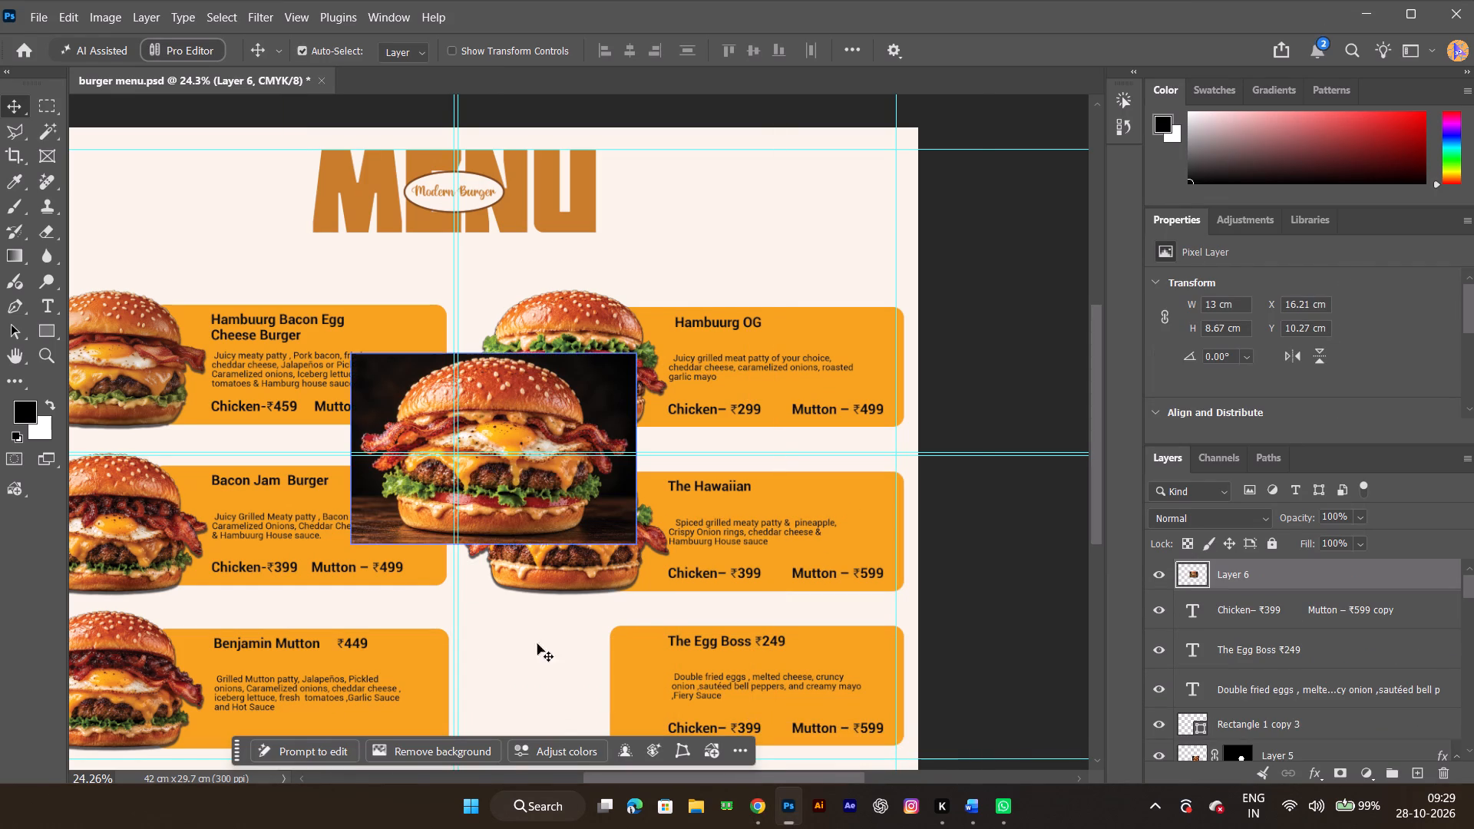
Remove the background from the pasted egg burger image.
left_click(464, 748)
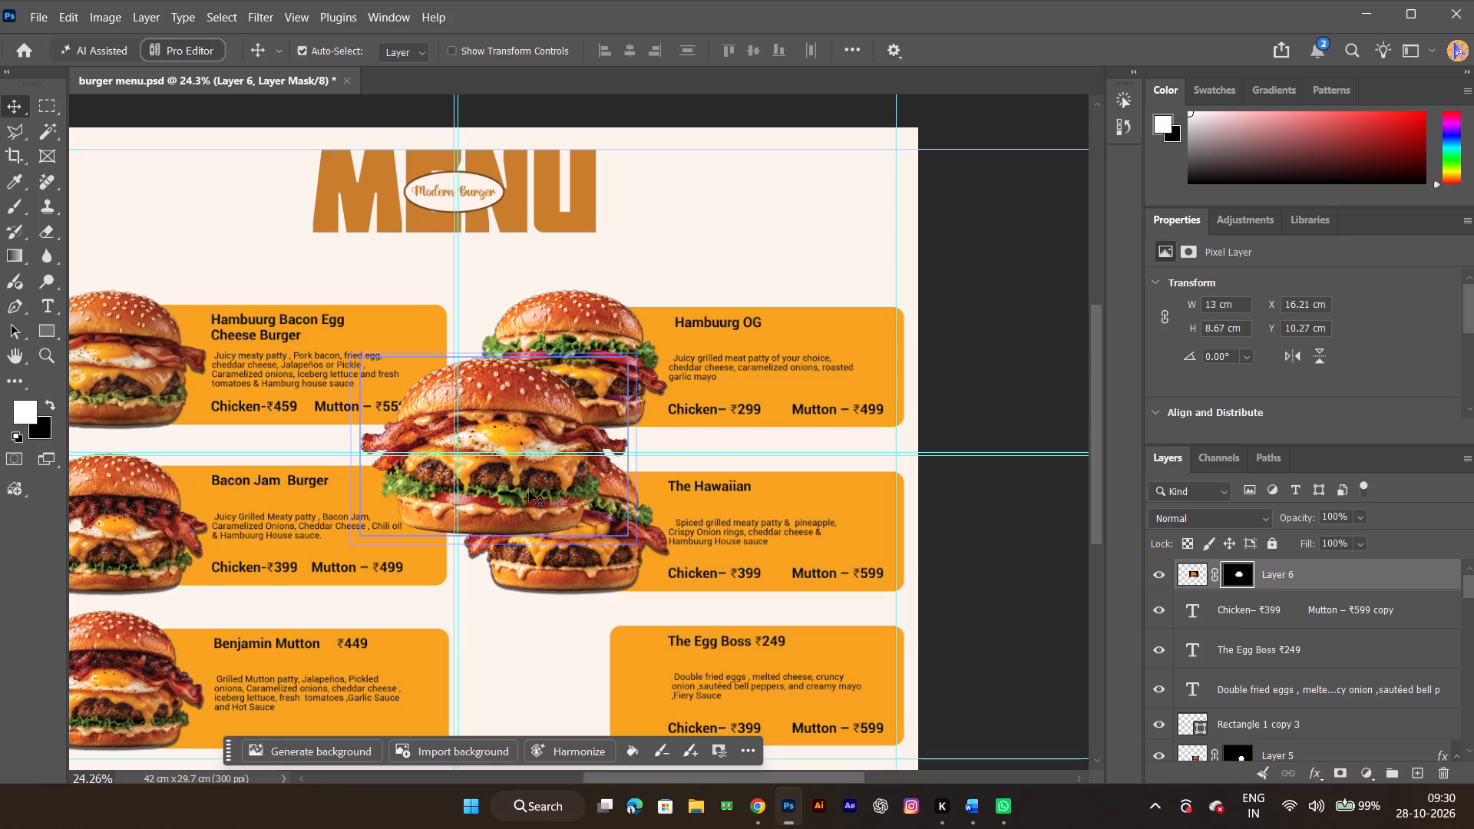
Scale the egg burger down proportionally to about 84% and place it beside The Egg Boss text.
left_click_drag(523, 474, 577, 499)
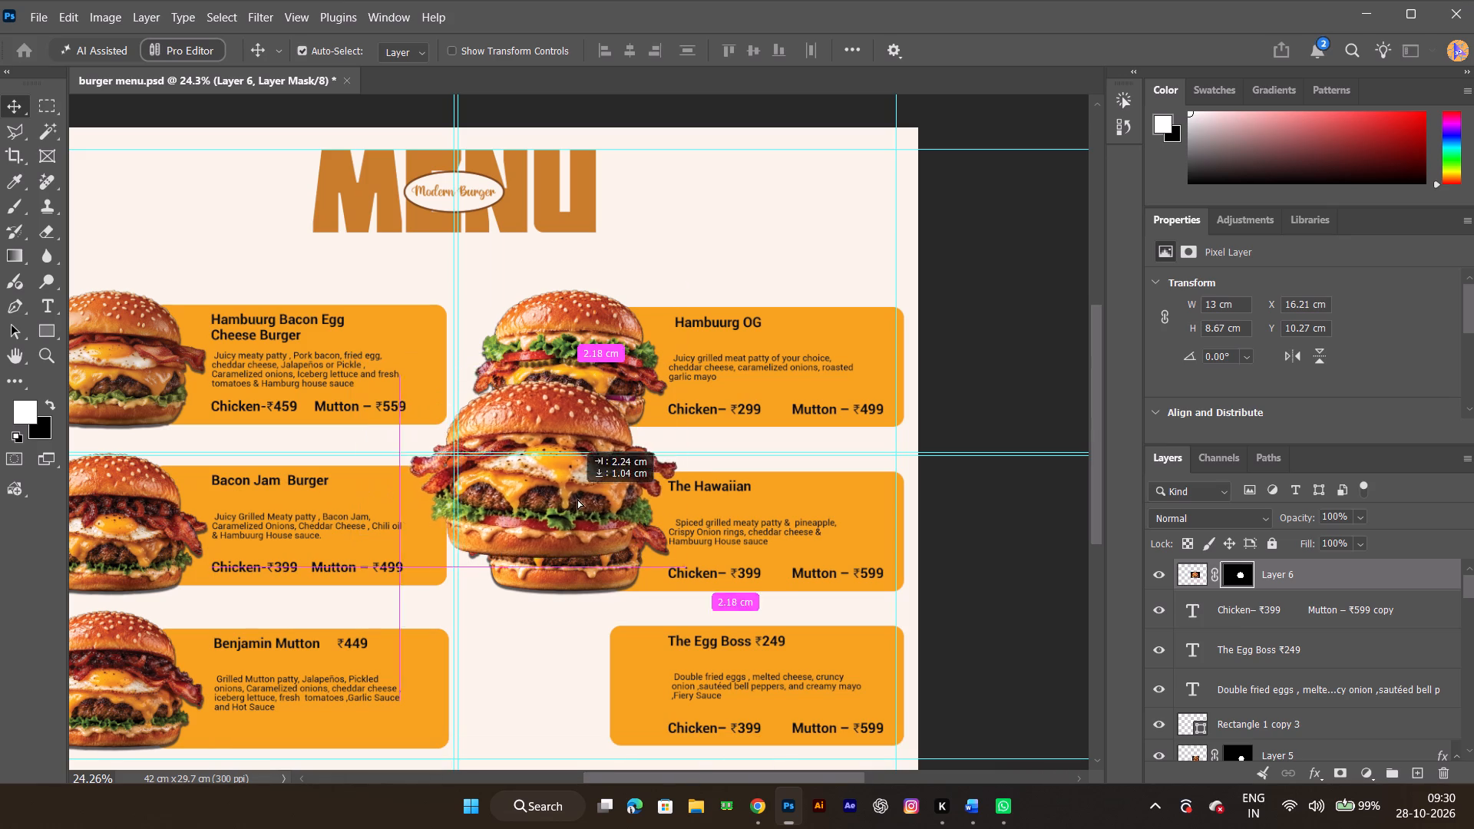
left_click_drag(577, 499, 603, 537)
key("ctrl+t")
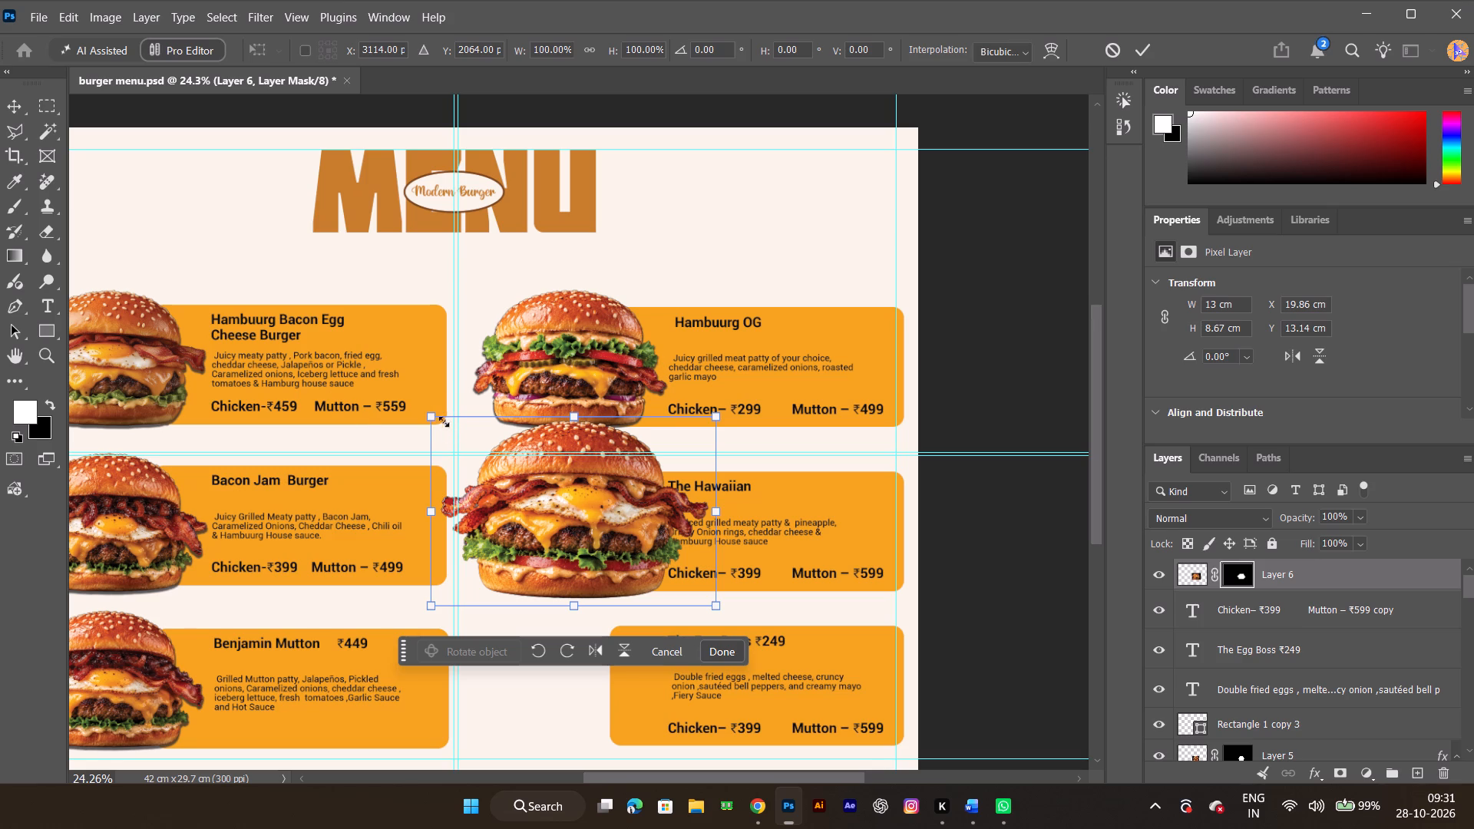
left_click_drag(438, 414, 508, 464, "shift")
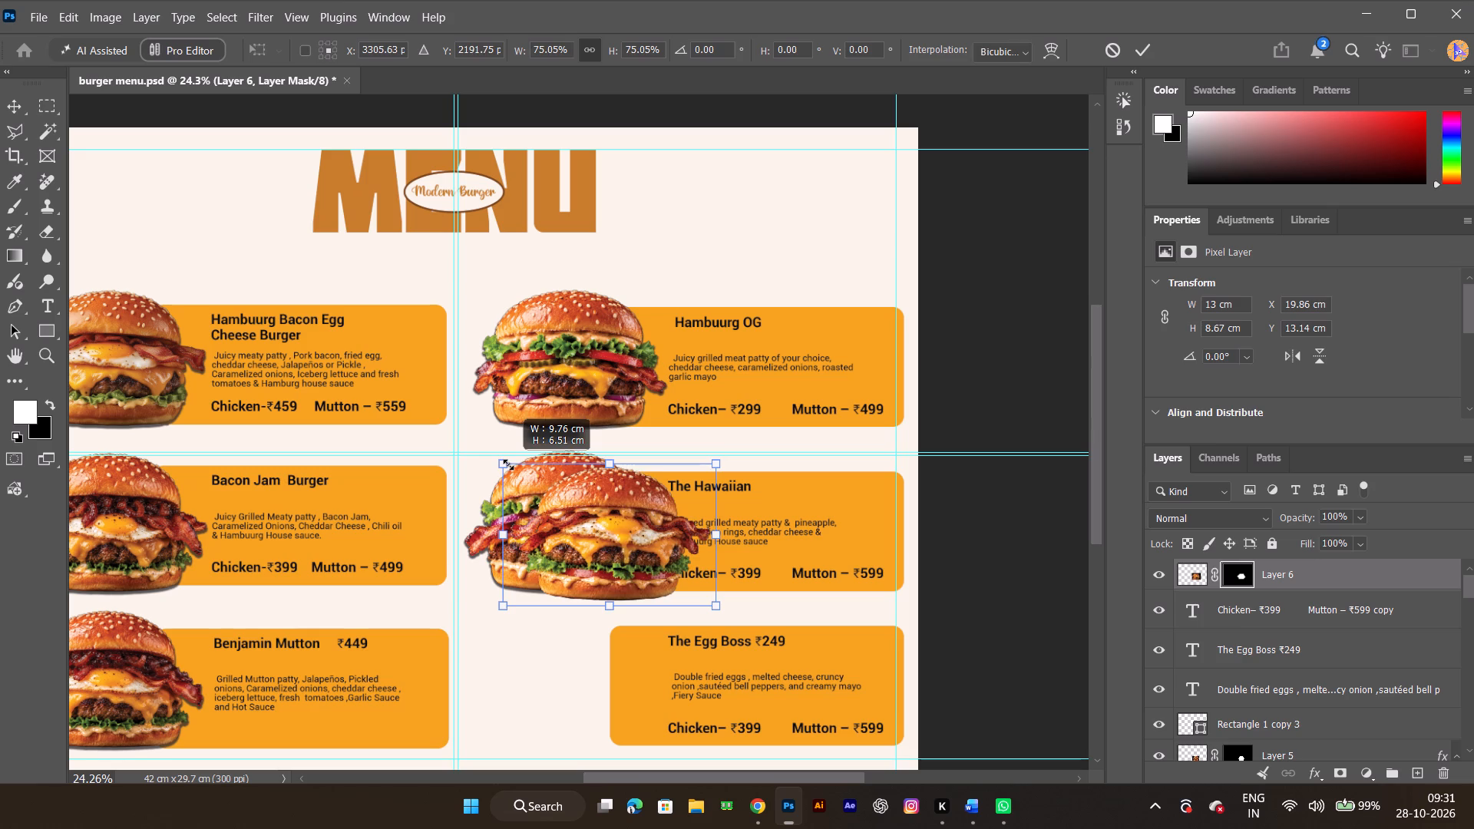
left_click_drag(508, 464, 453, 436, "shift")
left_click(580, 522)
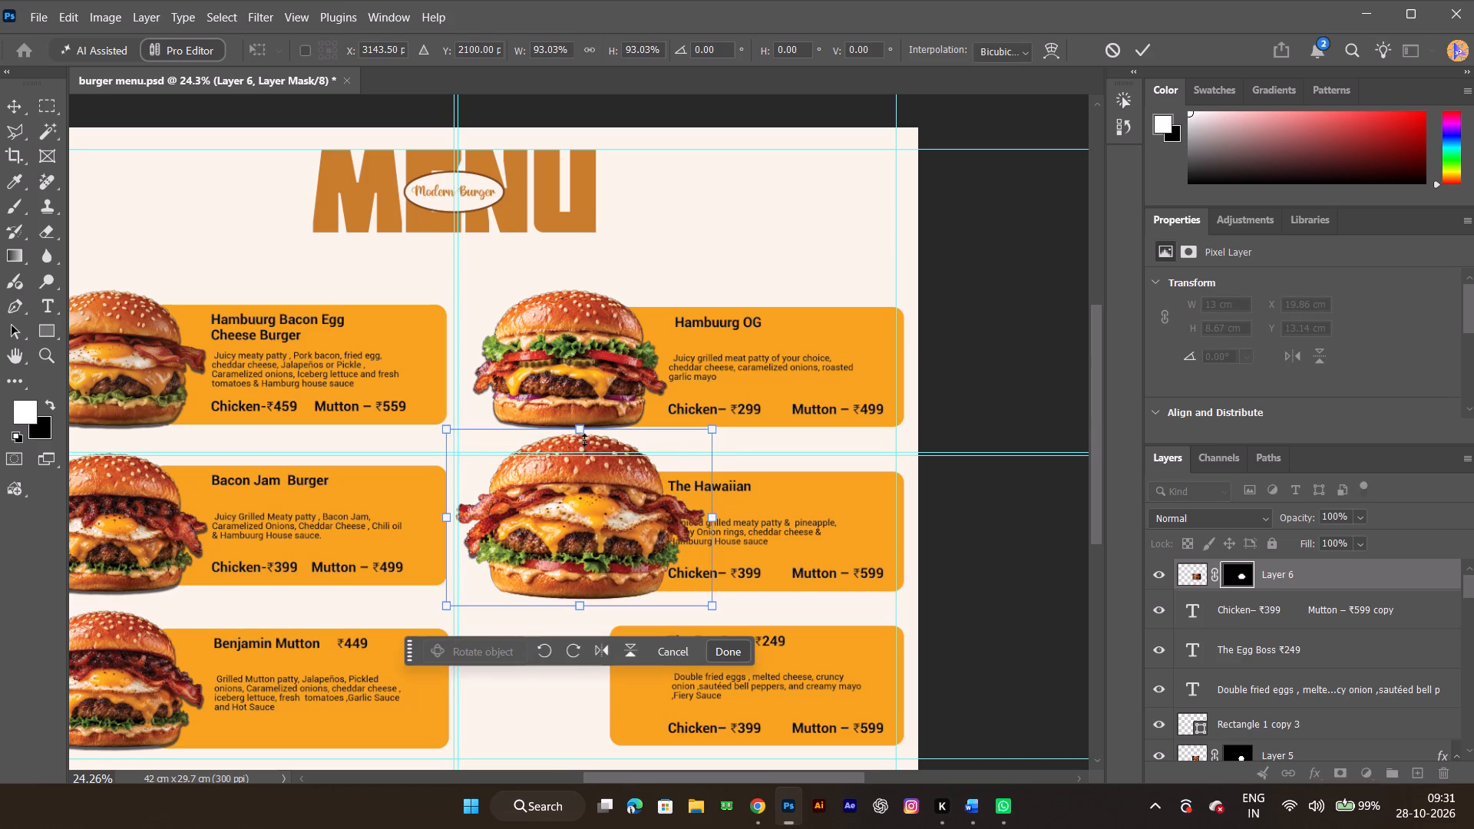
left_click_drag(583, 438, 572, 456, "shift")
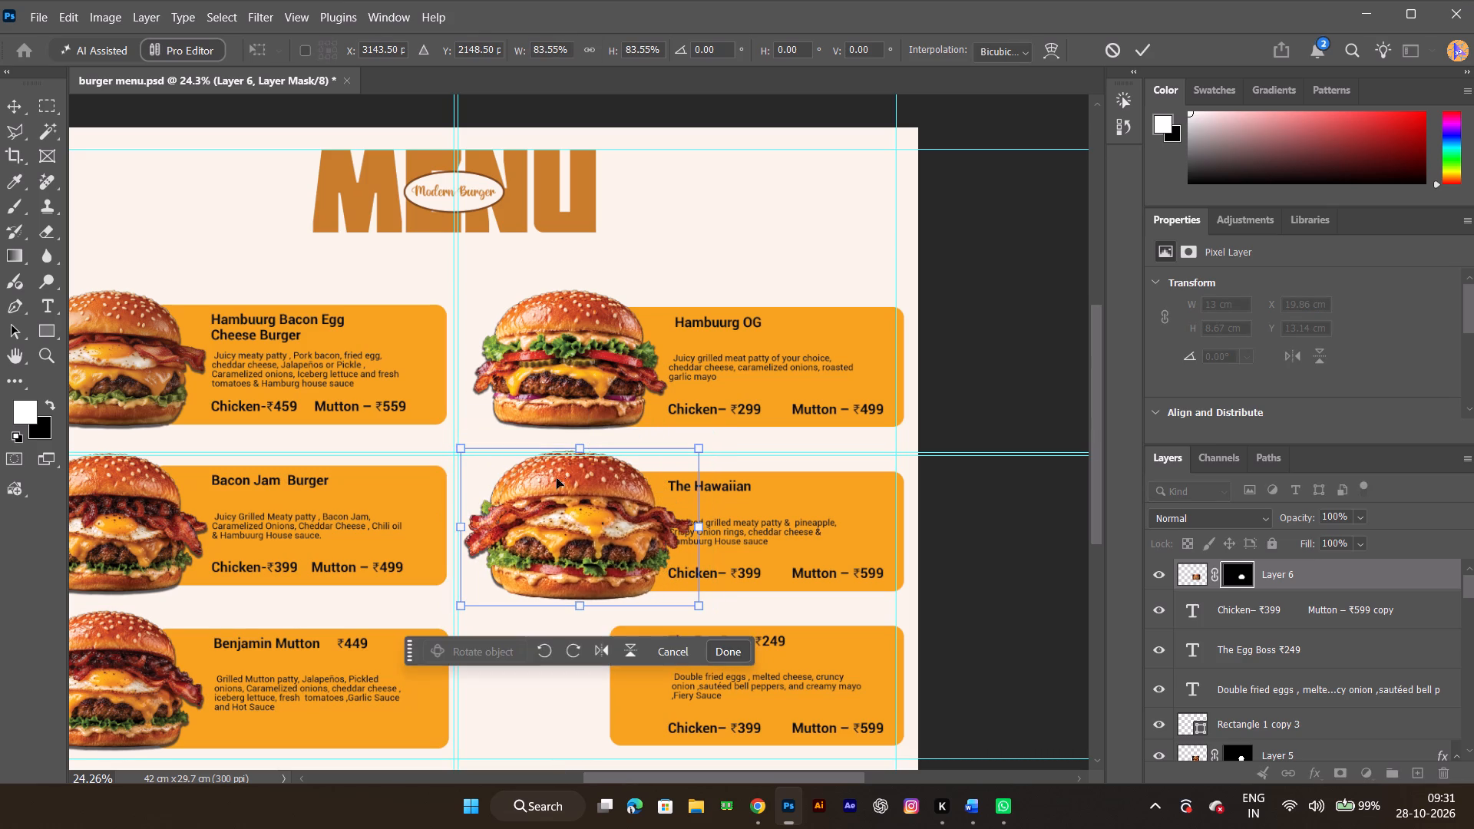
left_click_drag(554, 510, 537, 672)
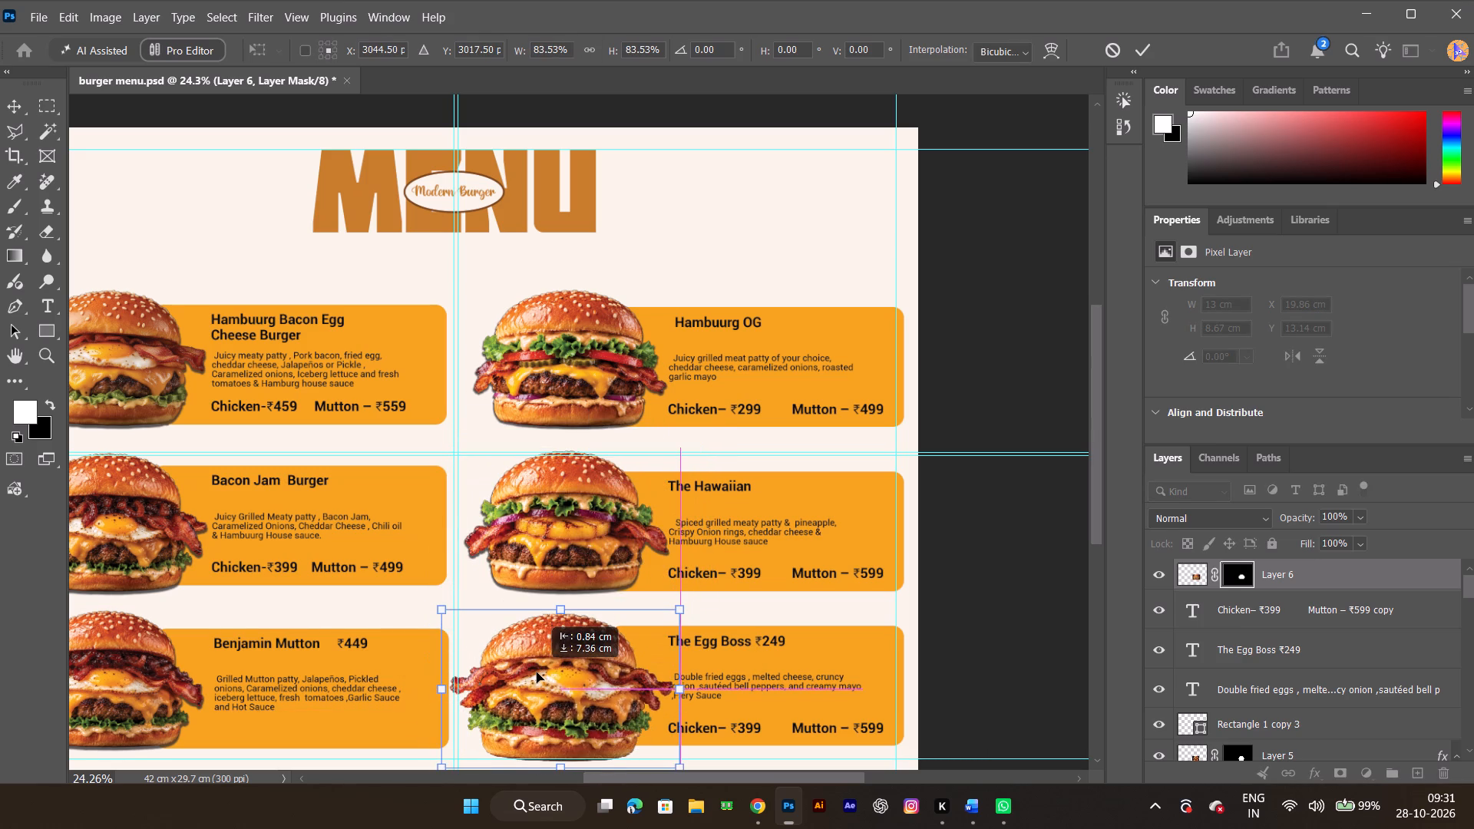
left_click_drag(537, 672, 537, 662)
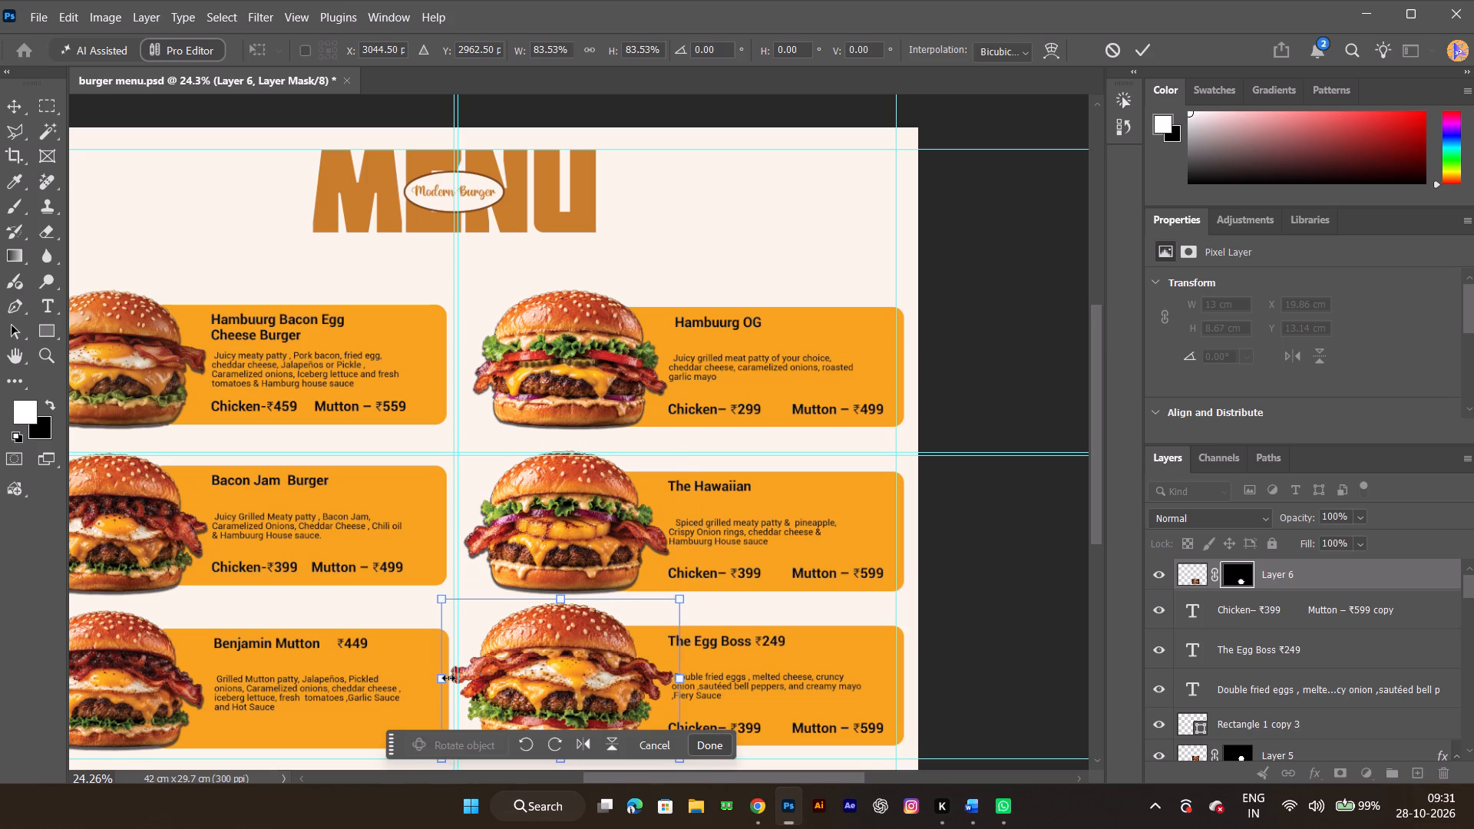
Reduce The Egg Boss burger to about 10.1 by 6.73 cm, nudge it left four small increments, and apply the transform.
left_click_drag(448, 679, 469, 678, "shift")
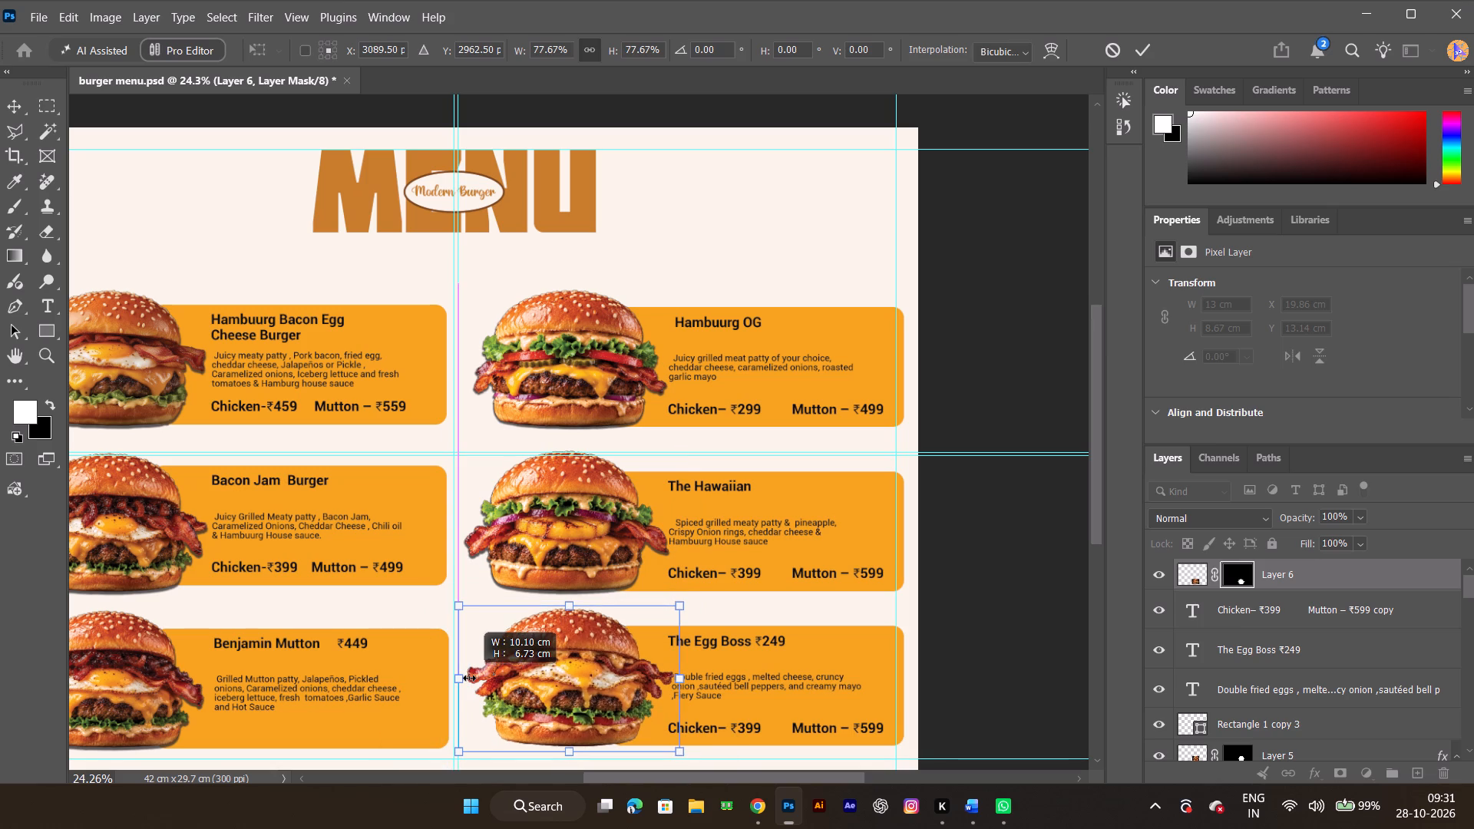
left_click_drag(469, 678, 475, 674, "shift")
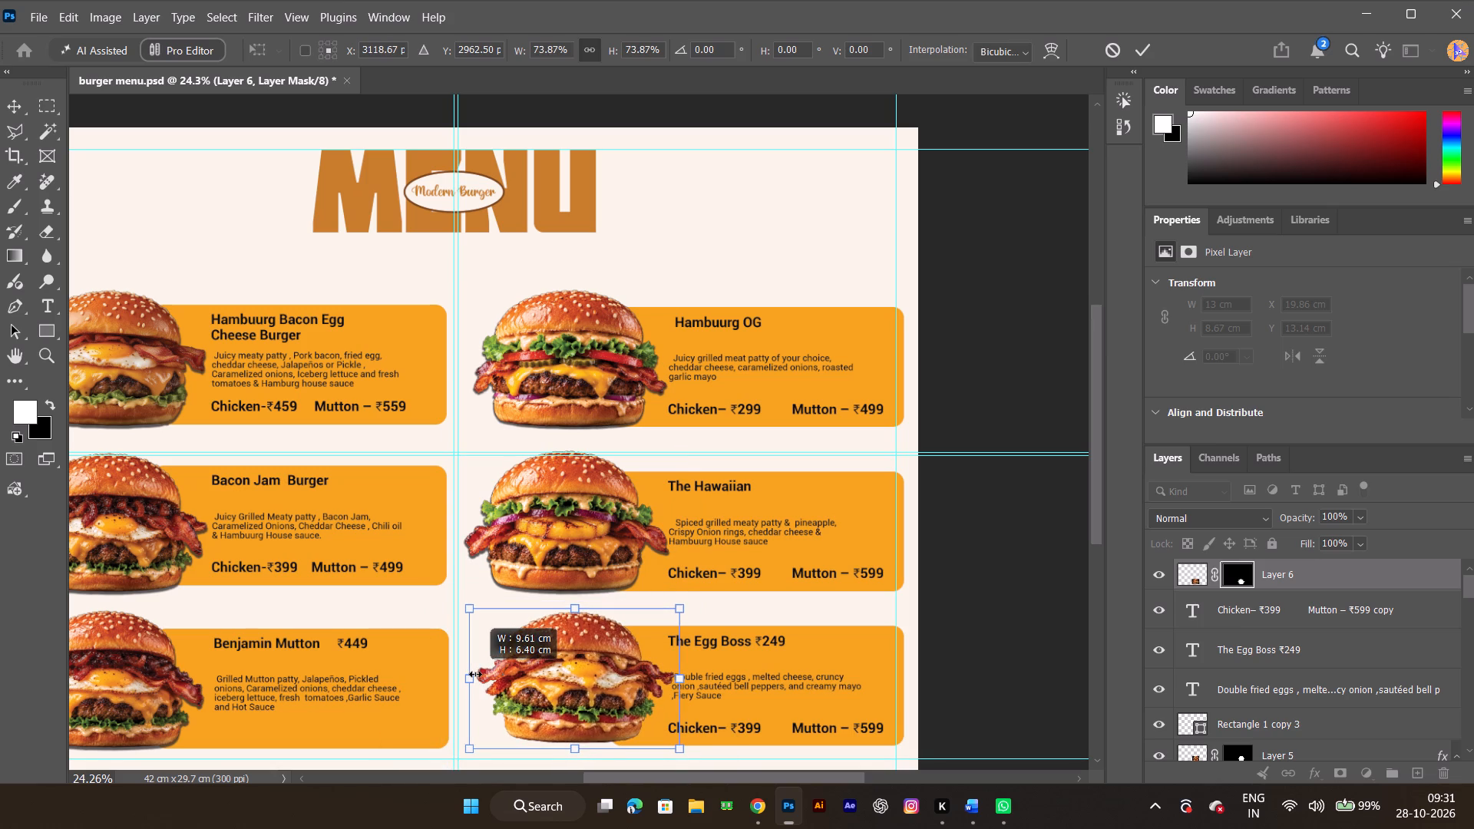
left_click_drag(475, 674, 468, 675, "shift")
left_click(601, 693)
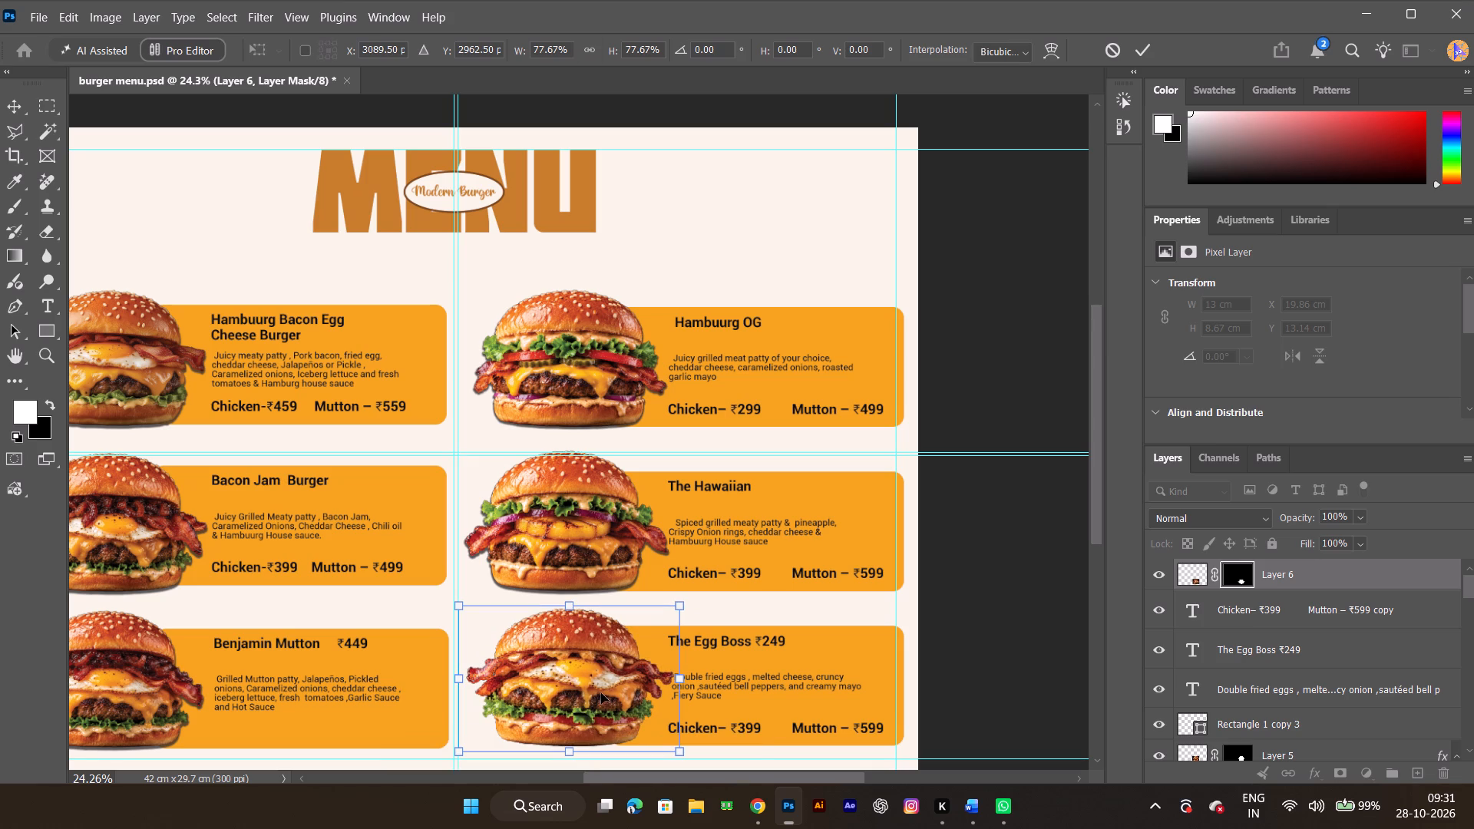
key("Left")
key("Left")
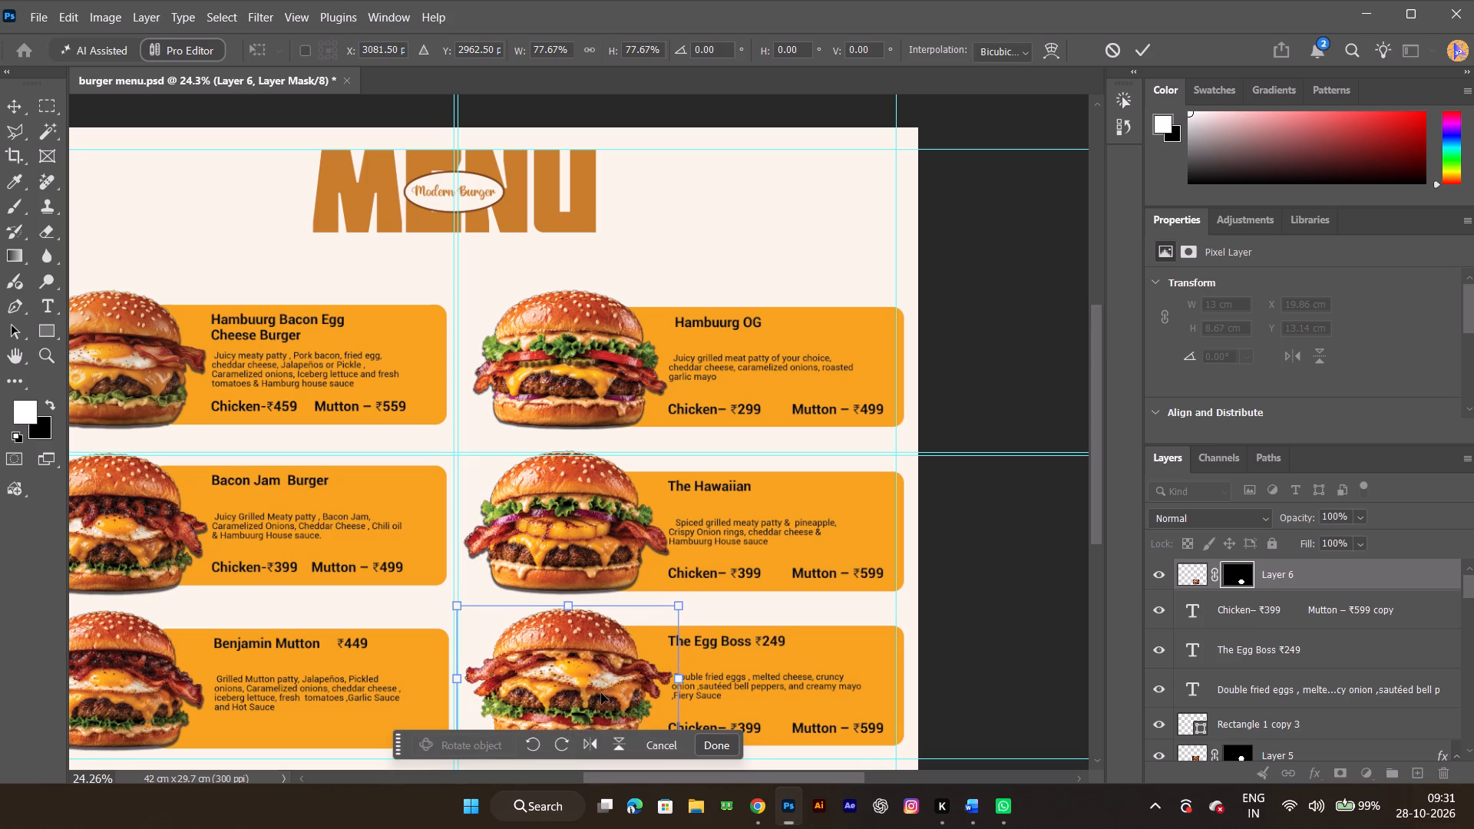
key("Left")
key("Left")
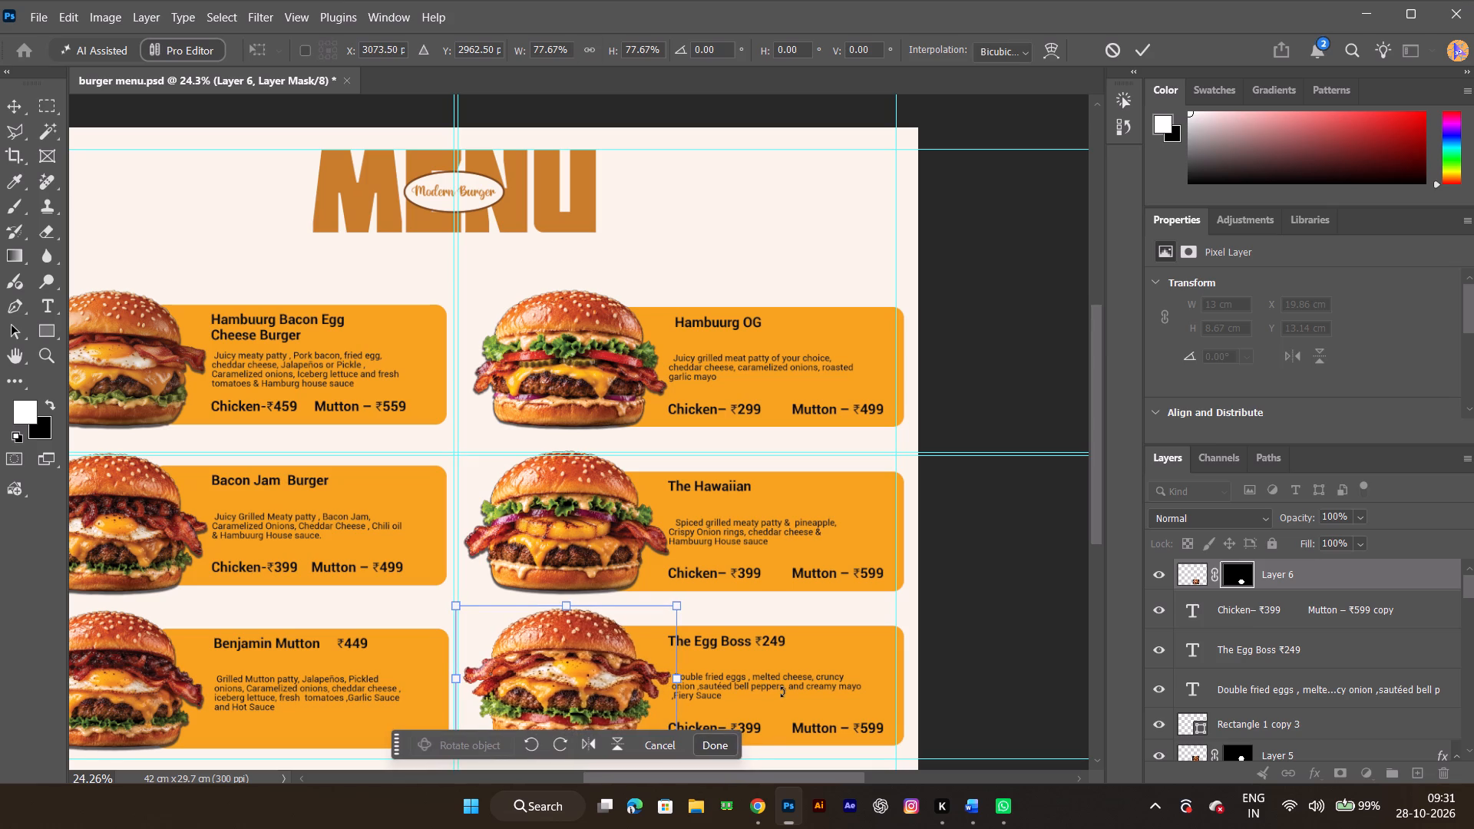
key("Return")
left_click(1025, 576)
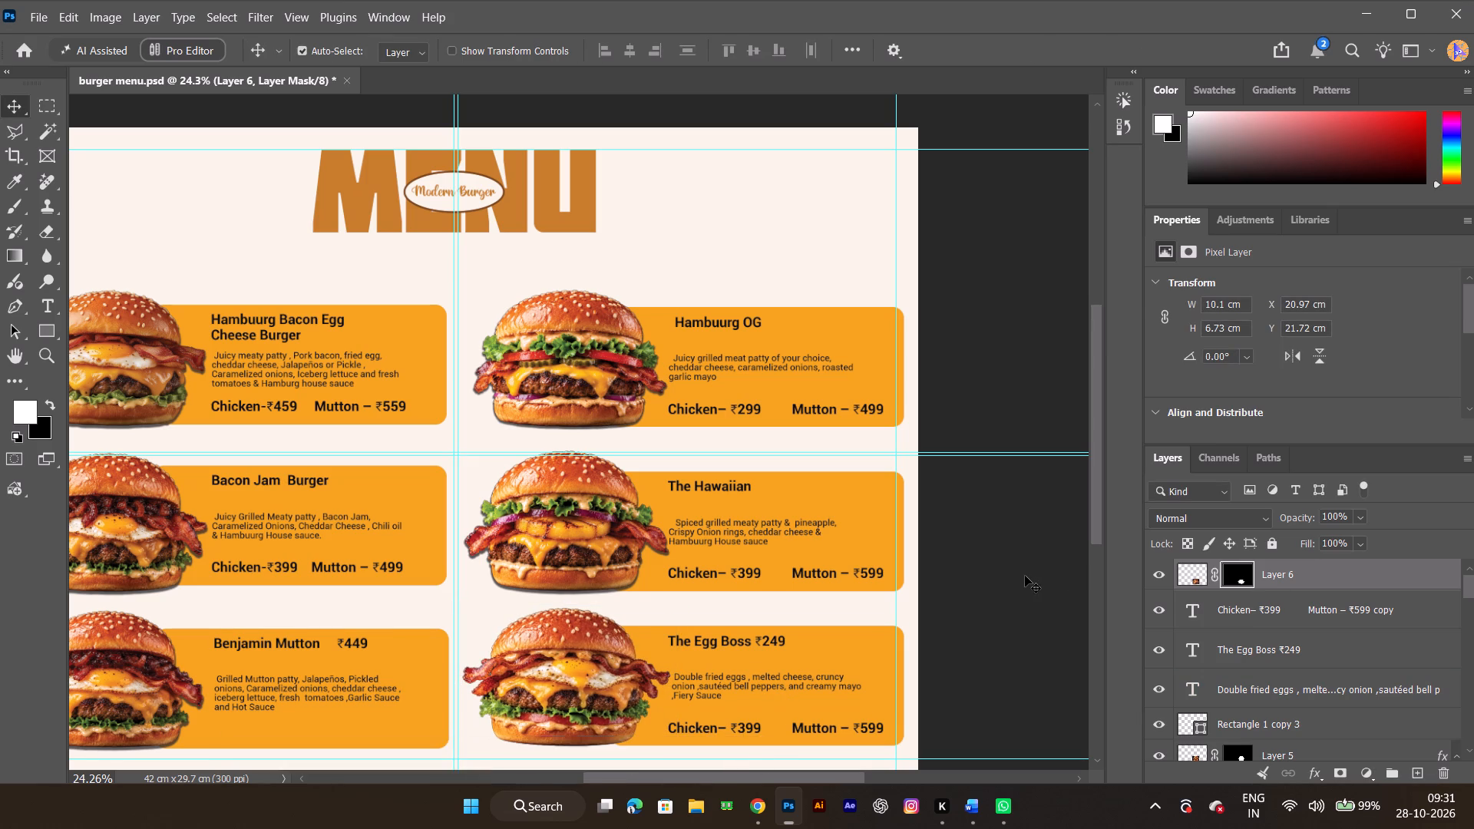
Select all six menu items together and move them about 2.2 cm up and 0.7 cm left, beneath the MENU title.
scroll(630, 471, "down", 5, "ctrl+alt")
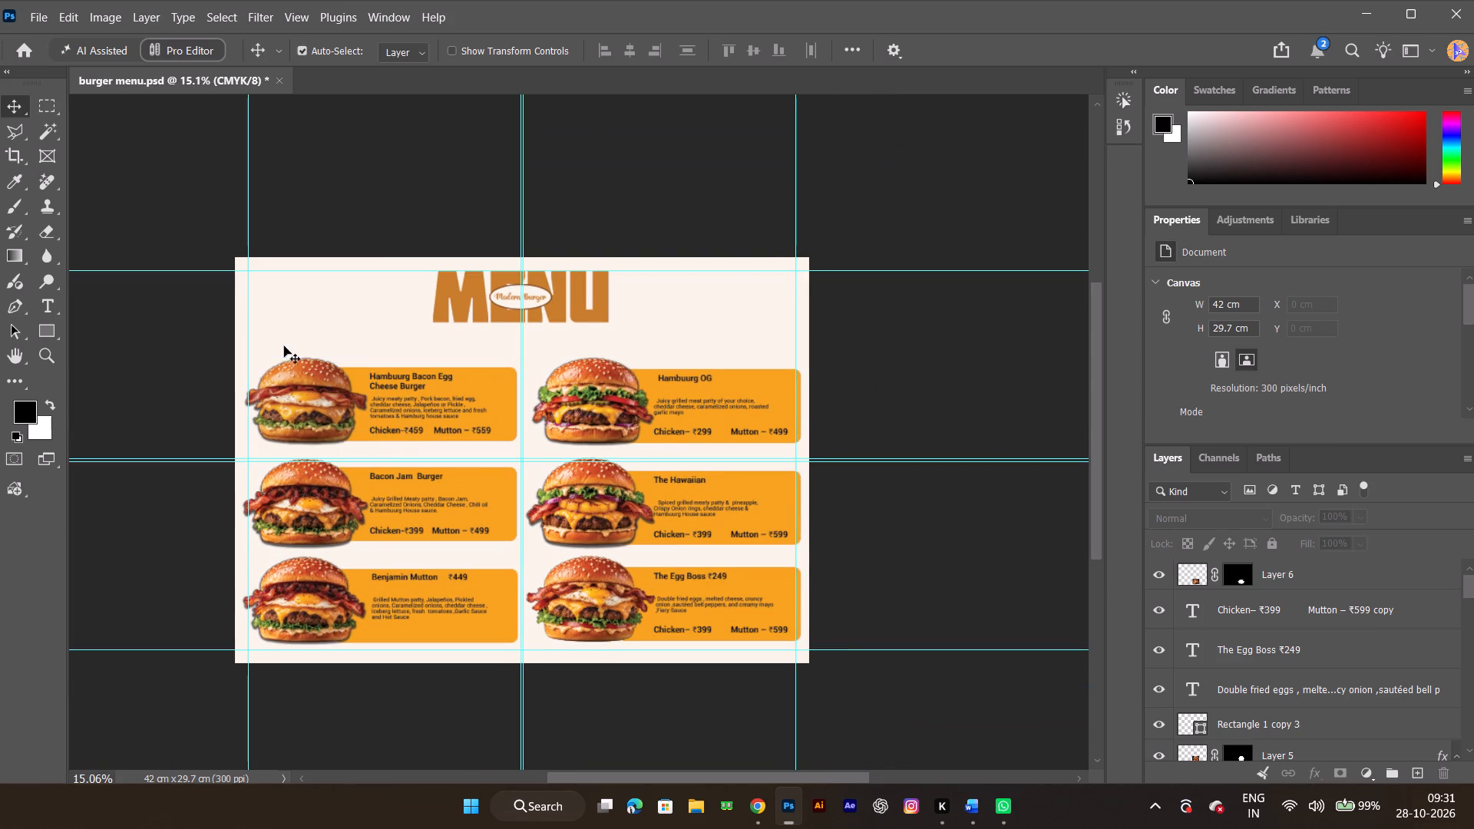
left_click_drag(273, 335, 712, 633)
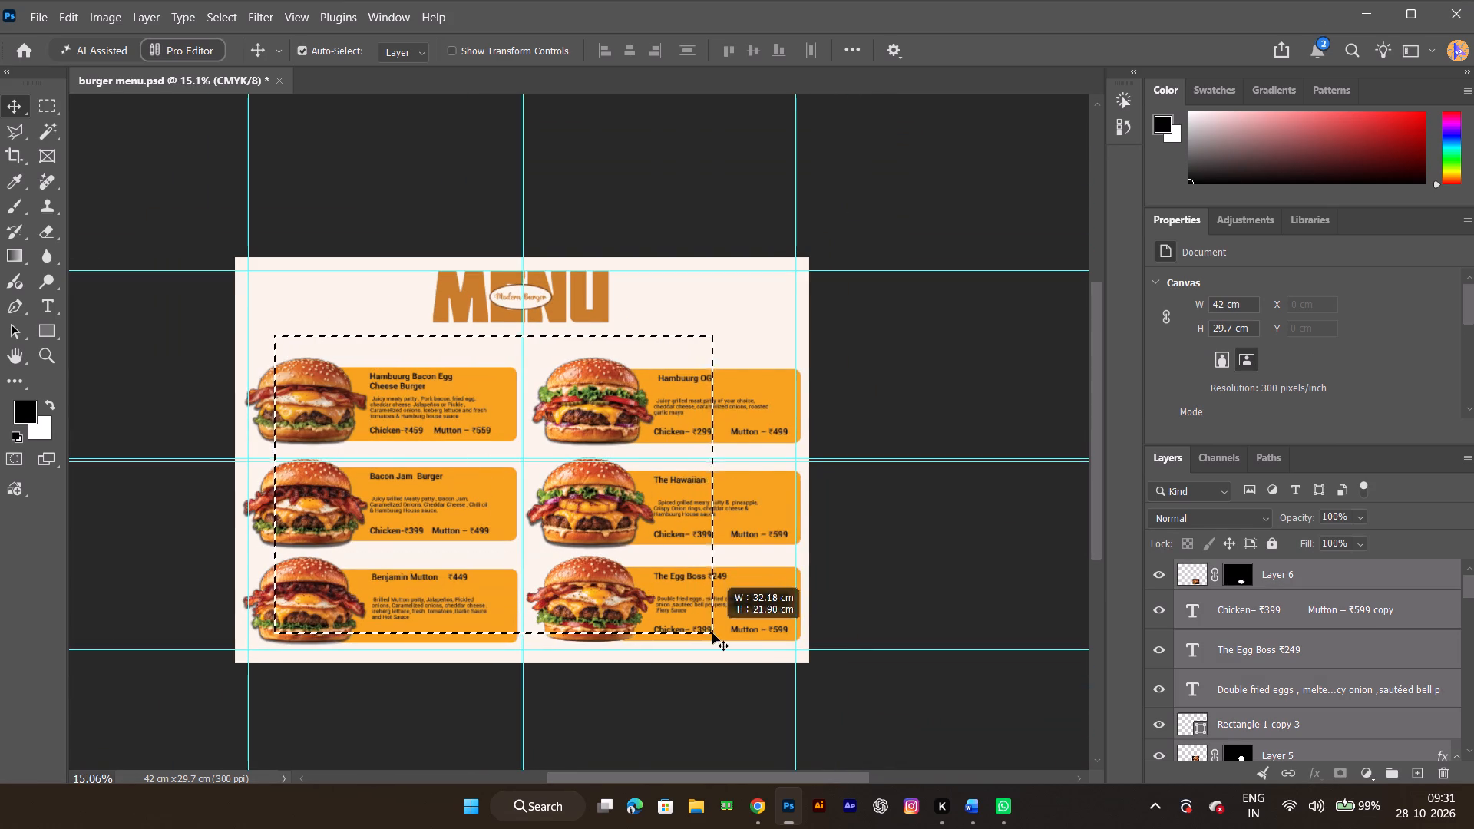
left_click_drag(712, 633, 794, 669)
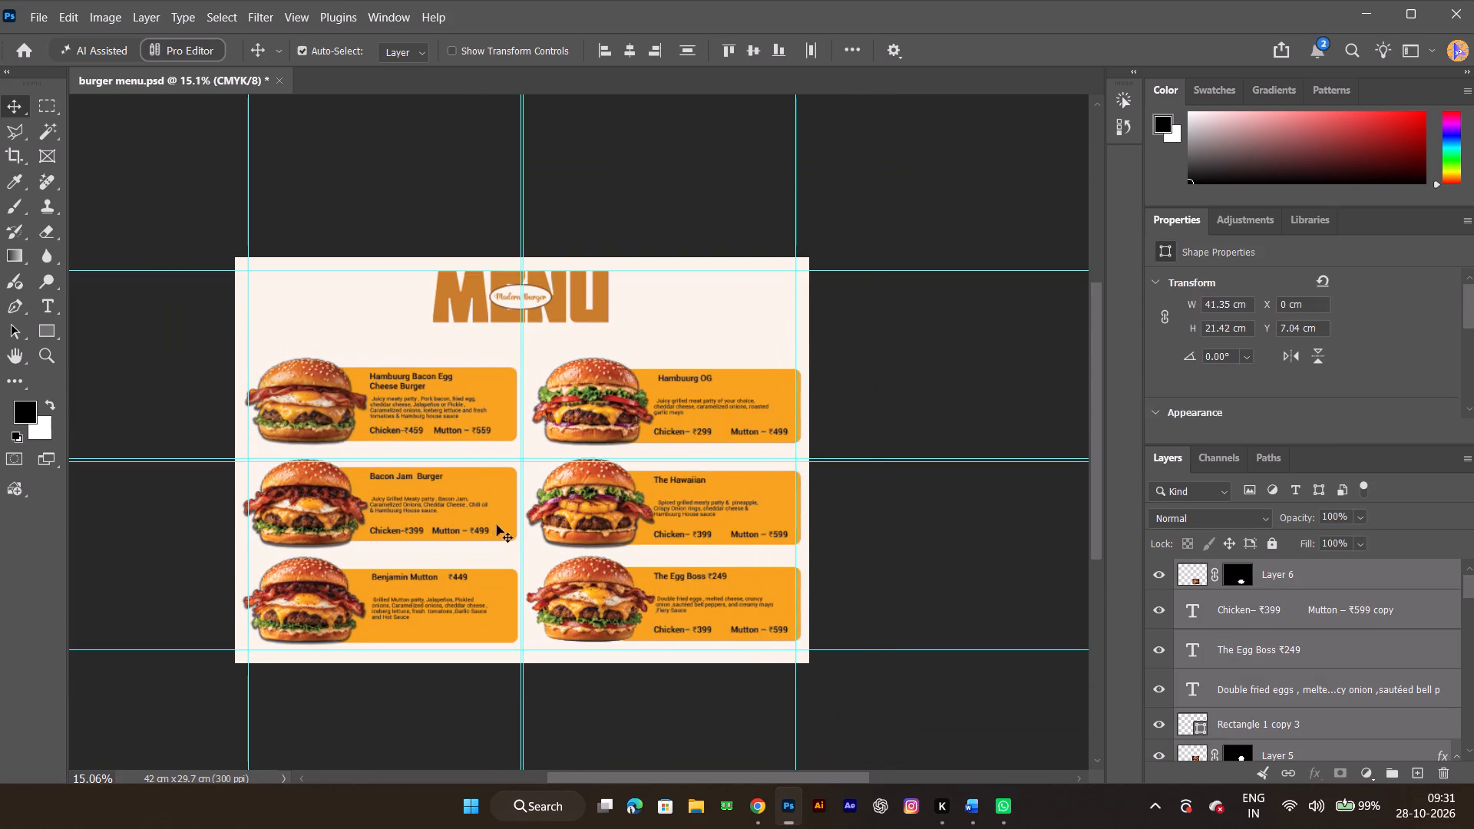
left_click_drag(487, 521, 469, 497)
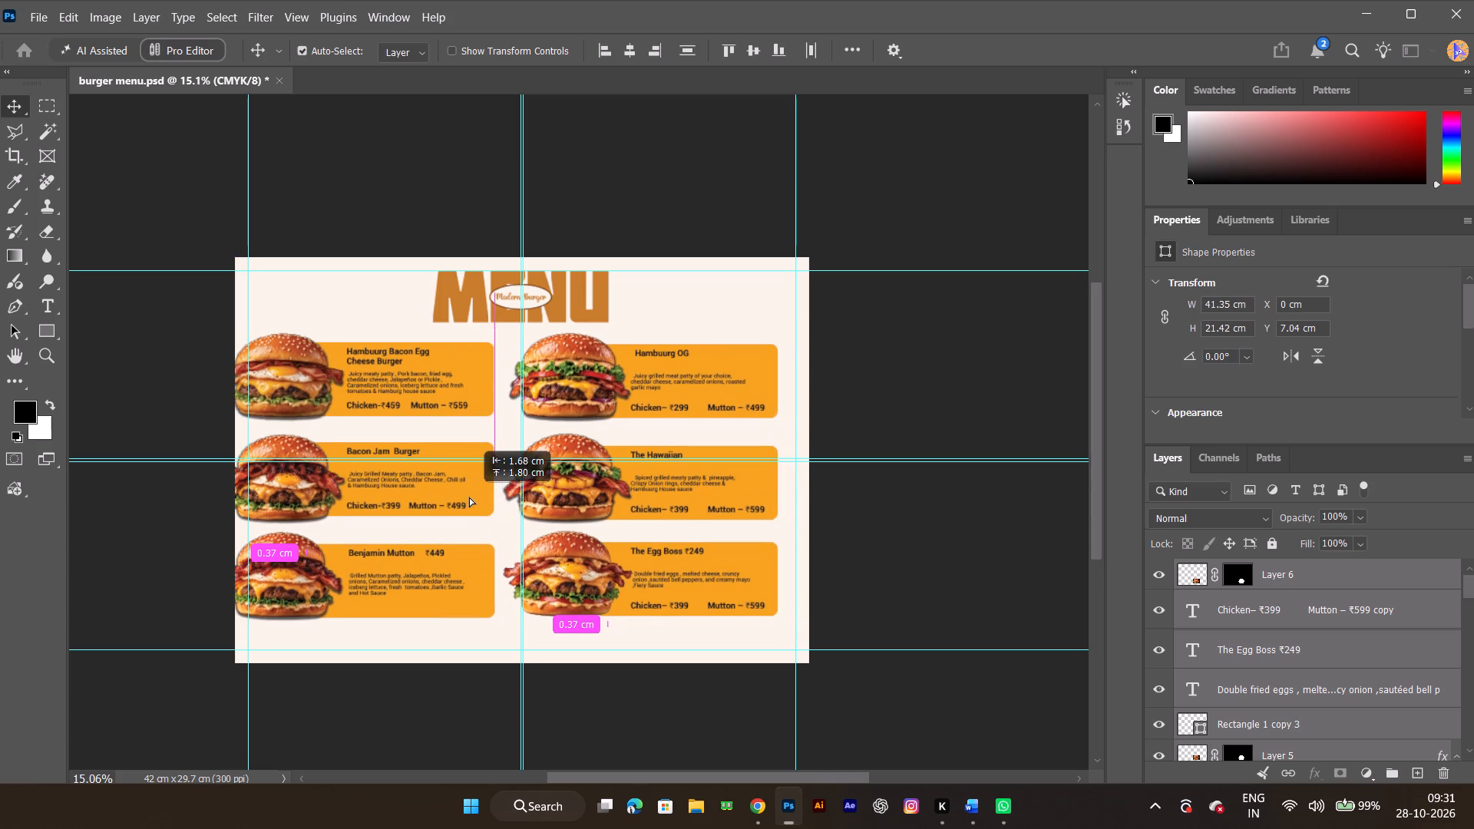
left_click_drag(469, 497, 475, 499)
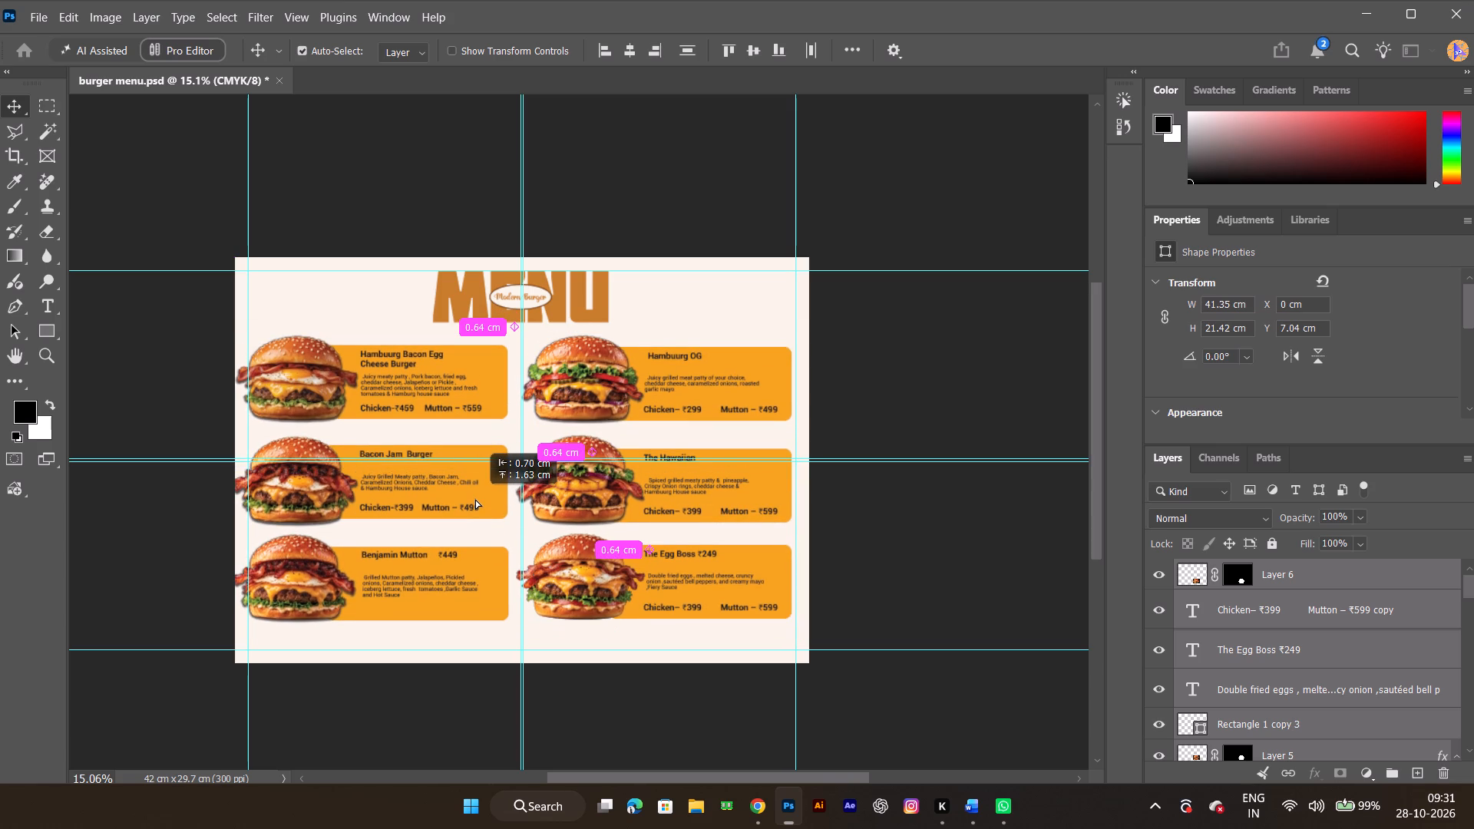
left_click_drag(475, 499, 472, 491)
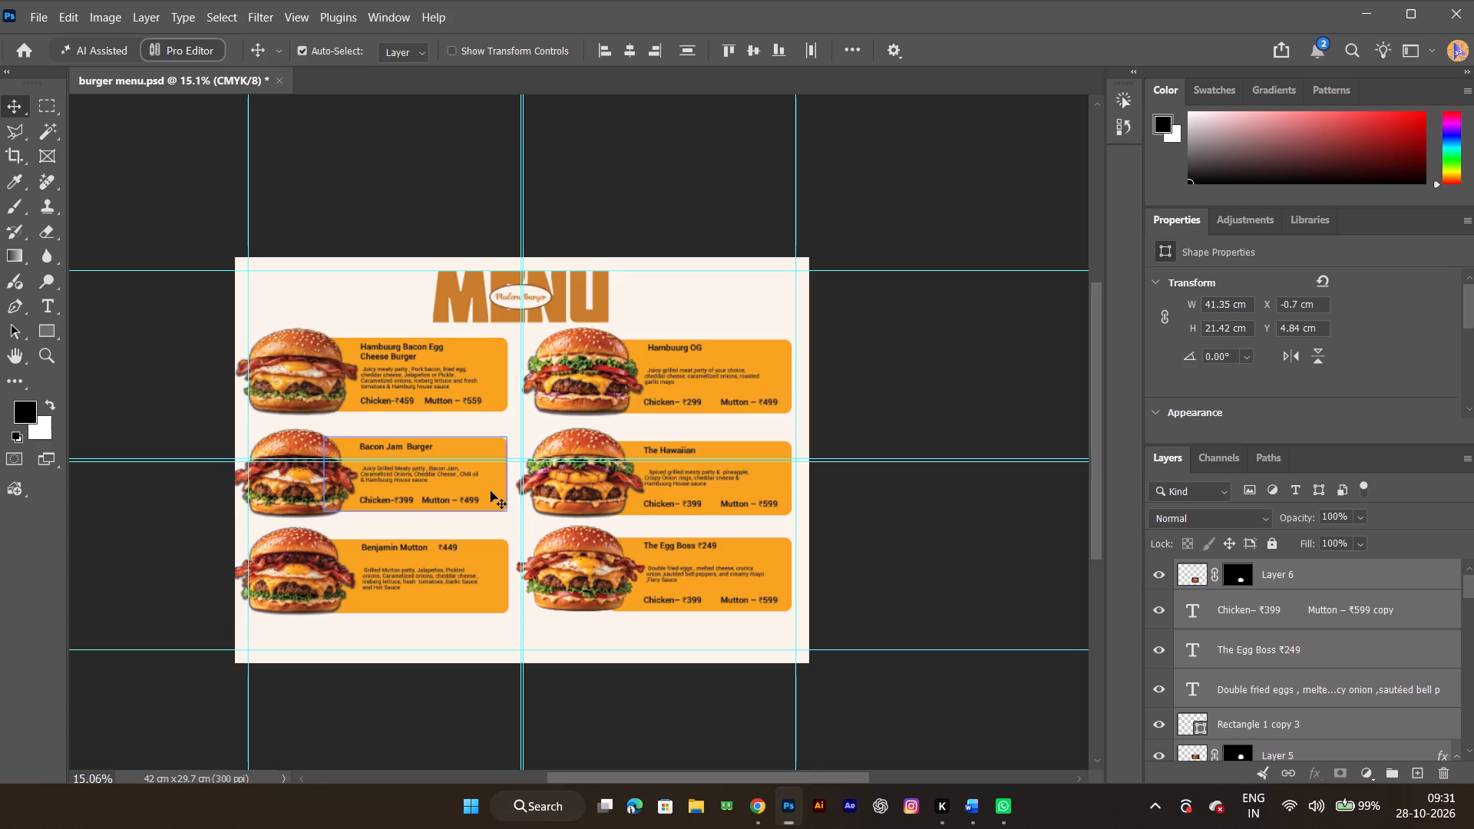
Examine the spacing between the MENU title, the raised menu items and the page margins.
scroll(481, 398, "up", 7, "ctrl+alt")
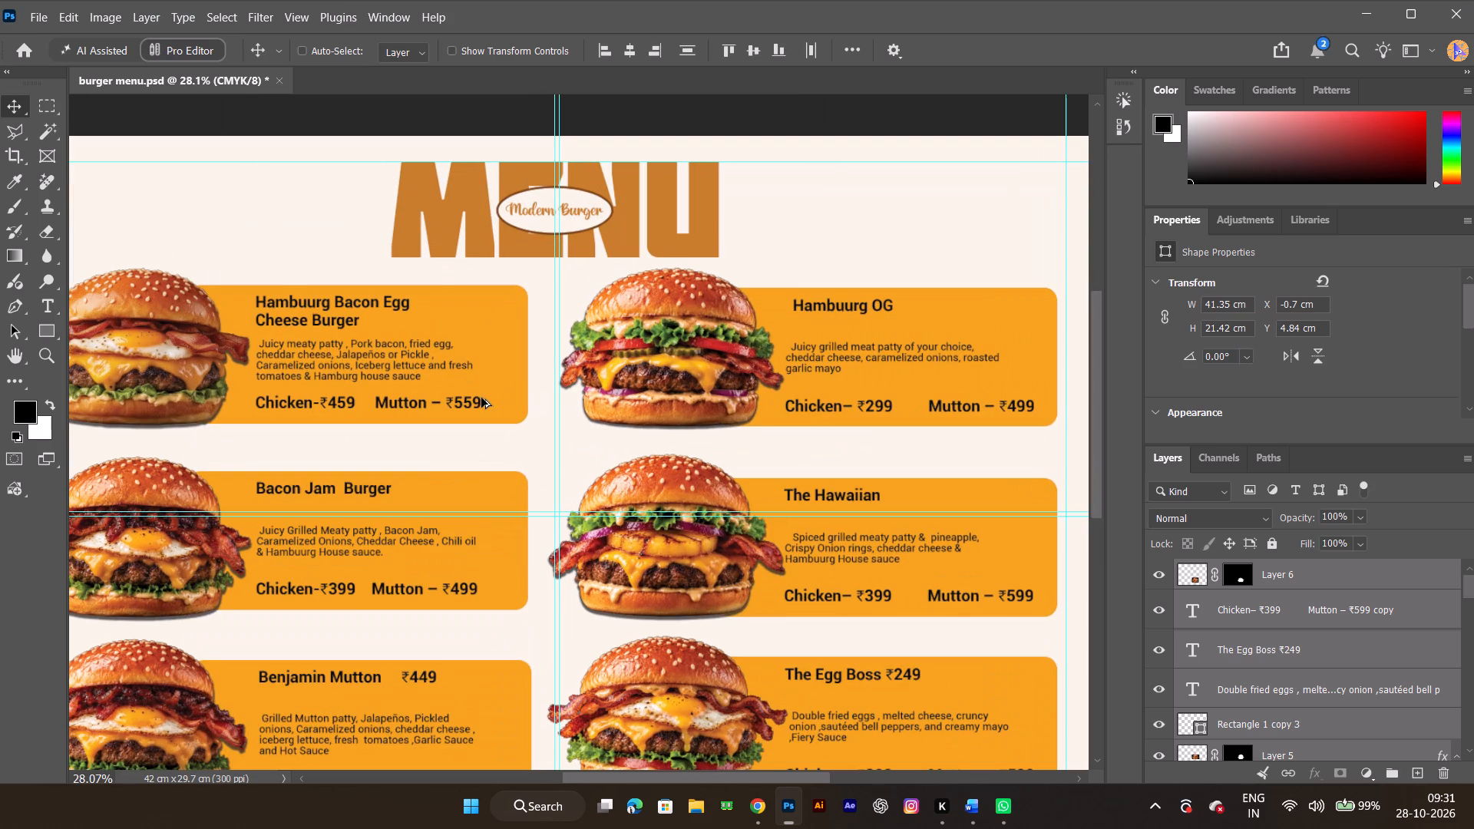
key("space")
key("space")
key("space")
key("space")
key("space")
key("space")
key("space")
key("space")
key("space")
key("space")
key("space")
key("space")
left_click_drag(557, 325, 533, 432)
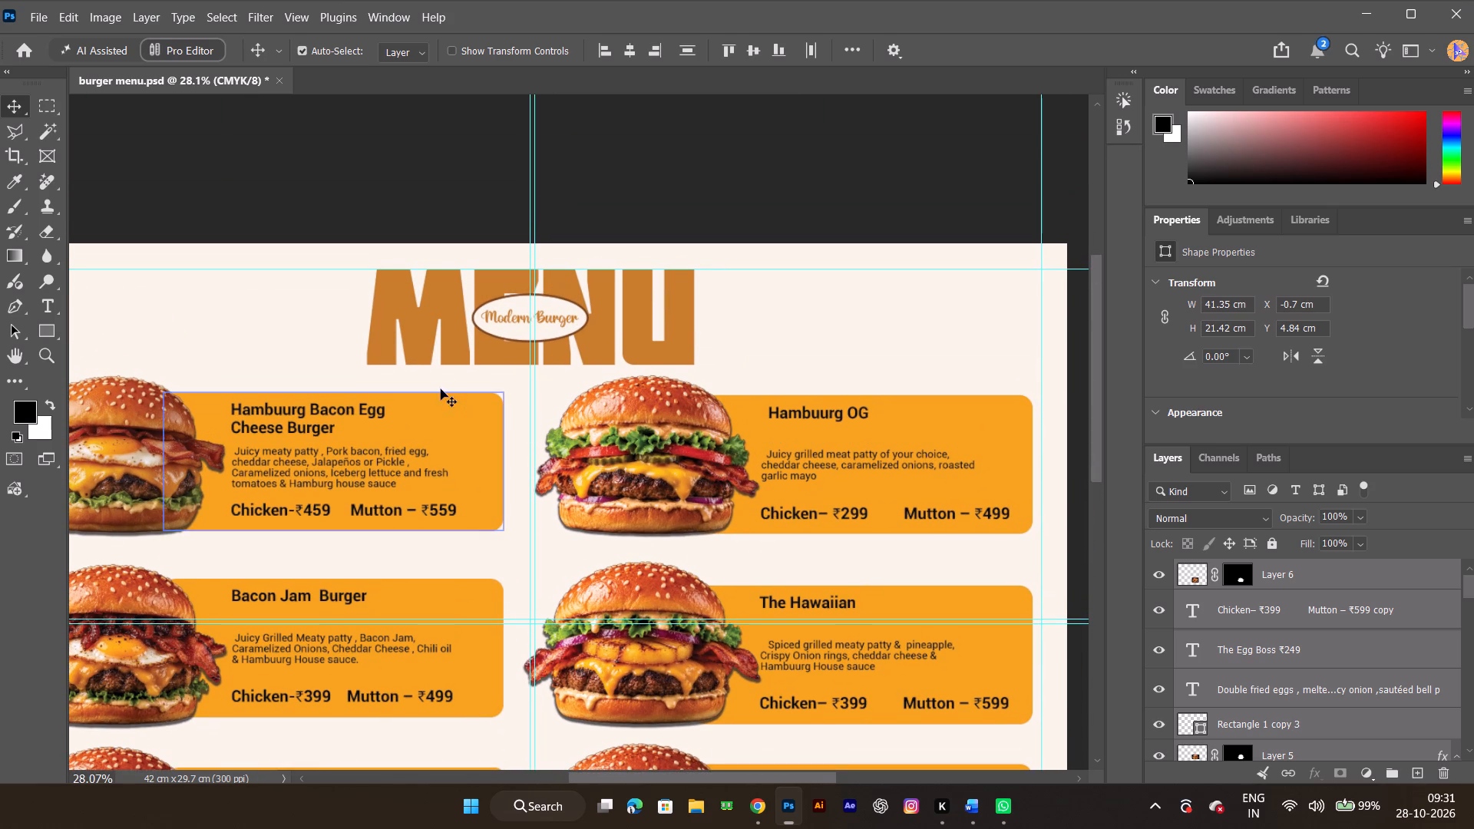
scroll(507, 354, "down", 3, "ctrl+alt")
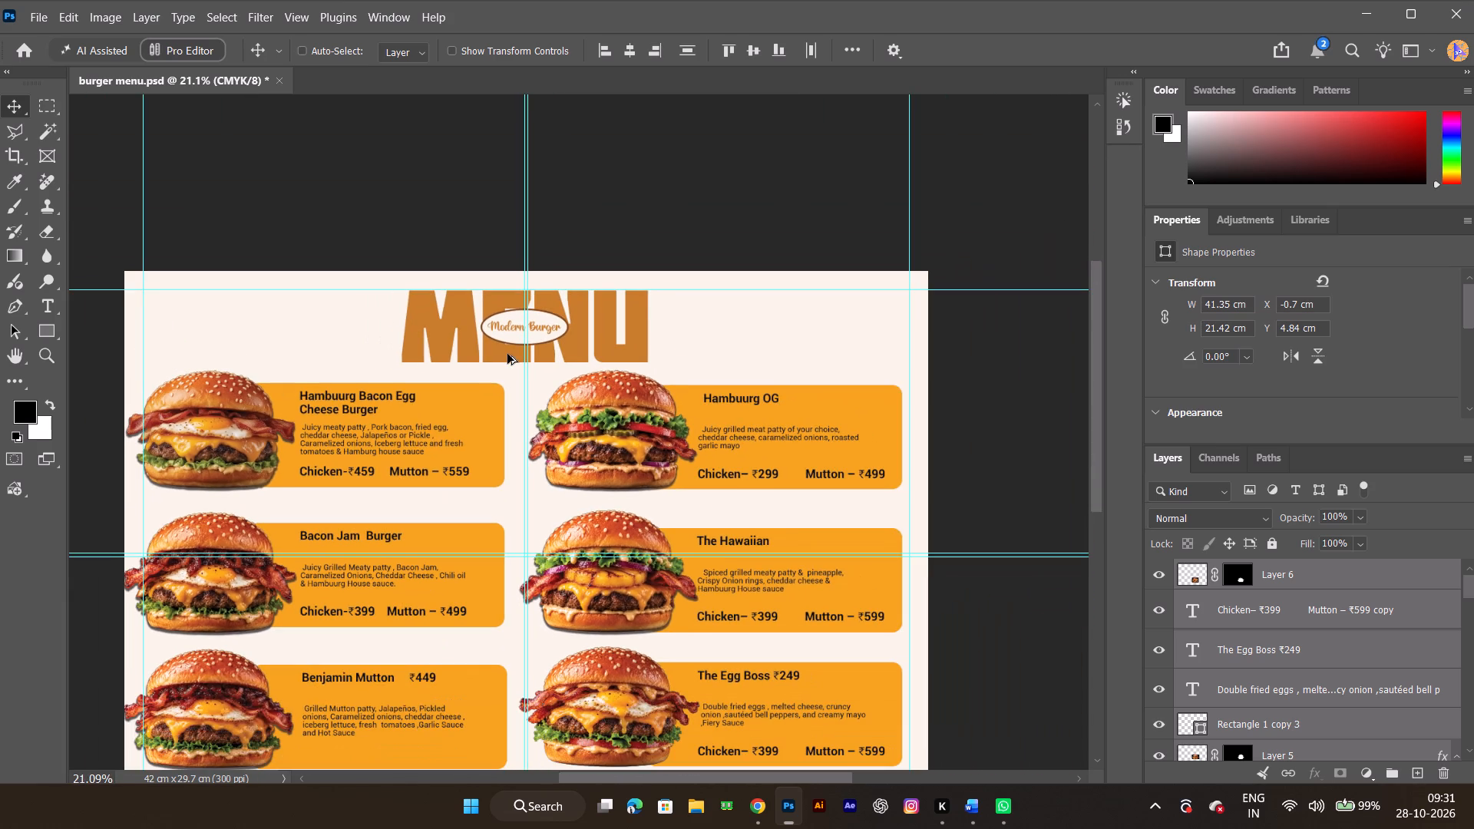
scroll(507, 354, "down", 2, "ctrl+alt")
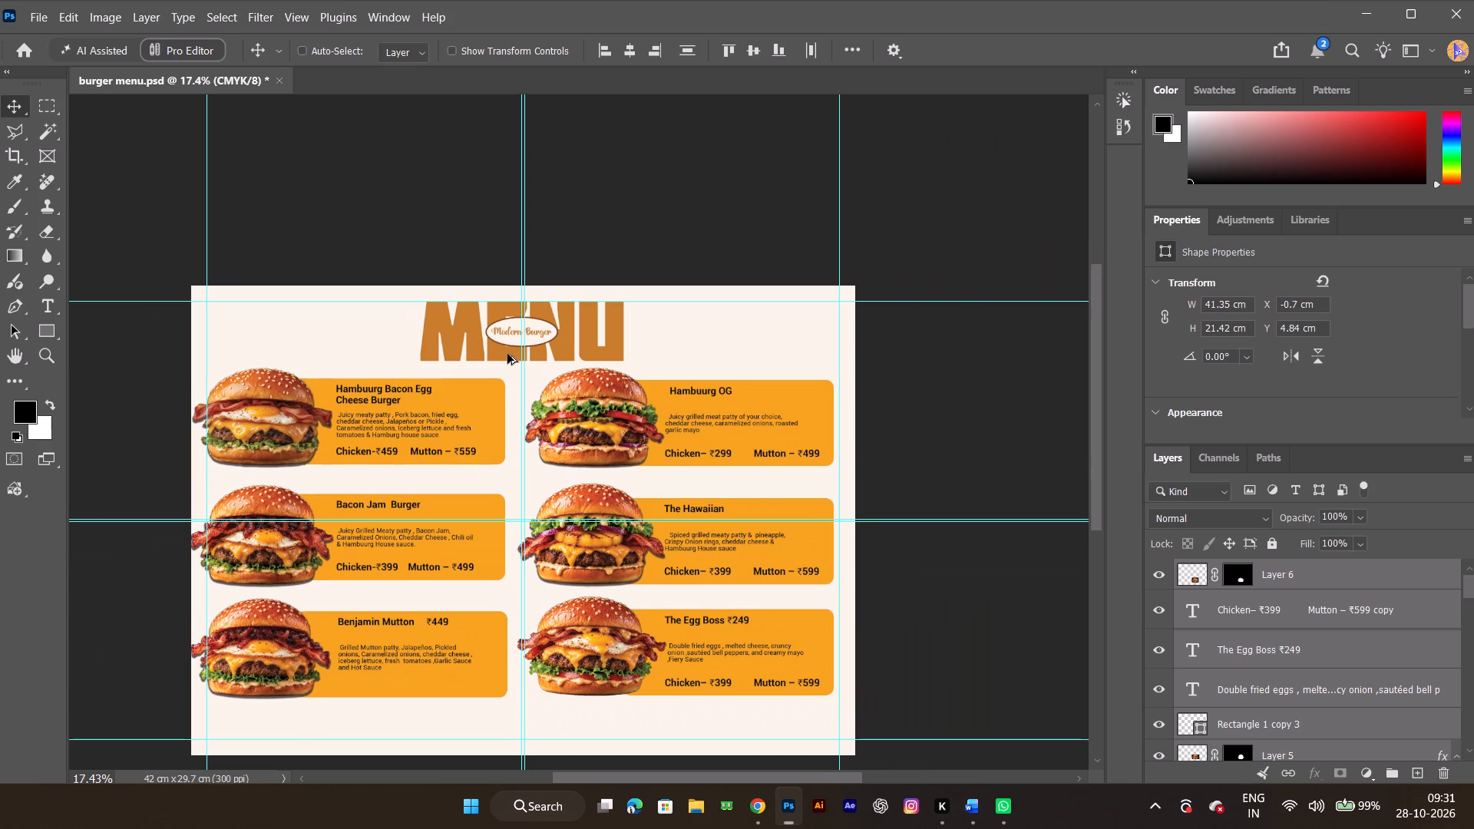
key("space")
key("space")
key("space")
key("space")
key("space")
key("space")
key("space")
left_click_drag(593, 419, 623, 320)
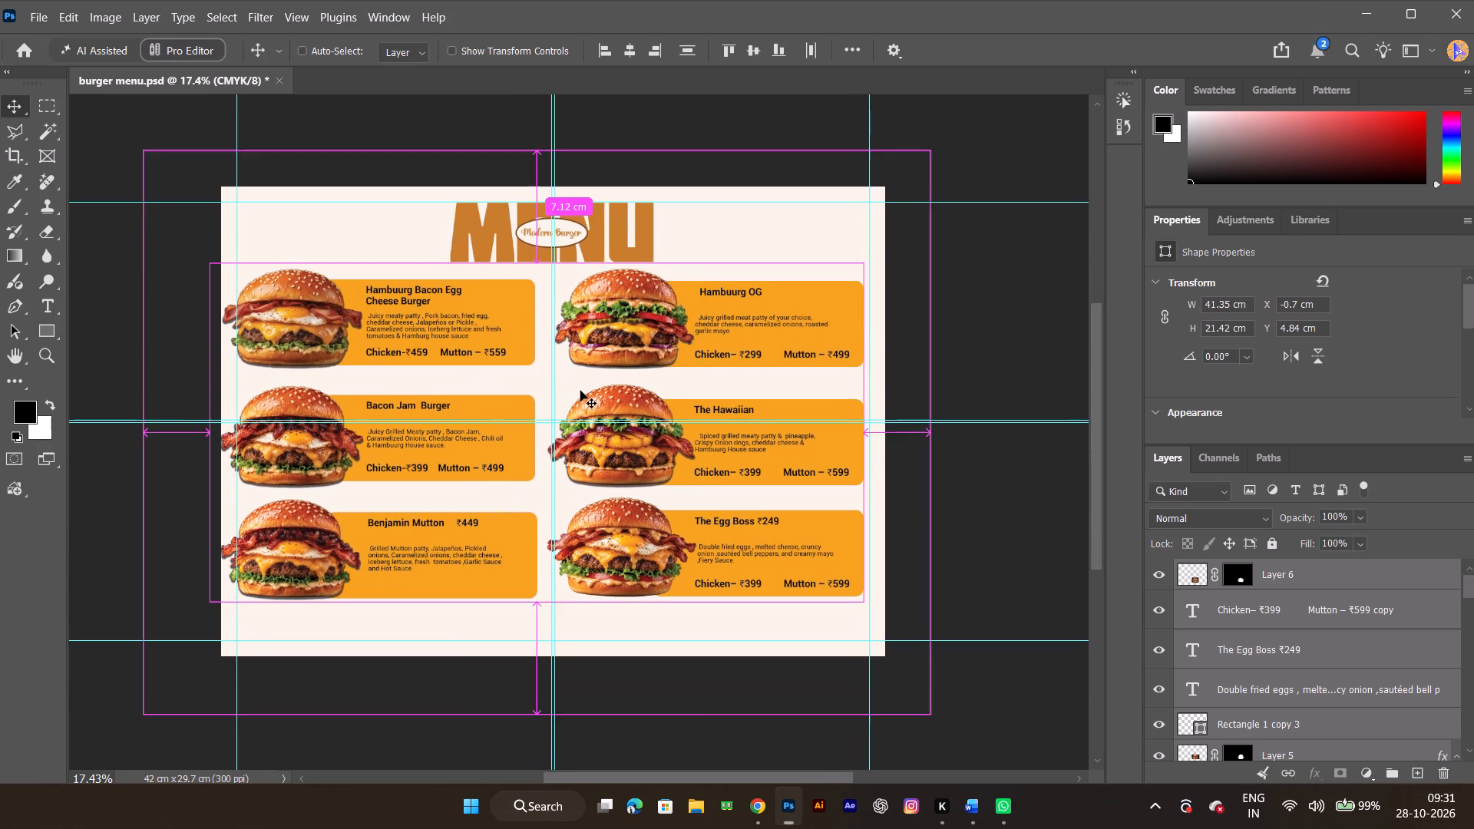
scroll(580, 393, "up", 6, "ctrl+alt")
scroll(580, 393, "down", 6, "ctrl+alt")
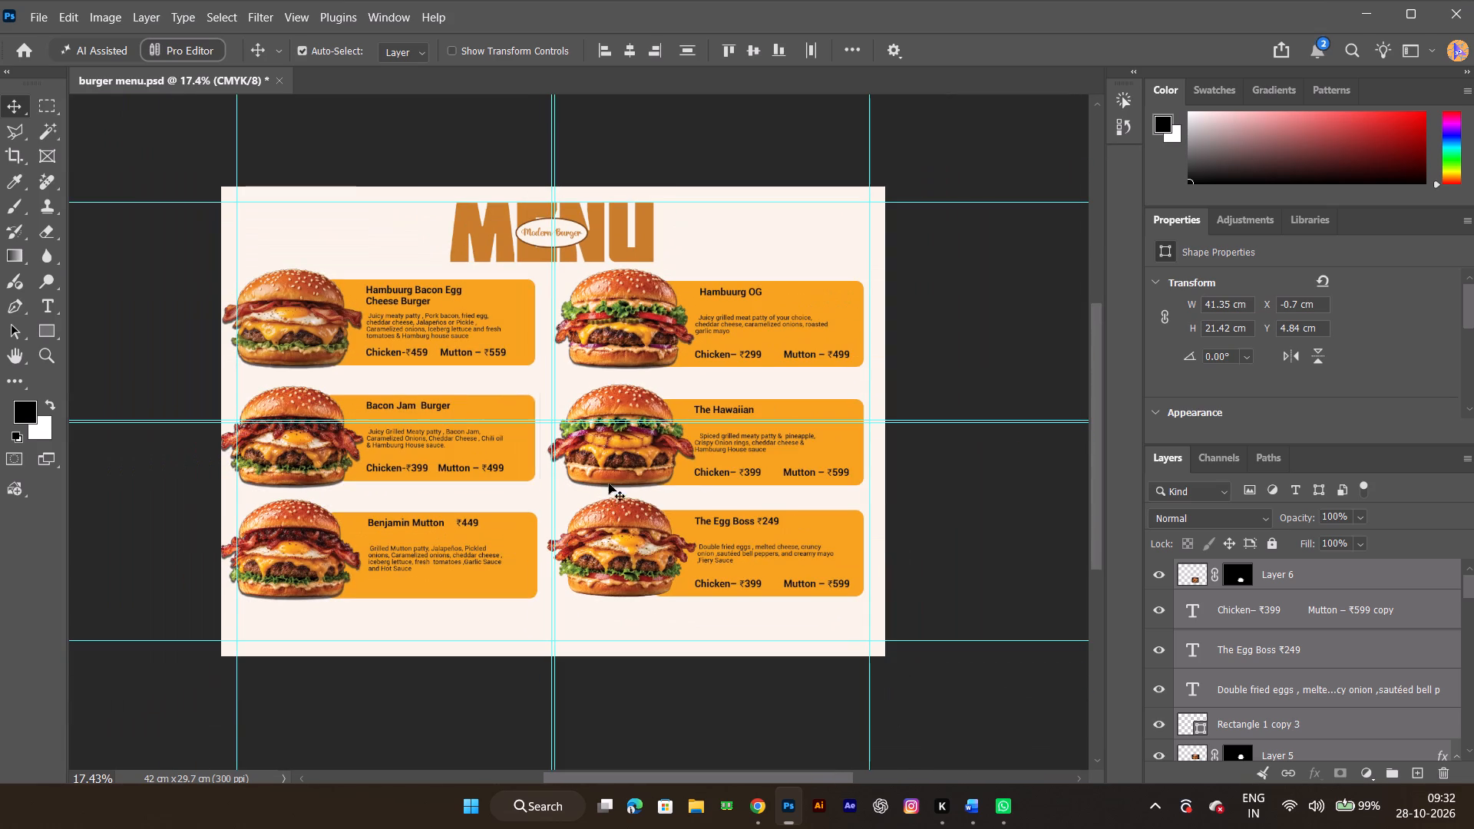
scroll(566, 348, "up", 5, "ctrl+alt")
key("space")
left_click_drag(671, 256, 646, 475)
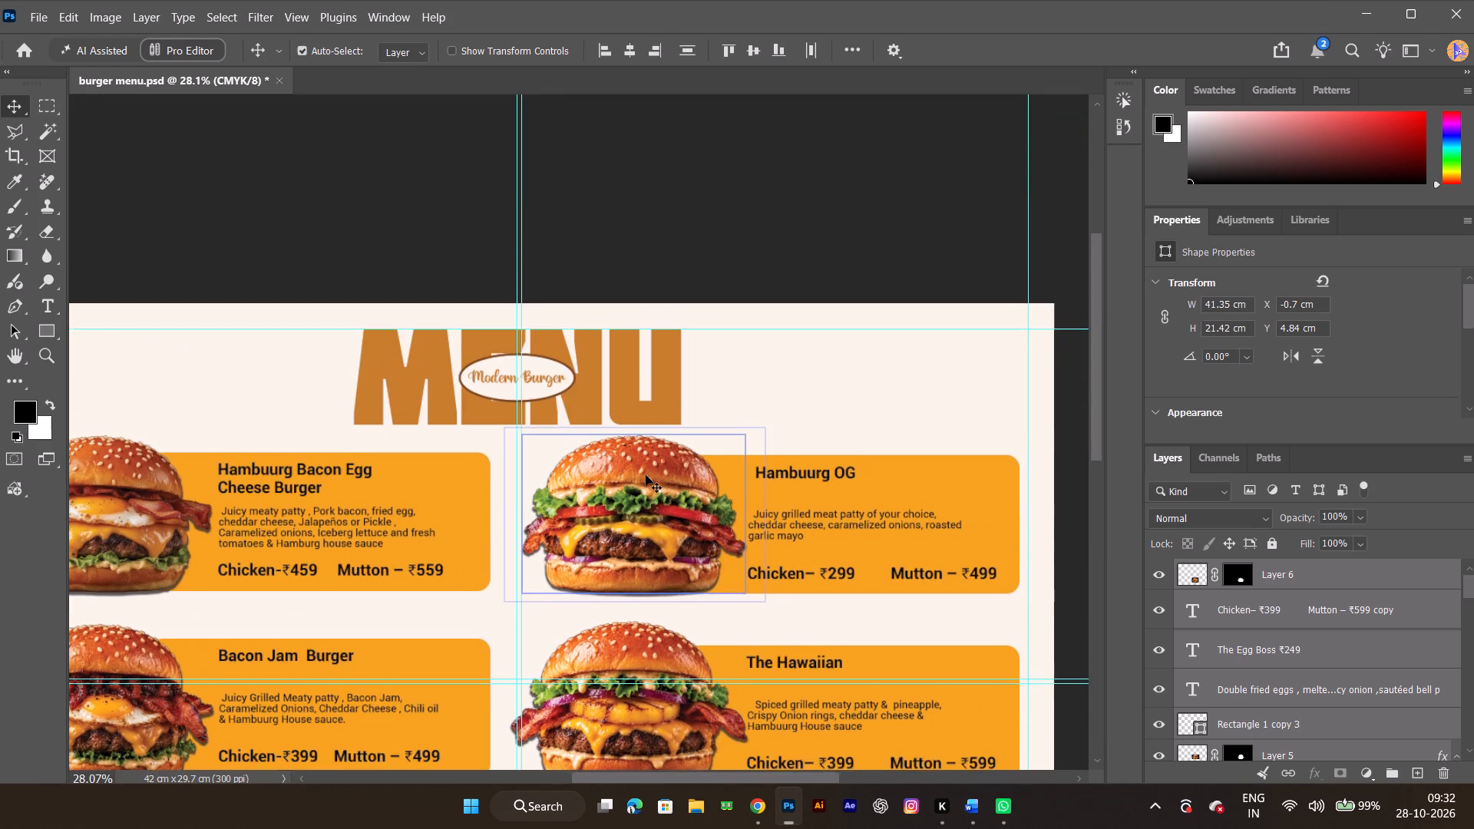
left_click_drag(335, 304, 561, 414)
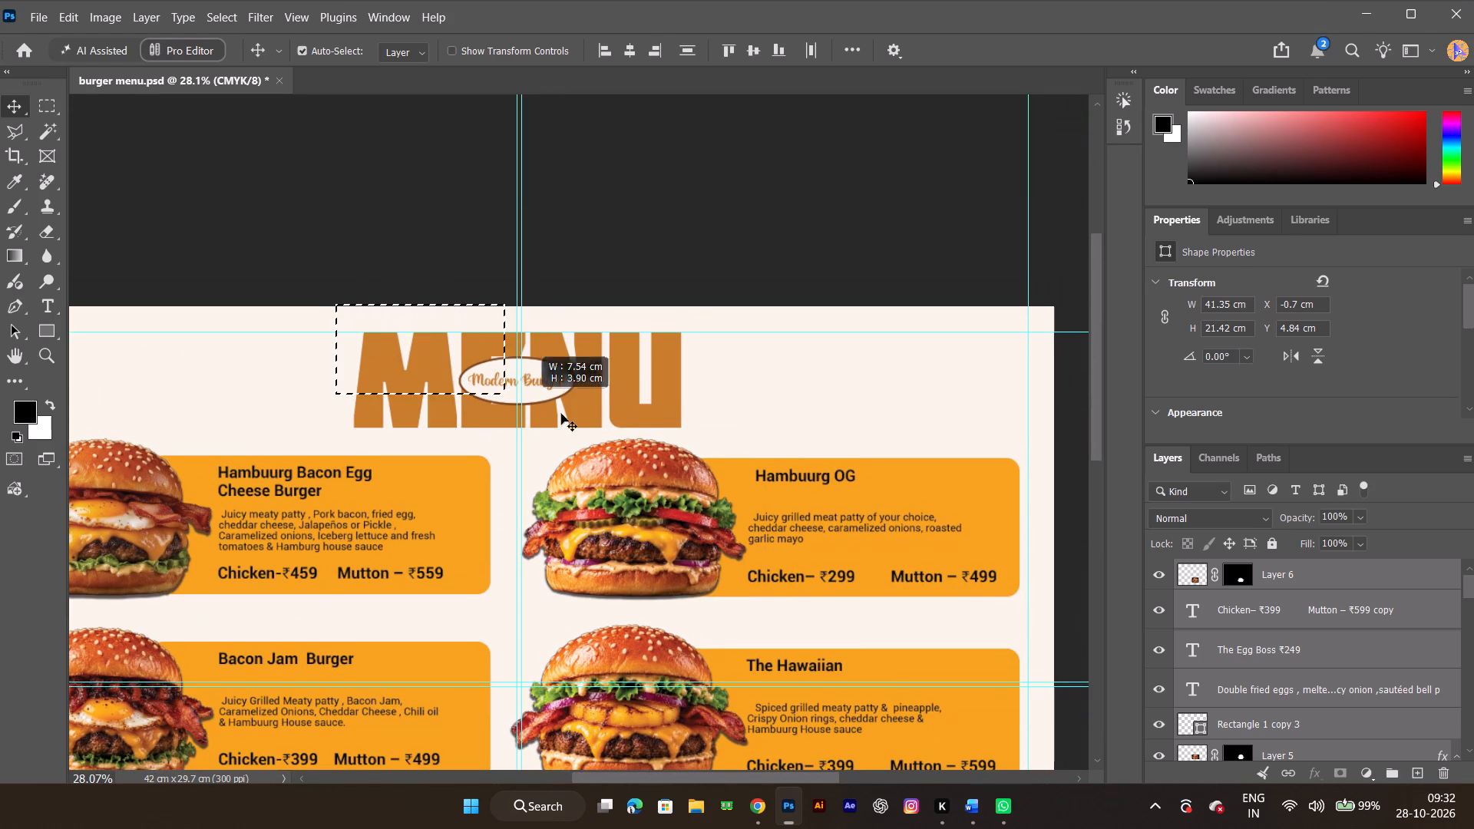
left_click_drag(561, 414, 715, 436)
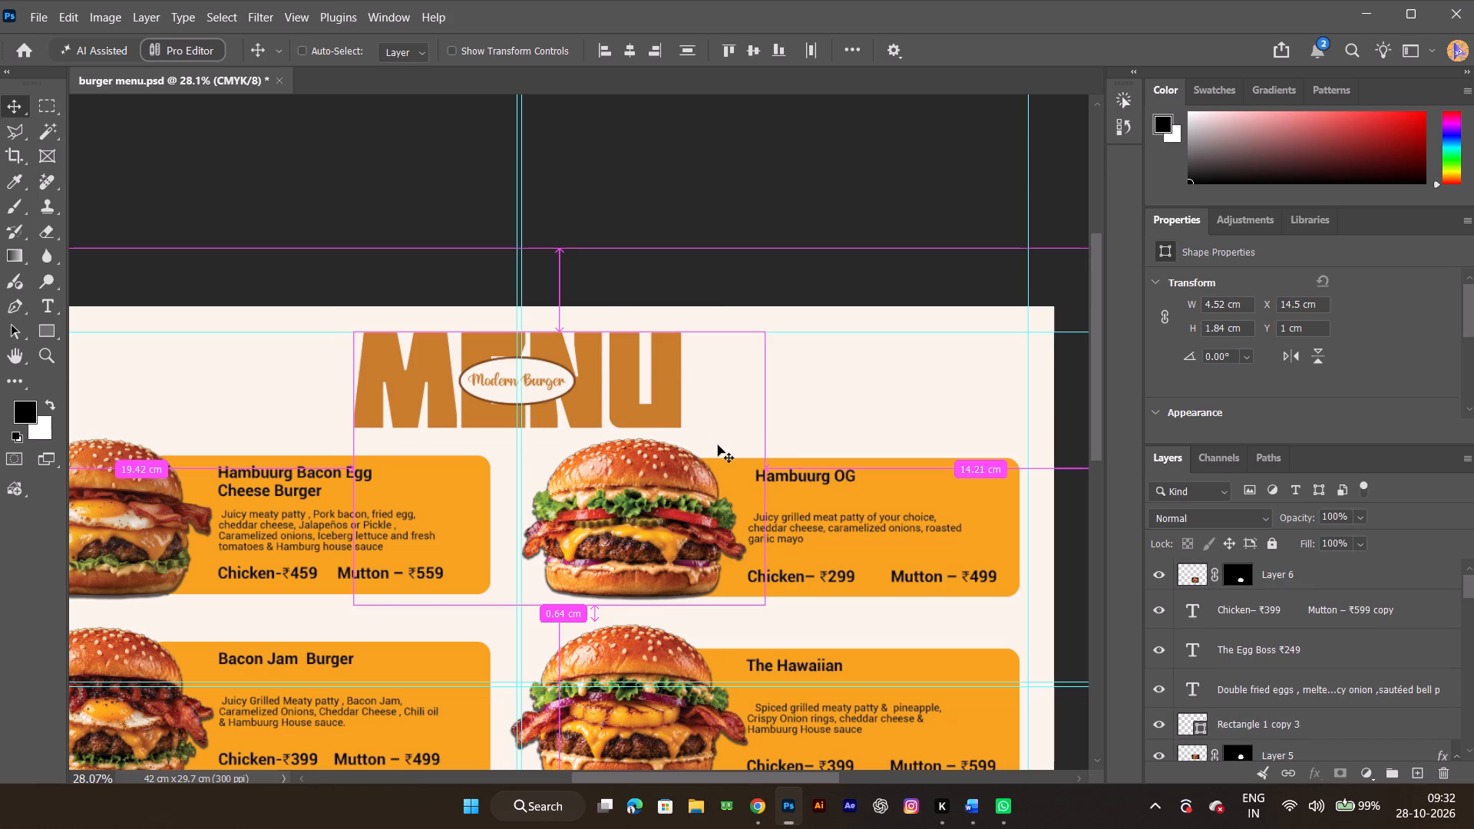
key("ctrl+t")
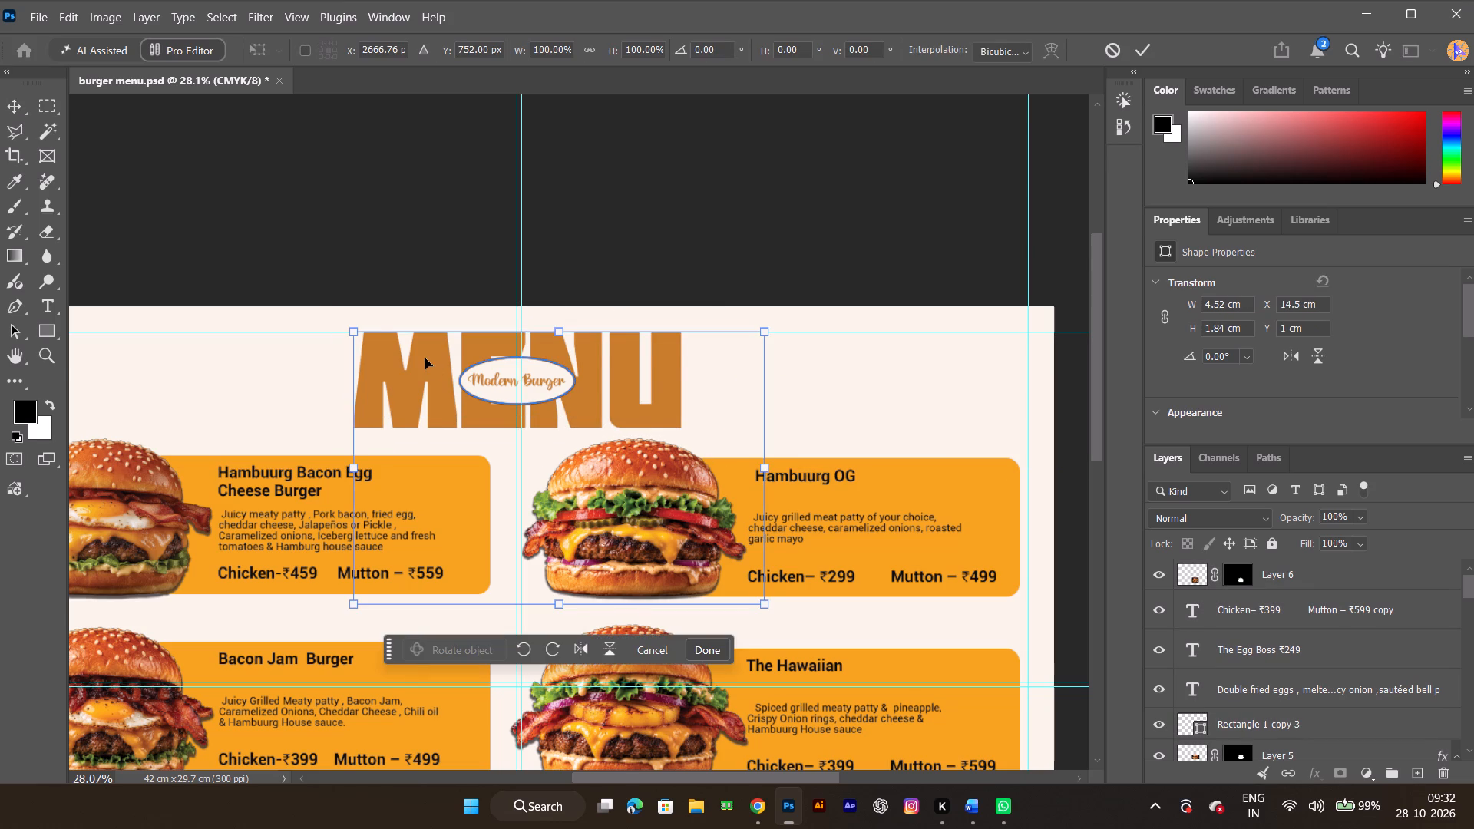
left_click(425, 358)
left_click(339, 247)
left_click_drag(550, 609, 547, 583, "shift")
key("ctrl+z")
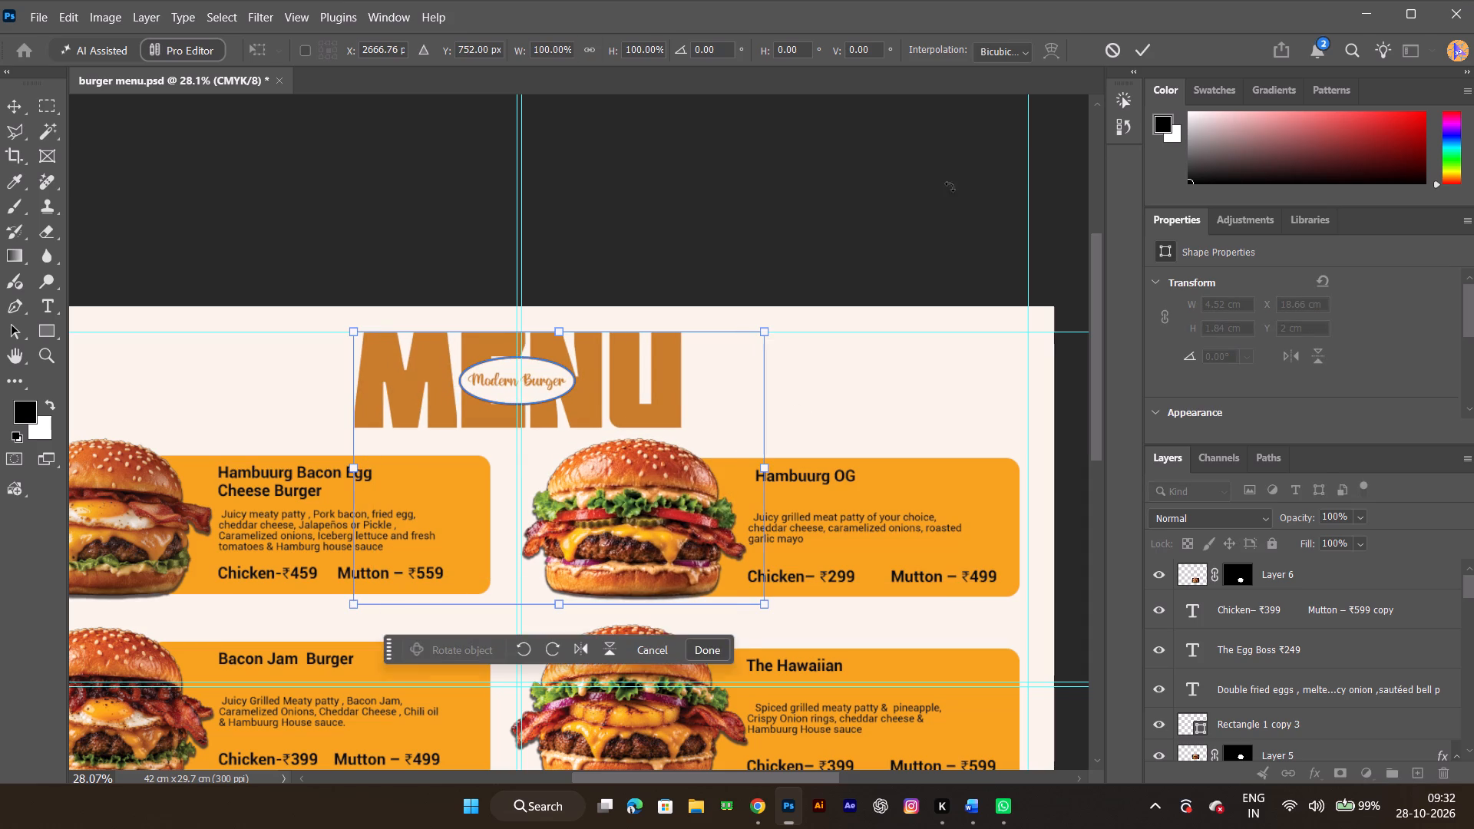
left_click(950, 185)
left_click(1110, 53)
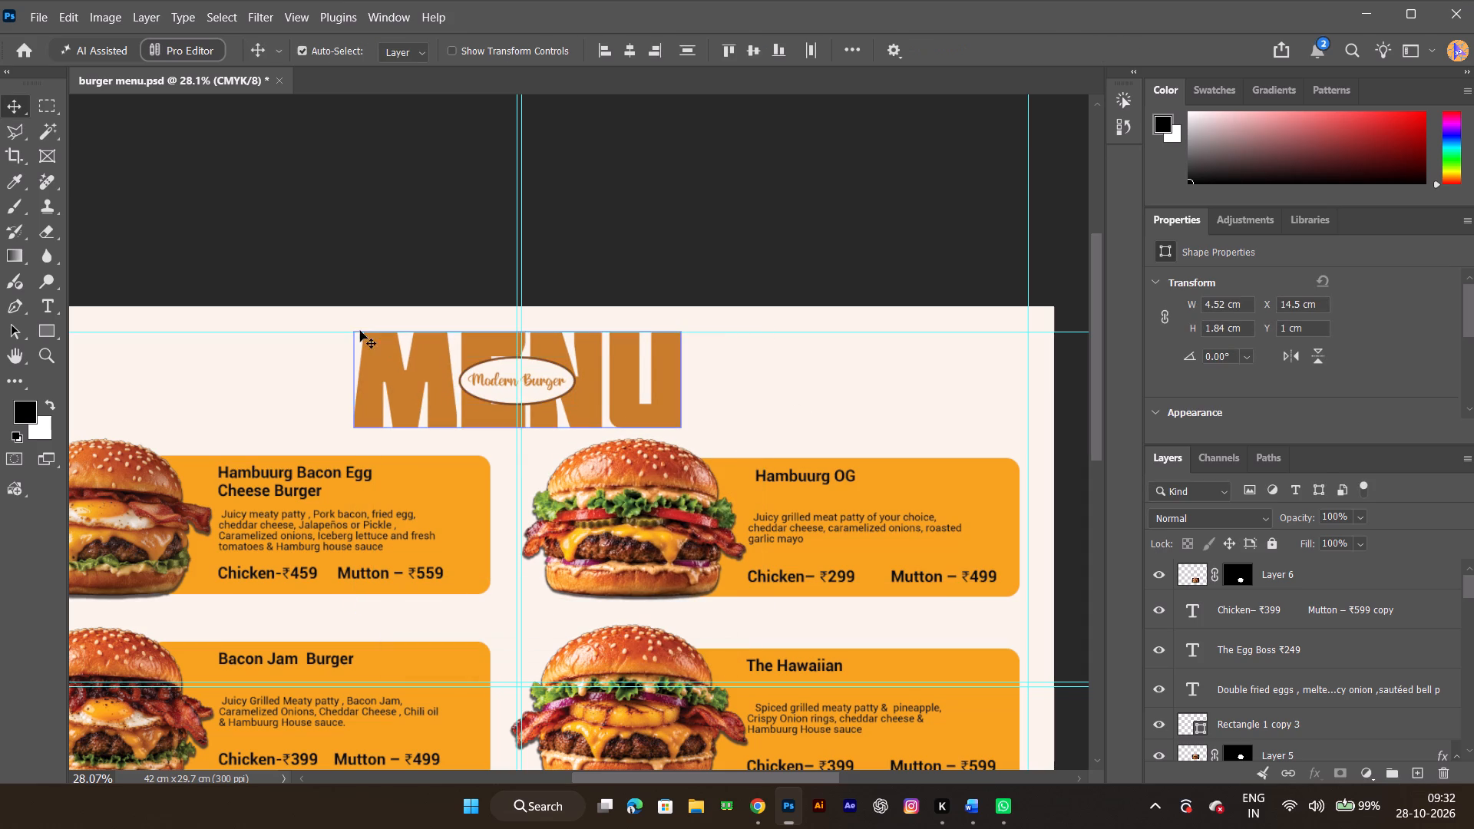
Scale the MENU title and its Modern Burger badge together proportionally to about 68%, keeping them centred against the top margin guide.
left_click_drag(340, 301, 694, 401)
key("ctrl+t")
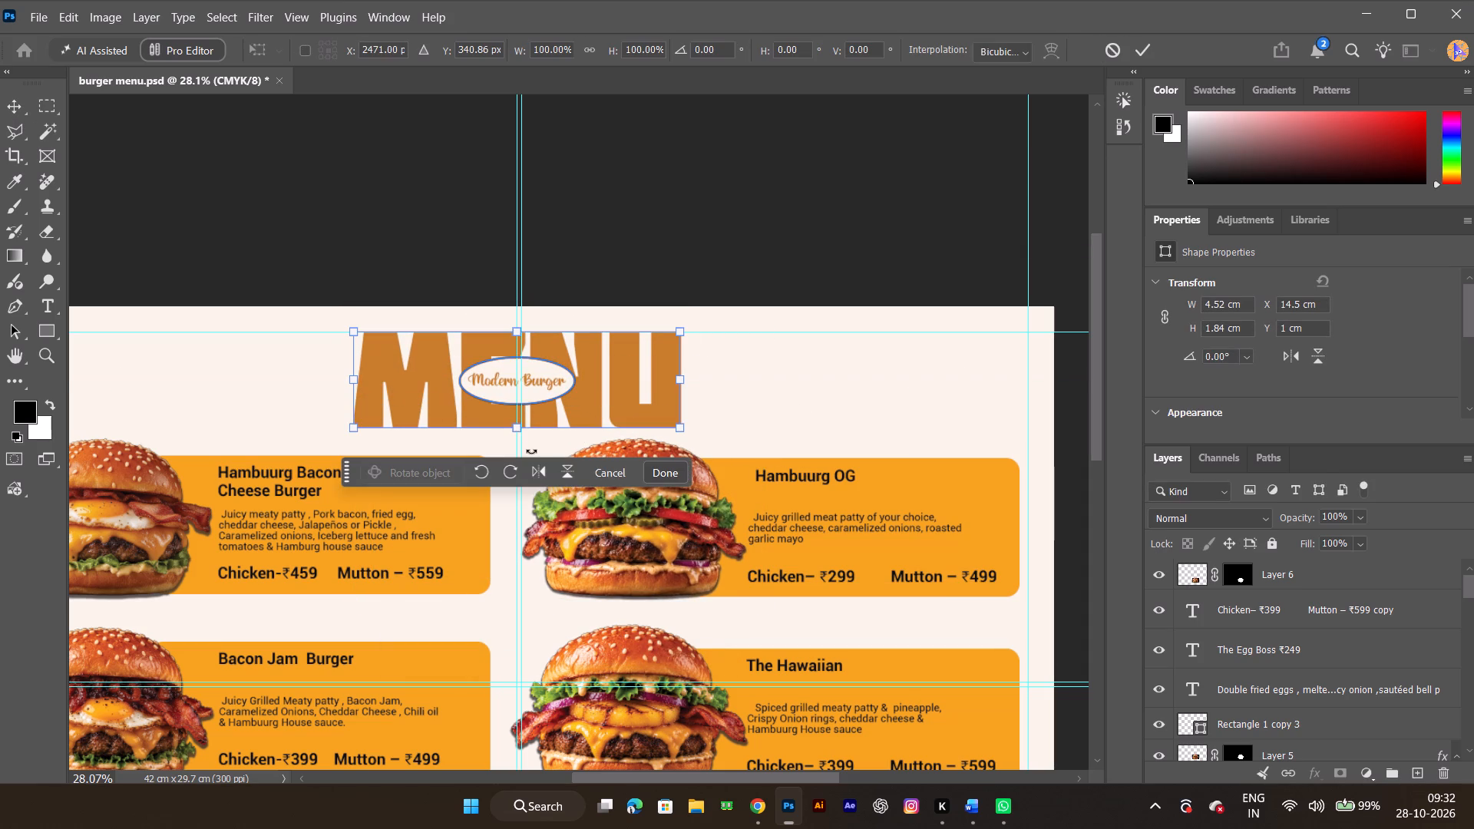
left_click_drag(524, 432, 524, 414, "shift")
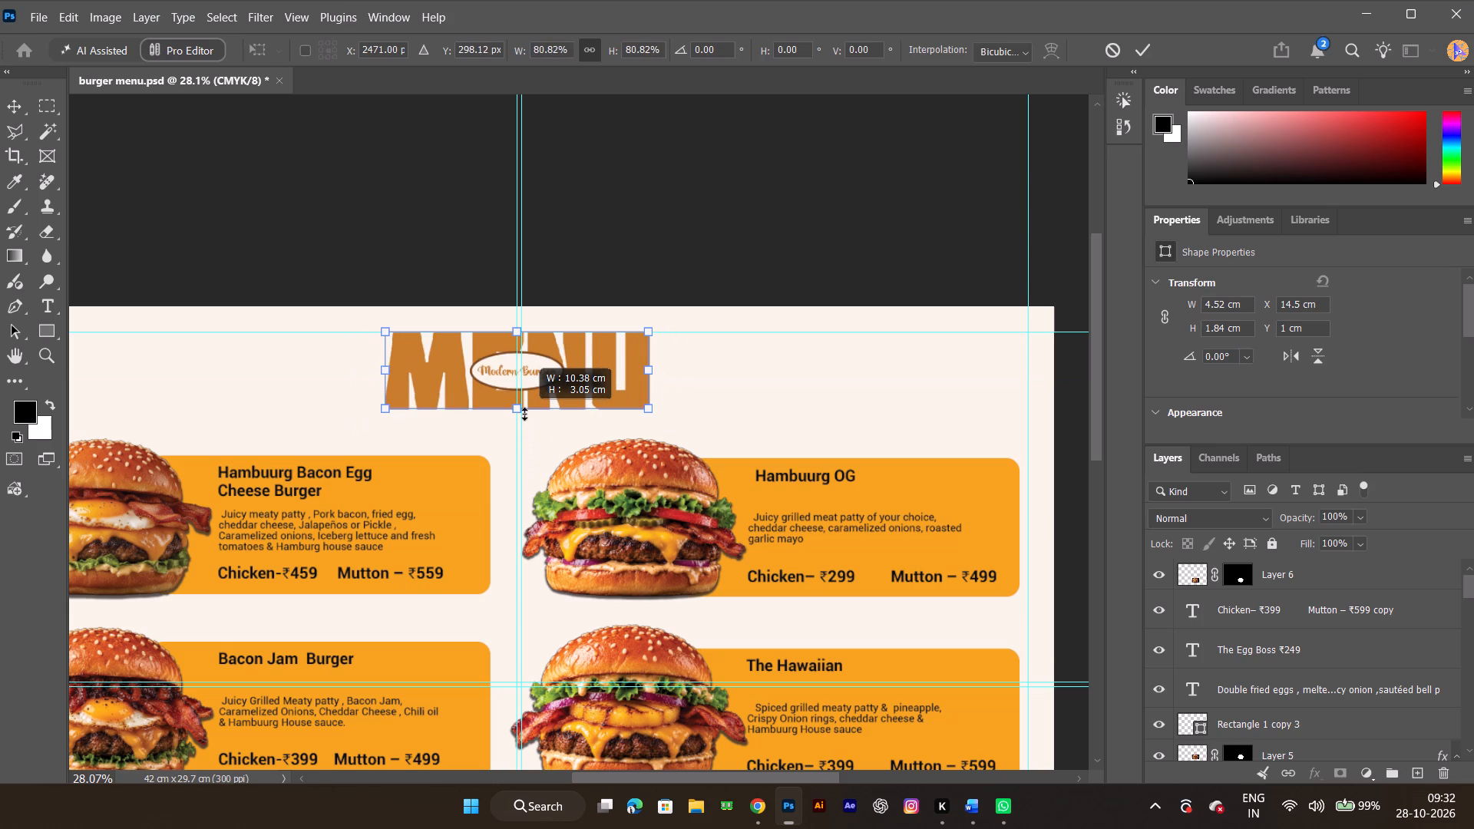
left_click_drag(524, 414, 527, 401, "shift")
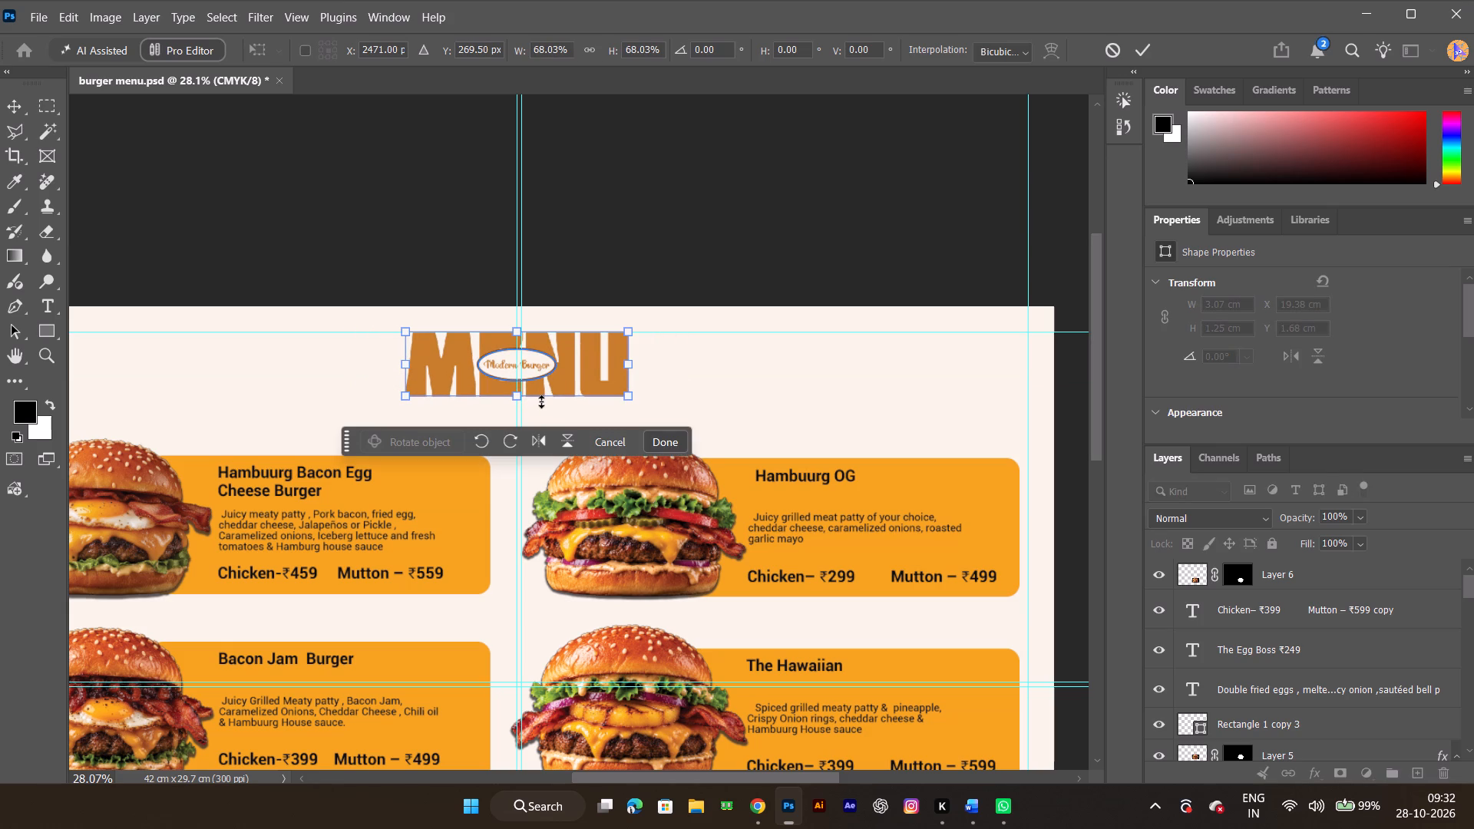
key("Return")
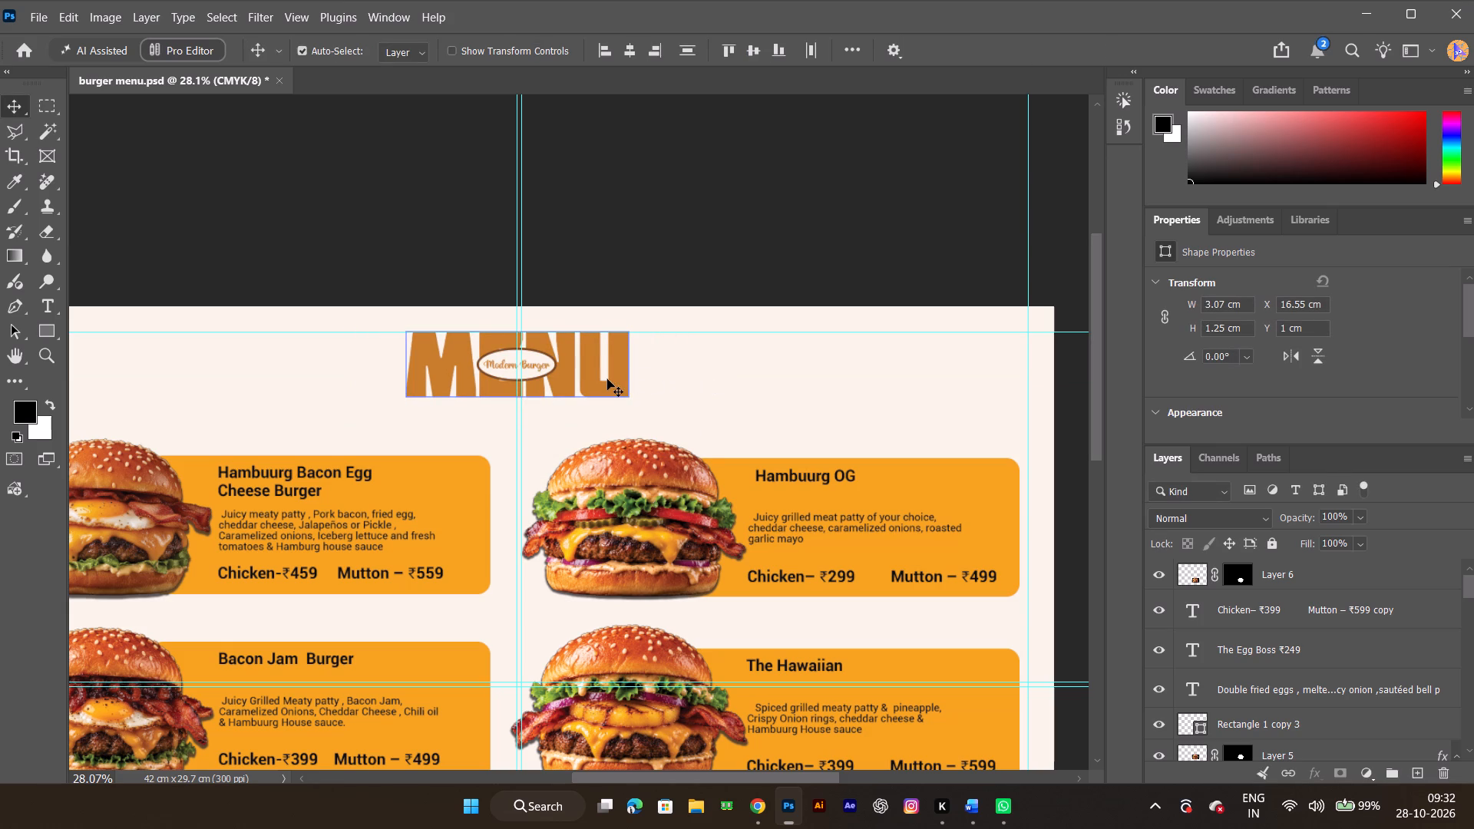
left_click(623, 372)
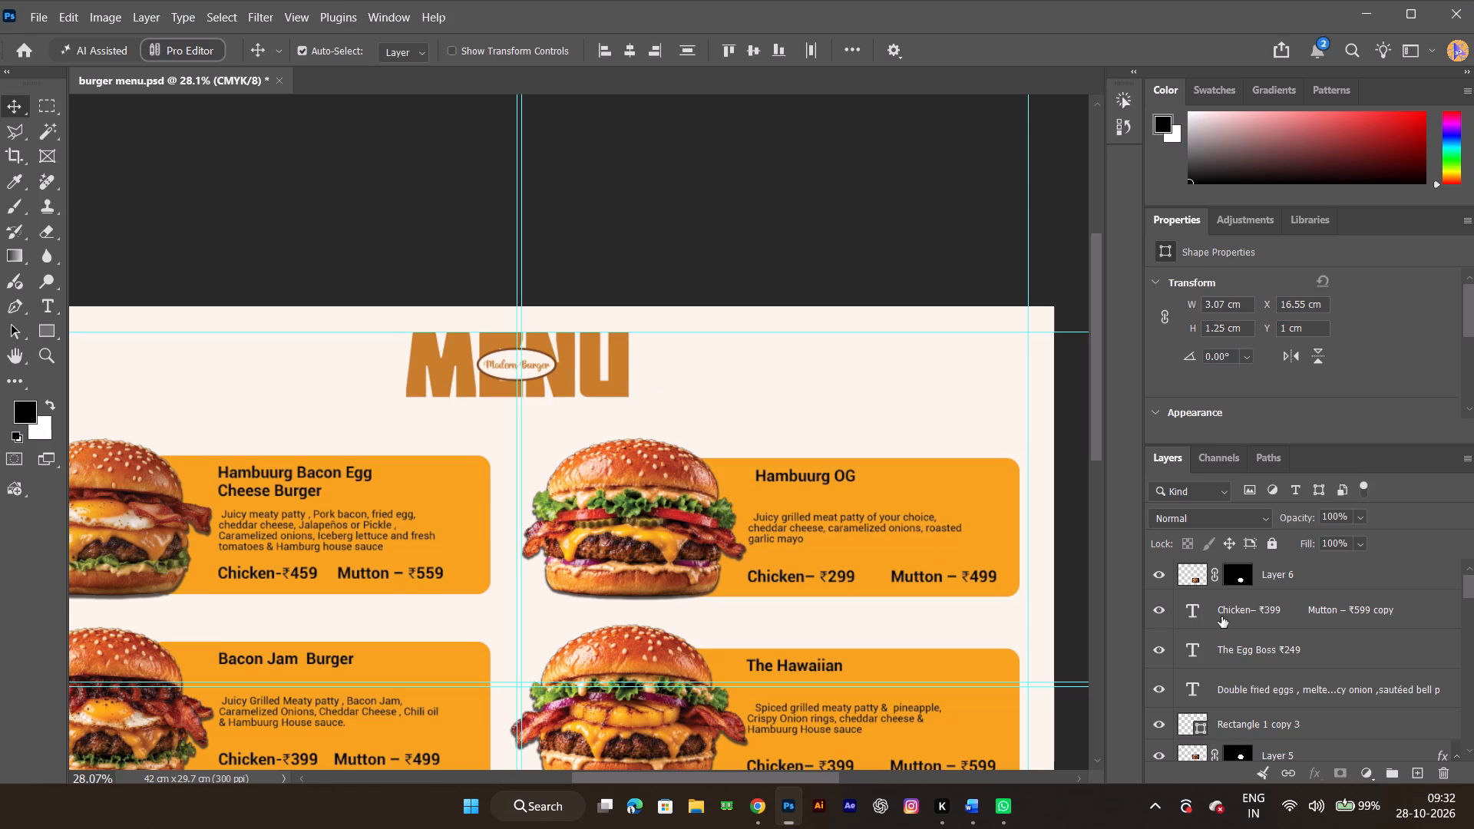
Copy the drop shadow effect from the Layer 3 burger image to the Modern Burger text layer.
scroll(1340, 669, "down", 13)
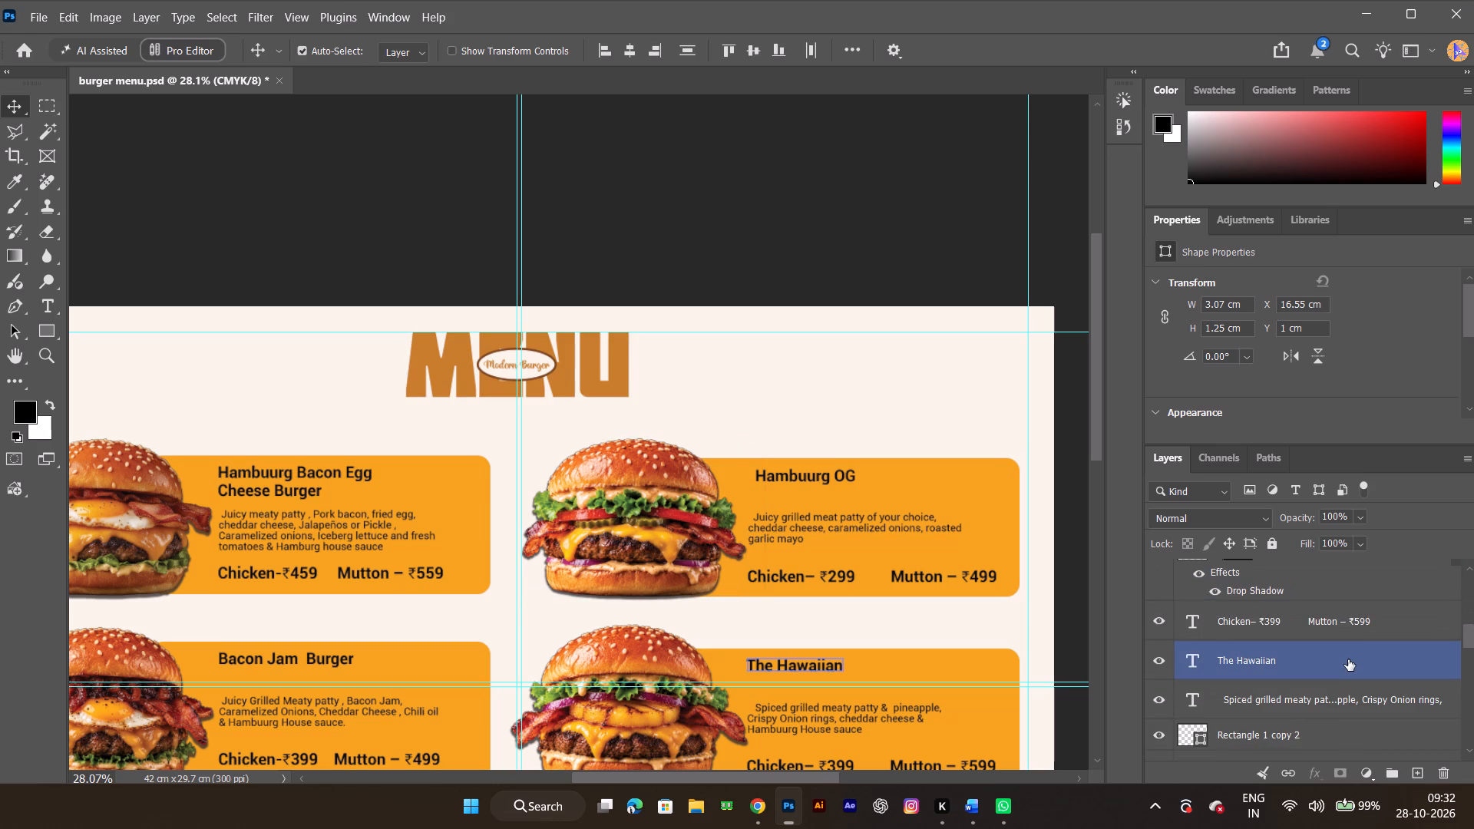
scroll(1353, 664, "down", 6)
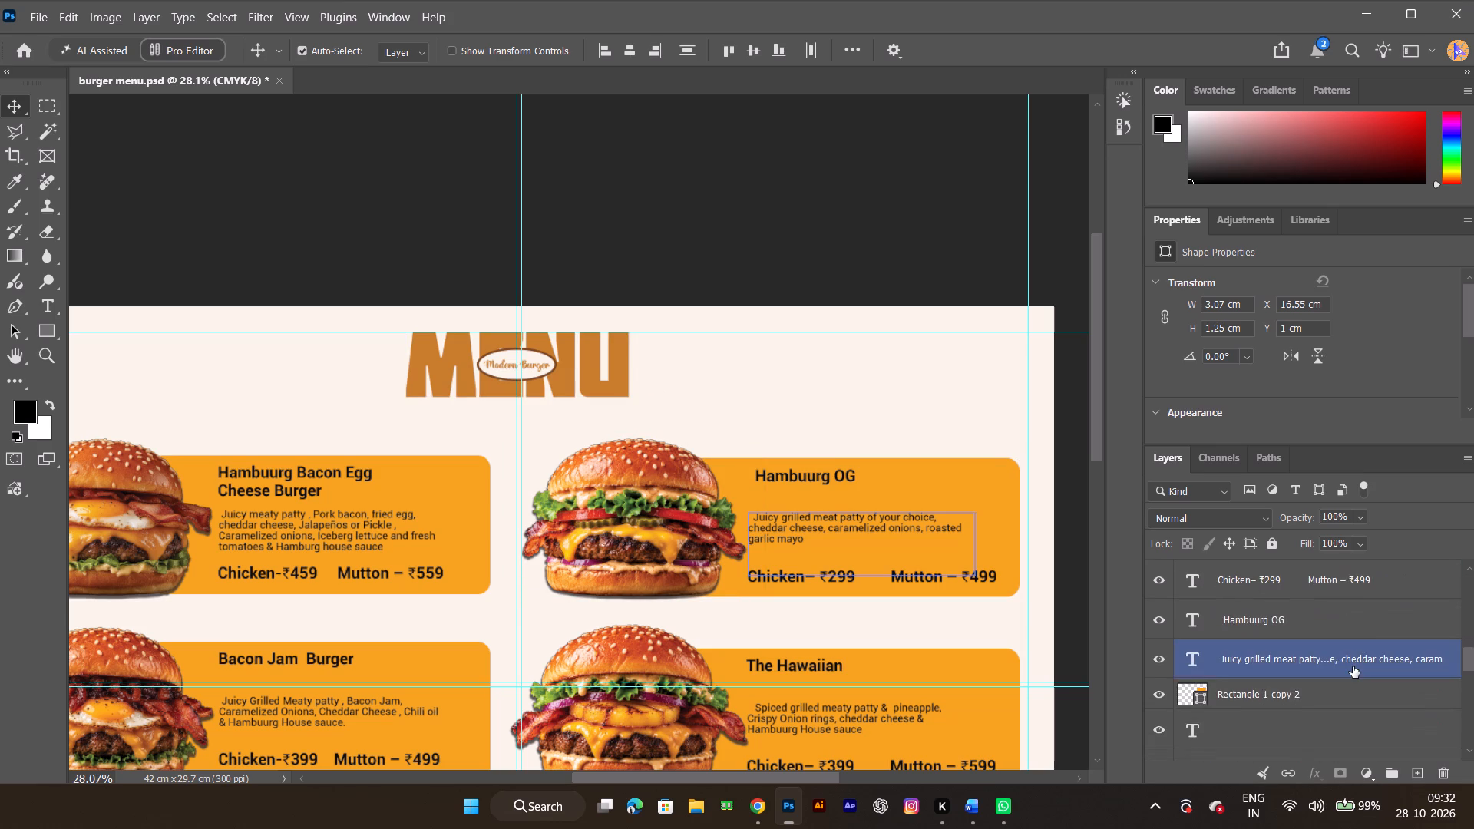
scroll(1353, 666, "down", 14)
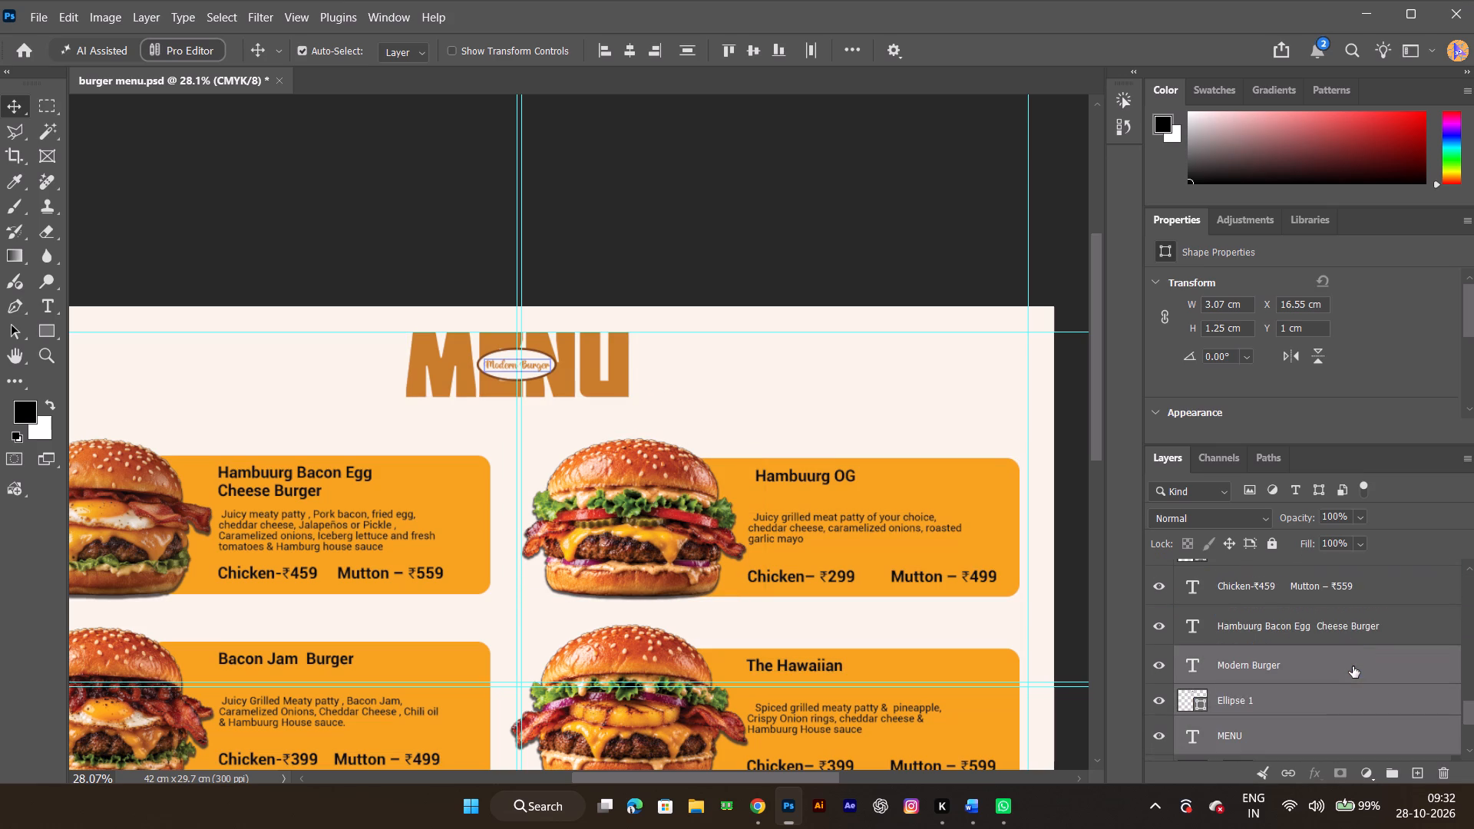
left_click(1353, 666)
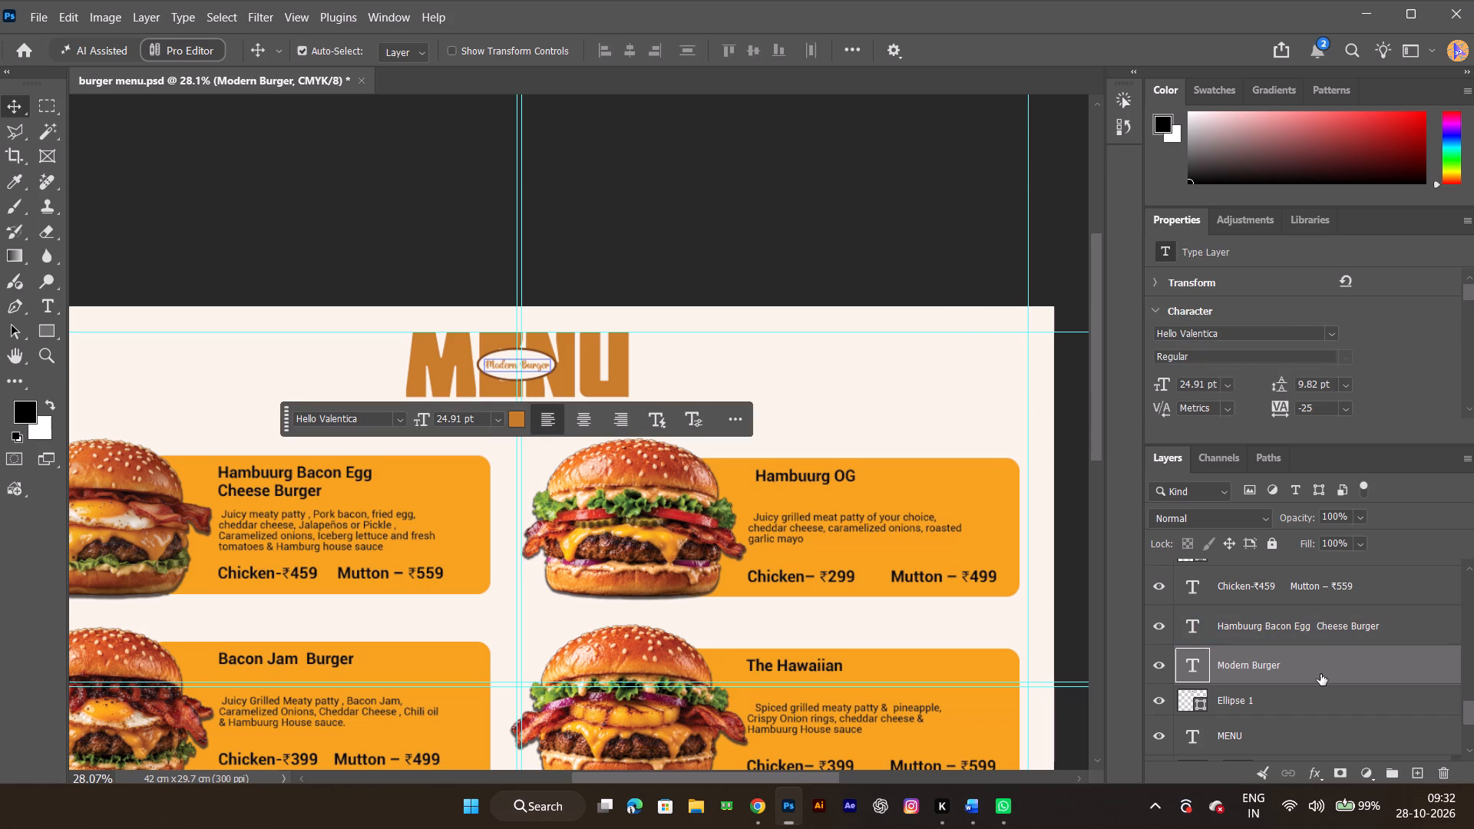
scroll(1320, 674, "up", 11)
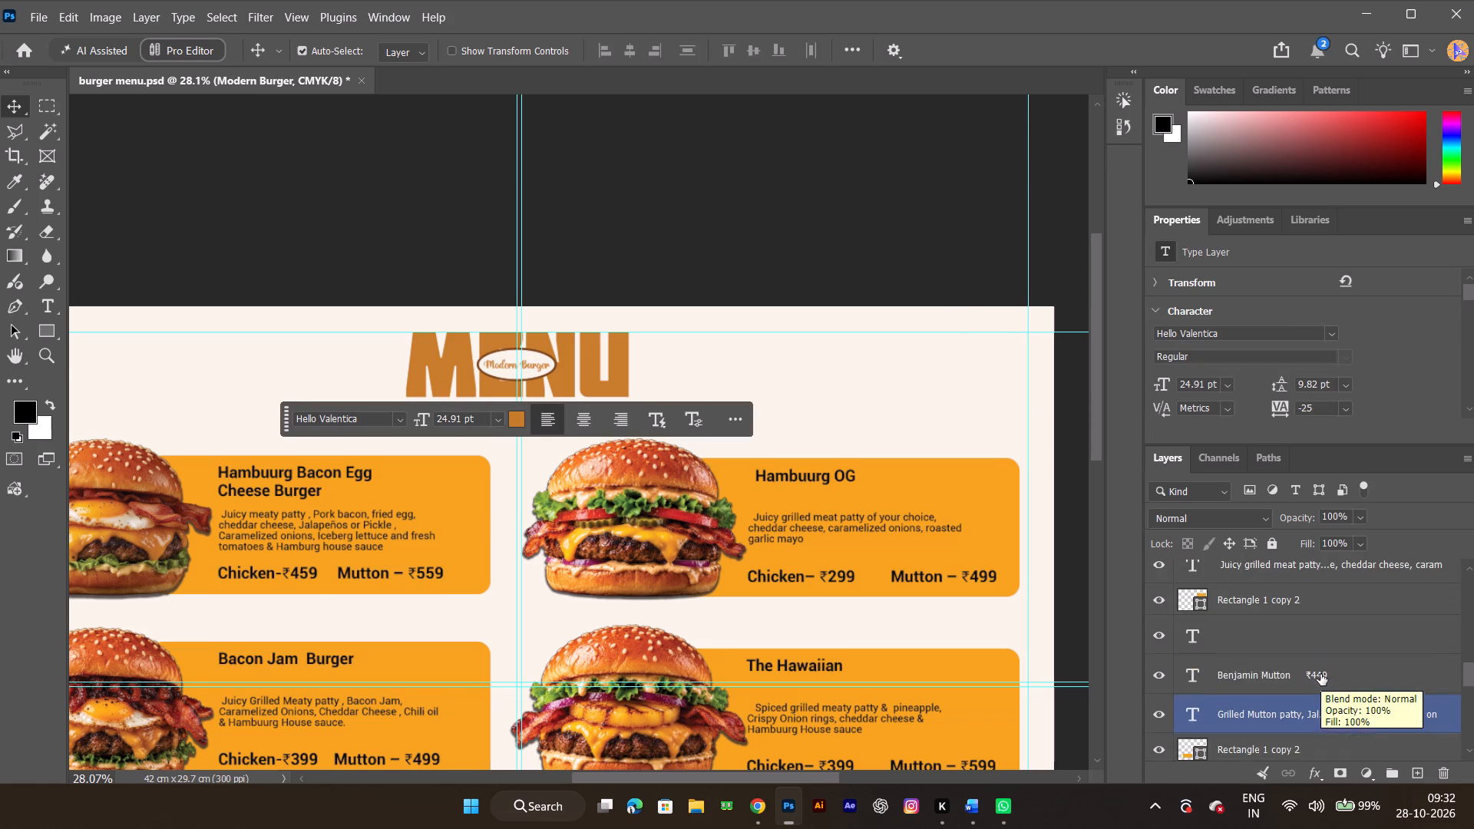
scroll(1320, 674, "up", 13)
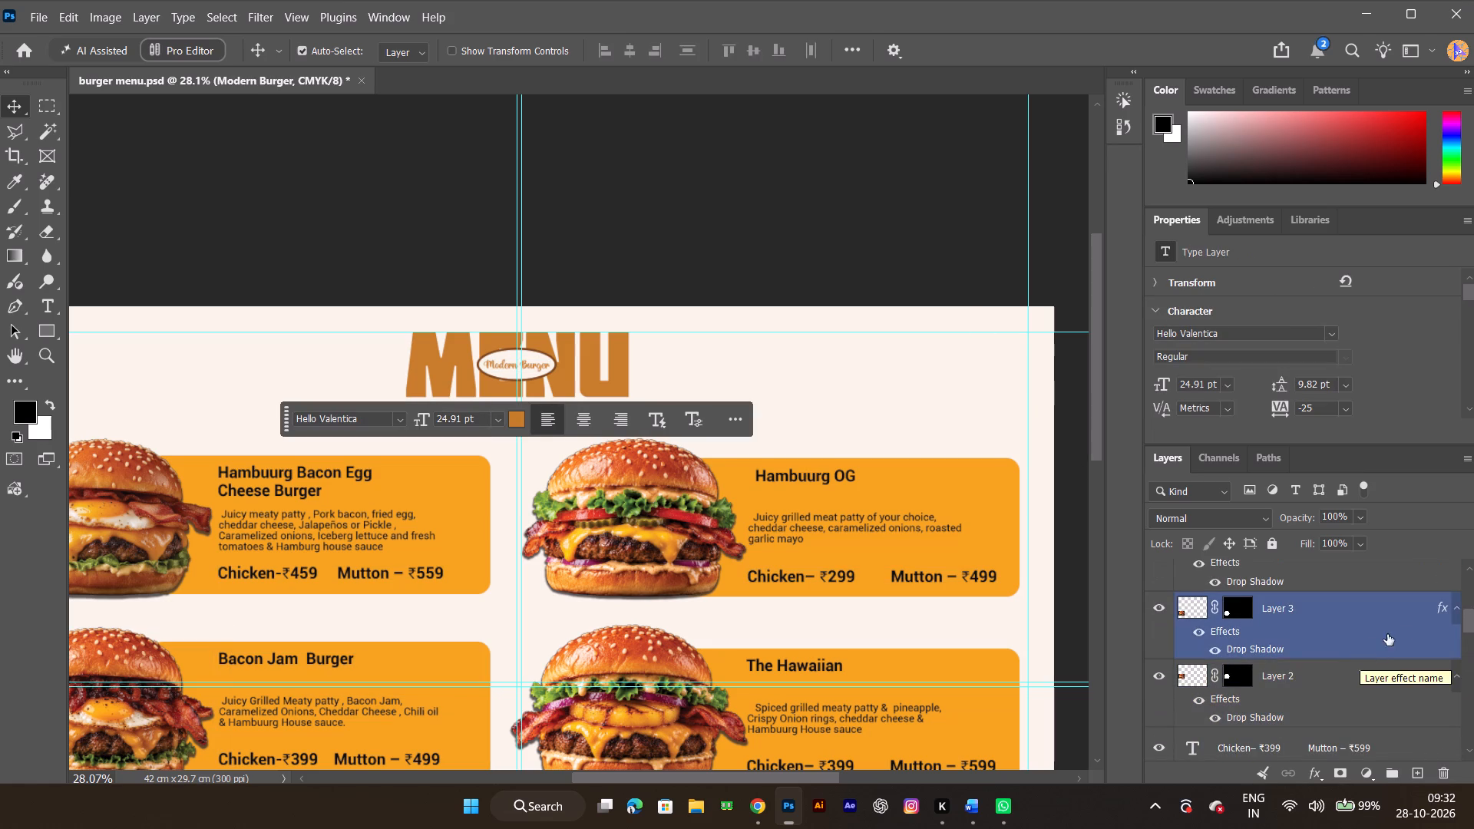
left_click_drag(1442, 608, 1419, 705, "alt")
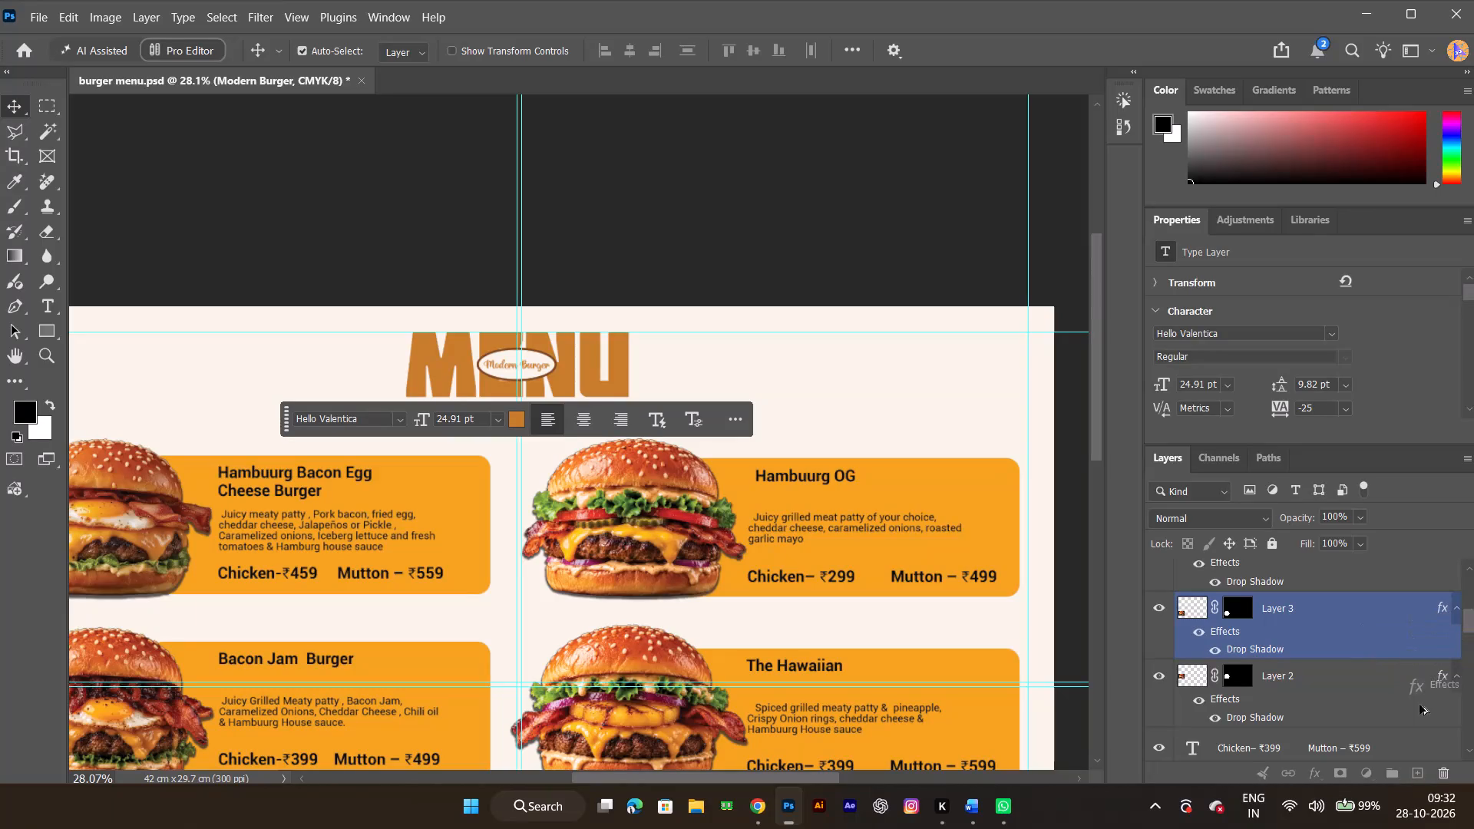
left_click_drag(1419, 705, 1412, 784, "alt")
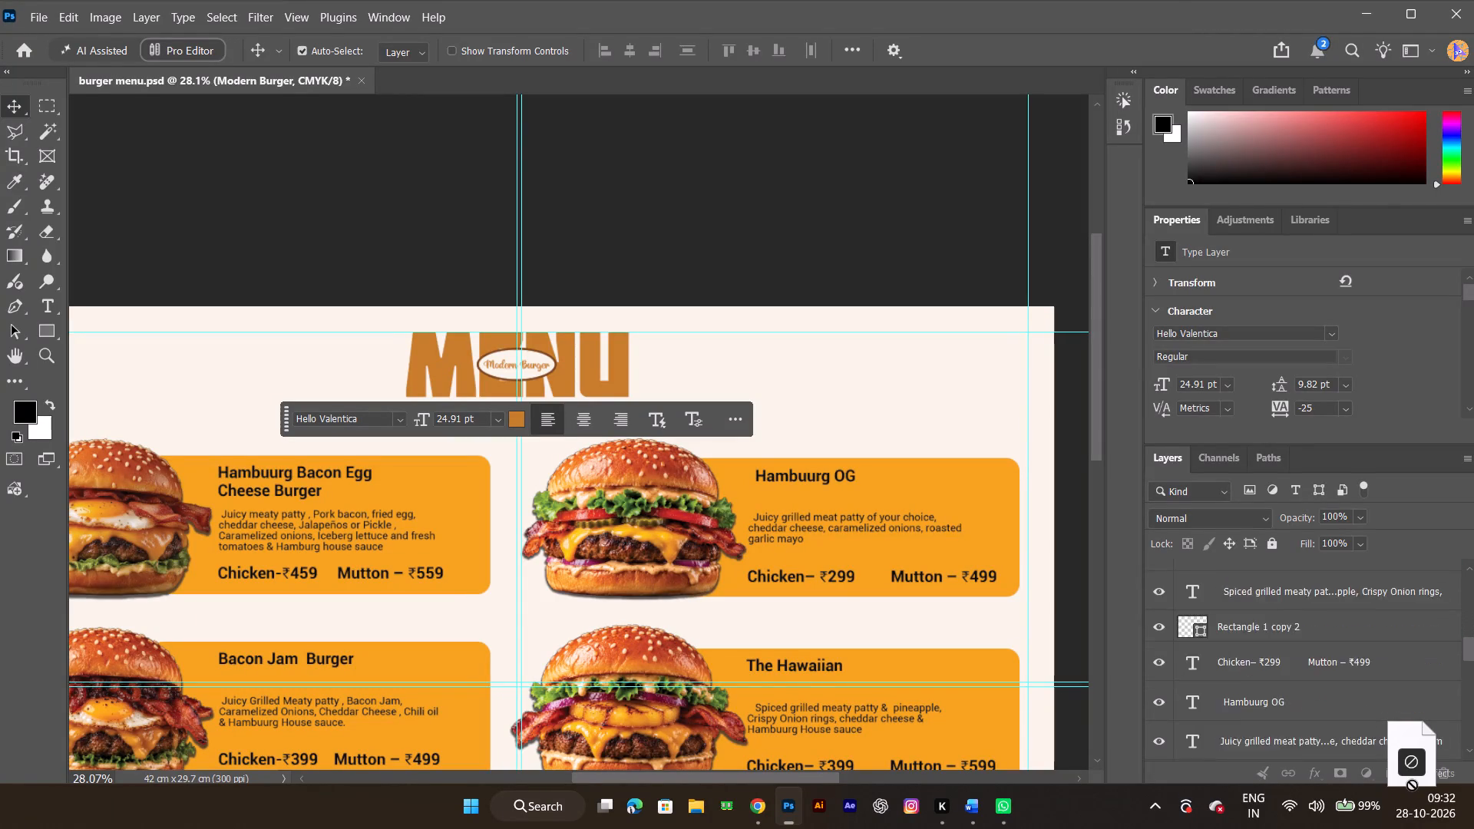
left_click_drag(1412, 784, 1381, 822, "alt")
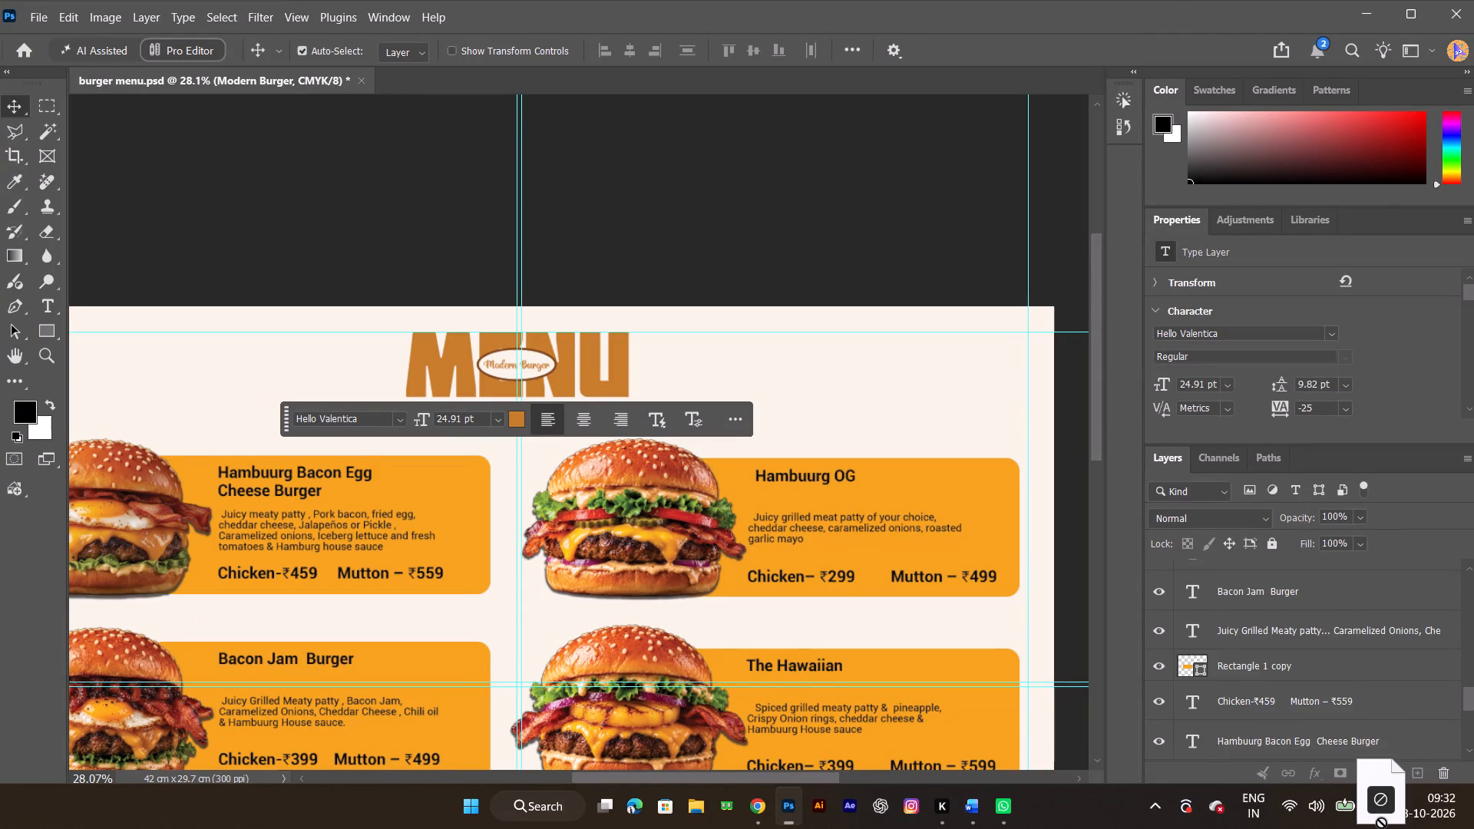
left_click_drag(1381, 822, 1316, 590, "alt")
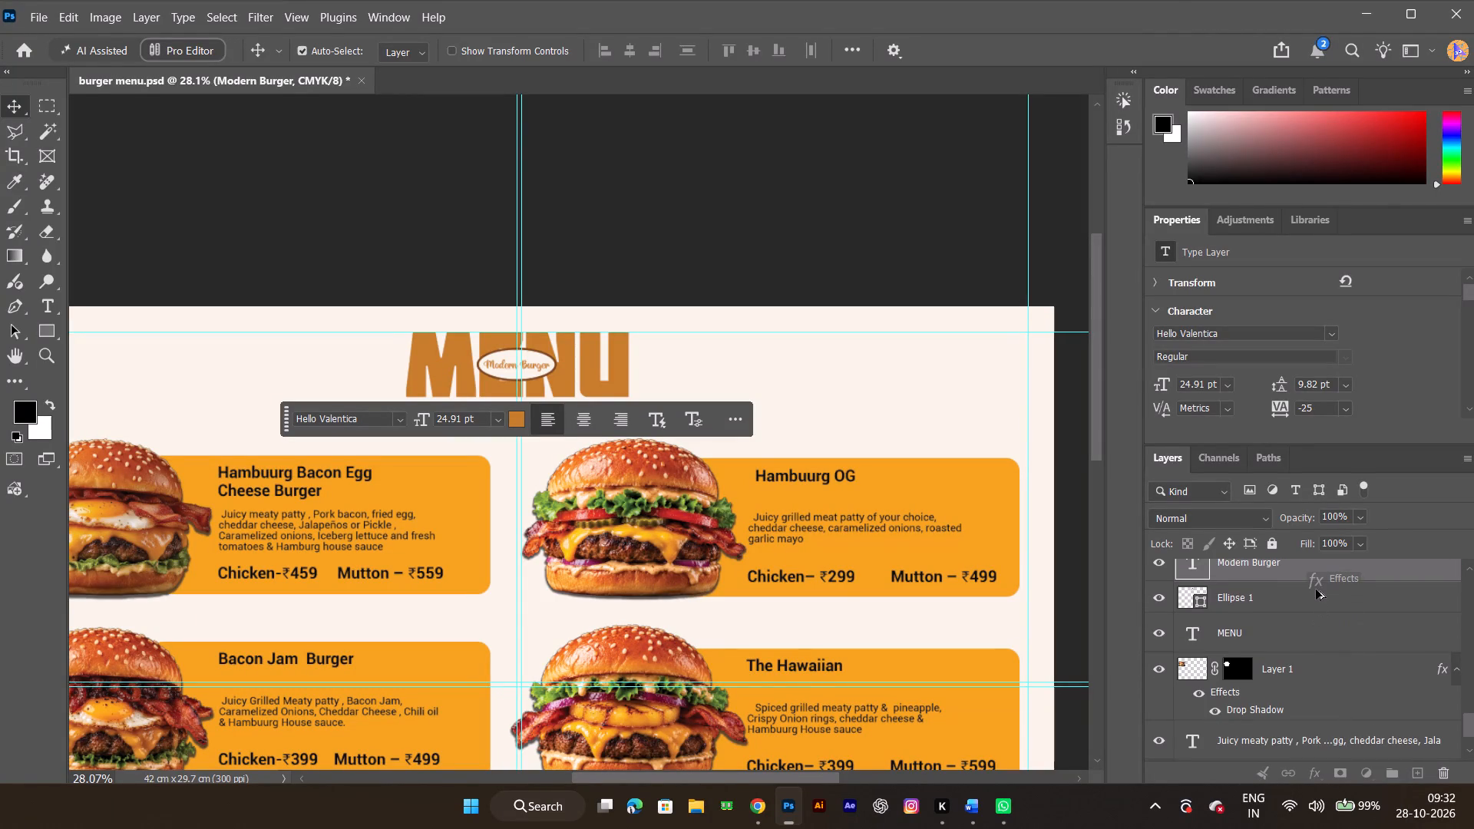
left_click_drag(1316, 590, 1320, 570, "alt")
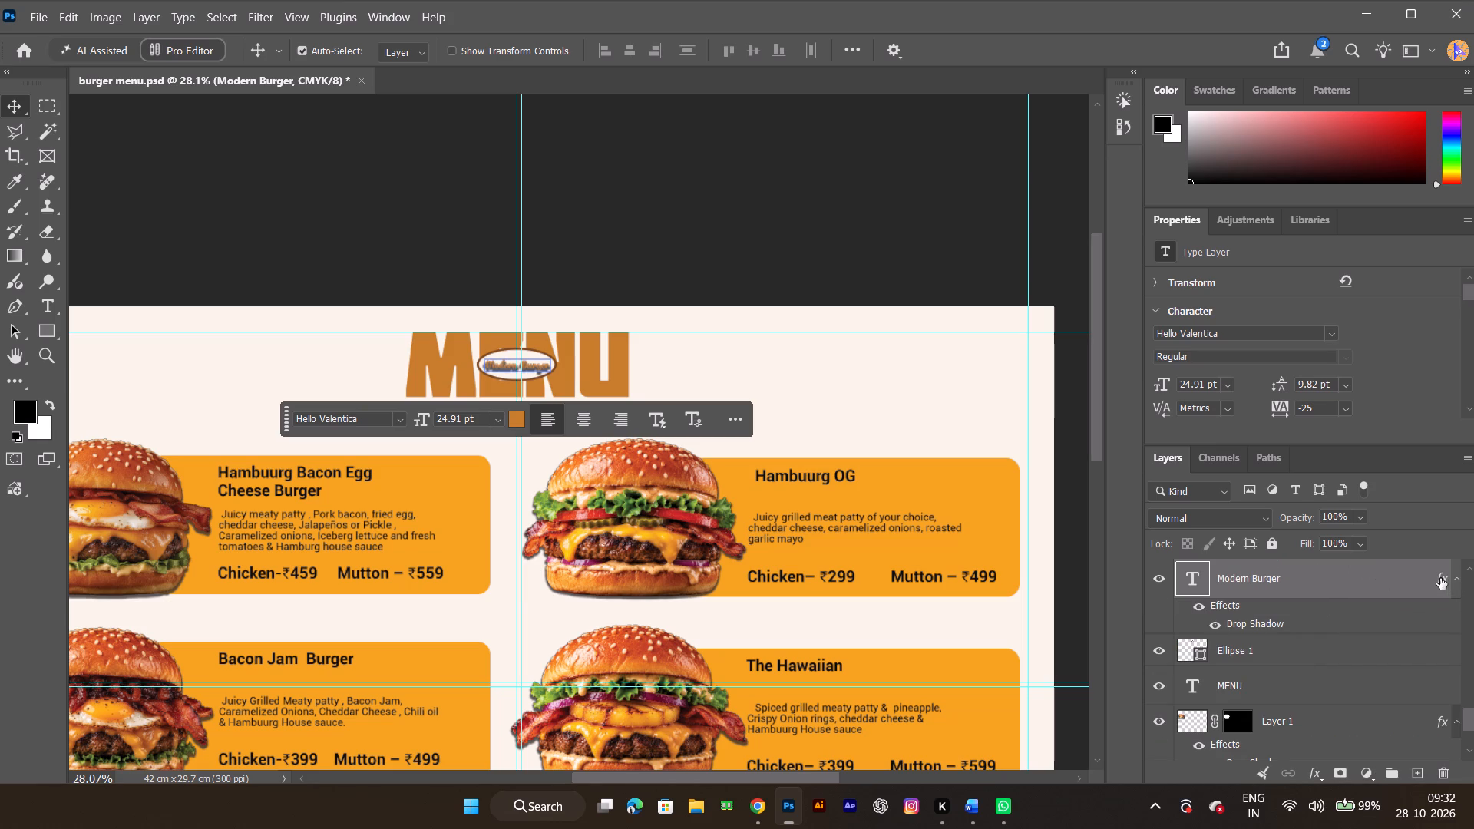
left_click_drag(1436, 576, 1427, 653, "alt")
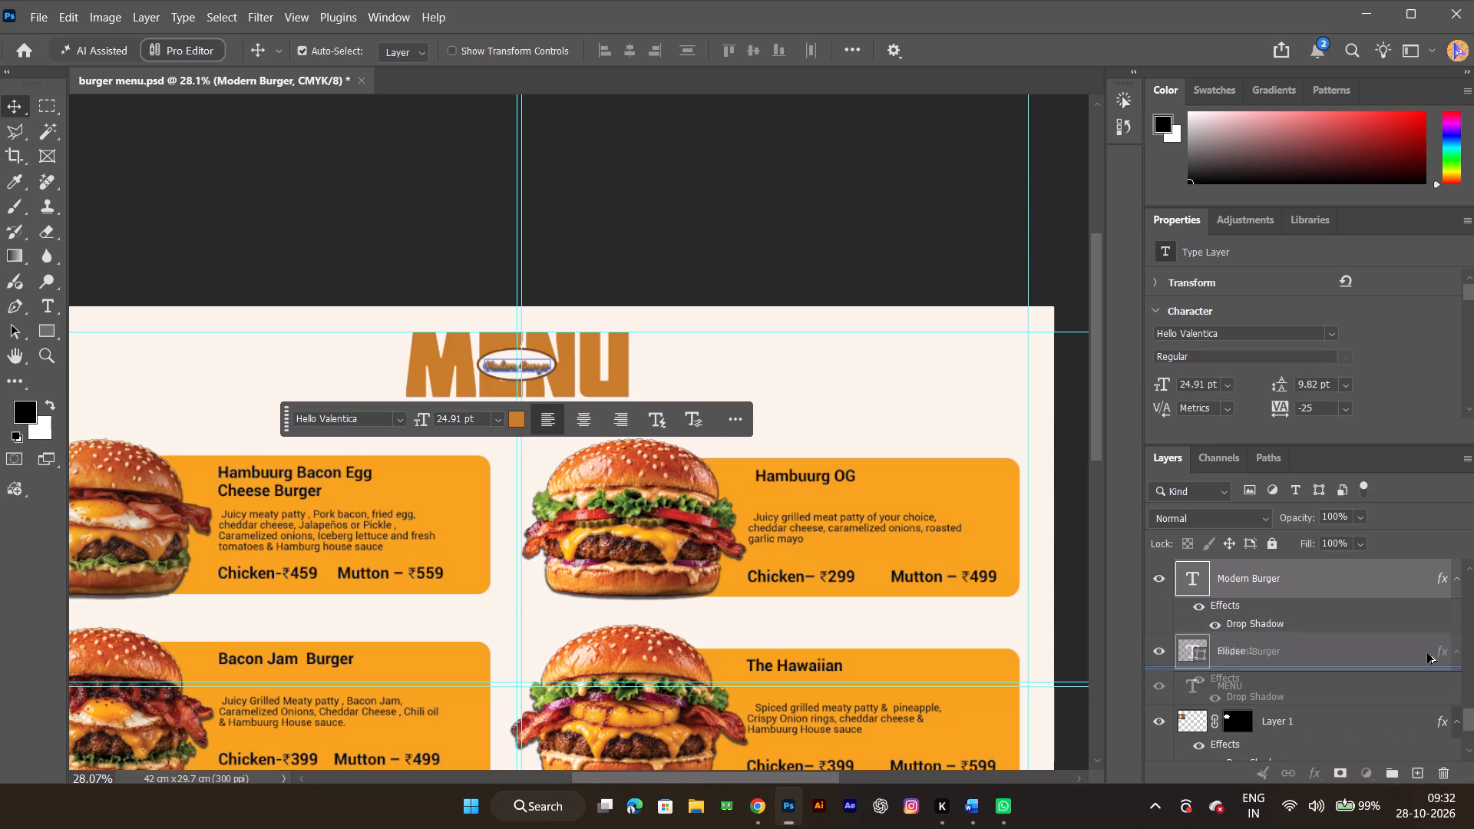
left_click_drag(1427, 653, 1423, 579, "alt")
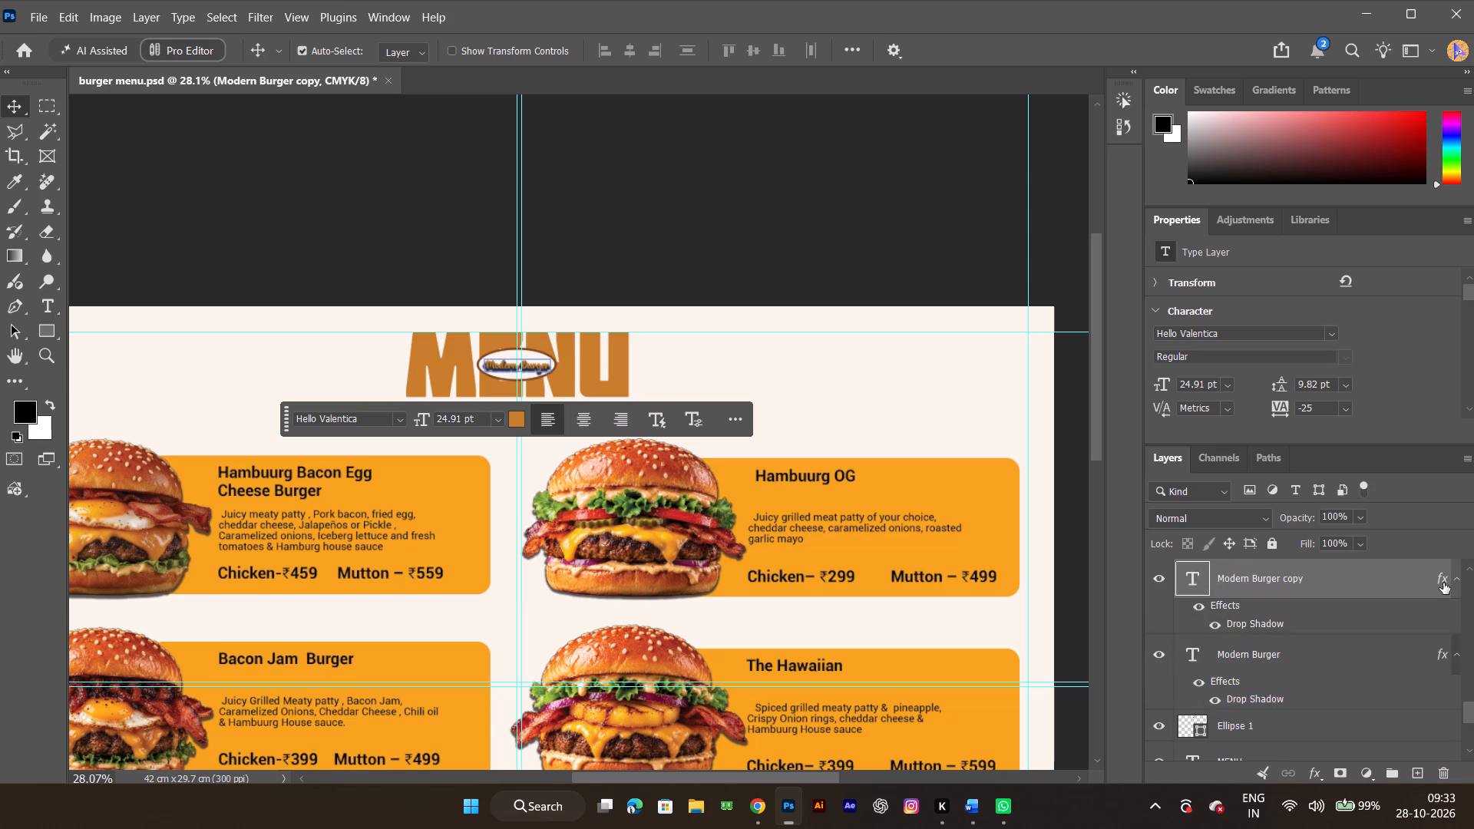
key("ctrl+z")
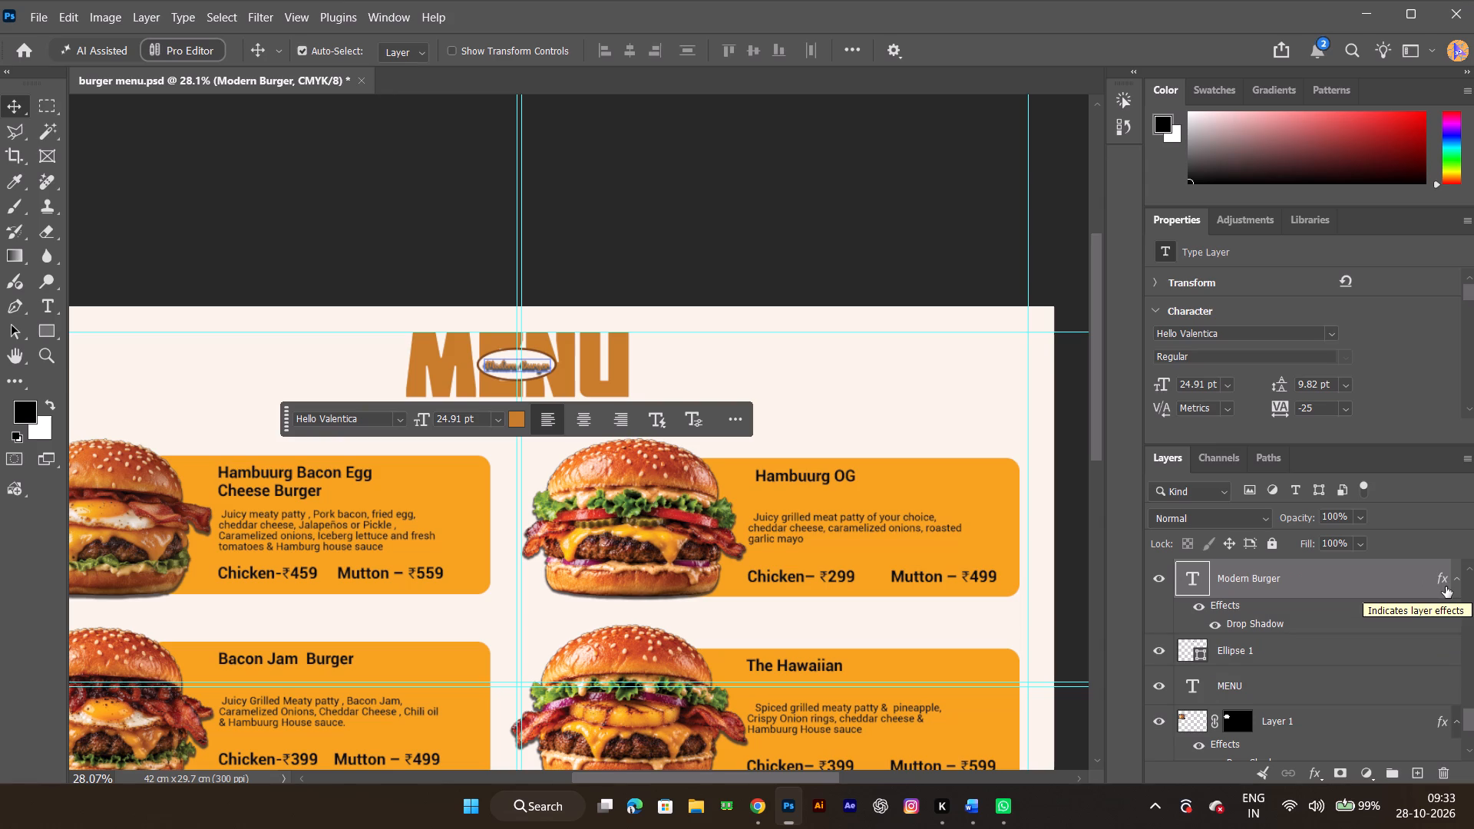
Copy the Modern Burger text's drop shadow to the MENU title and delete the effect from Modern Burger.
left_click_drag(1442, 578, 1423, 693, "alt")
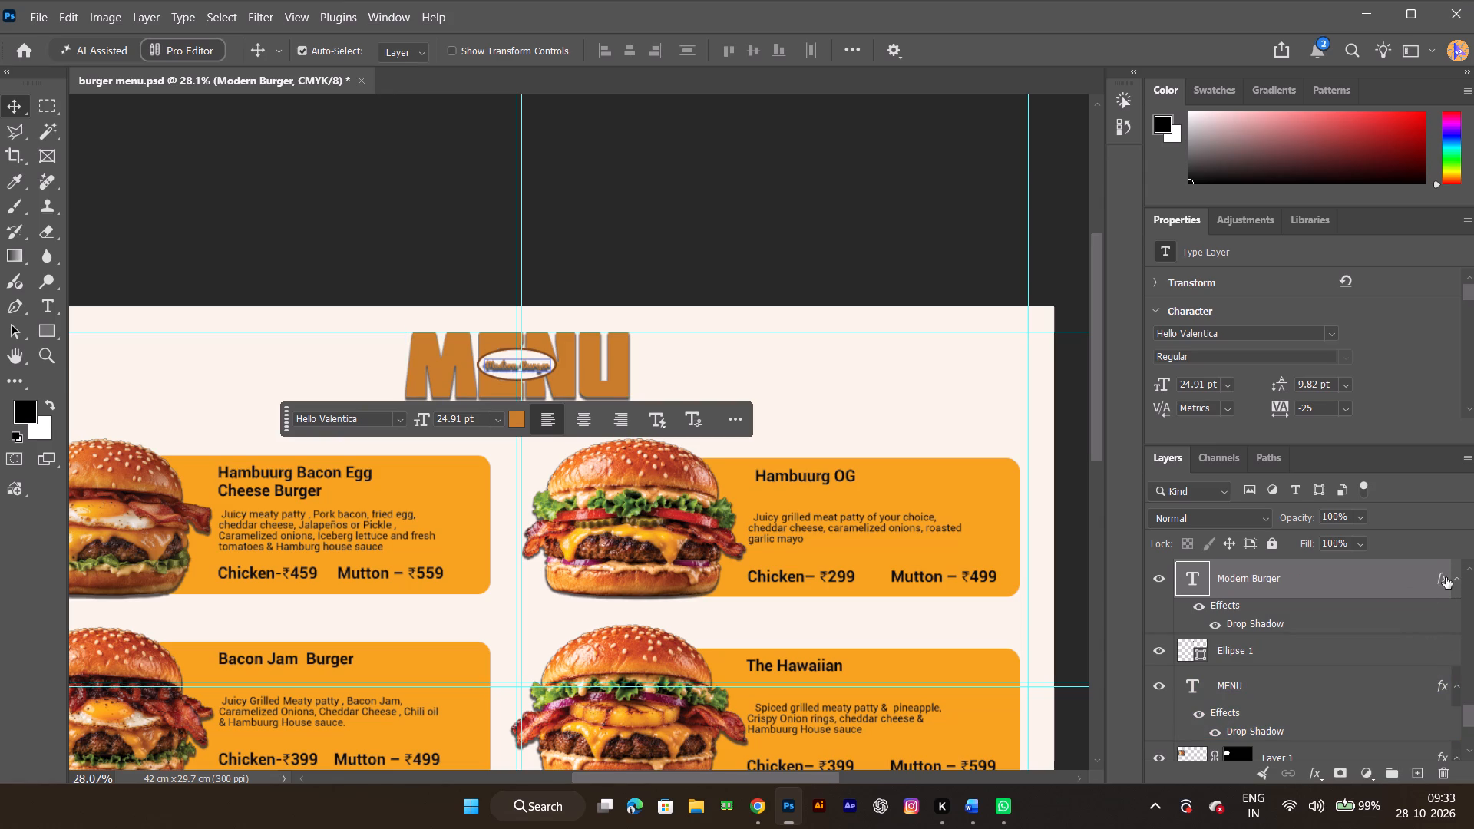
left_click_drag(1446, 577, 1435, 775)
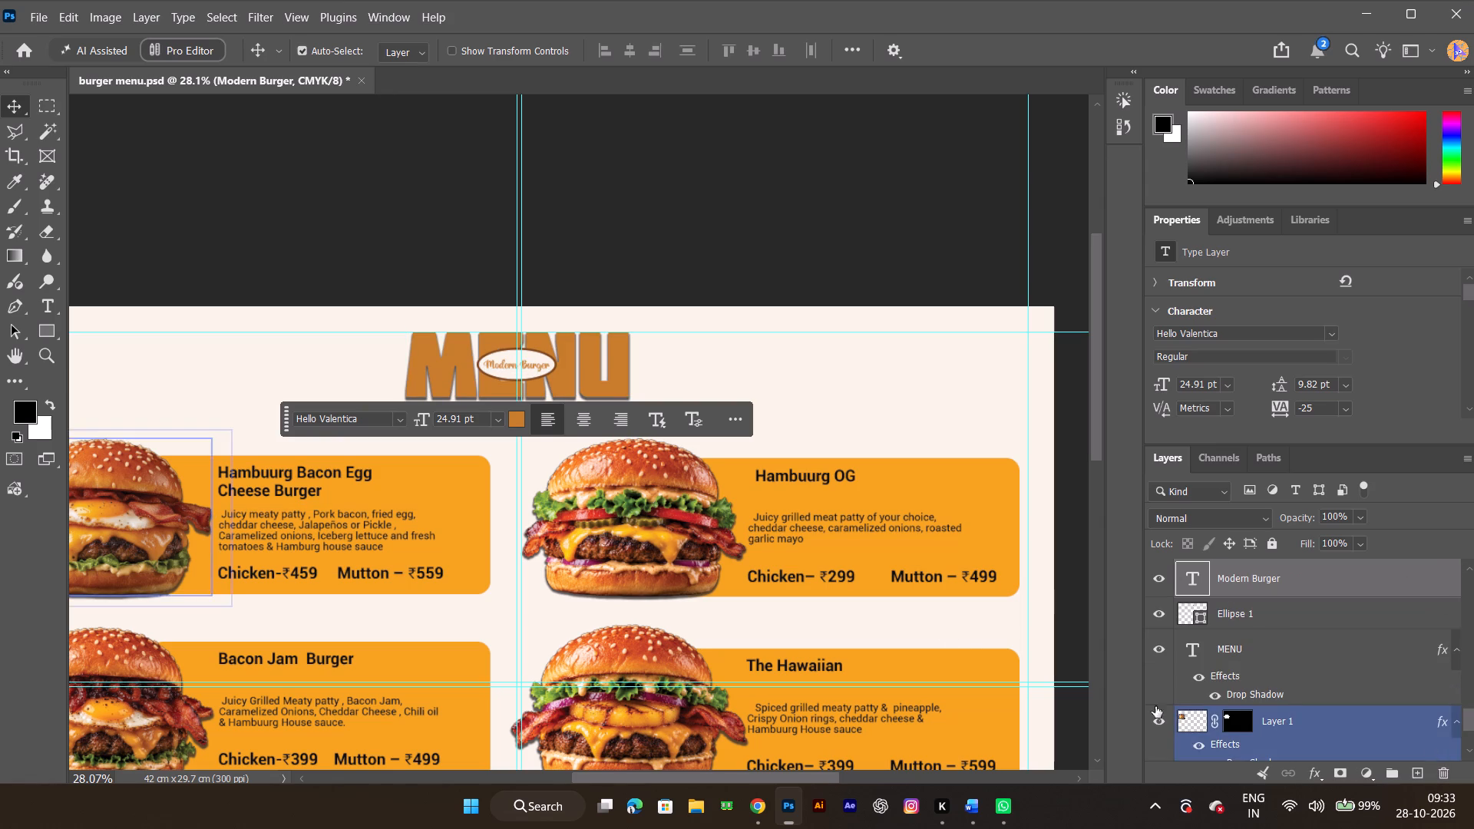
left_click(858, 222)
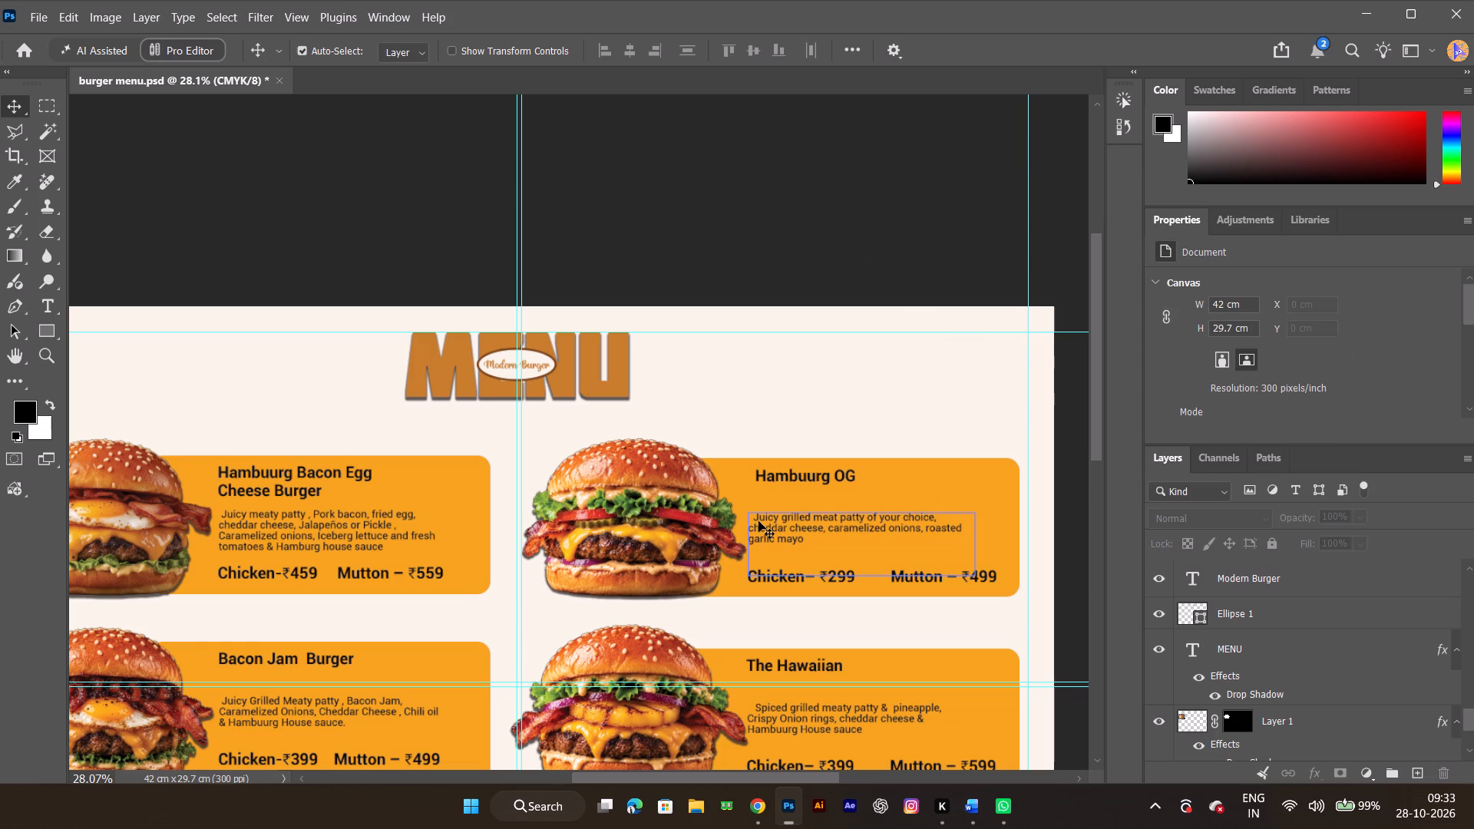
Select all six menu items together, scale them proportionally to 94%, and move them up about 0.7 cm beneath the MENU title.
scroll(758, 521, "down", 3, "ctrl+alt")
key("space")
key("space")
key("space")
key("space")
key("space")
left_click_drag(704, 603, 712, 520)
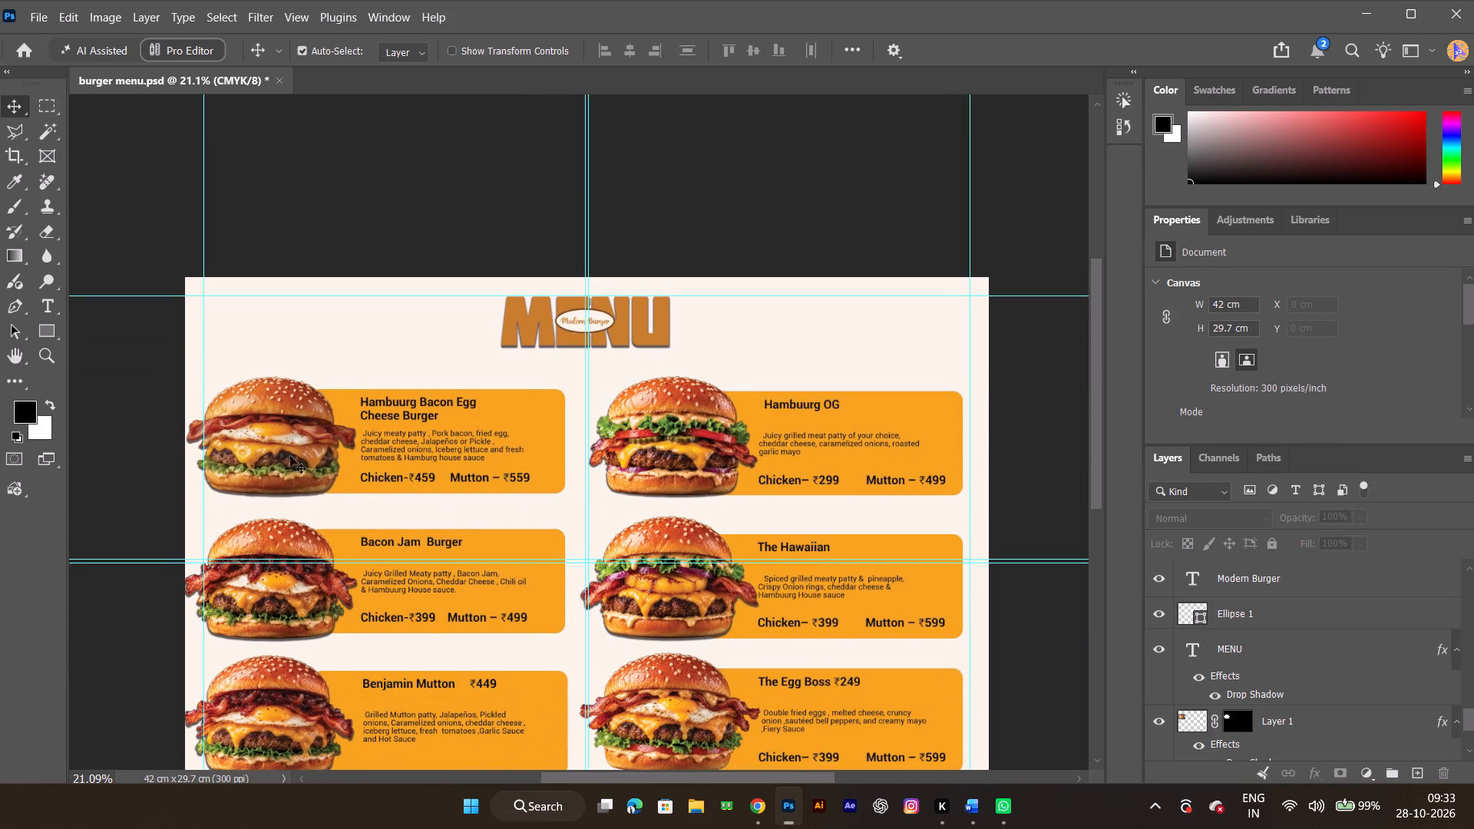
left_click_drag(192, 352, 841, 800)
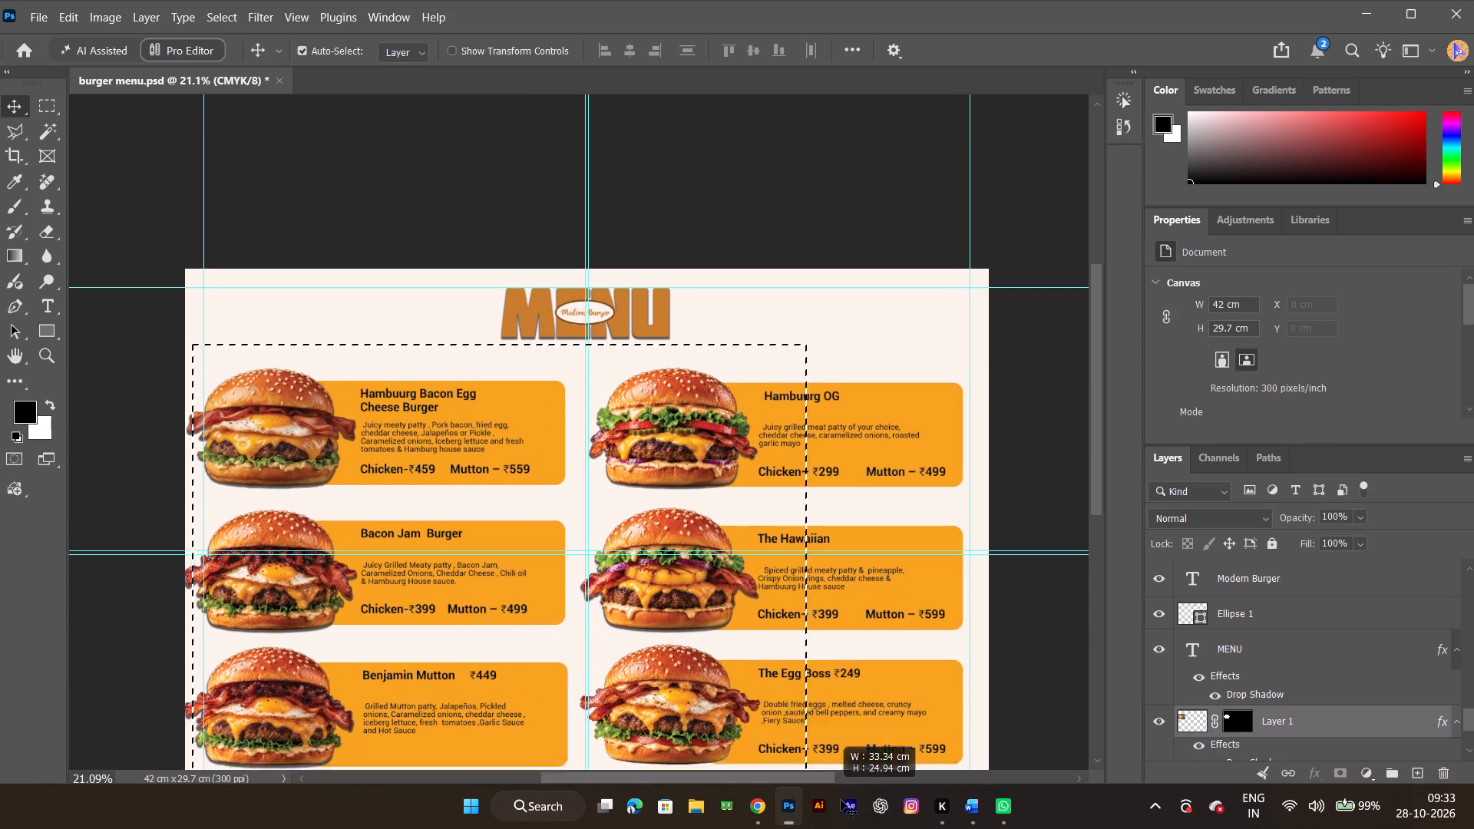
left_click_drag(841, 800, 971, 393)
key("space")
key("space")
key("space")
left_click_drag(747, 398, 723, 672)
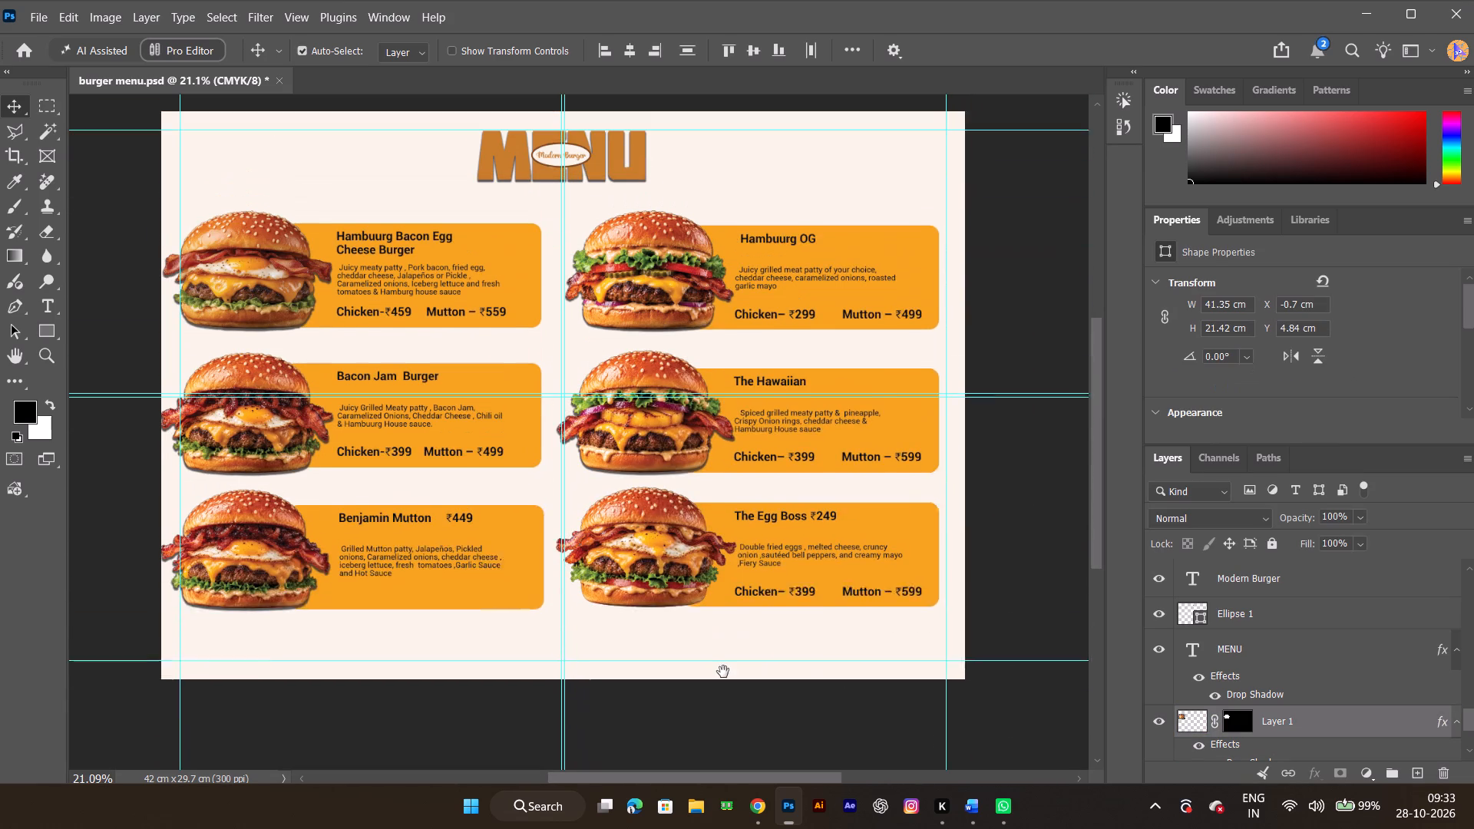
left_click_drag(723, 672, 723, 682)
key("ctrl+t")
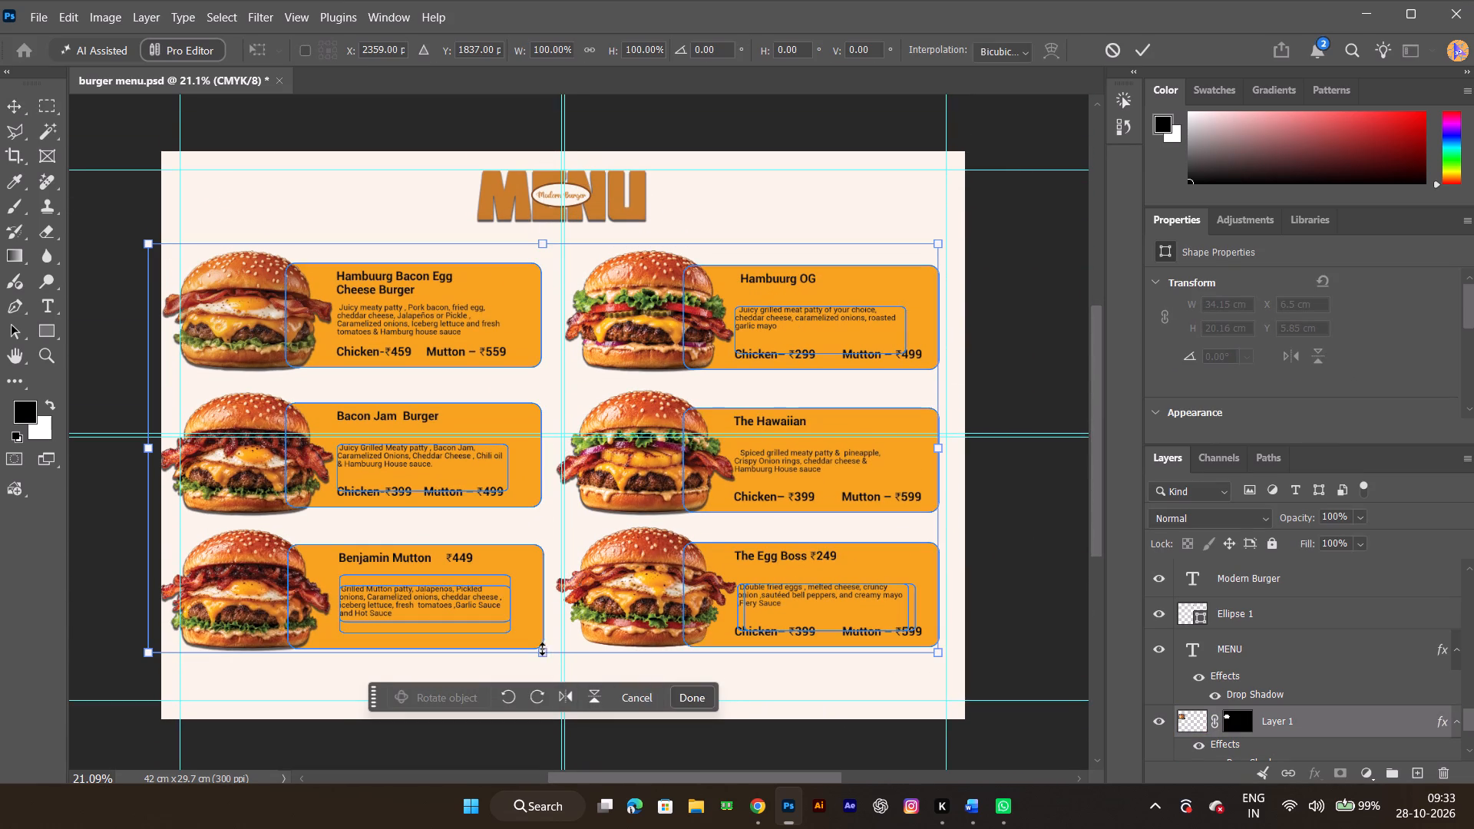
left_click_drag(537, 650, 540, 607, "shift")
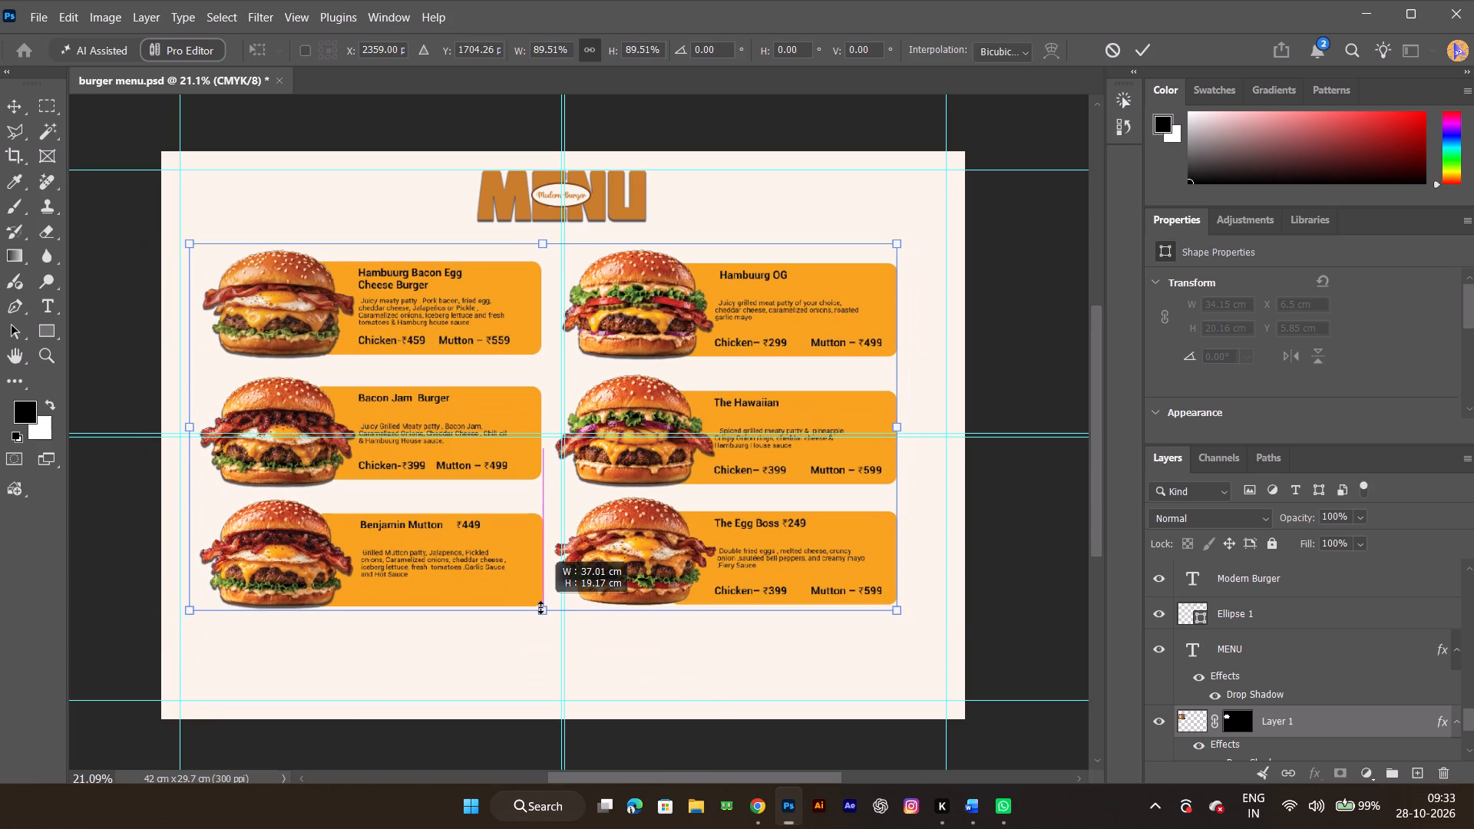
left_click_drag(540, 607, 535, 626, "shift")
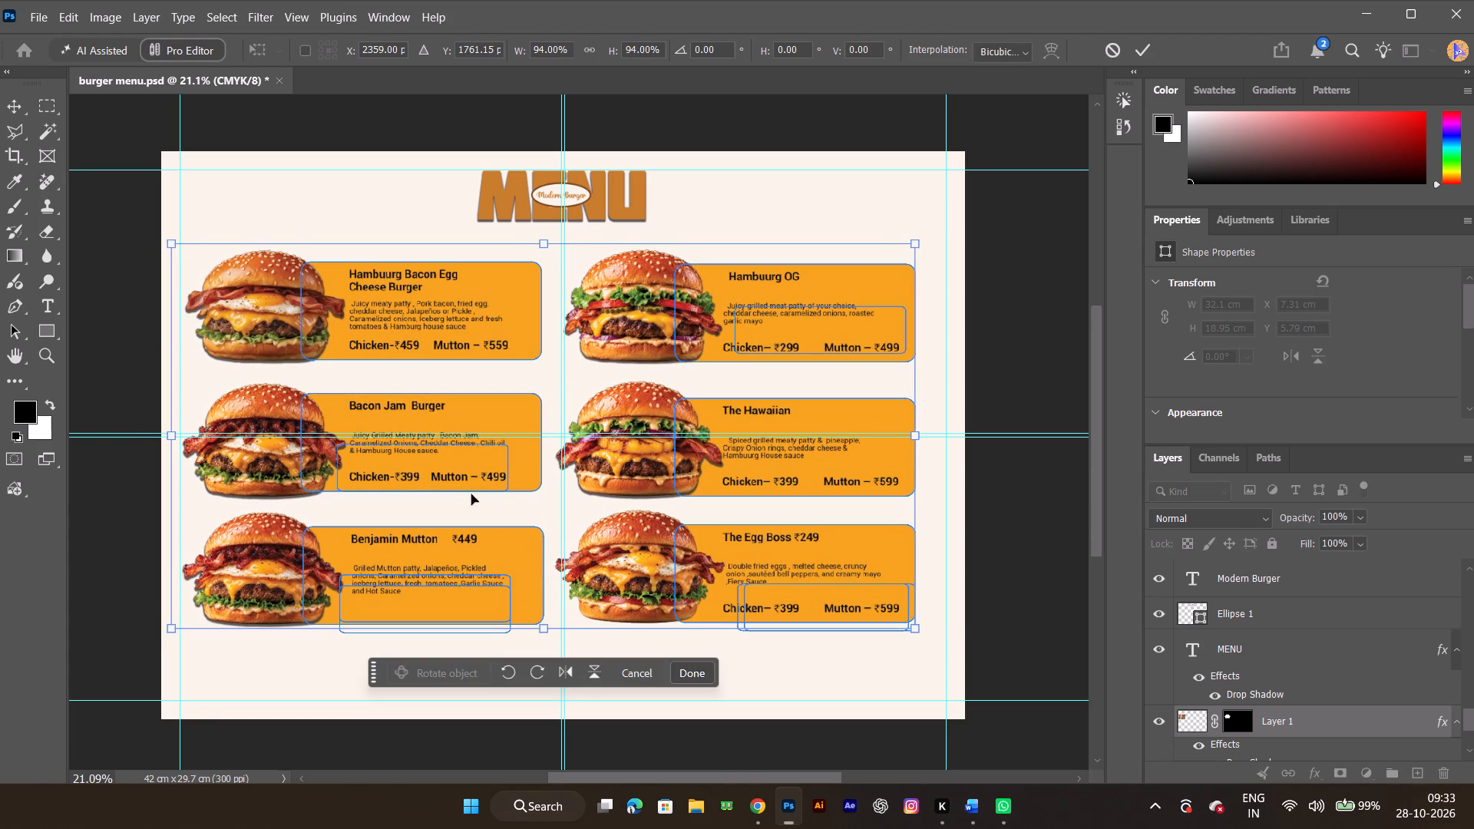
left_click_drag(445, 478, 444, 465)
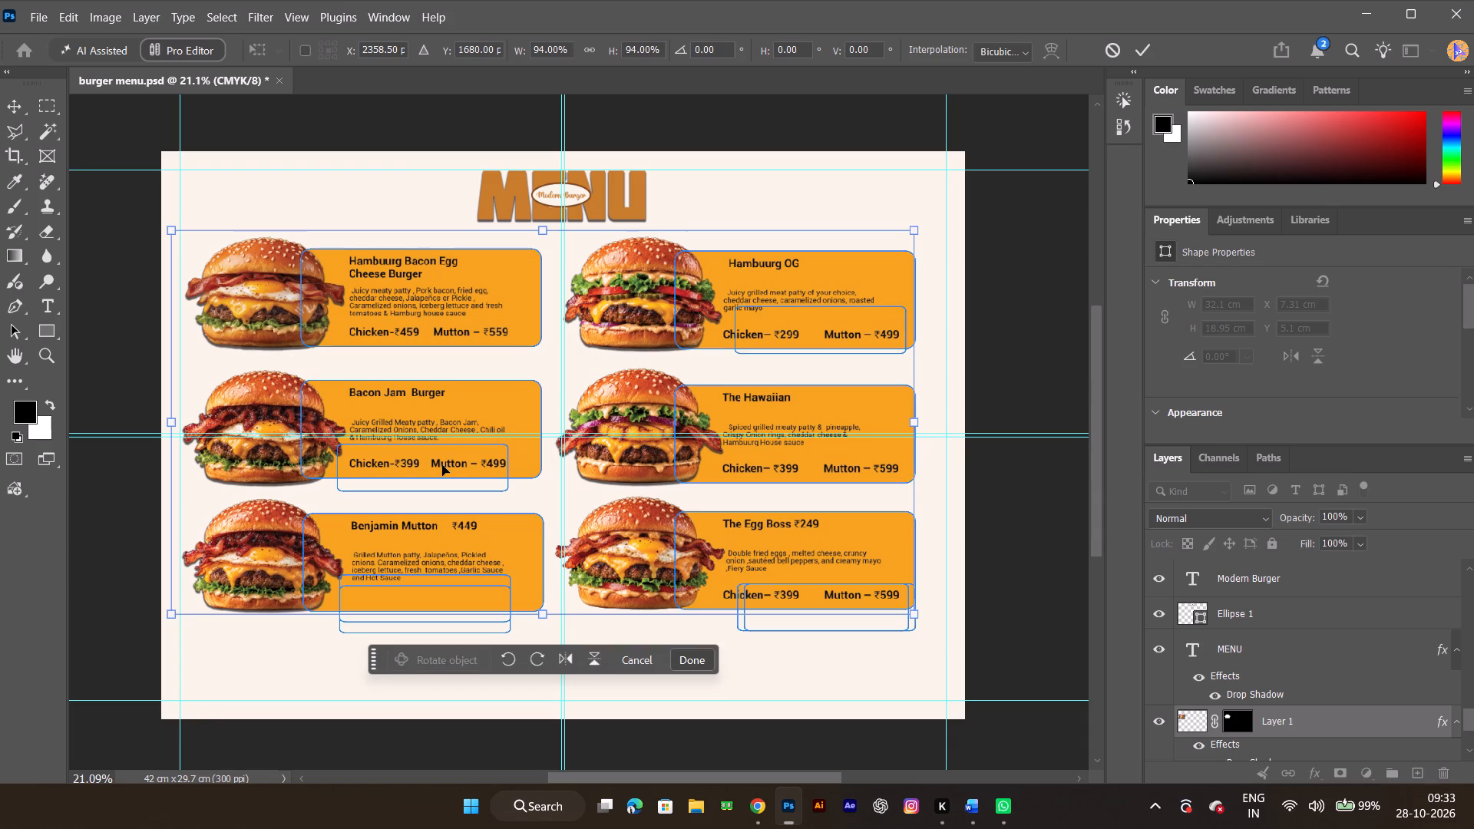
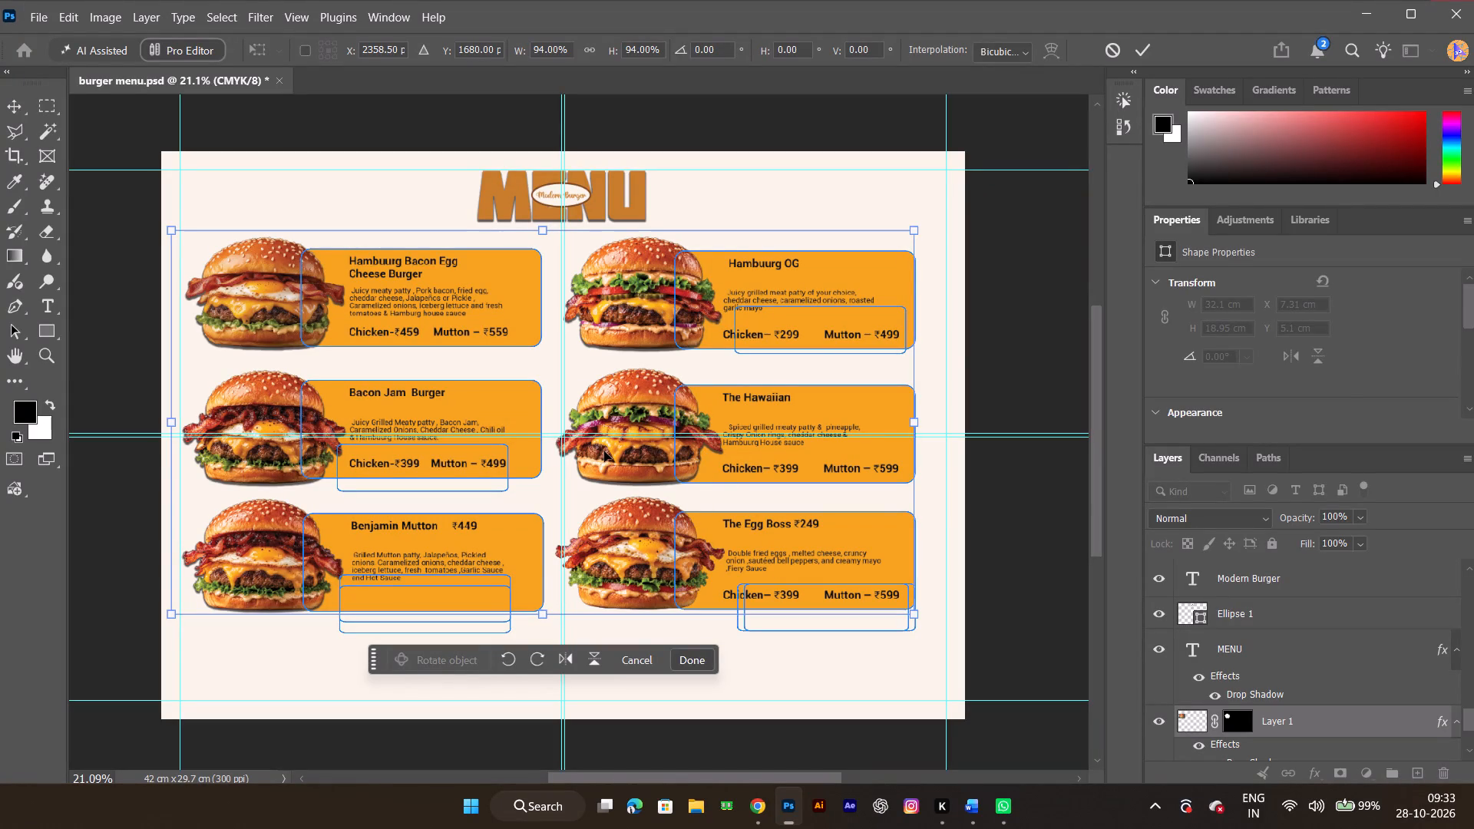
Rescale all six menu items together proportionally to 94.75%, keeping their top edge in place beneath the MENU title.
left_click_drag(539, 616, 537, 640)
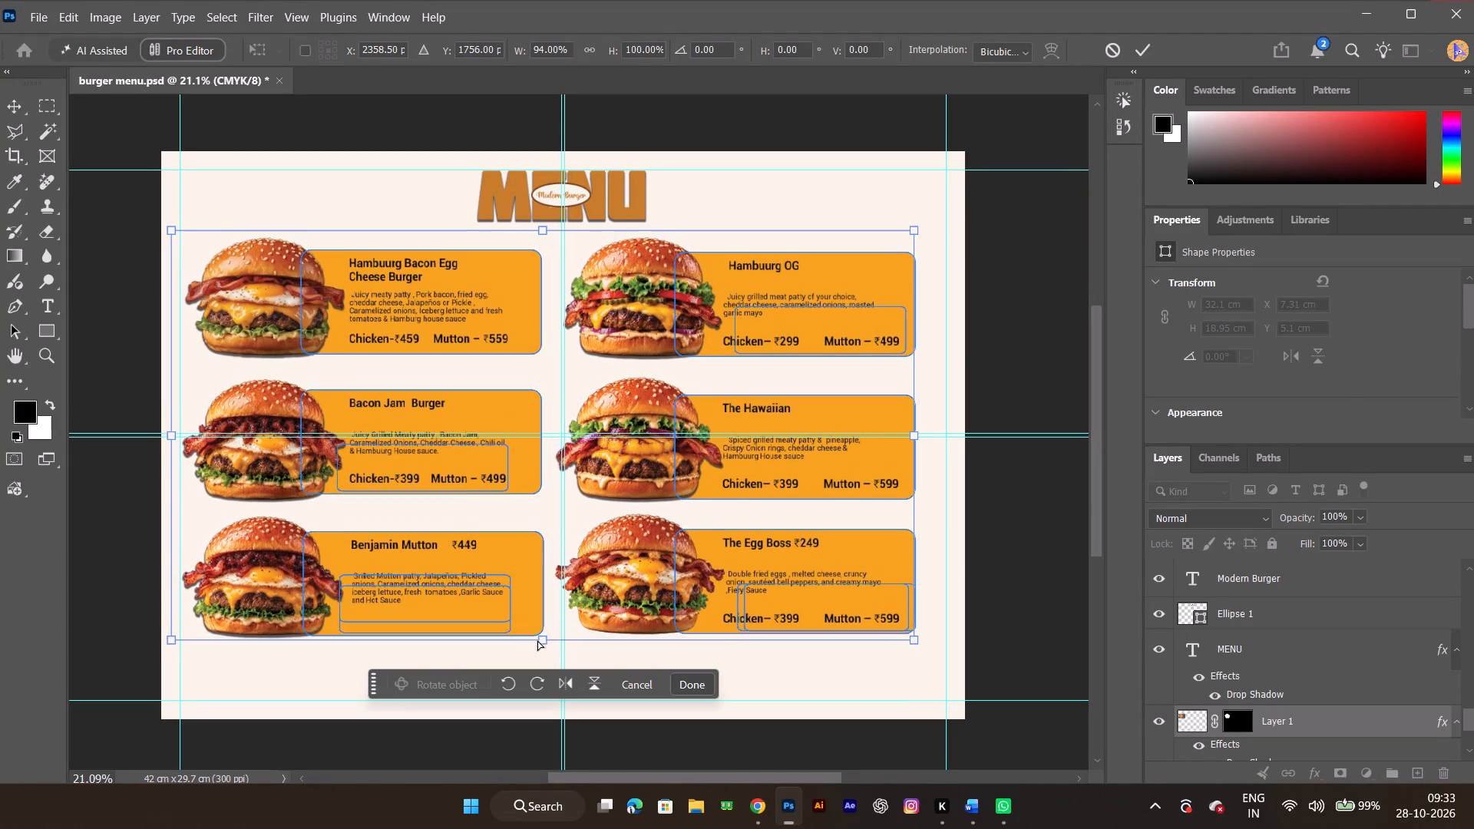
key("ctrl+z")
left_click_drag(544, 616, 537, 636, "shift")
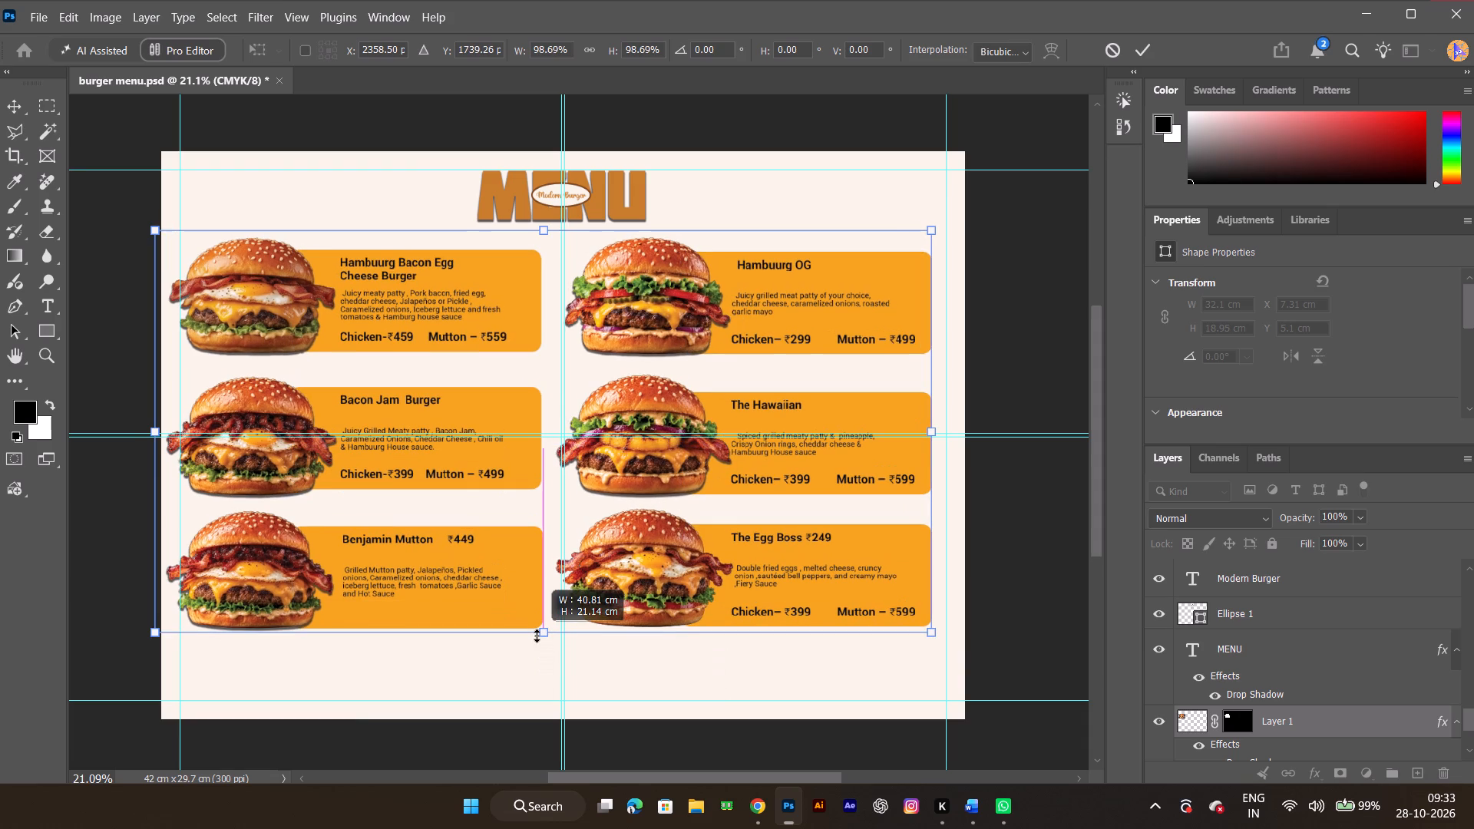
left_click_drag(537, 636, 535, 627, "shift")
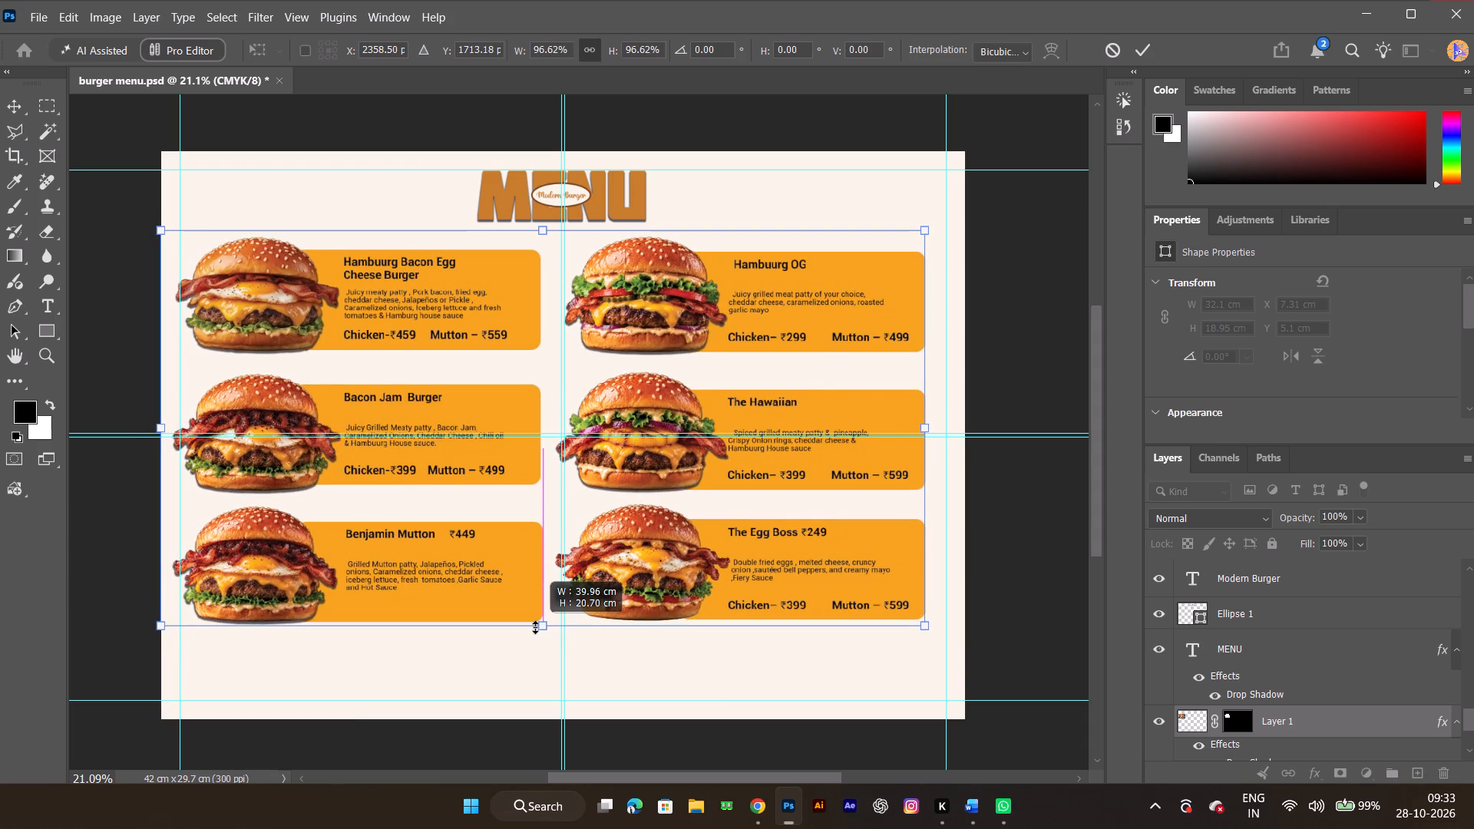
left_click_drag(535, 627, 535, 619, "shift")
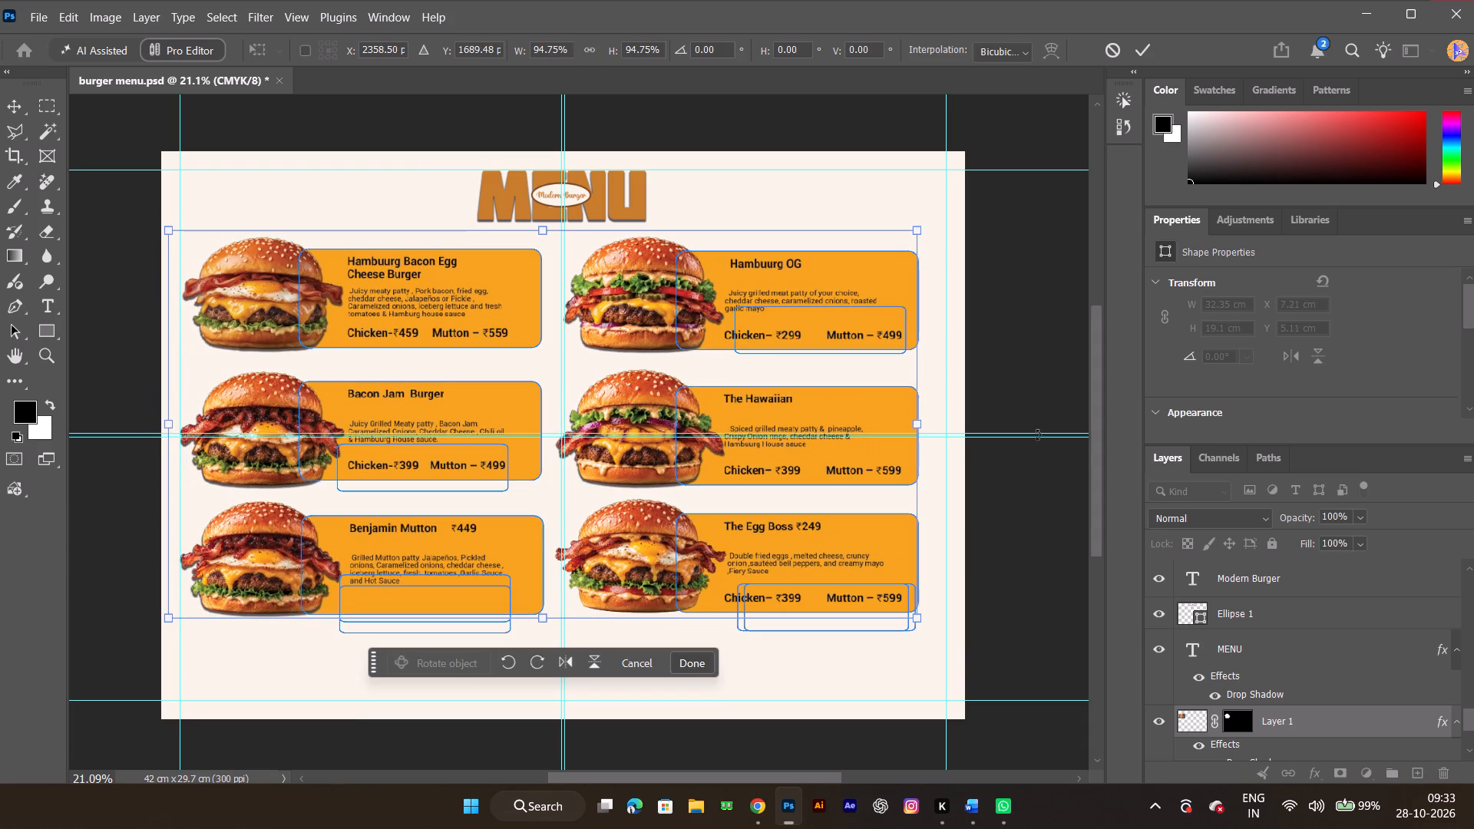
left_click(1135, 51)
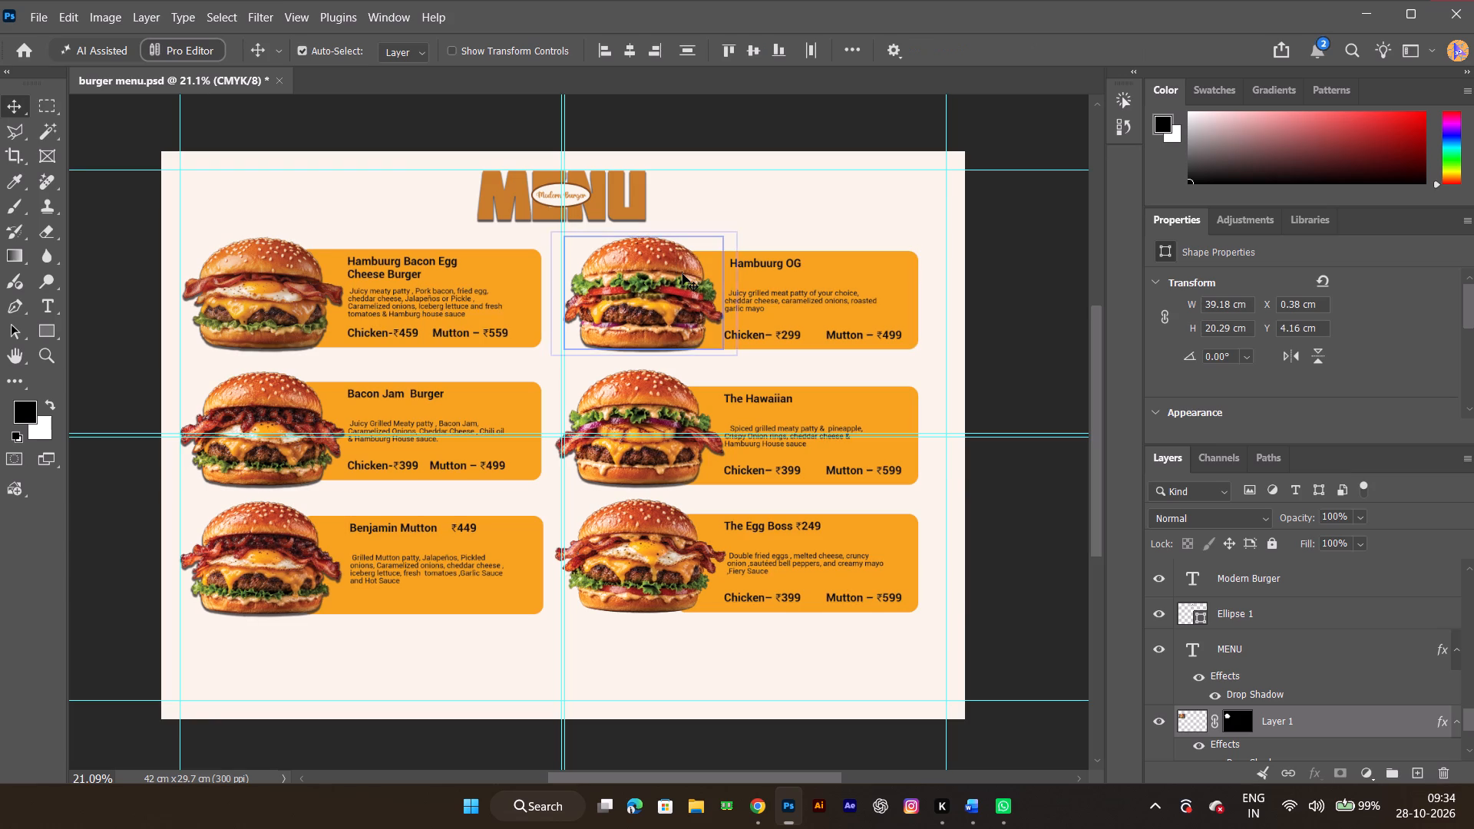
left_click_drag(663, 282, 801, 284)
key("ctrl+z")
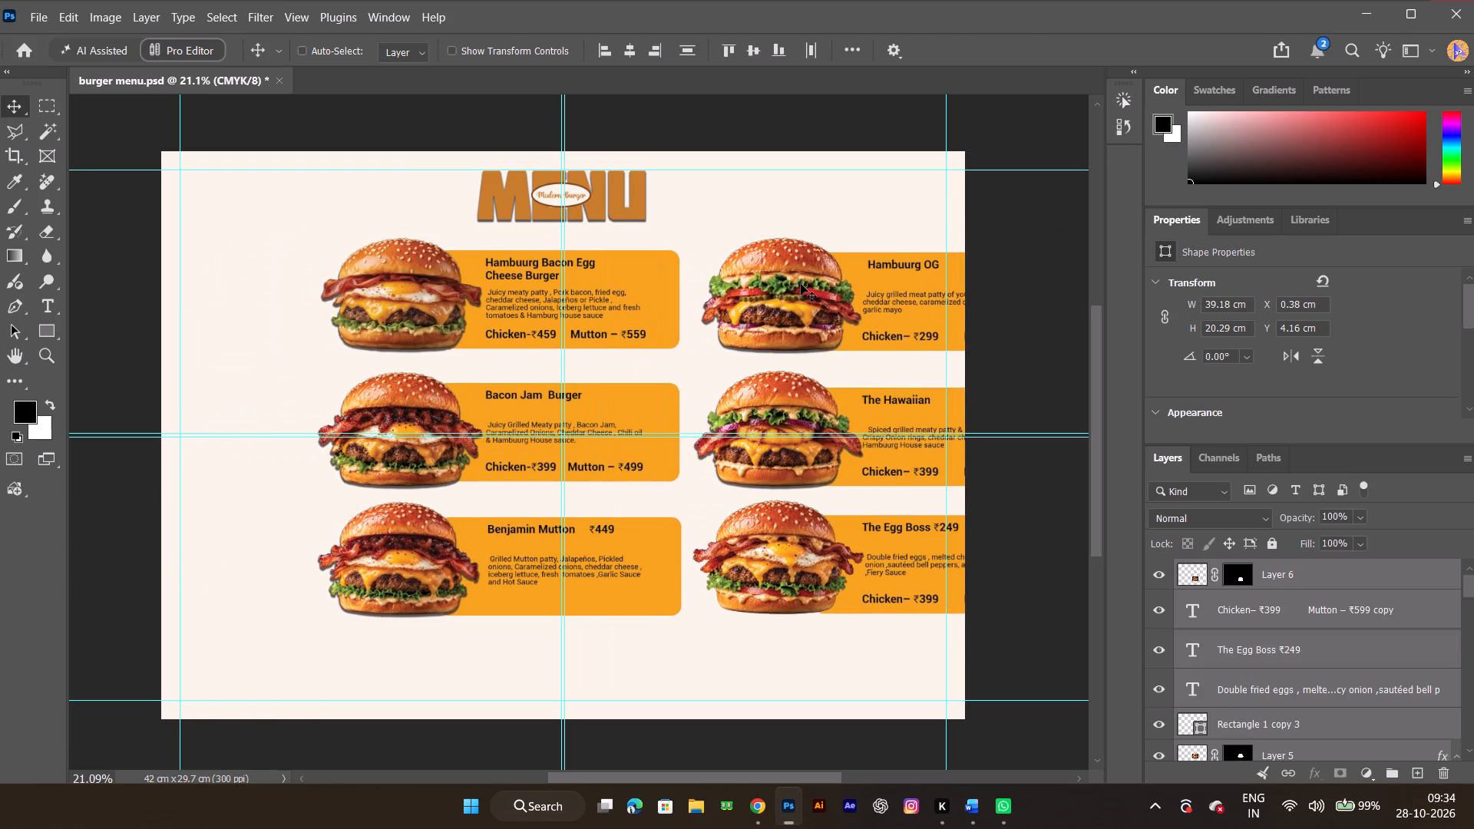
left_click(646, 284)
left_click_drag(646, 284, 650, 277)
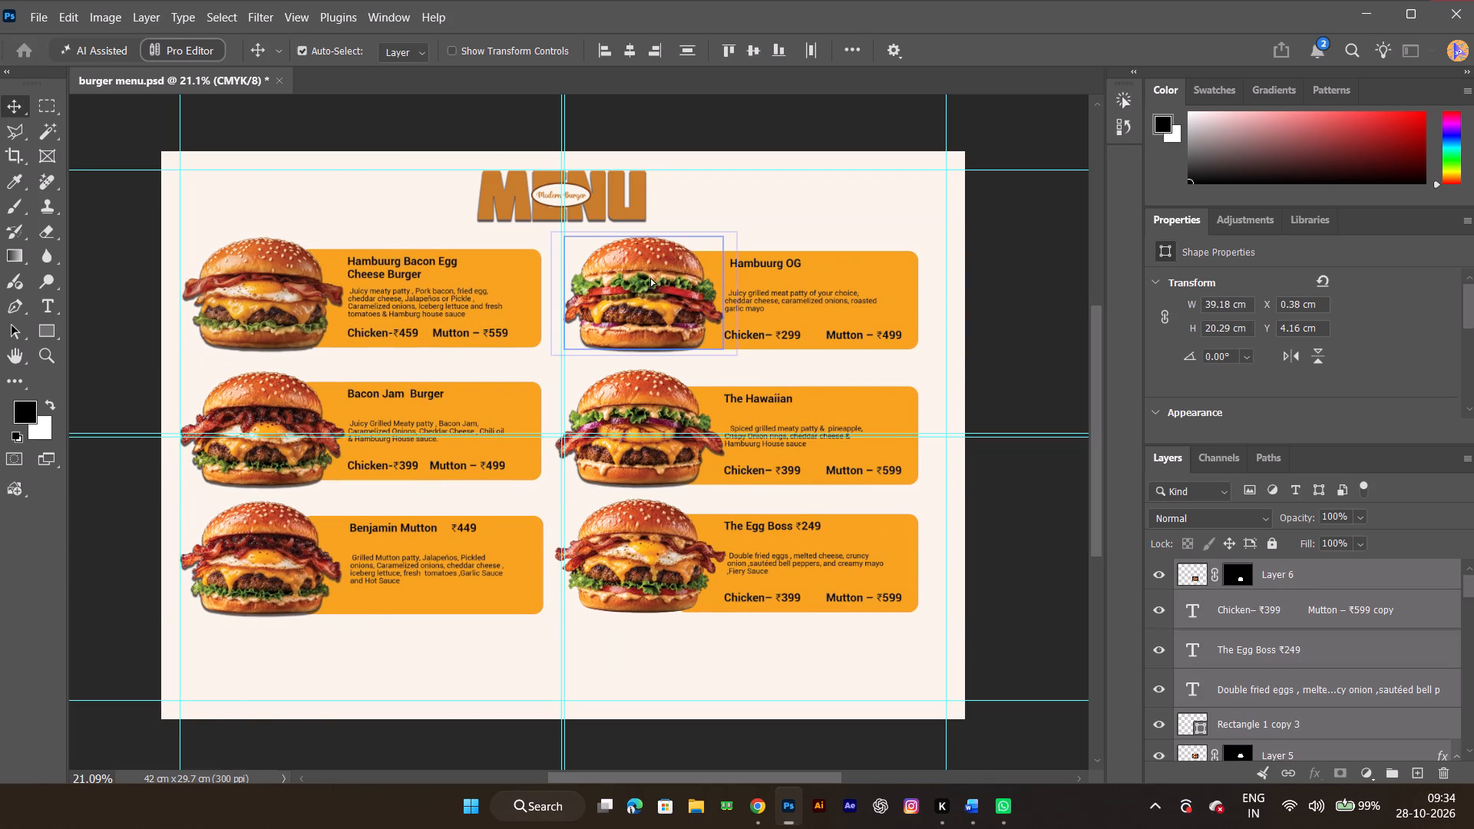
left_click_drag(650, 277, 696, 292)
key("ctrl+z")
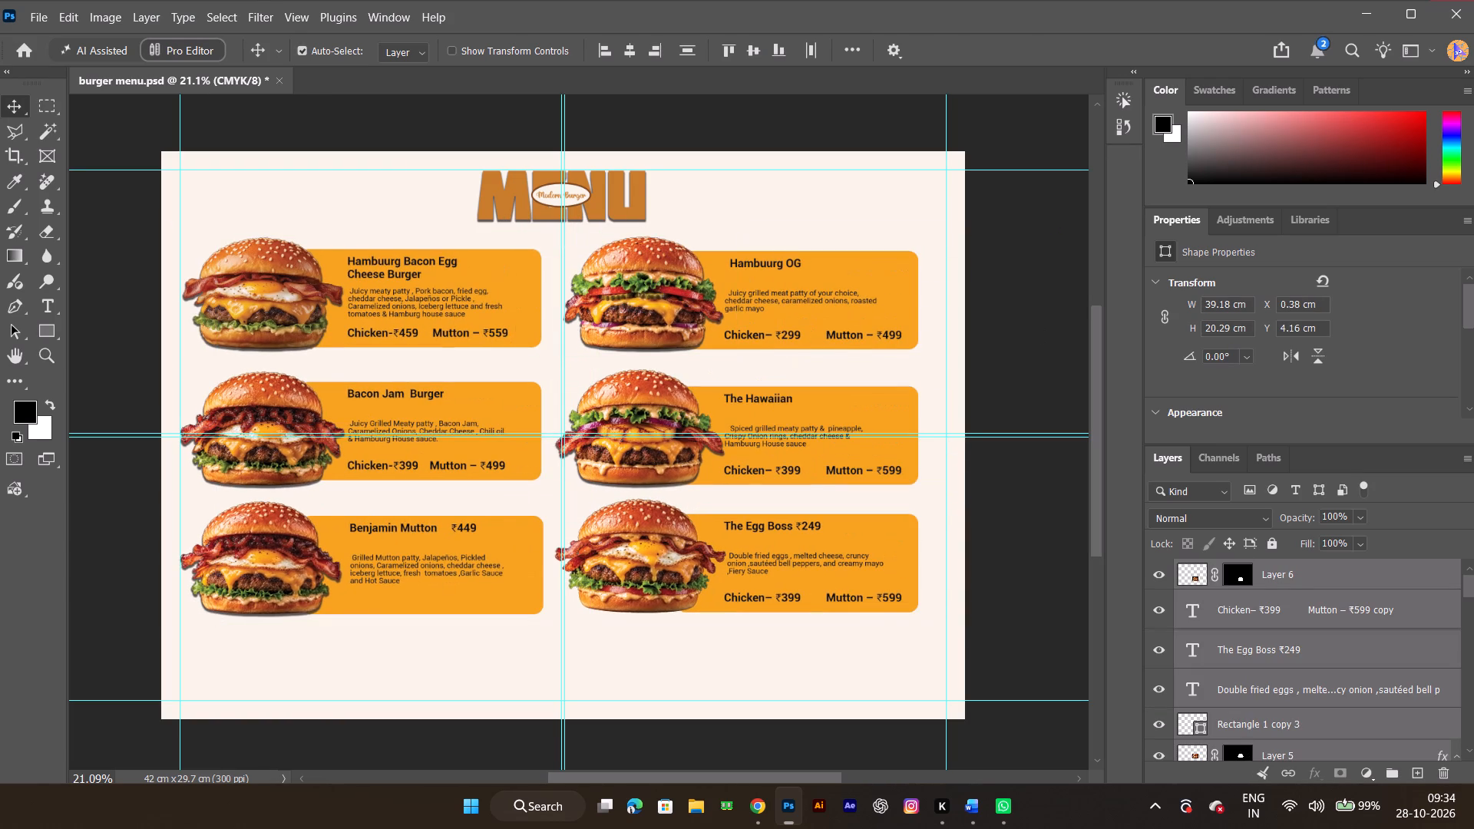
Move only the Hambuurg OG burger image to the right end of its orange card, at about X 37.15 cm.
left_click(1049, 301)
left_click(1031, 307)
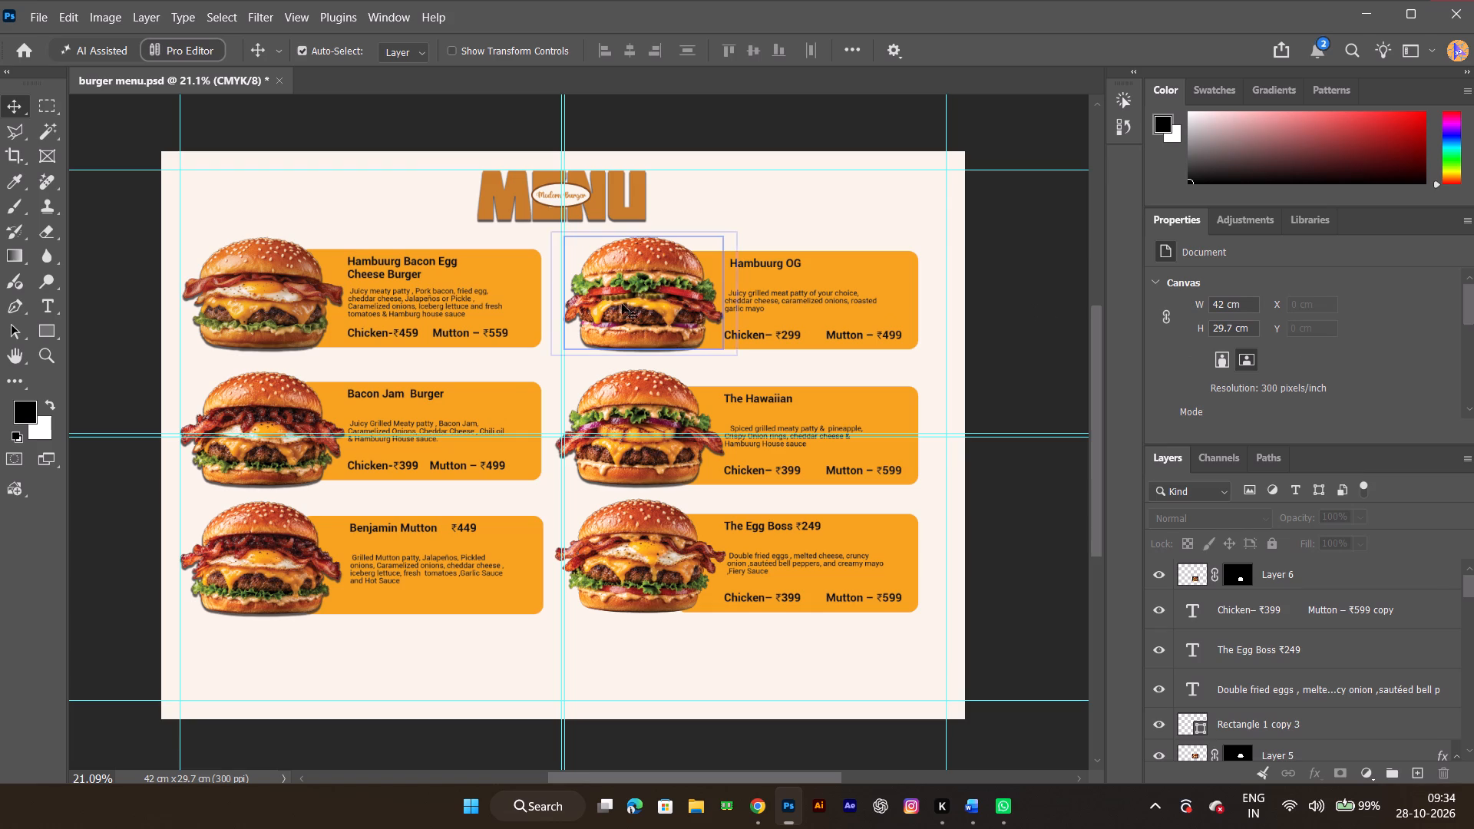
left_click_drag(637, 284, 892, 253)
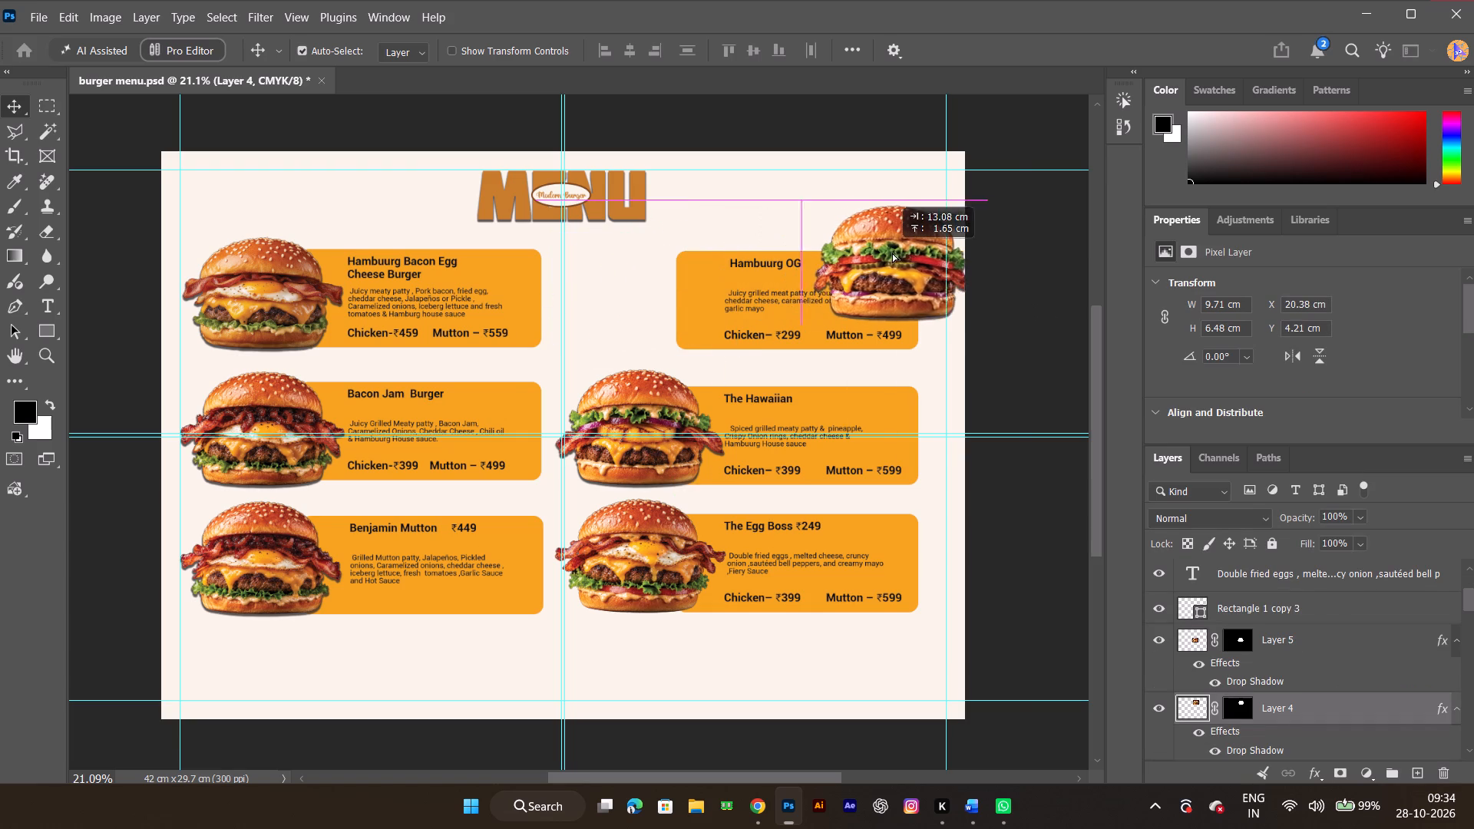
left_click_drag(892, 253, 960, 274)
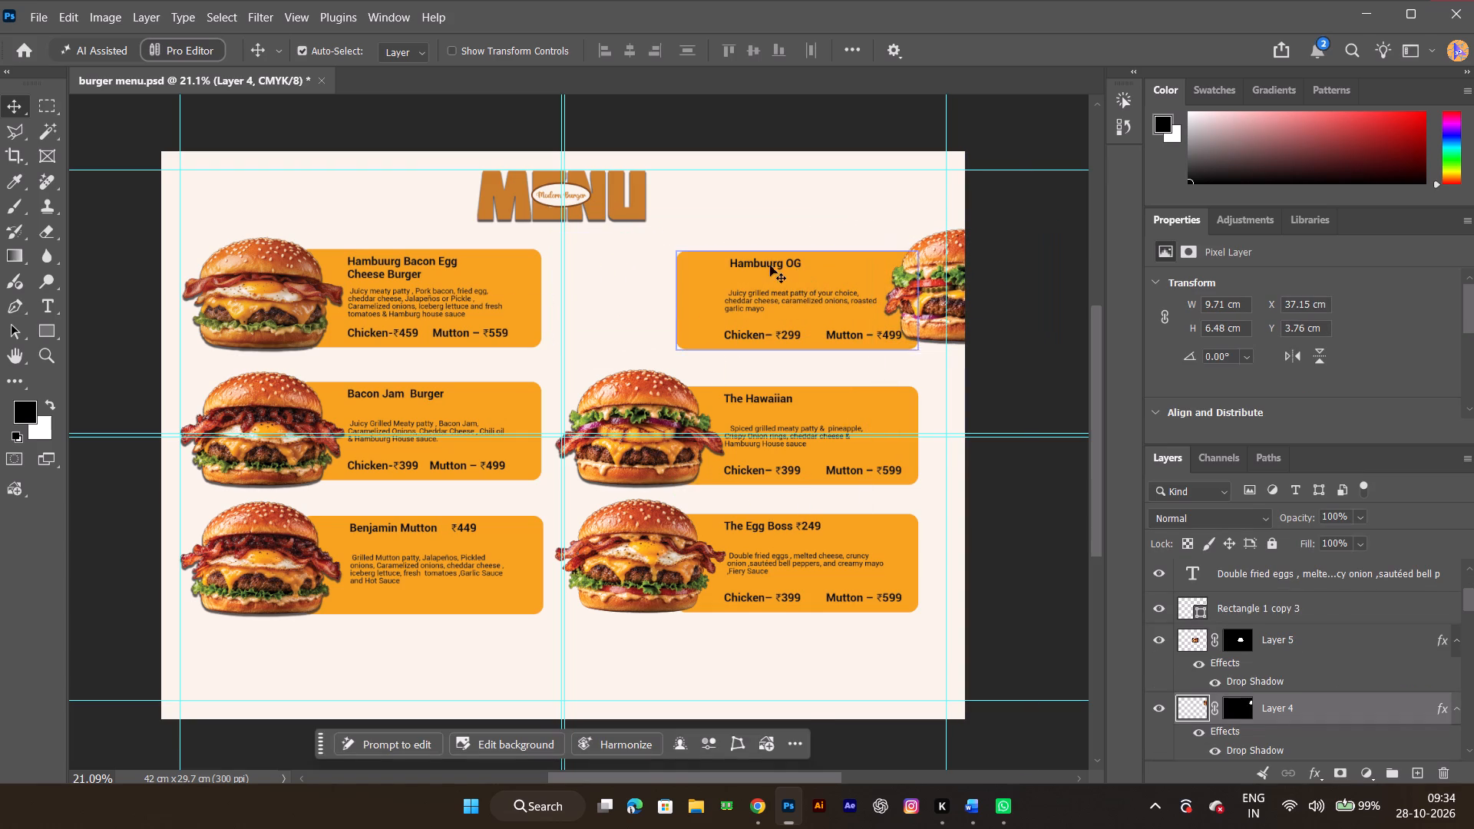
Move the Hambuurg OG title, description and price line together toward the left edge of their orange card.
left_click(760, 260)
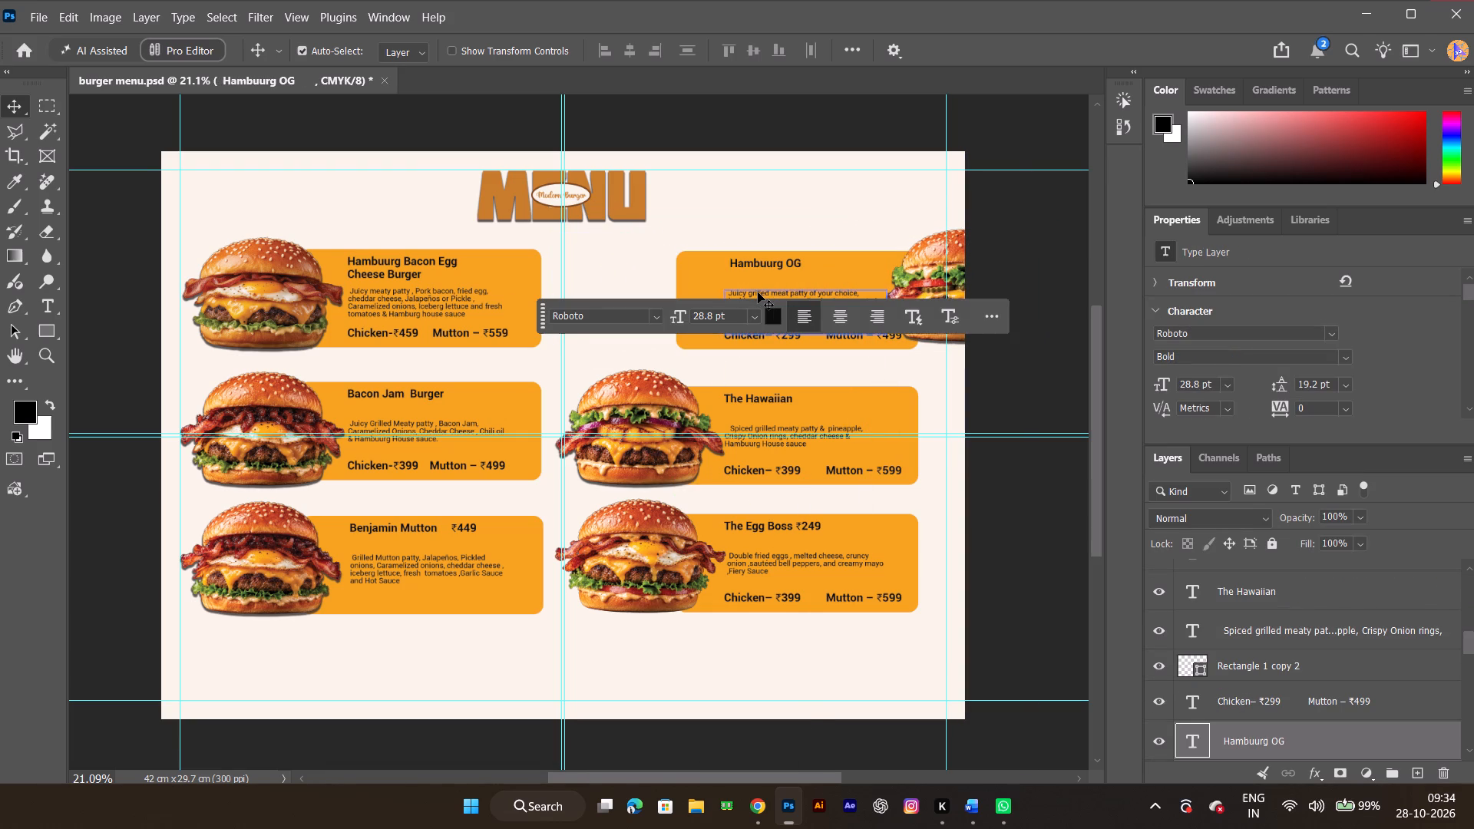
scroll(758, 292, "up", 6, "ctrl+alt")
key("space")
key("space")
key("space")
key("space")
key("space")
key("space")
key("space")
key("space")
key("space")
key("space")
left_click_drag(899, 292, 725, 351)
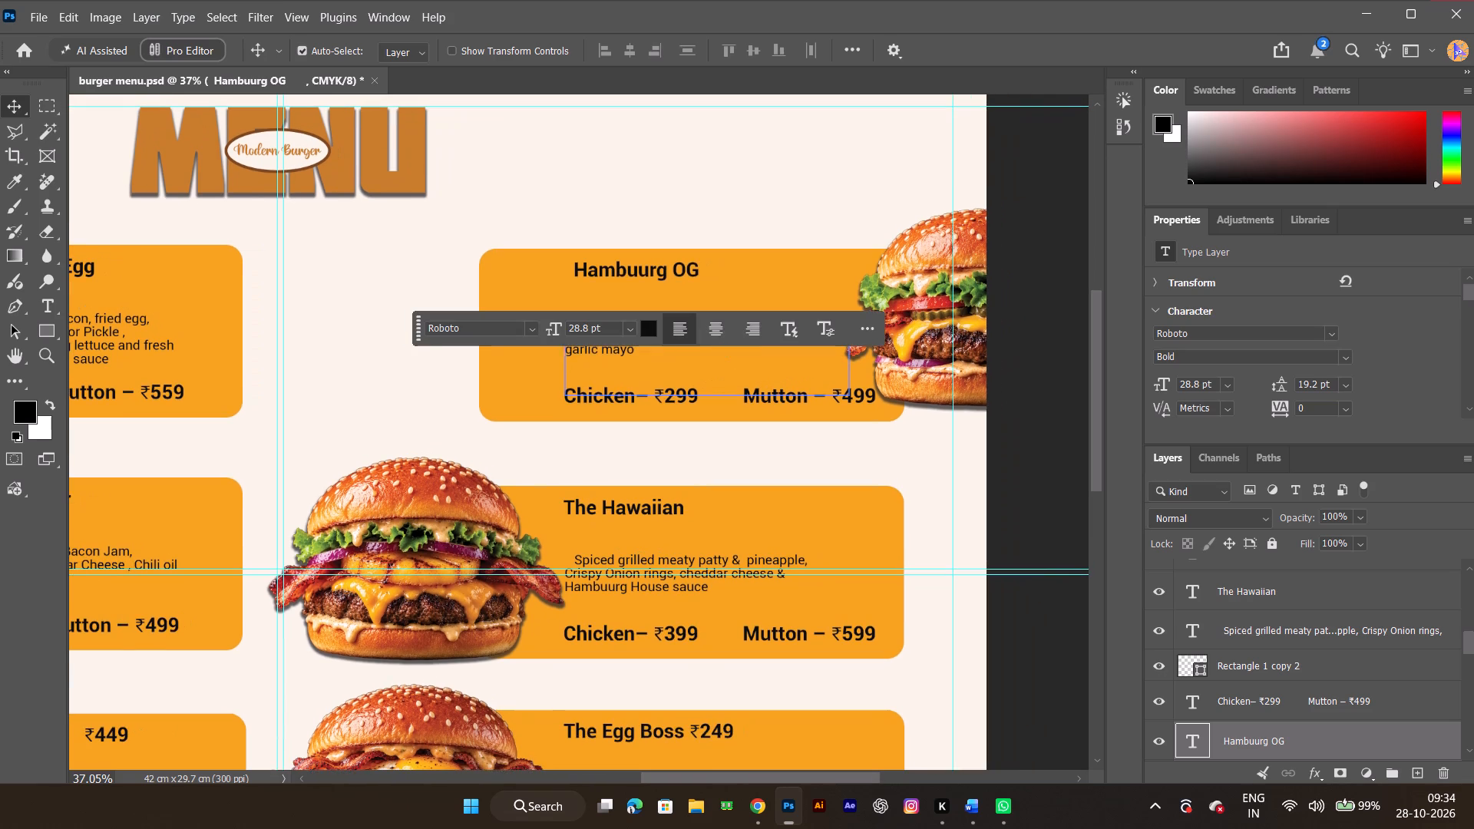
left_click(630, 269)
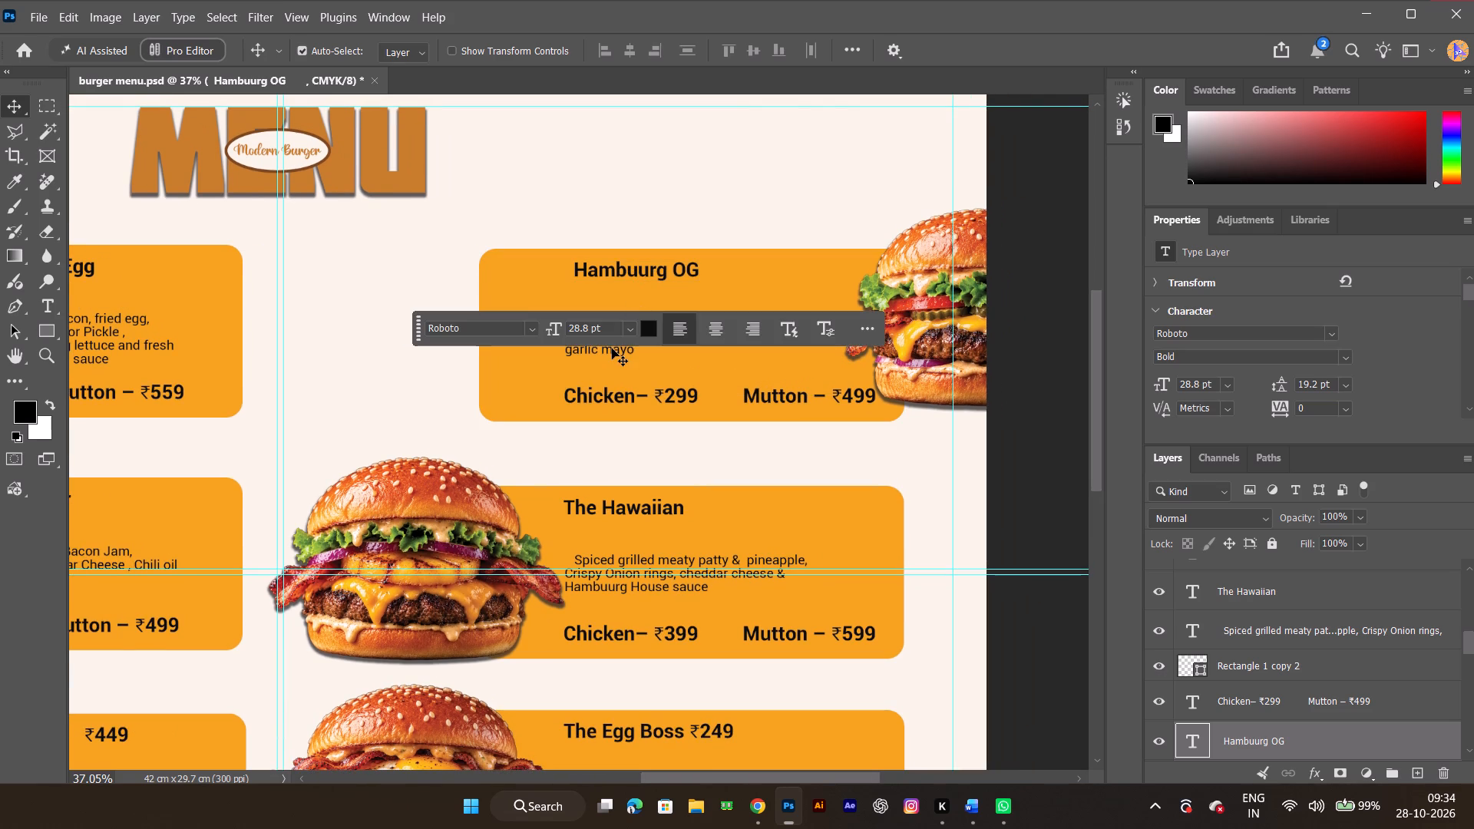
left_click(610, 350, "shift")
left_click(614, 397, "shift")
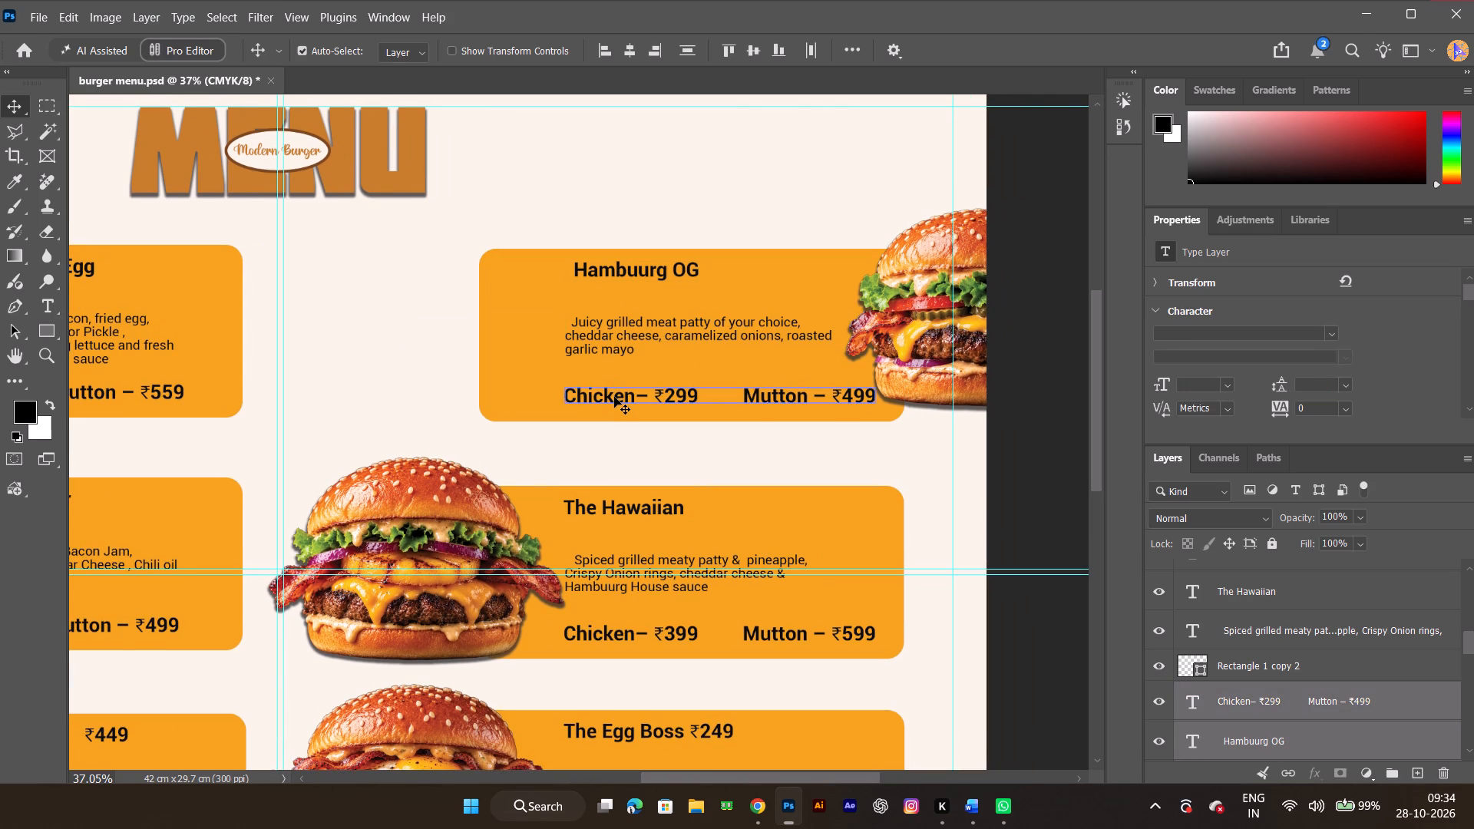
left_click(656, 50)
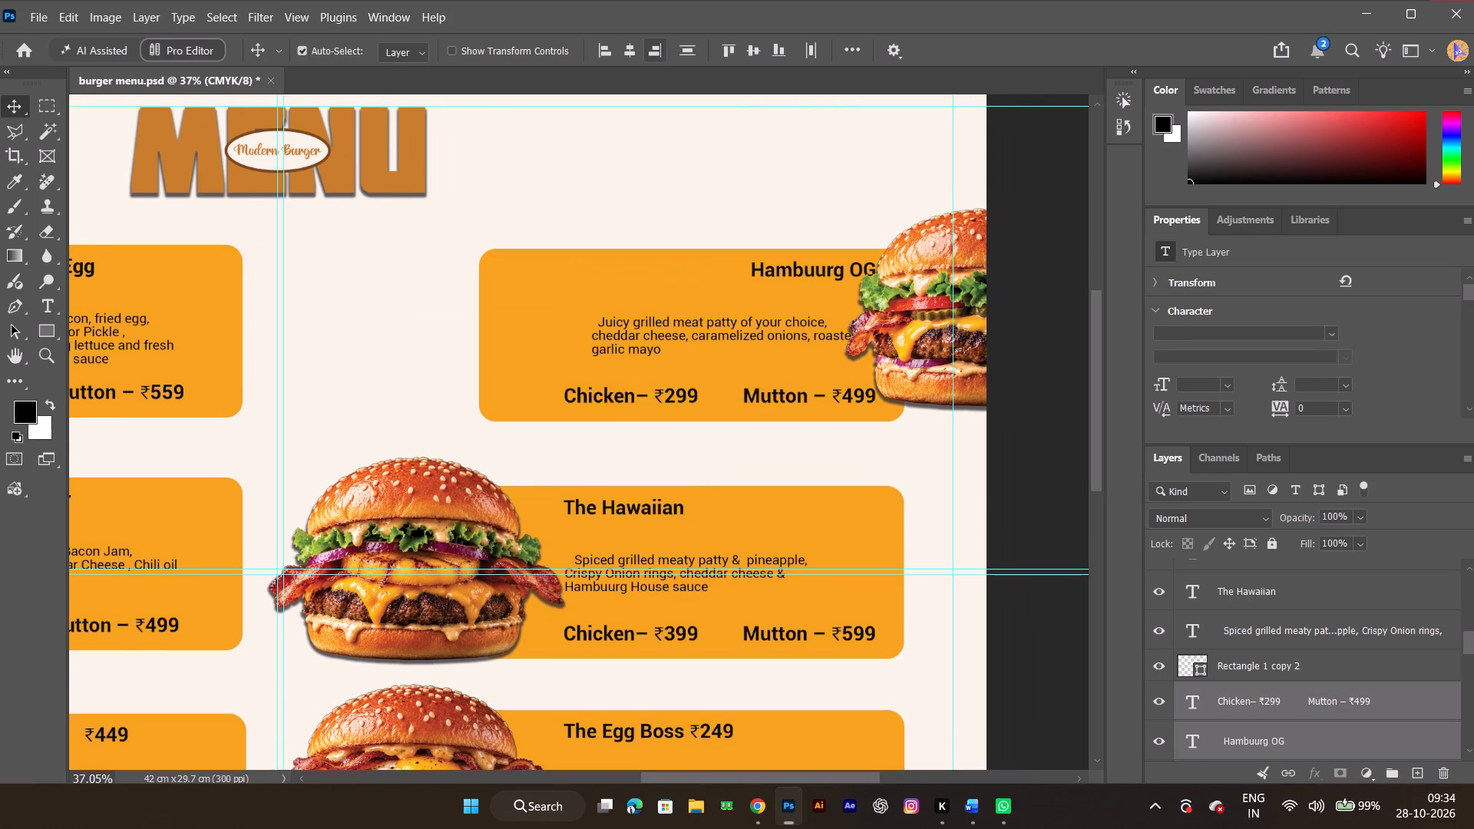
key("ctrl+z")
left_click_drag(651, 334, 581, 335)
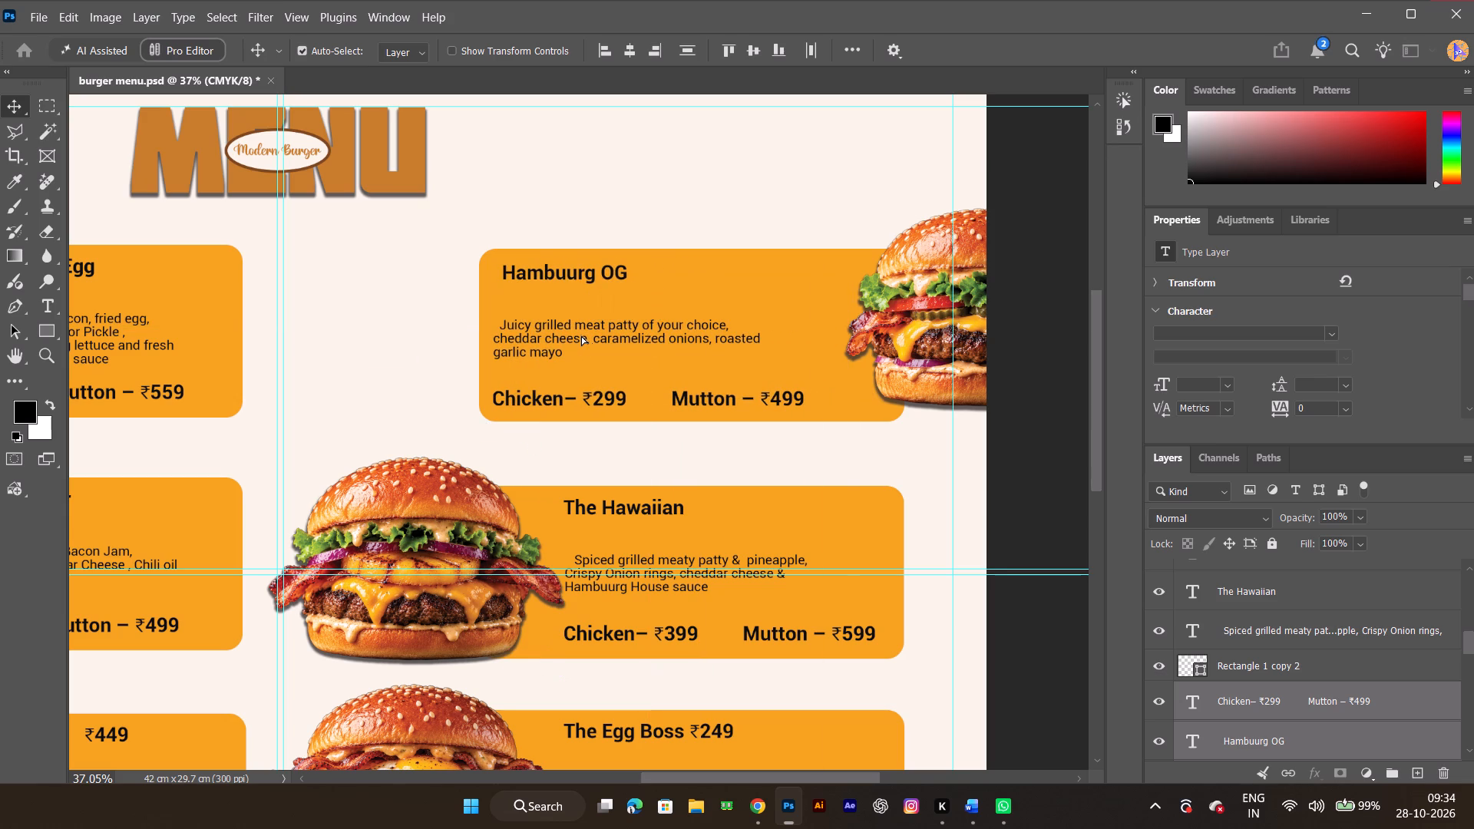
Right-align the paragraph text of the Hambuurg OG description.
right_click(581, 335)
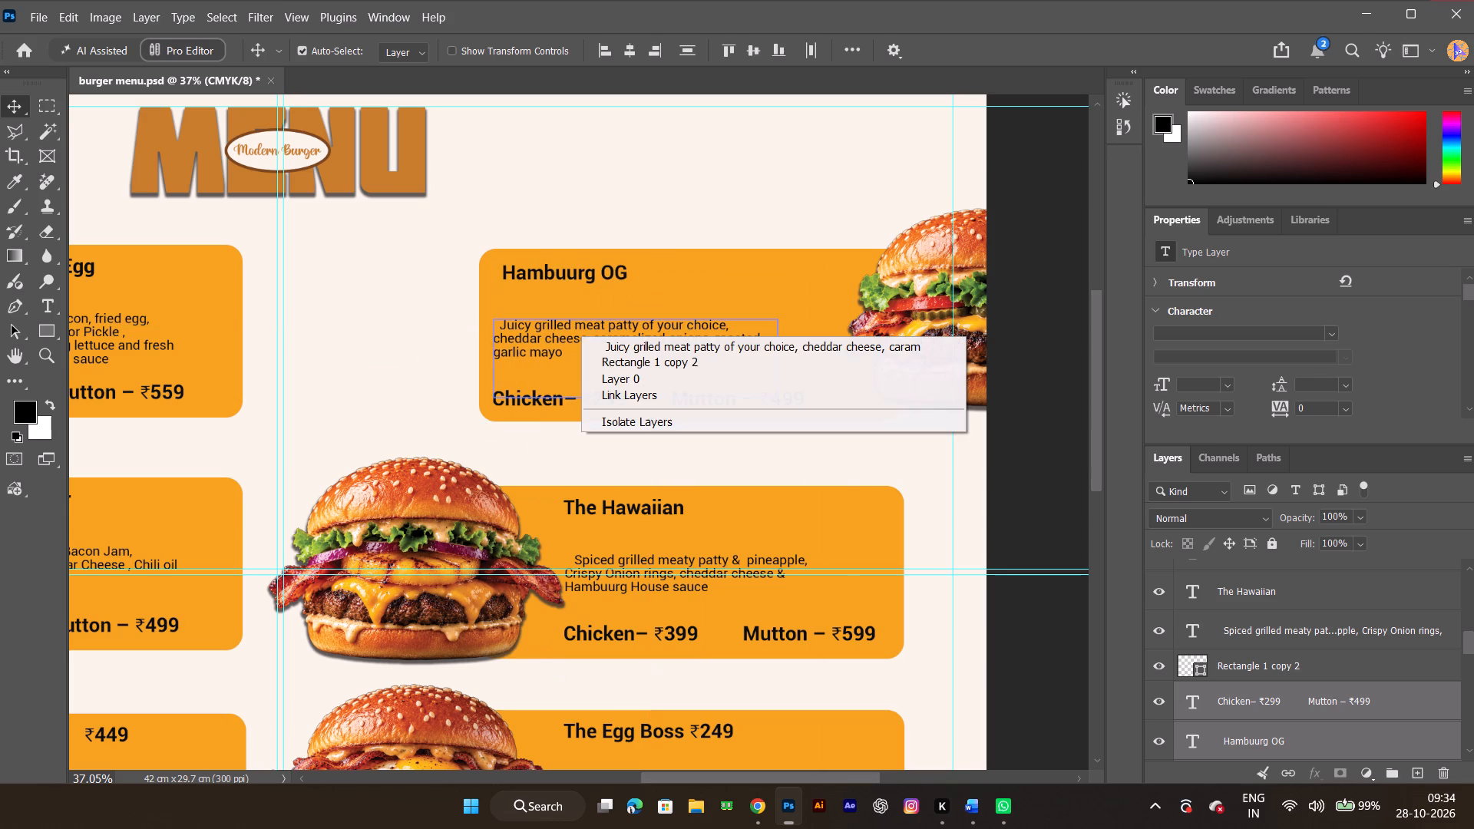
left_click(542, 323)
left_click(652, 129)
double_click(599, 336)
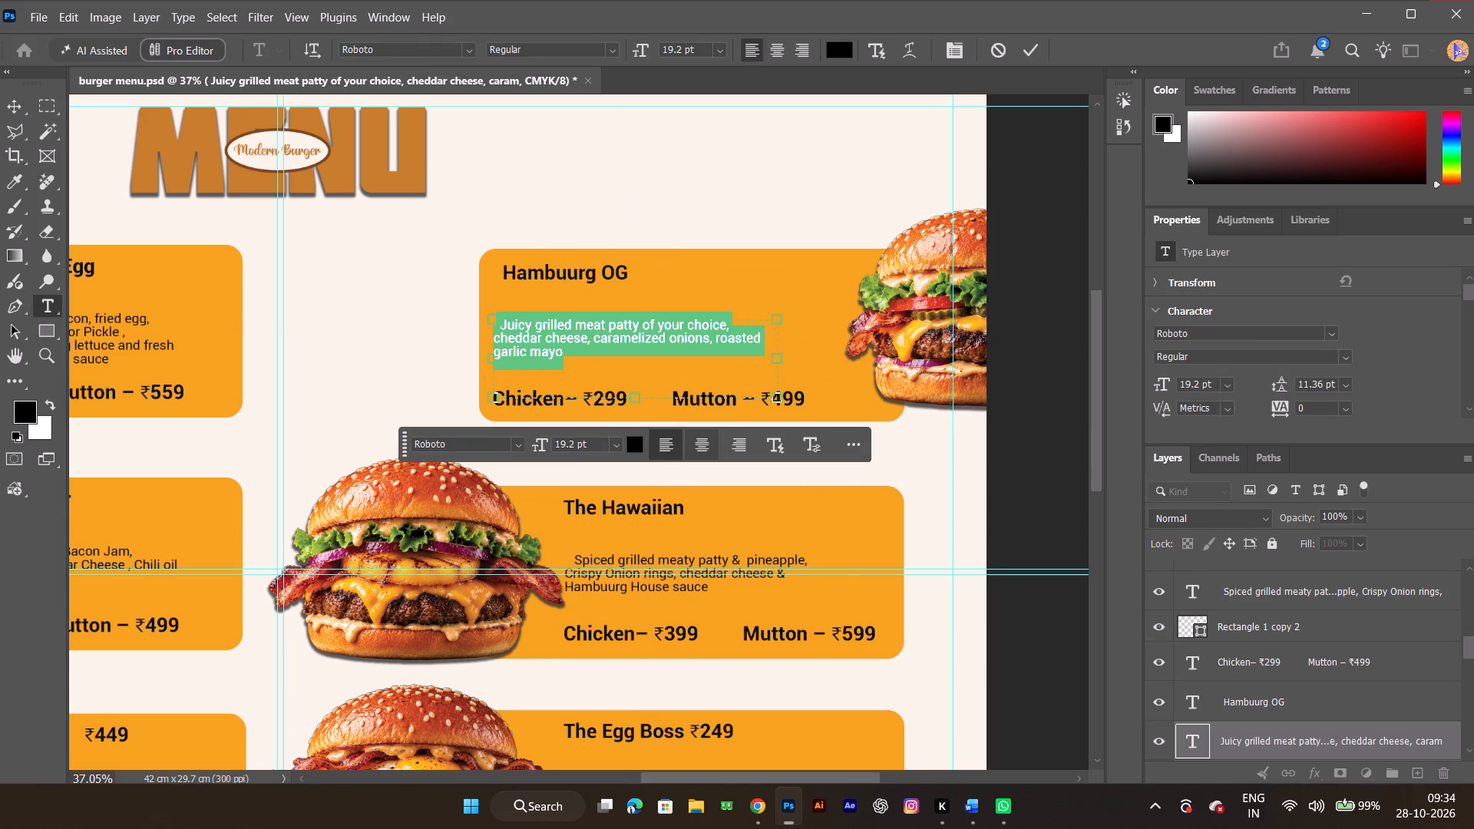
left_click(730, 445)
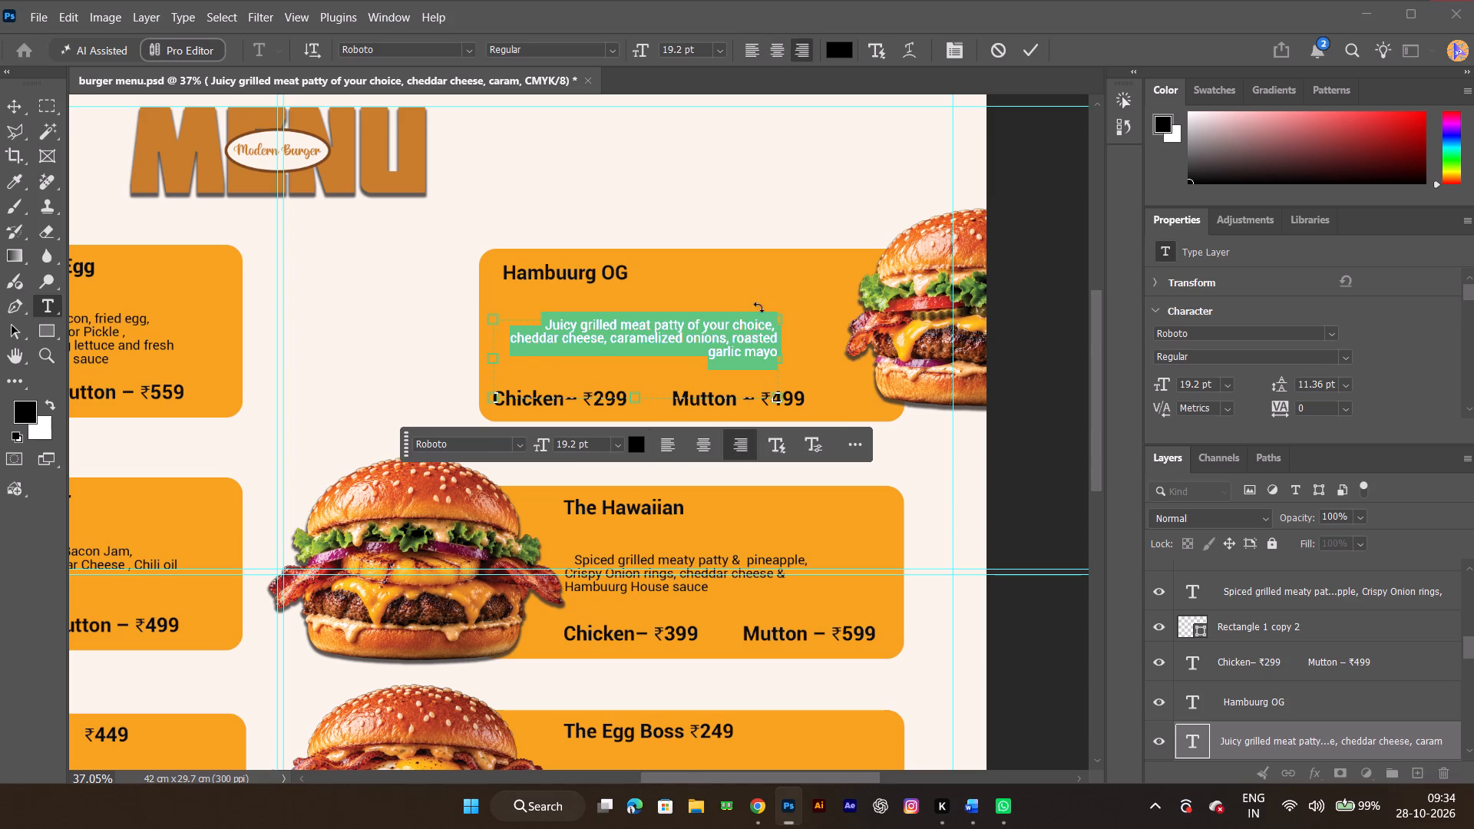
left_click(597, 272)
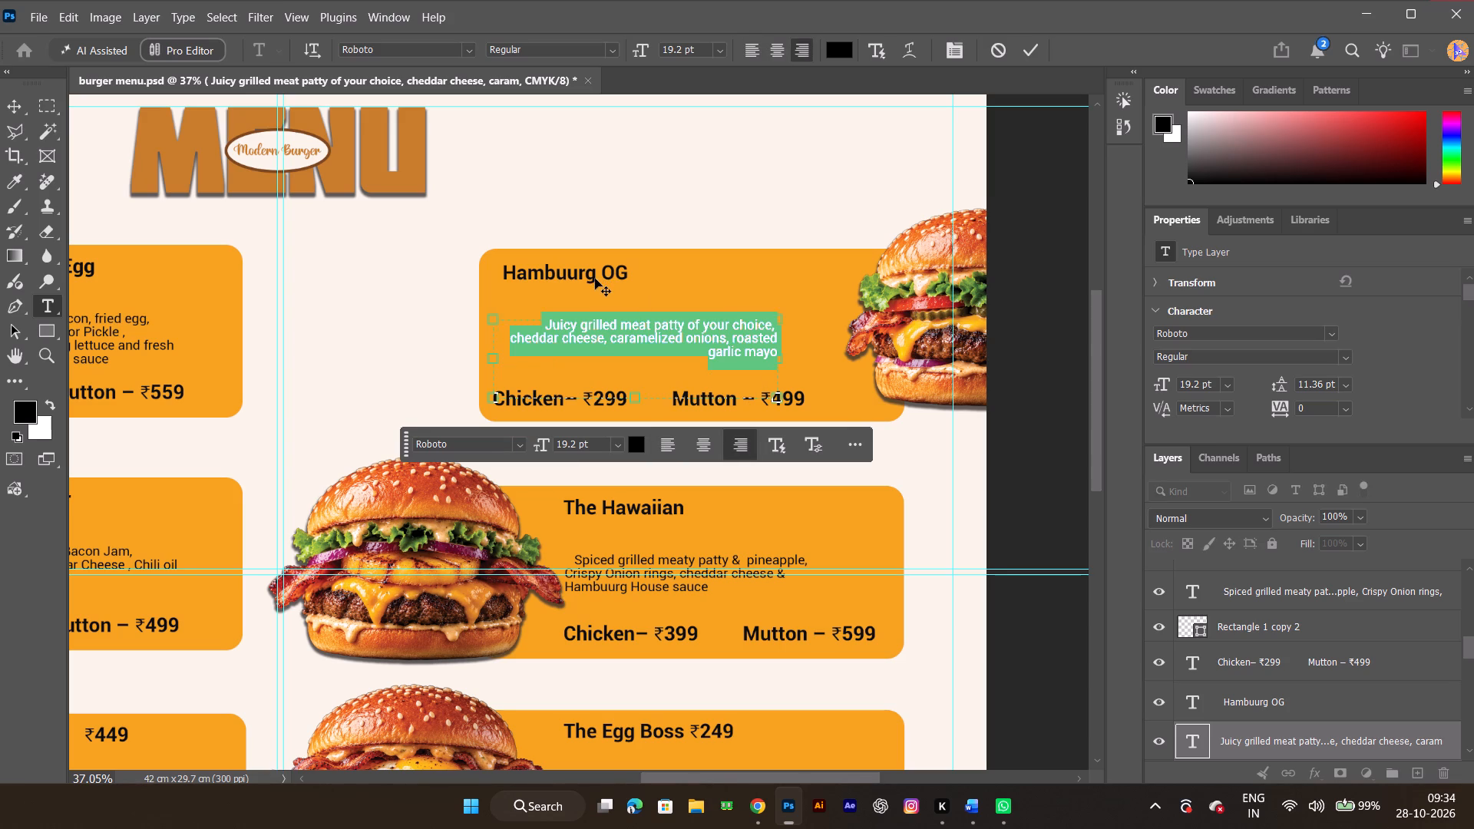
left_click(1027, 44)
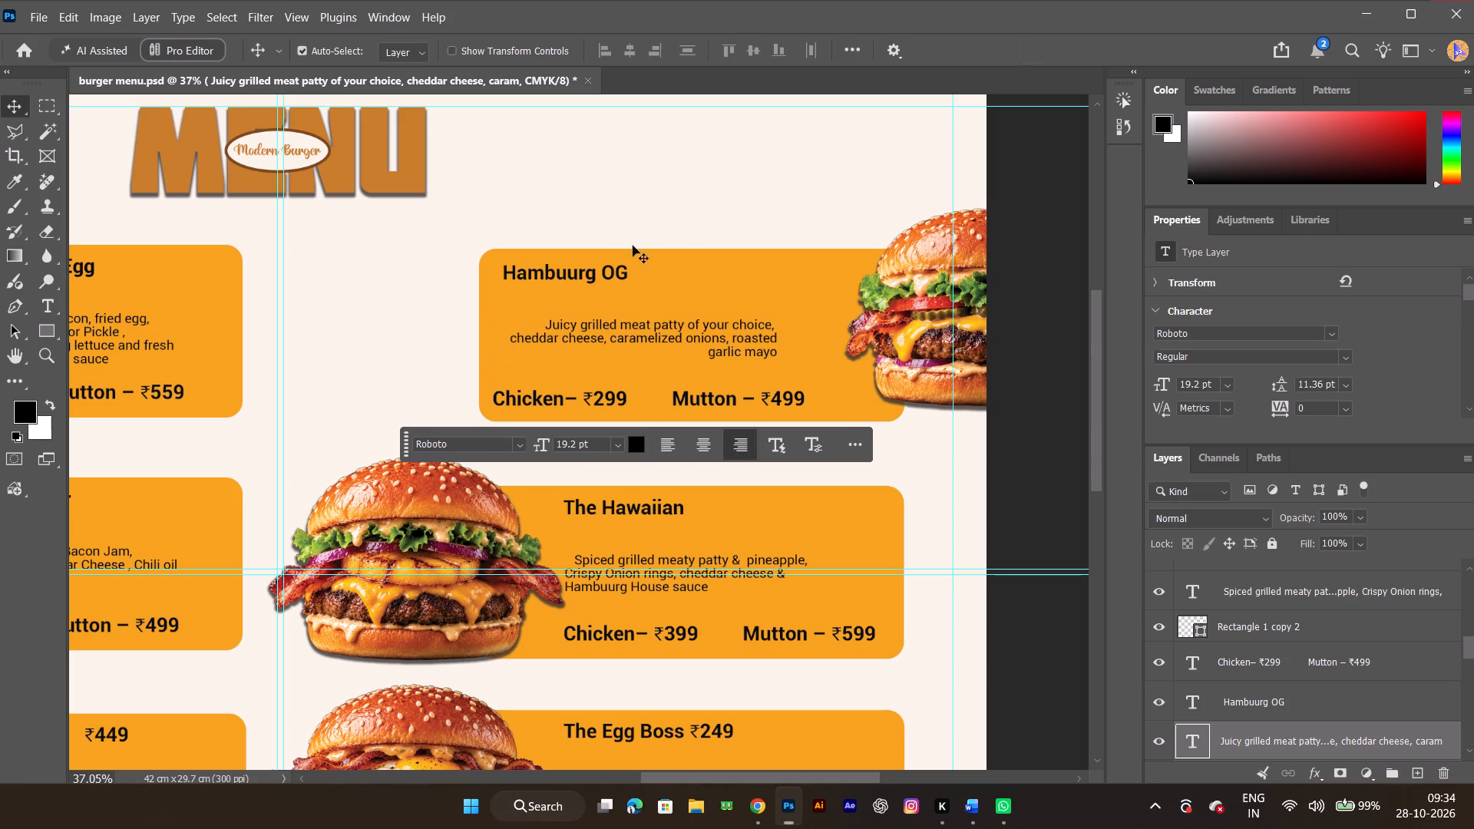
Right-align the Hambuurg OG title text and move it back onto the card above the description's right end.
left_click(589, 269)
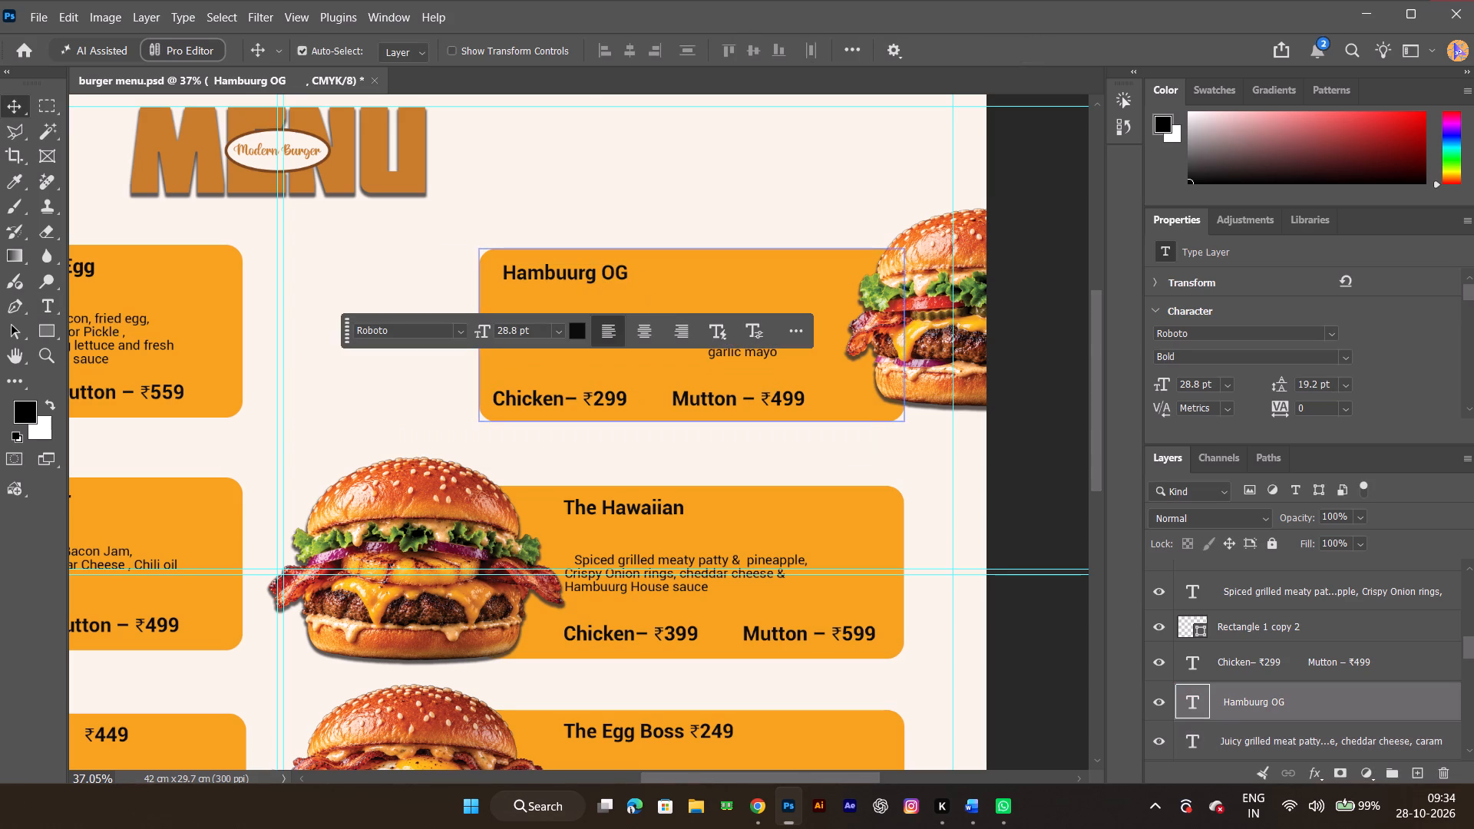
left_click(672, 326)
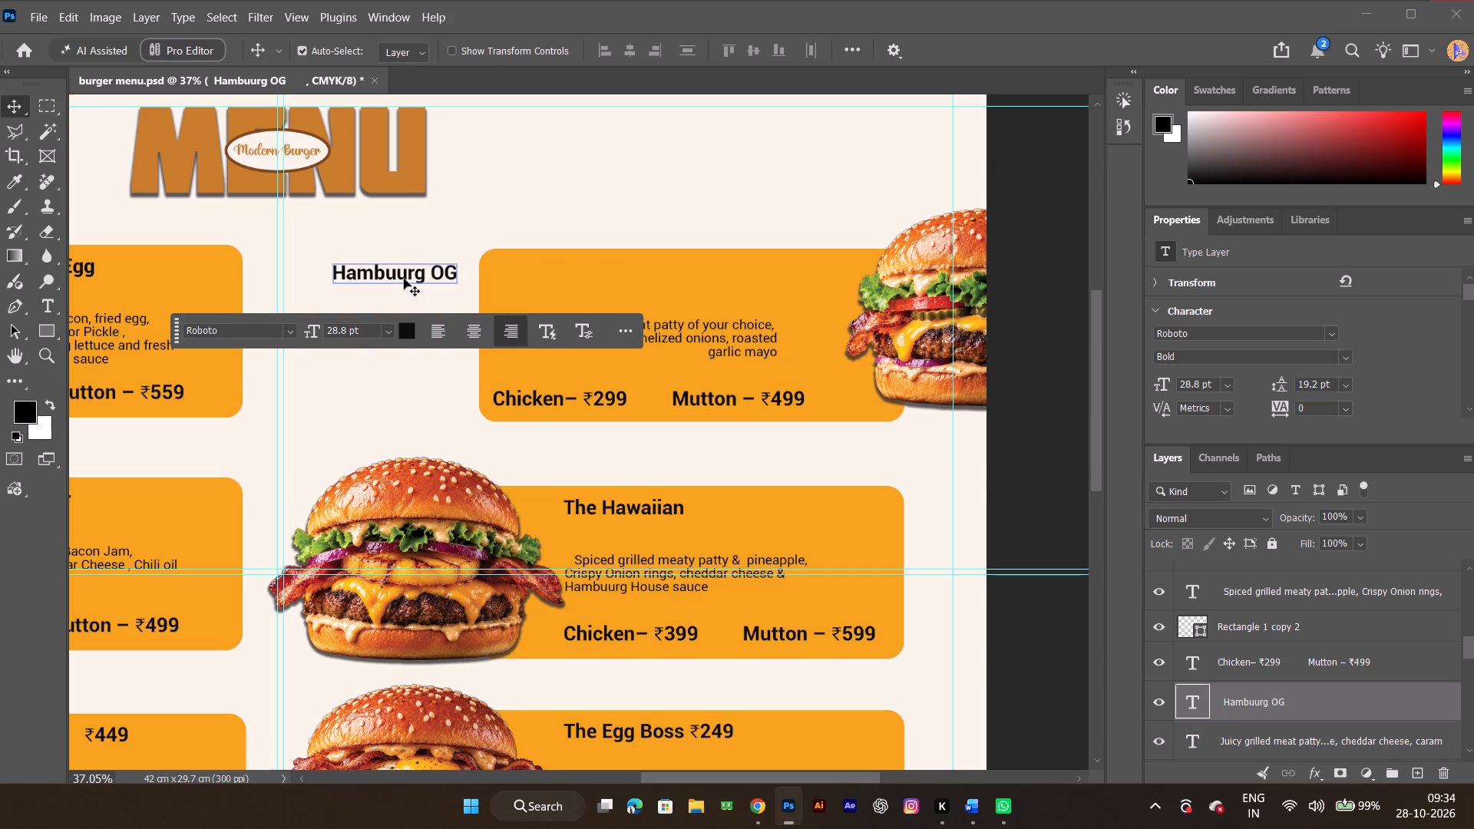
left_click_drag(404, 279, 722, 282)
Reposition the Hambuurg OG price line, description and title so their right edges line up just beside the burger.
left_click_drag(739, 401, 725, 393)
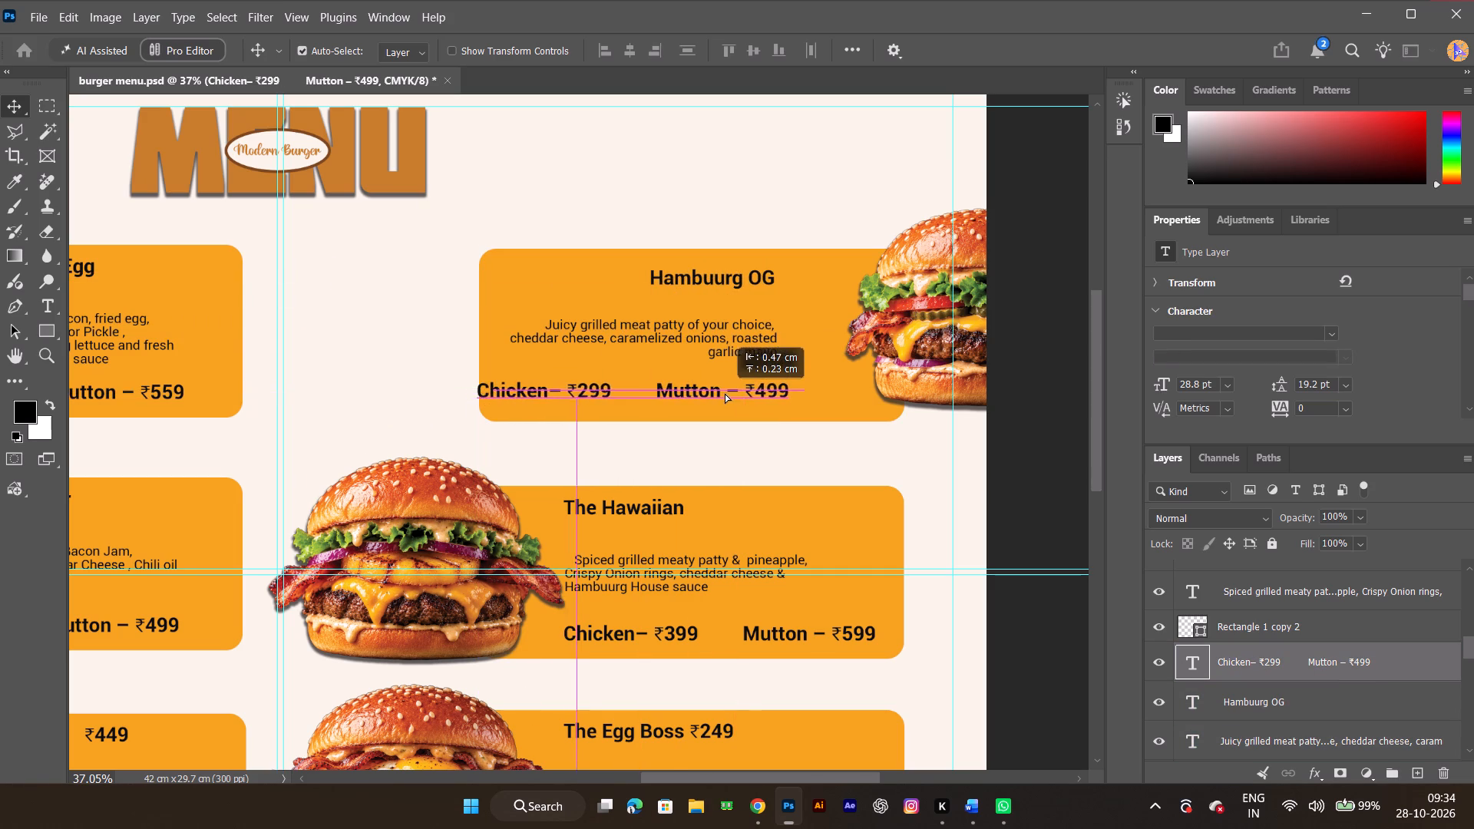
left_click_drag(725, 393, 747, 395)
left_click_drag(714, 339, 745, 337)
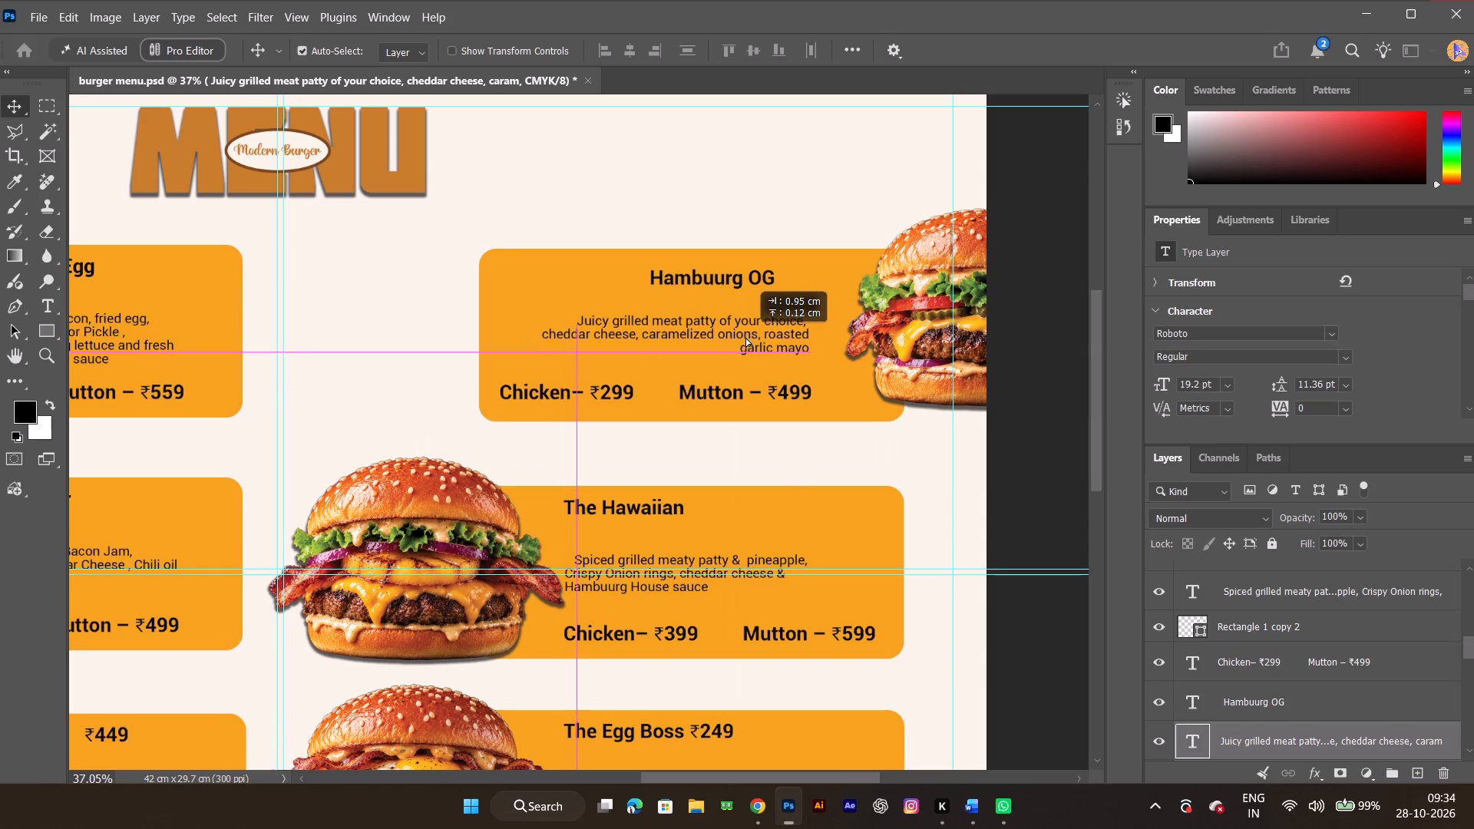
left_click_drag(745, 337, 745, 348)
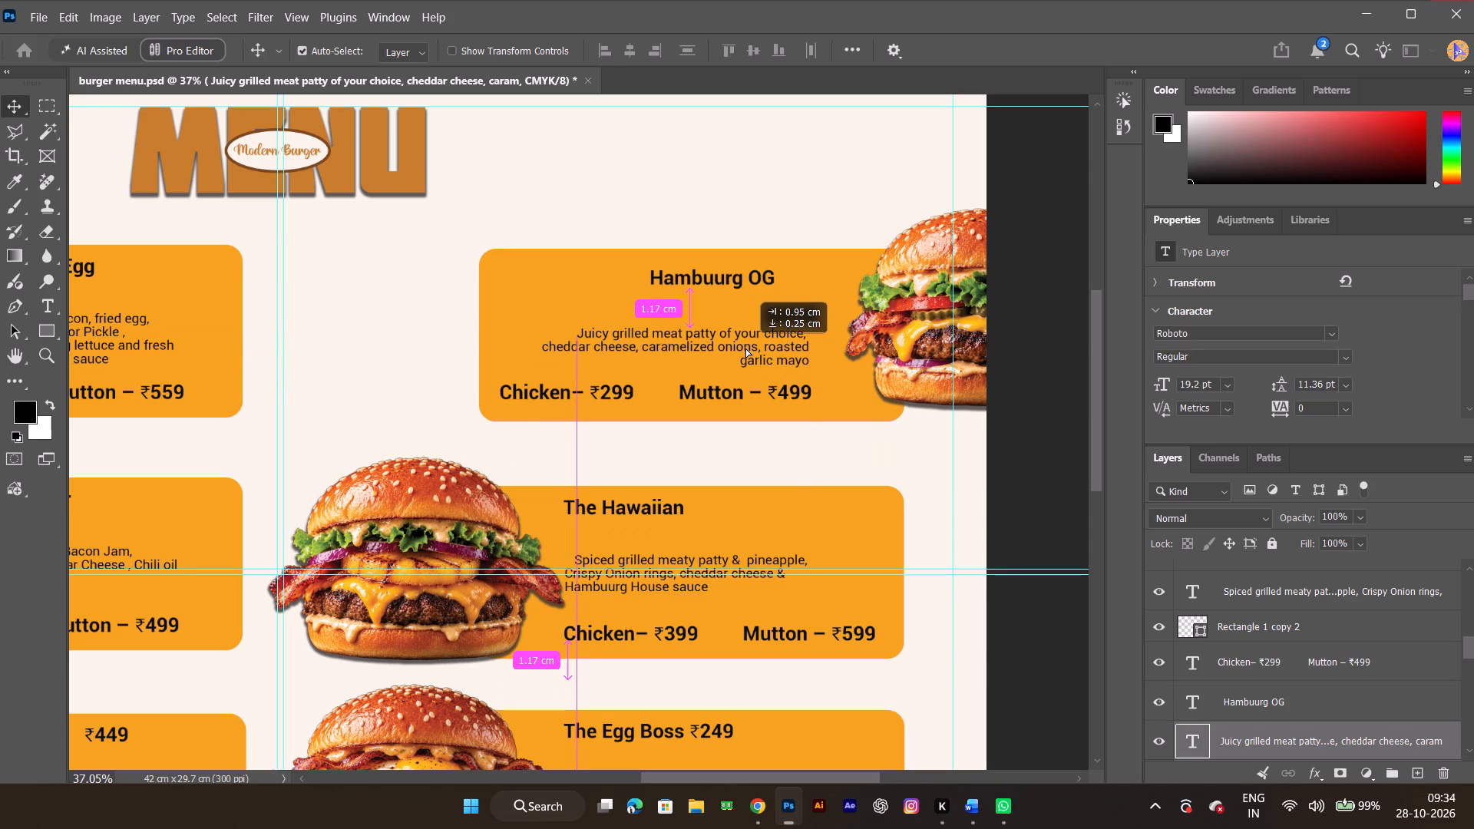
left_click_drag(745, 348, 750, 348)
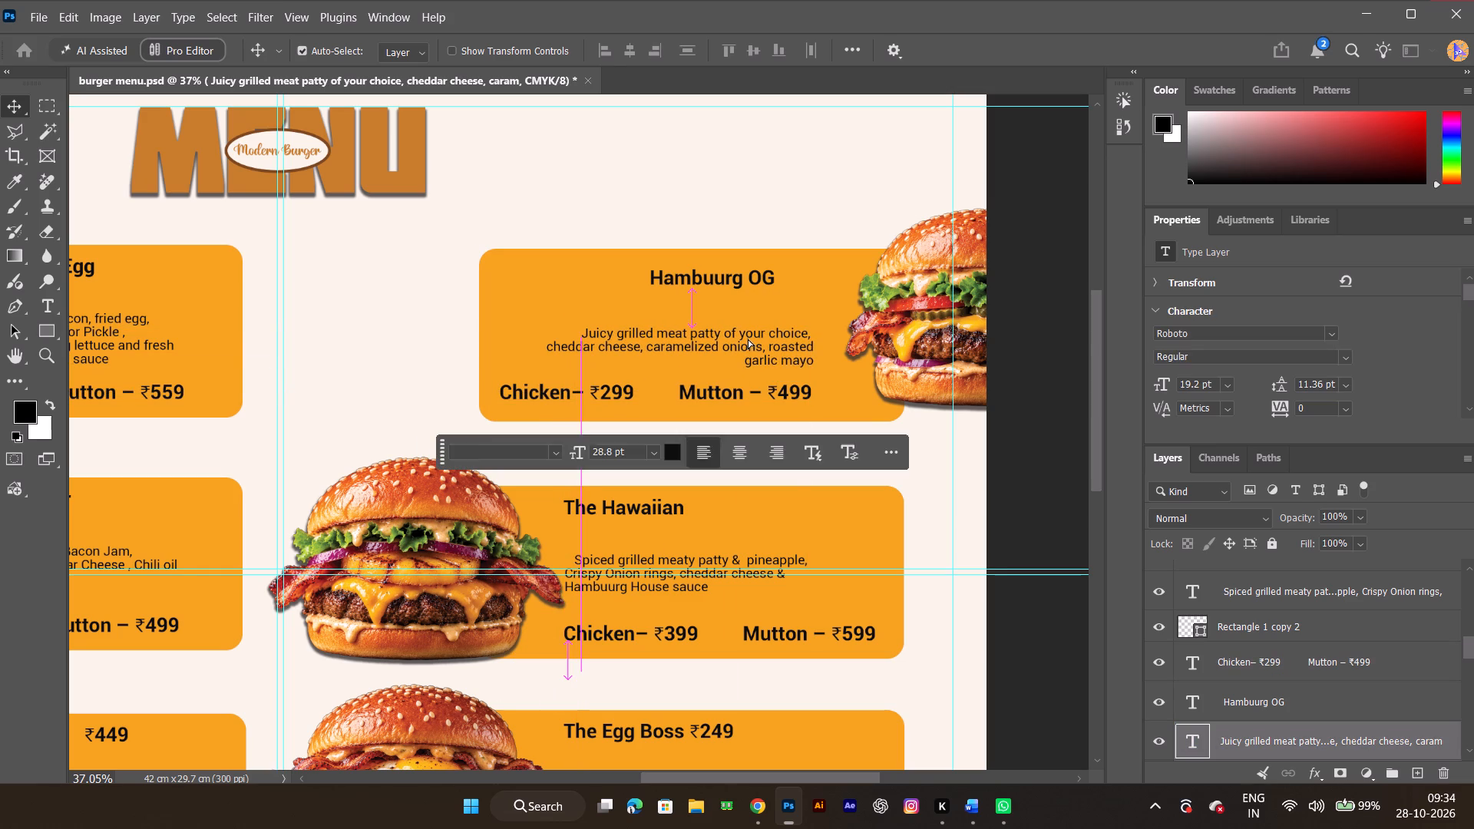
left_click_drag(728, 276, 751, 291)
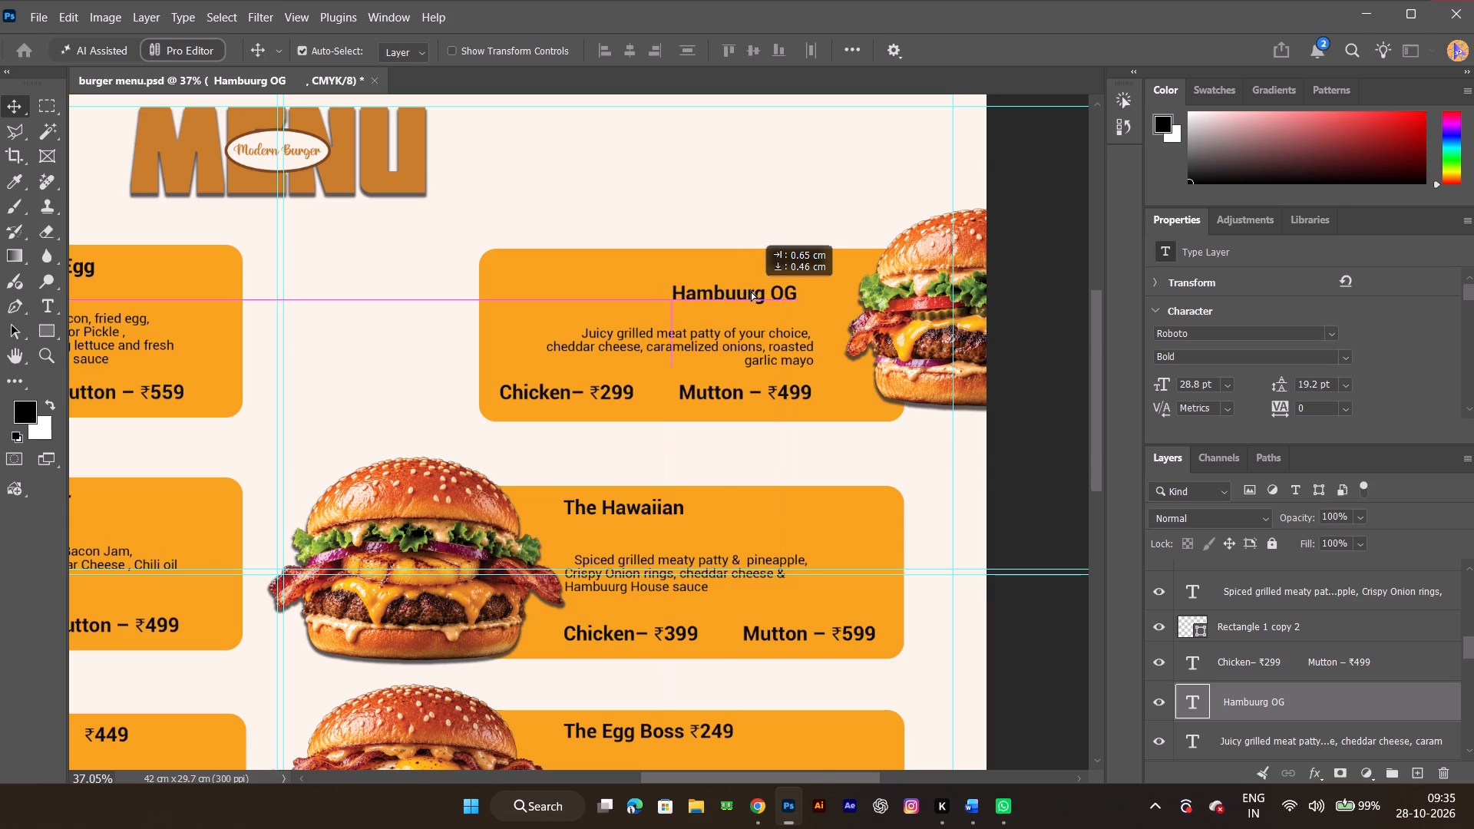
left_click_drag(751, 291, 769, 292)
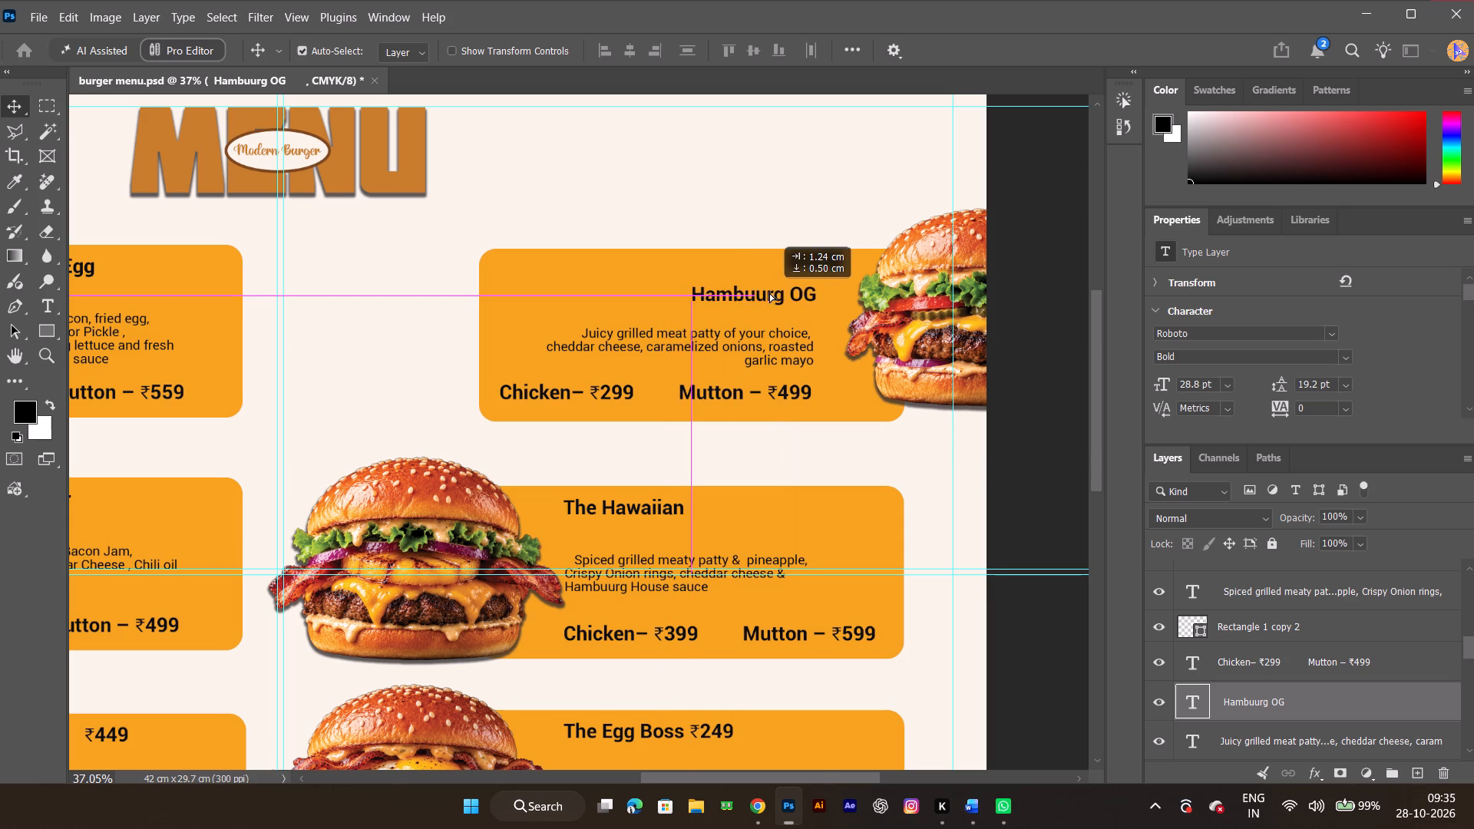
left_click_drag(769, 292, 764, 294)
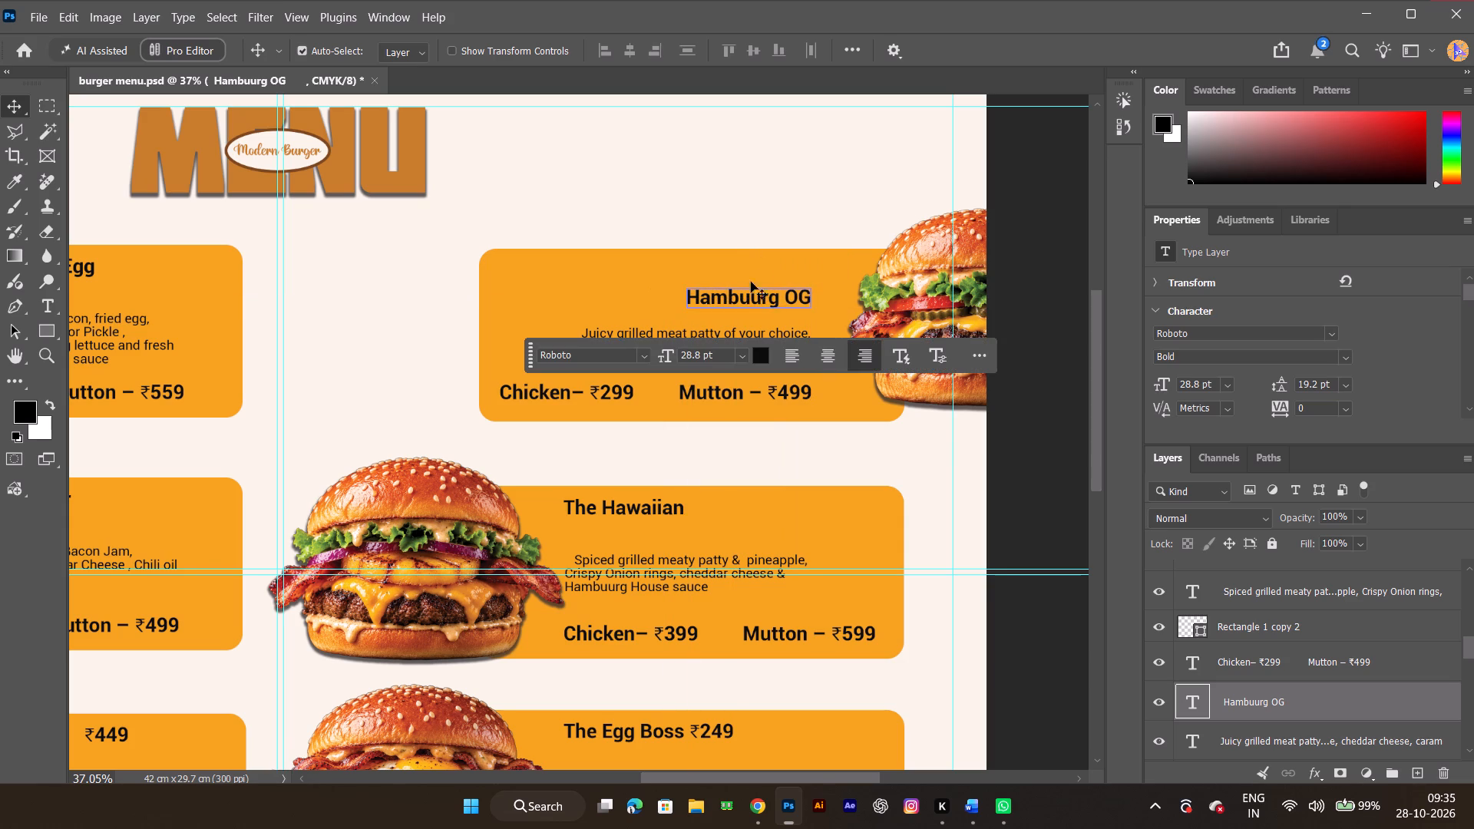
Move the Hambuurg OG burger inward over the right end of its card, to about X 34.93 cm, Y 4.45 cm.
left_click(869, 183)
key("space")
key("space")
key("space")
key("space")
key("space")
key("space")
left_click_drag(838, 183, 570, 235)
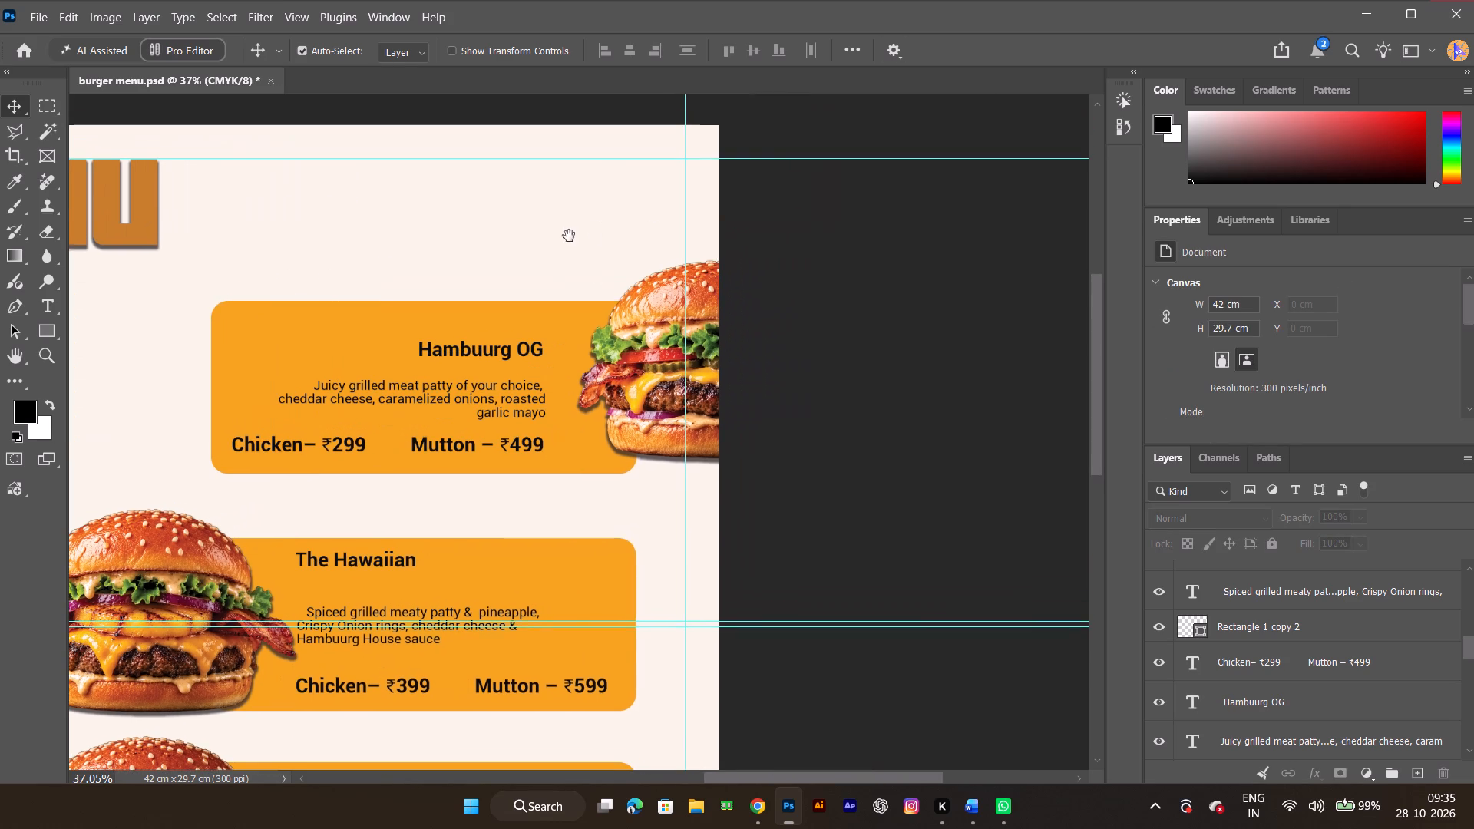
left_click_drag(659, 370, 540, 372)
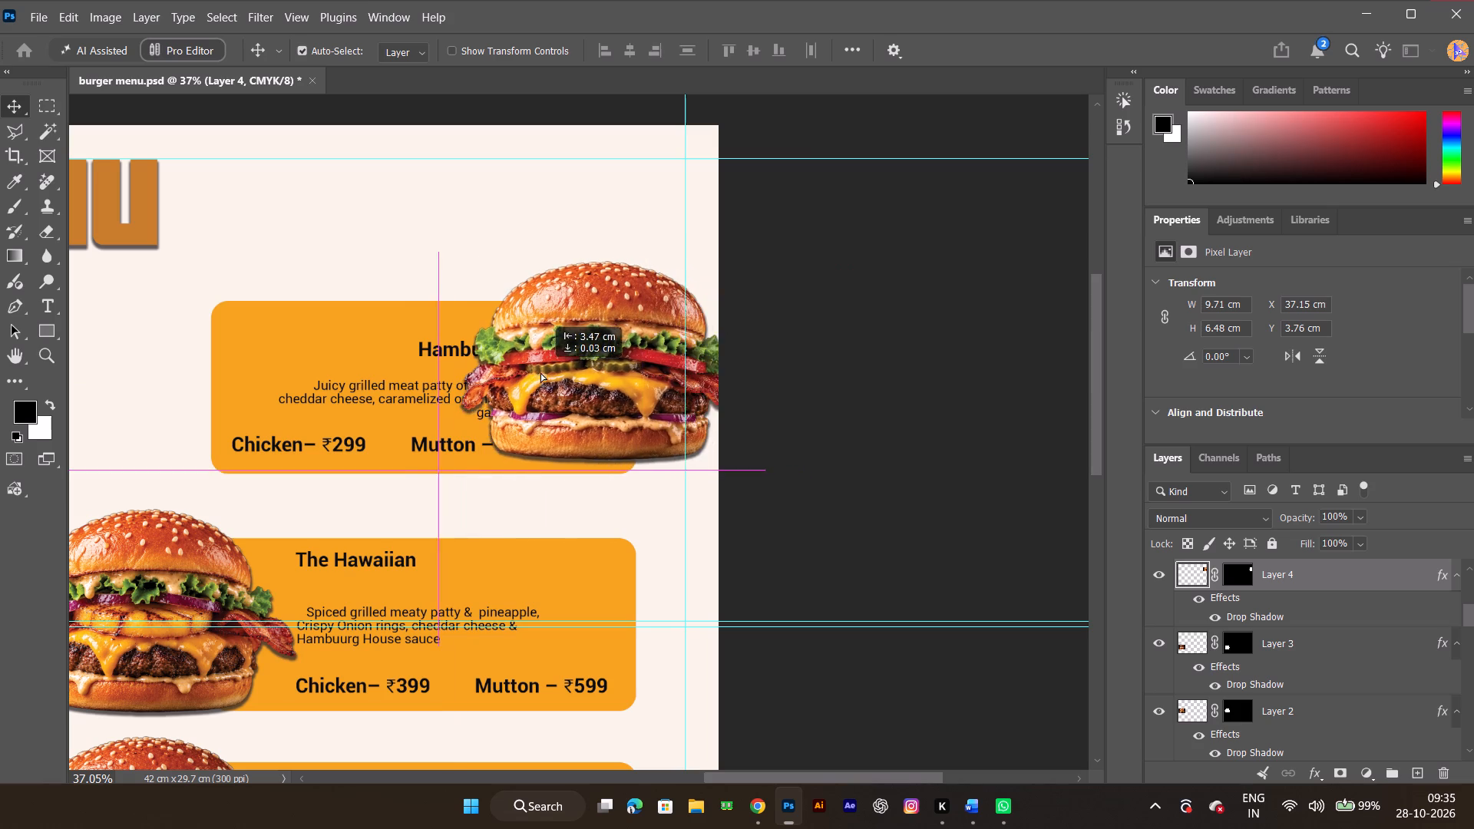
left_click_drag(540, 372, 584, 392)
scroll(584, 392, "down", 2, "ctrl+alt")
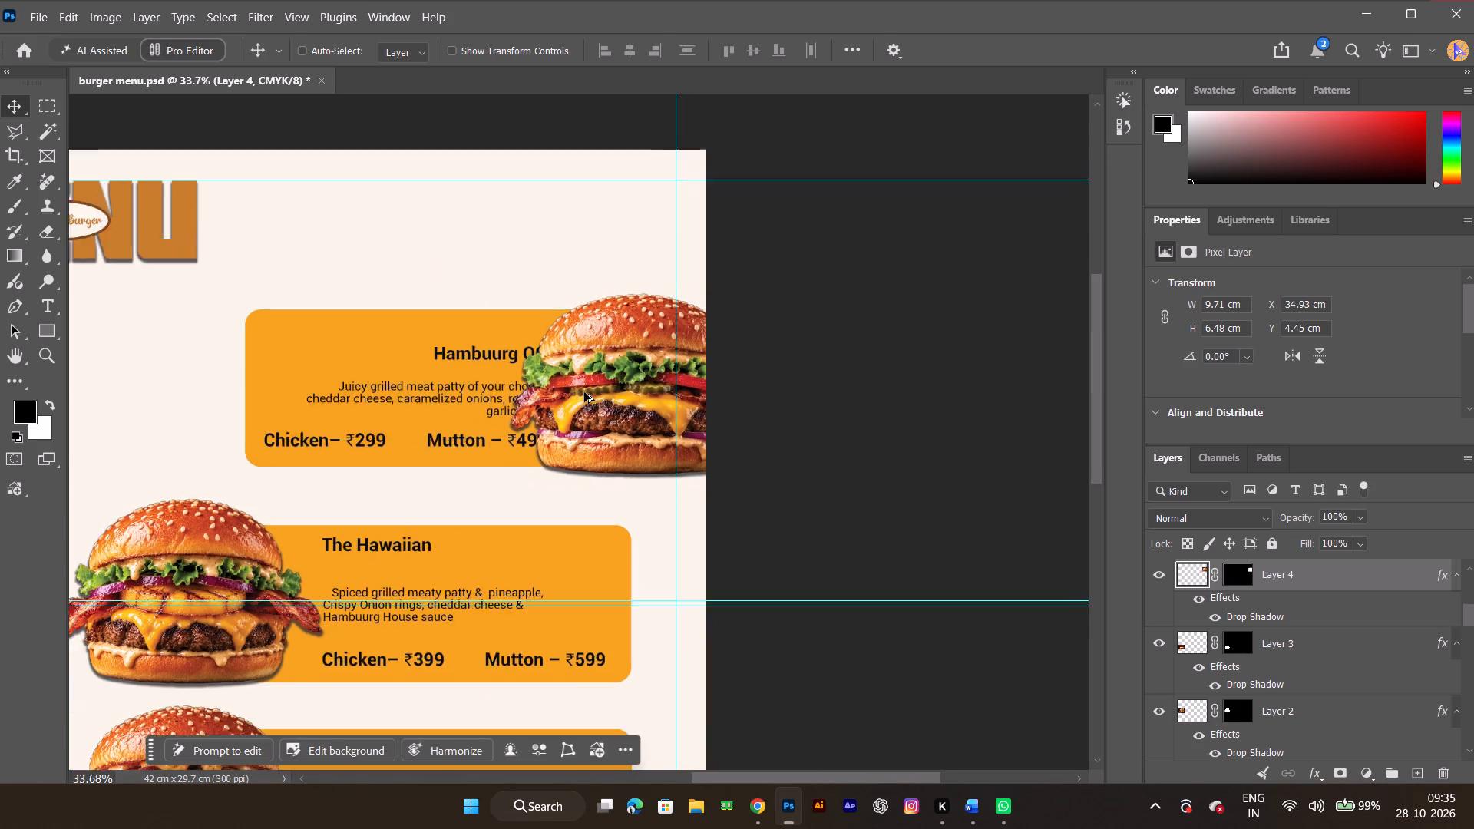
scroll(584, 392, "down", 5, "ctrl+alt")
key("space")
key("space")
key("space")
key("space")
key("space")
key("space")
key("space")
key("space")
key("space")
key("space")
key("space")
left_click_drag(425, 421, 669, 434)
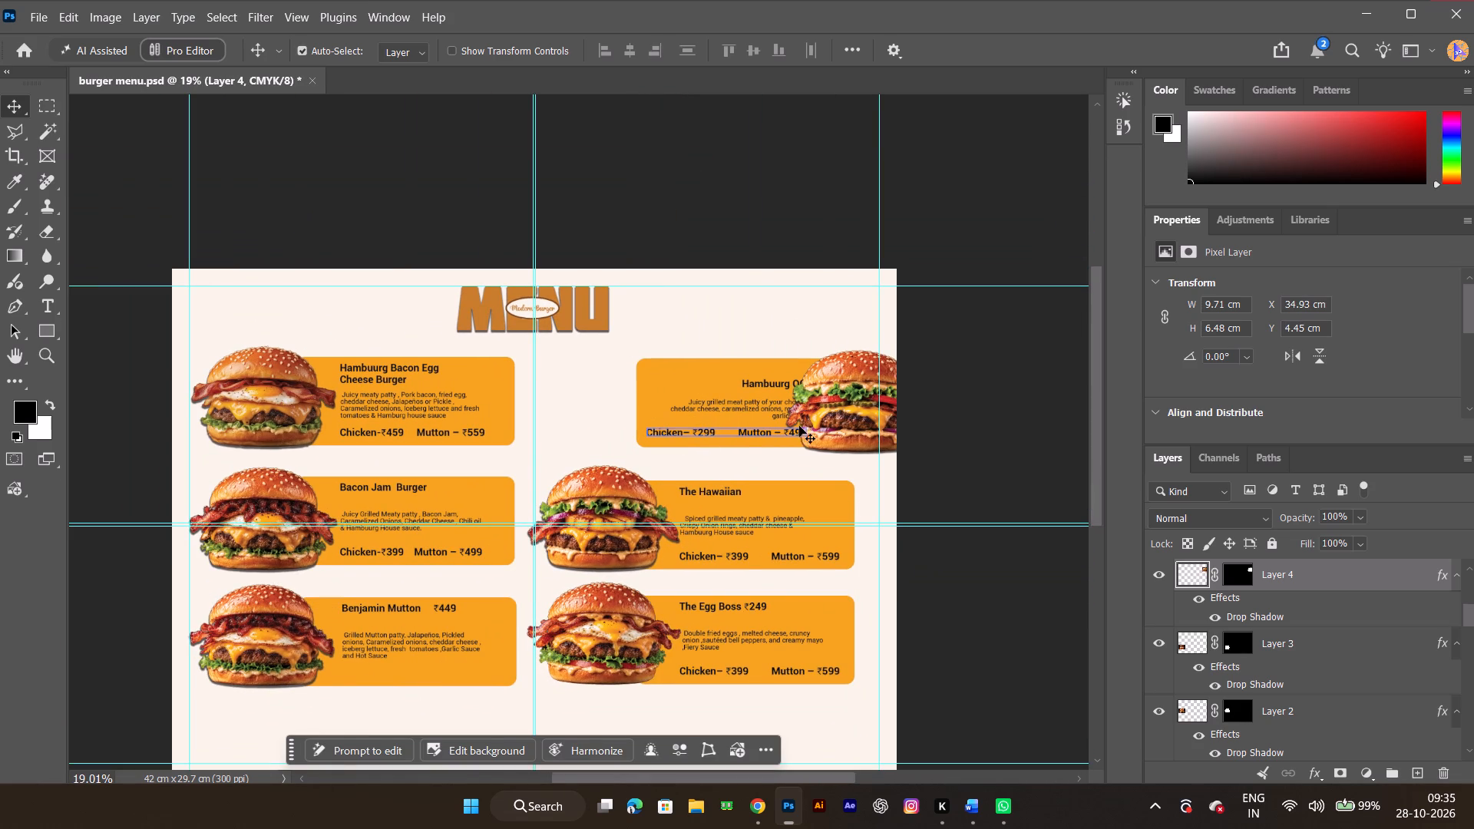
Undo the last move of the Hambuurg OG burger over the right end of its card.
scroll(798, 424, "up", 6, "ctrl+alt")
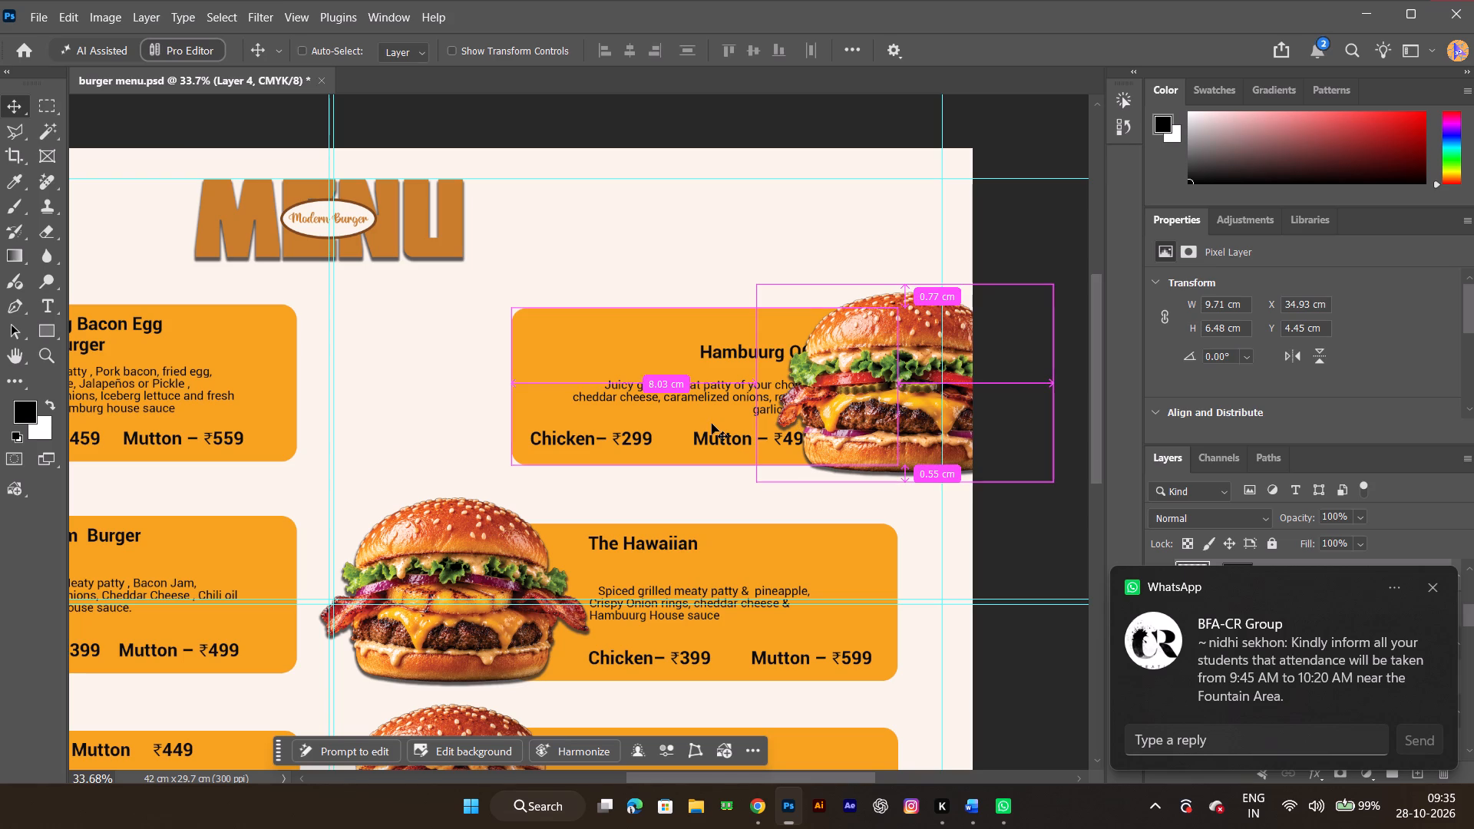
scroll(698, 435, "up", 6, "ctrl+alt")
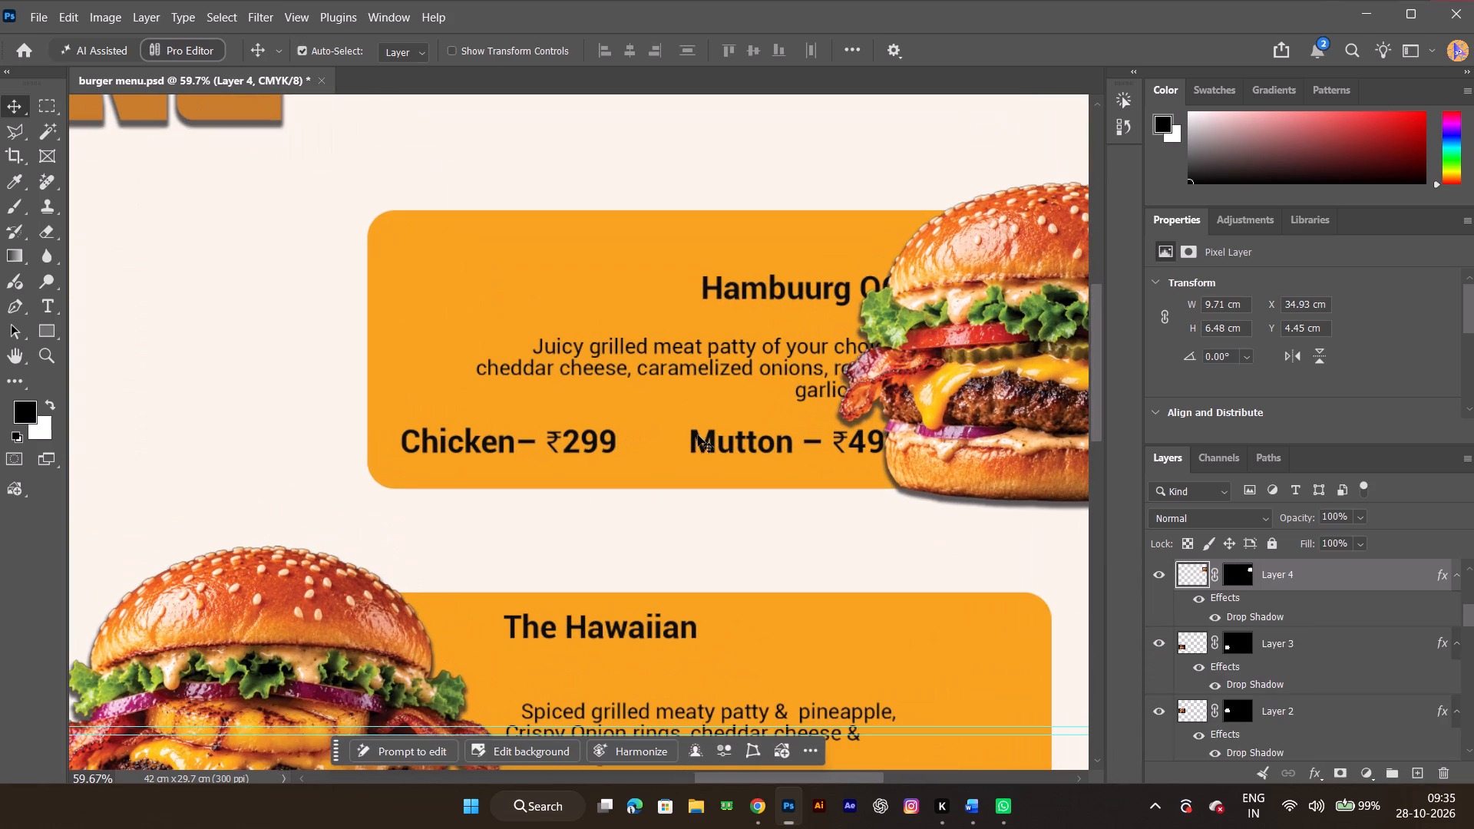
left_click(739, 291)
left_click(706, 347, "shift")
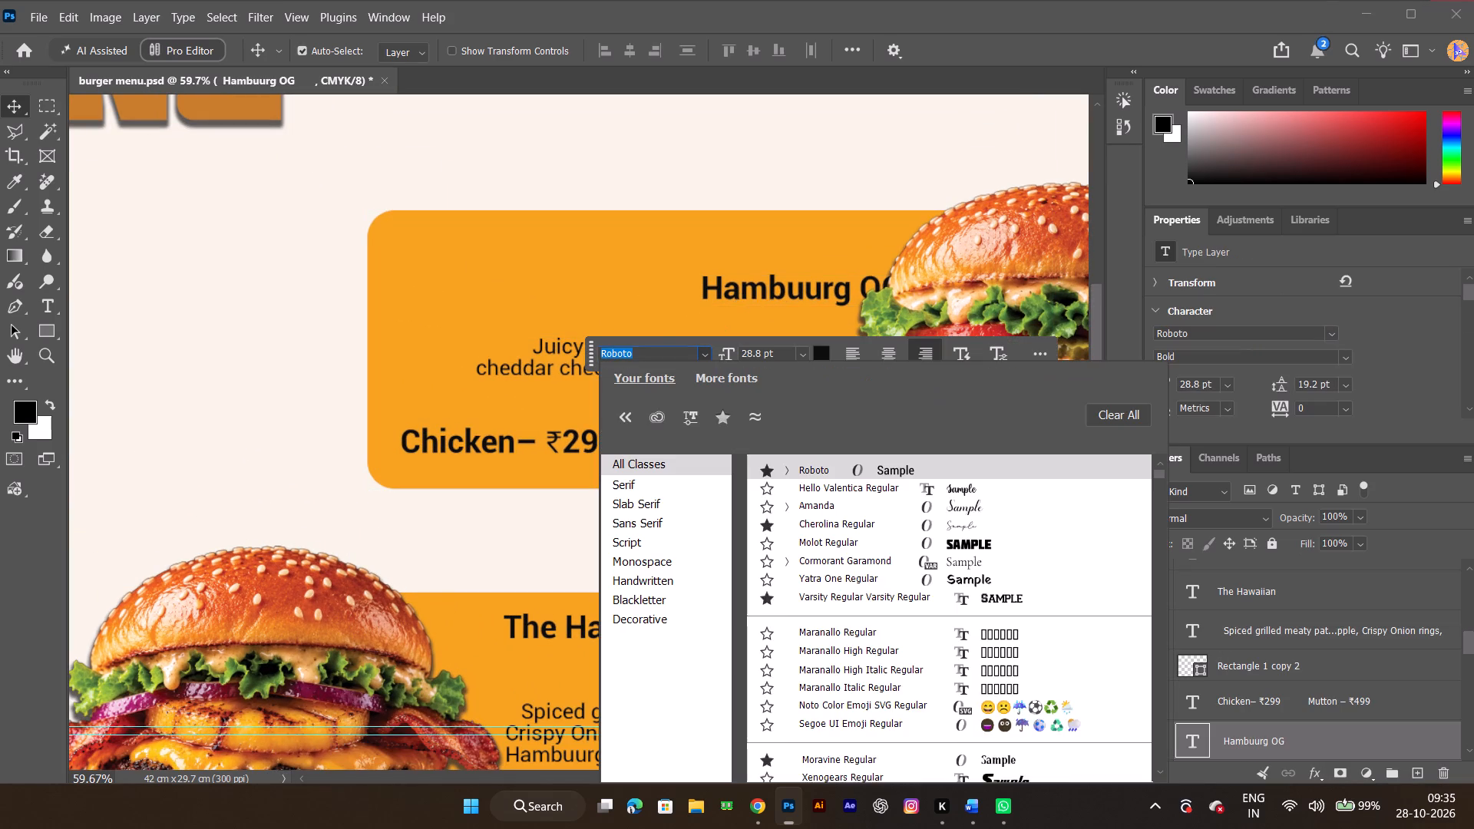
left_click(582, 122)
key("ctrl+z")
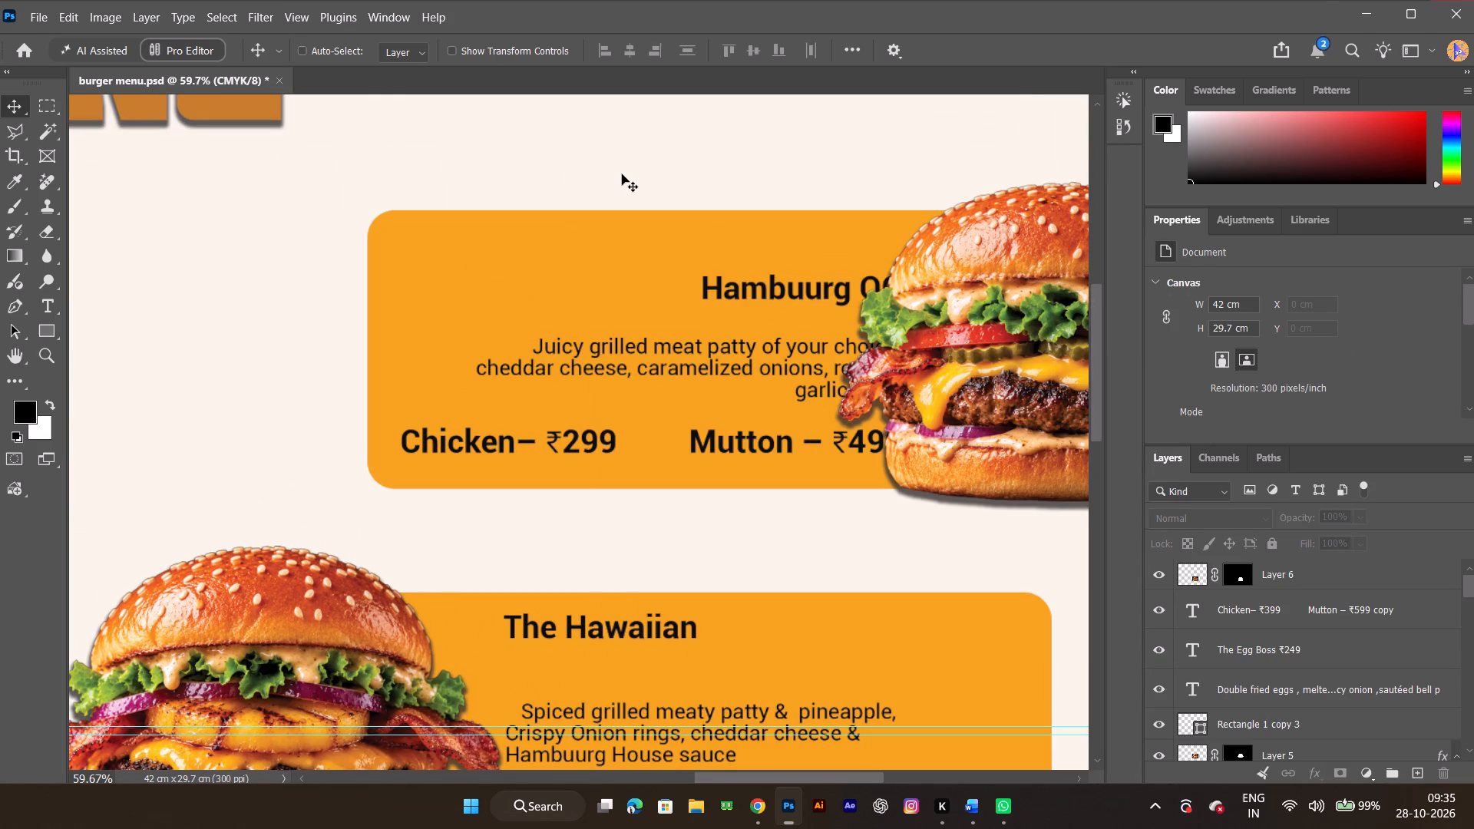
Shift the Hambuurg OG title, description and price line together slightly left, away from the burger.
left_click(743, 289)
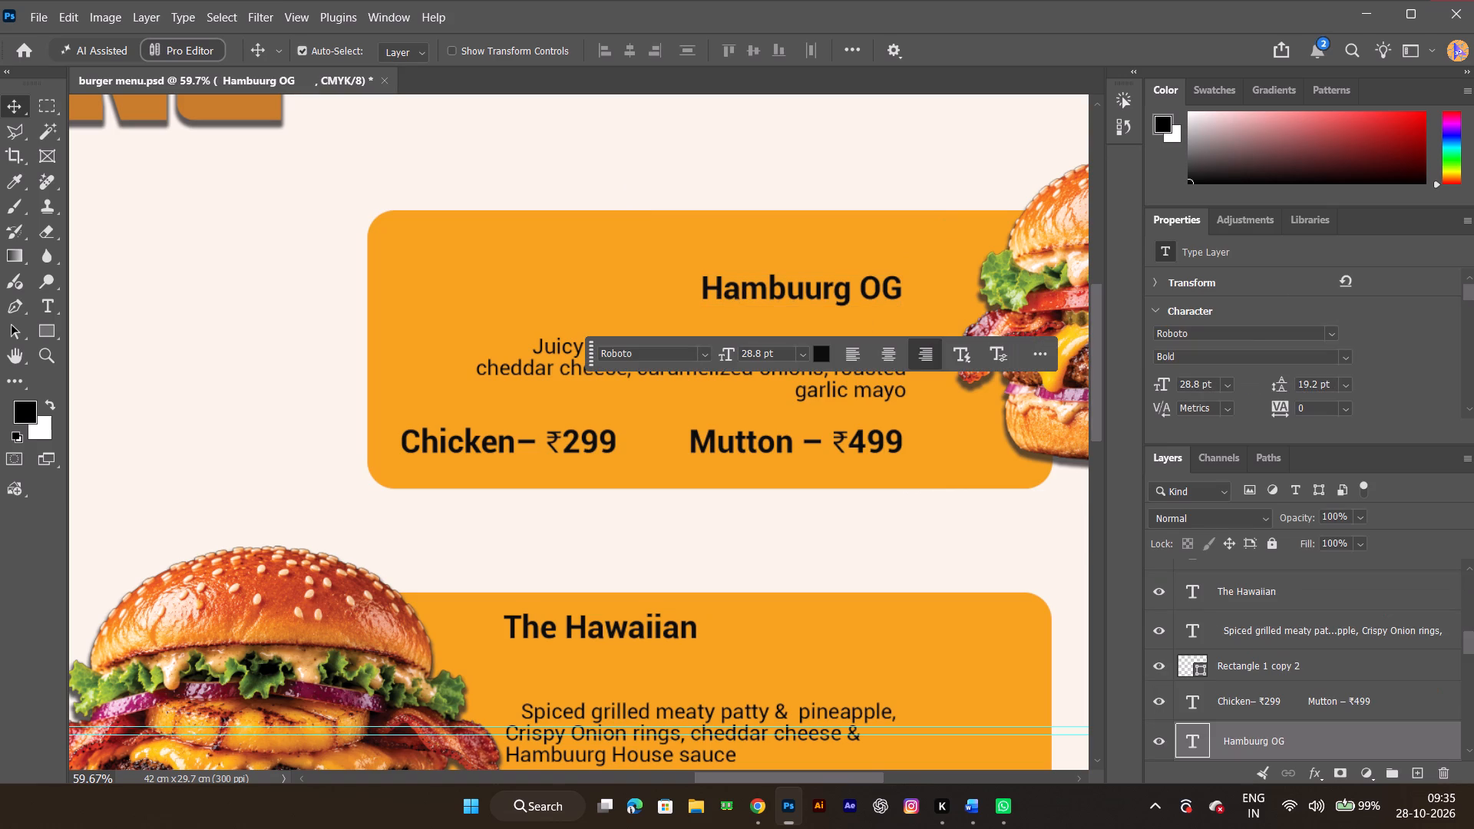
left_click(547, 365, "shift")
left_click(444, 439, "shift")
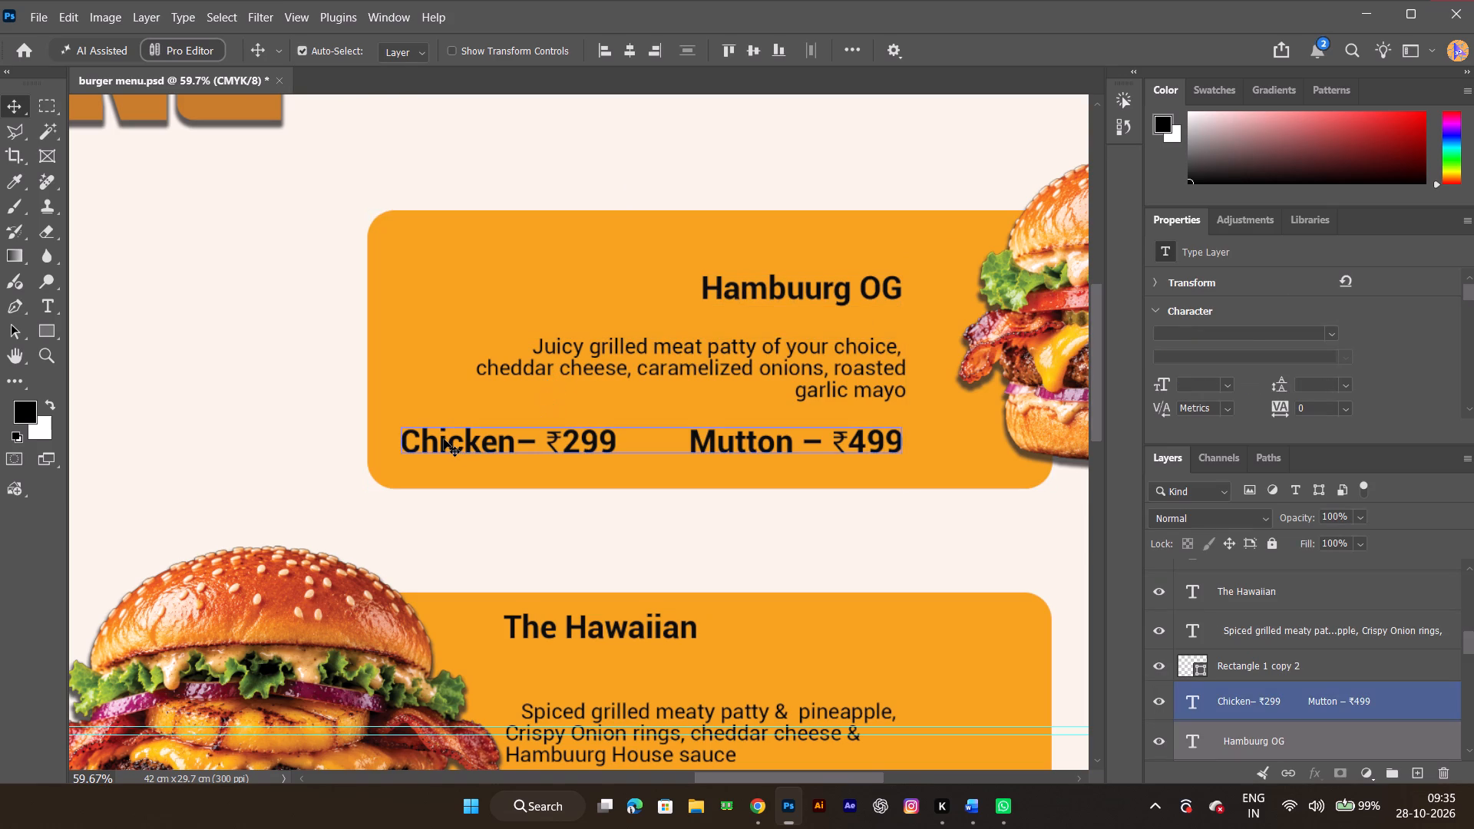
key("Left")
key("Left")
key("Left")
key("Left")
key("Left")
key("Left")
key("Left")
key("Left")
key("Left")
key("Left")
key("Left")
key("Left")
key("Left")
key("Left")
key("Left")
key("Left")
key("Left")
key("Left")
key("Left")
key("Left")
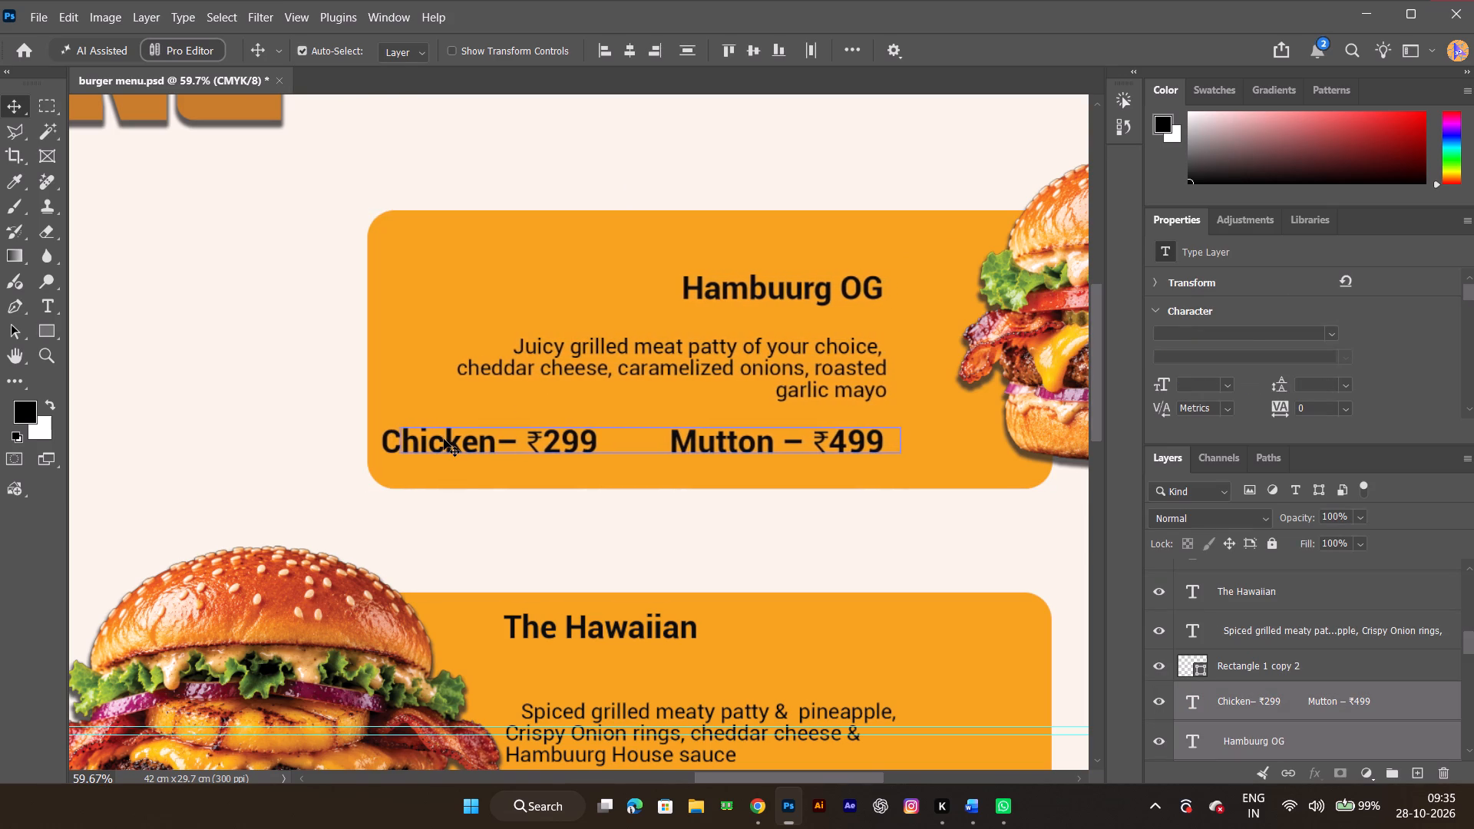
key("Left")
Undo the Hambuurg OG card's mirroring steps back to the burger on the left with left-aligned text.
scroll(444, 439, "down", 3, "ctrl+alt")
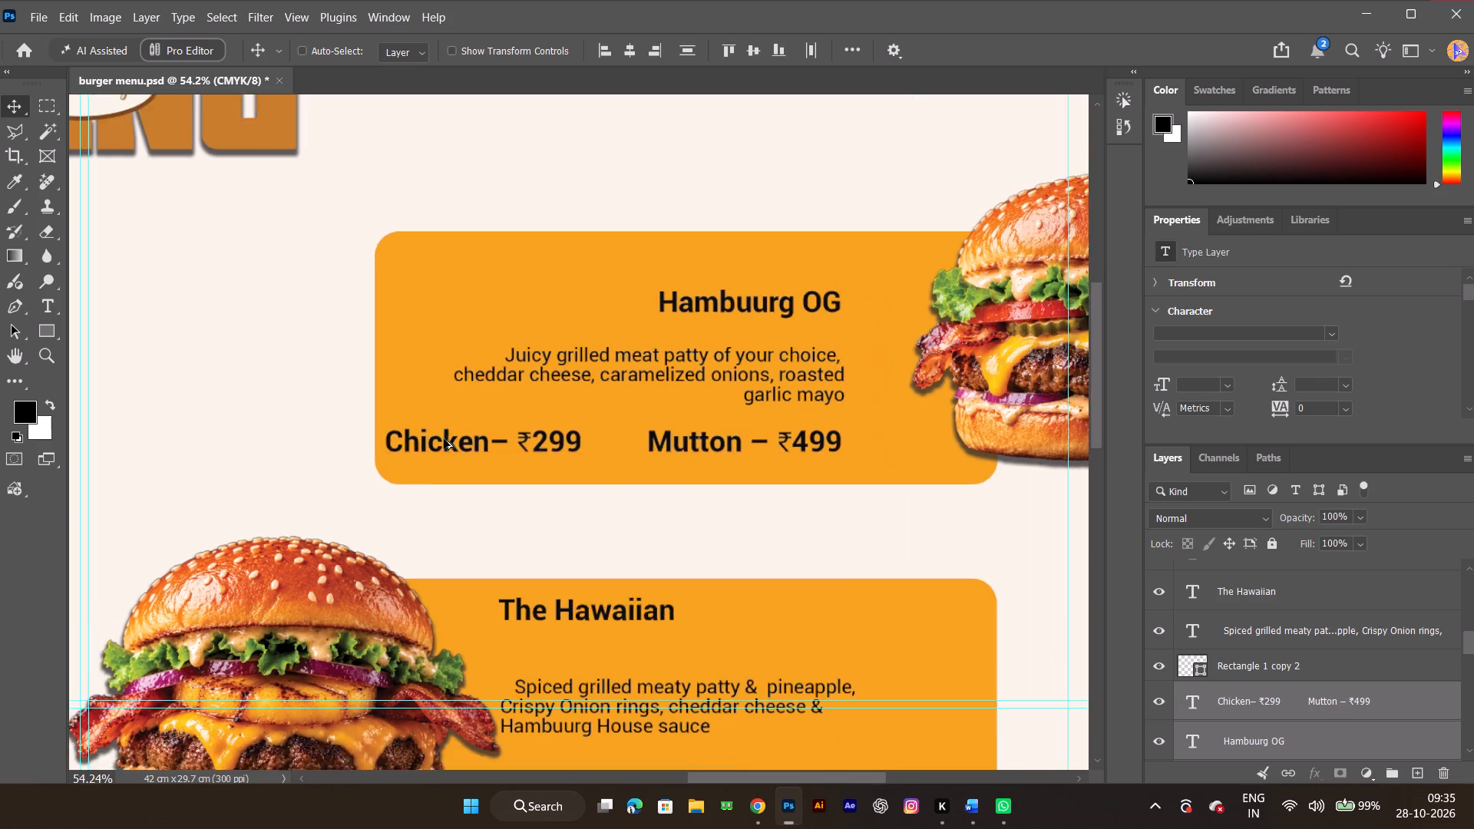
scroll(444, 439, "down", 3, "ctrl+alt")
key("space")
key("space")
key("space")
key("space")
key("space")
key("space")
key("space")
key("space")
key("space")
key("space")
key("space")
key("space")
key("space")
key("space")
key("space")
key("space")
key("space")
key("space")
key("space")
key("space")
left_click_drag(508, 434, 719, 349)
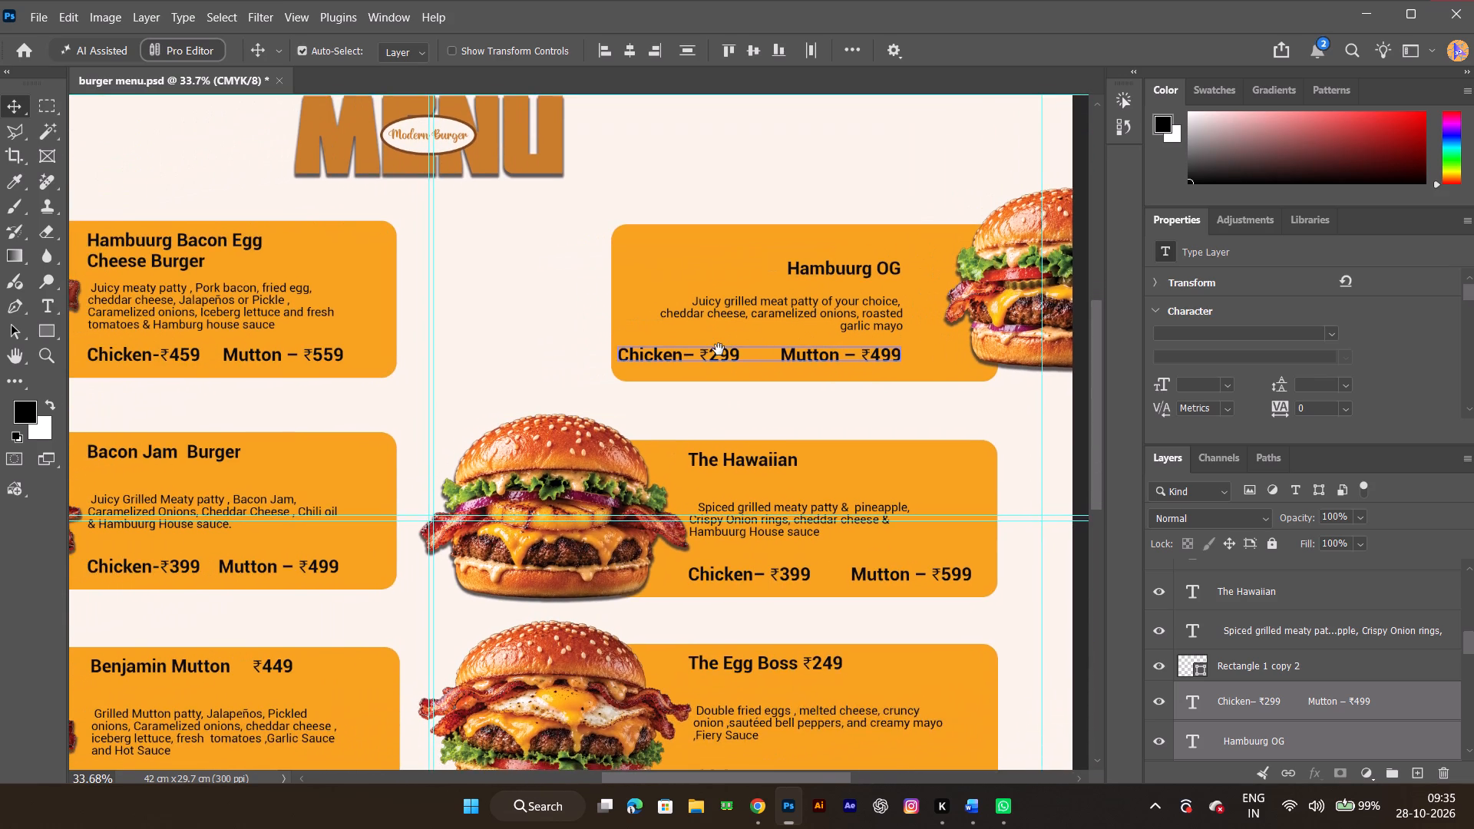
left_click_drag(719, 349, 583, 382)
scroll(583, 382, "down", 5, "ctrl+alt")
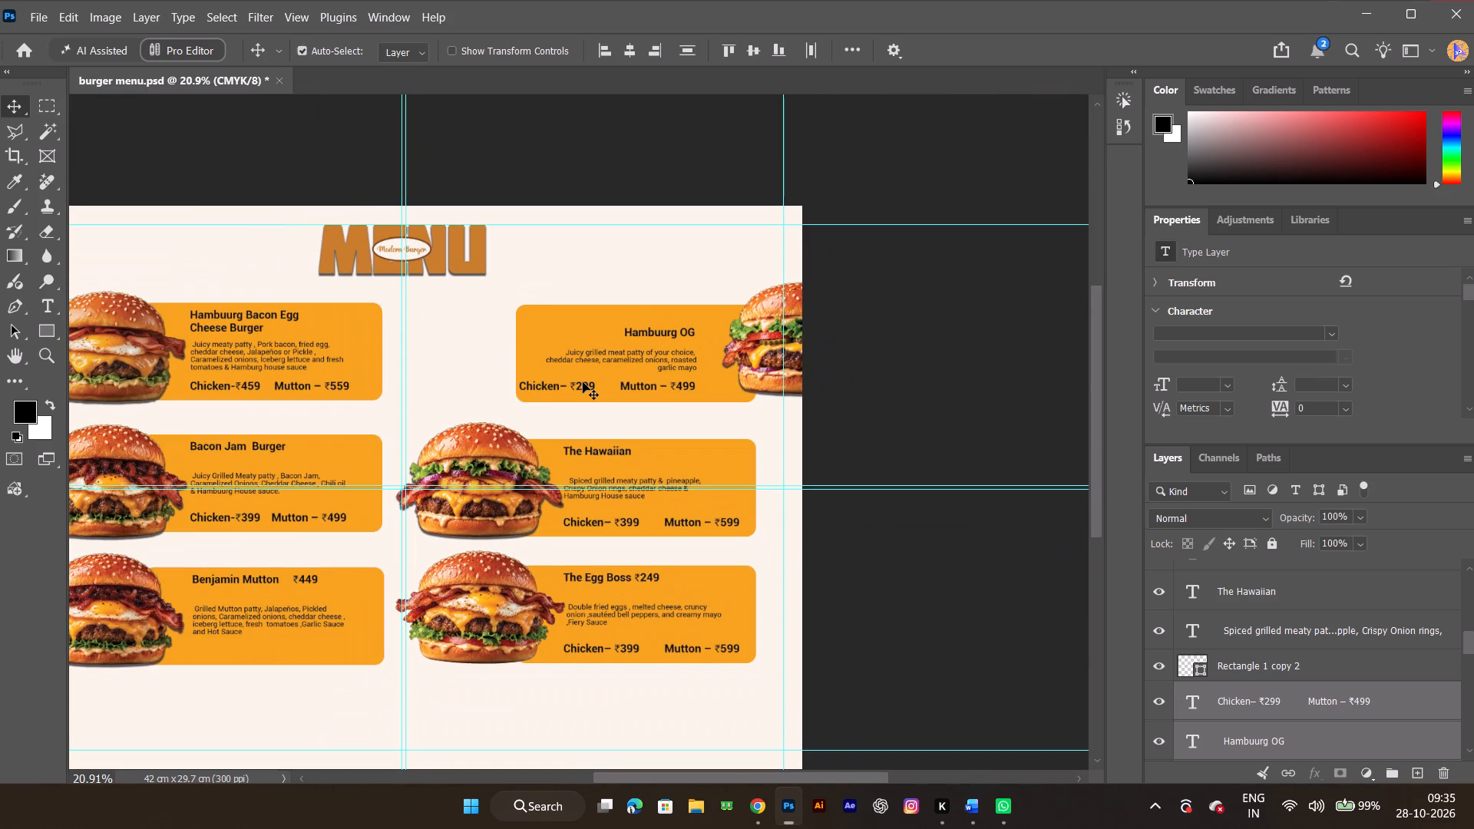
key("ctrl+z")
key("ctrl+z")
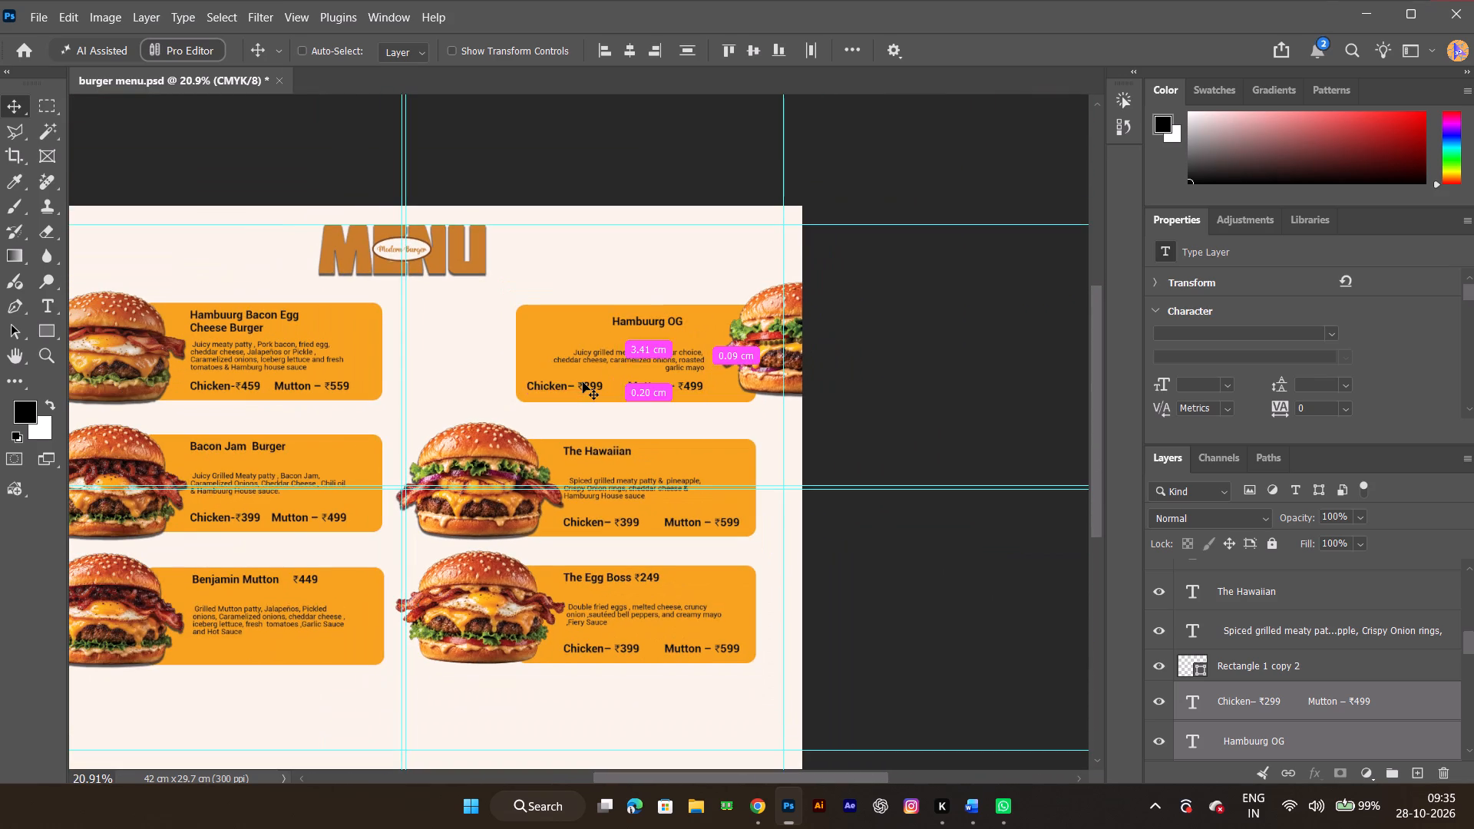
key("ctrl+z")
key("ctrl+z")
key("ctrl+z")
key("ctrl+z")
key("ctrl+z")
key("ctrl+z")
key("ctrl+z")
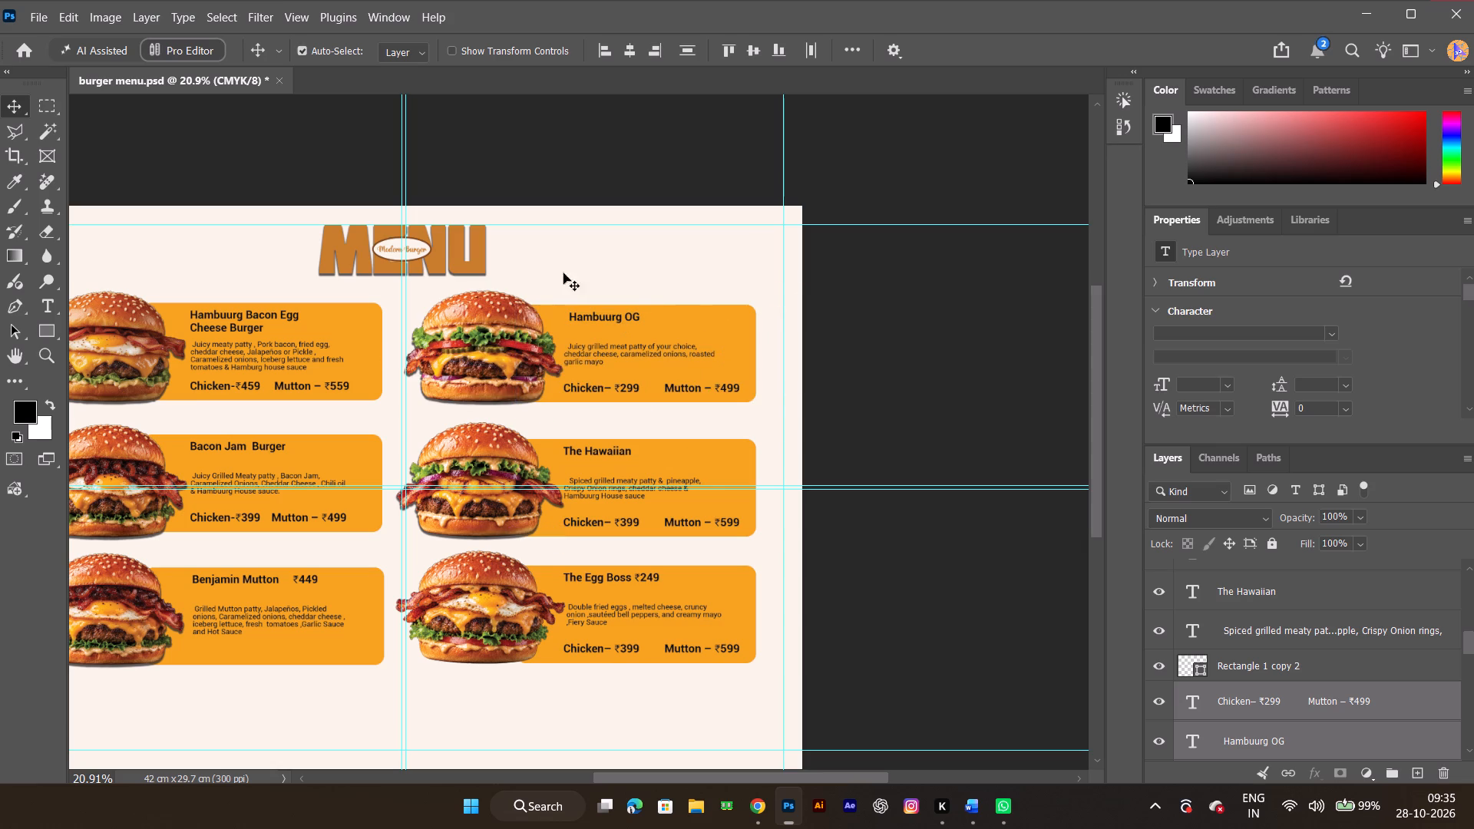
Shift all three right-column cards with their burgers and text rightward together, to about X 21.24 cm.
left_click_drag(422, 291, 560, 507)
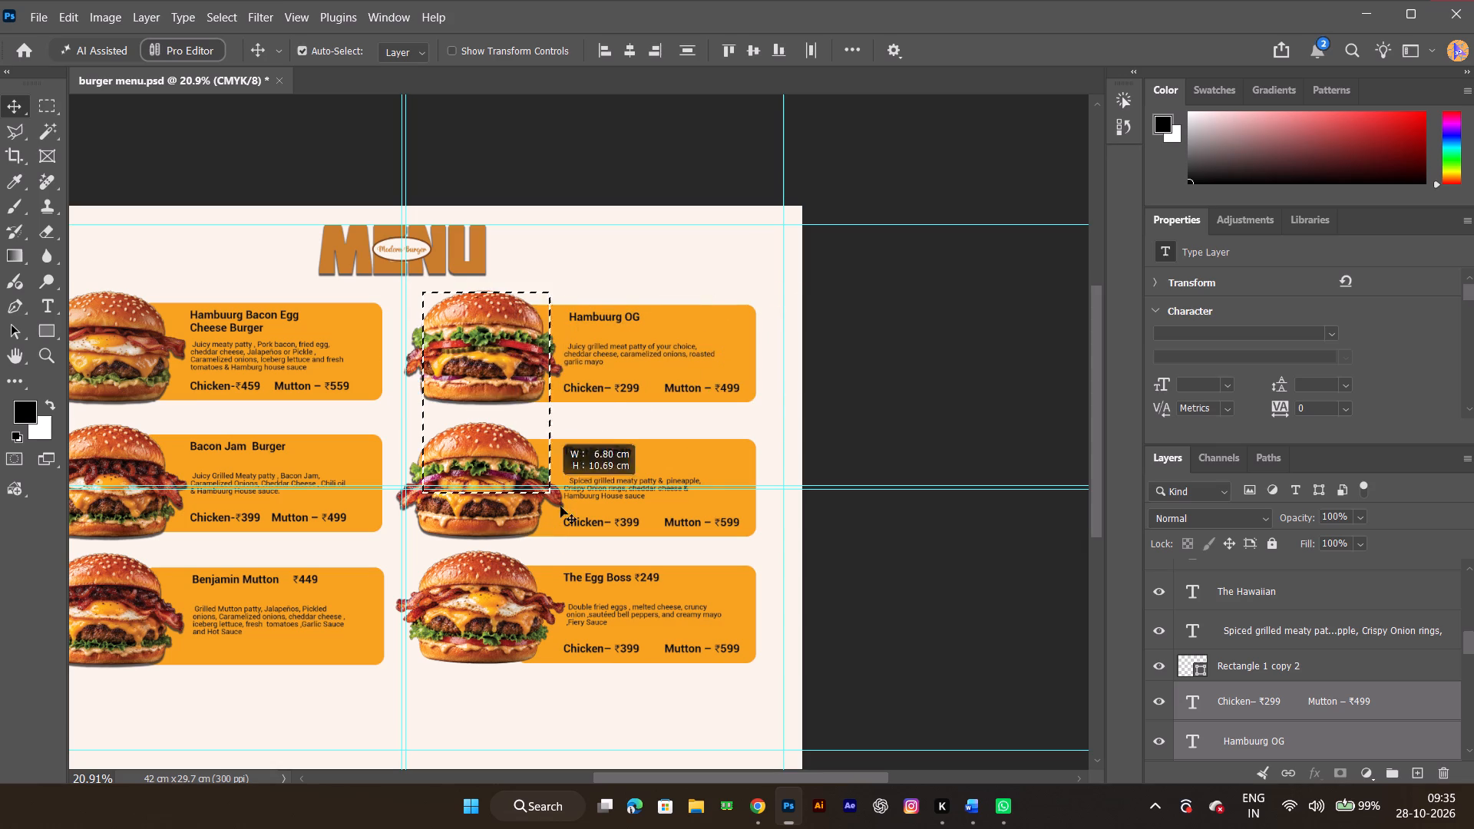
left_click_drag(560, 507, 805, 689)
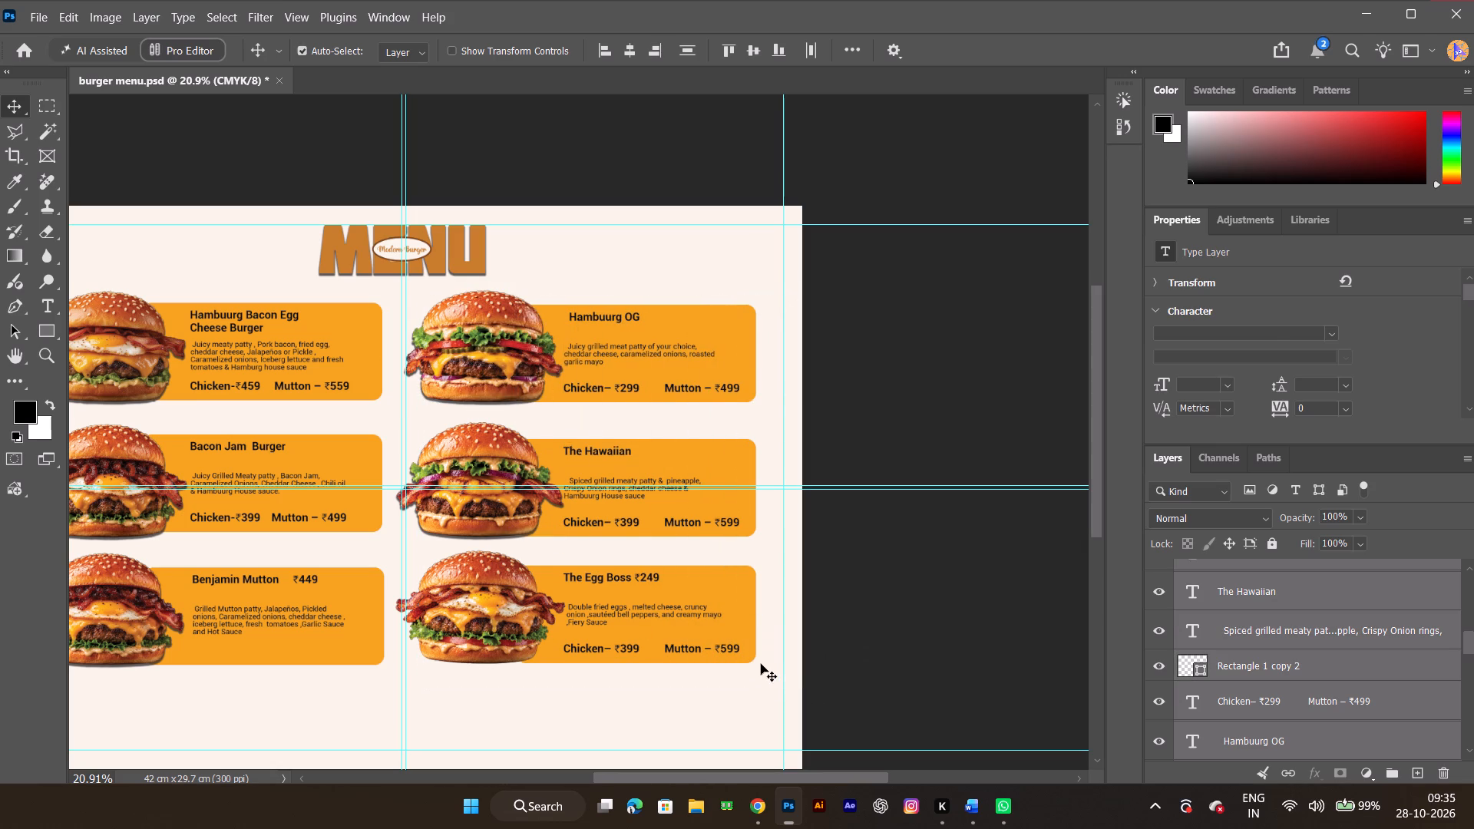
key("Right")
key("Right")
key("Right")
key("Right")
key("Right")
key("Right")
key("Right")
key("Right")
key("Right")
key("Right")
key("Right")
key("Right")
key("Right")
key("Right")
key("Right")
key("Right")
key("Right")
key("Right")
key("Right")
key("Right")
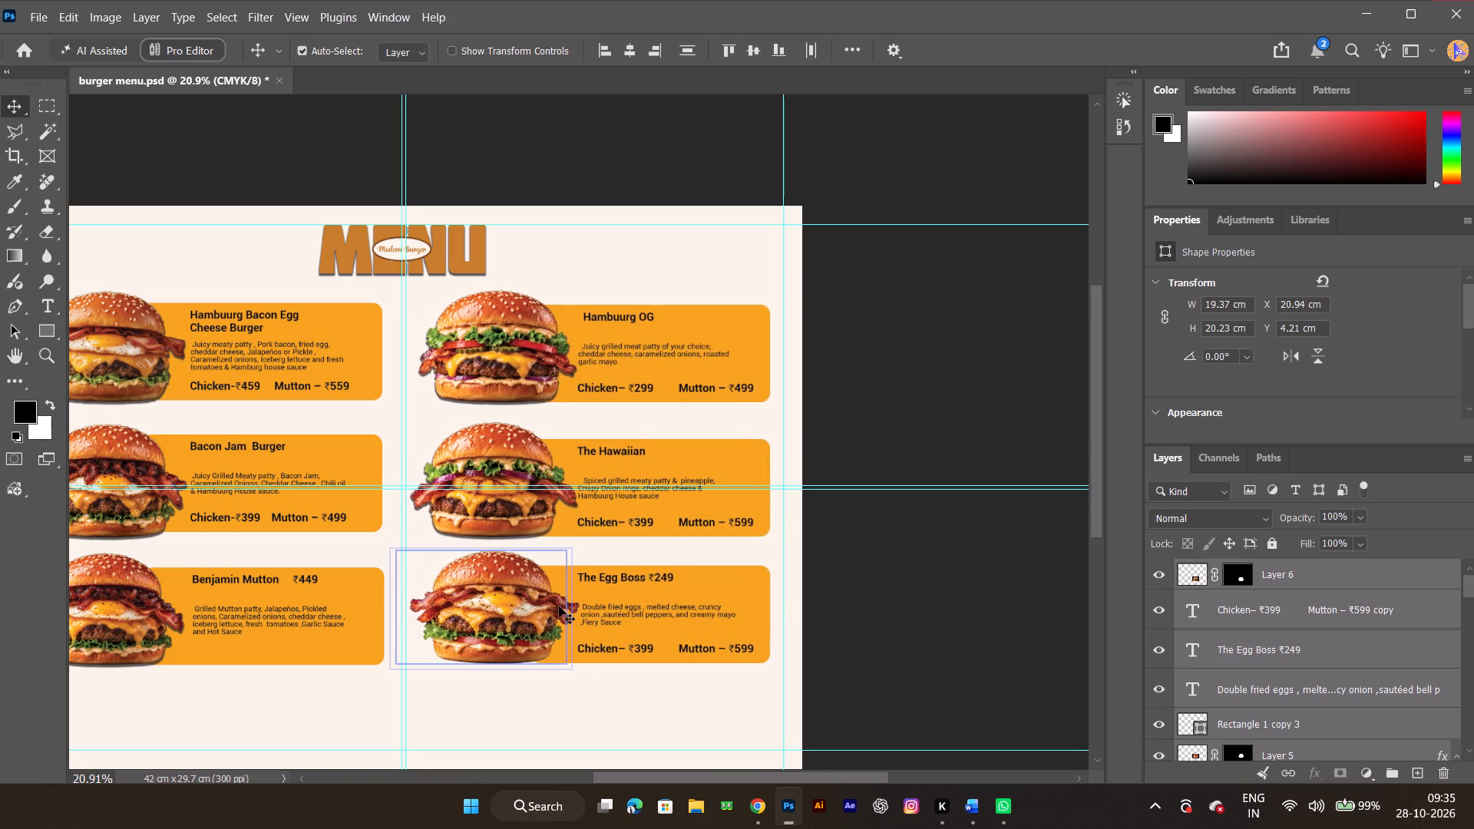
key("Right")
key("Right")
key("Right")
key("Right")
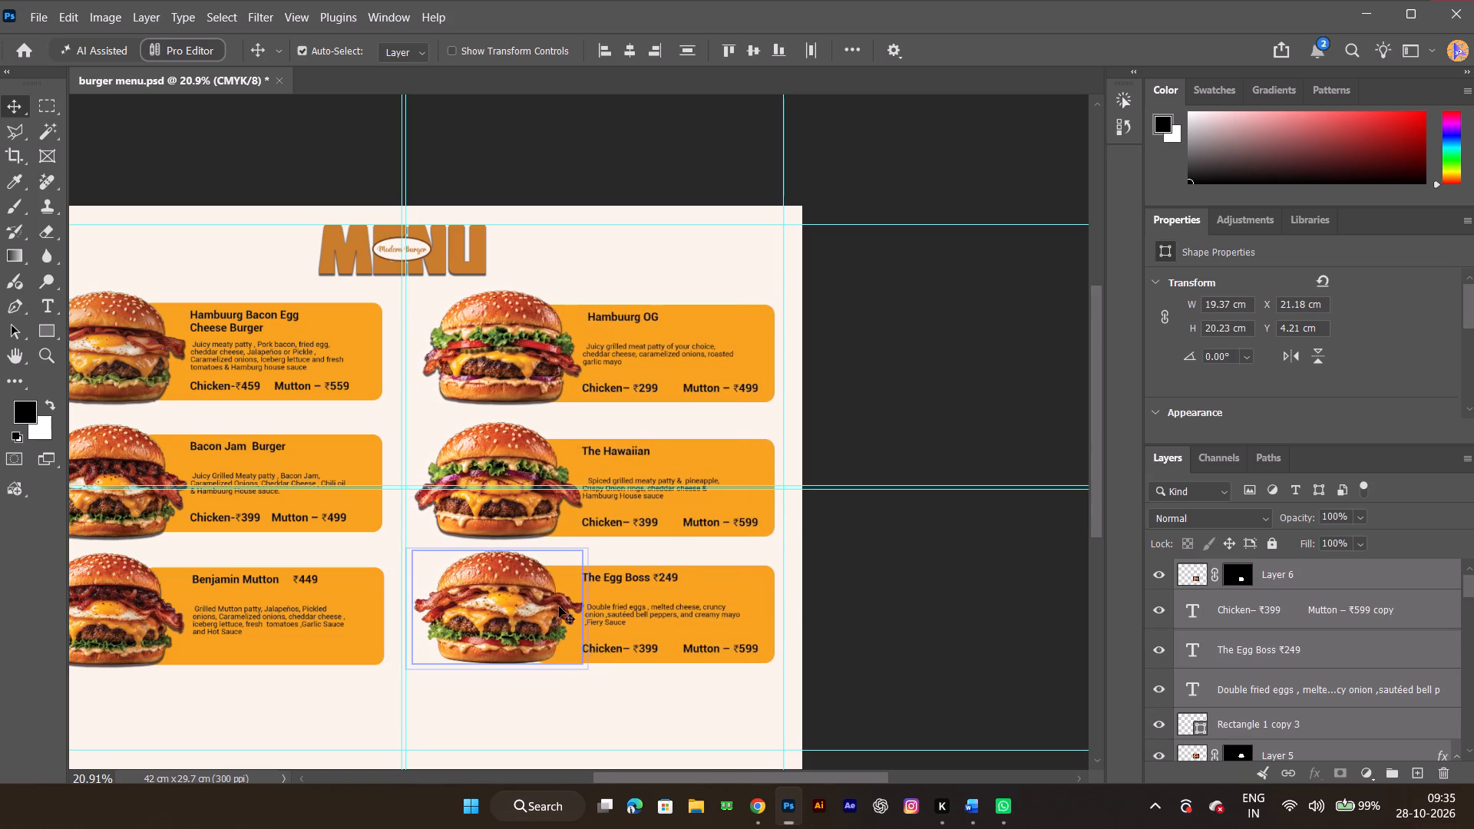
key("Right")
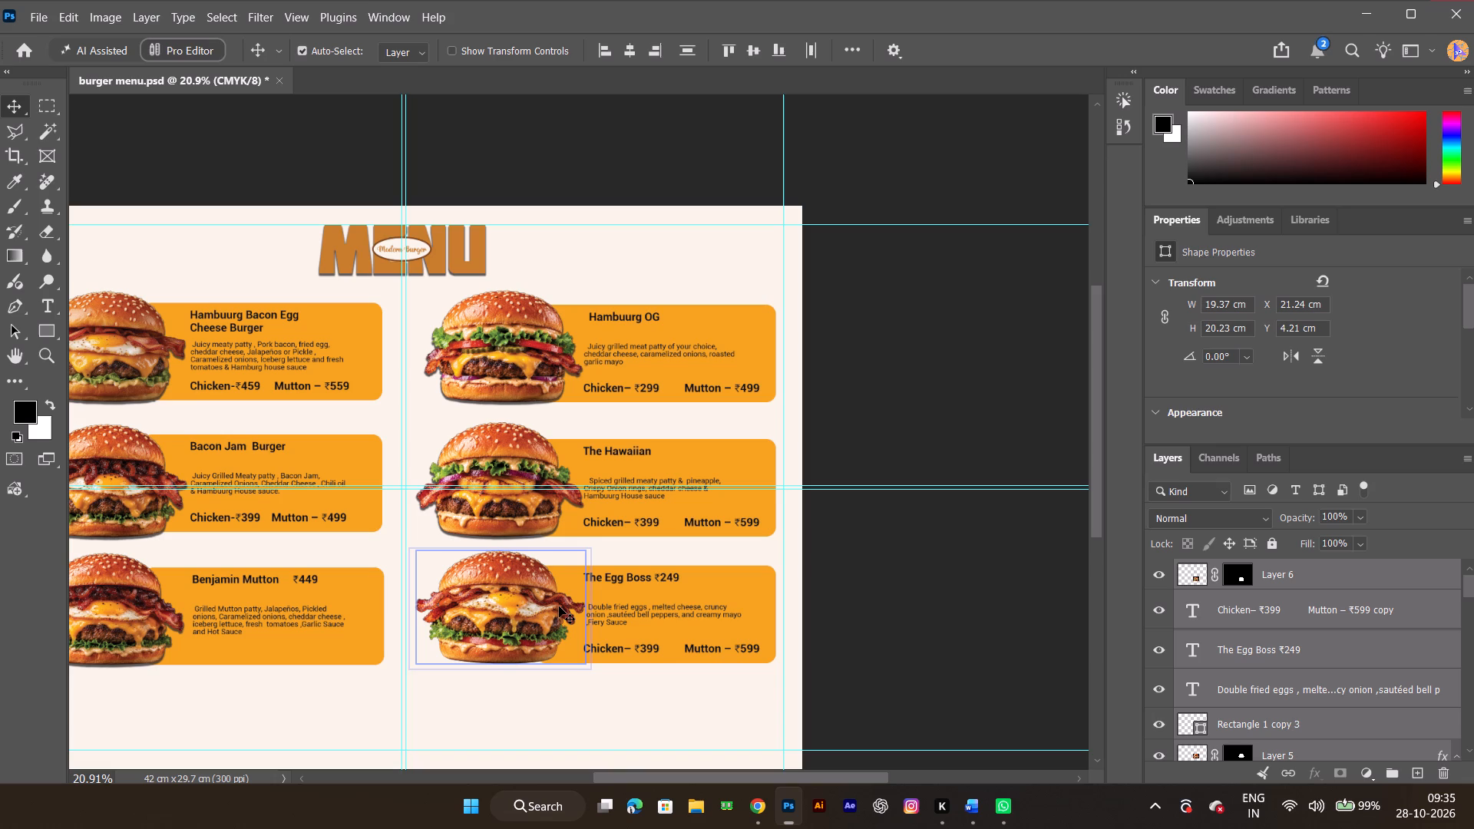
left_click(941, 362)
Duplicate the whole The Egg Boss card with burger and text, placing the copy below and between the two columns.
key("space")
key("space")
key("space")
key("space")
key("space")
key("space")
key("space")
key("space")
key("space")
key("space")
left_click_drag(501, 461, 613, 320)
left_click_drag(557, 420, 844, 542)
left_click_drag(620, 470, 495, 574, "alt")
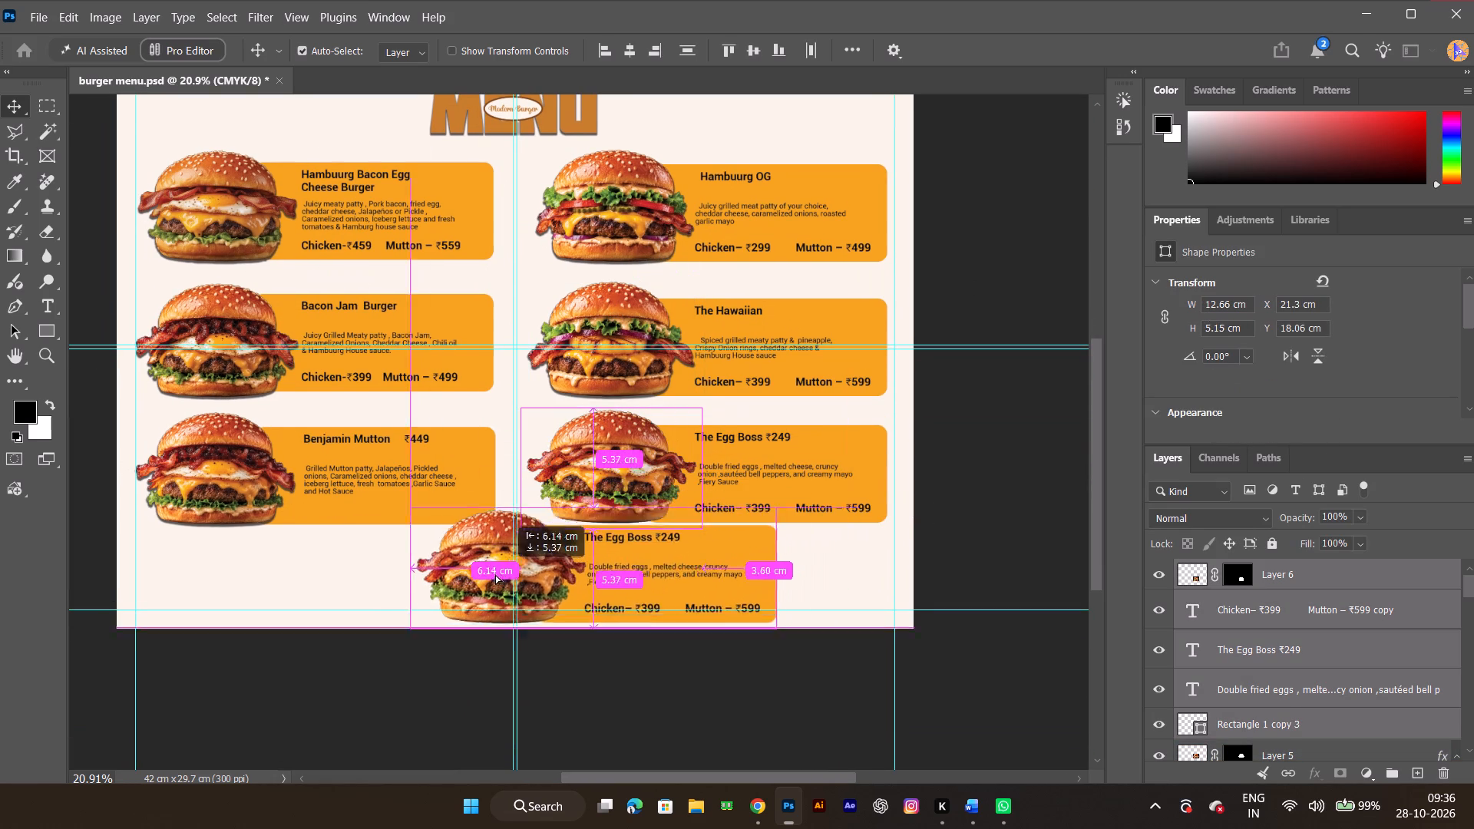
left_click_drag(495, 574, 472, 581, "alt")
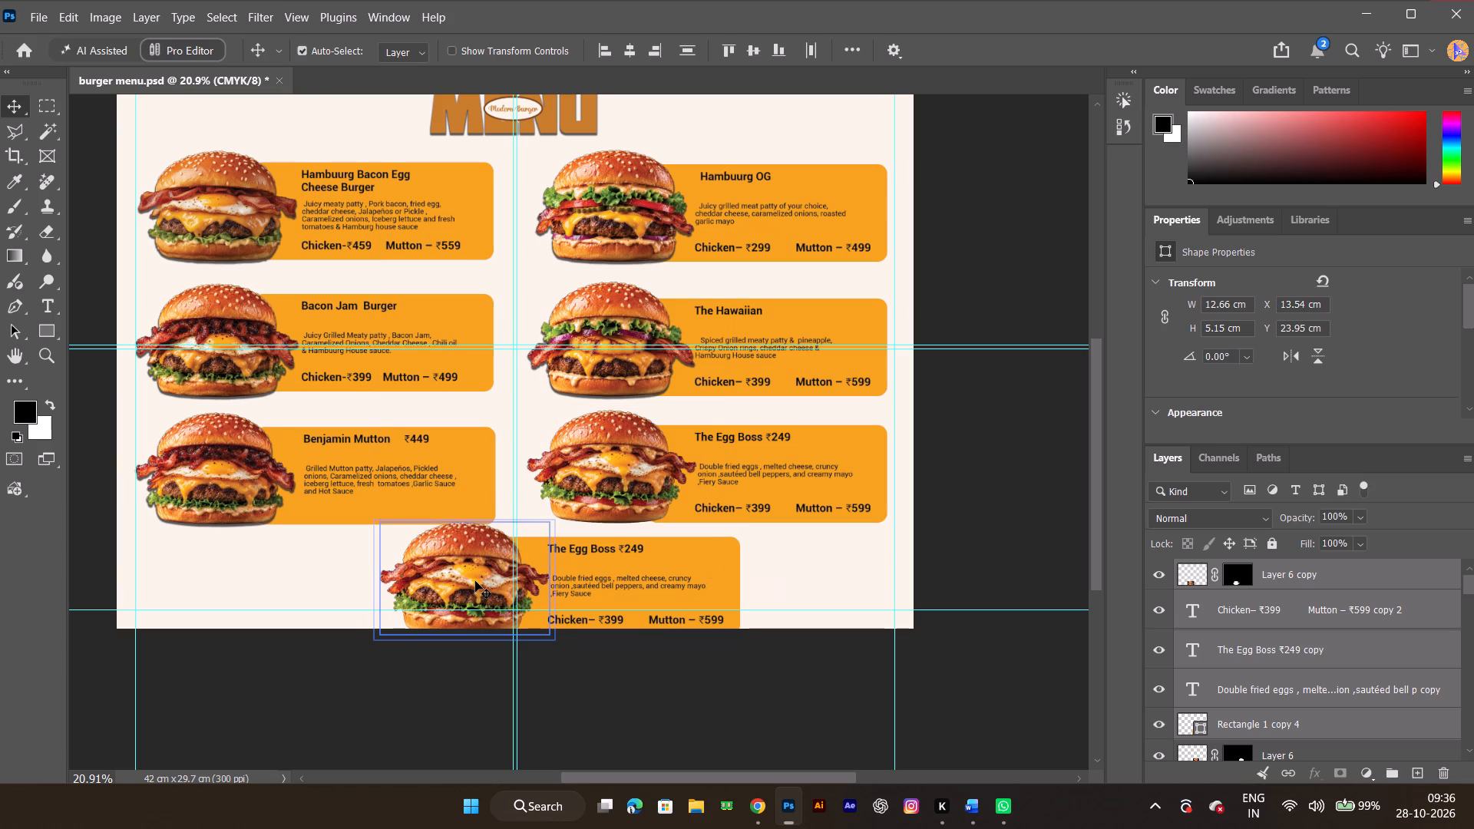
Scale the duplicated Egg Boss card to about 91.26% and position it near the page's bottom centre, about X 14.77 cm, Y 24.45 cm.
key("ctrl+t")
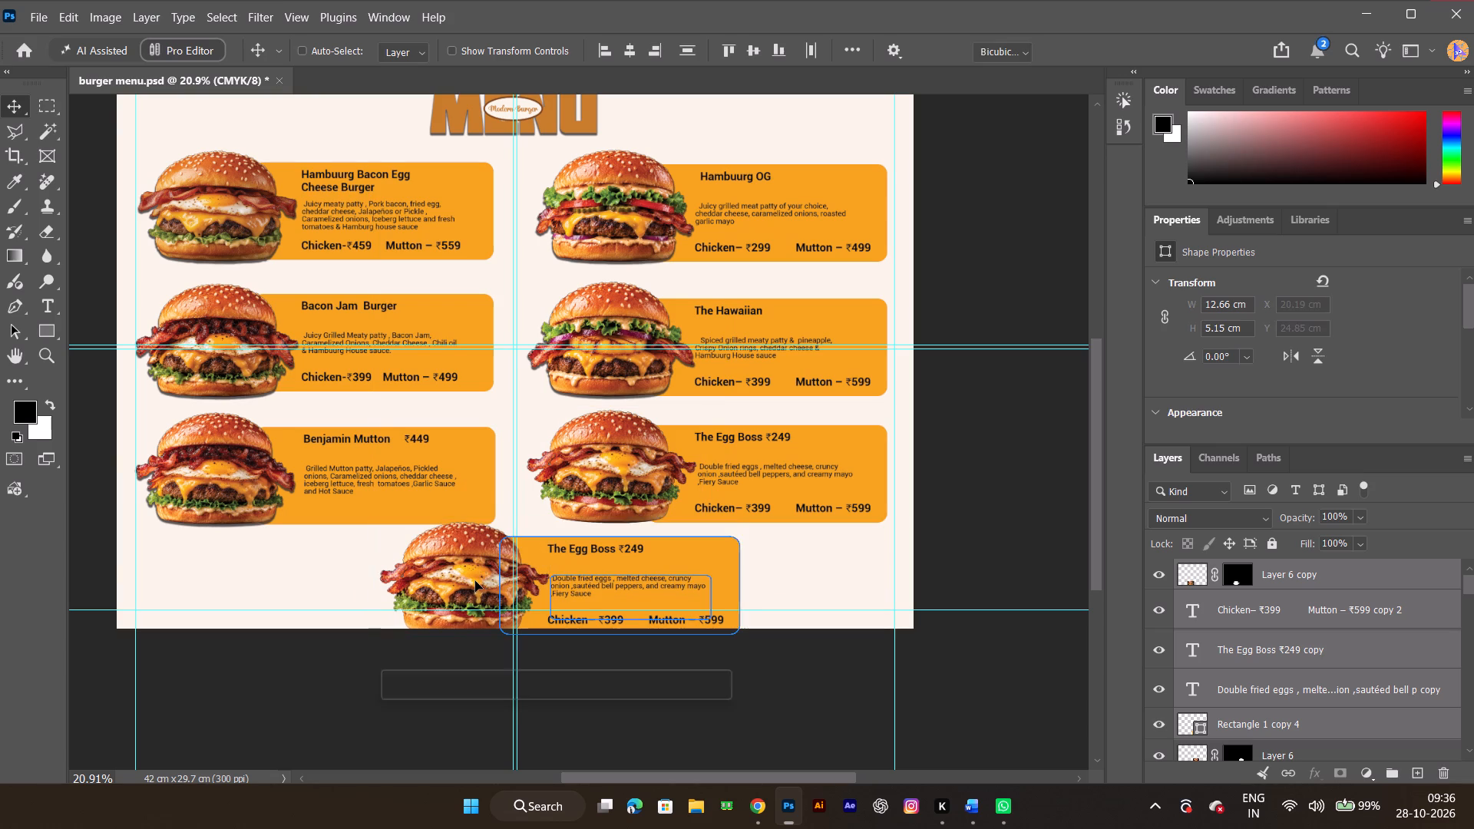
left_click_drag(371, 637, 401, 614, "shift")
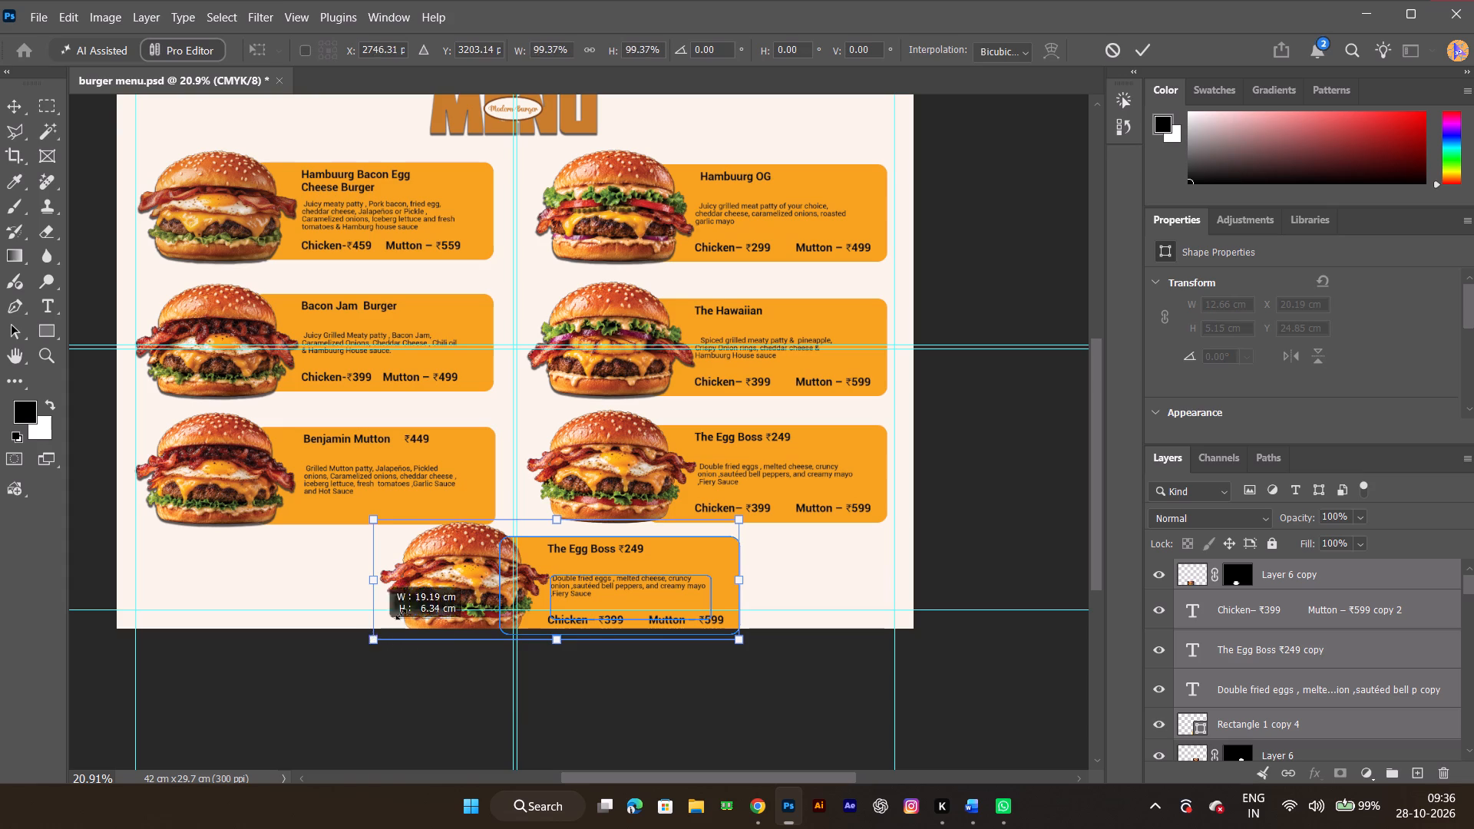
left_click_drag(401, 614, 399, 616, "shift")
scroll(528, 591, "up", 7, "ctrl+alt")
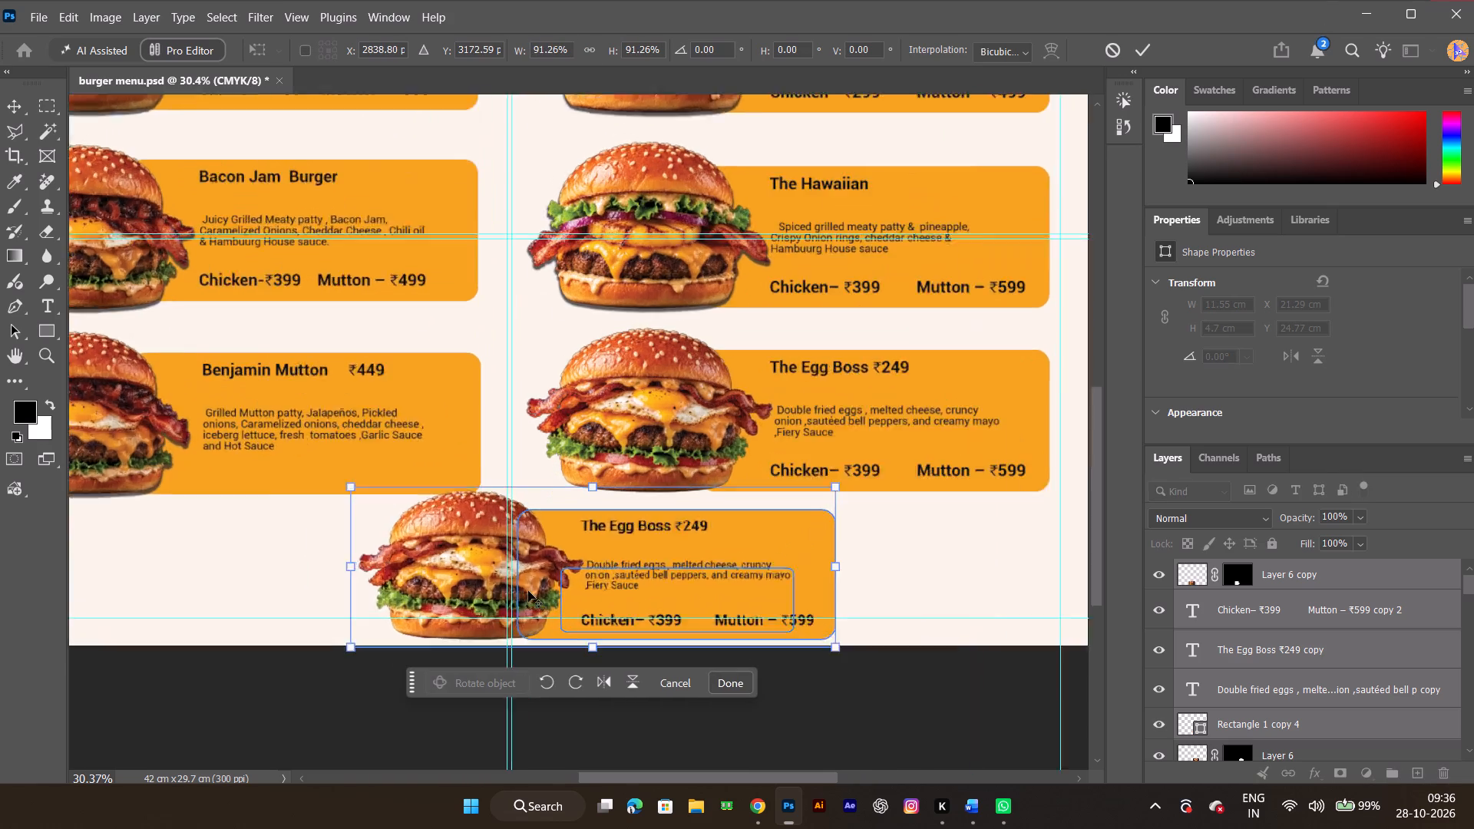
key("space")
key("space")
key("space")
key("space")
key("space")
left_click_drag(653, 514, 754, 312)
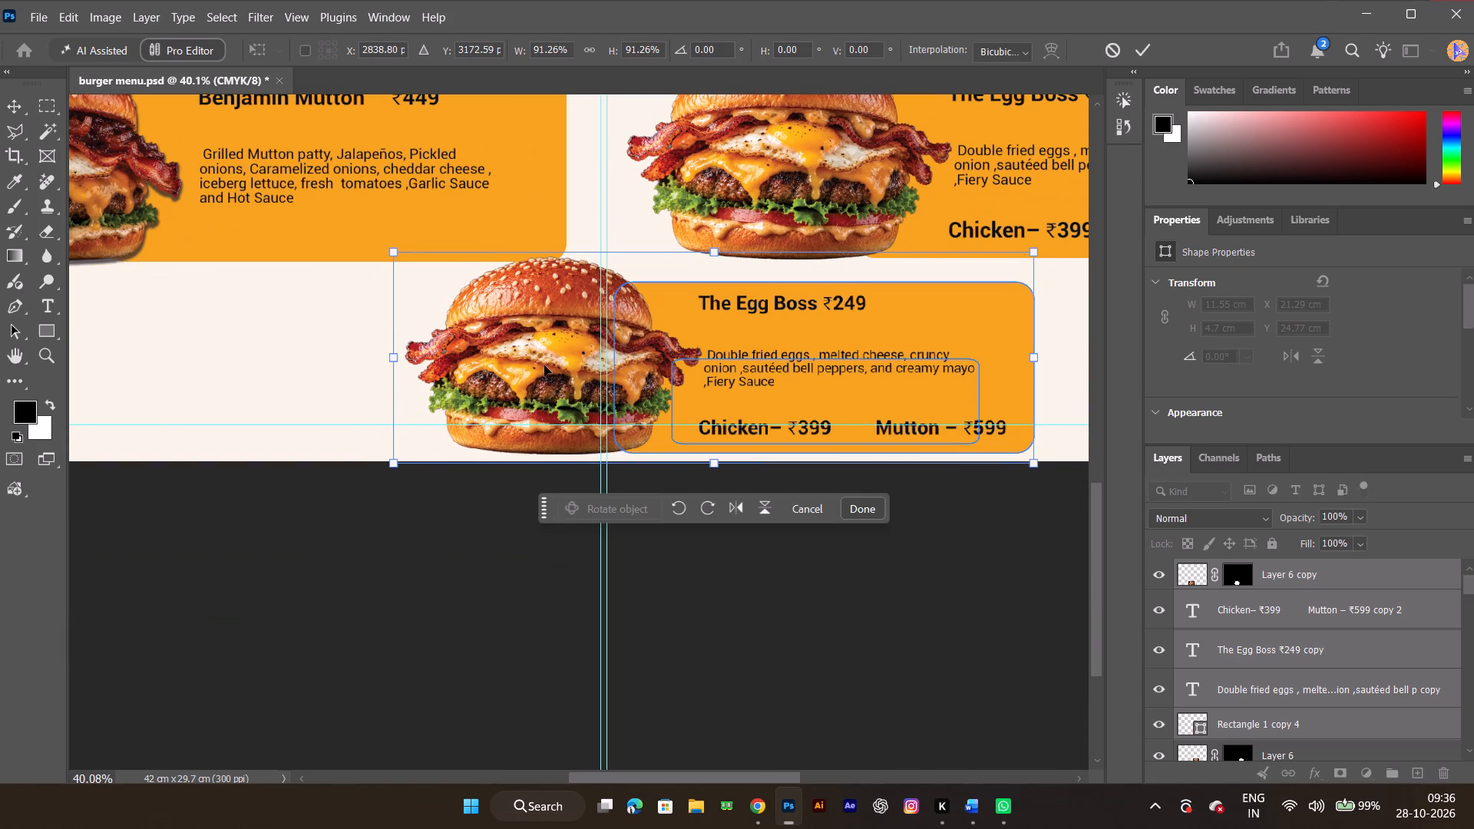
left_click_drag(544, 365, 530, 386)
scroll(530, 386, "down", 13, "ctrl+alt")
key("space")
key("space")
key("space")
key("space")
key("space")
key("space")
key("space")
key("space")
key("space")
key("space")
key("space")
key("space")
key("space")
key("space")
key("space")
key("space")
key("space")
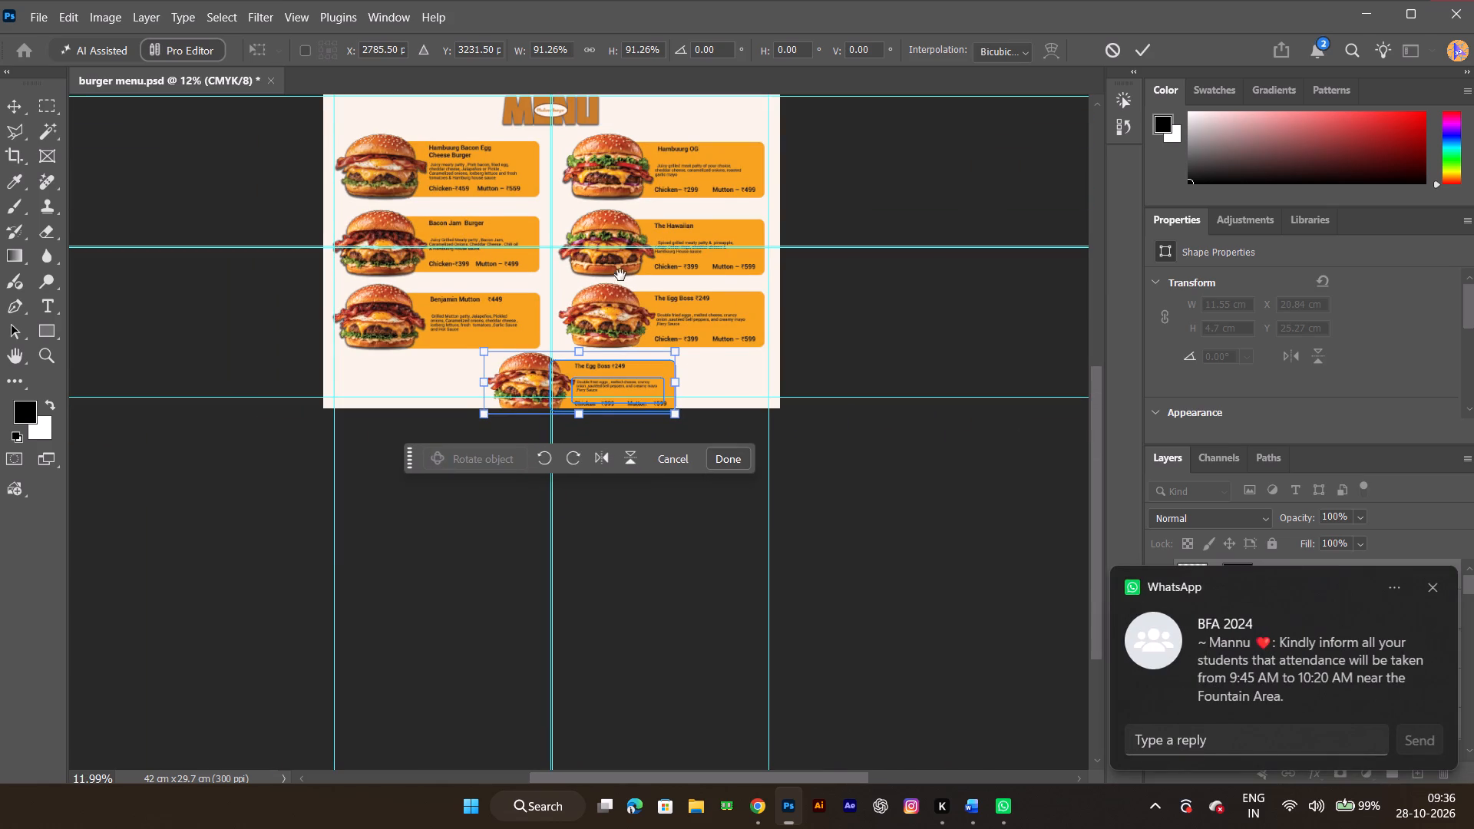
left_click_drag(612, 270, 593, 347)
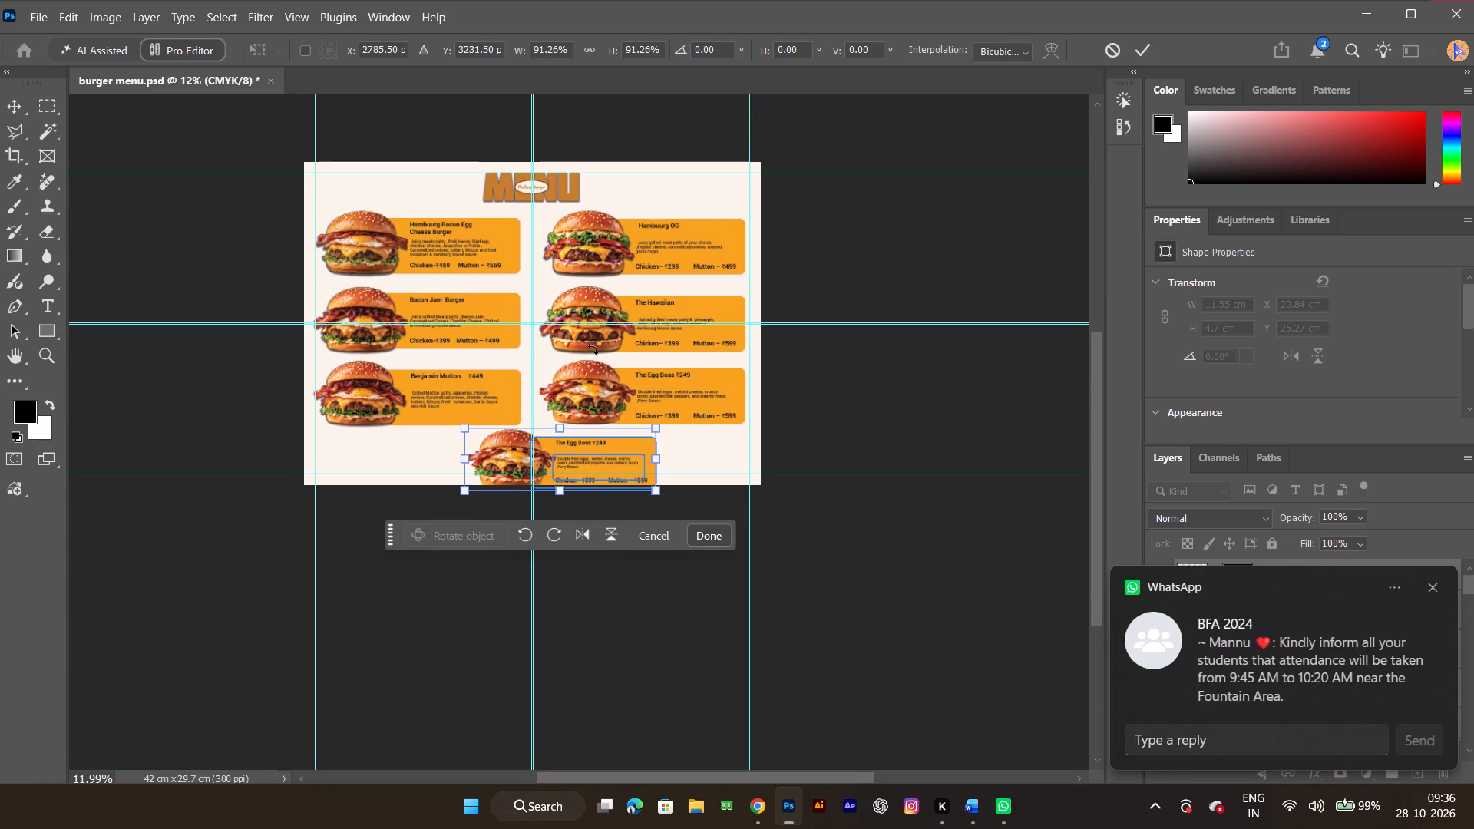
left_click(1137, 52)
Examine the MENU title and its Modern Burger badge against the centre guides.
scroll(544, 206, "up", 9, "ctrl+alt")
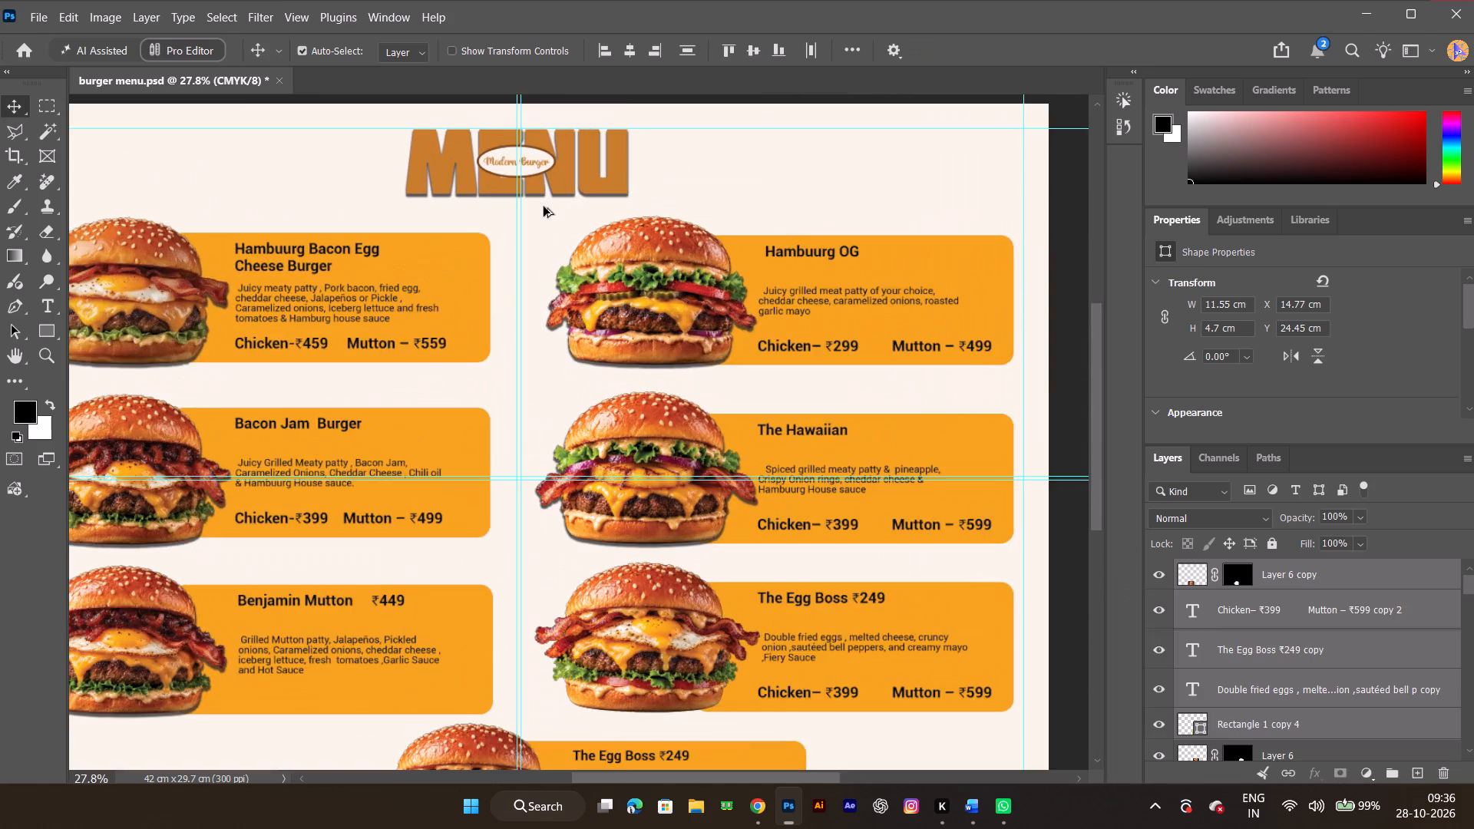
scroll(544, 206, "up", 16, "ctrl+alt")
key("space")
key("space")
key("space")
key("space")
key("space")
key("space")
key("space")
key("space")
left_click_drag(620, 155, 524, 520)
scroll(524, 520, "down", 6, "ctrl+alt")
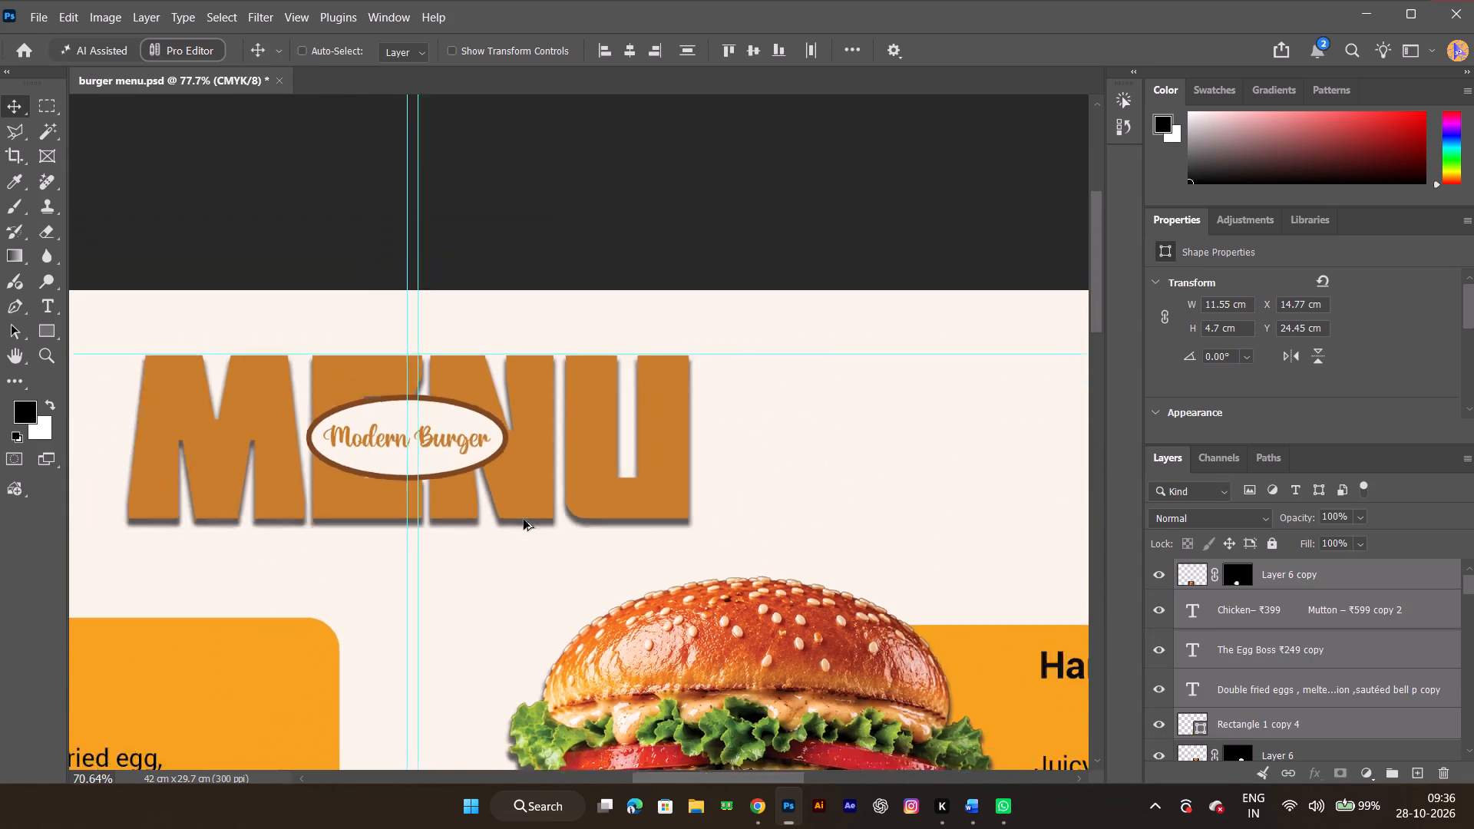
Replace the bottom-centre card's title with "Smokey Pepper Burger", copied from the Modern Burger document in Word.
scroll(524, 520, "down", 3, "ctrl+alt")
key("space")
key("space")
key("space")
key("space")
key("space")
key("space")
key("space")
key("space")
key("space")
key("space")
key("space")
key("space")
key("space")
key("space")
key("space")
key("space")
key("space")
key("space")
key("space")
key("space")
left_click_drag(602, 590, 665, 258)
left_click_drag(659, 533, 696, 162)
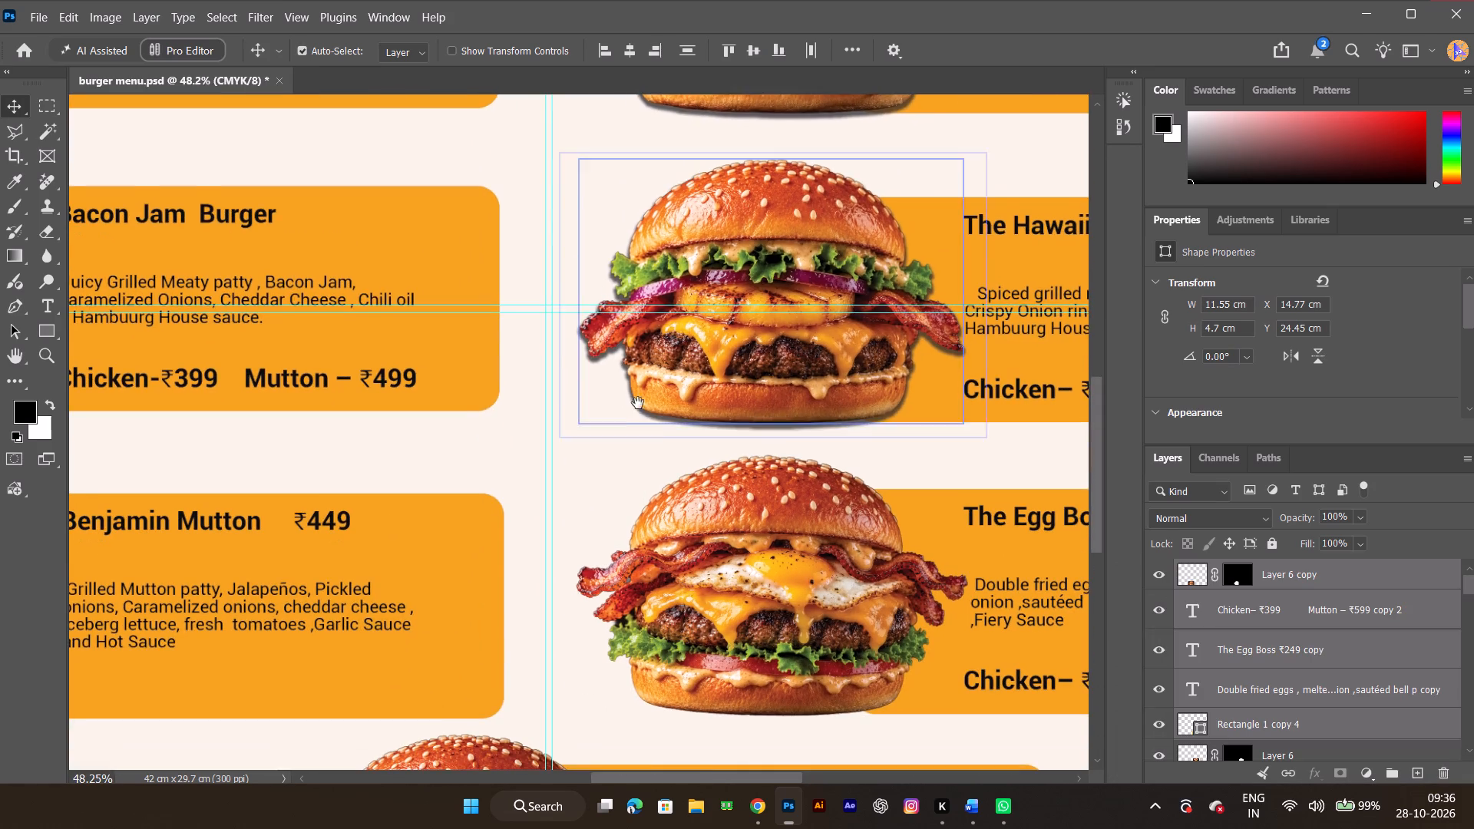
left_click_drag(636, 487, 634, 119)
left_click(468, 480)
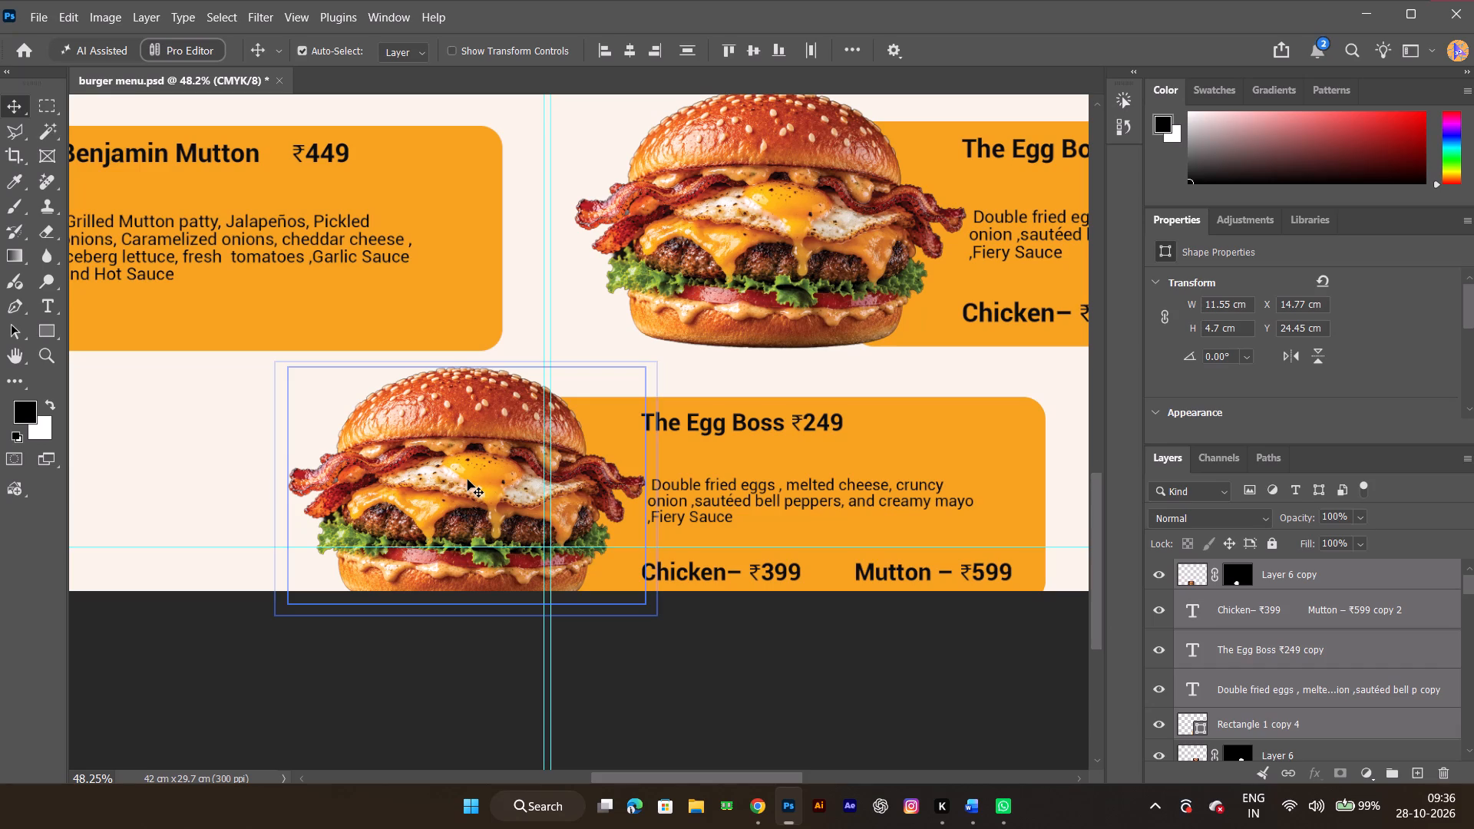
double_click(729, 421)
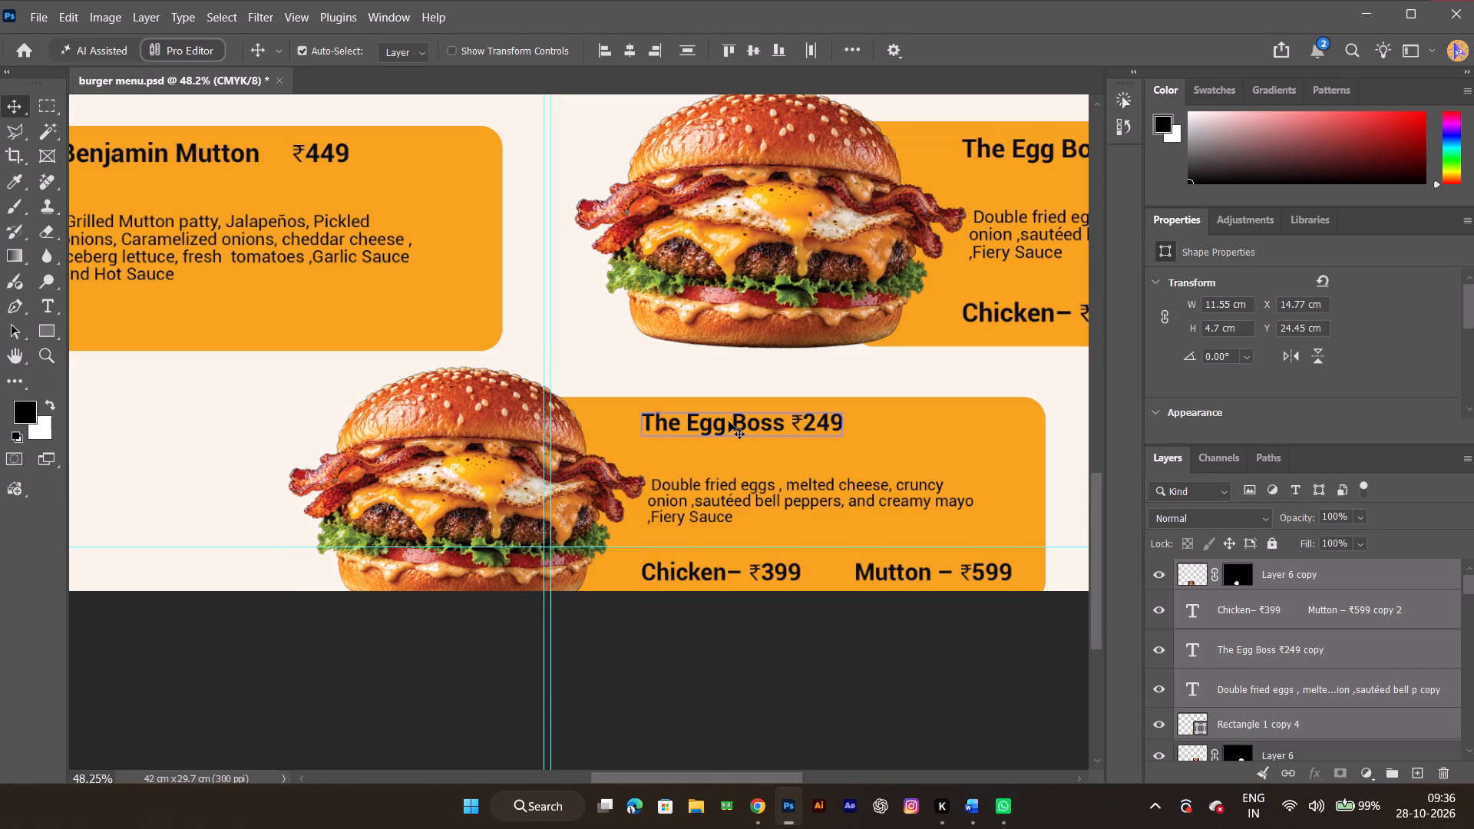
key("alt+Tab")
key("alt+Tab")
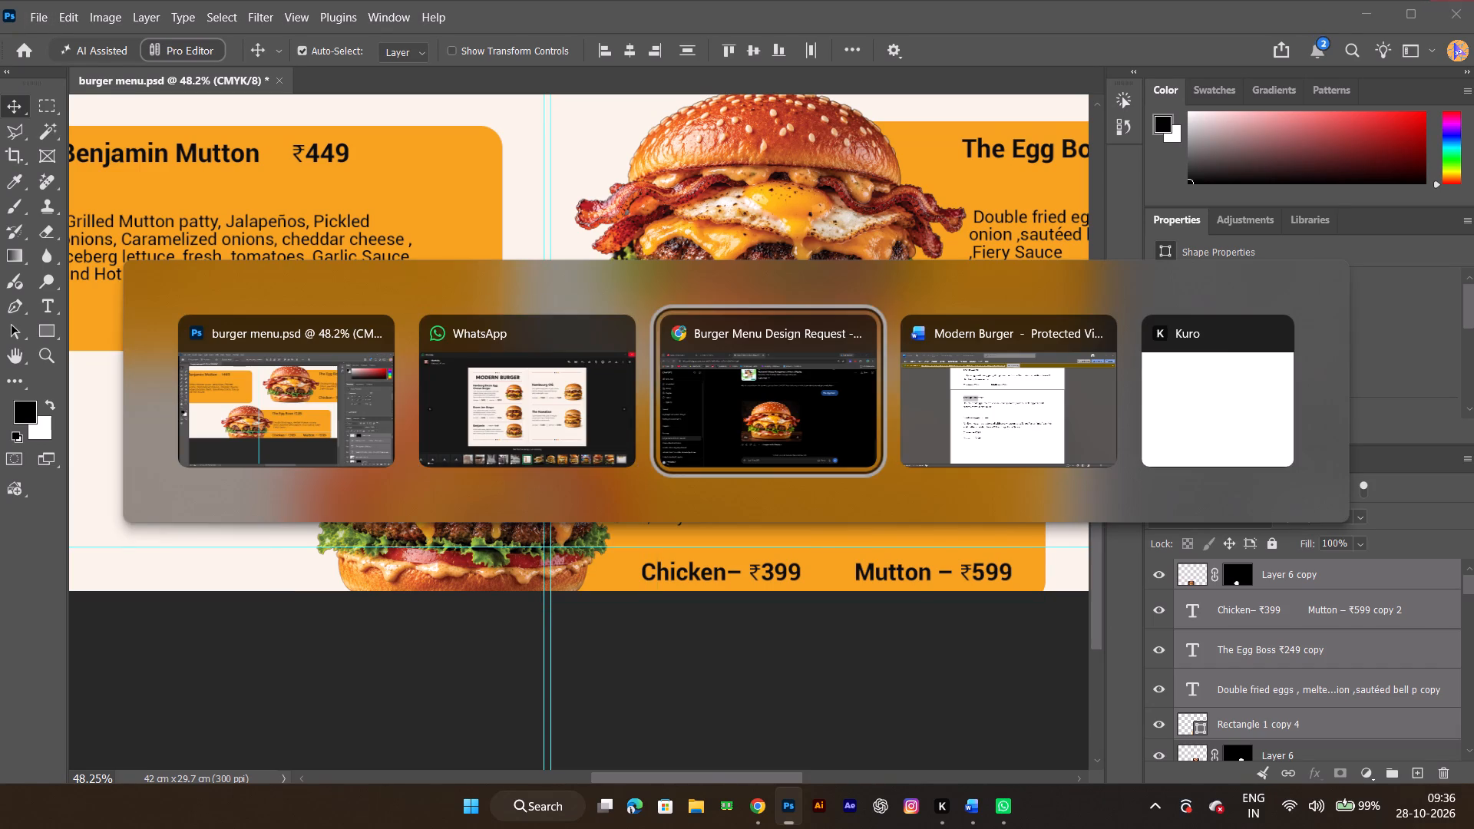
key("alt+Tab")
left_click(411, 444)
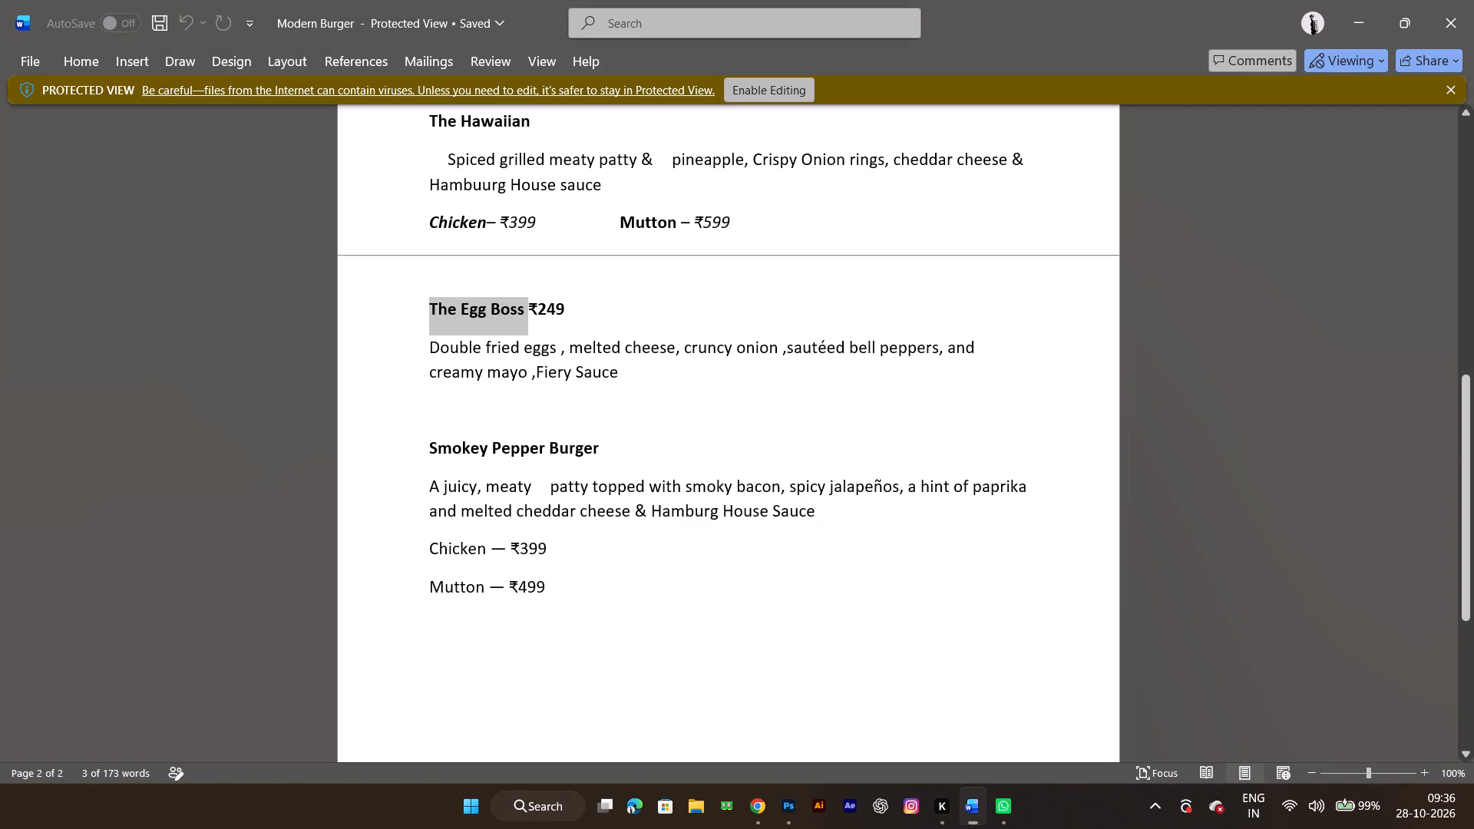
key("ctrl+c")
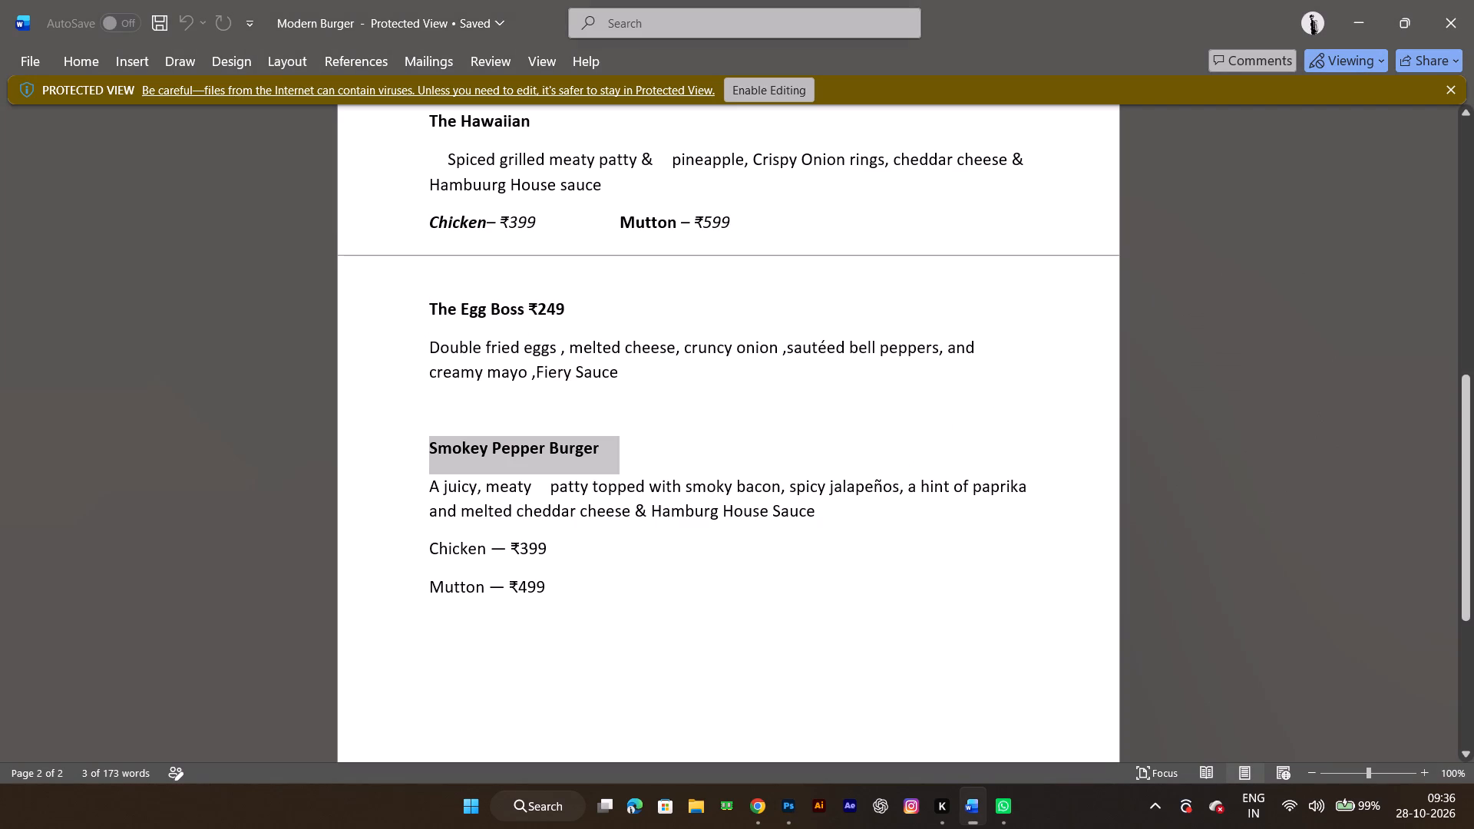
key("alt+Tab")
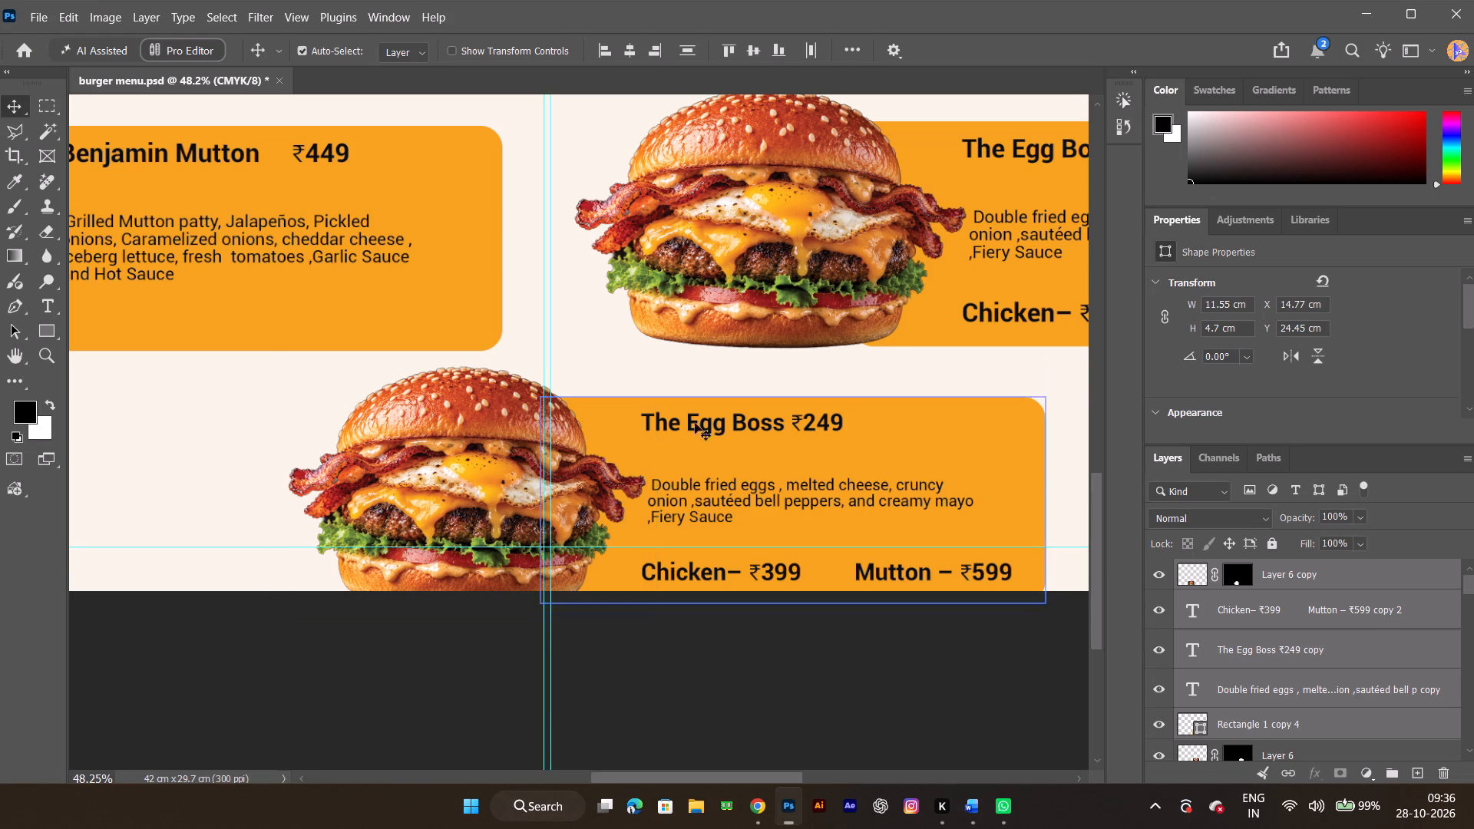
double_click(712, 412)
triple_click(703, 433)
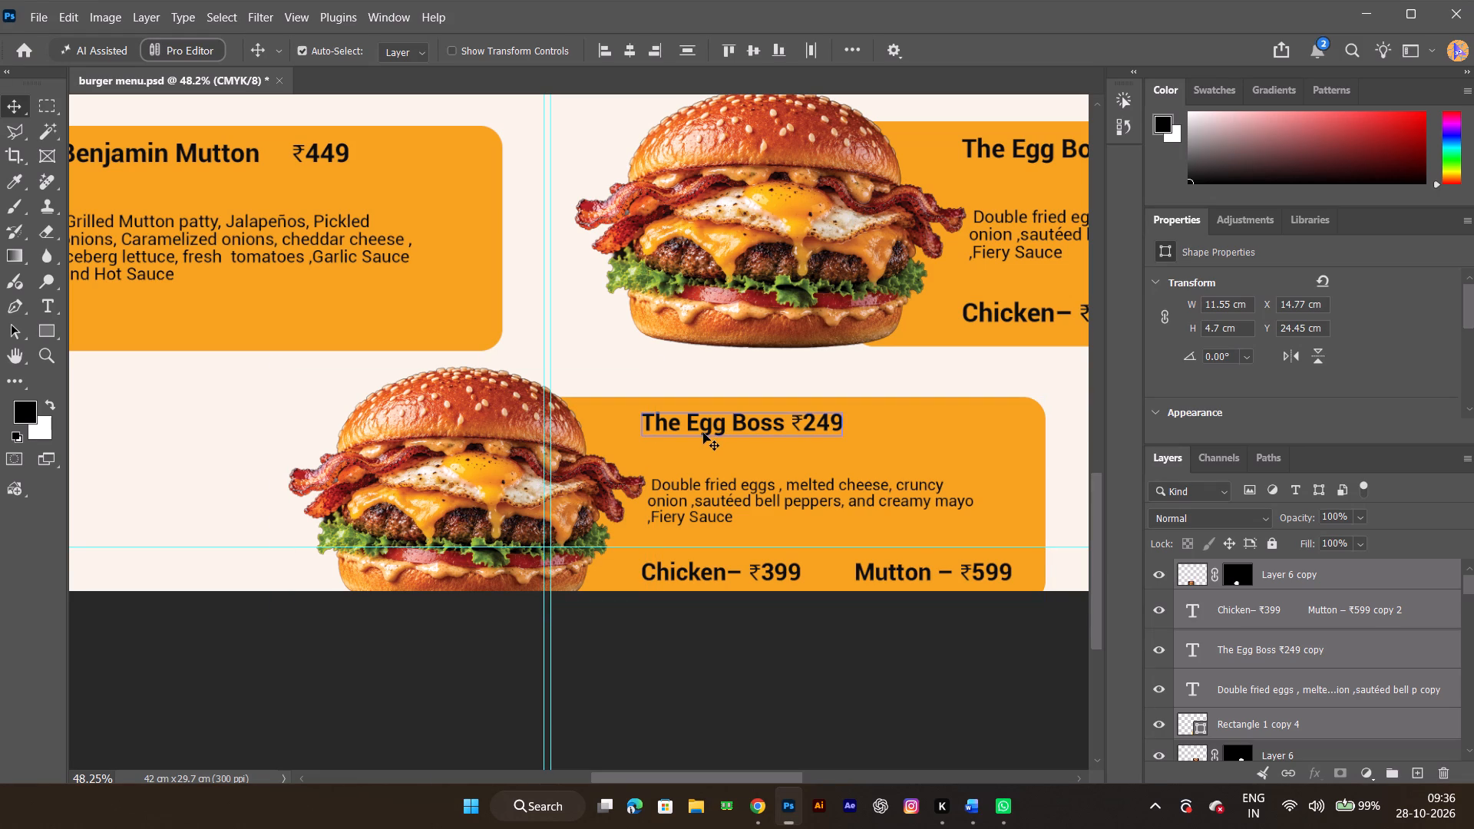
triple_click(716, 428)
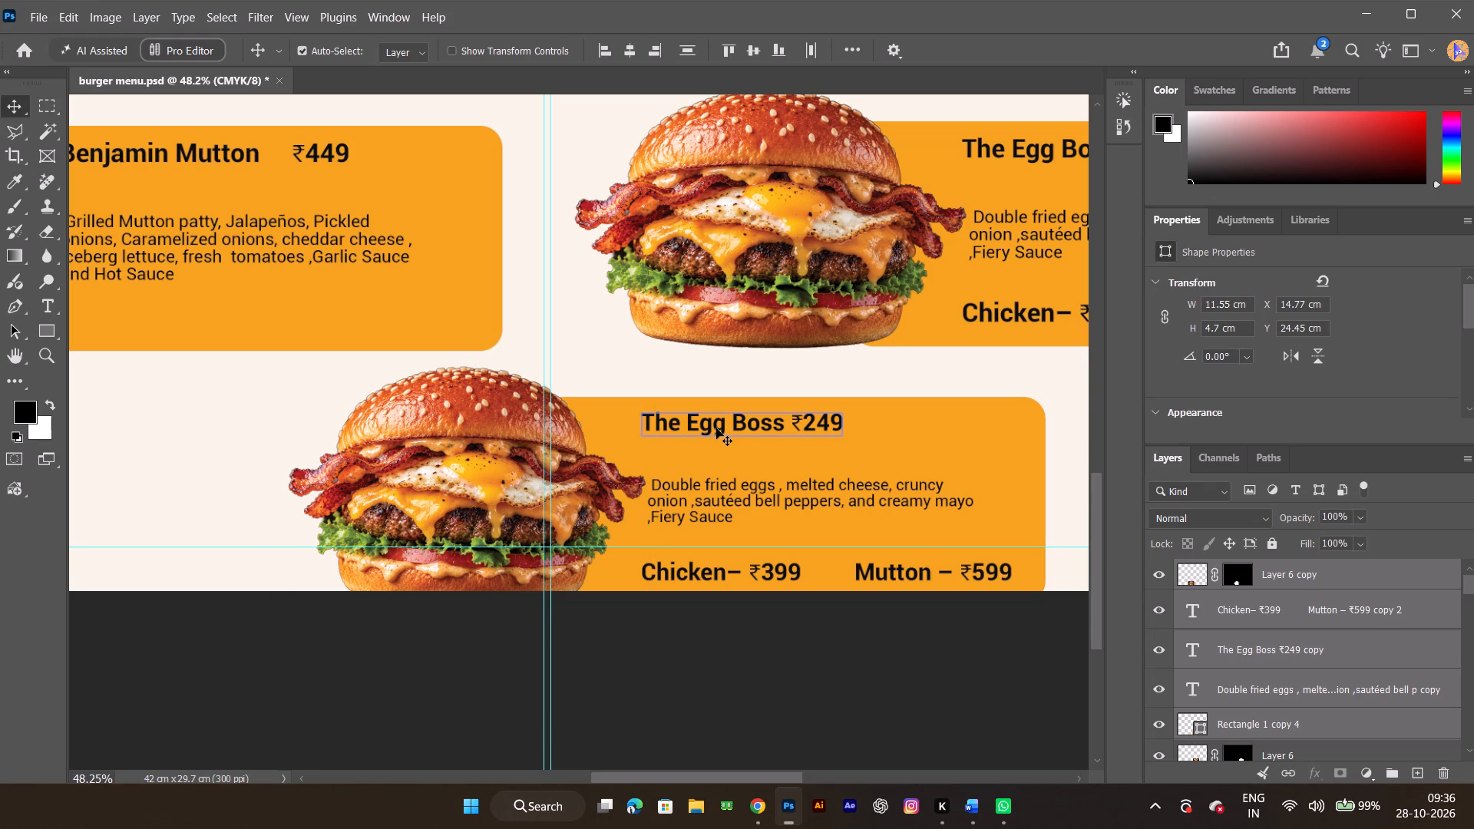
triple_click(702, 428)
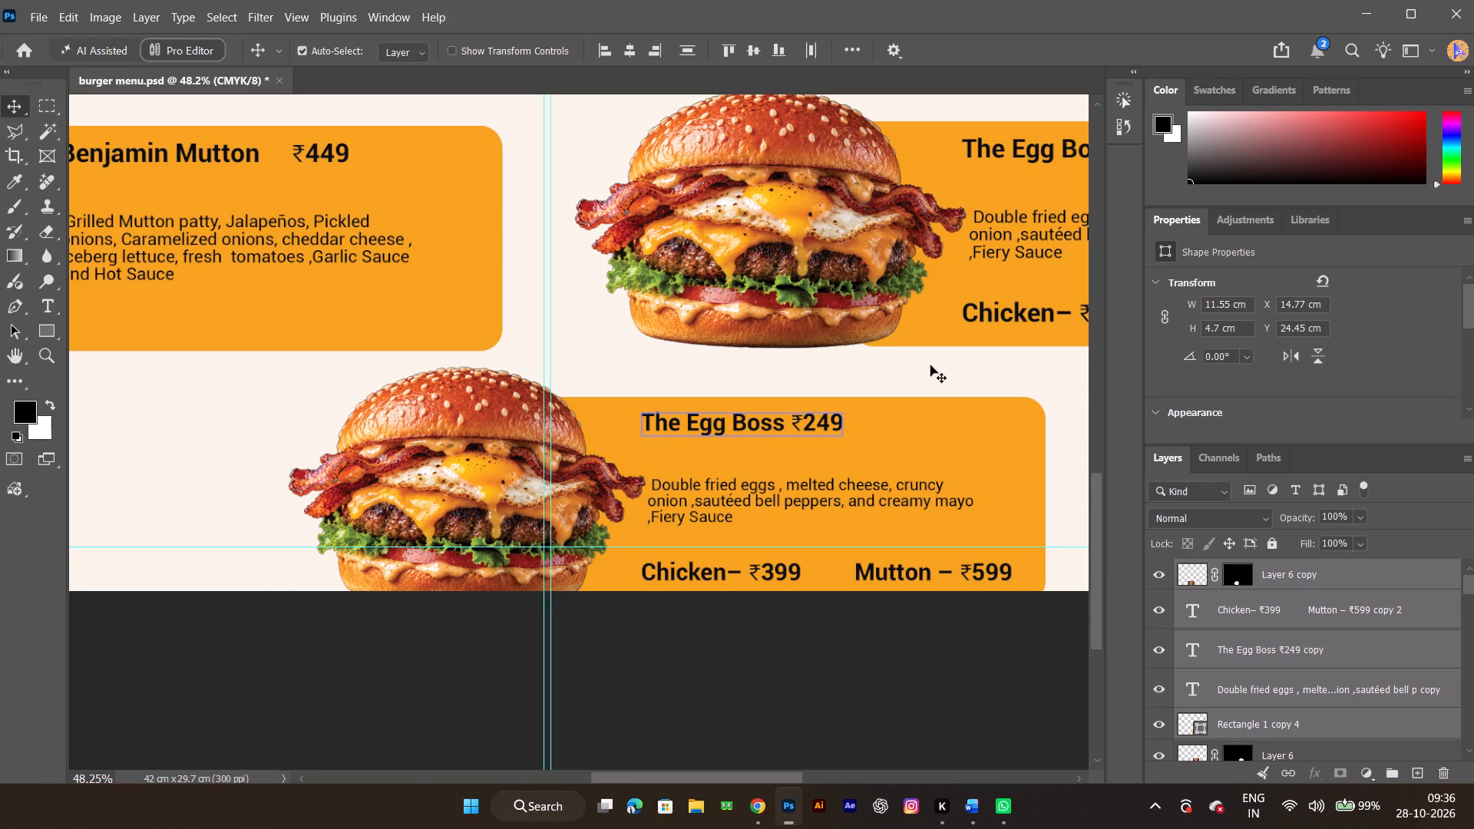
left_click(942, 357)
left_click(910, 675)
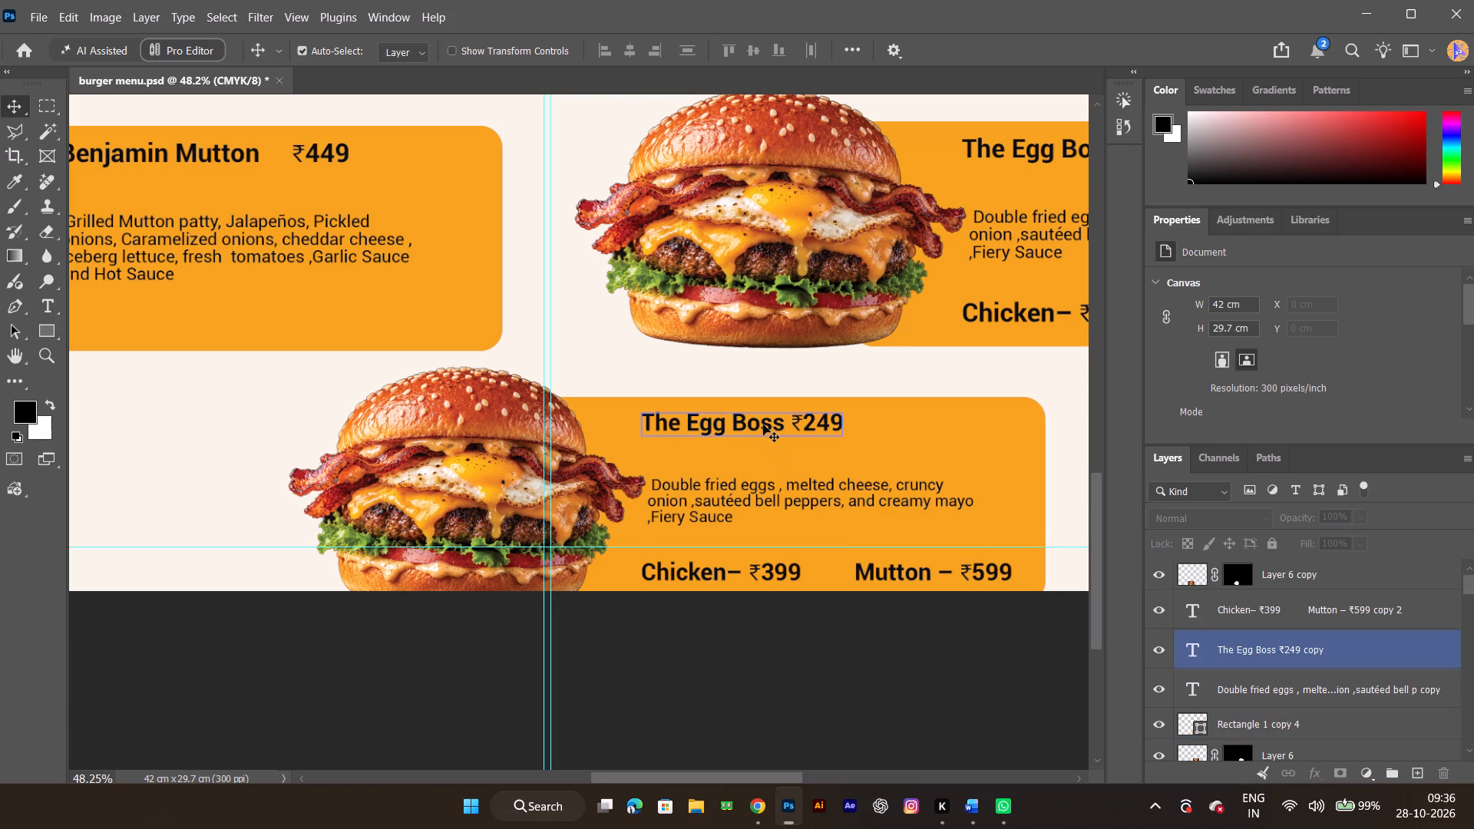
double_click(763, 424)
key("ctrl+v")
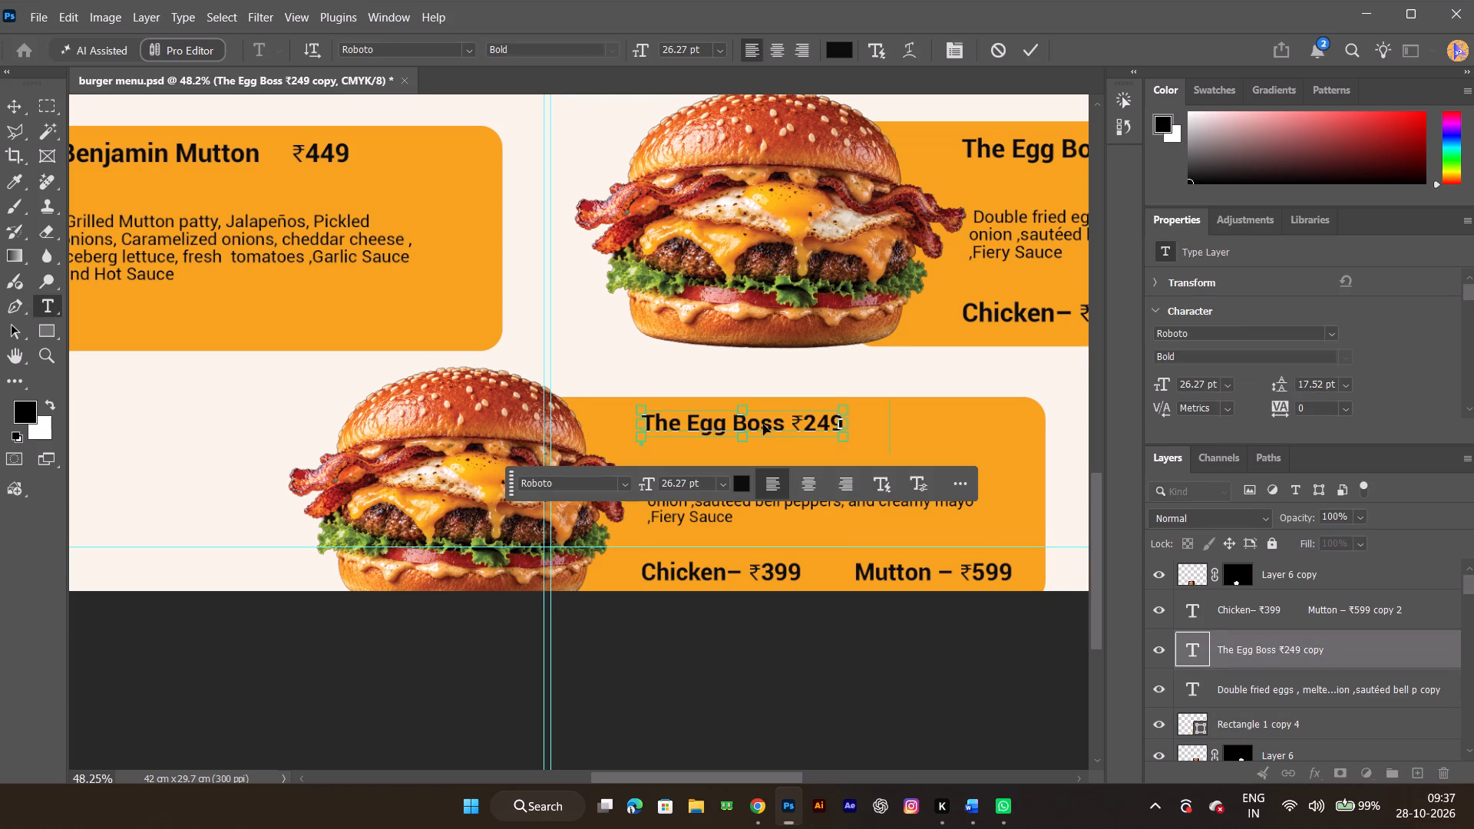
Switch to the Burger Menu Design Request chat in ChatGPT and submit "Smokey Pepper Burger" as the prompt for a burger image.
key("alt+Tab")
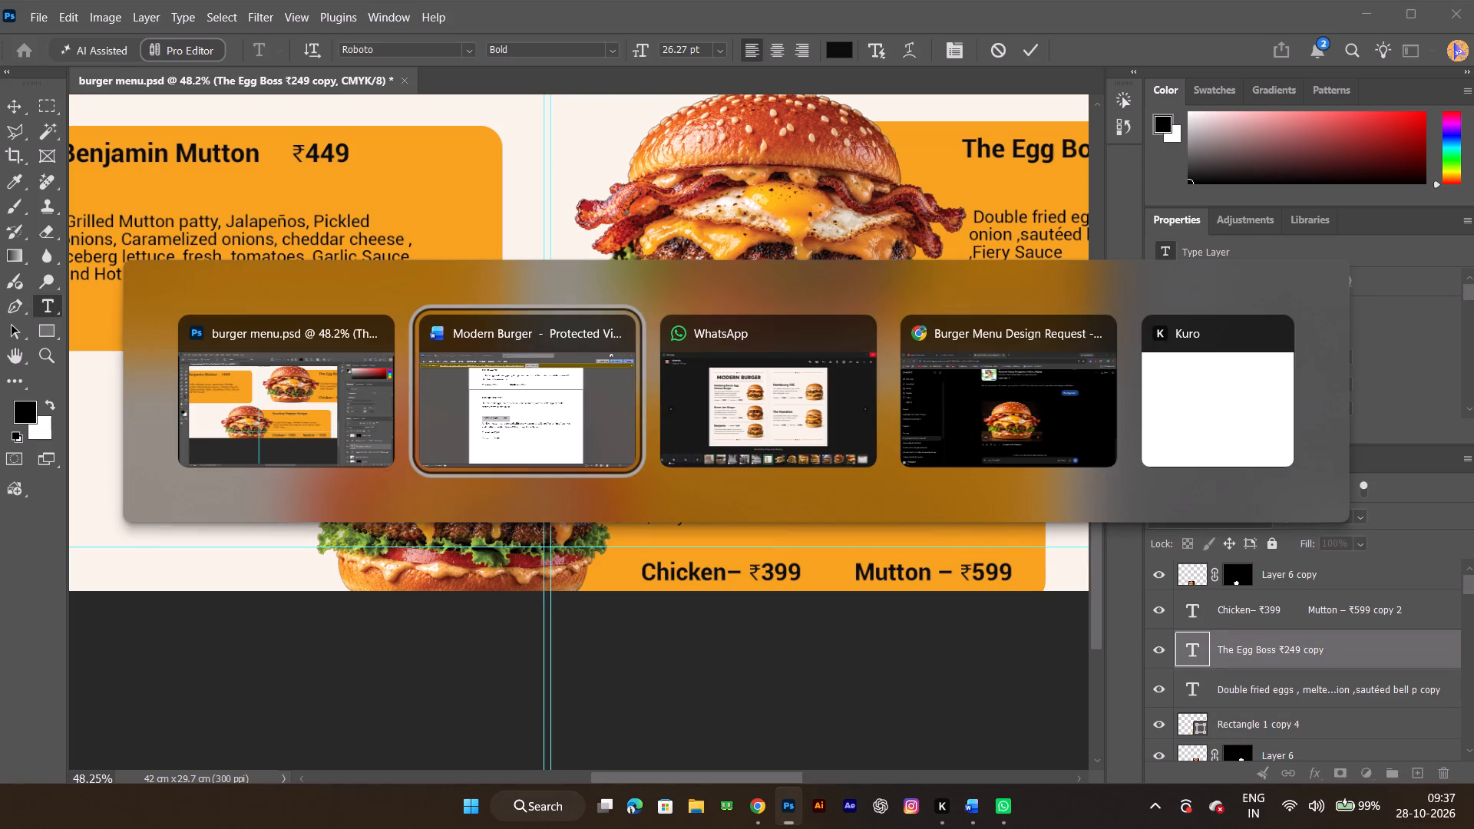
key("alt+Tab")
key("alt+Tab")
key("alt+Tab")
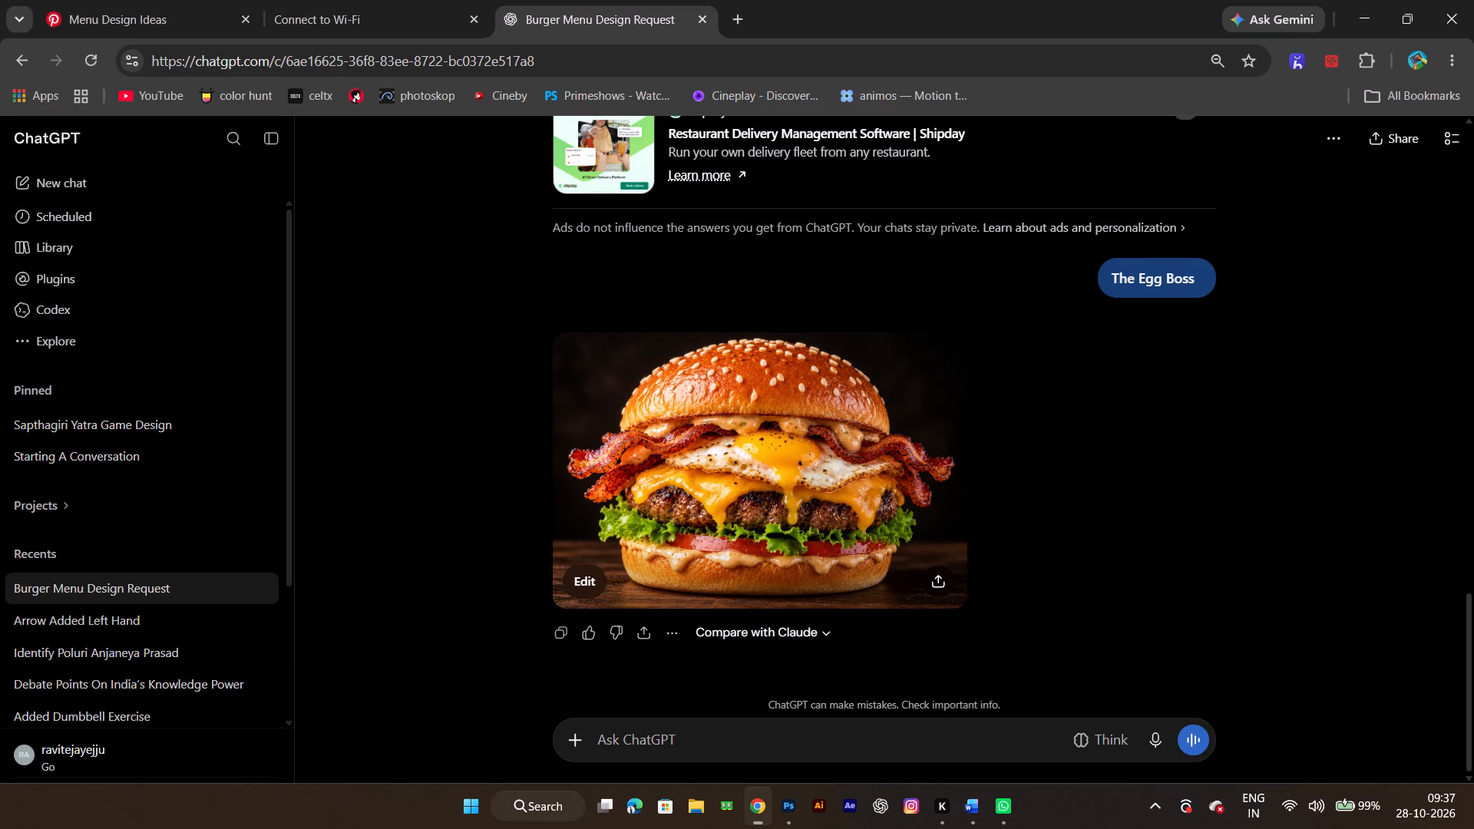
left_click(671, 732)
key("ctrl+v")
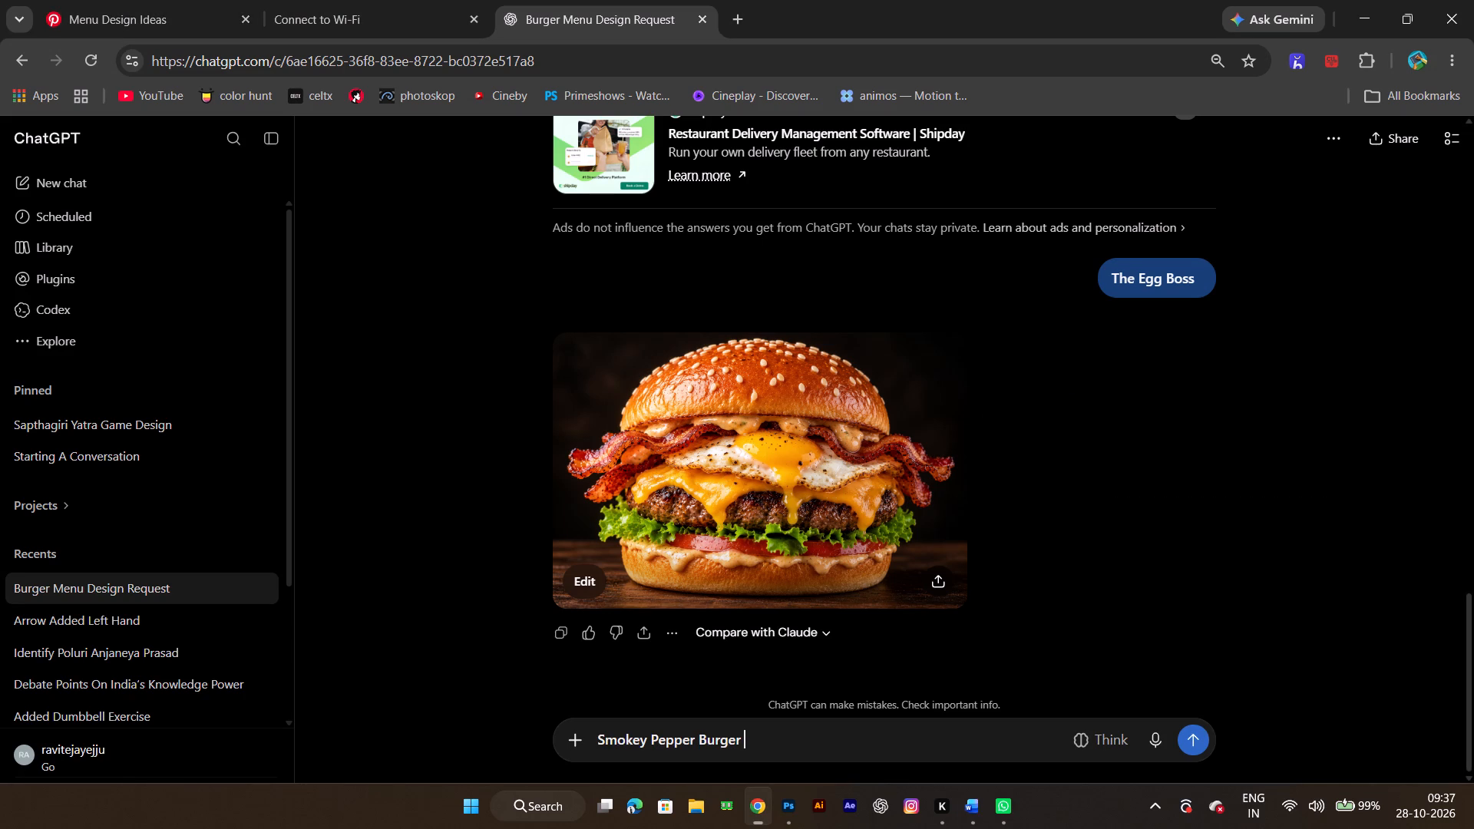
key("Return")
Replace the bottom-centre card's description in Photoshop with the Smokey Pepper Burger text from Word, starting "A juicy, meaty patty topped with smoky bacon".
key("alt+Tab")
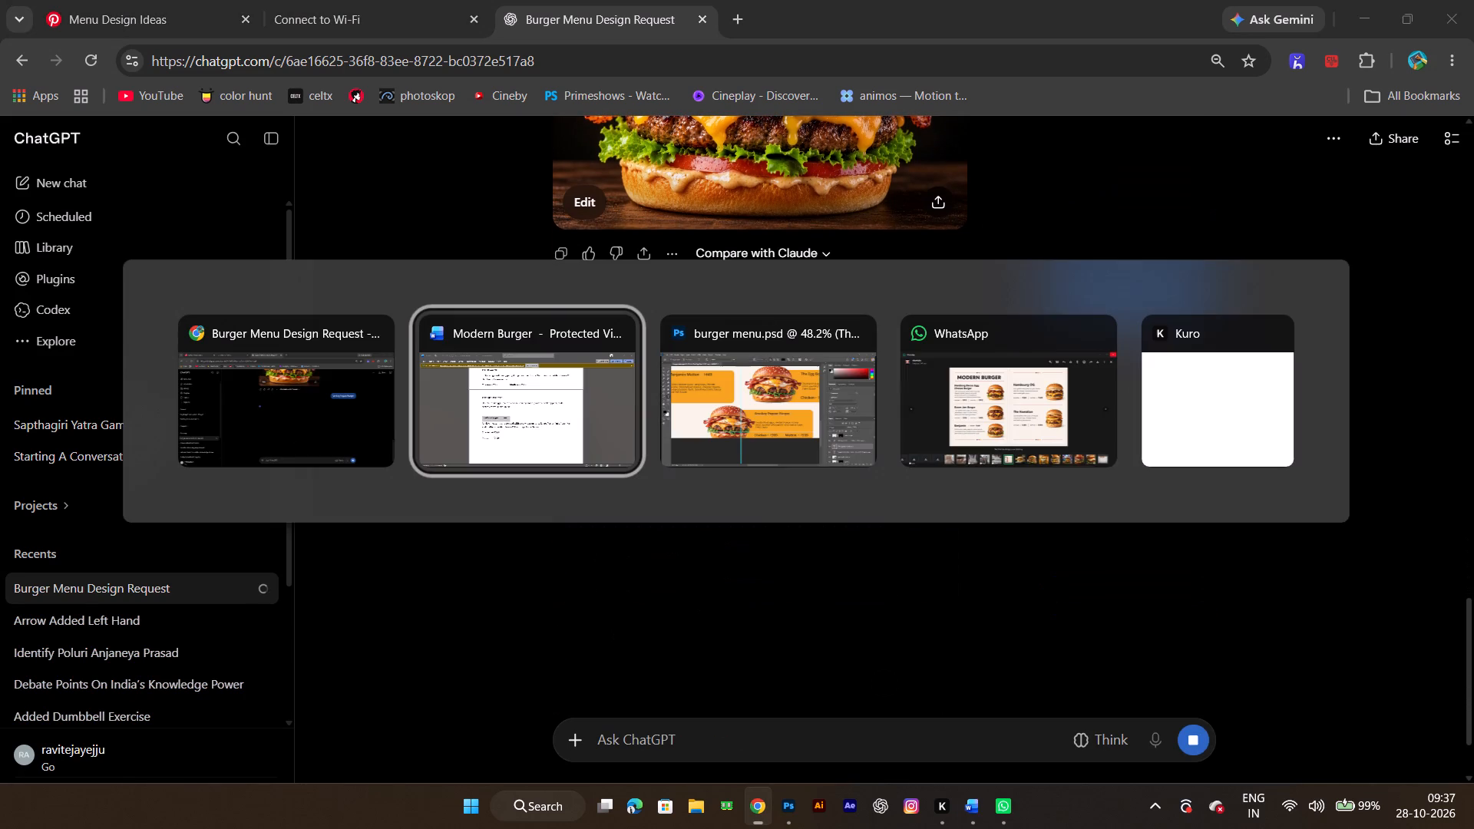
key("alt+Tab")
key("alt+Tab")
key("alt+Tab")
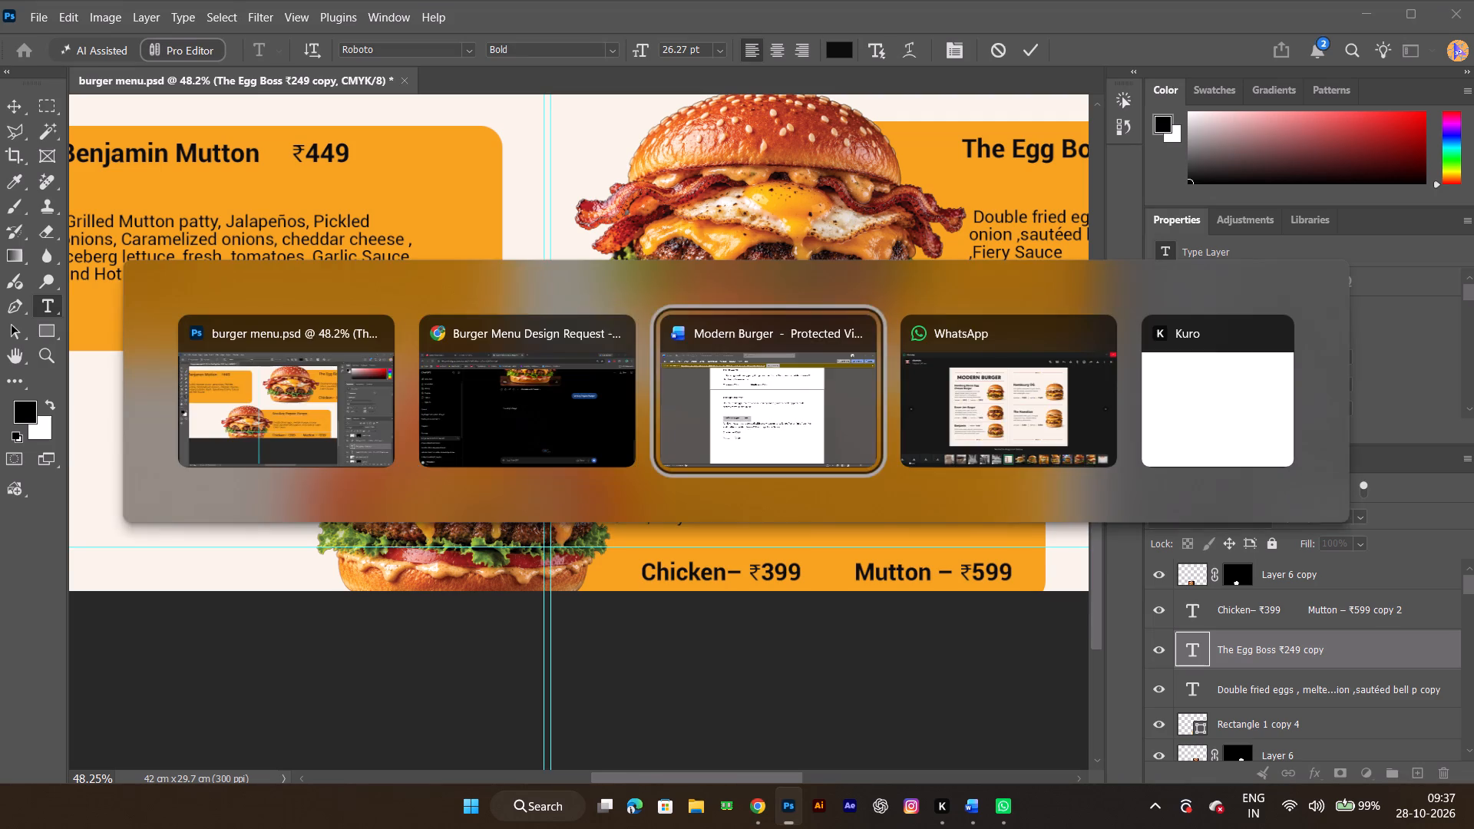
left_click_drag(418, 481, 430, 500)
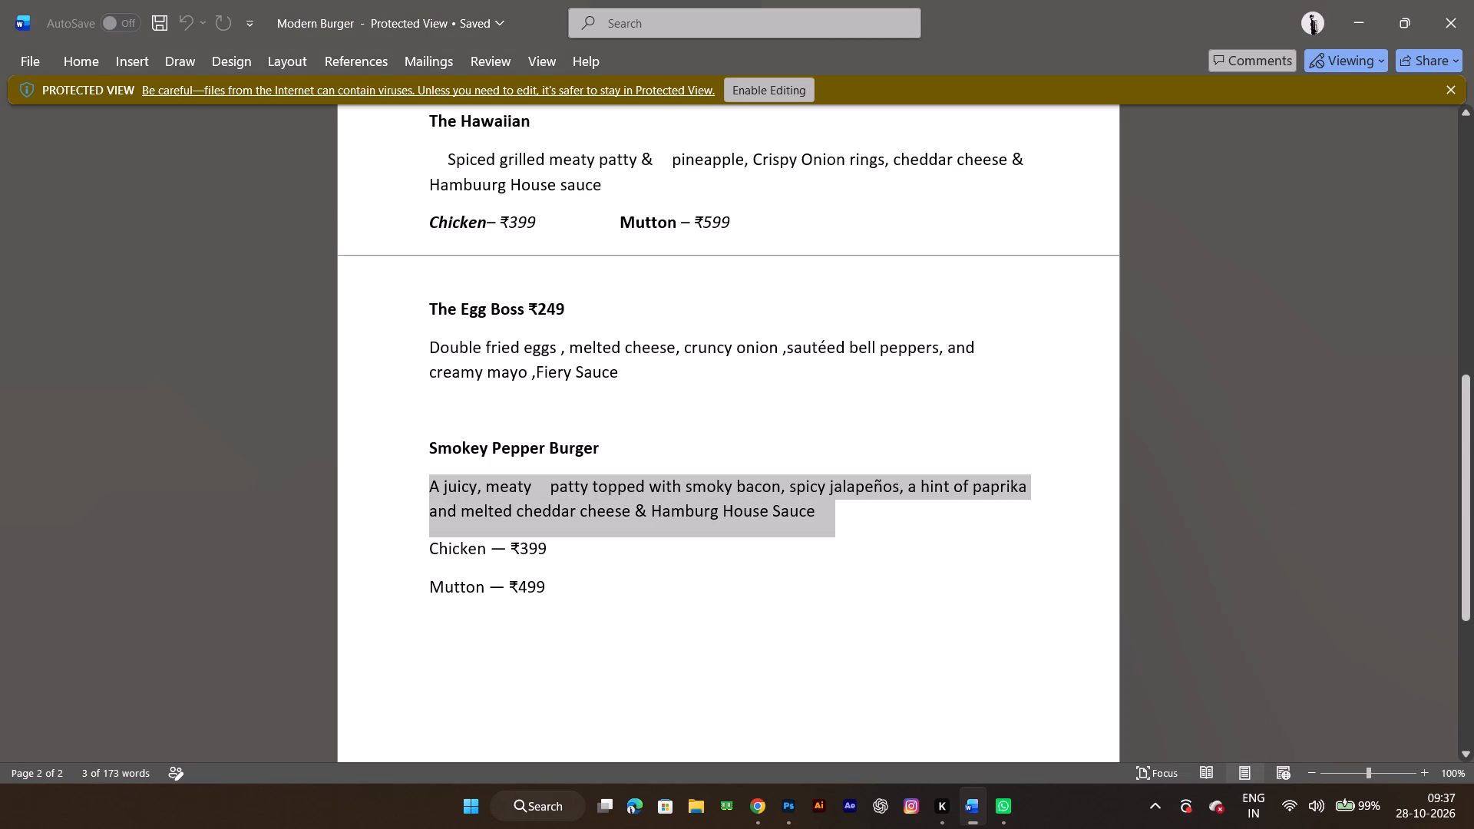
left_click_drag(430, 500, 434, 504)
key("ctrl+c")
key("alt+Tab")
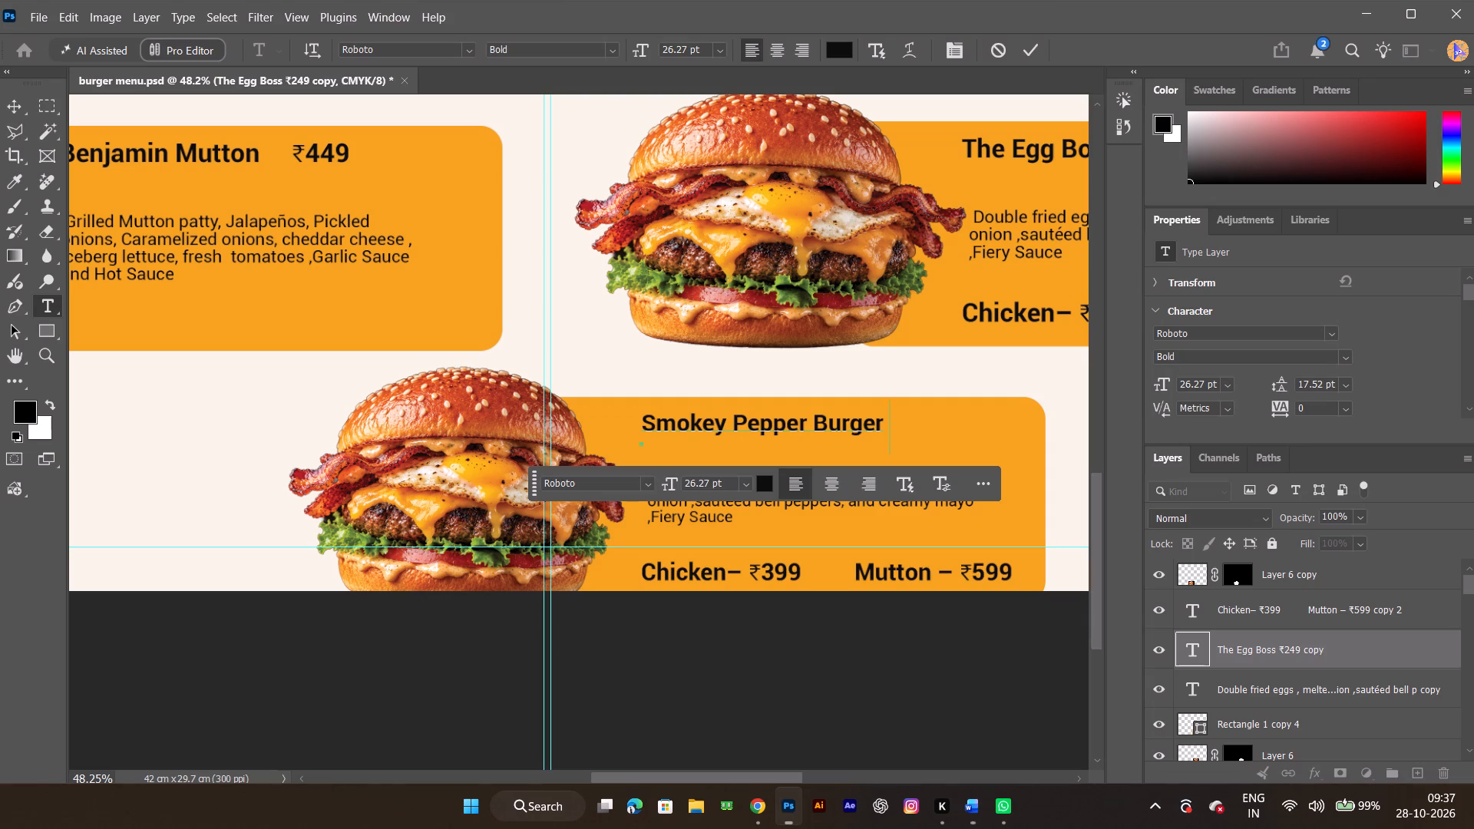
double_click(712, 515)
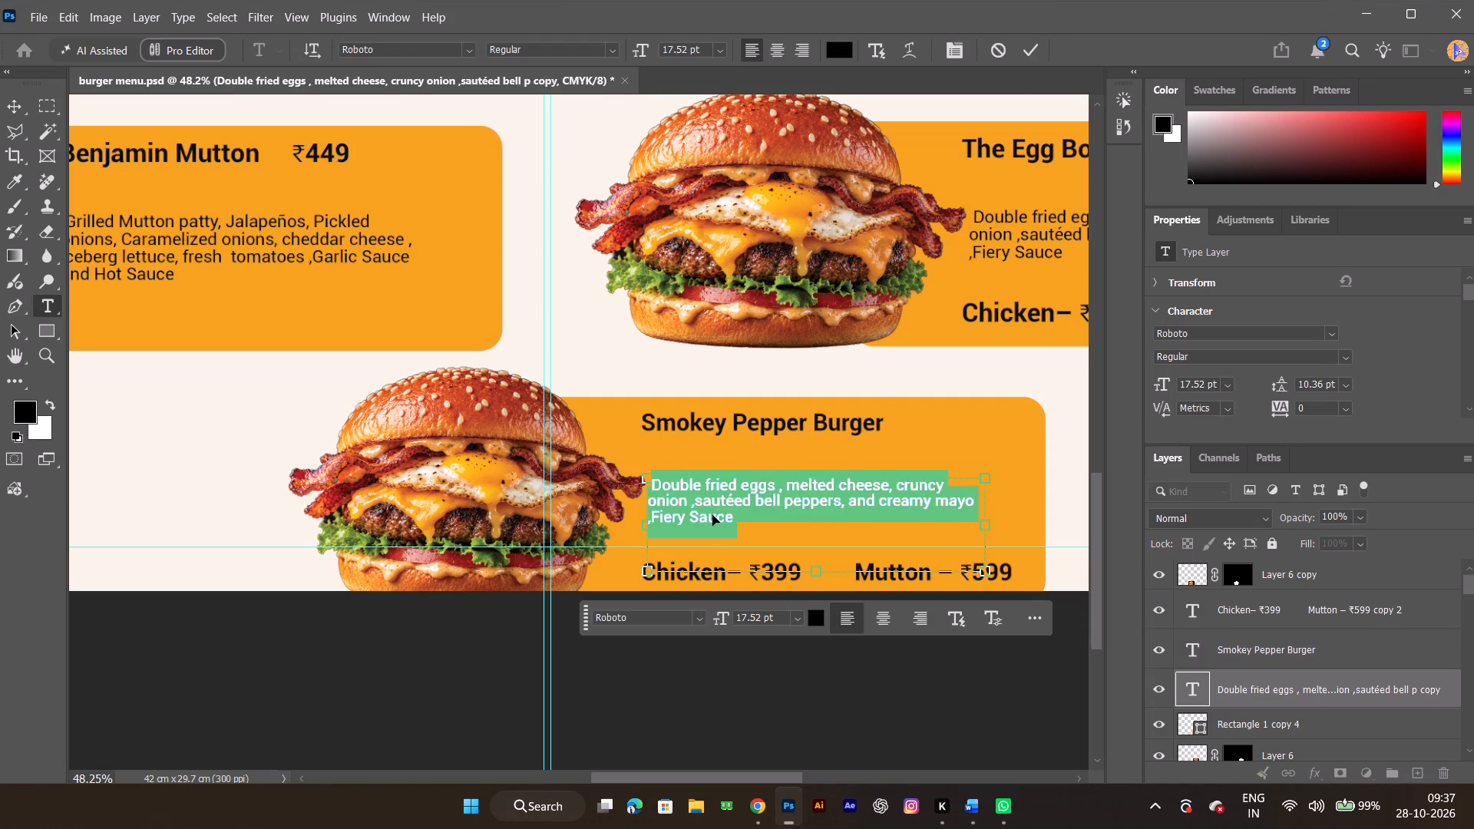
key("ctrl+v")
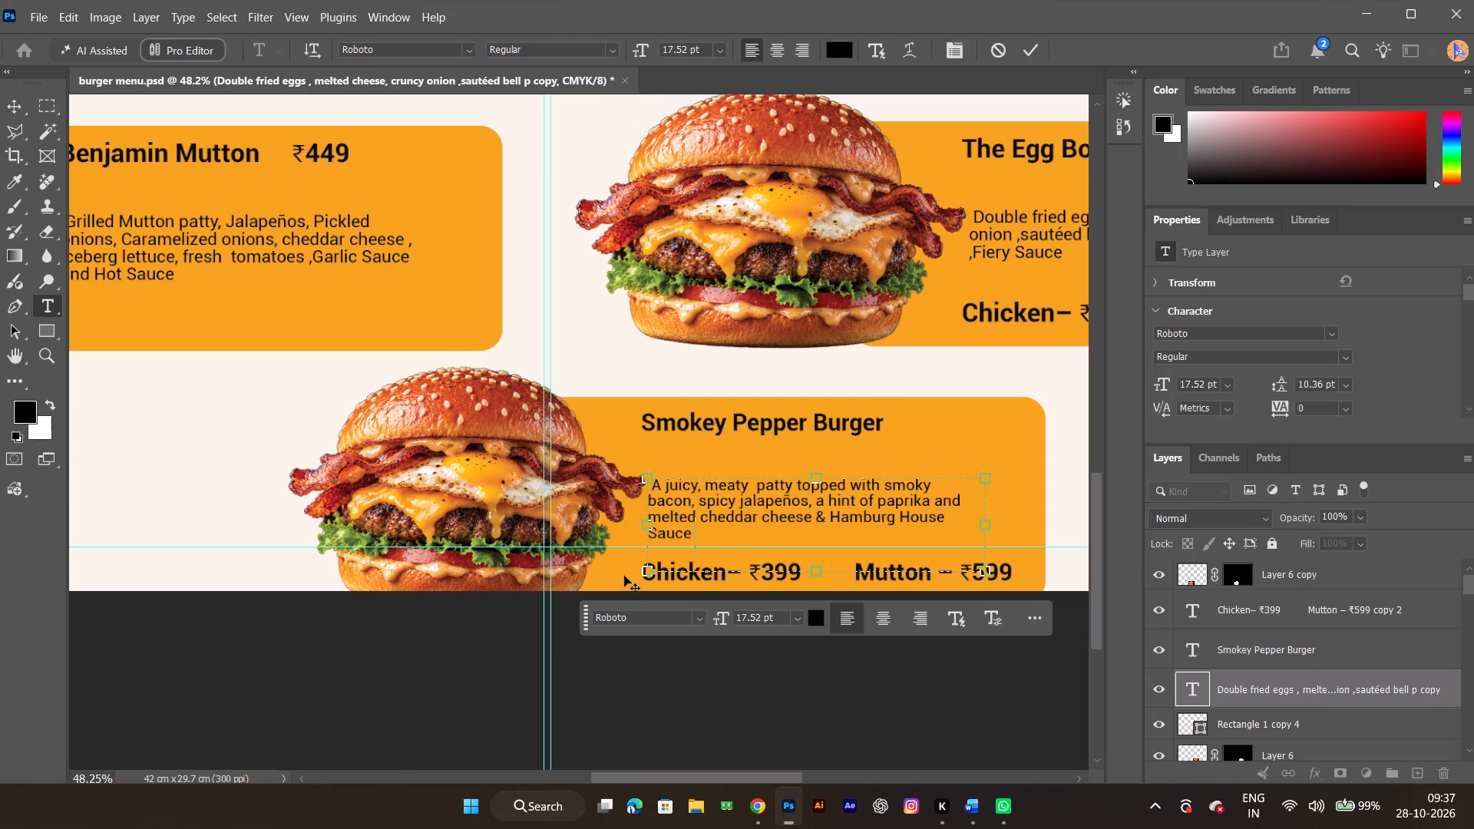
key("Return")
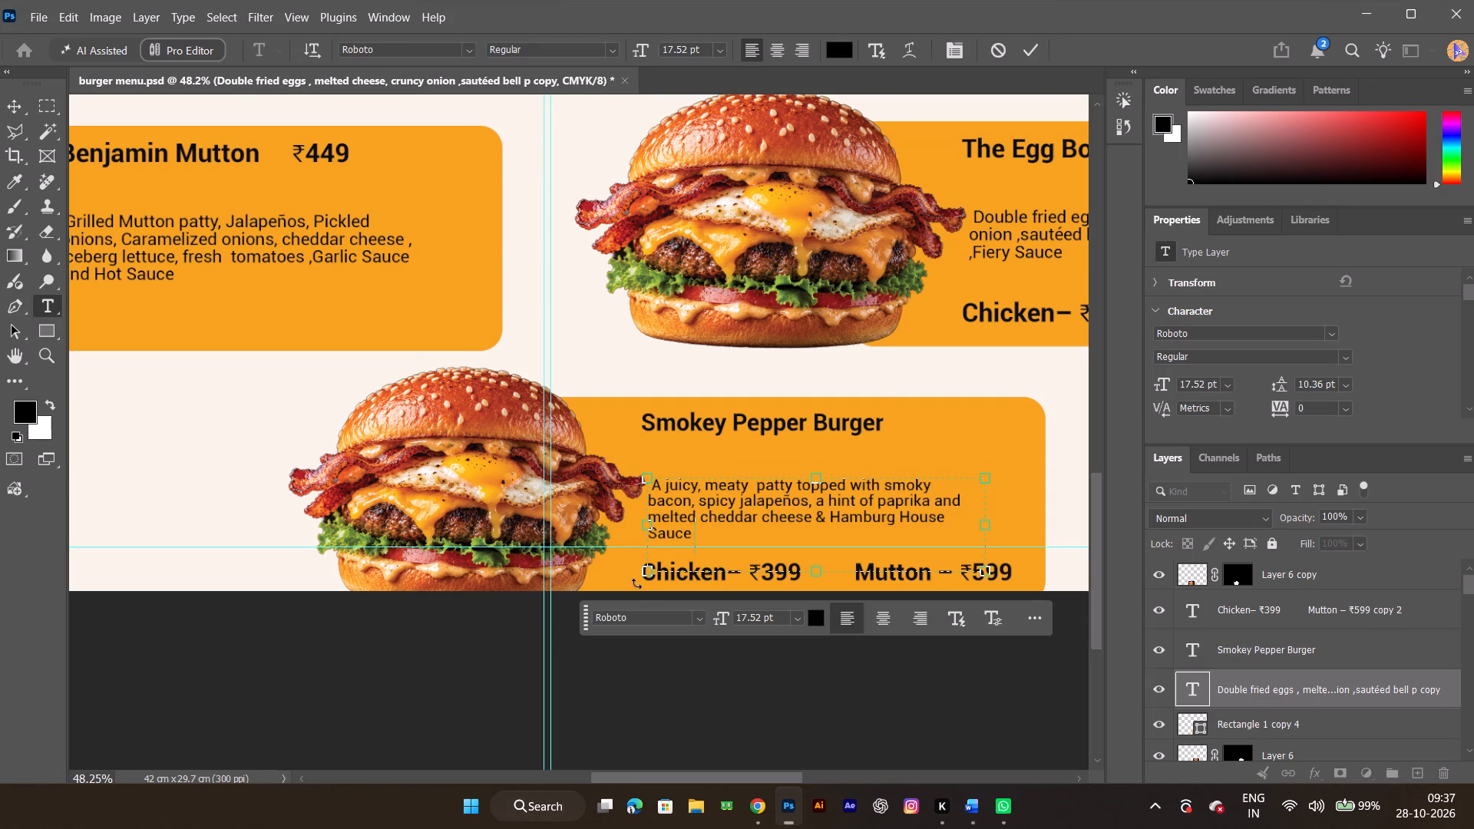
double_click(630, 582)
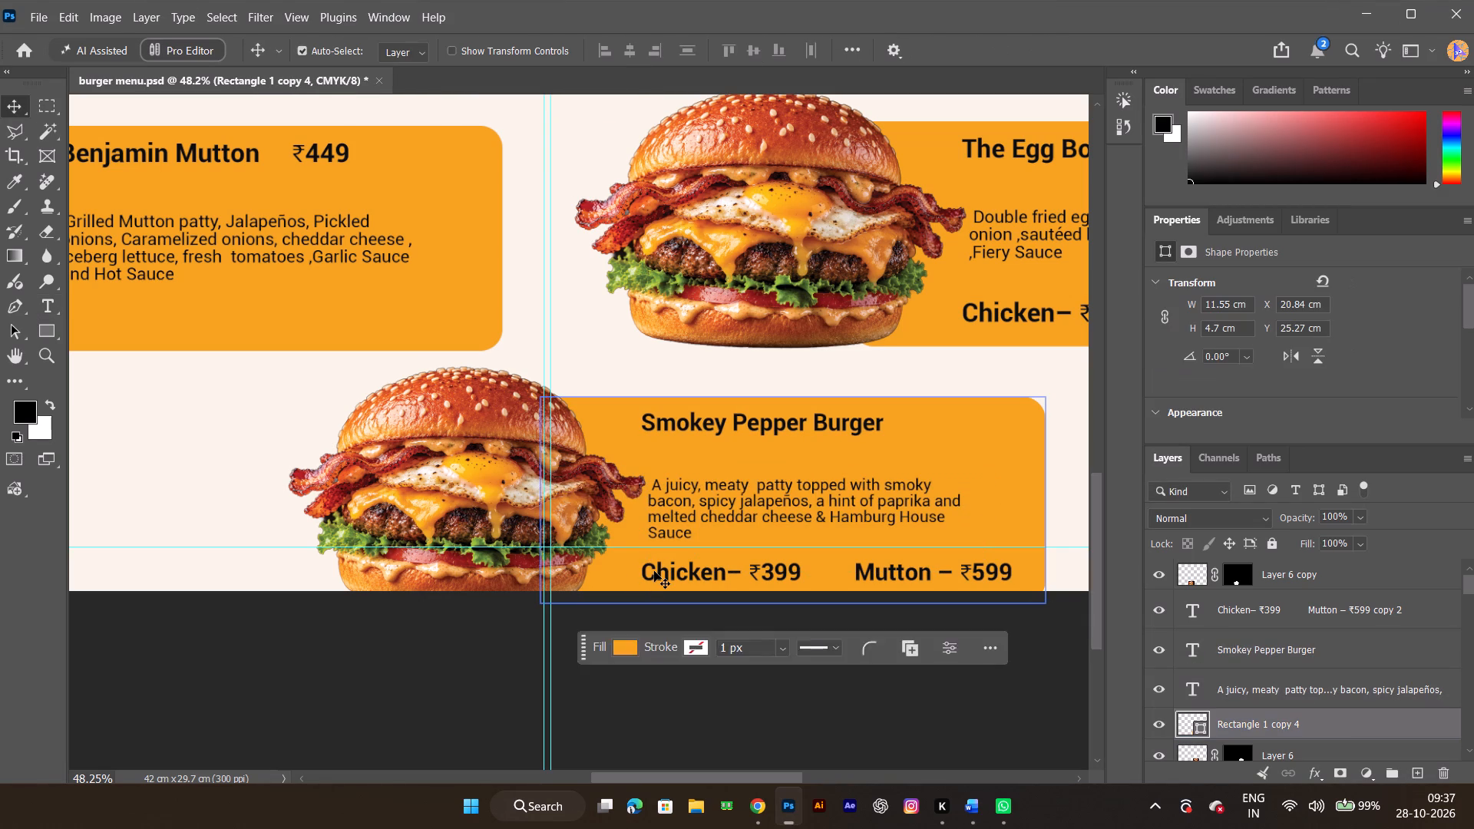
Check the Smokey Pepper Burger prices in the Word document and set the bottom-centre card's Mutton price to ₹499.
double_click(654, 571)
key("alt+Tab")
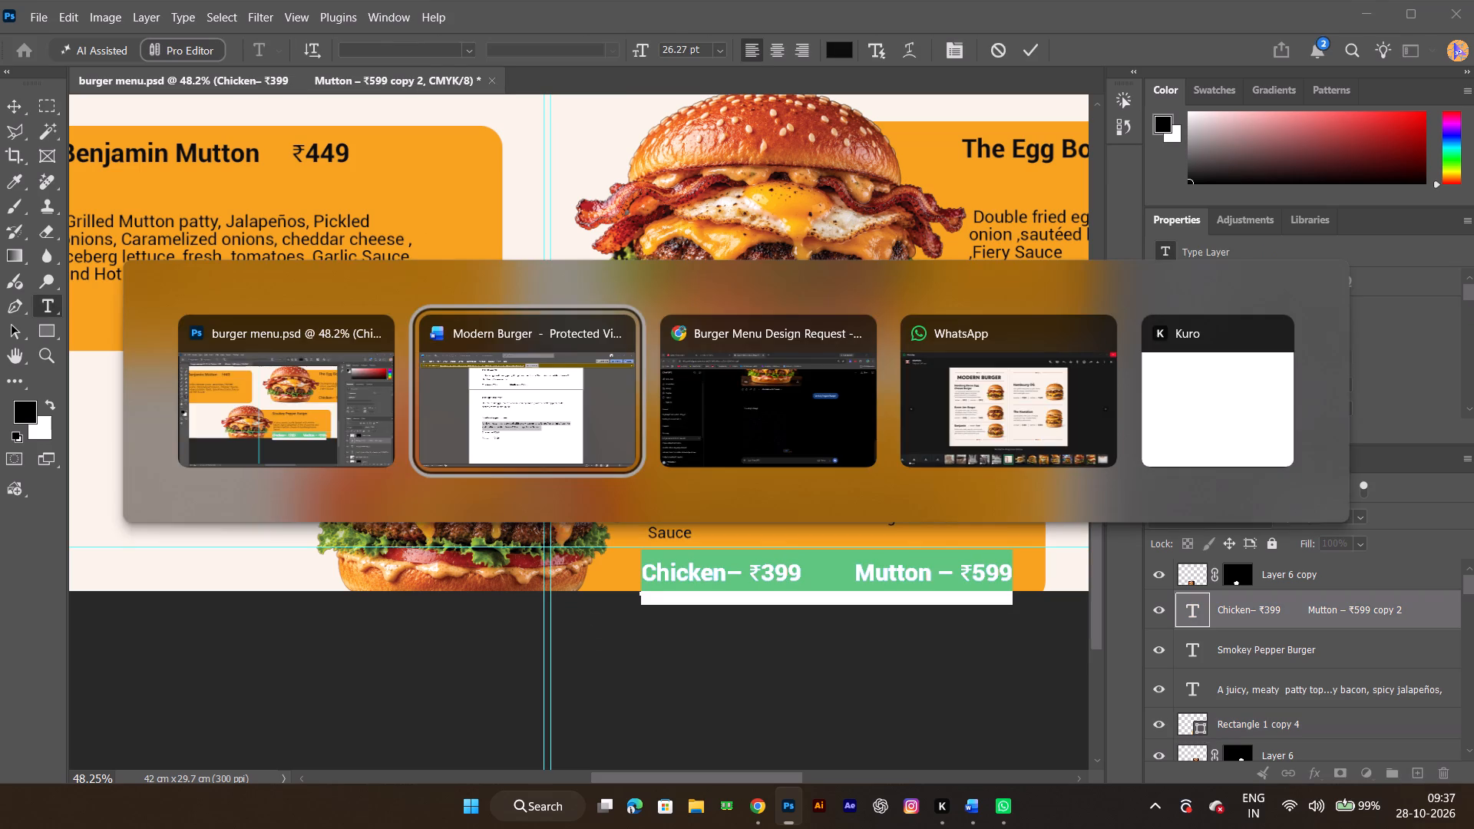
left_click_drag(416, 550, 412, 559)
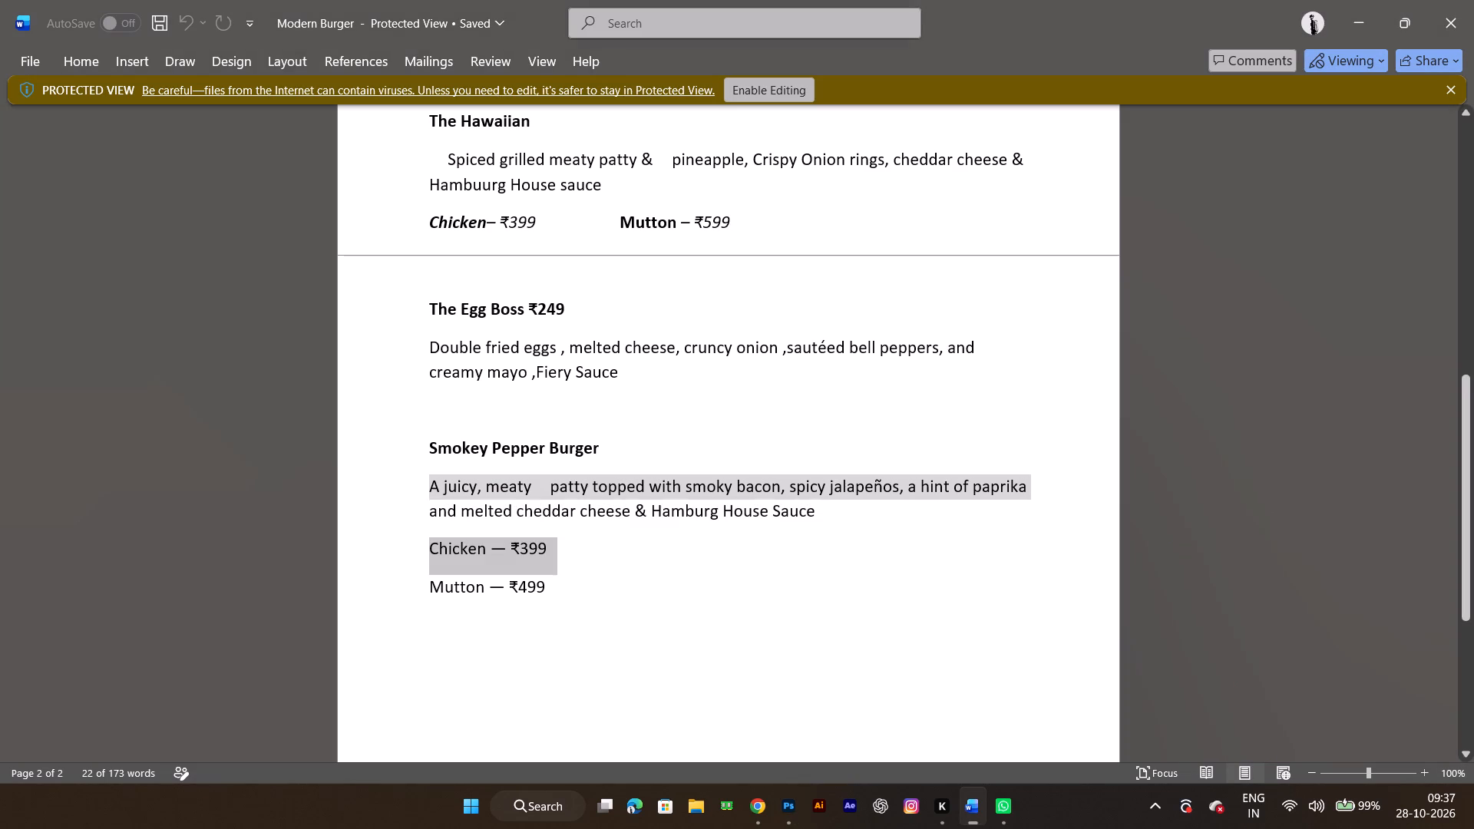
left_click_drag(412, 559, 405, 596)
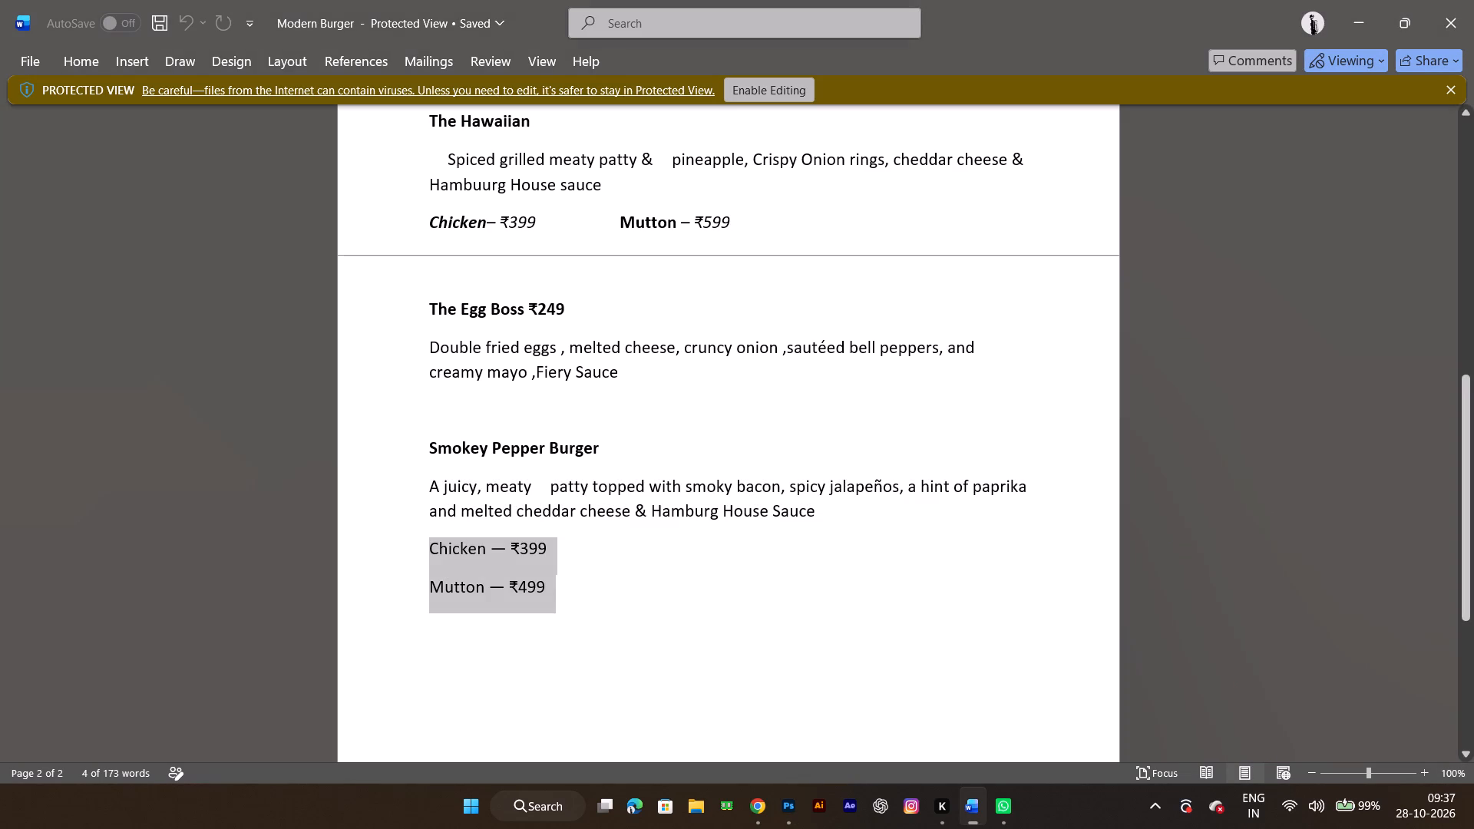
left_click(519, 559)
key("alt+Tab")
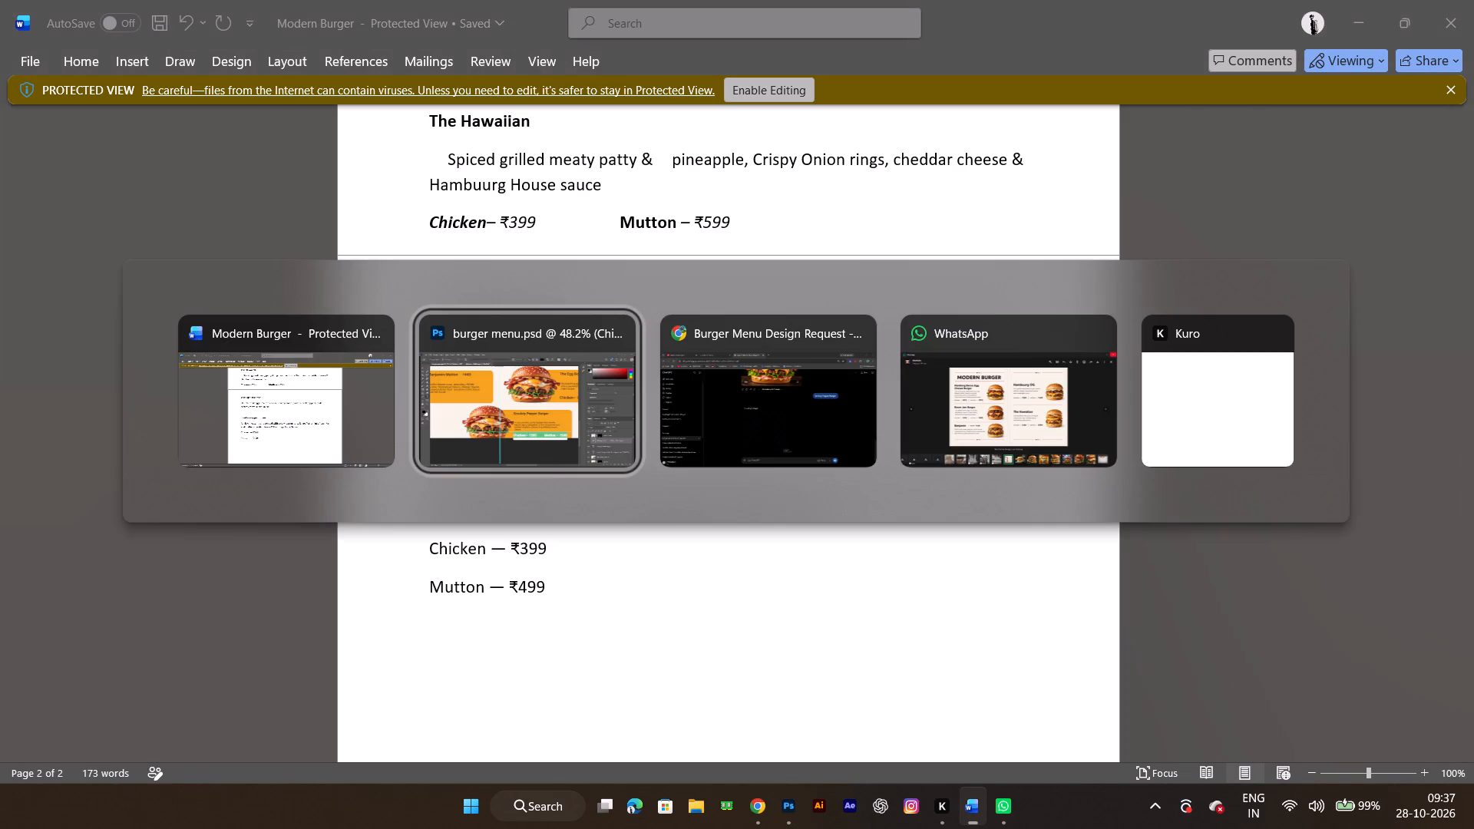
key("alt+Tab")
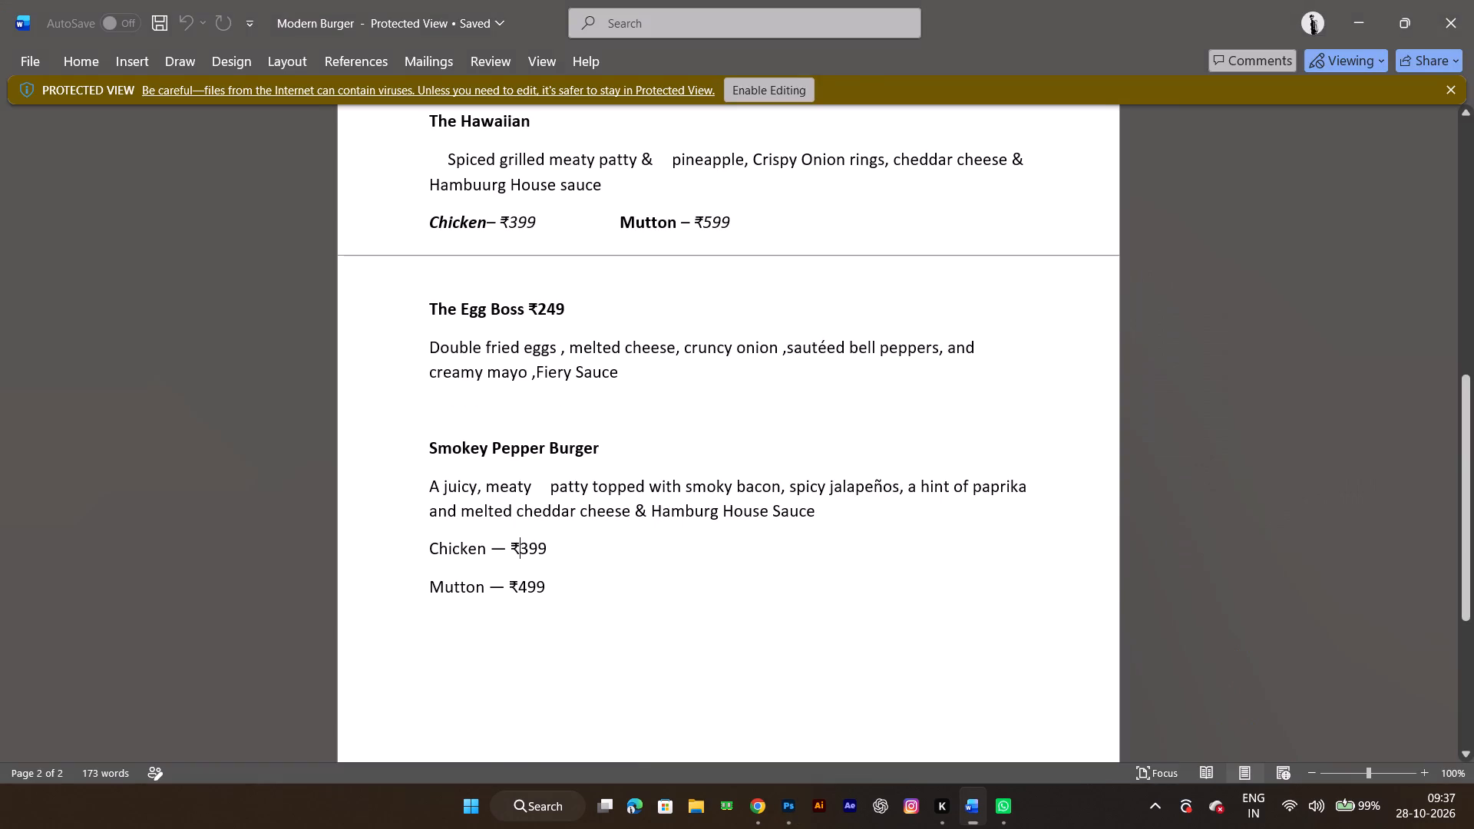
key("alt+Tab")
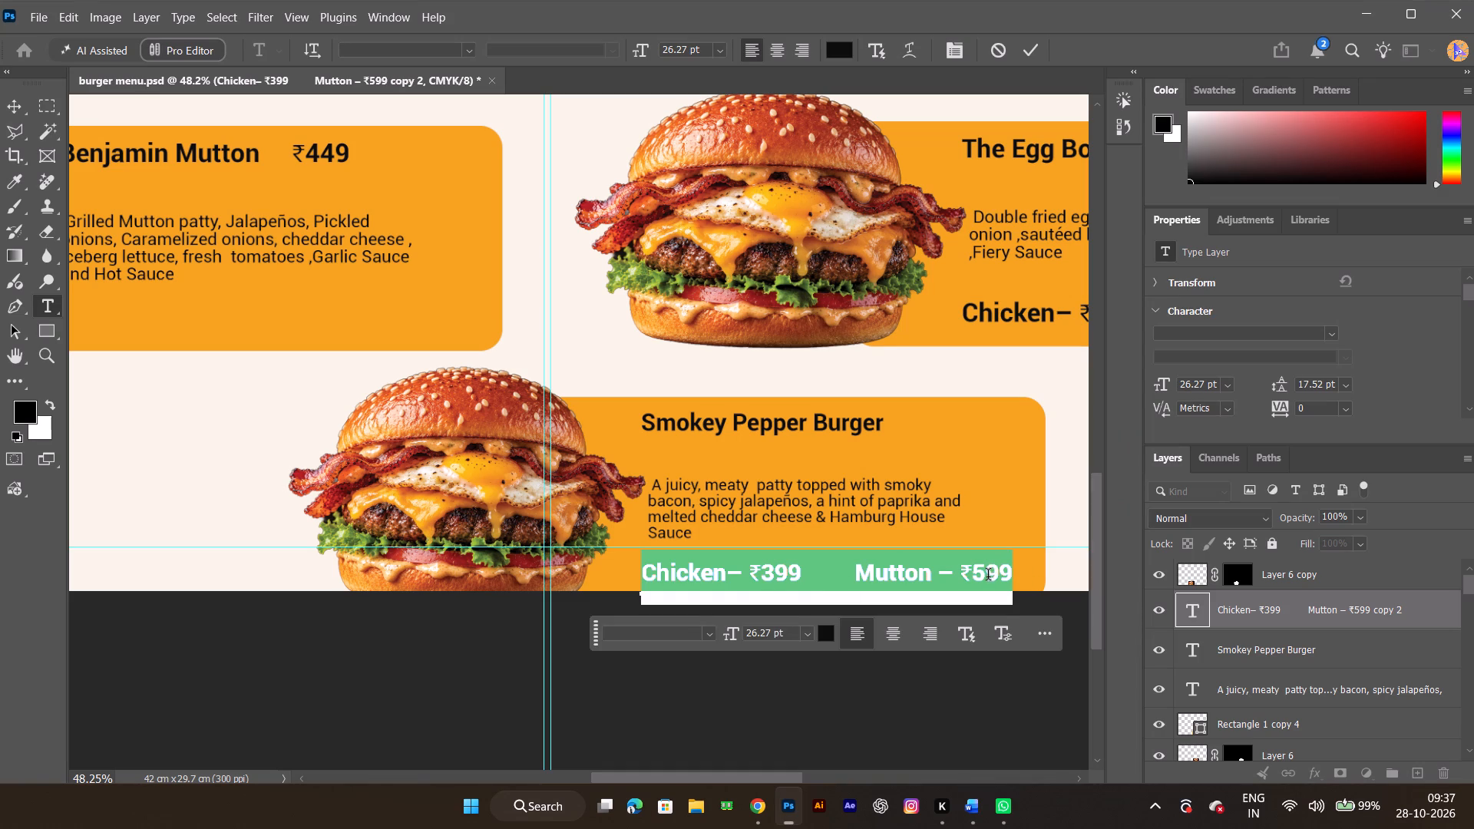
left_click(988, 576)
key("BackSpace")
key("4")
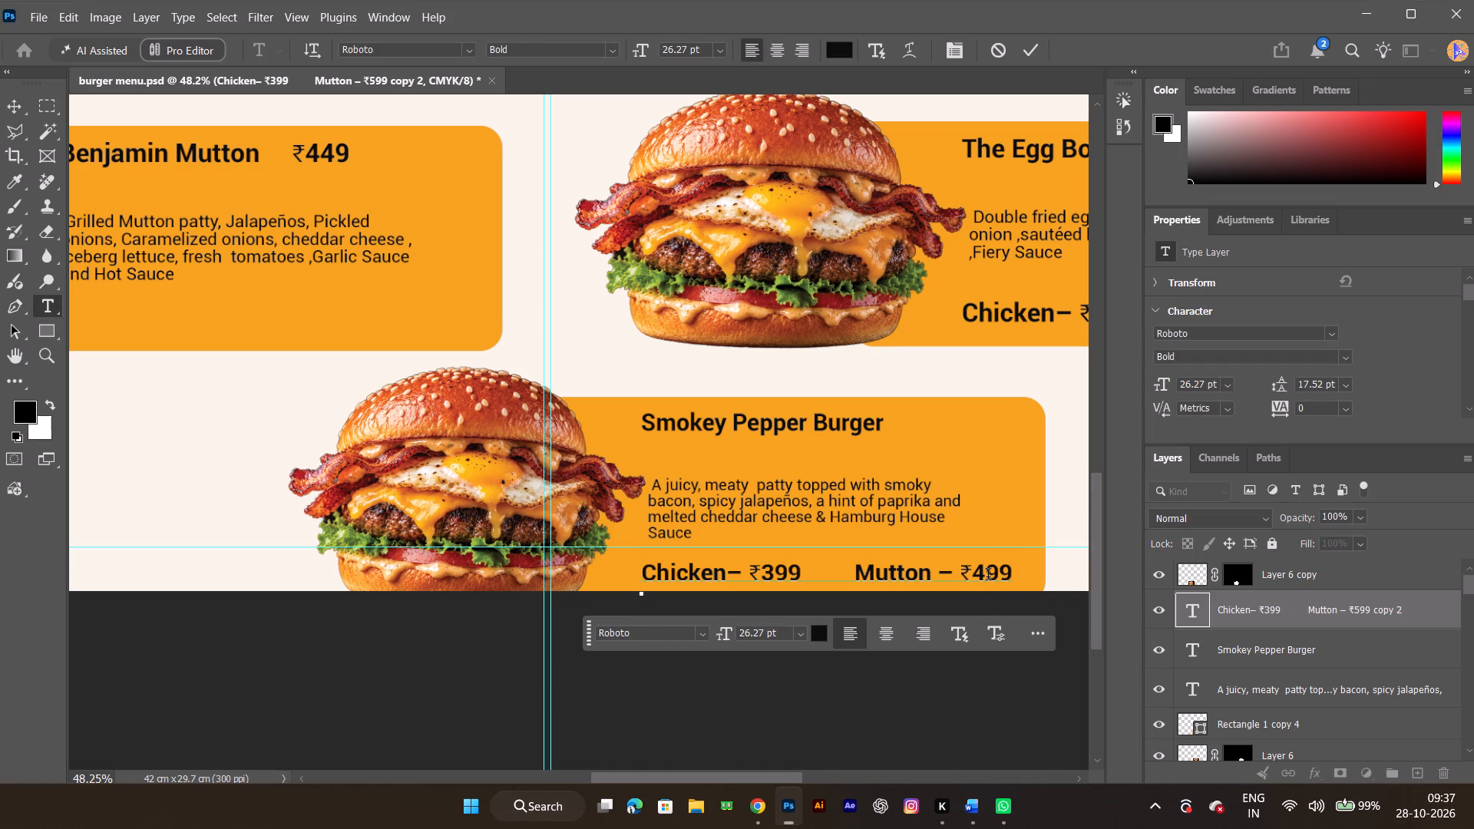
left_click(1036, 51)
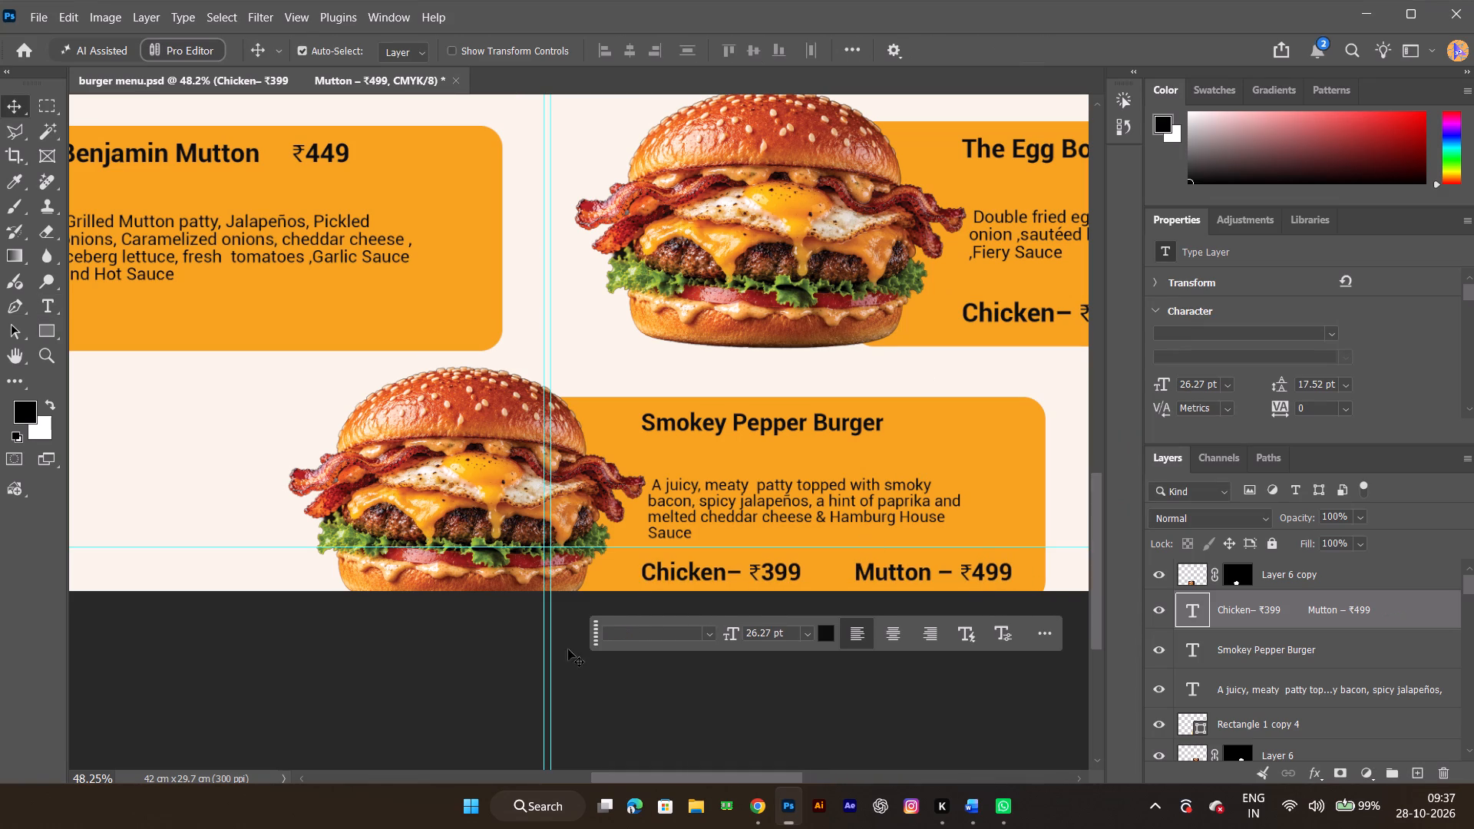
left_click(312, 648)
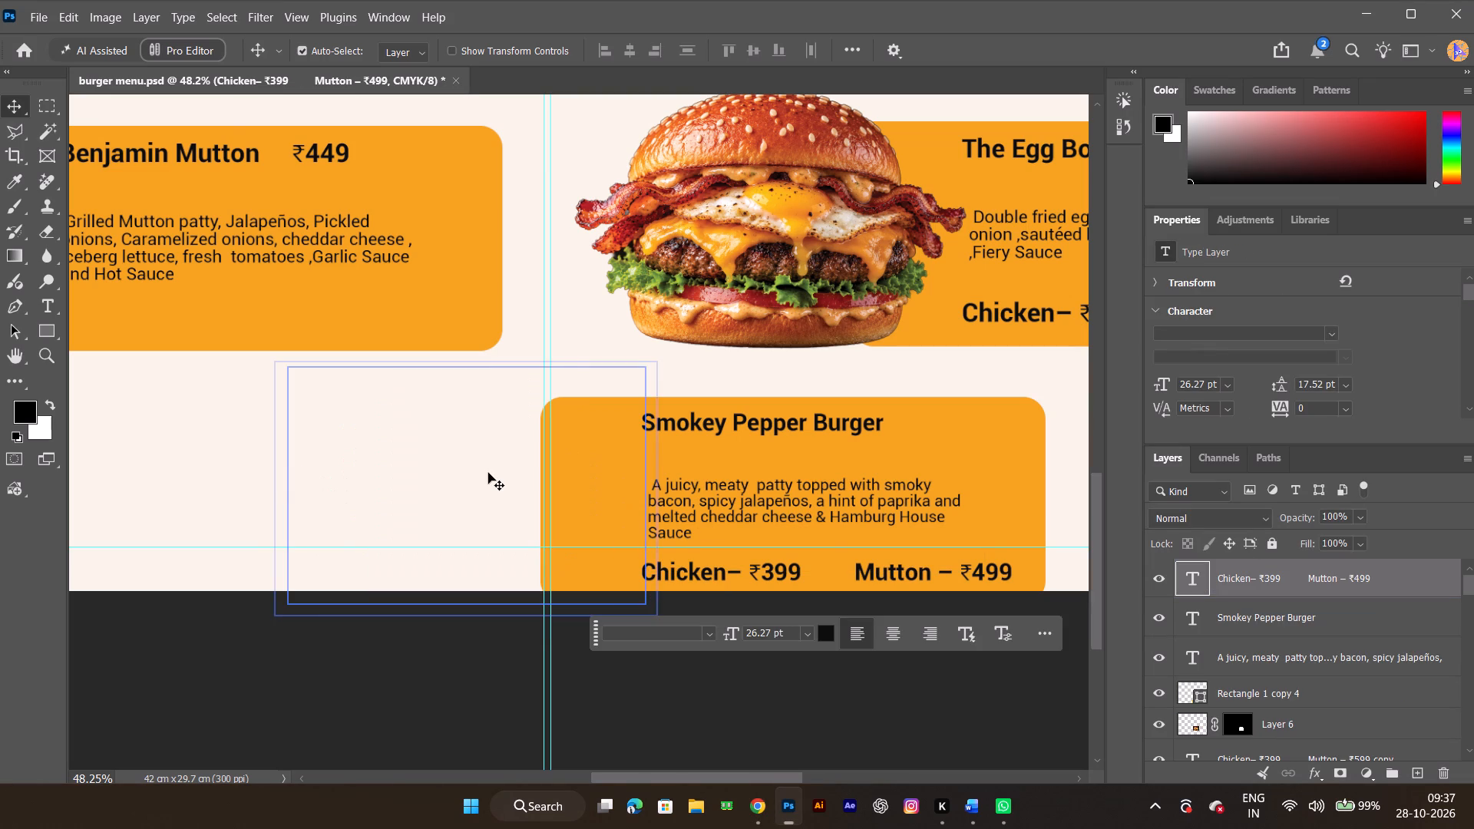
key("ctrl+v")
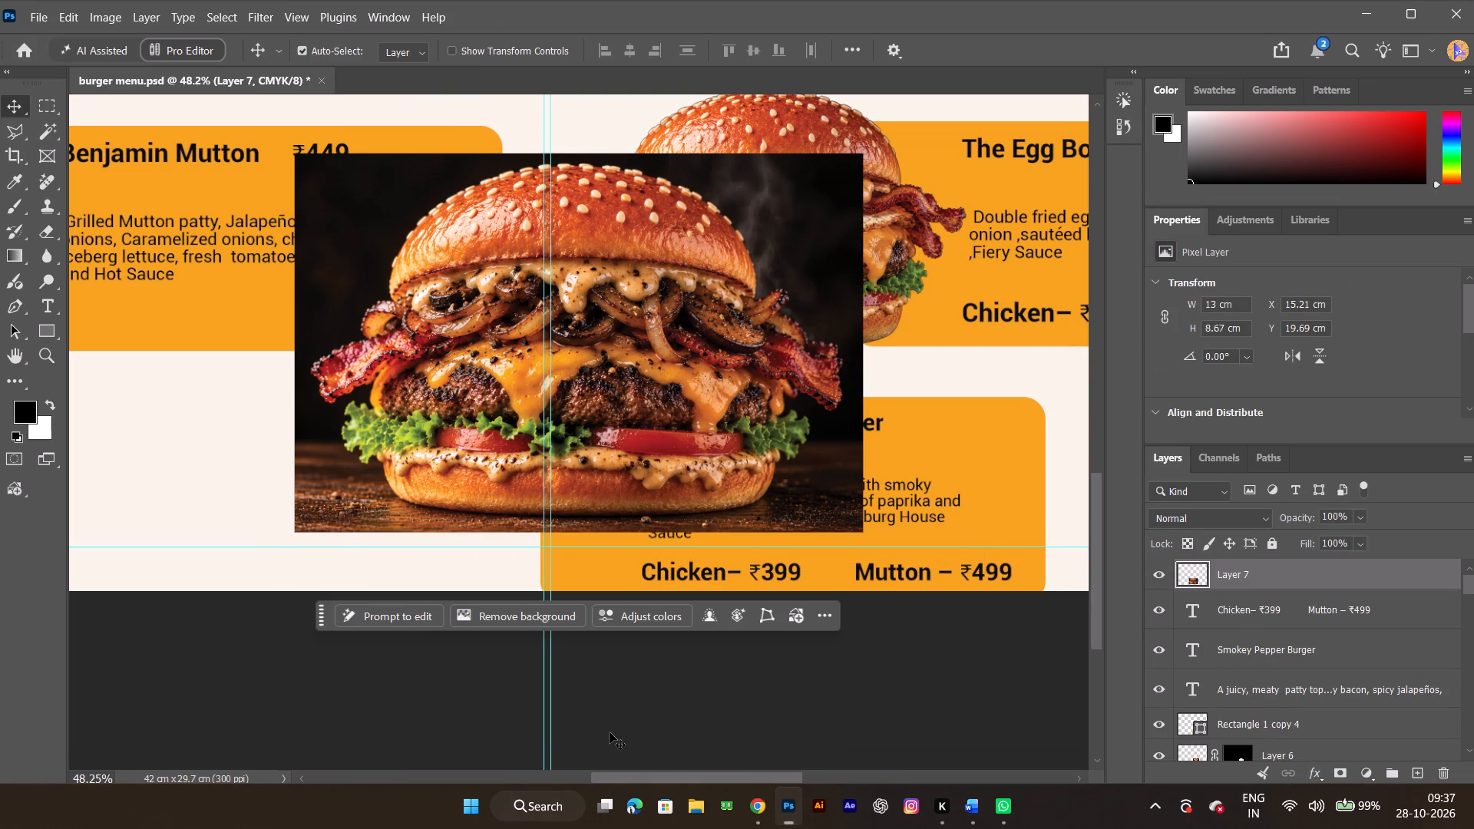
left_click(512, 616)
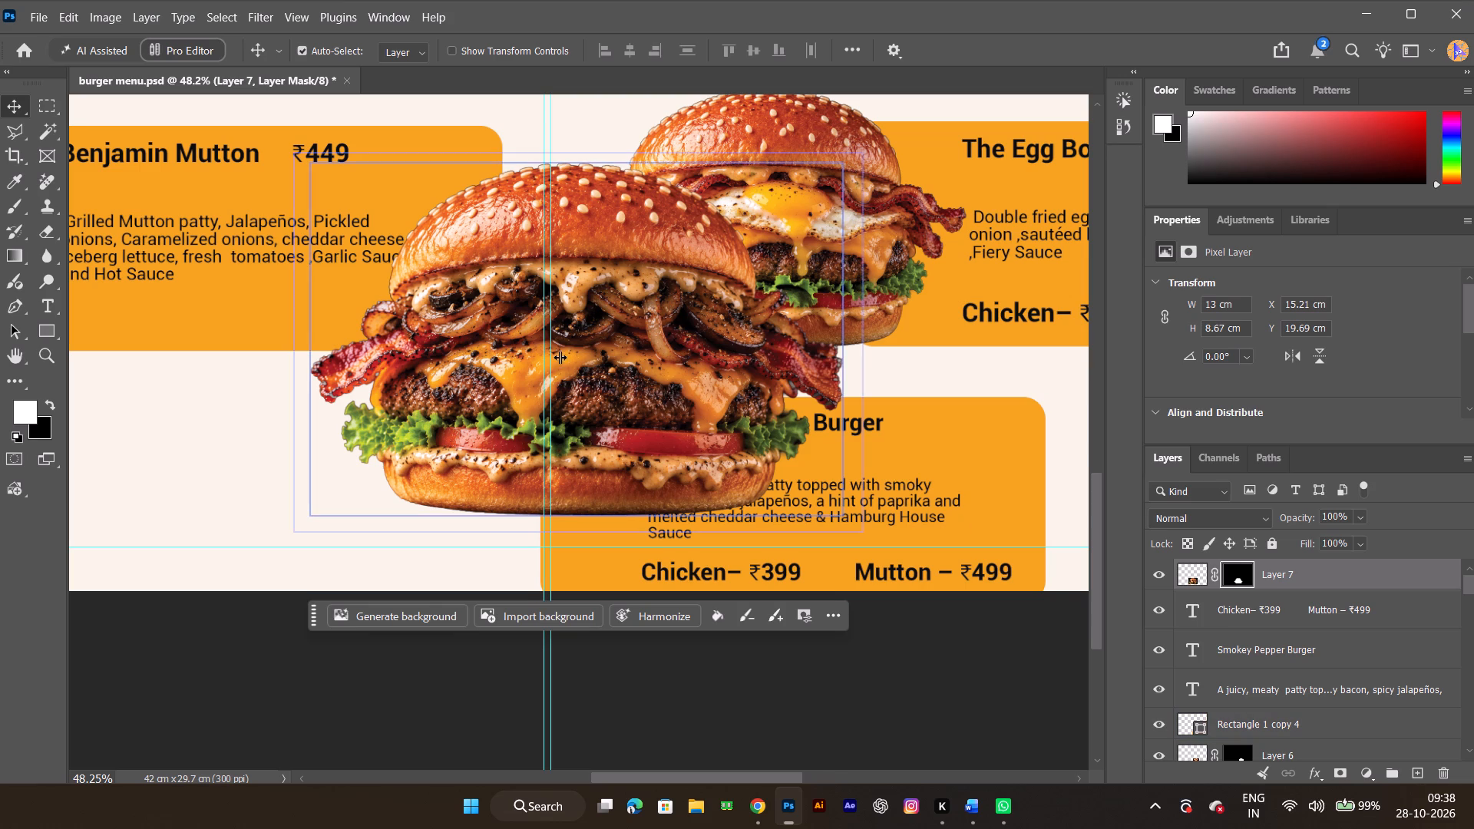
Scale the Smokey Pepper Burger image to about 66% and place it over the left end of the bottom-centre card.
left_click_drag(504, 351, 471, 436)
key("ctrl+shift+t")
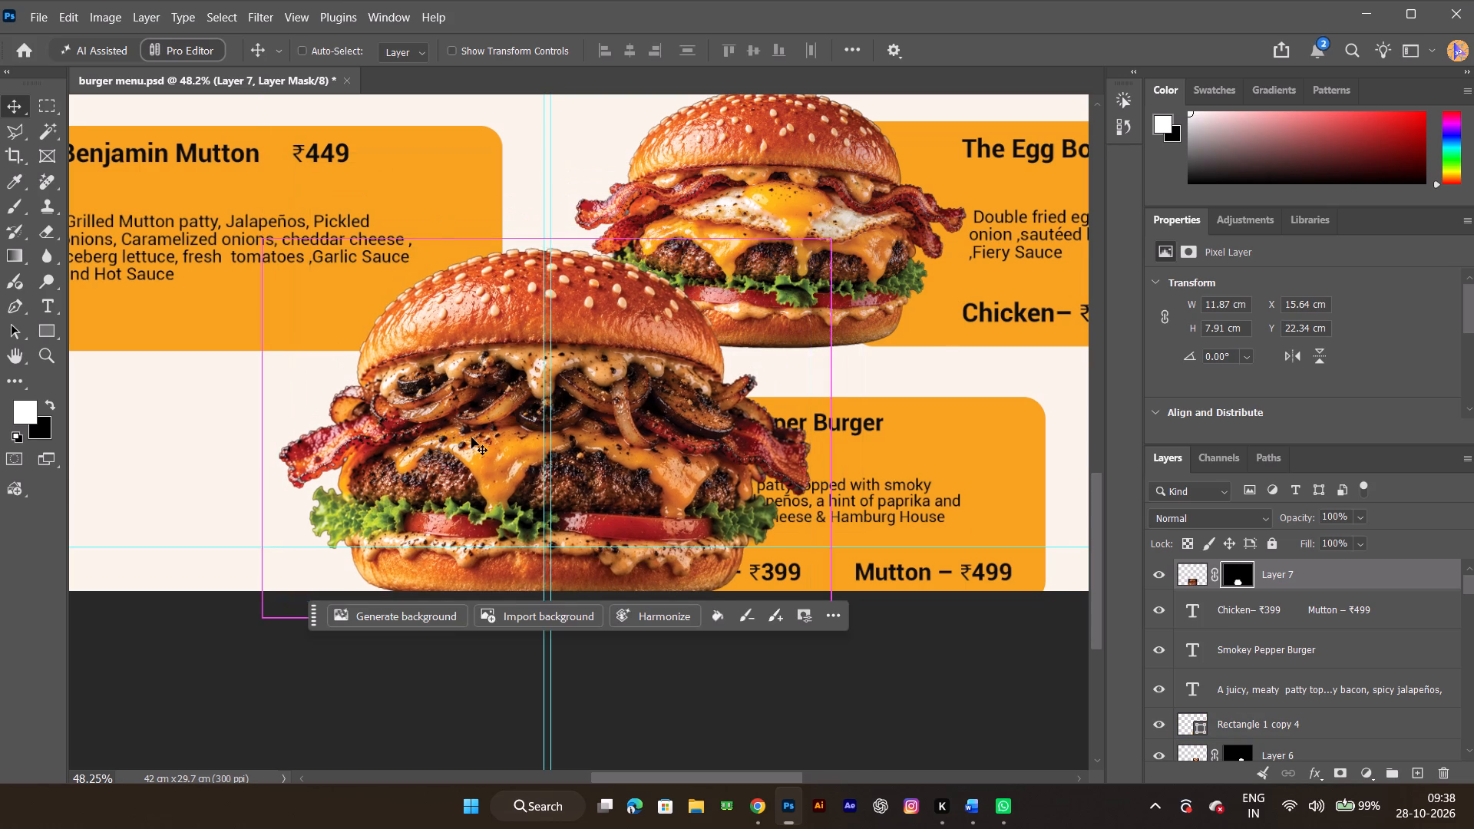
key("ctrl+t")
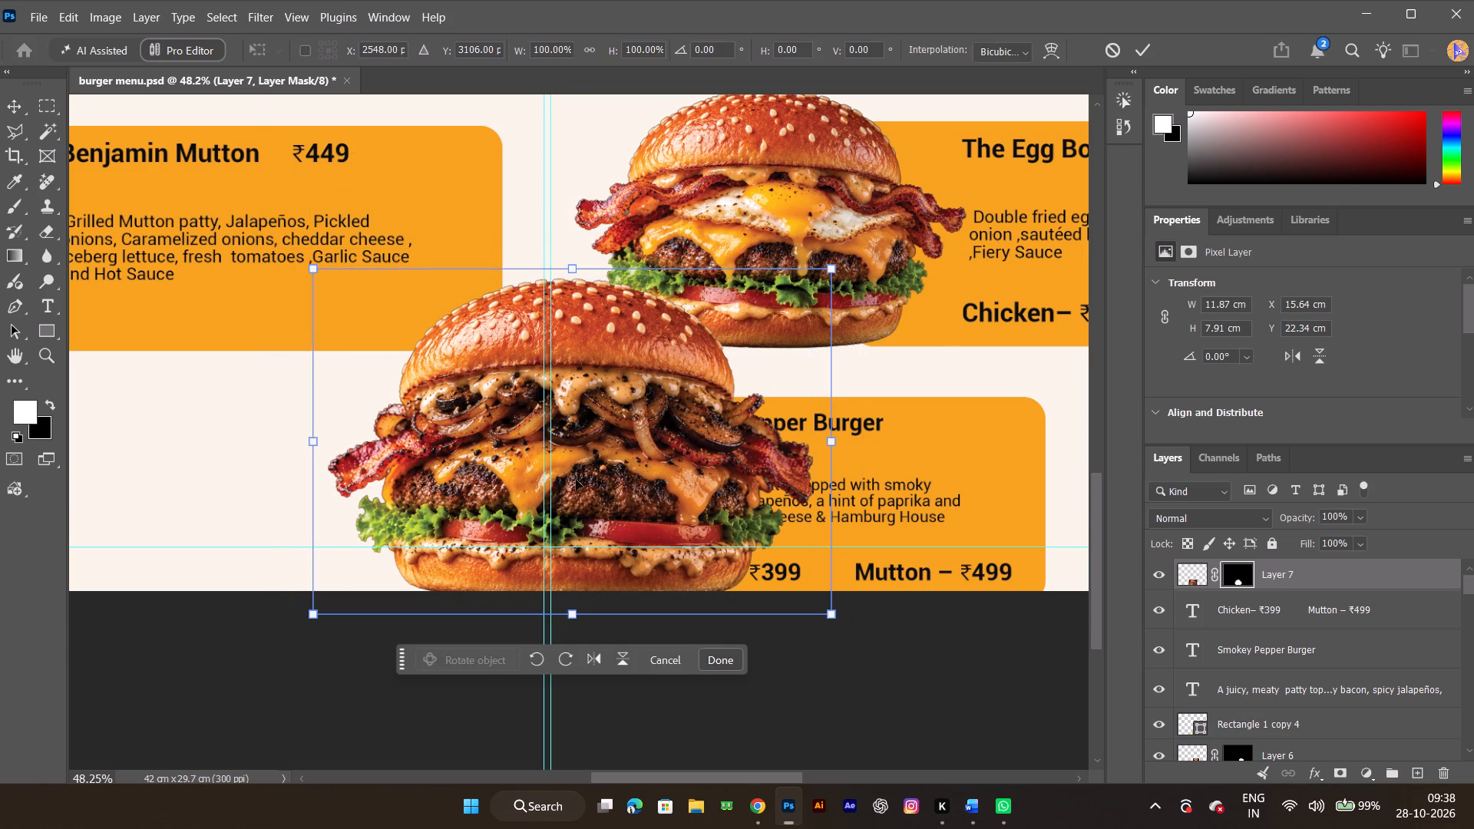
left_click_drag(838, 618, 686, 499, "shift")
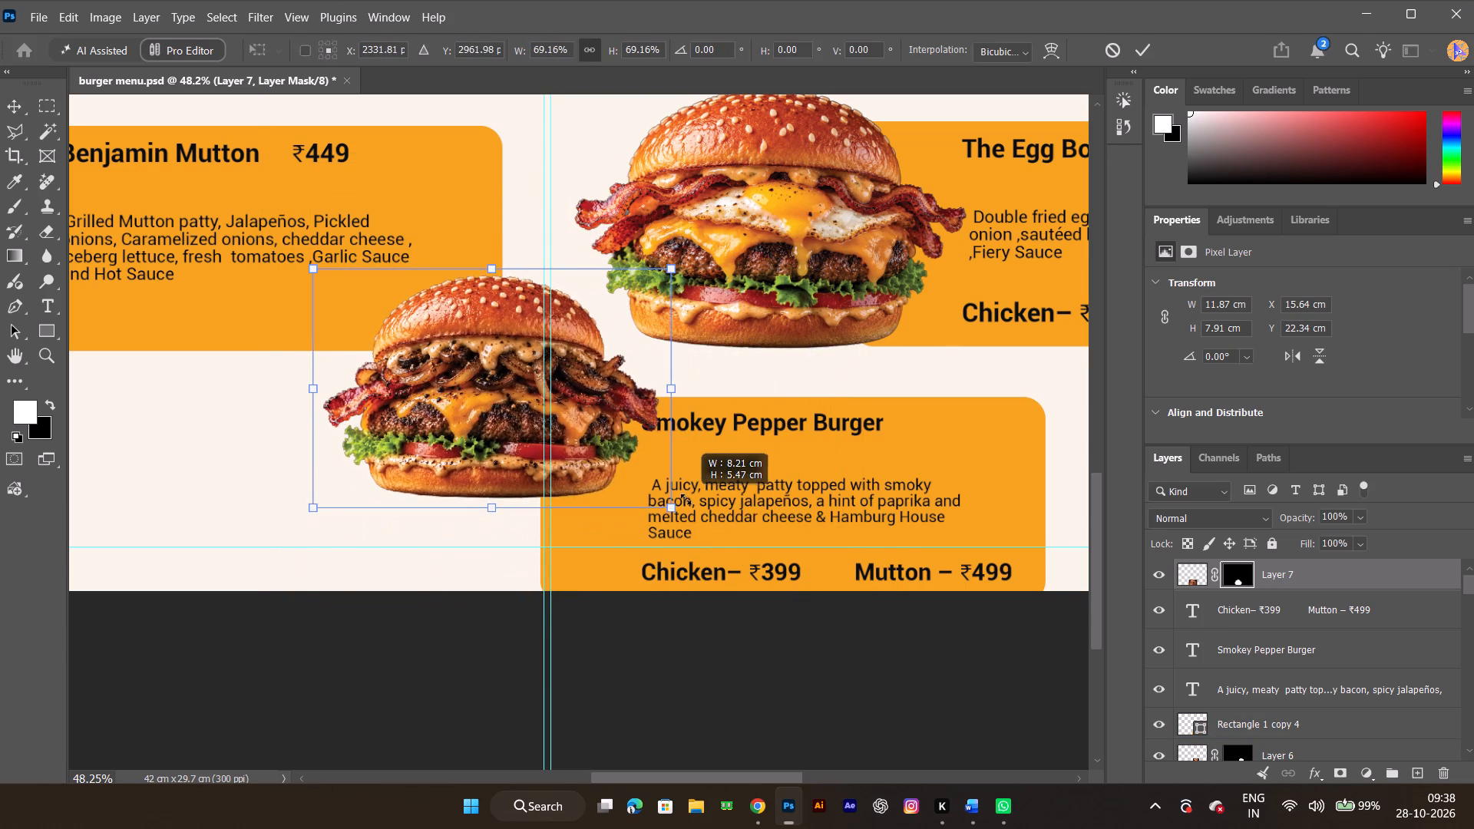
left_click_drag(686, 499, 673, 484, "shift")
left_click_drag(485, 381, 461, 477)
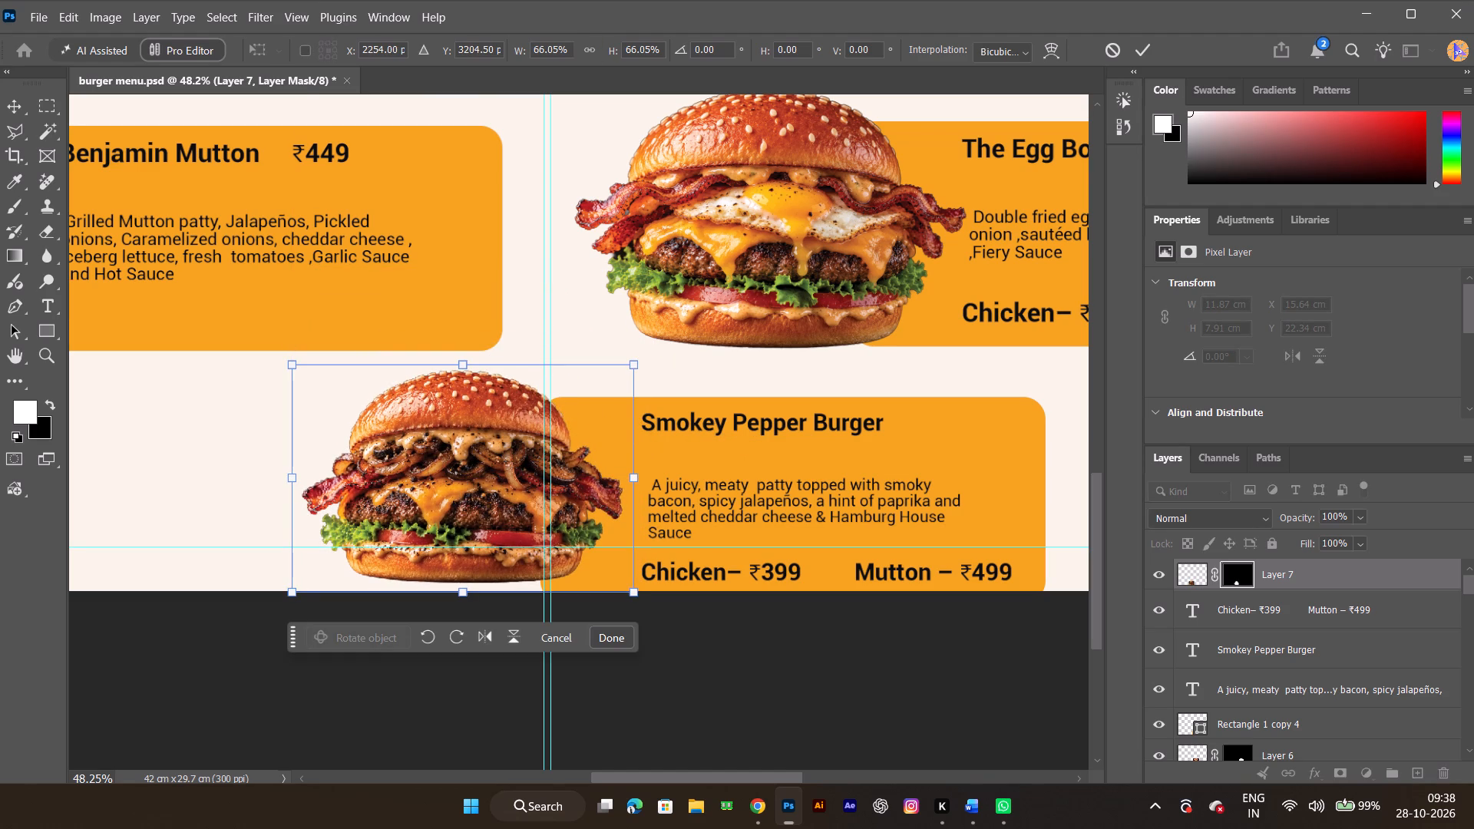
scroll(944, 490, "down", 13, "ctrl+alt")
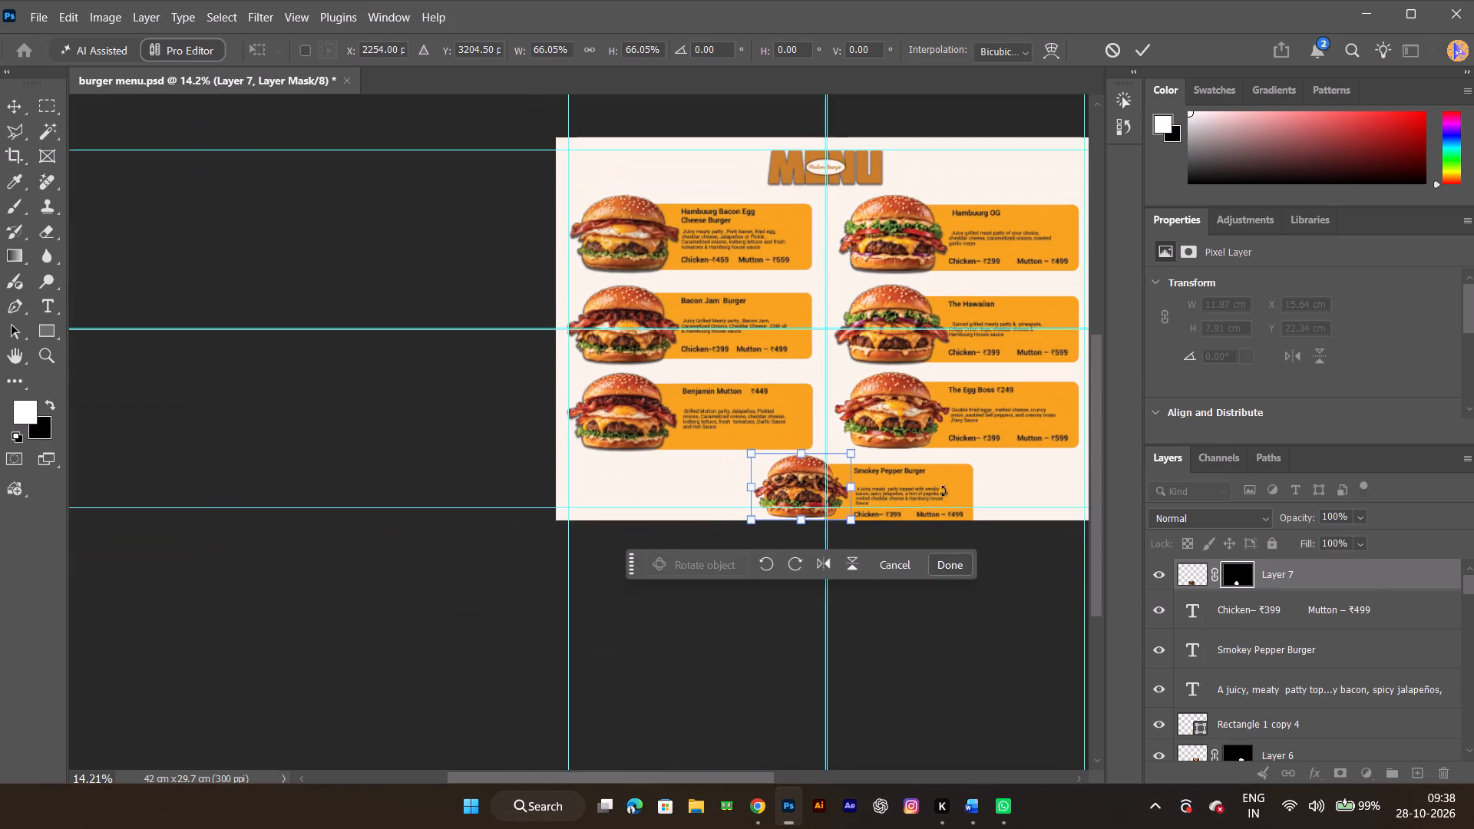
key("space")
key("space")
key("space")
key("space")
key("space")
key("space")
left_click_drag(977, 400, 868, 470)
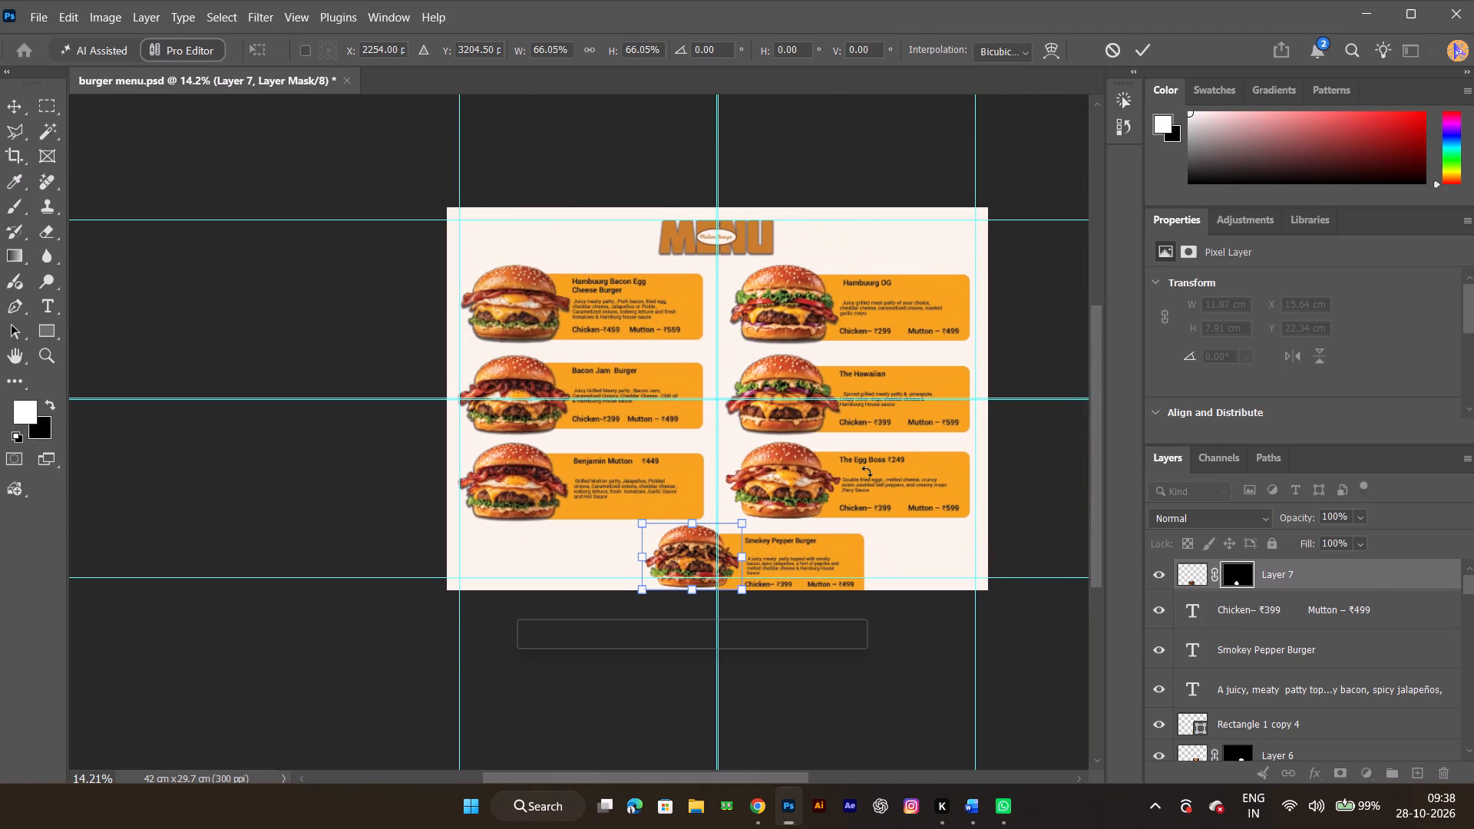
Switch to the Pinterest Menu Design Ideas page in Chrome and browse the related menu layouts for reference.
left_click(751, 801)
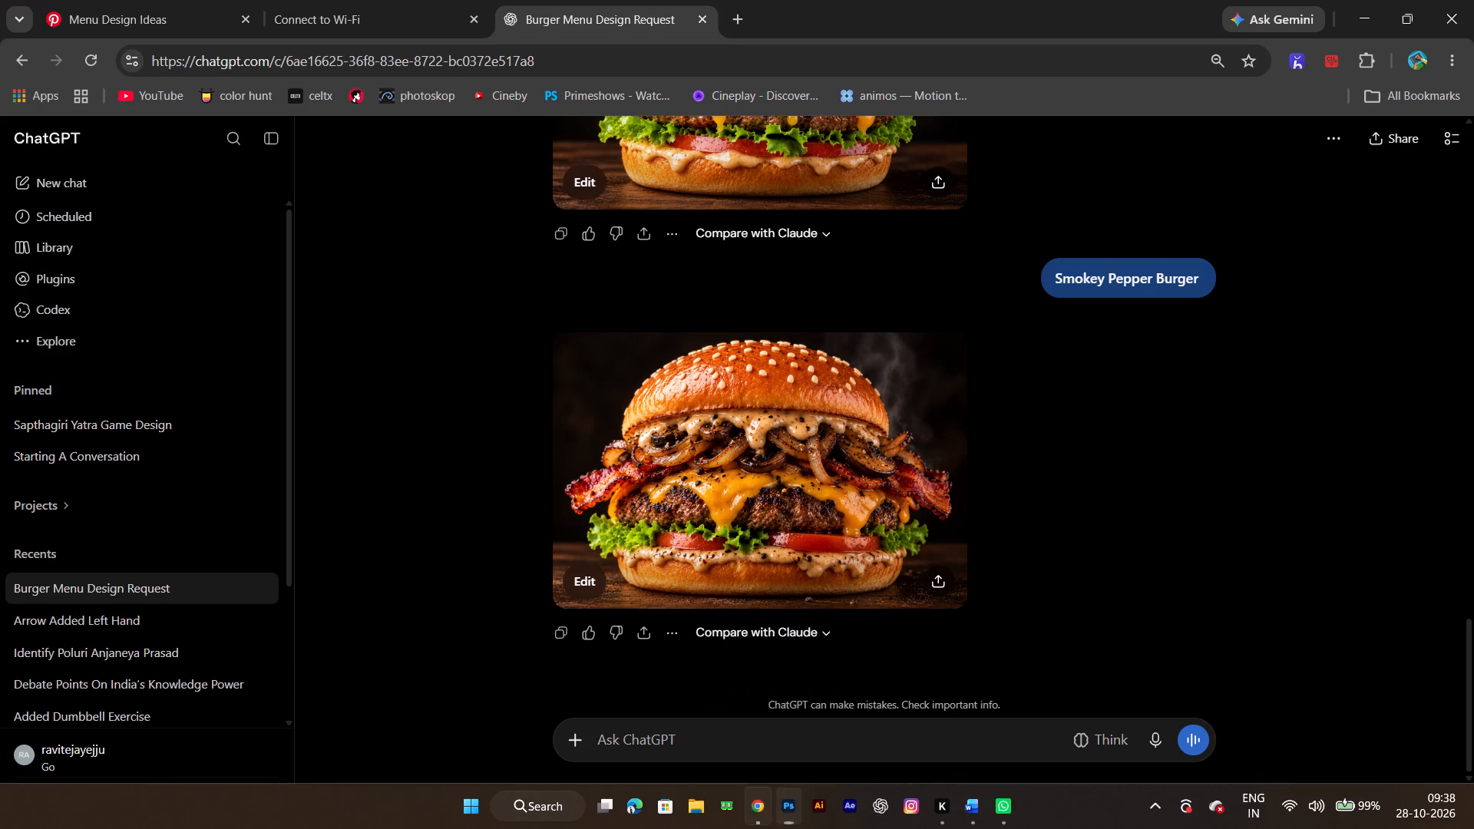
left_click(169, 0)
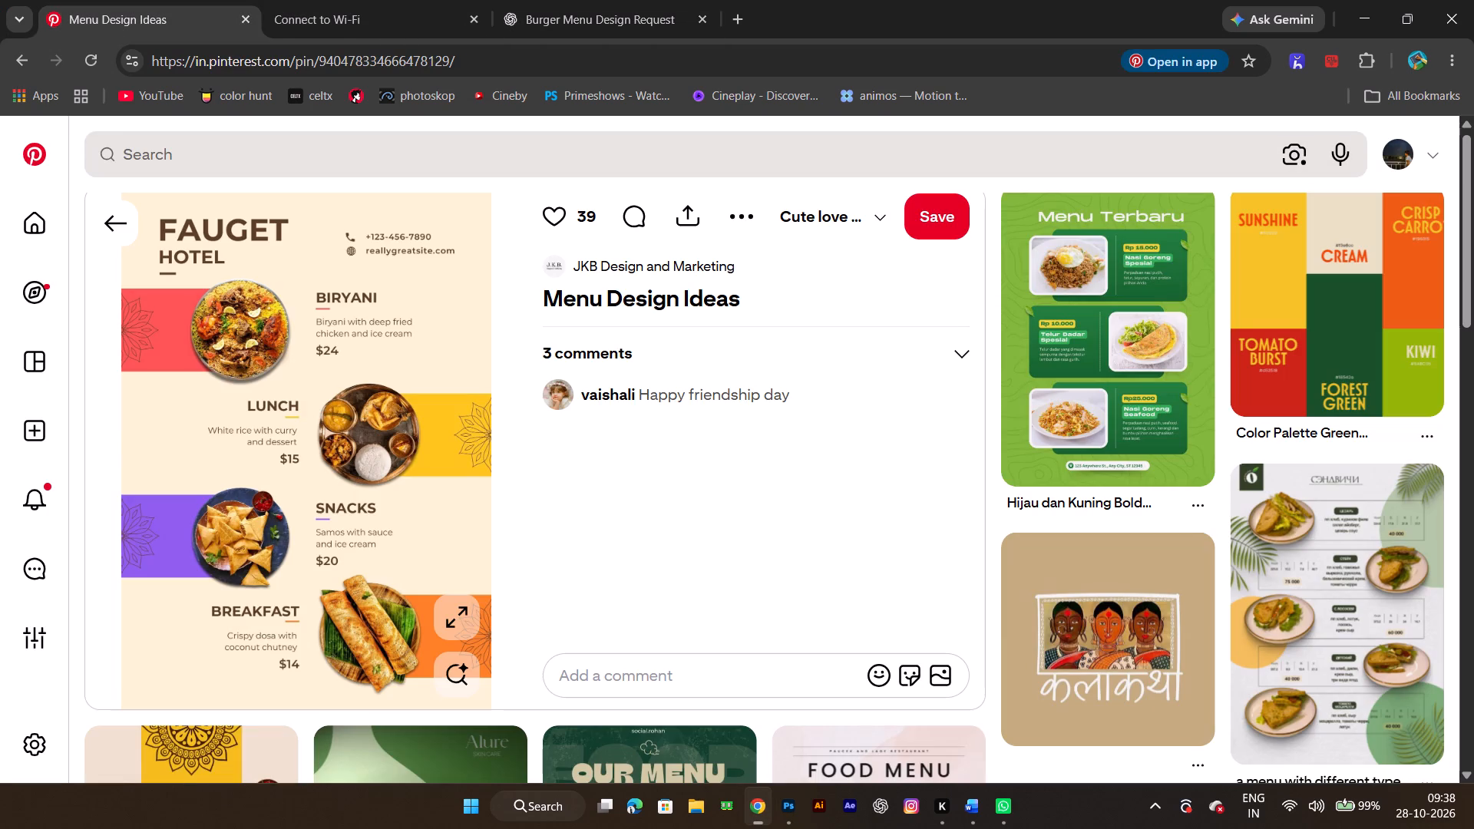
scroll(788, 447, "down", 8)
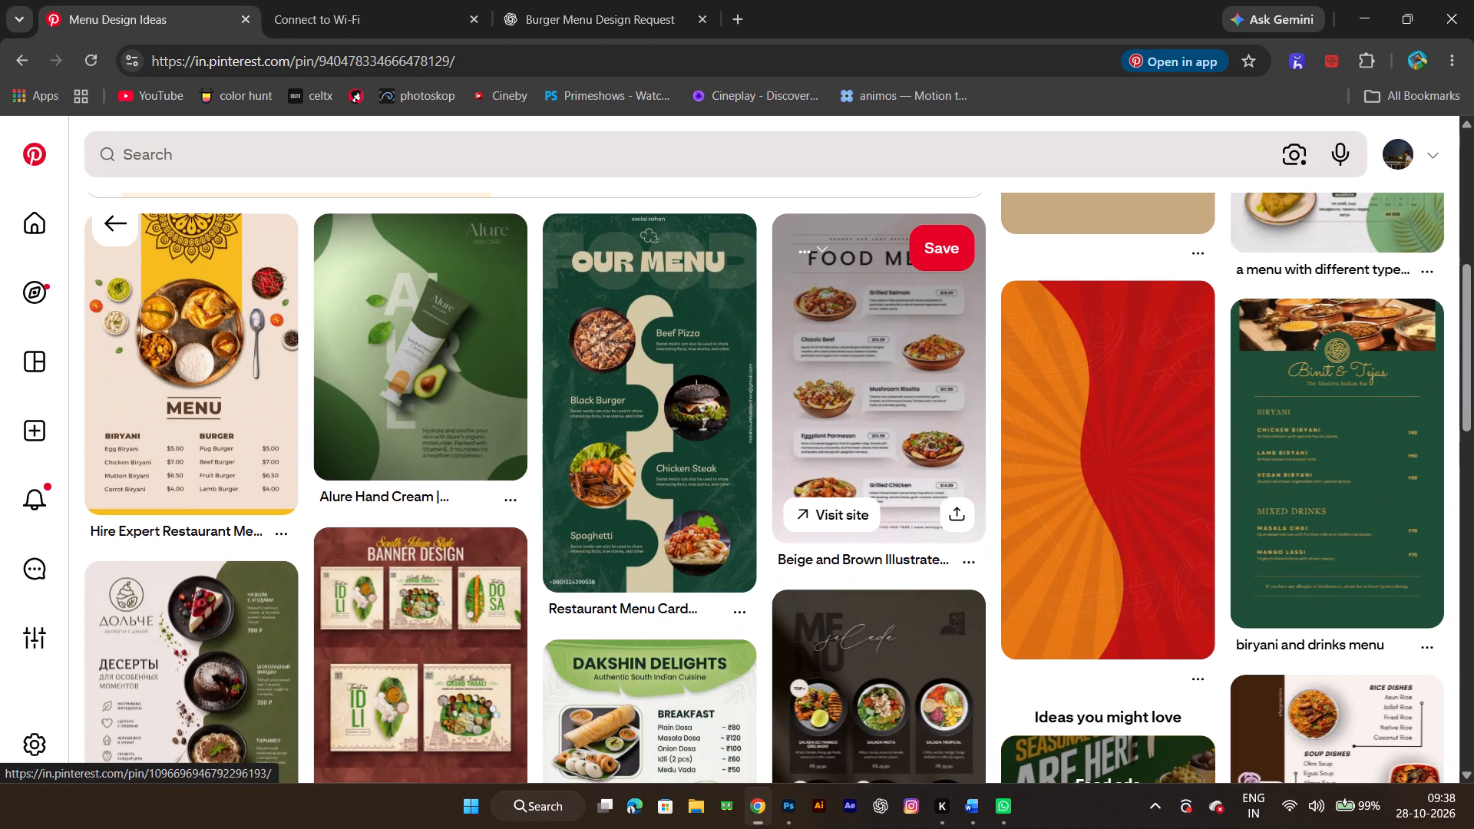
scroll(793, 442, "down", 8)
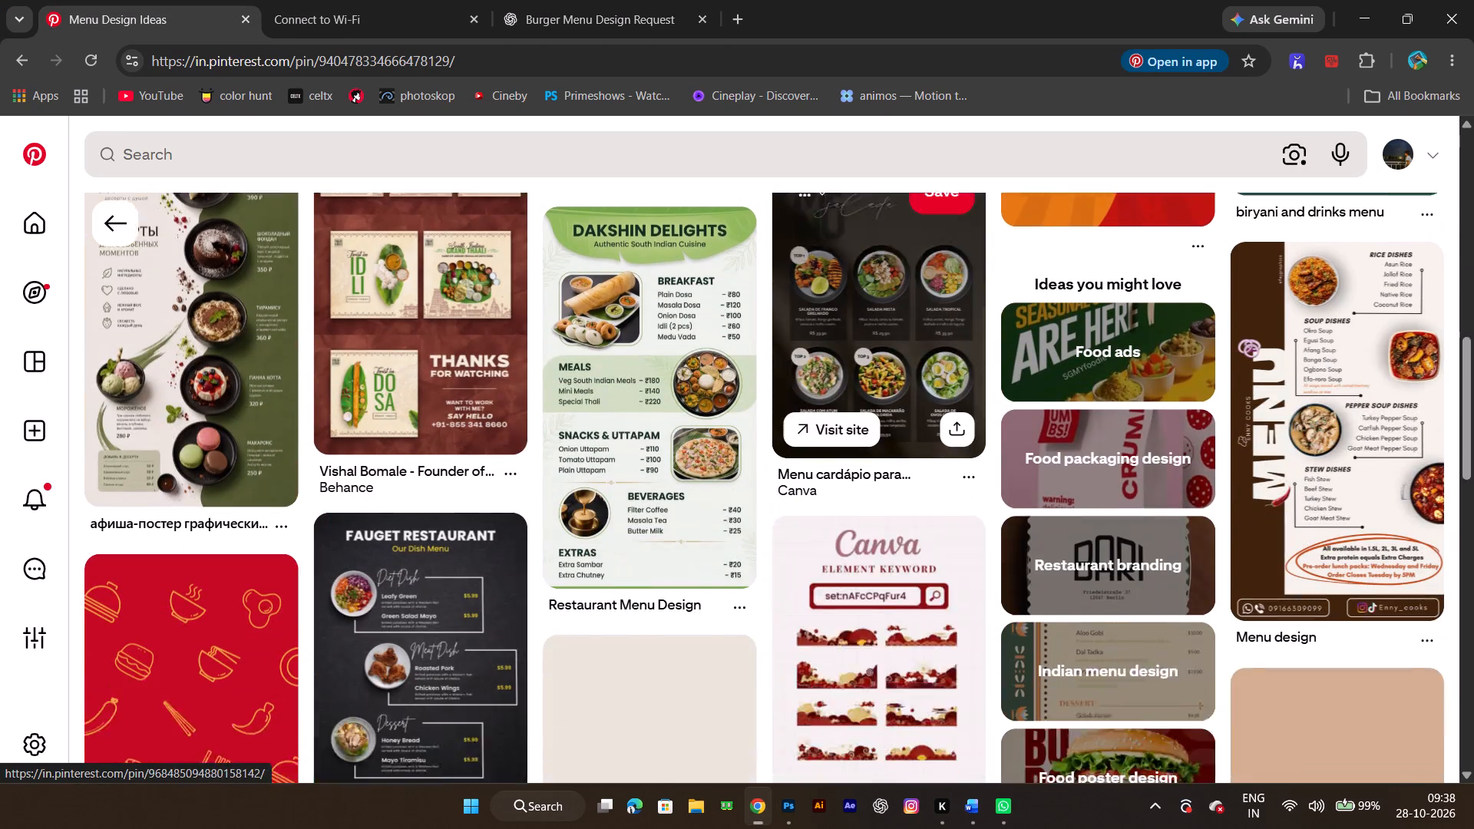
scroll(793, 442, "down", 5)
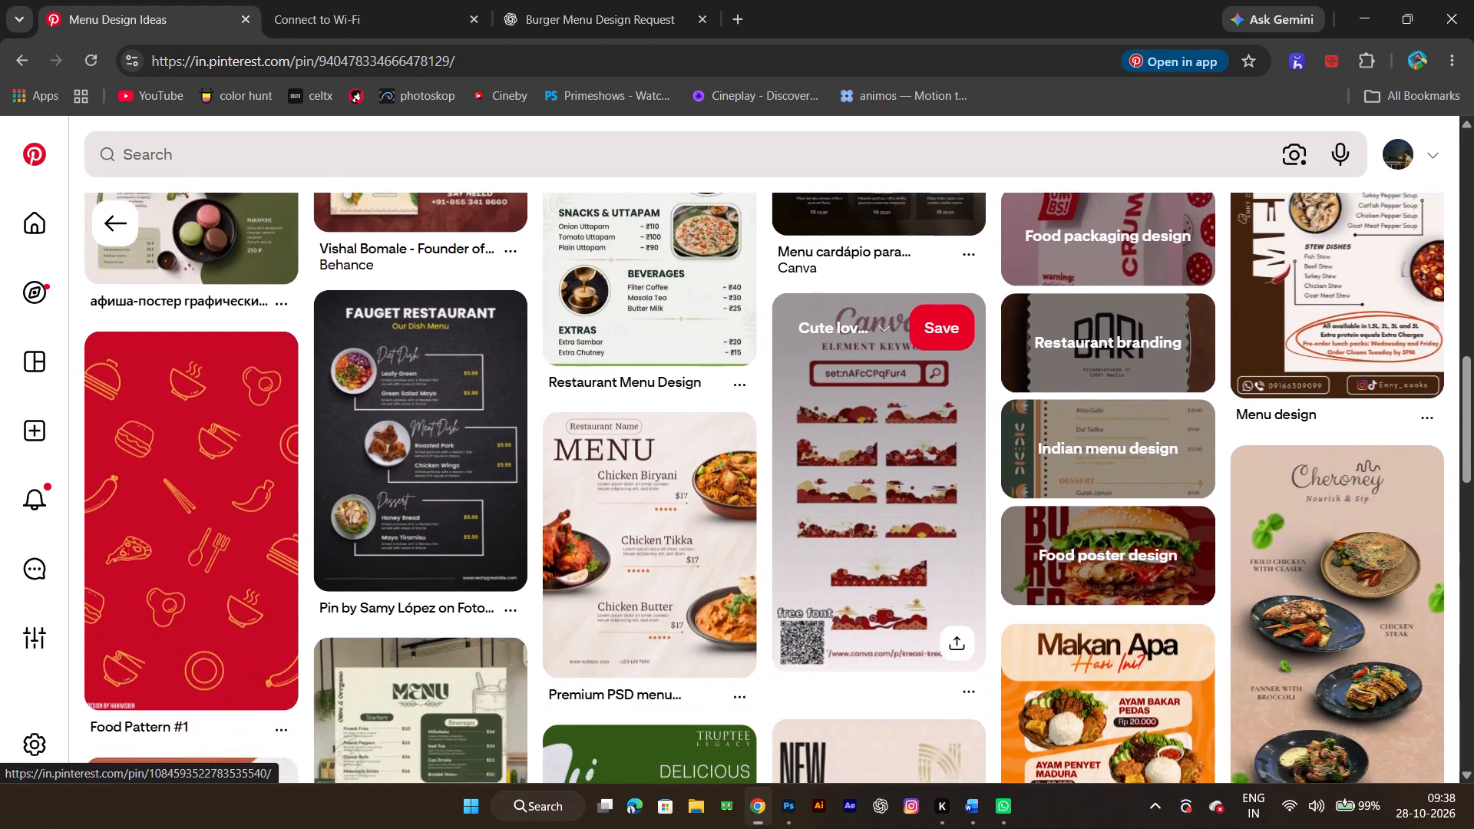
scroll(793, 442, "down", 7)
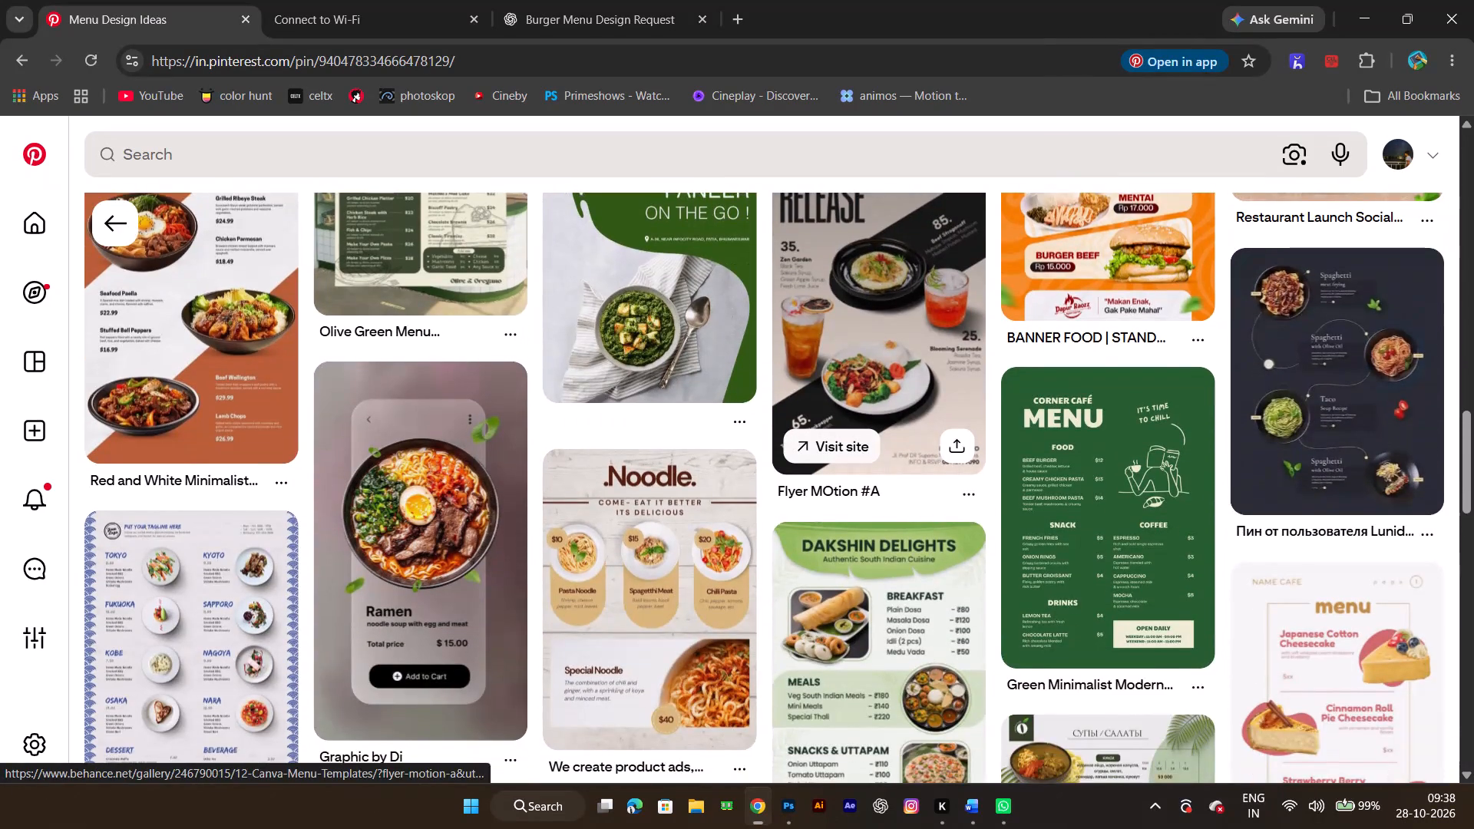
scroll(793, 442, "down", 3)
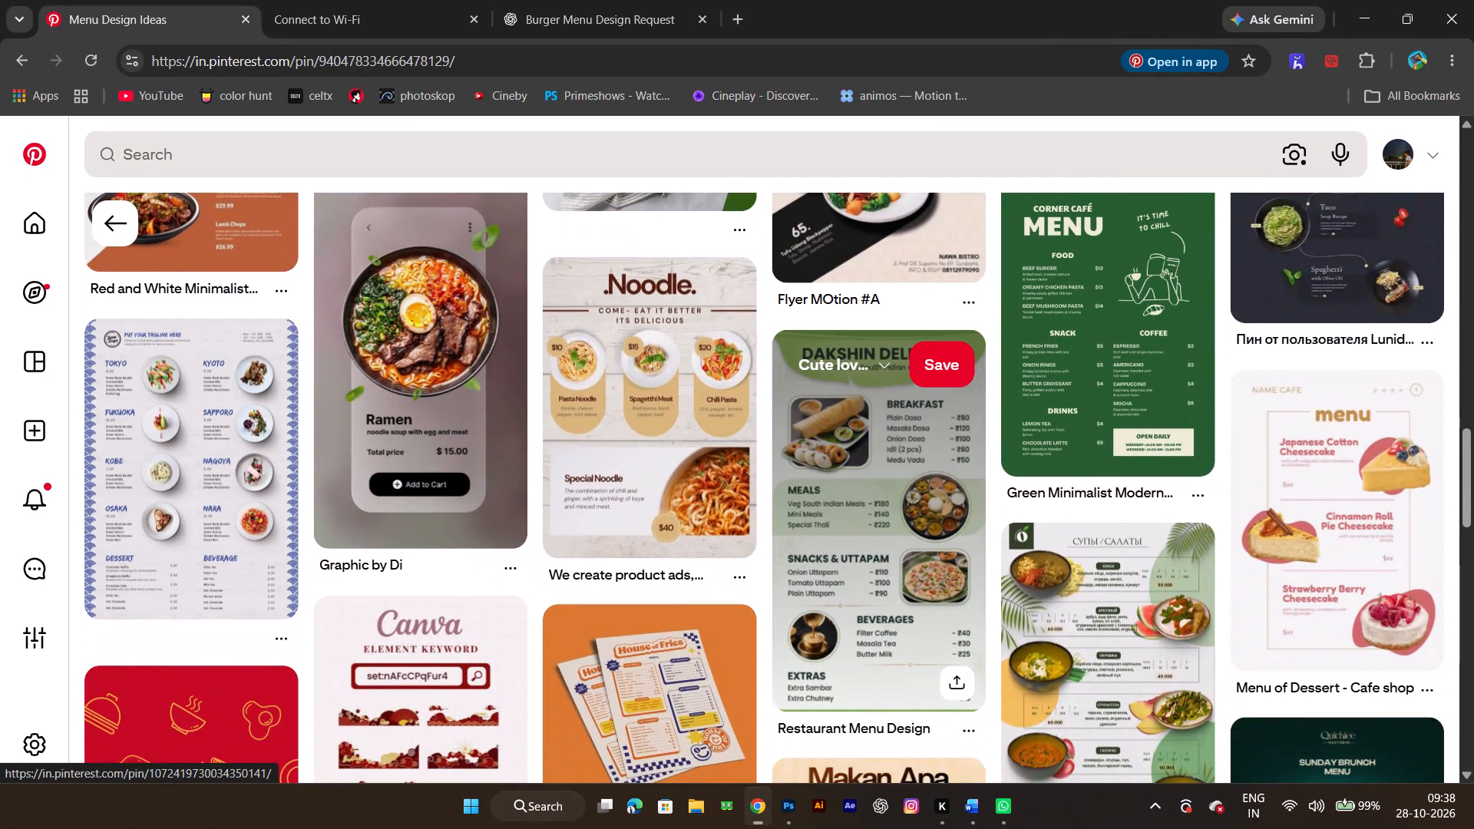
scroll(793, 442, "down", 8)
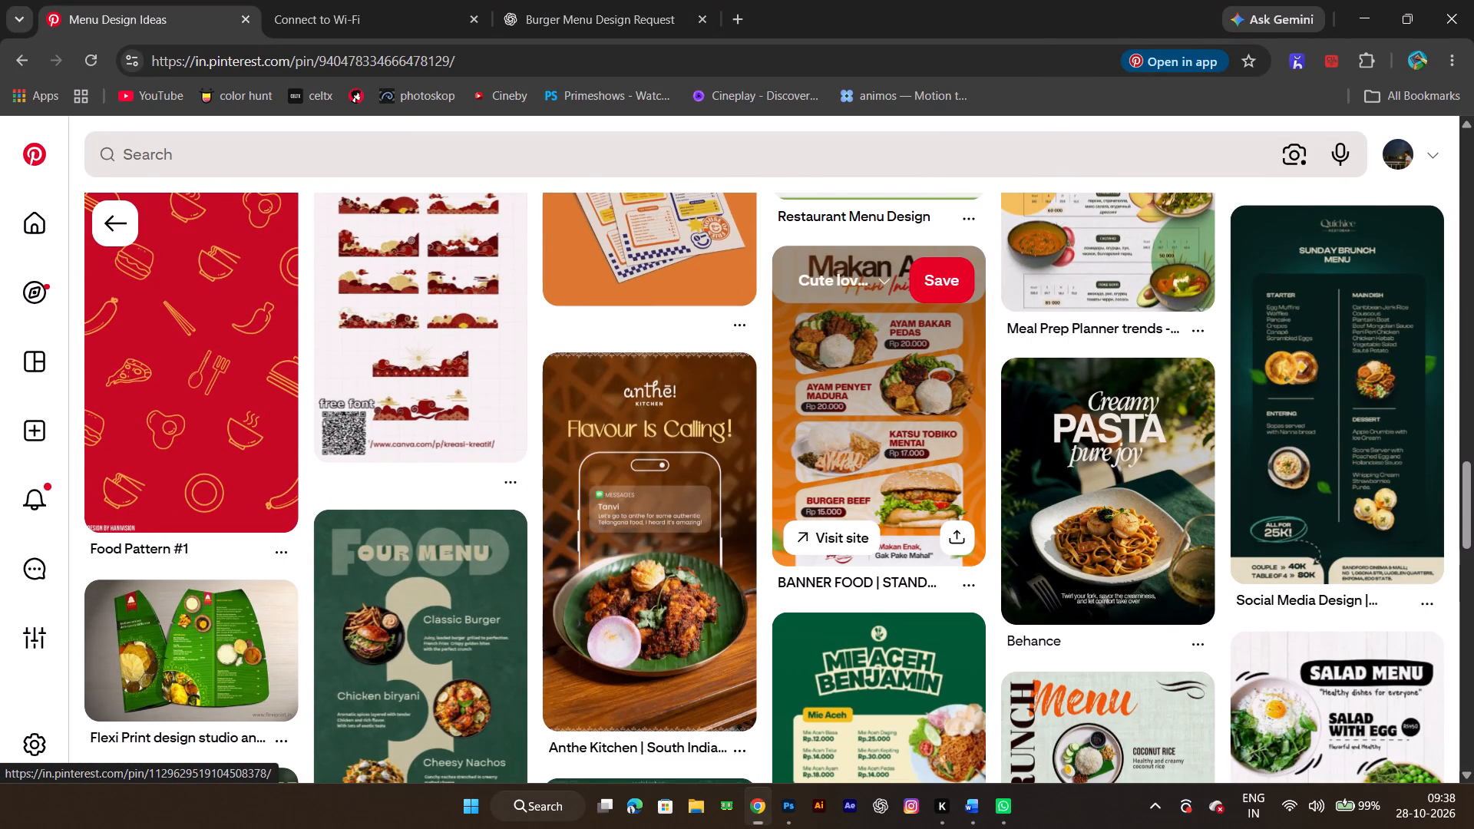
scroll(793, 442, "down", 4)
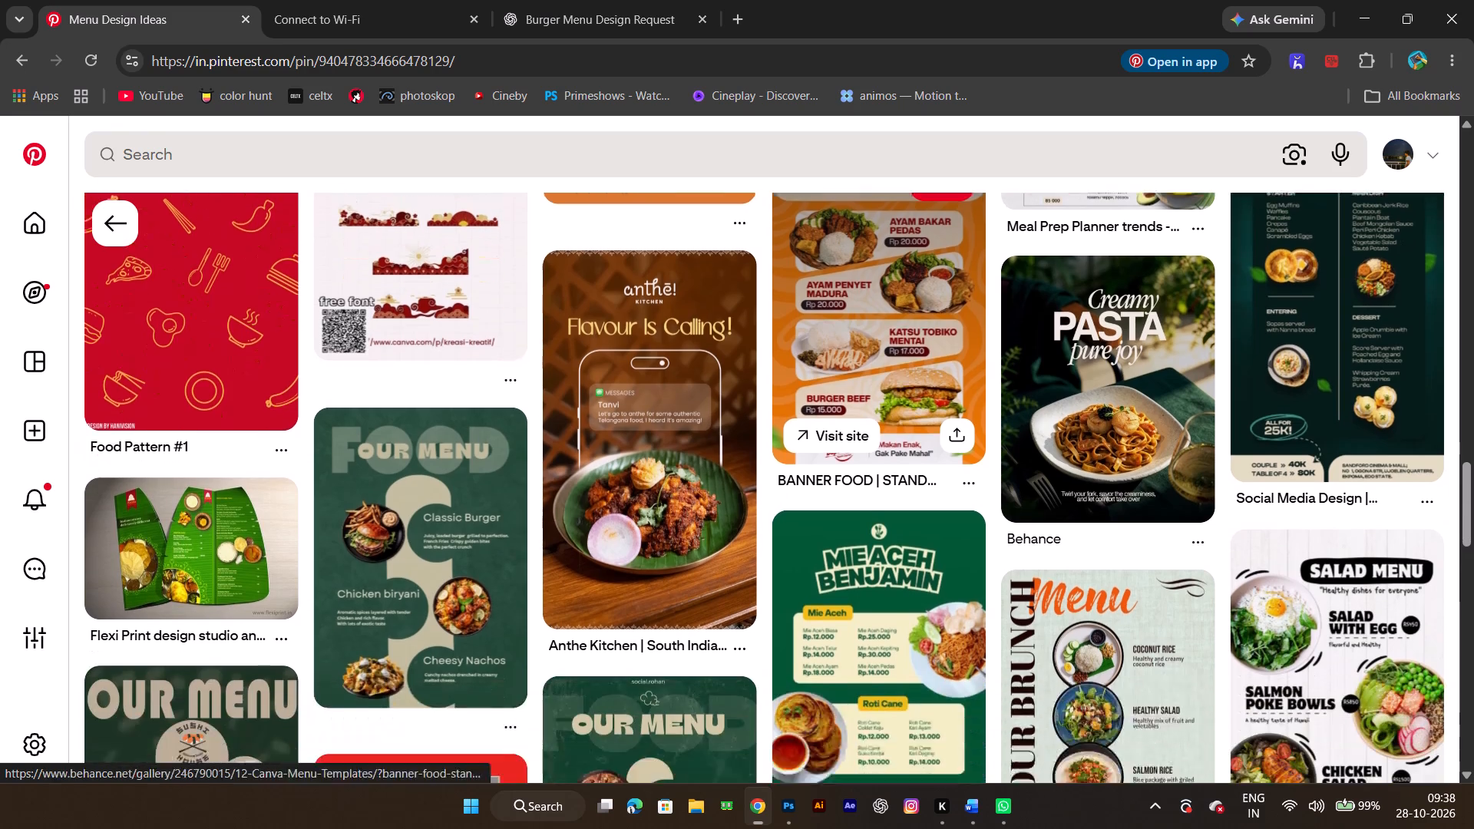
scroll(793, 442, "down", 7)
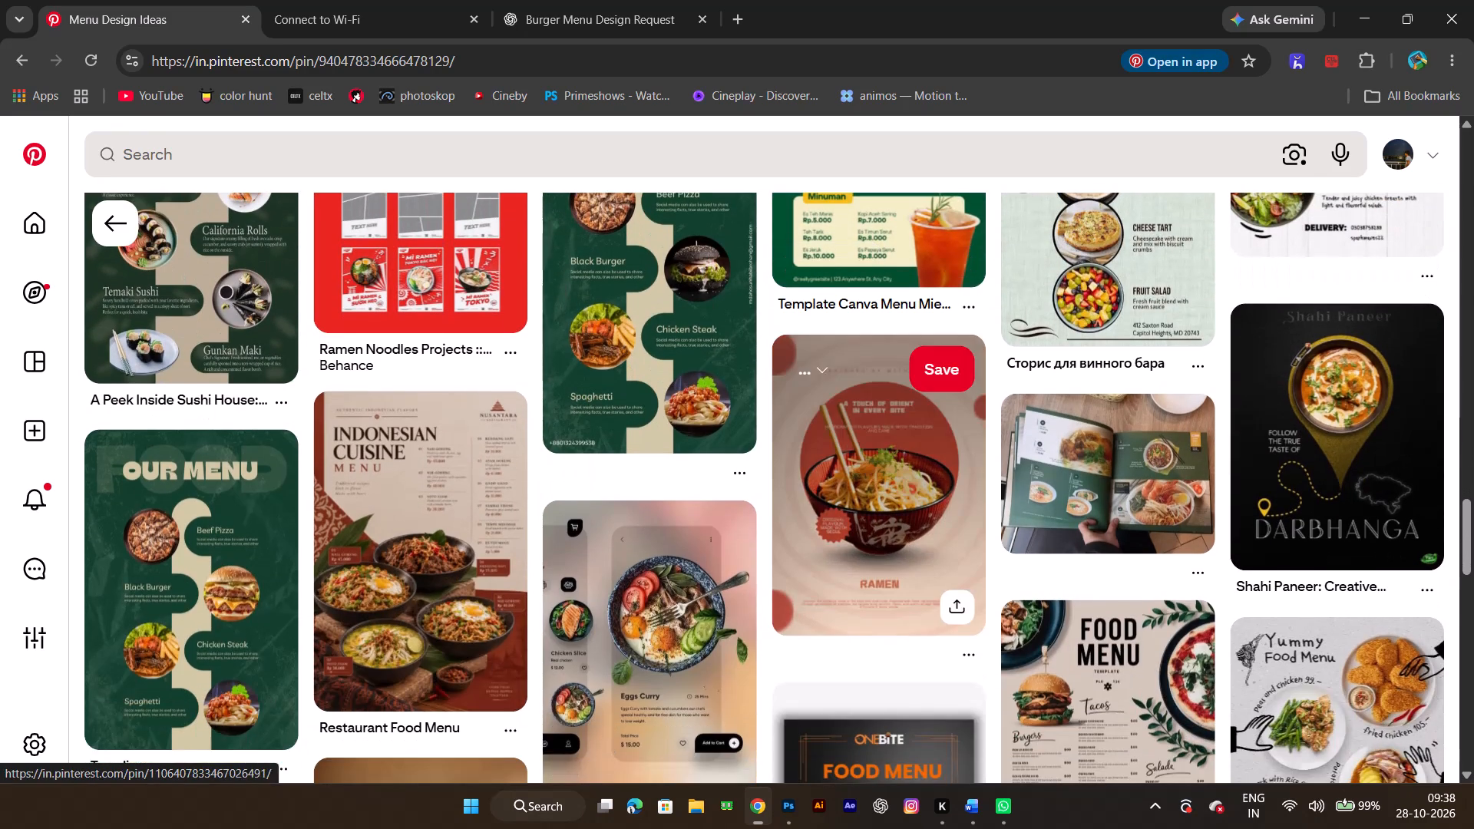
scroll(793, 442, "down", 9)
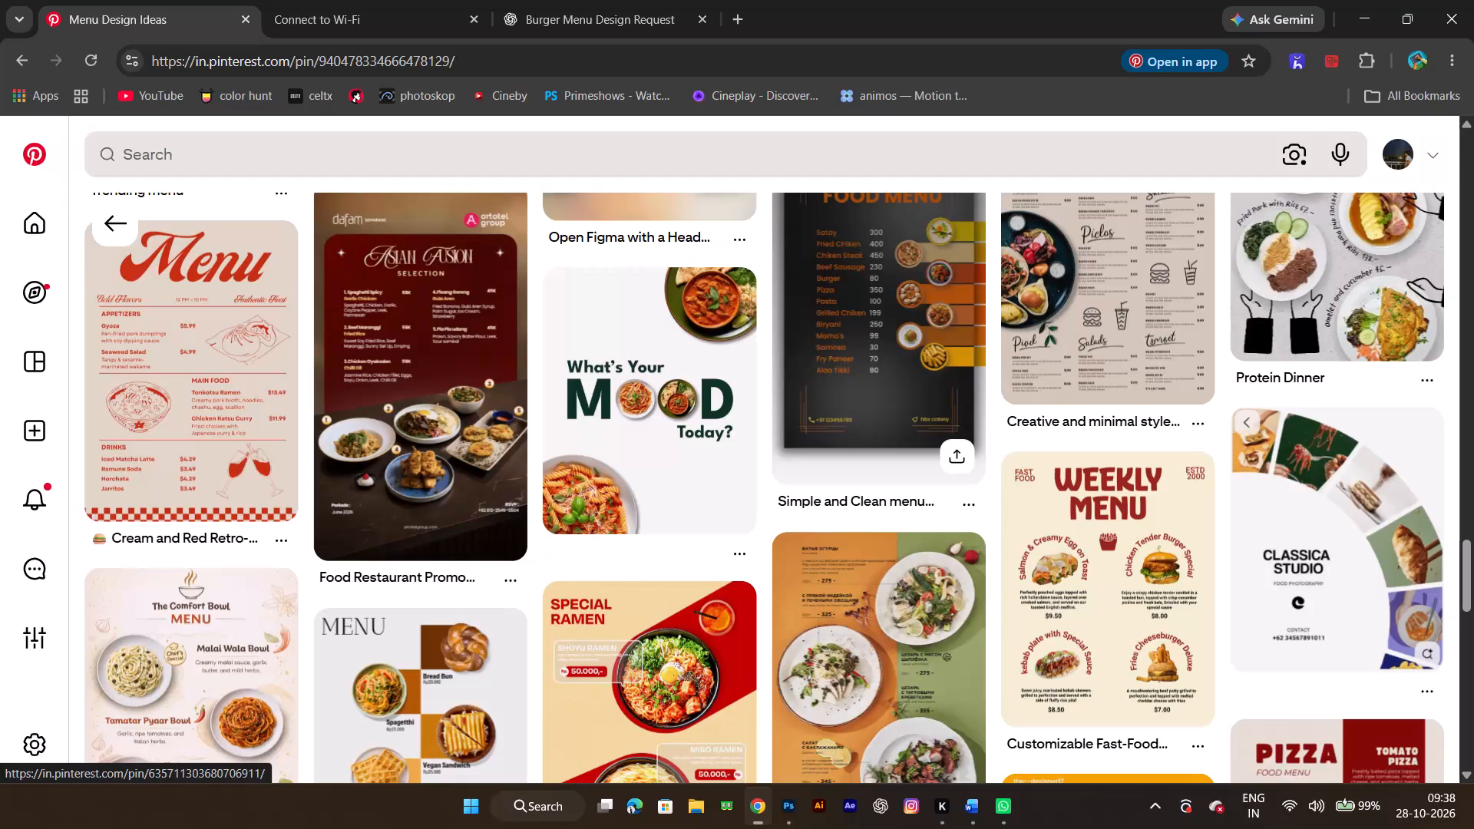
Return to Photoshop and apply the transform of the Smokey Pepper Burger image.
key("alt+Tab")
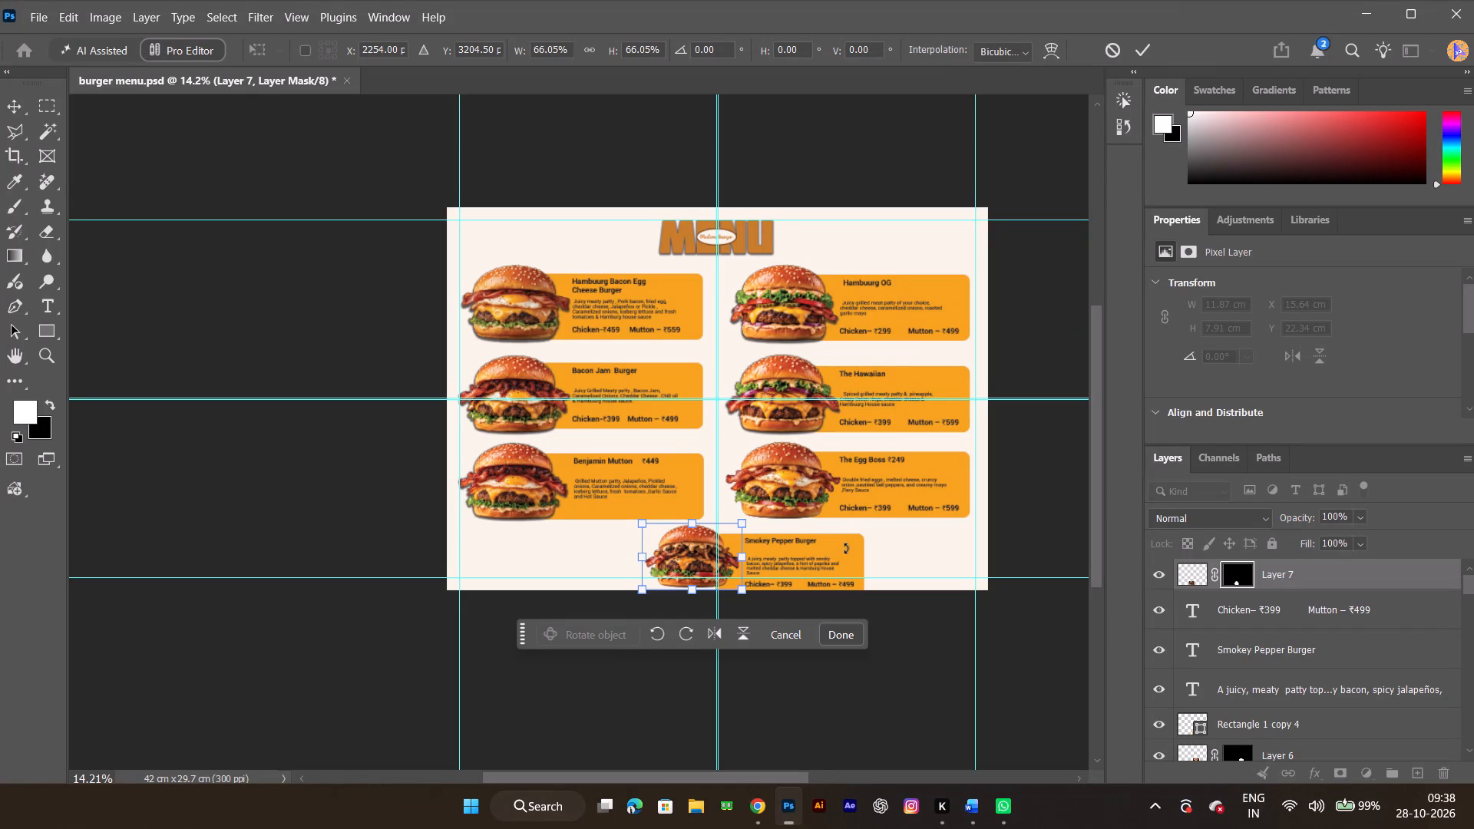
scroll(848, 583, "up", 7, "ctrl+alt")
scroll(848, 583, "down", 7, "ctrl+alt")
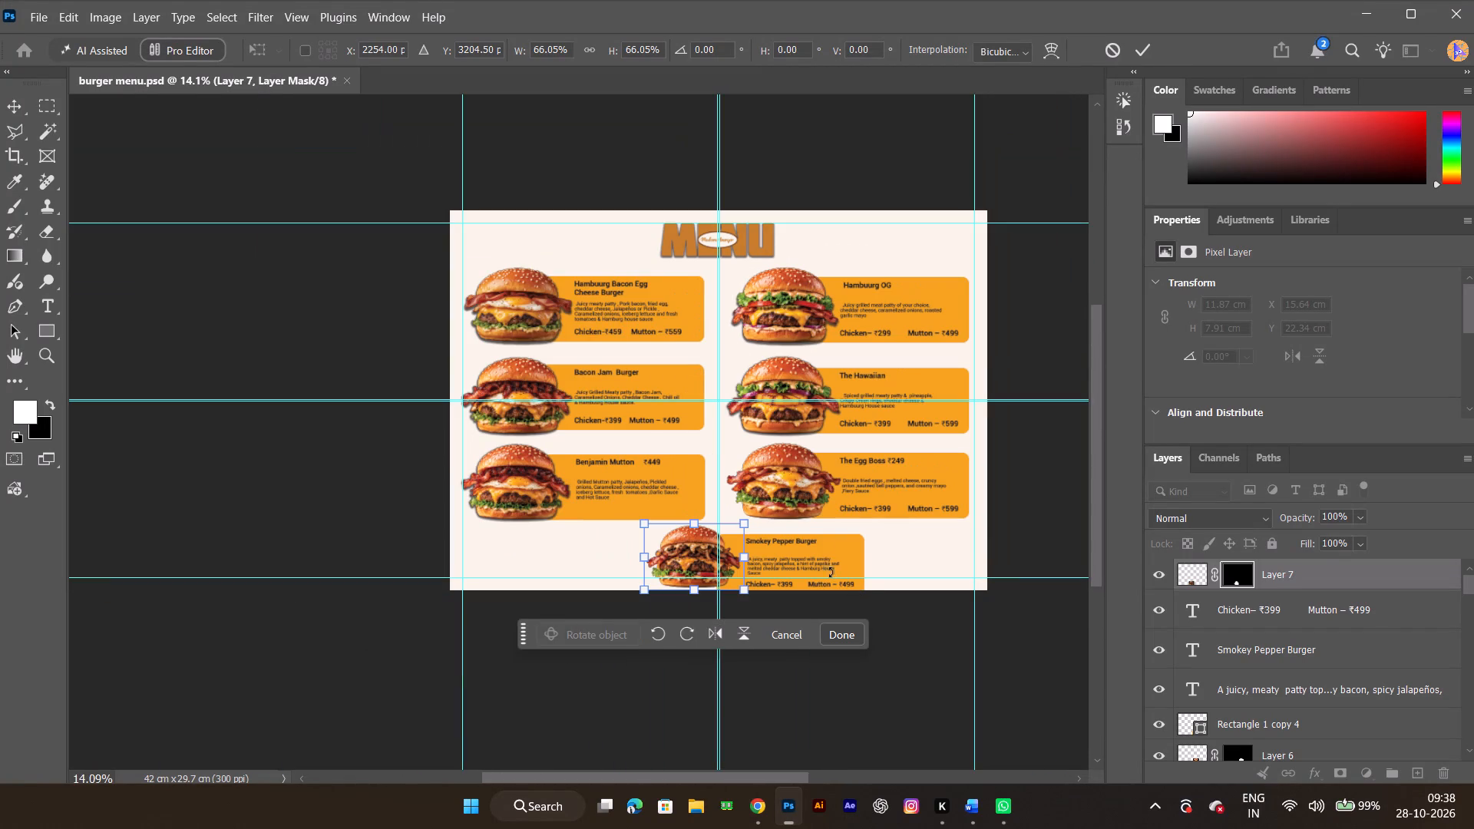
left_click(1137, 48)
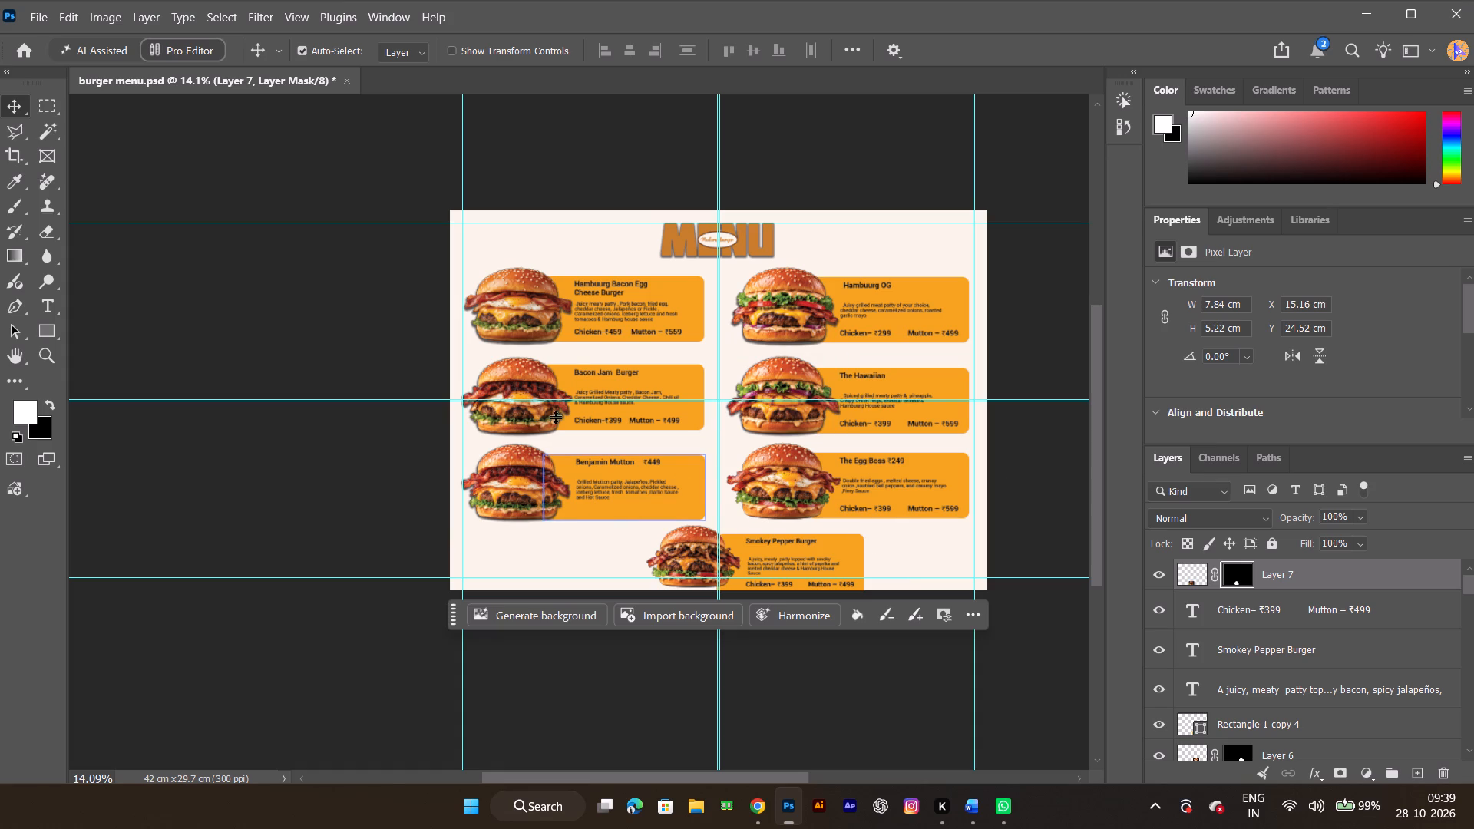
Select the six burger cards in the two columns and scale them together proportionally to about 96.5%, keeping their top edge in place.
left_click_drag(461, 260, 528, 354)
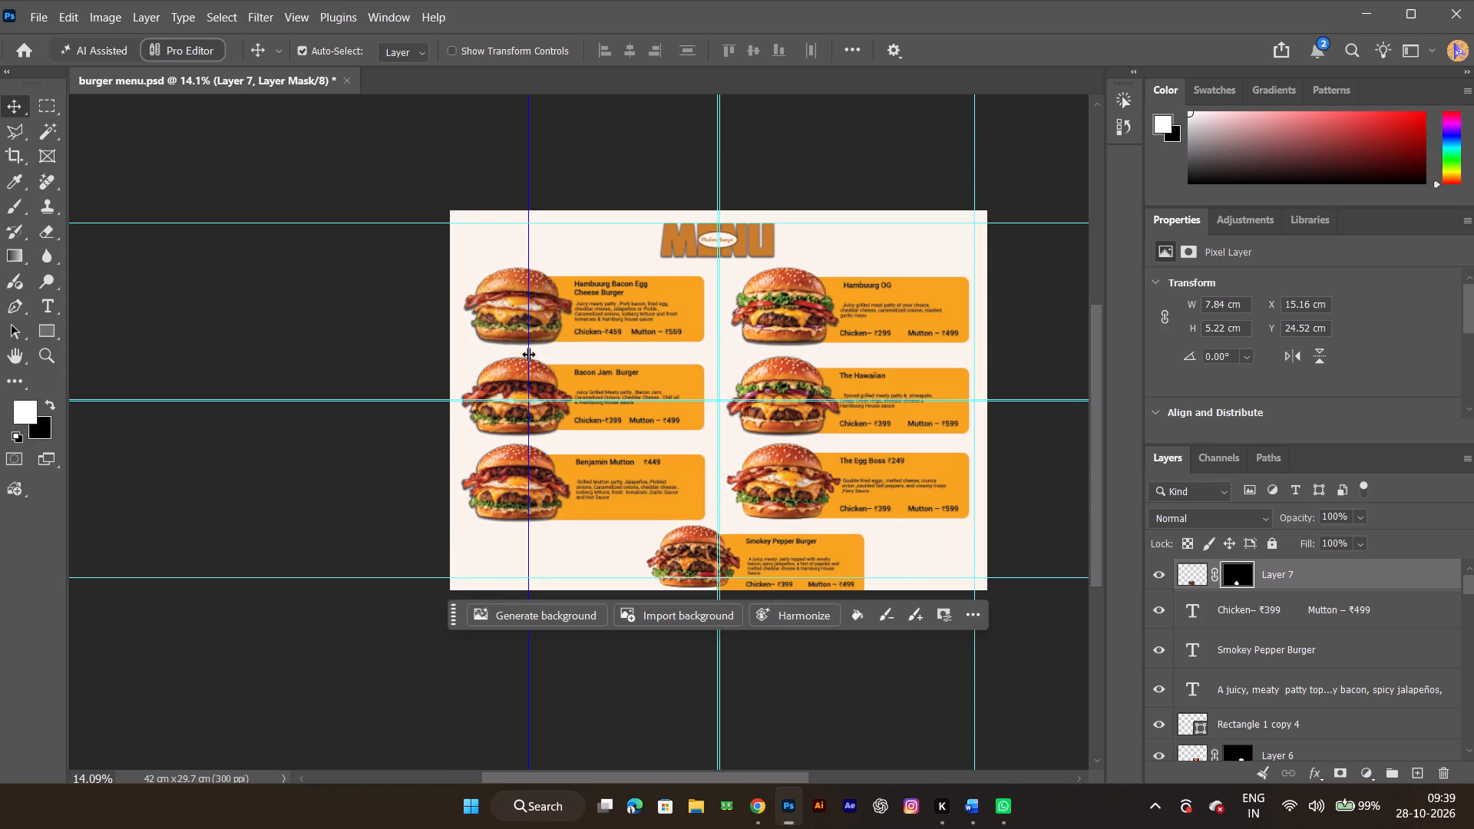
key("ctrl+z")
left_click_drag(410, 262, 627, 398)
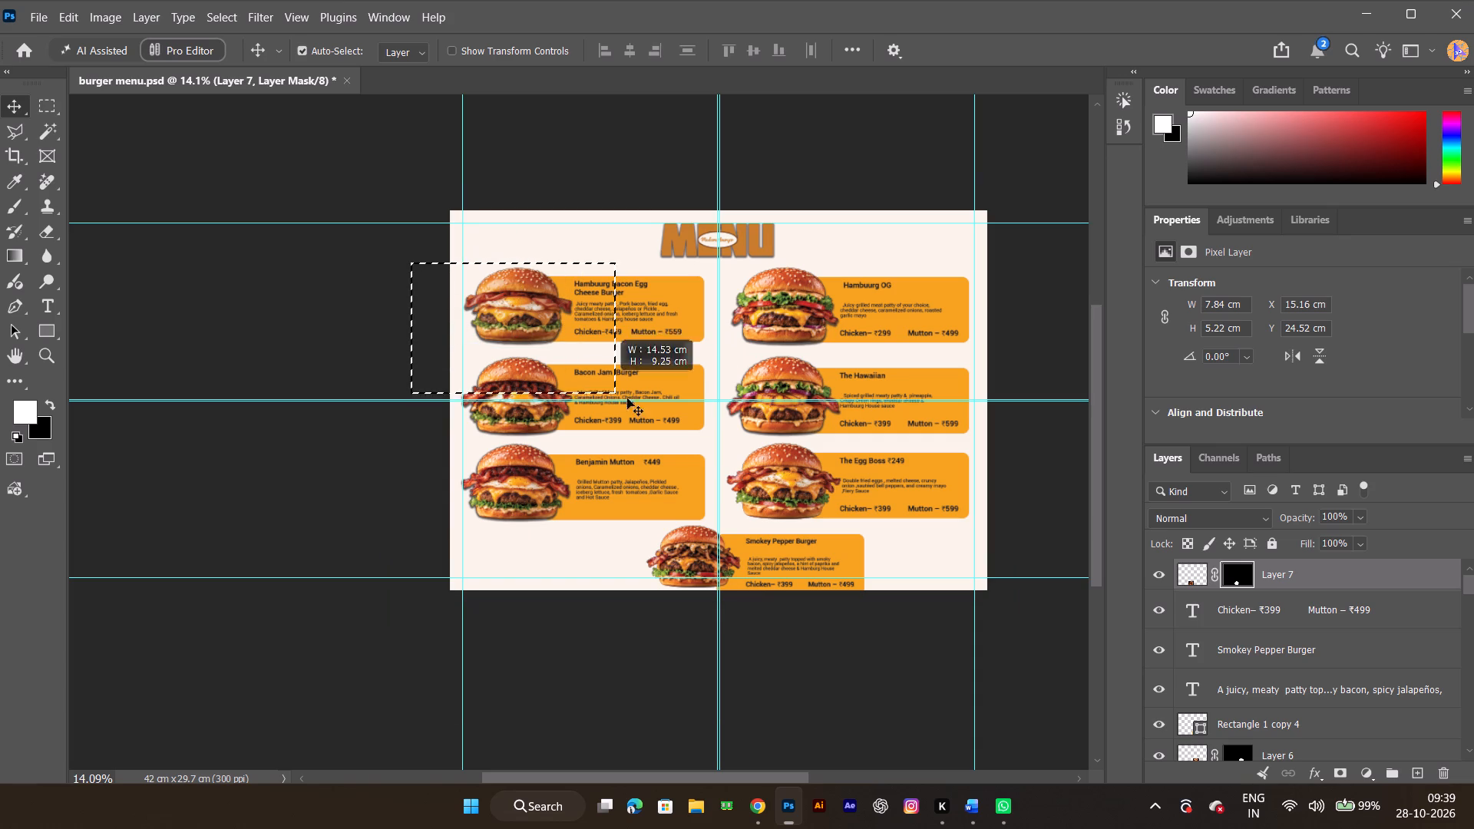
left_click_drag(627, 398, 987, 509)
key("ctrl+t")
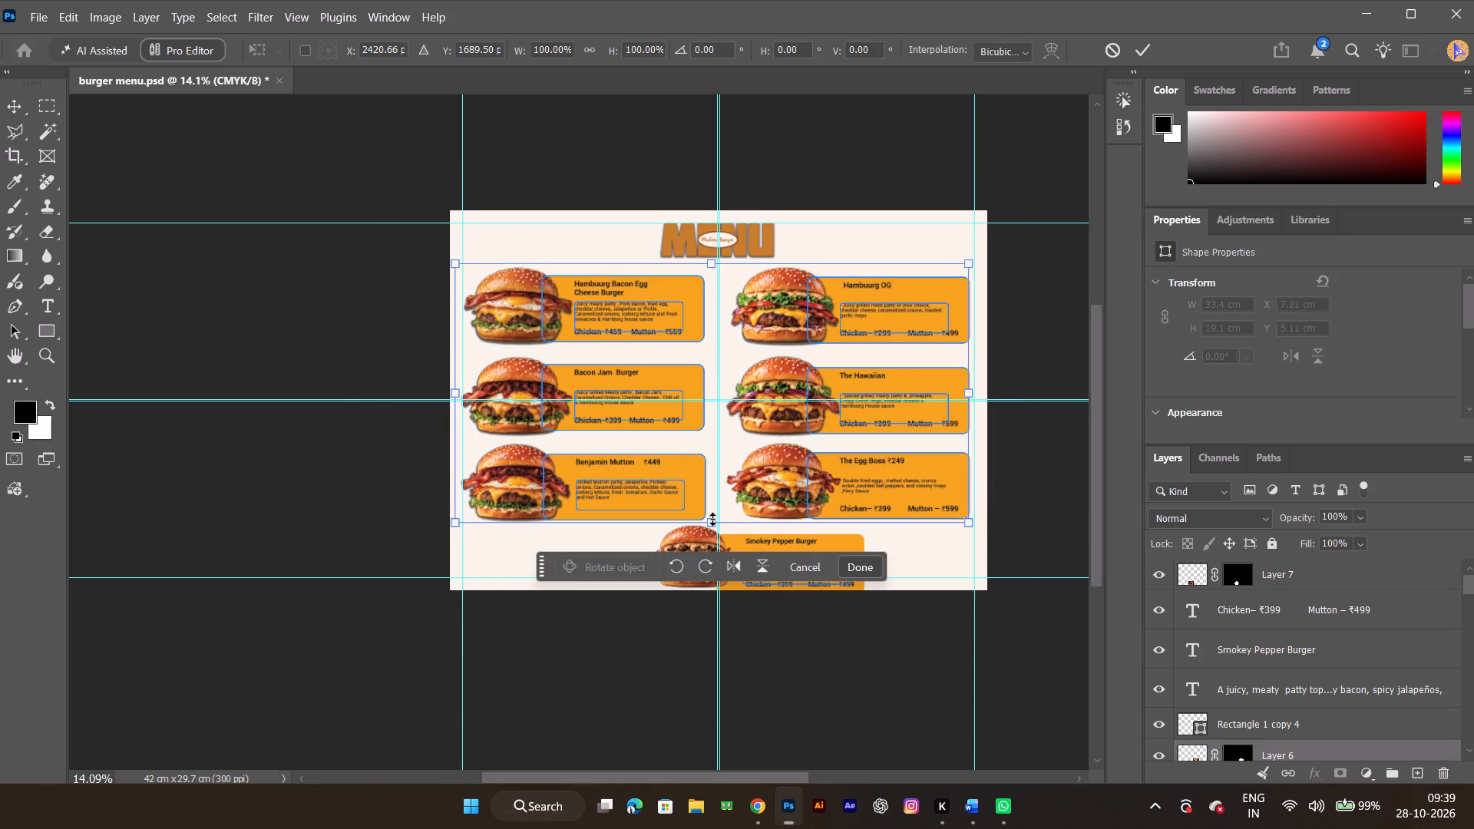
left_click_drag(712, 519, 719, 497, "shift")
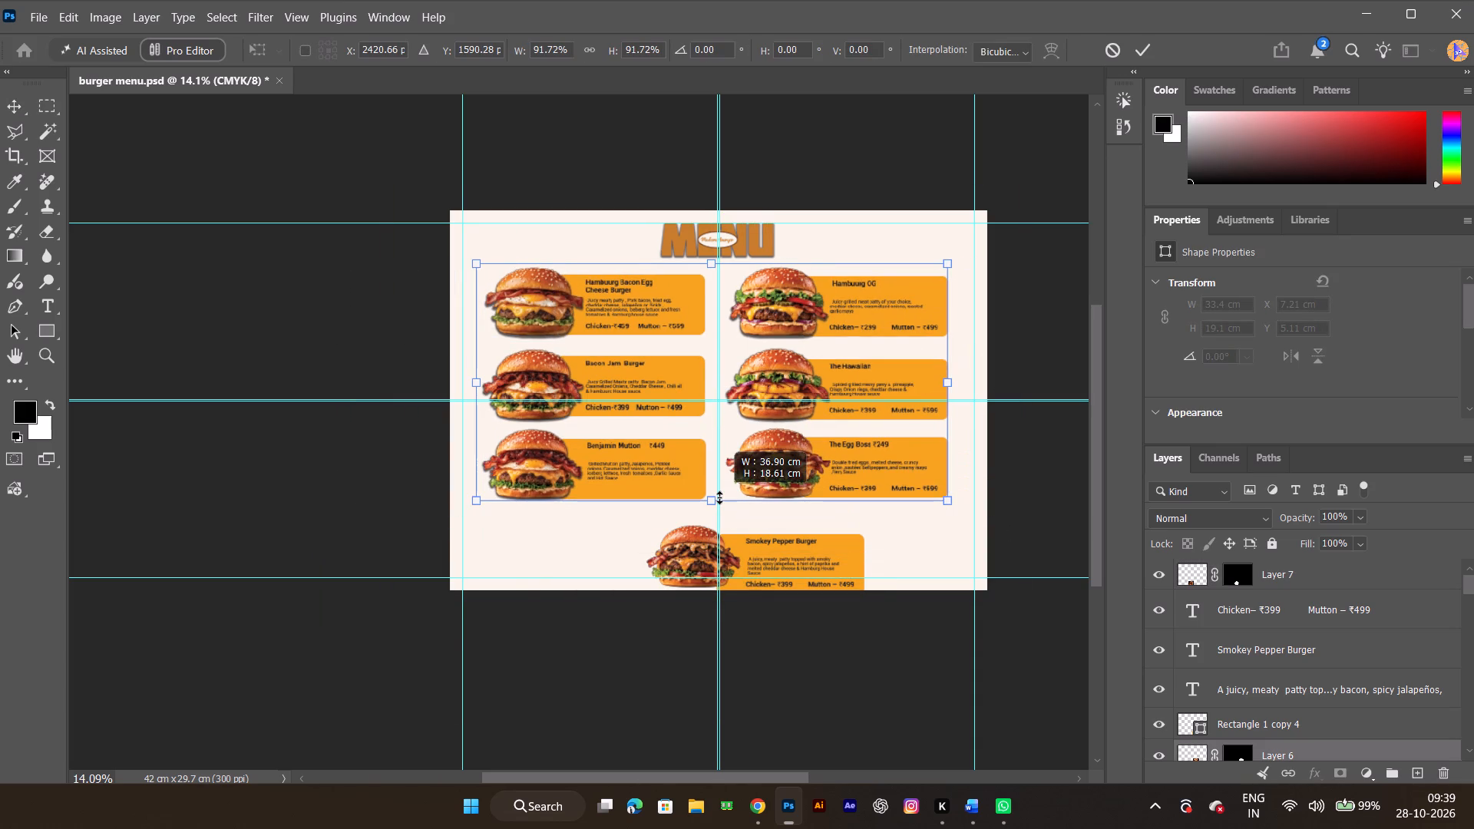
left_click_drag(719, 497, 717, 502, "shift")
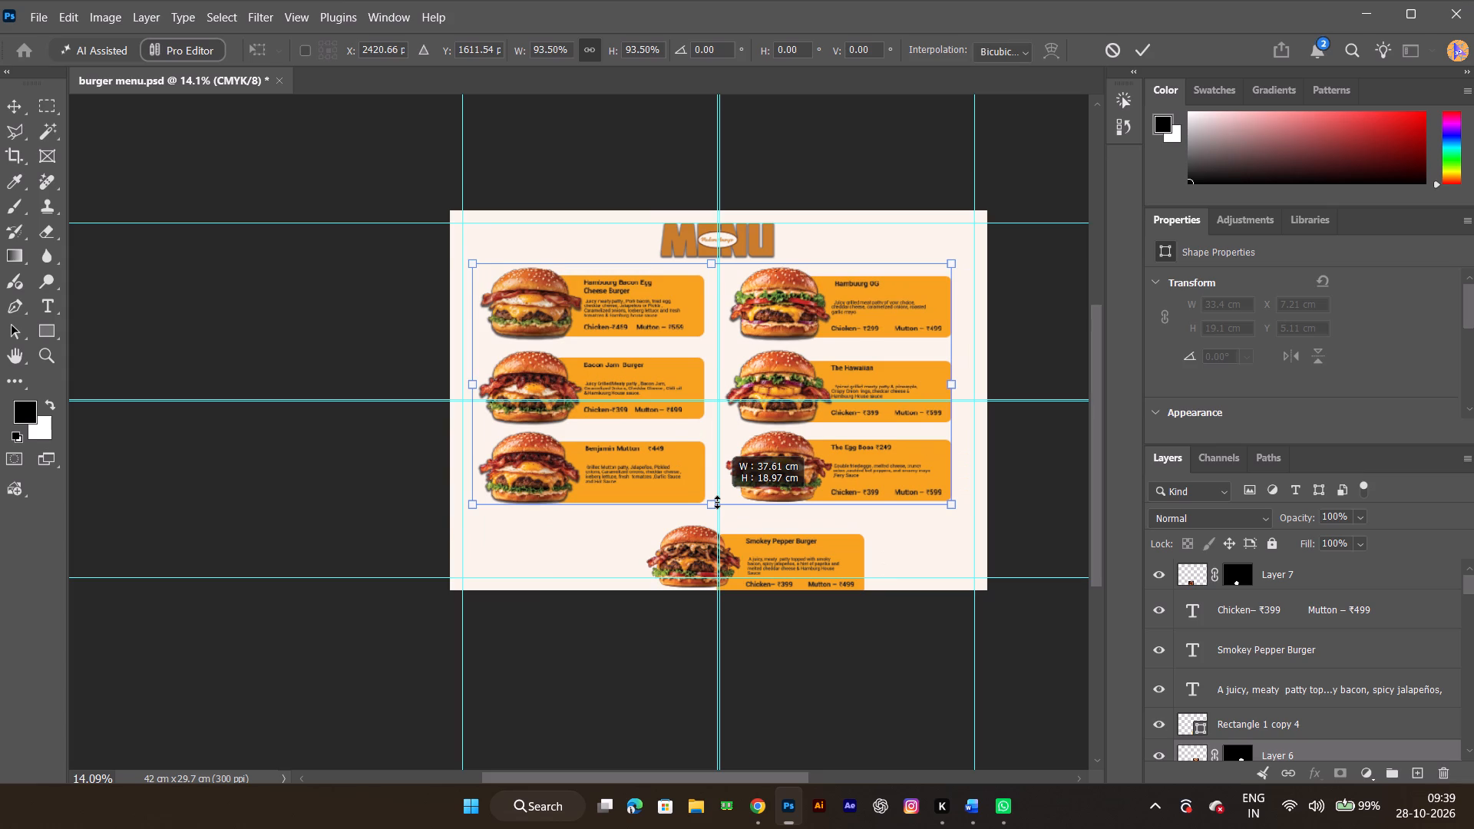
left_click_drag(717, 502, 721, 504, "shift")
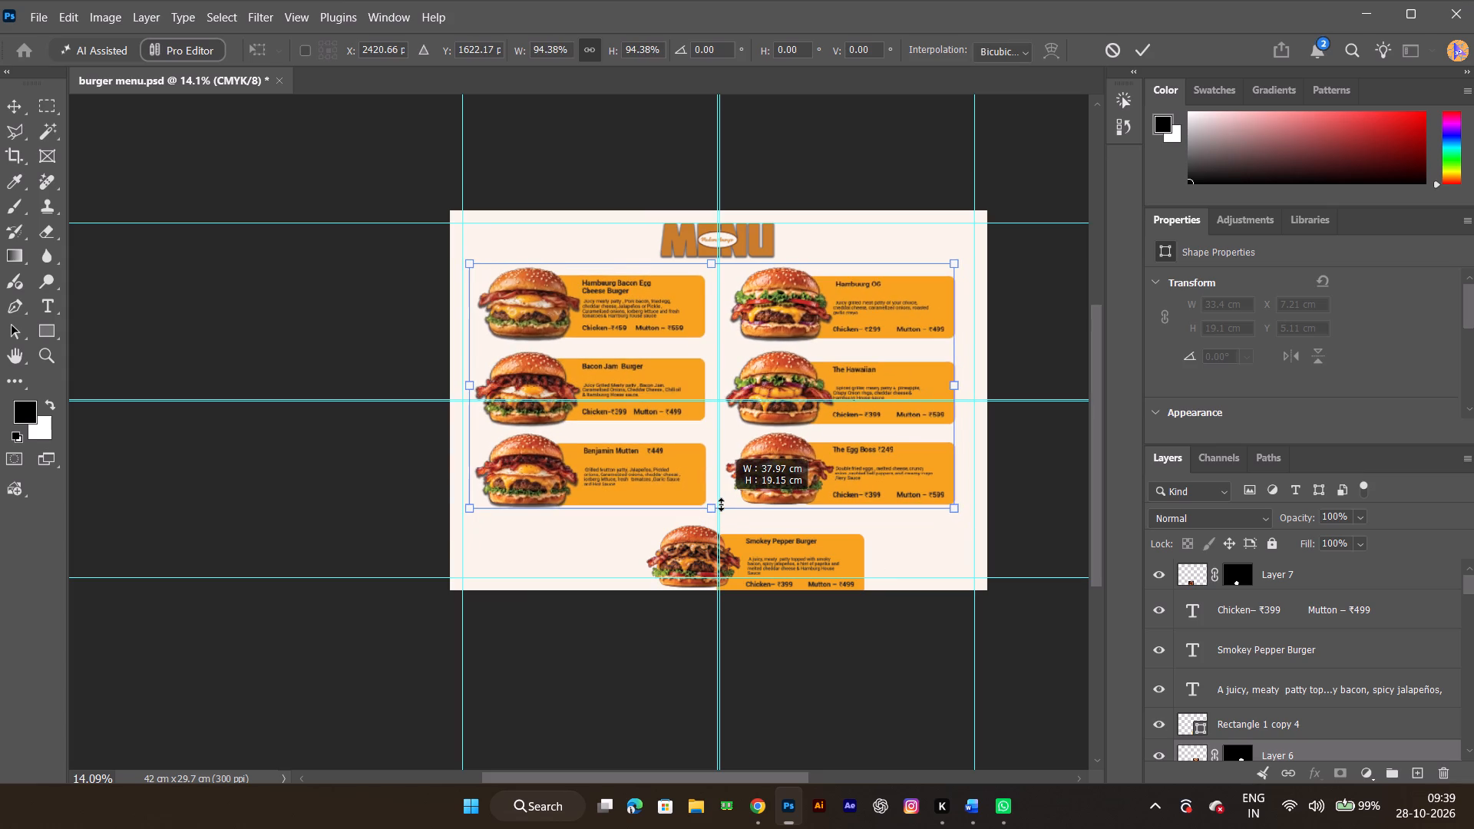
left_click_drag(721, 504, 721, 510, "shift")
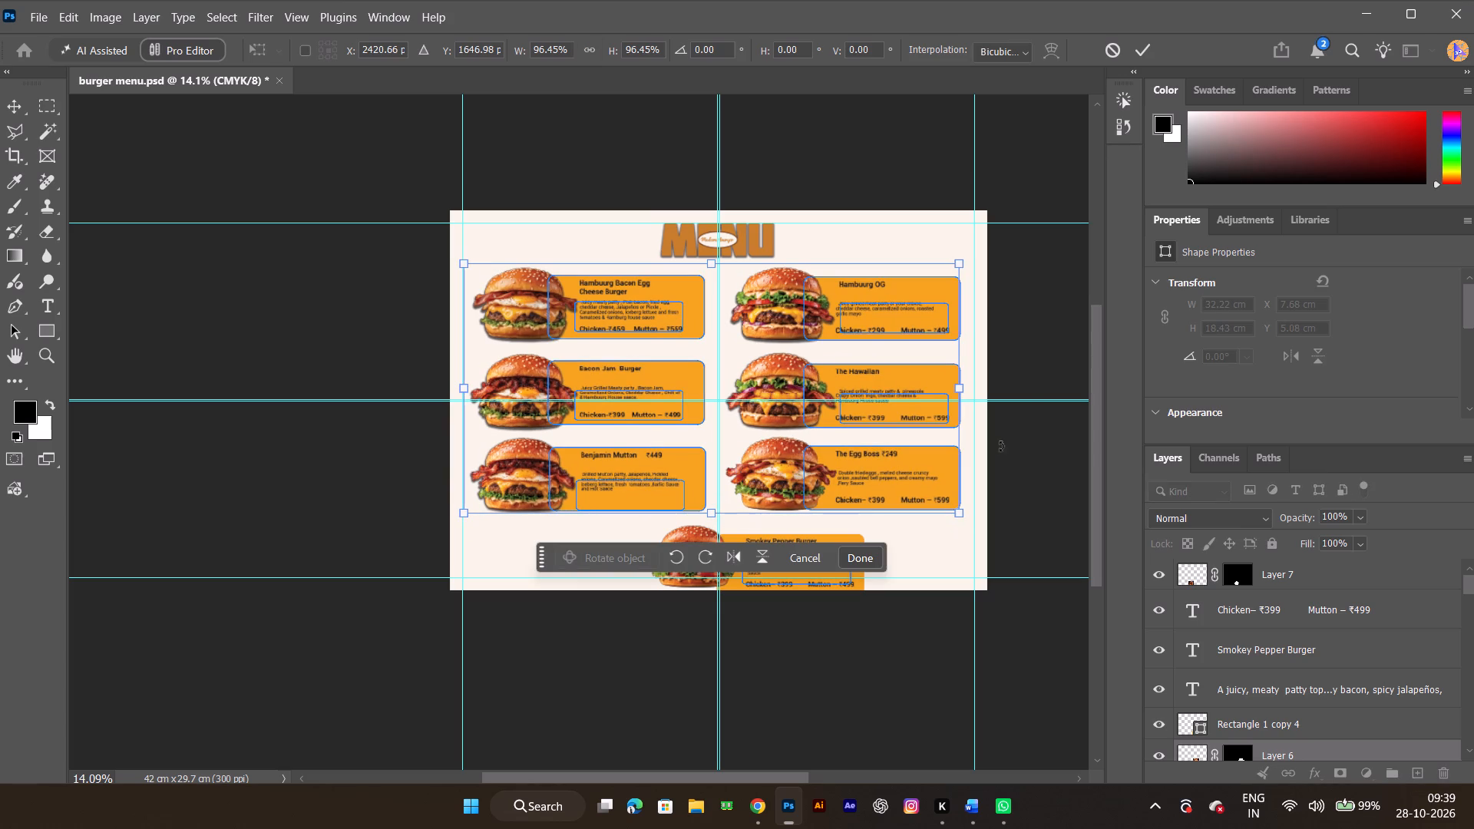
left_click(1143, 43)
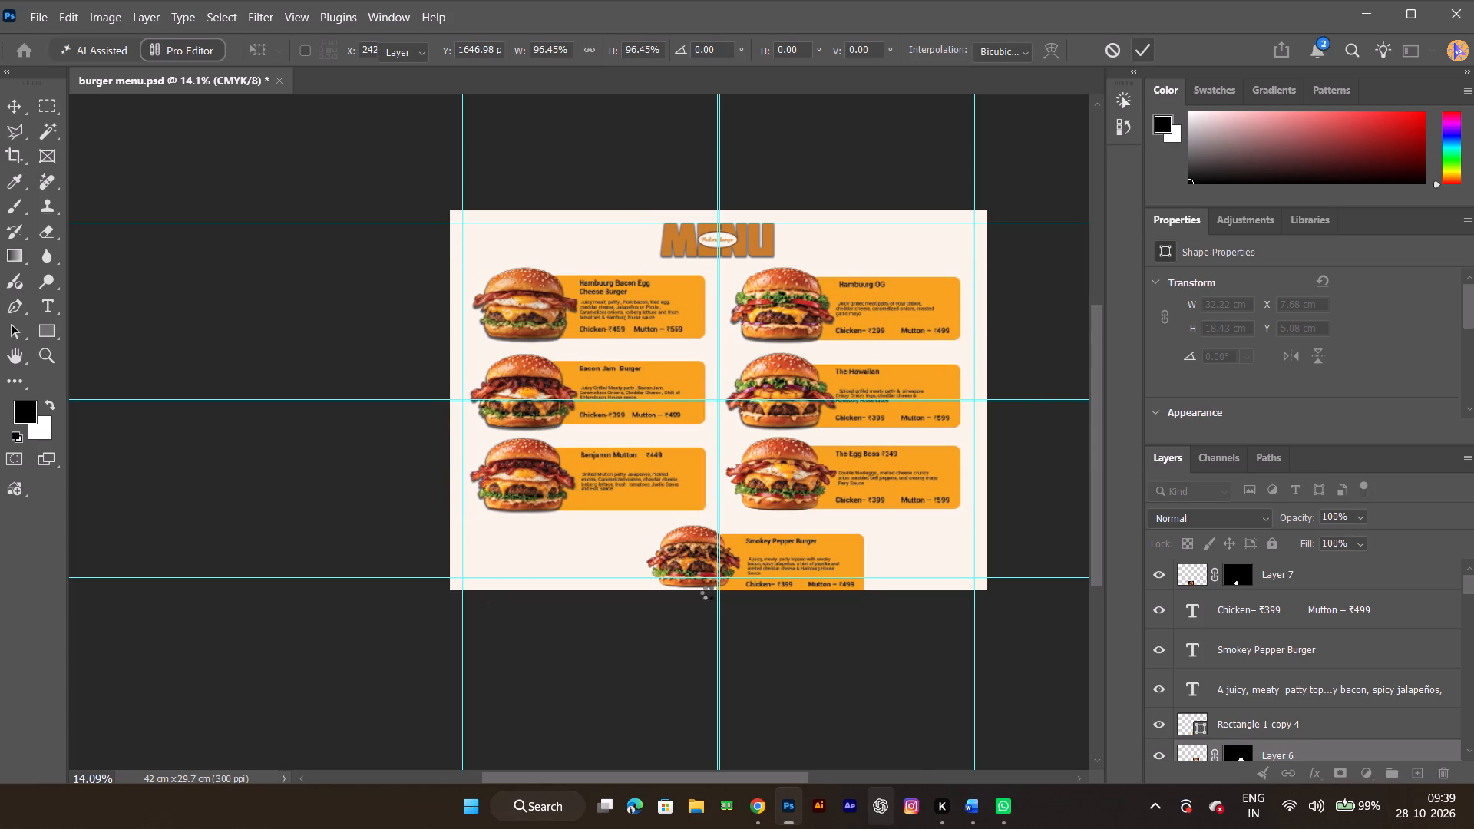
Select all layers of the bottom-centre Smokey Pepper Burger card and move them up and left to about X 11.27 cm, Y 23.72 cm.
left_click_drag(642, 530, 743, 570)
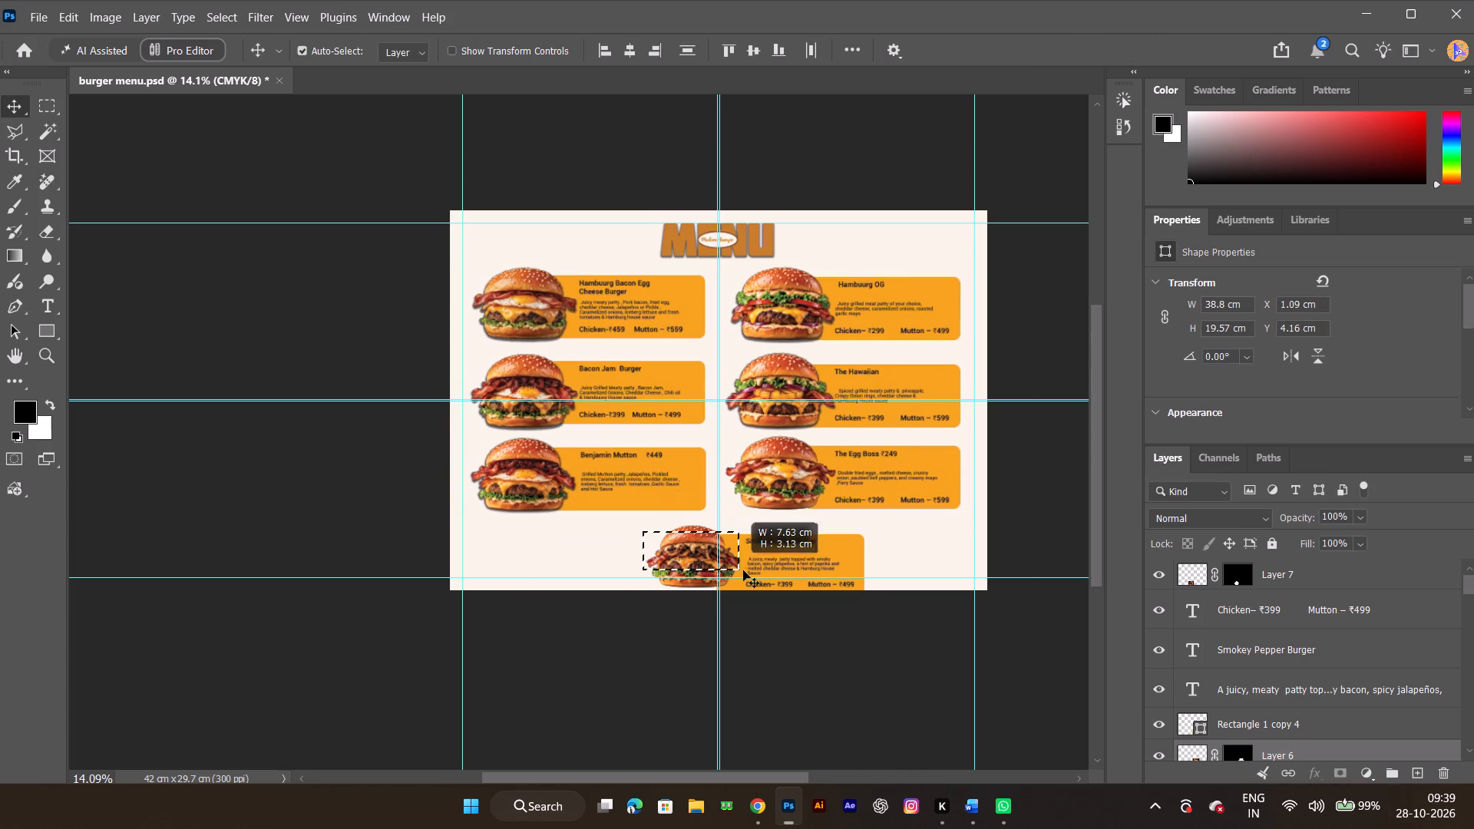
left_click_drag(743, 570, 865, 613)
scroll(774, 548, "up", 5, "ctrl+alt")
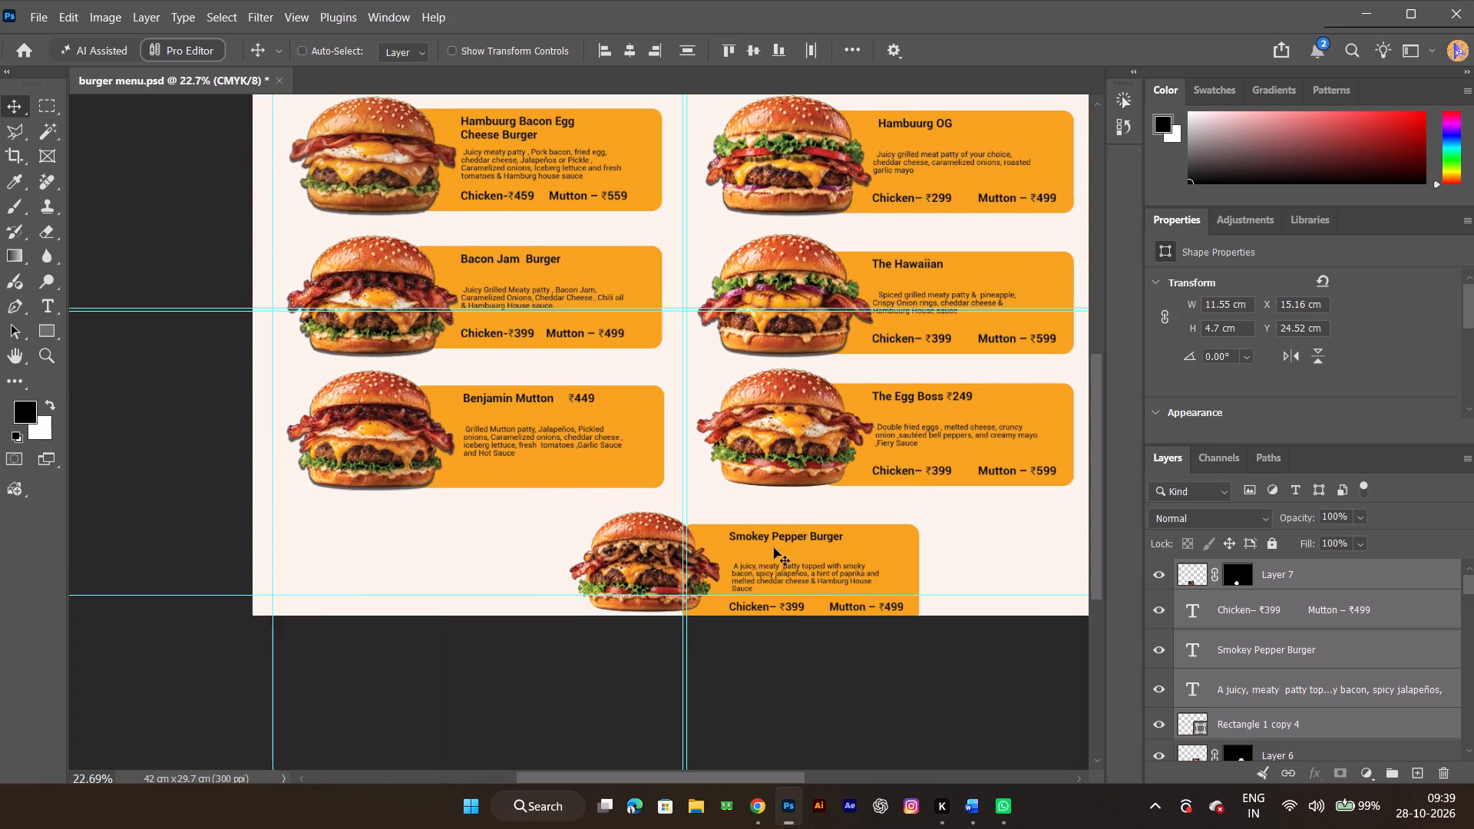
key("space")
key("space")
key("space")
key("space")
left_click_drag(844, 509, 886, 434)
left_click_drag(702, 481, 686, 478)
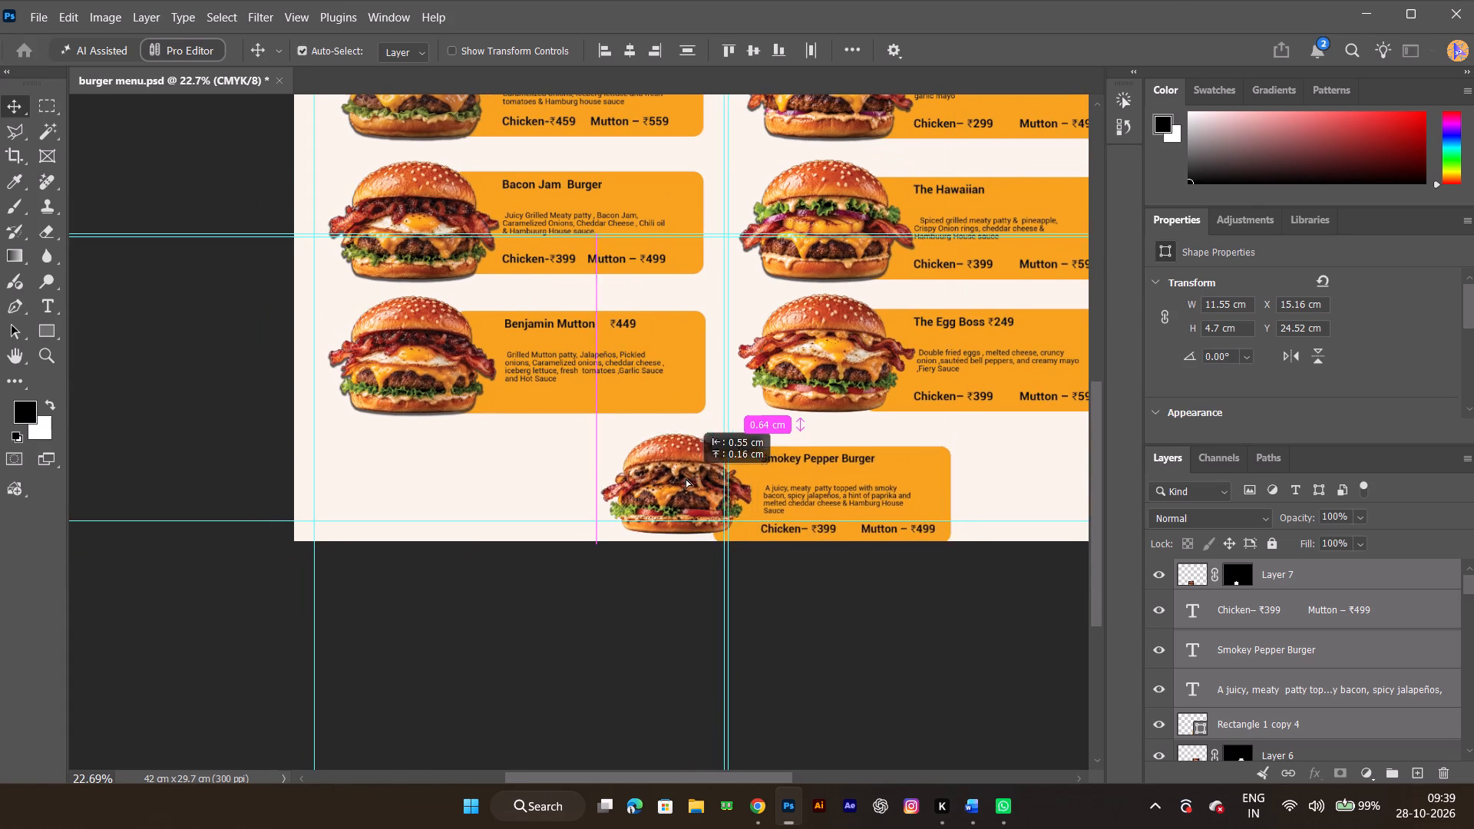
left_click_drag(686, 478, 621, 462)
Shift the selected Smokey Pepper Burger card slightly right and down to about X 11.76 cm, Y 23.93 cm.
scroll(620, 472, "up", 4, "ctrl+alt")
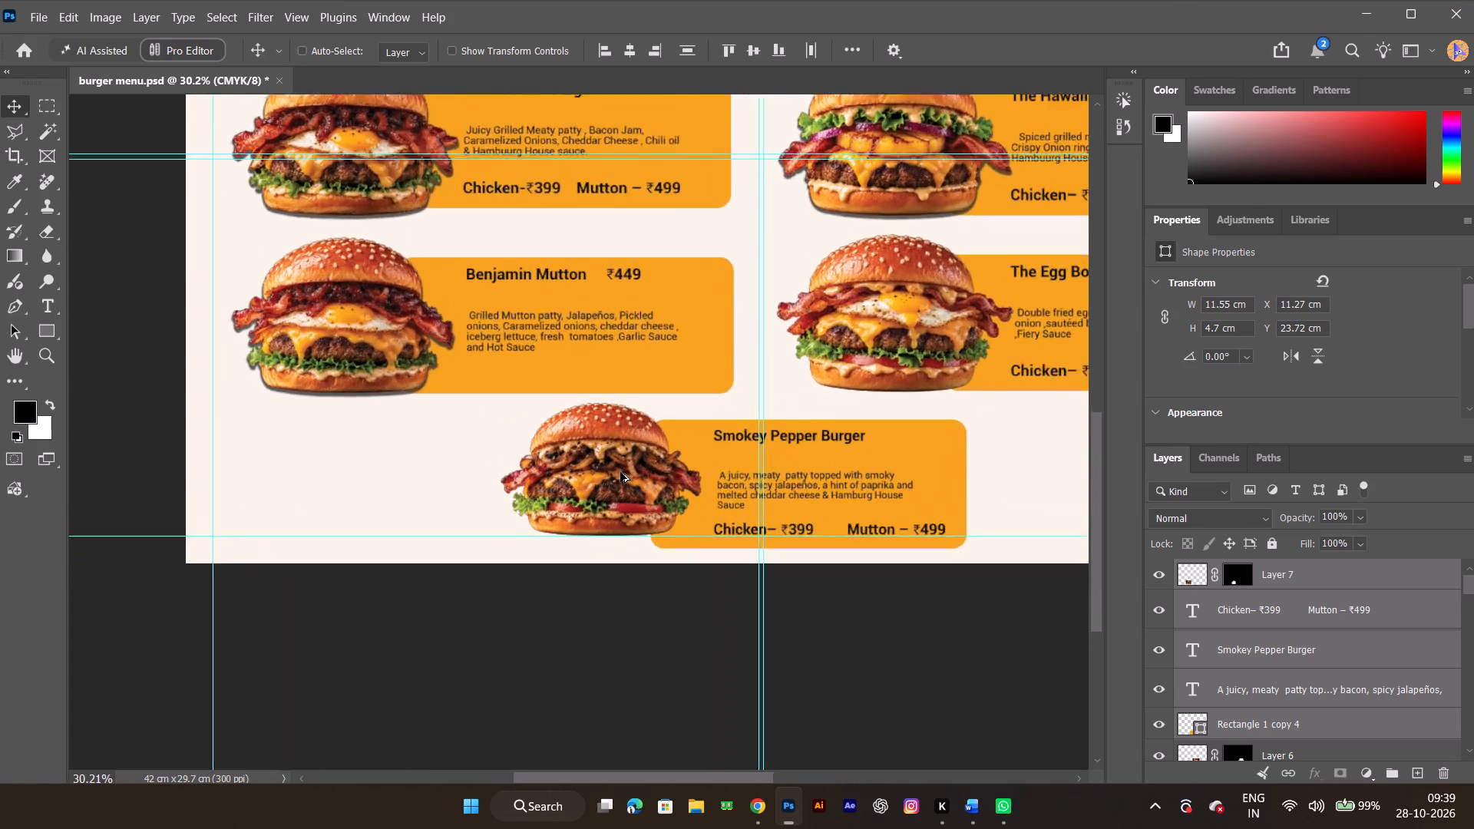
scroll(620, 472, "up", 3, "ctrl+alt")
key("space")
key("space")
key("space")
key("space")
left_click_drag(784, 475, 782, 452)
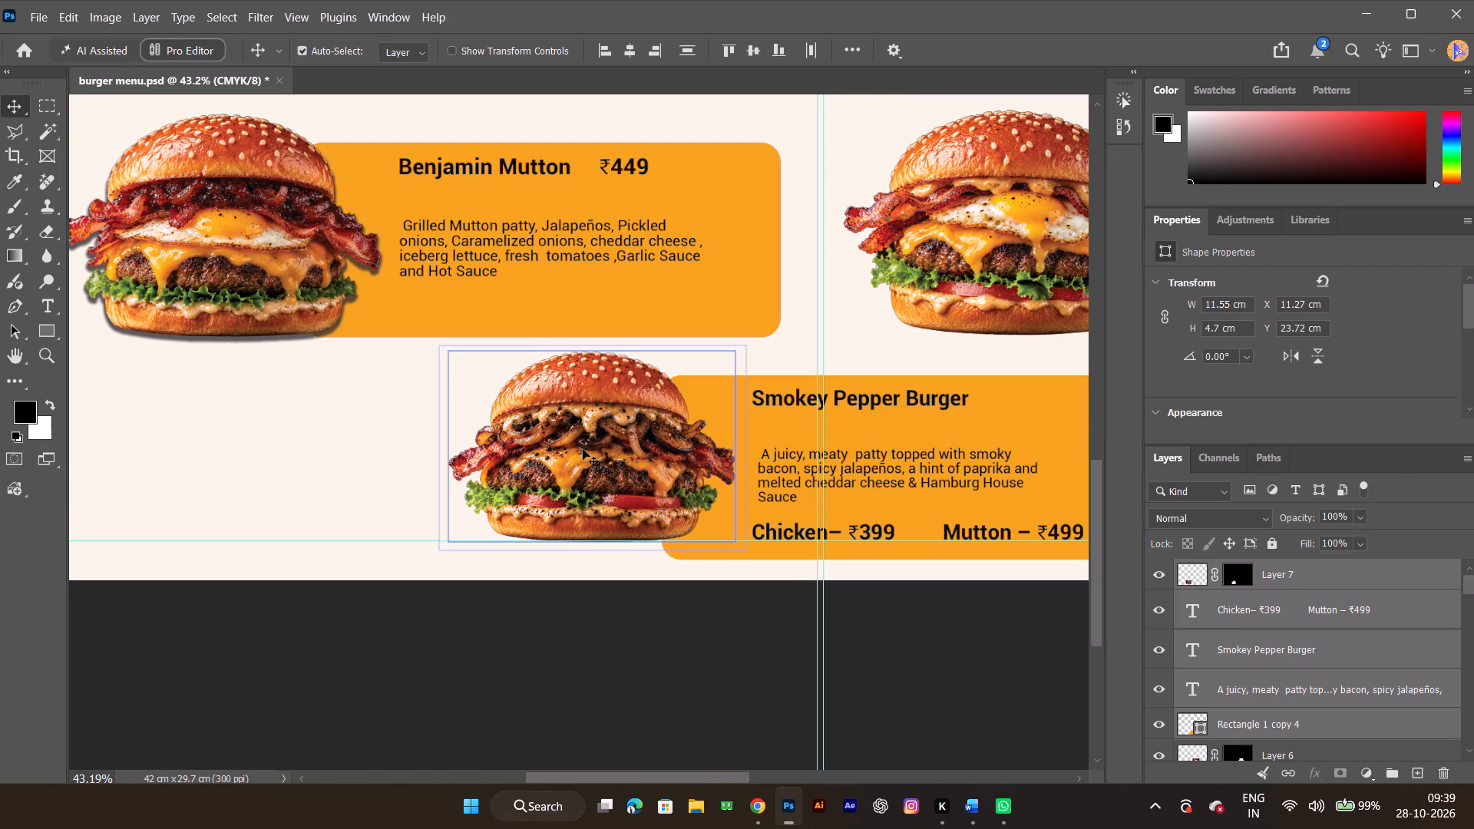
left_click_drag(604, 438, 623, 444)
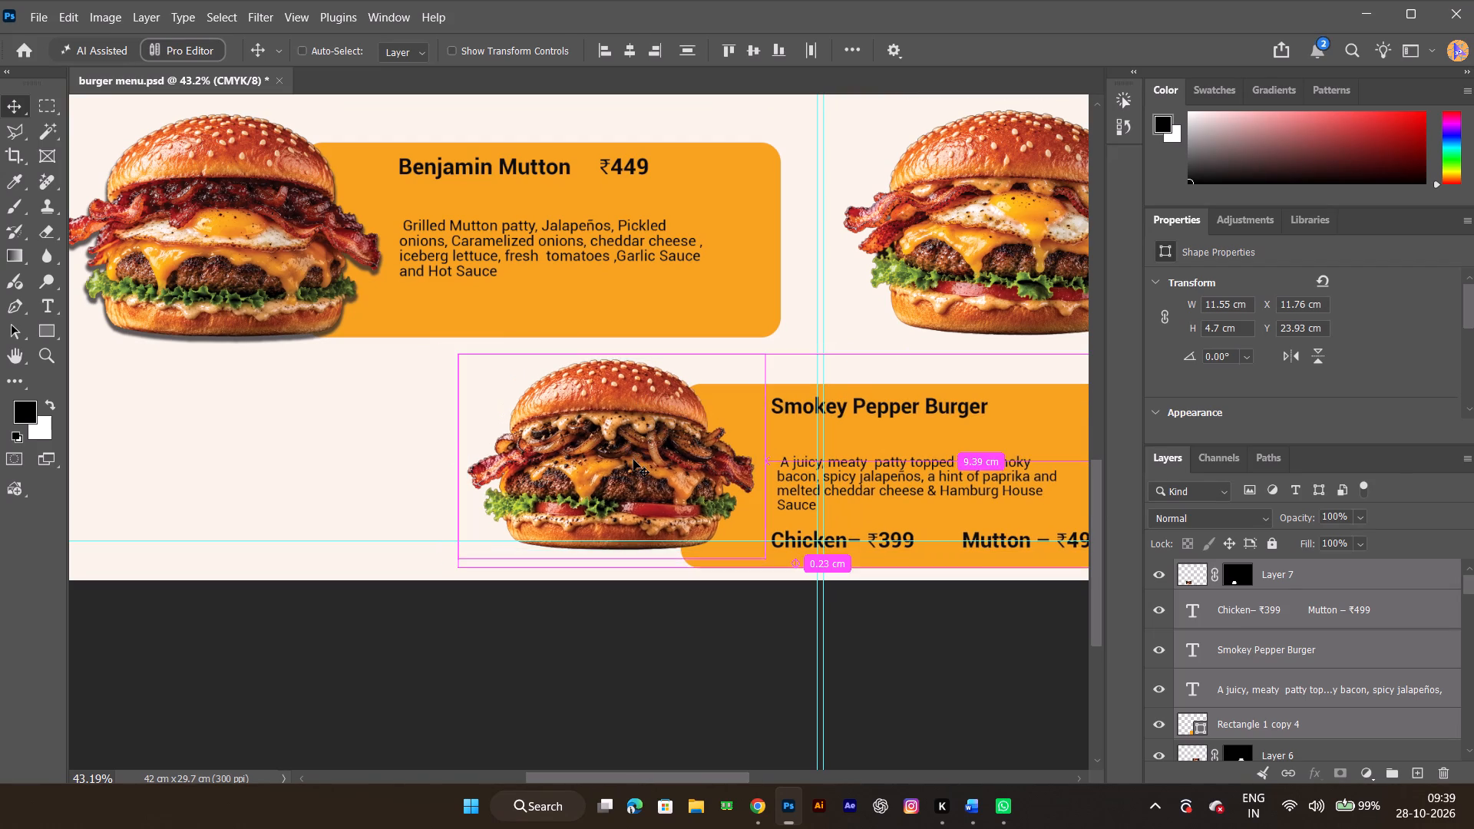
key("ctrl+z")
key("ctrl+shift+z")
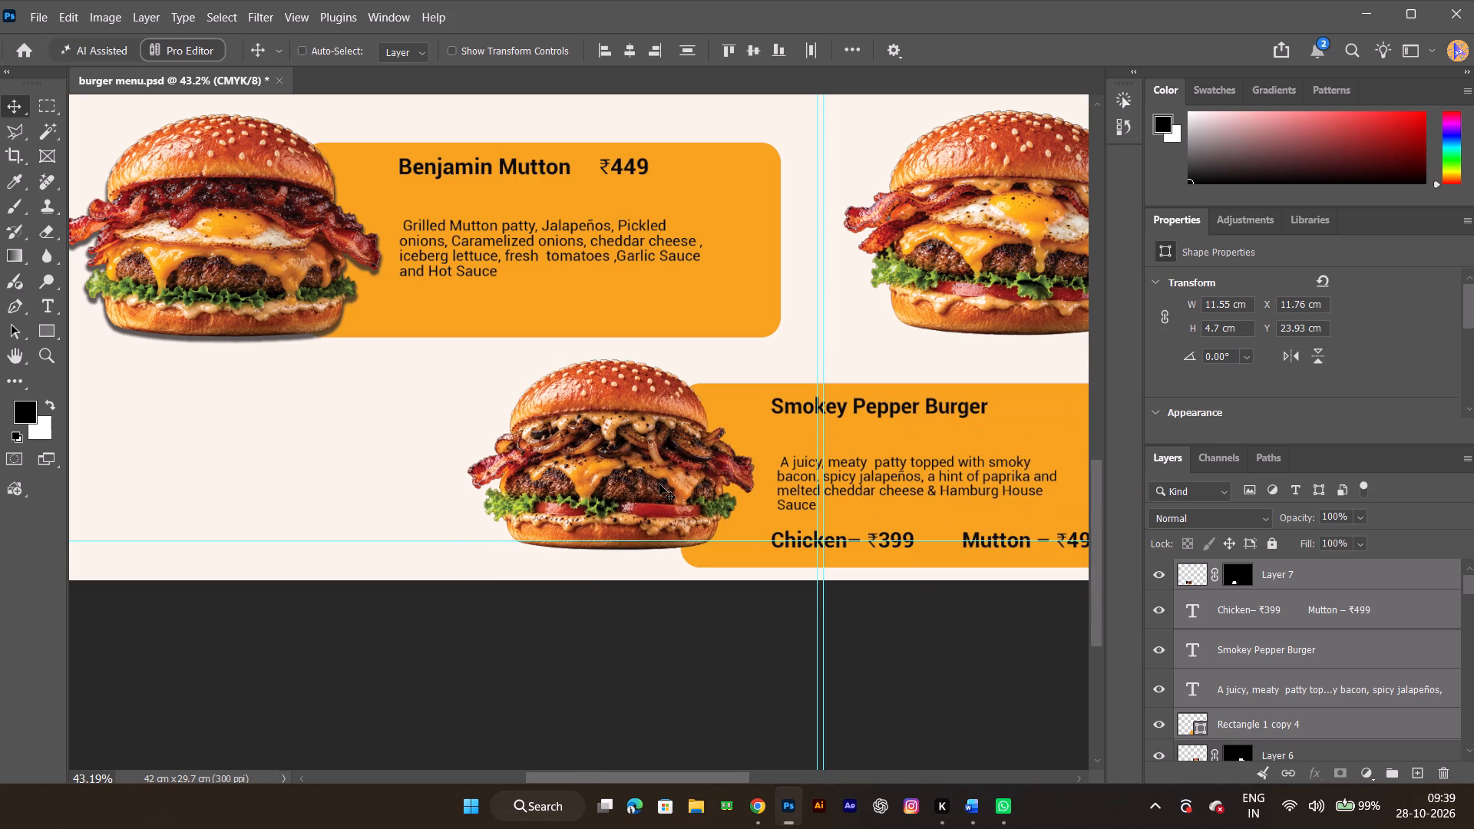
Move only the Smokey Pepper Burger image about 0.40 cm right and 0.26 cm down over its card.
left_click(337, 464)
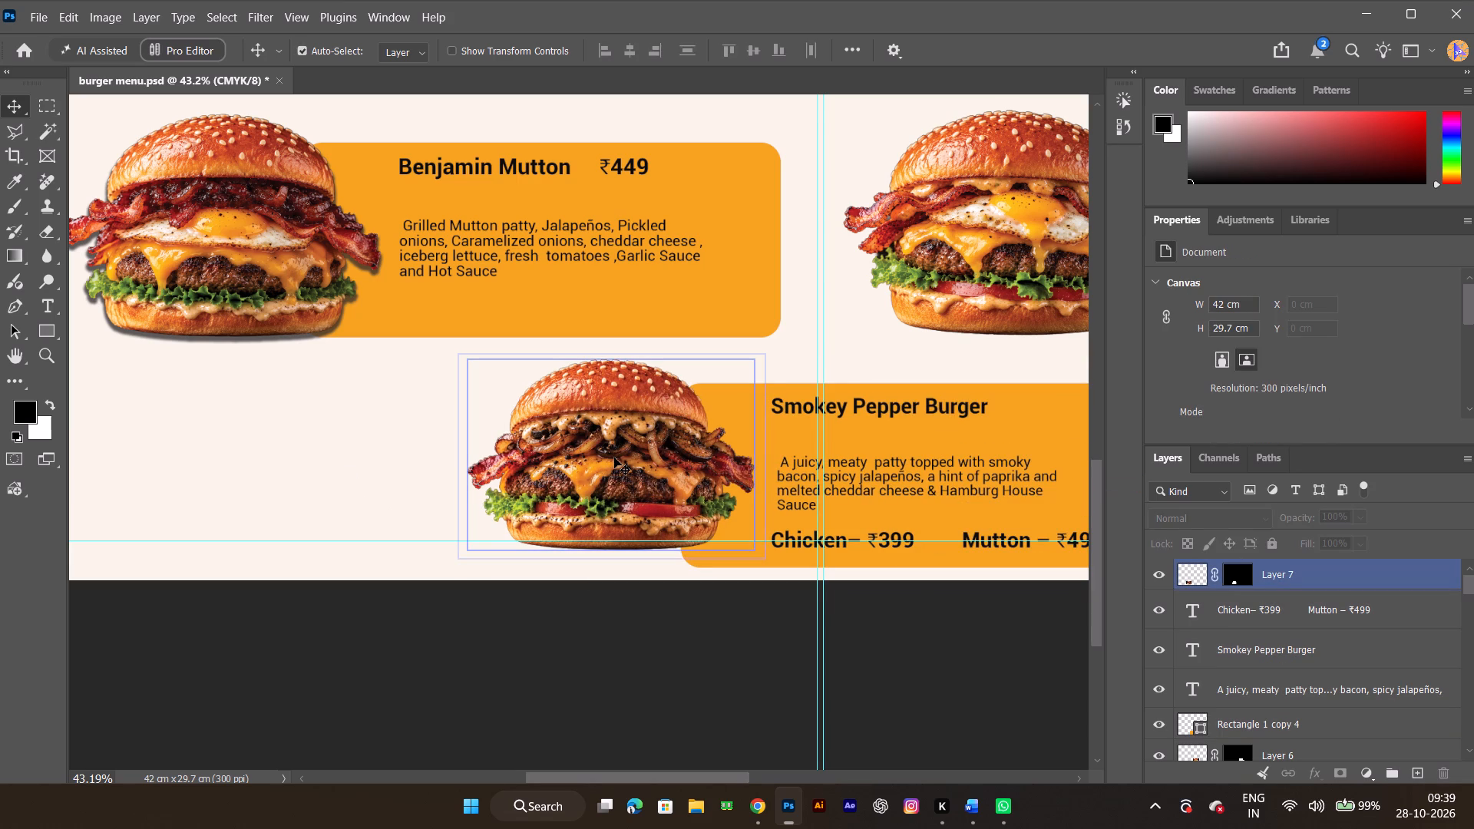
left_click_drag(615, 459, 630, 471)
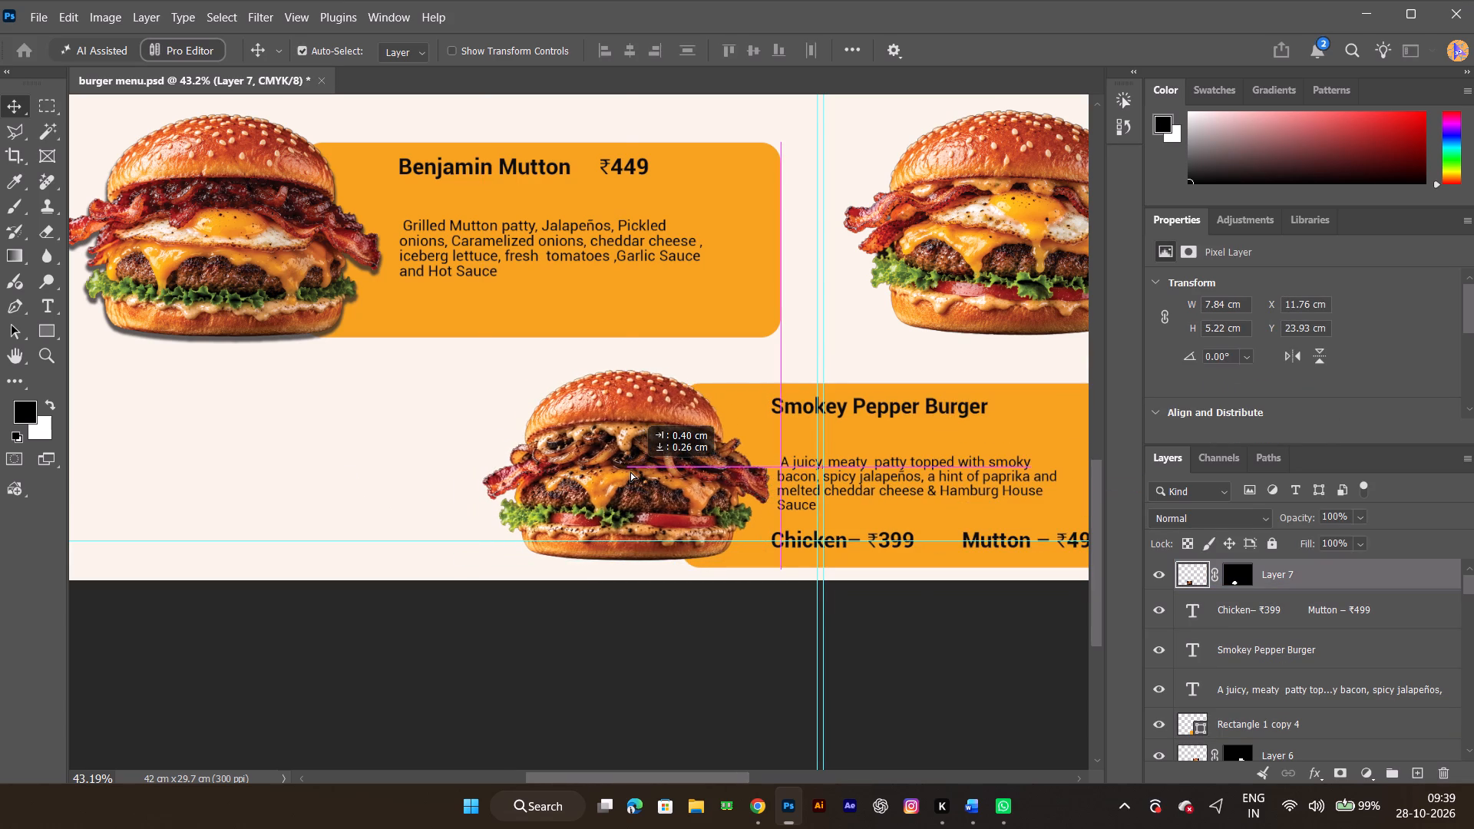
left_click_drag(630, 471, 632, 472)
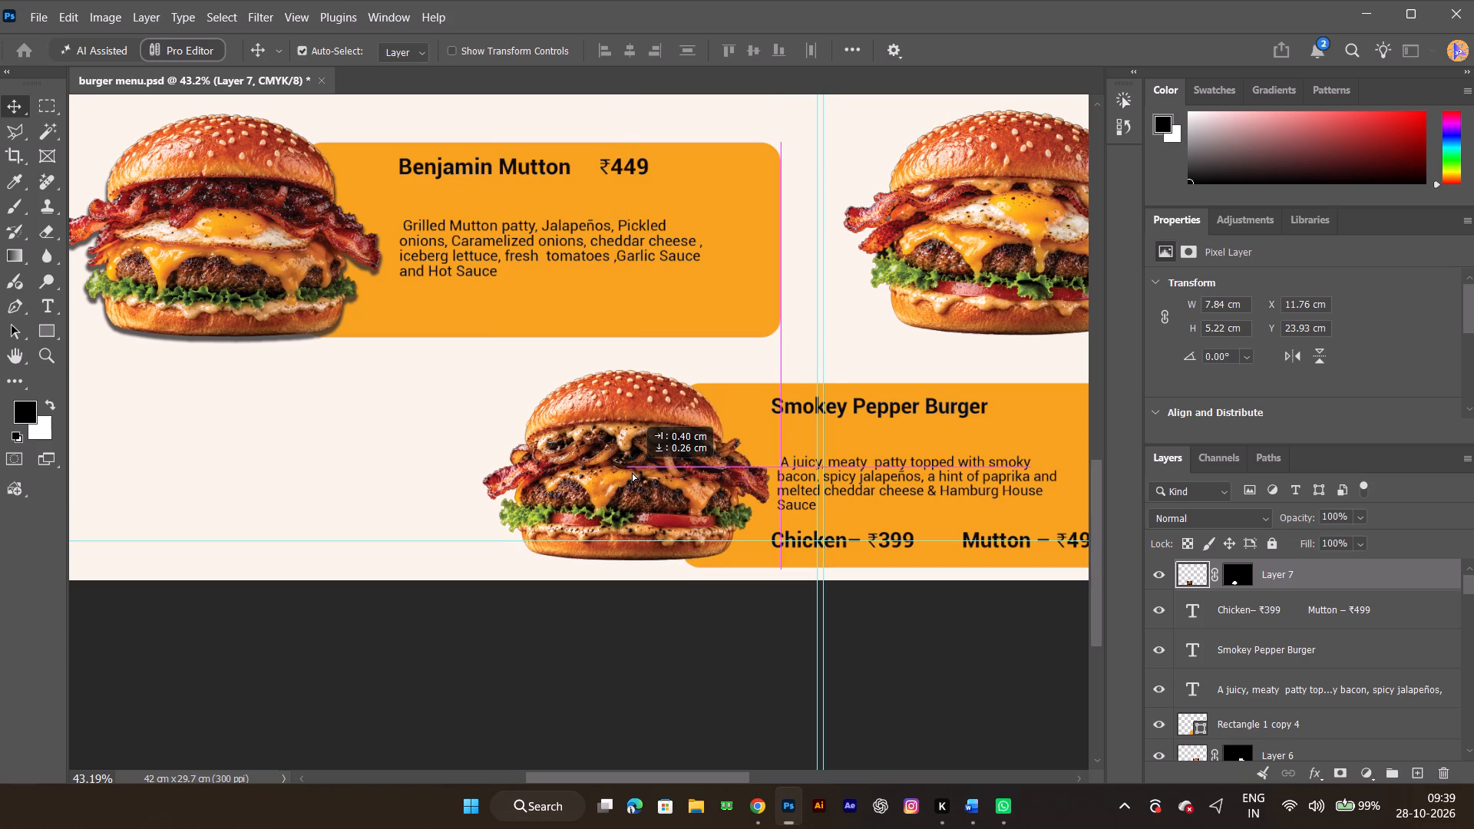
left_click_drag(632, 472, 634, 481)
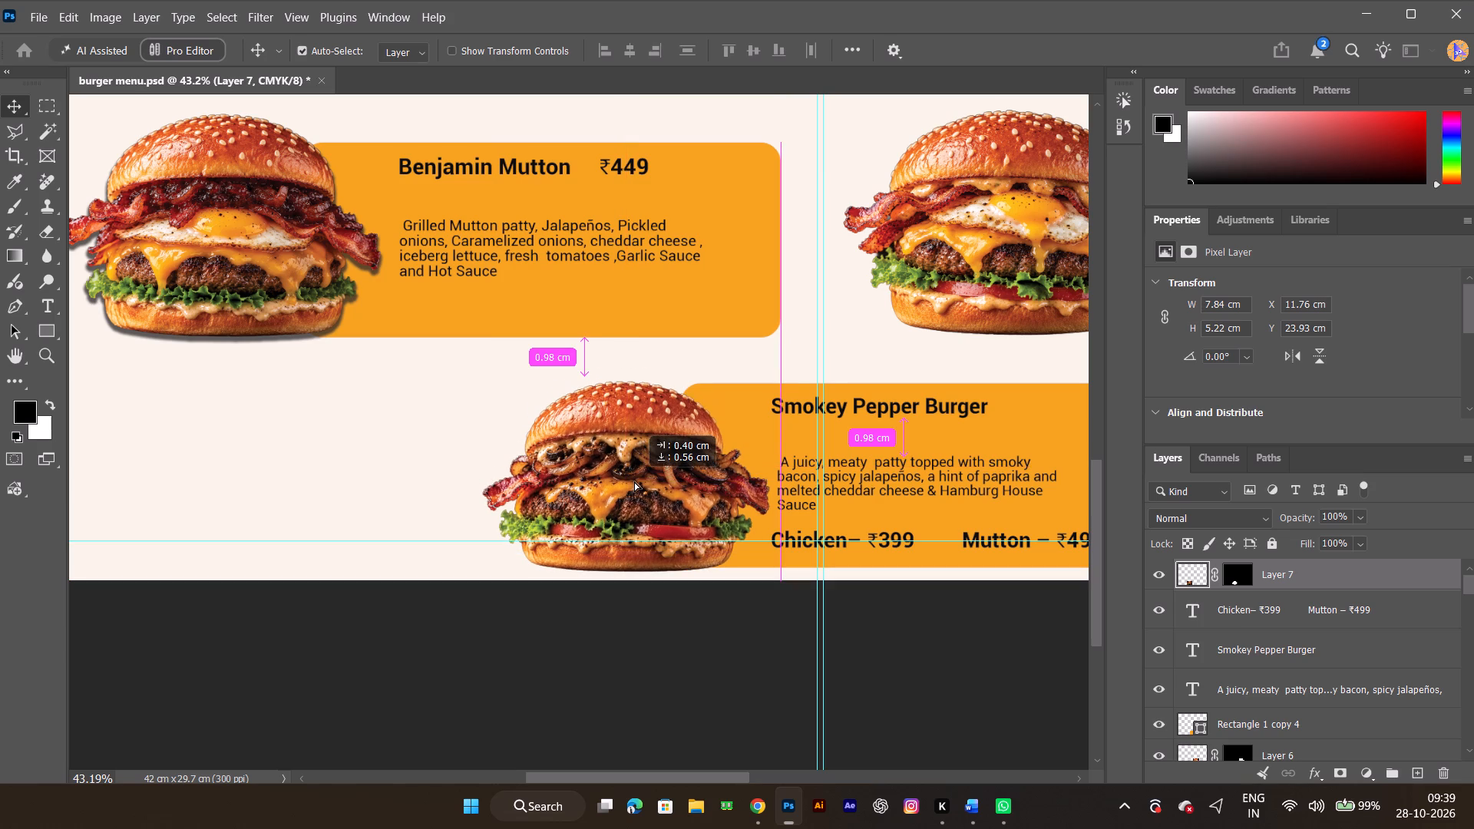
left_click_drag(634, 481, 638, 472)
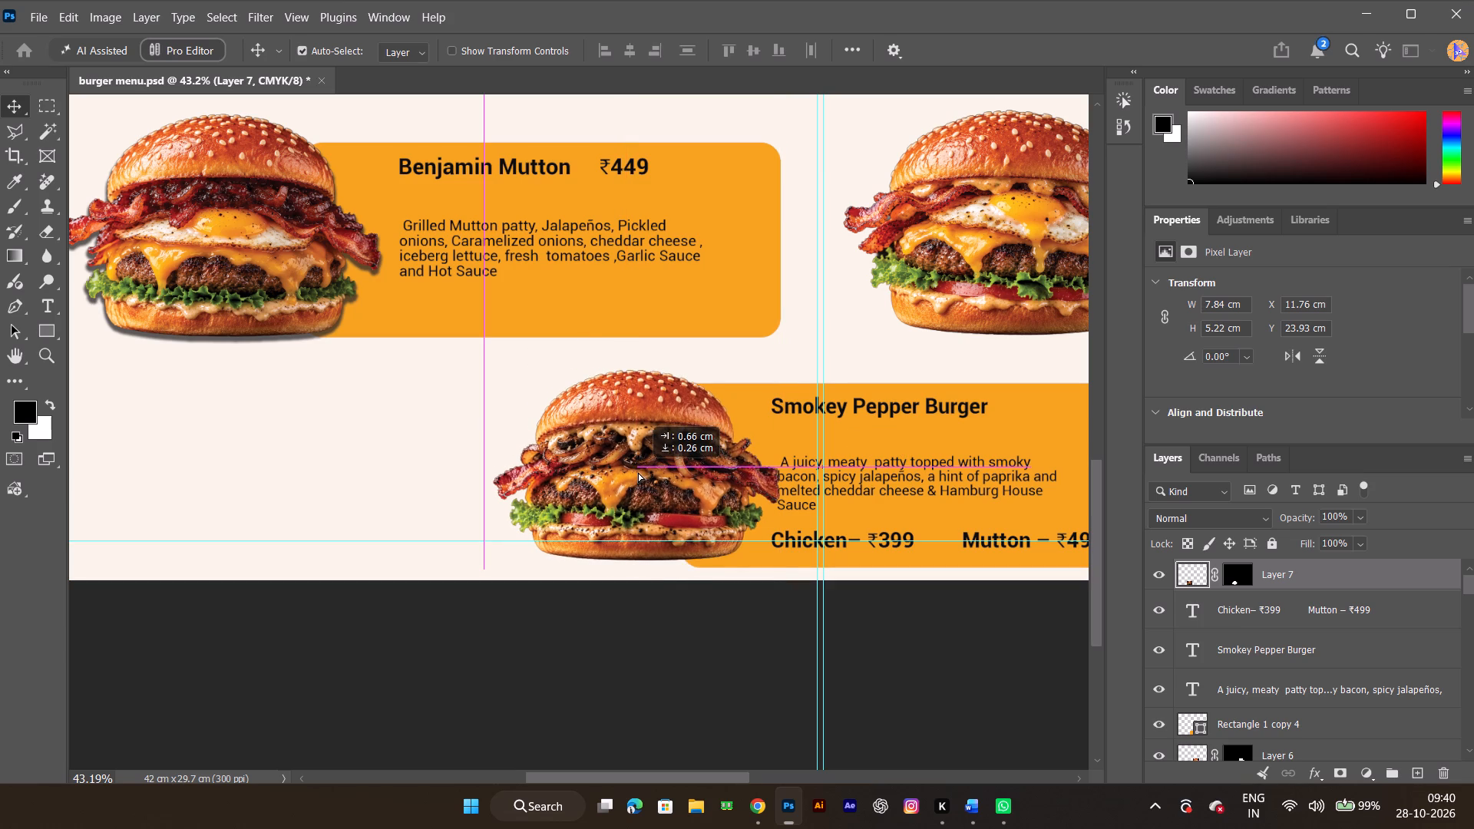
left_click_drag(638, 472, 633, 472)
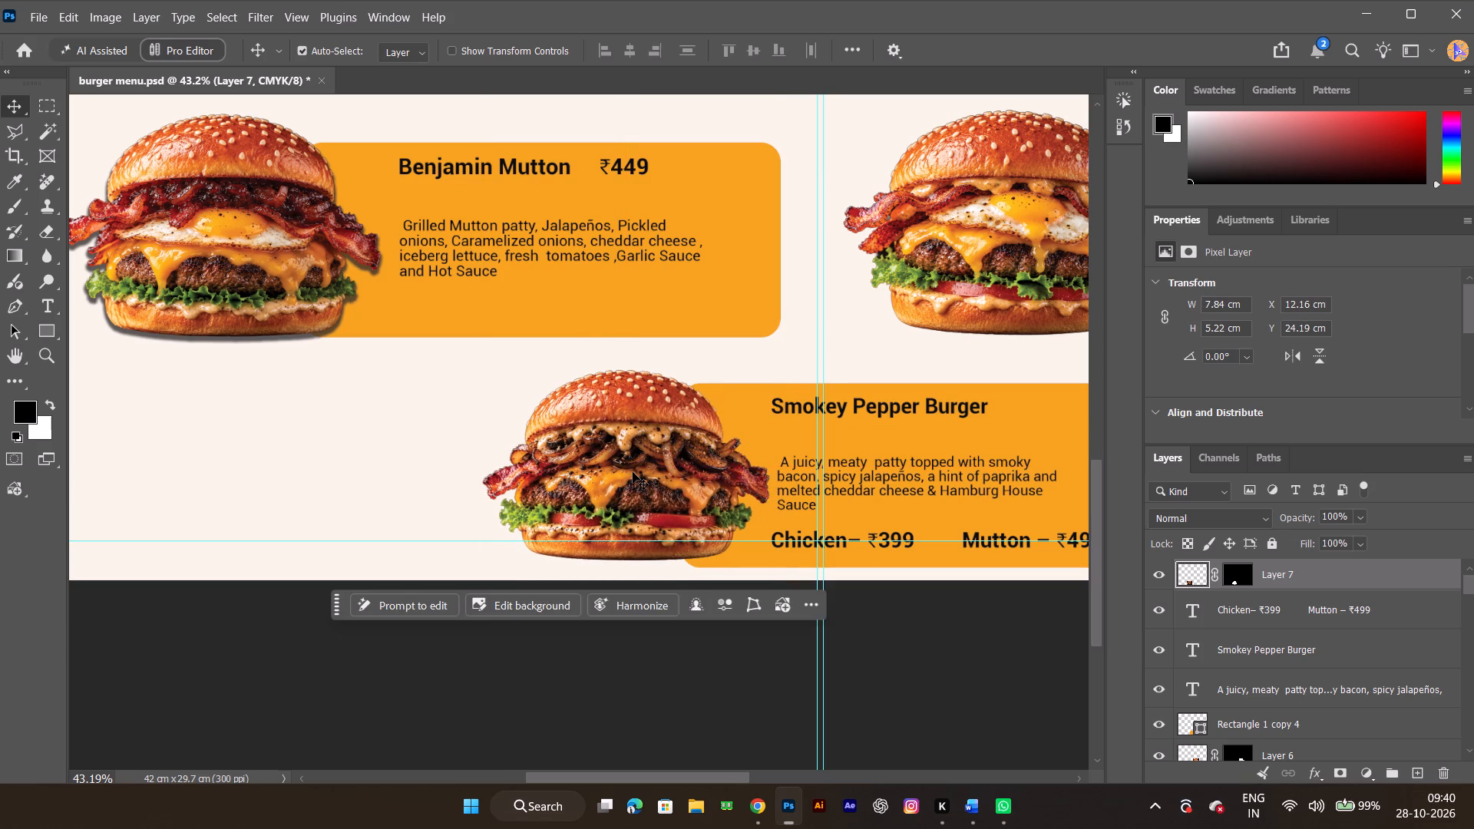
Enlarge the Smokey Pepper Burger image proportionally to 108.75% and reposition it over the card's left end at about X 11.47 cm, Y 23.96 cm.
key("ctrl+t")
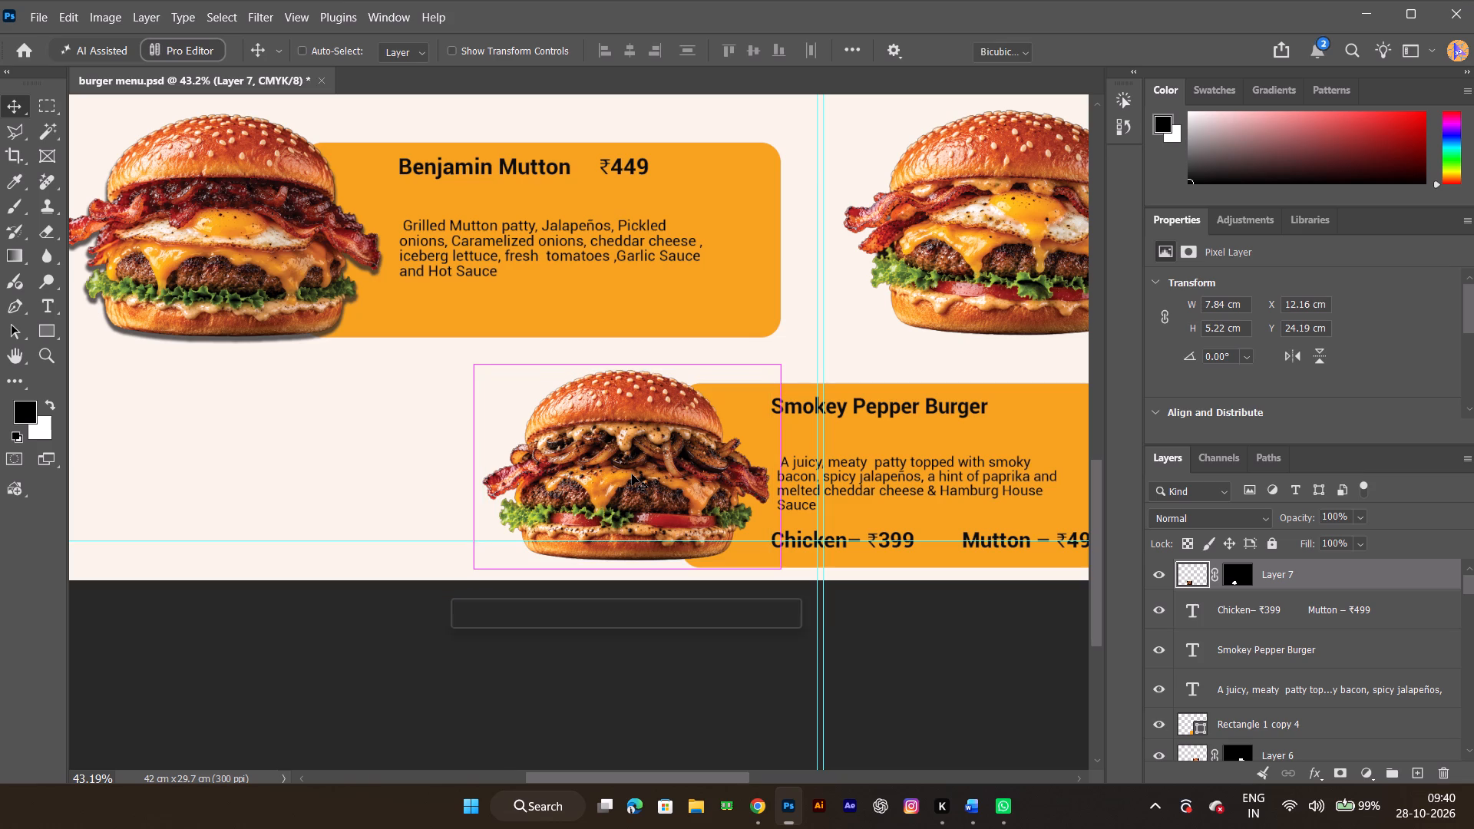
left_click_drag(625, 364, 626, 362, "shift")
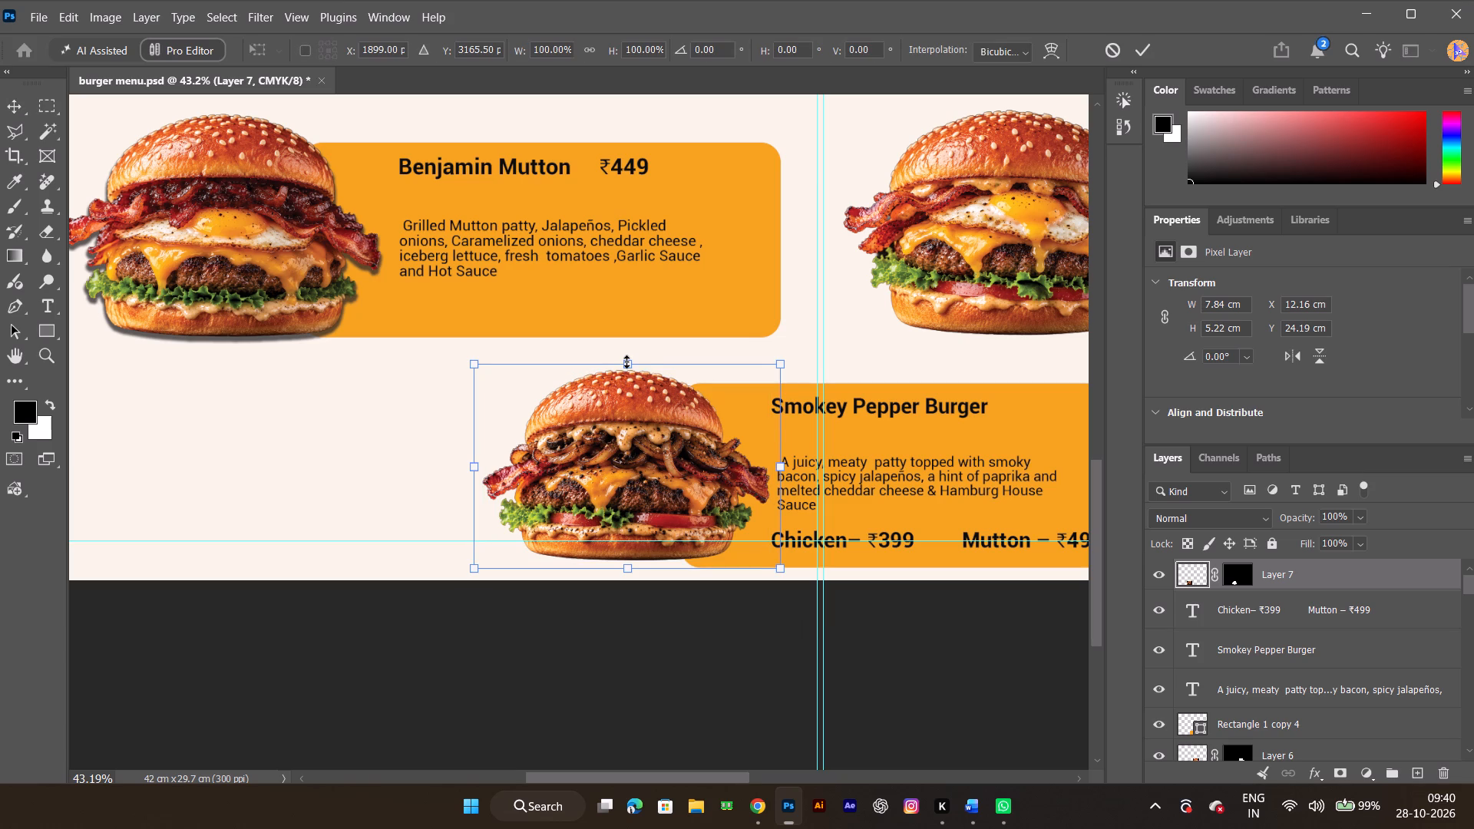
left_click_drag(626, 362, 626, 350, "shift")
left_click_drag(647, 467, 649, 476)
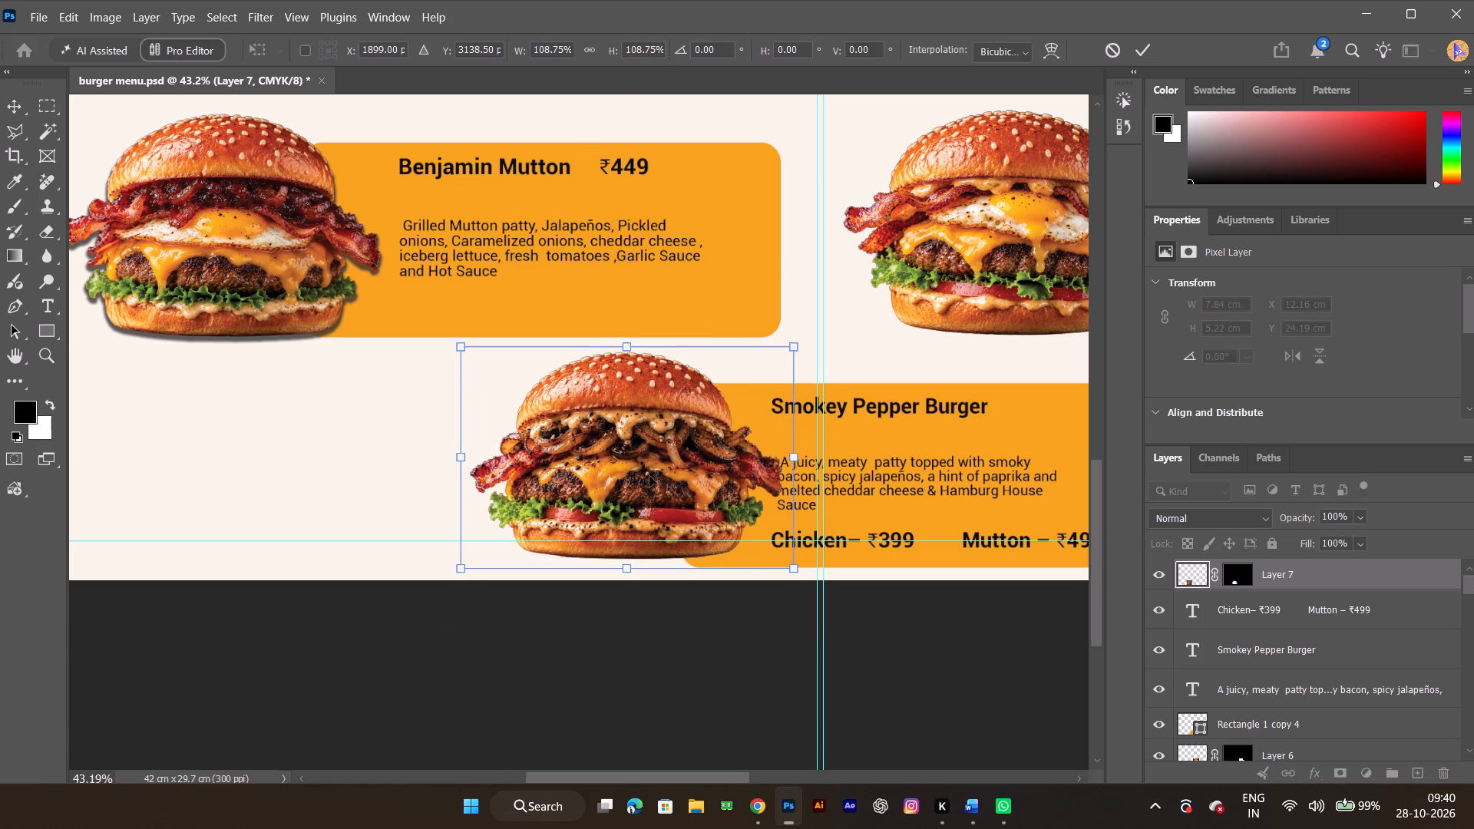
left_click_drag(649, 476, 643, 477)
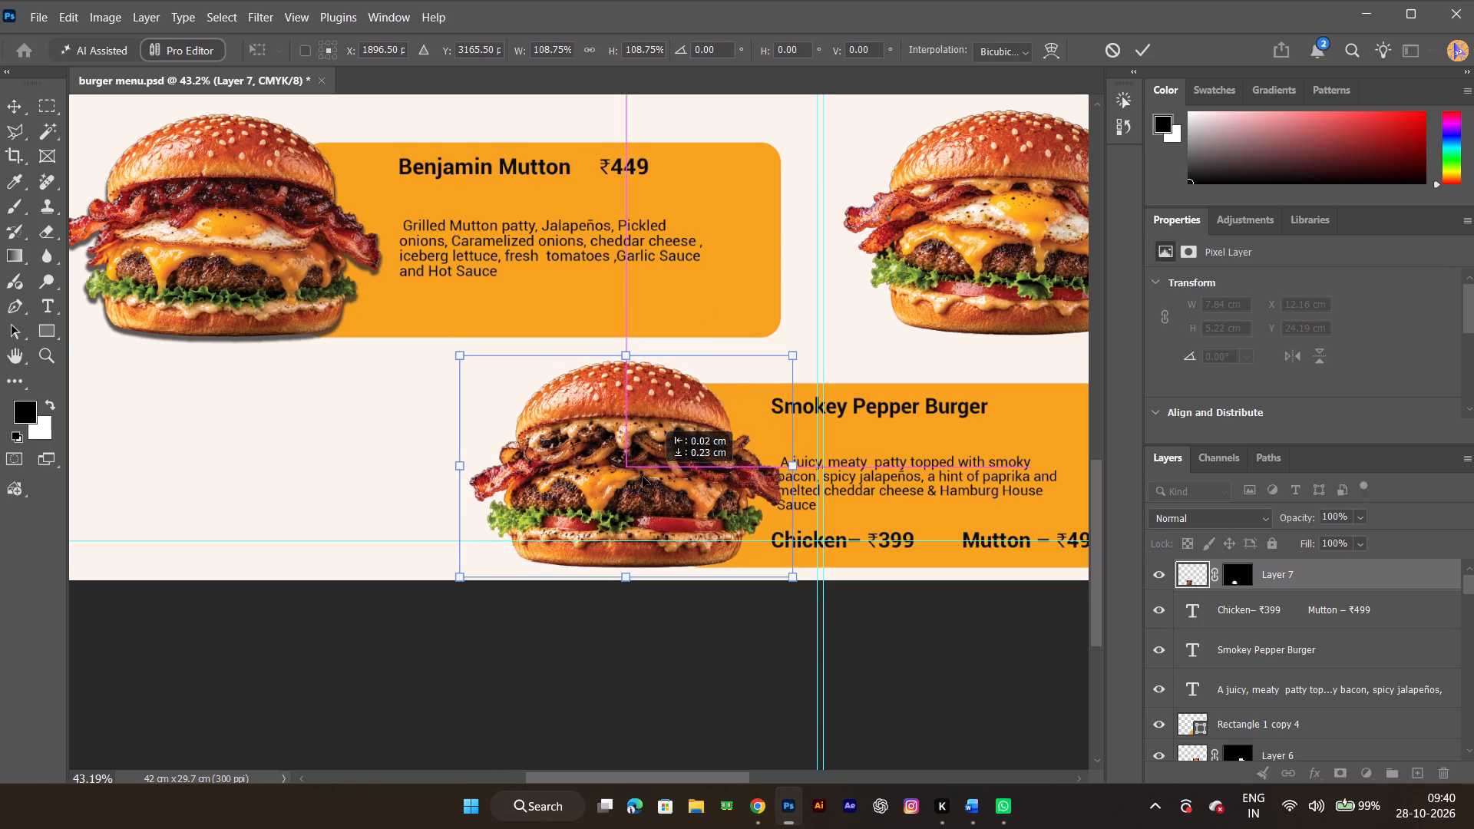
left_click_drag(643, 477, 636, 474)
left_click(1142, 48)
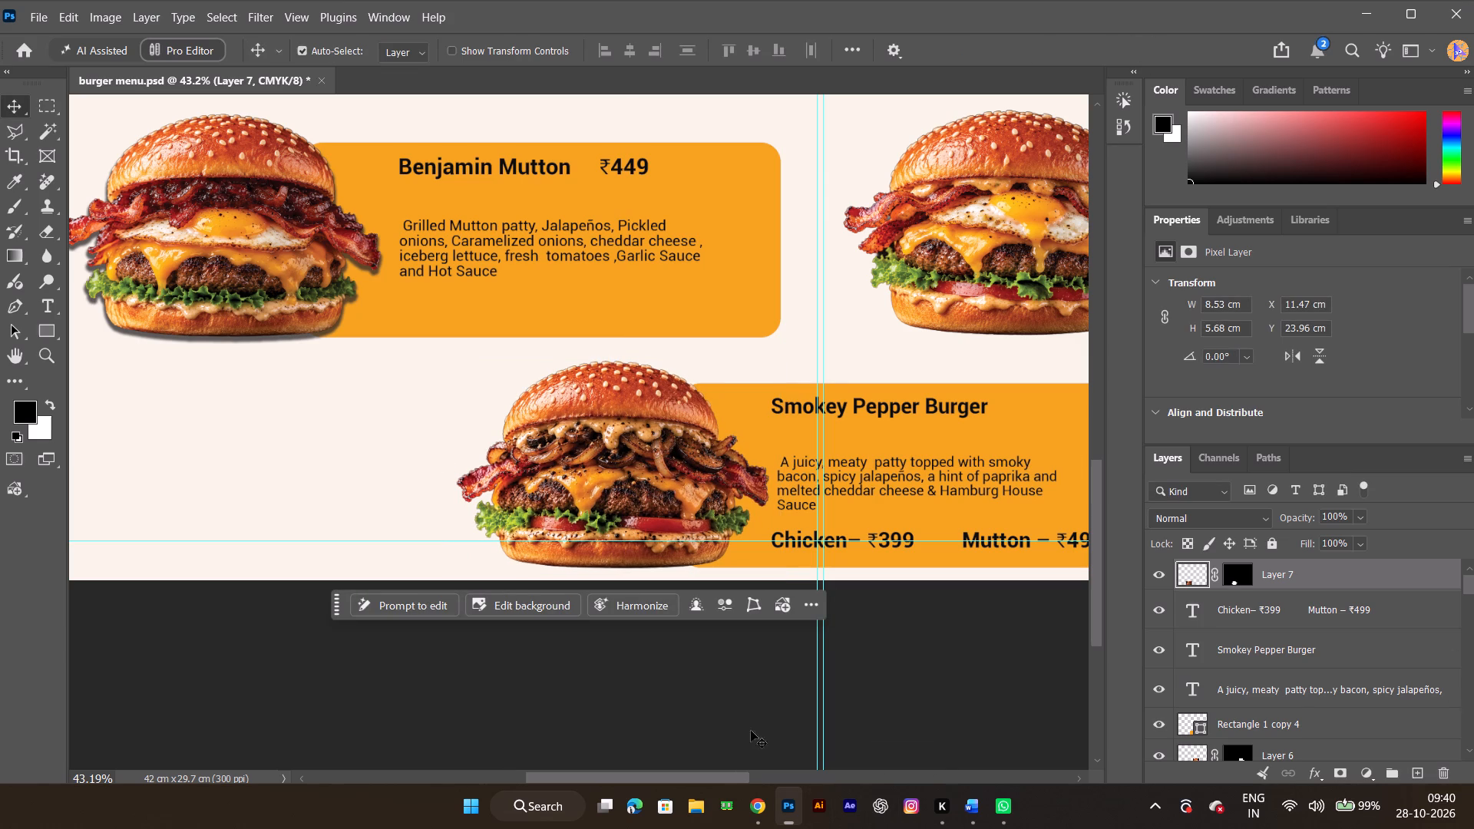
Examine the Smokey Pepper Burger card's placement and its spacing within the full menu layout.
key("space")
key("space")
left_click_drag(957, 508, 812, 507)
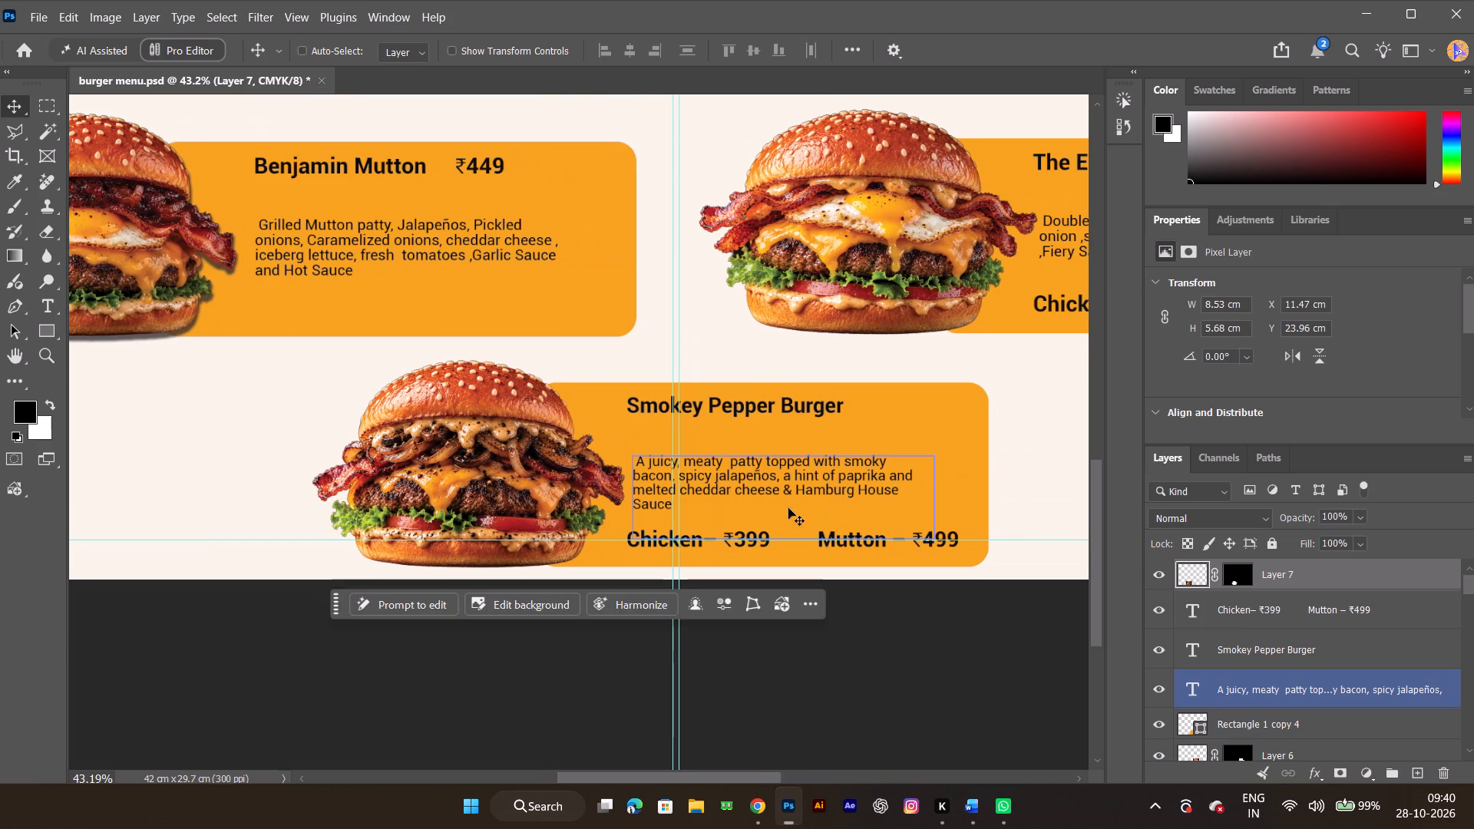
scroll(716, 502, "down", 1, "ctrl+alt")
key("space")
left_click_drag(697, 480, 677, 509)
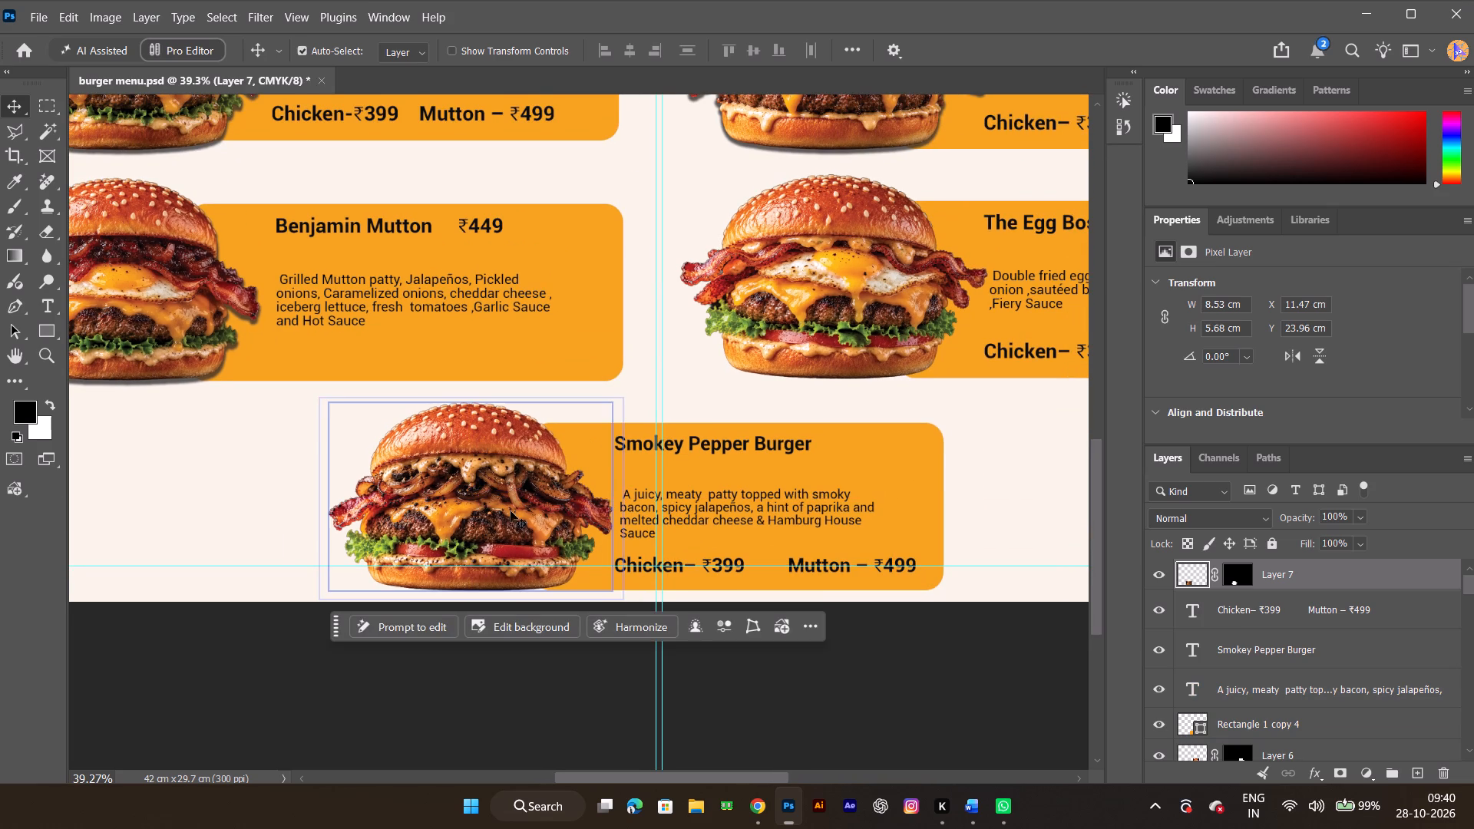
scroll(702, 523, "down", 5, "ctrl+alt")
key("space")
left_click_drag(765, 386, 723, 487)
scroll(751, 458, "down", 2, "ctrl+alt")
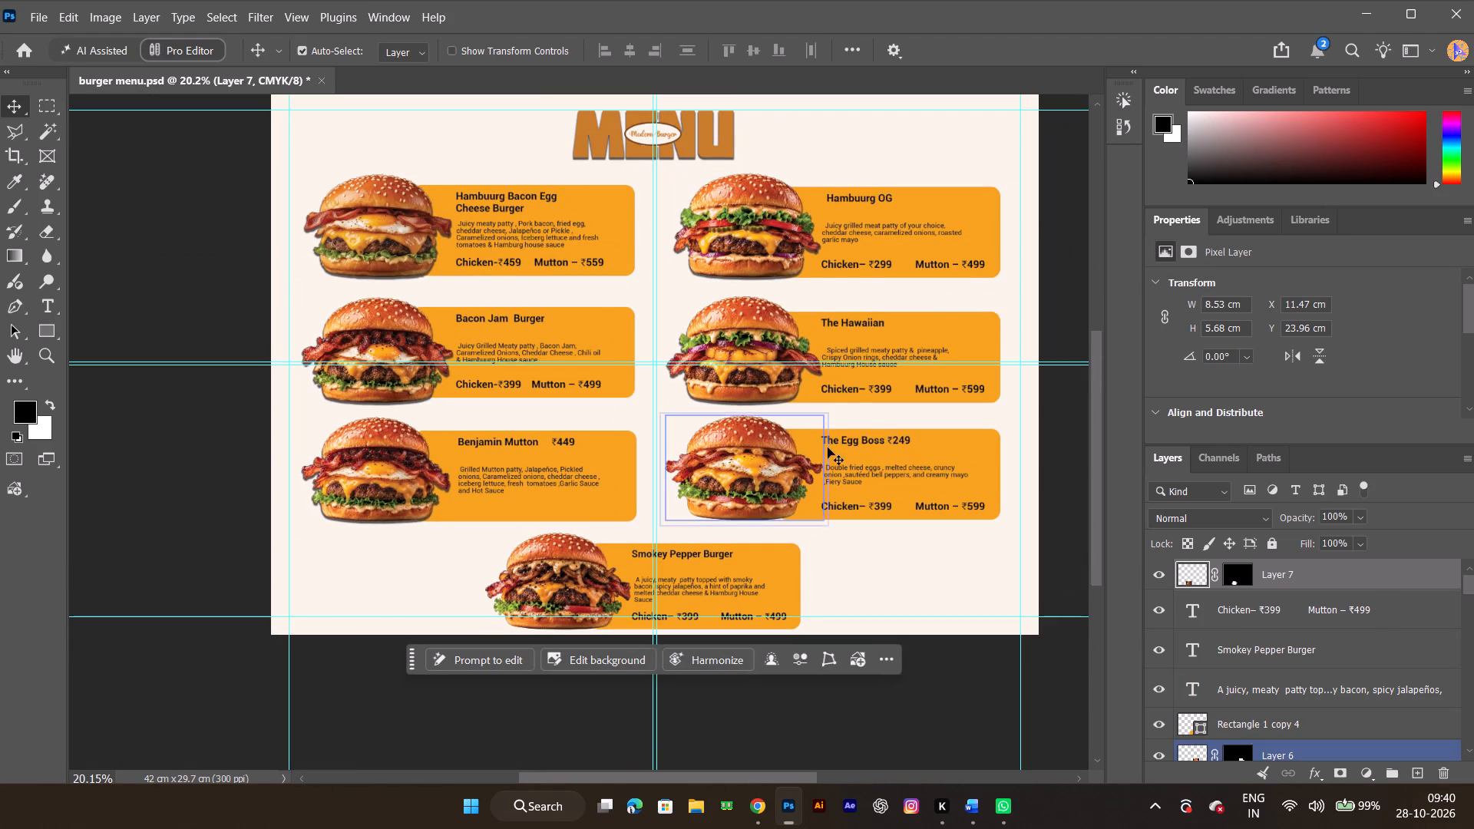
key("space")
key("space")
key("space")
key("space")
key("space")
key("space")
key("space")
key("space")
key("space")
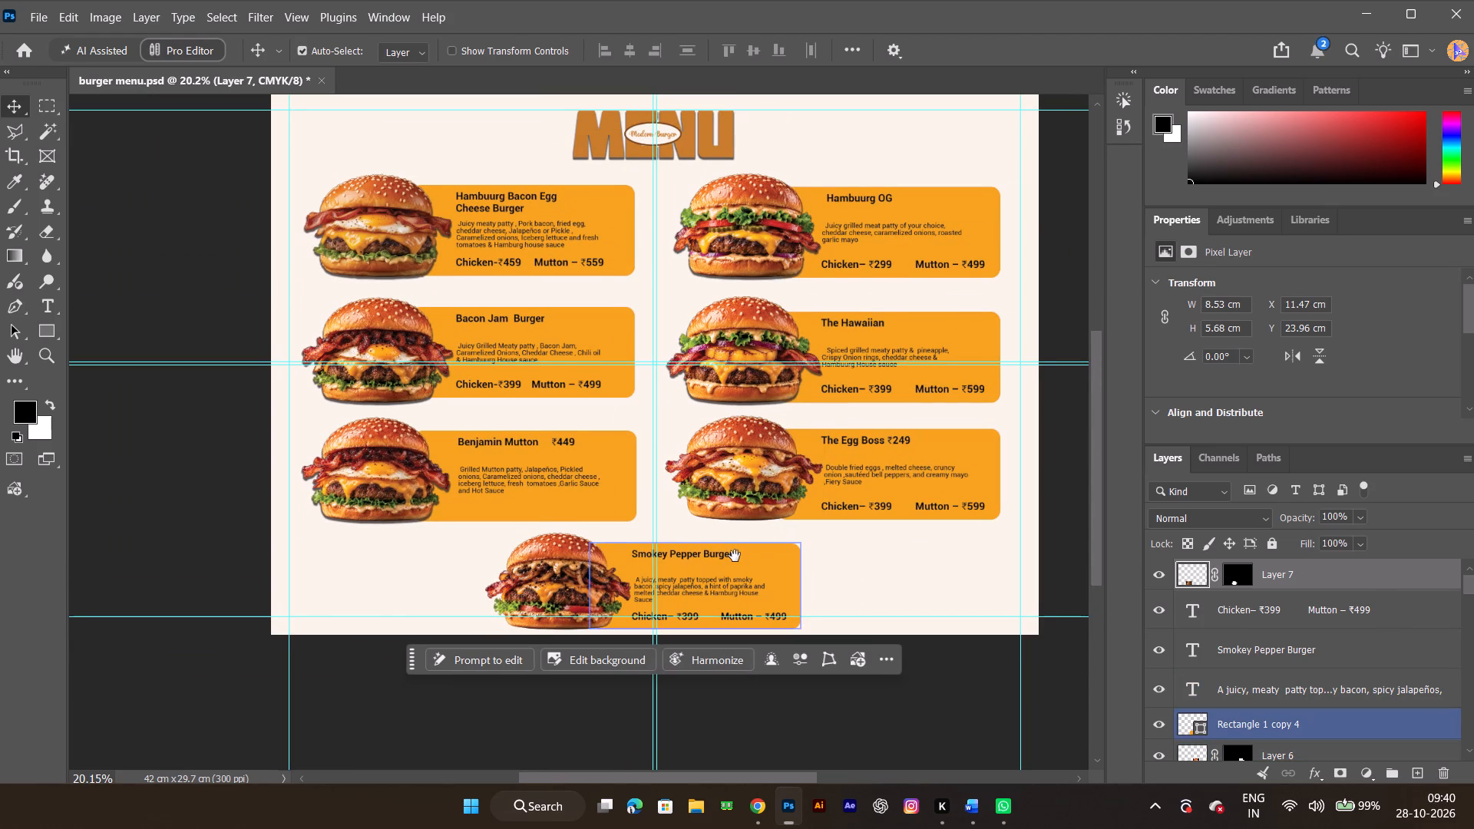
left_click_drag(735, 553, 752, 548)
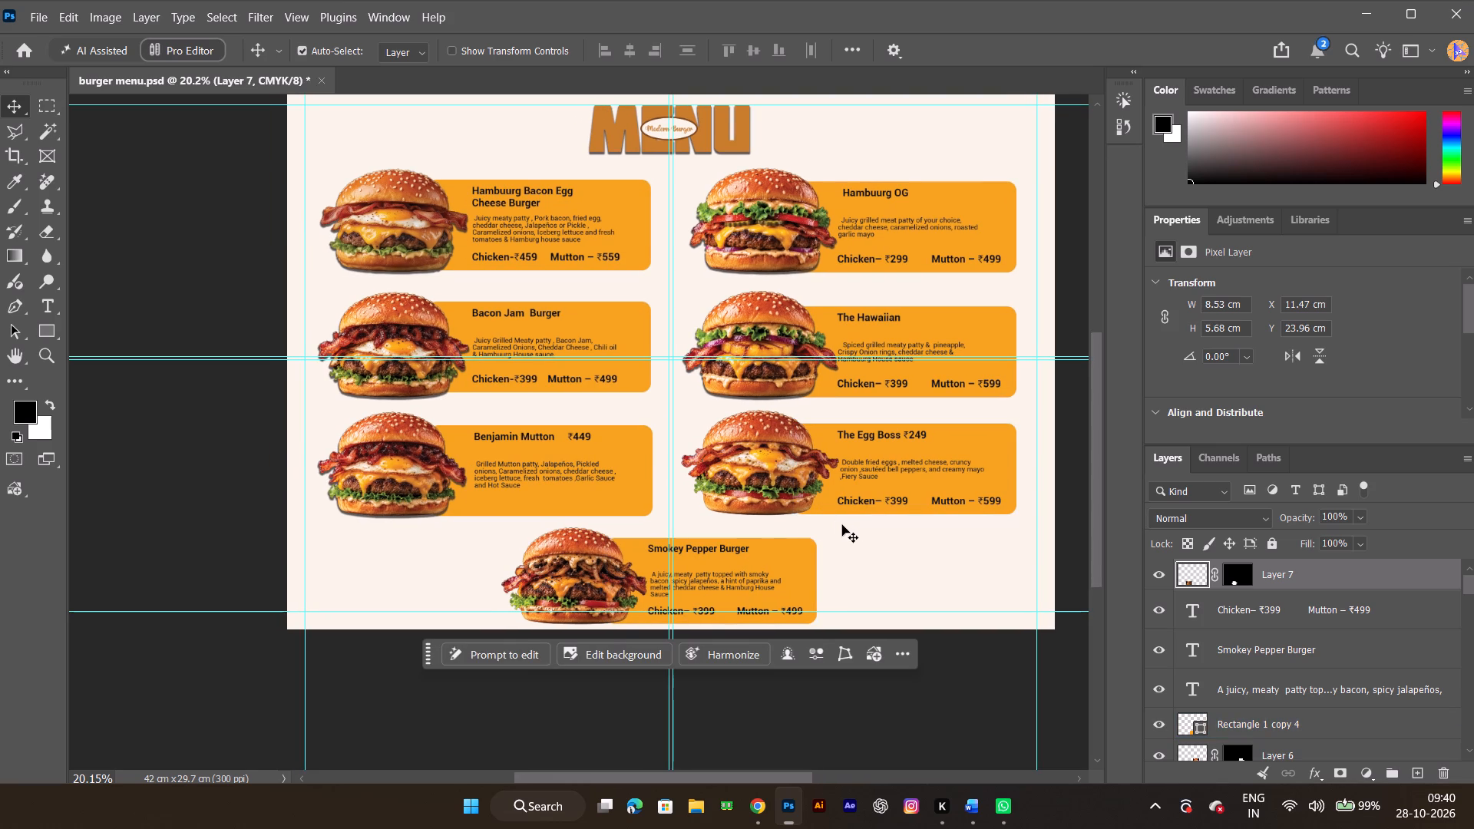
Switch to the Pinterest Menu Design Ideas page in Chrome, browse the reference menu layouts, and return to Photoshop.
key("alt+Tab")
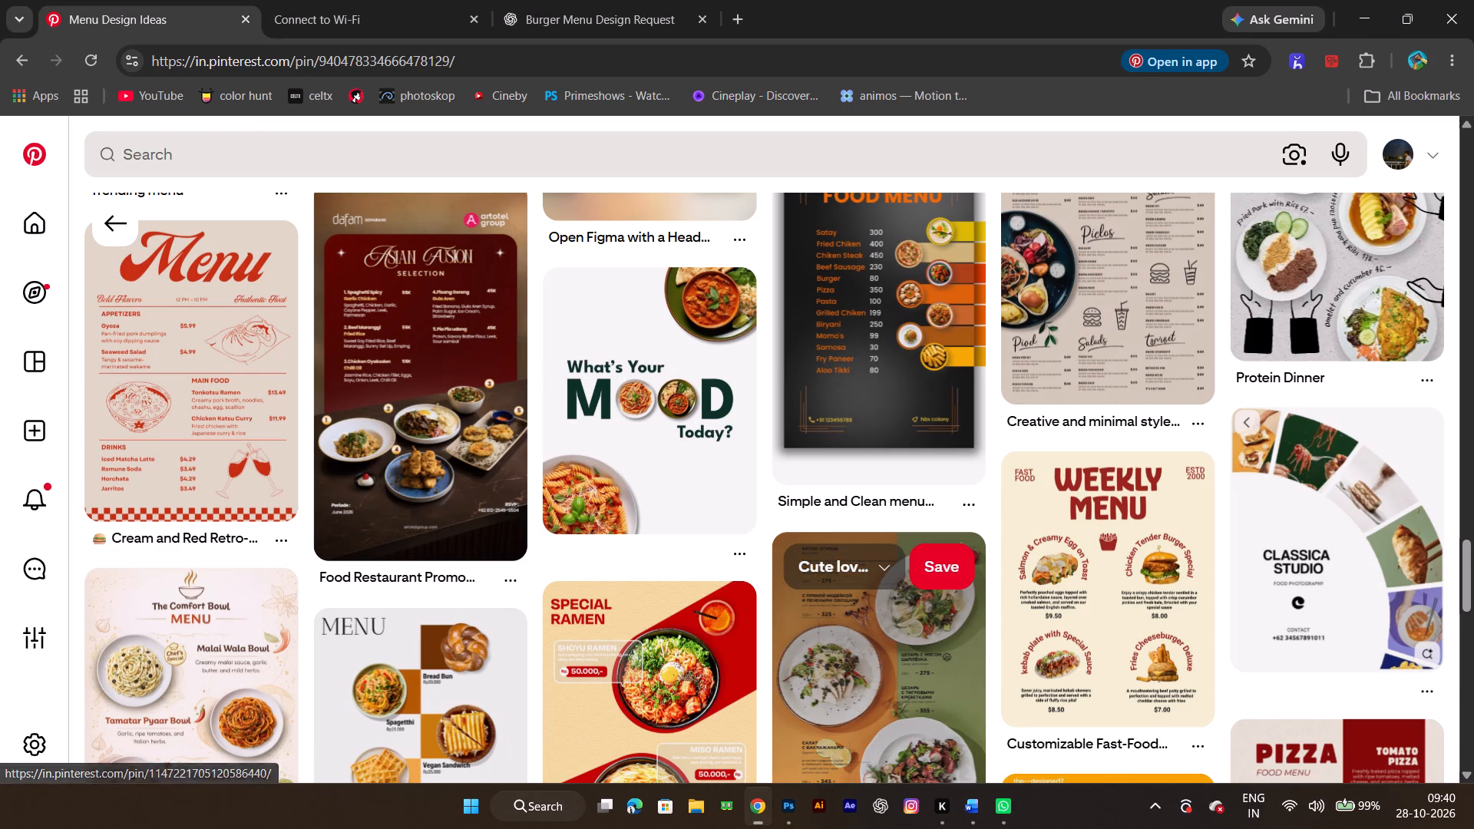
scroll(854, 557, "up", 5)
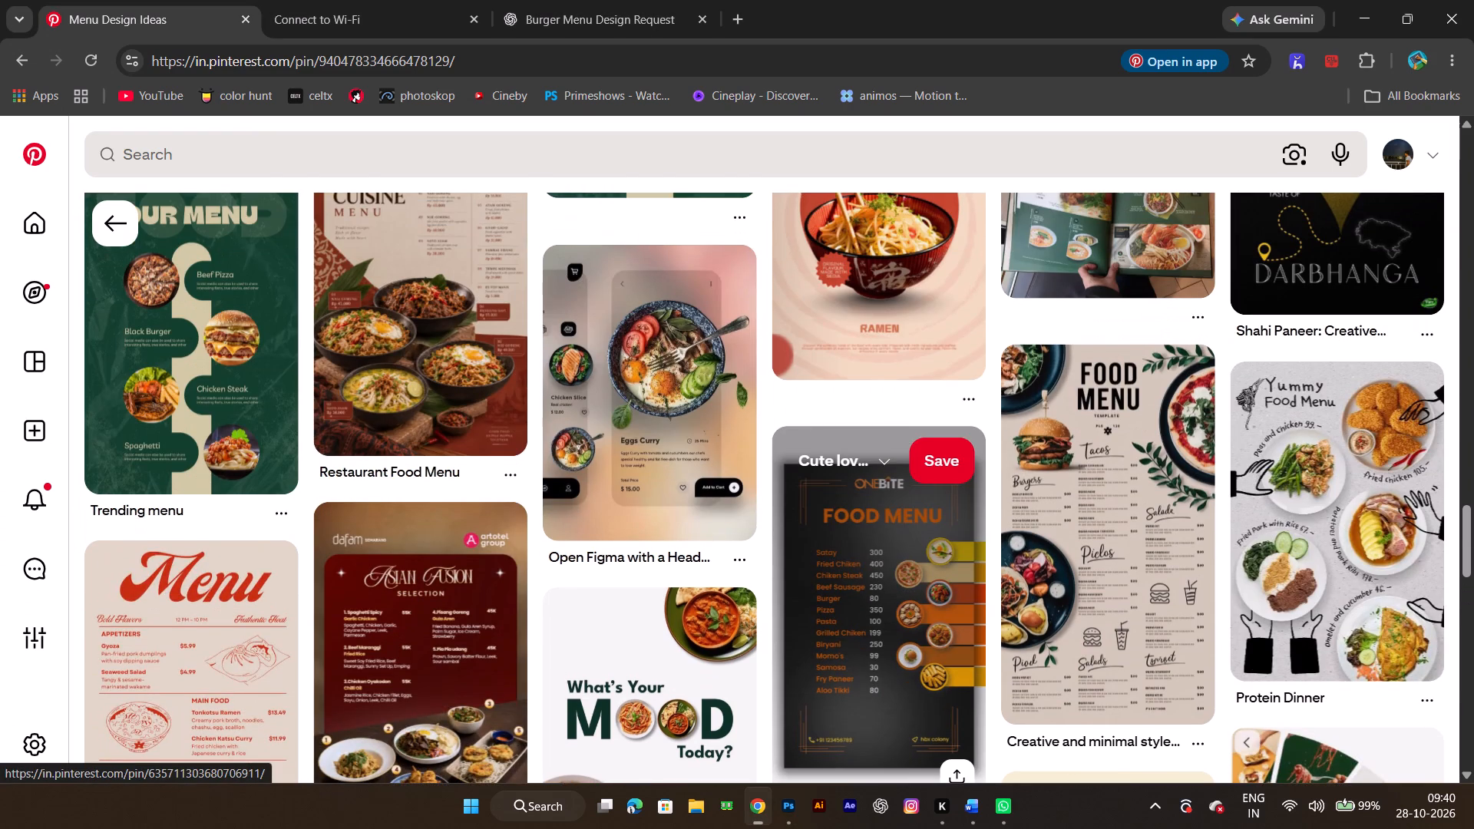
scroll(854, 557, "up", 6)
key("alt+Tab")
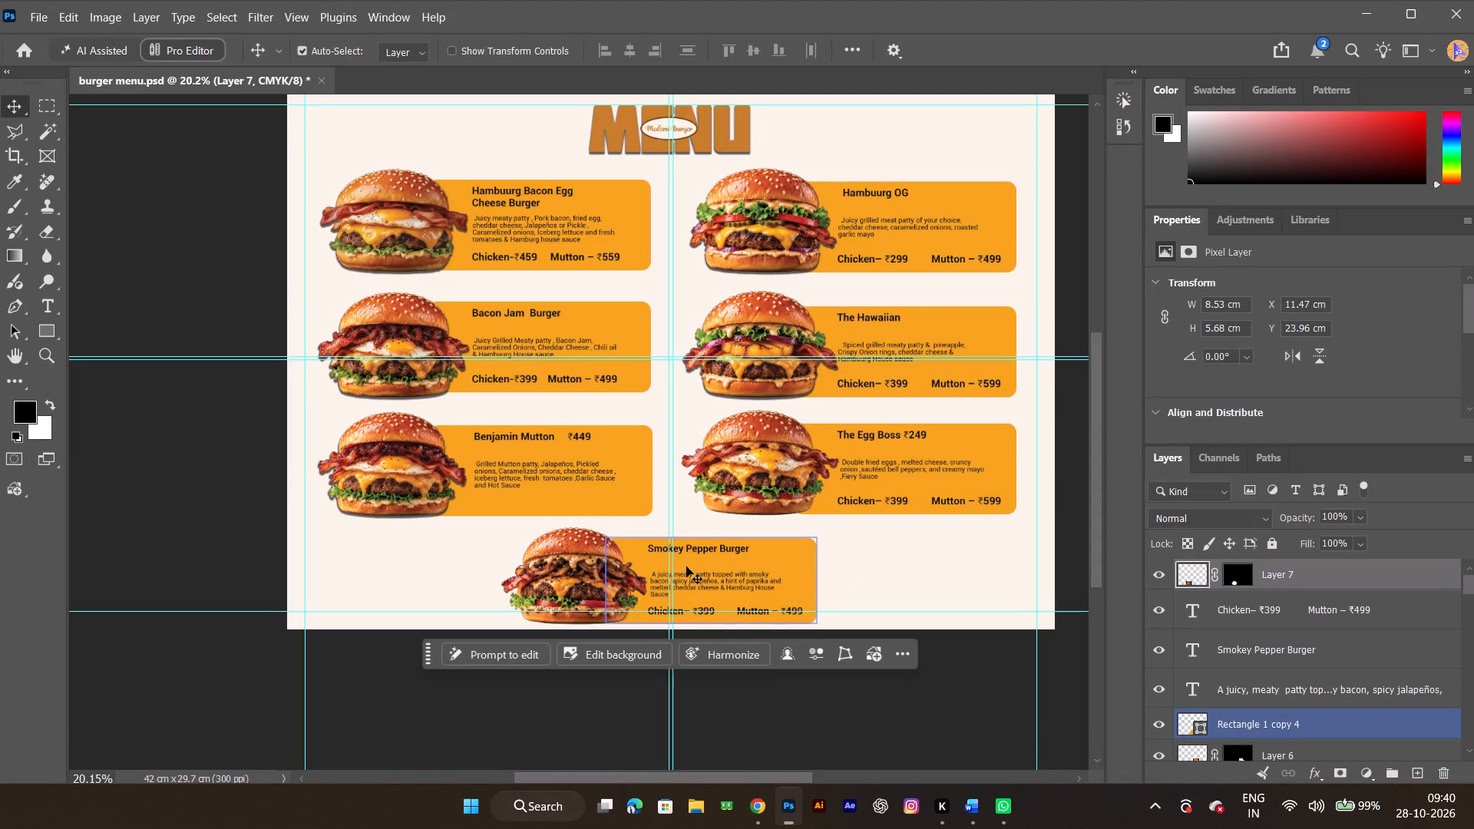
Select the Smokey Pepper Burger image, card and texts together, nudge them straight up to about Y 23.53 cm, and deselect them.
scroll(686, 566, "up", 4)
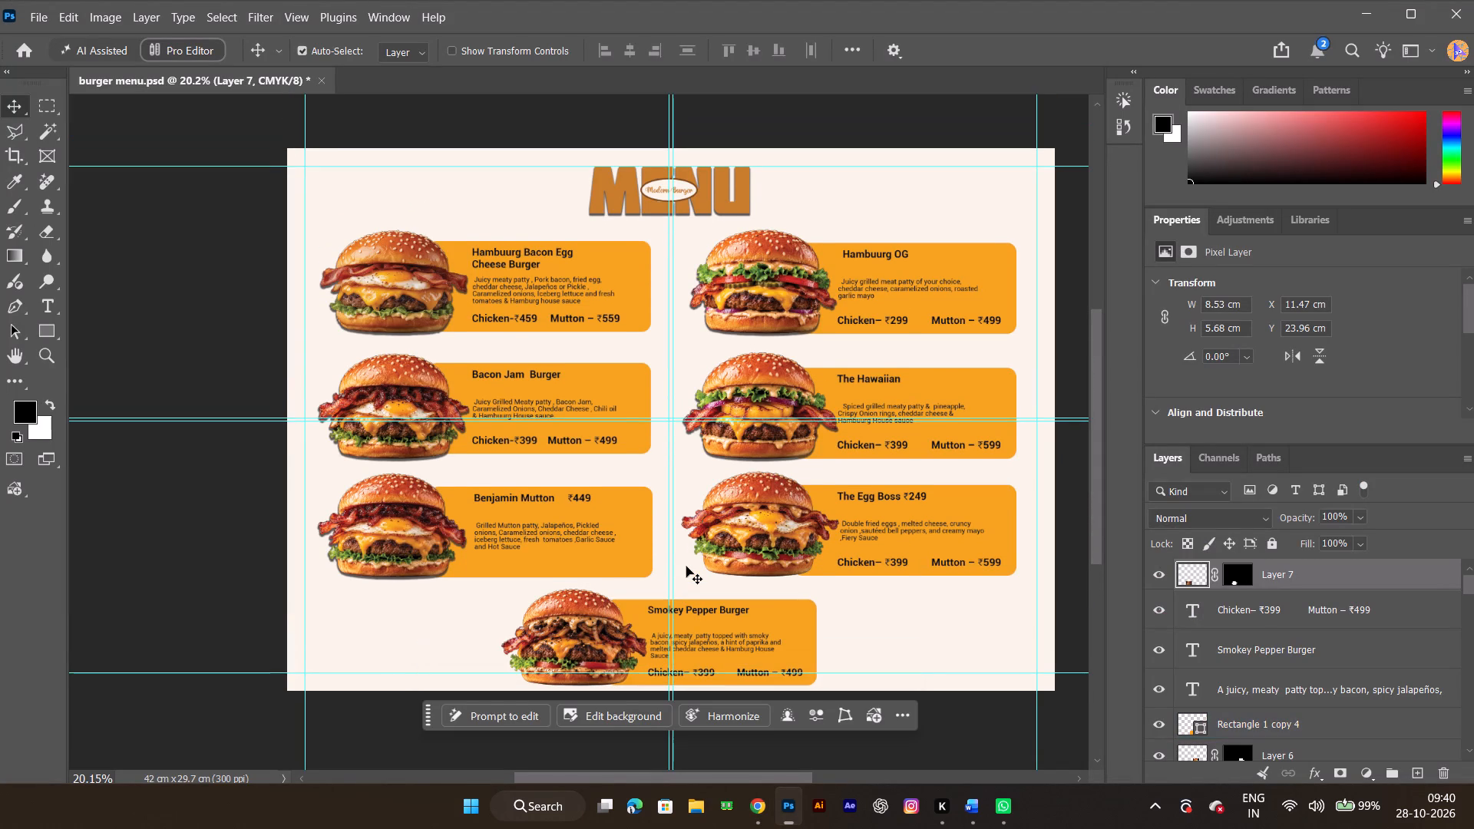
scroll(686, 566, "down", 2)
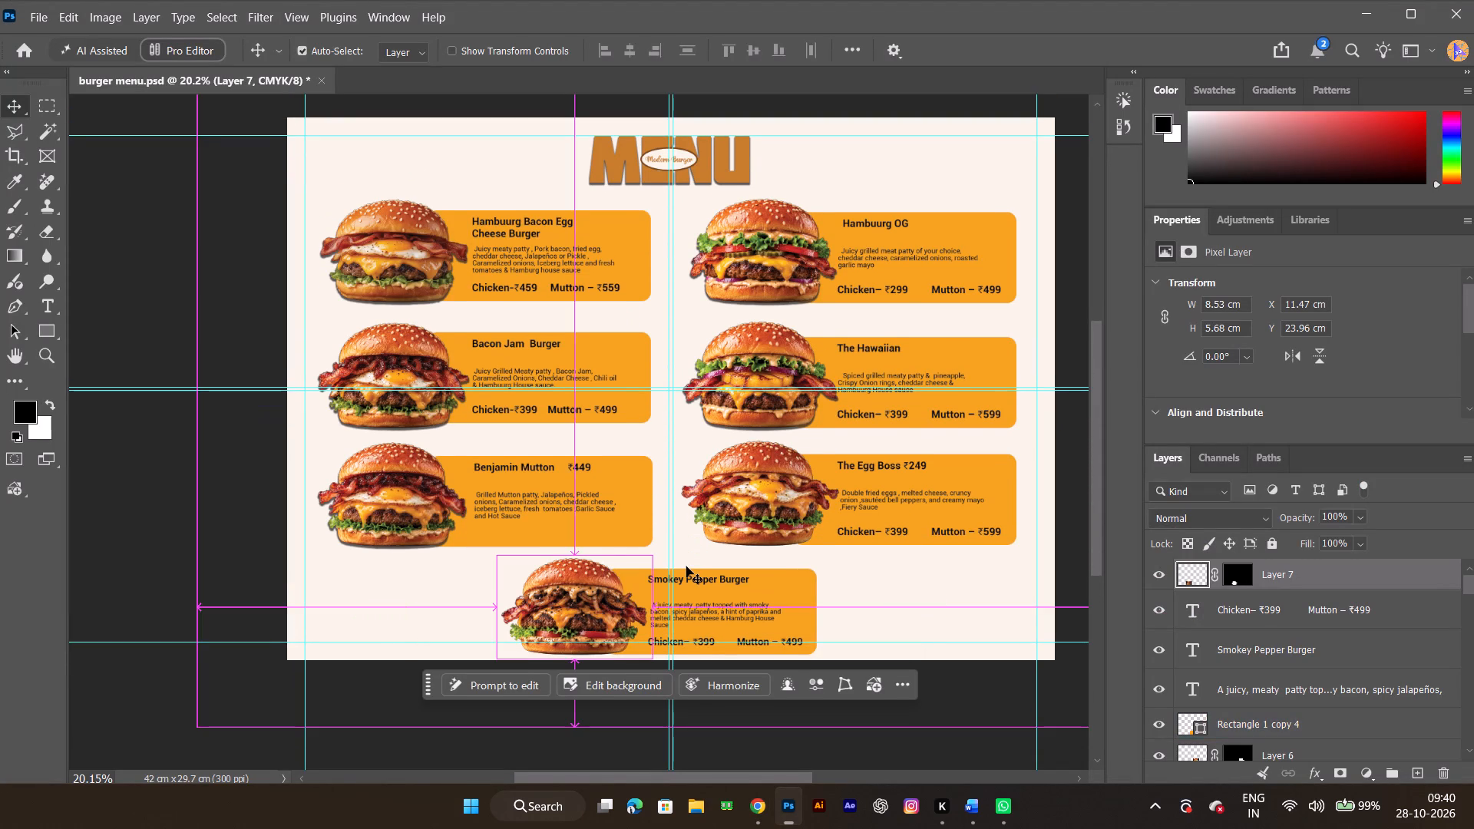
scroll(686, 566, "up", 8, "ctrl+alt")
key("space")
key("space")
key("space")
key("space")
key("space")
key("space")
key("space")
left_click_drag(695, 563, 768, 374)
left_click_drag(379, 354, 885, 533)
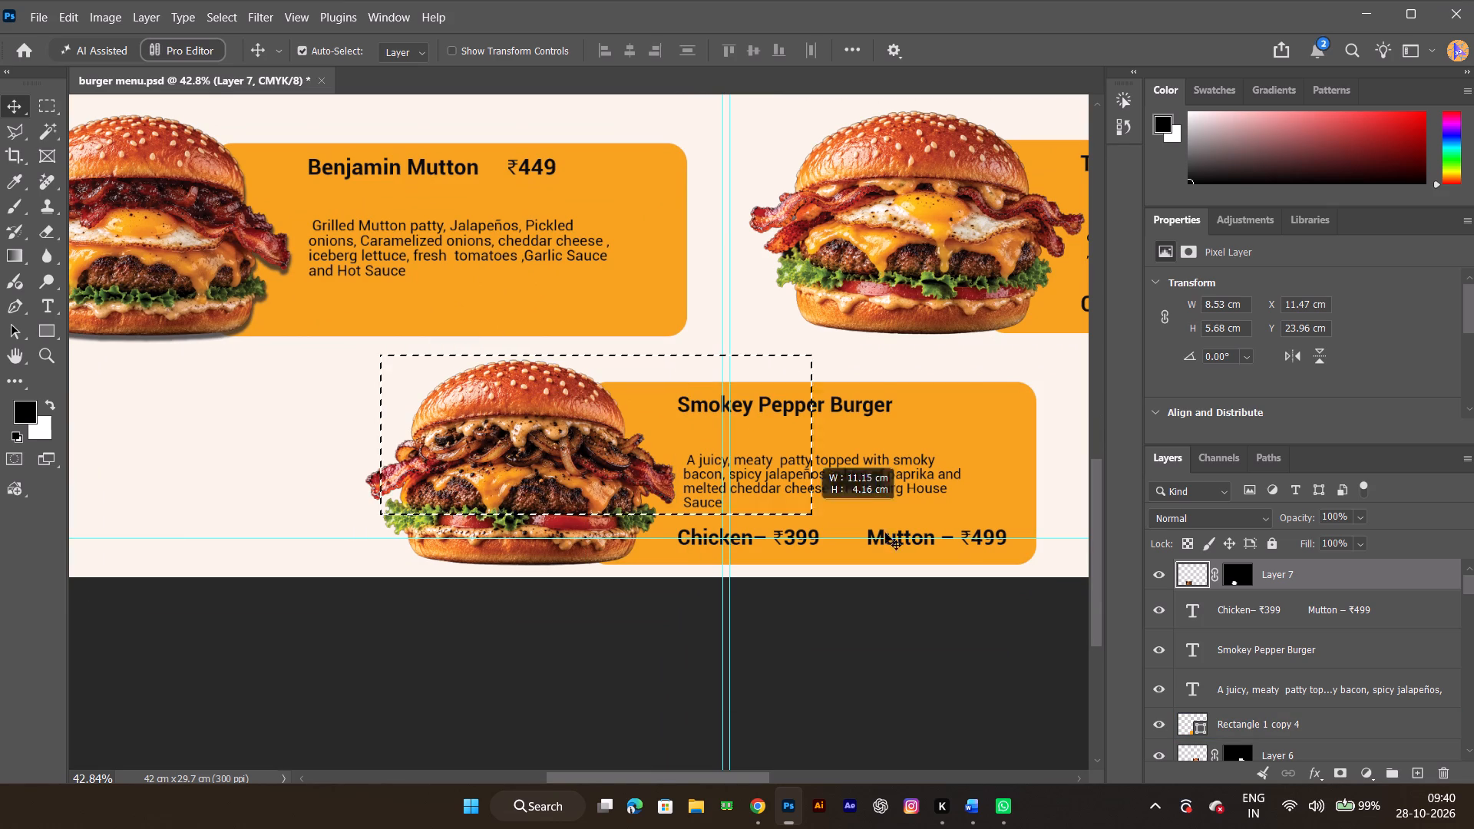
left_click_drag(885, 533, 1052, 557)
key("Up")
key("Up")
key("Up")
key("Up")
key("Up")
key("Up")
key("Up")
key("Up")
key("Up")
key("Up")
key("Up")
key("Up")
key("Up")
key("Up")
key("Up")
key("Up")
key("Up")
key("Up")
key("Up")
key("Up")
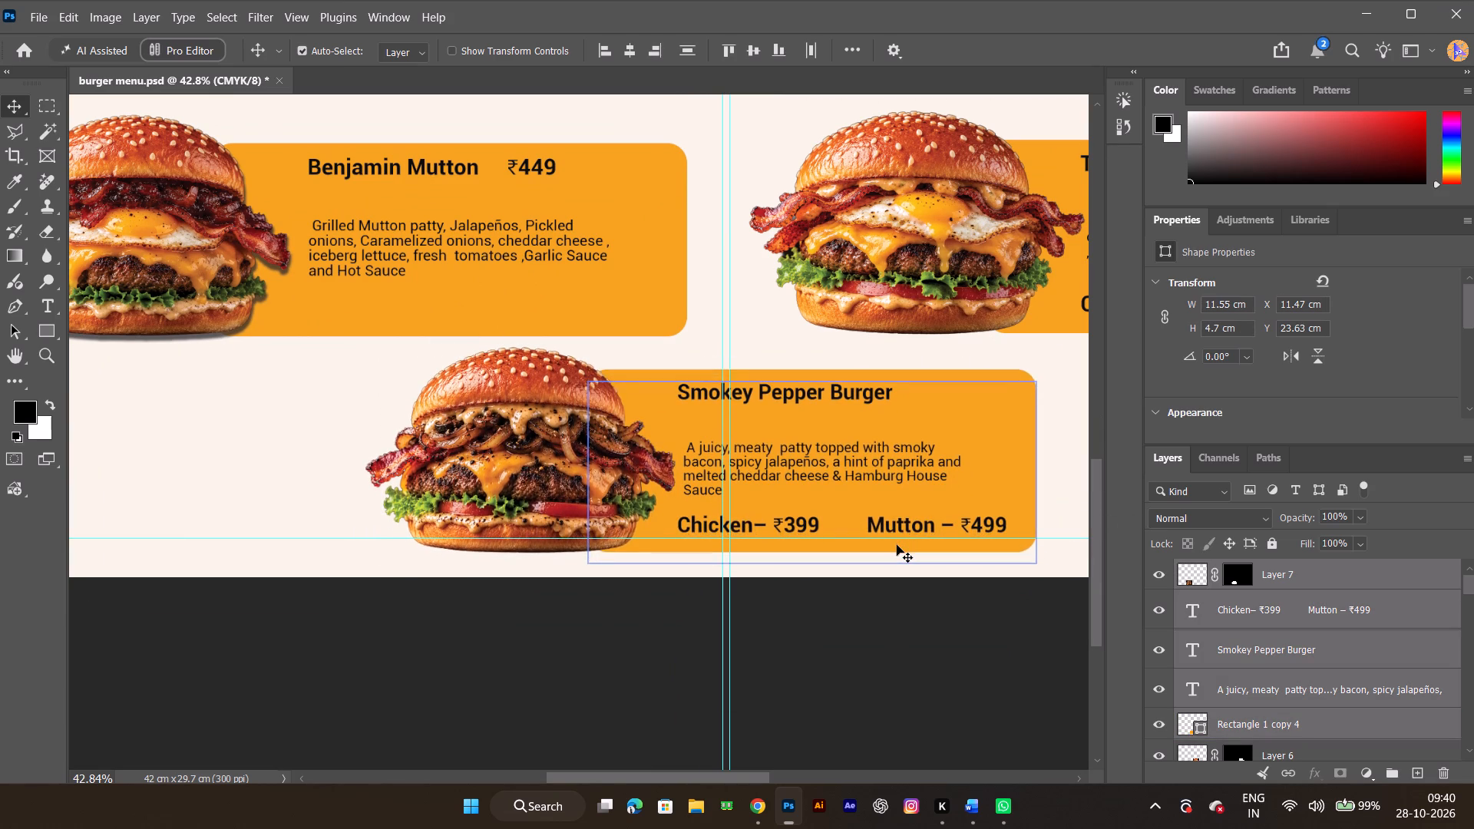
key("Up")
key("Up")
key("Up")
key("Up")
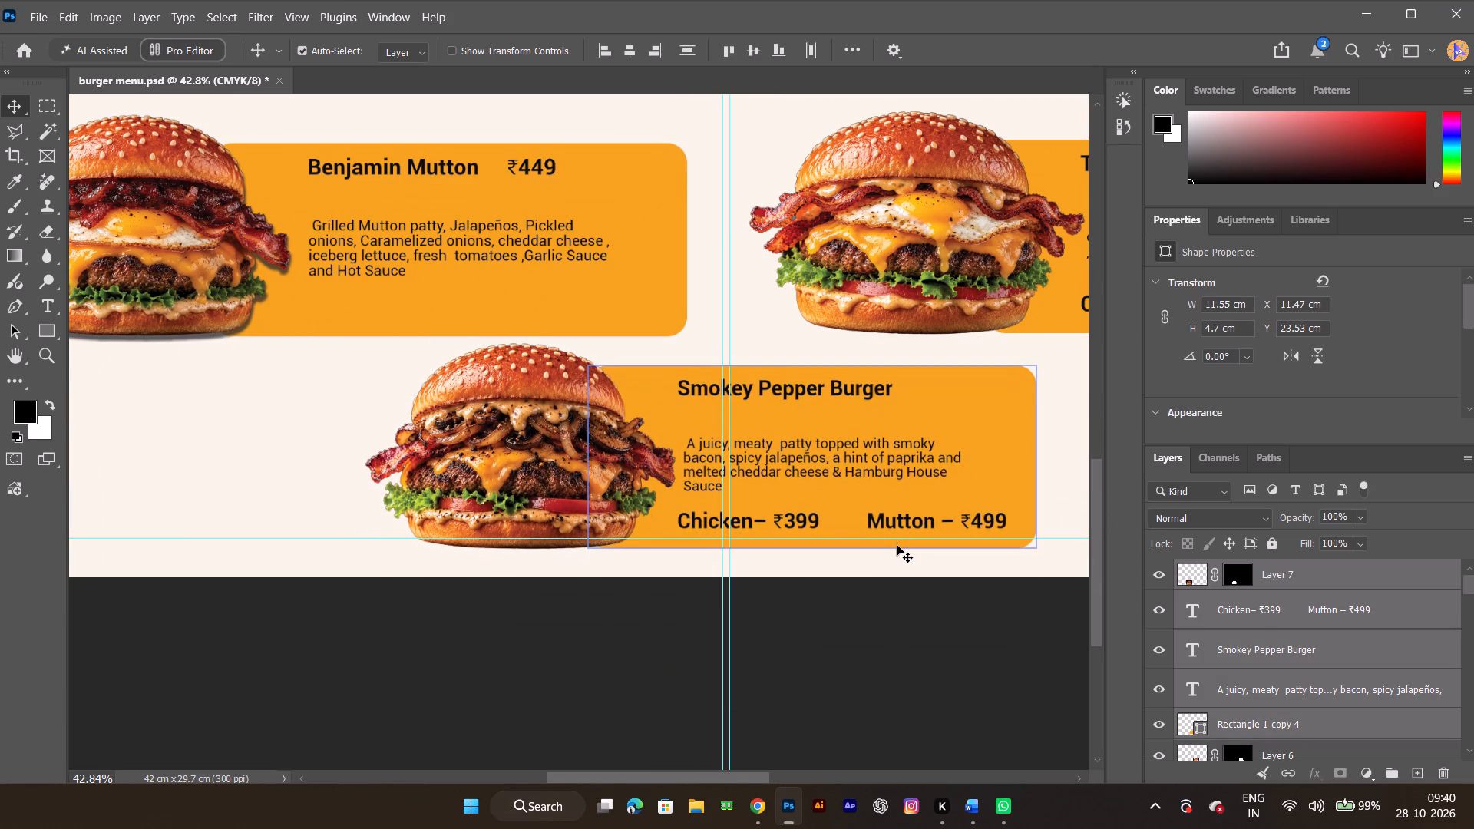
scroll(844, 514, "down", 6, "ctrl+alt")
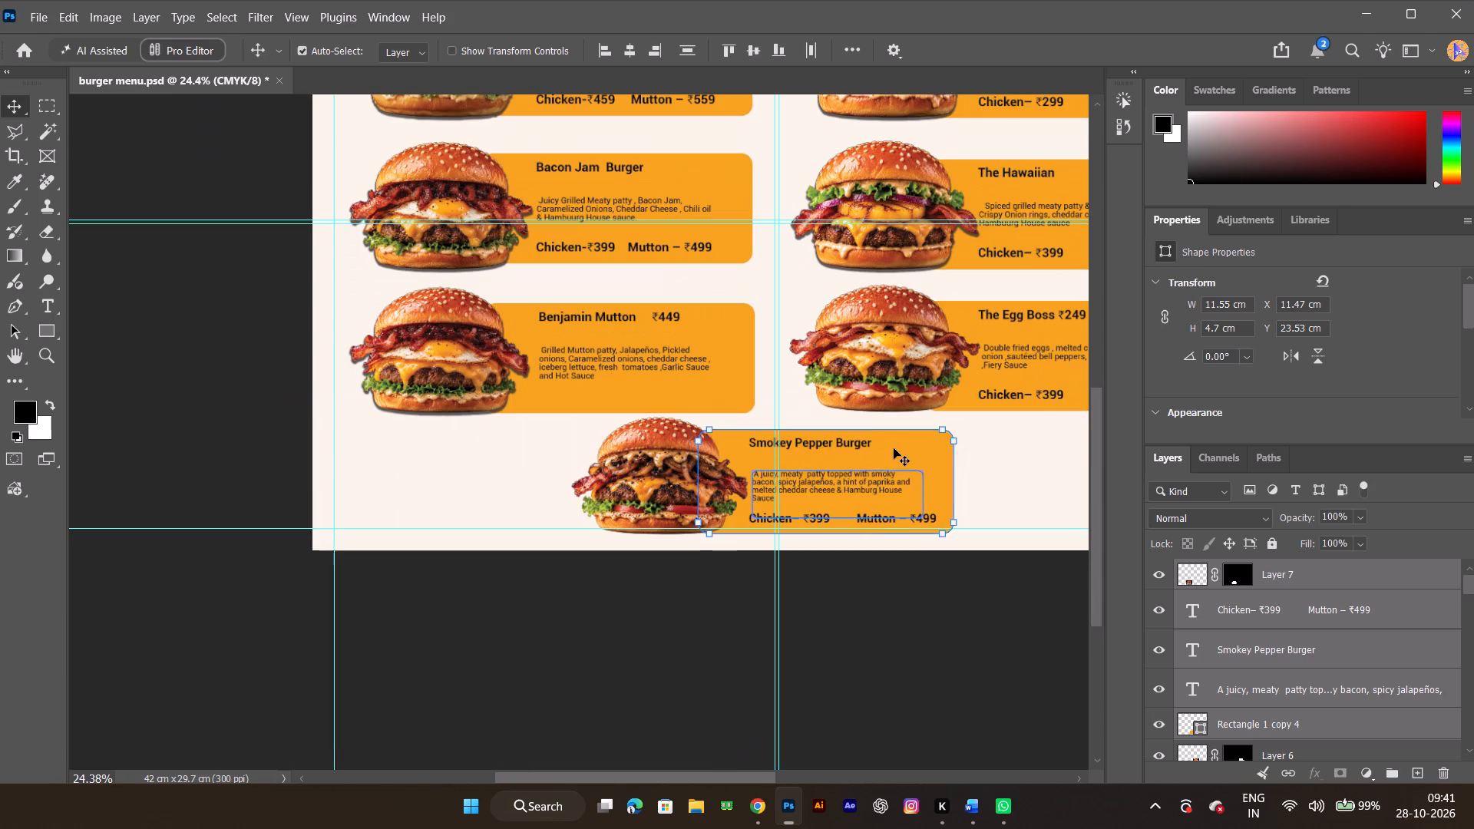
left_click(1022, 488)
Move the Smokey Pepper Burger title about 0.25 cm right within its card, keeping its height.
scroll(821, 463, "up", 8, "ctrl+alt")
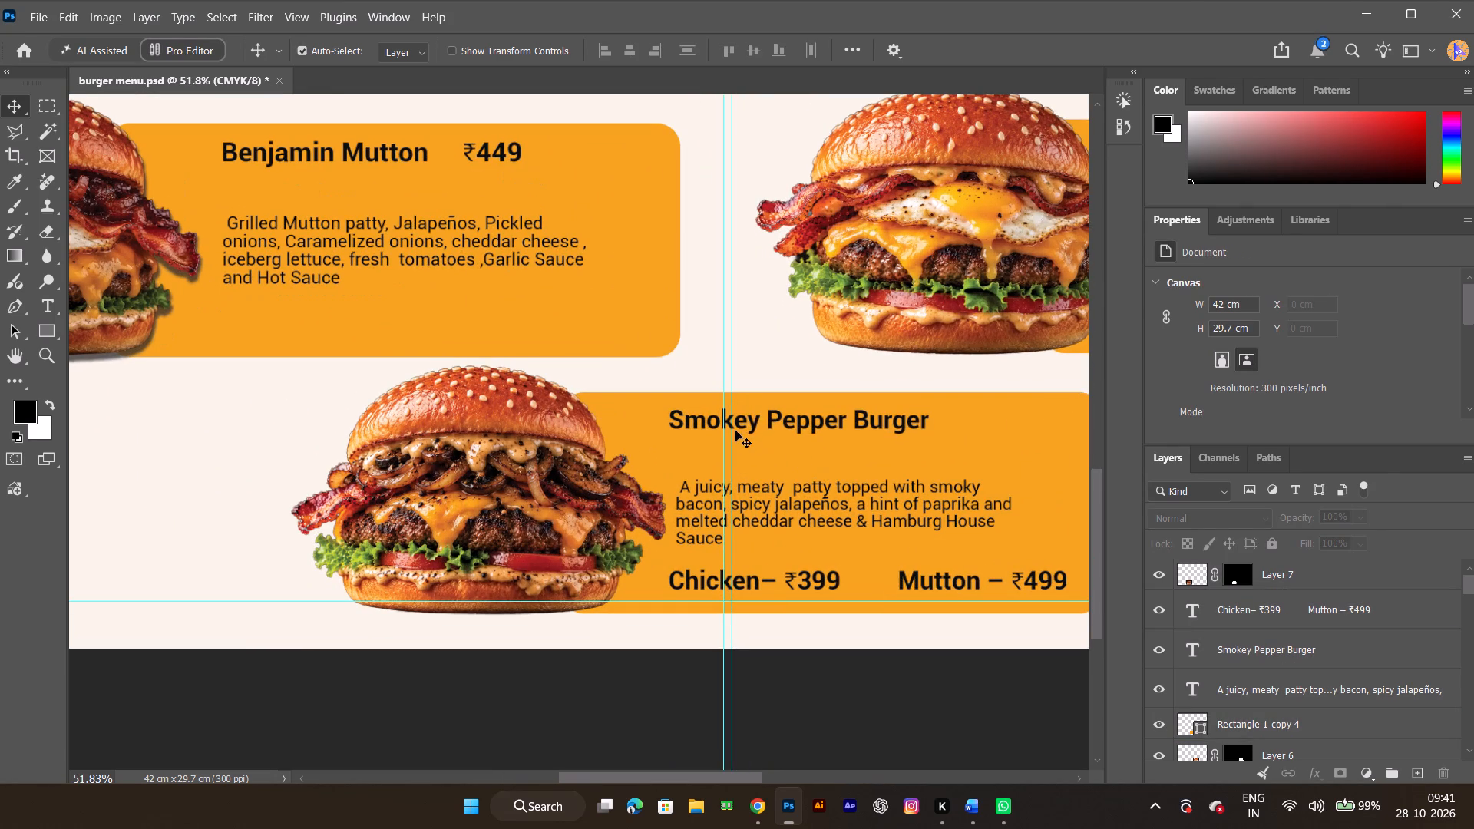
left_click_drag(771, 414, 790, 414)
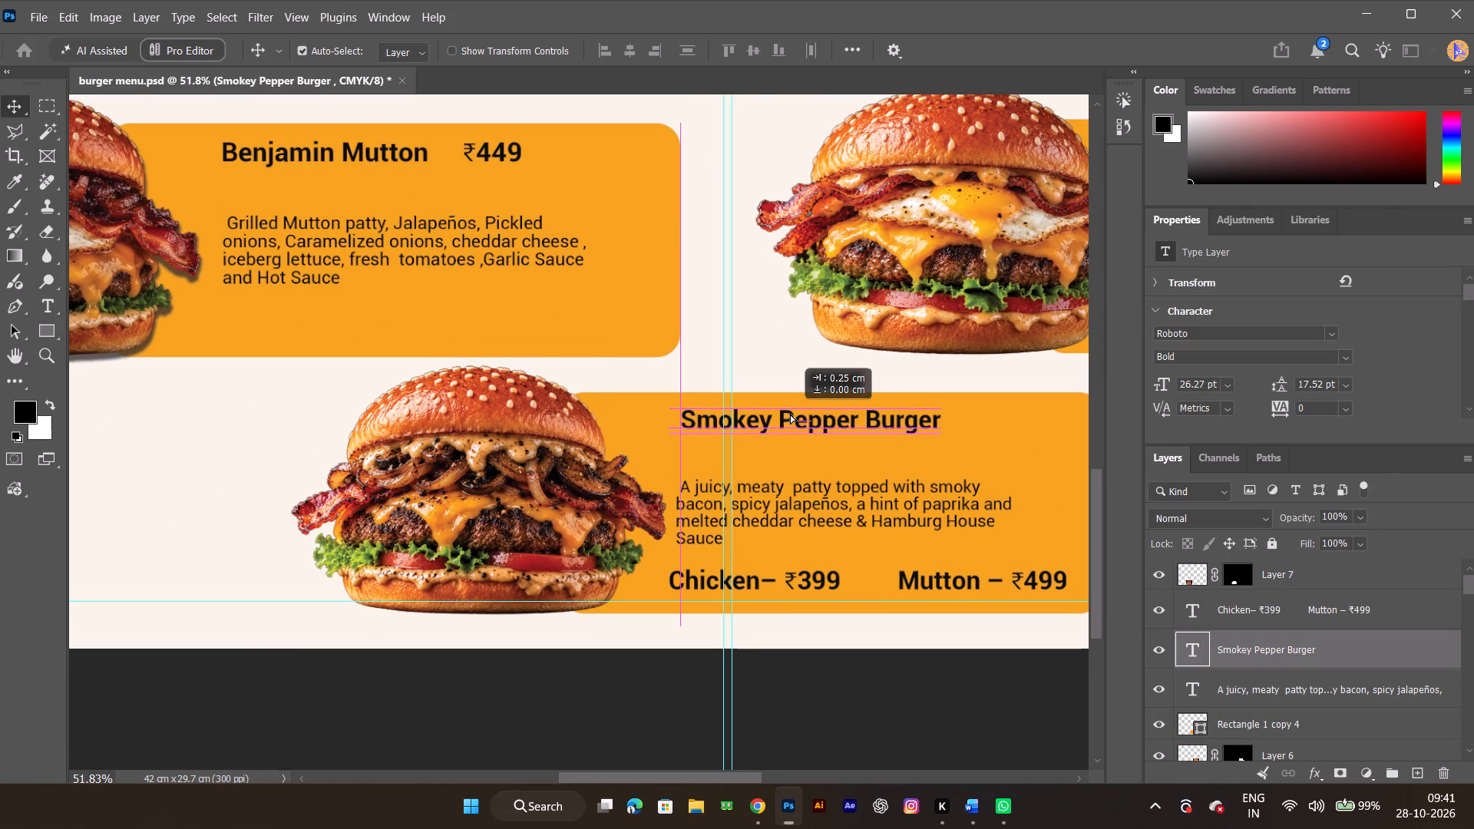
left_click_drag(790, 414, 789, 413)
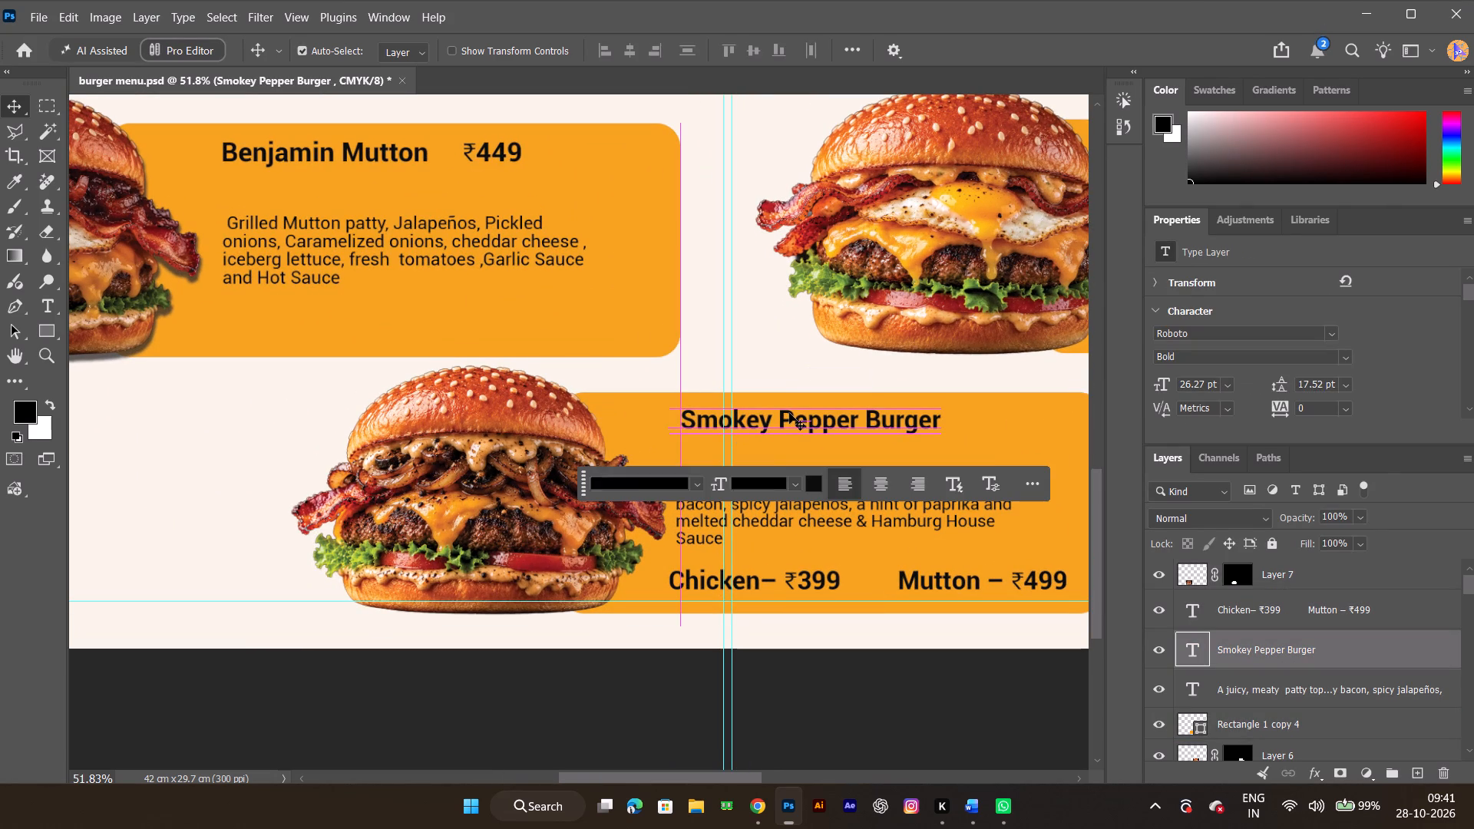
Nudge the Smokey Pepper Burger title slightly left within its card.
key("Left")
key("Left")
Nudge the Smokey Pepper Burger price line slightly right beneath its description and save the document.
left_click(814, 582)
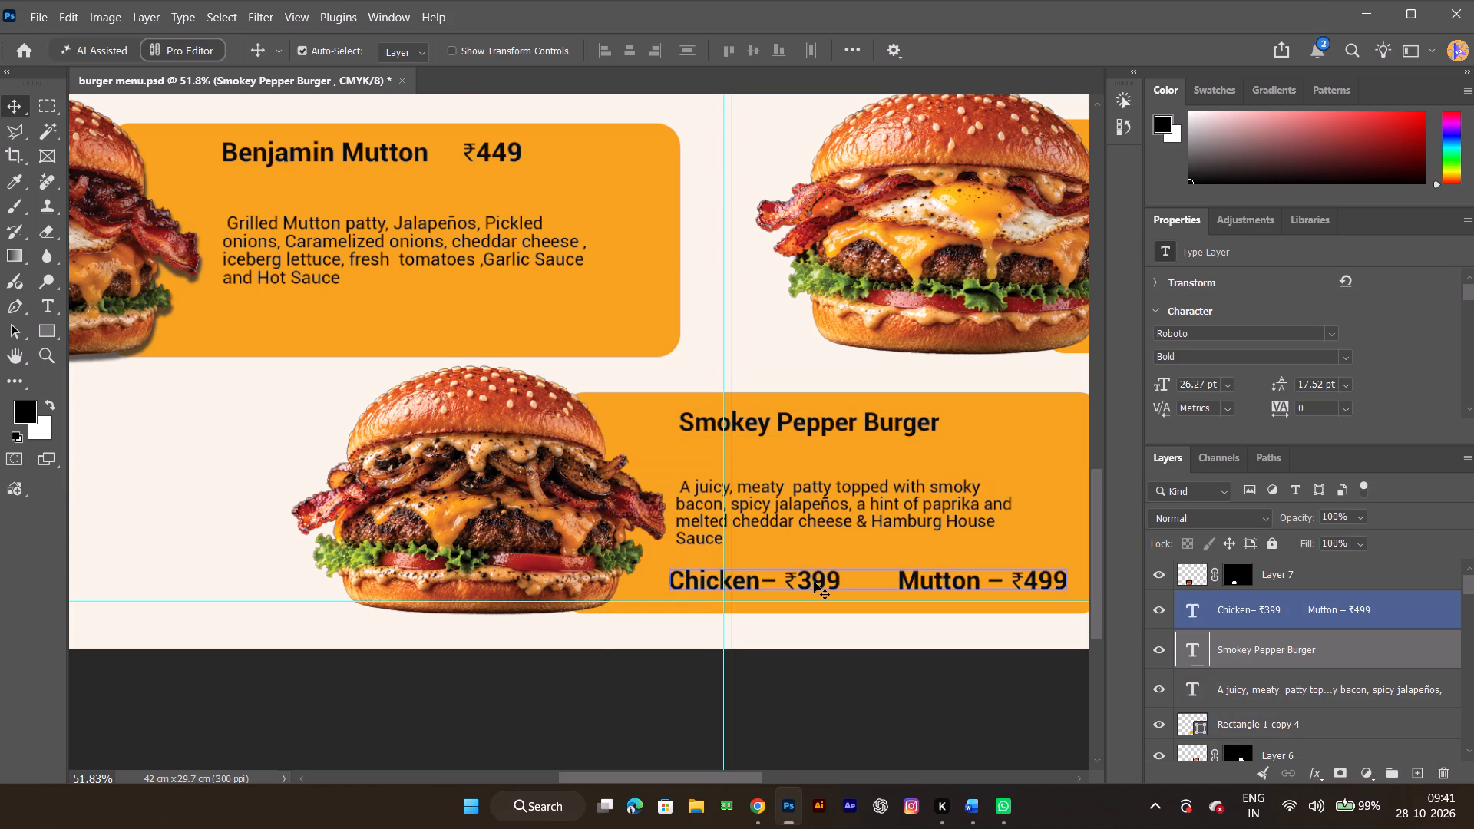
key("Right")
key("Right")
key("Right")
key("Right")
key("Right")
key("Right")
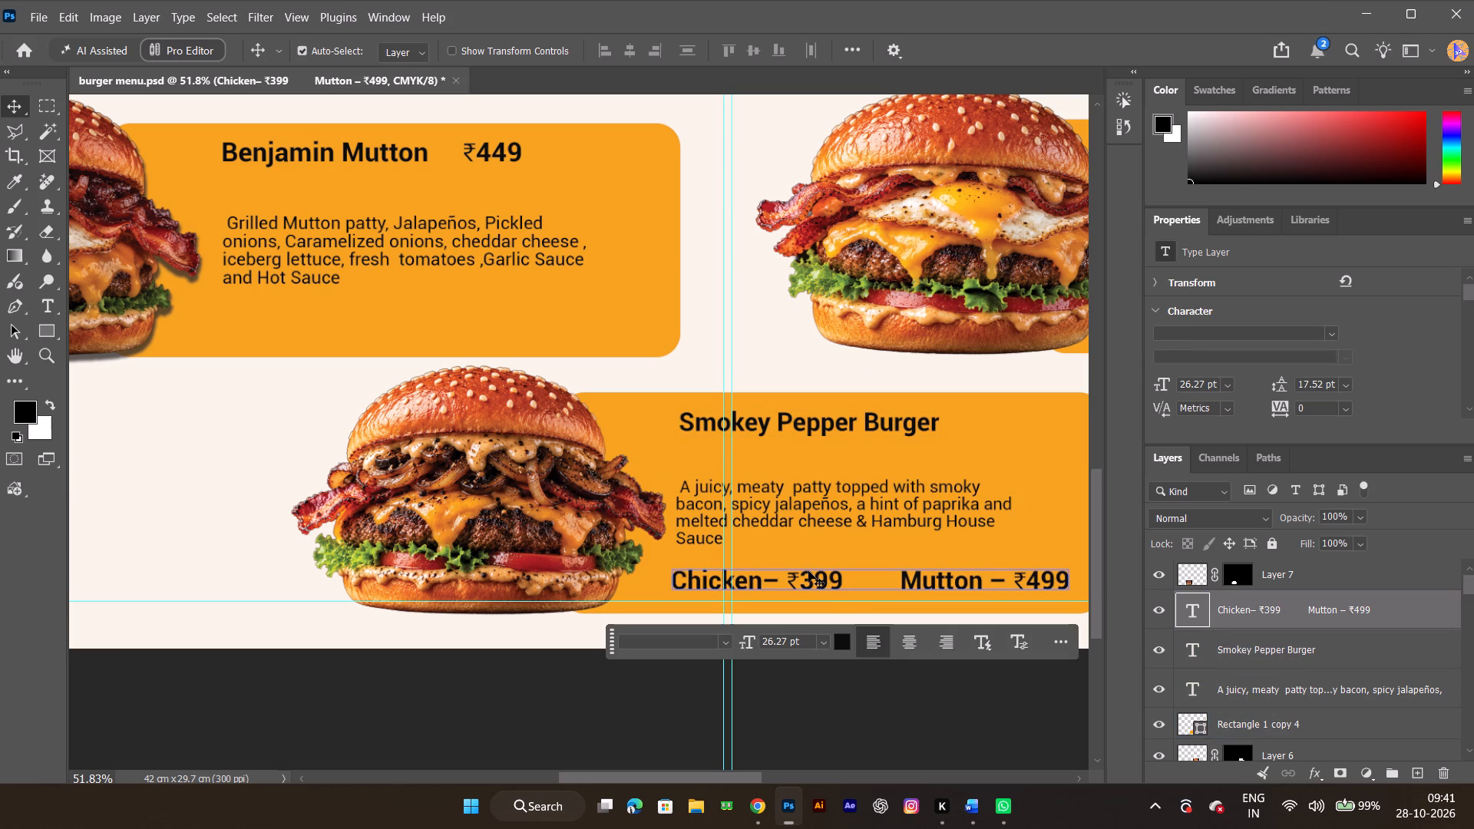
key("ctrl+s")
Nudge The Hawaiian's description text to the right, farther clear of its burger image.
scroll(779, 494, "down", 6, "ctrl+alt")
key("space")
key("space")
key("space")
key("space")
left_click_drag(934, 387, 702, 543)
left_click(843, 323)
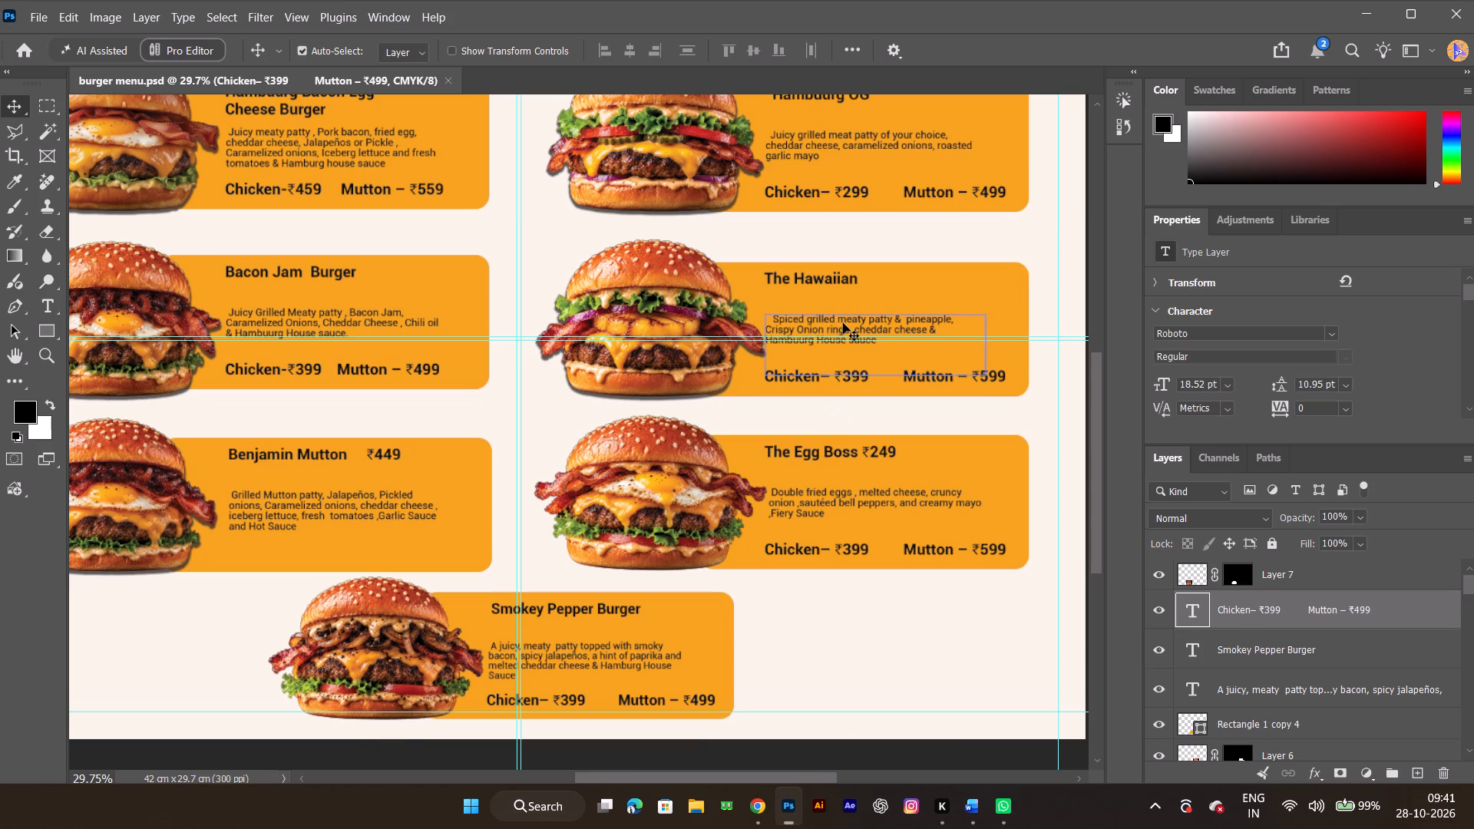
key("Right")
key("Right")
key("Right")
key("Right")
key("Right")
key("Right")
key("Right")
key("Right")
key("Right")
key("Right")
key("Right")
key("Right")
key("Right")
key("Right")
key("Right")
key("Right")
key("Right")
key("Right")
key("Right")
key("Right")
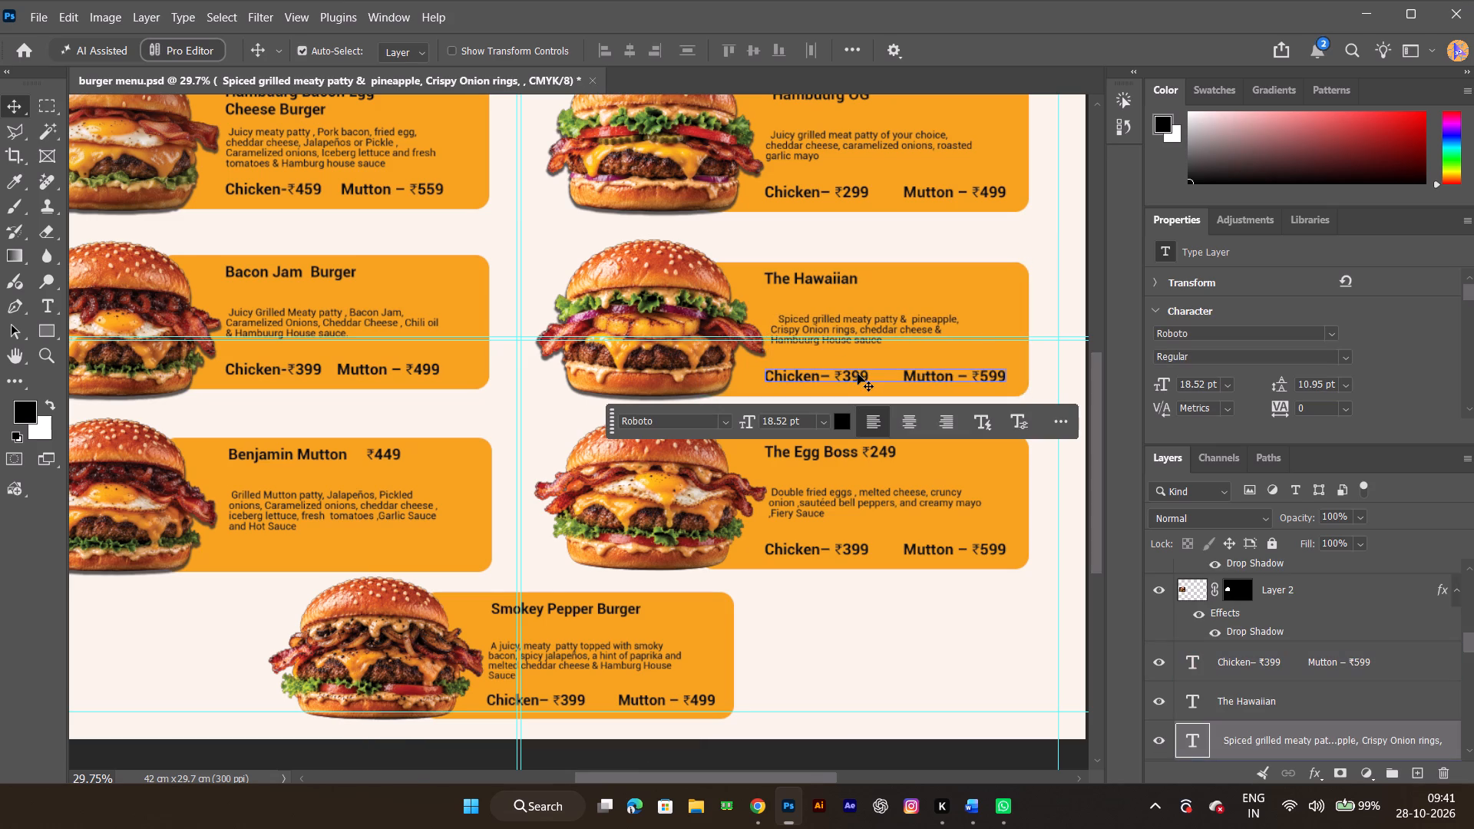
Nudge The Hawaiian's Chicken and Mutton price line right to line up with its shifted description.
left_click(858, 374)
key("Right")
key("Right")
key("Right")
key("Right")
key("Right")
key("Right")
key("Right")
key("Right")
key("Right")
key("Right")
key("Right")
key("Right")
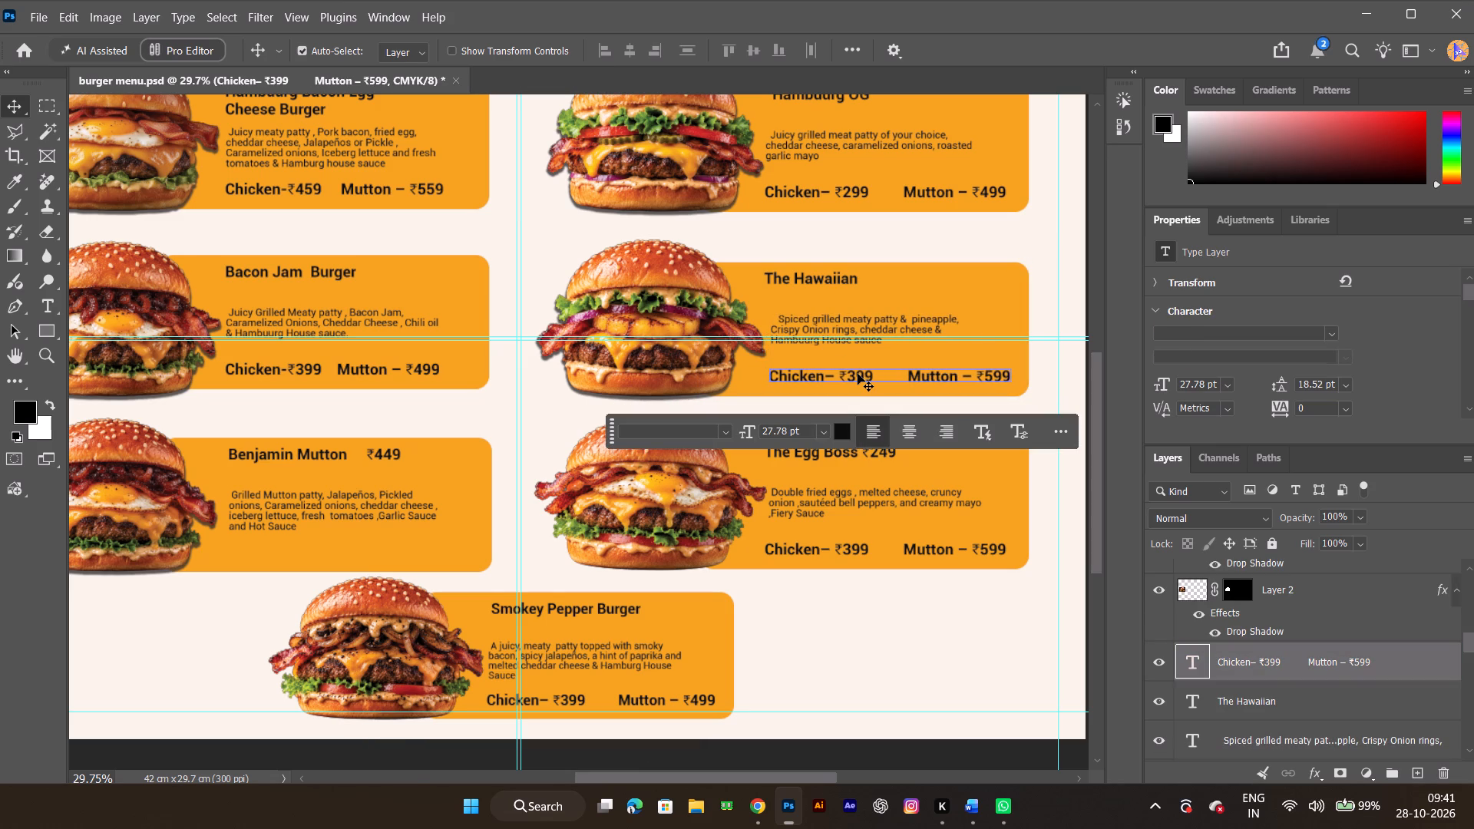
Shift The Hawaiian's title right so it lines up more closely with its description and price line.
left_click(825, 276)
key("Right")
key("Right")
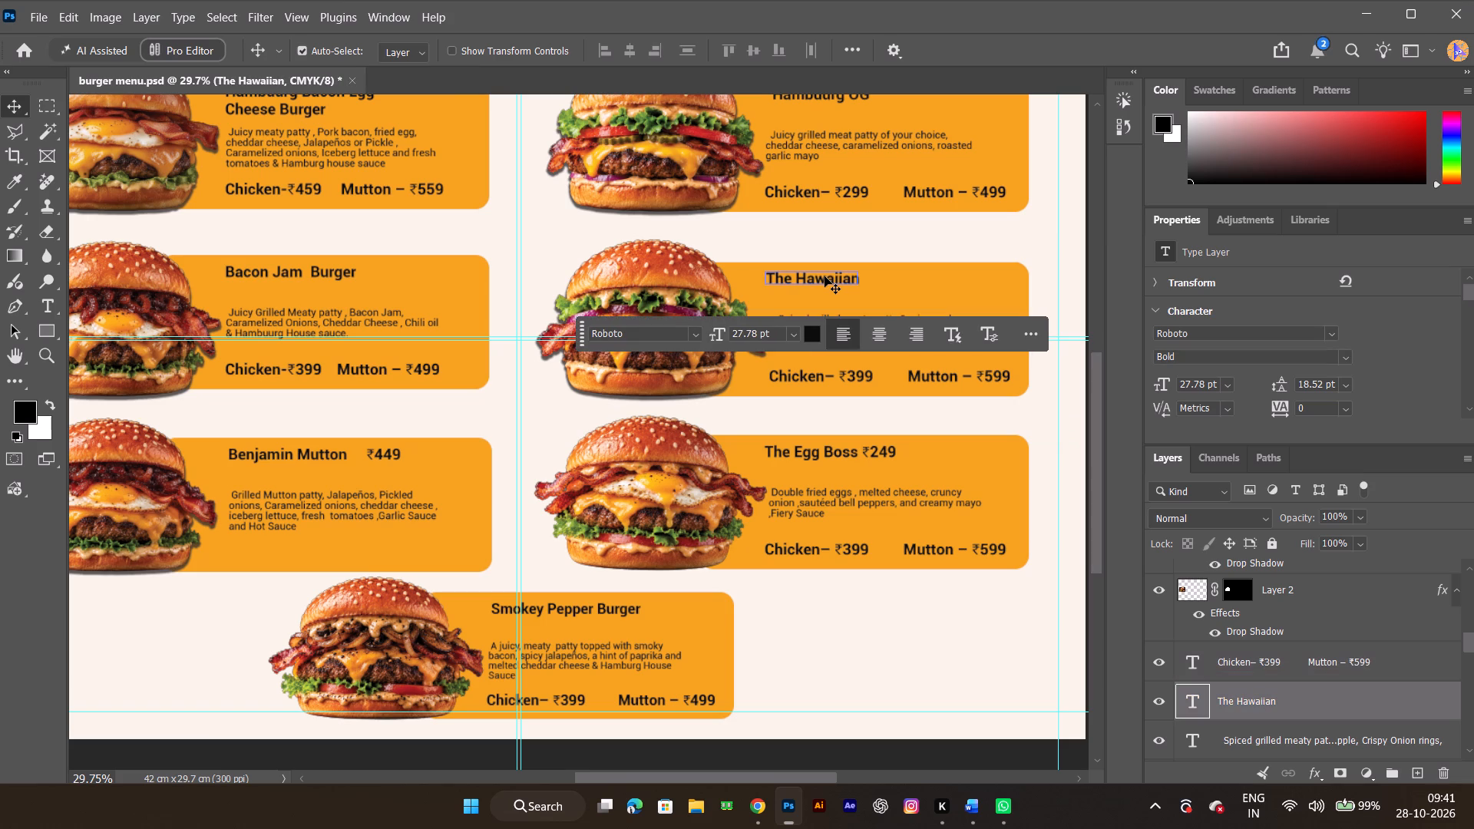
key("Right")
key("Right")
key("Right")
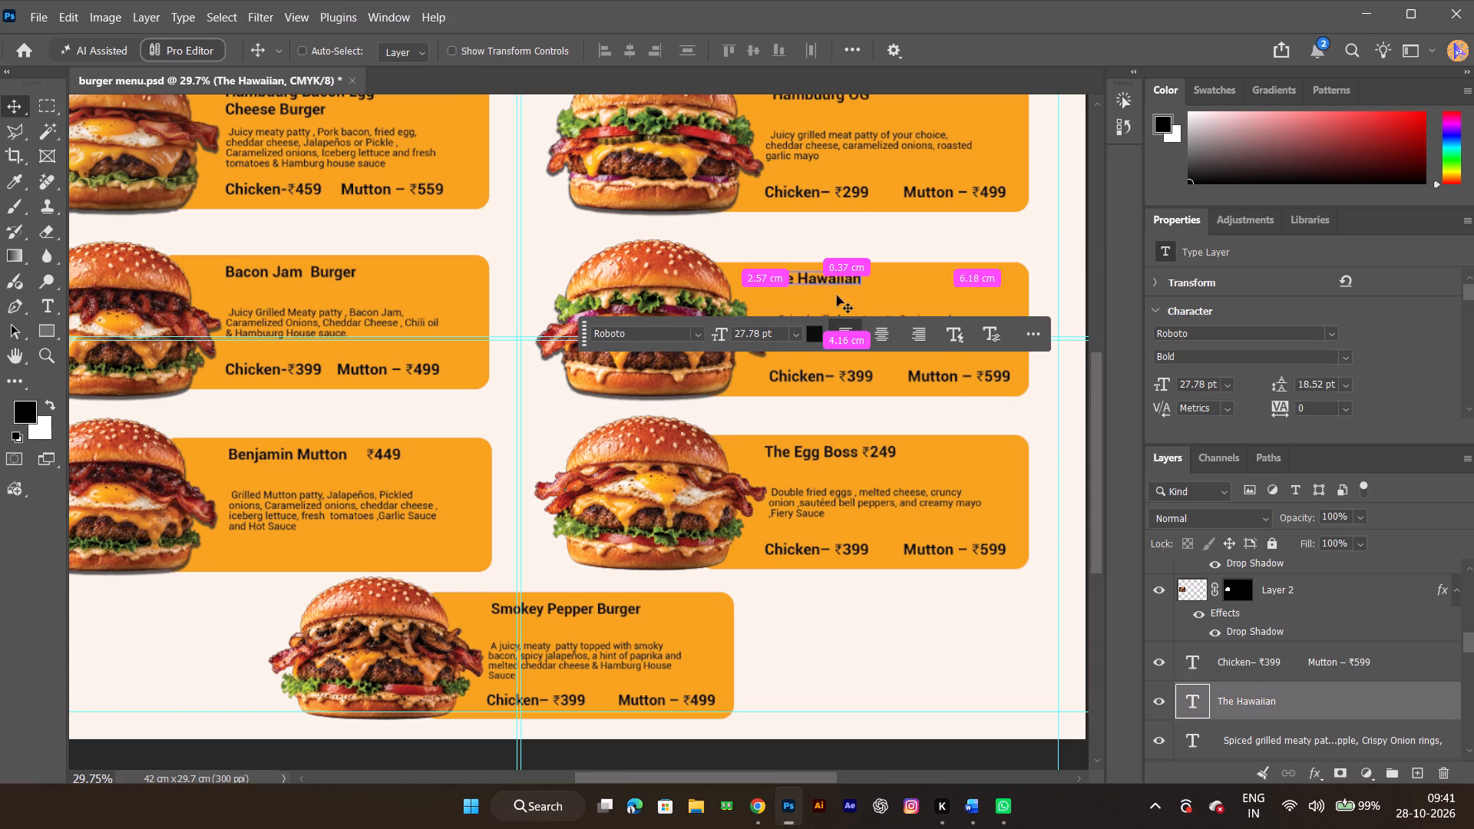
scroll(841, 300, "up", 5, "ctrl+alt")
left_click(1036, 266)
key("space")
key("space")
key("space")
key("space")
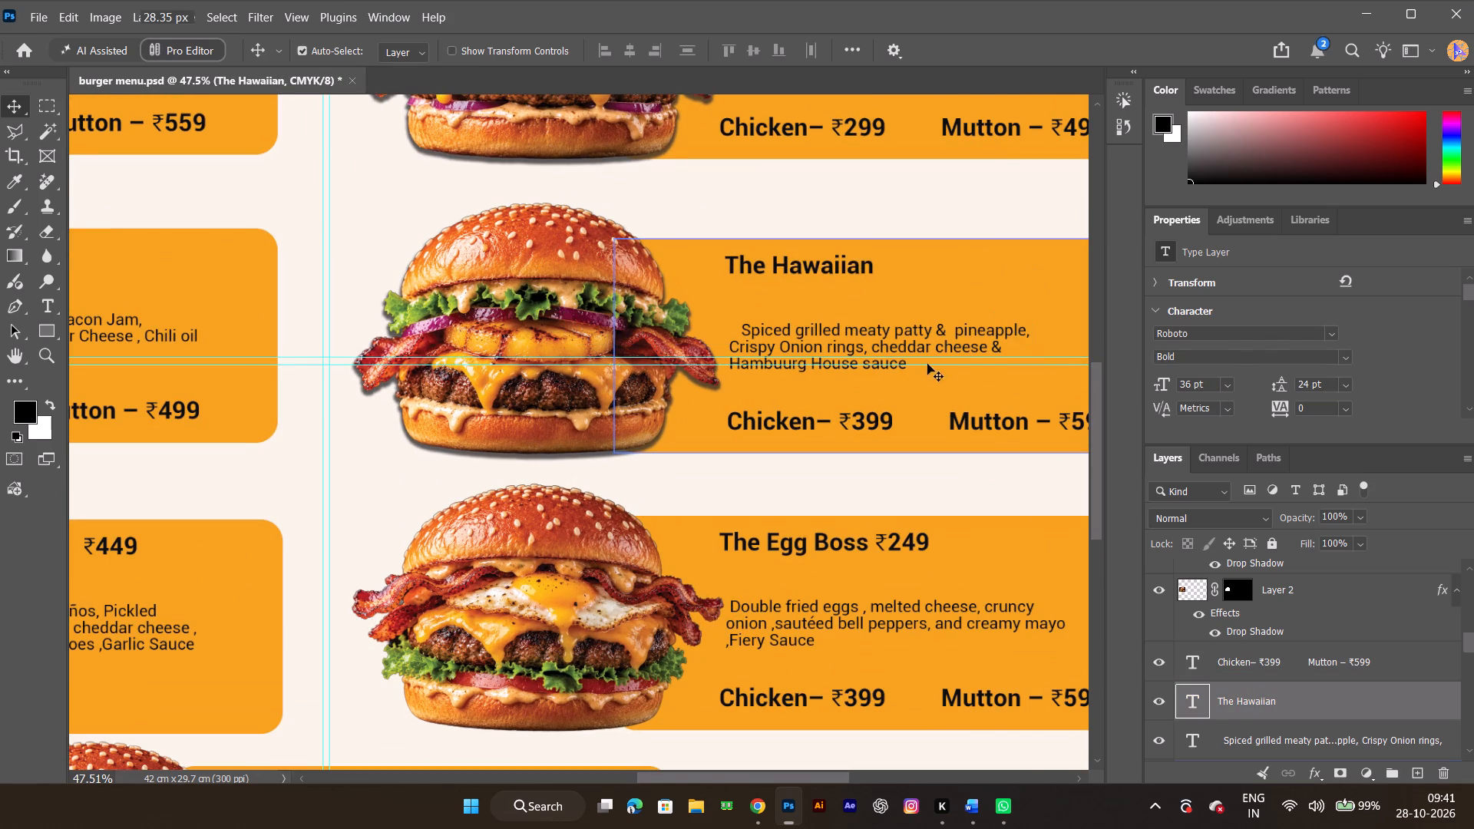
left_click_drag(922, 367, 867, 401)
left_click_drag(730, 301, 739, 302)
Move The Hawaiian's price line about 0.02 cm right and 0.08 cm up.
left_click(717, 455)
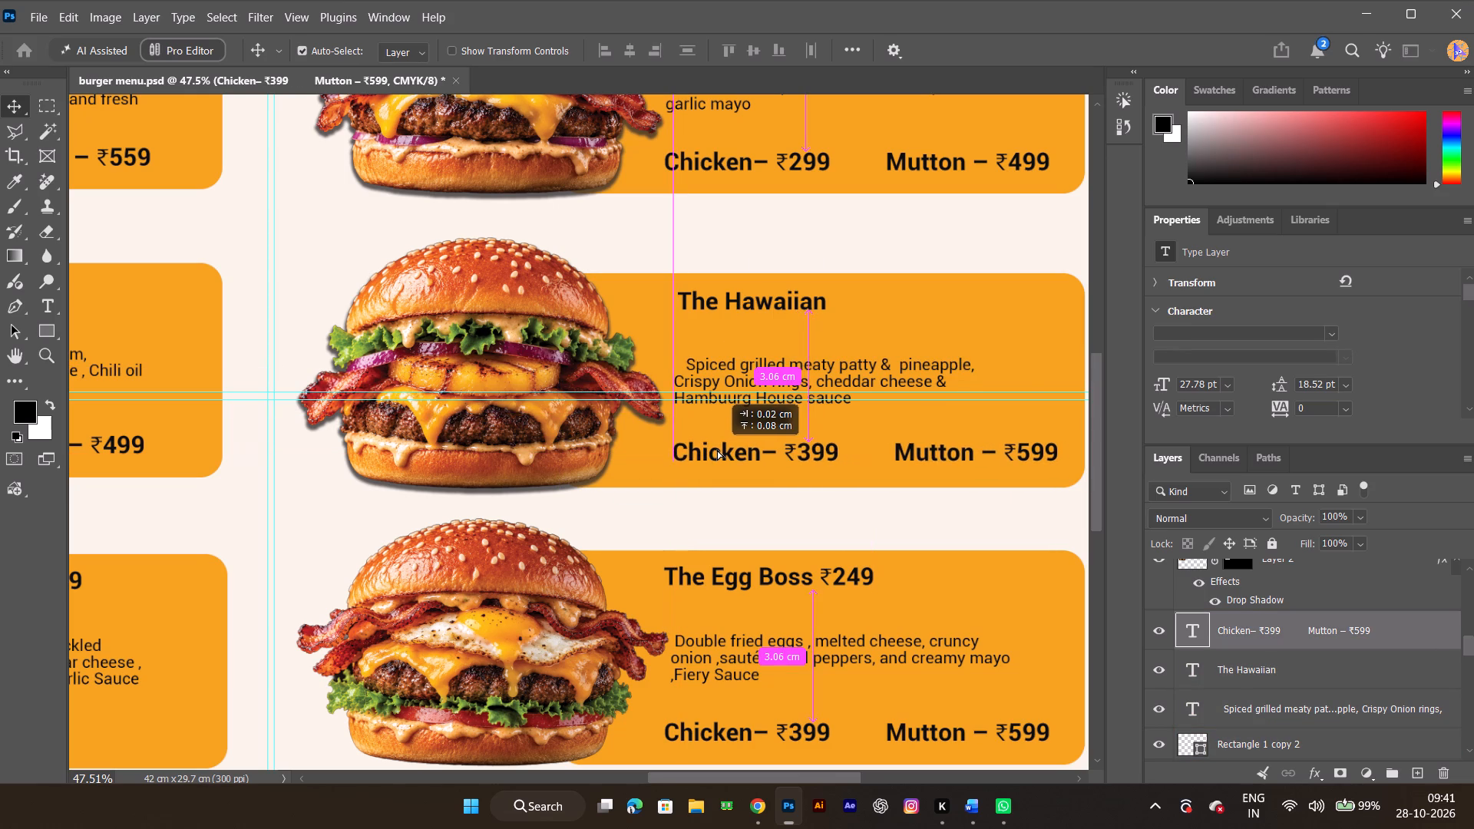
Nudge the Hambuurg OG price line and description text slightly right by the same amount.
key("space")
key("space")
key("space")
key("space")
key("space")
key("space")
key("space")
key("space")
key("space")
key("space")
left_click_drag(743, 305, 663, 614)
left_click(640, 318)
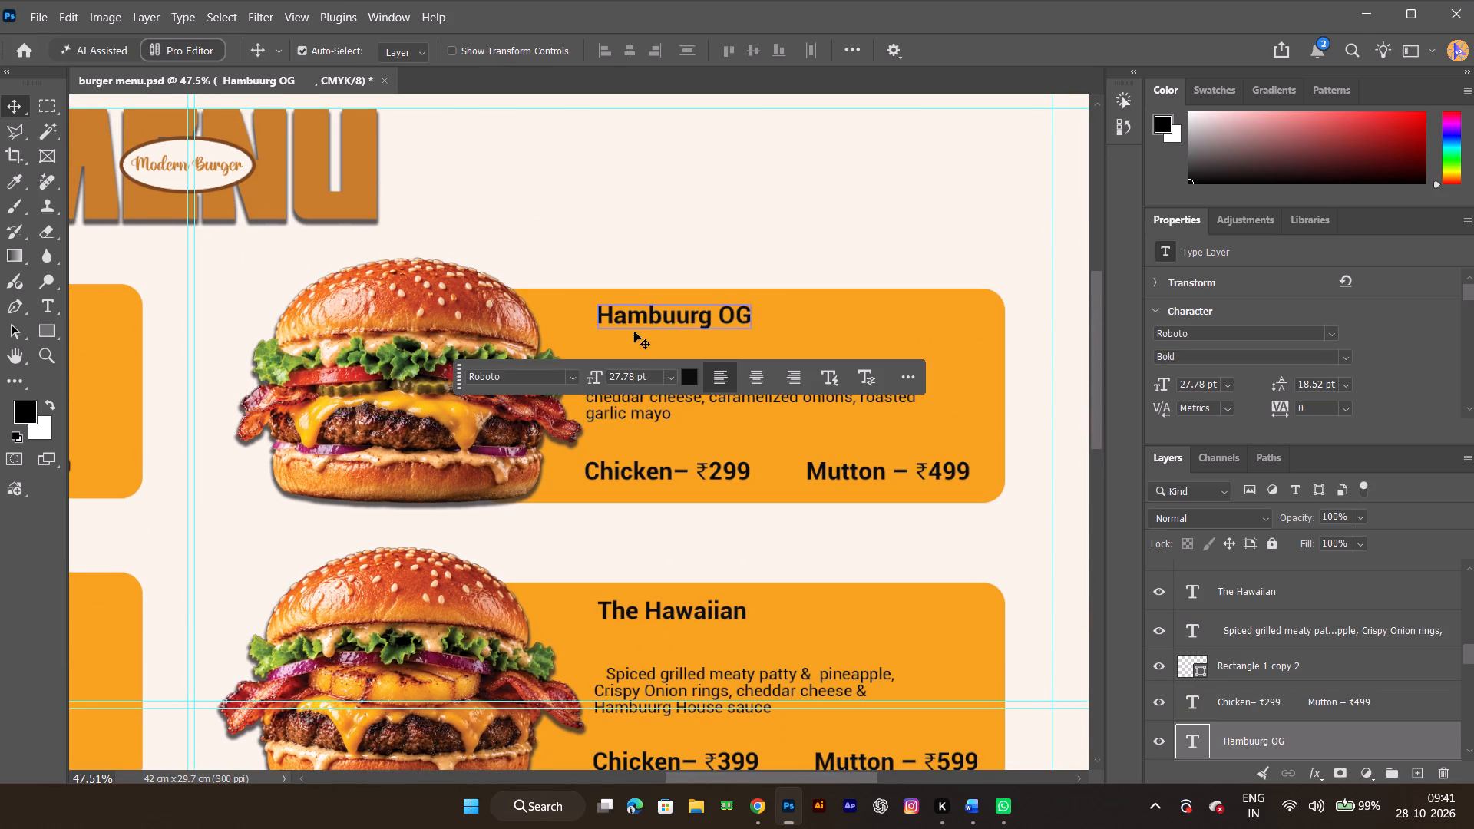
left_click(625, 471)
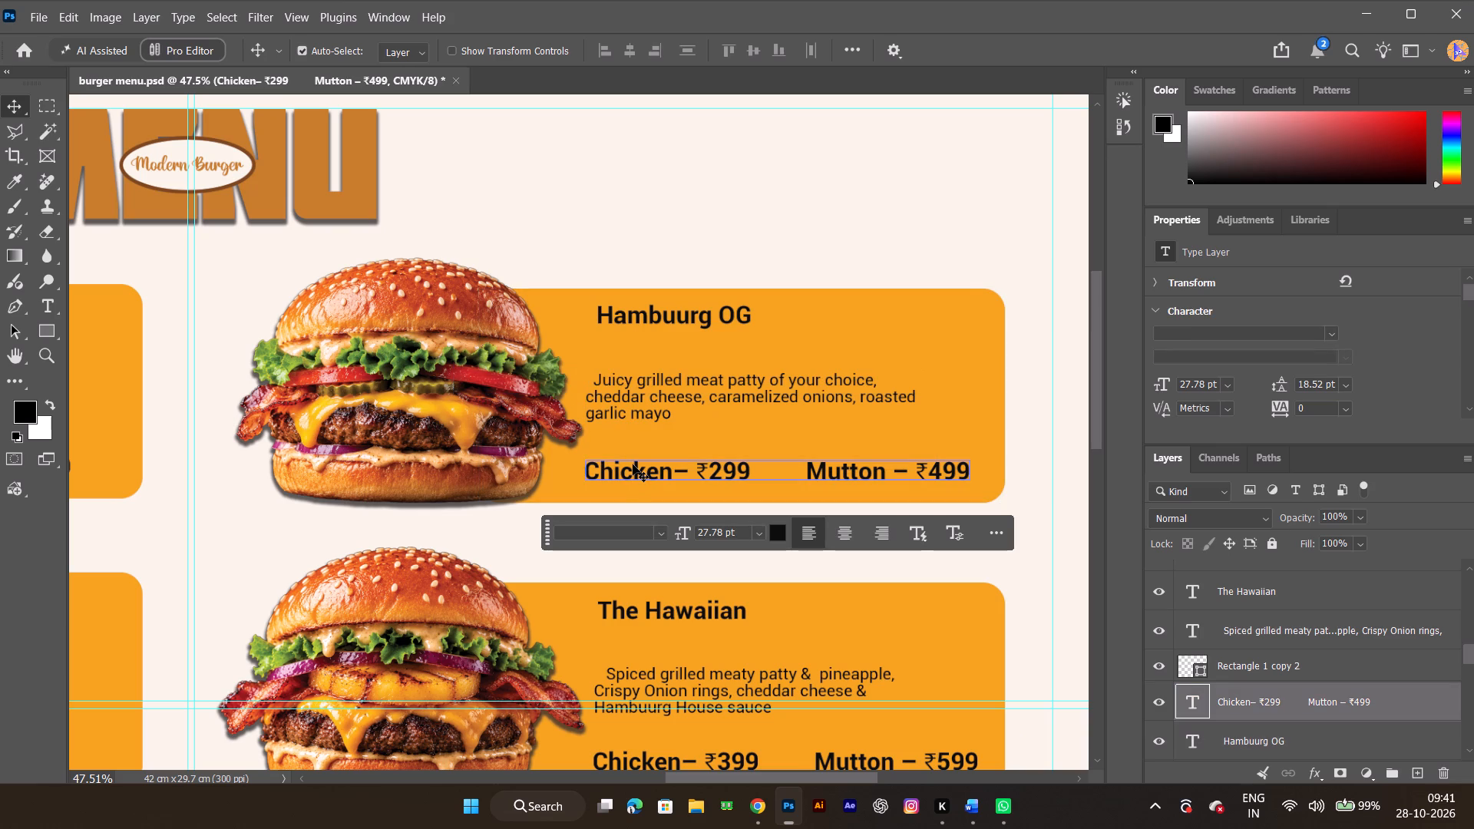
key("Right")
key("Right")
key("Right")
key("Right")
left_click(656, 378)
key("Right")
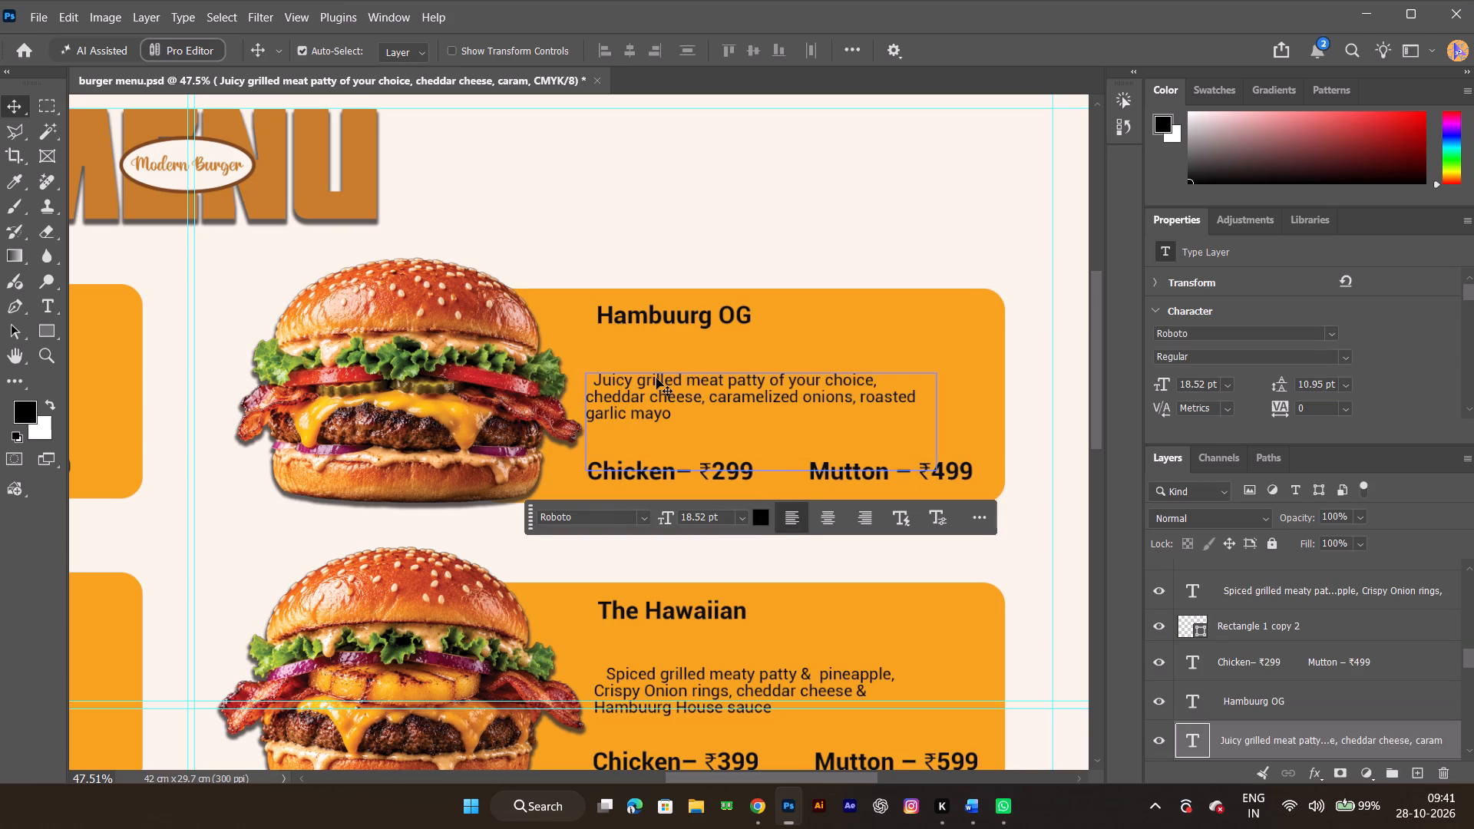
key("Right")
key("Right")
key("Right")
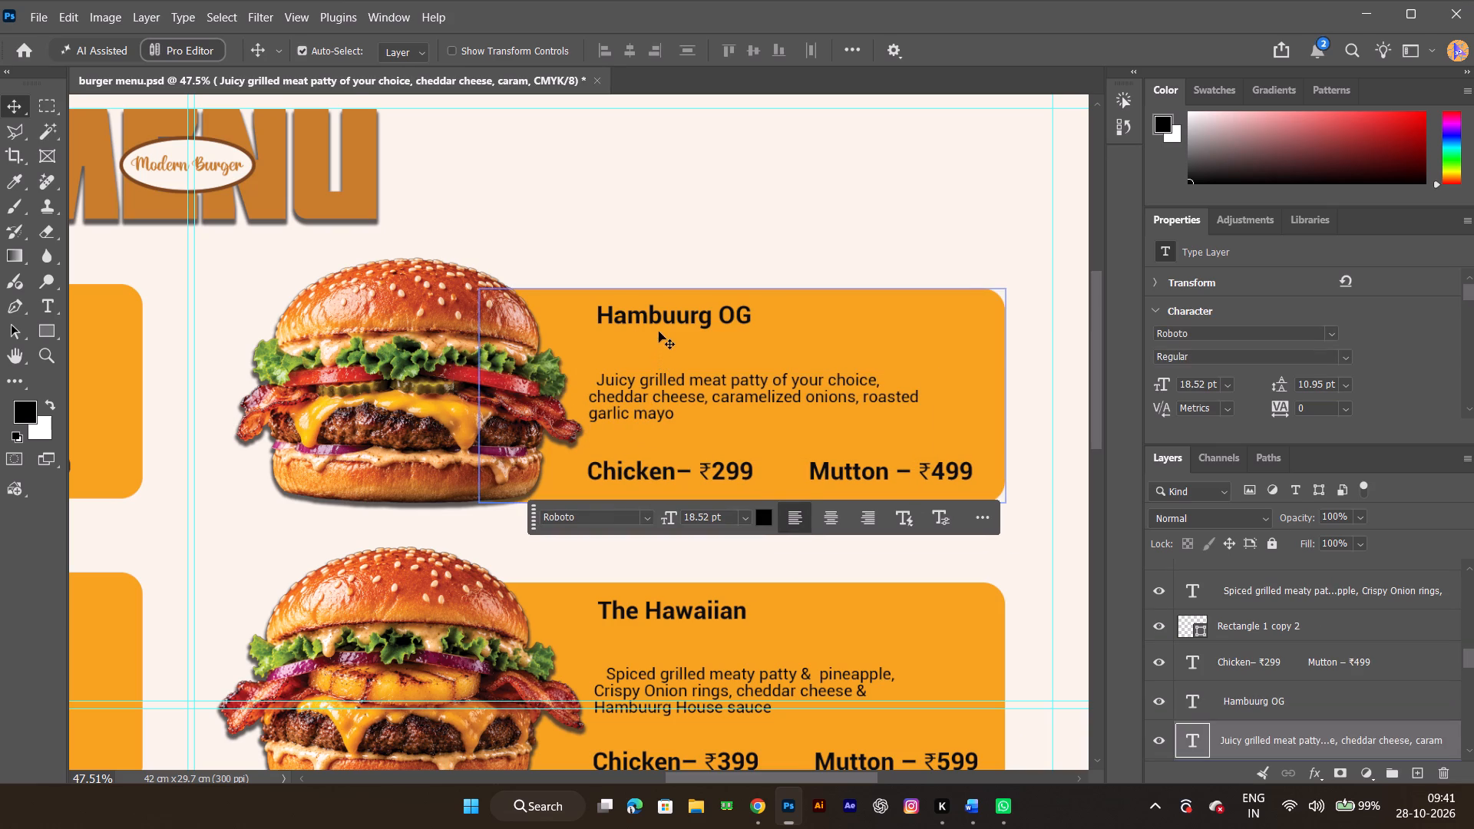
Shift the Hambuurg OG title left so its start lines up with the description and price line below.
left_click(659, 315)
key("Right")
key("Right")
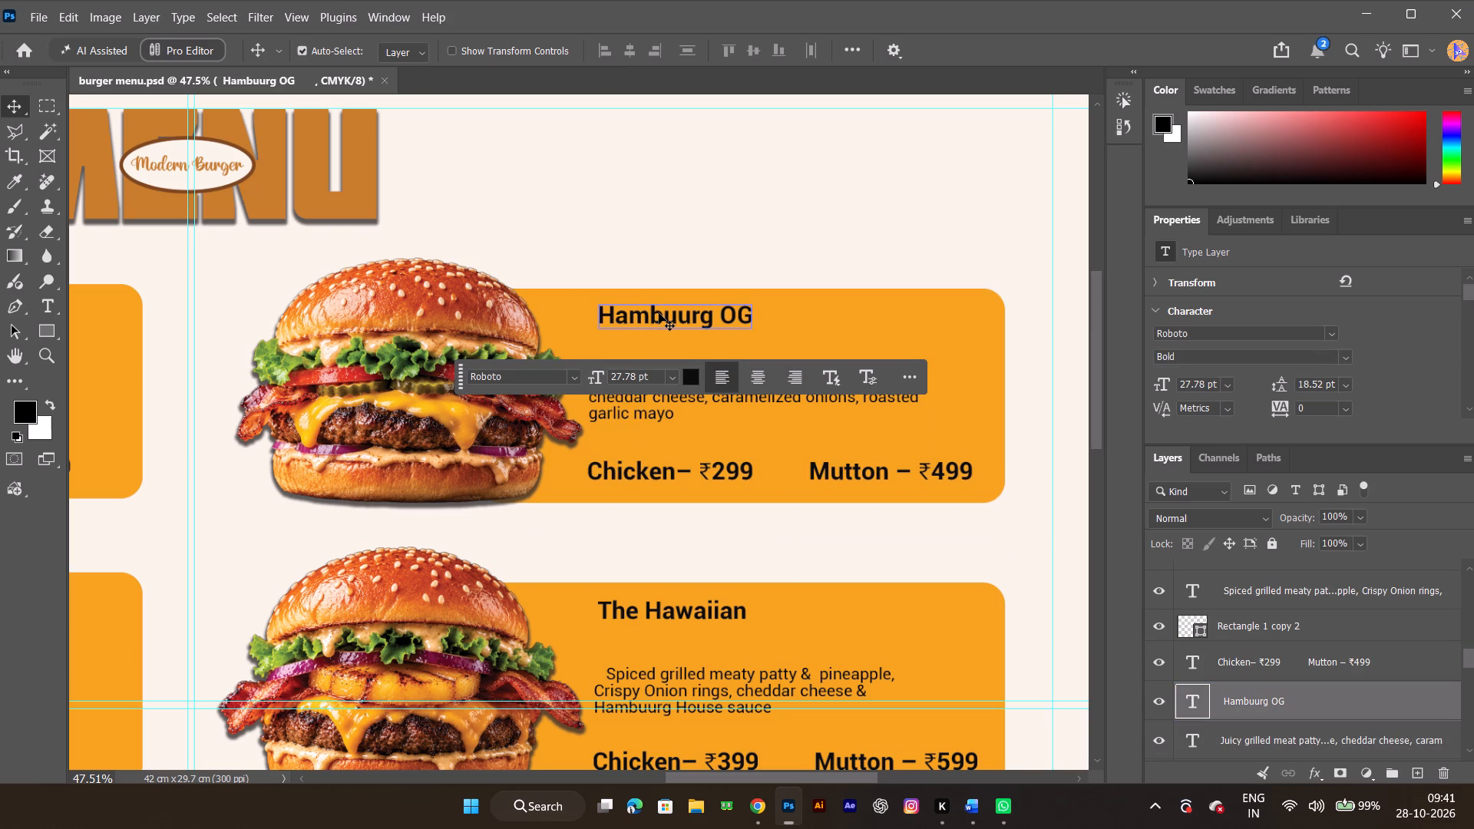
left_click(692, 238)
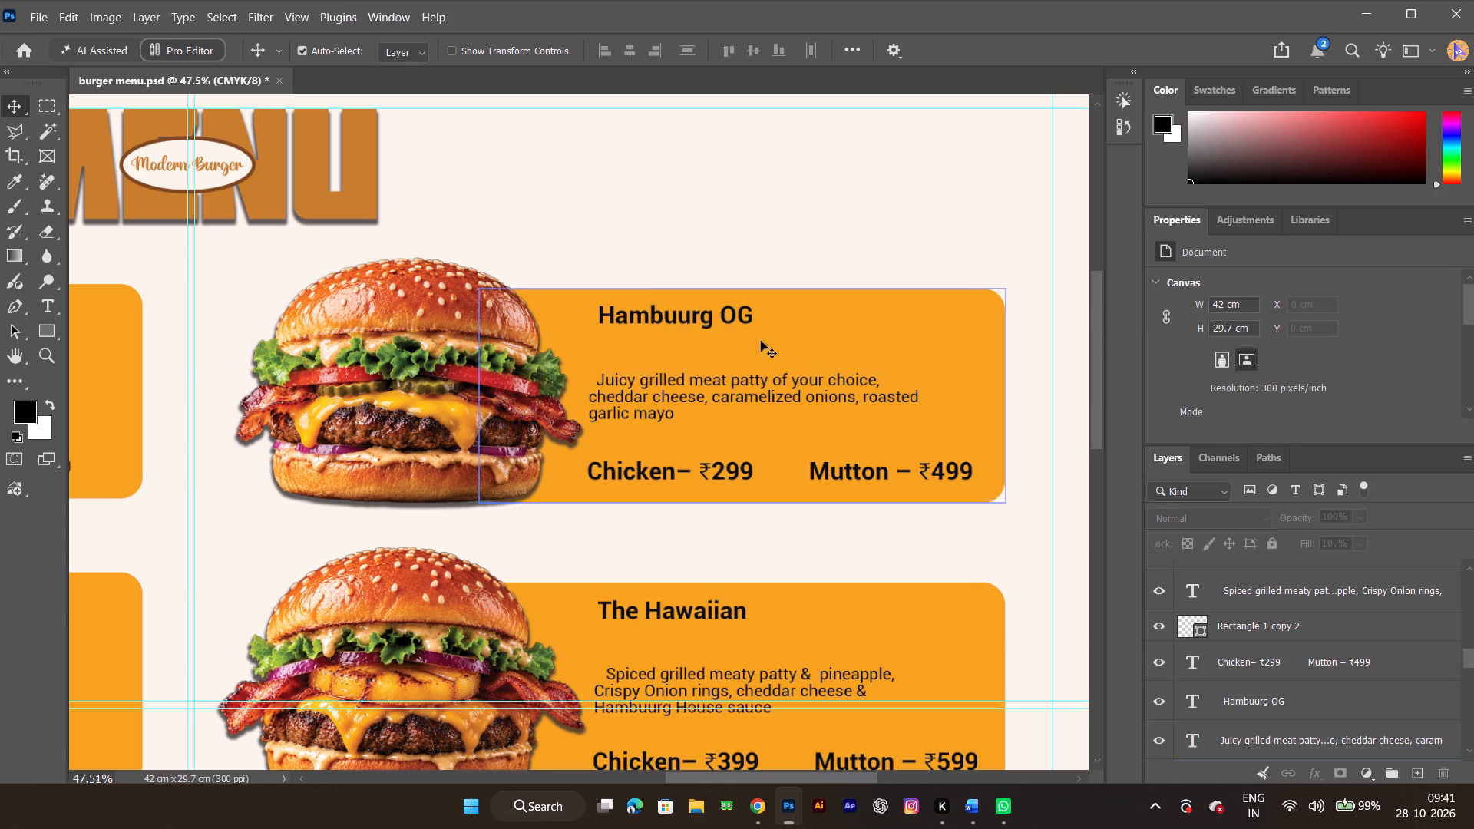
left_click_drag(681, 323, 676, 322)
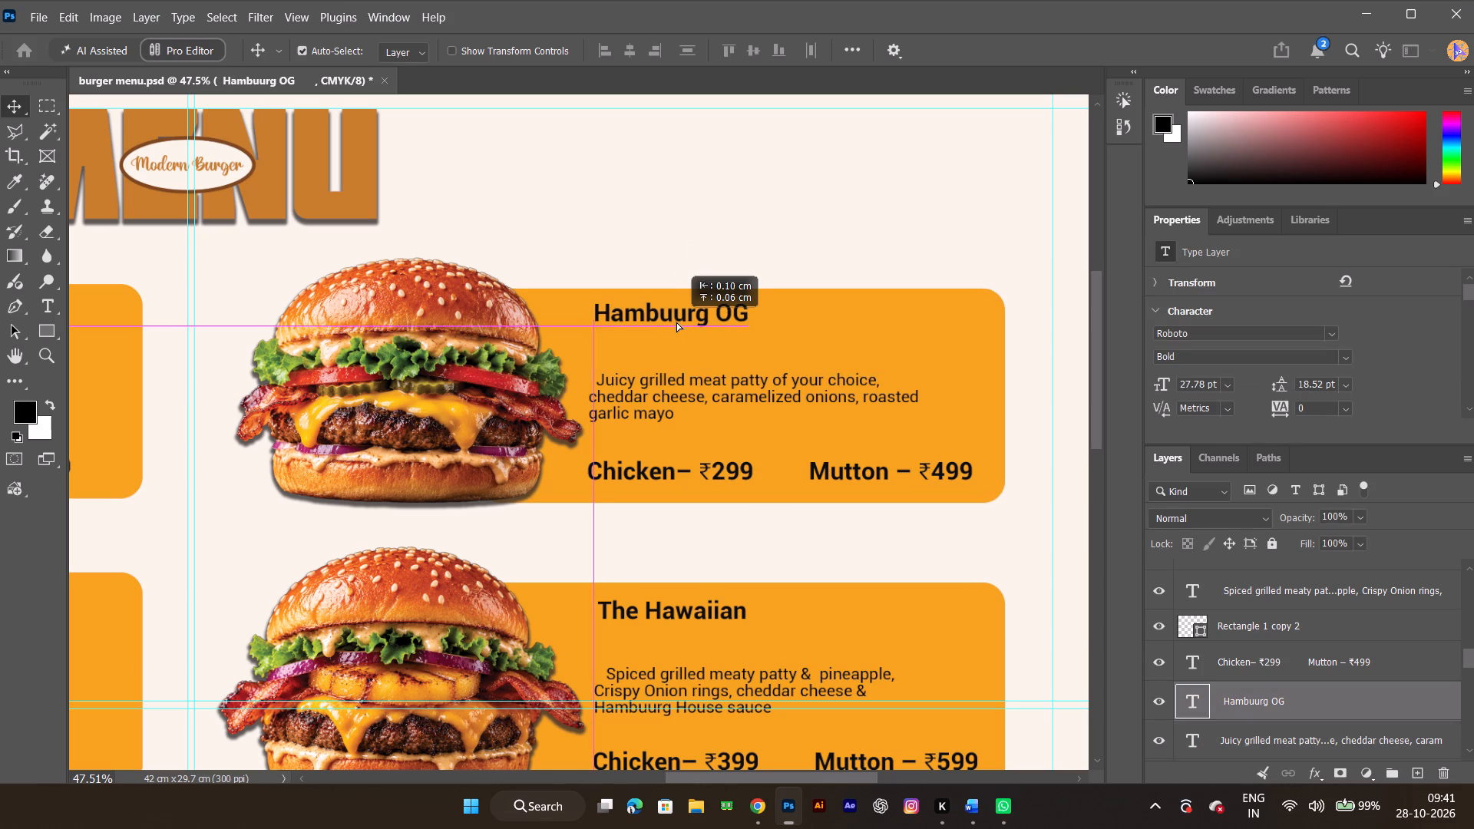
left_click_drag(676, 322, 673, 322)
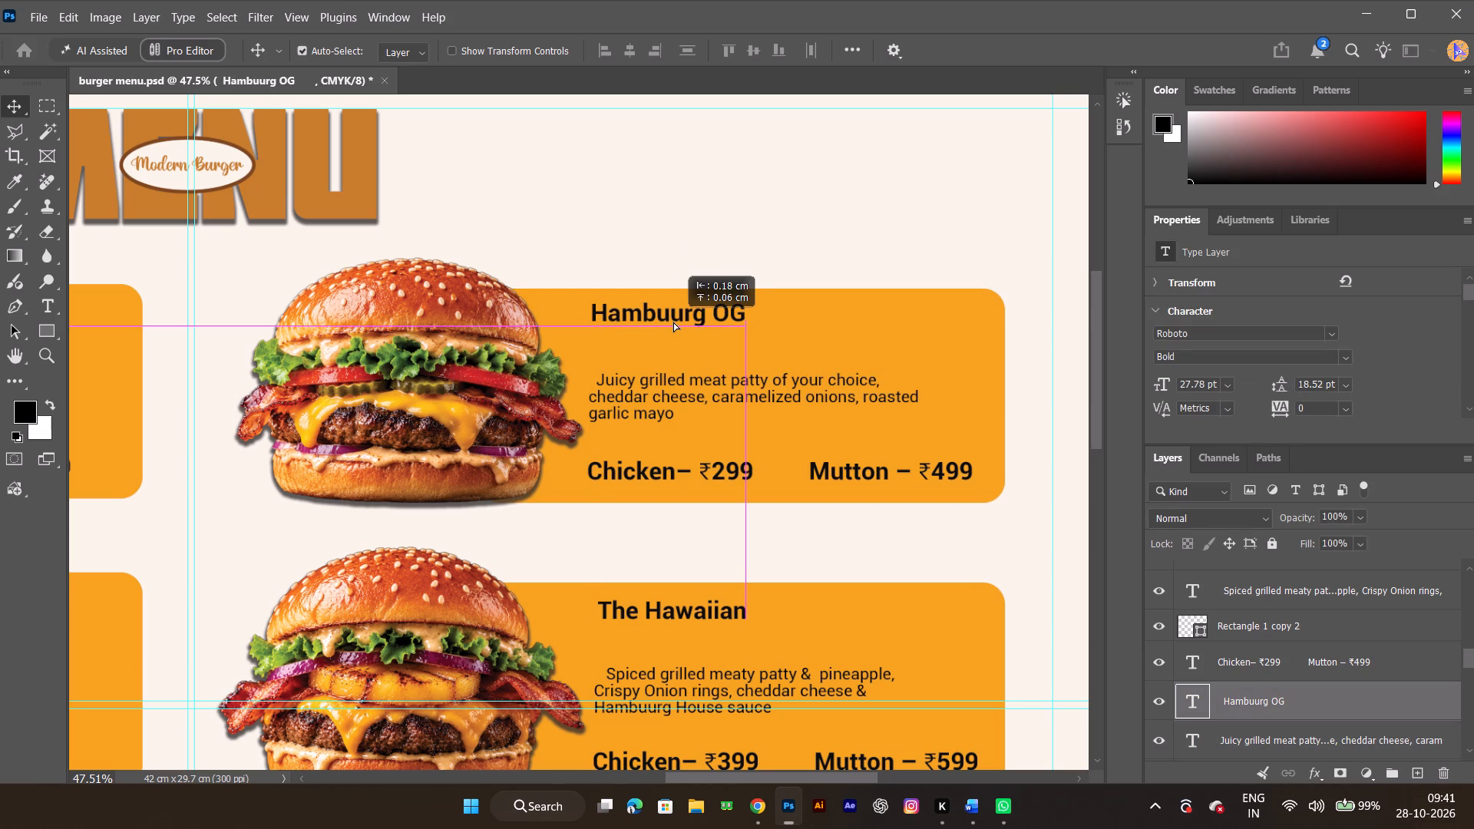
left_click_drag(673, 322, 672, 325)
Examine the text alignment and card spacing across both columns and the whole menu page.
scroll(671, 325, "down", 6, "ctrl+alt")
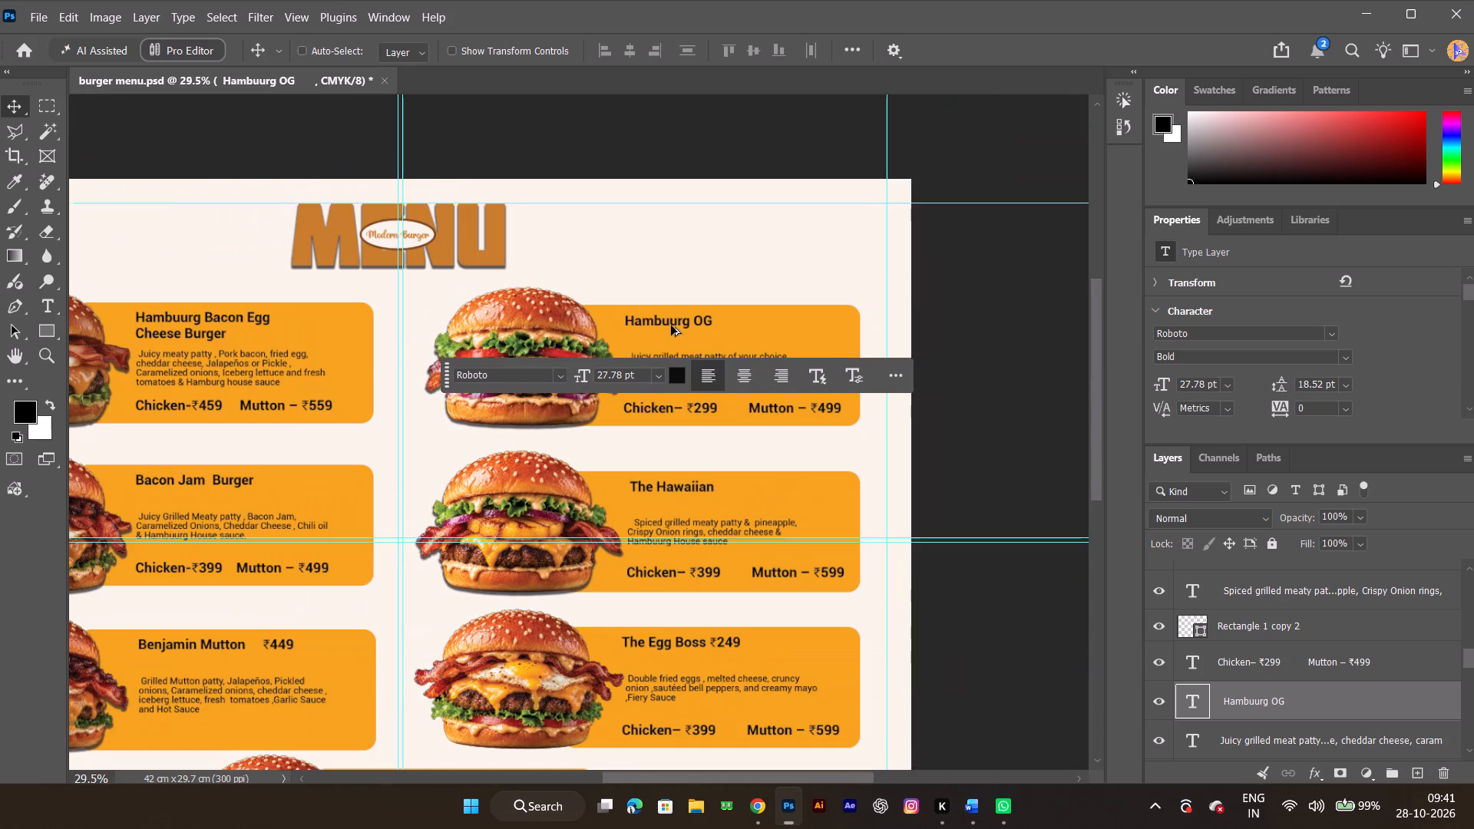
key("space")
key("space")
key("space")
key("space")
key("space")
key("space")
key("space")
key("space")
key("space")
key("space")
key("space")
key("space")
key("space")
key("space")
key("space")
key("space")
key("space")
key("space")
key("space")
key("space")
left_click_drag(696, 586, 792, 549)
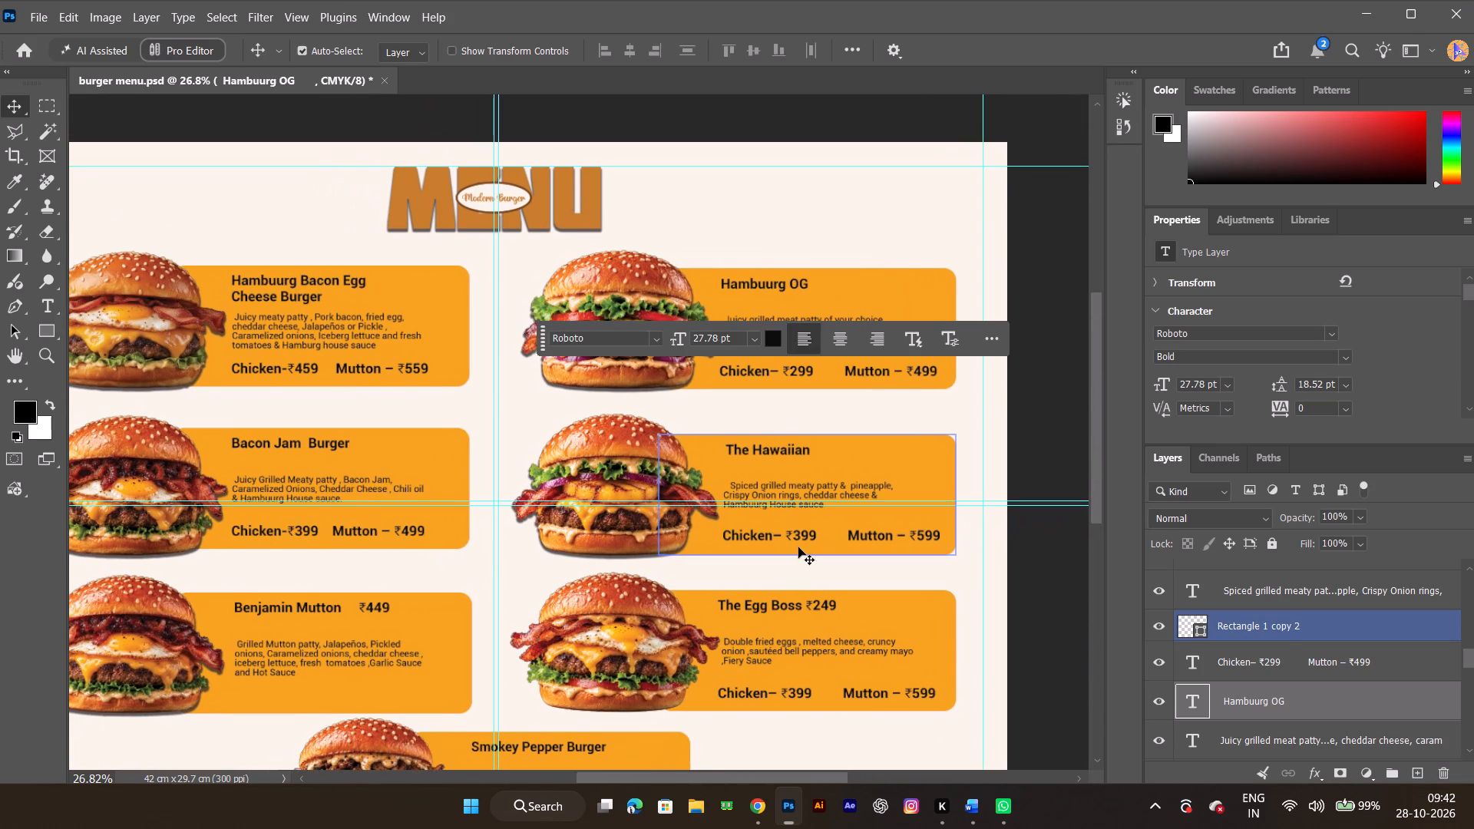
key("space")
key("space")
key("space")
key("space")
key("space")
key("space")
key("space")
key("space")
key("space")
key("space")
key("space")
key("space")
key("space")
key("space")
key("space")
key("space")
key("space")
key("space")
key("space")
key("space")
left_click_drag(494, 502, 665, 330)
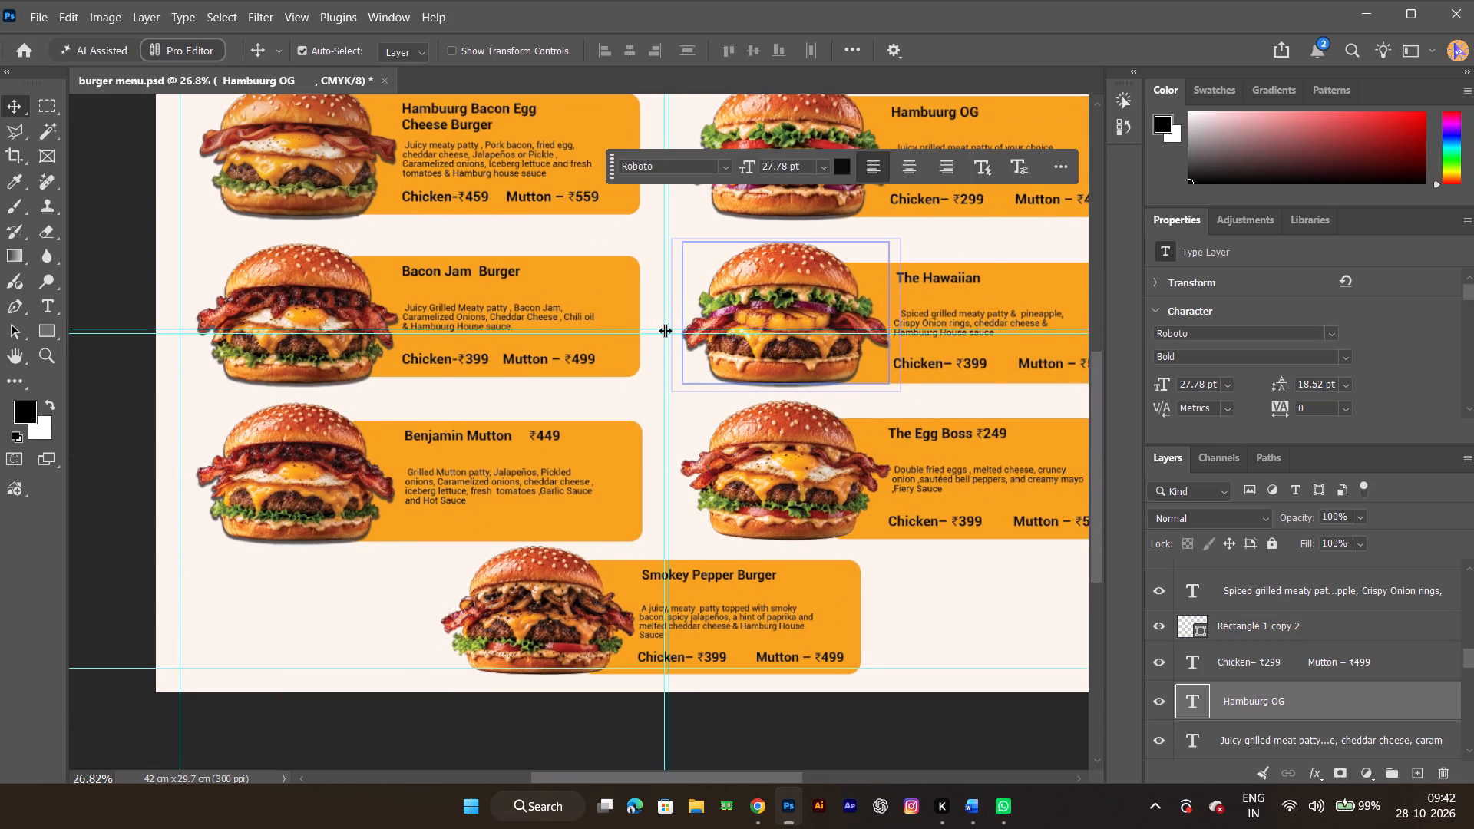
scroll(775, 497, "down", 4, "ctrl+alt")
key("space")
key("space")
key("space")
key("space")
key("space")
key("space")
left_click_drag(828, 449, 744, 513)
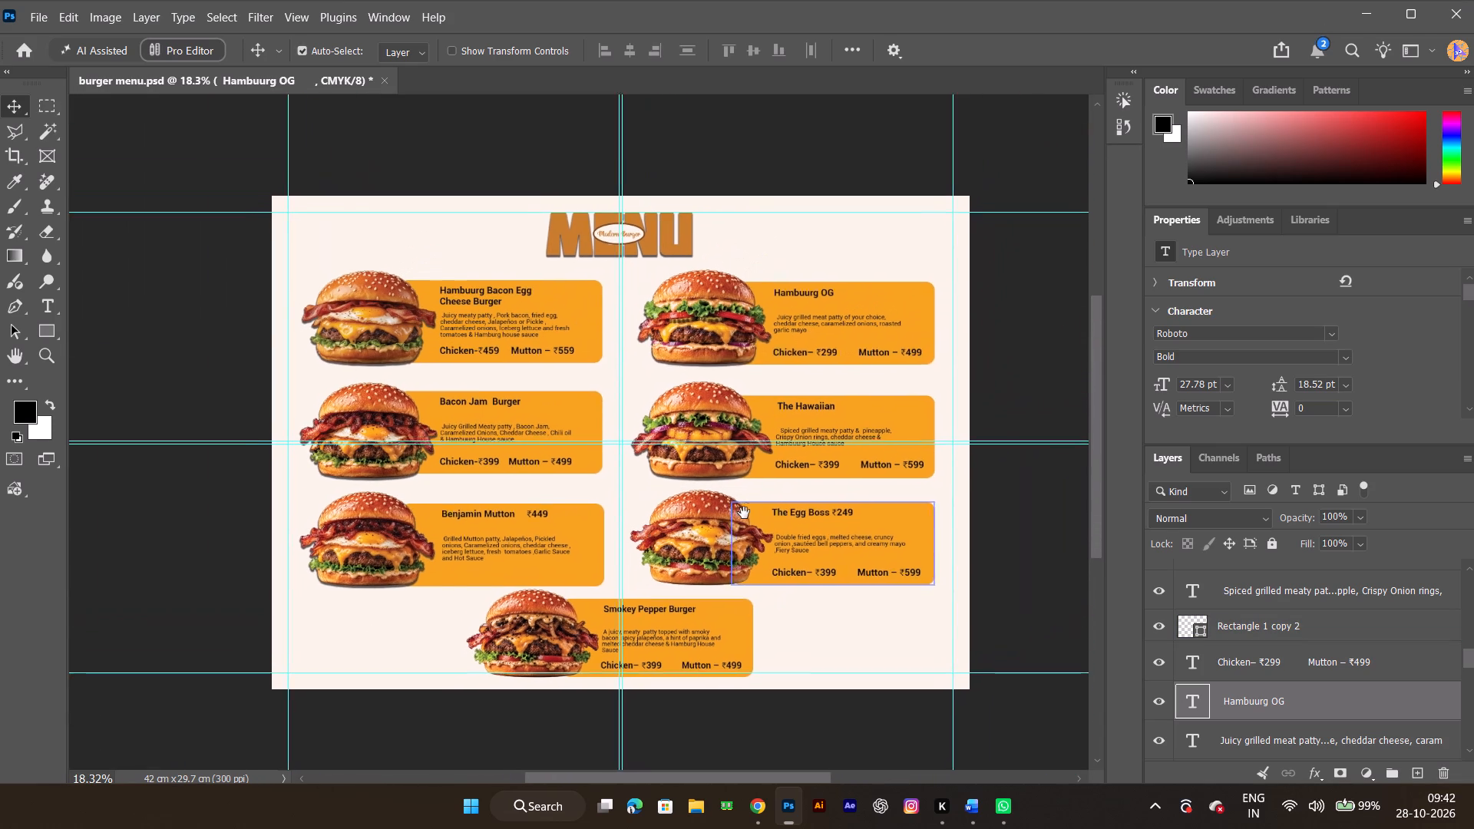
left_click_drag(744, 513, 743, 514)
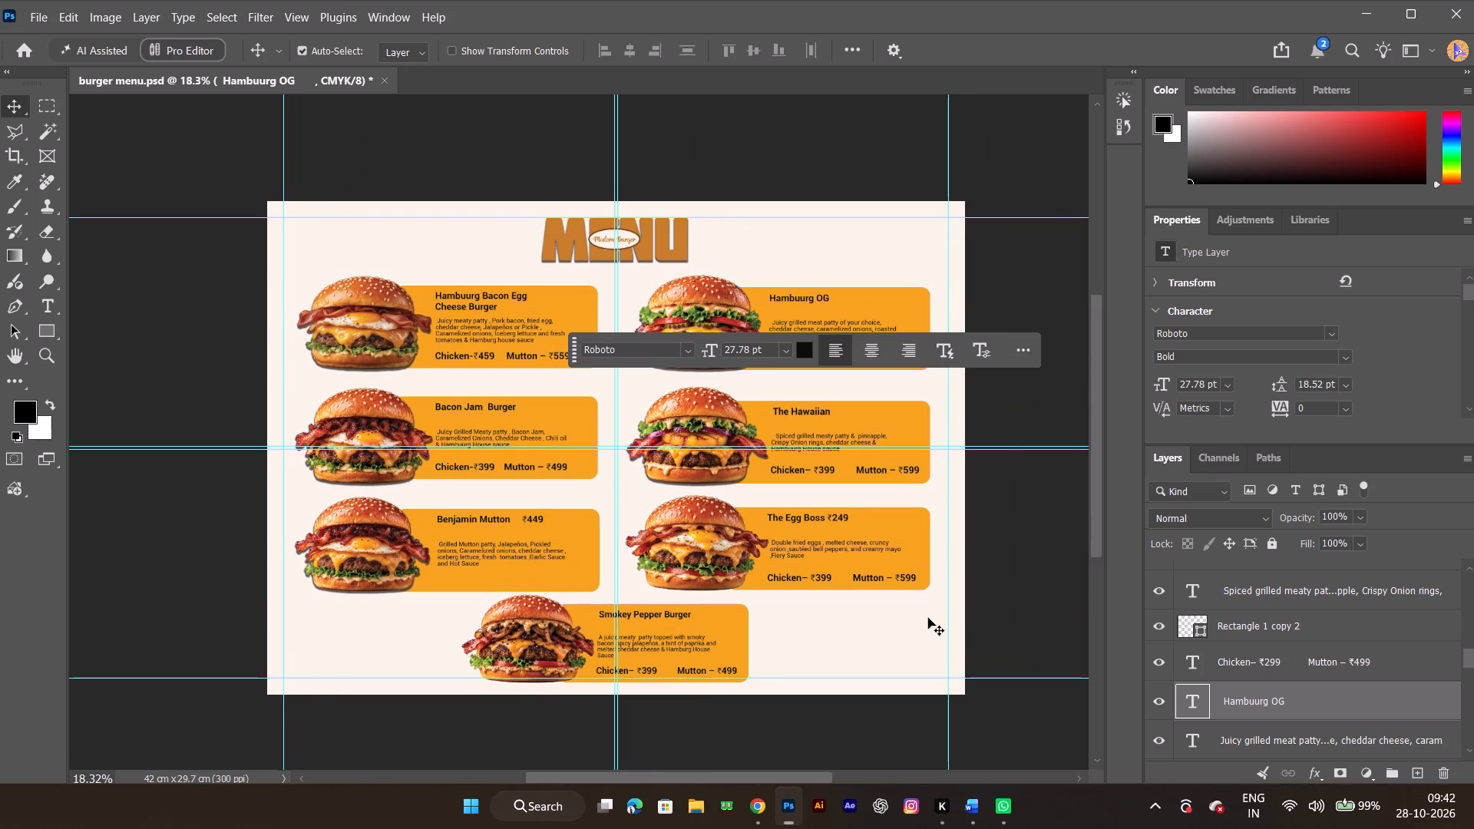
scroll(741, 649, "up", 4)
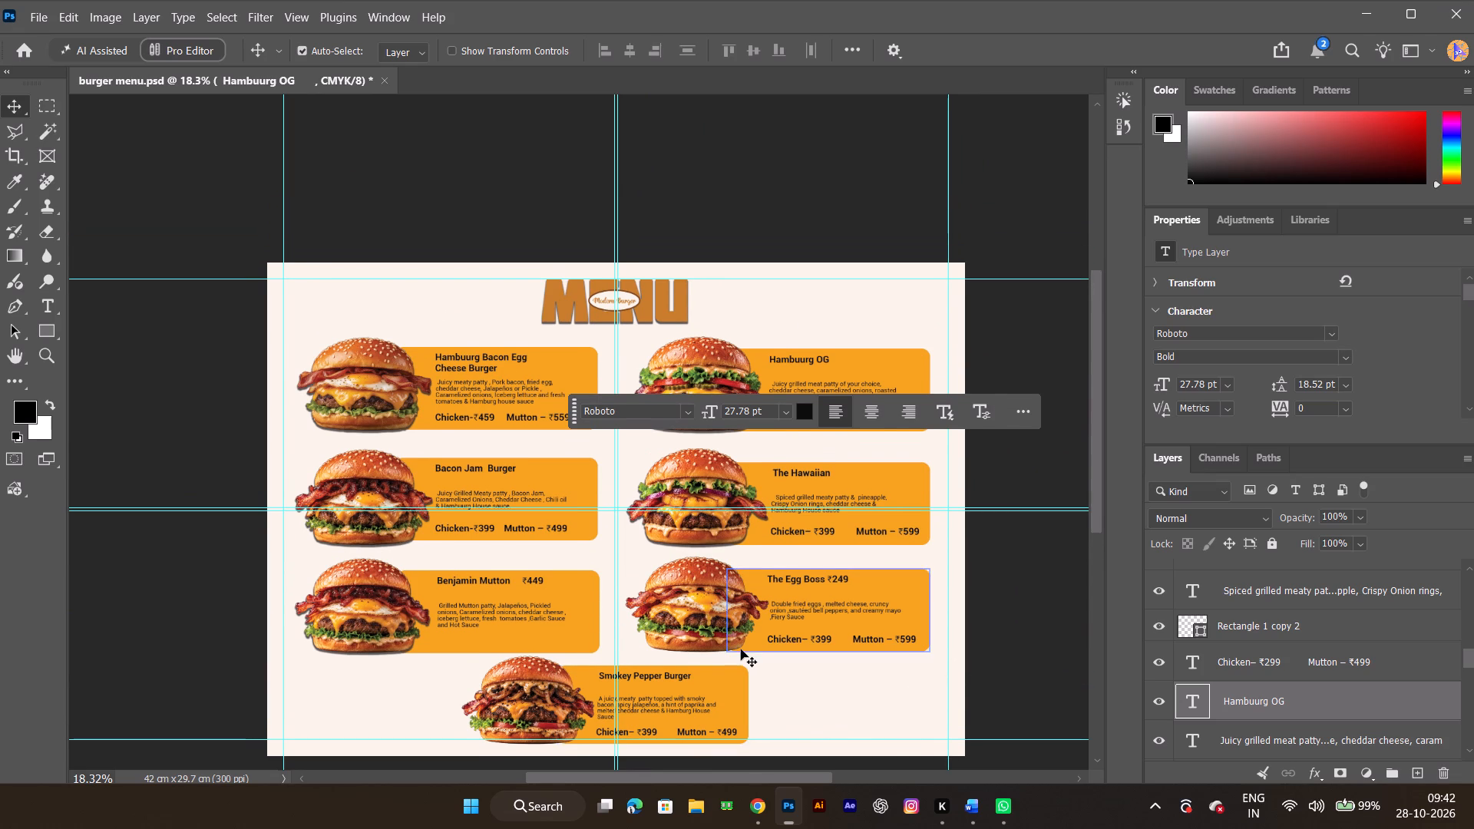
scroll(741, 649, "down", 2)
Set the opacity of the MENU title's existing drop shadow to 63%.
scroll(581, 273, "up", 12, "ctrl+alt")
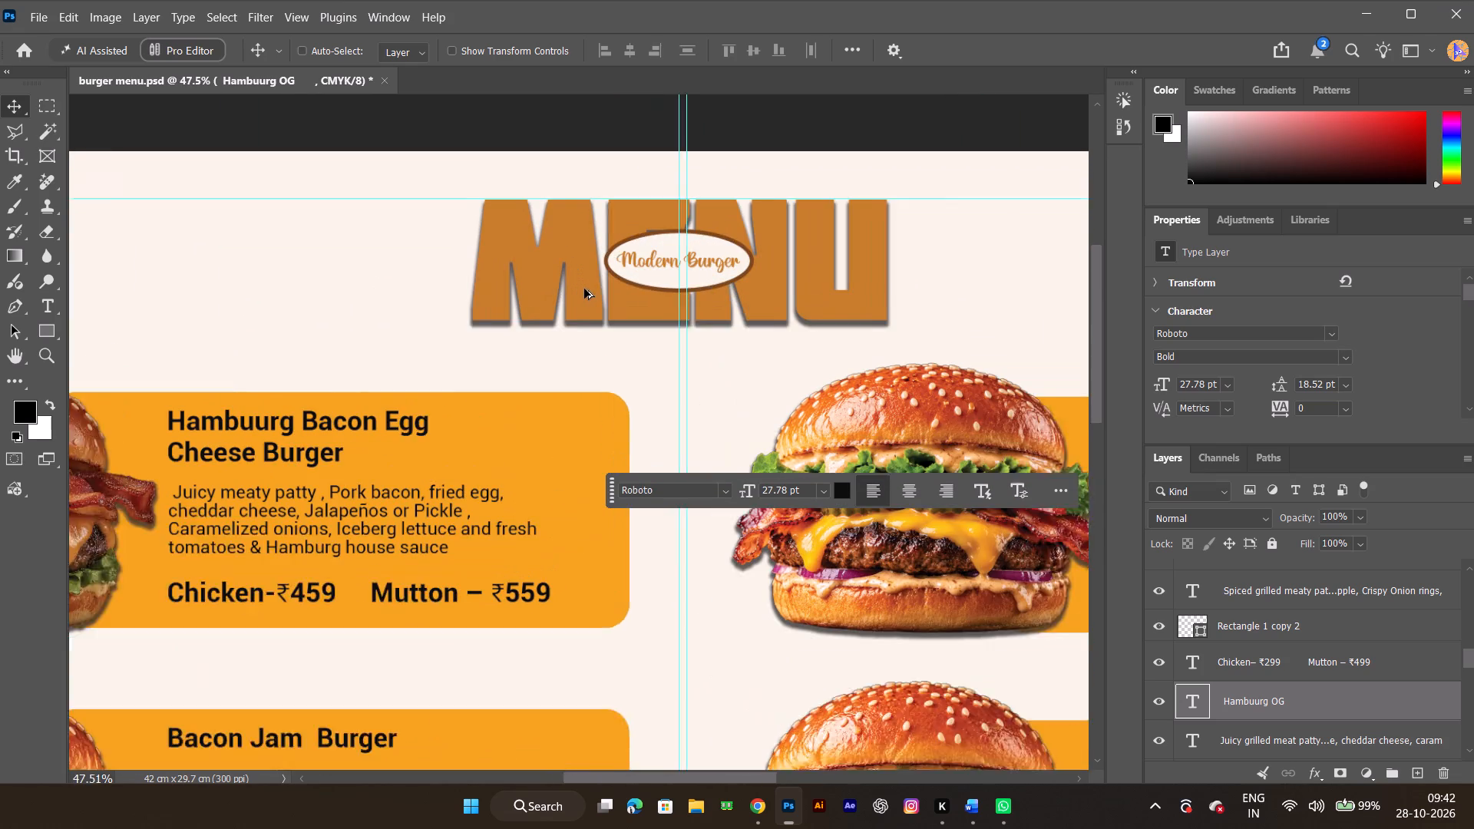
scroll(584, 290, "up", 8, "ctrl+alt")
scroll(1342, 701, "down", 6)
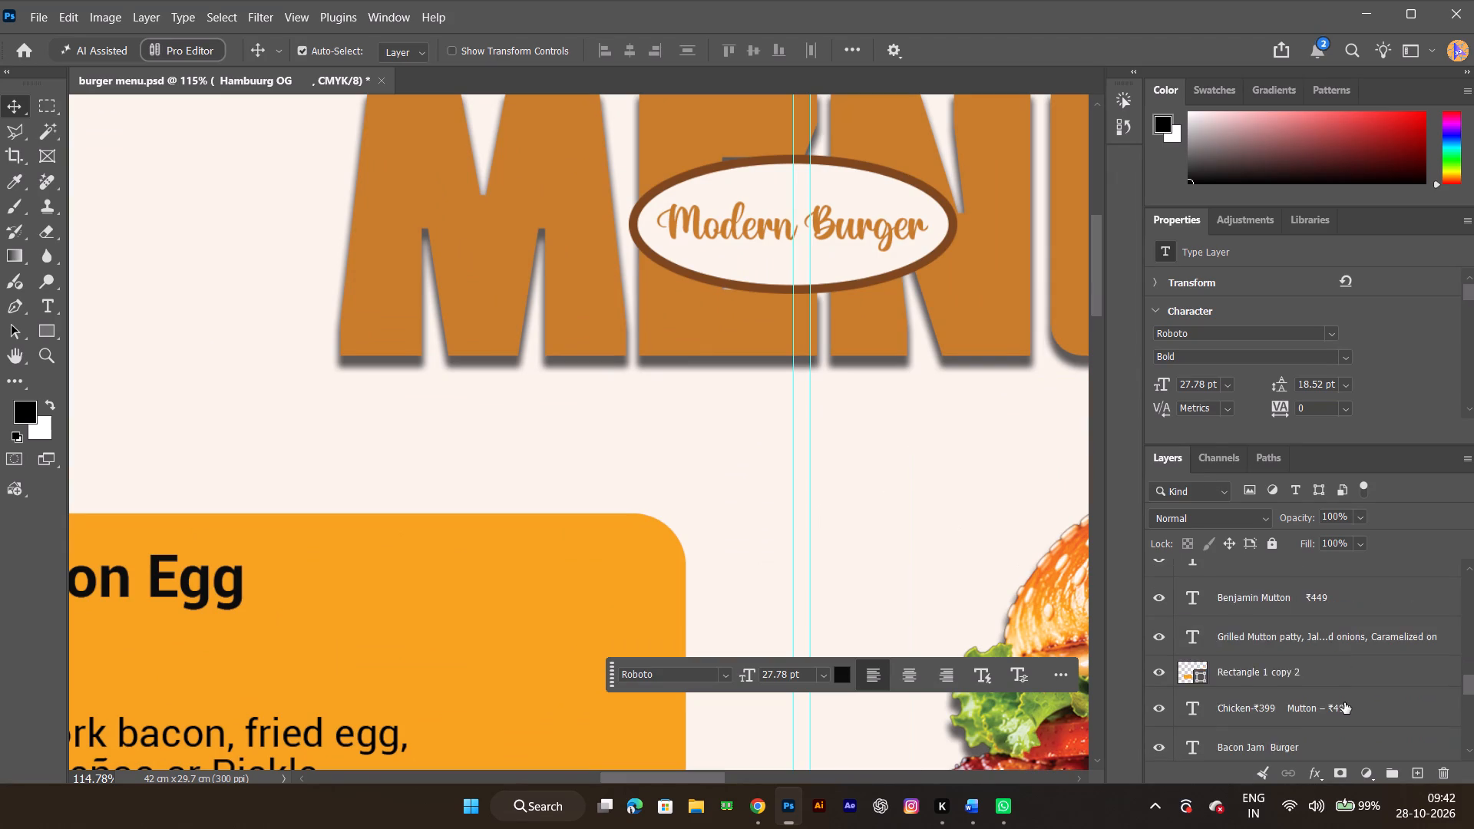
scroll(1344, 702, "down", 8)
scroll(1361, 695, "down", 20)
scroll(1361, 695, "down", 9)
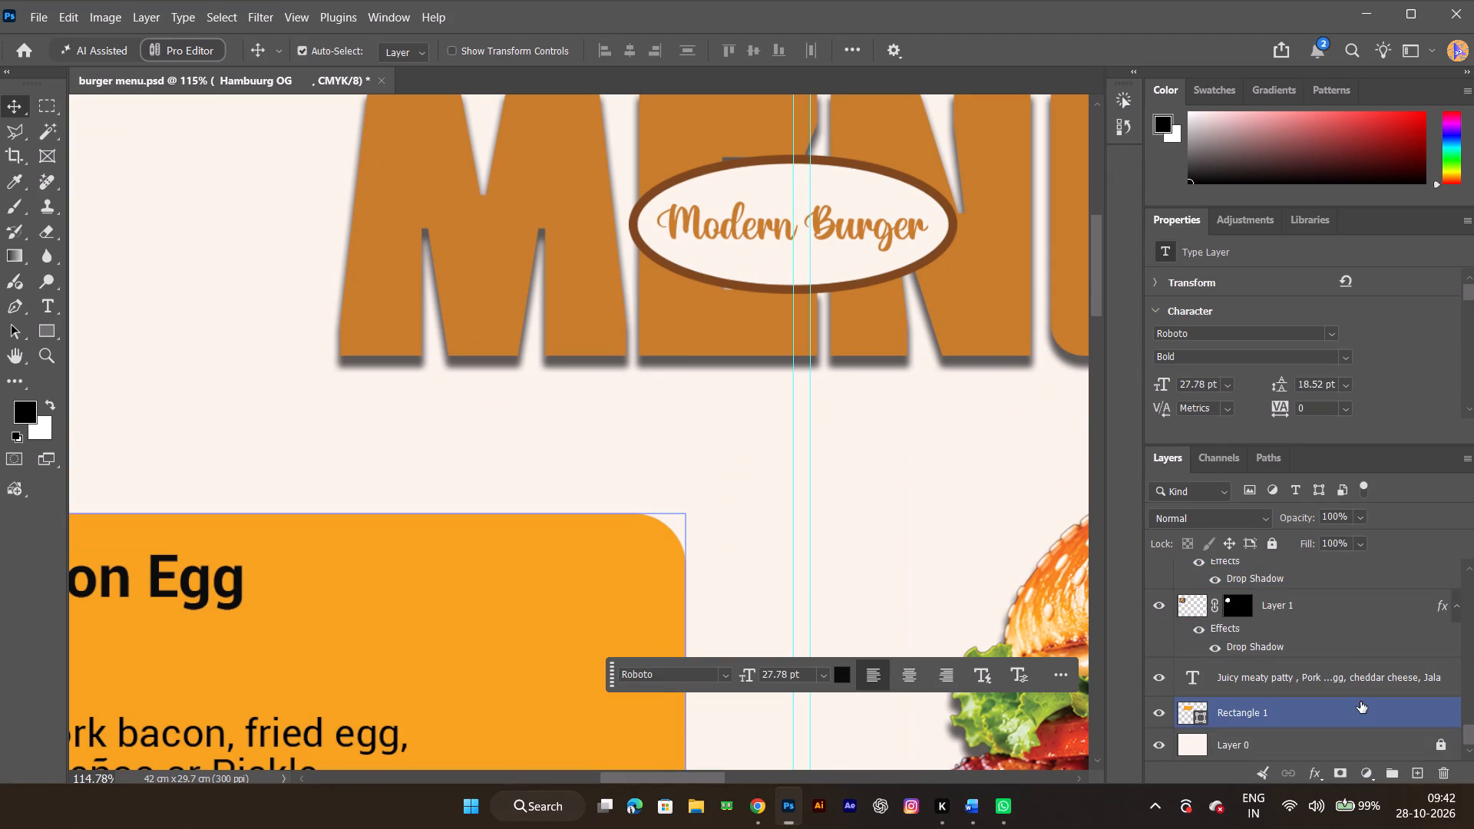
scroll(1360, 702, "up", 2)
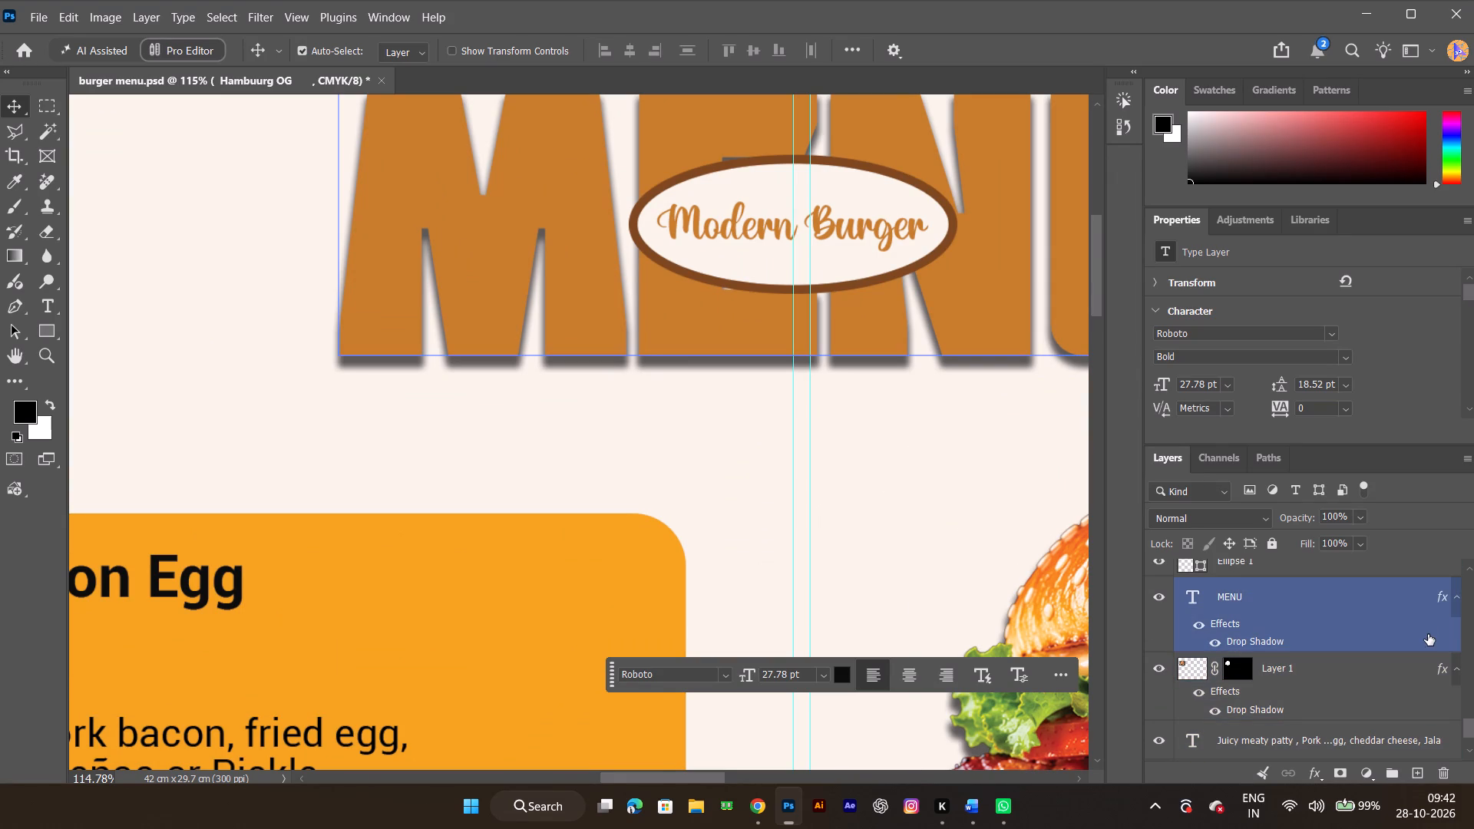
double_click(1437, 599)
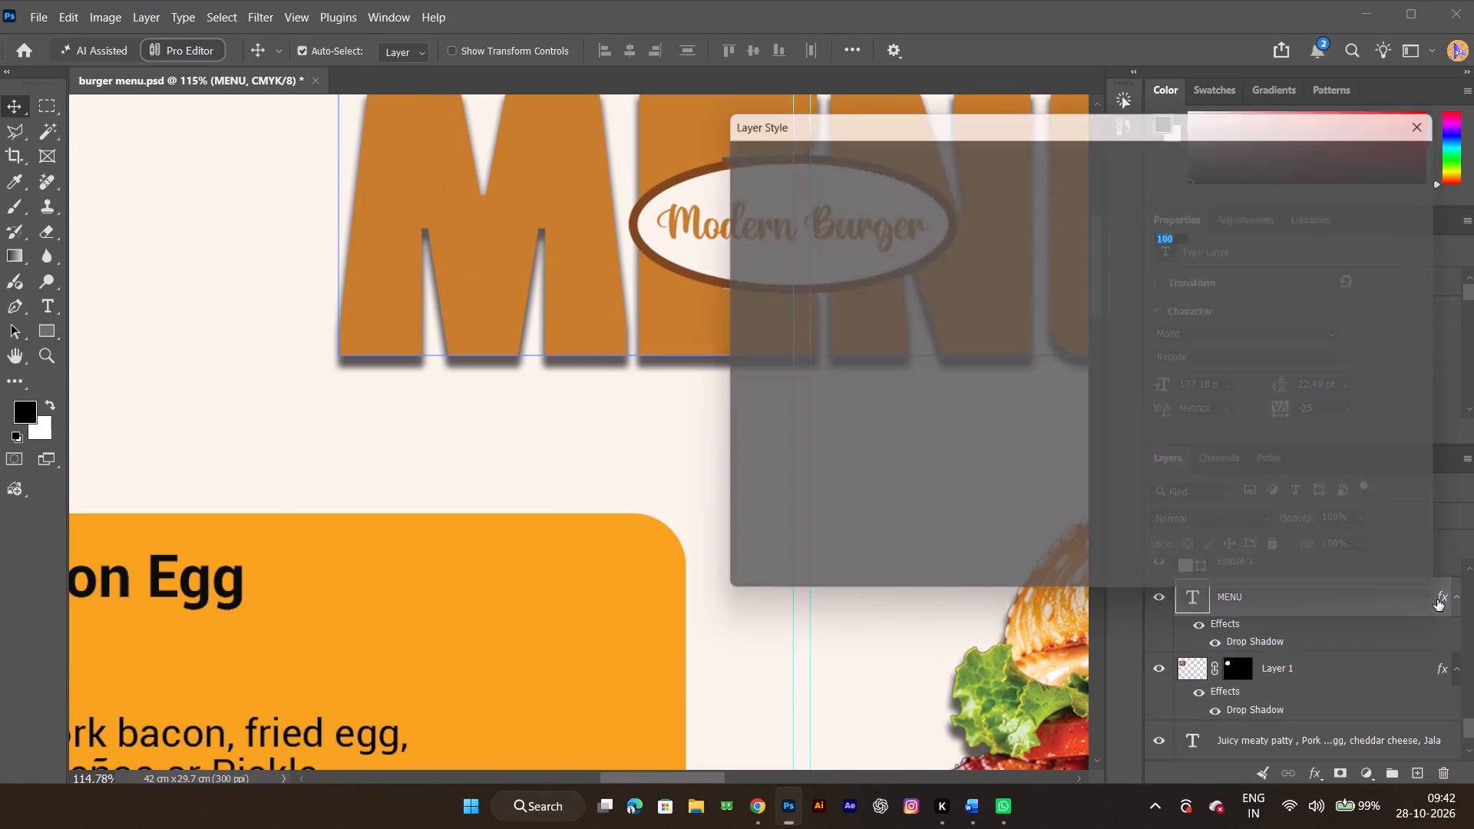
left_click(813, 497)
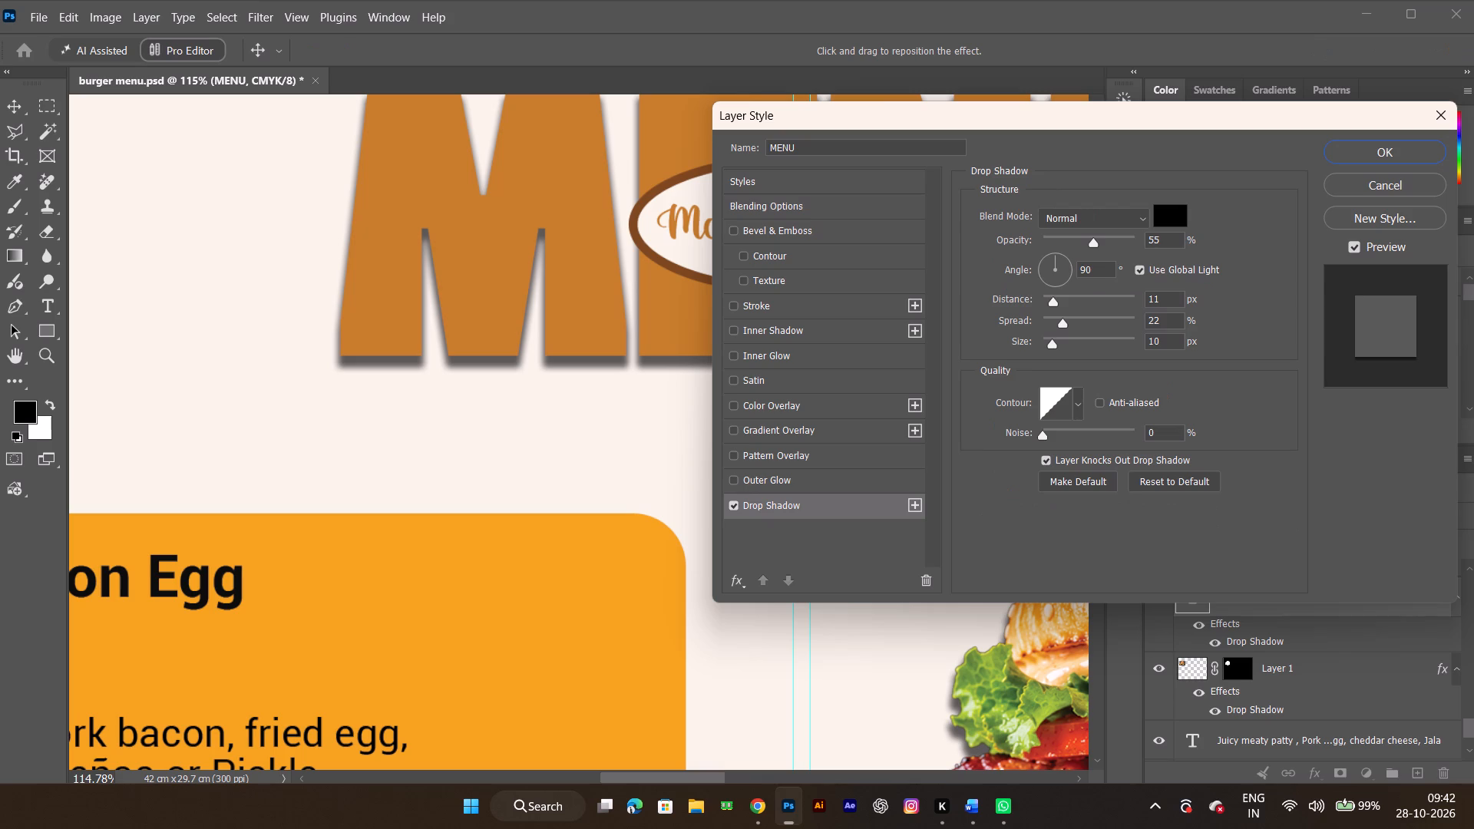
left_click(1096, 242)
Set the MENU title's drop shadow to 16% spread and 7 px size, and apply the layer style.
left_click(1052, 343)
left_click(1052, 343)
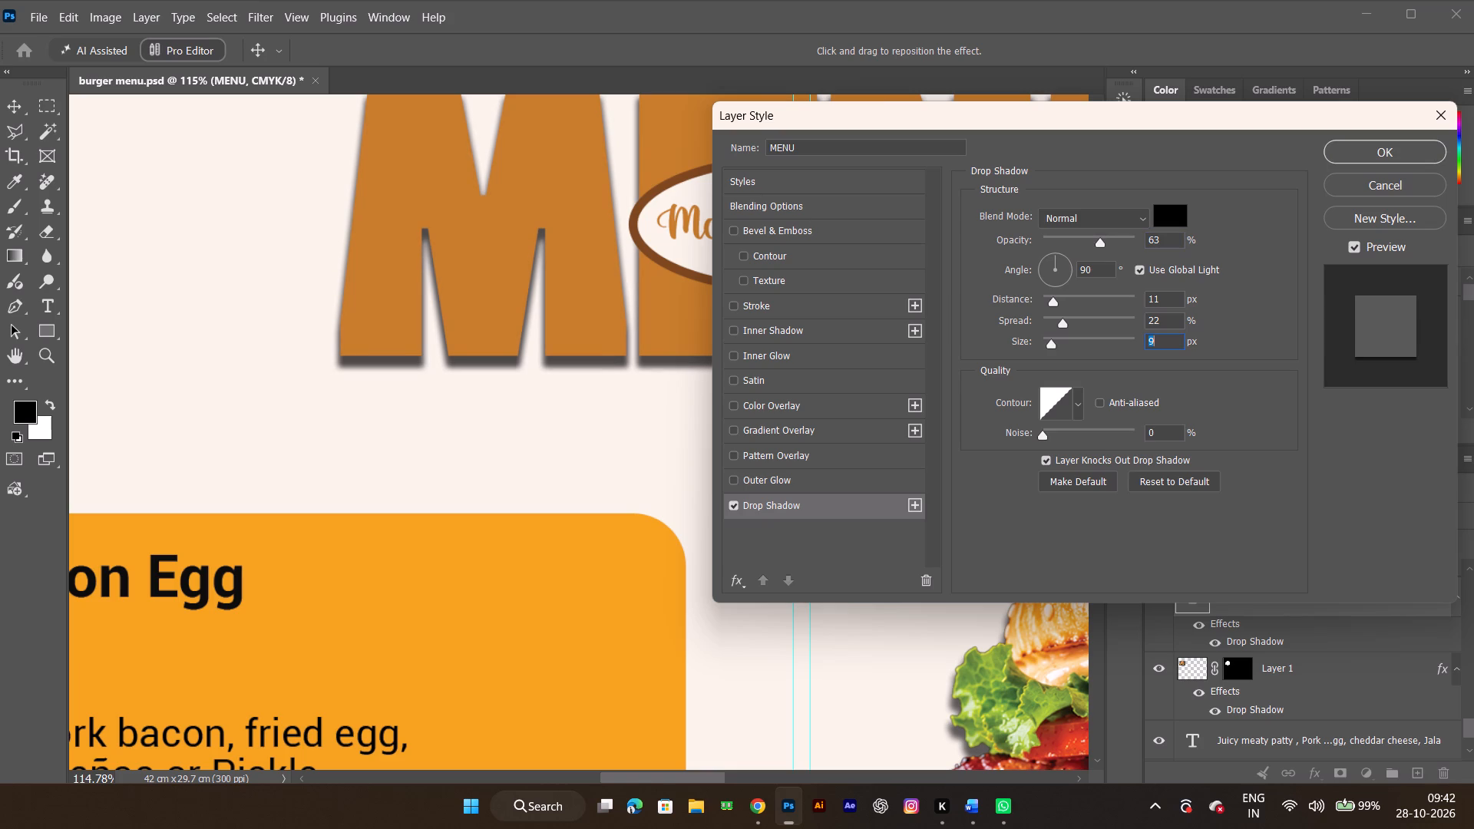
left_click(1061, 325)
triple_click(1061, 325)
scroll(1158, 319, "down", 6)
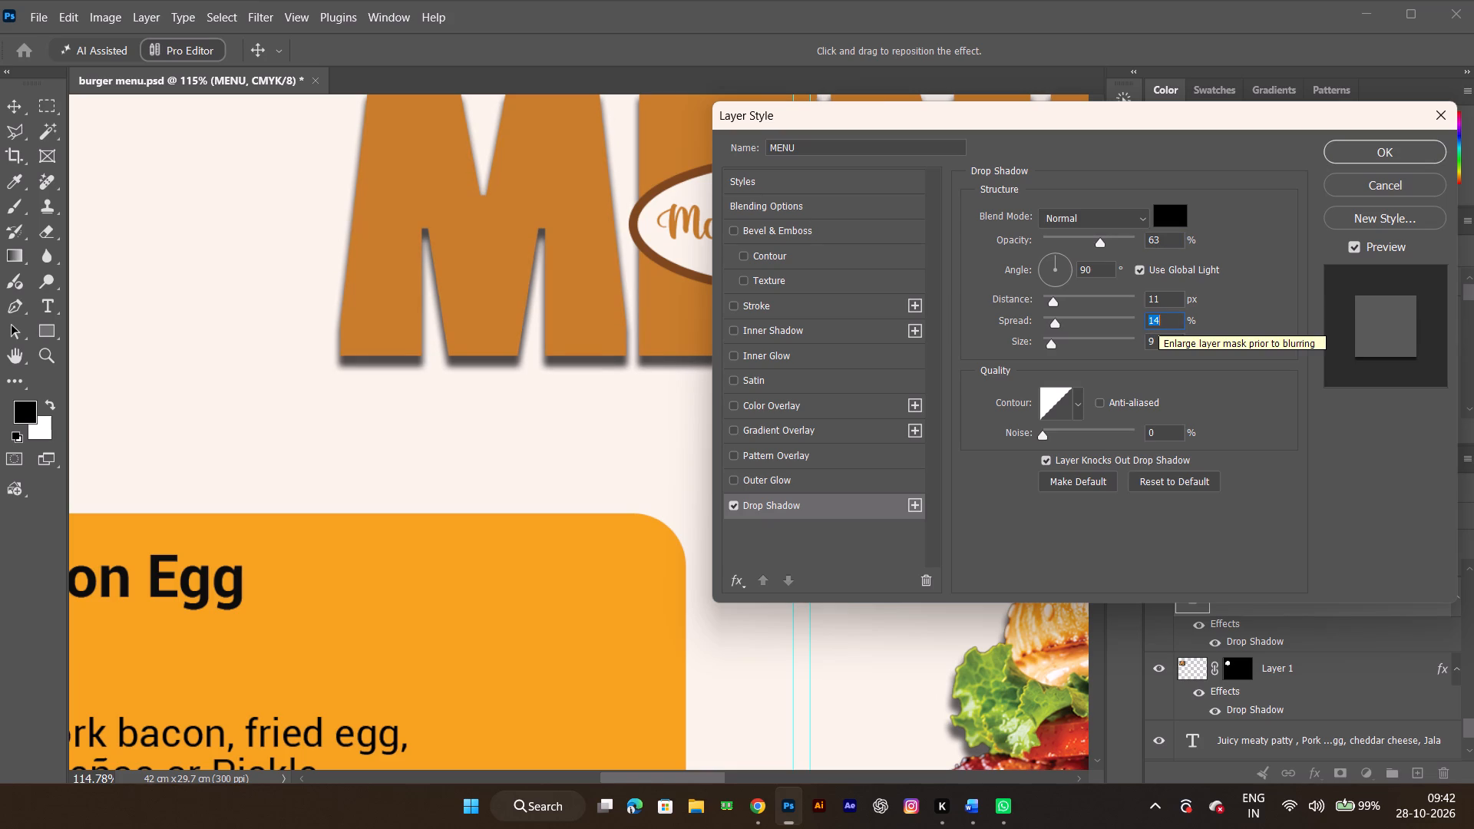
scroll(1158, 319, "up", 2)
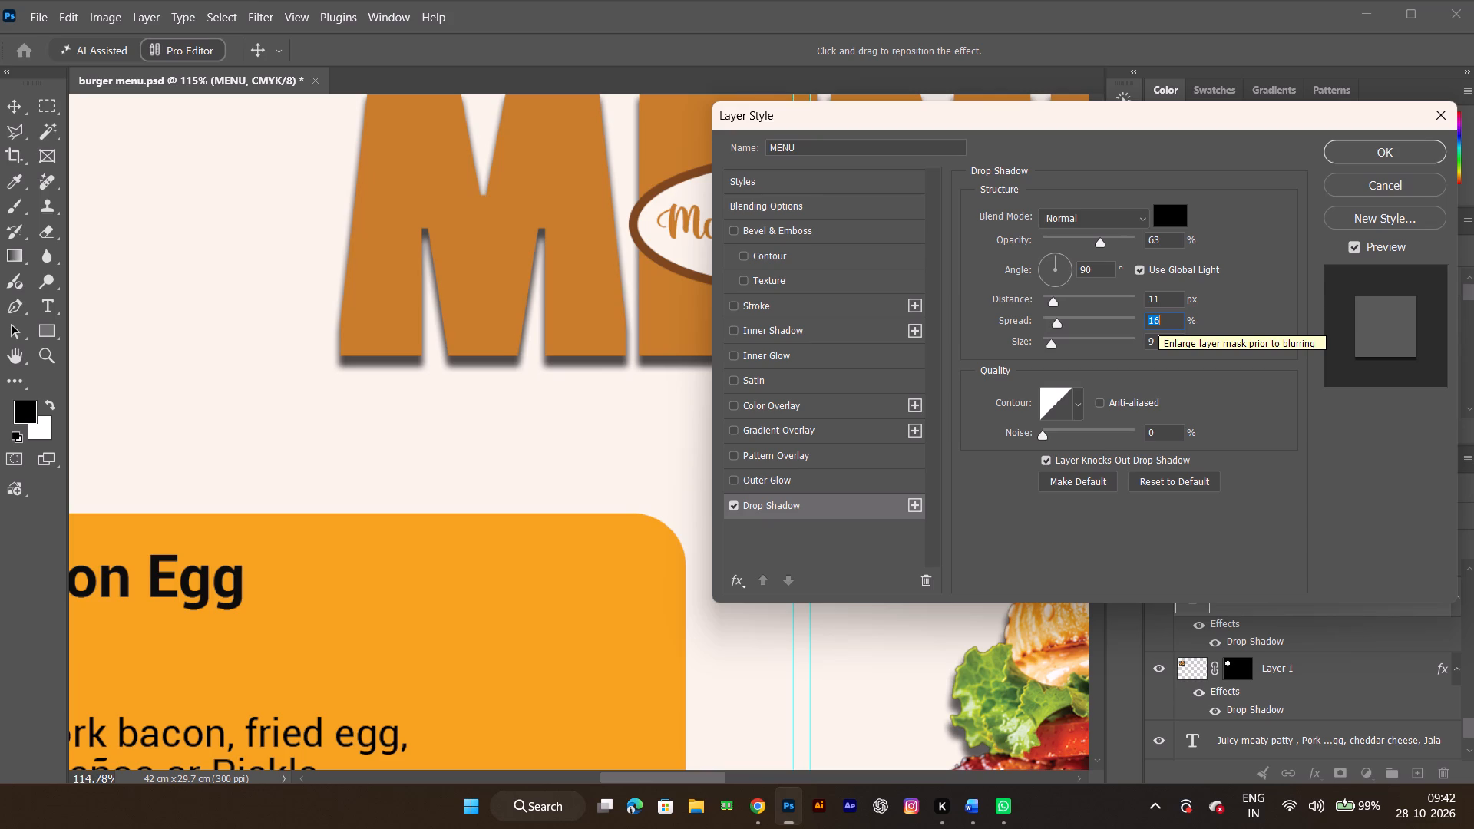
double_click(1159, 336)
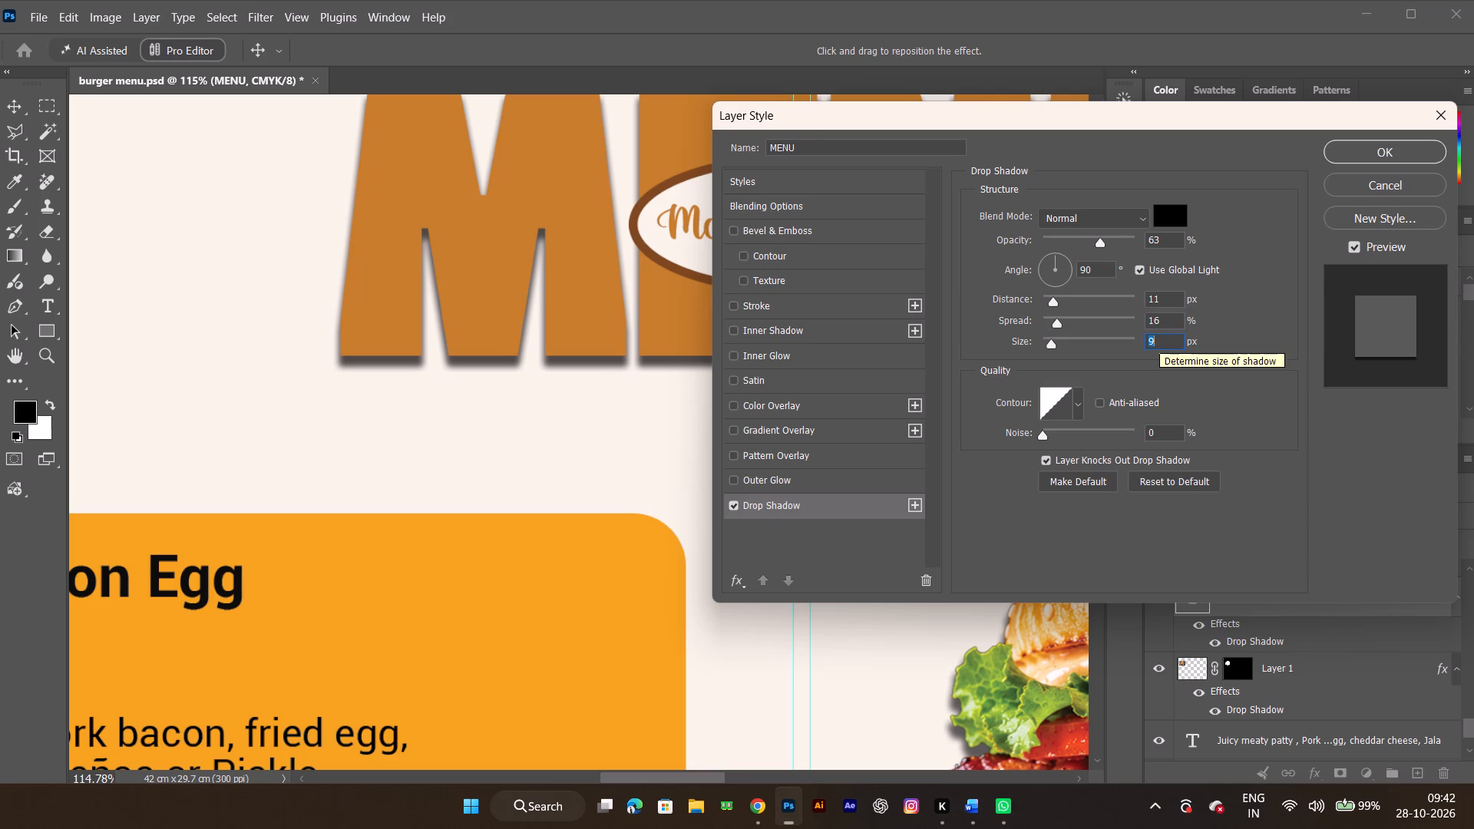
scroll(1156, 335, "up", 3)
scroll(1156, 335, "down", 5)
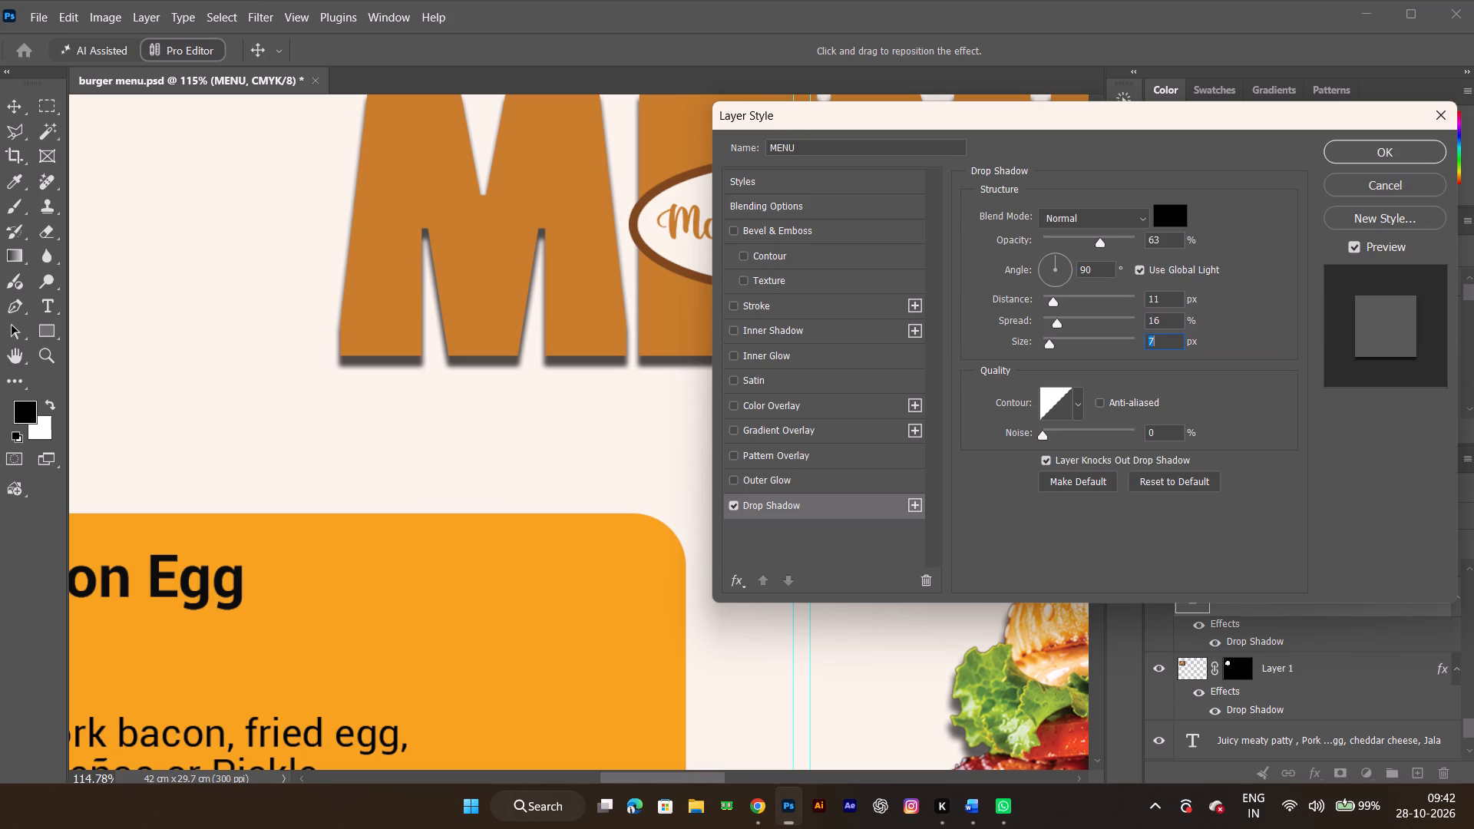
left_click(1365, 156)
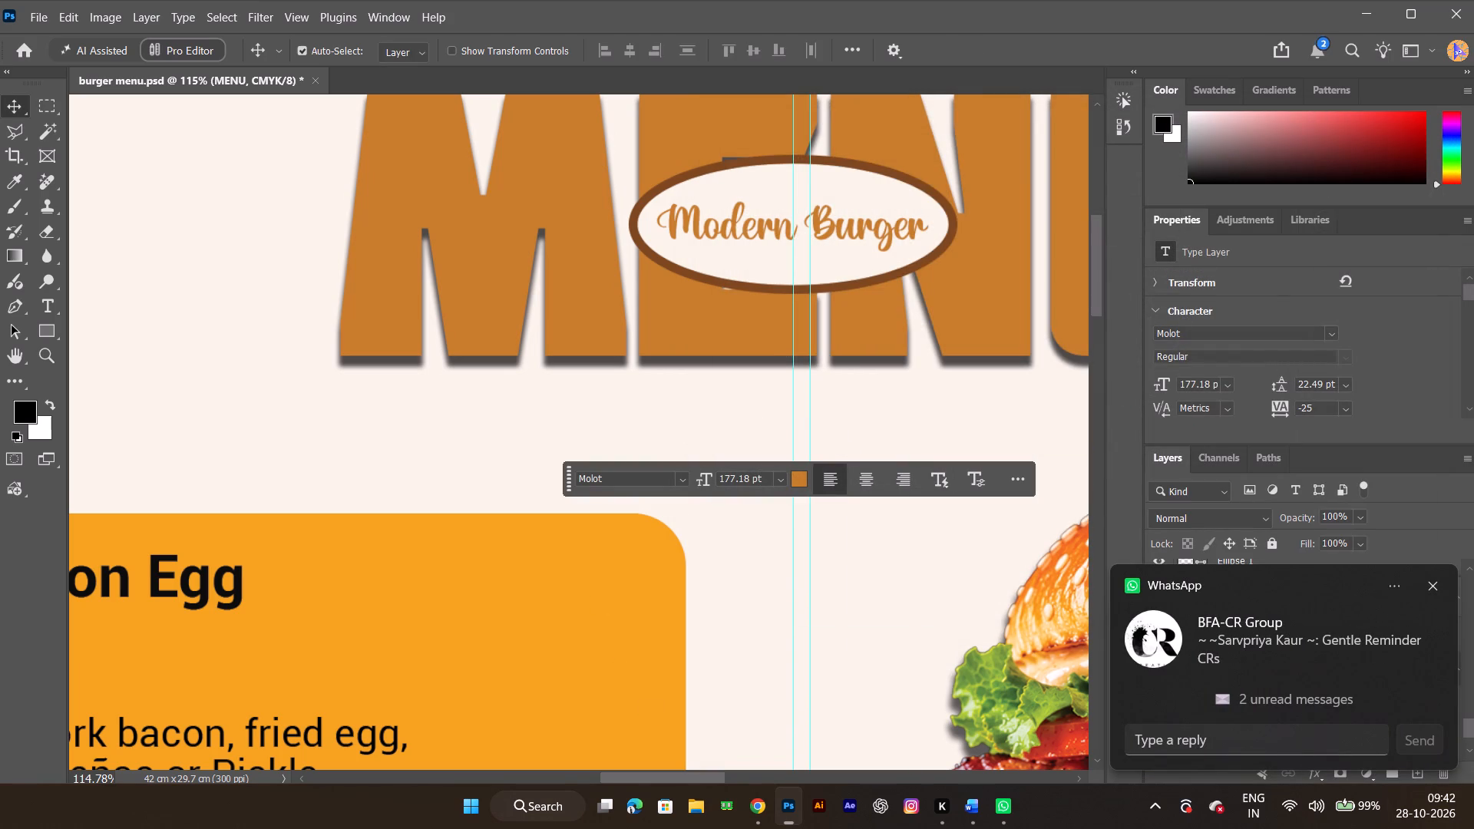
Dismiss the chat notification and examine the MENU title's shadow together with the burger cards across the page.
left_click(1436, 588)
scroll(682, 474, "down", 7, "ctrl+alt")
key("space")
key("space")
key("space")
left_click_drag(907, 459, 901, 467)
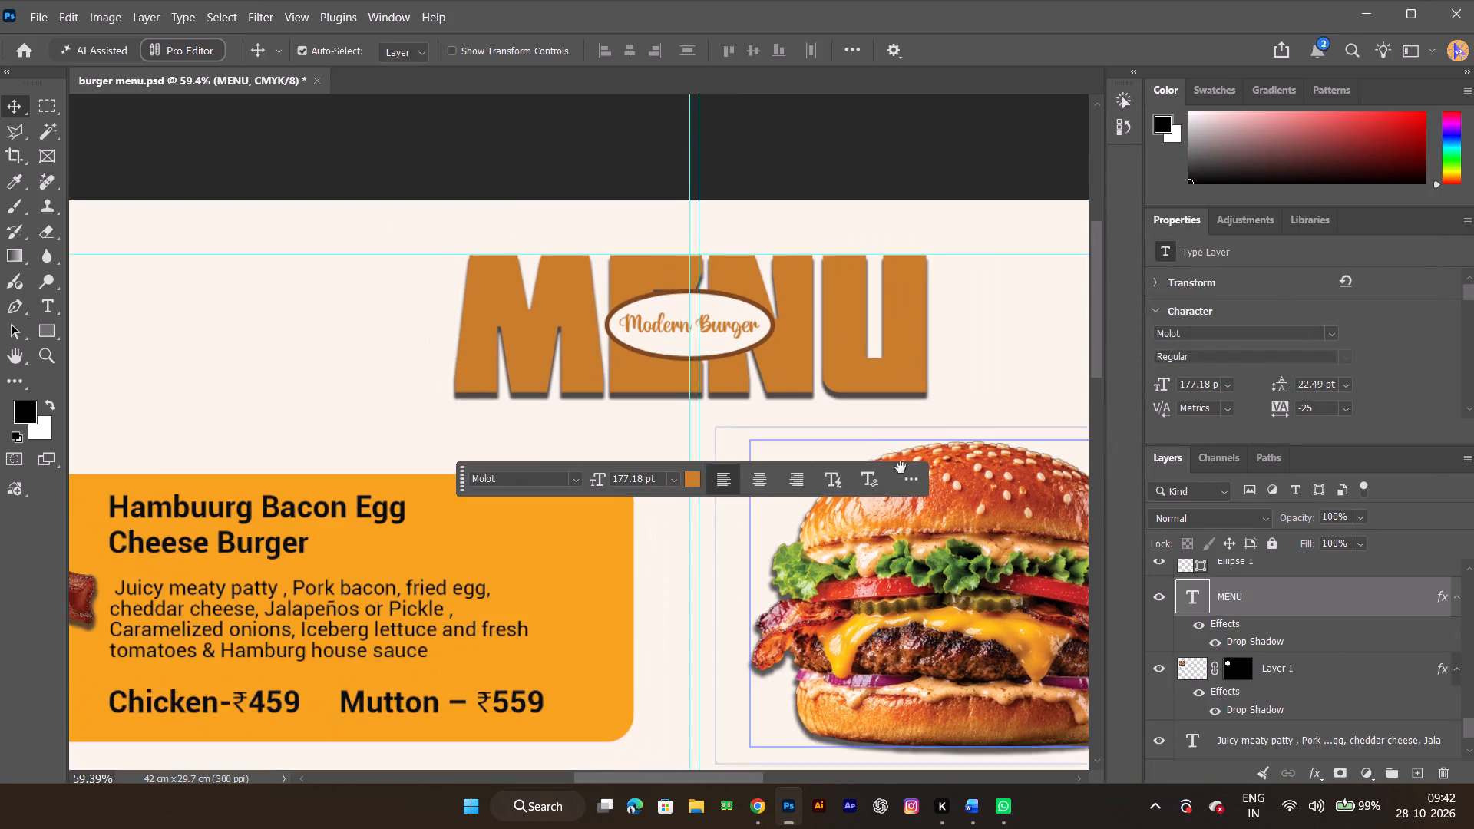
left_click_drag(901, 467, 851, 501)
left_click(824, 197)
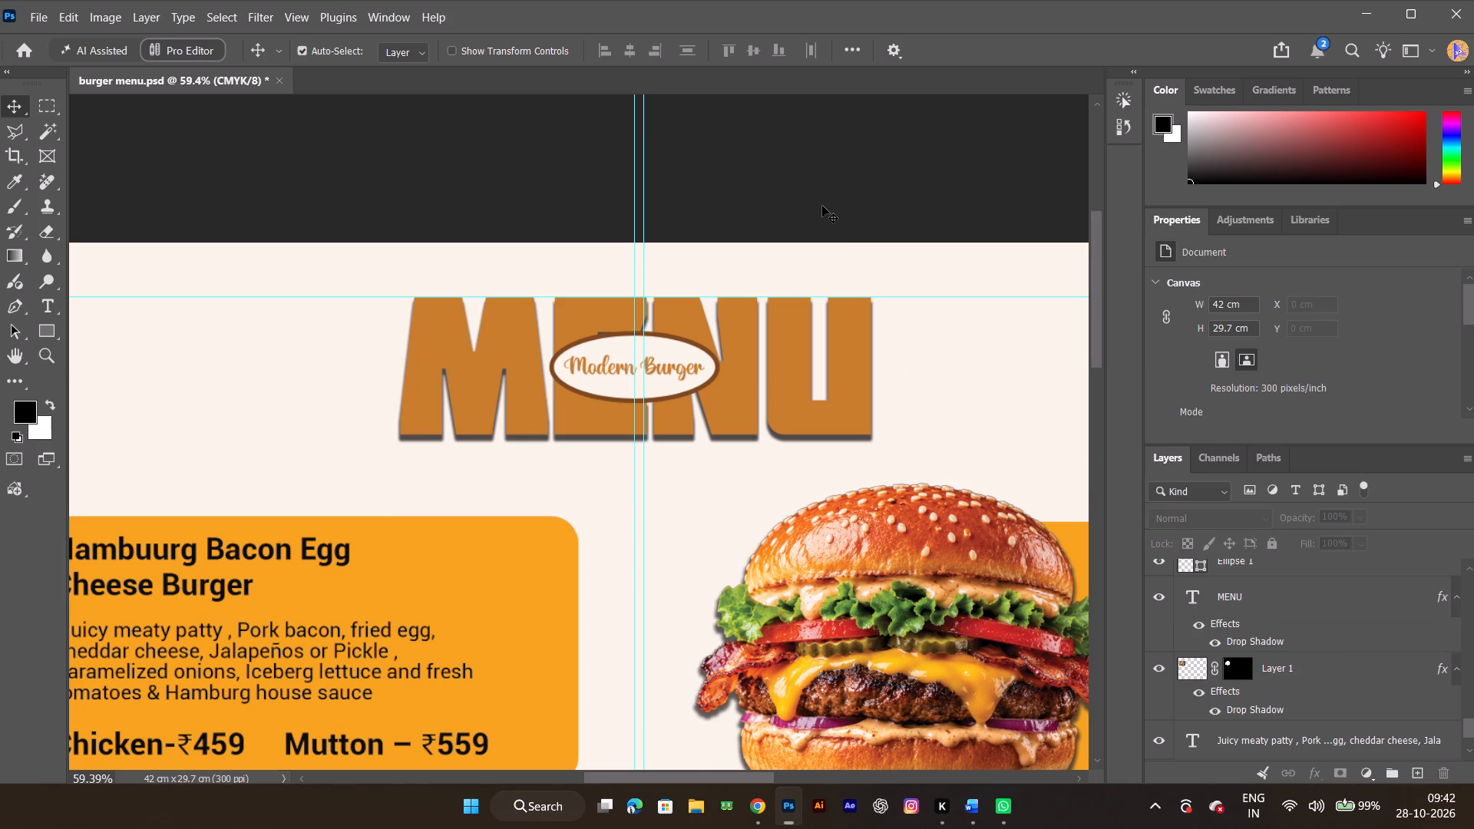
scroll(868, 304, "down", 6, "ctrl+alt")
key("space")
key("space")
key("space")
key("space")
left_click_drag(837, 547, 792, 311)
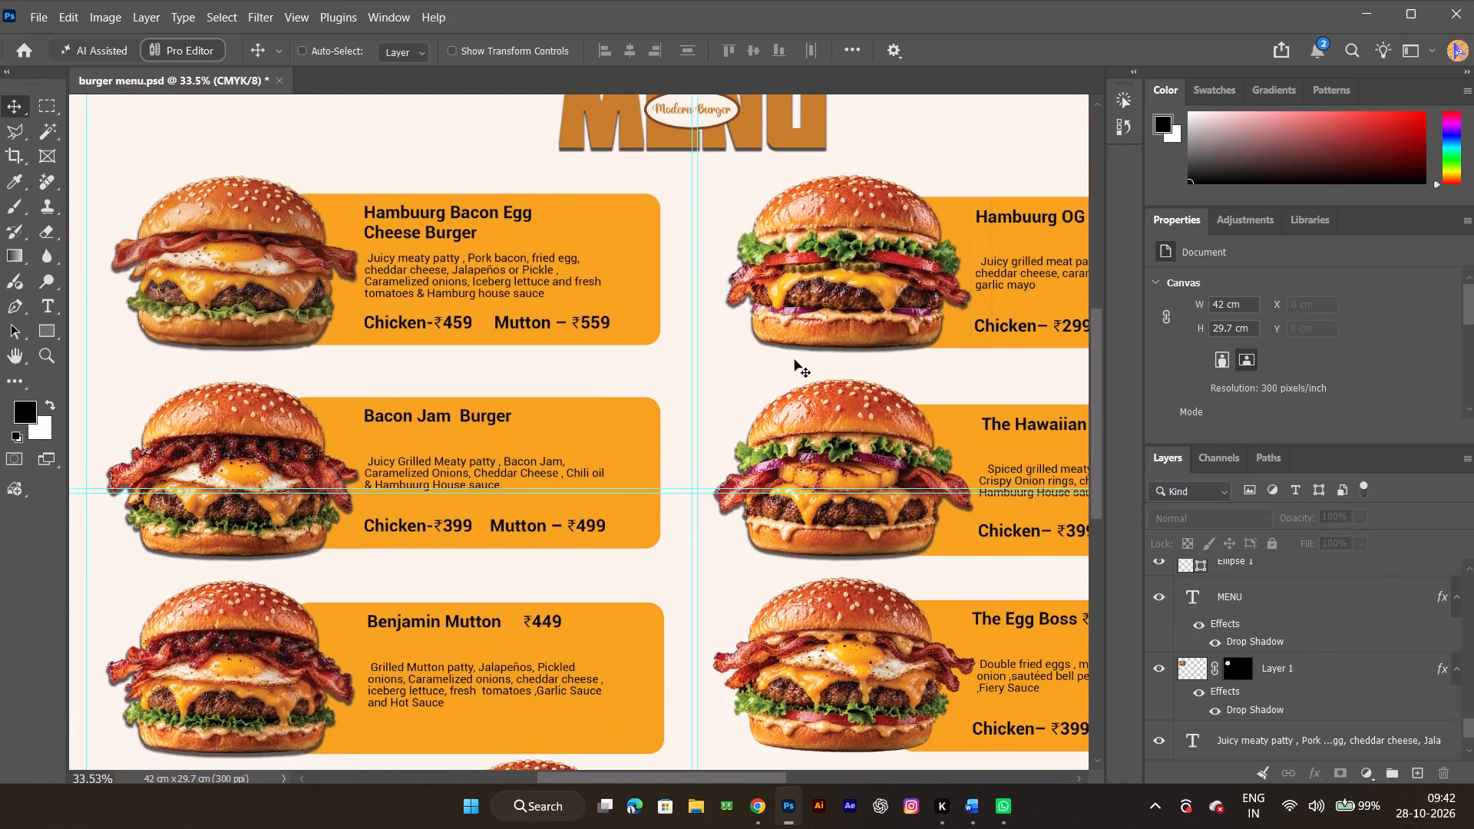
scroll(793, 385, "down", 6, "ctrl+alt")
key("space")
key("space")
key("space")
key("space")
key("space")
key("space")
key("space")
key("space")
key("space")
key("space")
key("space")
left_click_drag(854, 450, 737, 457)
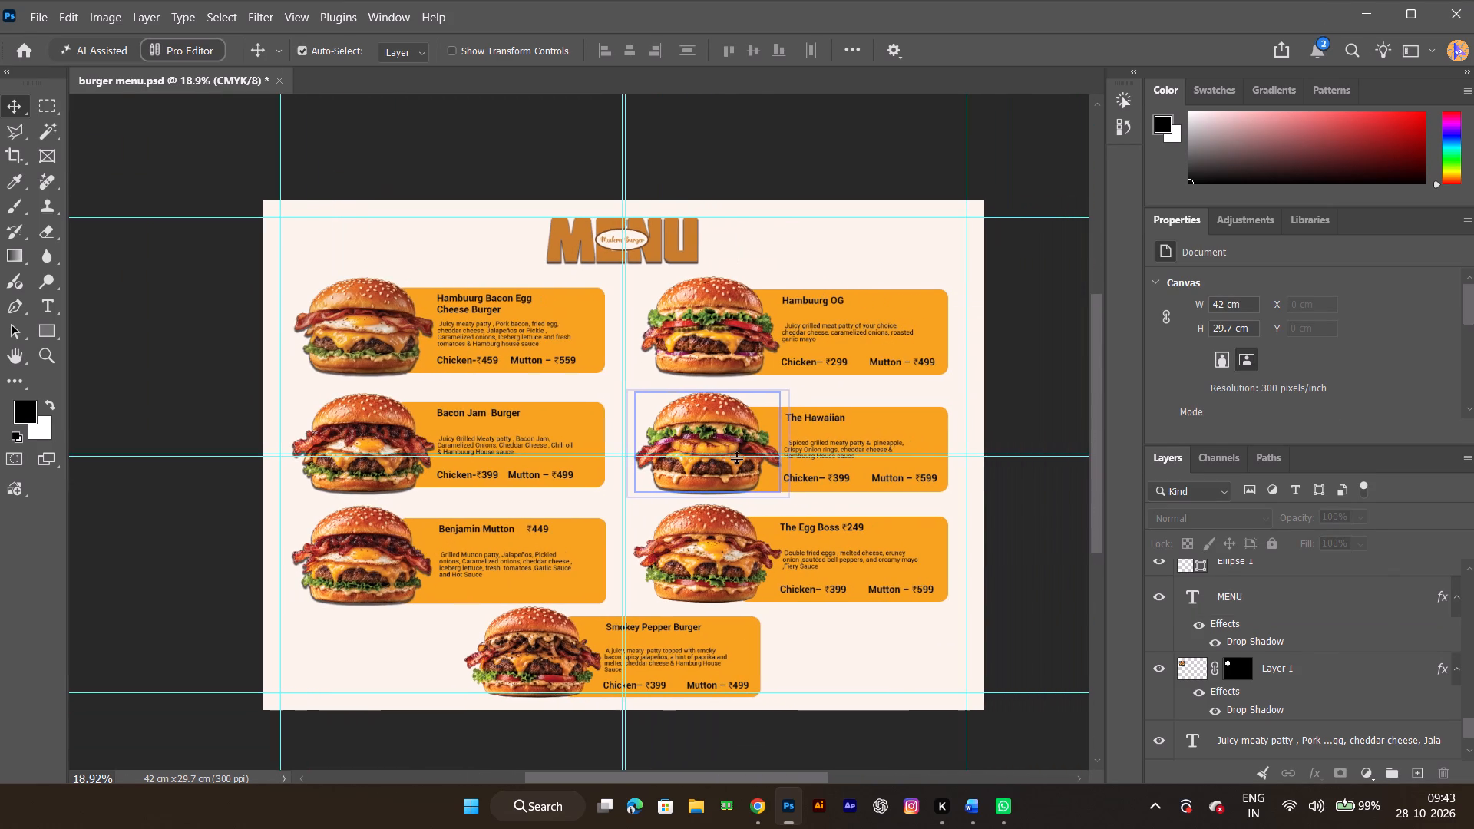
Save the burger menu document.
key("ctrl+s")
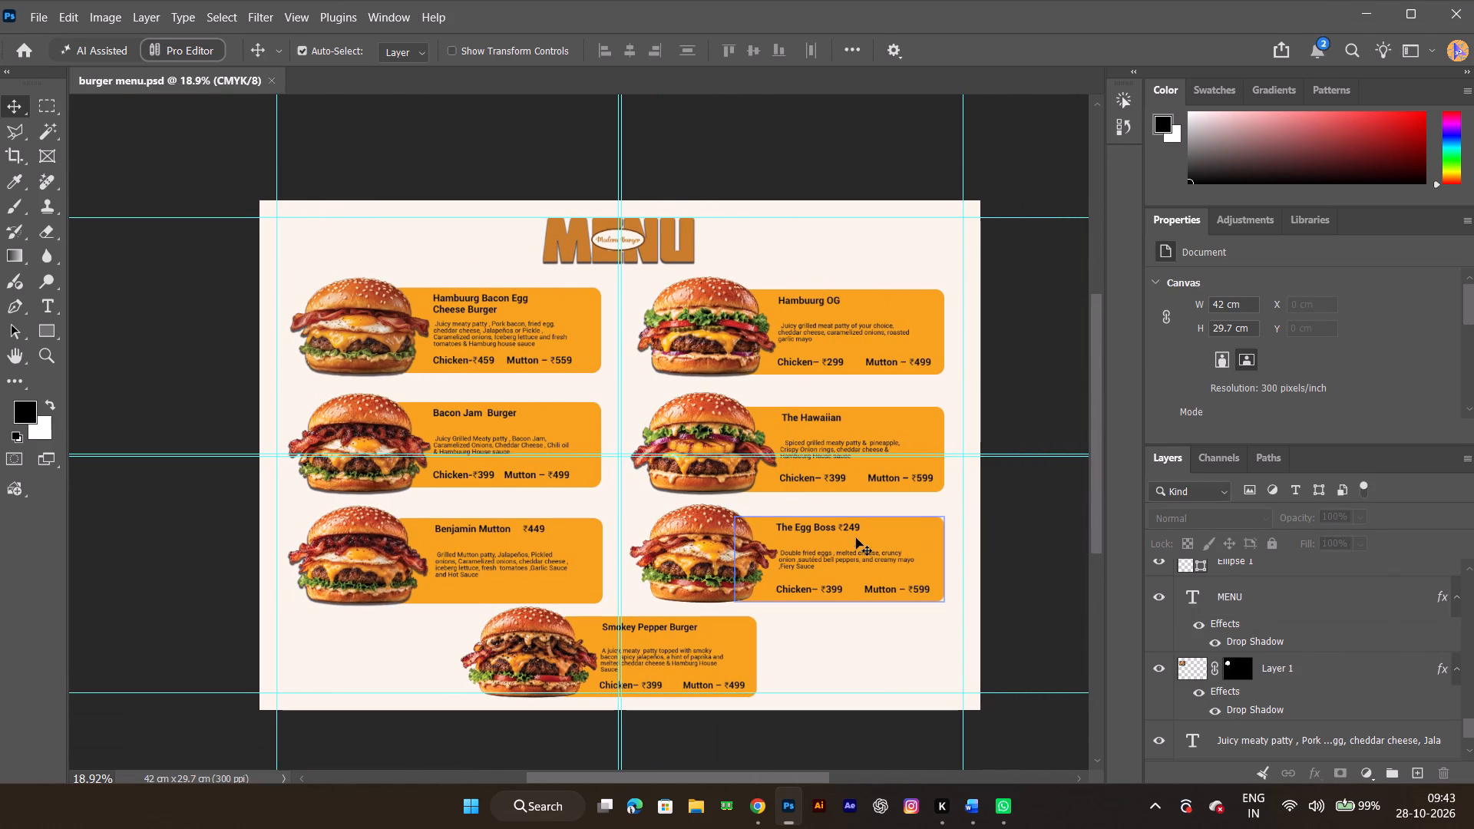
Examine the overall composition of the complete menu page.
key("space")
key("space")
key("space")
key("space")
key("space")
left_click_drag(666, 561, 668, 477)
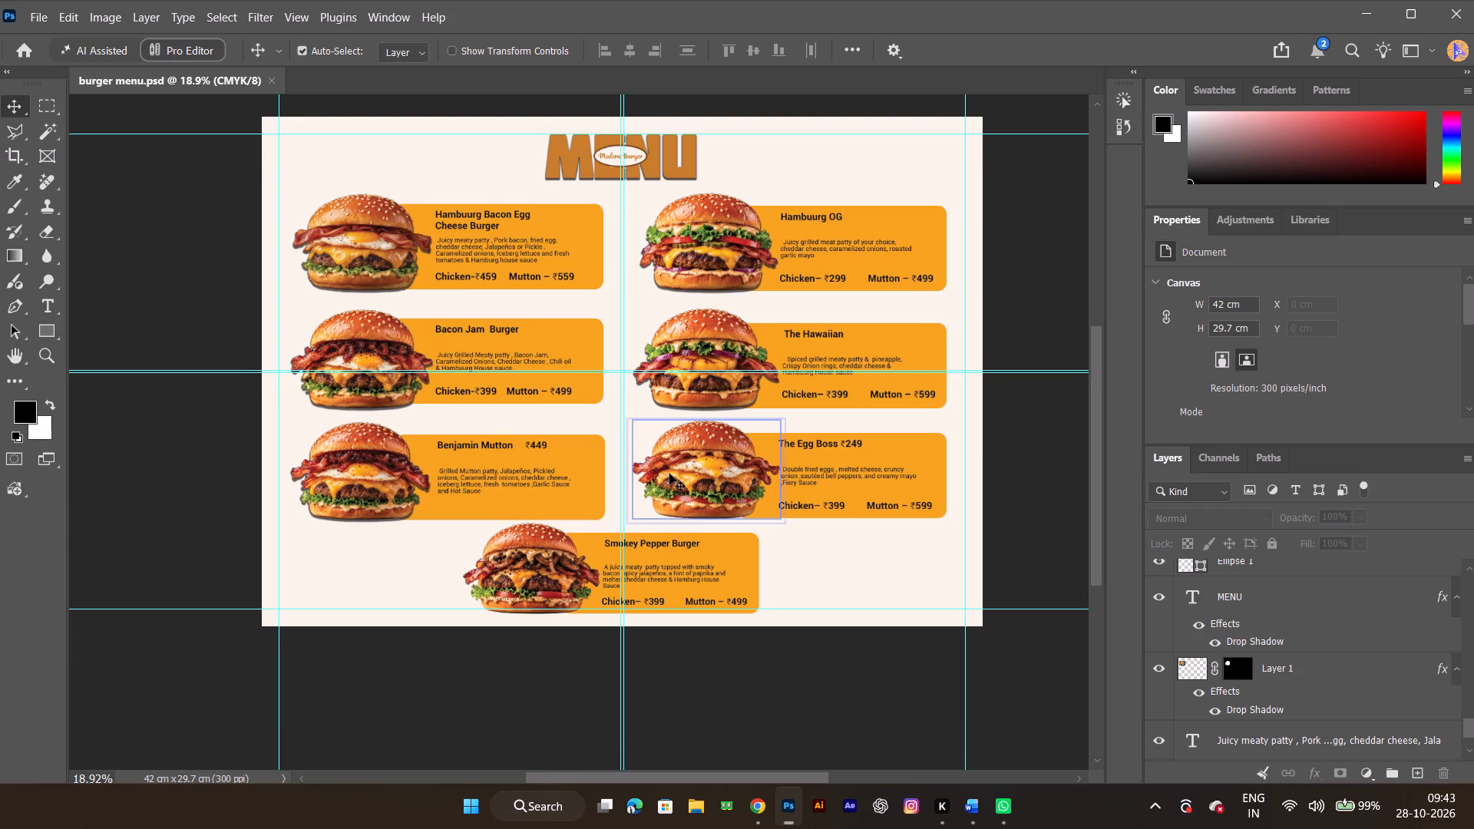
scroll(682, 528, "up", 3)
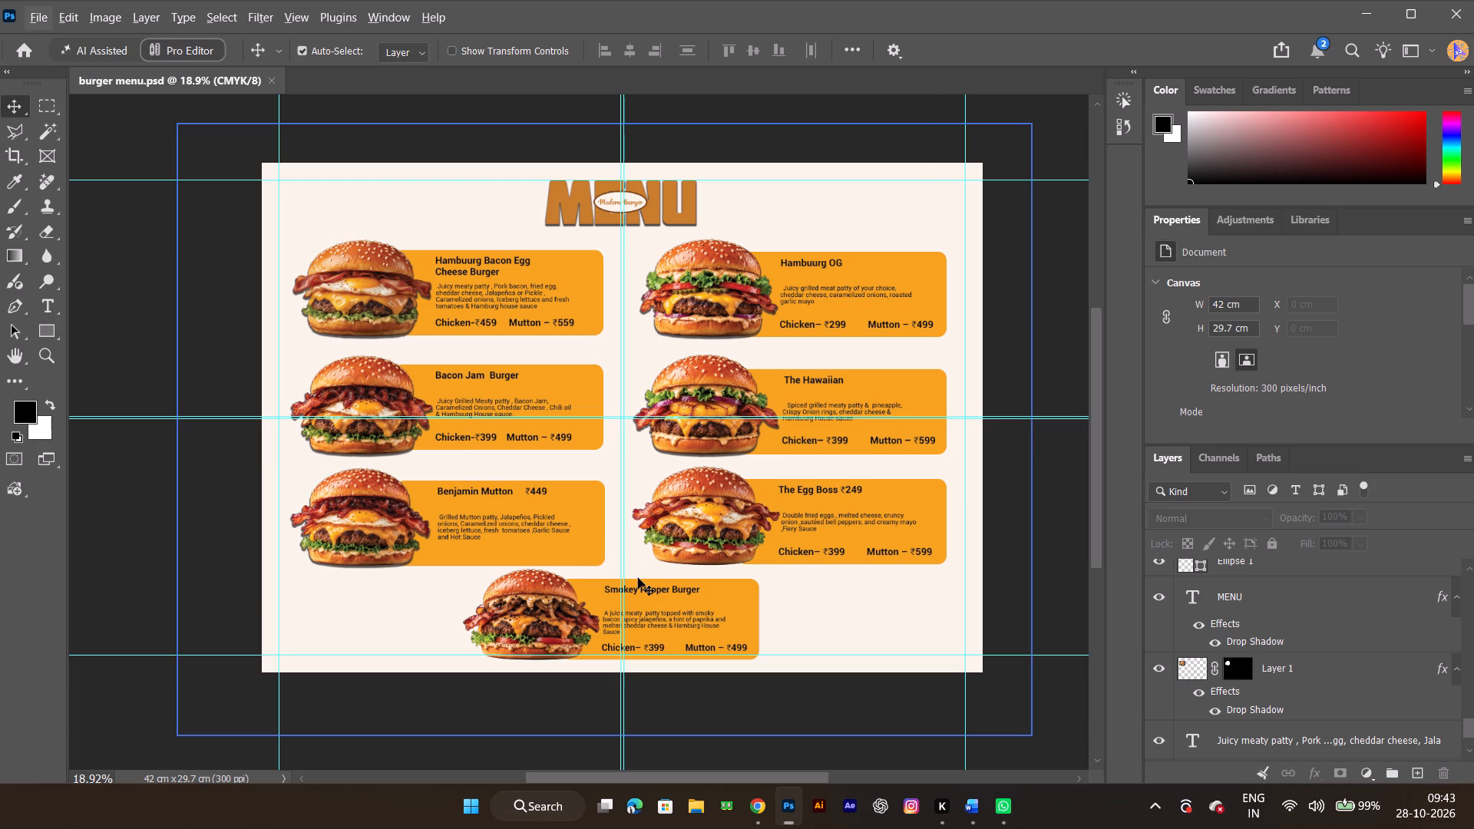
Switch to Chrome and browse the Pinterest menu design ideas for reference layouts and backgrounds.
left_click(765, 828)
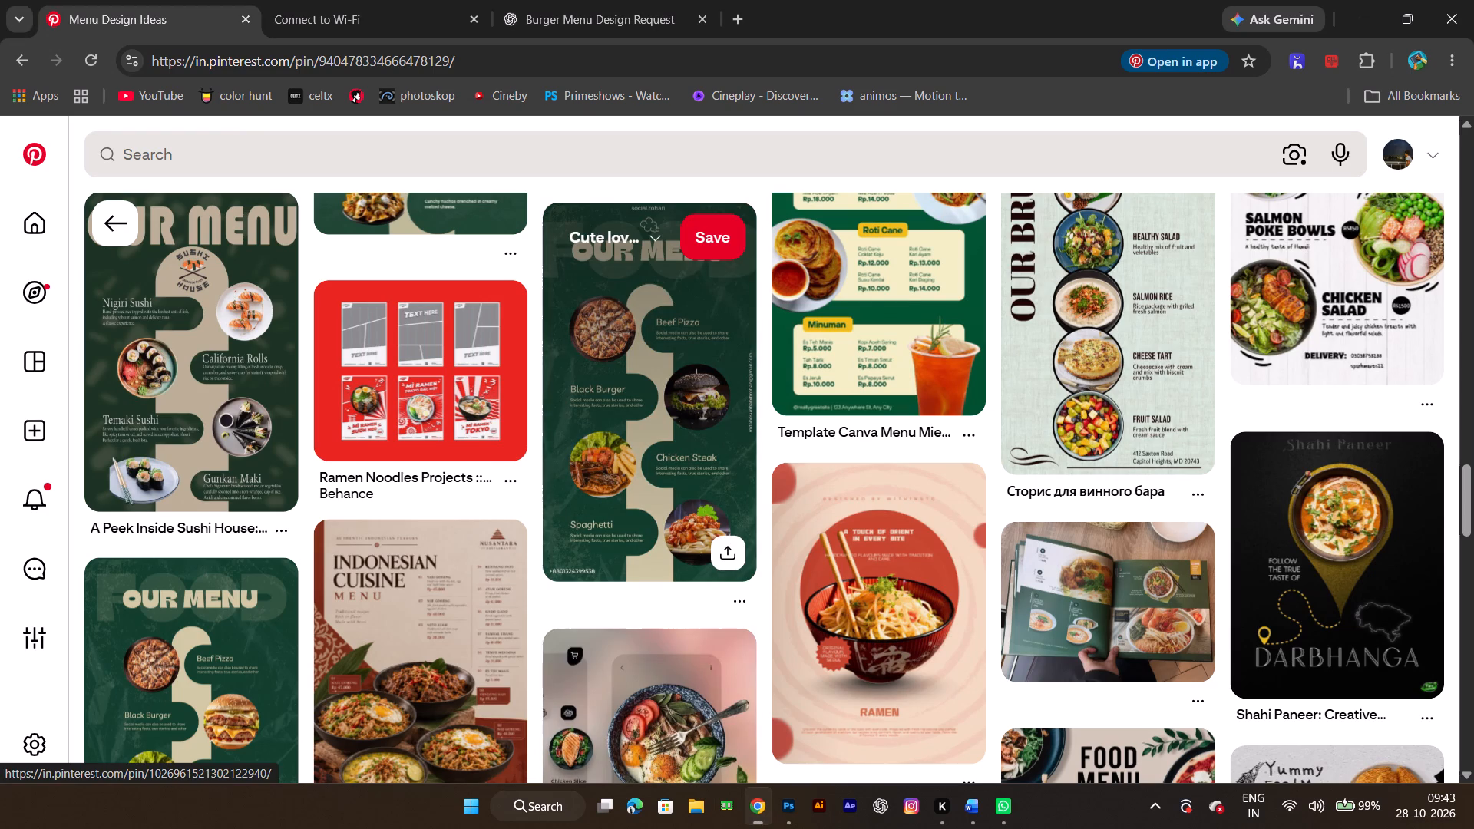
scroll(606, 566, "down", 8)
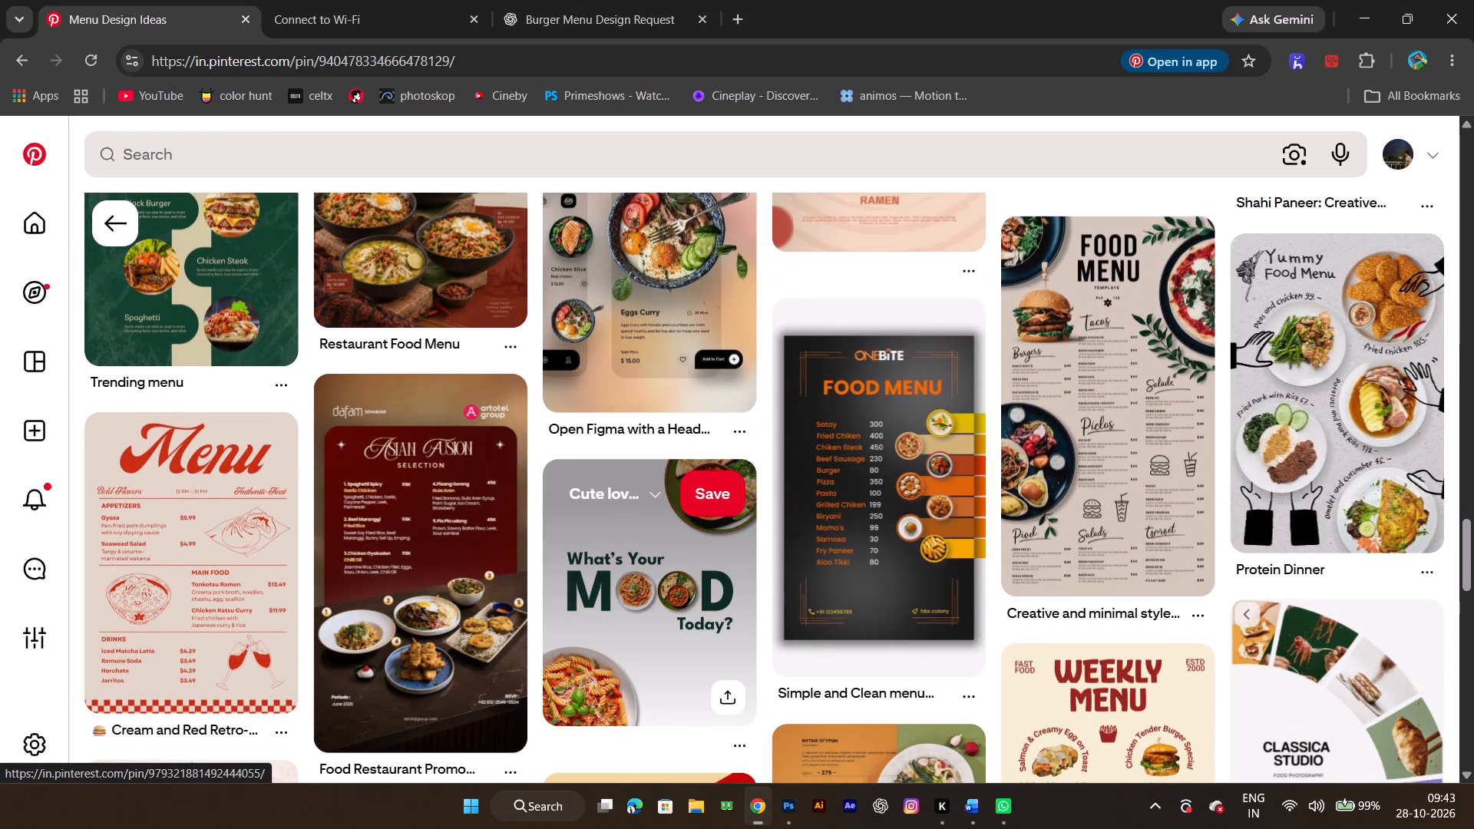
scroll(610, 580, "up", 20)
scroll(610, 580, "up", 11)
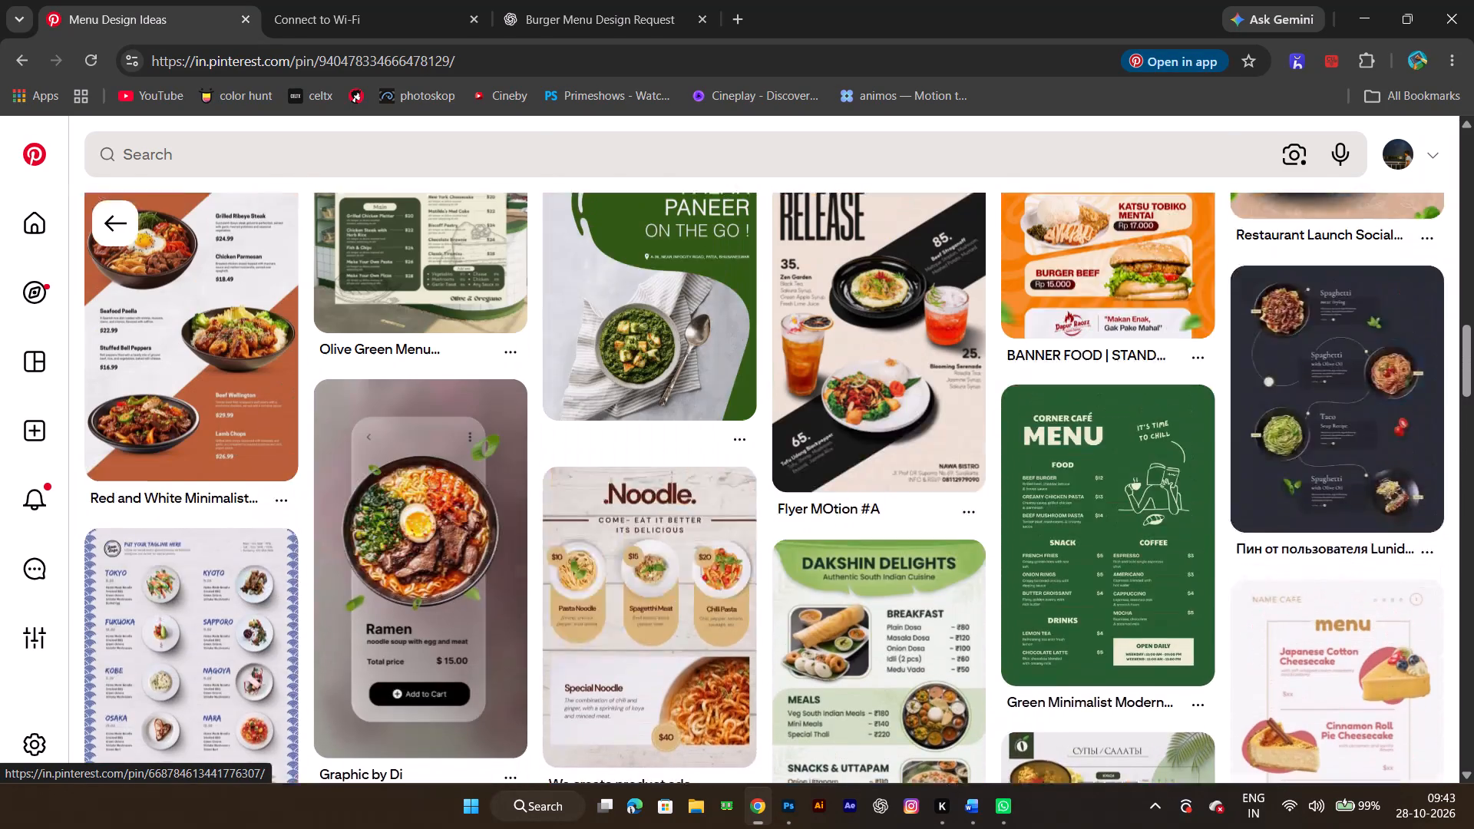
scroll(600, 555, "up", 13)
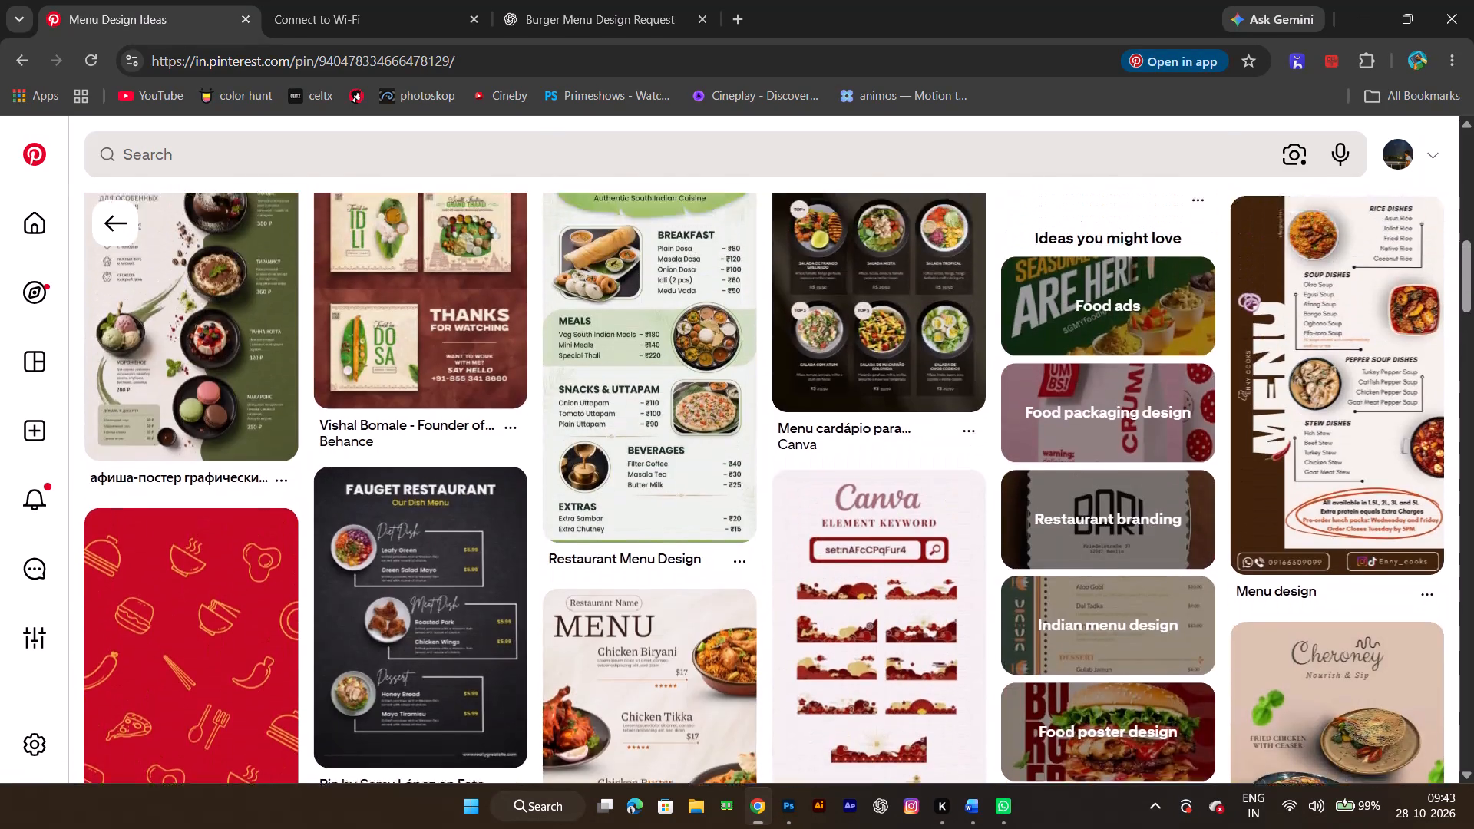
scroll(600, 555, "up", 6)
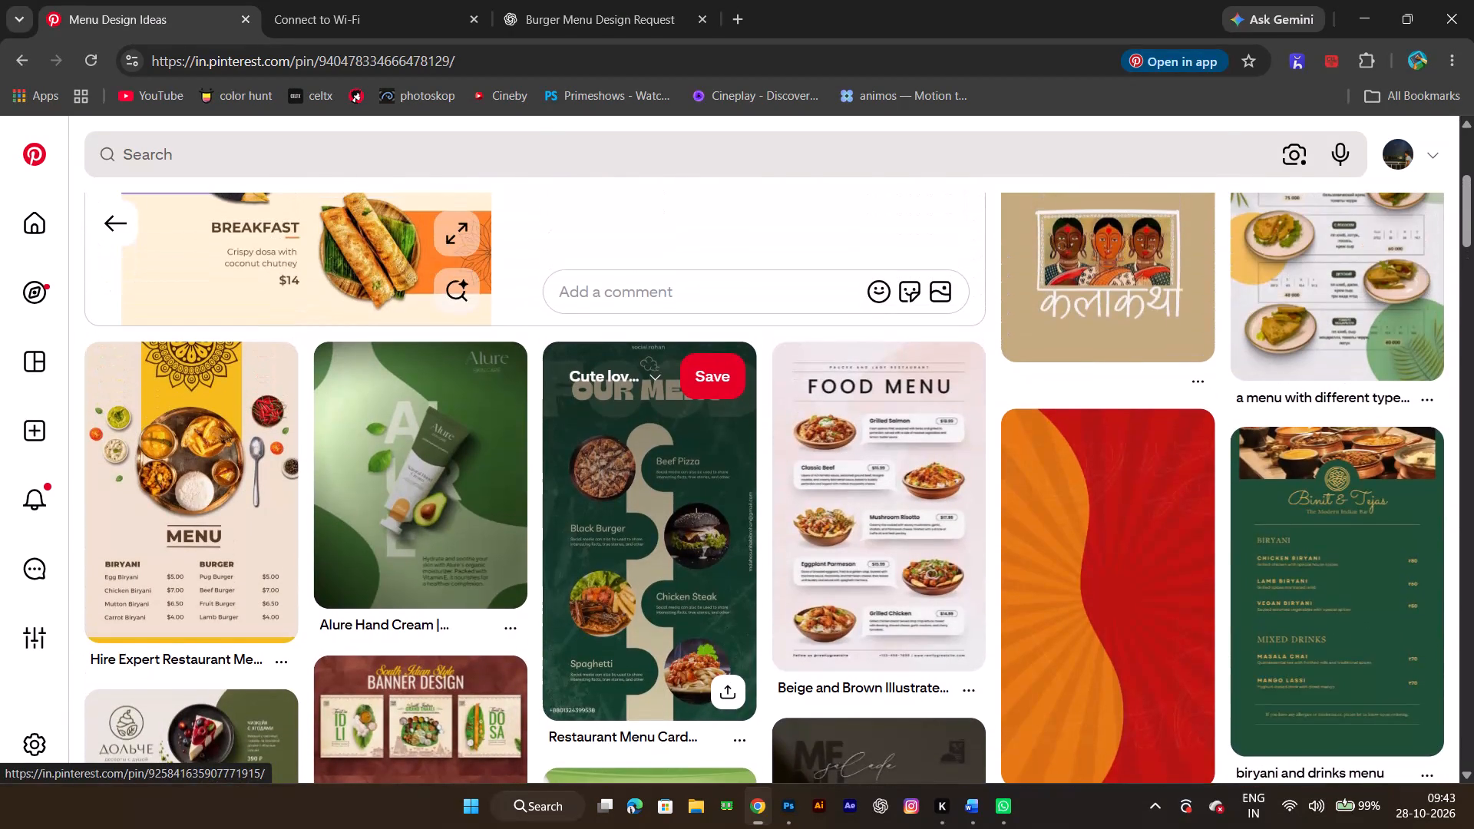
scroll(600, 555, "up", 1)
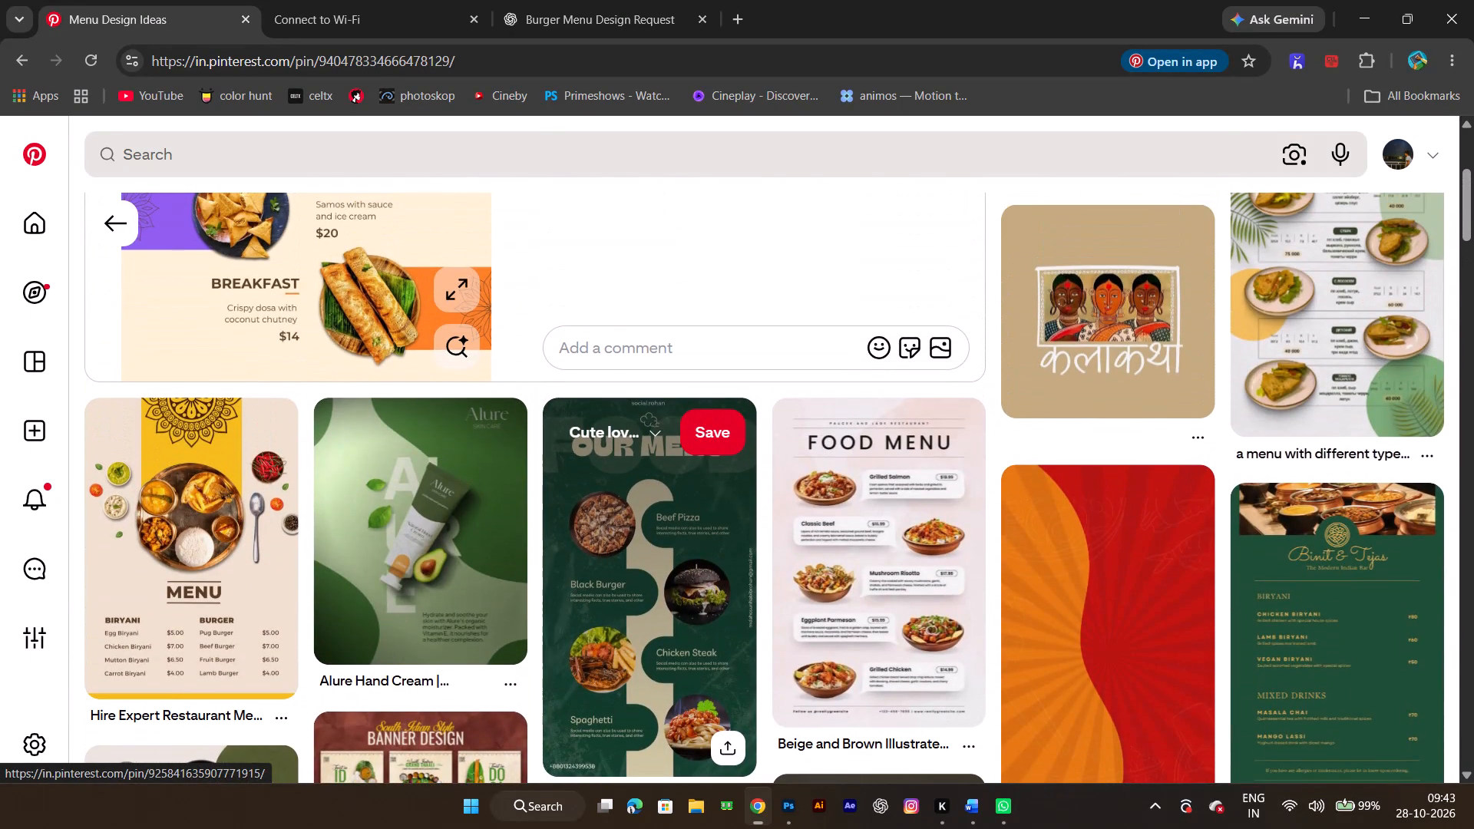
scroll(600, 555, "down", 4)
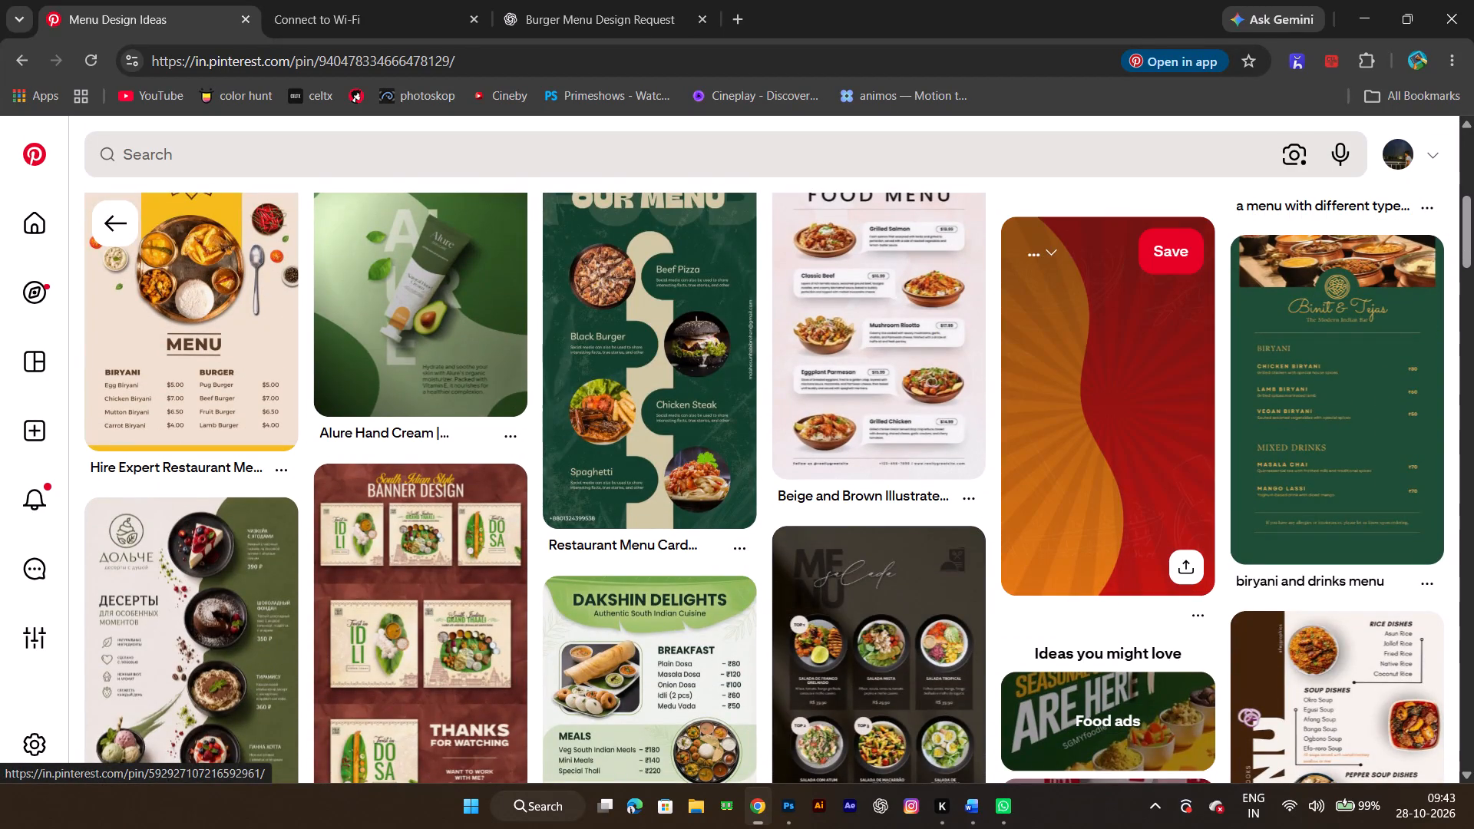
Open the orange-and-red wavy sunburst pin and examine related backgrounds, including the concentric-circle design, for a suitable menu background.
left_click(1120, 455)
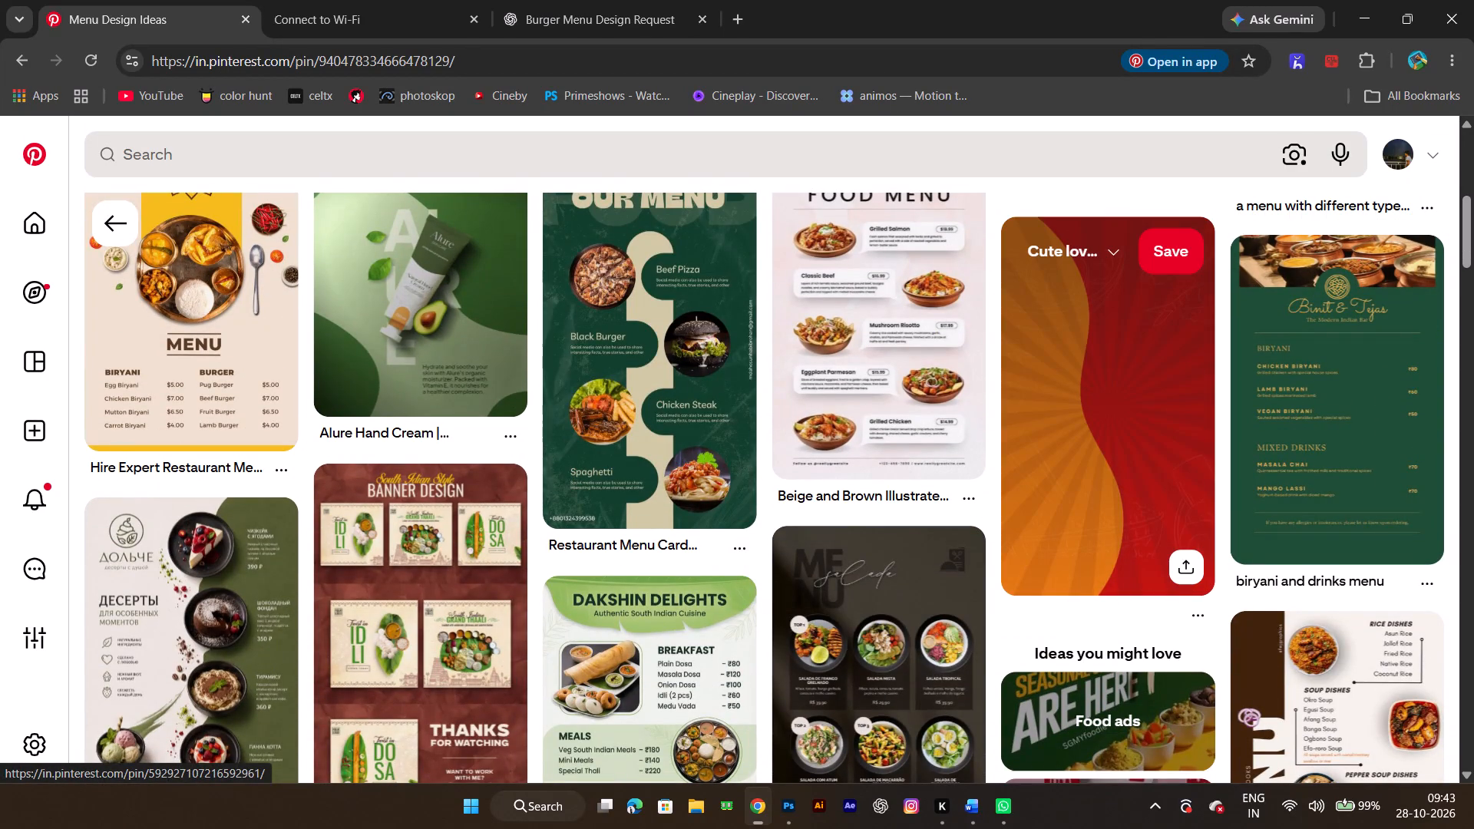
left_click(1102, 448)
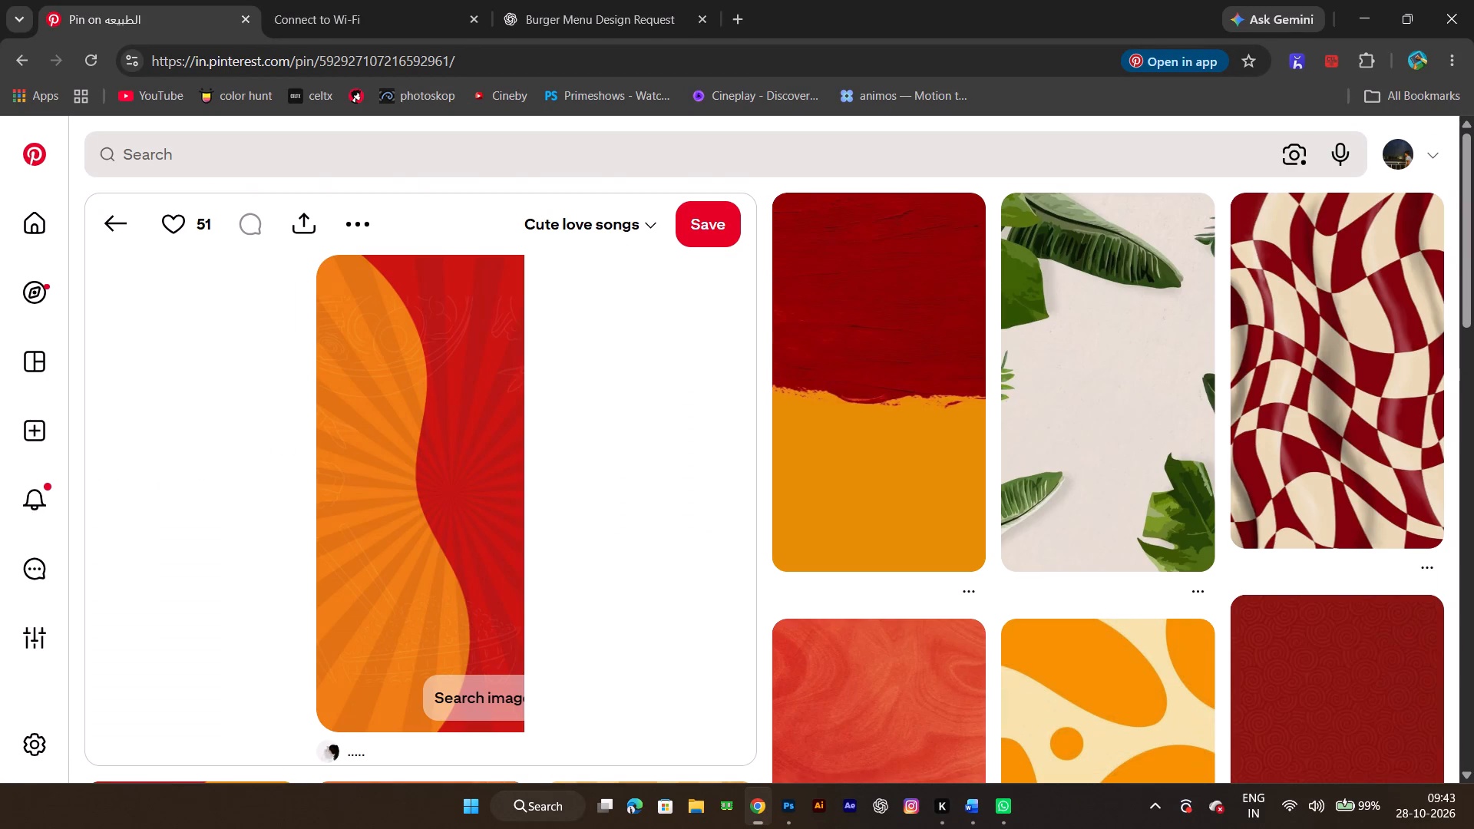
scroll(452, 520, "down", 9)
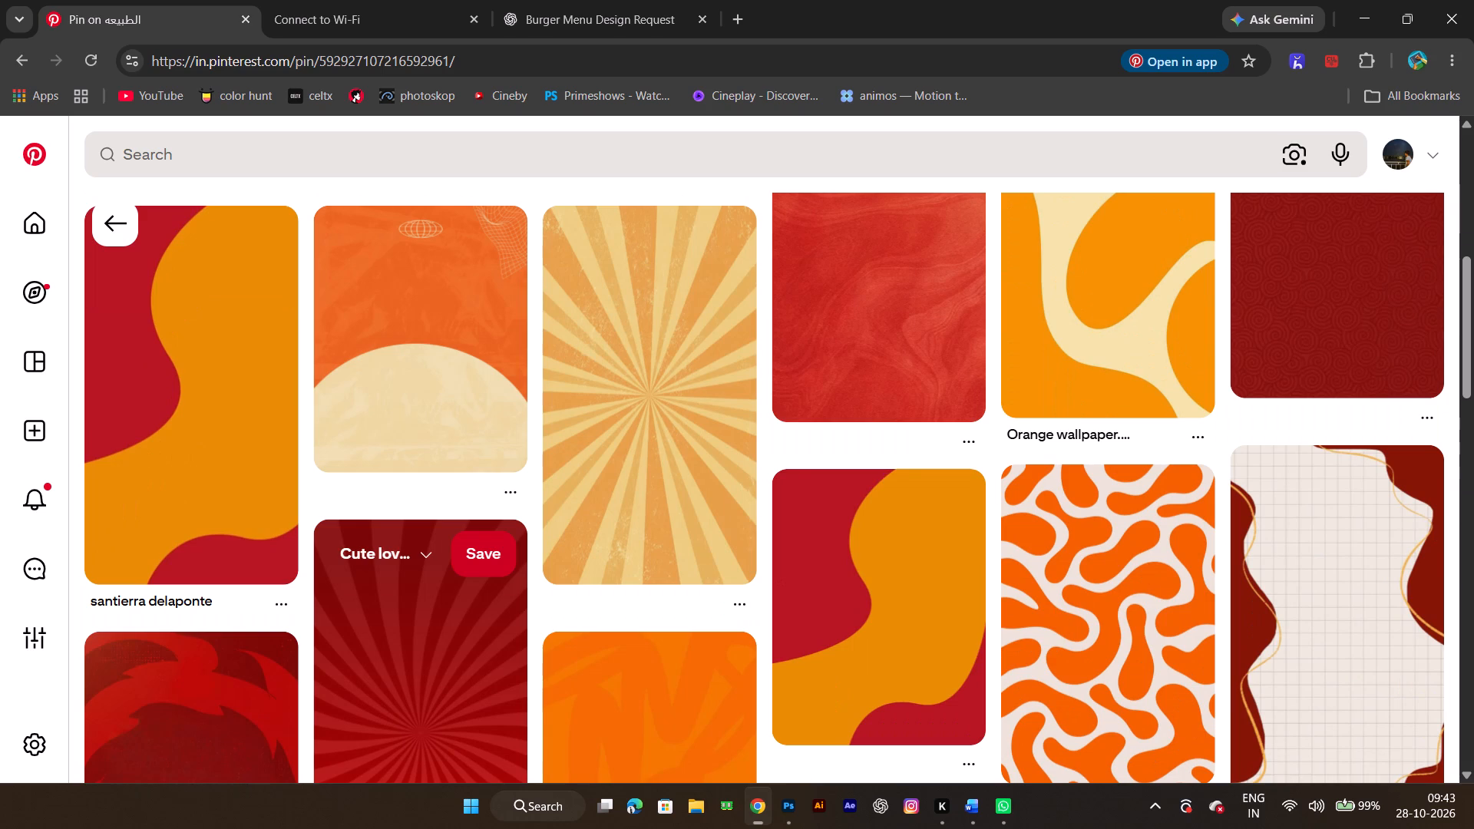
scroll(492, 534, "down", 6)
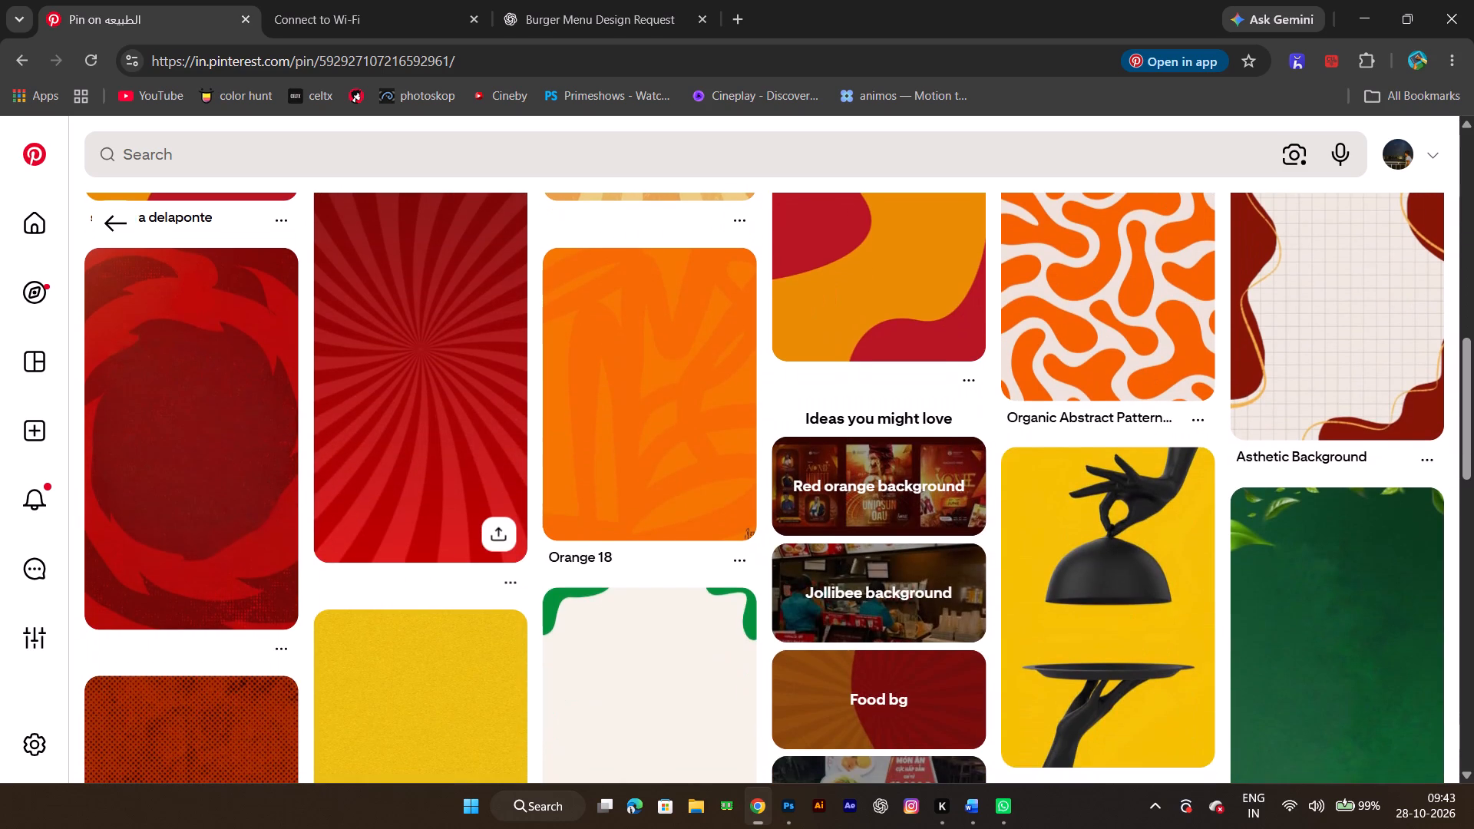
scroll(527, 568, "down", 6)
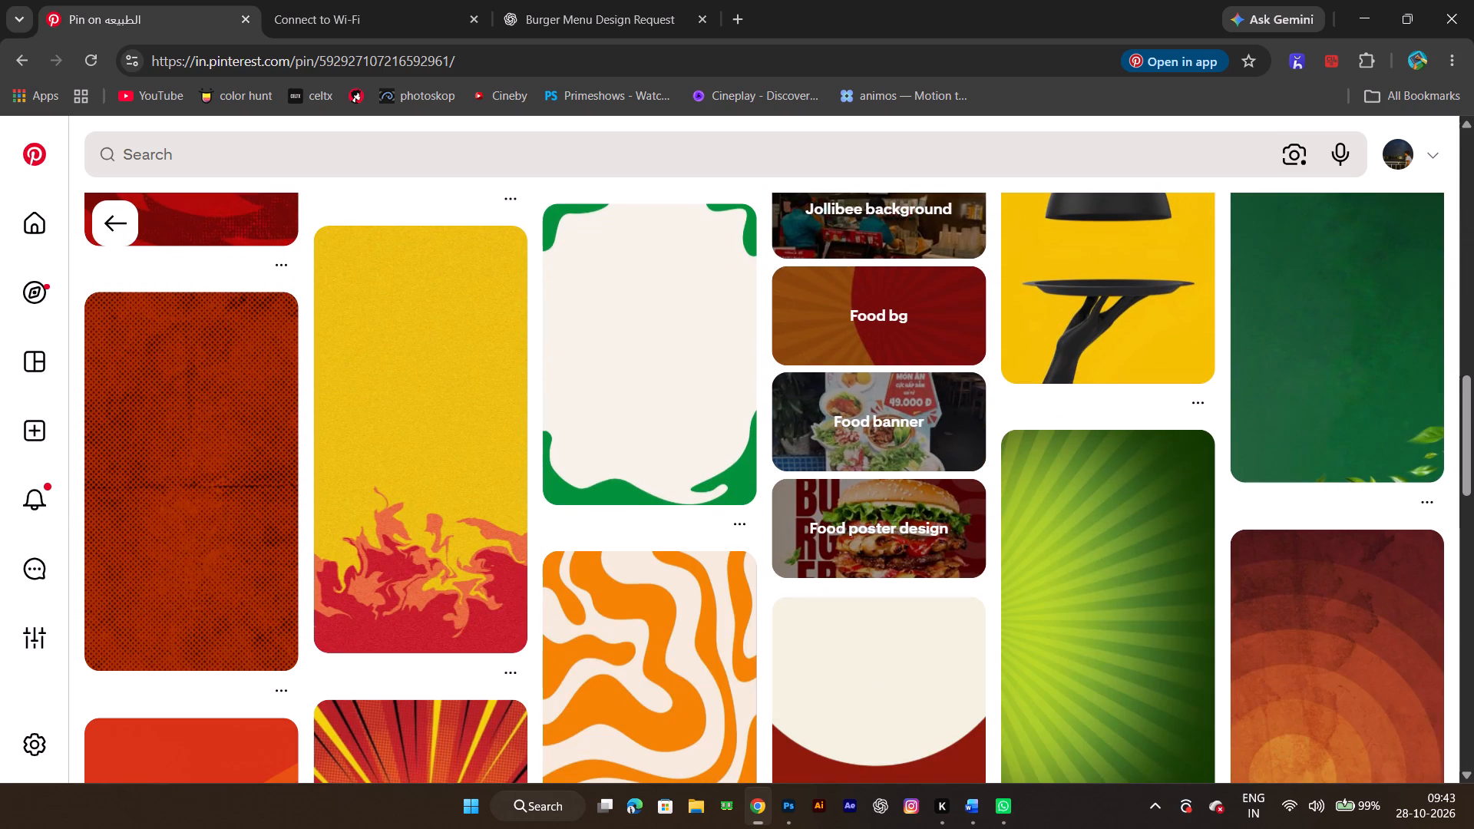
scroll(542, 574, "down", 8)
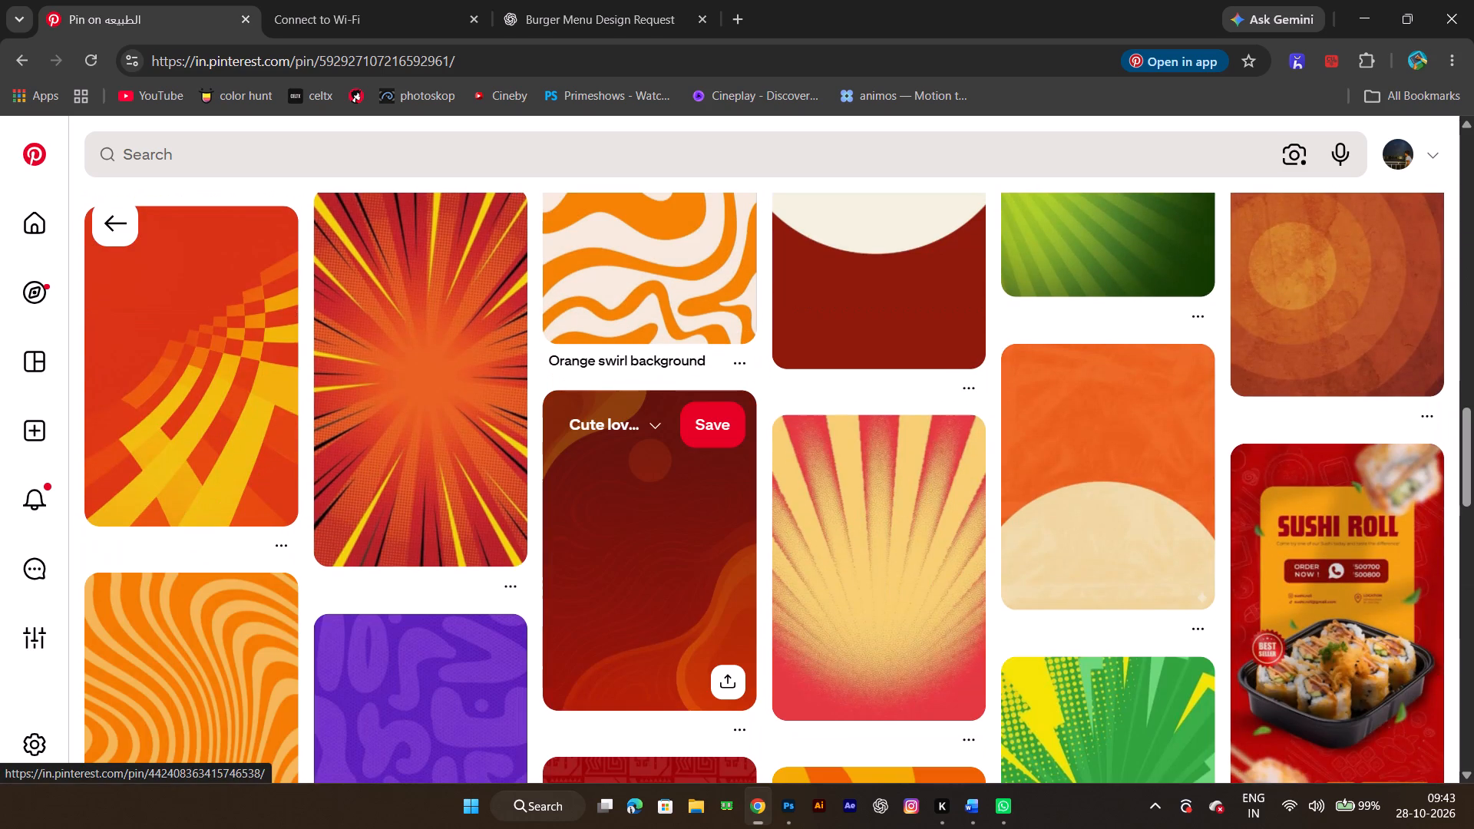
scroll(554, 568, "down", 8)
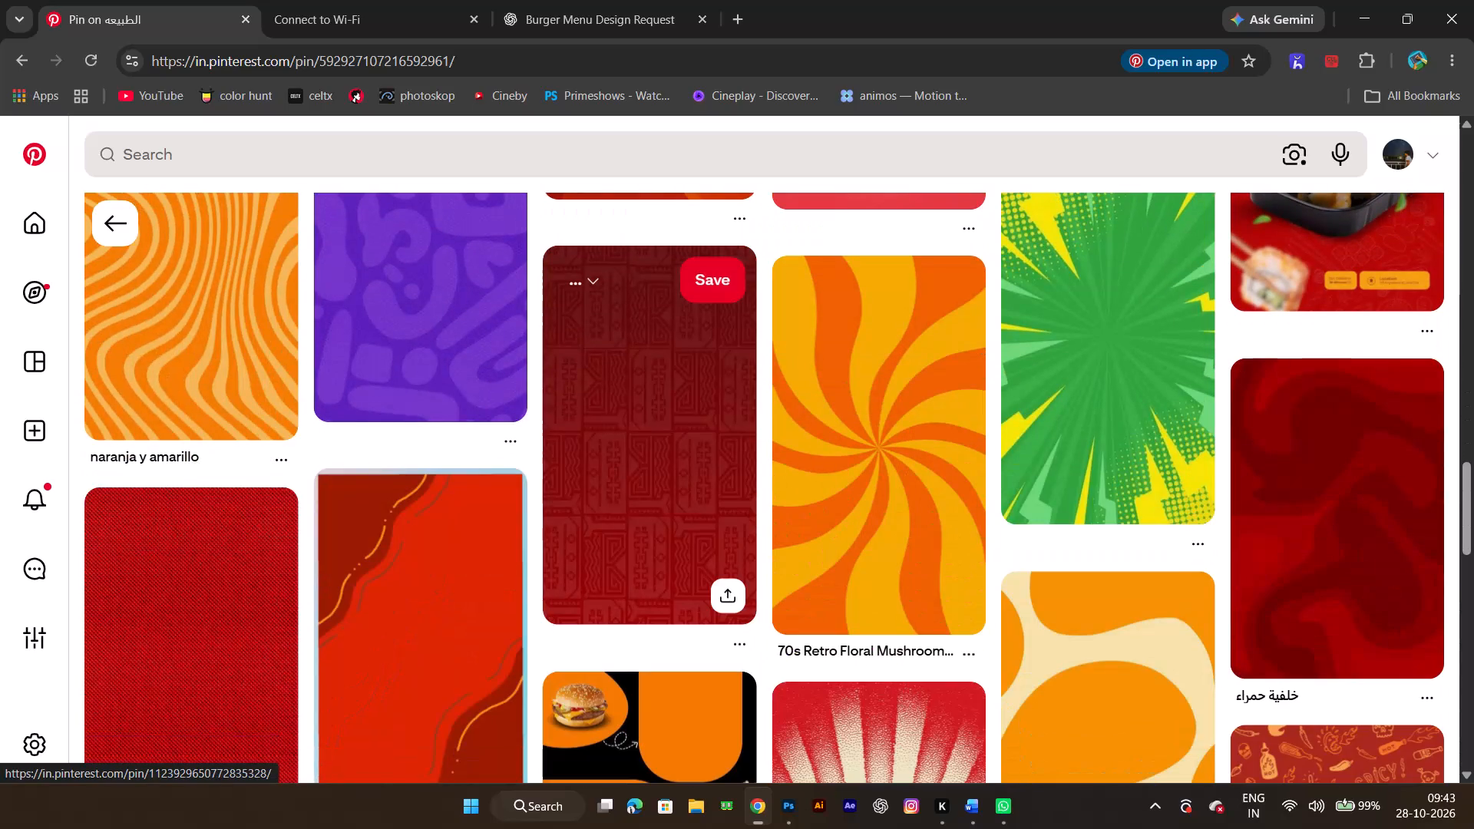
scroll(560, 575, "up", 7)
scroll(1368, 461, "up", 6)
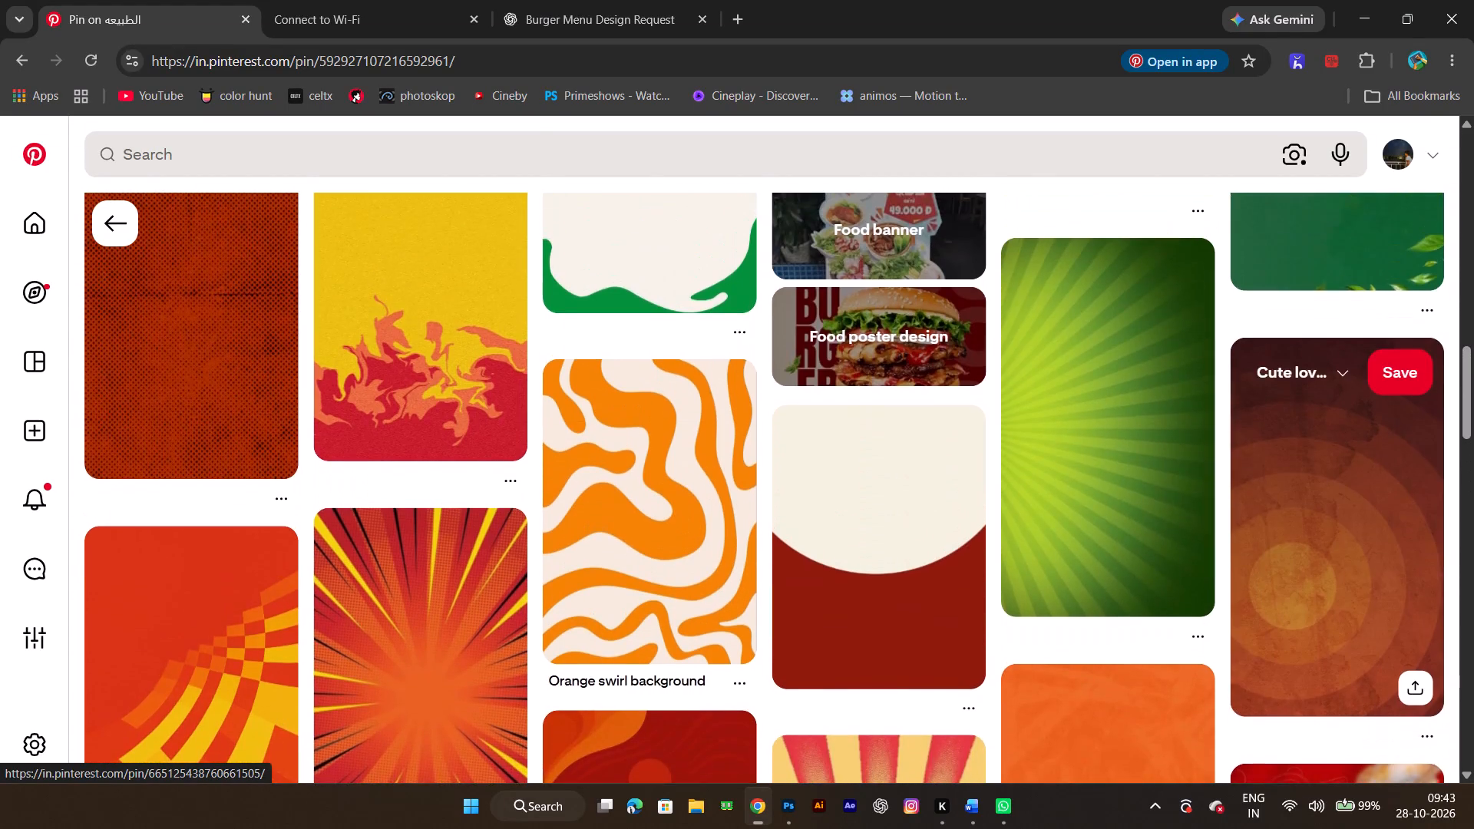
scroll(1368, 460, "down", 7)
scroll(1373, 480, "up", 5)
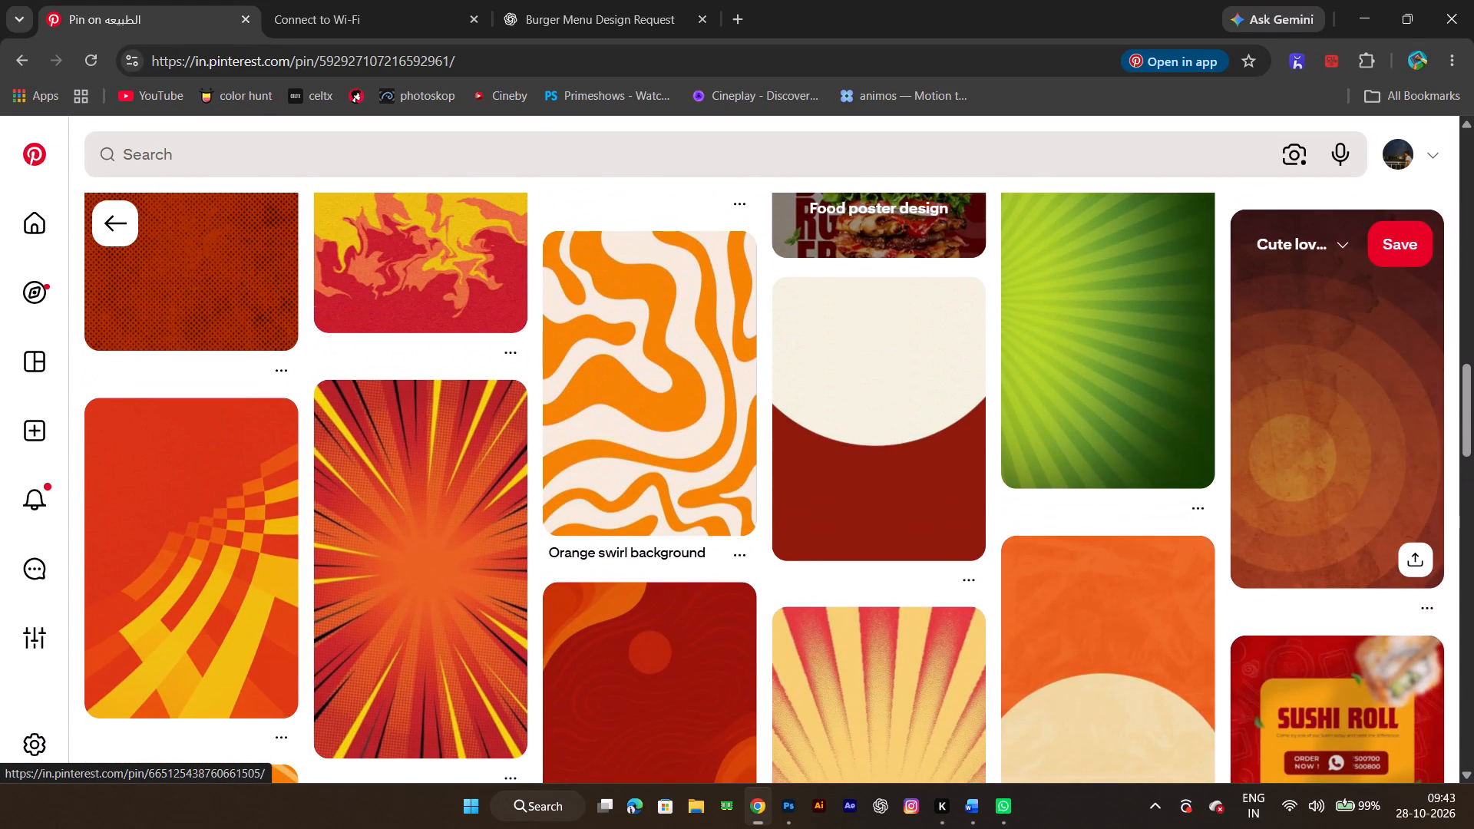
left_click(1371, 439)
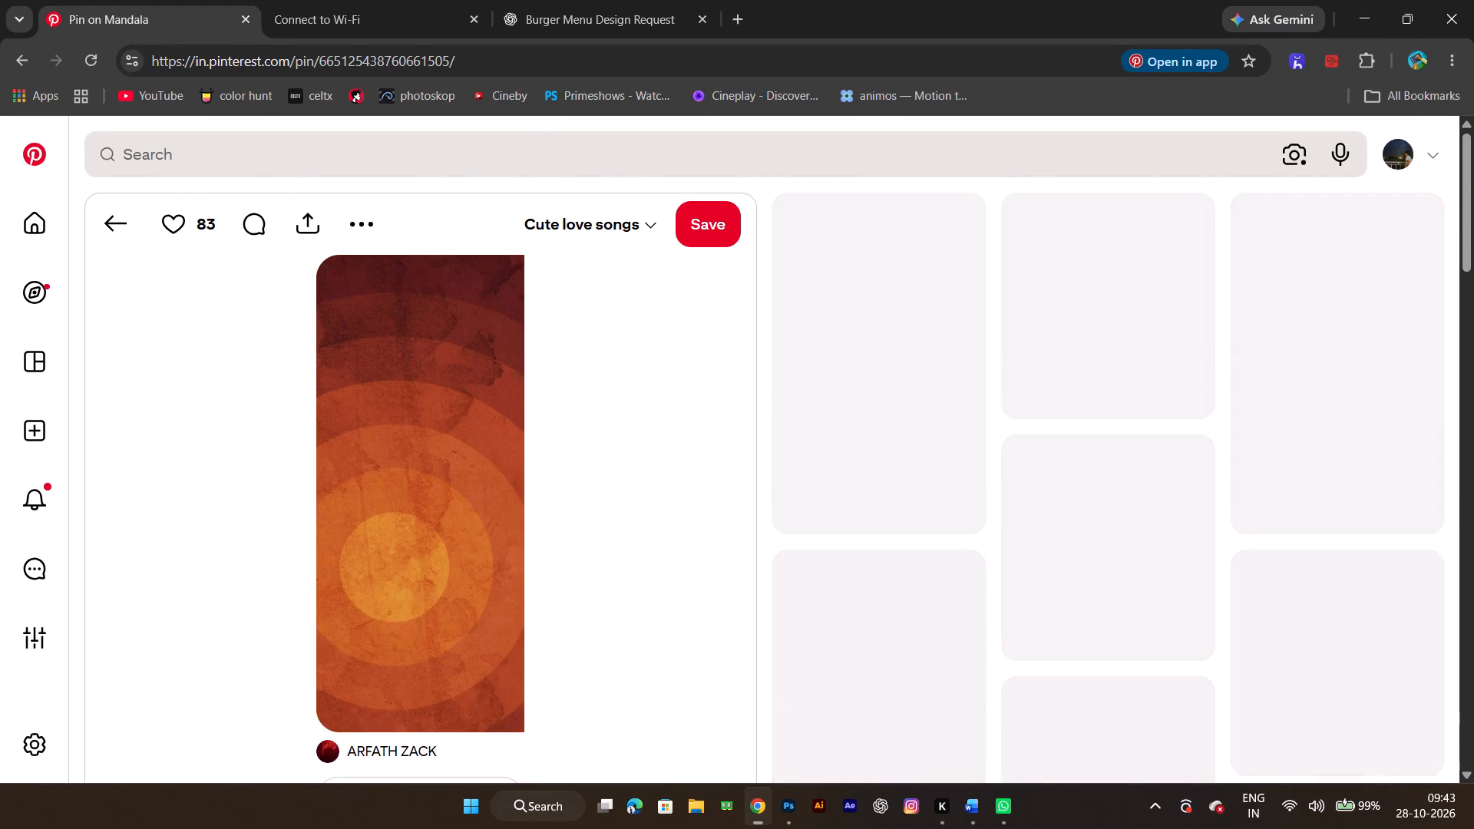
scroll(448, 562, "down", 7)
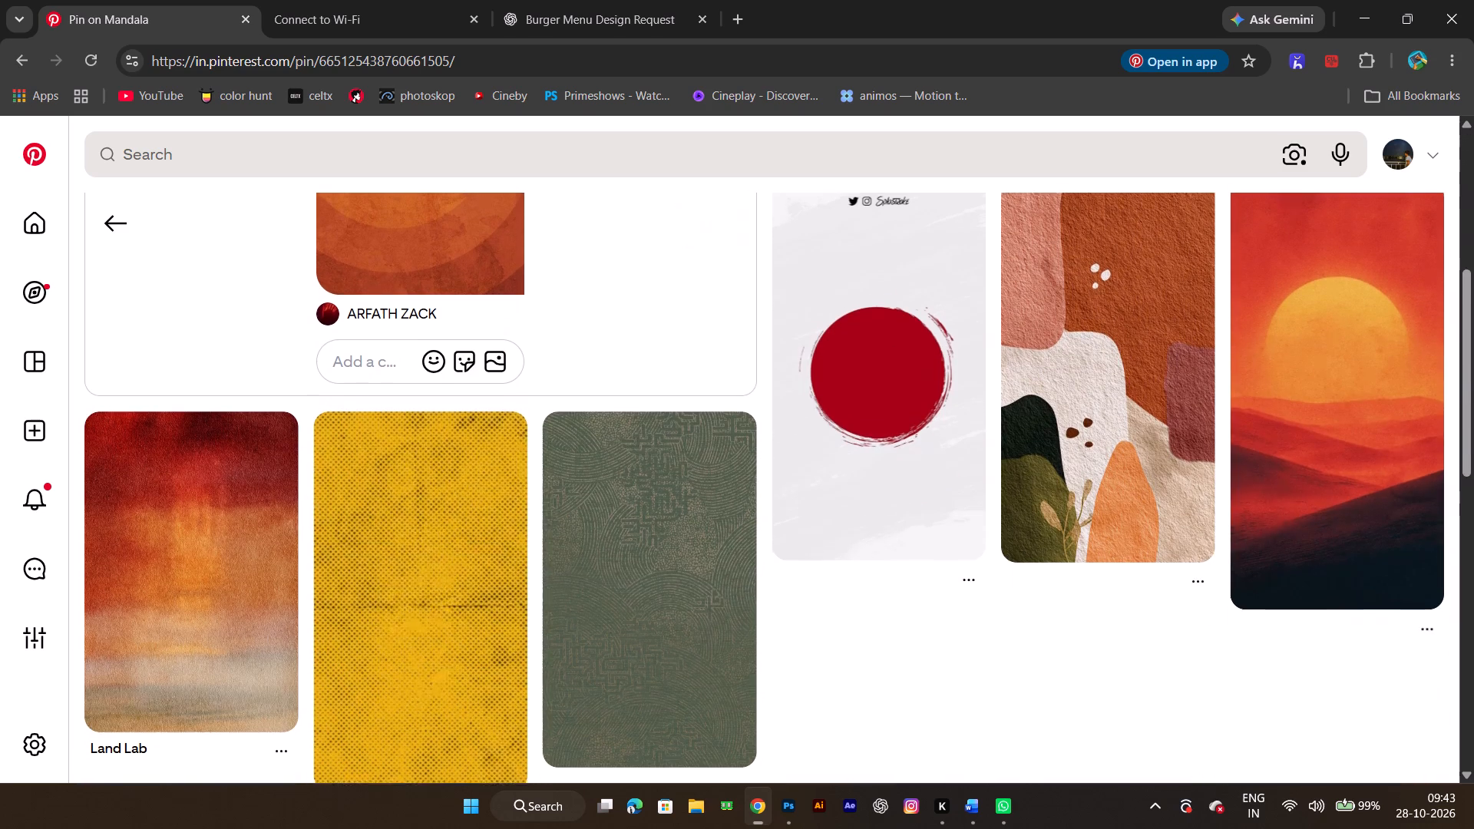
left_click(113, 222)
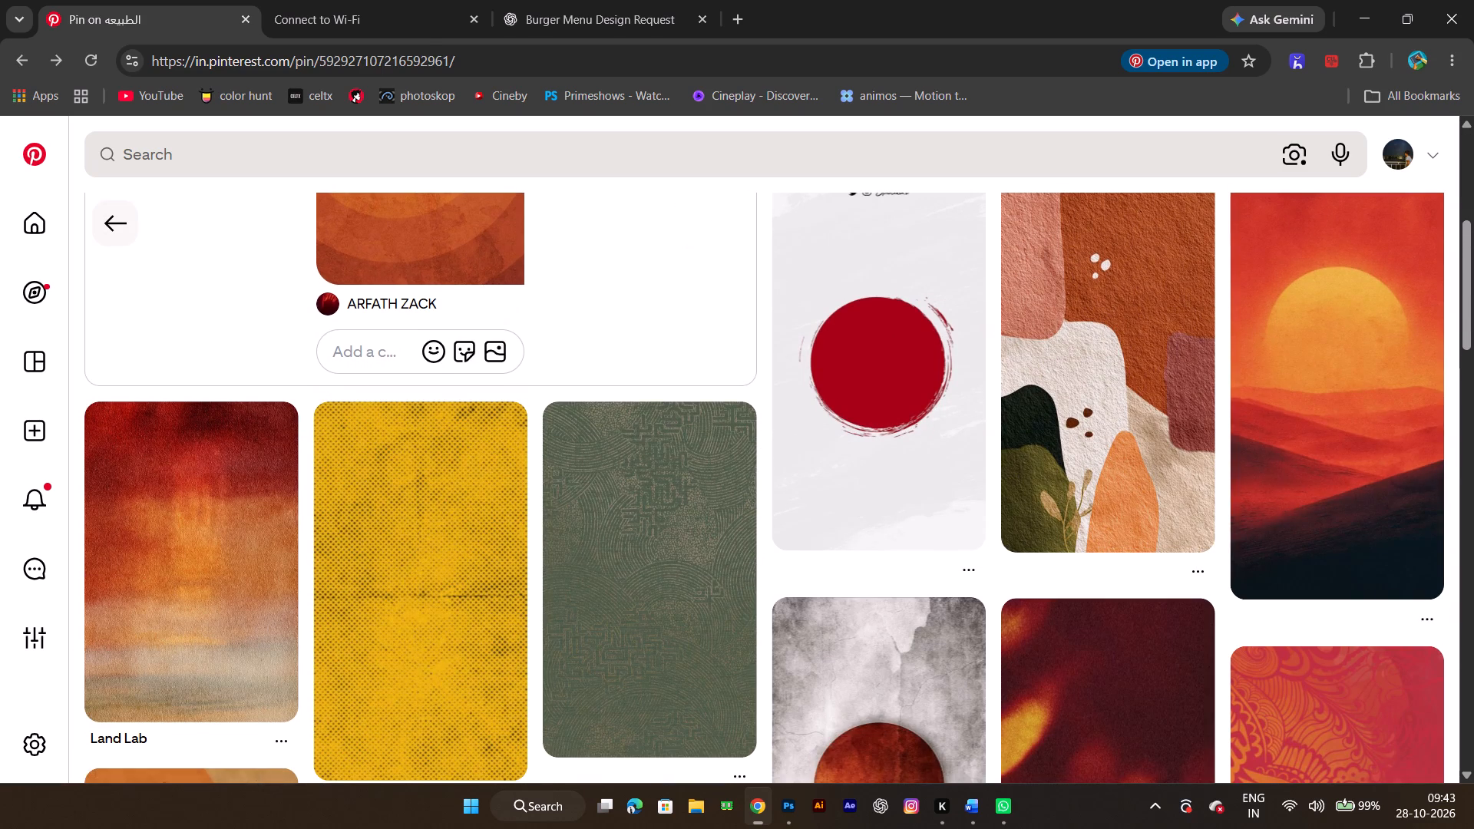
Copy the red marbled texture image from its Pinterest pin and paste it into the burger menu document in Photoshop.
scroll(658, 578, "down", 7)
left_click(850, 373)
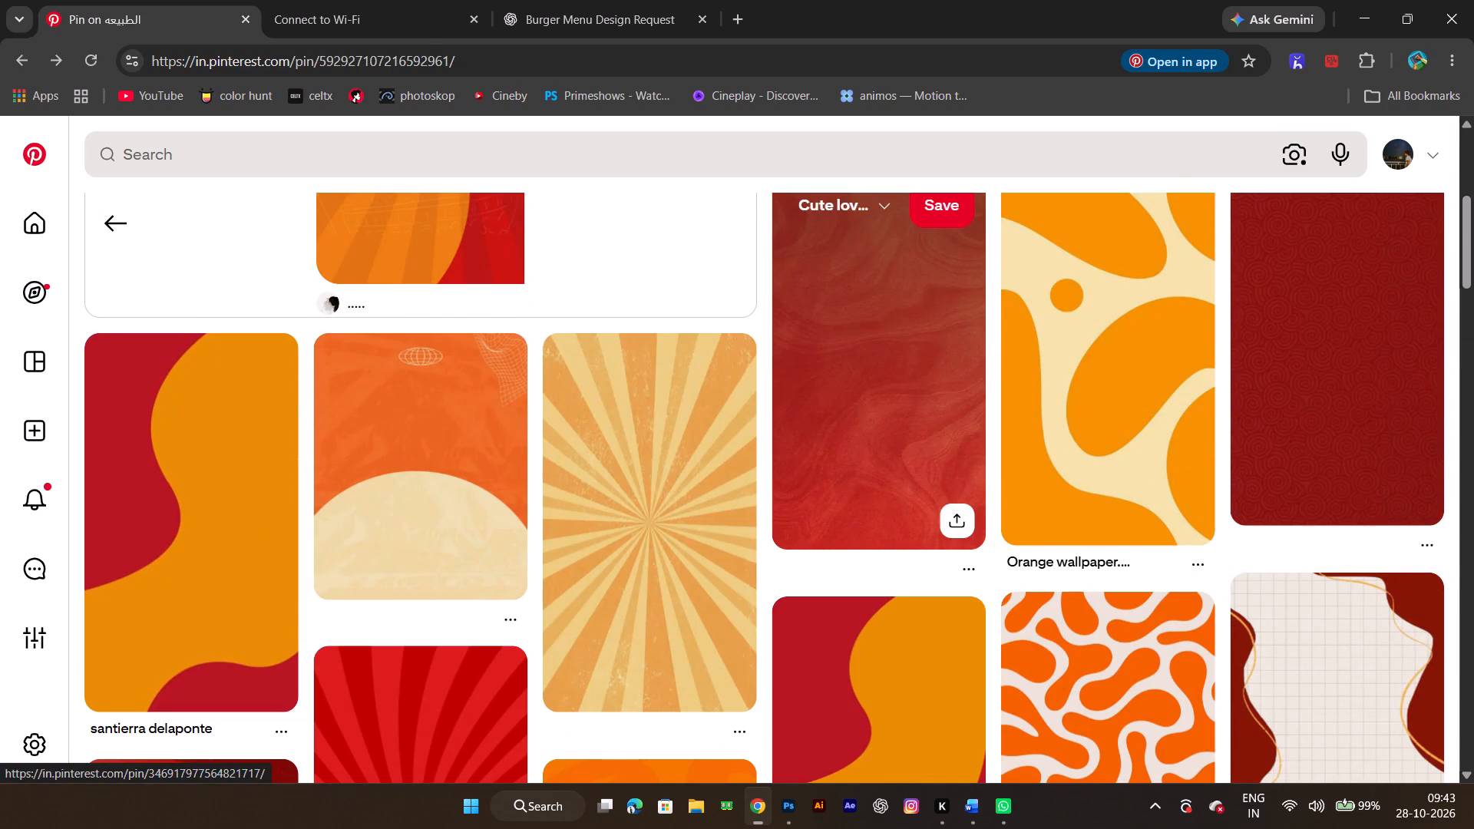
right_click(280, 452)
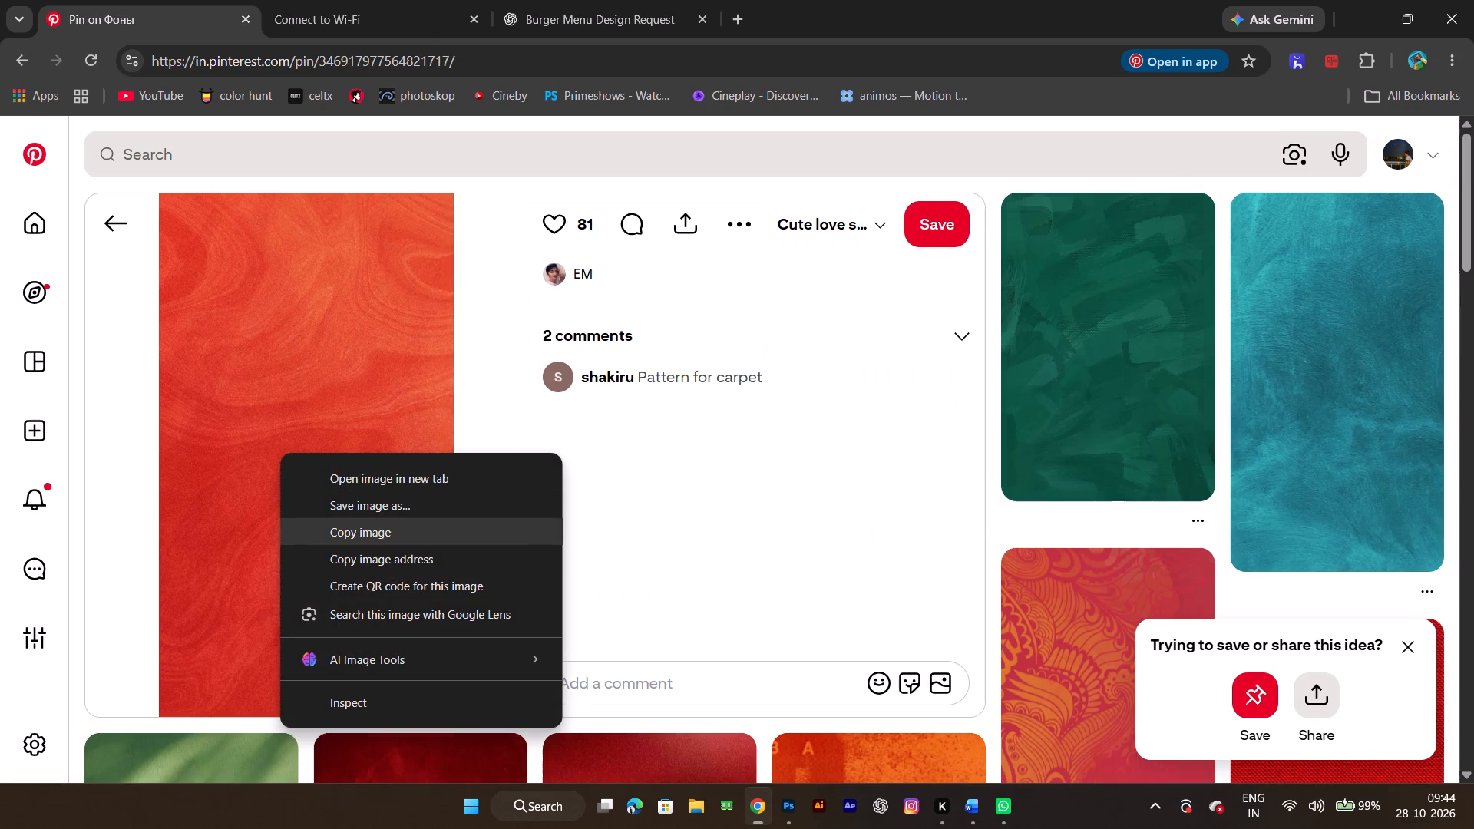
left_click(367, 525)
key("alt+Tab")
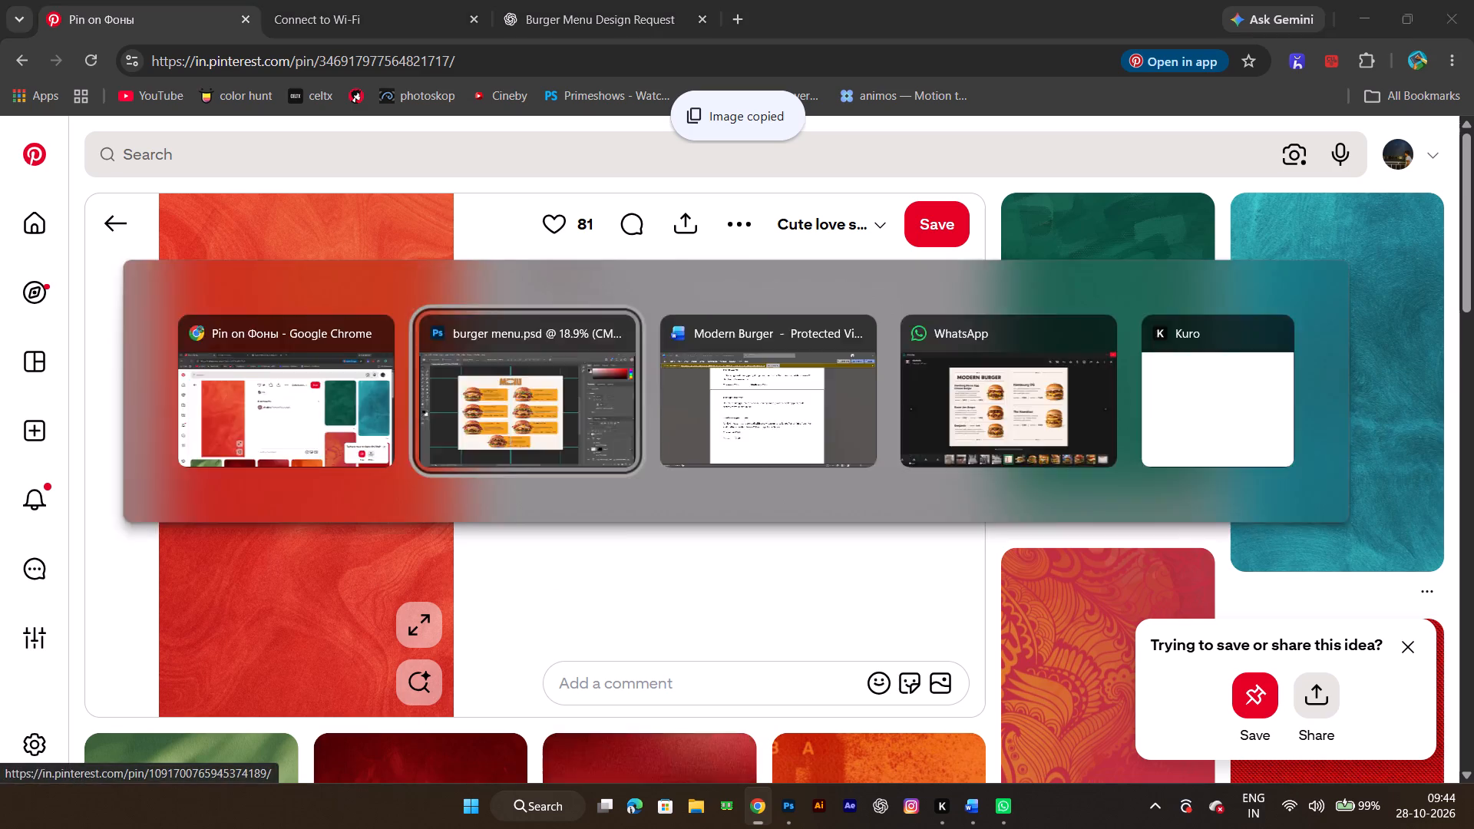
key("ctrl+v")
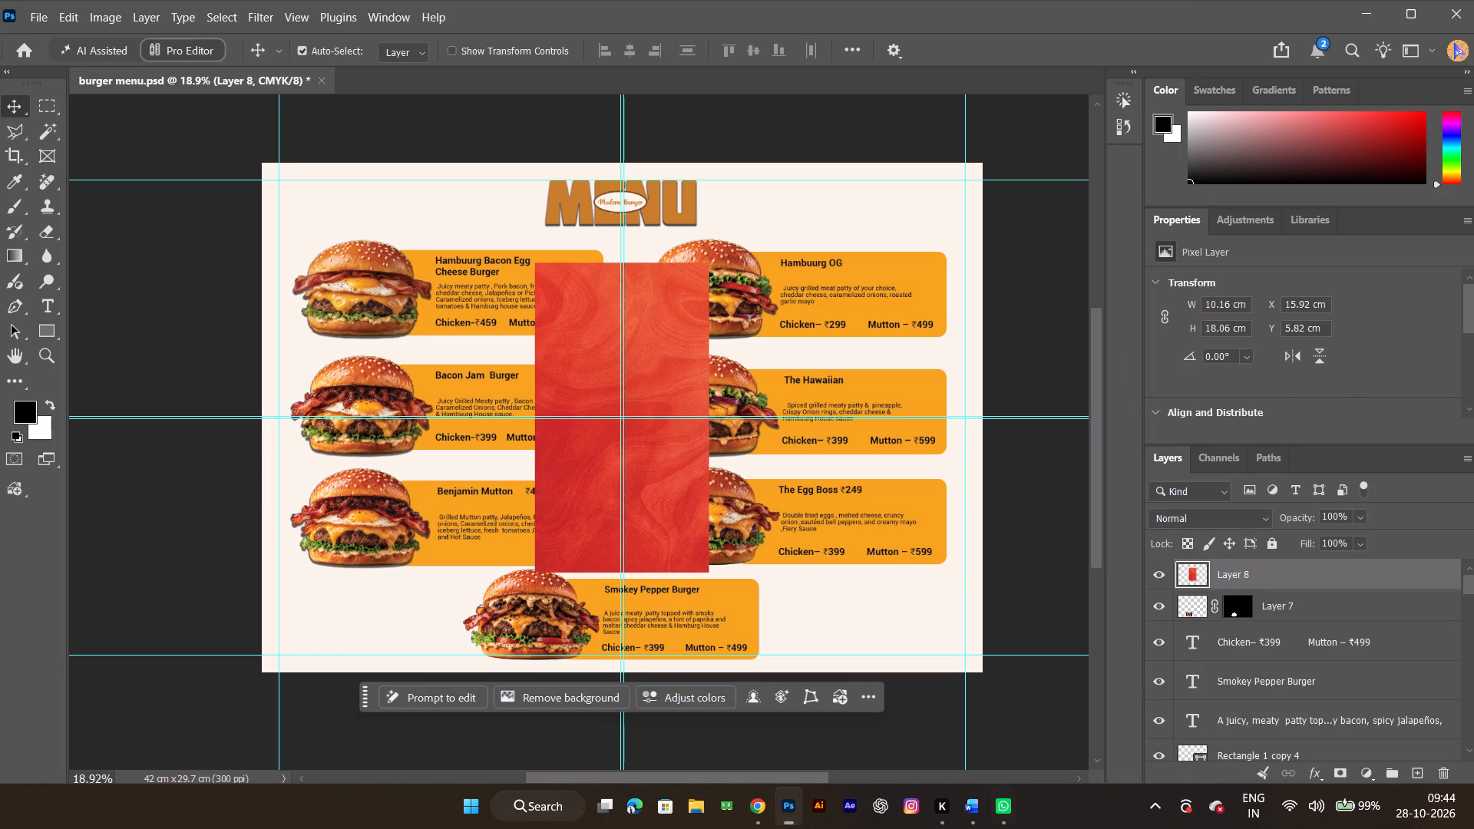
Rotate the pasted red texture 90° with Free Transform so it lies in landscape orientation.
key("ctrl+t")
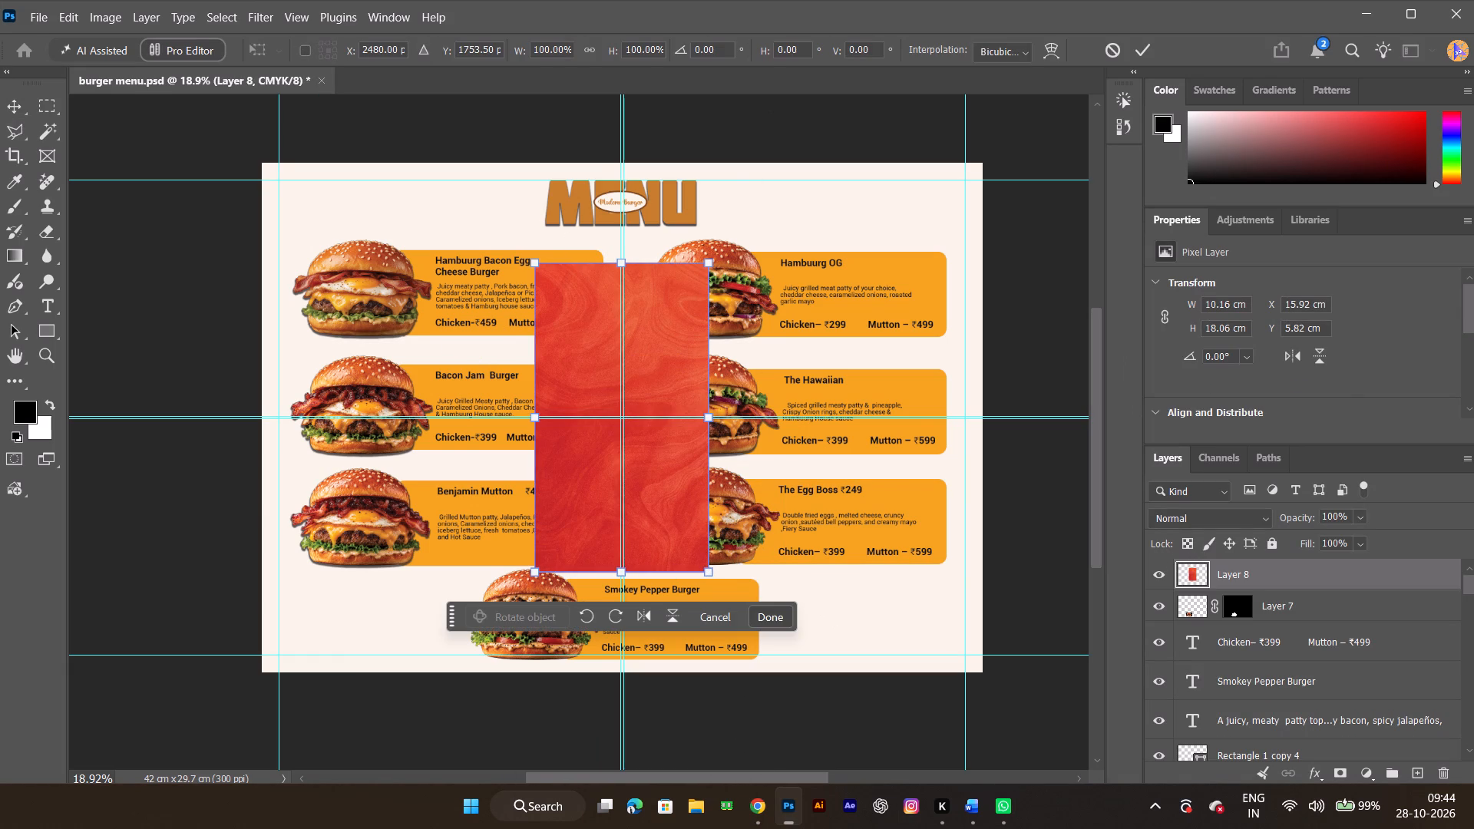
left_click(701, 55)
triple_click(701, 55)
key("9")
key("0")
key("Return")
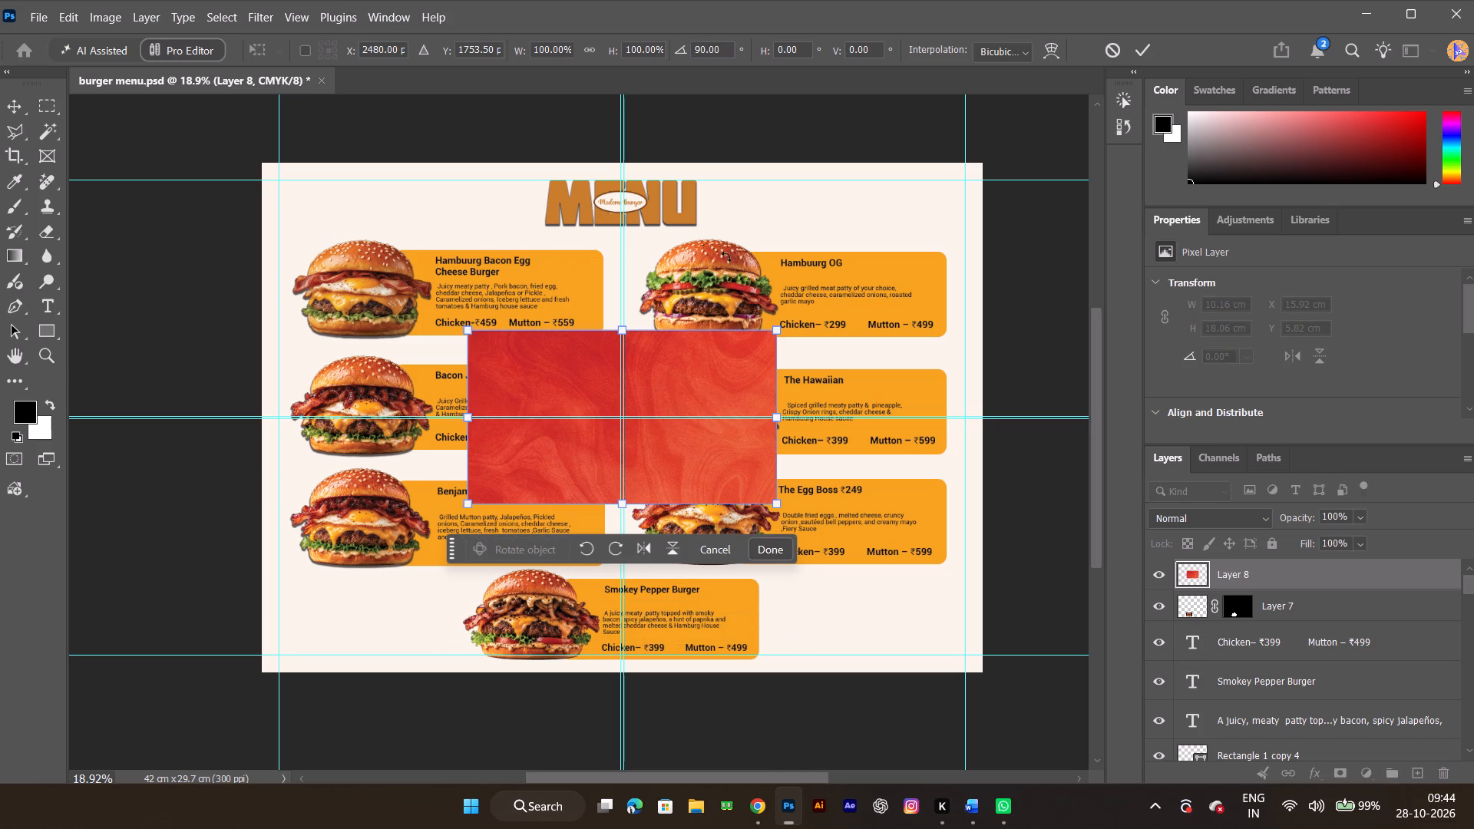
Enlarge and position the red texture to about 54 × 30.5 cm, covering the entire menu page.
left_click_drag(775, 502, 946, 739, "shift")
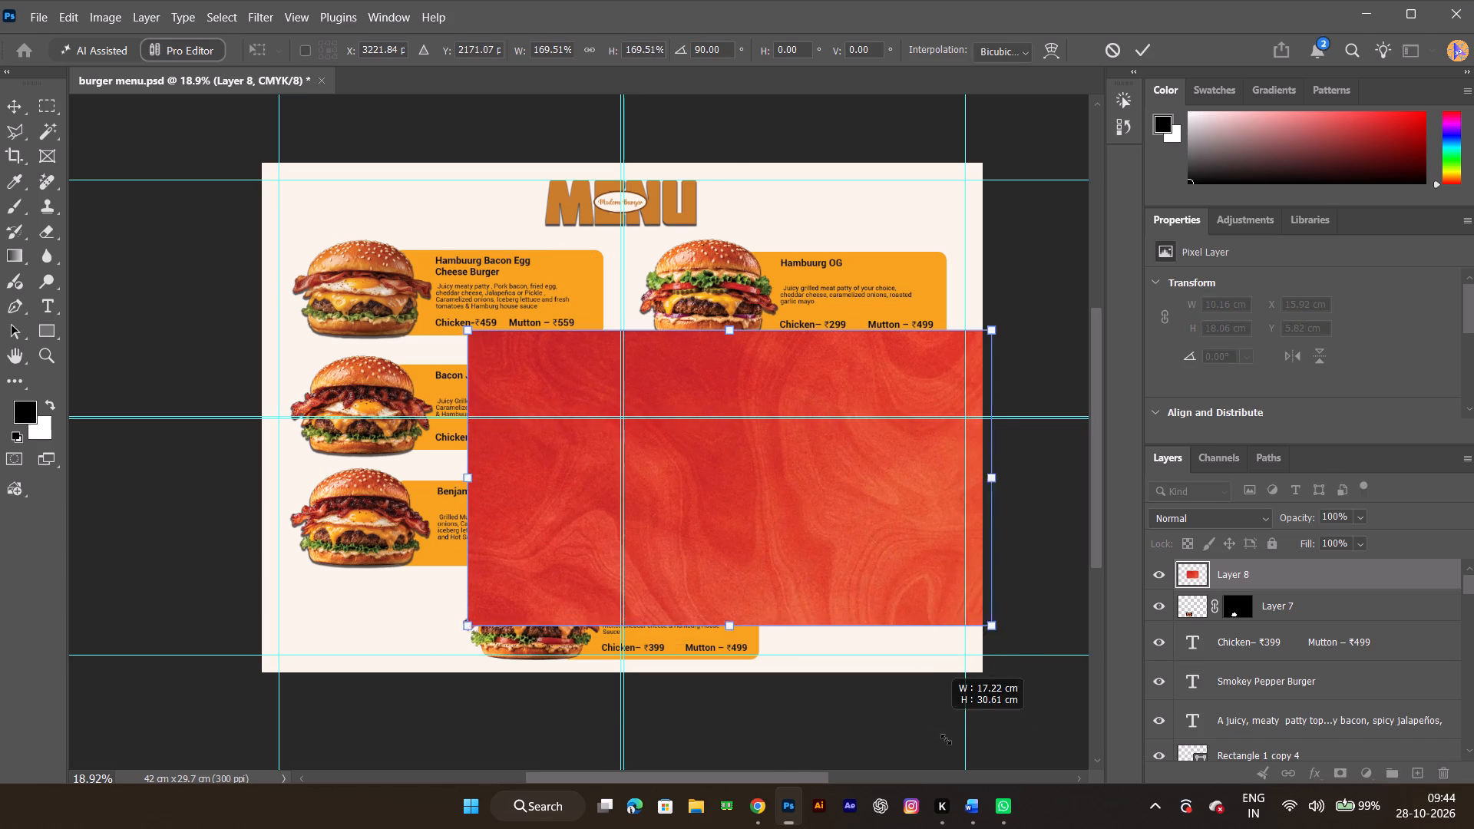
left_click_drag(946, 739, 947, 740, "shift")
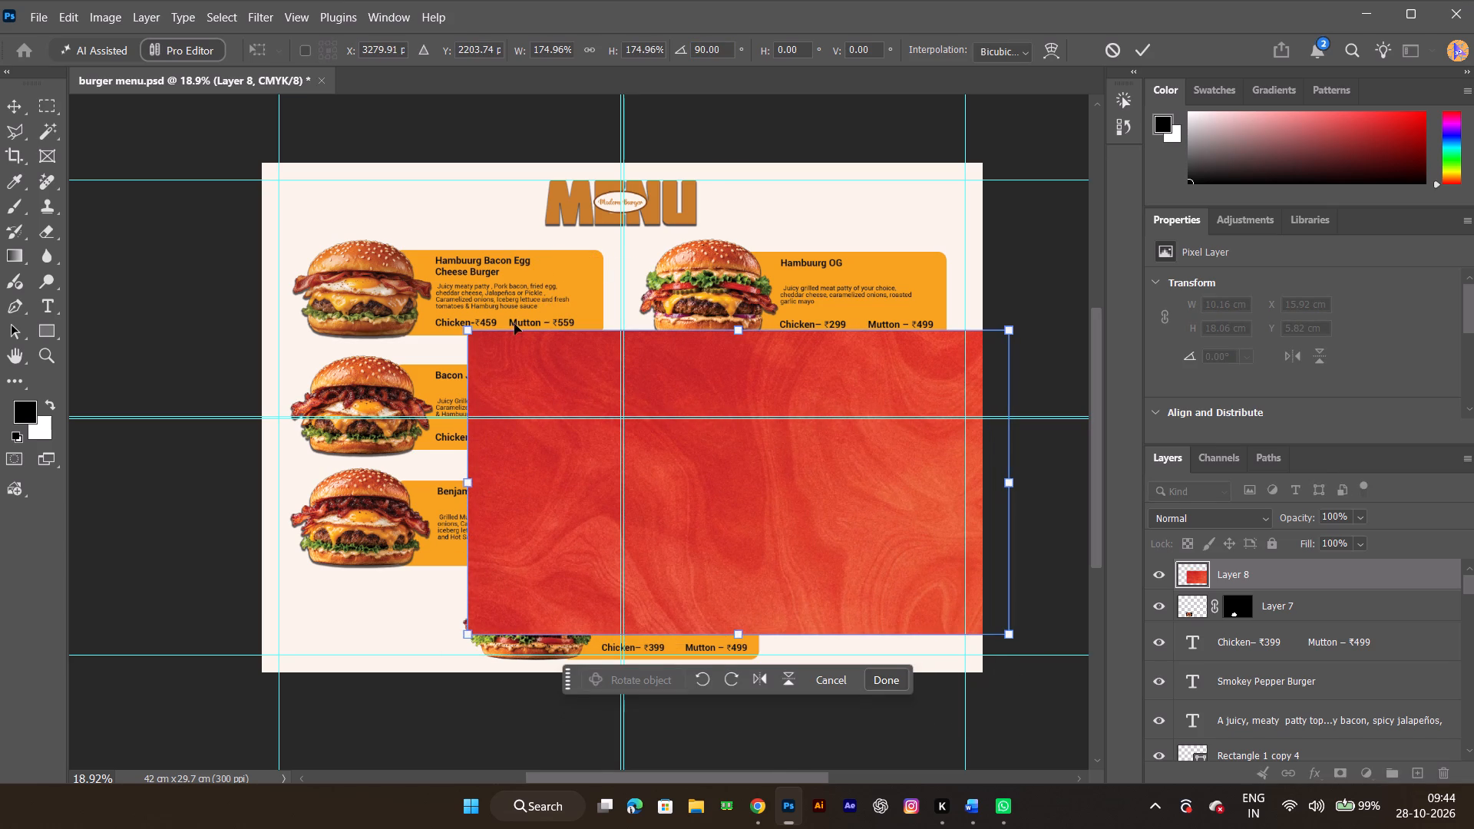
left_click_drag(467, 324, 133, 147, "shift")
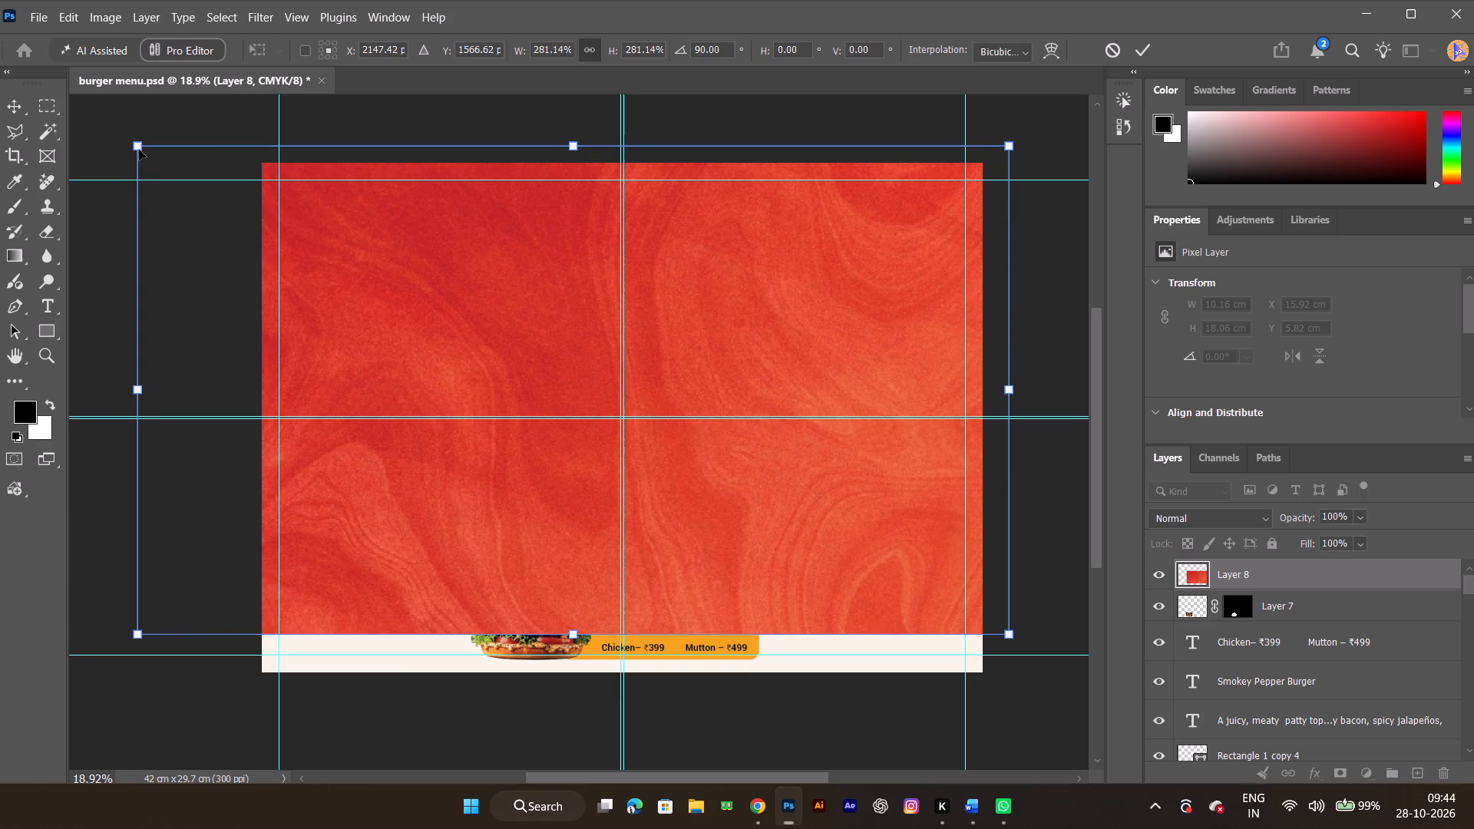
left_click_drag(568, 632, 583, 690, "shift")
left_click_drag(93, 418, 191, 417, "shift")
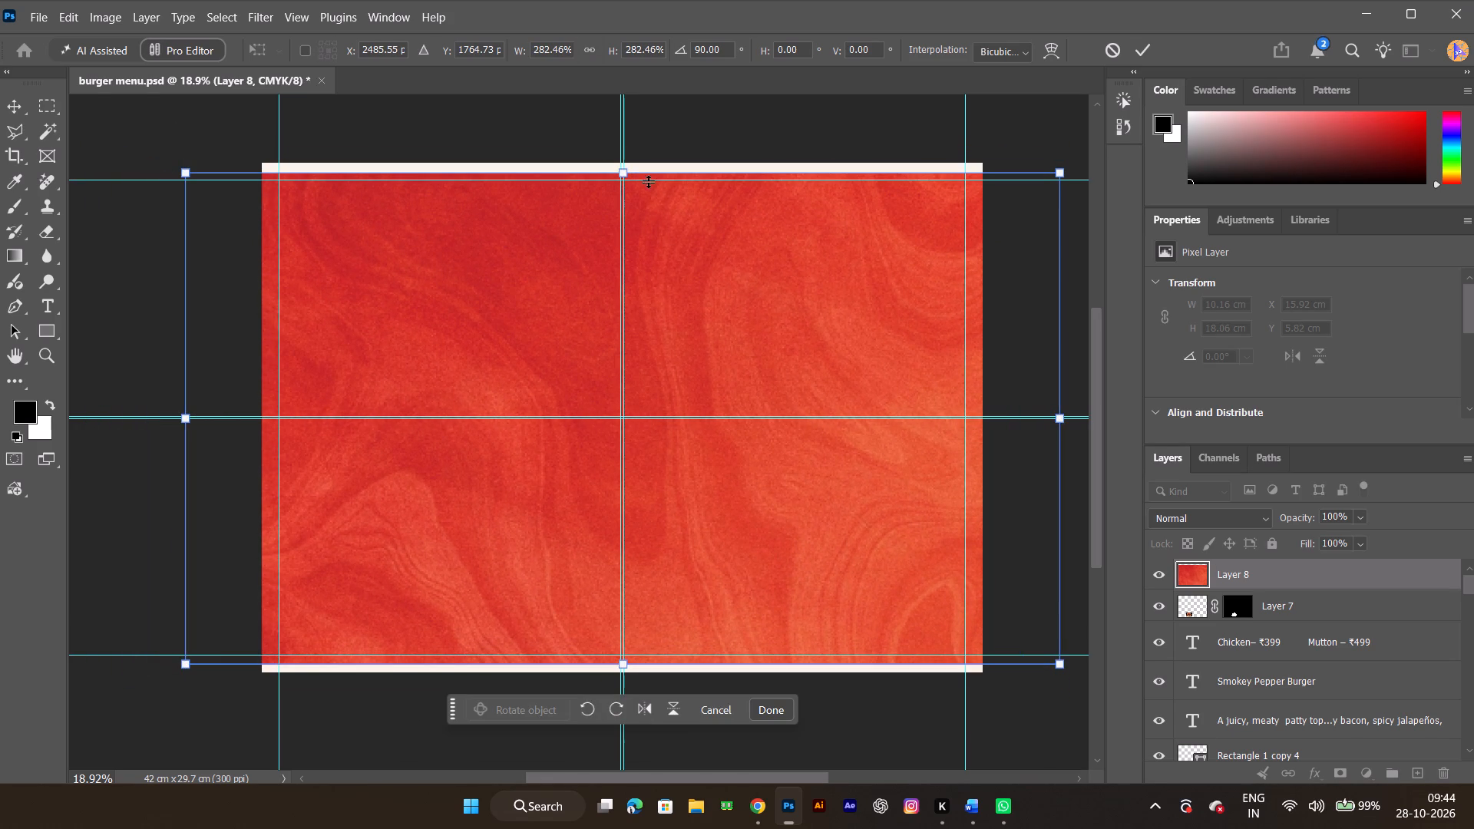
left_click_drag(624, 172, 624, 155, "shift")
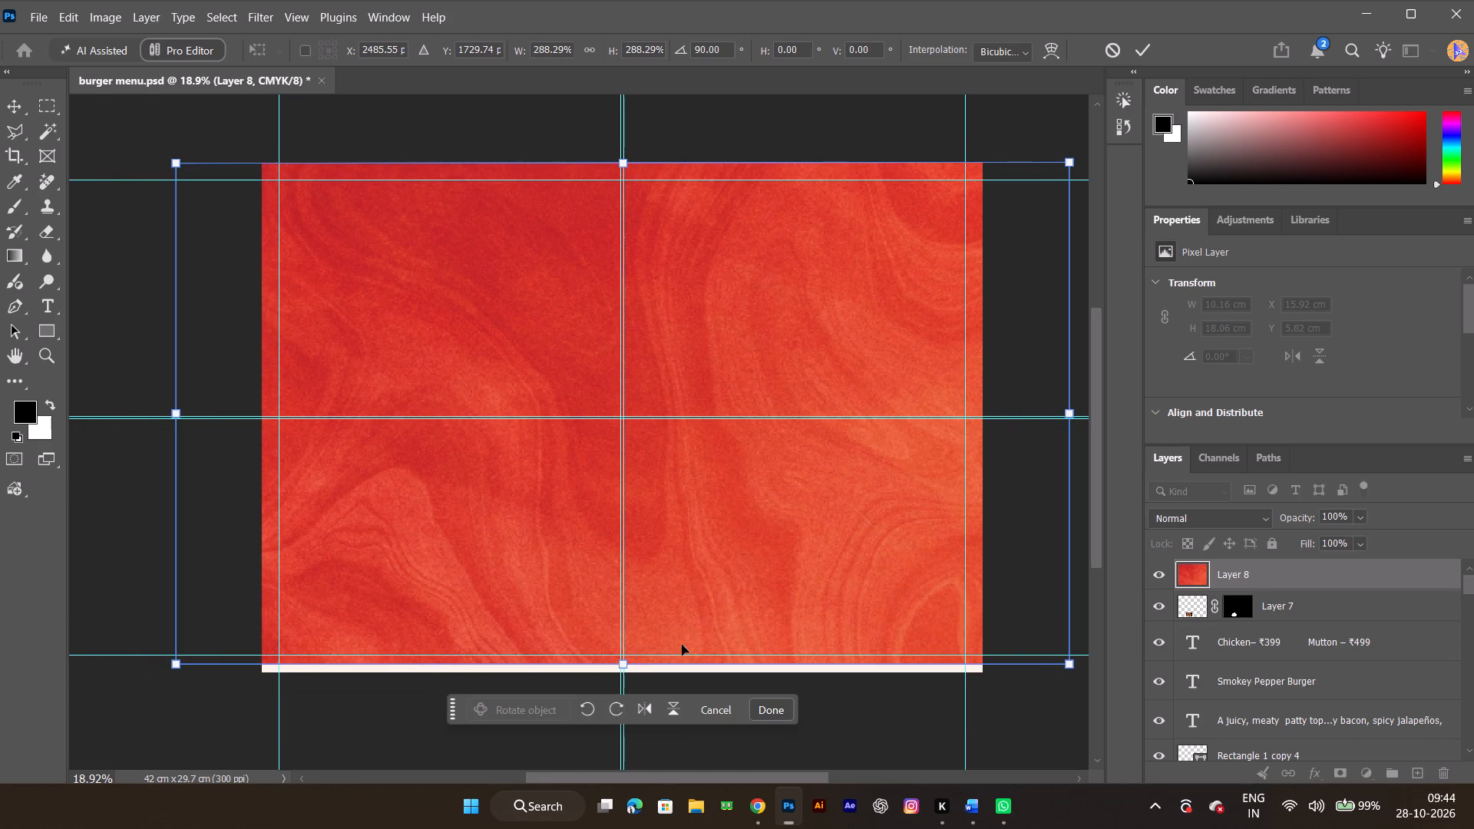
left_click_drag(619, 665, 619, 685, "shift")
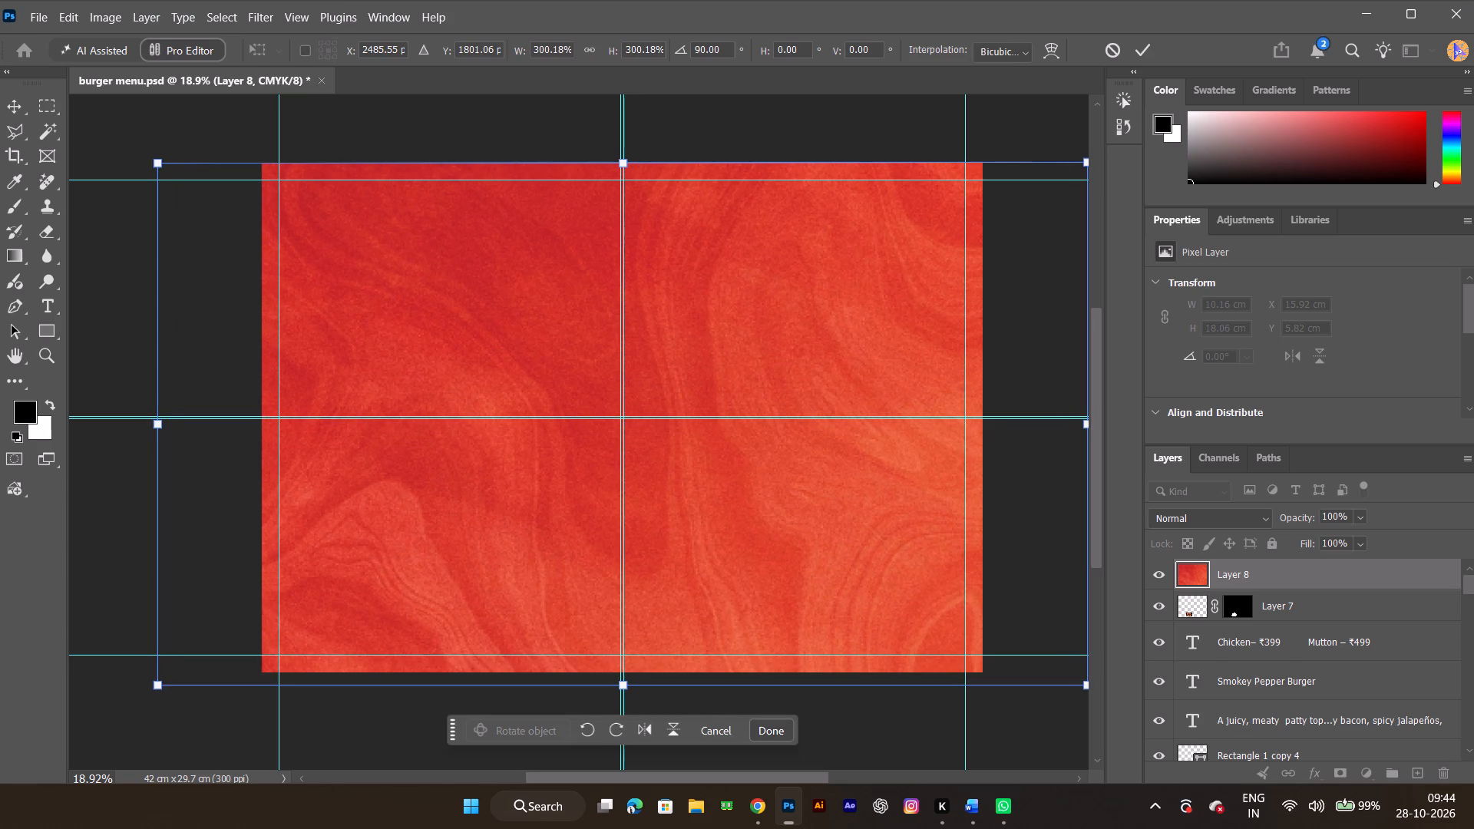
left_click(1147, 45)
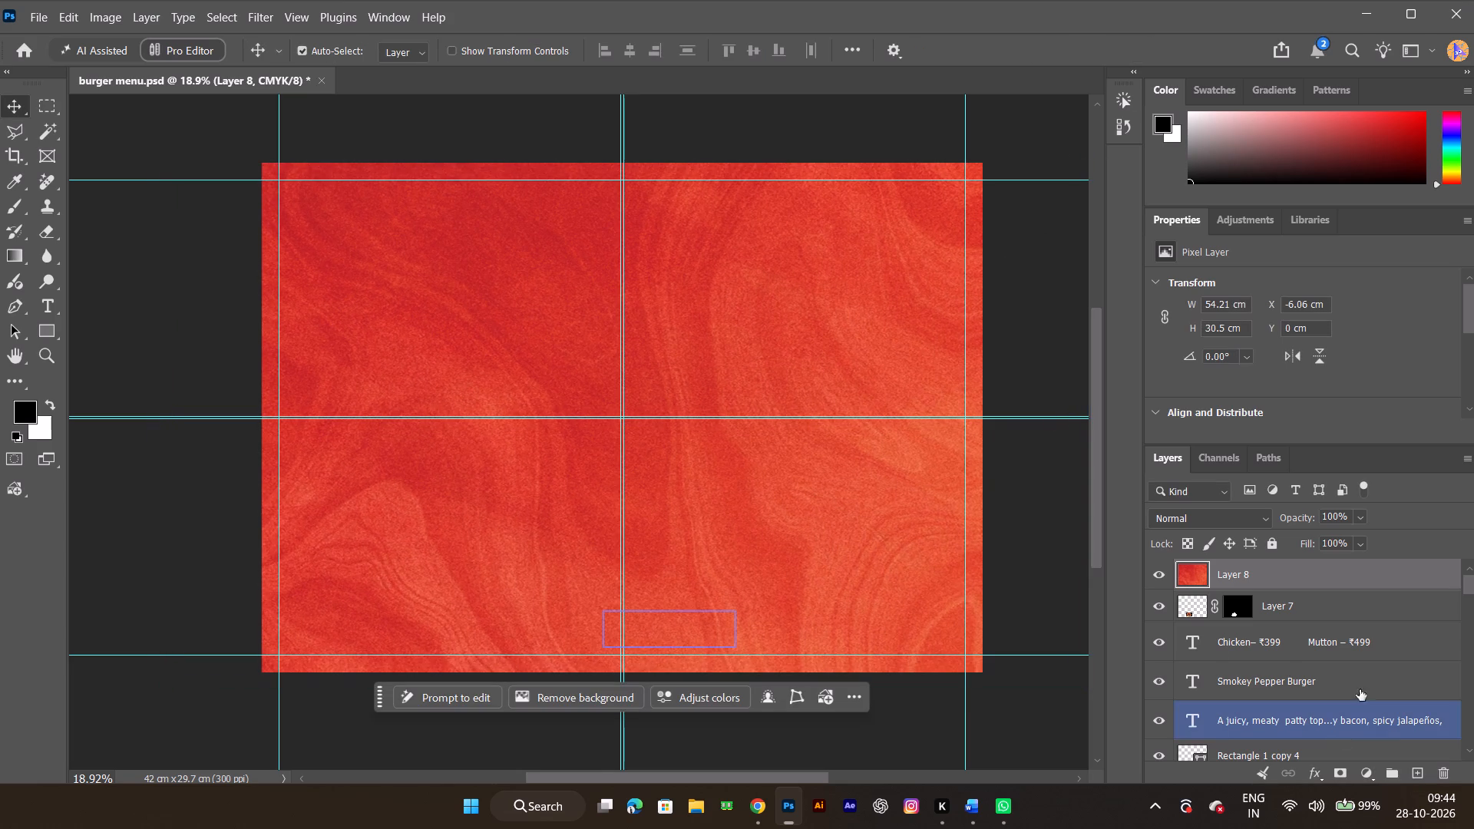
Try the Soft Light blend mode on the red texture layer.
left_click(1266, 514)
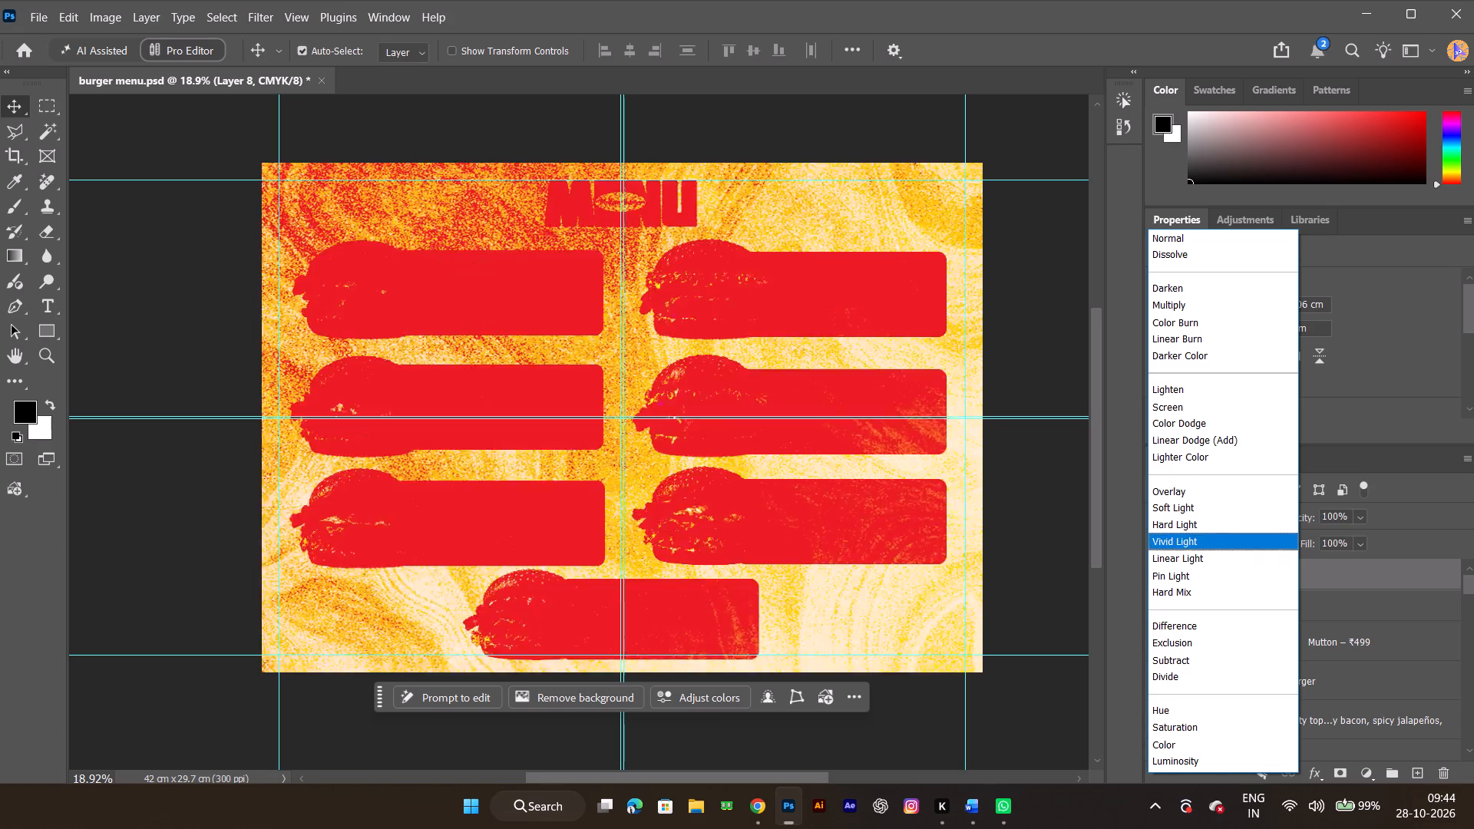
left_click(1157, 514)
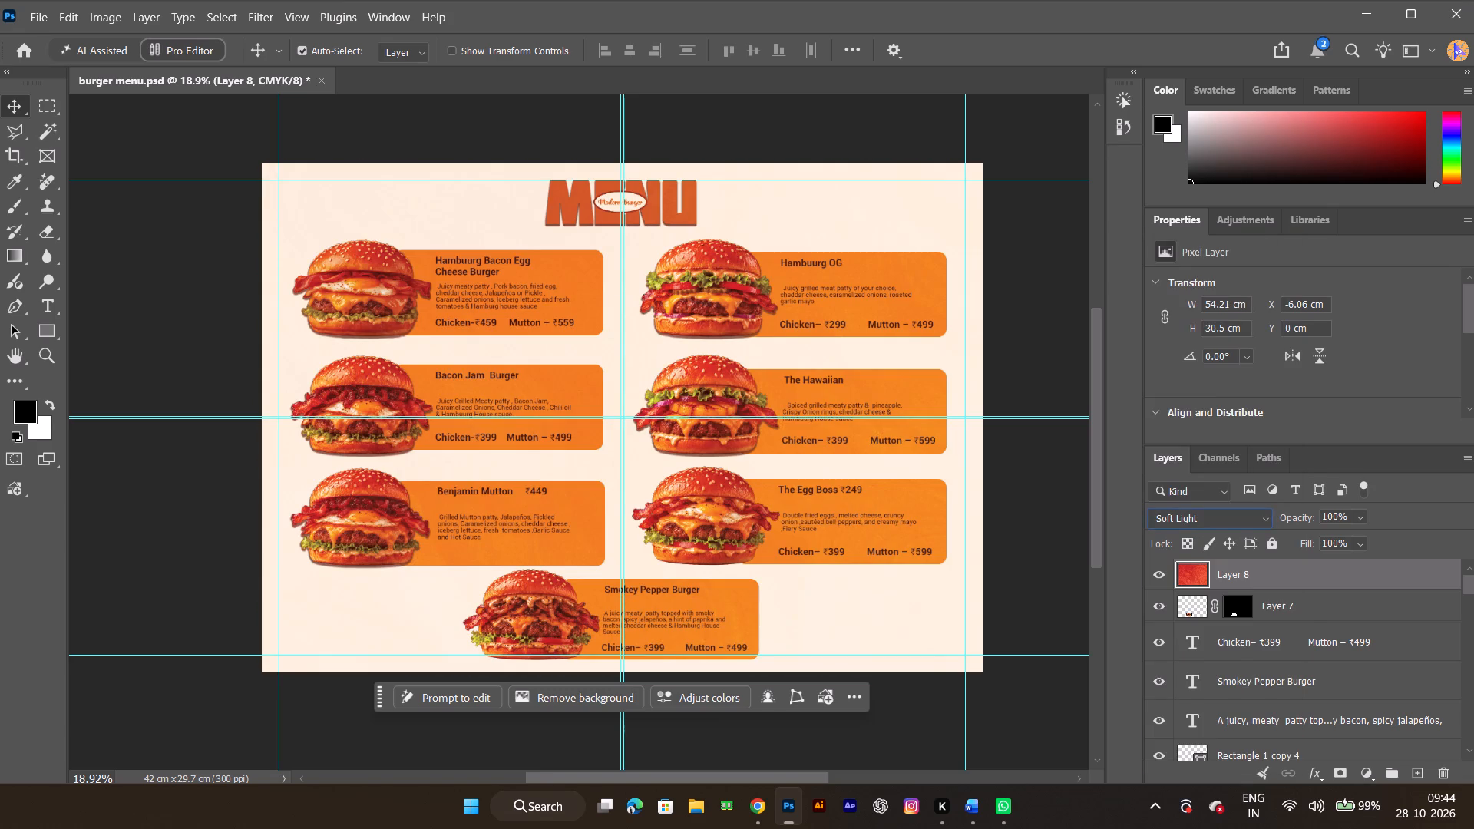
Move the red texture layer down the stack to sit between Rectangle 1 and the locked Layer 0.
left_click_drag(1228, 572, 1218, 768)
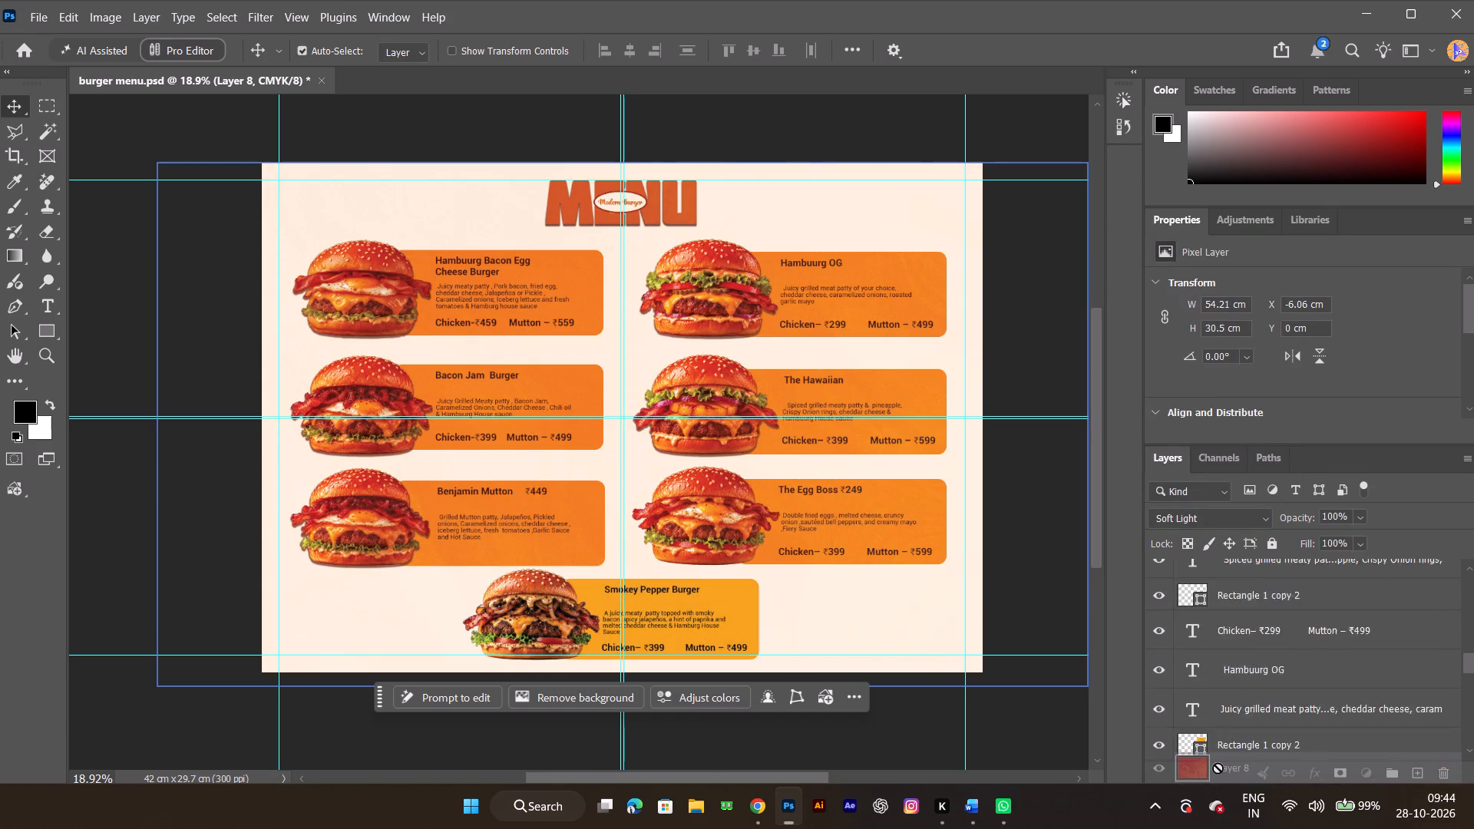
left_click_drag(1218, 768, 1213, 765)
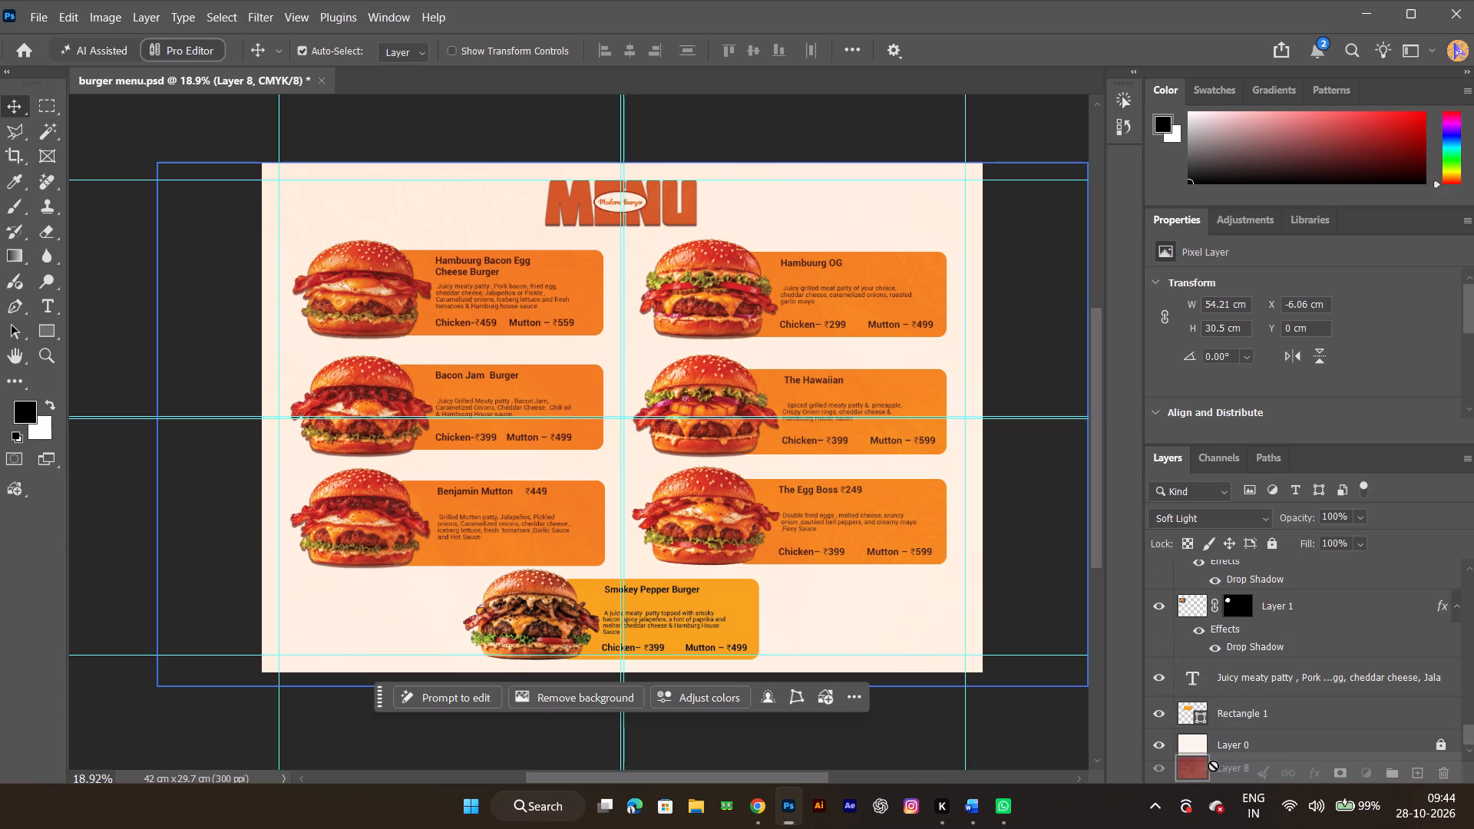
left_click_drag(1213, 765, 1211, 725)
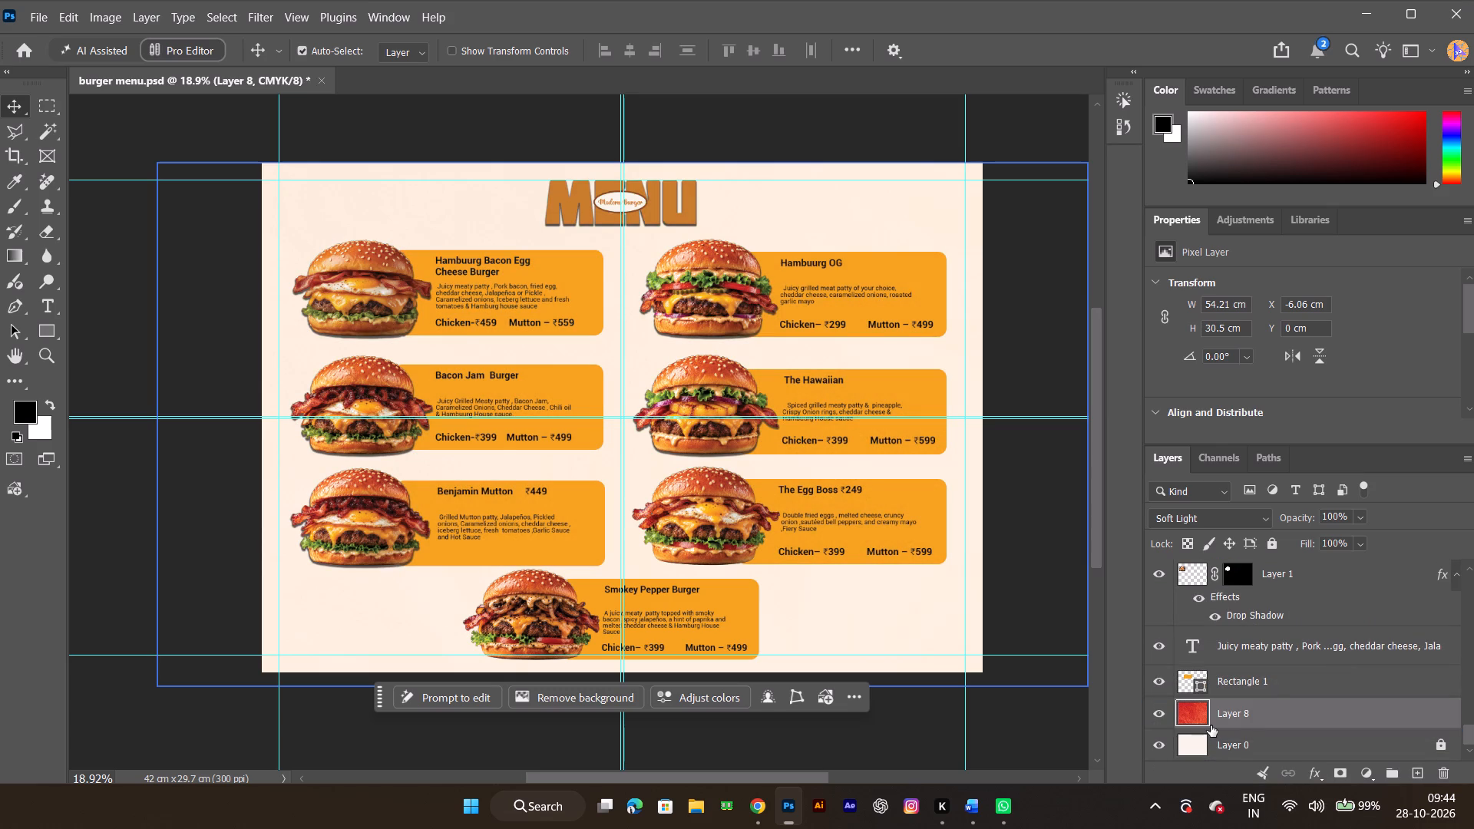
Set the red texture layer's blend mode to Normal and check the full menu page.
scroll(897, 597, "up", 14, "ctrl+alt")
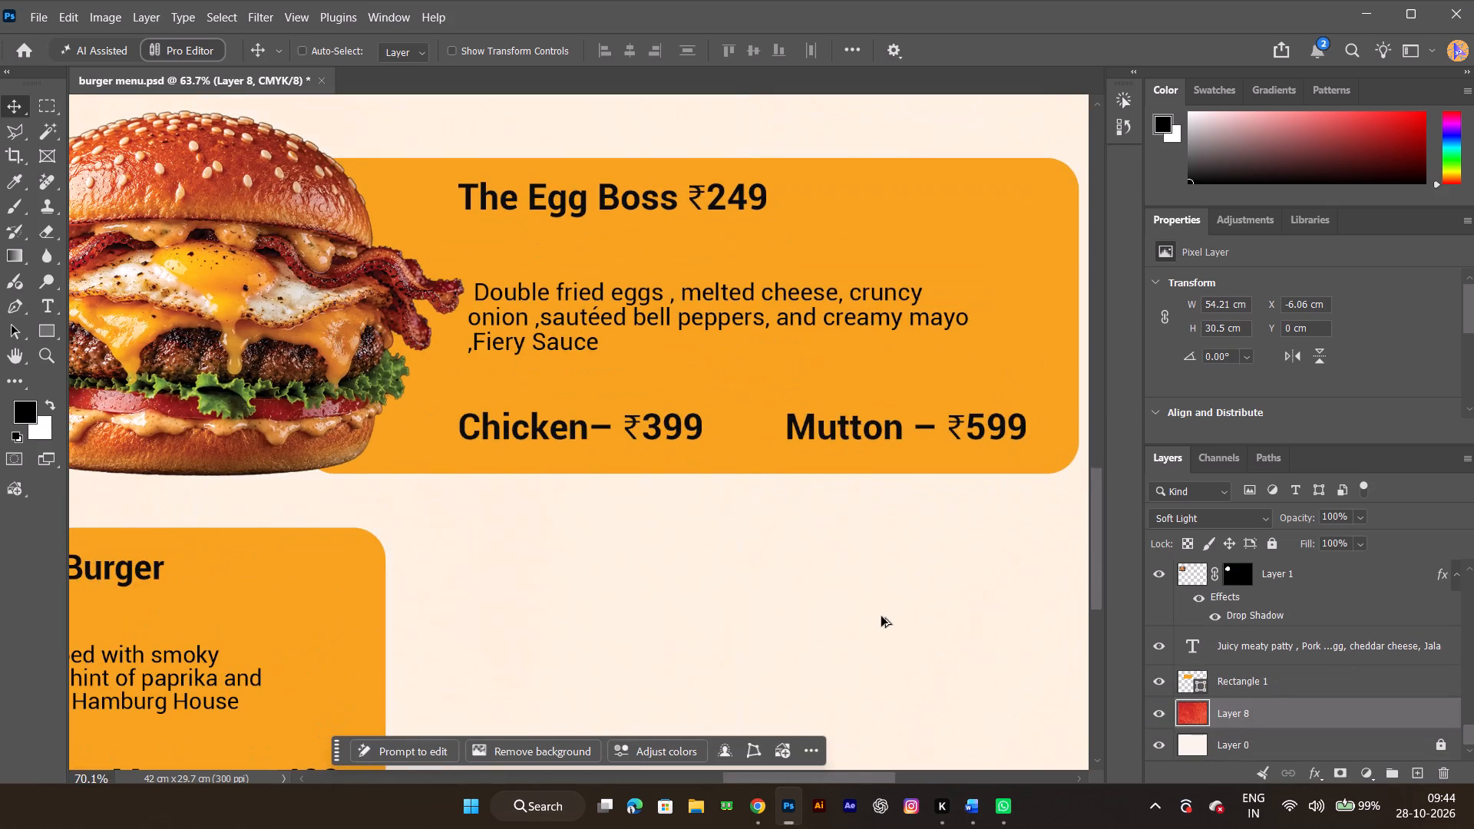
scroll(881, 616, "down", 7, "ctrl+alt")
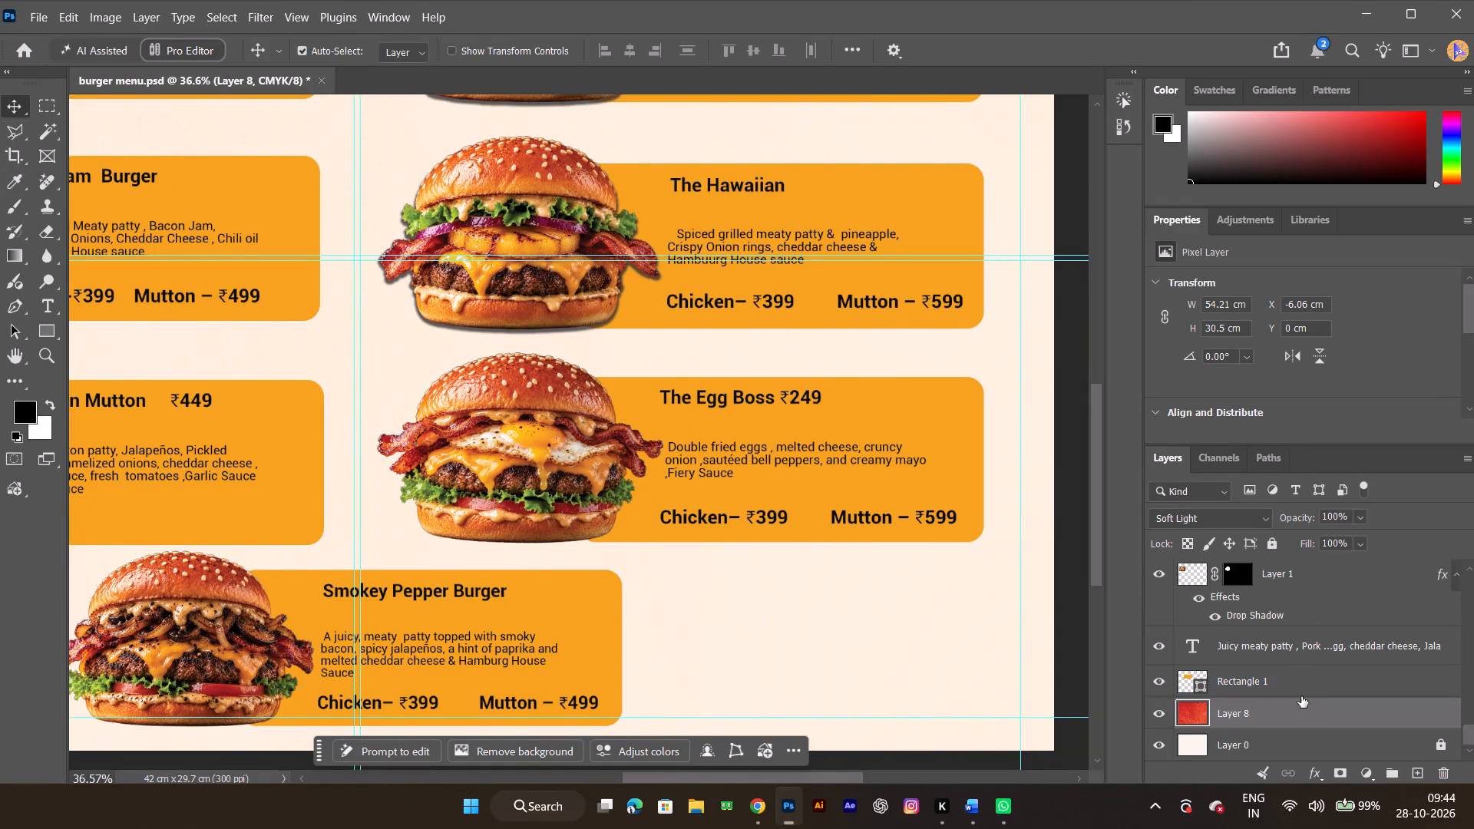
left_click(1258, 520)
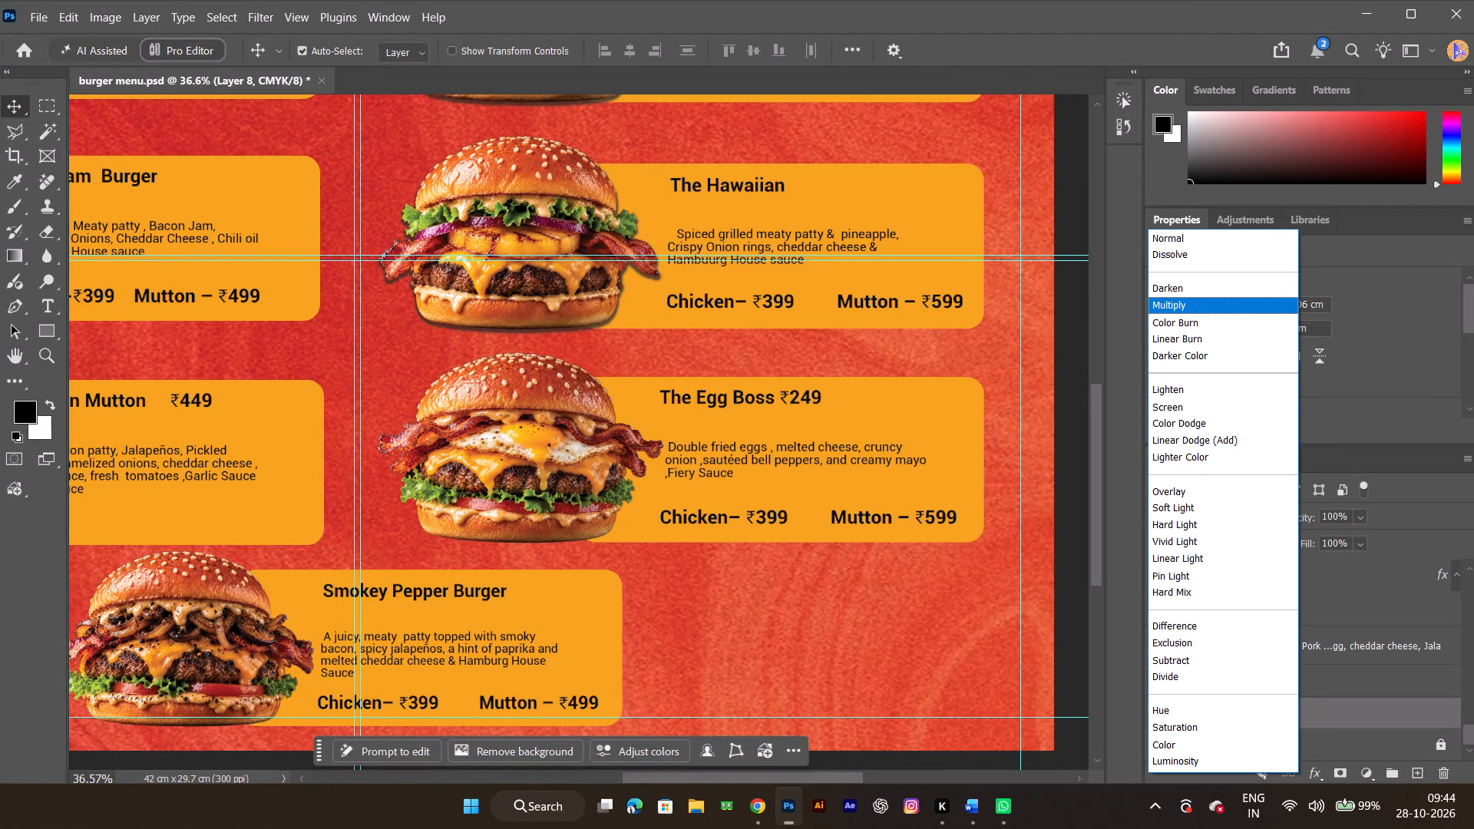
left_click(1182, 243)
scroll(929, 339, "down", 11, "ctrl+alt")
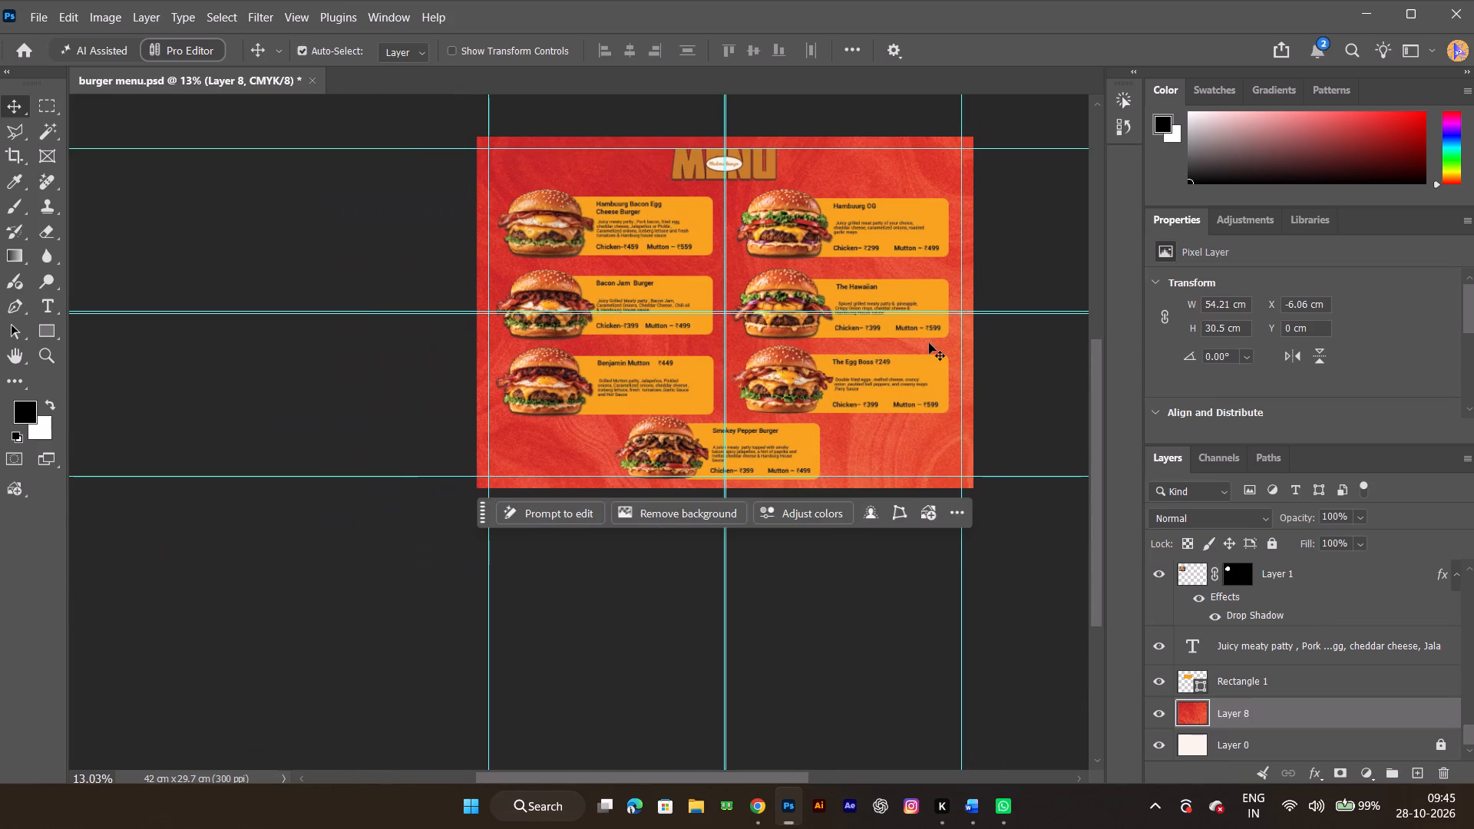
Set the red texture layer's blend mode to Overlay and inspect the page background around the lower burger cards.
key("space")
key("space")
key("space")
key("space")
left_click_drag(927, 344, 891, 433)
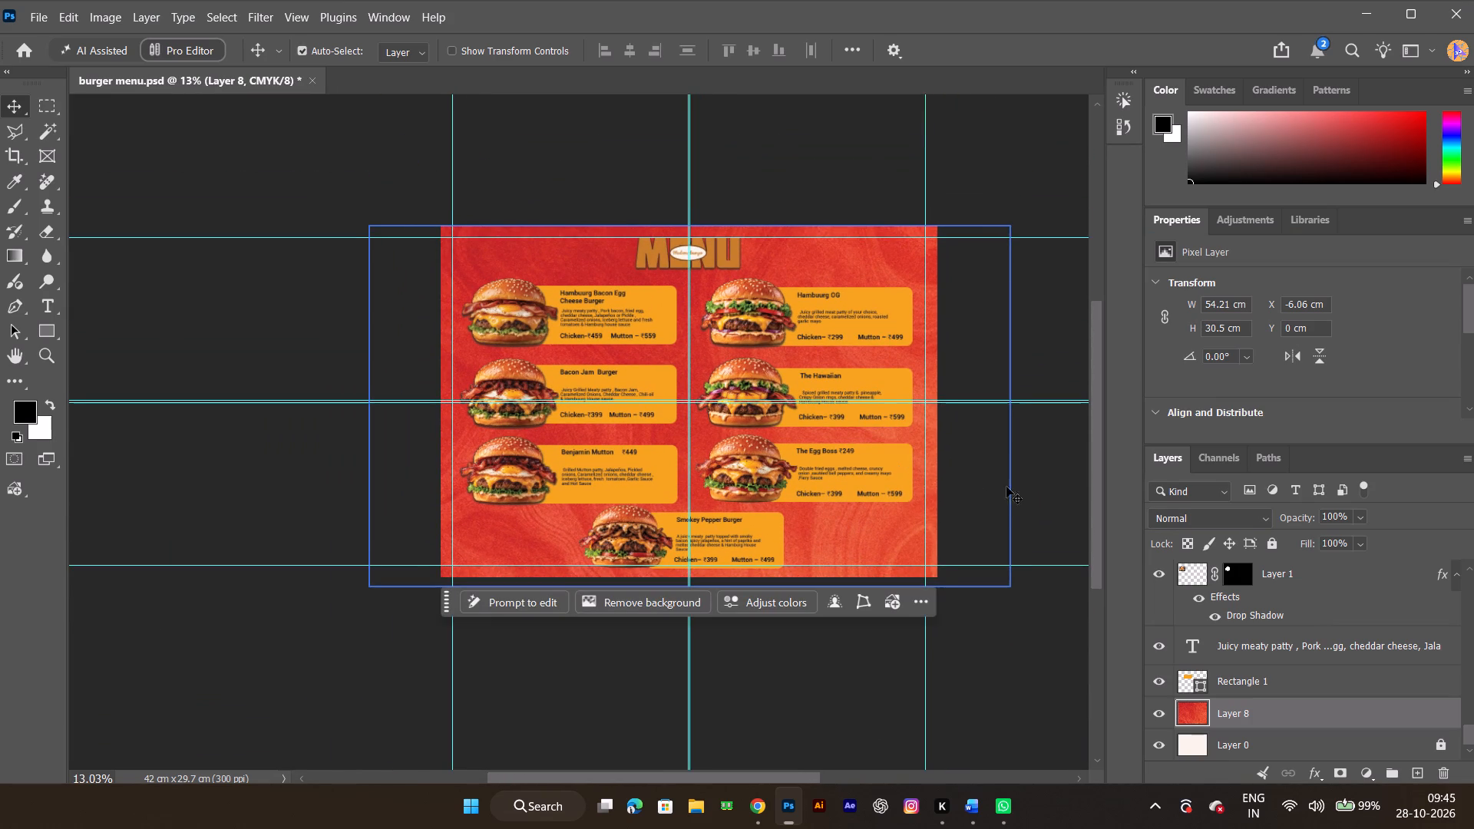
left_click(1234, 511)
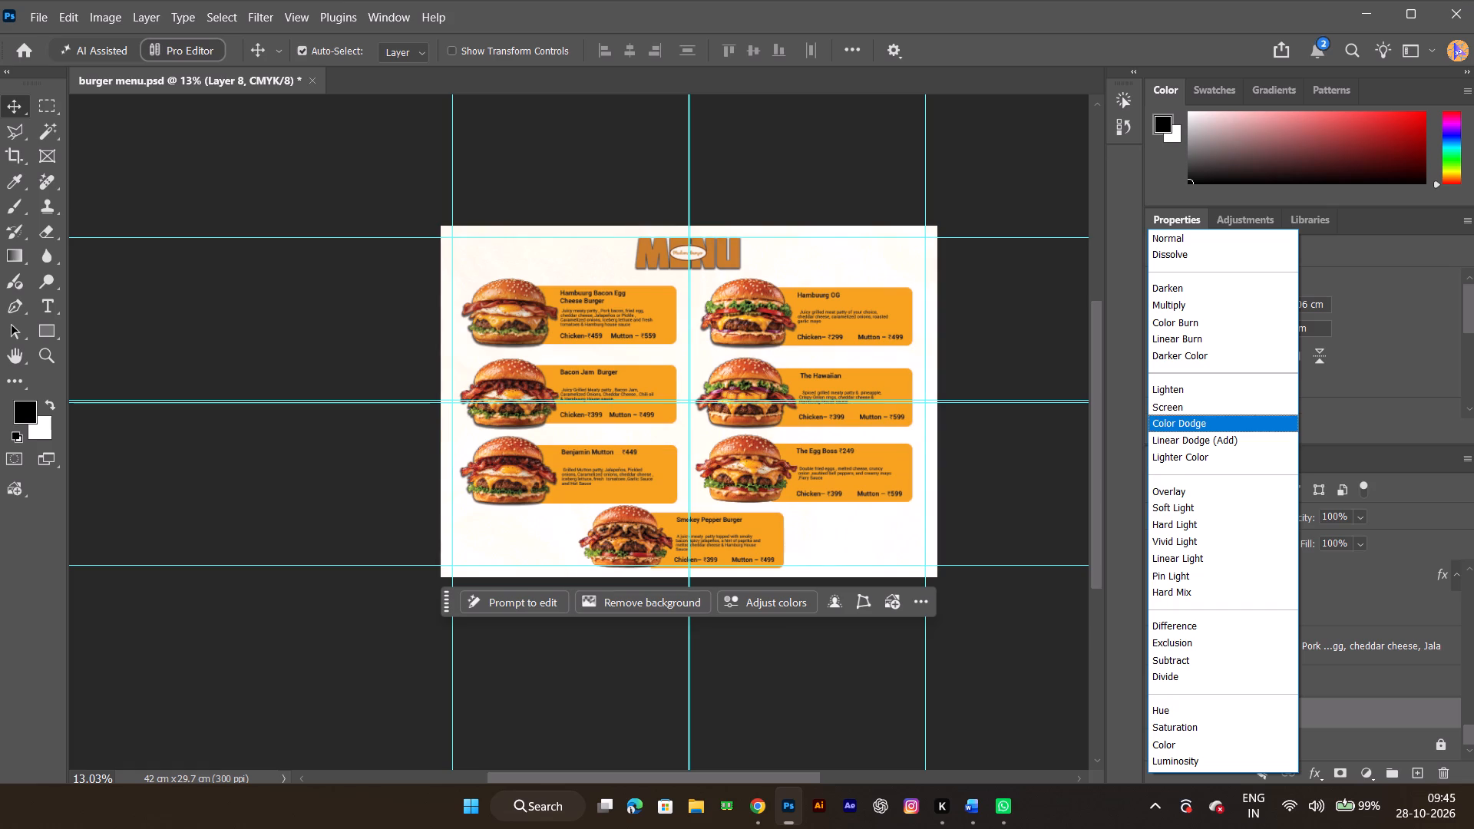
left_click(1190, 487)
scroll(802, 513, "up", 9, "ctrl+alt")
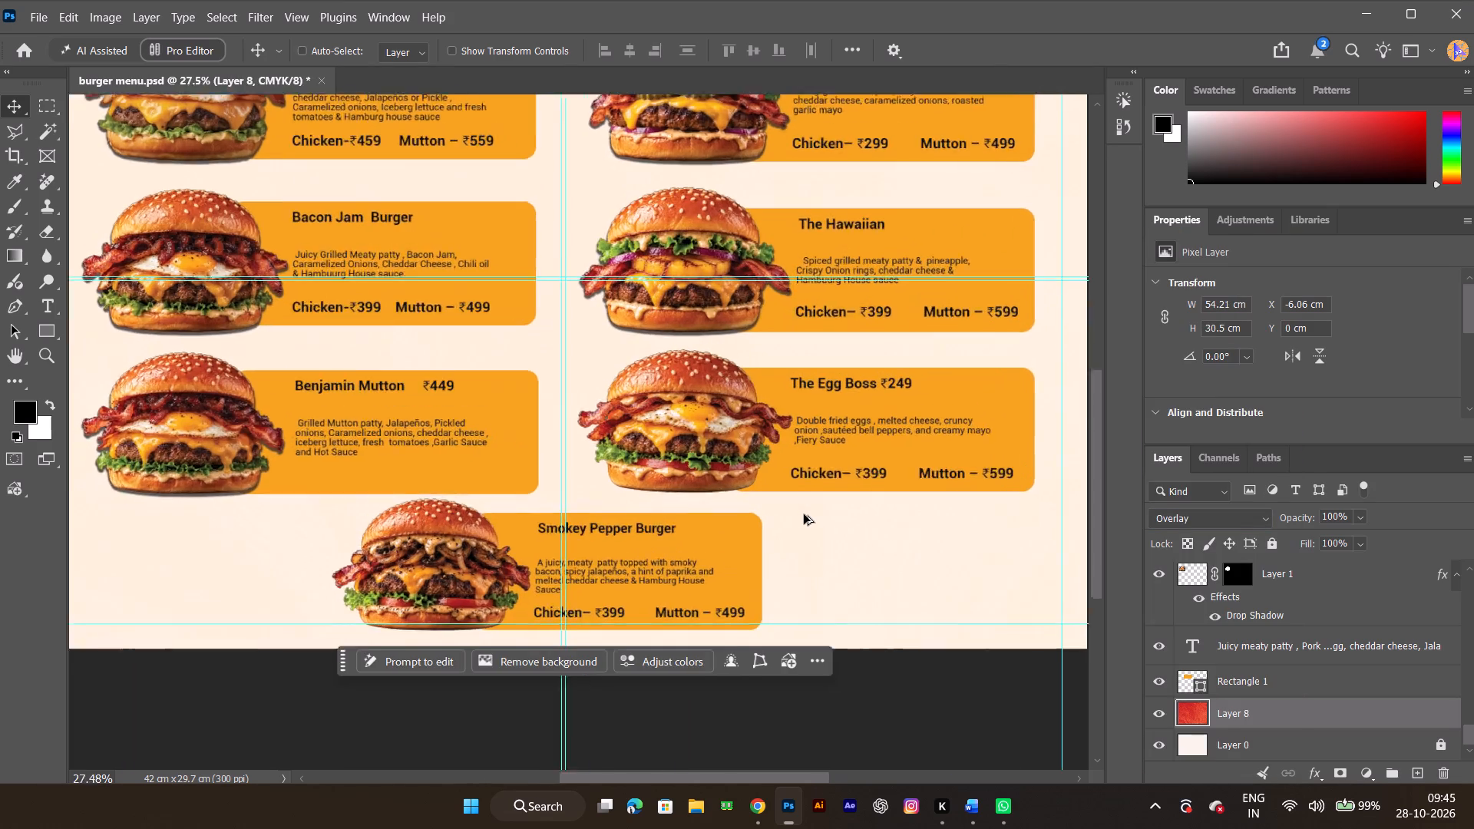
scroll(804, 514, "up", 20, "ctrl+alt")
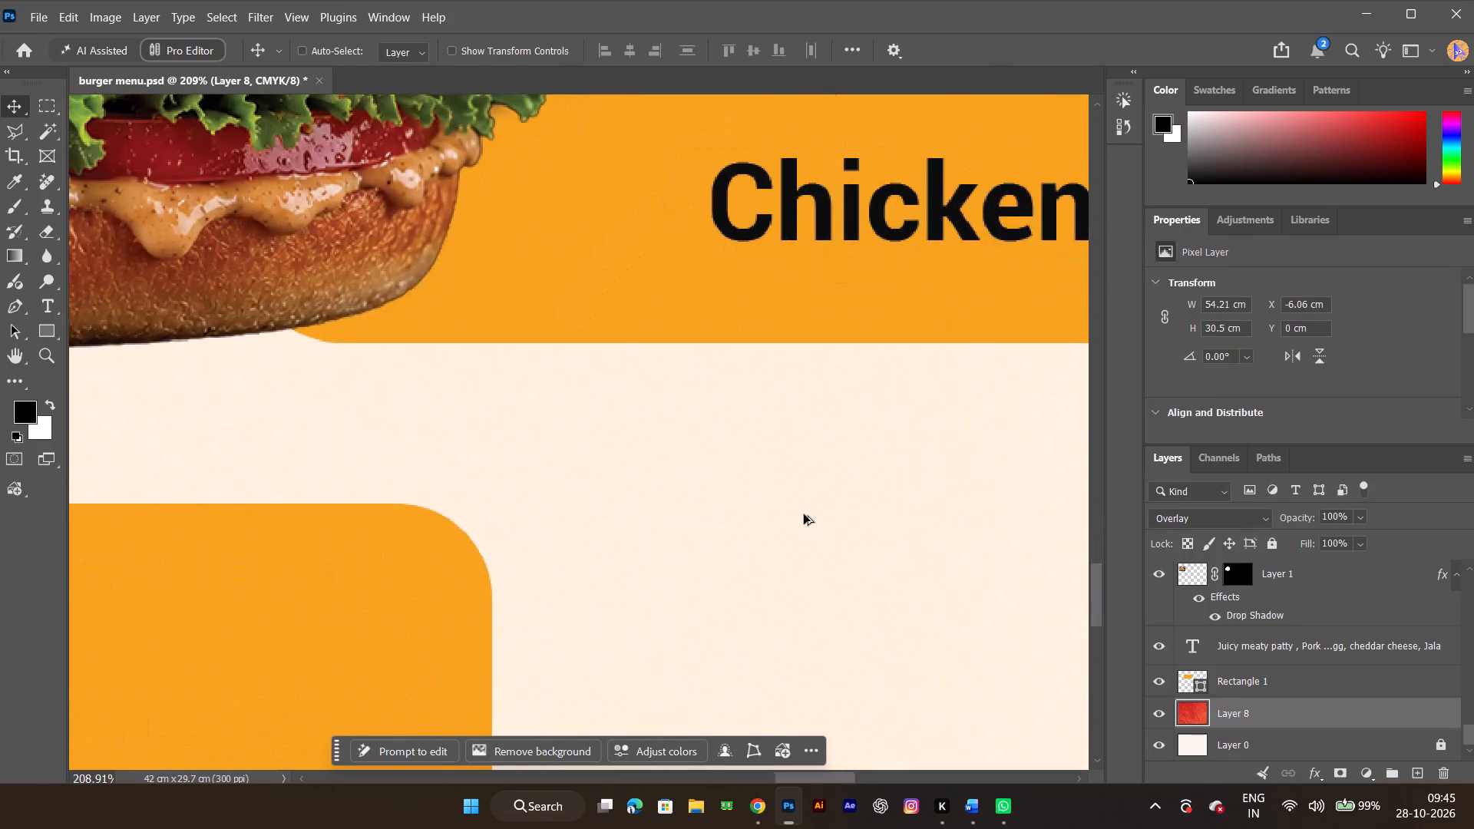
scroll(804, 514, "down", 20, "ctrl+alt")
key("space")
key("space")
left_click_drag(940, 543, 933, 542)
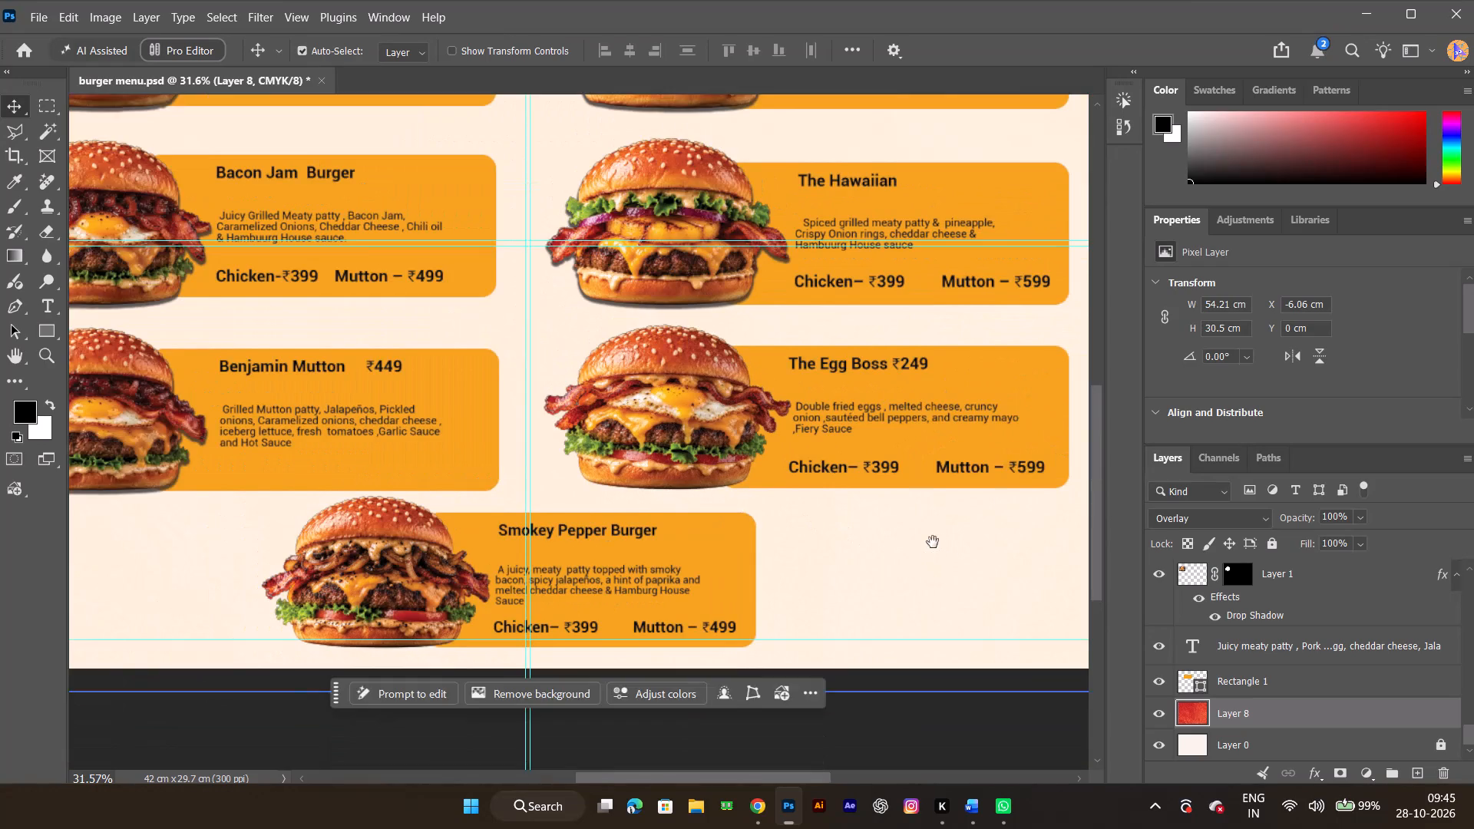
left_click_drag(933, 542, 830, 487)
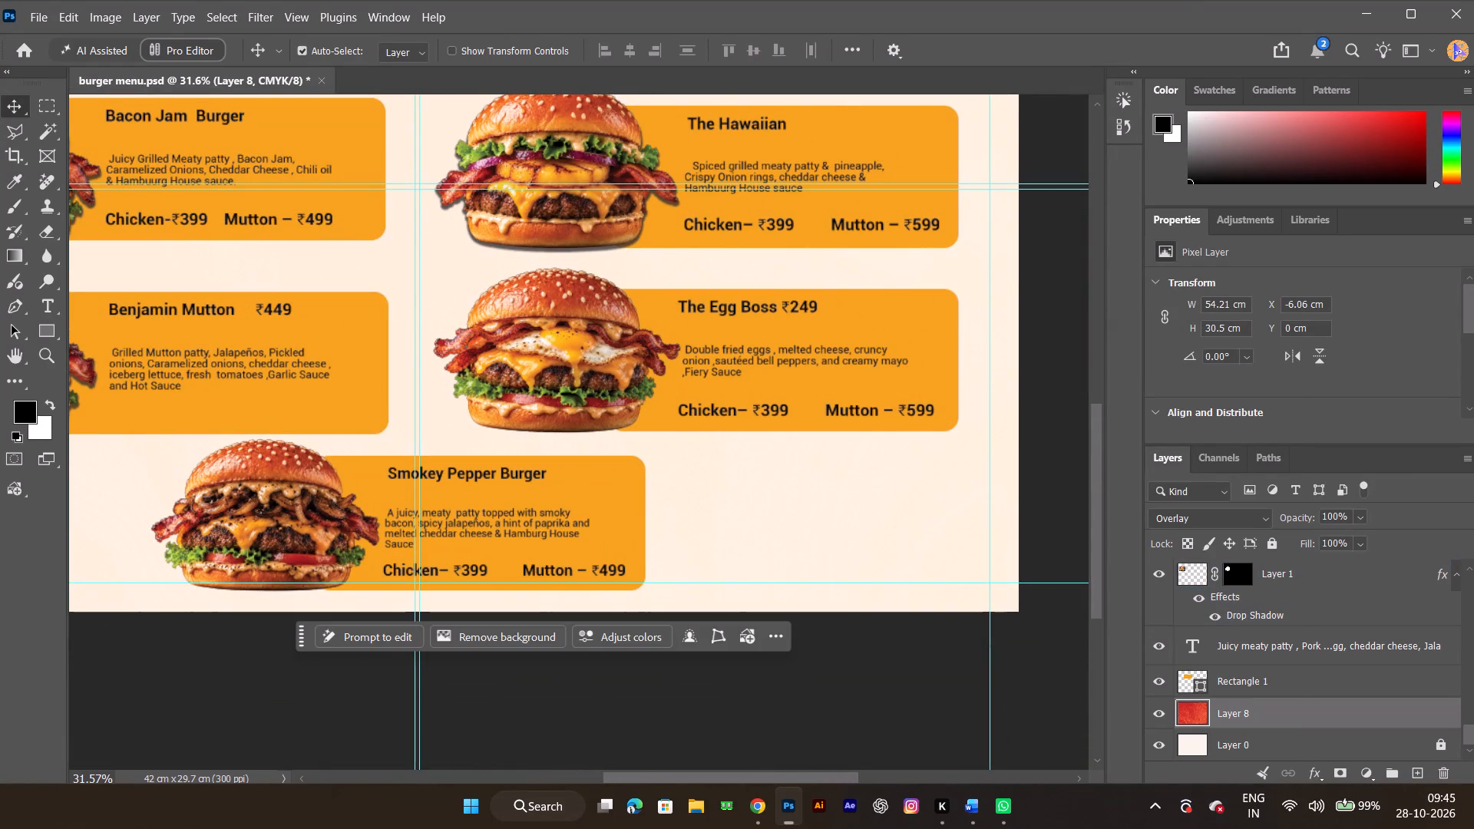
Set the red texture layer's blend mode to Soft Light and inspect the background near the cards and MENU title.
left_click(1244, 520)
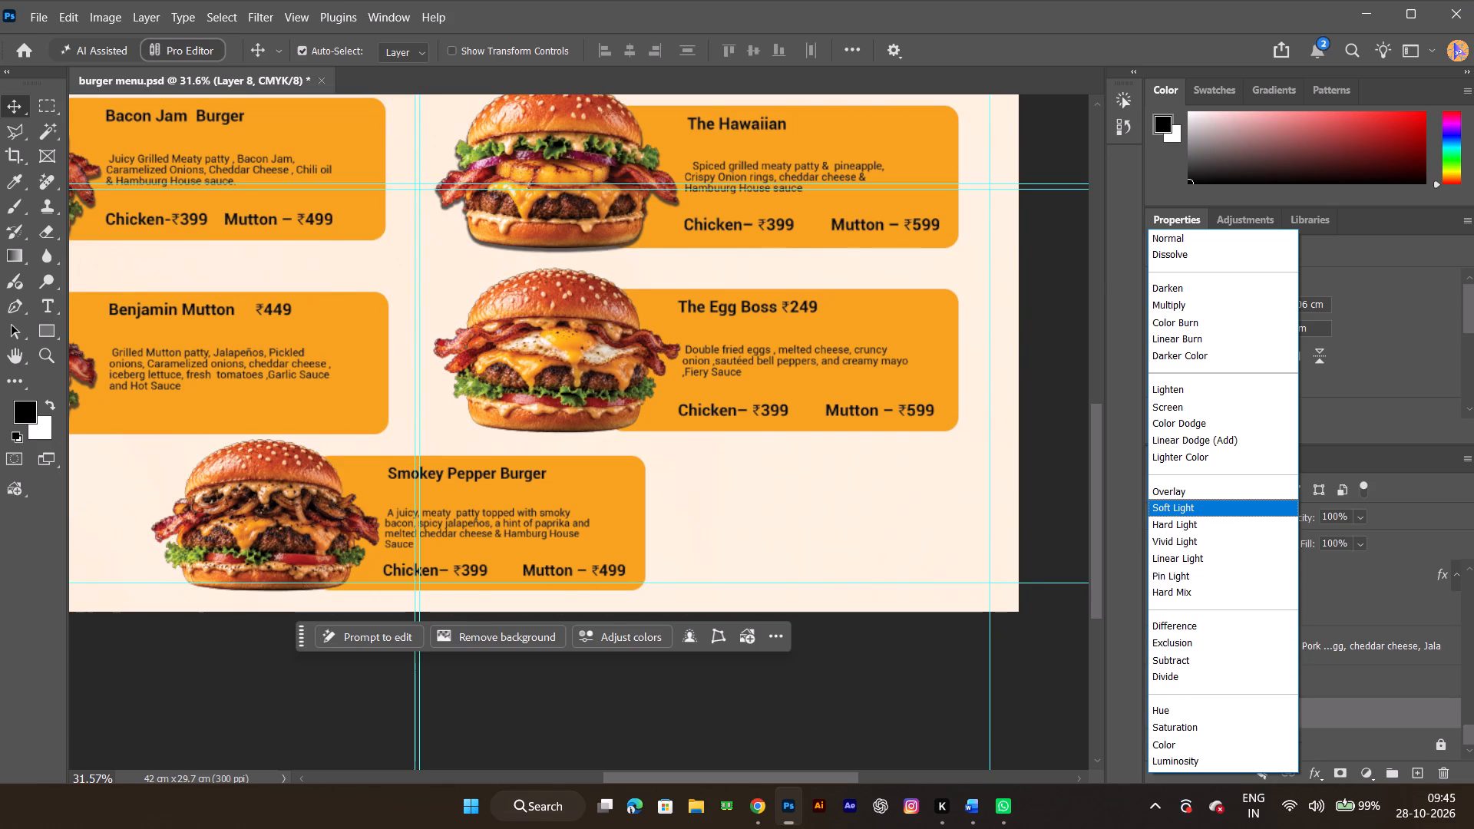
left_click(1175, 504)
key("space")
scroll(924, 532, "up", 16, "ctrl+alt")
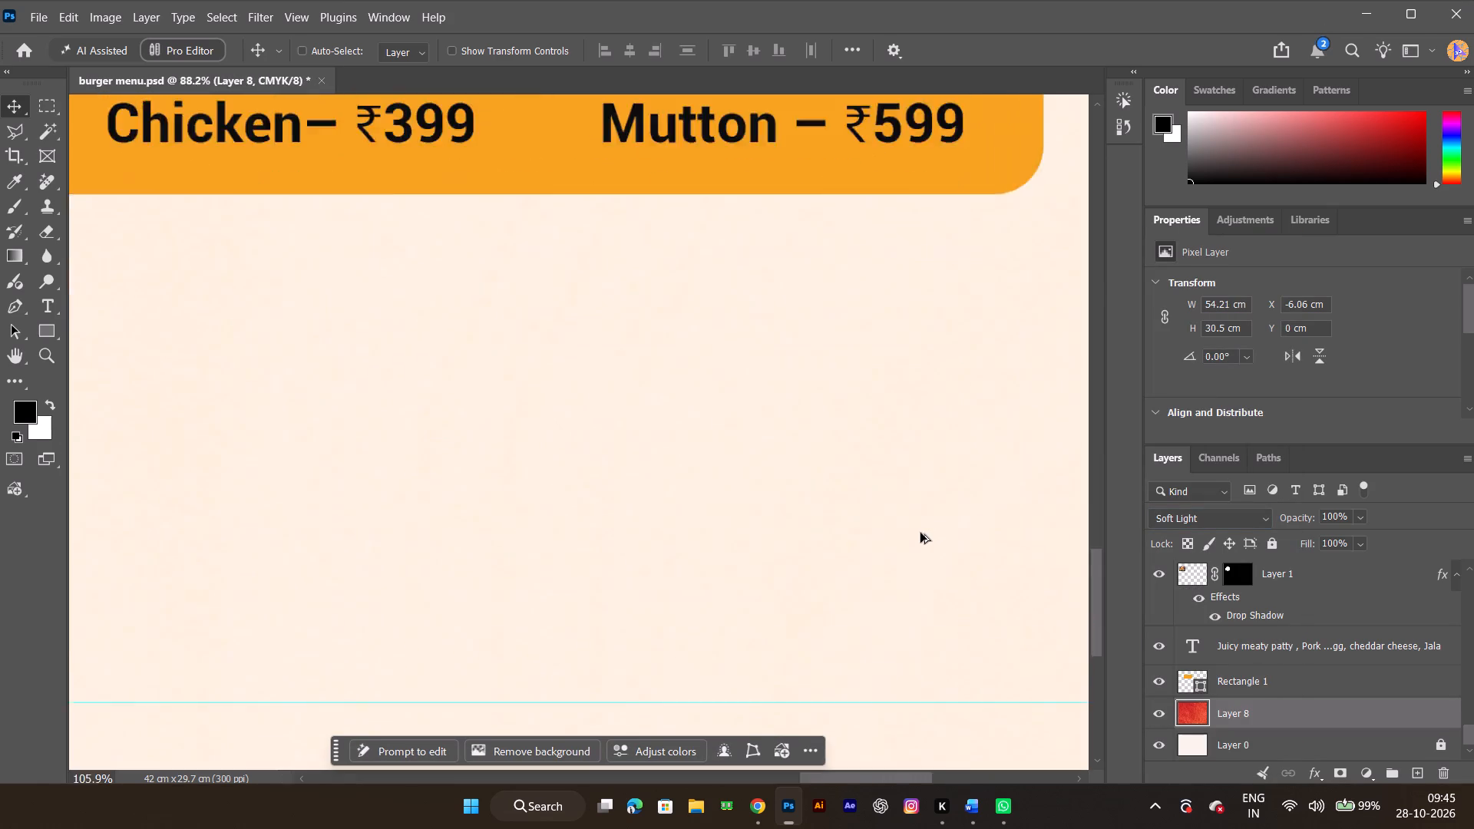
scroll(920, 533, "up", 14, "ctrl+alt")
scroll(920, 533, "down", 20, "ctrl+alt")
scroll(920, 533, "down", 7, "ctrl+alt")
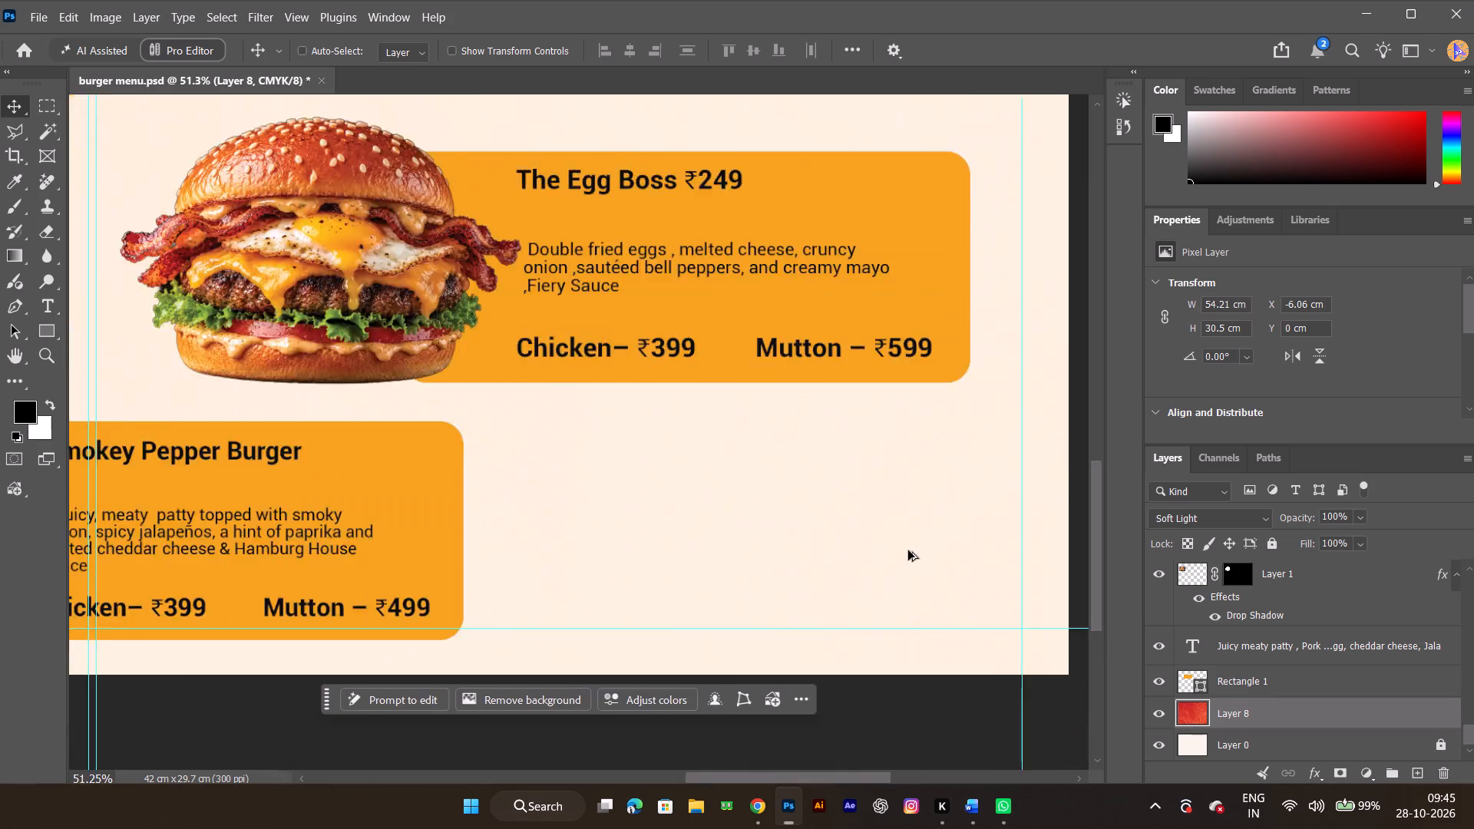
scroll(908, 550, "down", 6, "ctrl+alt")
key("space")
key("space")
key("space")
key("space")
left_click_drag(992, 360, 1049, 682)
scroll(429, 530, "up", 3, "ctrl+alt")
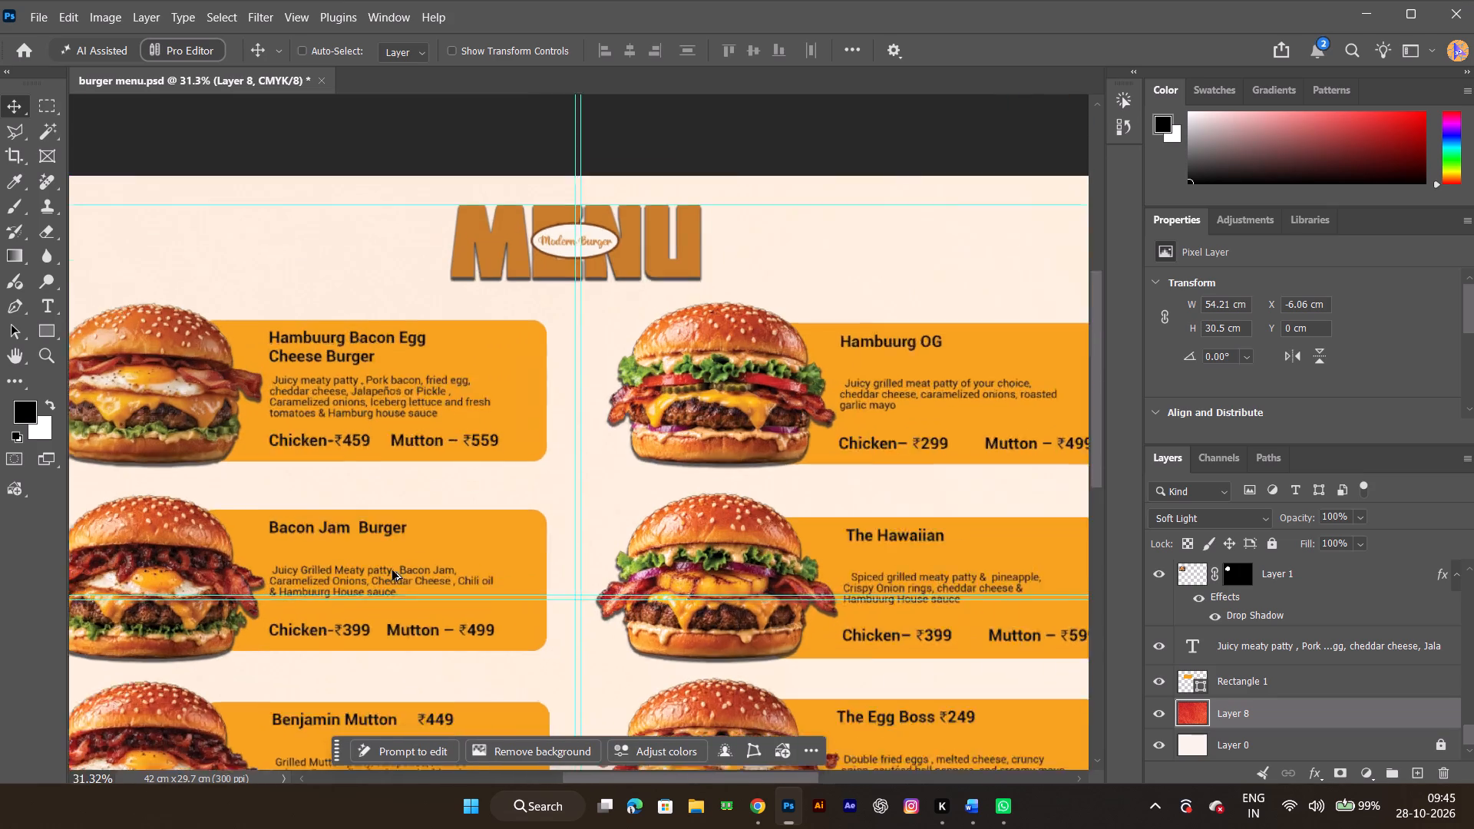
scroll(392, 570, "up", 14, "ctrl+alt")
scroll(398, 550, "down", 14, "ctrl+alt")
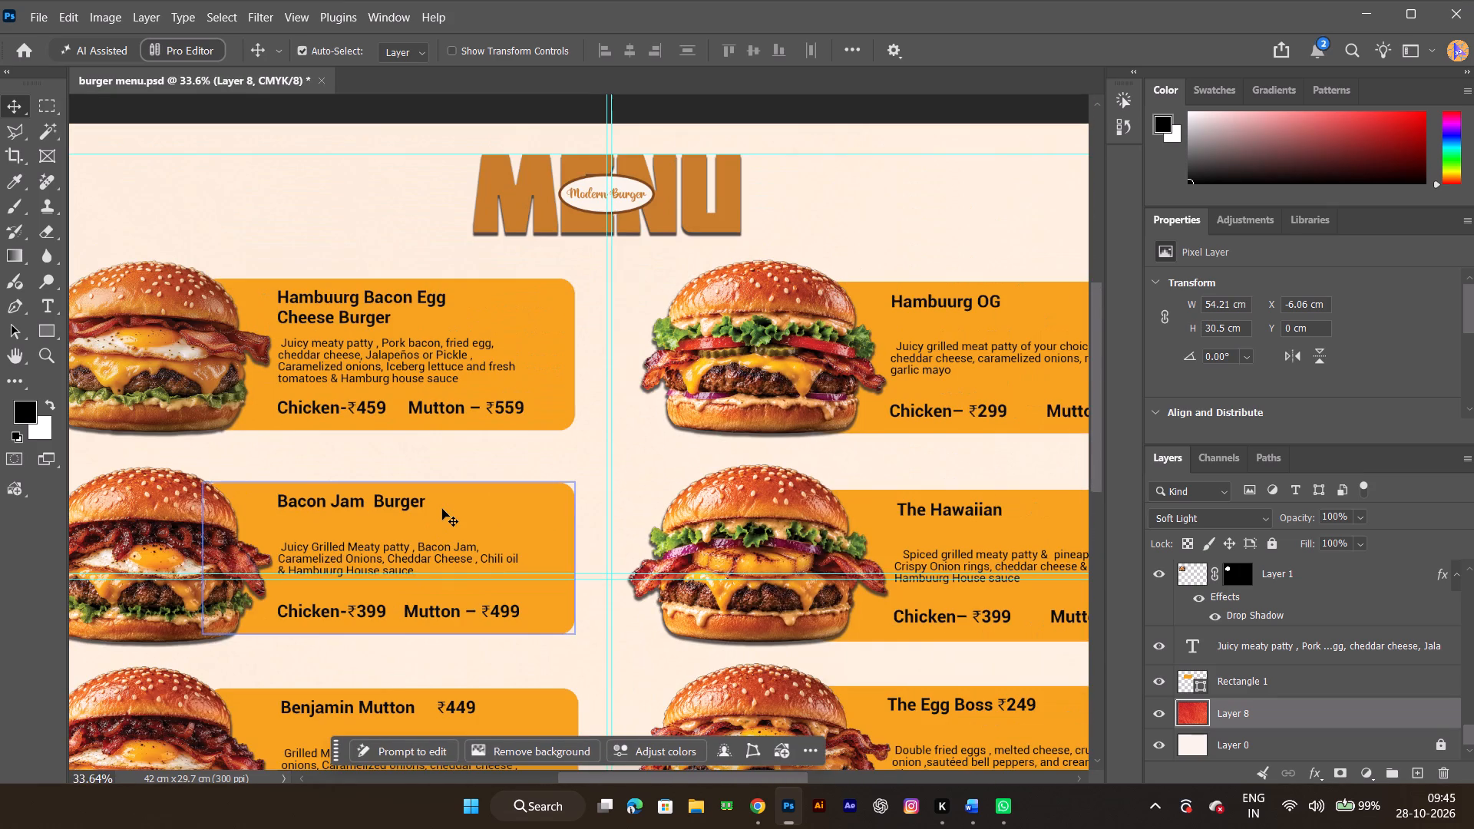
Switch to Pinterest in Chrome and go back through the earlier pins, browsing background and menu ideas.
key("alt+Tab")
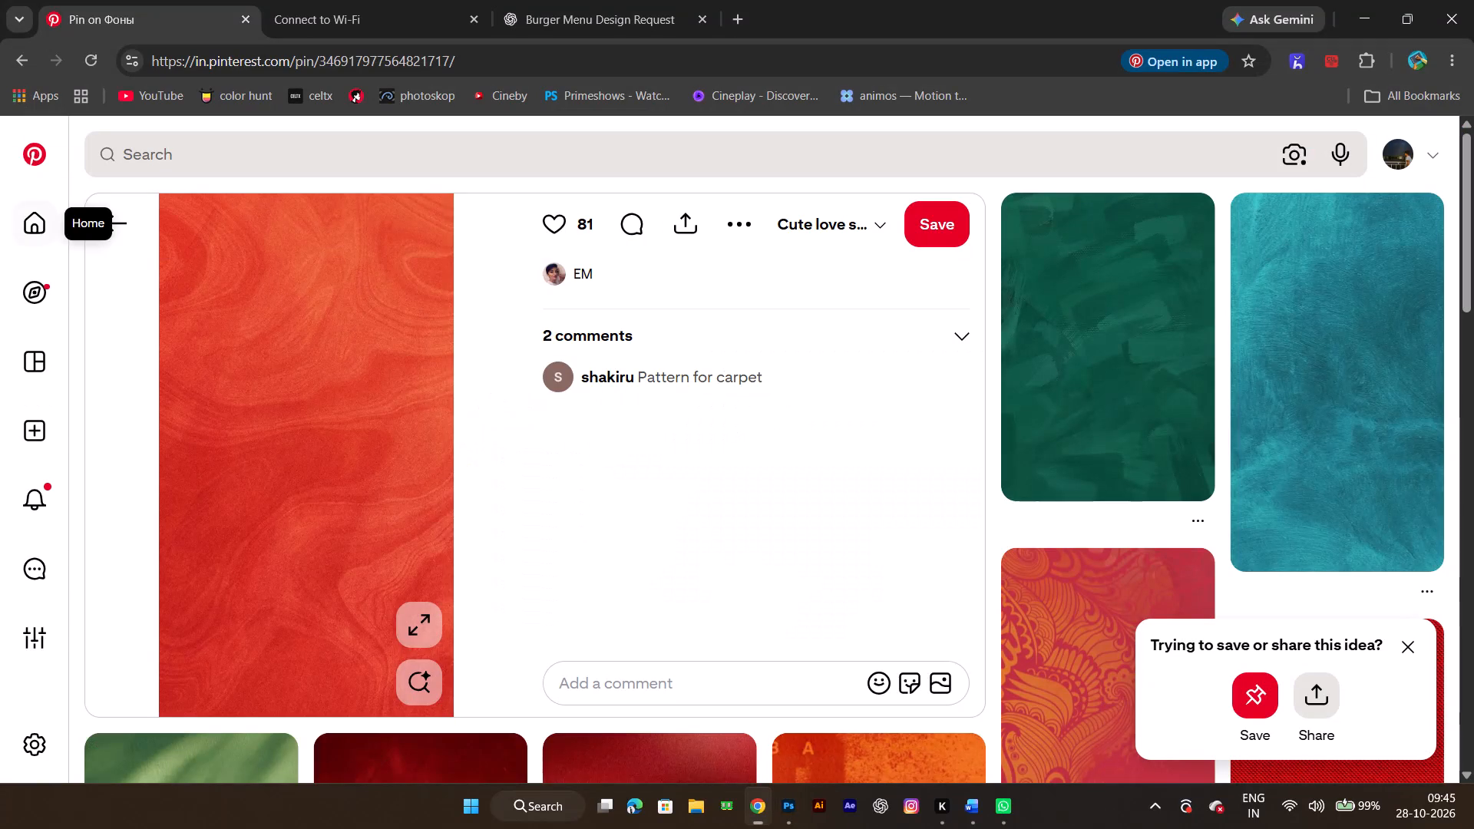
left_click(116, 220)
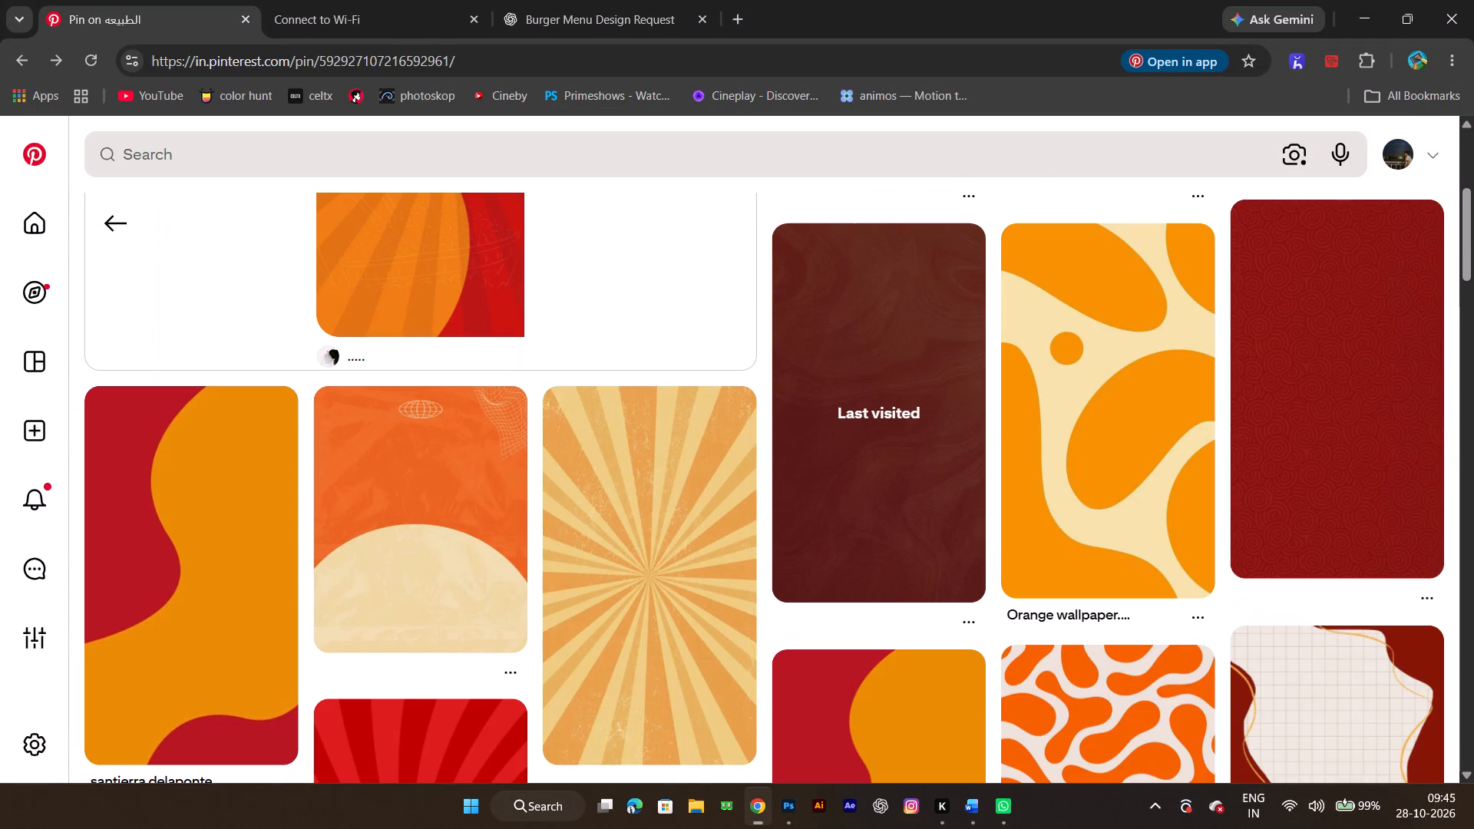
scroll(403, 640, "up", 13)
scroll(391, 645, "down", 15)
scroll(411, 604, "down", 8)
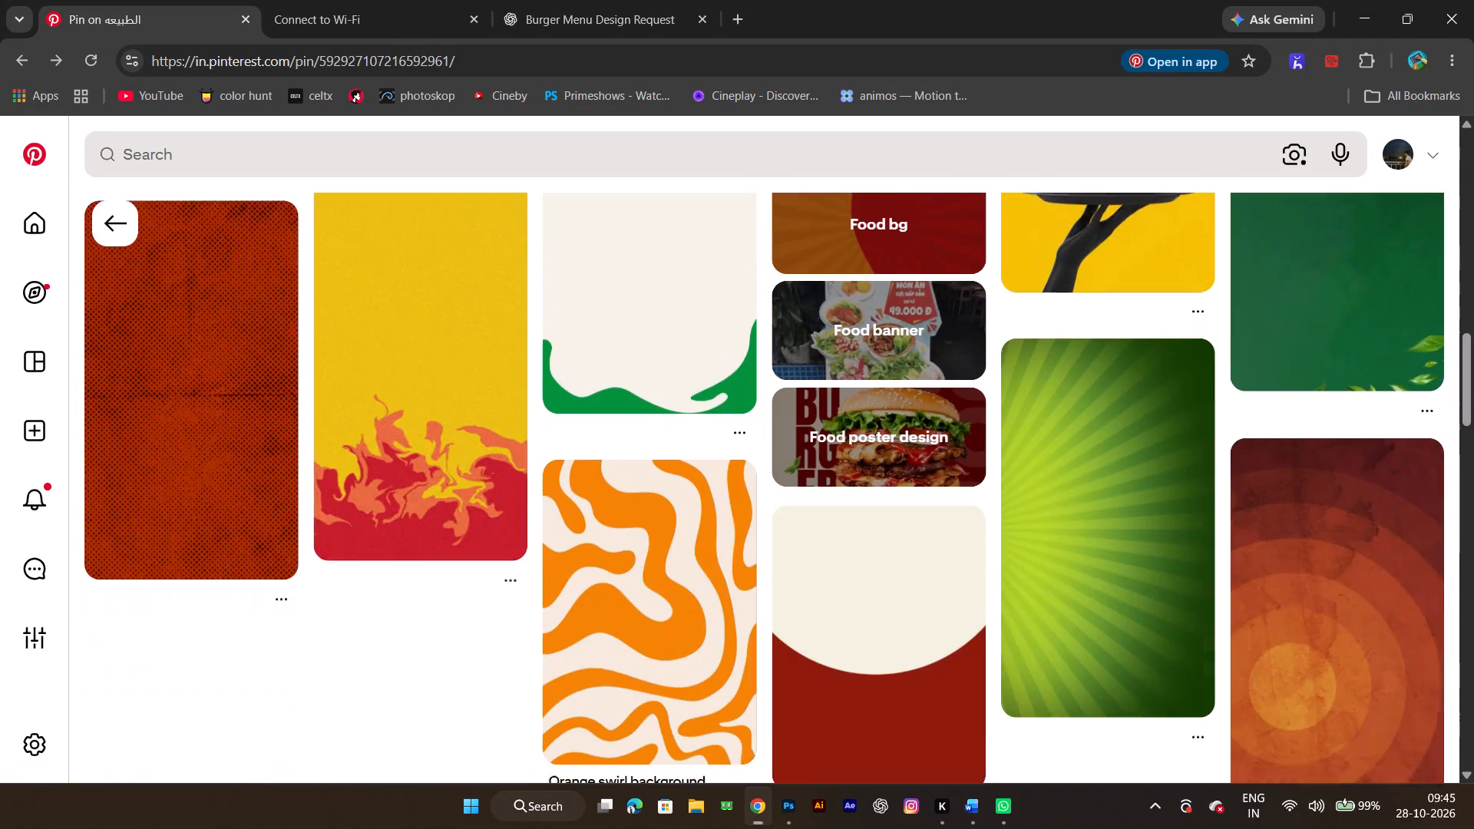
scroll(412, 603, "up", 4)
left_click(122, 230)
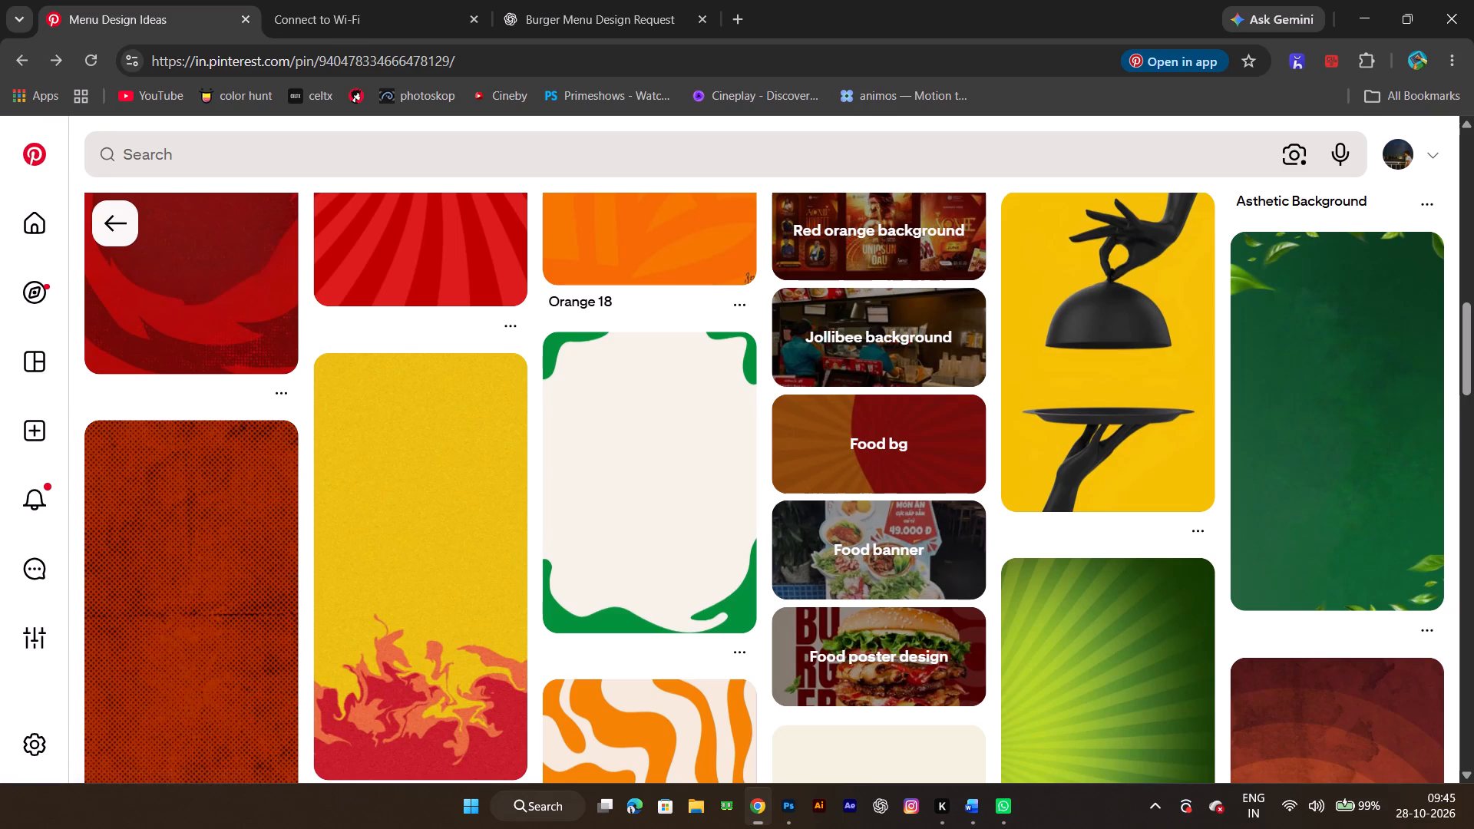
scroll(676, 468, "up", 4)
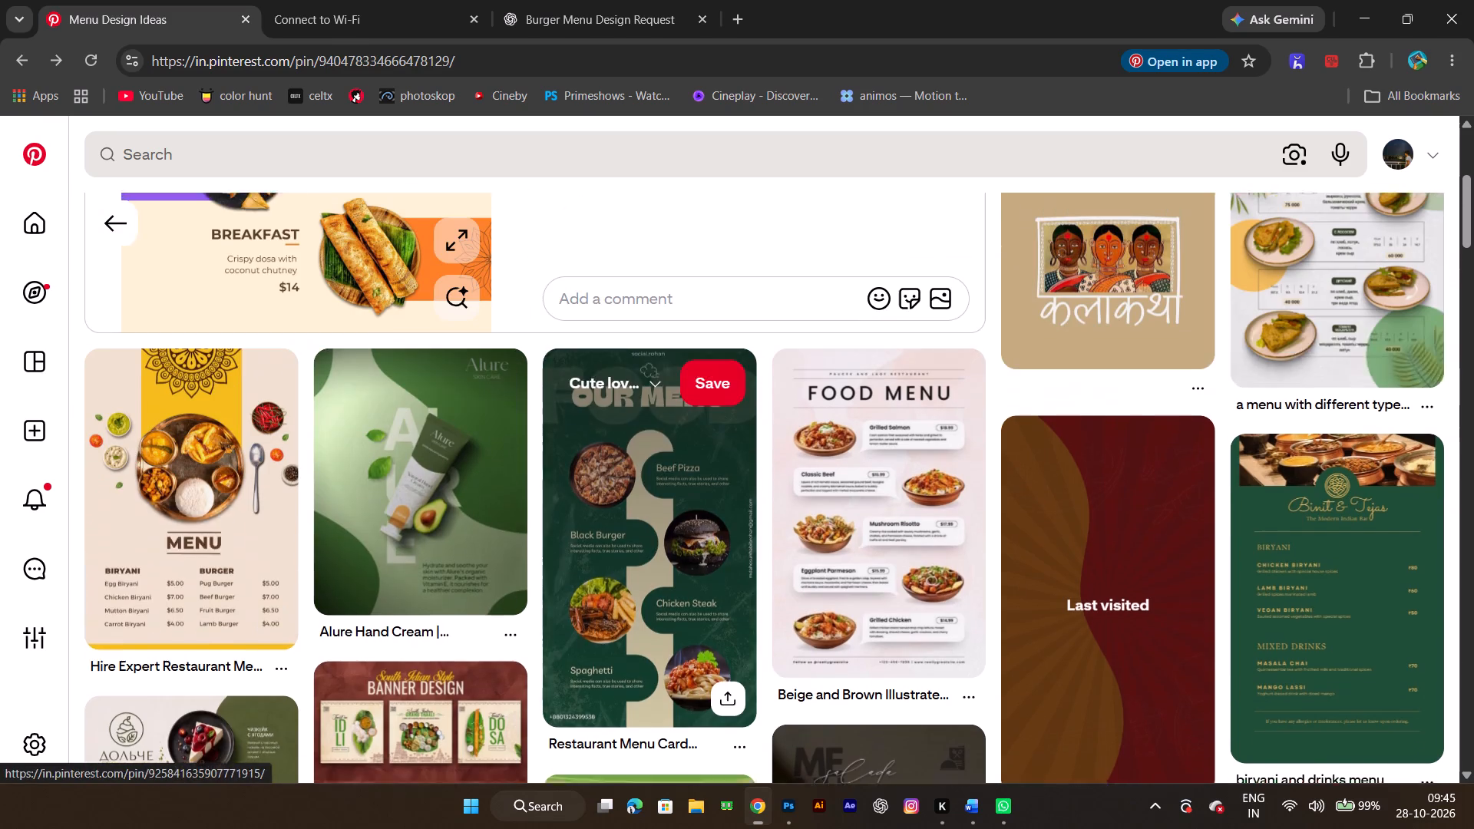
Browse the related Pinterest pins for restaurant menu layouts and background ideas.
scroll(682, 468, "up", 2)
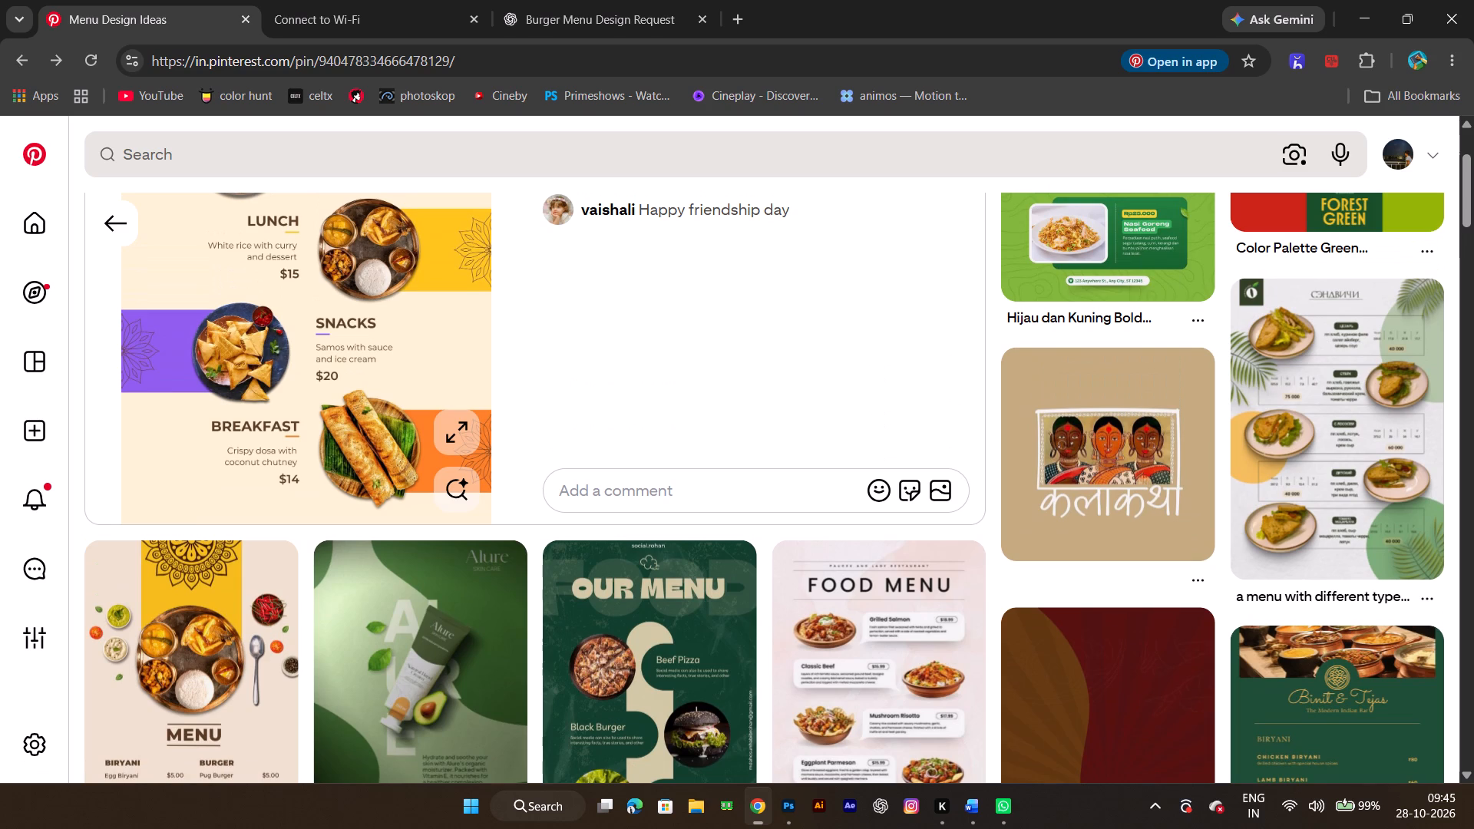
scroll(703, 491, "down", 5)
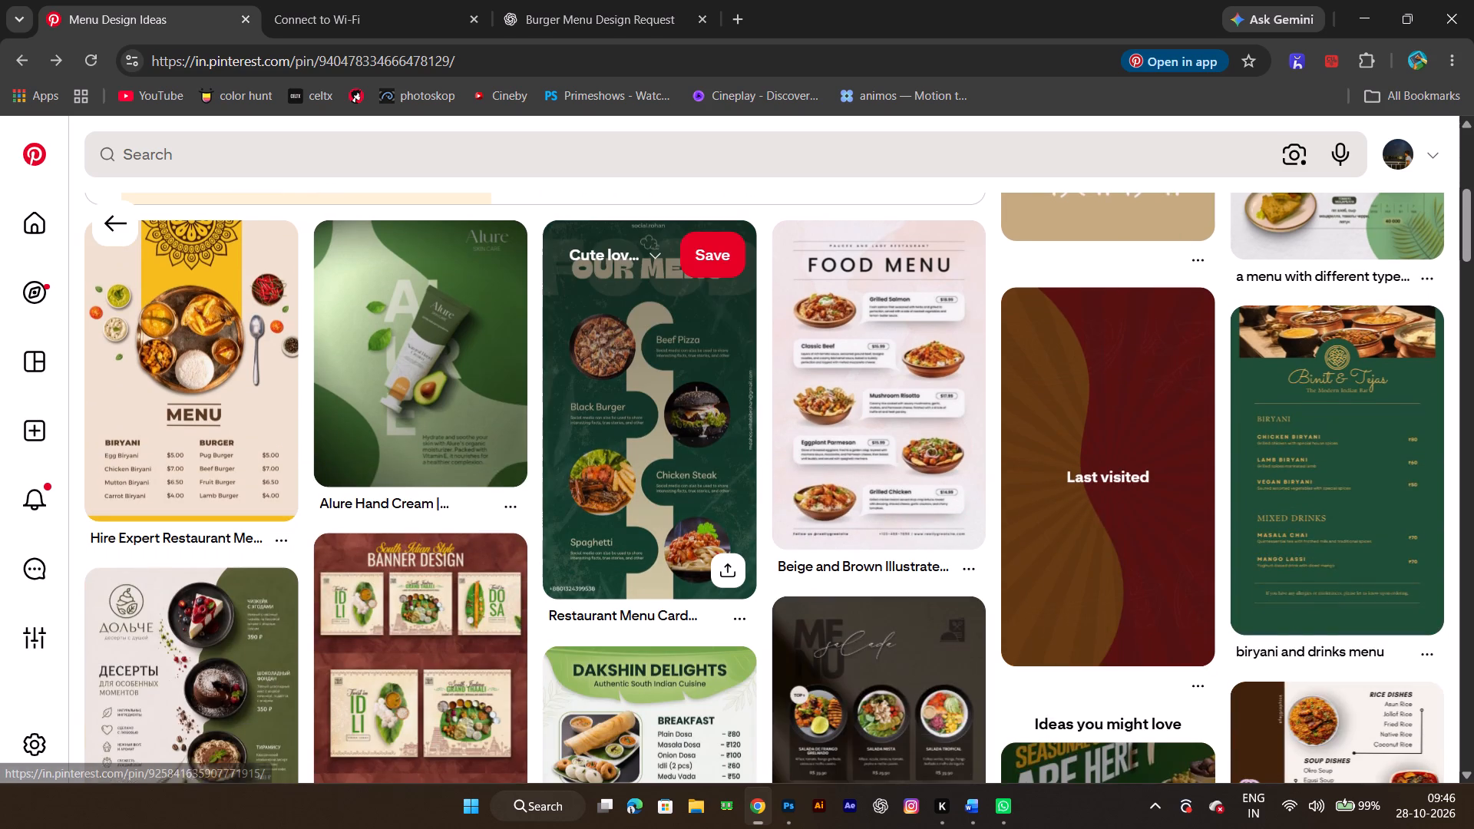
scroll(710, 497, "down", 6)
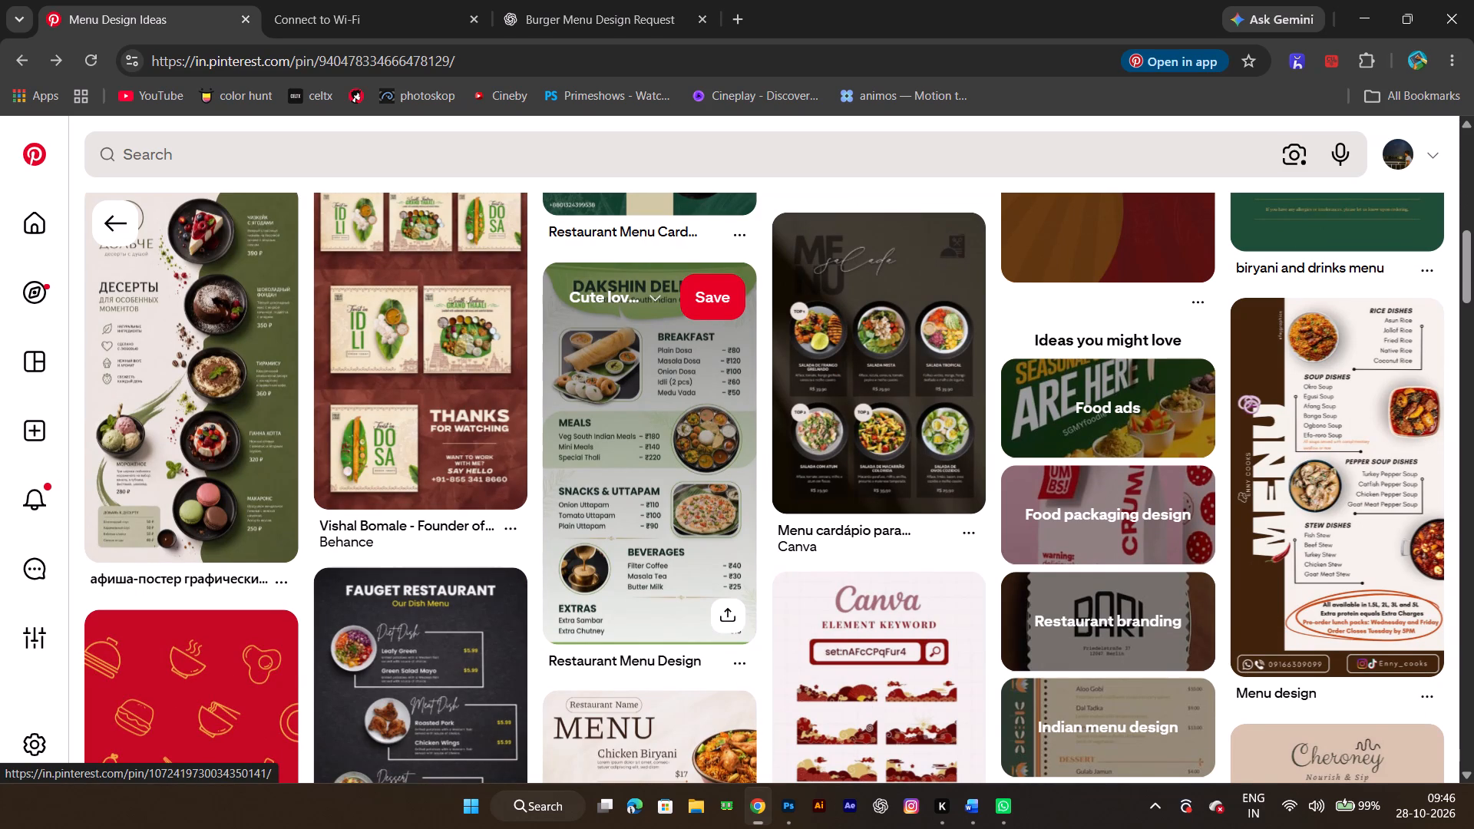
Switch to Photoshop and examine the burger menu from the lower Smokey Pepper Burger card out to the full-page layout.
key("alt+Tab")
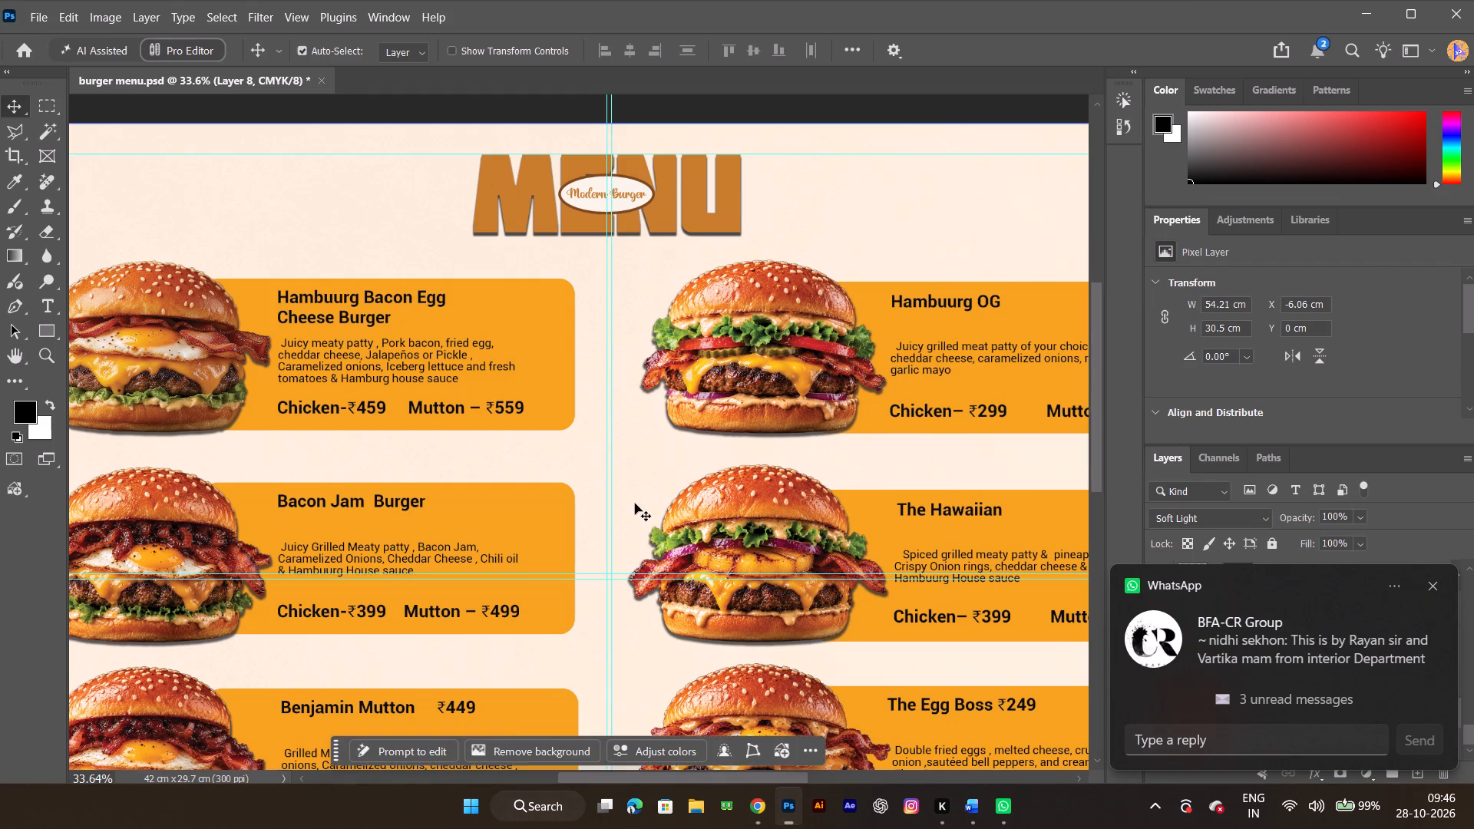
scroll(635, 503, "down", 7)
scroll(664, 461, "down", 19)
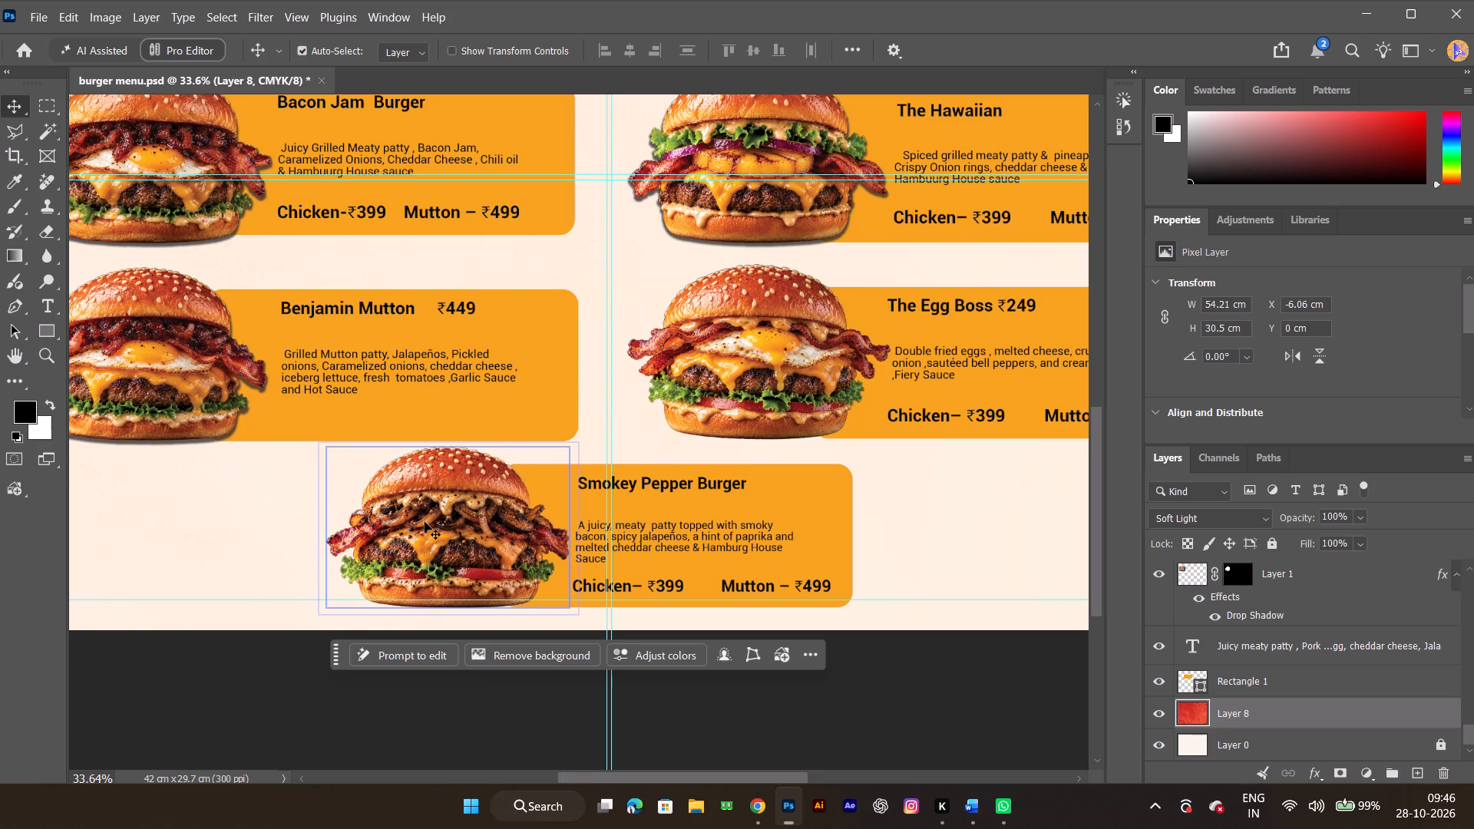
scroll(425, 522, "down", 7, "ctrl+alt")
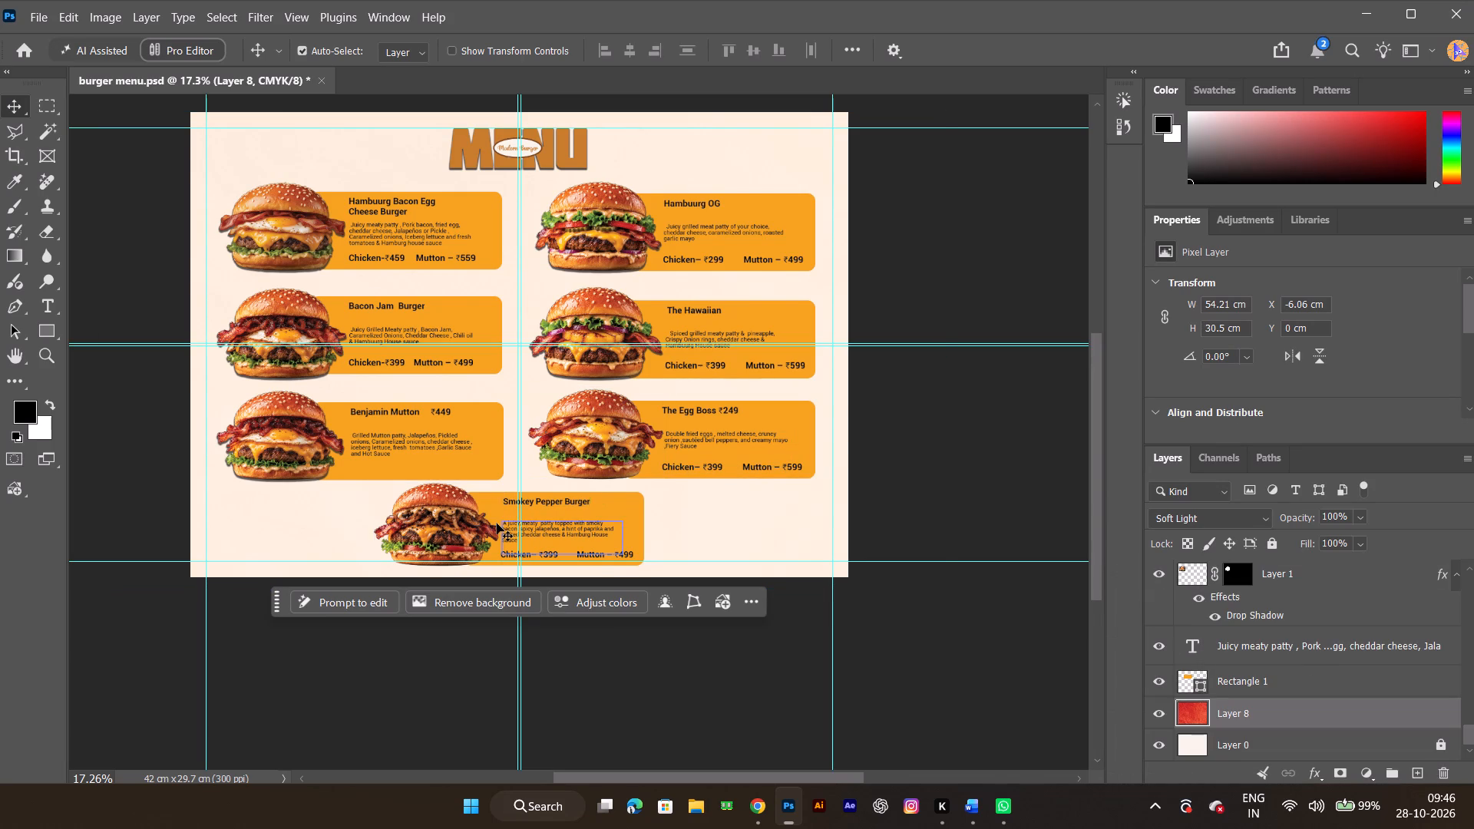
Browse the related restaurant menu designs on Pinterest and examine the Red and White Minimalist Menu Price List pin against the burger menu.
key("alt+Tab")
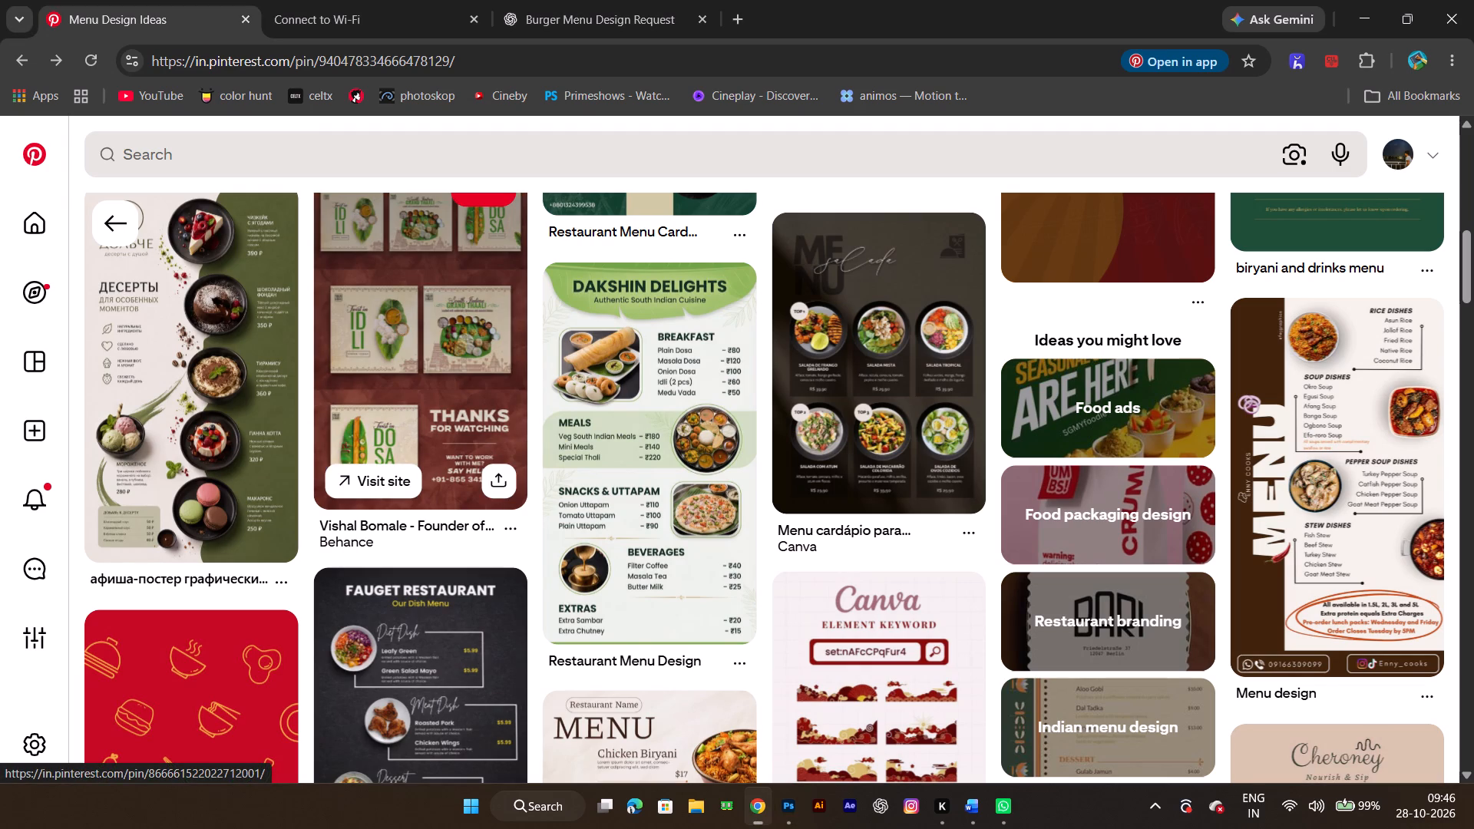
scroll(608, 488, "down", 7)
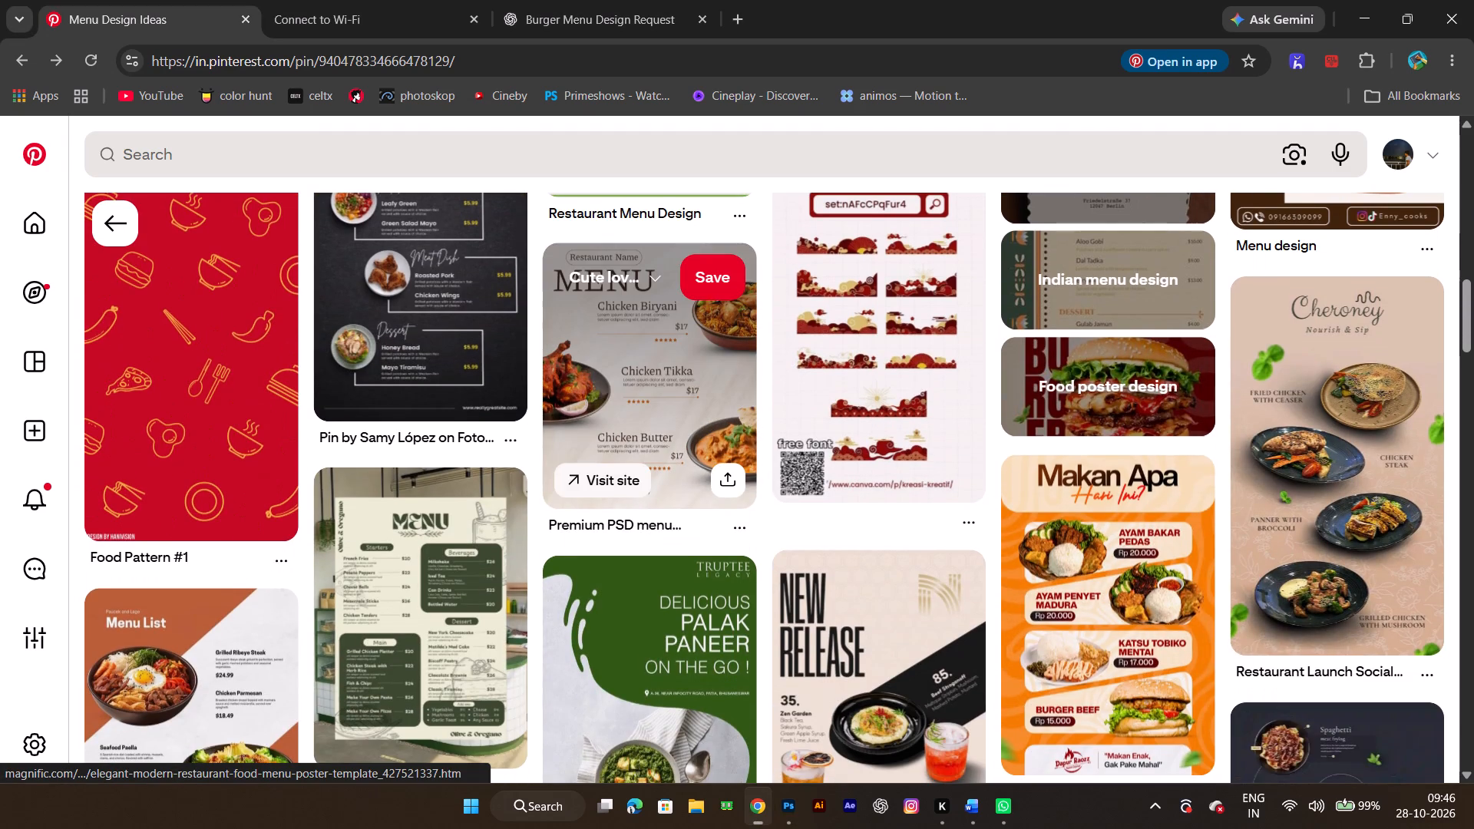
scroll(481, 556, "down", 6)
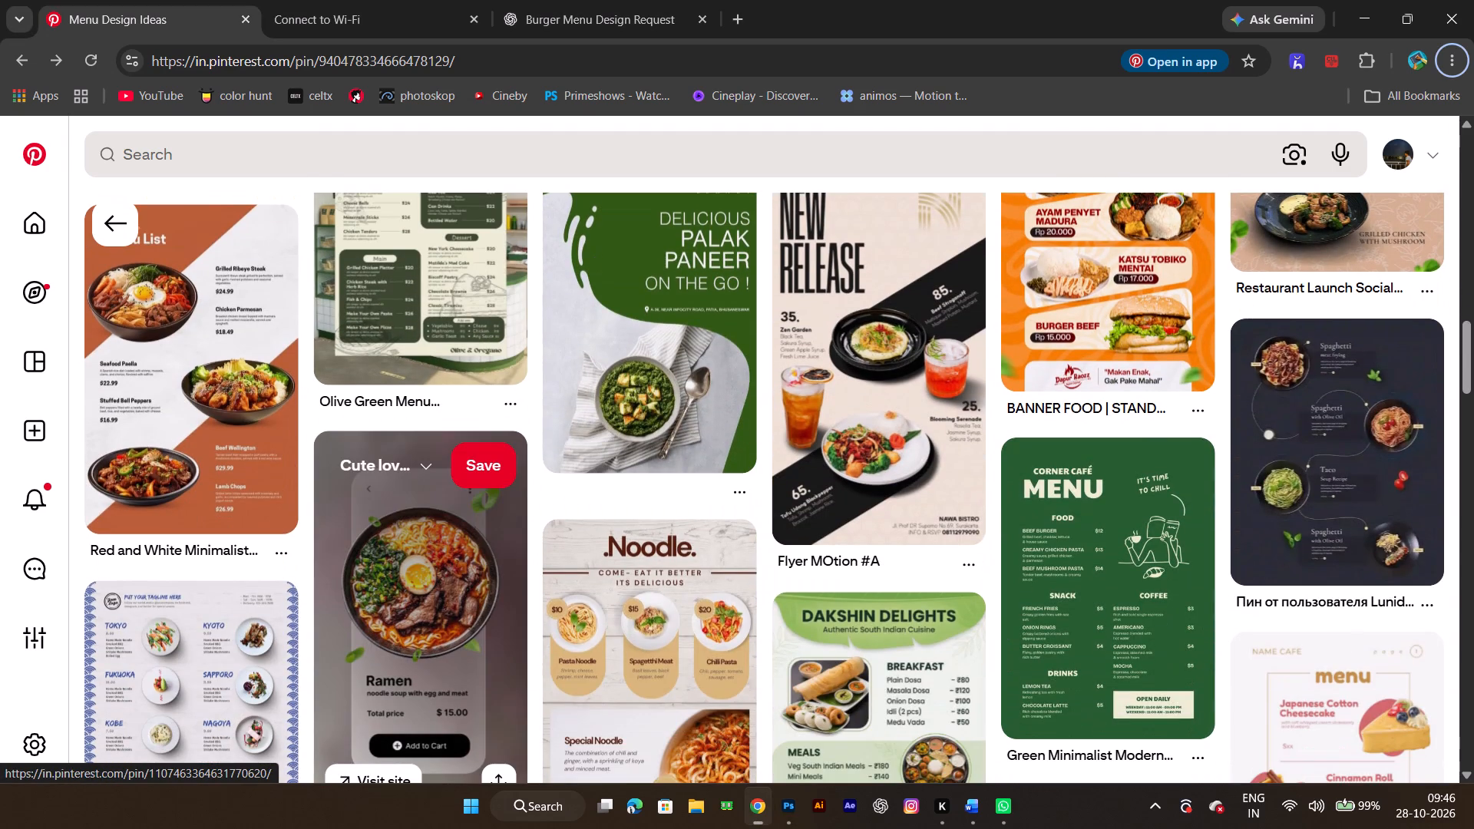
left_click(217, 478)
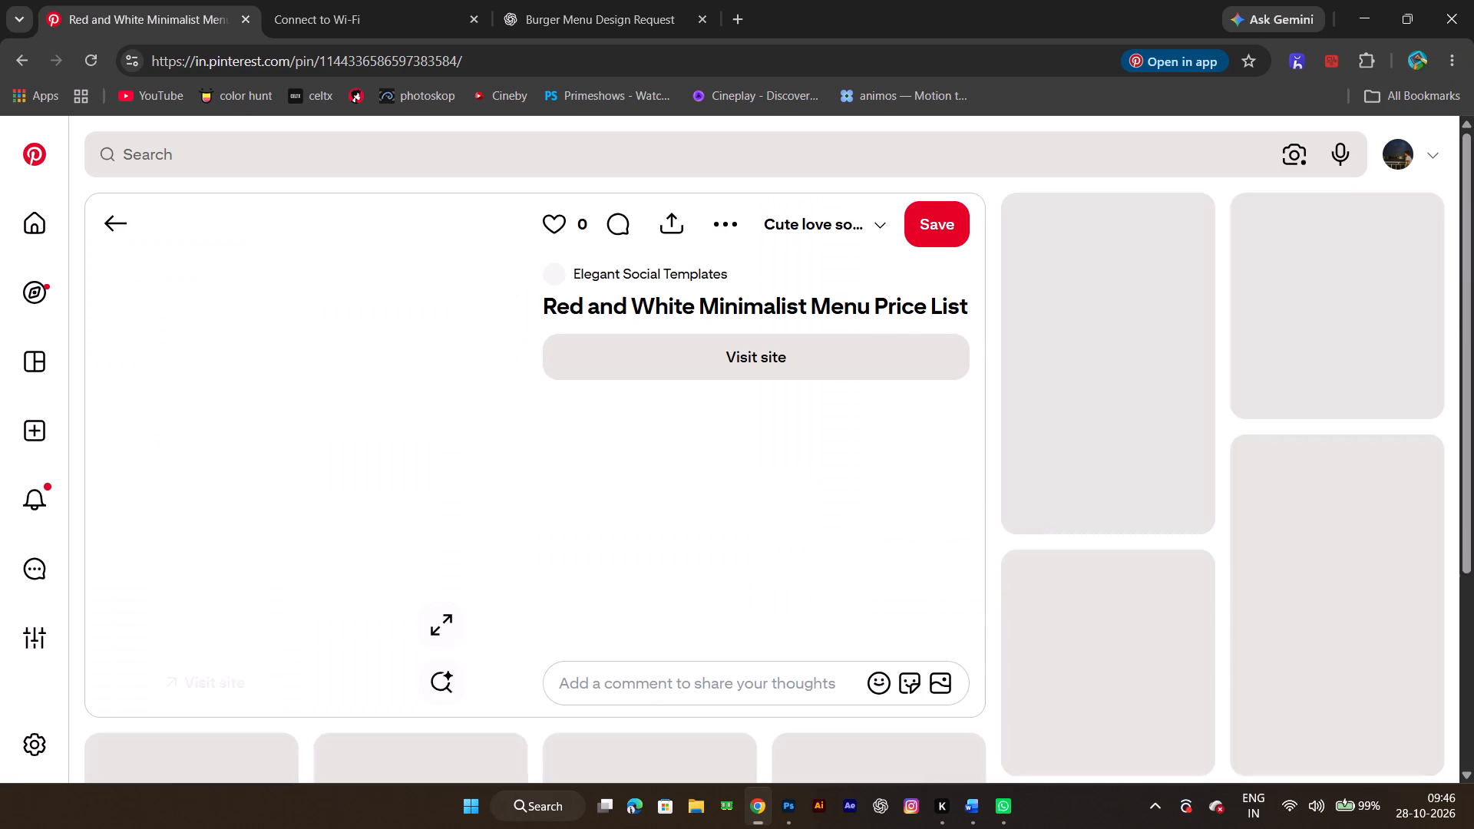
key("alt+Tab")
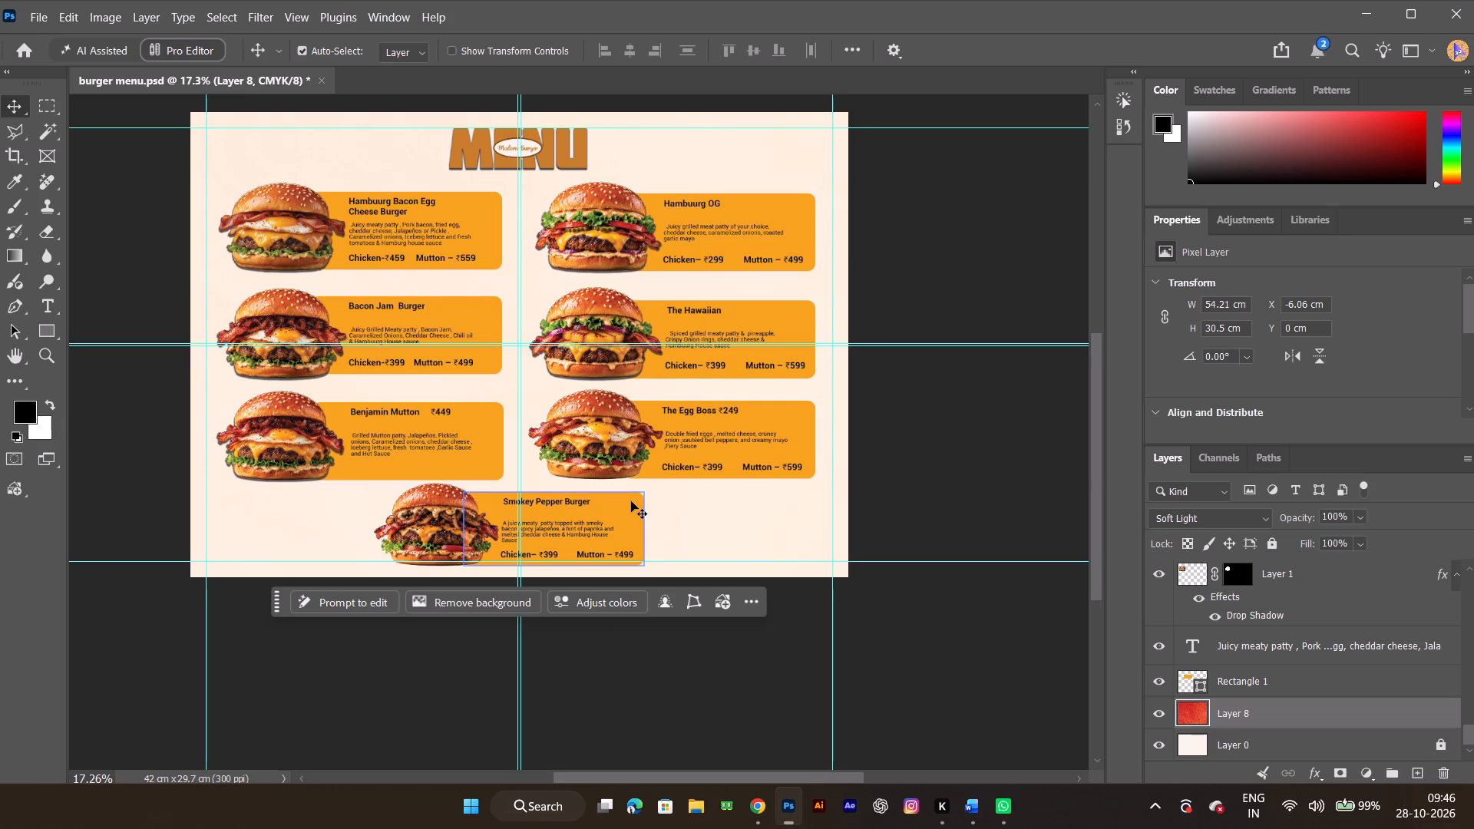
key("alt+Tab")
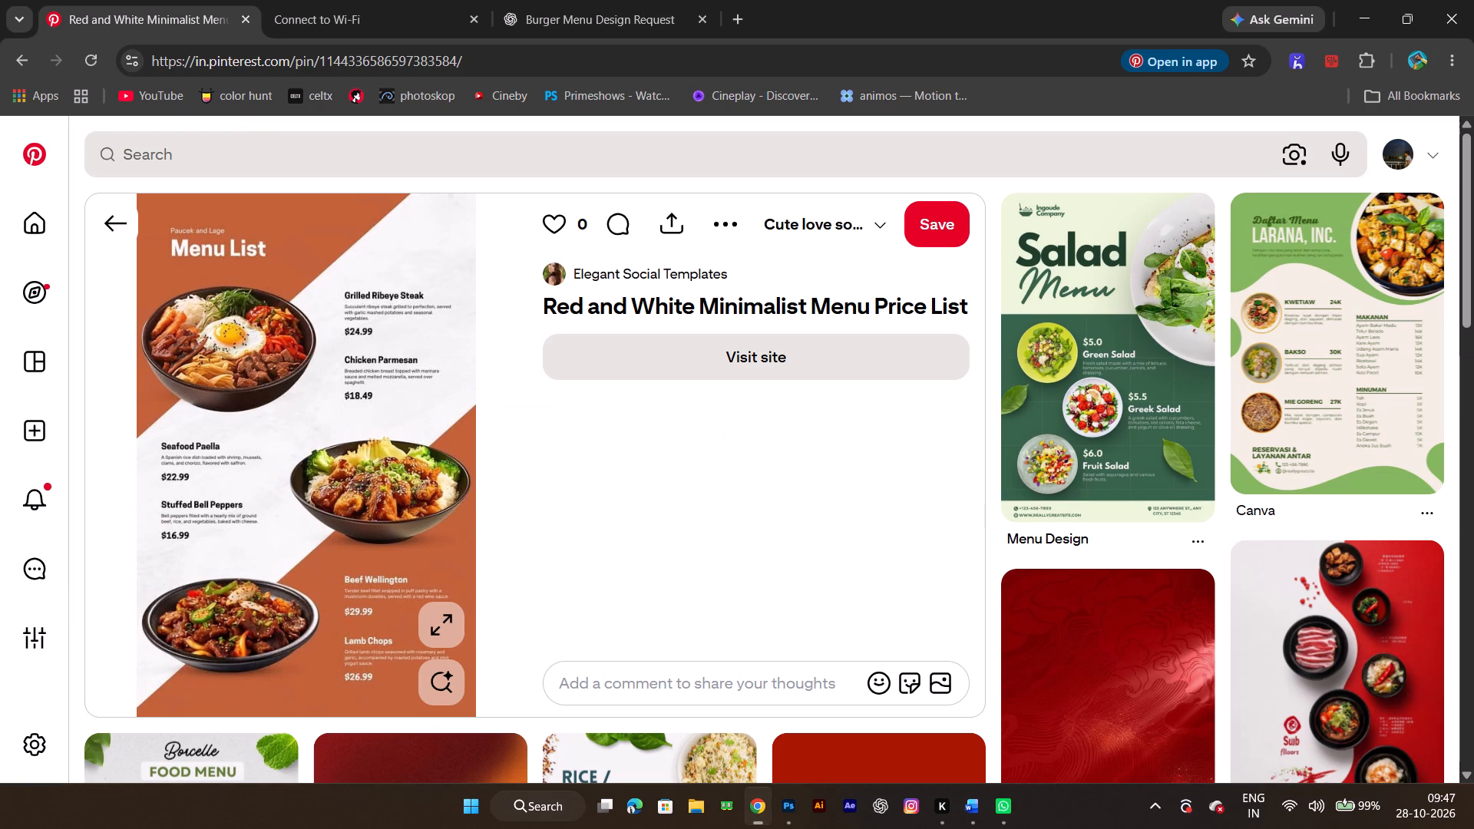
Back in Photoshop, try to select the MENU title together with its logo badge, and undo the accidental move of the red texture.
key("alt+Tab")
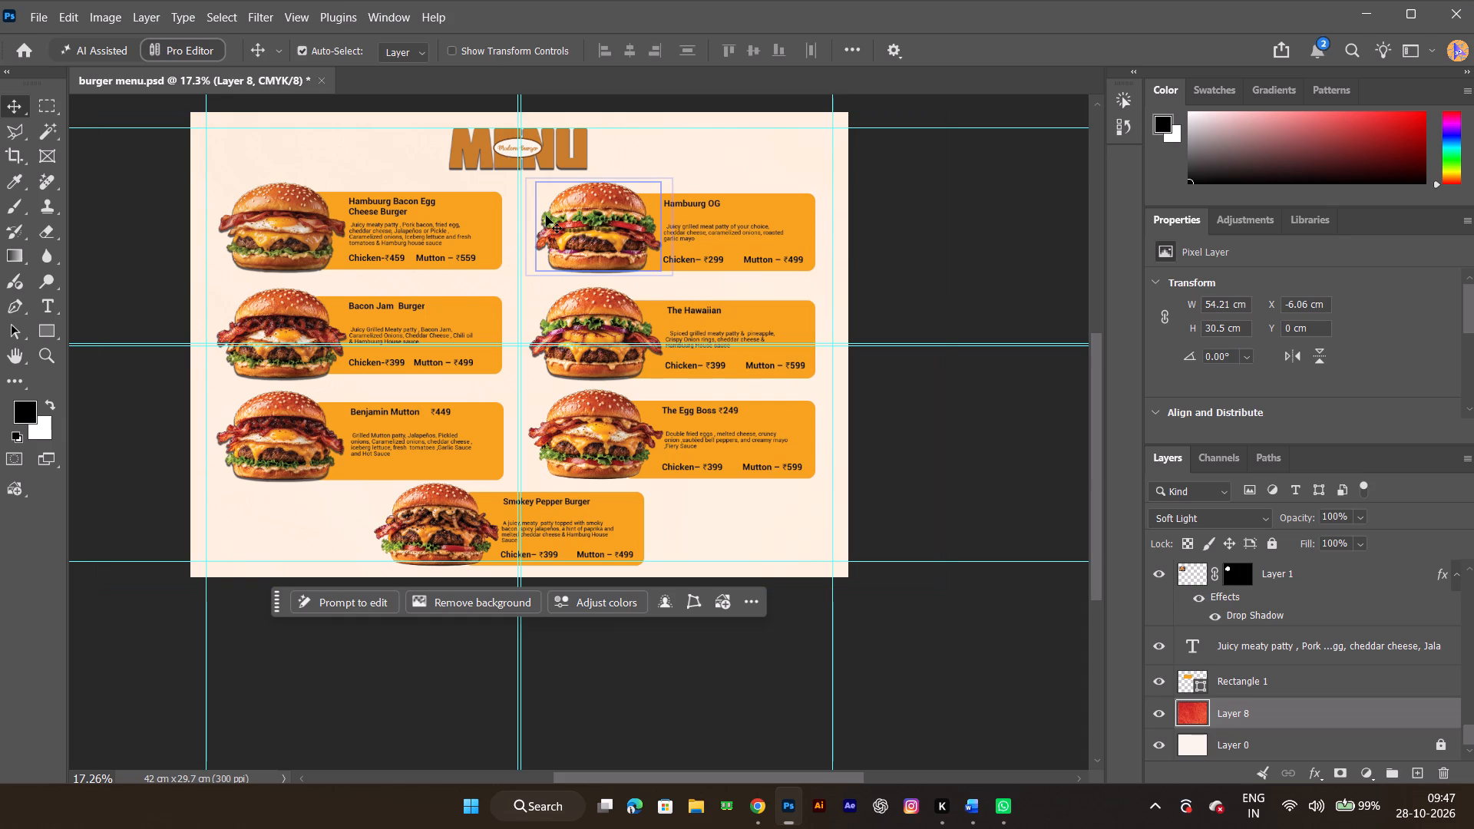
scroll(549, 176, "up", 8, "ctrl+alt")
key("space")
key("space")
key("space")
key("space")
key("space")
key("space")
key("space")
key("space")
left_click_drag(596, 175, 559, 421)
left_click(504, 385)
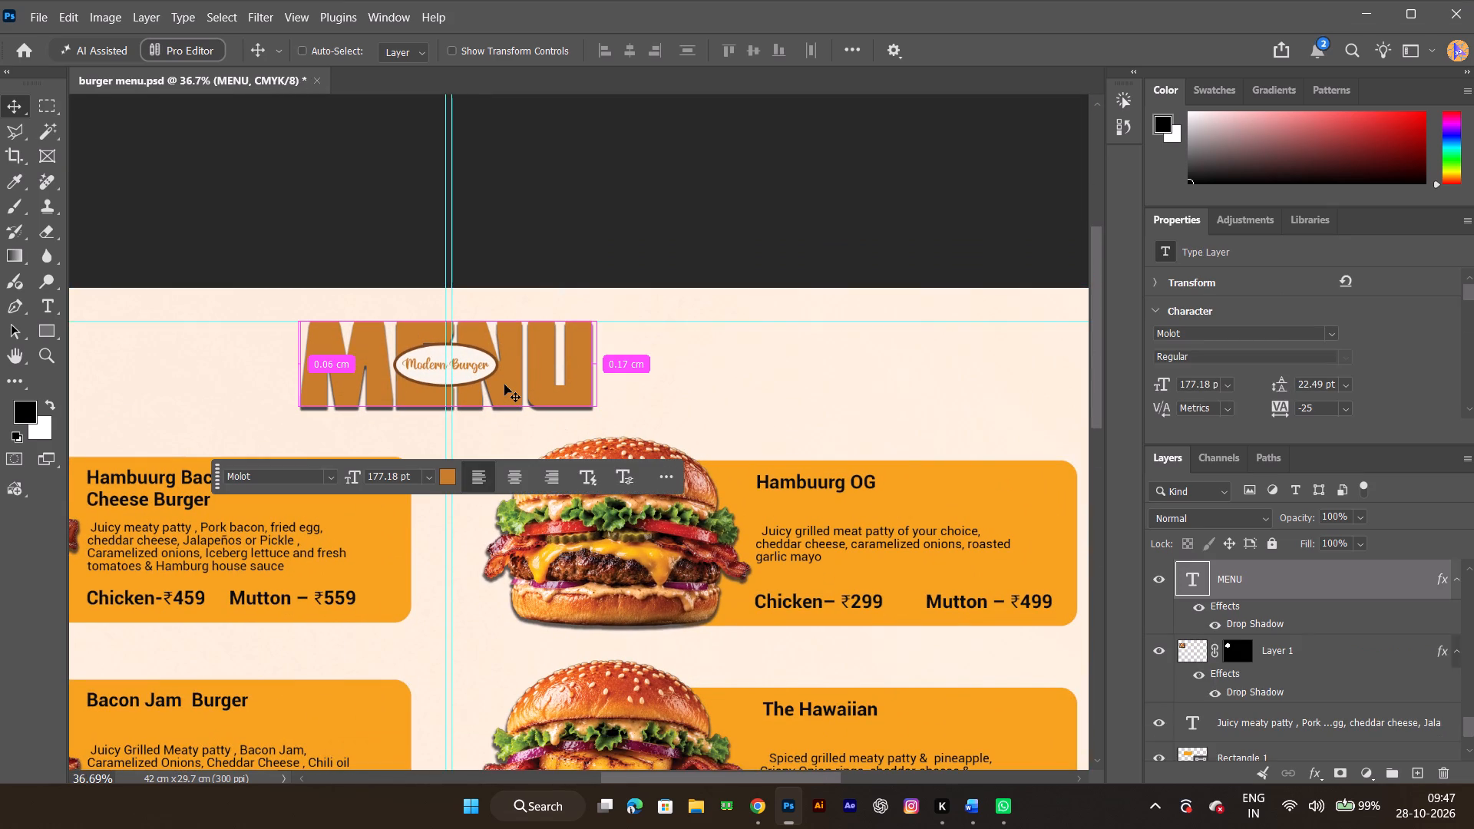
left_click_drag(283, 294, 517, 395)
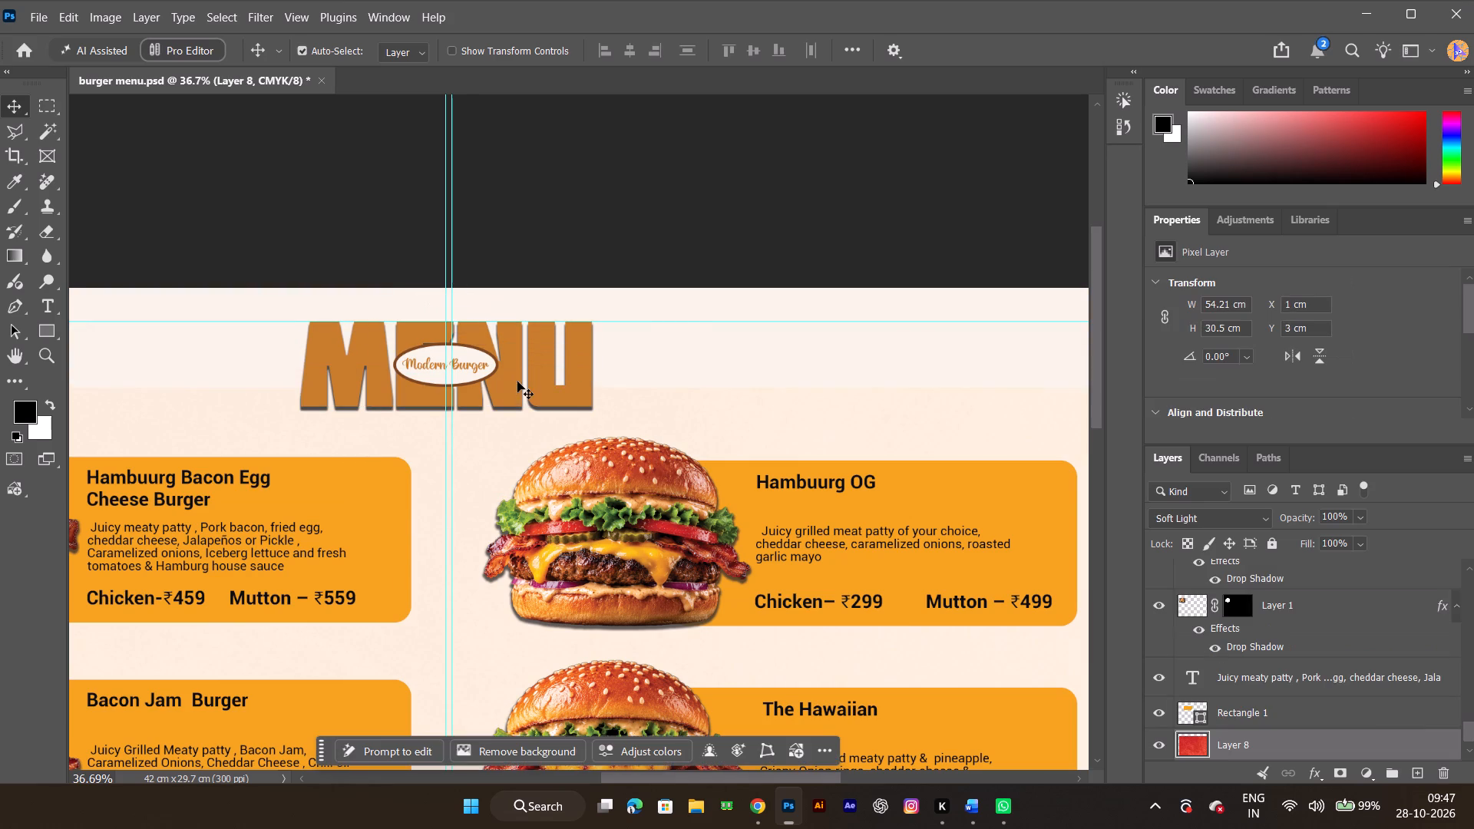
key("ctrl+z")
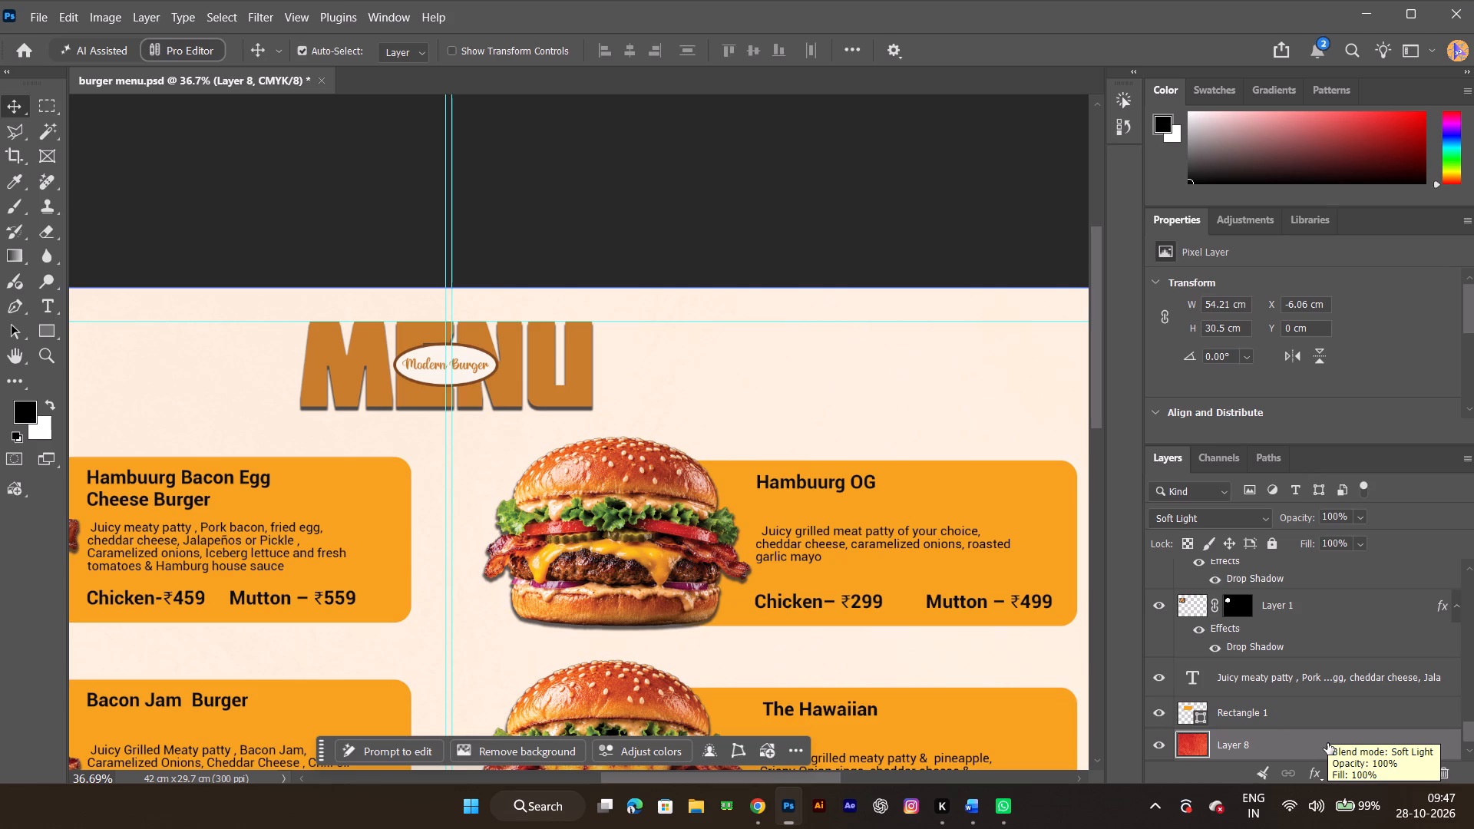
Delete the red texture layer beneath Rectangle 1.
key("Delete")
Switch to Pinterest in Chrome and open the dark red wavy texture pin among the related designs.
key("alt+Tab")
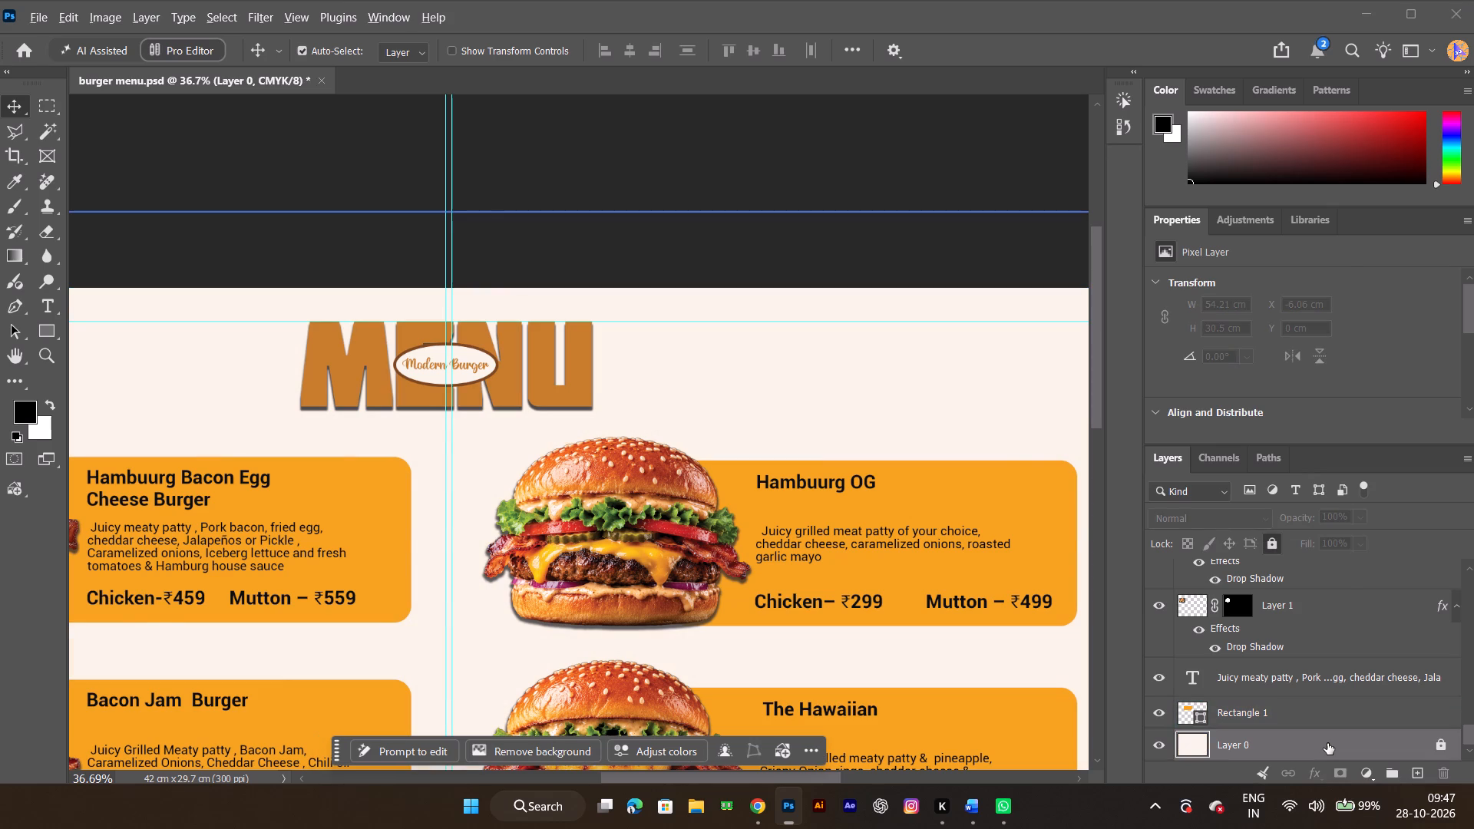
scroll(1013, 613, "down", 6)
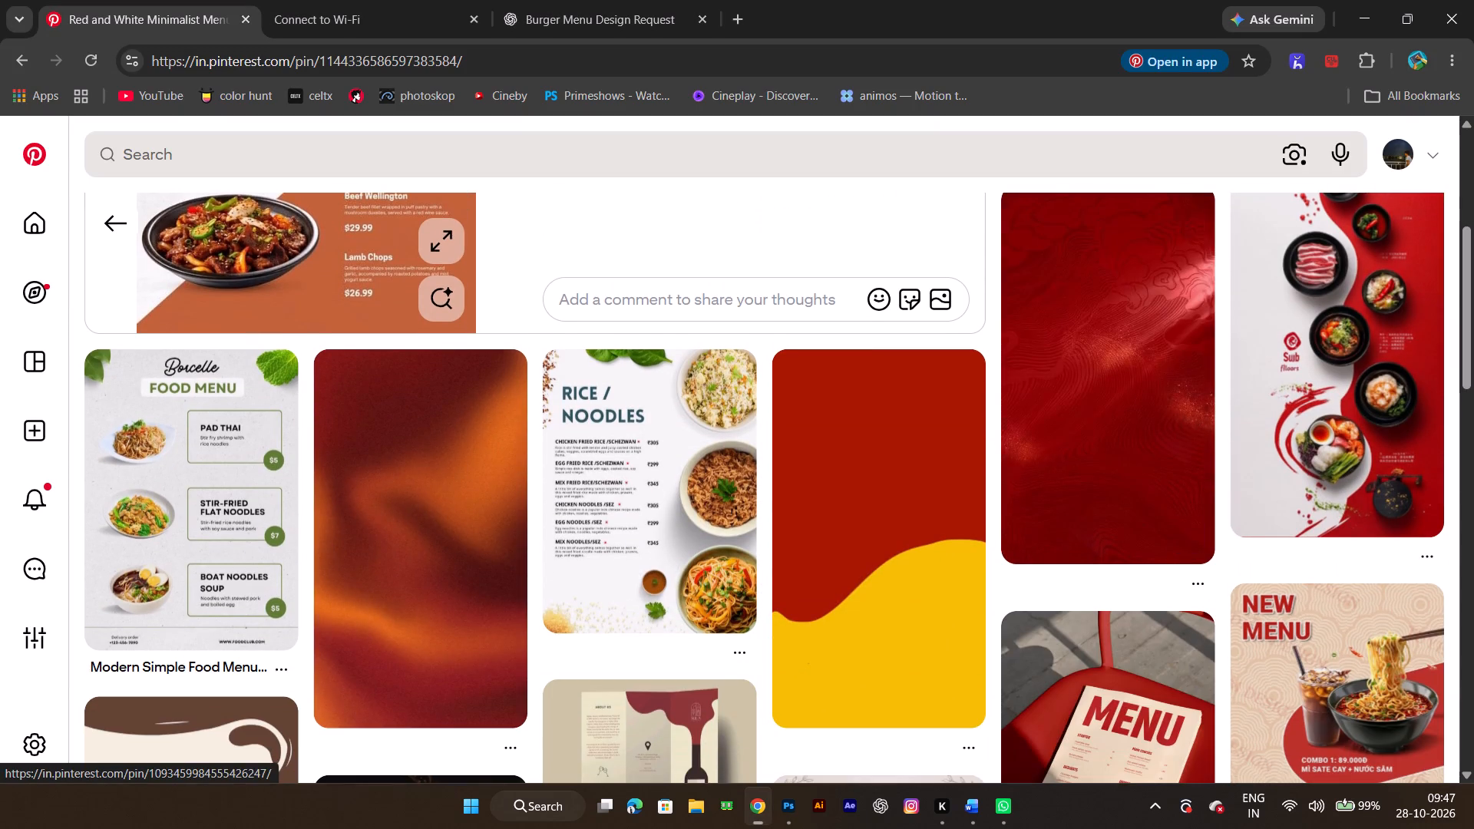
scroll(1063, 451, "down", 1)
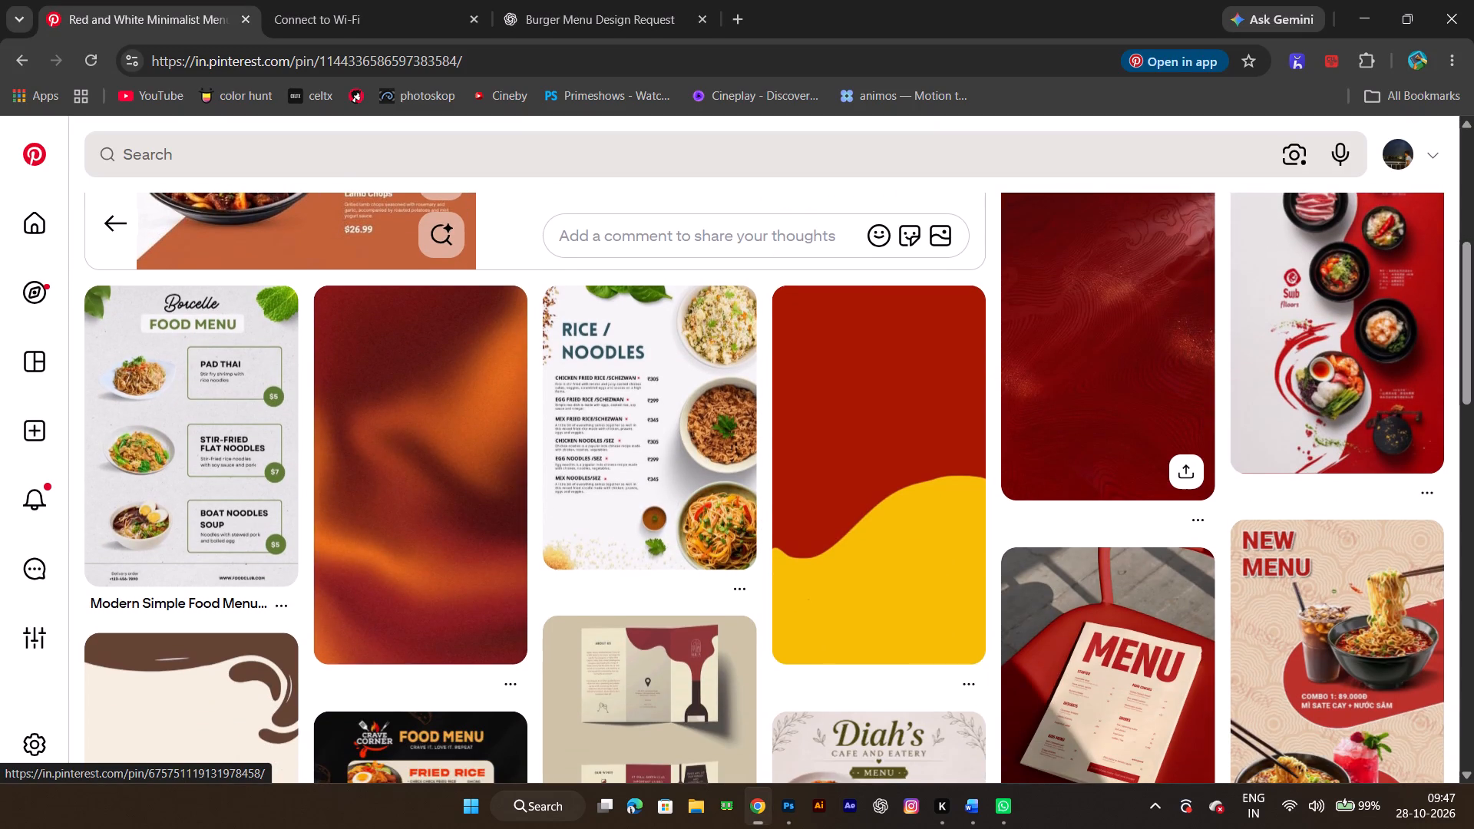
left_click(1068, 411)
Browse the related red, orange and patterned backgrounds for a texture that suits the burger menu page.
scroll(220, 517, "down", 3)
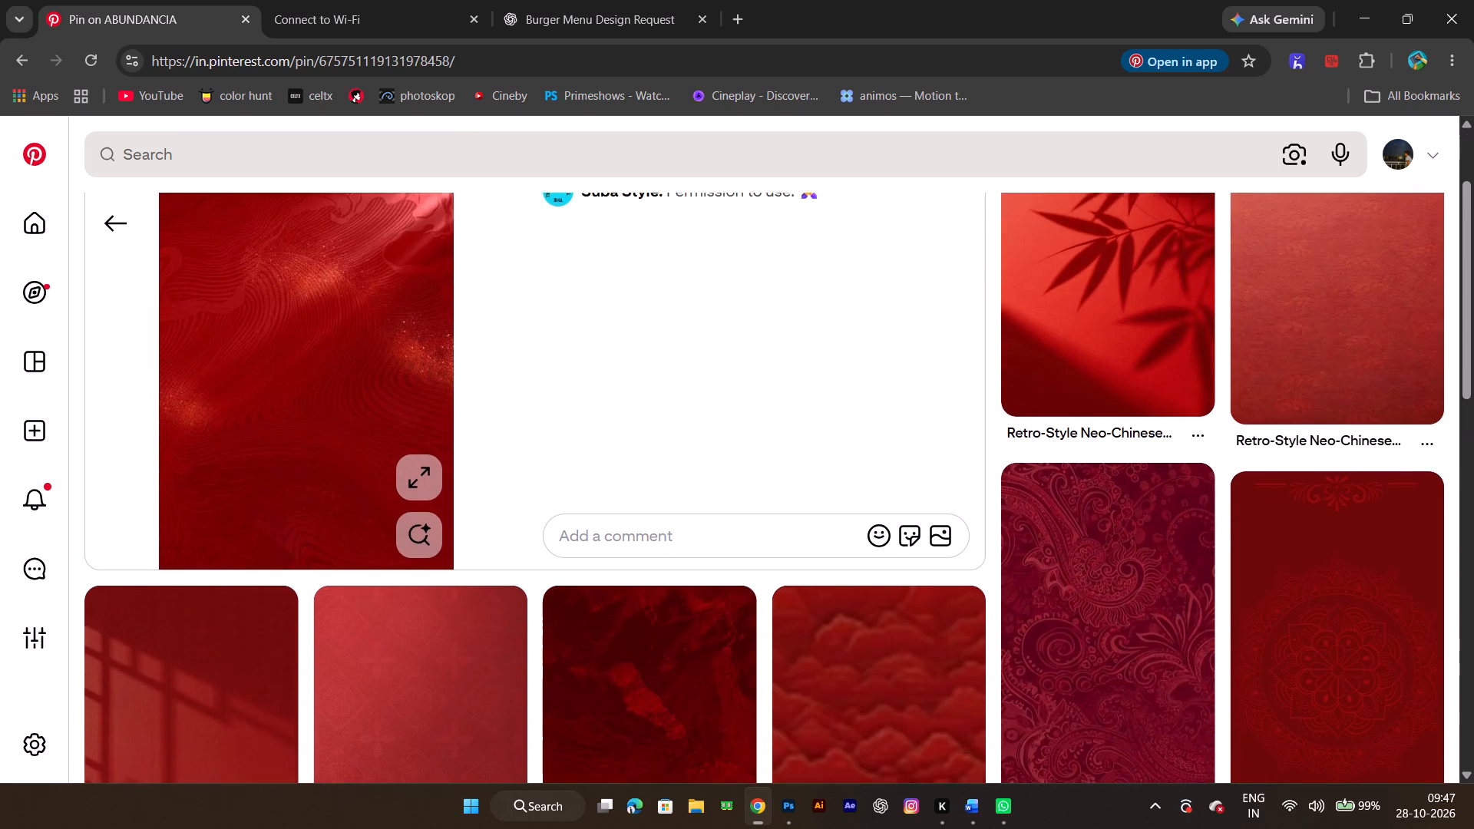
scroll(733, 398, "up", 2)
scroll(729, 406, "down", 7)
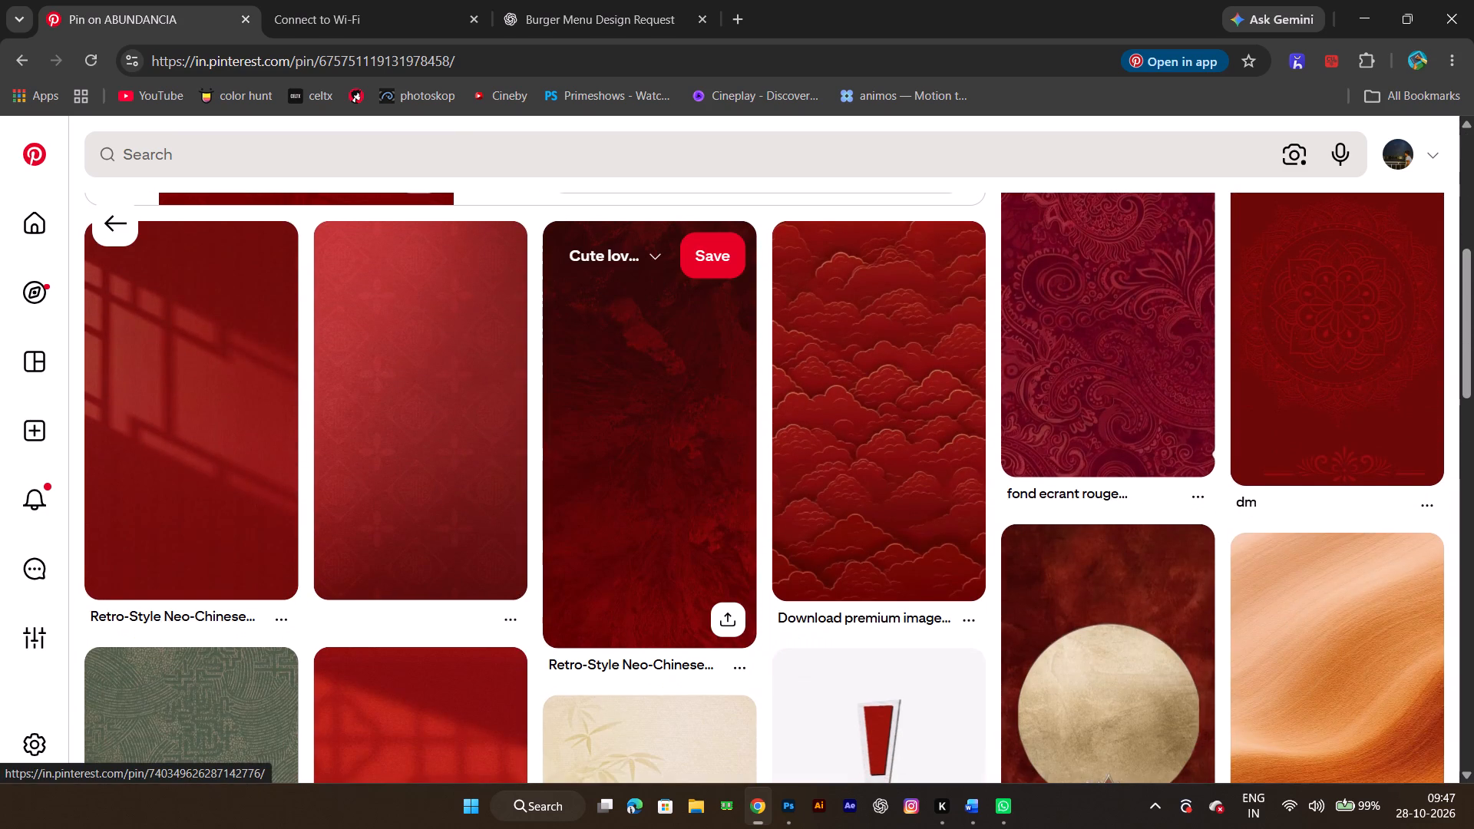
scroll(728, 410, "down", 18)
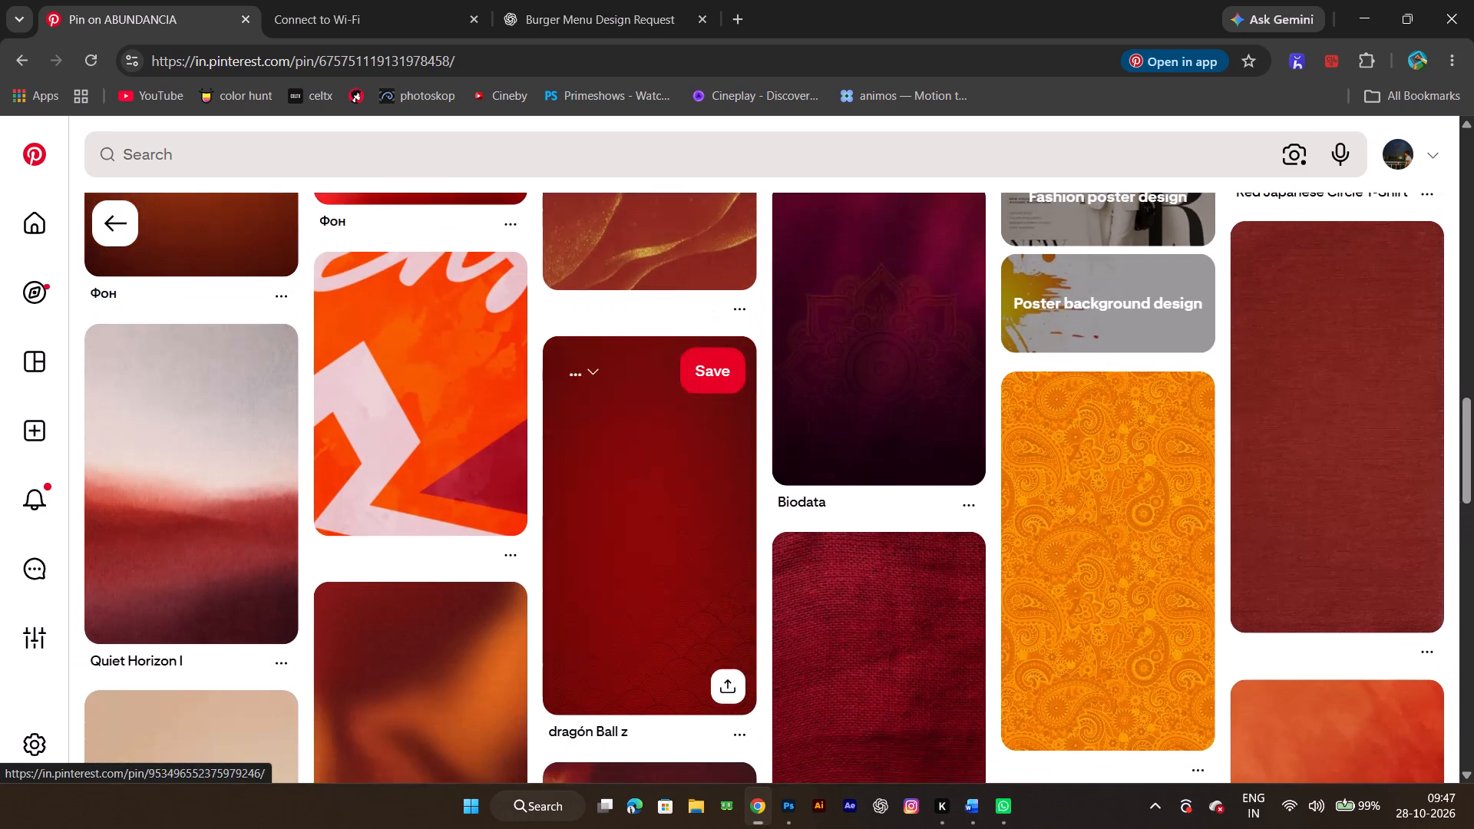
scroll(728, 410, "down", 4)
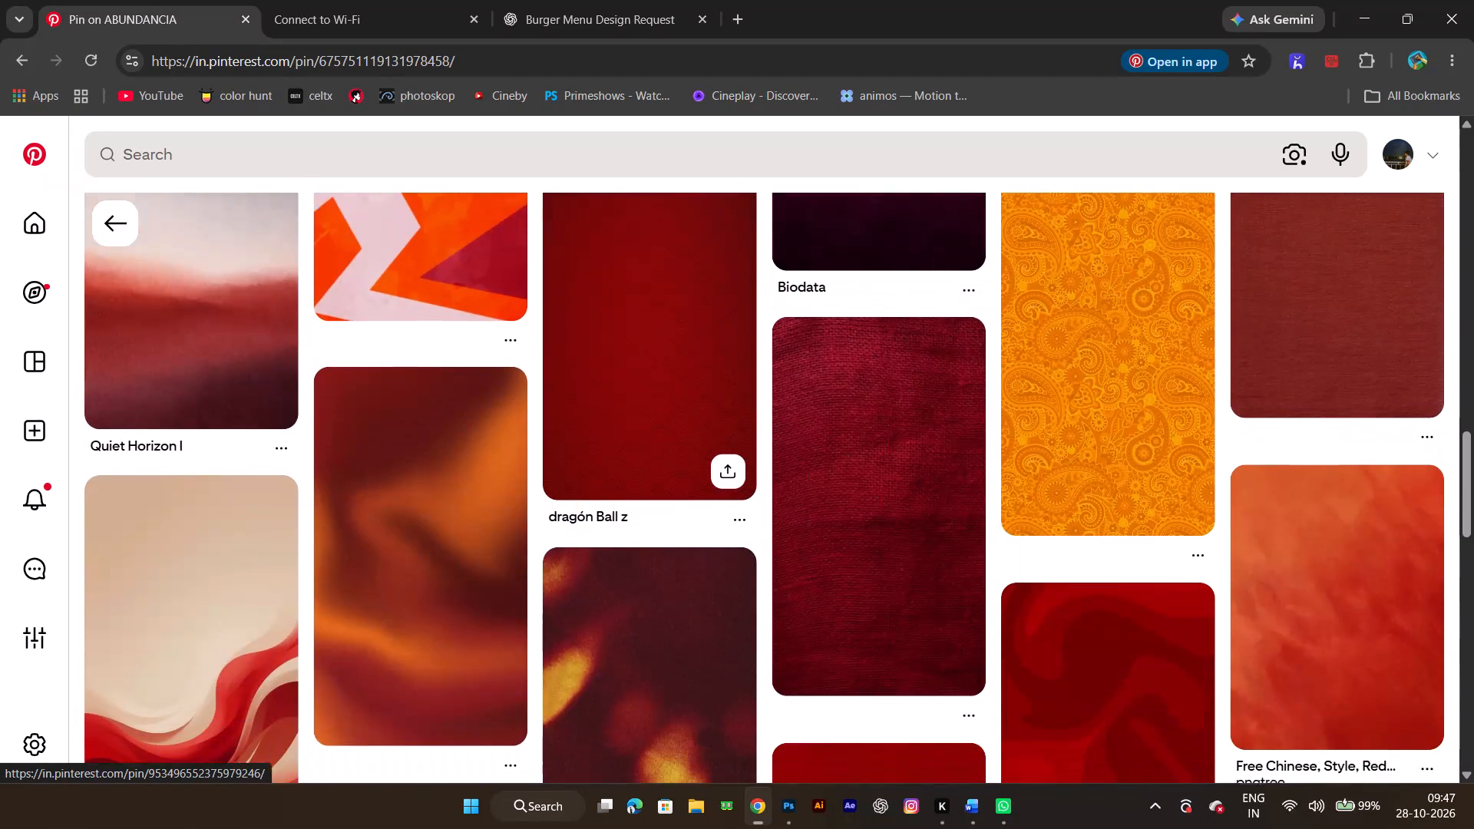
scroll(728, 410, "down", 4)
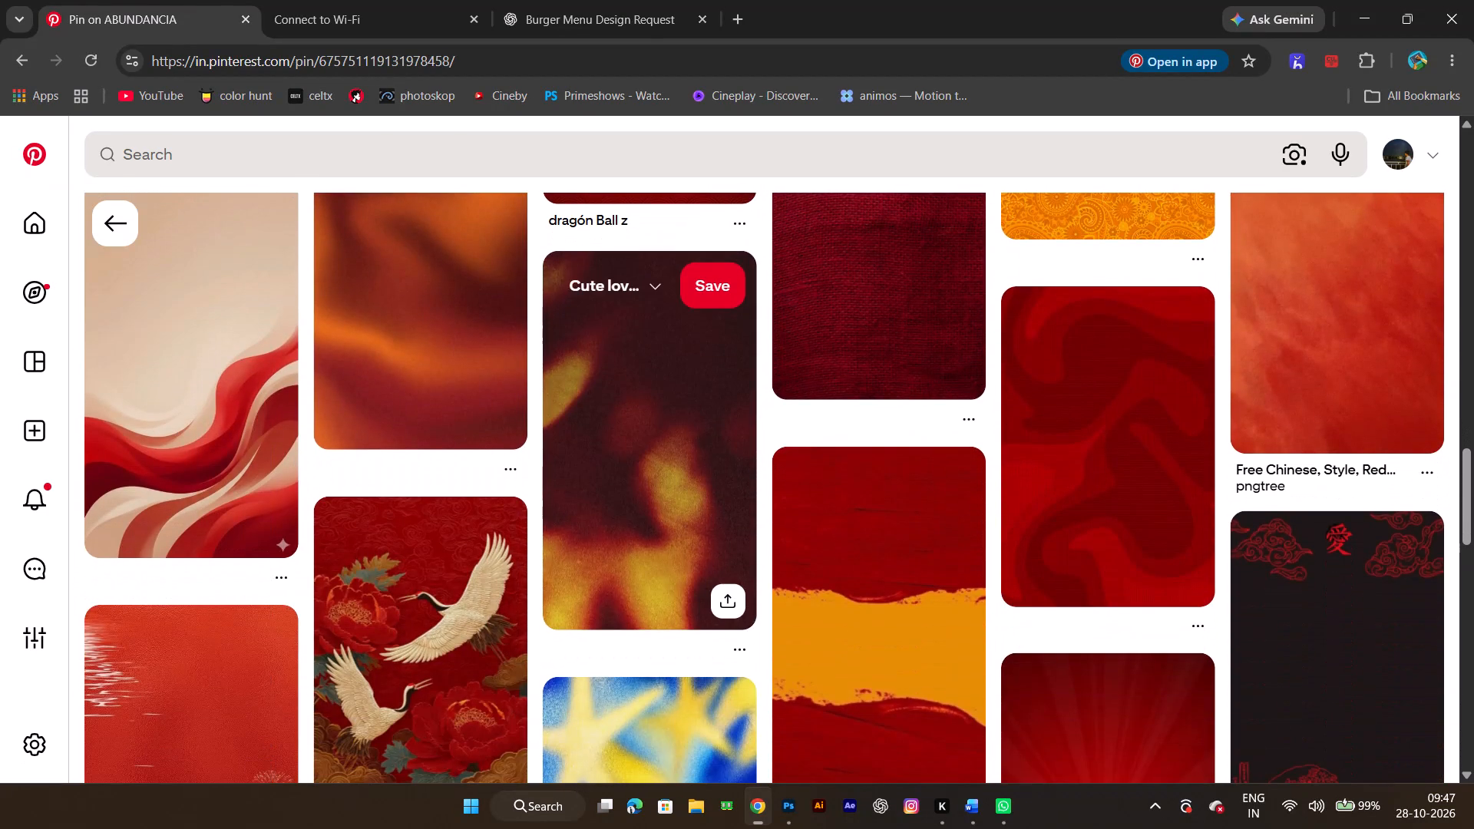
scroll(728, 410, "down", 4)
scroll(728, 410, "up", 5)
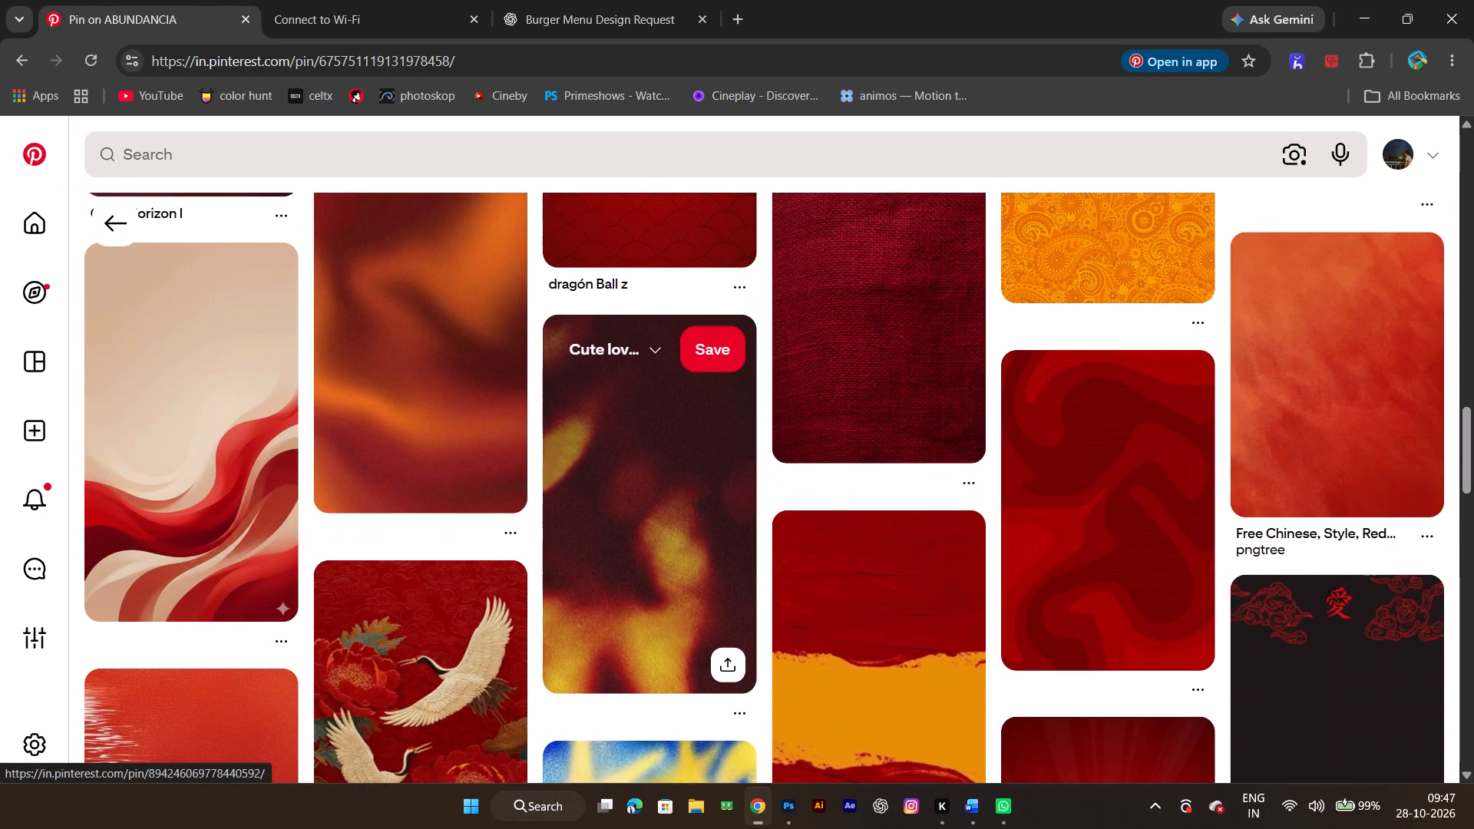
scroll(728, 410, "up", 2)
scroll(865, 433, "down", 6)
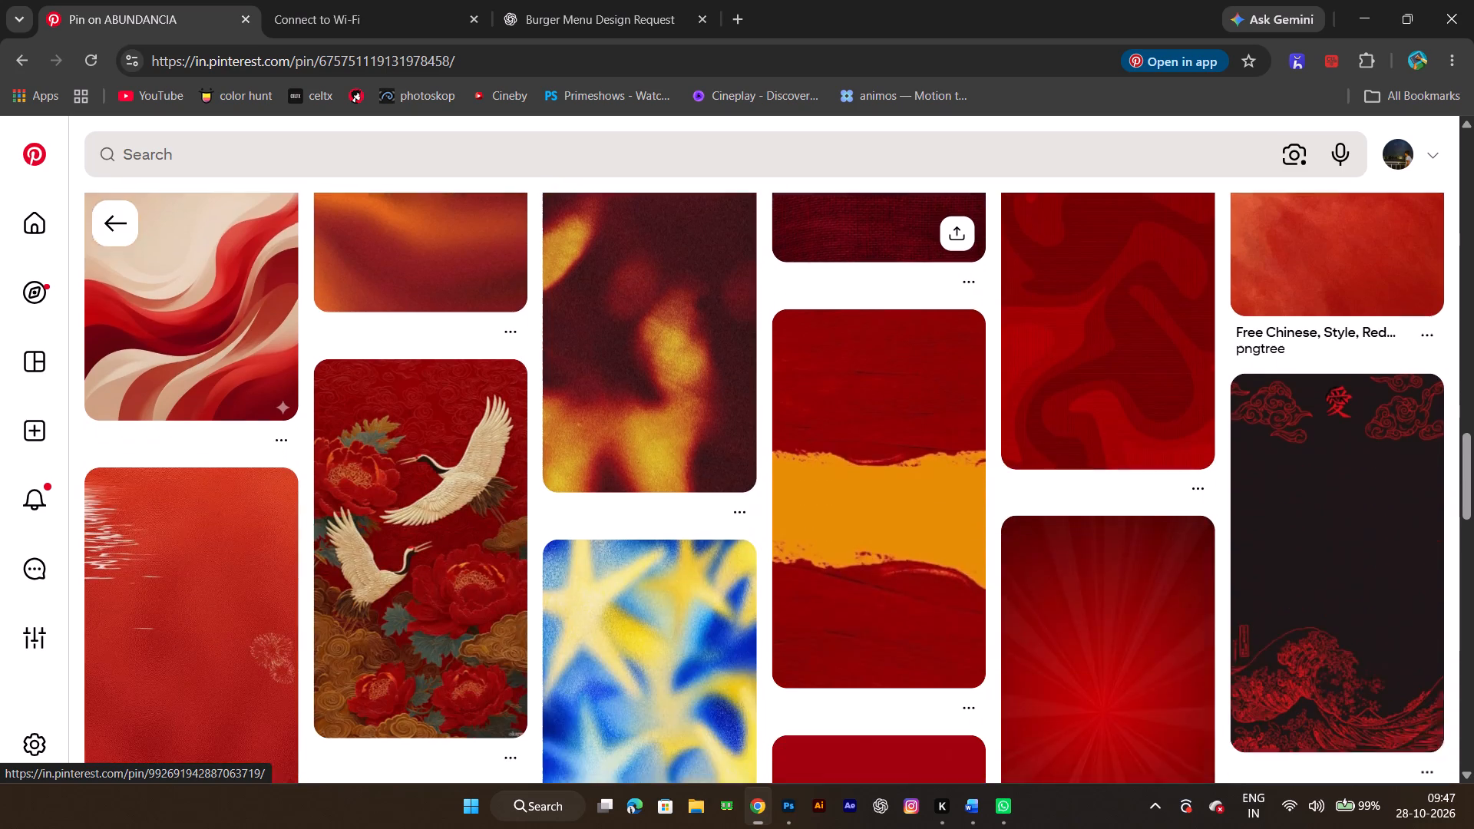
scroll(850, 425, "down", 6)
Open the red sunburst collage pin and check the image as a possible menu background.
left_click(1125, 299)
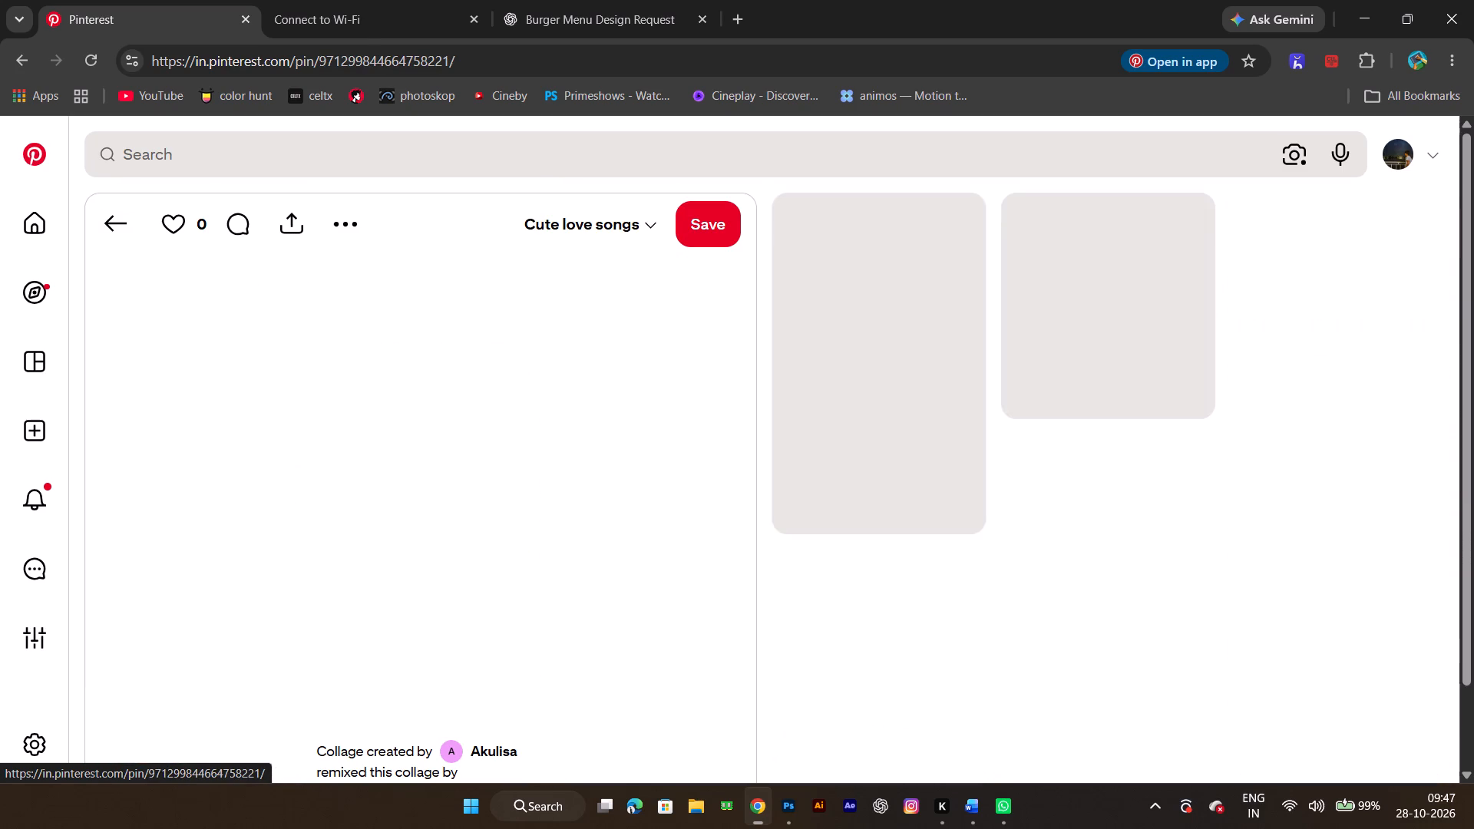
right_click(448, 446)
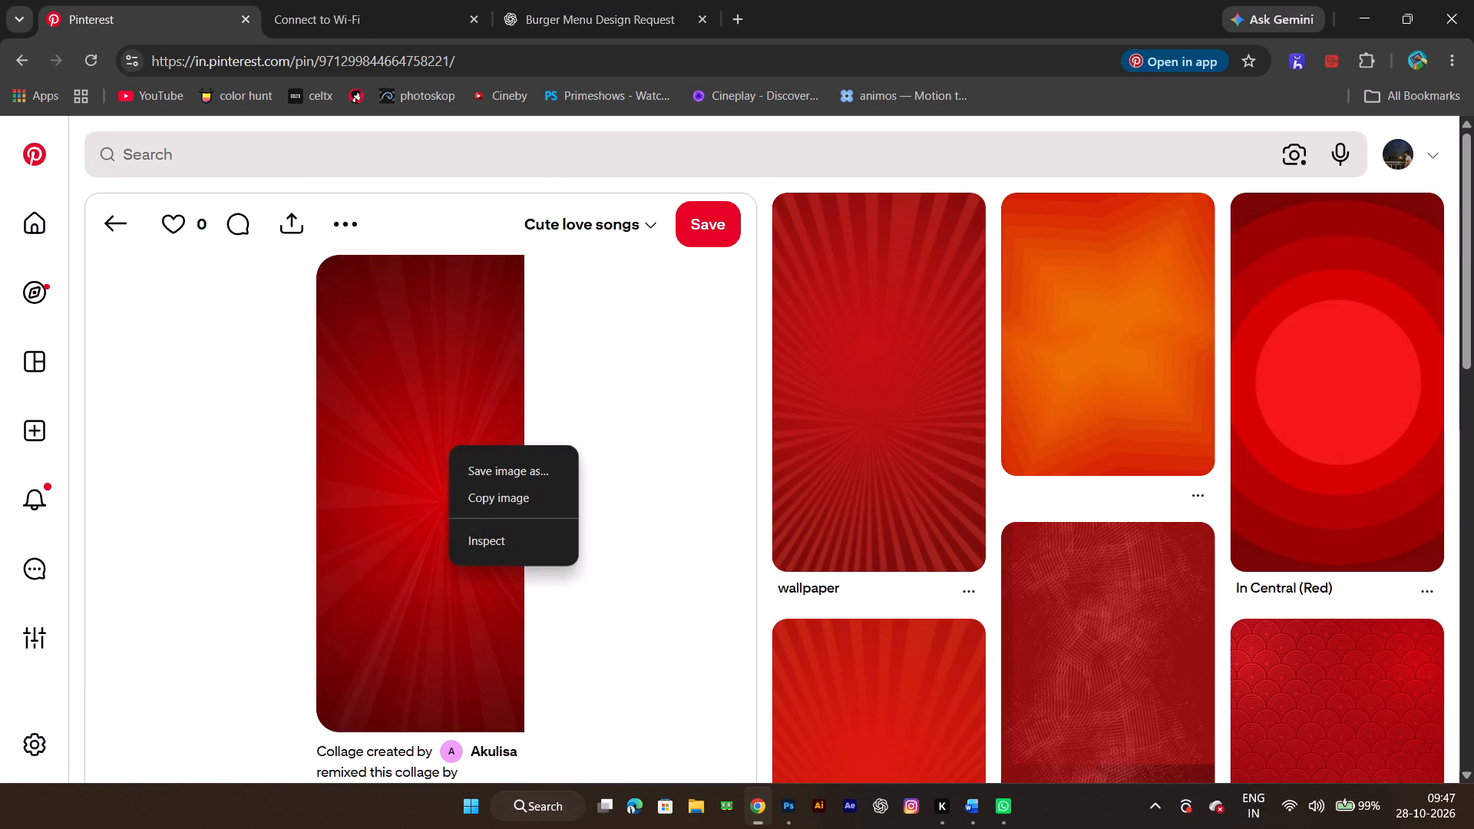
Open the In Central (Red) pin and copy its concentric-circle image.
left_click(1371, 381)
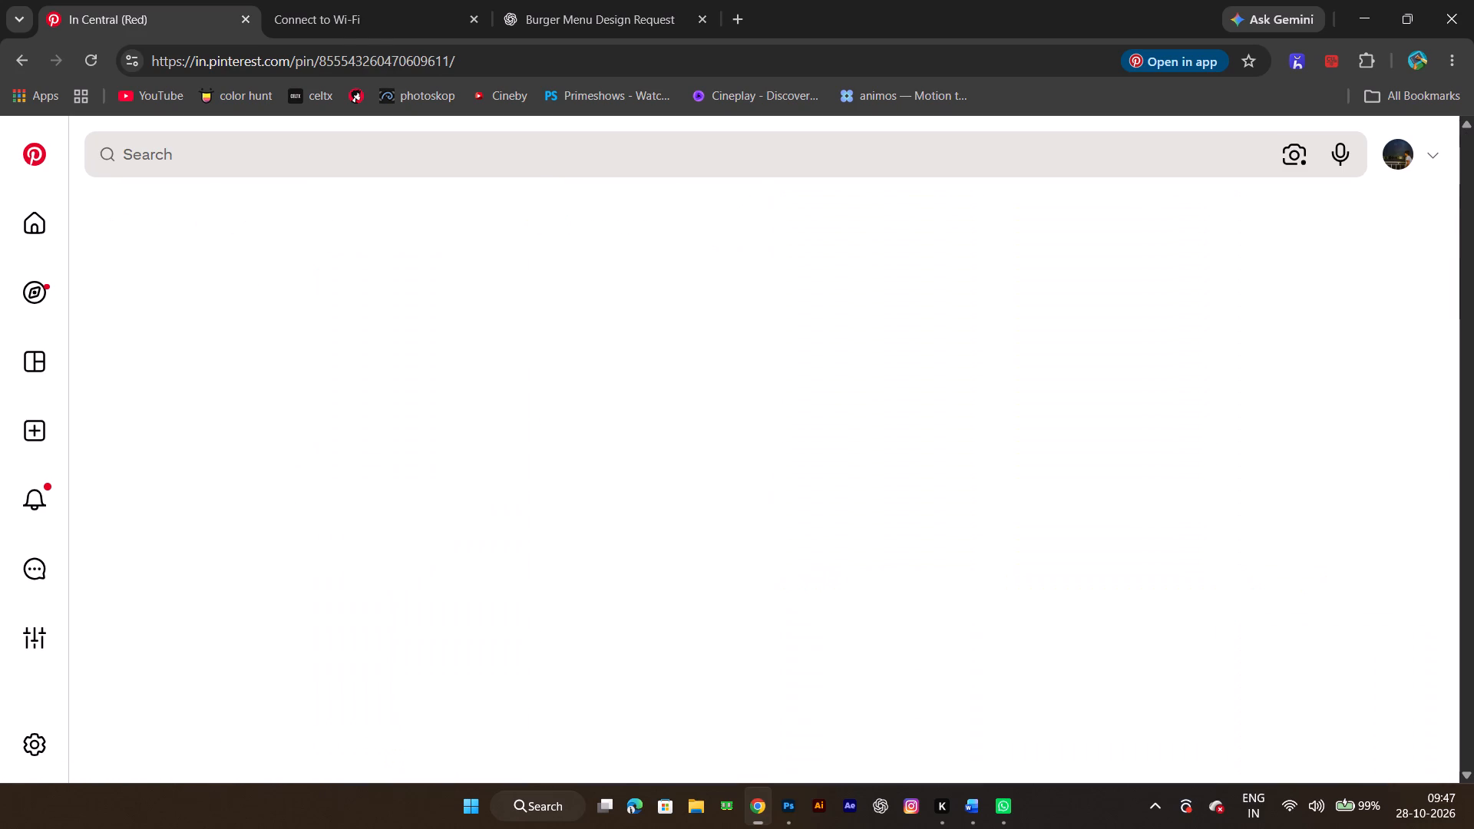
right_click_drag(1367, 380, 1360, 387)
right_click(196, 405)
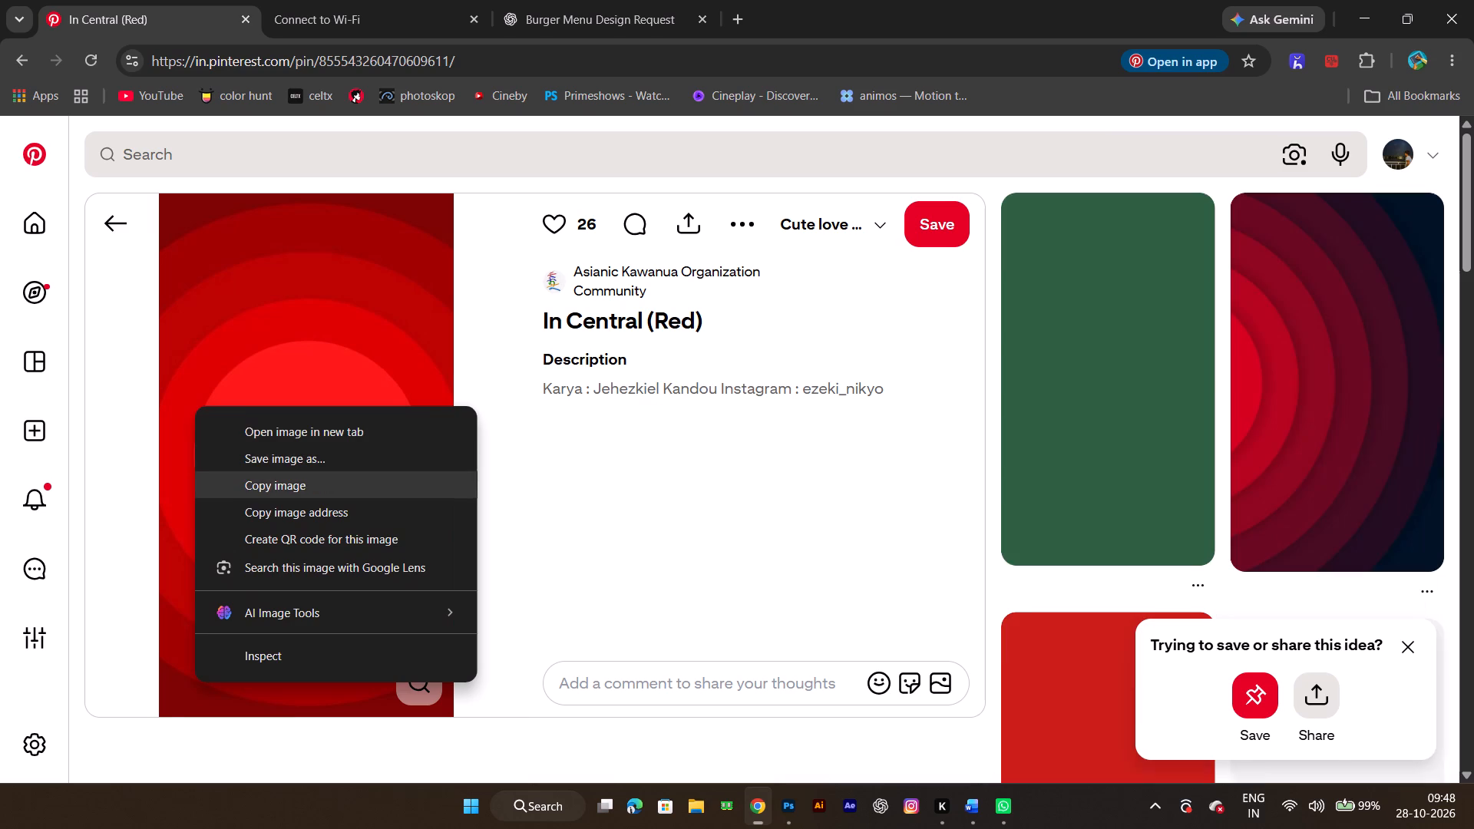
left_click(332, 485)
Switch to Photoshop and paste the copied red circle image directly above the Layer 0 background.
key("alt+Tab")
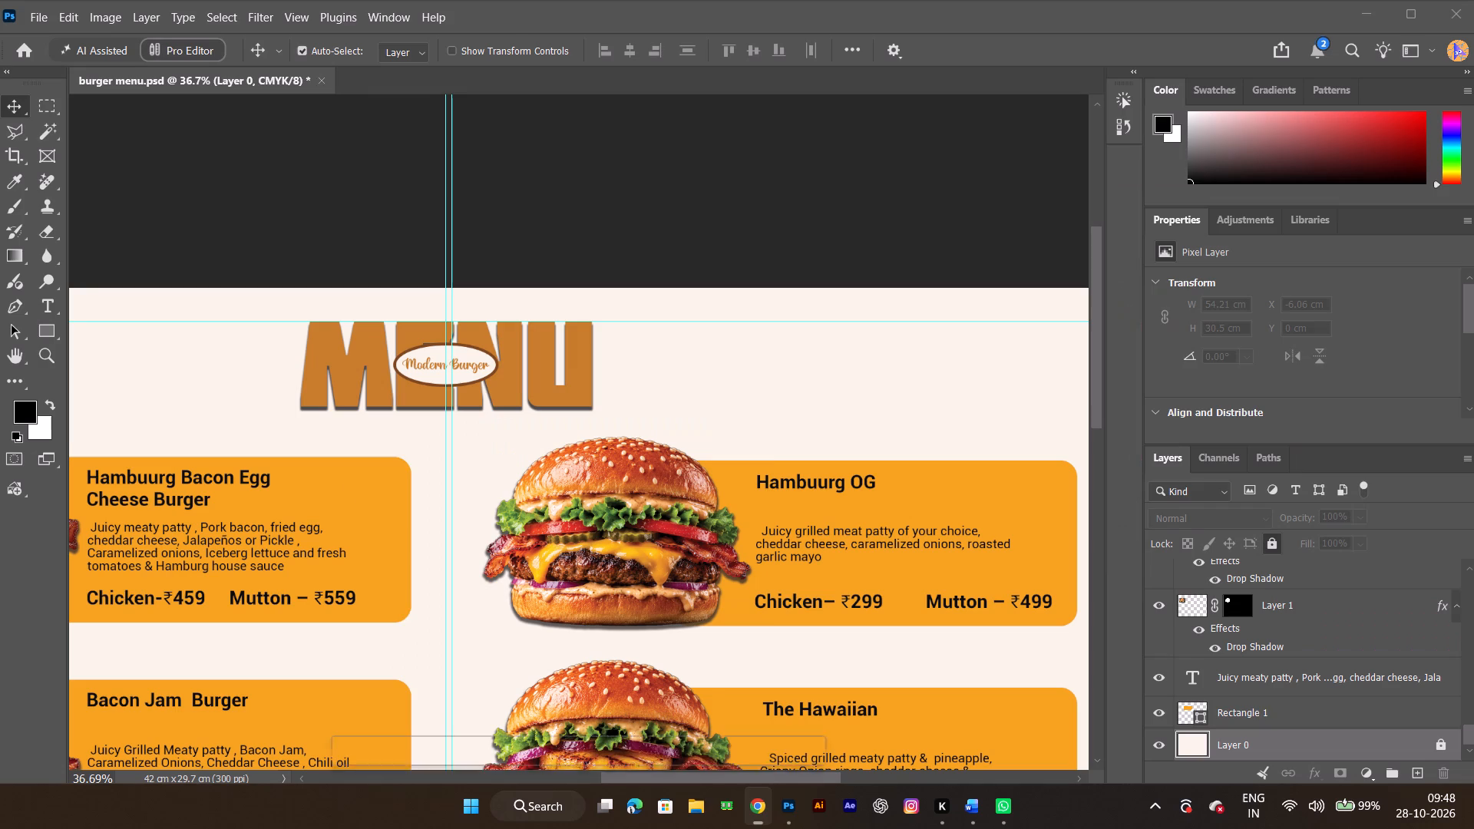
scroll(633, 550, "down", 6, "ctrl+alt")
key("space")
key("space")
left_click_drag(723, 593, 760, 444)
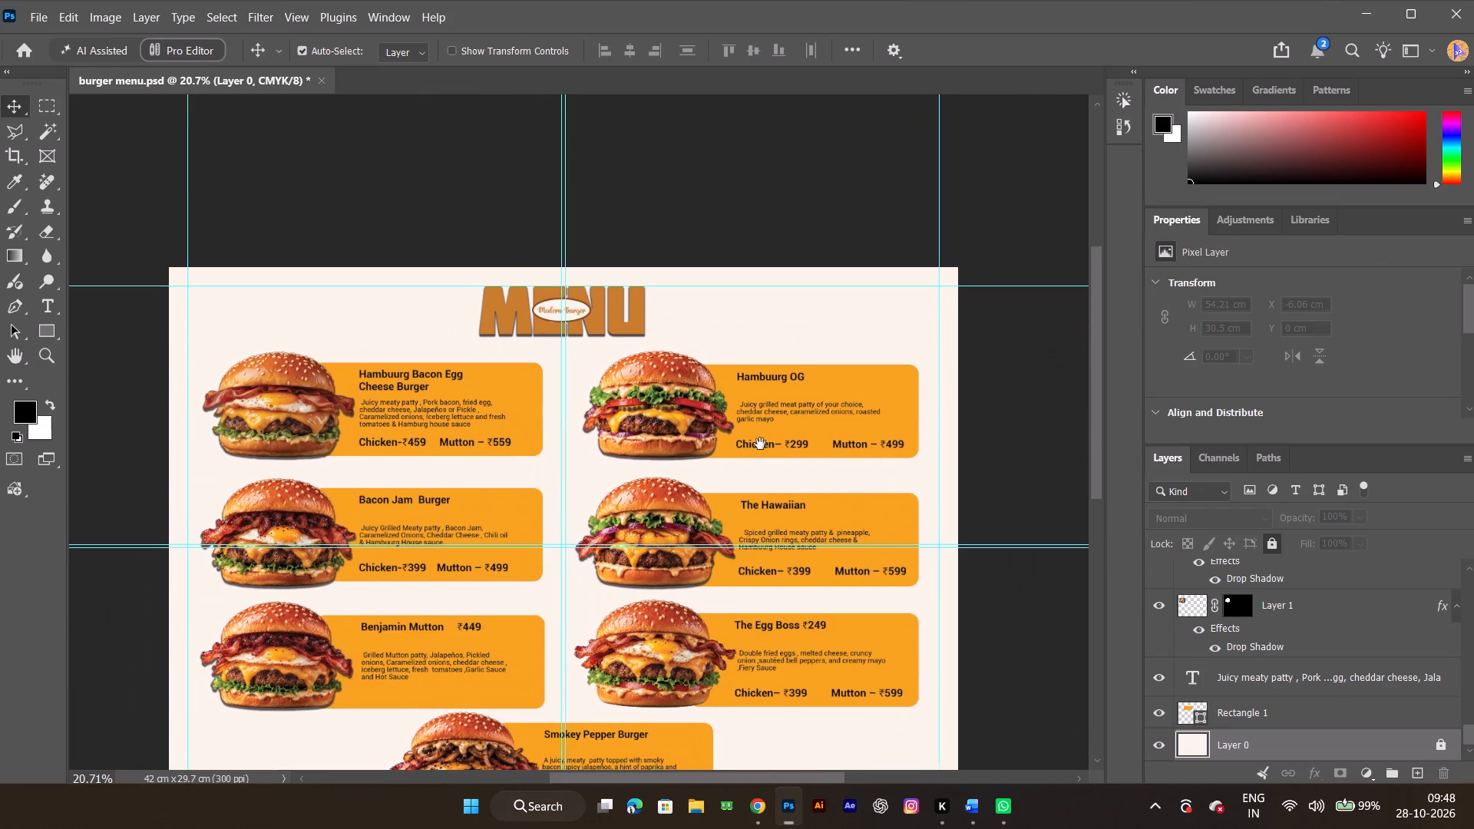
left_click_drag(760, 444, 766, 422)
key("ctrl+v")
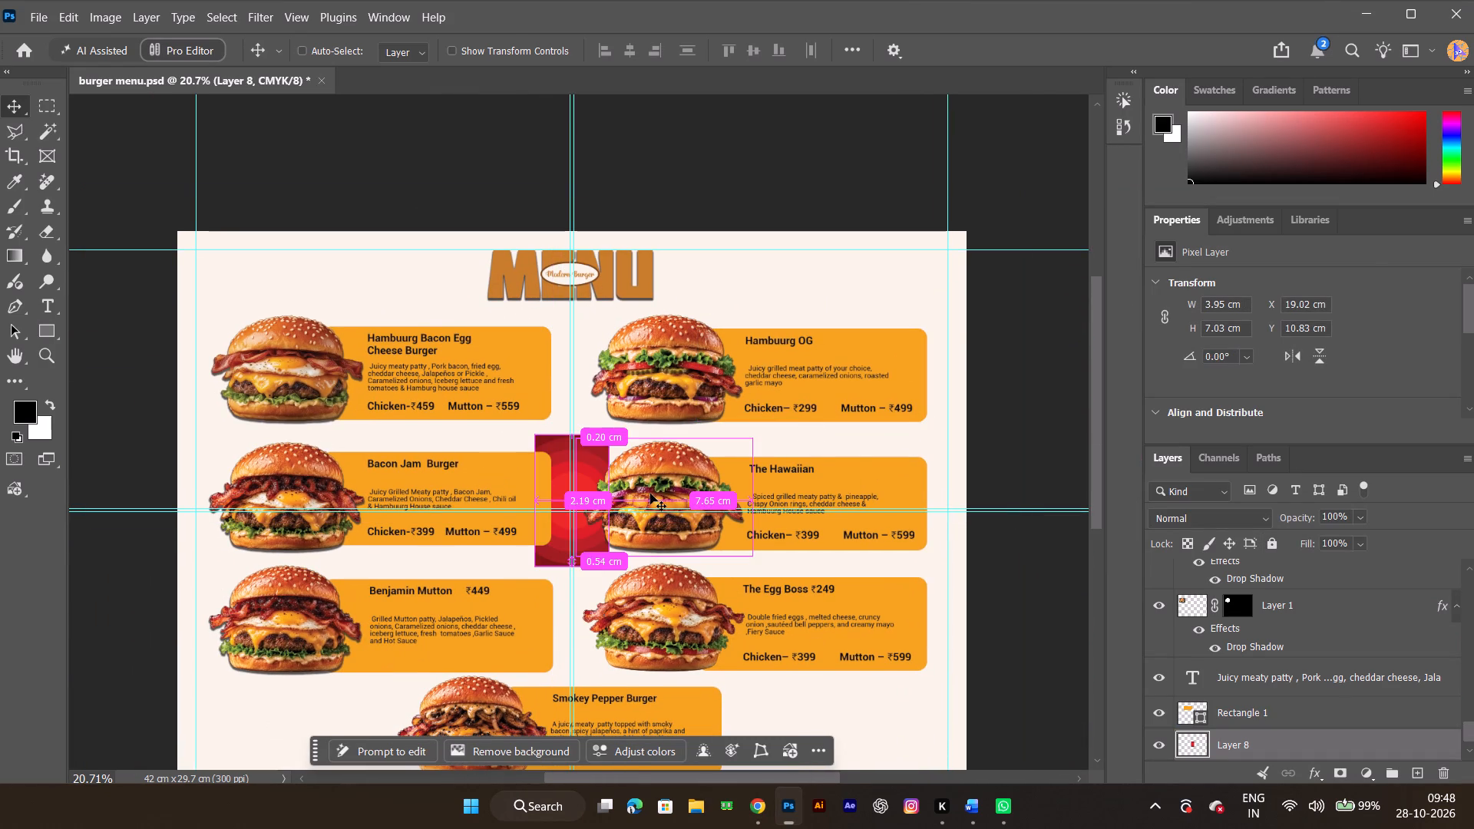
Rotate the pasted red circle image by 90° with Free Transform.
key("ctrl+t")
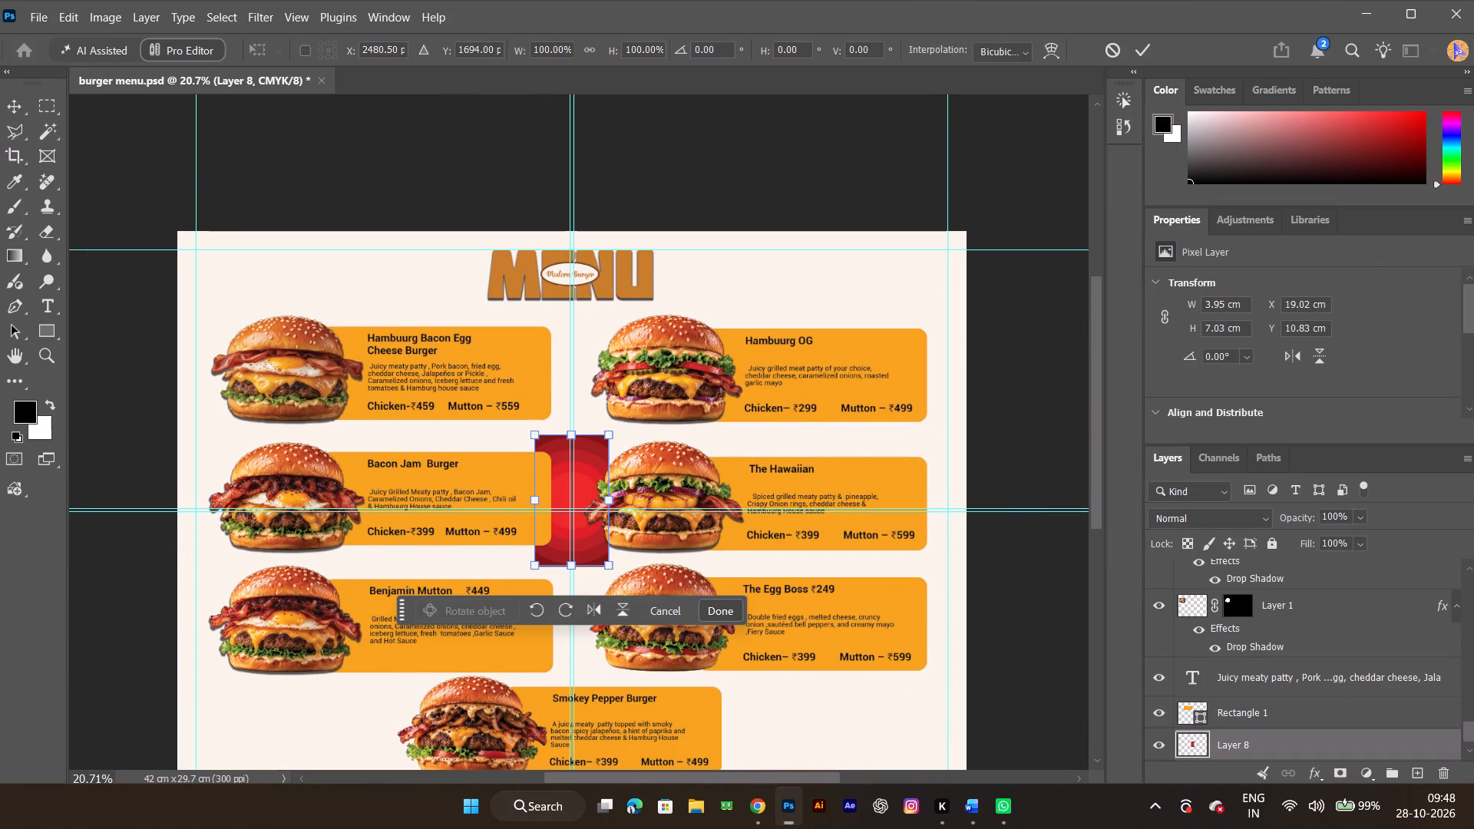
left_click(697, 47)
double_click(697, 47)
type("90")
key("Return")
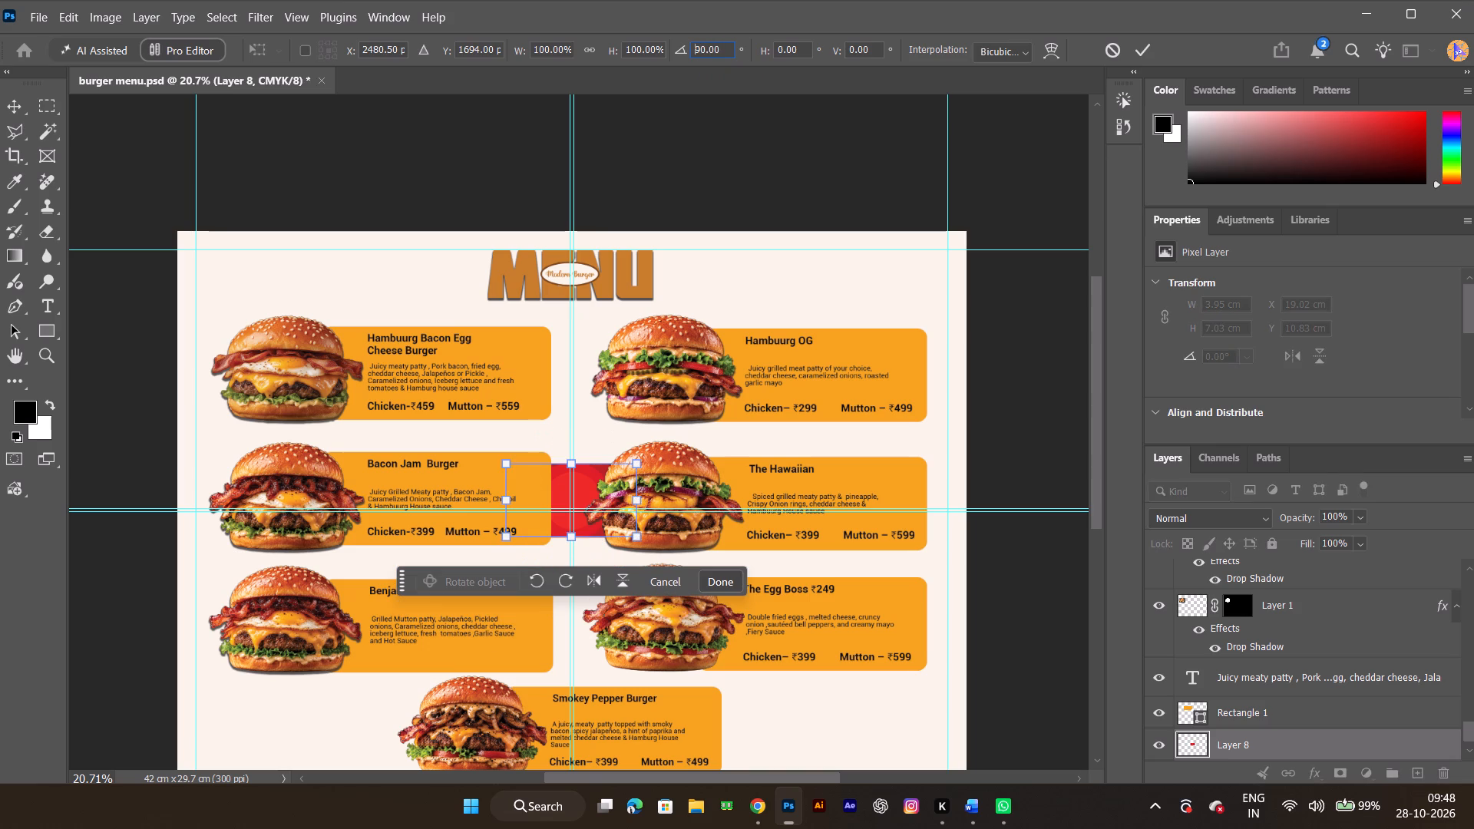
Scale the rotated red image to about 765%, roughly 53.75 × 30.24 cm, covering the whole menu page, and apply the transform.
key("ctrl+t")
left_click_drag(569, 533, 564, 795, "shift")
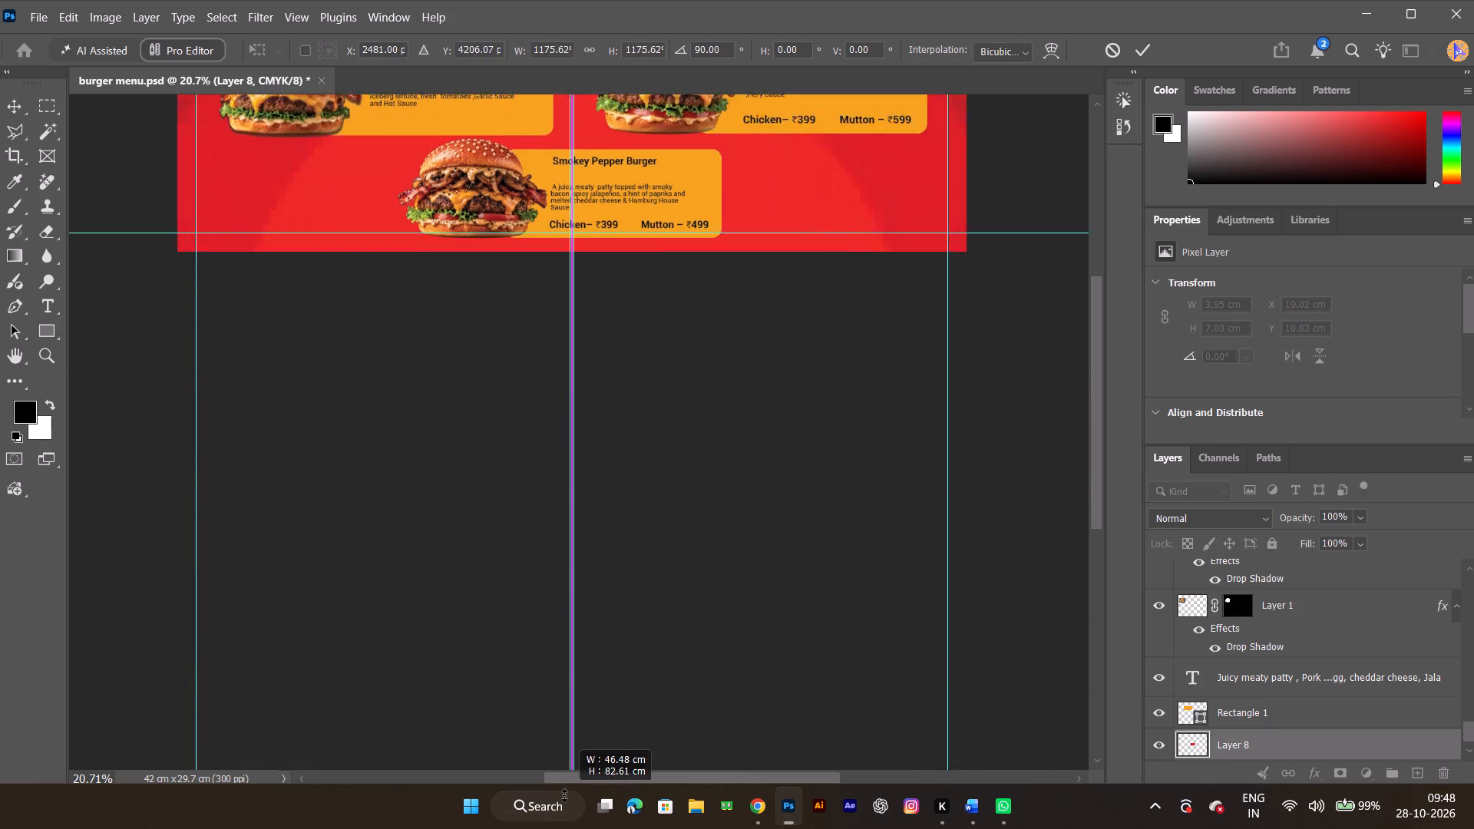
left_click_drag(564, 795, 699, 183, "shift")
key("space")
key("space")
key("space")
key("space")
left_click_drag(796, 269, 772, 583)
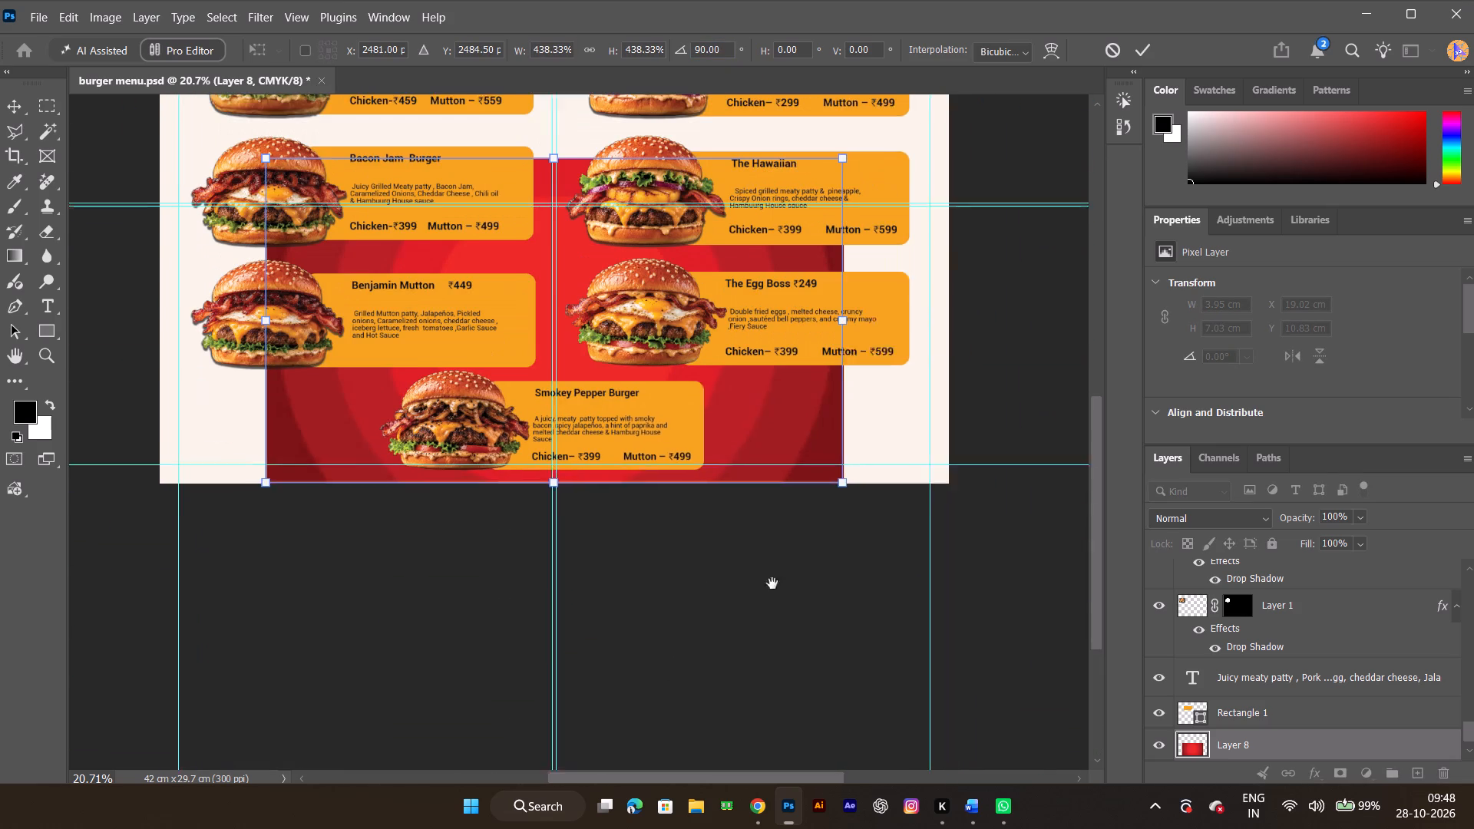
left_click_drag(772, 583, 768, 630)
key("space")
key("space")
key("space")
key("space")
left_click_drag(643, 271, 629, 438)
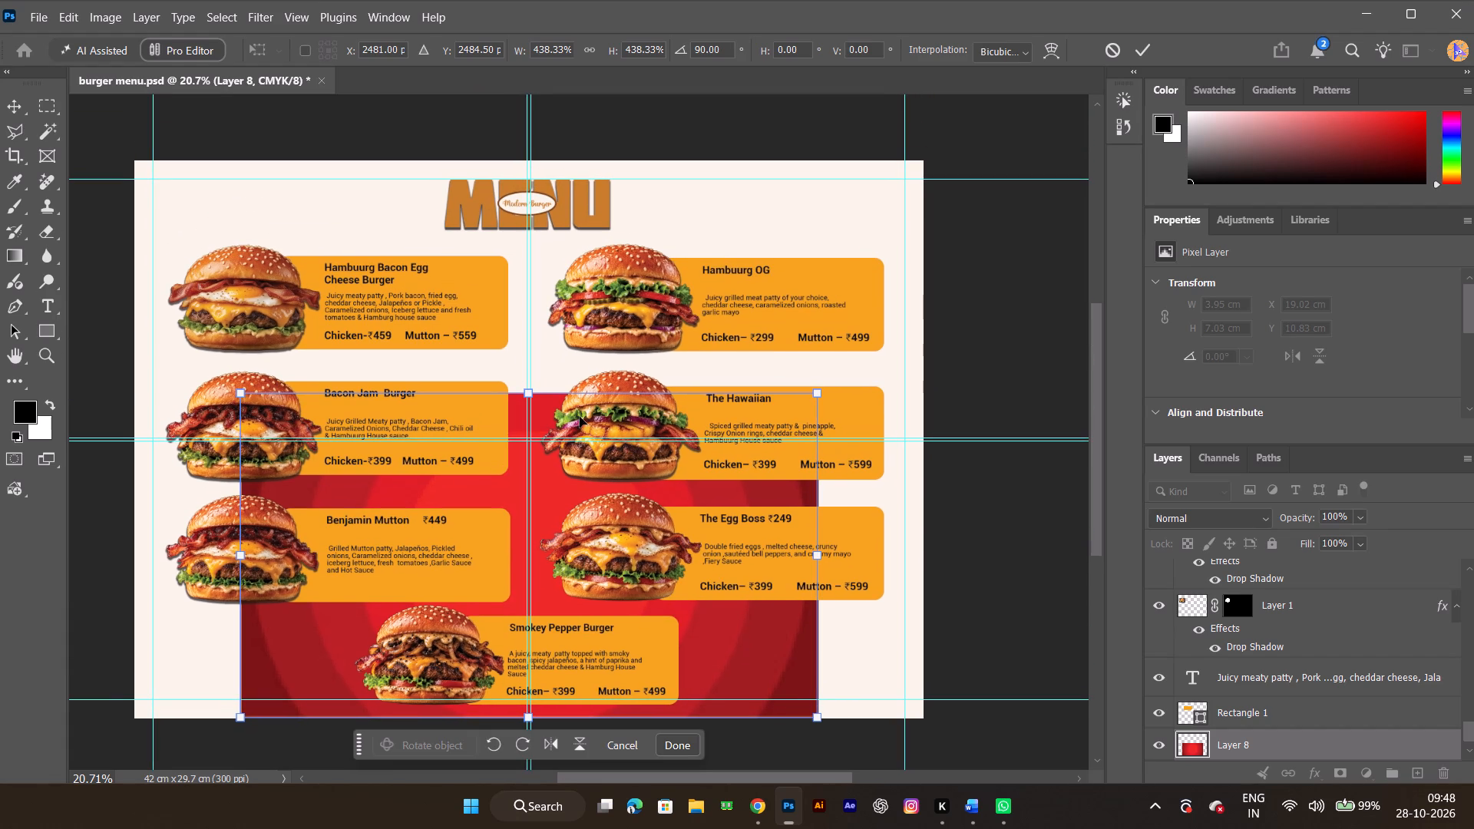
left_click_drag(521, 388, 570, 145, "shift")
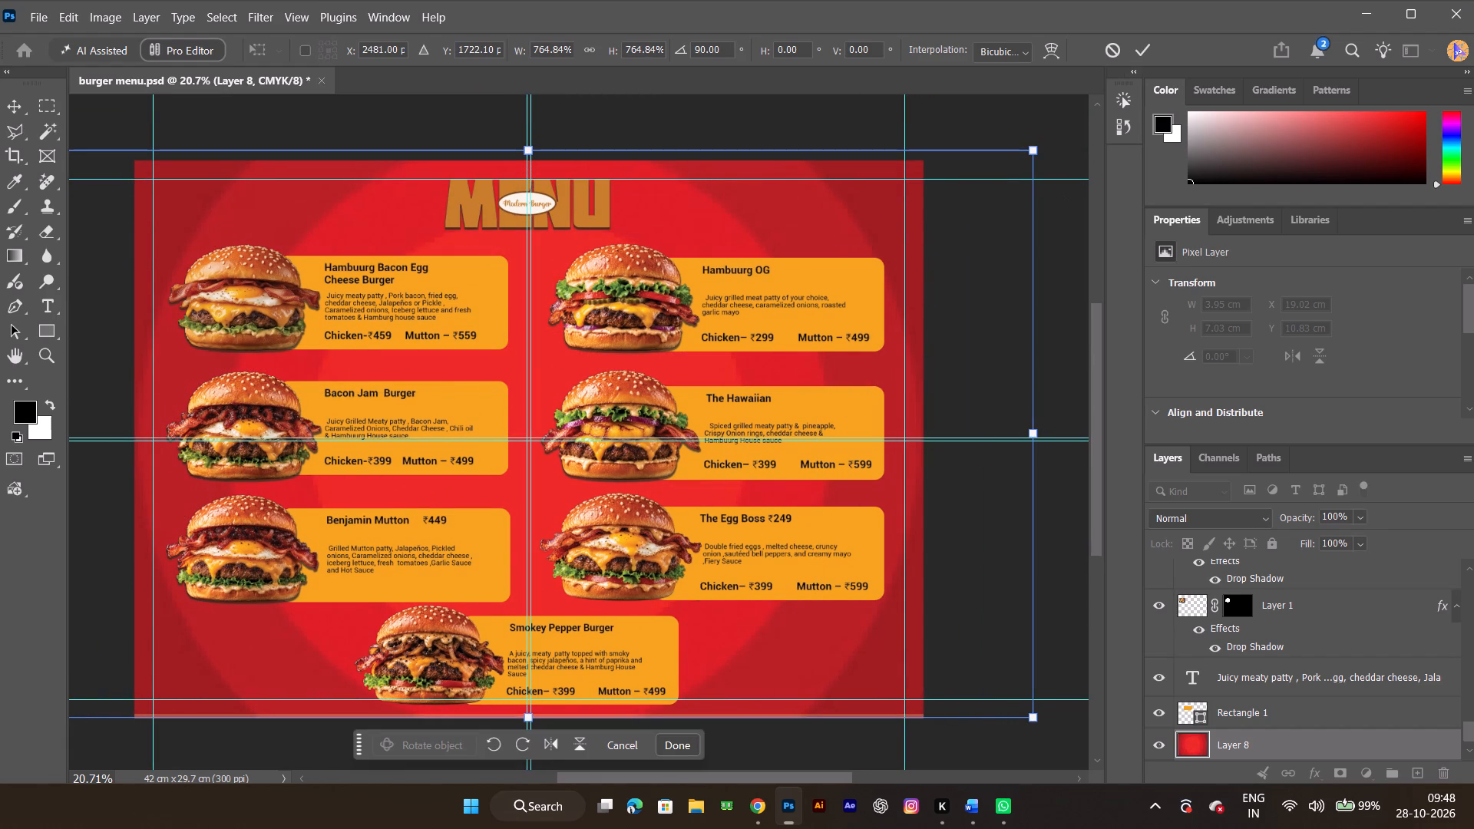
left_click(1133, 49)
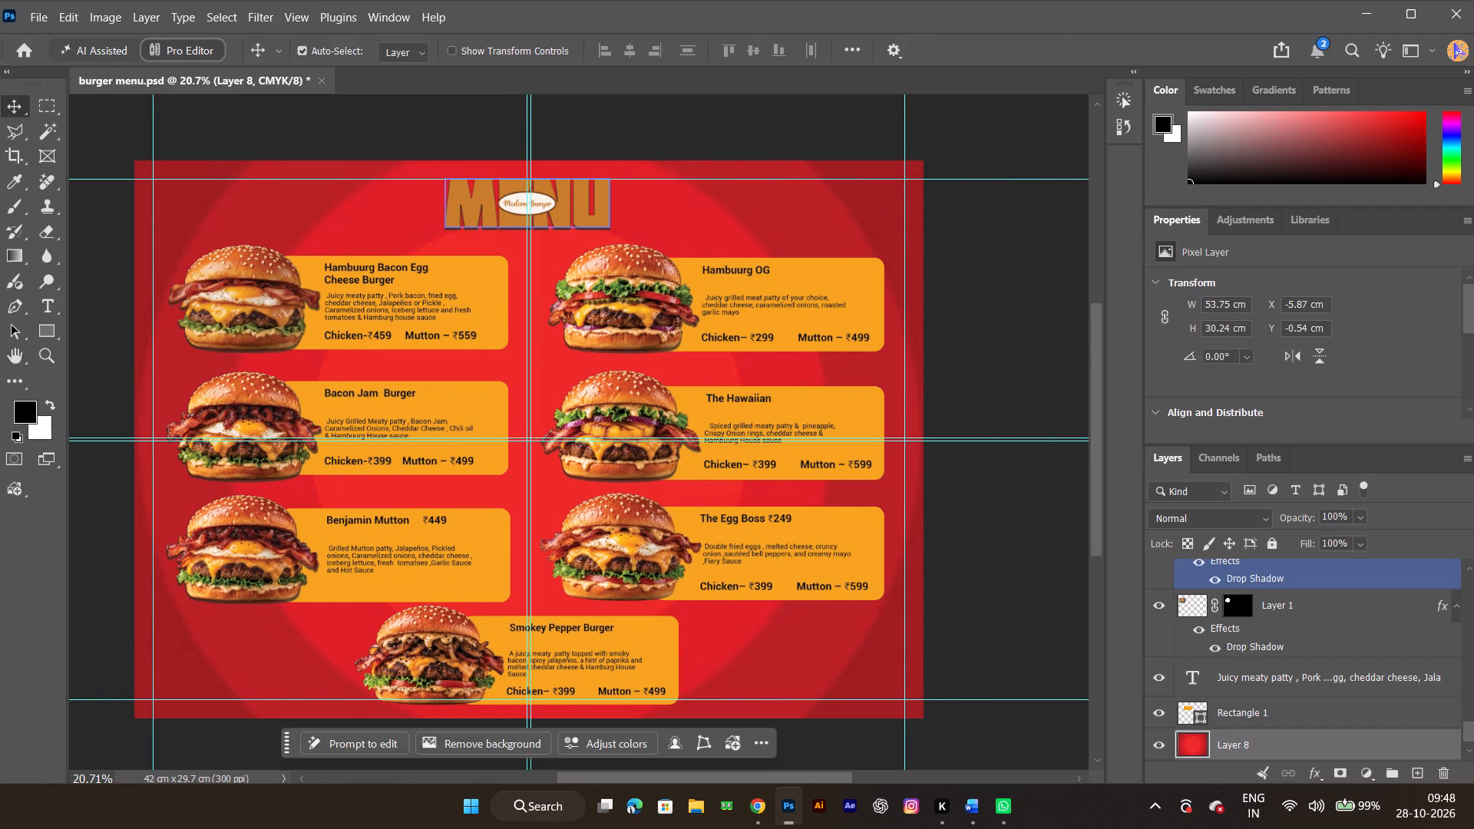
Set the red circle layer's blend mode to Multiply.
left_click(1255, 518)
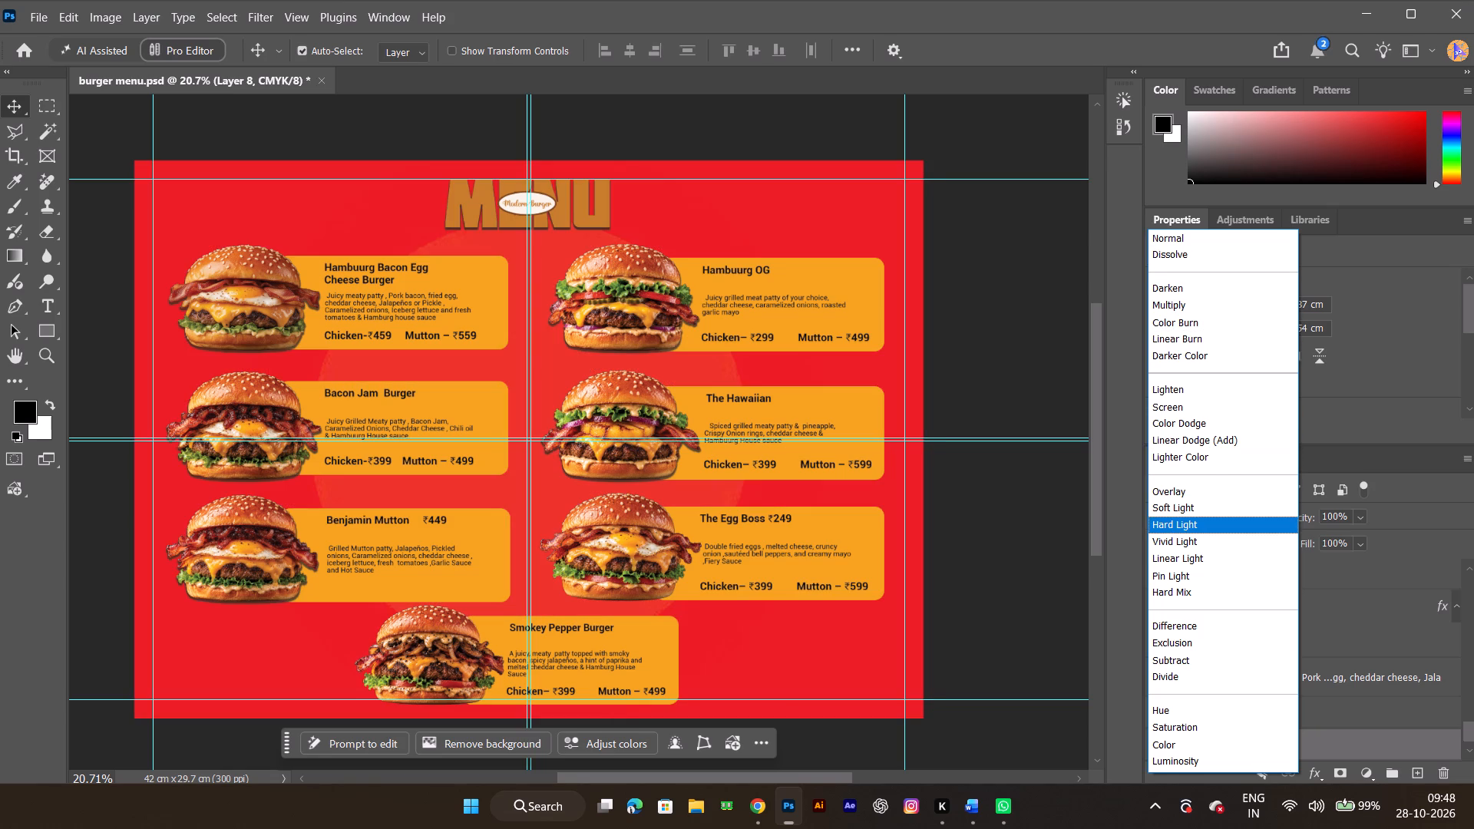
left_click(1177, 313)
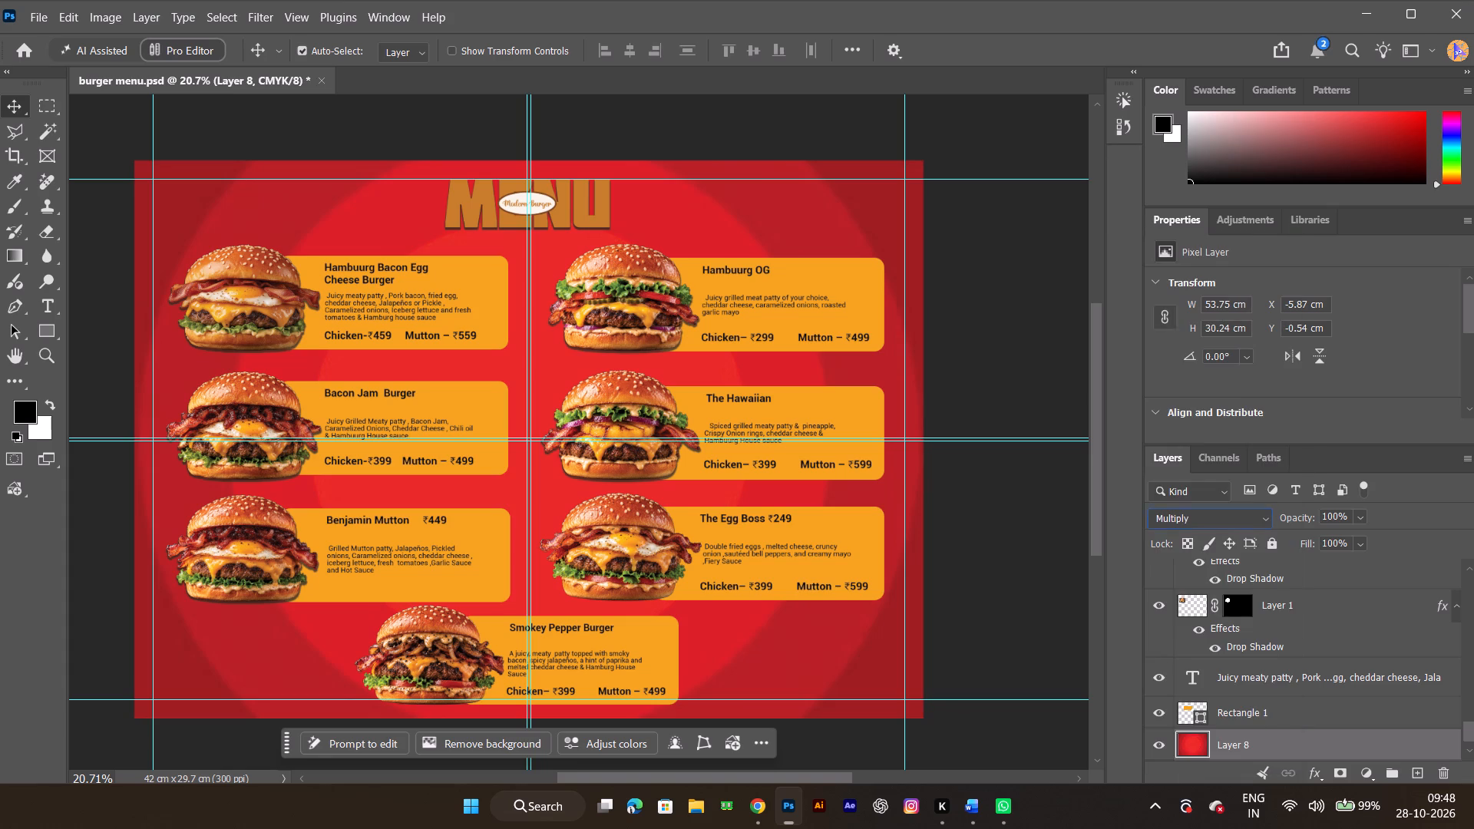
Lower the red circle layer's opacity to 17%.
double_click(1339, 519)
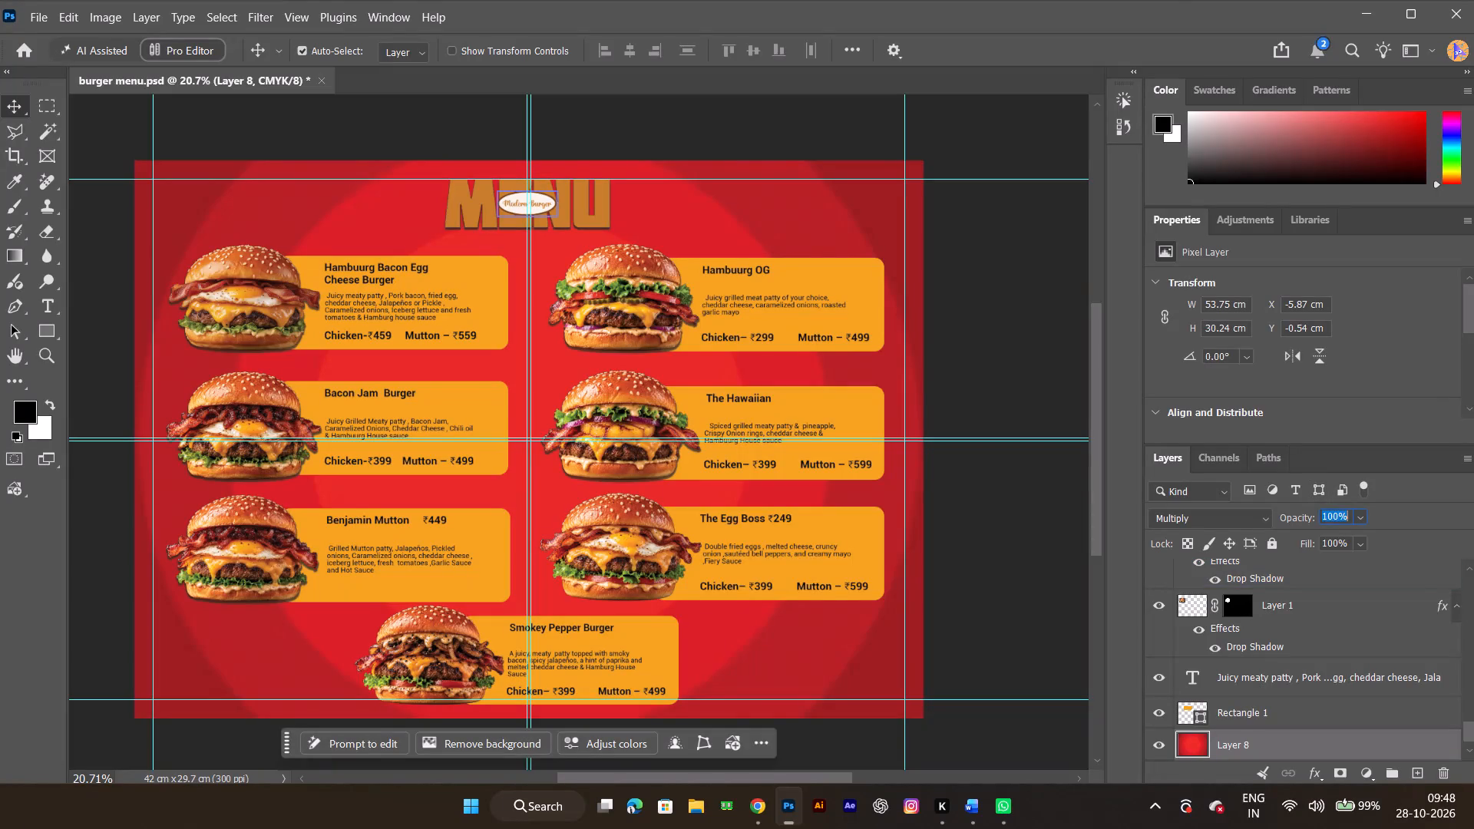
scroll(1339, 504, "down", 20)
scroll(1339, 504, "down", 9)
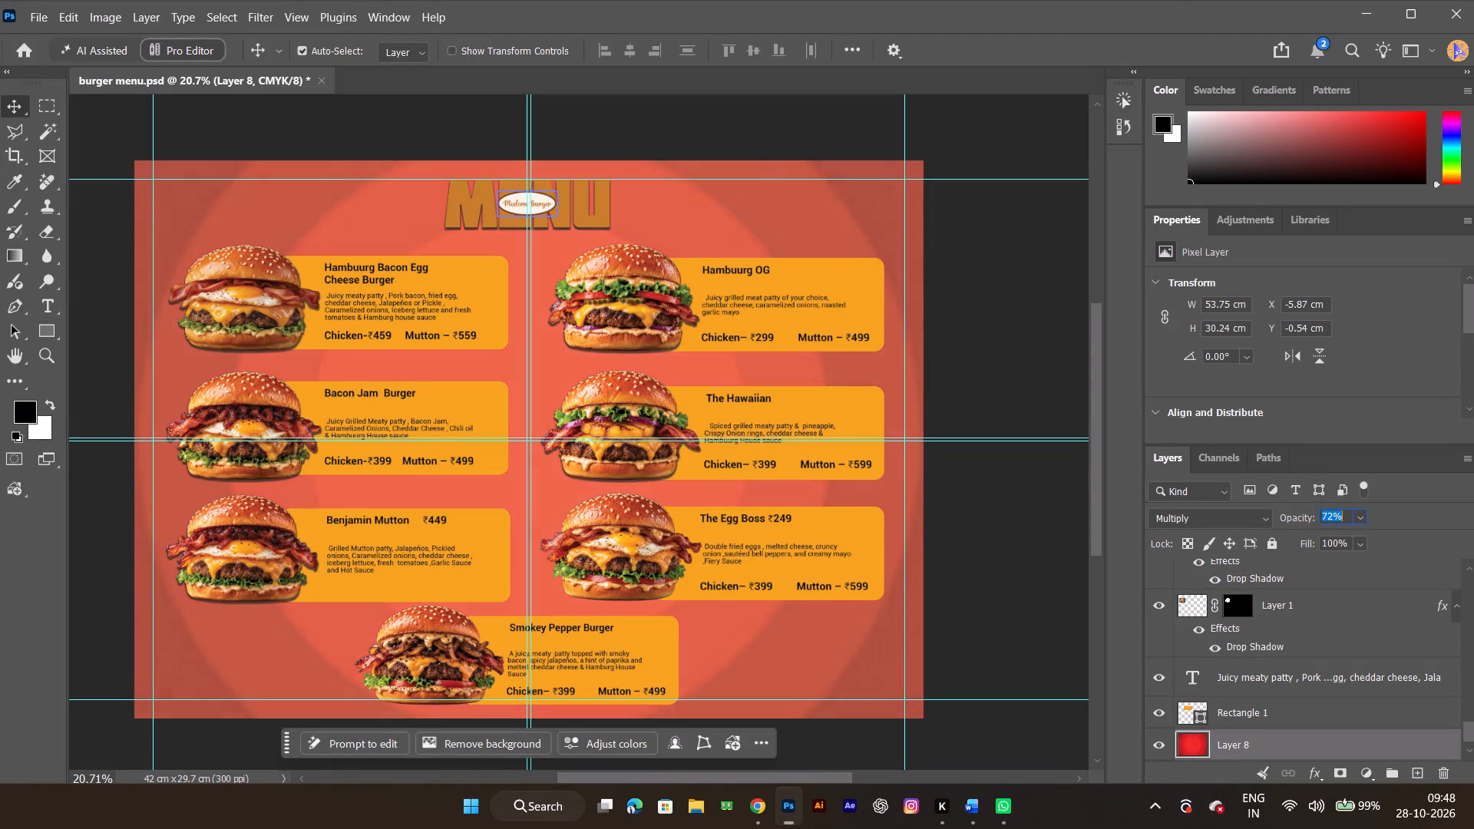
scroll(1327, 510, "down", 17)
scroll(1317, 510, "down", 10)
scroll(1317, 510, "down", 15)
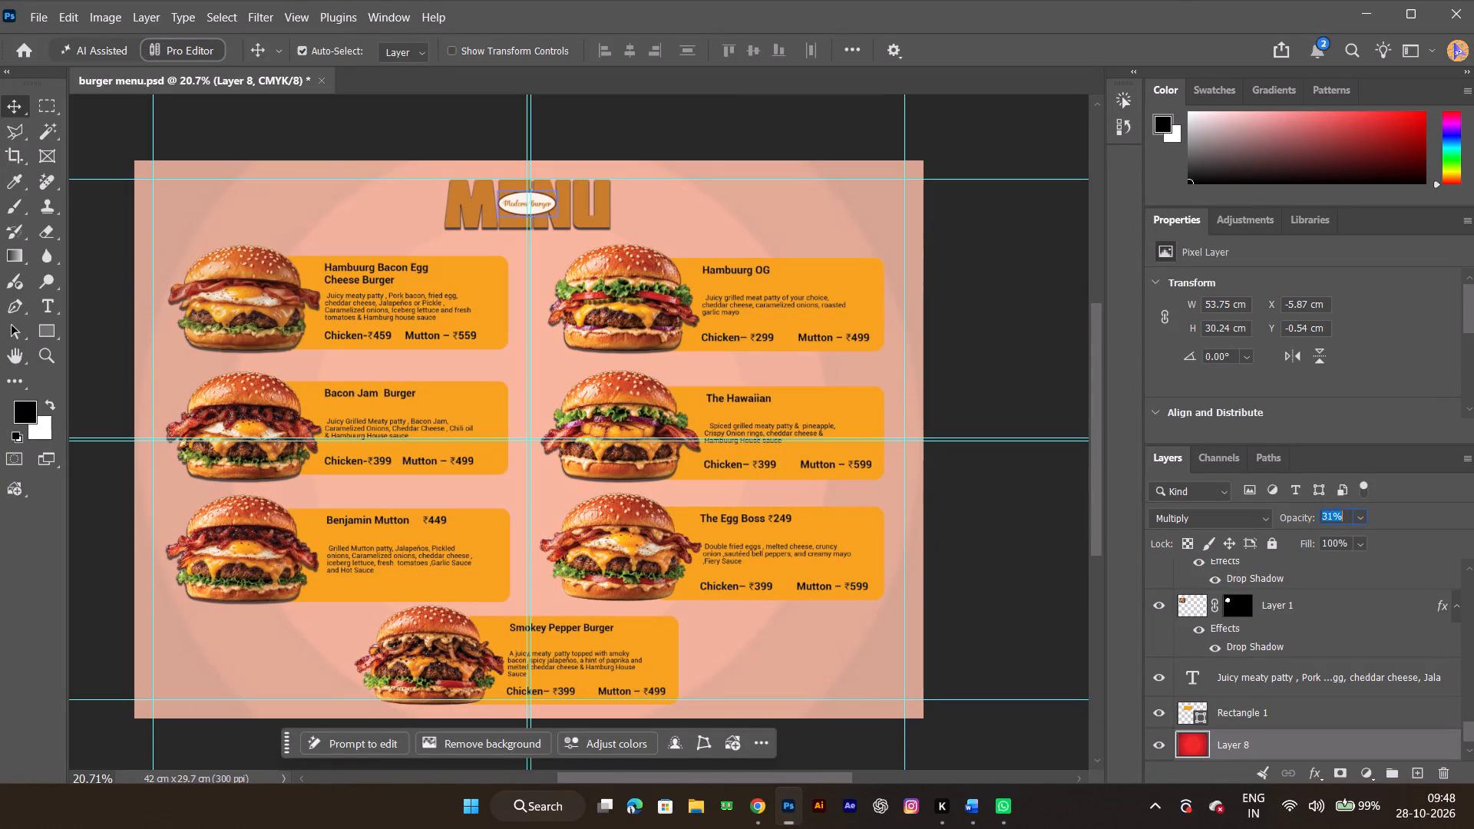
scroll(1319, 506, "down", 12)
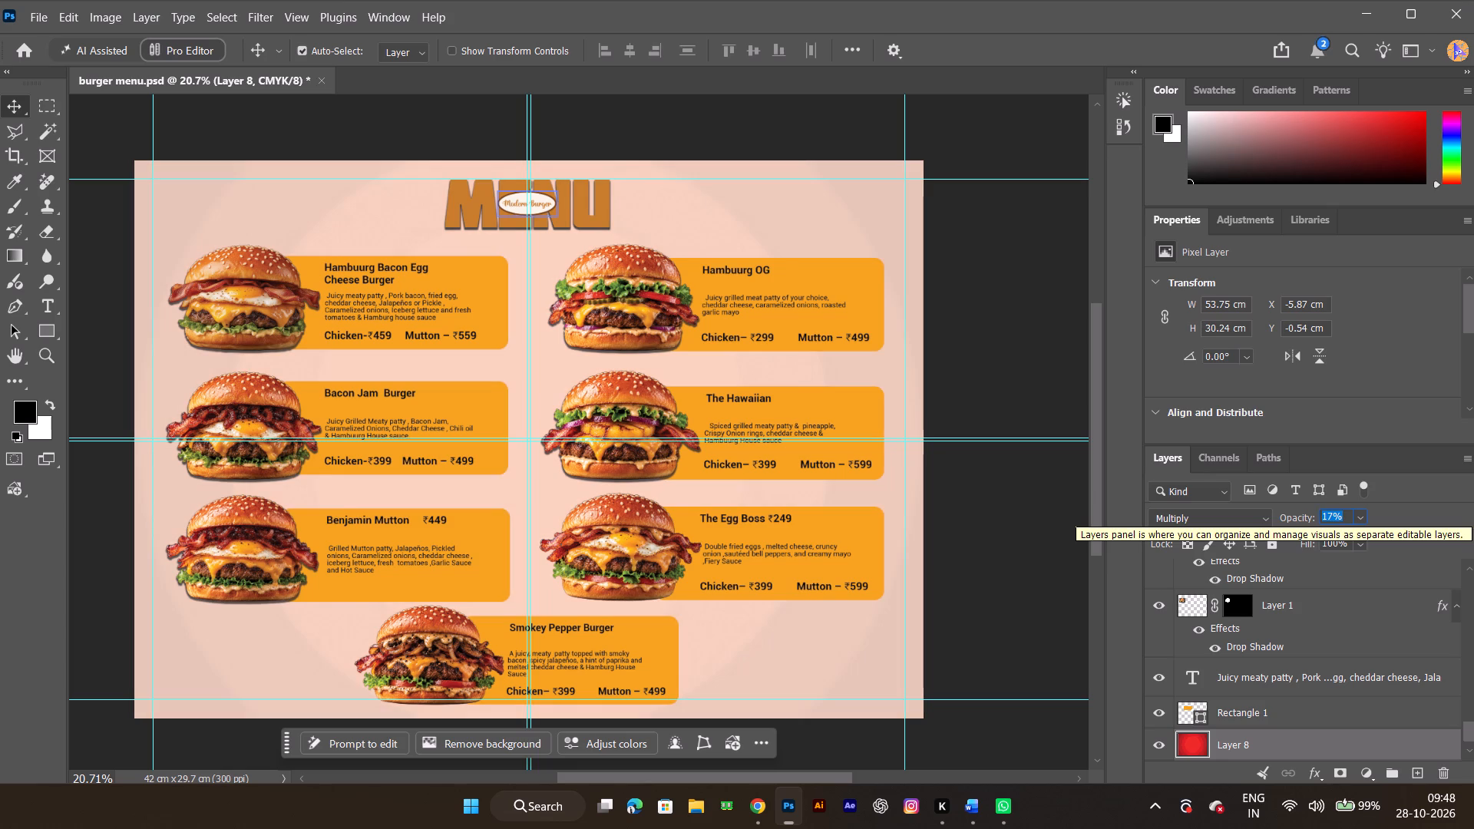
Delete the red circle image layer from behind the menu cards.
left_click(1259, 749)
key("Delete")
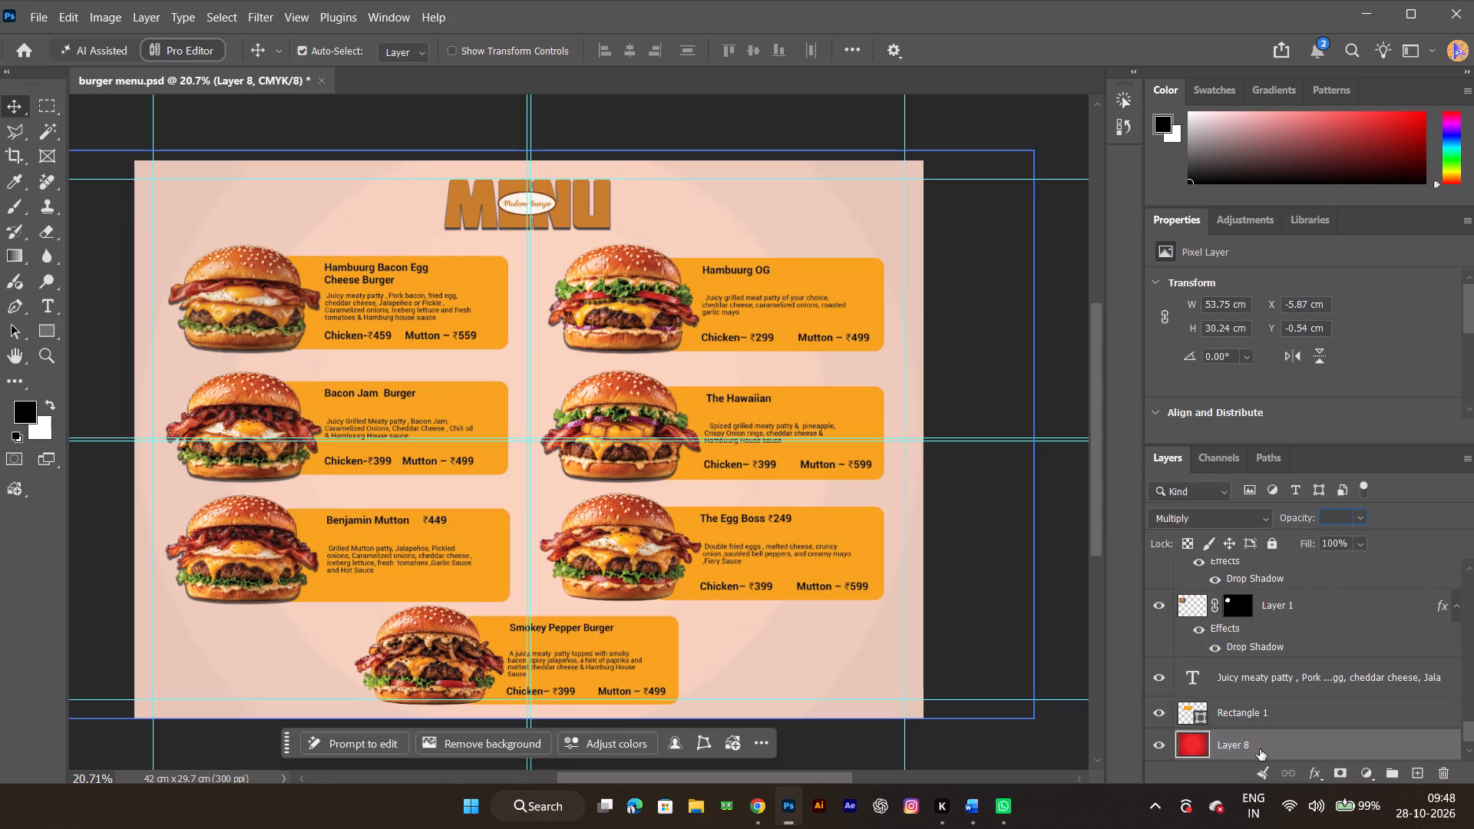
left_click(1238, 742)
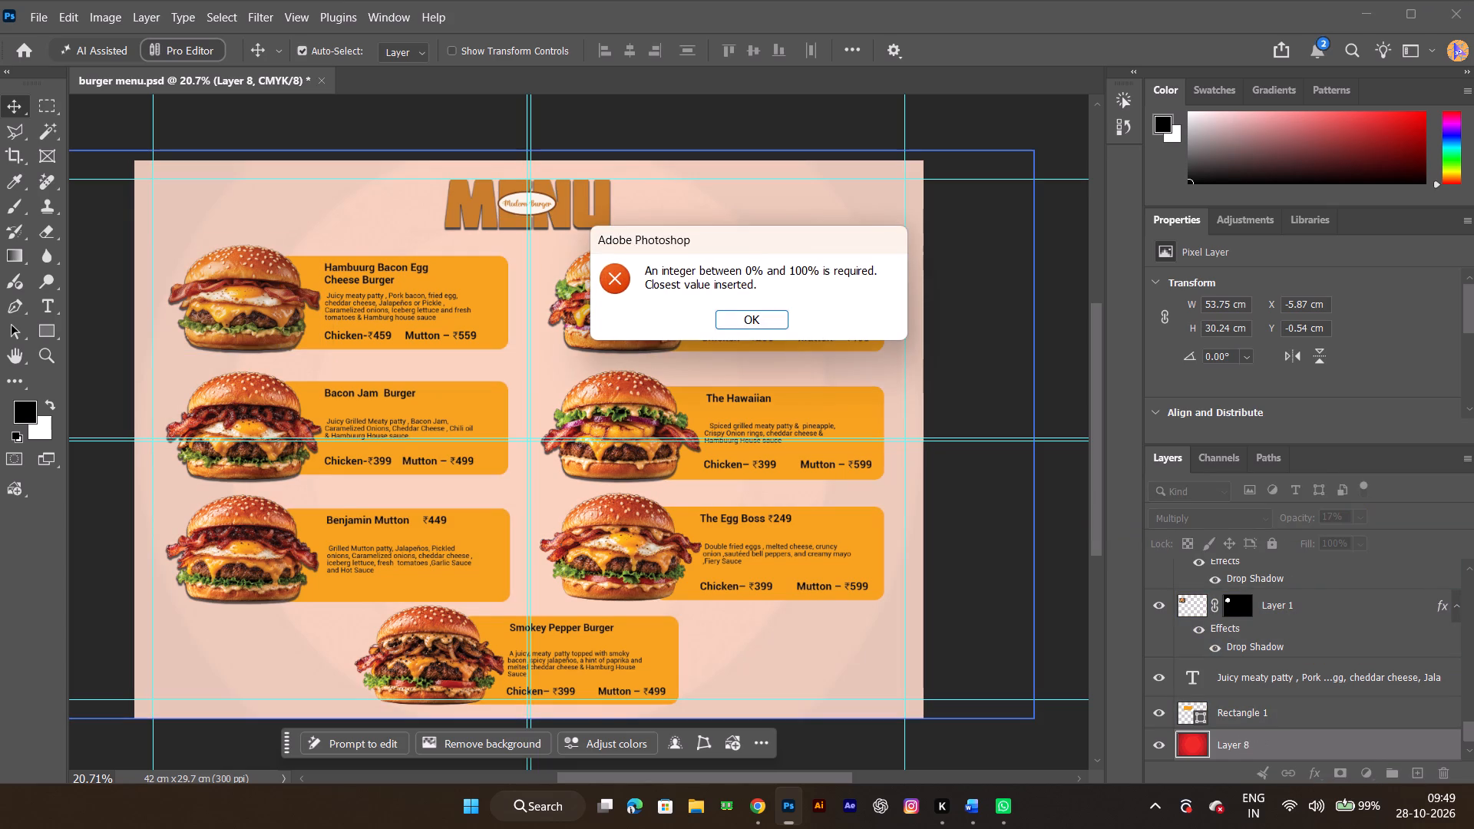
left_click(762, 314)
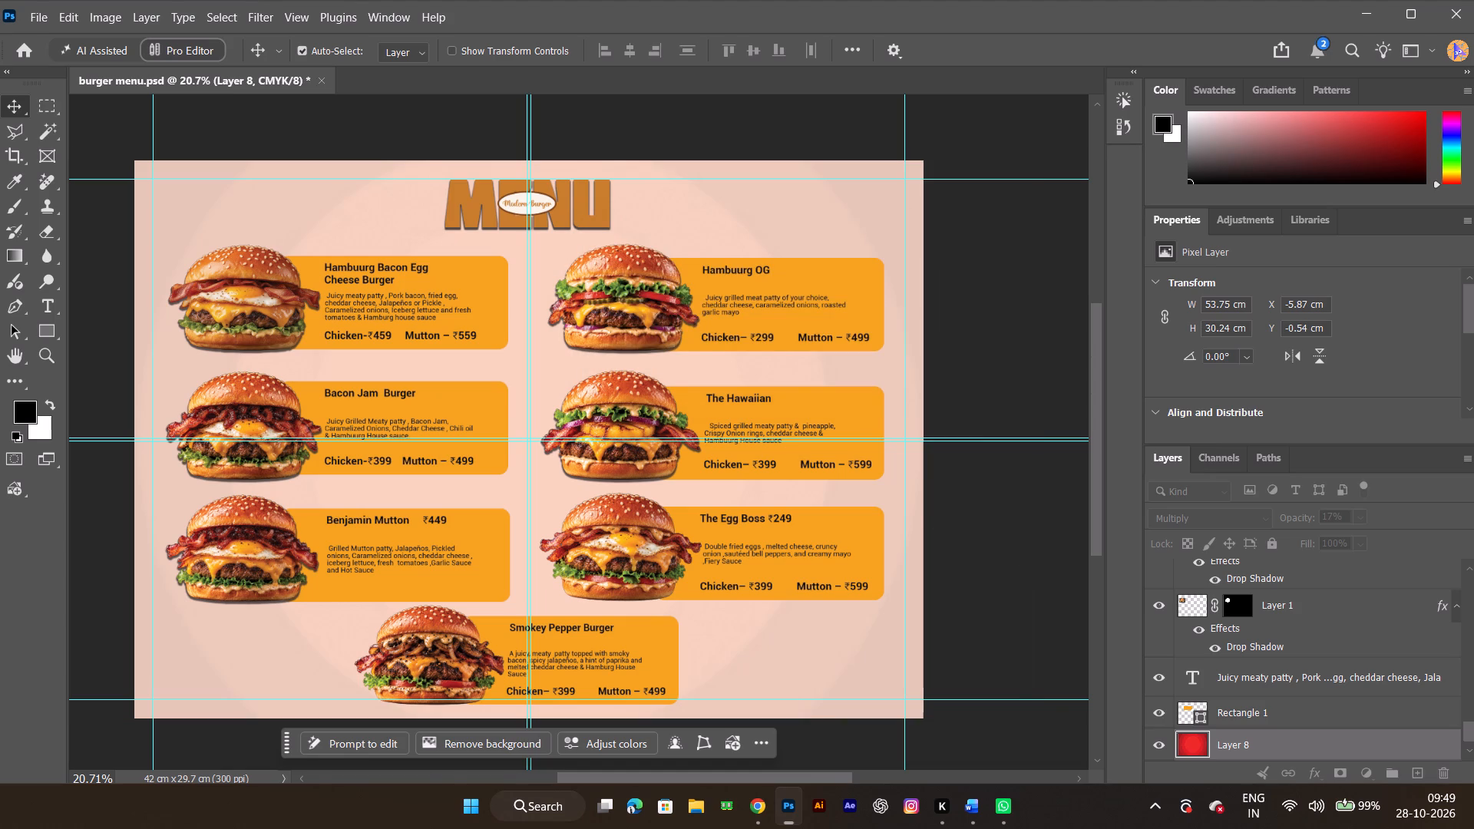
key("Delete")
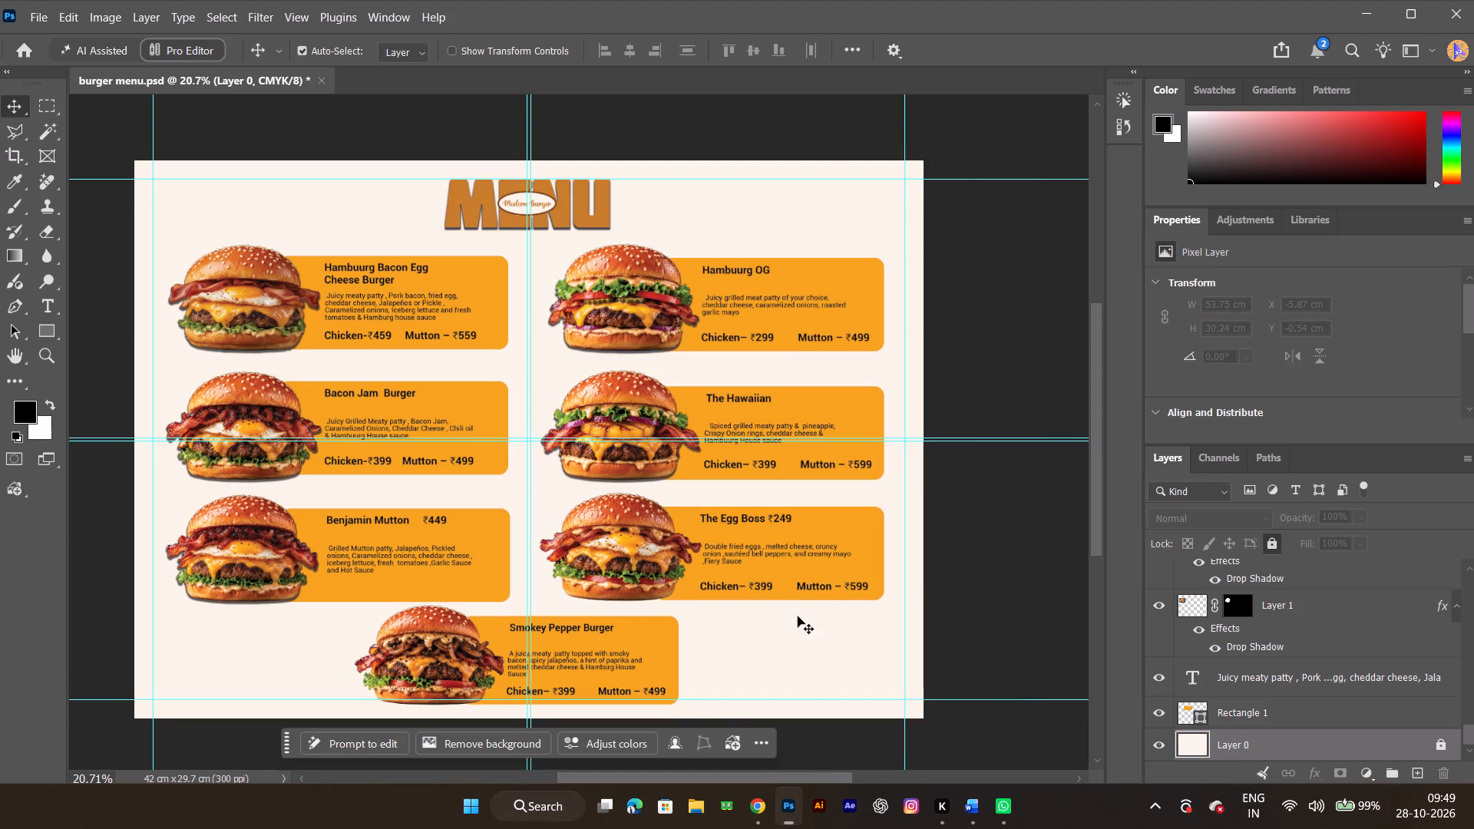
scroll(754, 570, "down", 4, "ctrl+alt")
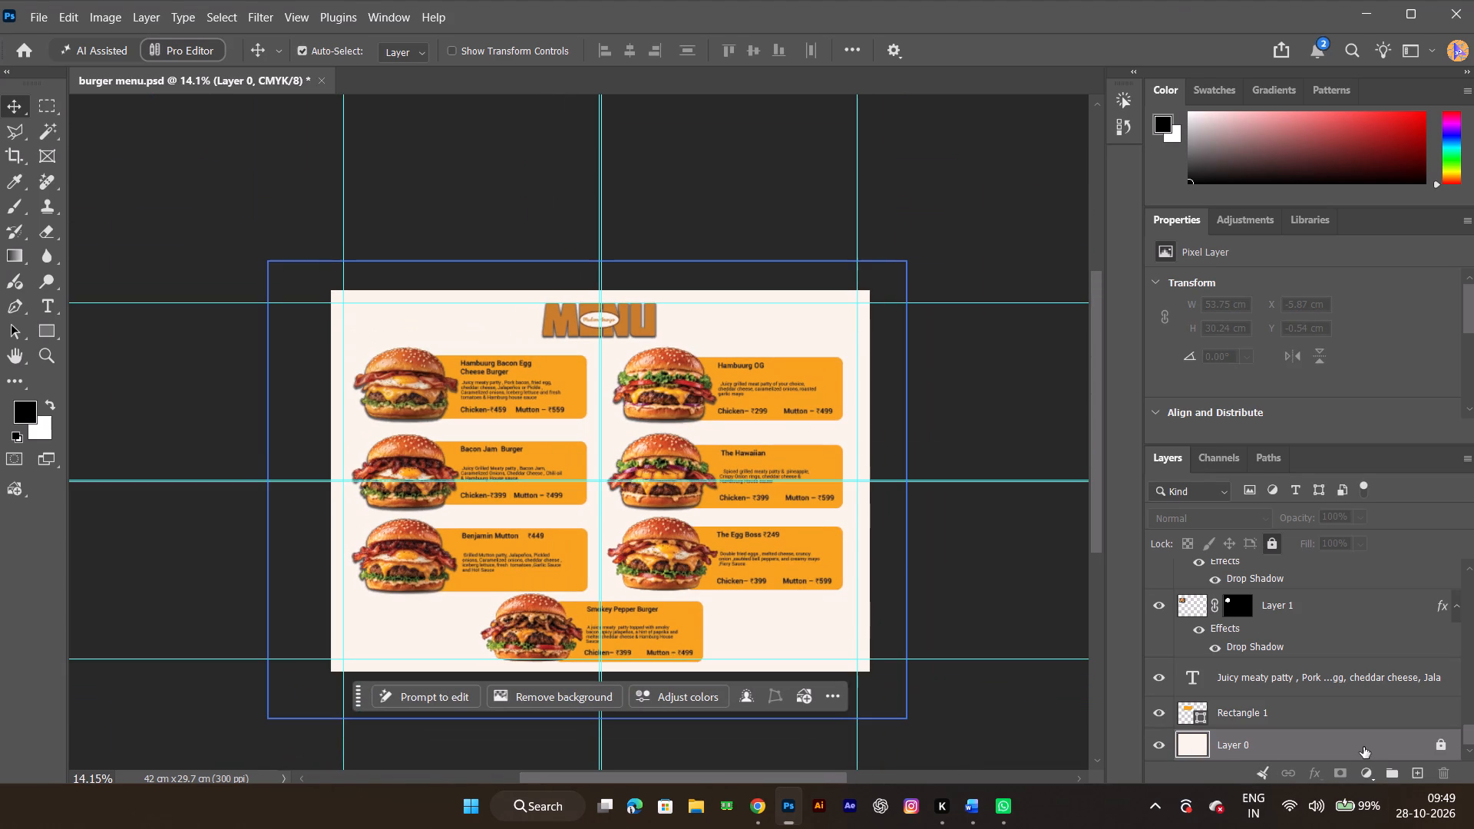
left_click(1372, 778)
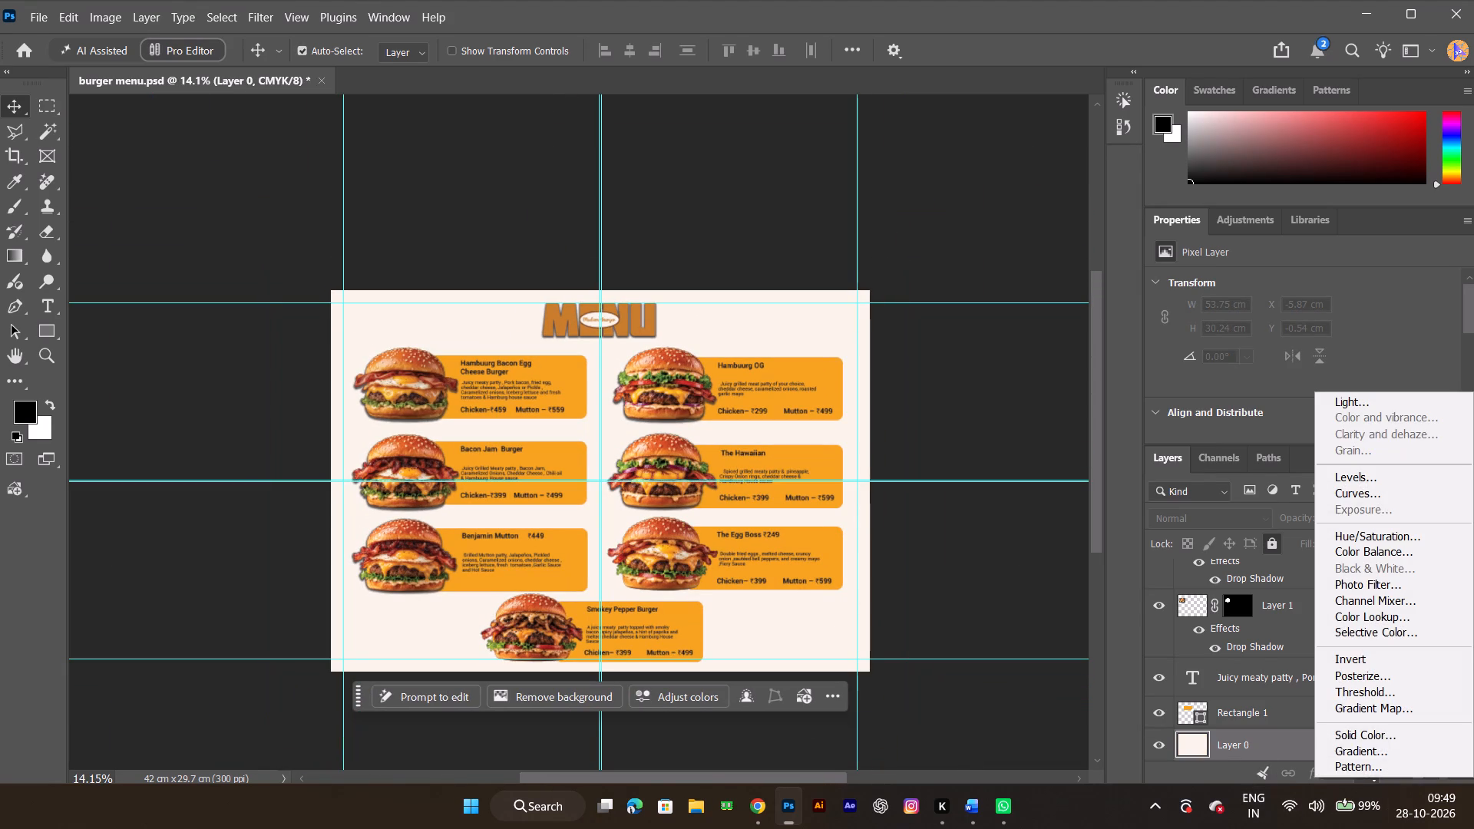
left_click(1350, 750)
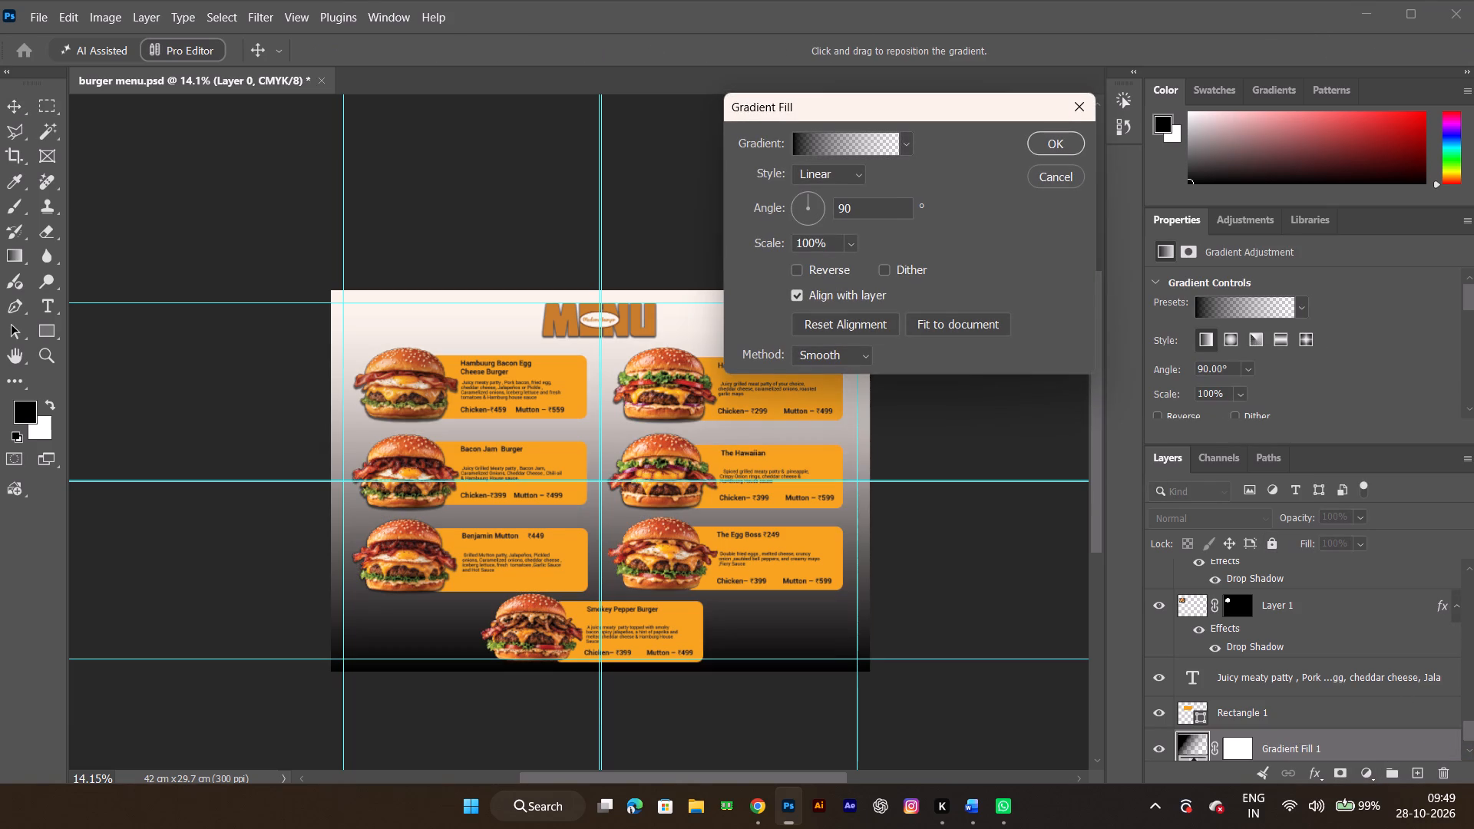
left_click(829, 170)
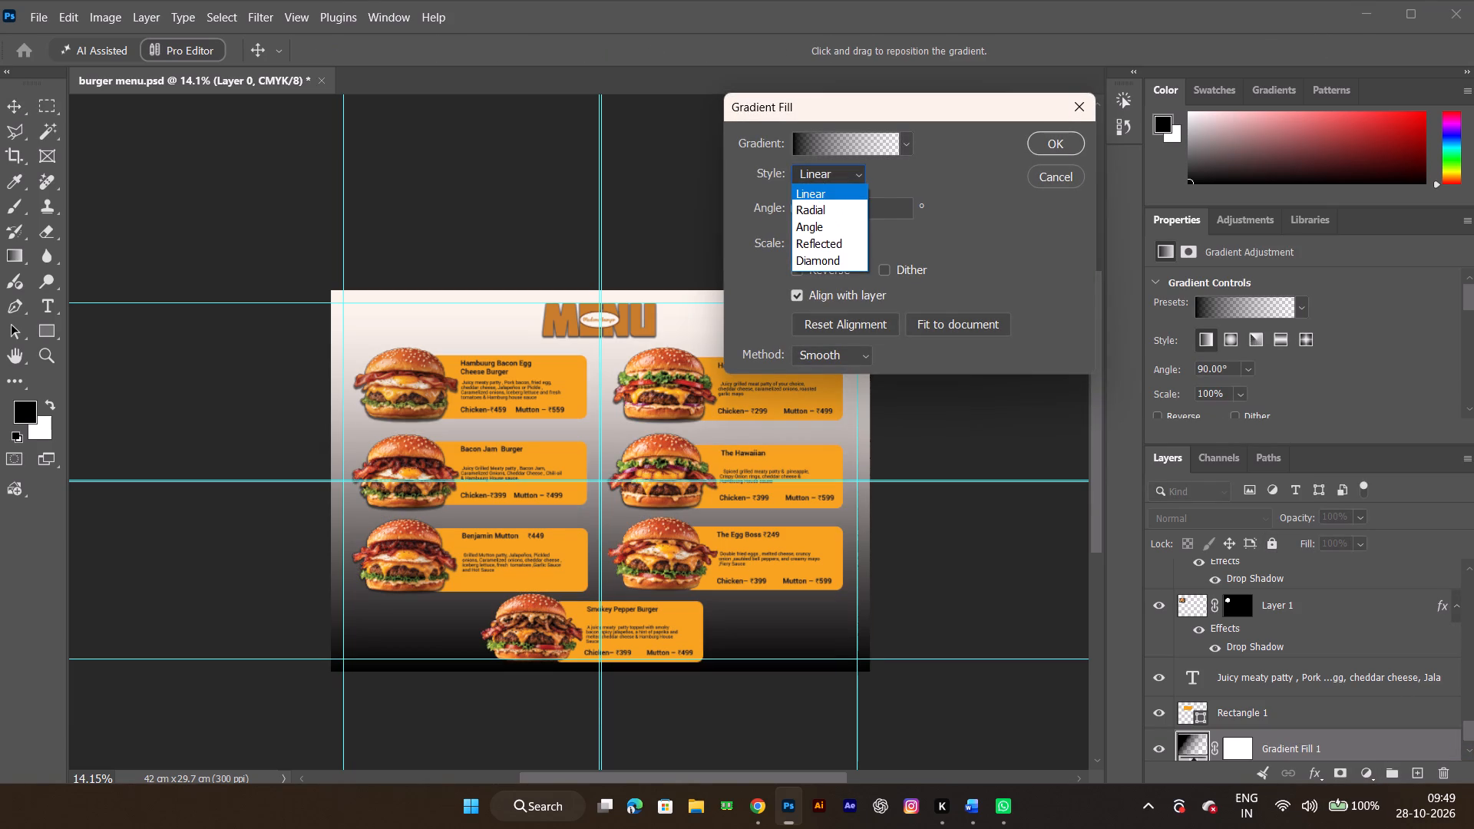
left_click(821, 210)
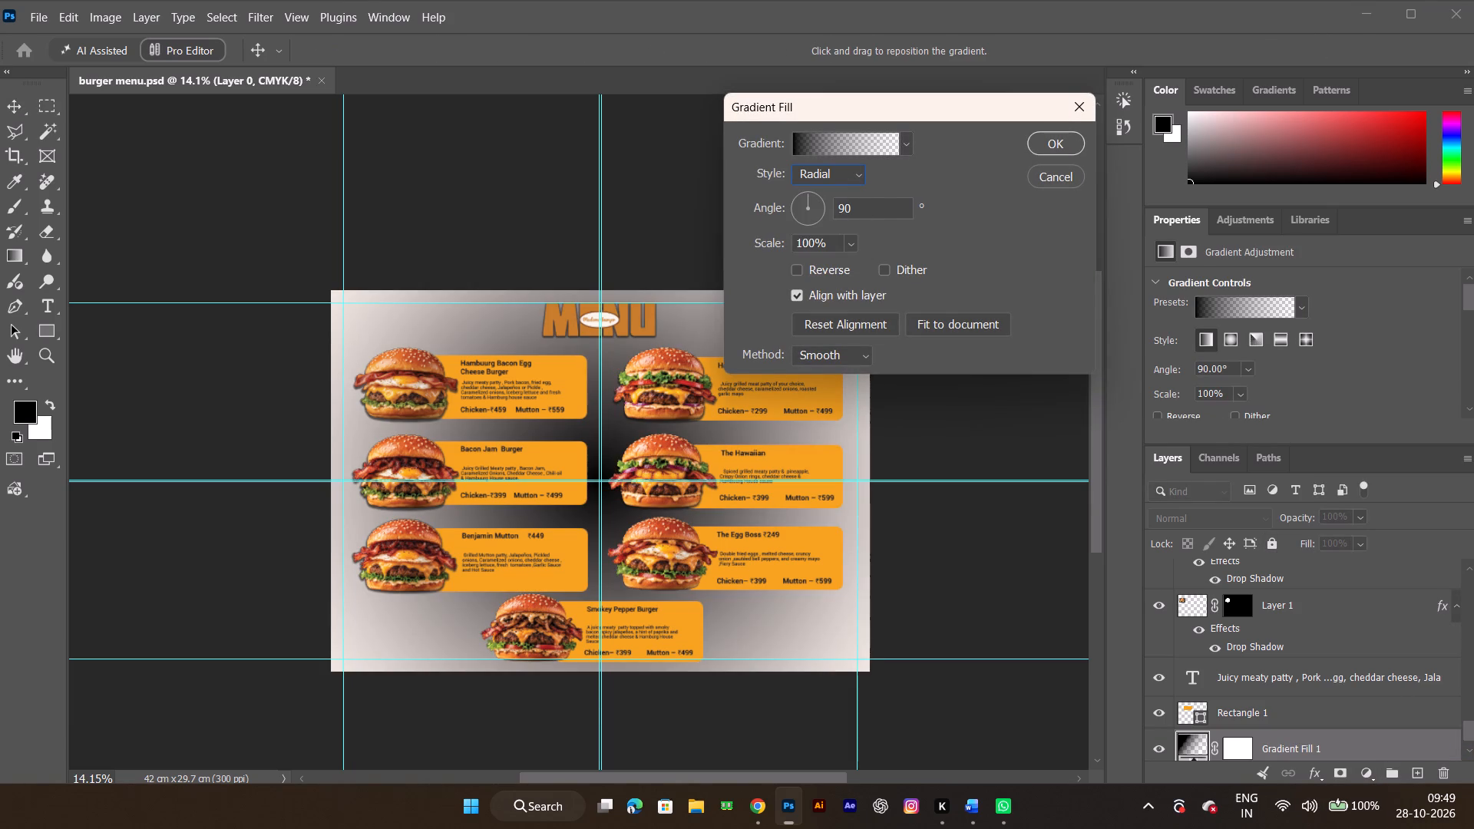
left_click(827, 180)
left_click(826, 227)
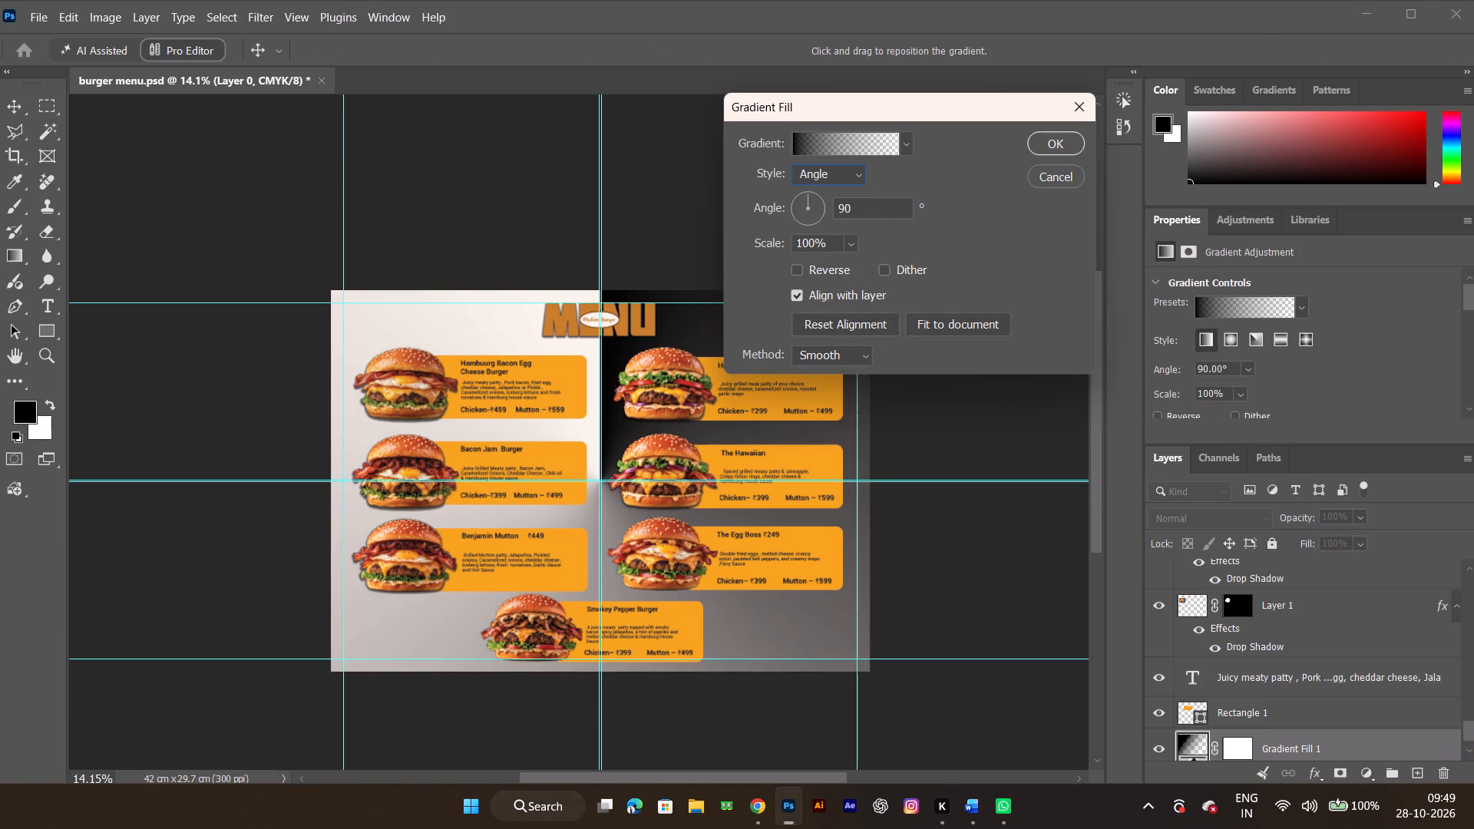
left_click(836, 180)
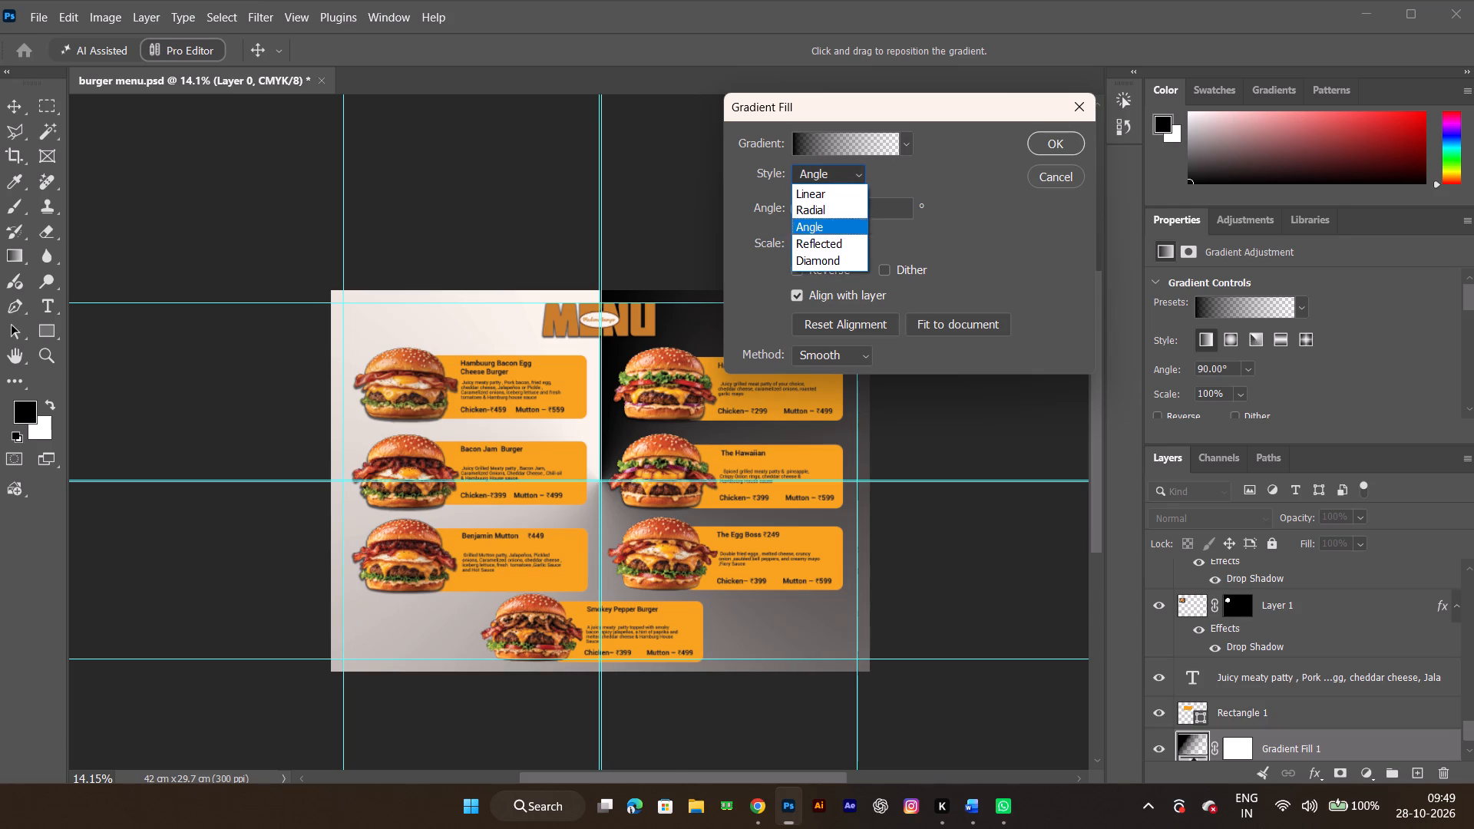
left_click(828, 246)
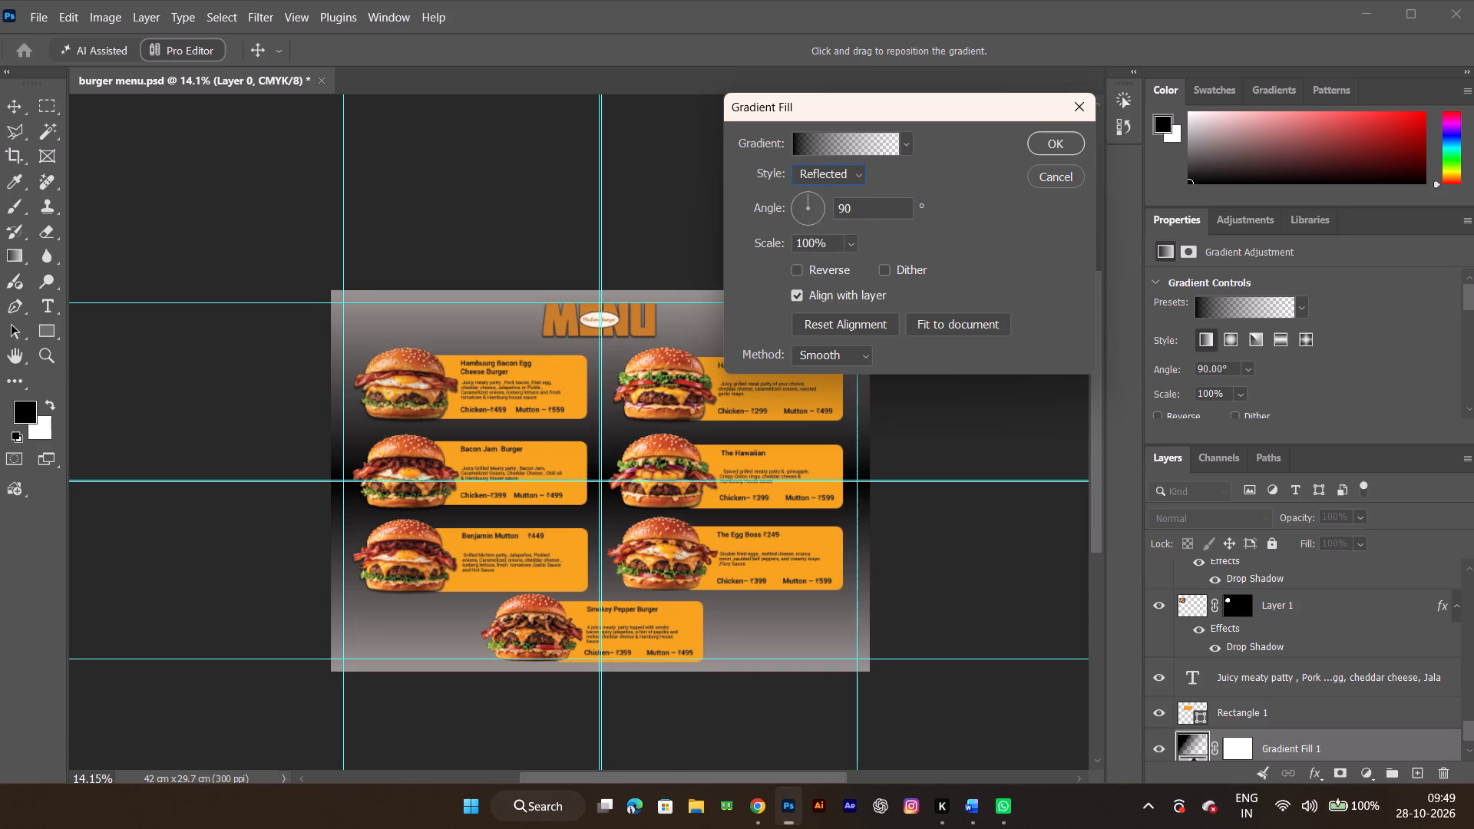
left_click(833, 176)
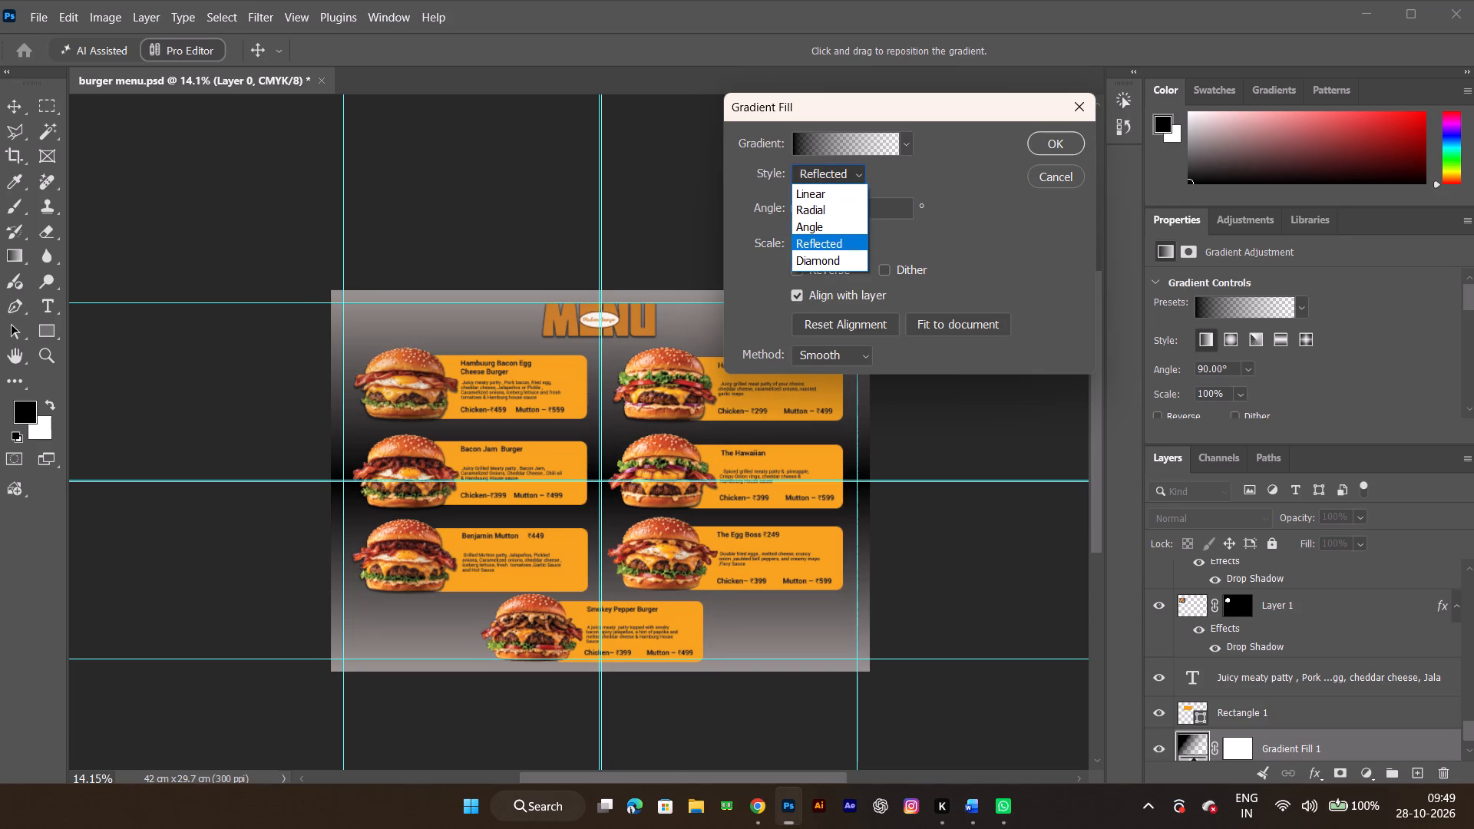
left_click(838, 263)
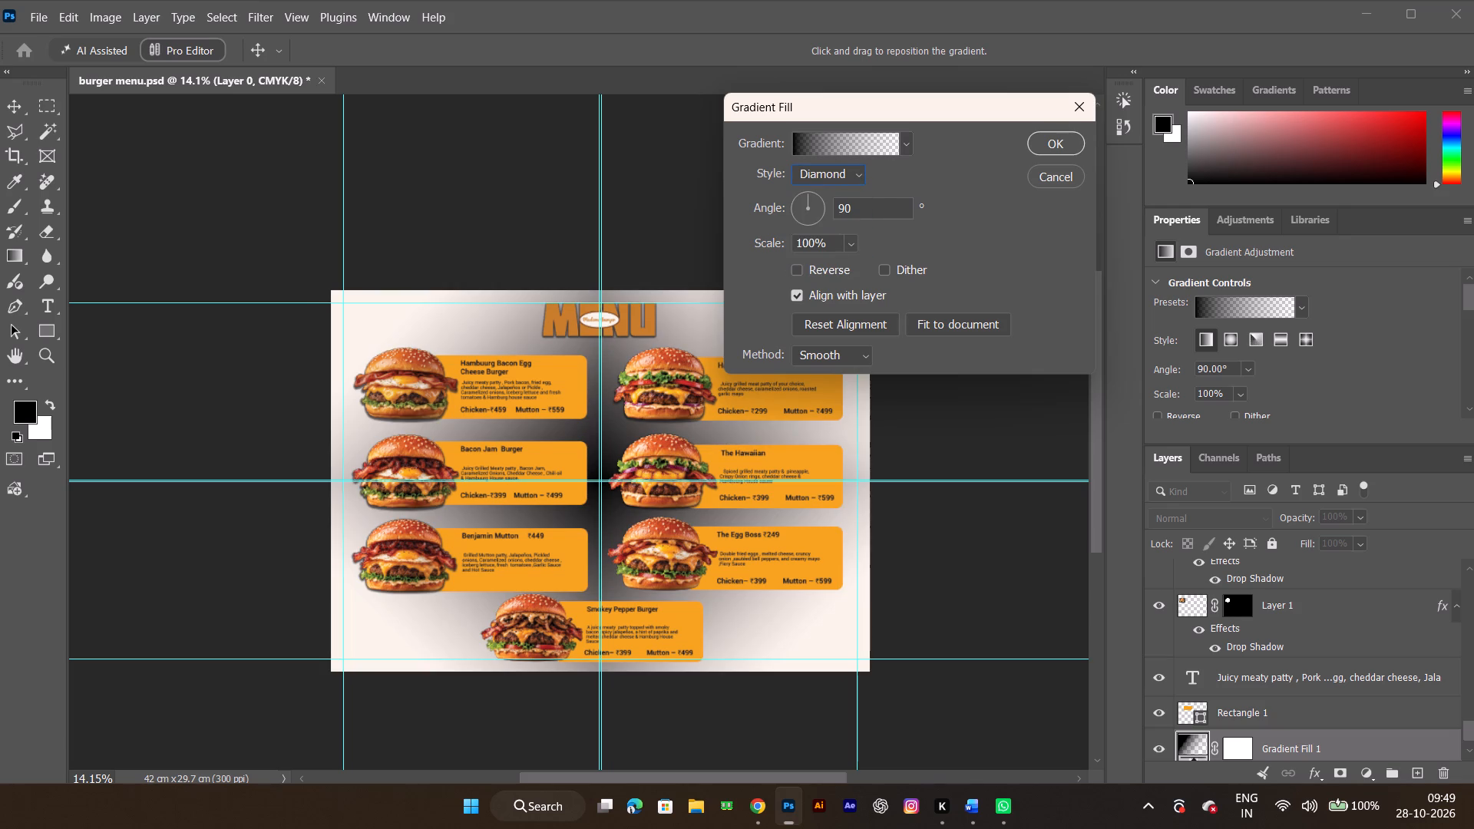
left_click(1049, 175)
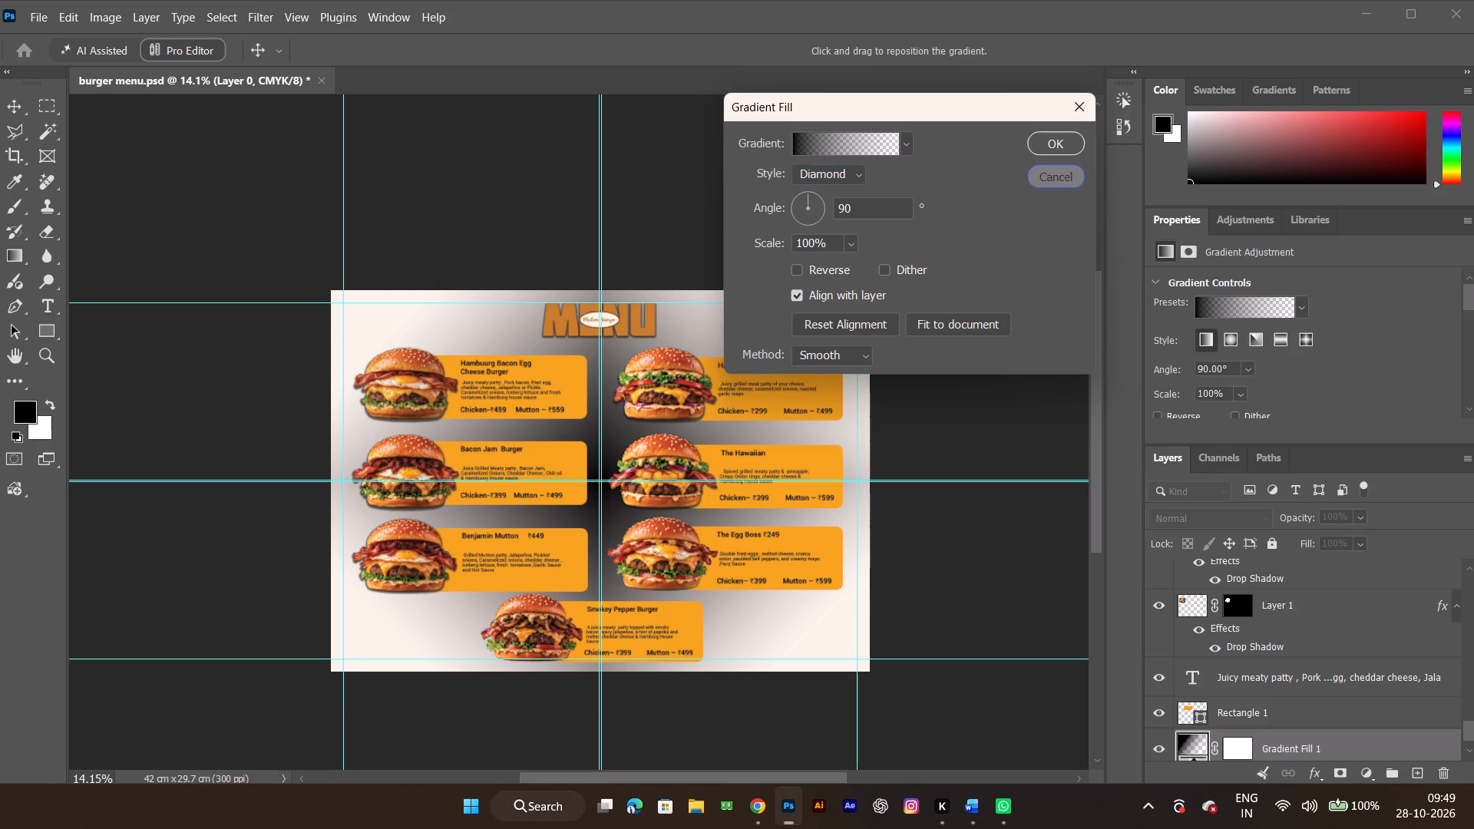
Draw a linear gradient on a new layer above the background, from beyond the page's upper-right corner to beyond its lower-left corner.
left_click(16, 251)
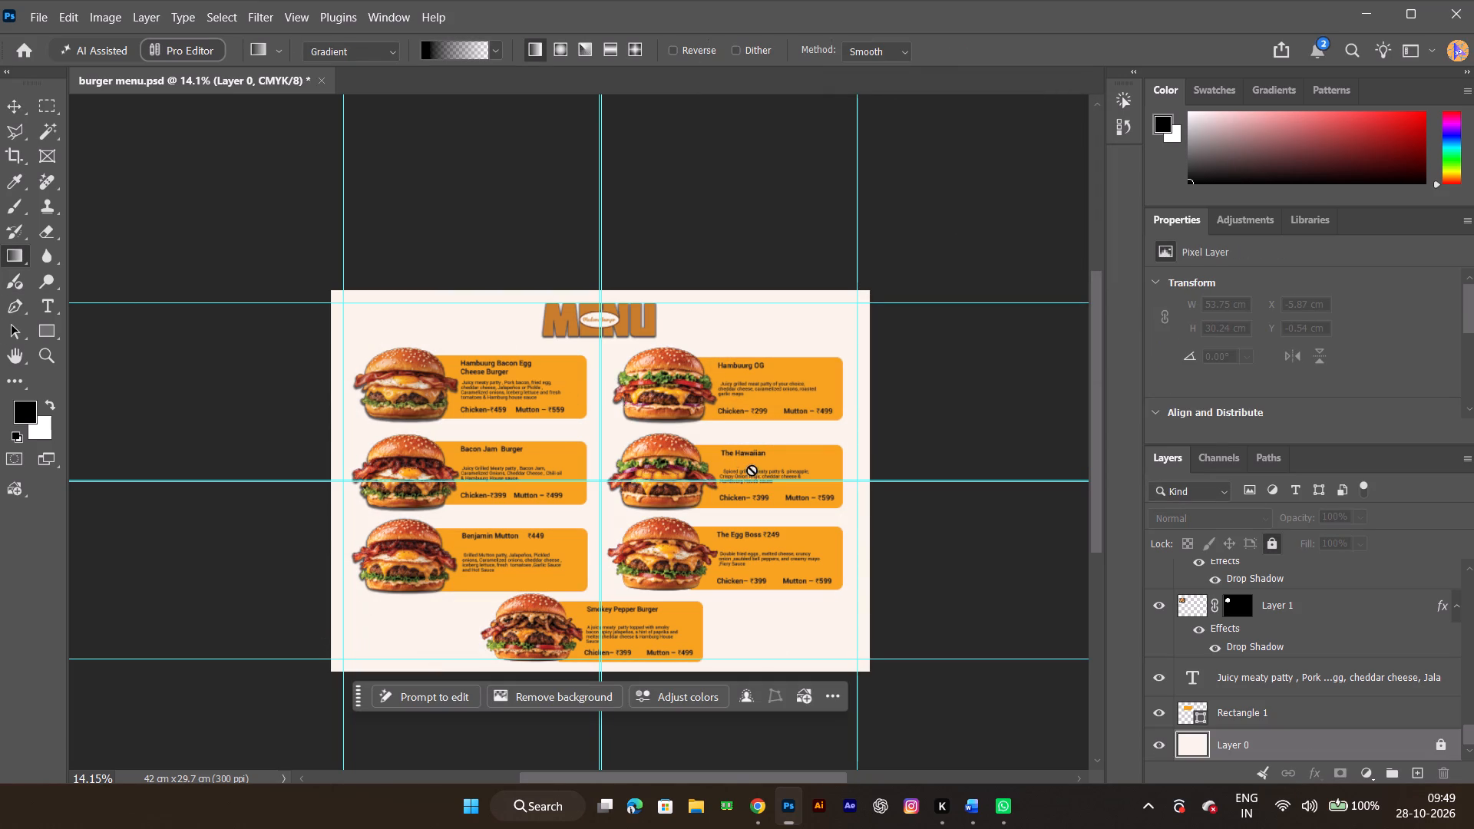
left_click(1409, 777)
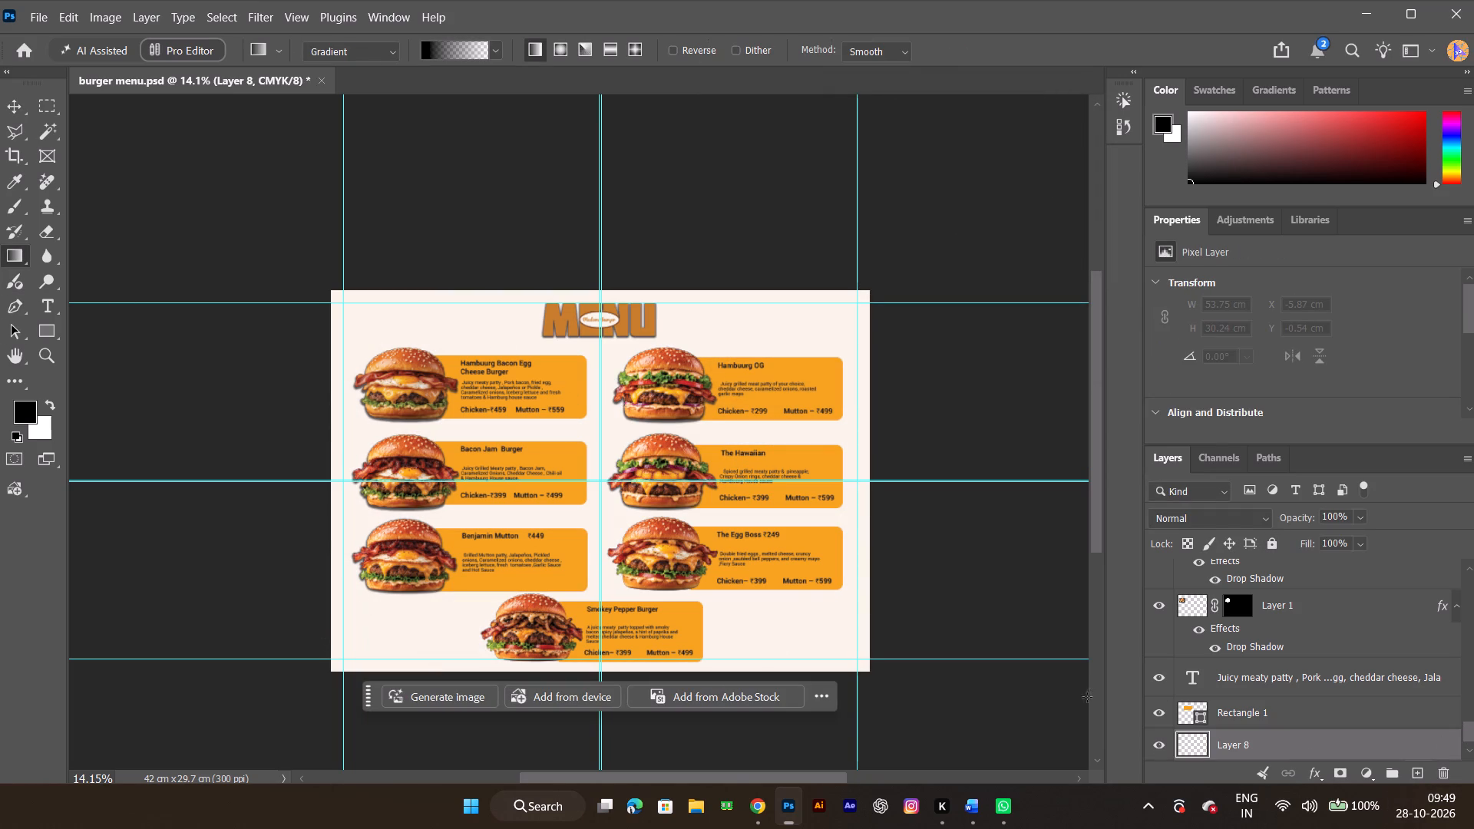
left_click_drag(886, 271, 381, 509)
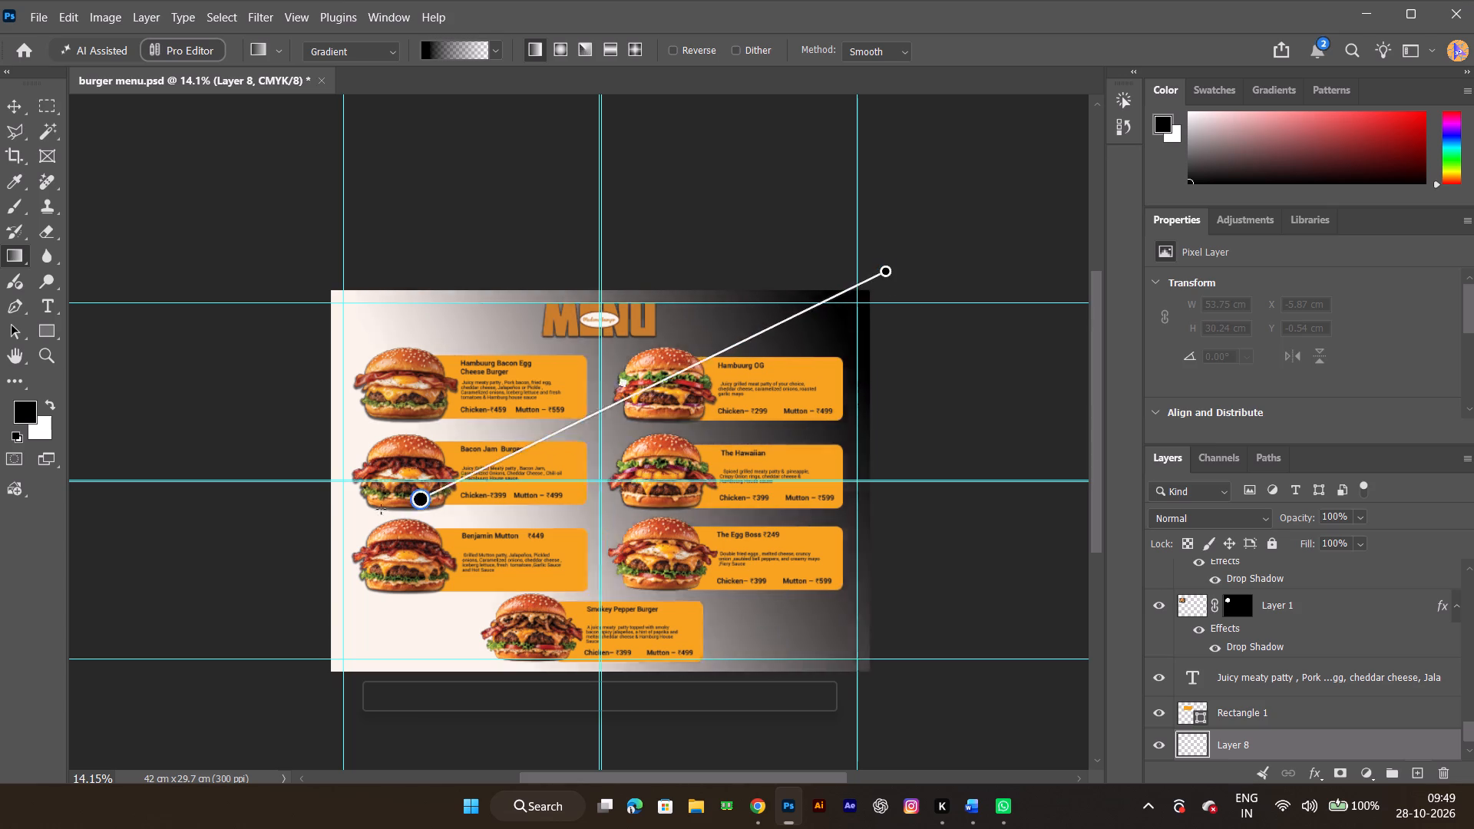
left_click_drag(381, 509, 189, 565)
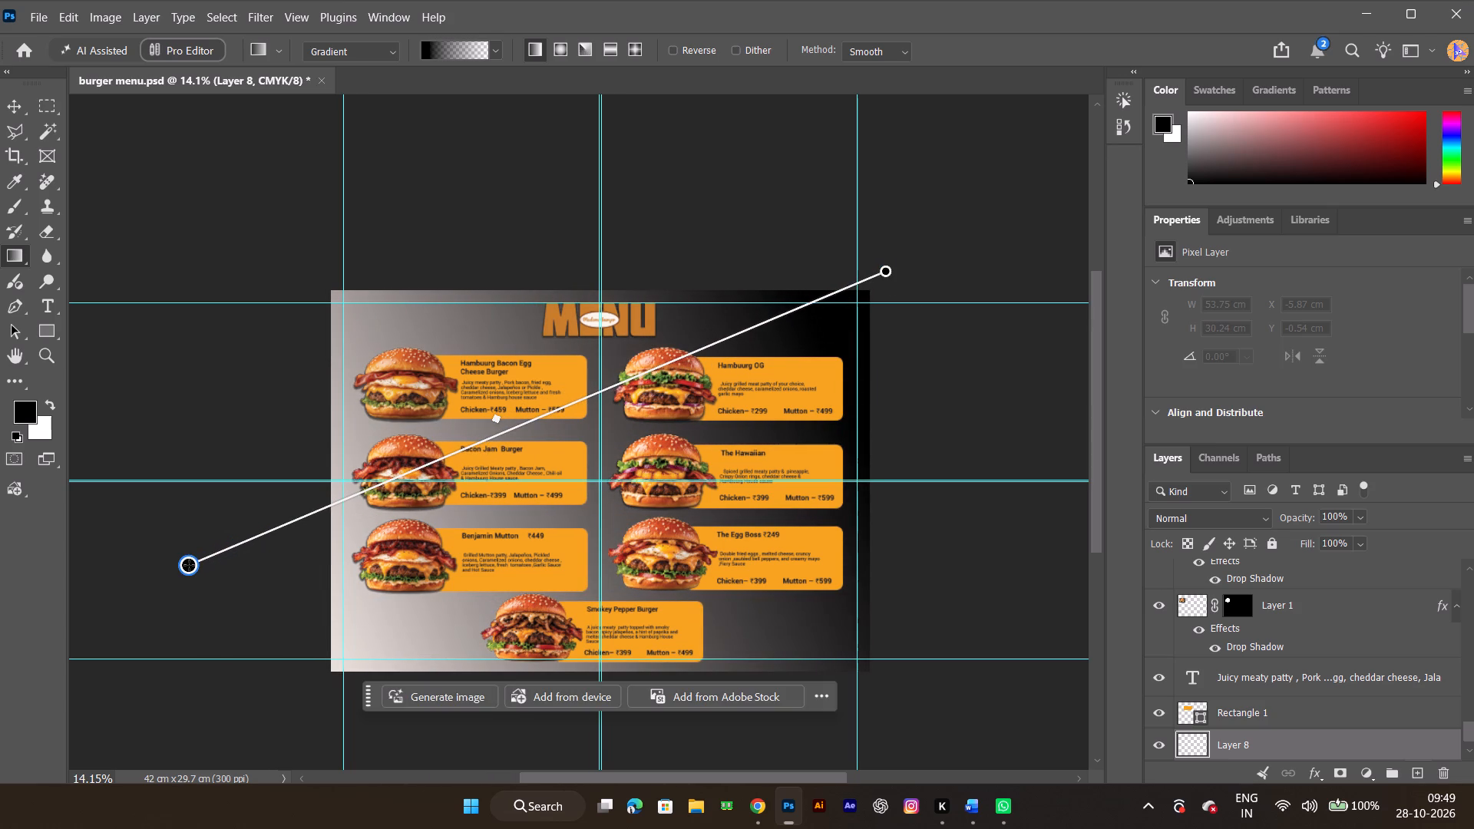
left_click_drag(189, 565, 225, 700)
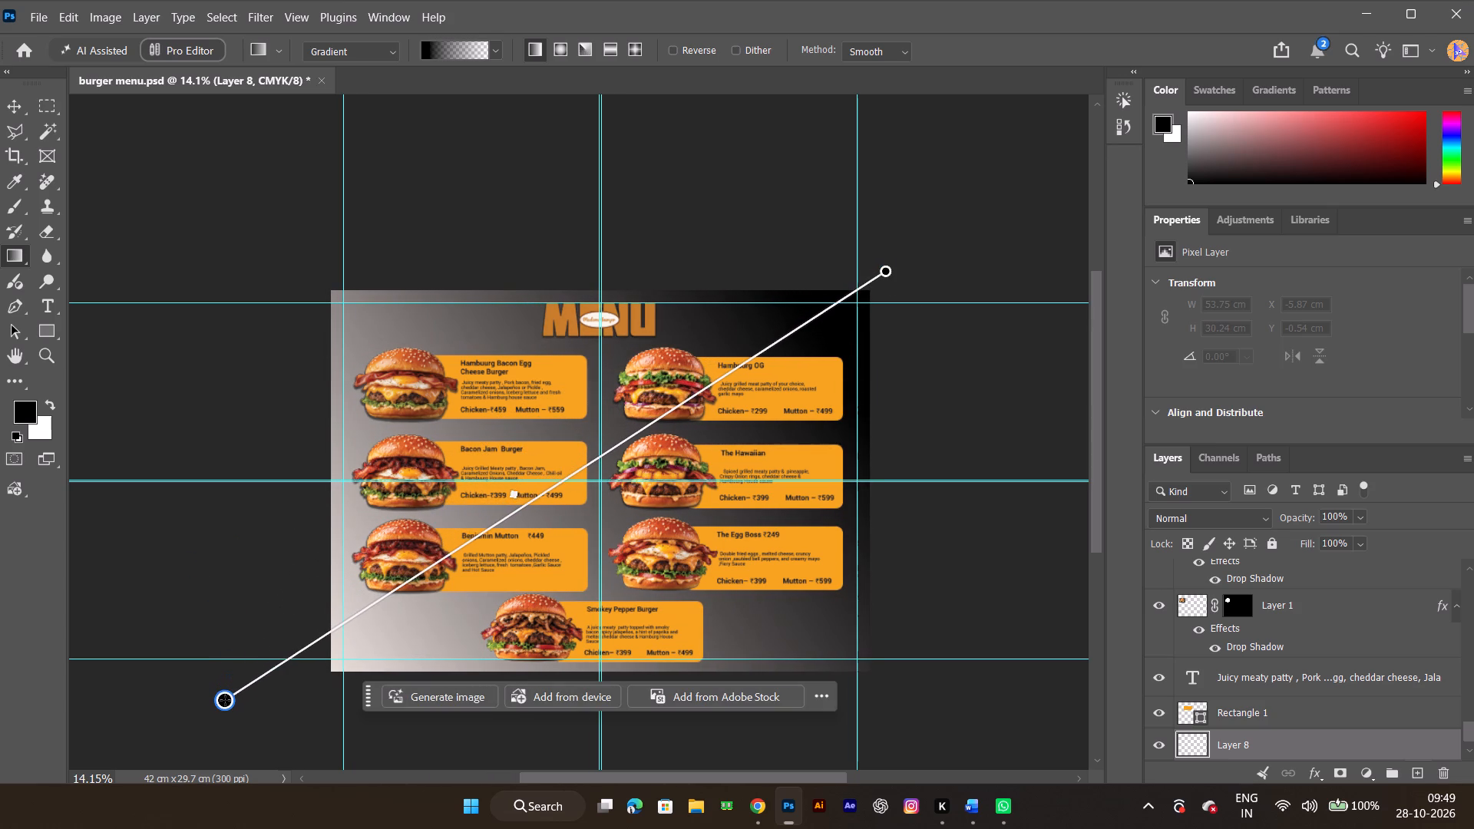
left_click_drag(225, 700, 225, 705)
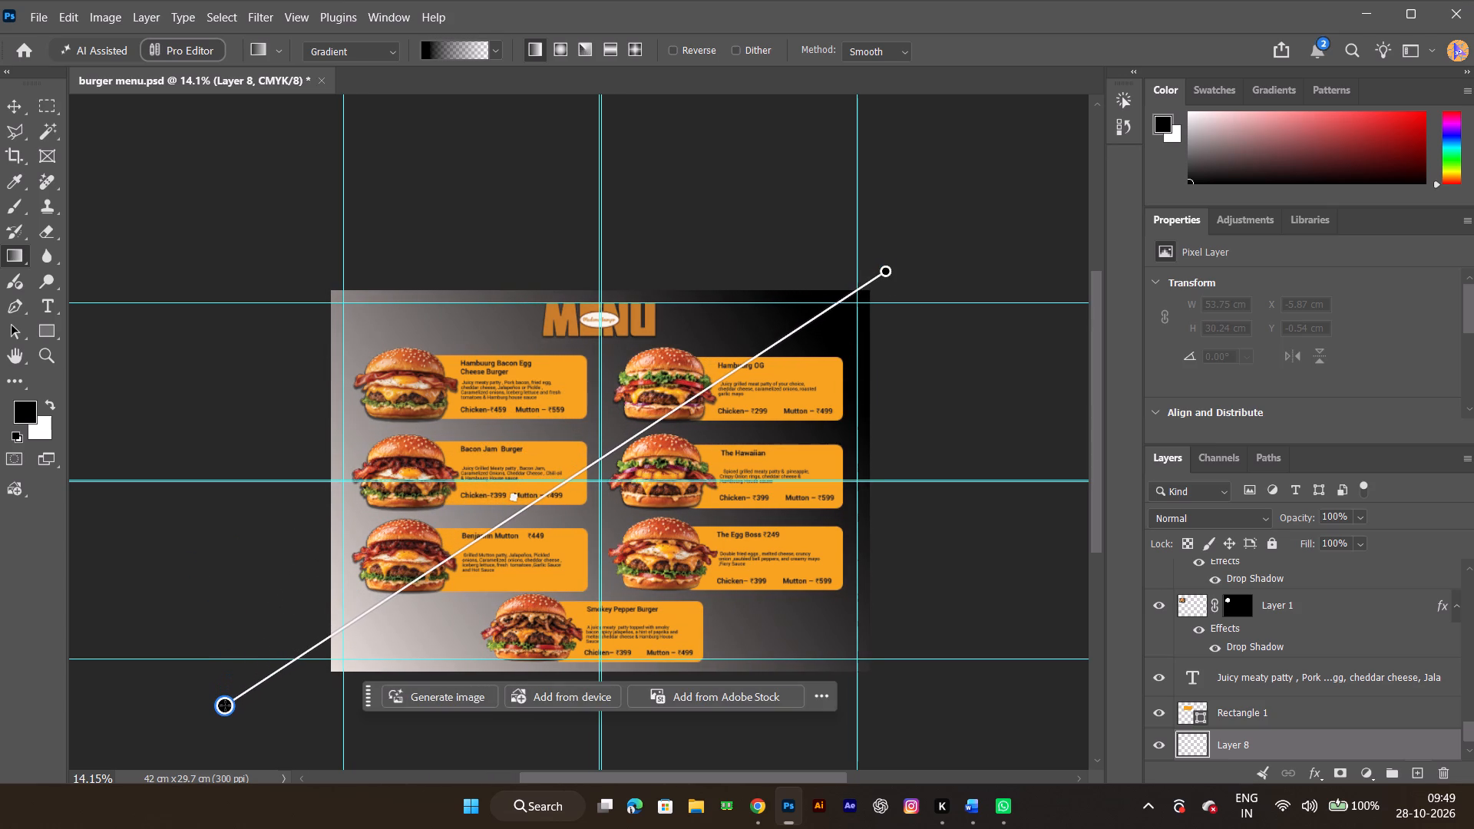
left_click_drag(225, 705, 220, 726)
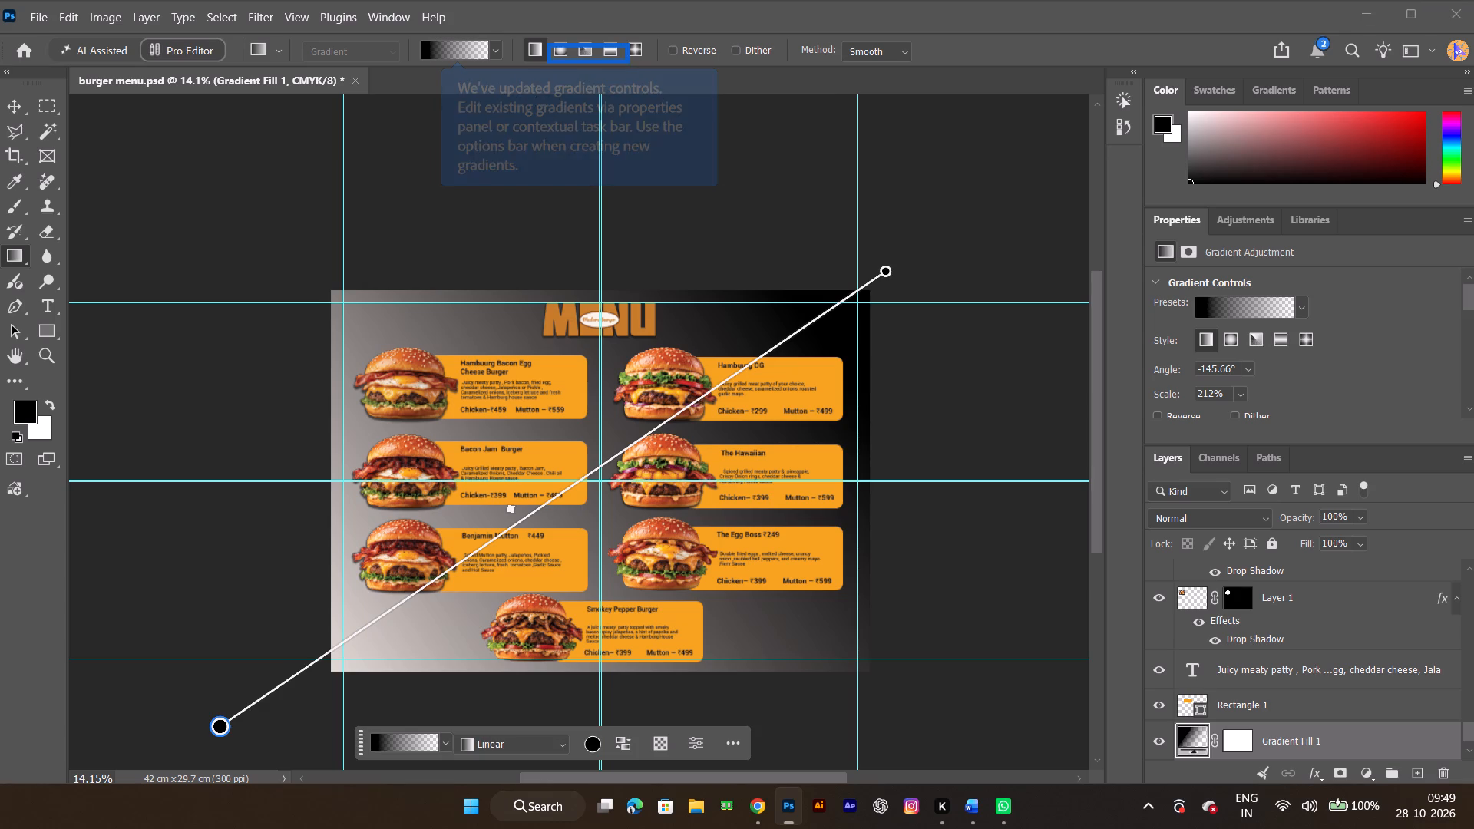
Set the colour stop at the gradient's upper-right end to dark red #860900.
left_click(426, 54)
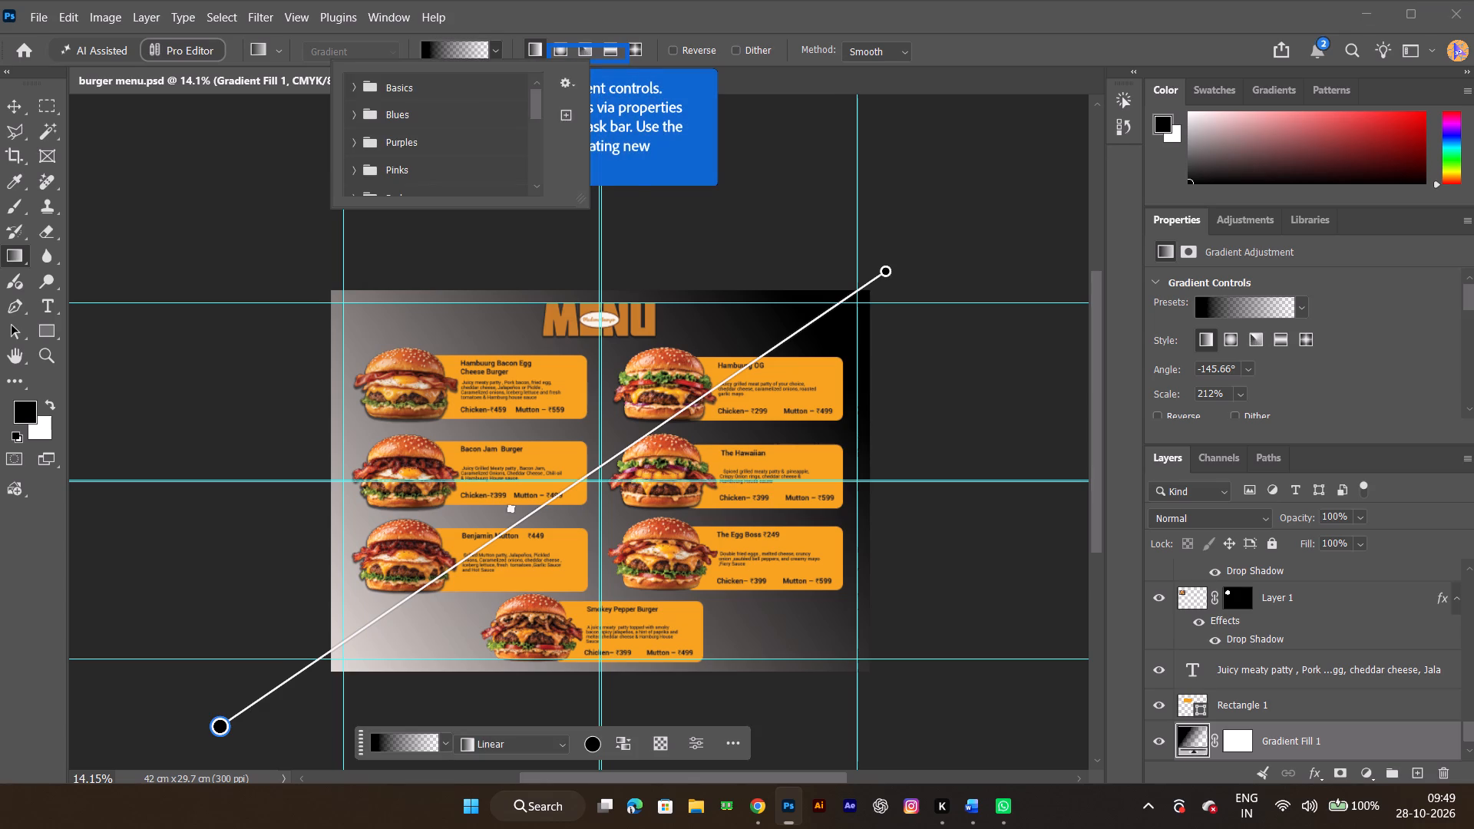
double_click(887, 276)
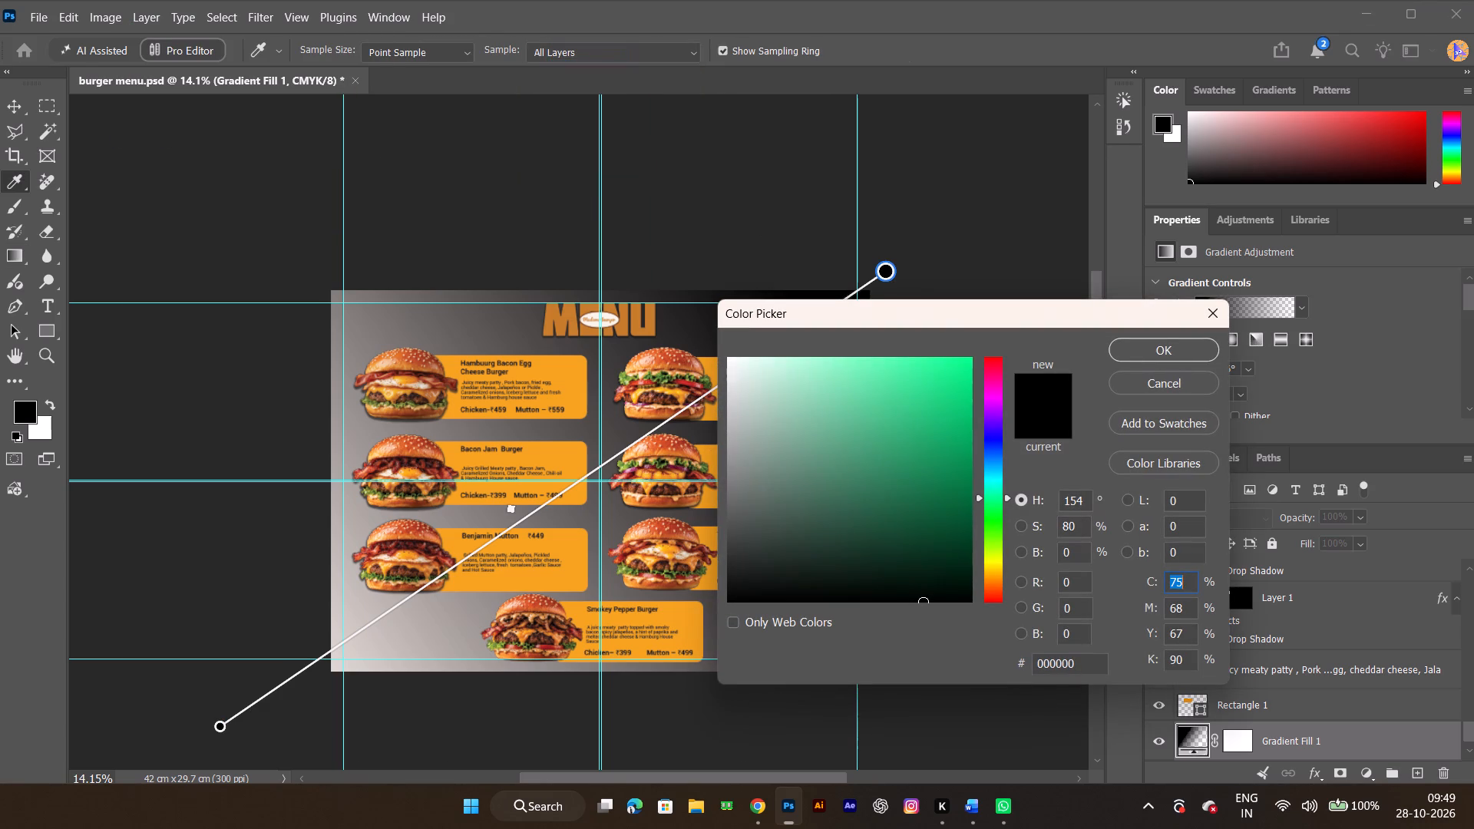
left_click_drag(979, 496, 956, 586)
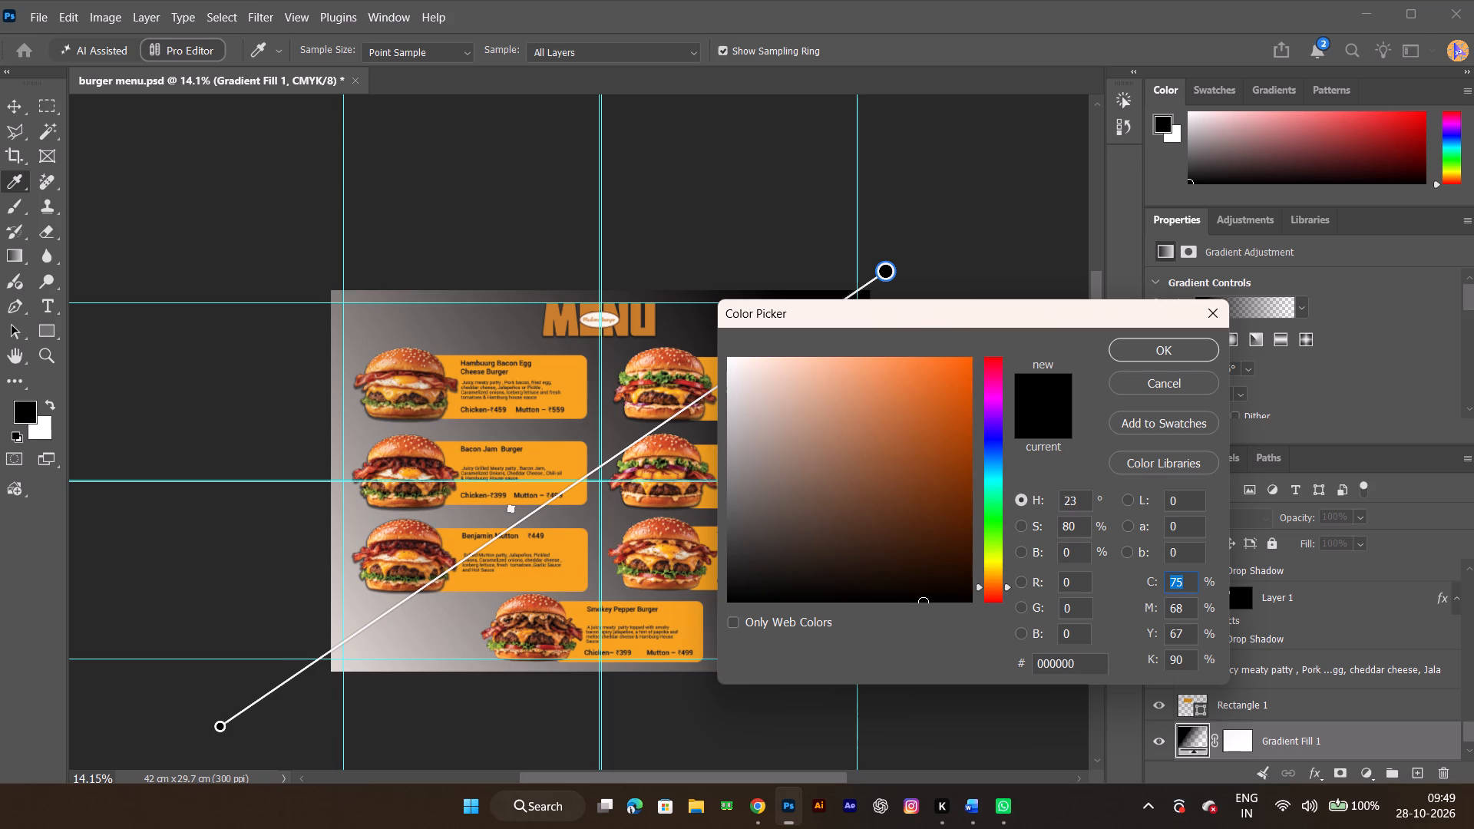
left_click_drag(956, 586, 953, 600)
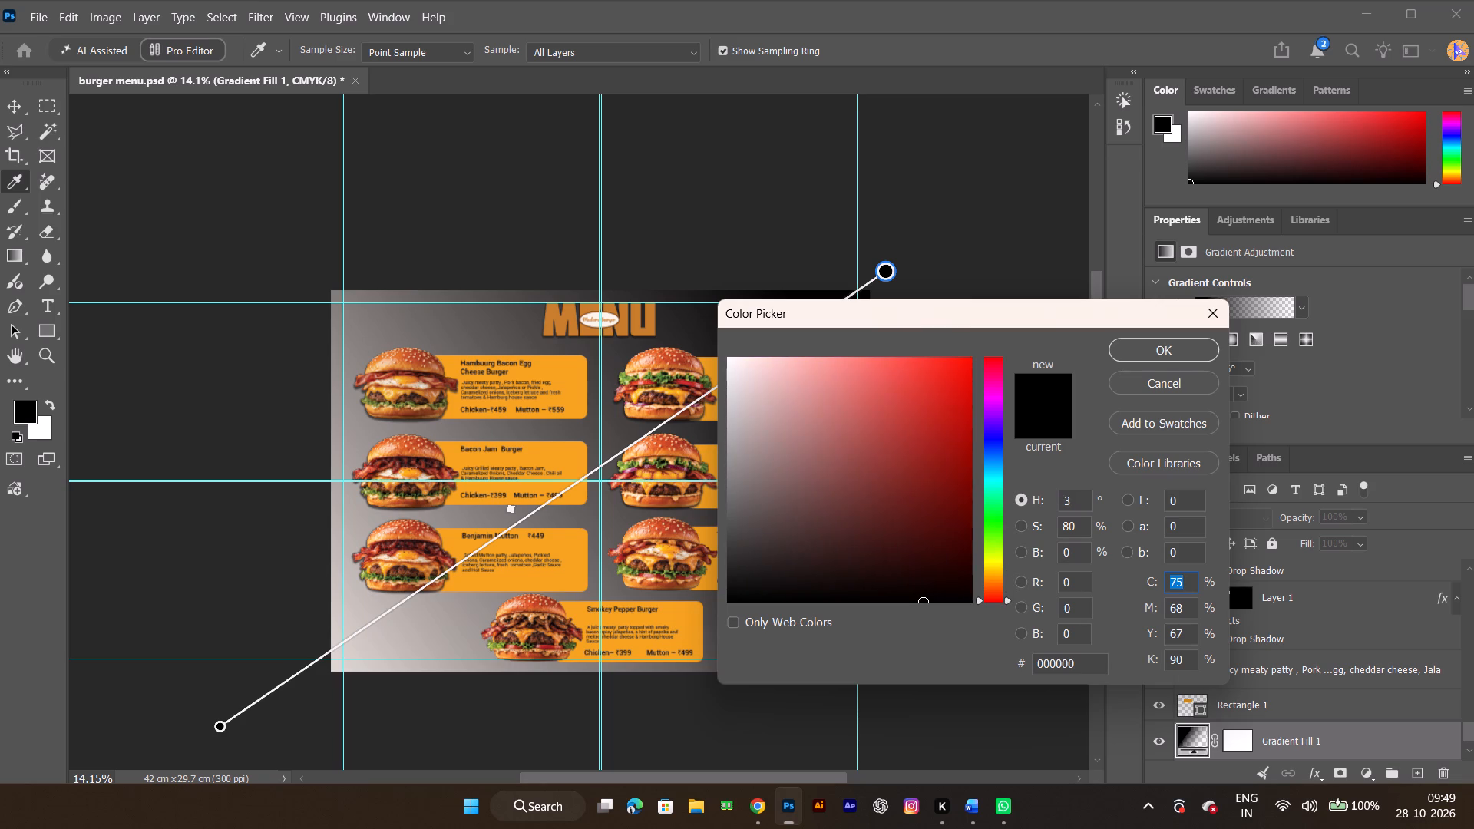
left_click_drag(953, 600, 962, 581)
left_click_drag(952, 452, 965, 384)
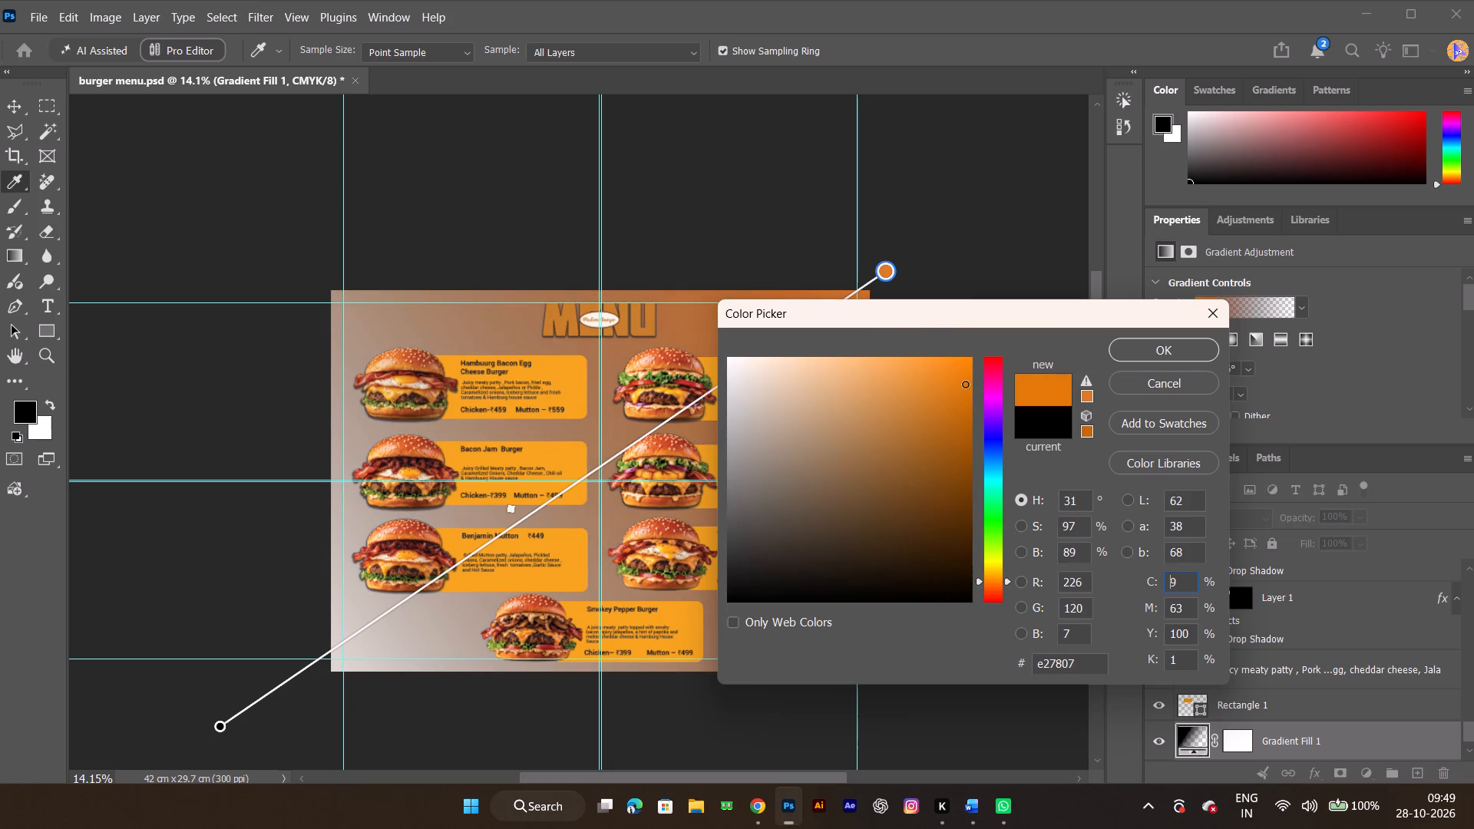
left_click_drag(965, 384, 958, 458)
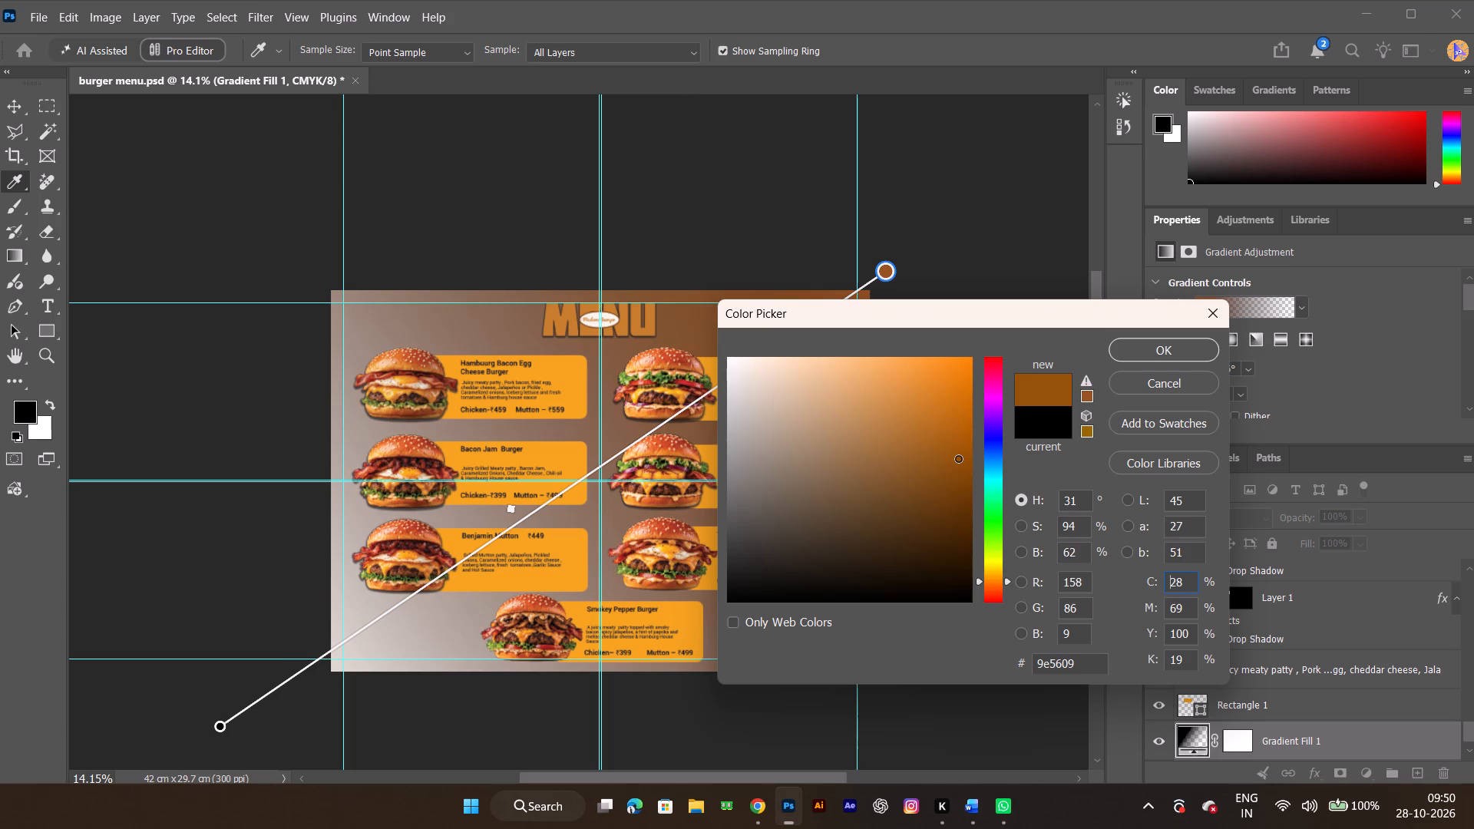
left_click_drag(958, 458, 980, 473)
left_click_drag(974, 582, 973, 594)
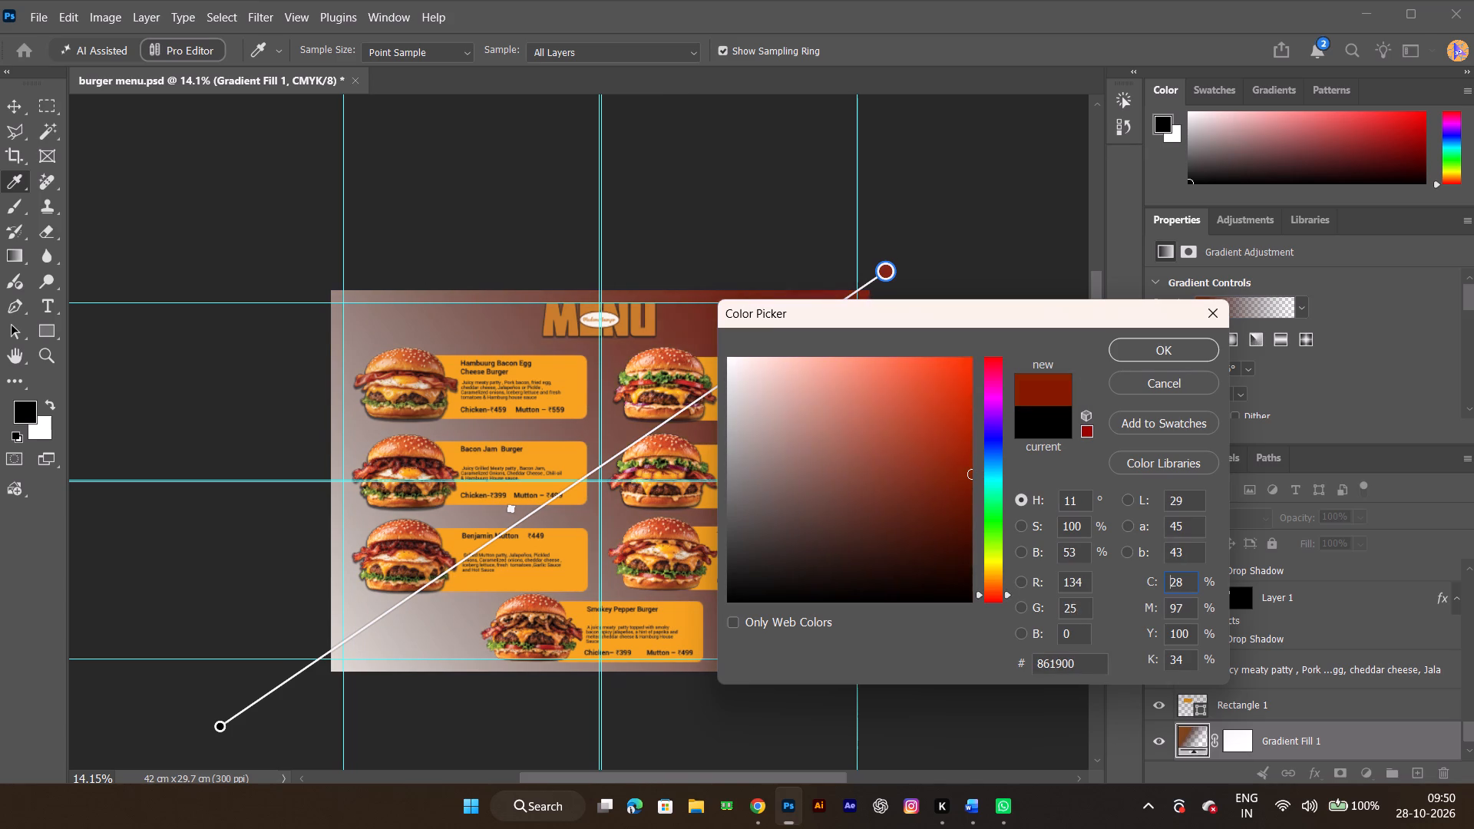
left_click_drag(973, 594, 973, 599)
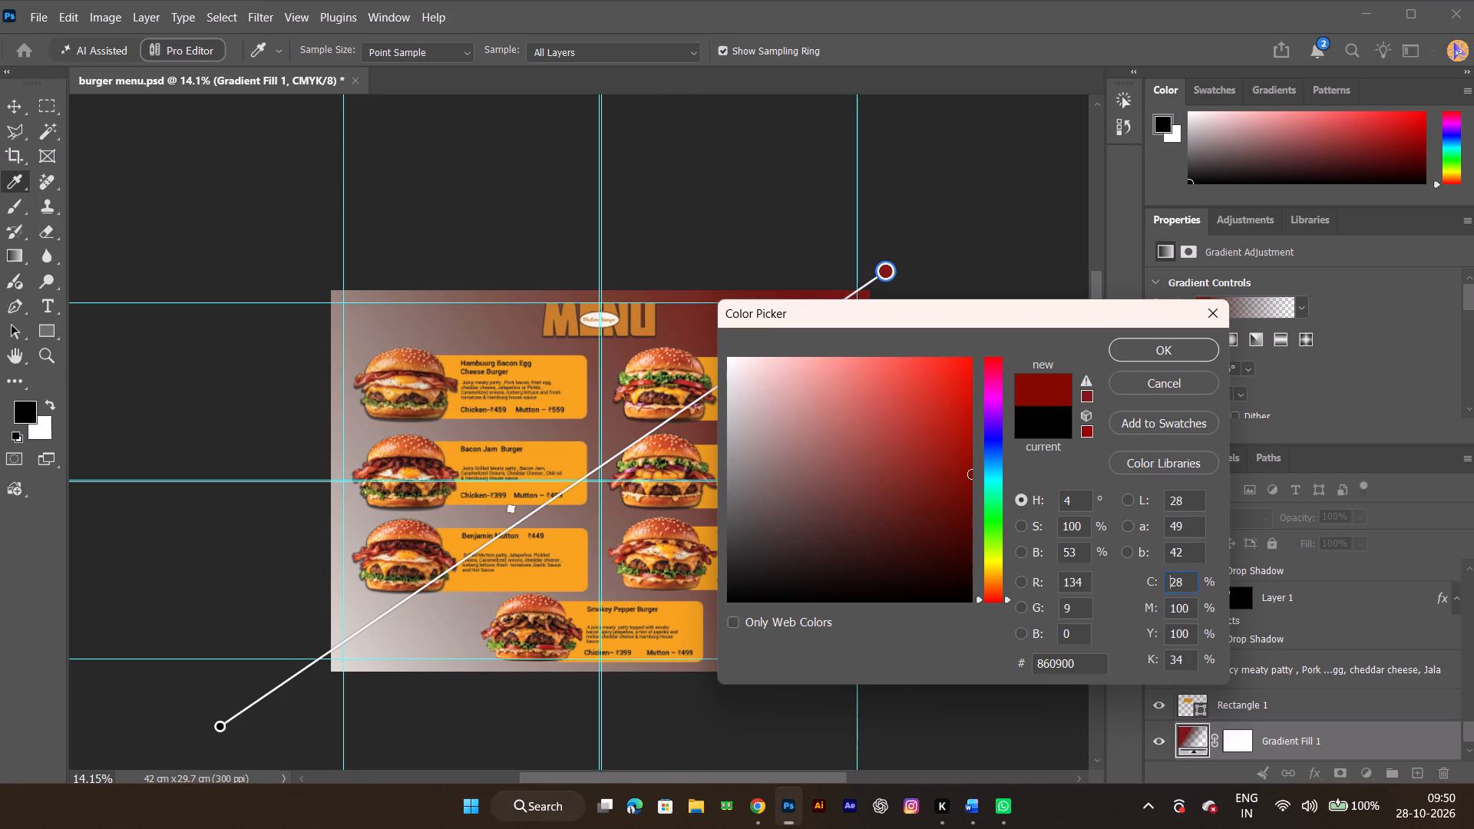
left_click(1130, 348)
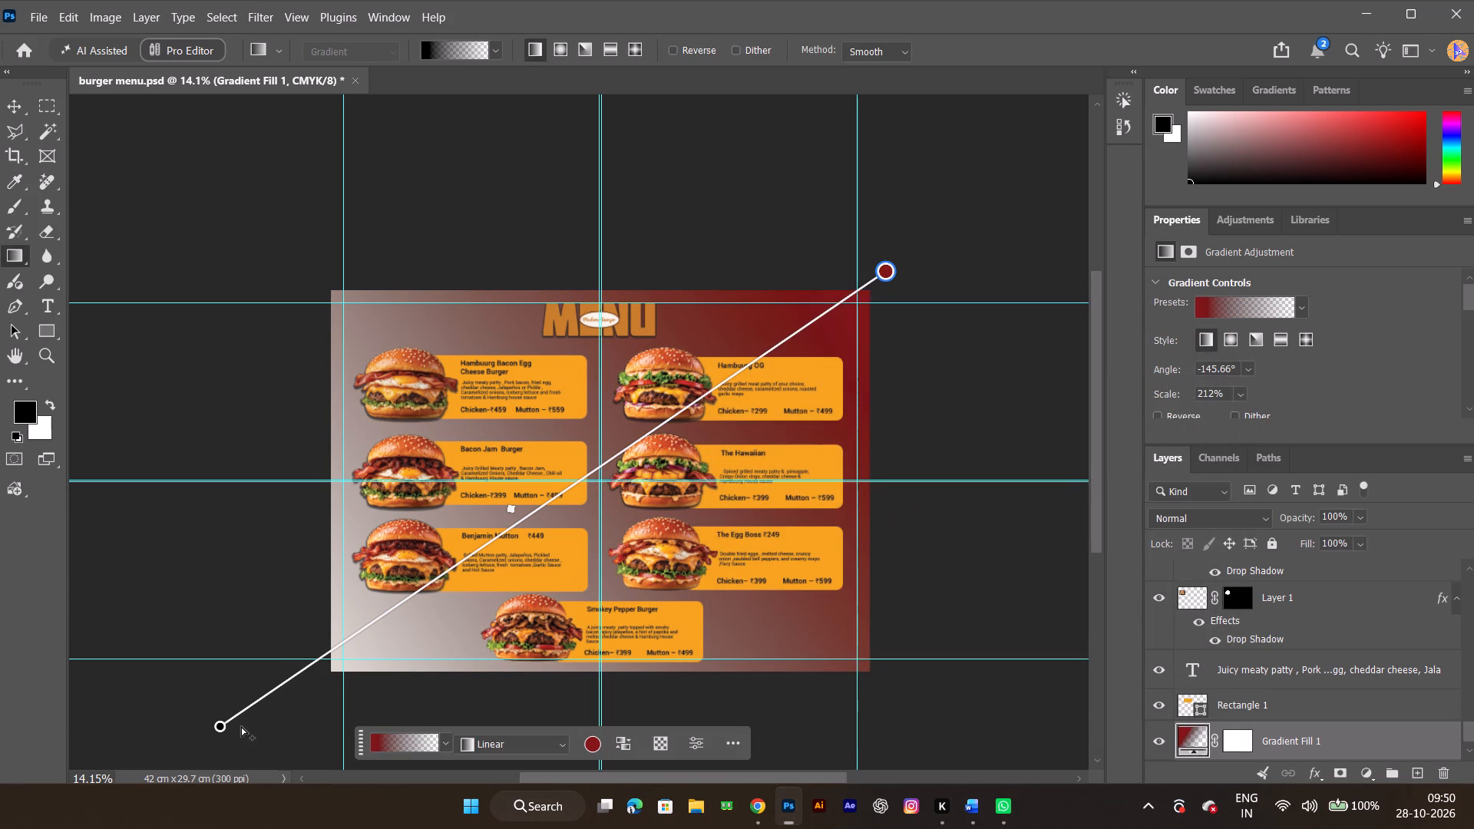
Set the colour stop at the gradient's lower-left end to orange #ff8309.
double_click(222, 725)
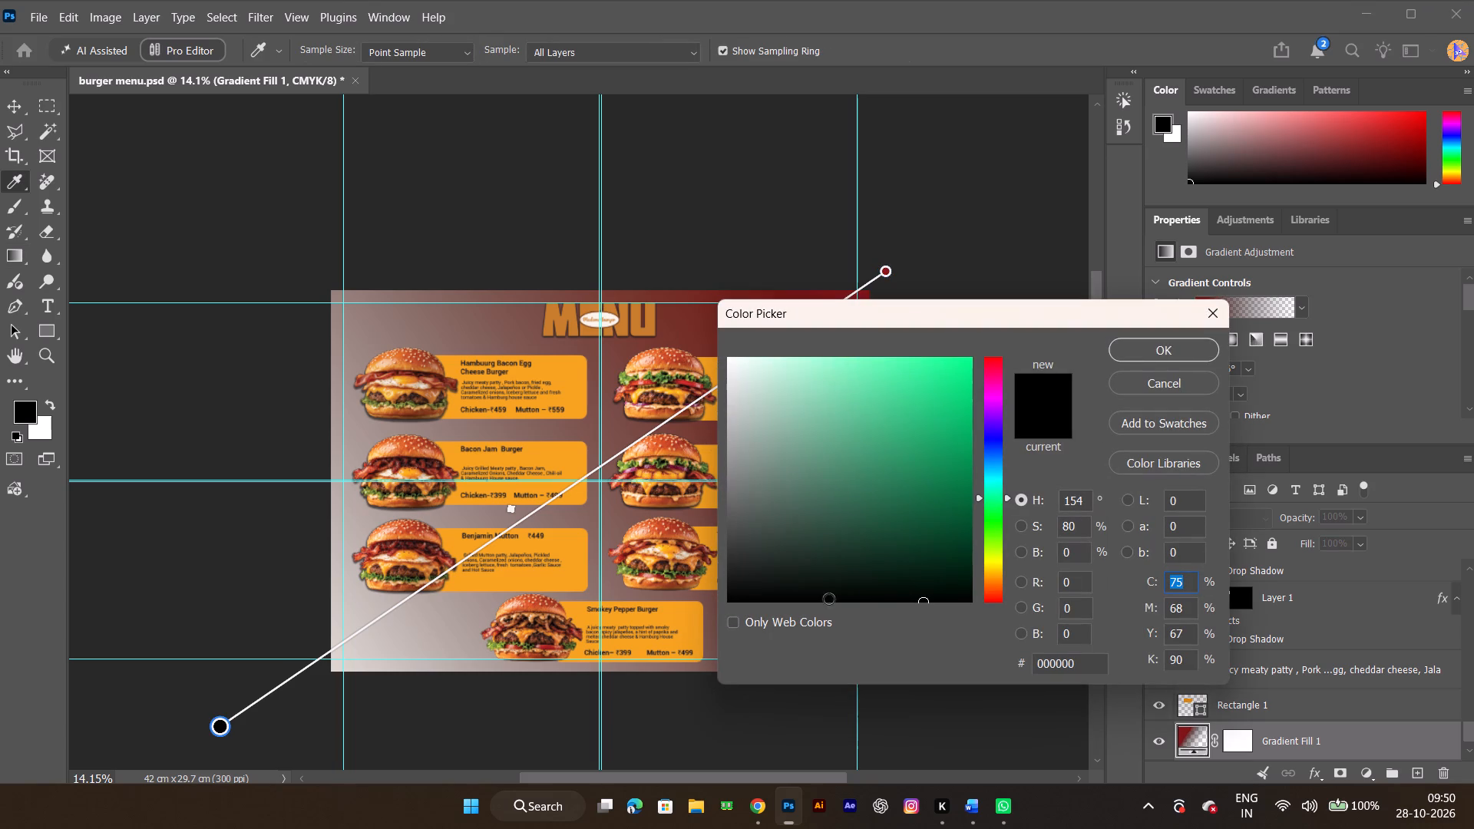
left_click_drag(977, 493, 971, 582)
left_click_drag(954, 462, 961, 400)
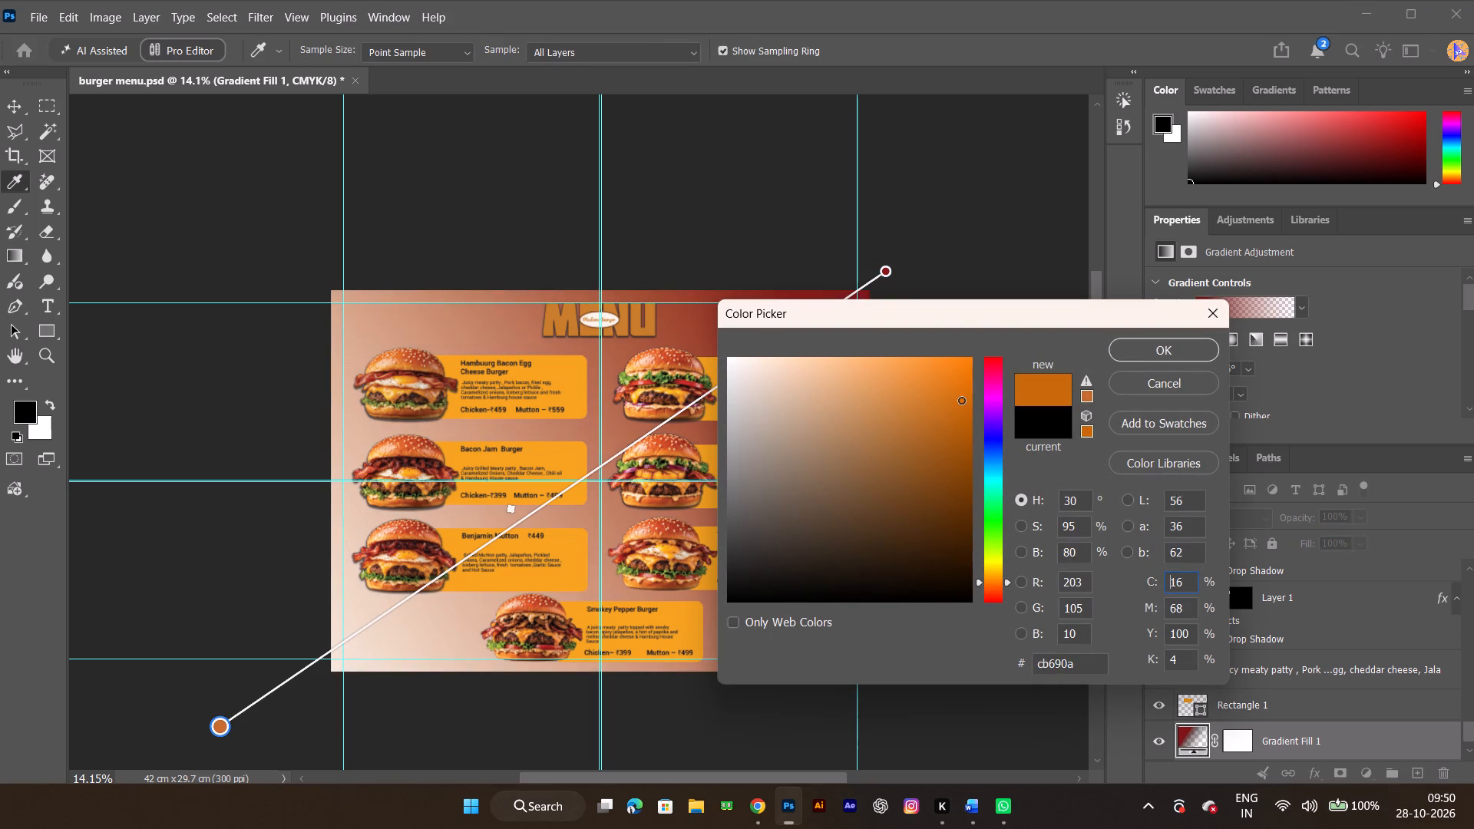
left_click_drag(961, 400, 966, 384)
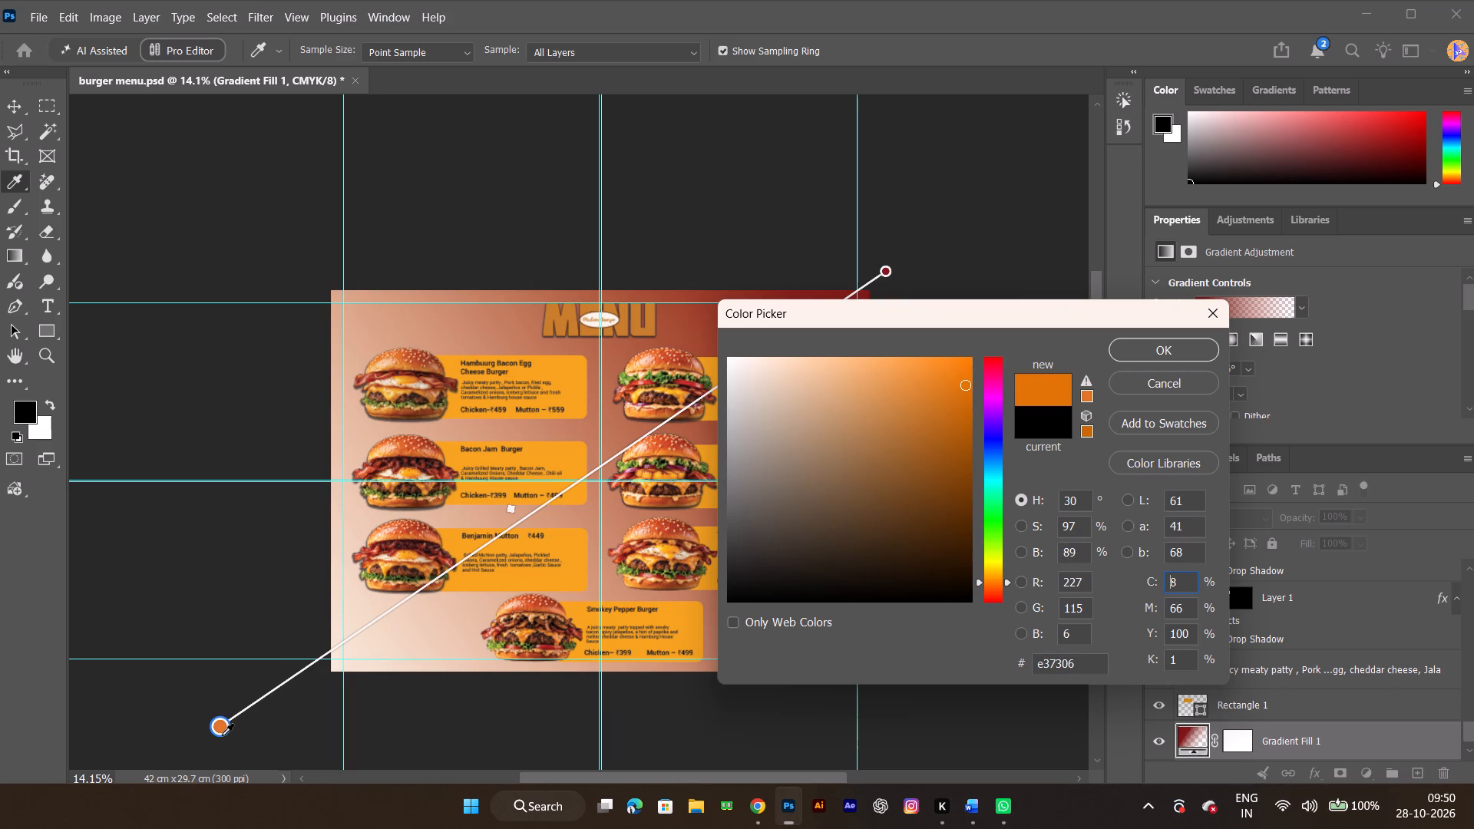
left_click_drag(971, 385, 964, 357)
left_click(1126, 352)
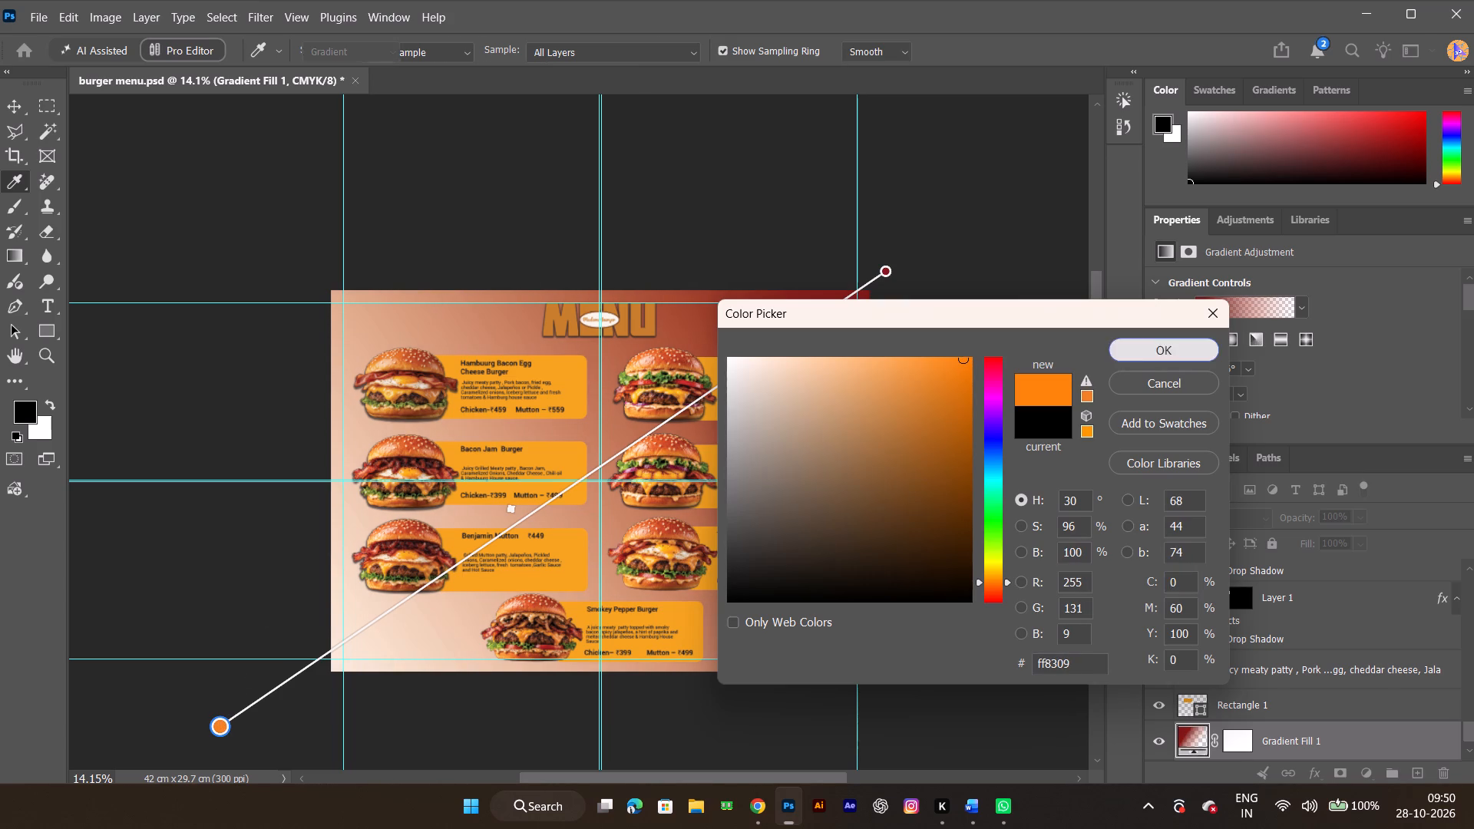
Move the gradient's orange end in to the page's lower-left corner, at an angle of about -143.8° and 180% scale.
left_click_drag(219, 729, 251, 707)
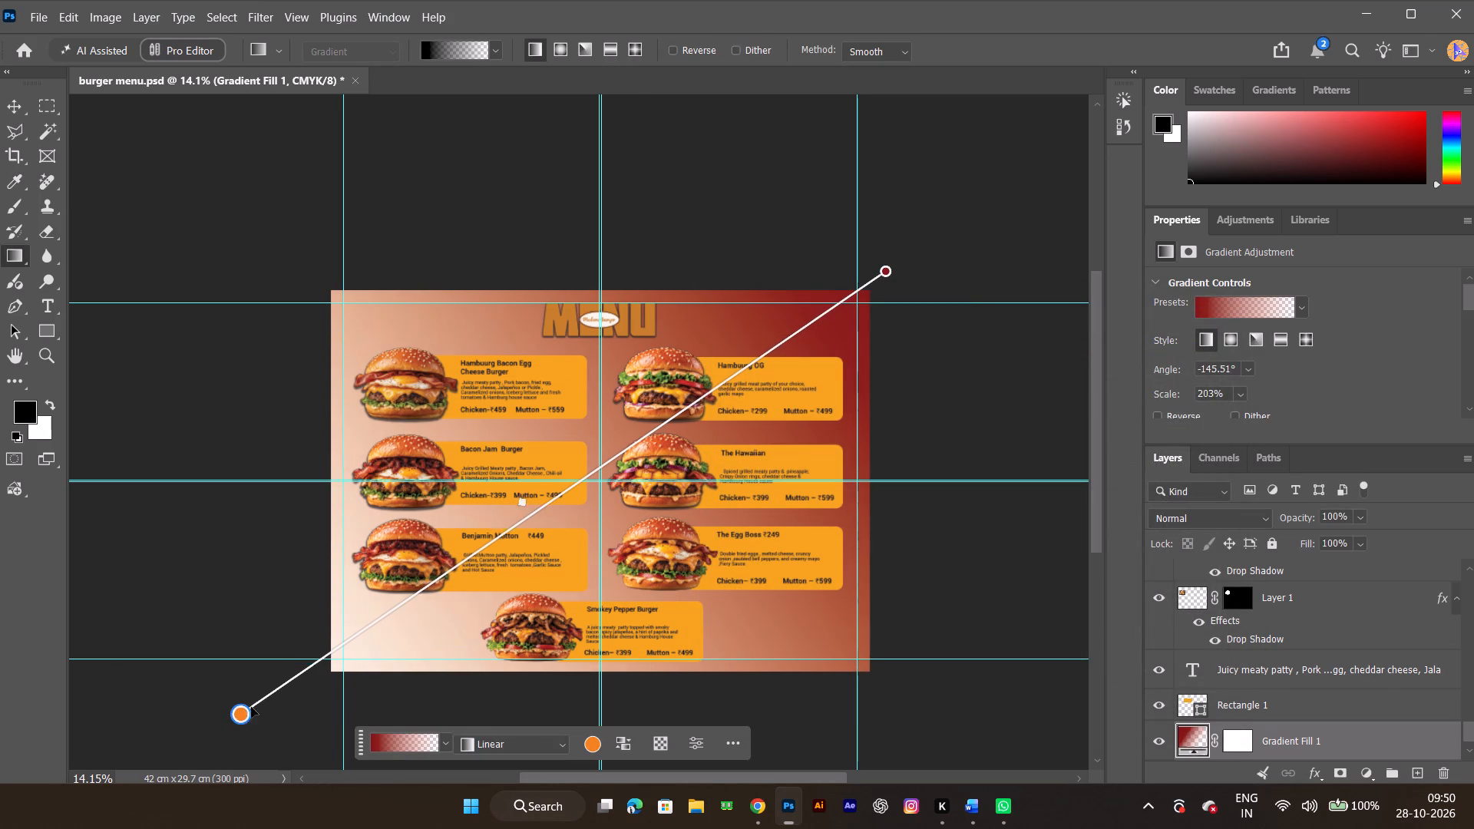
left_click_drag(251, 707, 356, 646)
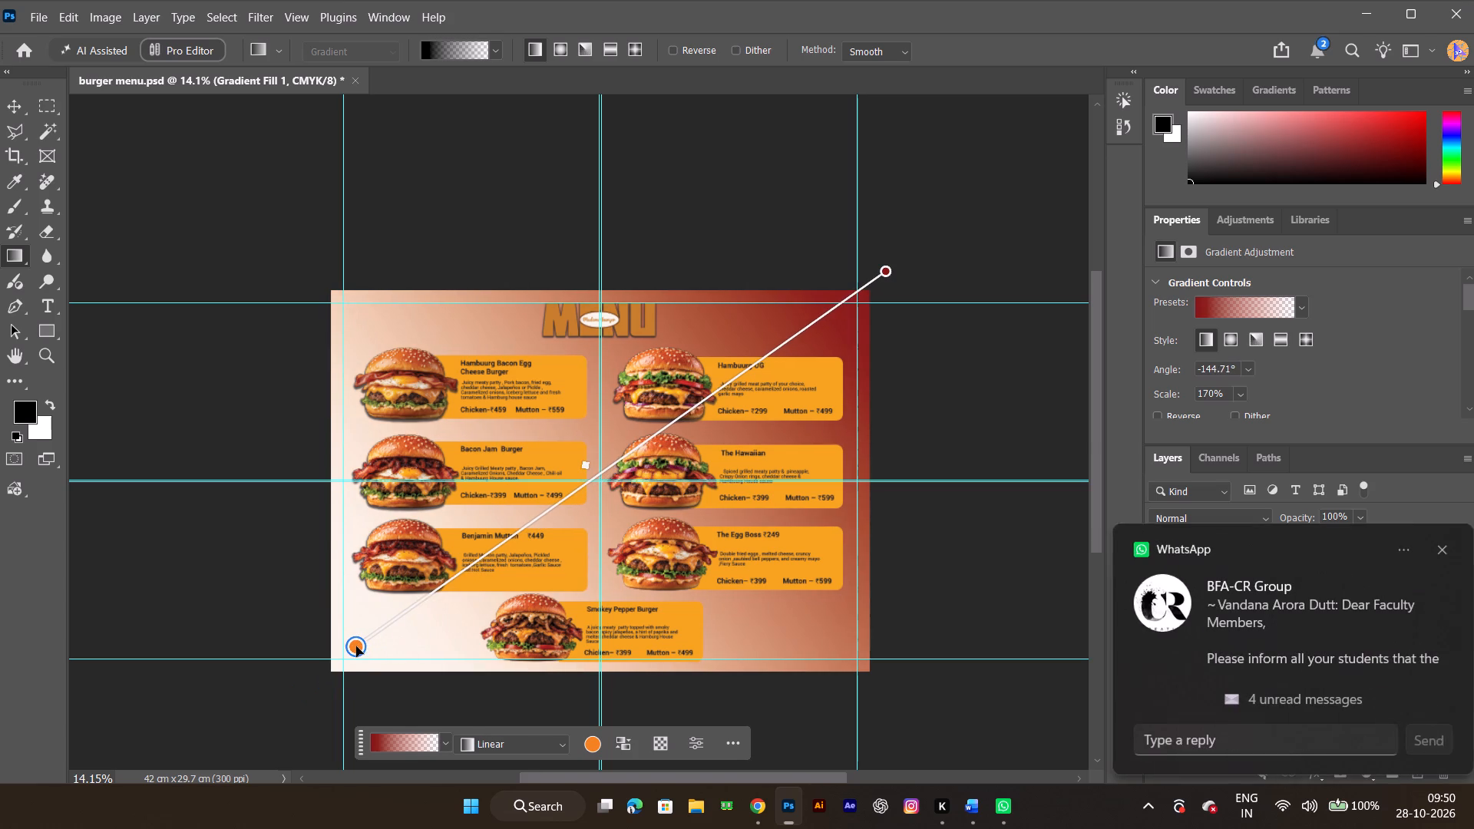
left_click_drag(356, 646, 332, 677)
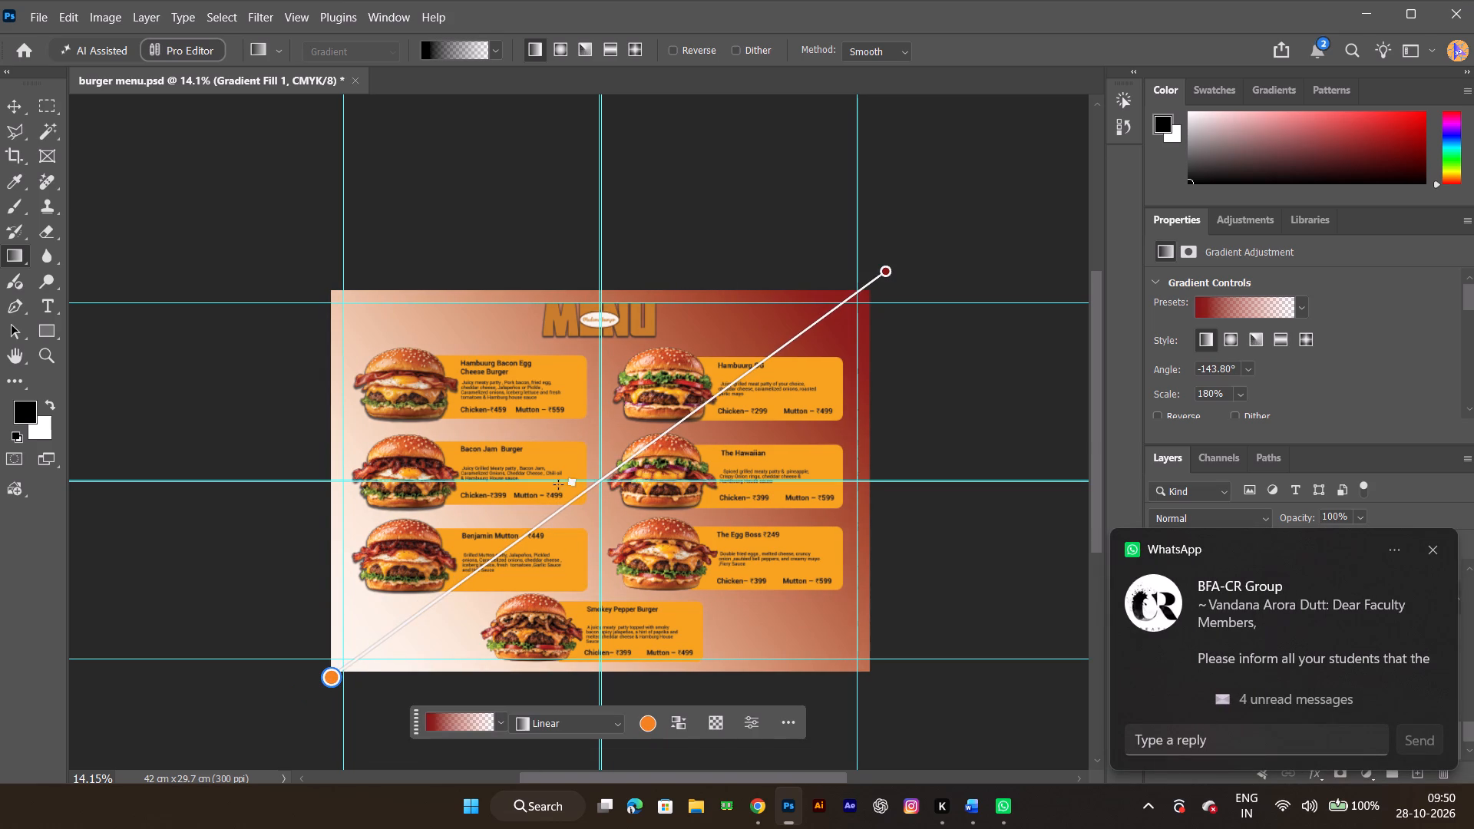
Shift the gradient's colour midpoint along its line to near the dark red end, by the page's upper-right corner.
left_click_drag(570, 482, 358, 626)
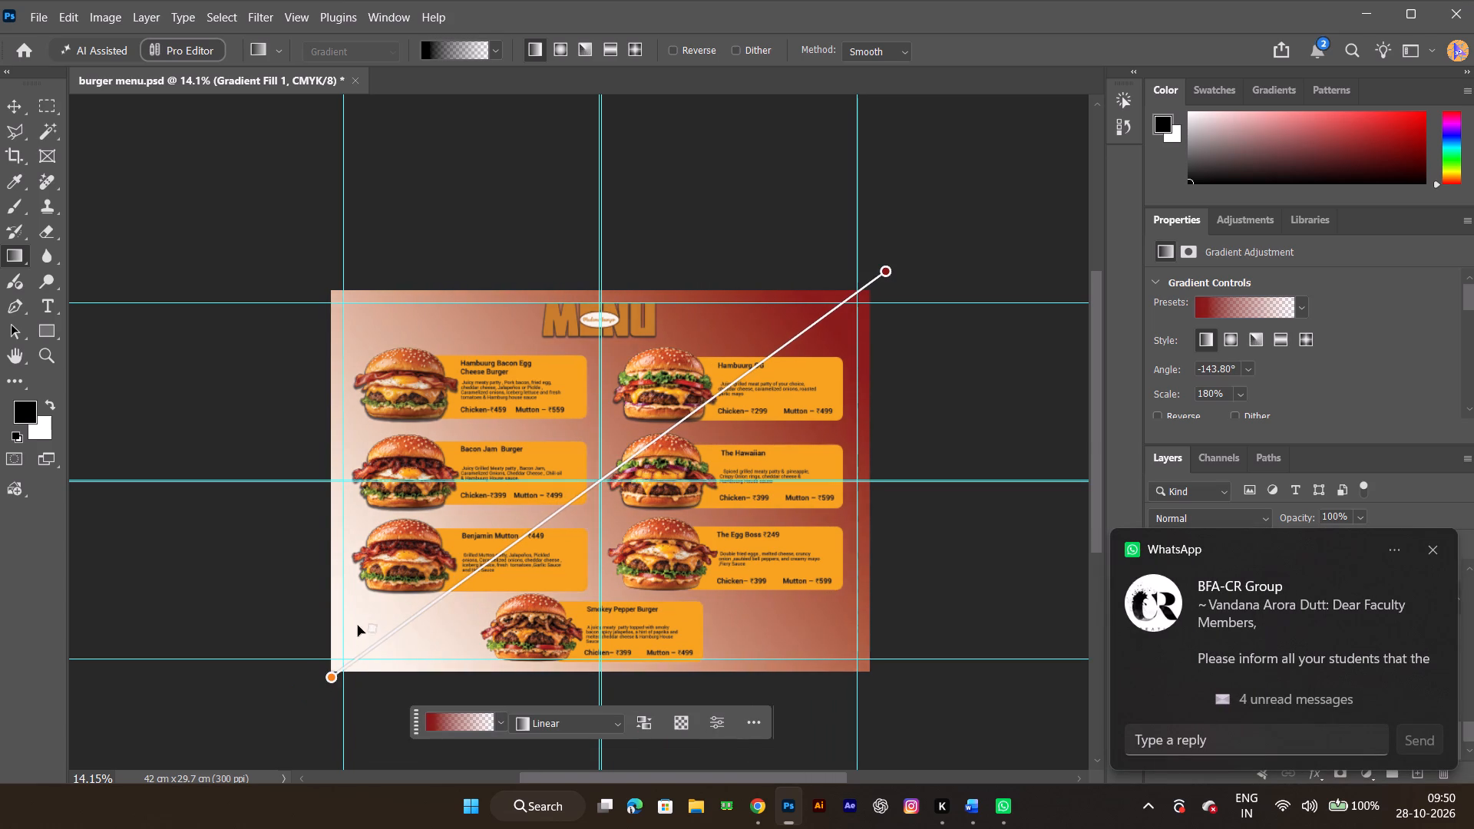
left_click_drag(358, 626, 840, 359)
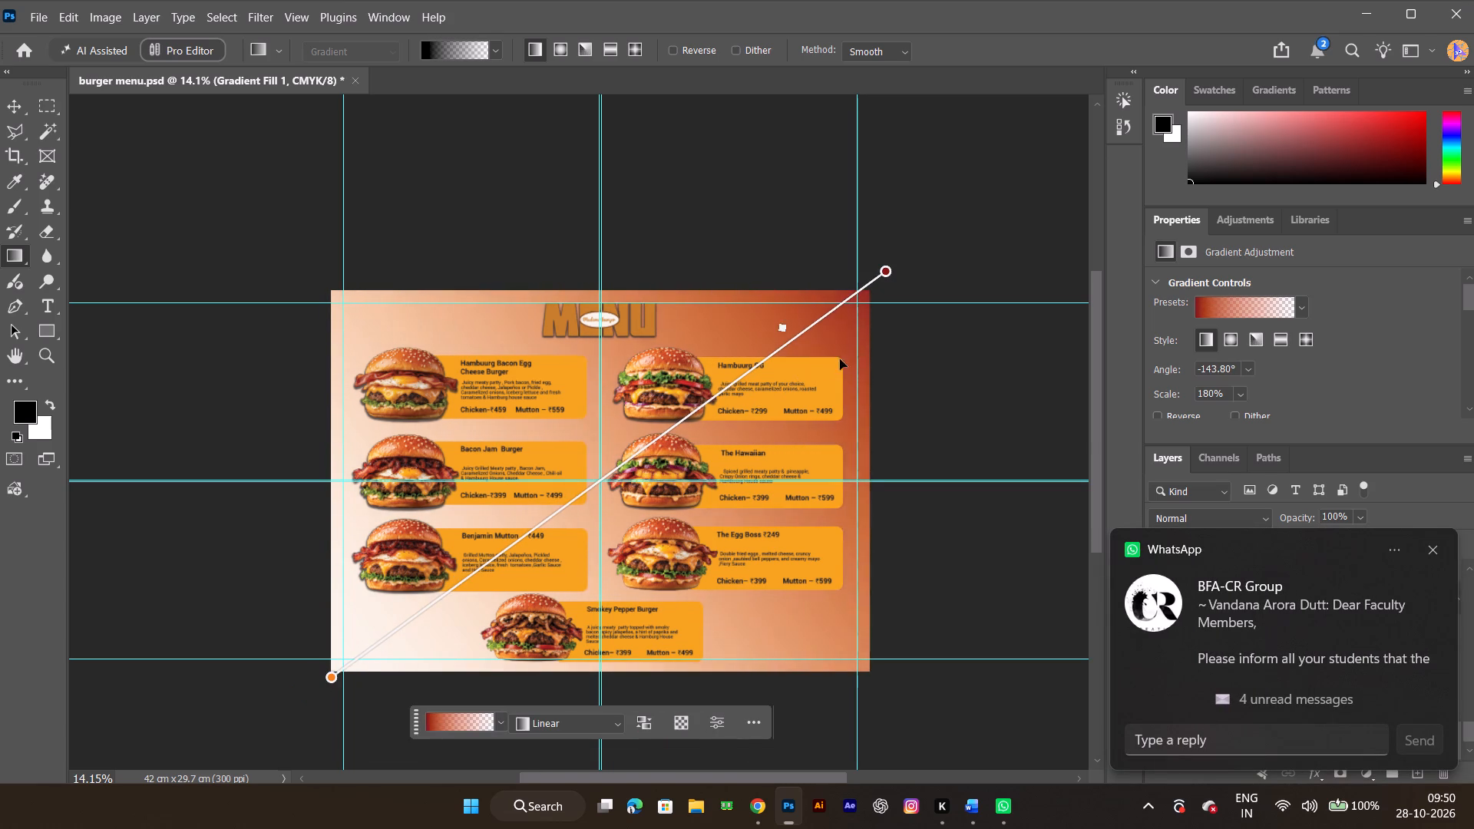
left_click_drag(840, 359, 824, 395)
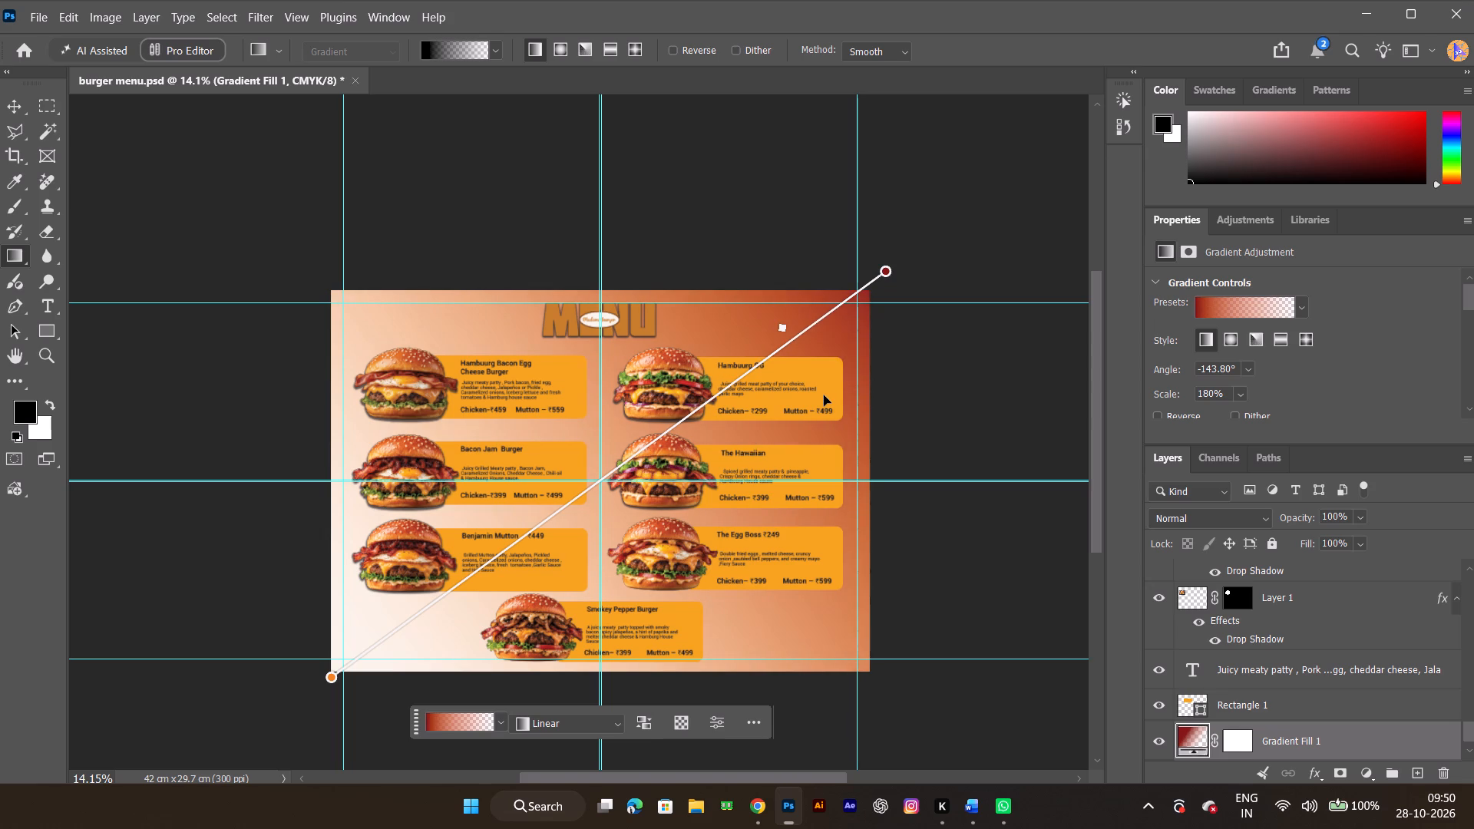
left_click_drag(824, 395, 861, 375)
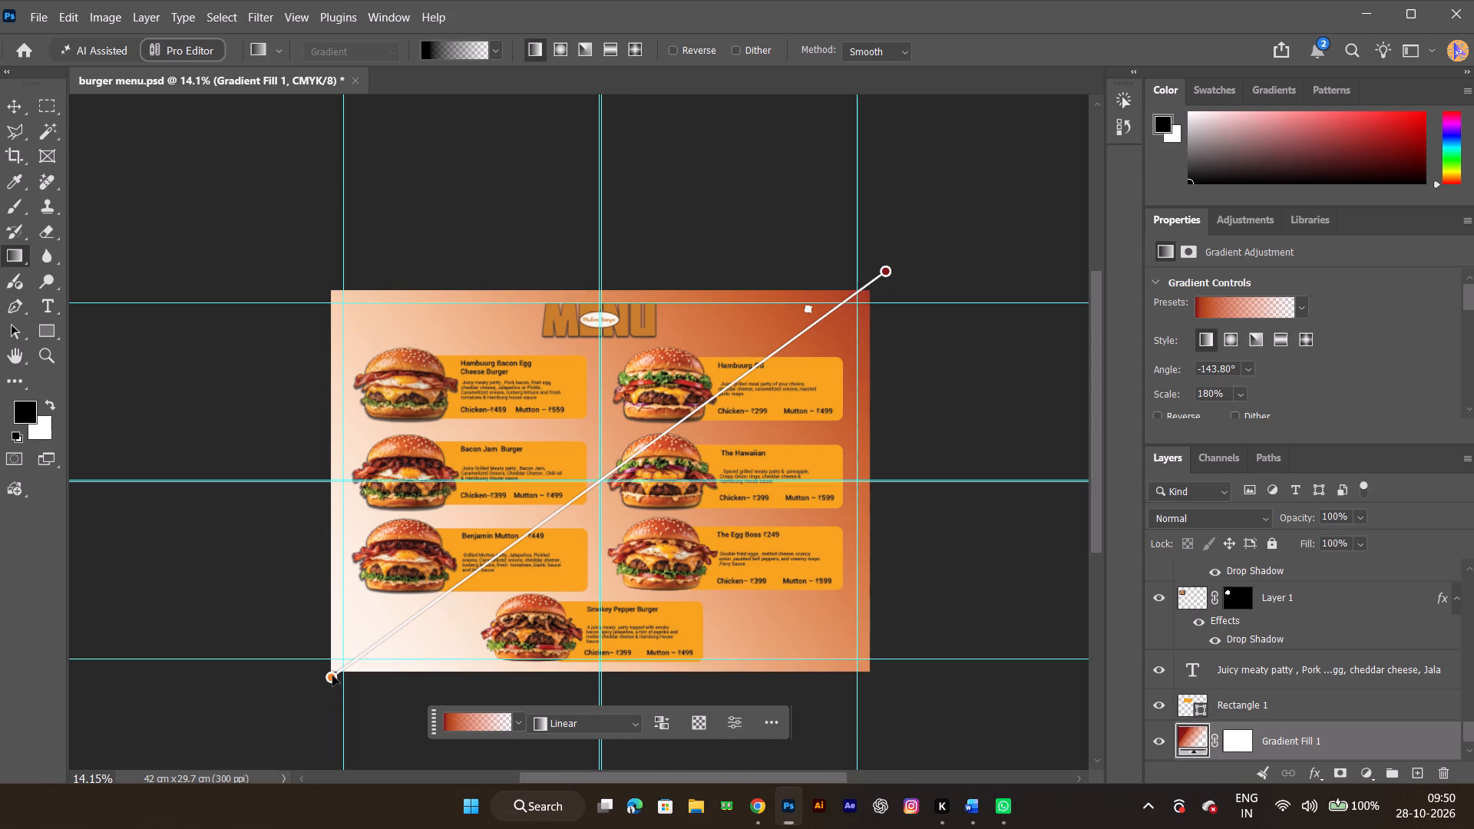
Change the gradient's lower-left colour stop to a slightly darker orange.
double_click(332, 675)
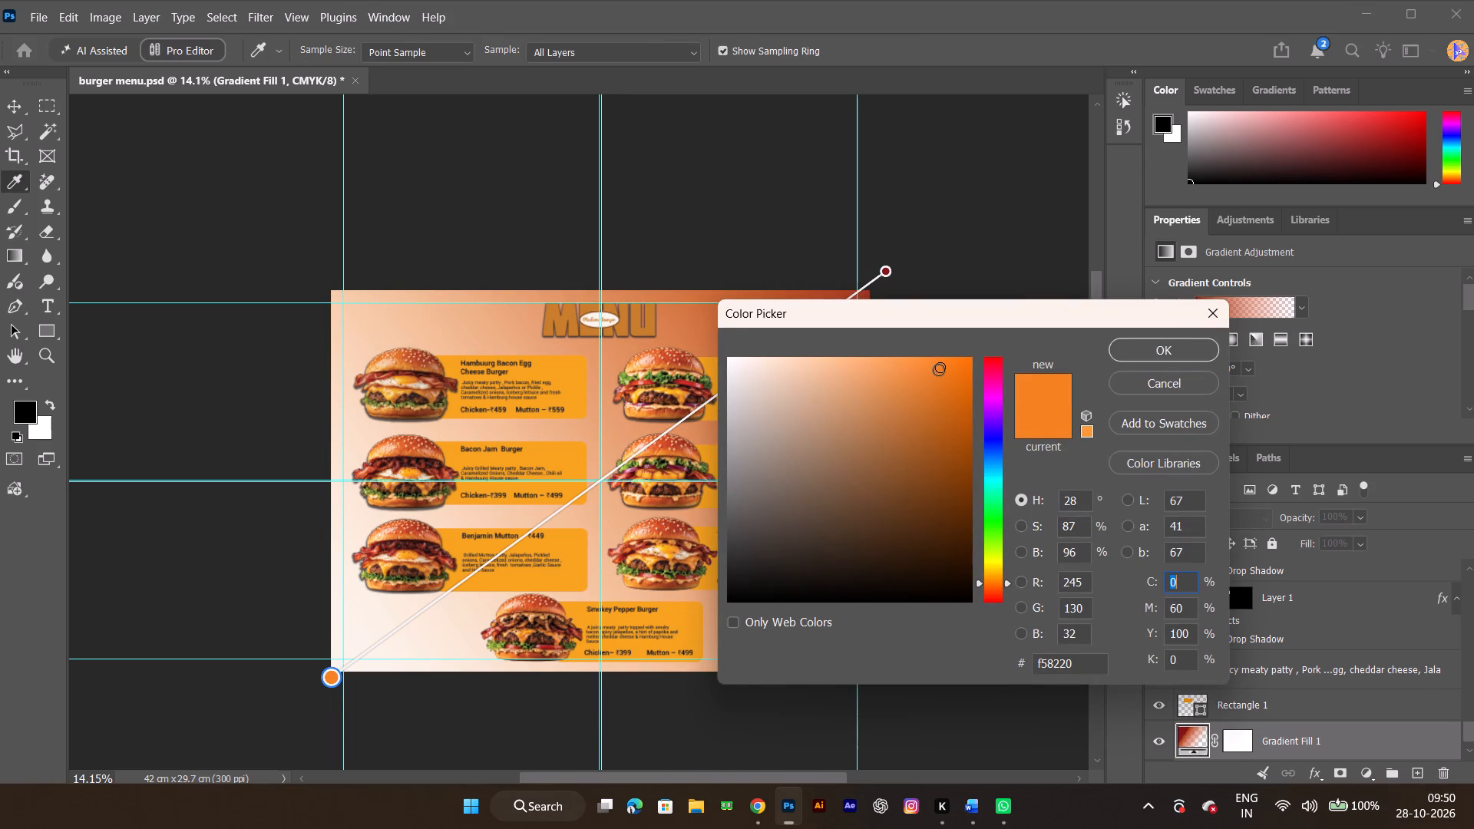
left_click_drag(938, 369, 991, 414)
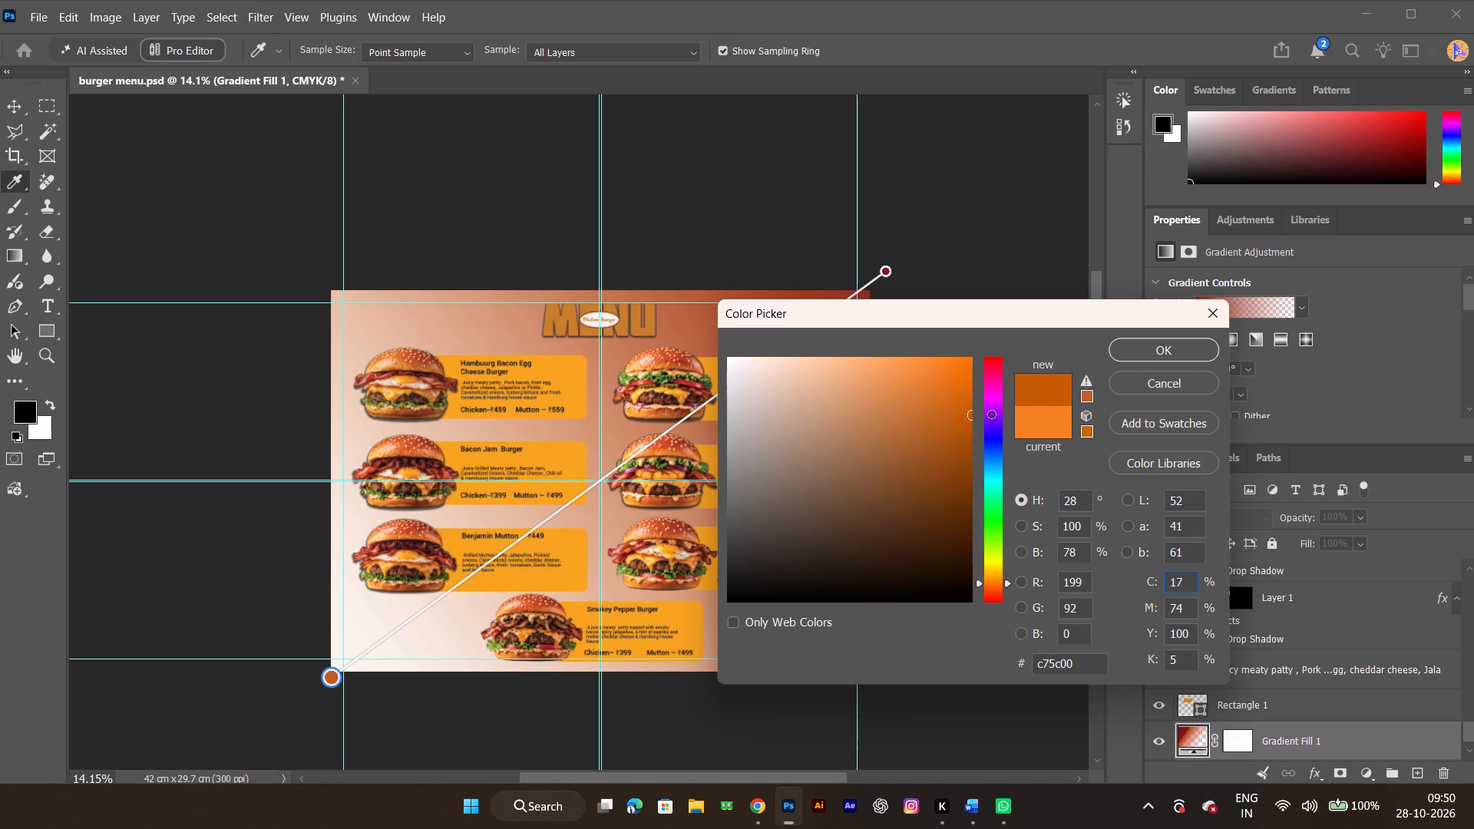
left_click_drag(991, 414, 960, 409)
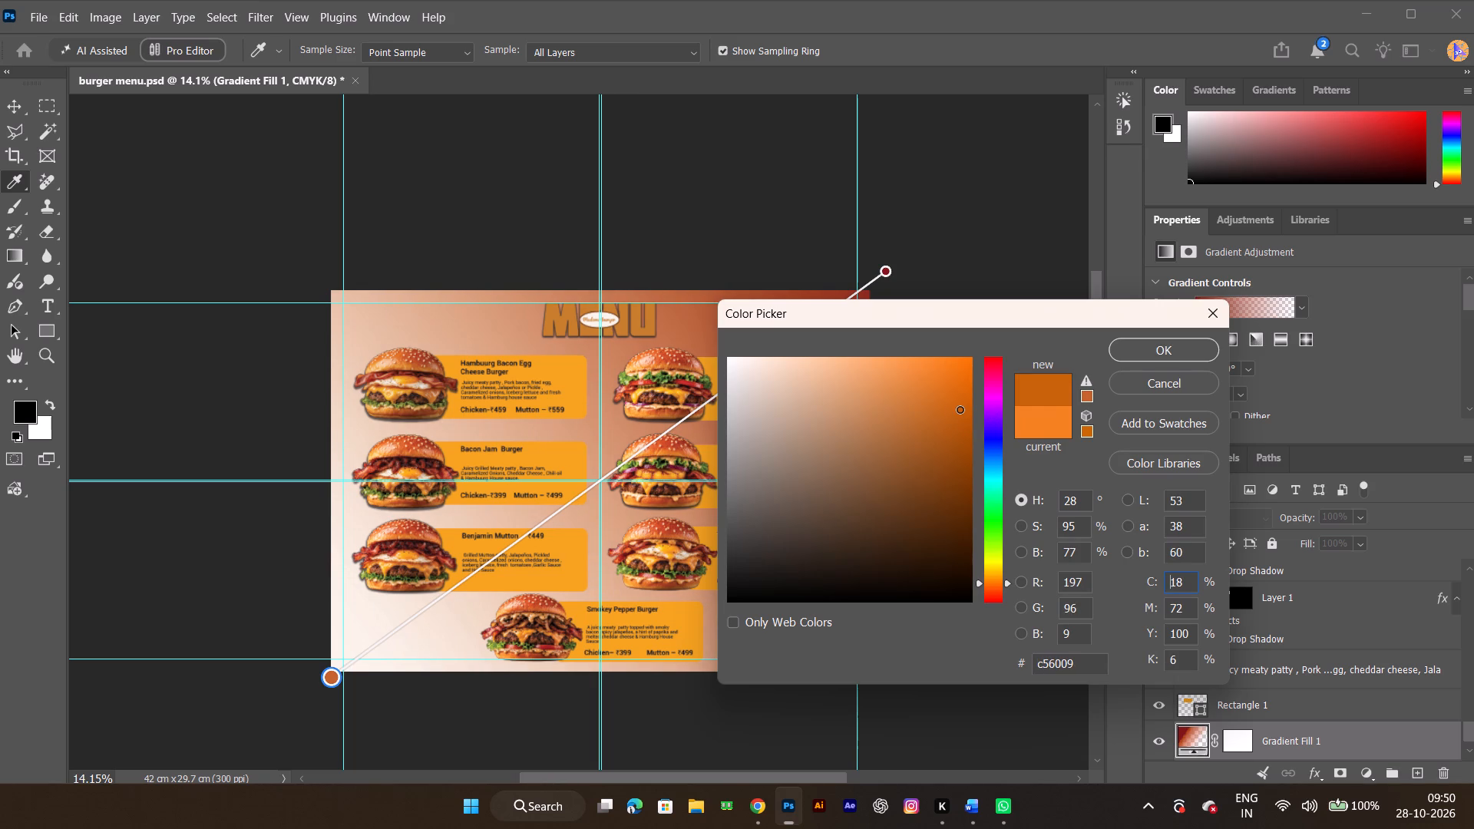
left_click_drag(960, 409, 956, 390)
left_click(1142, 350)
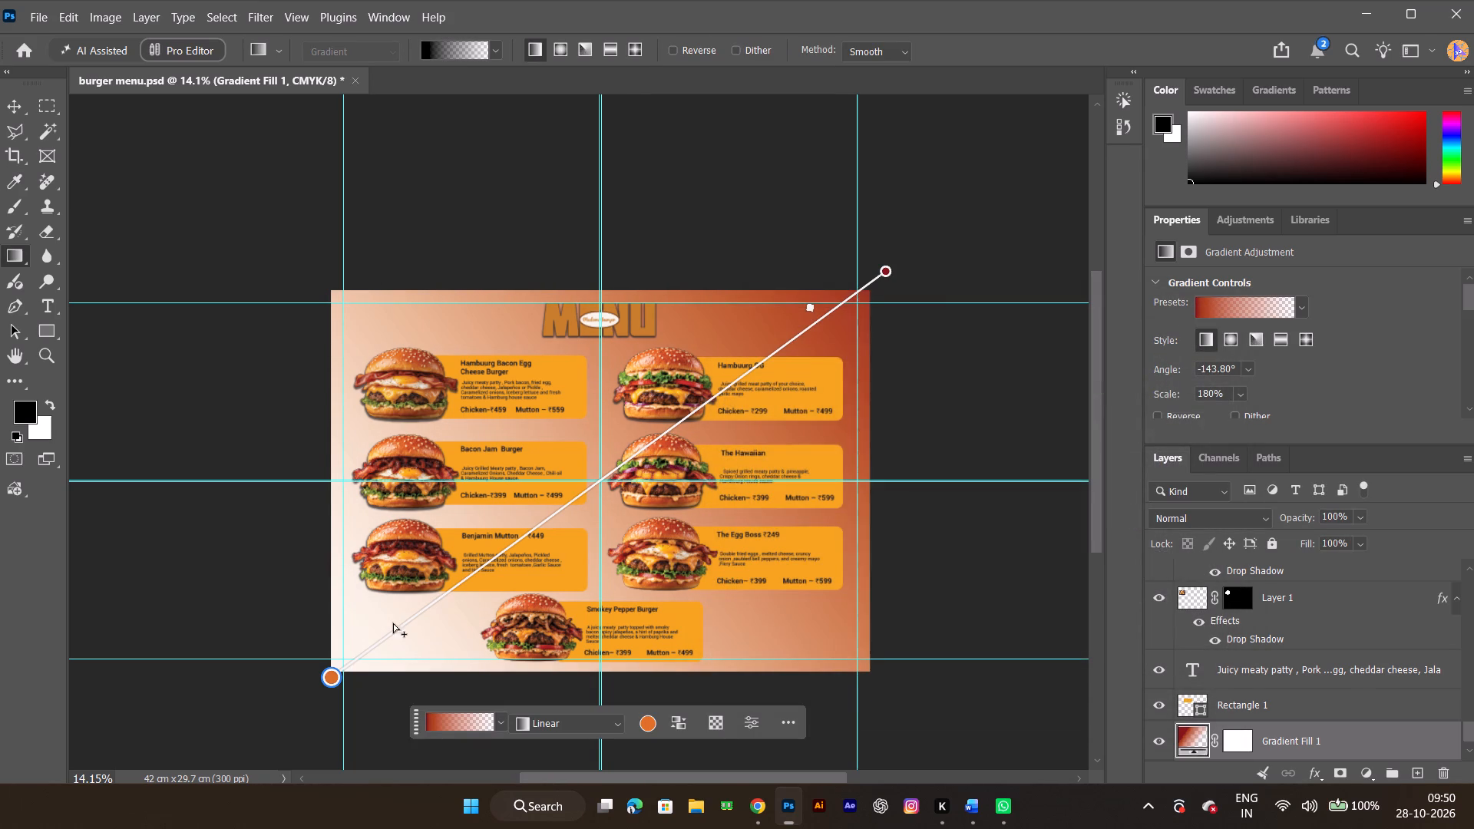
Move the gradient's midpoint to slightly past the centre of its line, towards the orange lower-left stop, and finish editing the gradient.
left_click_drag(808, 312, 794, 327)
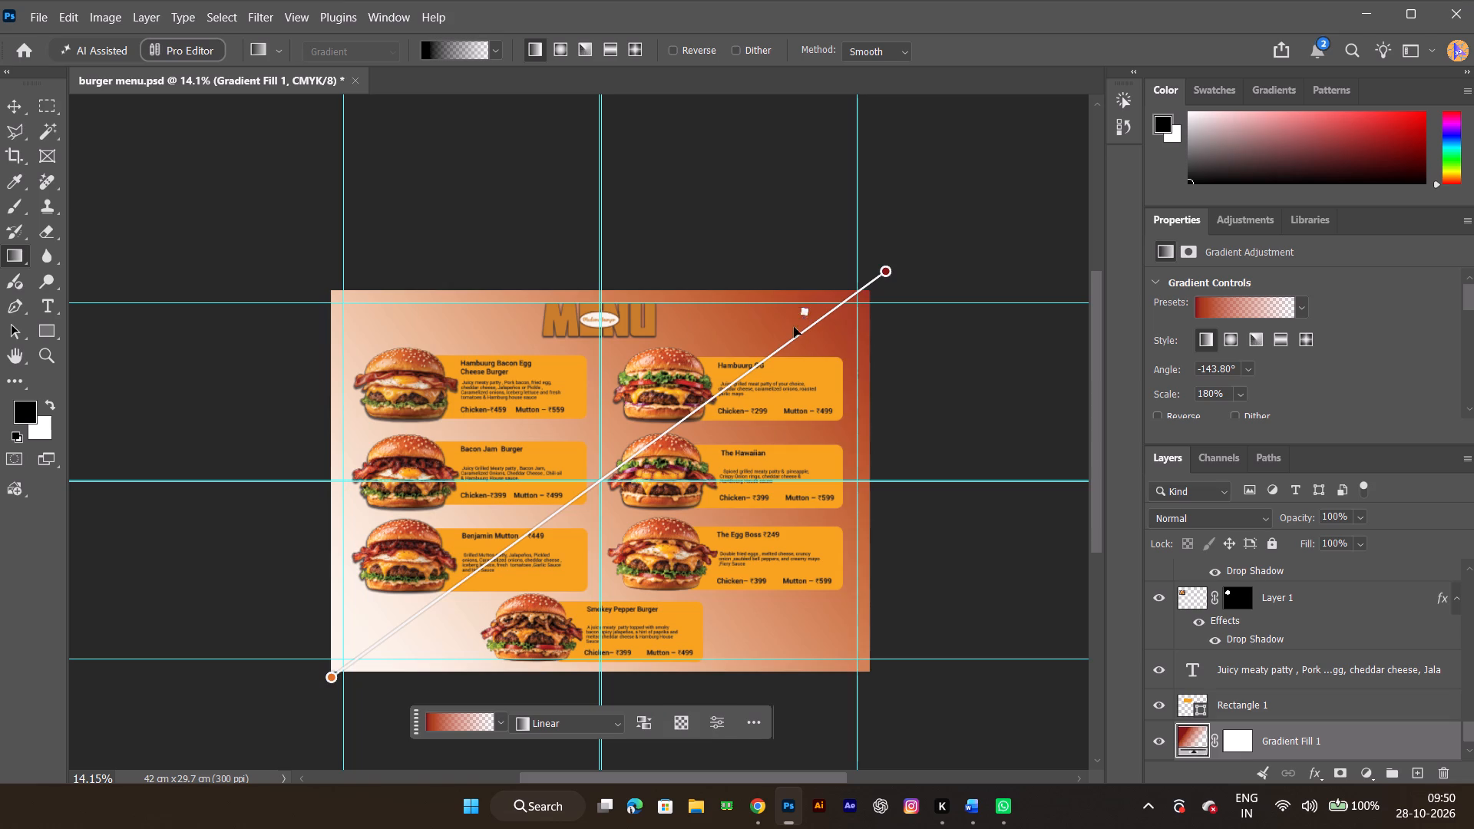
left_click_drag(794, 327, 216, 656)
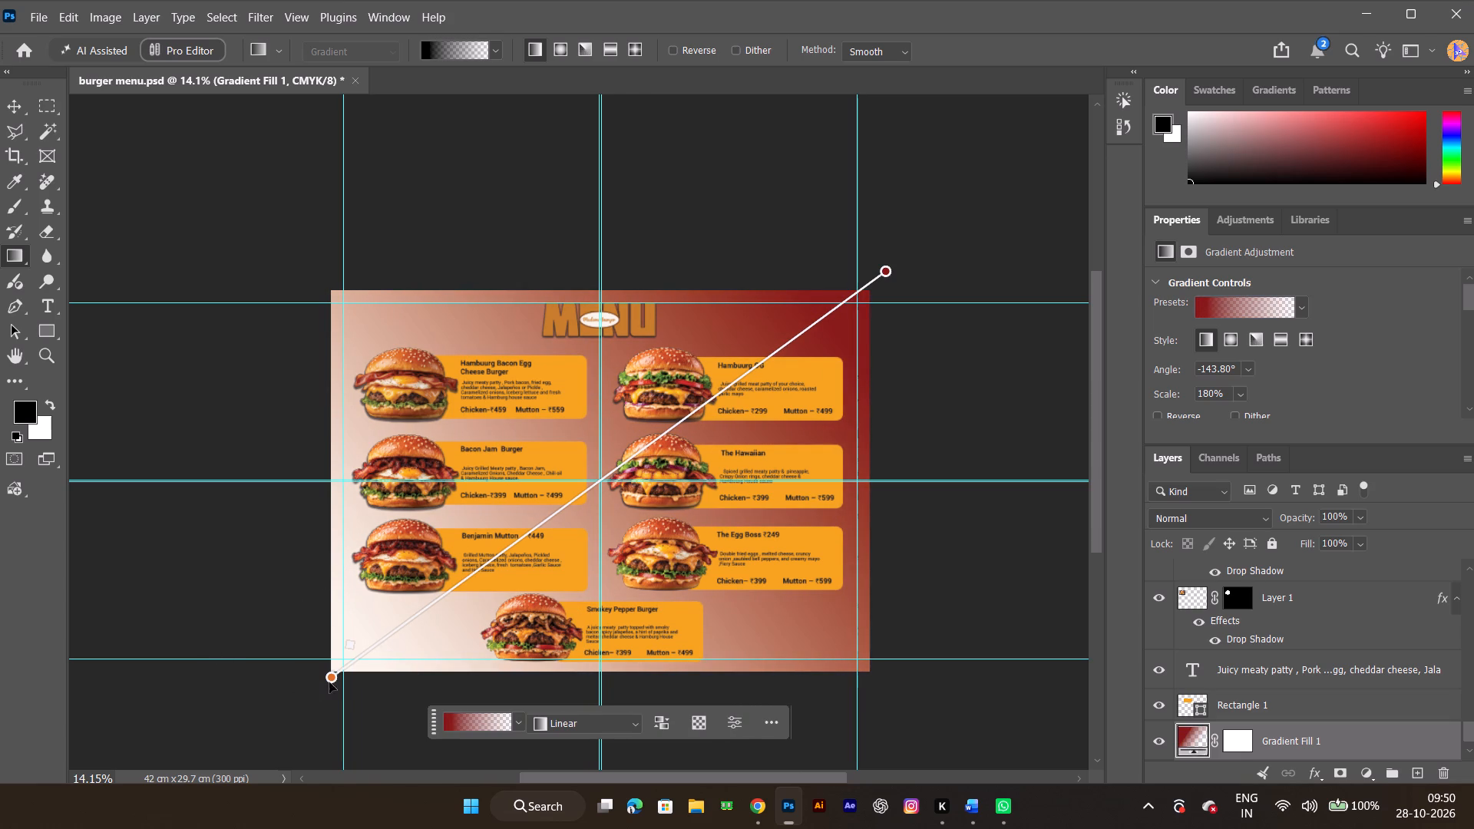
left_click_drag(352, 643, 557, 513)
left_click(19, 106)
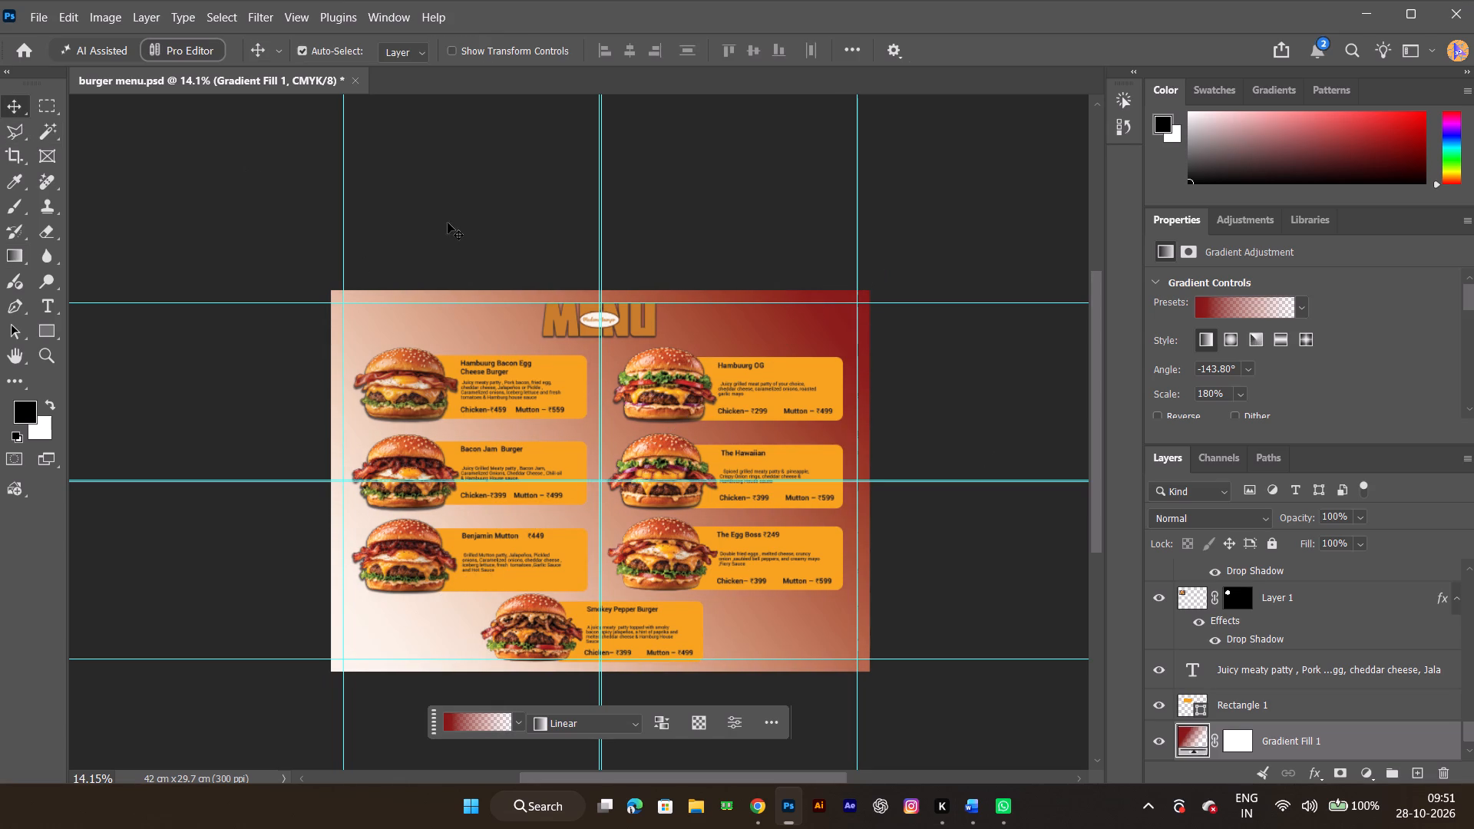
Examine the menu page with its new gradient background, both close up and as a whole.
left_click(954, 299)
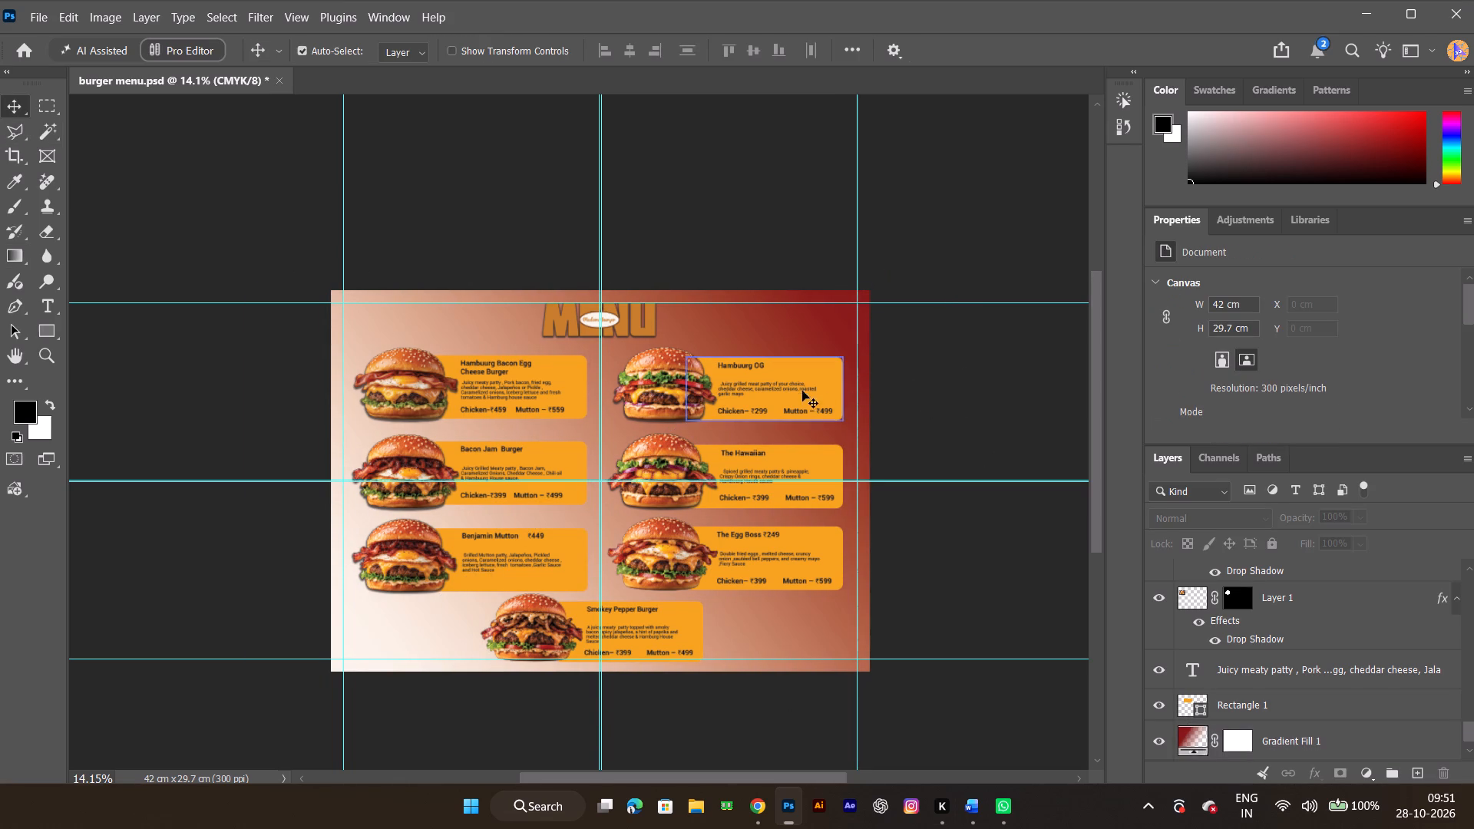
scroll(758, 401, "up", 14, "ctrl+alt")
scroll(758, 401, "down", 8, "ctrl+alt")
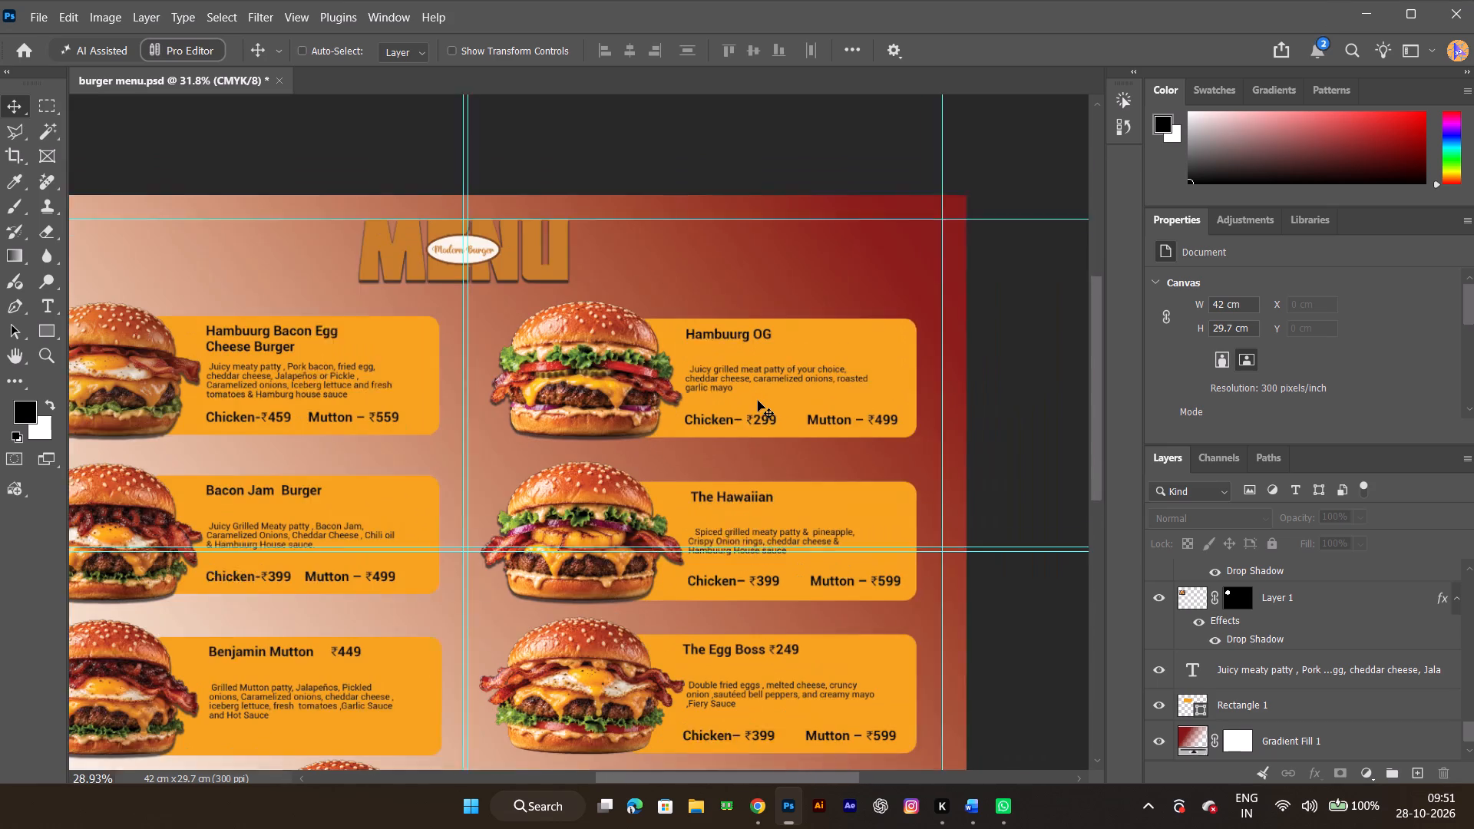
key("space")
key("space")
key("space")
key("space")
key("space")
key("space")
left_click_drag(552, 493, 724, 372)
scroll(729, 364, "down", 3, "ctrl+alt")
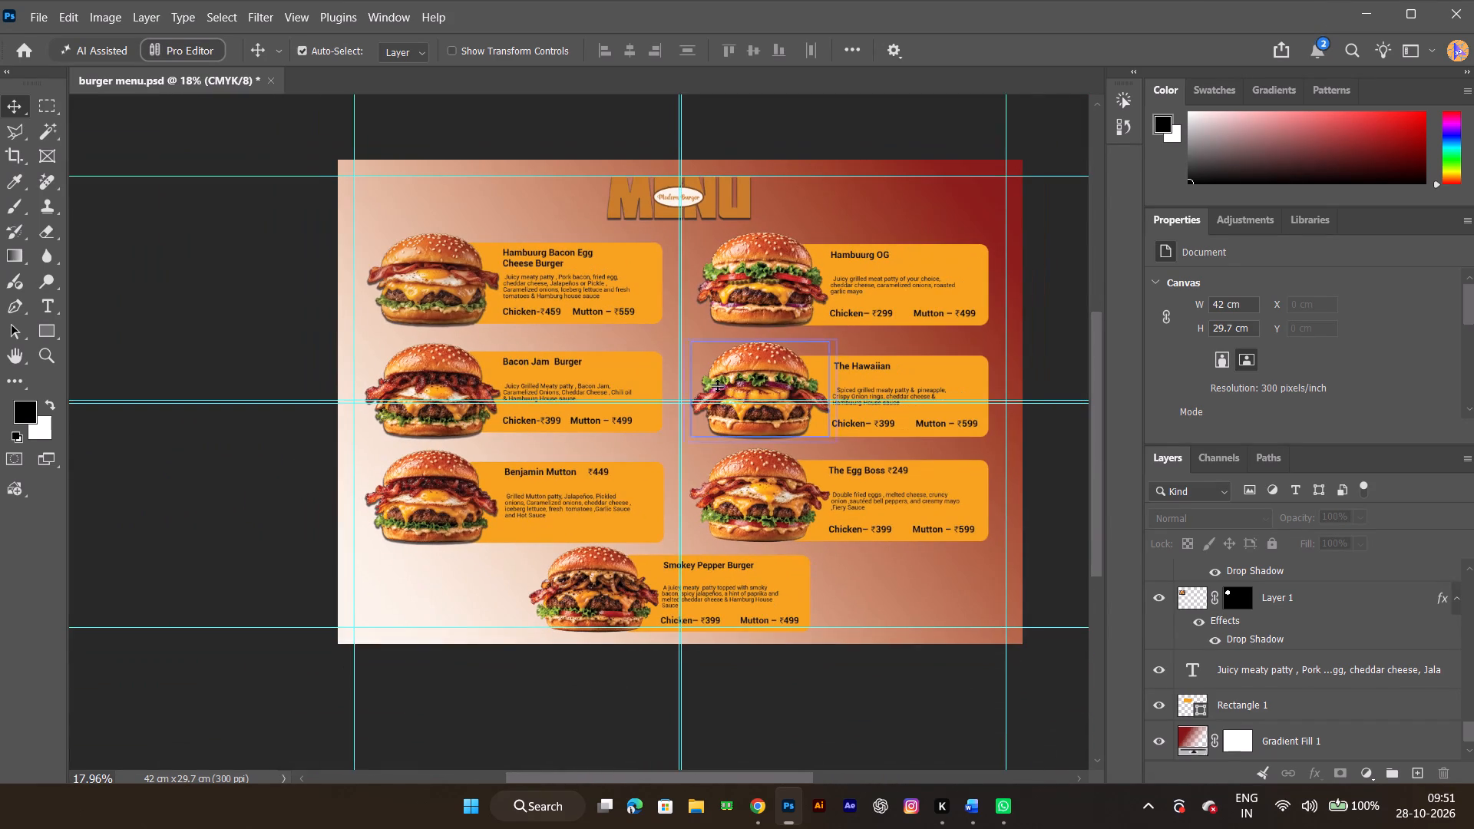
key("space")
left_click_drag(687, 448, 674, 470)
scroll(485, 606, "up", 7, "ctrl+alt")
scroll(485, 606, "down", 7, "ctrl+alt")
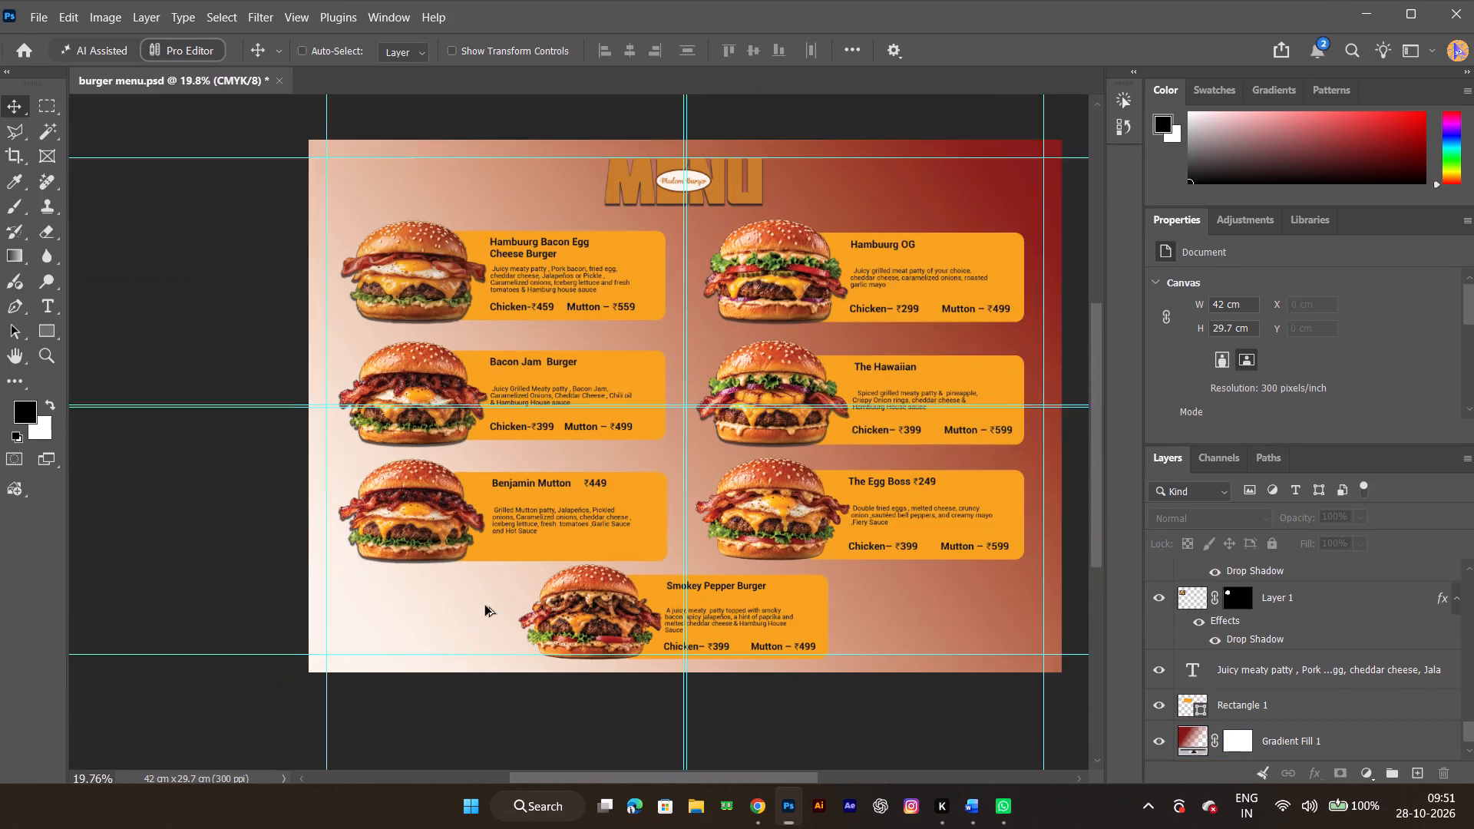
key("space")
key("space")
left_click_drag(755, 463, 735, 490)
Switch to Chrome and search Pinterest for "food menu design ideas", then browse the designs for background inspiration.
key("alt+Tab")
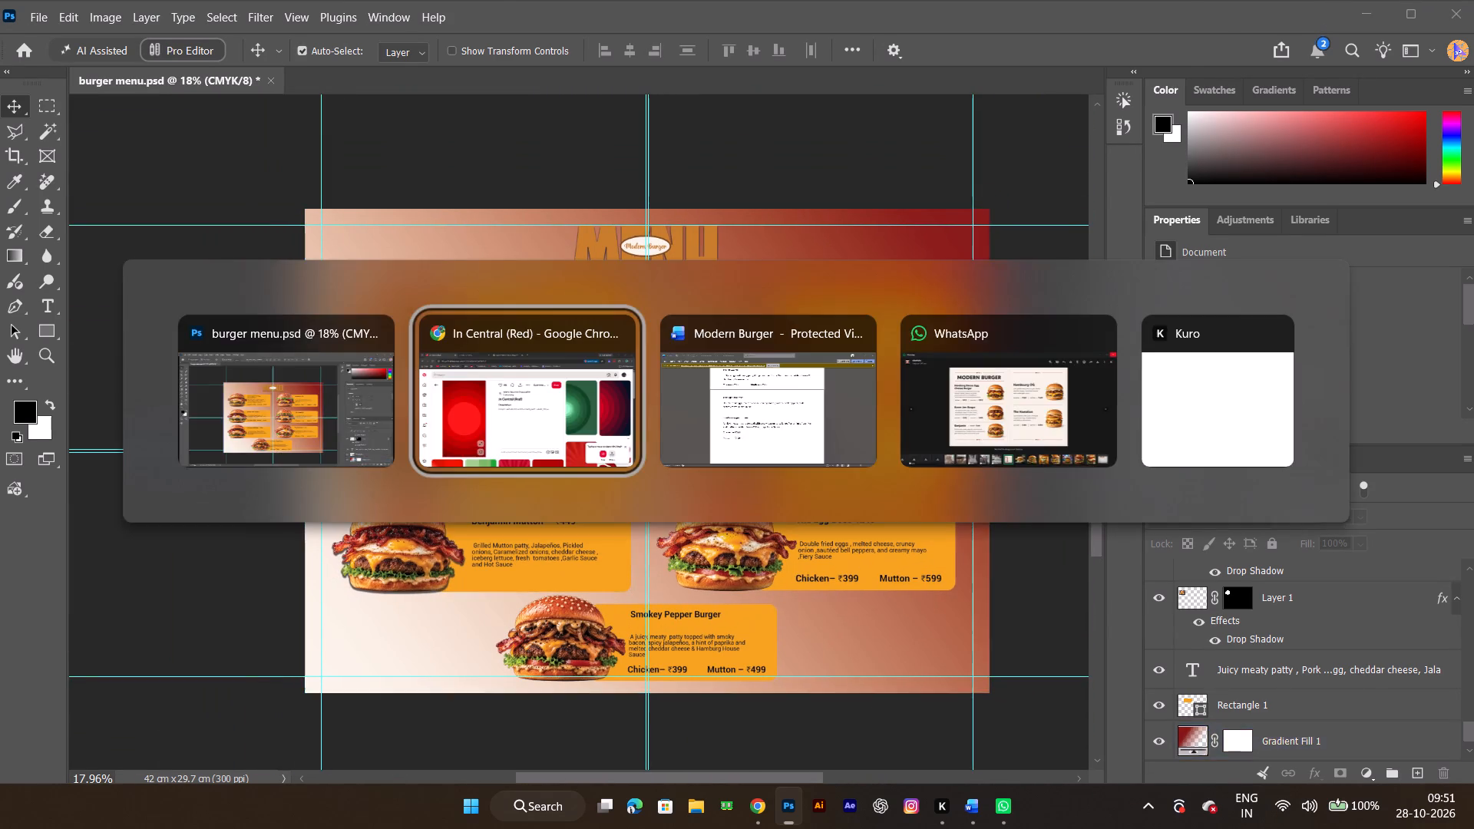
left_click(112, 215)
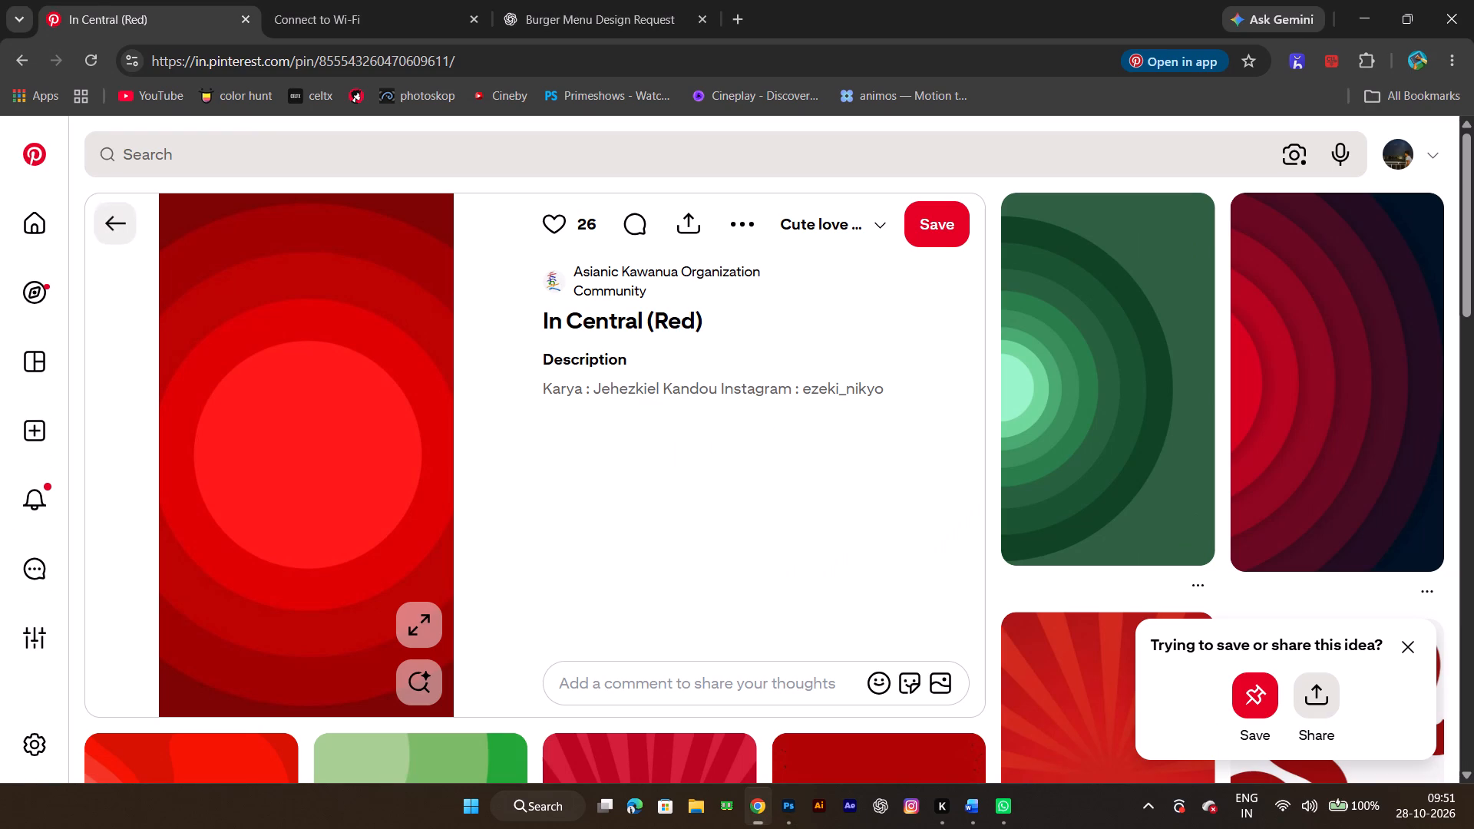
left_click(18, 222)
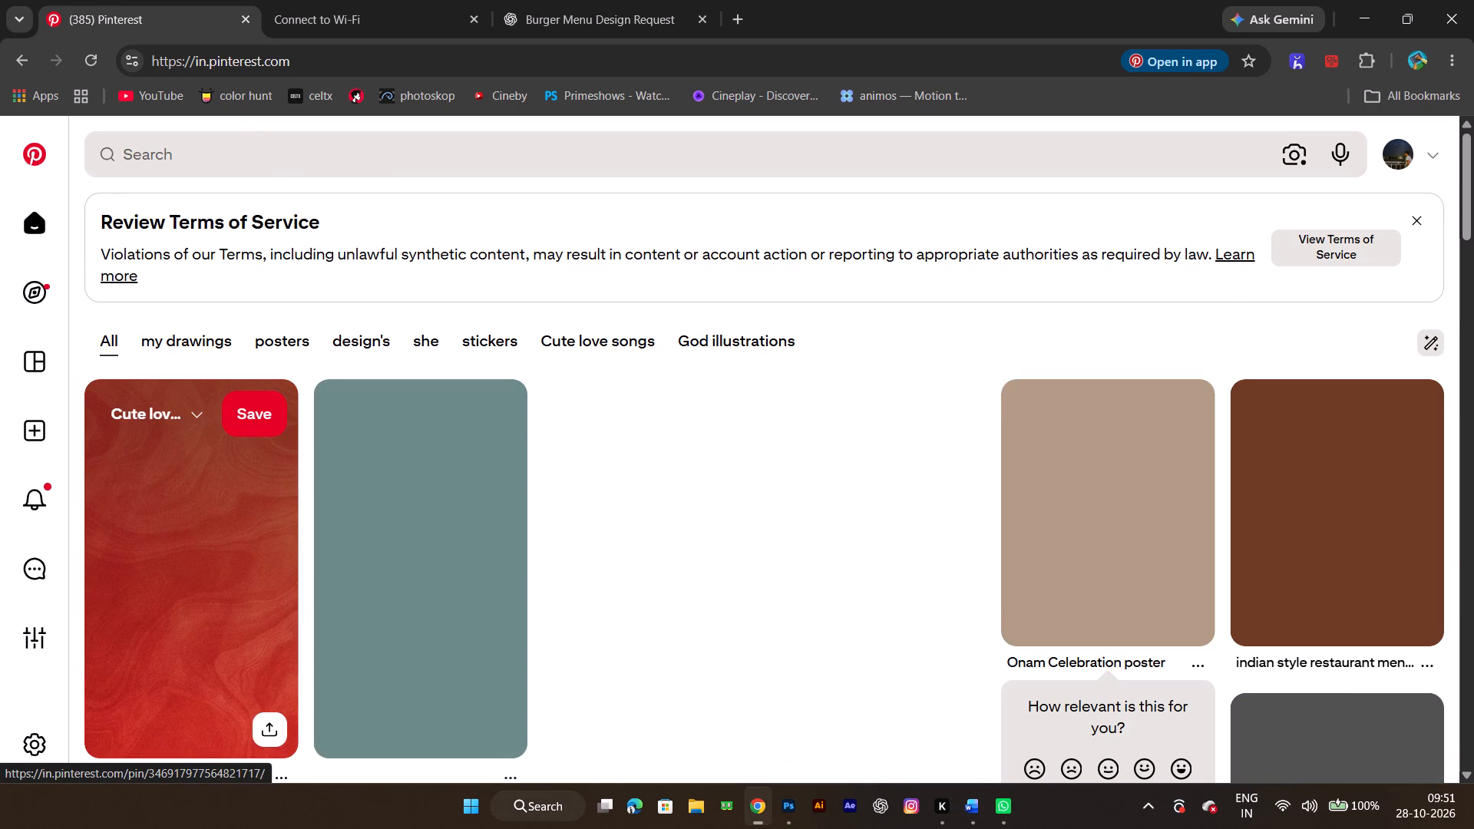
scroll(432, 529, "down", 12)
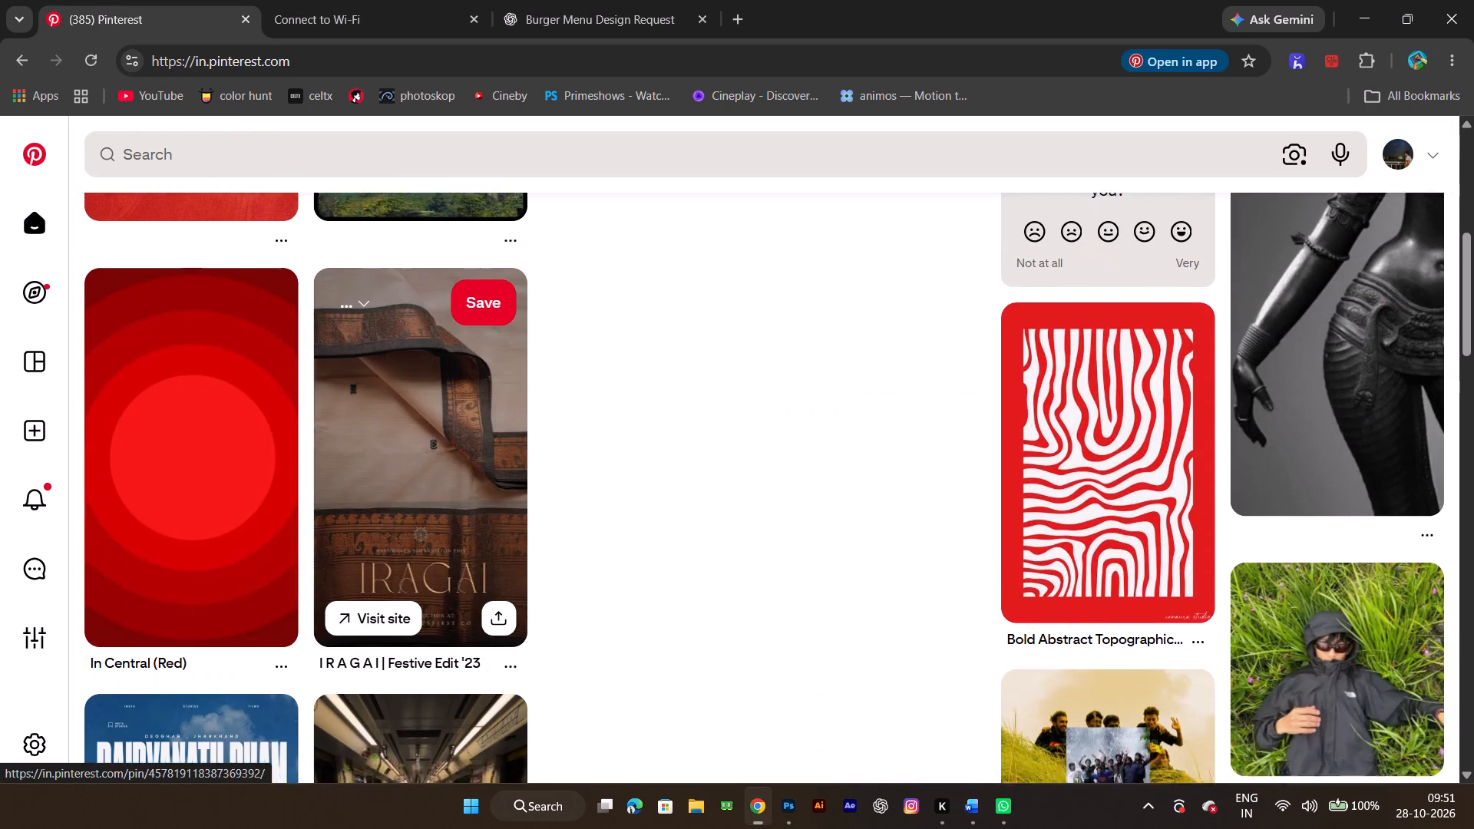
scroll(432, 529, "down", 3)
left_click(576, 157)
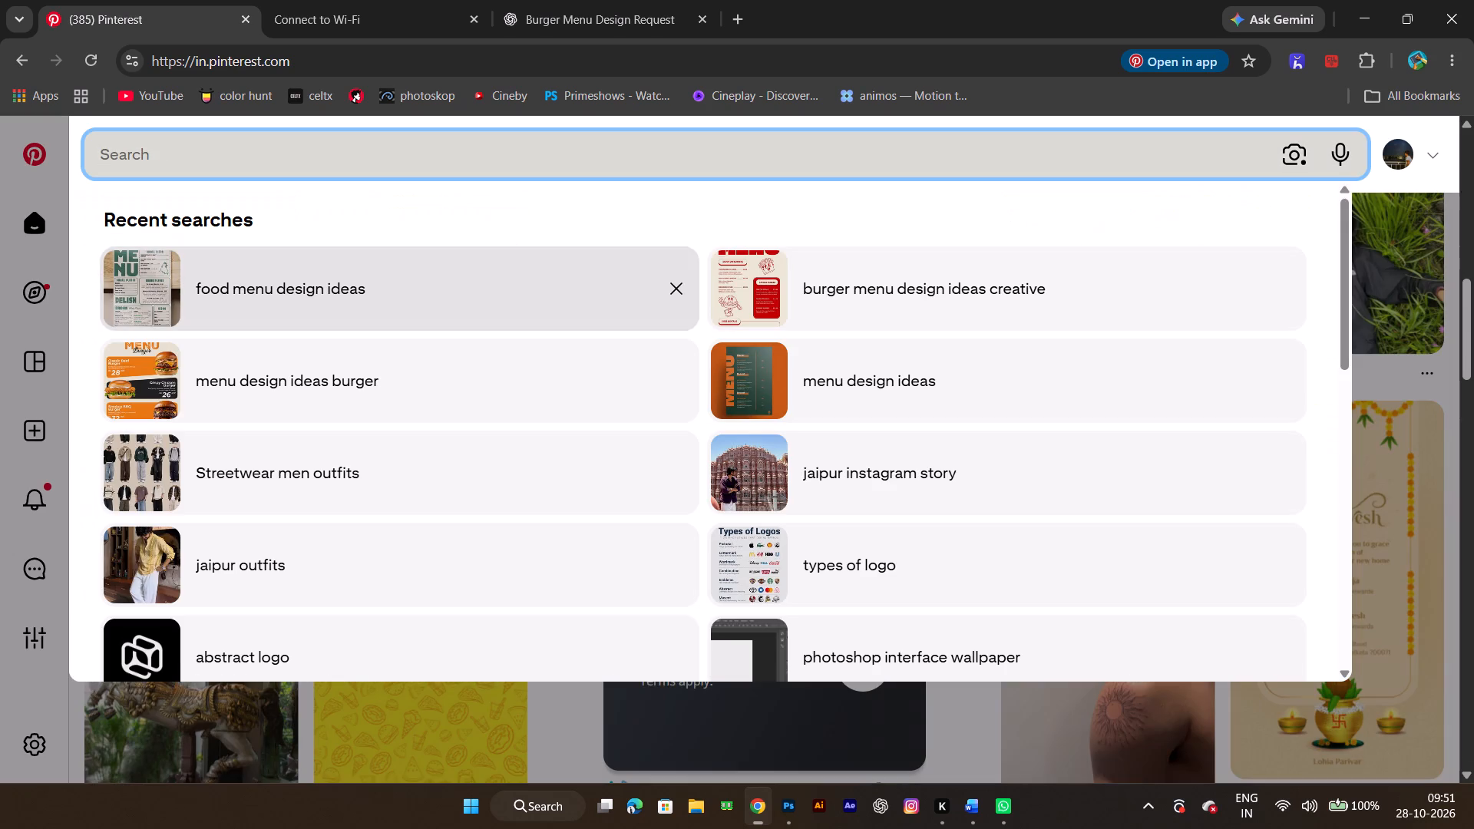
left_click(442, 279)
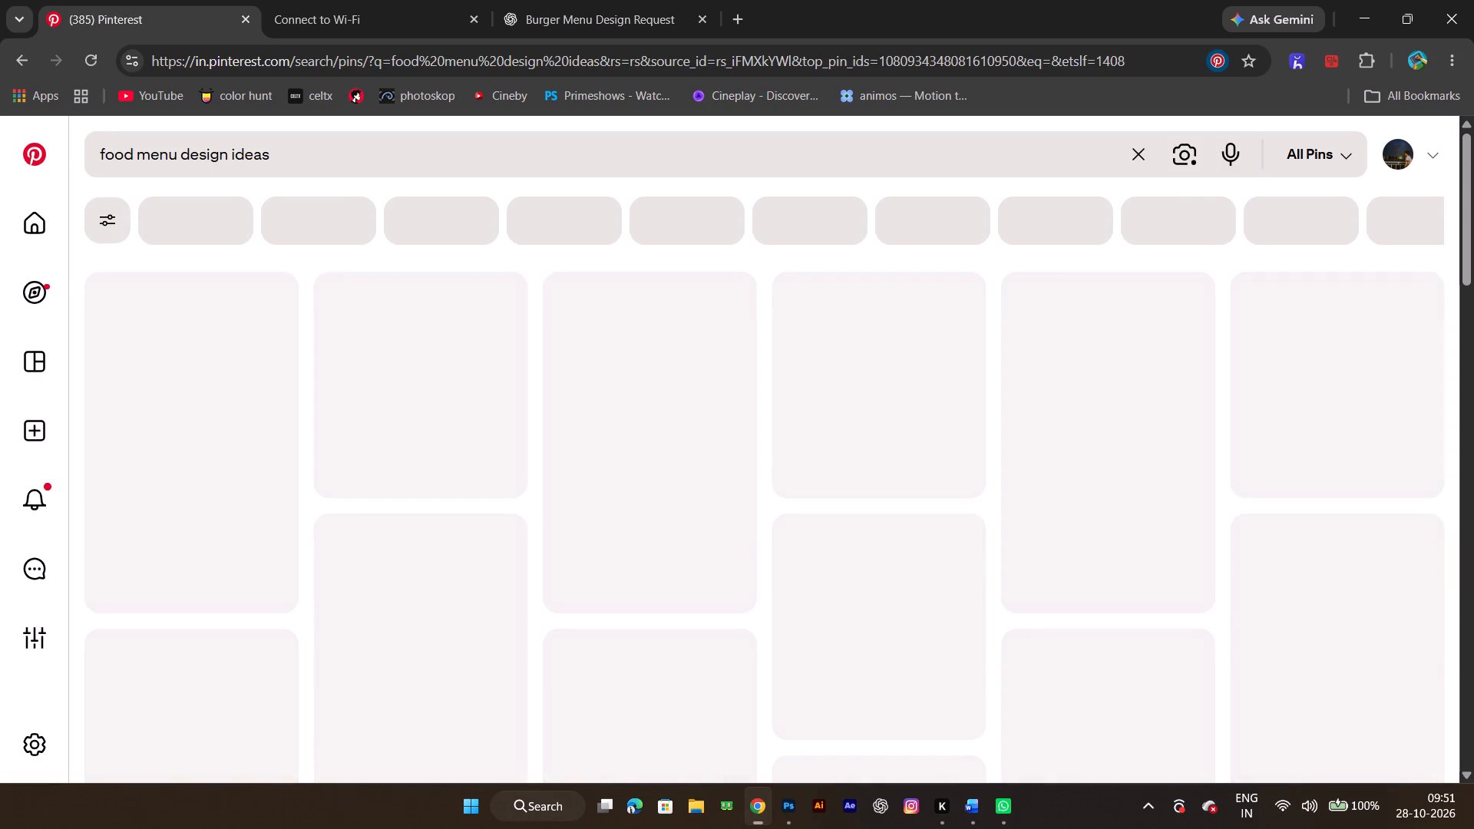
scroll(474, 372, "down", 1)
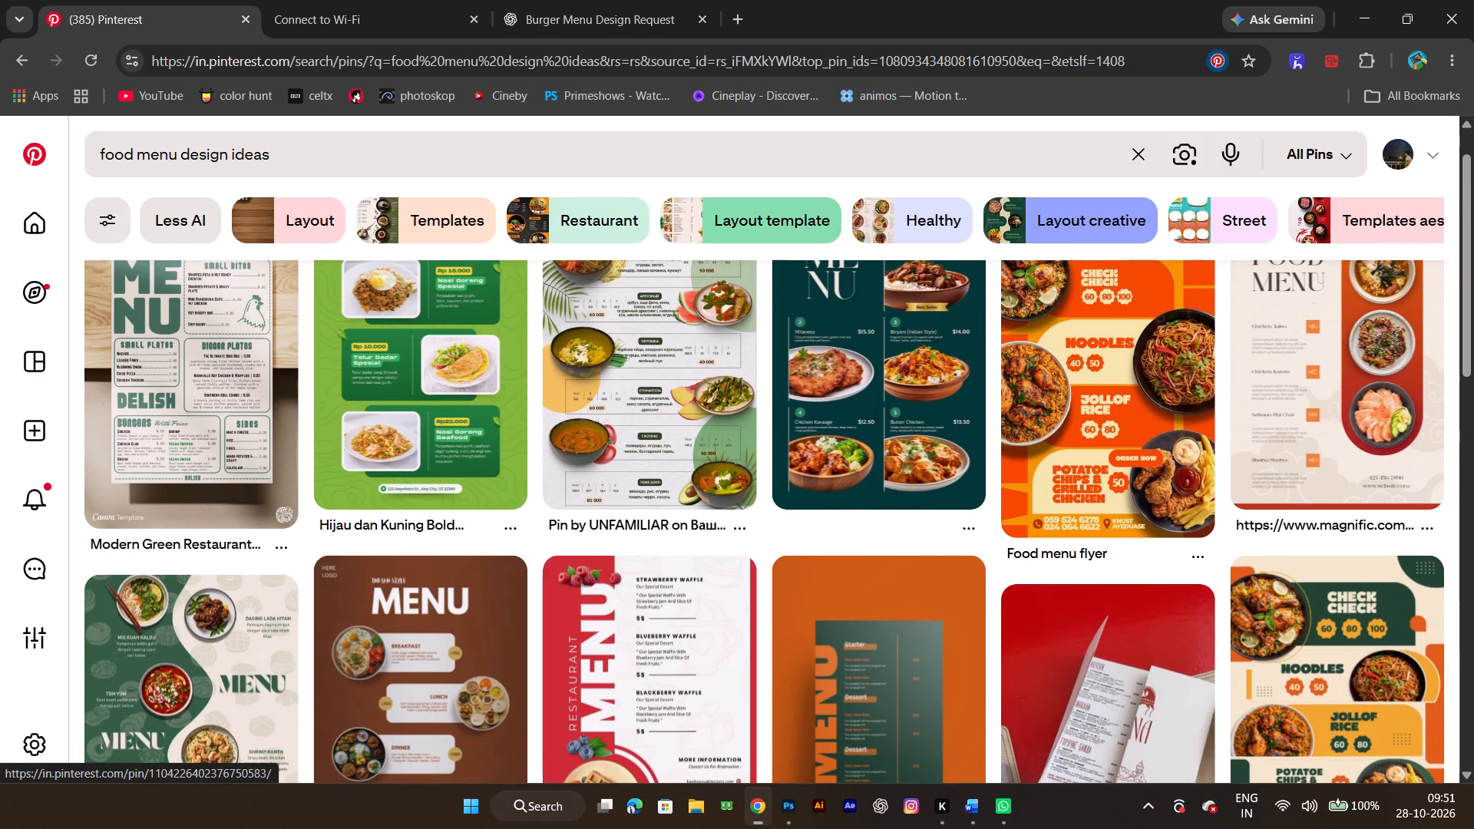
scroll(538, 495, "down", 6)
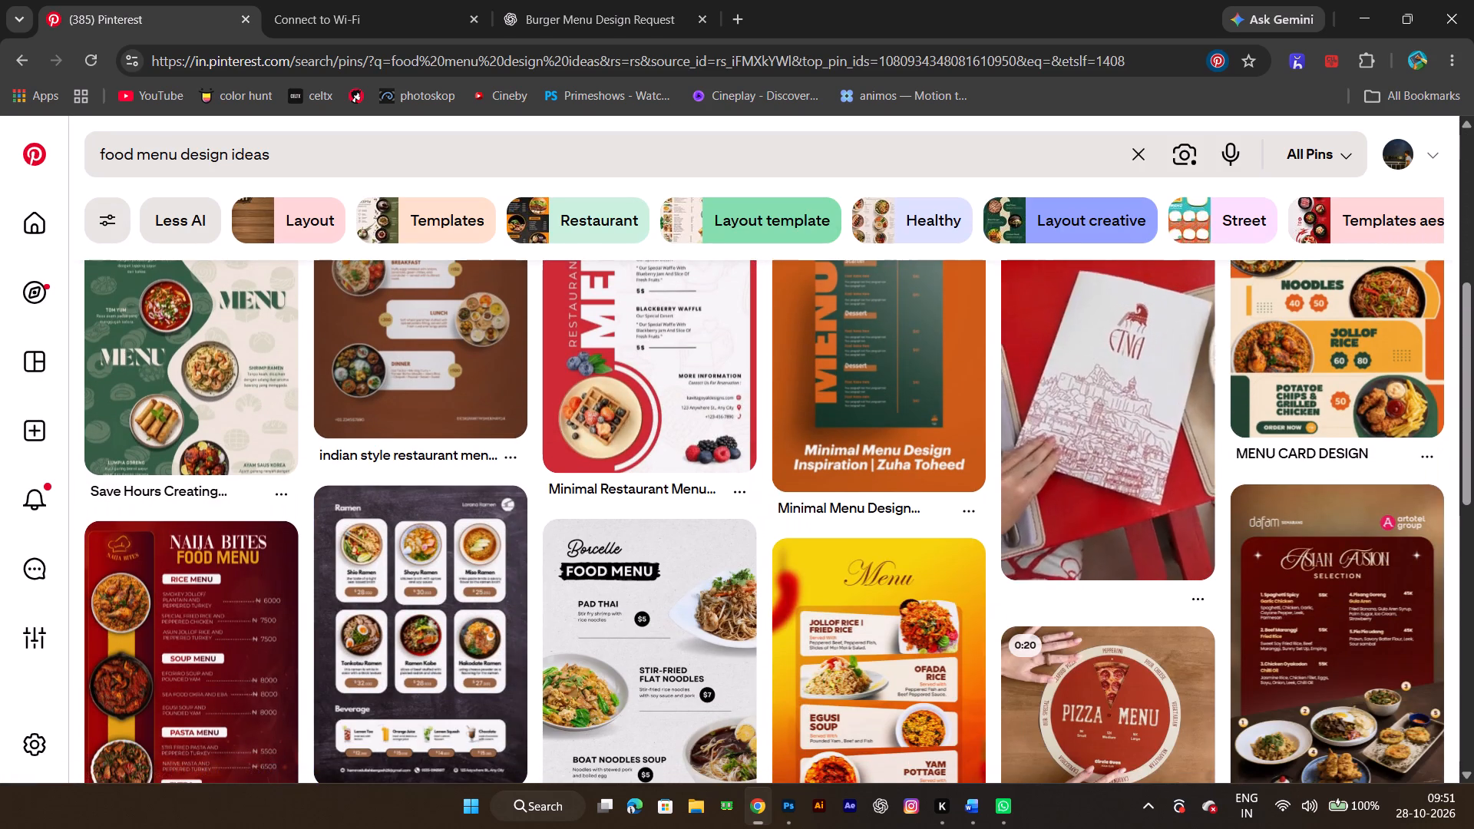
scroll(544, 509, "down", 4)
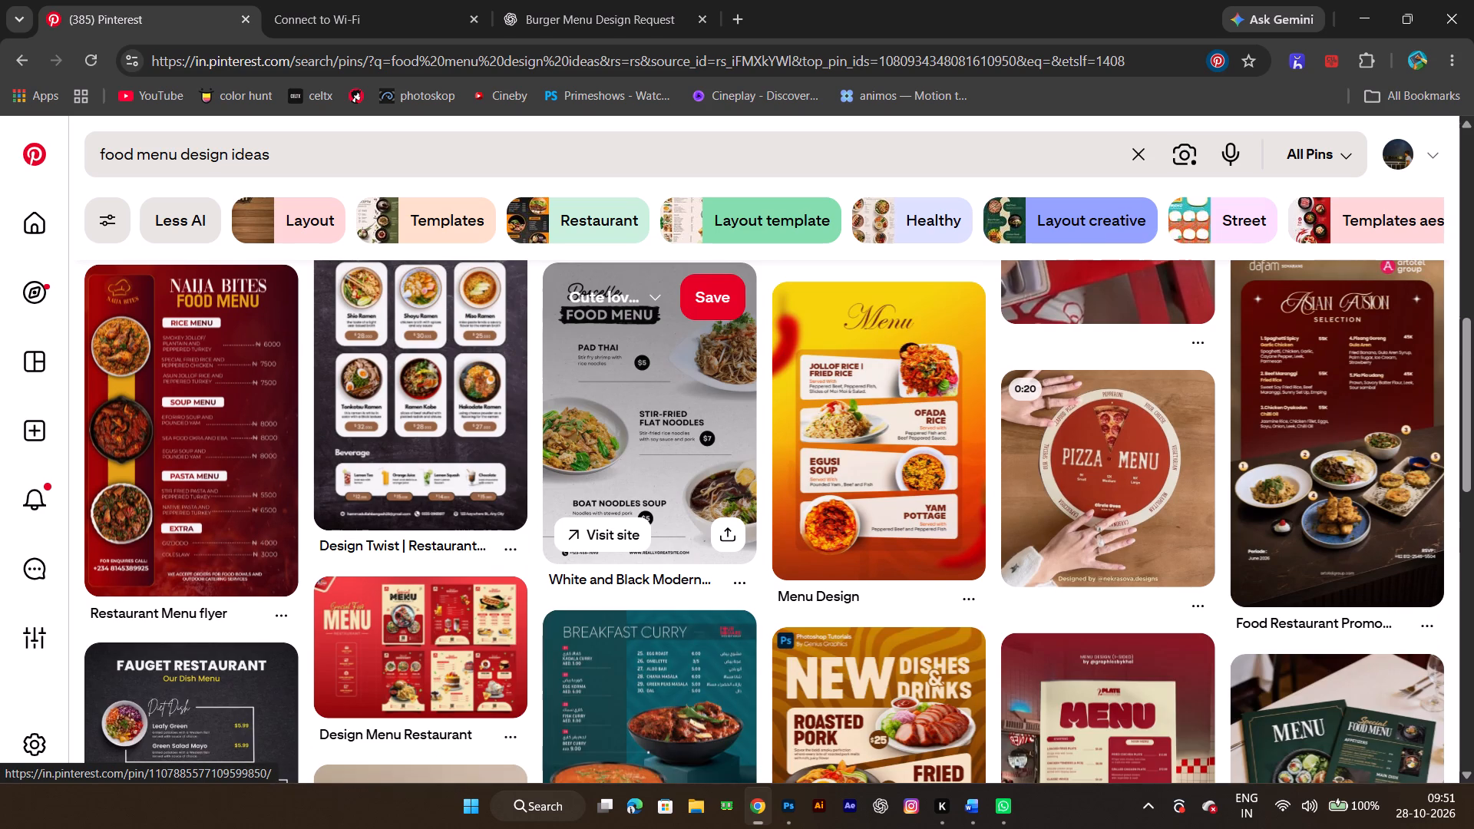
In Photoshop, draw a linear black-to-transparent gradient on a new top layer, from beyond the page's lower-left corner to the Benjamin Mutton burger.
key("alt+Tab")
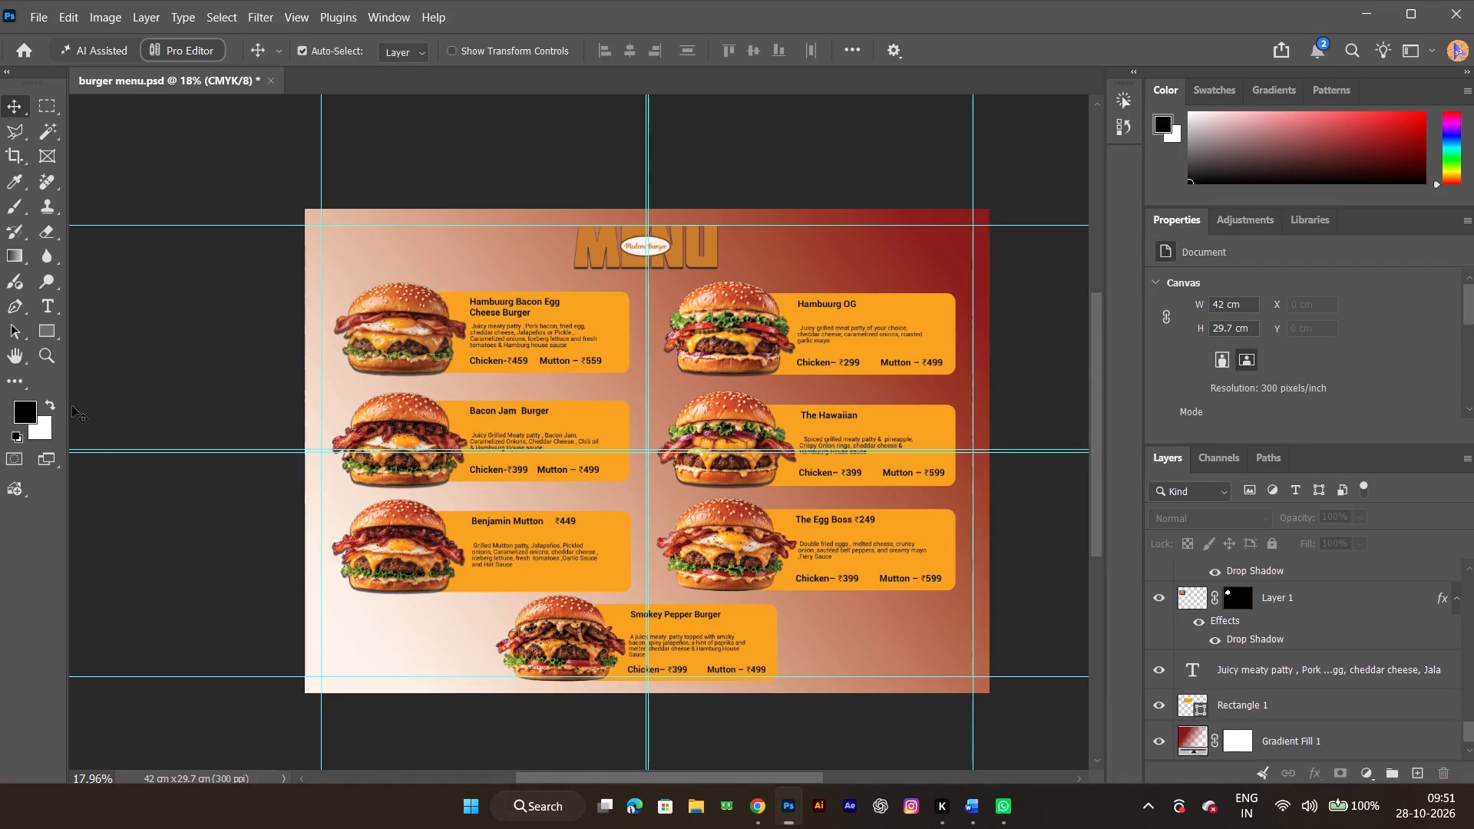
left_click(1415, 772)
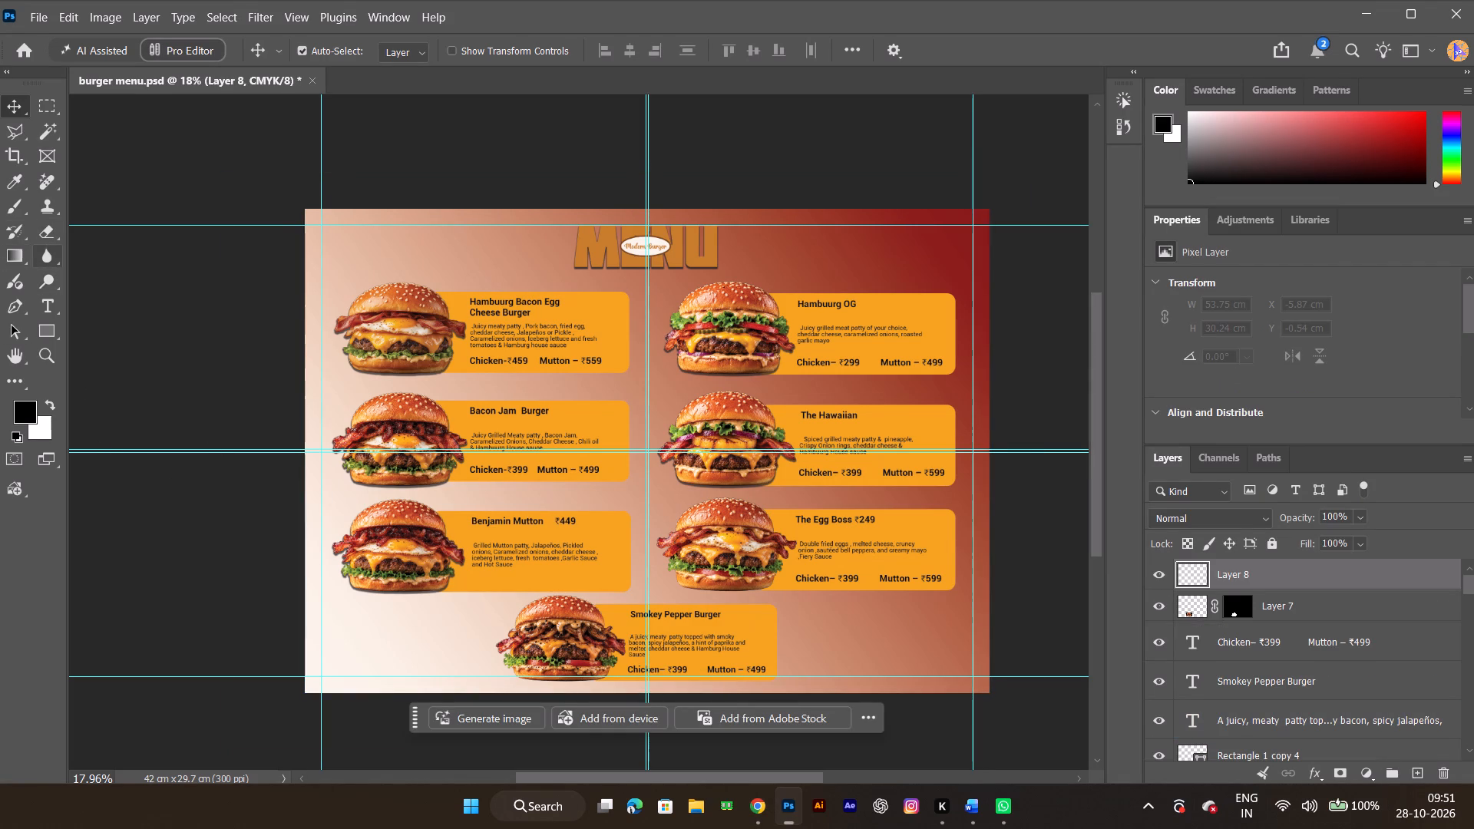
left_click(9, 260)
left_click_drag(179, 724, 300, 660)
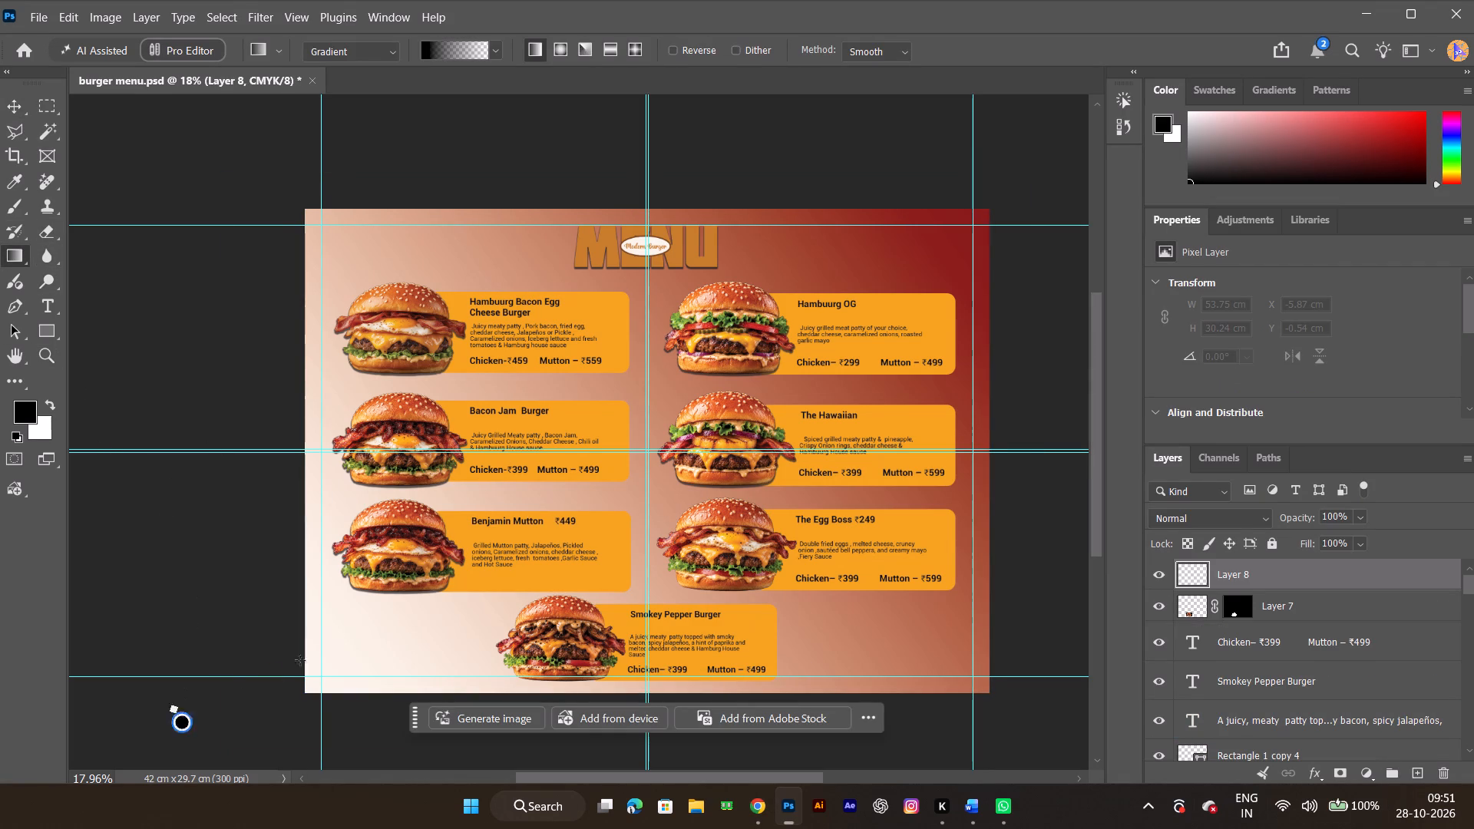
left_click_drag(300, 660, 566, 452)
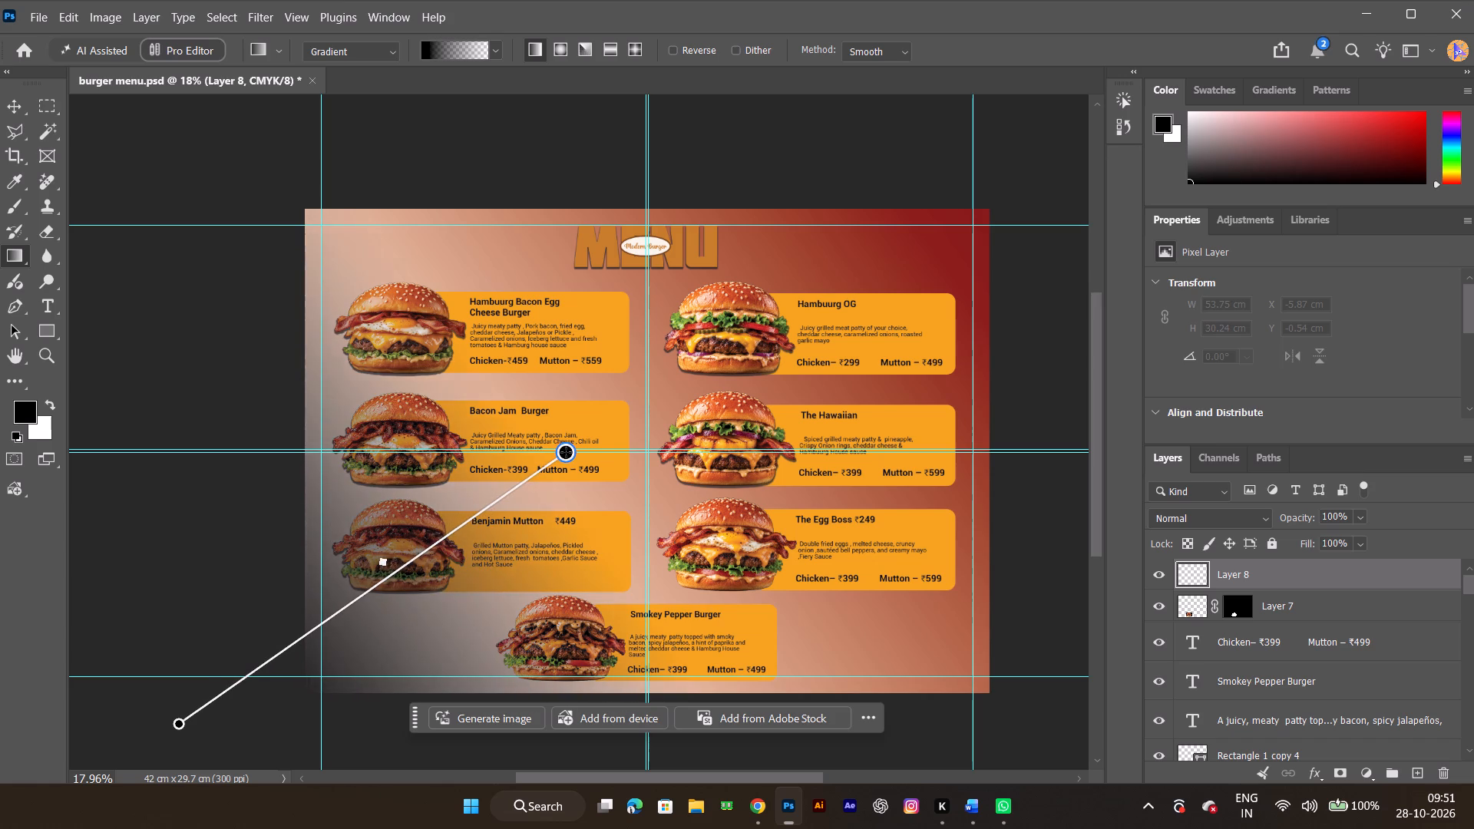
left_click_drag(566, 452, 440, 537)
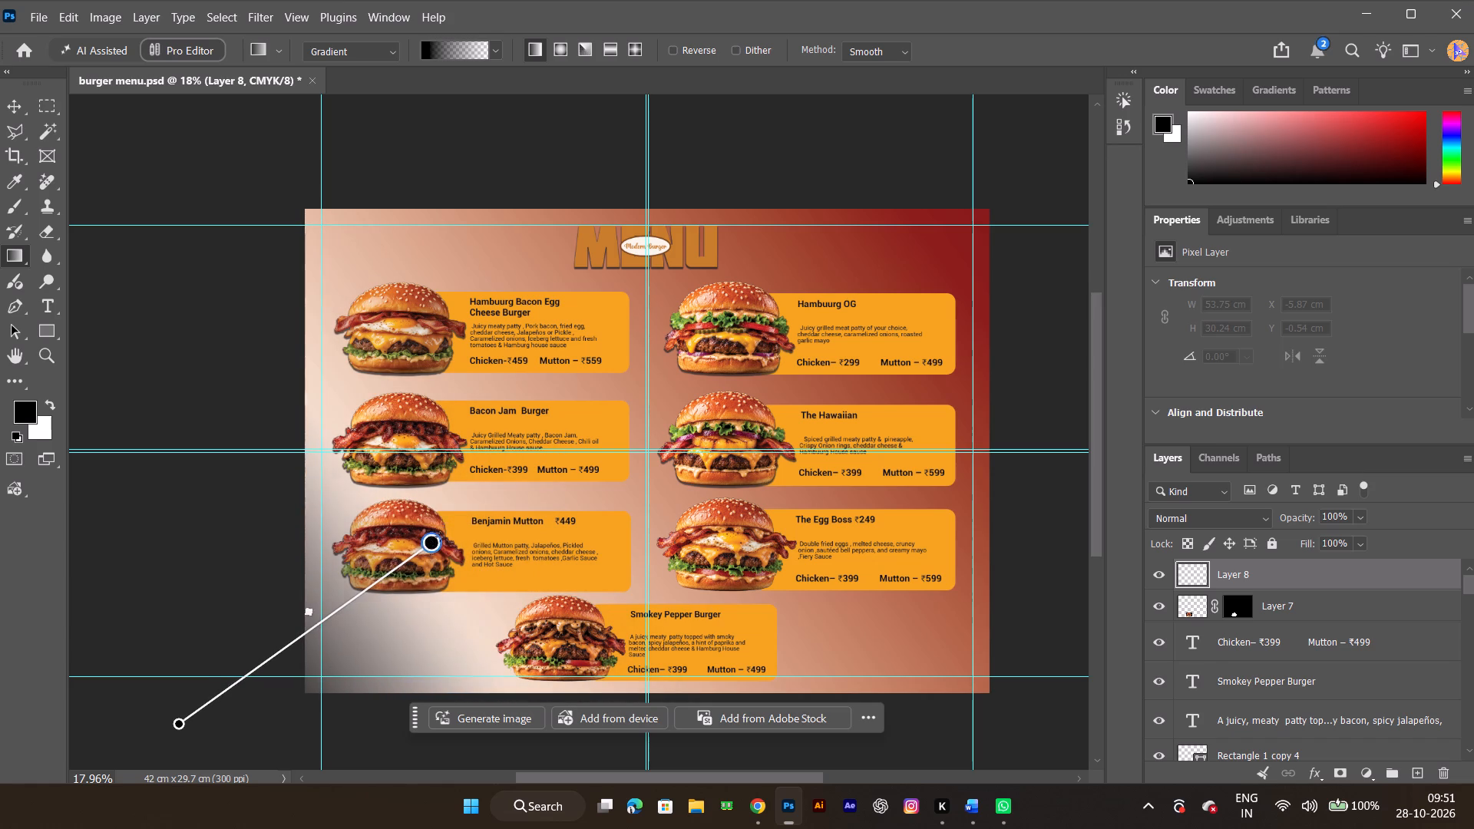
left_click_drag(440, 537, 445, 533)
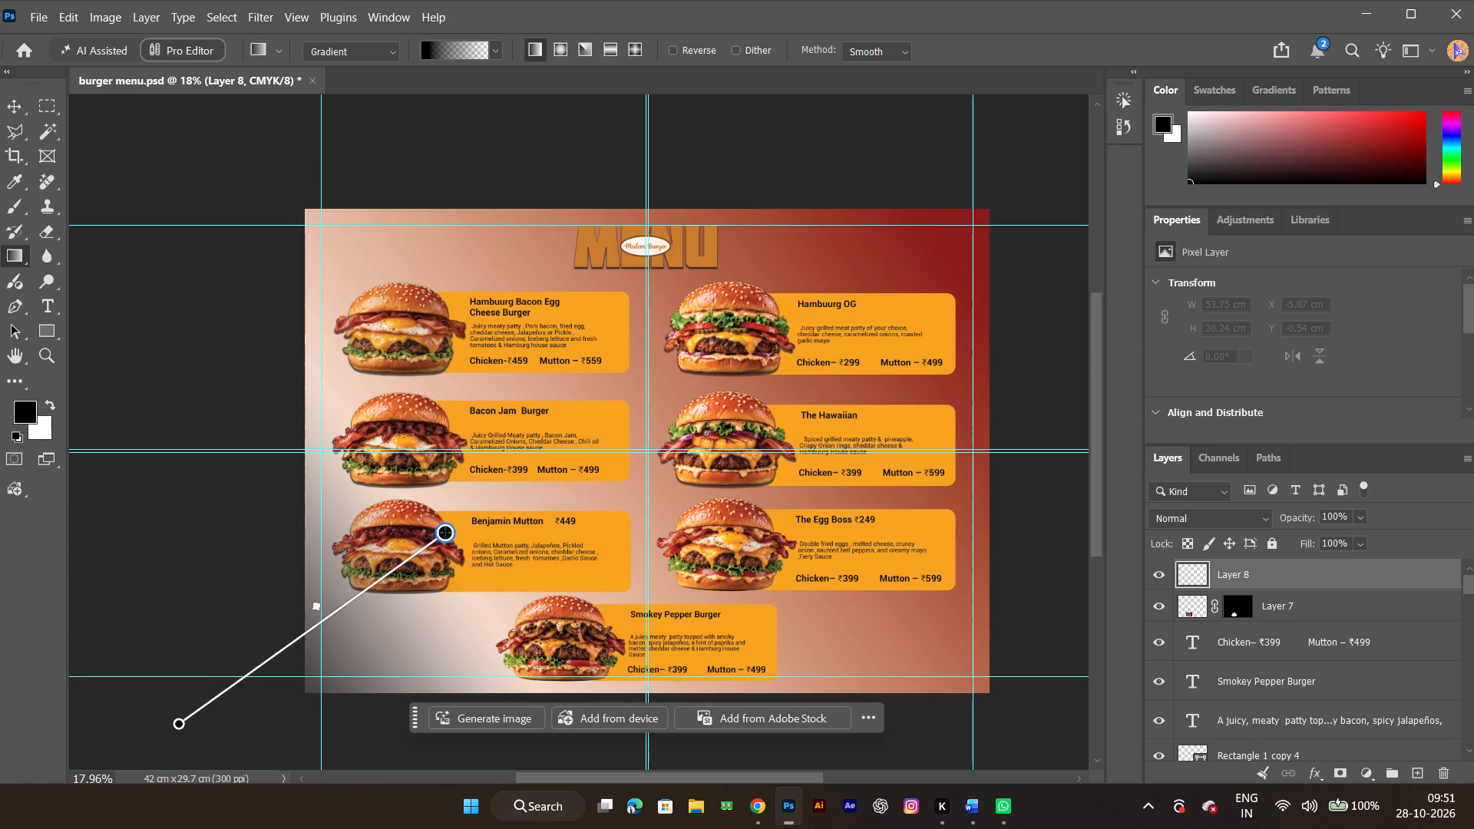
Set the colour stop at the gradient's inner end, over the Benjamin Mutton burger, to orange #f3761a.
double_click(447, 533)
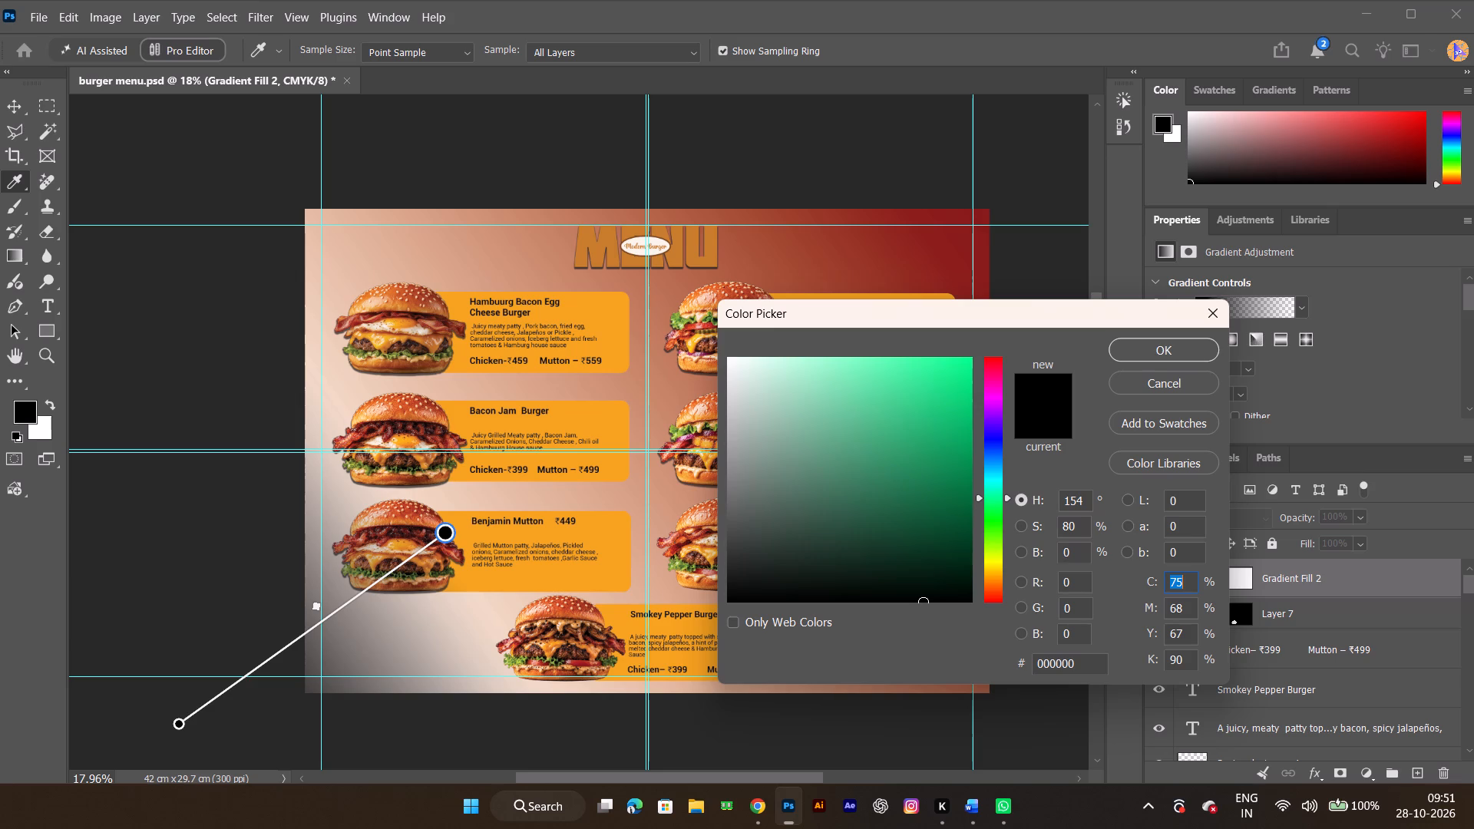
left_click_drag(982, 500, 979, 569)
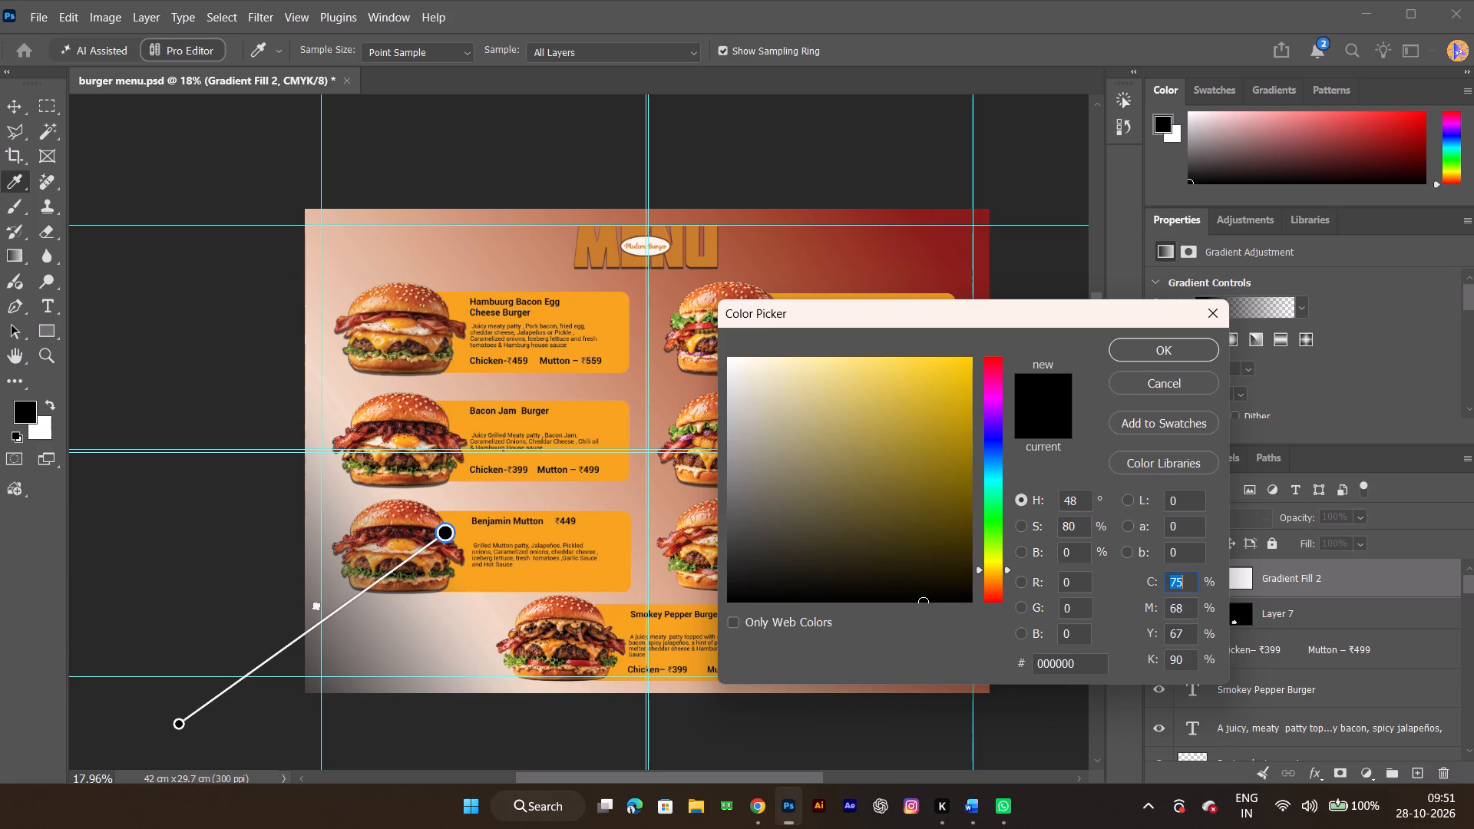
left_click_drag(979, 569, 975, 581)
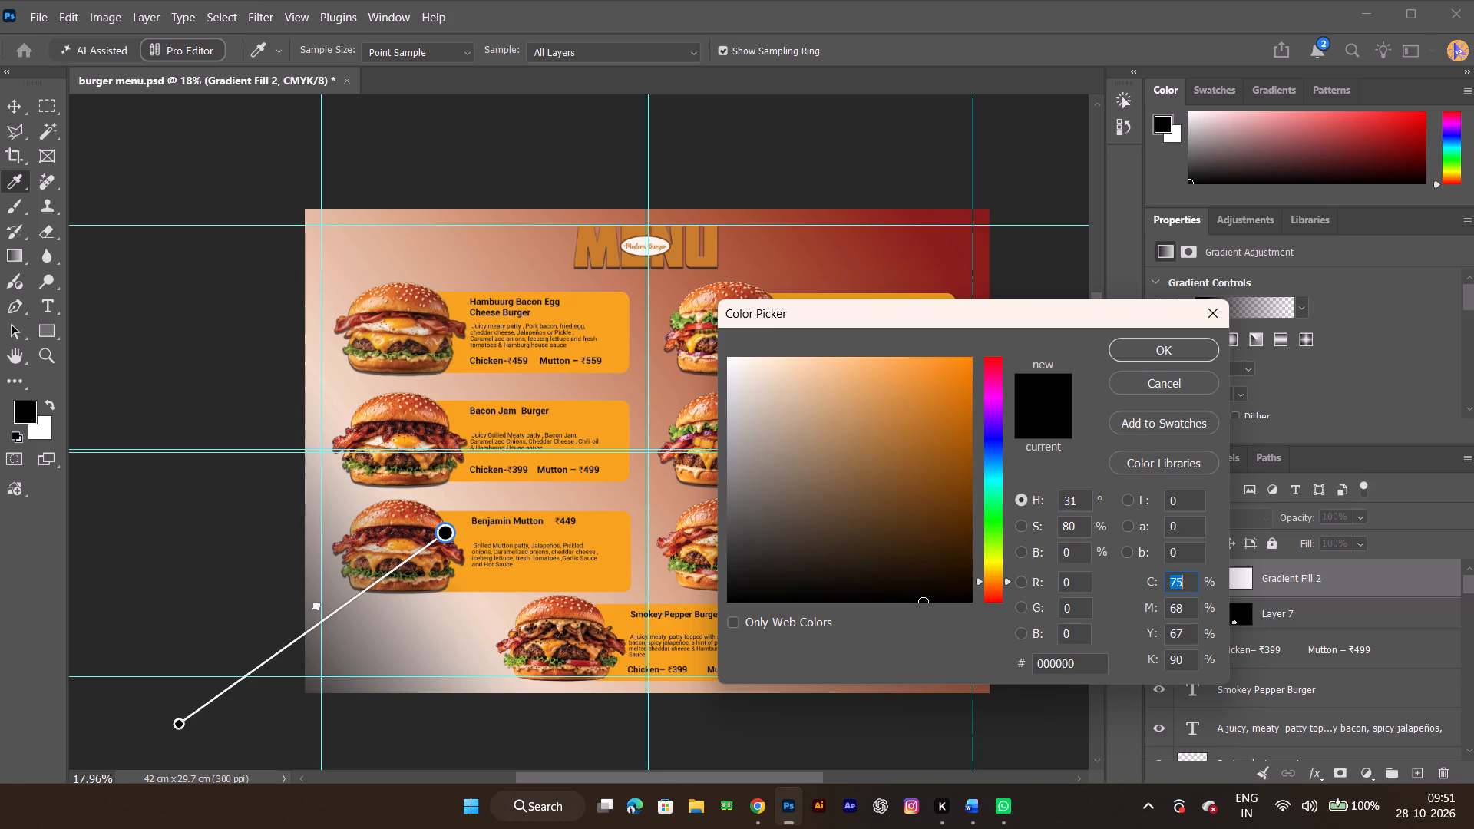
left_click_drag(975, 581, 975, 583)
left_click_drag(950, 451, 980, 347)
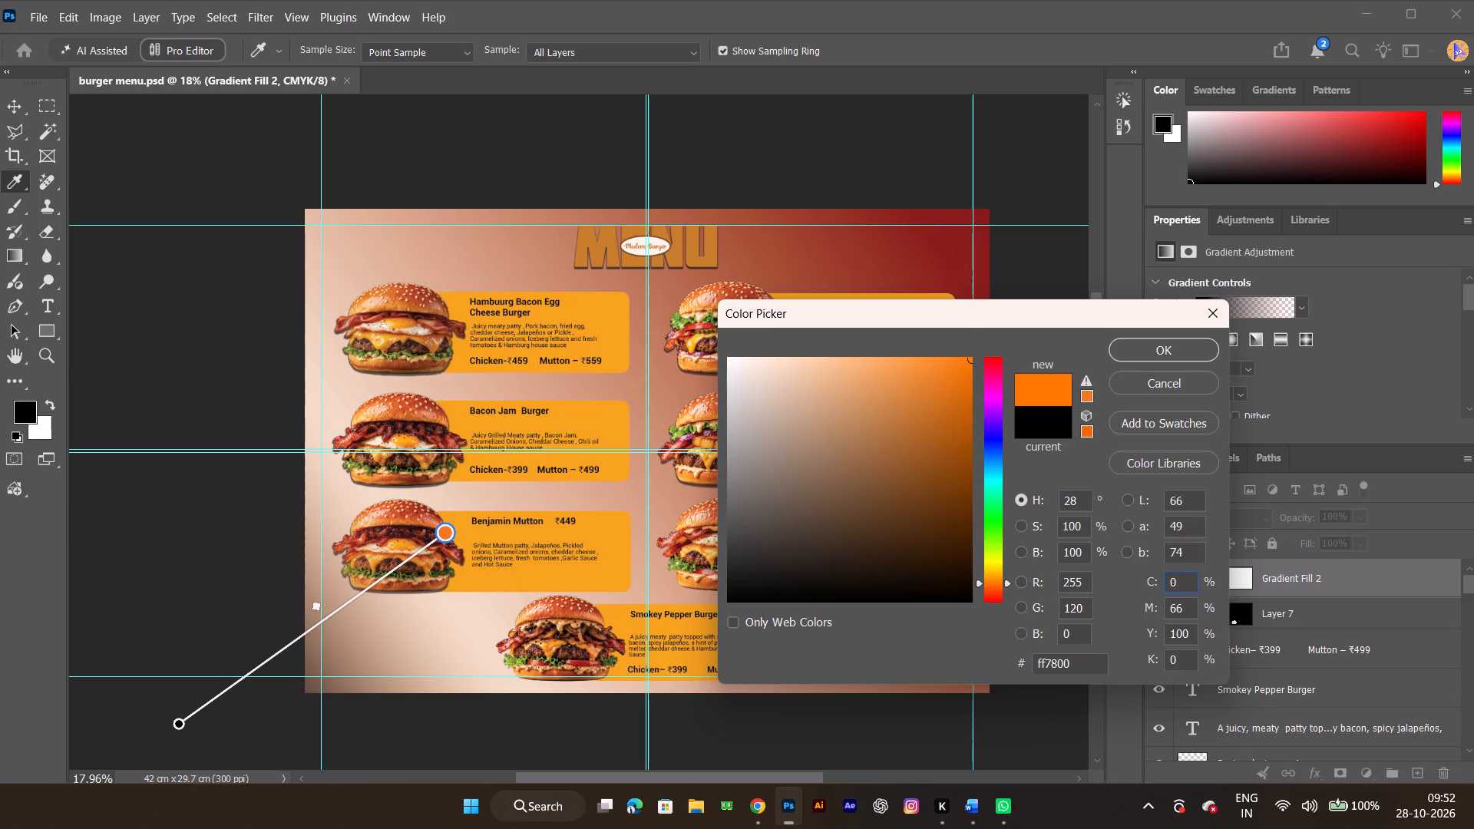
left_click_drag(978, 583, 977, 576)
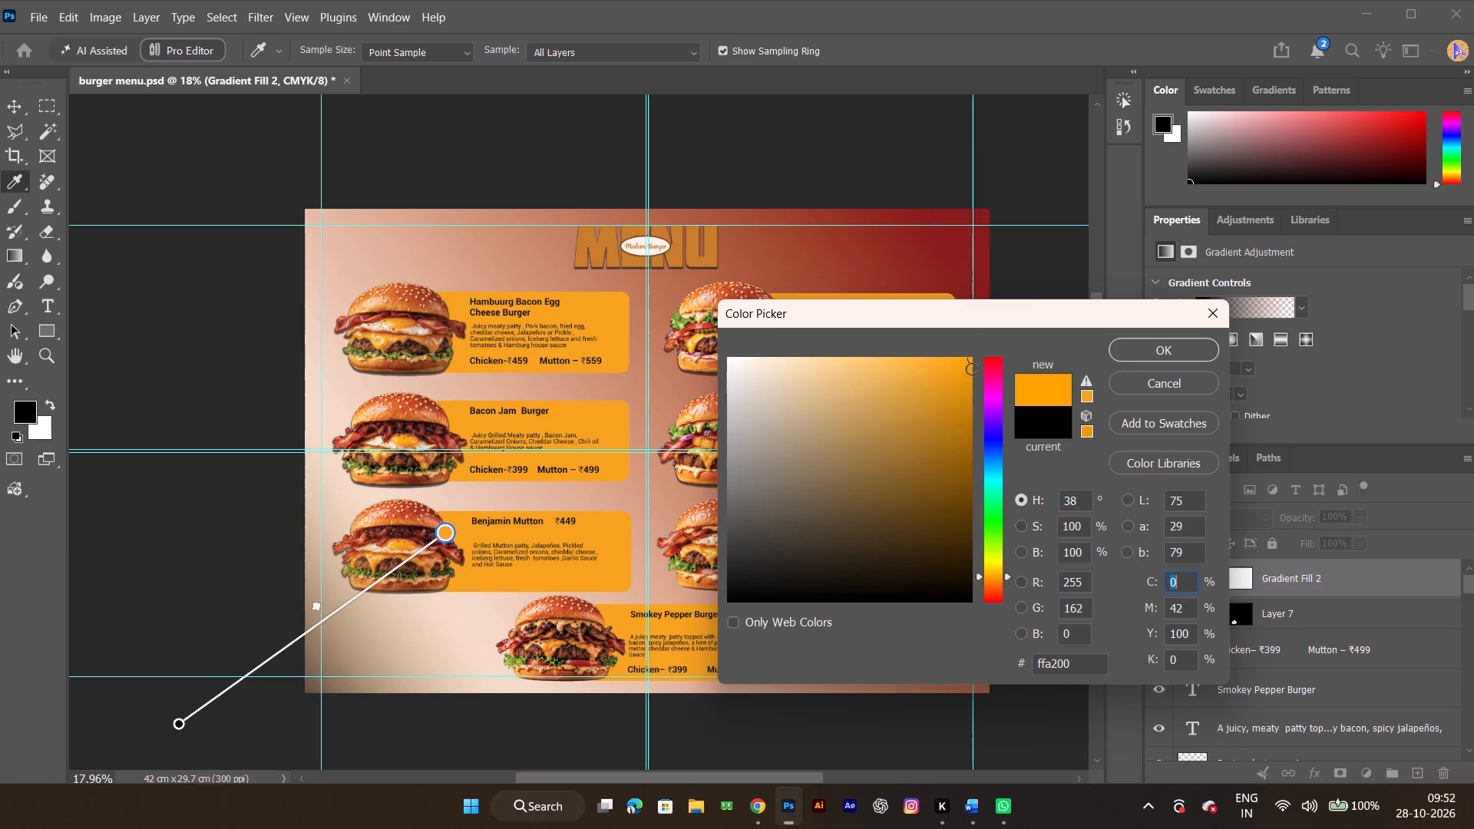
left_click_drag(970, 364, 956, 424)
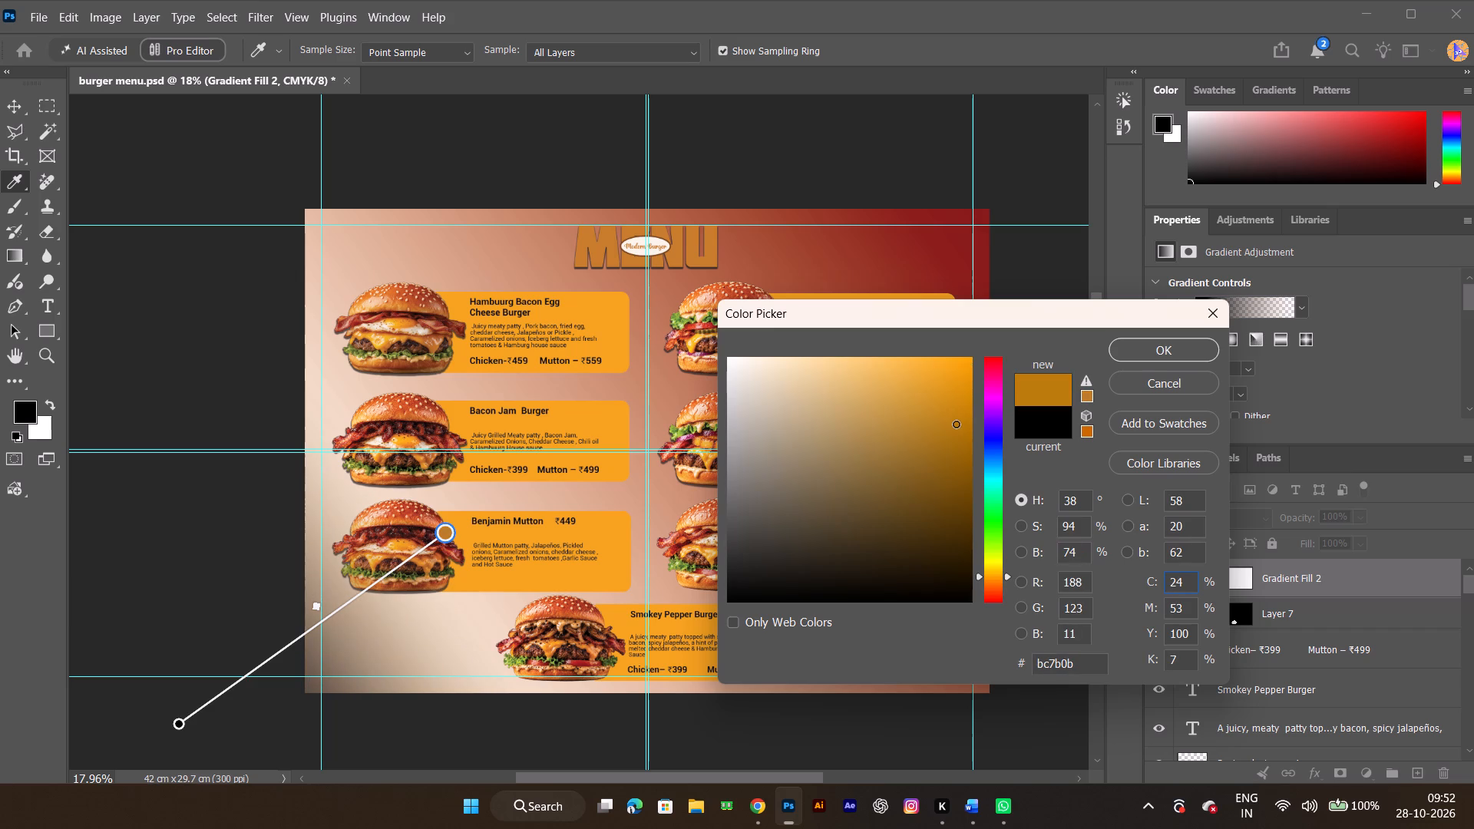
left_click_drag(956, 424, 947, 368)
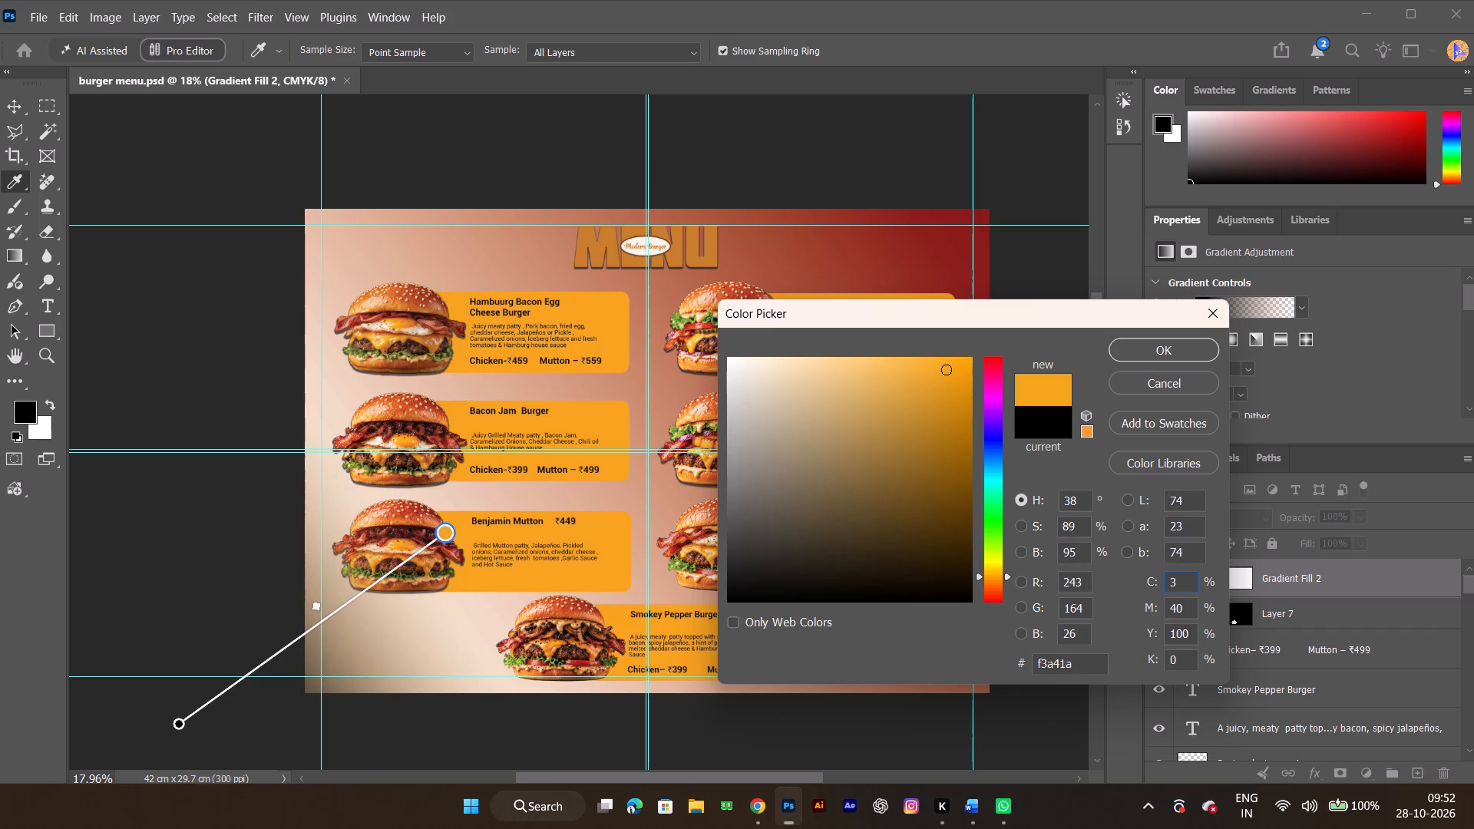
left_click_drag(990, 390, 989, 342)
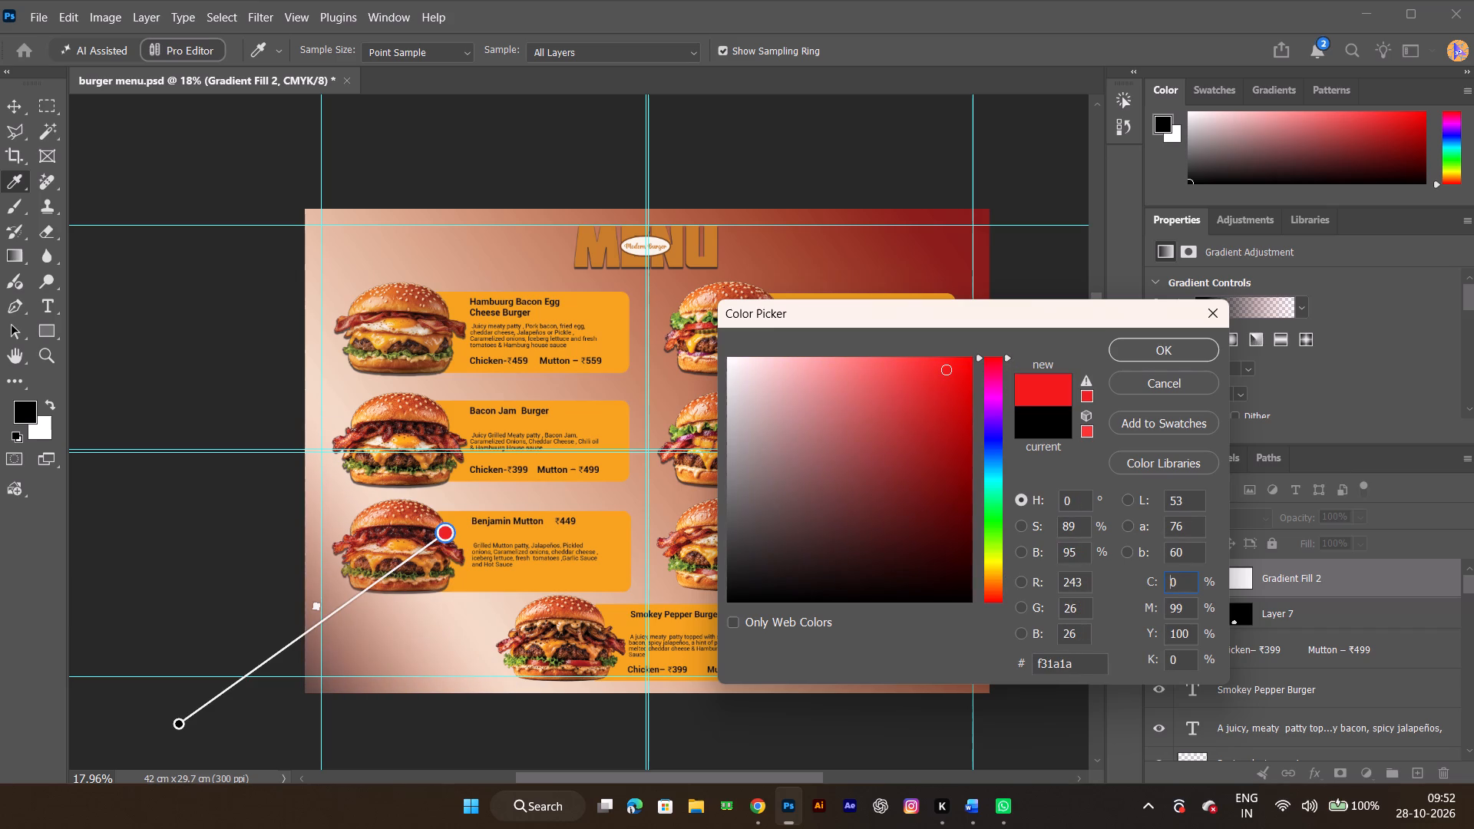
left_click_drag(989, 342, 985, 533)
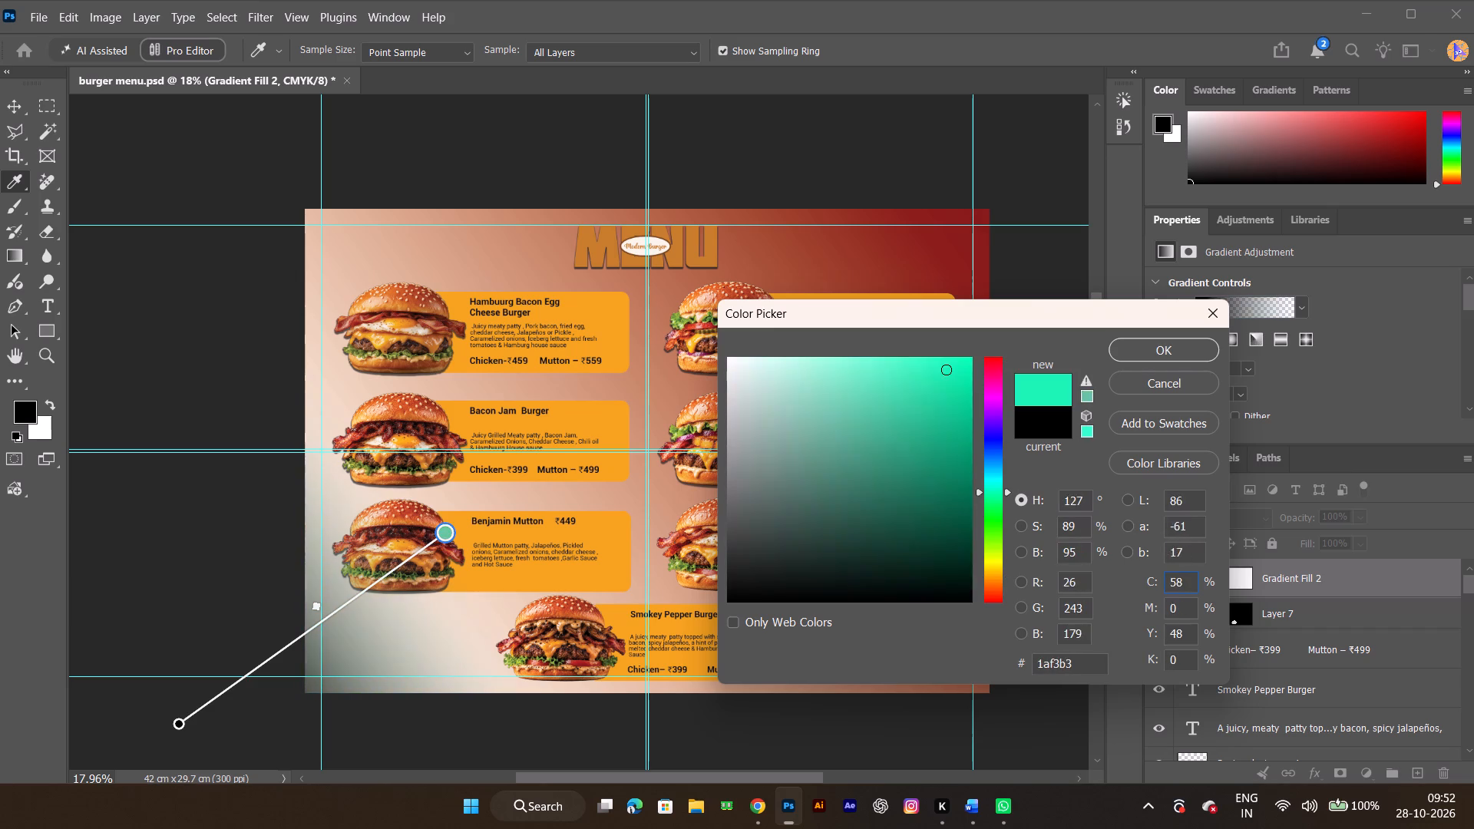
left_click_drag(985, 533, 985, 590)
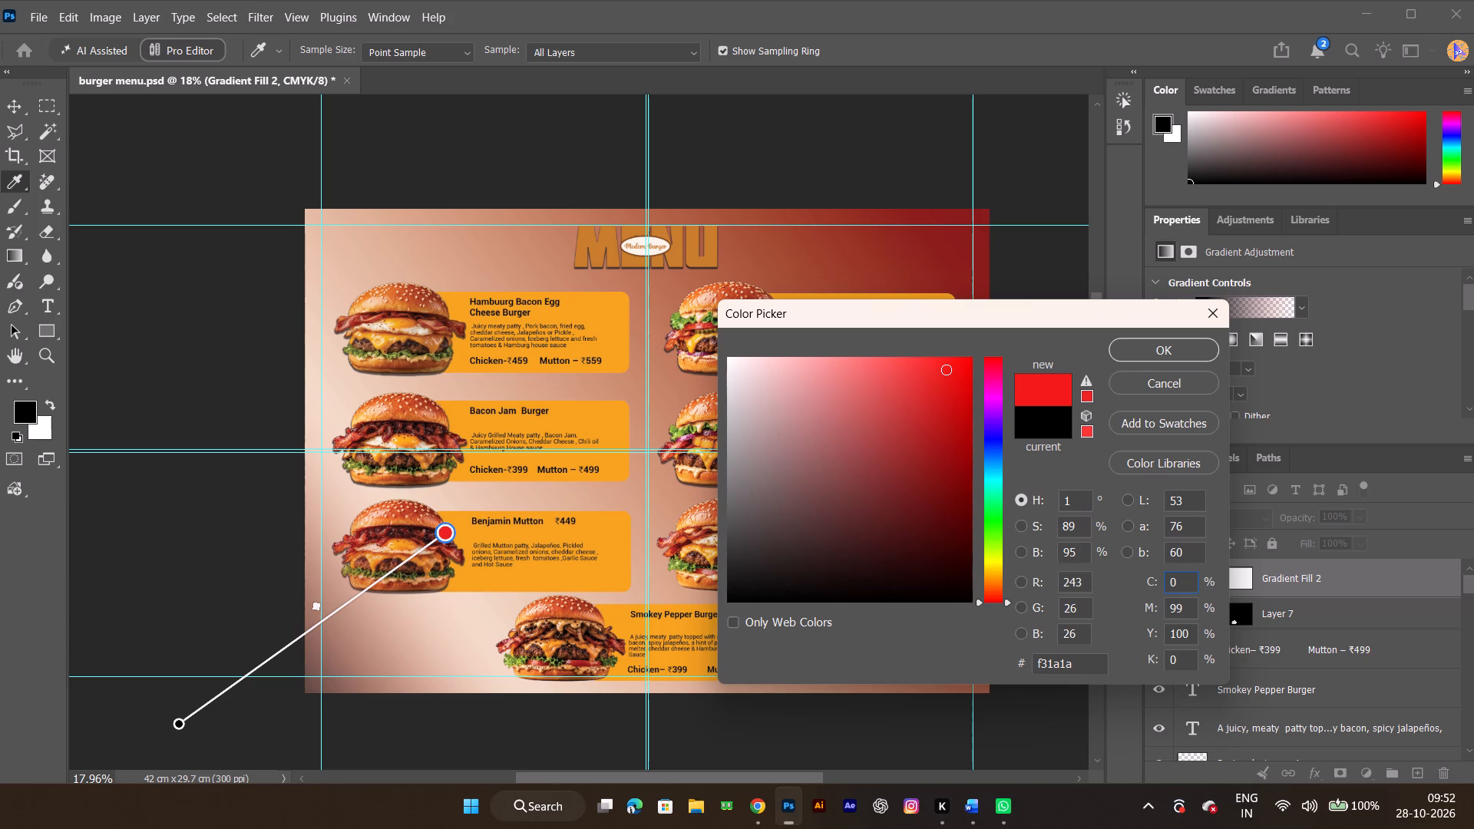
left_click_drag(985, 590, 984, 584)
left_click(1122, 352)
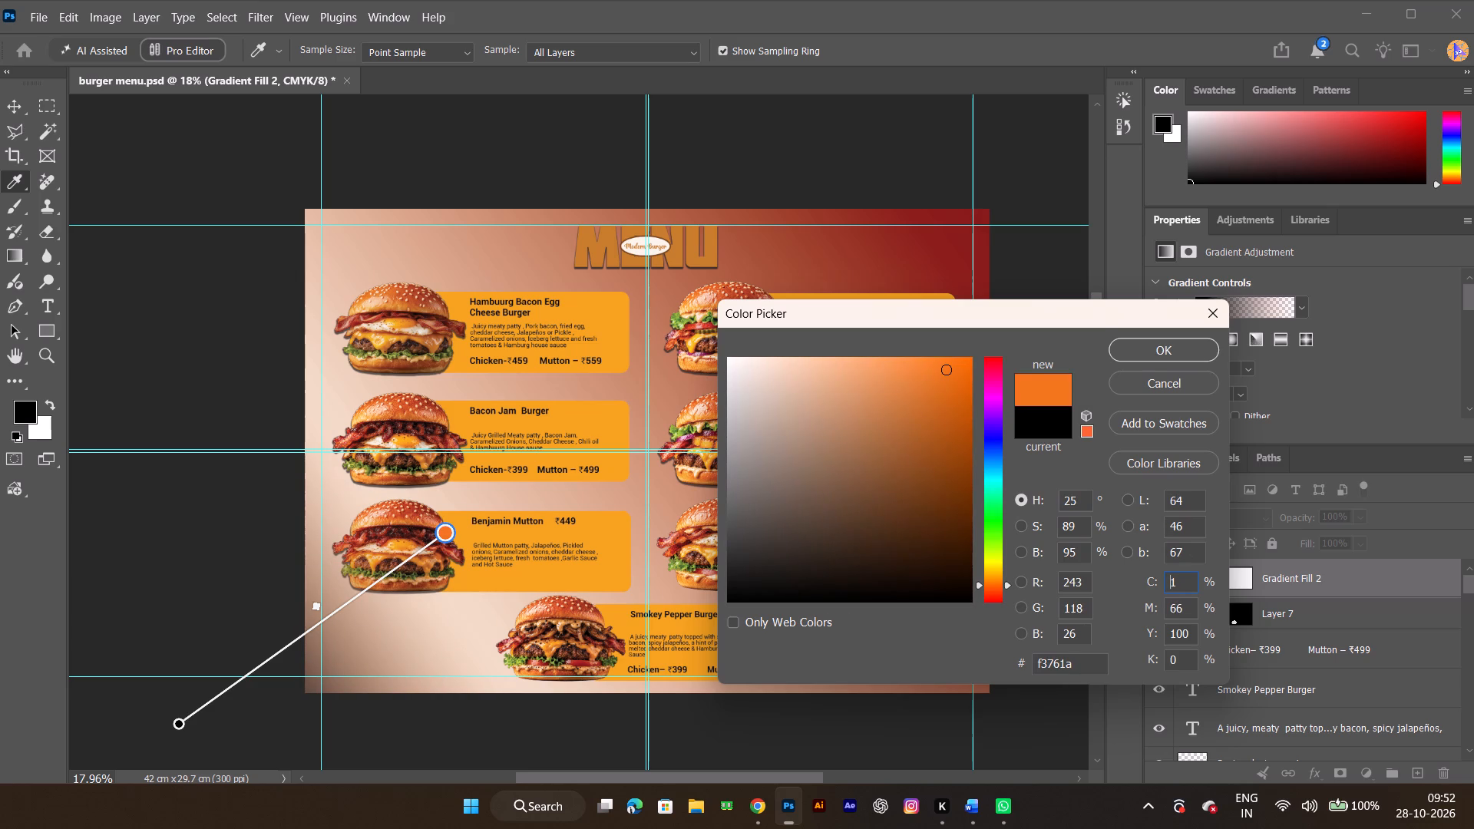
Adjust the new gradient's midpoint, placing it near the centre of its line.
left_click_drag(317, 602, 353, 594)
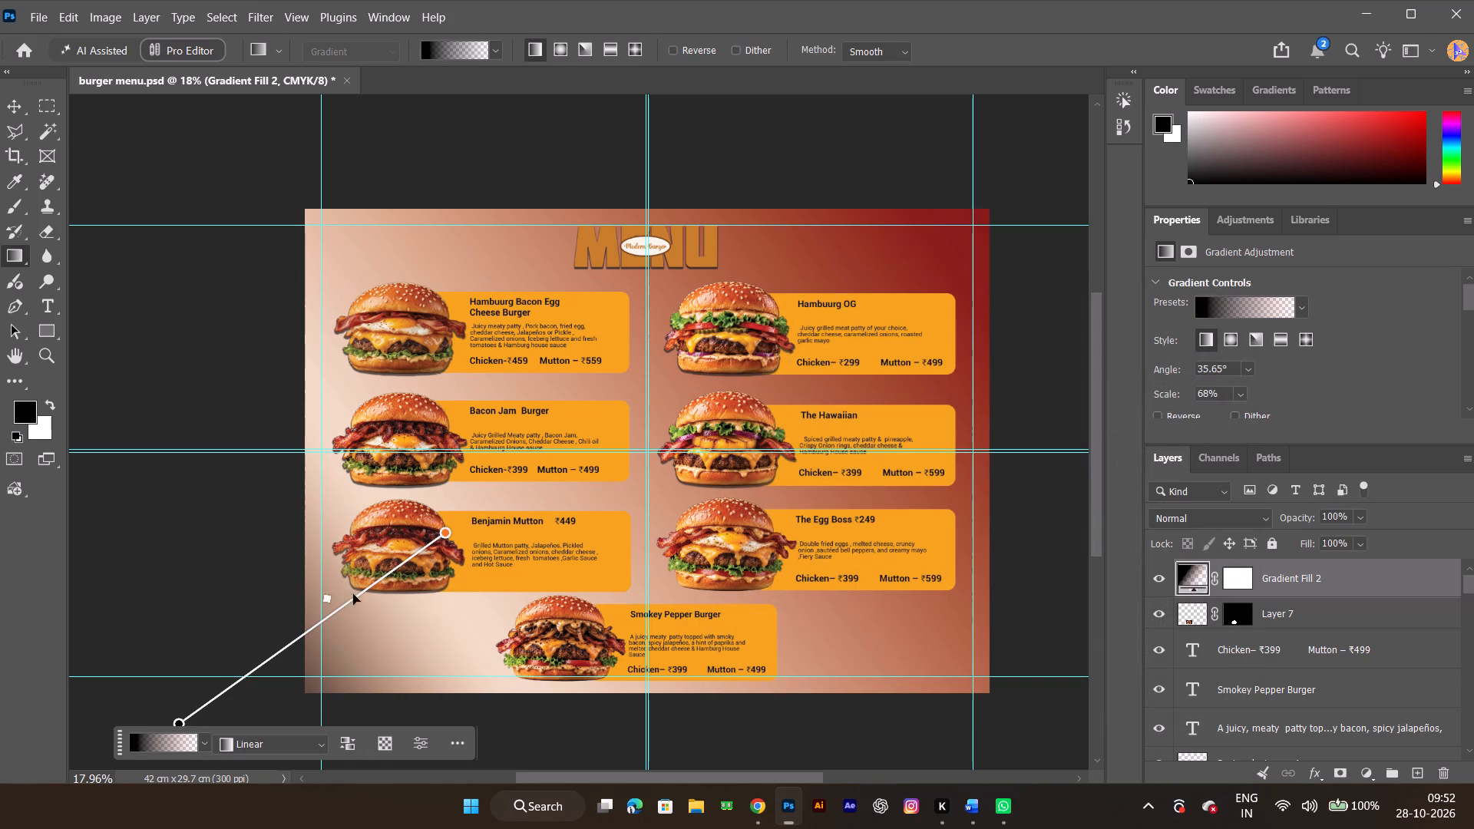
left_click_drag(353, 594, 331, 629)
Set the gradient's outer colour stop, beyond the page's lower-left corner, to dark orange #ce670c.
double_click(179, 722)
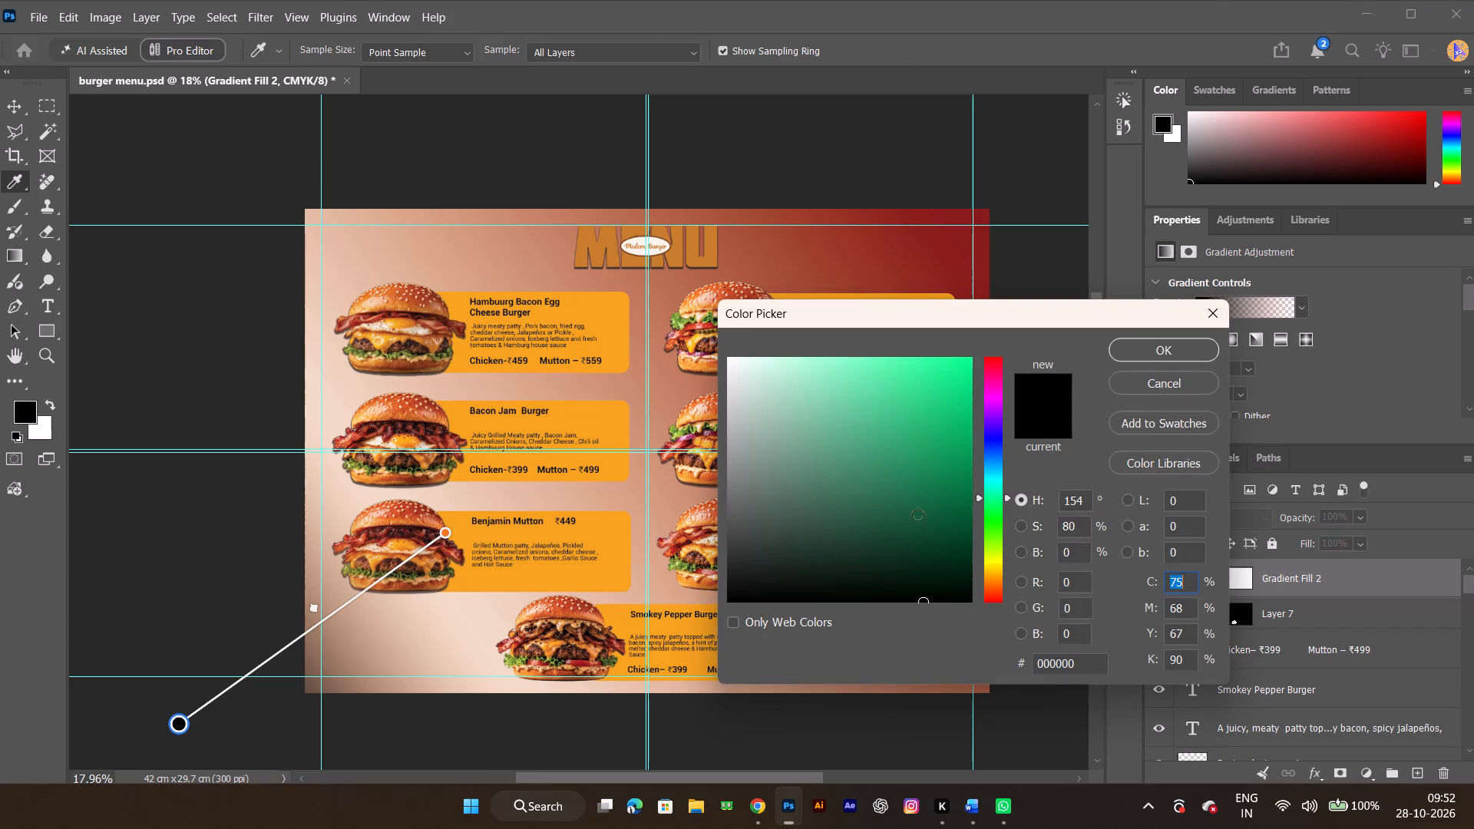
left_click_drag(976, 499, 976, 581)
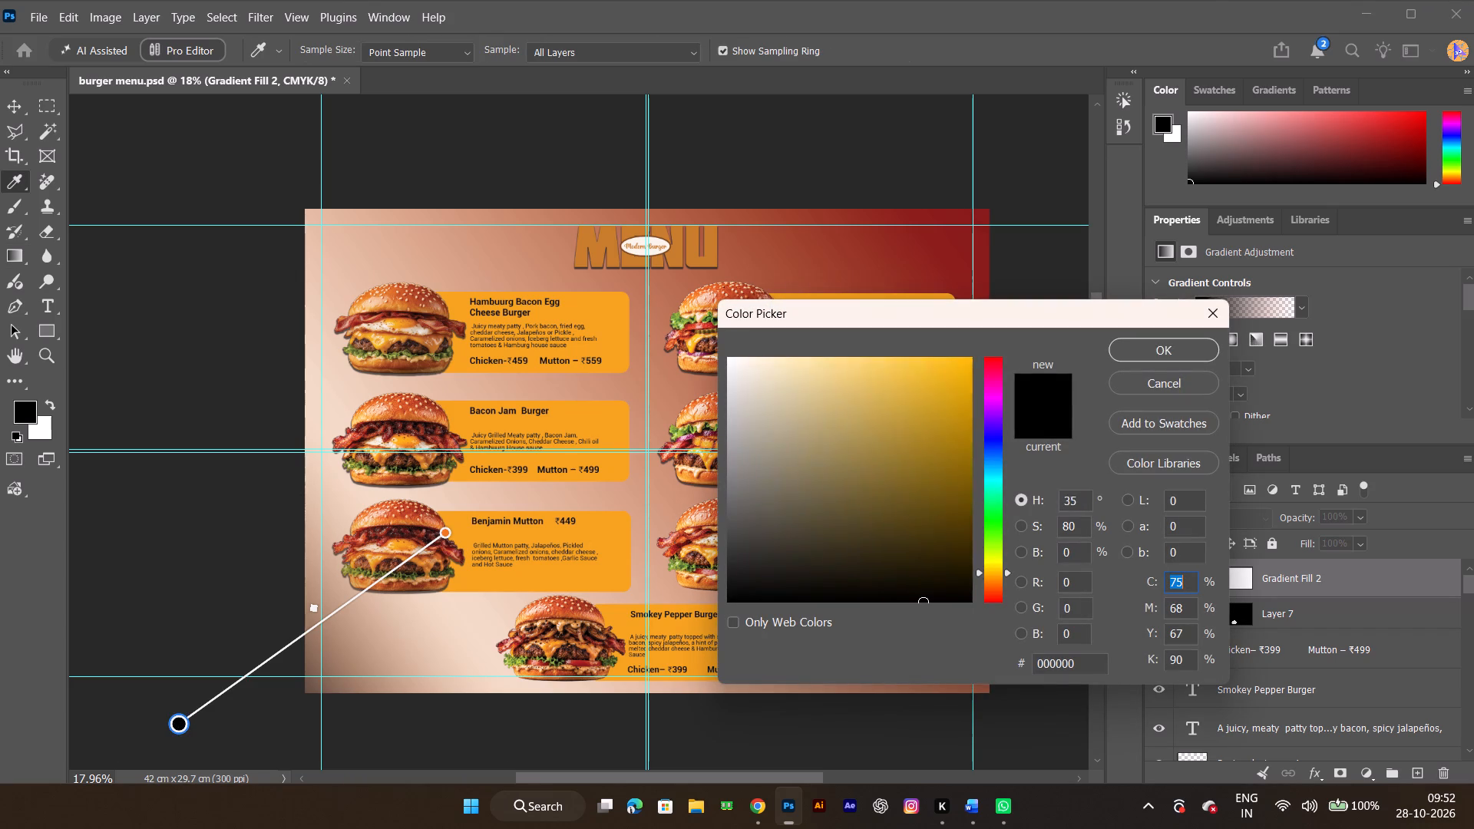
left_click_drag(976, 581, 976, 583)
left_click_drag(960, 421, 958, 404)
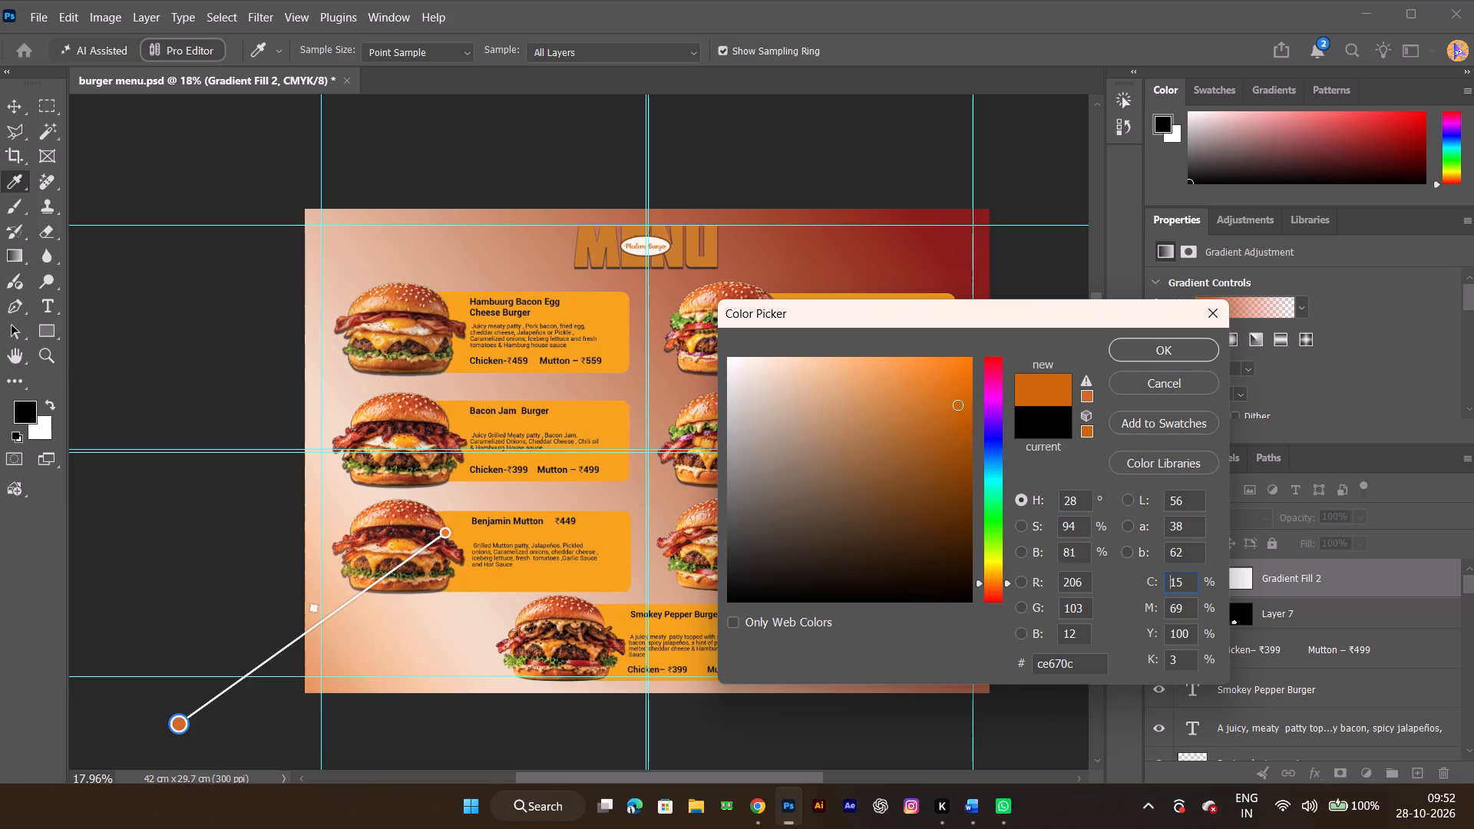
left_click(1149, 346)
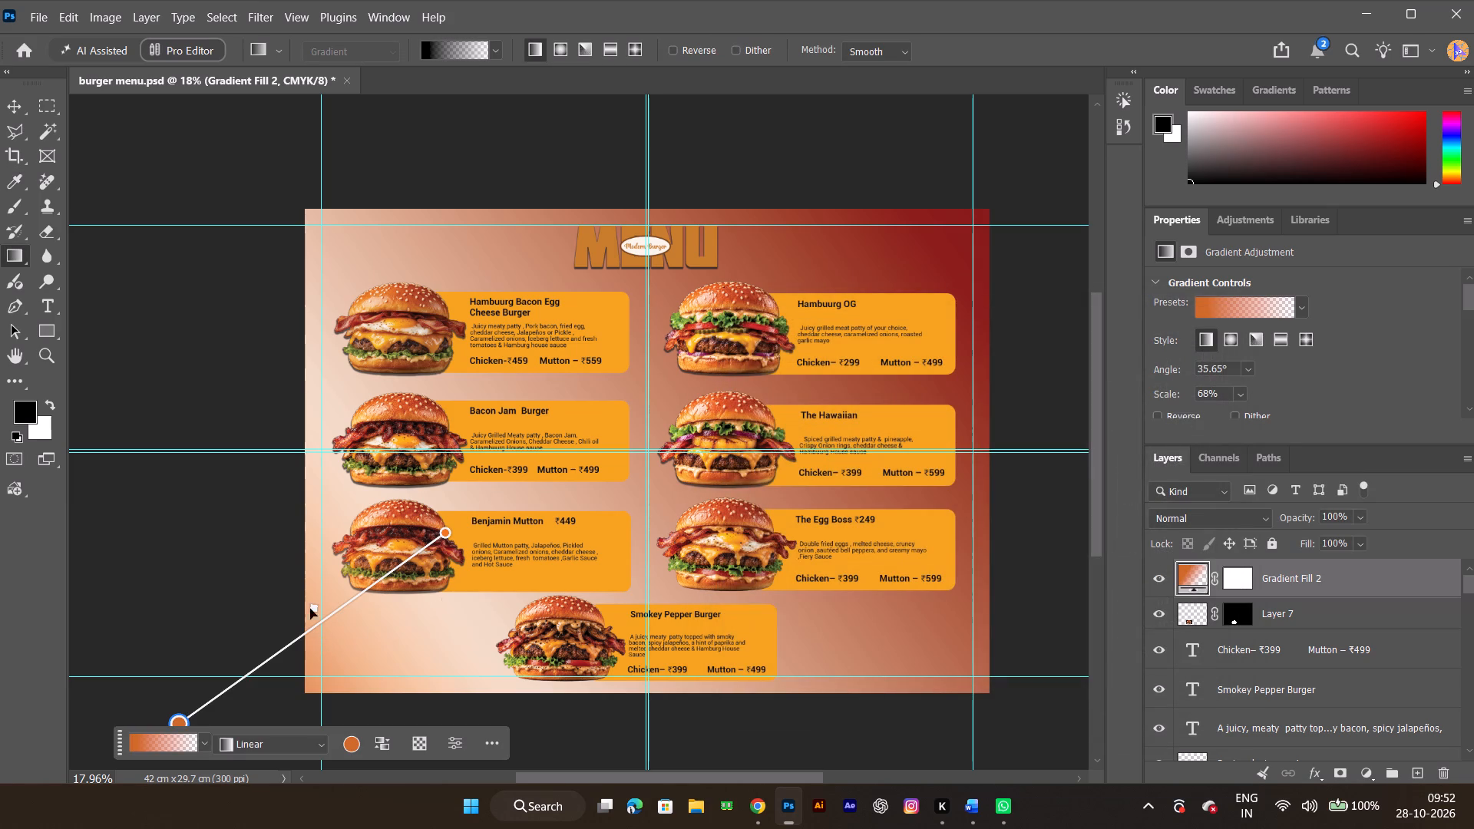
Shift the orange gradient's midpoint towards its inner end and its outer end closer to the page corner, at about 42° and 55% scale.
left_click_drag(312, 606, 333, 603)
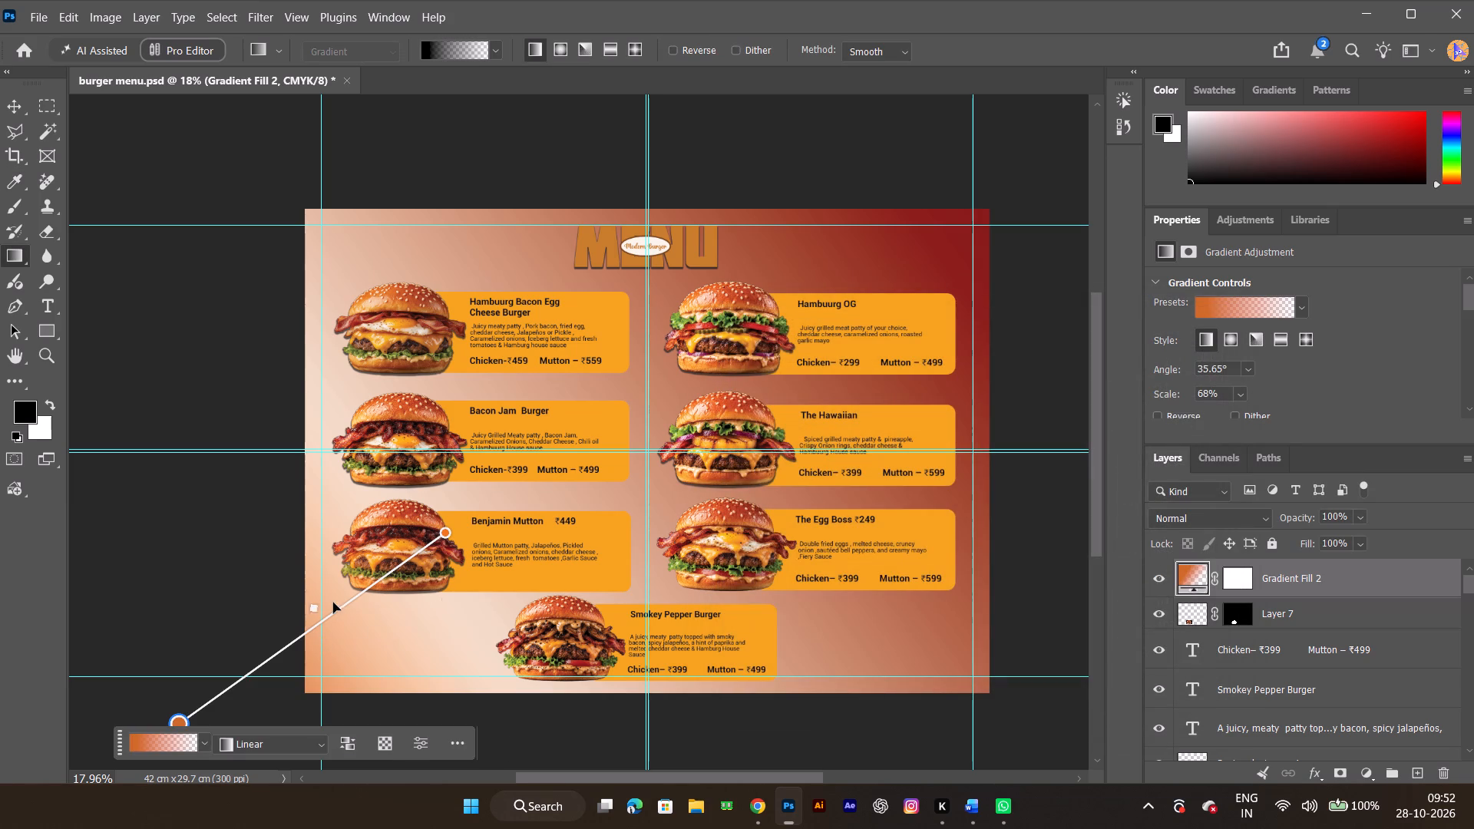
left_click_drag(333, 603, 389, 568)
left_click_drag(174, 728, 245, 675)
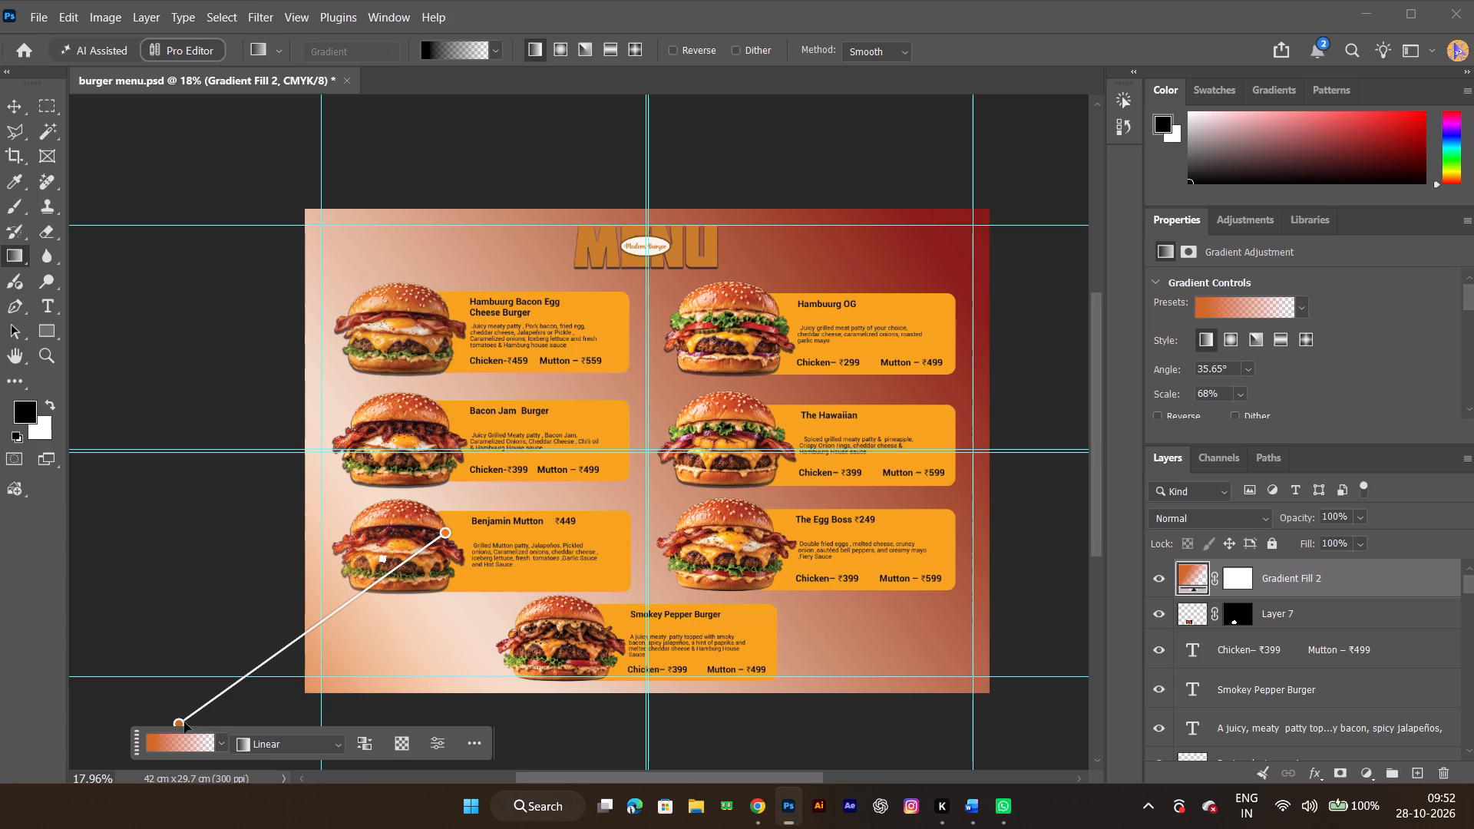
left_click_drag(177, 719, 286, 680)
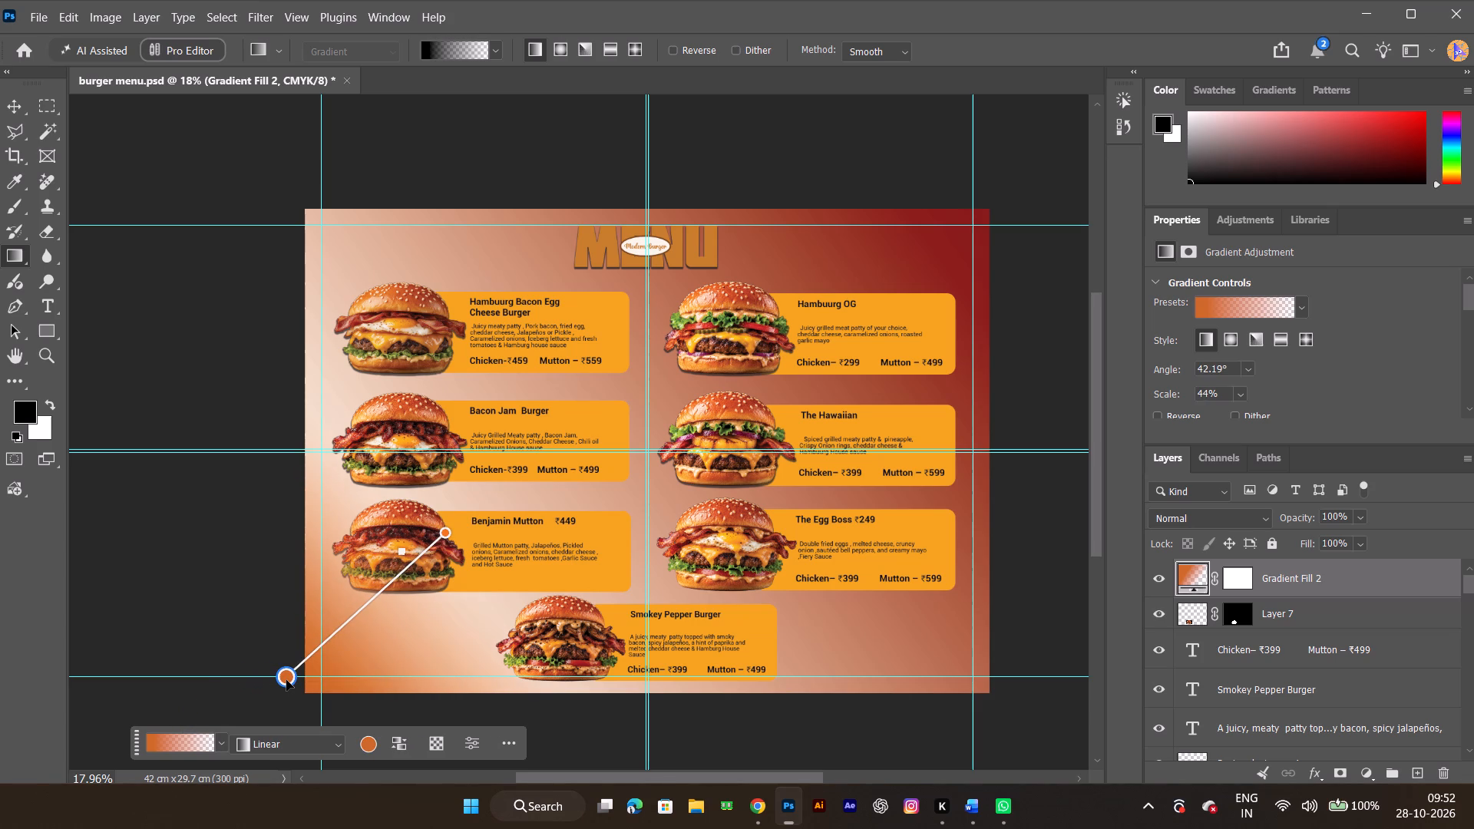
left_click_drag(286, 680, 253, 708)
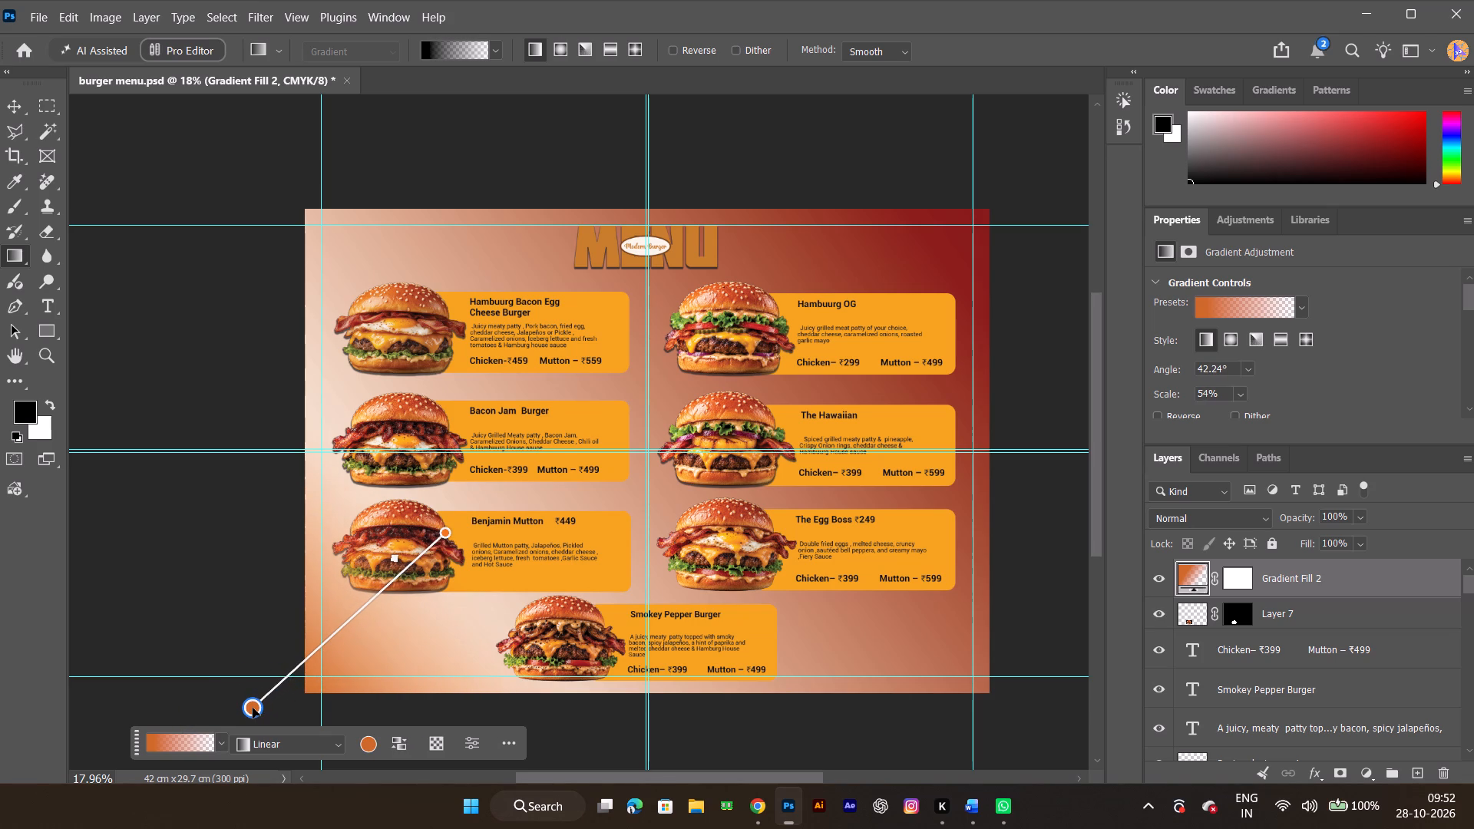
left_click_drag(253, 708, 247, 714)
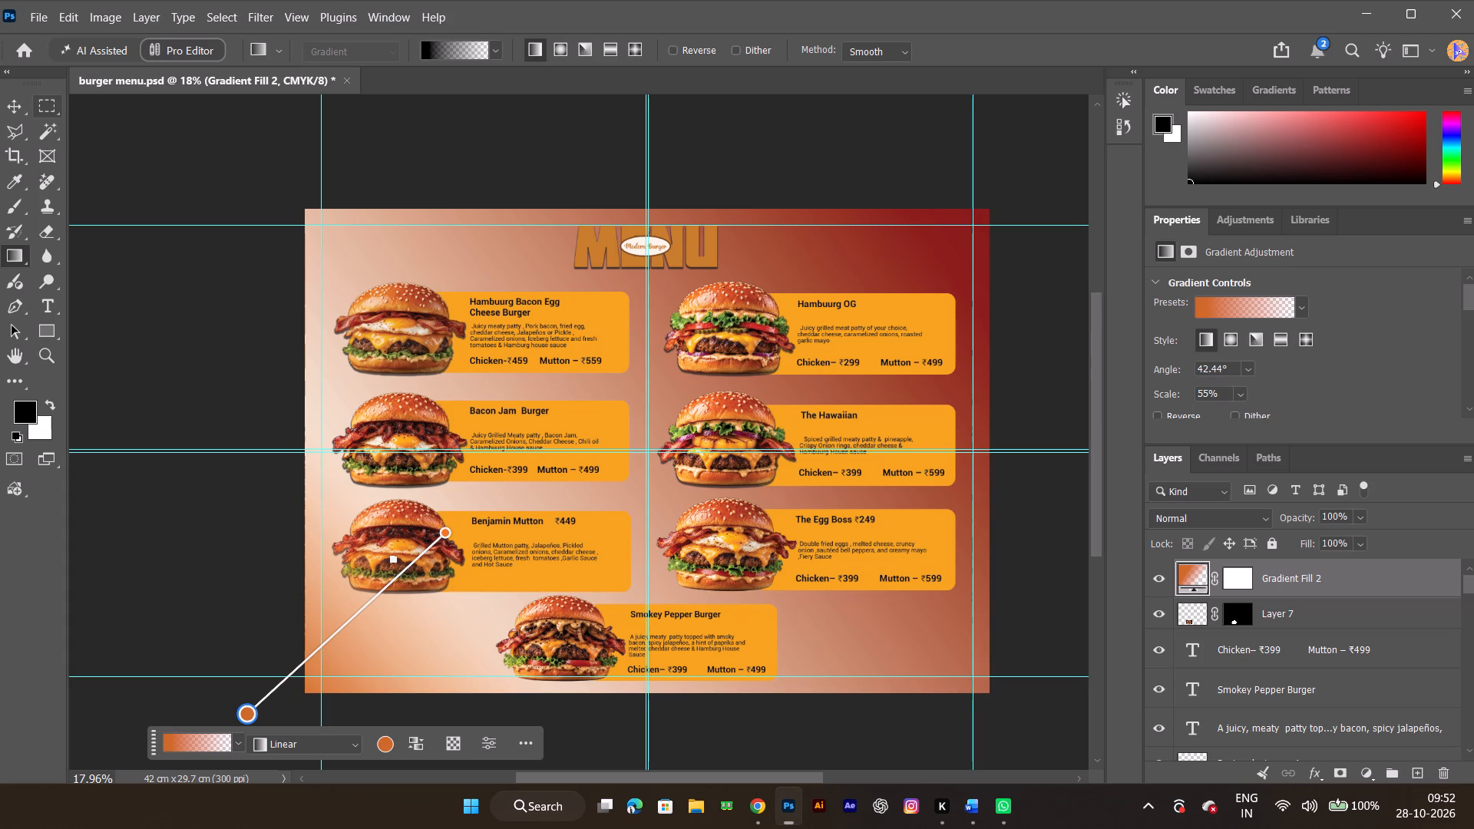
Move the Gradient Fill 2 layer down the stack, between Rectangle 1 and Gradient Fill 1.
left_click(18, 112)
double_click(604, 252)
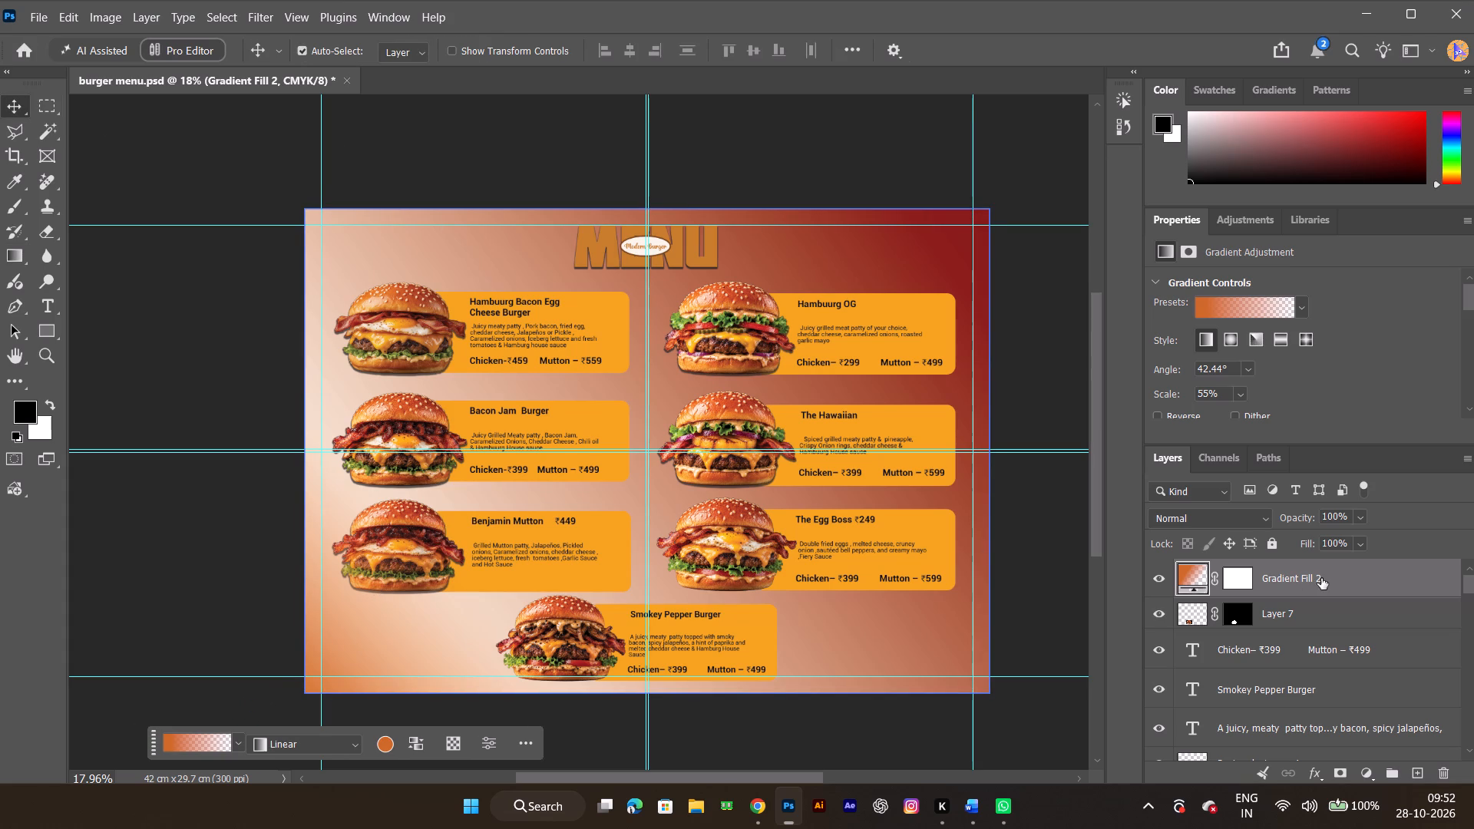
left_click_drag(1325, 577, 1315, 755)
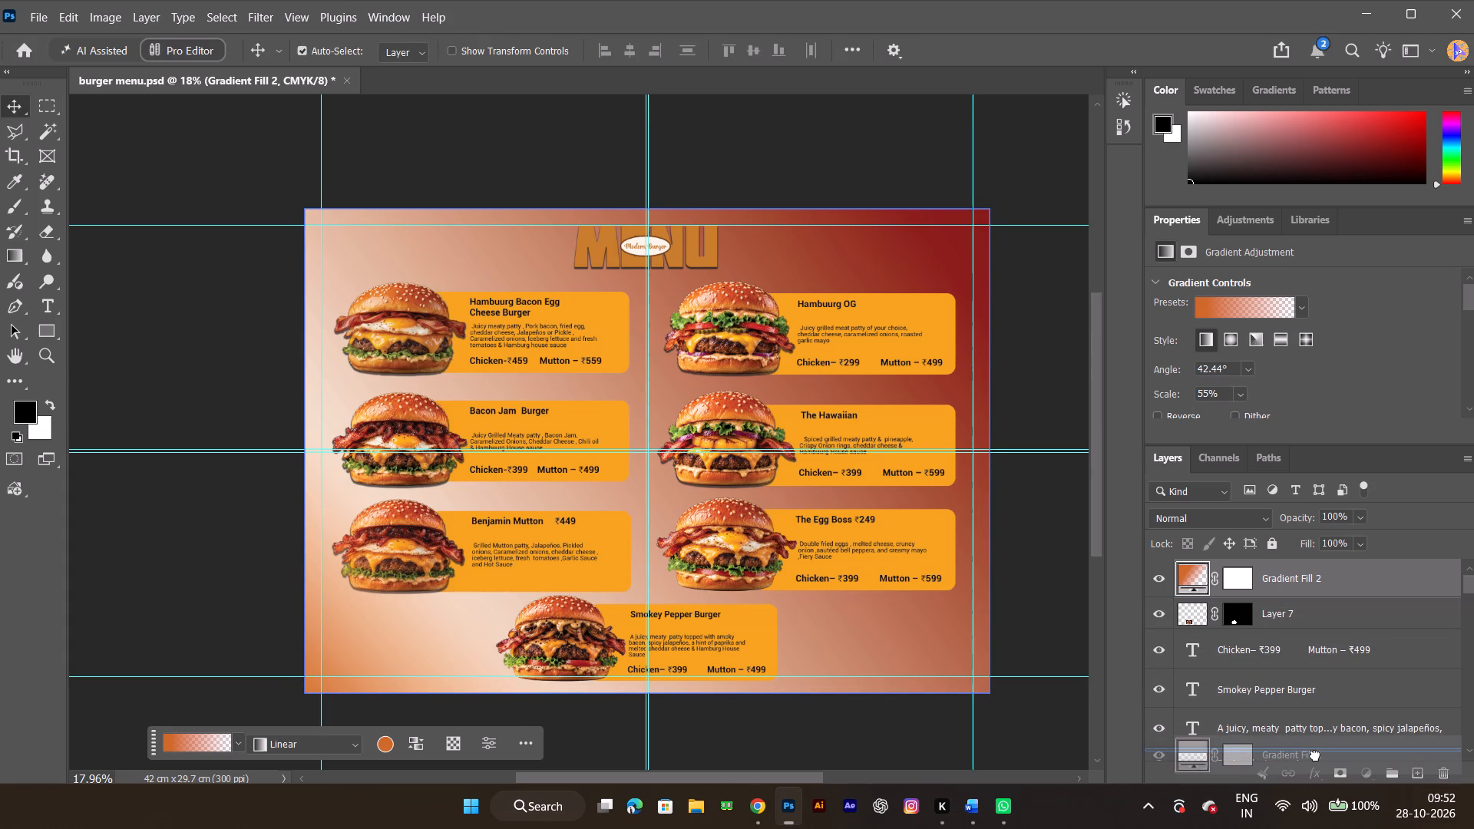
left_click_drag(1315, 755, 1307, 783)
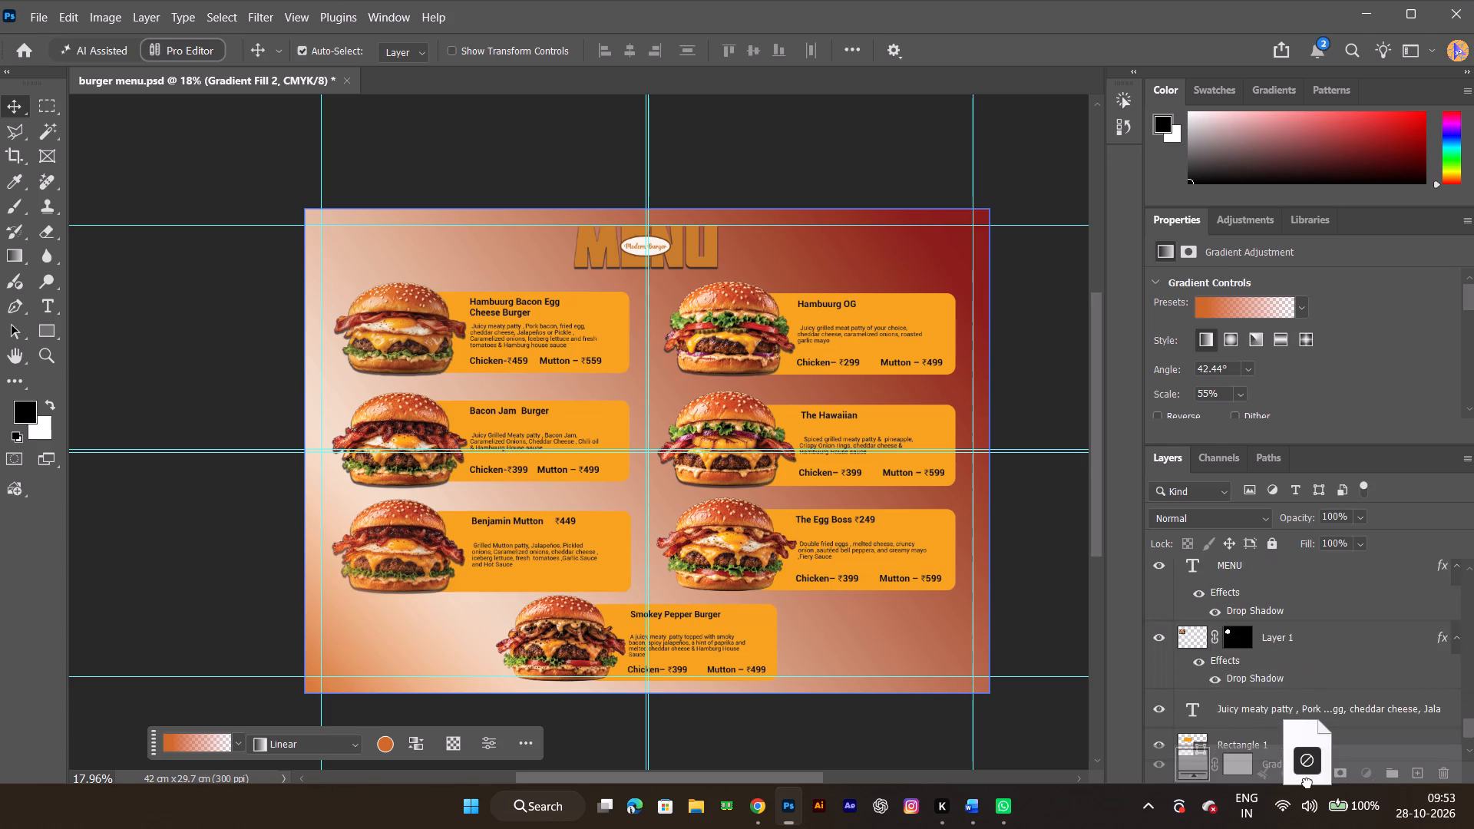
left_click_drag(1307, 783, 1314, 680)
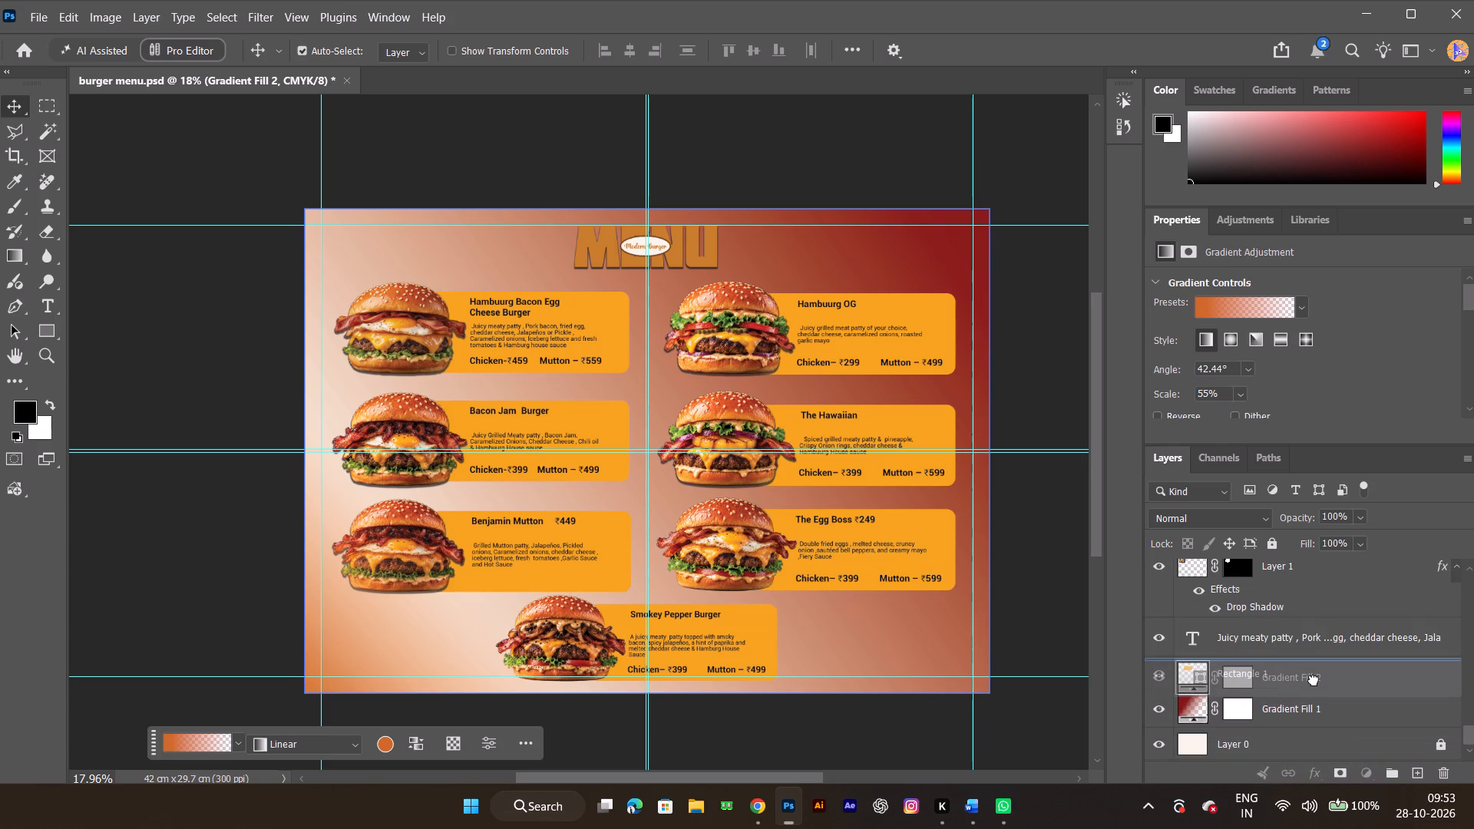
left_click_drag(1314, 680, 1314, 681)
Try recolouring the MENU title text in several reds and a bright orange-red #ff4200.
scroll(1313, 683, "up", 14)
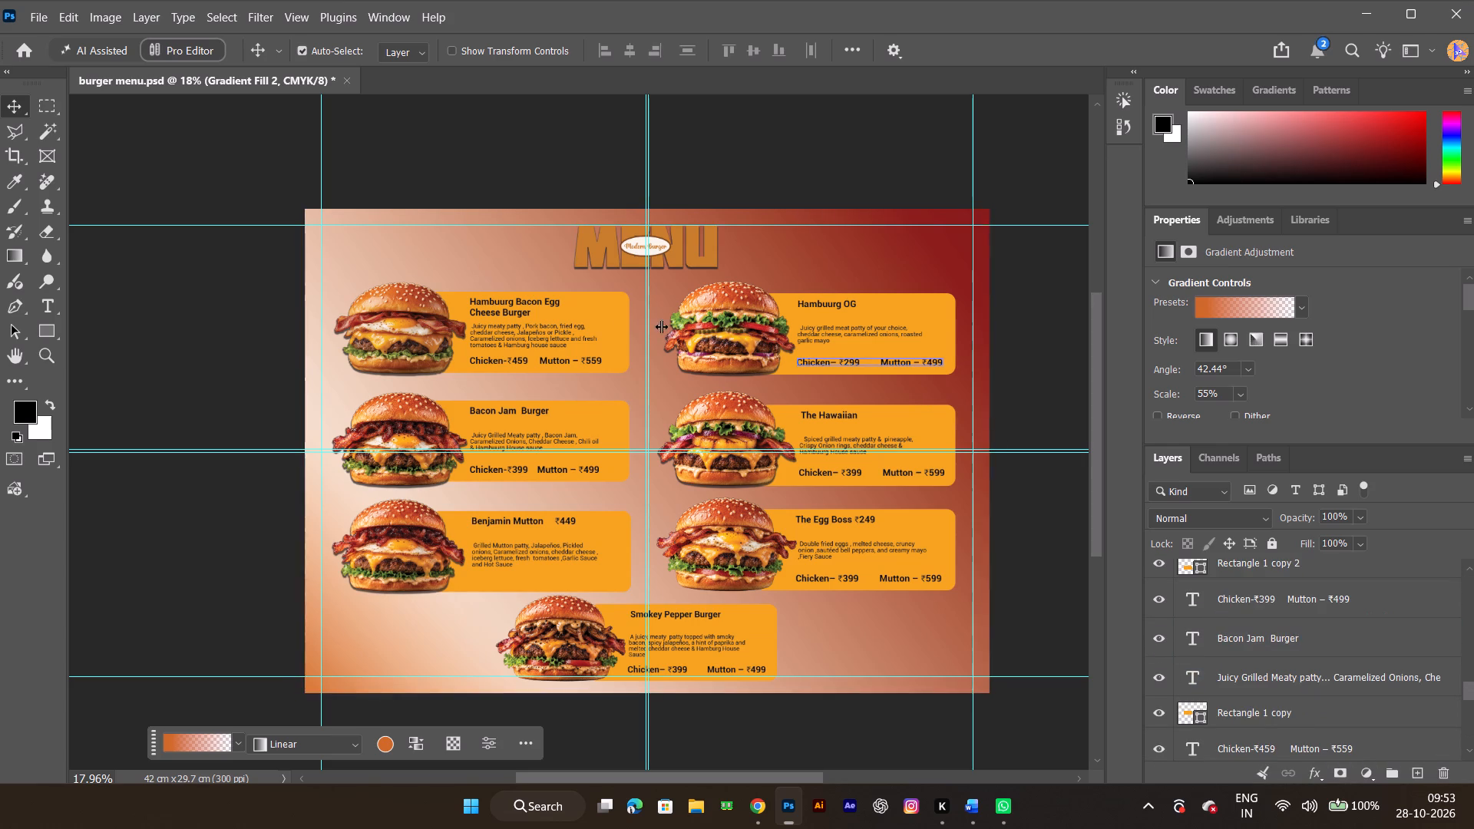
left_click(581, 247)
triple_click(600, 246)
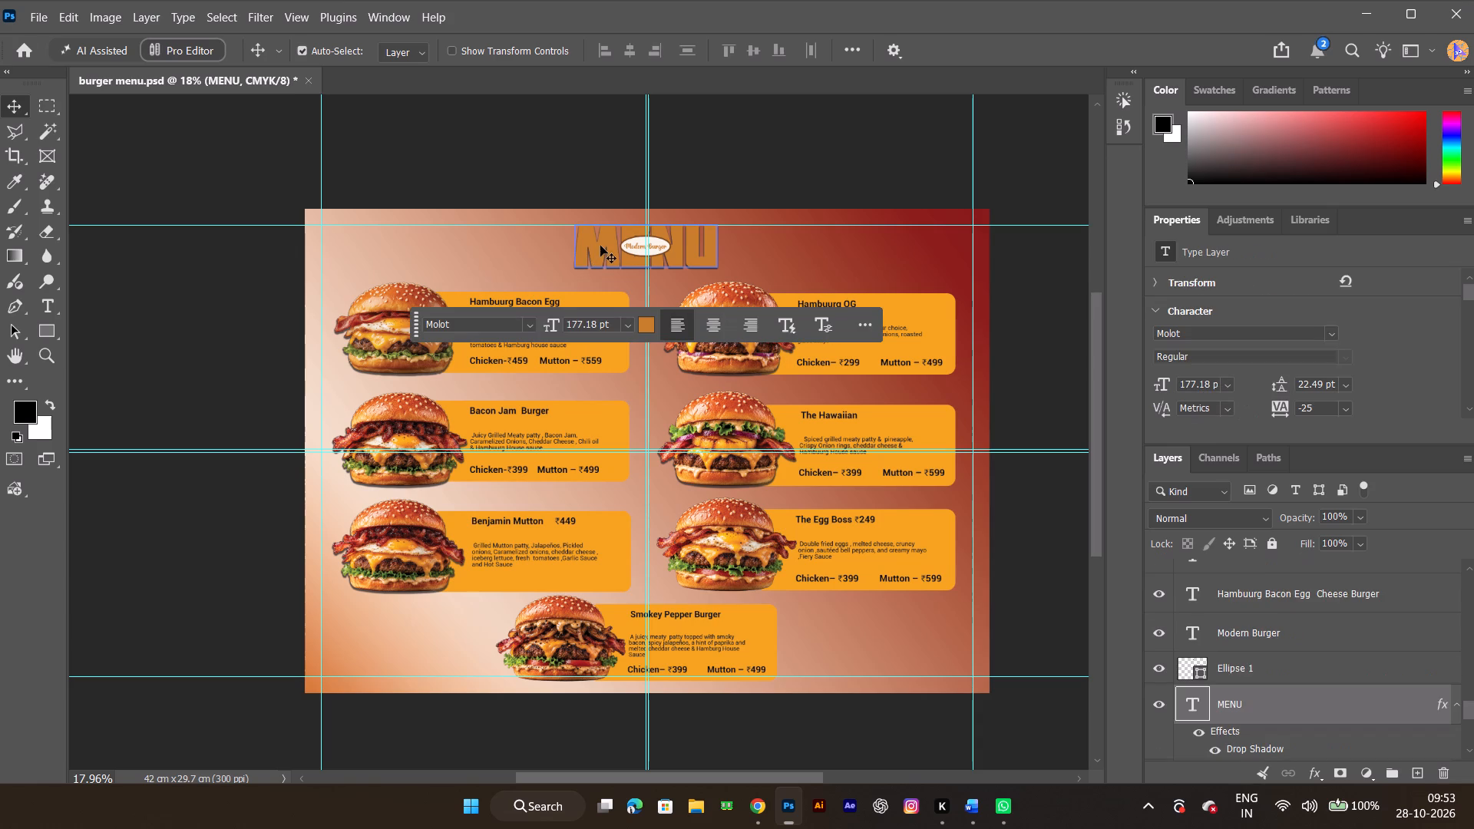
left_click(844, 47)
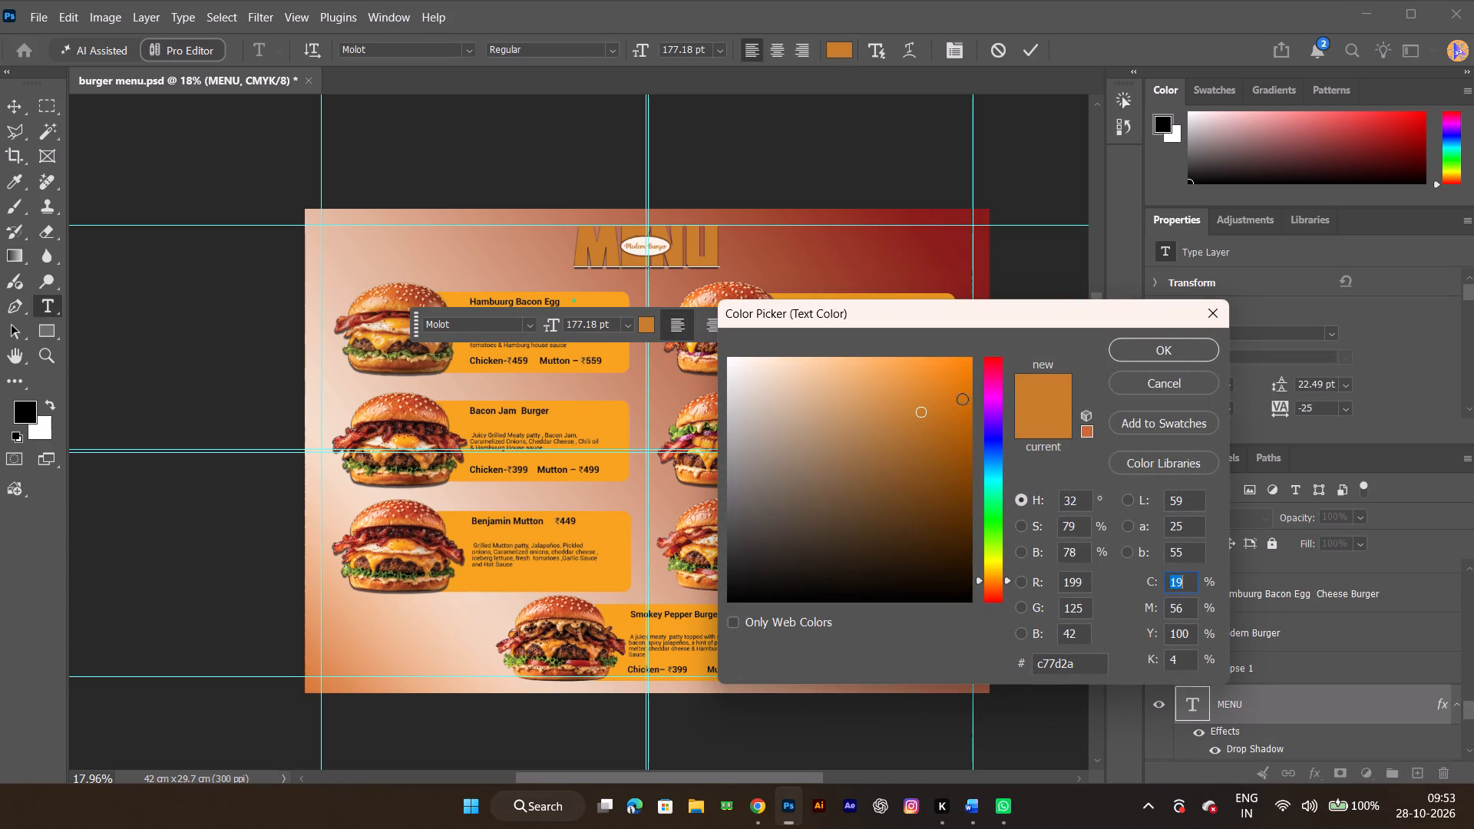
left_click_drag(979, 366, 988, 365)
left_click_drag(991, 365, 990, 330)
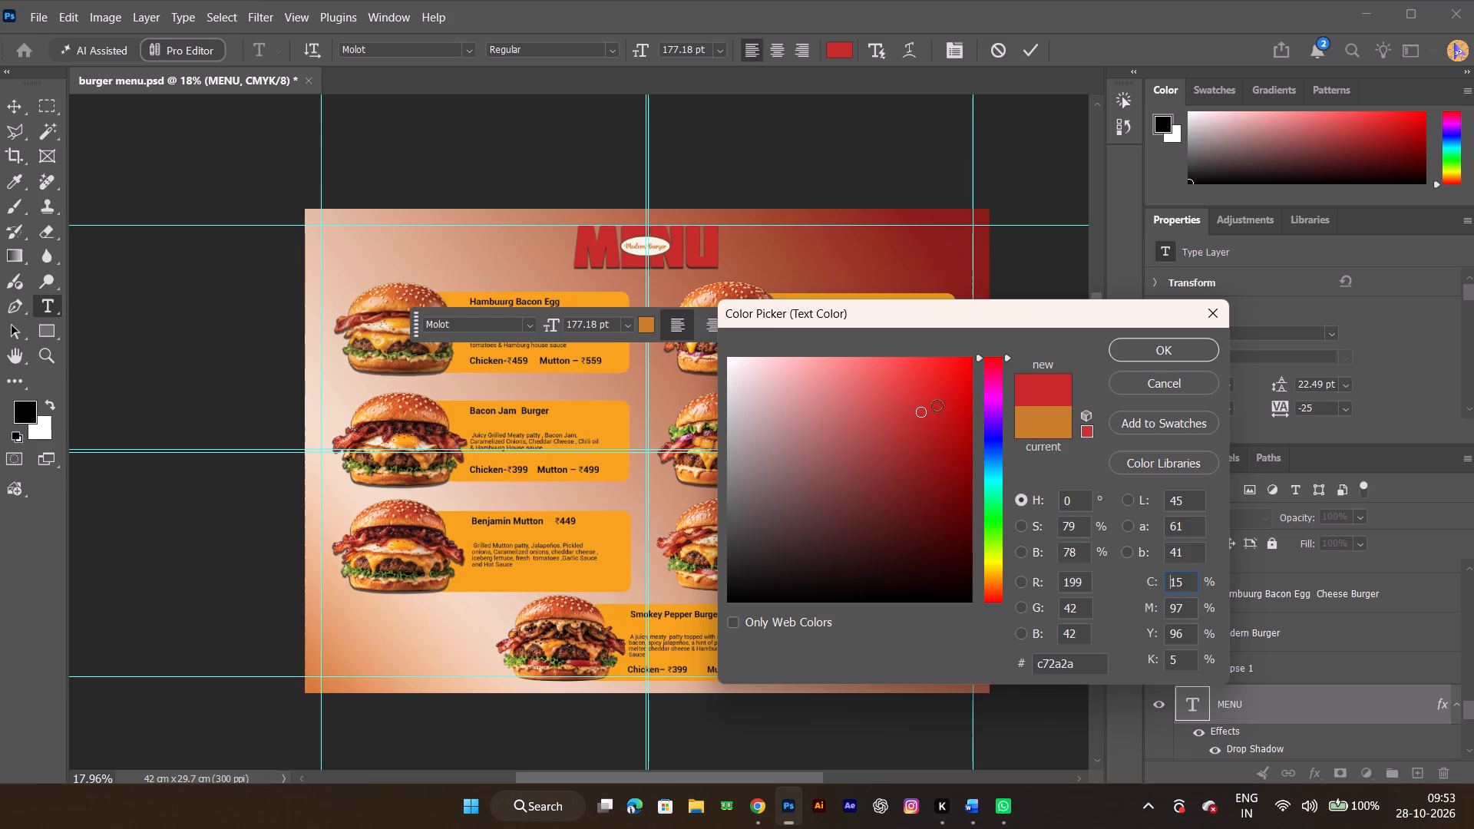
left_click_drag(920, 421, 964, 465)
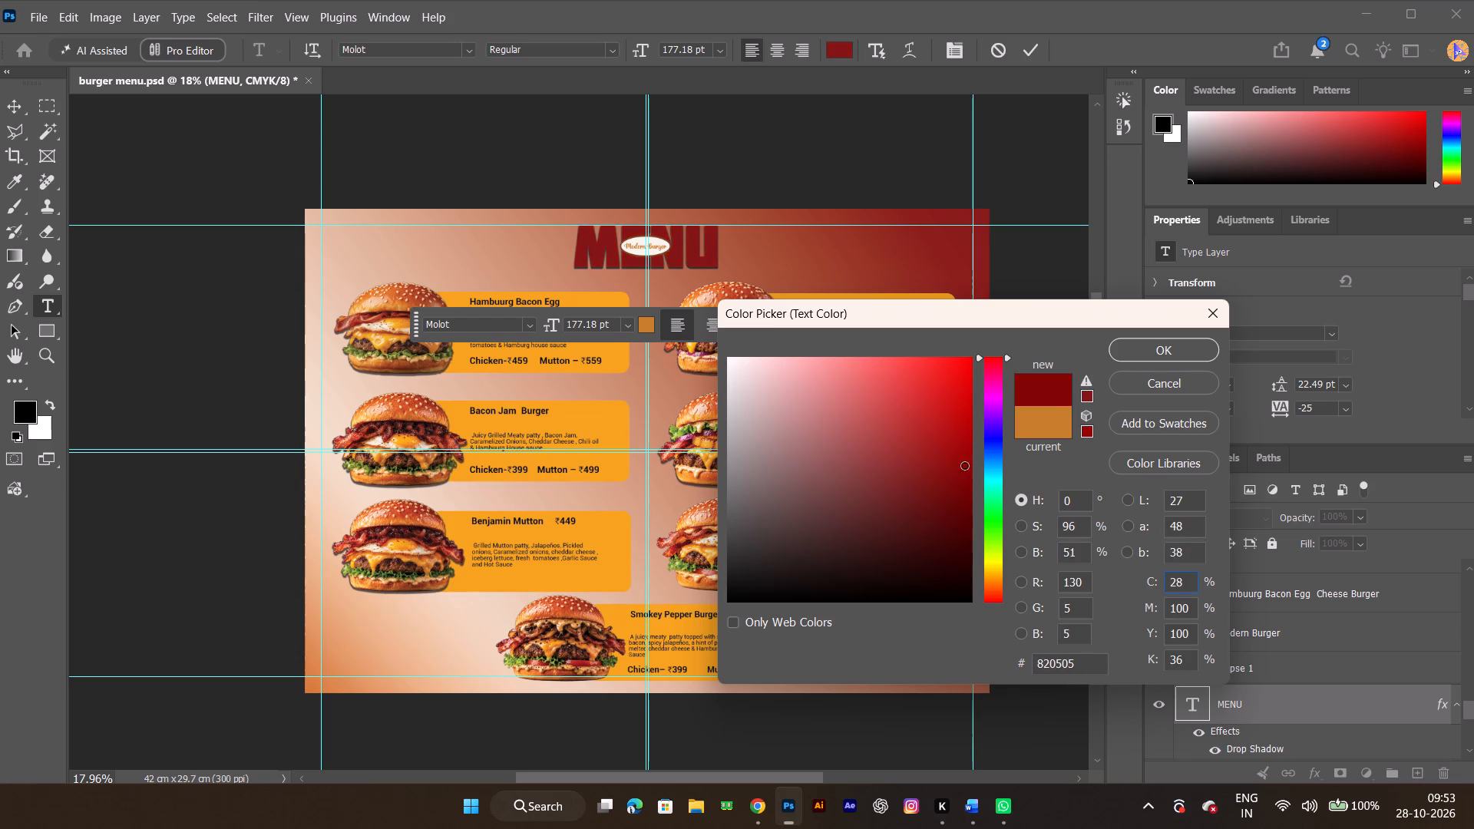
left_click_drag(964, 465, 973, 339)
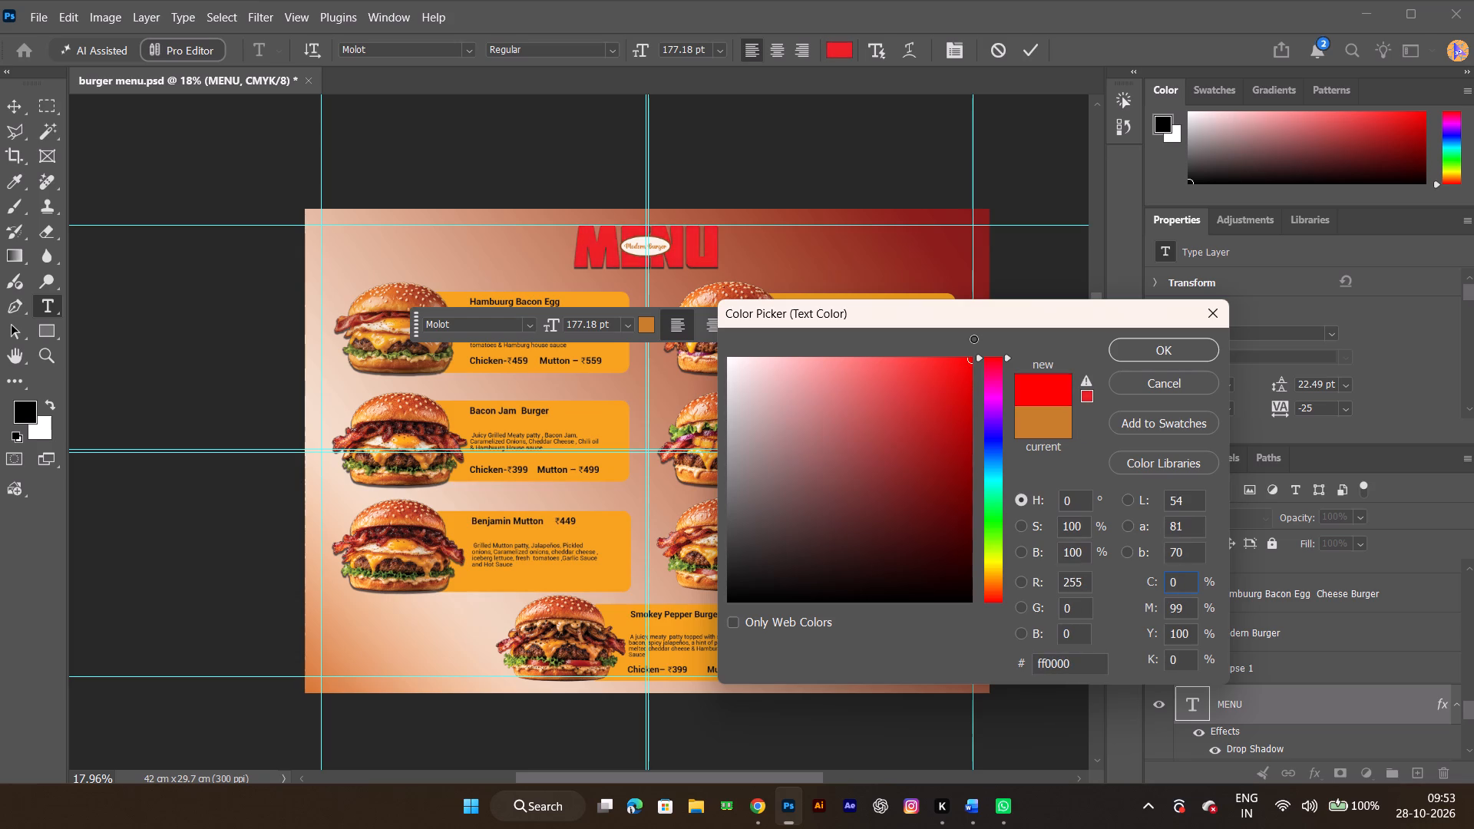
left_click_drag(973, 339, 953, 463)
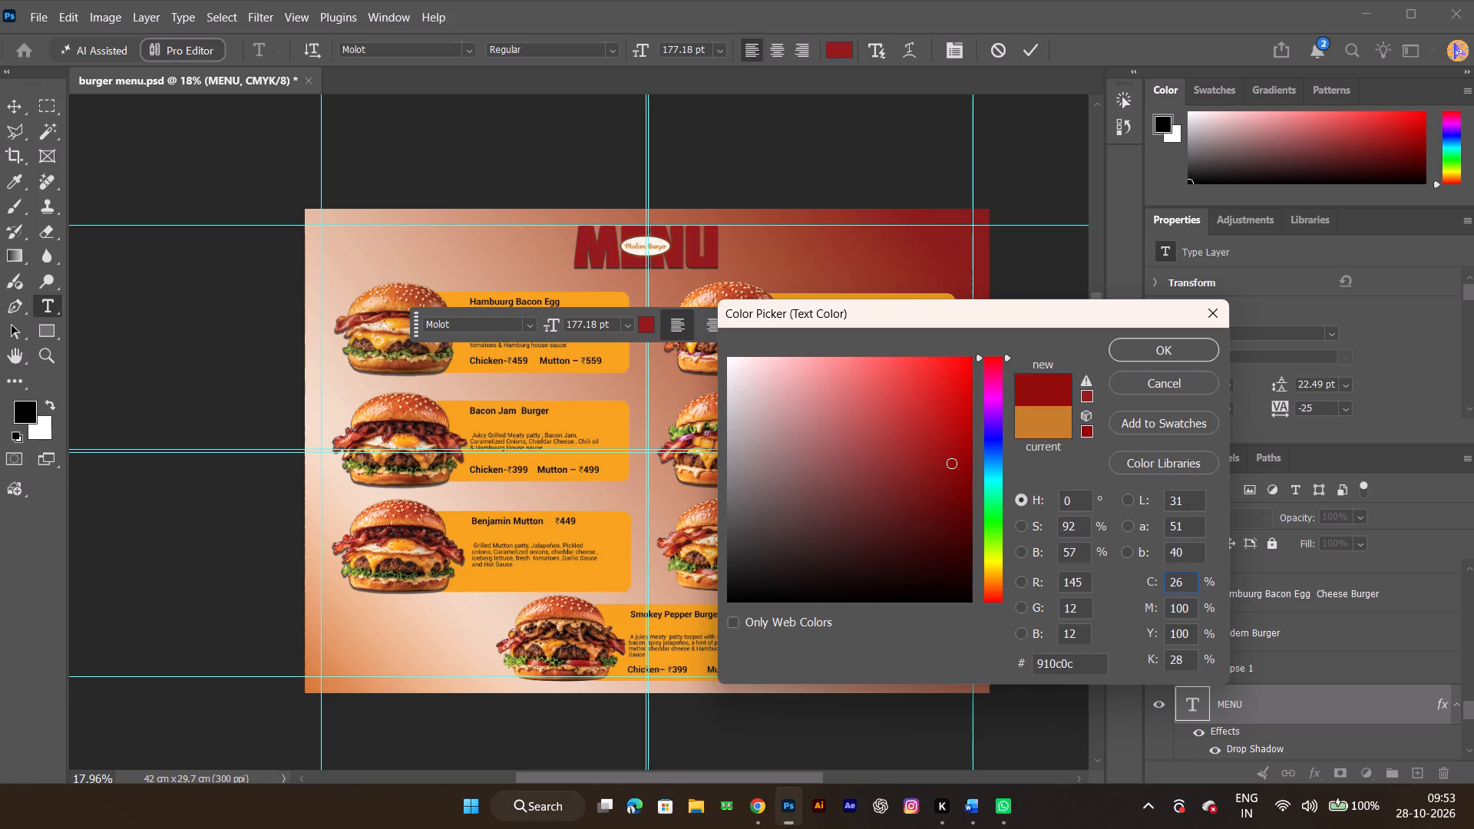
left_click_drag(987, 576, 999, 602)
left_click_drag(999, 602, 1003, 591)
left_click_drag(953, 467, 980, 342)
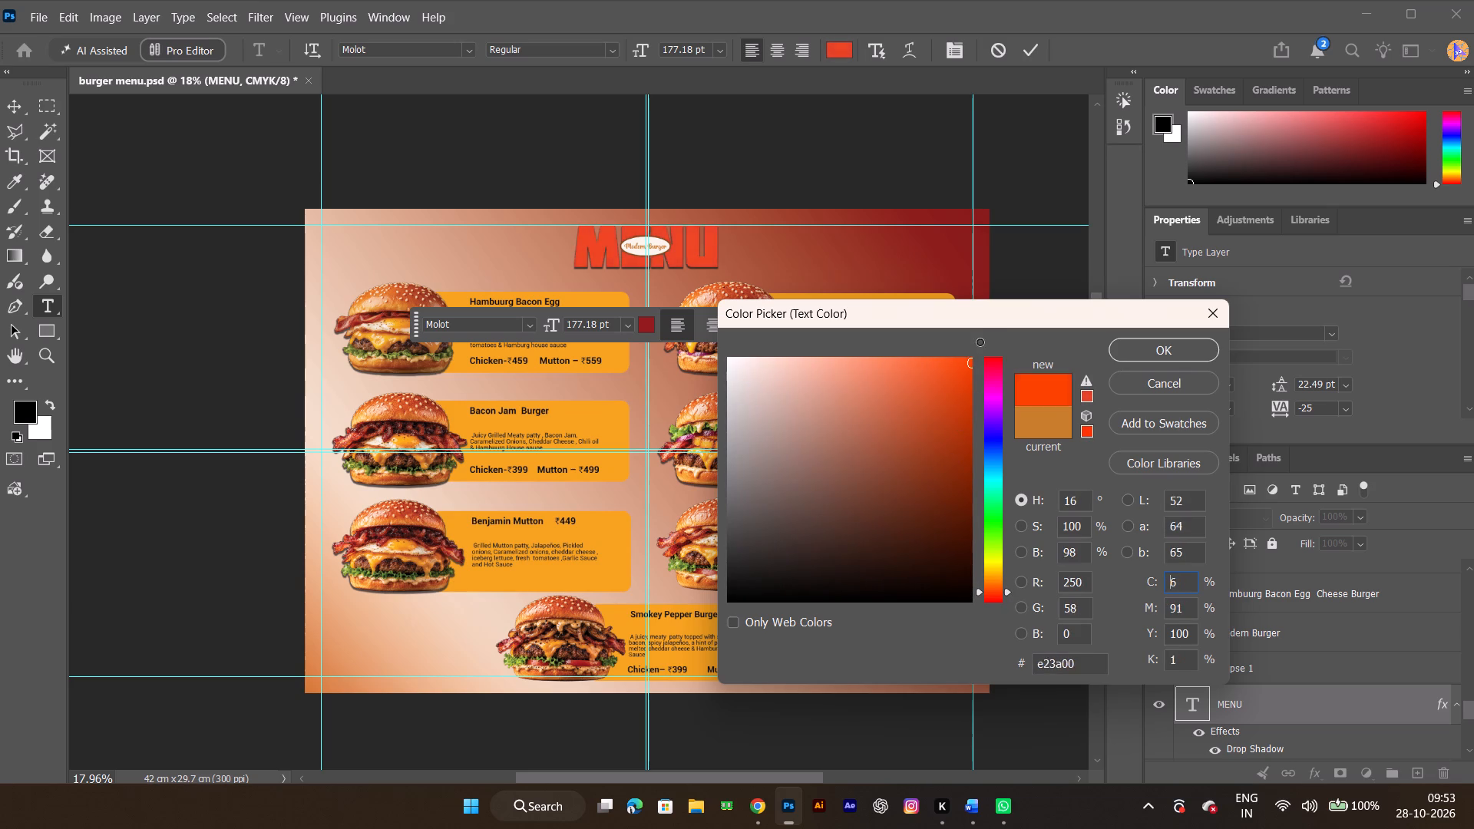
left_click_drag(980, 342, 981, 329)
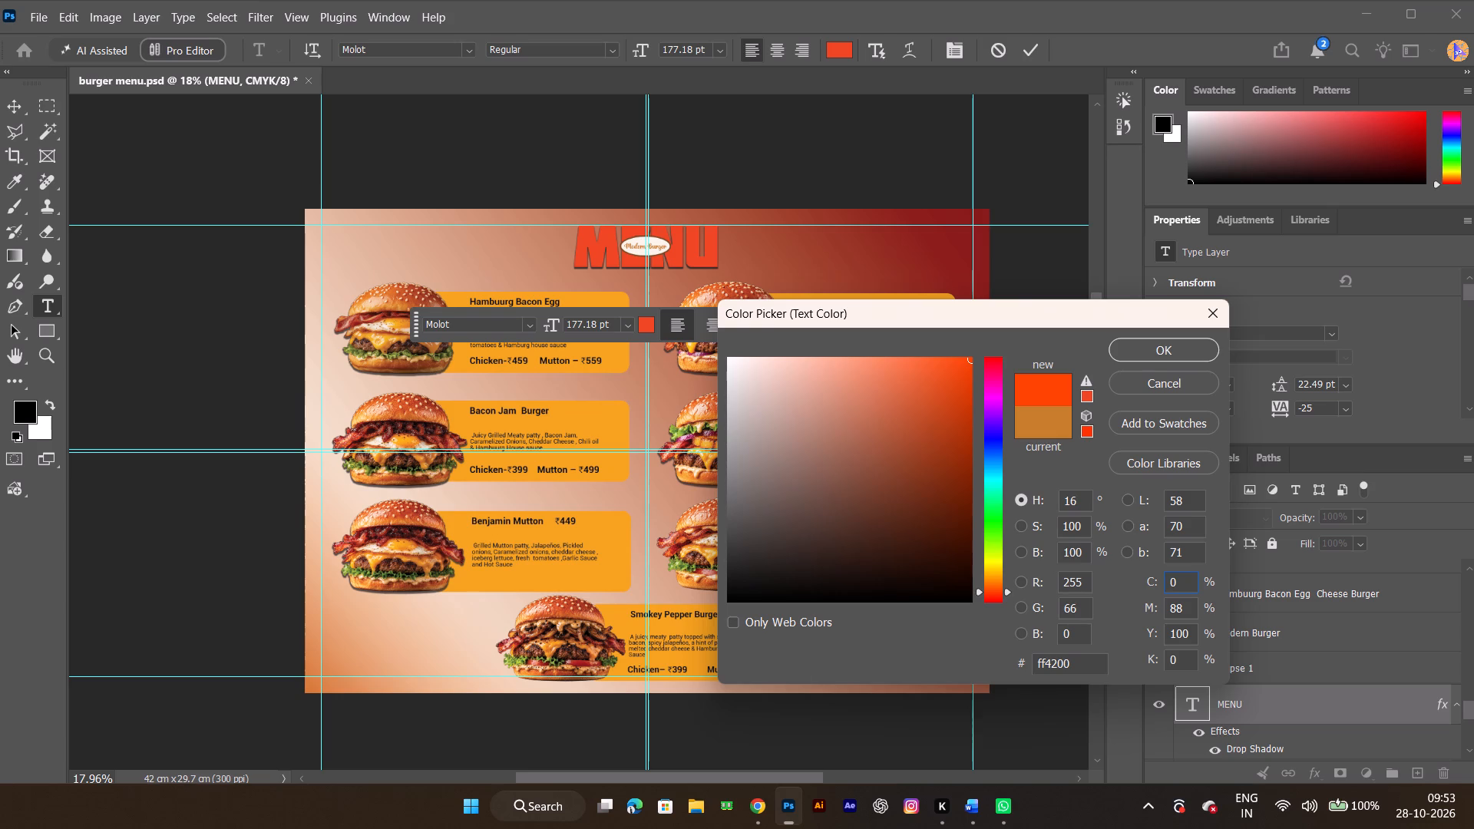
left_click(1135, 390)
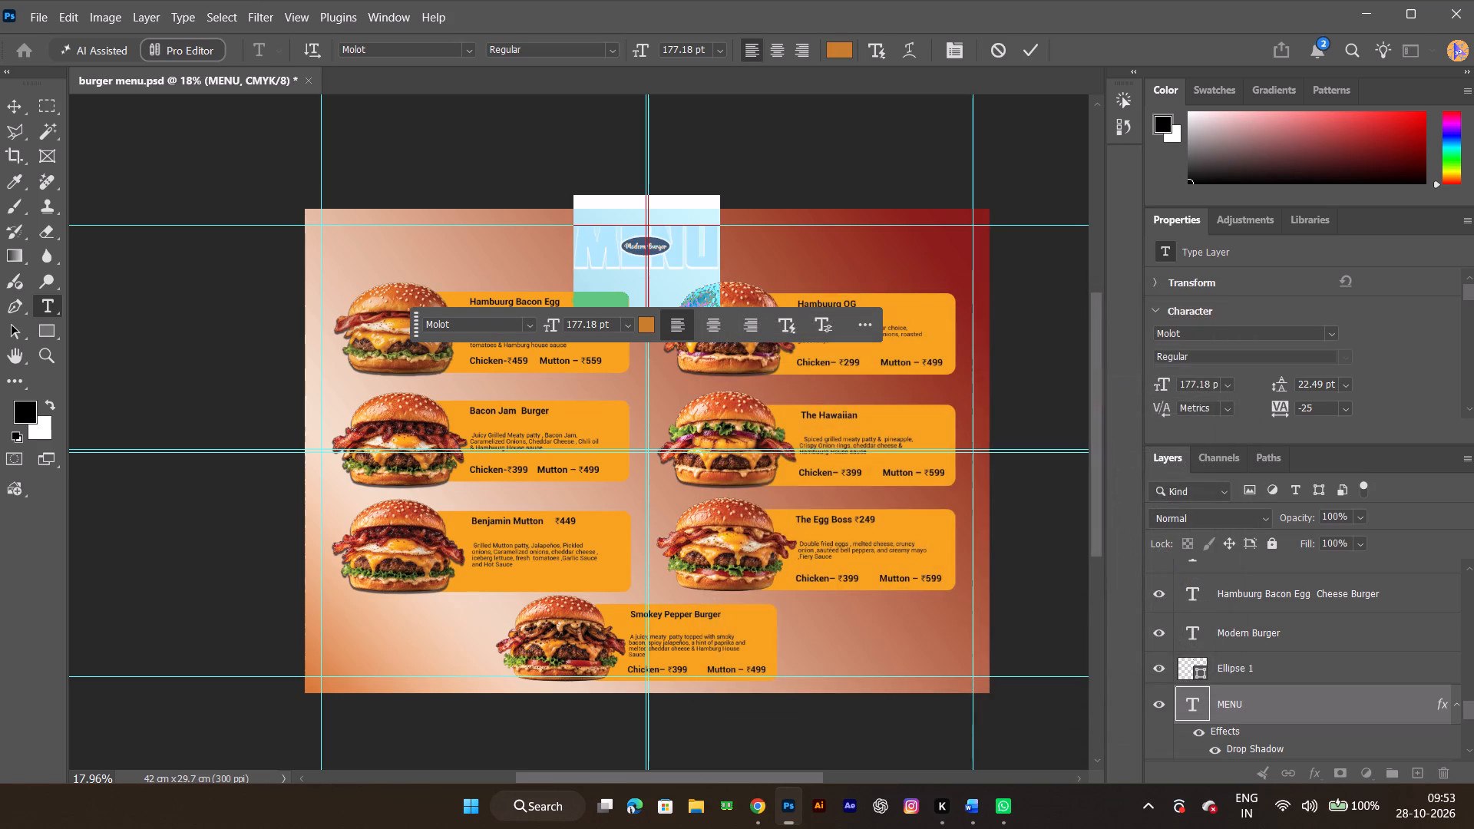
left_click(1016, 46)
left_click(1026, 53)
Change the dark-red colour stop of Gradient Fill 1 to a brighter, fully saturated red.
left_click(960, 253)
scroll(1234, 703, "down", 4)
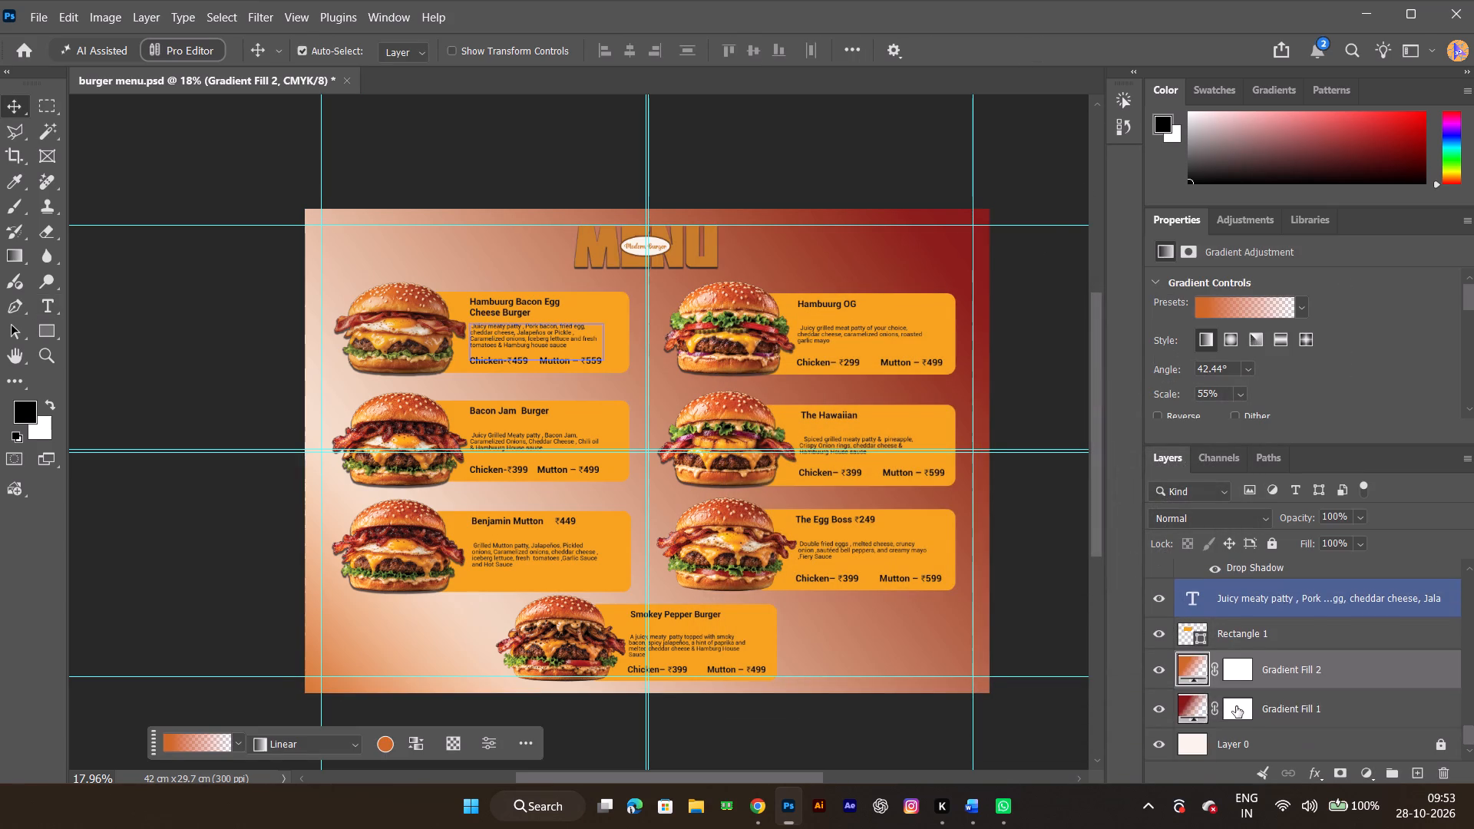
scroll(1236, 706, "down", 1)
left_click(1183, 701)
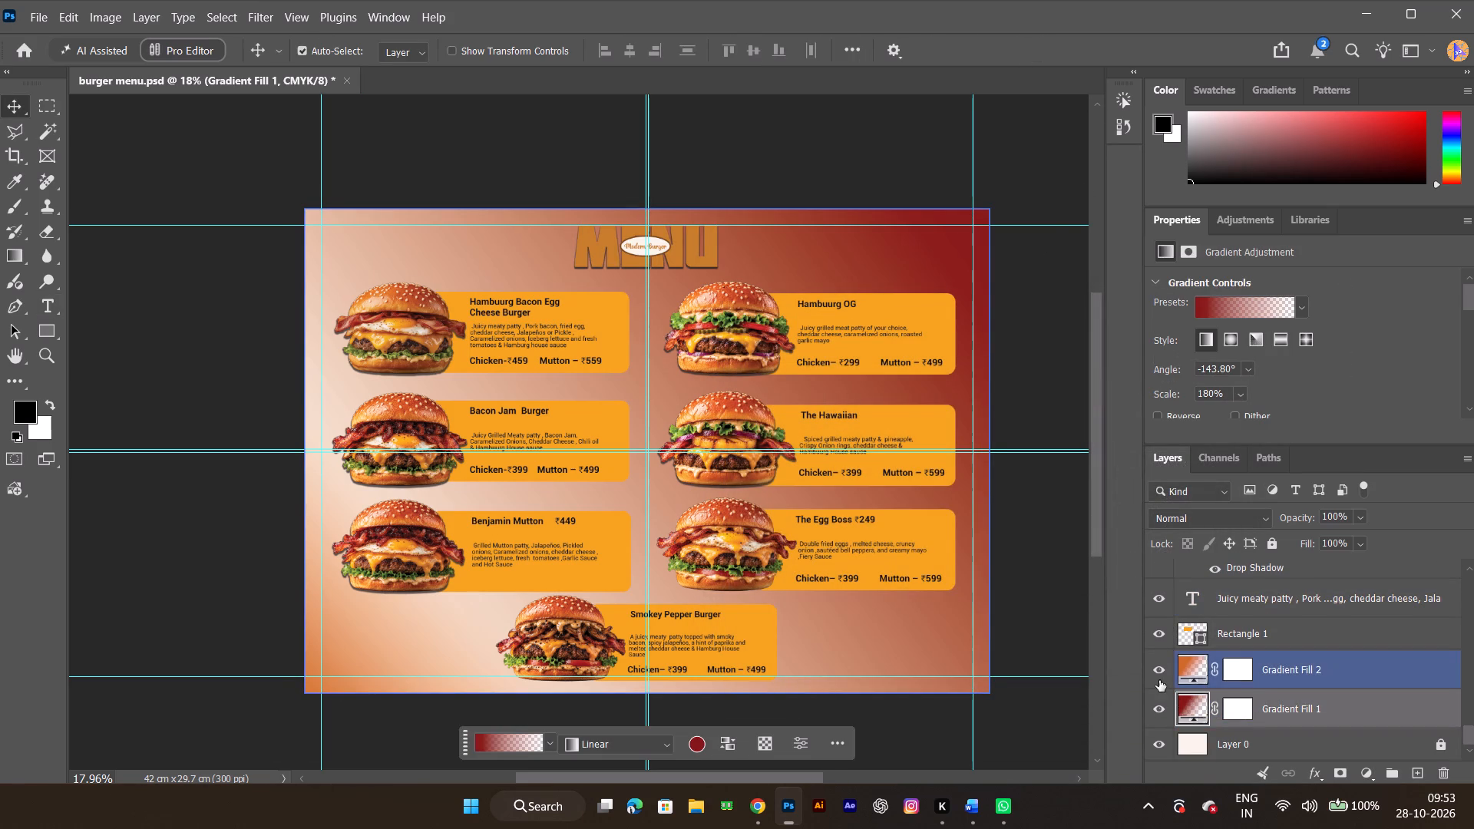
double_click(950, 276)
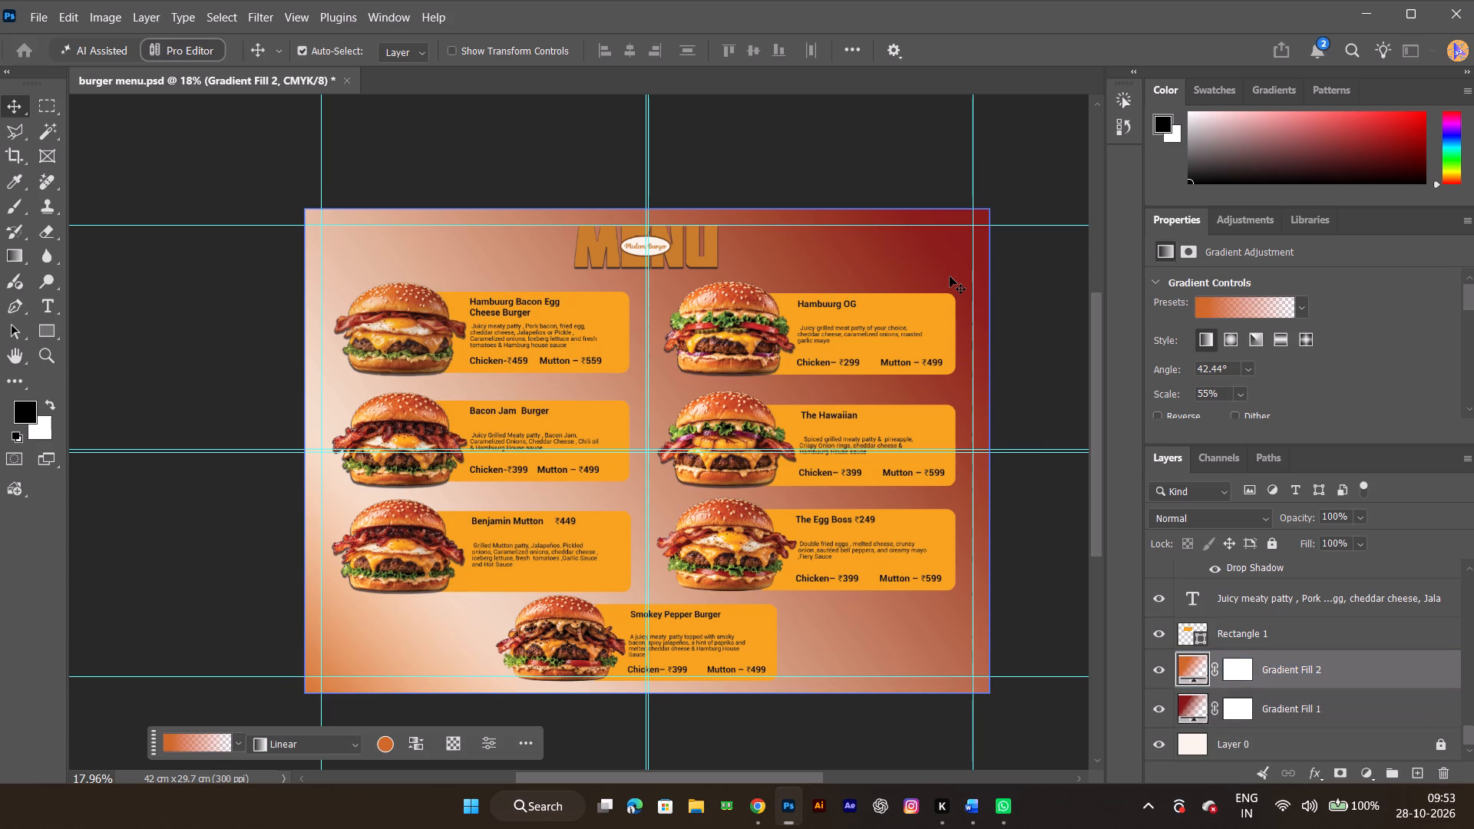
left_click(1192, 715)
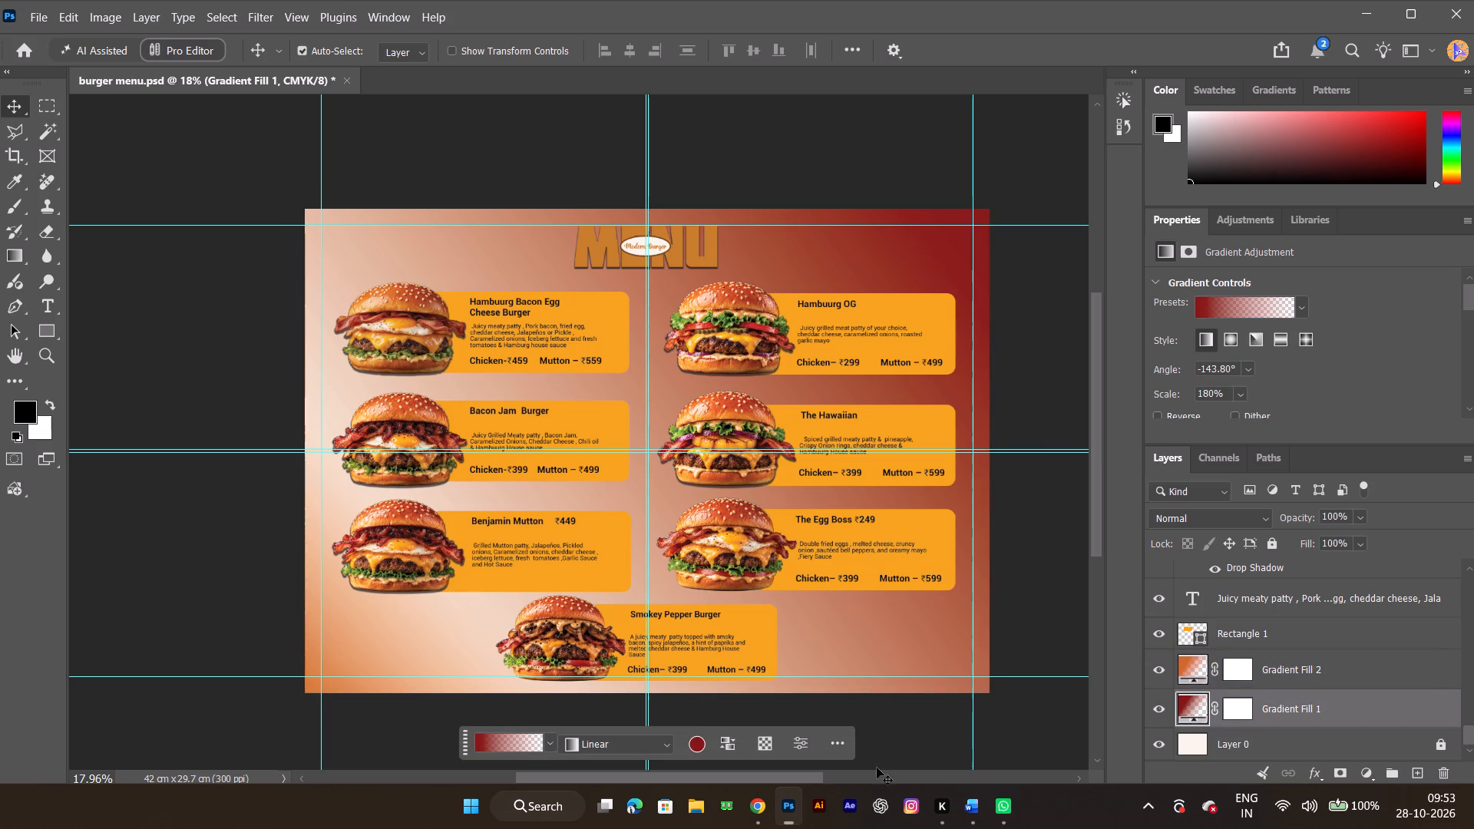
left_click(699, 744)
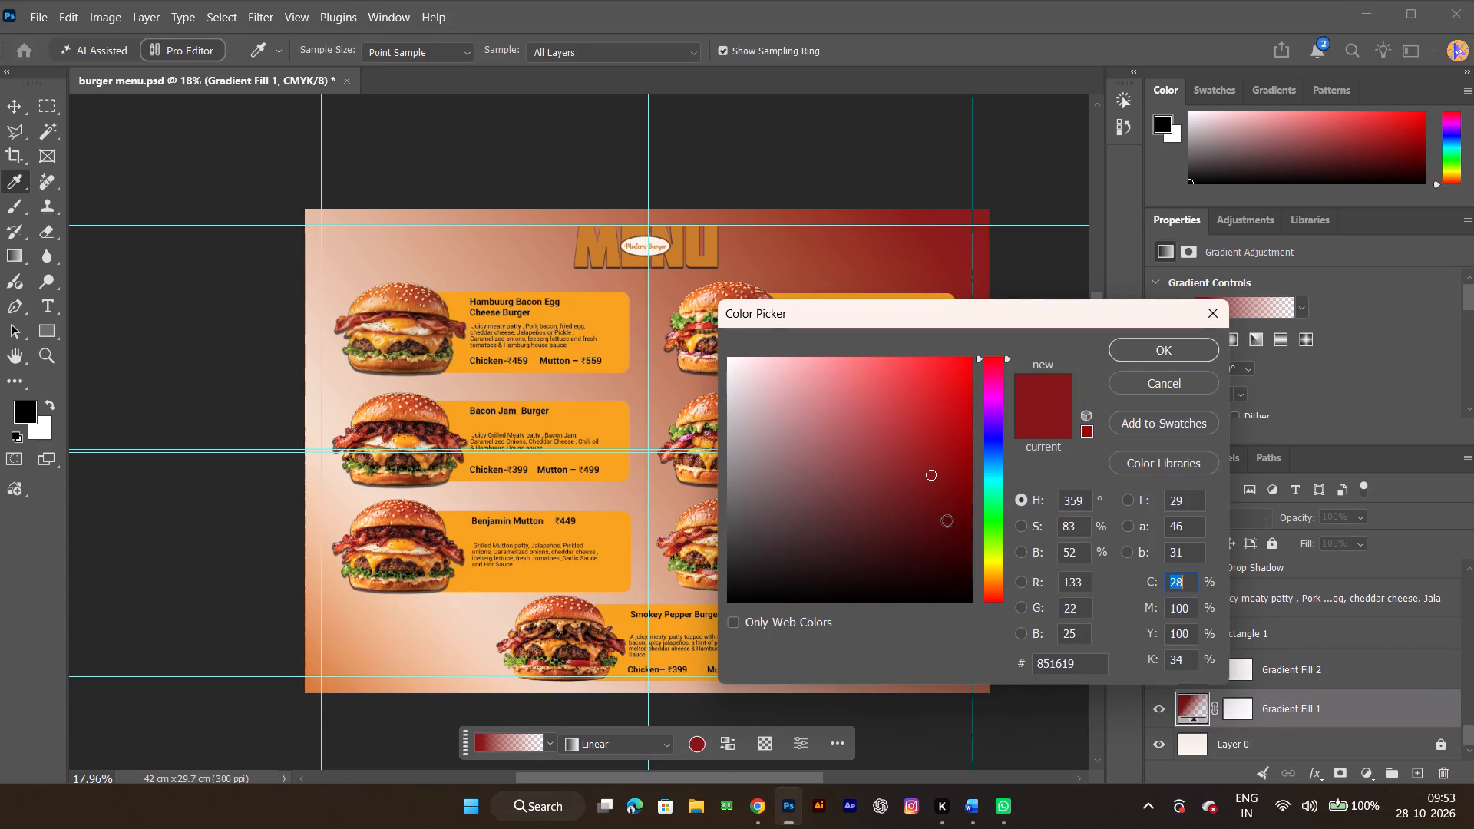
left_click_drag(927, 471, 976, 429)
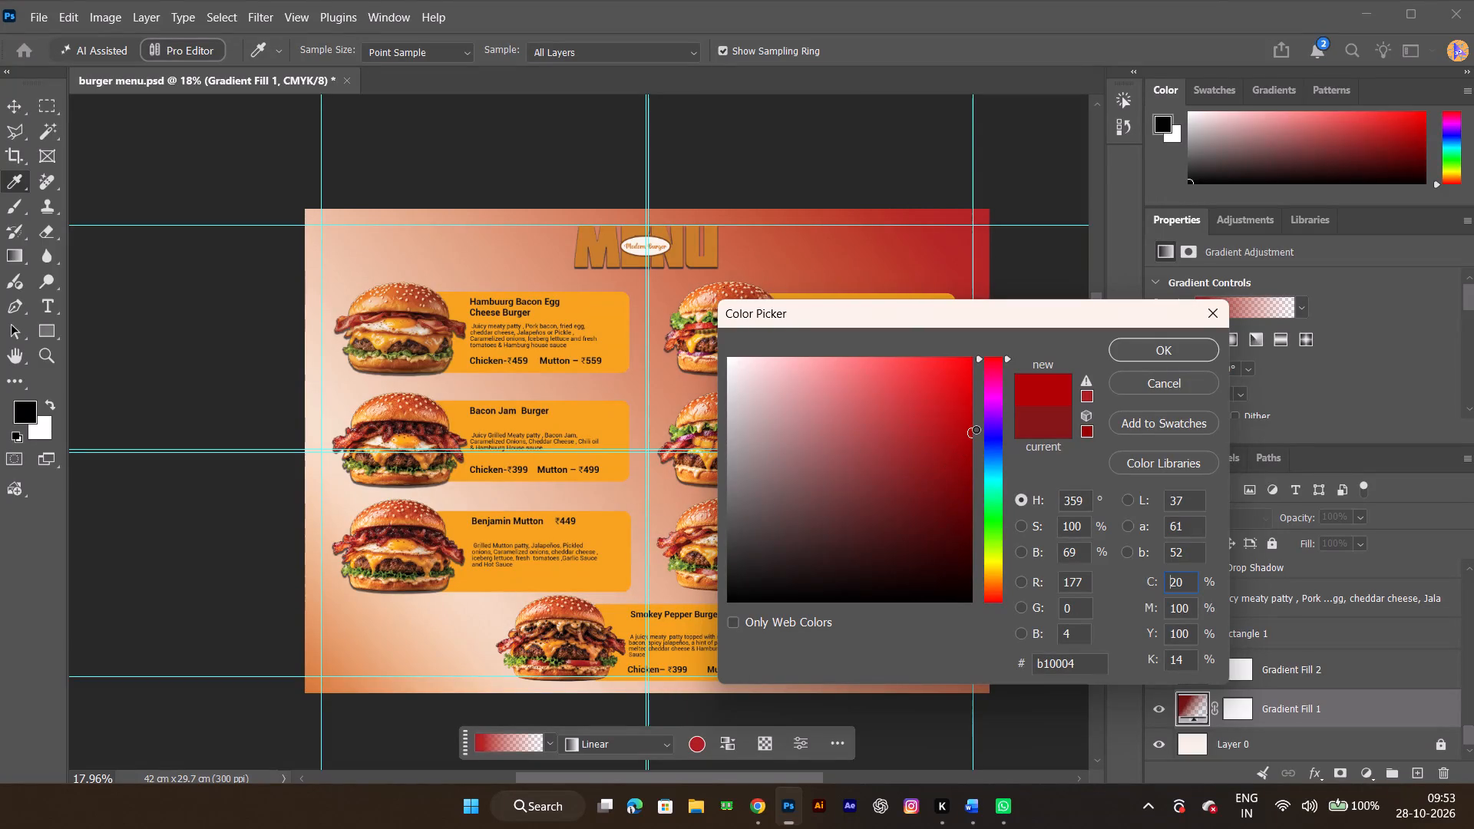
left_click_drag(976, 429, 980, 421)
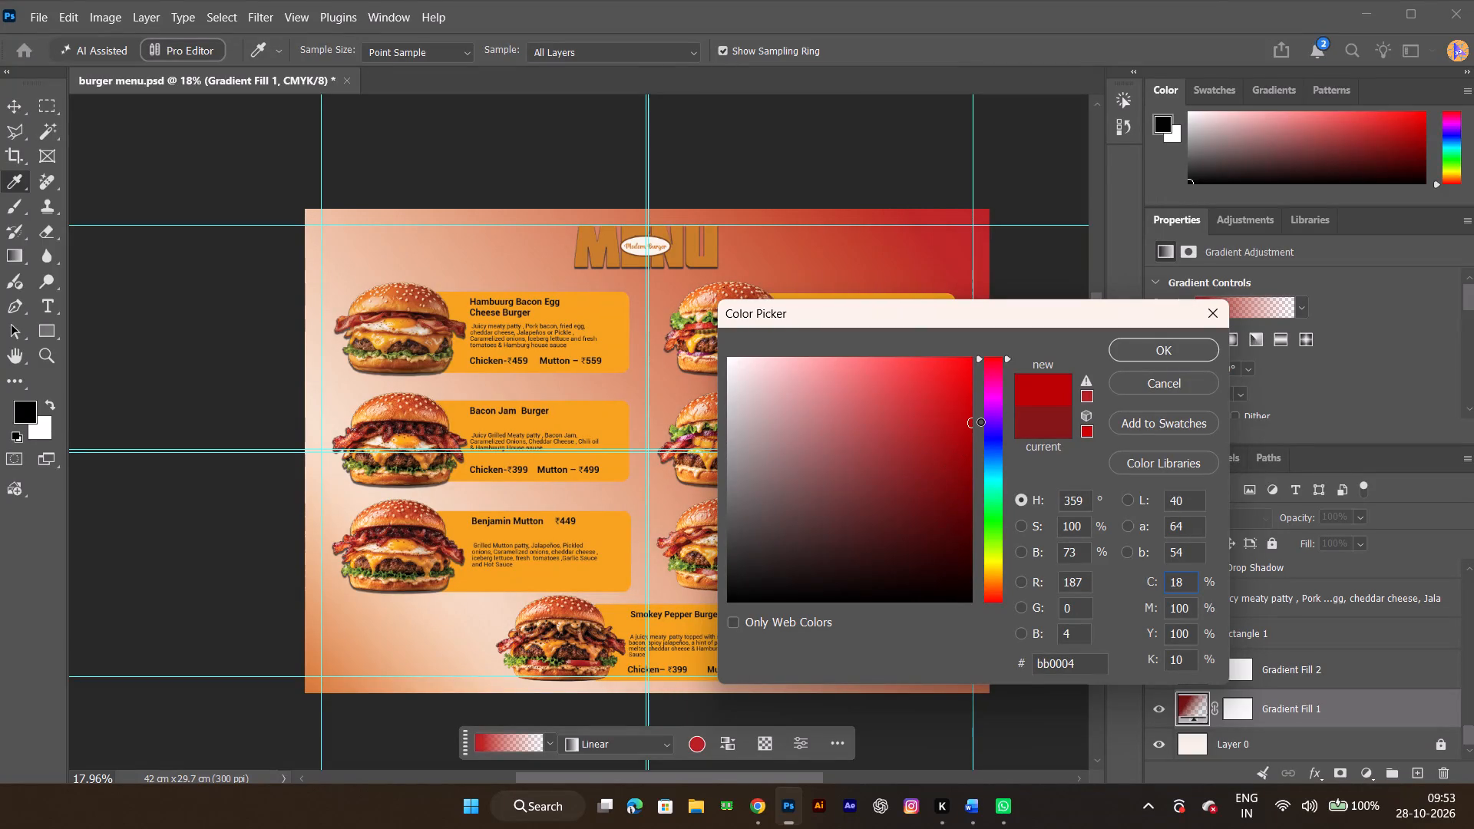
left_click_drag(980, 421, 973, 428)
left_click(1162, 341)
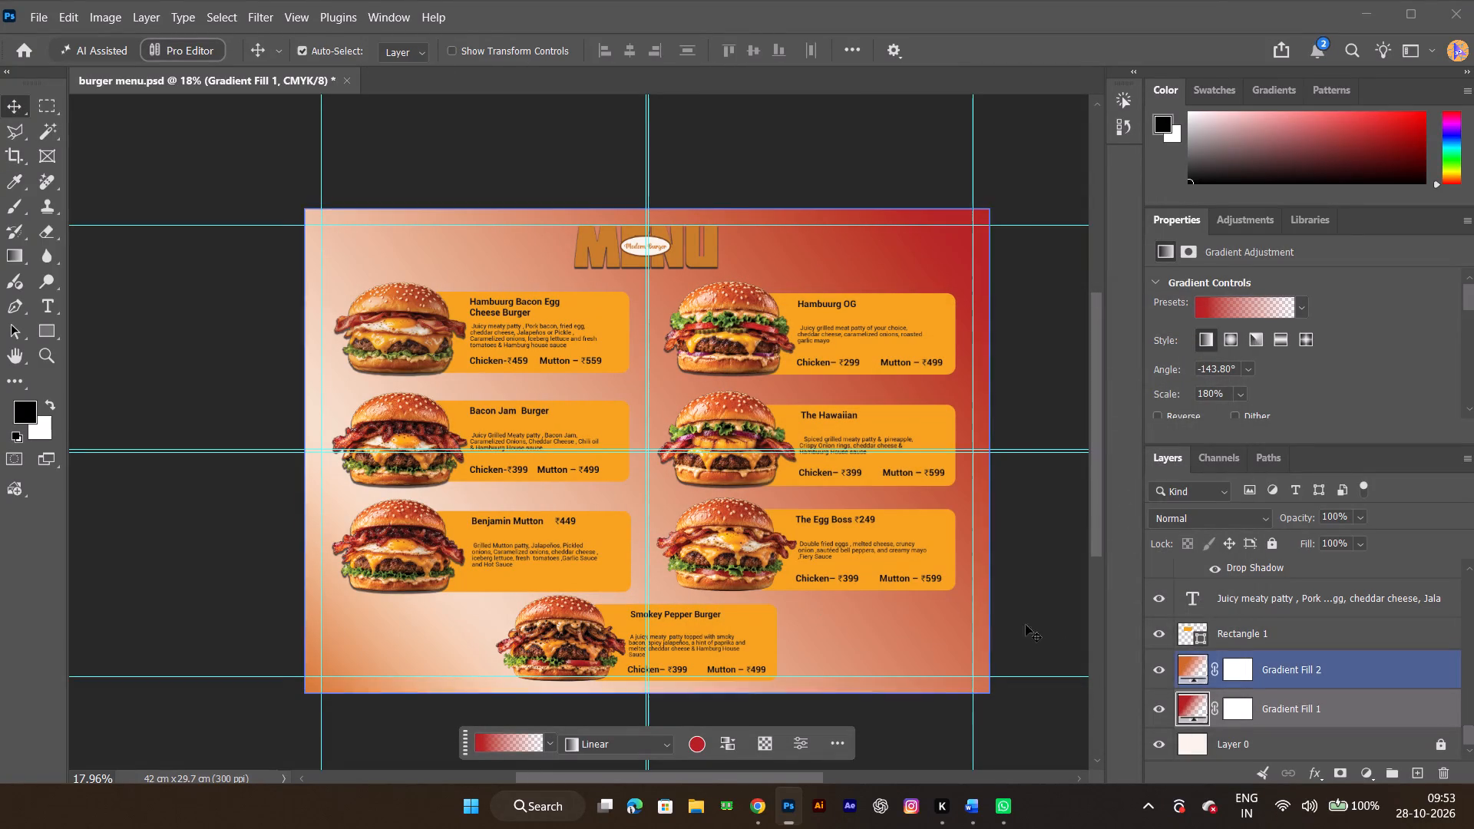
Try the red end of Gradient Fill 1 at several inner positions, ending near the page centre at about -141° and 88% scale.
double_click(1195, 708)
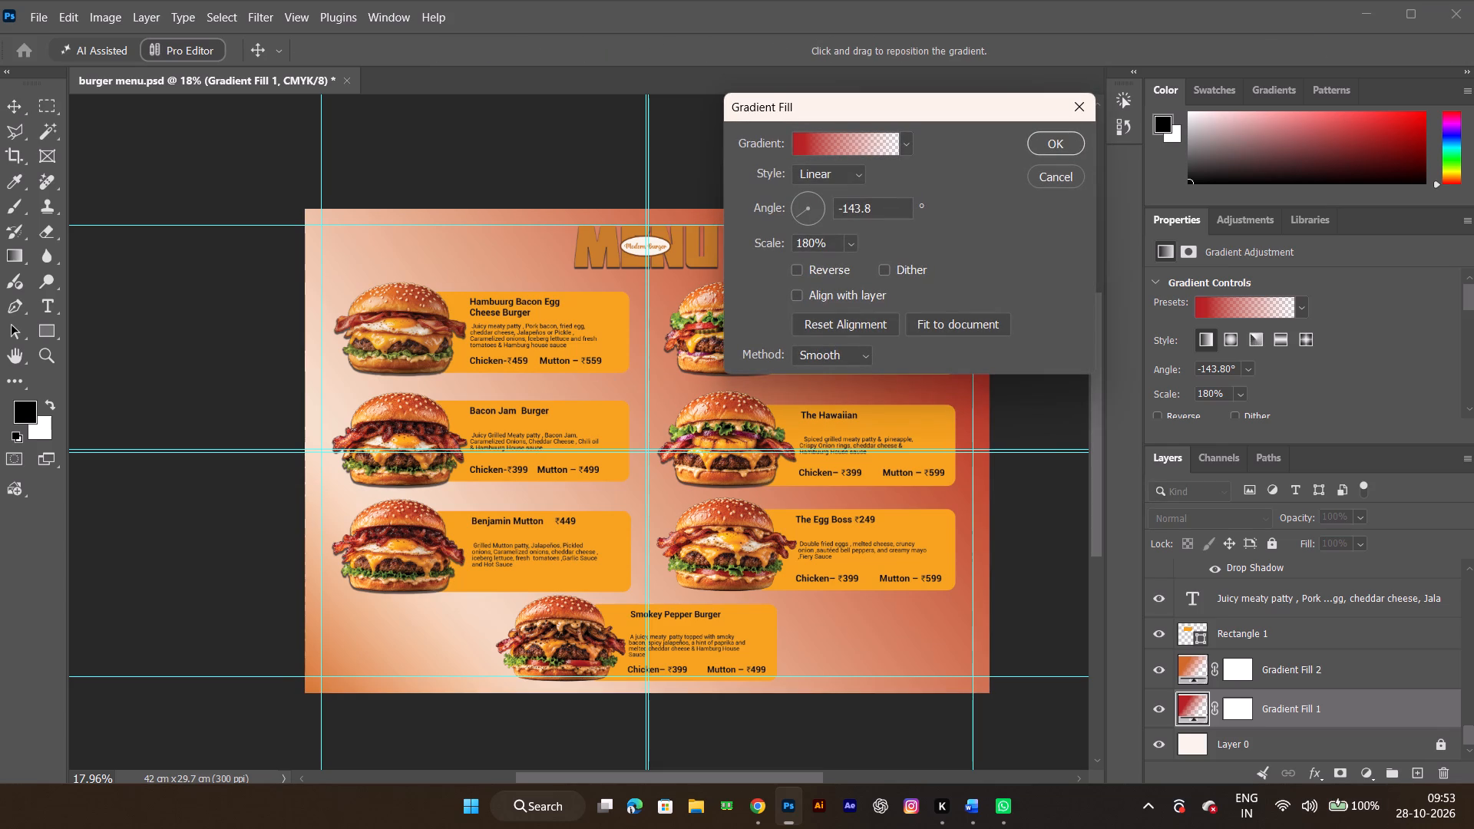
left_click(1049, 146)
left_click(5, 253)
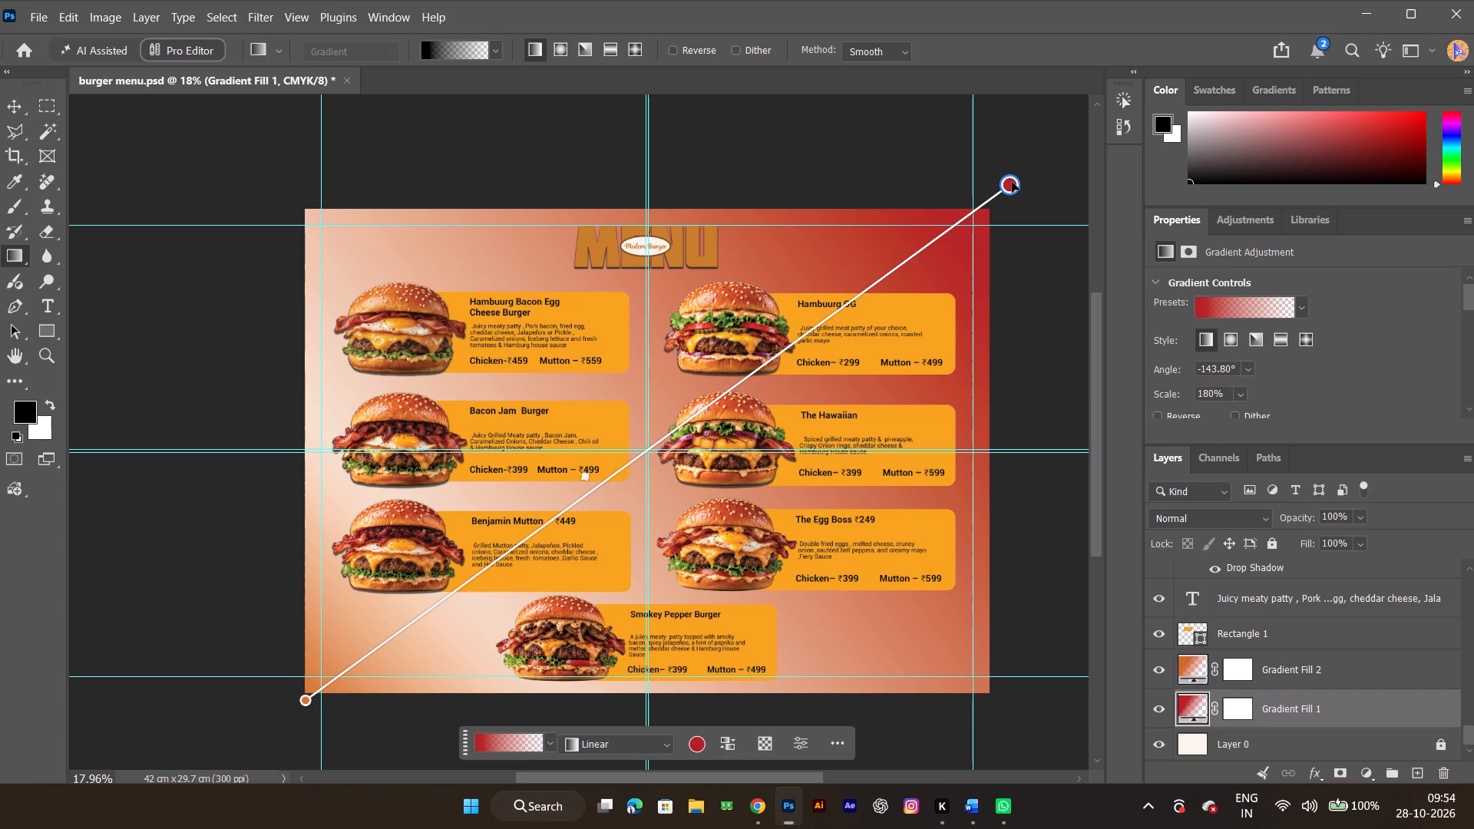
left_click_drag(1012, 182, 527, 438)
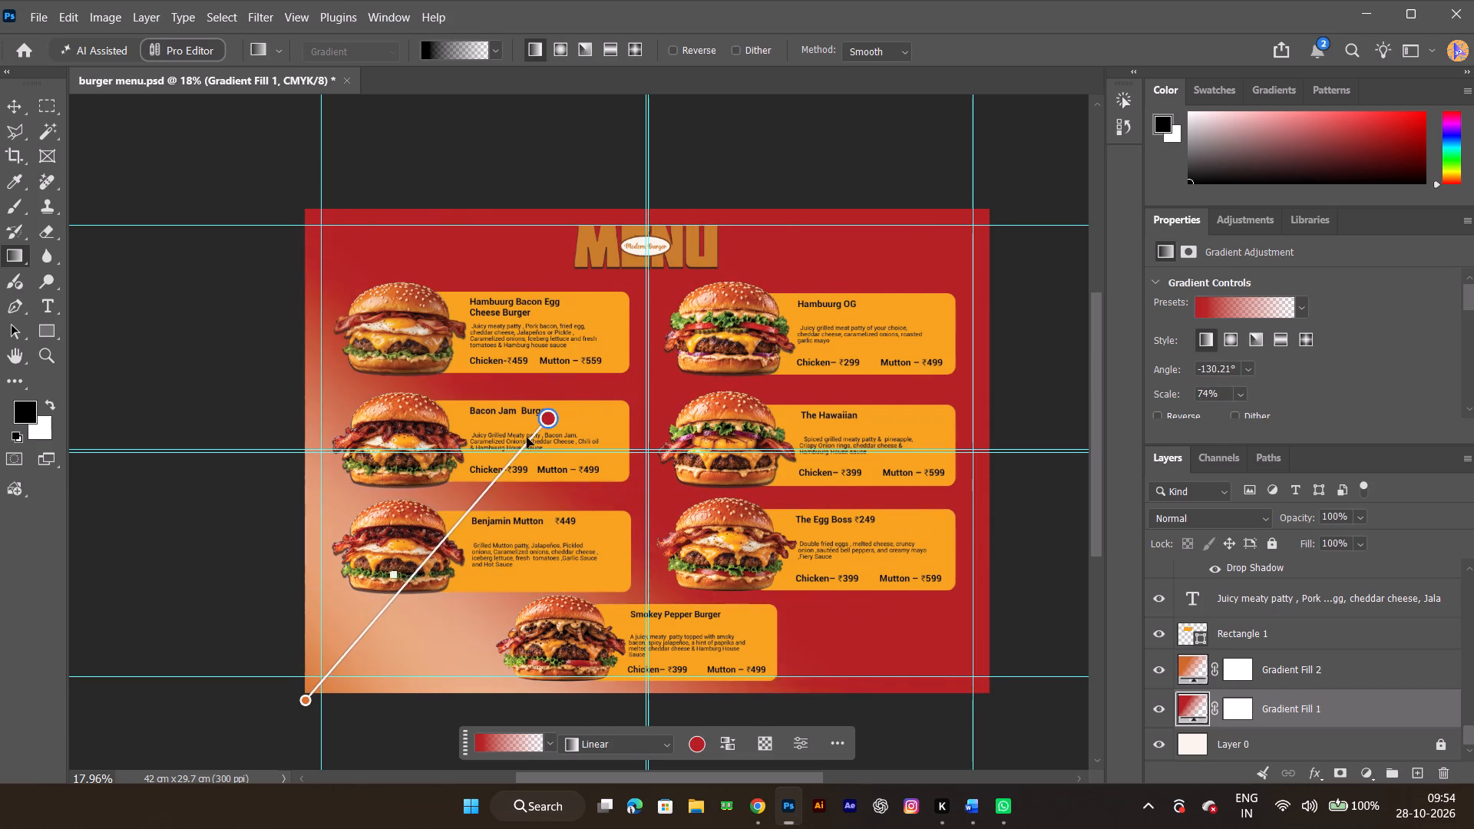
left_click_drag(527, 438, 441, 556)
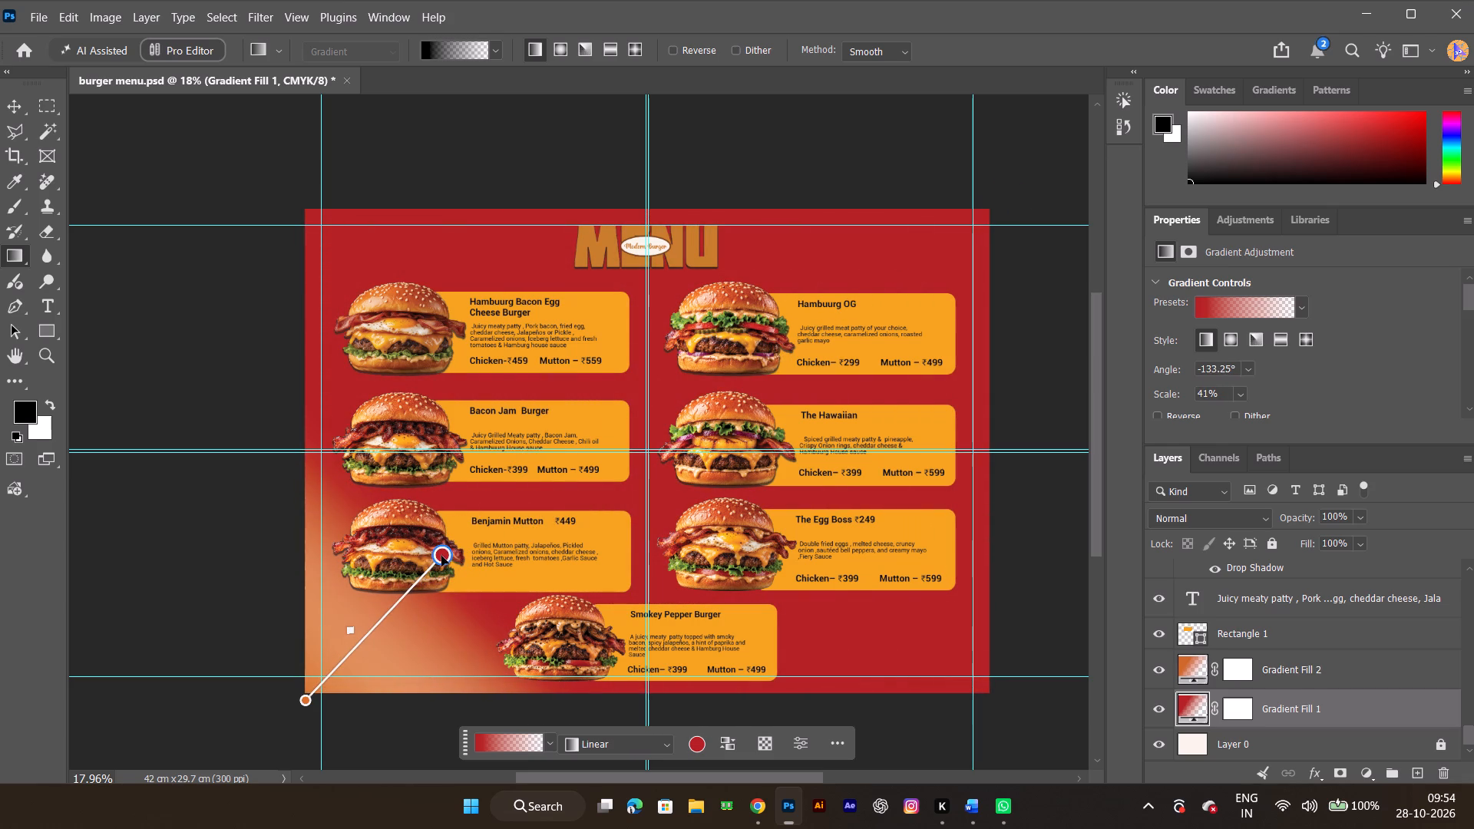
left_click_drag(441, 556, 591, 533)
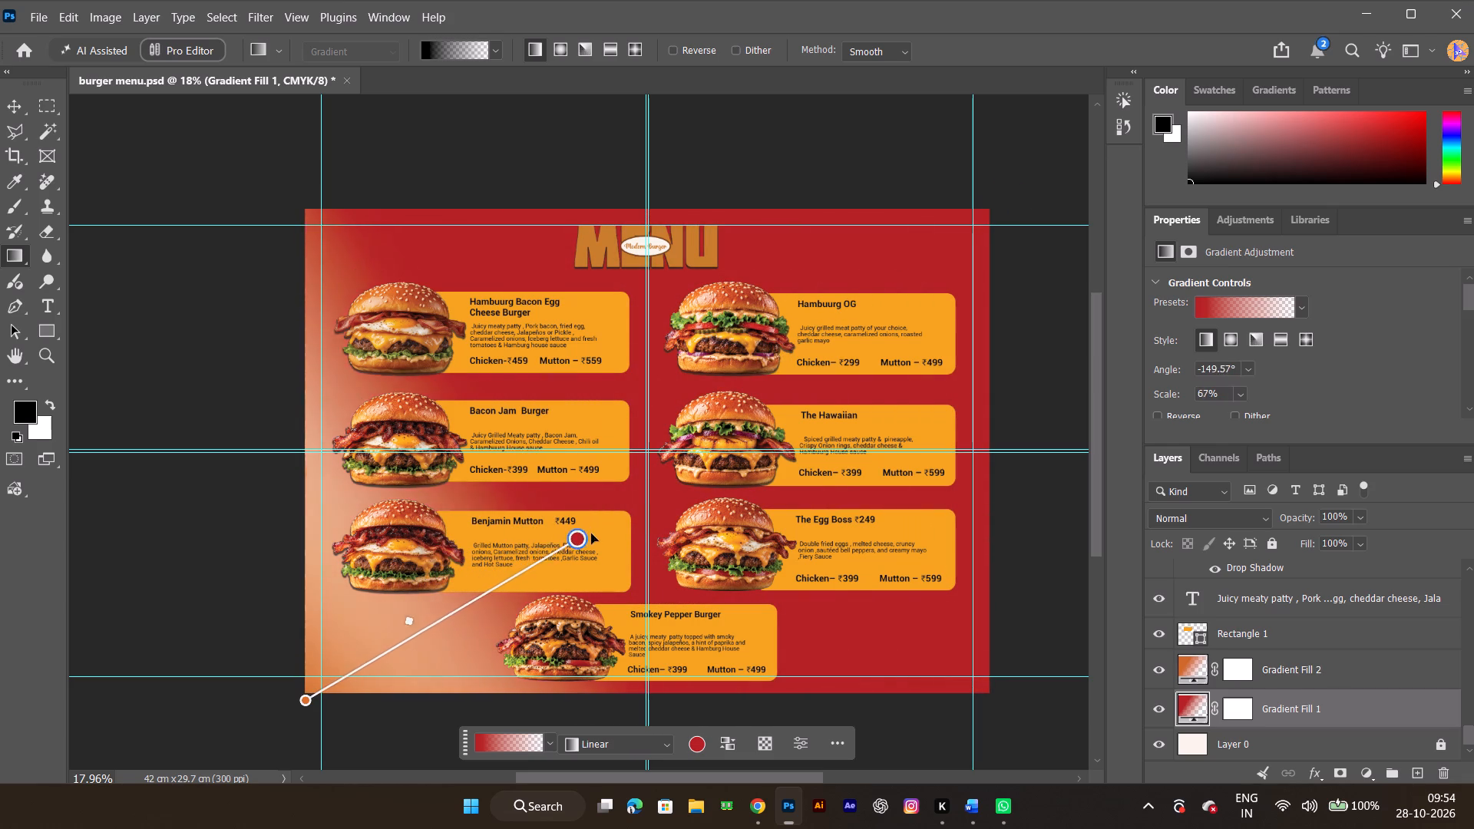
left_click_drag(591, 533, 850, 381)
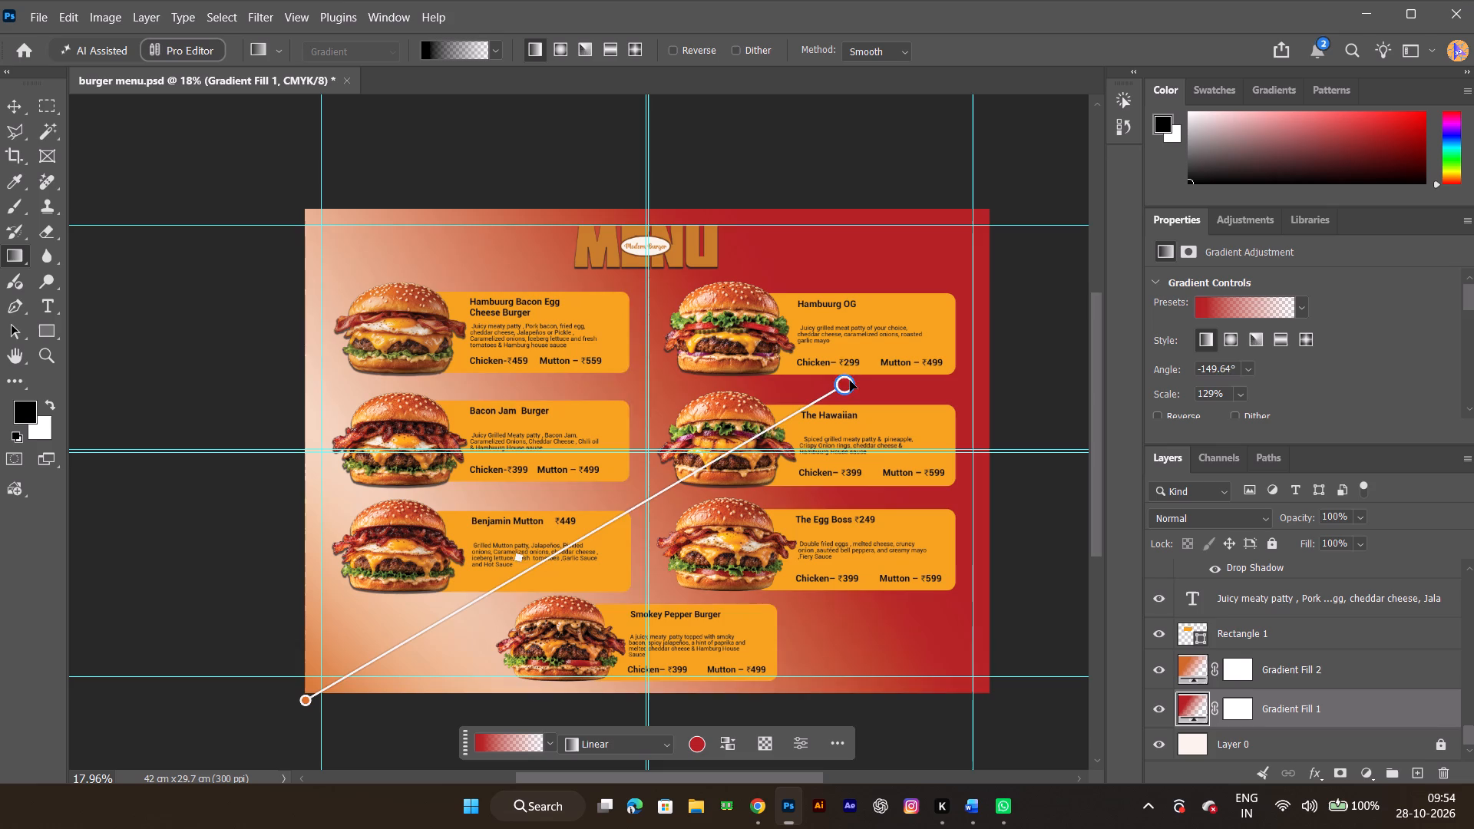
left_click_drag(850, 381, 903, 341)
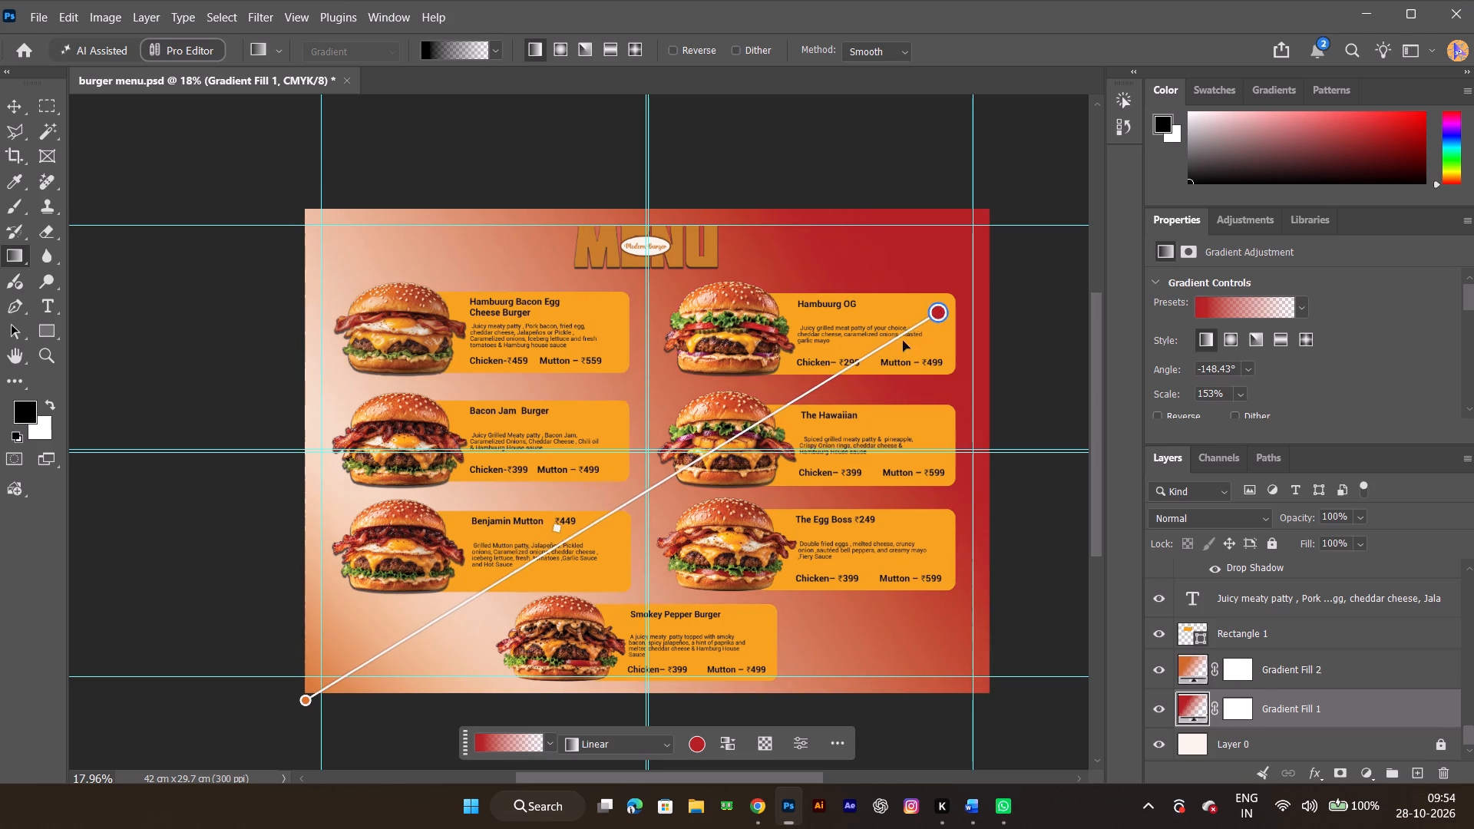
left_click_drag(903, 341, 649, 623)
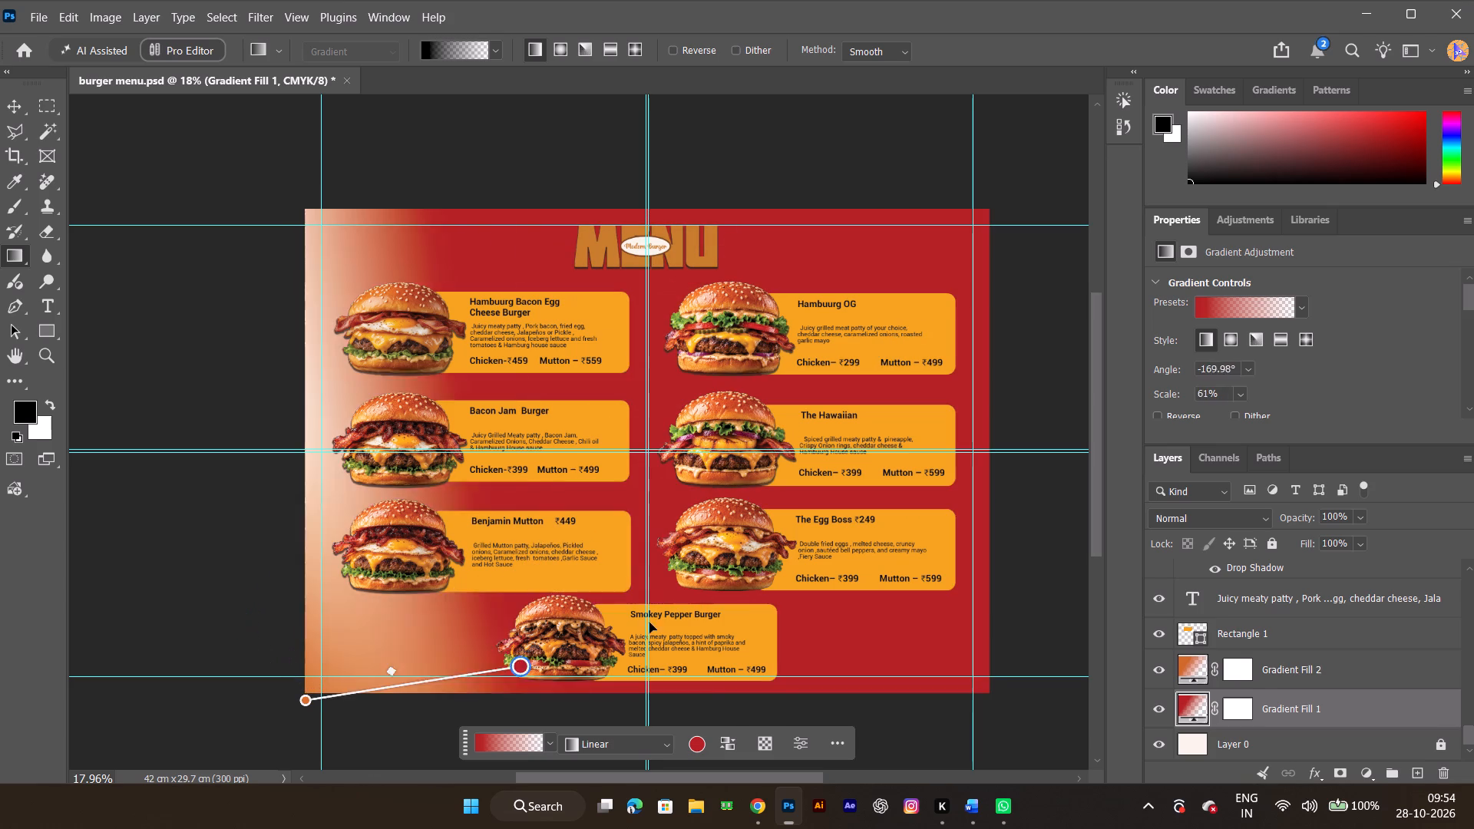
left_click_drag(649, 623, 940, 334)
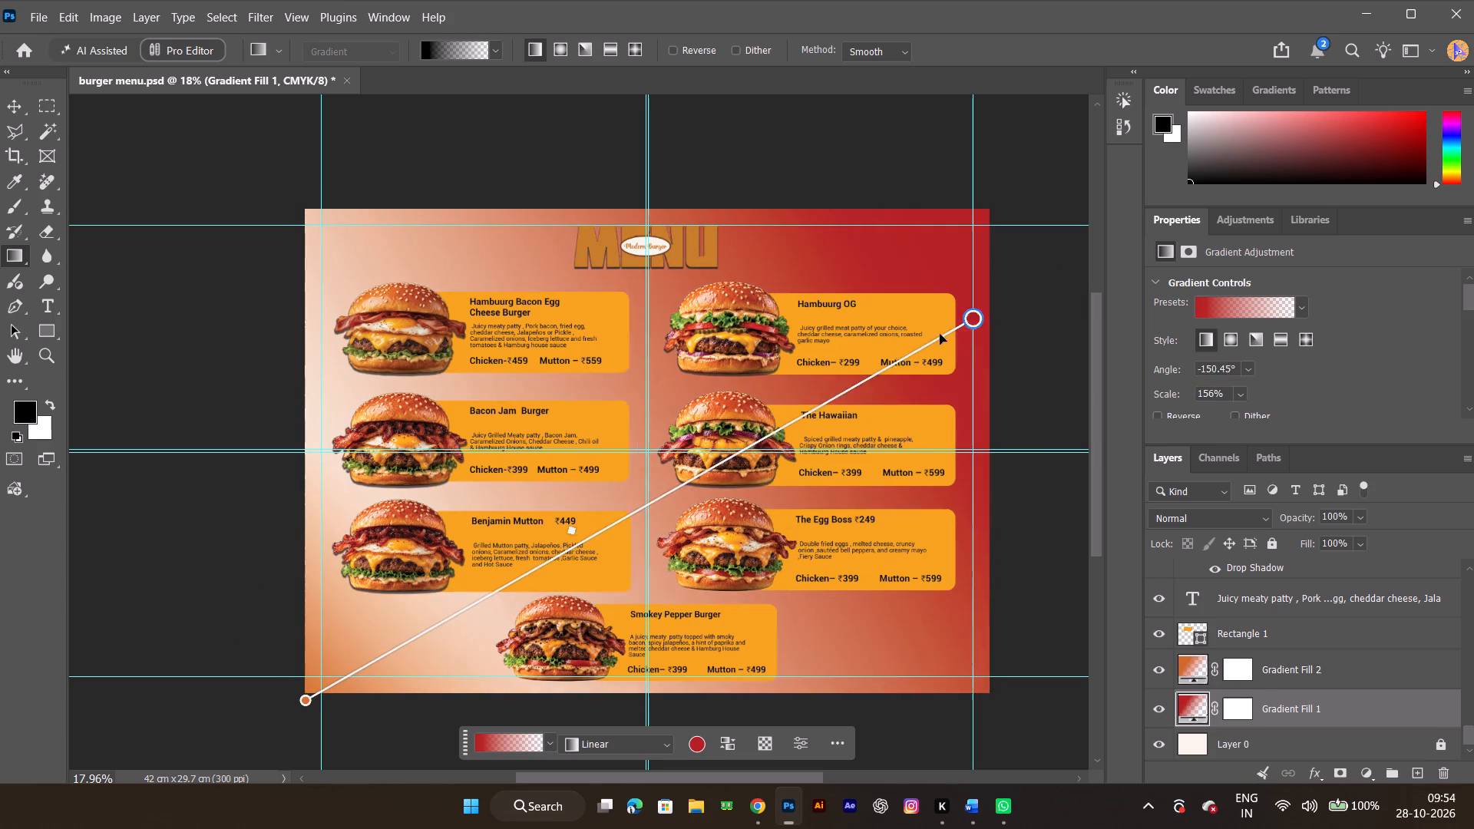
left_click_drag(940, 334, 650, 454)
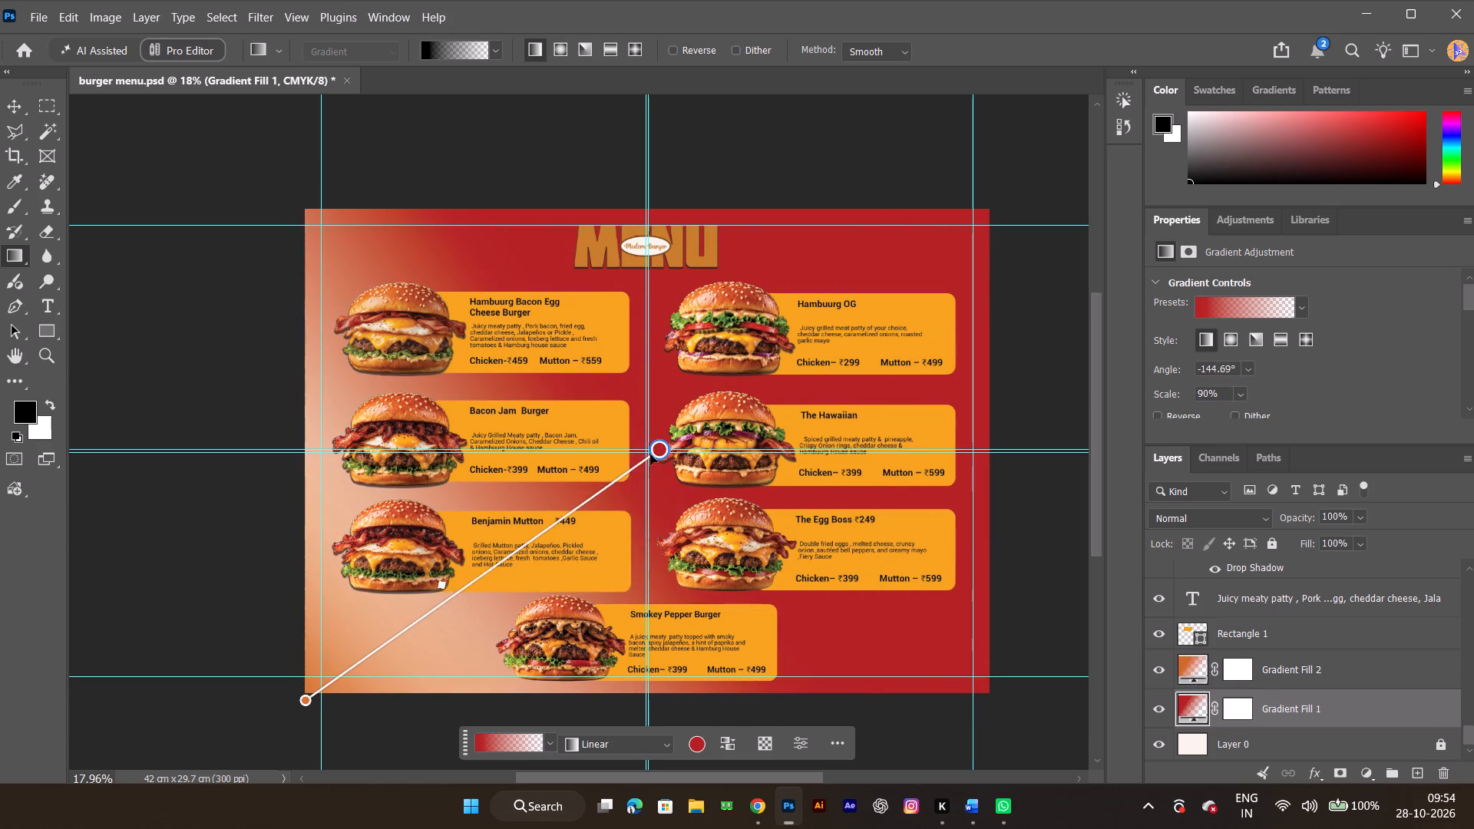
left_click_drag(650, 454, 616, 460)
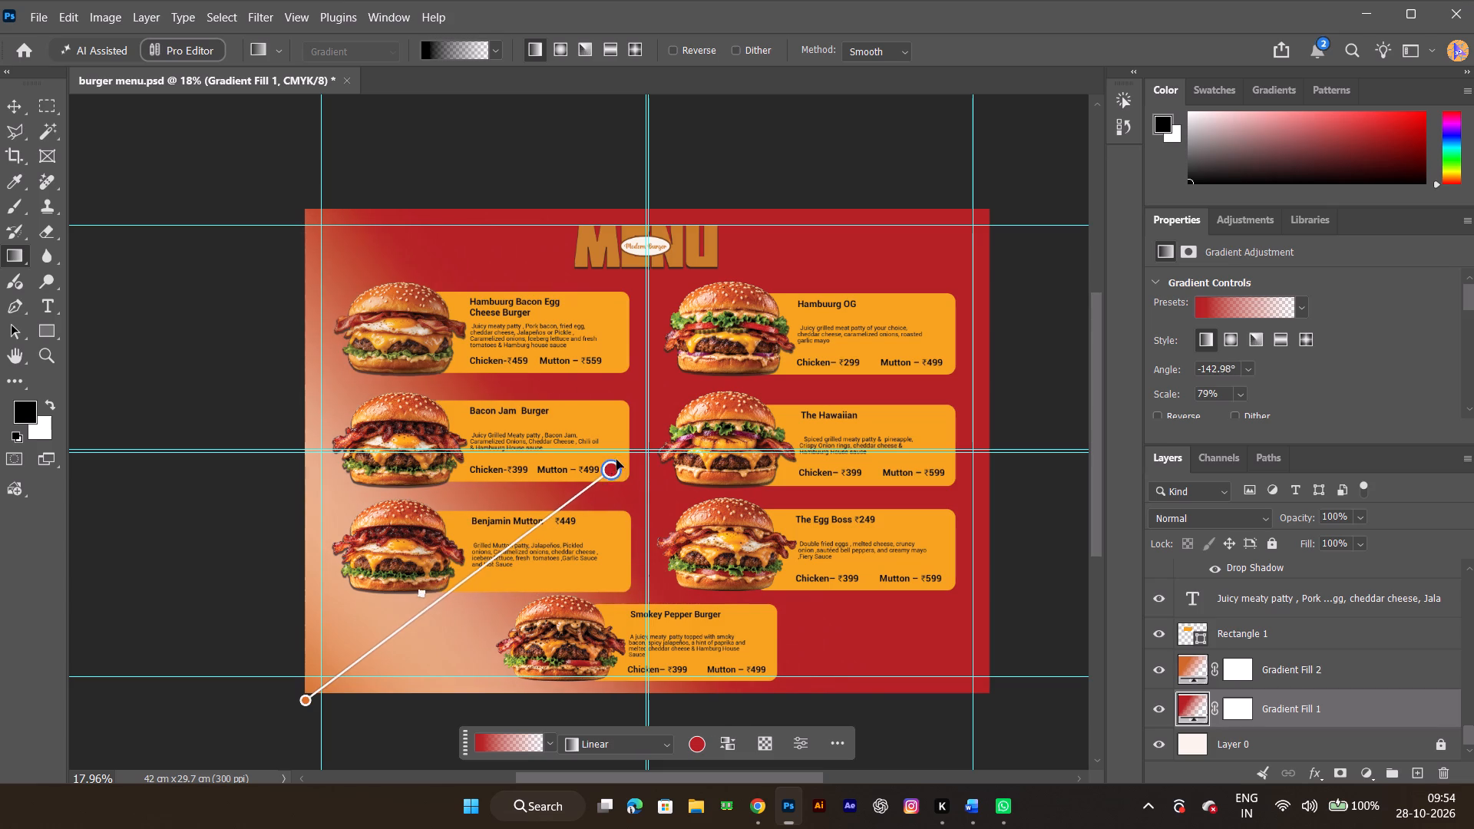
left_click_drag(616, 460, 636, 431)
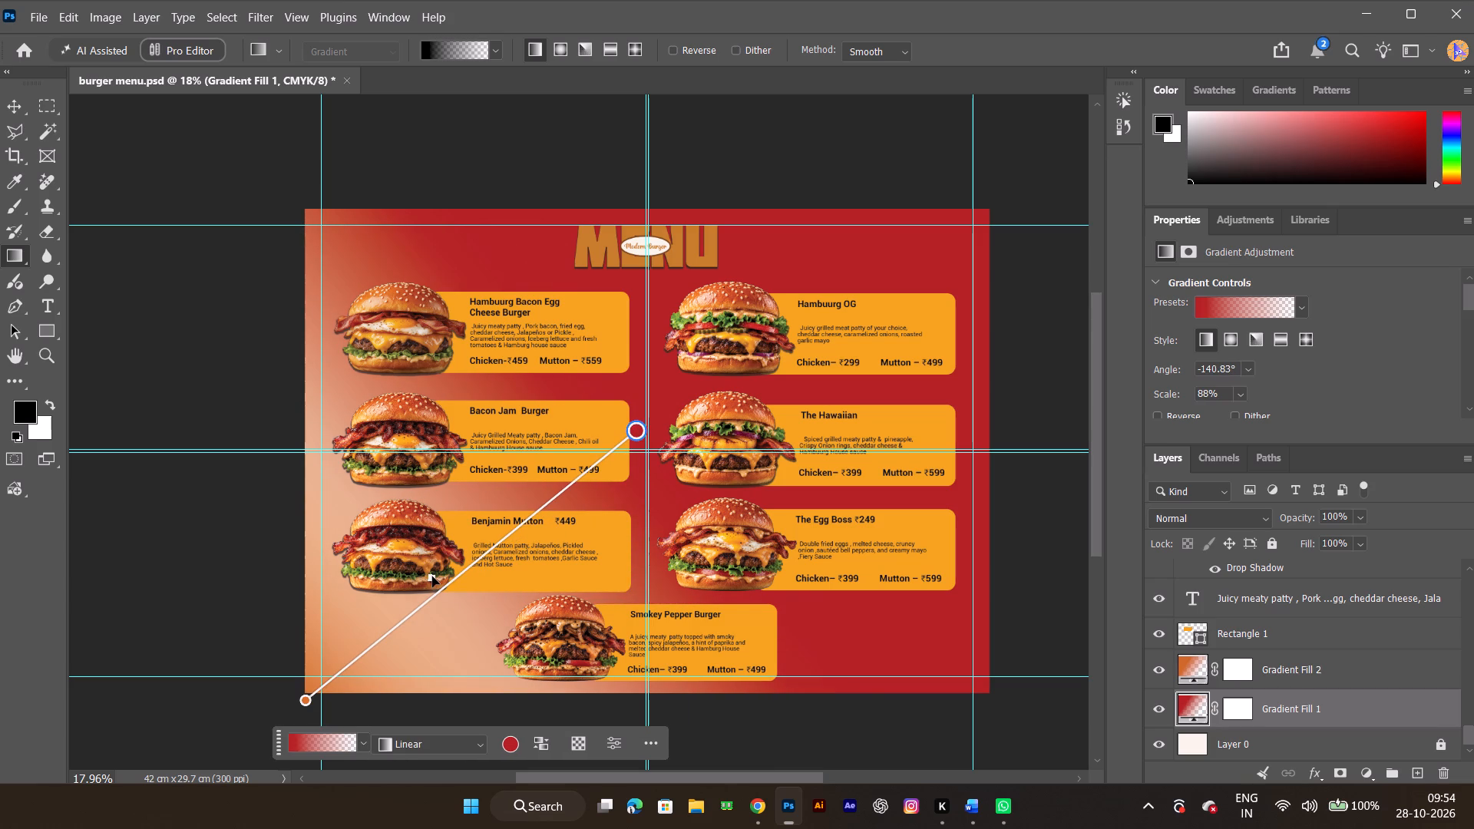
Stretch Gradient Fill 1 from the page's upper-right corner to just outside the lower-left, midpoint near the orange end, about -146° and 181% scale.
left_click_drag(432, 576, 317, 658)
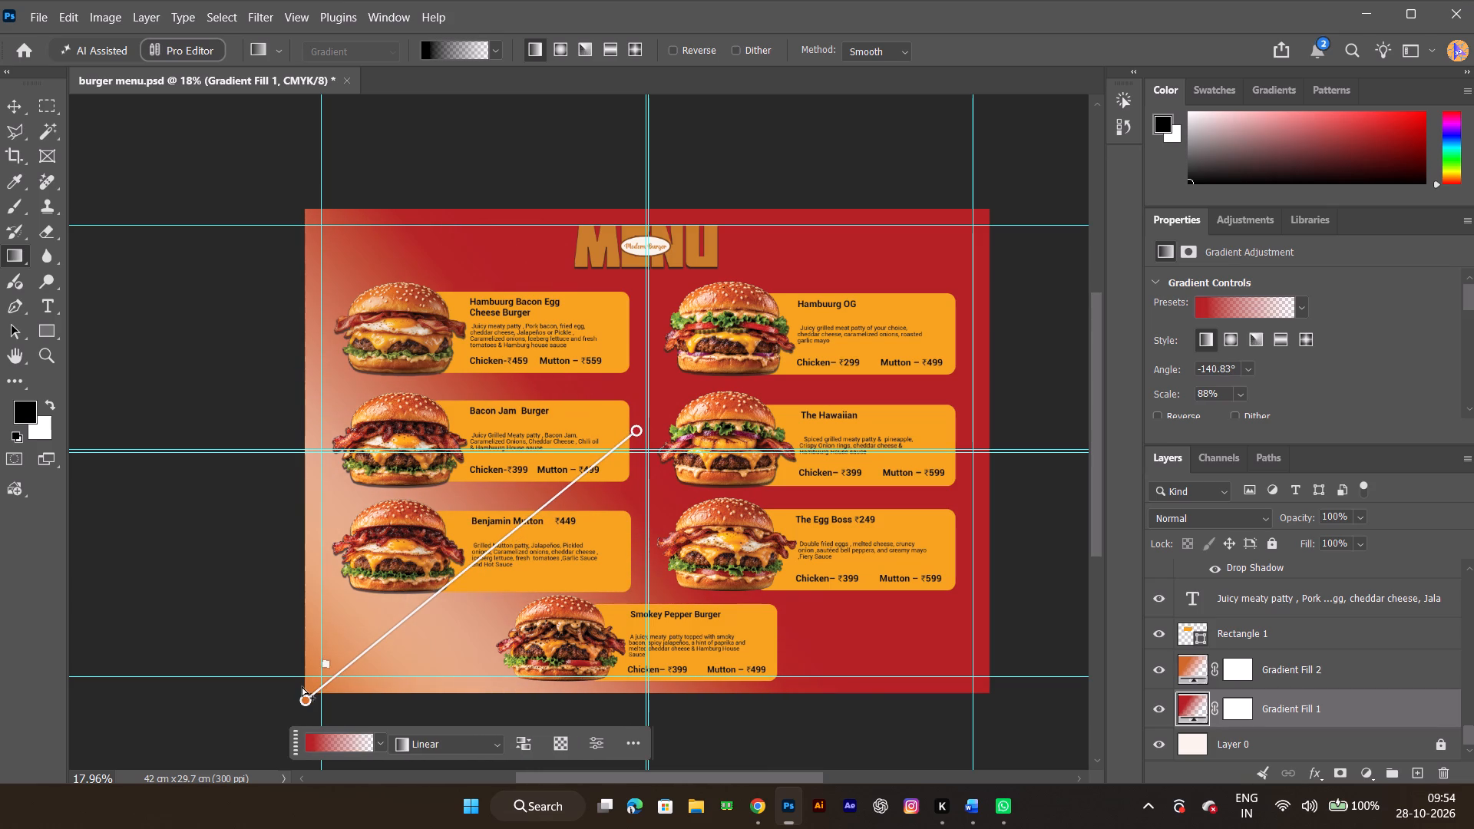
left_click_drag(305, 701, 181, 775)
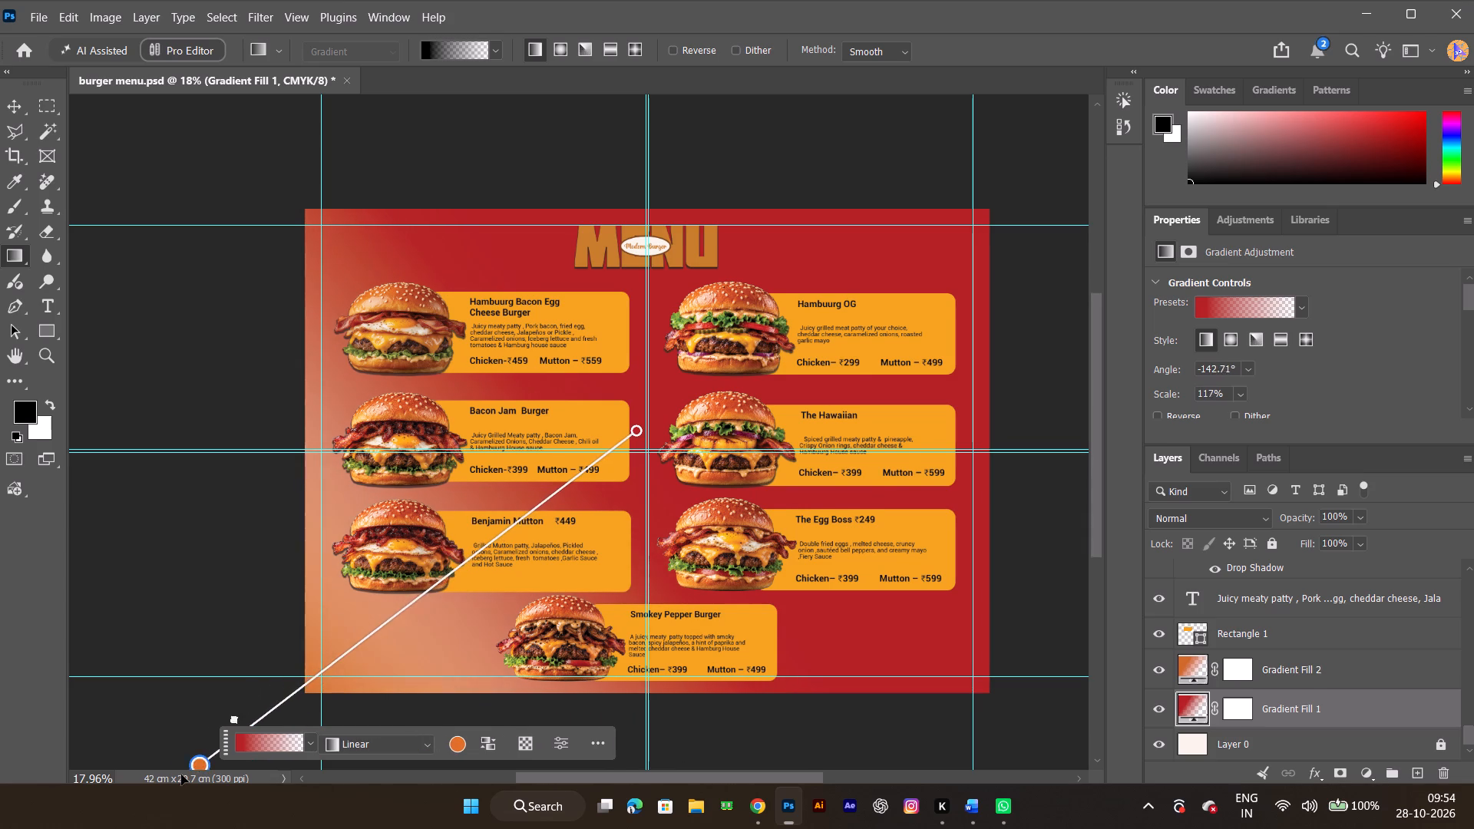
left_click_drag(181, 775, 260, 723)
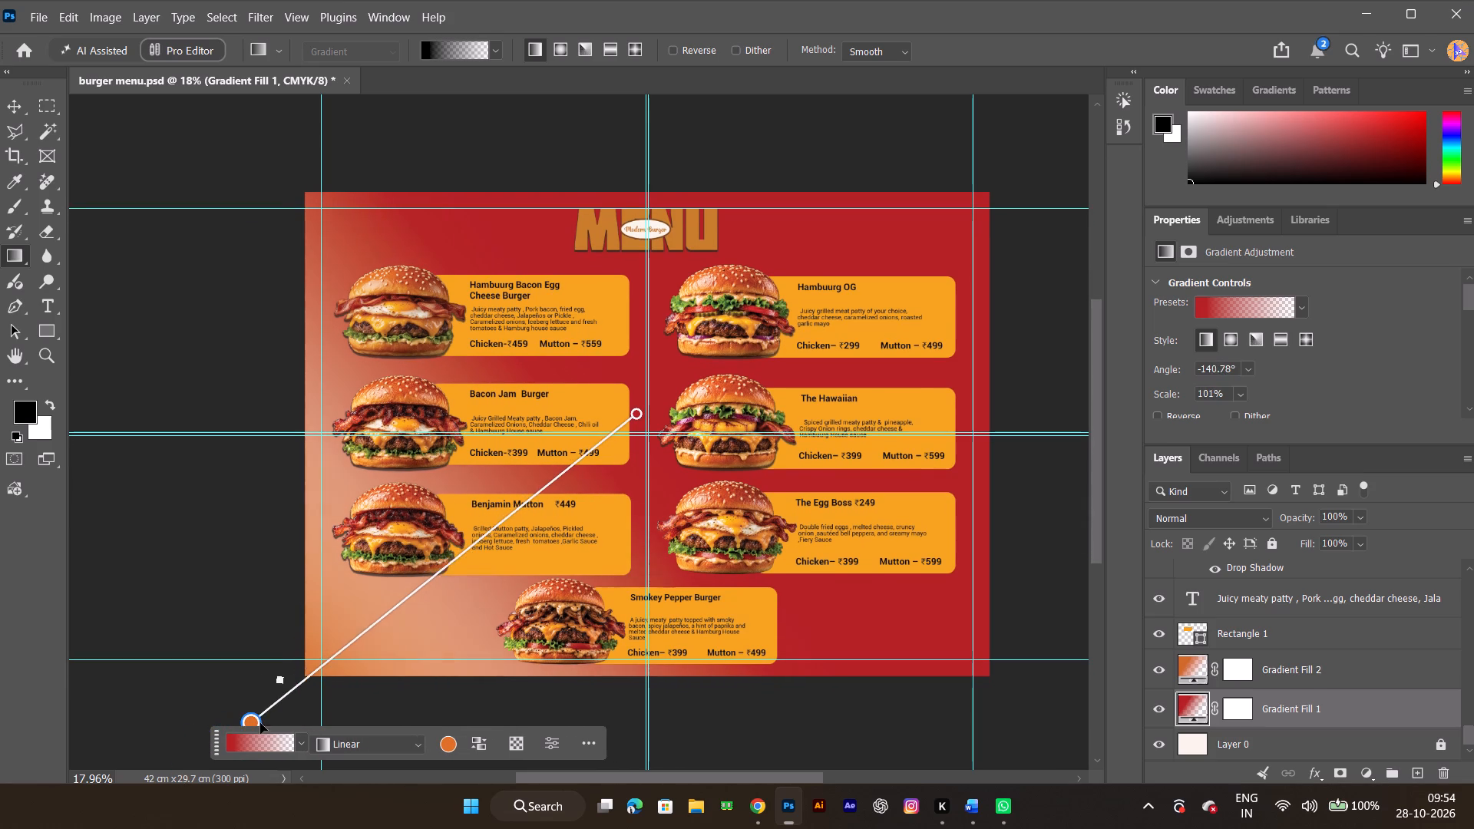
left_click_drag(260, 723, 262, 723)
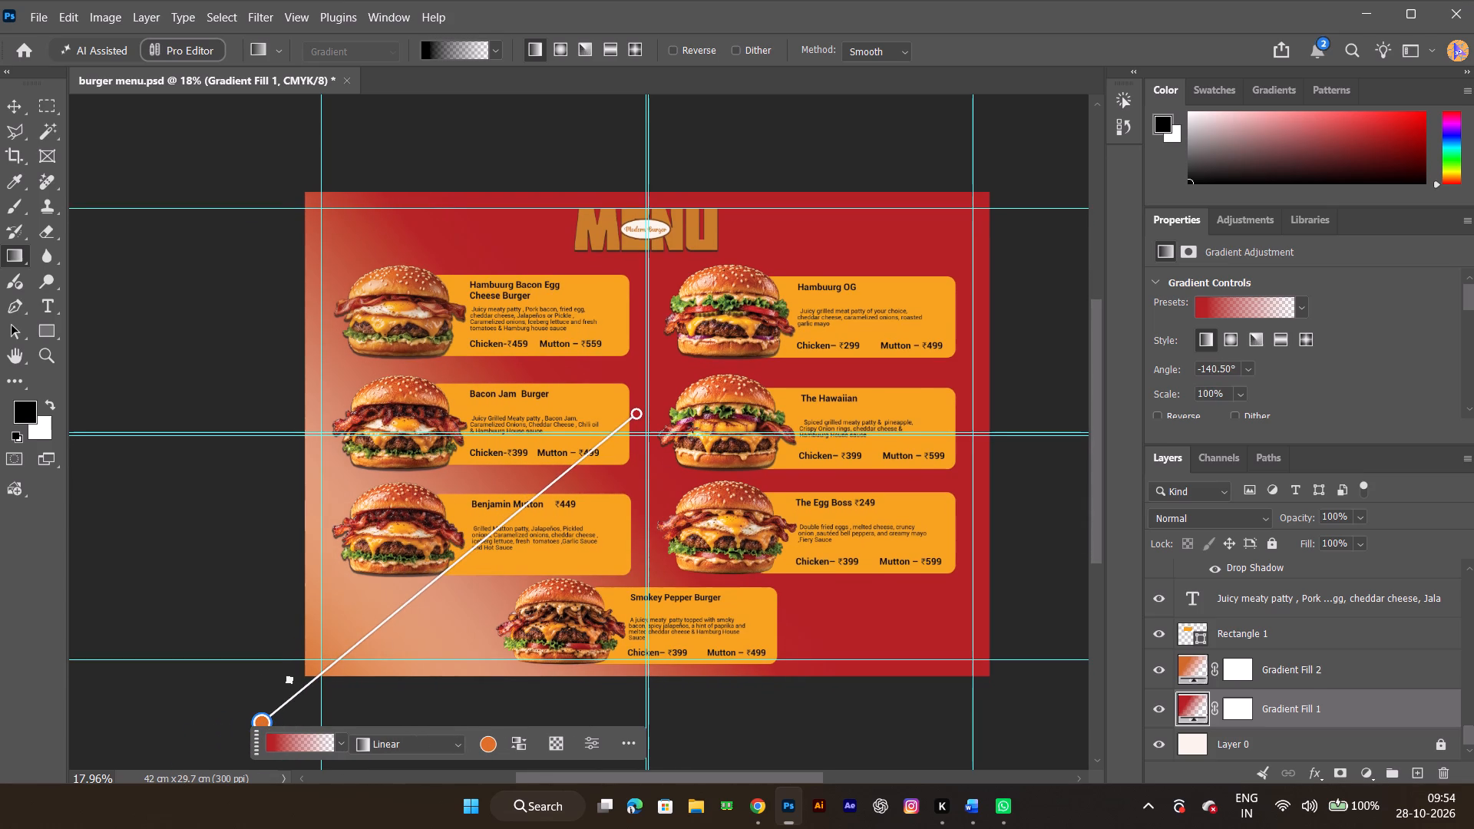
left_click_drag(638, 411, 907, 274)
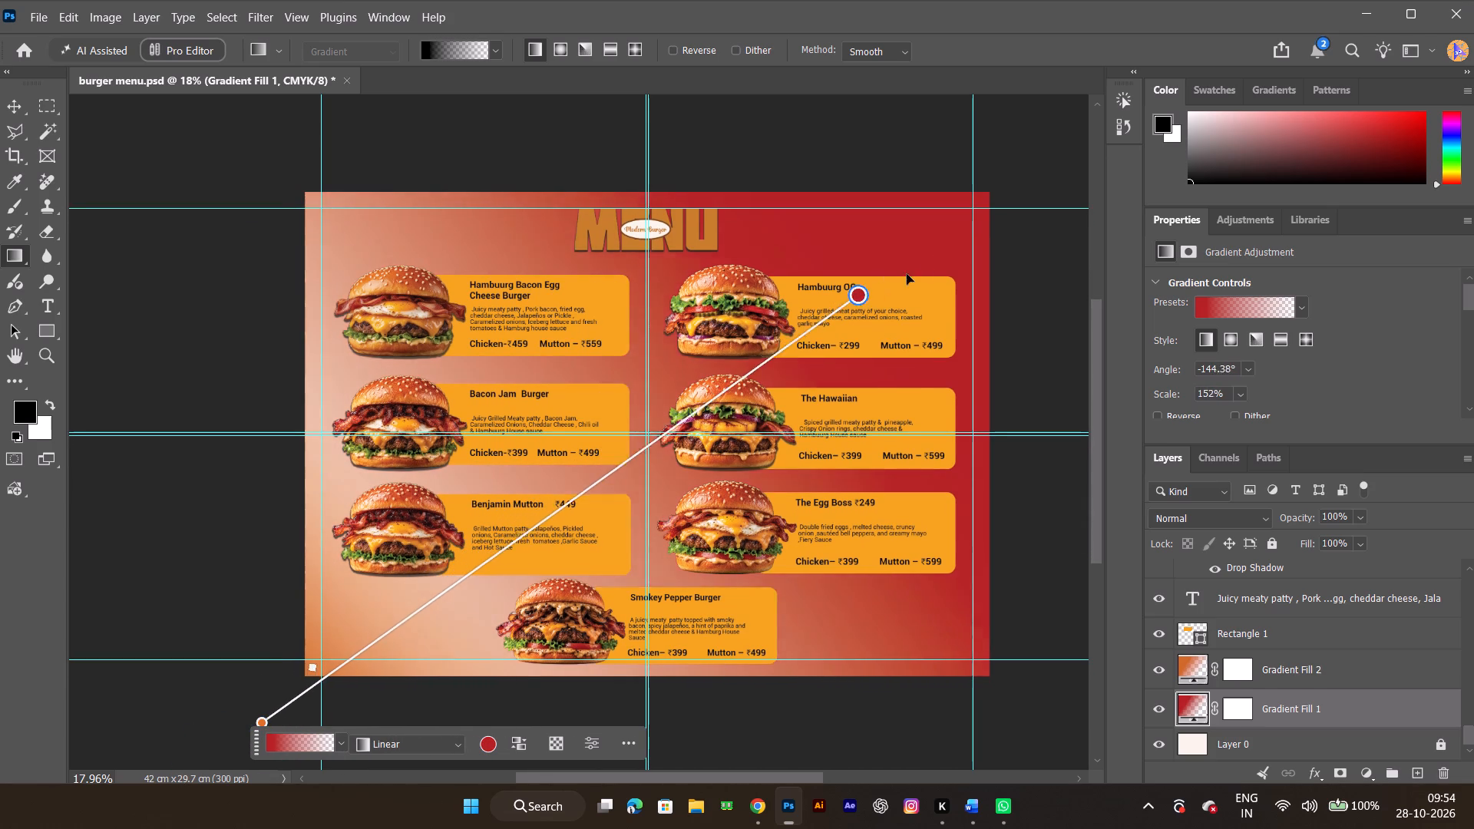
left_click_drag(907, 274, 993, 205)
left_click_drag(269, 725, 621, 424)
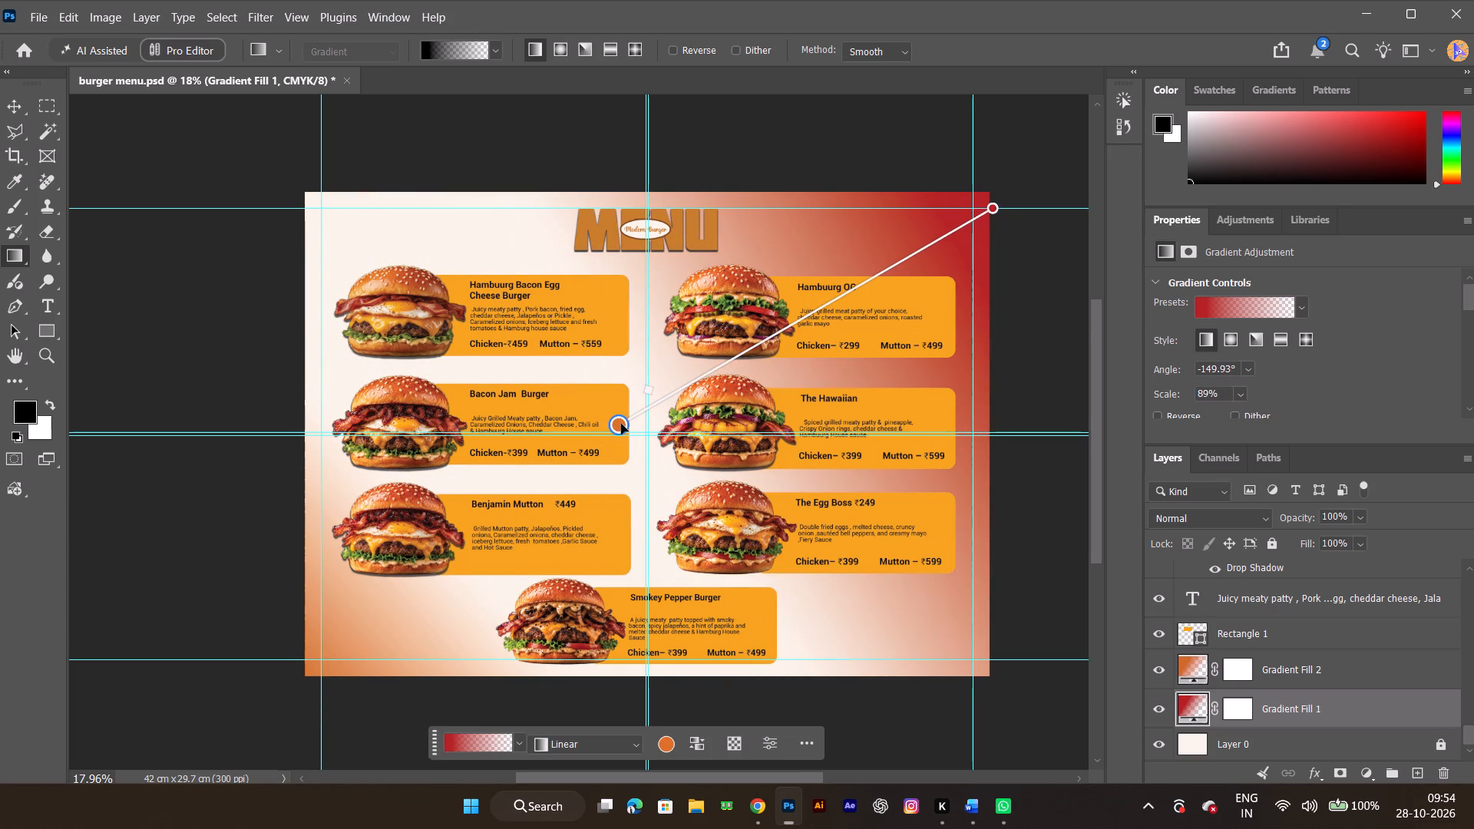
left_click_drag(621, 424, 352, 573)
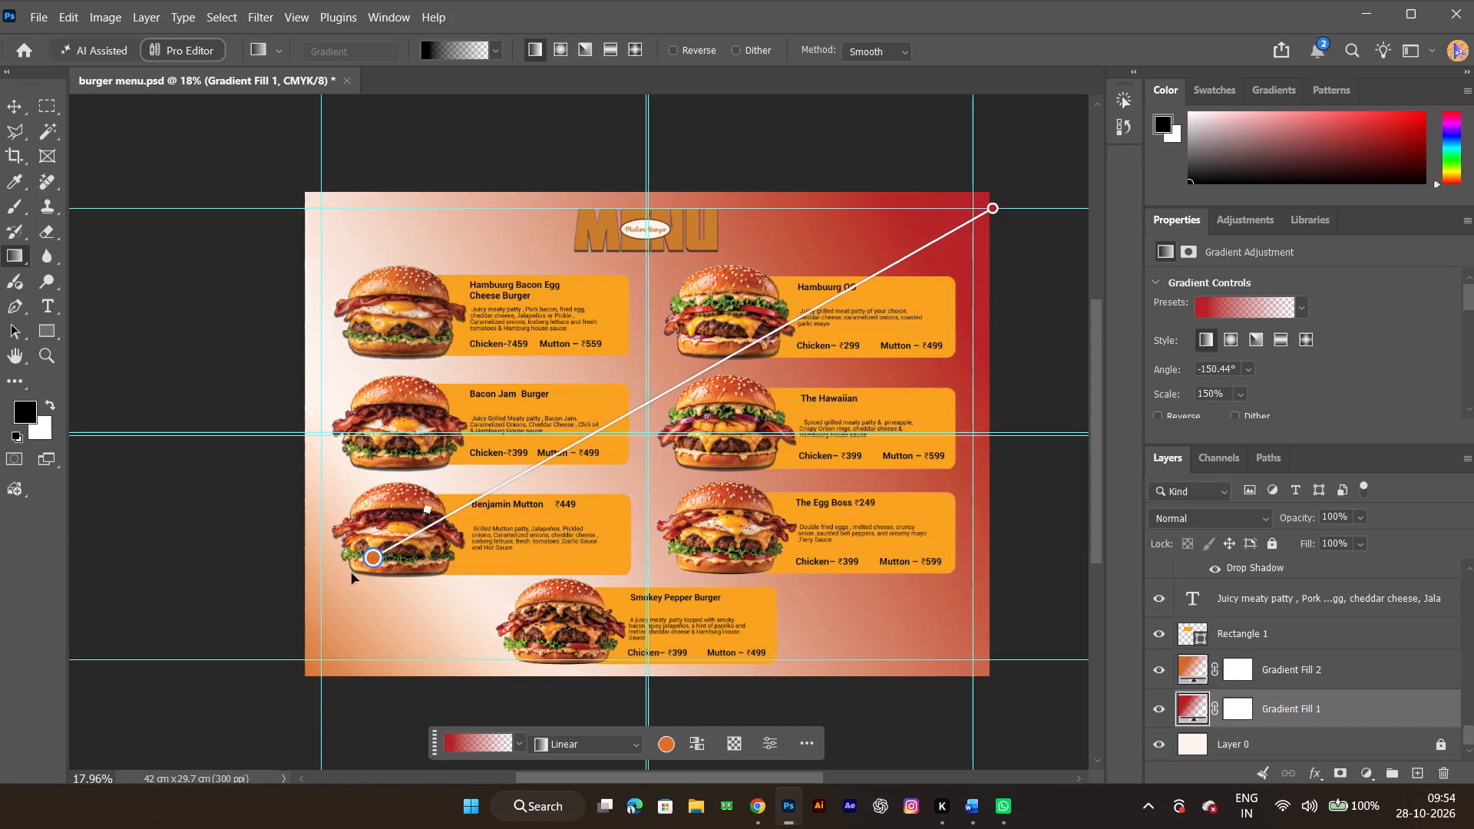
left_click_drag(352, 573, 262, 693)
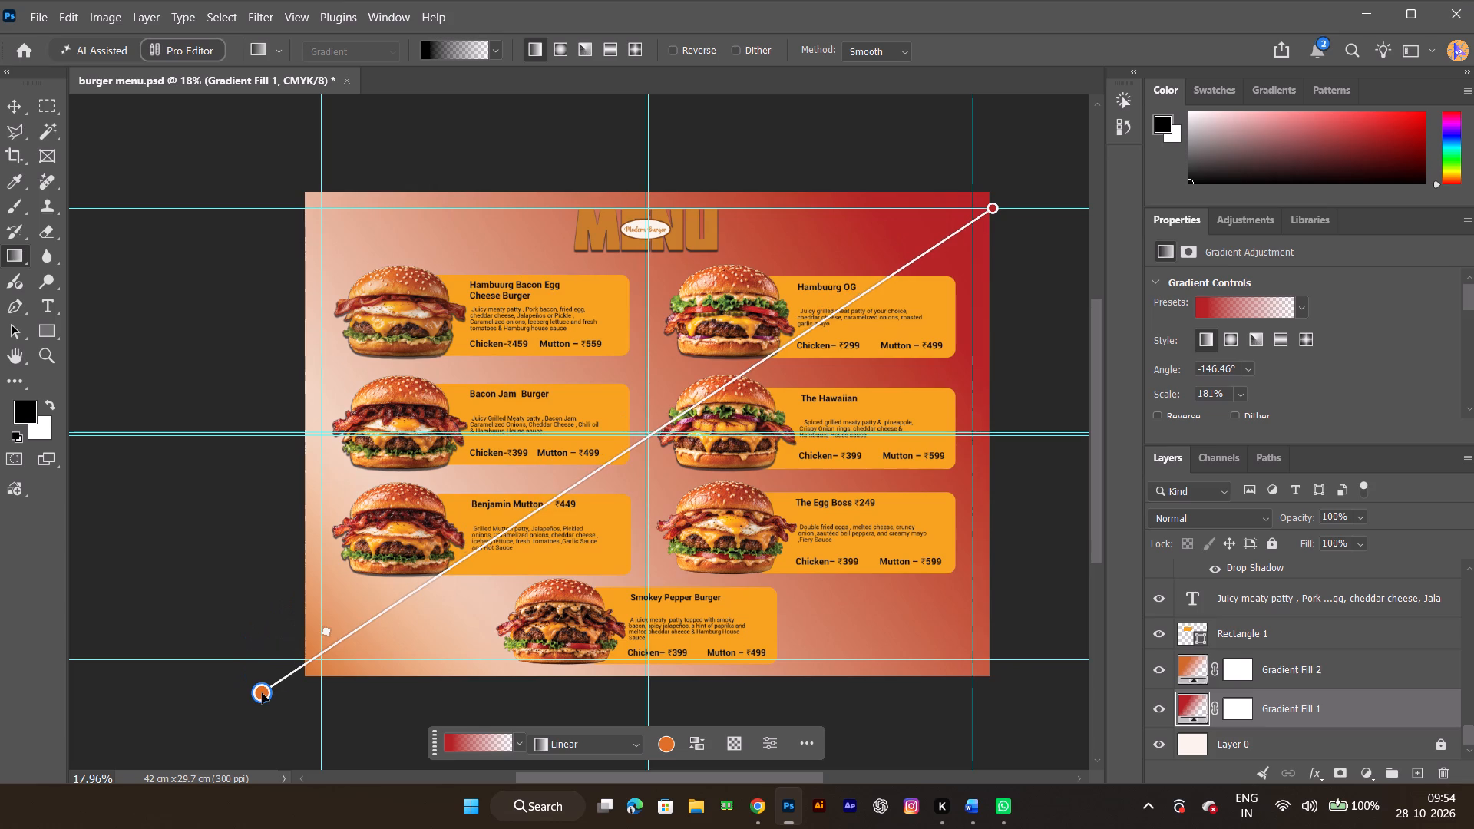
left_click_drag(262, 693, 269, 703)
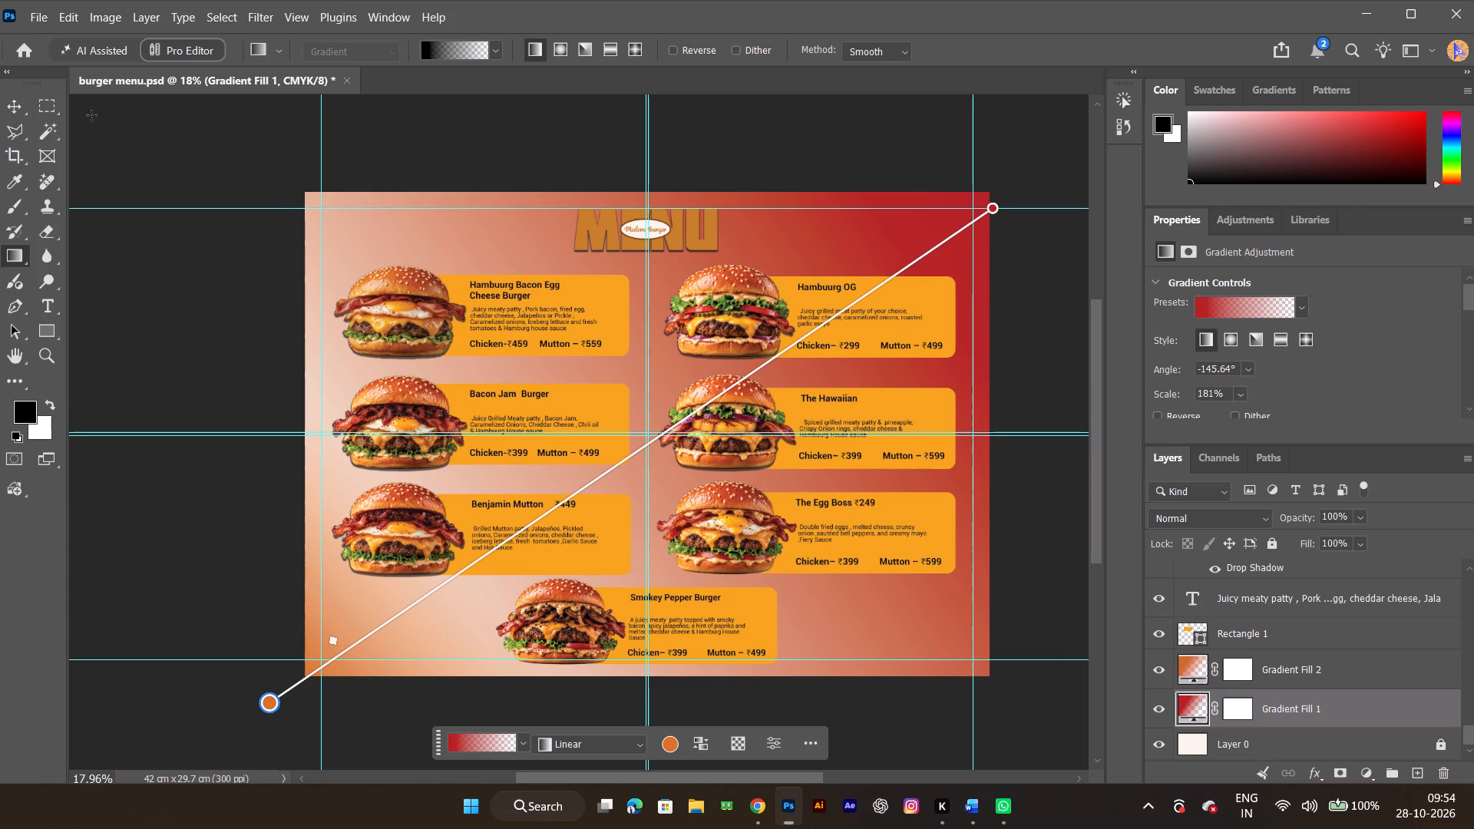
Hide the Gradient Fill 2 and Gradient Fill 1 layers, leaving the plain cream background of Layer 0.
left_click(12, 104)
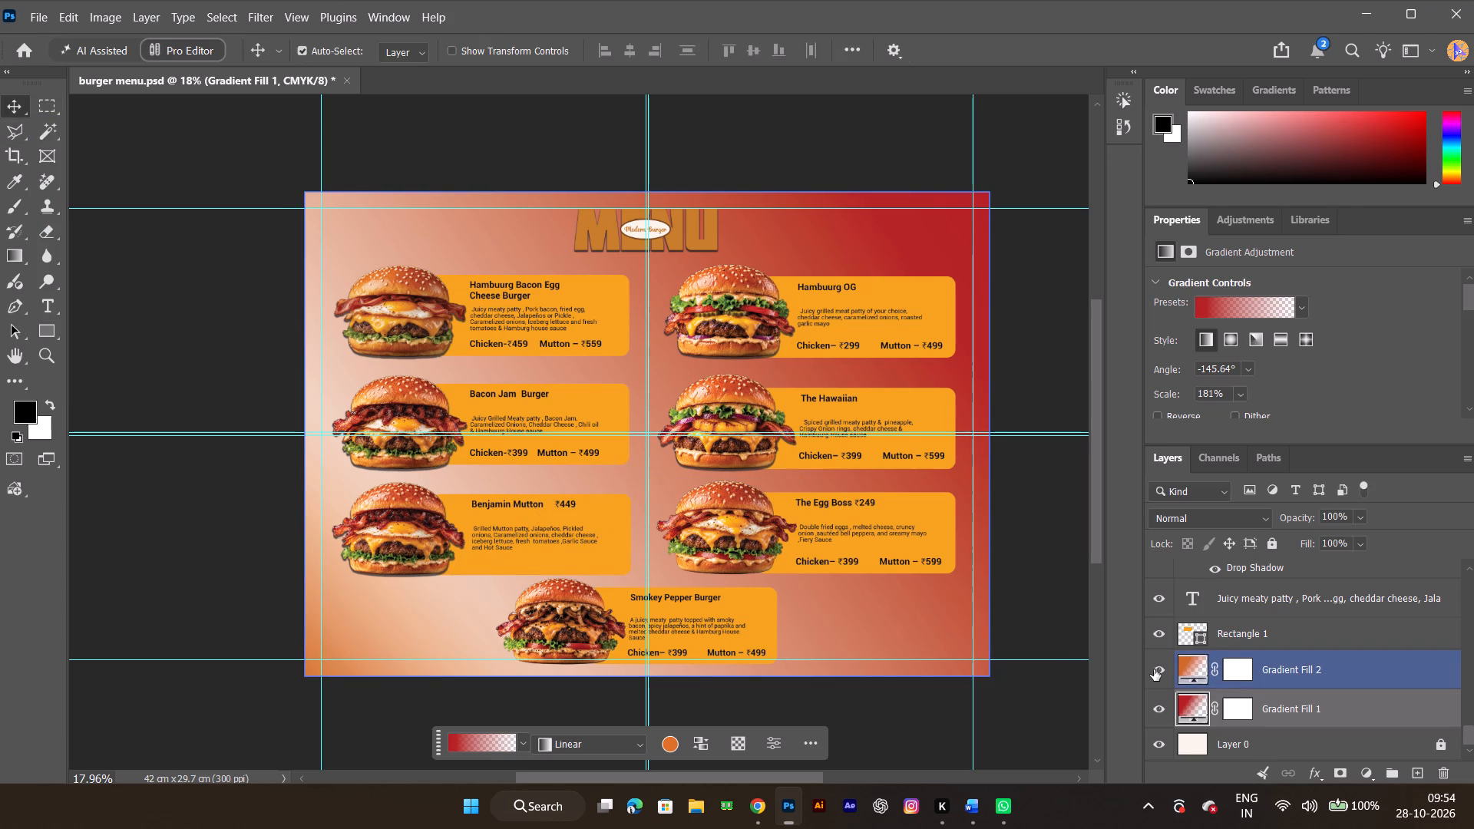
left_click(1154, 669)
left_click(1155, 713)
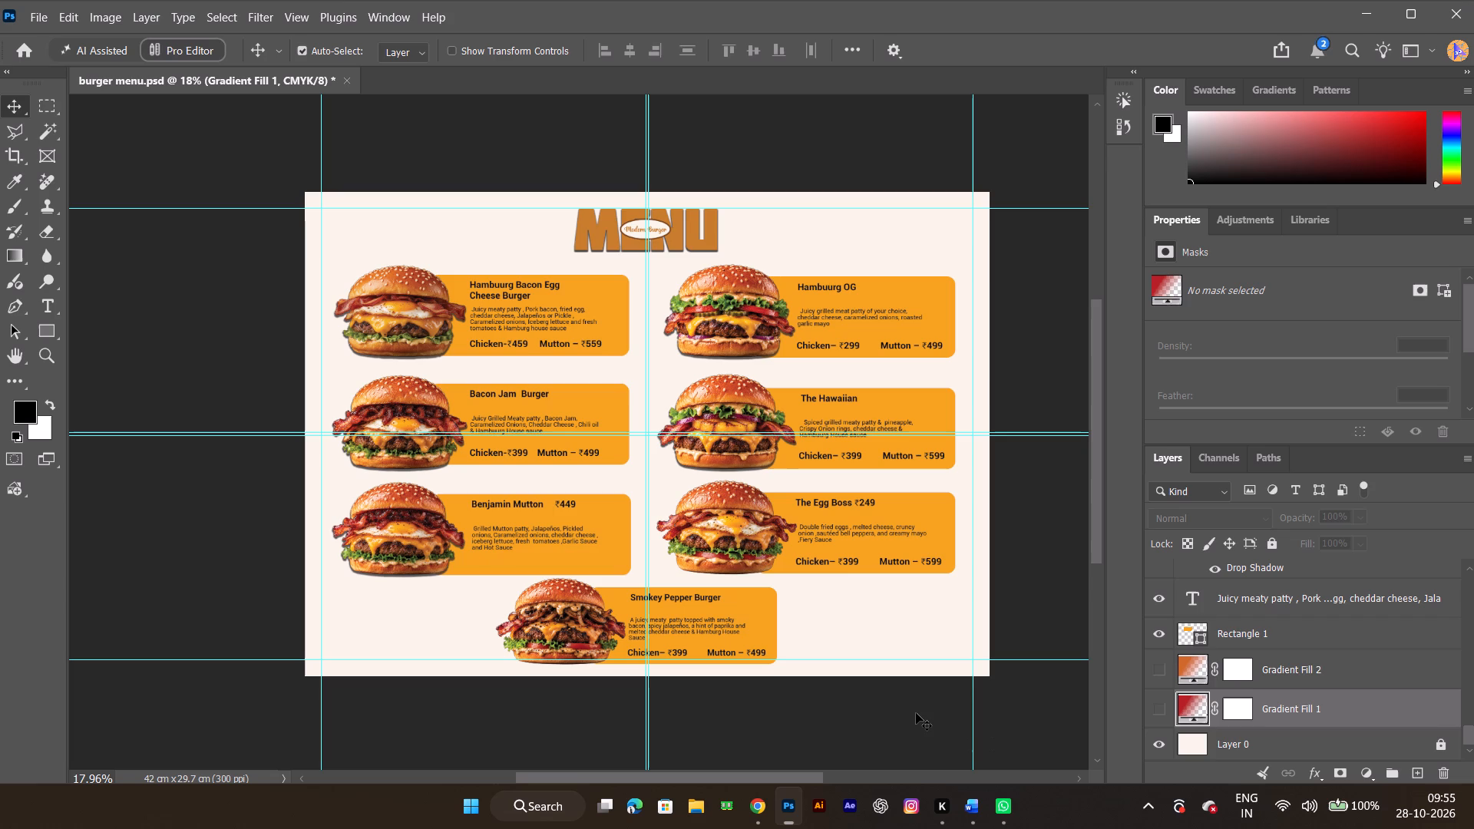
Capture a screenshot of the whole menu page, including a margin of the dark canvas around it.
scroll(673, 609, "up", 2, "ctrl+alt")
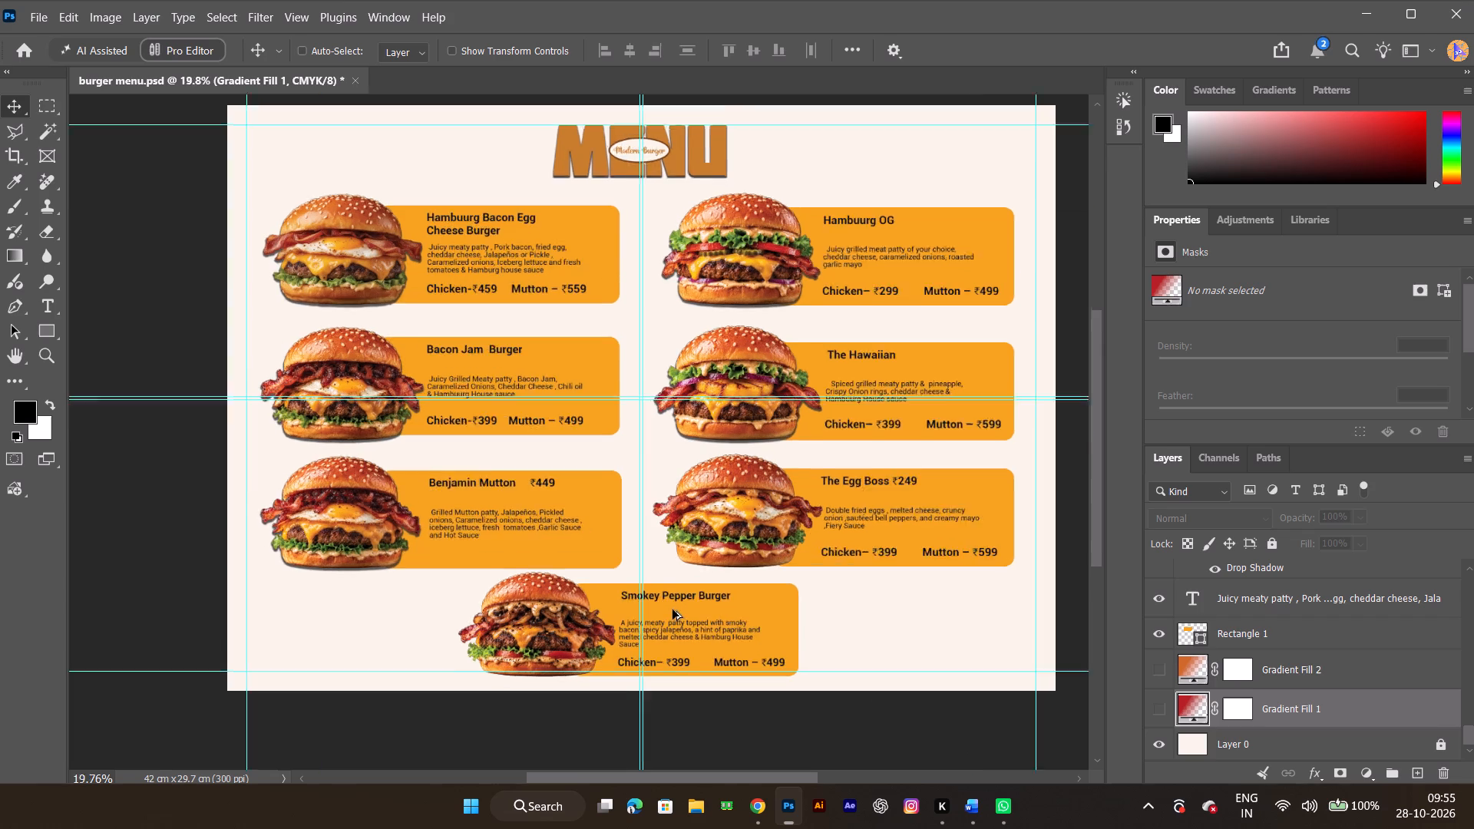
scroll(673, 609, "up", 3, "ctrl+alt")
scroll(673, 609, "down", 5, "ctrl+alt")
key("space")
key("space")
key("space")
key("space")
key("space")
left_click_drag(779, 579, 772, 599)
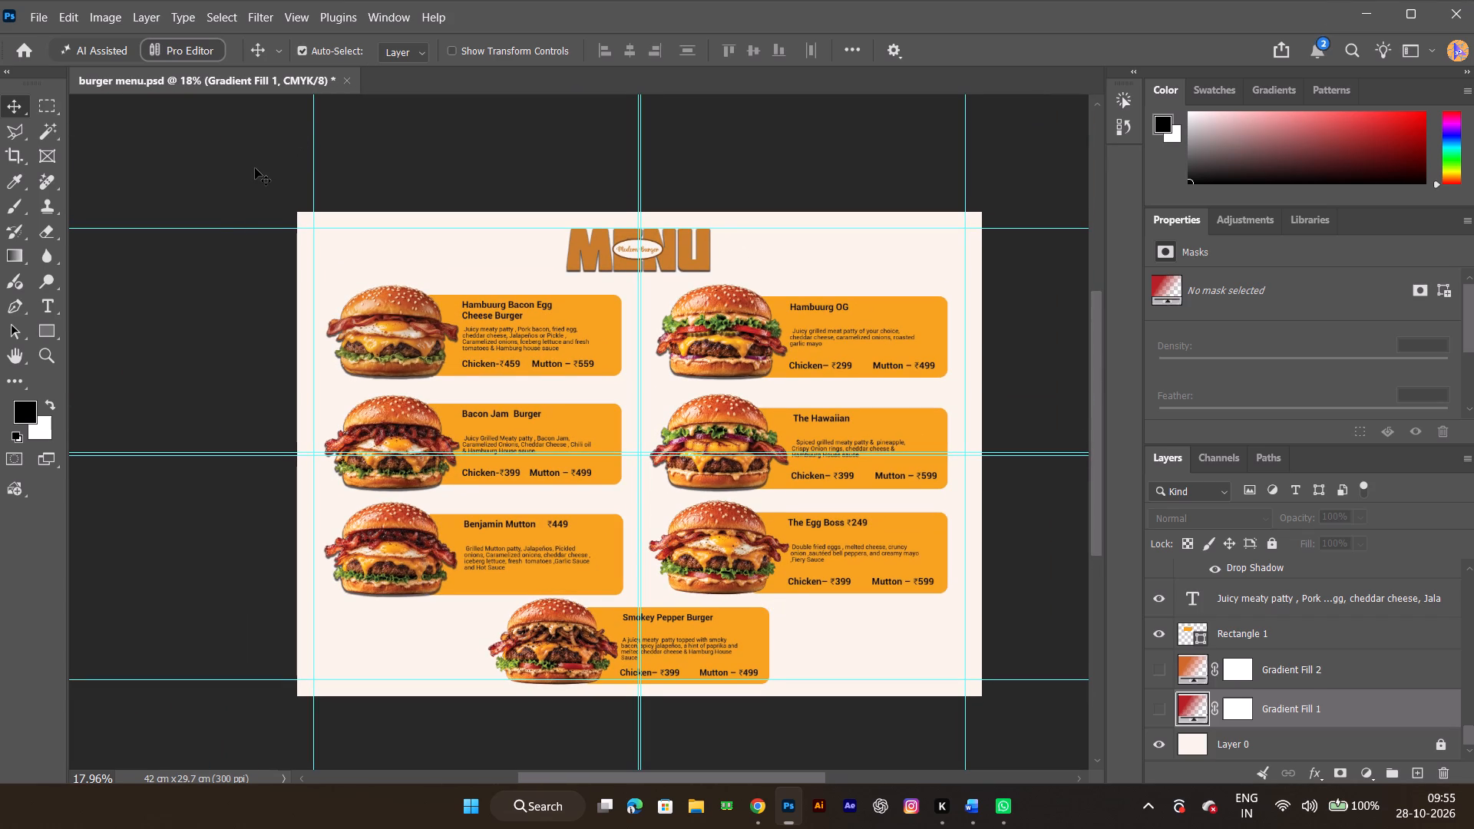
key("Print")
left_click_drag(254, 182, 673, 567)
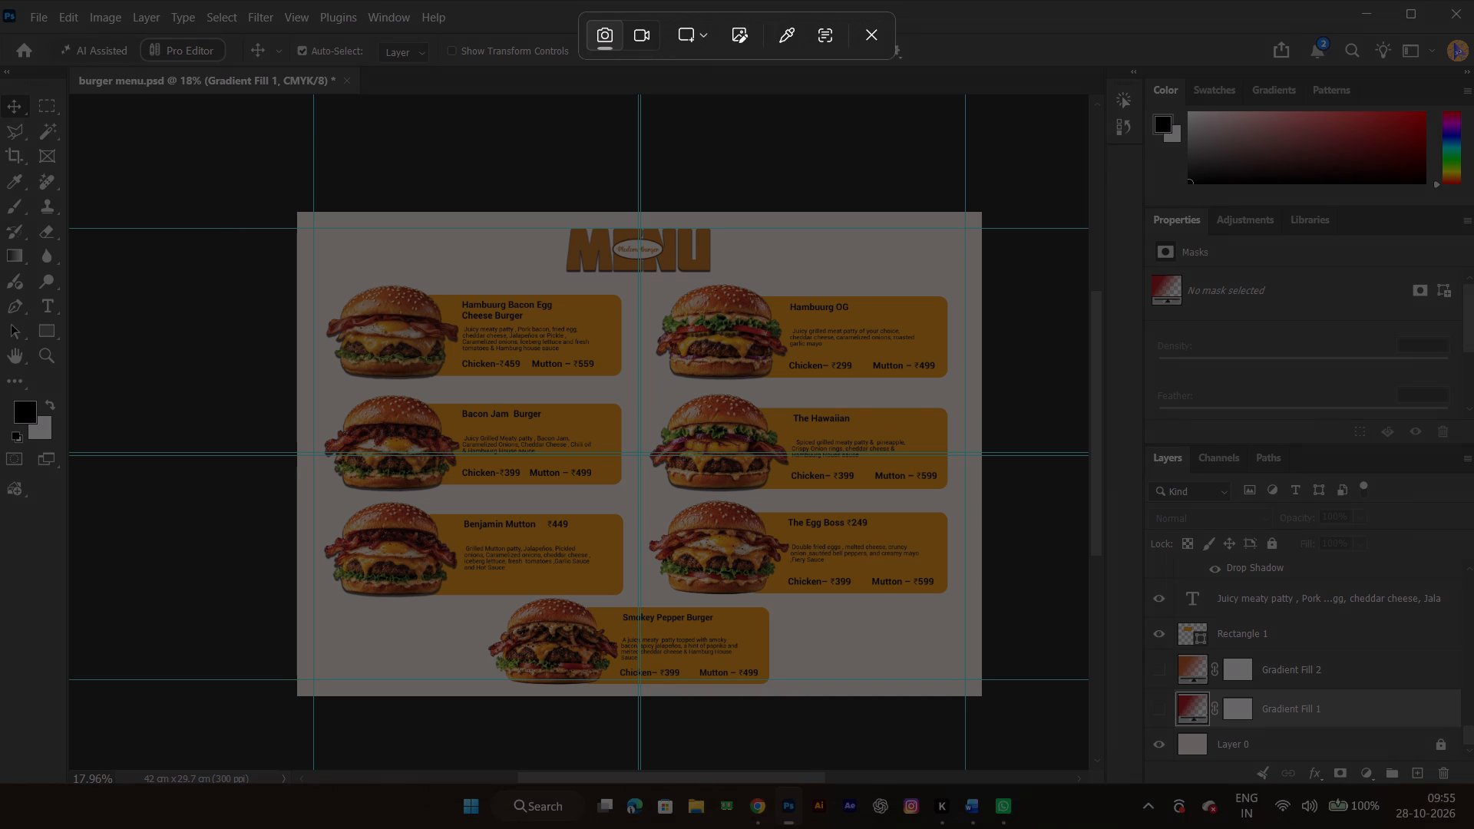
left_click_drag(673, 567, 648, 516)
left_click_drag(239, 159, 981, 749)
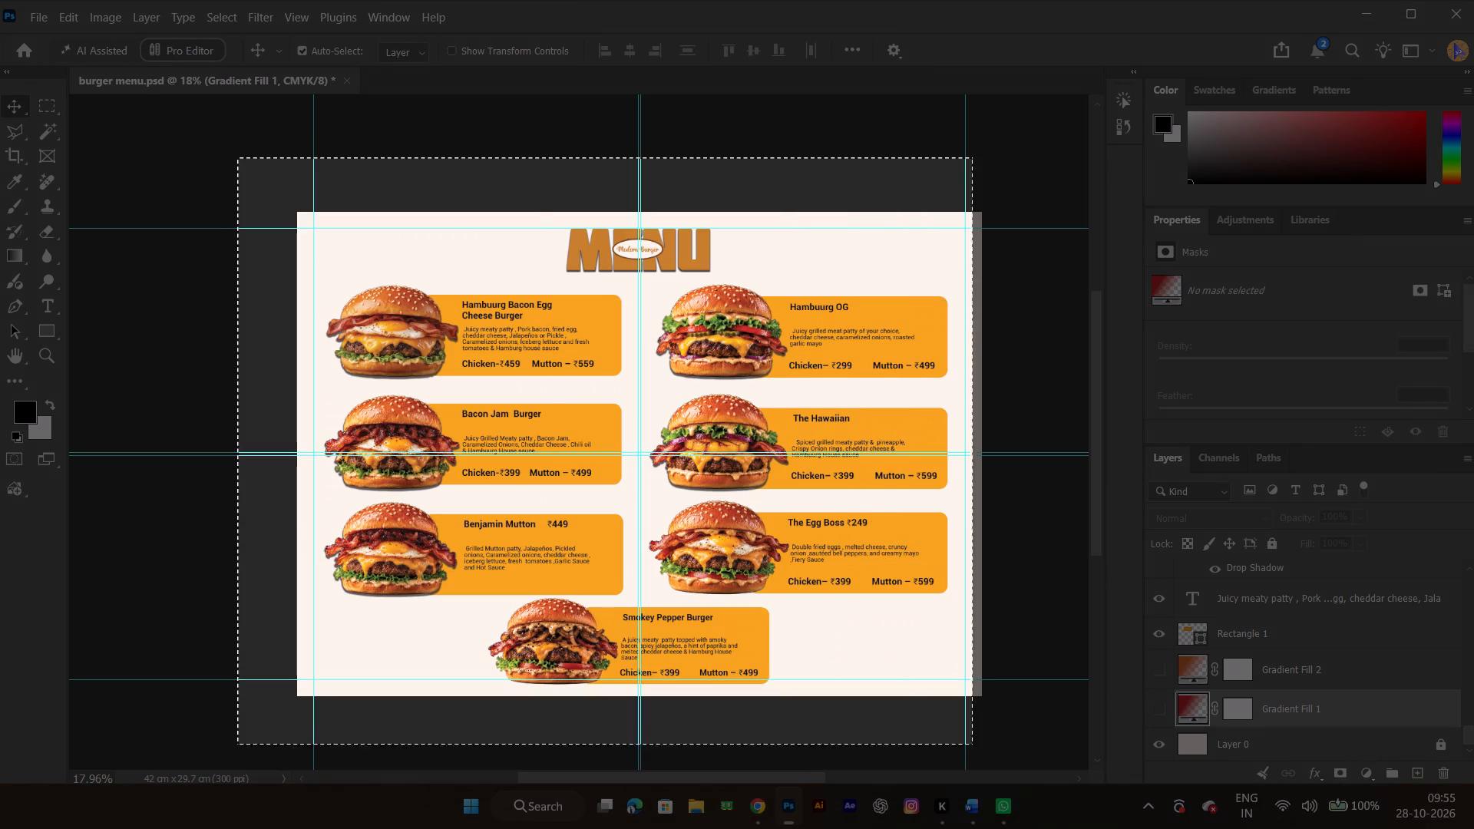
left_click_drag(981, 749, 1034, 722)
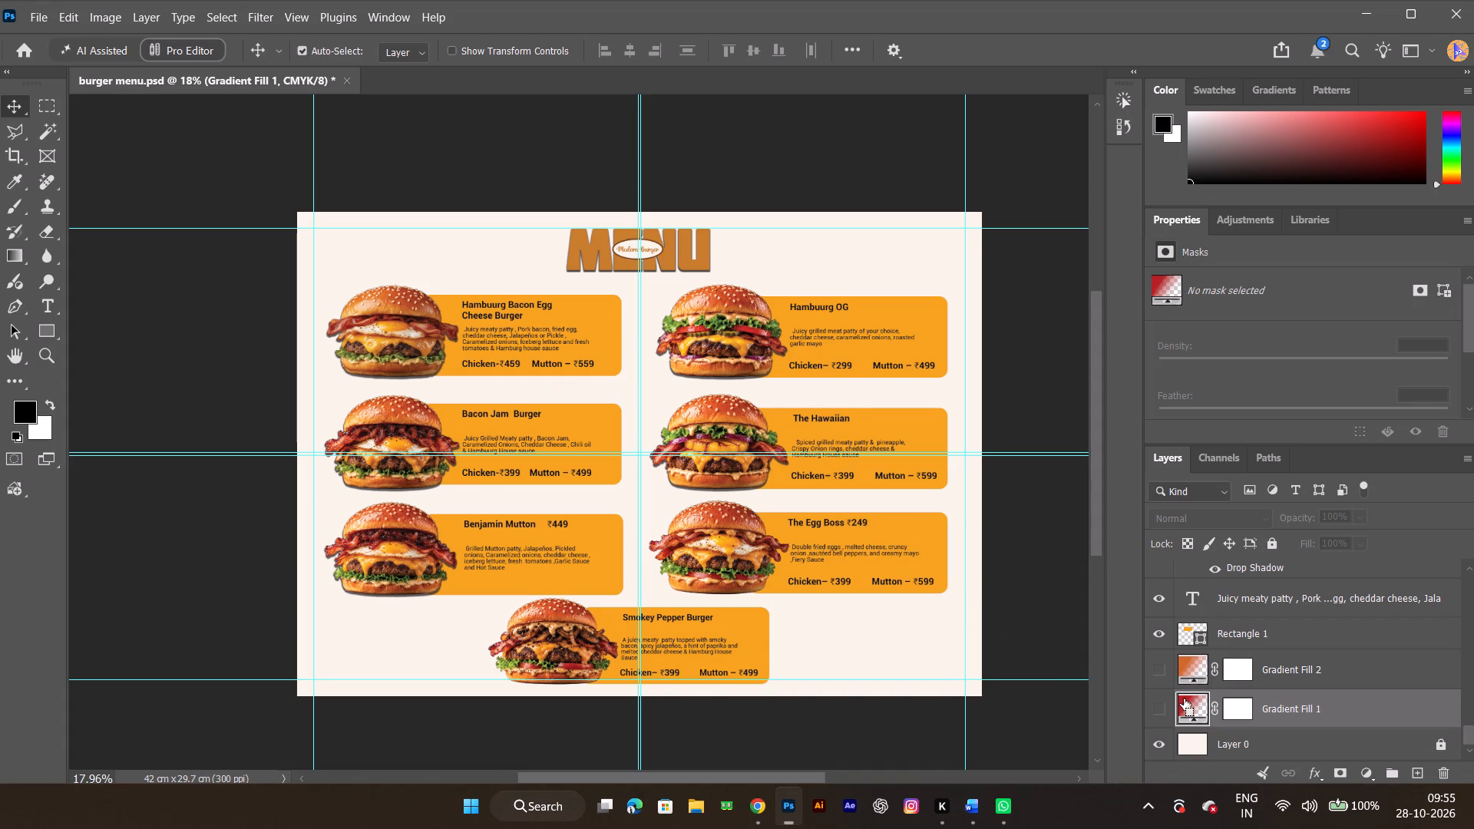
Return to Photoshop and save the burger menu document with its current changes.
key("ctrl+s")
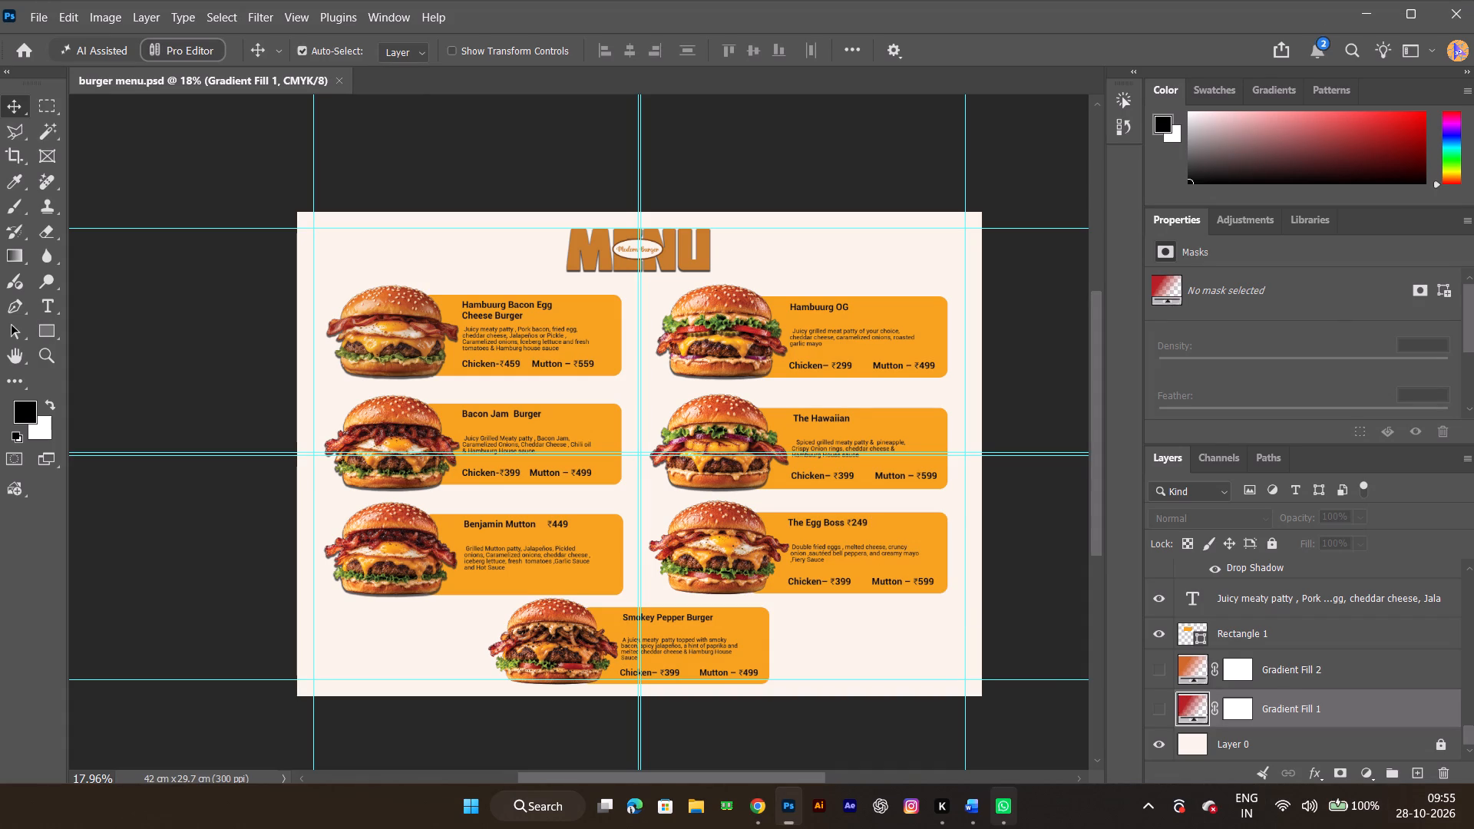
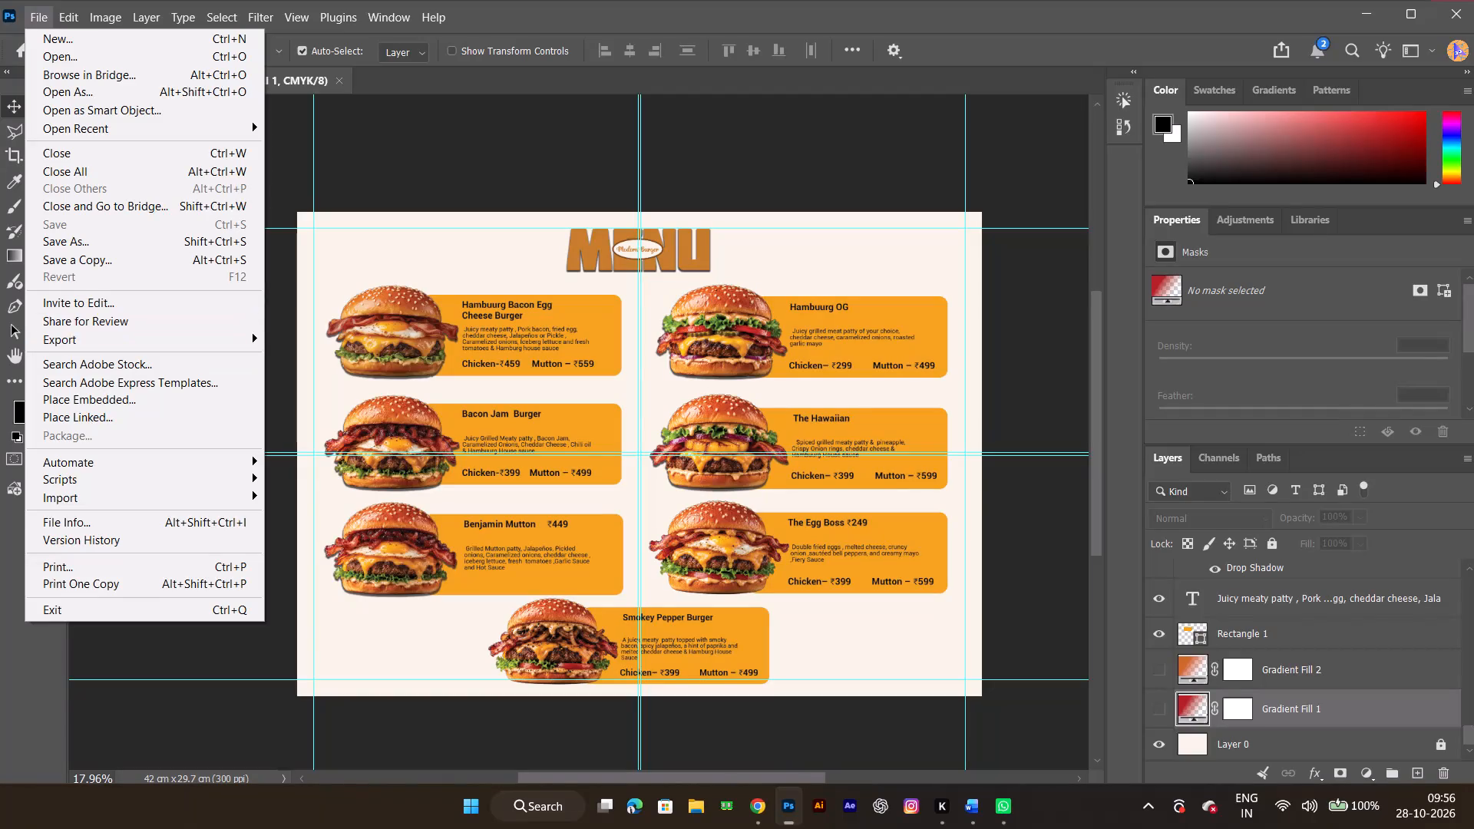
Export the whole burger menu page with Export As, choosing JPG as the file format.
left_click(89, 335)
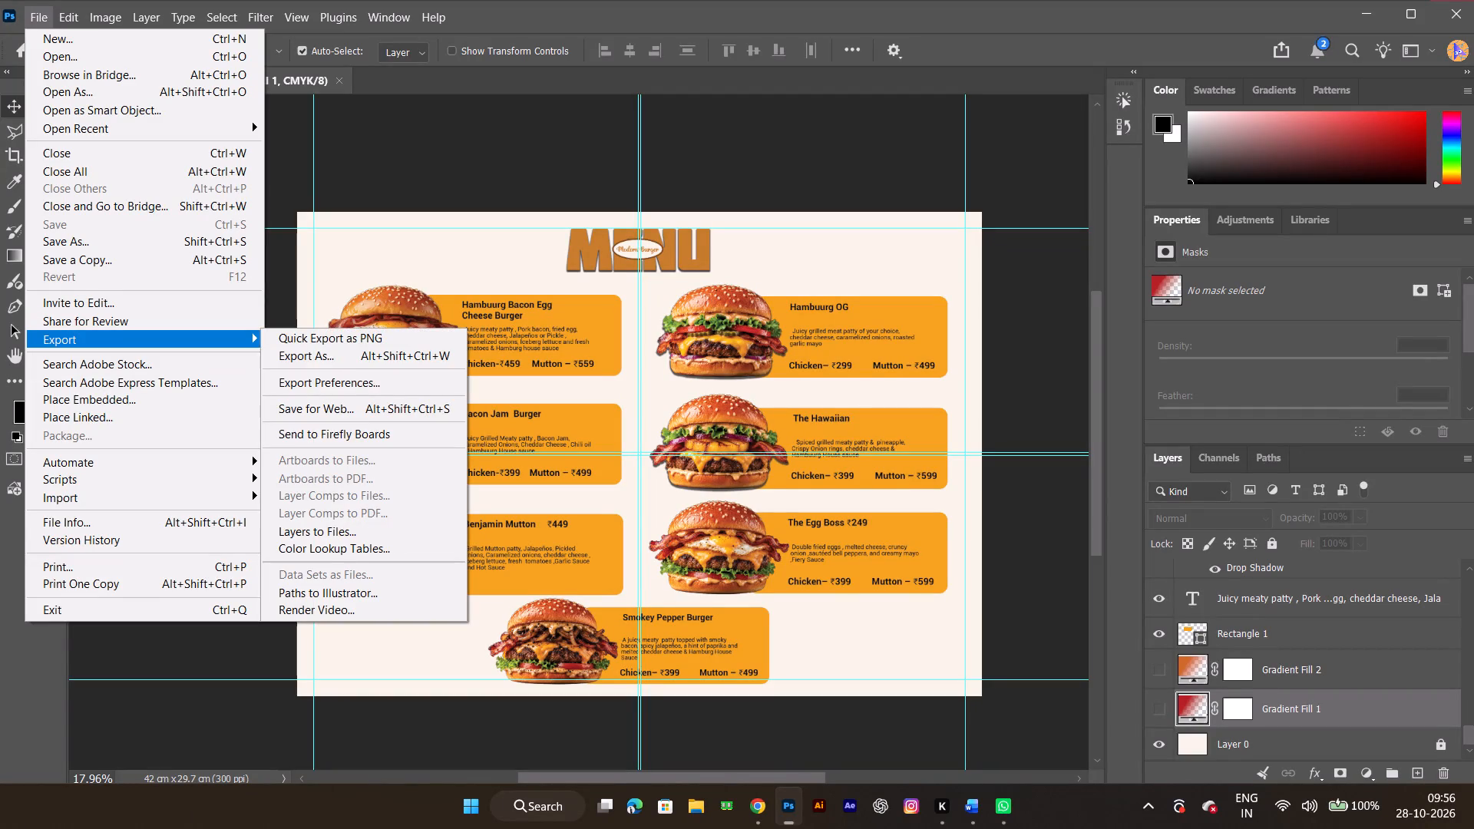
left_click(337, 359)
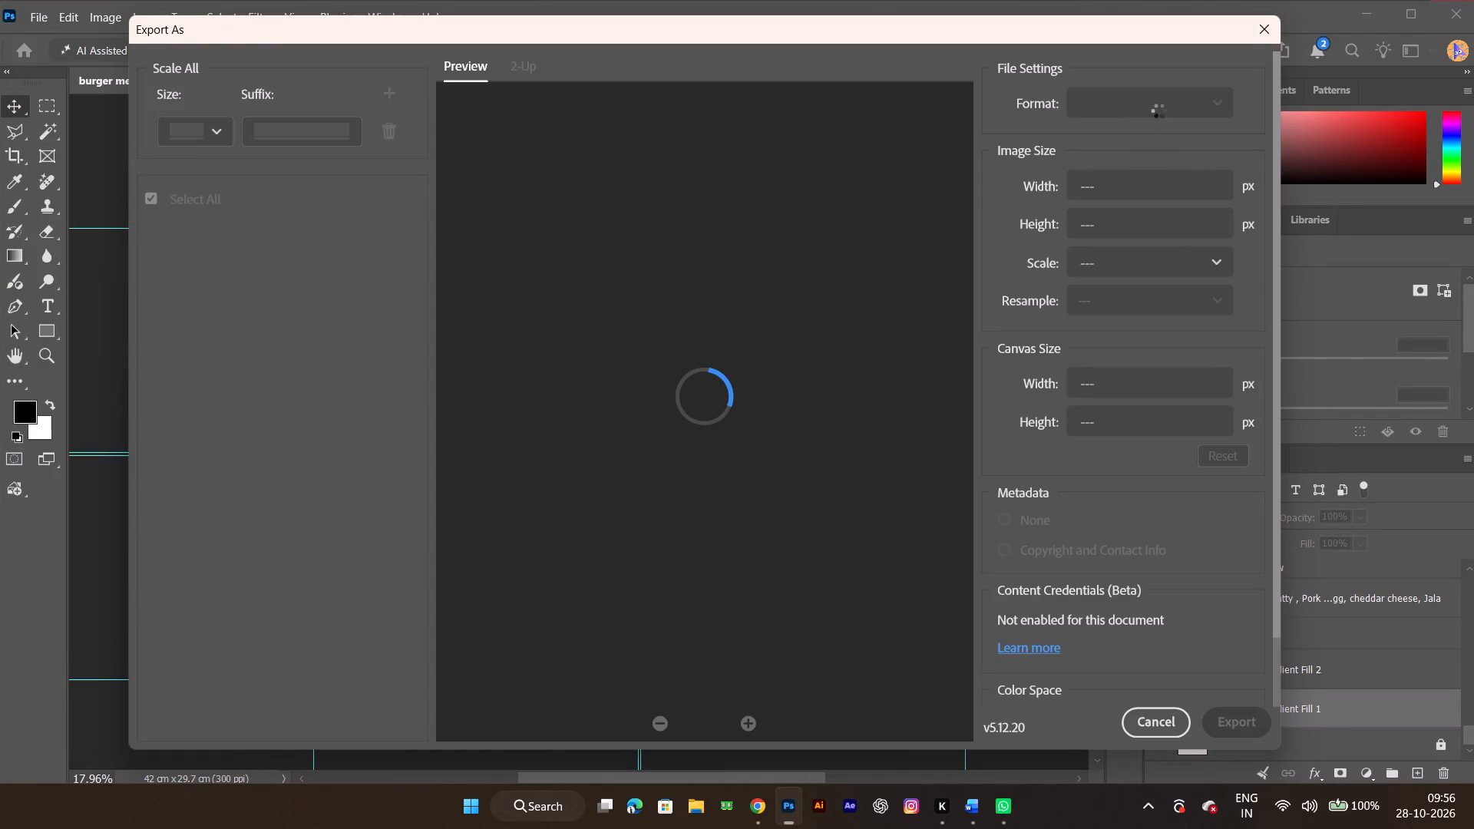
left_click_drag(1178, 108, 1178, 121)
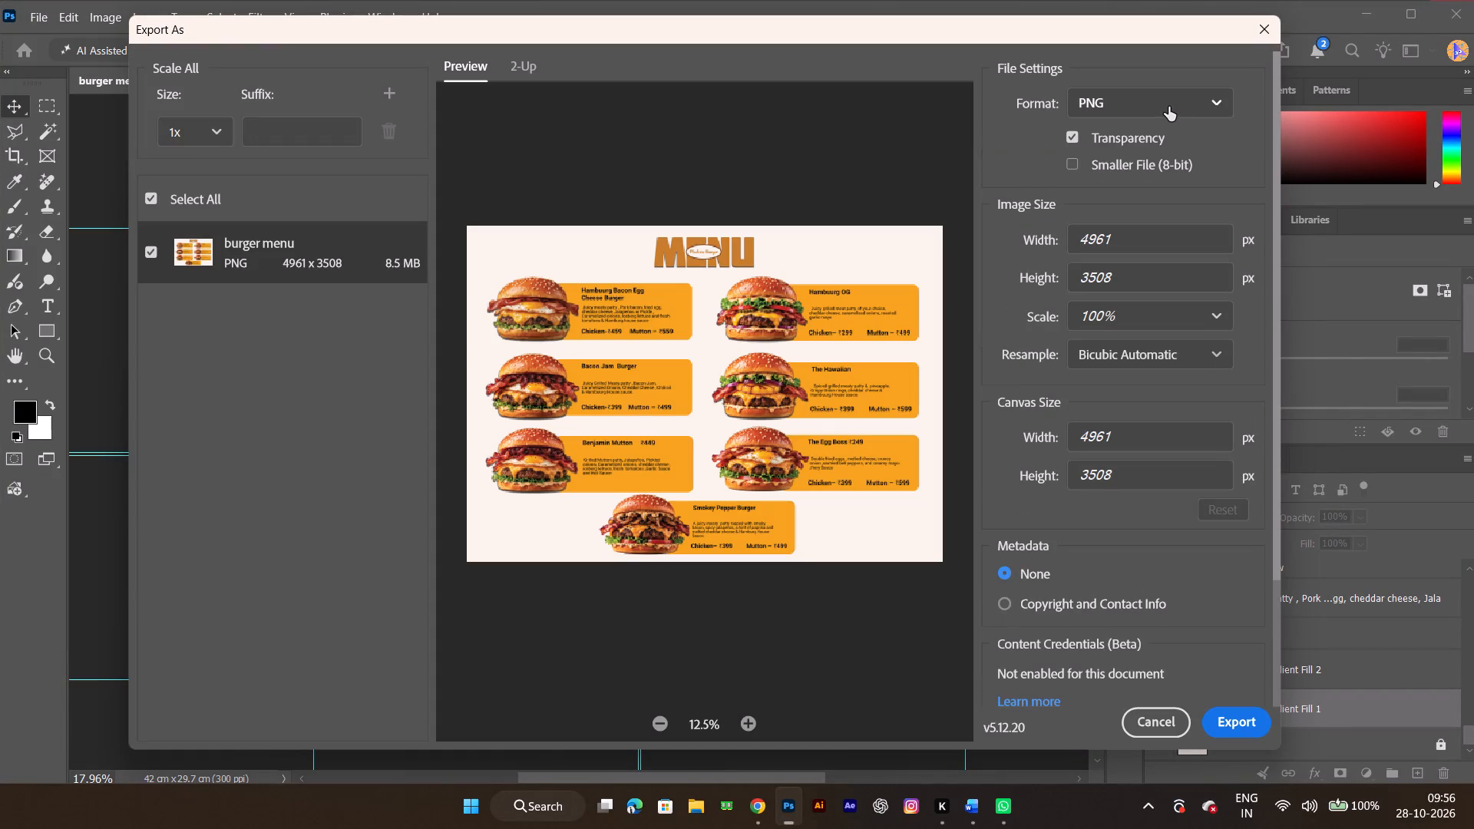
left_click(1168, 107)
left_click(1112, 164)
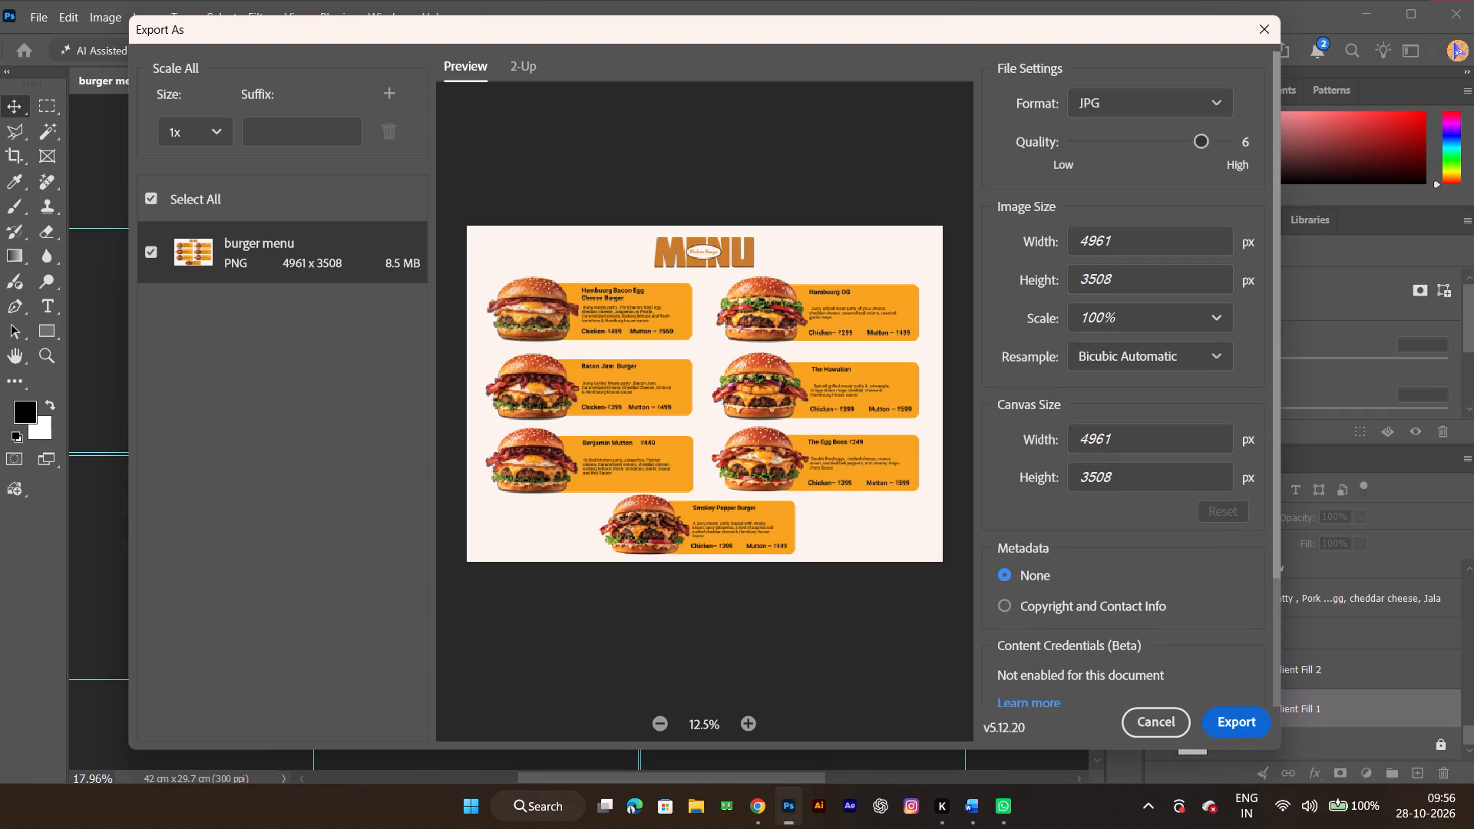
Export the burger menu design as a JPG named "burger menu" into the Downloads folder.
left_click(1231, 727)
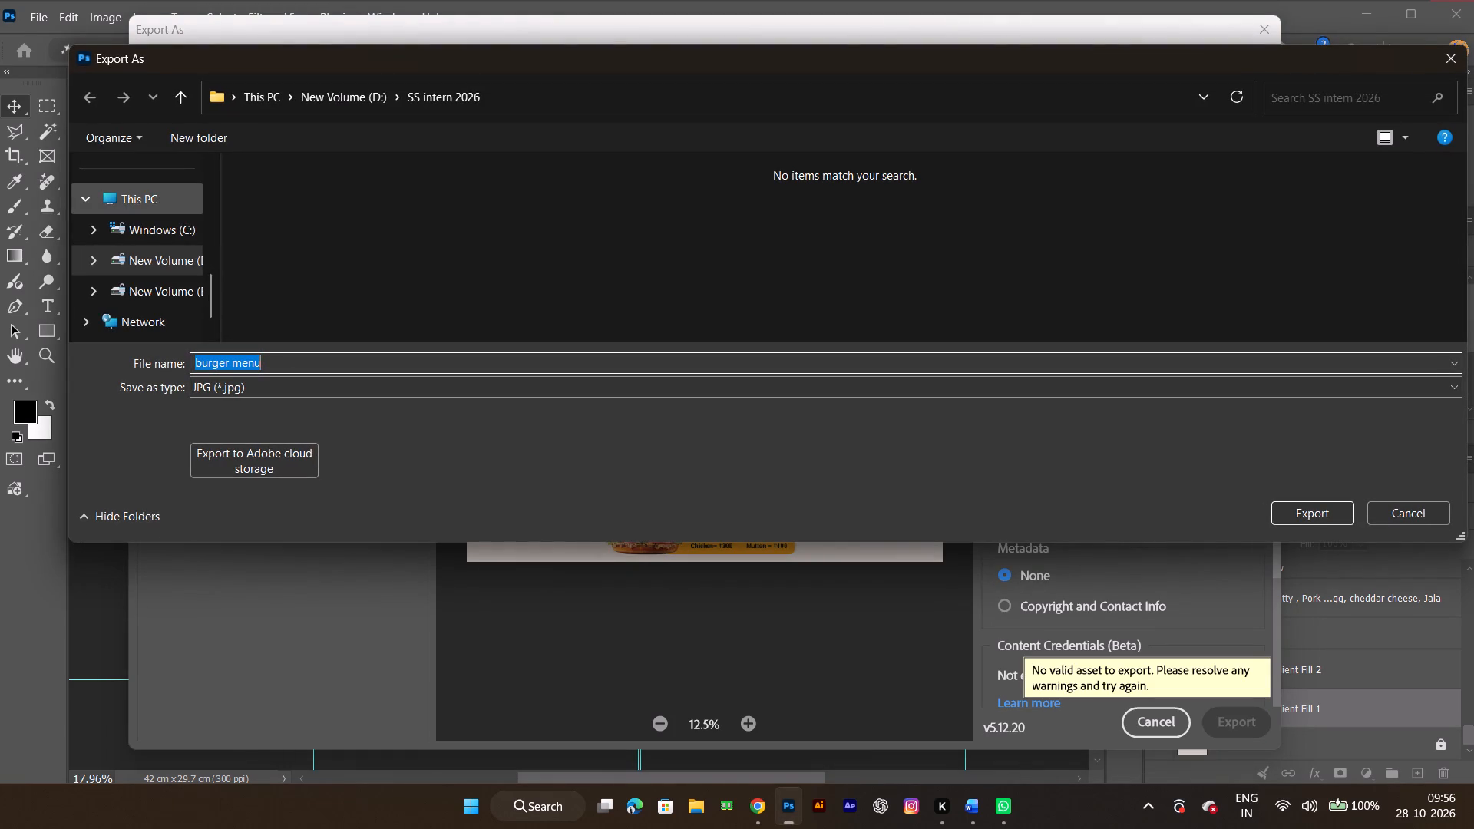
scroll(130, 206, "up", 10)
left_click(147, 325)
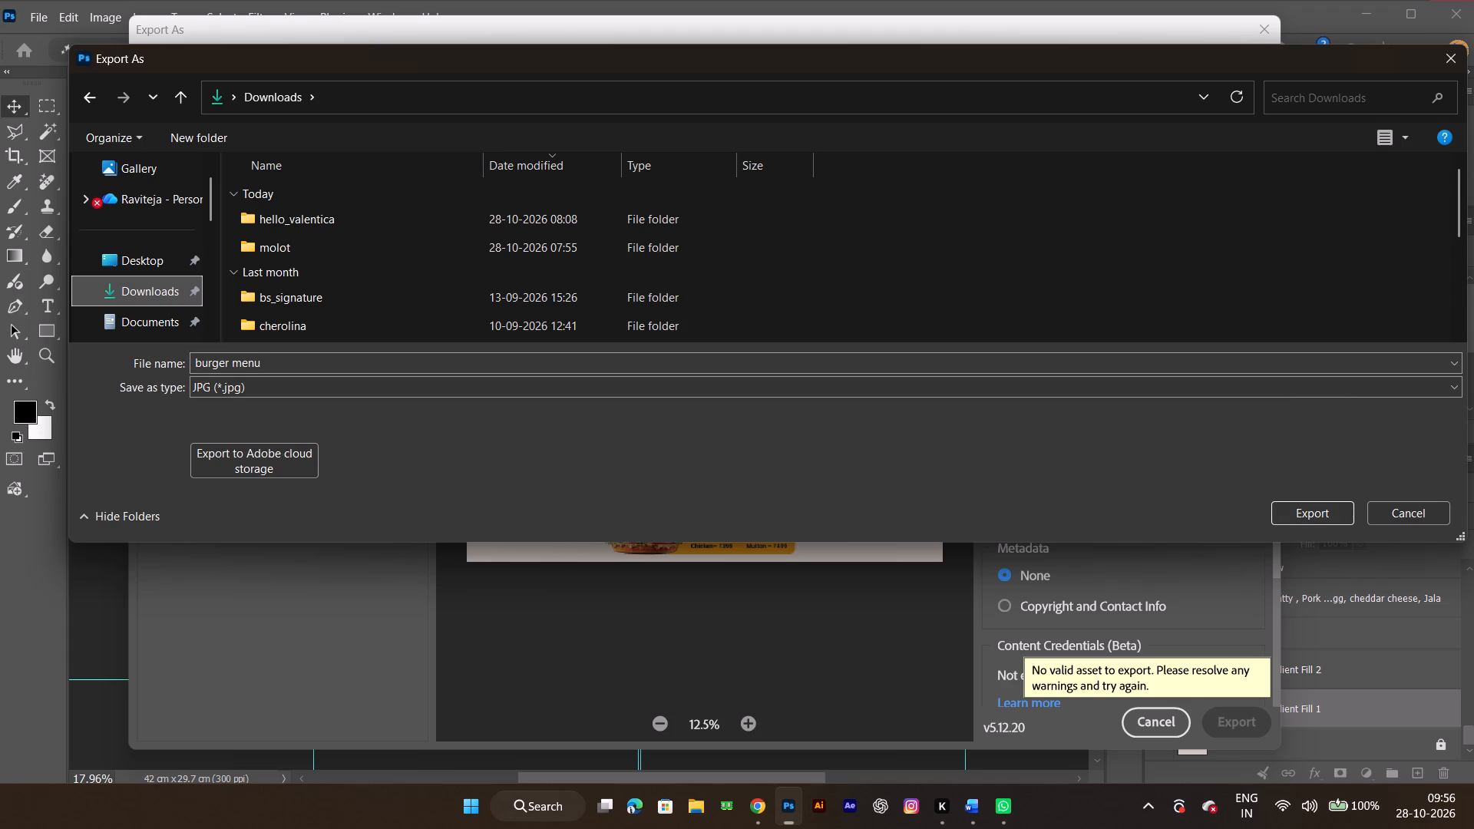
left_click(1331, 514)
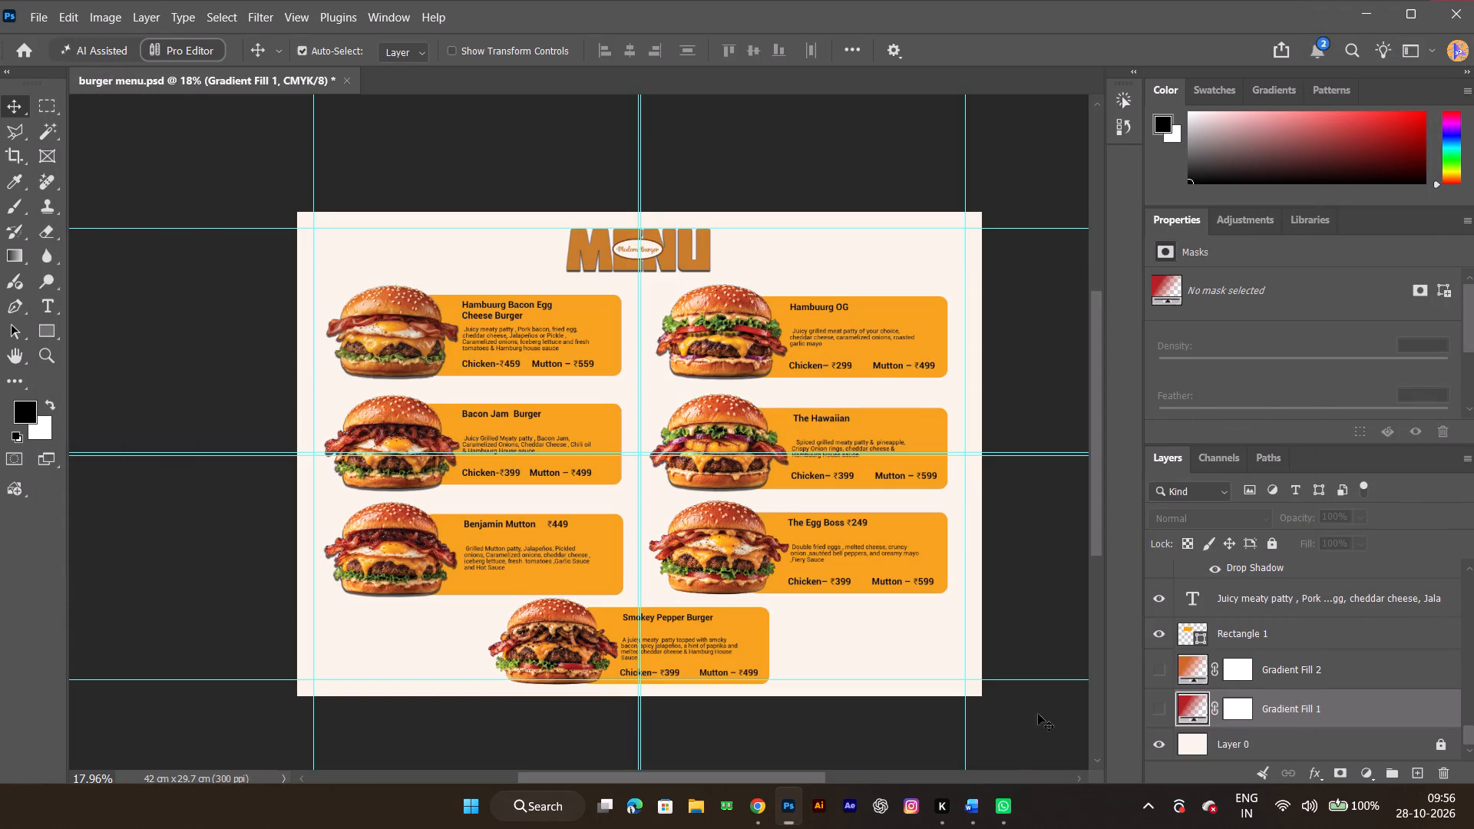
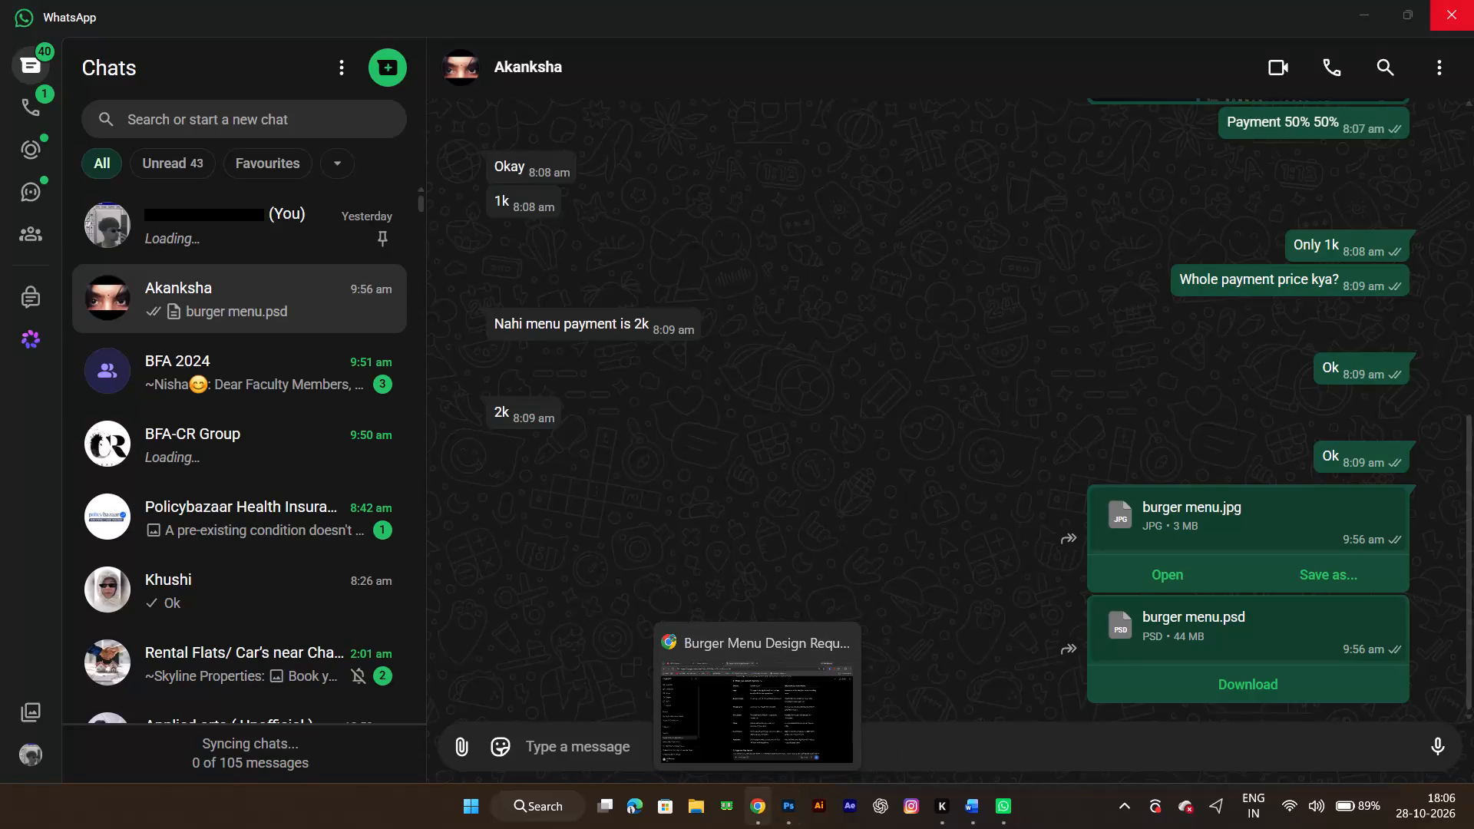
Switch to File Explorer and open the "SS intern 2026" folder.
left_click(710, 808)
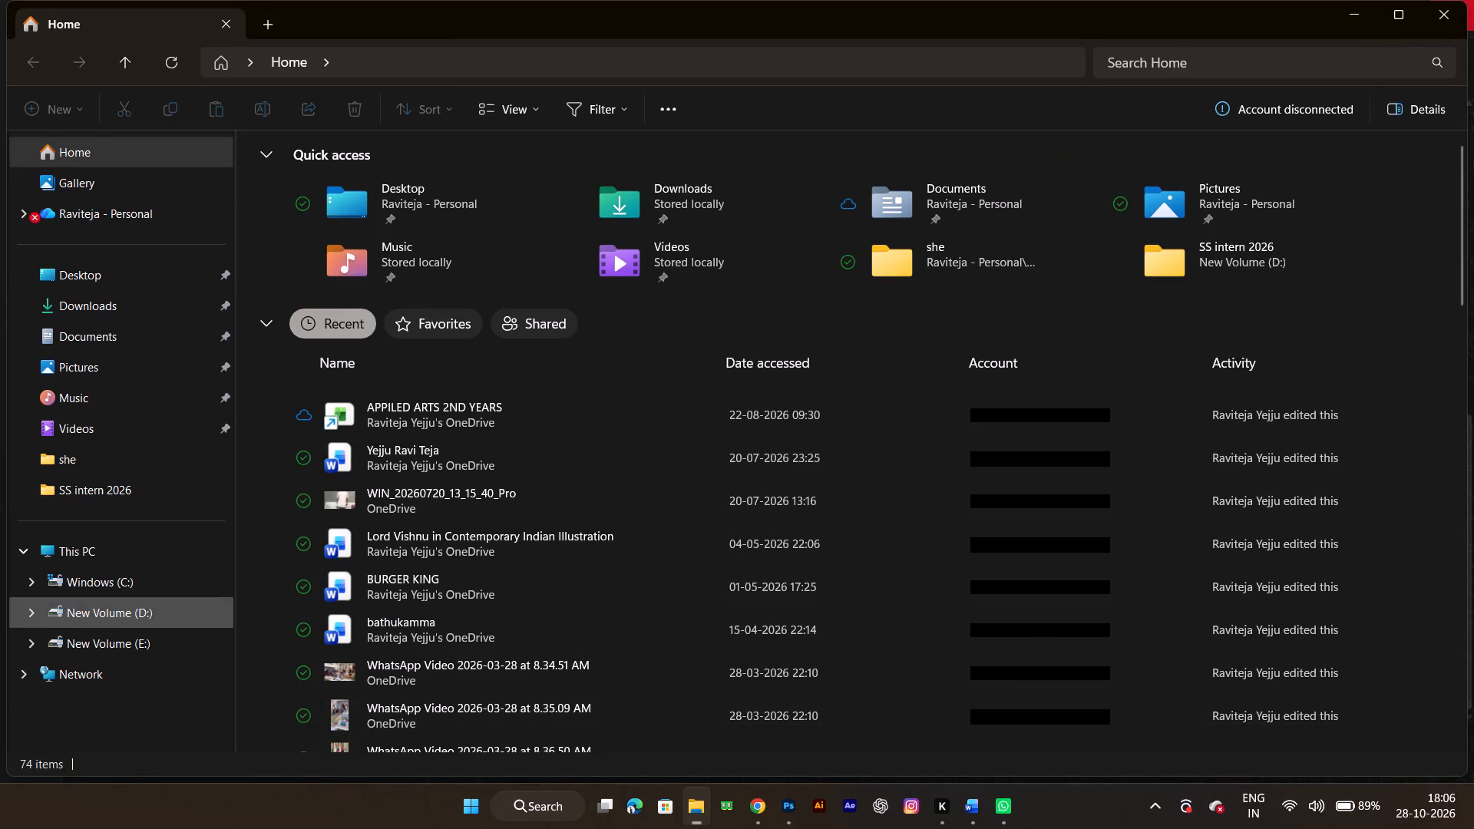
double_click(139, 493)
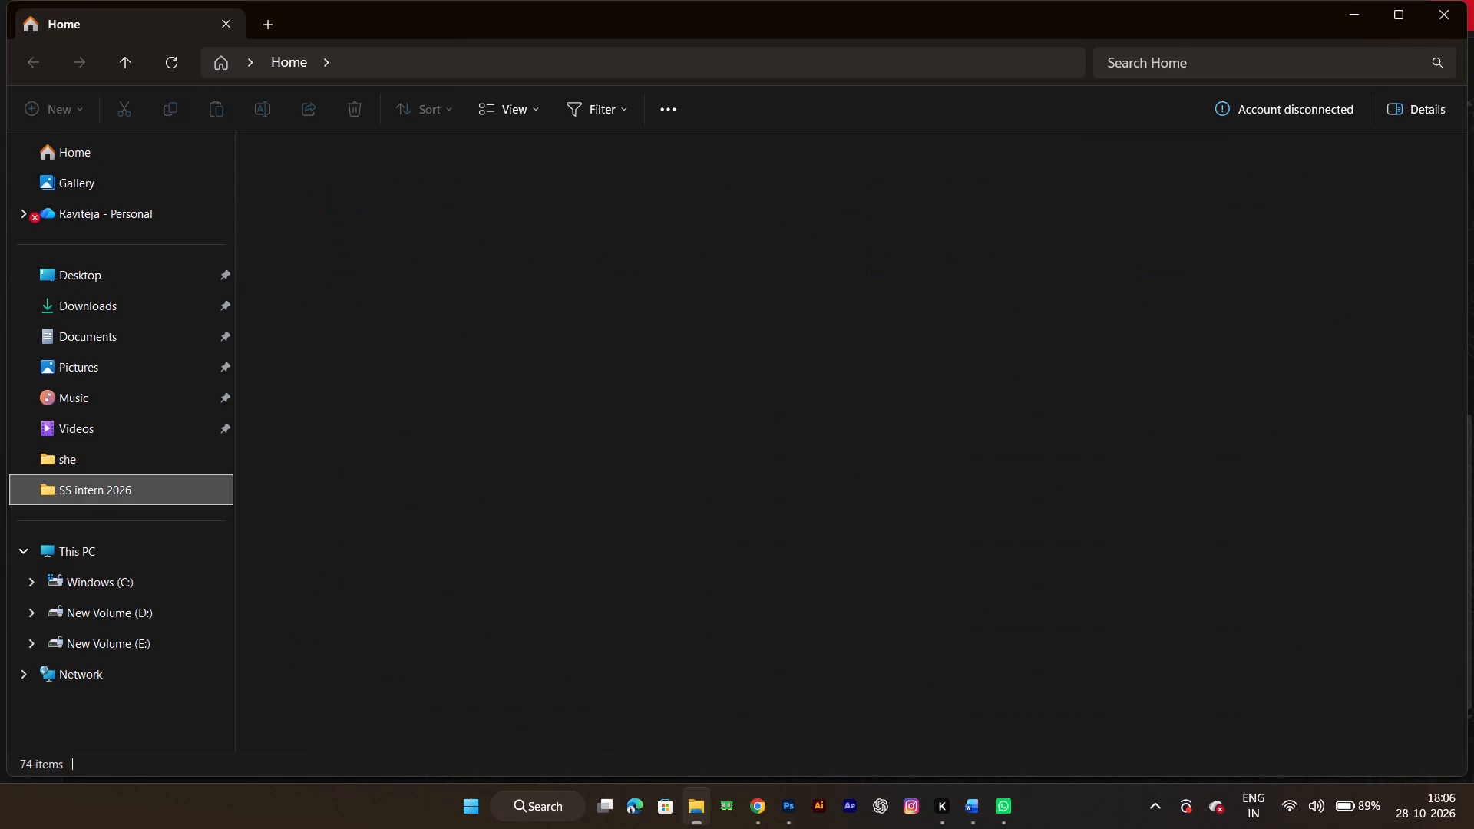